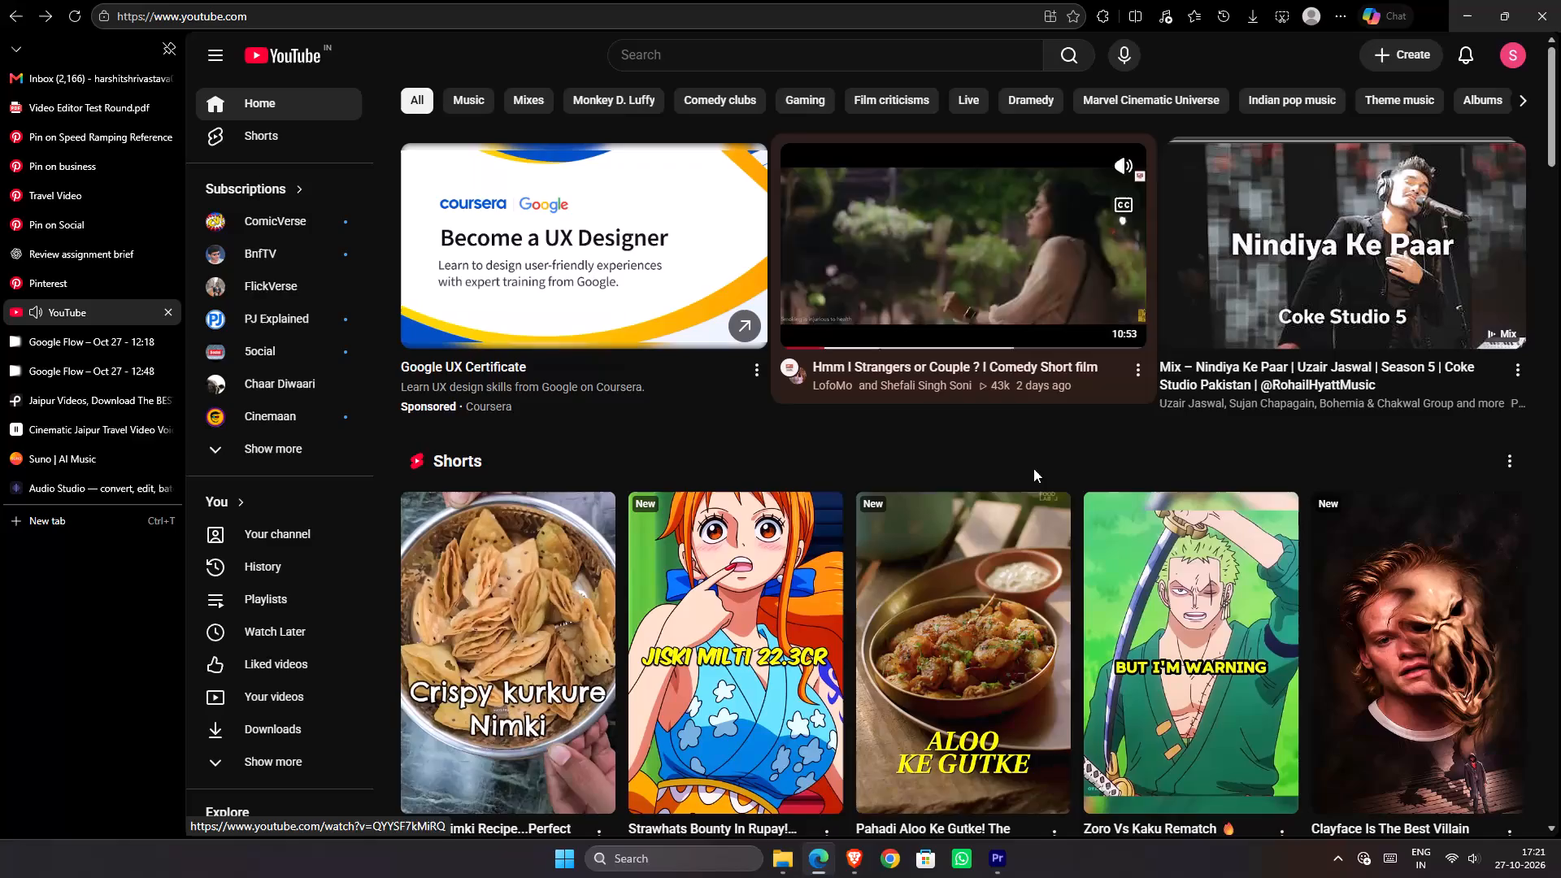
click(782, 857)
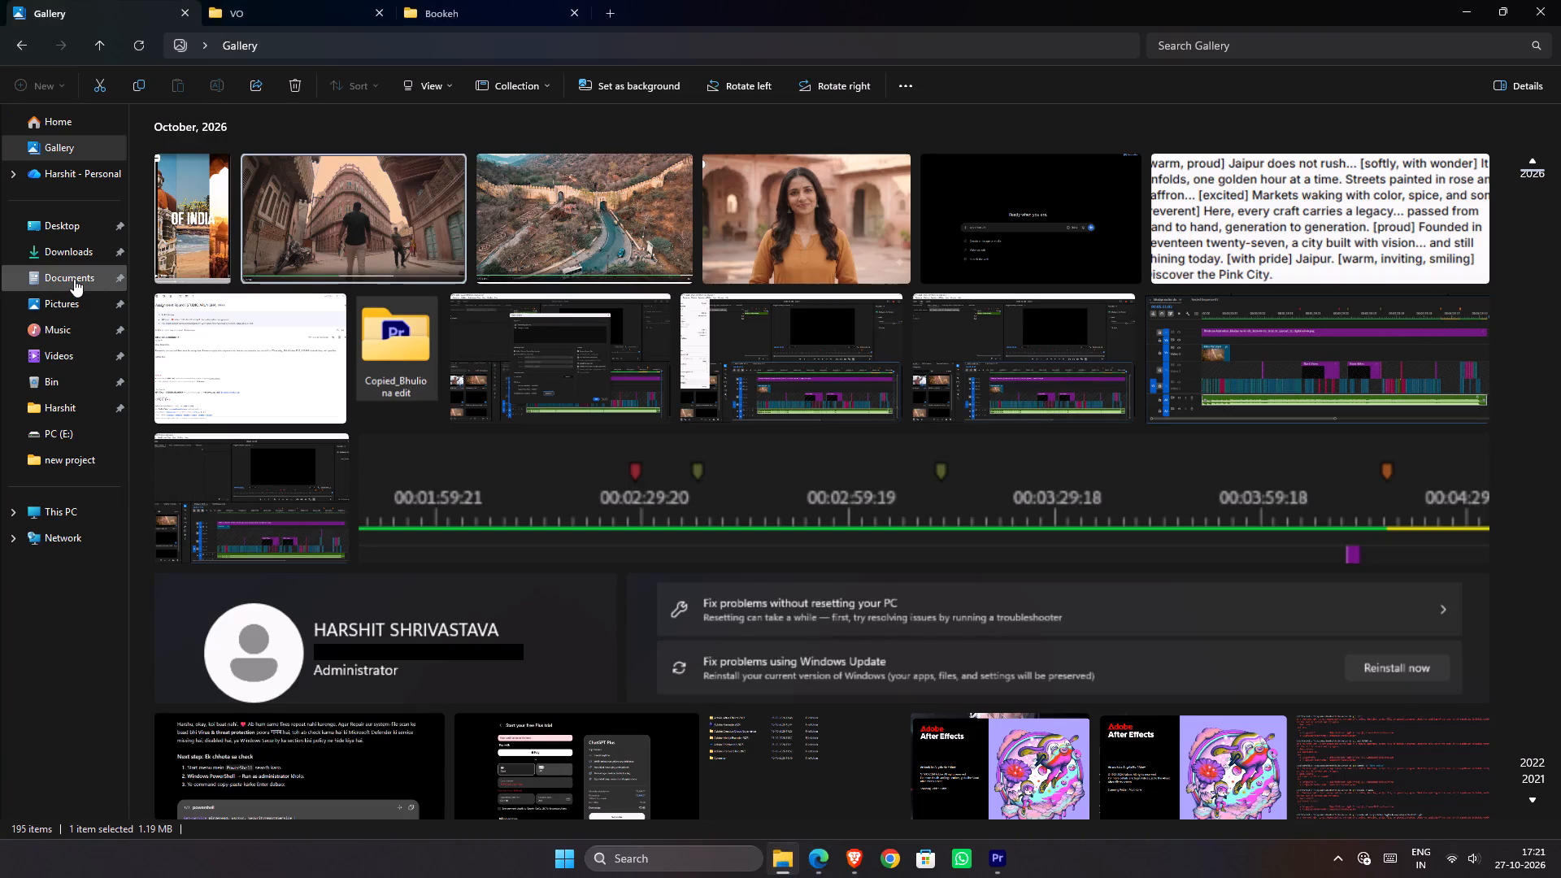
click(87, 261)
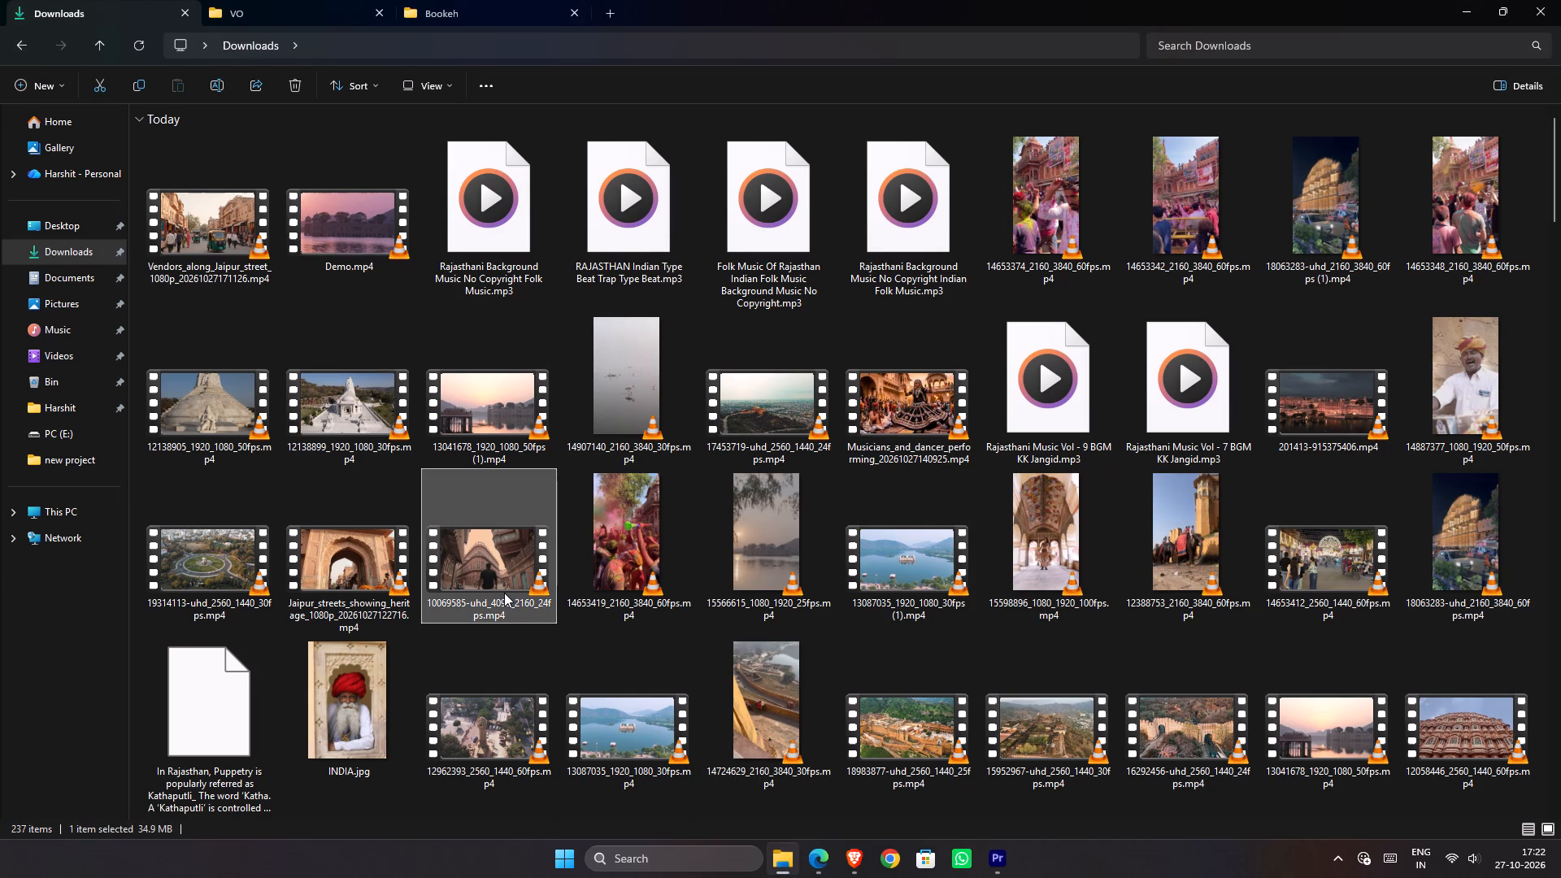
key(shift+Delete)
key(Return)
double_click(362, 567)
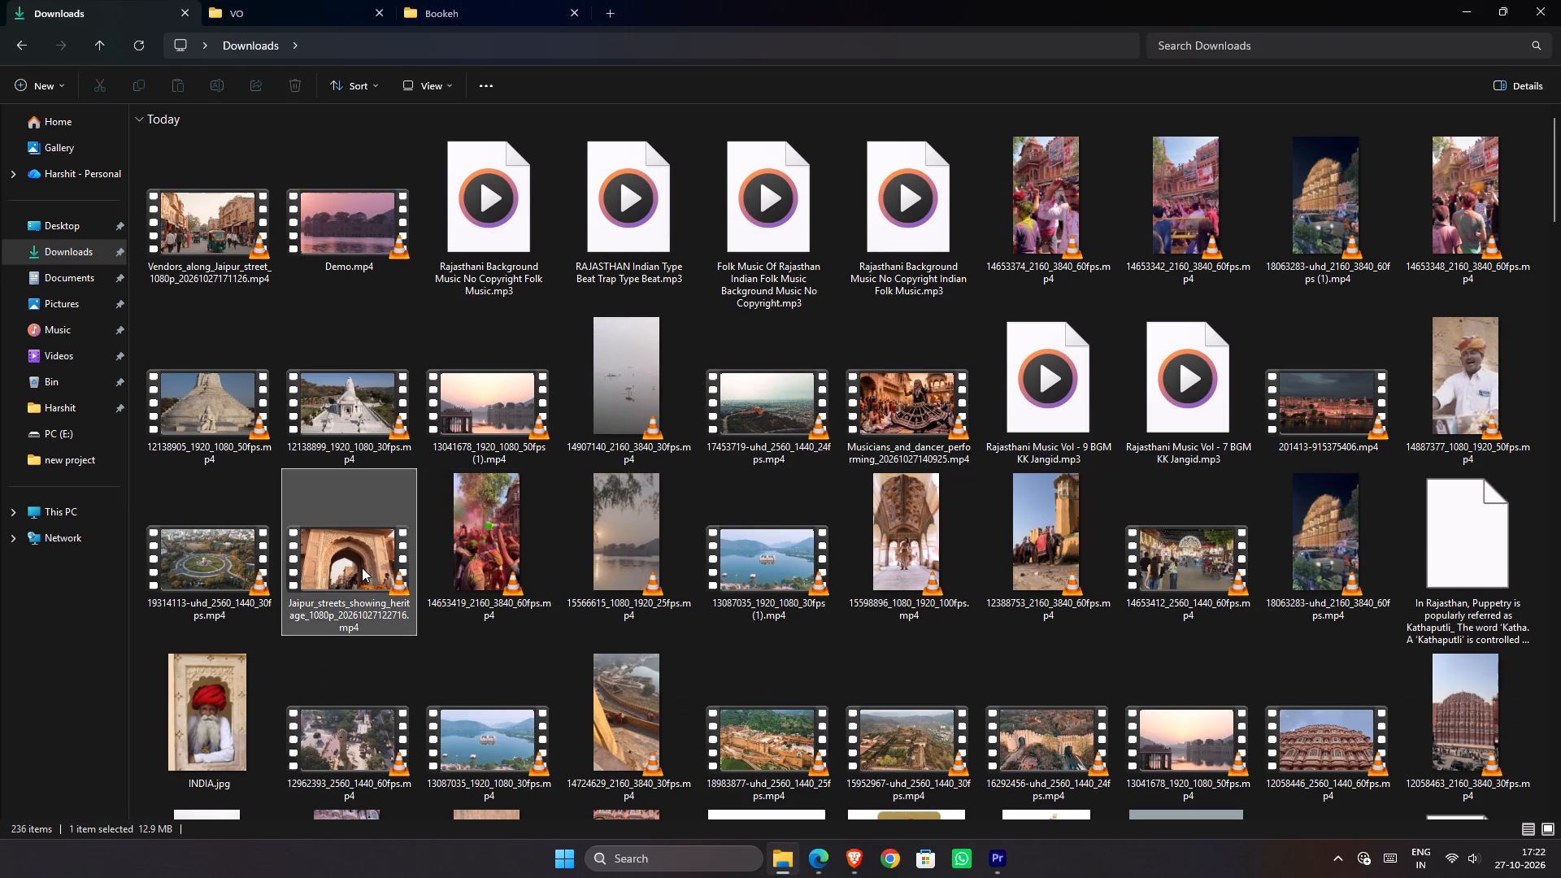
click(1560, 0)
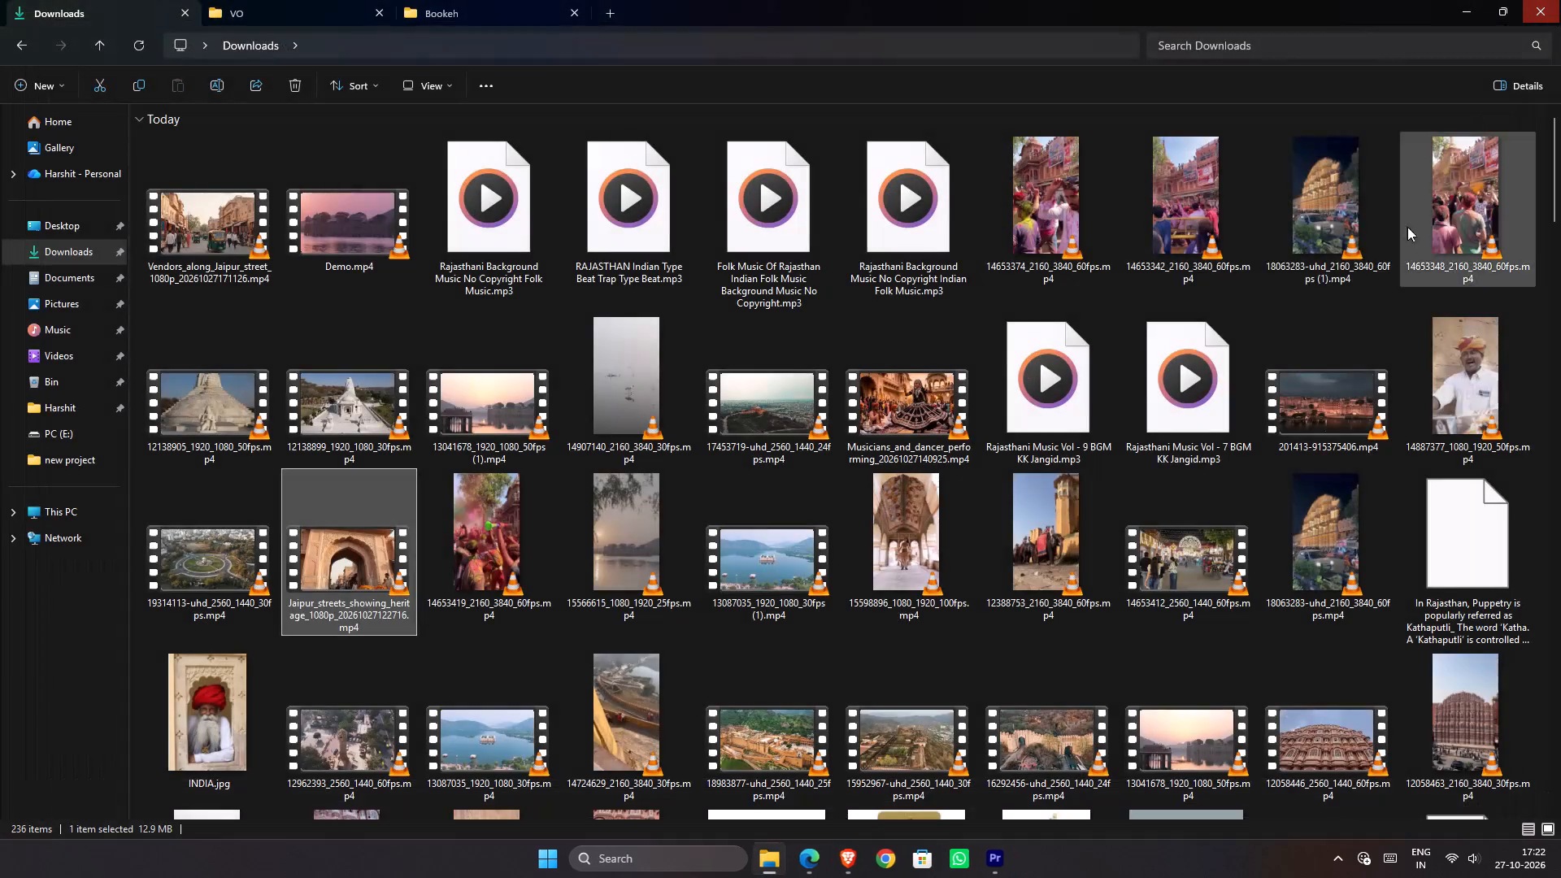
double_click(1047, 551)
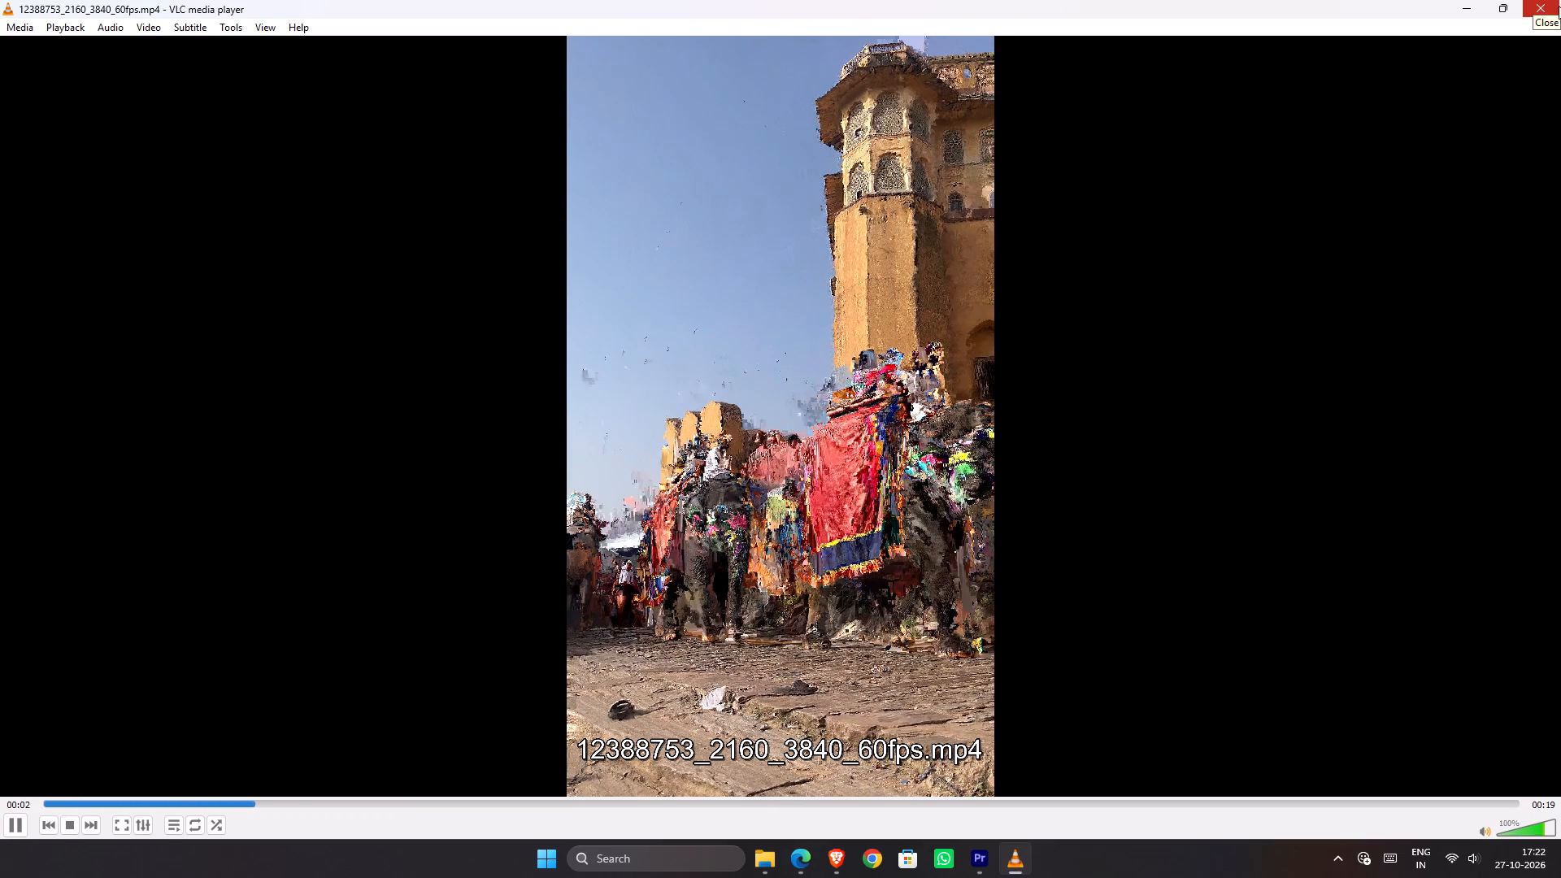
click(1537, 15)
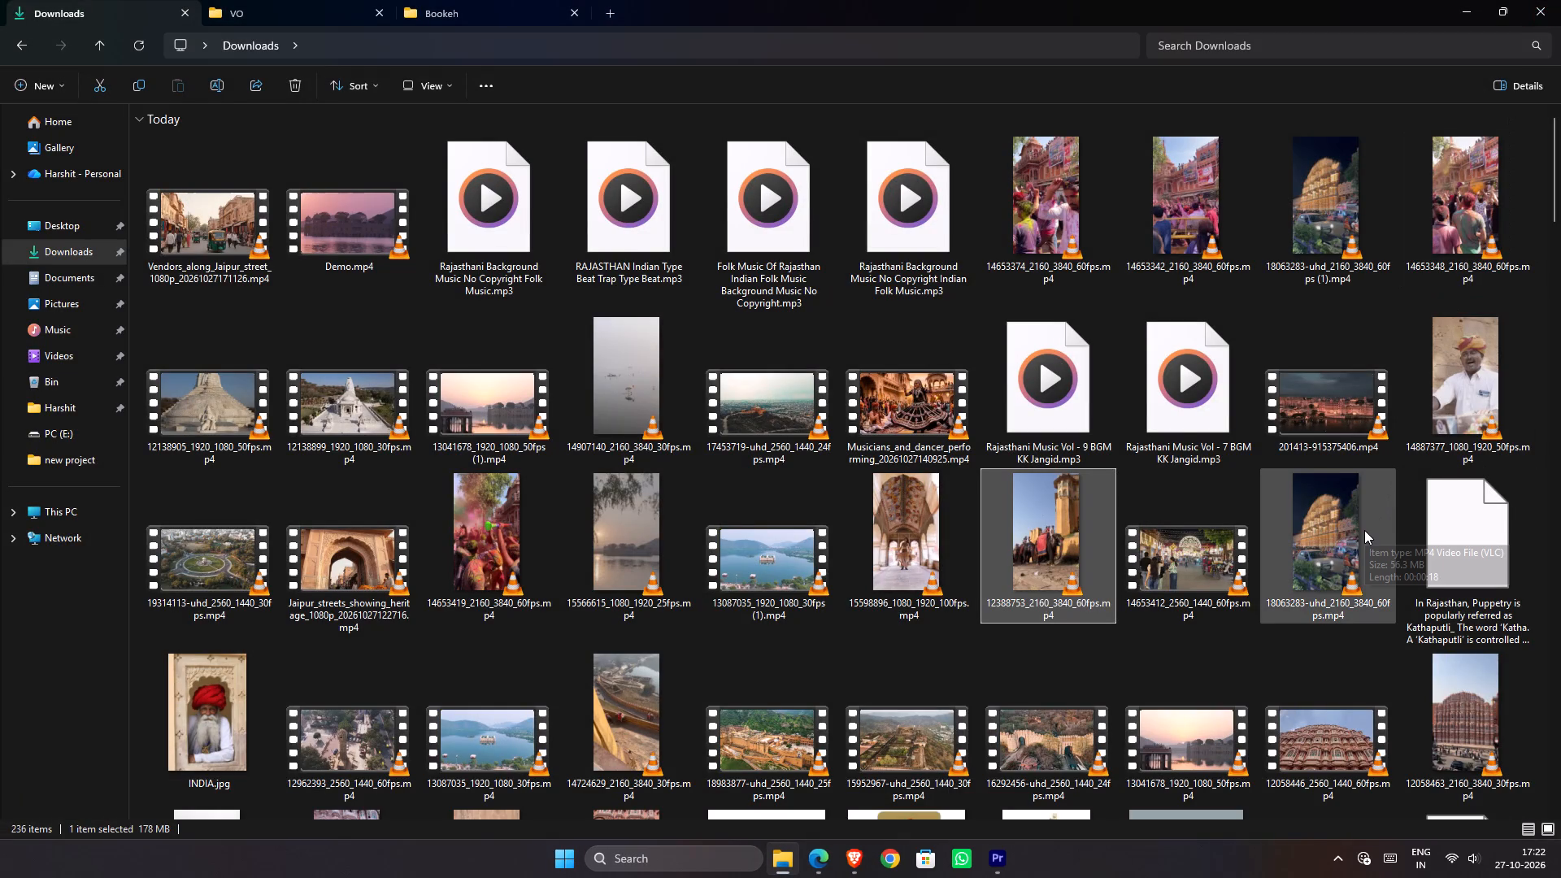
double_click(1337, 443)
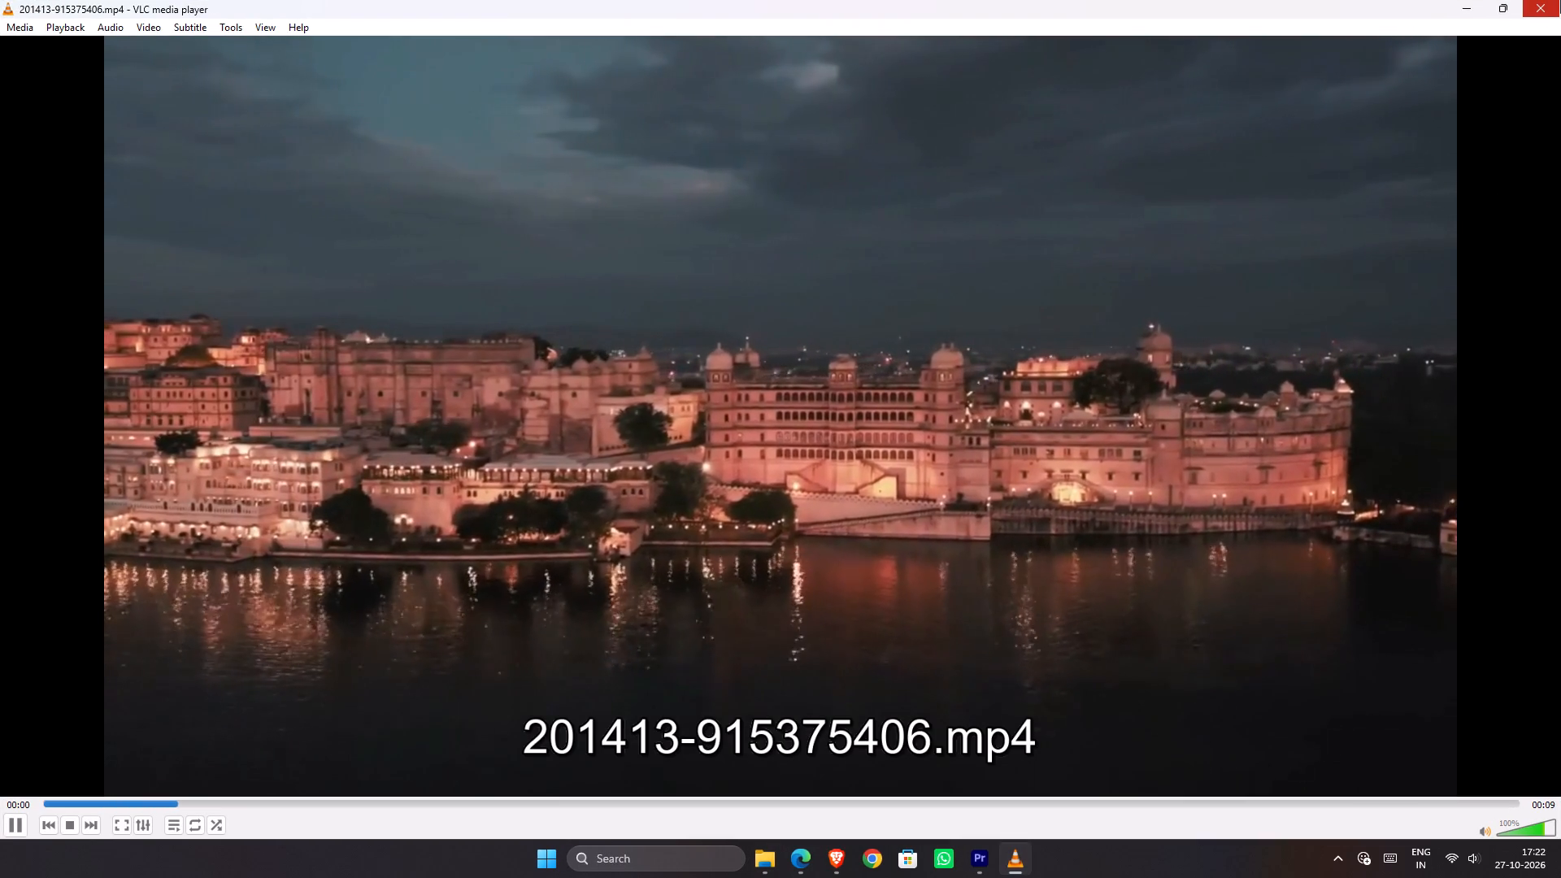
click(1560, 0)
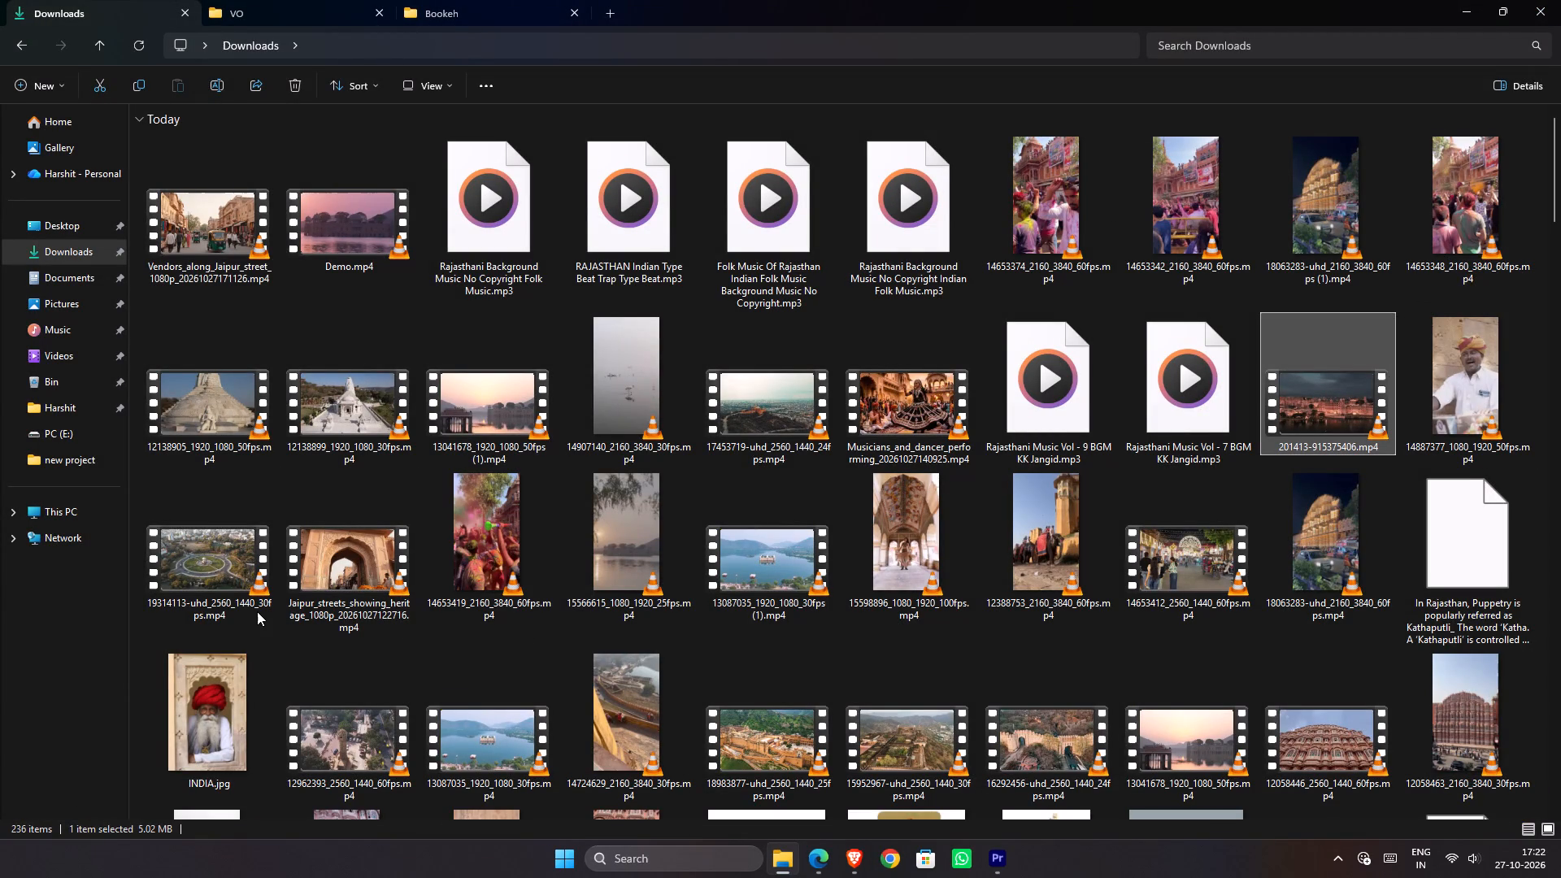
Preview the seated musician video and the Hawa Mahal videos 16646786, 16797305, 12058463 and 12058446 in Downloads.
scroll(534, 705, down, 1)
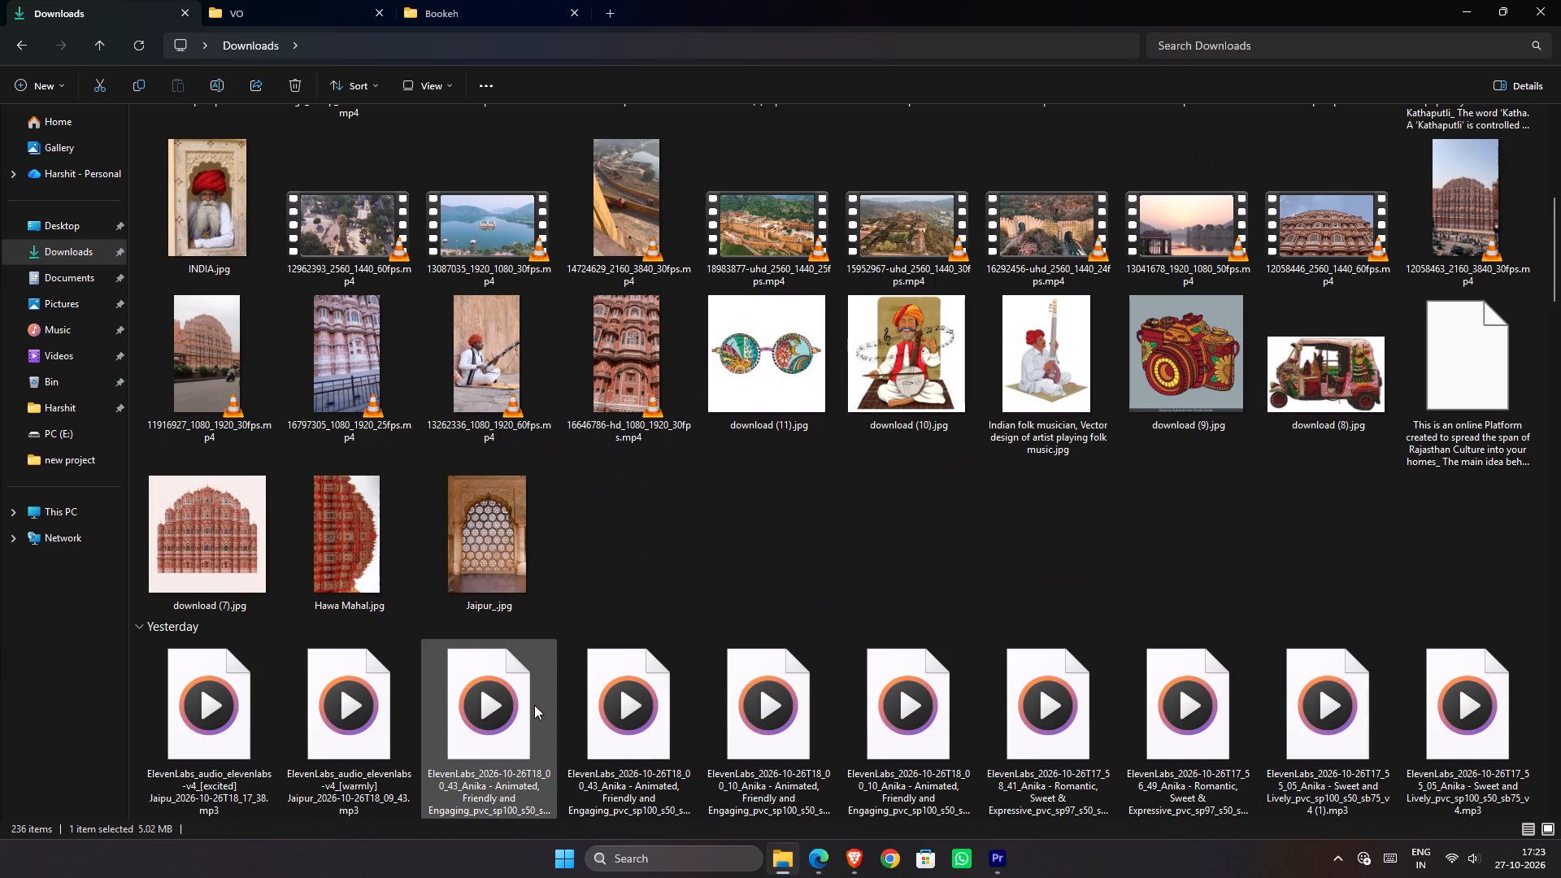
double_click(624, 428)
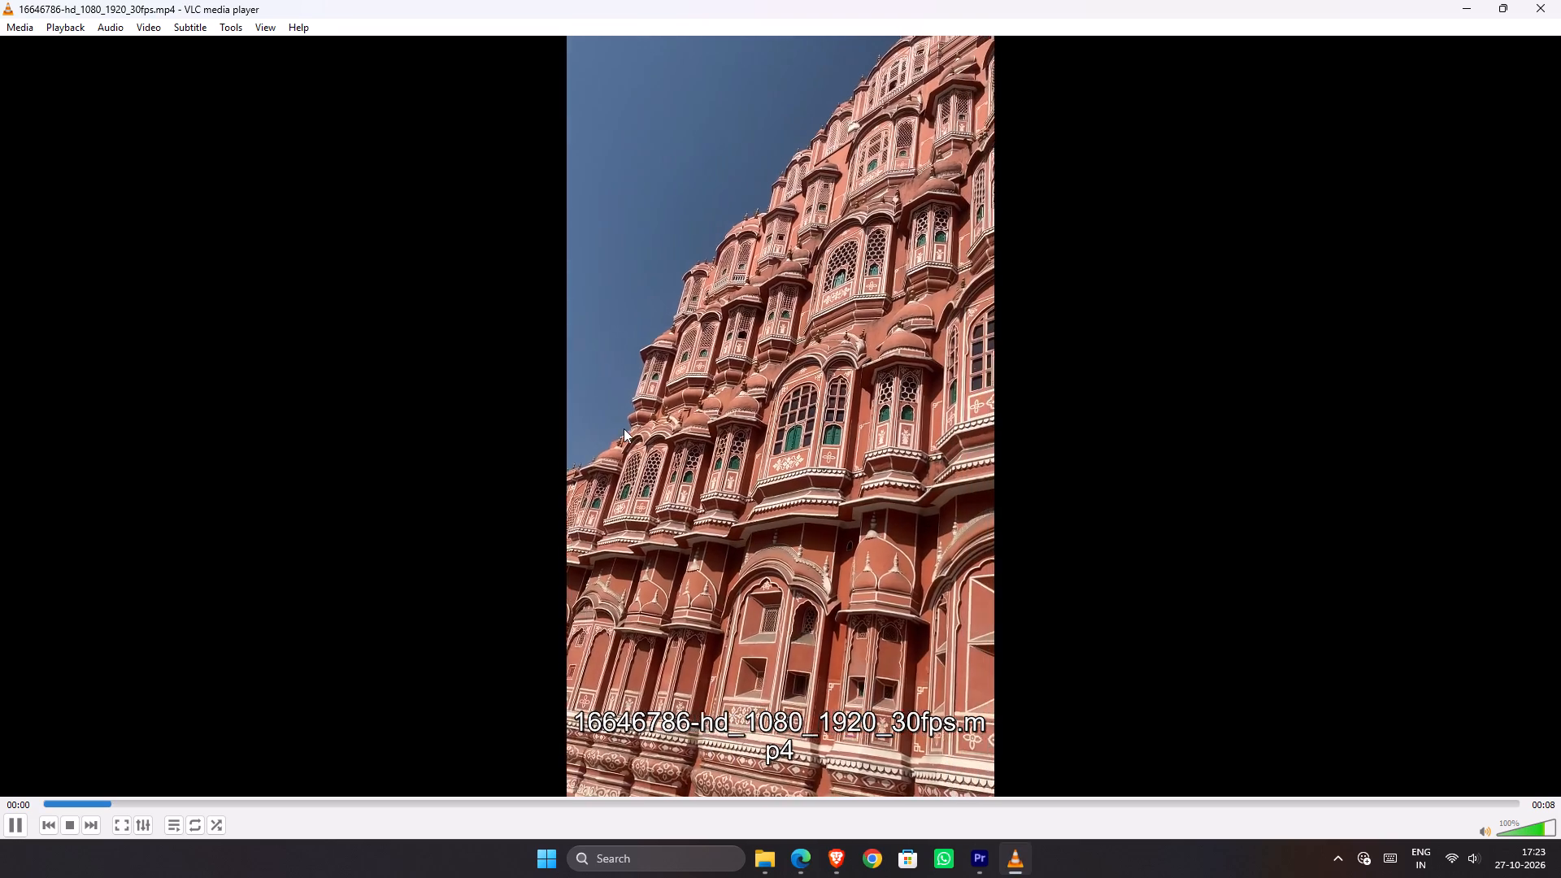
click(1560, 0)
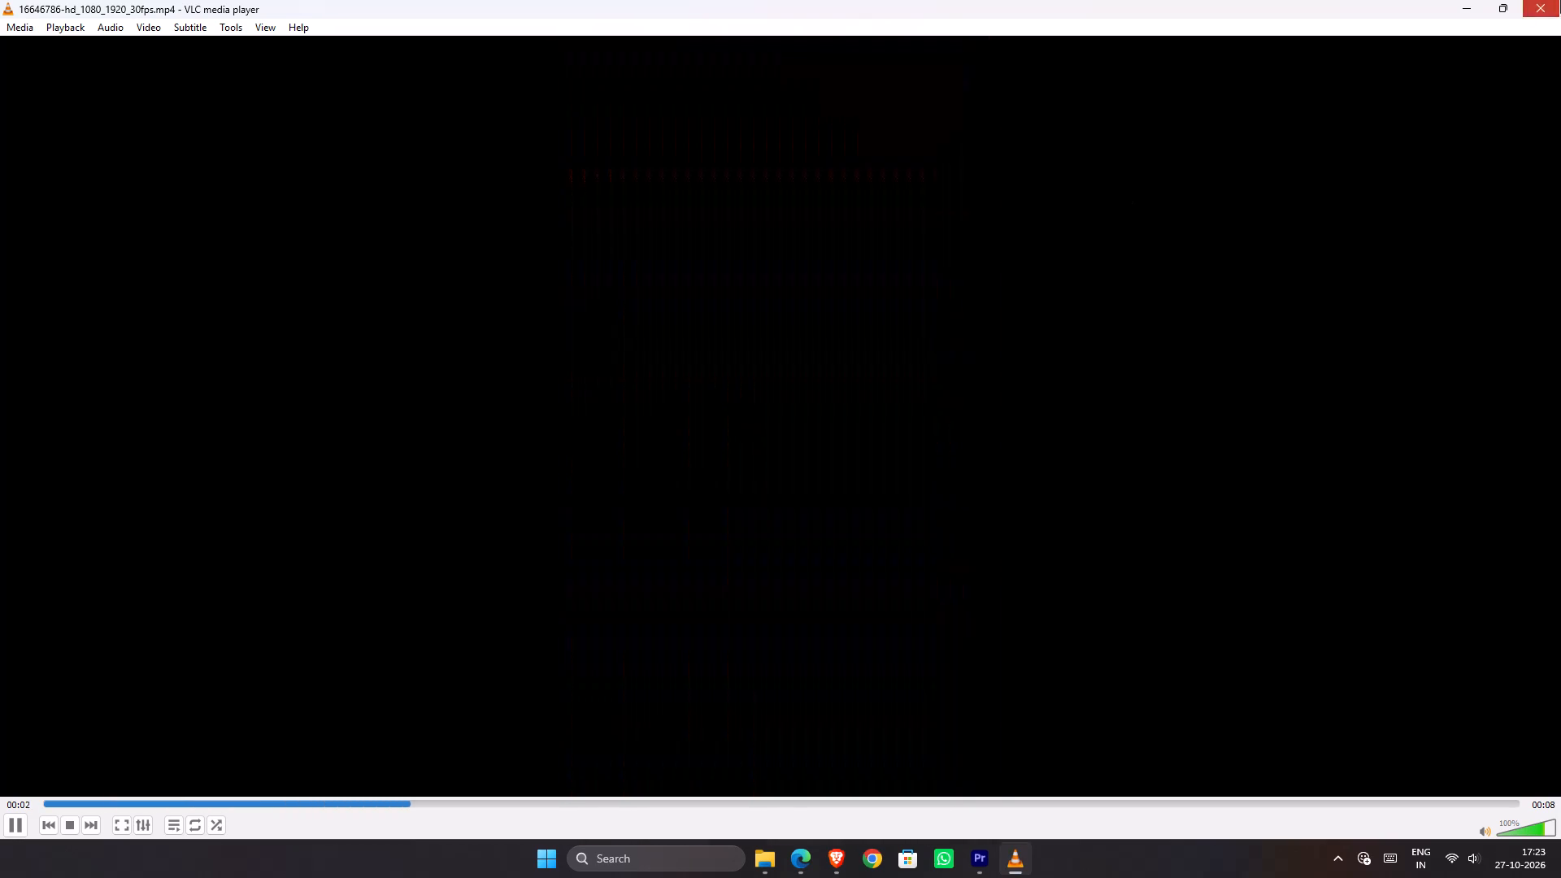
double_click(489, 421)
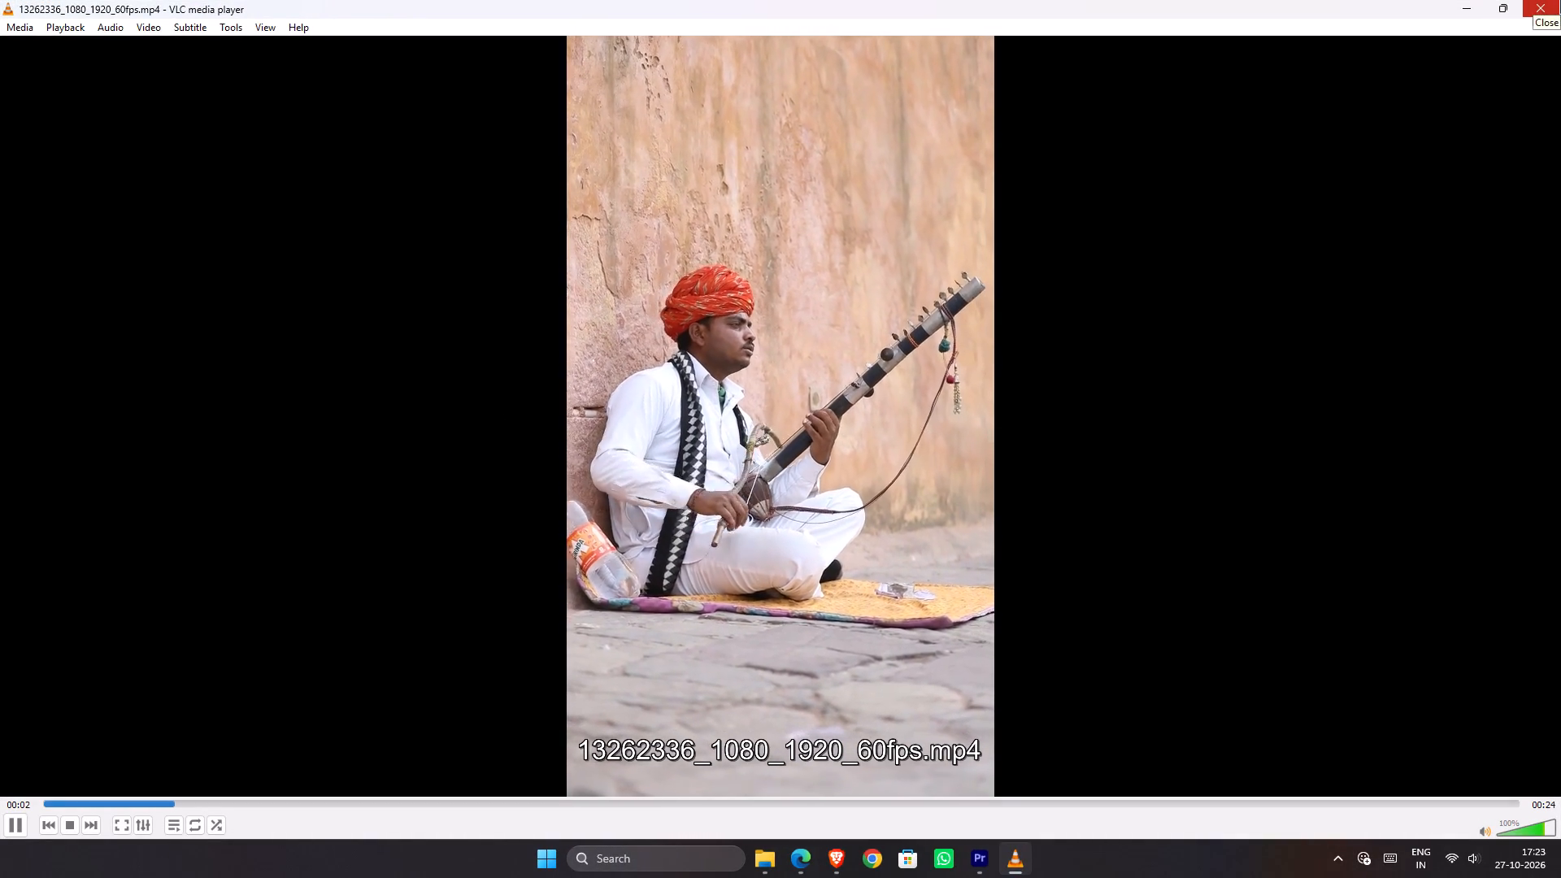
click(1560, 0)
double_click(364, 385)
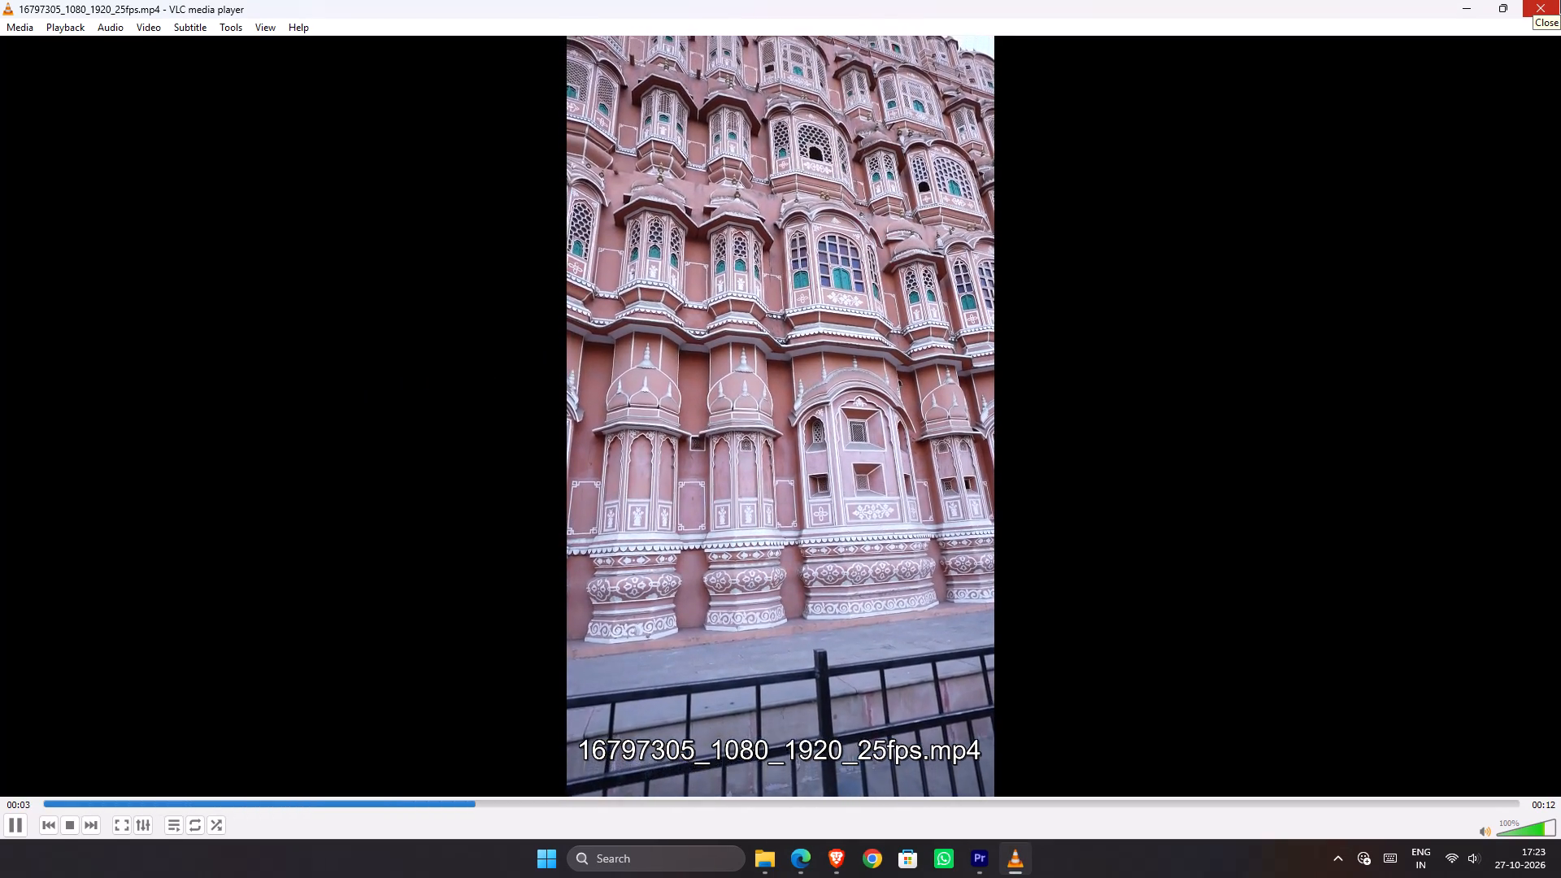
click(1560, 0)
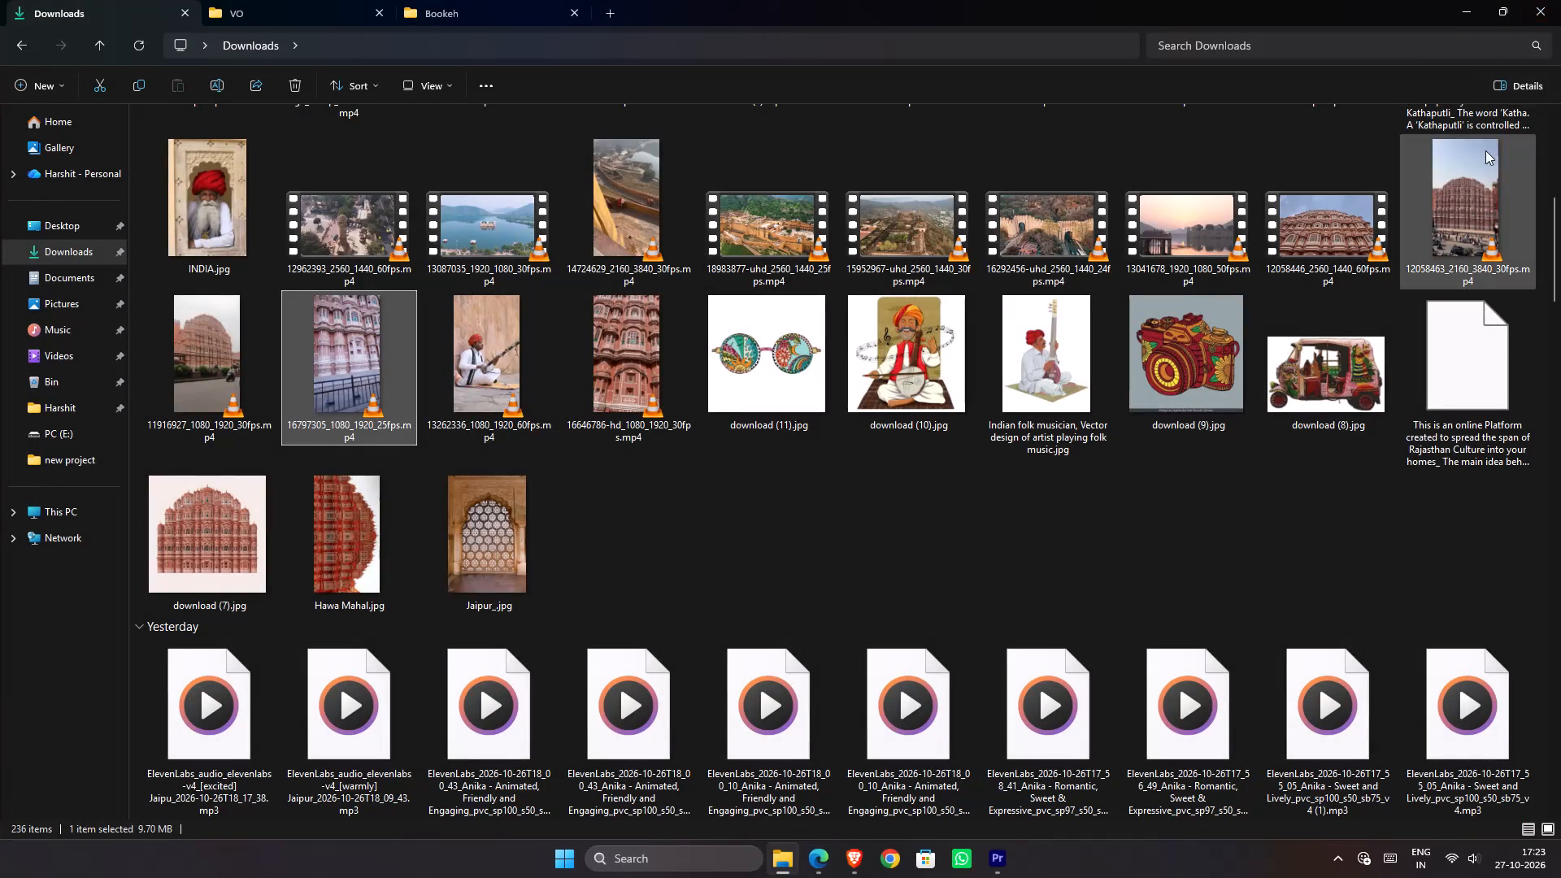
double_click(1476, 199)
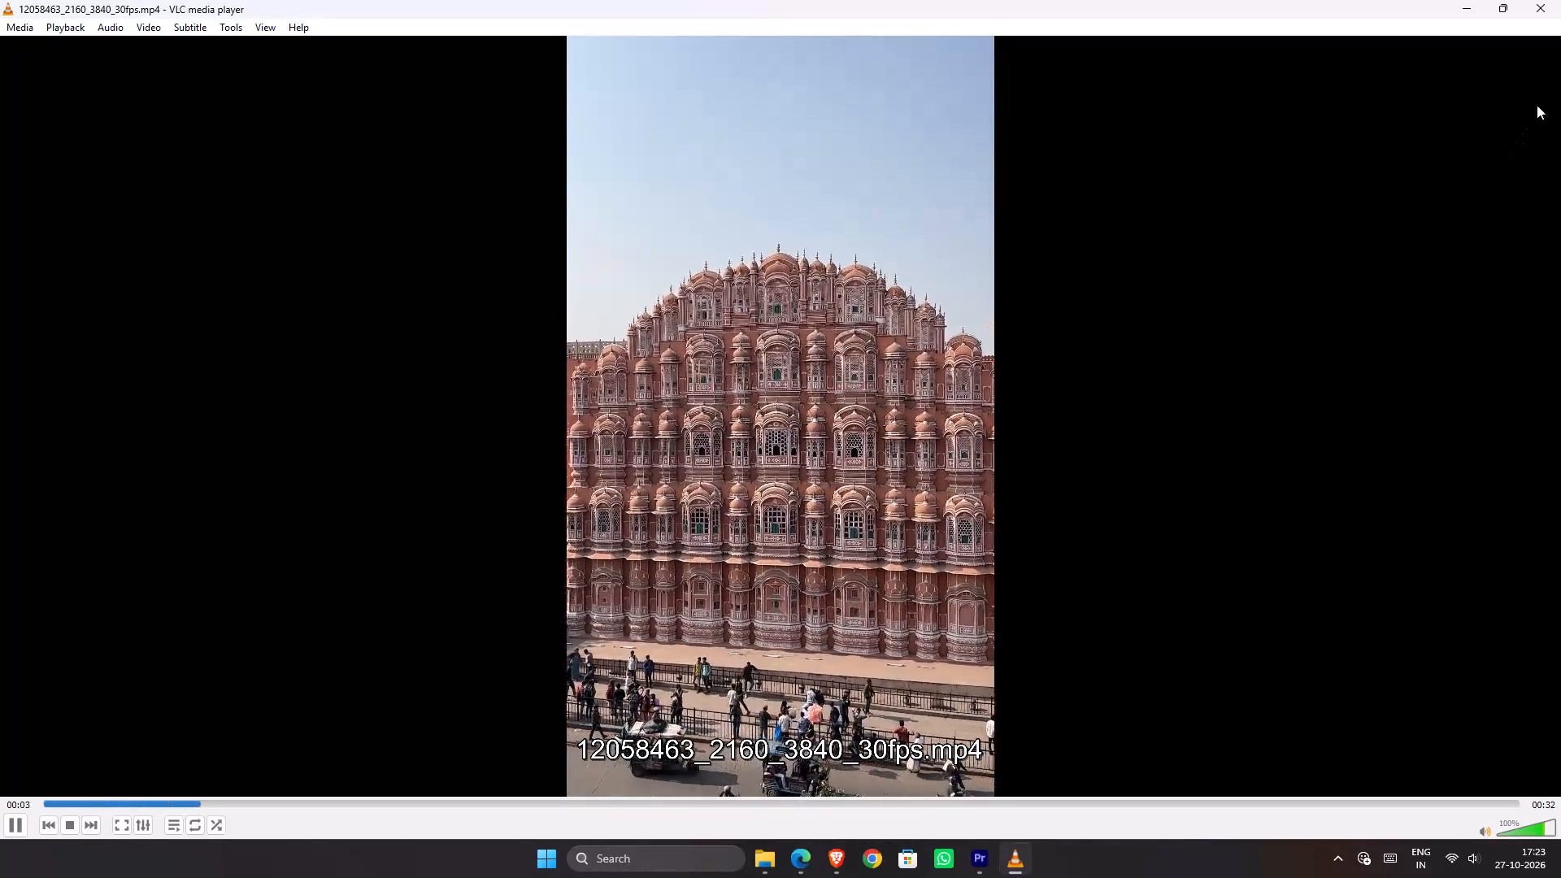
click(1558, 12)
double_click(1349, 233)
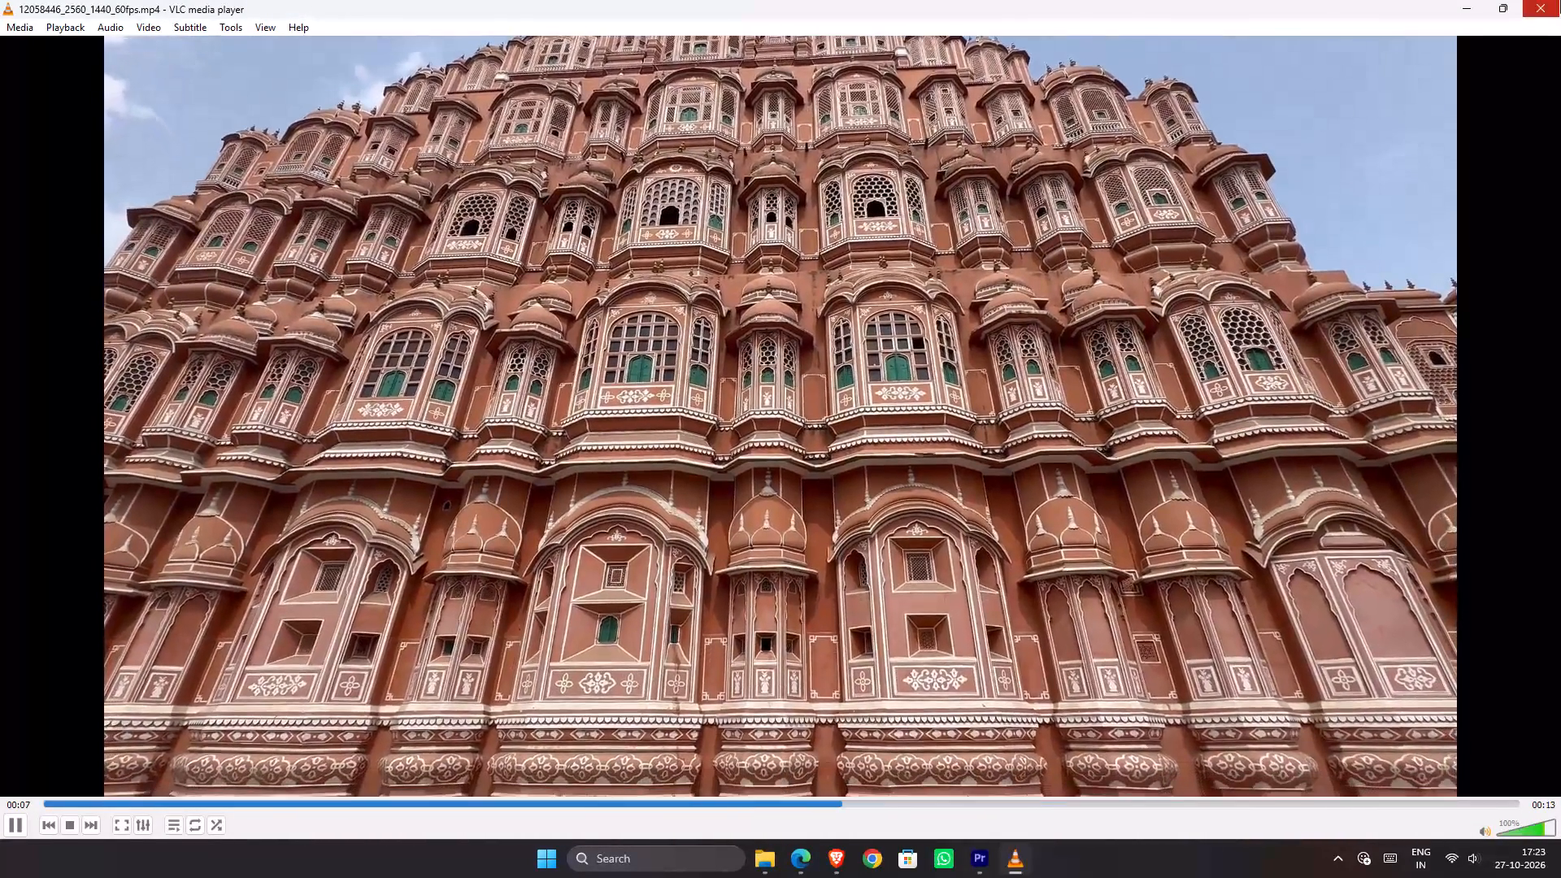
click(1560, 0)
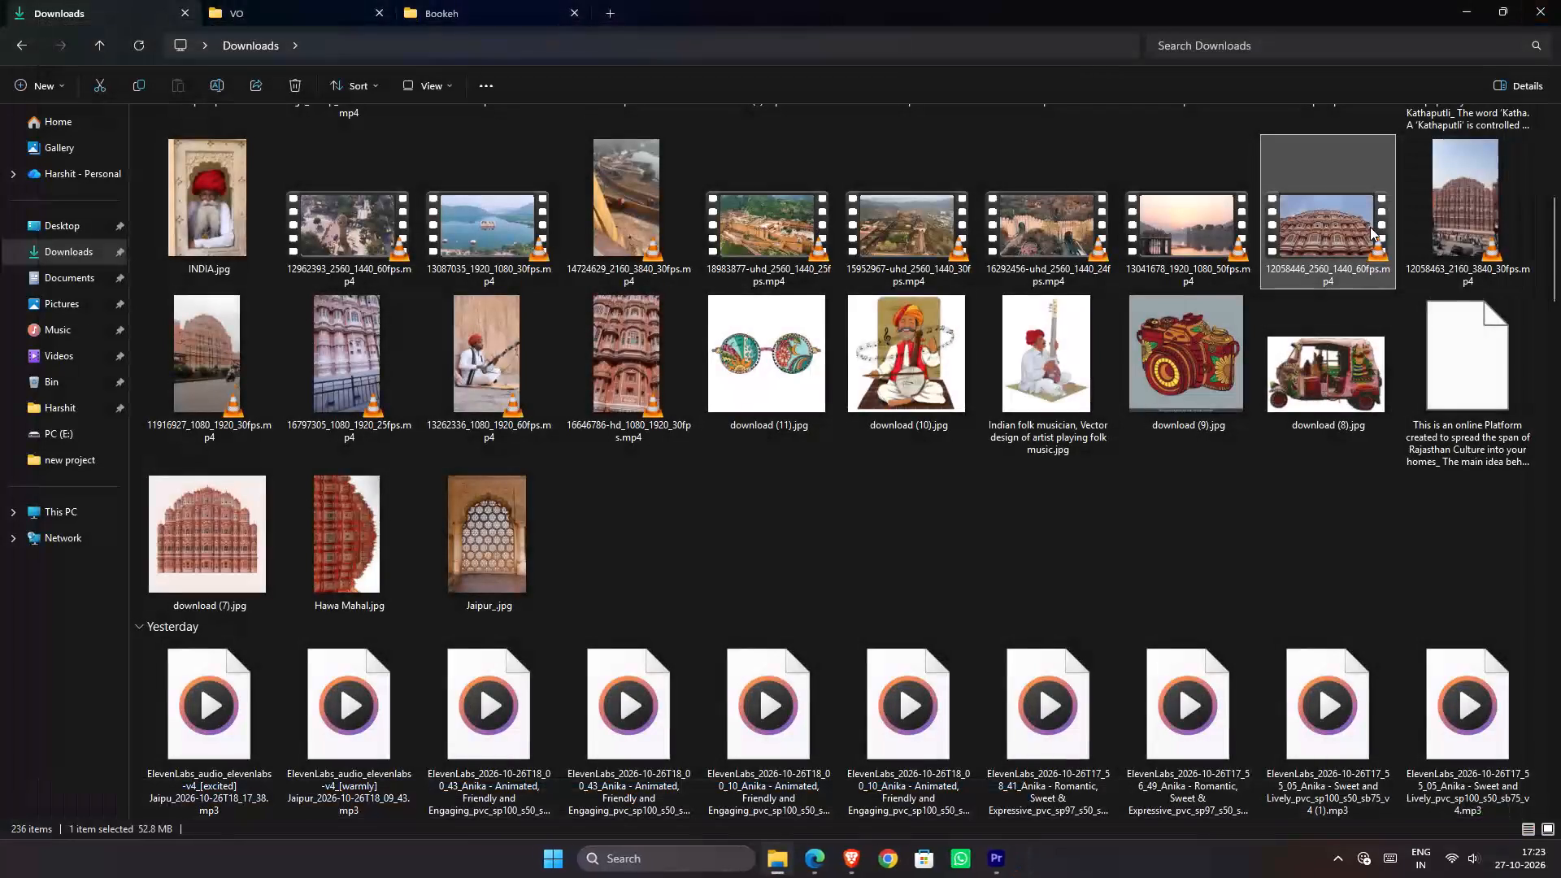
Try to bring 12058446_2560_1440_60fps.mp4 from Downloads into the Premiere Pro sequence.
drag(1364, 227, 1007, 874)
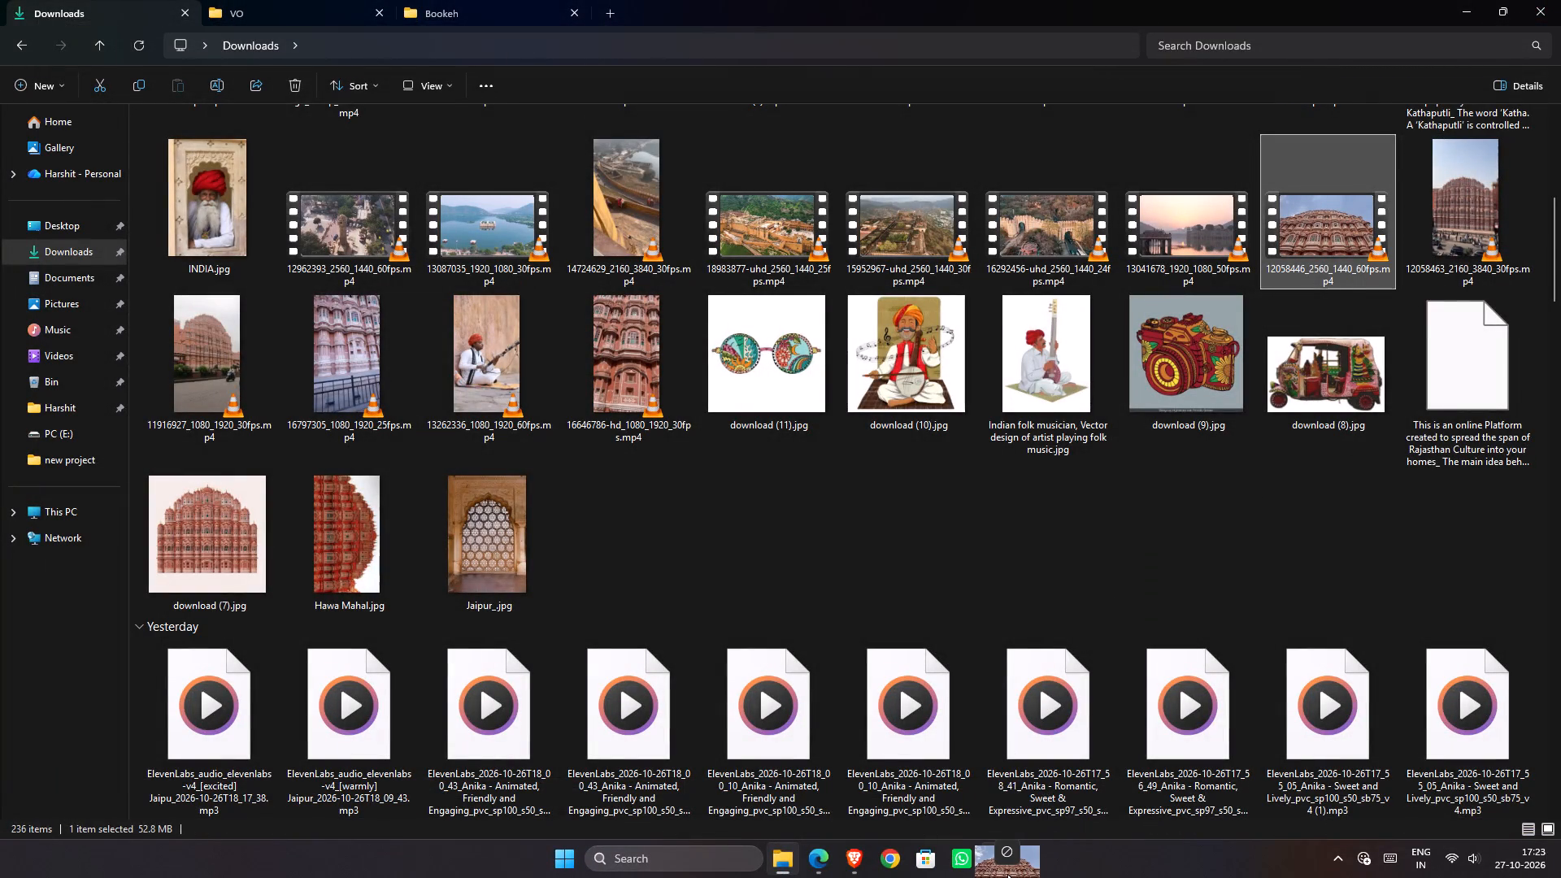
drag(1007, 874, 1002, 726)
Cancel relinking the missing 10069585-uhd_4096_2160_24fps.mp4 and delete it from both the V2 track and the project bin.
click(913, 450)
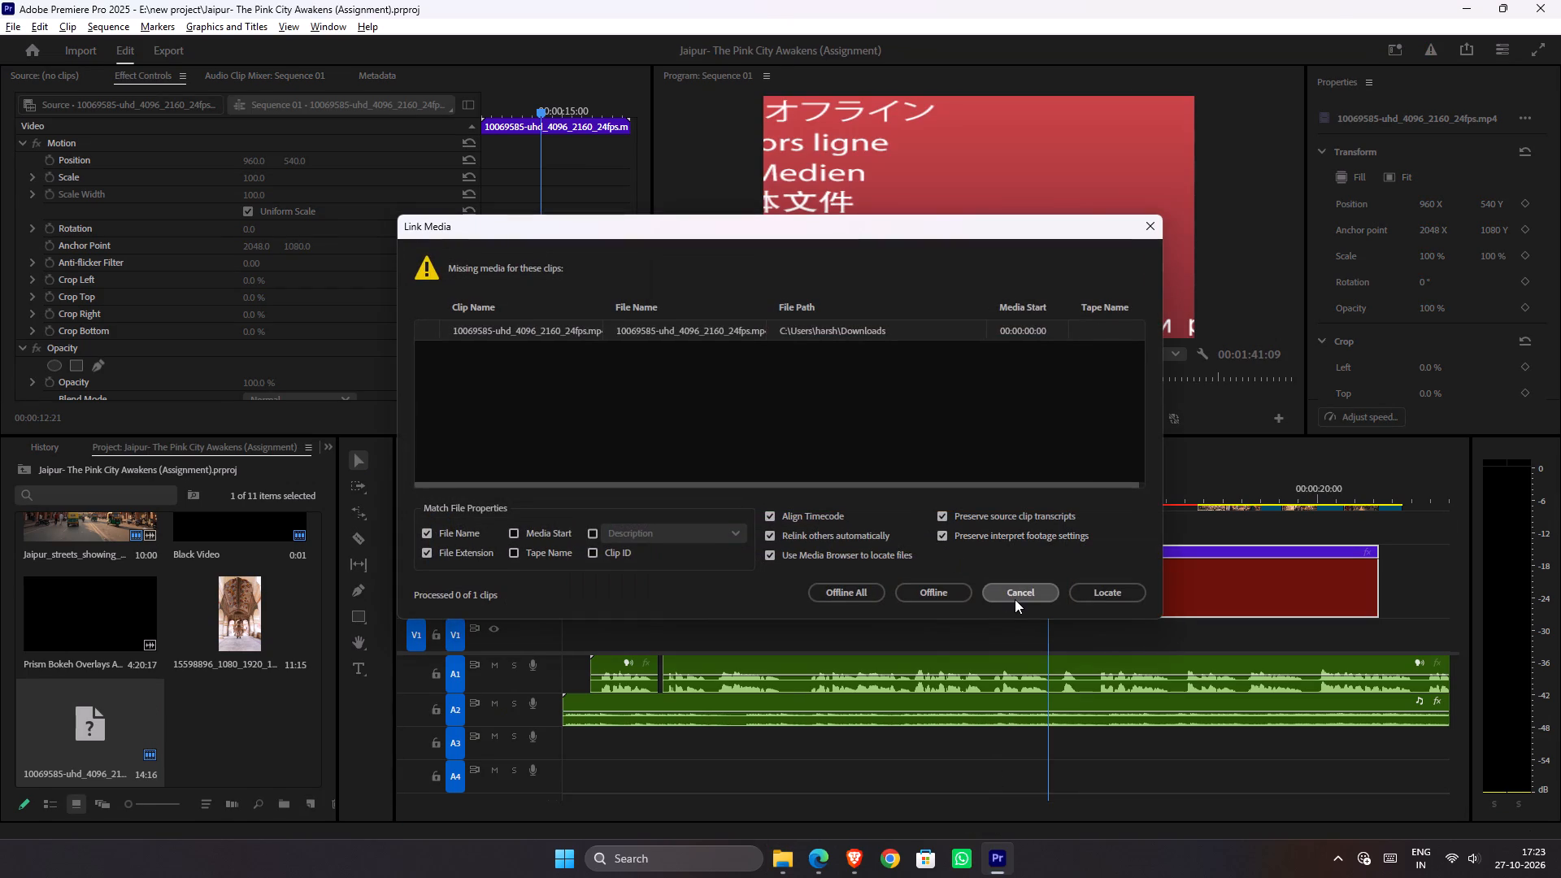
click(1015, 599)
click(1011, 599)
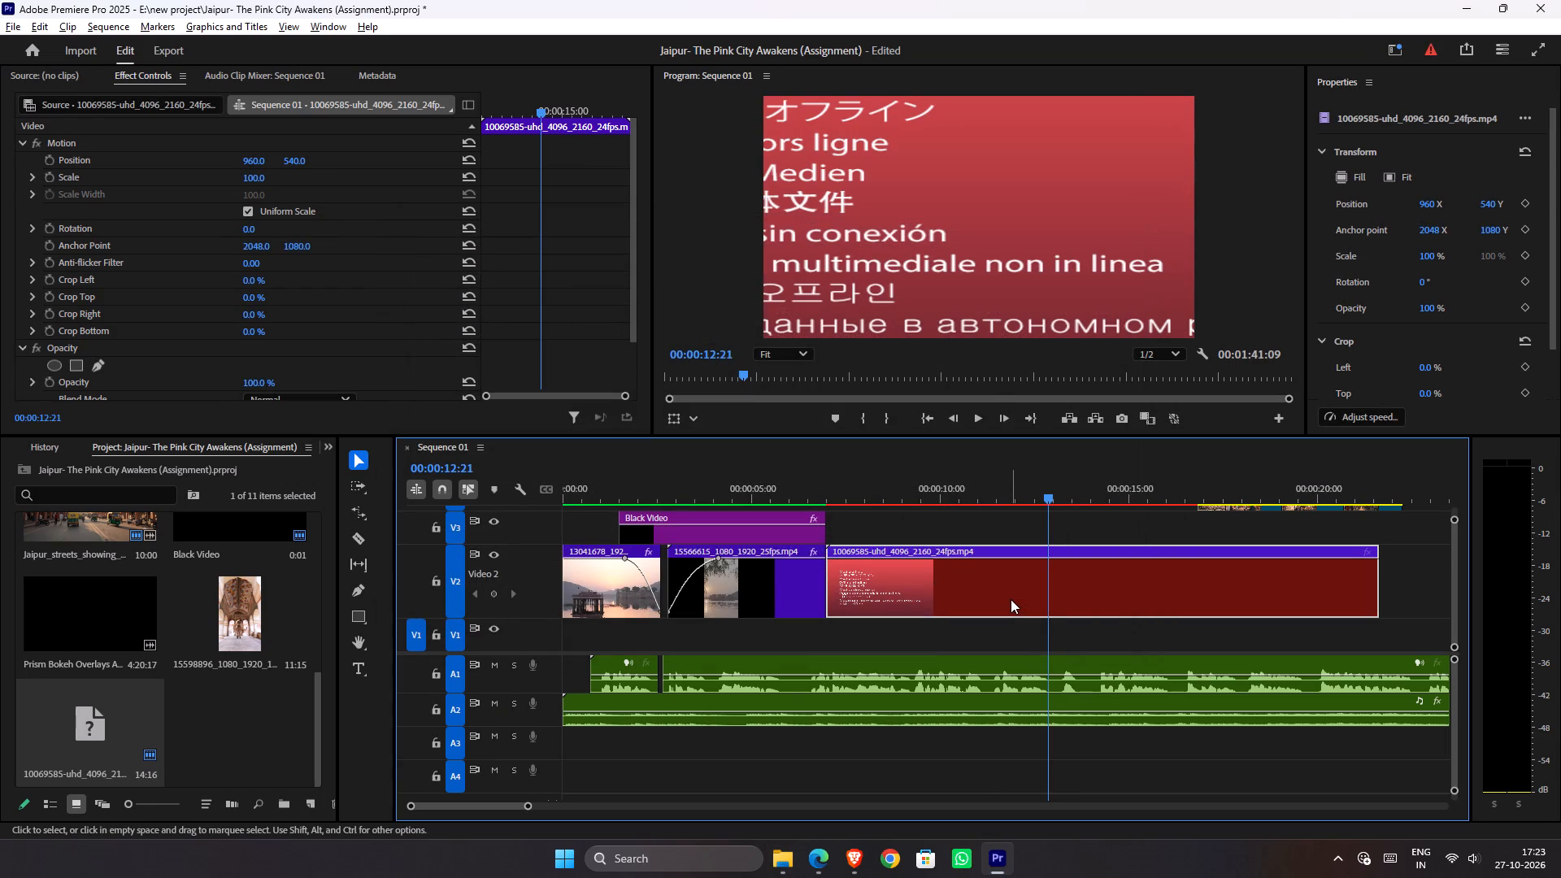
key(Delete)
click(121, 757)
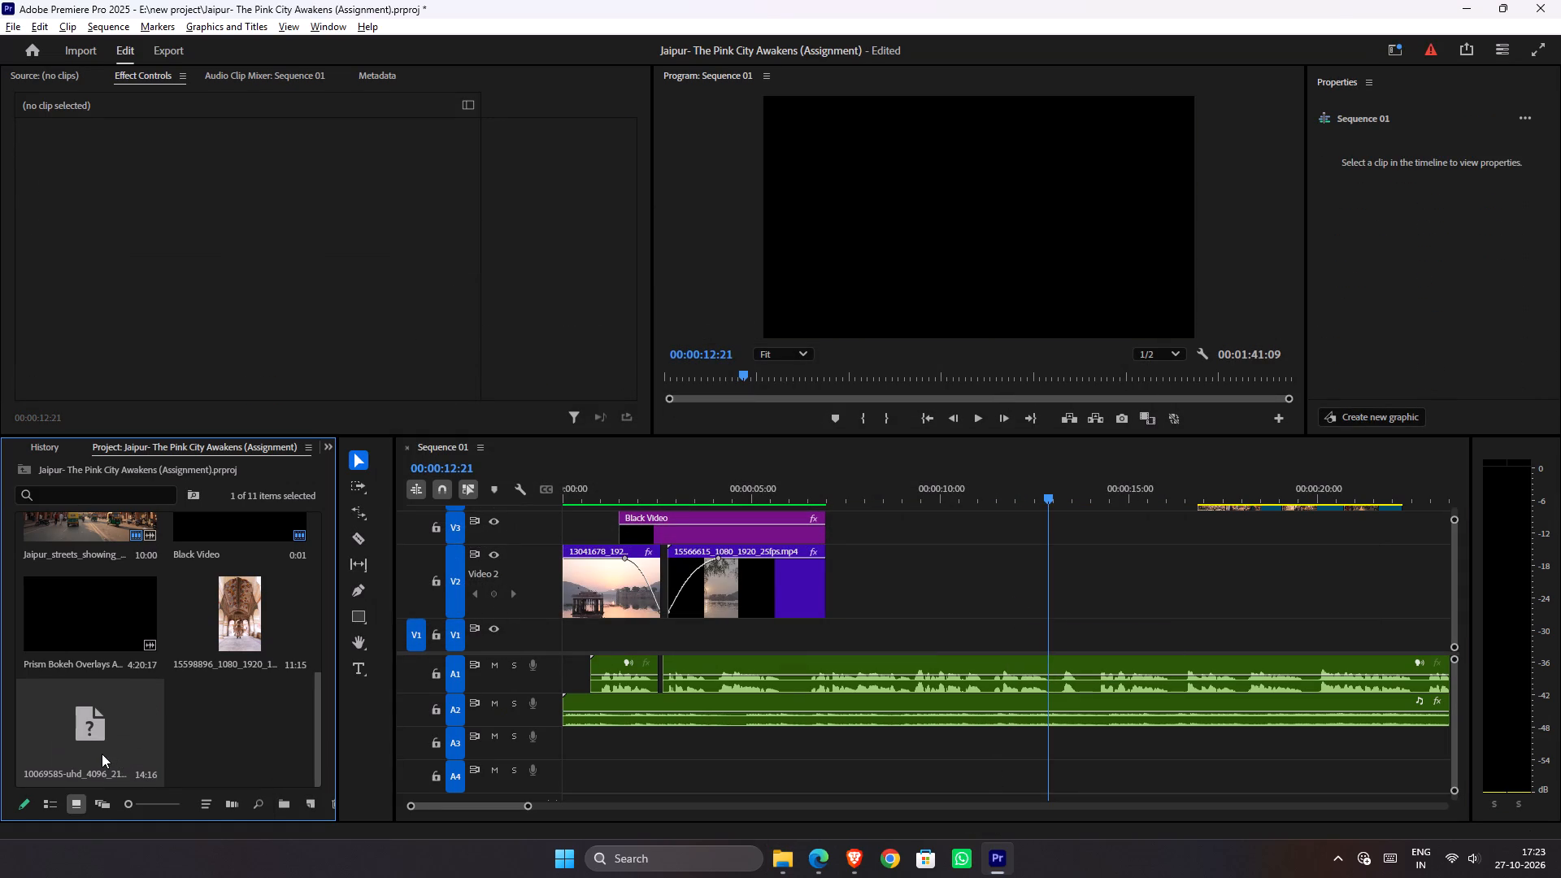
key(Delete)
Place 12058446_2560_1440_60fps.mp4 from Downloads on V2 directly after the 15566615_1080_1920_25fps.mp4 clip, and play the sequence from 00:00:06:00.
click(763, 848)
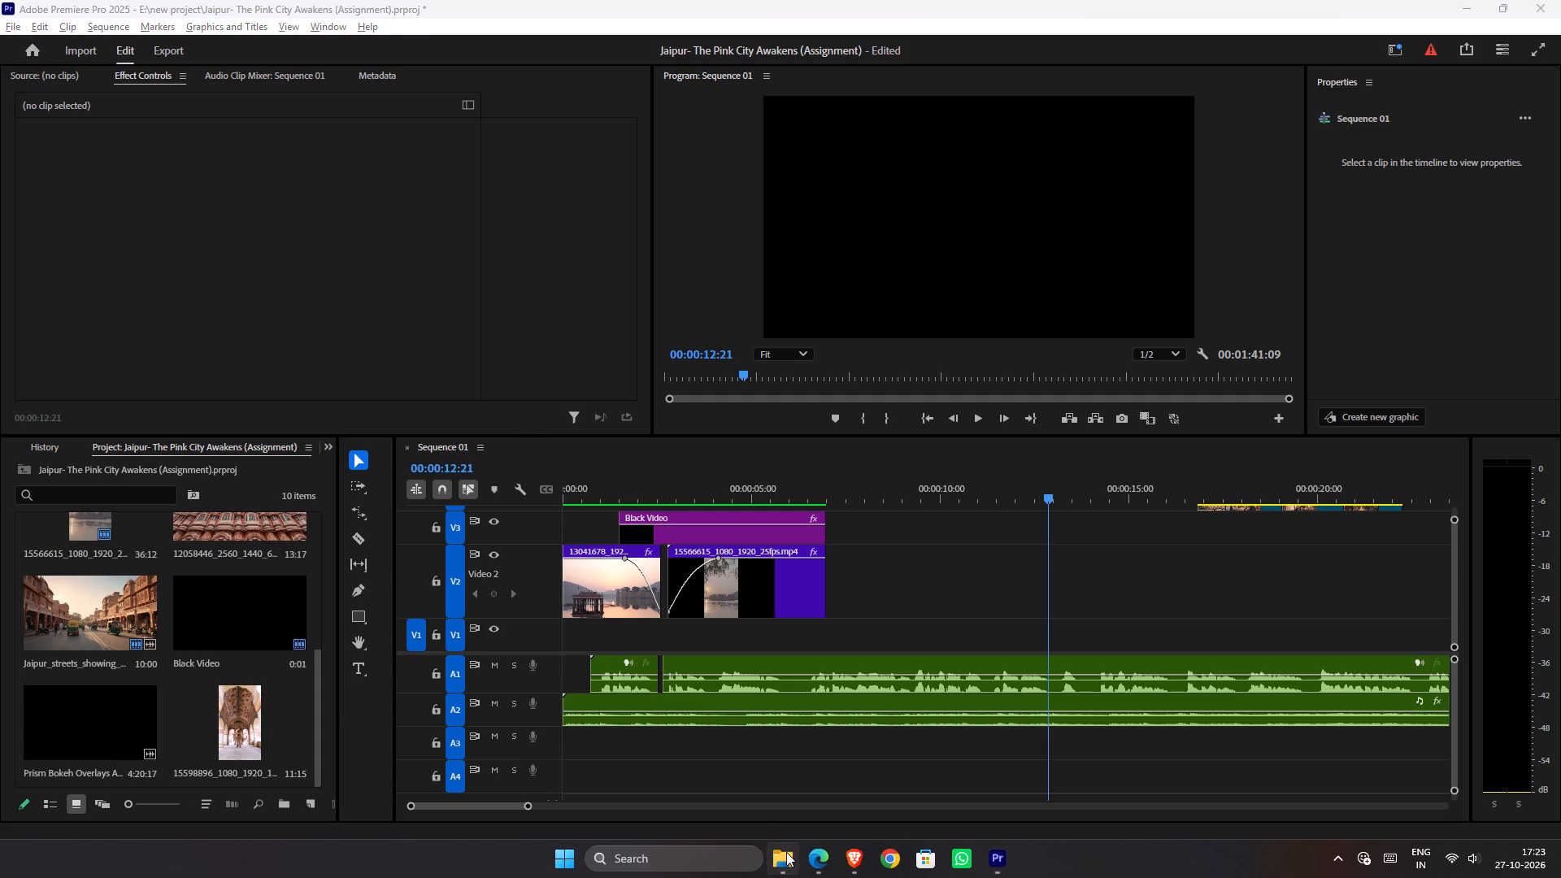
click(786, 852)
drag(1329, 237, 850, 833)
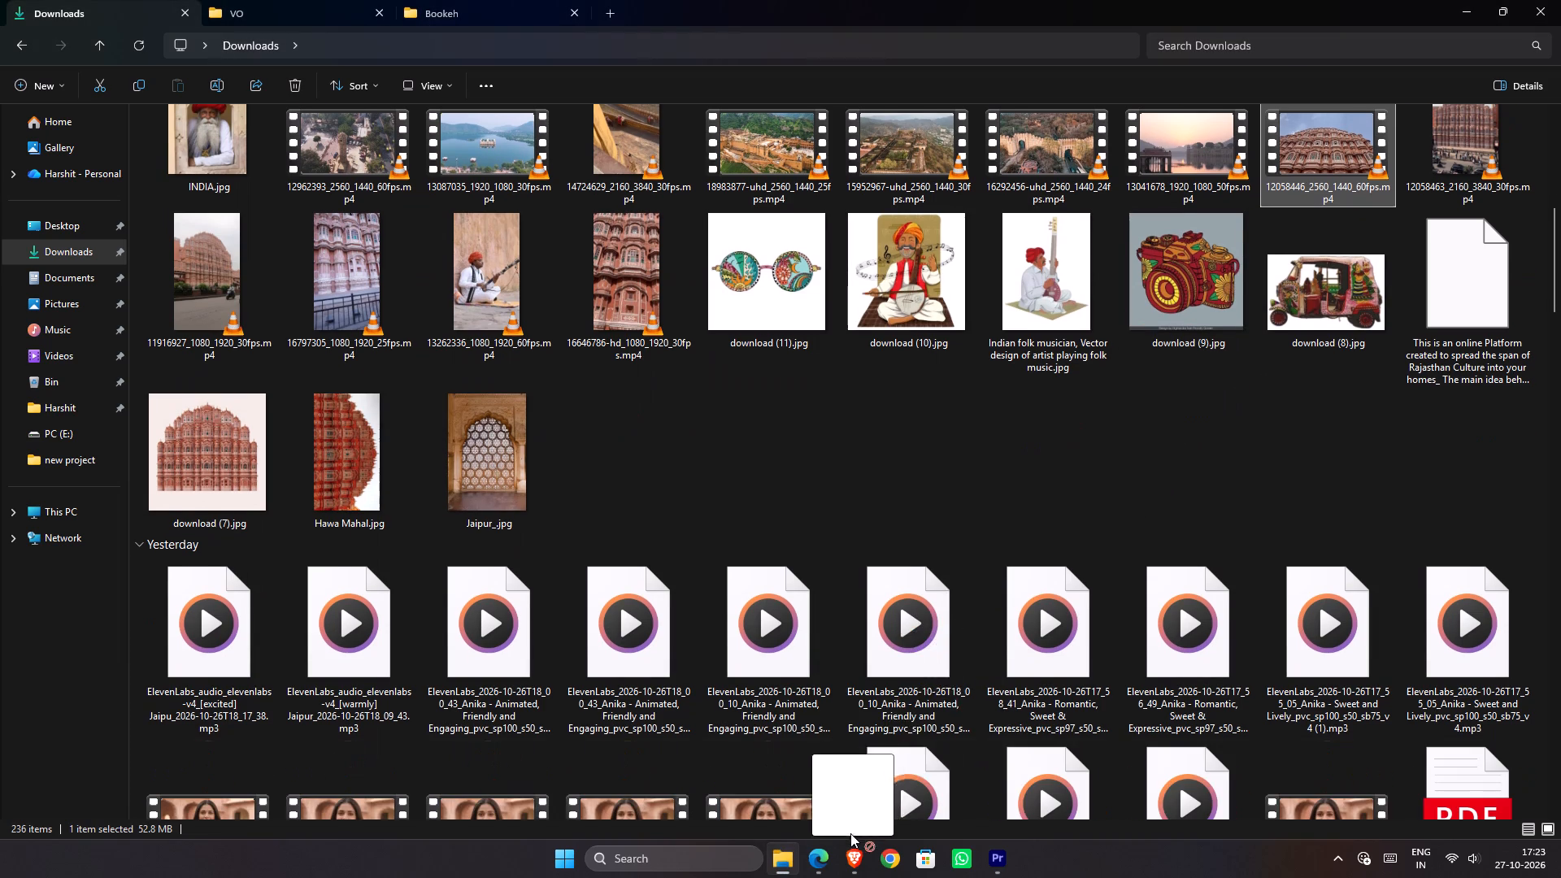
drag(850, 833, 824, 588)
drag(845, 489, 791, 496)
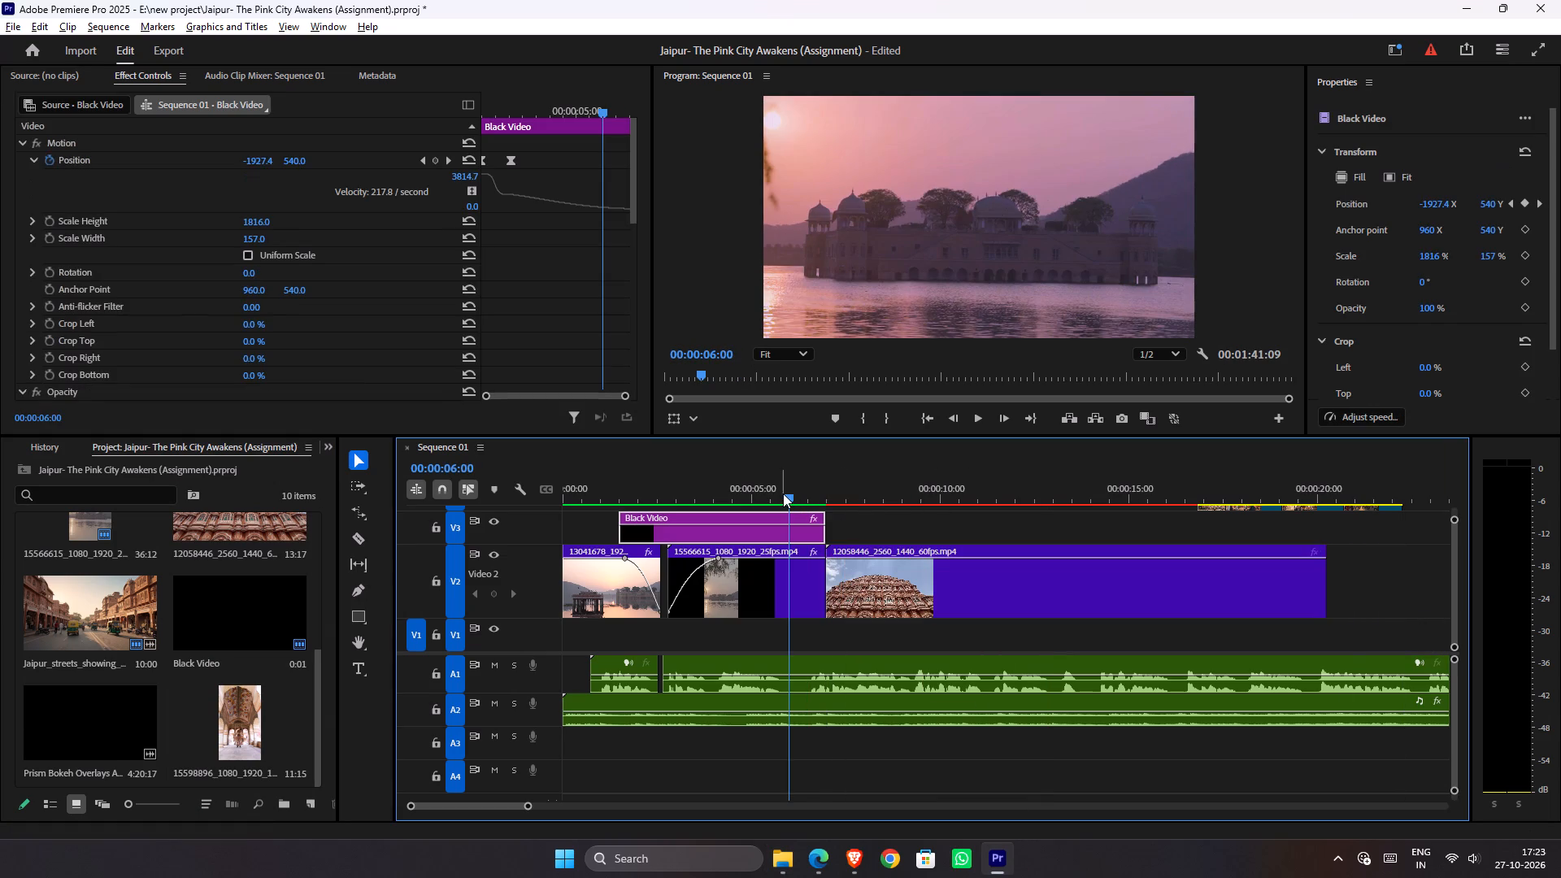
key(space)
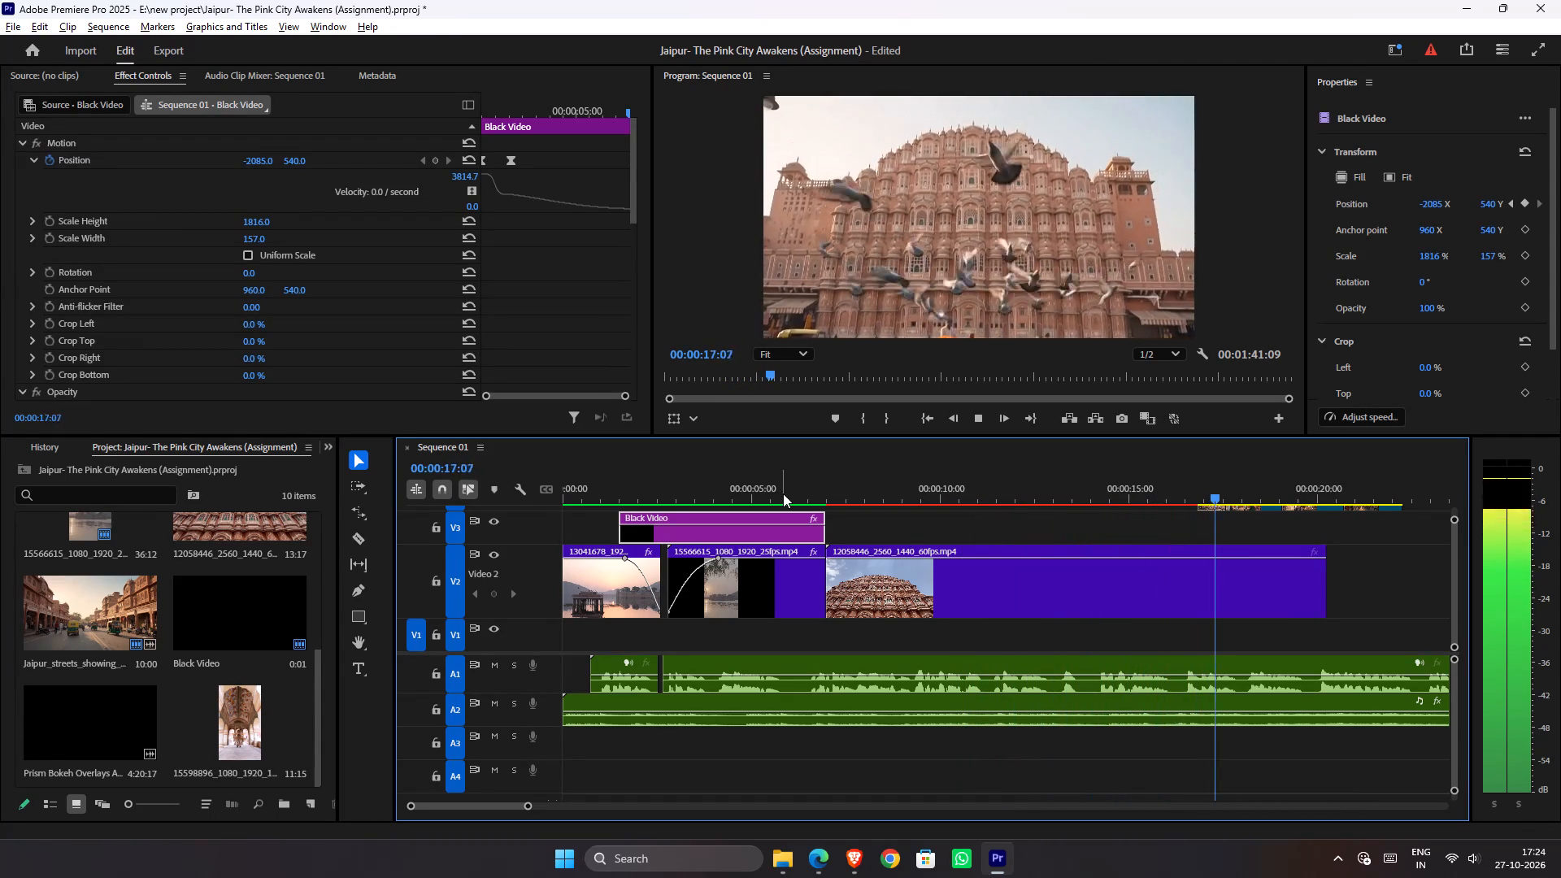
key(space)
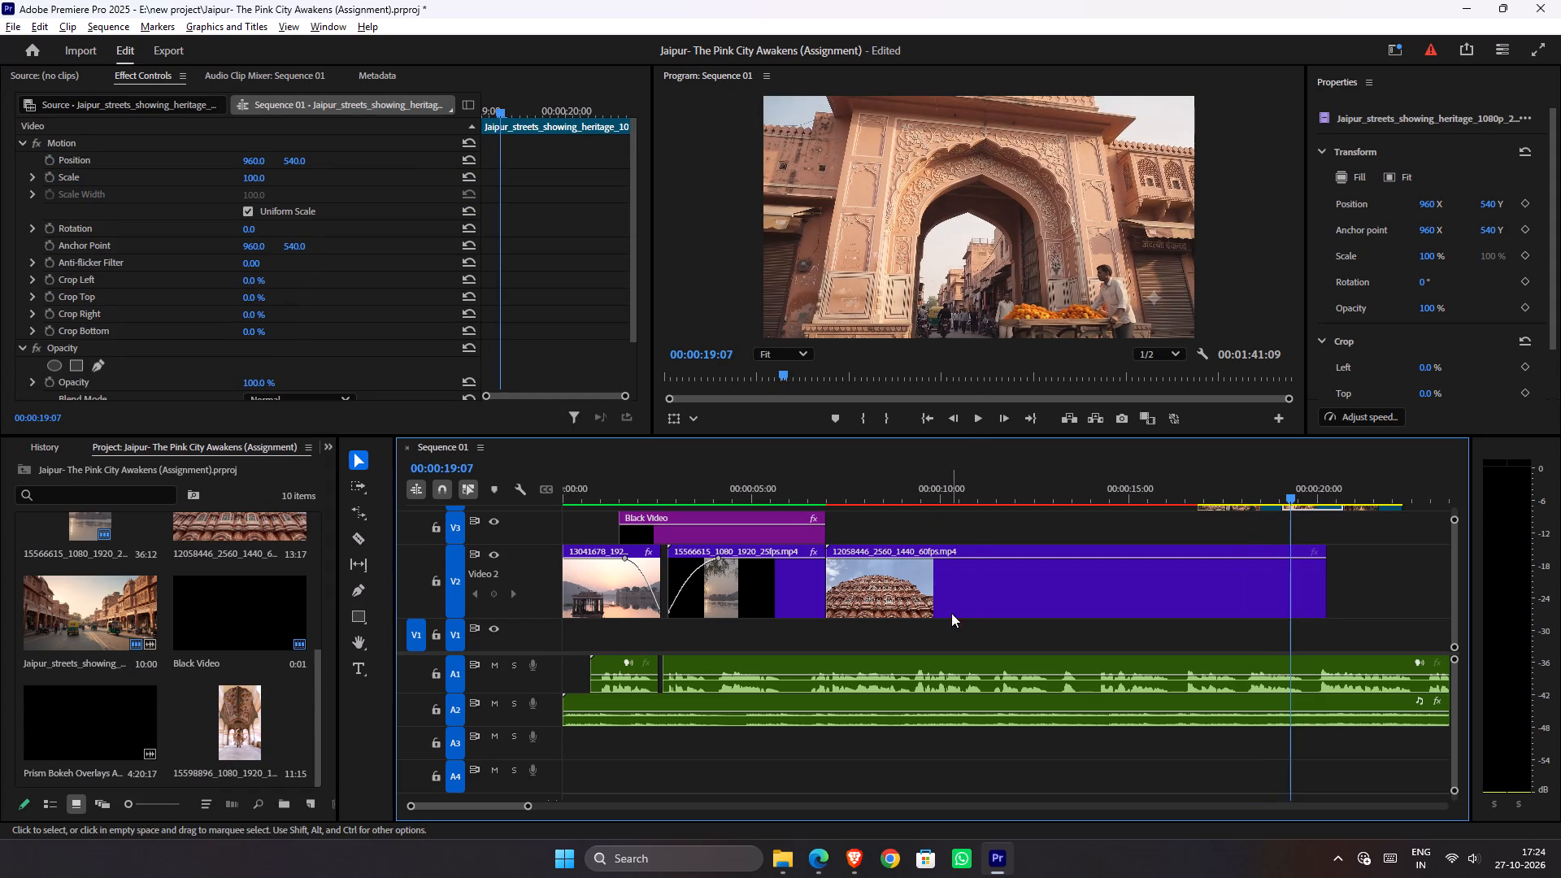
Reverse the speed of the 12058446_2560_1440_60fps.mp4 clip on V2.
click(976, 493)
click(1345, 422)
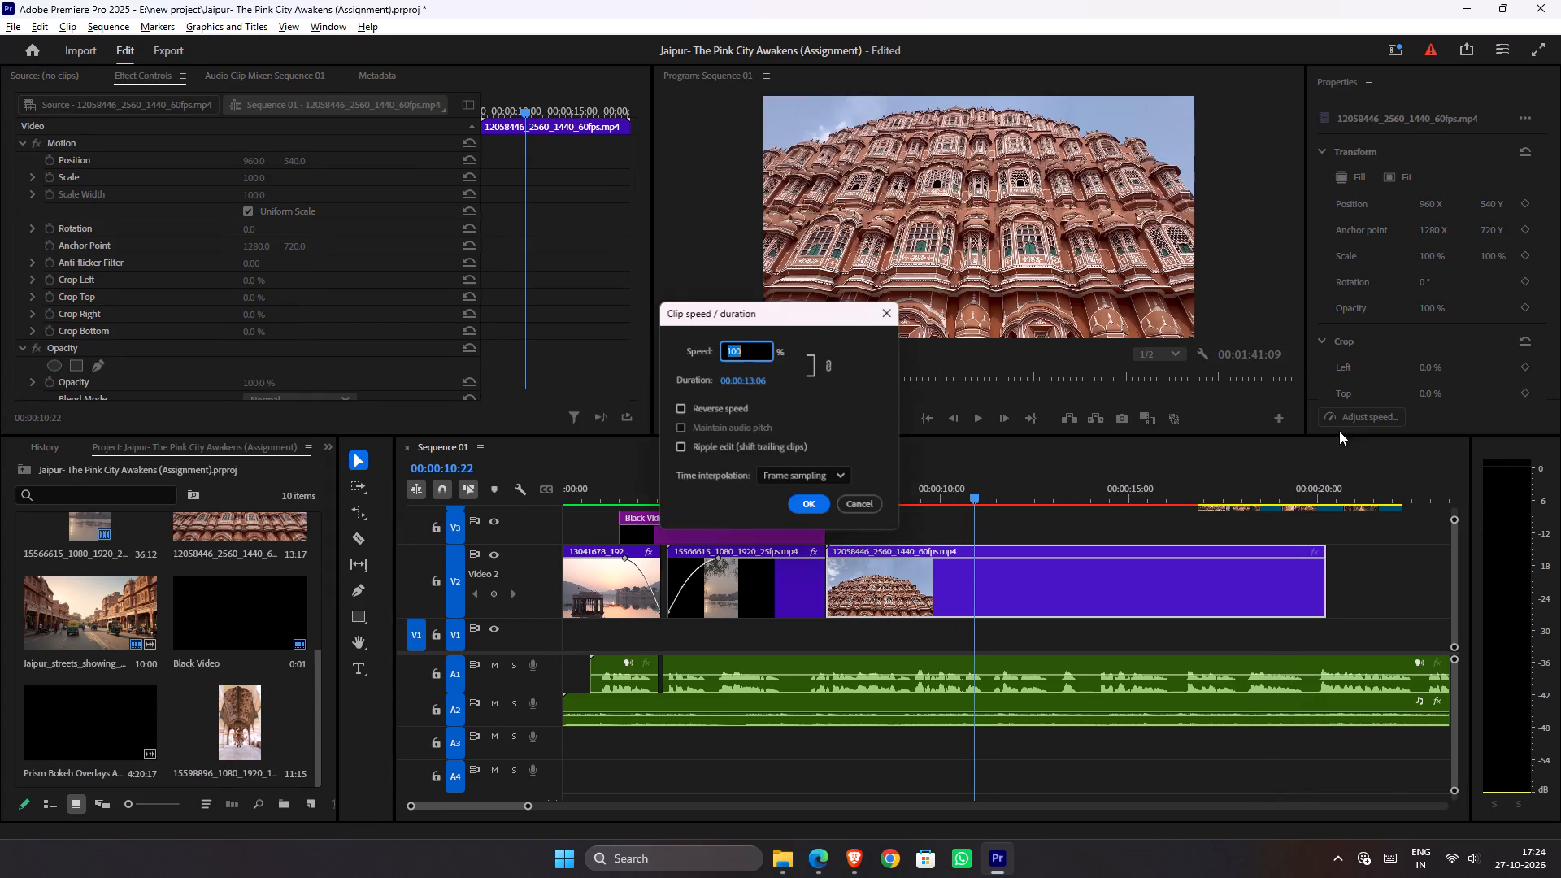
click(737, 414)
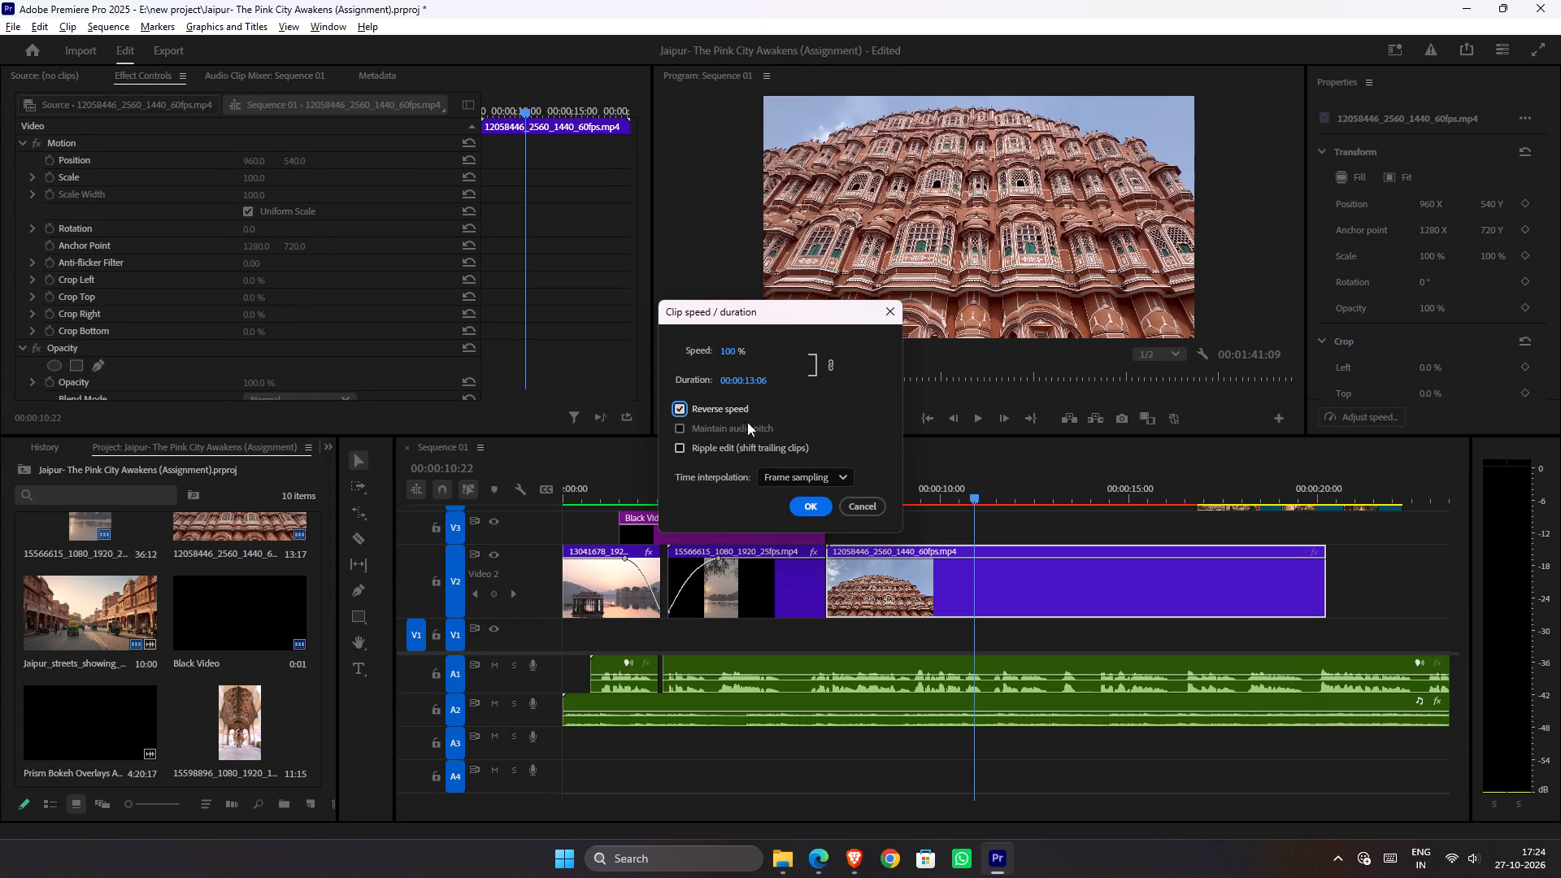
click(812, 511)
Play the cut from the lake palace shot into the reversed Hawa Mahal clip twice, and save the project.
drag(823, 493, 805, 486)
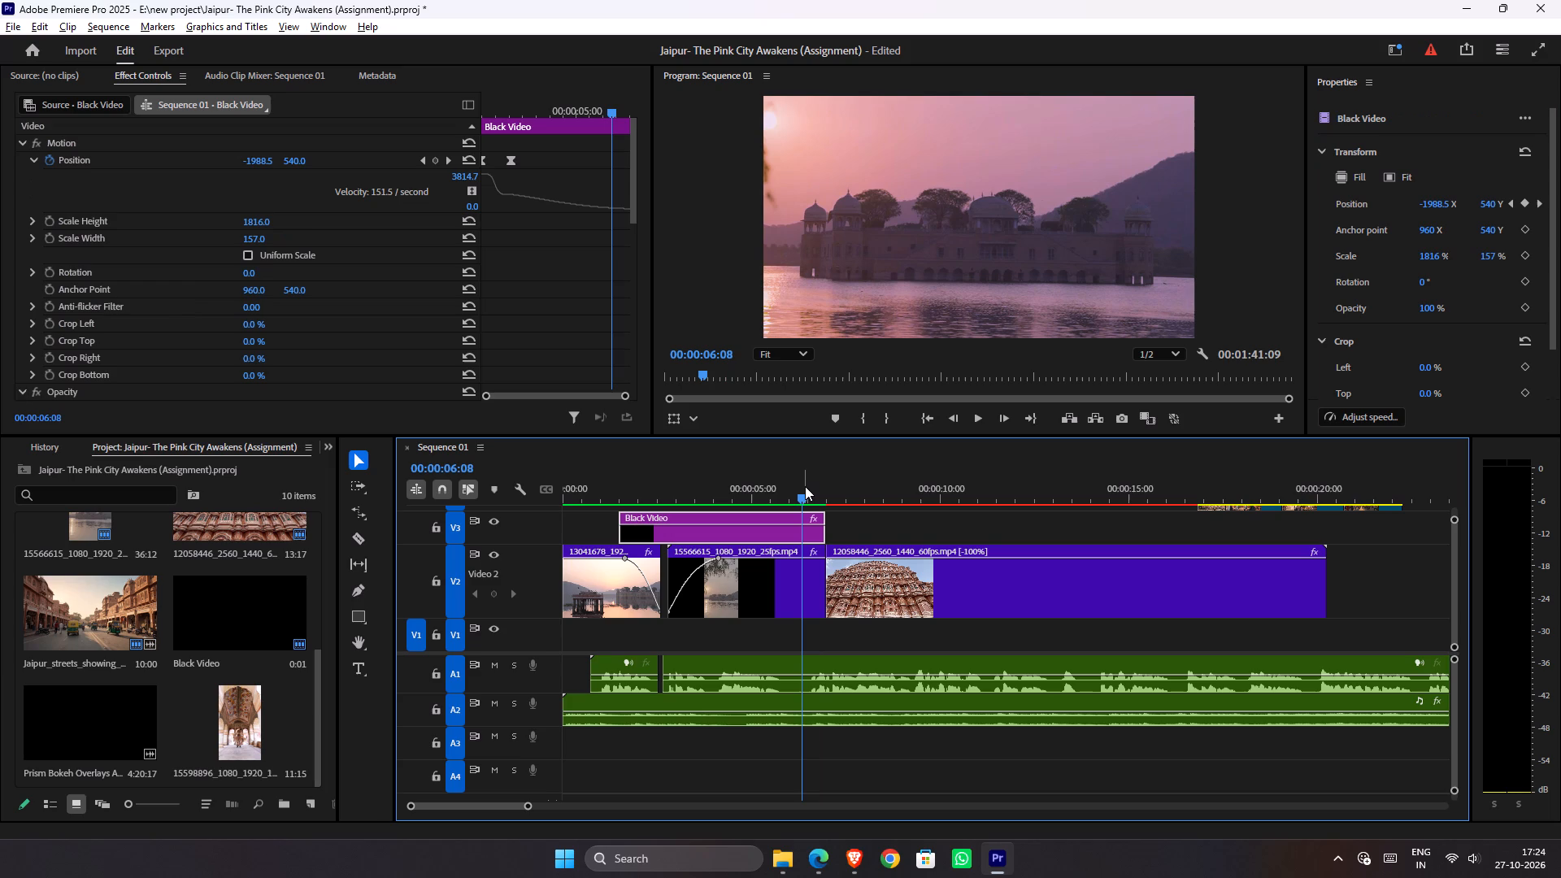
key(space)
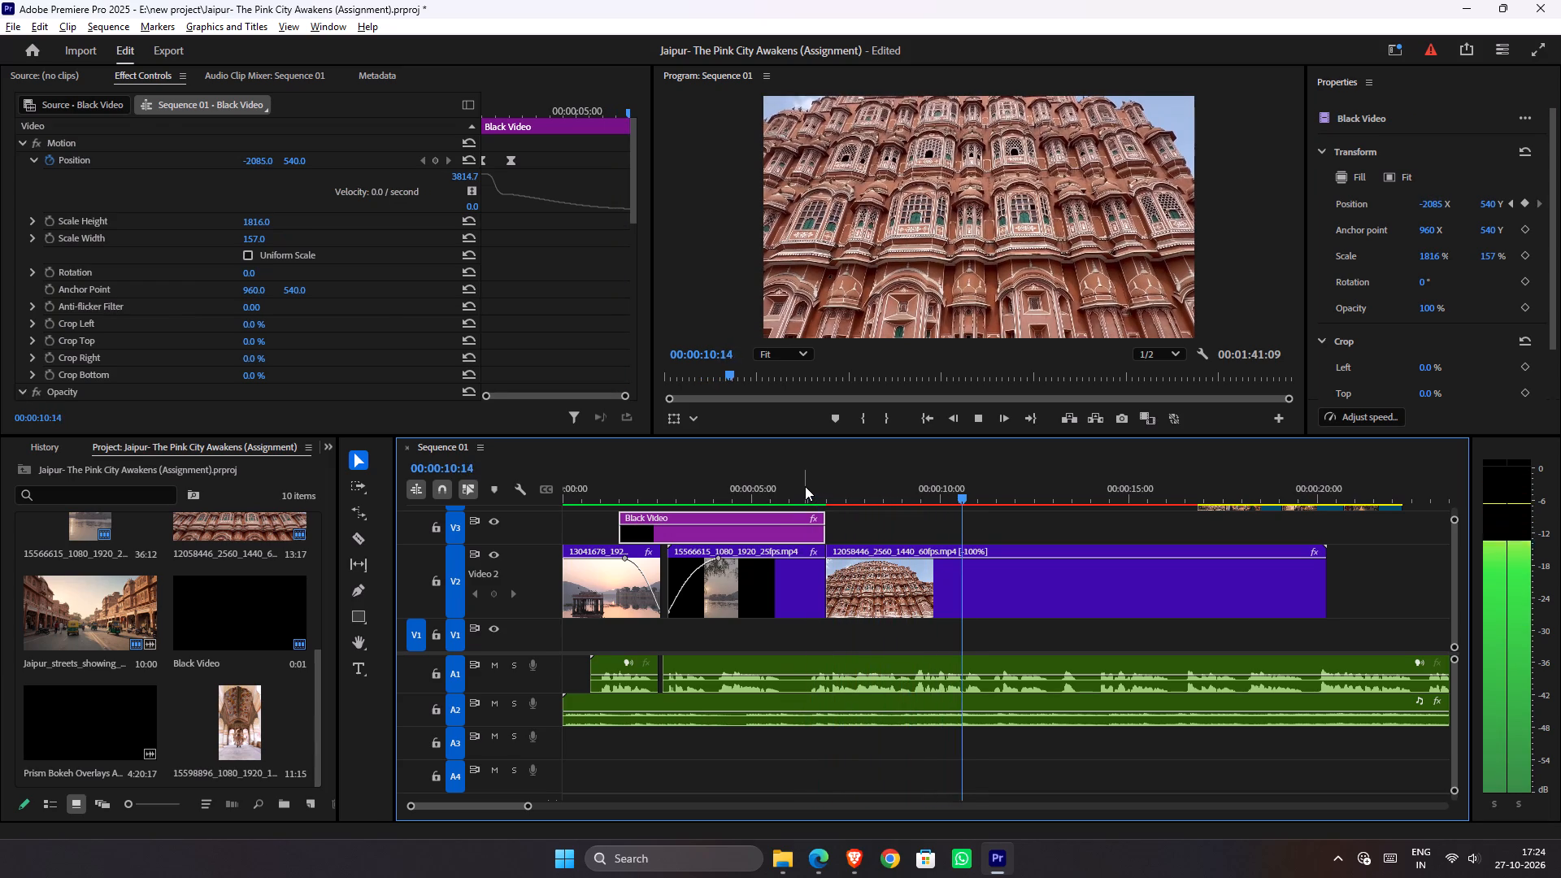
key(space)
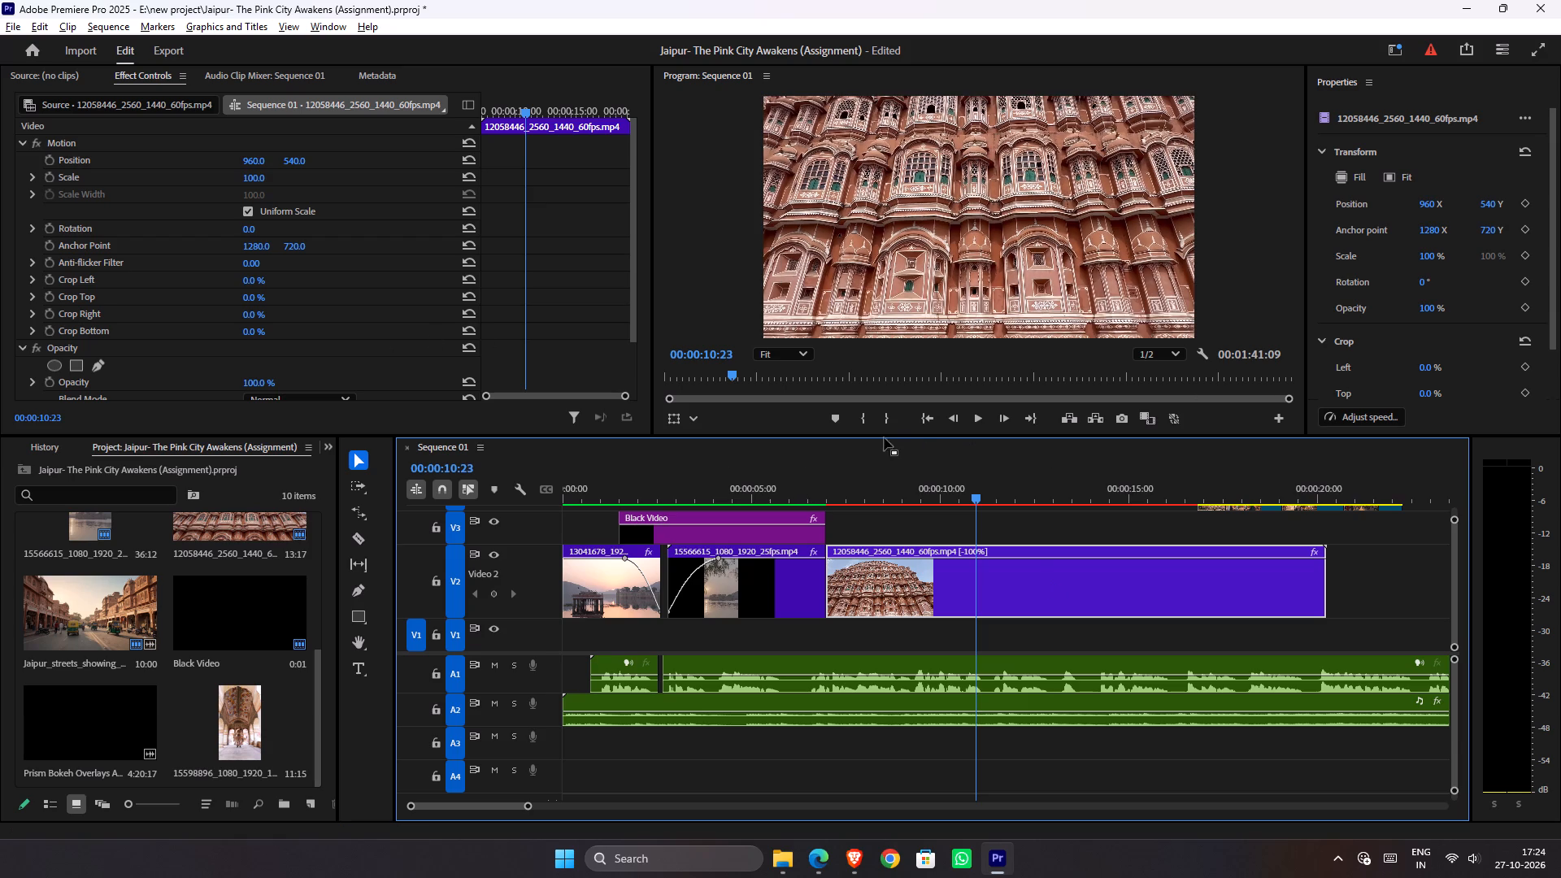
drag(875, 496, 818, 493)
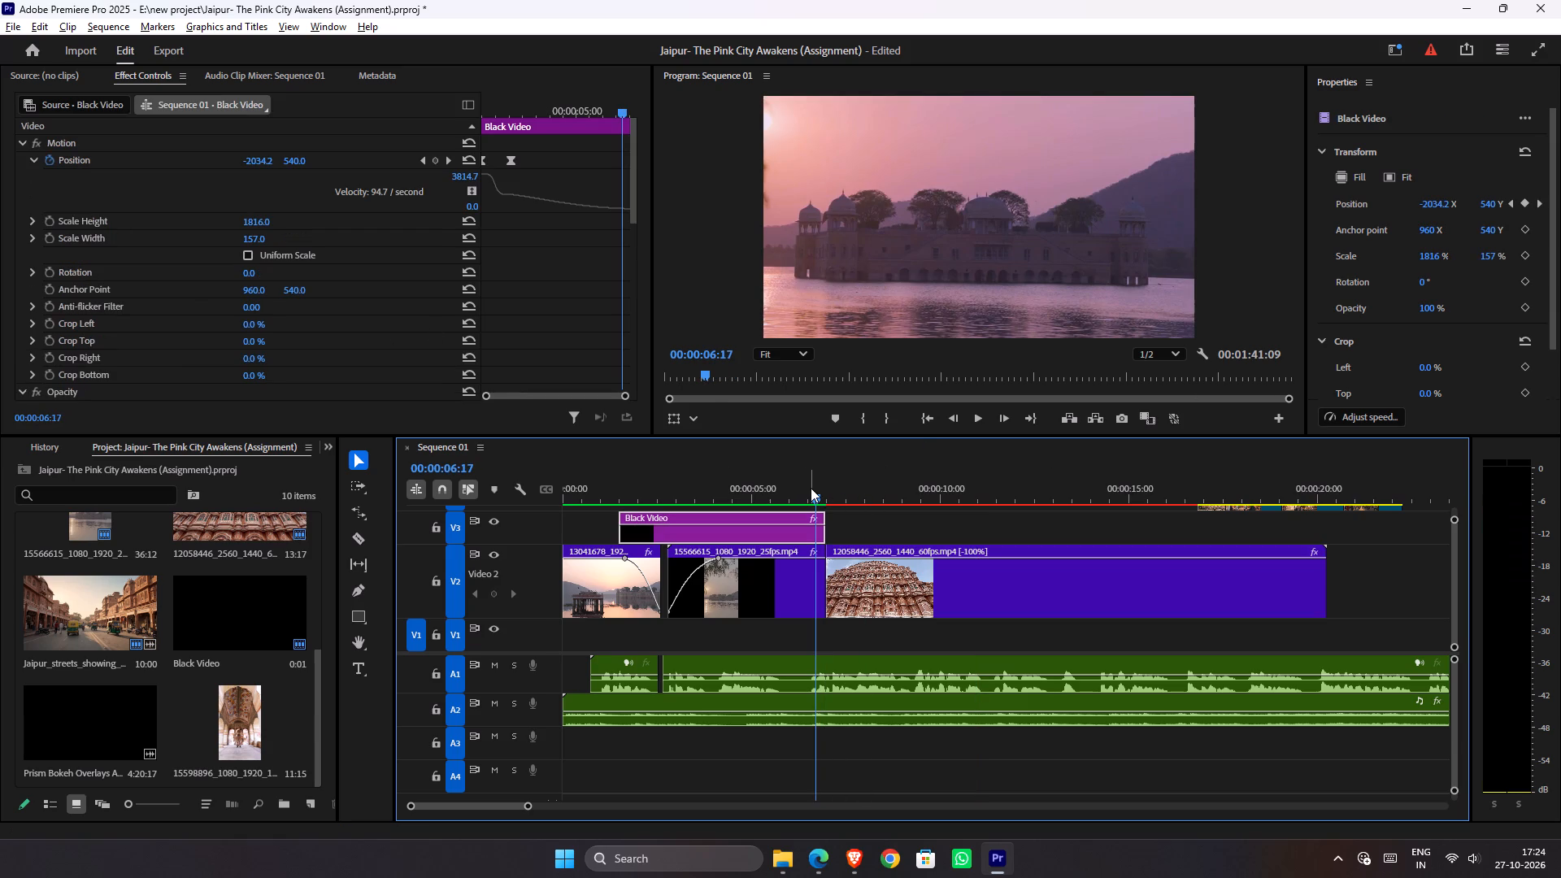
key(space)
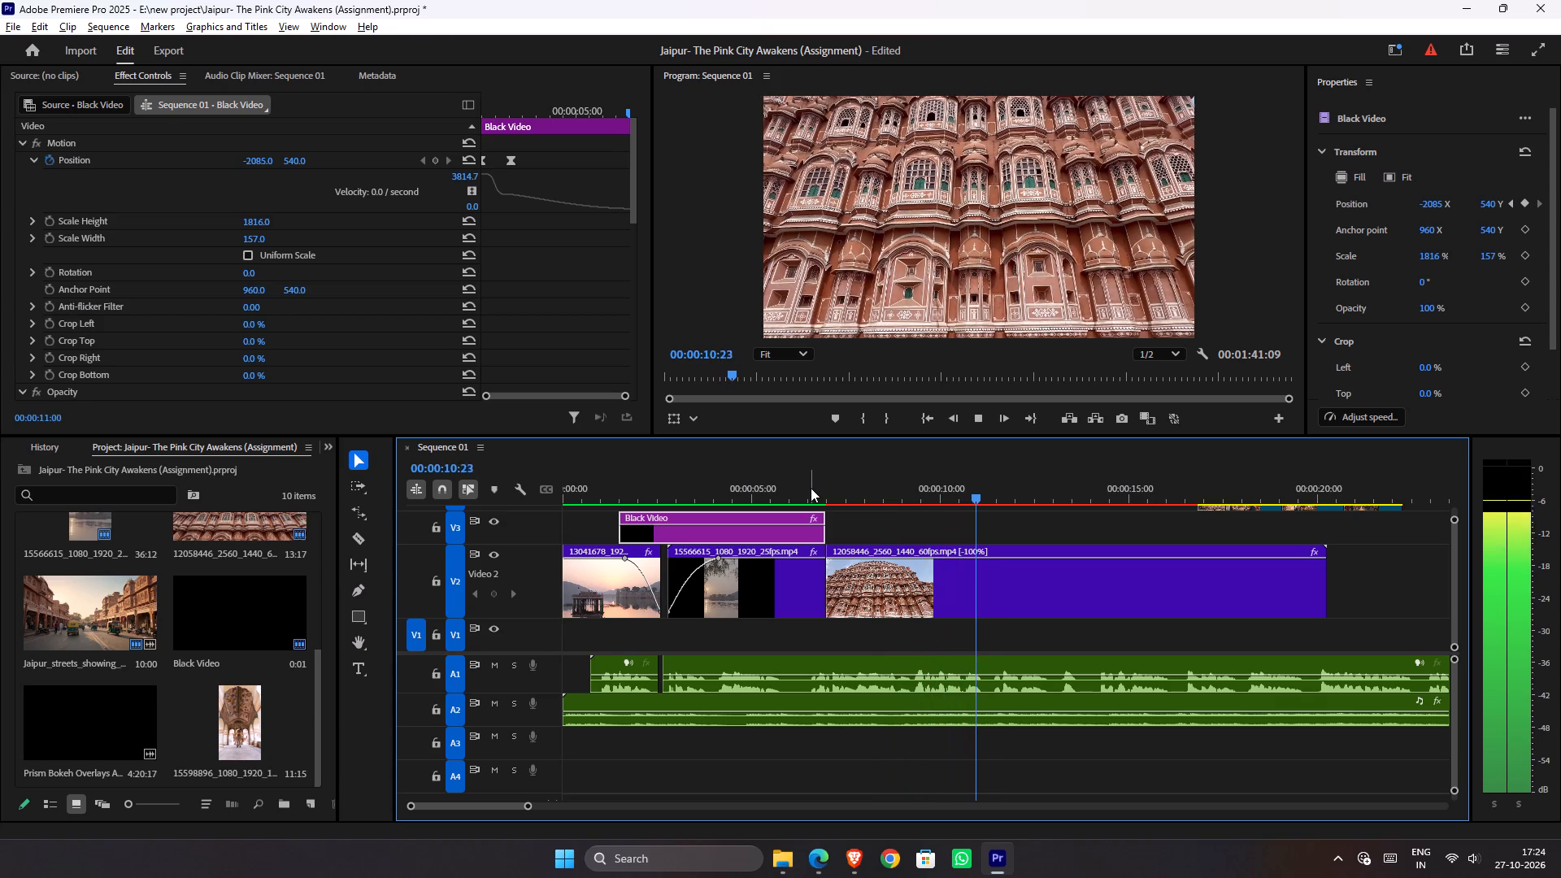
key(space)
key(ctrl+s)
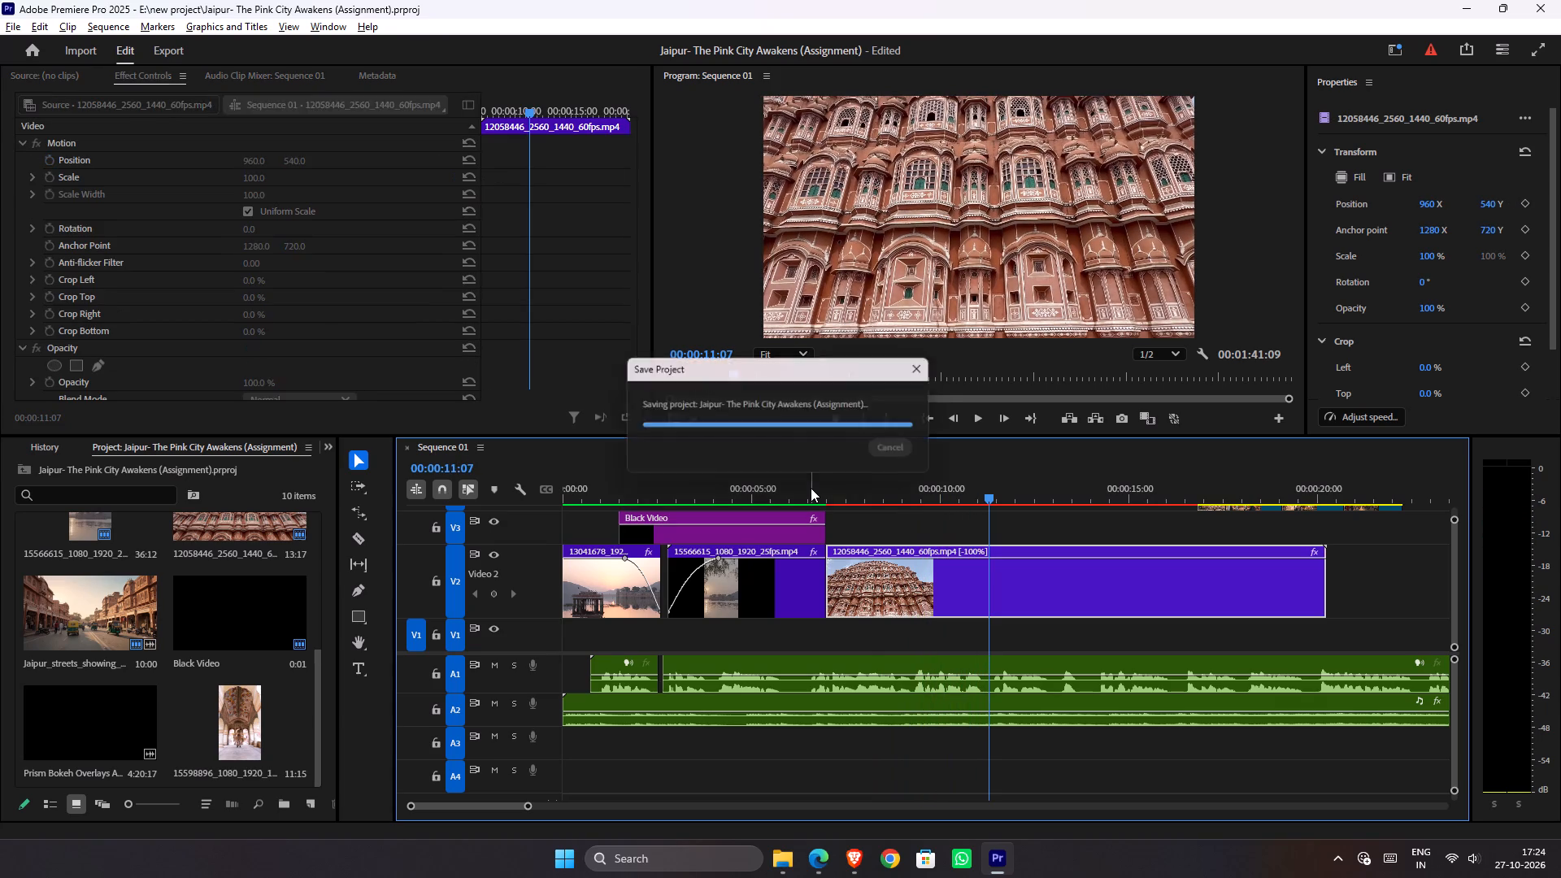
Replay the cut into the Hawa Mahal clip, and start a preview render of the sequence but cancel it.
drag(830, 489, 822, 487)
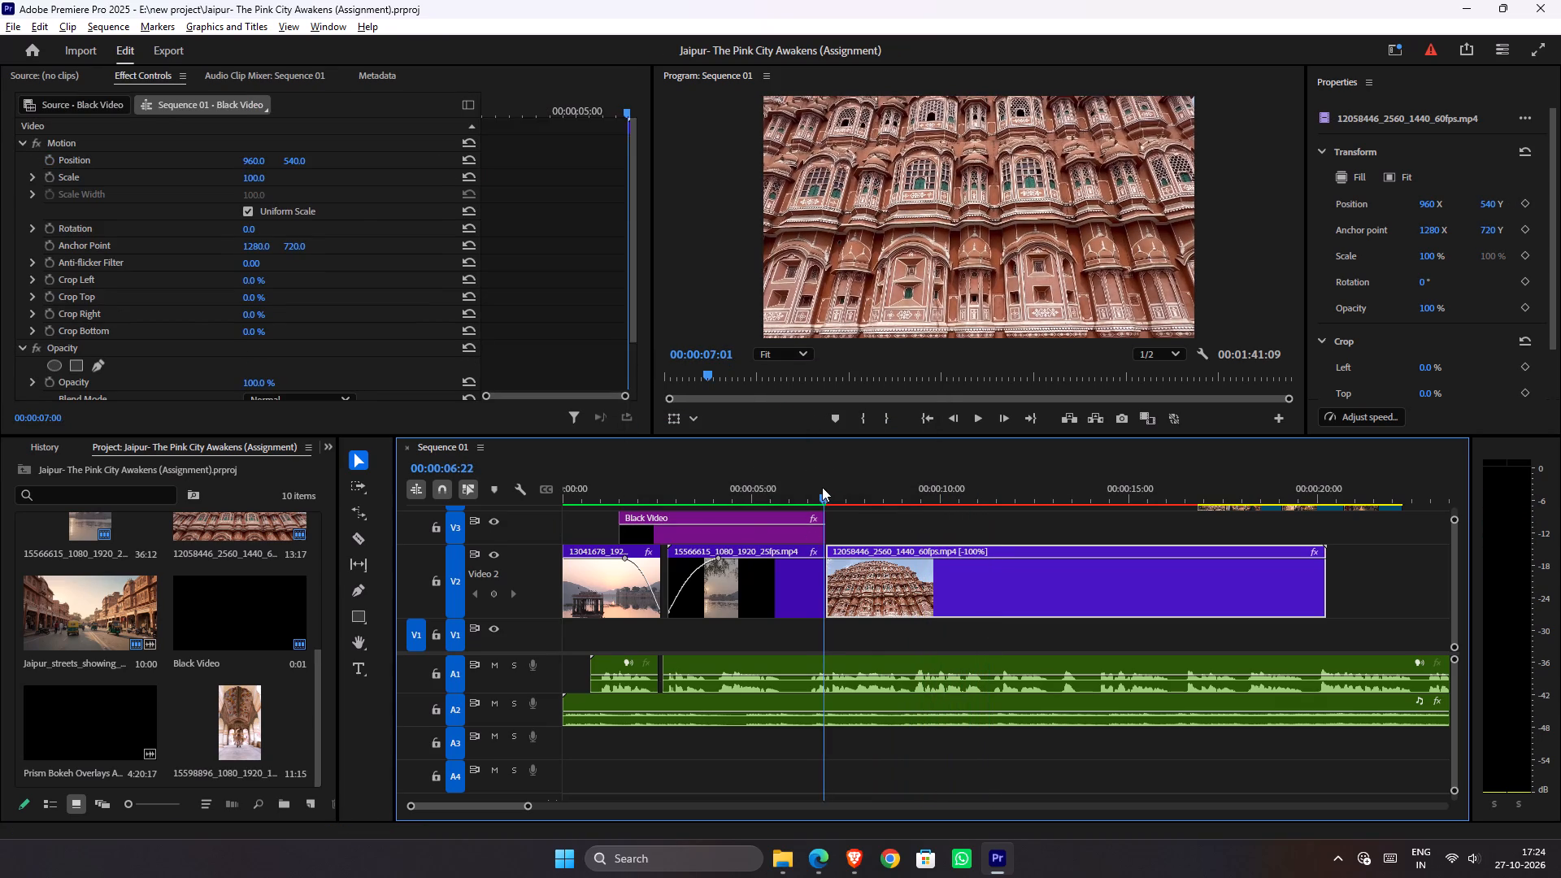
drag(822, 487, 820, 485)
key(space)
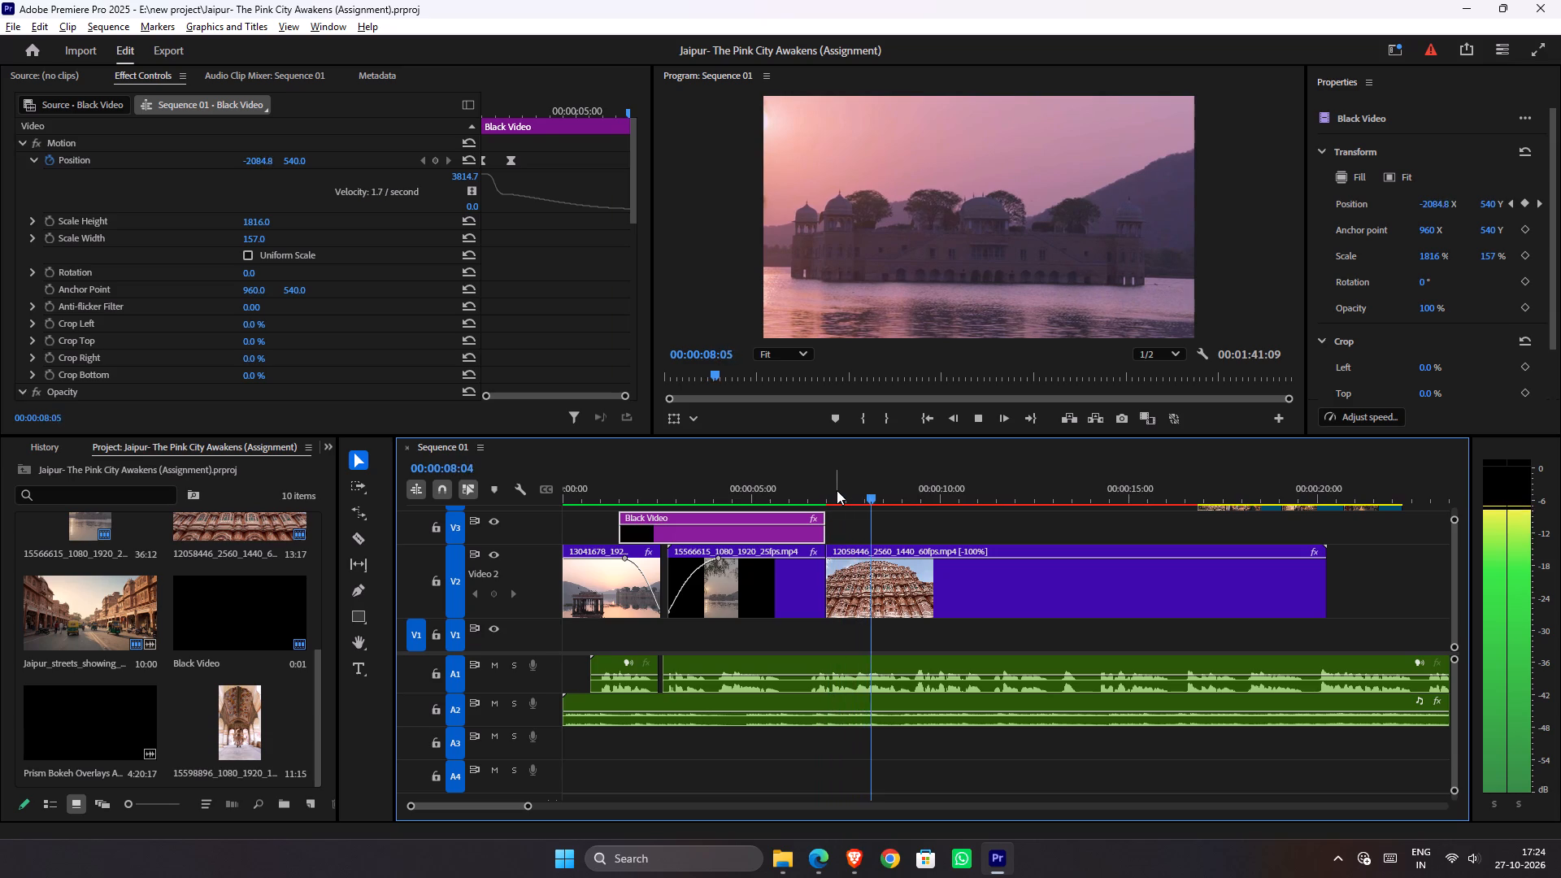
key(space)
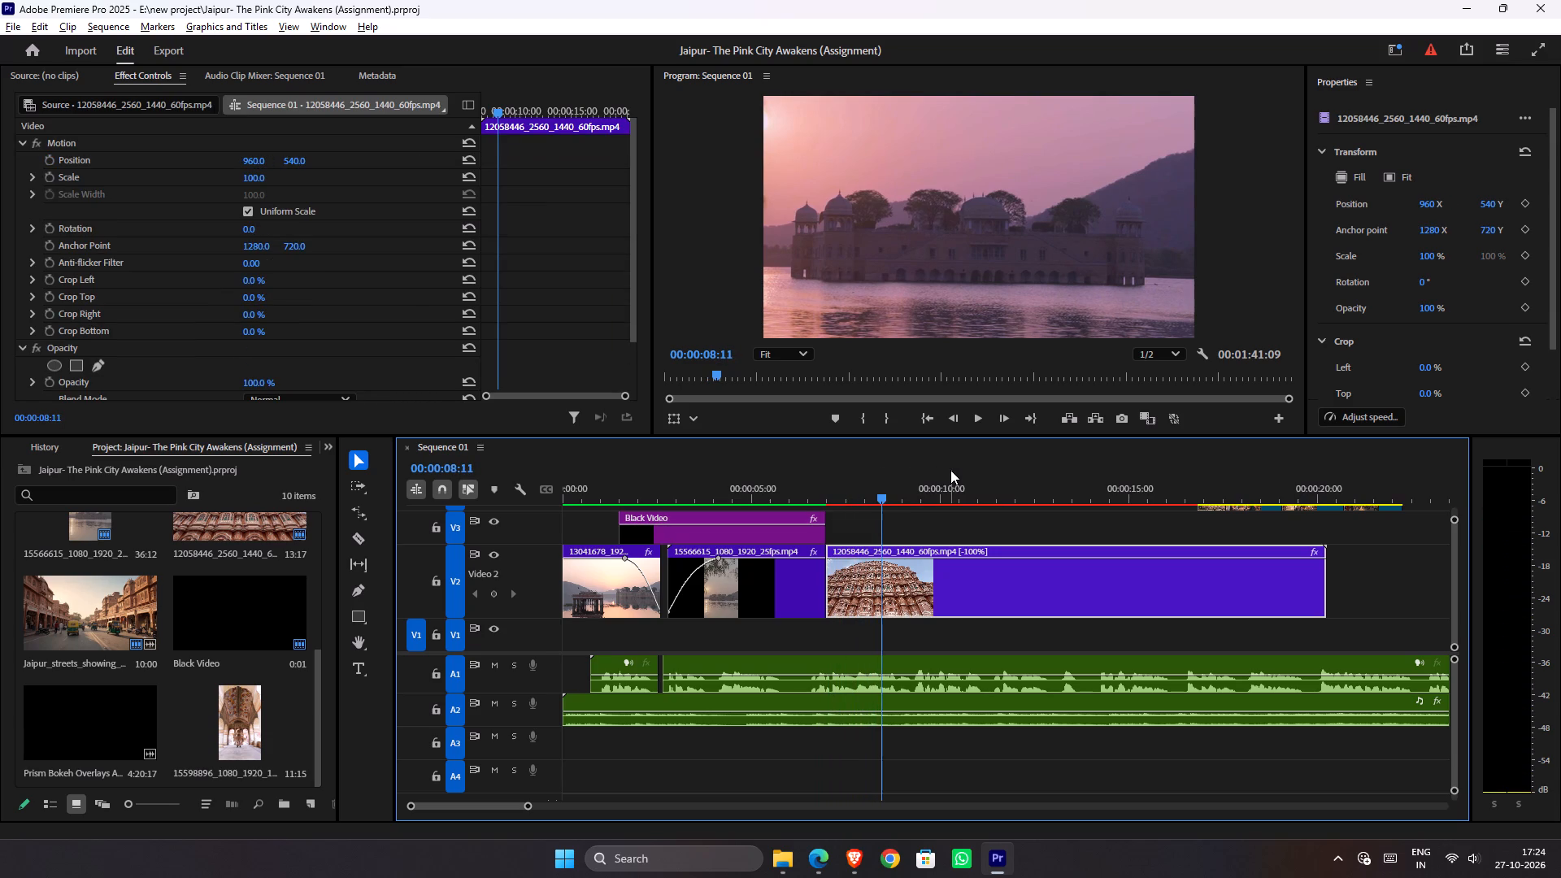
key(Return)
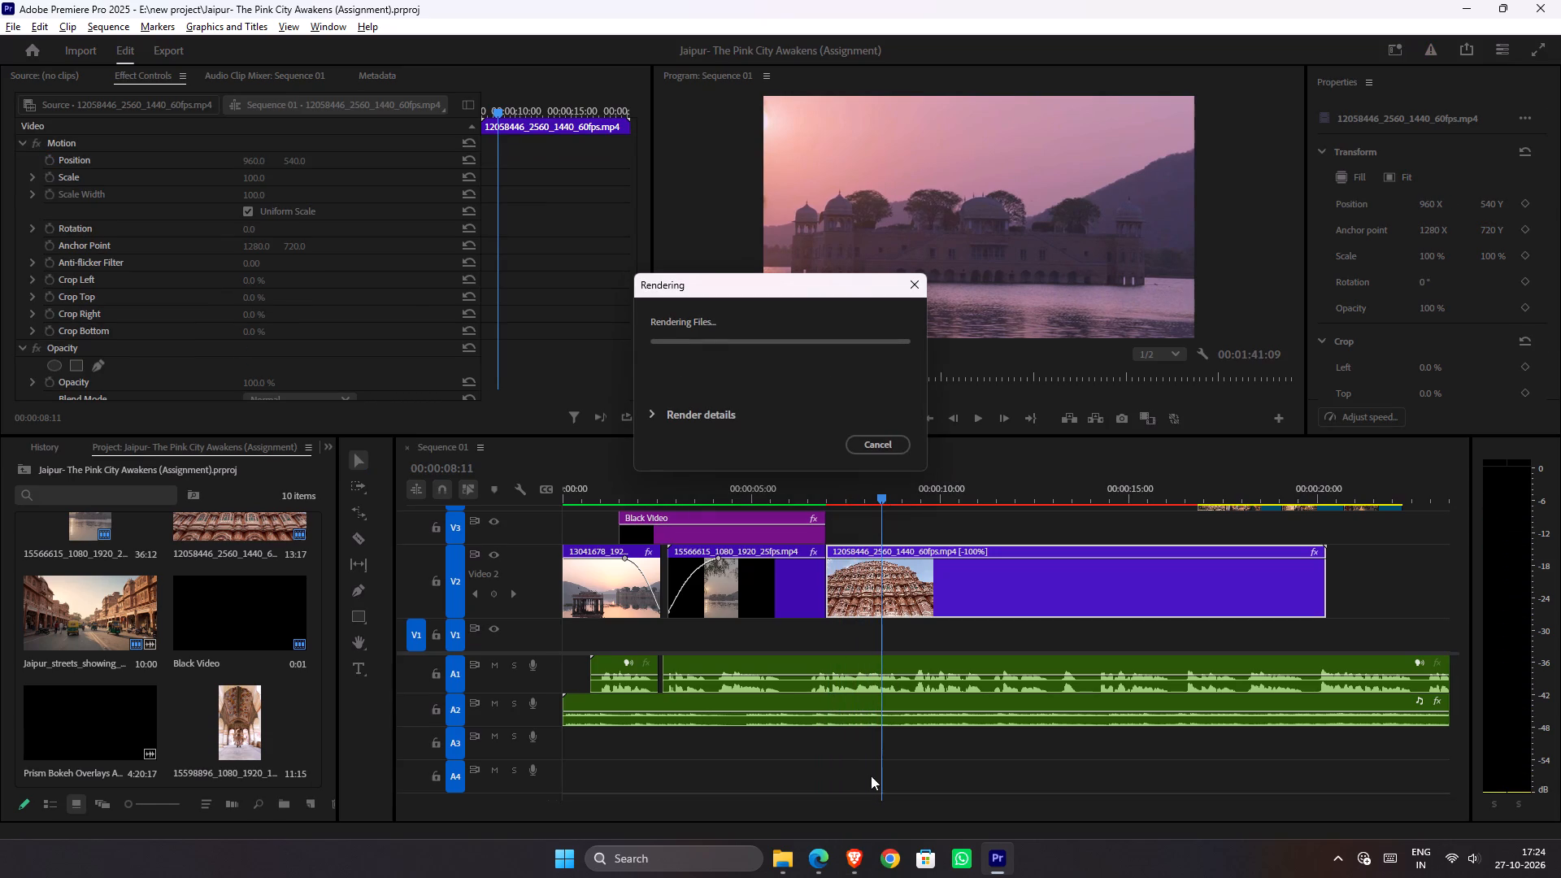
click(902, 443)
Set the Program monitor's playback resolution to 1/4 and replay the cut into the Hawa Mahal clip.
click(1163, 354)
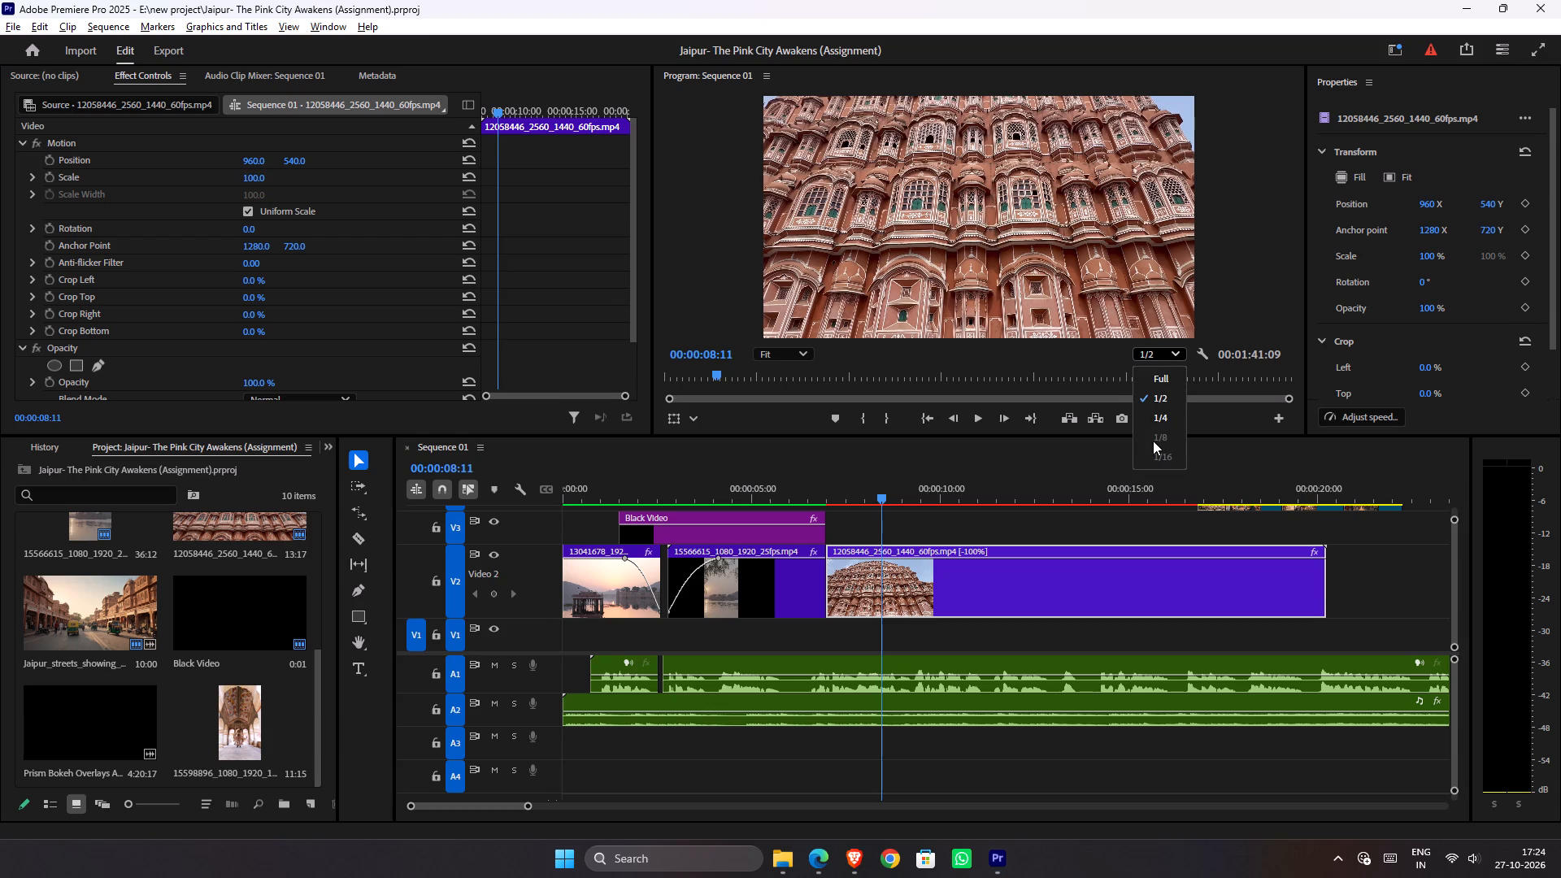
click(1159, 419)
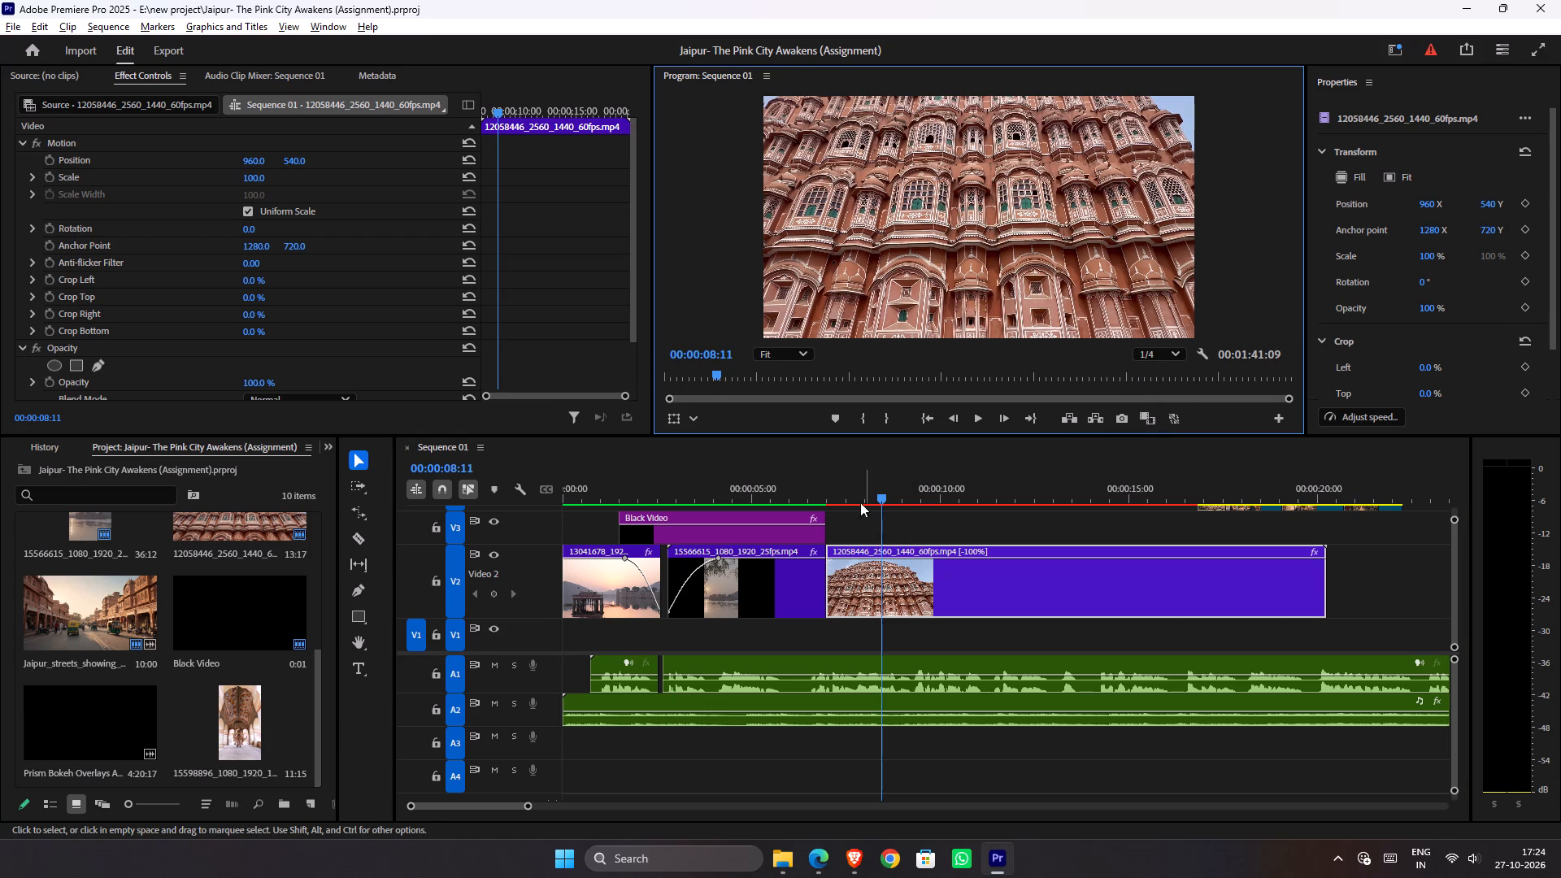
drag(857, 489, 801, 485)
key(space)
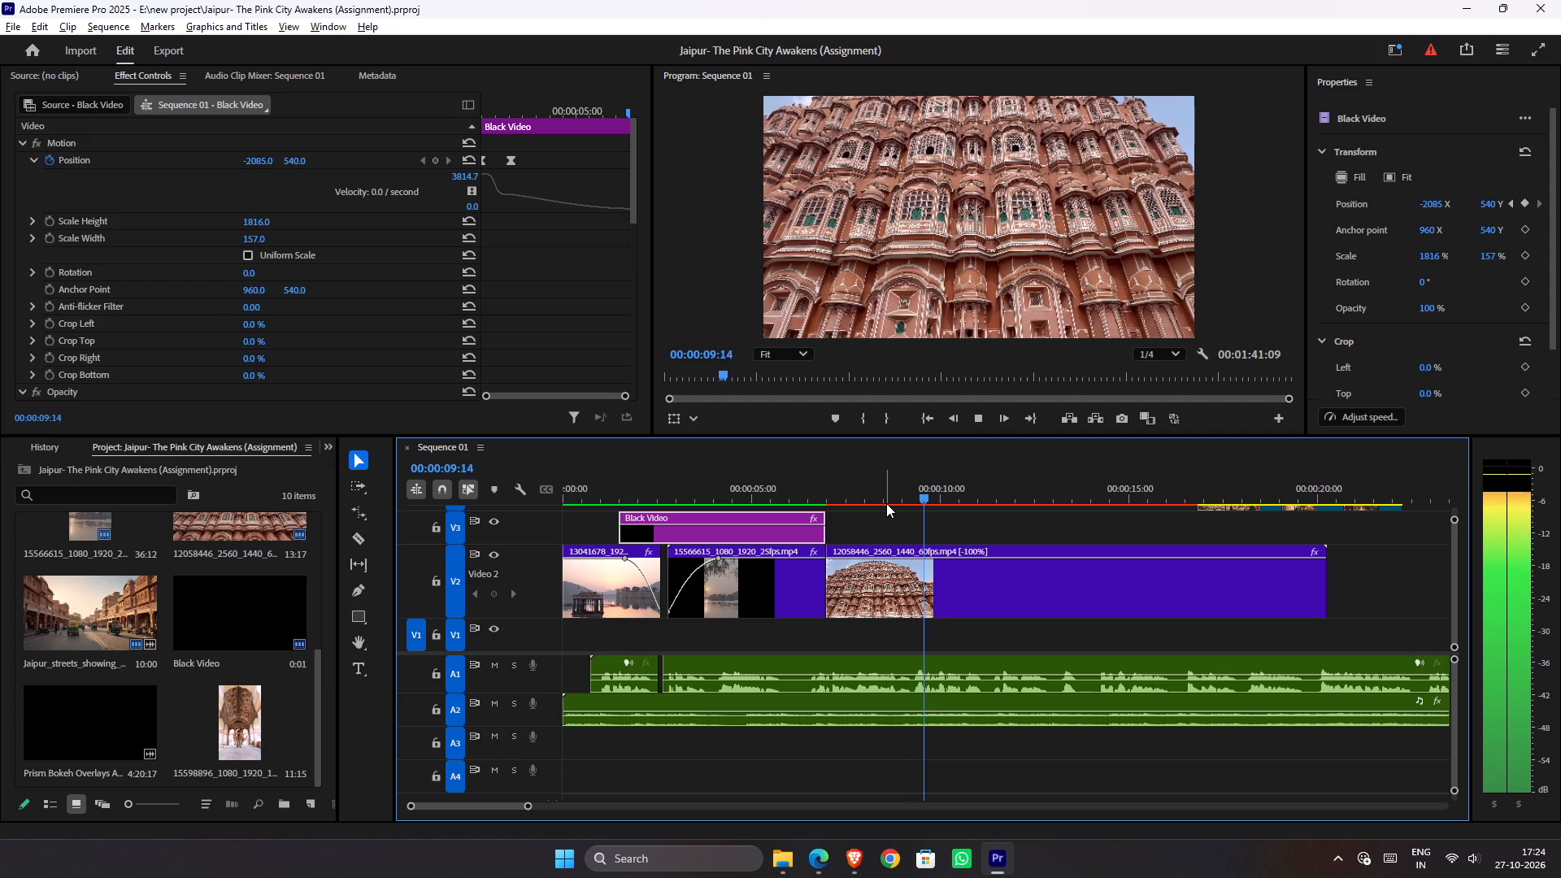
key(space)
Fit the 12058446_2560_1440_60fps.mp4 clip on V2 to the frame and play the sequence from just before it.
right_click(960, 576)
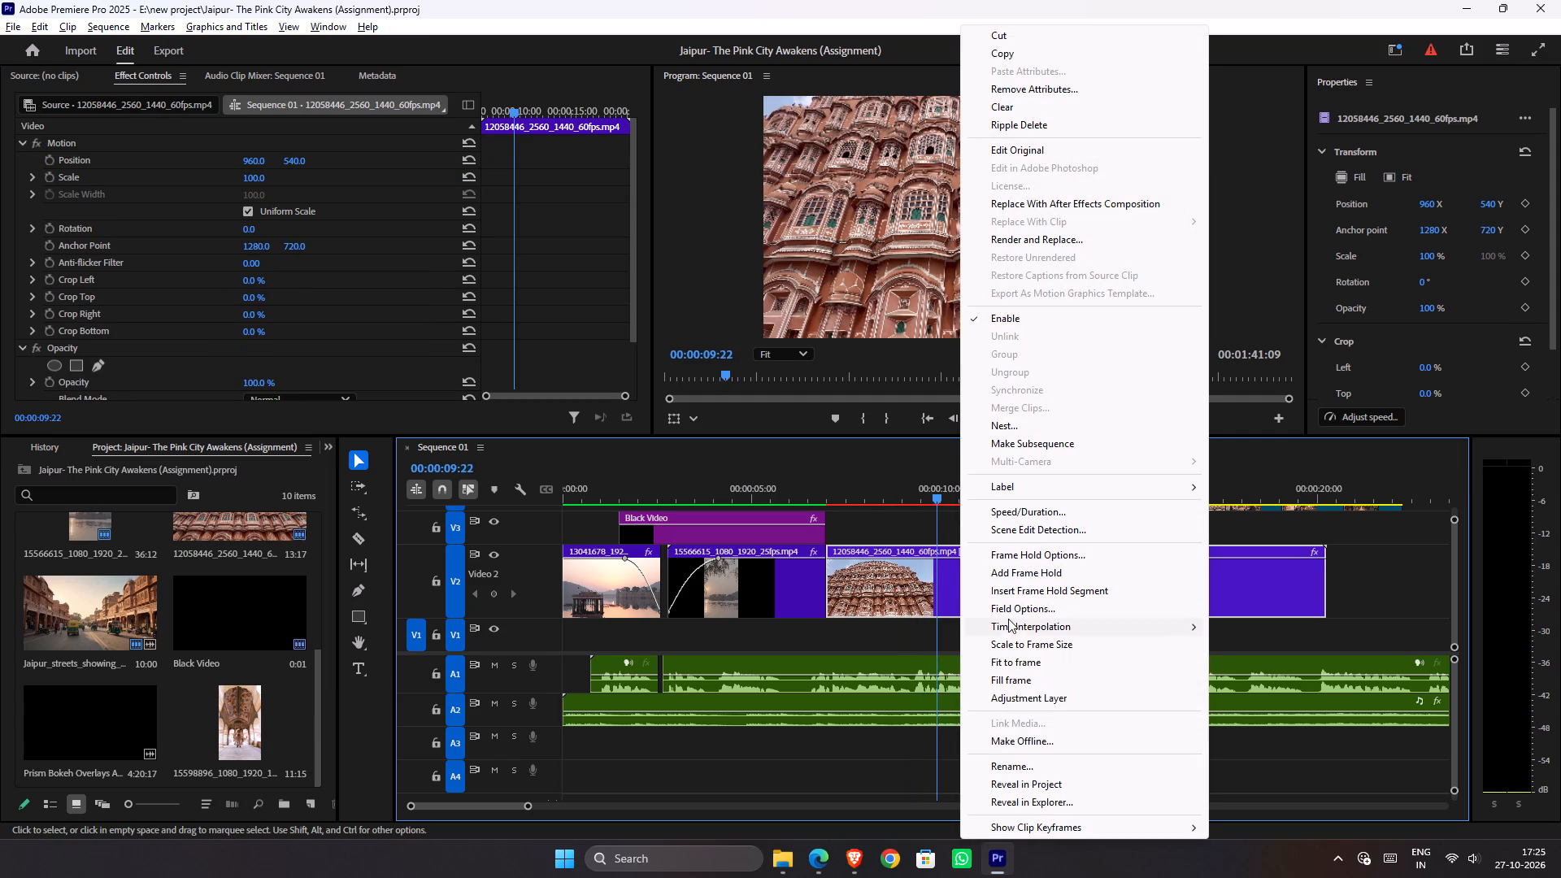
click(1018, 662)
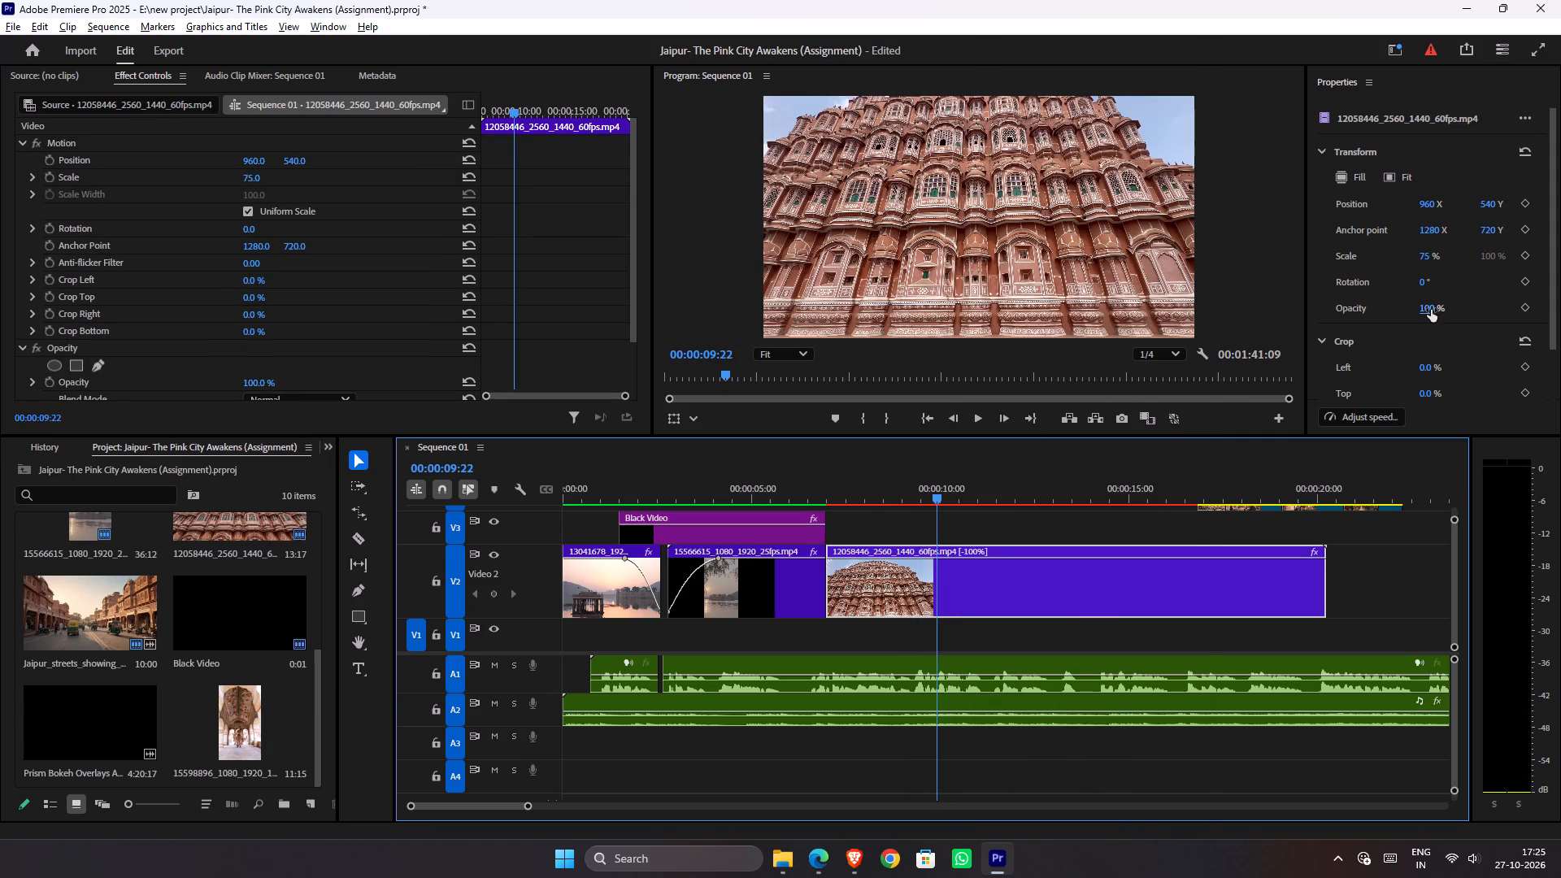
drag(915, 498, 846, 481)
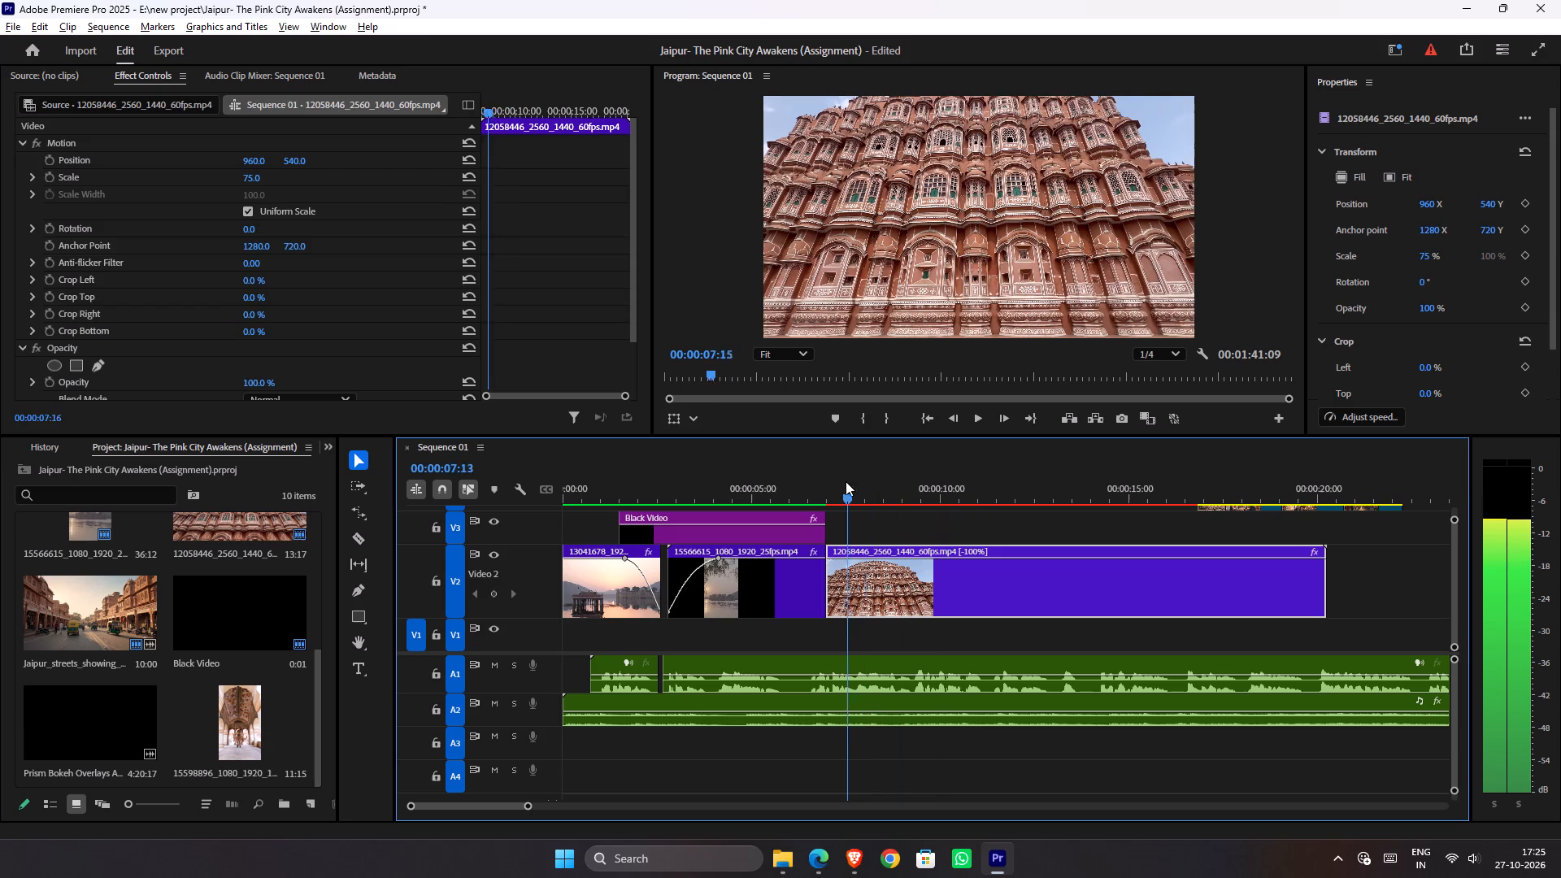
drag(846, 481, 789, 495)
key(space)
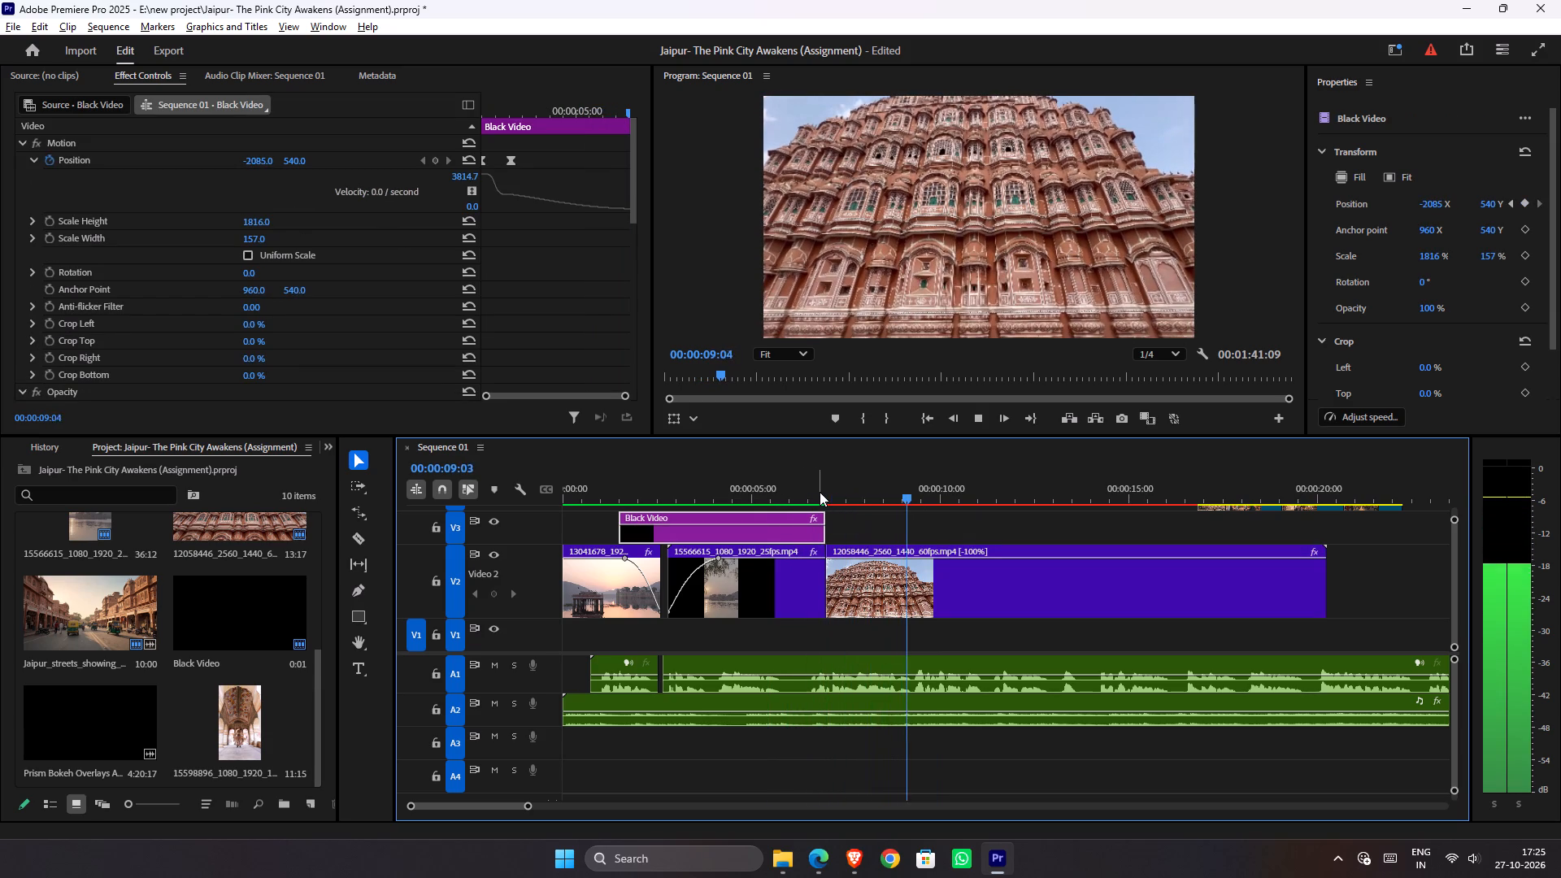
key(space)
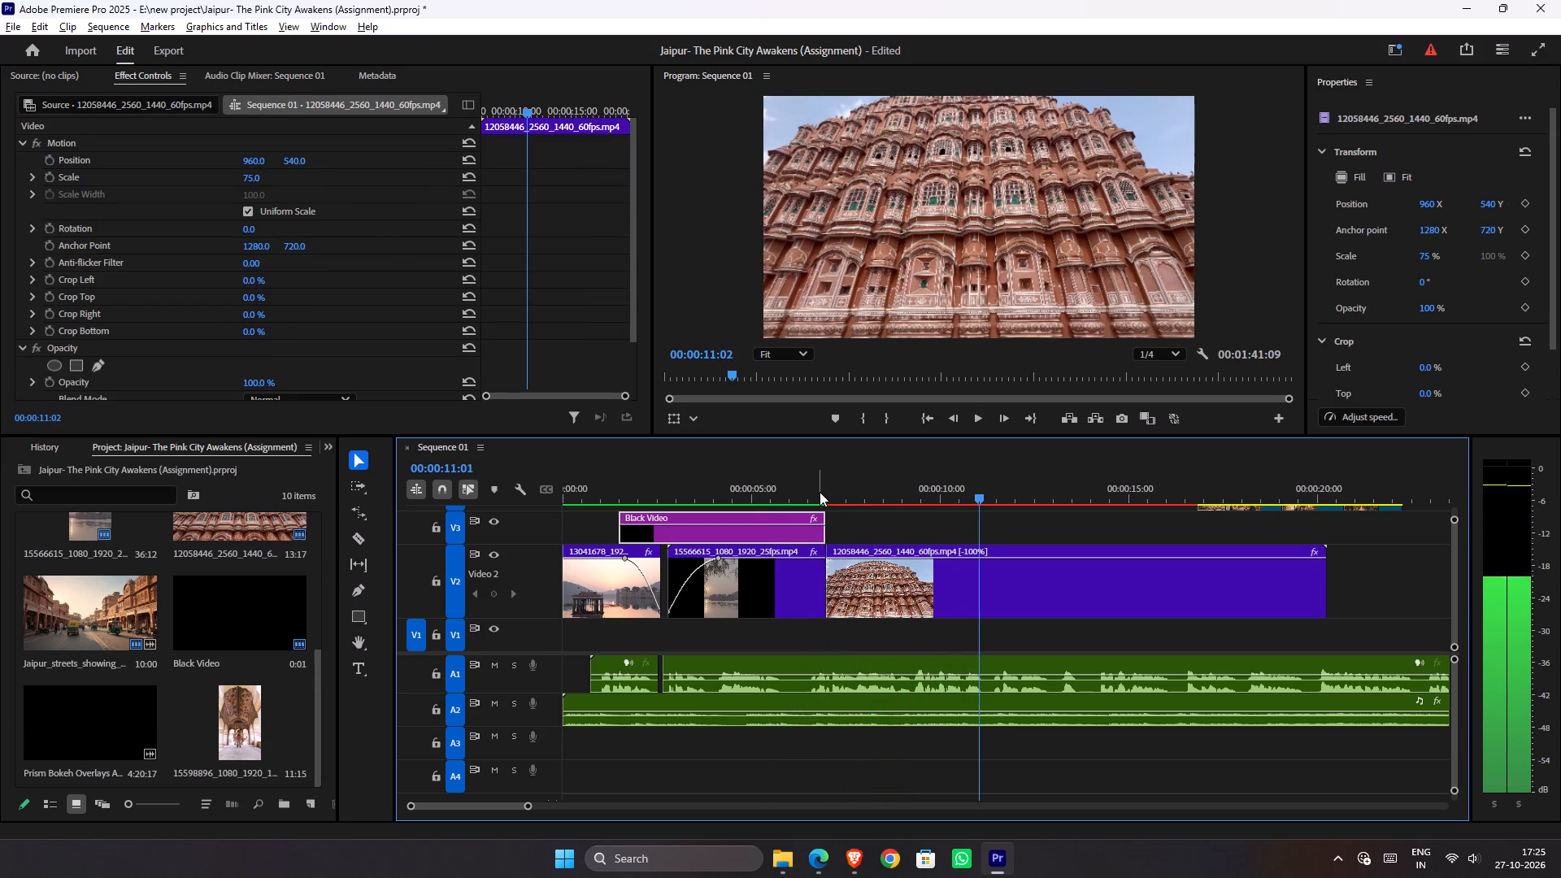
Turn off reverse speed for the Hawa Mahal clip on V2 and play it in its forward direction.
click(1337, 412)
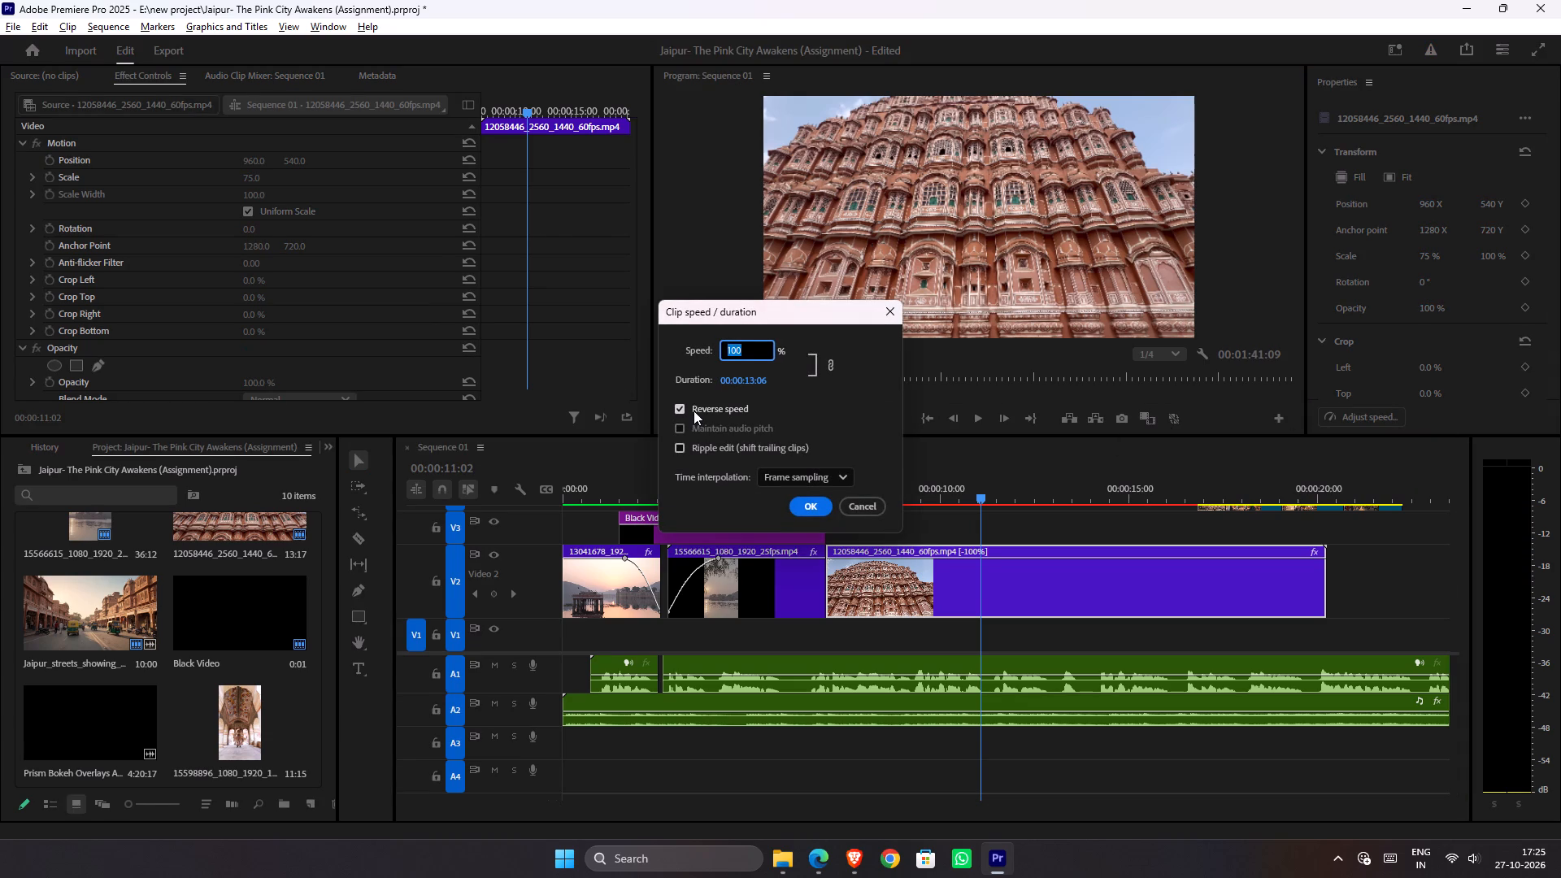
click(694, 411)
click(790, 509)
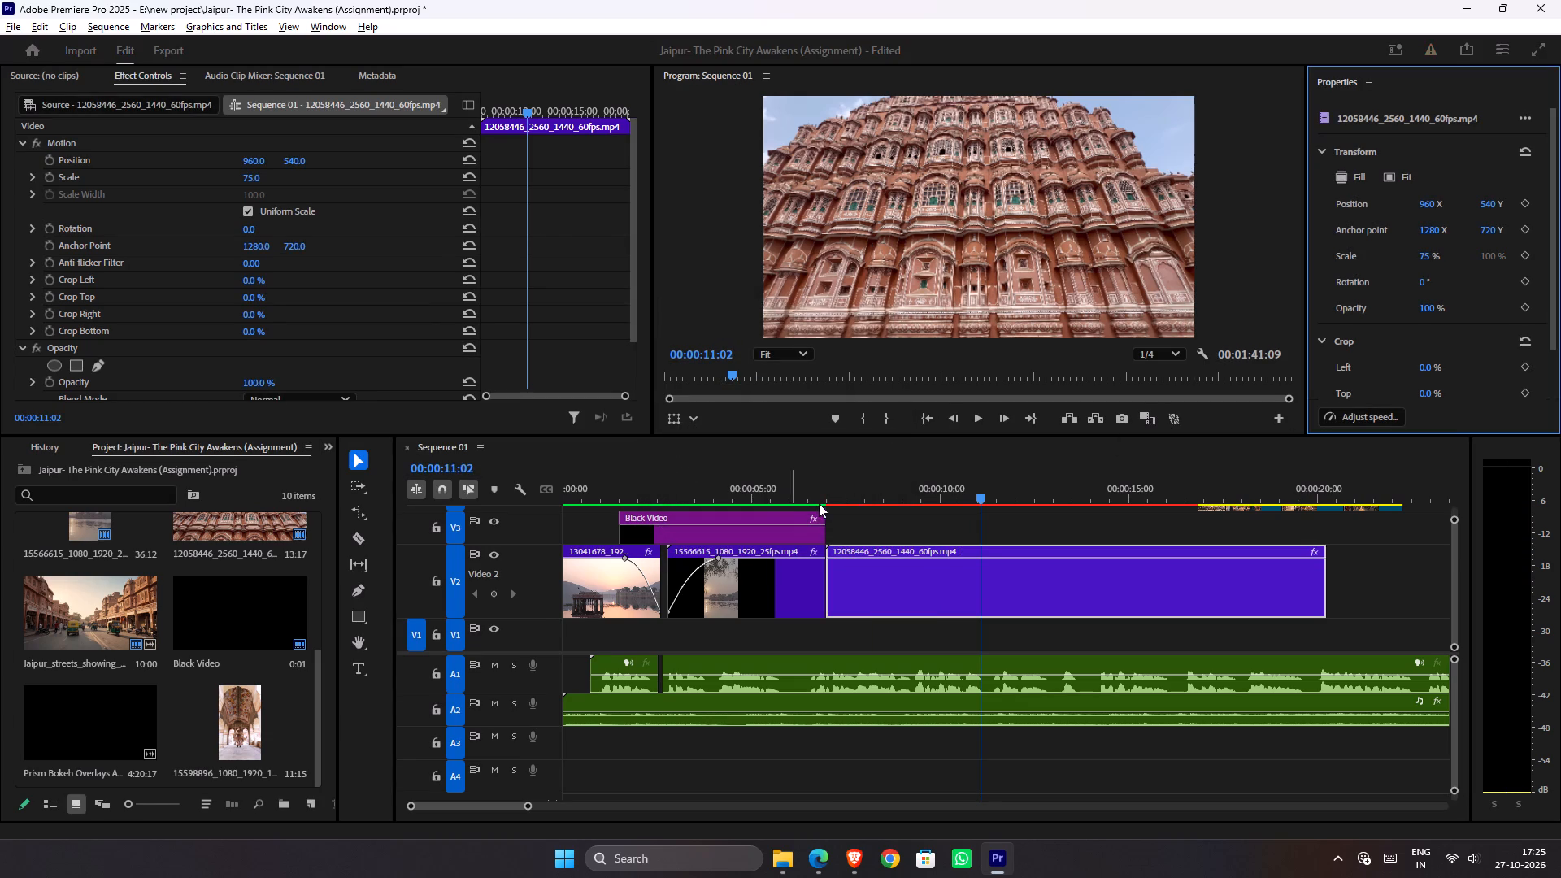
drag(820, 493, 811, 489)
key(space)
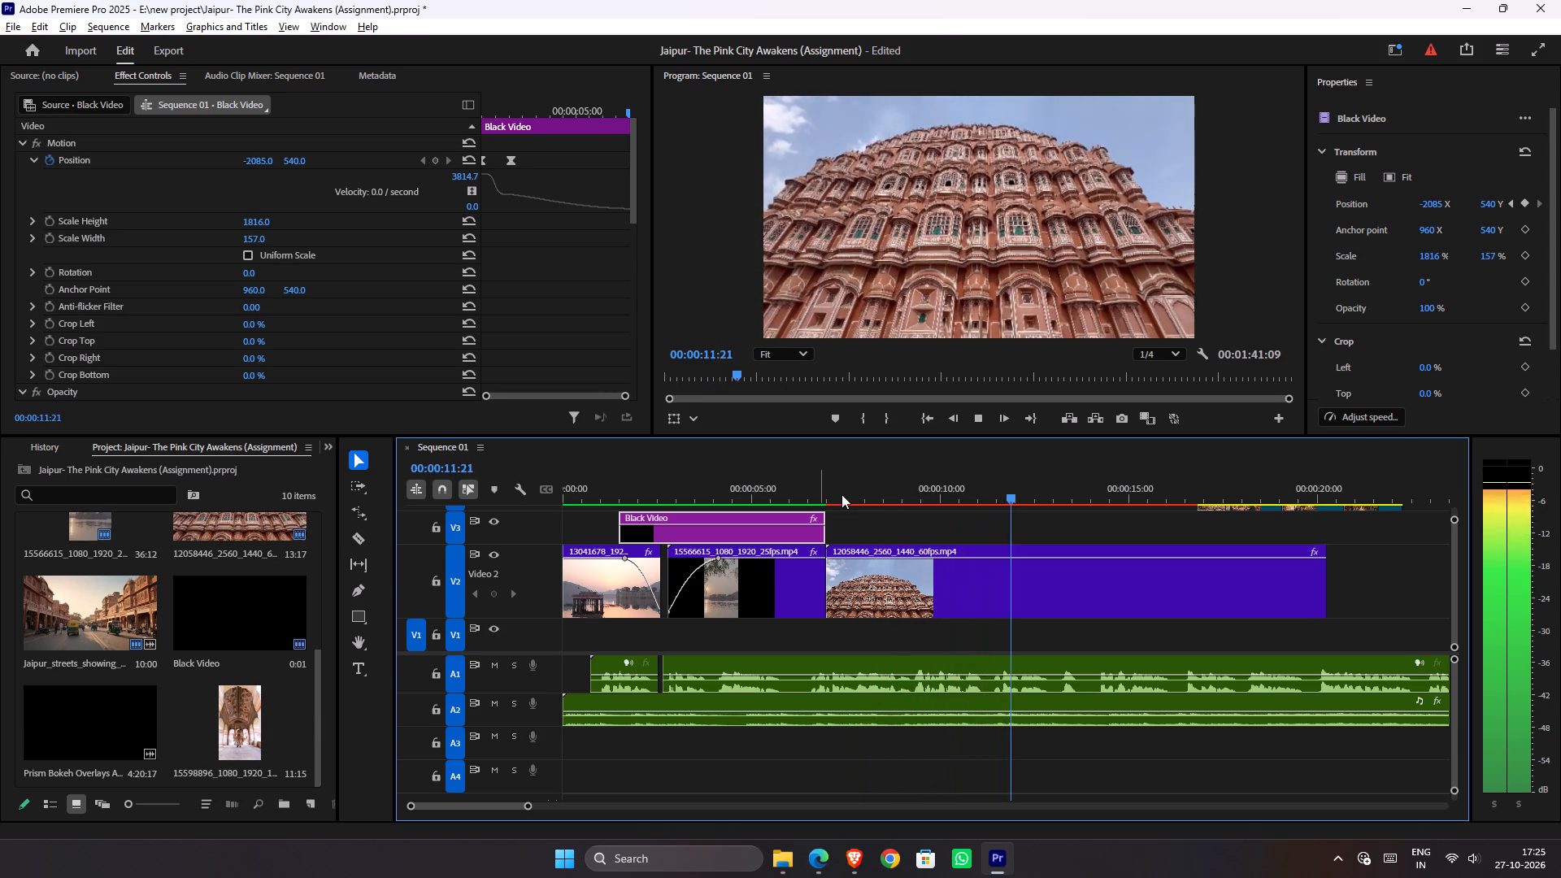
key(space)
Turn on reverse speed for the Hawa Mahal clip on V2 and replay the sequence from just before it.
click(1382, 415)
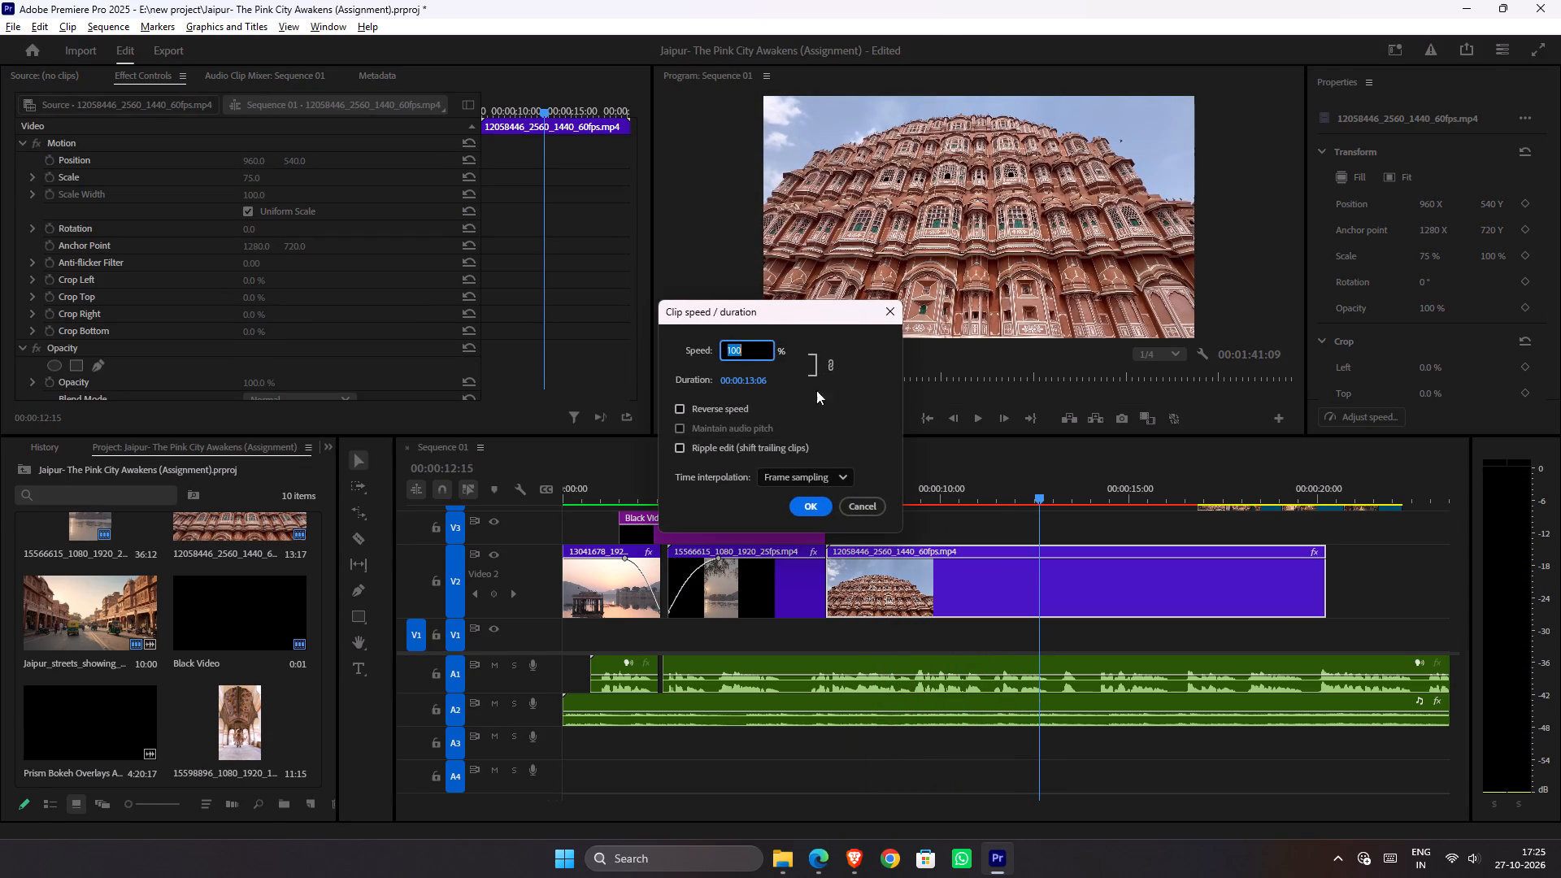
click(731, 409)
click(826, 506)
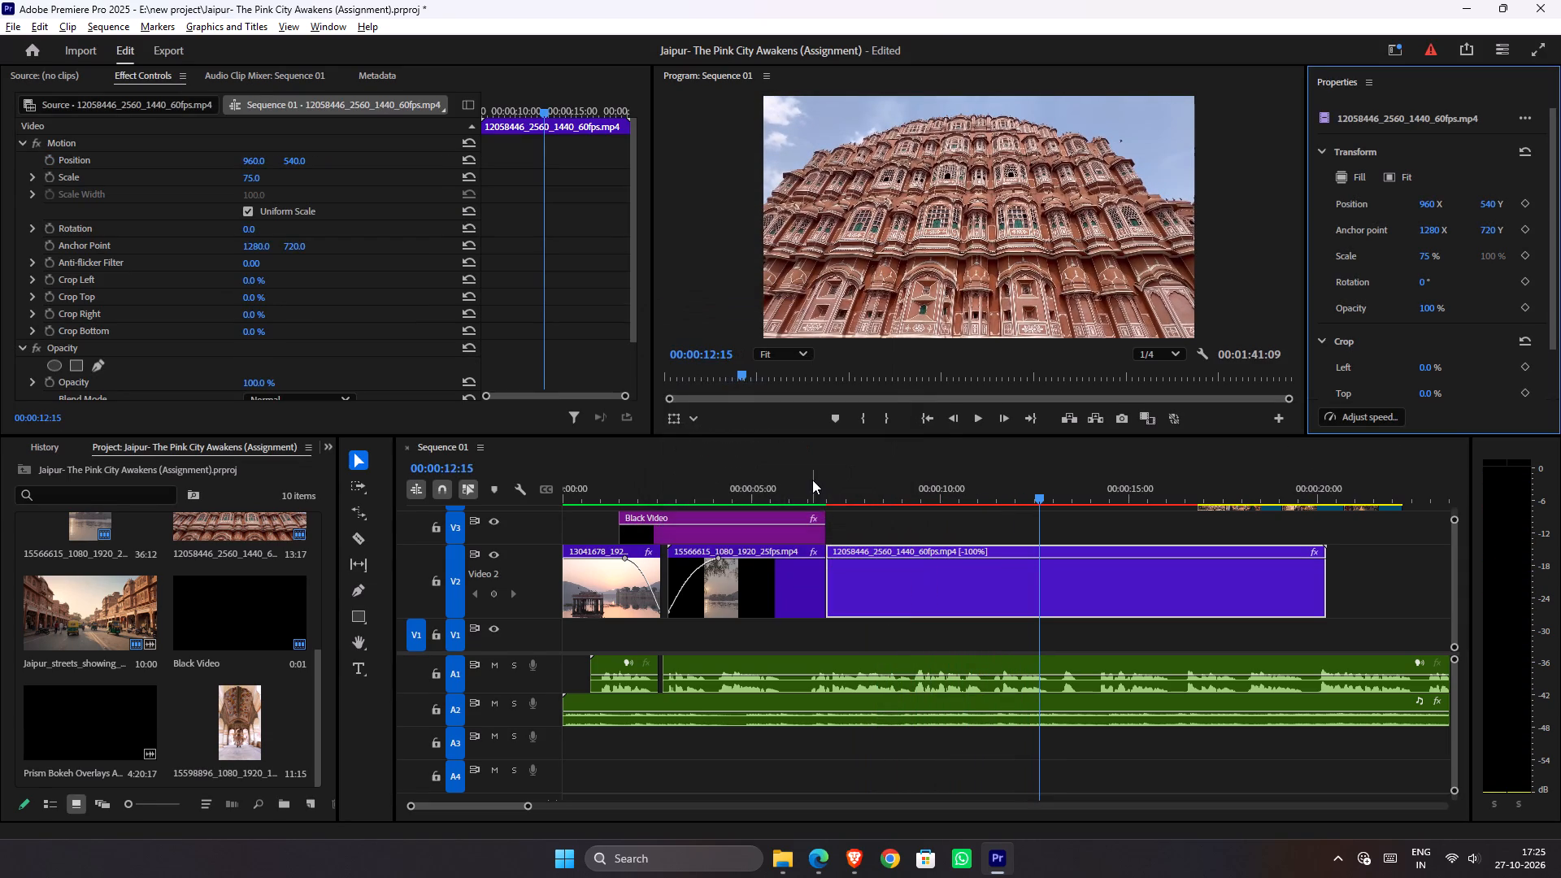
click(812, 480)
key(space)
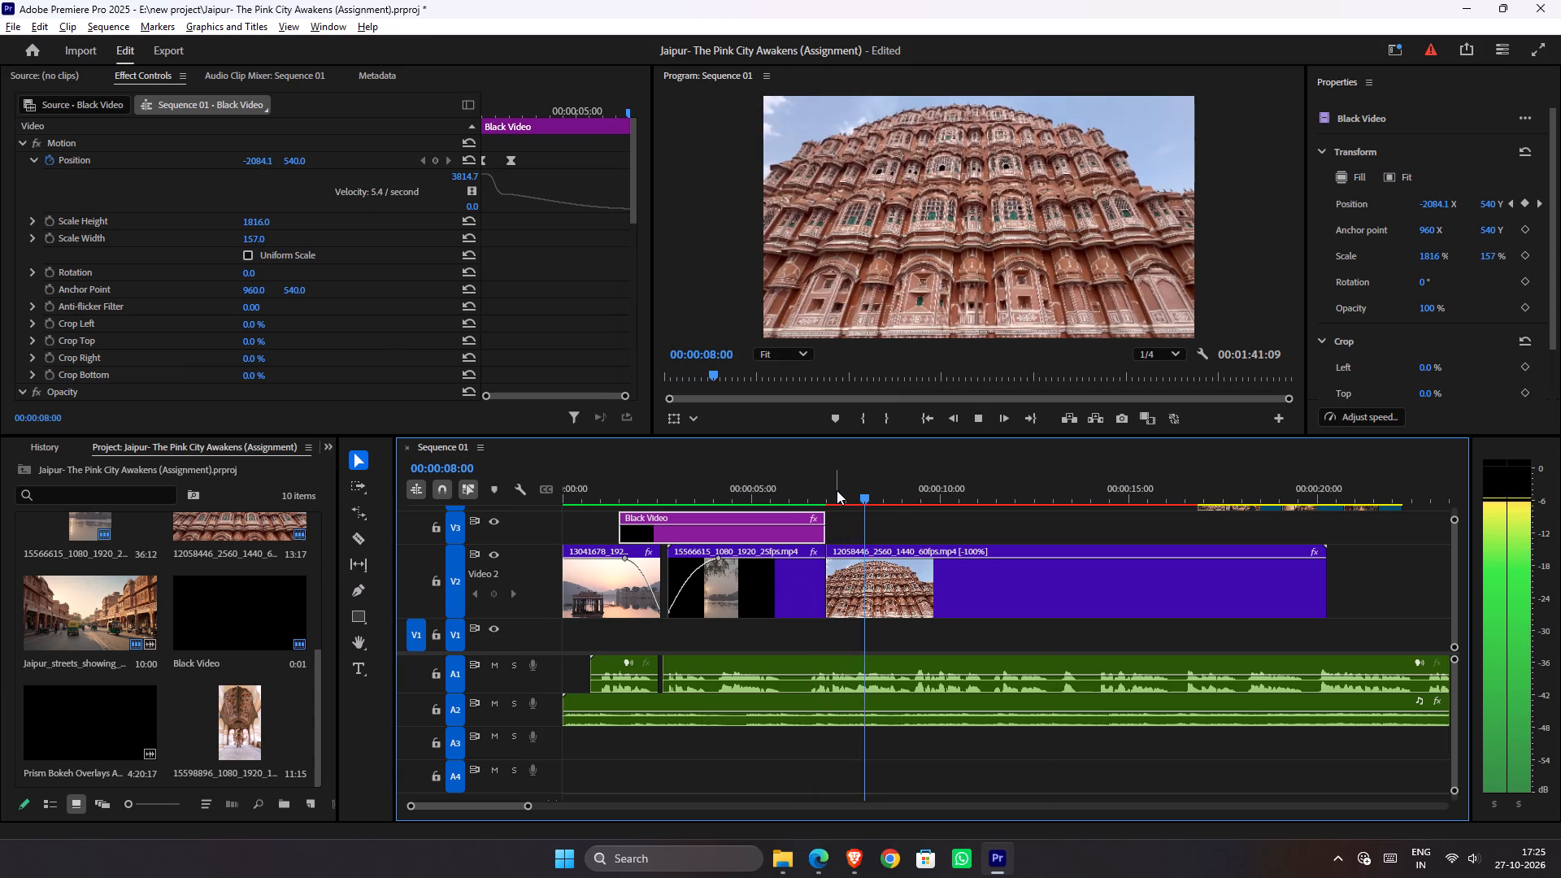
key(space)
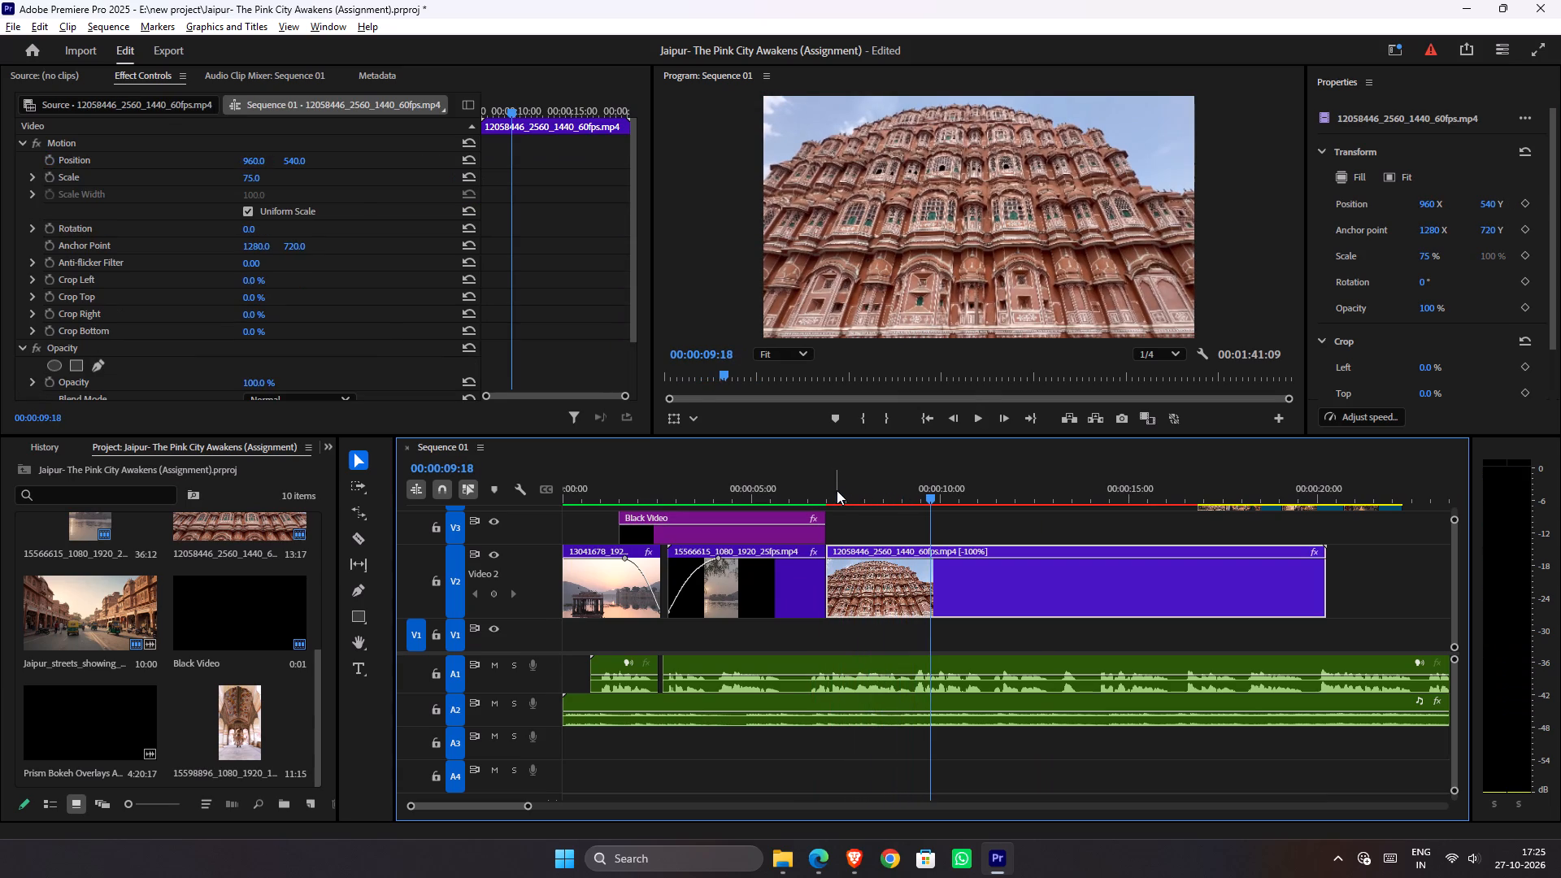
Save the project and start rendering the sequence previews.
key(ctrl+s)
key(apostrophe)
key(Return)
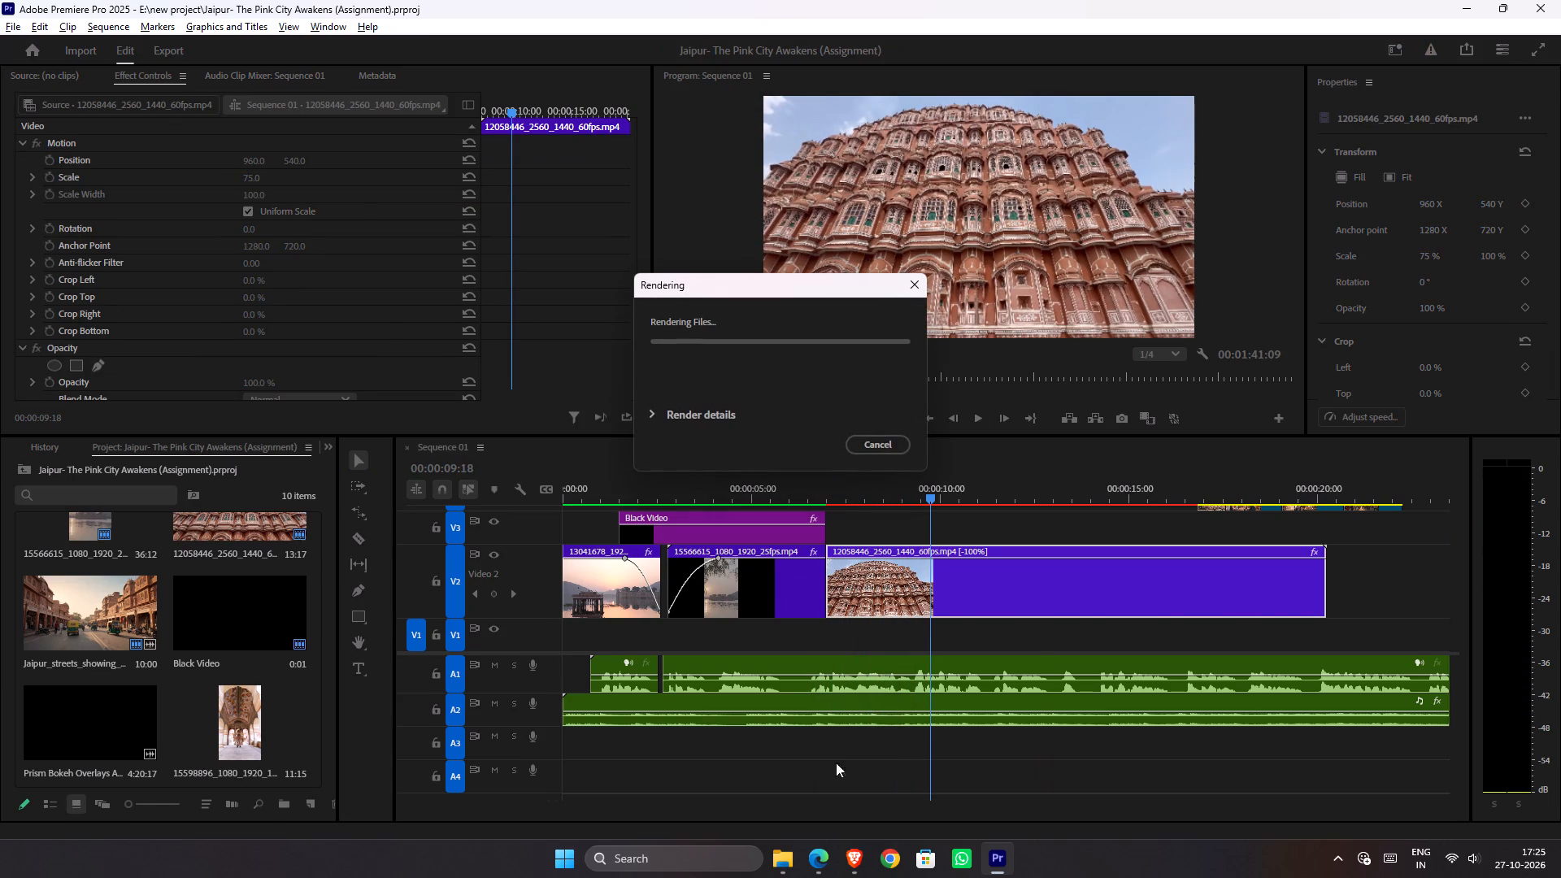
Switch to Microsoft Edge, browse the YouTube home feed and open the Crispy Nimki recipe Short.
click(826, 853)
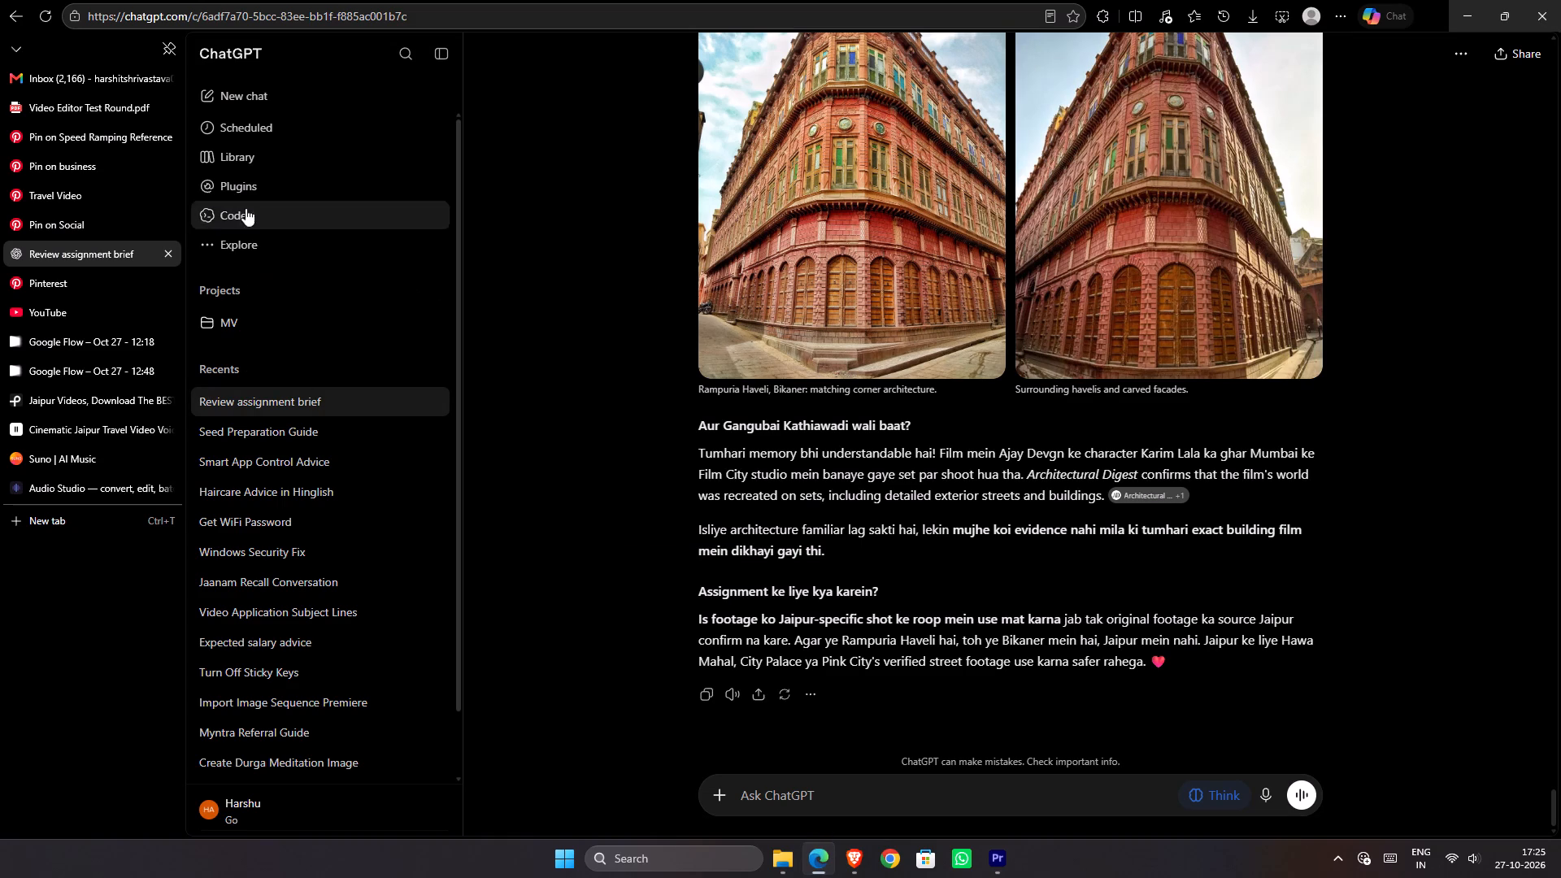
click(92, 233)
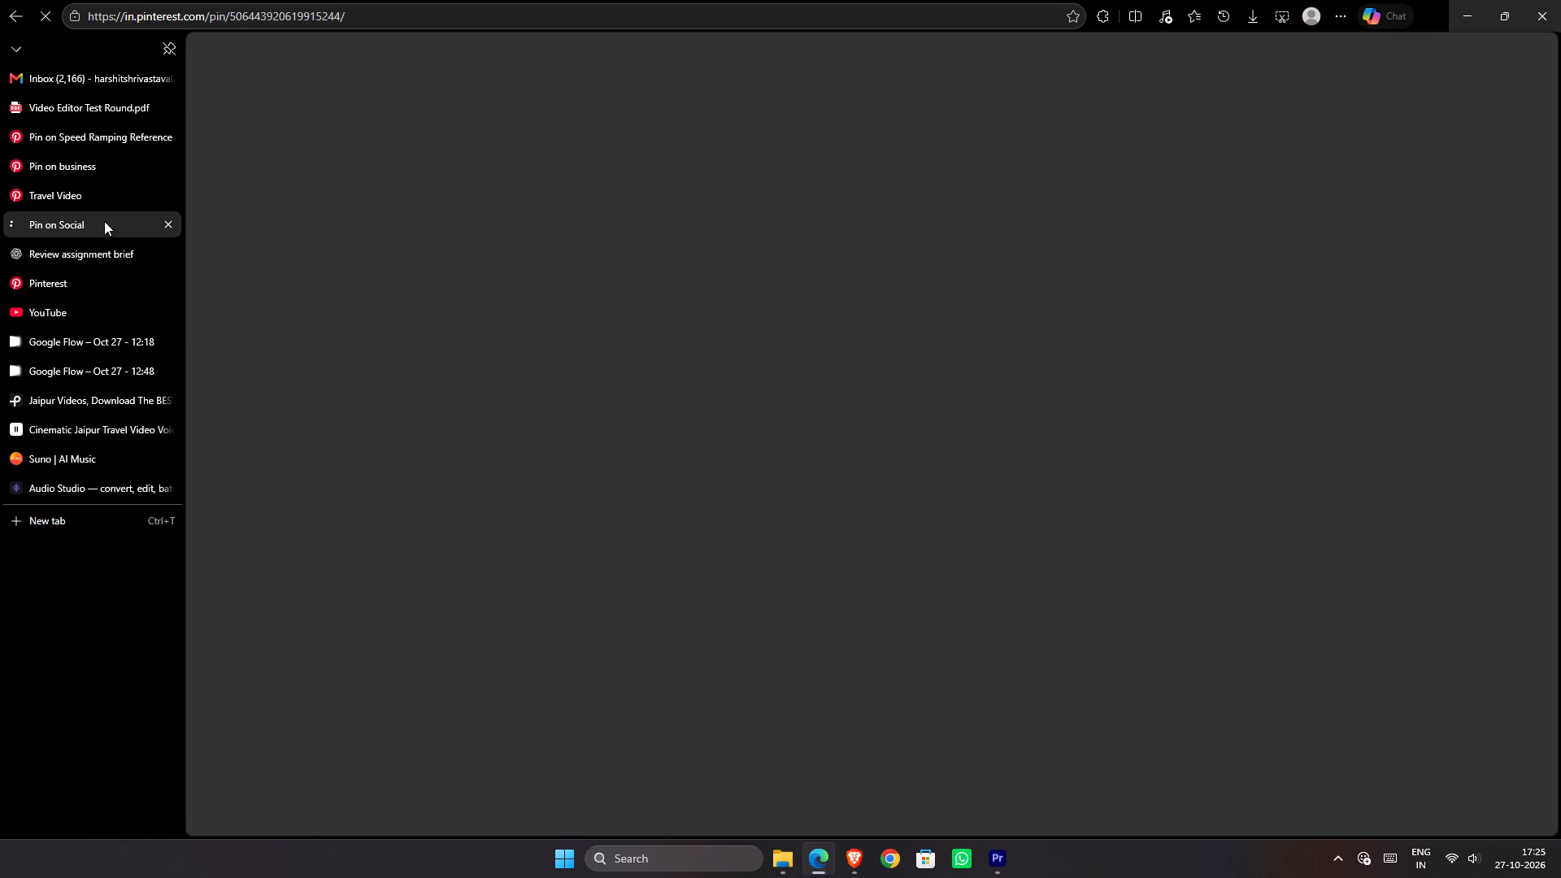
click(96, 261)
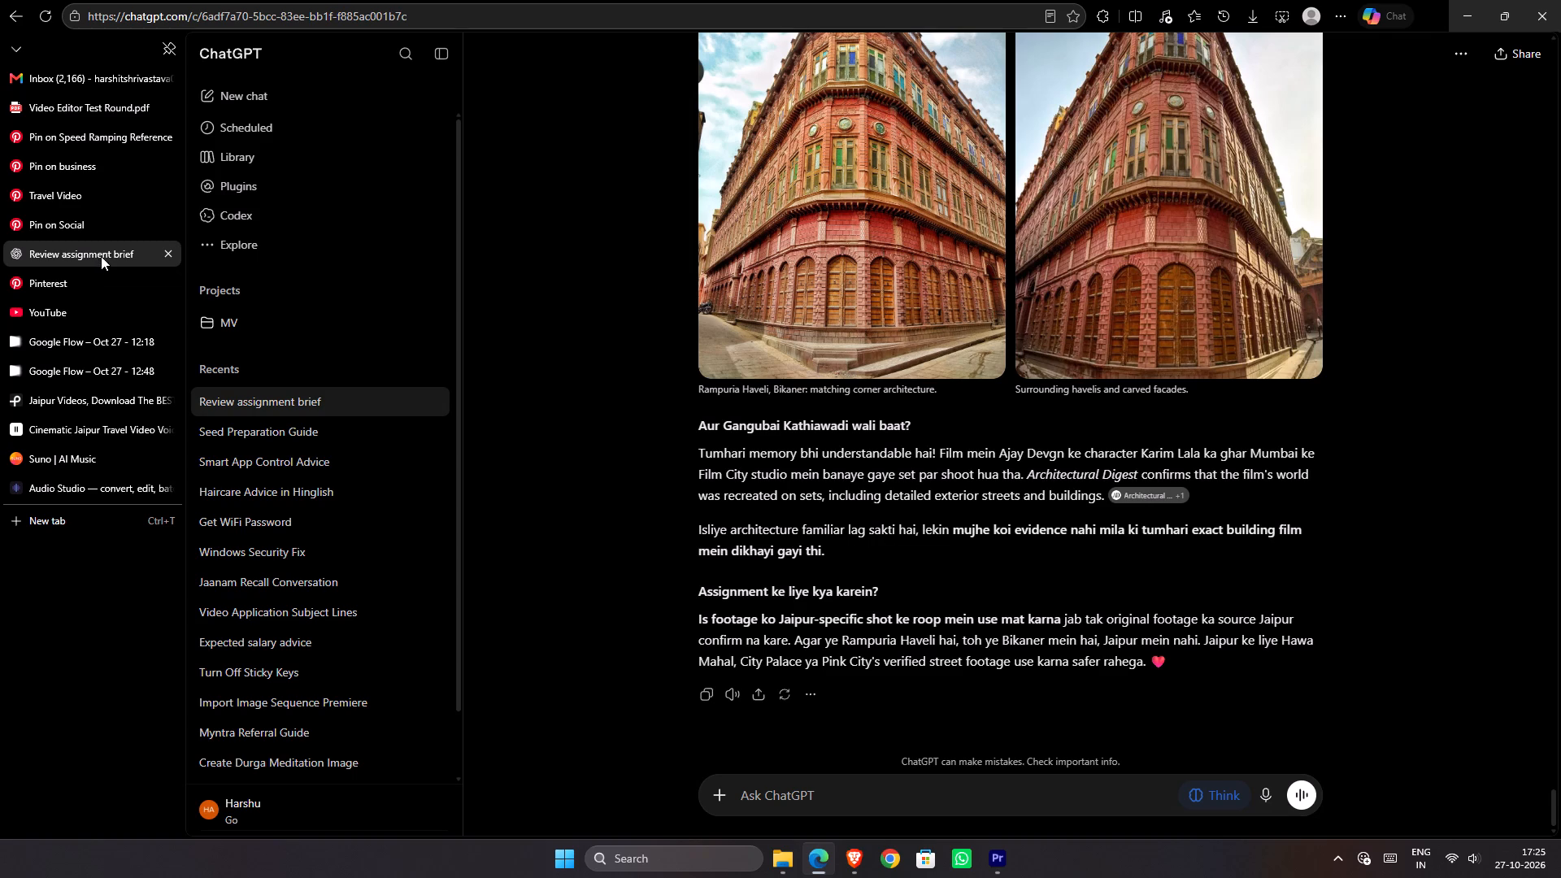
click(67, 319)
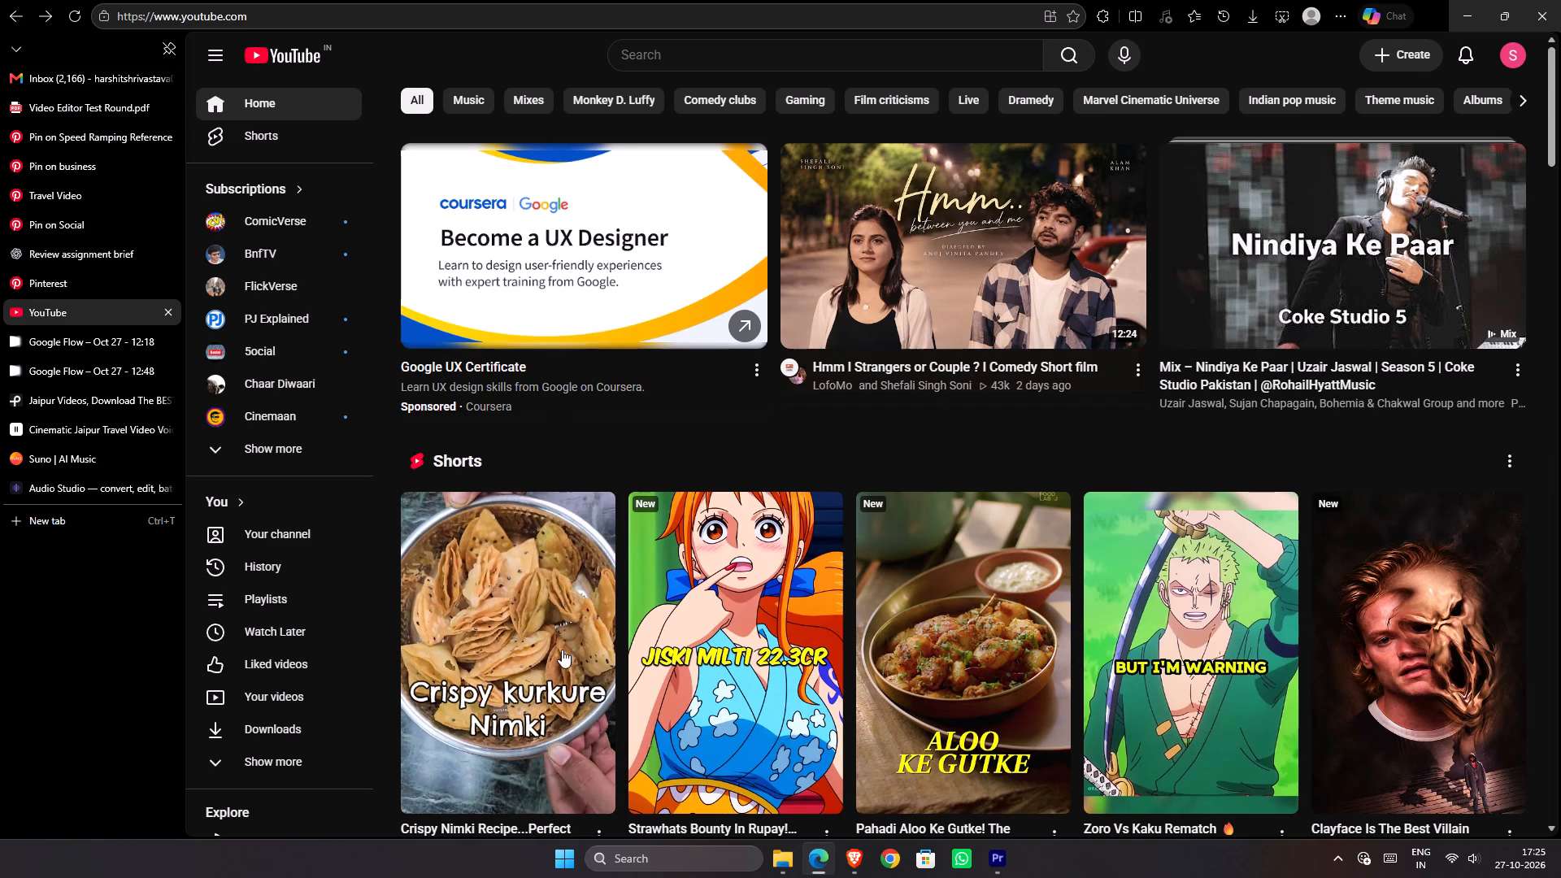
scroll(845, 507, down, 1)
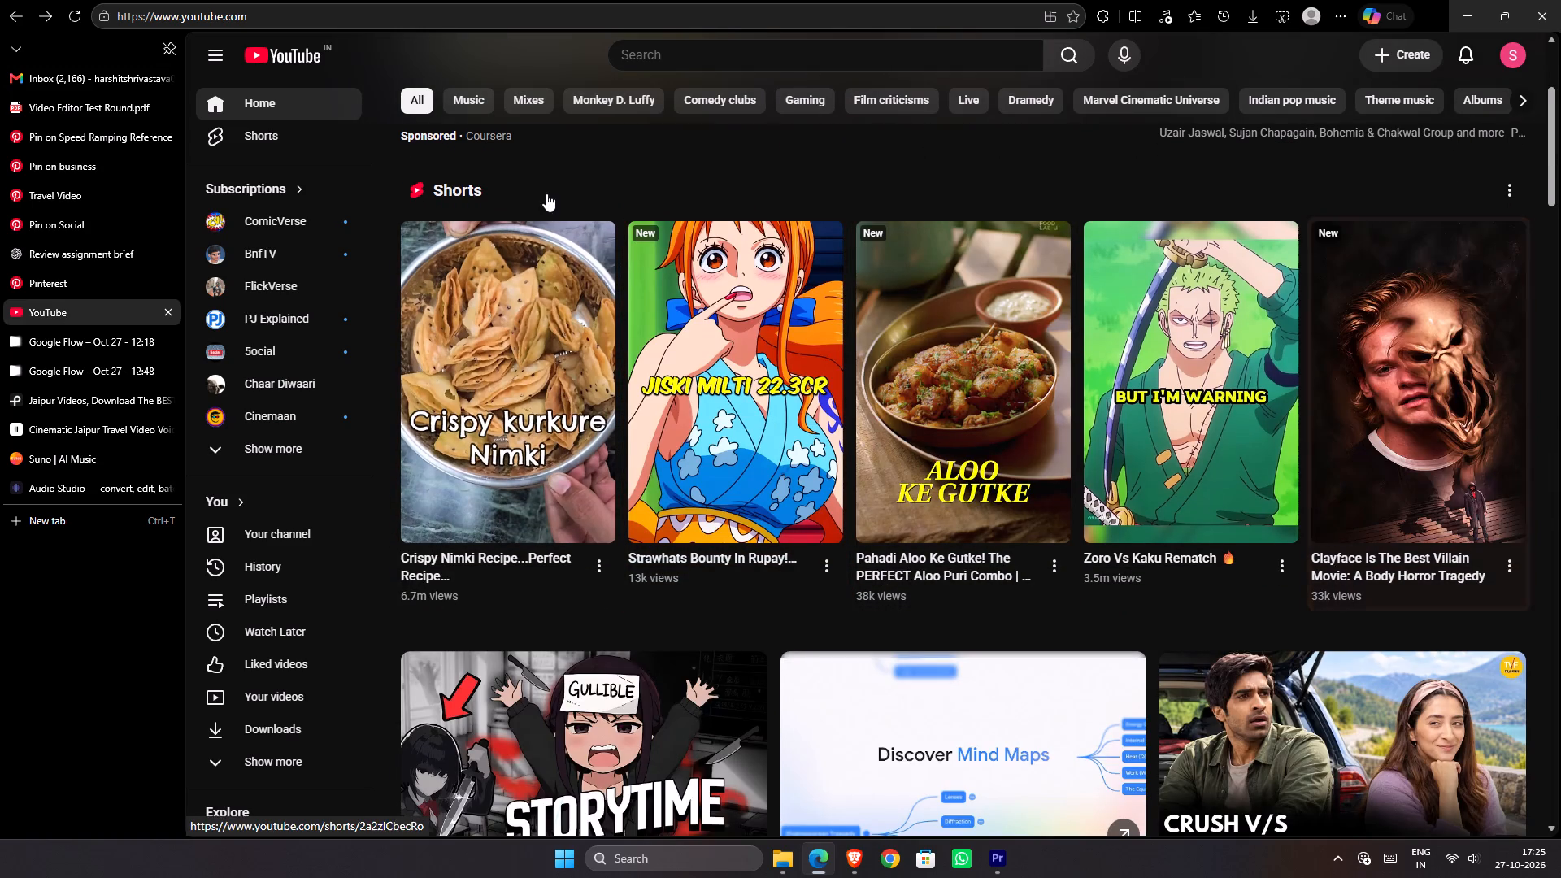
scroll(491, 366, down, 1)
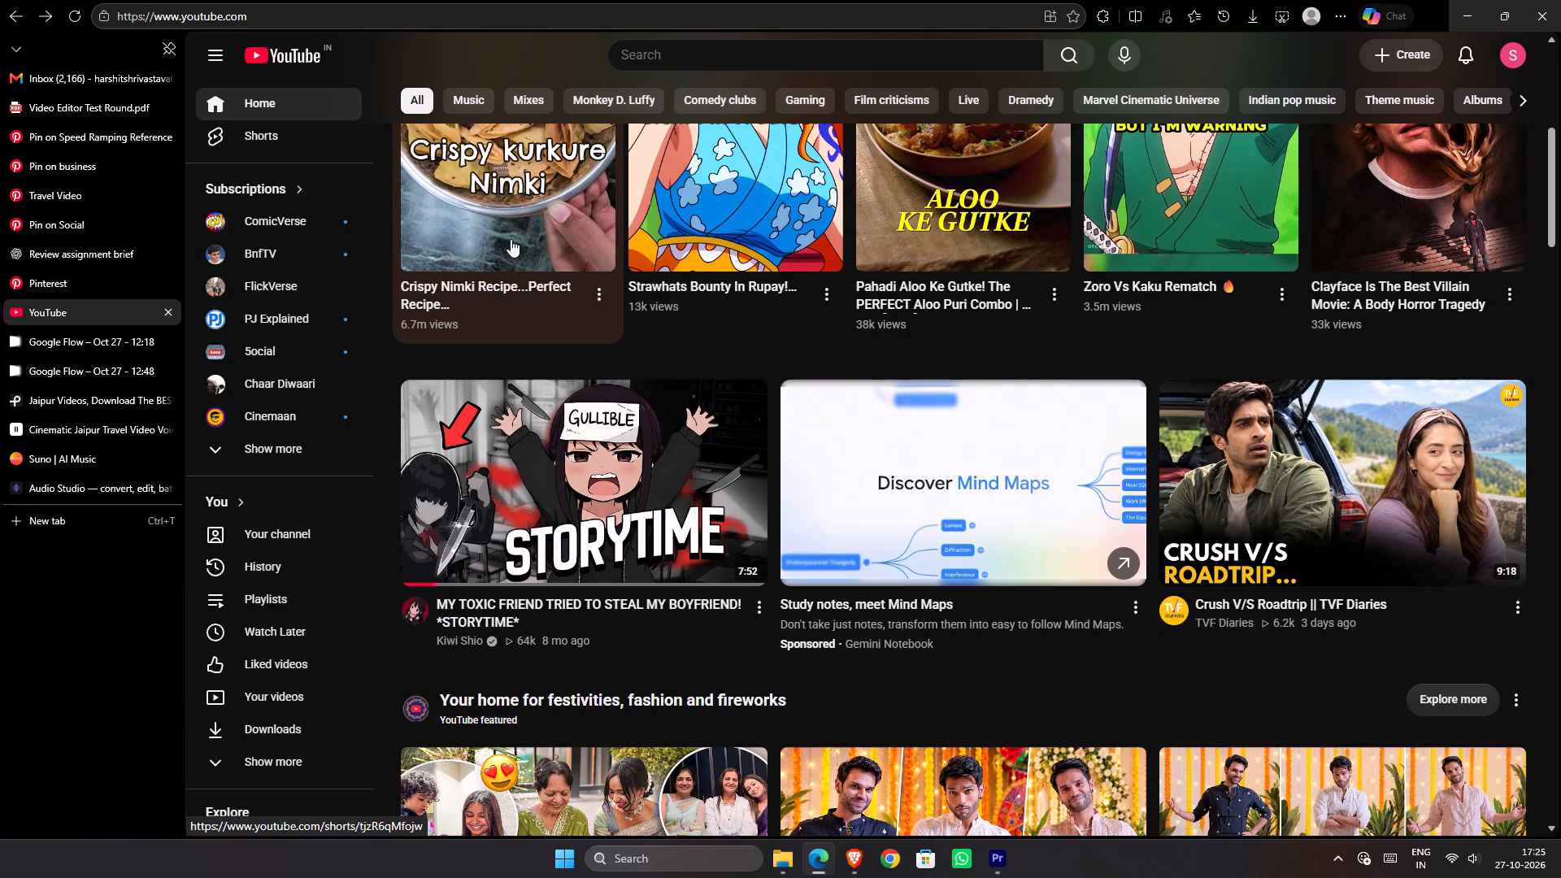
click(511, 239)
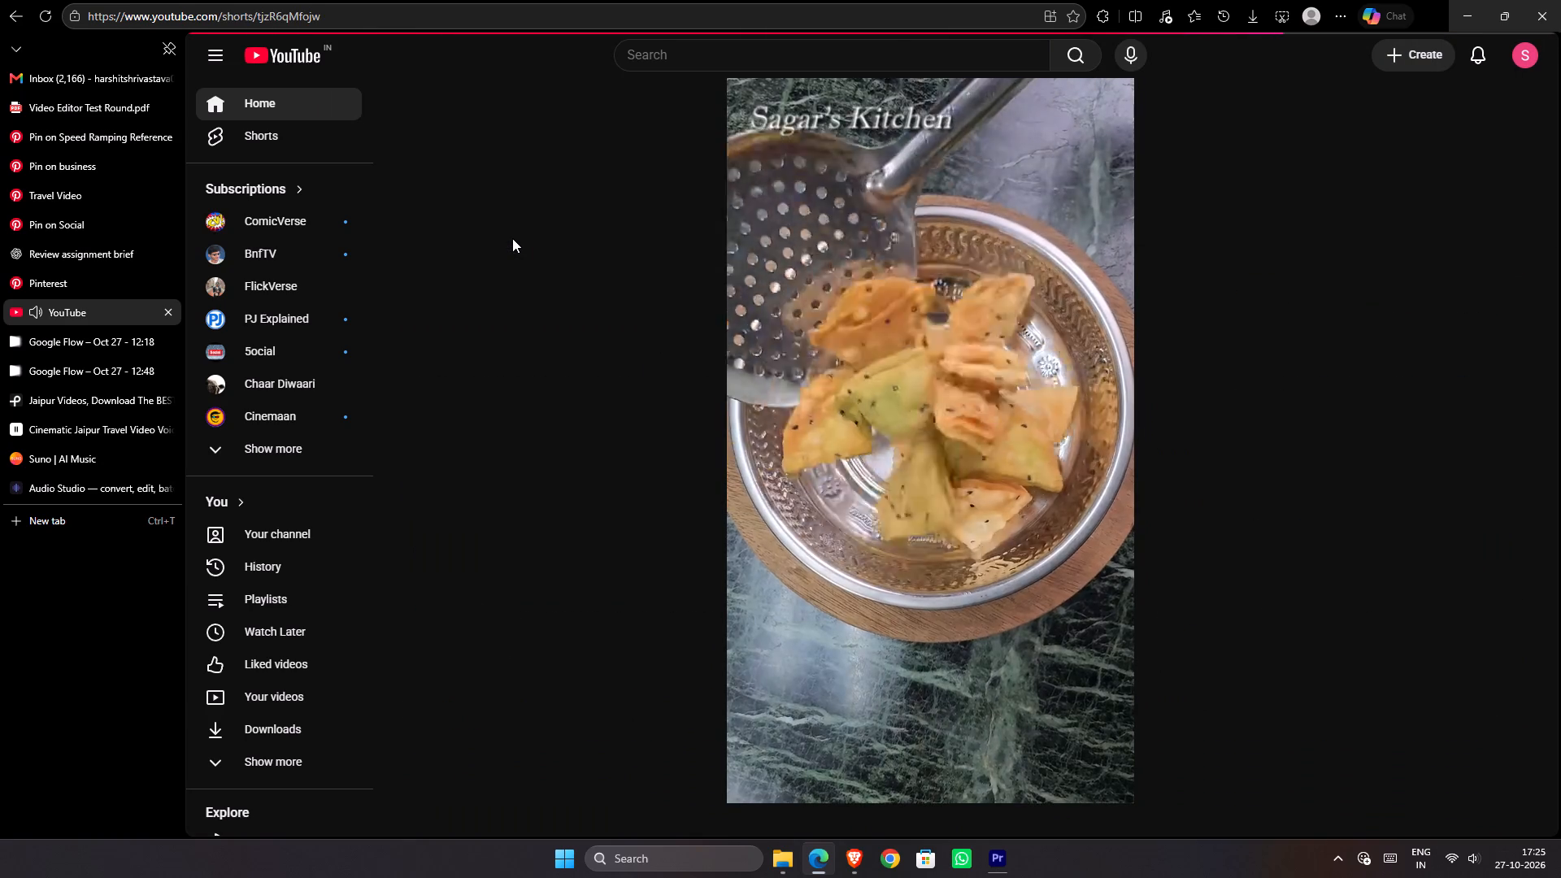
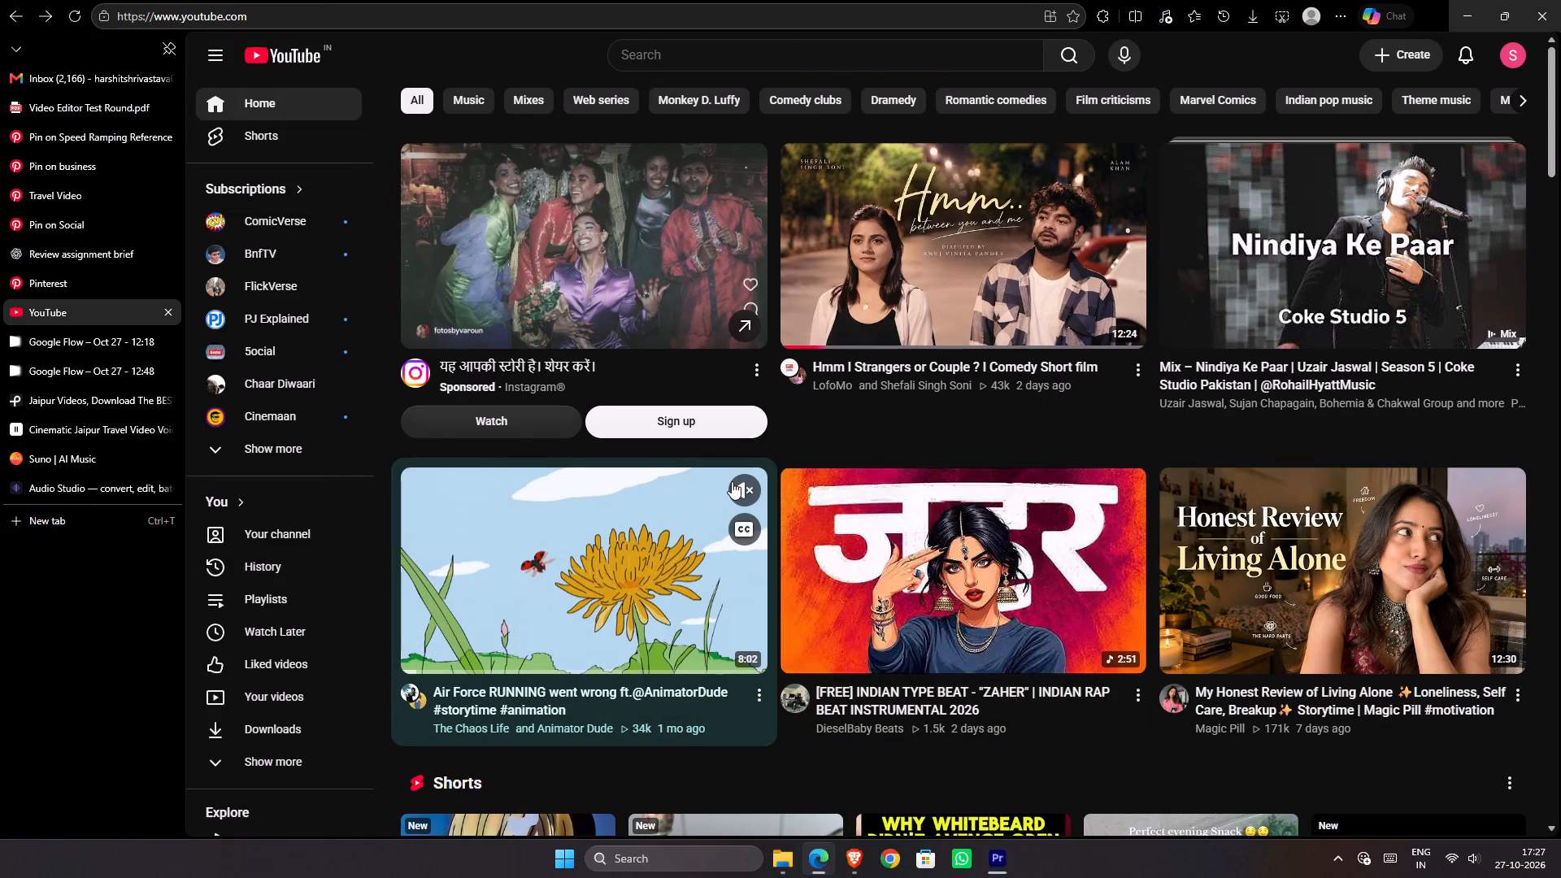
Switch back to Premiere Pro, check the cut into the Hawa Mahal clip on V2 and save the project.
click(732, 481)
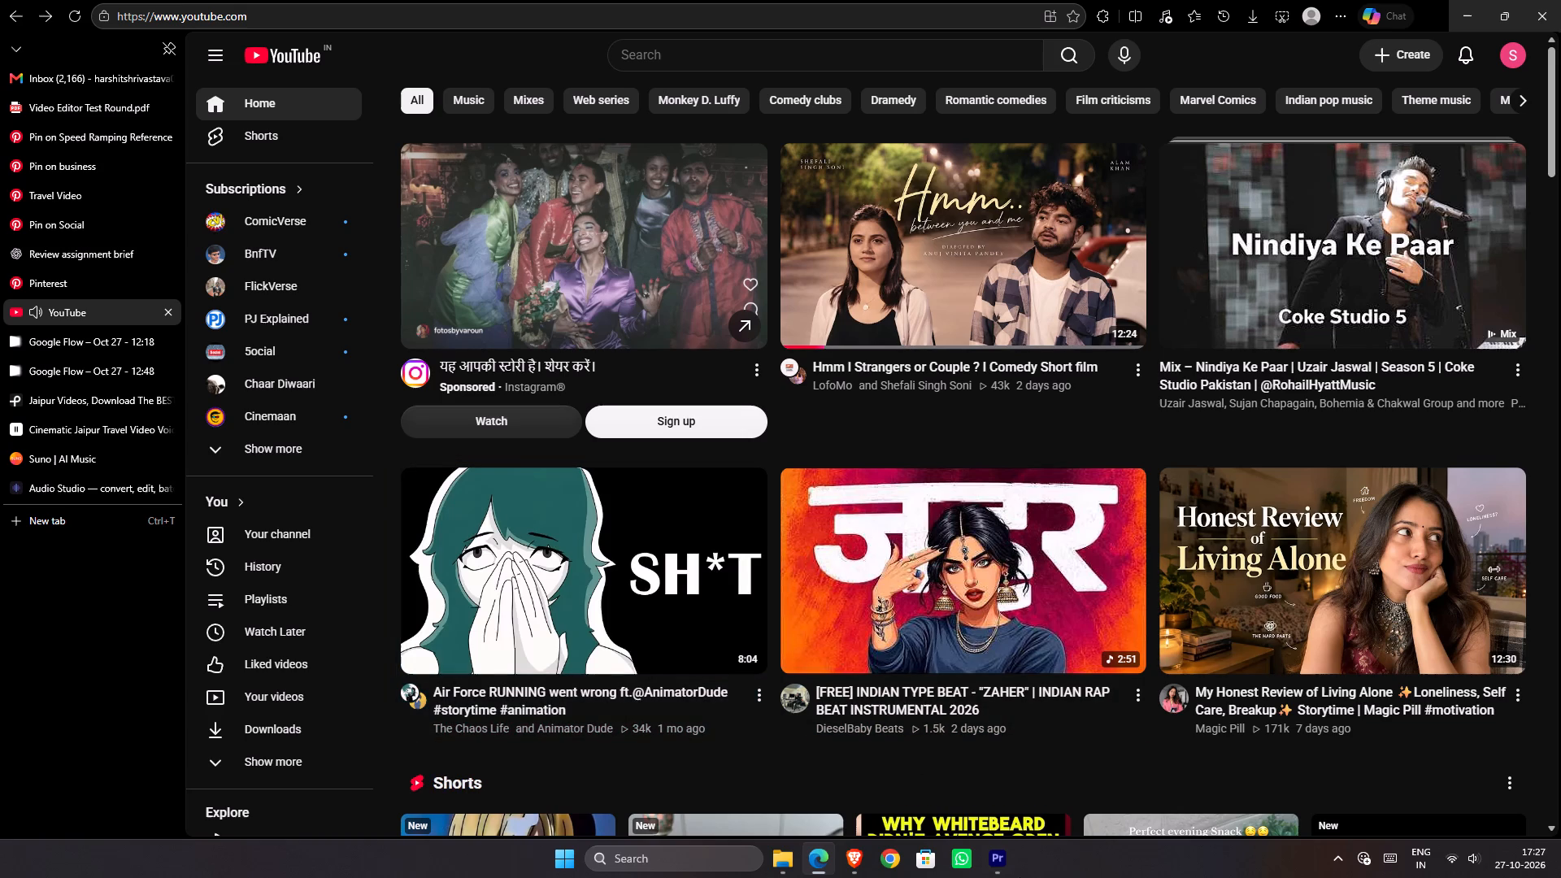
click(1007, 860)
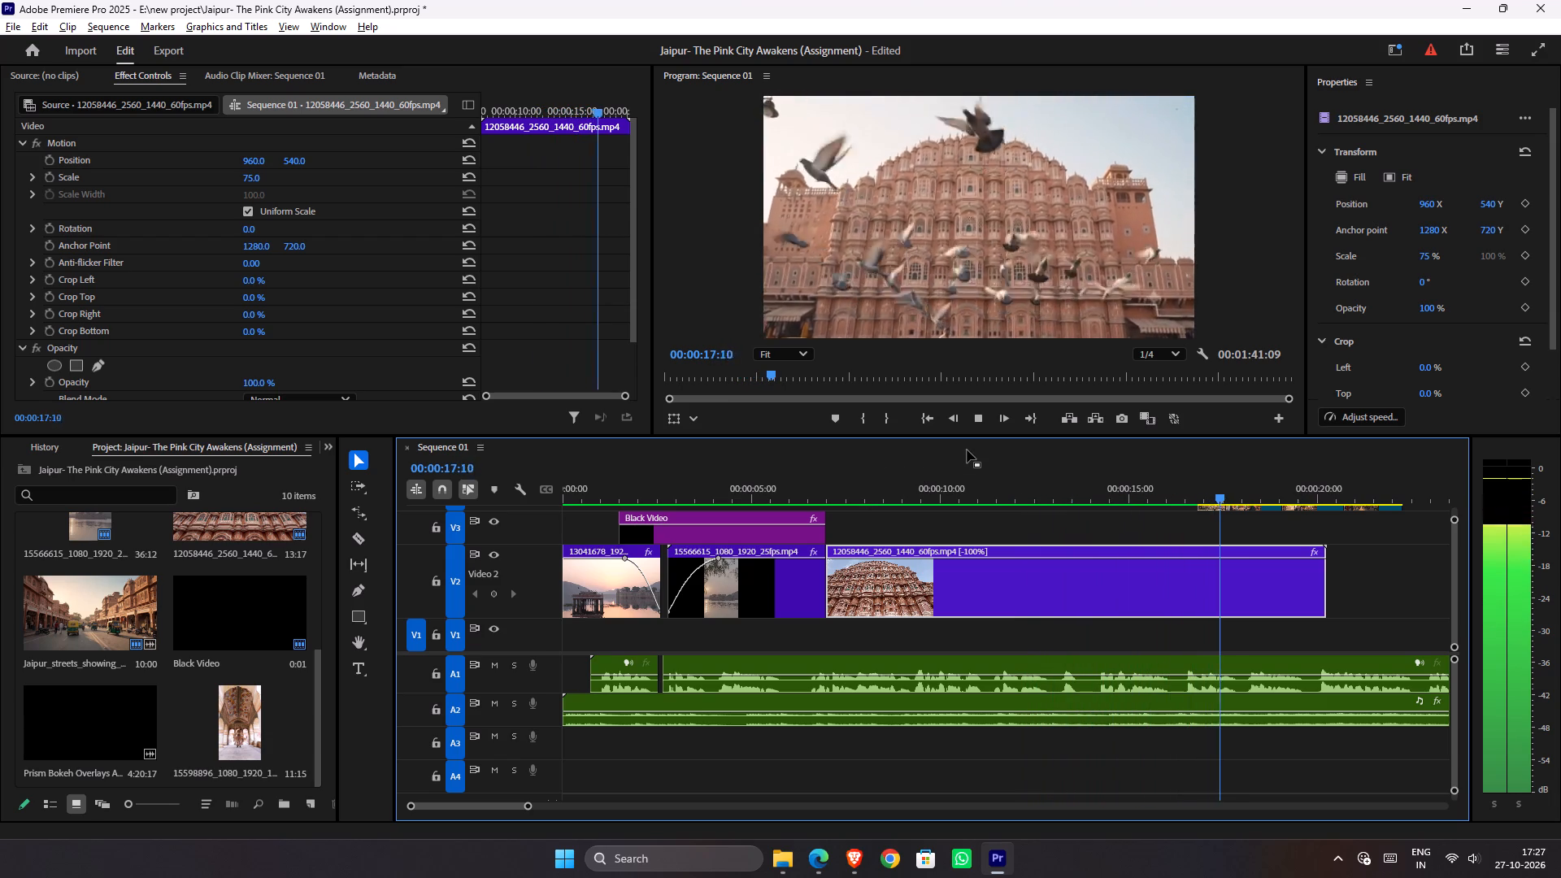
drag(1057, 480, 820, 528)
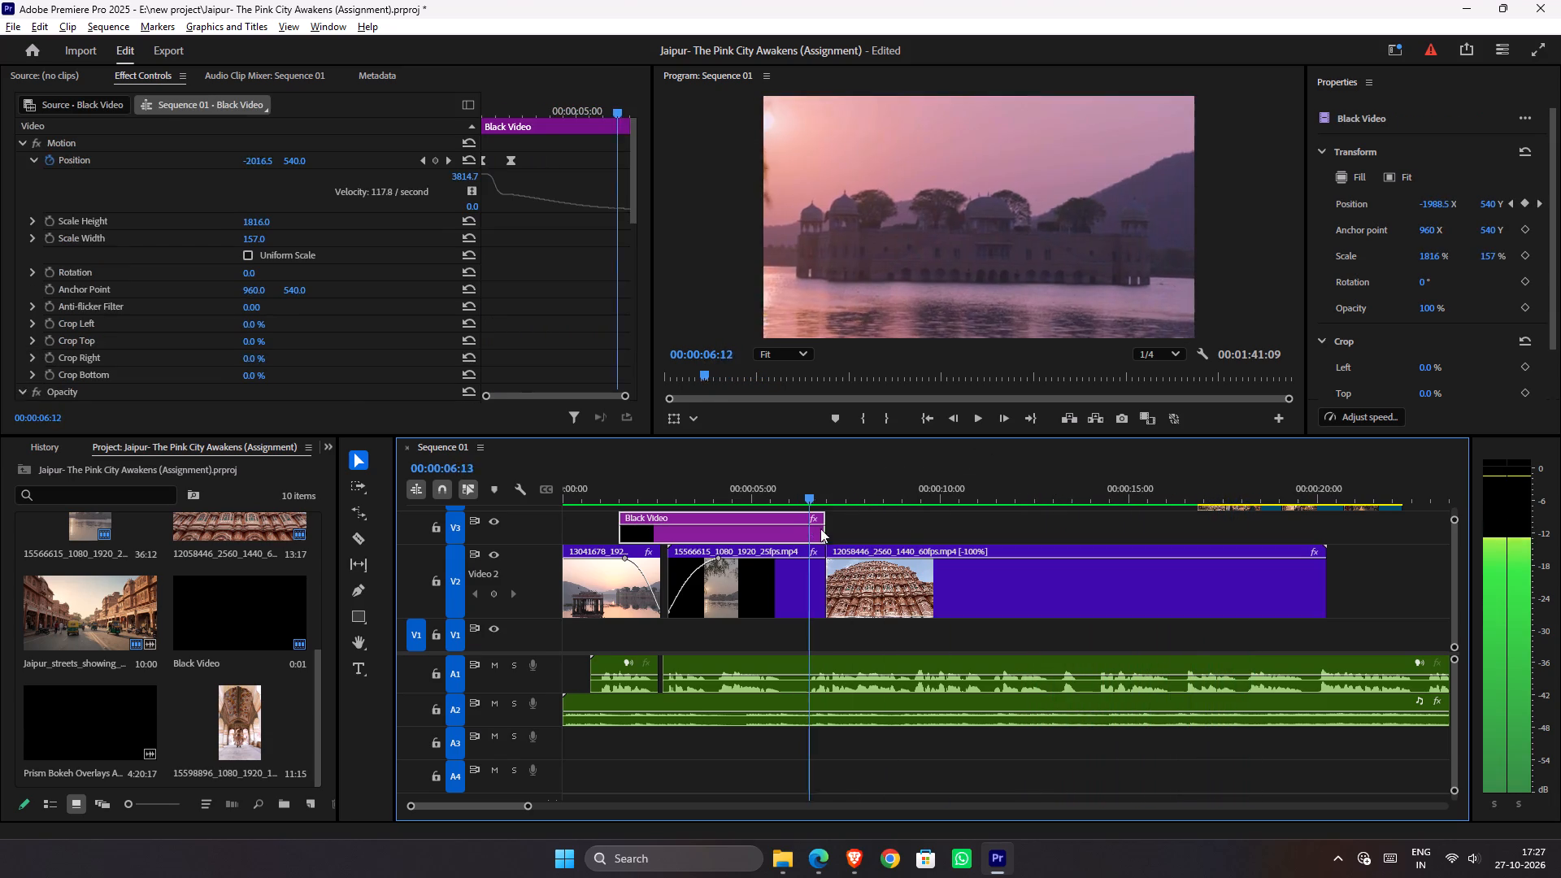
drag(820, 528, 837, 582)
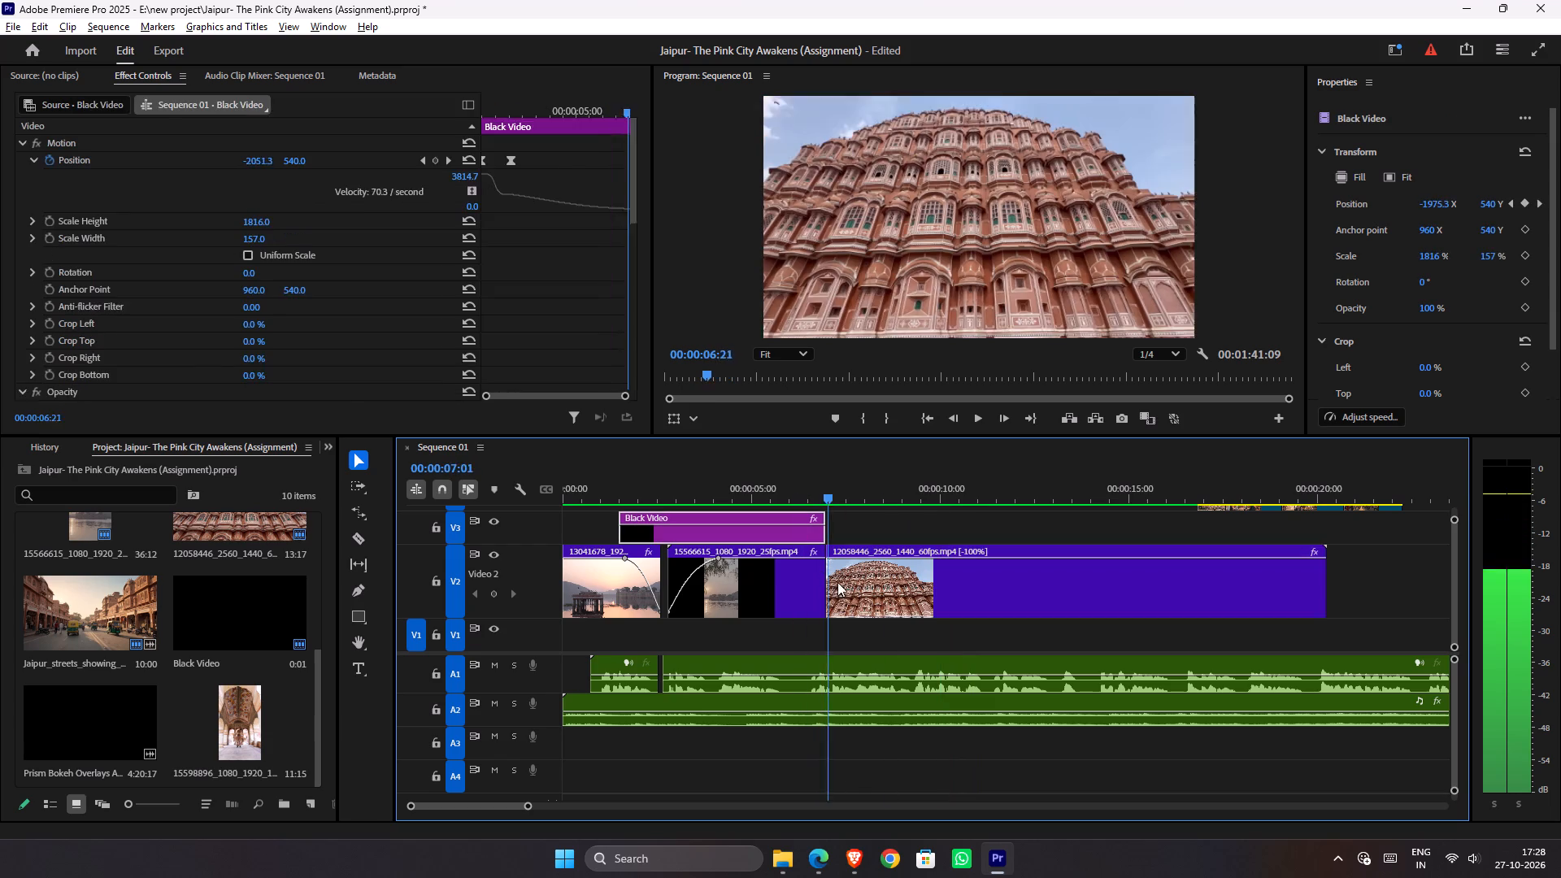
drag(837, 582, 839, 587)
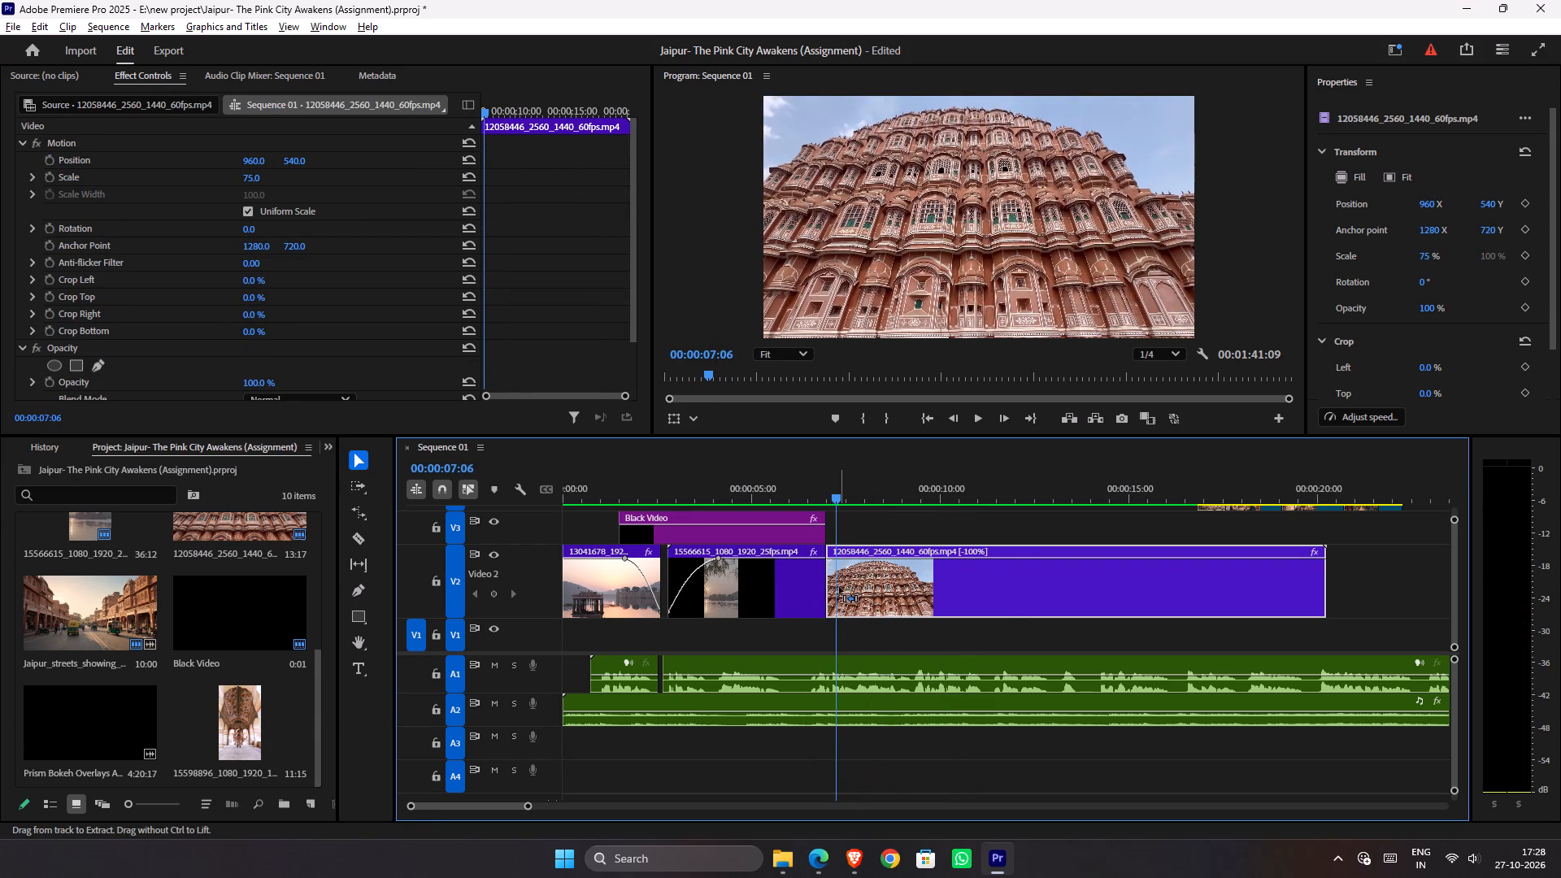
key(ctrl+s)
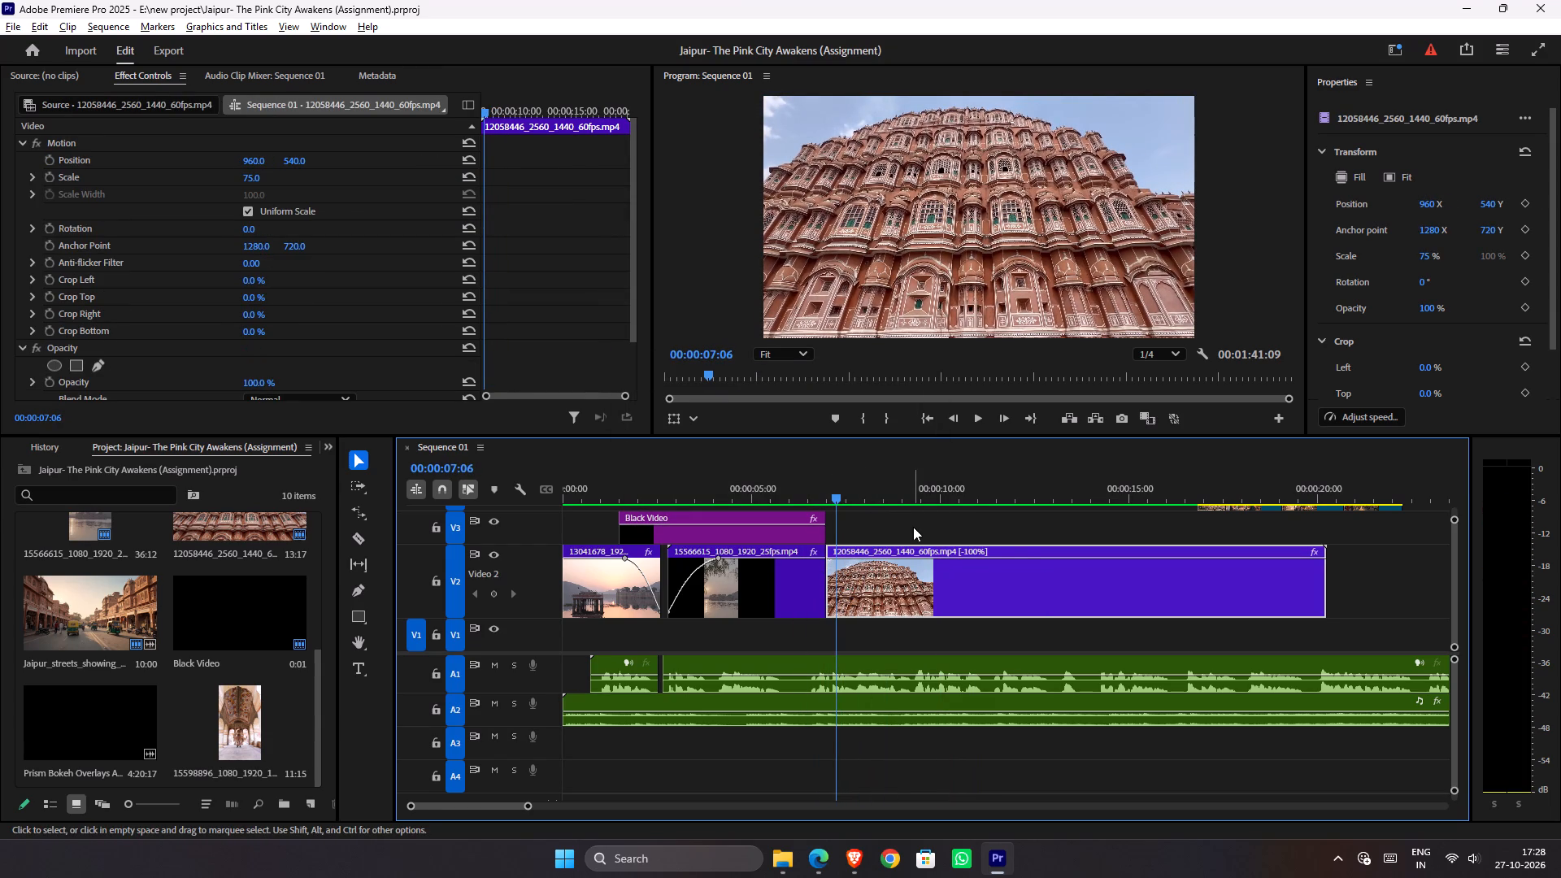
Play and scrub through the reversed Hawa Mahal clip on V2 to examine its motion.
key(space)
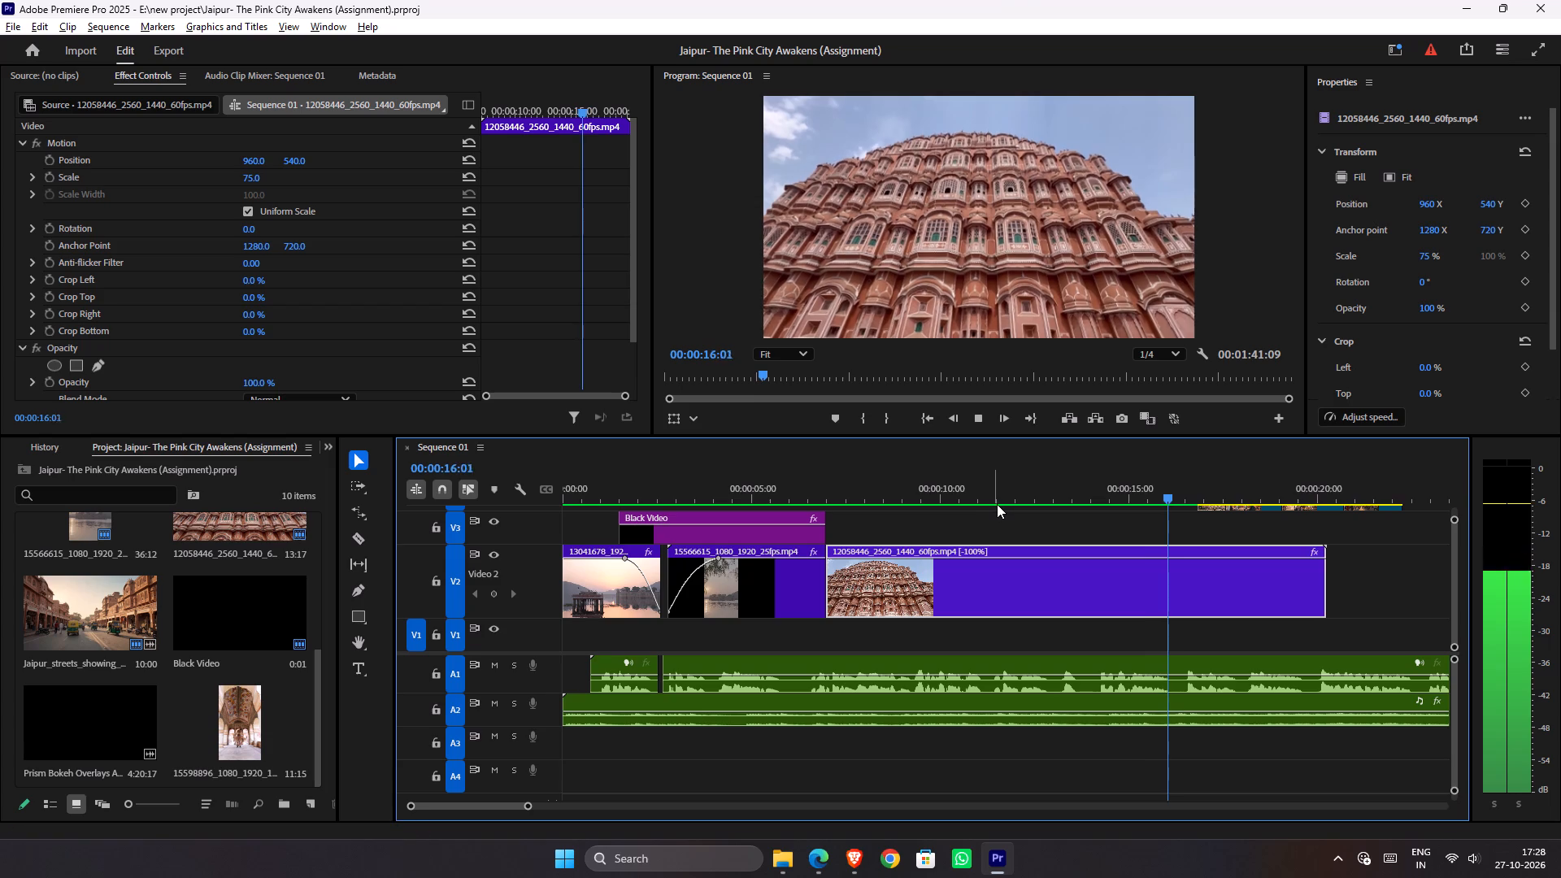
drag(1111, 497, 1106, 524)
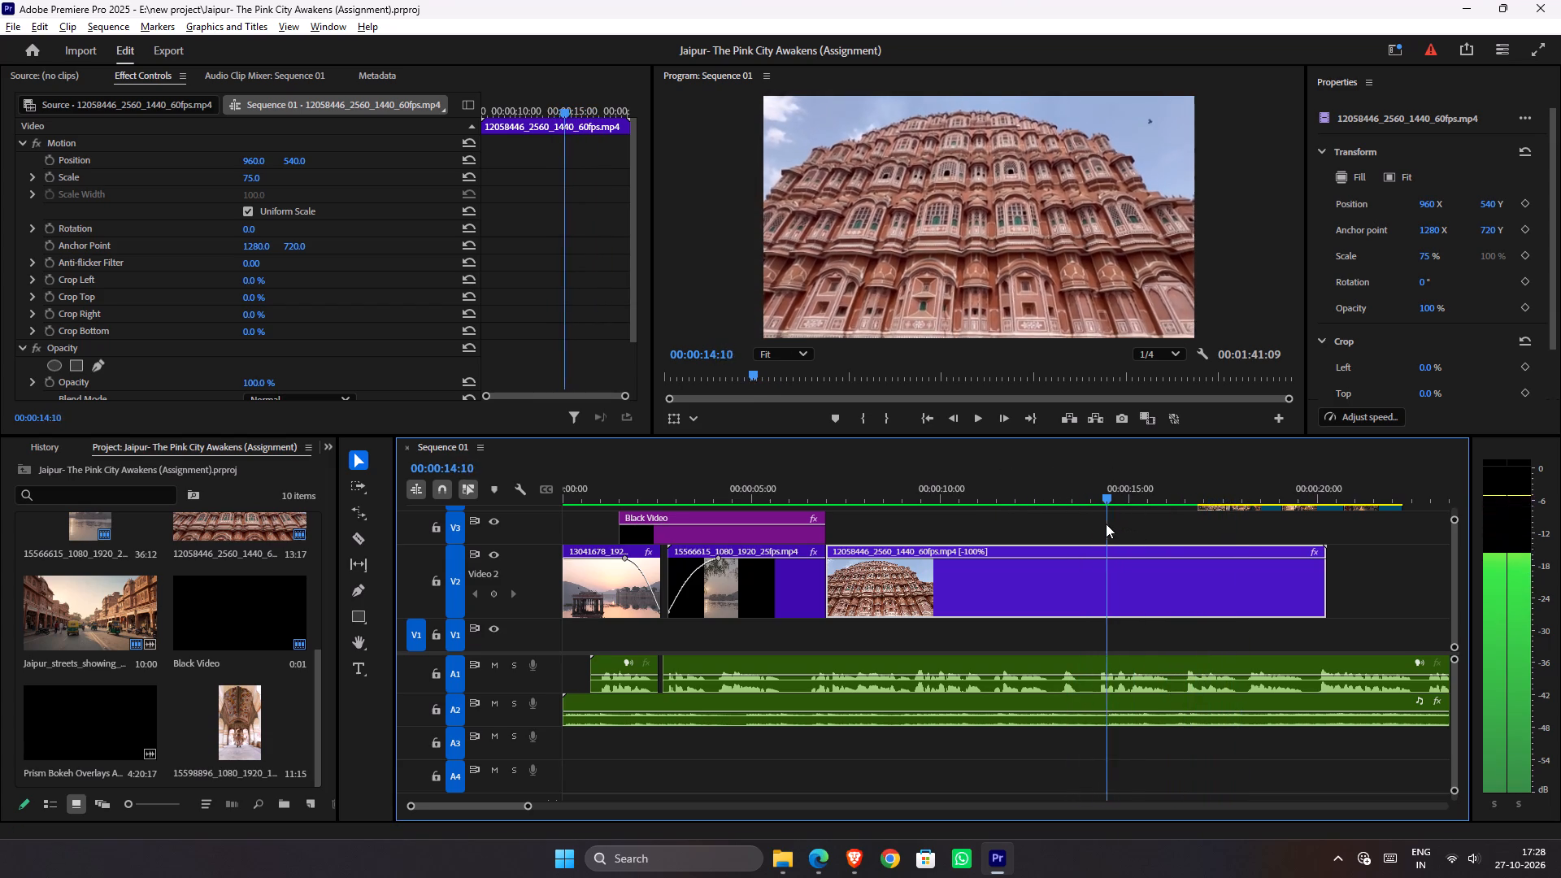
drag(1106, 524, 1142, 557)
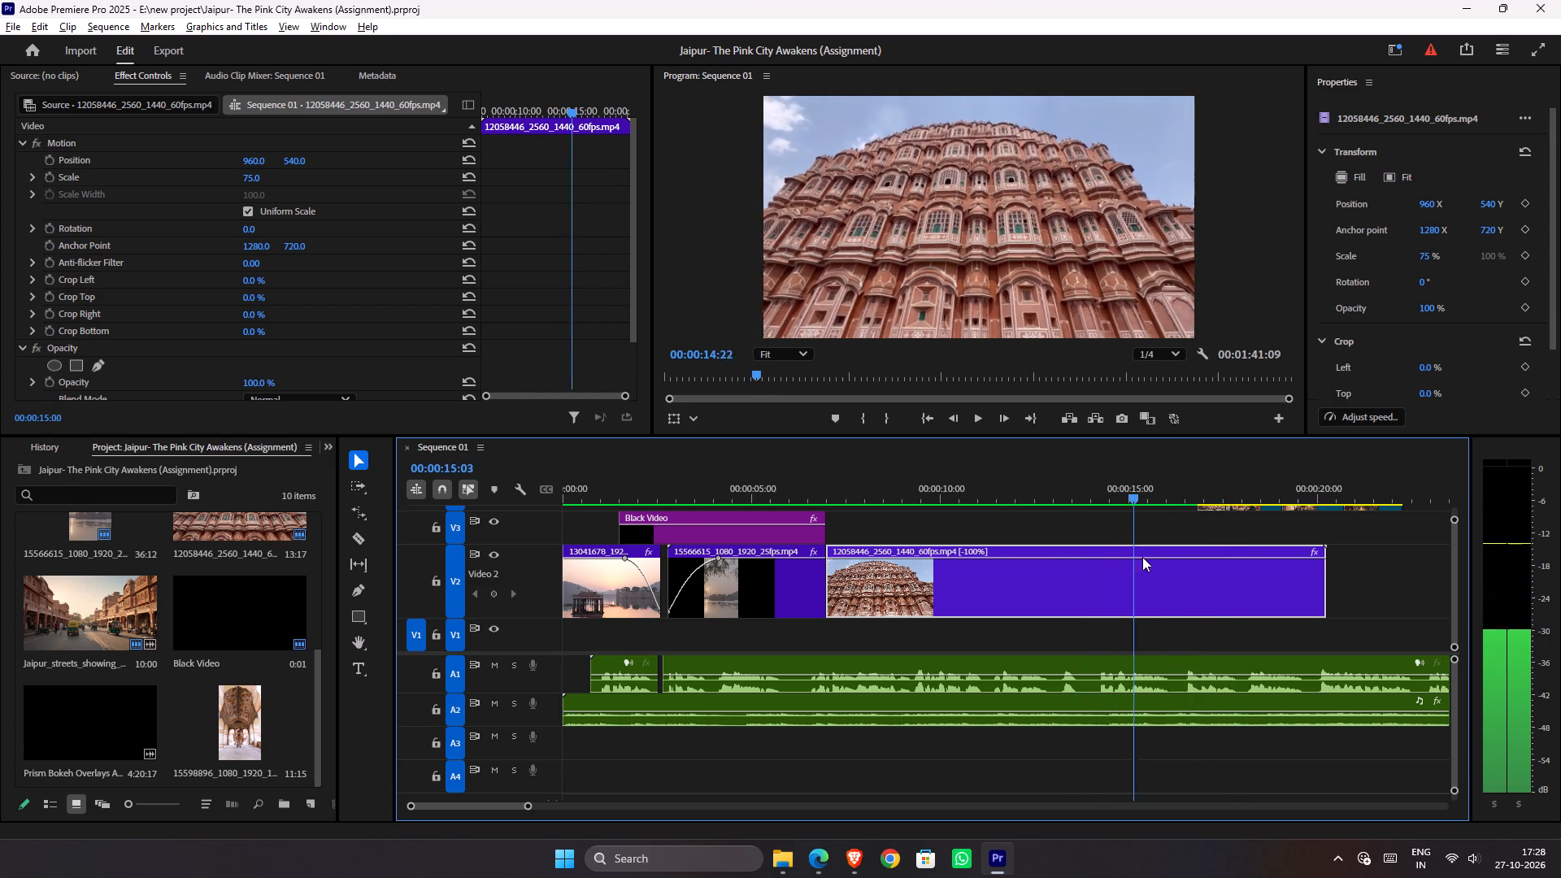
drag(1142, 557, 863, 591)
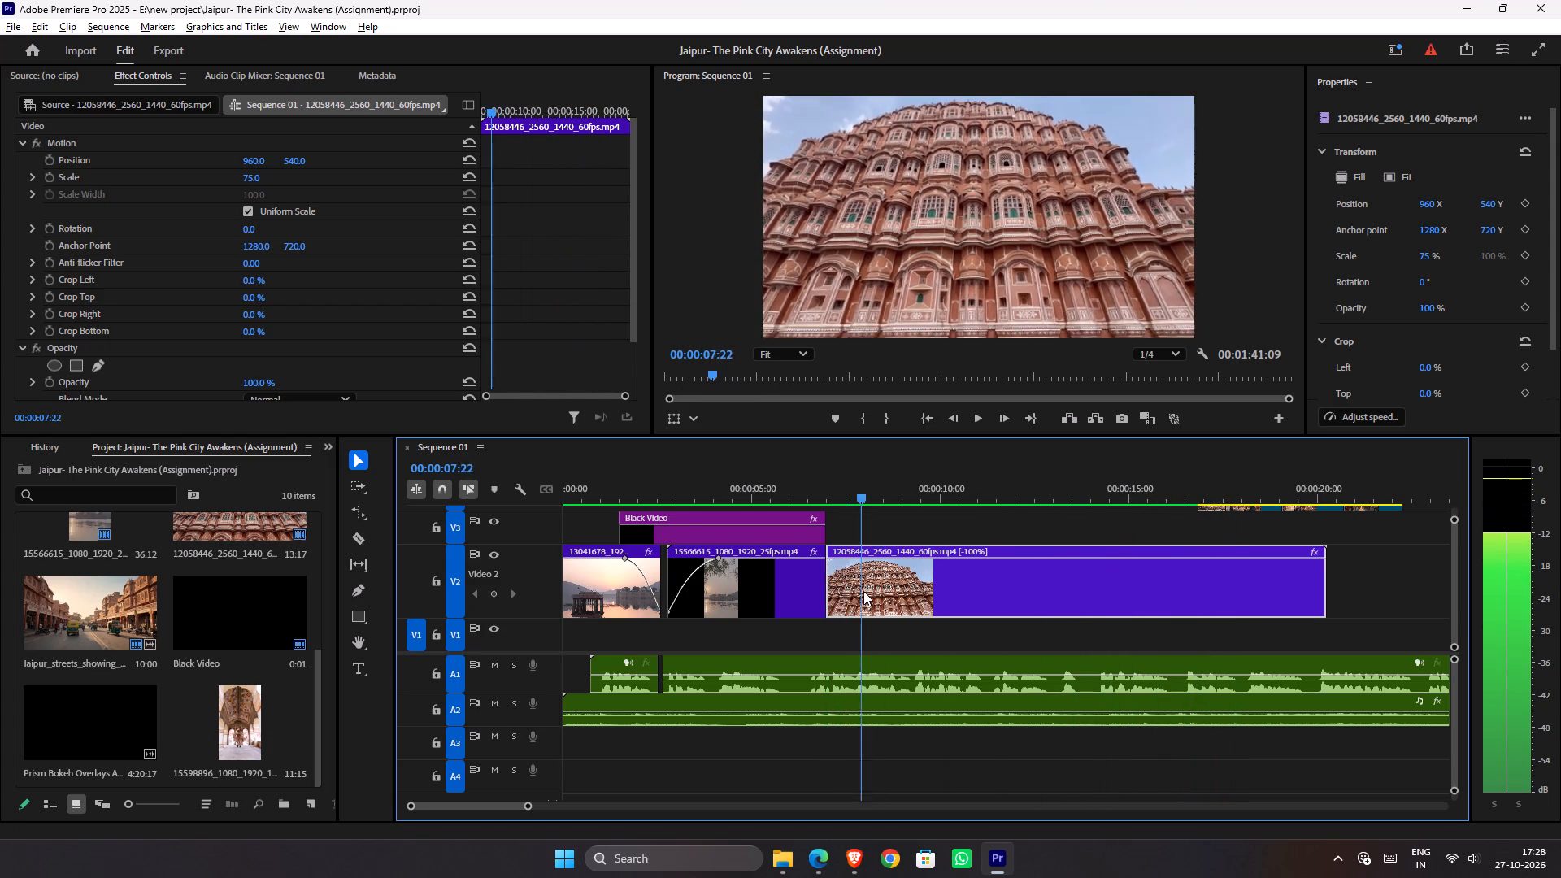
drag(863, 591, 1021, 624)
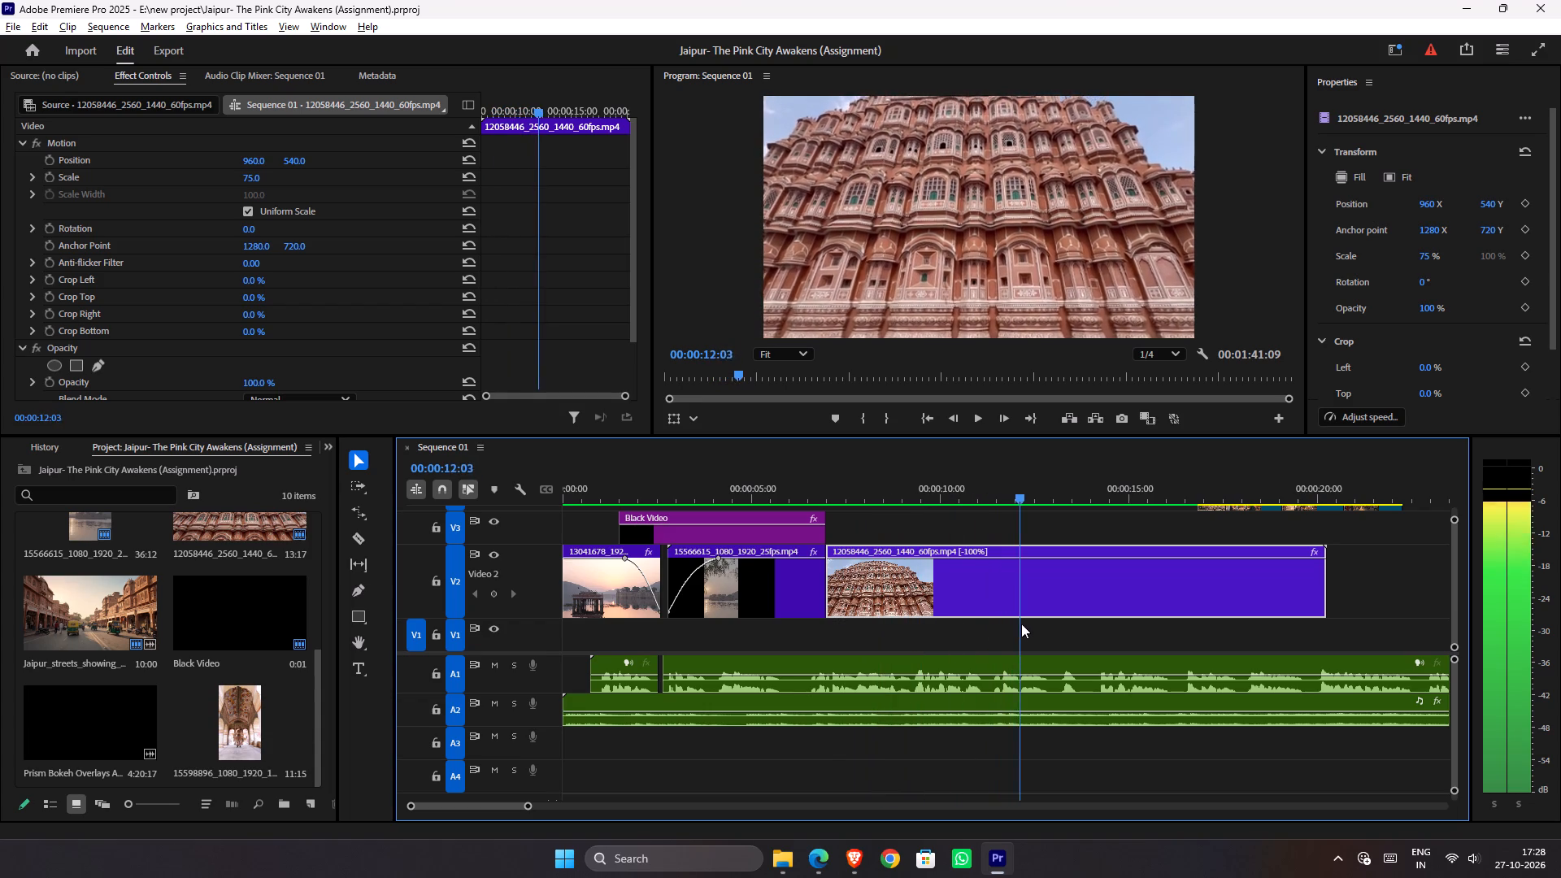
drag(1021, 624, 852, 590)
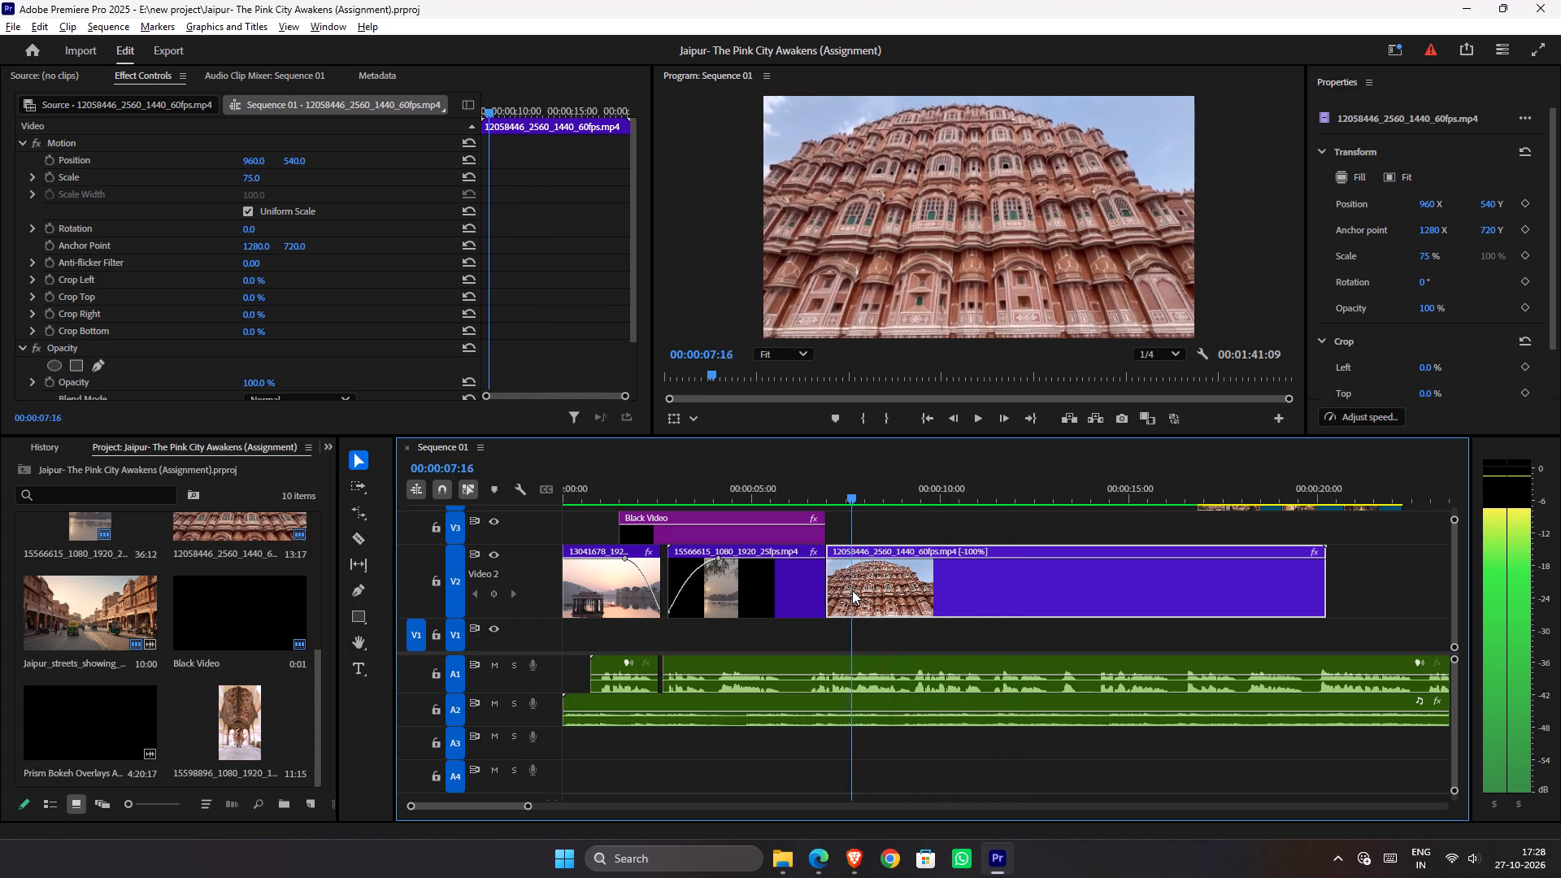
drag(852, 590, 1093, 639)
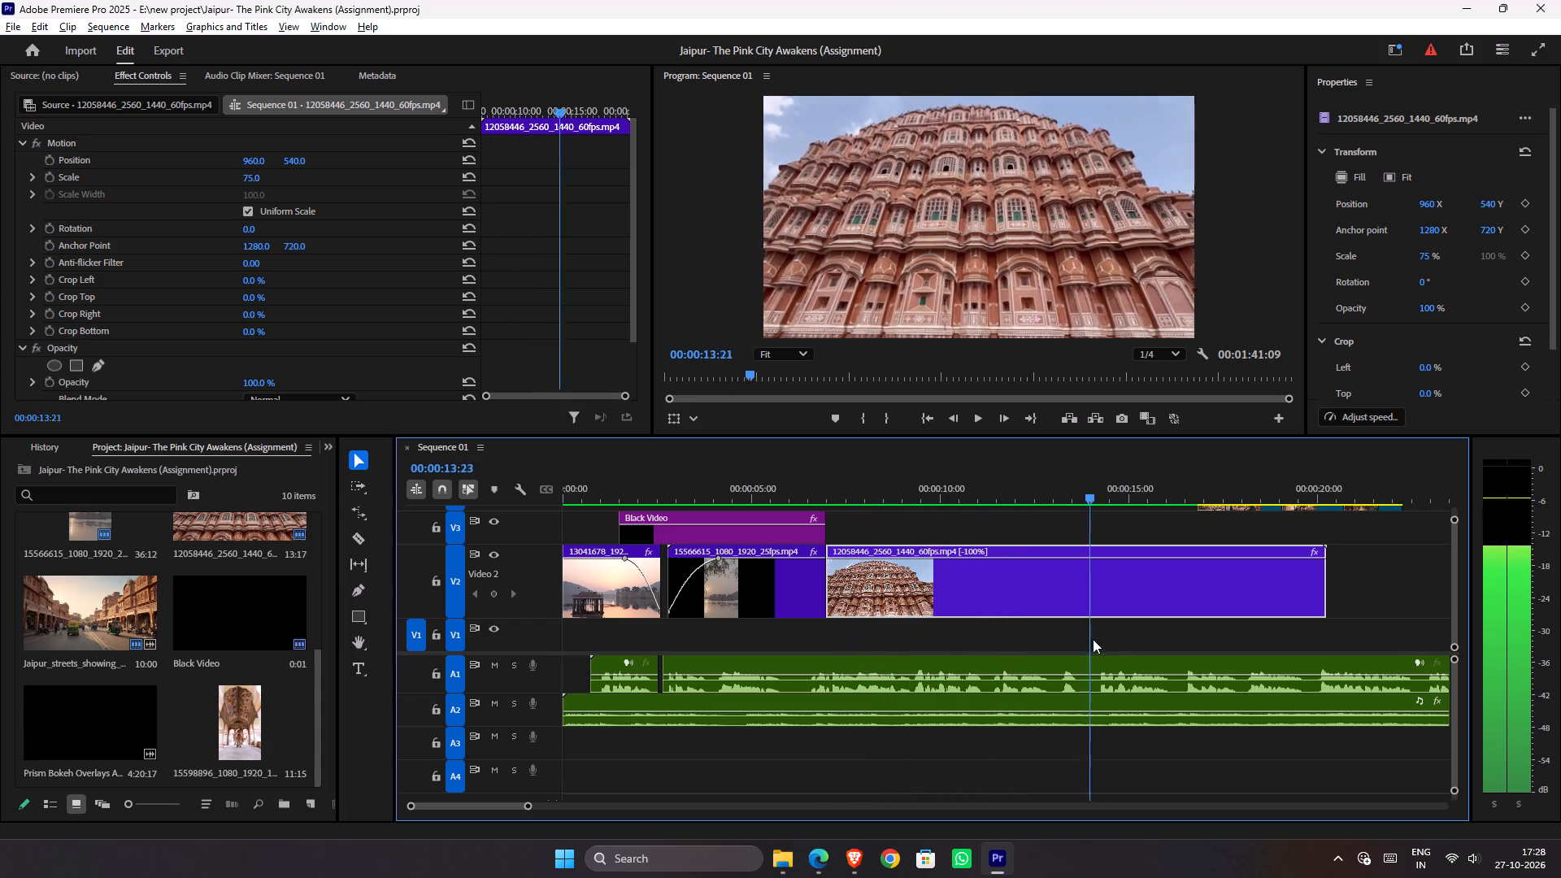
drag(1093, 639, 1142, 642)
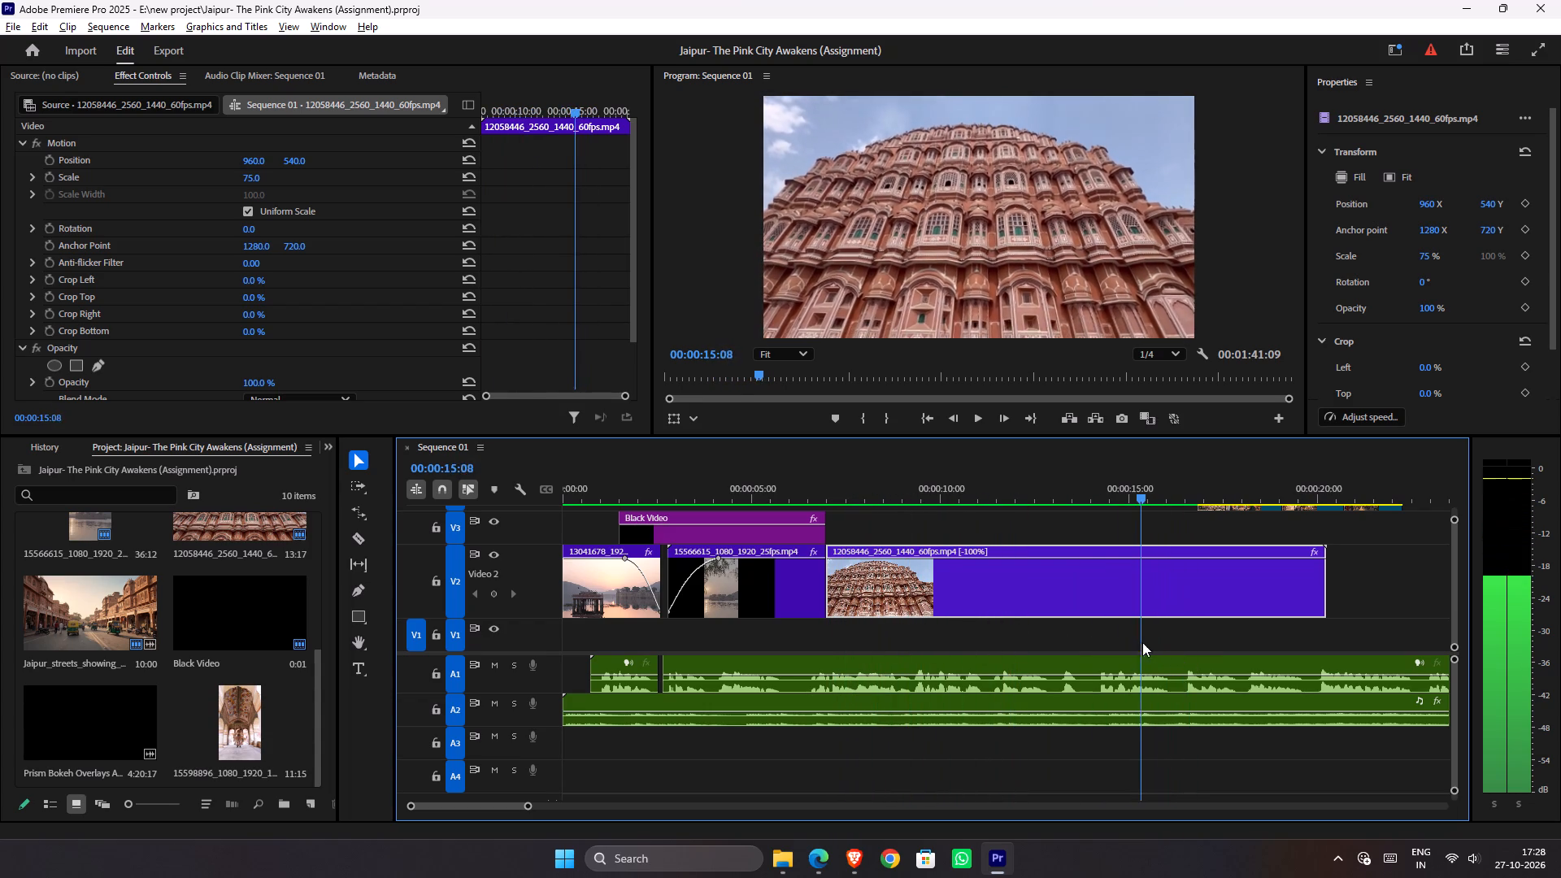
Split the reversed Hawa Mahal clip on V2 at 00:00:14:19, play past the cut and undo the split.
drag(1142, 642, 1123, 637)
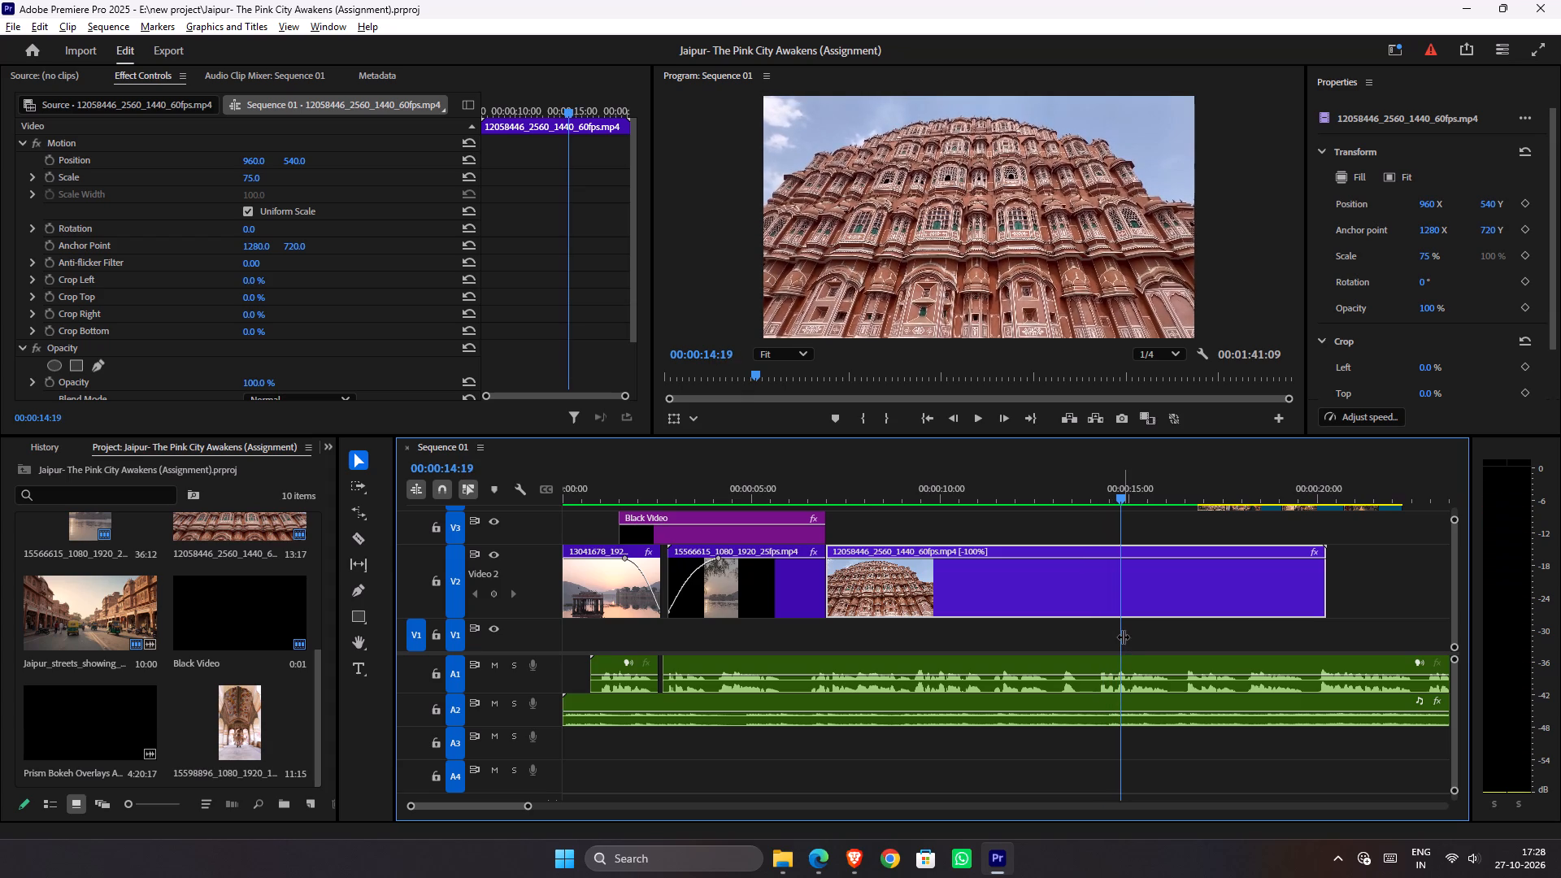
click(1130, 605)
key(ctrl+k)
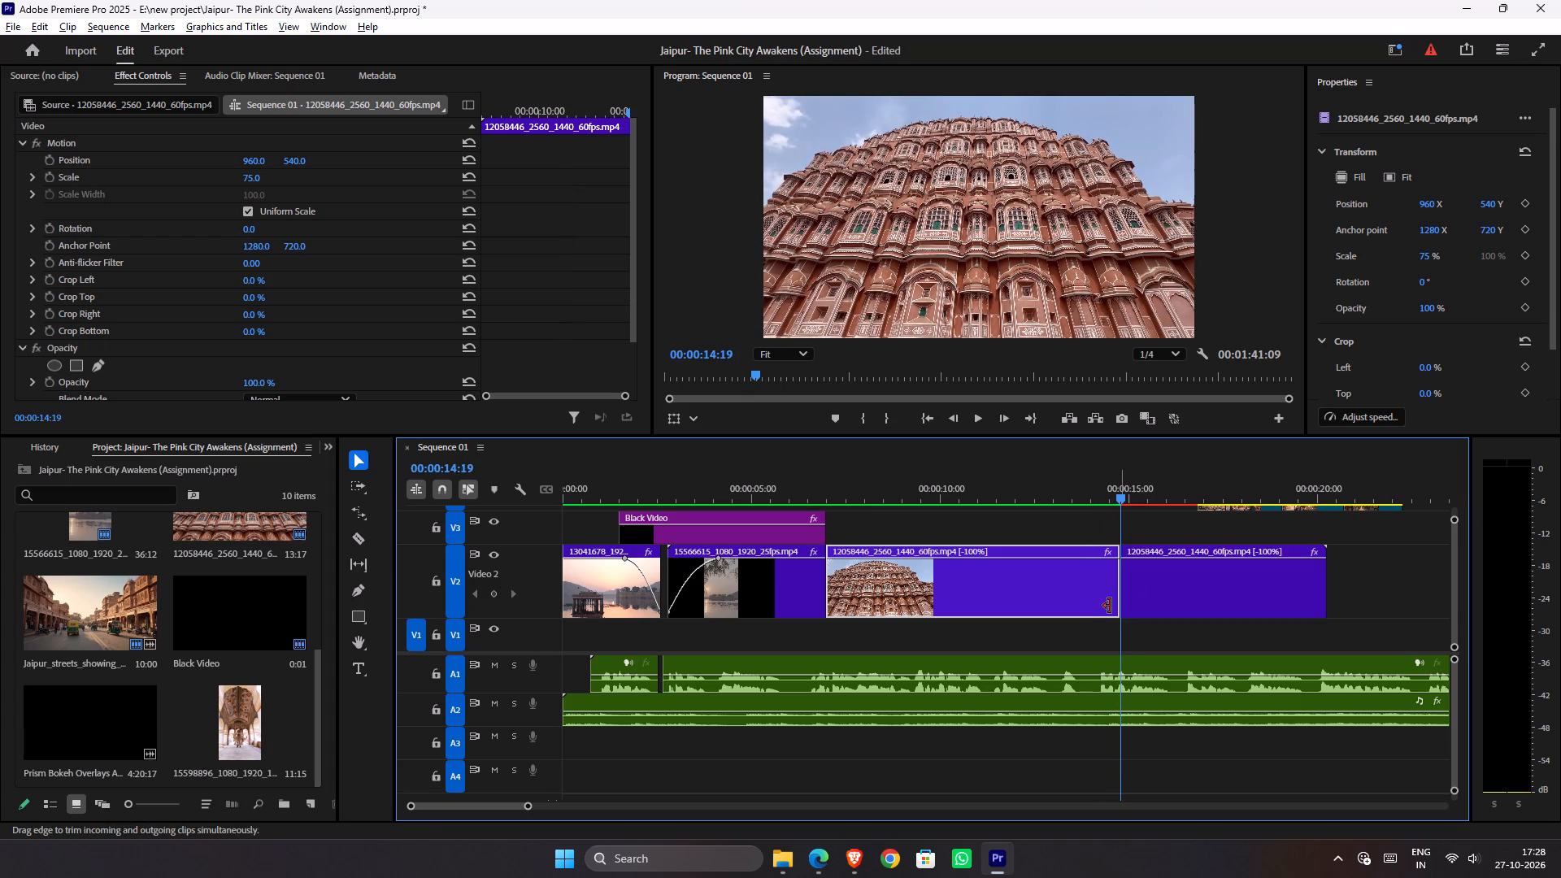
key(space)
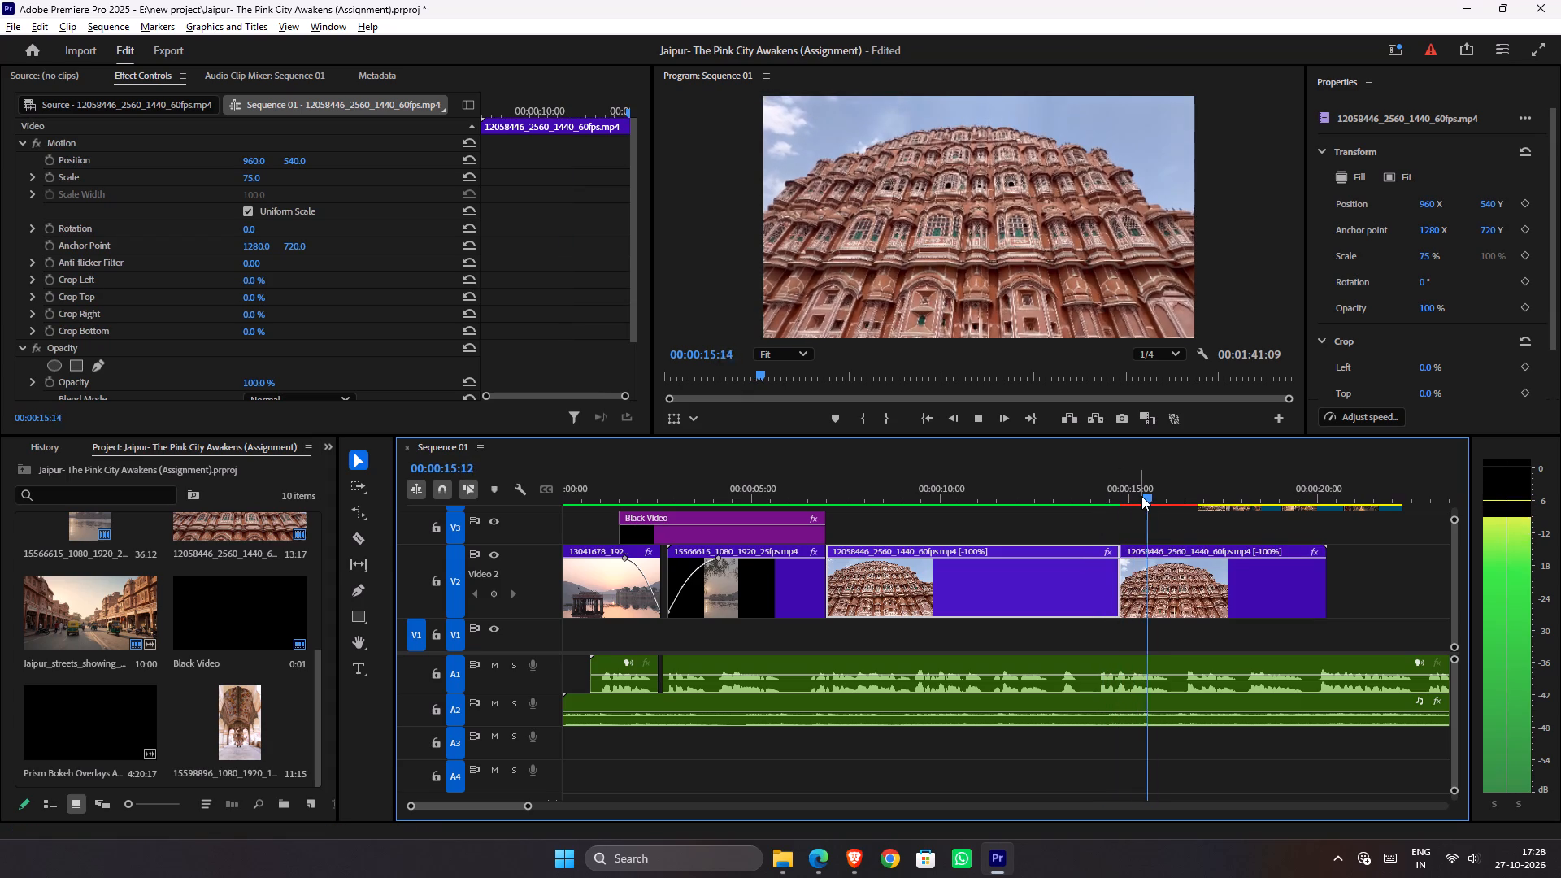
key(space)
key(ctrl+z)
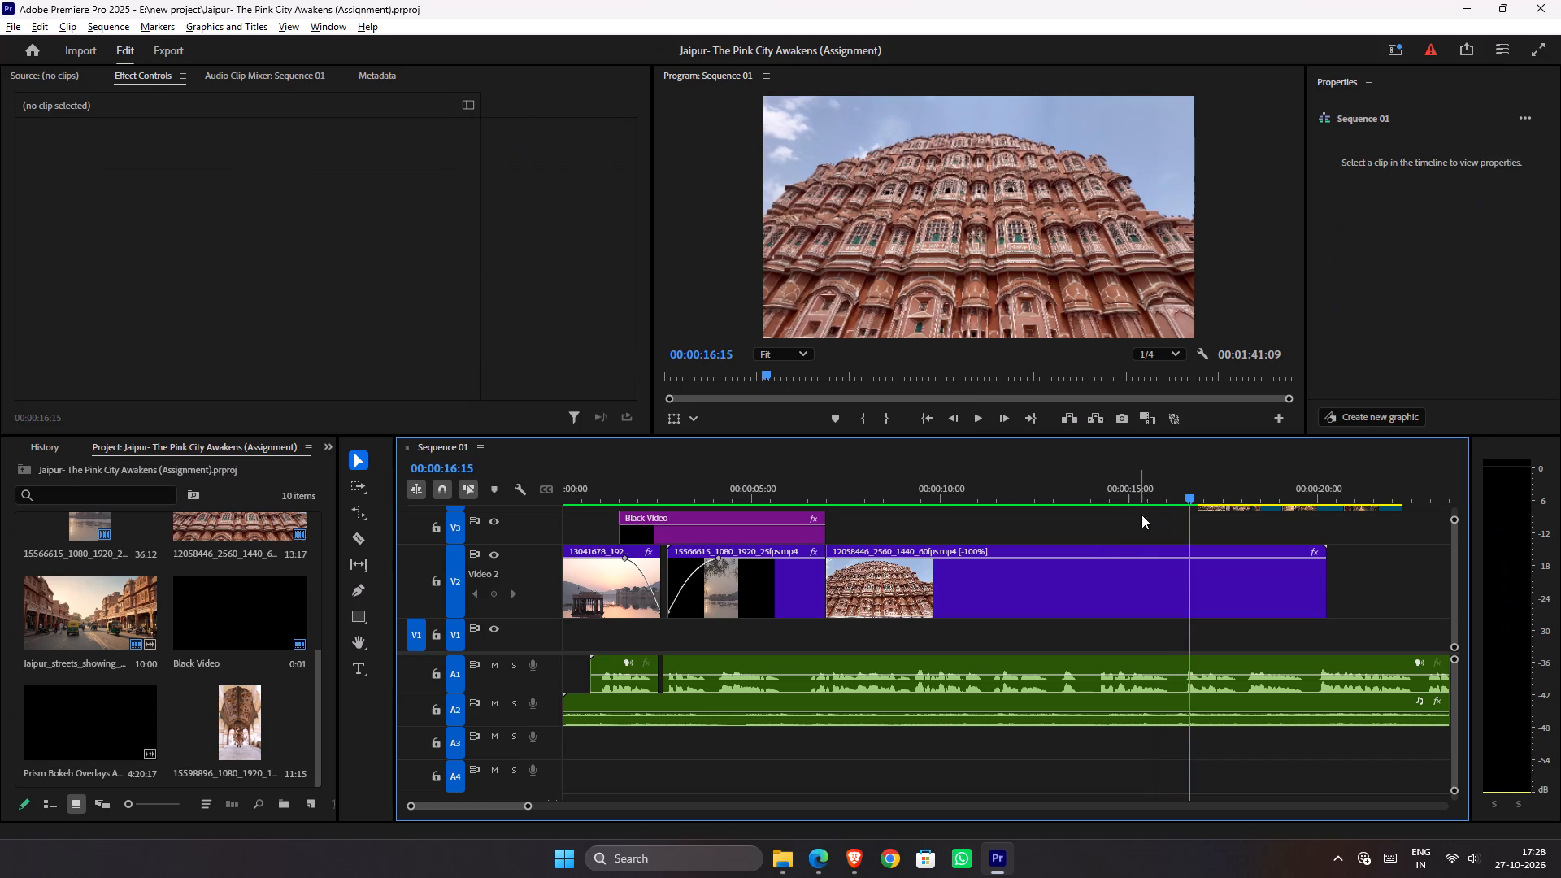
Turn off reverse speed for the Hawa Mahal clip on V2.
click(1167, 573)
right_click(1167, 573)
click(1144, 619)
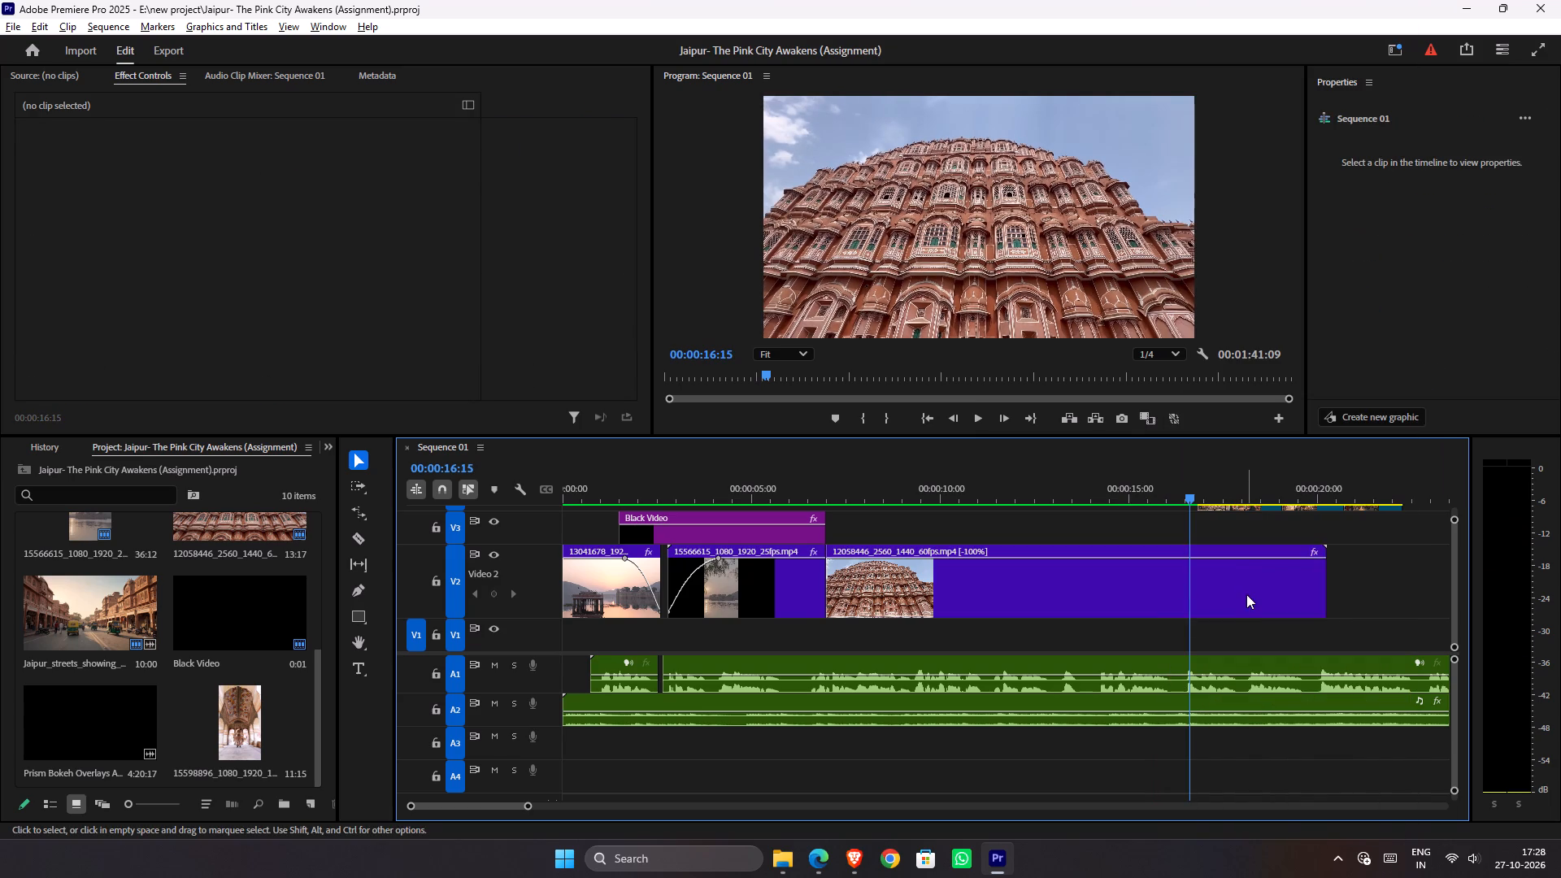
click(1246, 594)
click(1342, 419)
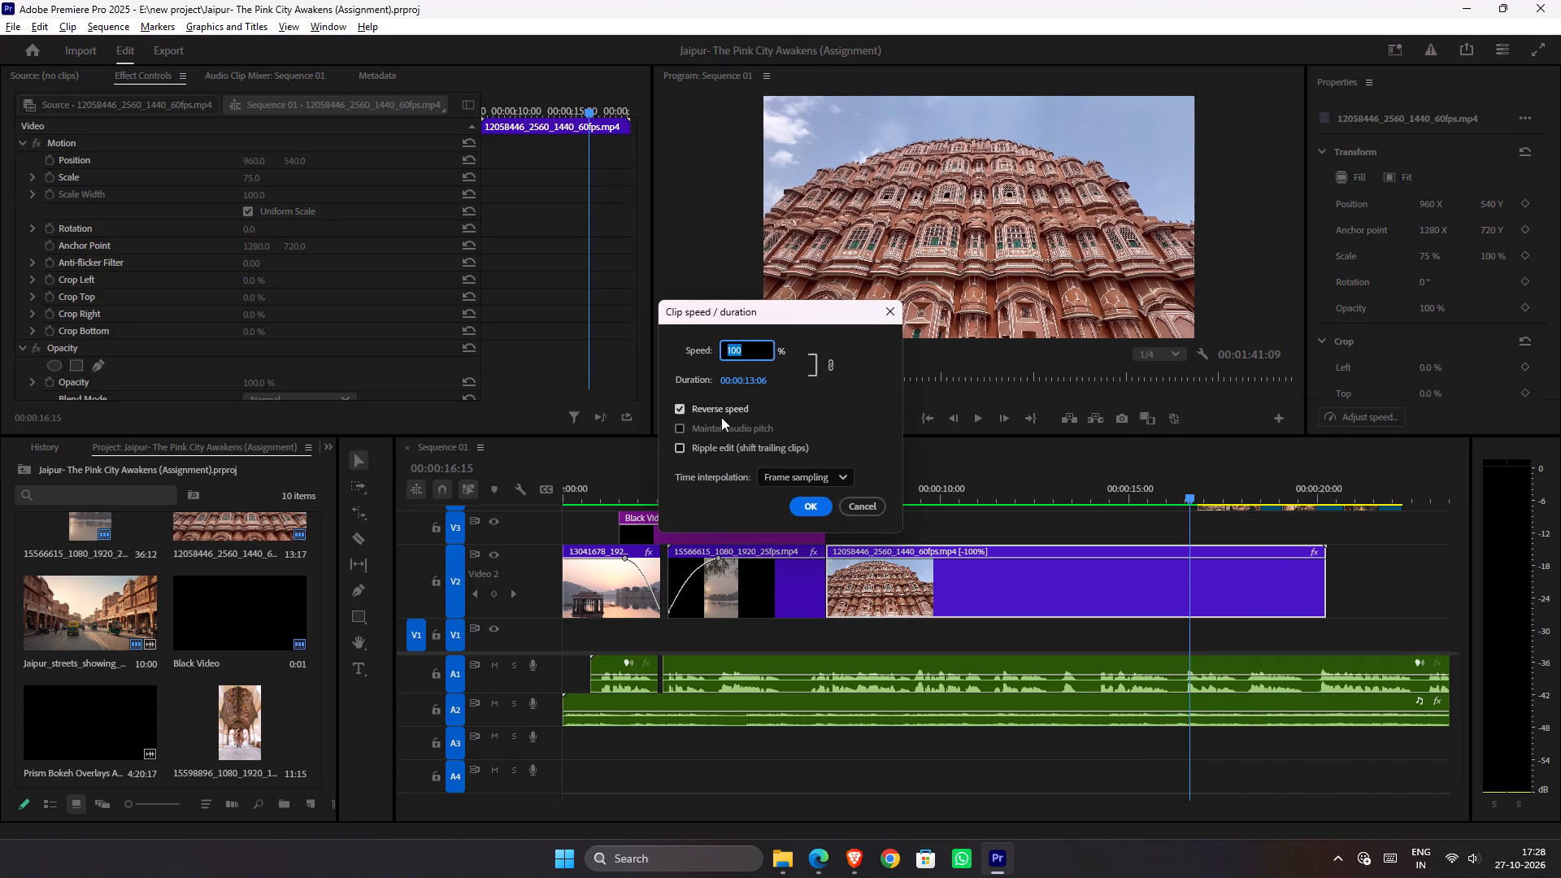
click(724, 407)
click(807, 513)
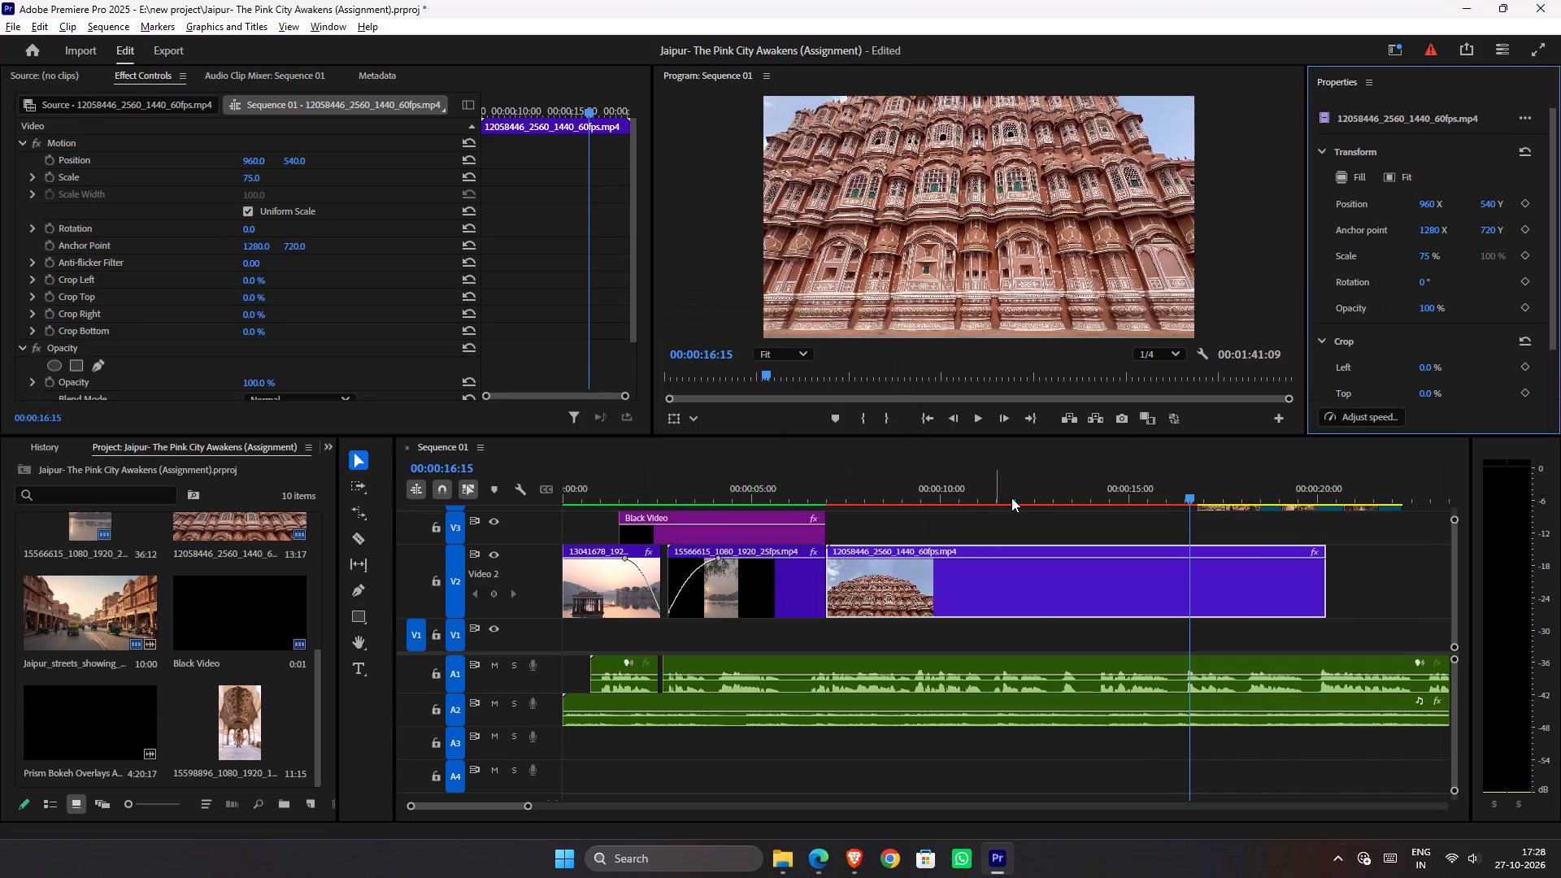
Split the Hawa Mahal clip on V2 at 00:00:16:08 and ripple delete the part before the cut.
drag(1034, 498, 1124, 534)
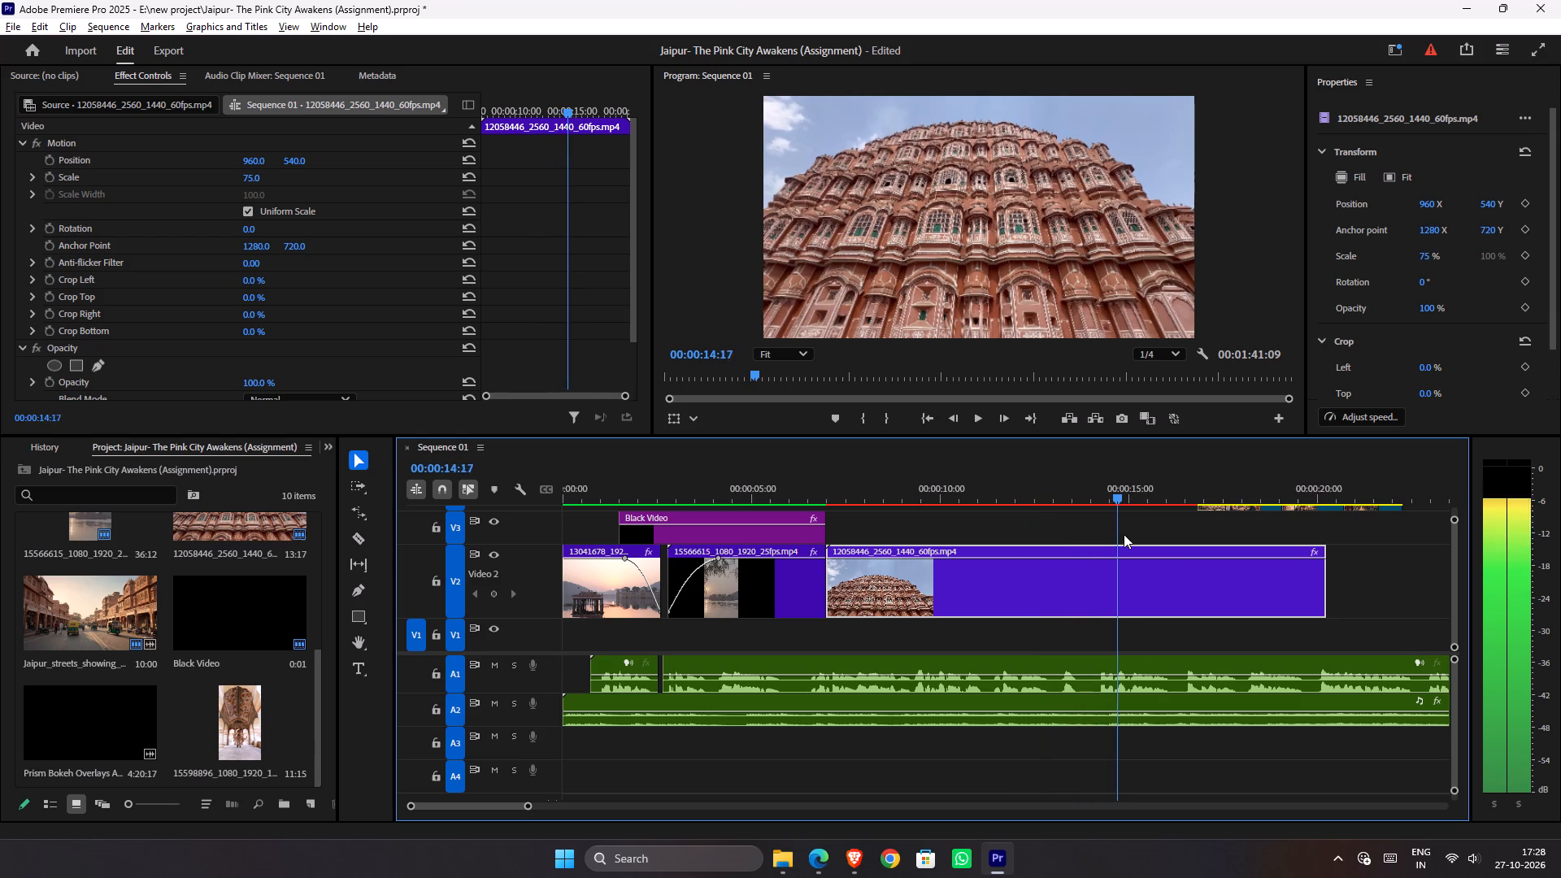
drag(1124, 534, 1124, 554)
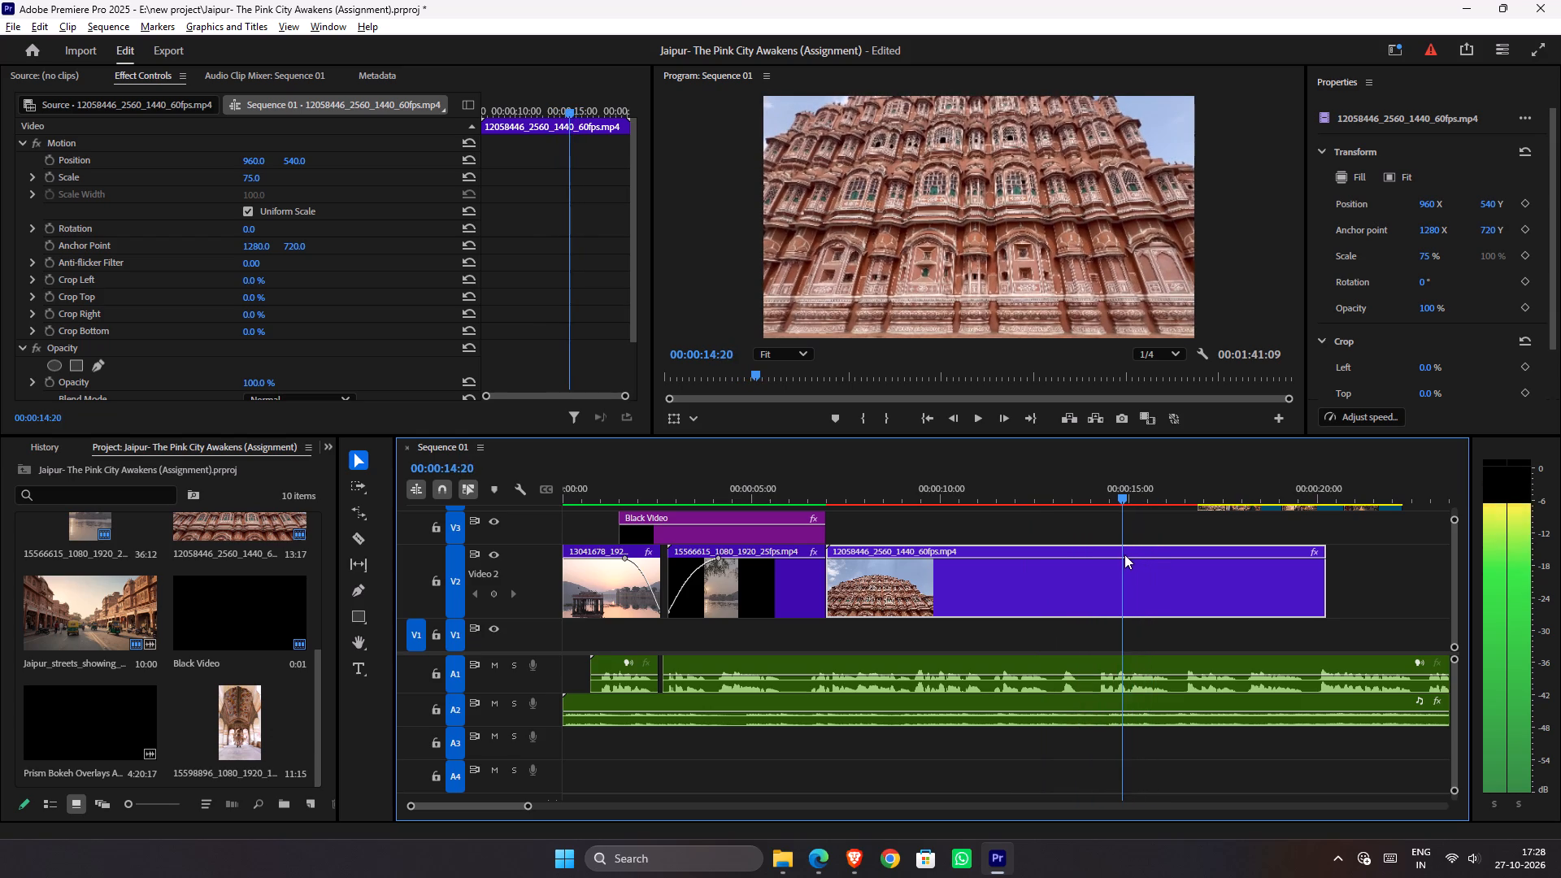
drag(1124, 554, 1143, 569)
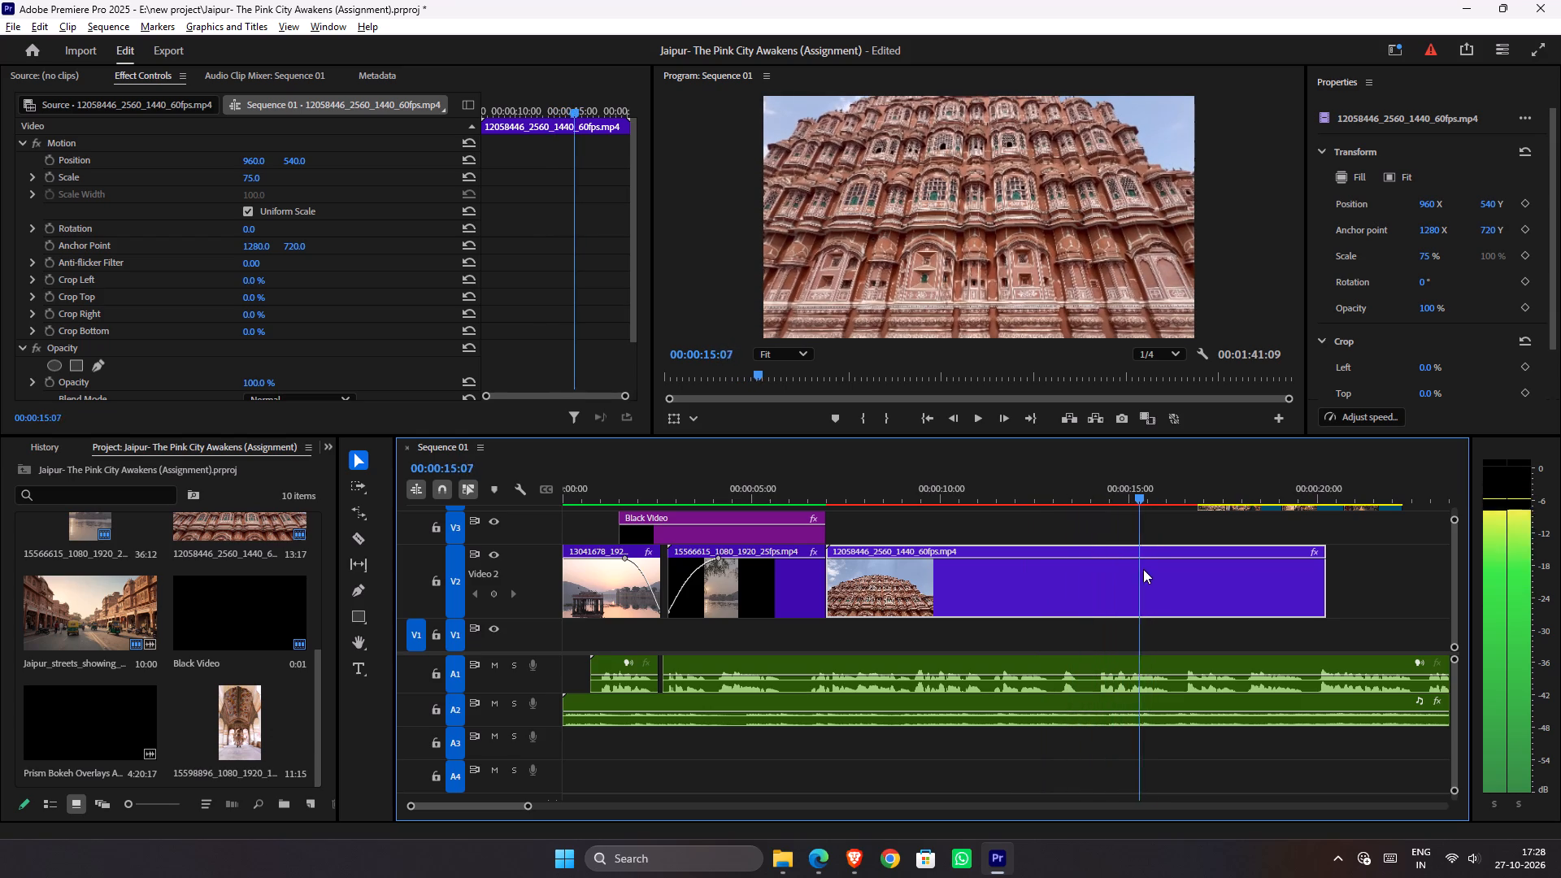
drag(1143, 569, 1181, 584)
click(1181, 584)
key(ctrl+k)
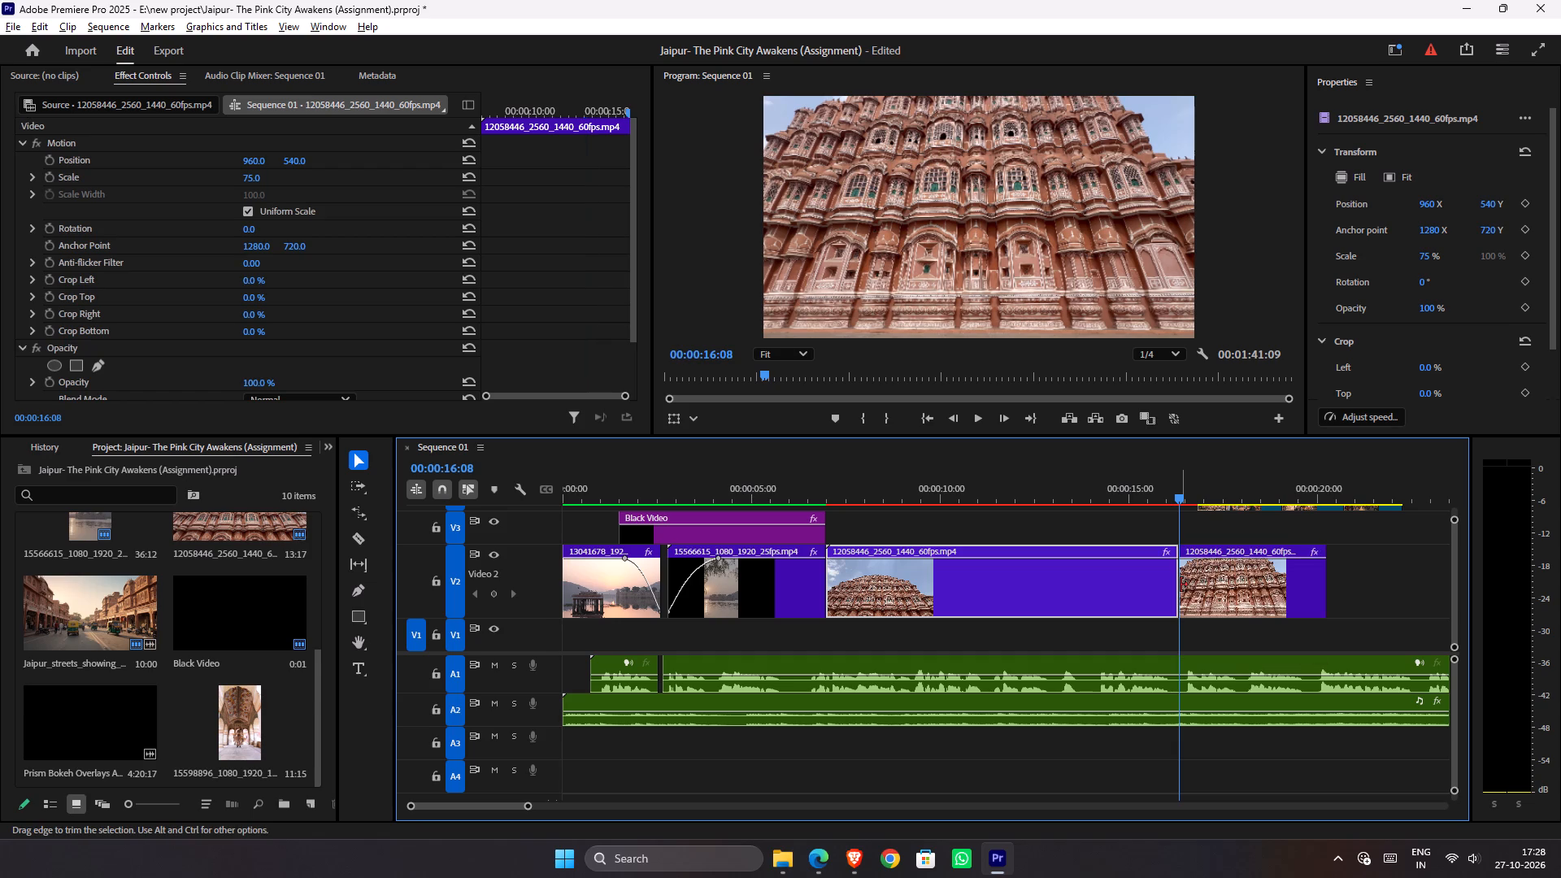
key(shift+Delete)
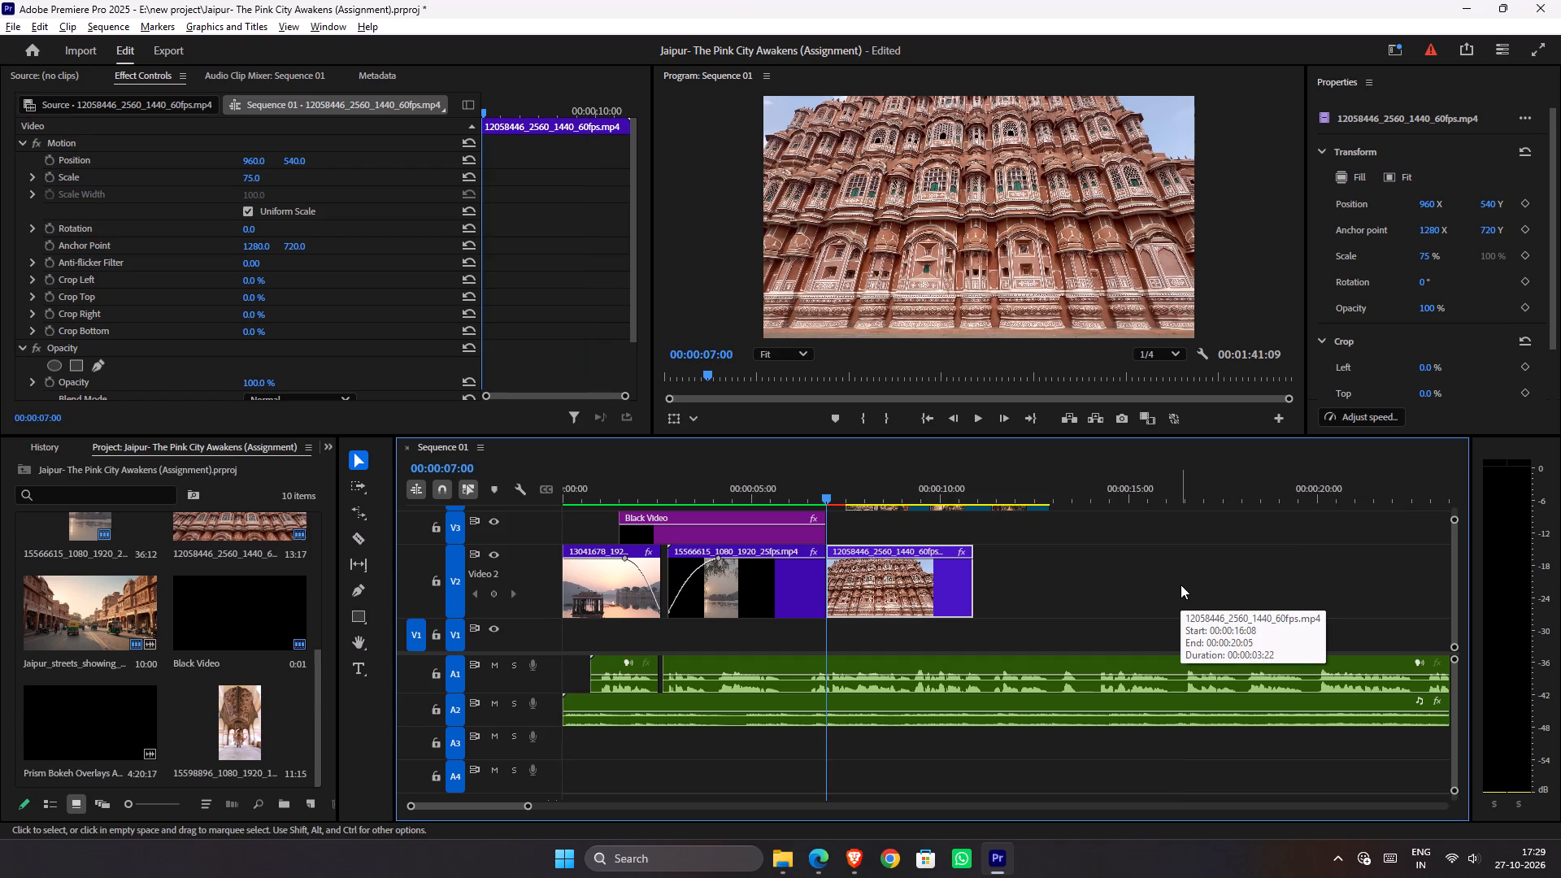
Move the group of Jaipur clips on V4 later in the sequence, starting at about 00:00:14:00.
scroll(1037, 587, up, 4)
ctrl+scroll(1053, 576, up, 4)
ctrl+scroll(1053, 576, down, 5)
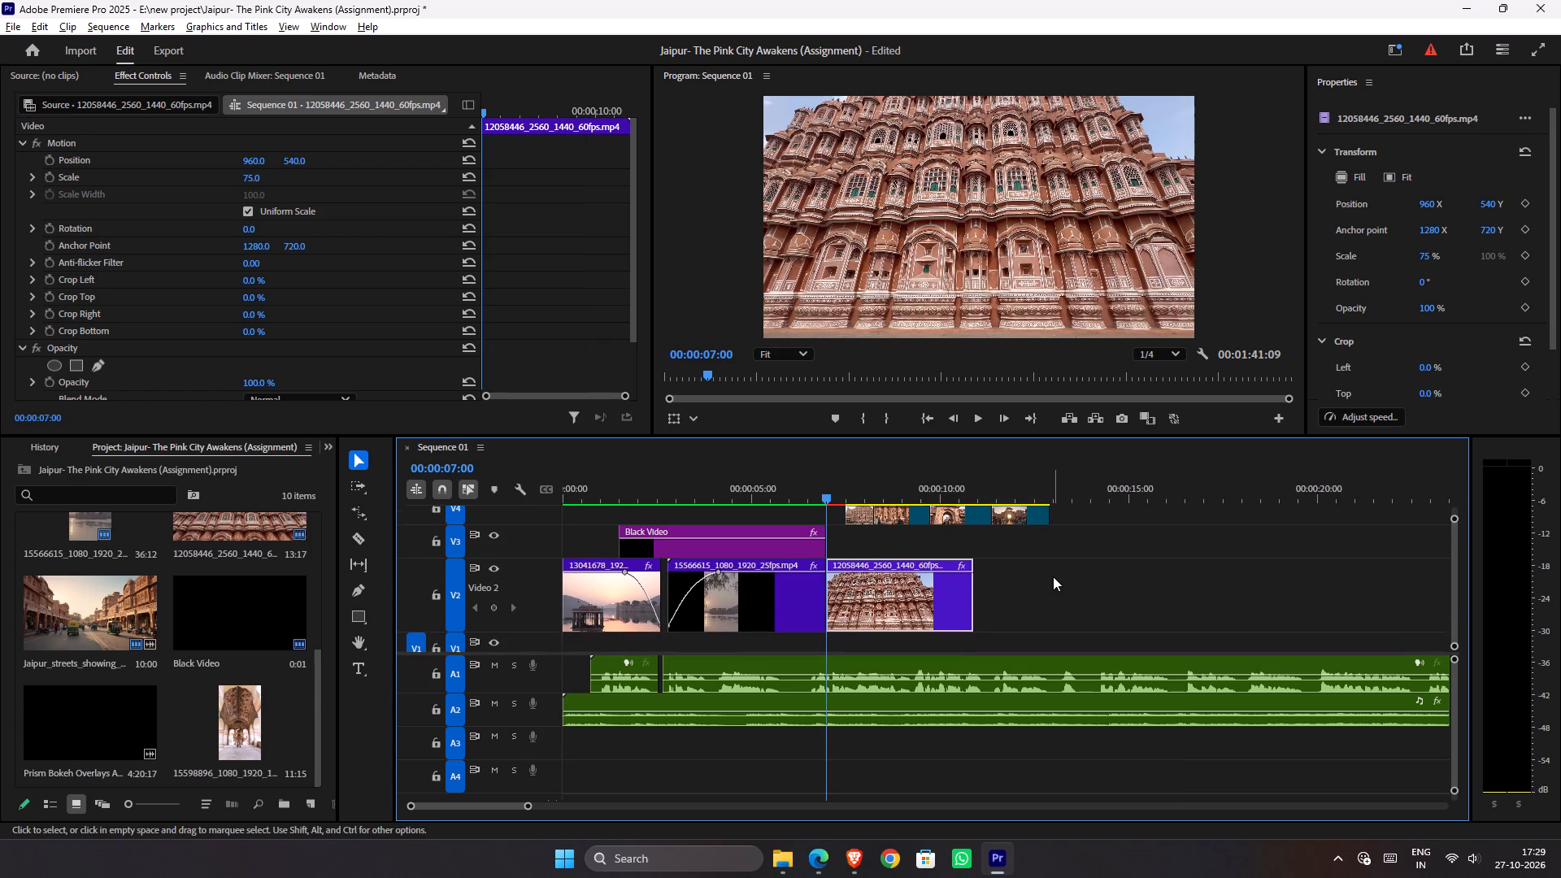
ctrl+scroll(1053, 576, up, 6)
drag(1118, 551, 981, 605)
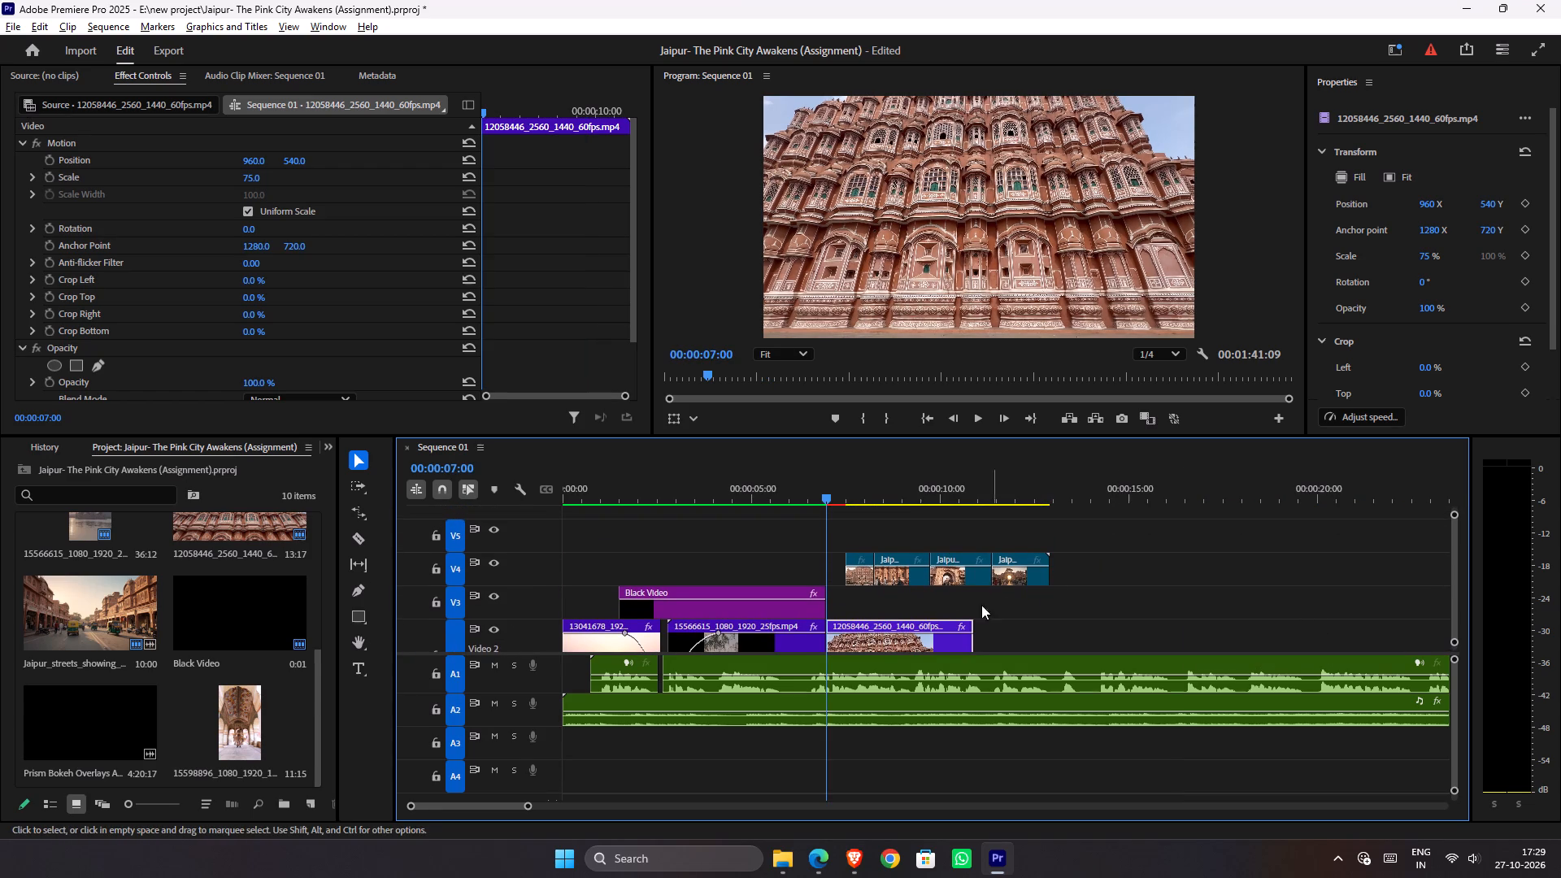
drag(981, 605, 851, 563)
drag(1040, 516, 894, 587)
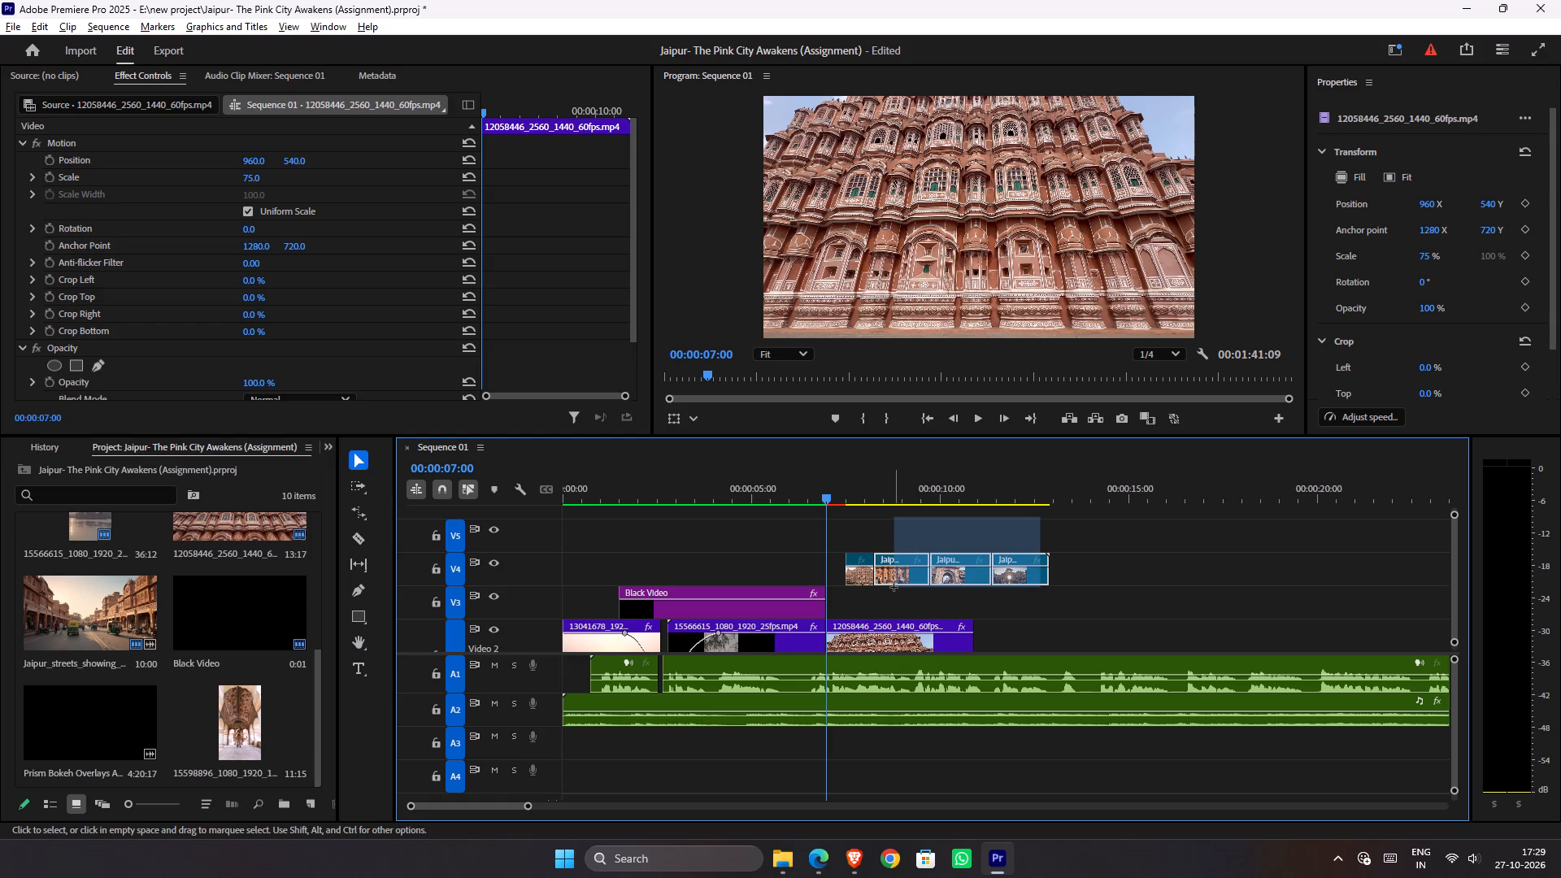
drag(894, 587, 850, 578)
drag(860, 573, 1112, 583)
click(1091, 597)
Play the sequence twice from just before the trimmed Hawa Mahal clip to review the transition into it.
drag(838, 485, 809, 479)
scroll(839, 509, down, 1)
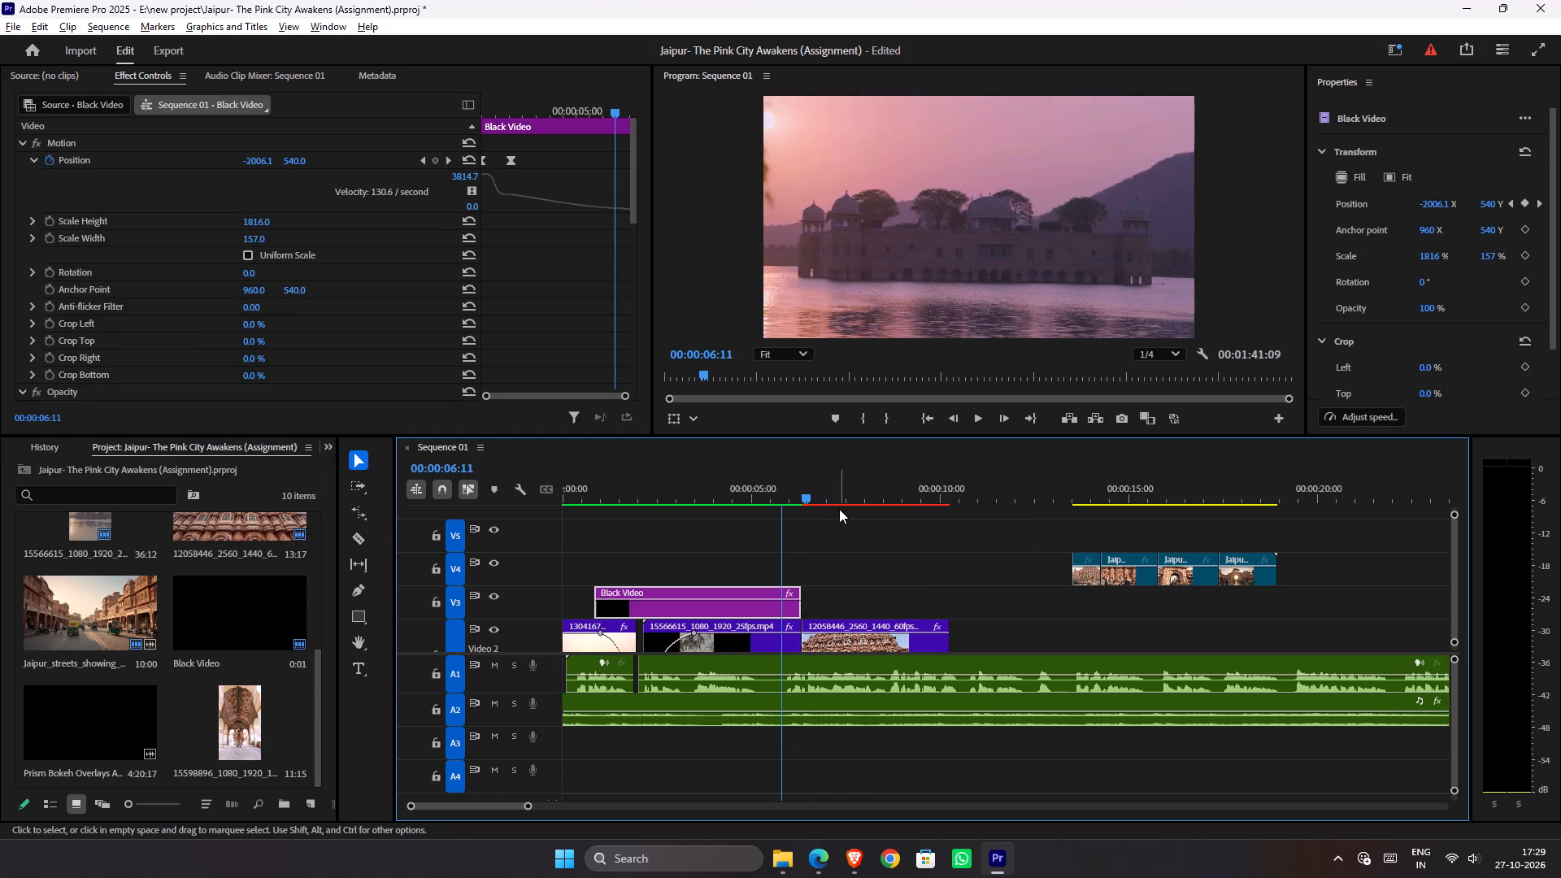
scroll(839, 509, down, 5)
scroll(847, 514, up, 5)
ctrl+scroll(848, 552, down, 3)
ctrl+scroll(848, 552, up, 1)
ctrl+scroll(848, 552, down, 7)
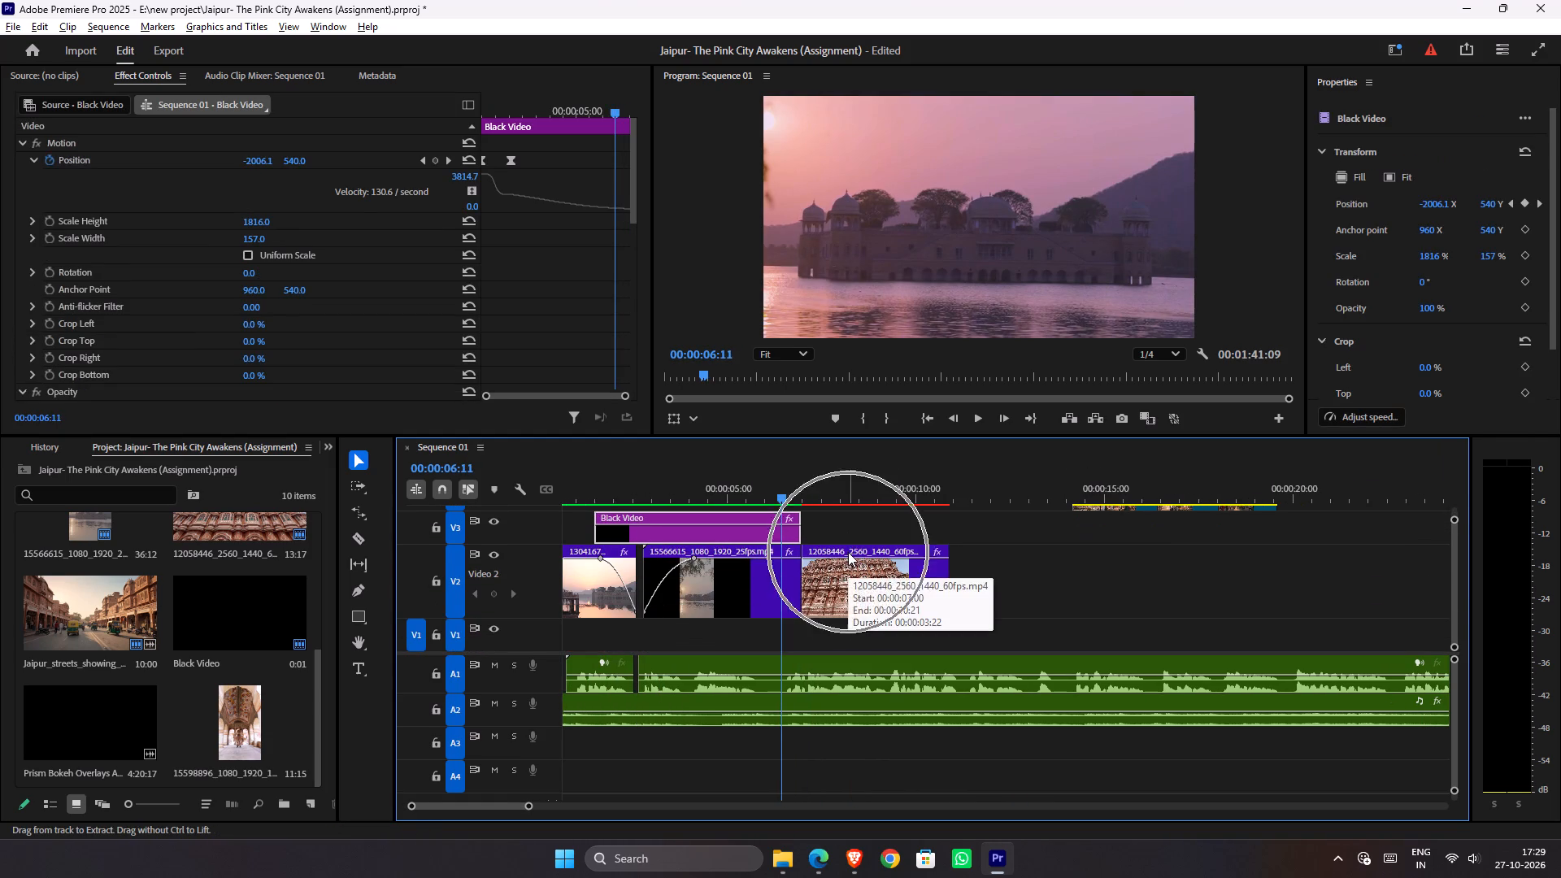
key(space)
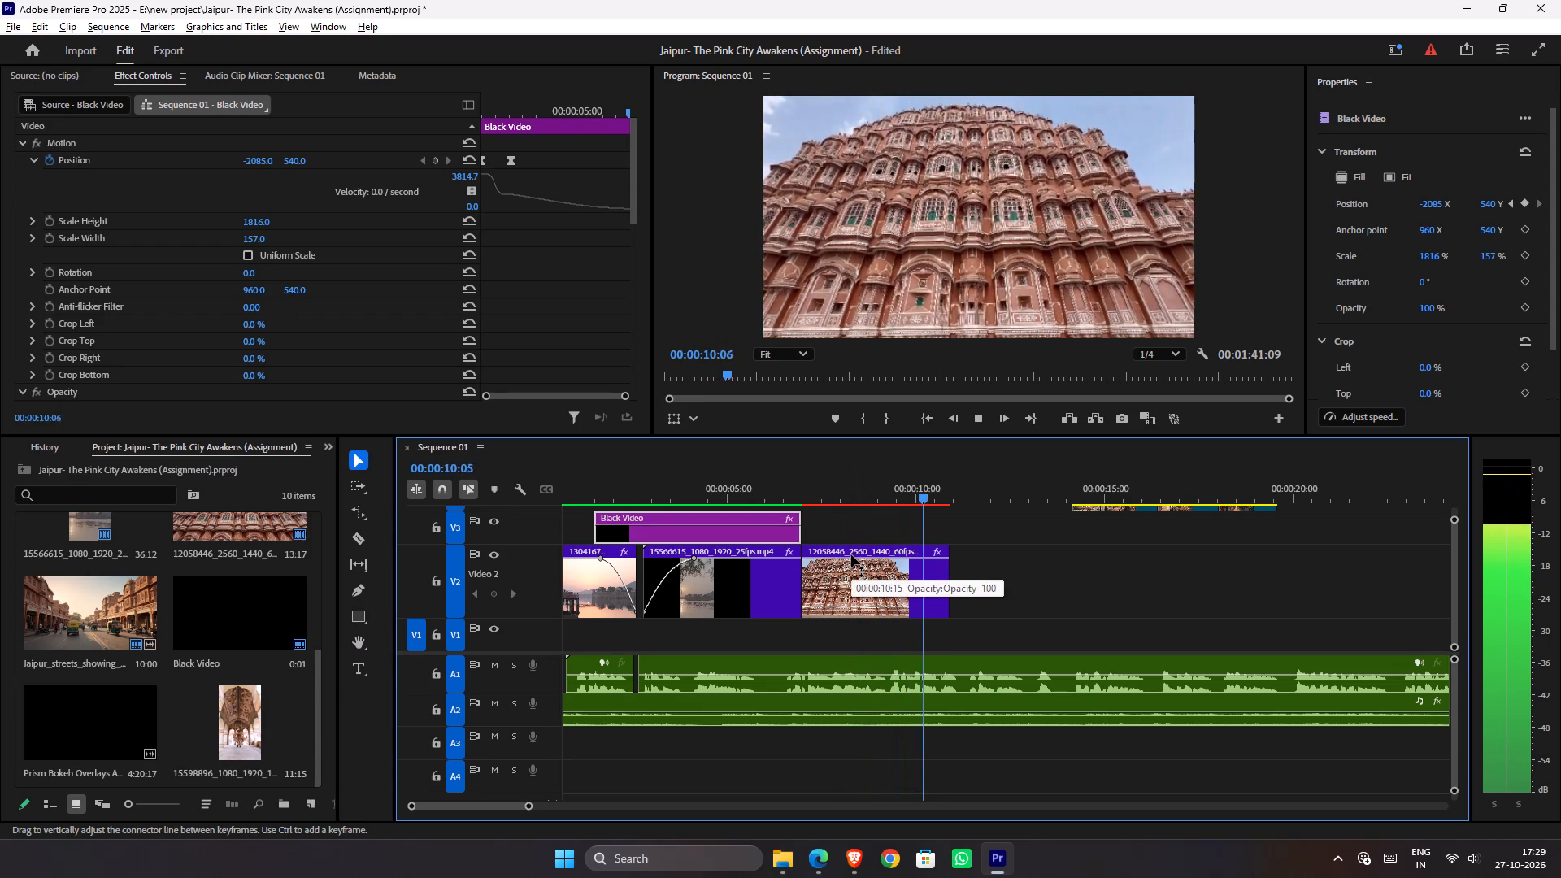
key(space)
drag(898, 493, 785, 487)
key(space)
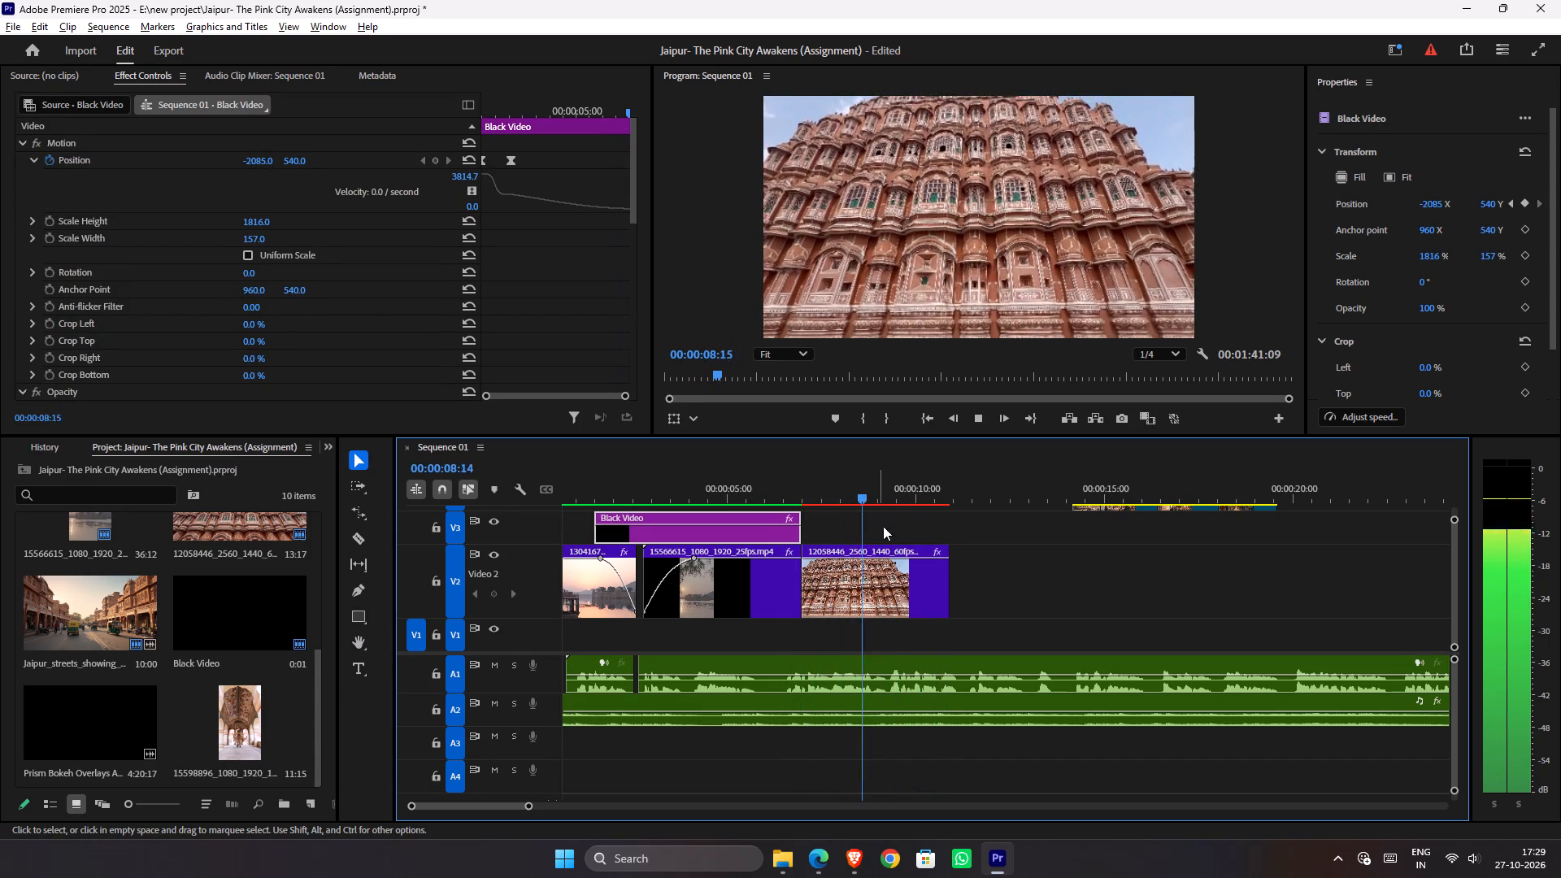
key(space)
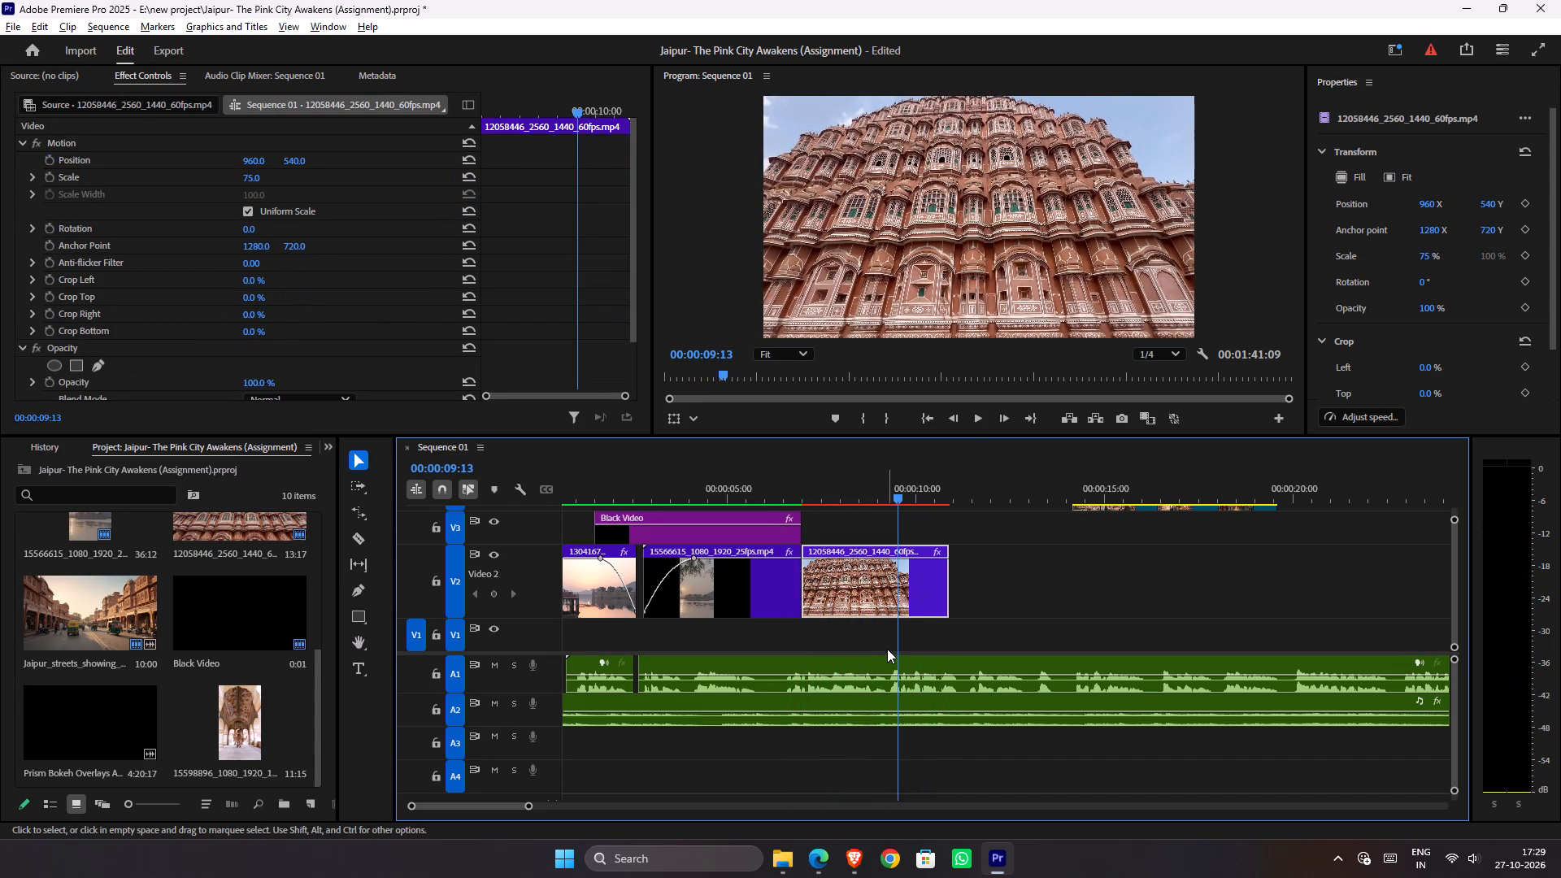
Split the Hawa Mahal clip on V2 at about 00:00:09:08 and delete the part after the cut.
alt+scroll(885, 649, up, 4)
drag(899, 496, 859, 489)
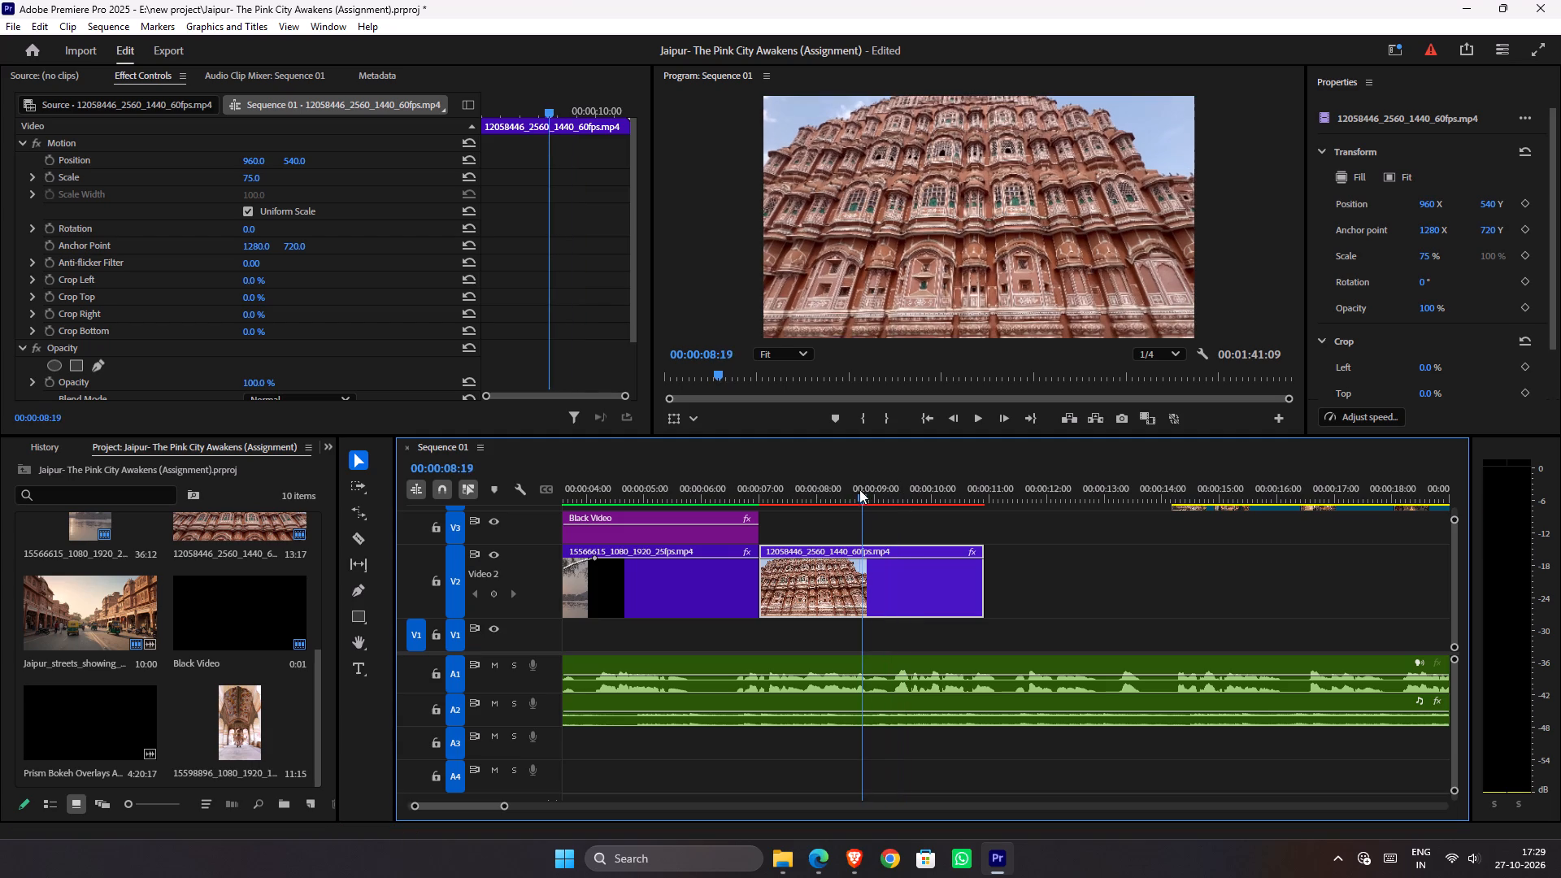
drag(859, 489, 747, 465)
key(space)
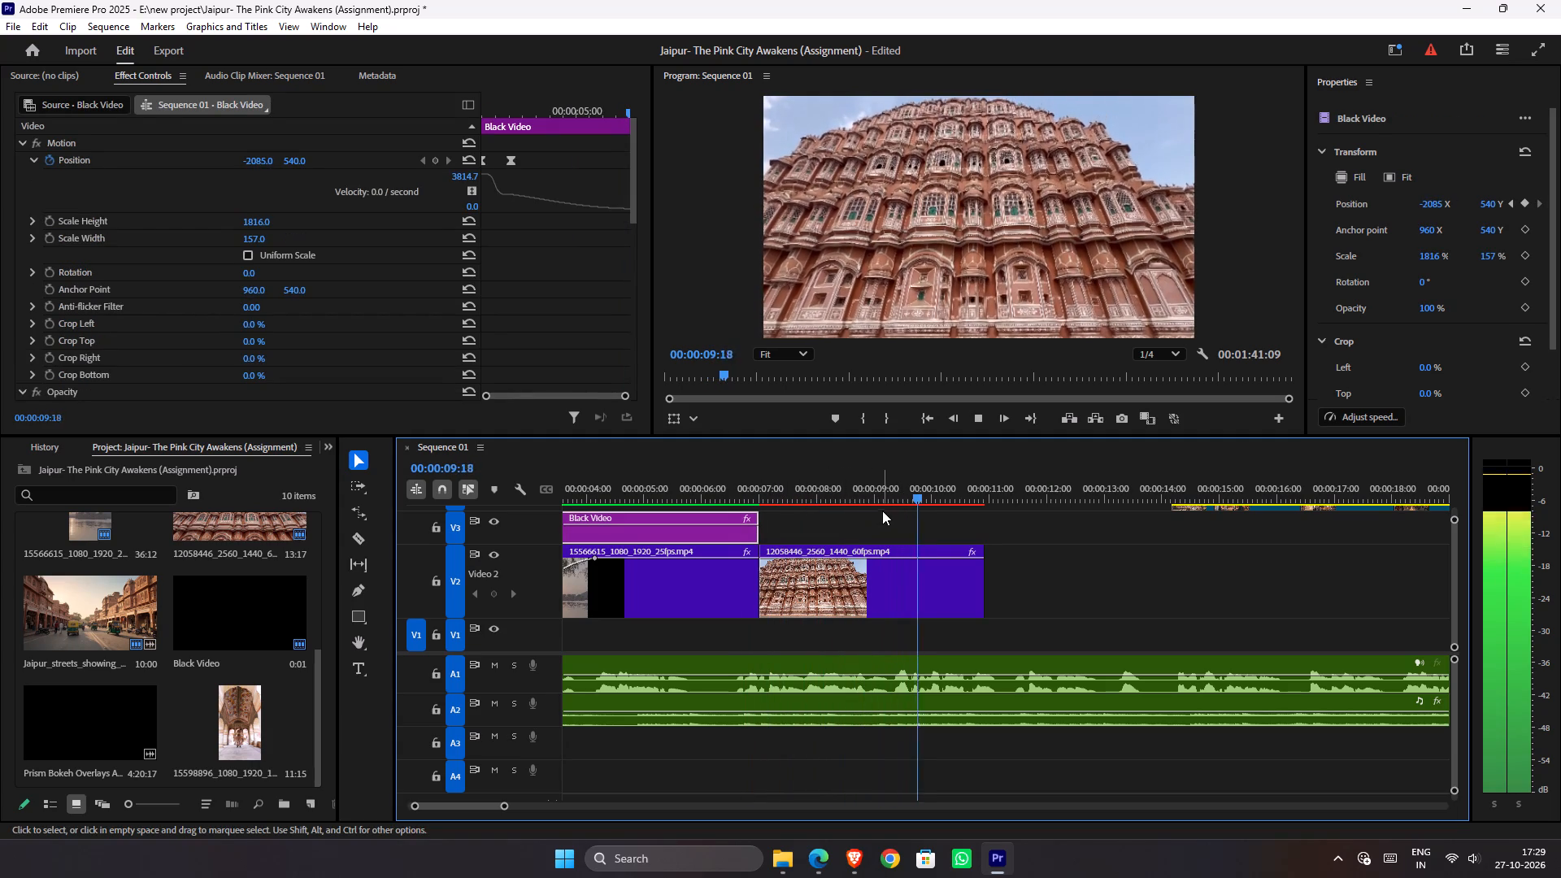
key(space)
drag(901, 495, 898, 506)
key(ctrl+k)
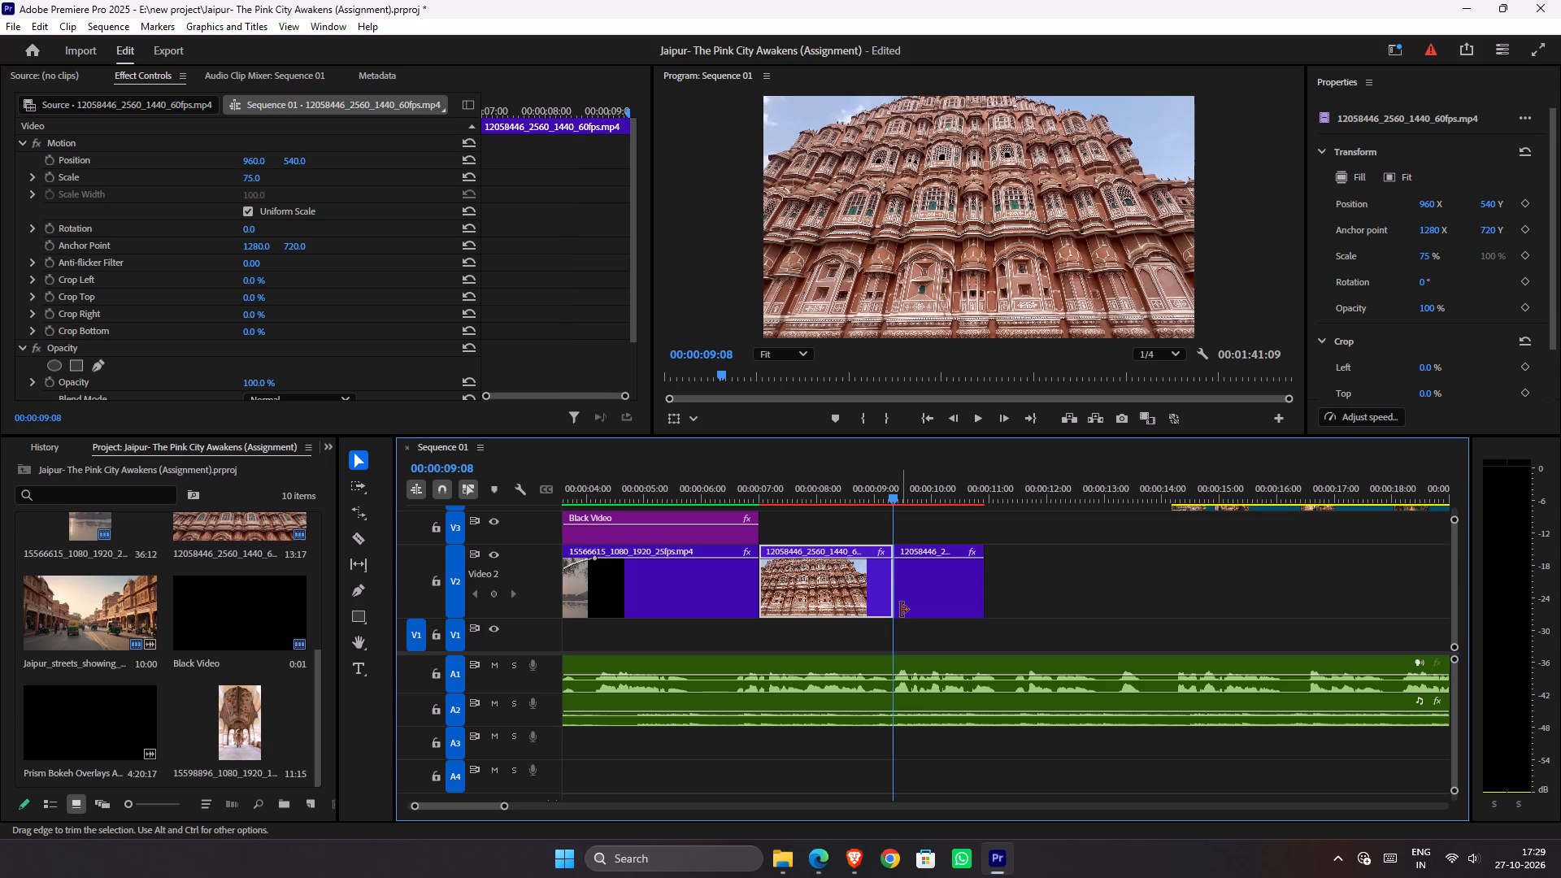
key(space)
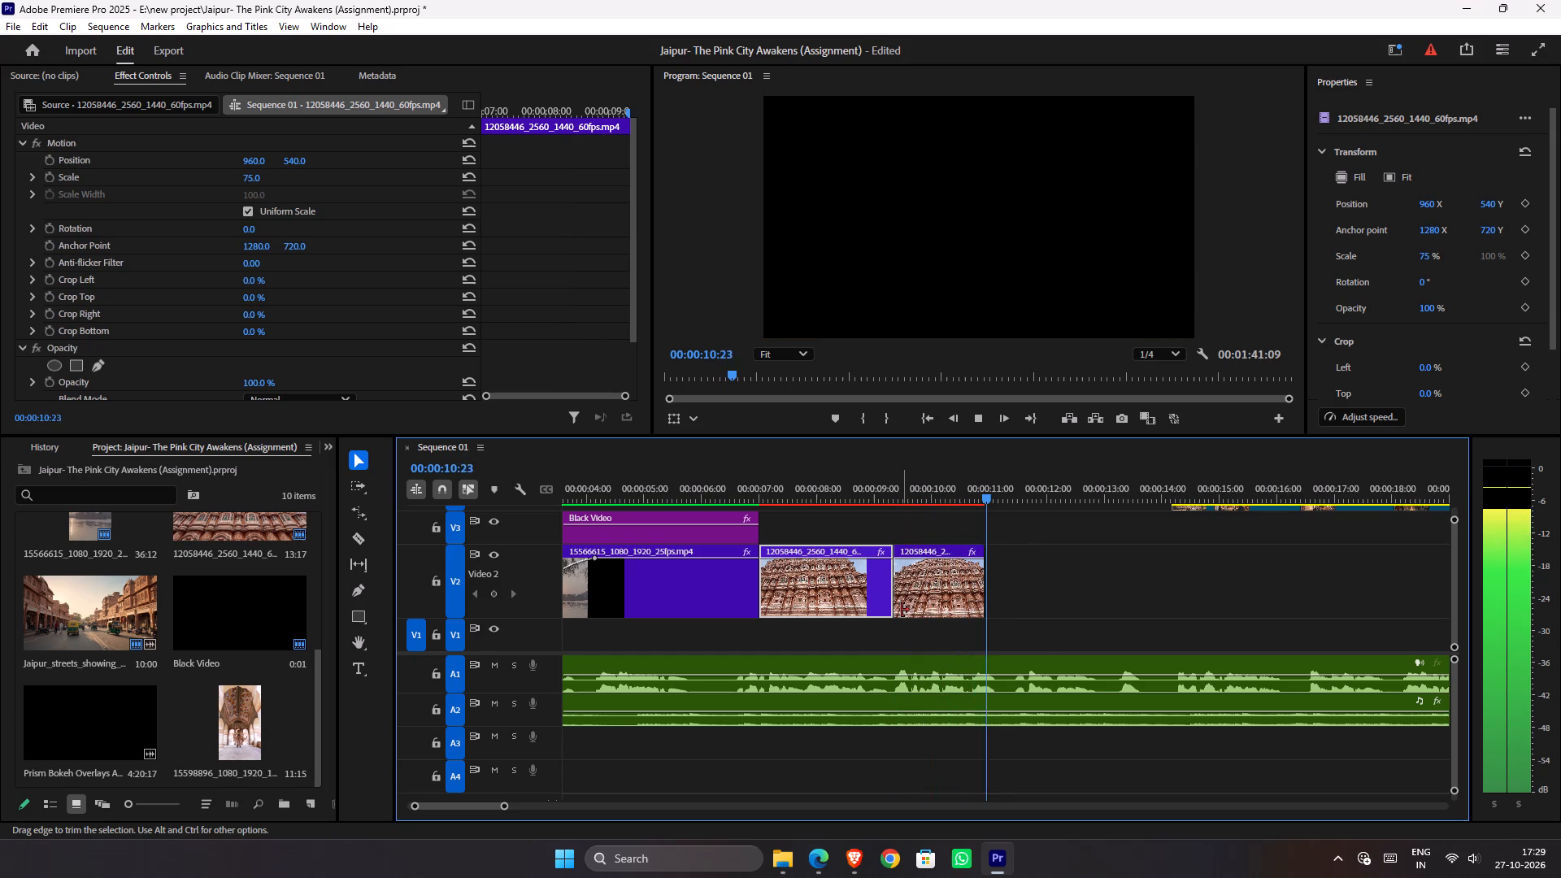
key(space)
drag(920, 497, 898, 516)
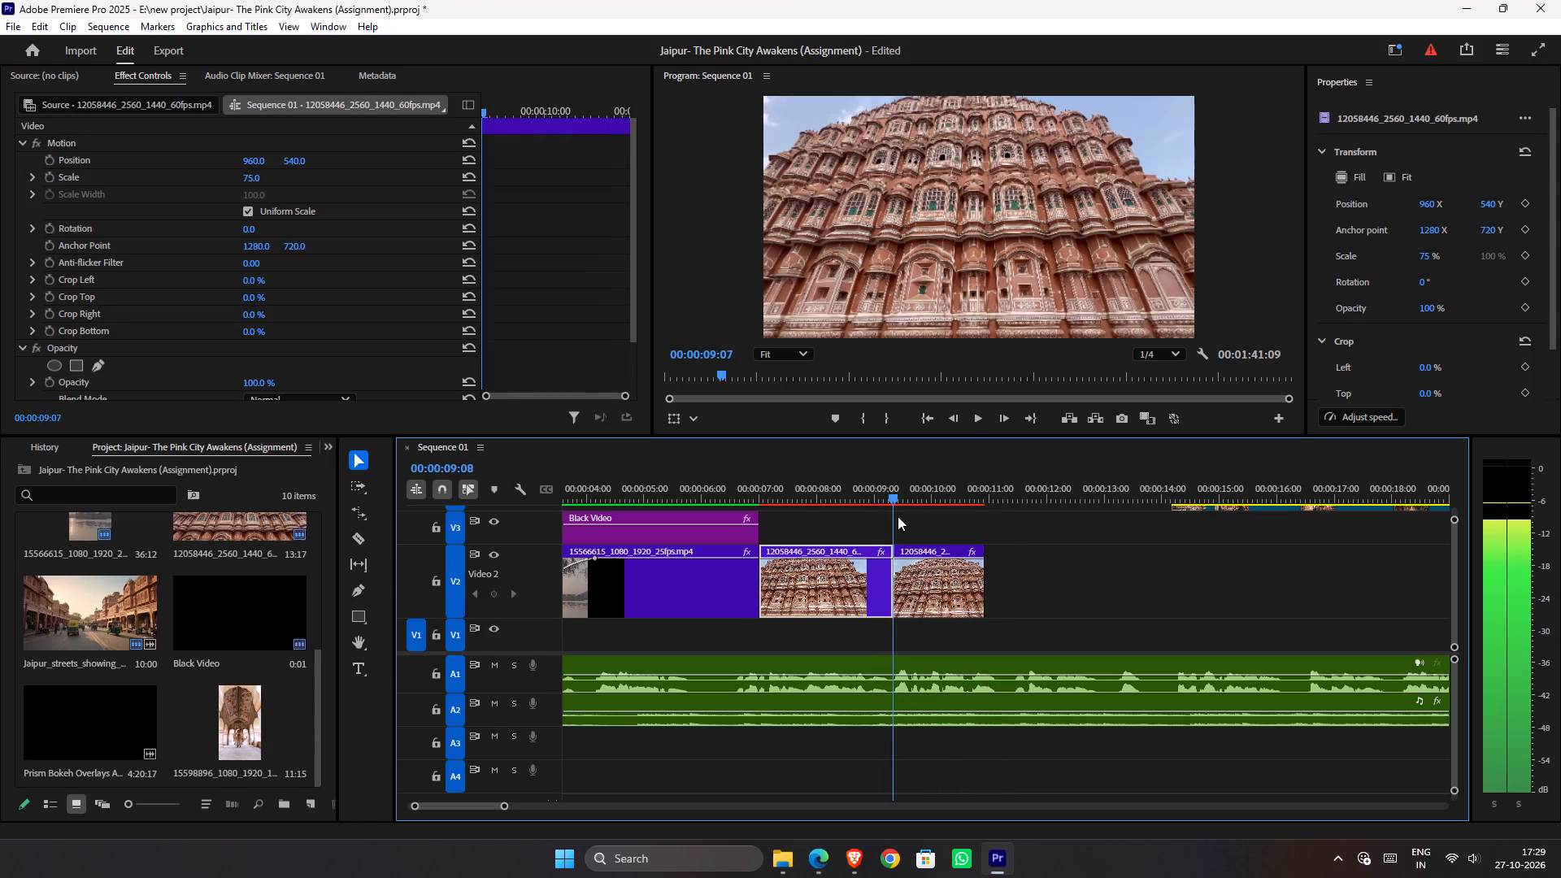
drag(898, 516, 898, 517)
click(915, 572)
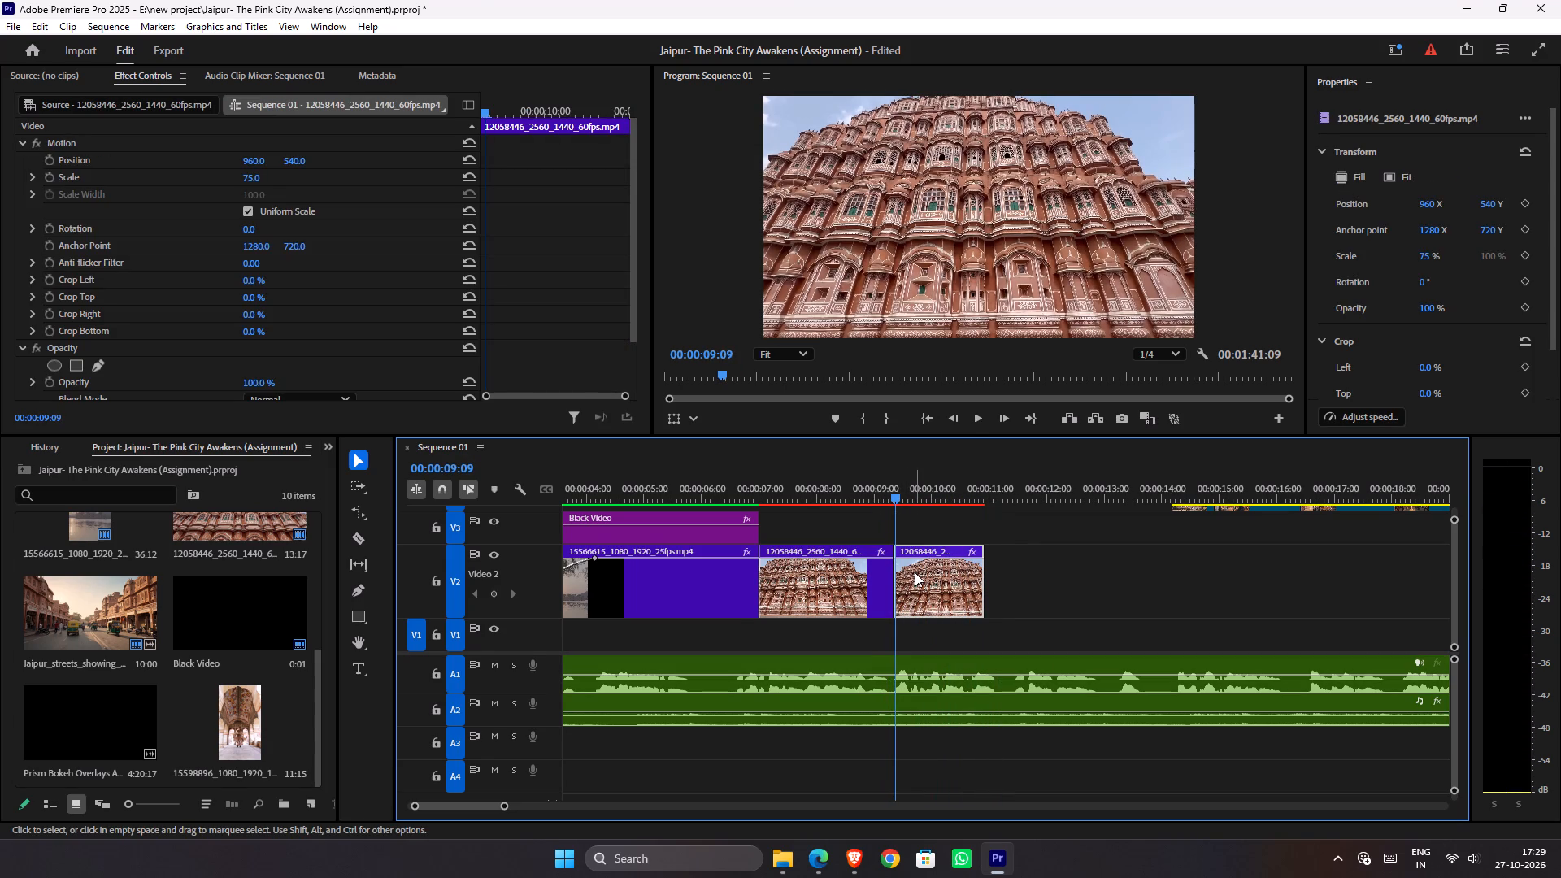
key(Delete)
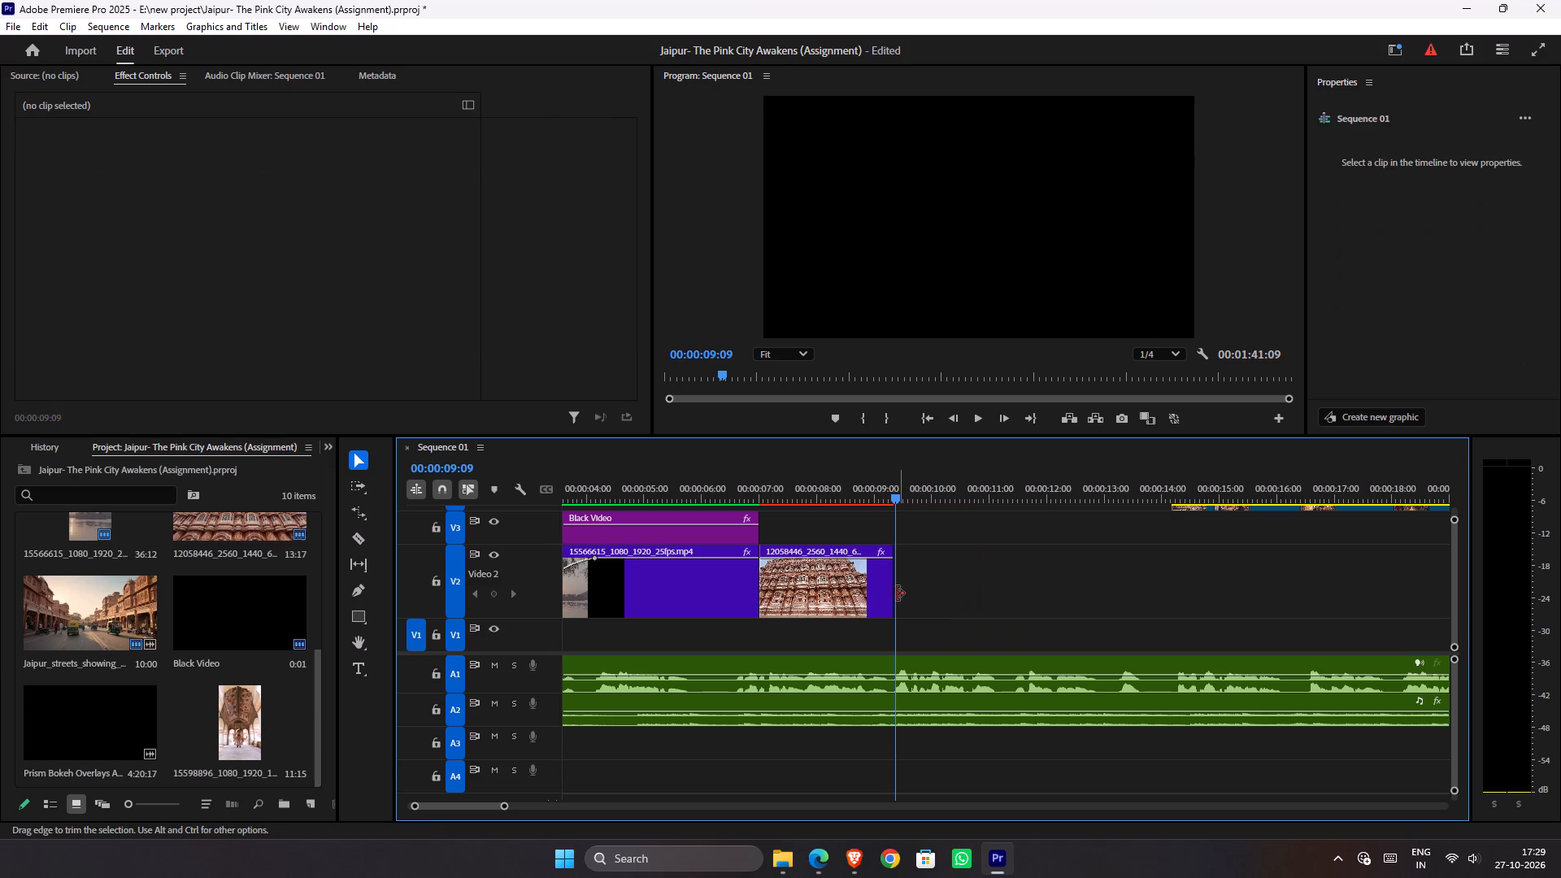
Extend the end of the remaining Hawa Mahal clip slightly, to about 00:00:09:13.
drag(891, 592, 904, 591)
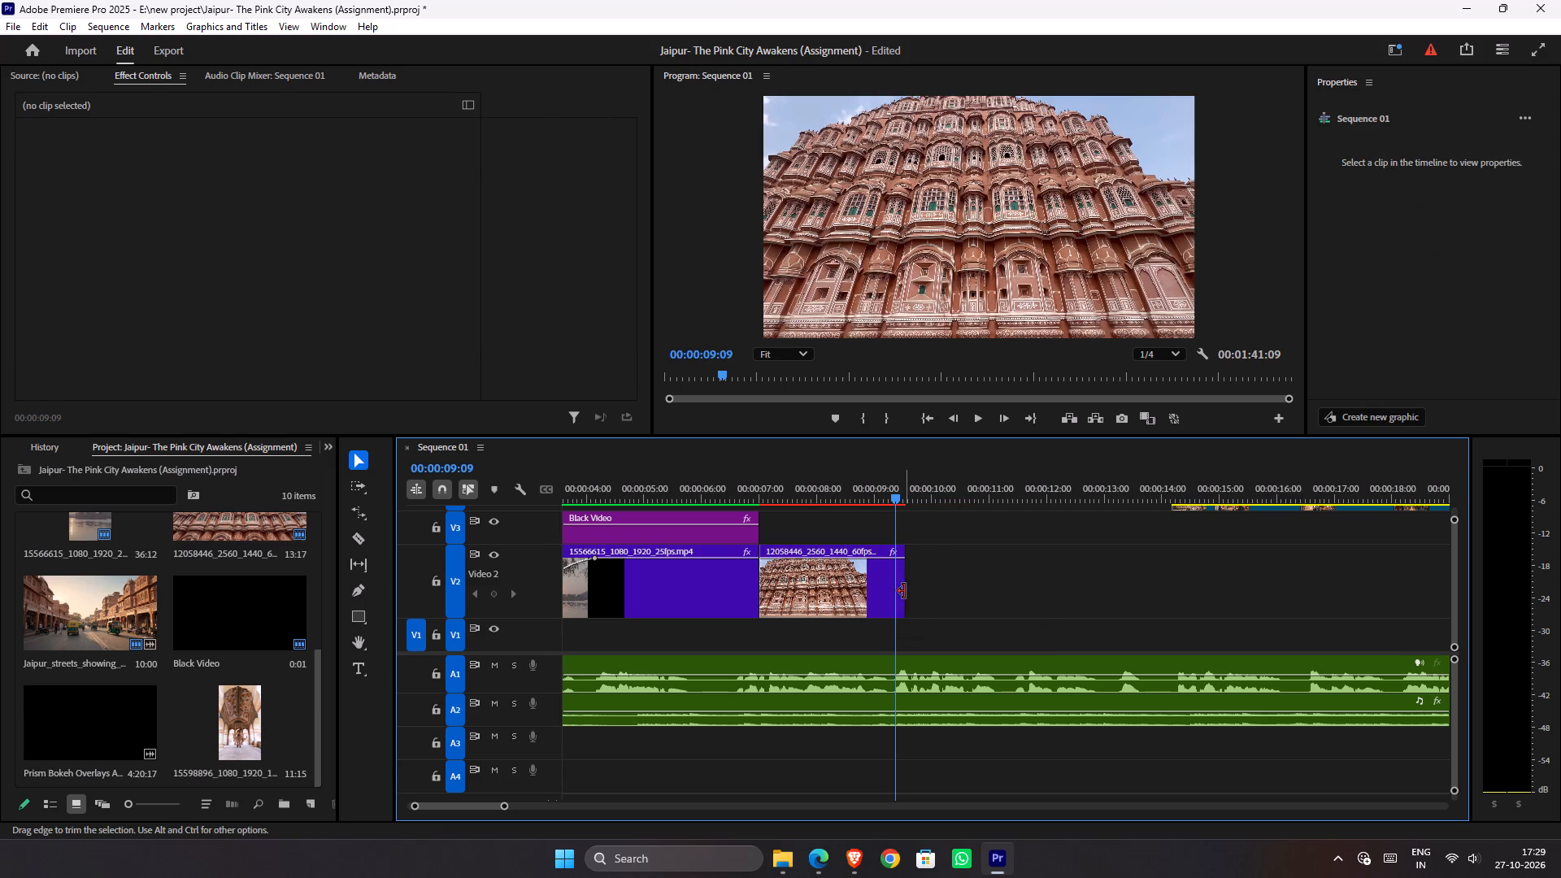
Move the V2 clips and the Black Video above them down one track together, onto V1 and V2.
drag(932, 519, 405, 640)
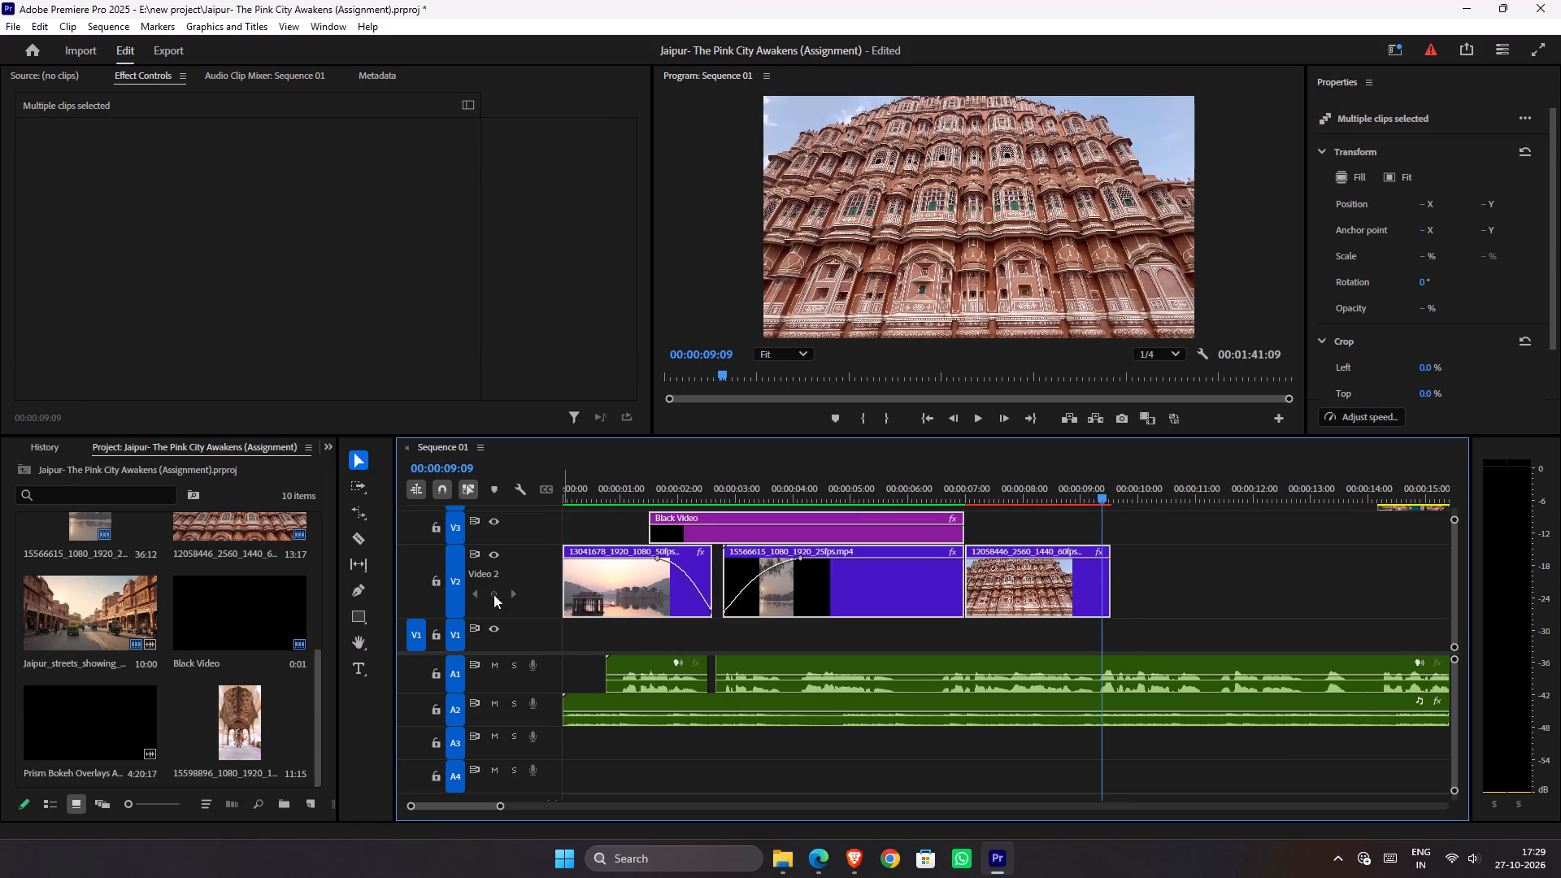
drag(604, 594, 604, 627)
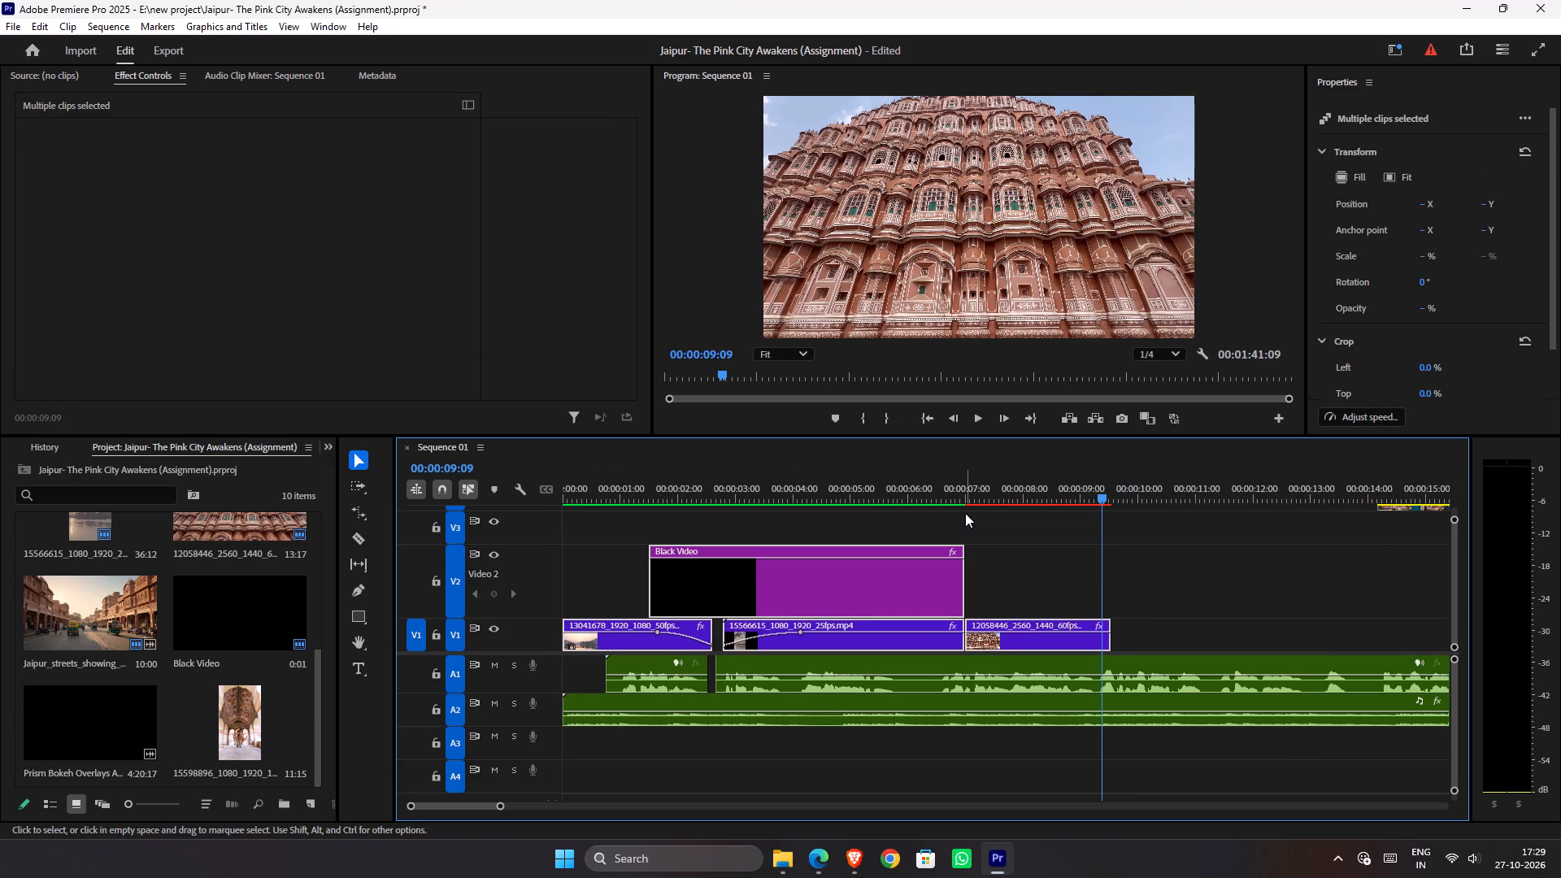
Play and scrub the sequence across the Hawa Mahal clip and past its end to check its timing against the voice-over.
click(1074, 498)
key(space)
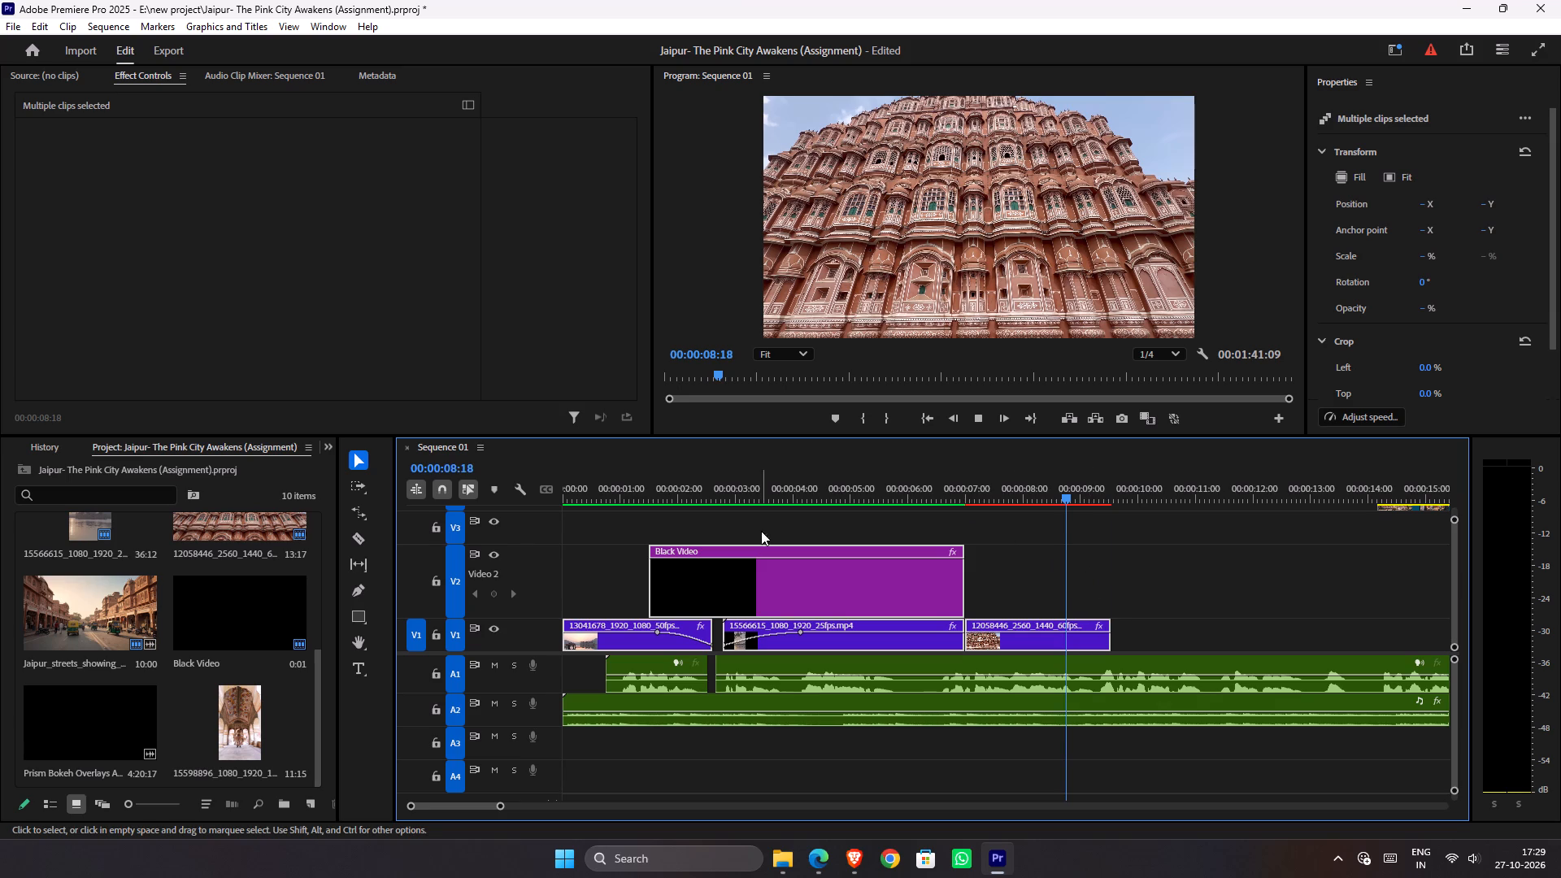
alt+scroll(527, 586, down, 4)
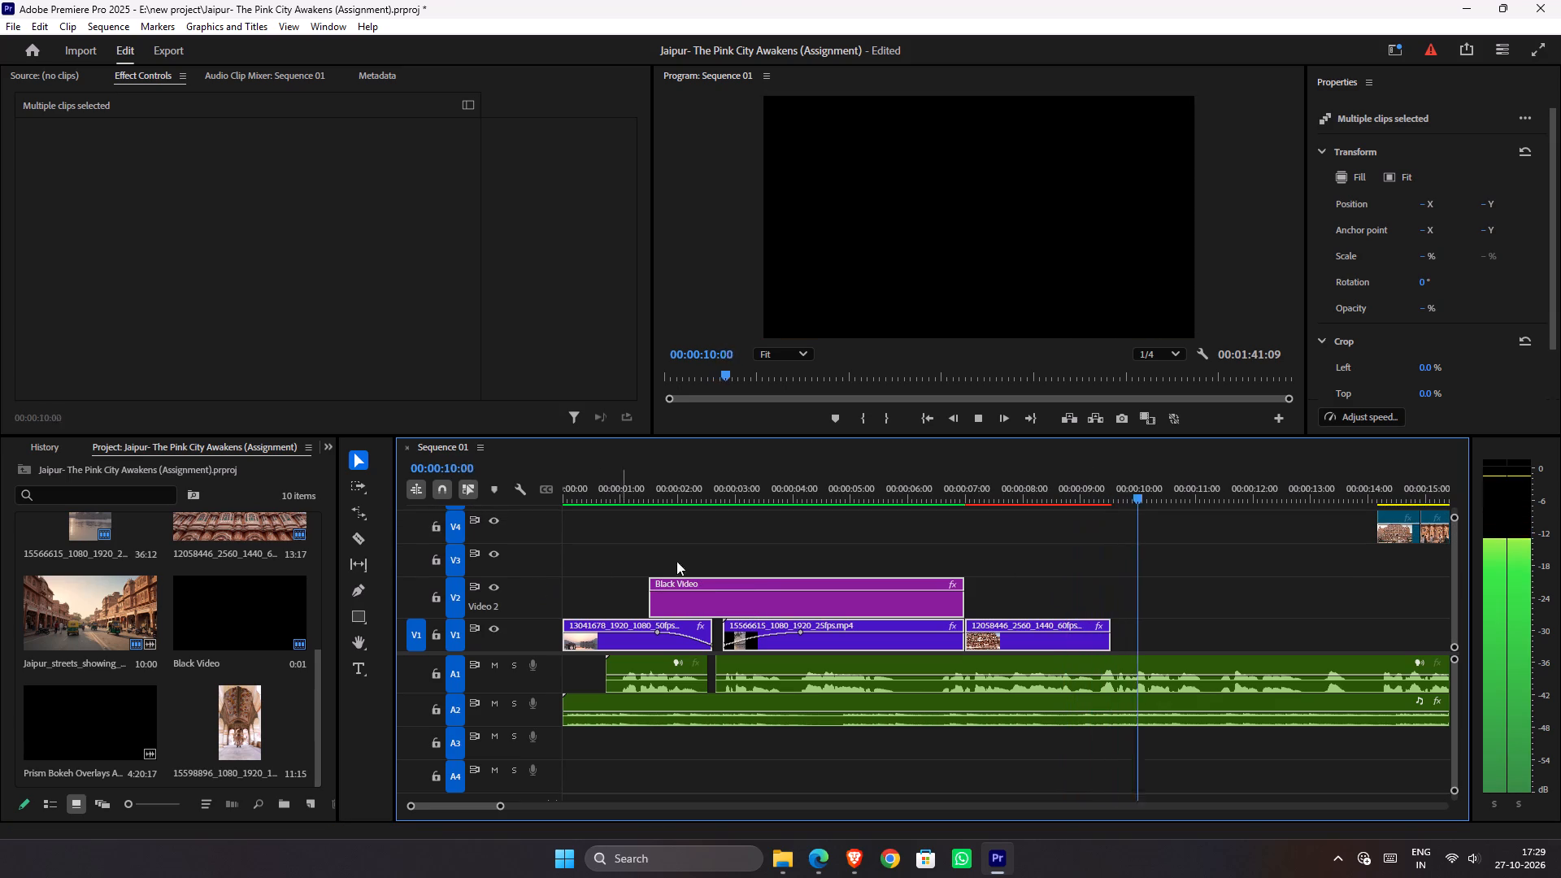
key(space)
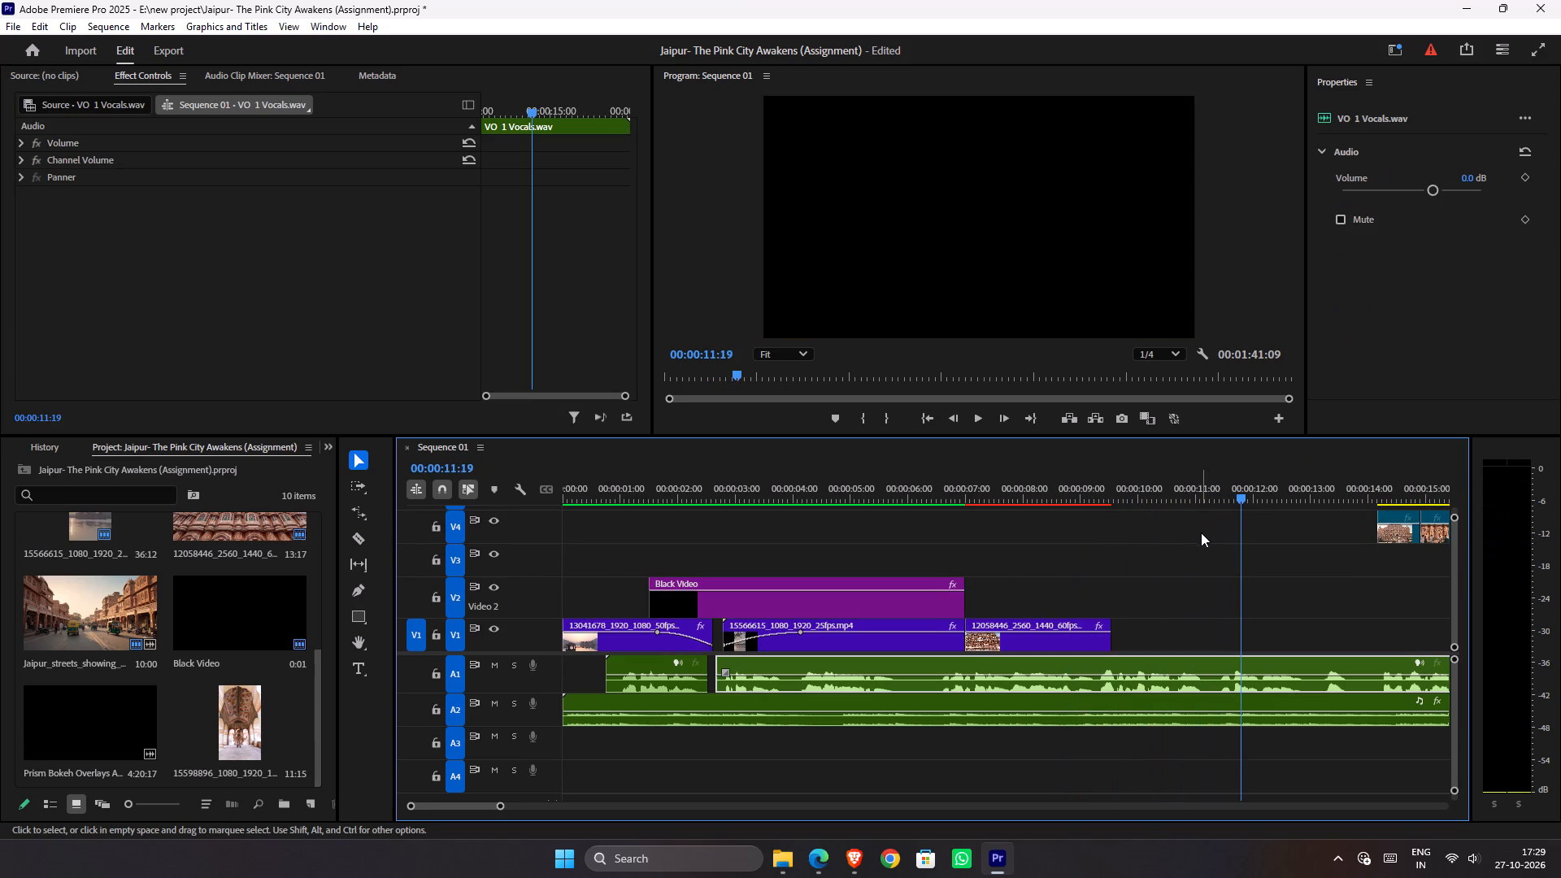
drag(1094, 490, 1072, 490)
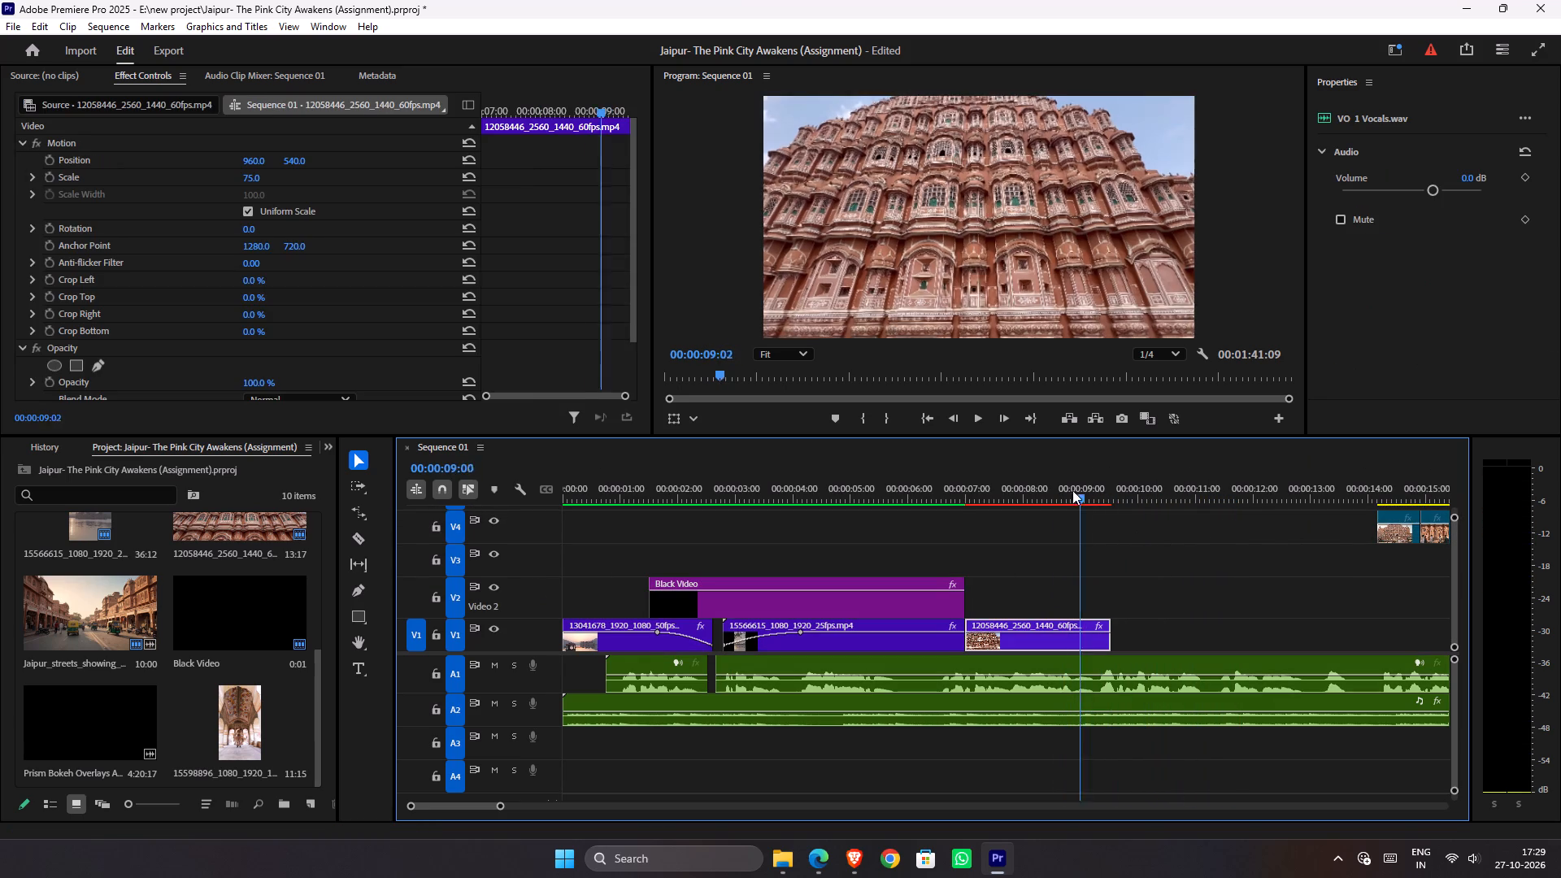
drag(1072, 490, 1040, 501)
key(space)
ctrl+scroll(1159, 559, down, 5)
ctrl+scroll(1159, 564, up, 1)
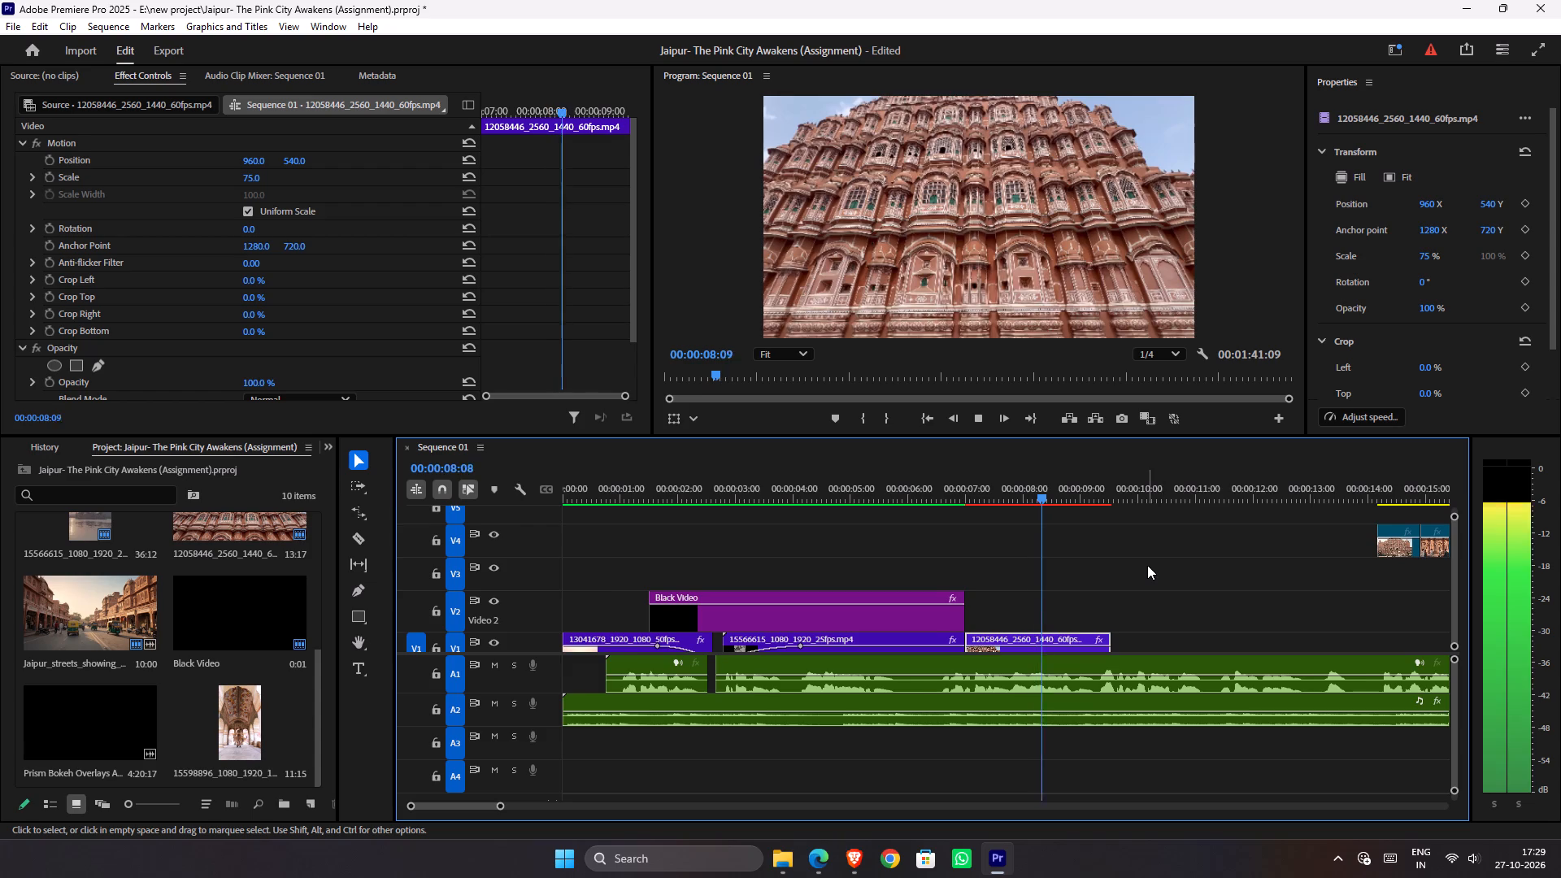
scroll(1147, 565, down, 4)
ctrl+scroll(1150, 559, down, 5)
drag(964, 493, 867, 496)
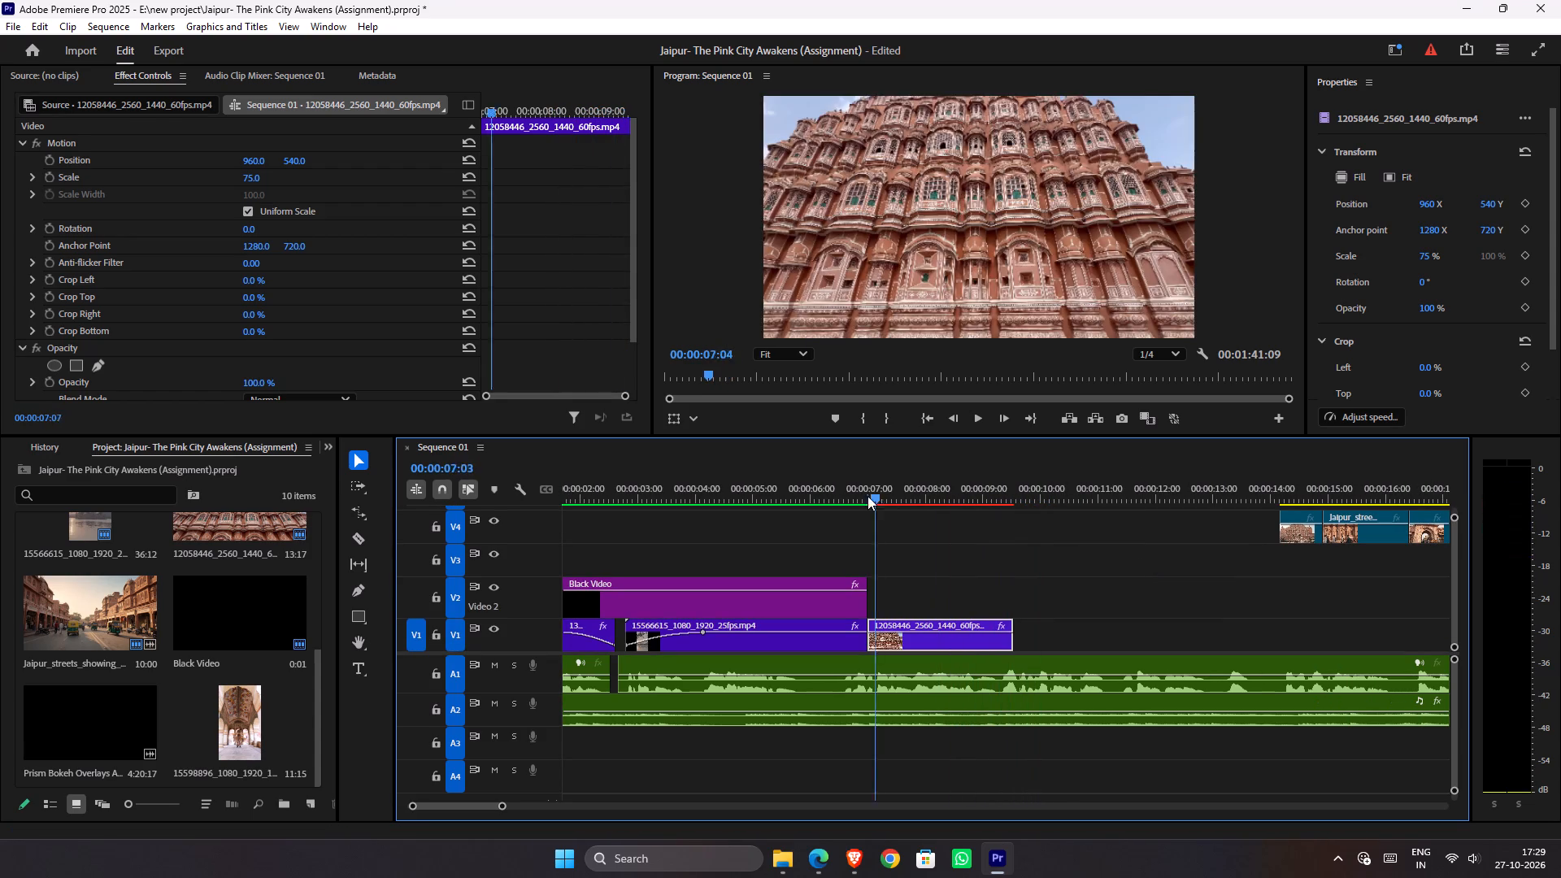
drag(867, 496, 1126, 565)
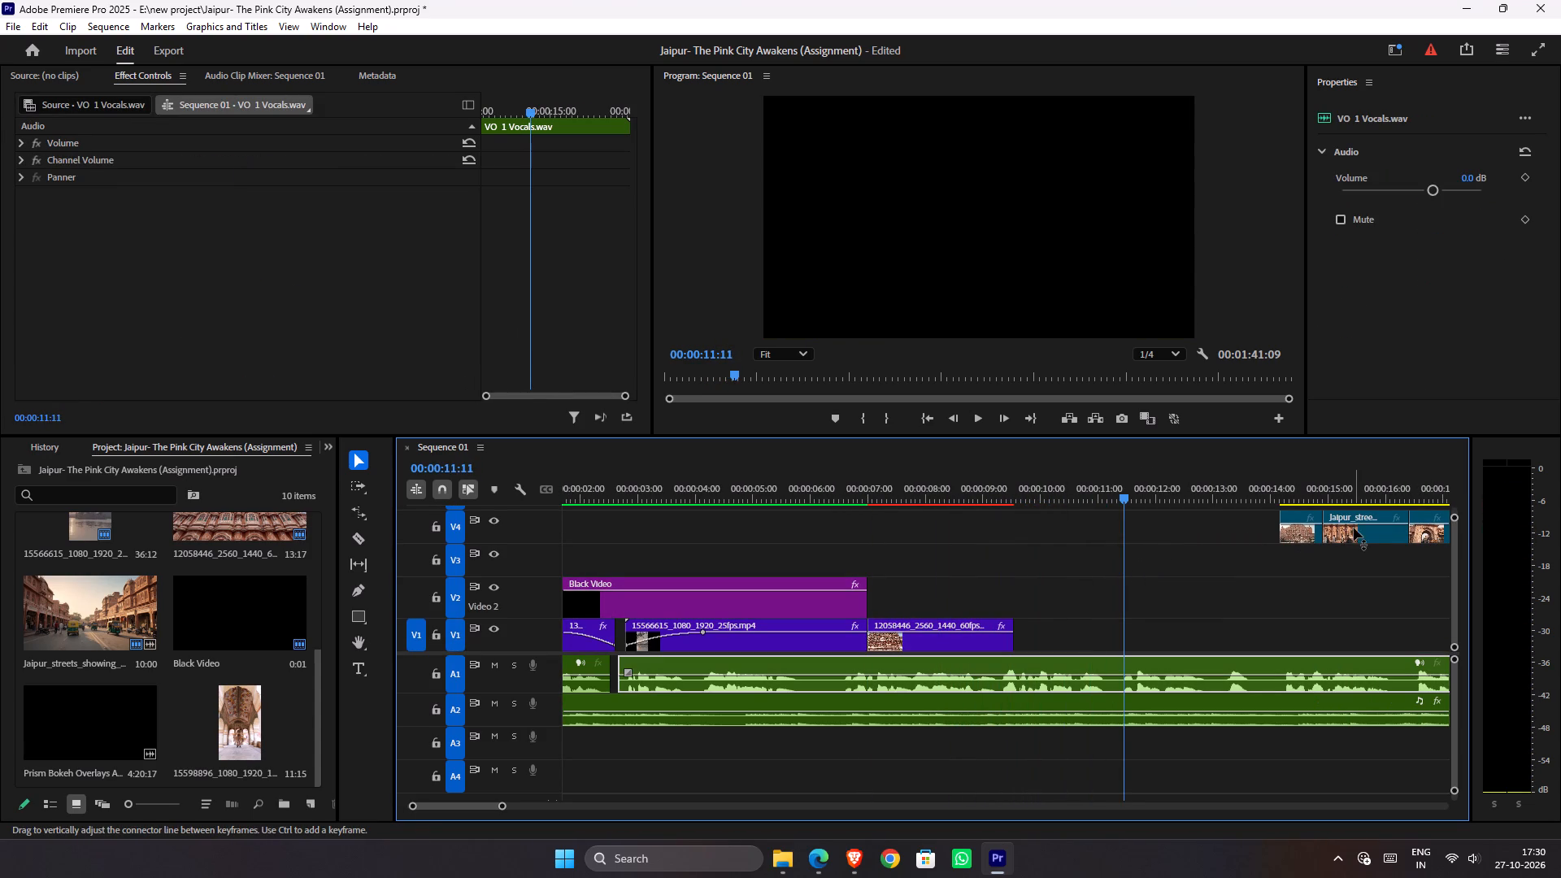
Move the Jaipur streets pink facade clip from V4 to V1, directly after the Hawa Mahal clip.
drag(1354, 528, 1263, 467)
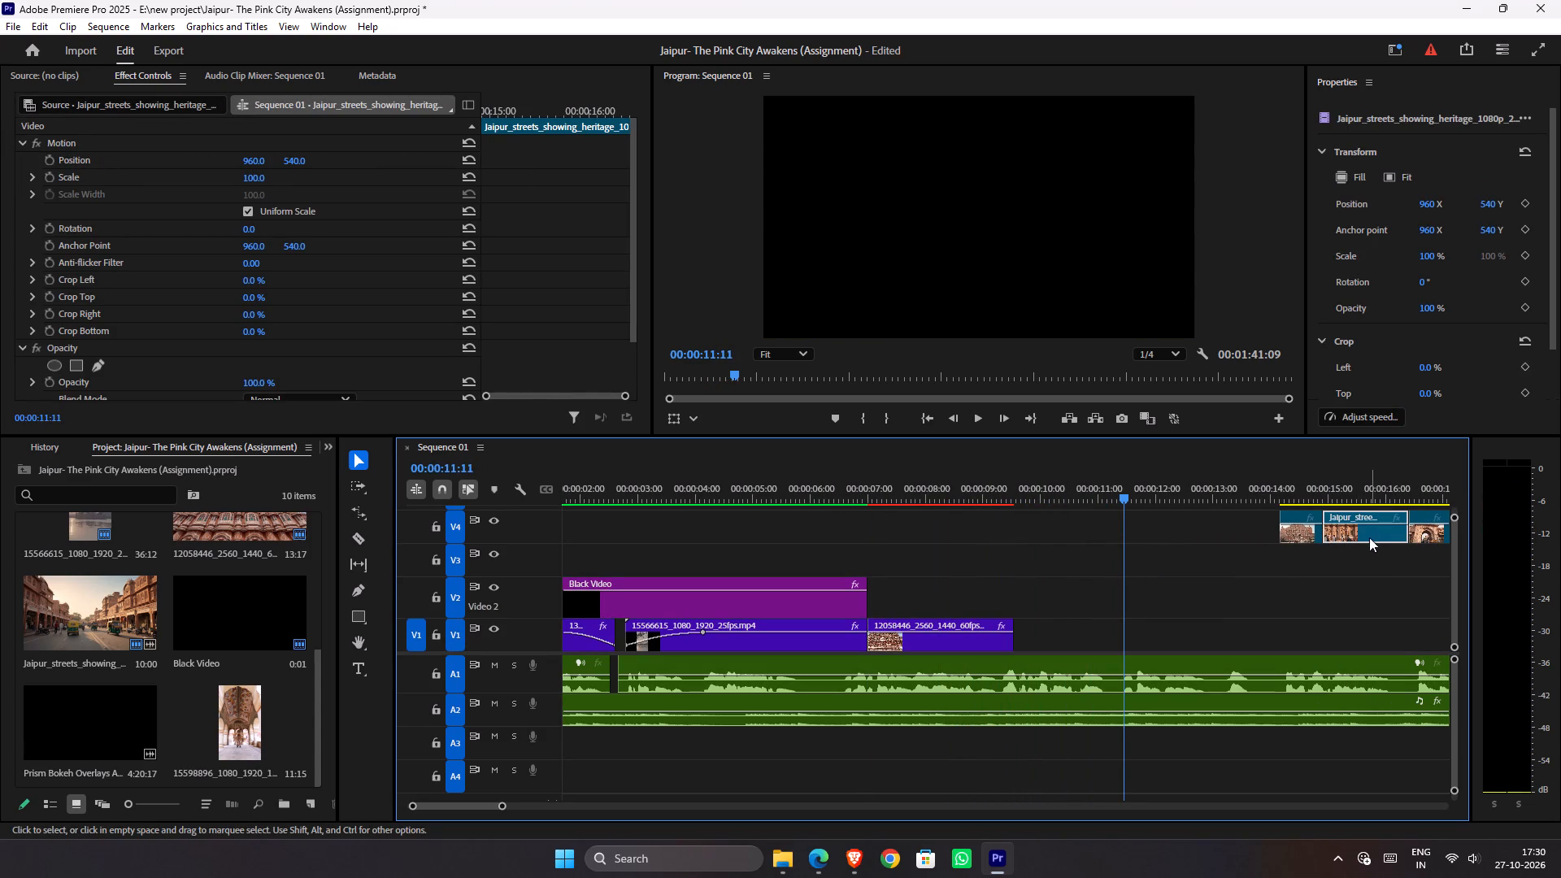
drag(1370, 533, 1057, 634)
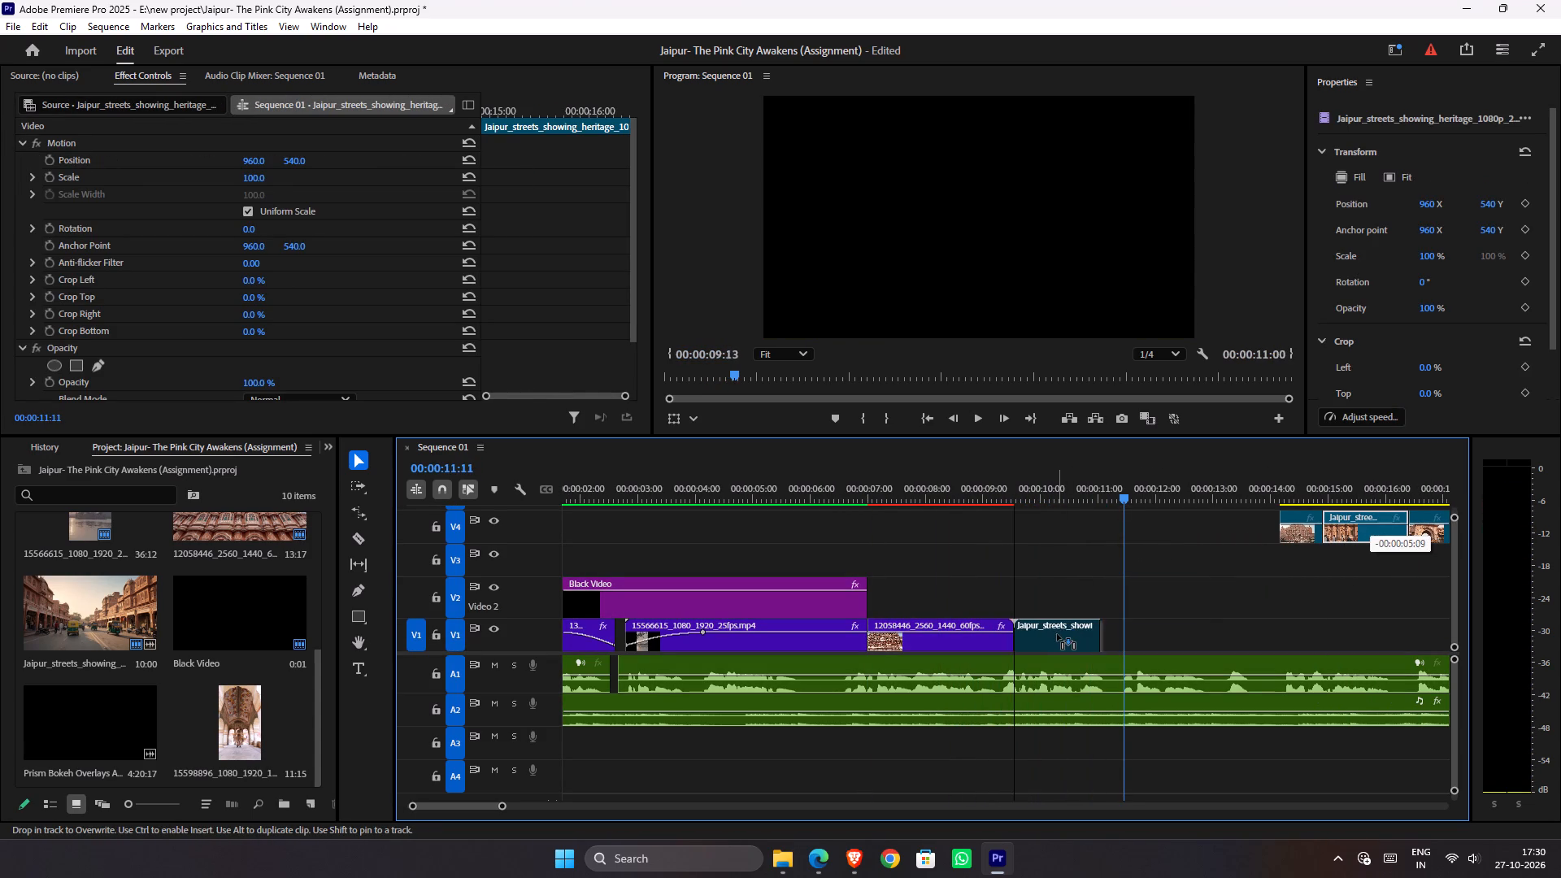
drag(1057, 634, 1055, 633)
Play from the end of the Hawa Mahal clip to review the cut into the facade clip.
click(1000, 498)
key(space)
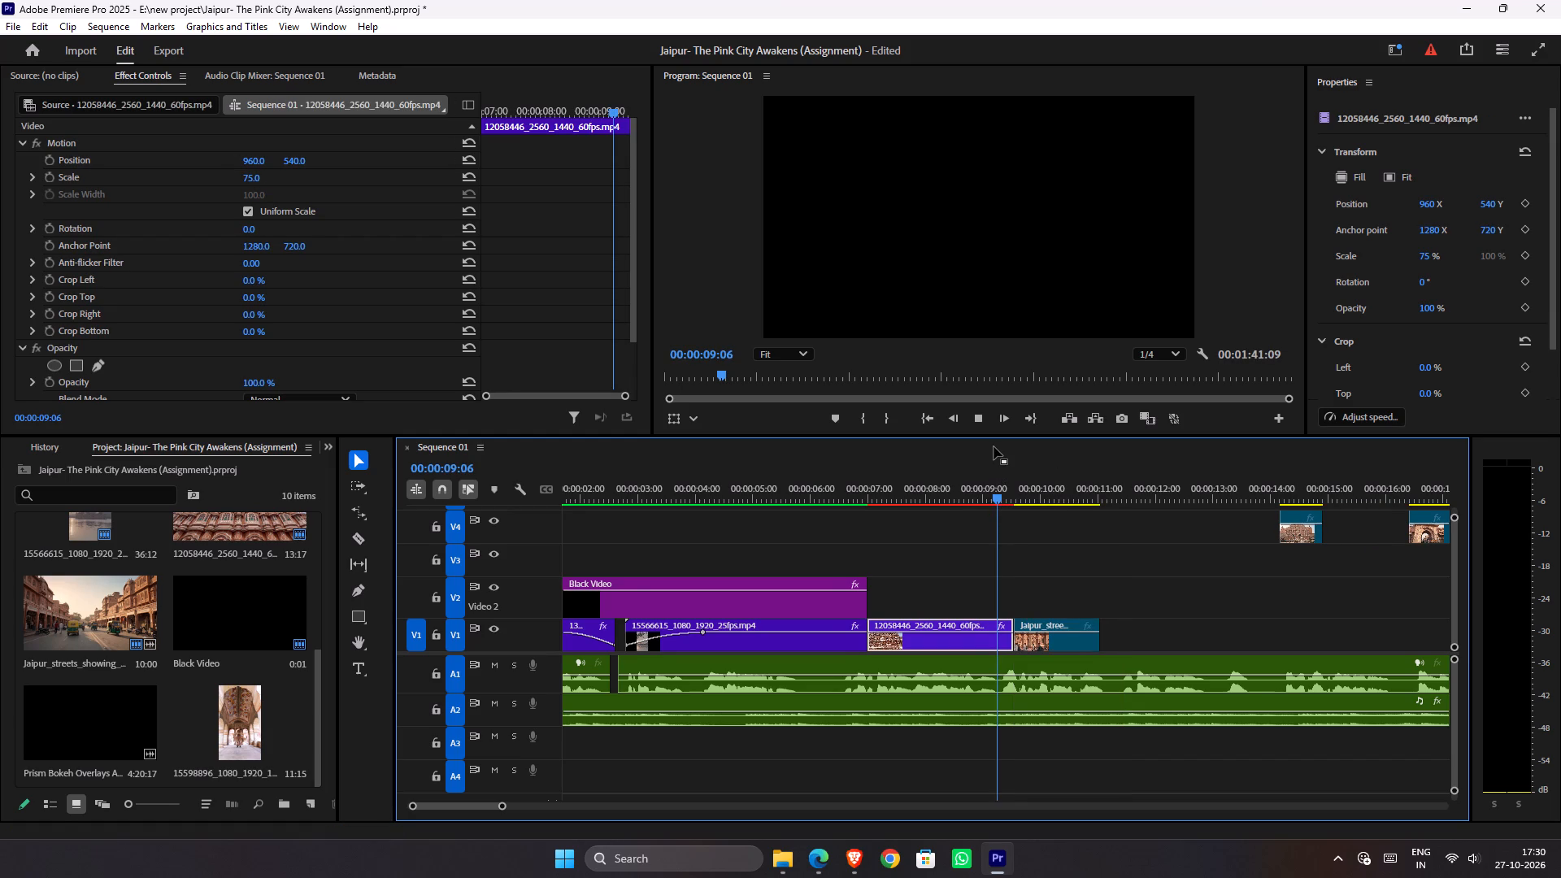
scroll(1016, 611, down, 2)
scroll(1016, 611, up, 1)
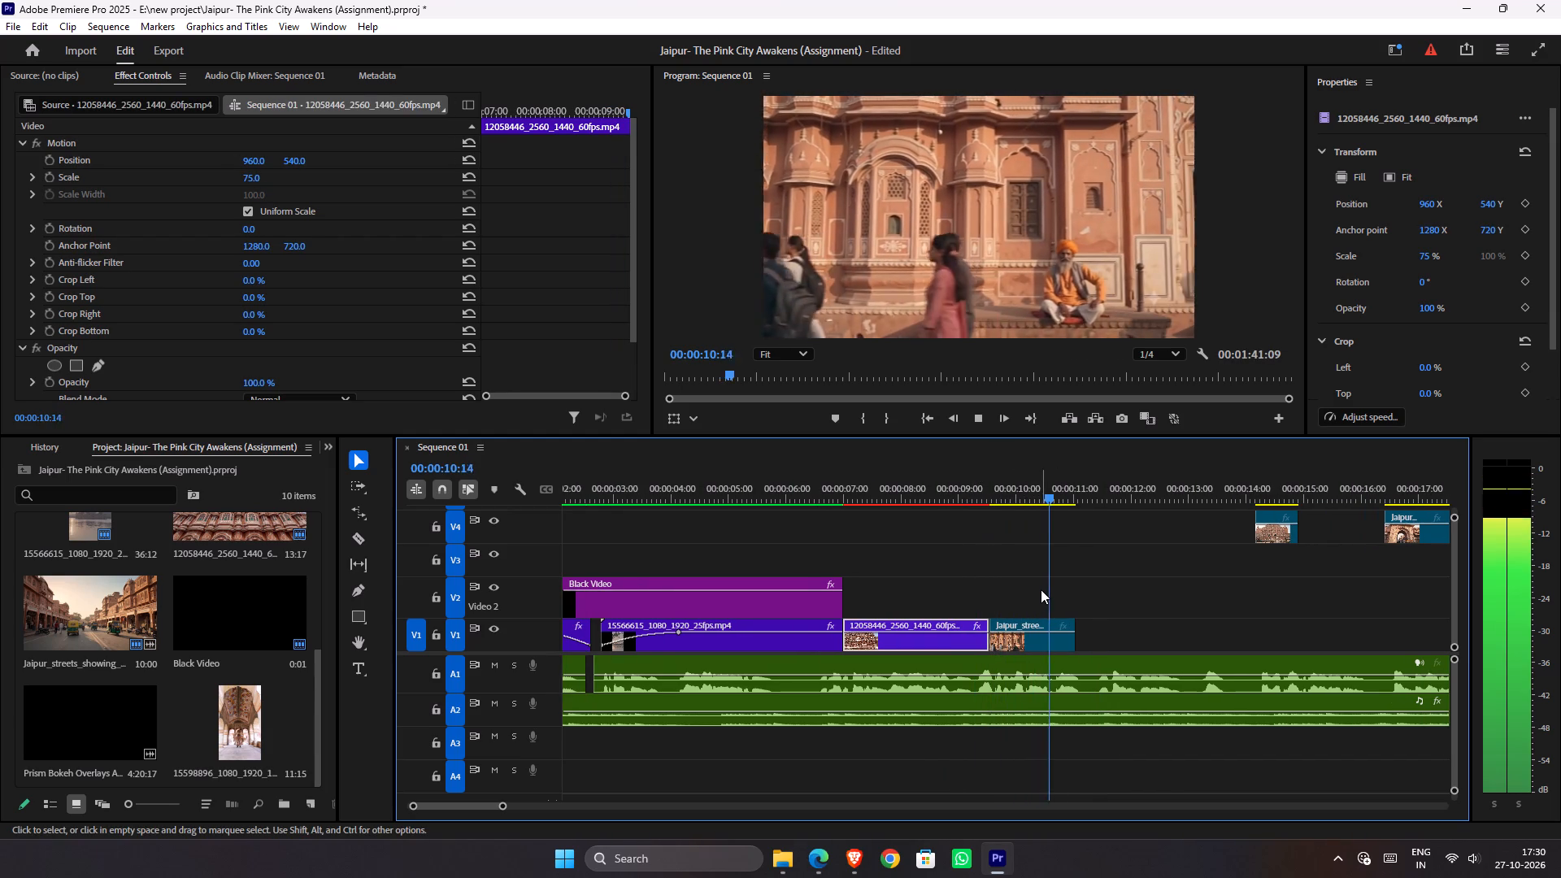
key(space)
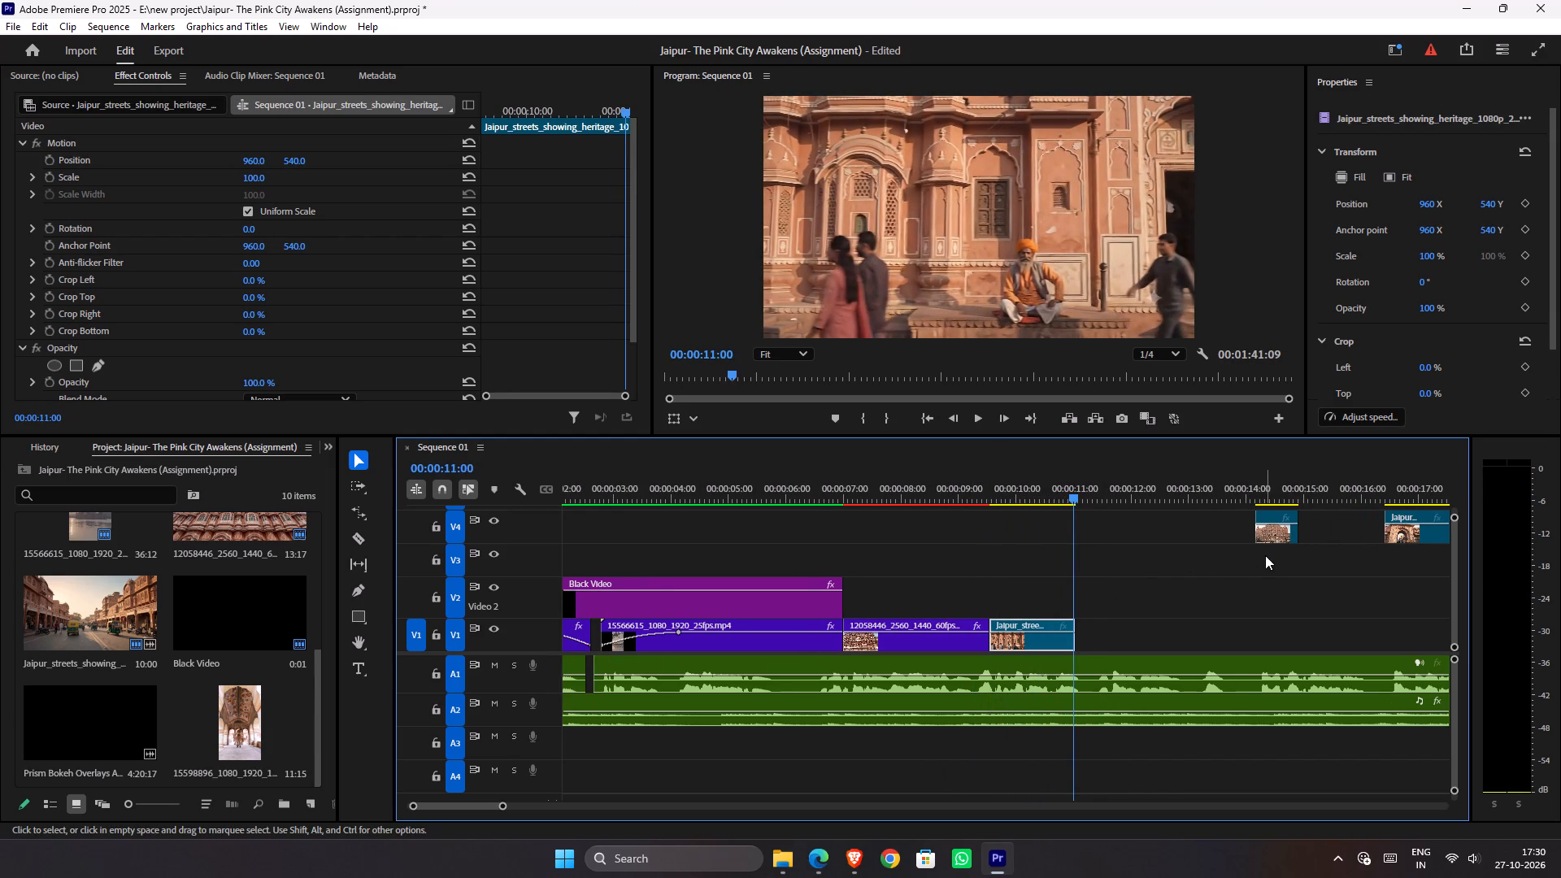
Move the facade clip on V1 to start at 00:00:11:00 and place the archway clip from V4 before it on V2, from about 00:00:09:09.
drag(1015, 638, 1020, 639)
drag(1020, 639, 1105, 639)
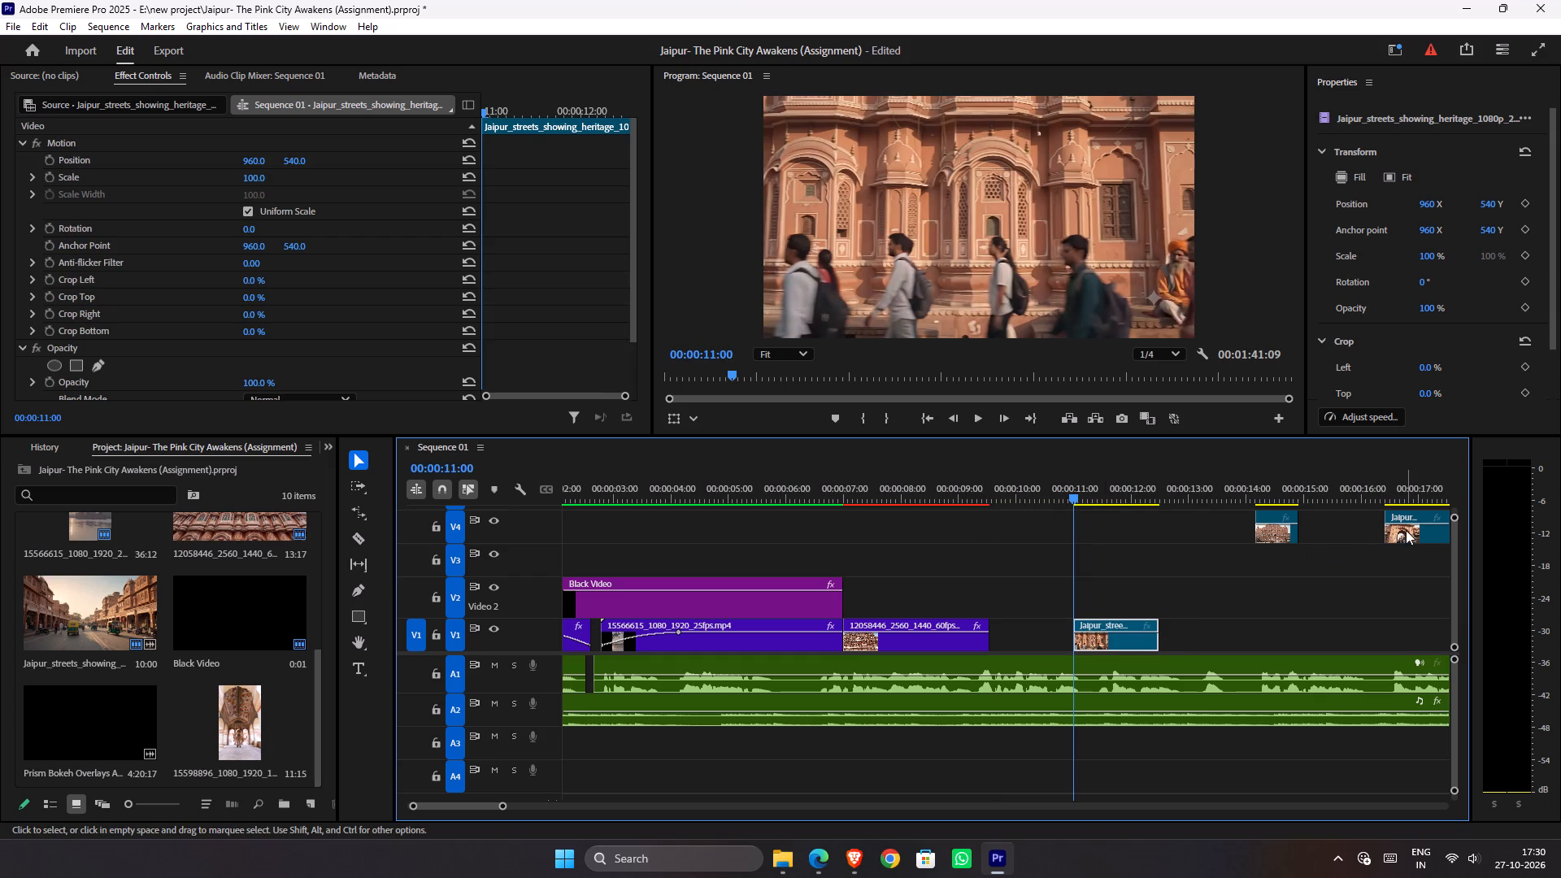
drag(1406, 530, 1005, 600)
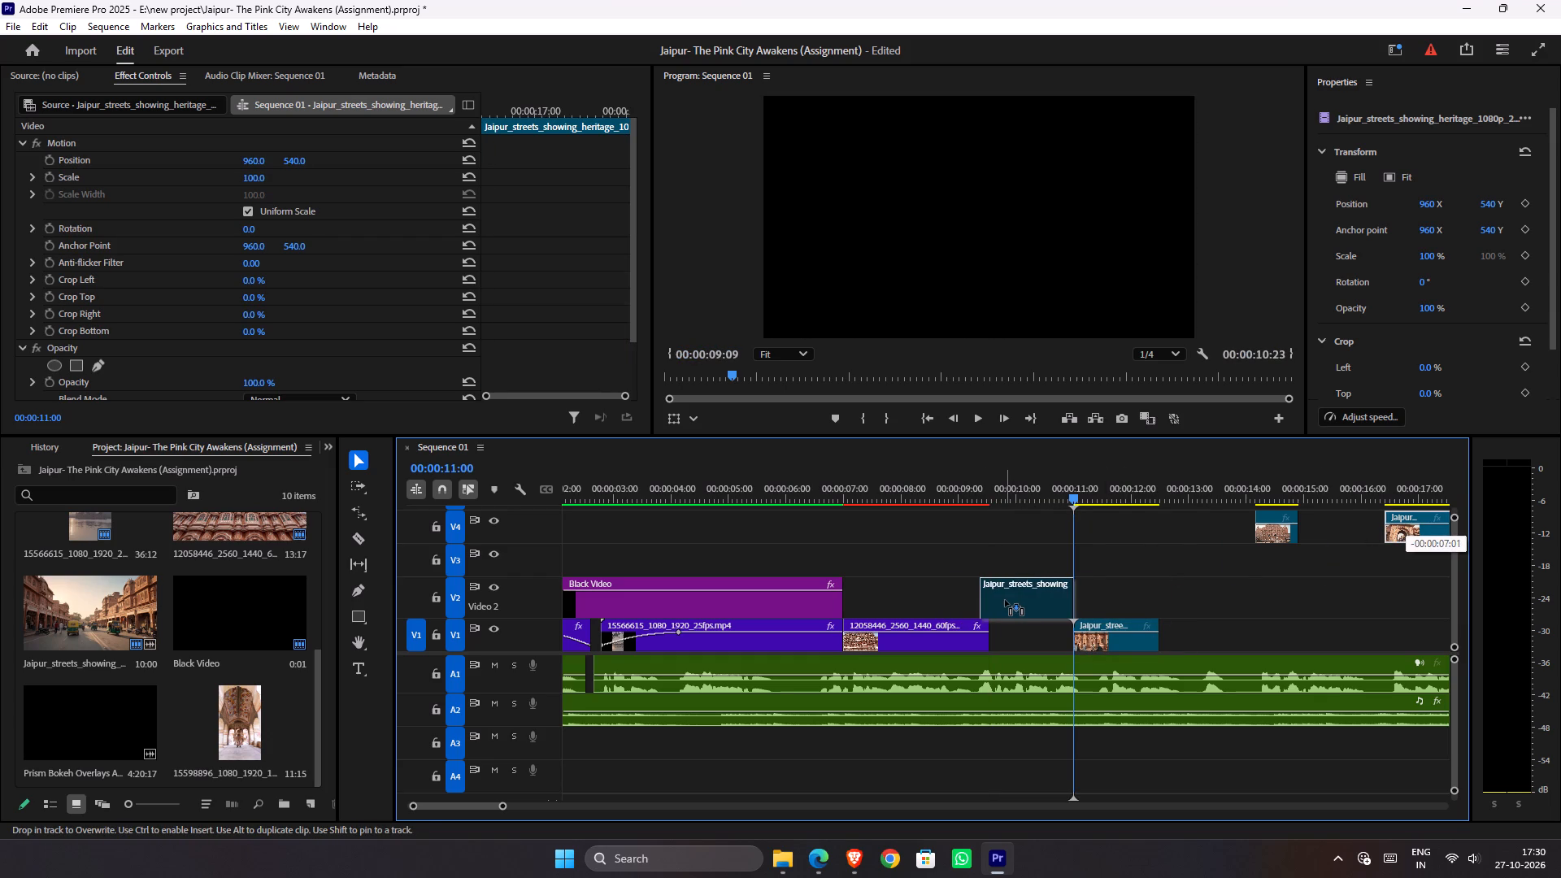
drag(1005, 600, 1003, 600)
Play repeatedly from about 00:00:08:21 to review the transition from the Hawa Mahal clip into the archway and facade clips.
drag(968, 494, 954, 491)
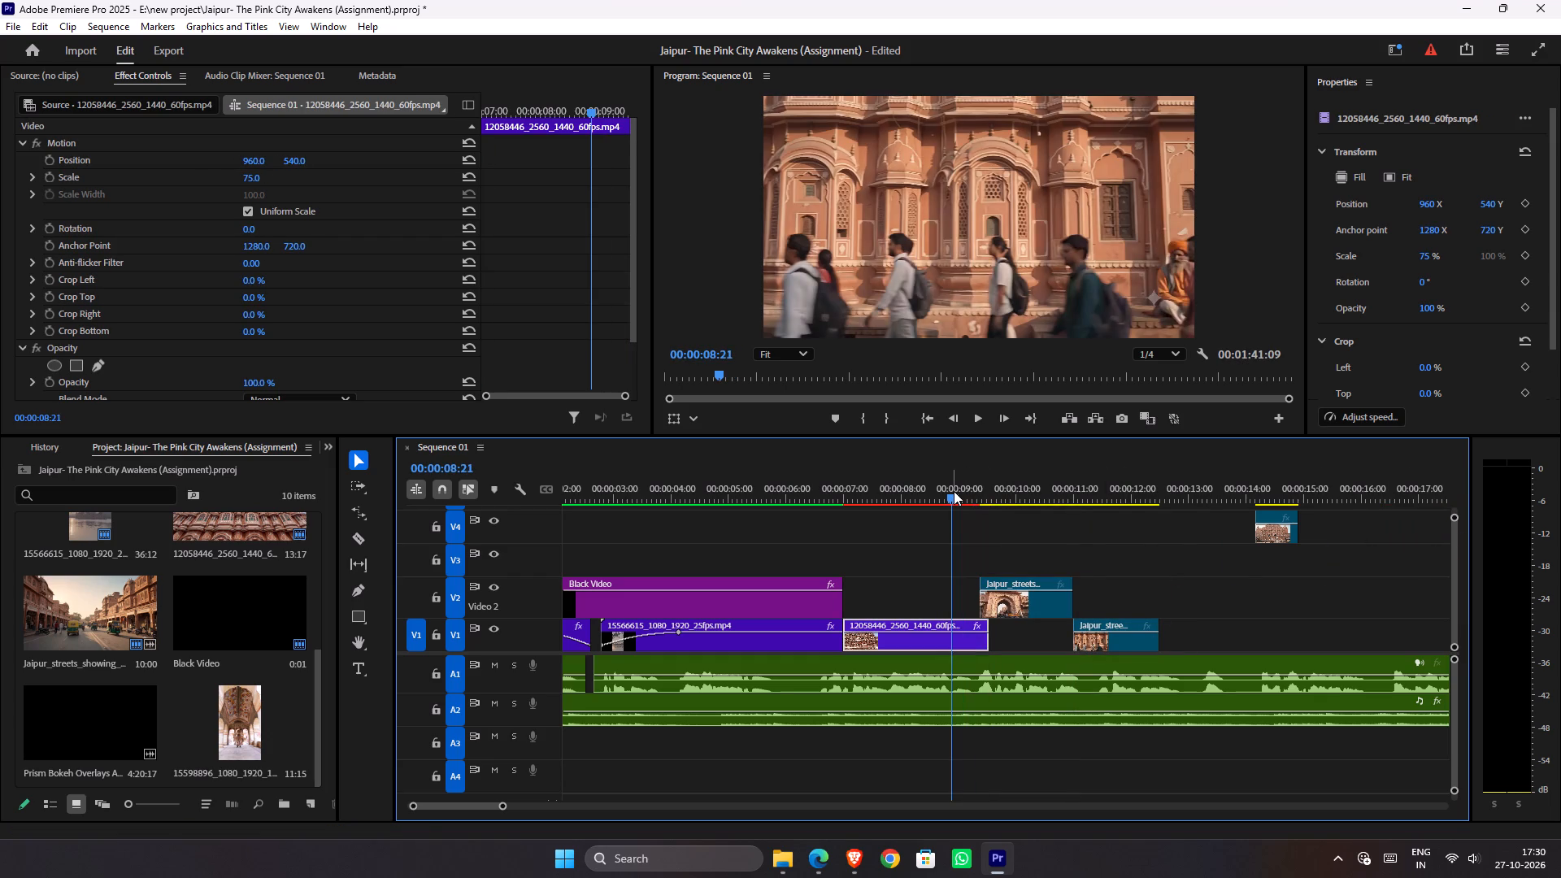
key(space)
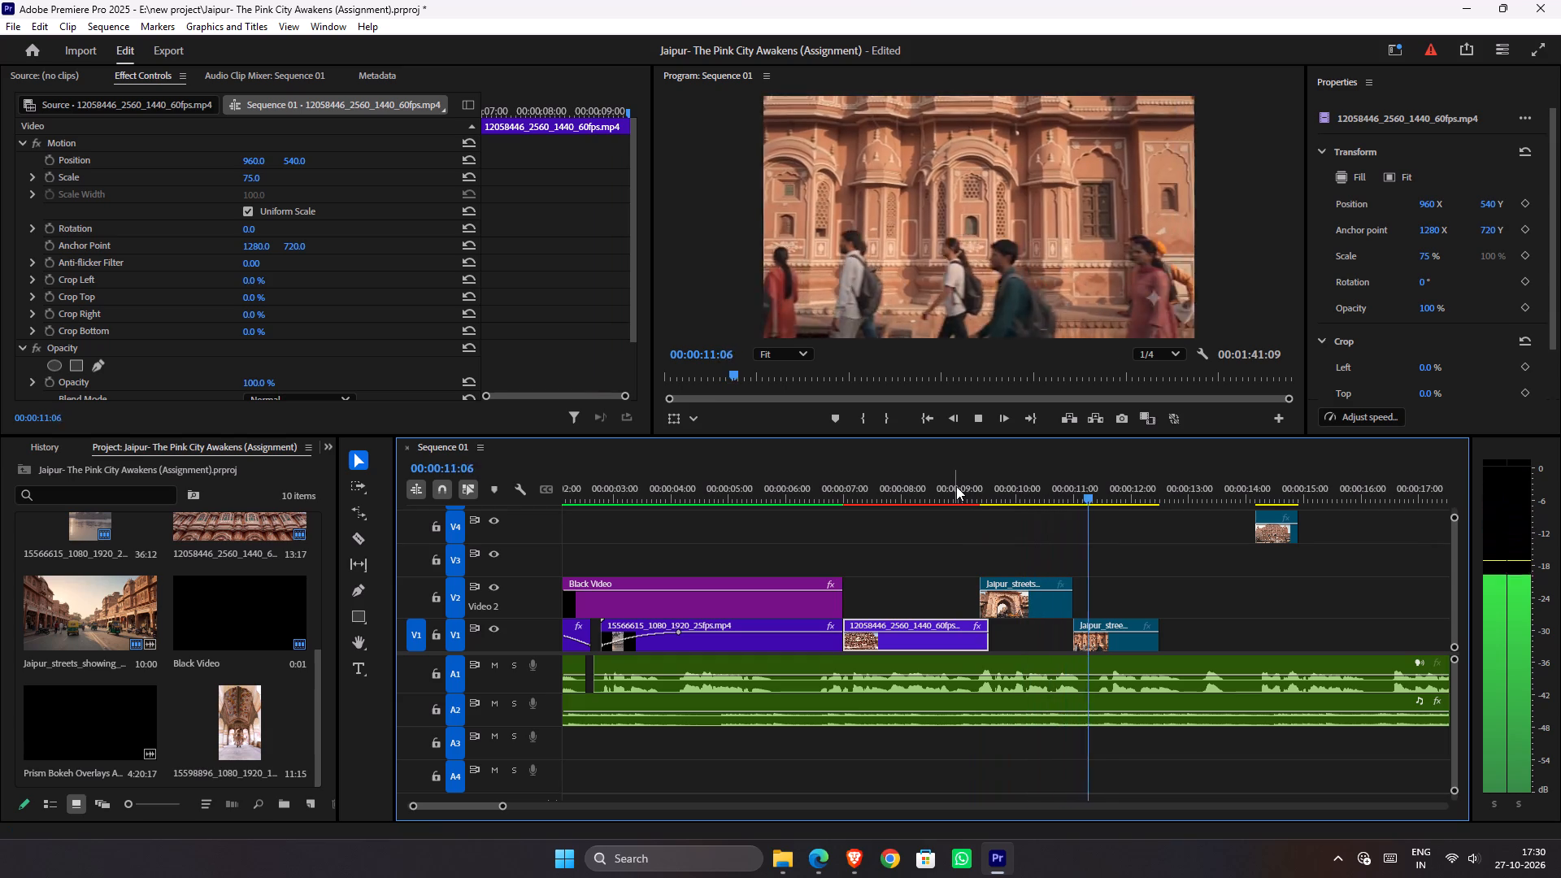
click(956, 486)
alt+scroll(976, 541, up, 5)
key(space)
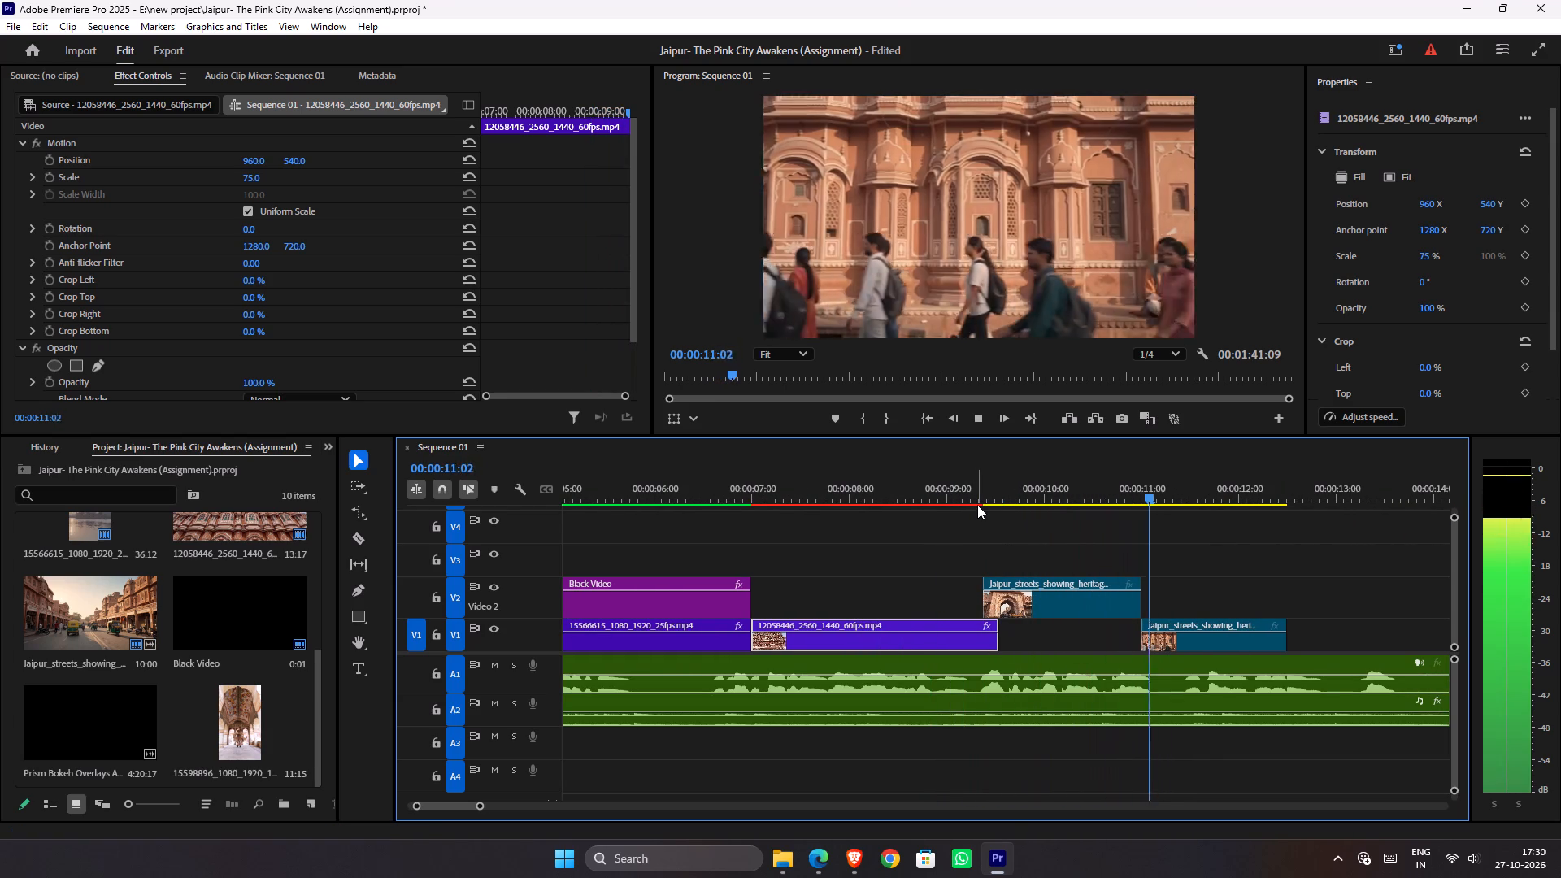
drag(973, 495, 937, 494)
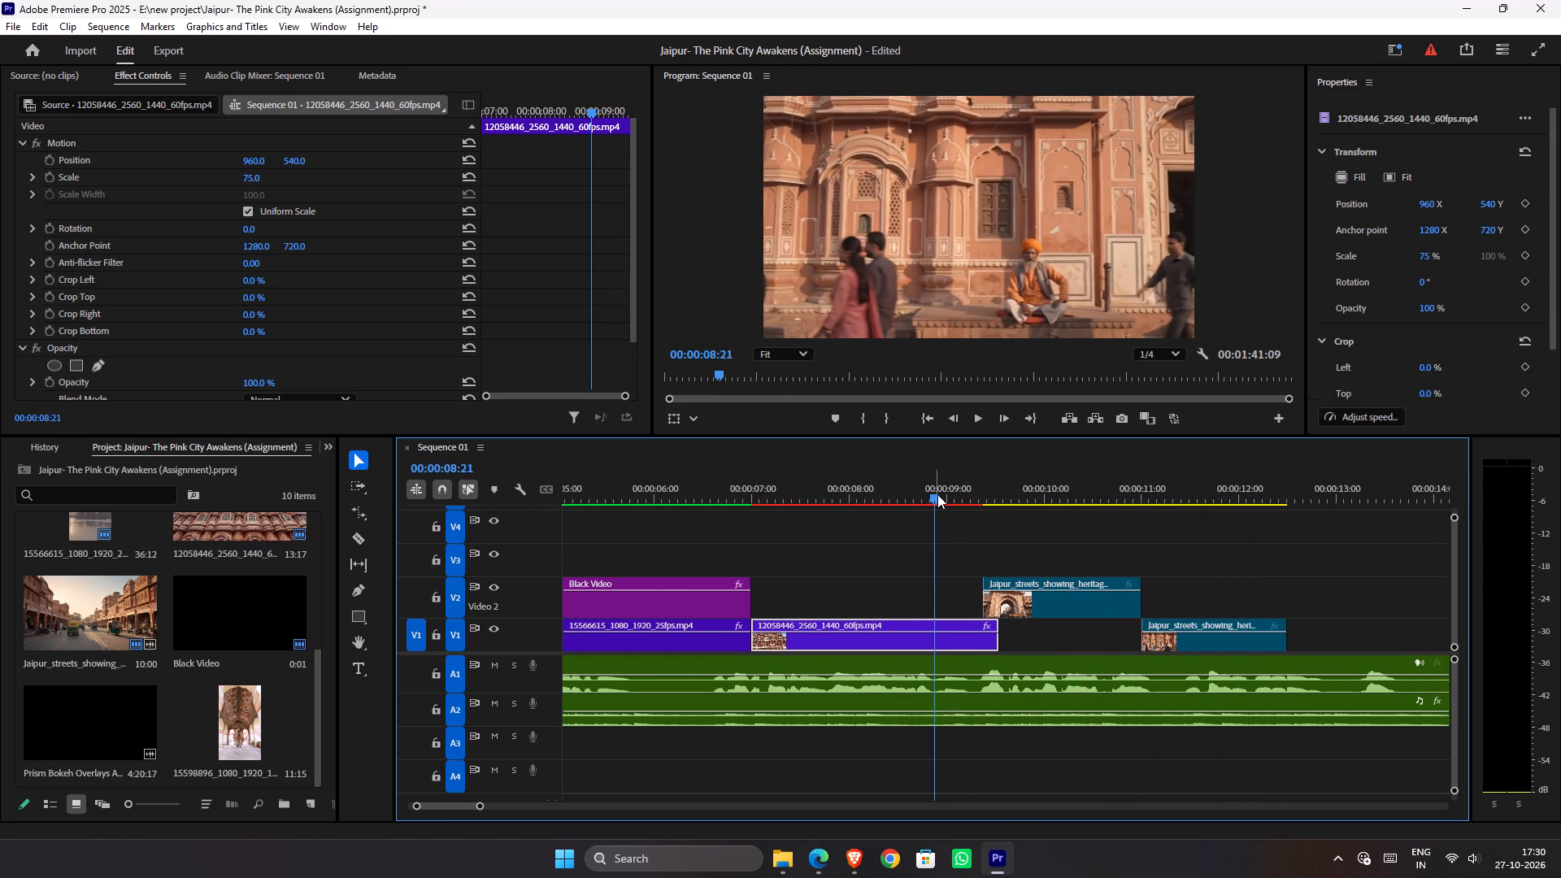
key(space)
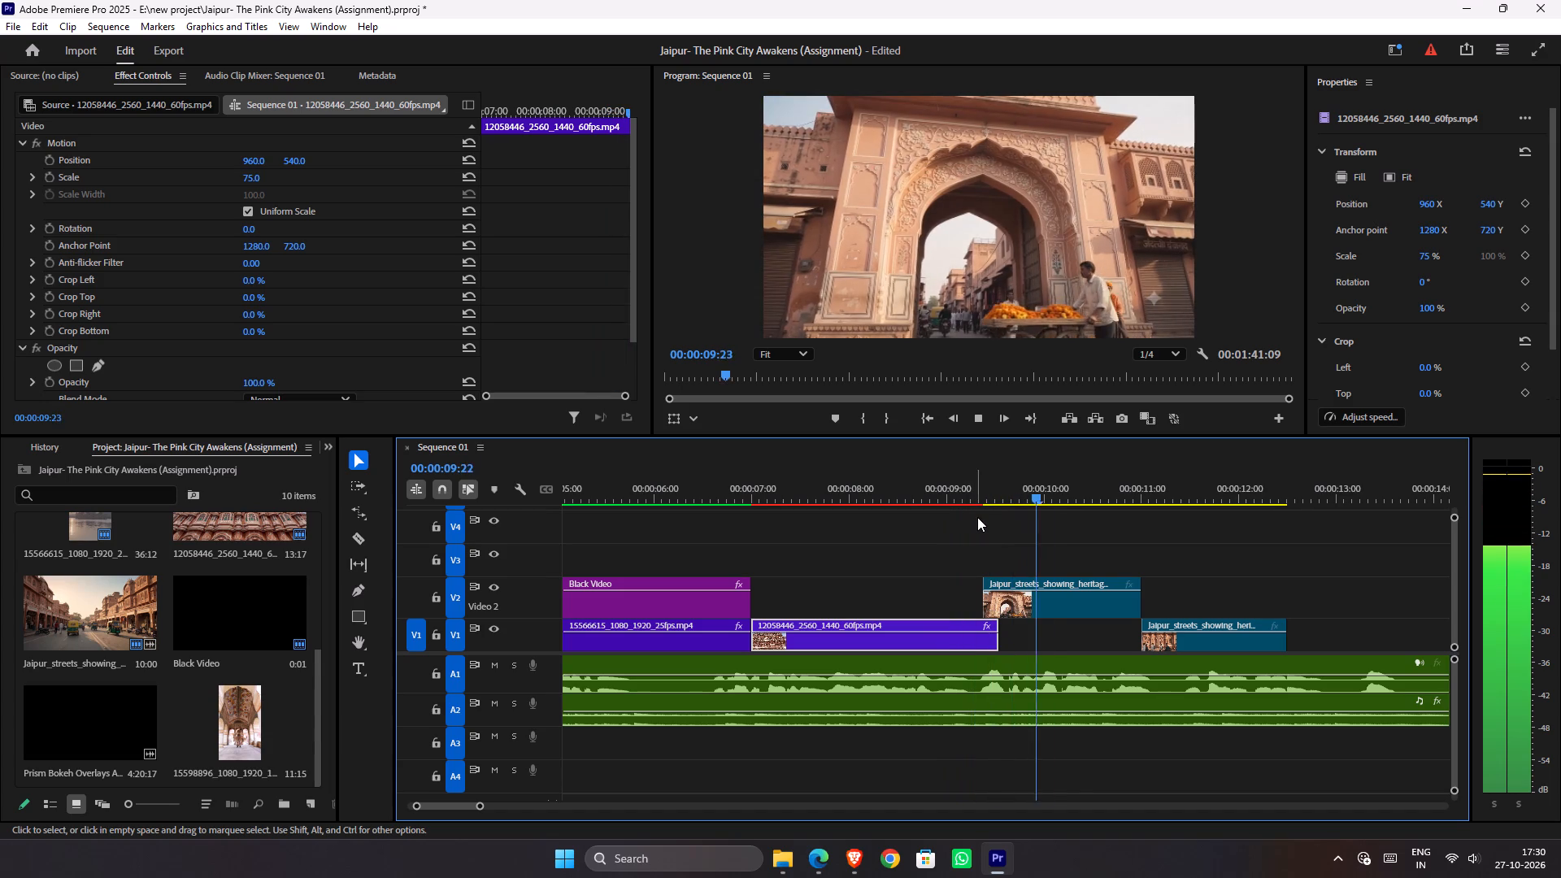
key(space)
Move the archway clip on V2 to start at 00:00:11:00 and place the facade clip directly after it on V2.
drag(1045, 611, 1269, 573)
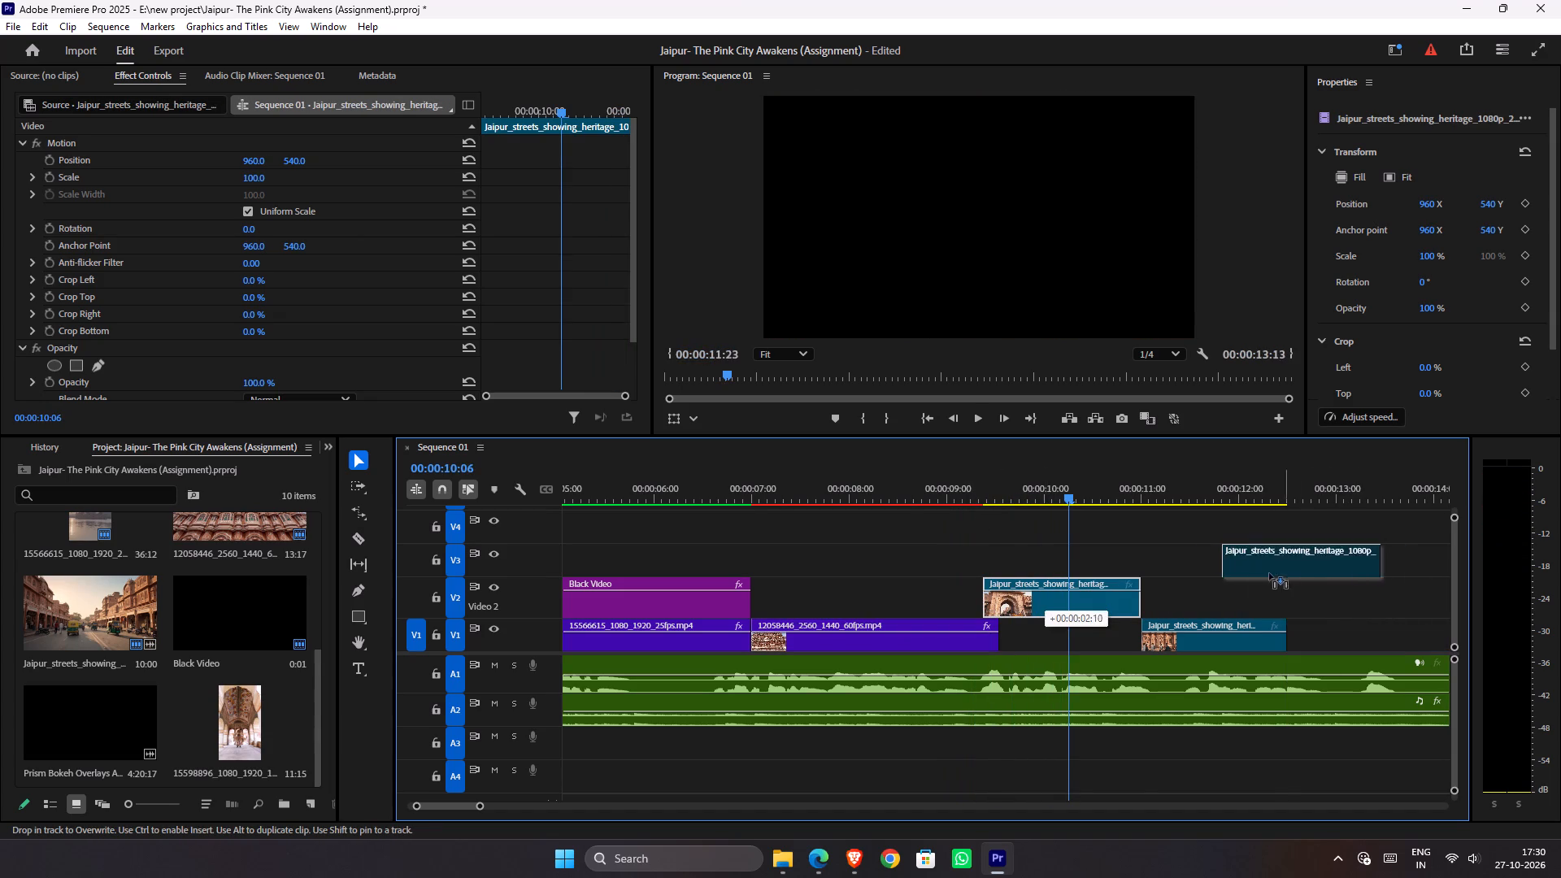
drag(1269, 573, 1199, 598)
drag(1204, 637, 1365, 600)
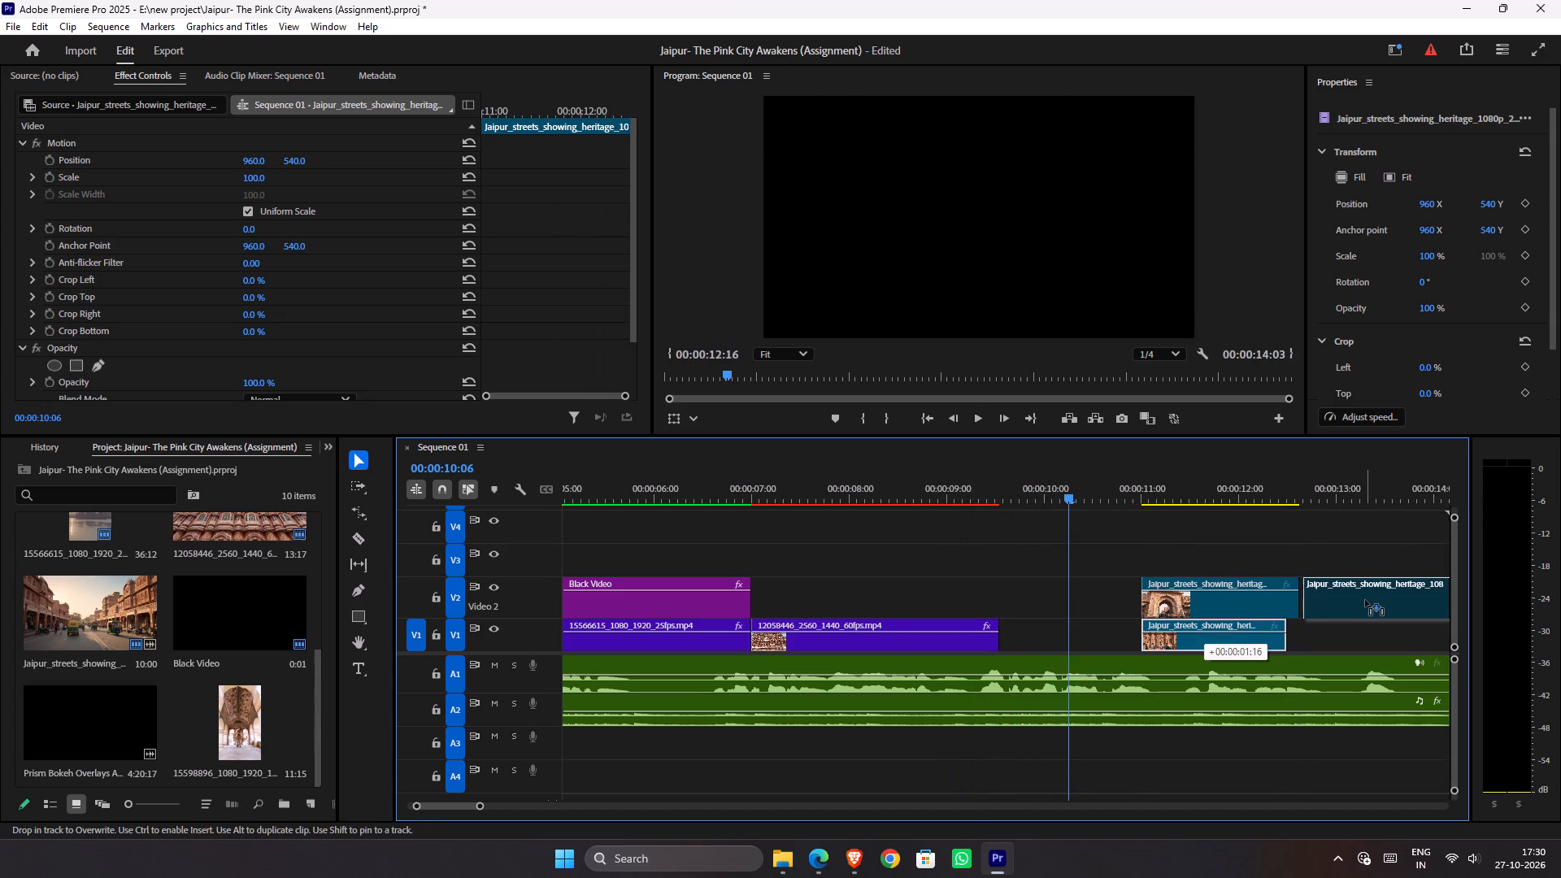
drag(1365, 600, 1354, 602)
Move the sunlit gate clip with rickshaws from the end of V4 to V2, directly before the archway clip.
scroll(1266, 614, down, 8)
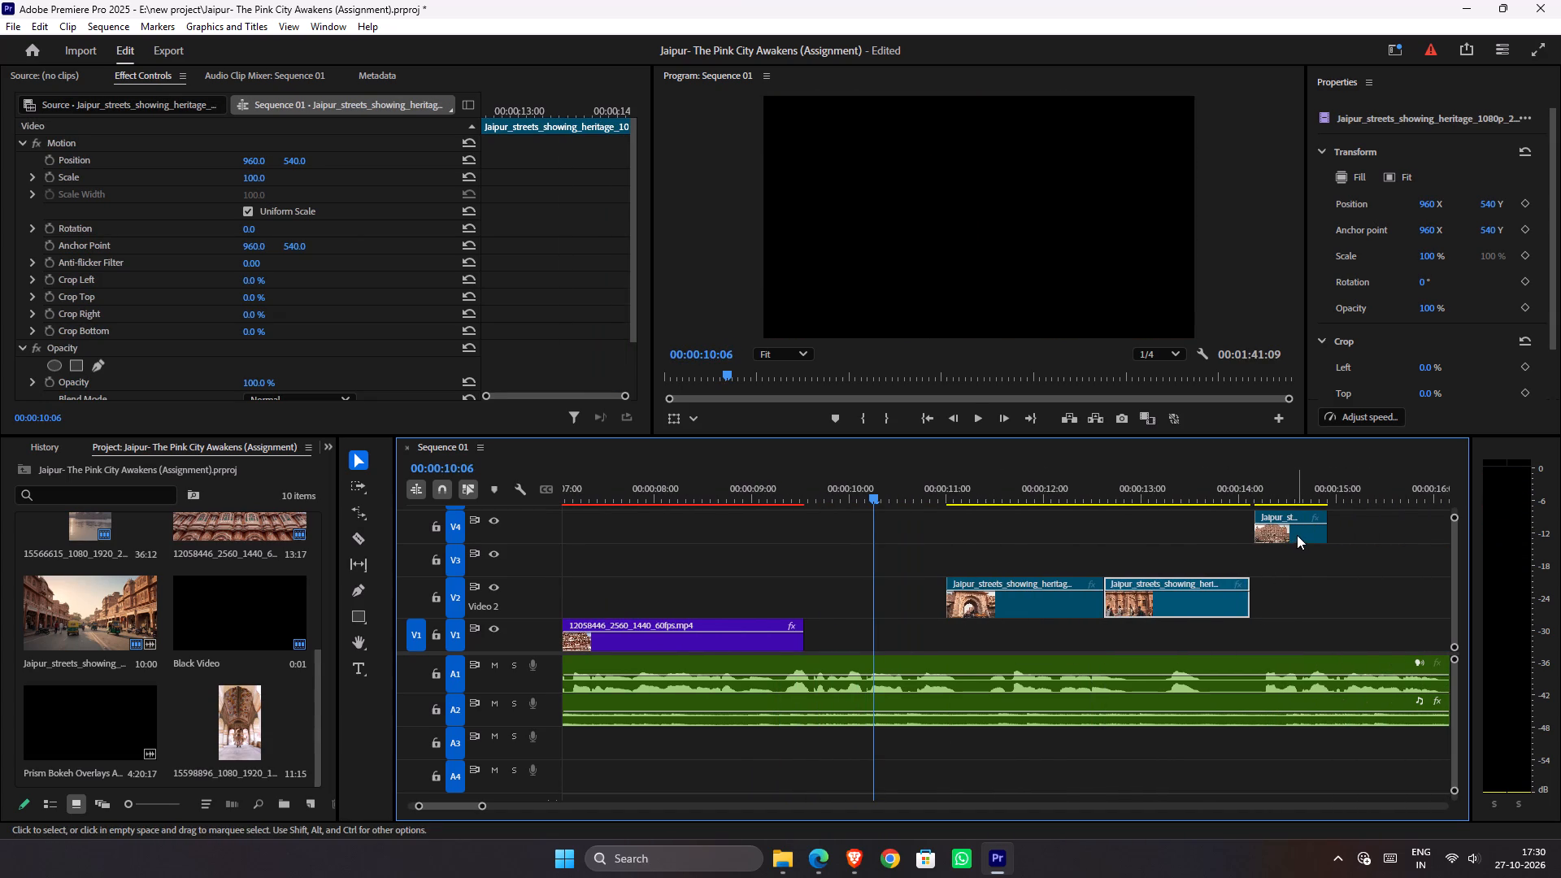
scroll(1311, 554, down, 7)
alt+scroll(1294, 554, down, 4)
alt+scroll(1294, 556, up, 1)
alt+scroll(1294, 556, down, 2)
drag(1417, 533, 920, 588)
Play from about 00:00:09:00 and 00:00:08:01 to review the cut from the Hawa Mahal clip into the gate and archway clips.
alt+scroll(898, 598, up, 8)
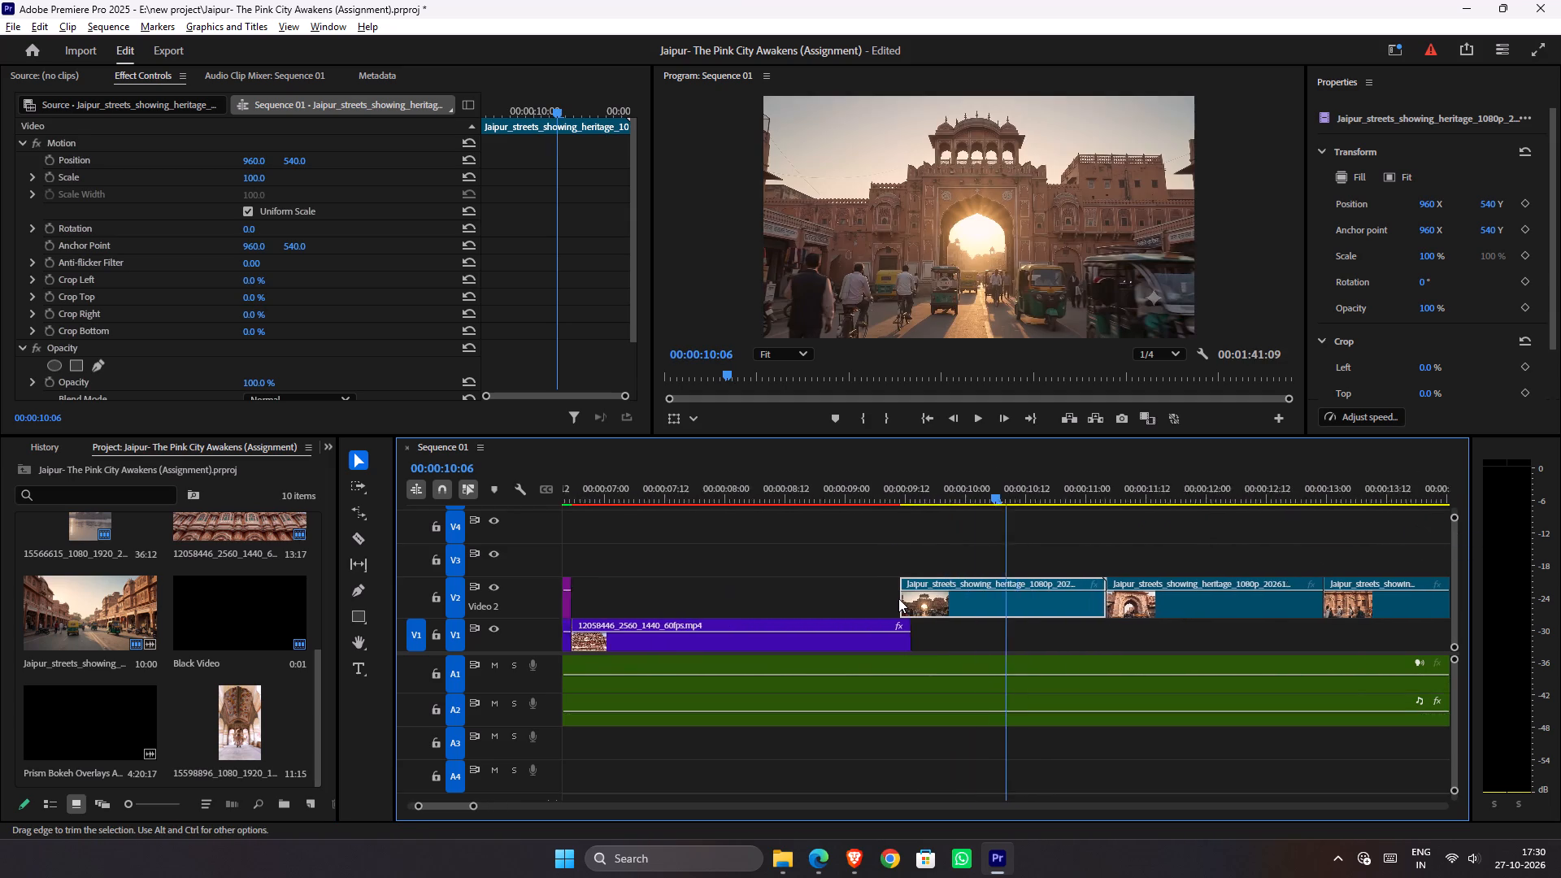
alt+scroll(898, 598, up, 1)
drag(901, 494, 833, 480)
key(space)
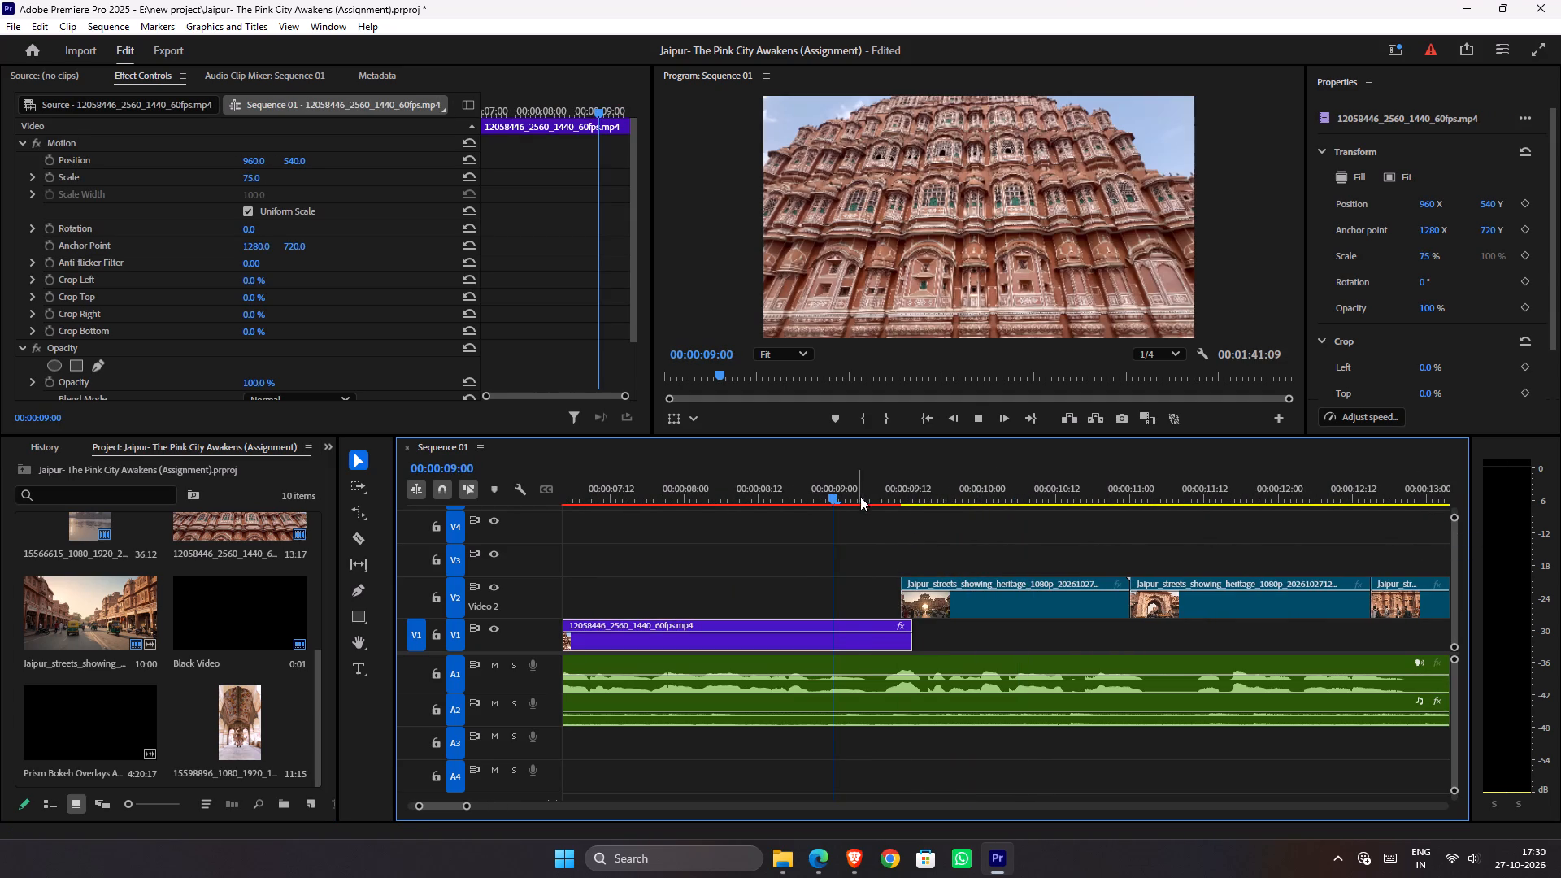
key(space)
drag(896, 493, 690, 491)
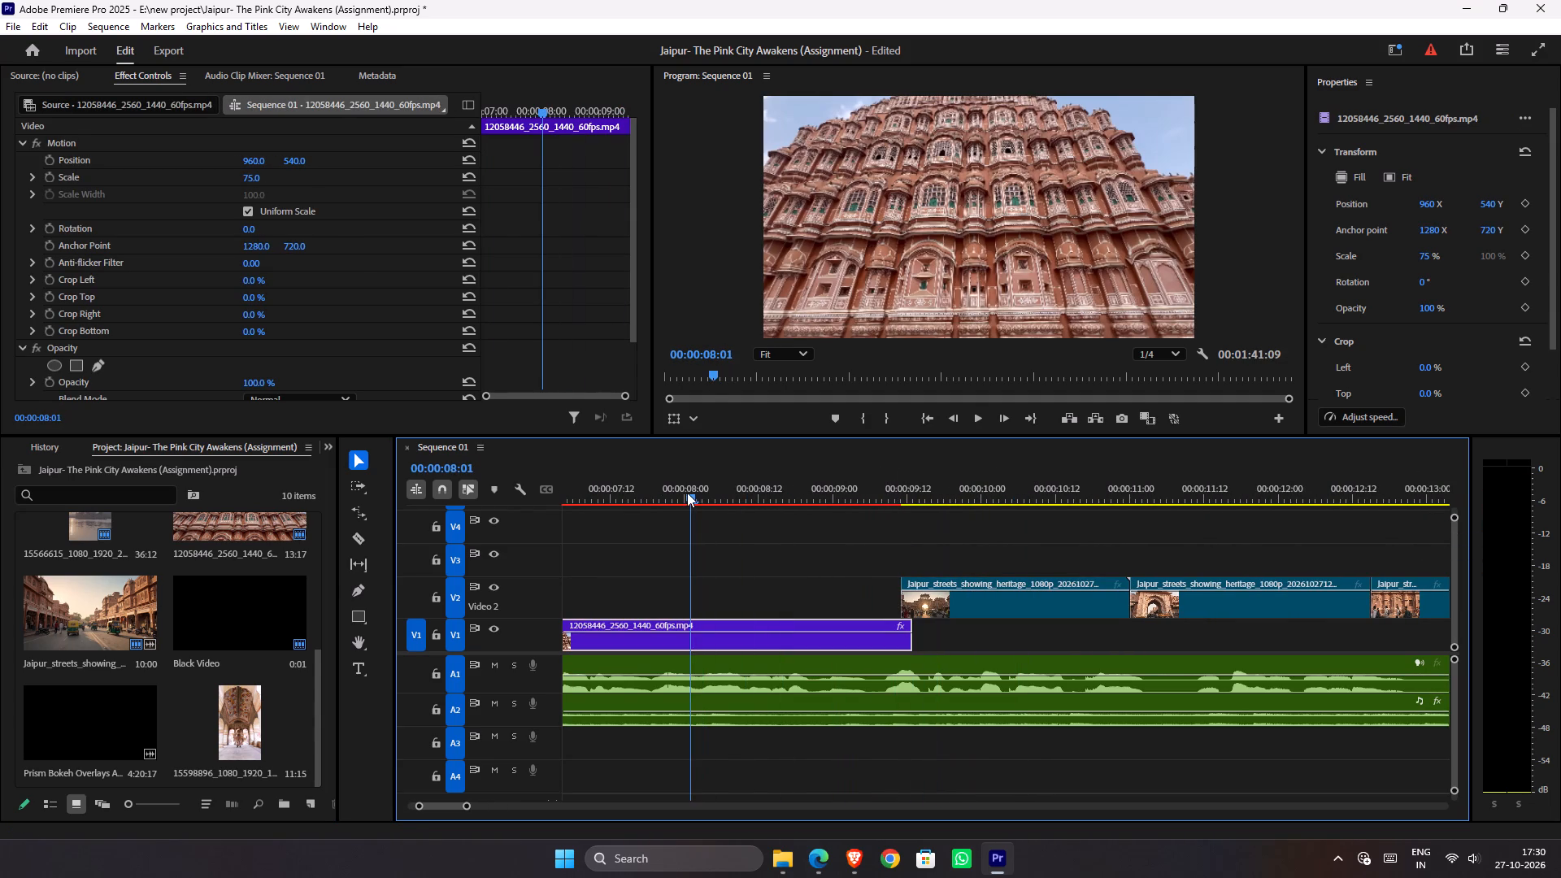
key(space)
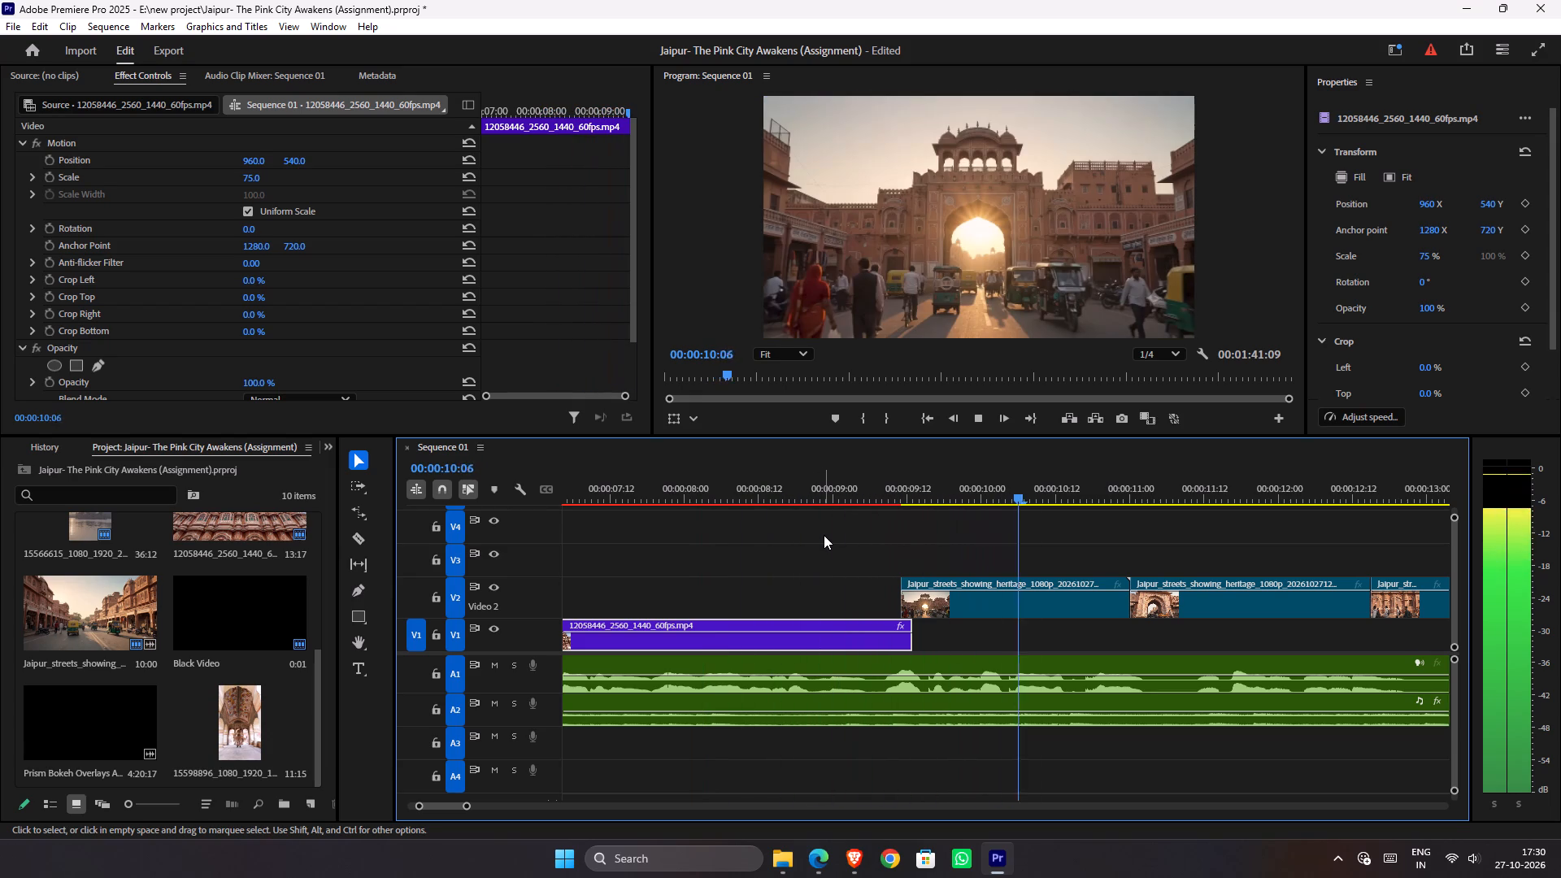
key(space)
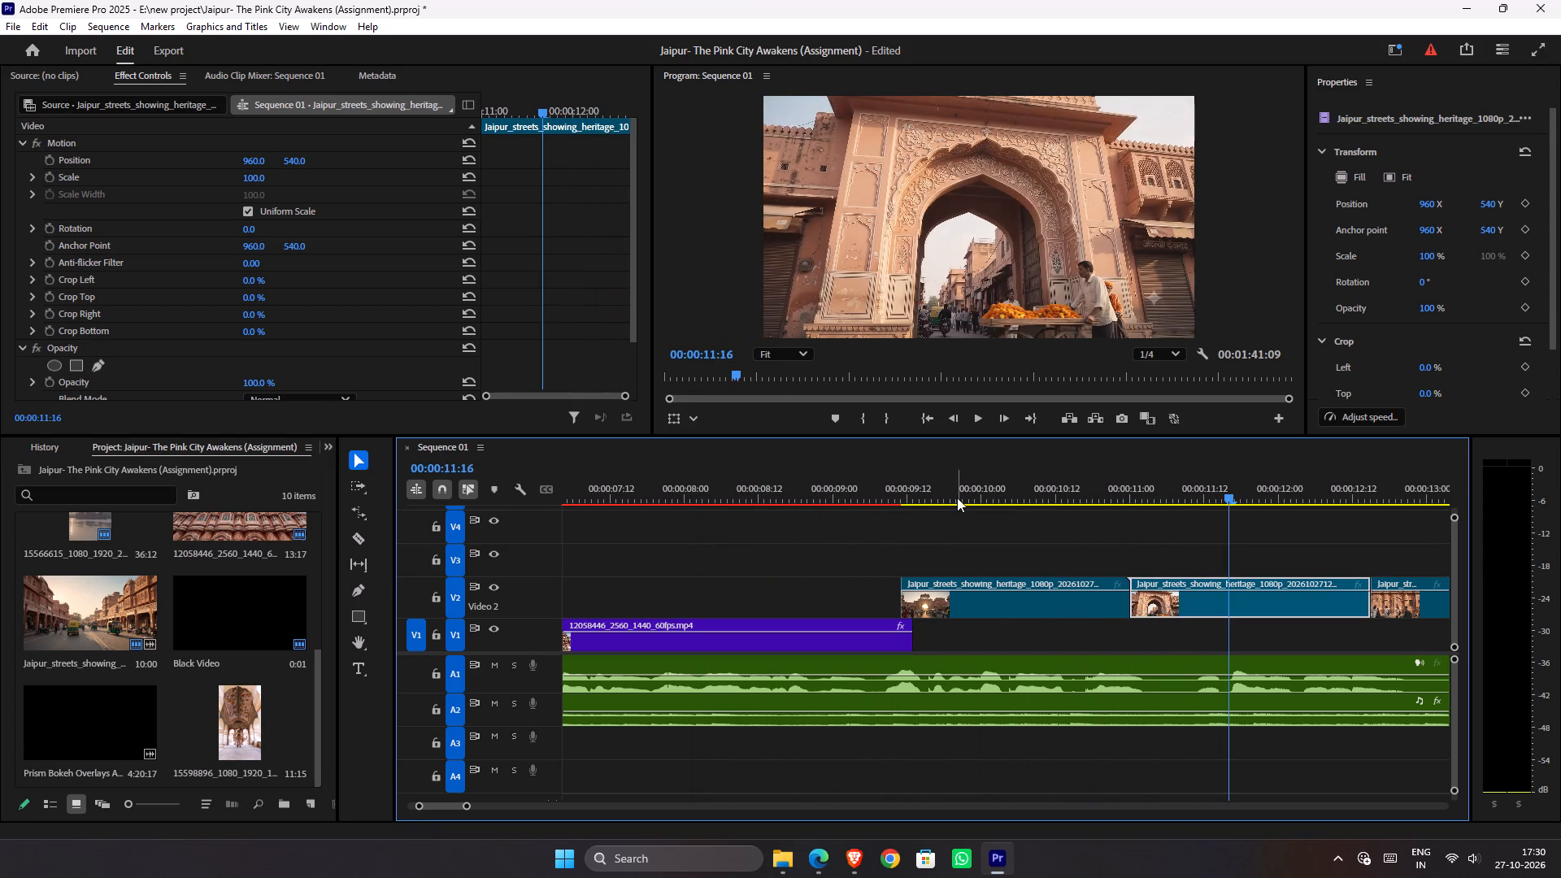
Save the project.
drag(957, 498, 861, 498)
alt+scroll(925, 558, down, 6)
key(ctrl+s)
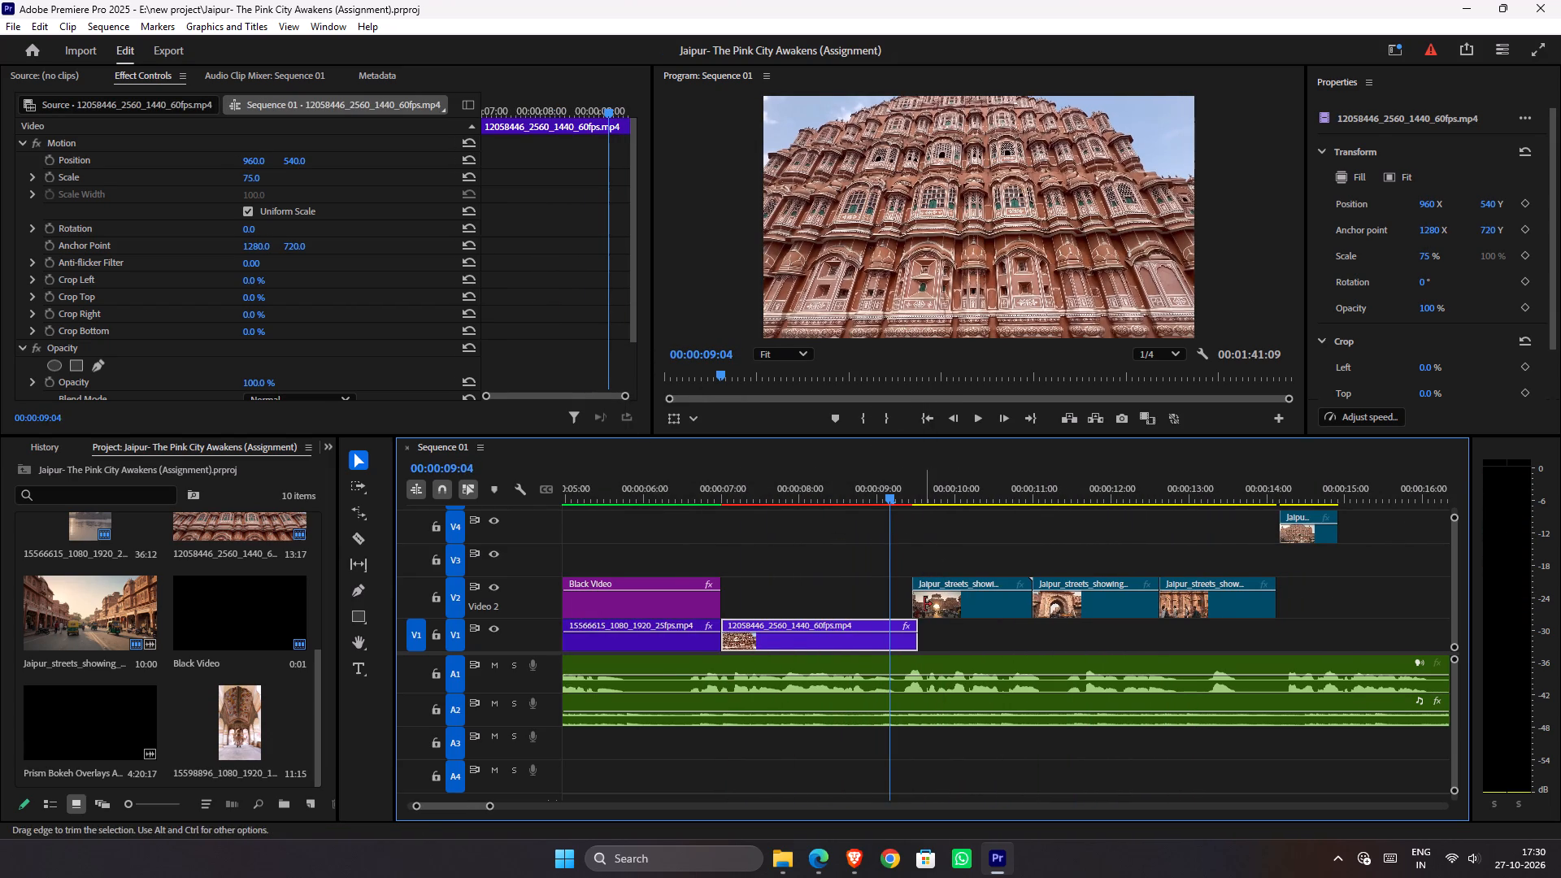
Hide the V2 track output, render the sequence previews, and switch V2 back on.
click(501, 584)
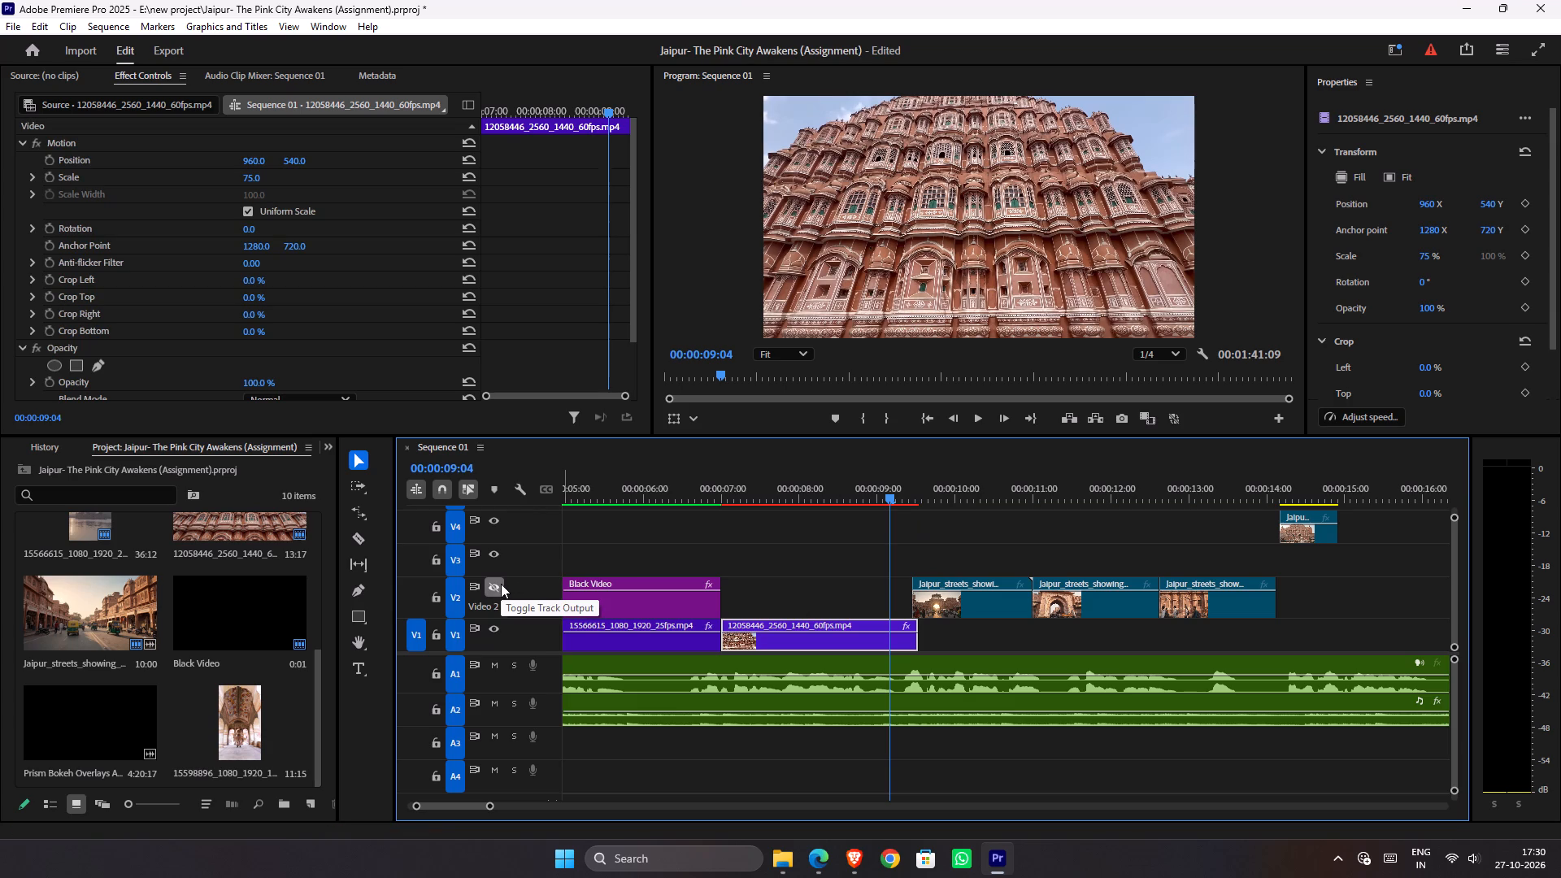
key(Return)
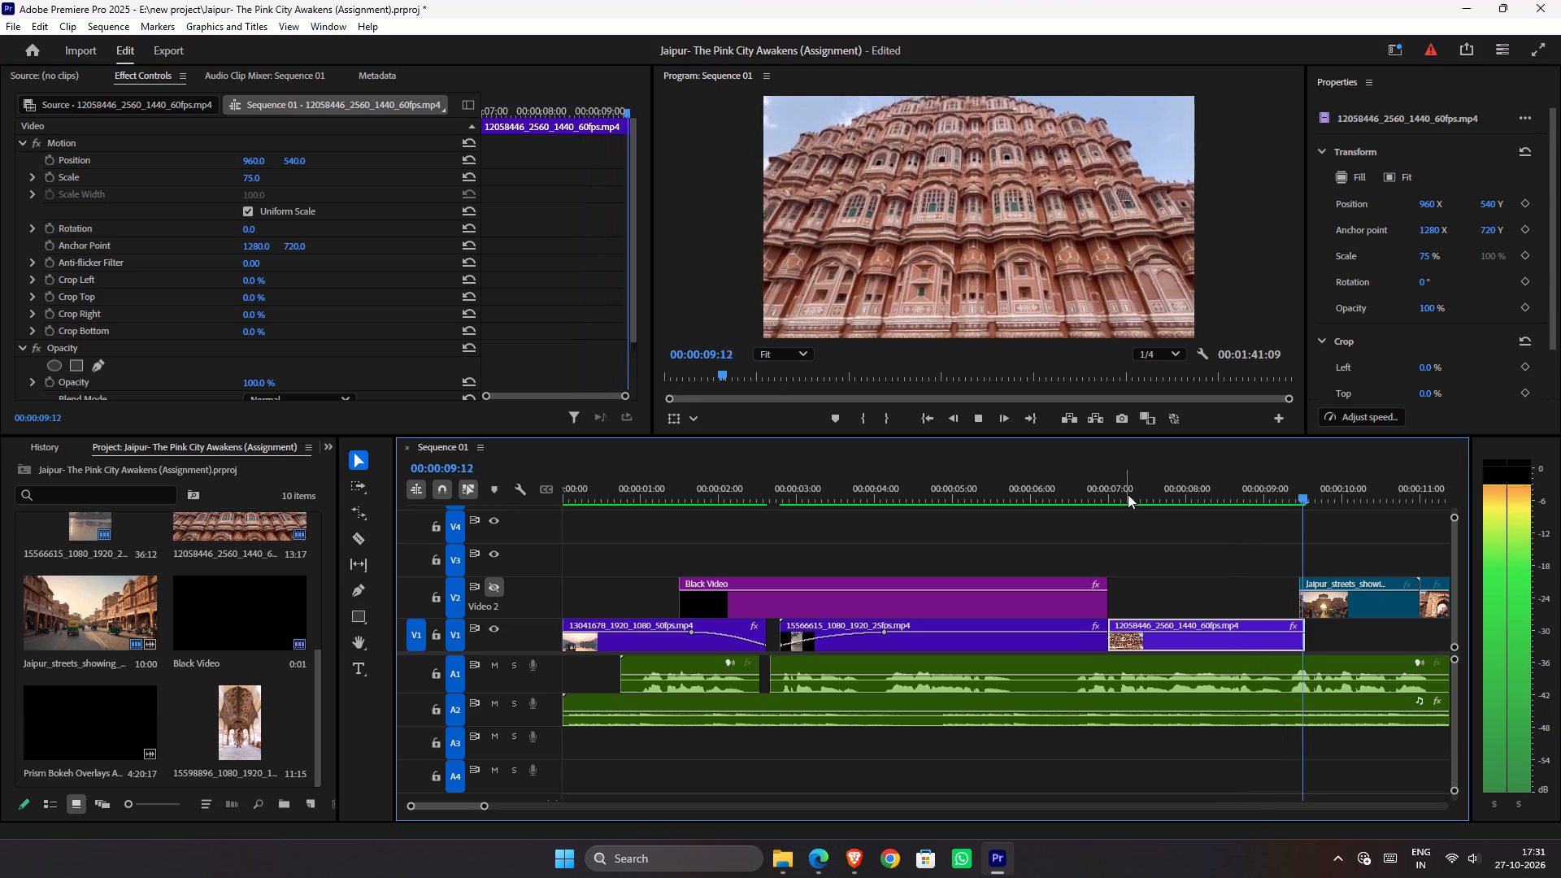
drag(1128, 494, 1206, 541)
click(488, 586)
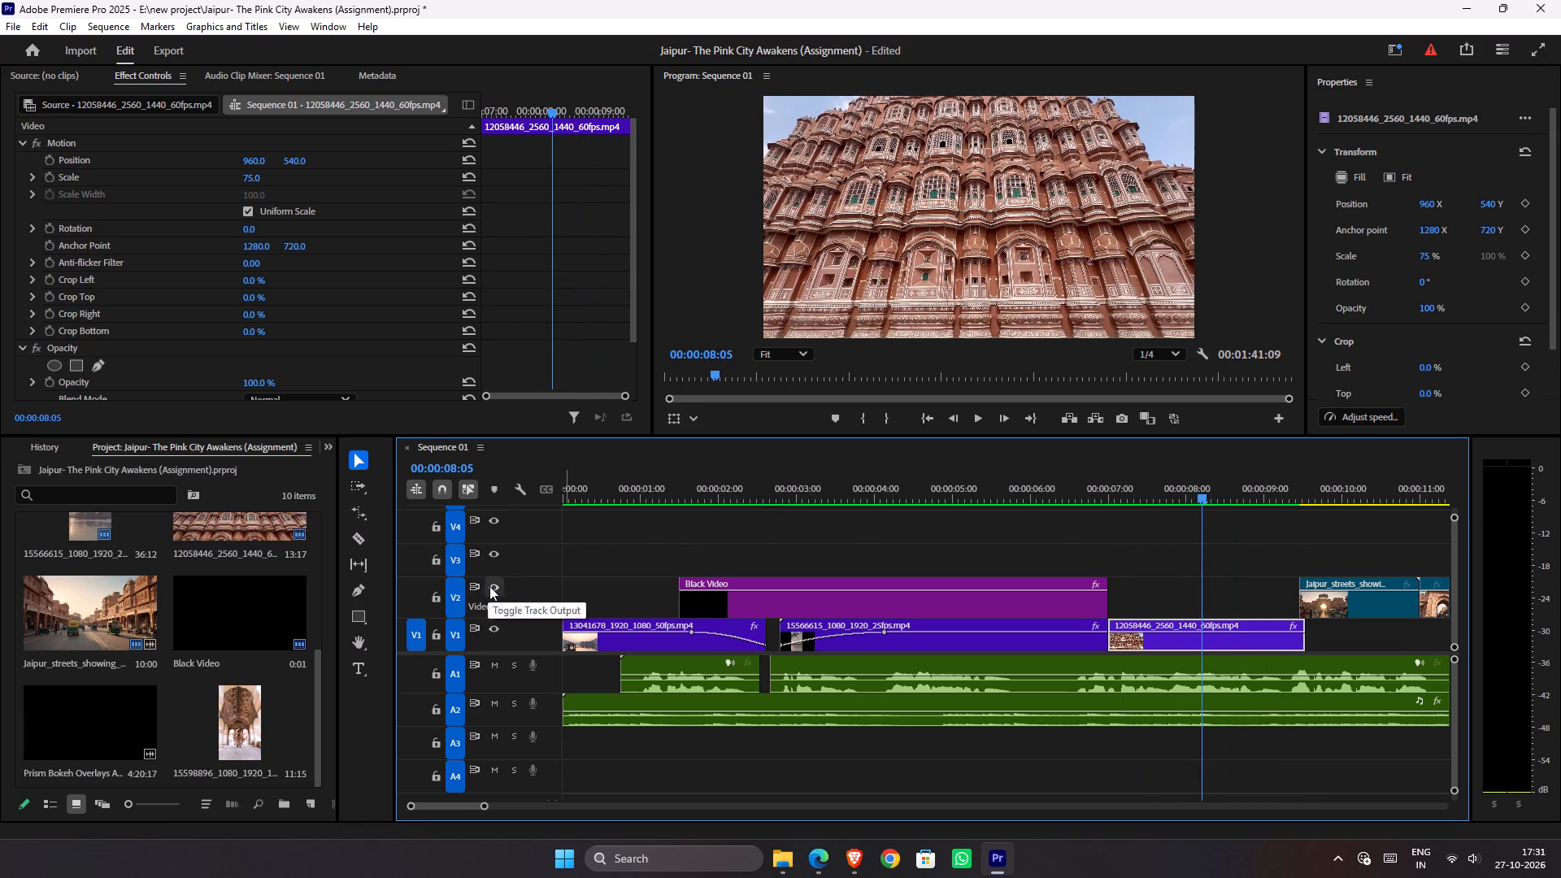
Play from about 00:00:06:04 to about 00:00:12:15 to review the sequence from the lake palace clip into the Jaipur street clips.
drag(1139, 499, 1041, 501)
key(space)
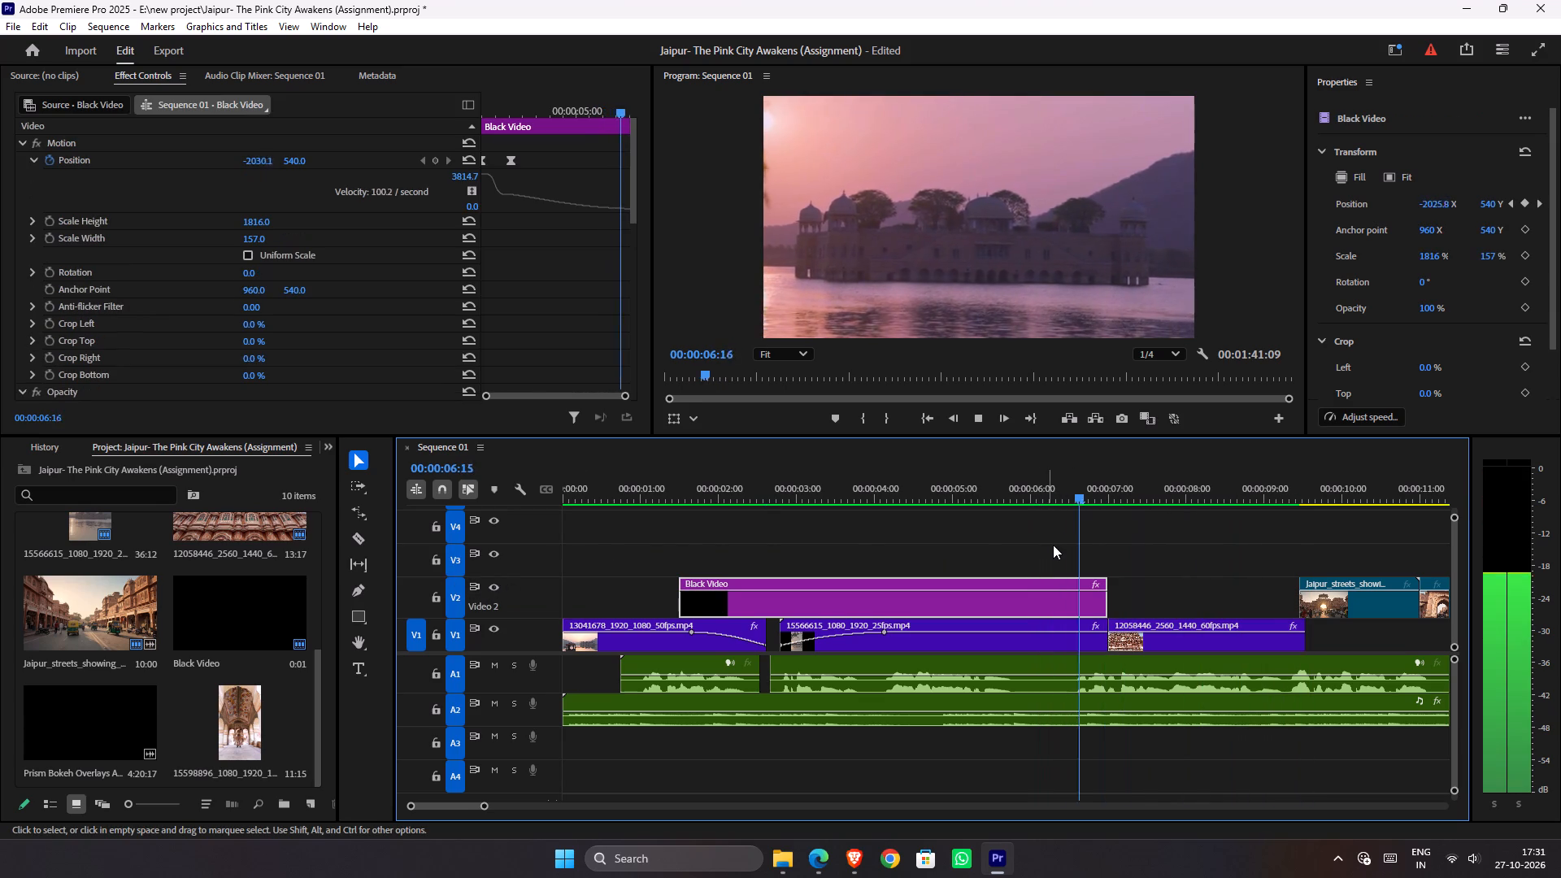
scroll(1059, 555, up, 1)
scroll(1059, 555, down, 10)
scroll(1063, 556, up, 1)
scroll(1063, 556, down, 1)
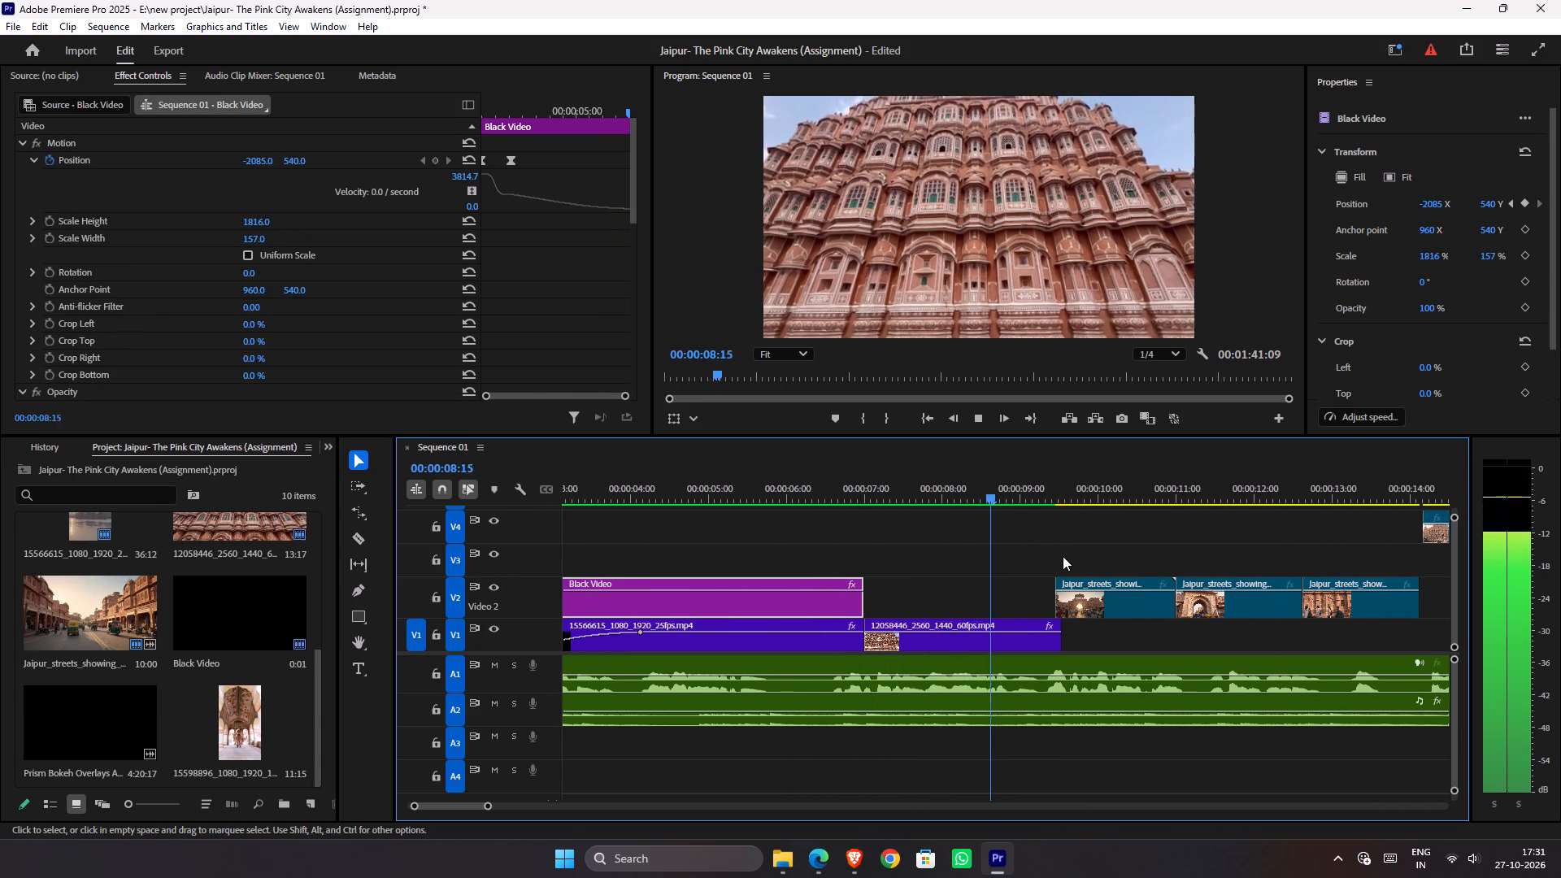
scroll(1064, 551, down, 3)
scroll(1064, 551, up, 1)
scroll(1064, 551, down, 2)
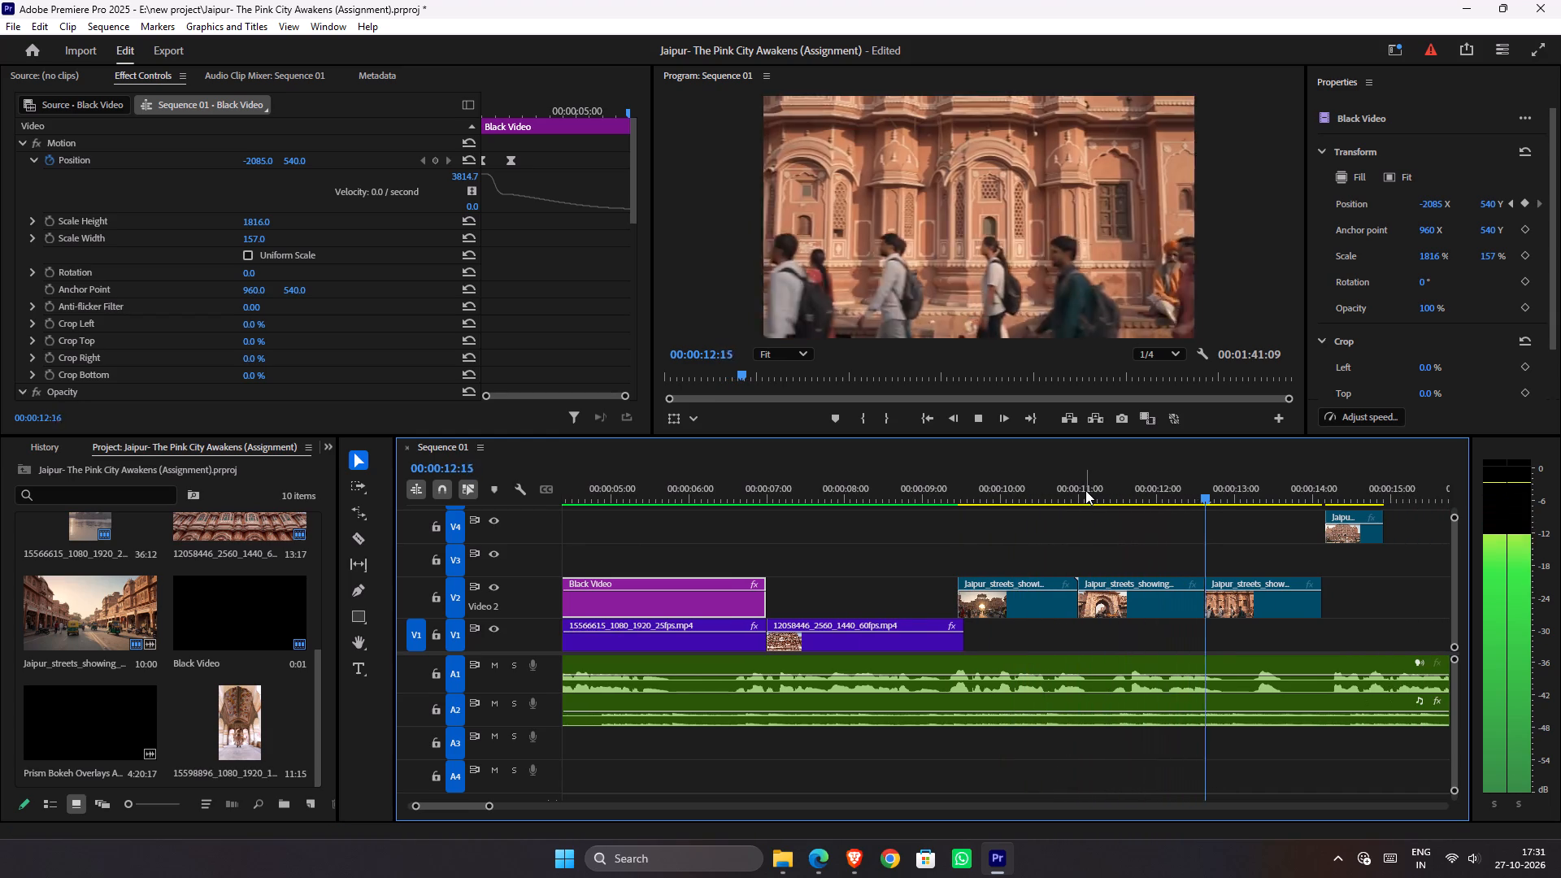
key(space)
Move the archway clip up to V3 at about 00:00:12:12 and place the facade clip directly after the gate clip on V2.
drag(1117, 605, 1237, 550)
drag(1245, 615, 1119, 615)
drag(1058, 489, 1016, 492)
key(space)
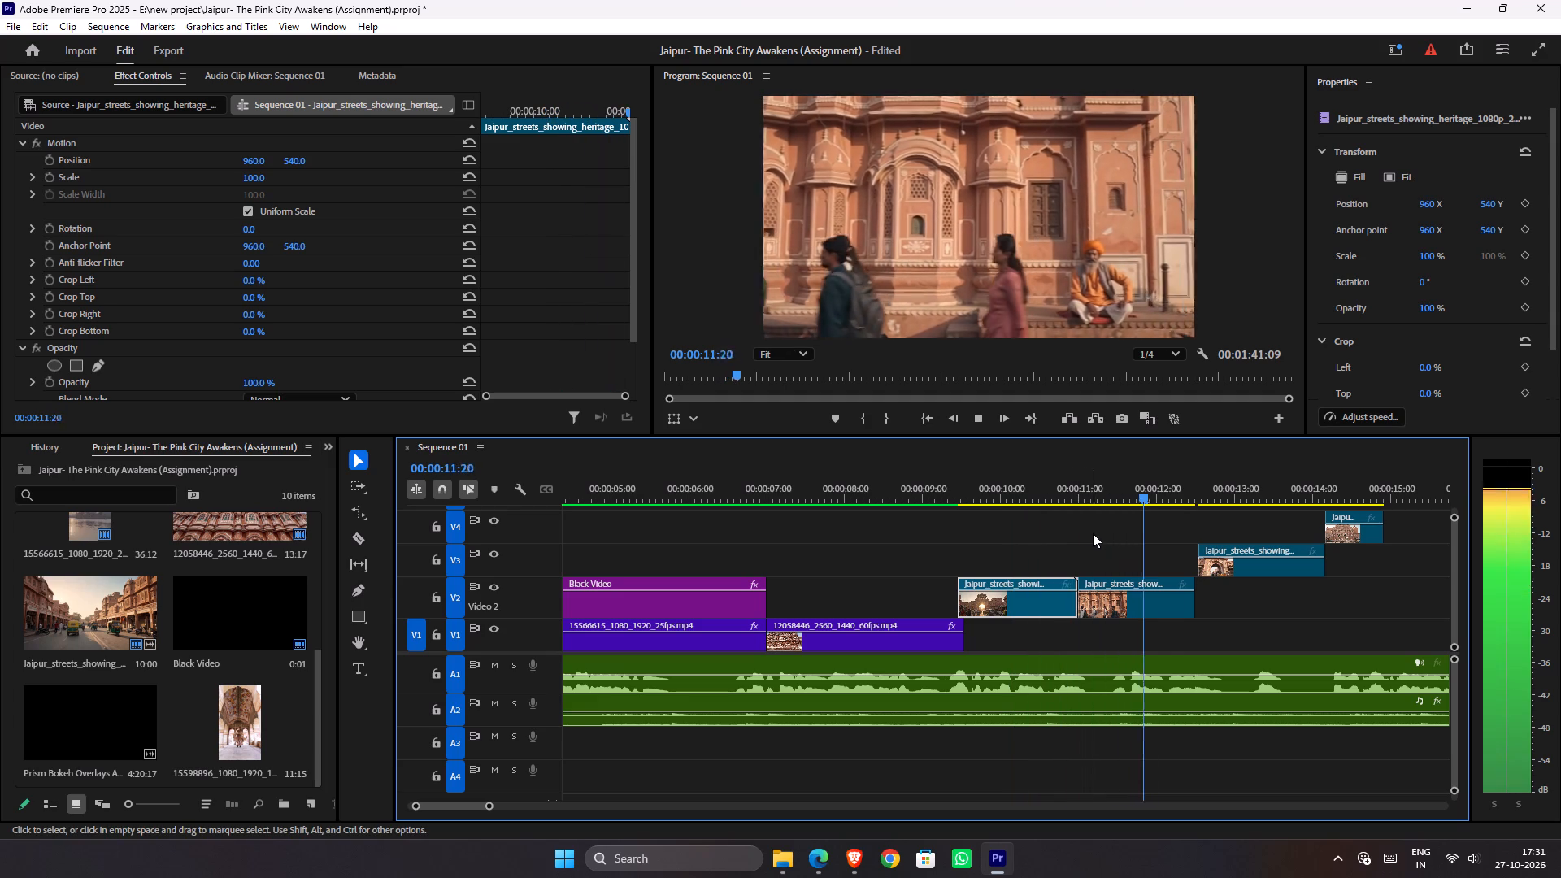
key(space)
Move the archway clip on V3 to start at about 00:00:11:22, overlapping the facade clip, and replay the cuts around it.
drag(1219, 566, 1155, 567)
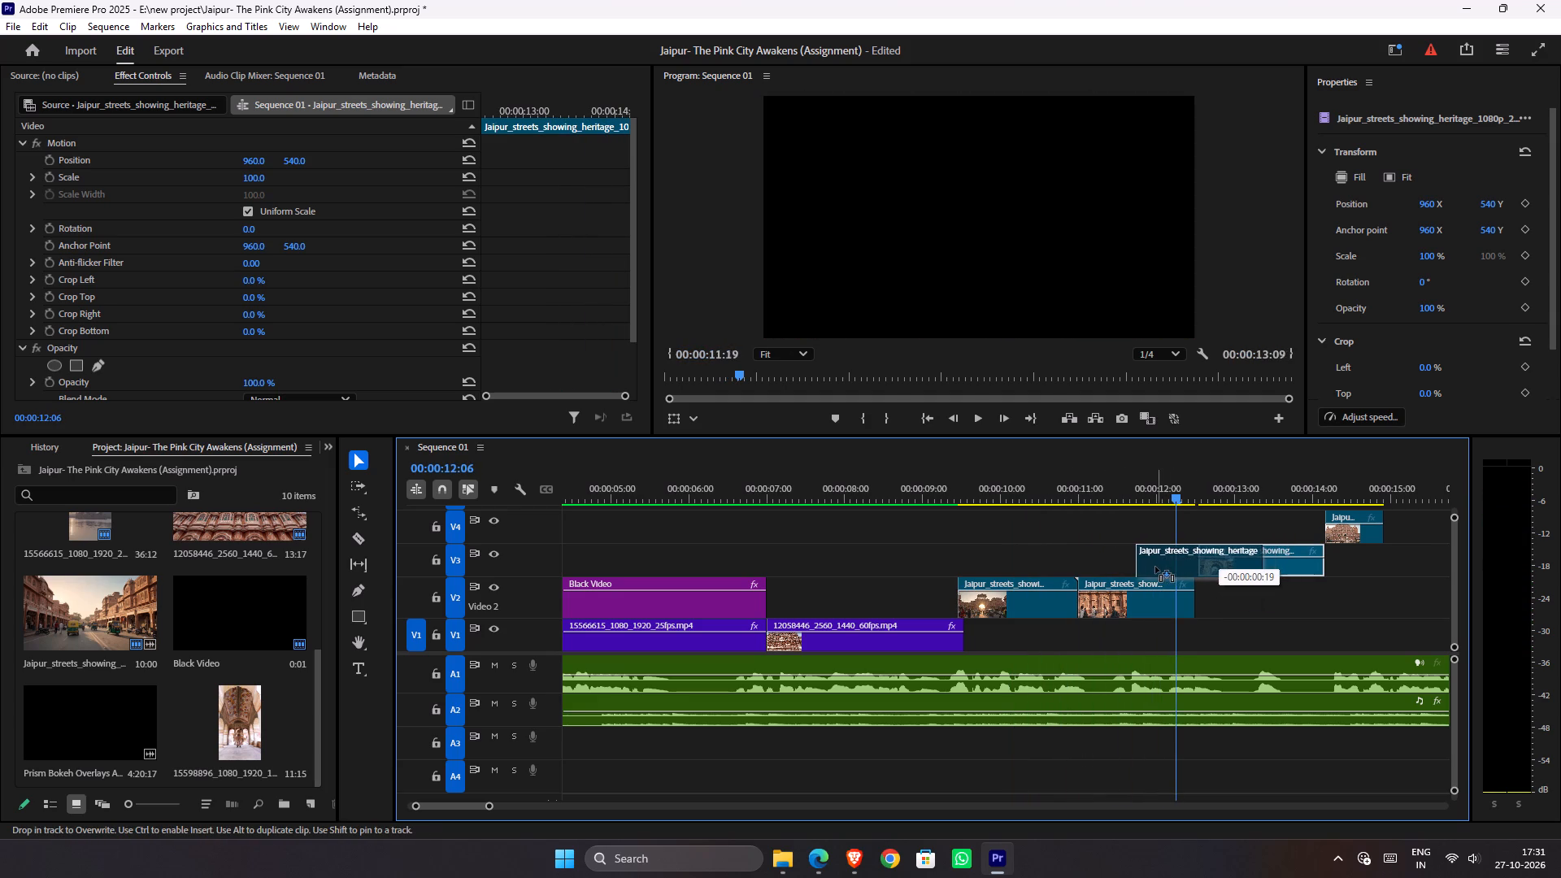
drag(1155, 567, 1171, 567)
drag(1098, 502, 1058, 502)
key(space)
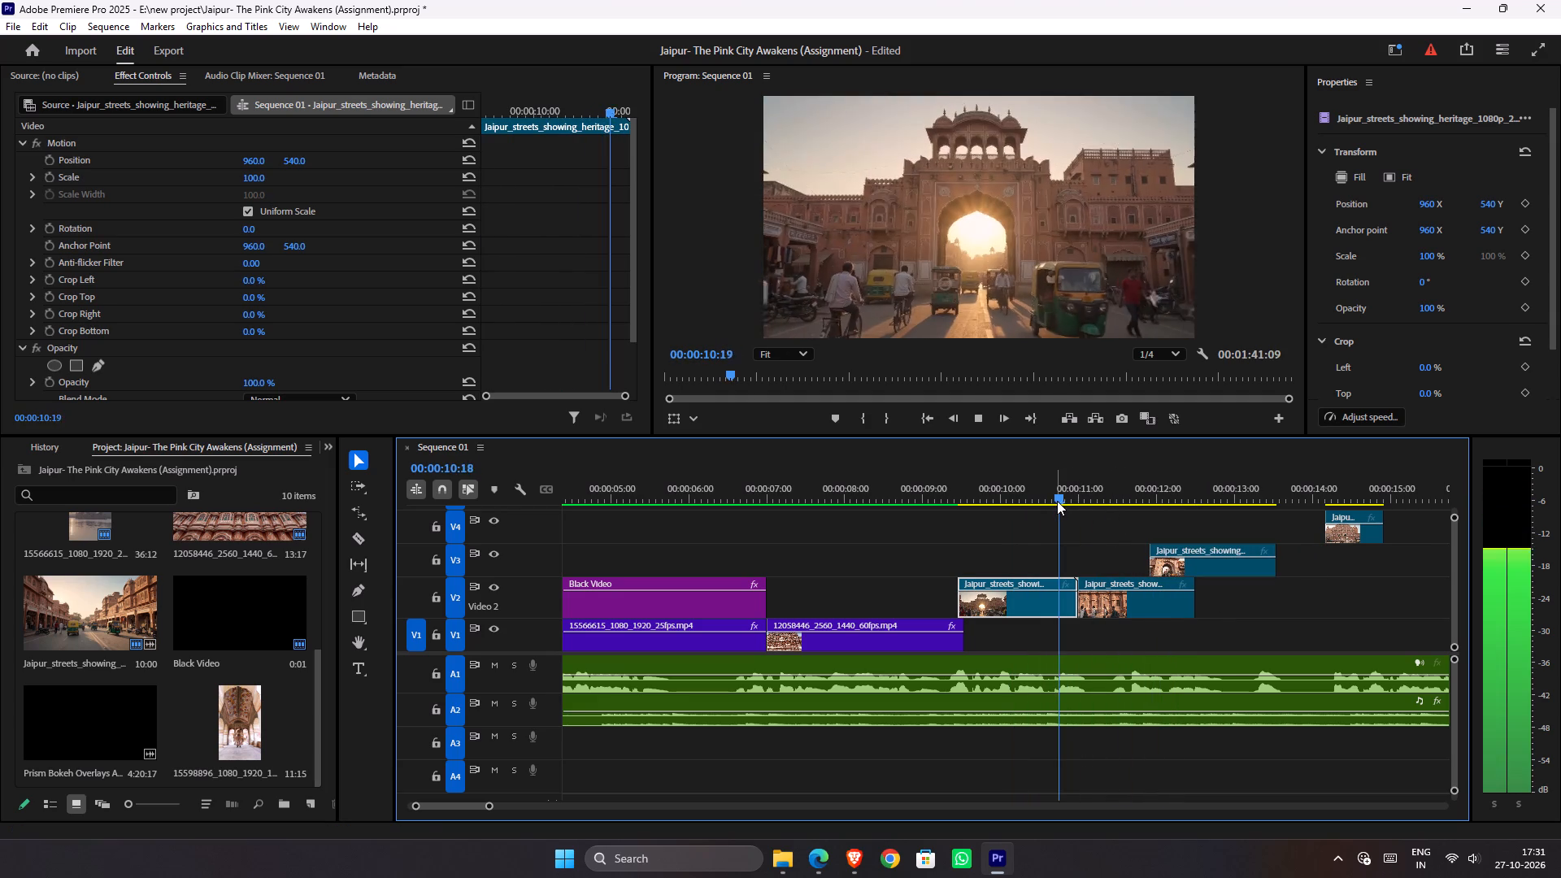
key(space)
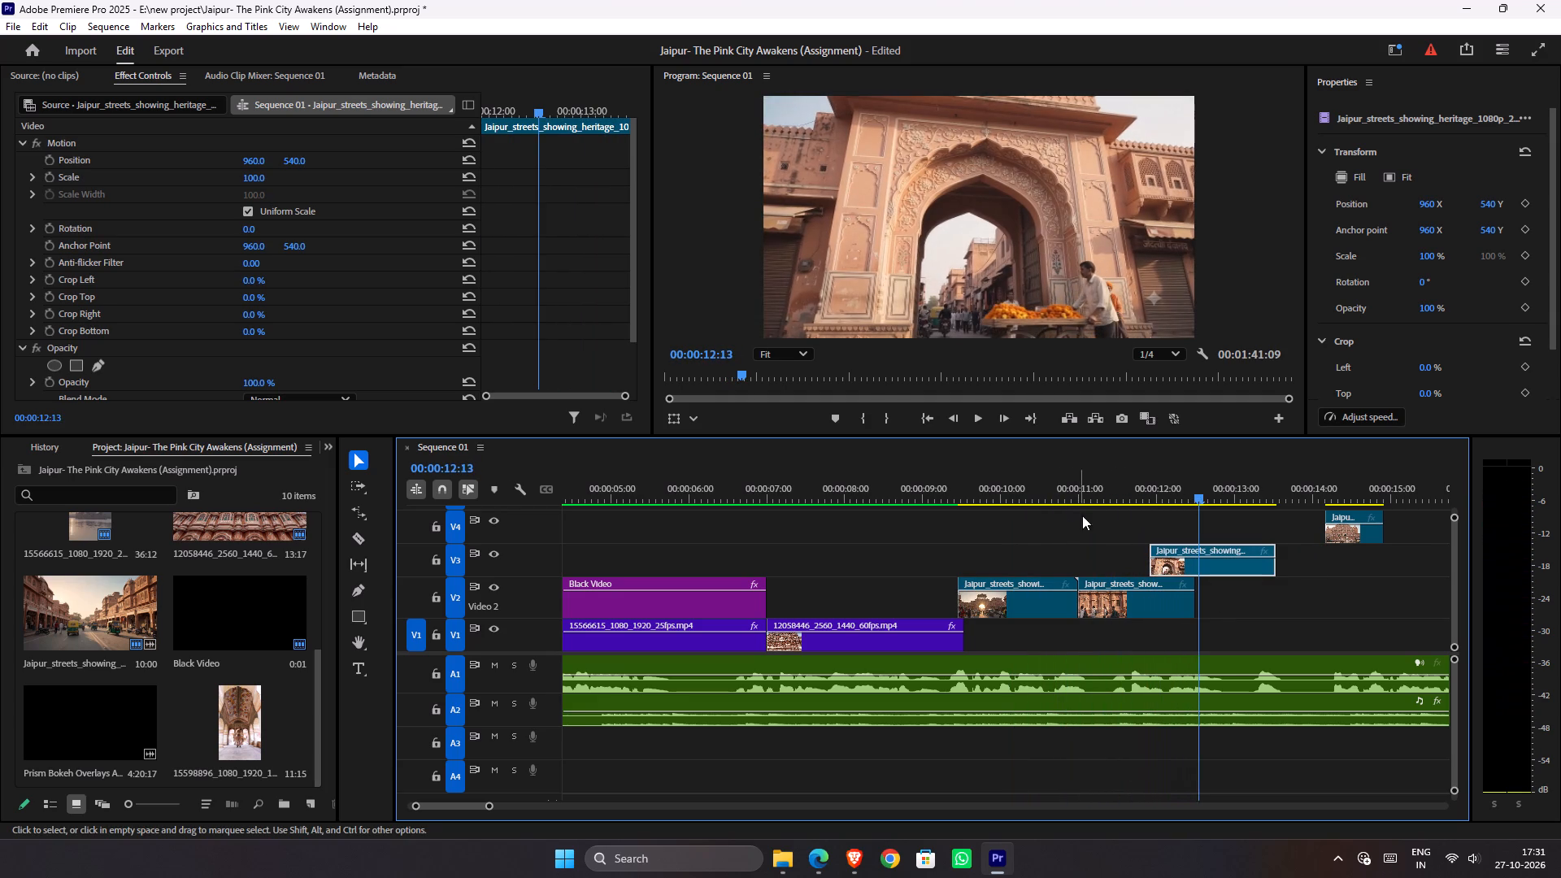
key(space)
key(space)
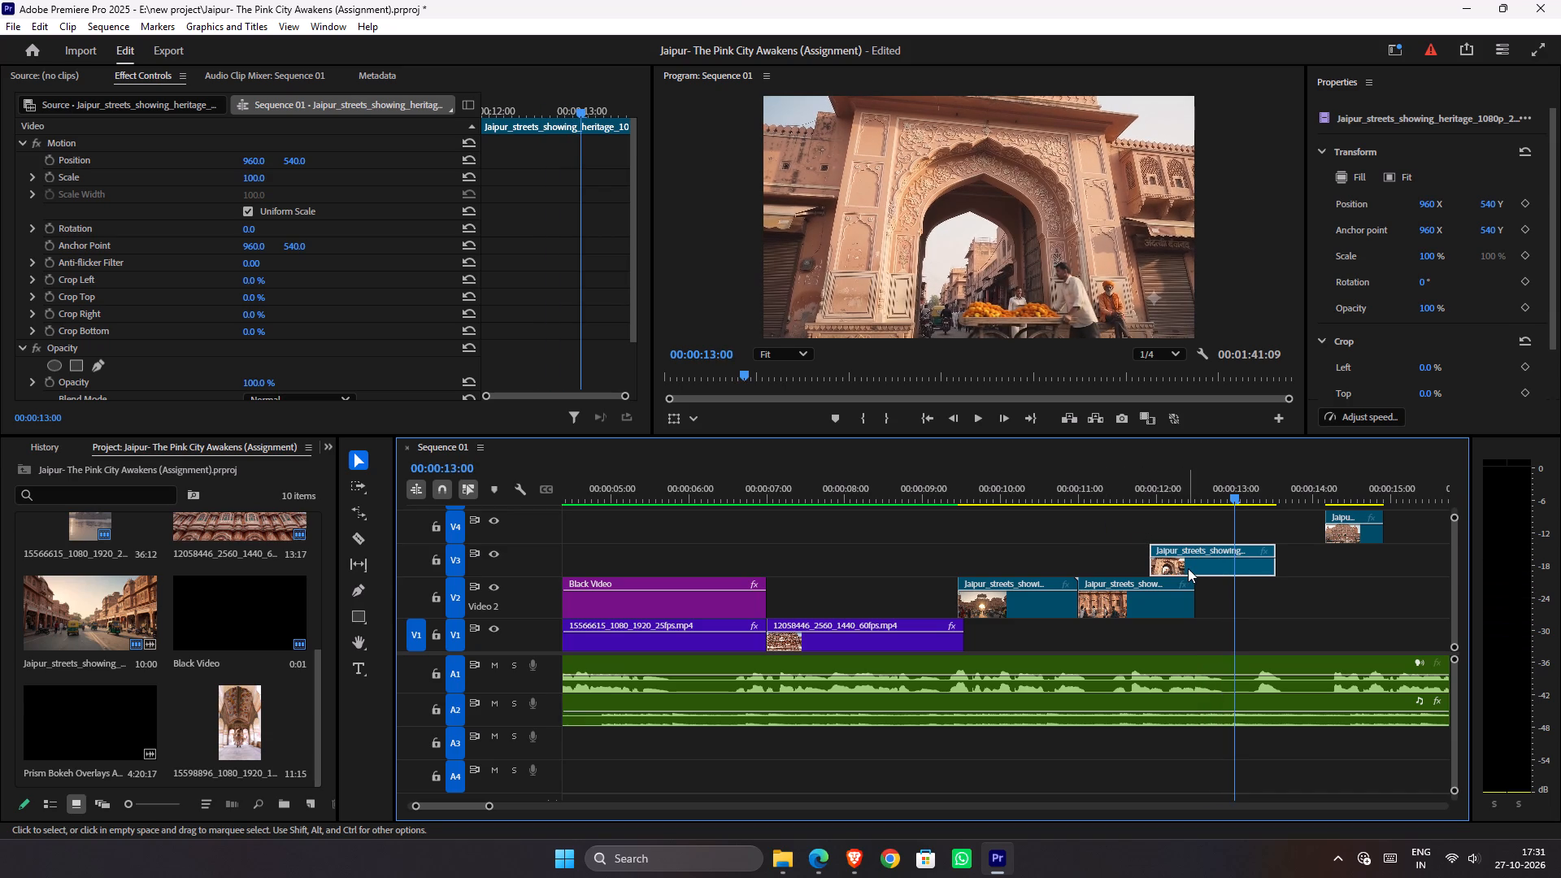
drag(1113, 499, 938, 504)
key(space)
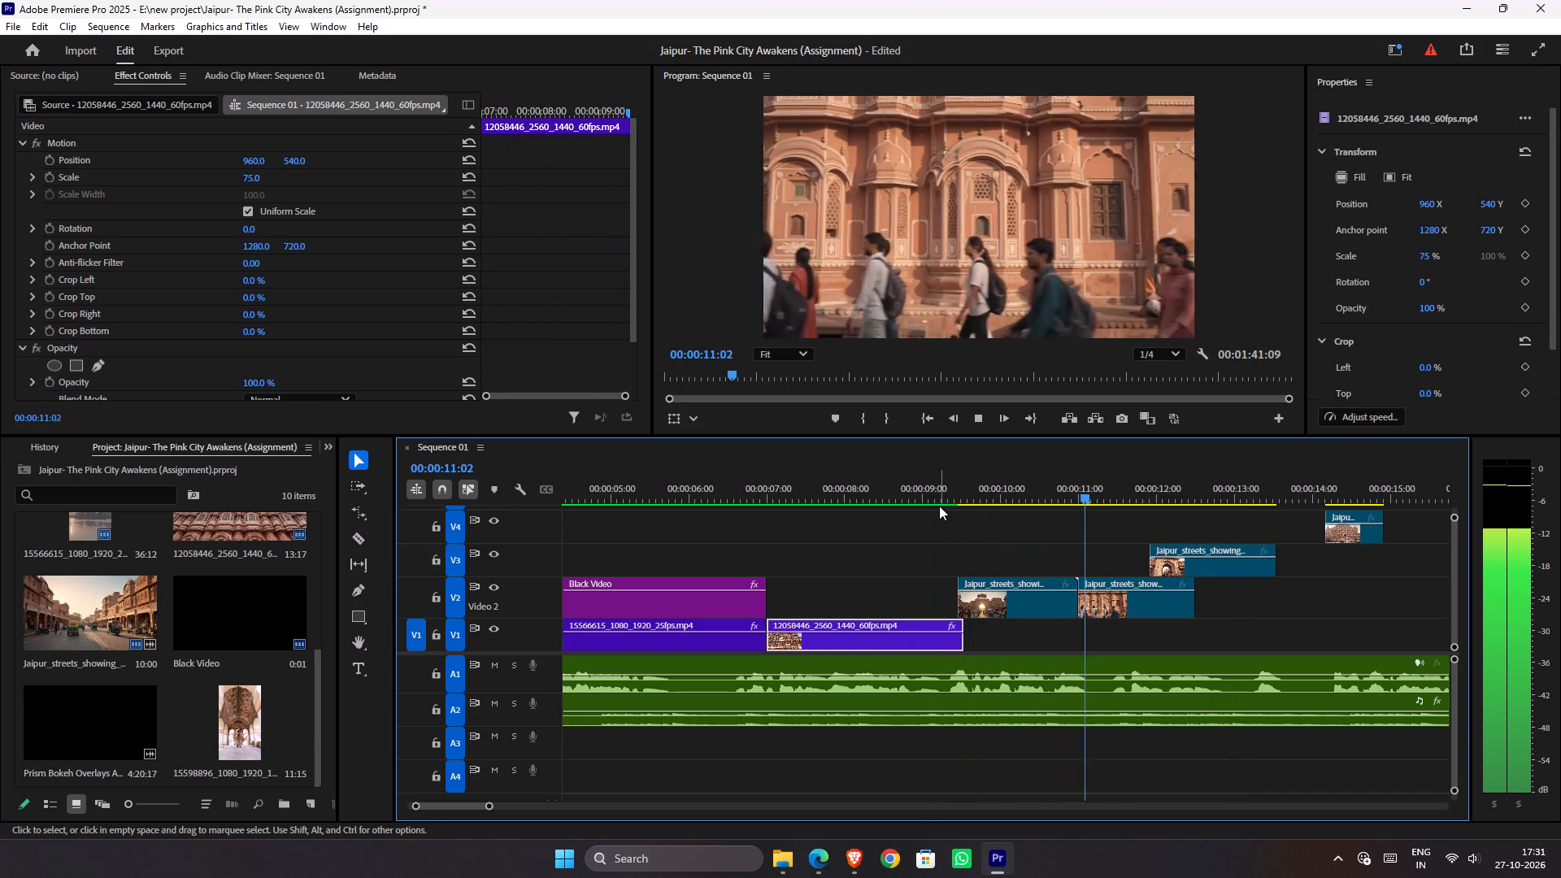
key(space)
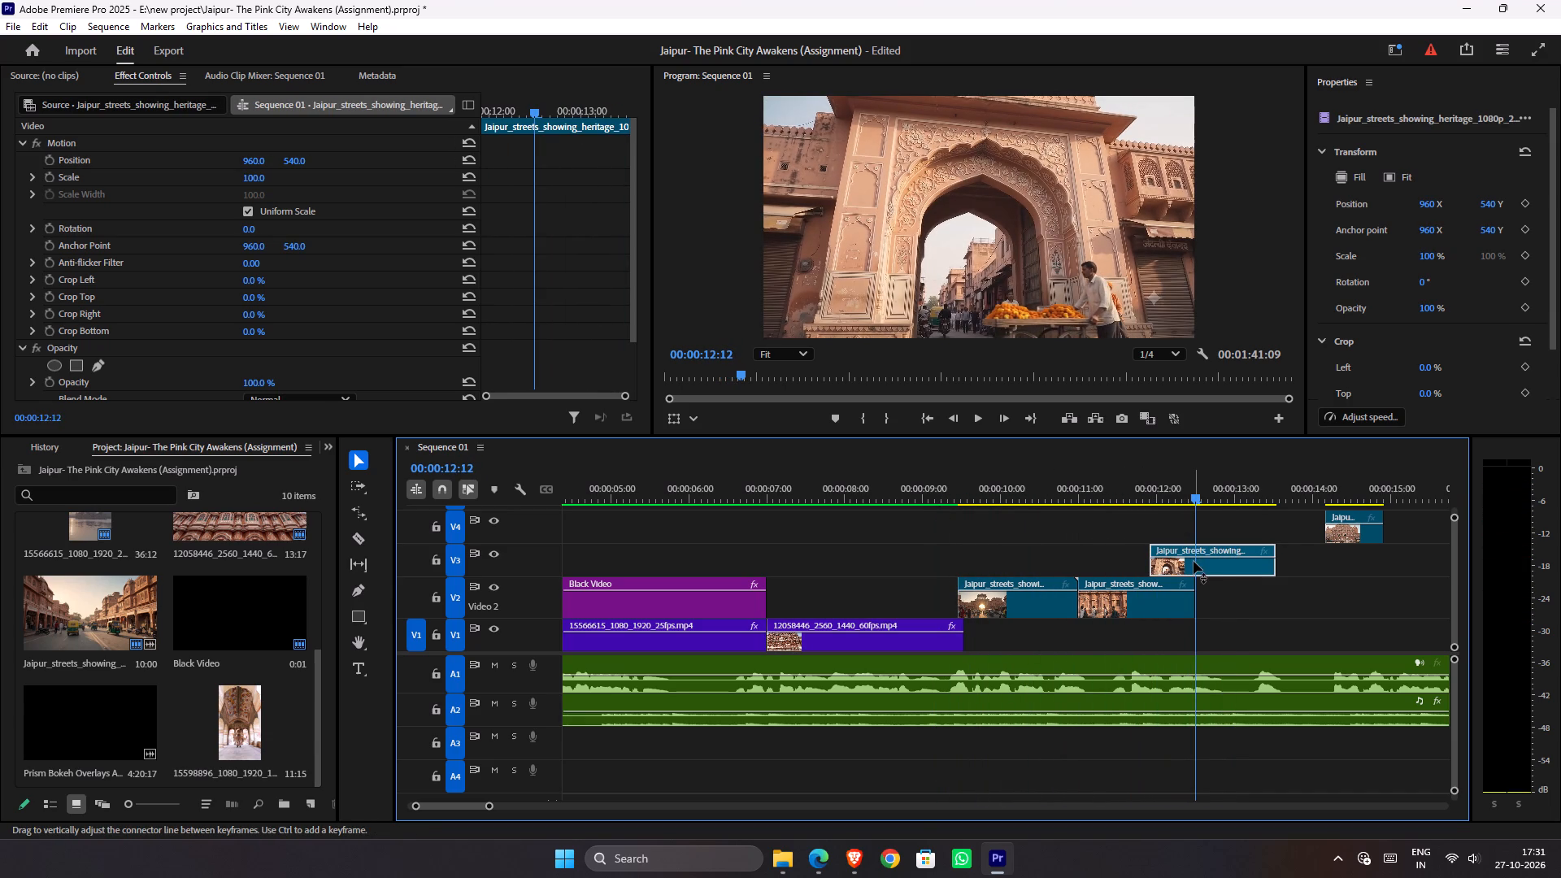
Shift the archway clip on V3 to start at about 00:00:12:01, over the end of the facade clip.
drag(1194, 561, 1210, 541)
drag(1179, 567, 1181, 568)
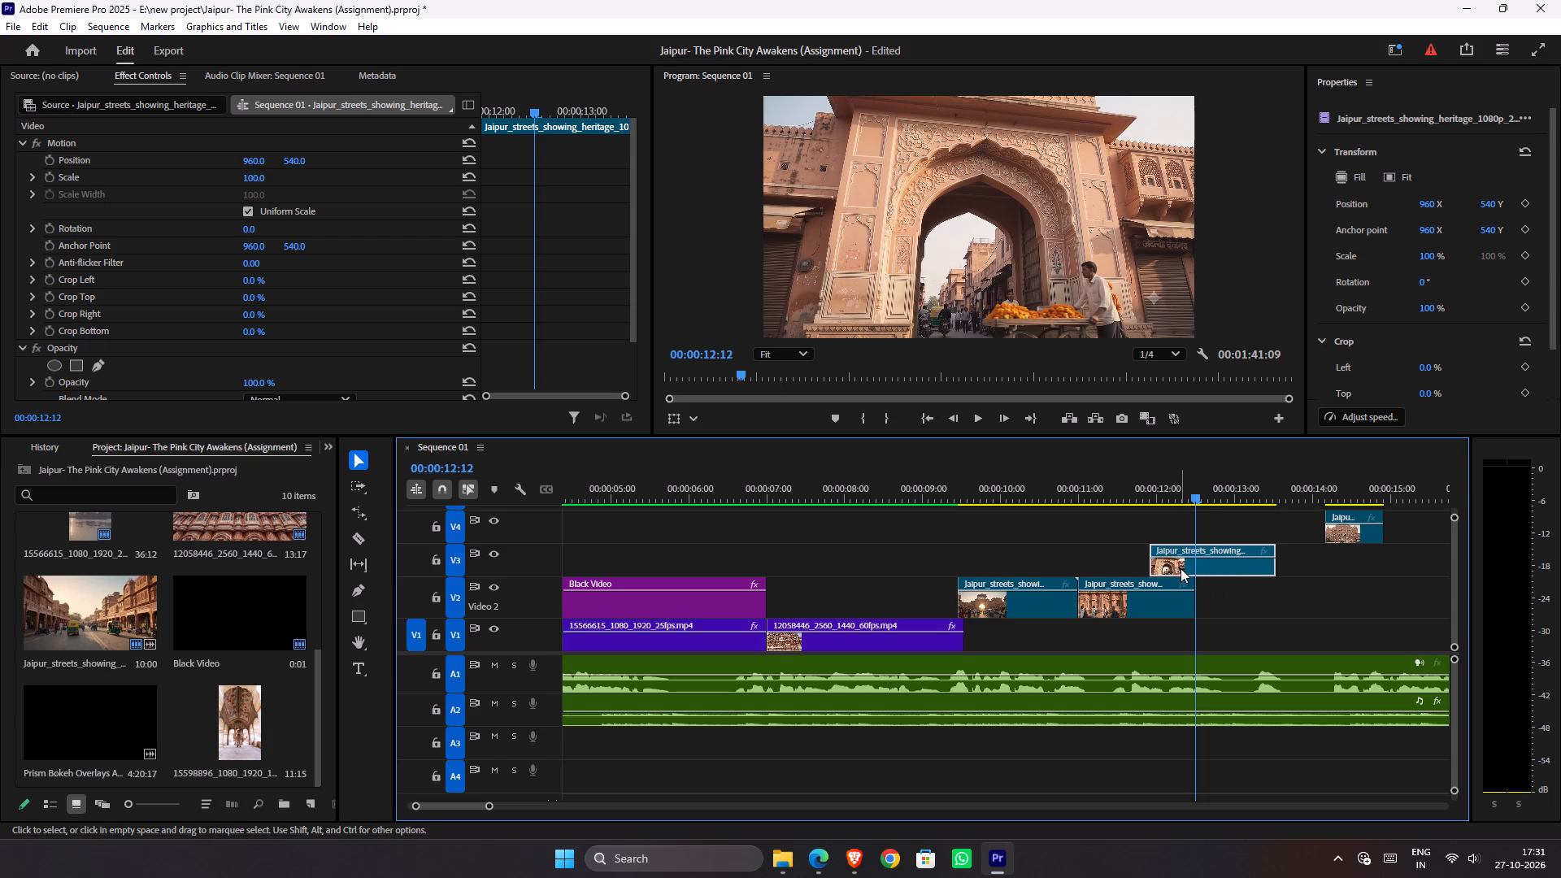
drag(1181, 568, 1192, 566)
Play from about 00:00:11:06 to review the facade, archway and pigeon clips against the voice-over.
drag(1149, 498, 1098, 492)
key(space)
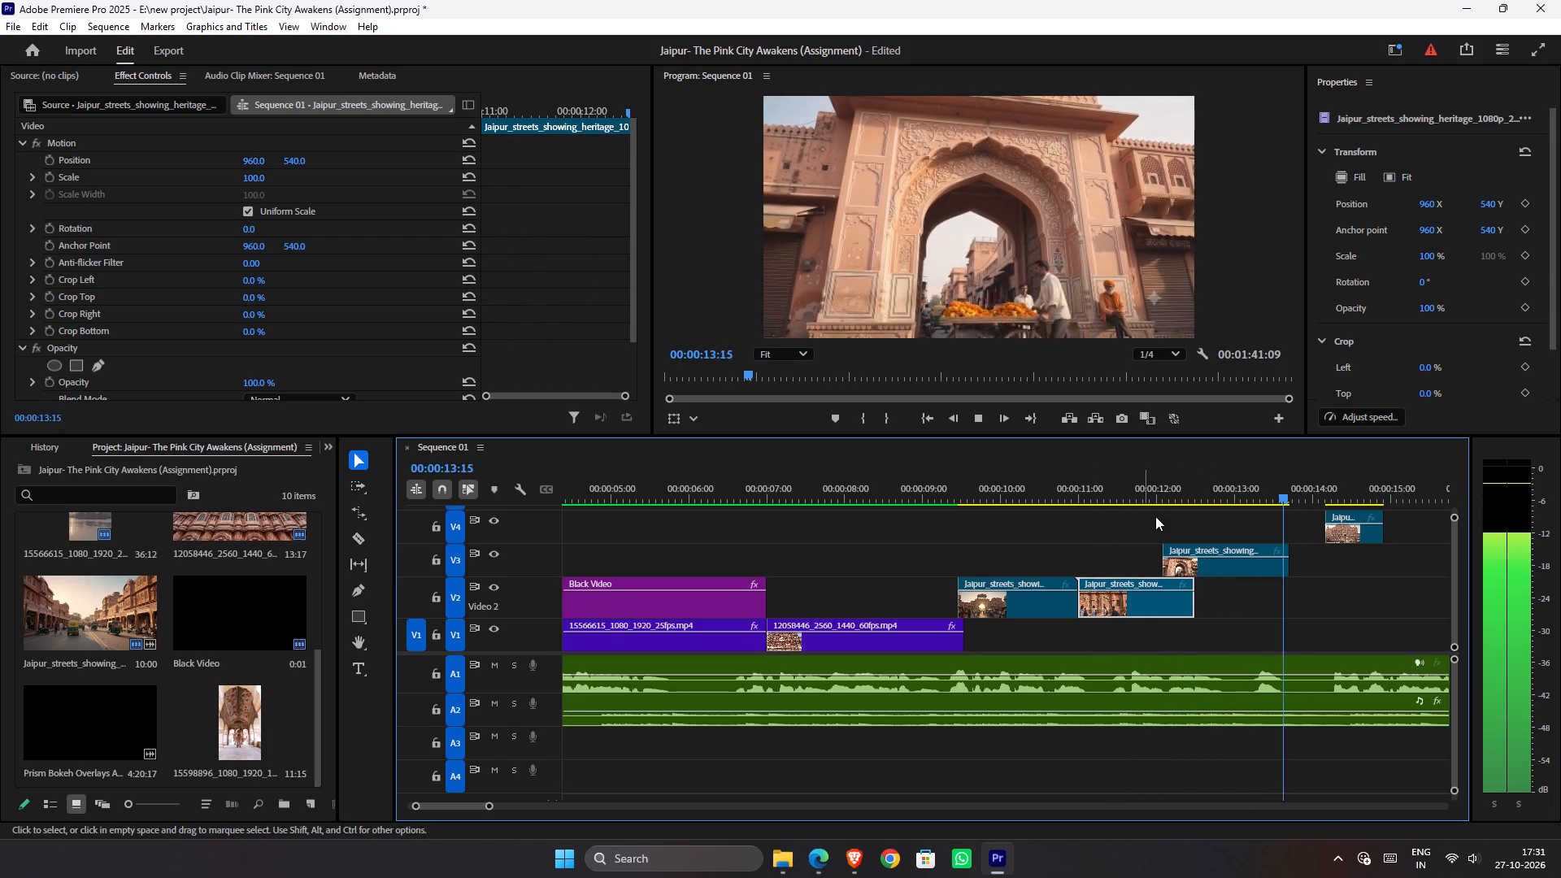
key(space)
key(space)
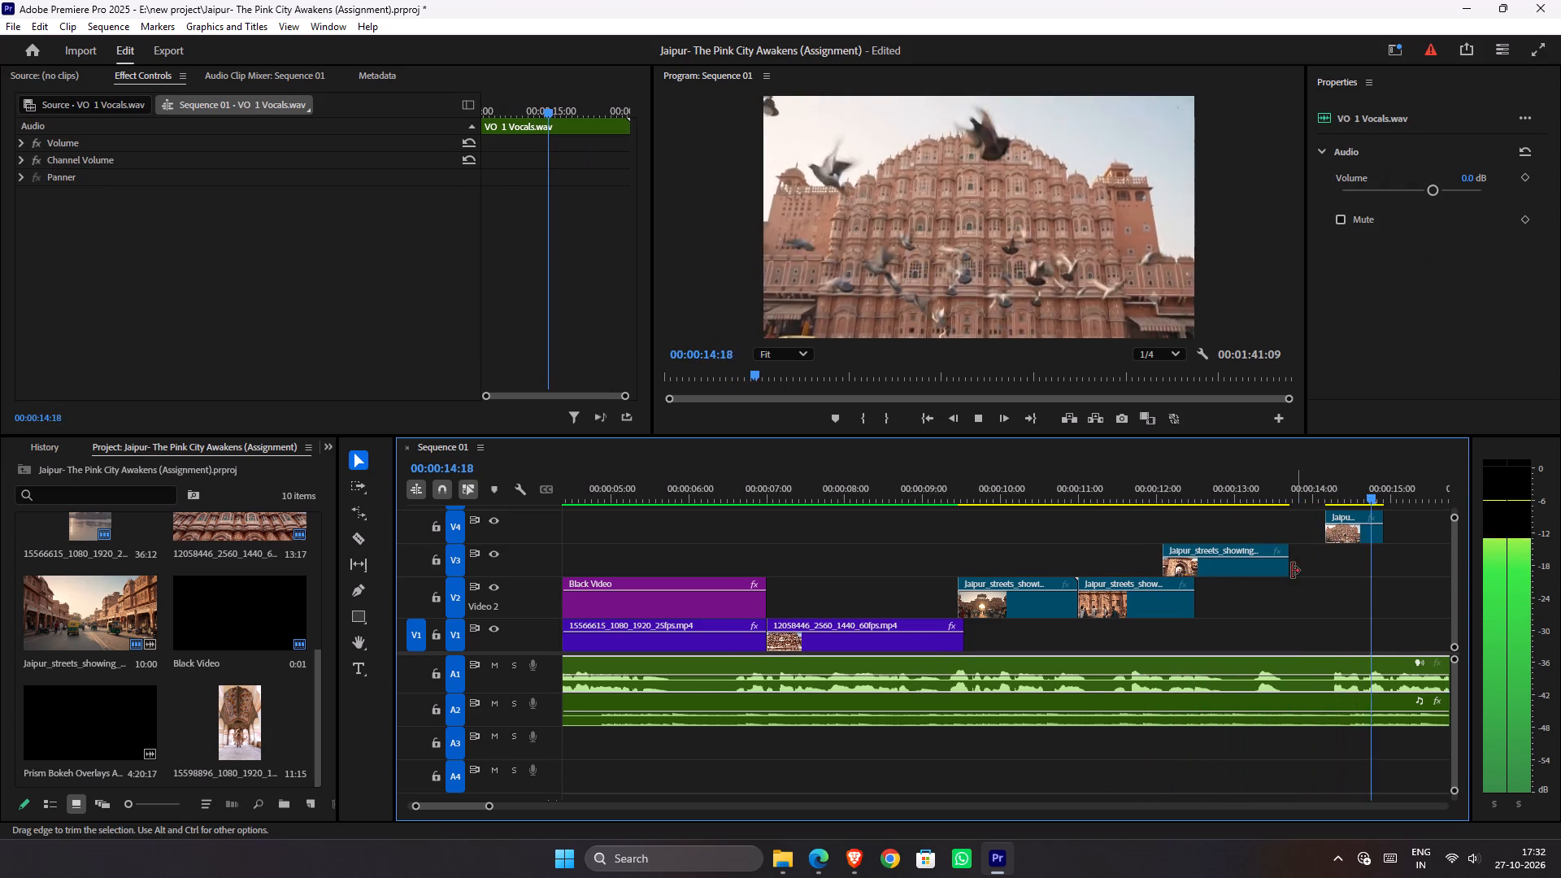
scroll(1288, 574, down, 11)
alt+scroll(1203, 581, down, 6)
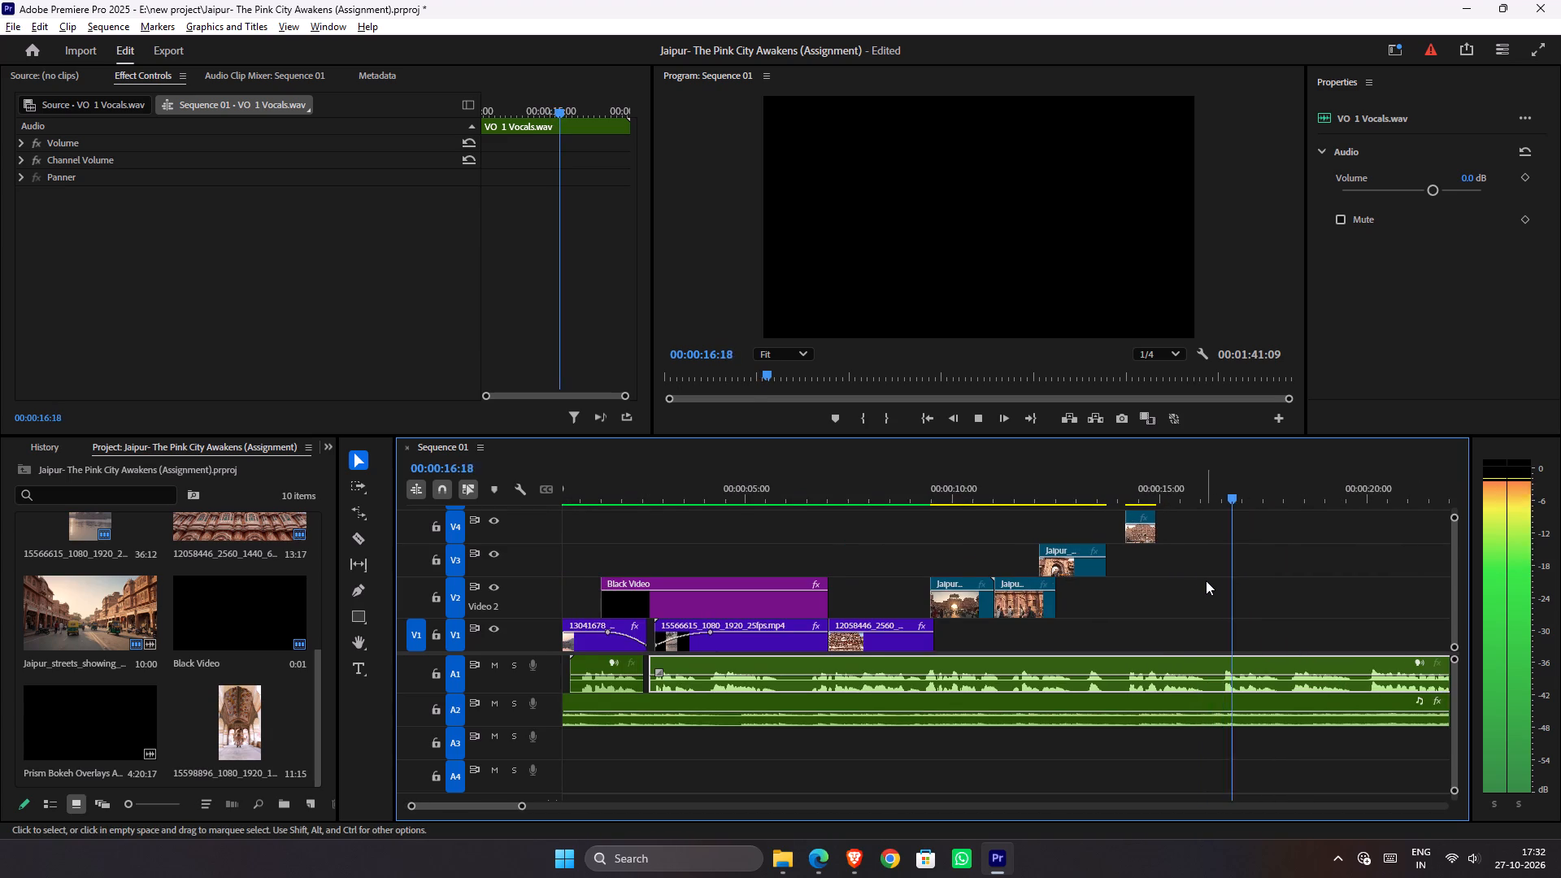
alt+scroll(1206, 580, down, 2)
key(space)
Save the project.
drag(1040, 488, 1009, 490)
key(ctrl+s)
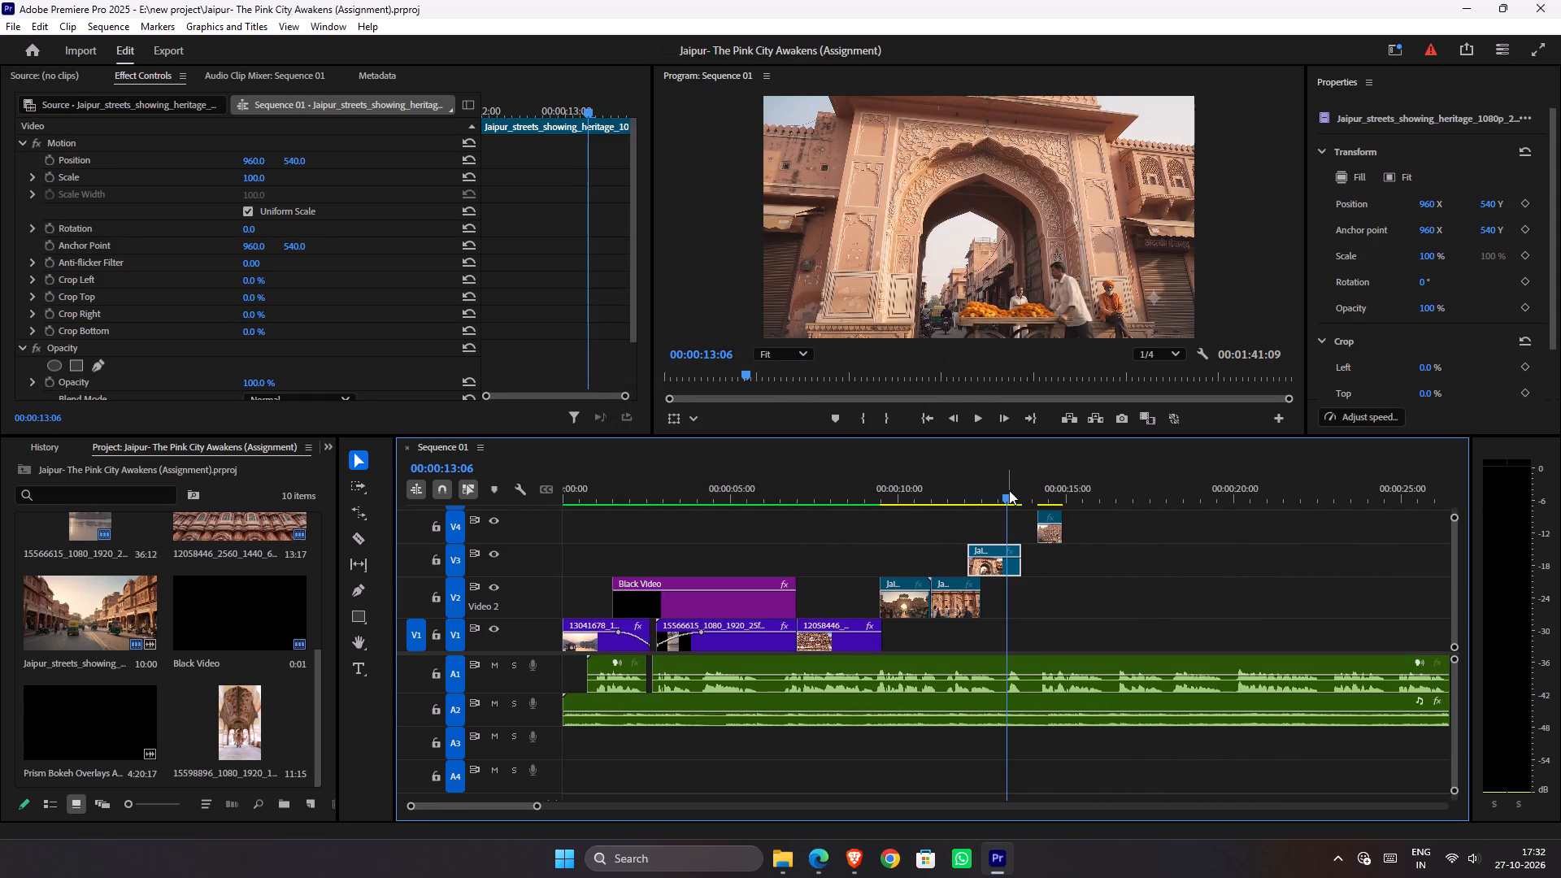
drag(998, 494, 1010, 506)
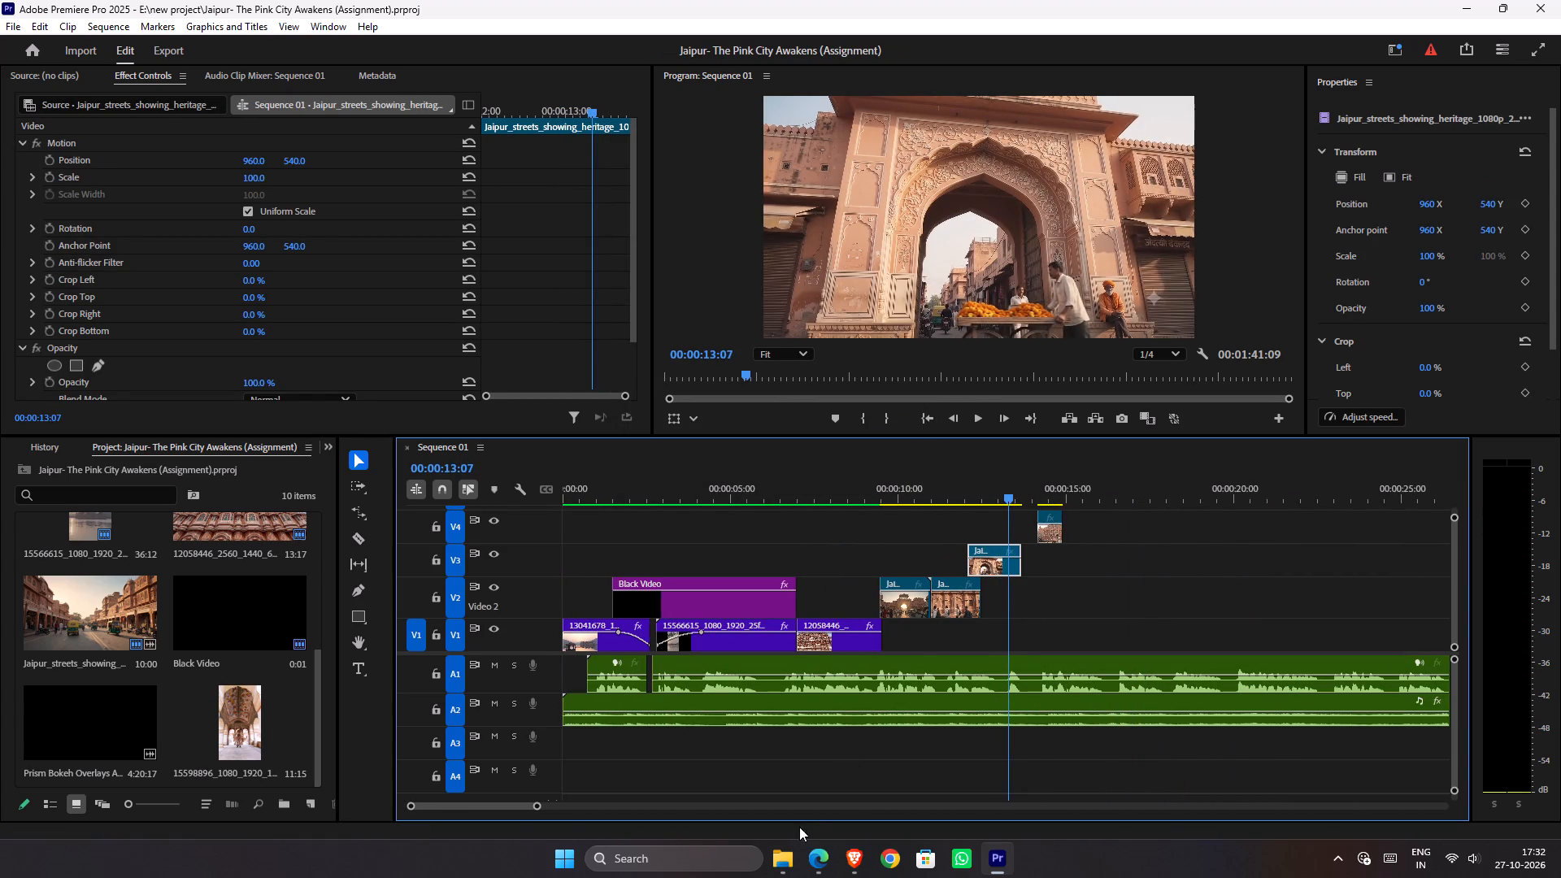
key(space)
drag(1003, 484, 994, 484)
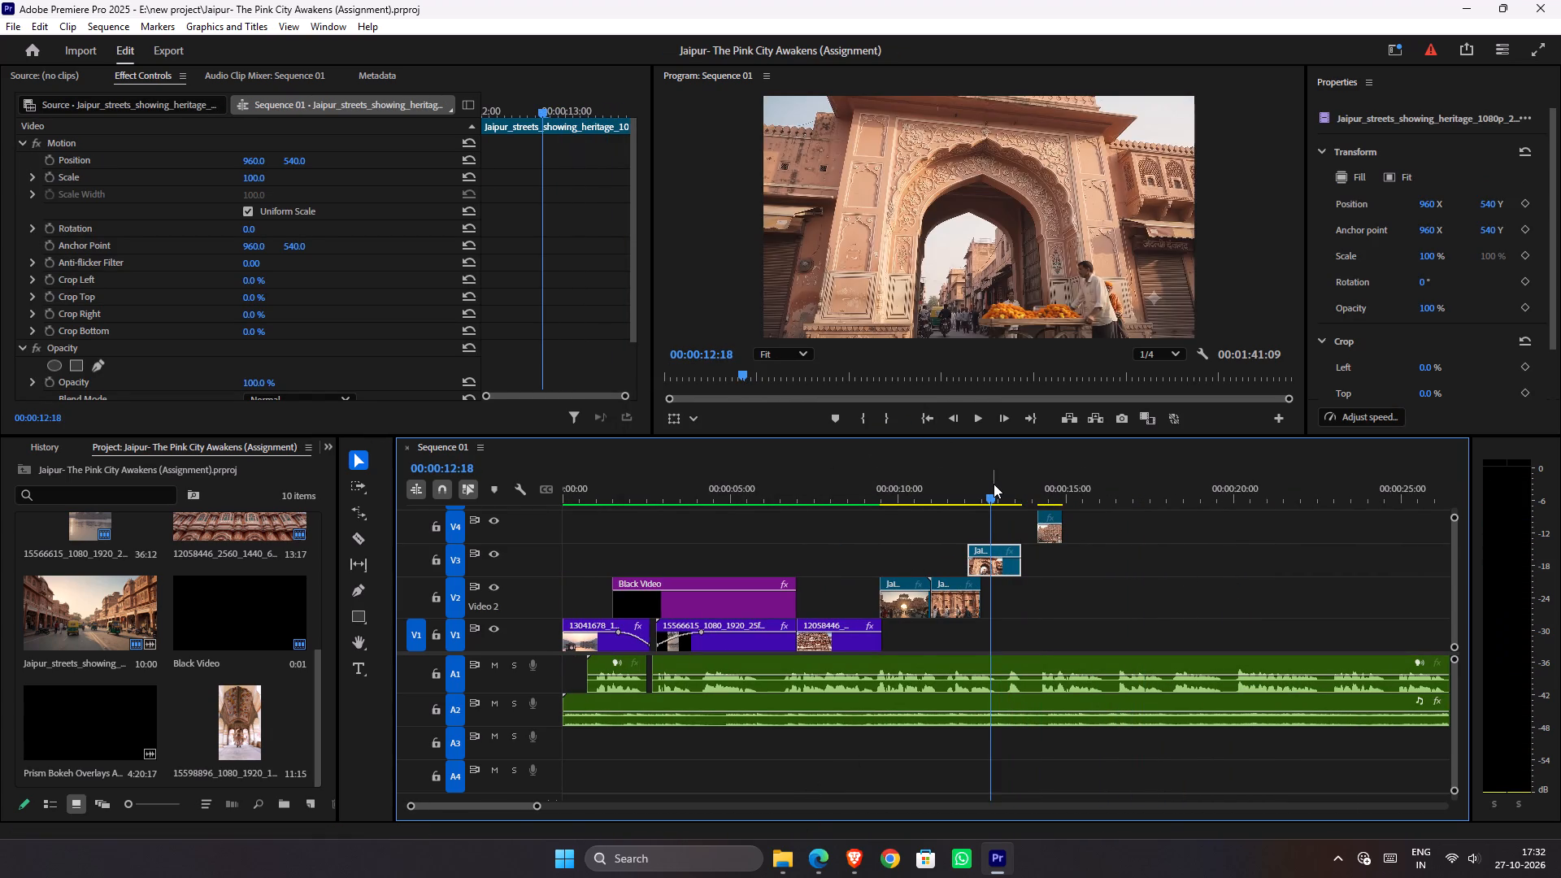
key(space)
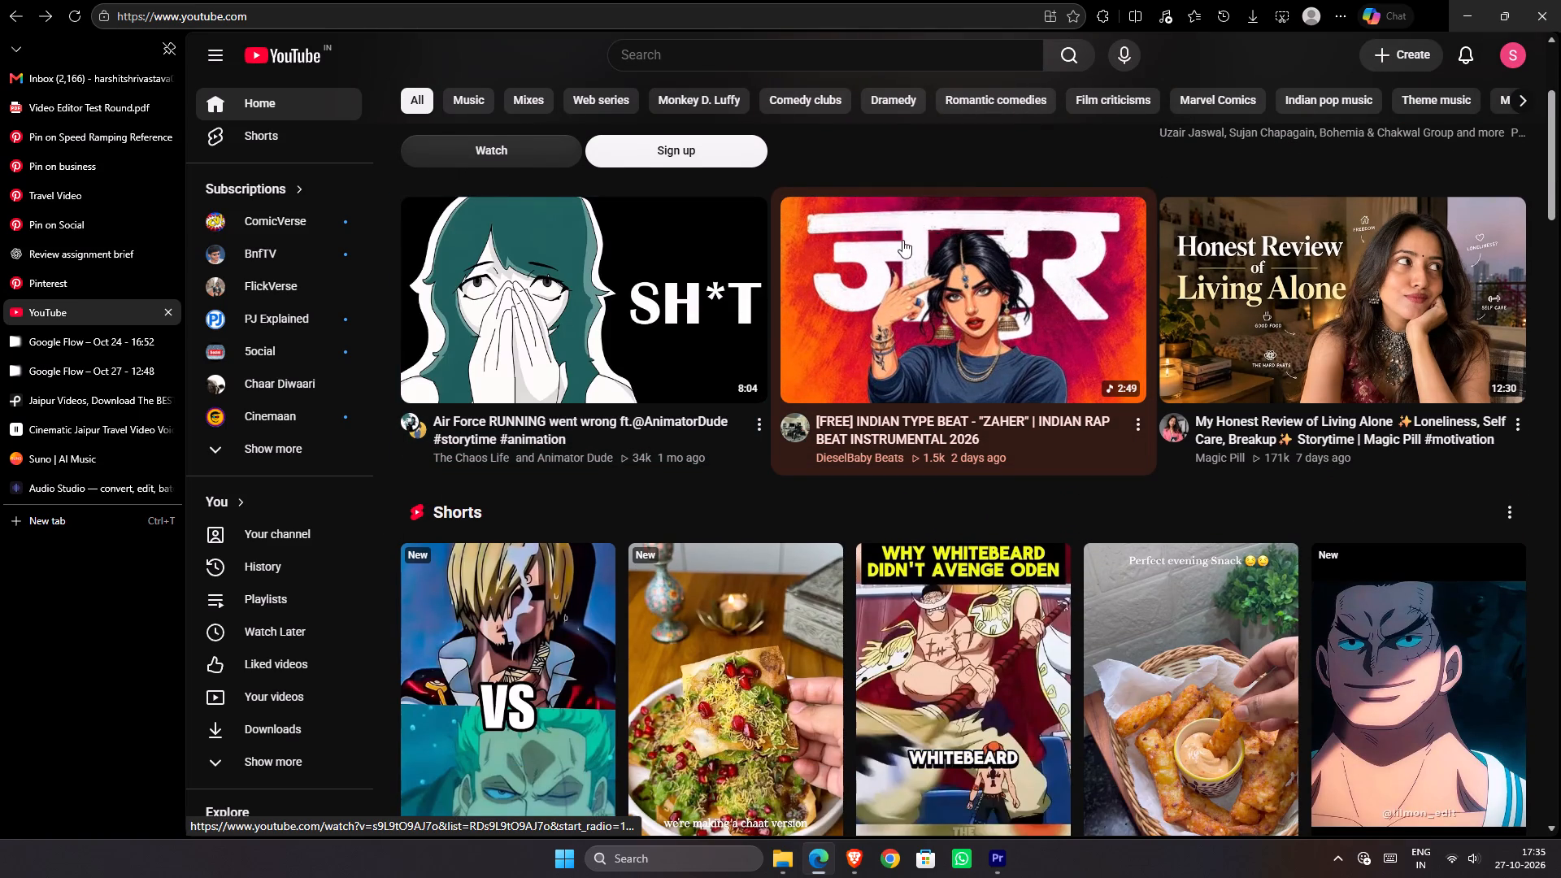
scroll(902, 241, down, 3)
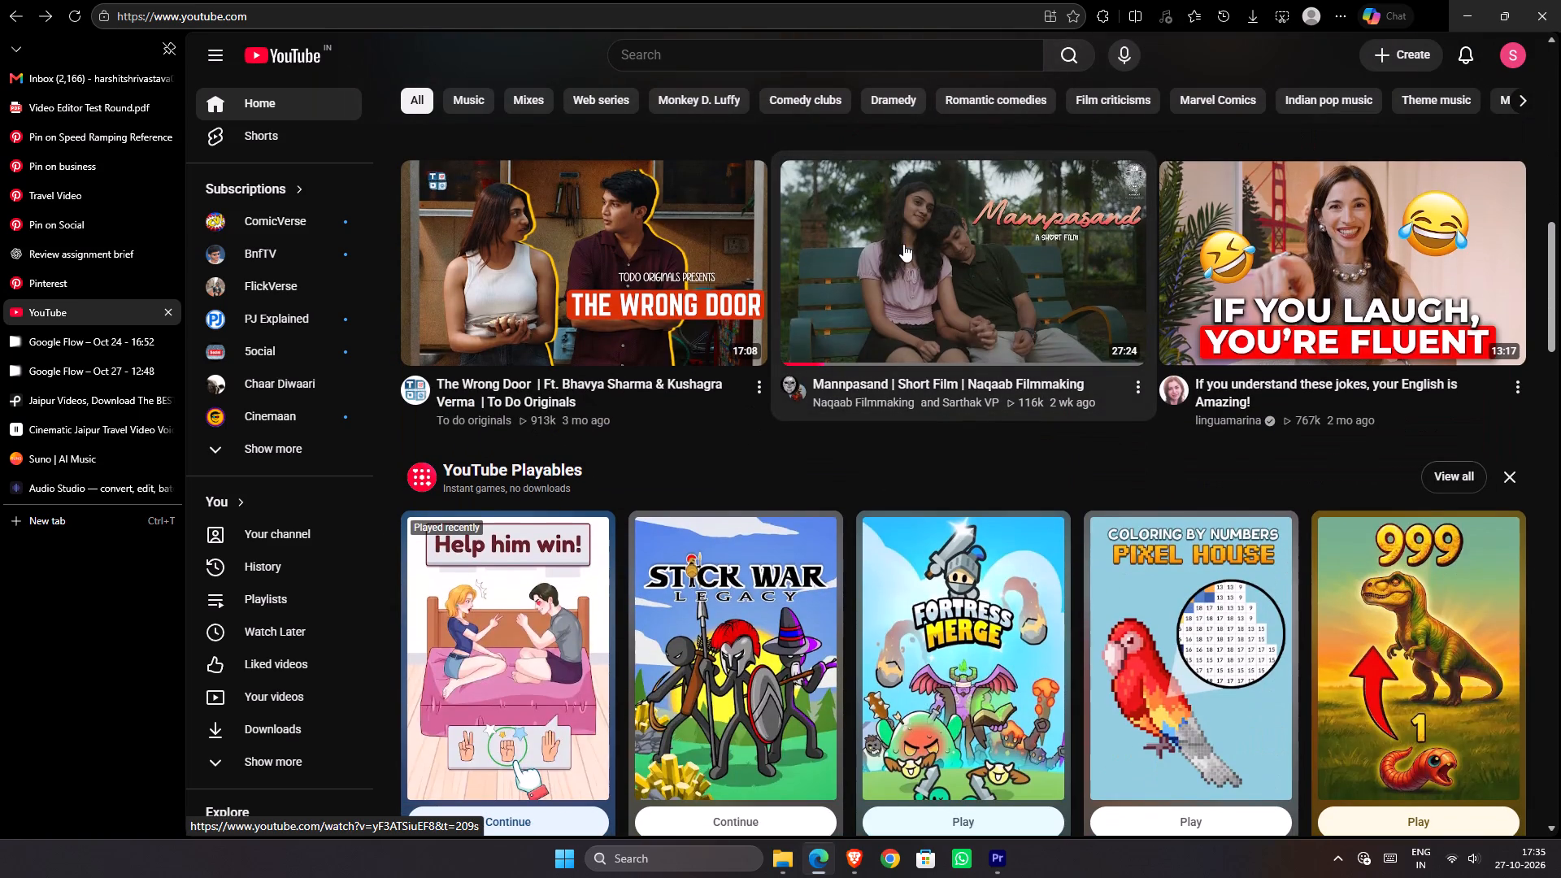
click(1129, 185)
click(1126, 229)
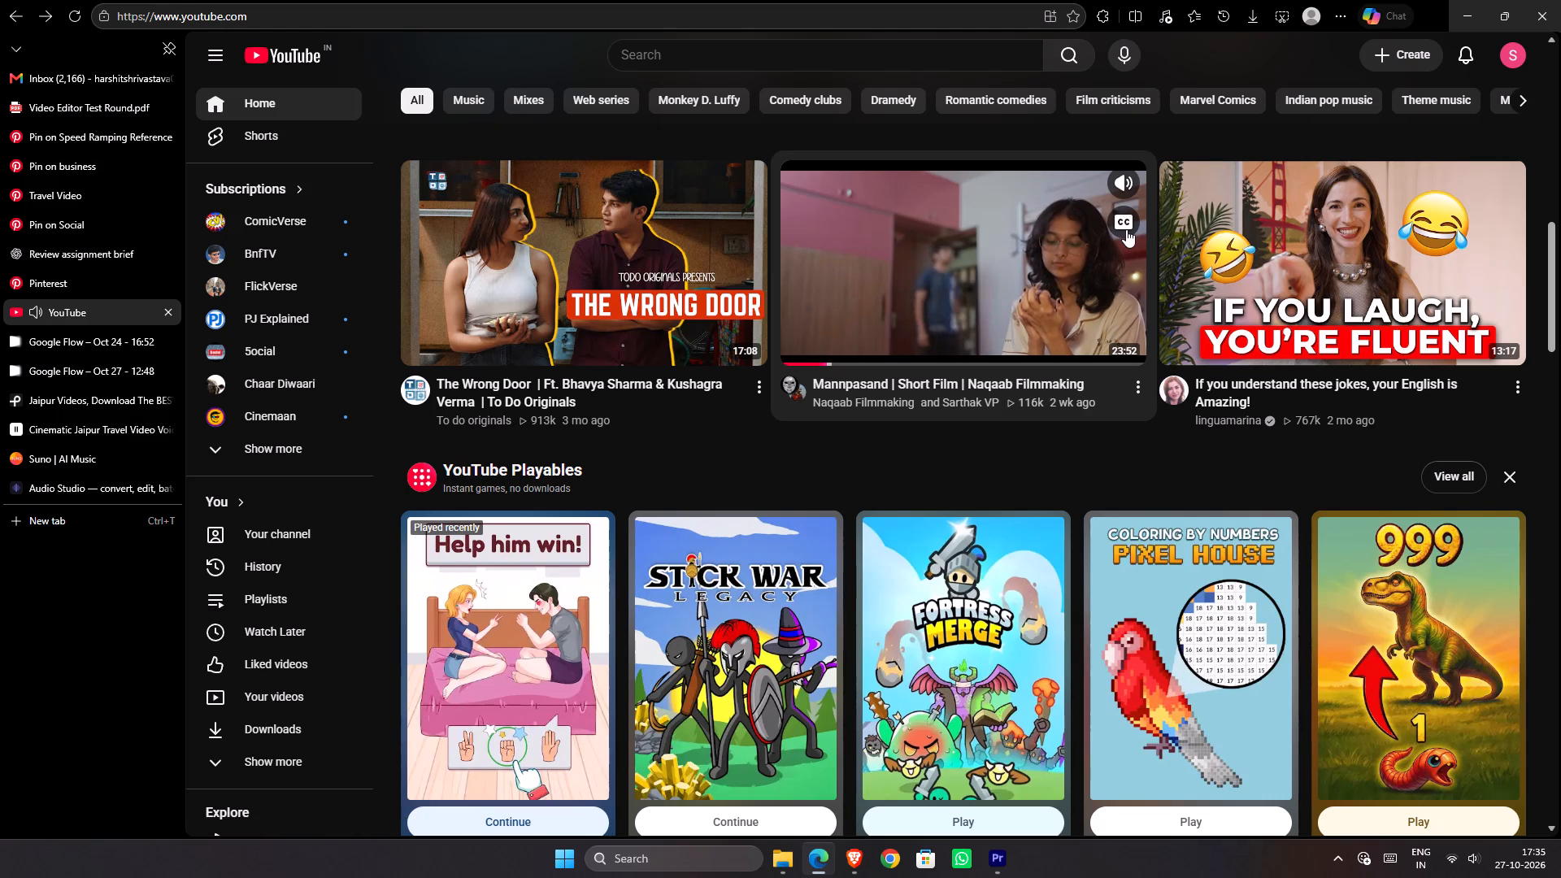
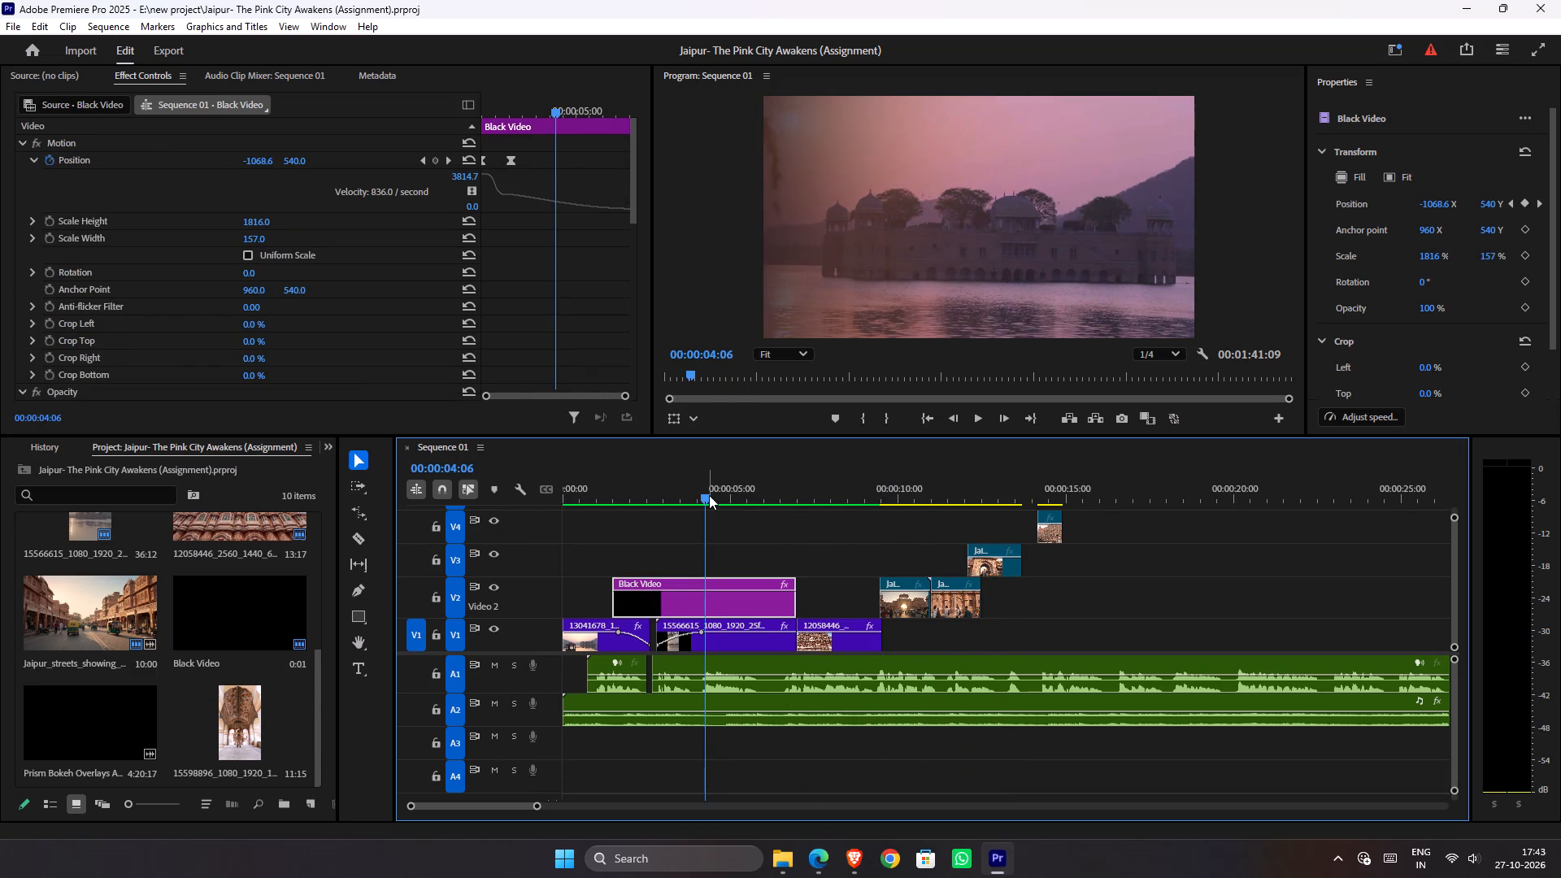
key(space)
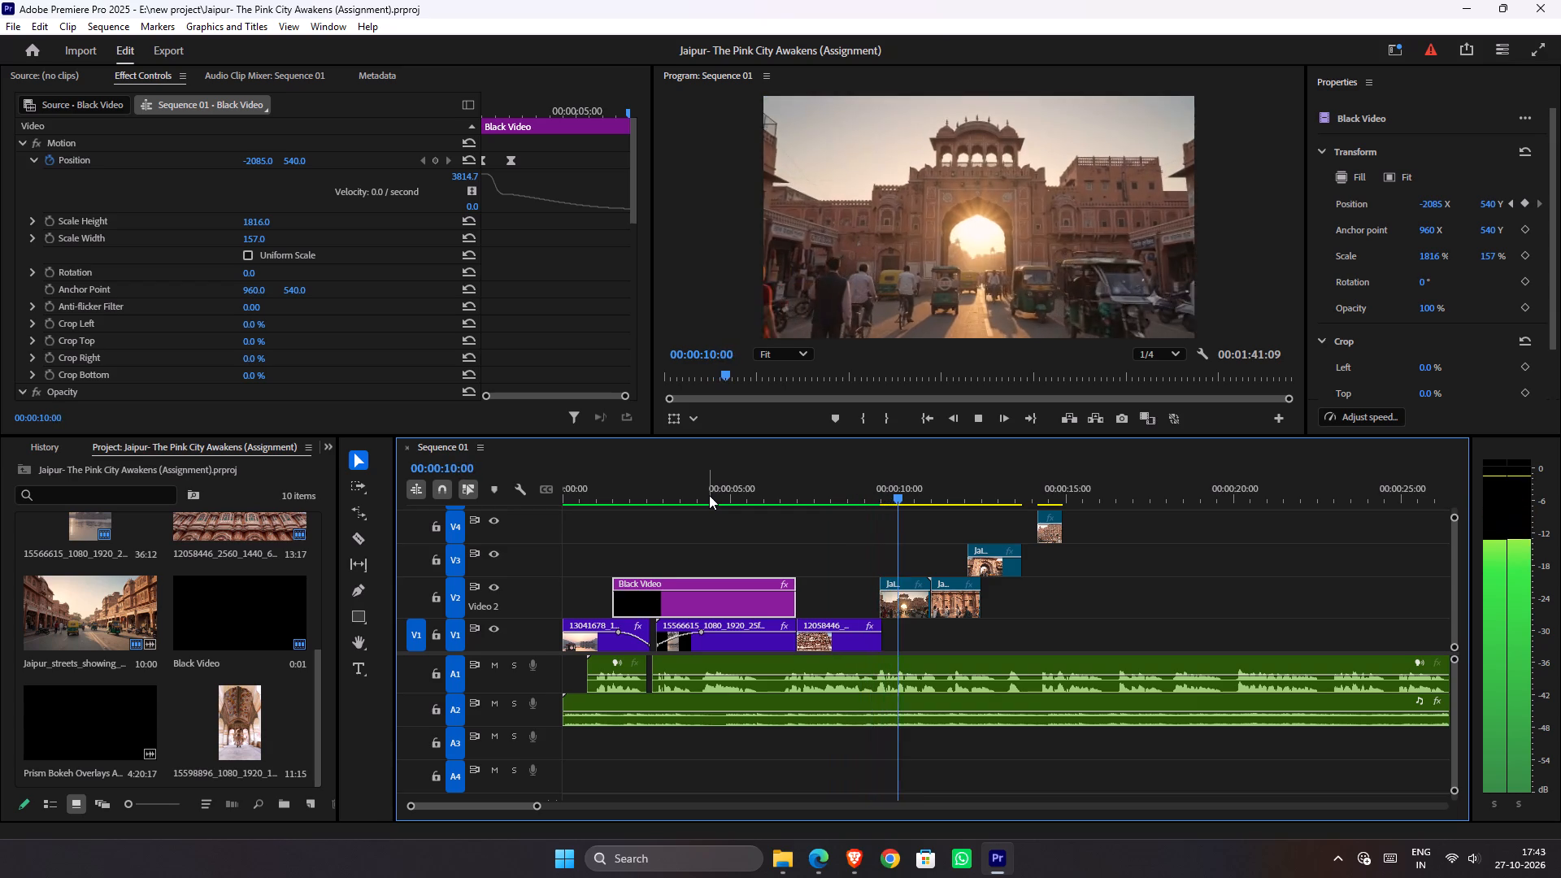
key(space)
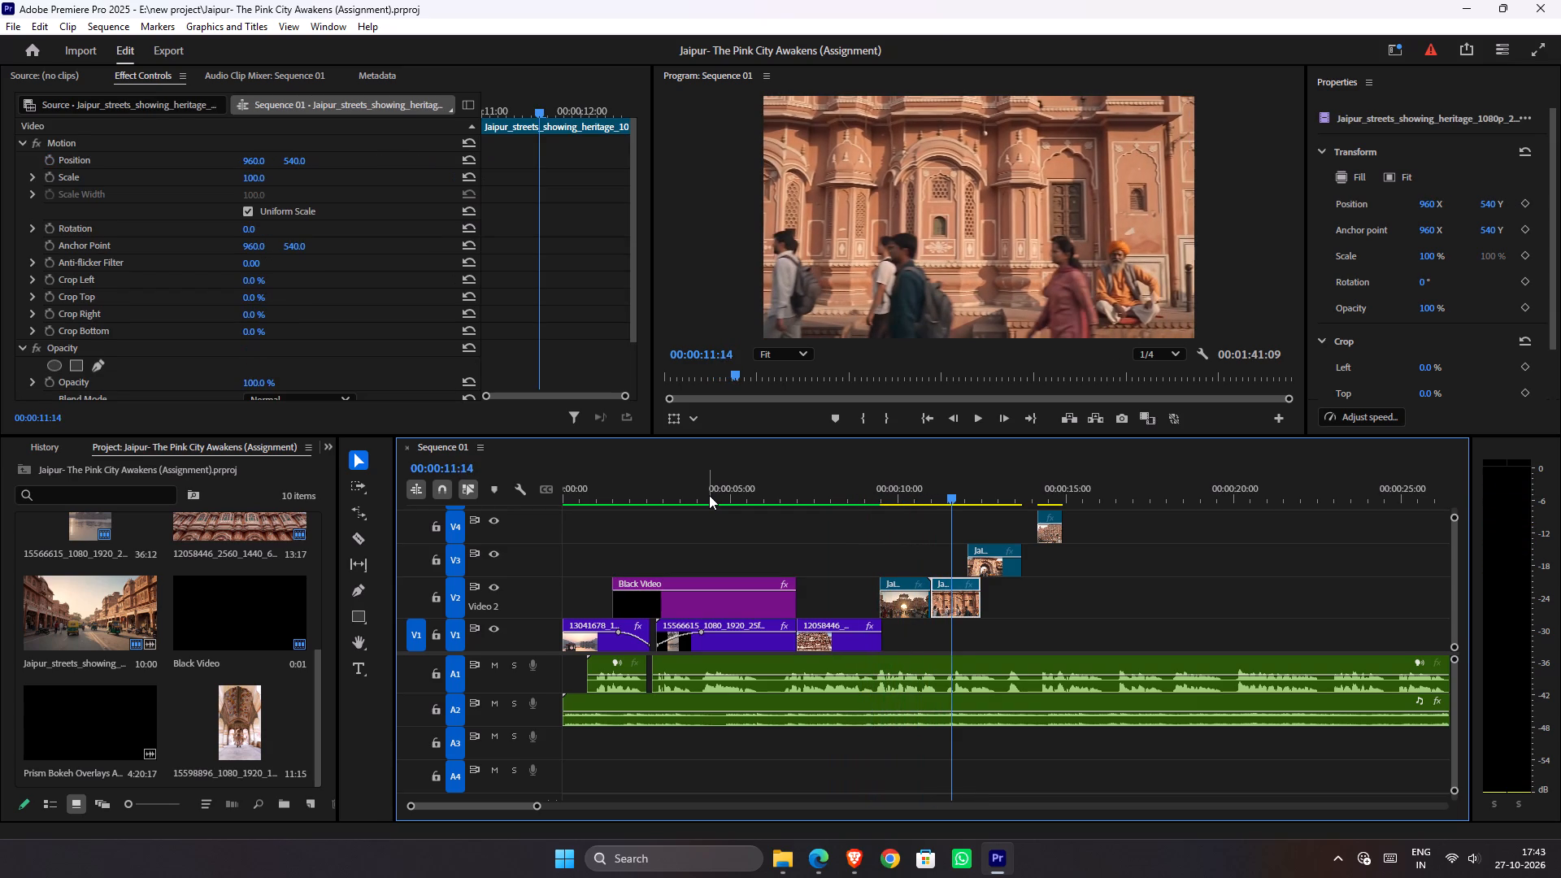
click(825, 498)
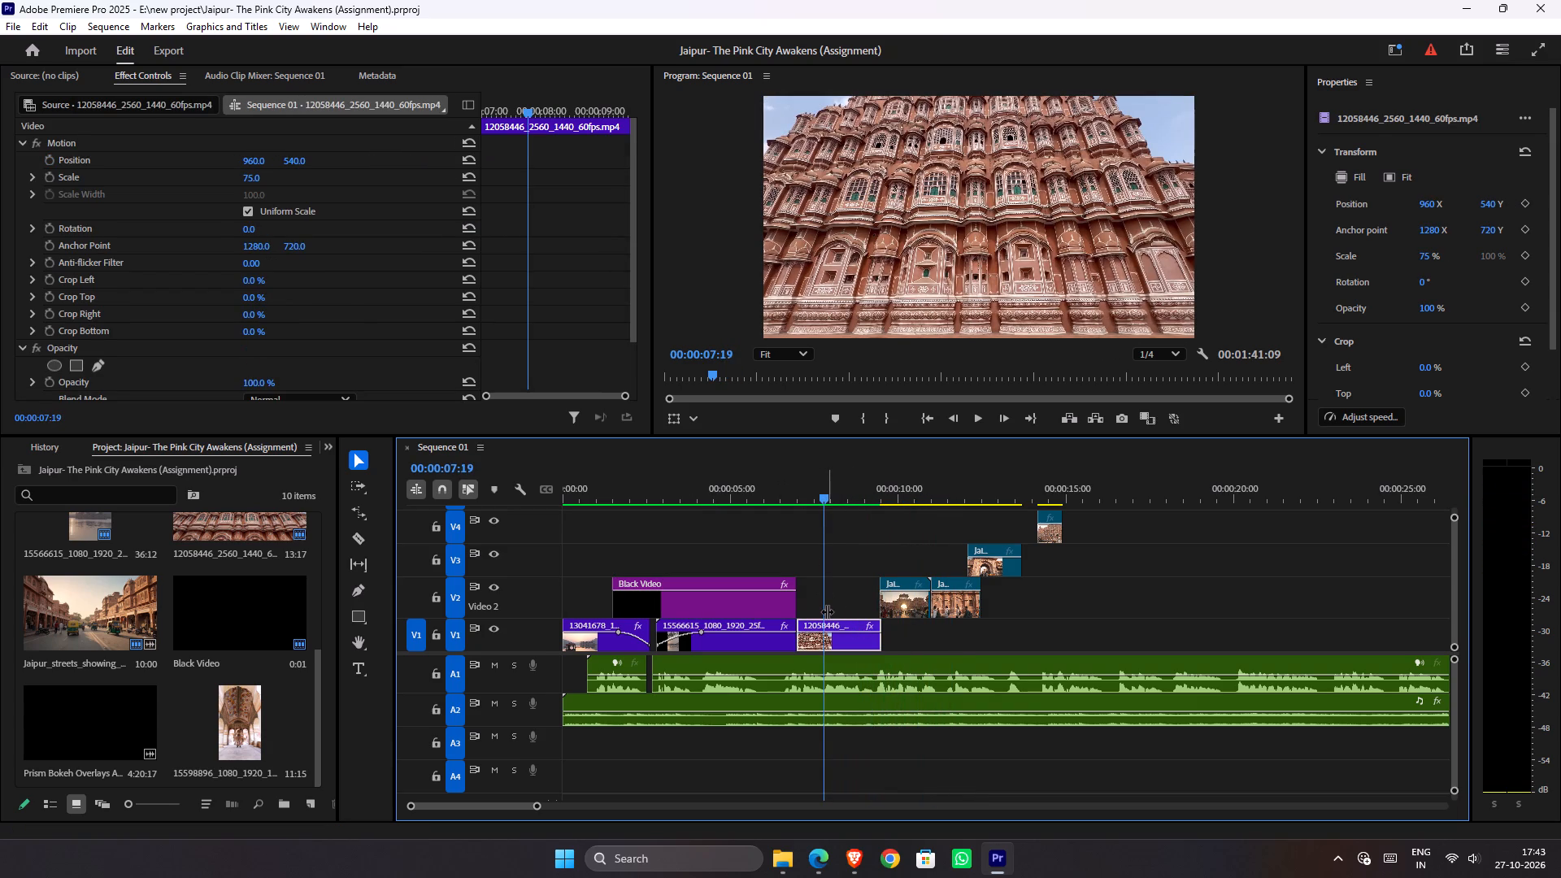
key(space)
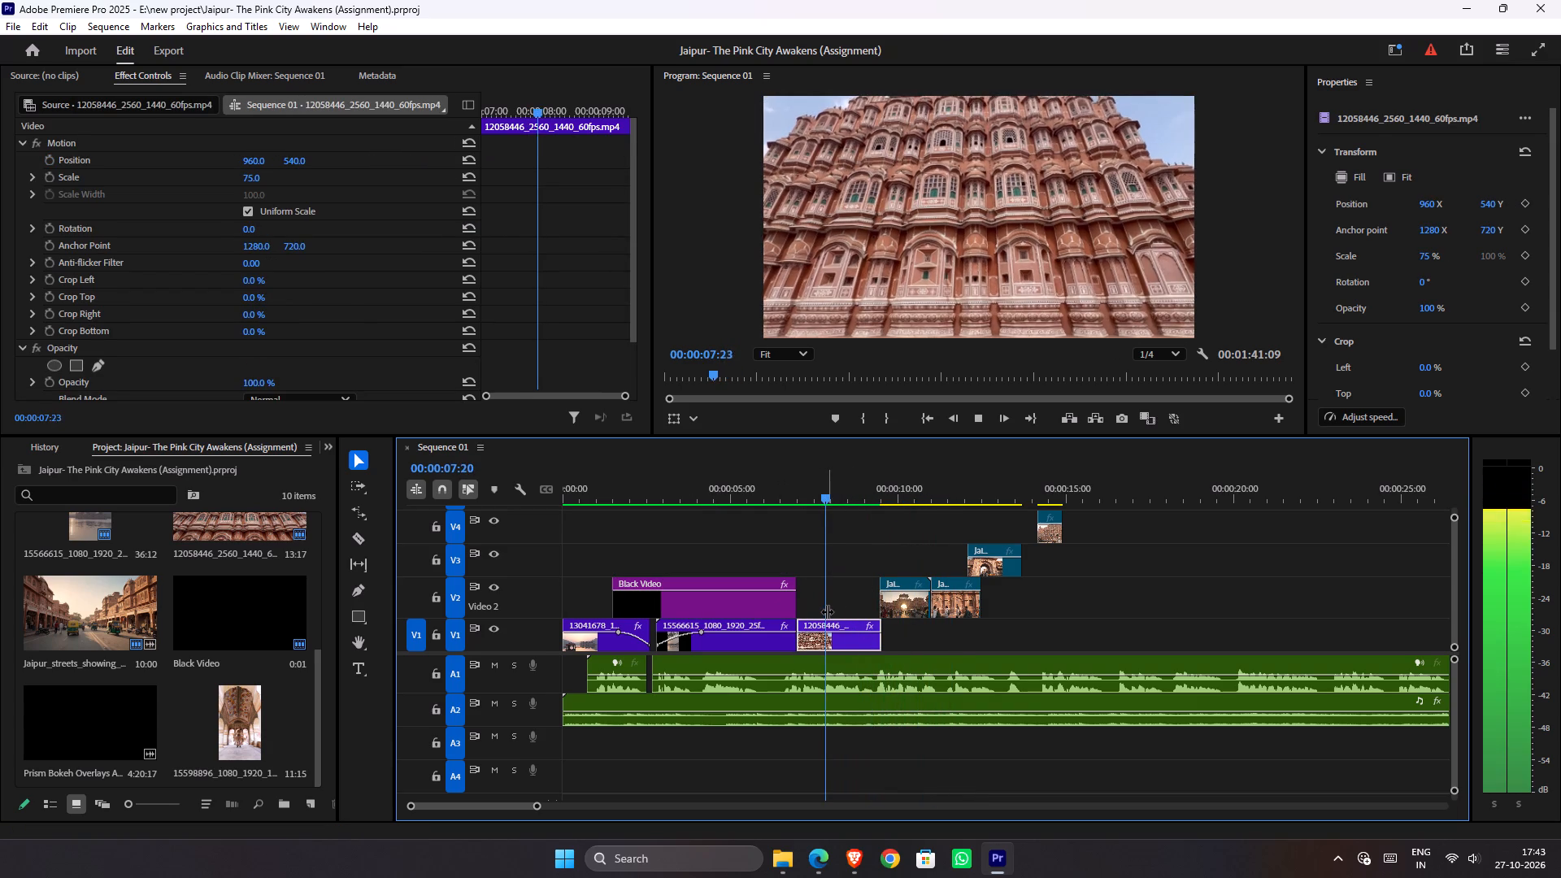
key(space)
key(space)
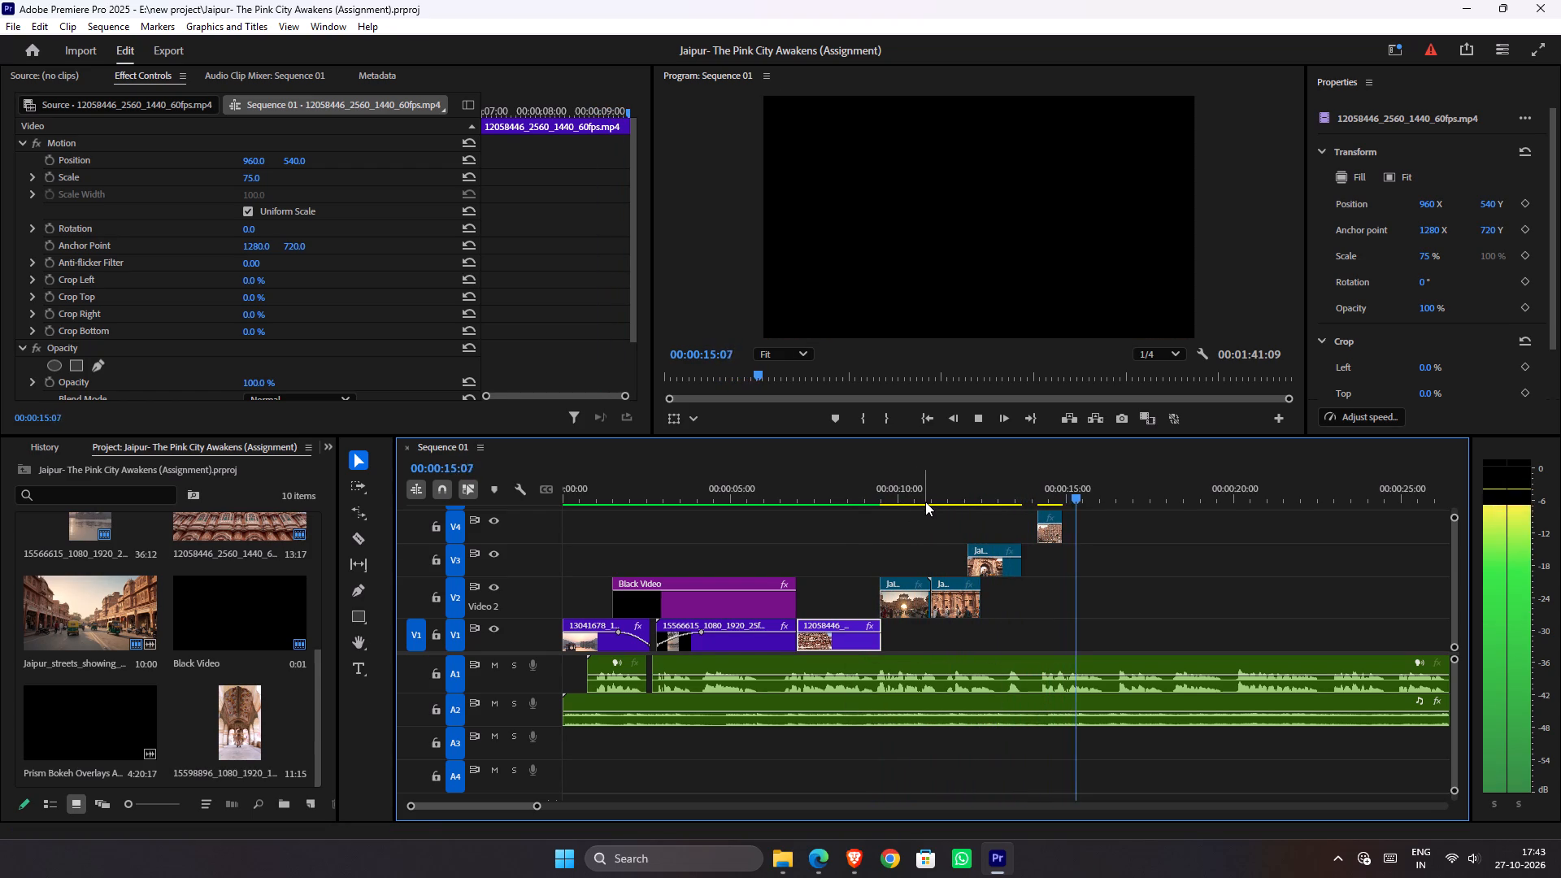
Move the second Jaipur streets clip on V2 earlier to start at about 10 seconds, overlapping the end of the first.
drag(925, 502, 868, 505)
key(space)
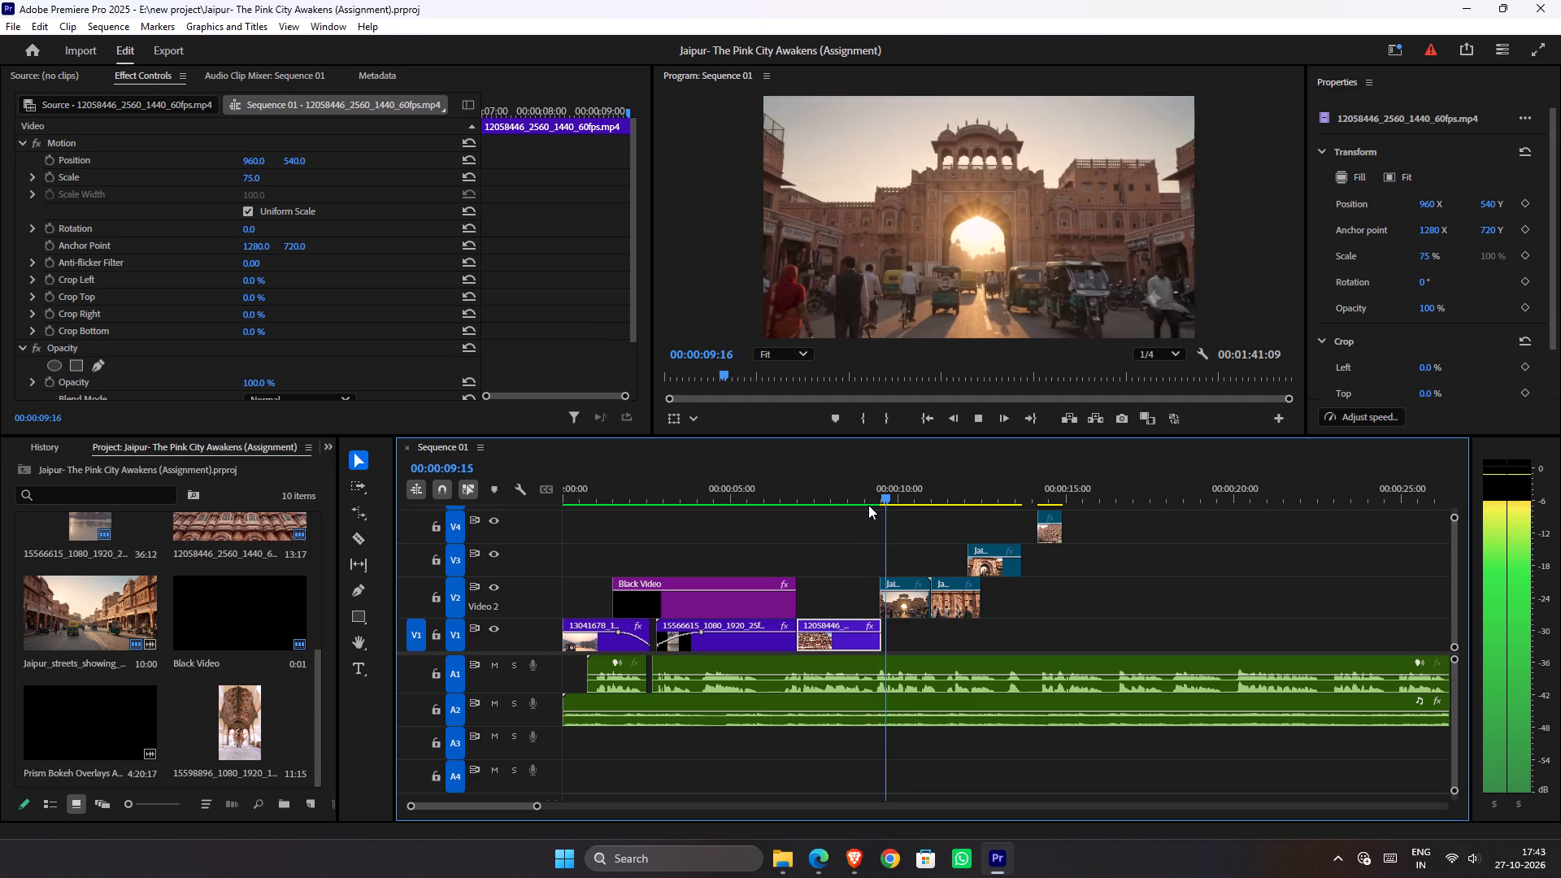
key(space)
drag(954, 605, 927, 598)
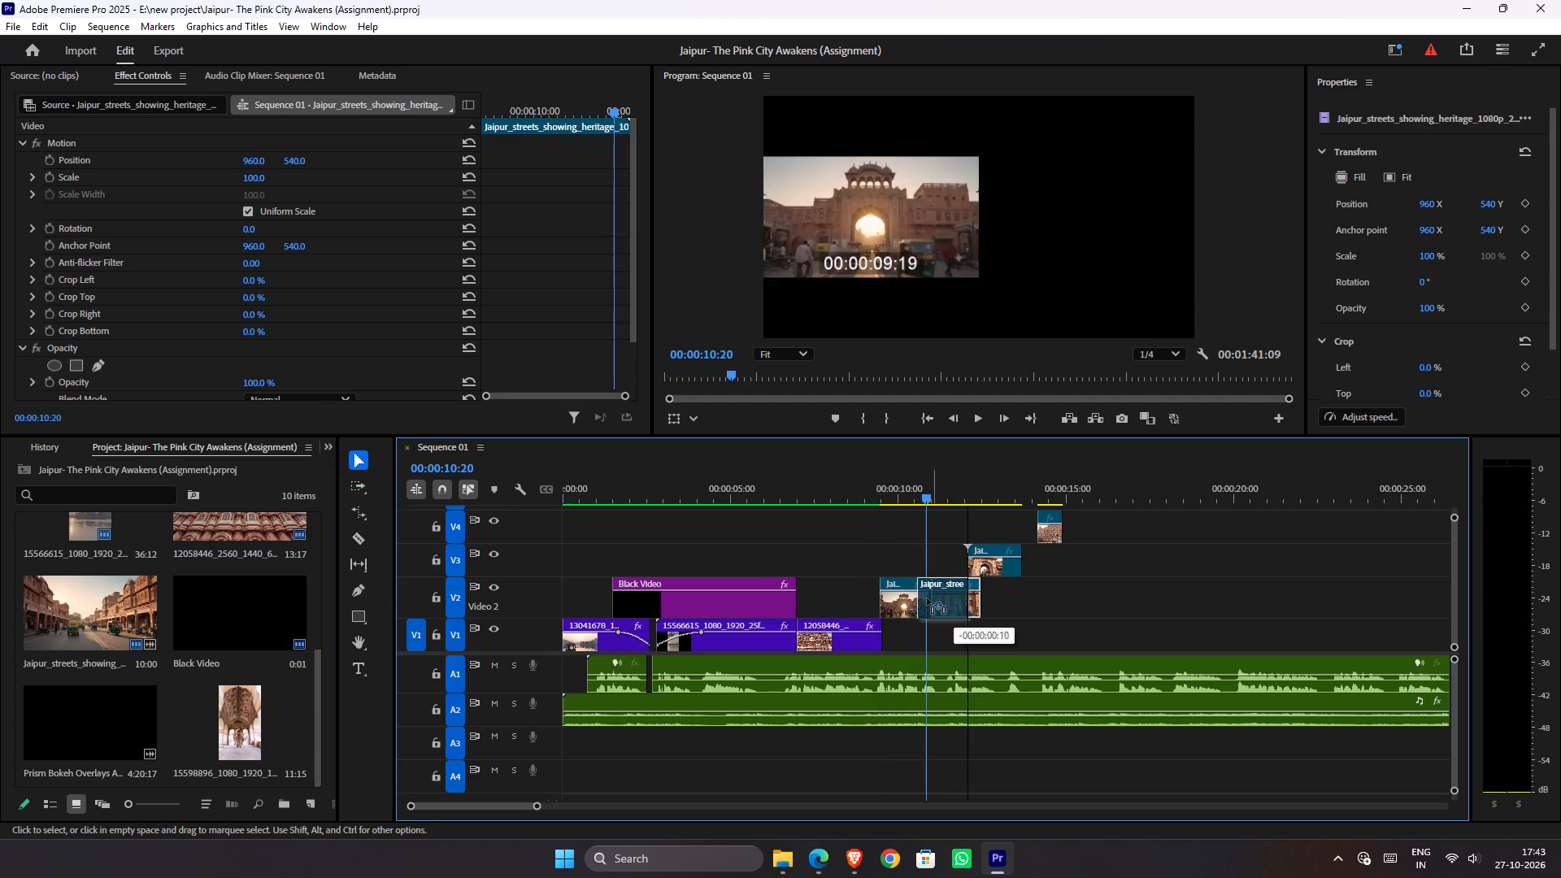
drag(927, 598, 923, 598)
Find the next cut point by playback and move the V3 Jaipur streets clip earlier to start at 00:00:11:02.
drag(889, 489, 872, 489)
key(space)
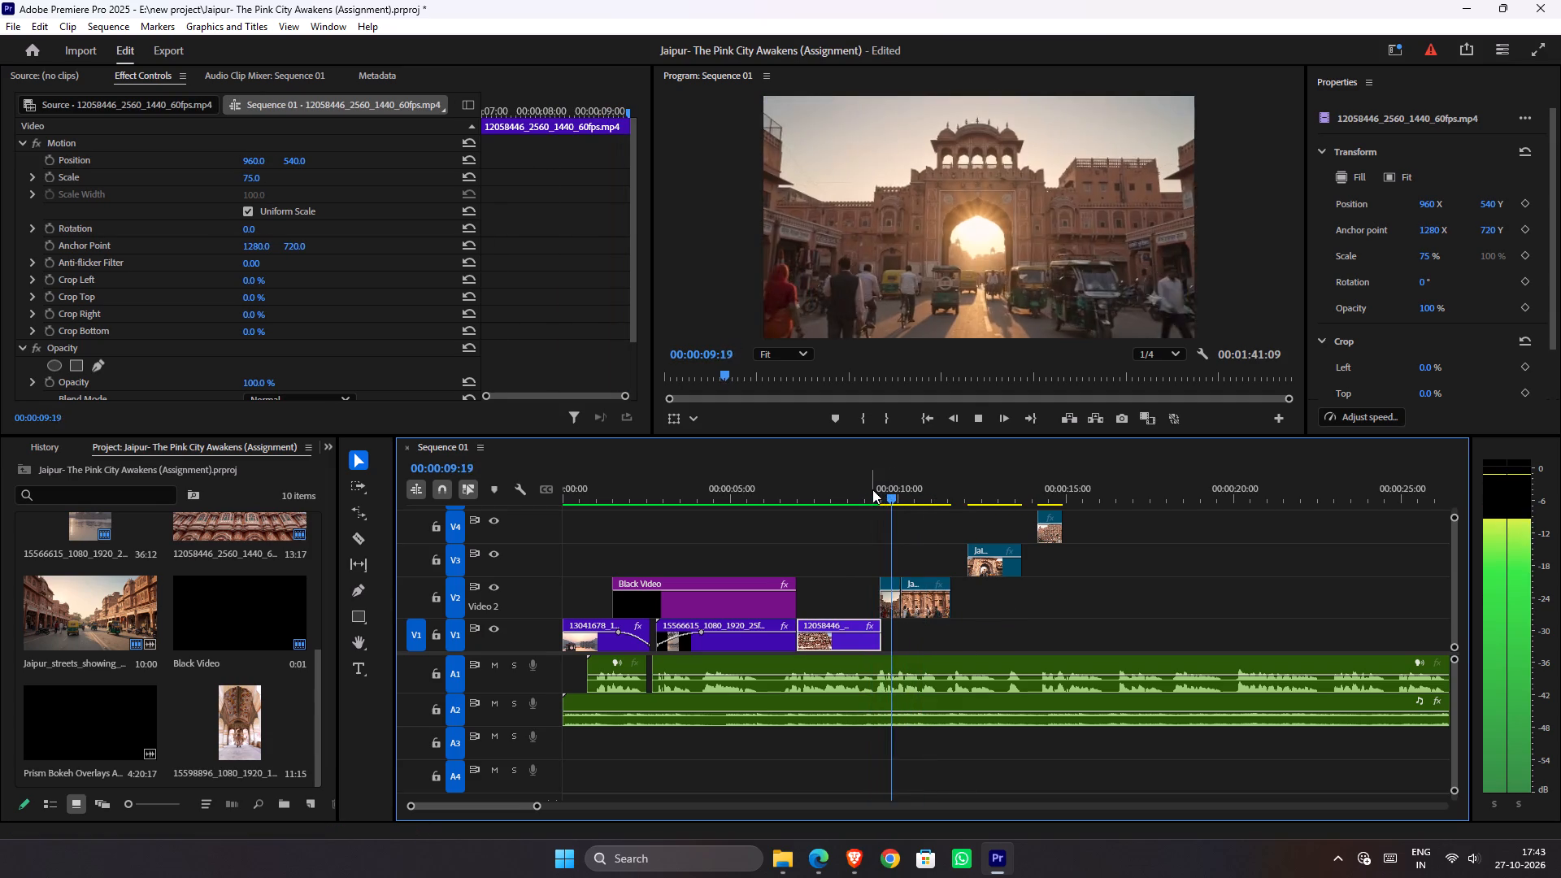
key(space)
key(space)
key(space)
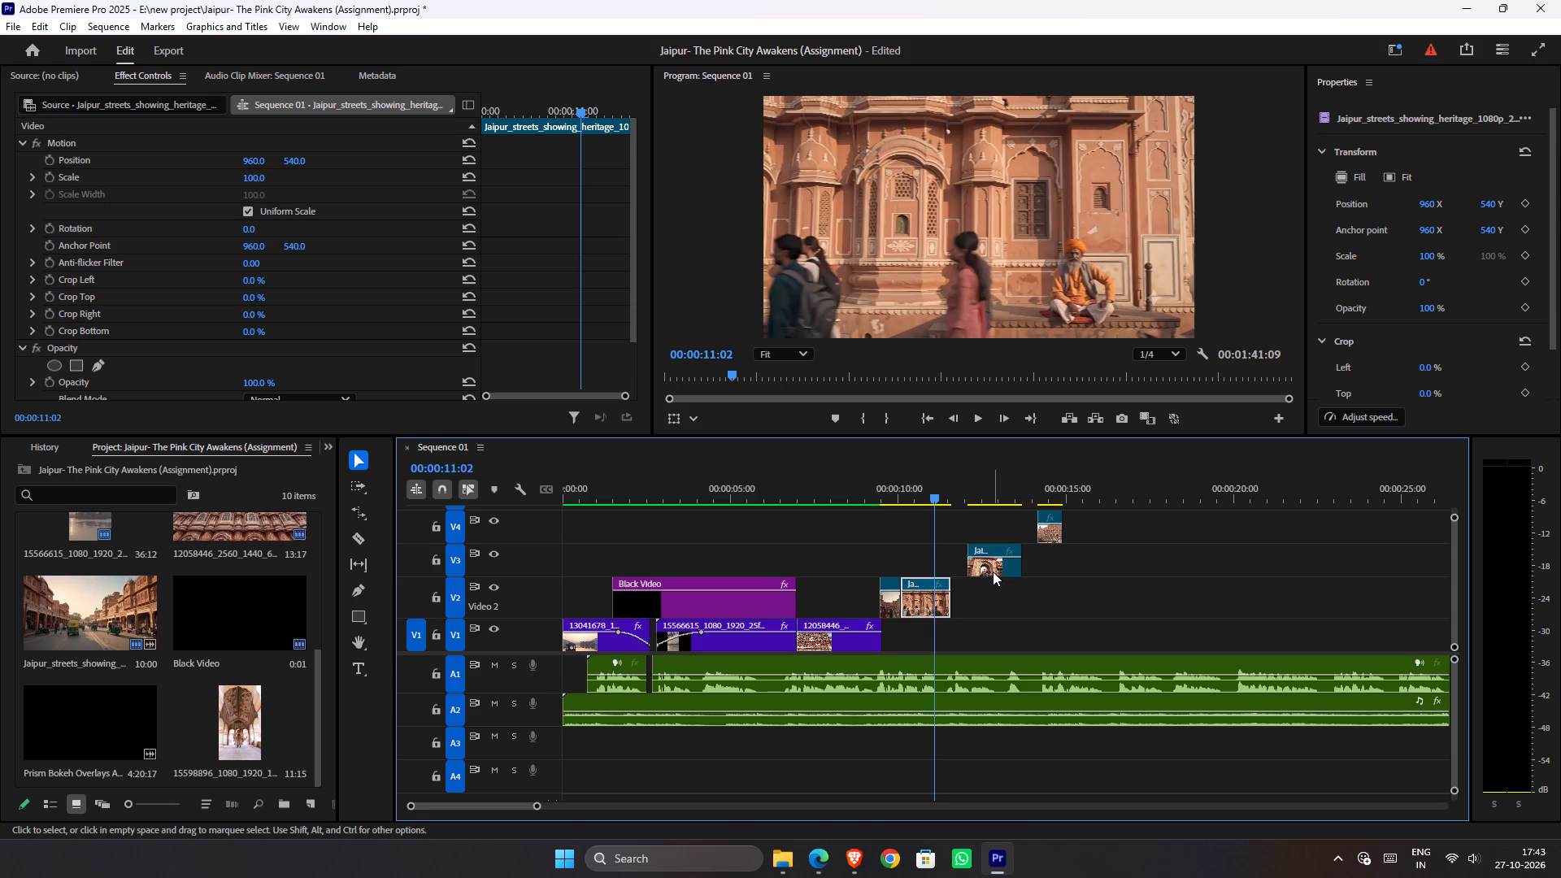
drag(993, 572, 960, 572)
Play back Sequence 01 between about 4 and 12 seconds to check the retimed street clips against the voice-over.
key(space)
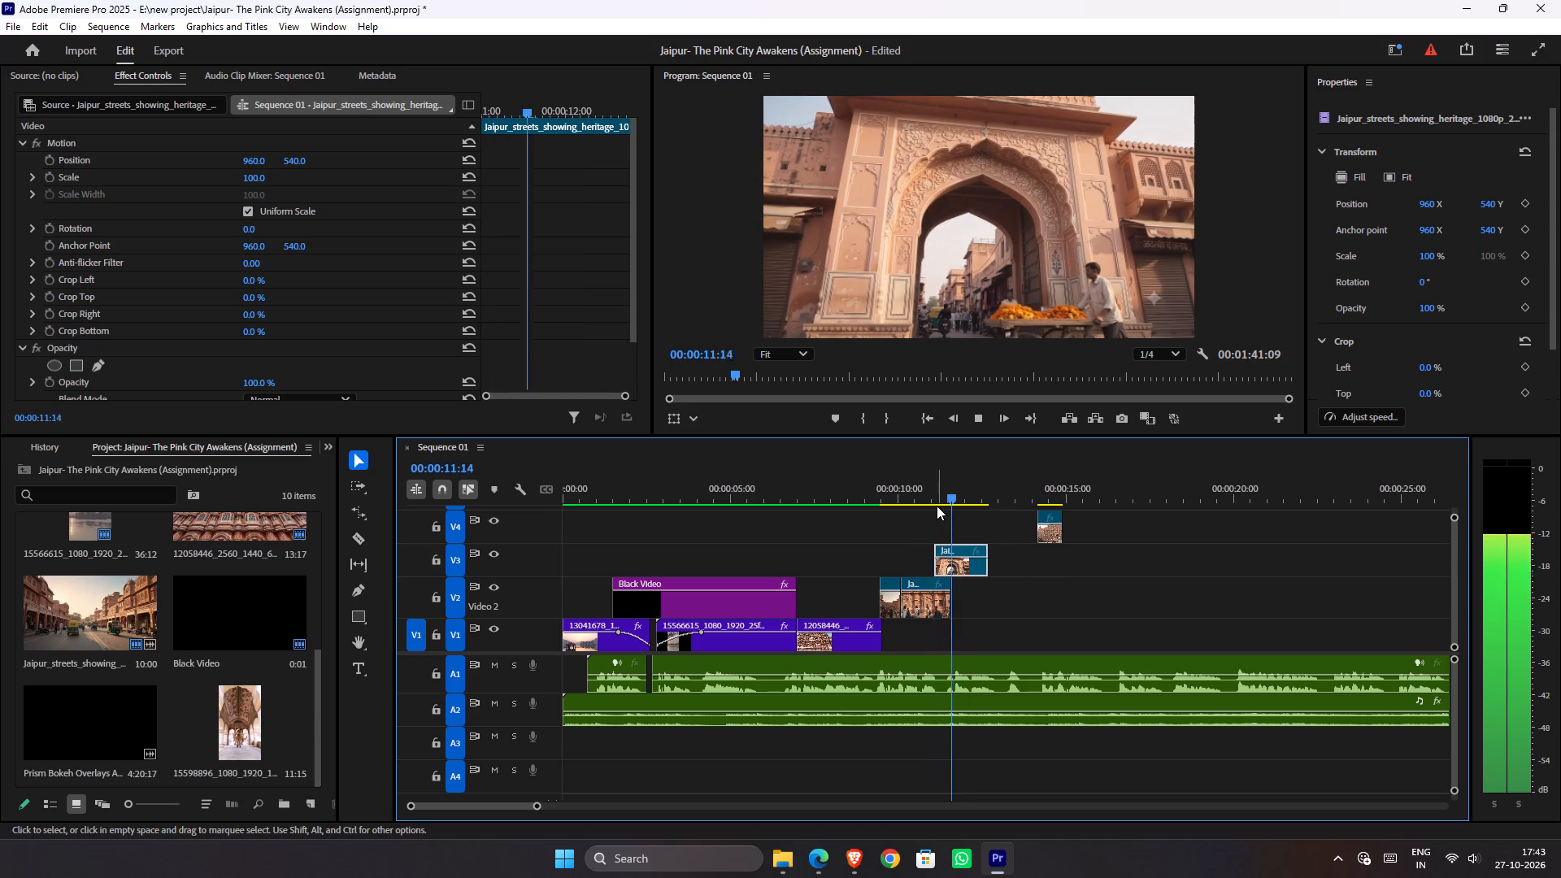
key(space)
key(space)
key(space)
key(space)
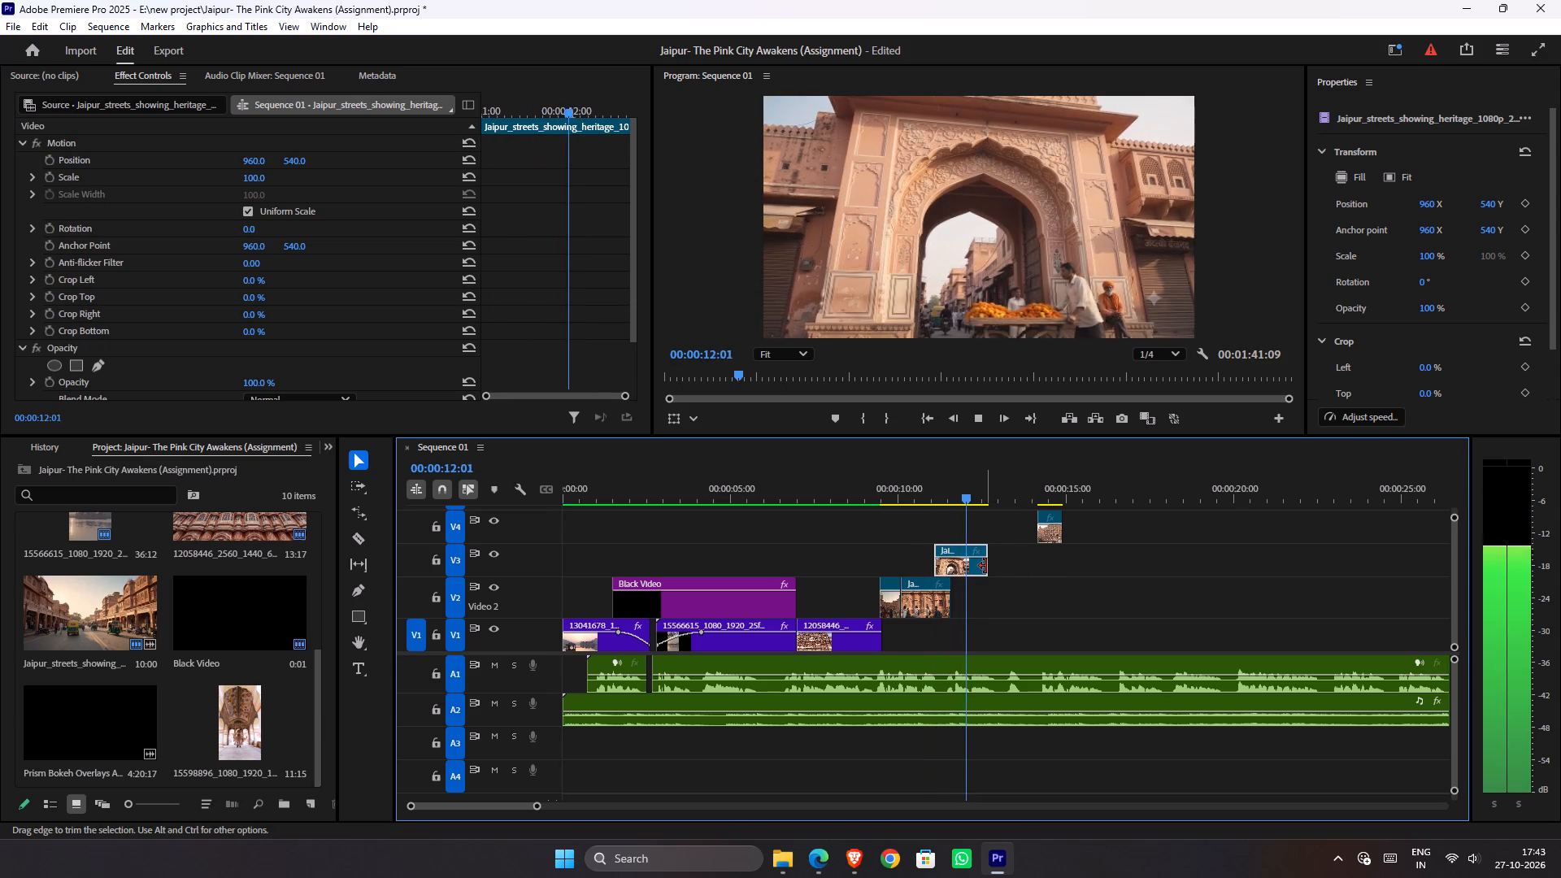
drag(881, 494, 843, 517)
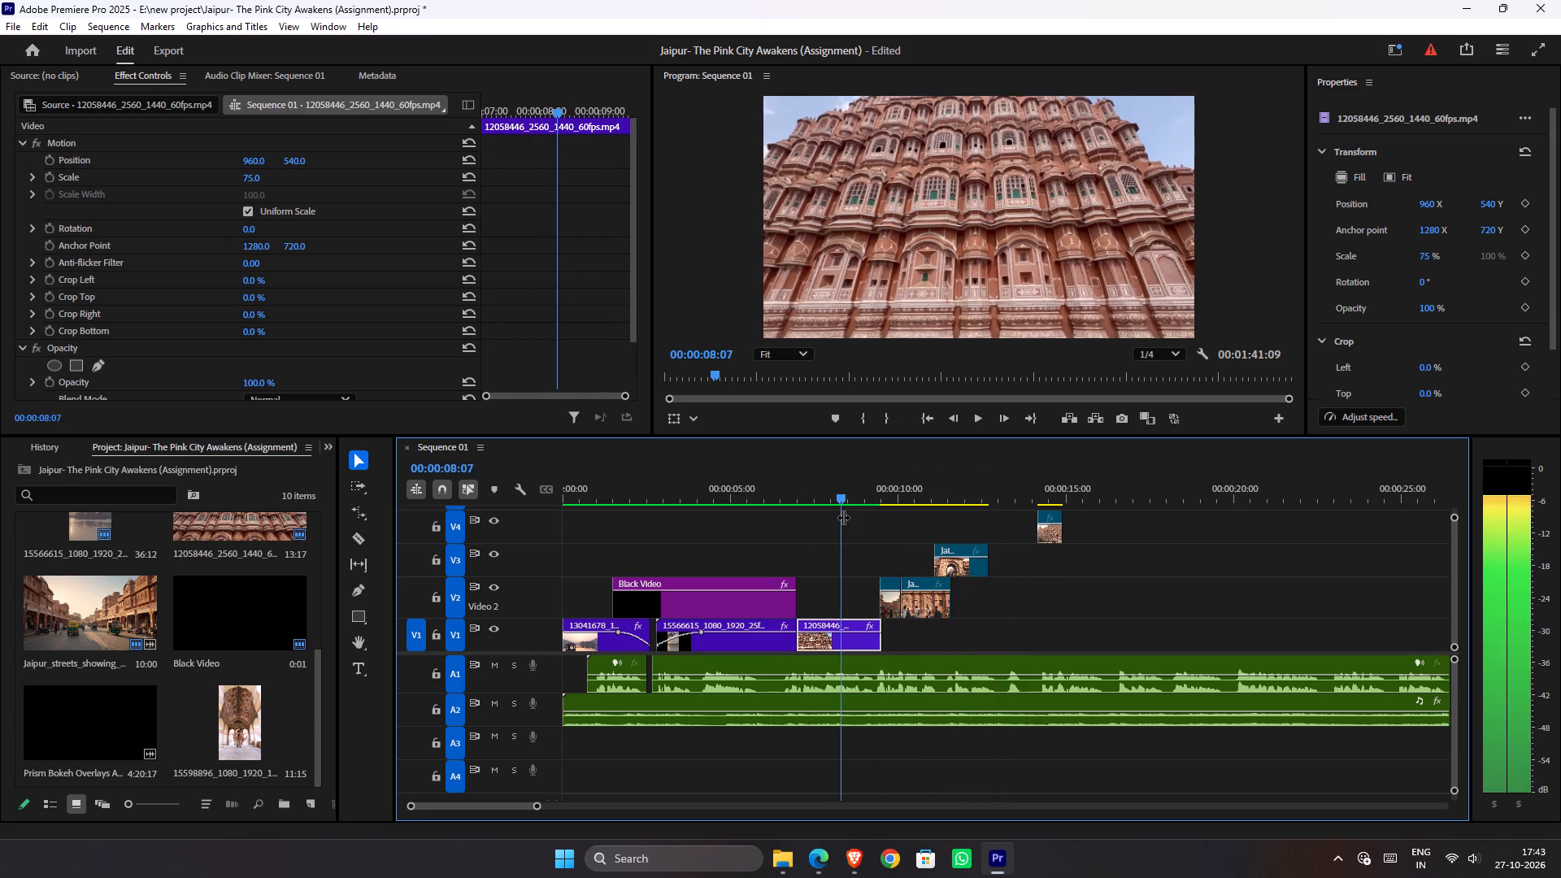
key(space)
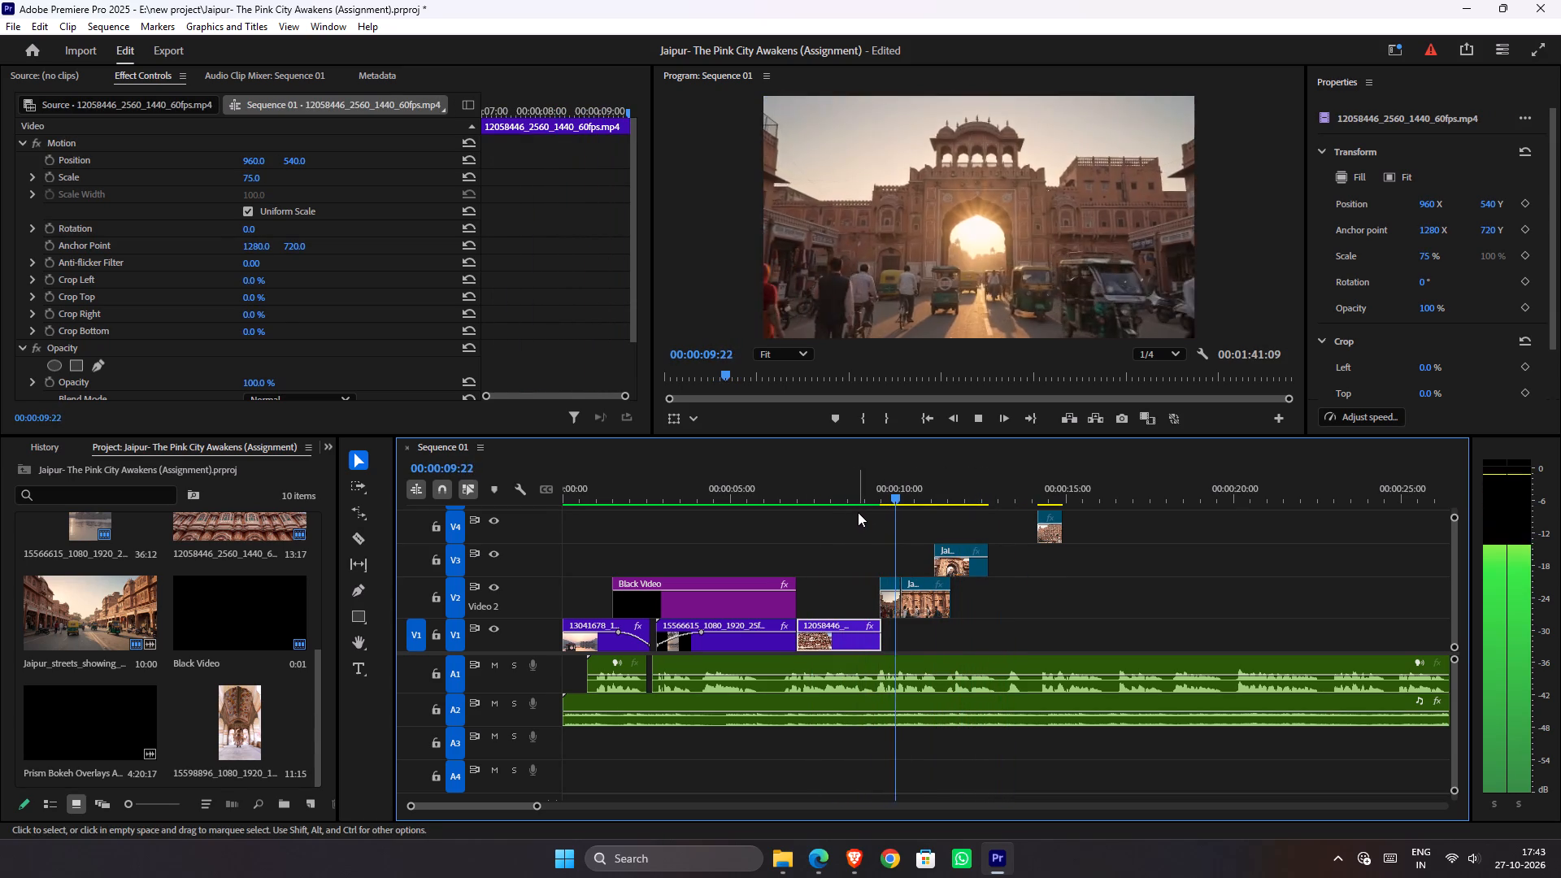
key(space)
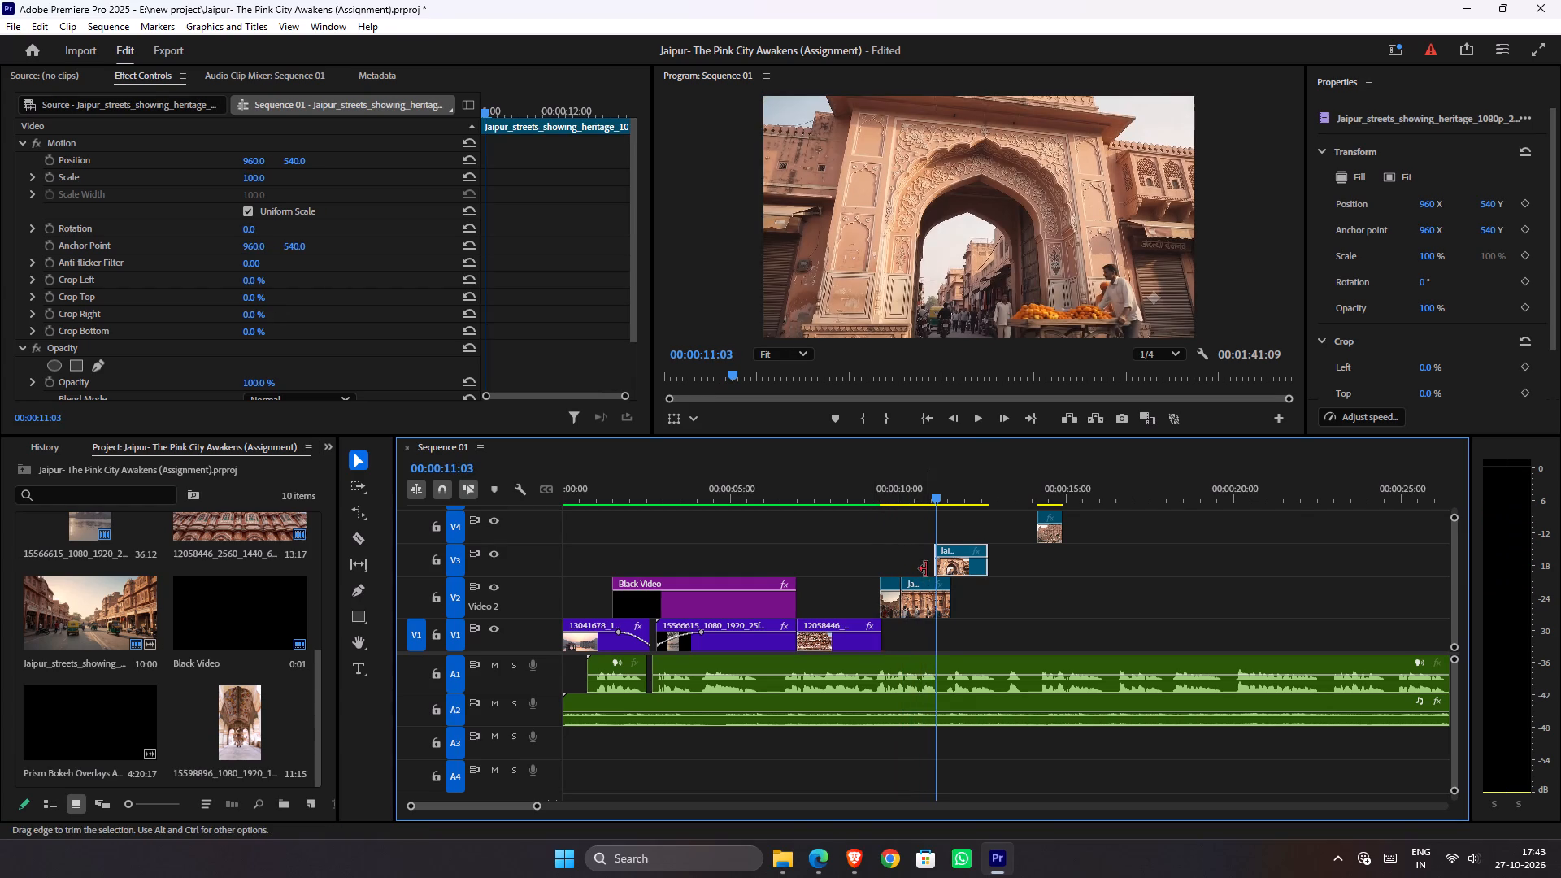
key(space)
key(space)
drag(907, 500, 692, 525)
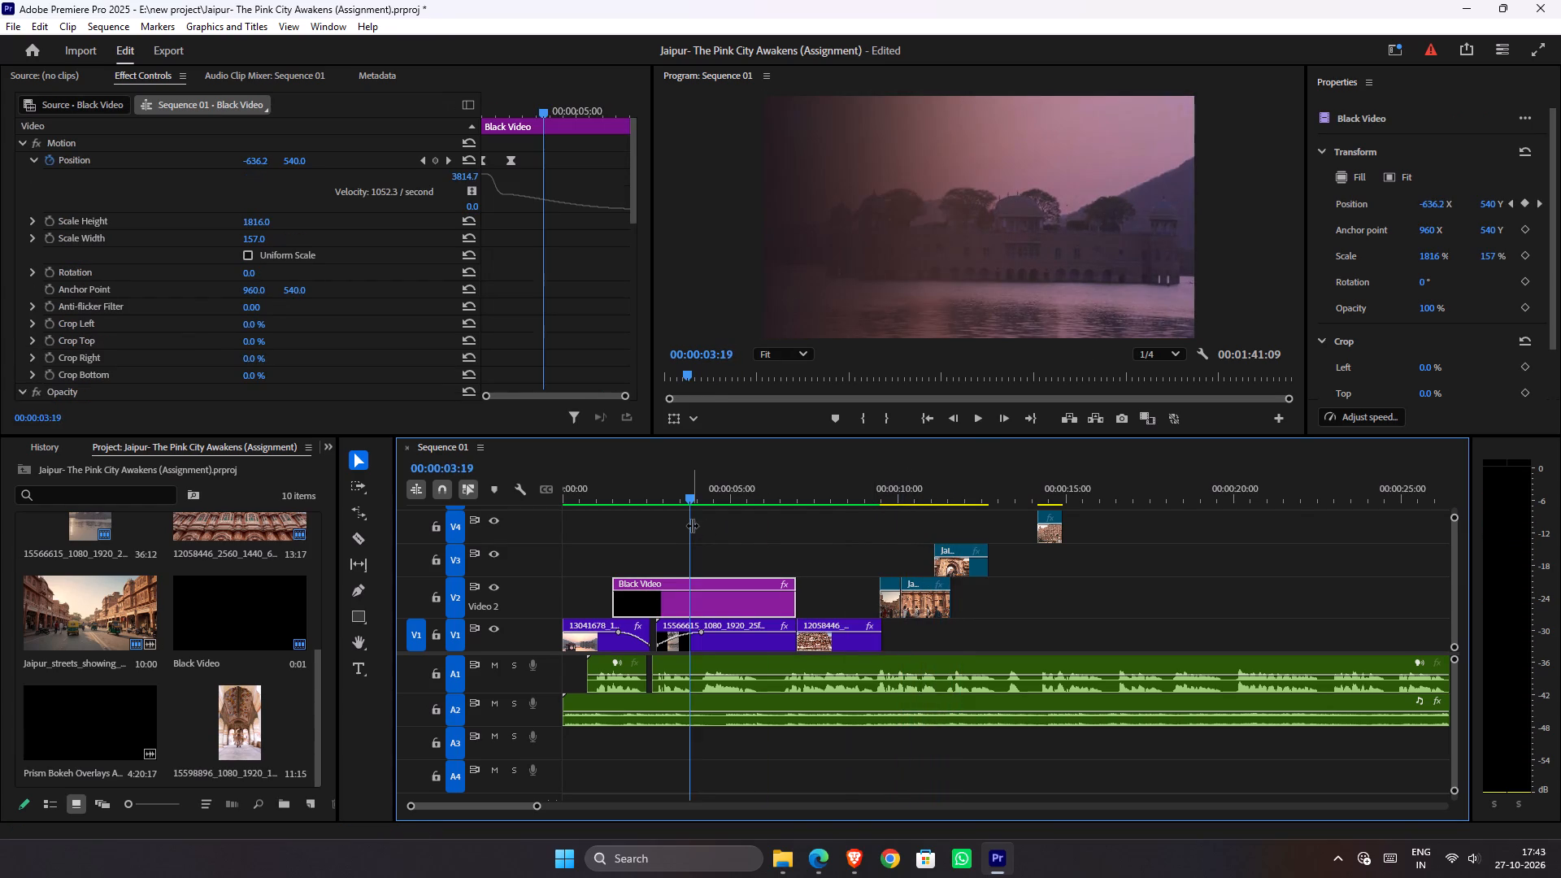
key(space)
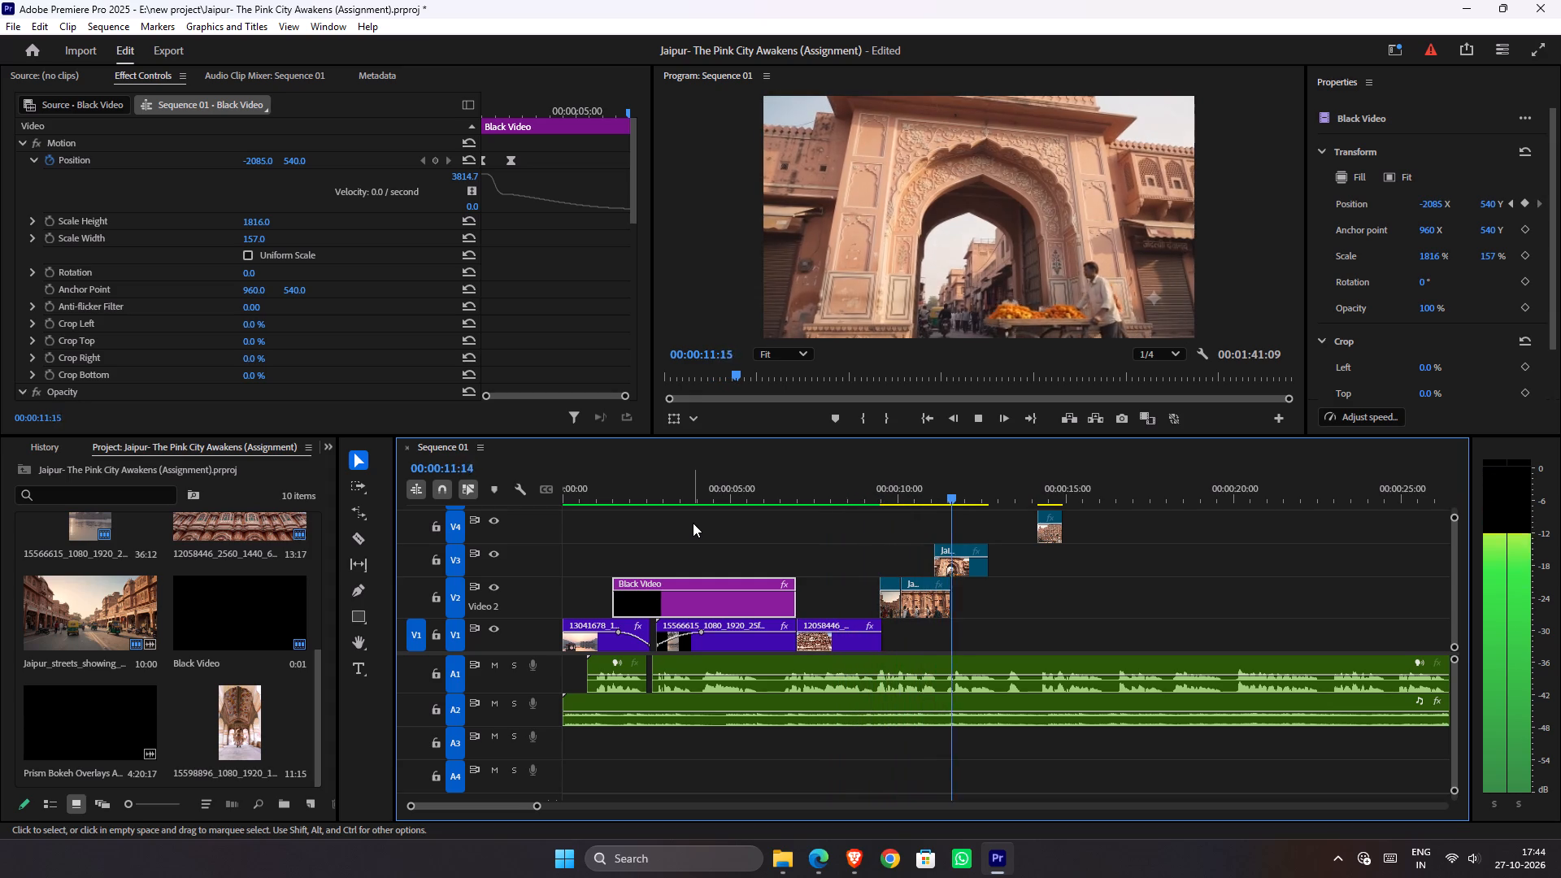
key(space)
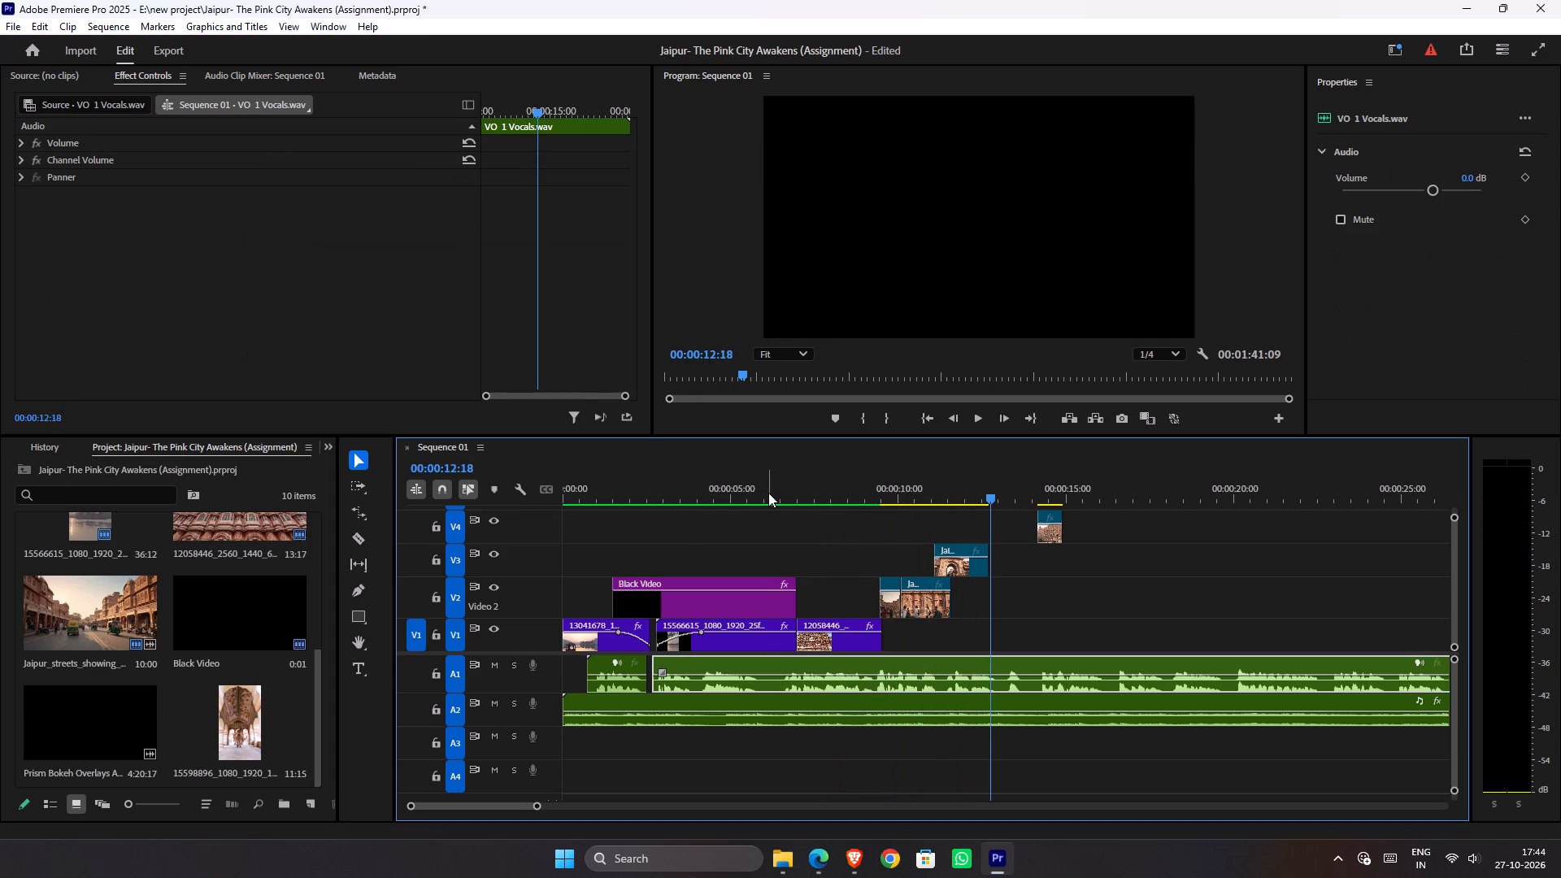
click(768, 493)
Save the project.
key(ctrl+s)
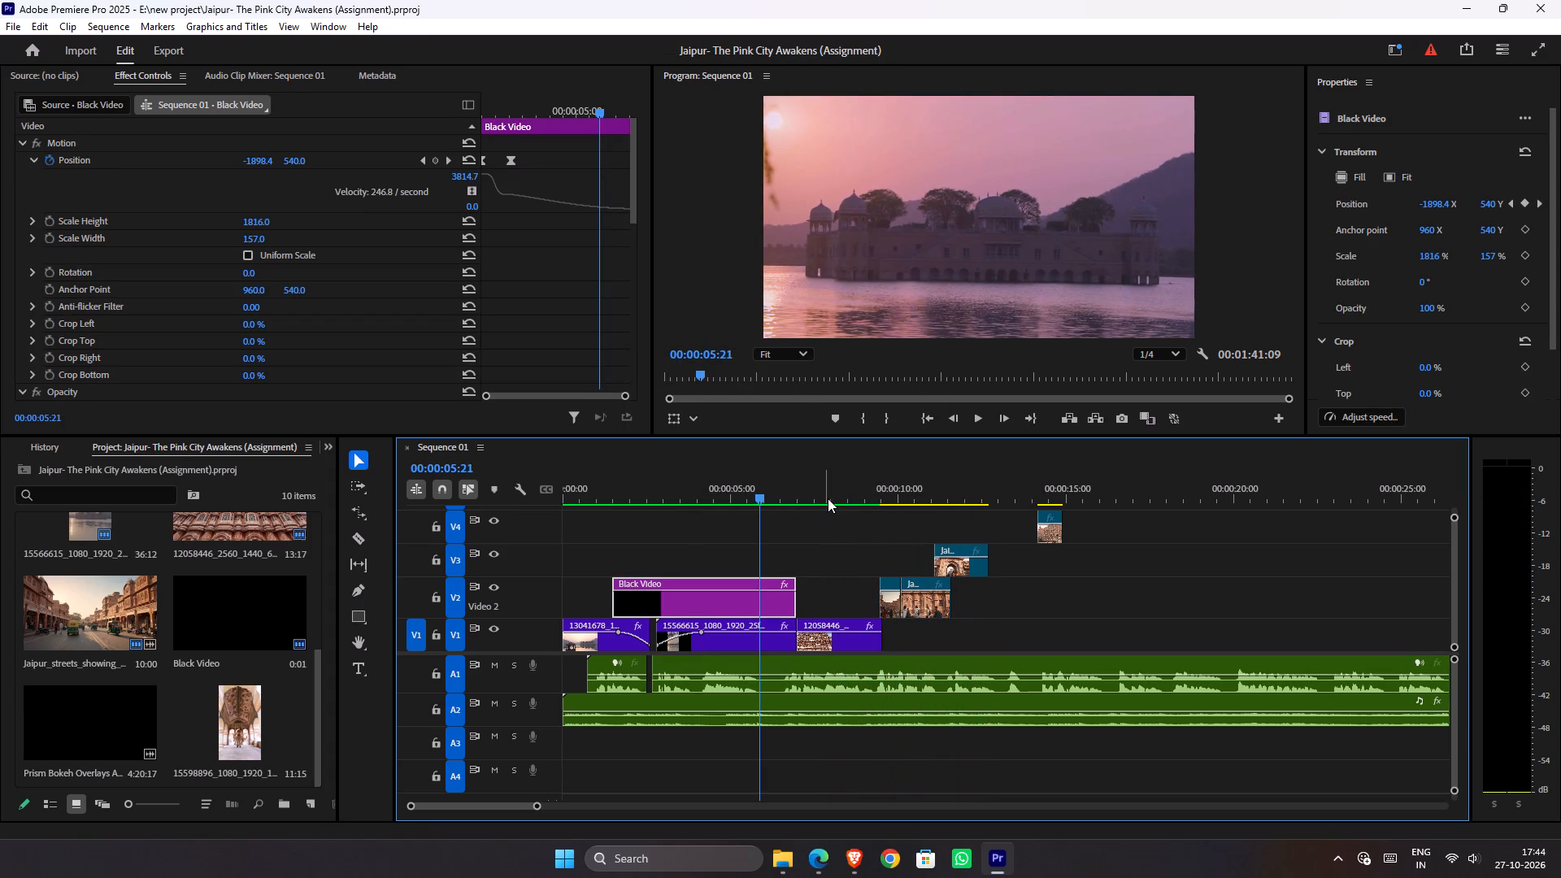
Audition the Rajasthani background music on A2 near 48 seconds and split it at 00:00:47:10.
drag(828, 498, 1239, 616)
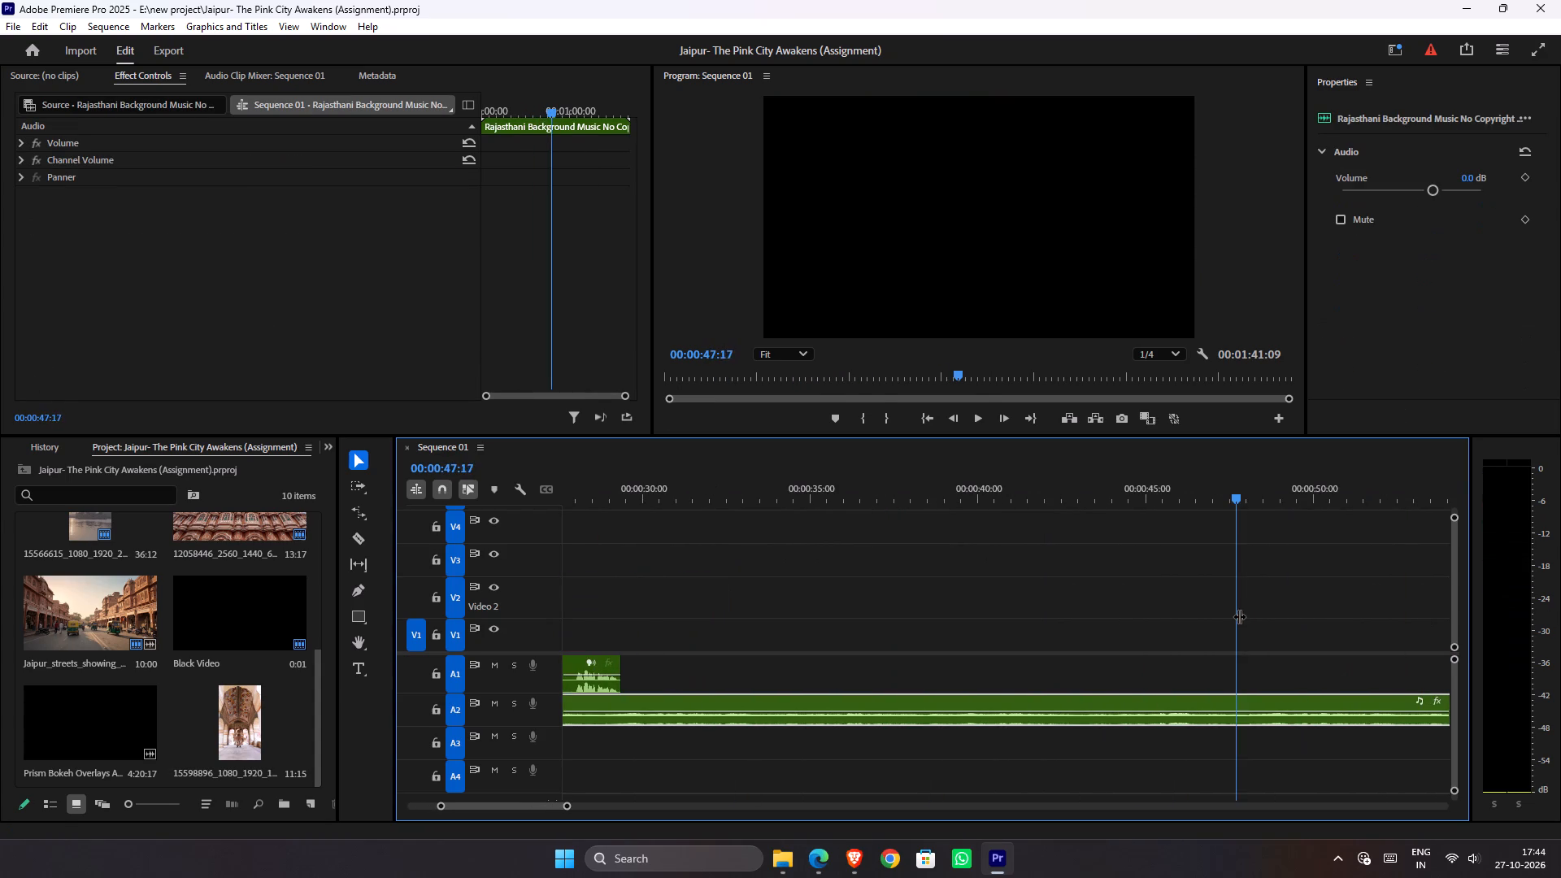
key(space)
alt+scroll(1233, 642, down, 15)
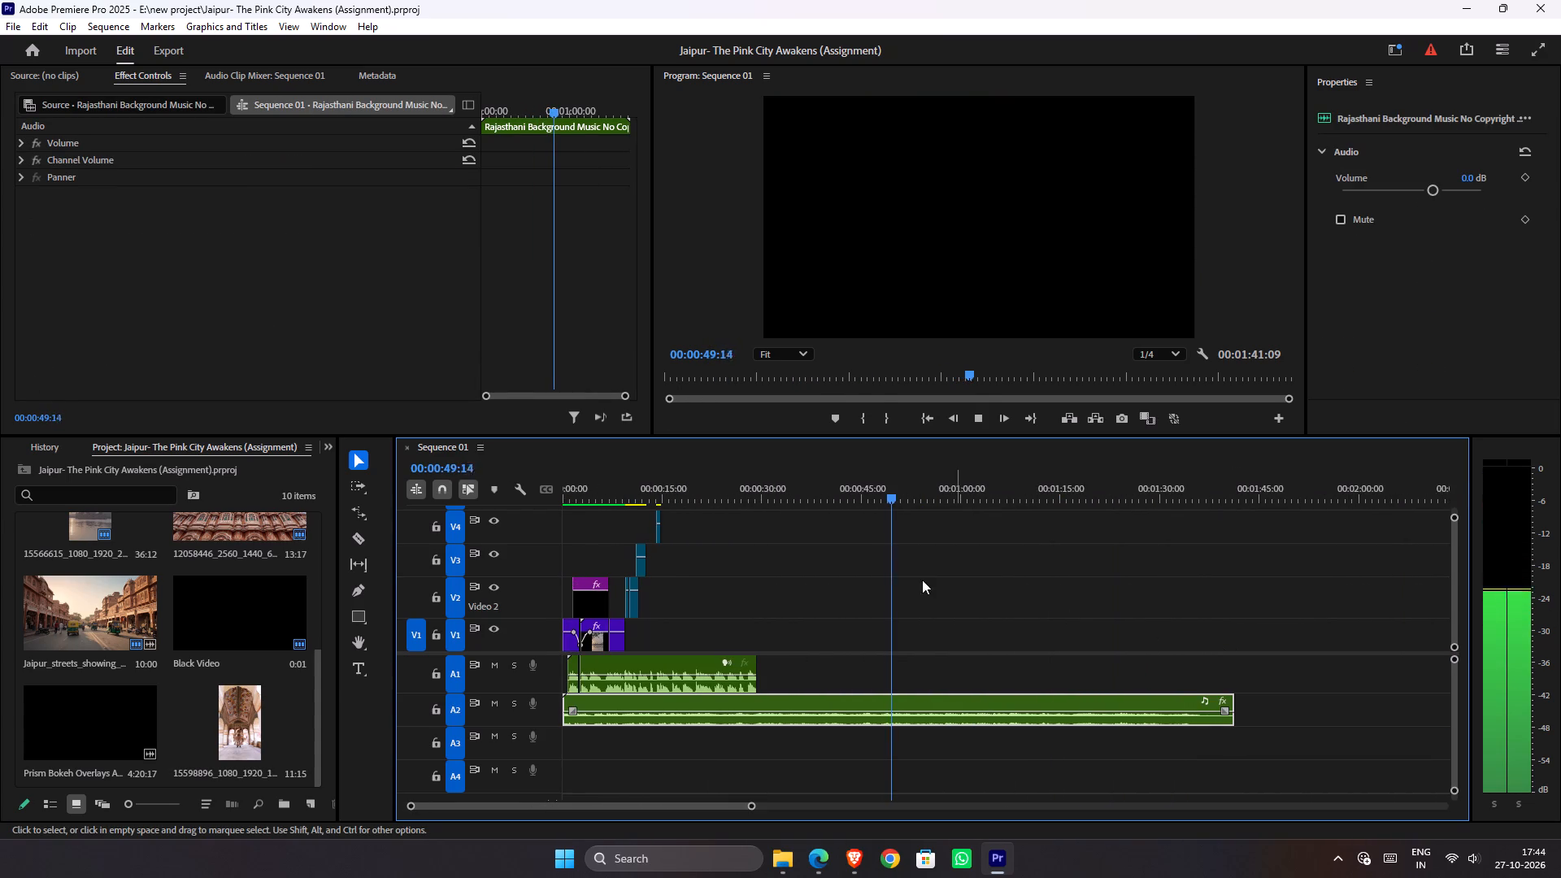
key(space)
drag(879, 494, 880, 518)
key(ctrl+k)
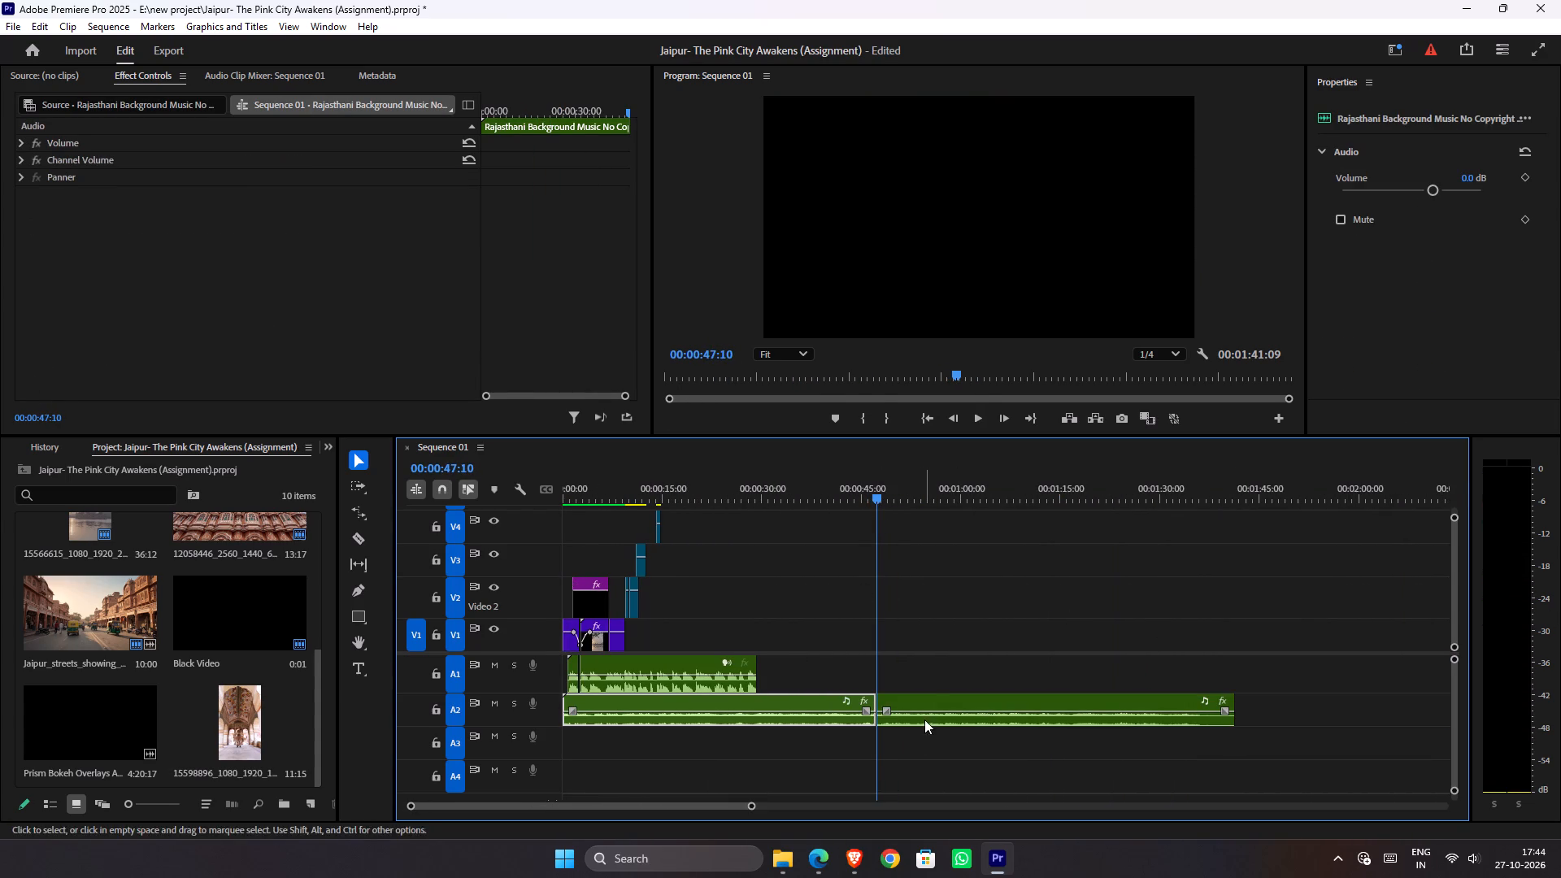
Move the second part of the split background music onto A3, starting at about 9 seconds, near the end of the 12058446 clip.
drag(932, 698, 615, 741)
scroll(629, 719, up, 2)
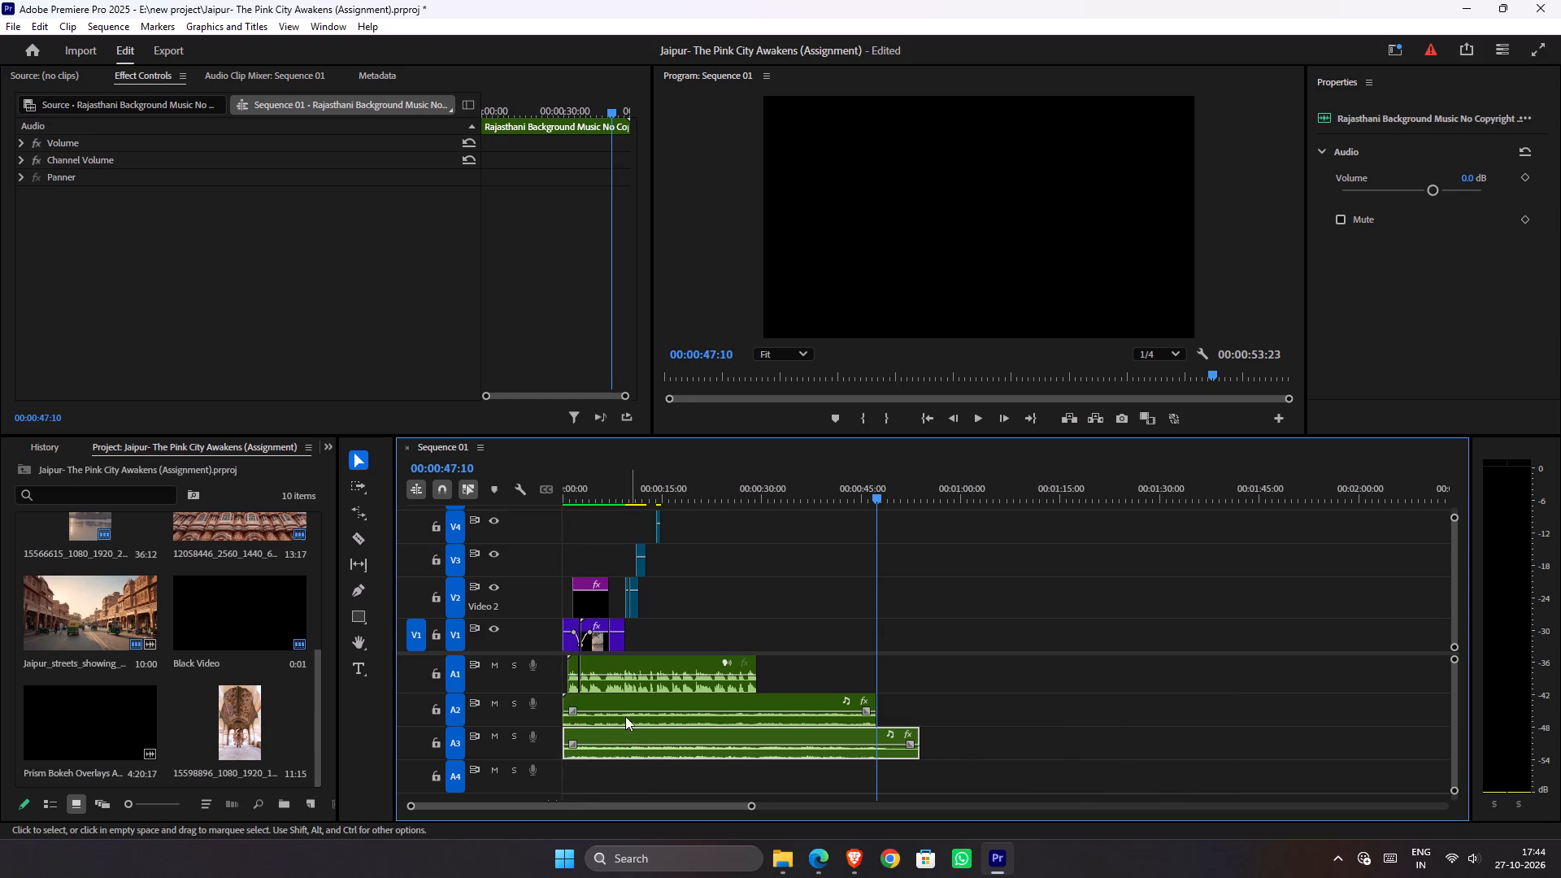
scroll(625, 716, up, 8)
scroll(641, 693, down, 1)
scroll(640, 693, up, 8)
shift+scroll(665, 673, down, 1)
shift+scroll(662, 671, up, 1)
shift+scroll(660, 664, down, 1)
shift+scroll(660, 664, up, 7)
alt+scroll(589, 652, up, 3)
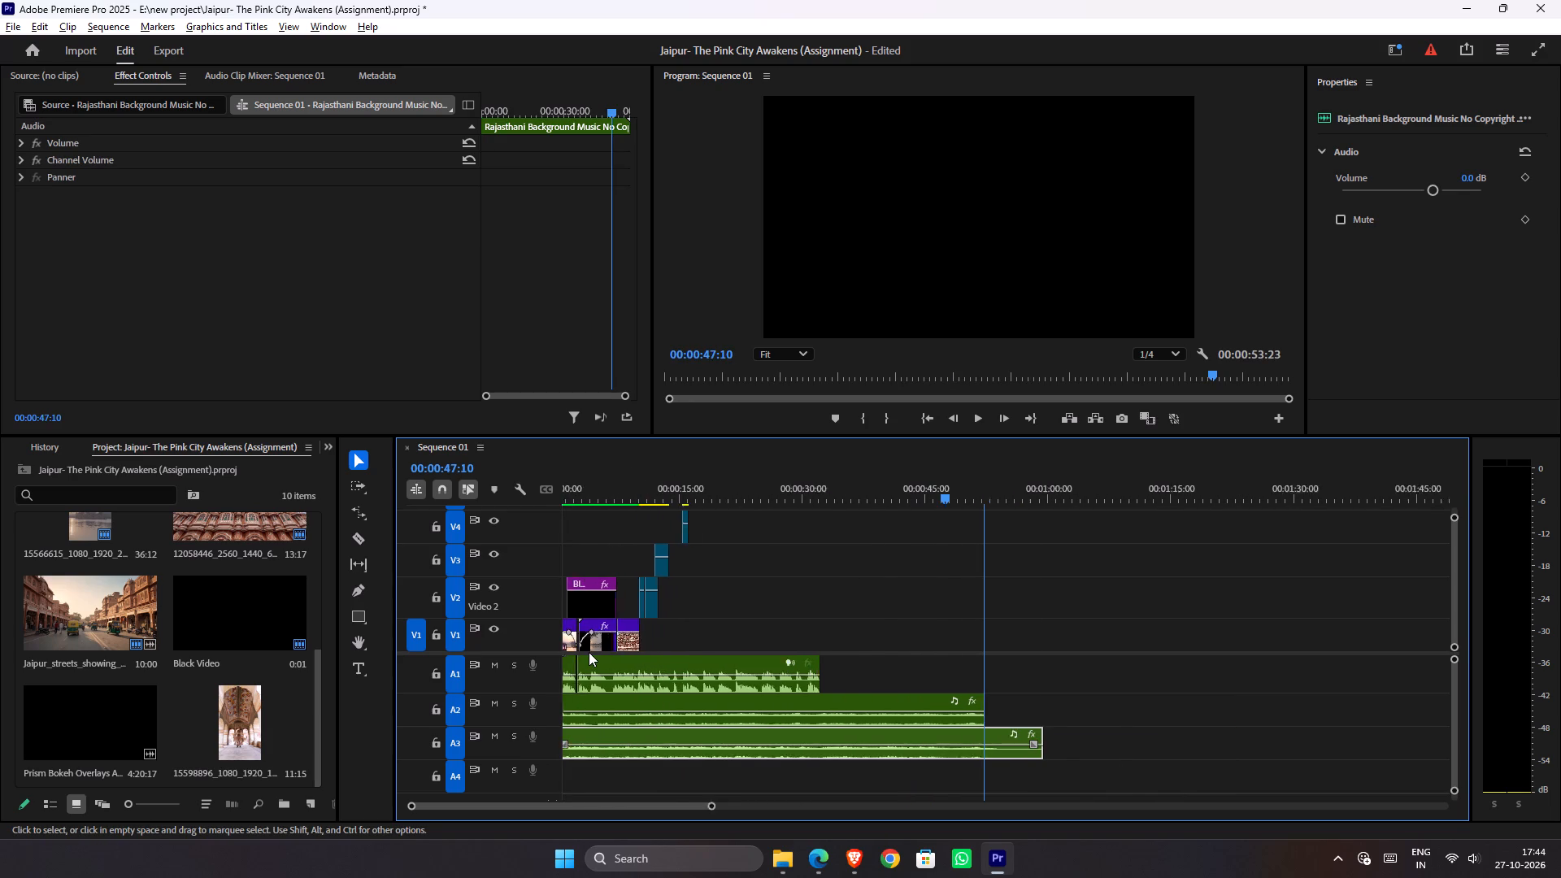
alt+scroll(589, 652, up, 7)
alt+scroll(589, 652, down, 1)
alt+scroll(589, 652, up, 2)
scroll(602, 654, down, 1)
scroll(602, 654, up, 14)
drag(625, 485, 619, 509)
key(equal)
key(equal)
key(equal)
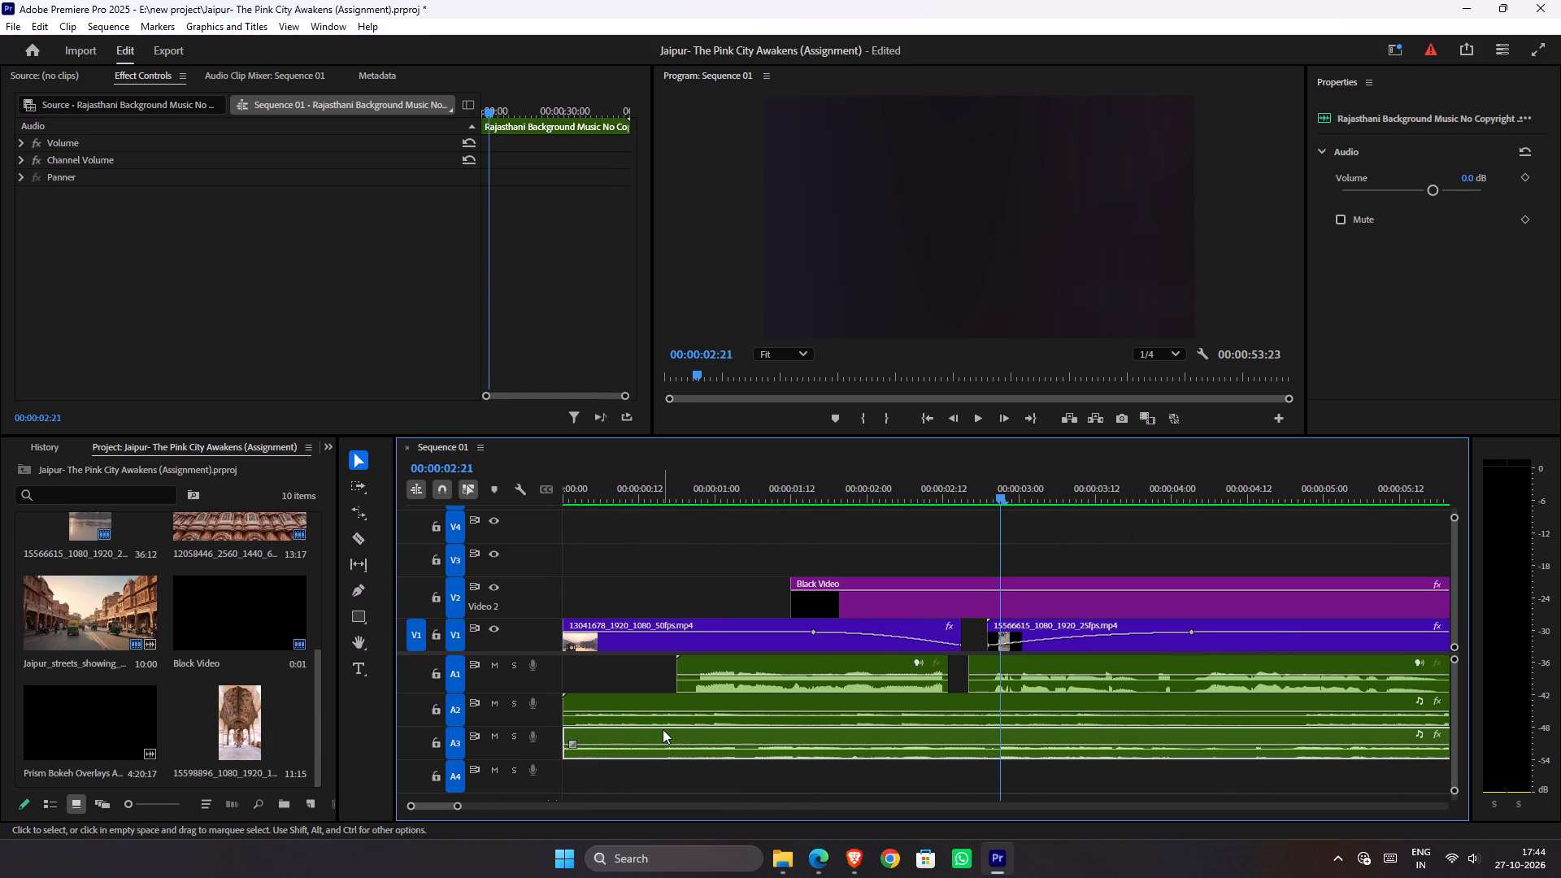
alt+scroll(729, 722, down, 1)
alt+scroll(732, 722, up, 1)
alt+scroll(735, 724, down, 5)
drag(688, 737, 1111, 758)
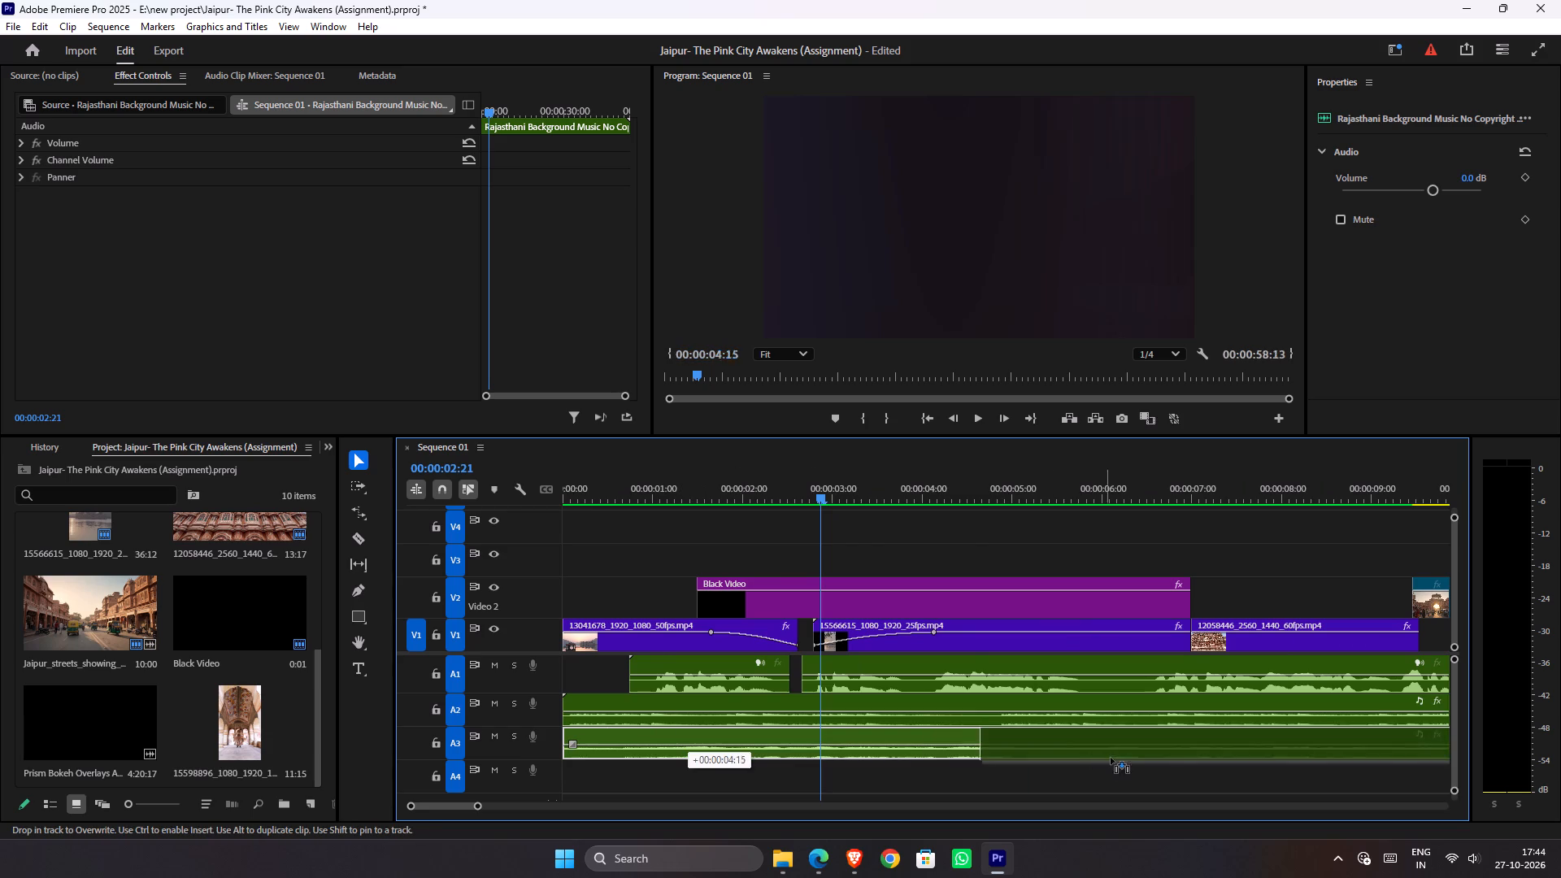
drag(1111, 758, 1421, 727)
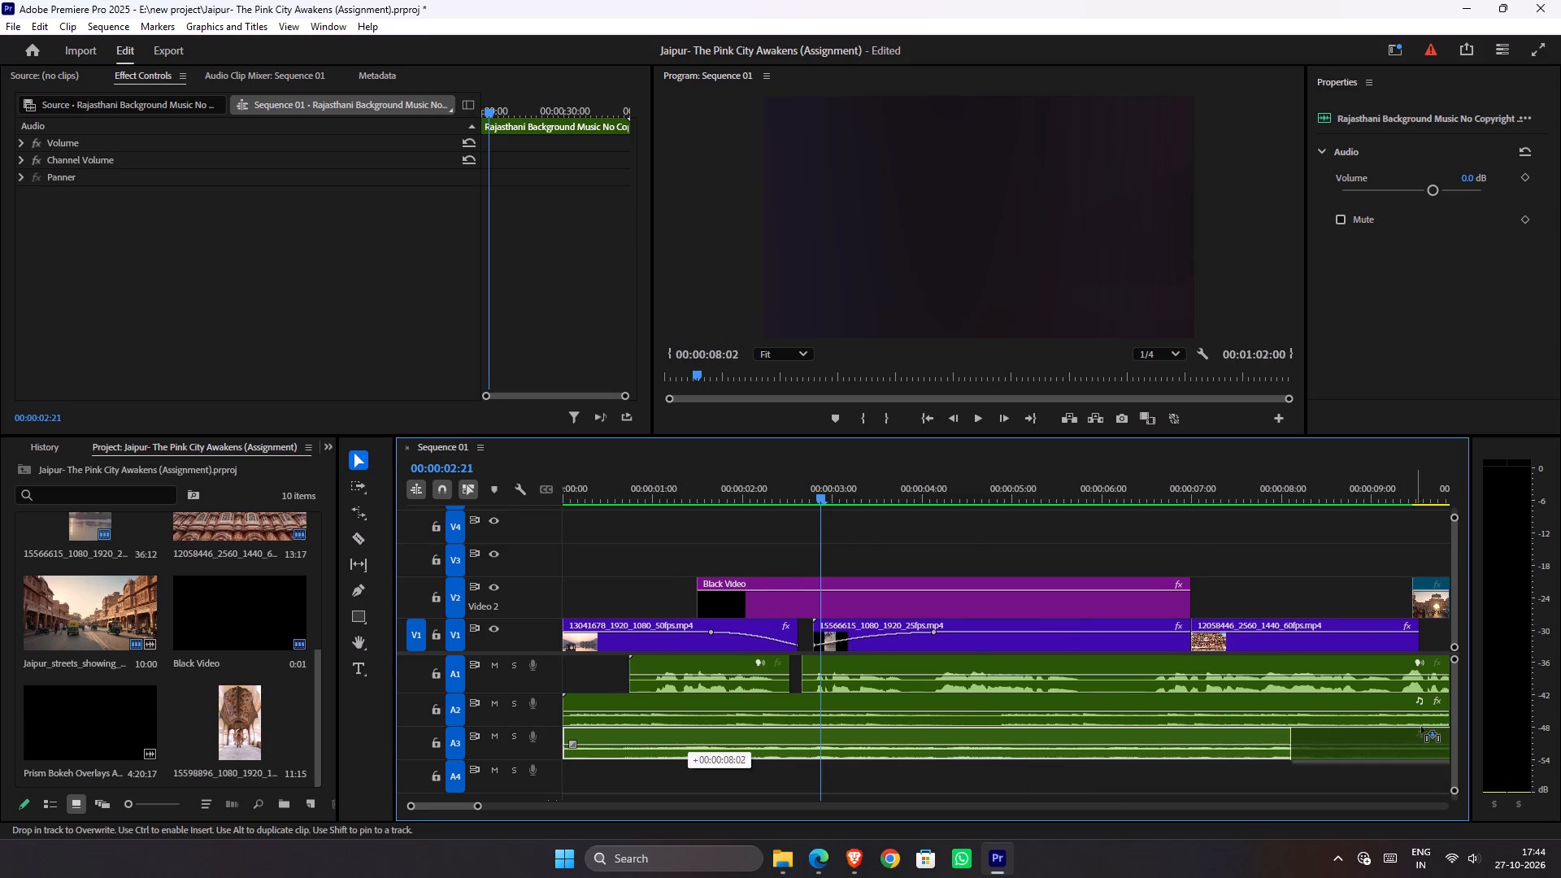
drag(1421, 727, 1364, 750)
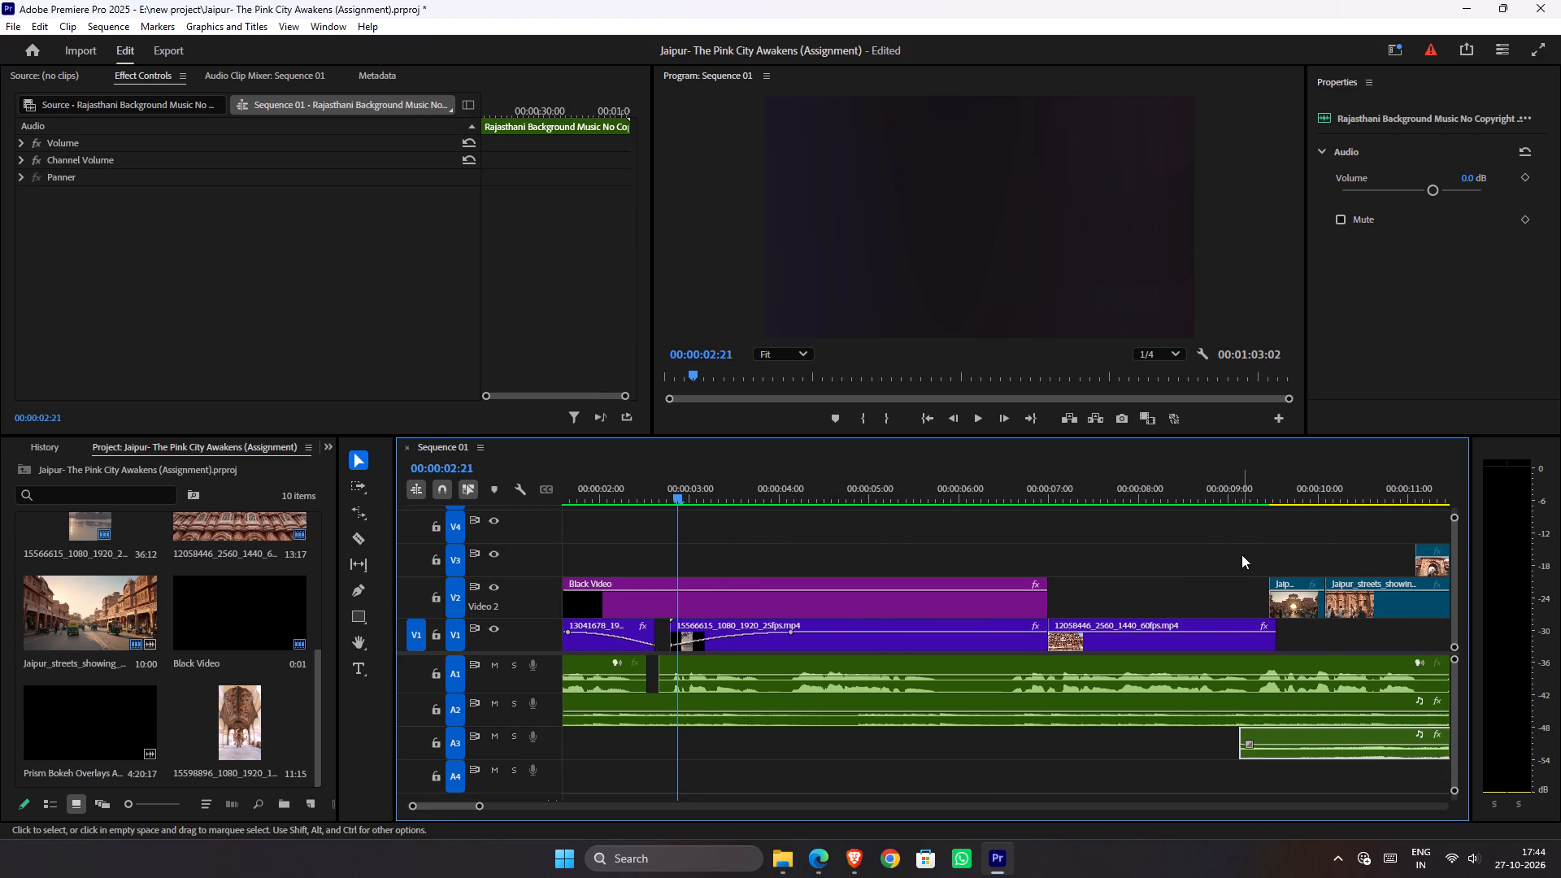
Check the music overlap by playback from about 7 seconds and shift the A3 music clip about 3 frames later.
scroll(1222, 523, down, 7)
drag(1046, 488, 915, 496)
key(space)
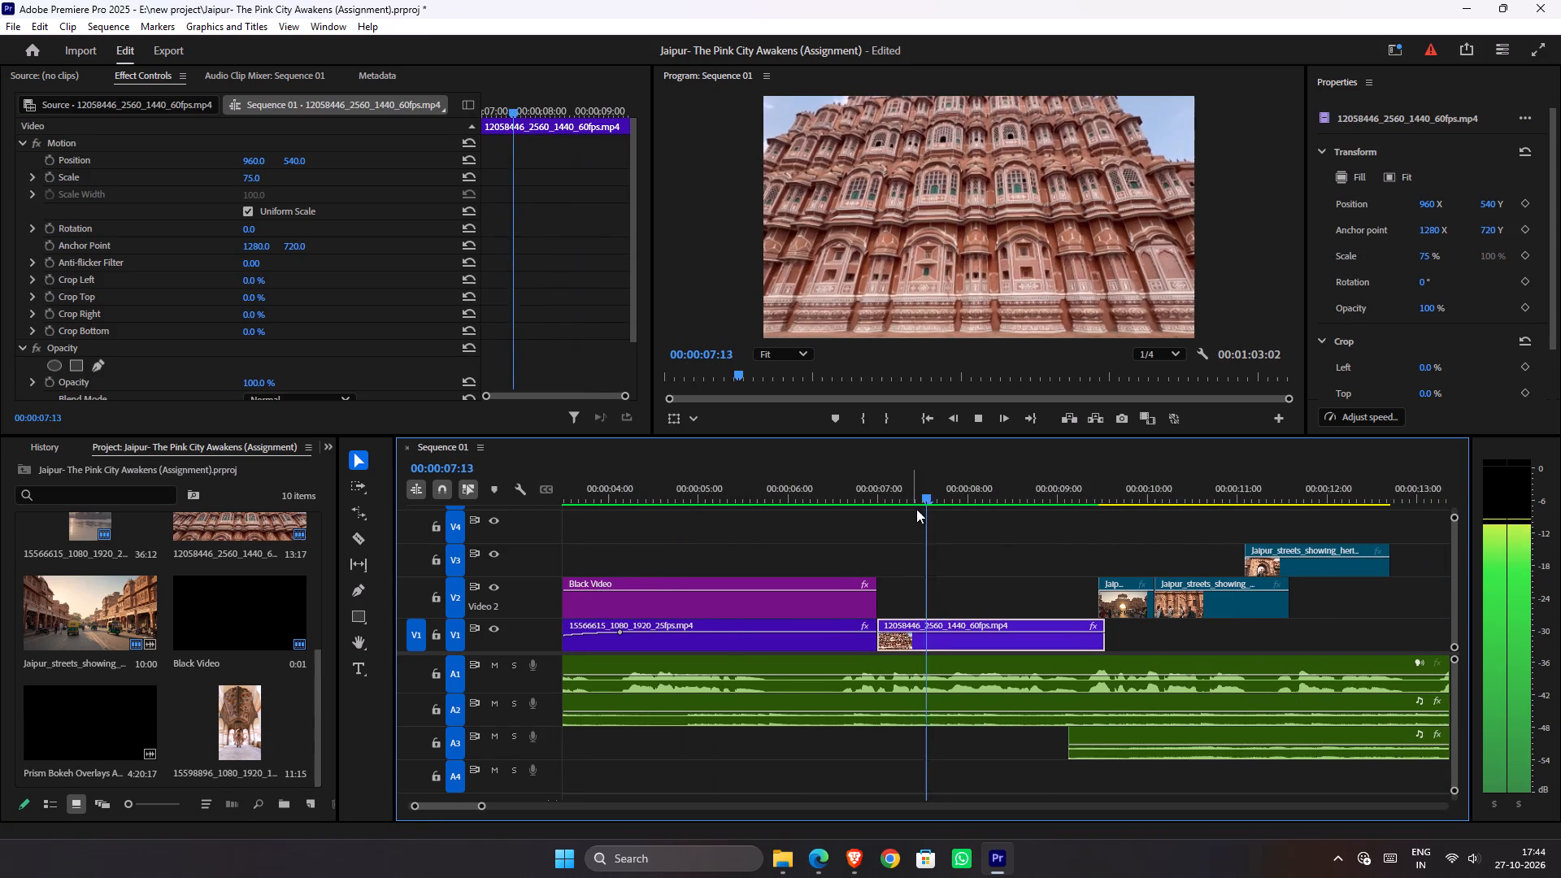
scroll(920, 554, down, 11)
scroll(926, 559, up, 1)
scroll(926, 559, down, 2)
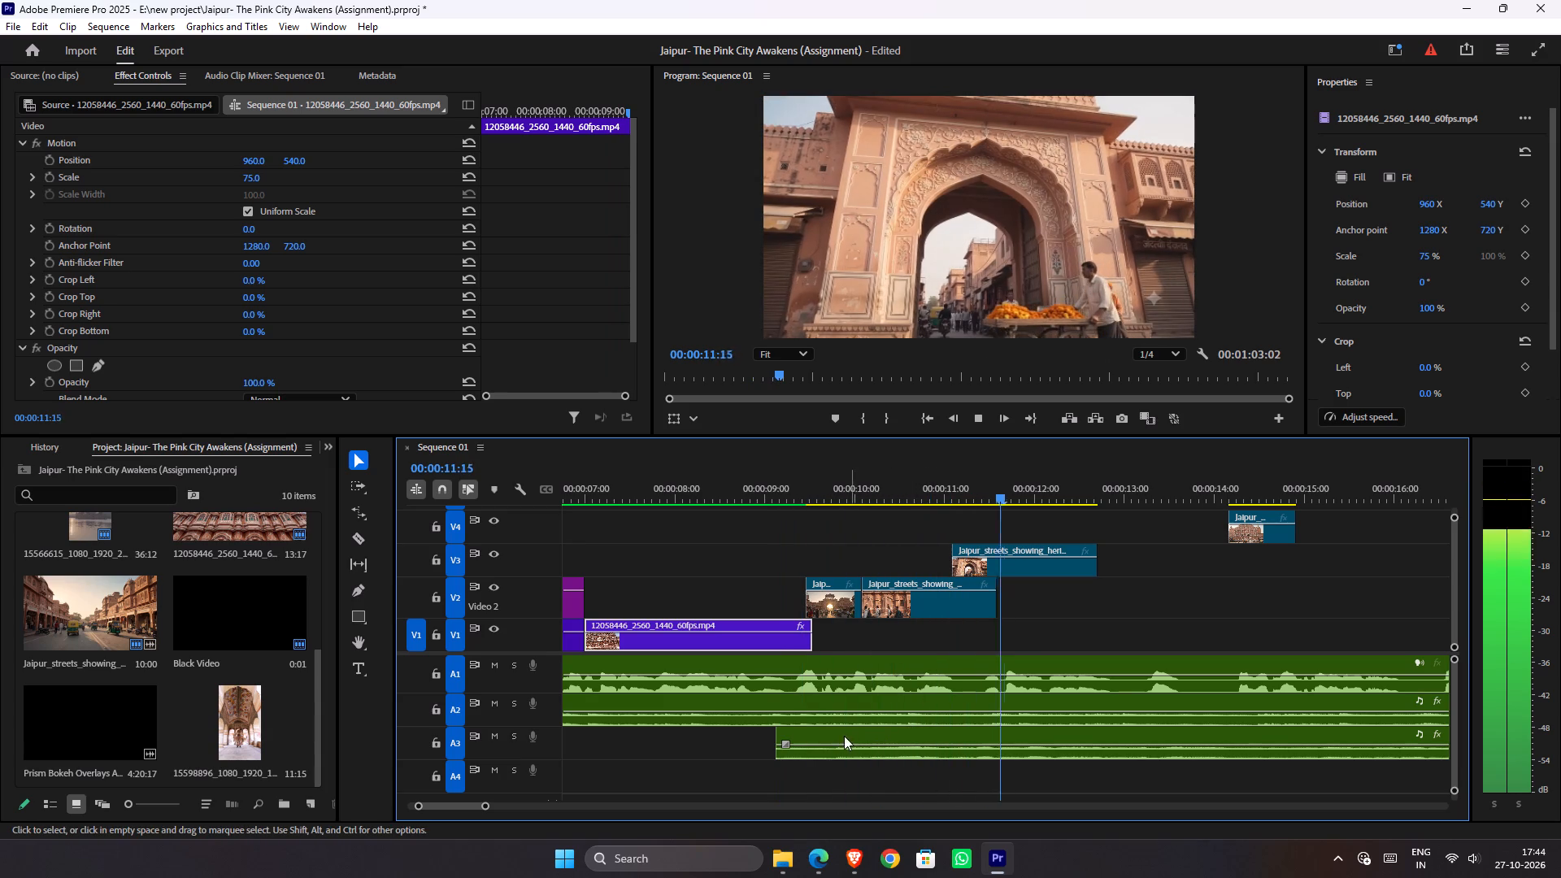
key(space)
drag(806, 737, 817, 734)
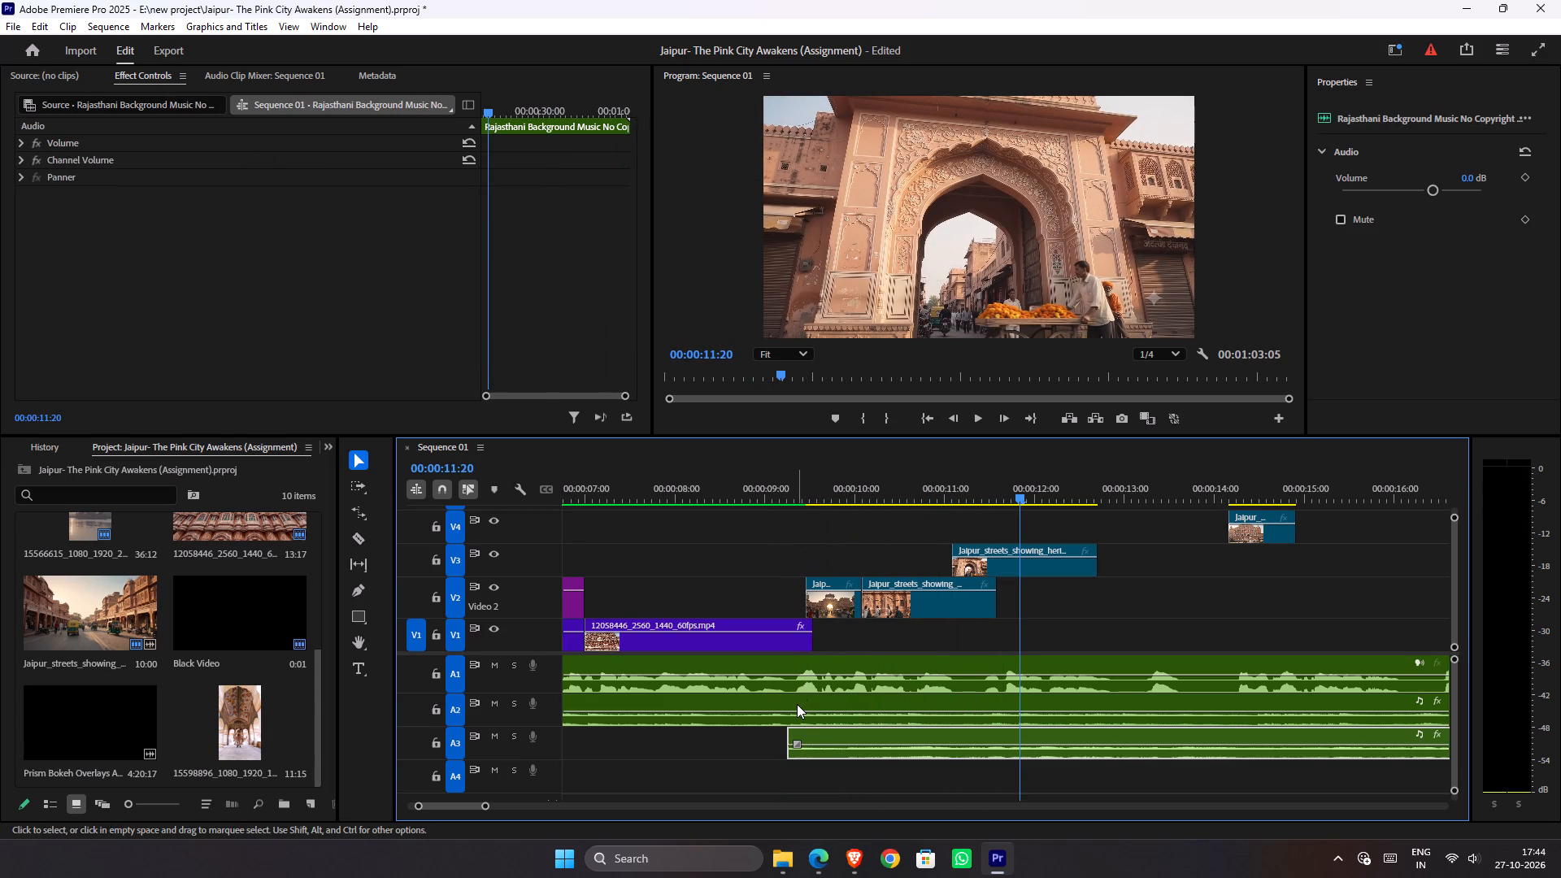
Play back the opening section through the start of the A3 music to check how the two music parts overlap.
drag(763, 498, 531, 541)
key(space)
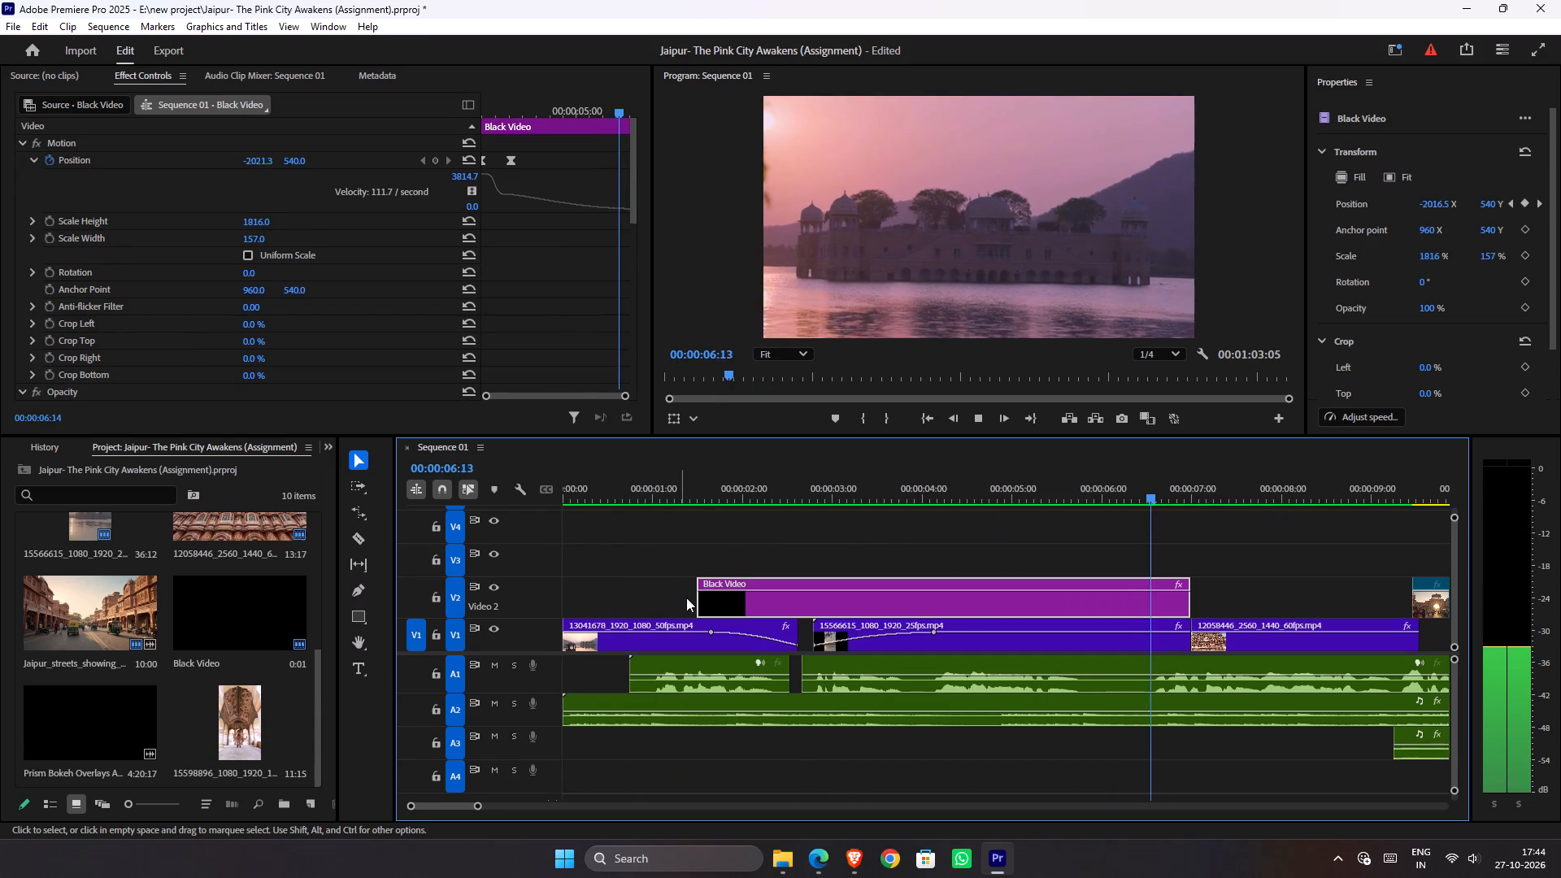
scroll(918, 670, down, 10)
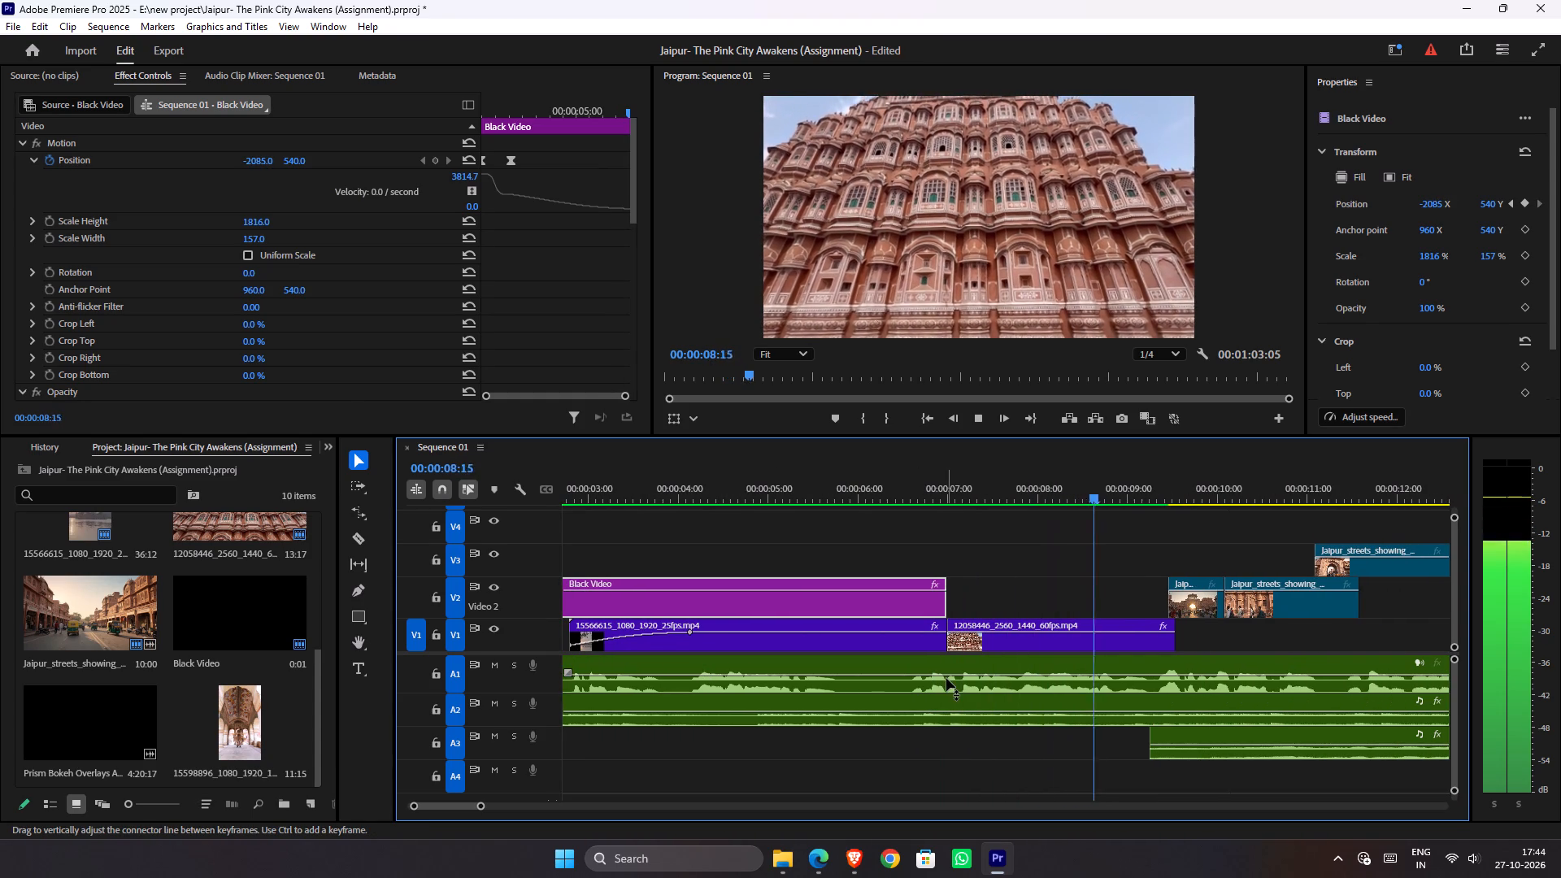
key(space)
key(space)
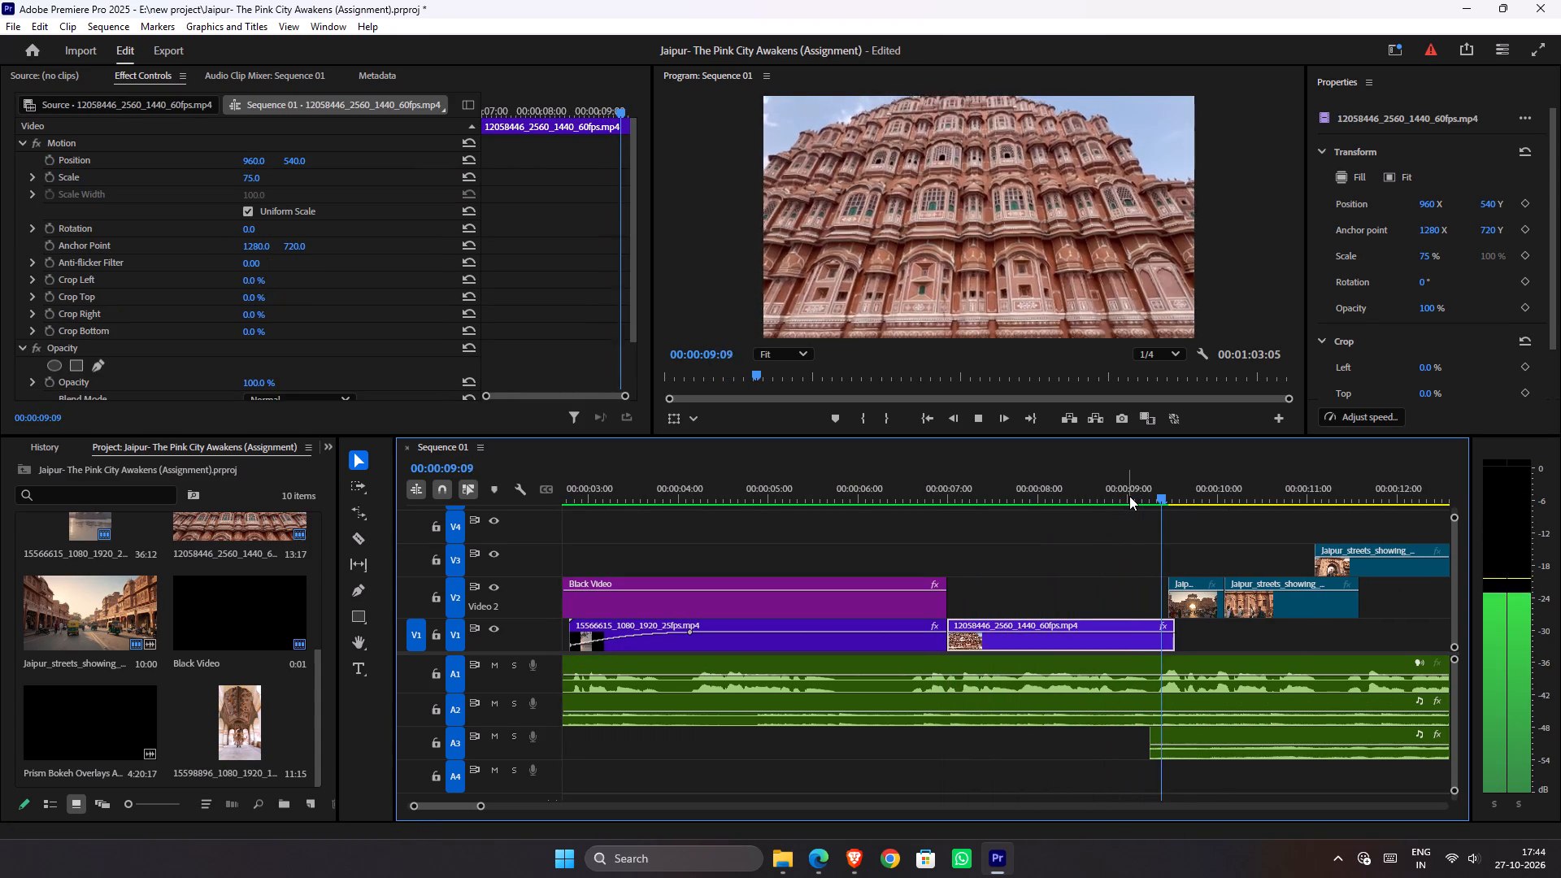
key(space)
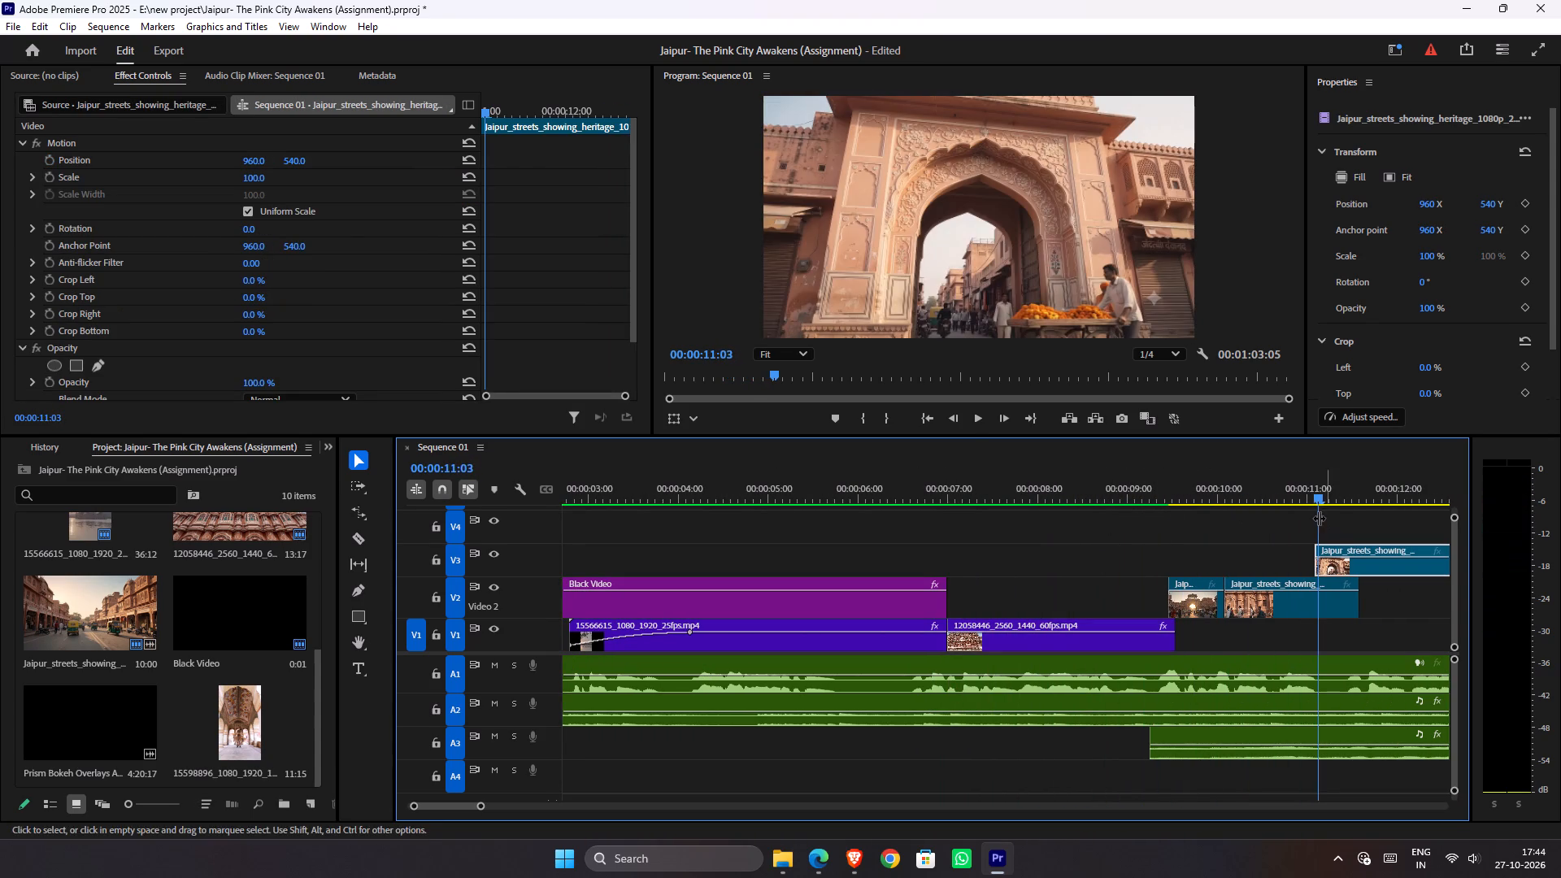
Find the music changeover by playback, split the A2 background music at 00:00:10:00 and delete the part after the cut.
drag(1319, 493, 1113, 530)
key(space)
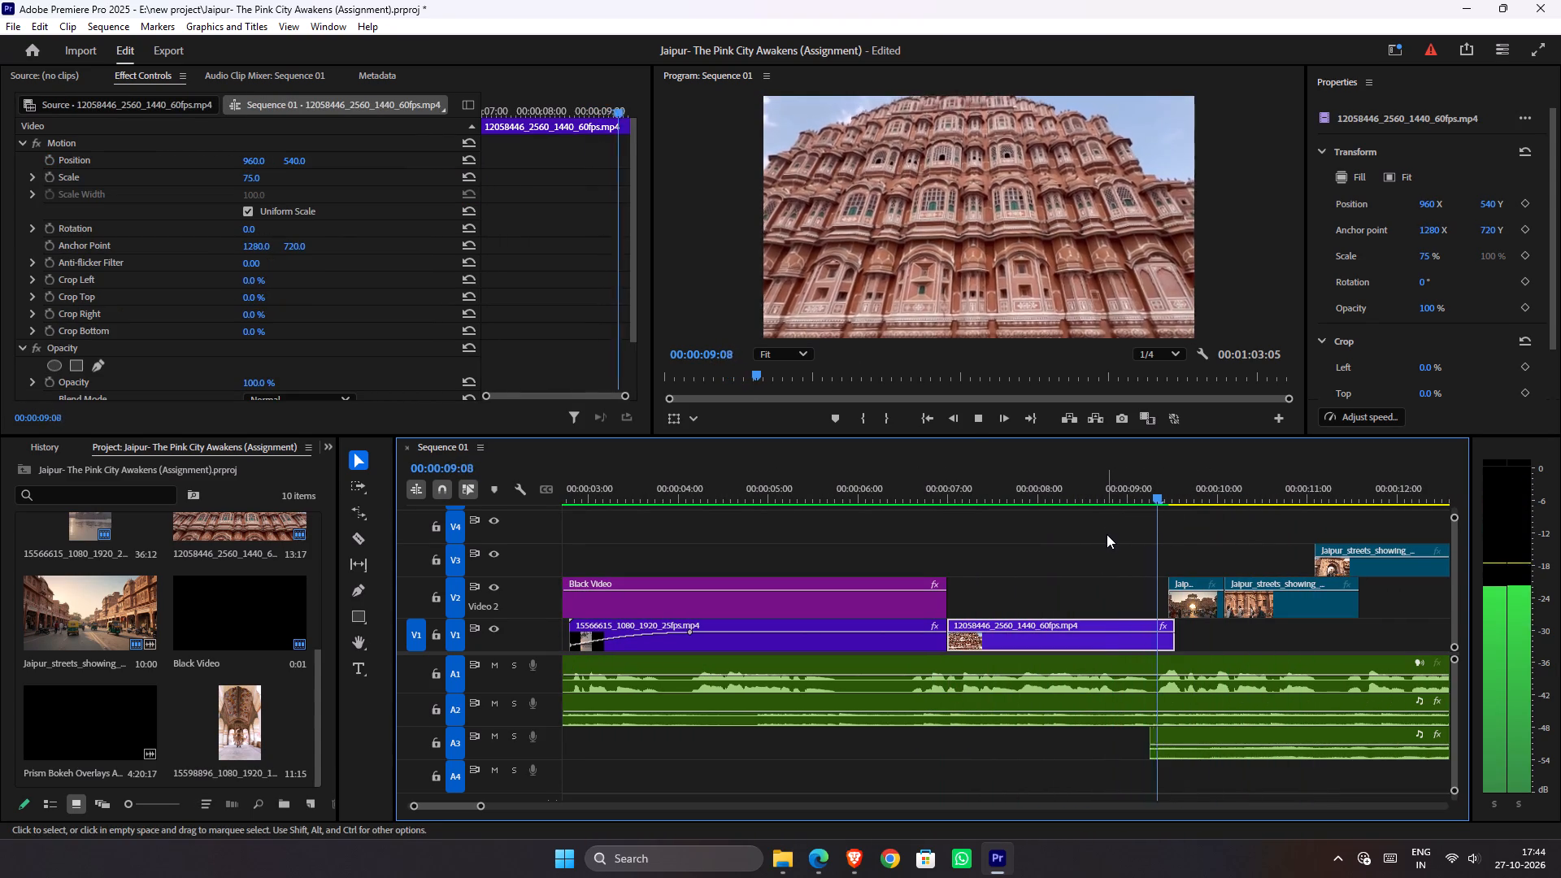
key(space)
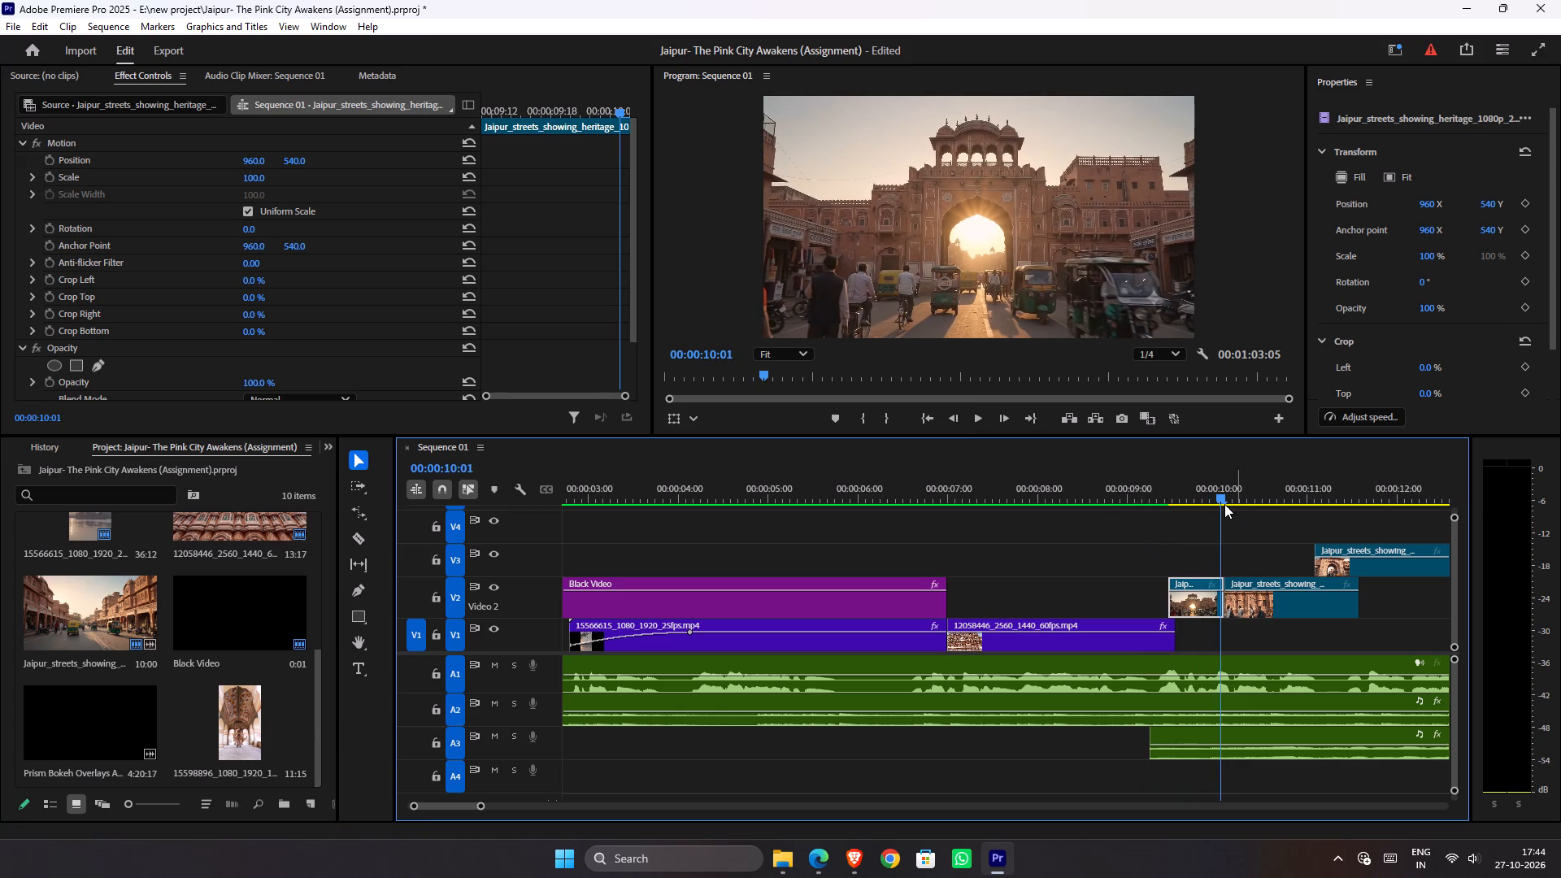
drag(1218, 493, 1216, 505)
click(1198, 703)
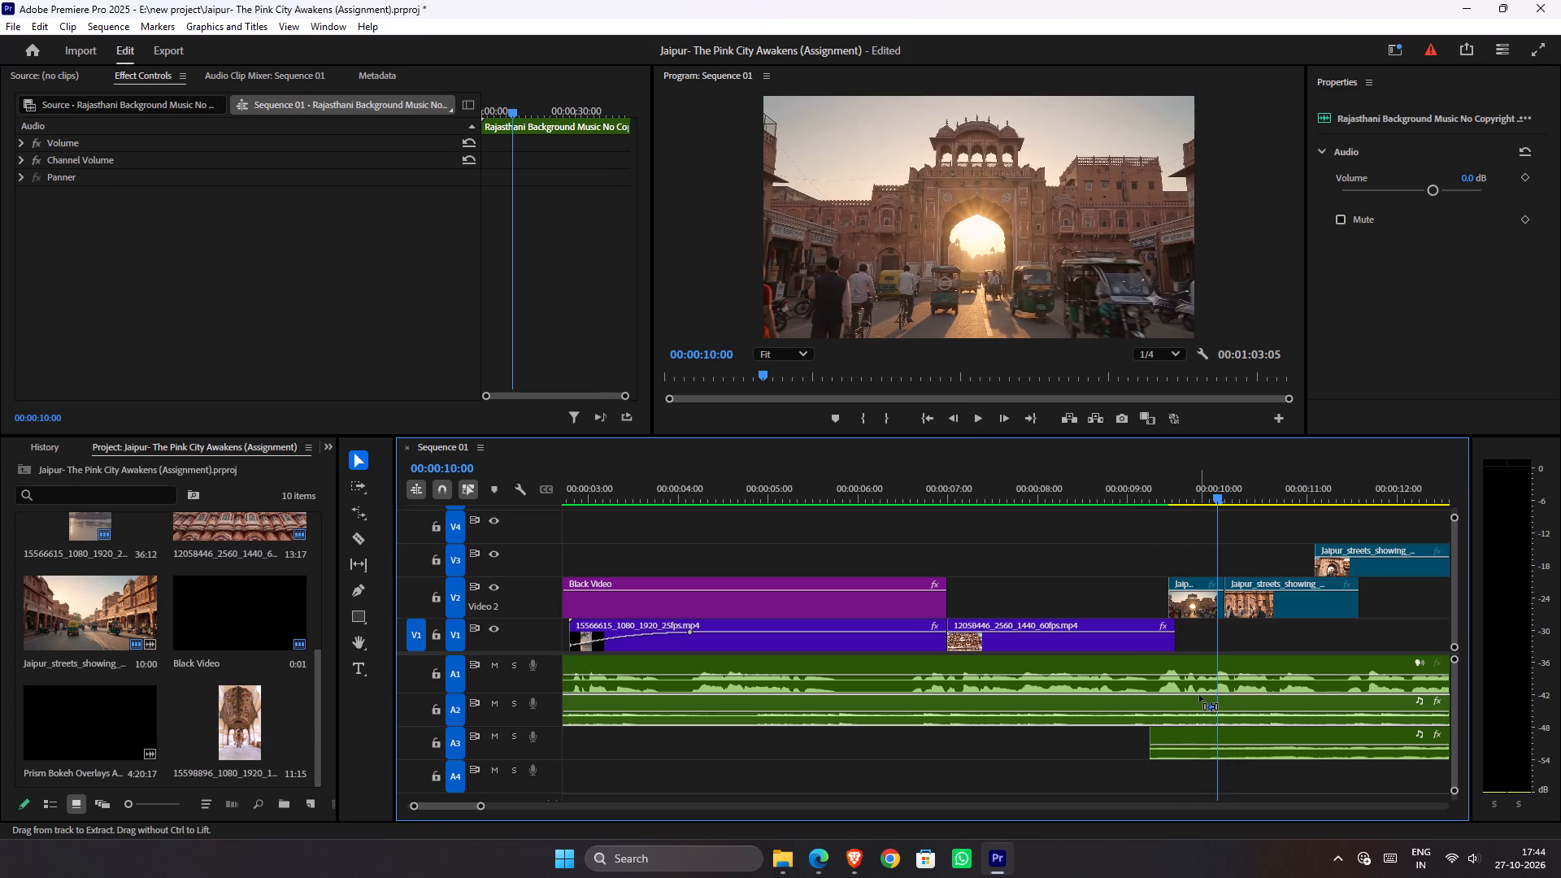
key(ctrl+k)
click(1240, 702)
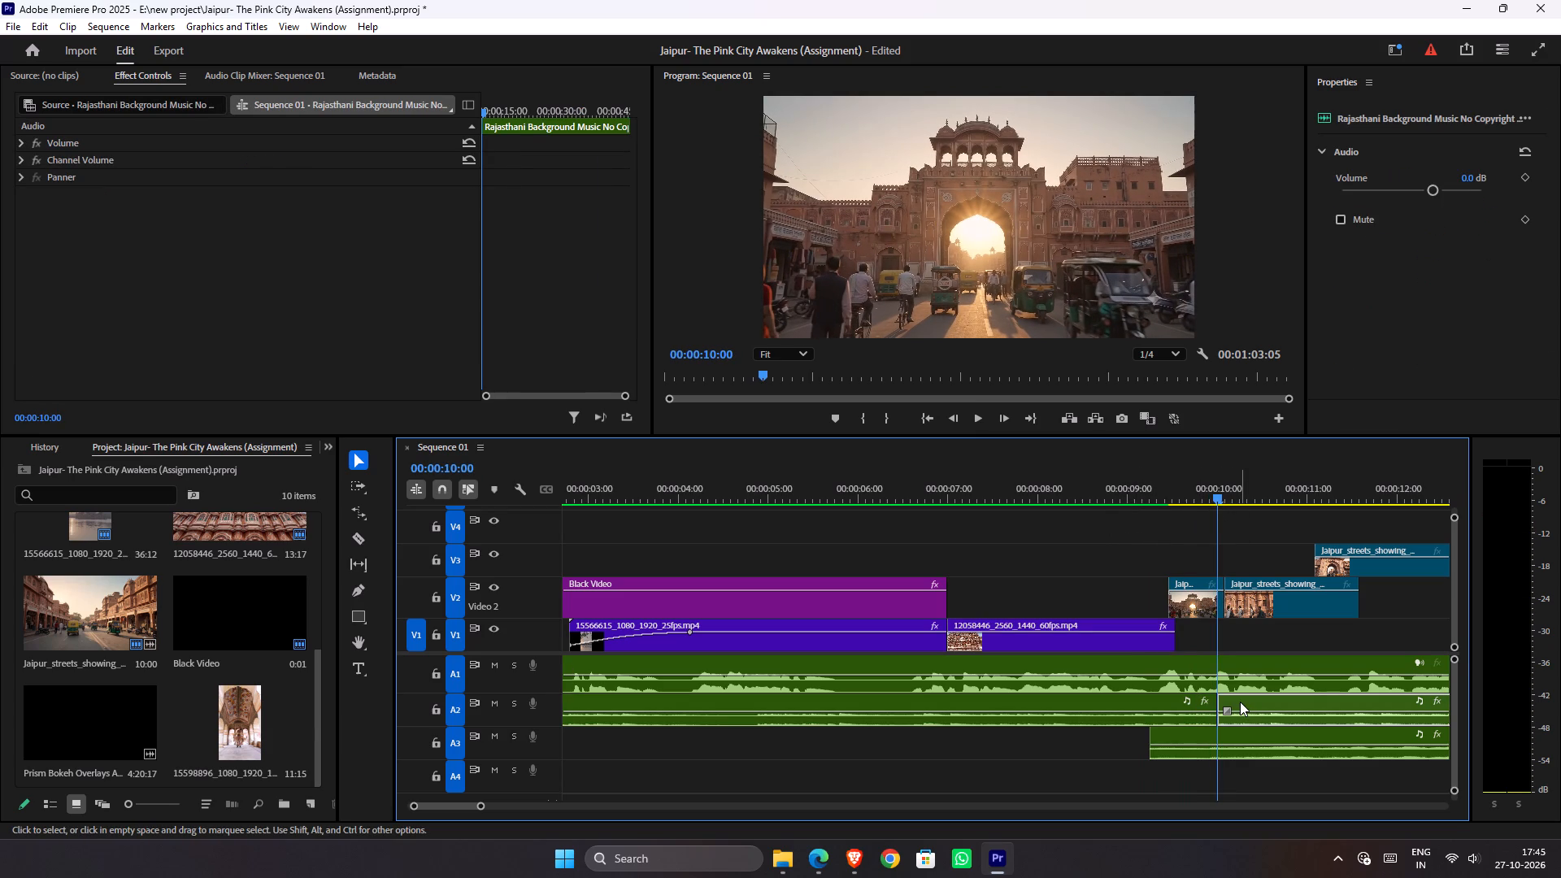
key(Delete)
Play back from about 7 to 23 seconds to check the changeover from A2 to A3 music, and return to 00:00:07:04.
drag(1076, 500, 933, 509)
key(space)
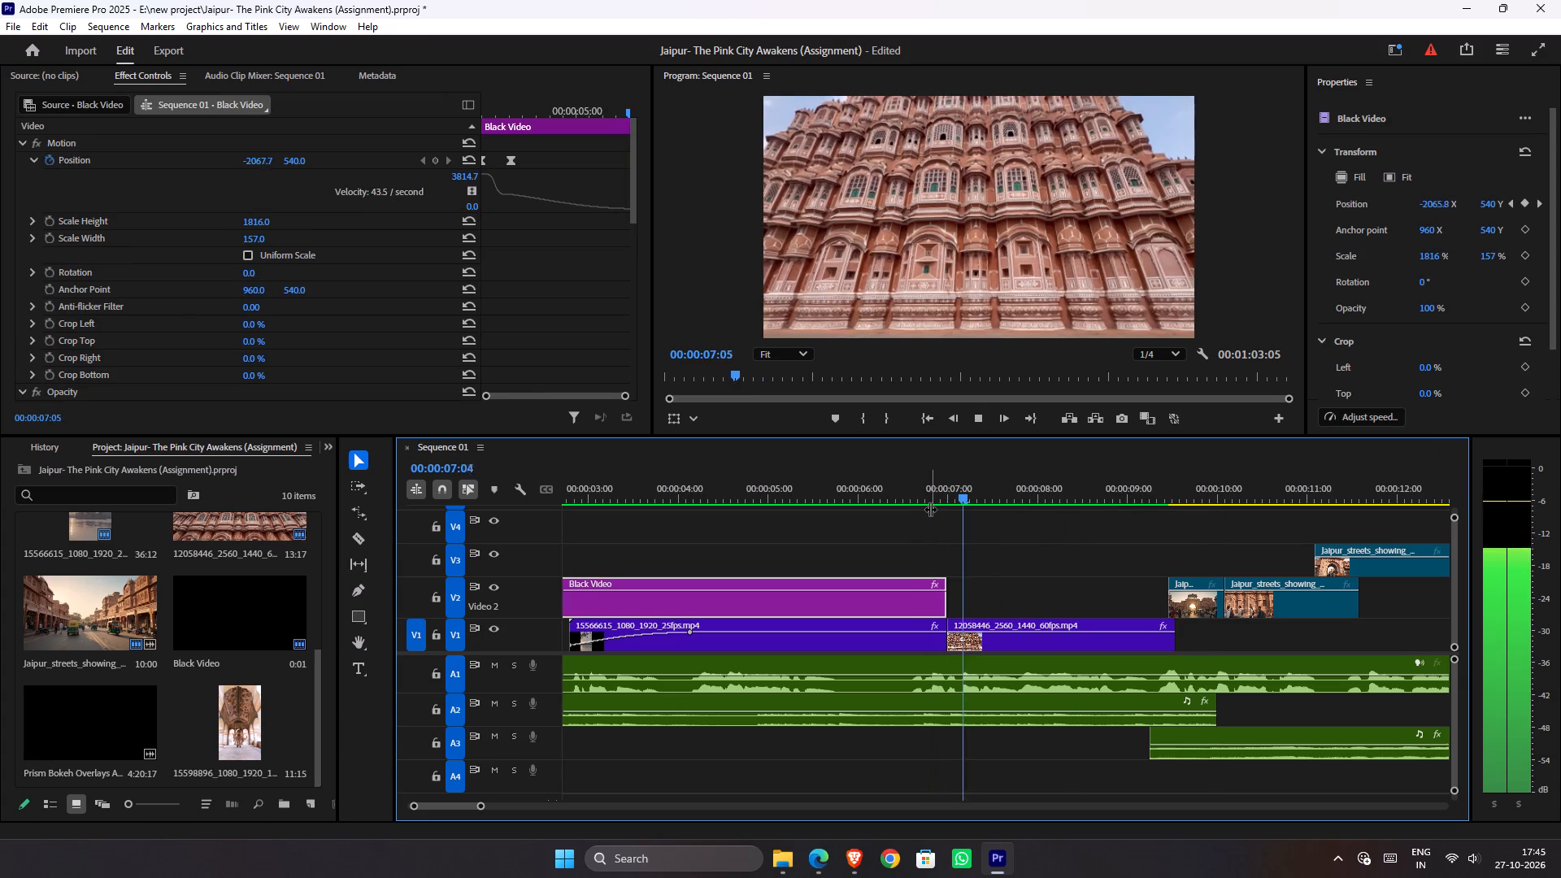
scroll(961, 591, down, 11)
scroll(963, 591, up, 1)
scroll(963, 591, down, 4)
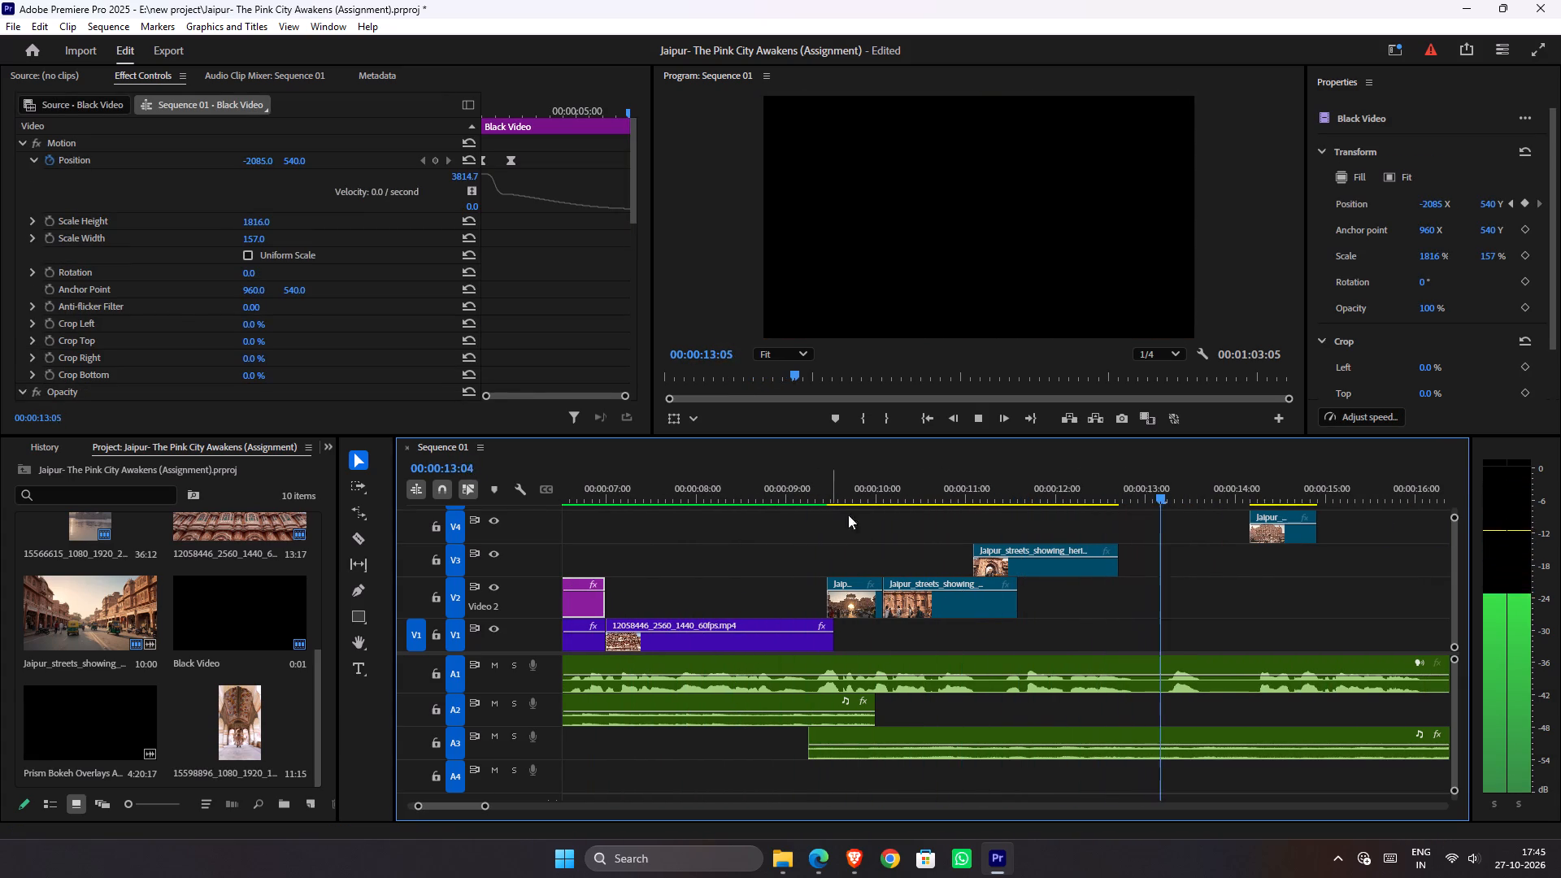
alt+scroll(944, 602, down, 8)
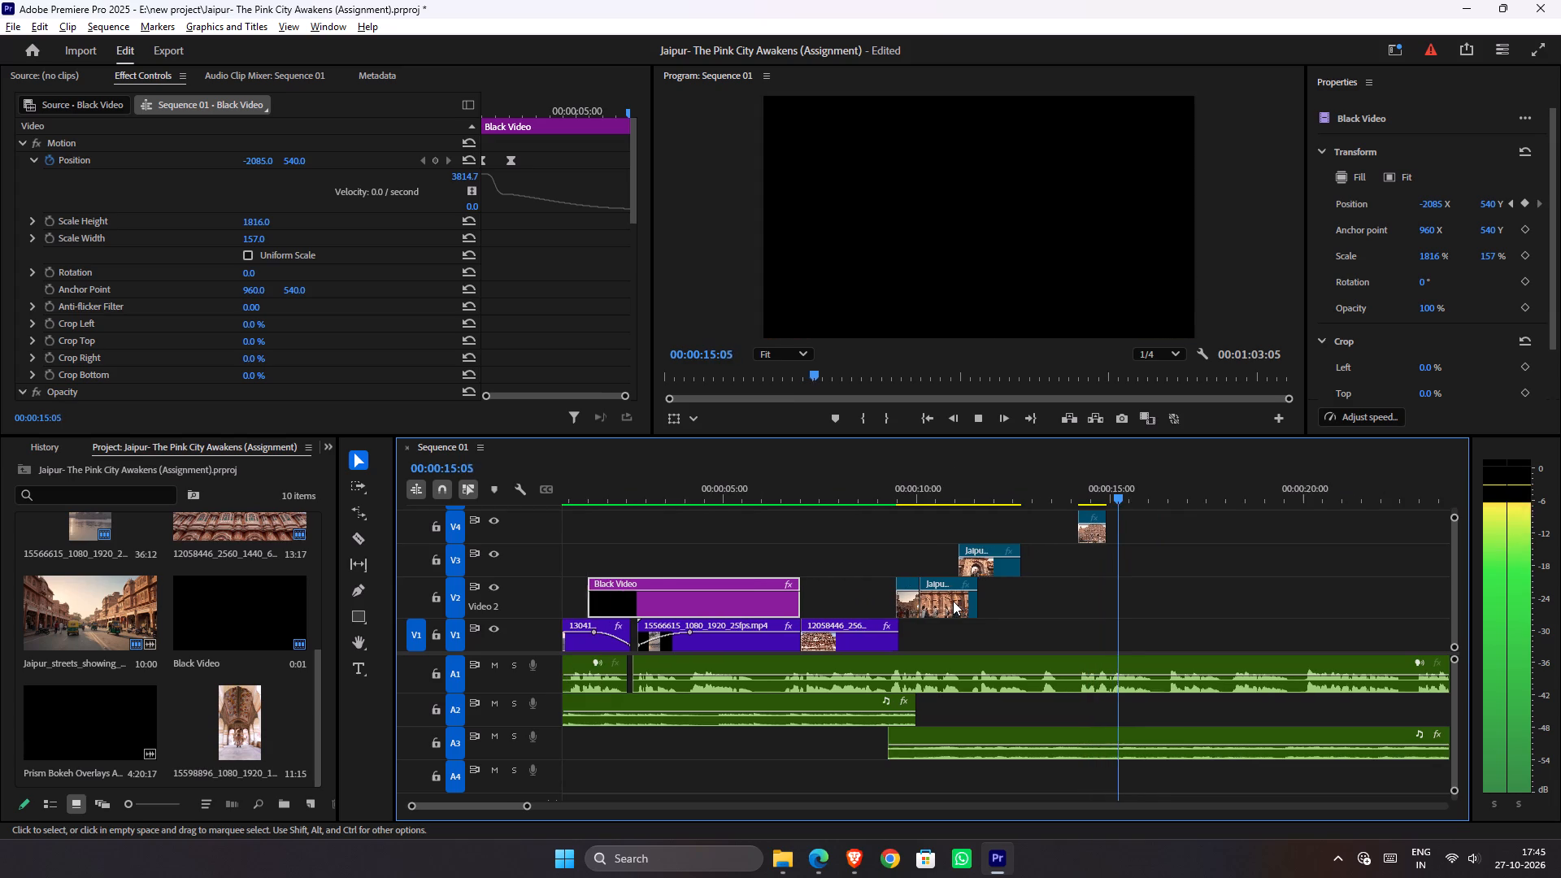
alt+scroll(953, 601, down, 4)
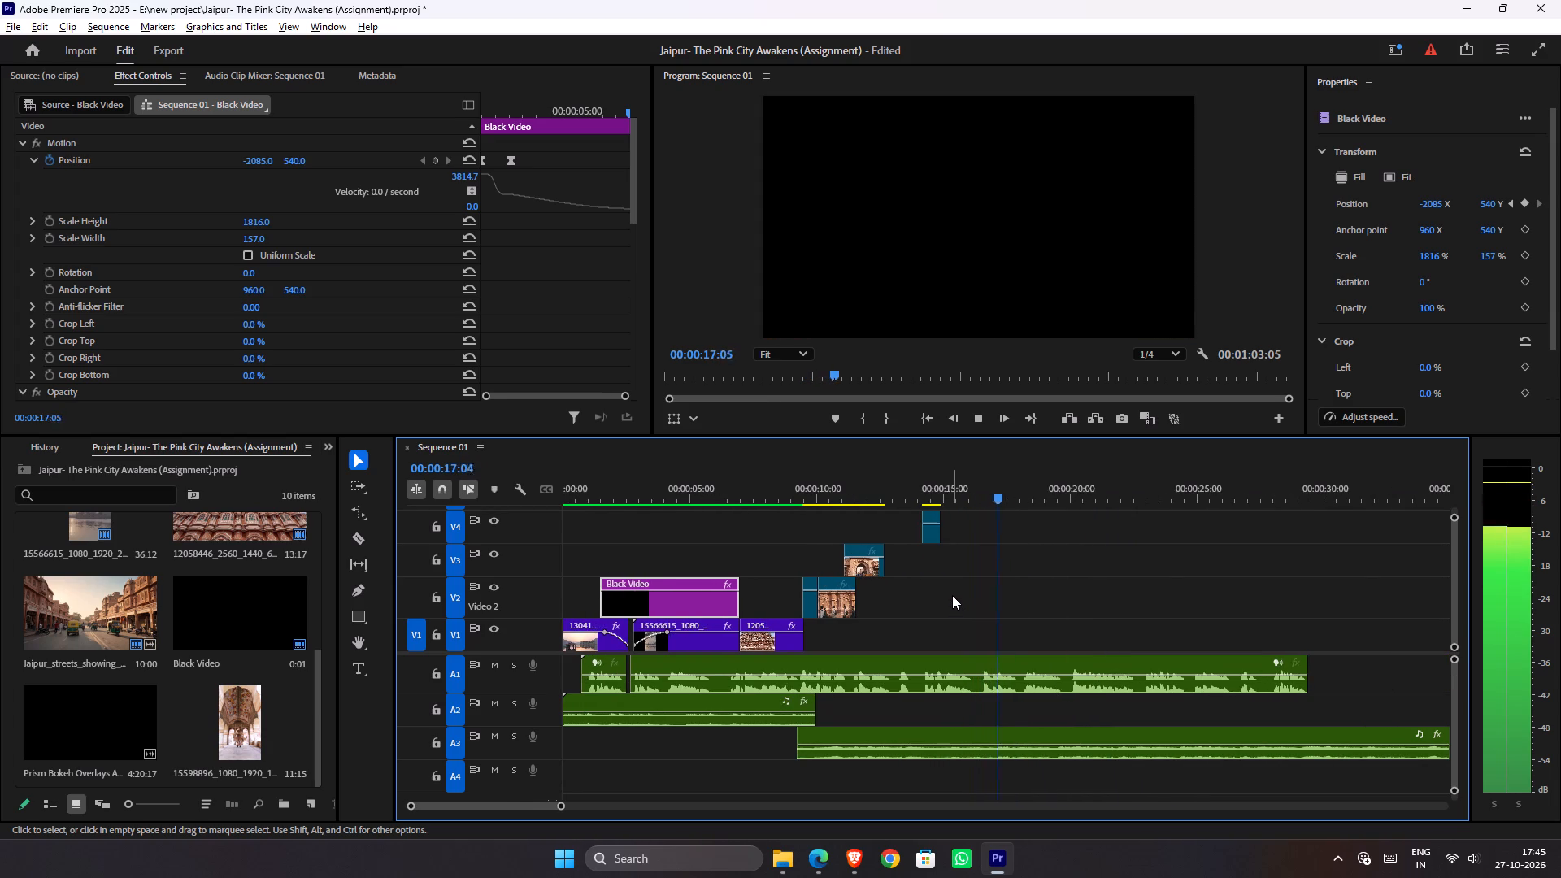
alt+scroll(952, 595, down, 1)
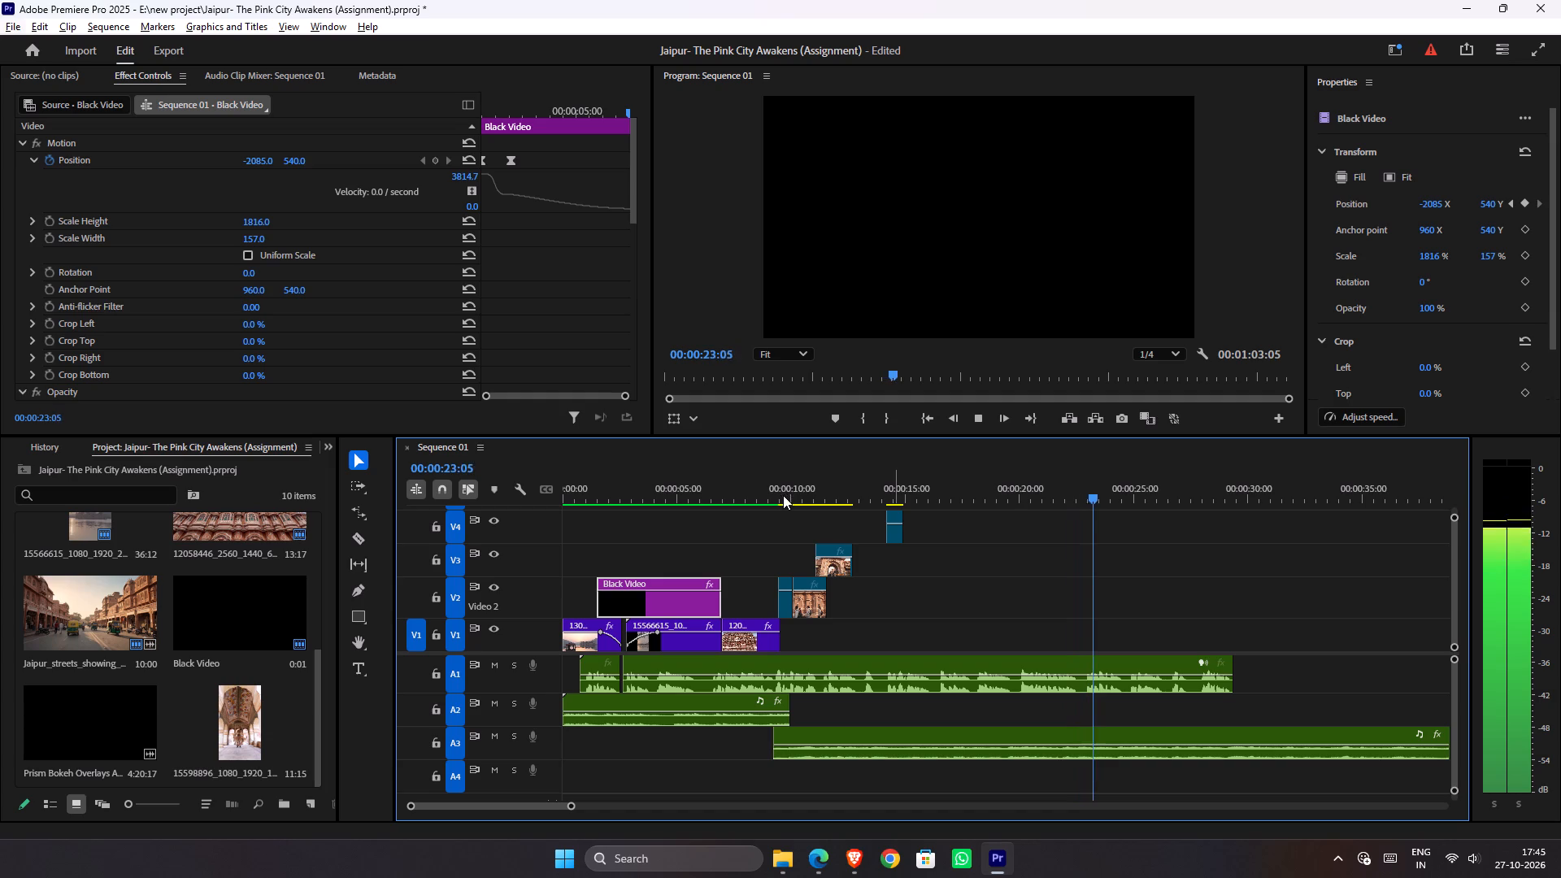
drag(782, 497, 728, 520)
alt+scroll(743, 567, up, 7)
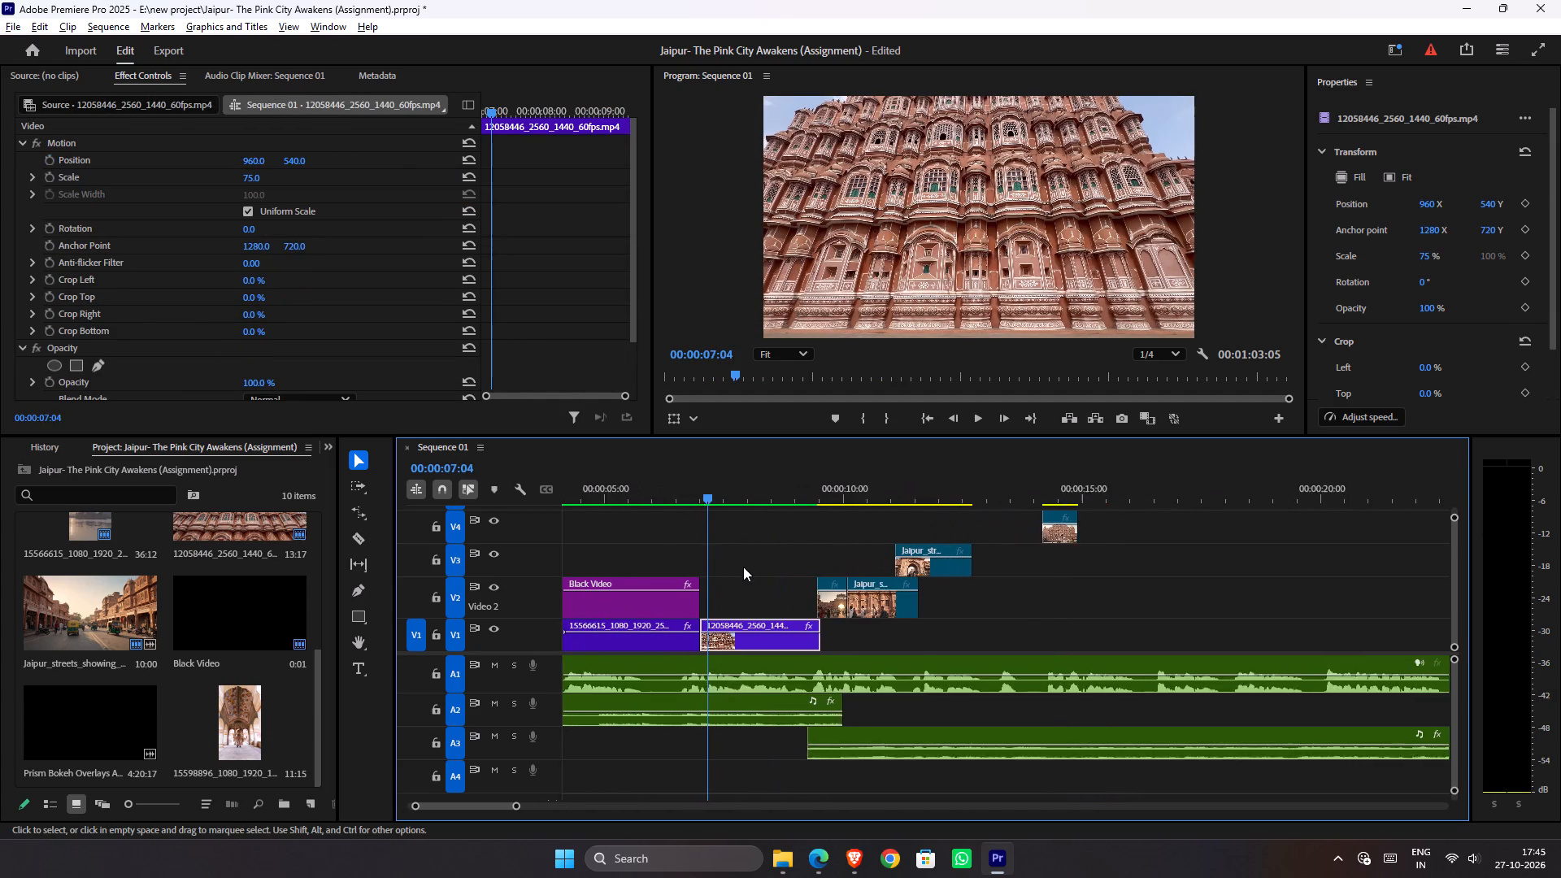
Audition the music changeover and trim the end of the A2 background music 7 frames earlier, to 00:00:09:17.
alt+scroll(743, 567, up, 1)
key(space)
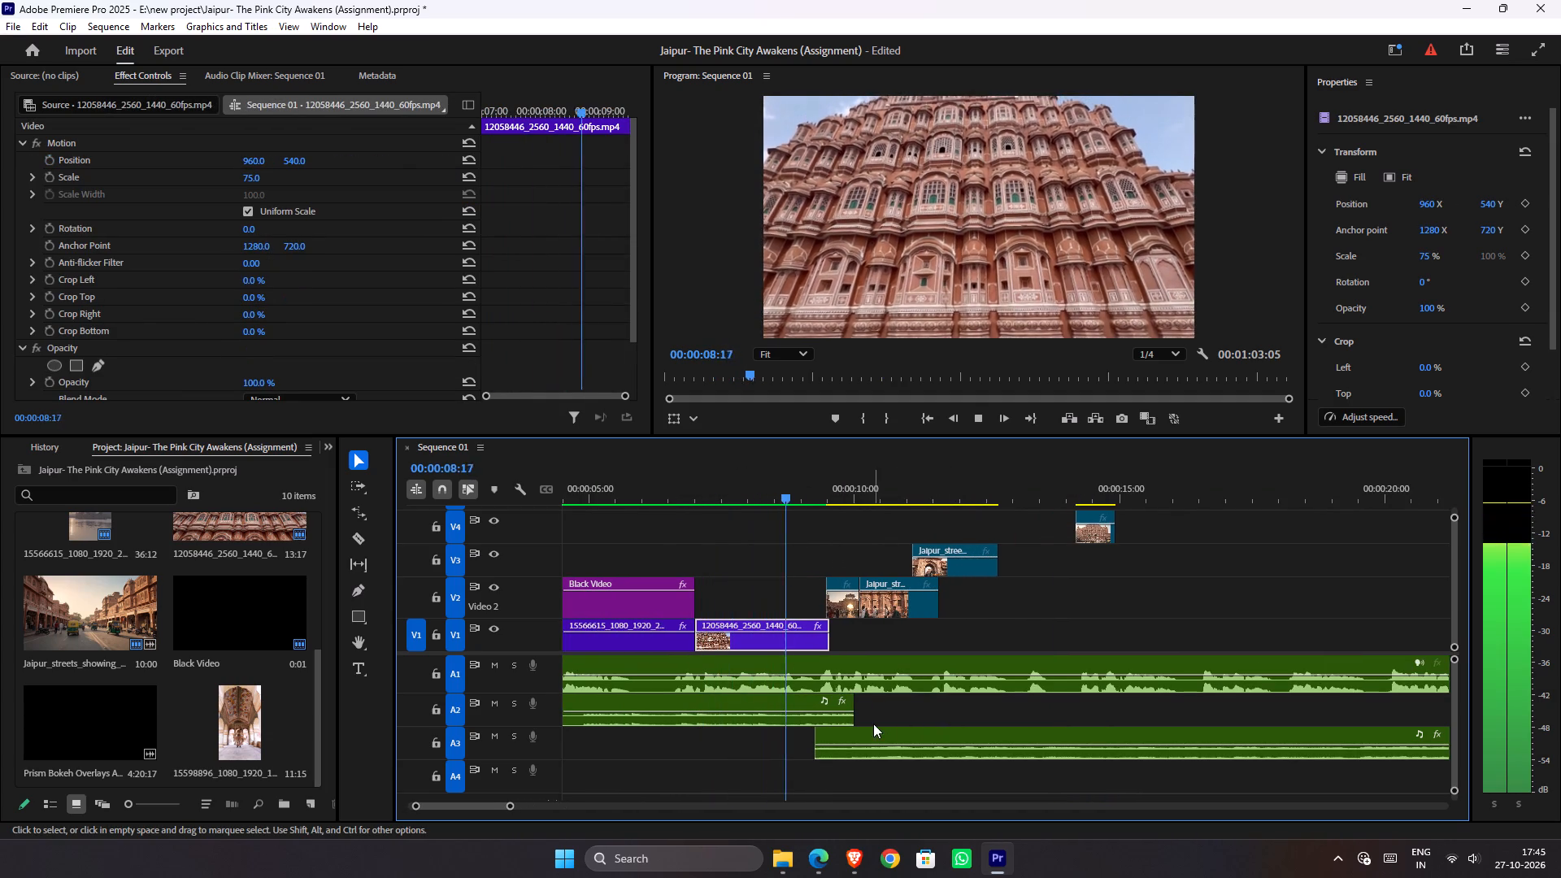
key(space)
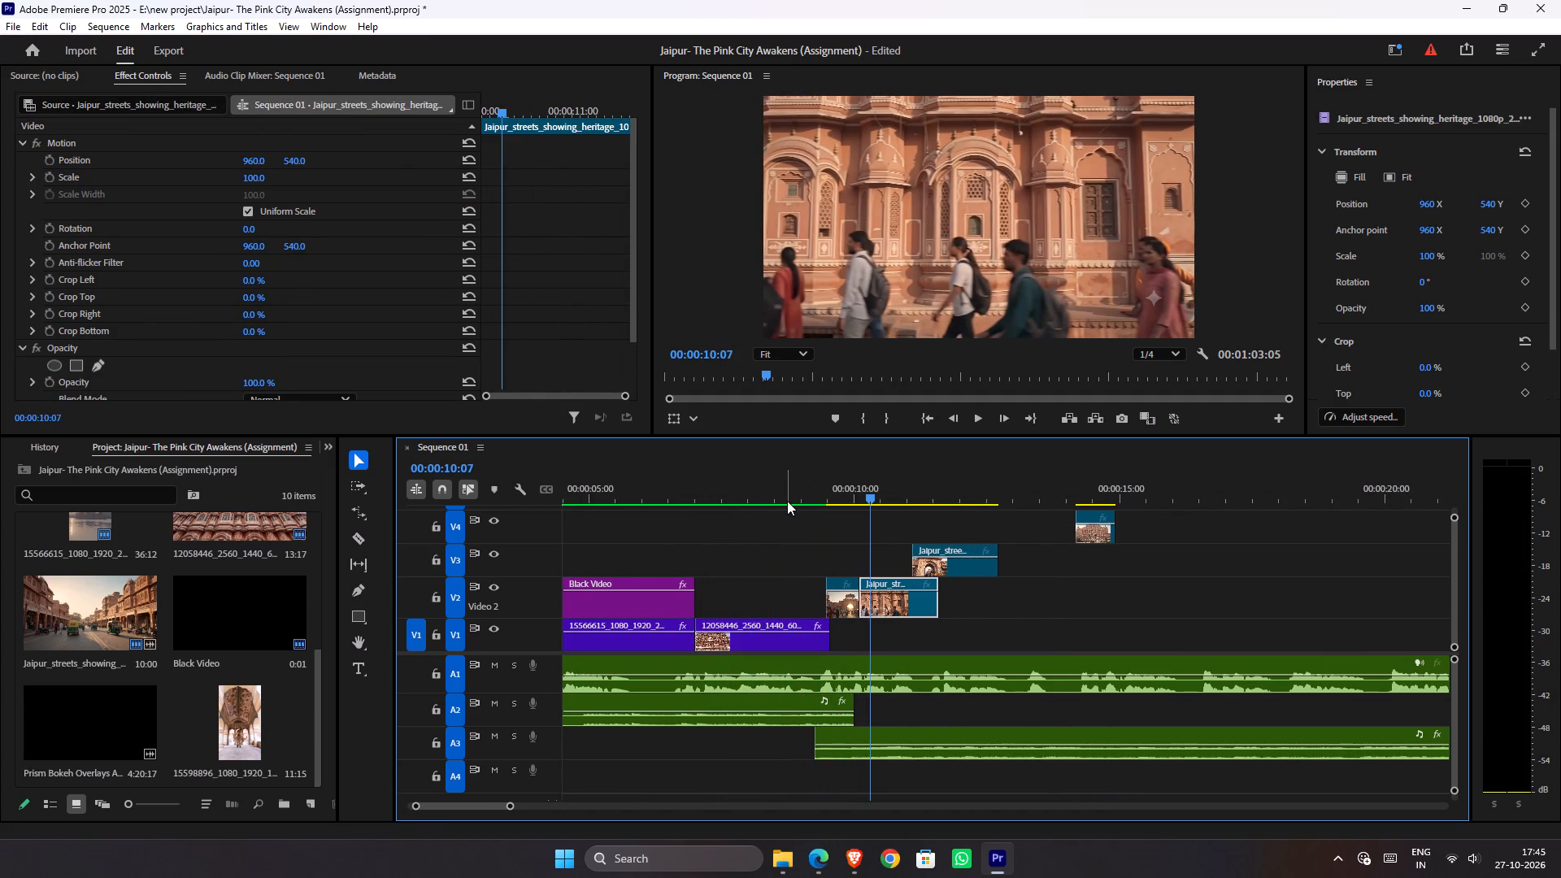
drag(797, 497, 799, 505)
alt+scroll(863, 690, up, 9)
key(space)
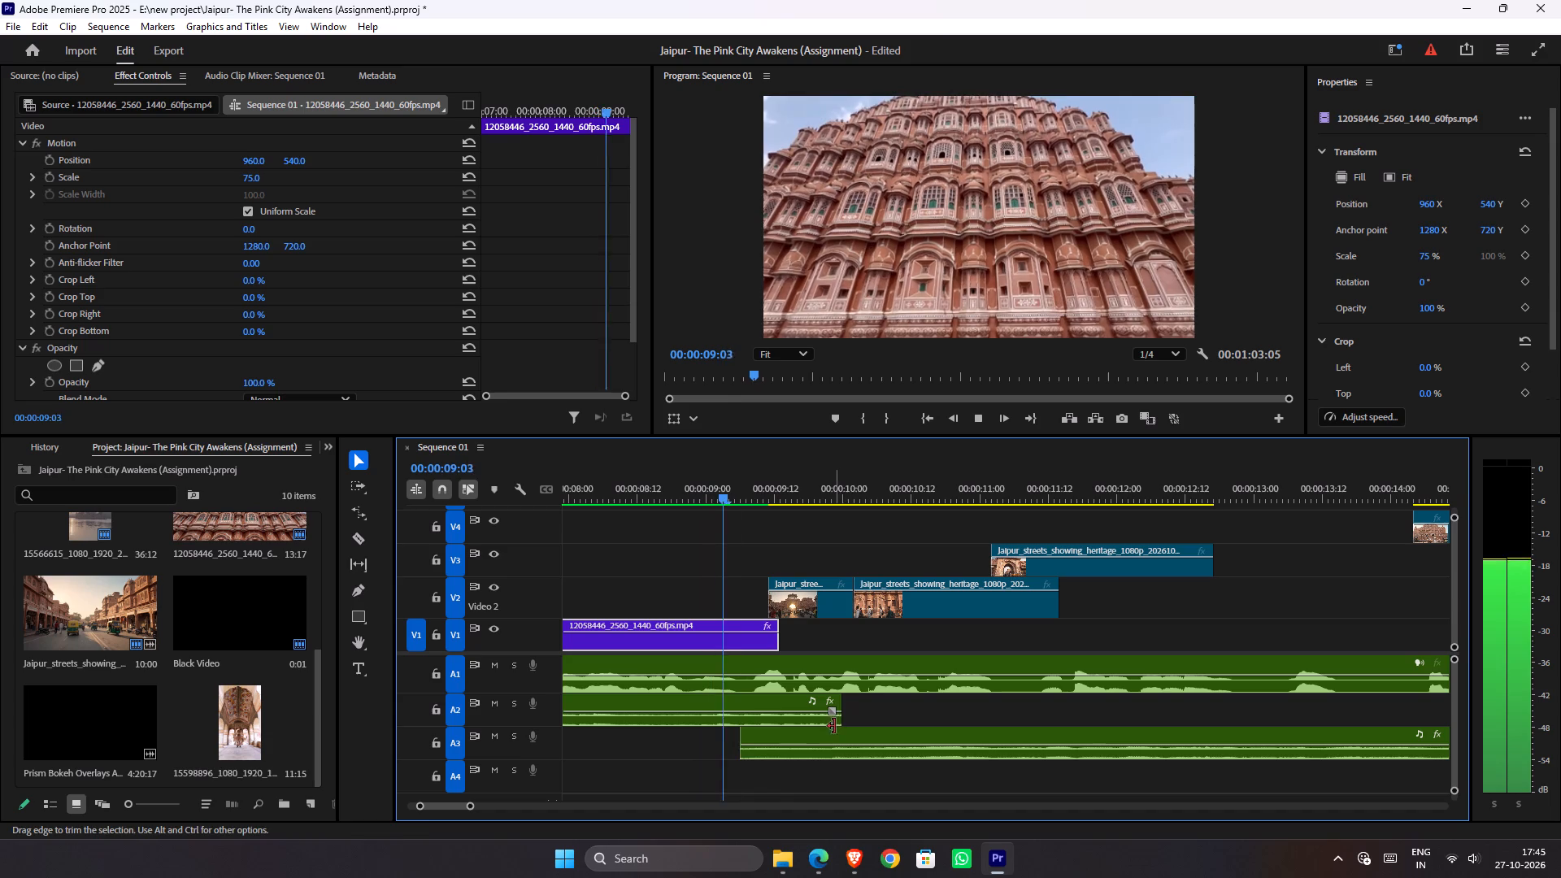
key(space)
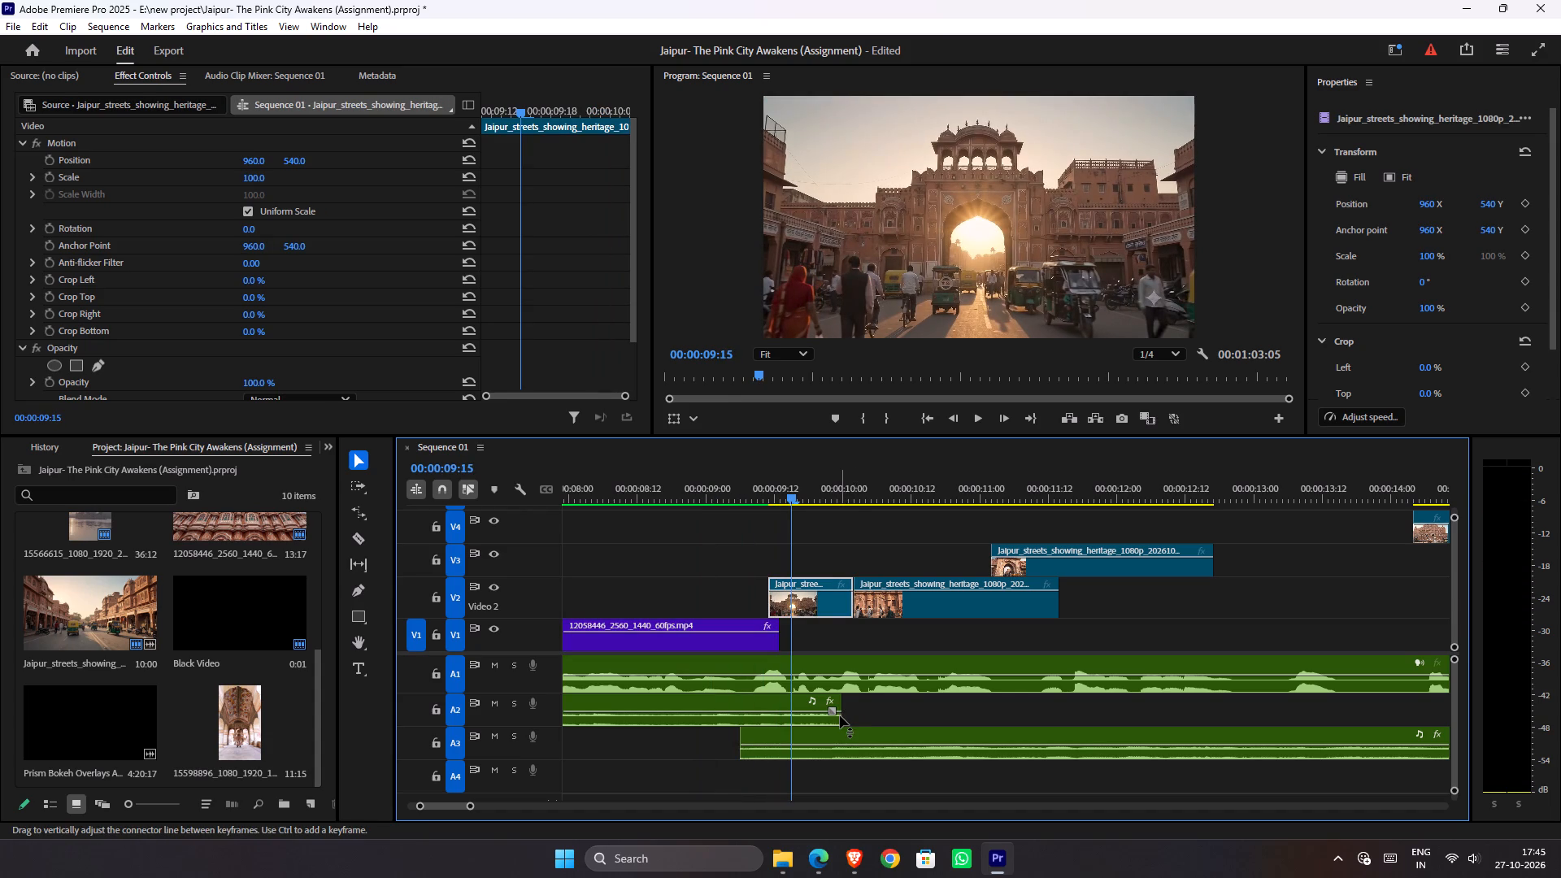
drag(839, 716, 801, 712)
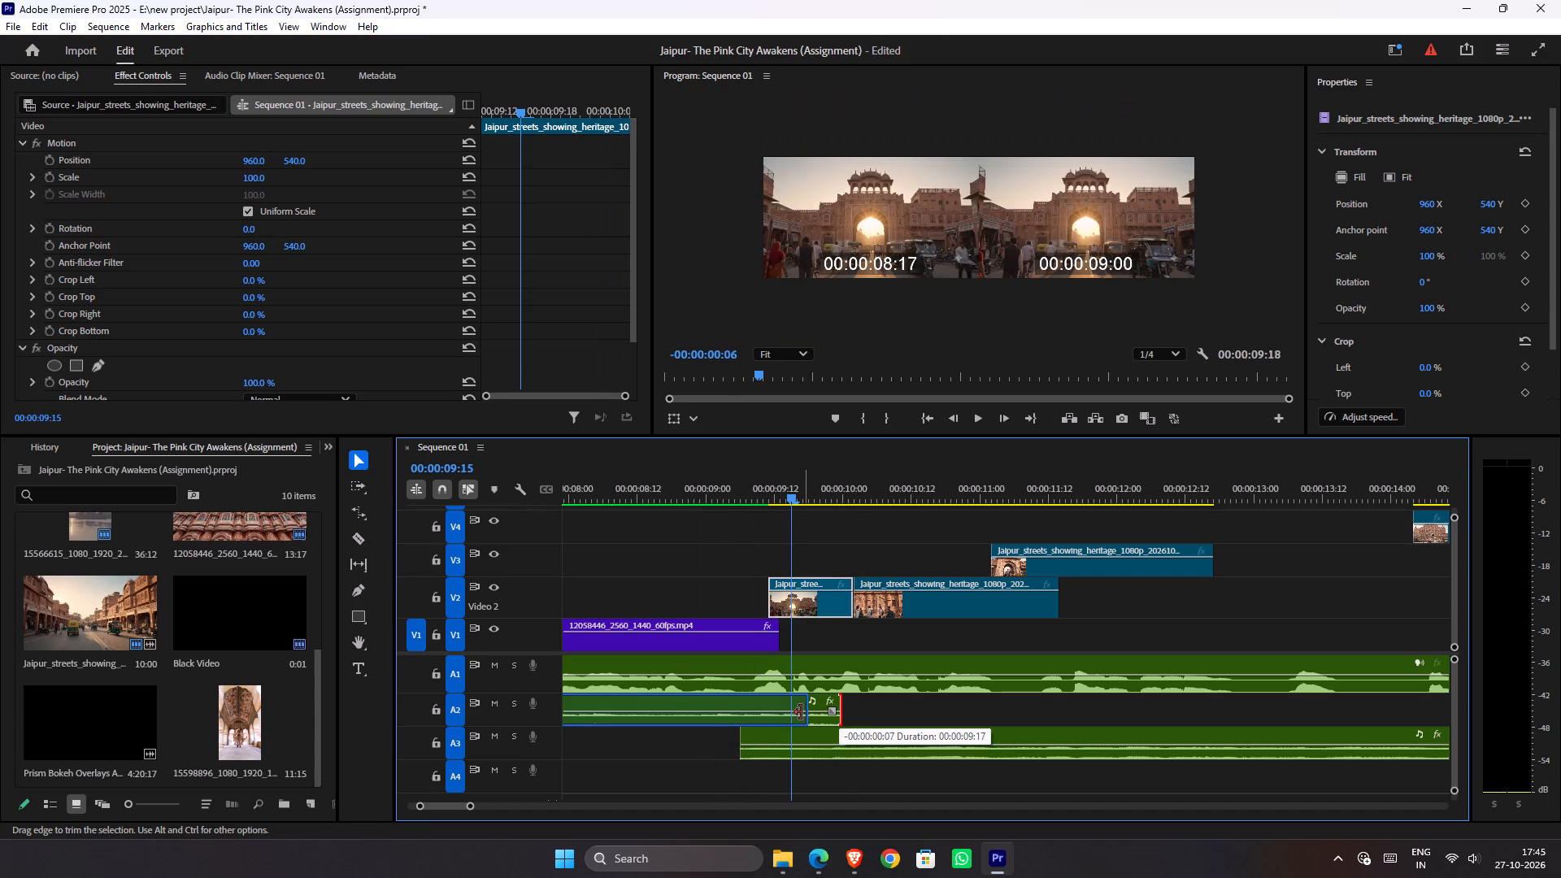
drag(801, 712, 799, 711)
Replay the changeover, trim the A3 music's start to 00:00:09:23, and move the clip earlier to slightly overlap the A2 music's end.
drag(723, 500, 602, 525)
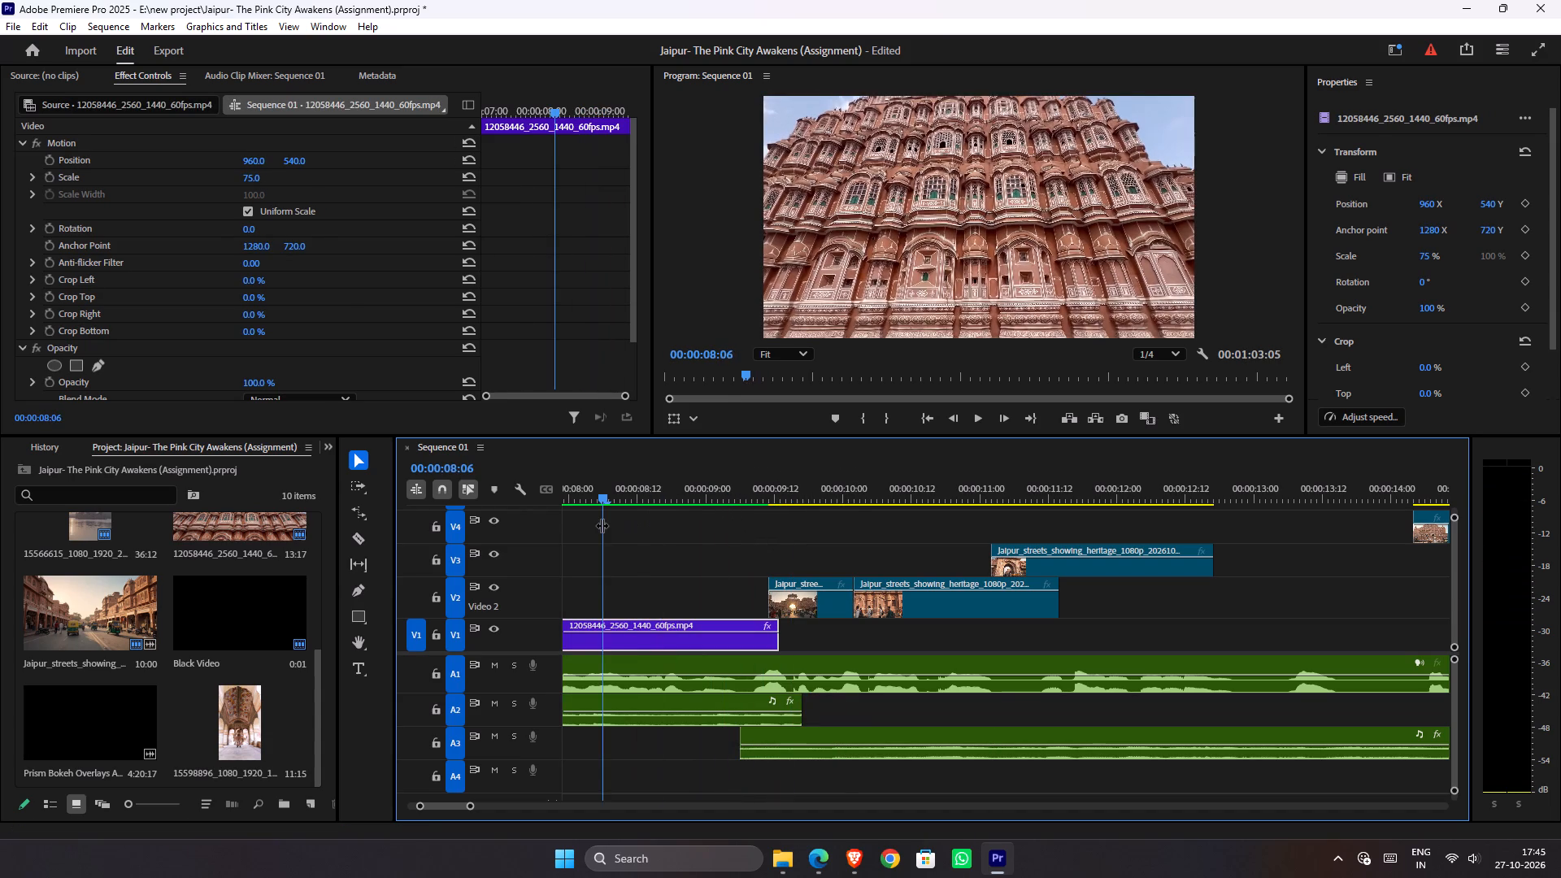
key(space)
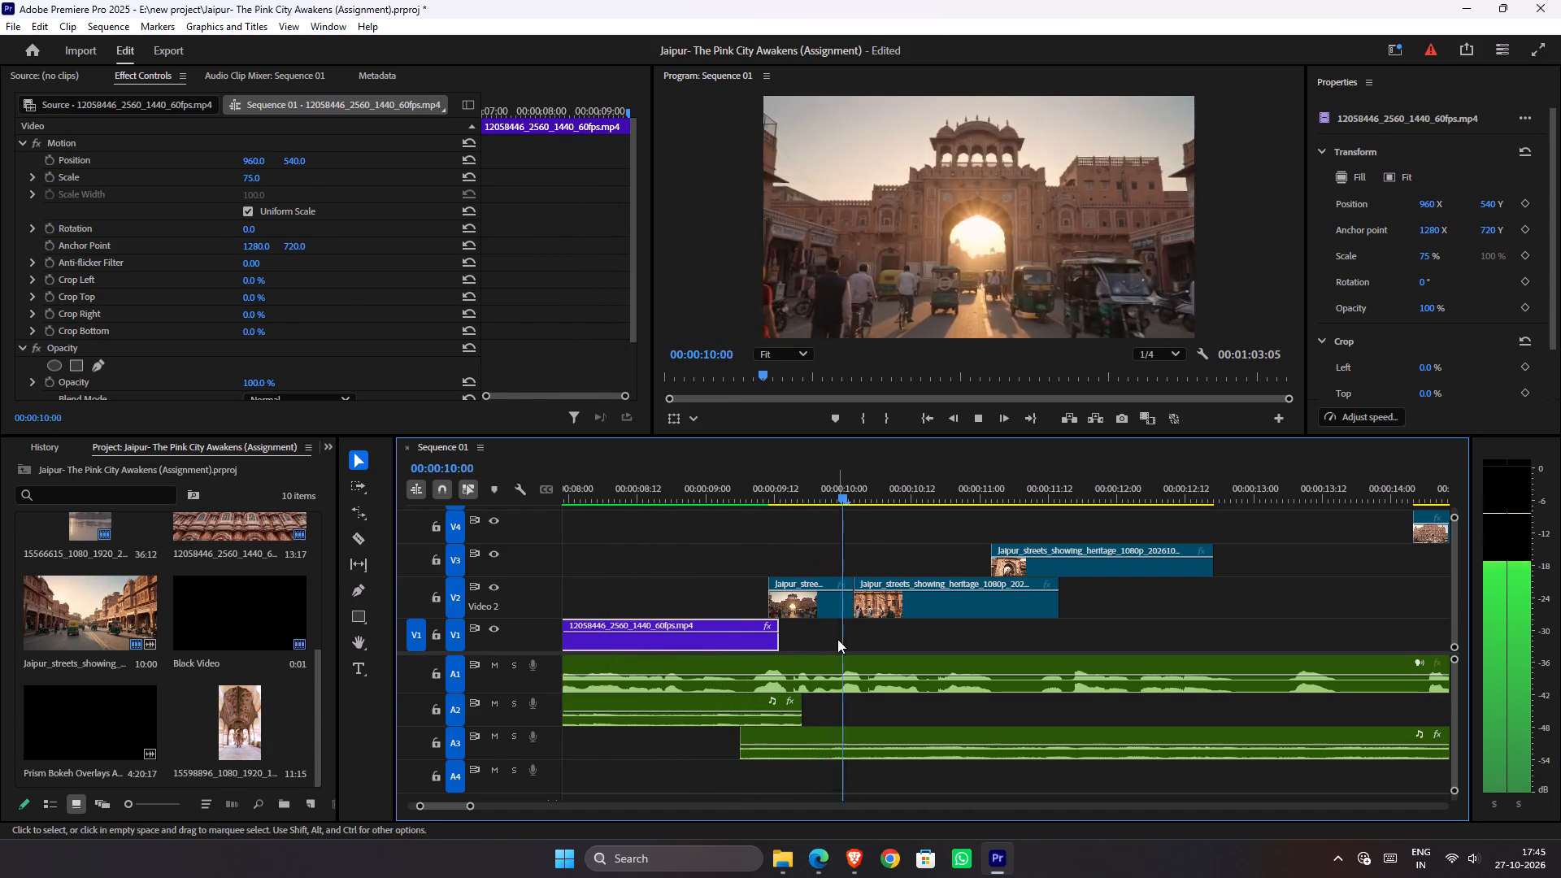
key(space)
drag(776, 488, 635, 500)
key(space)
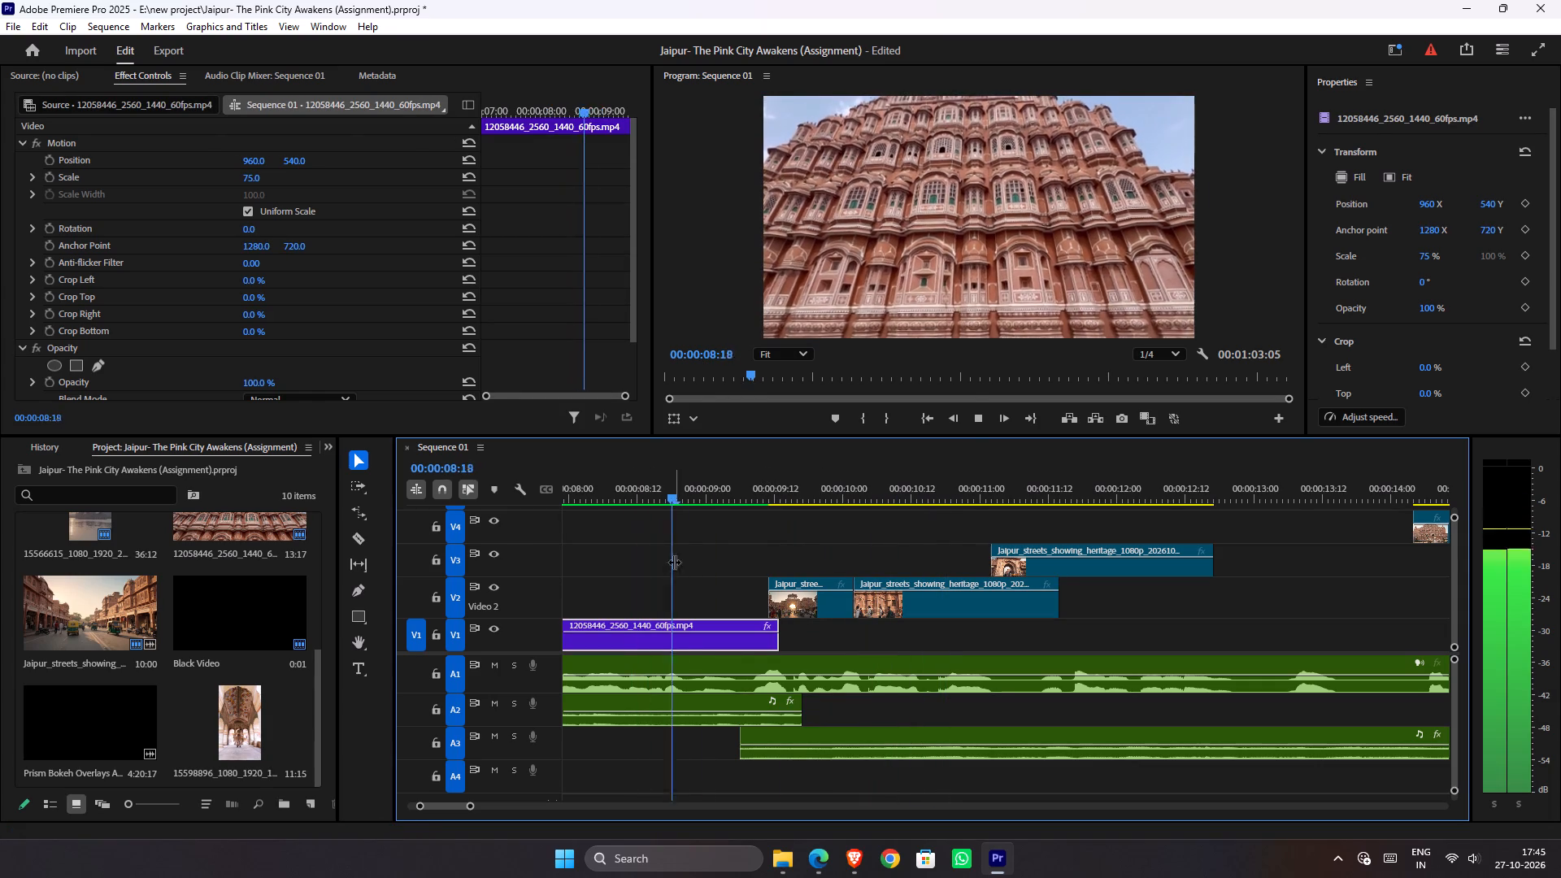
key(space)
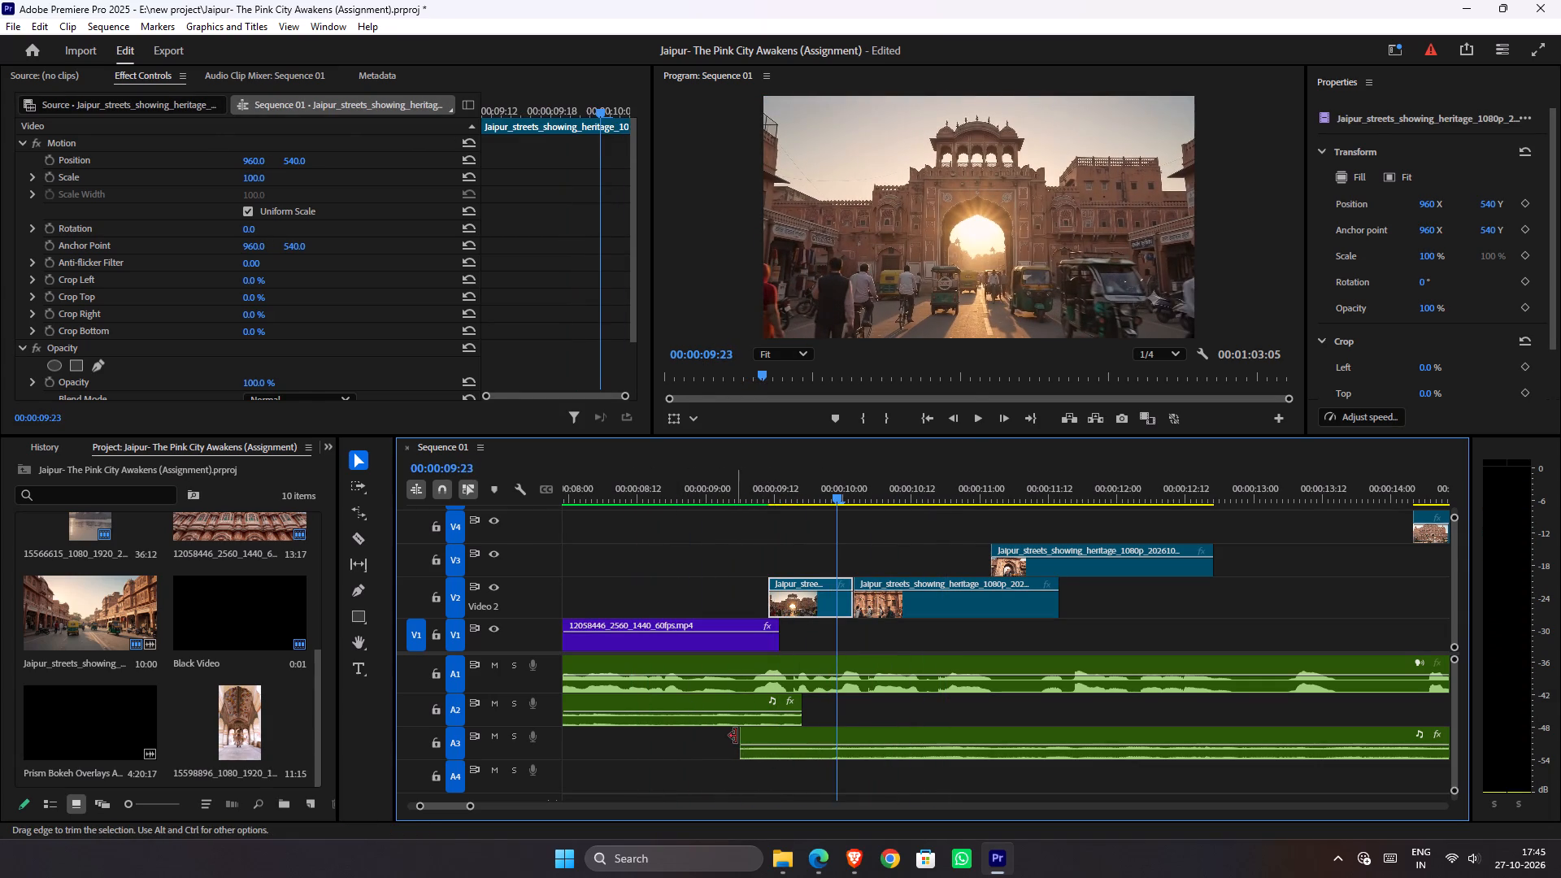
drag(742, 737, 831, 737)
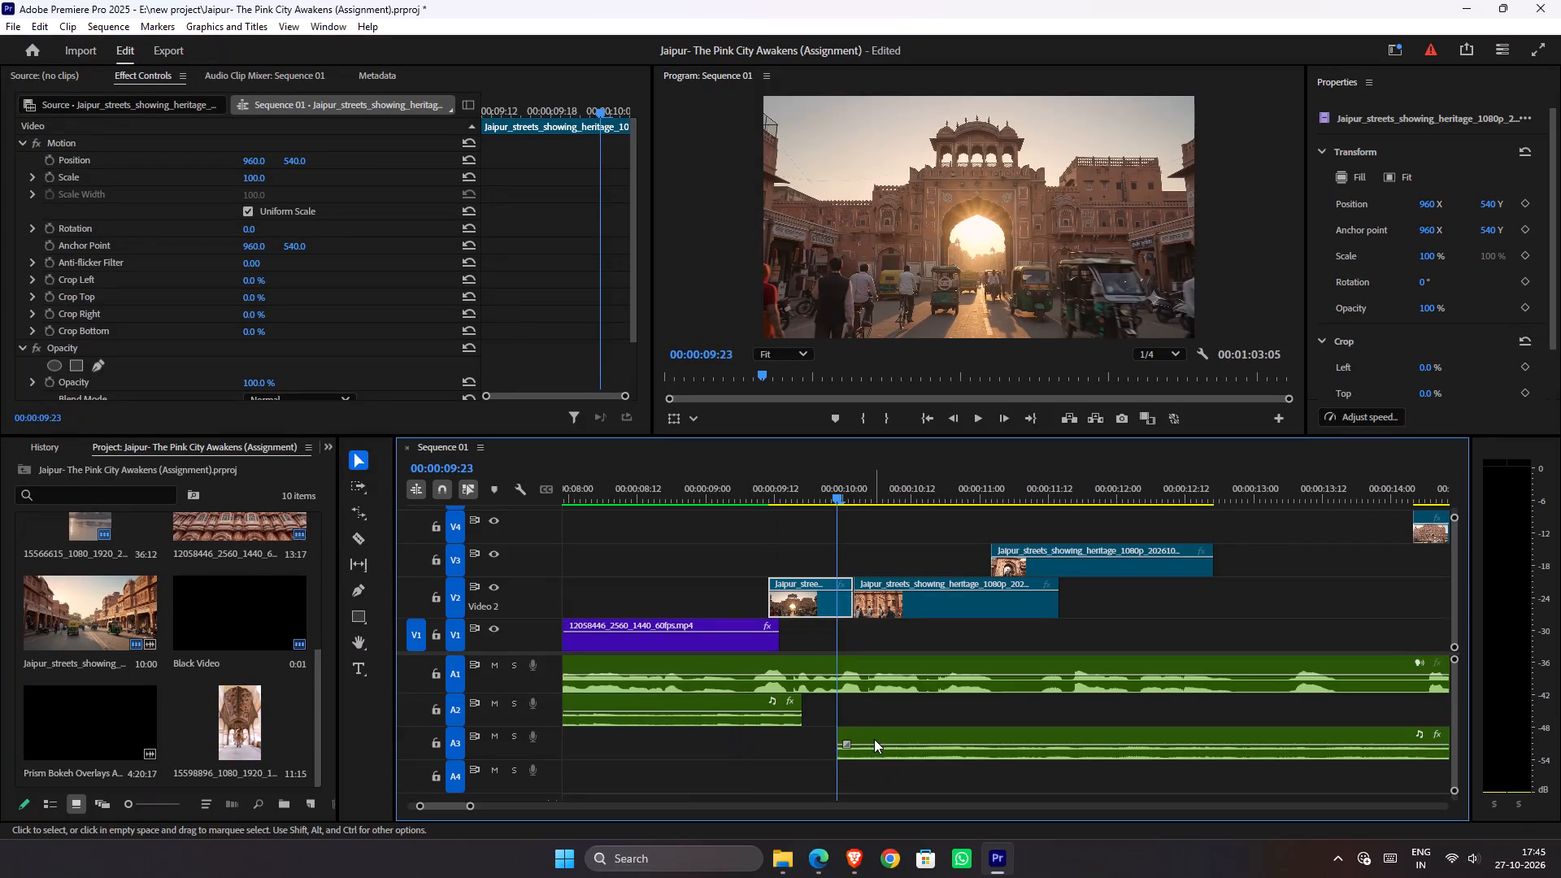
drag(875, 733, 794, 731)
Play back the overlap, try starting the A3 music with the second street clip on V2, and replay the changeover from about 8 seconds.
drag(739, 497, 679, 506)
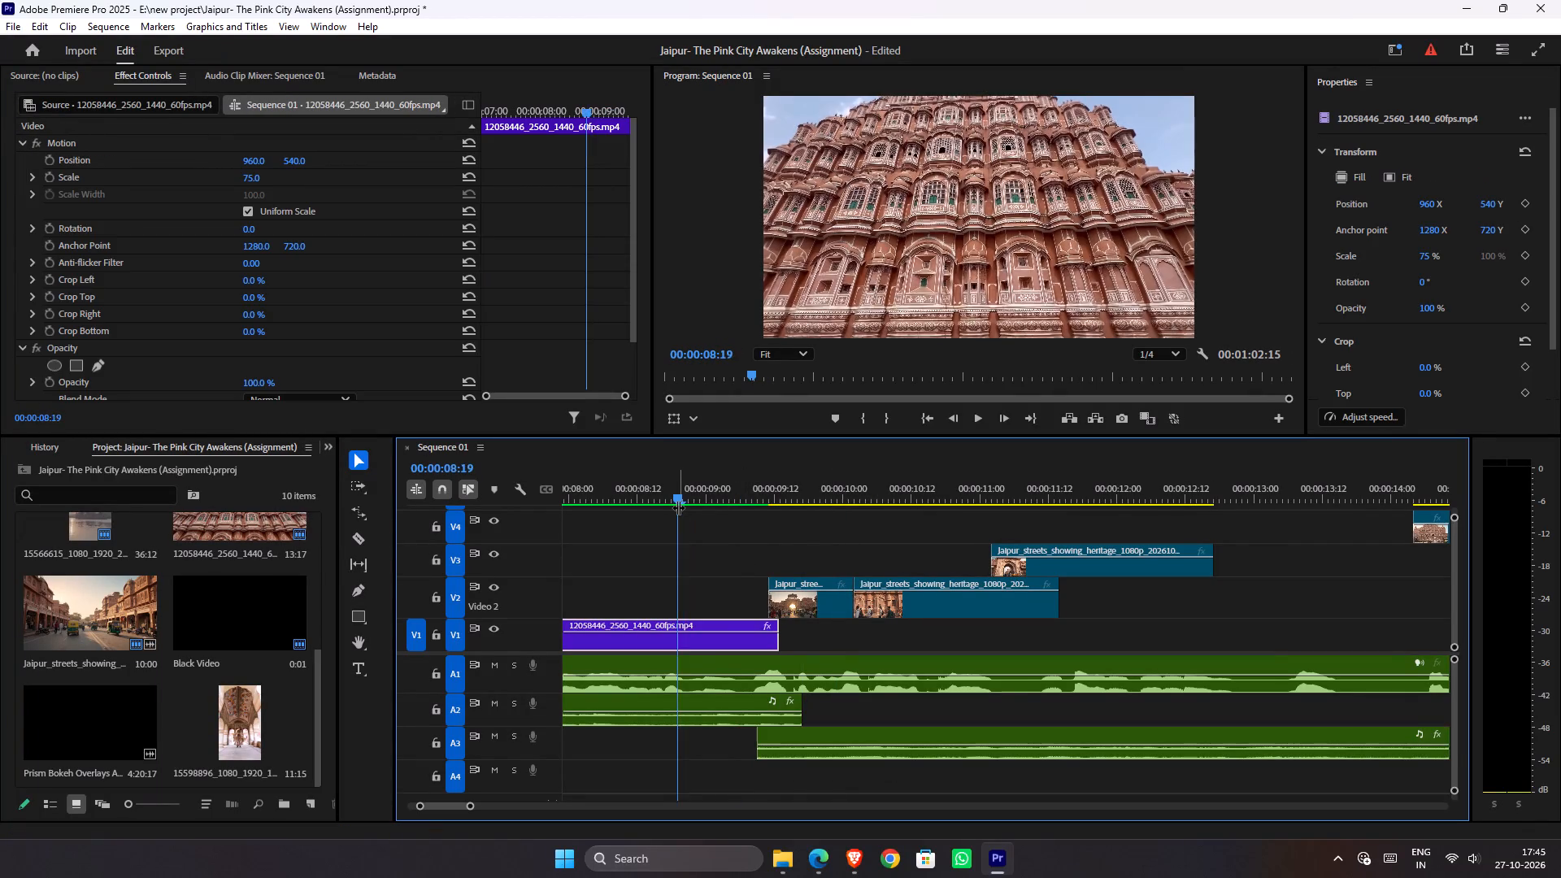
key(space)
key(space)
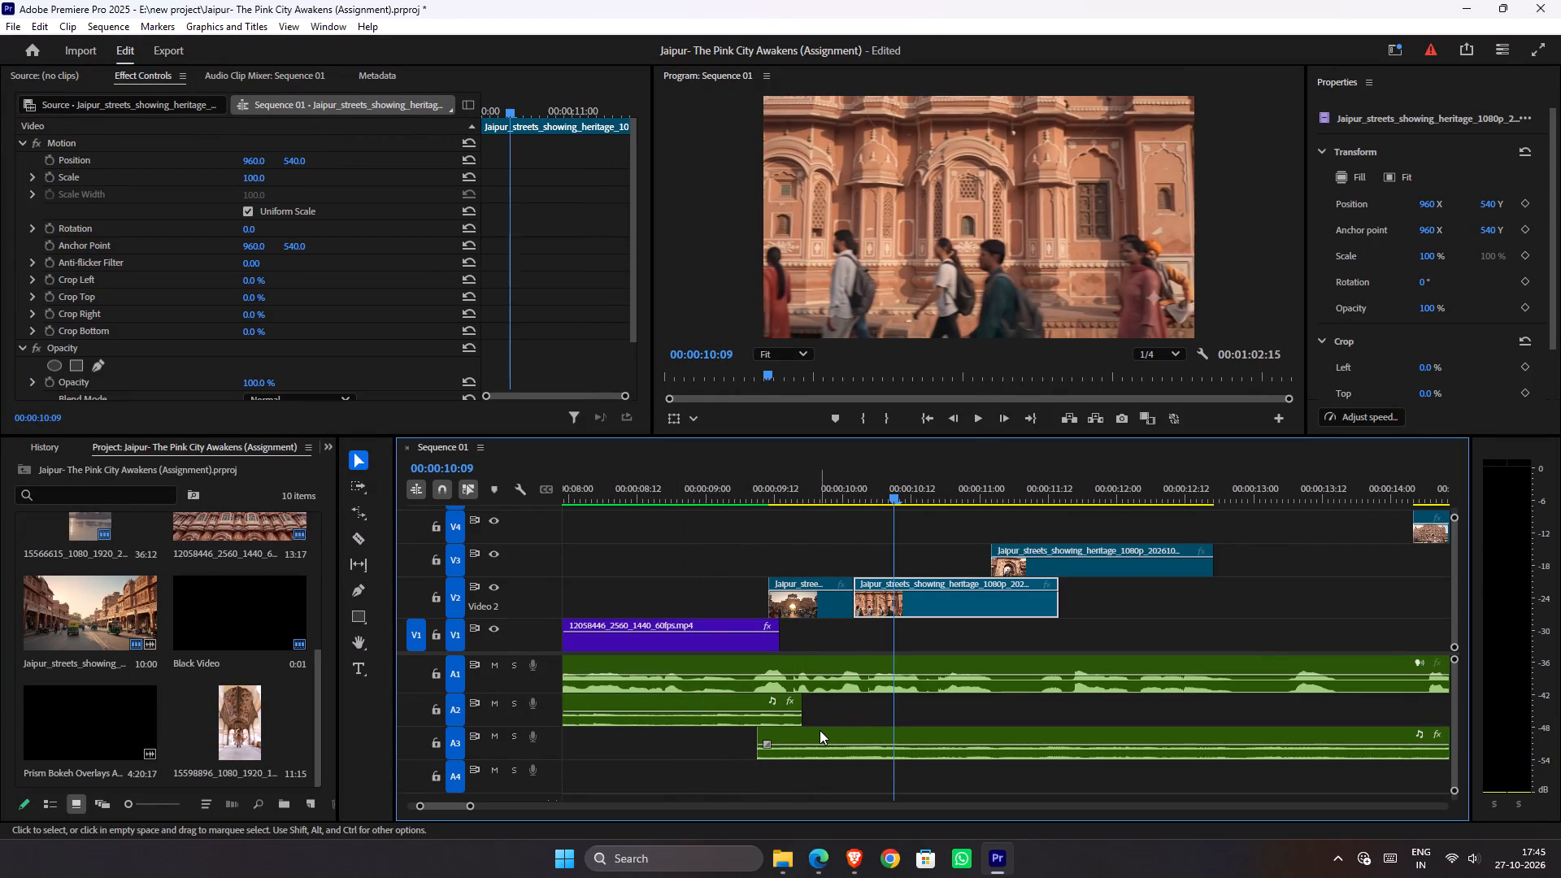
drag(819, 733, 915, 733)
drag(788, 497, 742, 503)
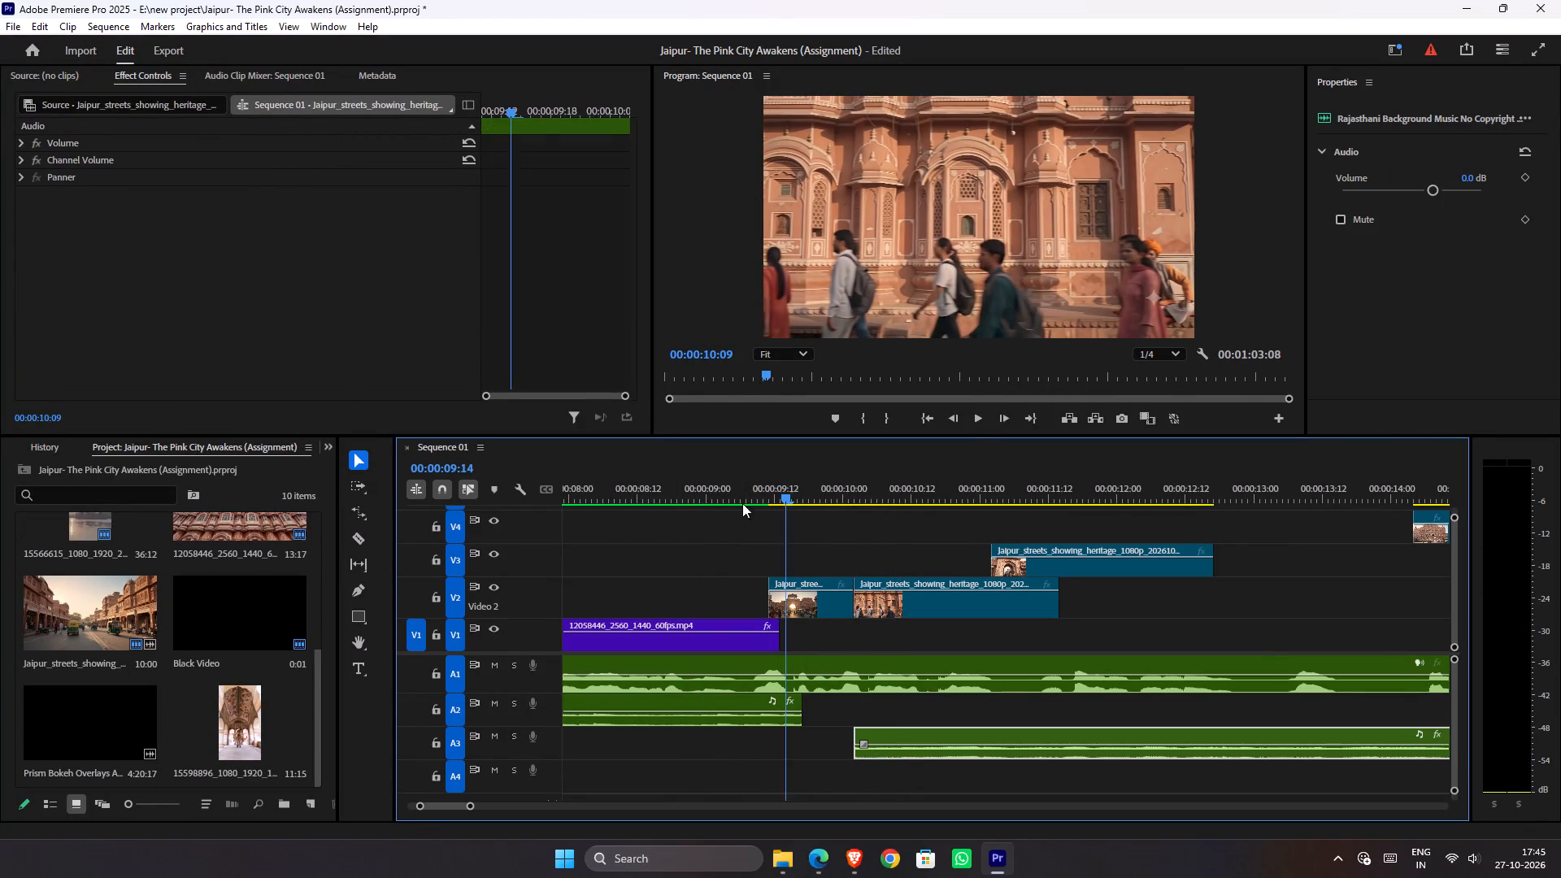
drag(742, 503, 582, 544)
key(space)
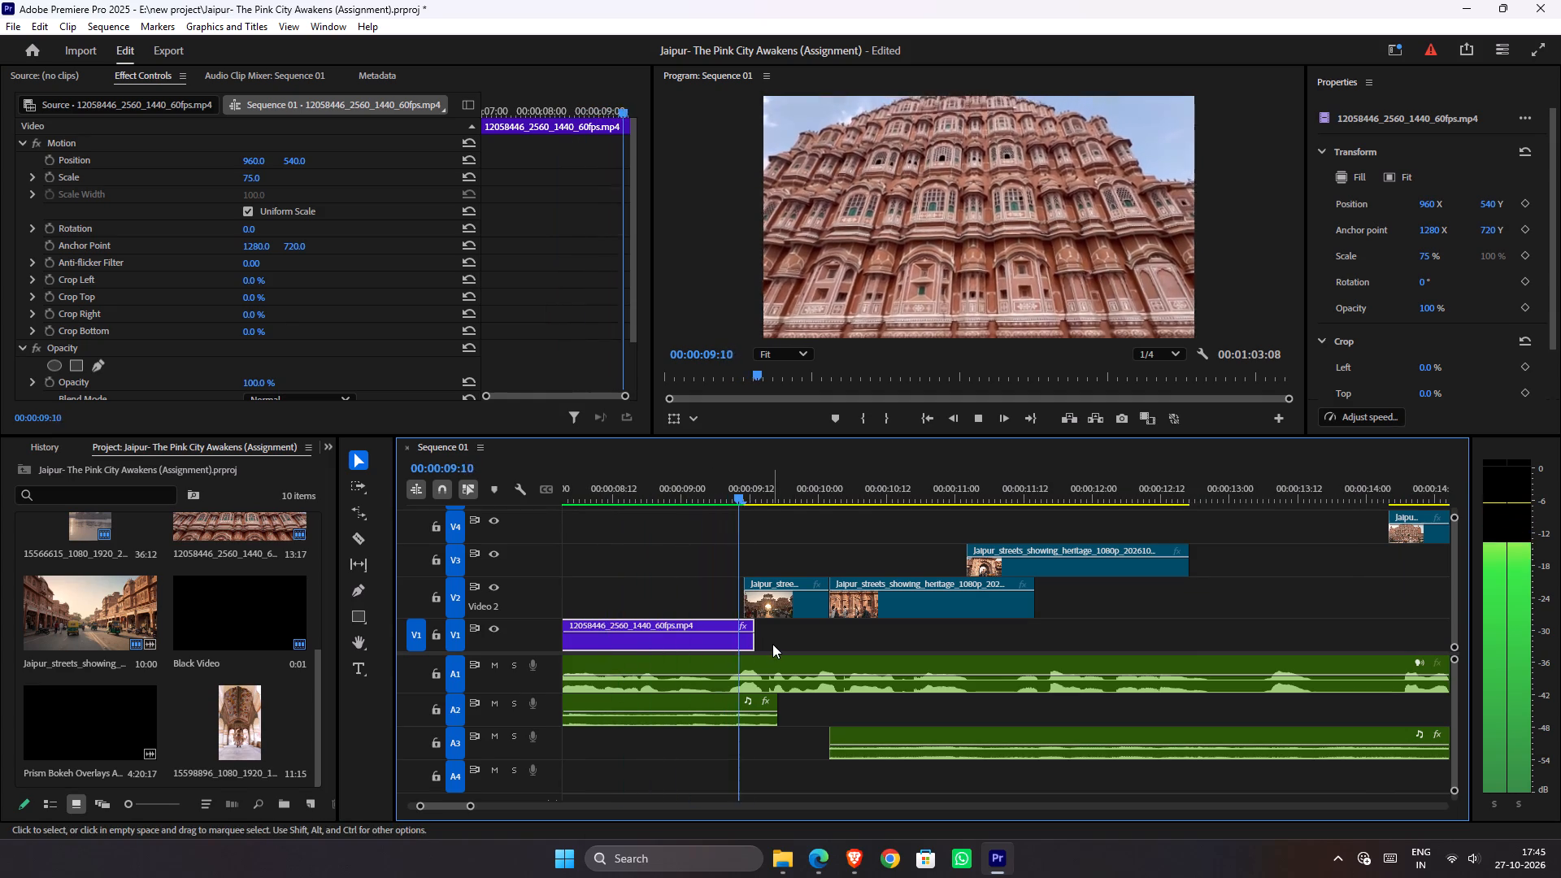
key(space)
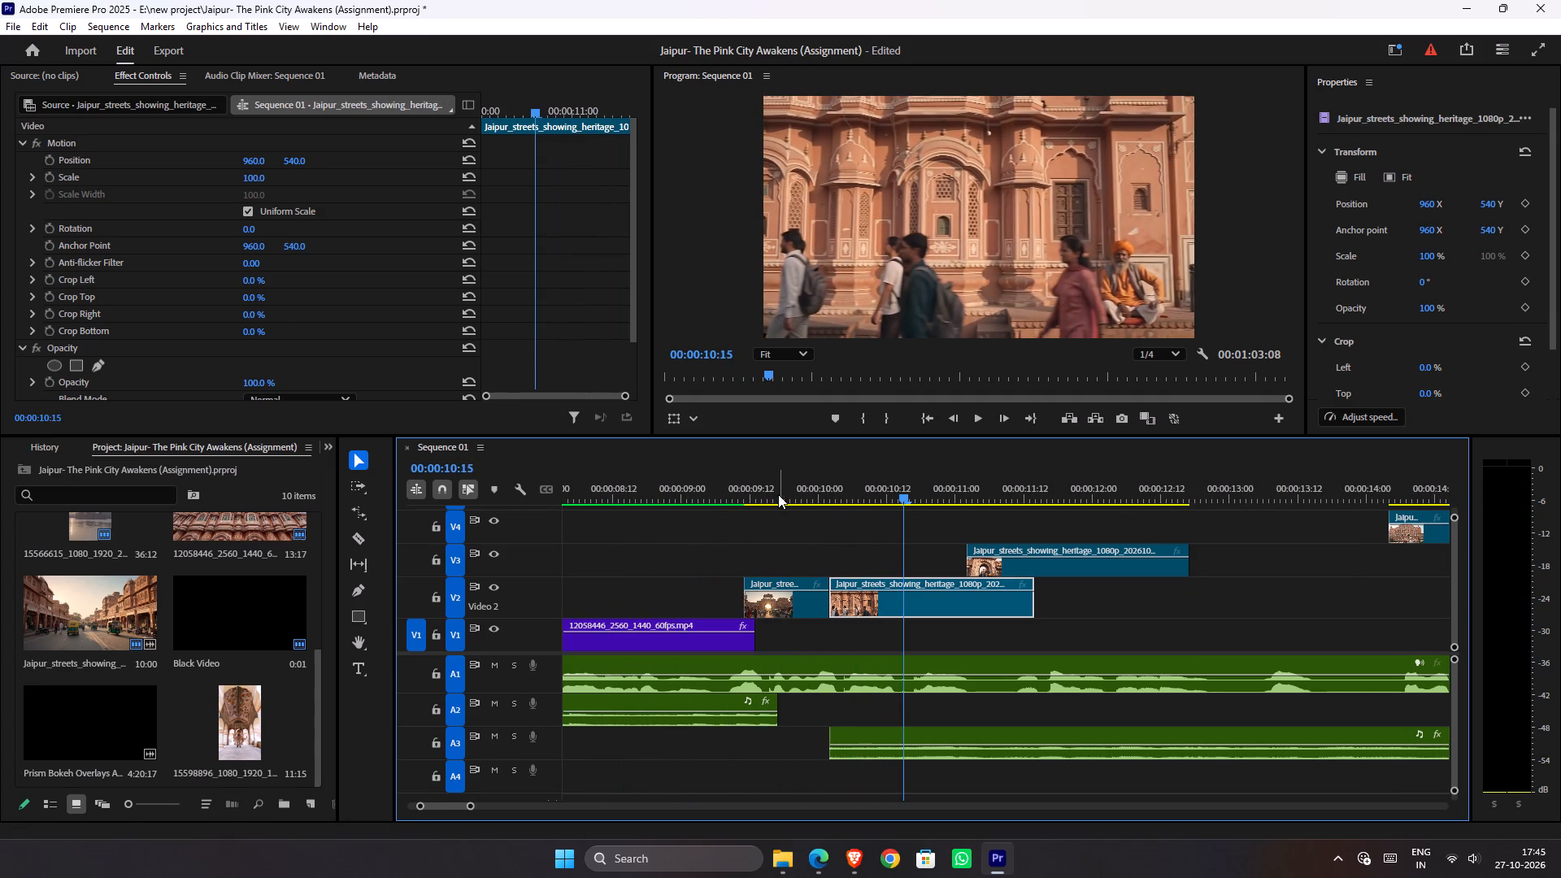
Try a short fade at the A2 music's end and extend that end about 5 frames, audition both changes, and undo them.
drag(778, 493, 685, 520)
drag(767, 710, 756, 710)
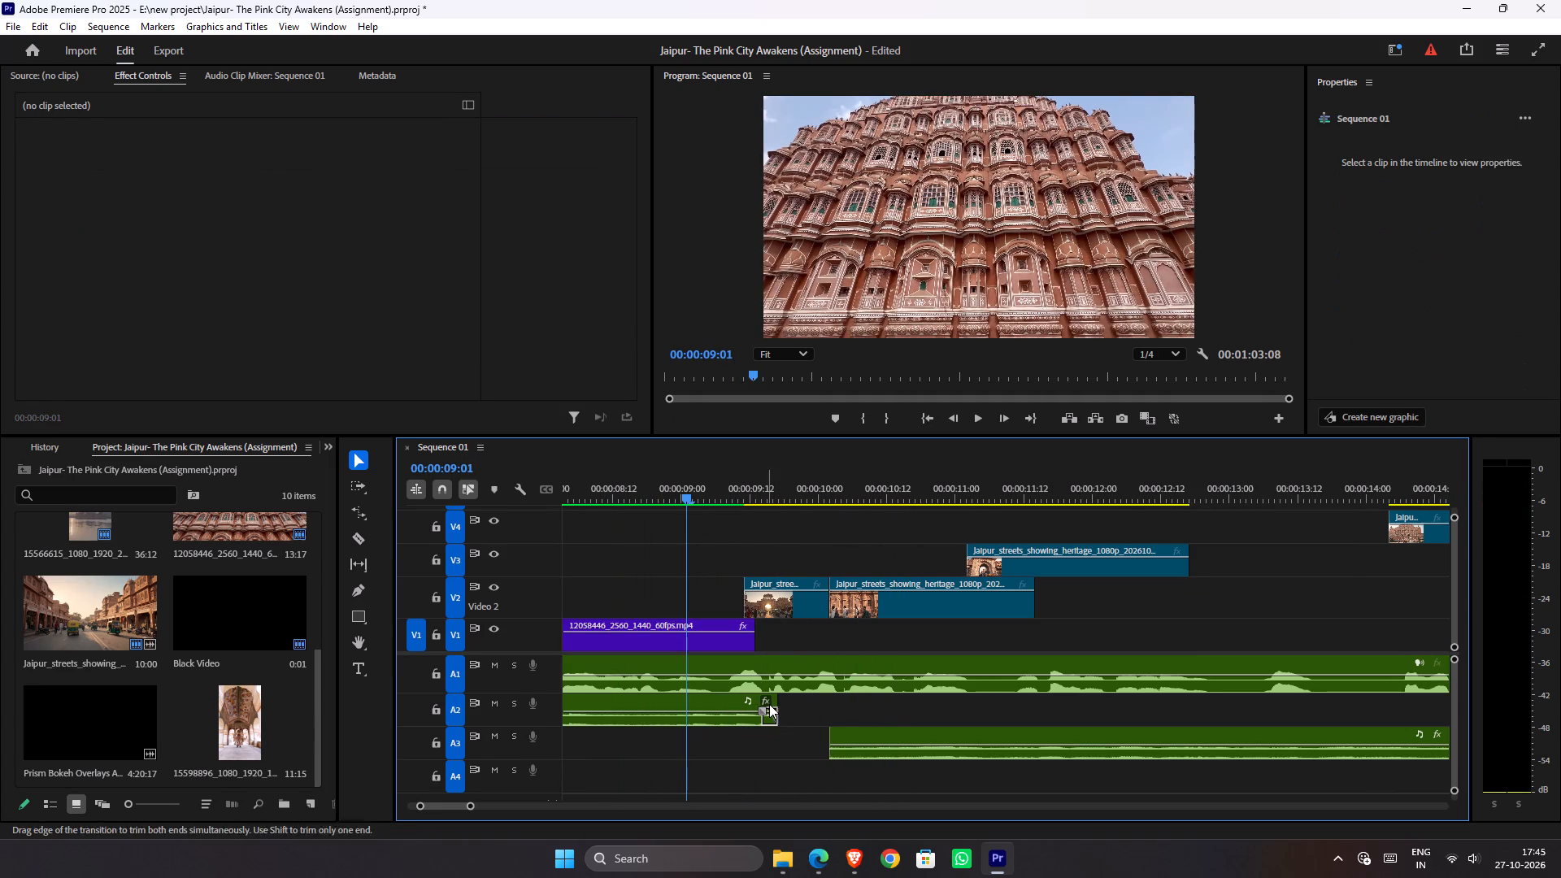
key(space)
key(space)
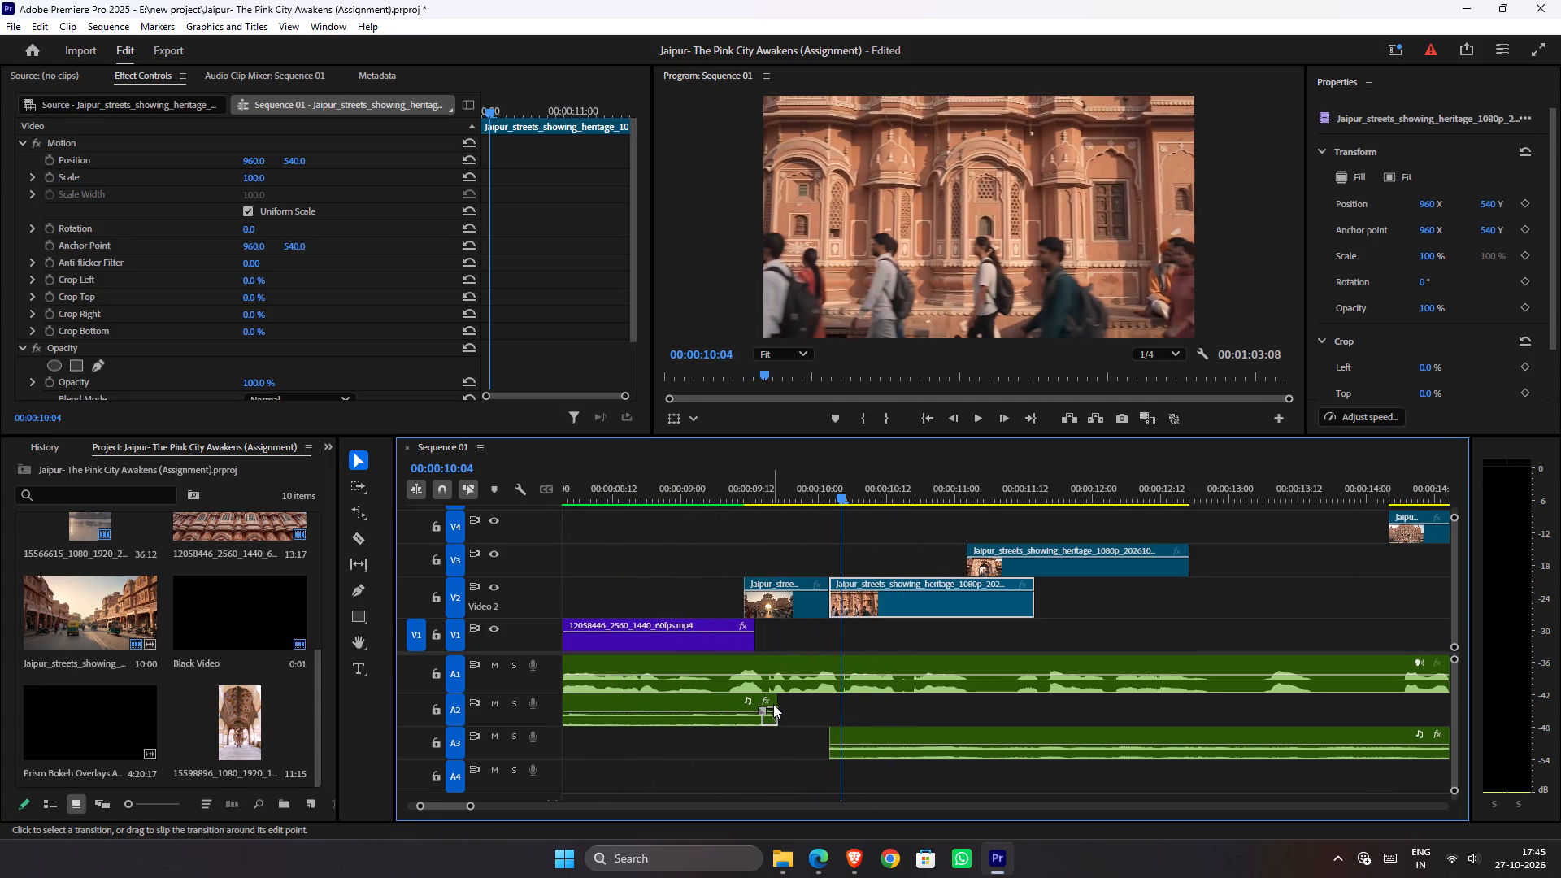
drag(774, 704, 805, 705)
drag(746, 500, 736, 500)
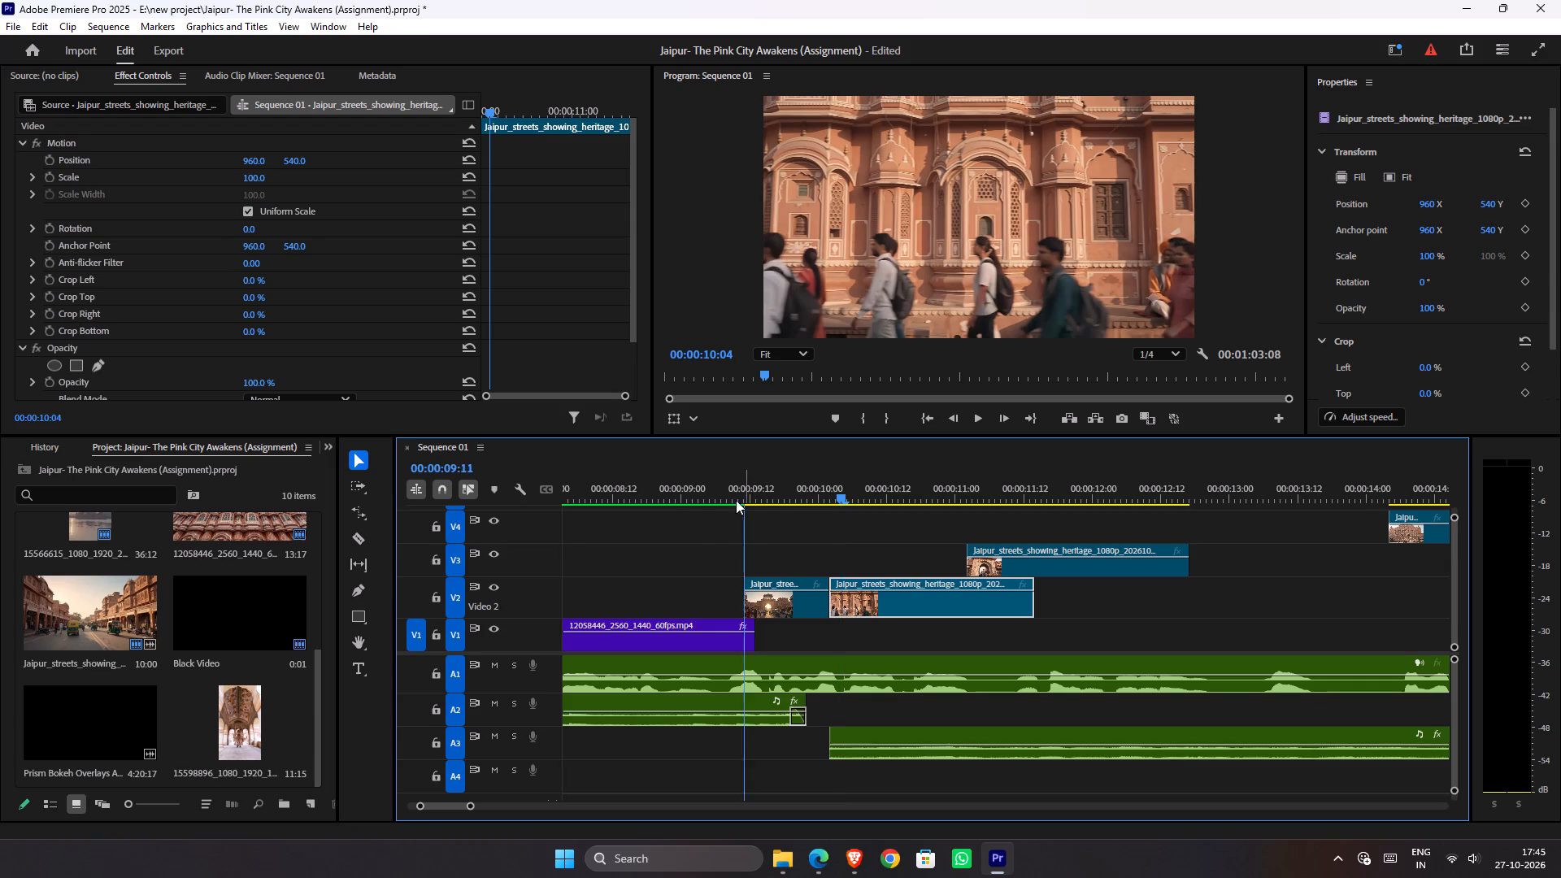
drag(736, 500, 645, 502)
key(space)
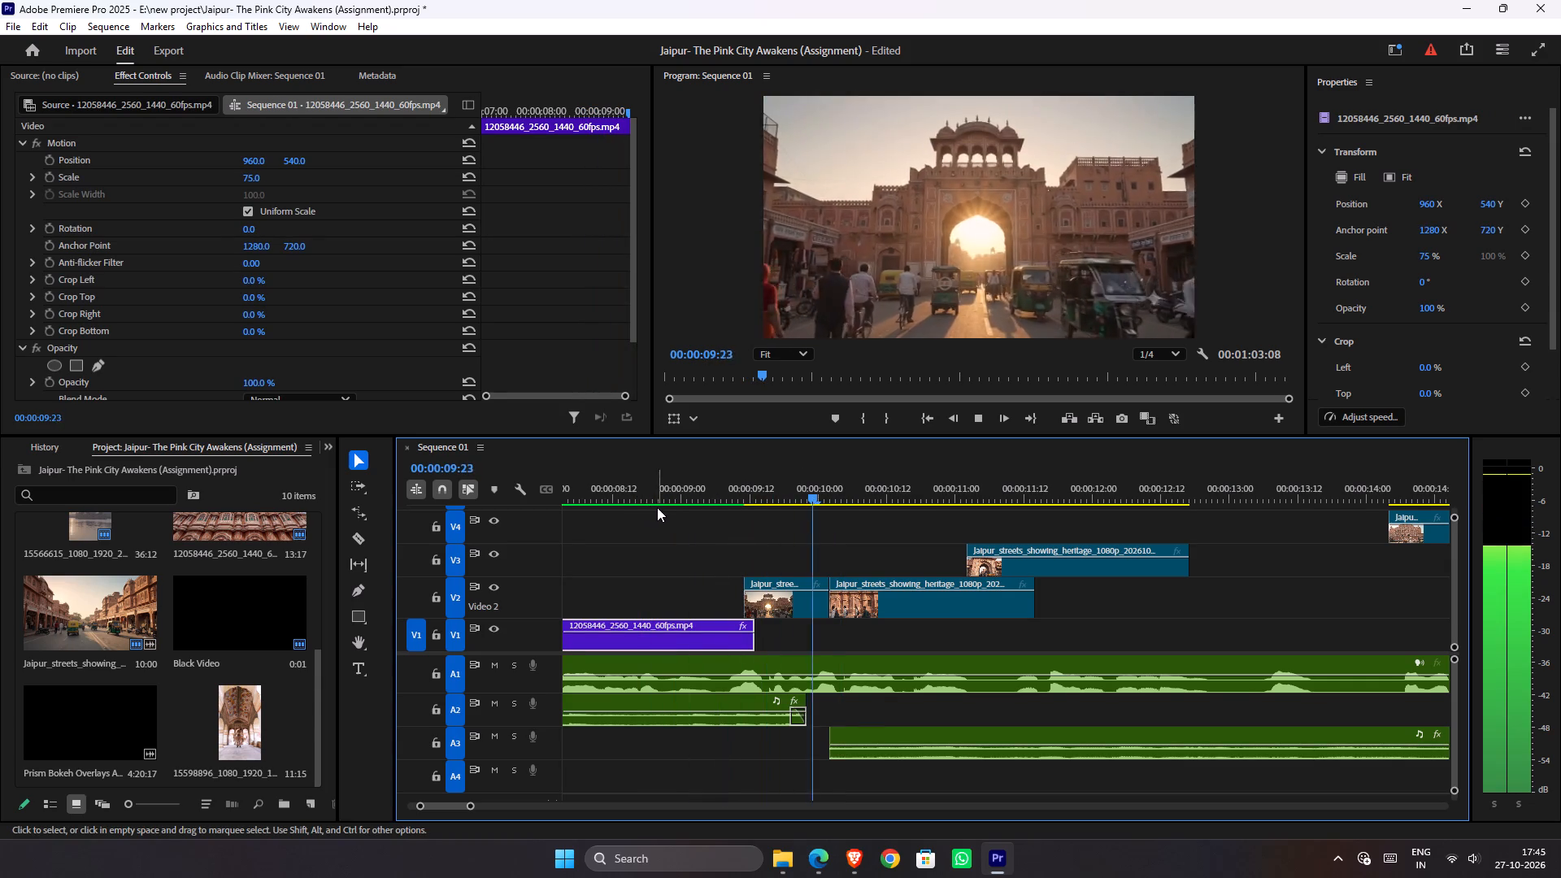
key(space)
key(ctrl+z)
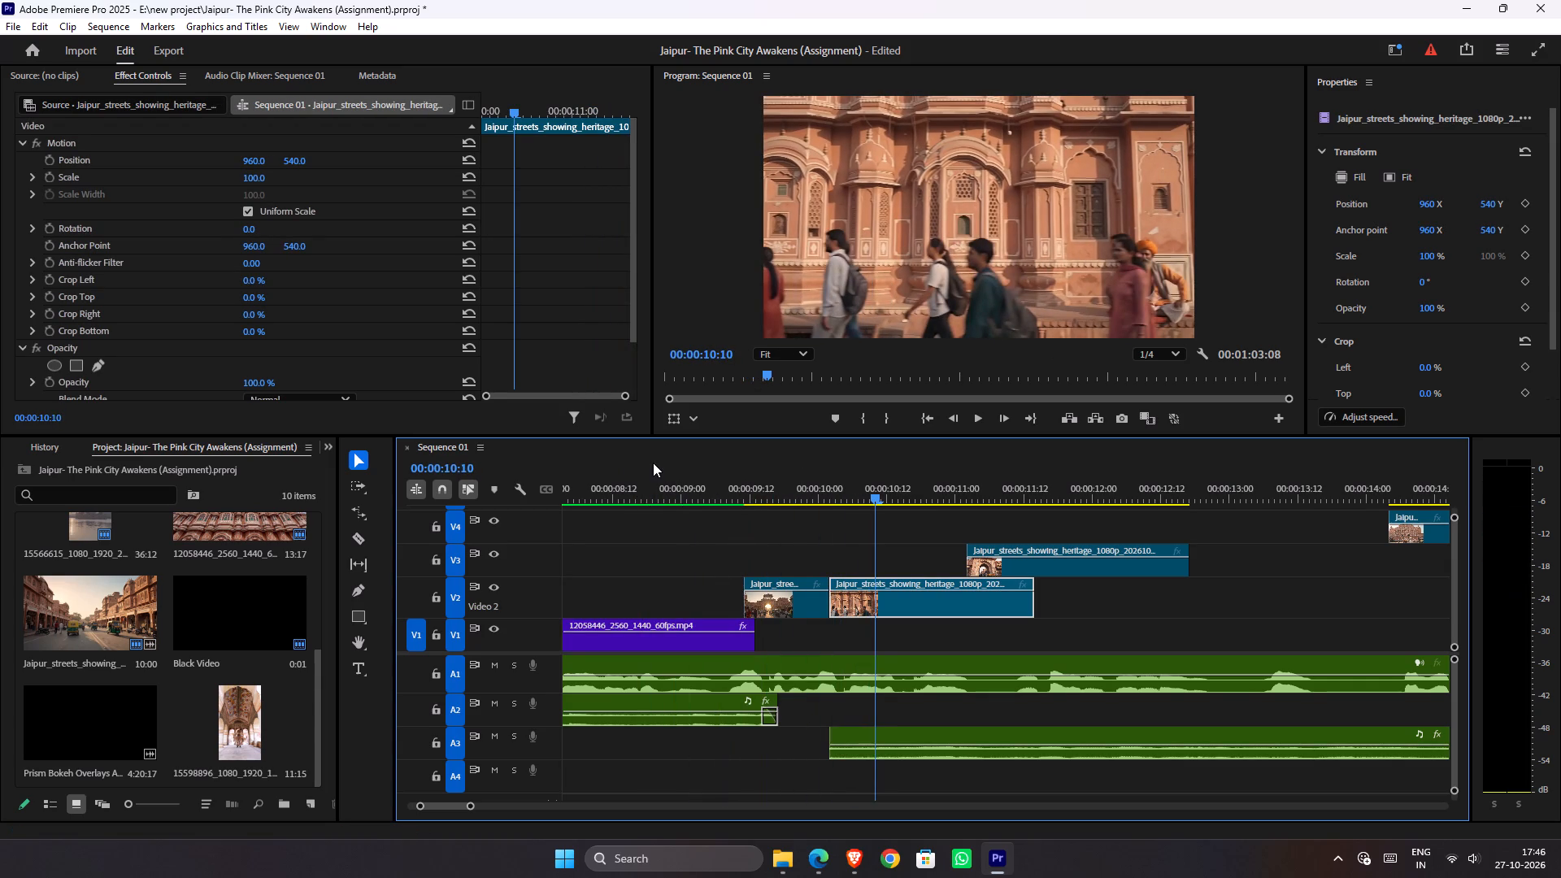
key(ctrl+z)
Audition the gap between the music clips and move the A3 music earlier to start exactly at the A2 music's end, 00:00:09:17.
drag(766, 496, 666, 498)
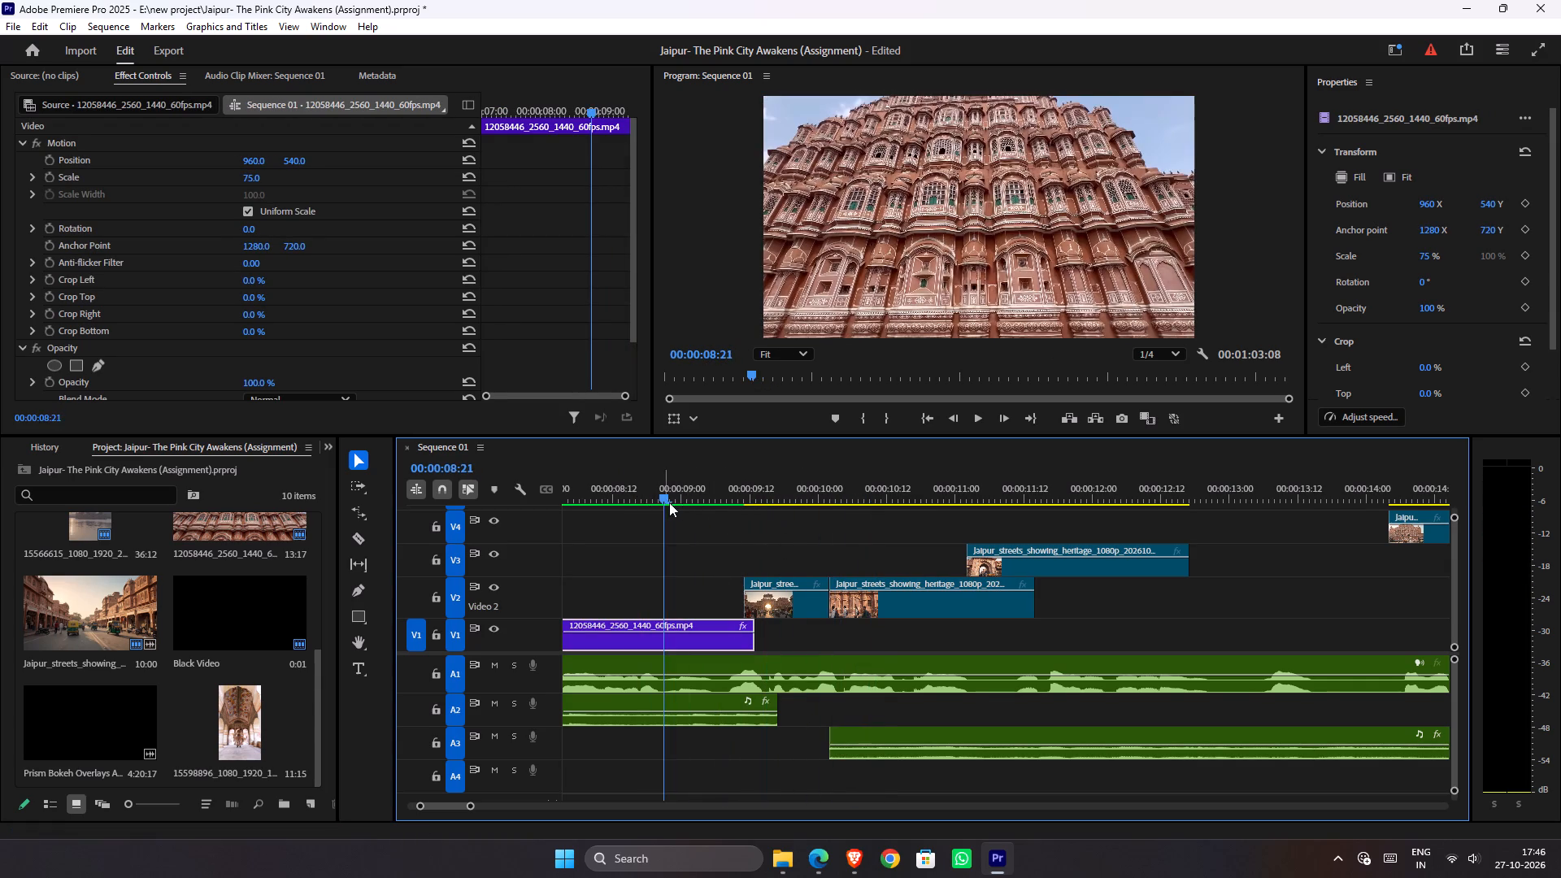
key(space)
key(space)
drag(863, 733, 859, 733)
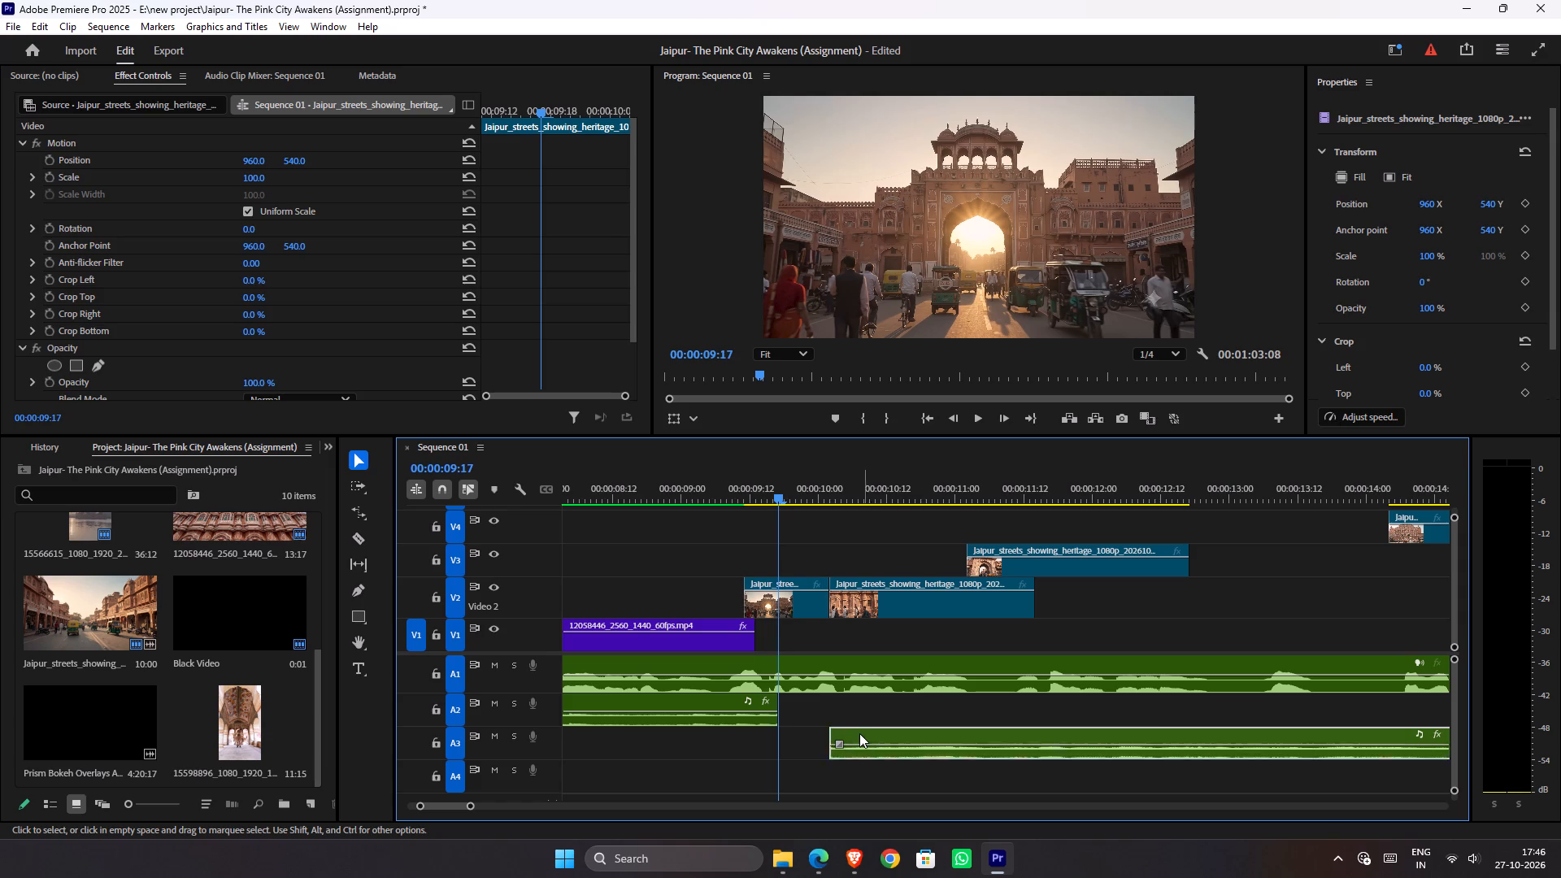
drag(859, 733, 805, 733)
Play back several times between about 5 and 15 seconds to check the butted A2 to A3 music changeover against the voice-over and street clips.
drag(763, 489, 620, 498)
key(space)
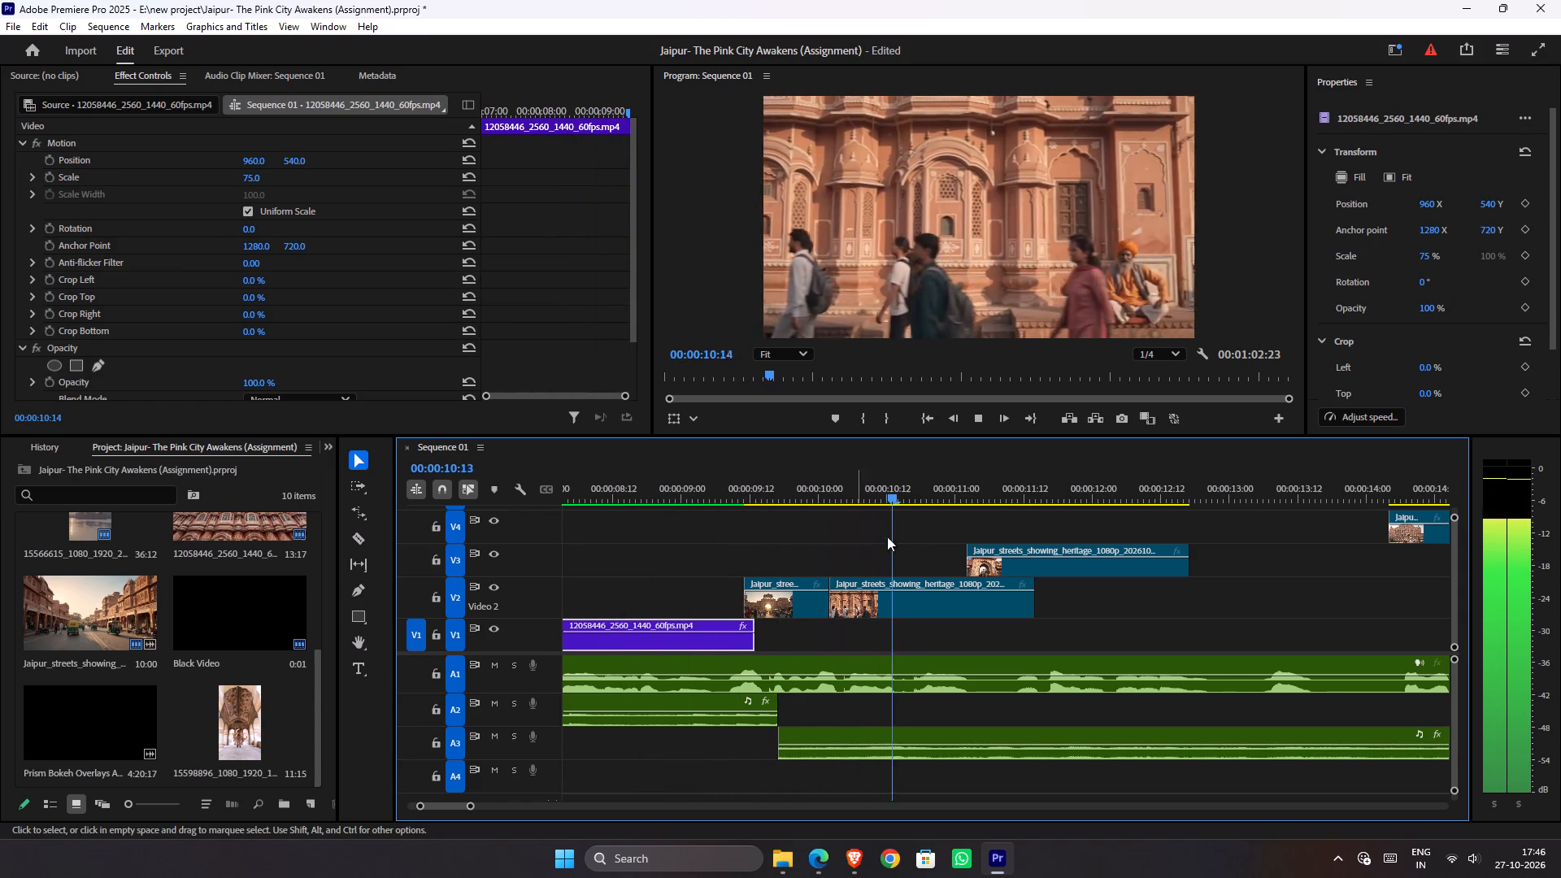
alt+scroll(929, 565, down, 6)
alt+scroll(1084, 619, down, 4)
key(space)
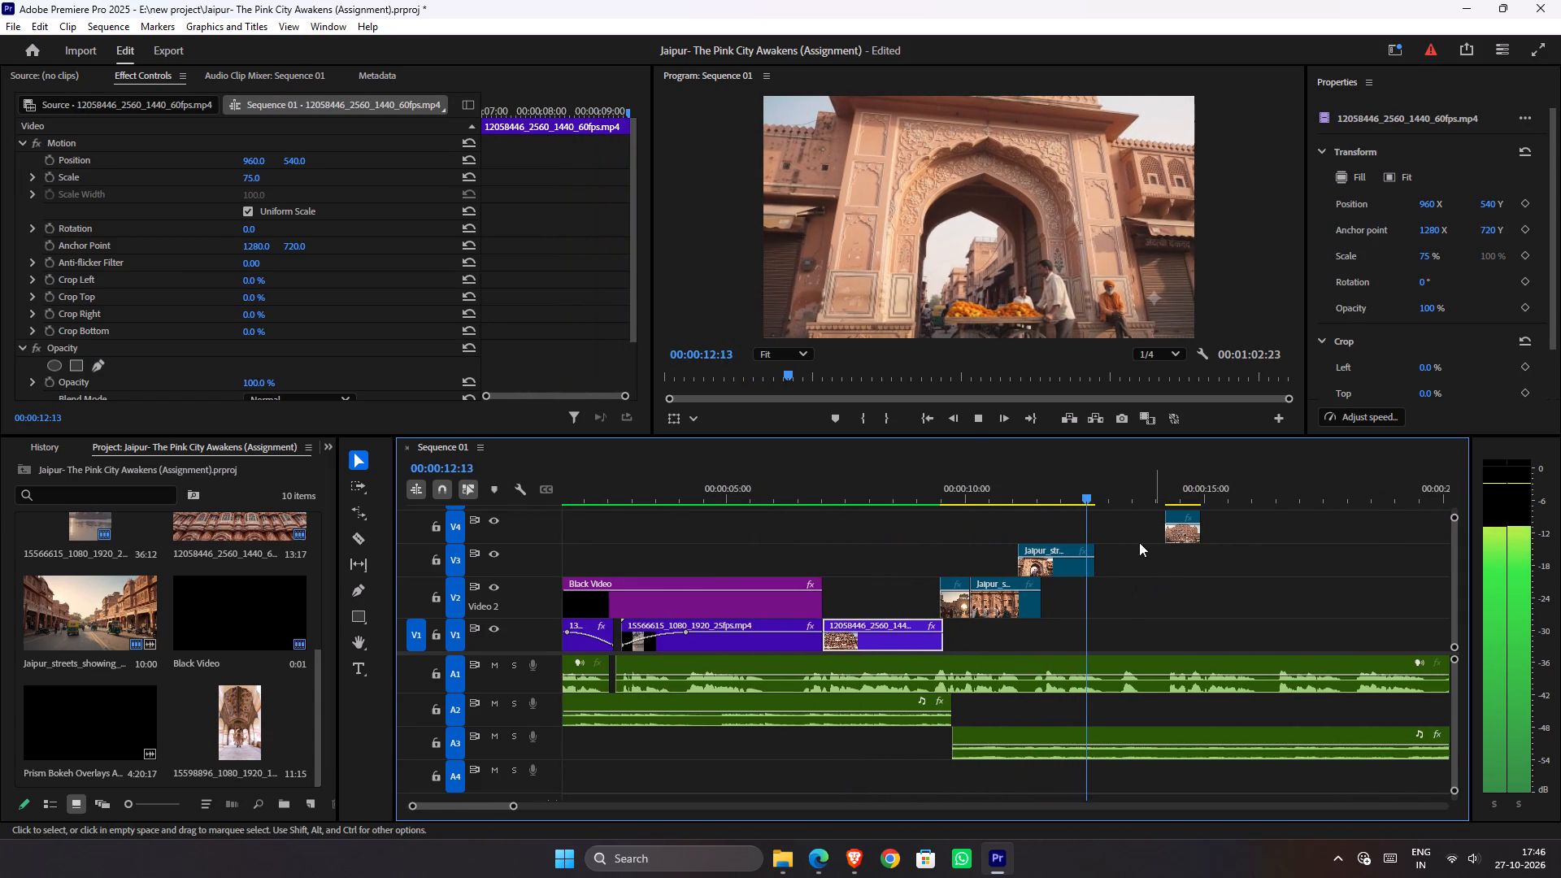
drag(1077, 505, 1067, 504)
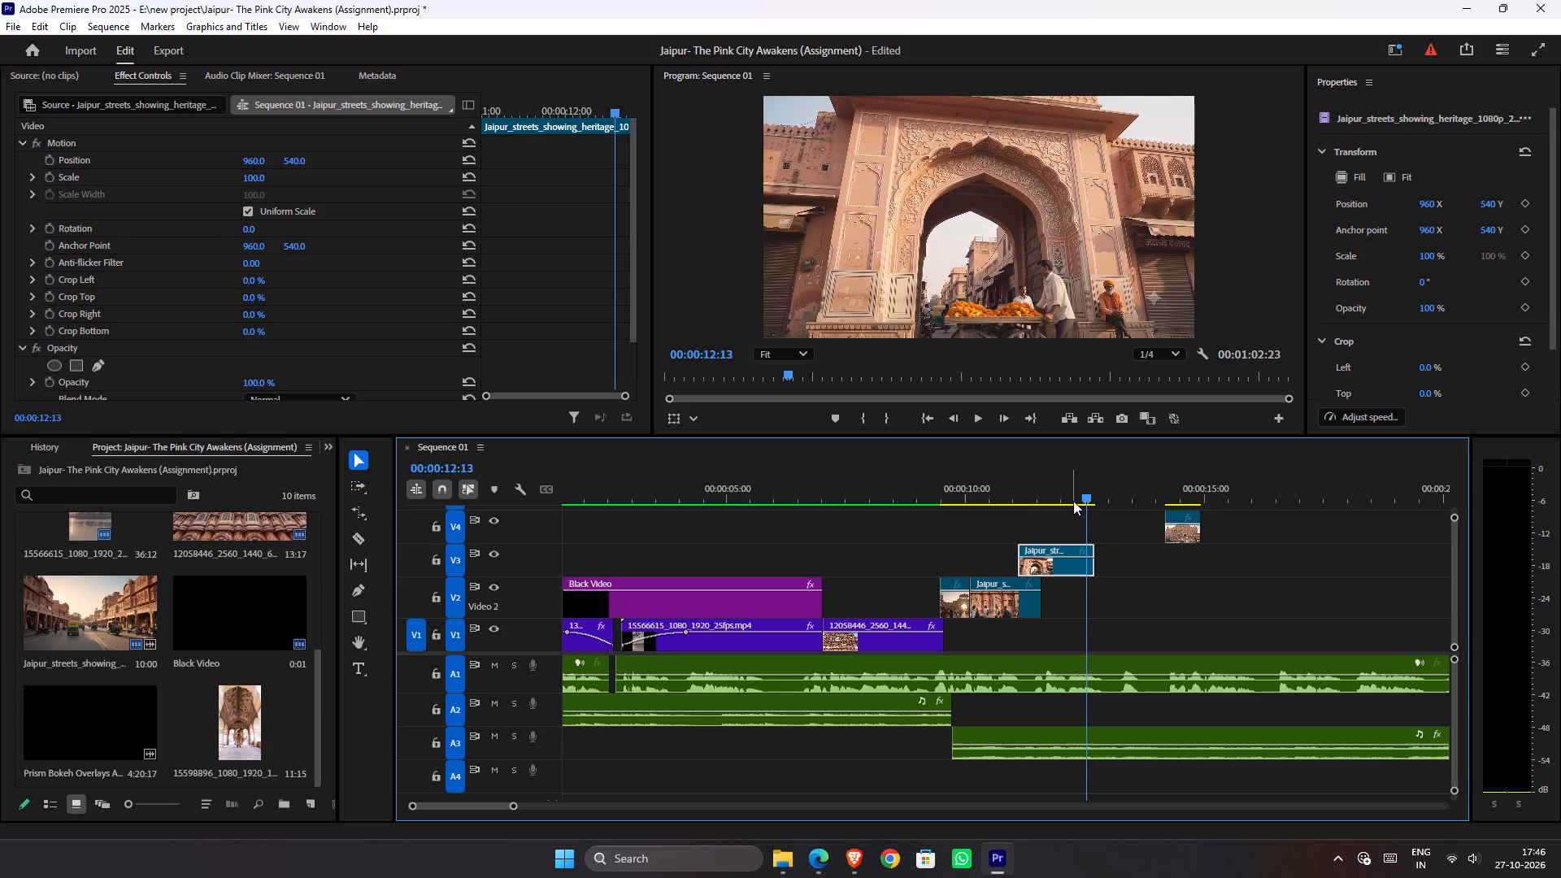
drag(1075, 499, 759, 530)
key(space)
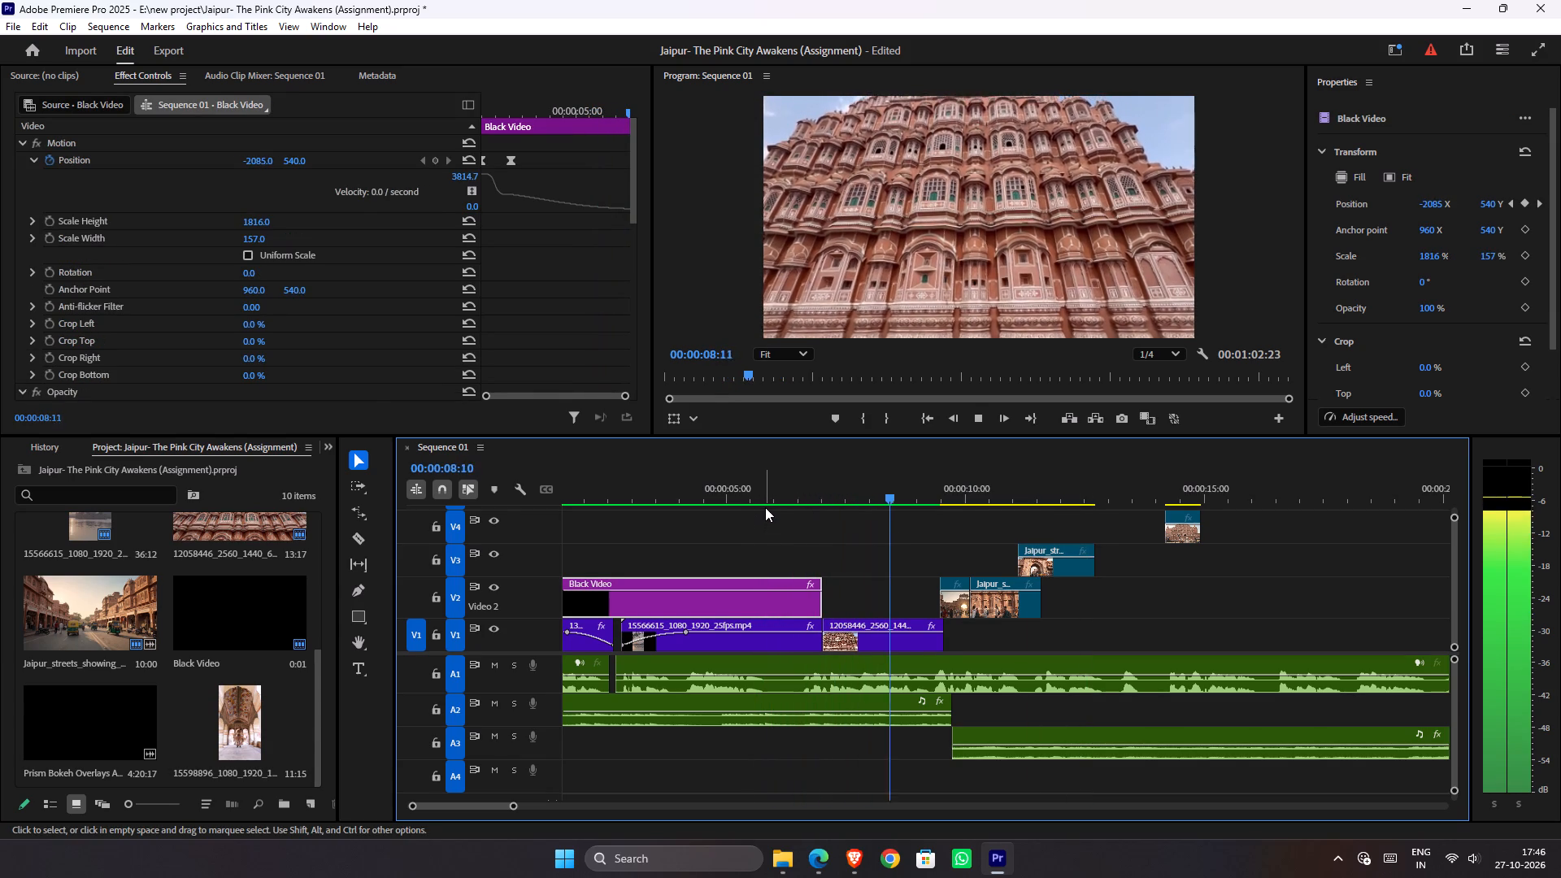
key(space)
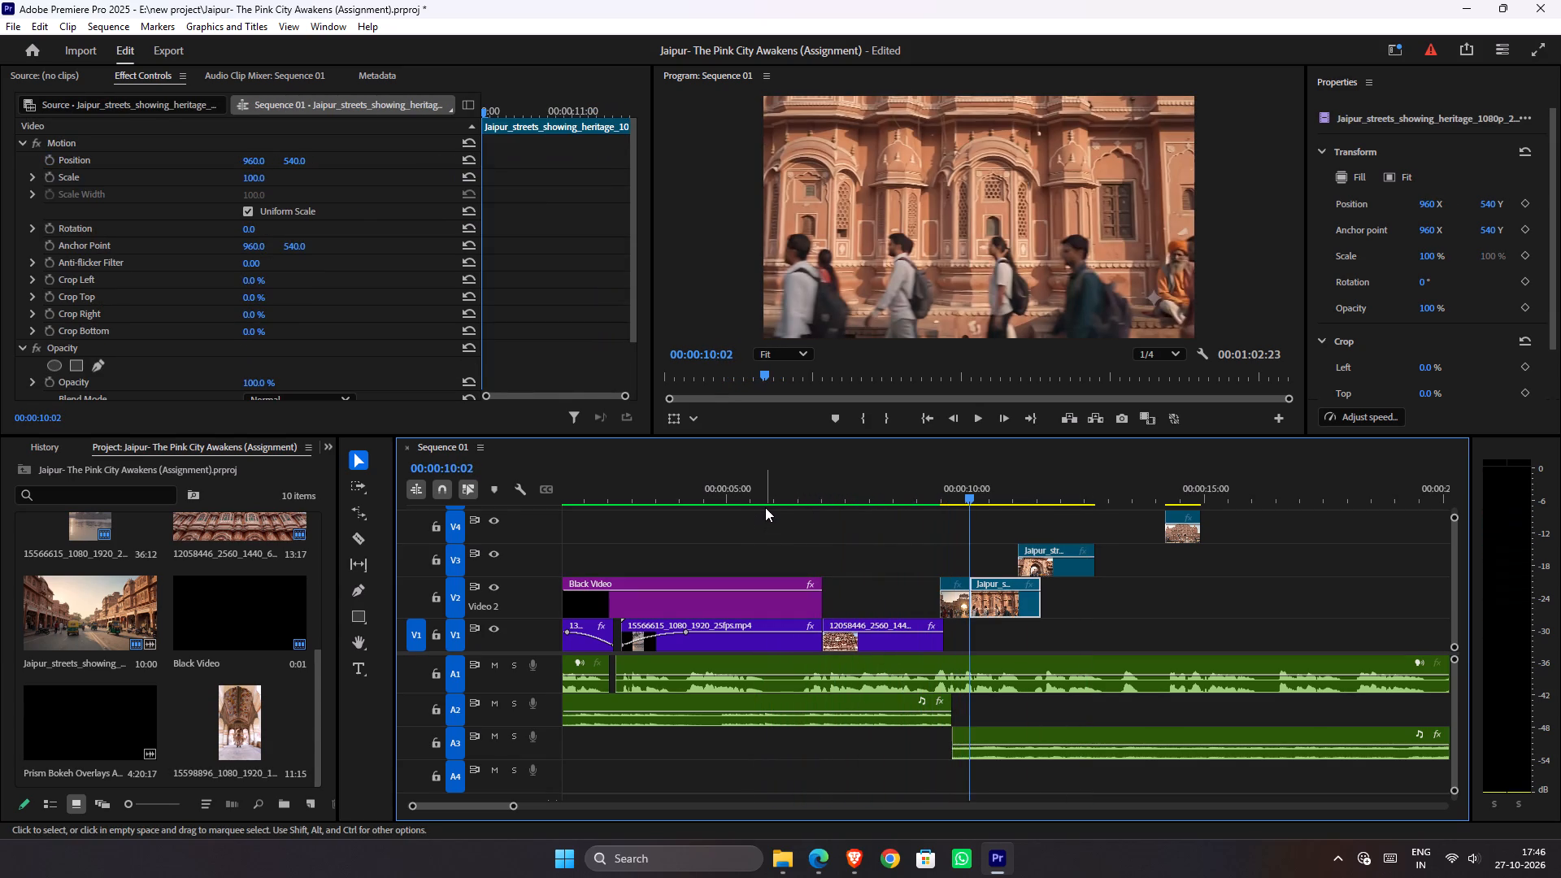
click(860, 485)
key(space)
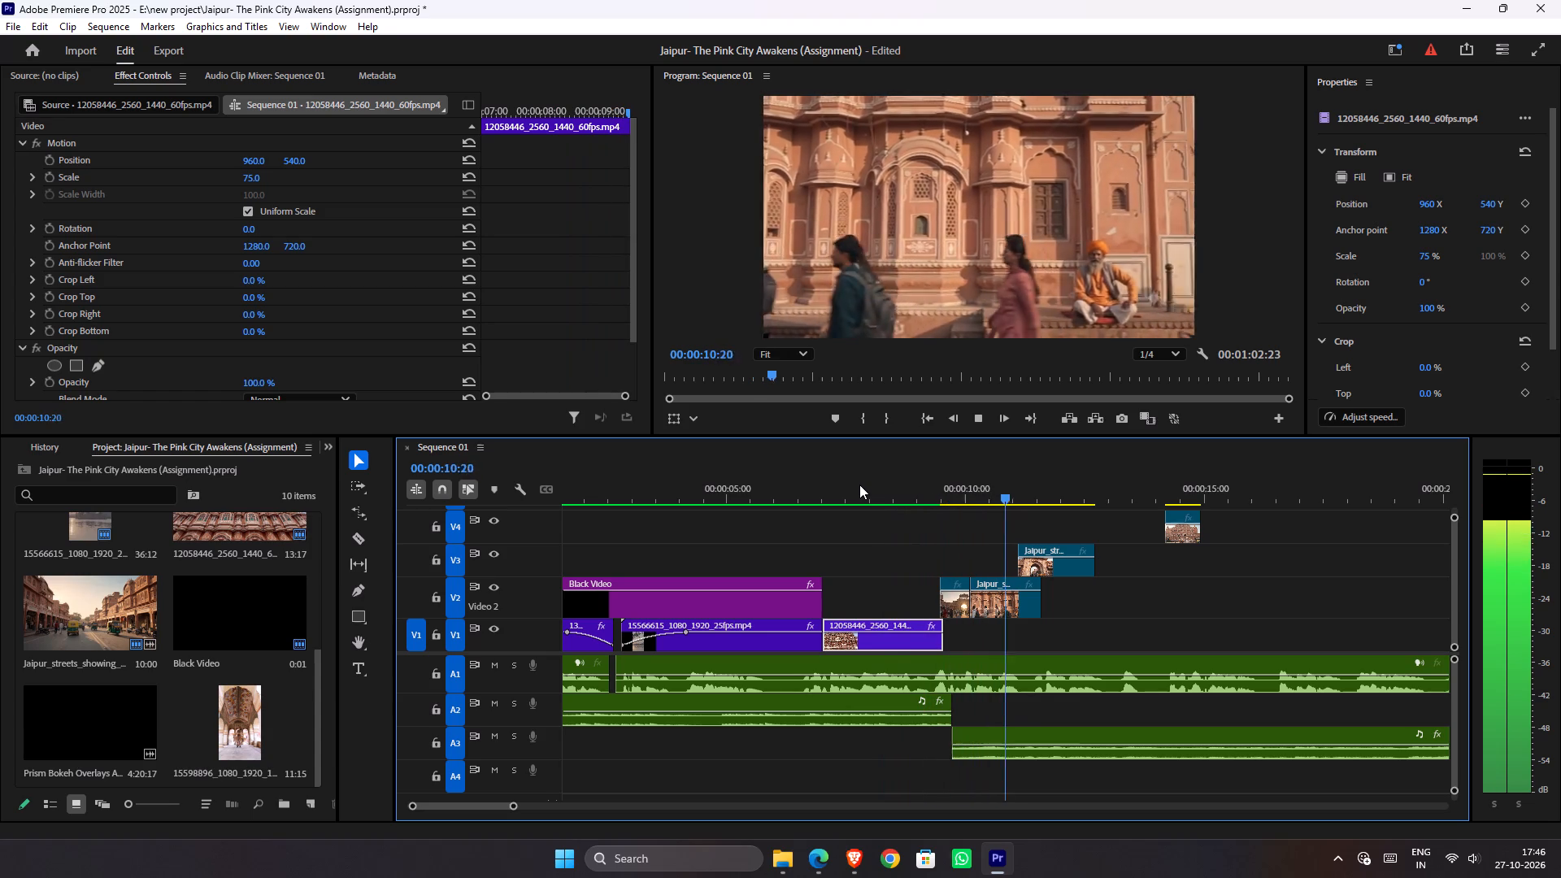
alt+scroll(932, 582, down, 6)
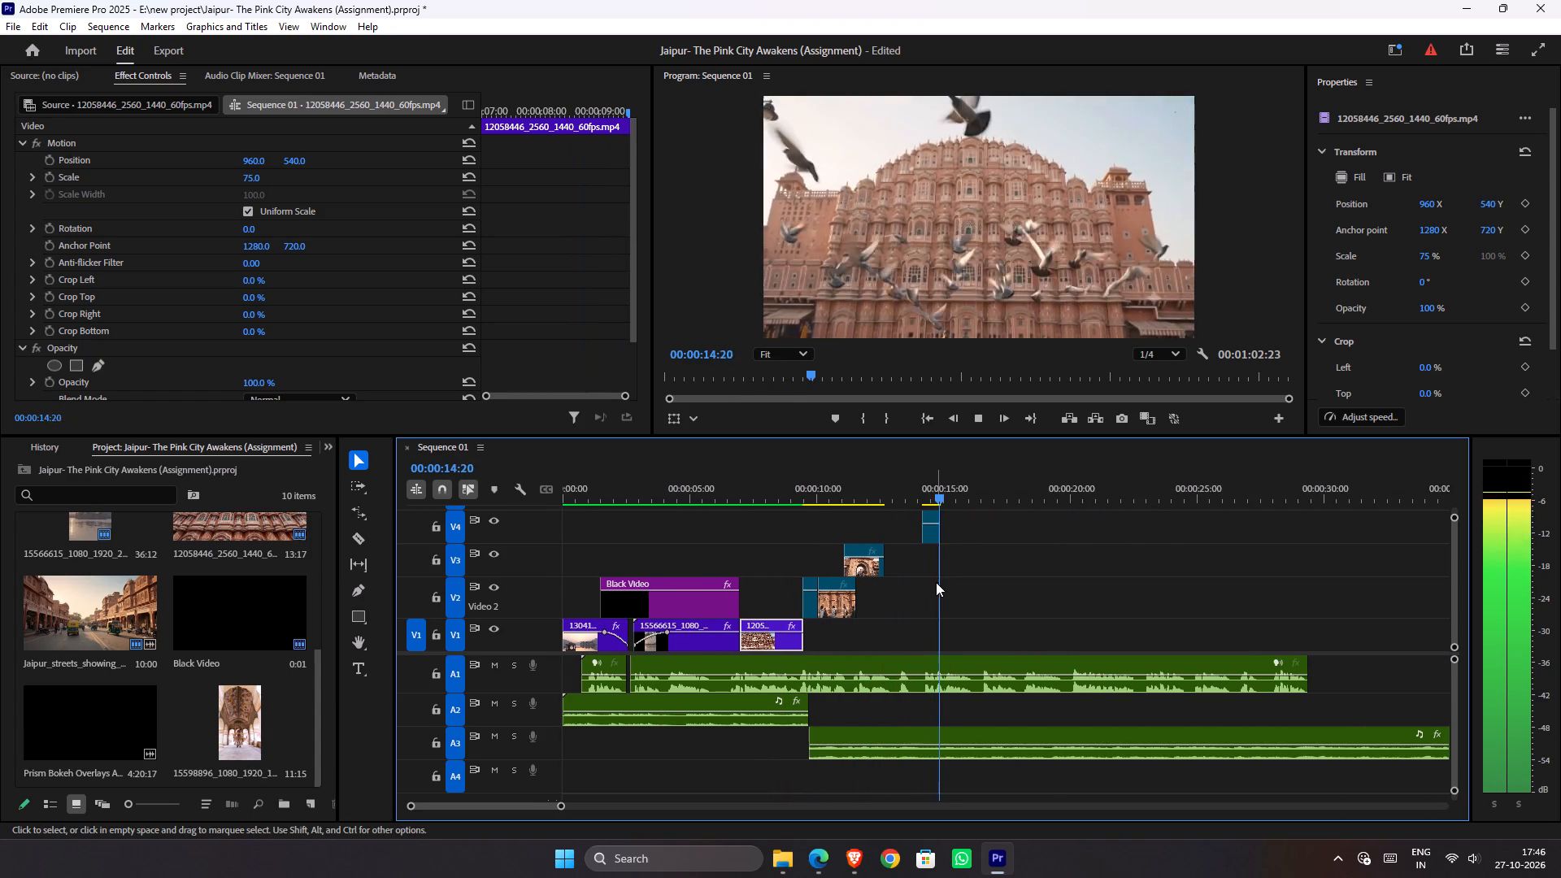
key(space)
Save the project.
key(ctrl+s)
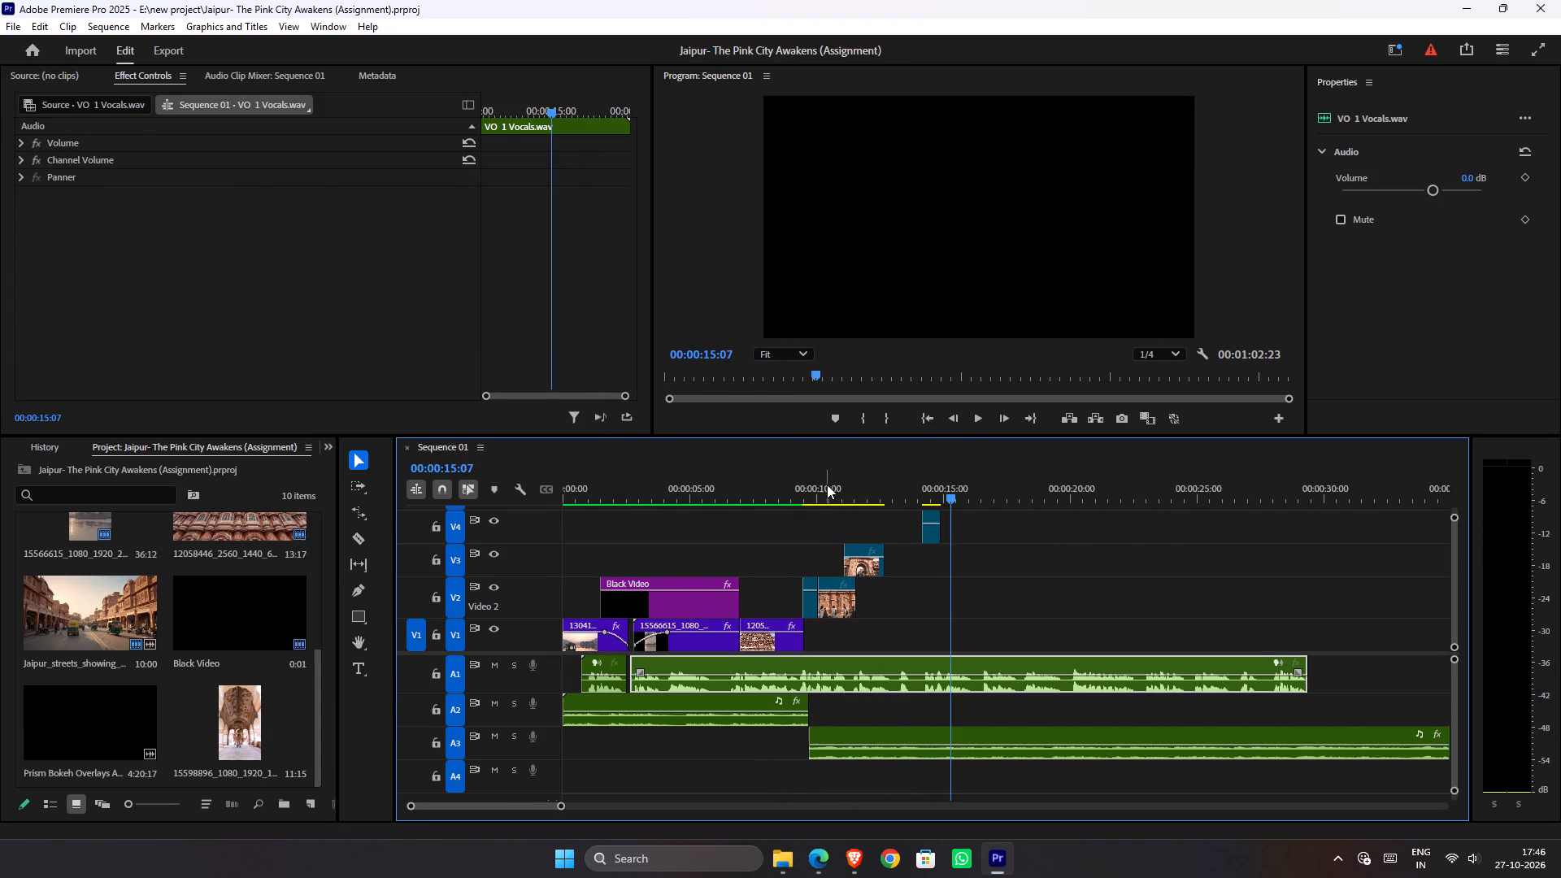
Play back from about 8 to 15 seconds, review the opening up to about 4 seconds, and return to 00:00:00:00.
drag(828, 482, 780, 527)
key(space)
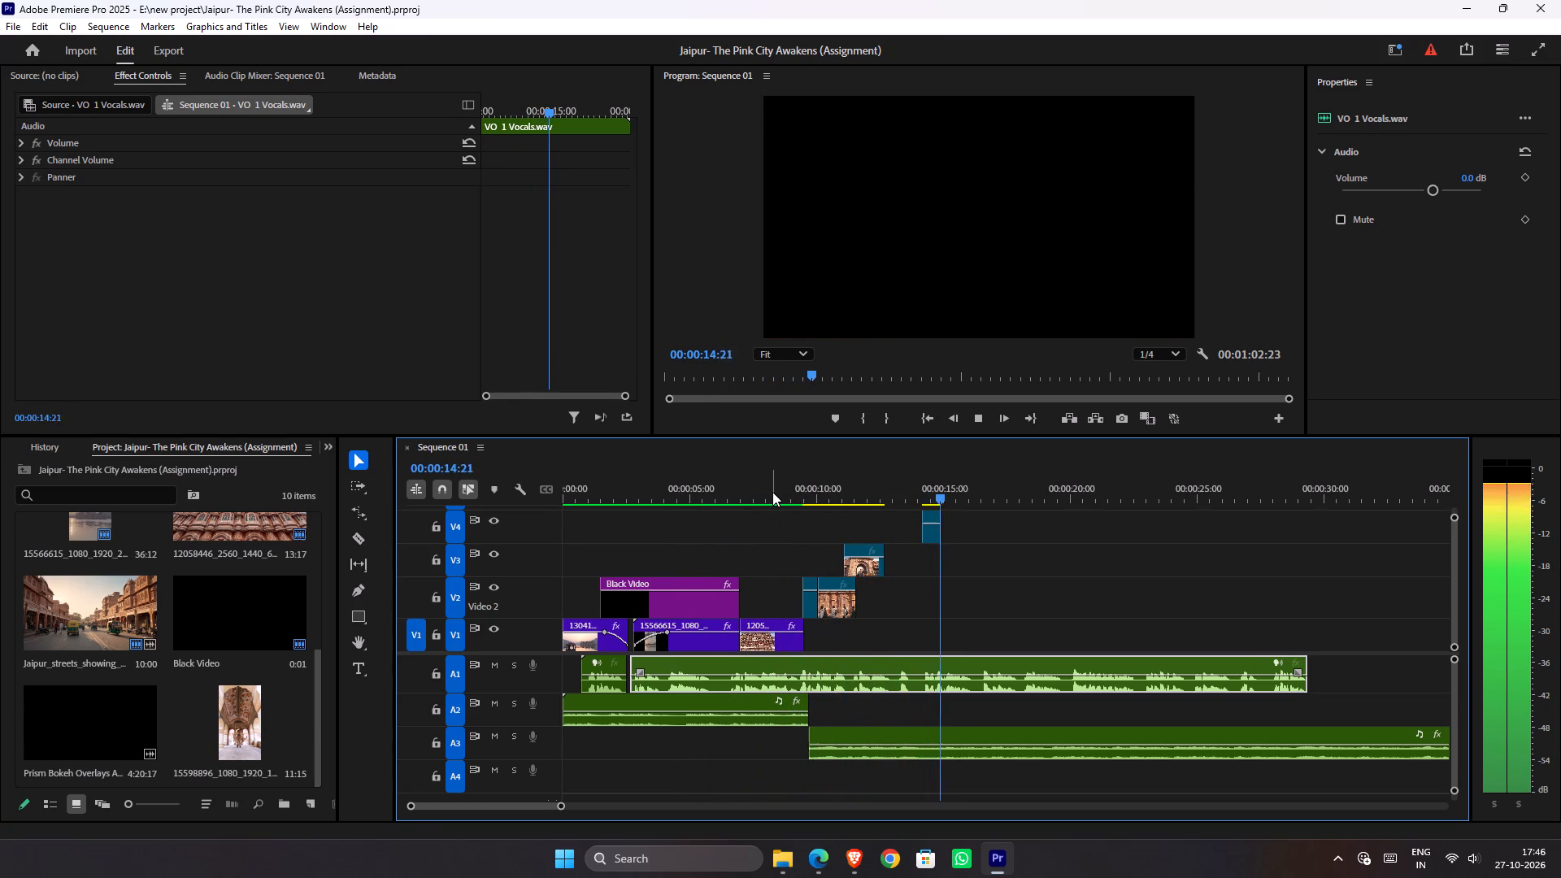
drag(776, 498, 539, 520)
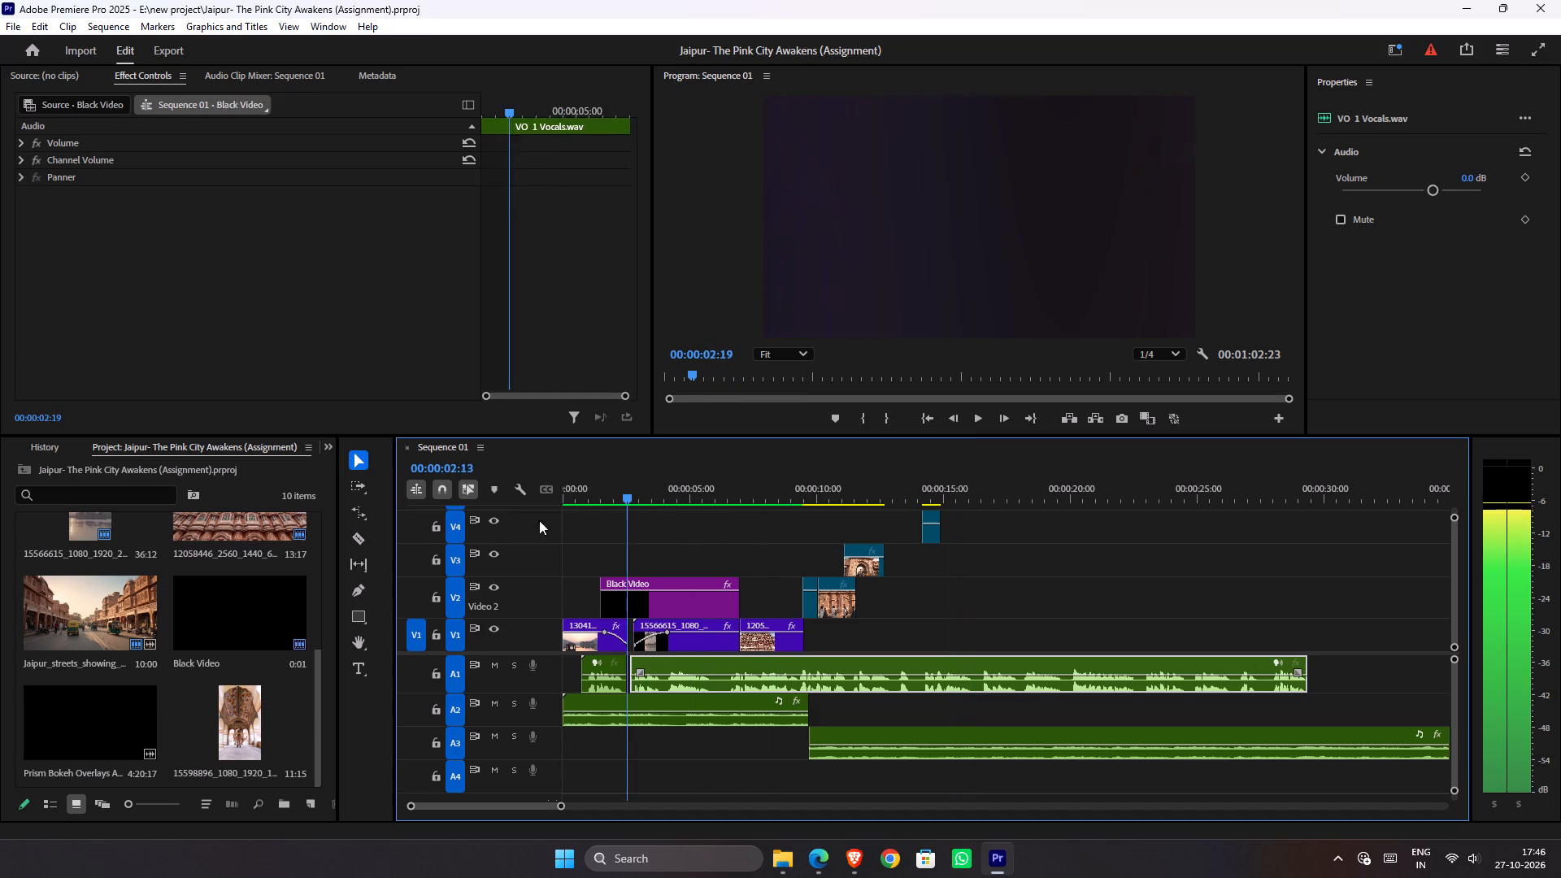
drag(539, 520, 441, 531)
key(space)
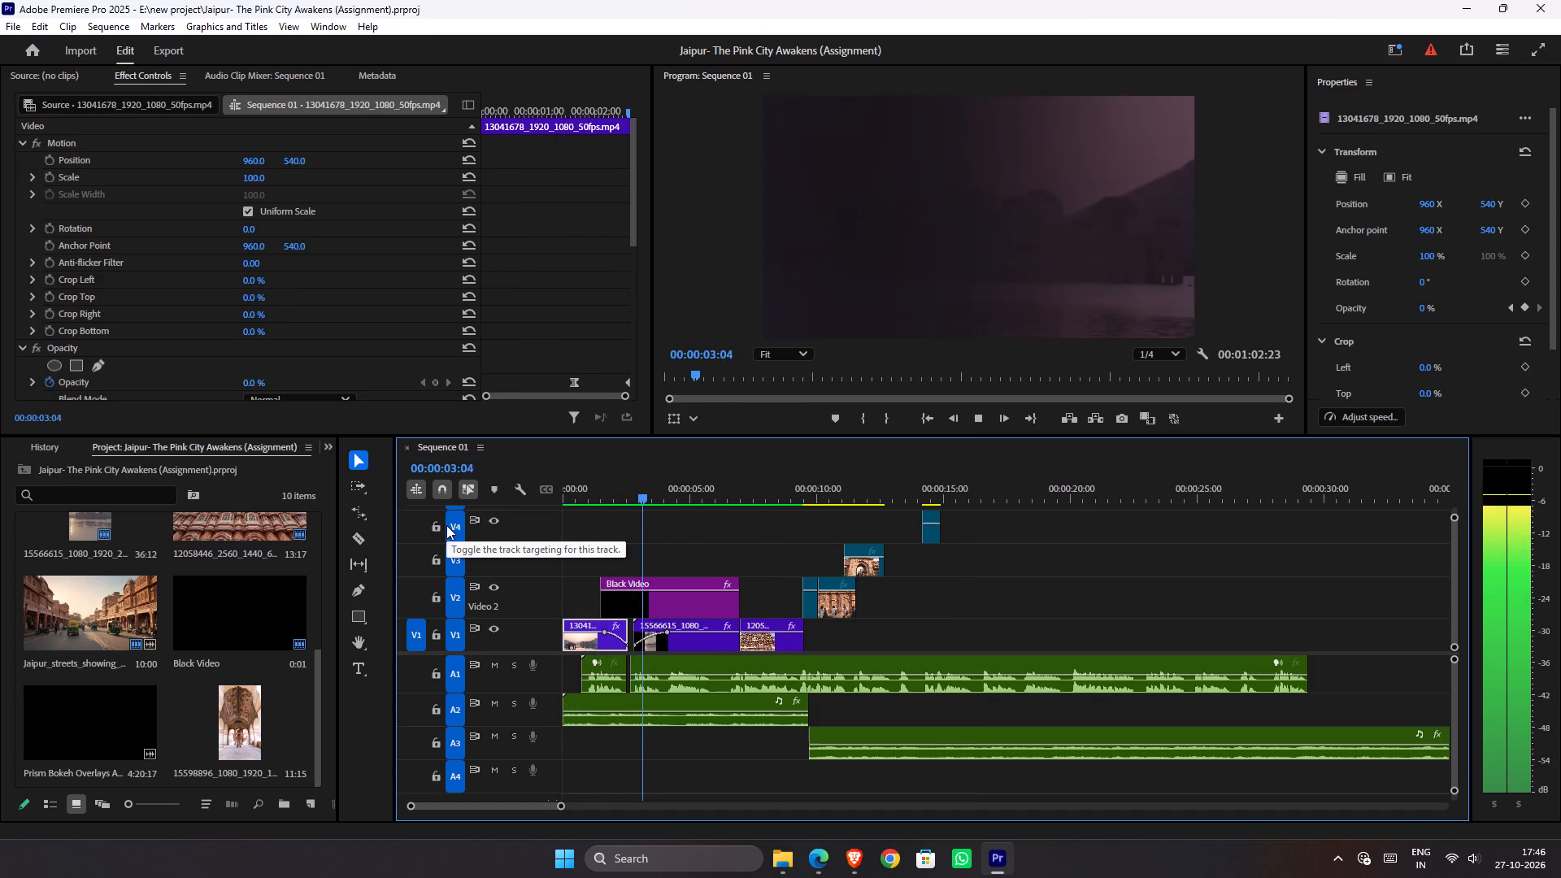
key(space)
alt+scroll(618, 696, up, 3)
alt+scroll(618, 696, down, 1)
alt+scroll(618, 696, up, 1)
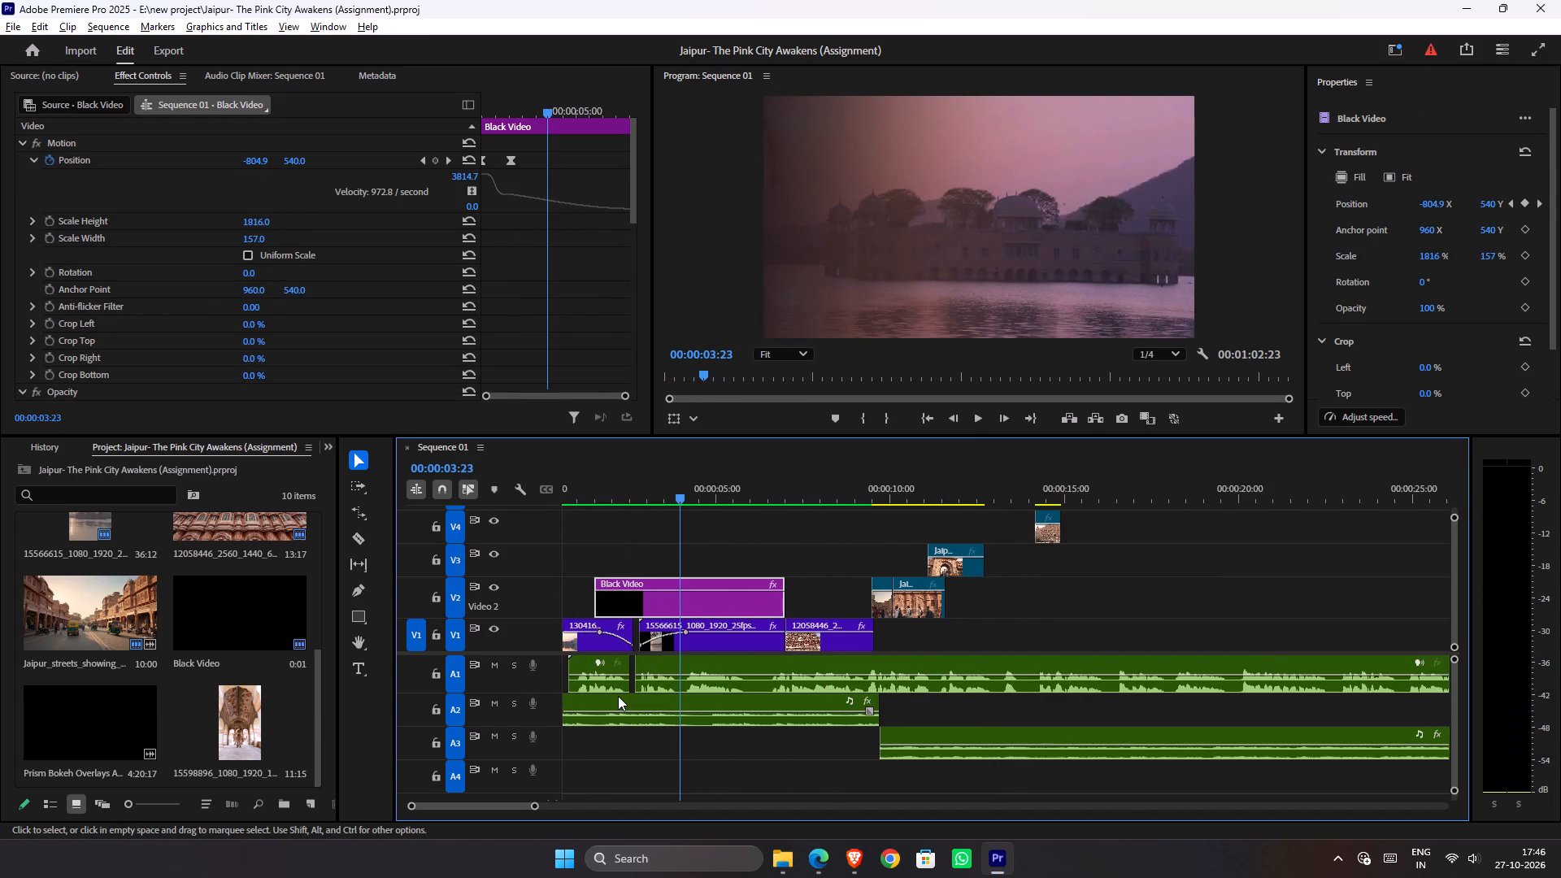
scroll(628, 693, up, 6)
drag(645, 485, 565, 492)
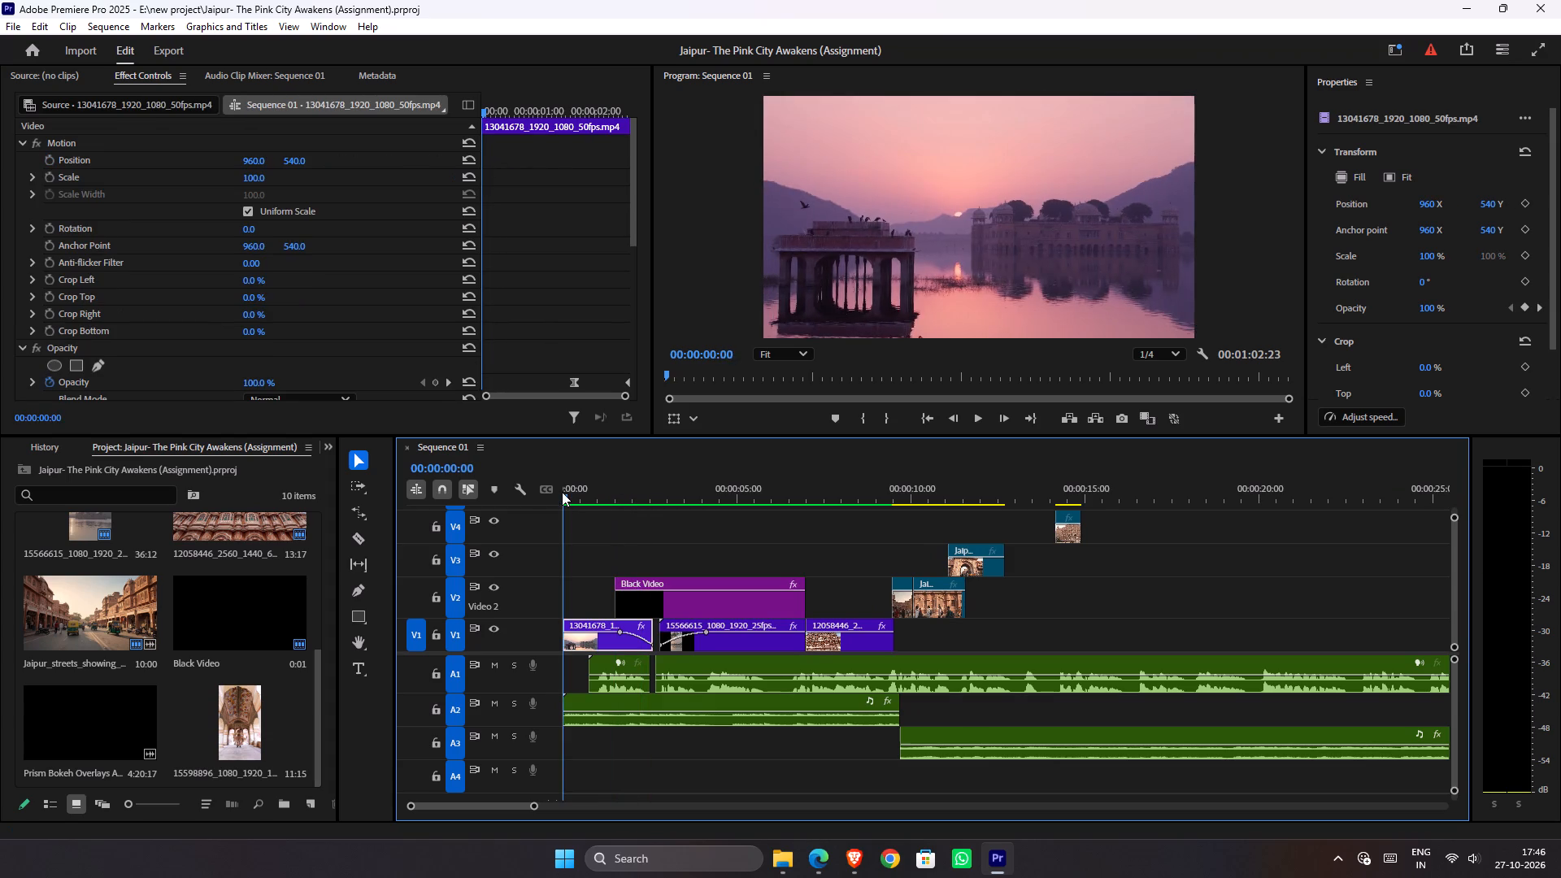
Play back the opening from 00:00:00:00 to about 2.5 seconds to check the music against the voice-over.
key(space)
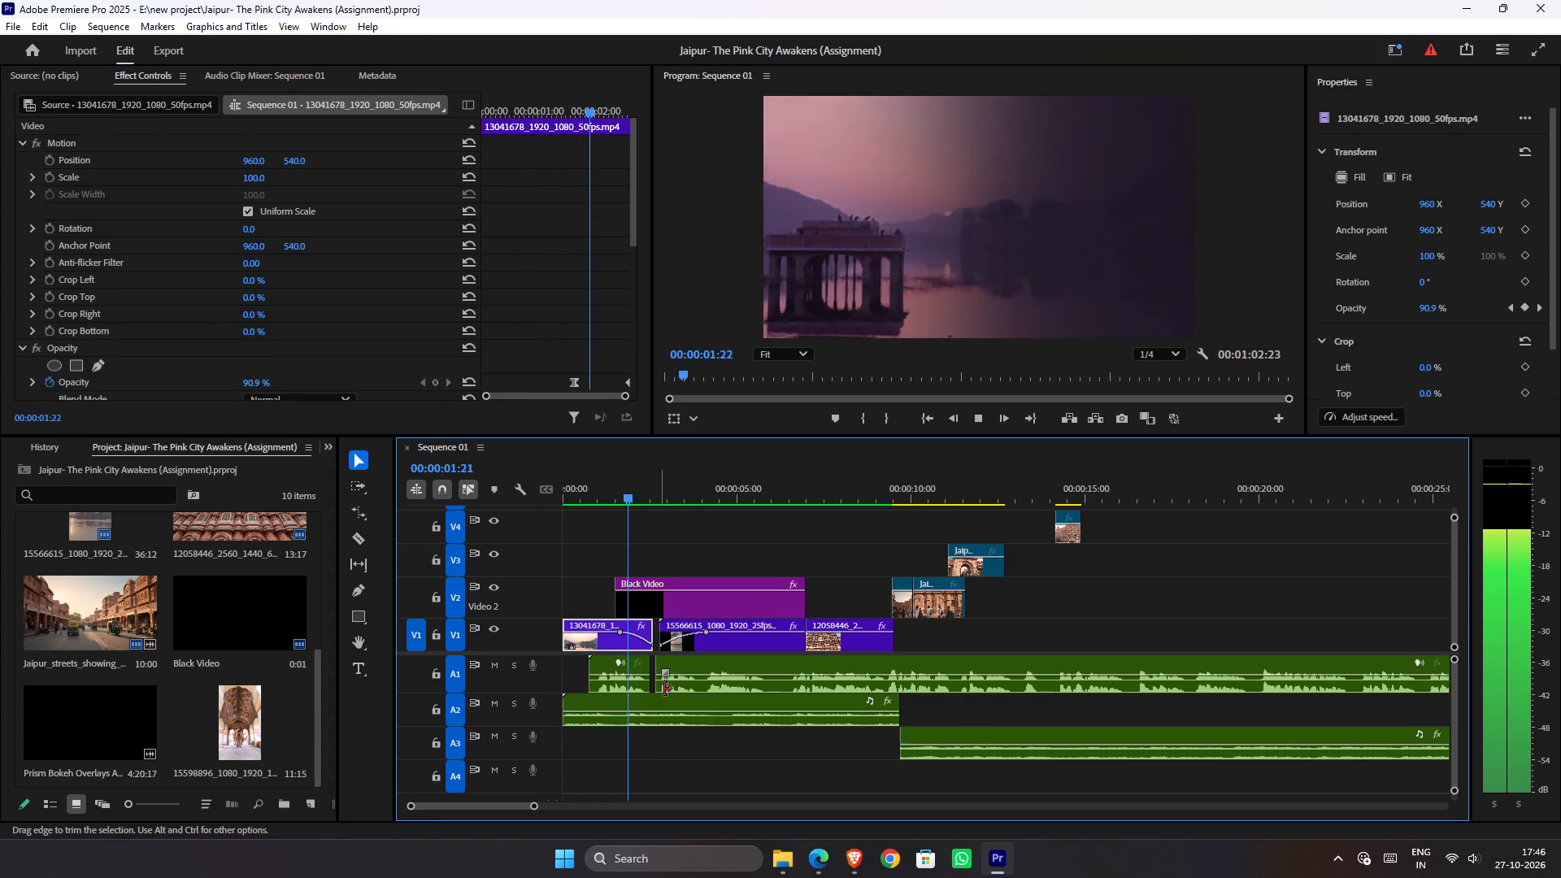
key(space)
click(656, 700)
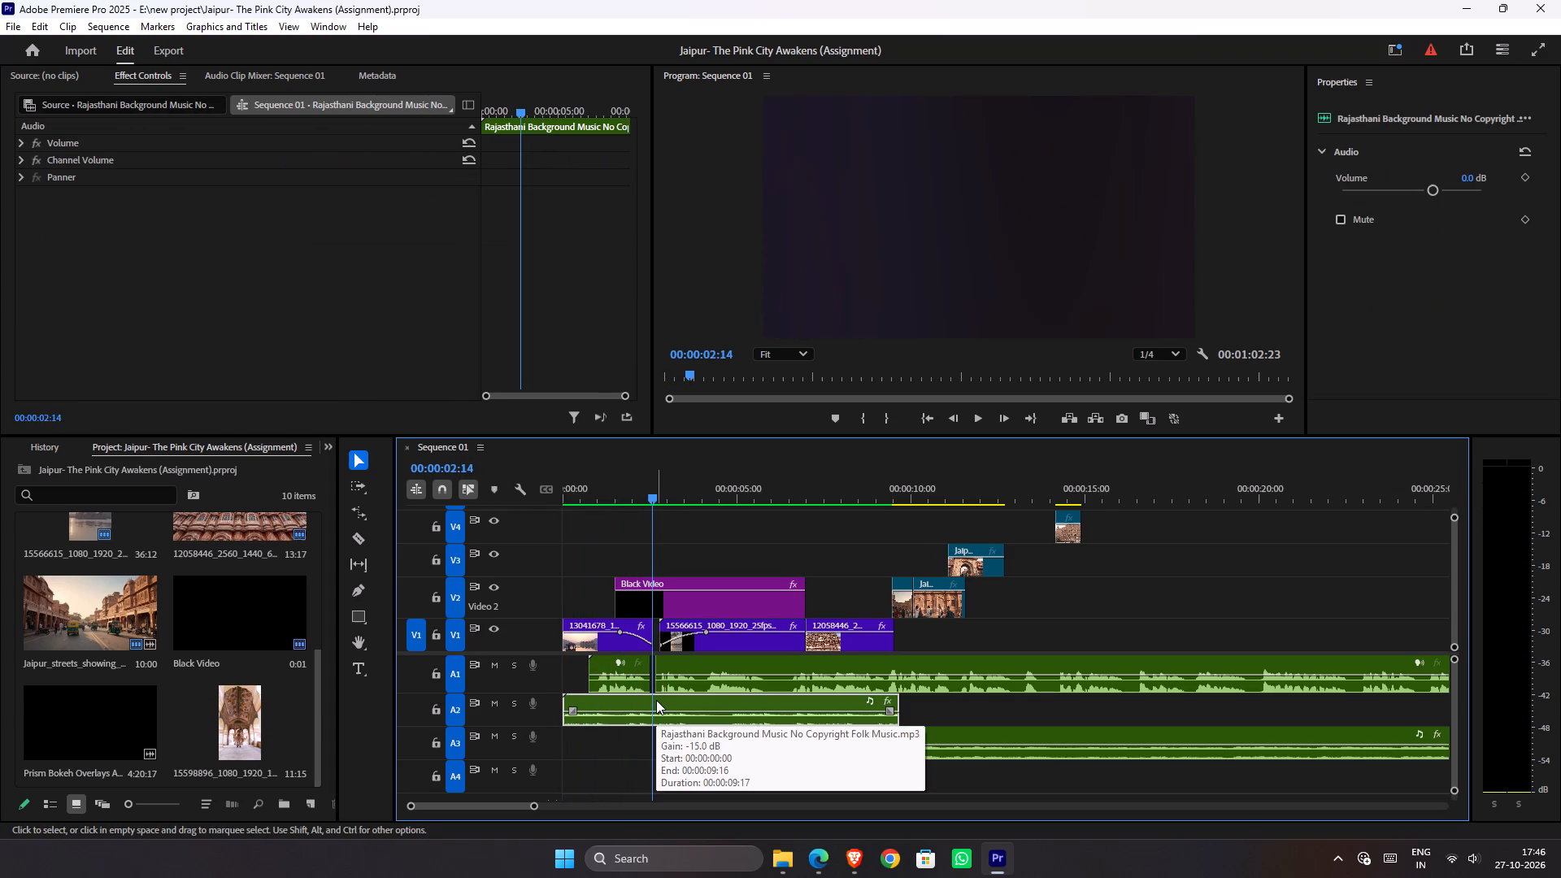
right_click(656, 700)
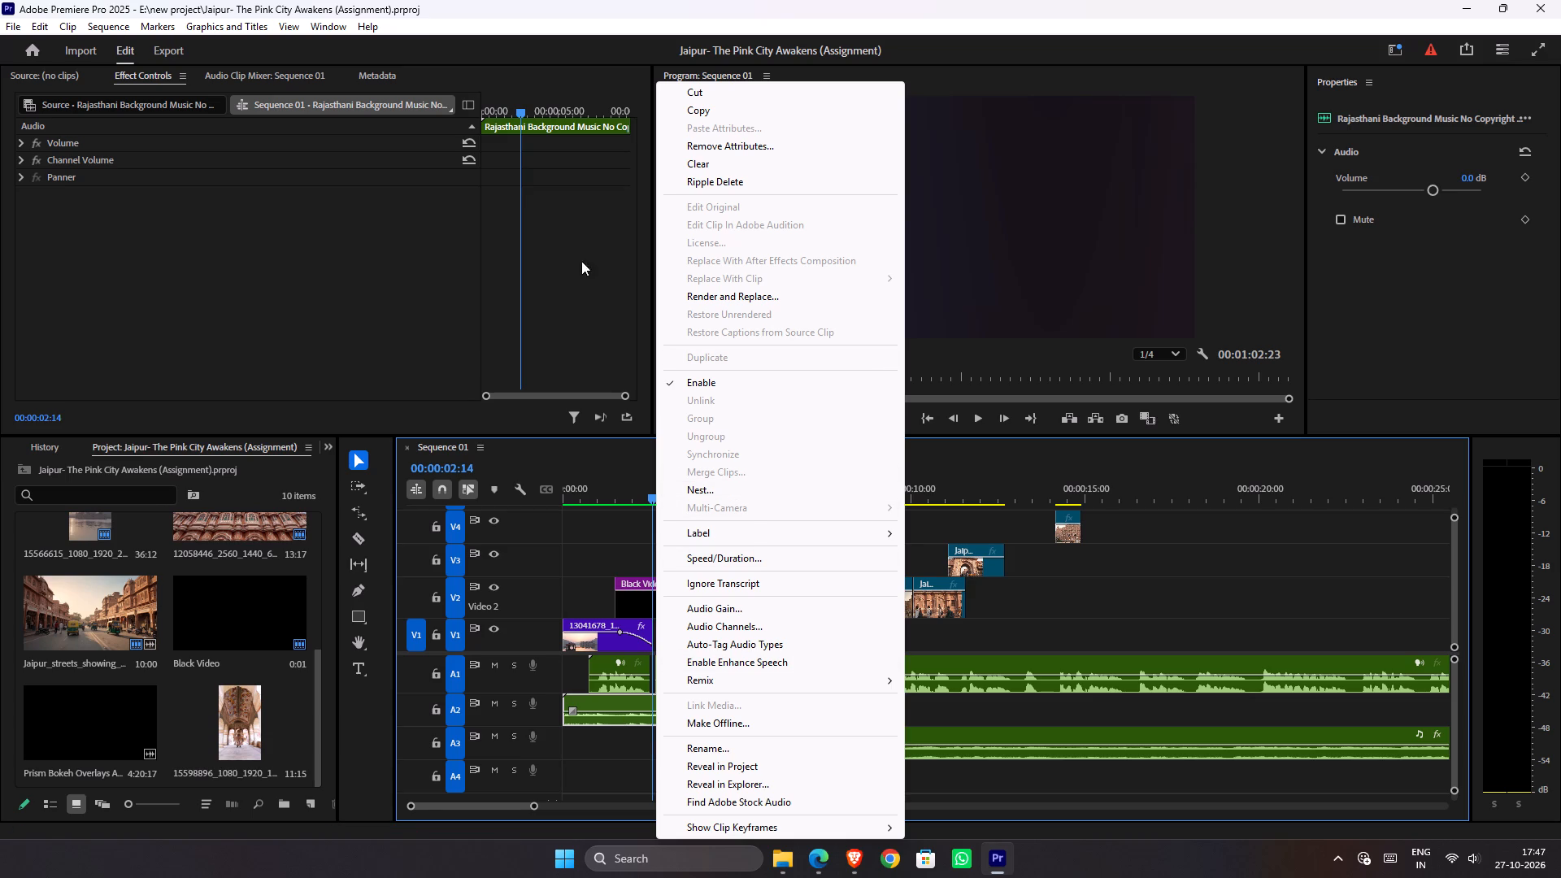
click(608, 719)
key(ctrl+d)
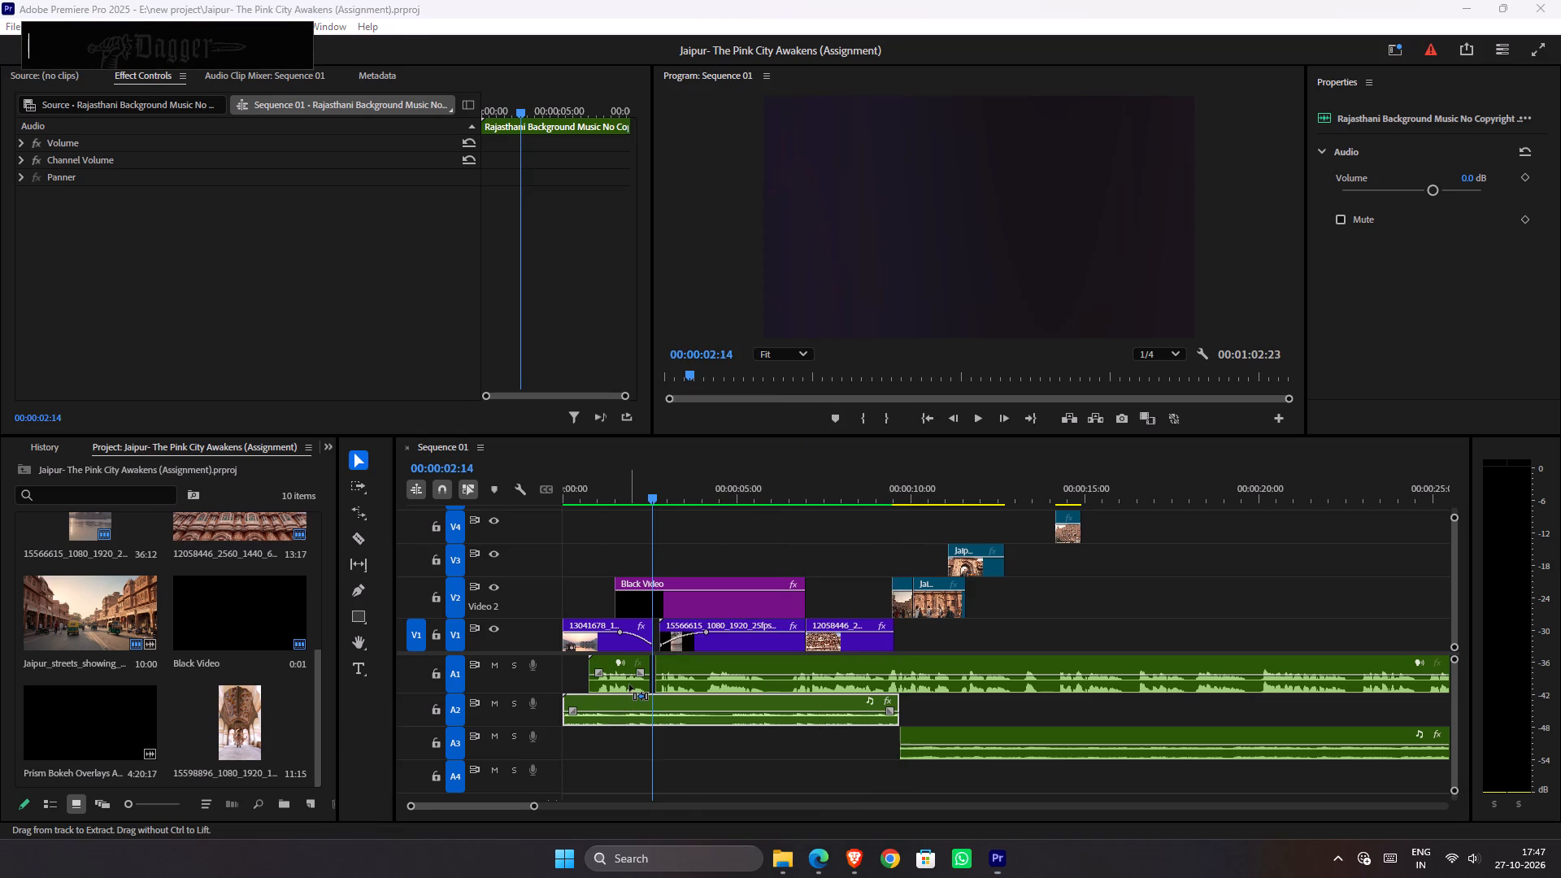
text(do)
text(ck)
key(BackSpace)
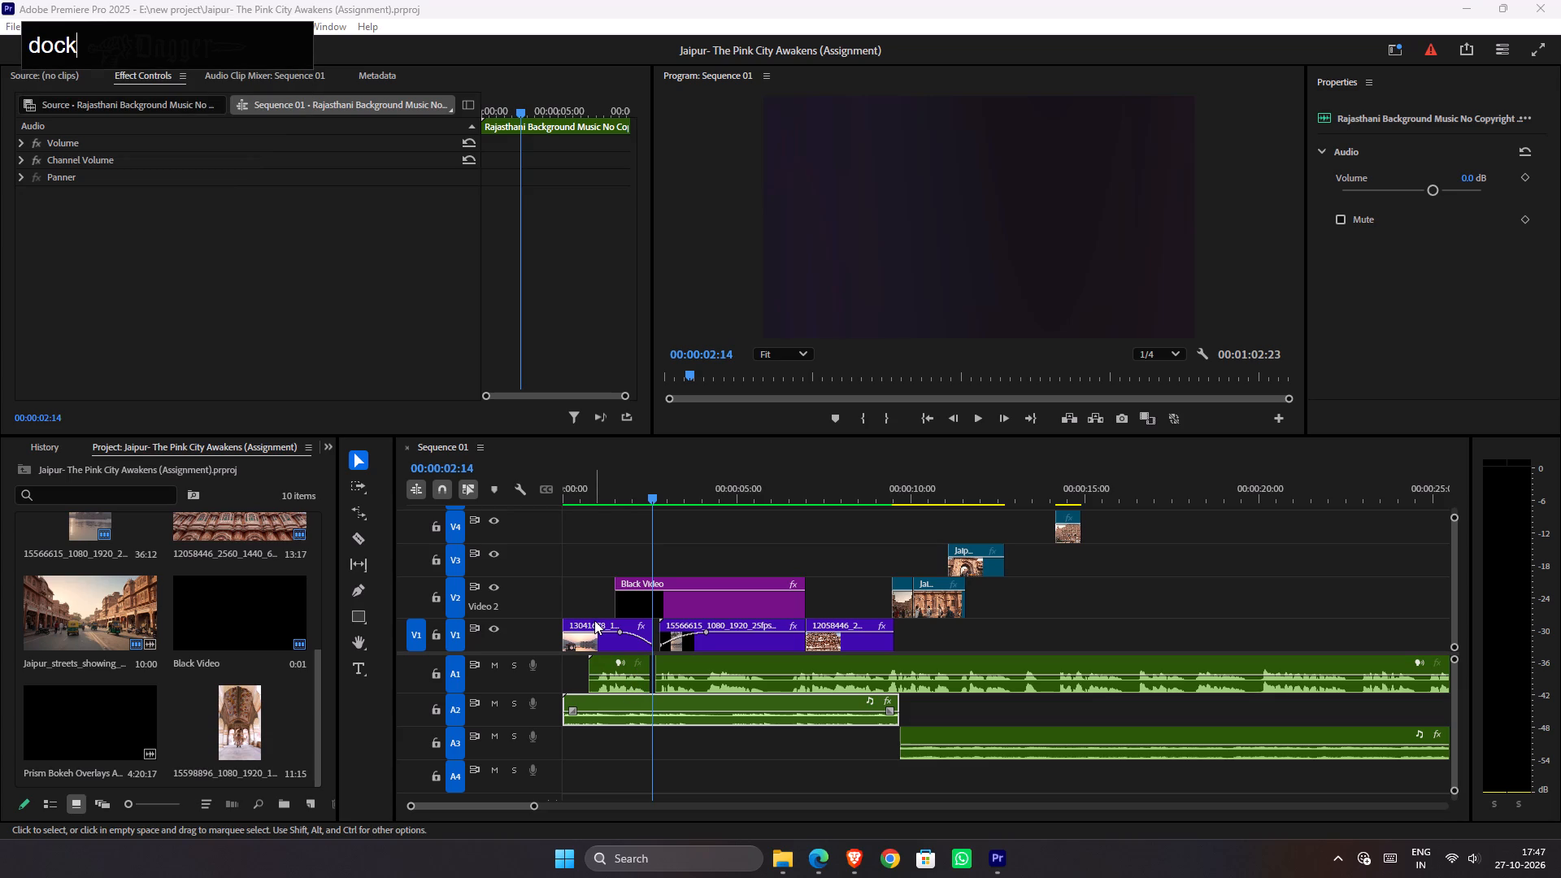
key(BackSpace)
key(BackSpace)
text(uck)
key(BackSpace)
key(BackSpace)
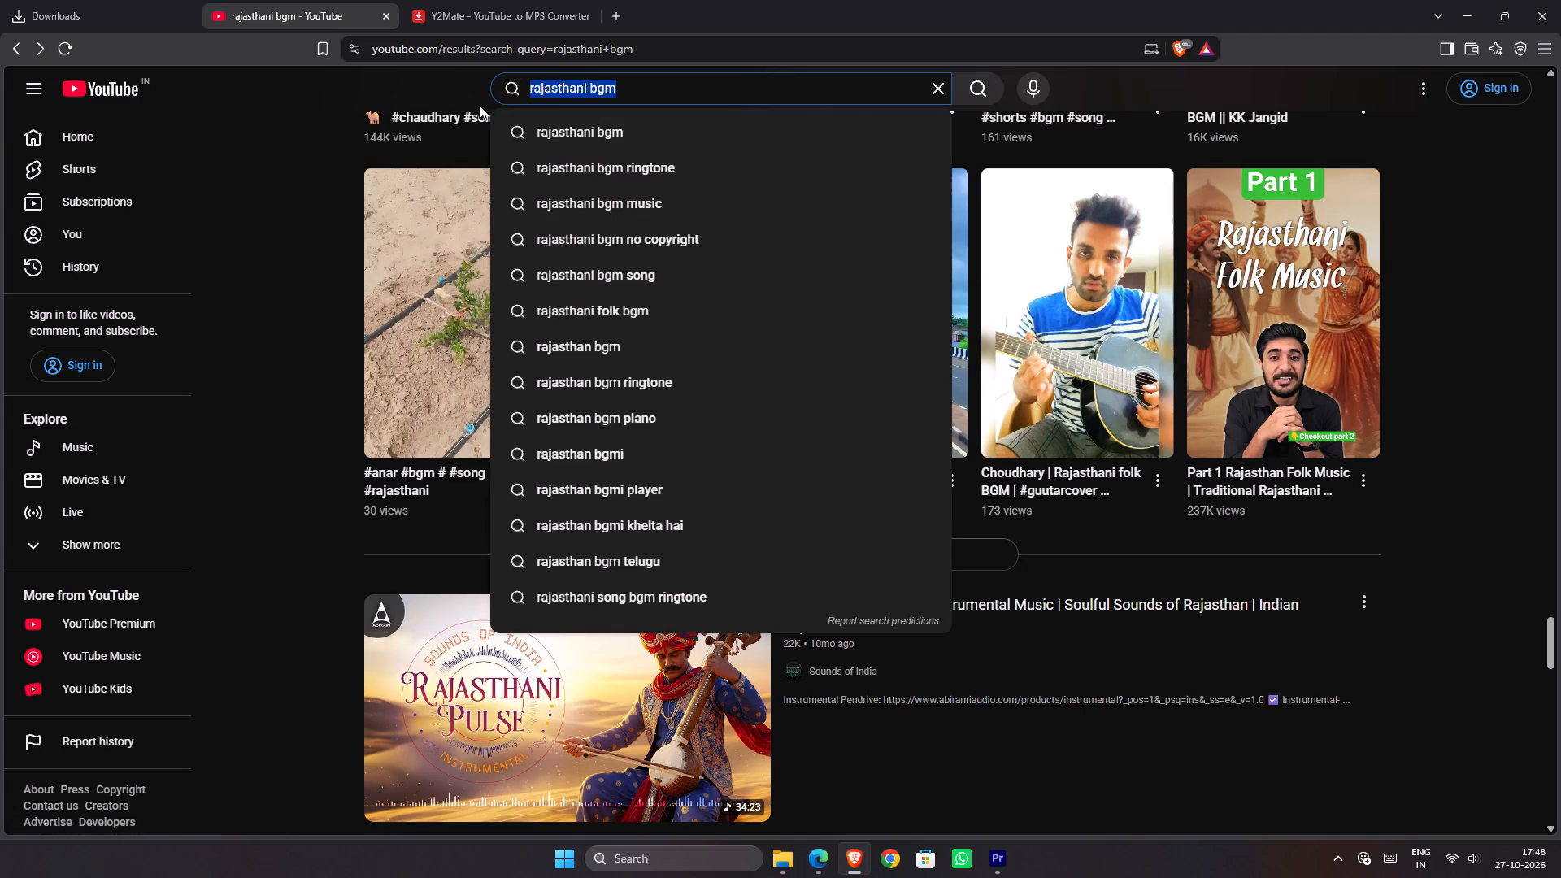
text(how to use)
key(space)
key(BackSpace)
key(BackSpace)
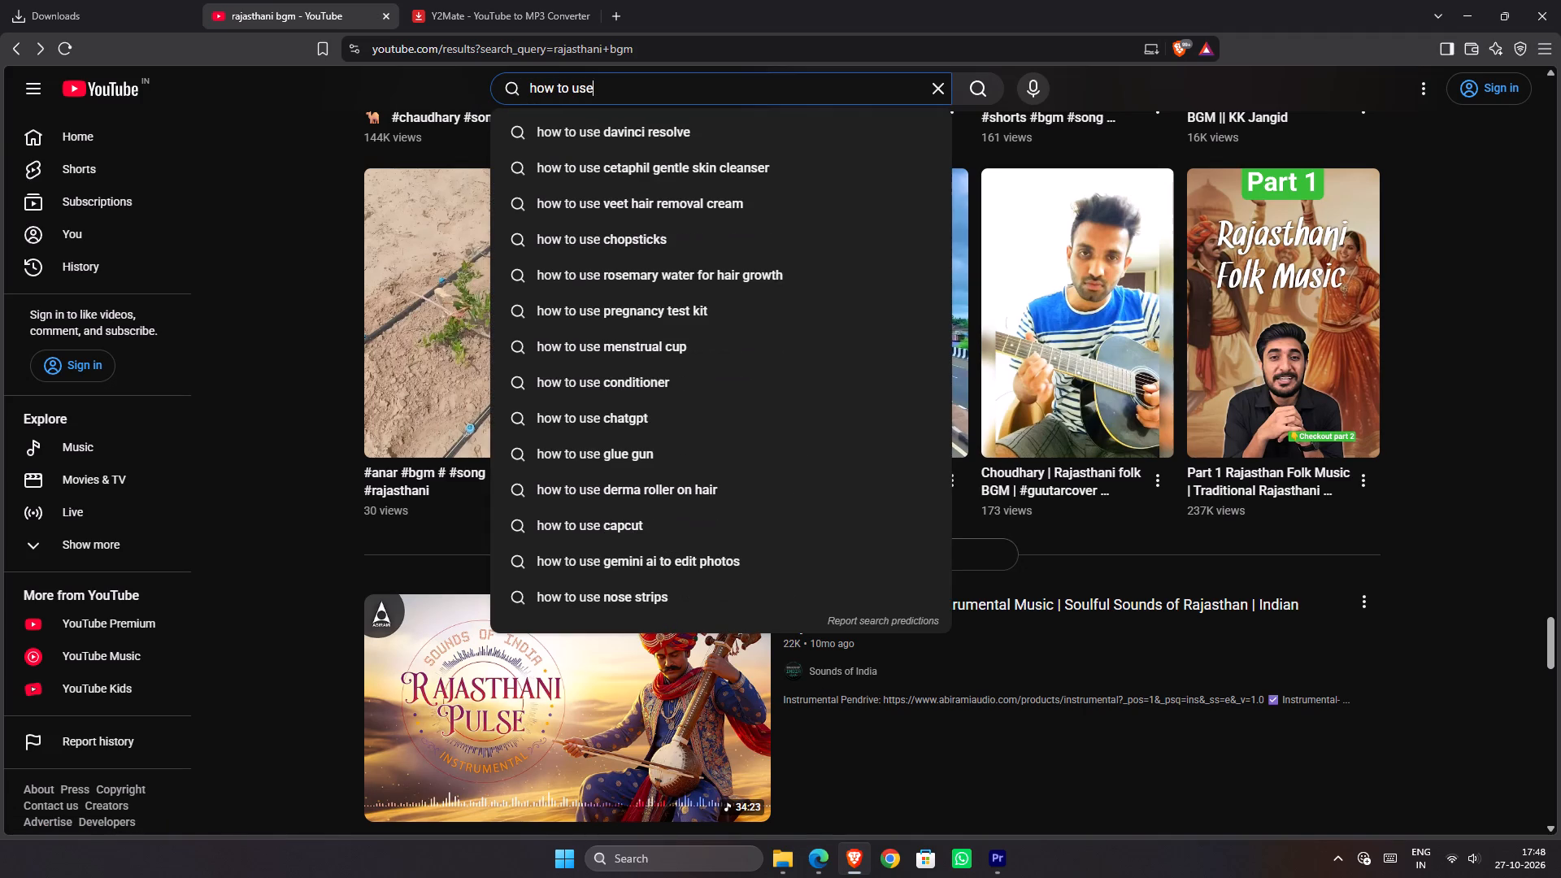
key(BackSpace)
key(BackSpace)
text(su)
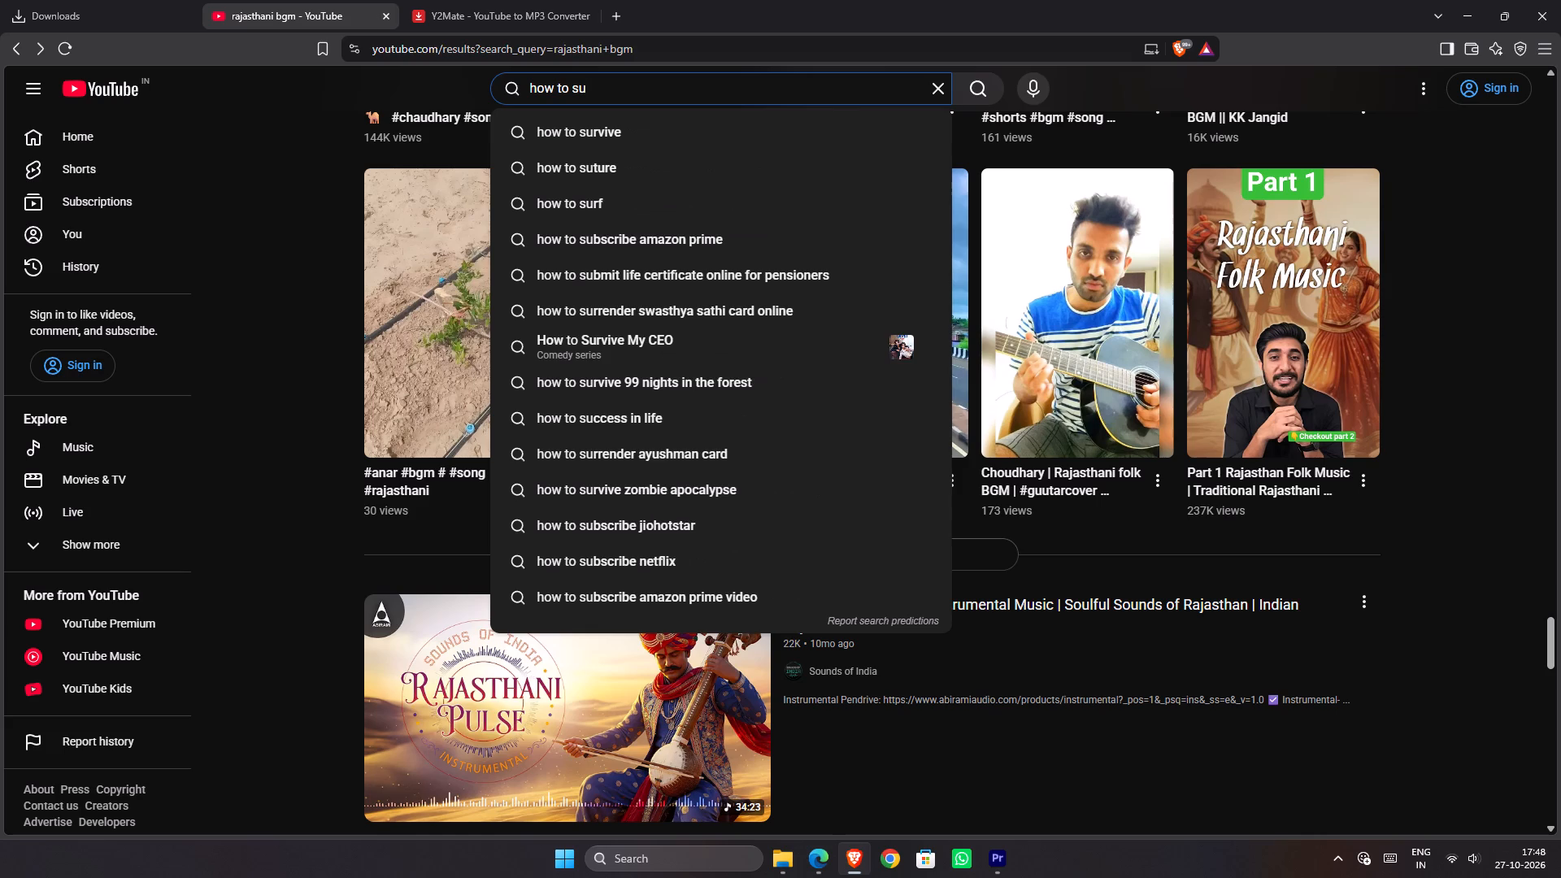
key(BackSpace)
key(BackSpace)
text(duck)
key(space)
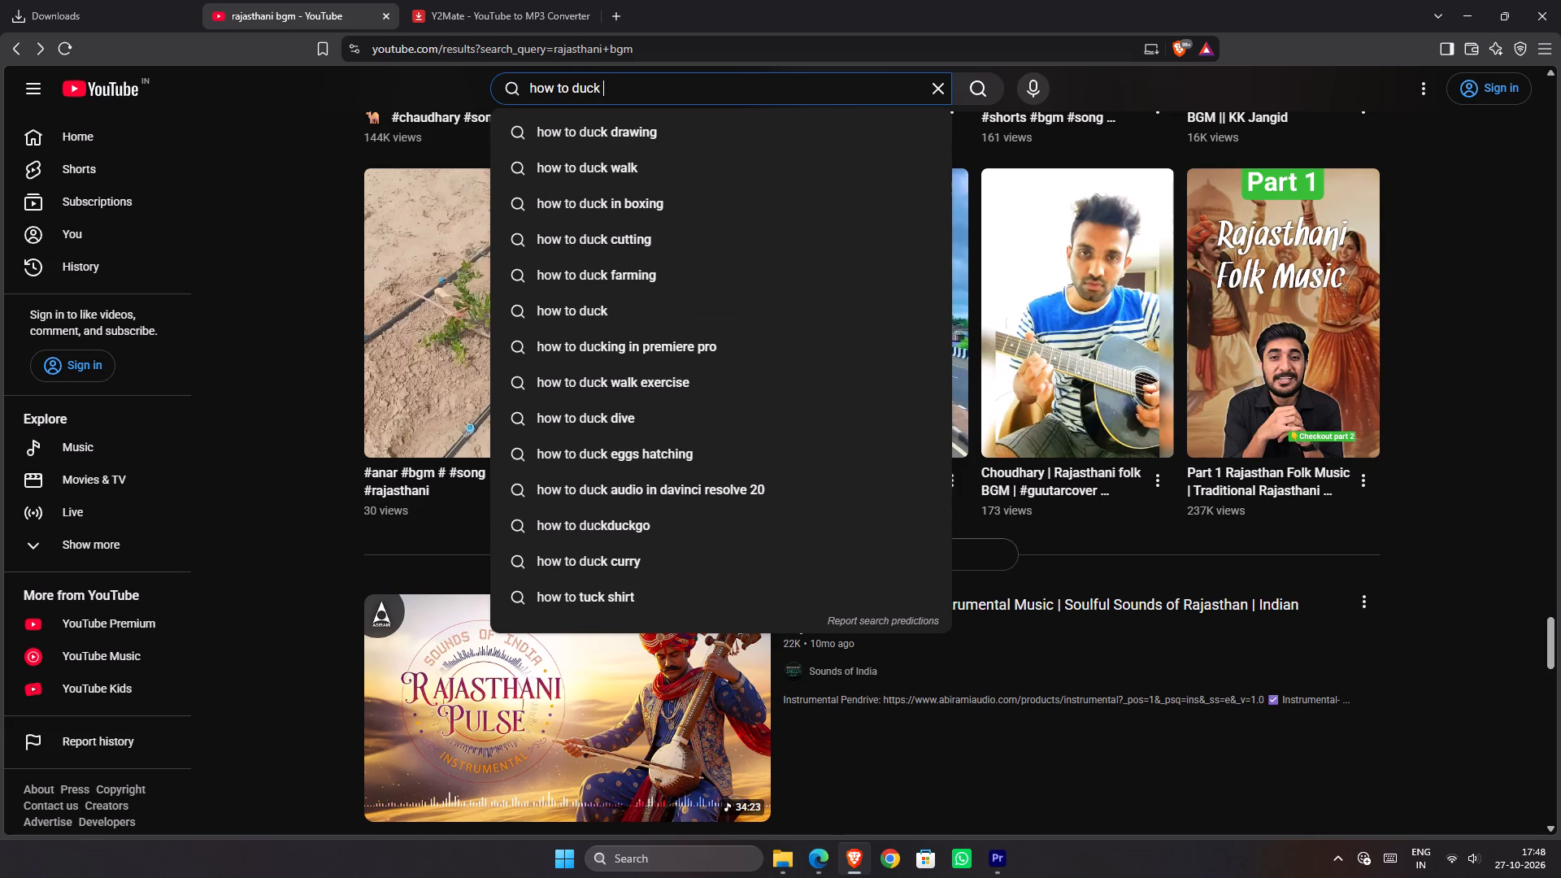
text(audio in)
key(Down)
key(Down)
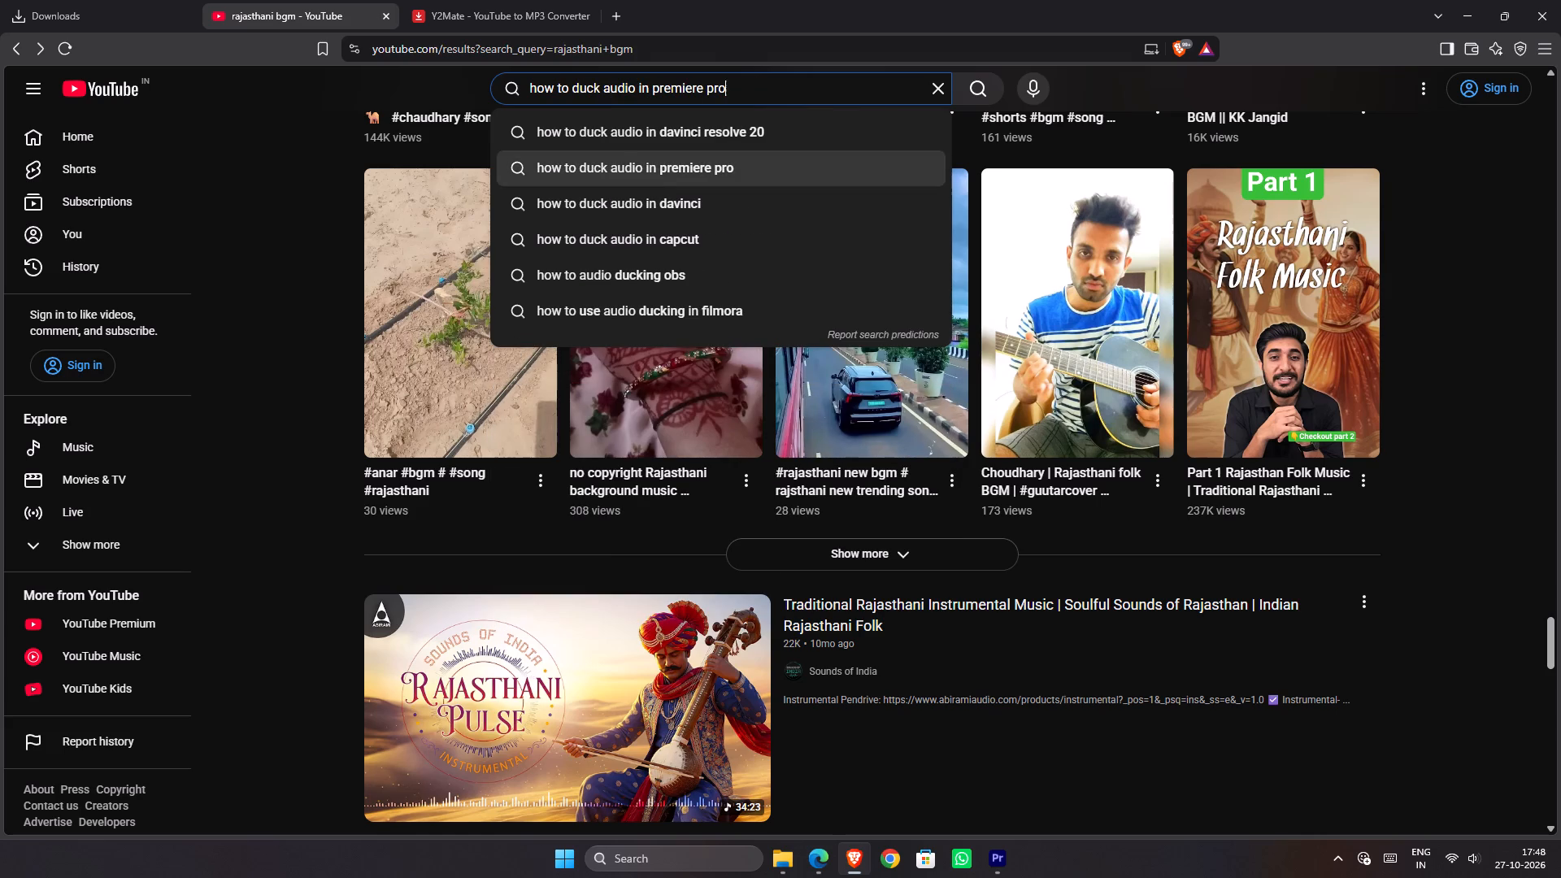
key(Return)
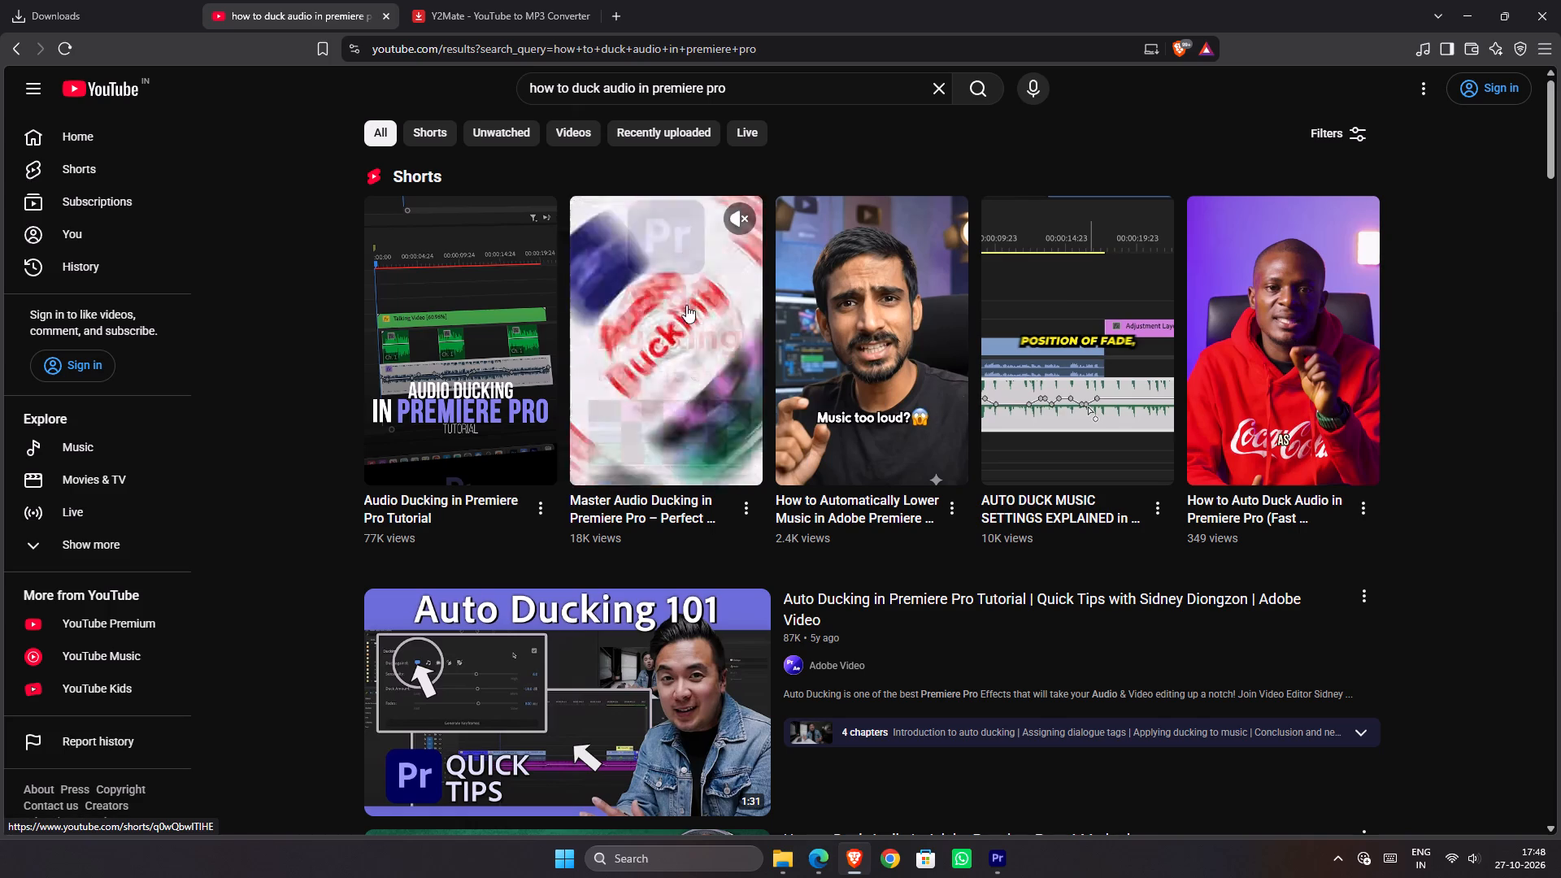
Watch the "Audio Ducking in Premiere Pro Tutorial" short up to its keyframe-generation part, then leave it.
click(486, 342)
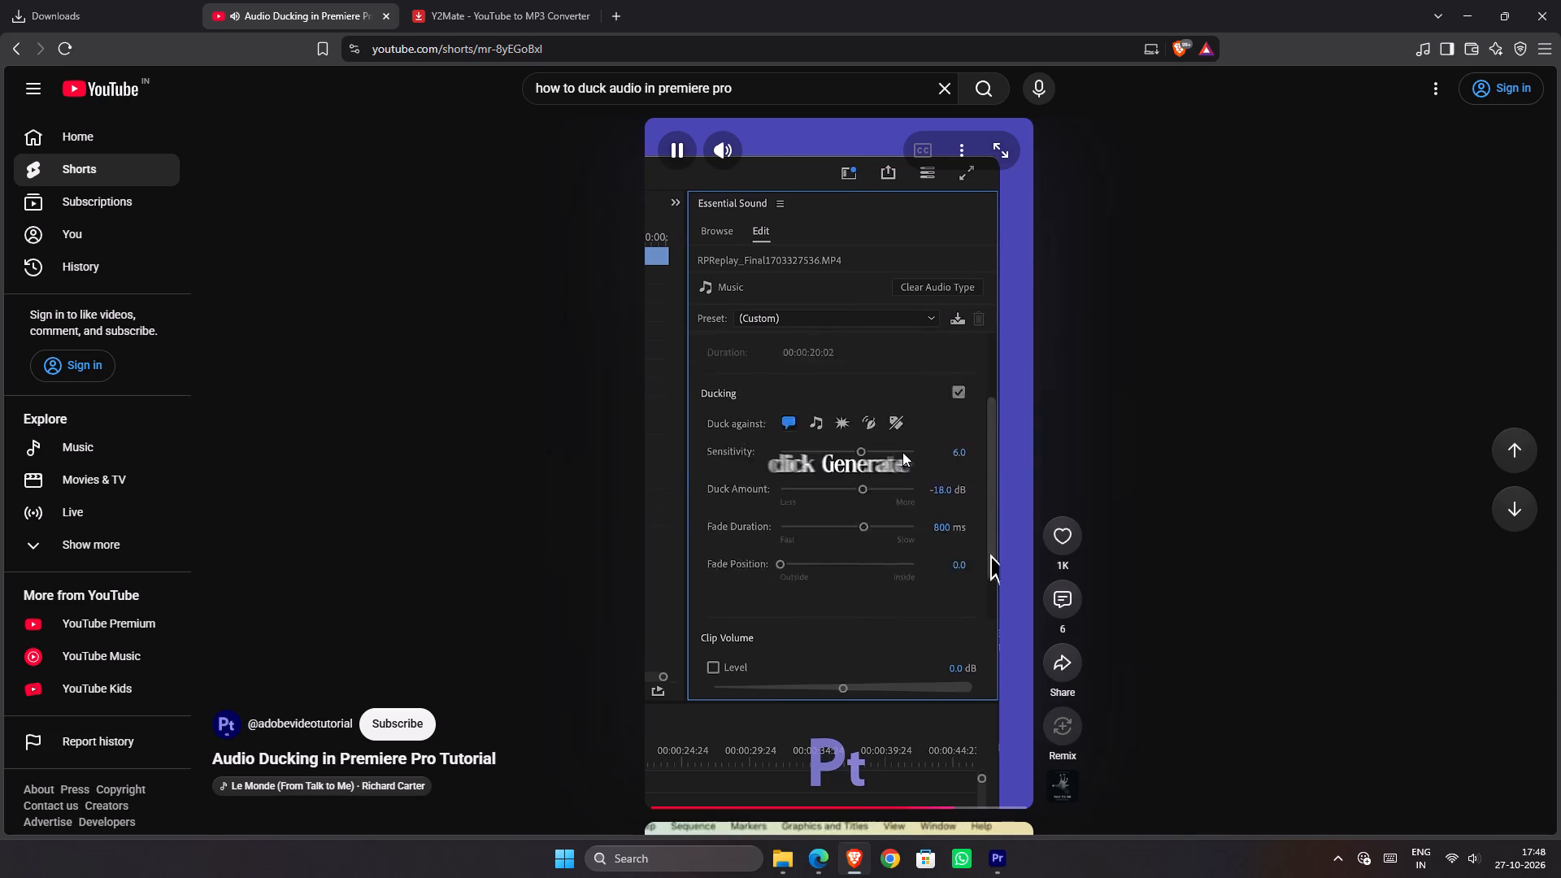
click(902, 452)
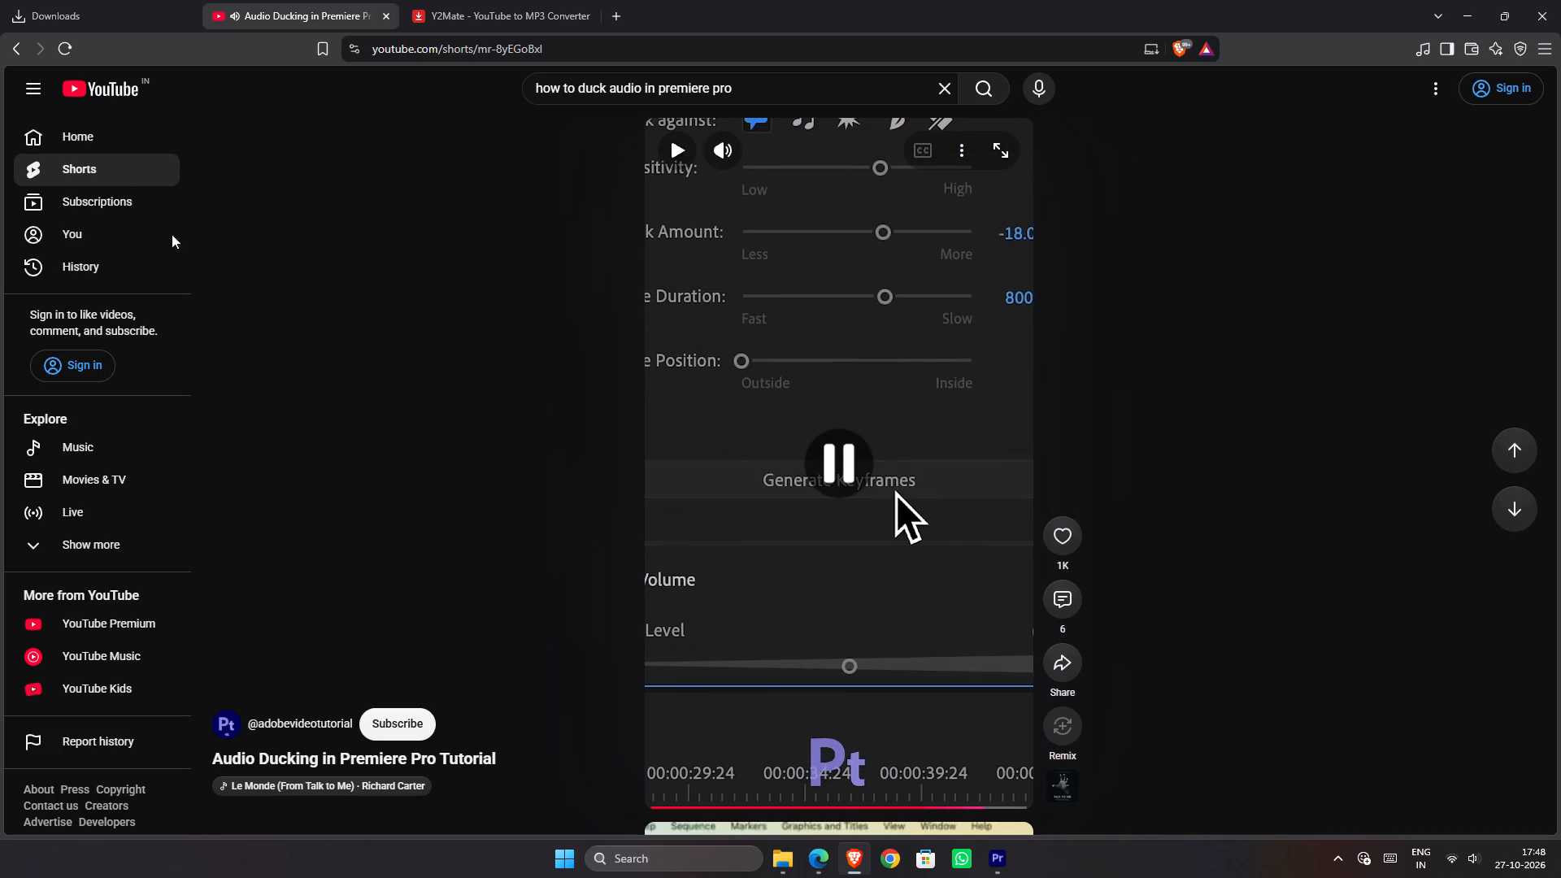
click(90, 138)
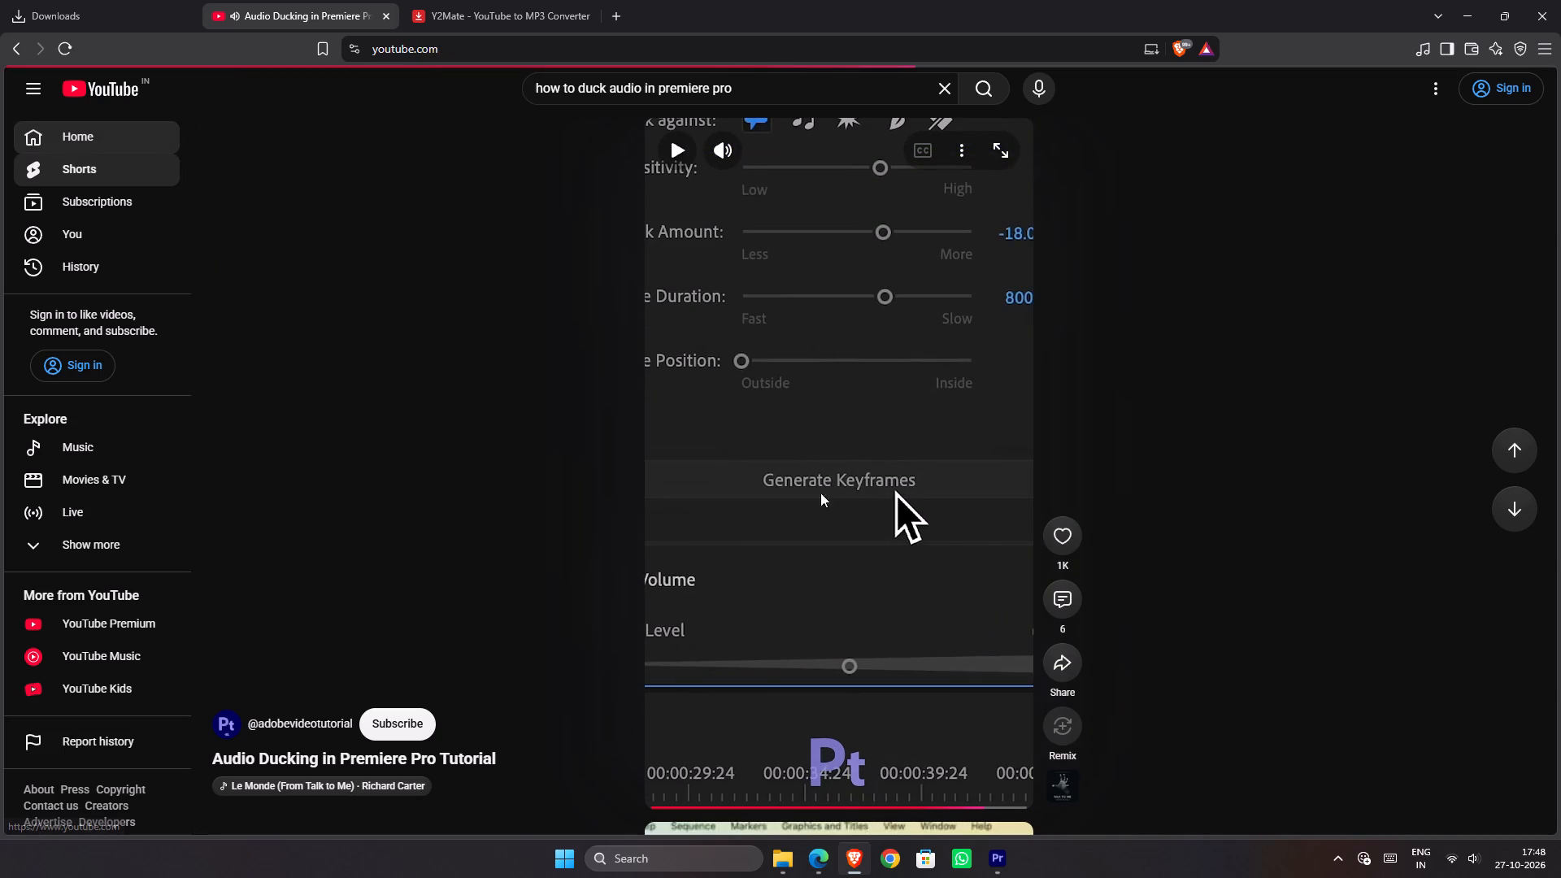
Switch to Premiere Pro and examine the Essential Sound dialogue settings and presets for the voice-over clips on track A1.
click(1002, 861)
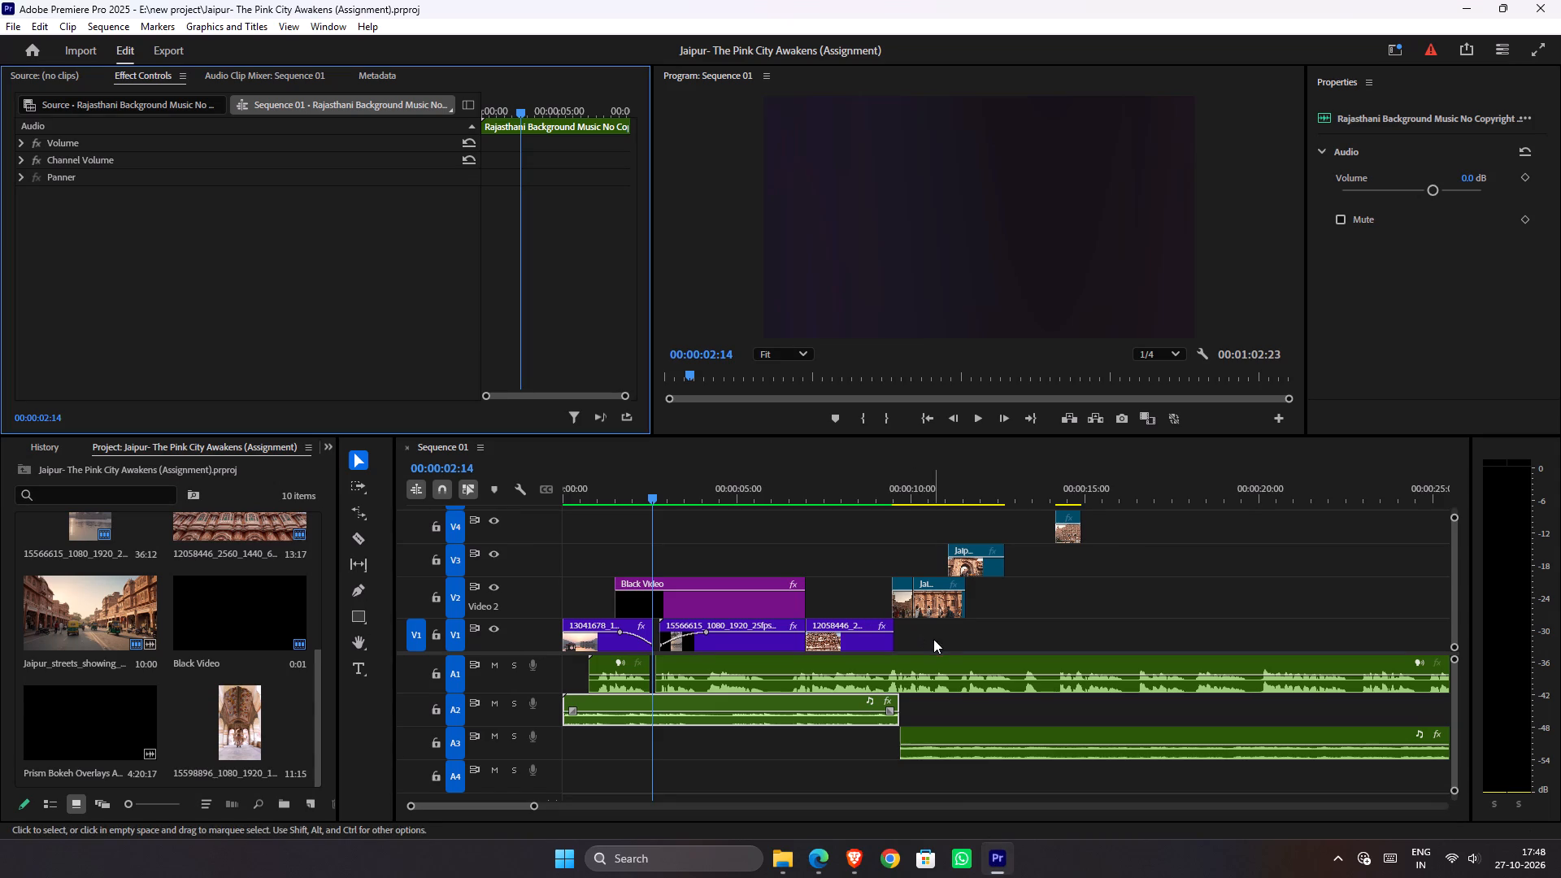
drag(576, 677, 955, 676)
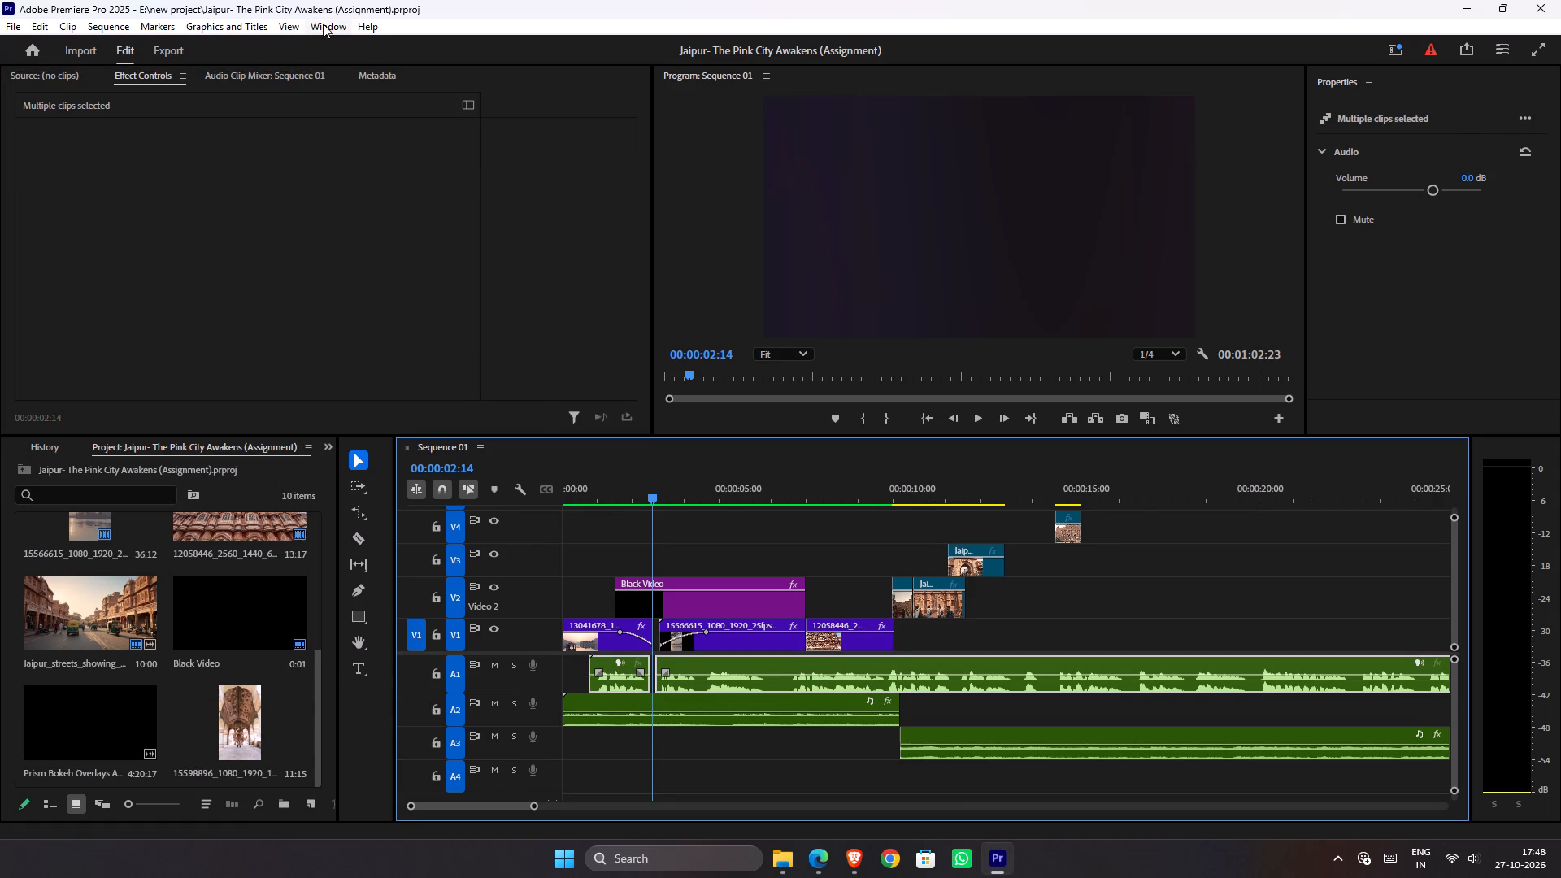
click(344, 24)
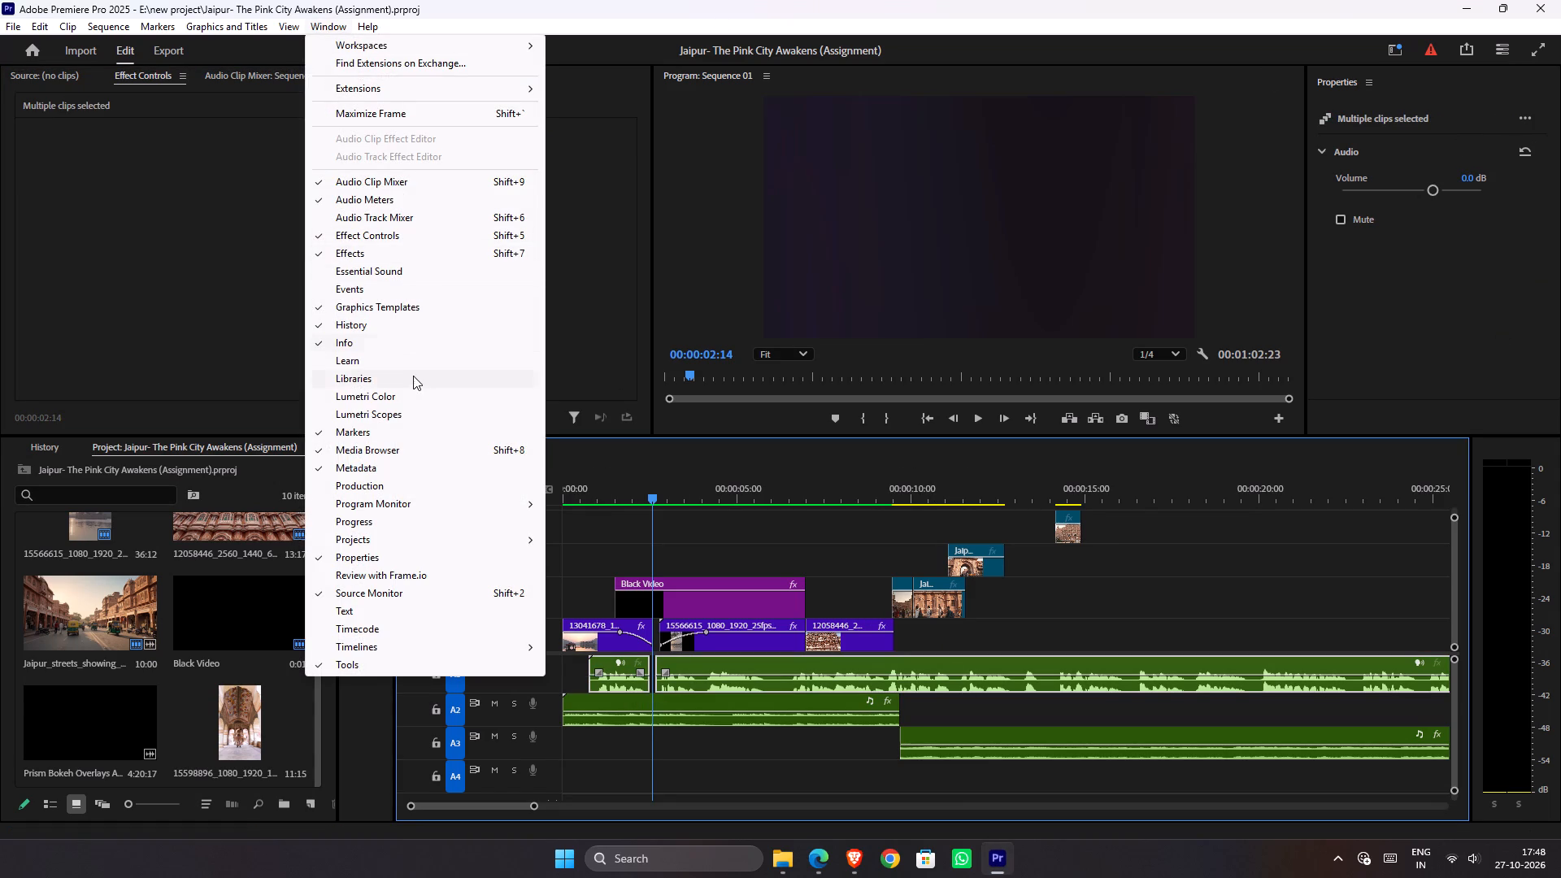
click(408, 274)
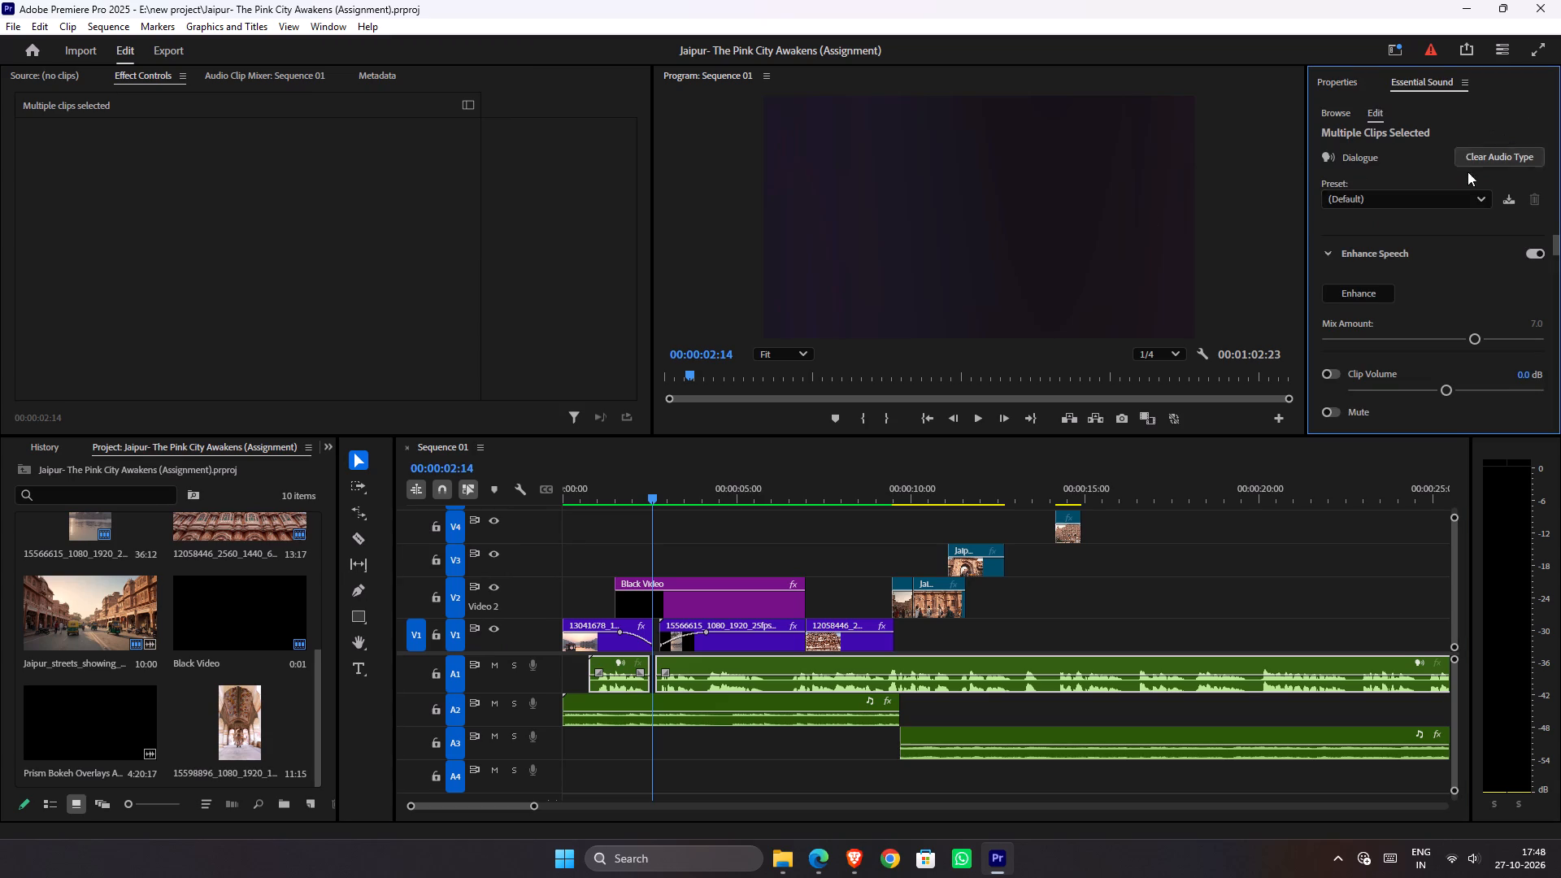
scroll(1438, 285, down, 7)
scroll(1443, 295, up, 7)
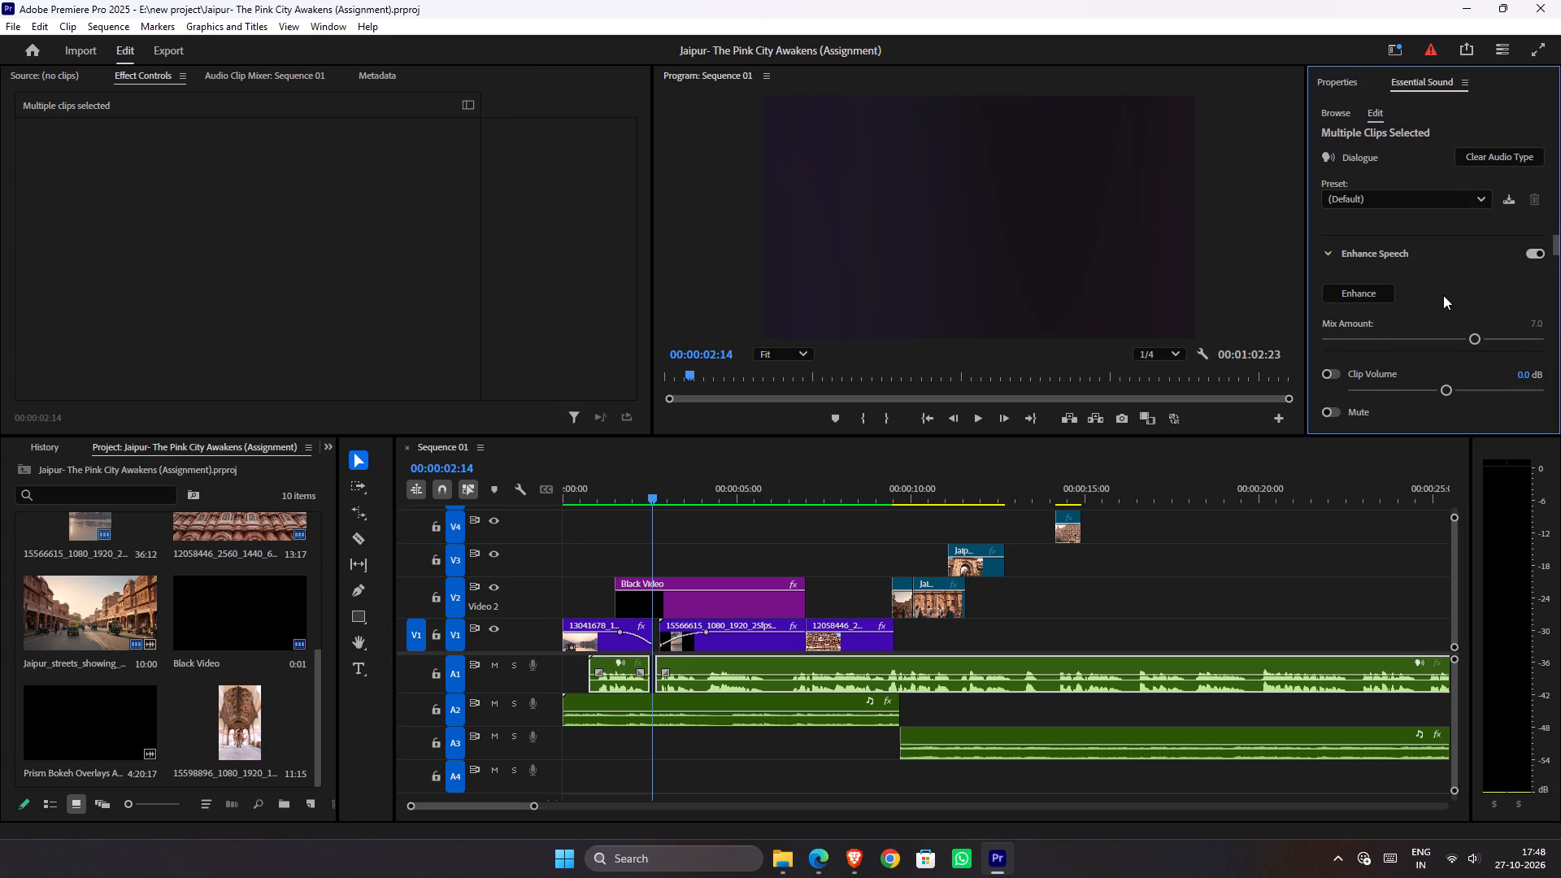
scroll(1443, 295, up, 7)
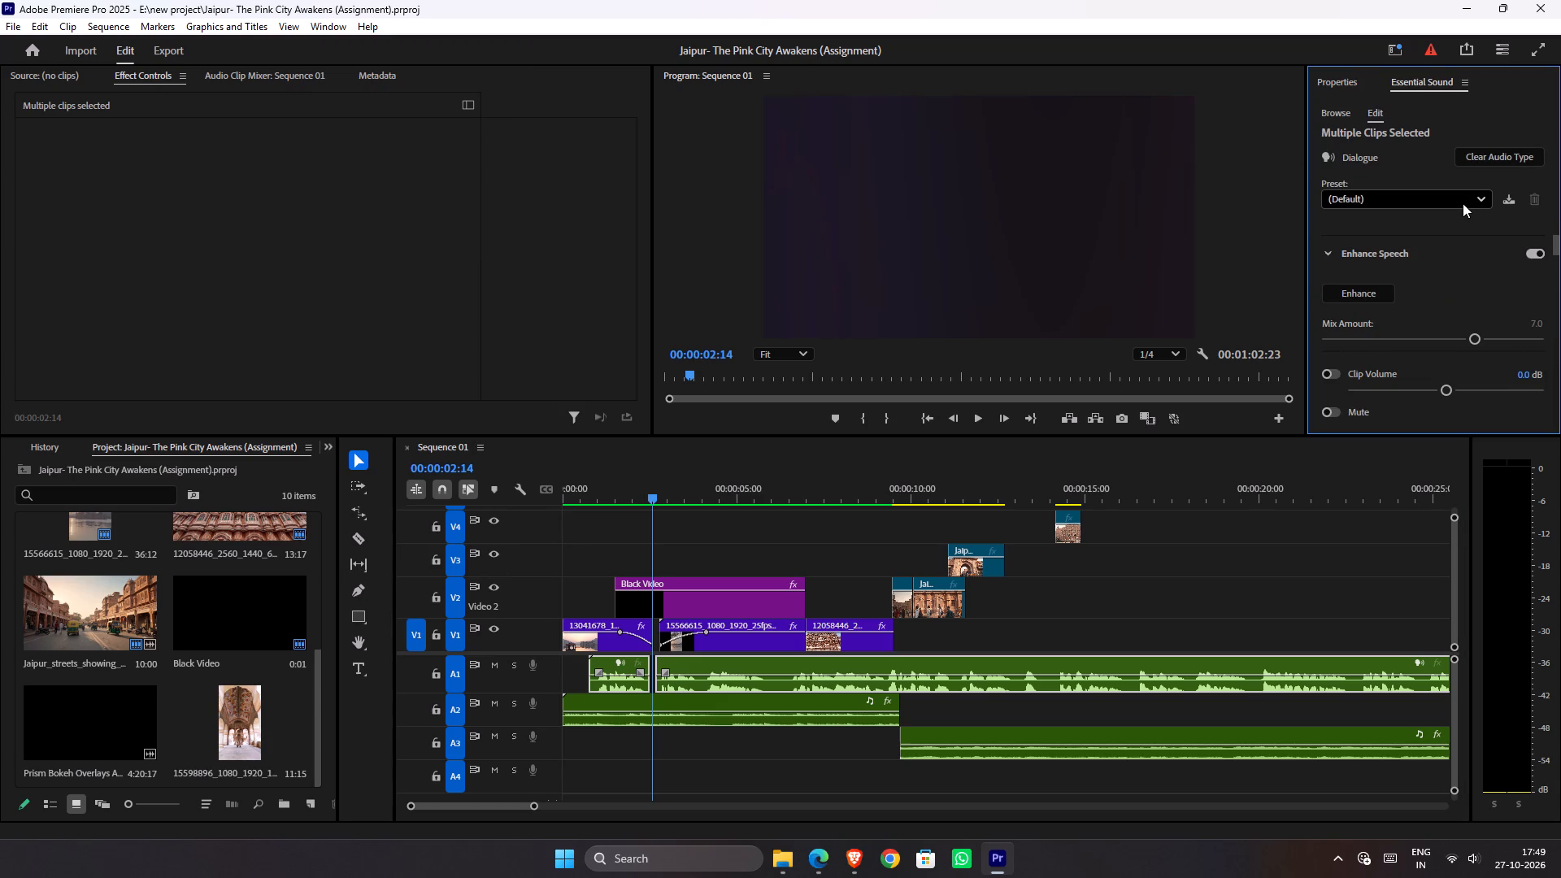
click(1463, 203)
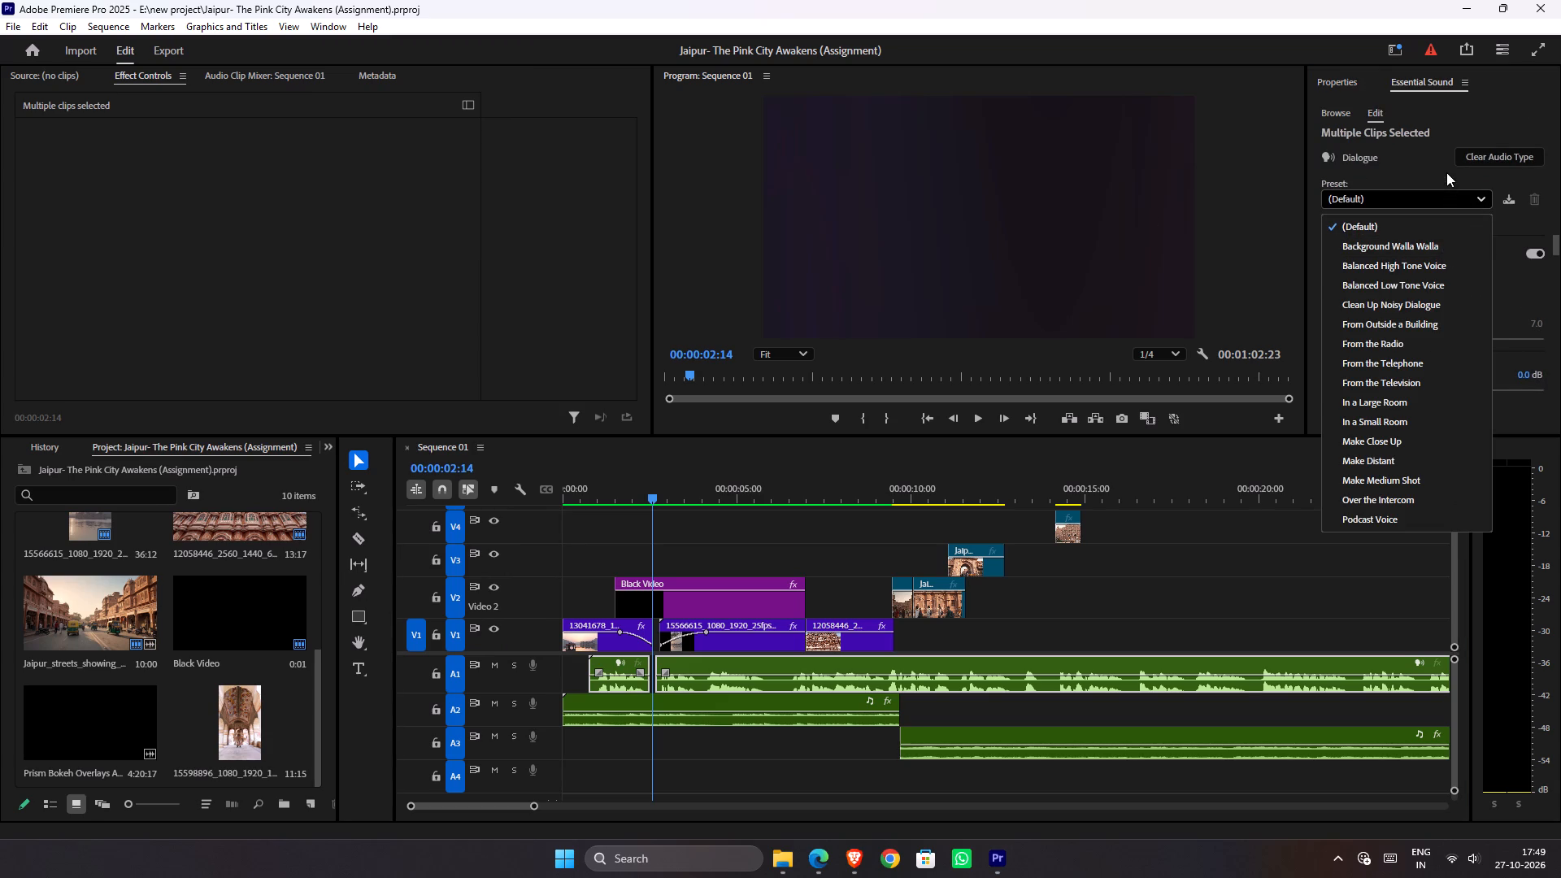
click(1446, 172)
drag(1554, 248, 1554, 263)
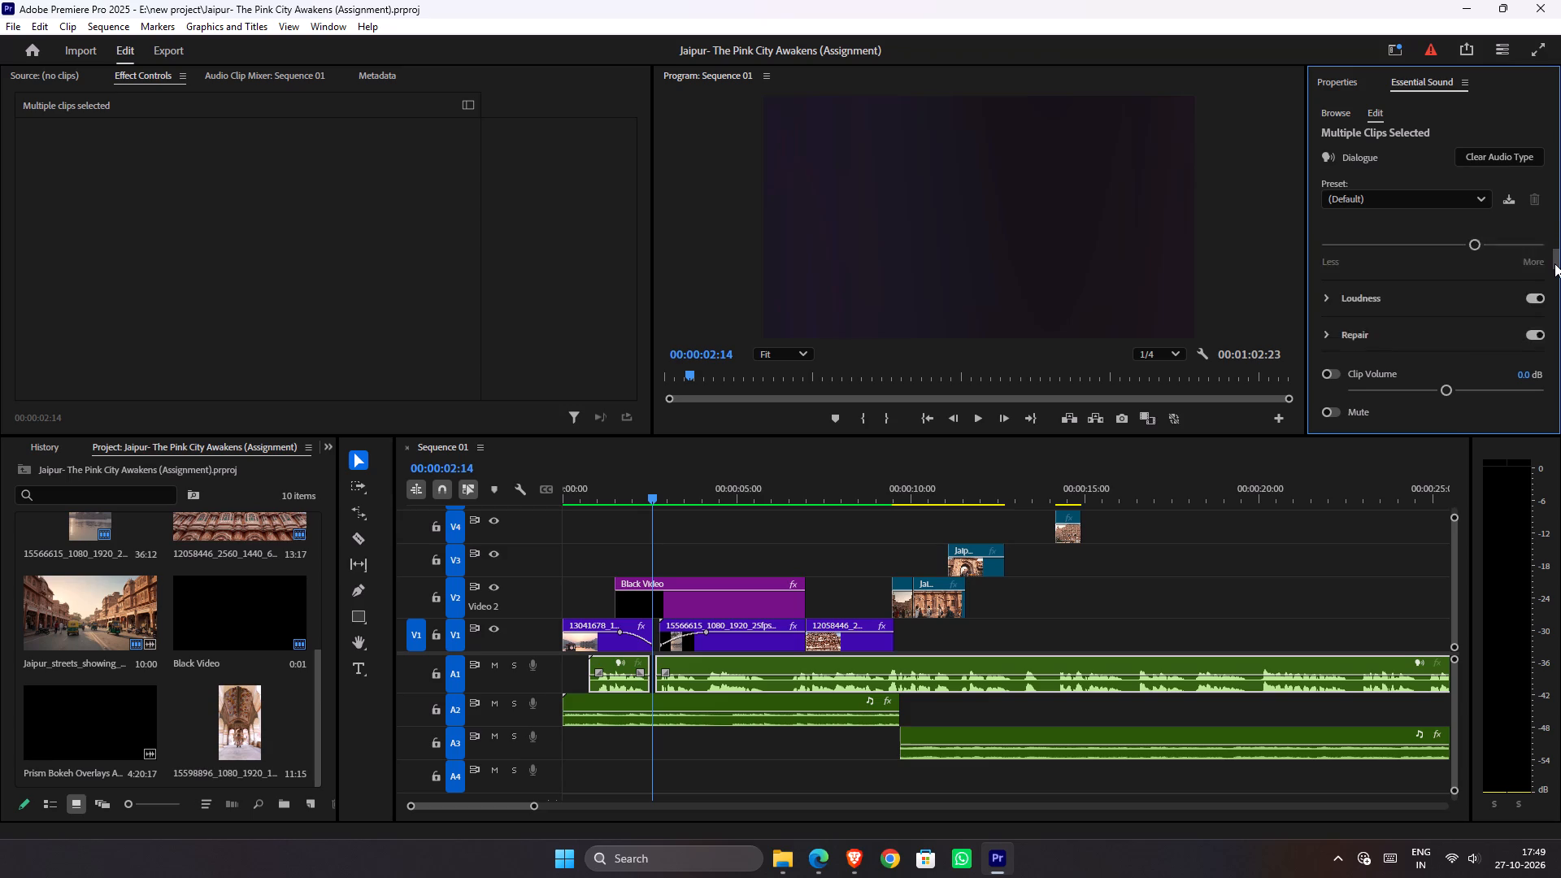
drag(1554, 263, 1546, 316)
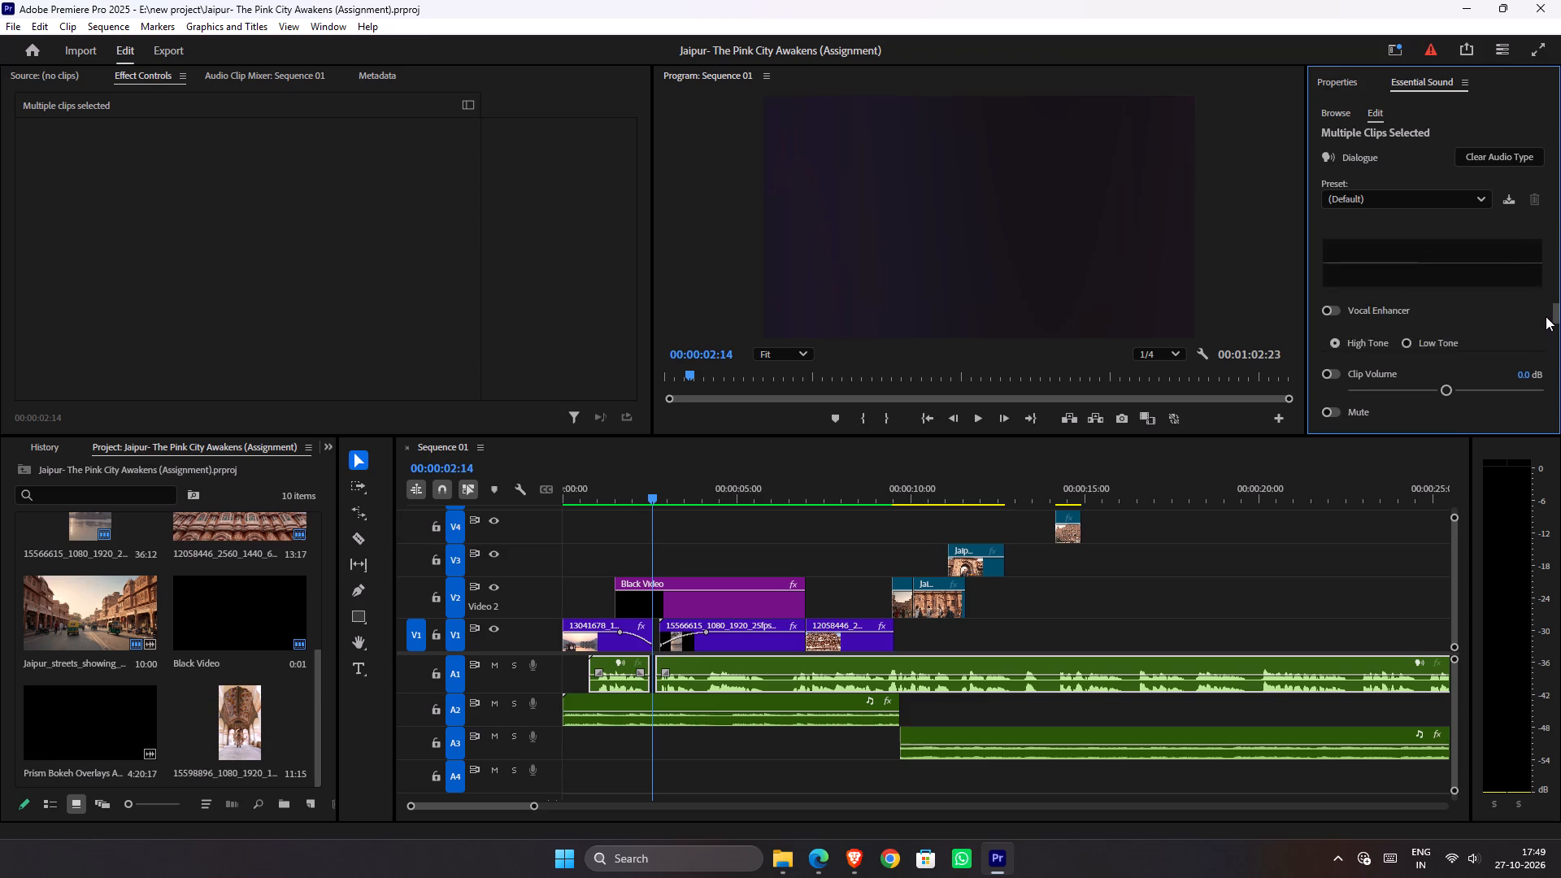
drag(1546, 316, 1539, 164)
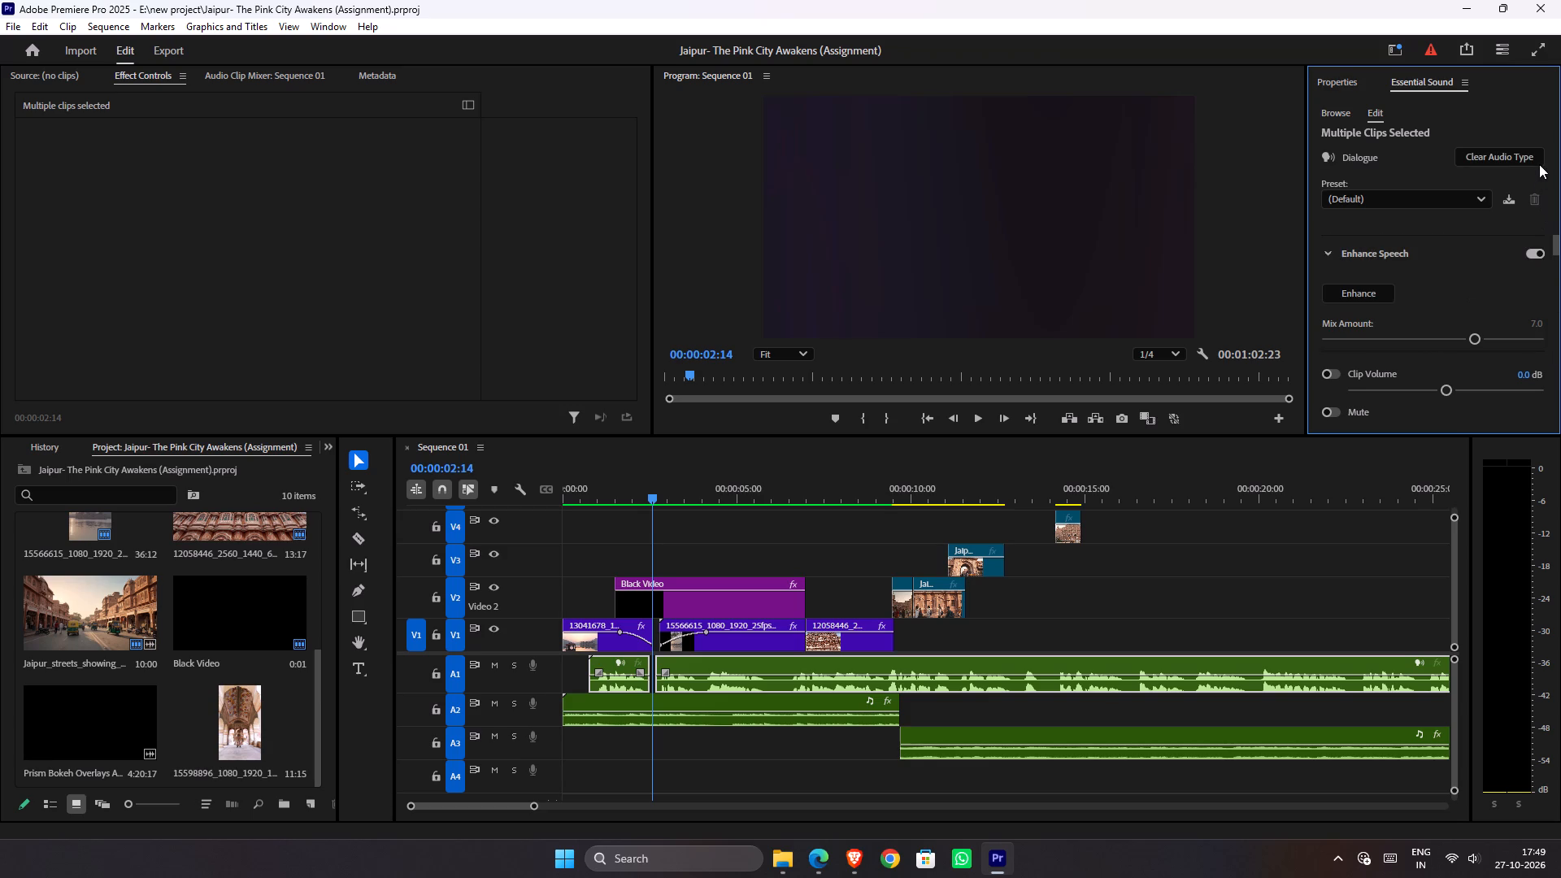
drag(1539, 164, 1541, 141)
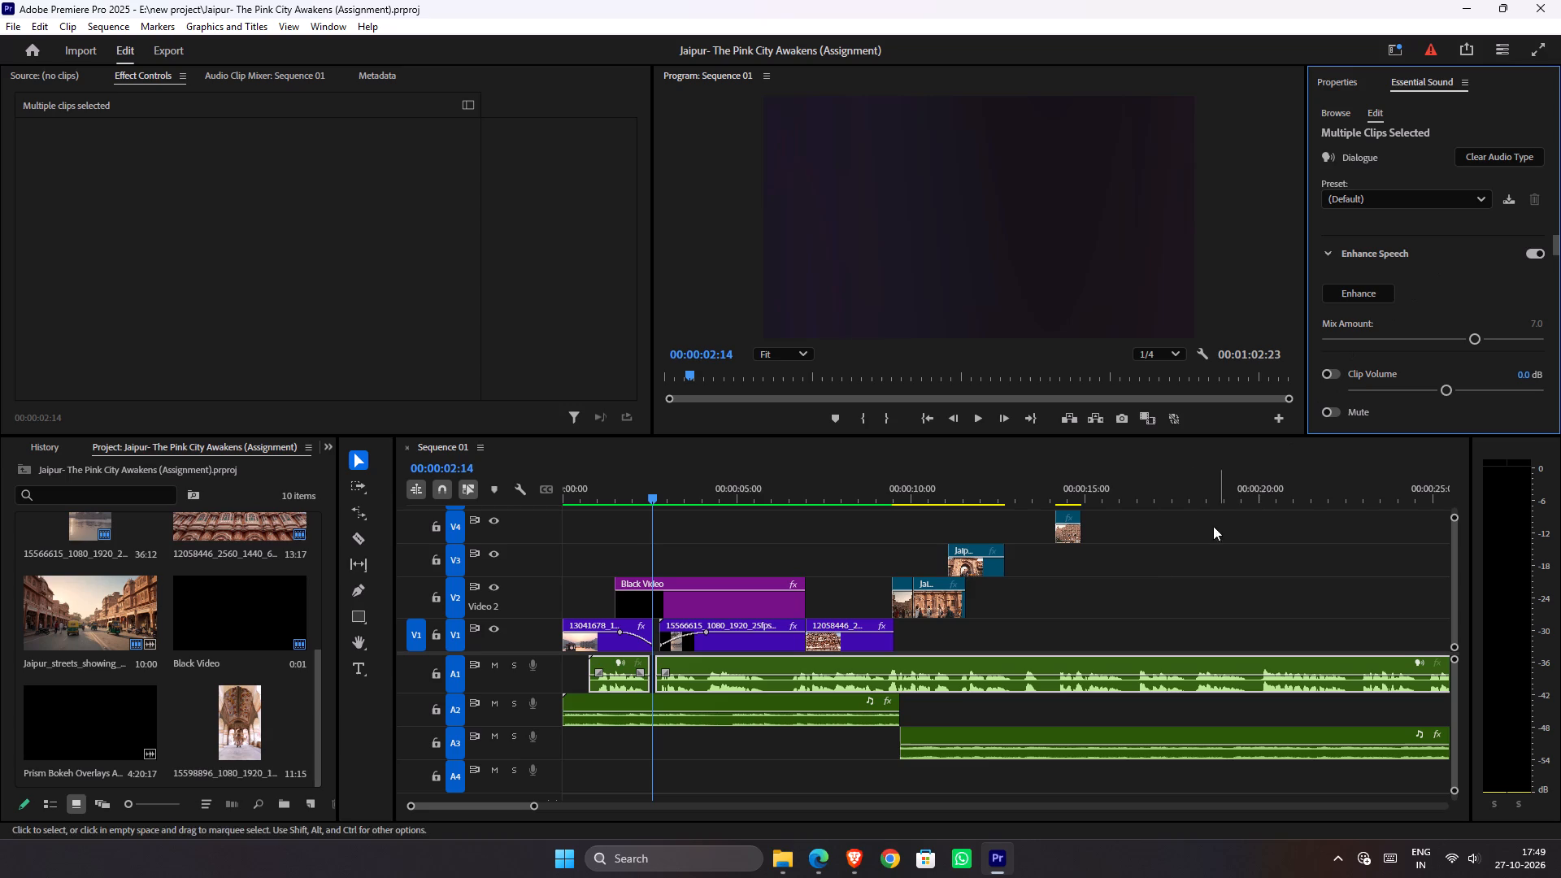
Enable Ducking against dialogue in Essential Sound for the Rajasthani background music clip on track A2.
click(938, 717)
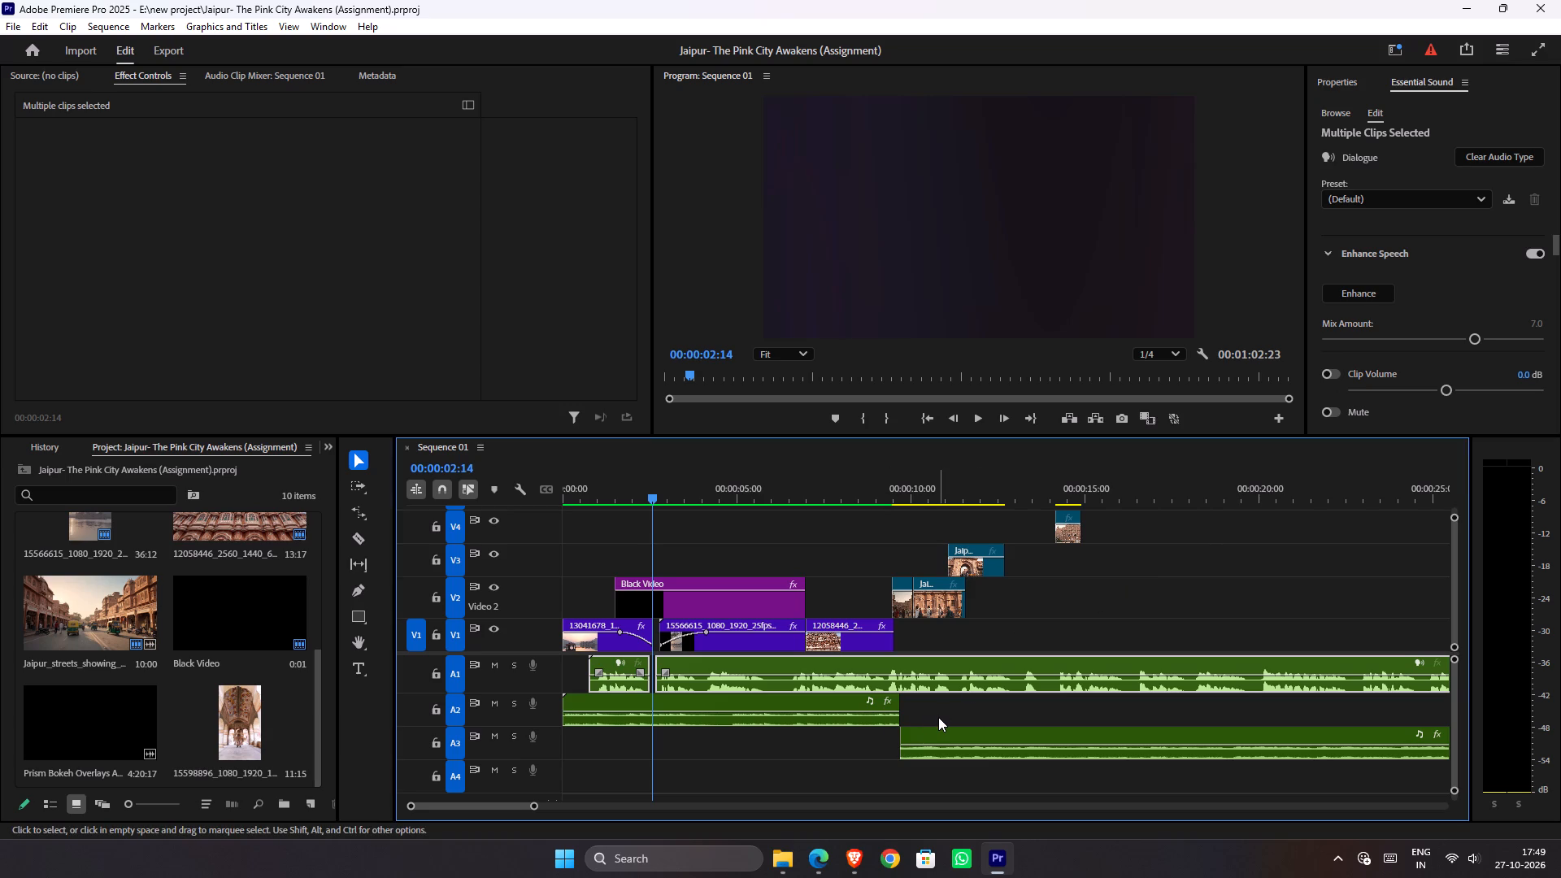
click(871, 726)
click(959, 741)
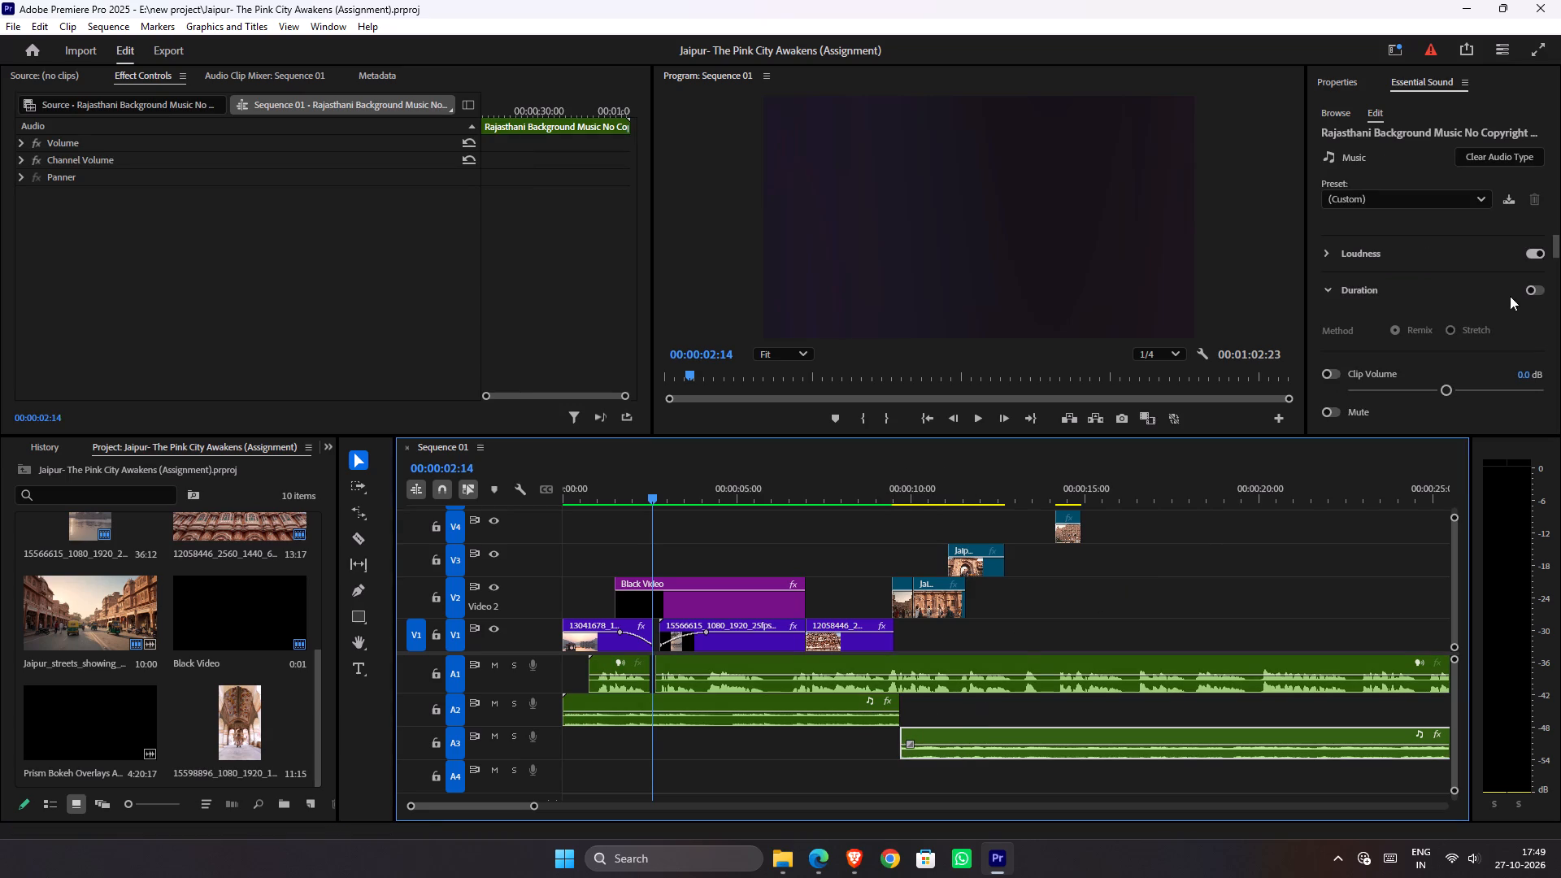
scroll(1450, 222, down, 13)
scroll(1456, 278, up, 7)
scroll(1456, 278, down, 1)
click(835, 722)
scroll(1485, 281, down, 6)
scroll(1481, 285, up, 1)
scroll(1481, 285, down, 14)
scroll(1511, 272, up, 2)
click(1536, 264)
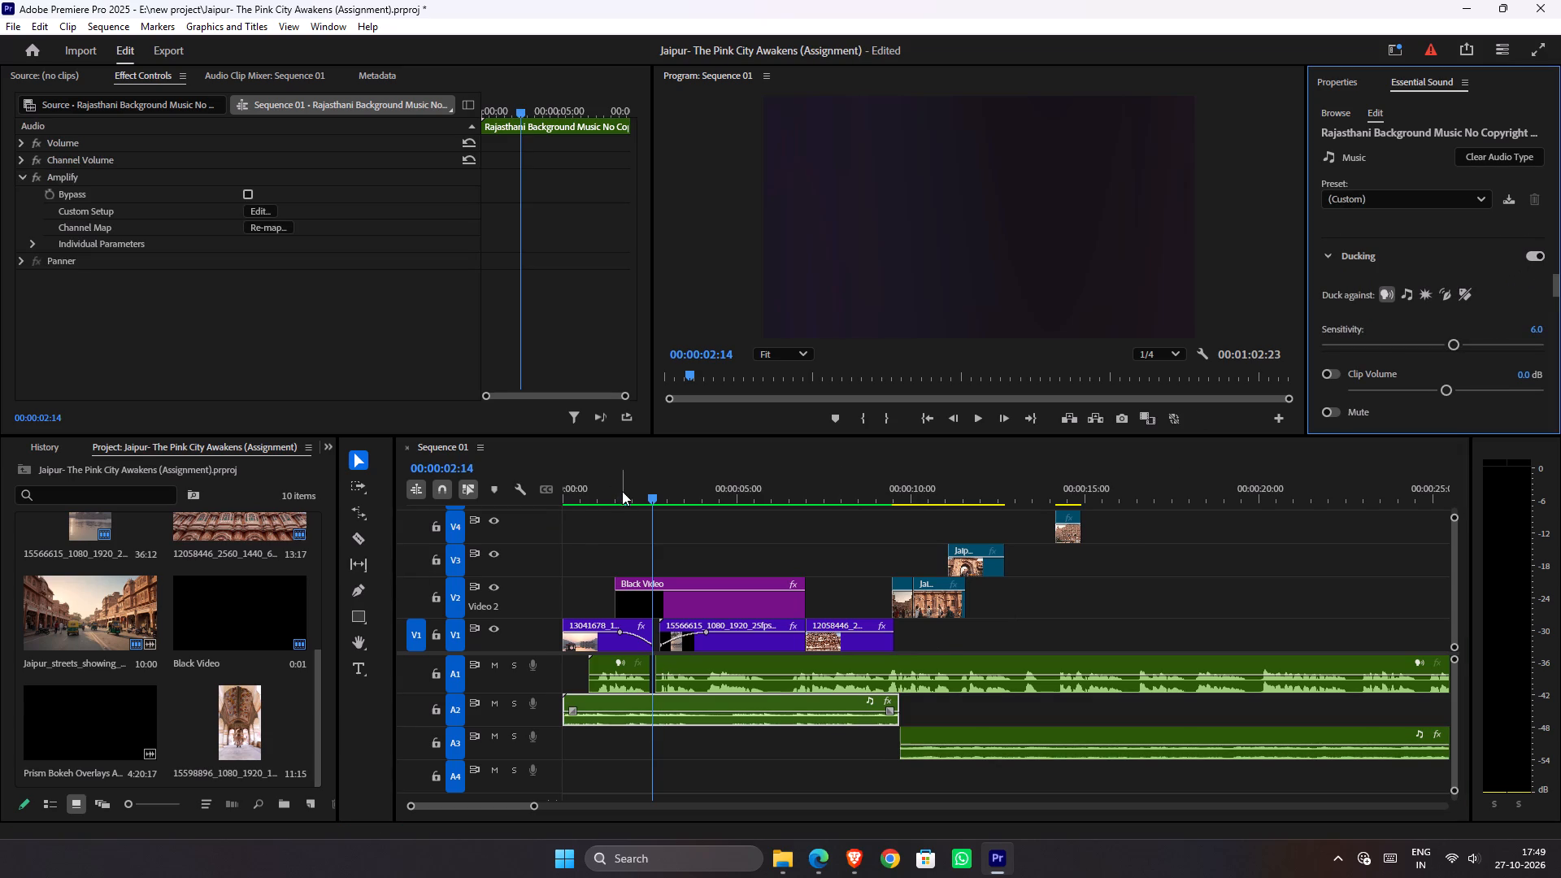
Play the sequence from the start to check the music level under the voice-over.
drag(622, 493, 430, 500)
key(space)
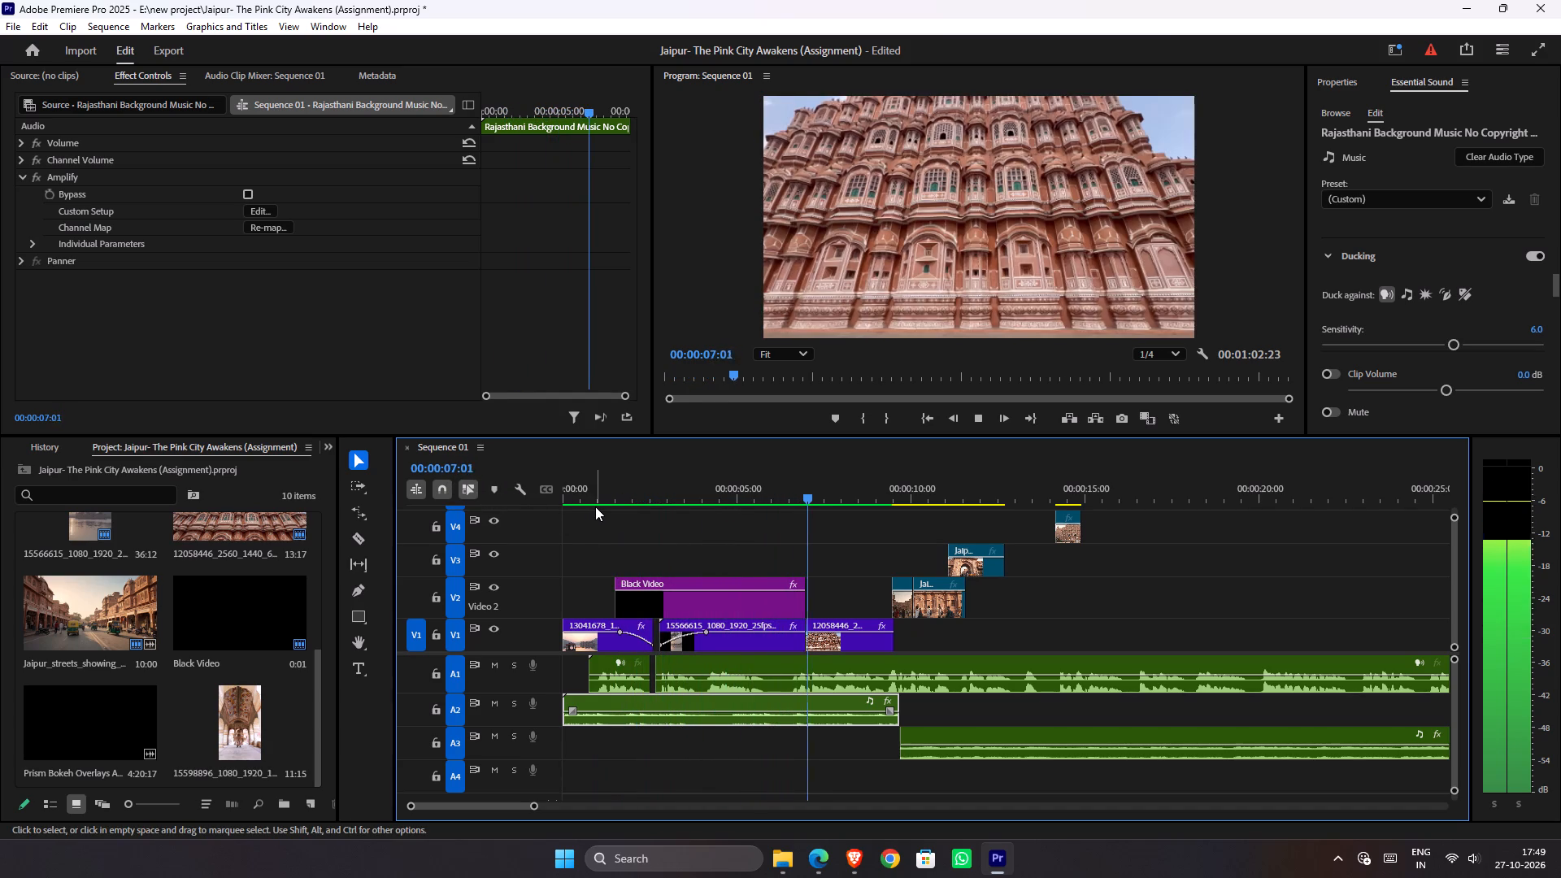
key(space)
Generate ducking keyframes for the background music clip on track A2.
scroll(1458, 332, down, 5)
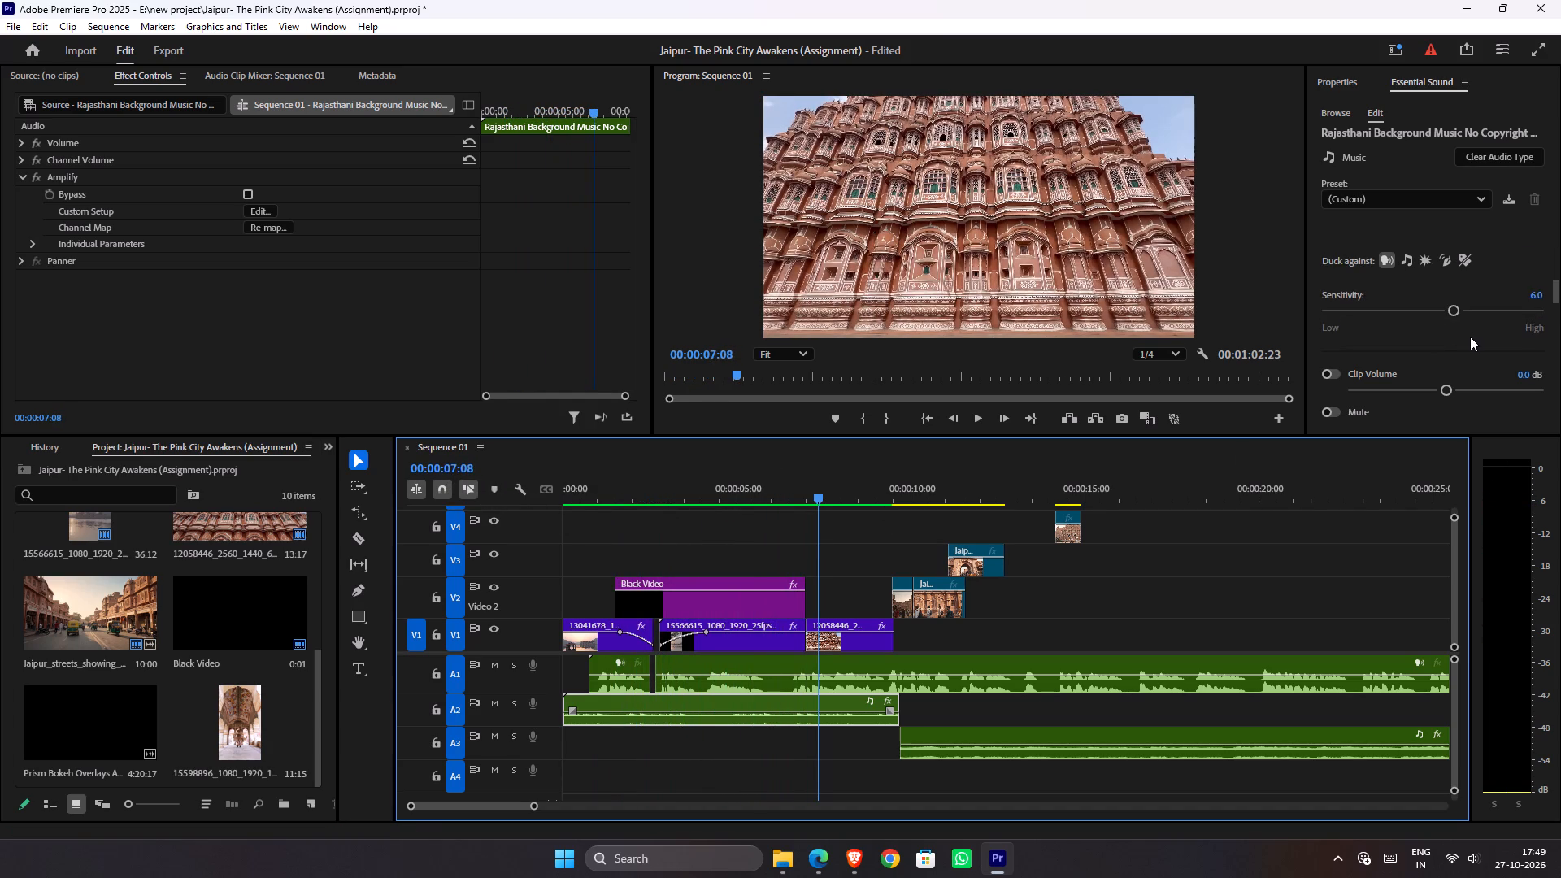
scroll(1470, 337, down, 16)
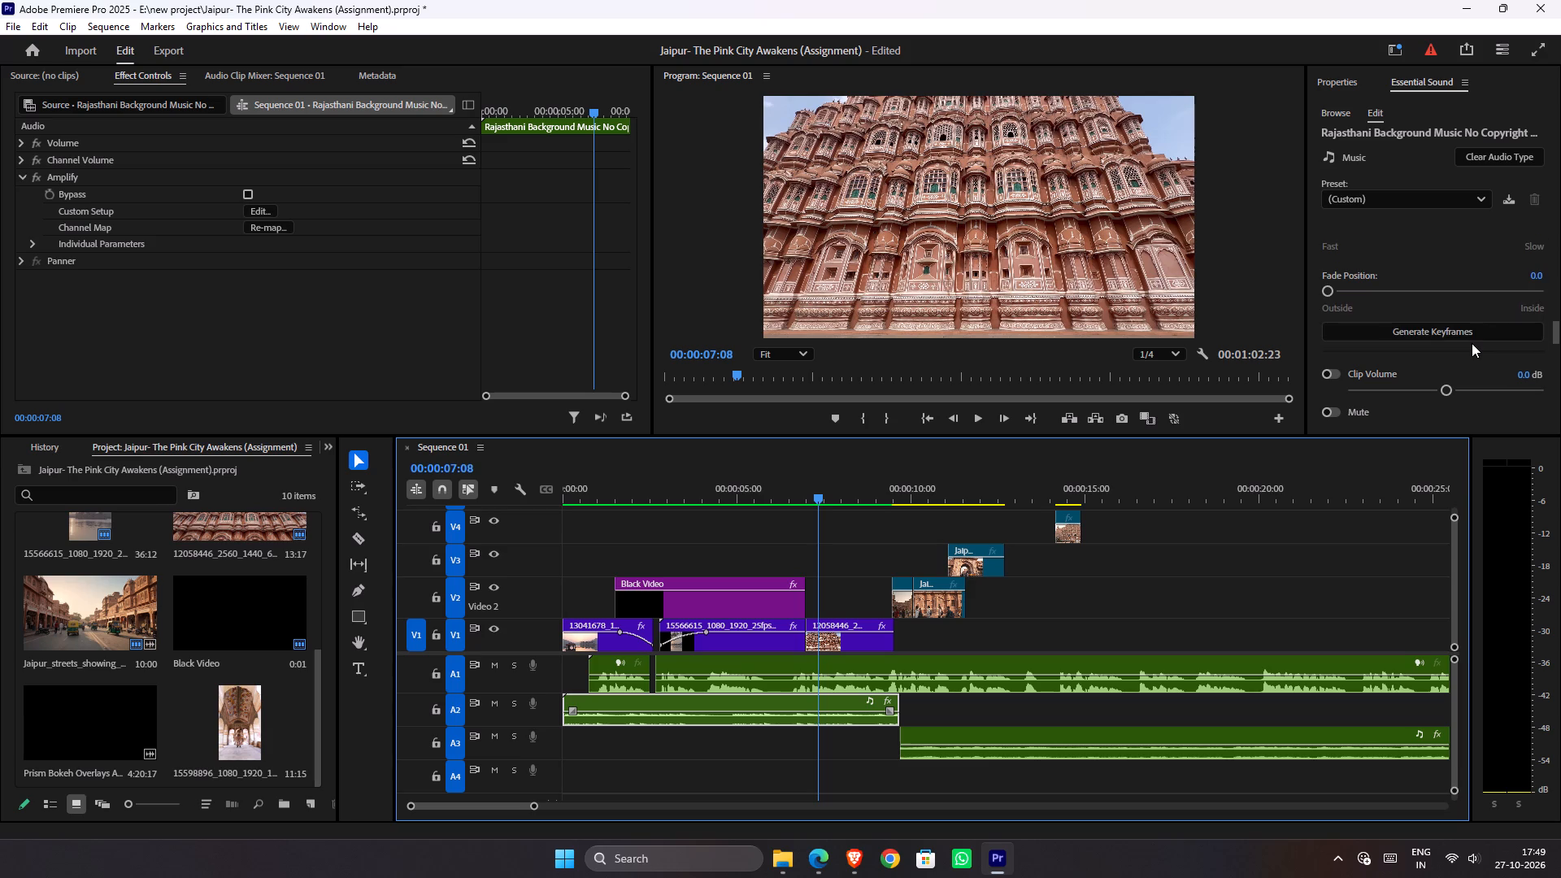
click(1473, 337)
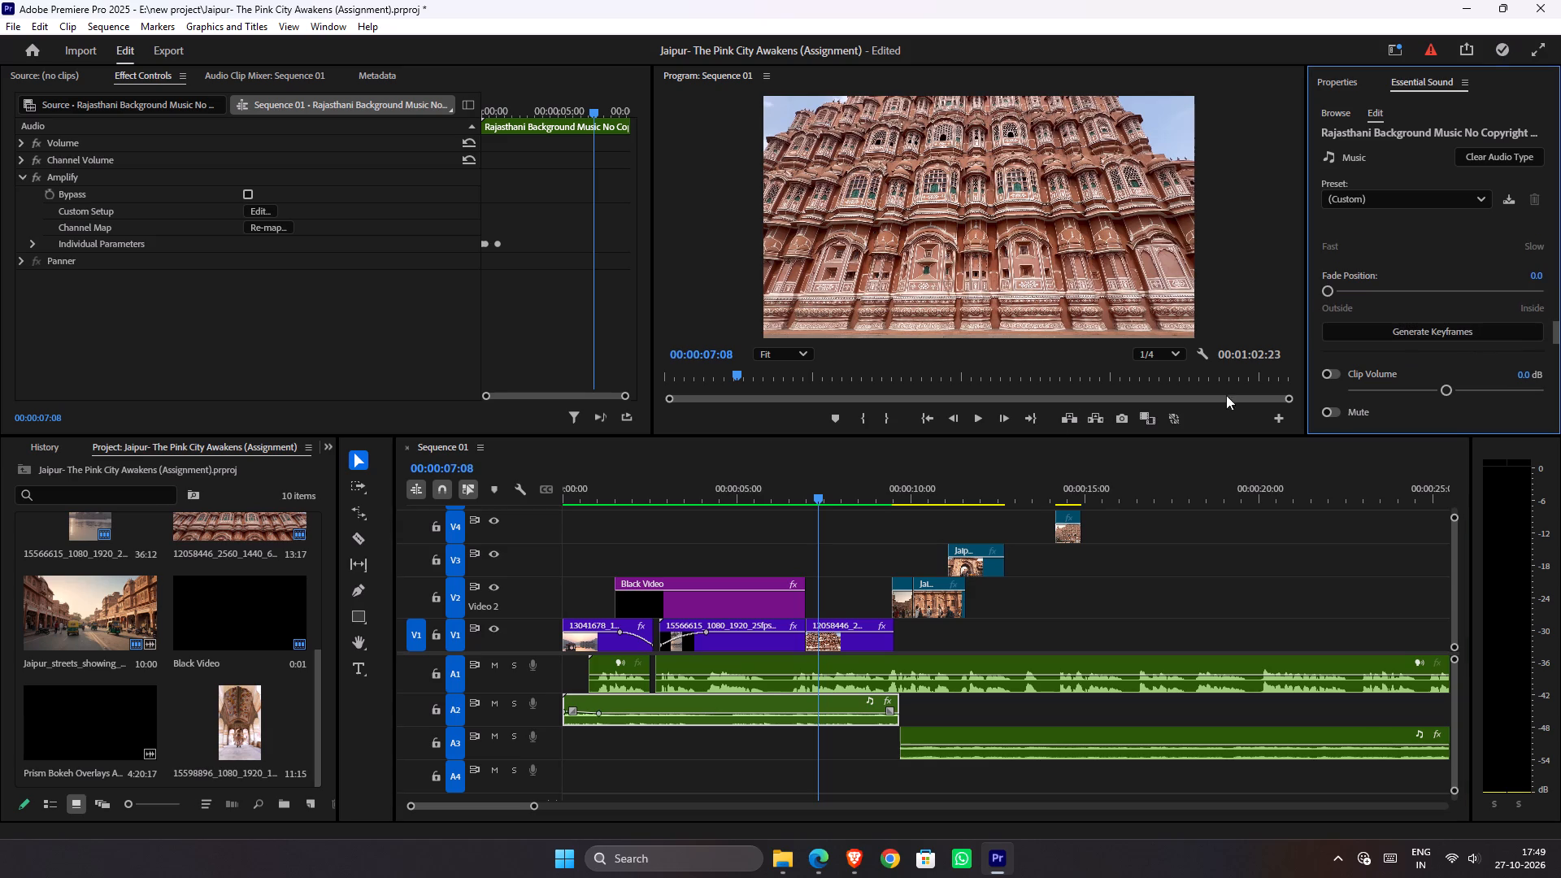
Play the sequence from the start to hear the keyframed ducking on the A2 music.
drag(609, 497, 396, 529)
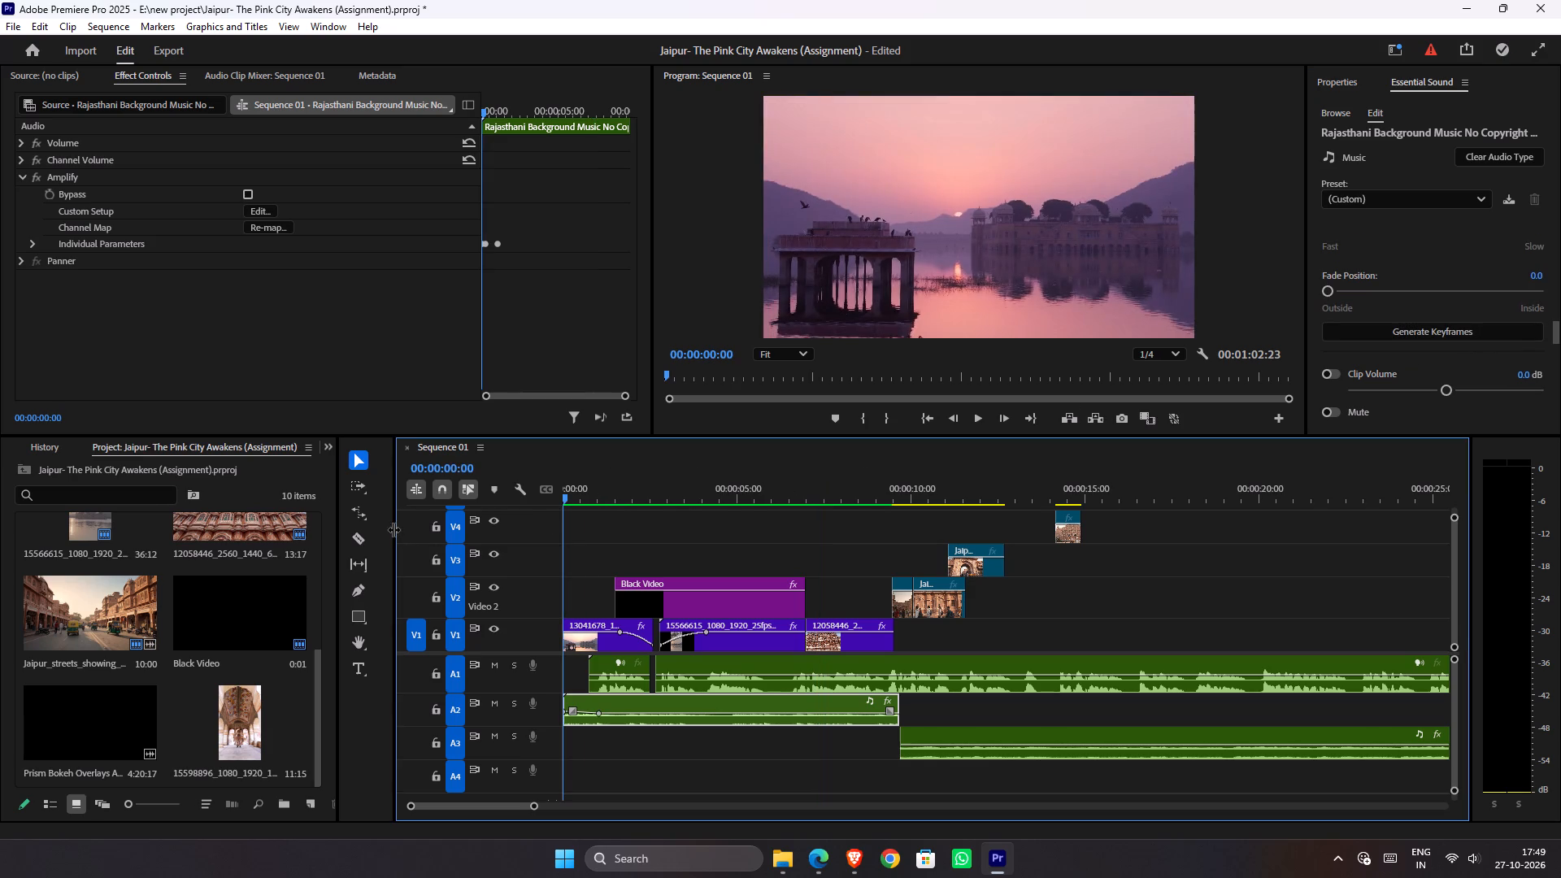
key(space)
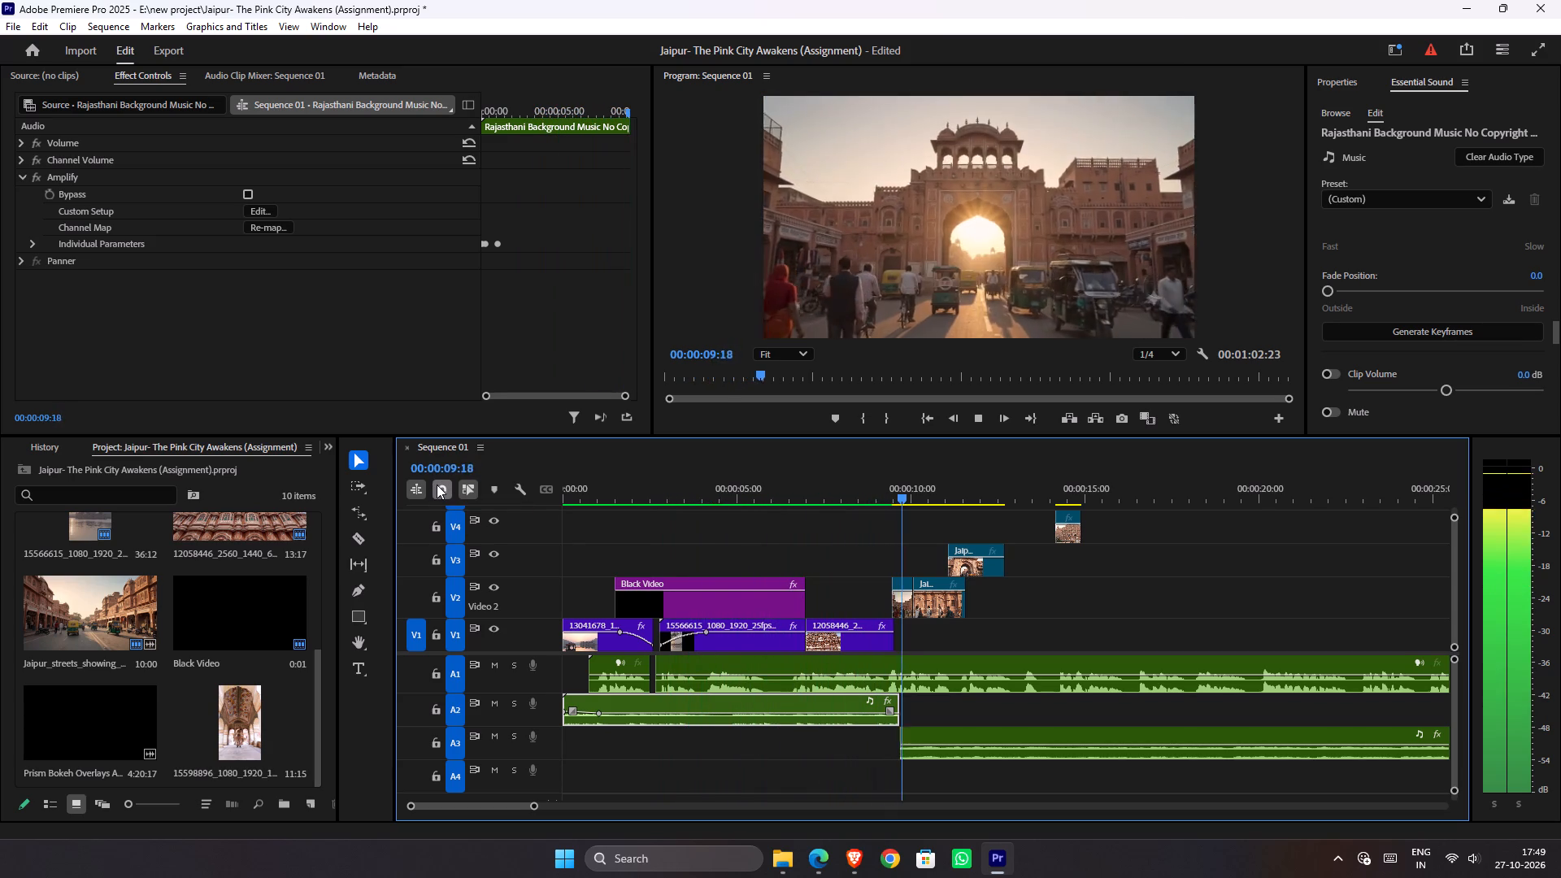
key(space)
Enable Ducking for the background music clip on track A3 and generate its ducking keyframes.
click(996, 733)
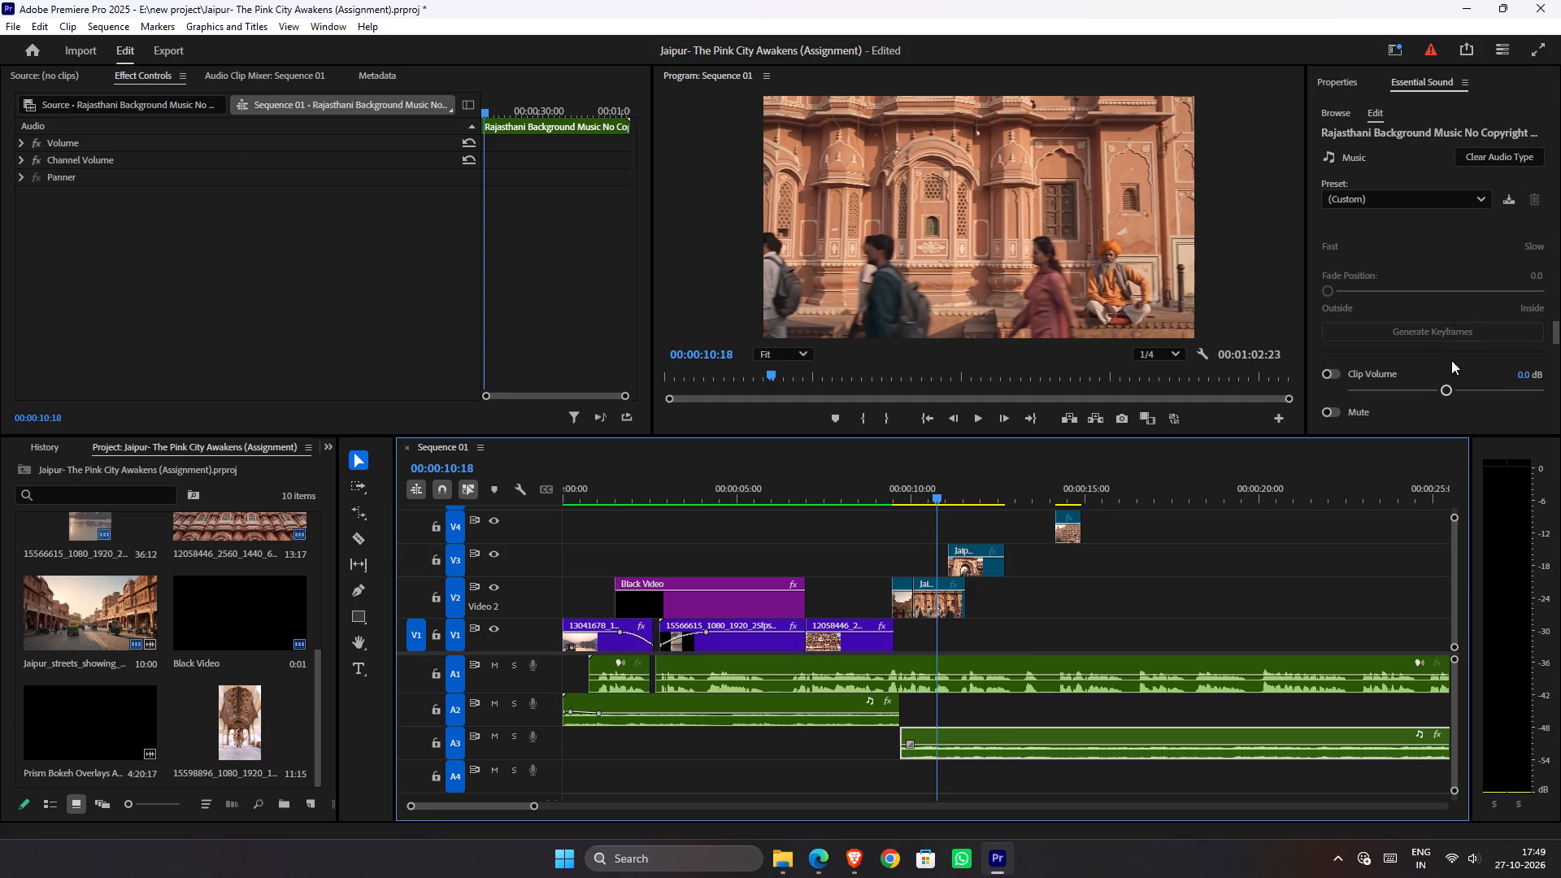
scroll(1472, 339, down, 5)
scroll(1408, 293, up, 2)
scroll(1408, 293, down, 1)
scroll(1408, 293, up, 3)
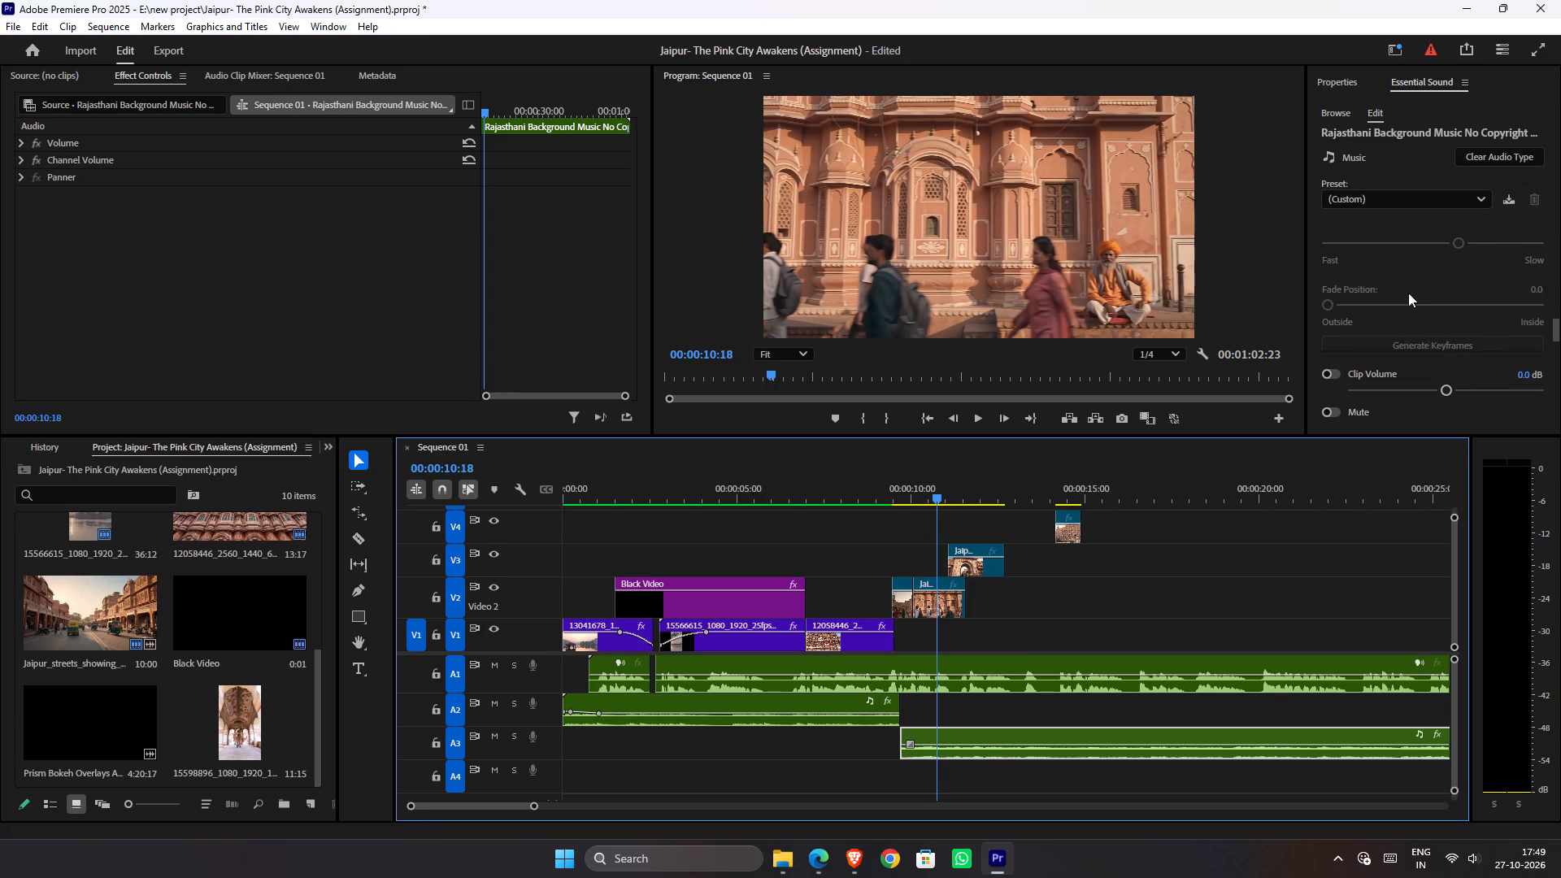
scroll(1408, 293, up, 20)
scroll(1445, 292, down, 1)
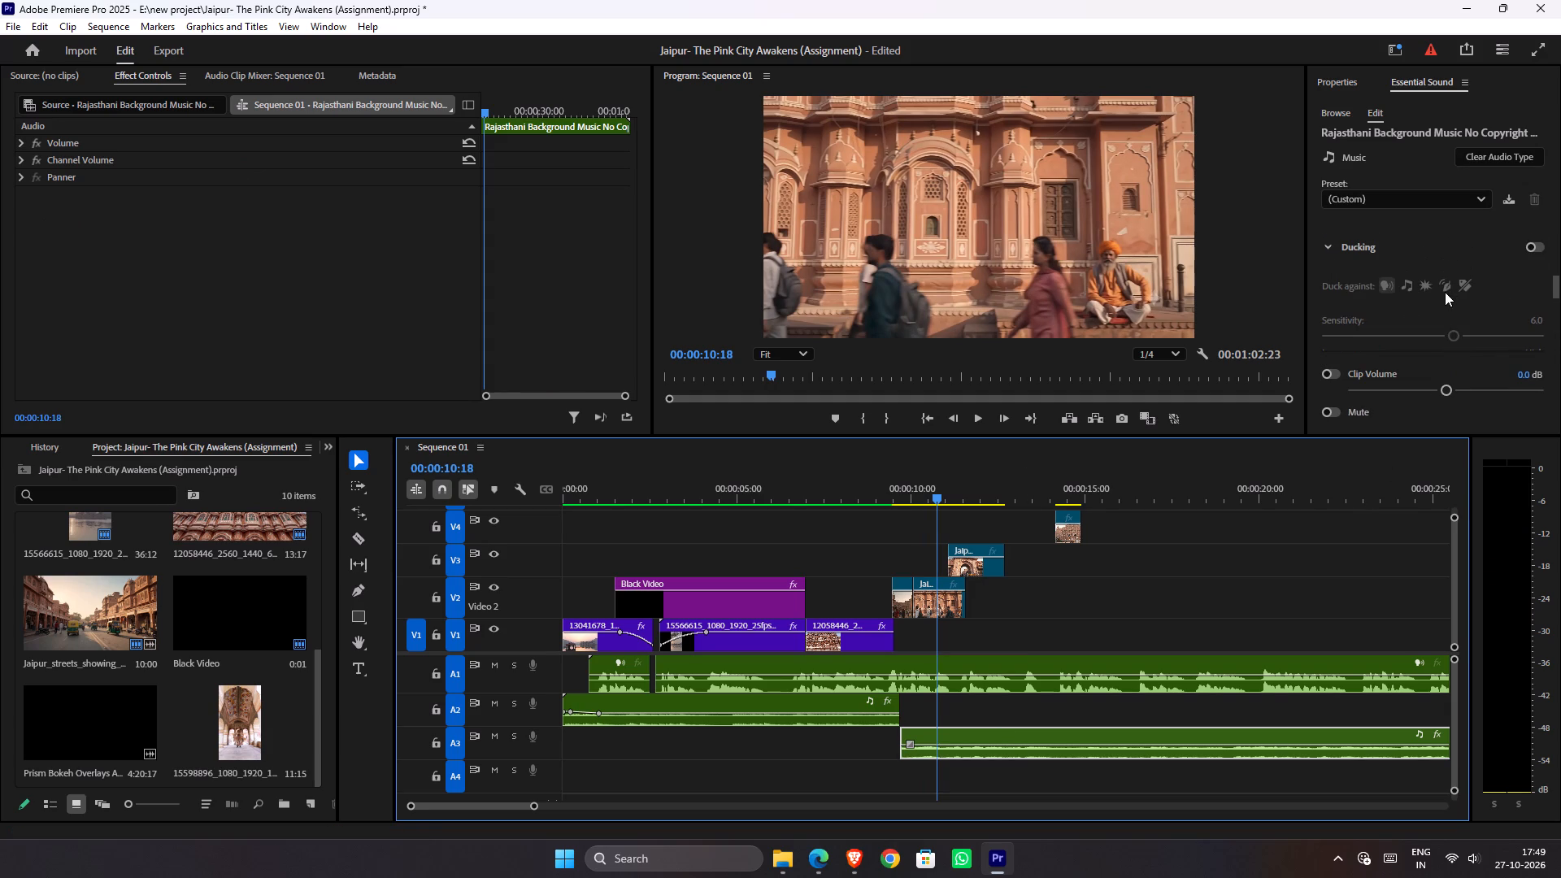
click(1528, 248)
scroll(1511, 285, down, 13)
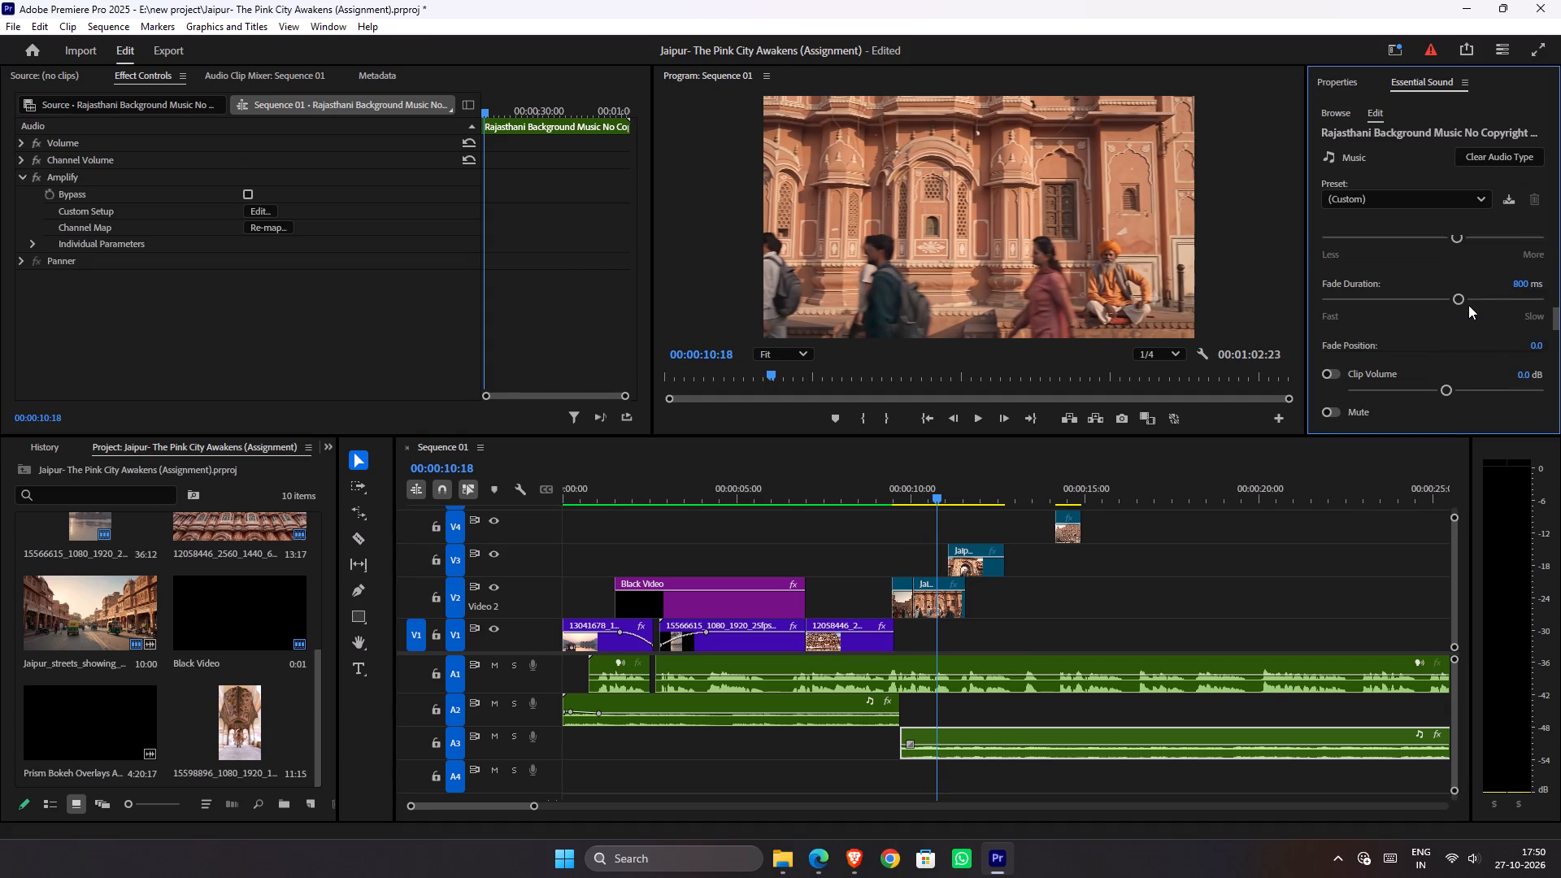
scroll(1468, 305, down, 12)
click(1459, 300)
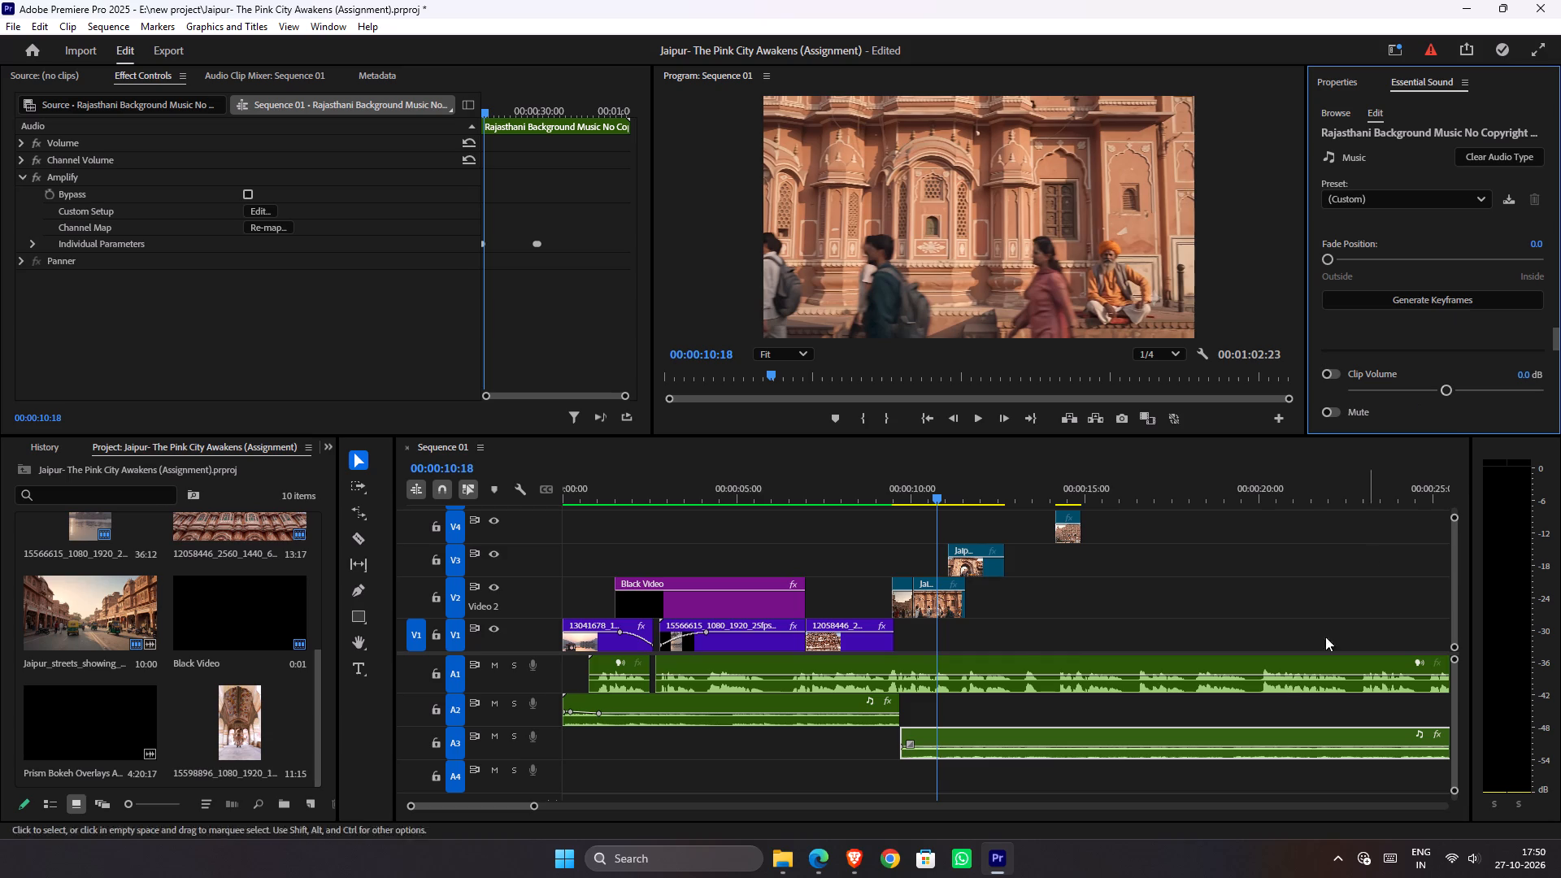
Play the sequence across the A2-to-A3 music change and past the end of the voice-over to check the ducking.
click(871, 497)
key(space)
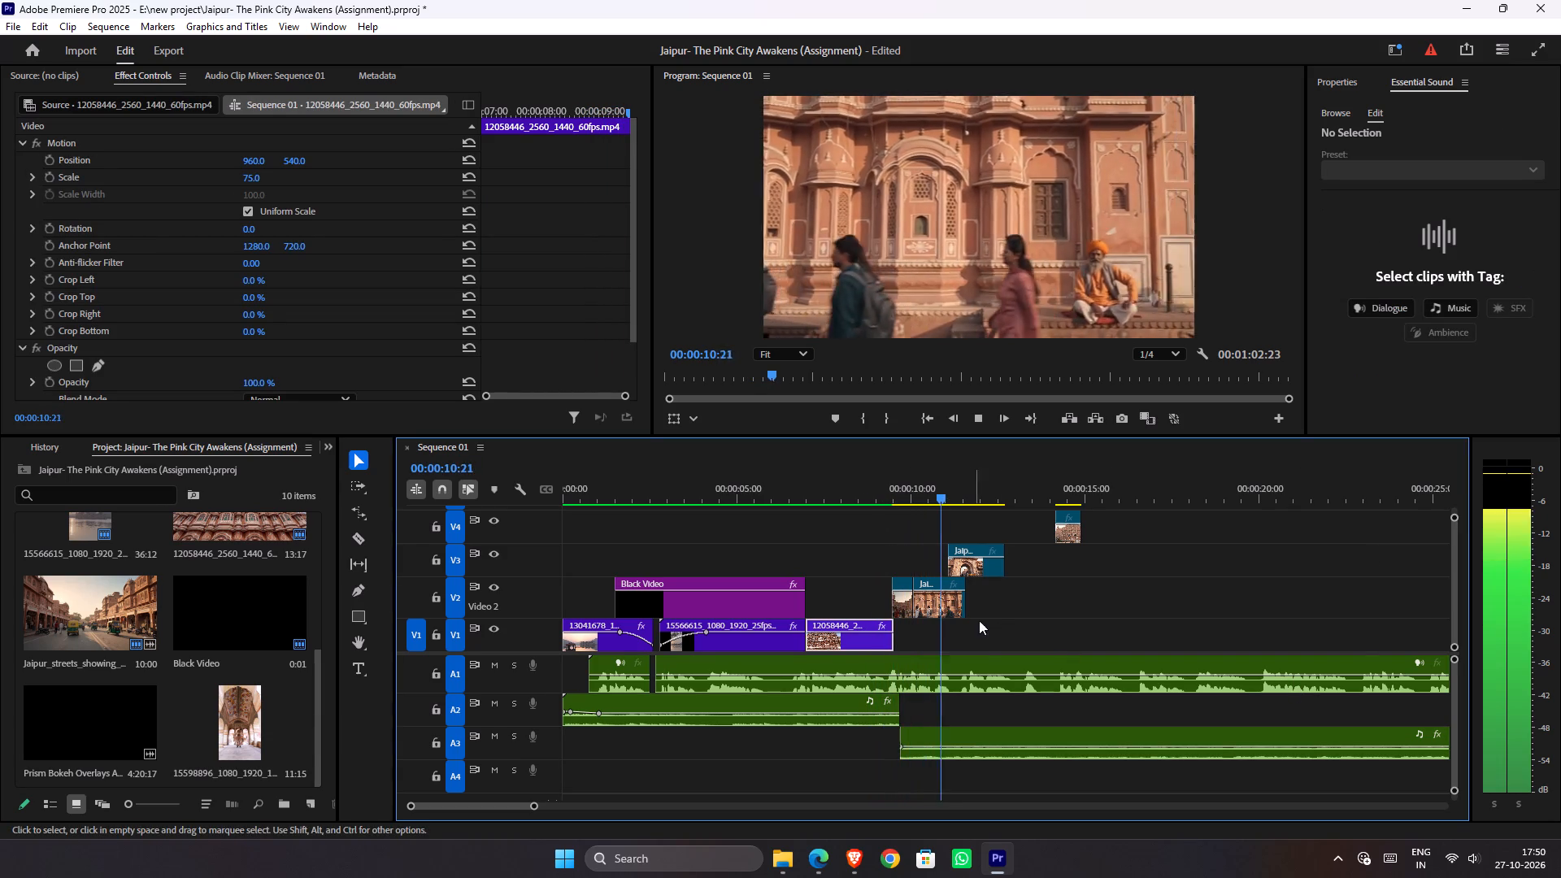
alt+scroll(998, 622, down, 5)
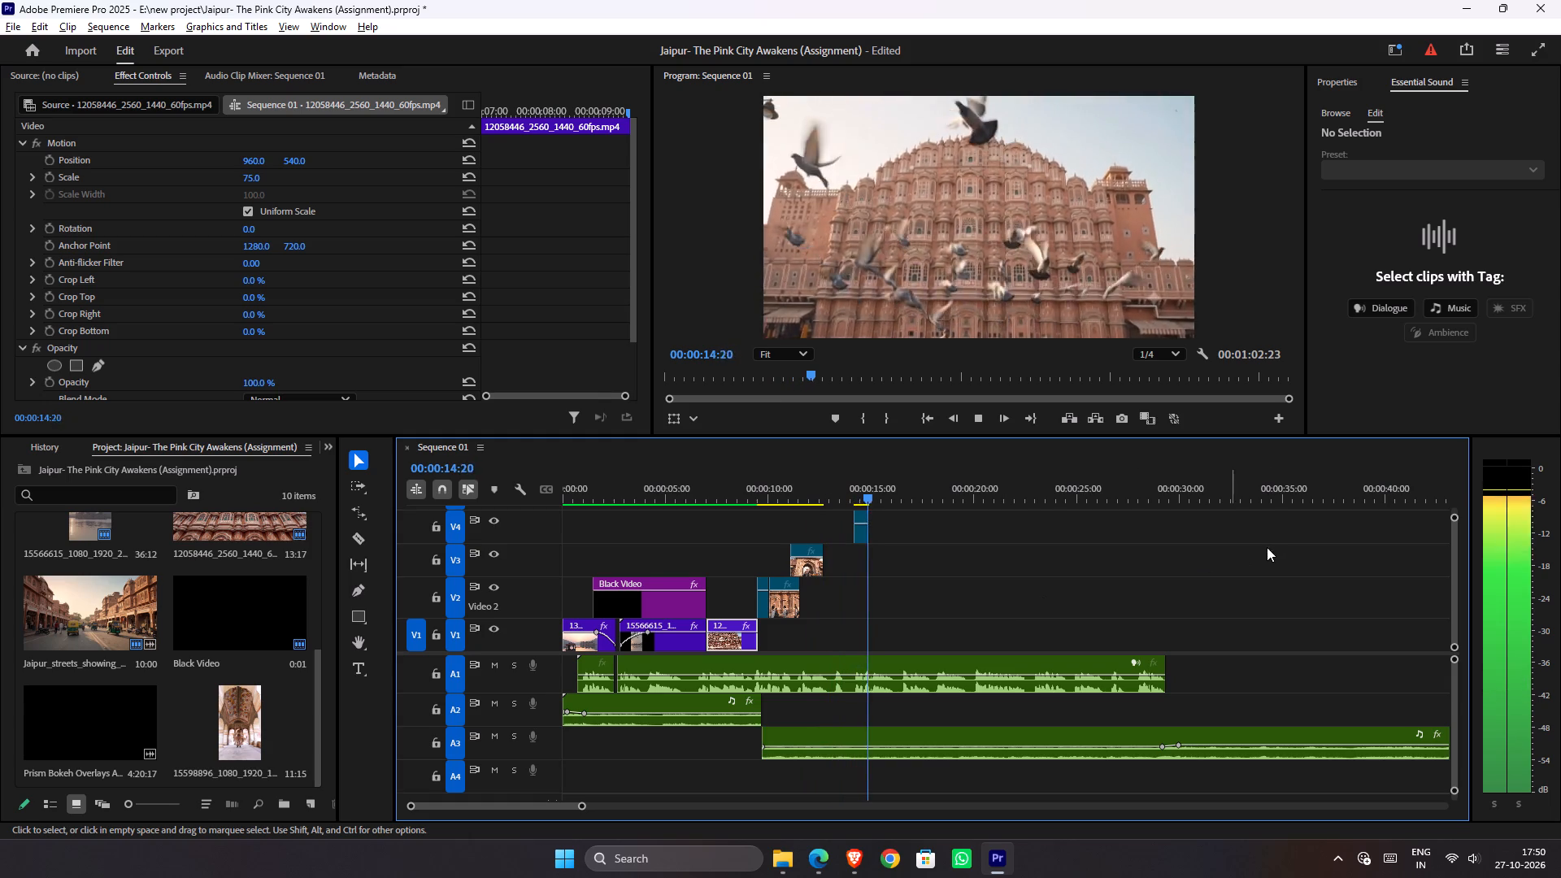
click(1141, 498)
key(space)
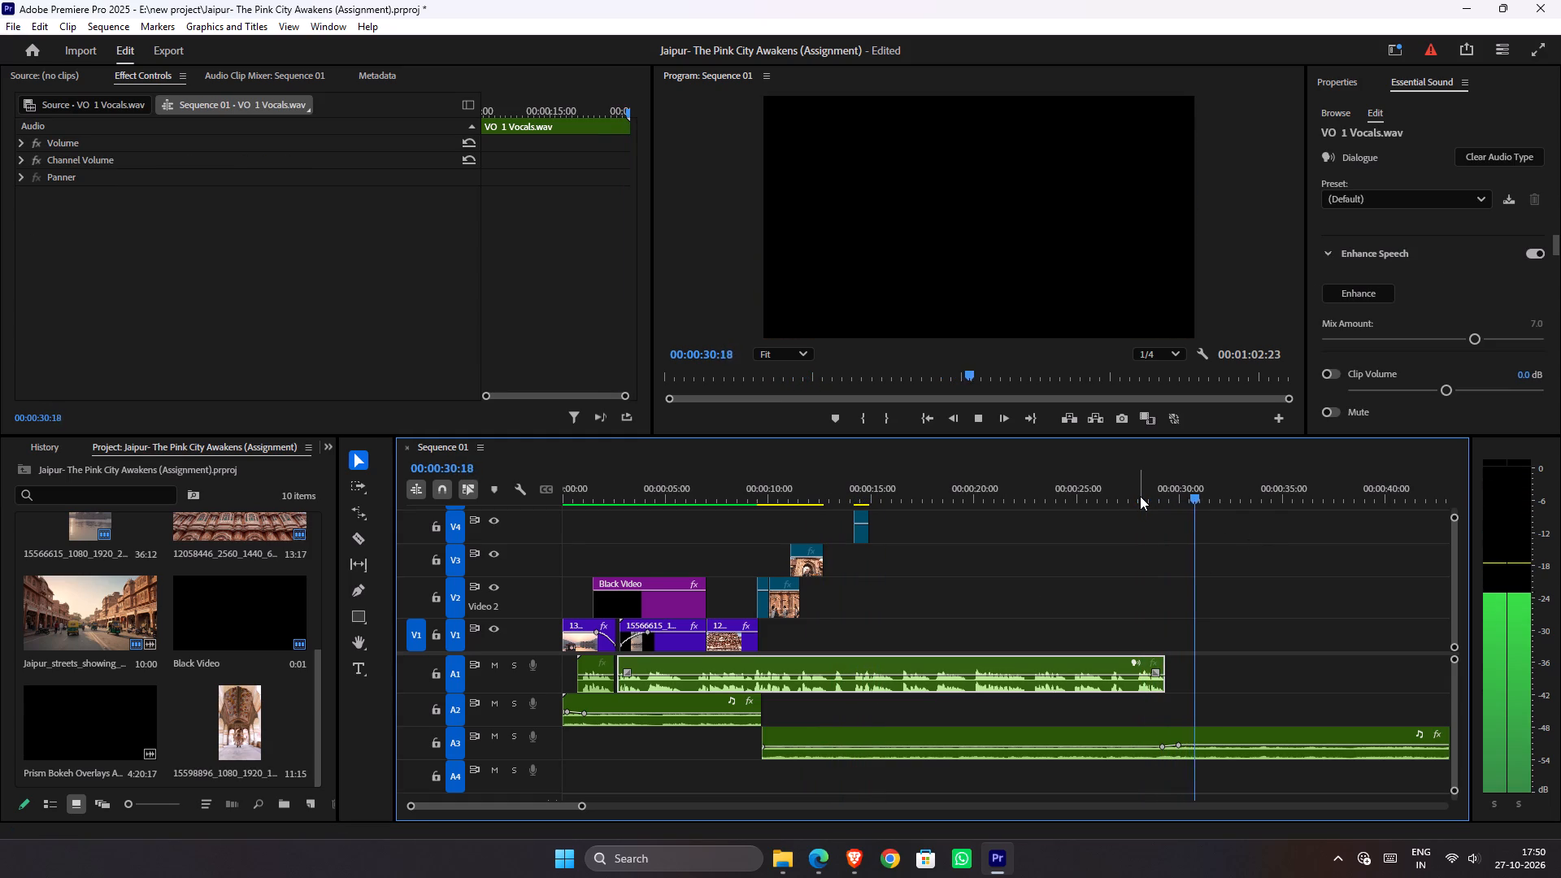
key(space)
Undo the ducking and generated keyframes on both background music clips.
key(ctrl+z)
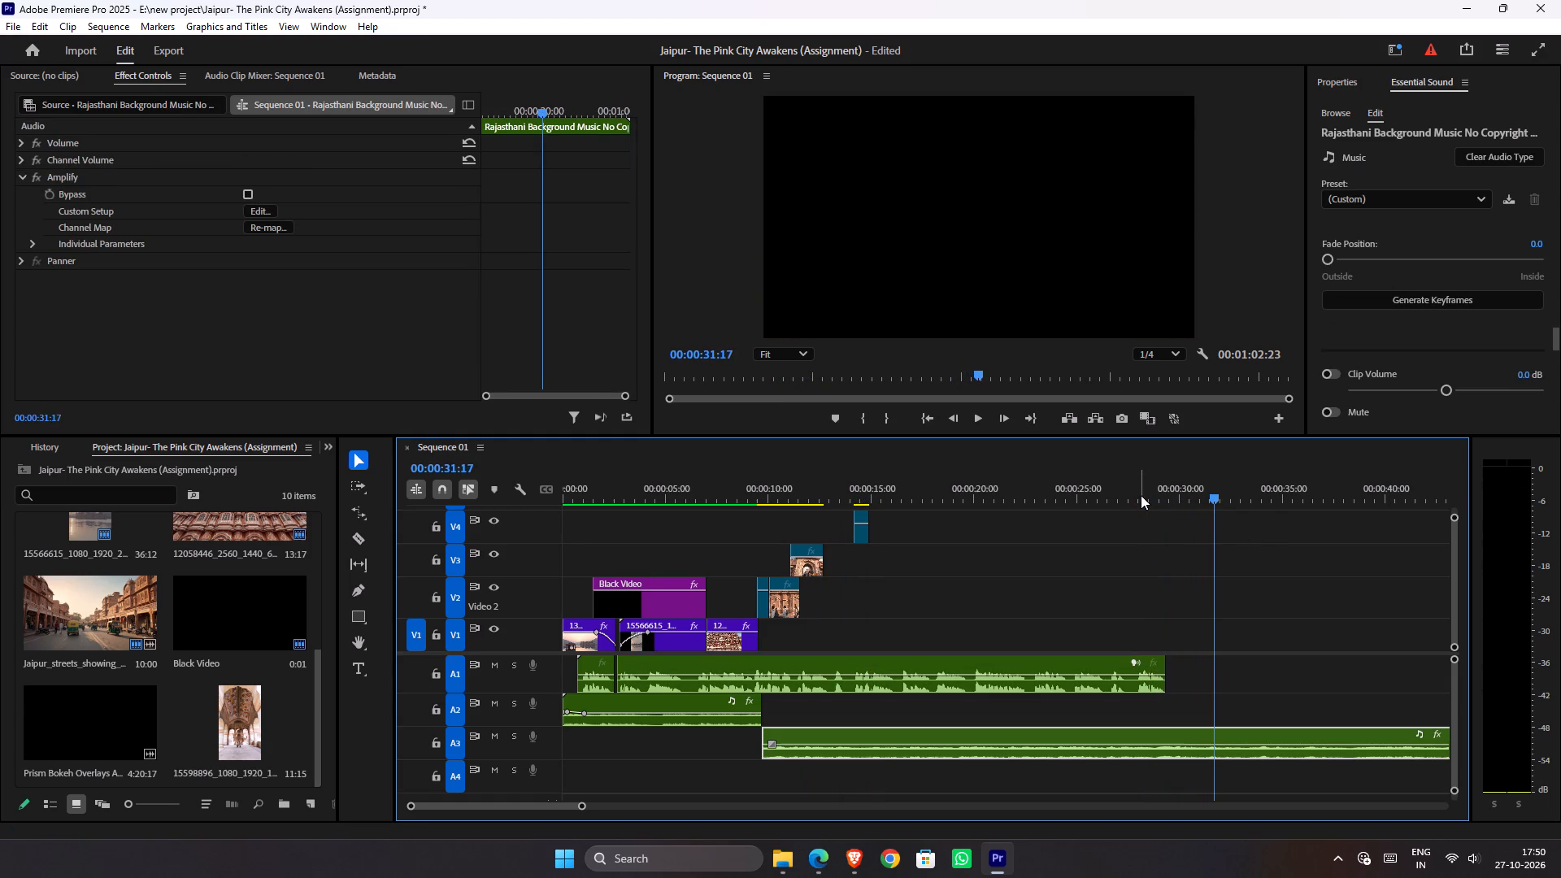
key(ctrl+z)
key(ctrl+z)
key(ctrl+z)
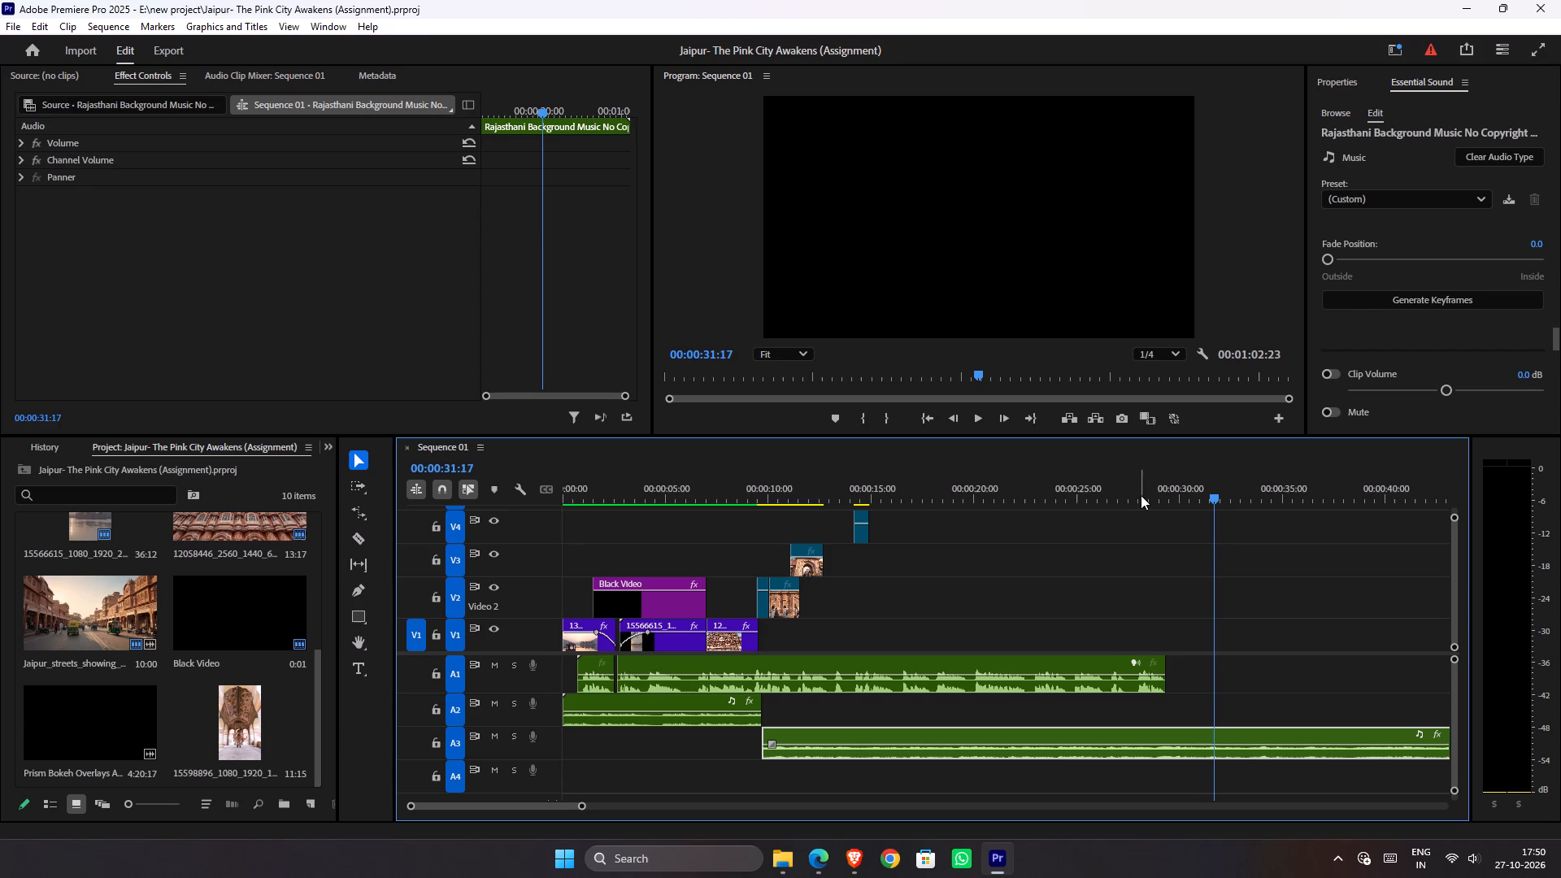
Close the Essential Sound panel.
click(1464, 88)
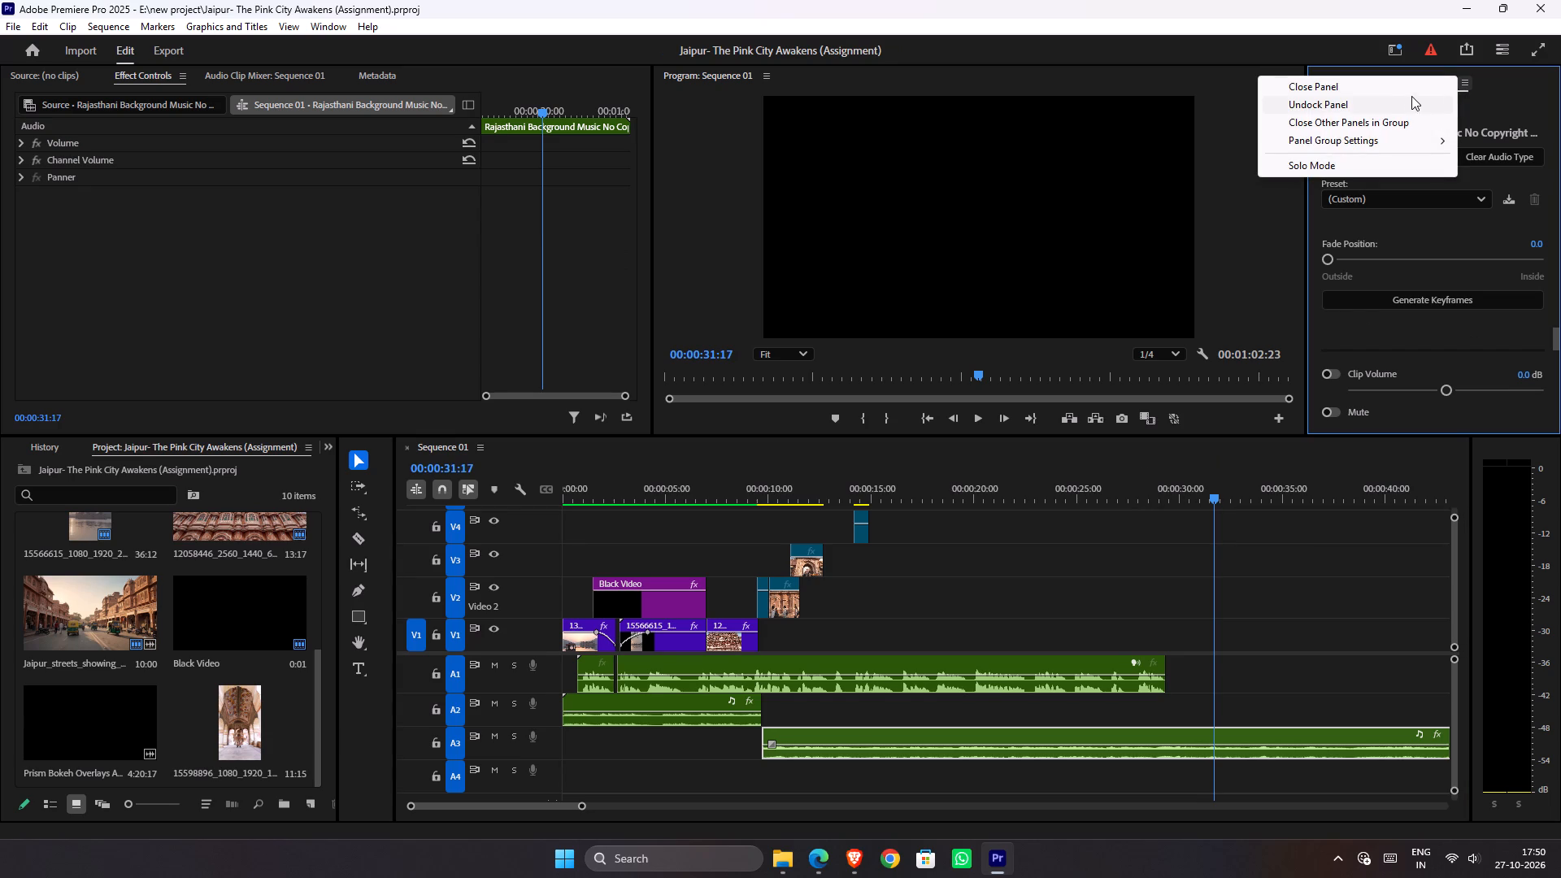
click(1399, 92)
Play the opening seconds of the sequence to review the original mix of music and voice-over.
drag(627, 500, 602, 498)
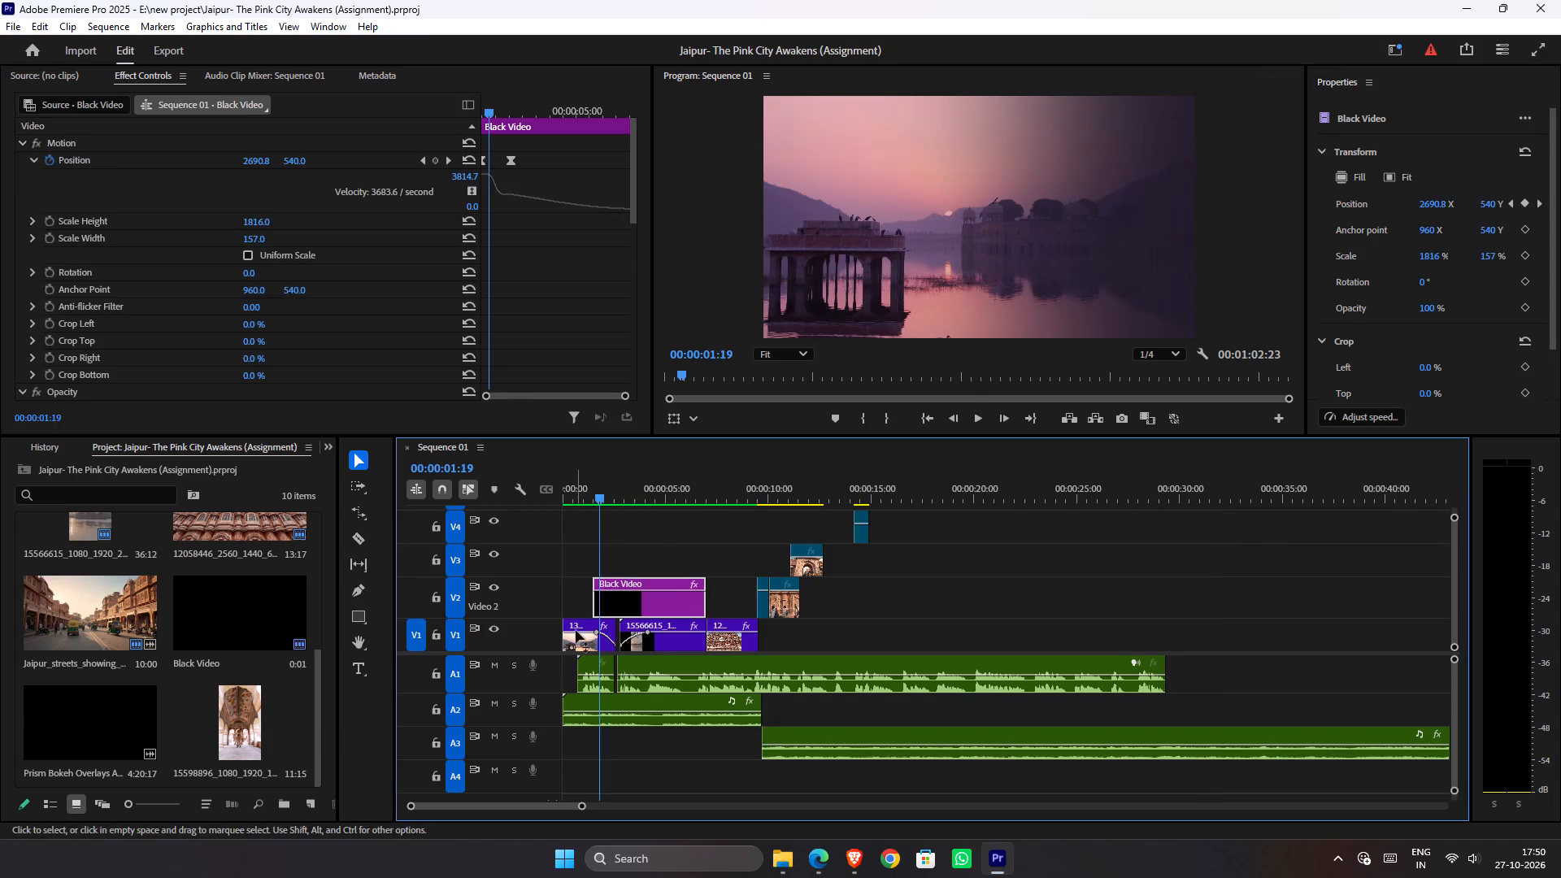
alt+scroll(585, 678, up, 7)
alt+scroll(585, 690, down, 1)
alt+scroll(640, 676, up, 4)
alt+scroll(641, 676, down, 1)
alt+scroll(641, 676, up, 2)
alt+scroll(633, 673, down, 1)
alt+scroll(619, 666, up, 1)
key(space)
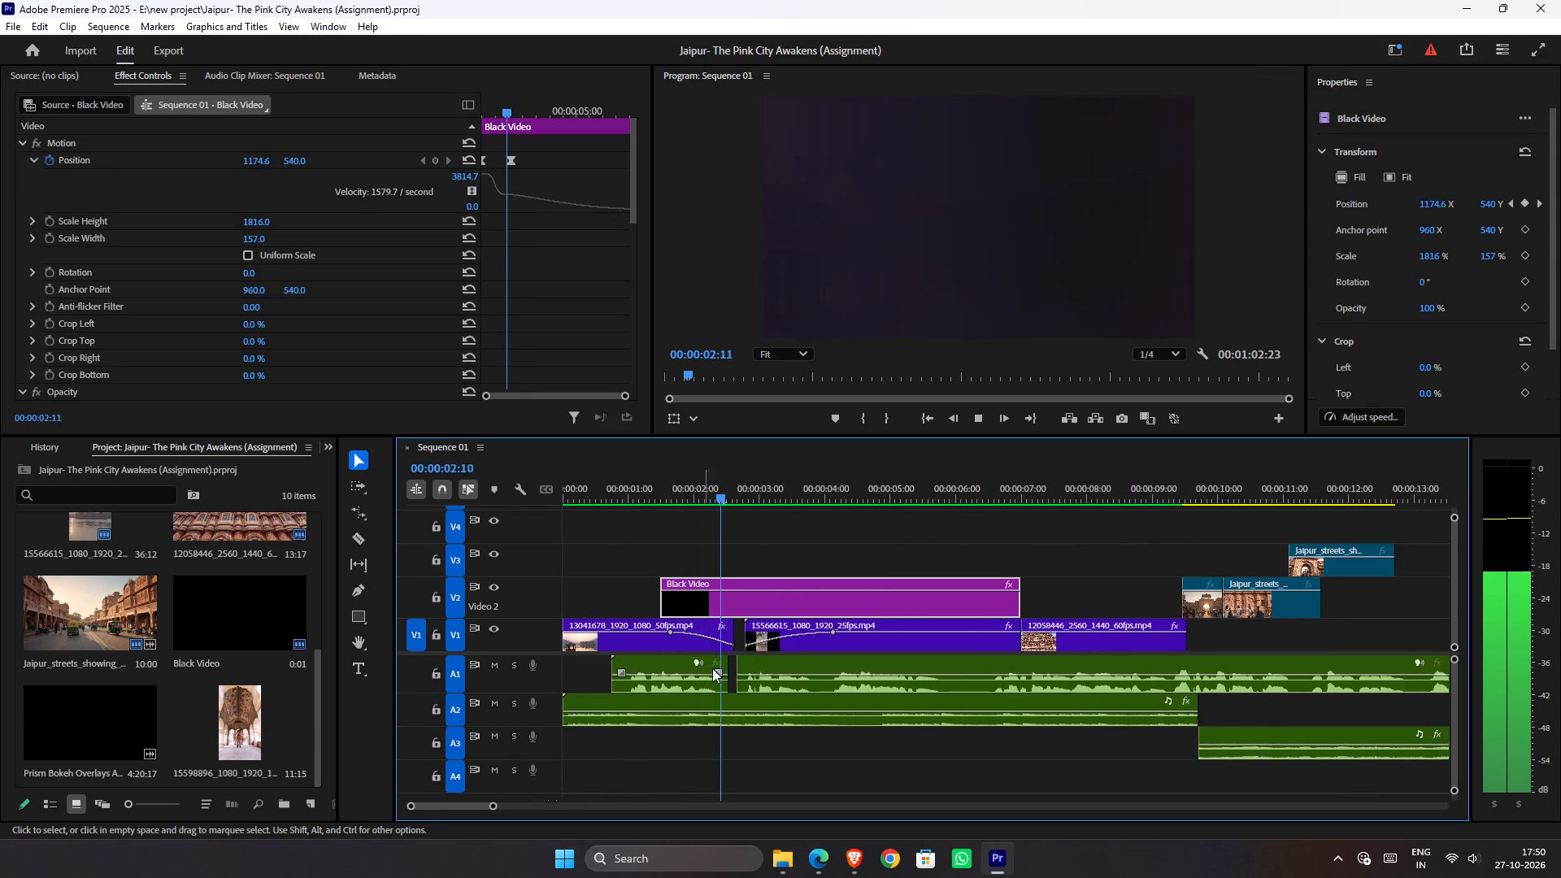
key(space)
drag(637, 495, 317, 506)
key(space)
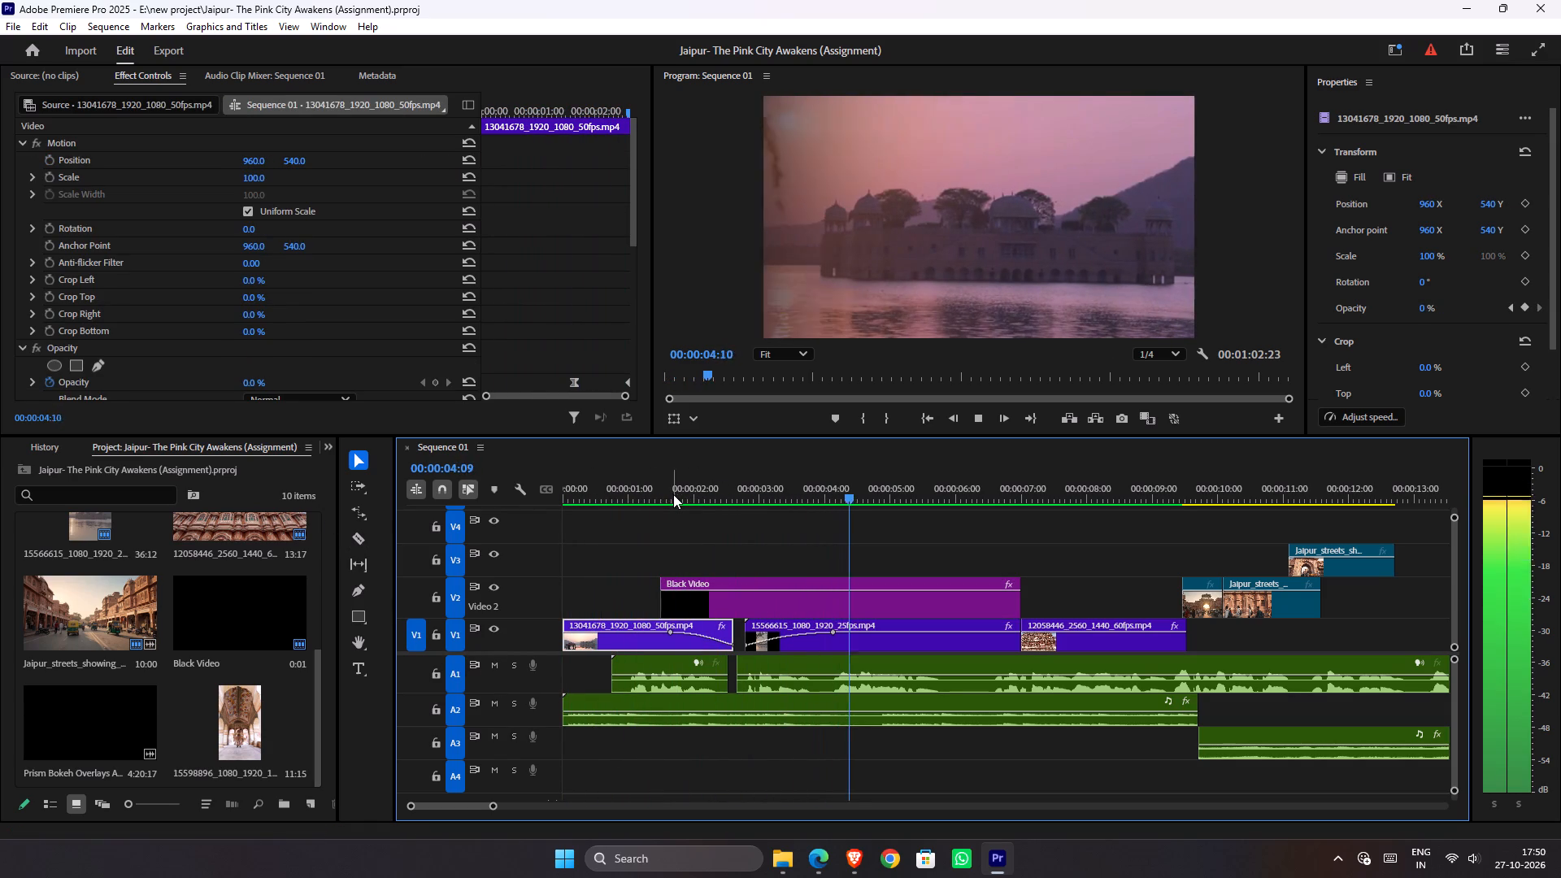
drag(673, 494, 667, 513)
Search the Dagger effects launcher for "low" with the background music clip on track A2 selected.
click(672, 702)
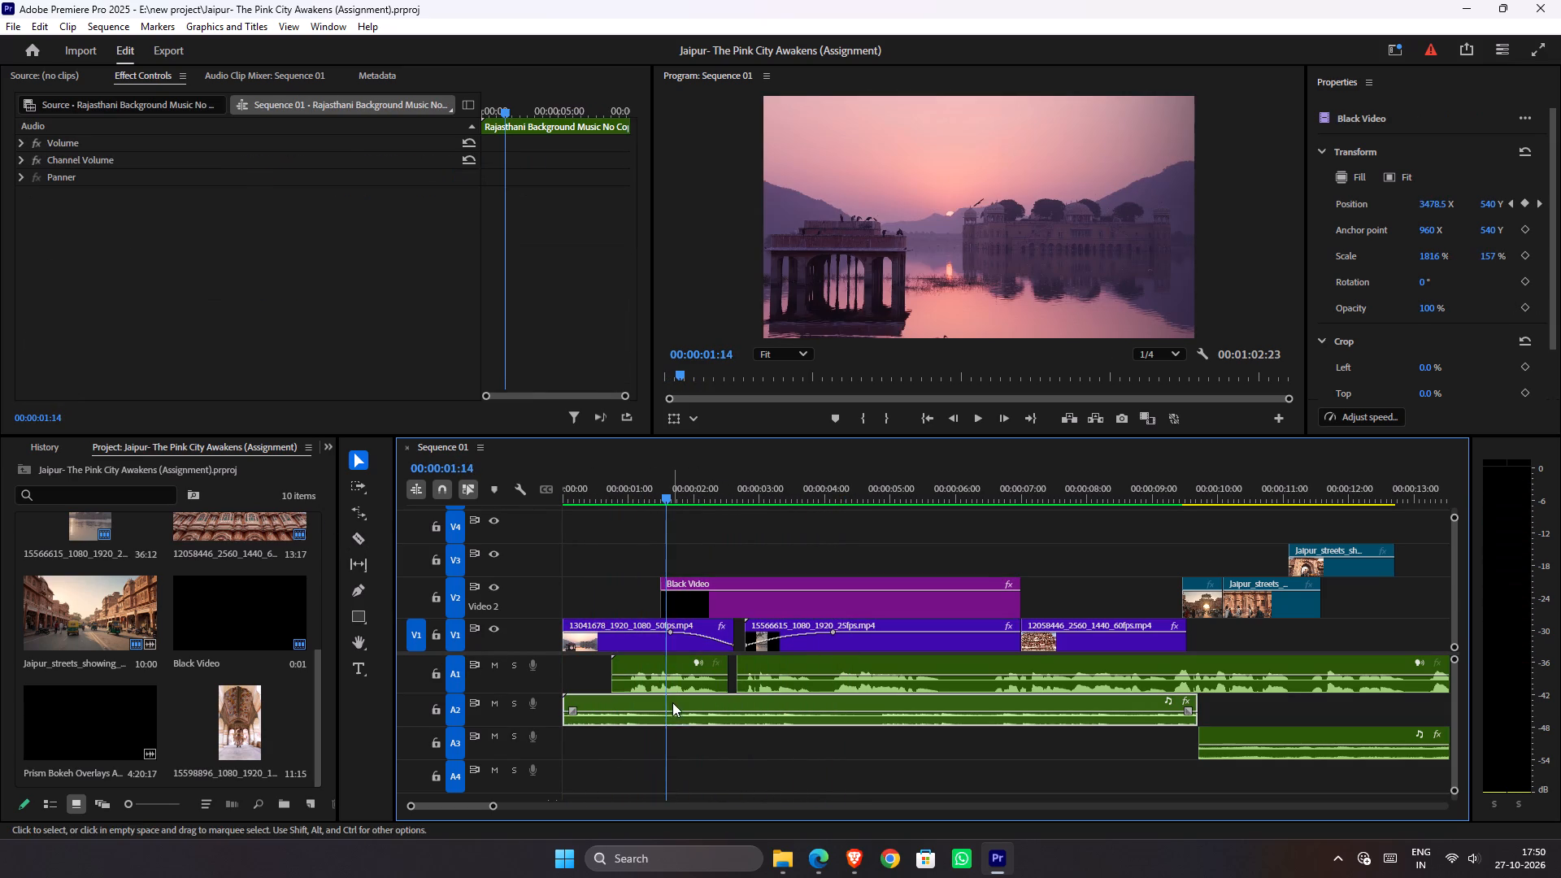
key(ctrl+d)
text(low)
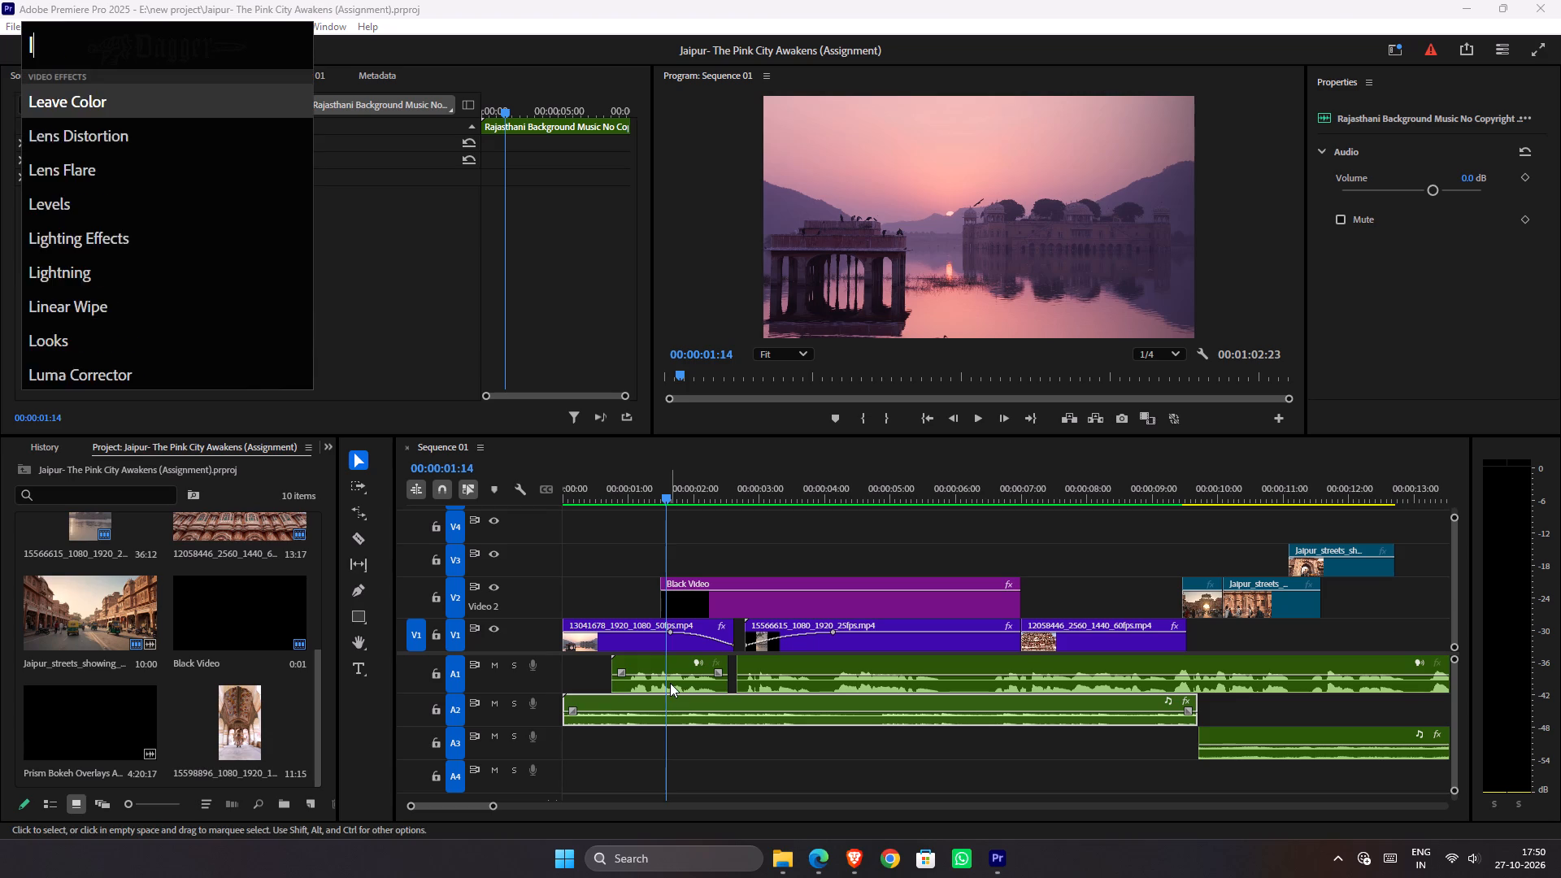
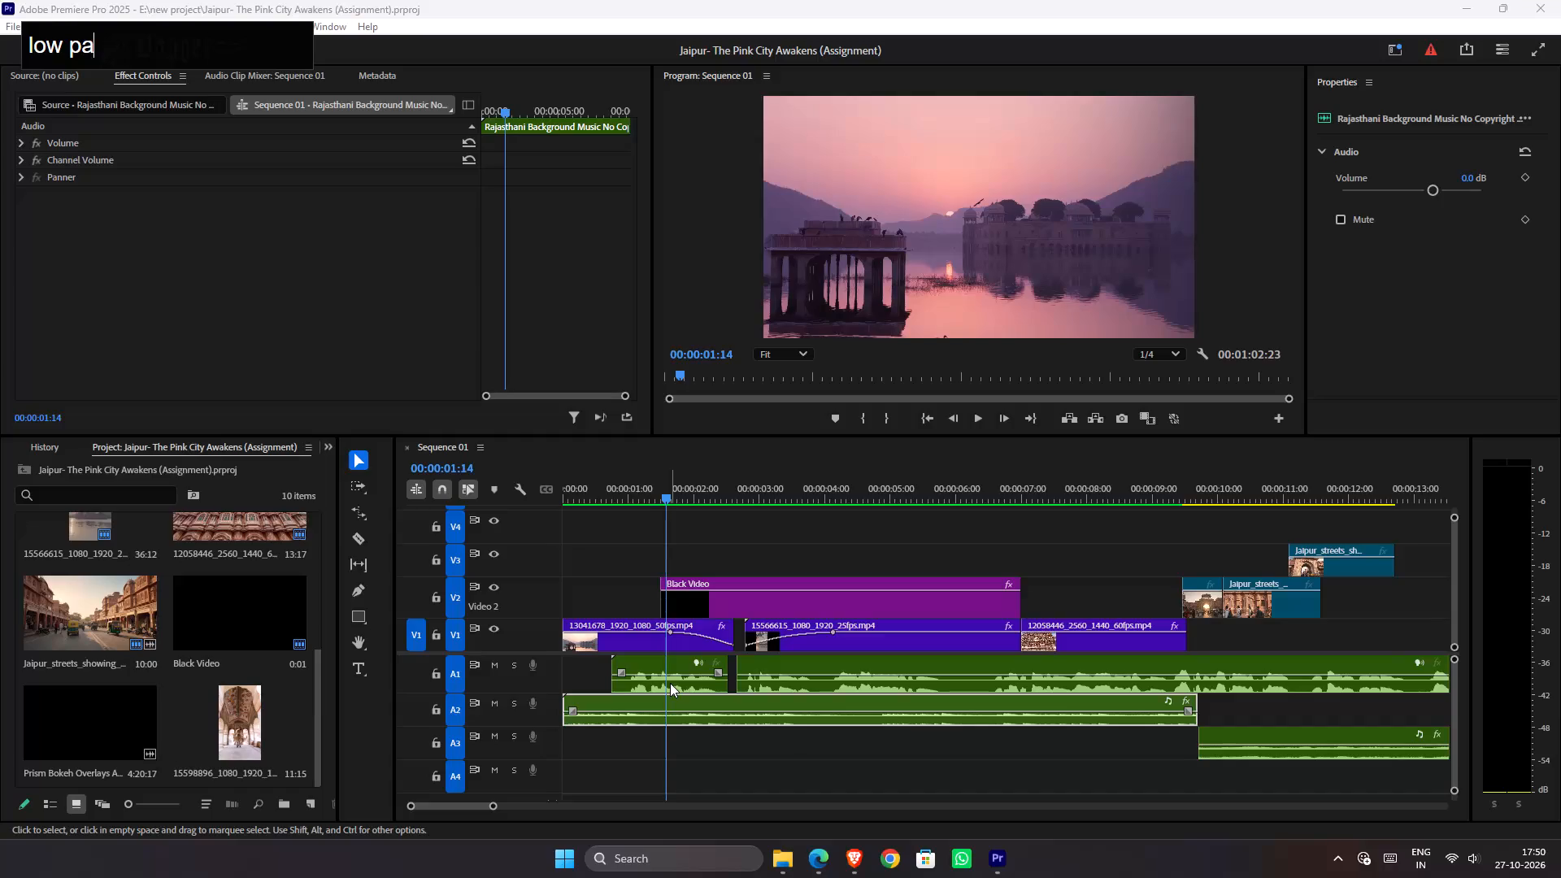
Search the effects launcher for "low pas" and apply the Lowpass effect to the background music clip on track A2.
key(BackSpace)
key(BackSpace)
key(BackSpace)
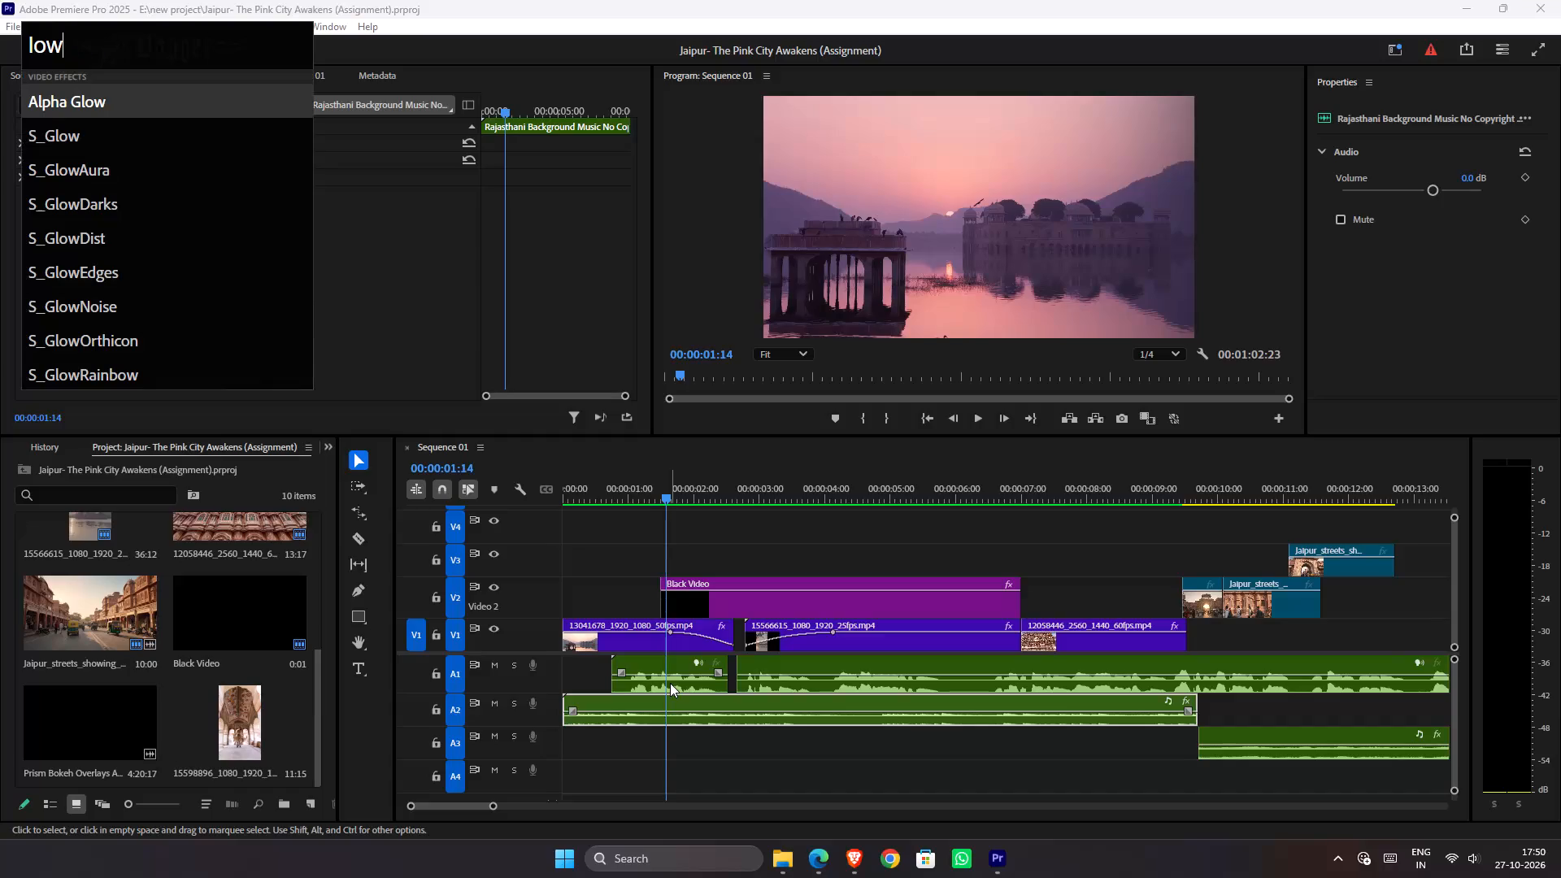
text(pas)
key(Return)
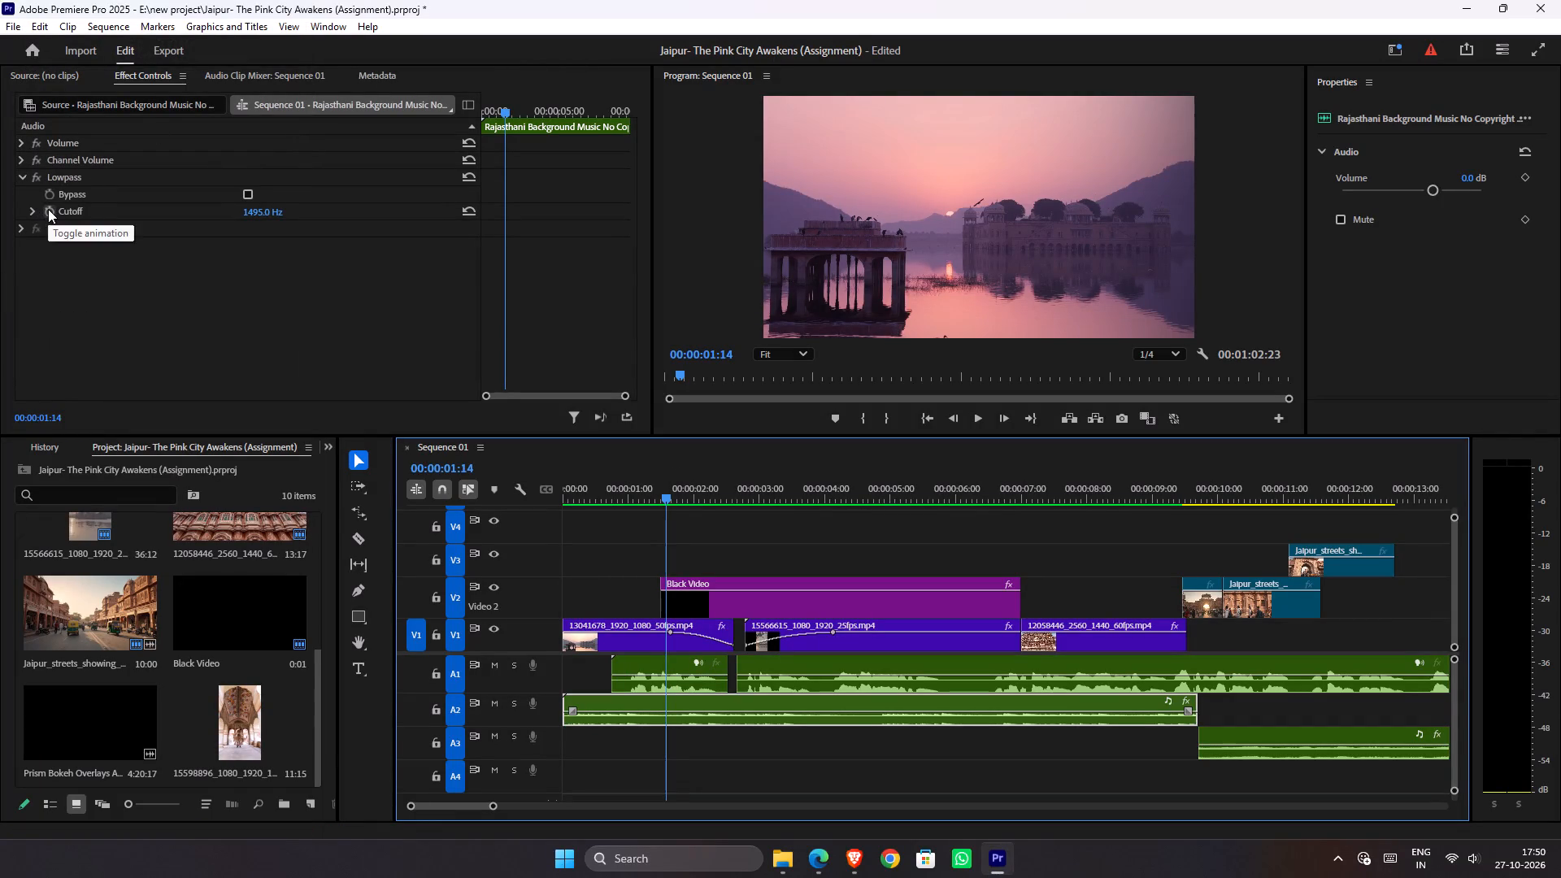
Keyframe the Lowpass cutoff from 23770 Hz at 00:00:01:14 down to 900 Hz, moving the second keyframe to about 00:00:02:19.
drag(264, 206, 1063, 150)
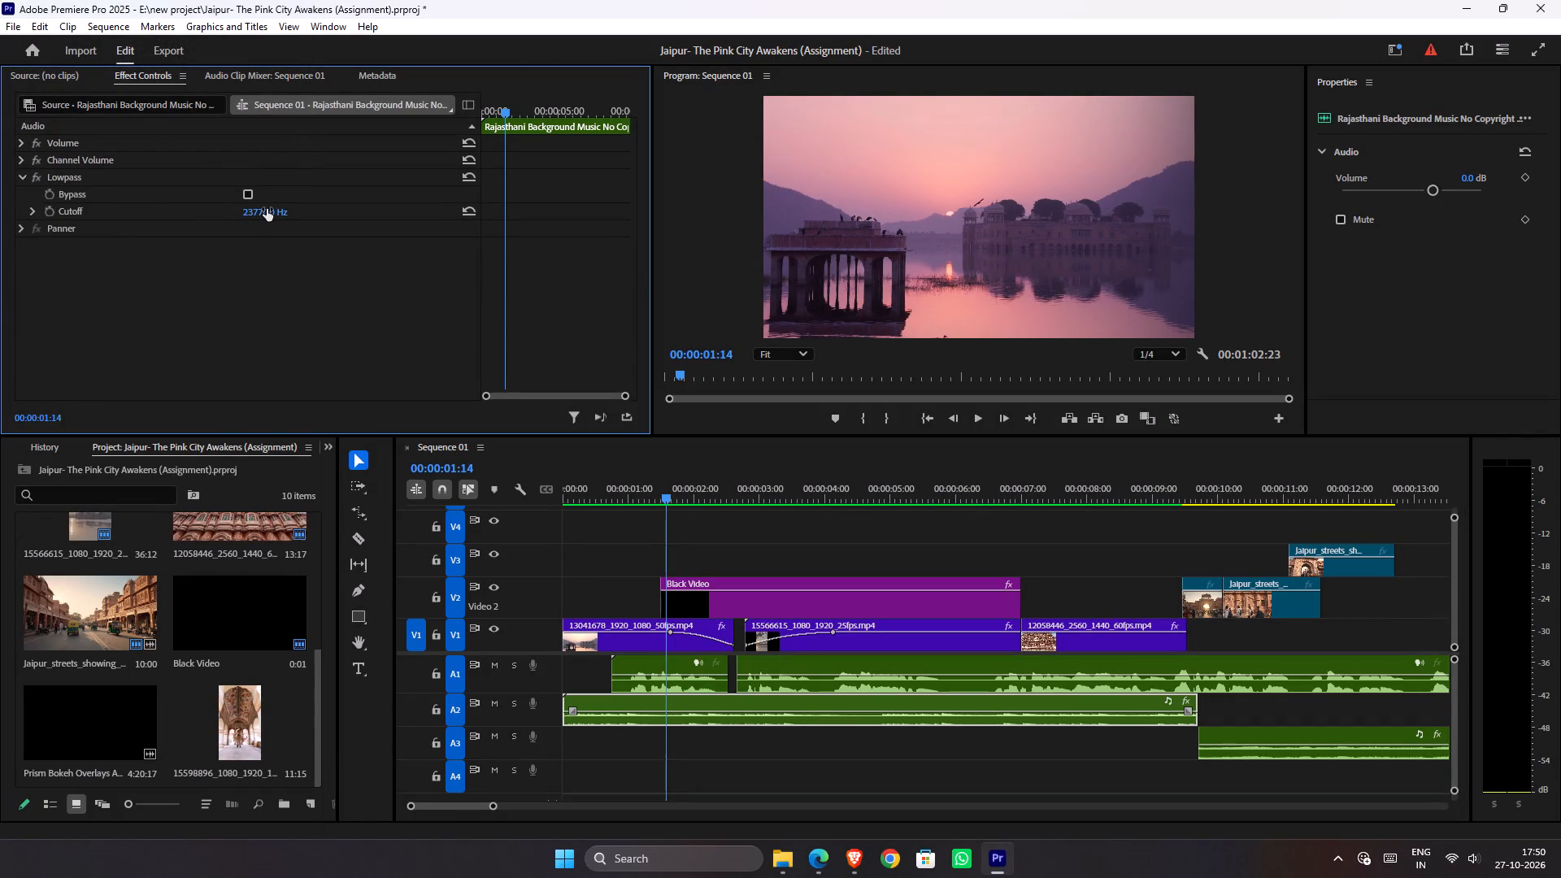
click(46, 206)
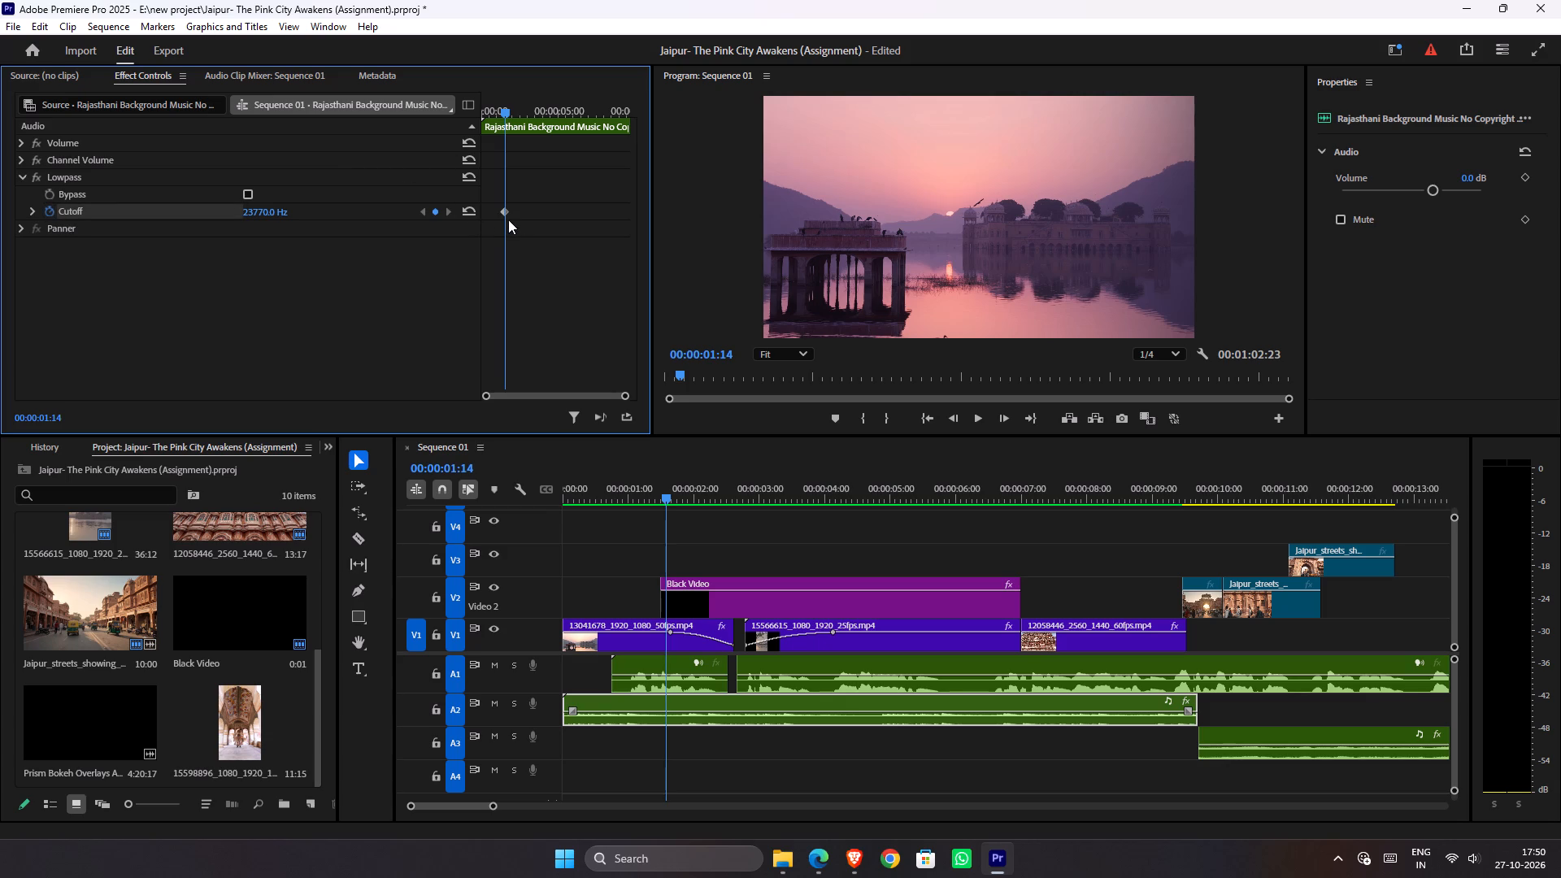
drag(559, 113, 568, 128)
click(263, 212)
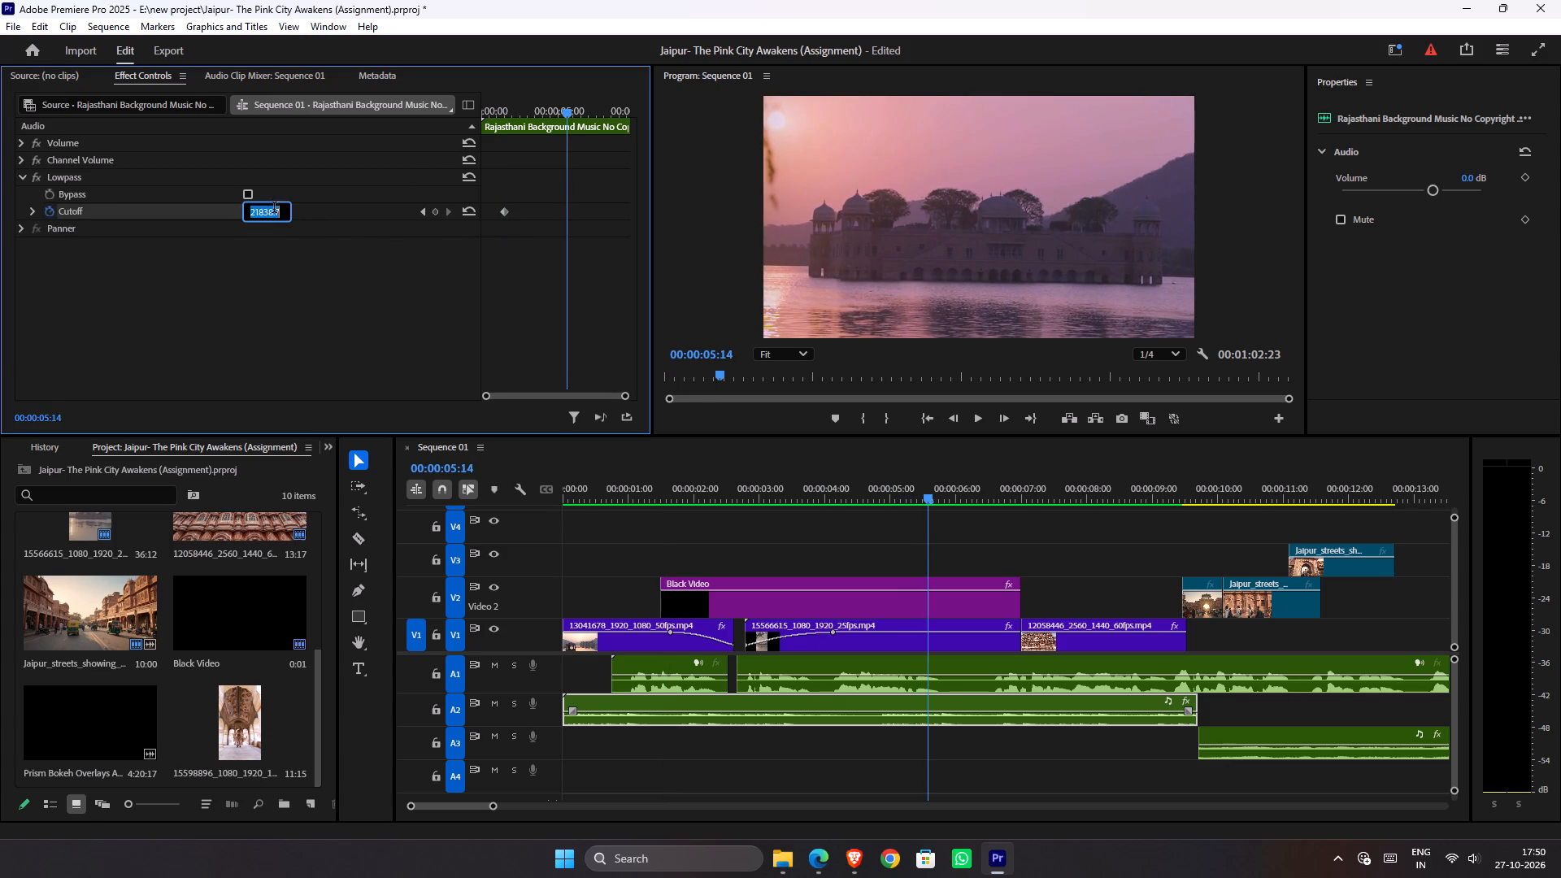
text(900)
key(Return)
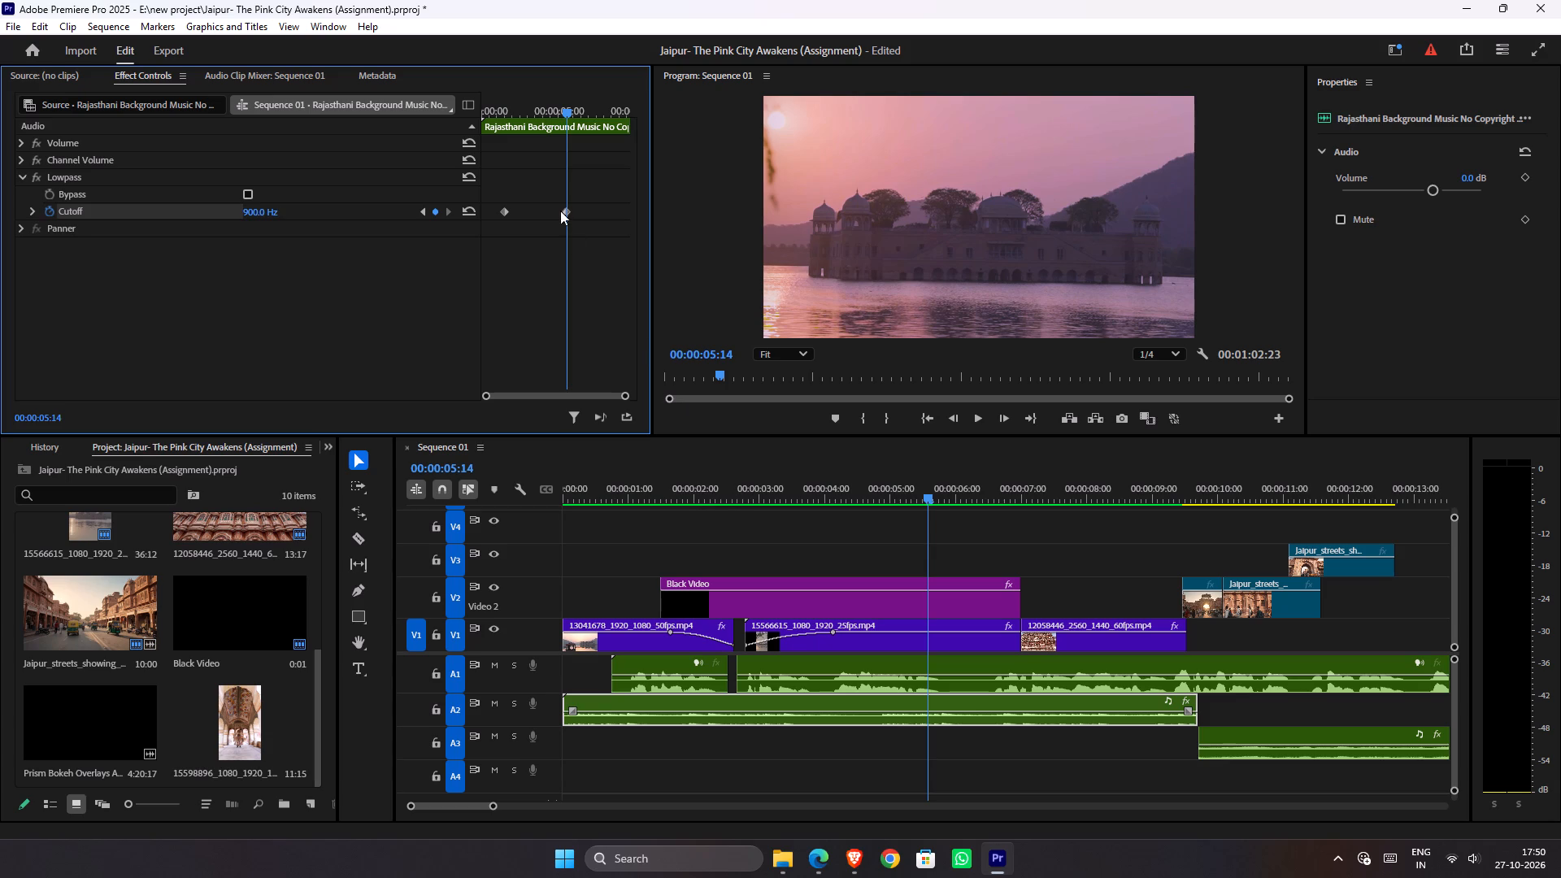
drag(568, 213, 524, 212)
Play the sequence from about 00:00:01:14 to listen to the filtered music under the voice-over.
drag(735, 498, 663, 506)
key(space)
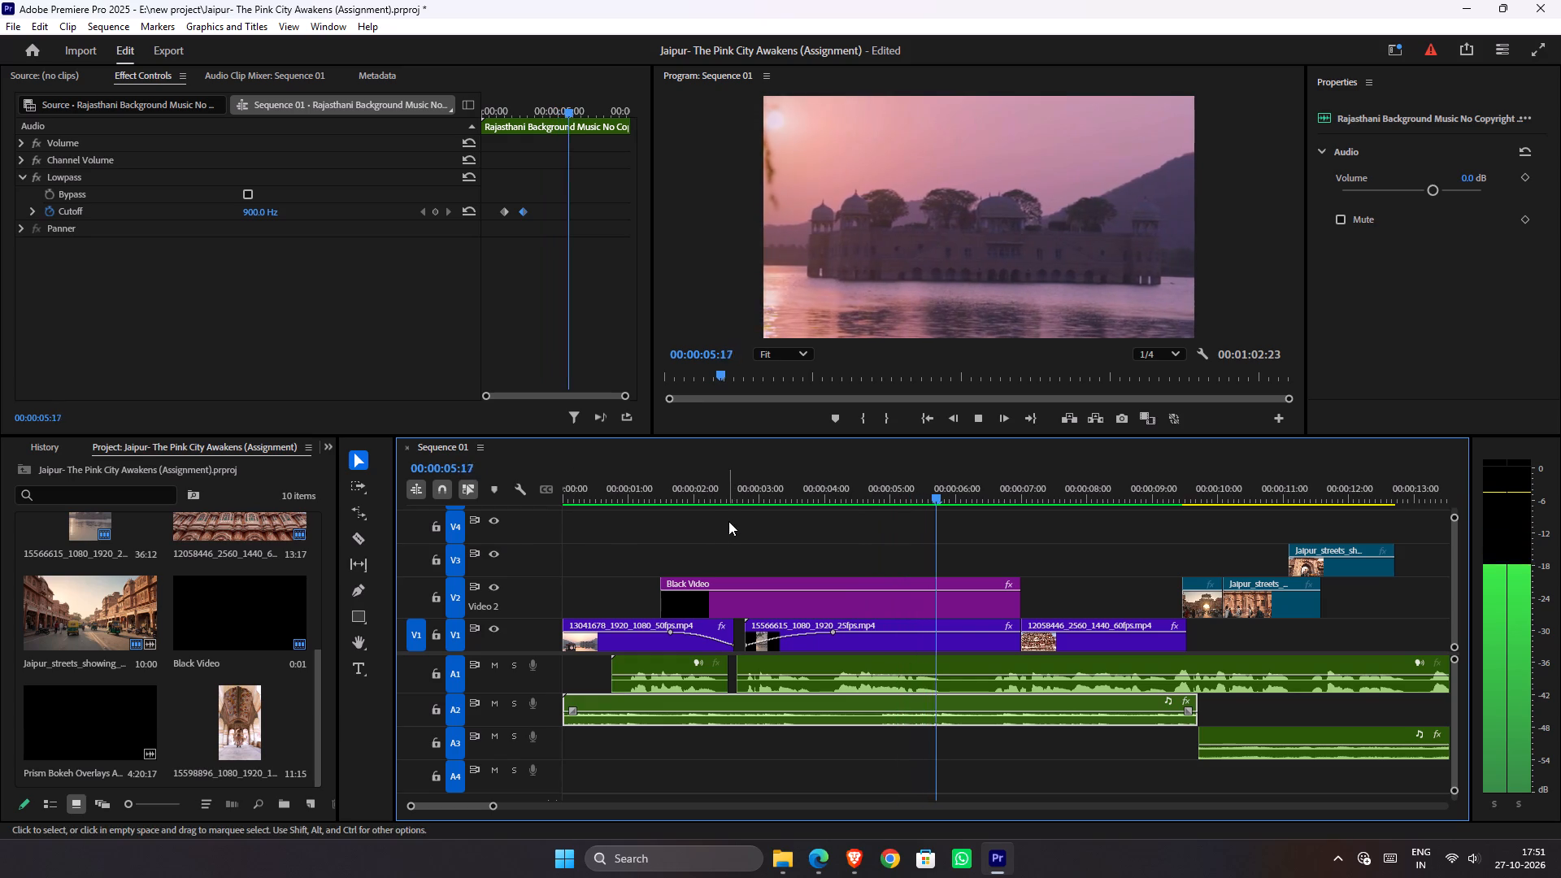
click(759, 490)
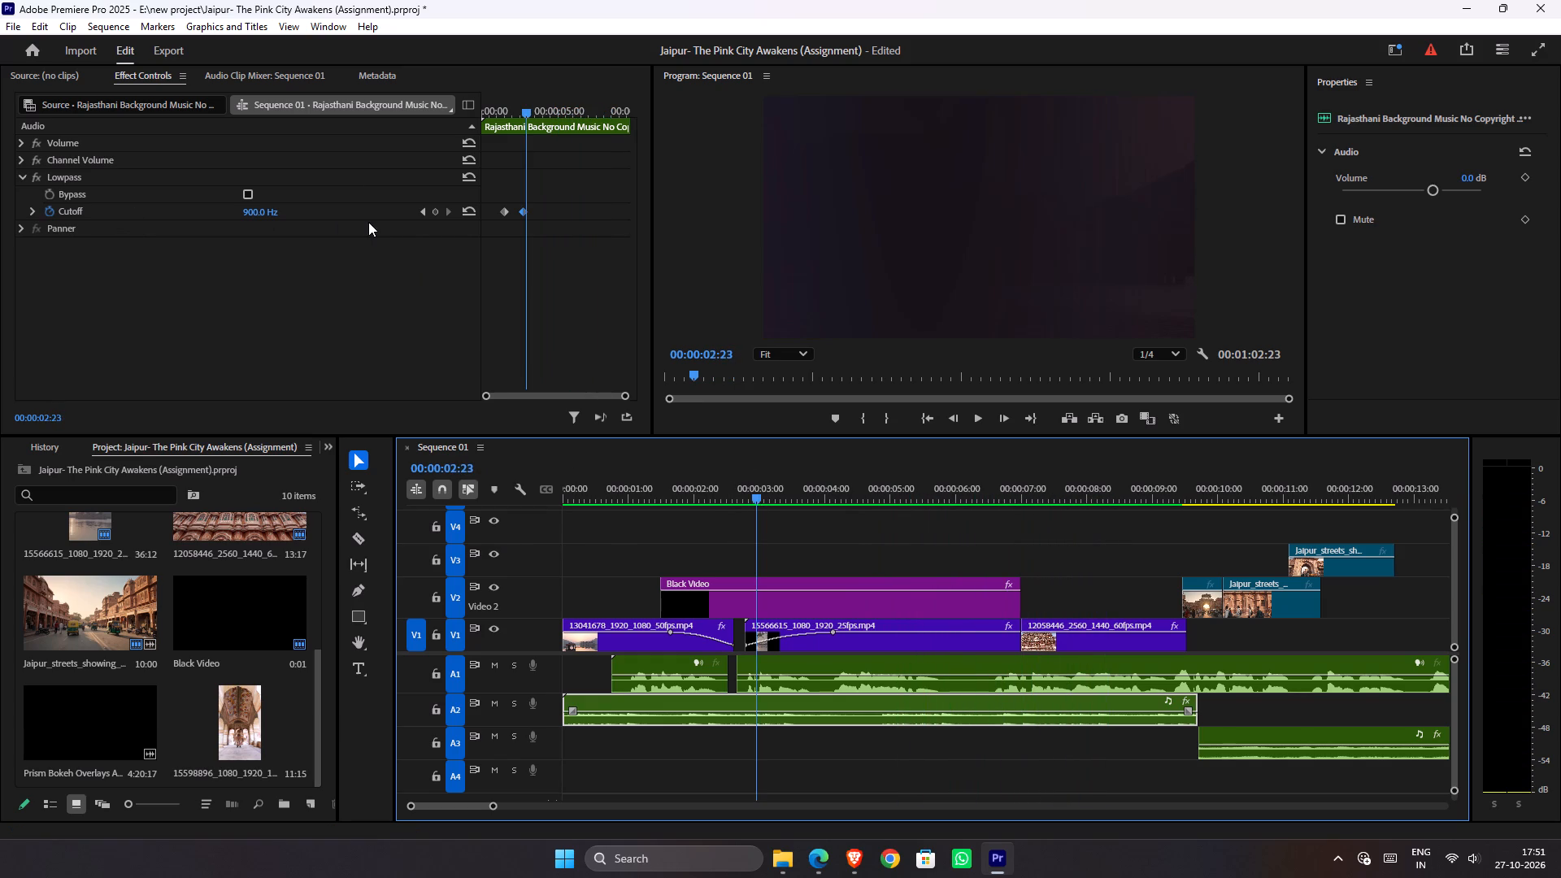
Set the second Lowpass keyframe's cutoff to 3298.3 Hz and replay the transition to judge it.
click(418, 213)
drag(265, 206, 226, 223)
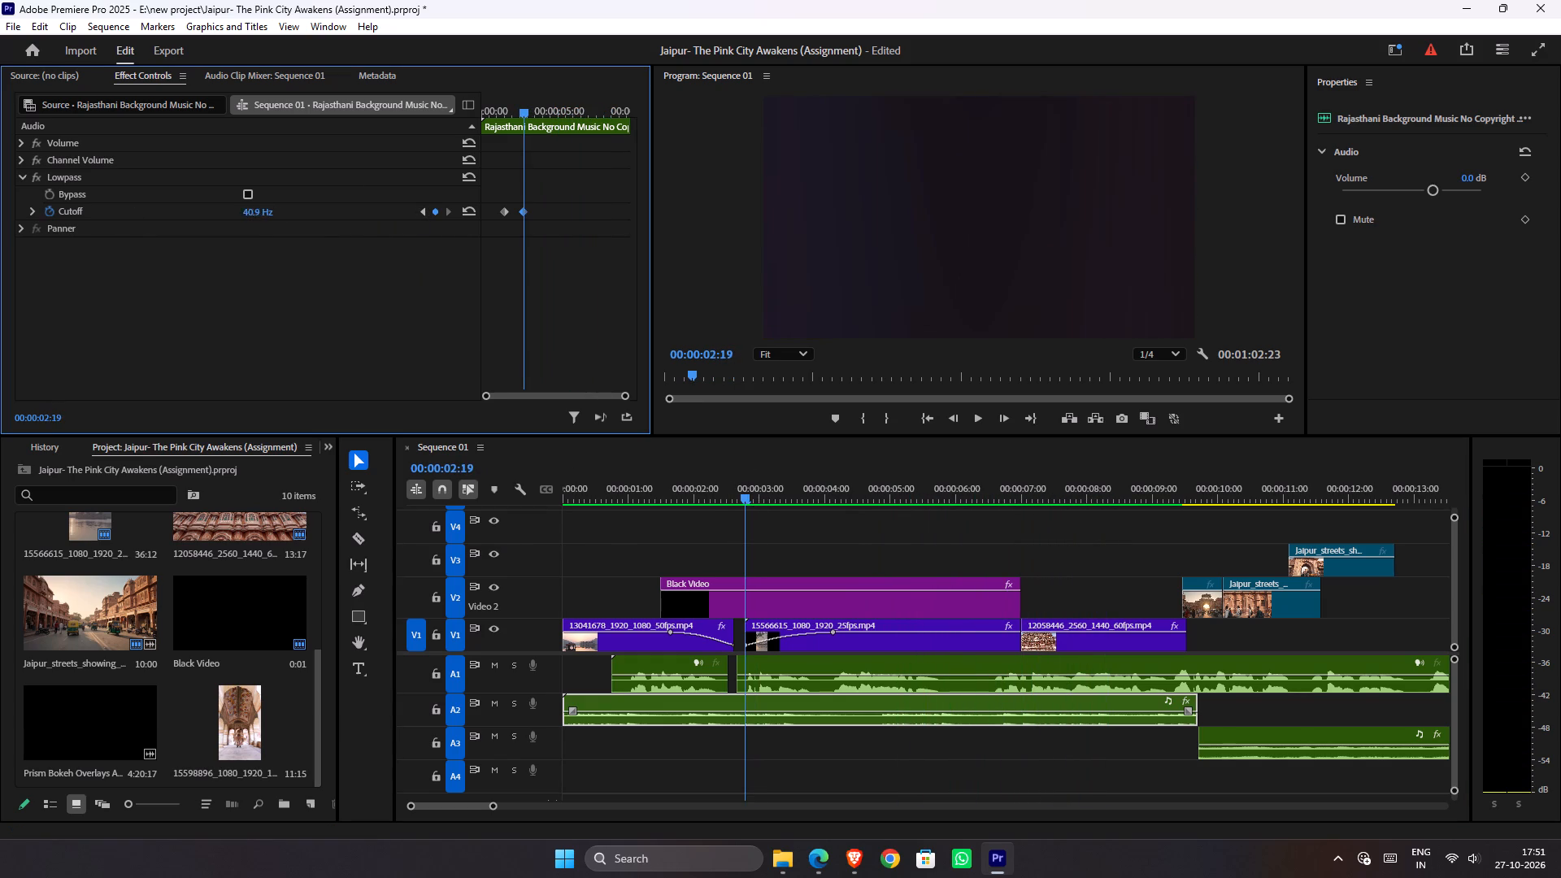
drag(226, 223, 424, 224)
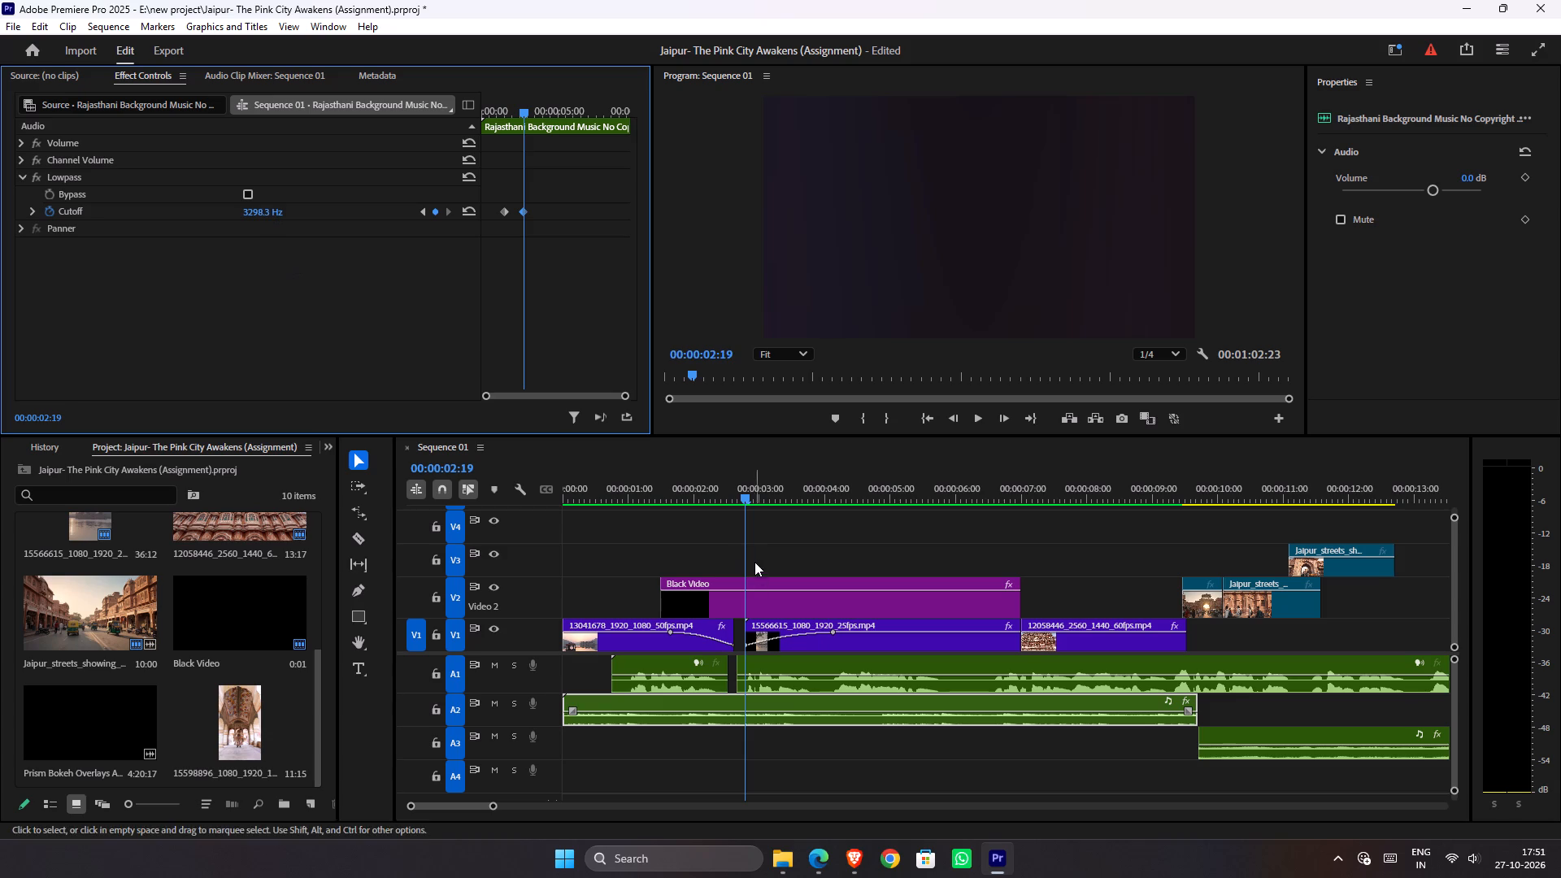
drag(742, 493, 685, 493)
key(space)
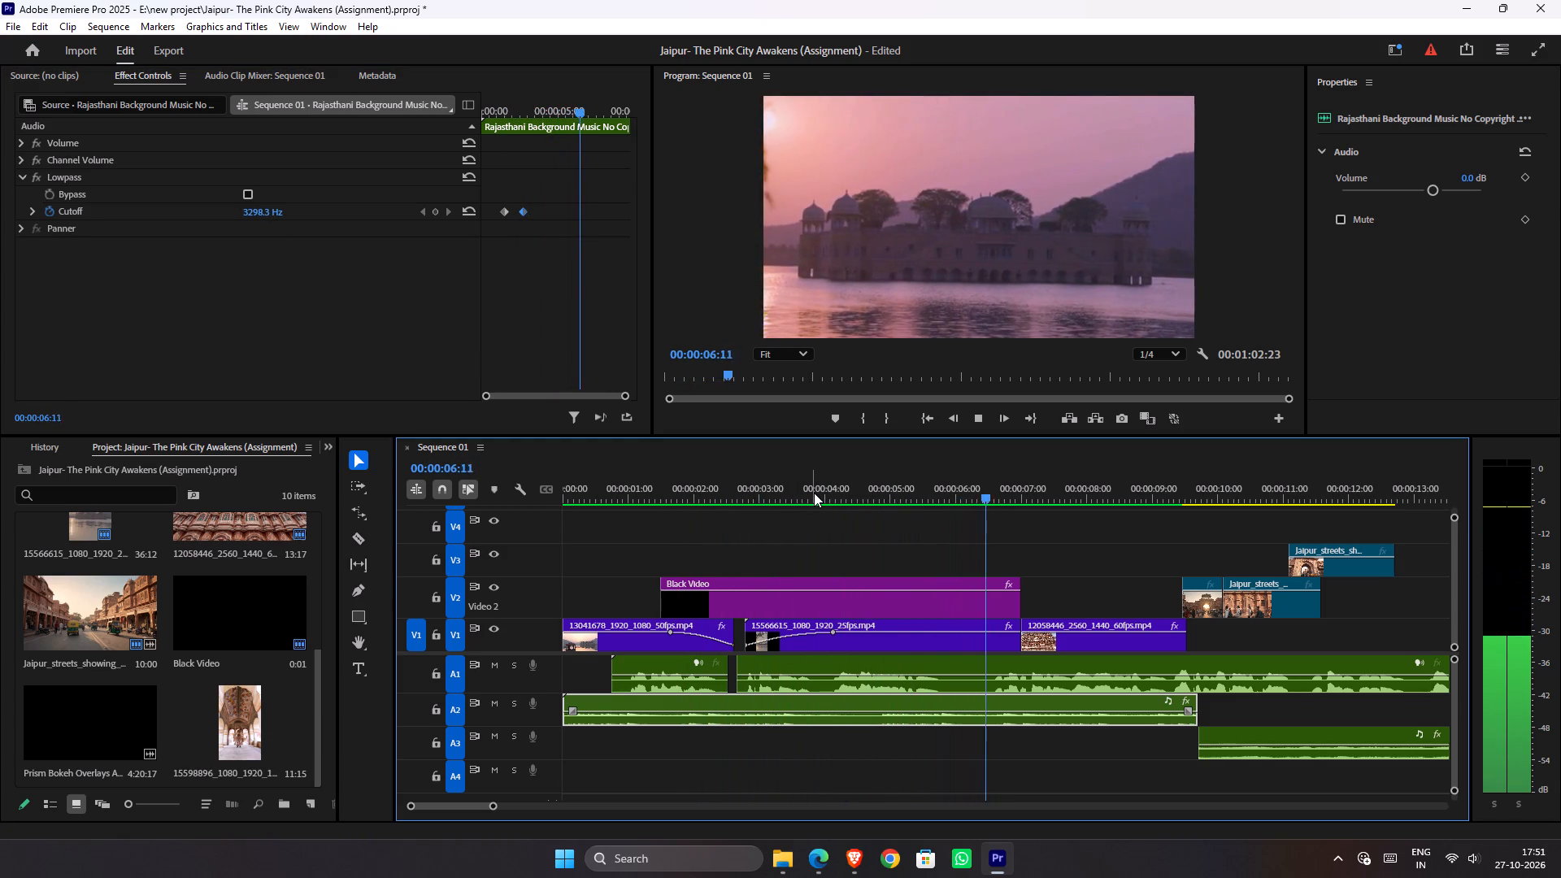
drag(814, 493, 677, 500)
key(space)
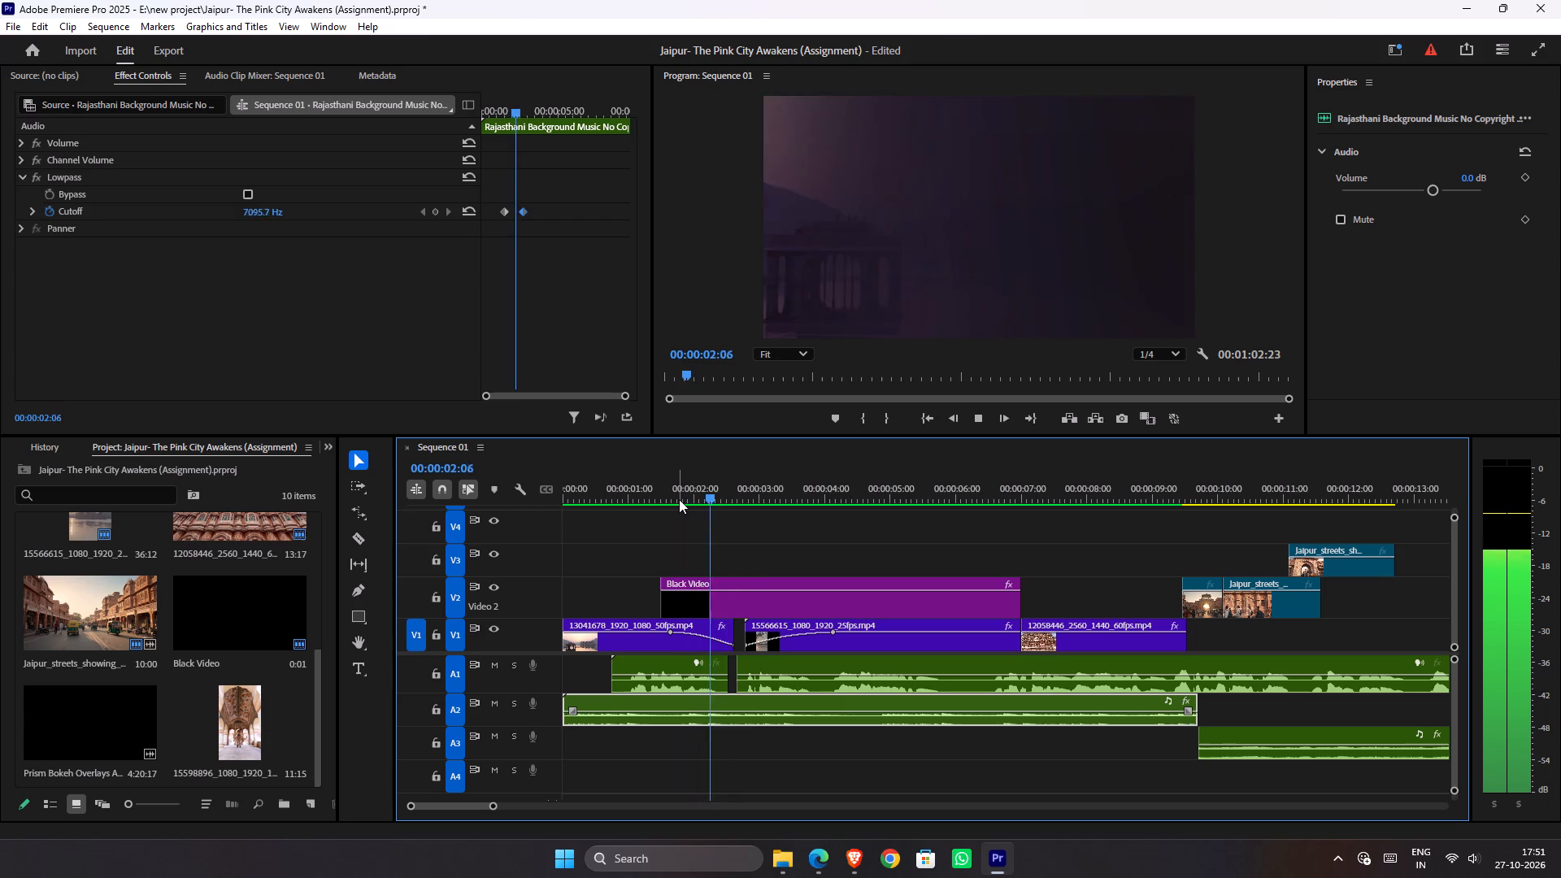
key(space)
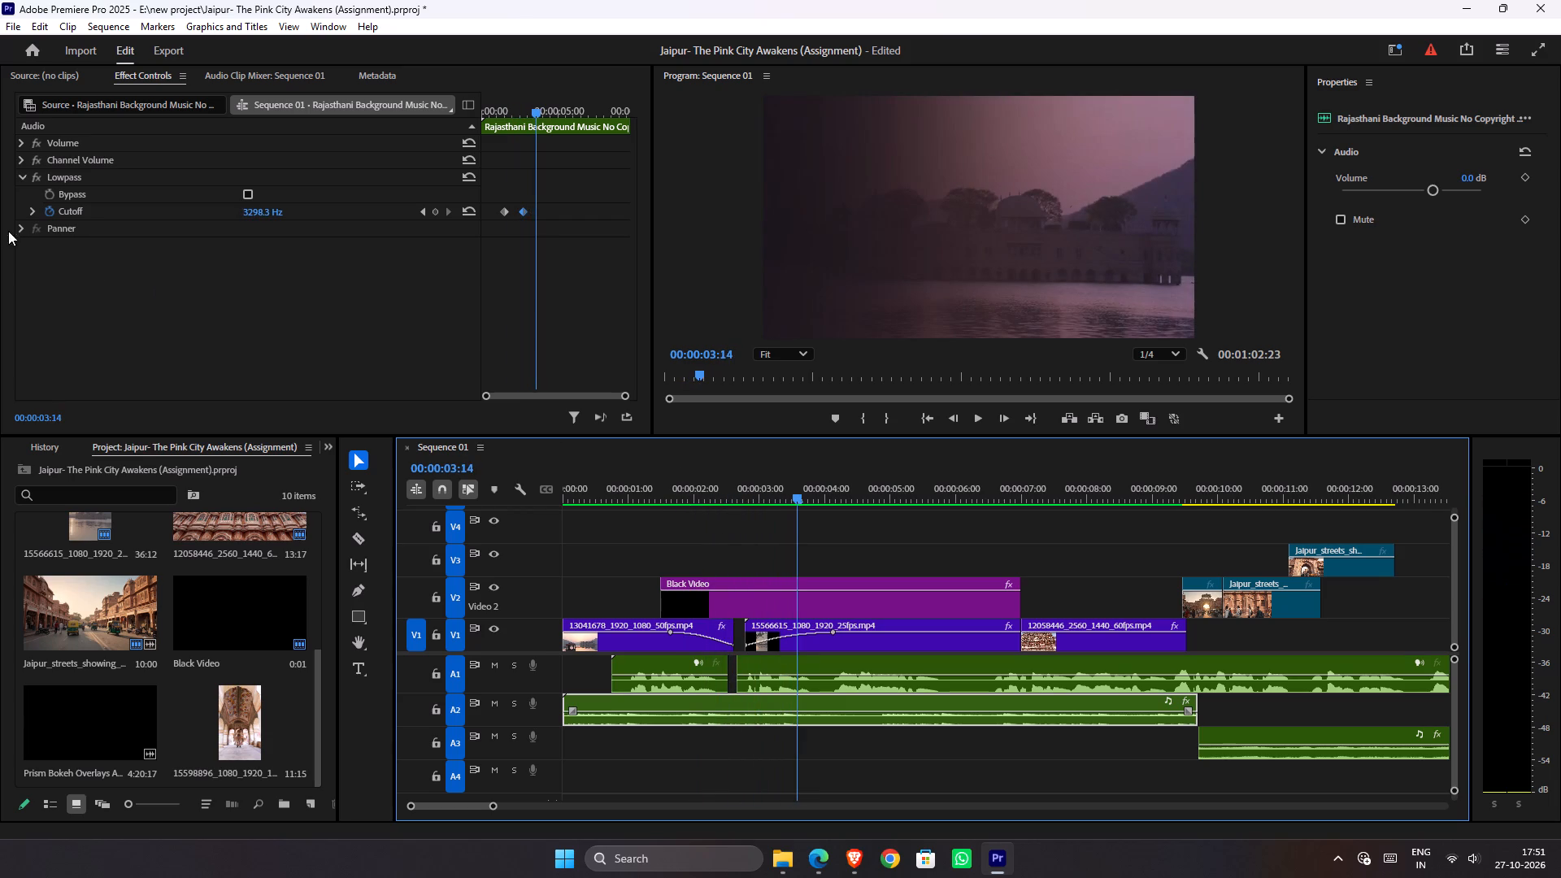
Set the Lowpass cutoff at the second keyframe, 00:00:02:19, to 1168.7 Hz.
click(423, 213)
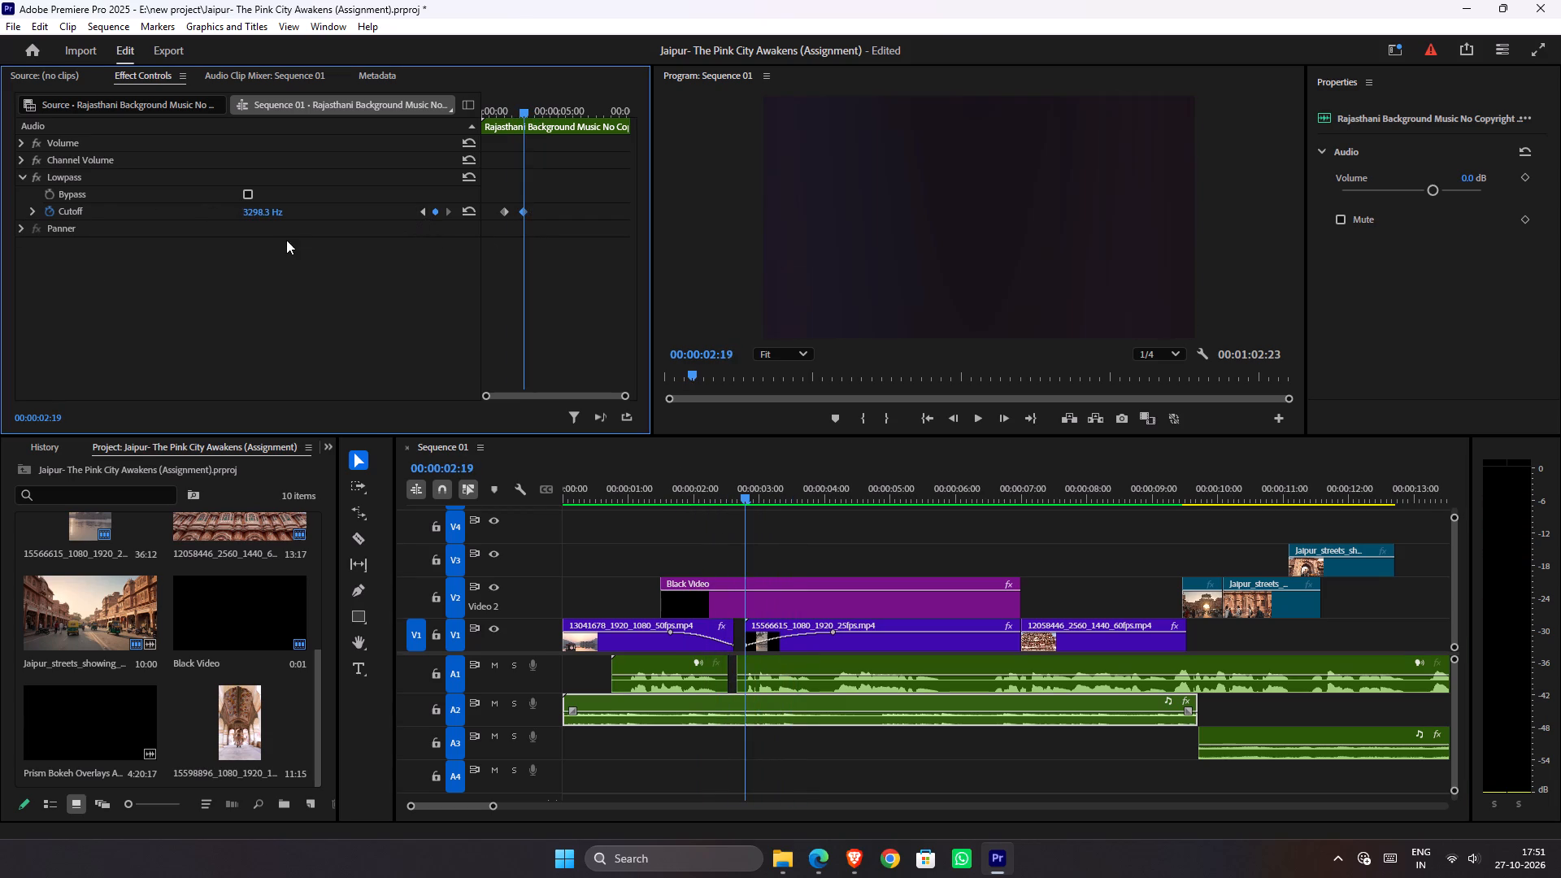
drag(276, 214, 285, 216)
drag(285, 216, 265, 225)
drag(265, 225, 261, 225)
Play from about 00:00:01:05 to listen to the adjusted Lowpass transition.
drag(732, 501, 644, 498)
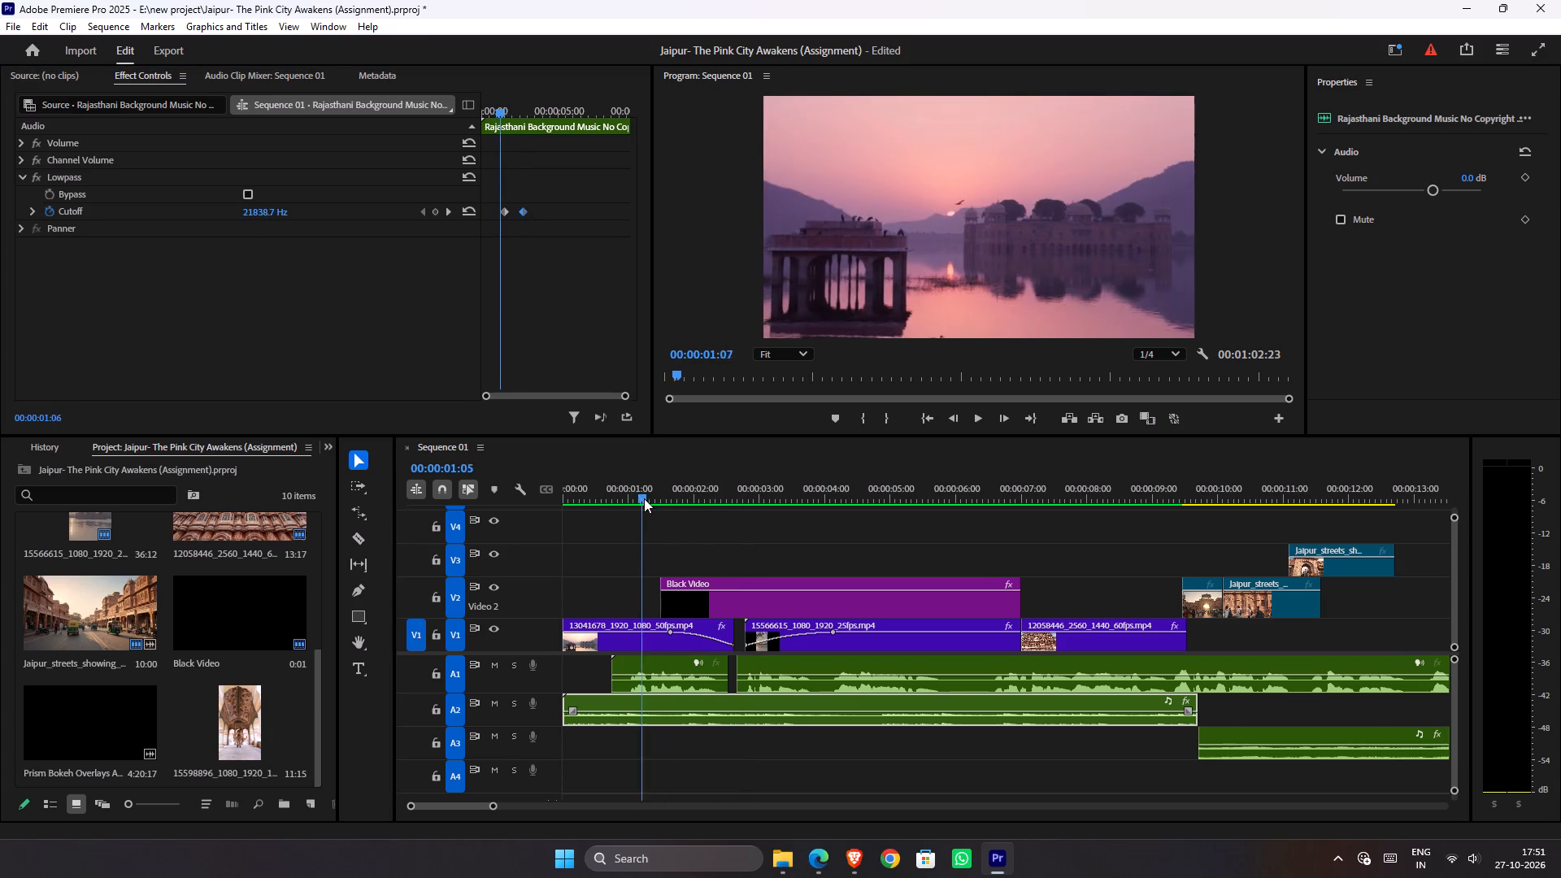
drag(644, 498, 642, 497)
key(space)
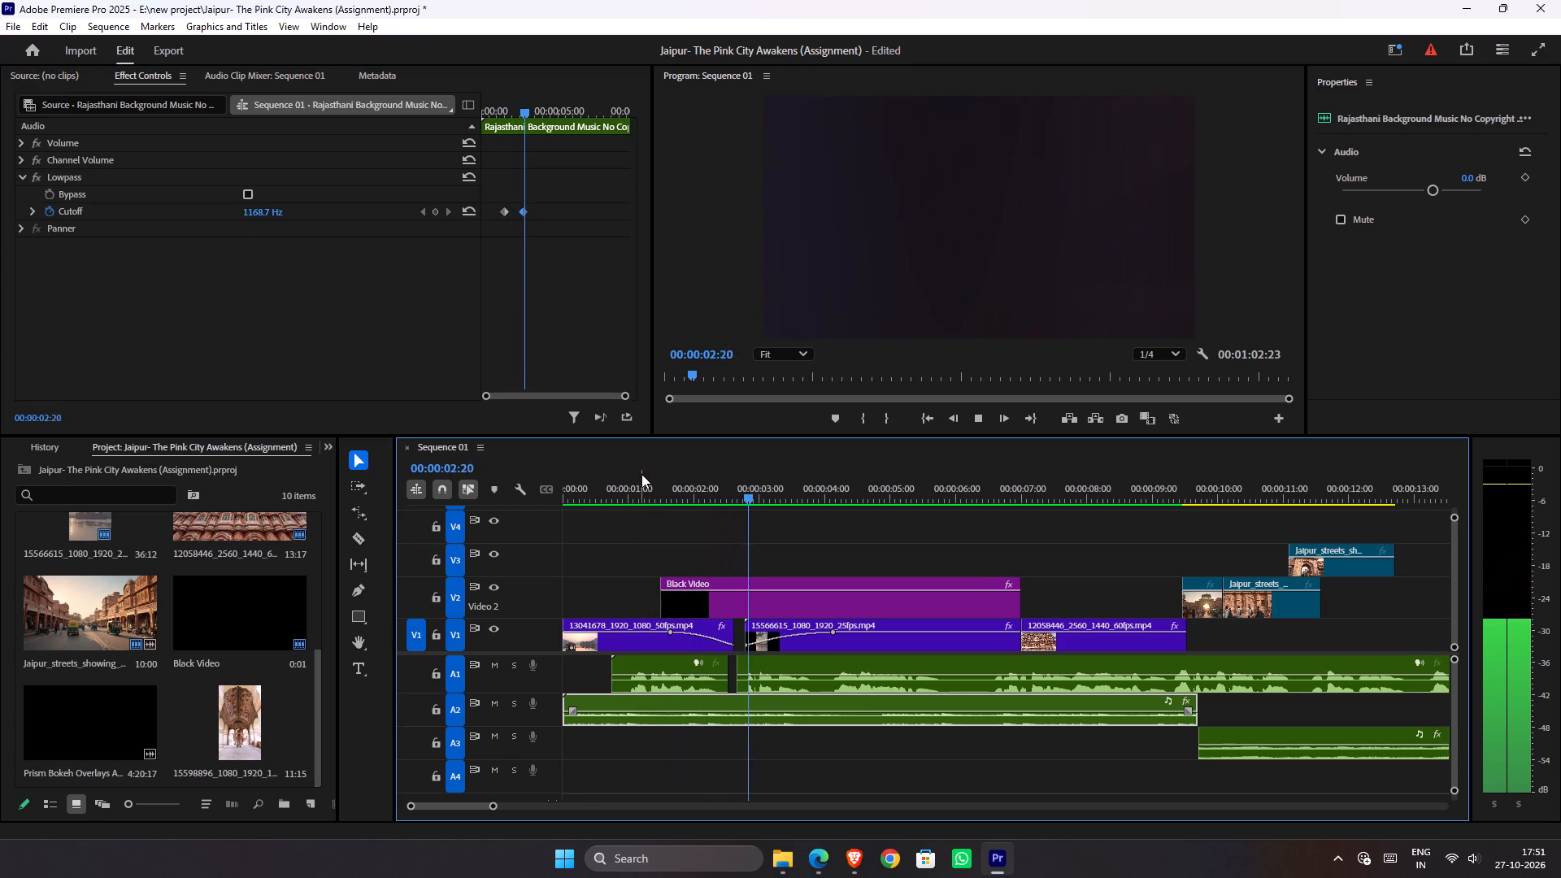
key(space)
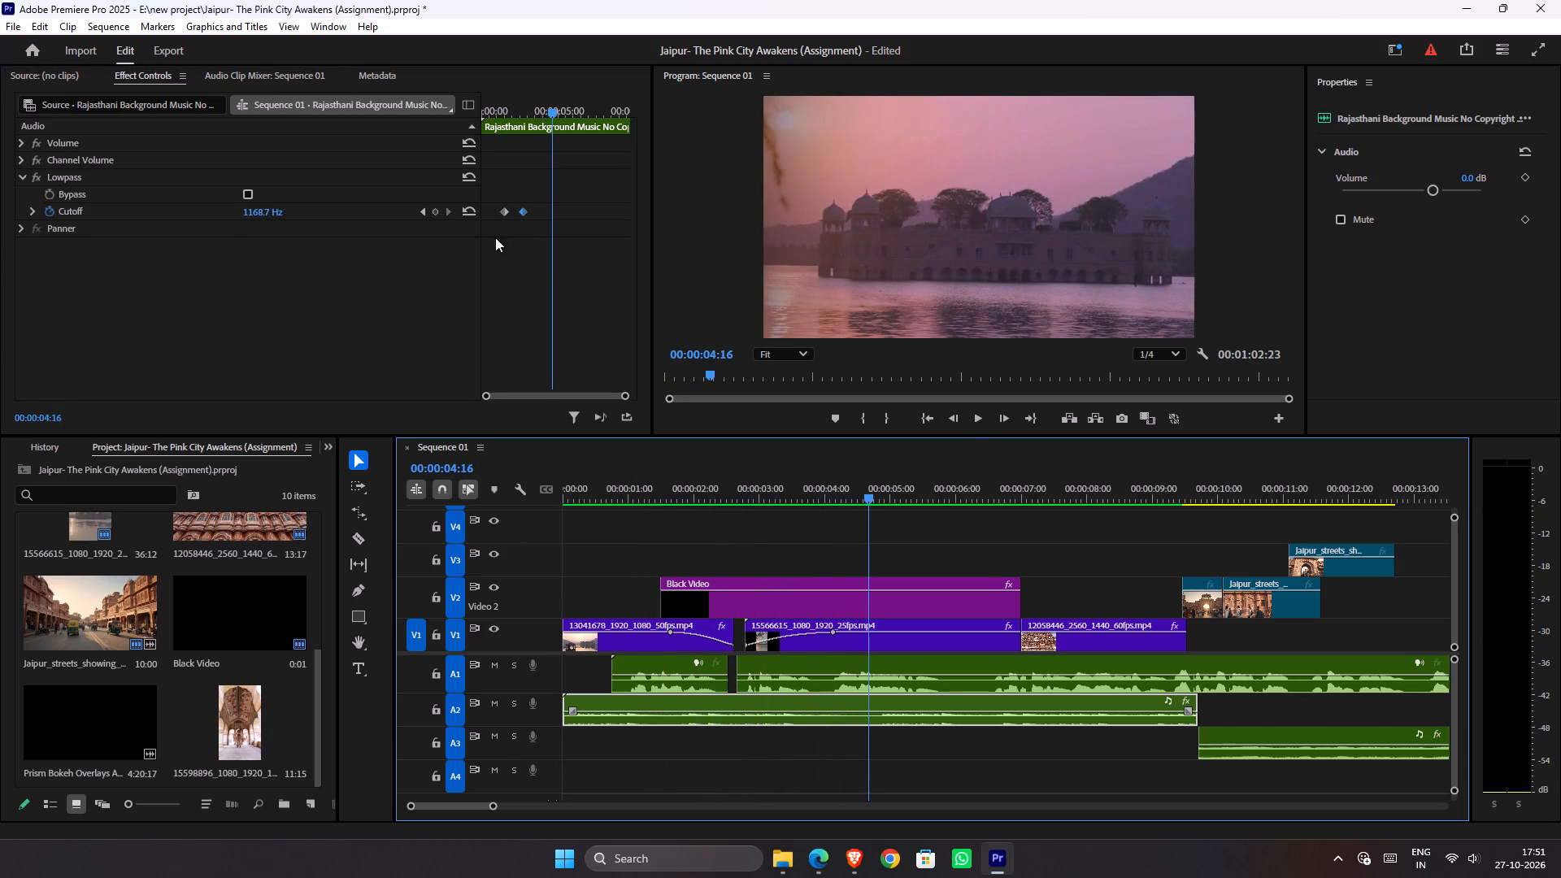
Move the first Lowpass cutoff keyframe to just before the one-second mark and play the sequence from the start.
drag(505, 207, 494, 210)
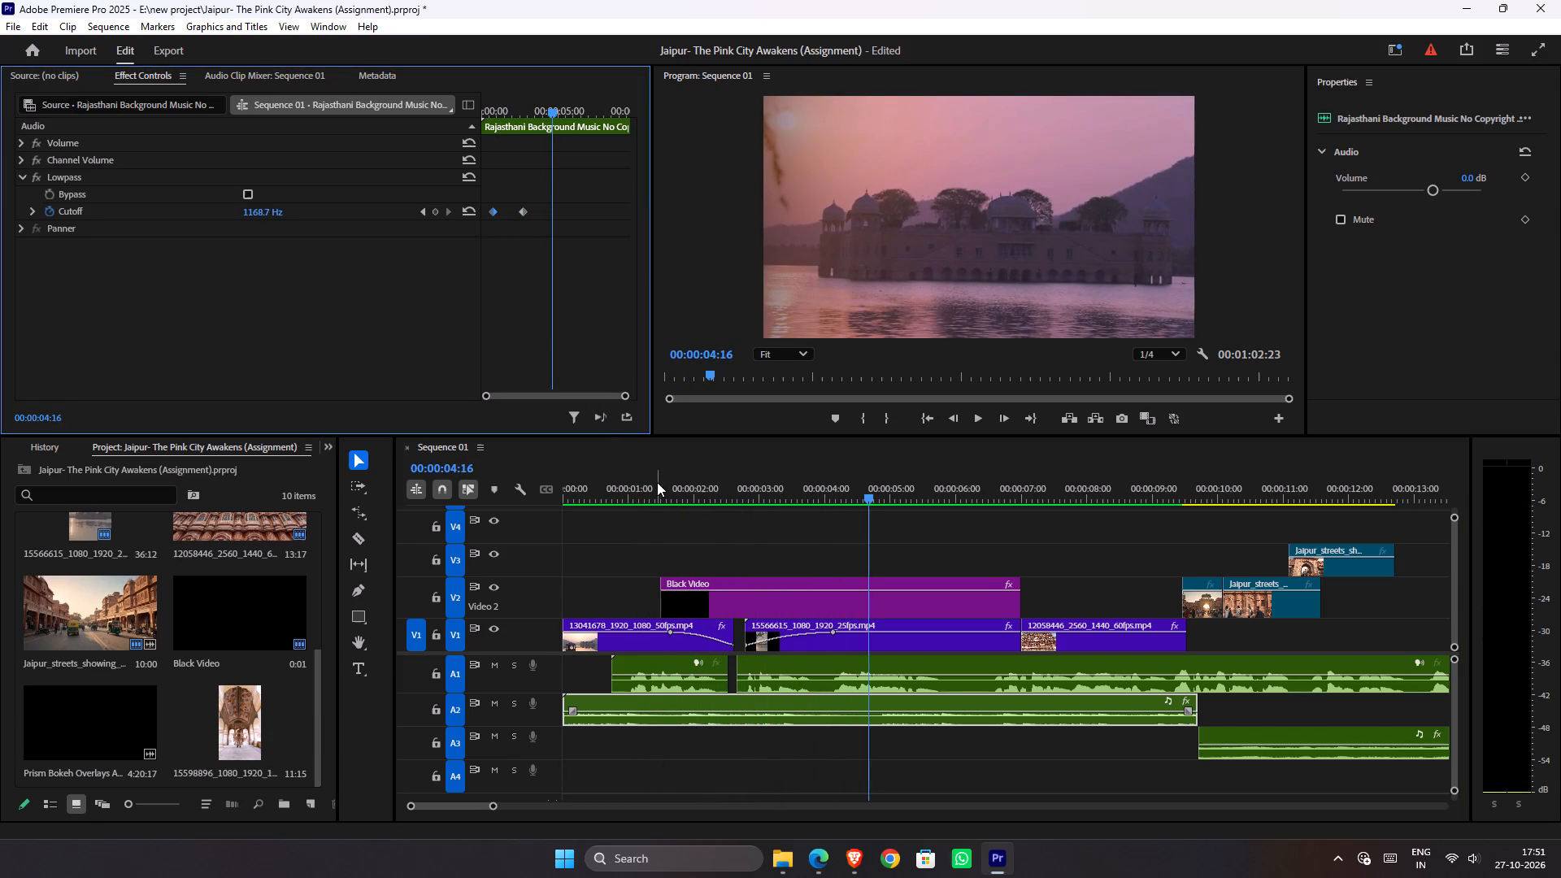
drag(657, 482, 502, 485)
key(space)
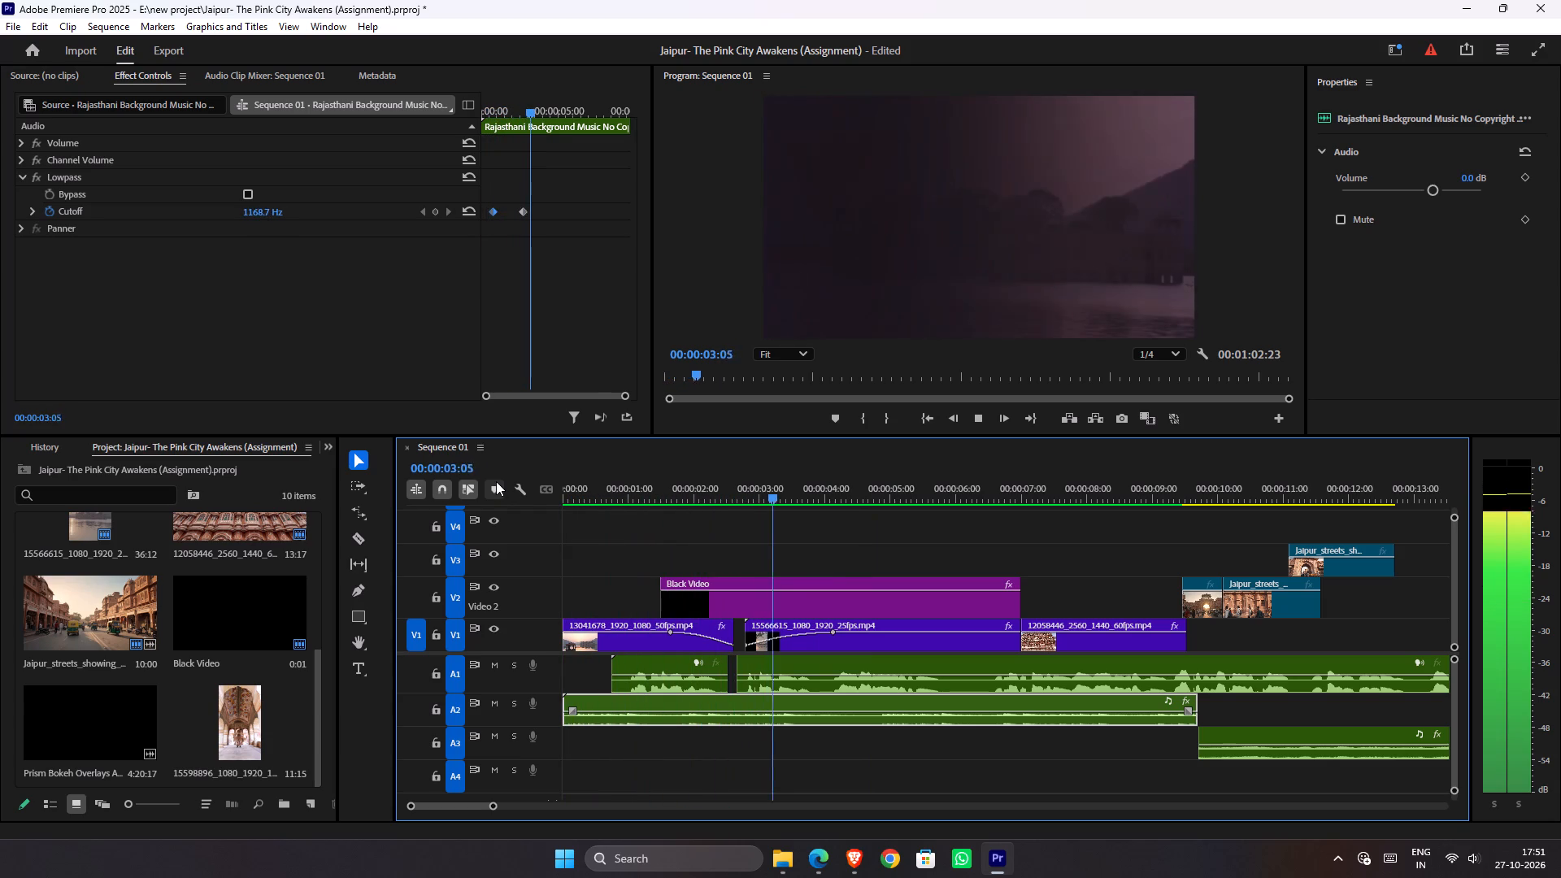
key(space)
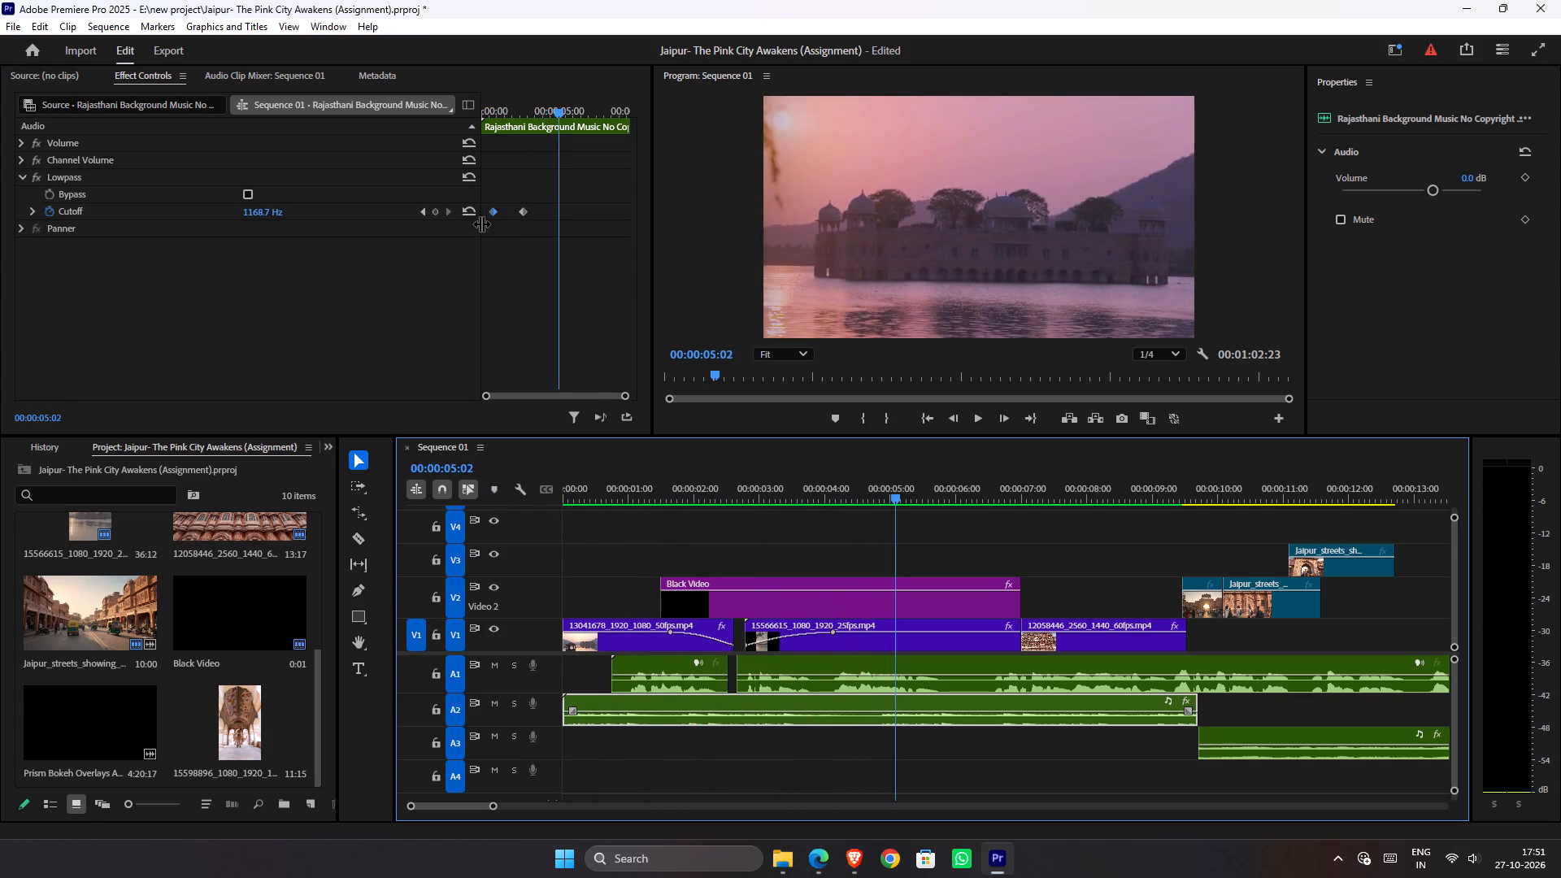
Move the second Lowpass cutoff keyframe to a little past the four-second mark and continue playback to listen.
drag(528, 211, 549, 211)
key(space)
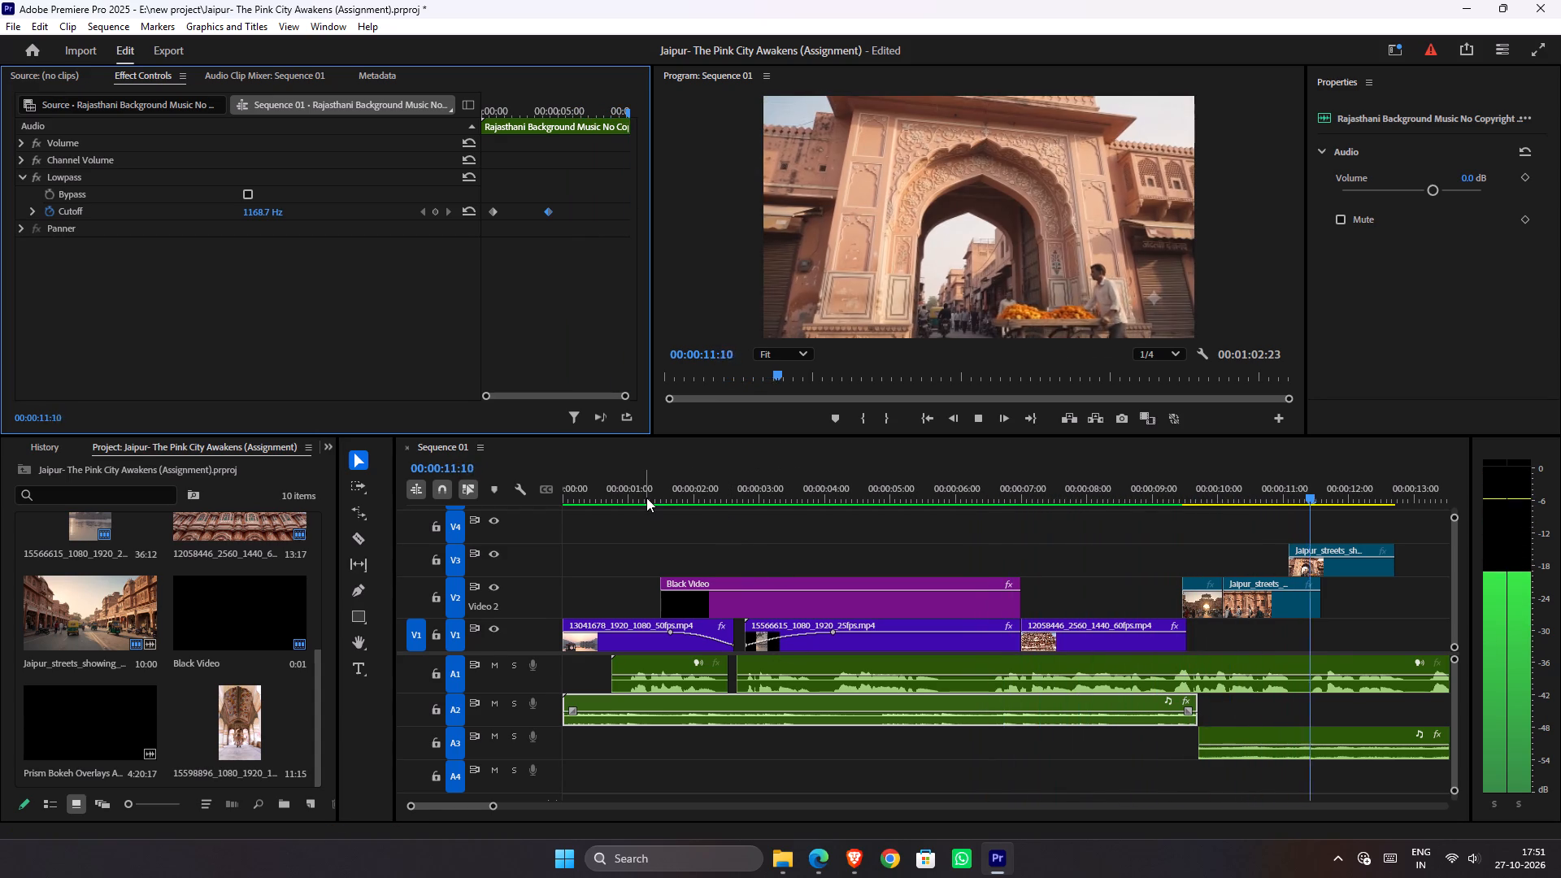
key(space)
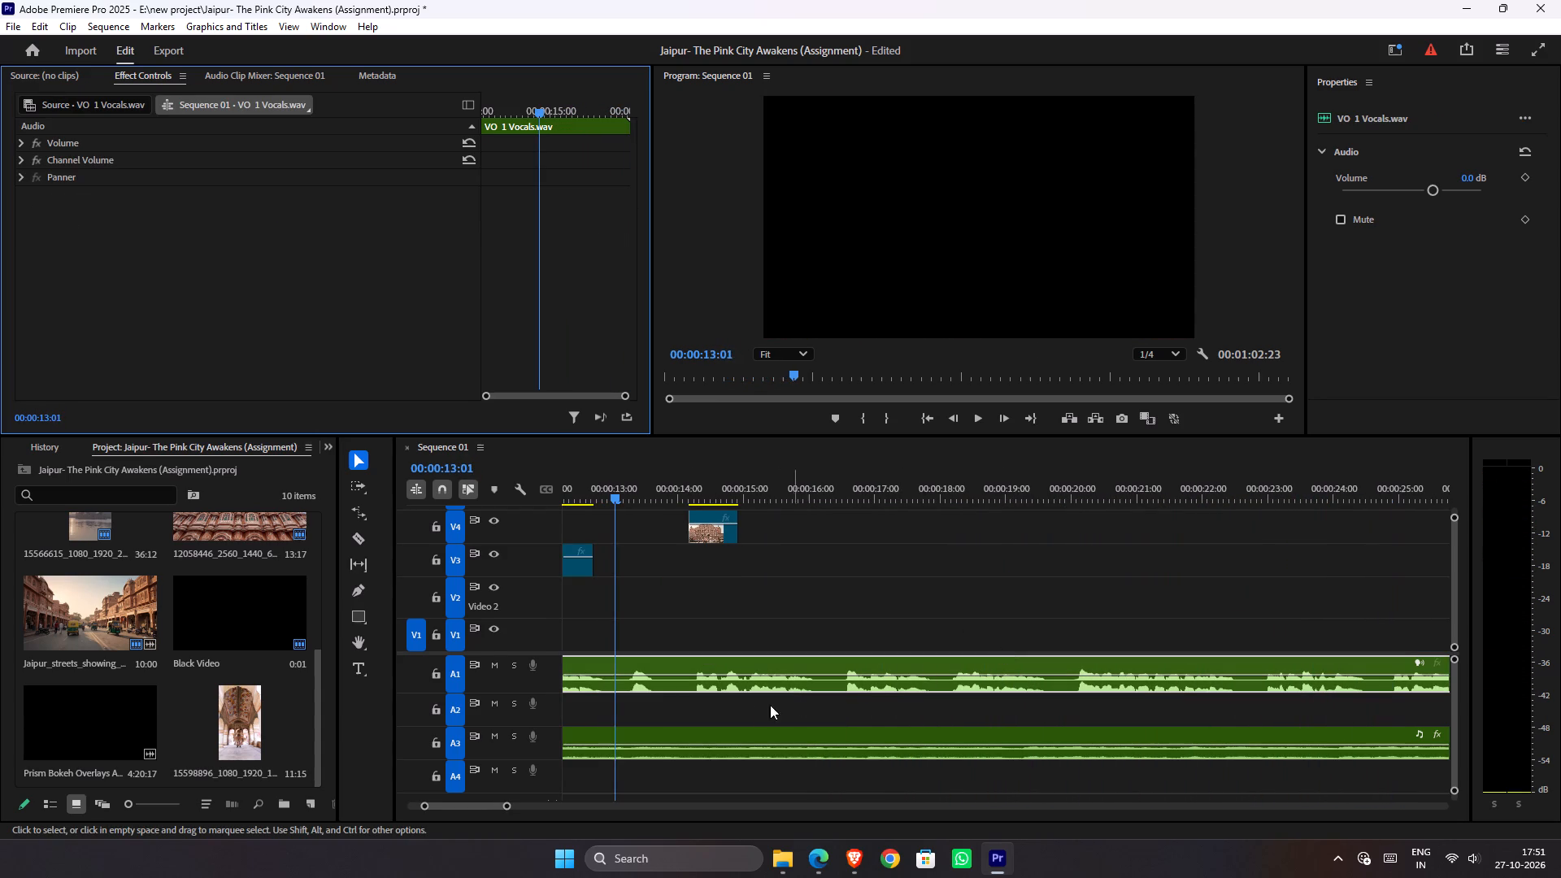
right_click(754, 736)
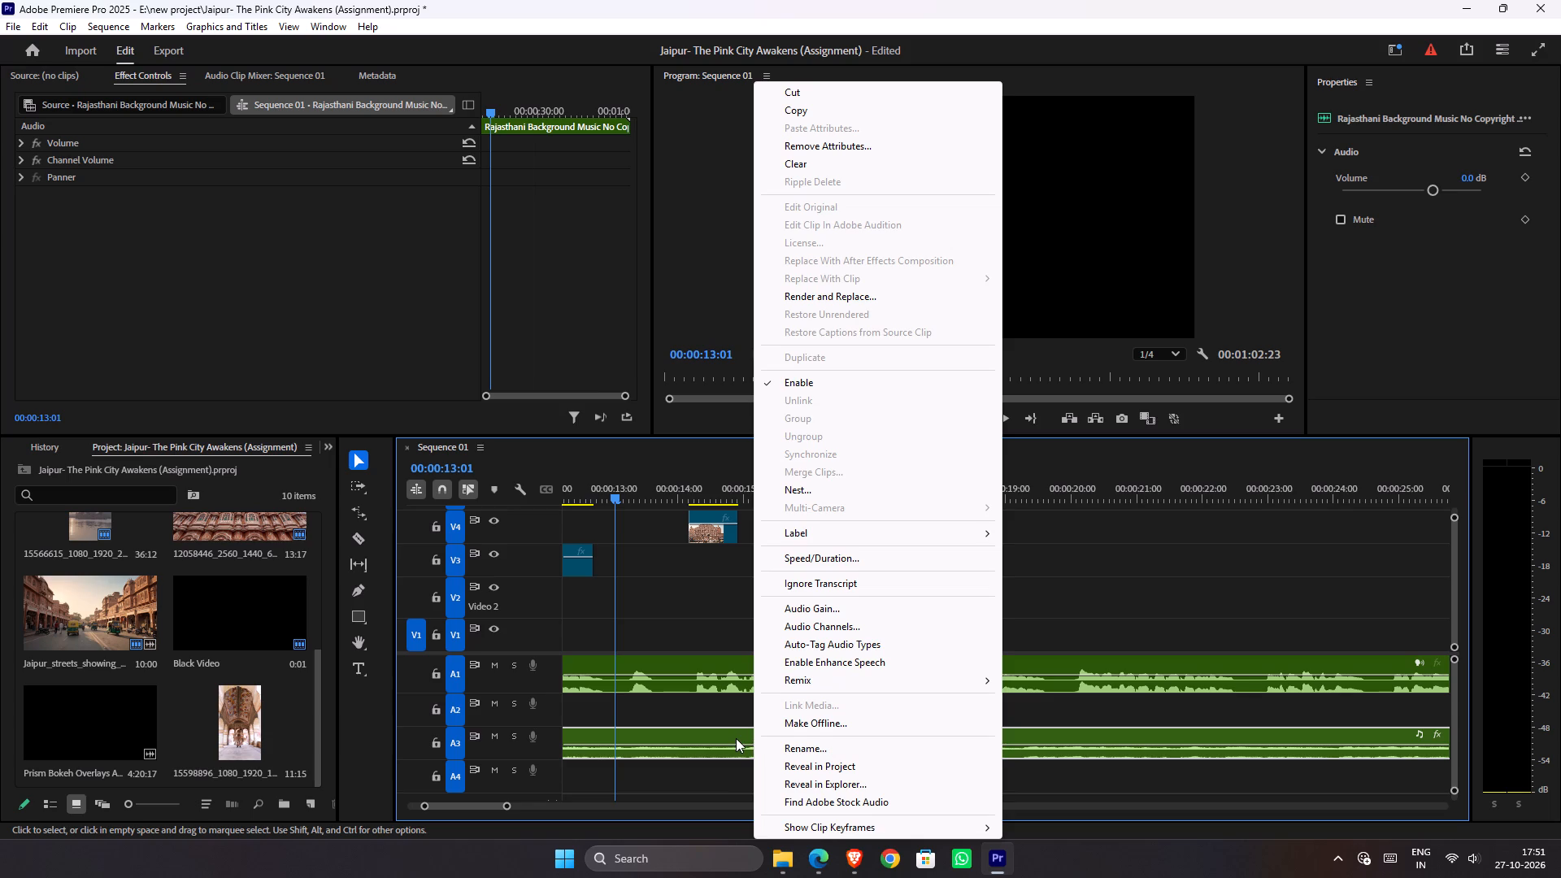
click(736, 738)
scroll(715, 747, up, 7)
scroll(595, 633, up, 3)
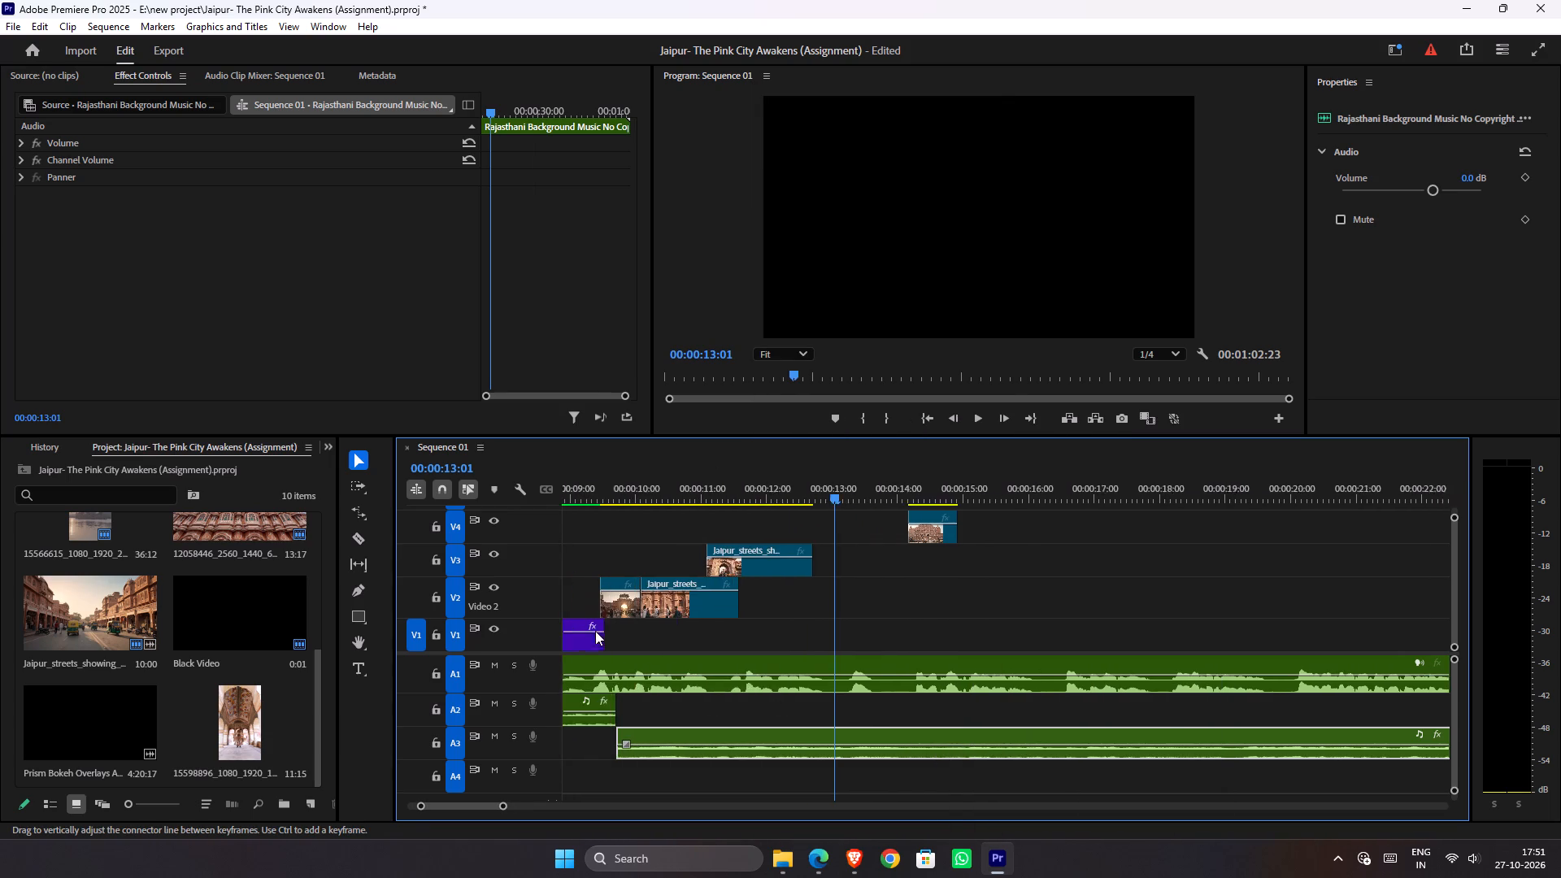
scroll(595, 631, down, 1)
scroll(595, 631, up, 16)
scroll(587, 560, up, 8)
Play the sequence from the beginning again to review how the gradual Lowpass filtering sounds.
drag(616, 501, 454, 519)
key(space)
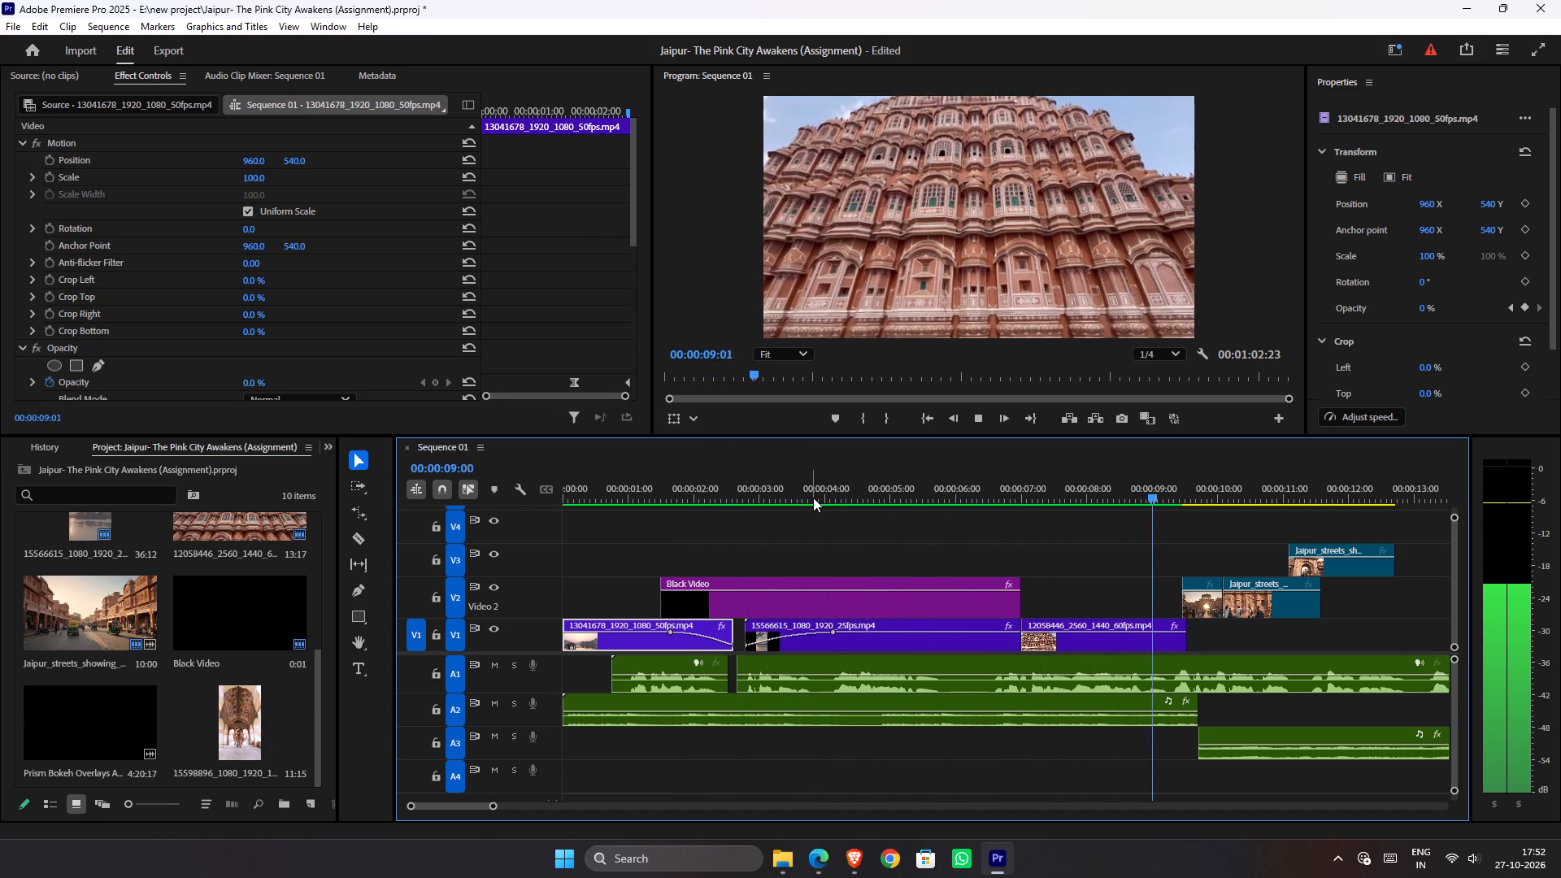
drag(813, 498, 712, 519)
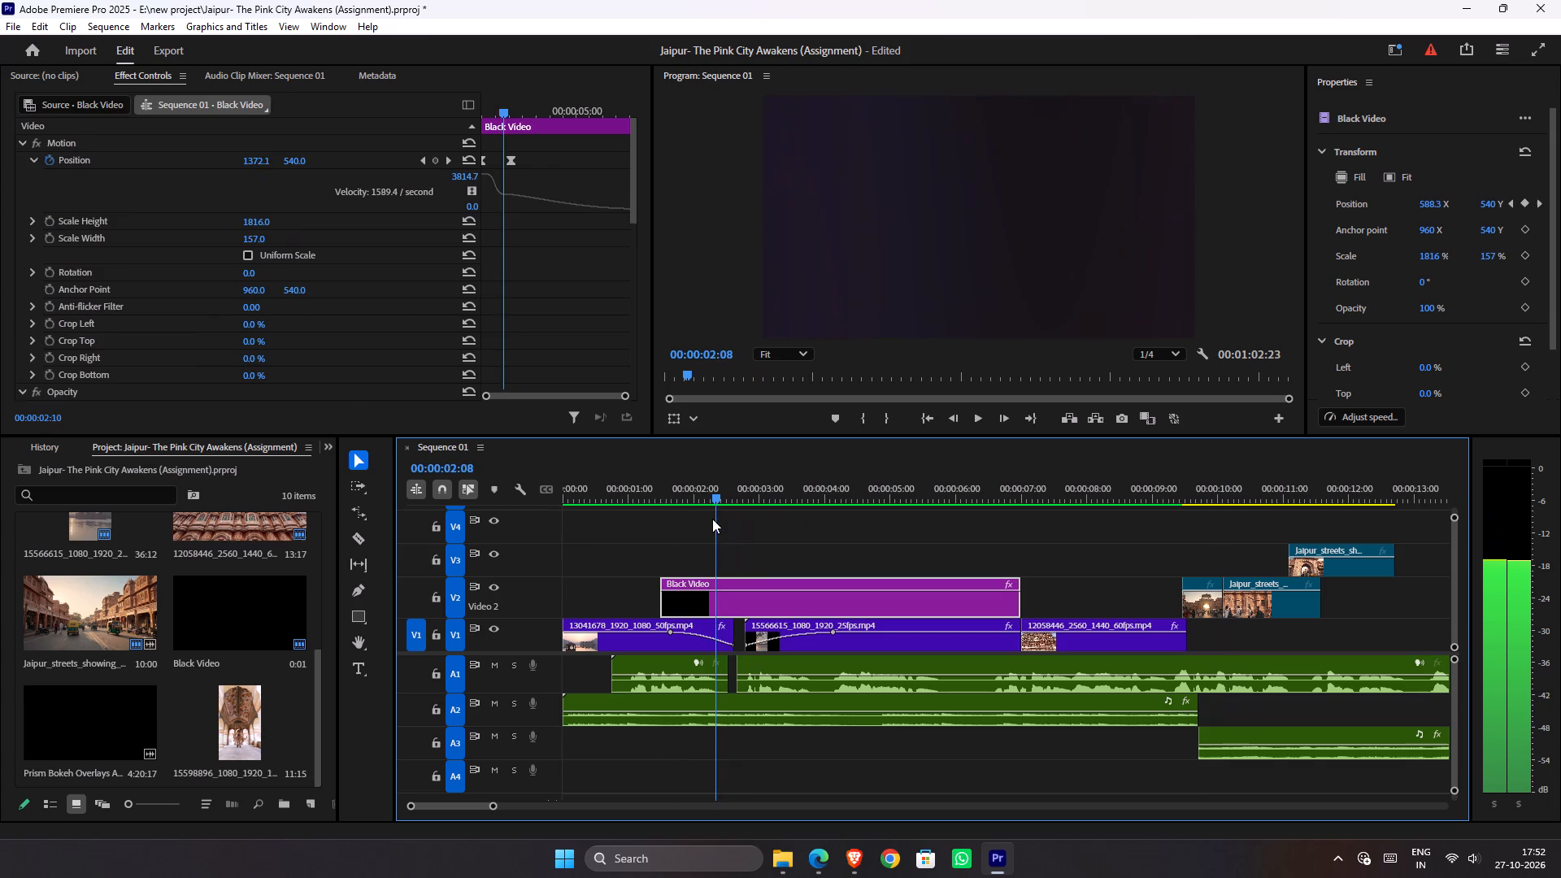
drag(712, 519, 486, 561)
key(space)
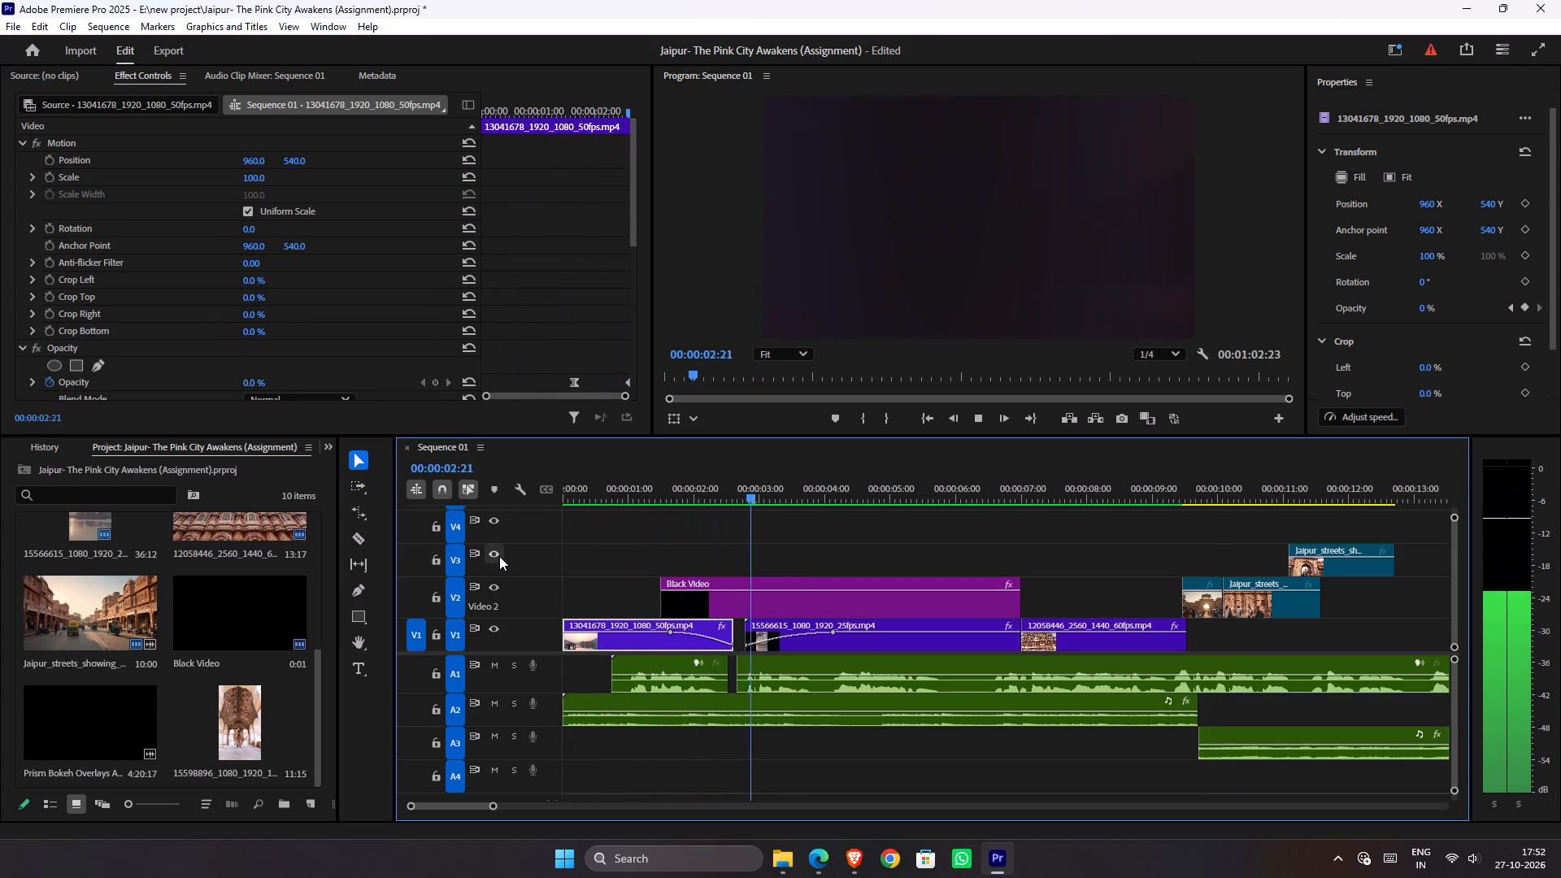
key(space)
Reselect the background music clip on track A2 and turn off its Lowpass effect.
scroll(63, 222, down, 7)
scroll(81, 217, up, 1)
scroll(82, 219, down, 1)
click(614, 701)
scroll(236, 207, down, 3)
scroll(234, 207, up, 1)
scroll(233, 207, down, 1)
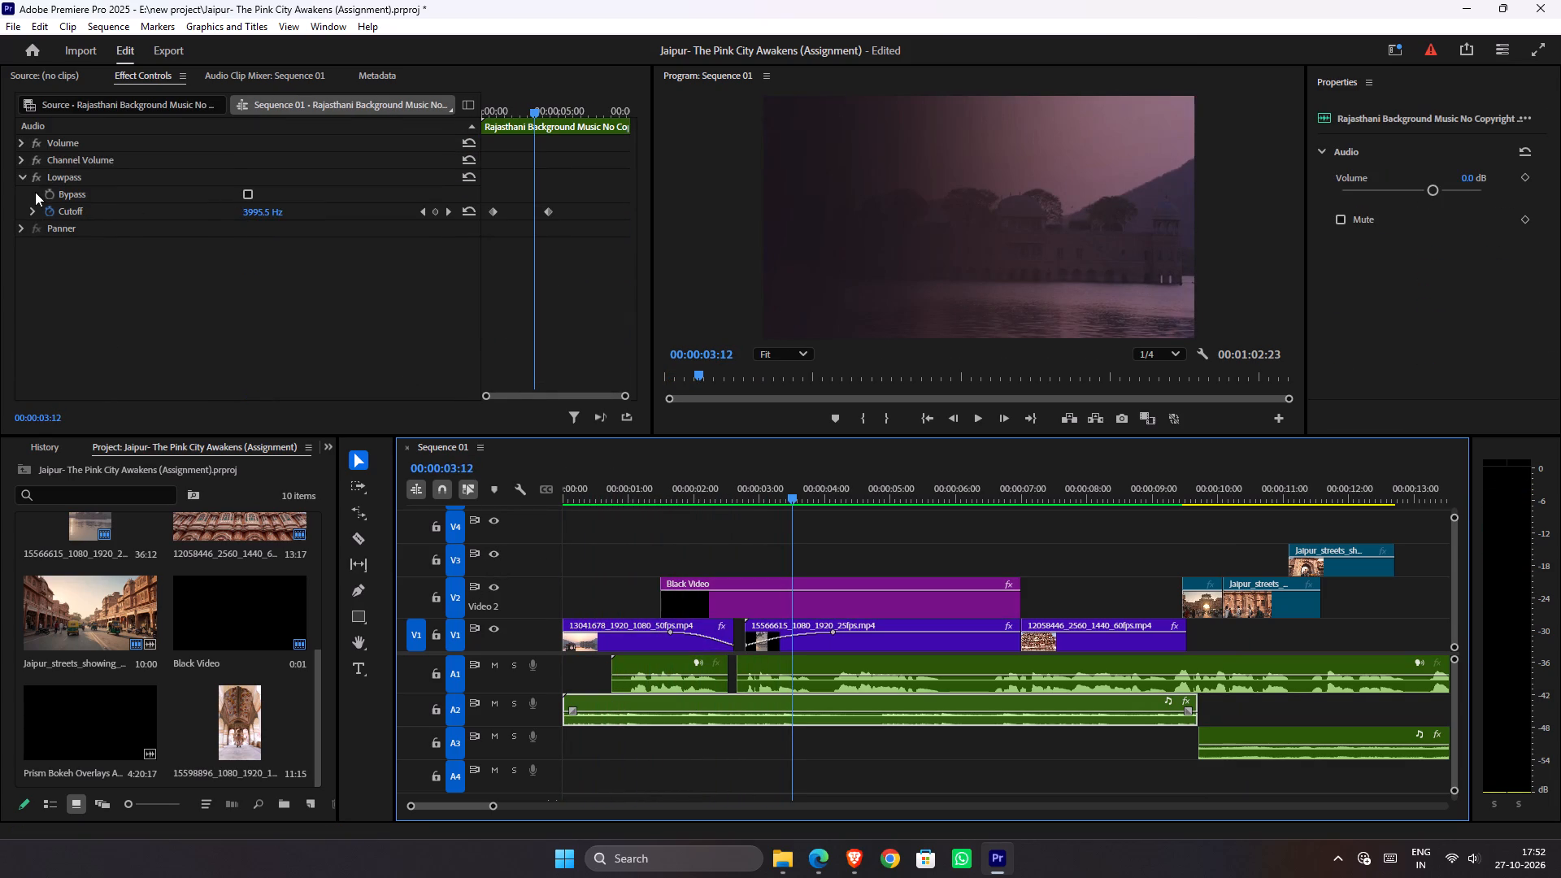
click(37, 180)
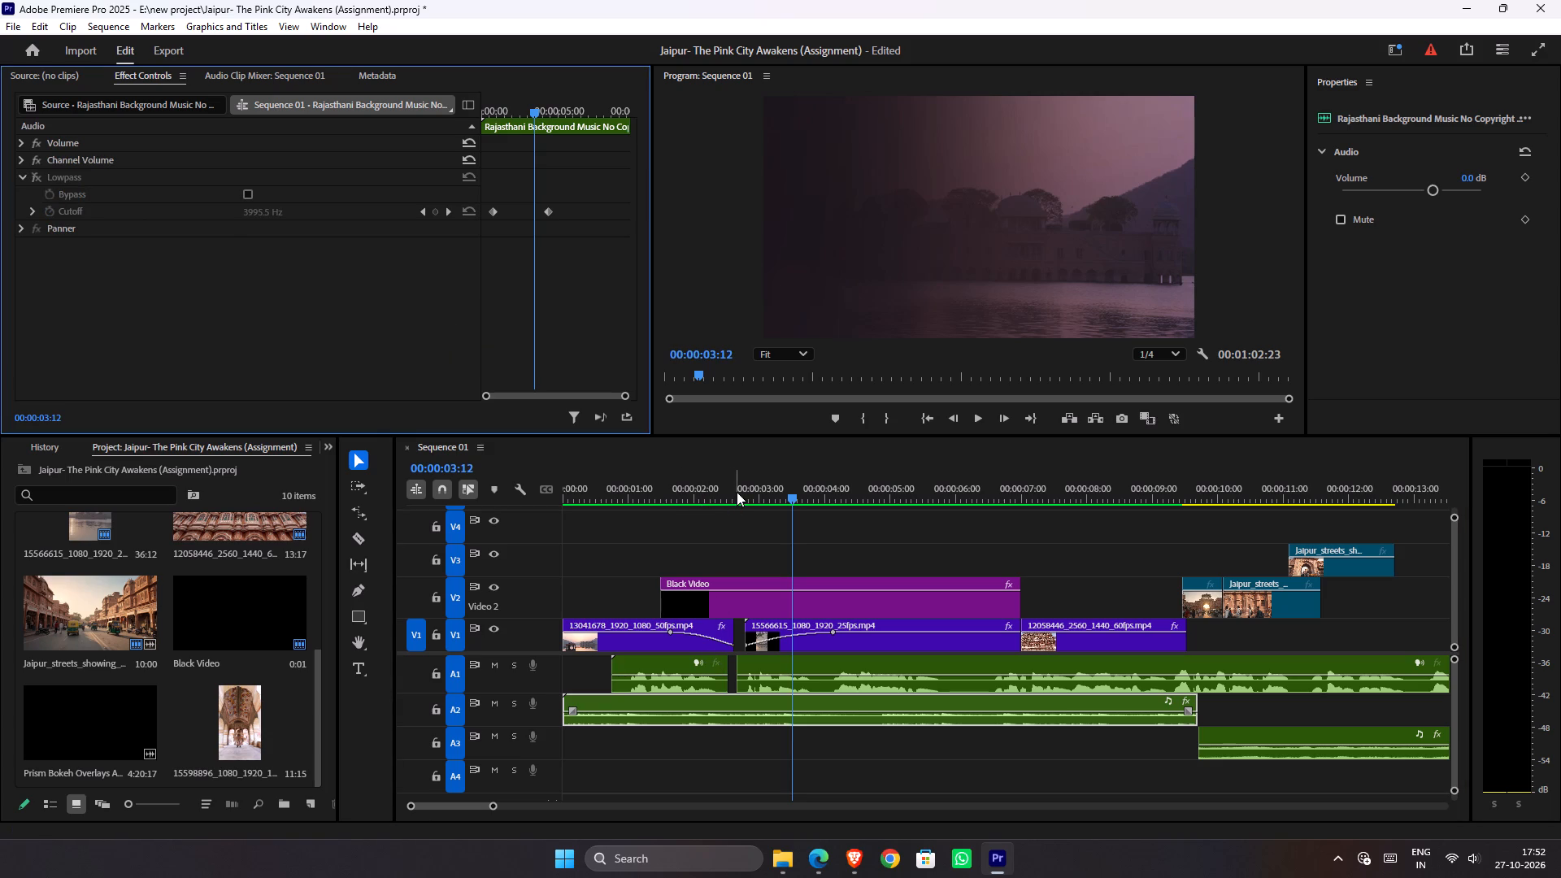
Play from about 00:00:01:14 to listen to the music without the Lowpass effect.
drag(737, 492, 666, 485)
key(space)
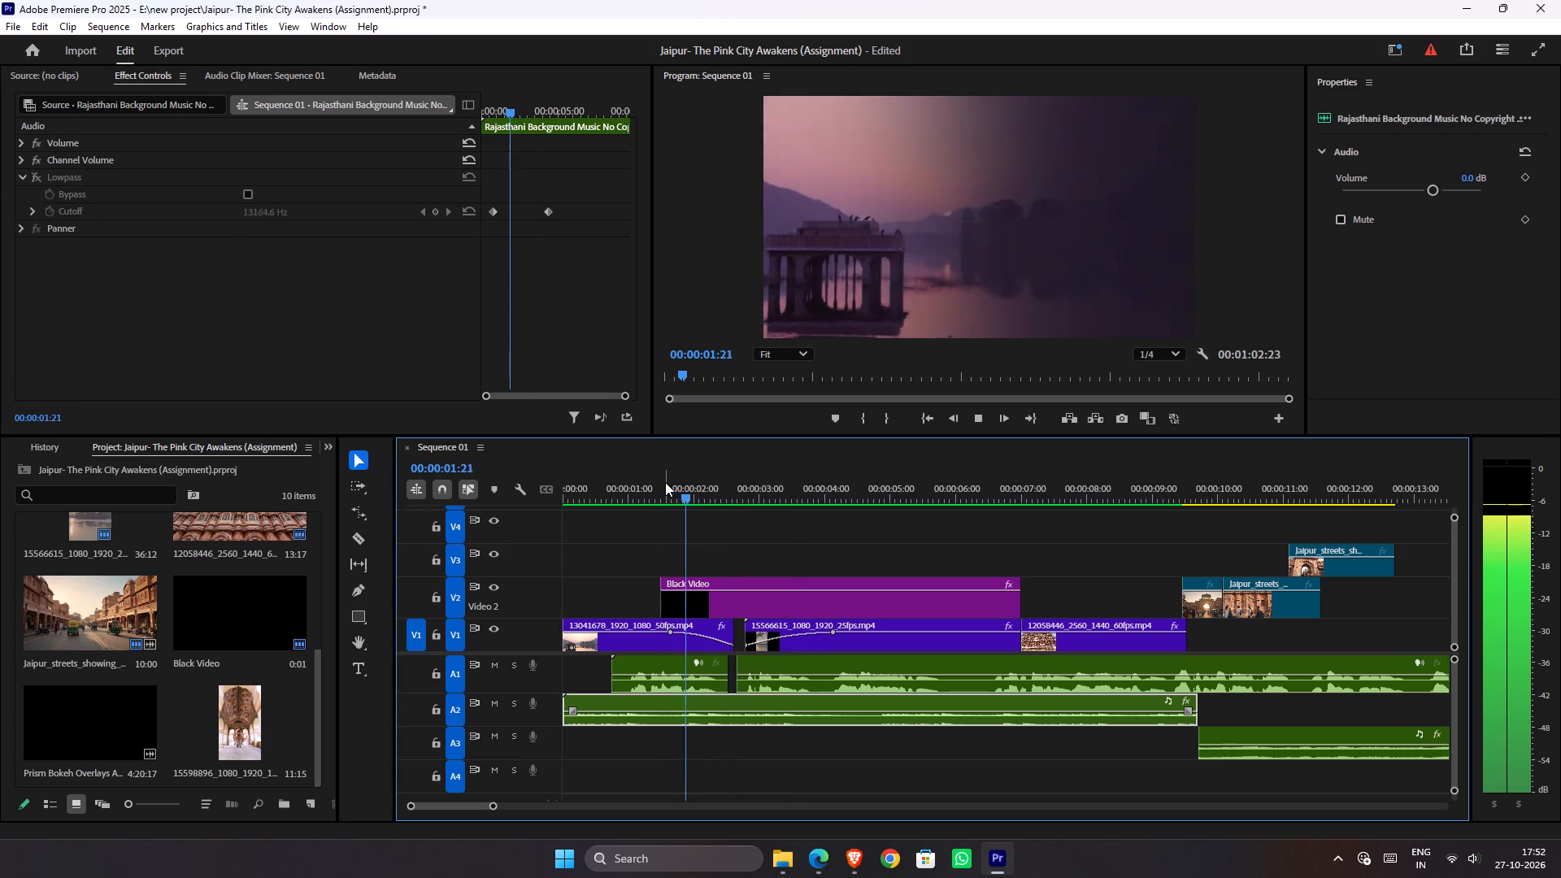
key(space)
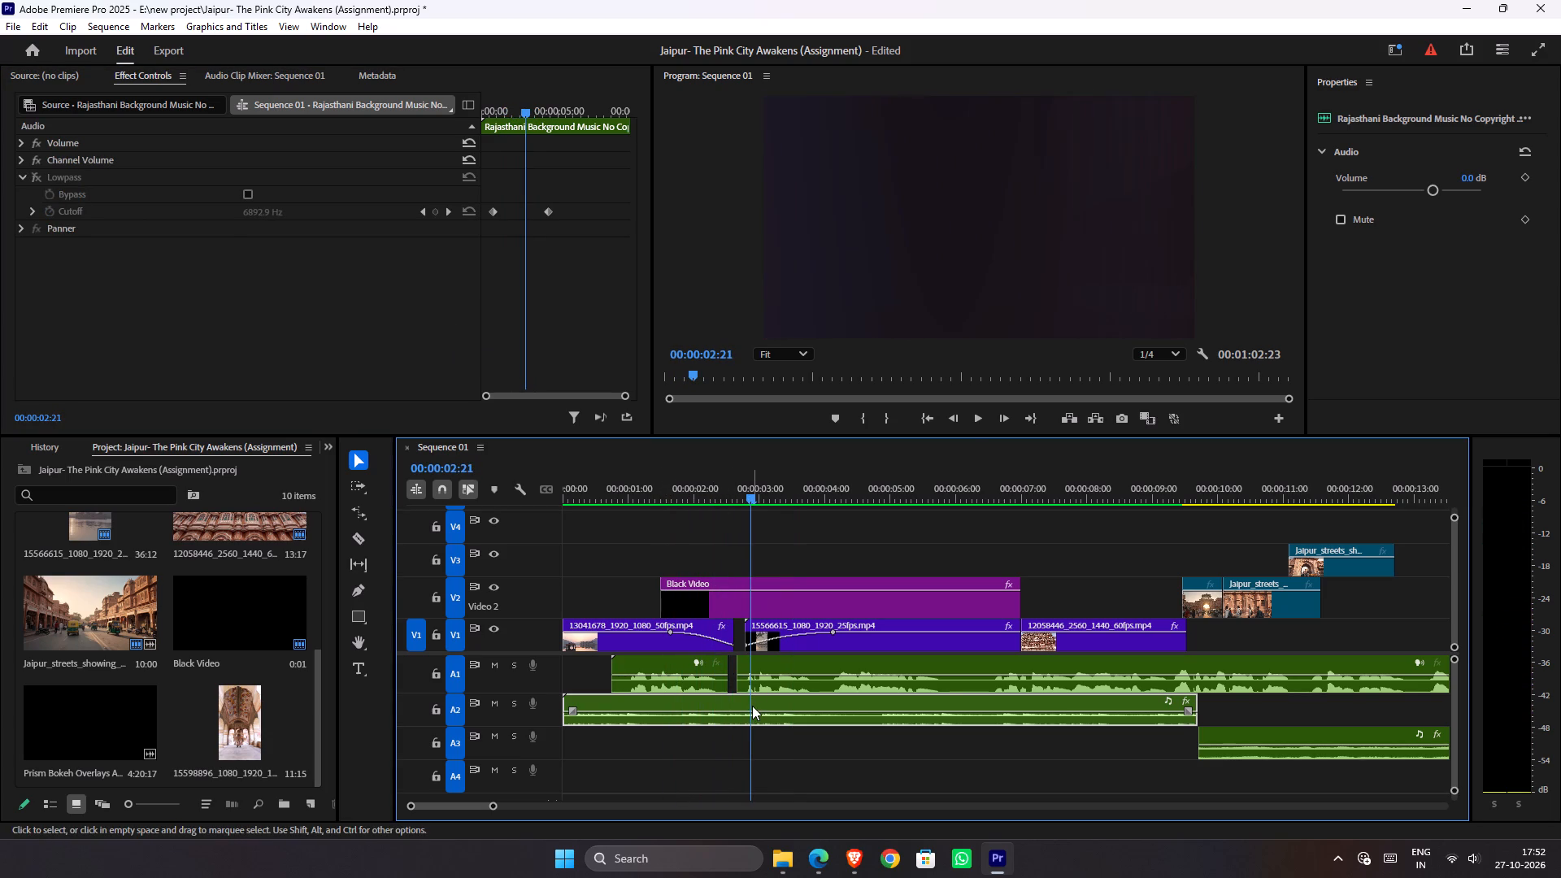
Add volume keyframes to the A2 music clip at 00:00:02:21 and just after three seconds, lowering the second to -5.2 dB.
ctrl+click(750, 708)
alt+scroll(771, 719, up, 3)
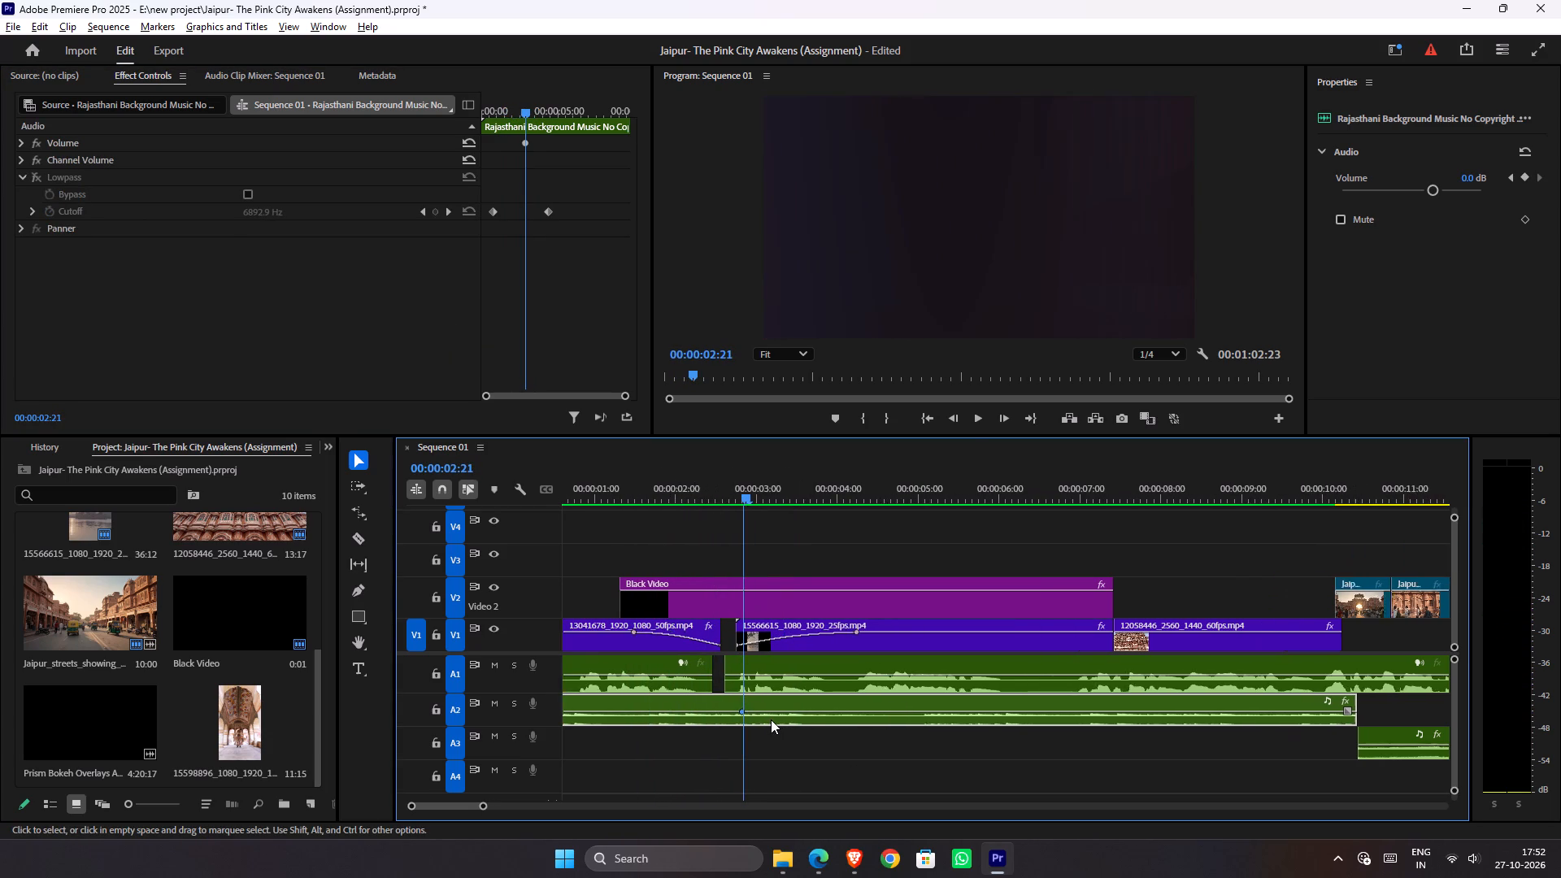
alt+scroll(771, 719, up, 3)
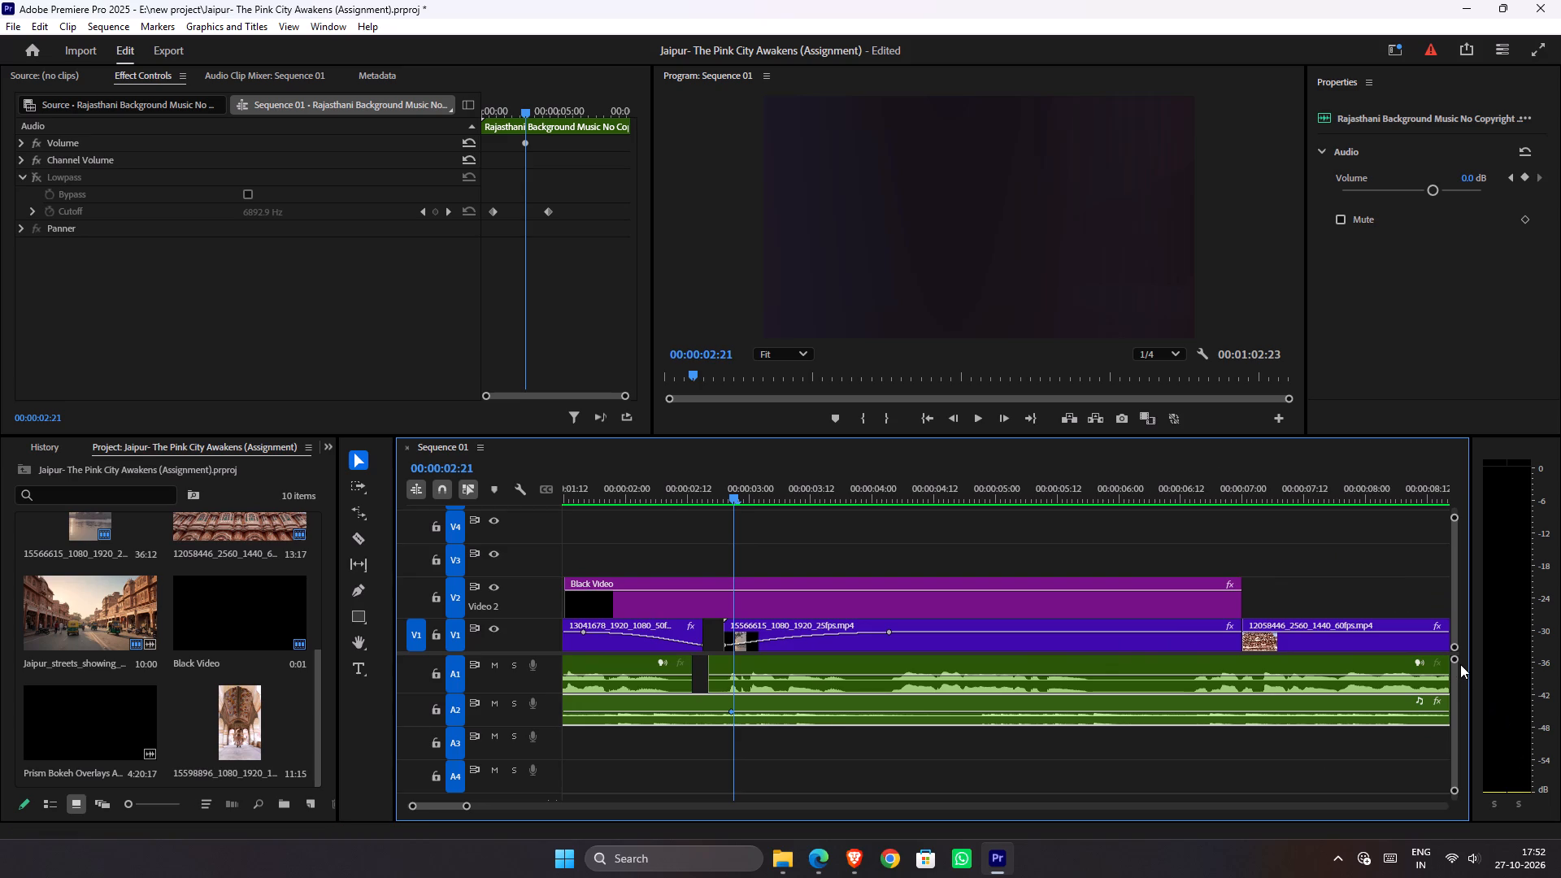
drag(1454, 664, 1453, 662)
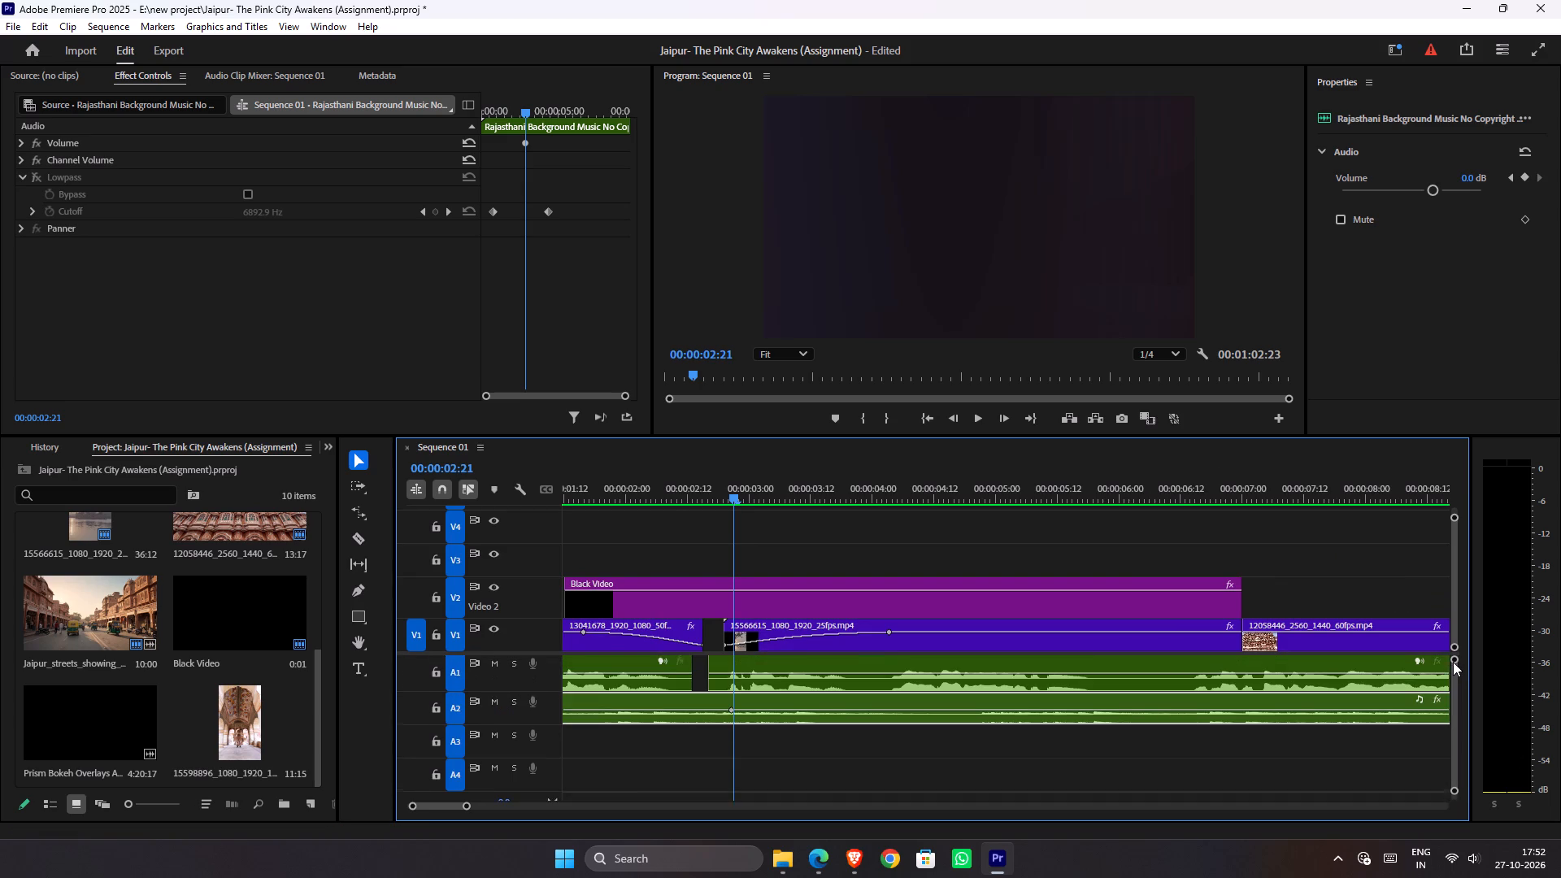
drag(1453, 662, 1454, 655)
click(1457, 792)
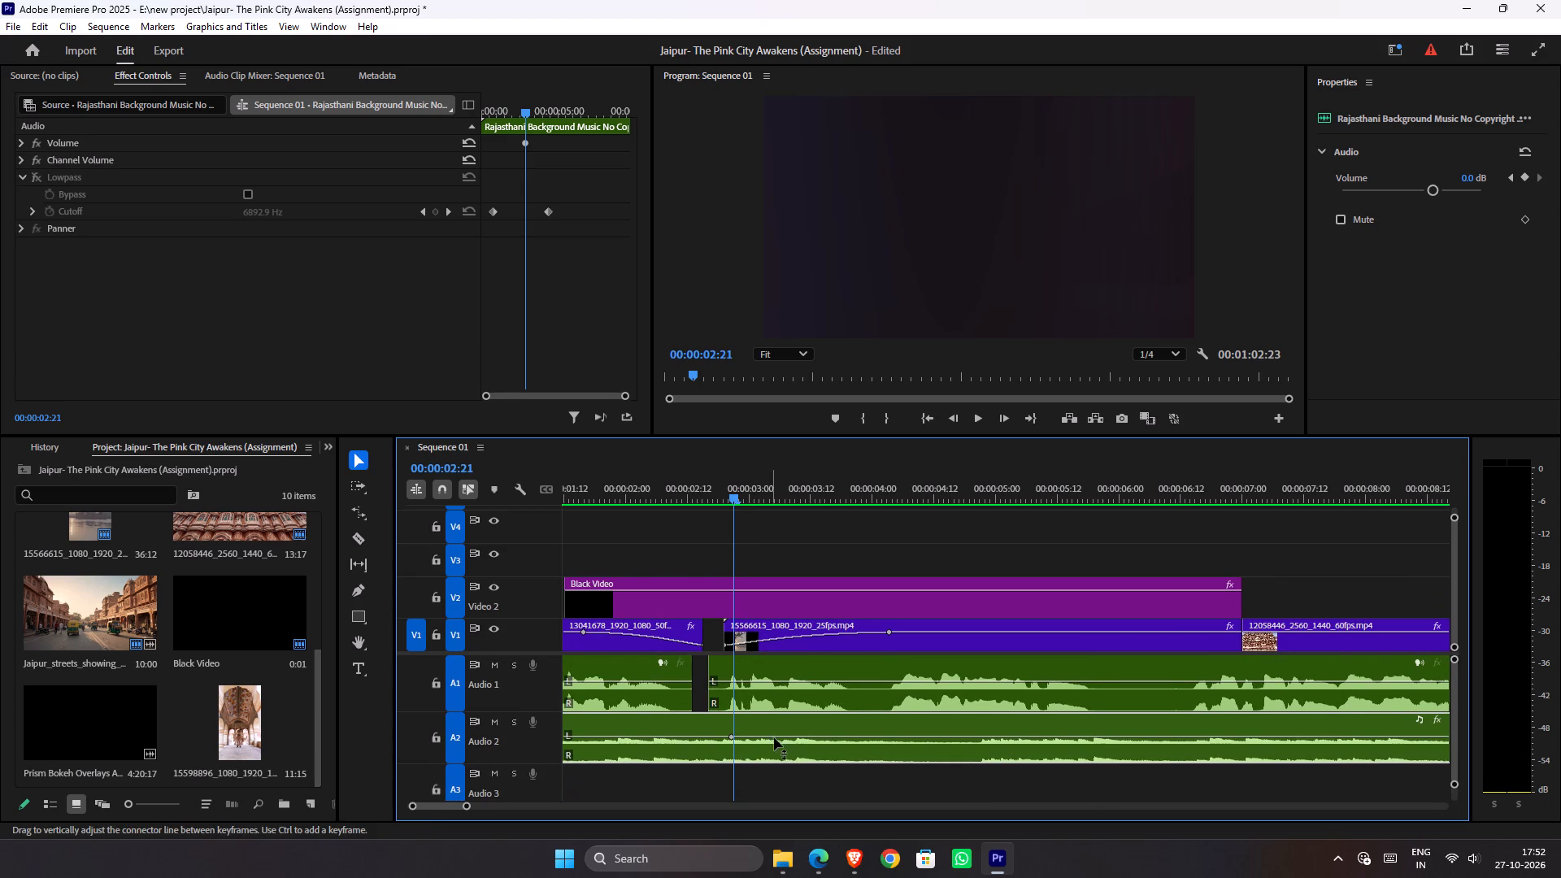
ctrl+click(787, 736)
click(789, 736)
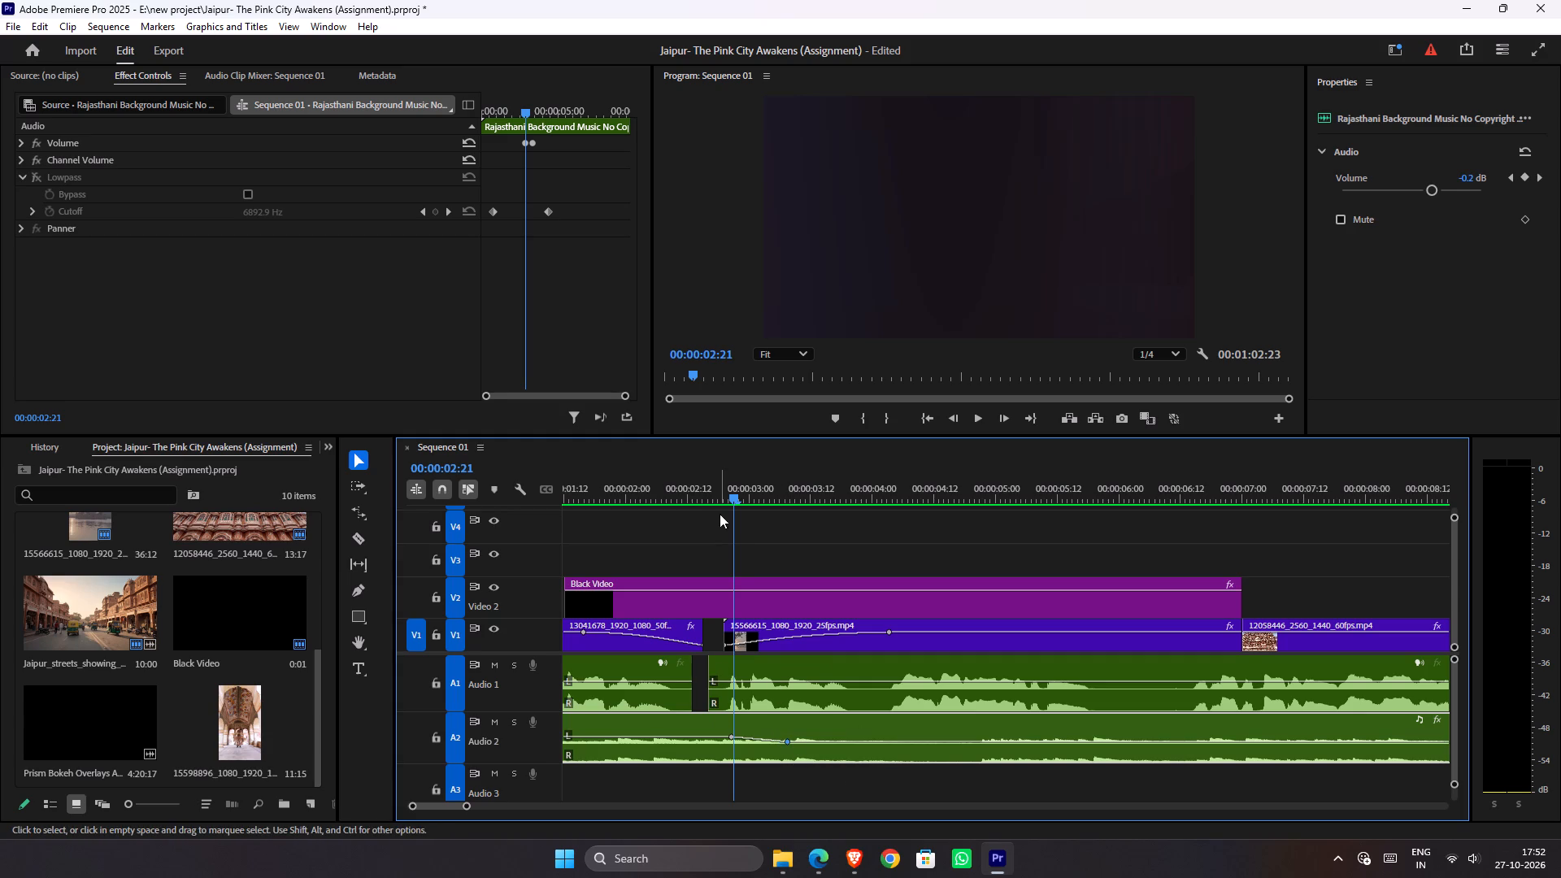
Play the sequence from about the two-second mark to listen to the volume dip in the music.
drag(723, 501, 627, 504)
key(space)
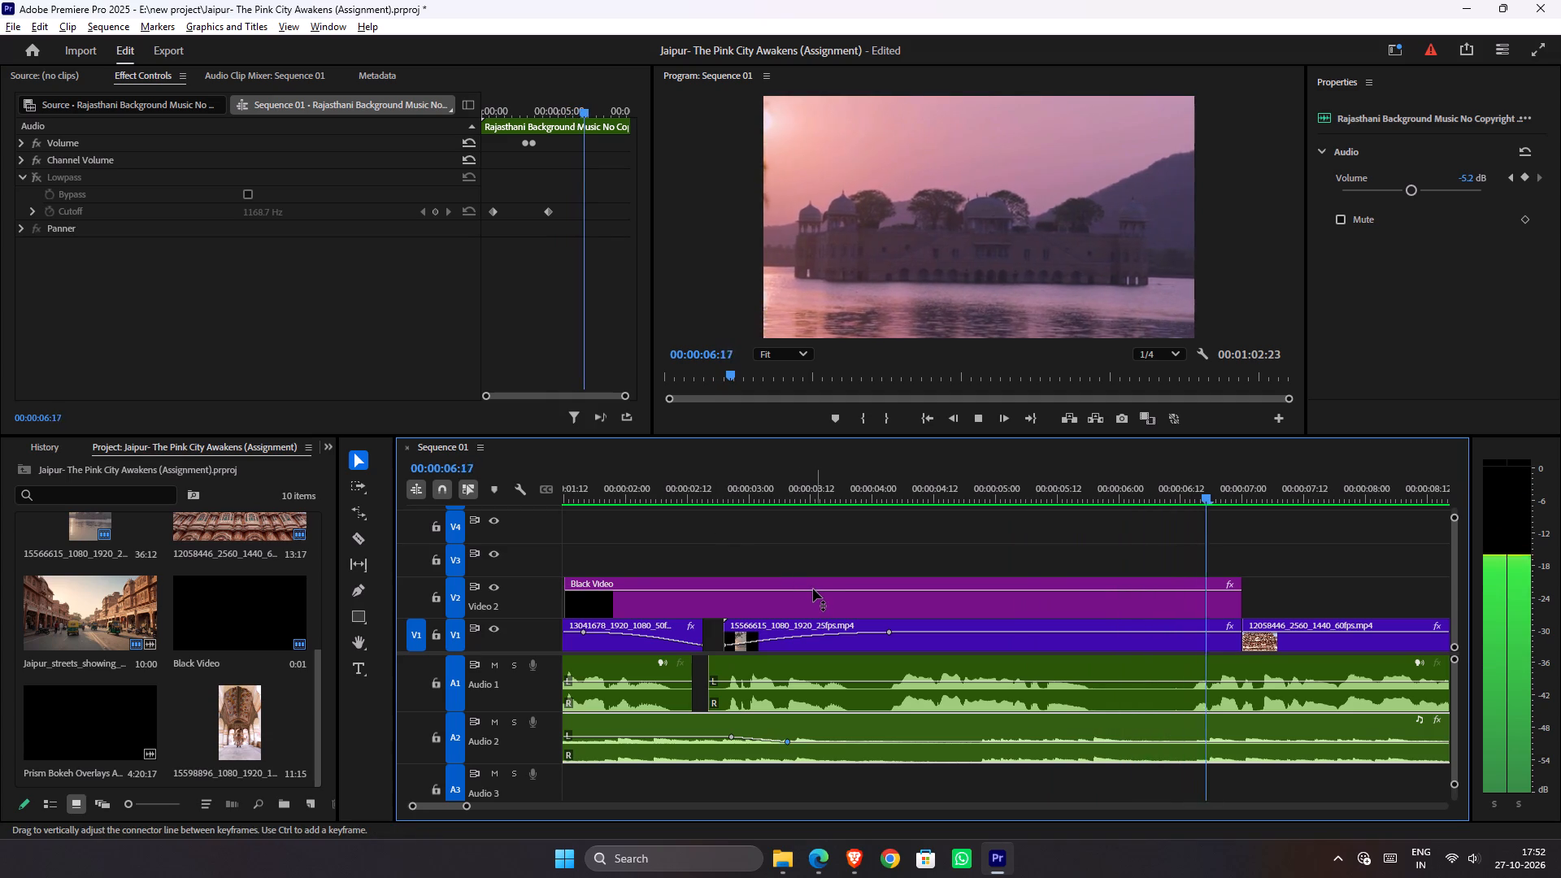
alt+scroll(811, 588, down, 7)
key(space)
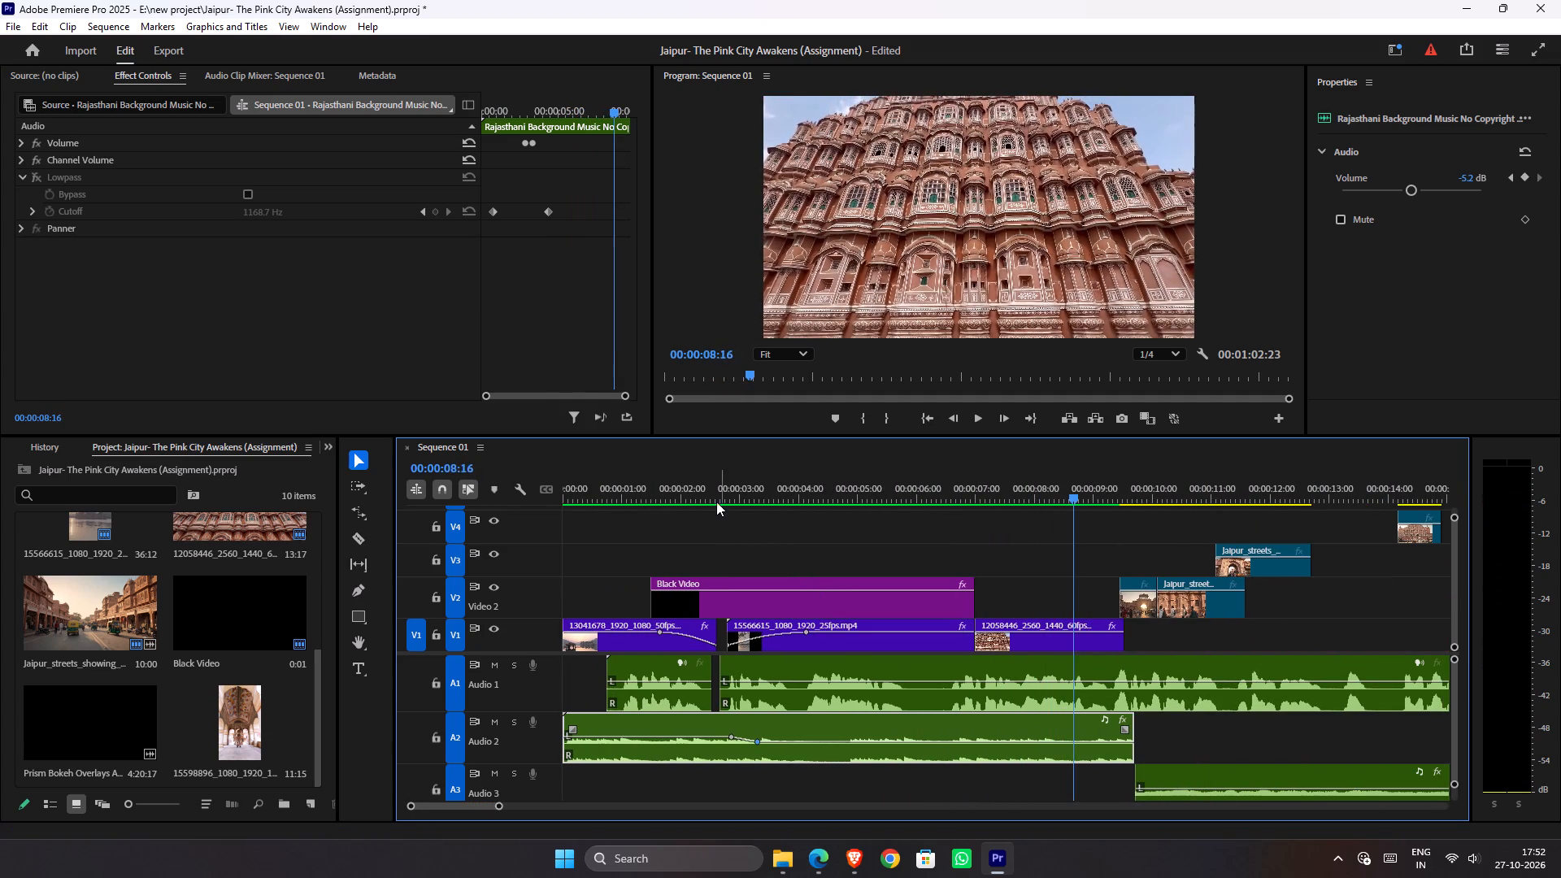
Move the first volume keyframe on the A2 music clip earlier, to about 00:00:02:17.
drag(715, 501, 690, 501)
alt+scroll(691, 678, up, 7)
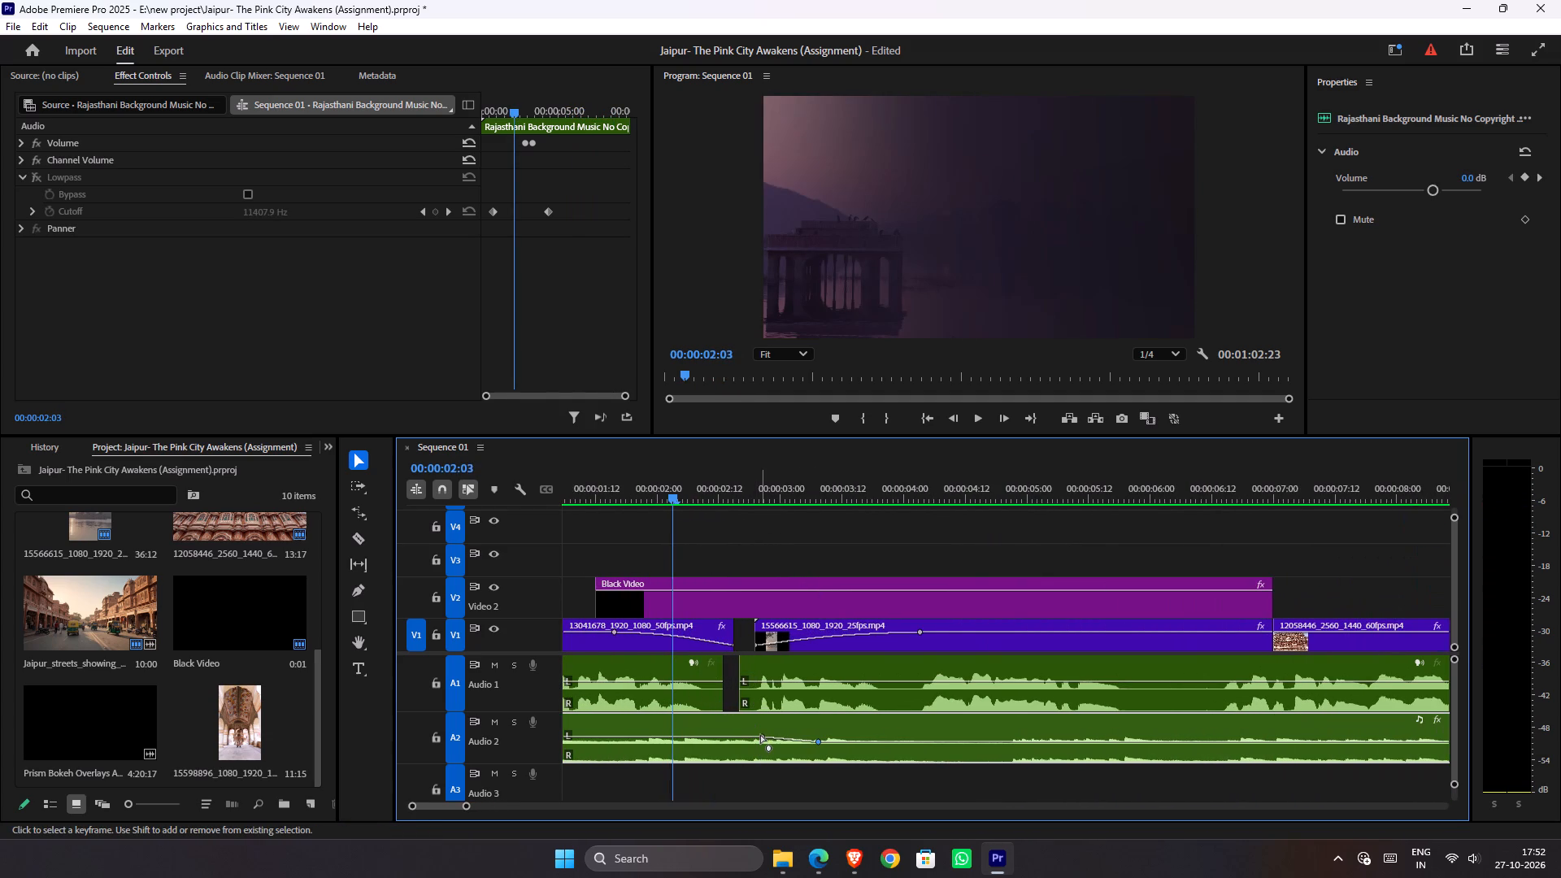
drag(764, 737, 756, 739)
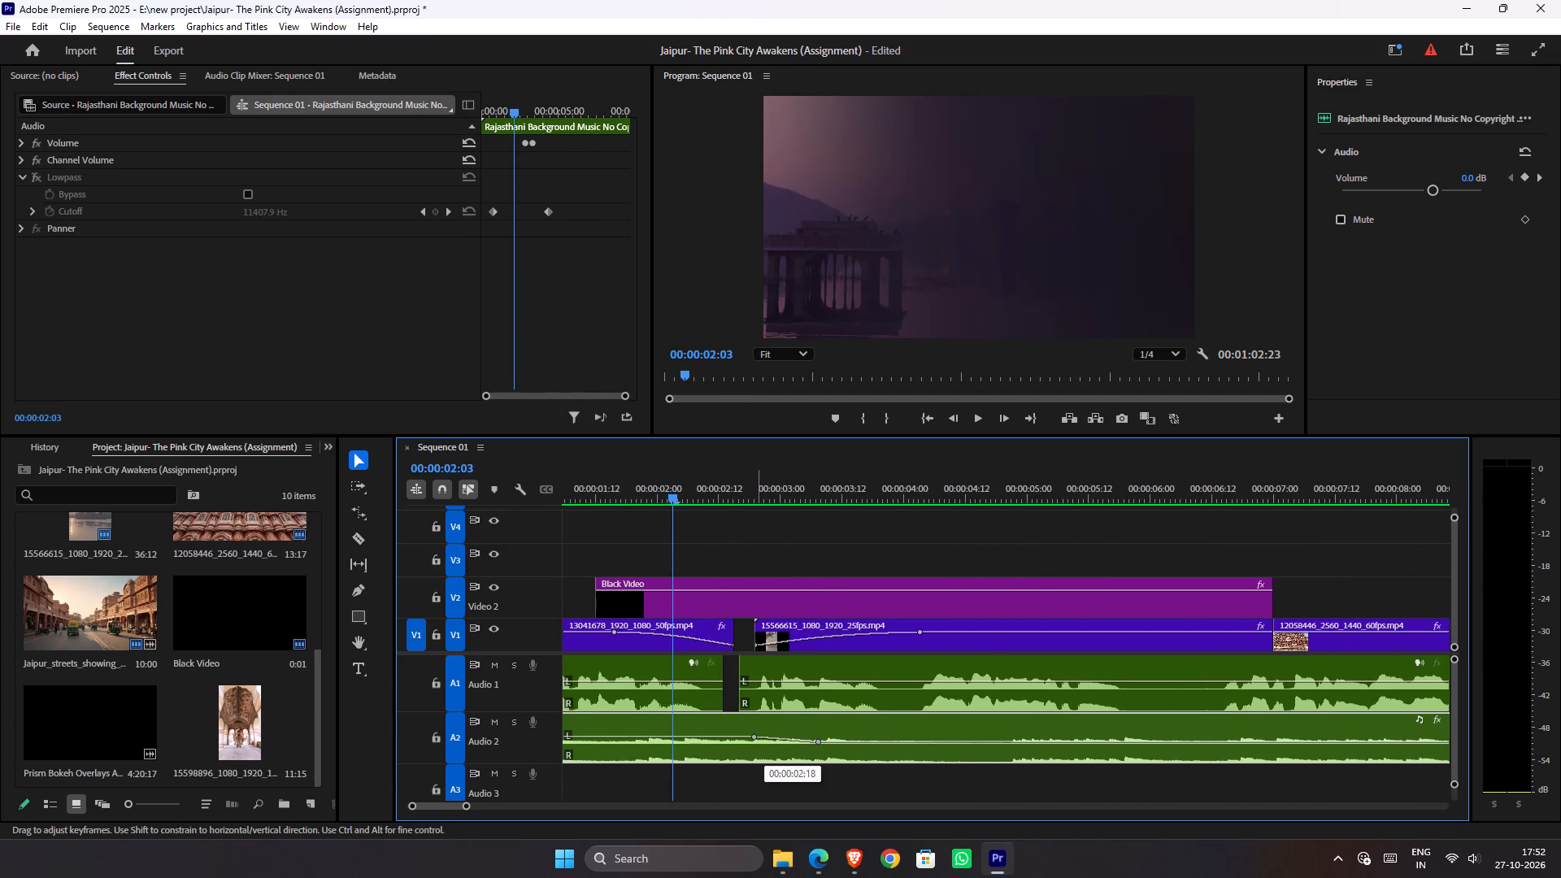
drag(756, 739, 749, 735)
drag(749, 735, 746, 735)
Play from about 00:00:01:12 into the second music clip to review the balance between music and voice-over.
drag(652, 496, 596, 506)
key(space)
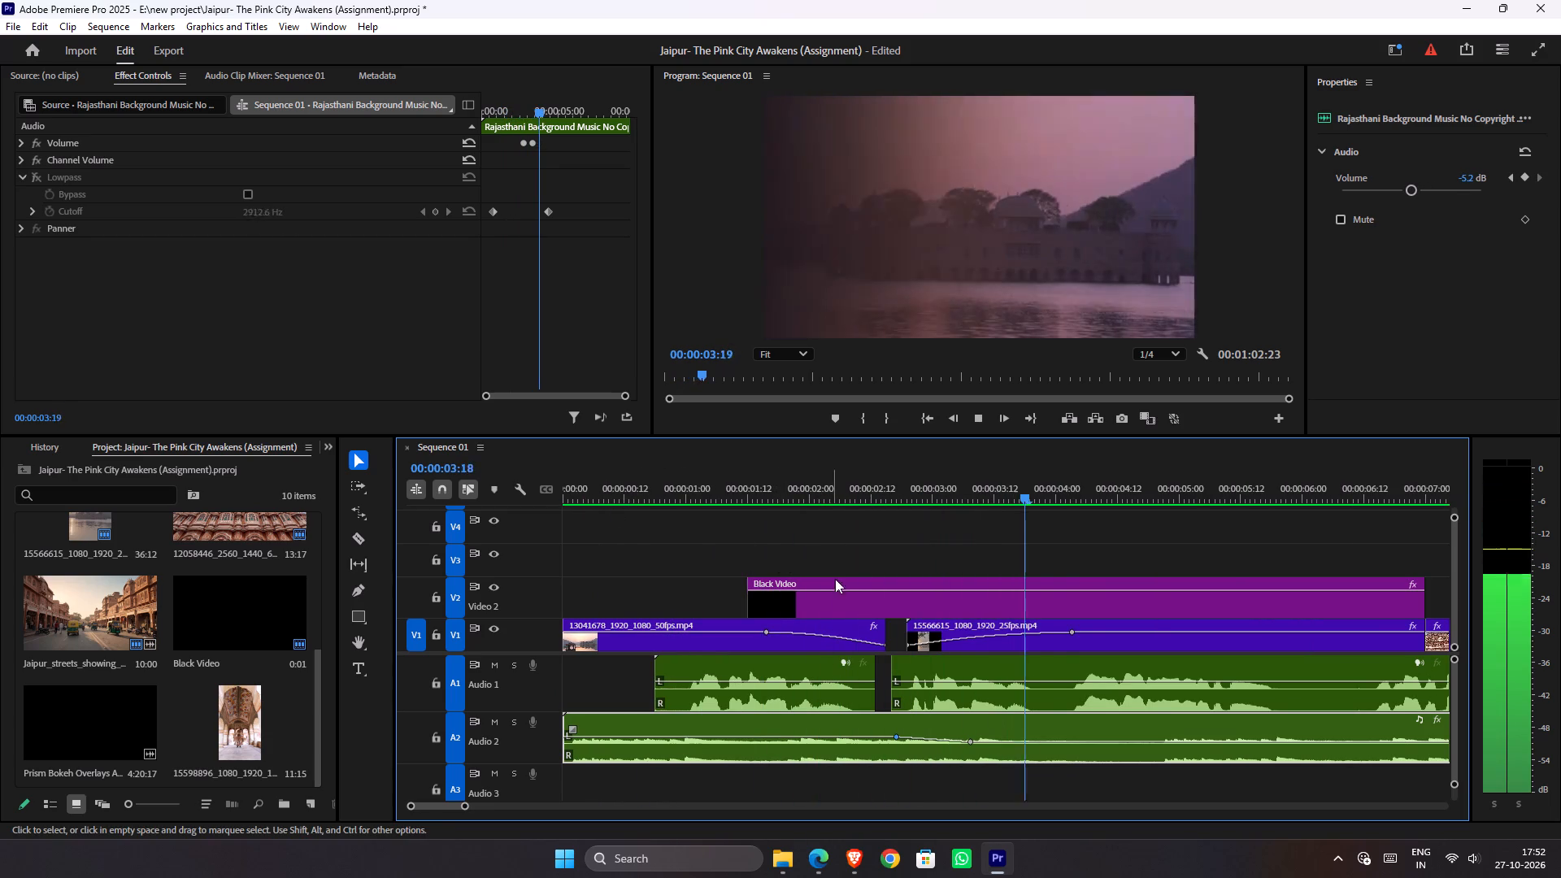
alt+scroll(894, 605, down, 6)
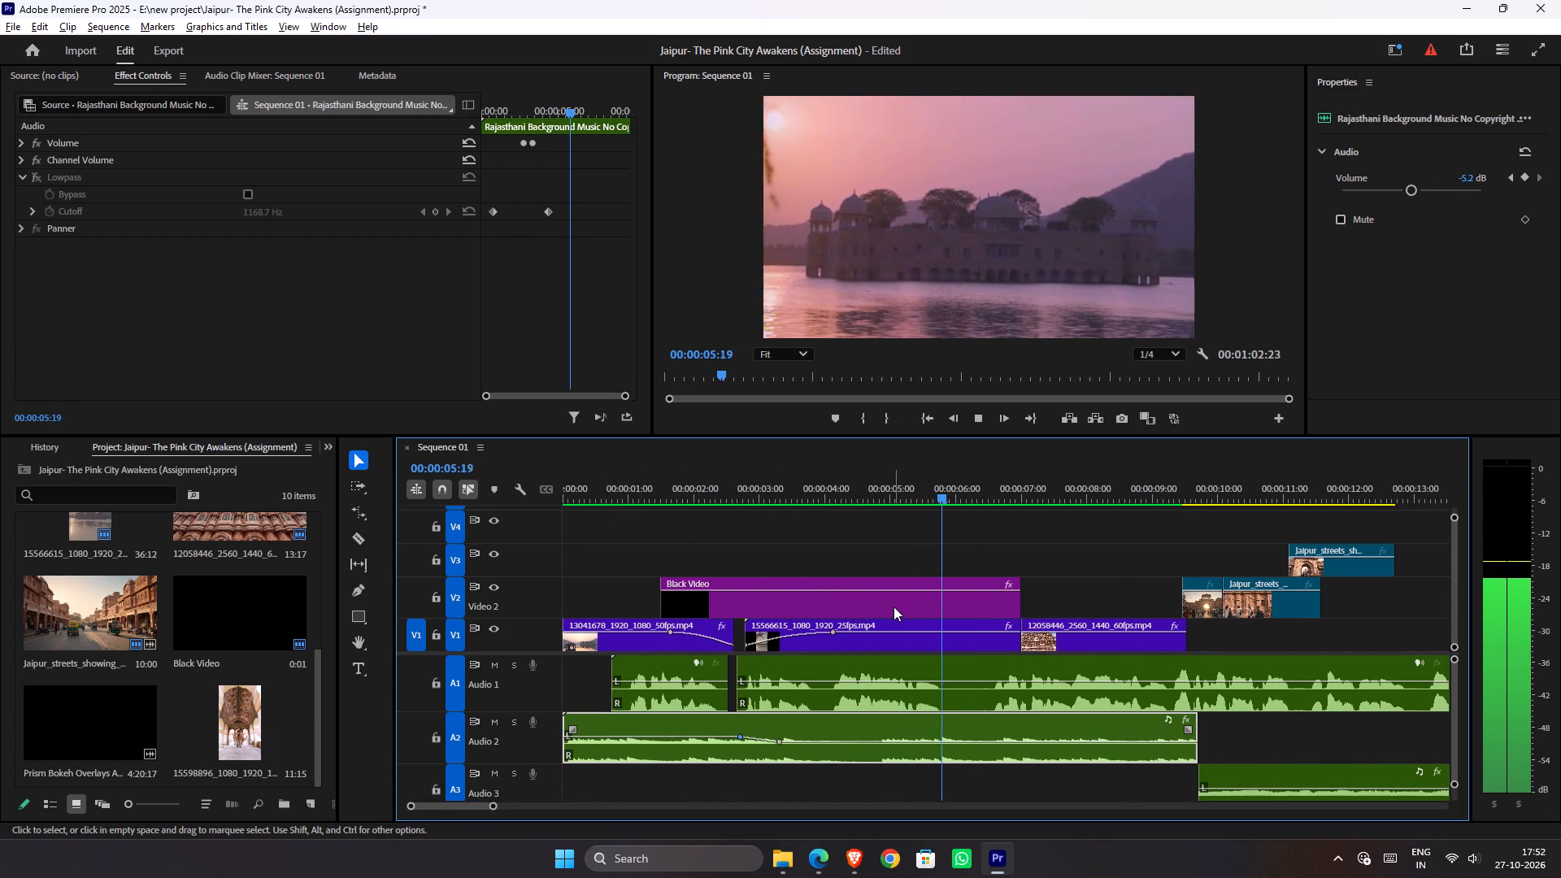
alt+scroll(894, 606, down, 5)
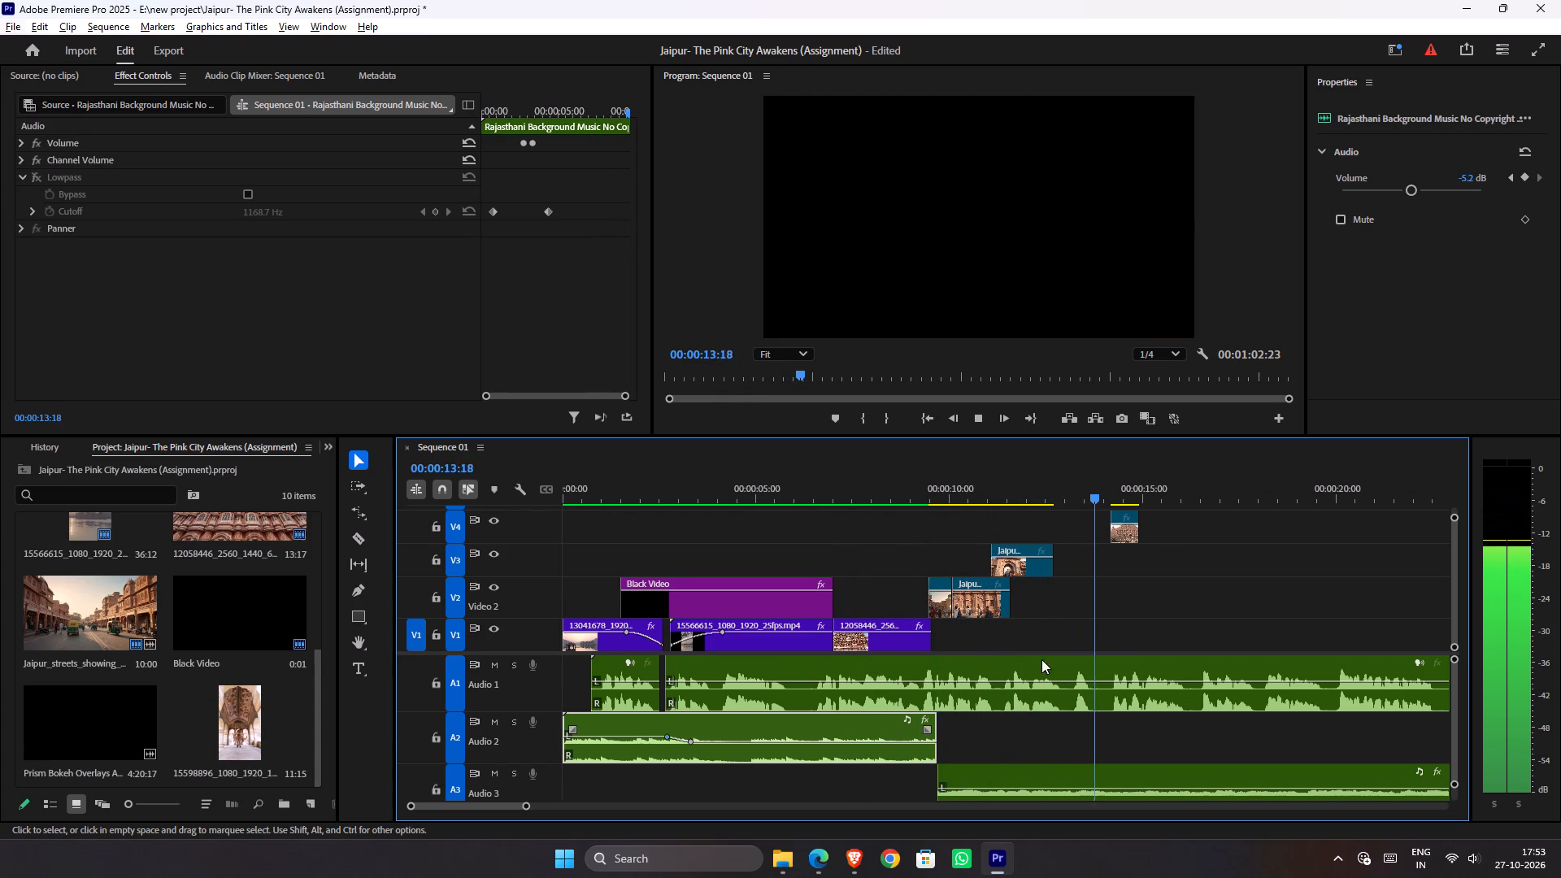
key(space)
Add volume keyframes to the A3 music clip near the 13-second mark and at its start, lowering the one at the start.
click(1050, 503)
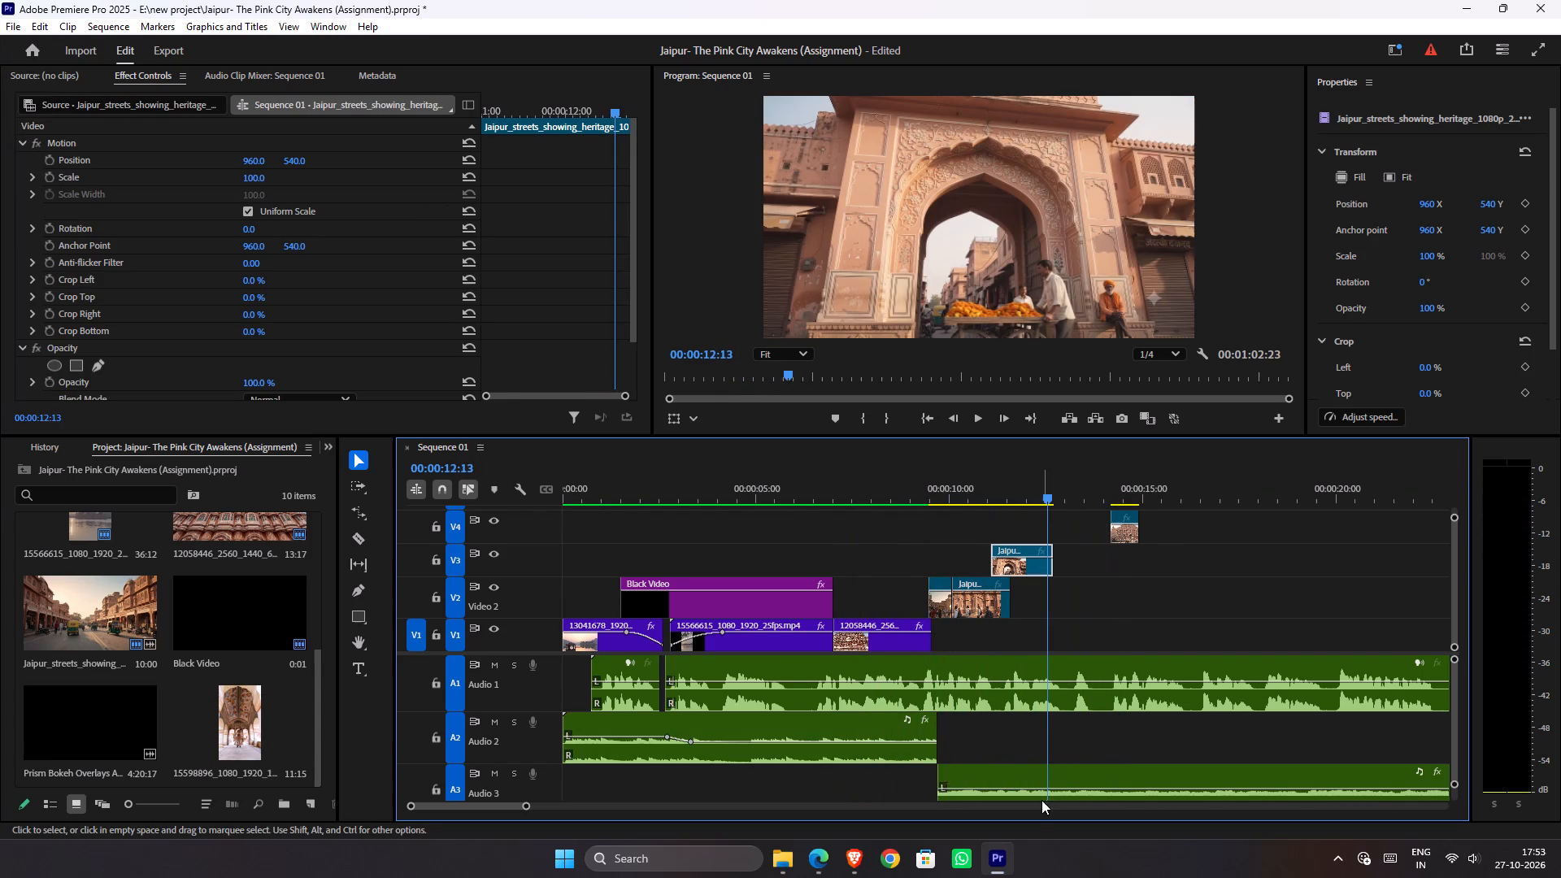
right_click(1056, 778)
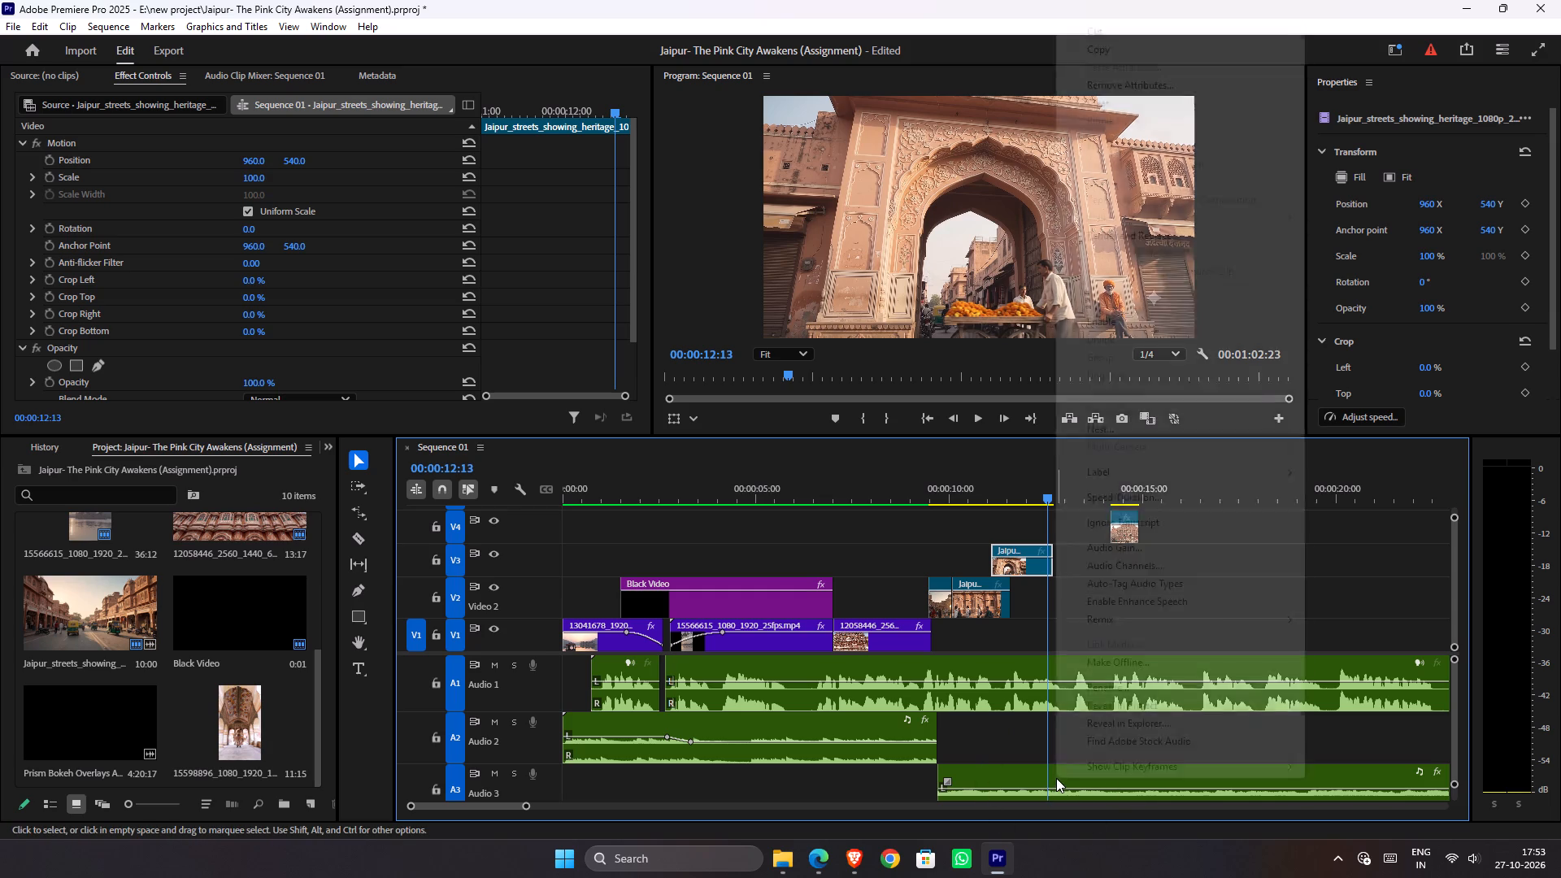
click(1019, 750)
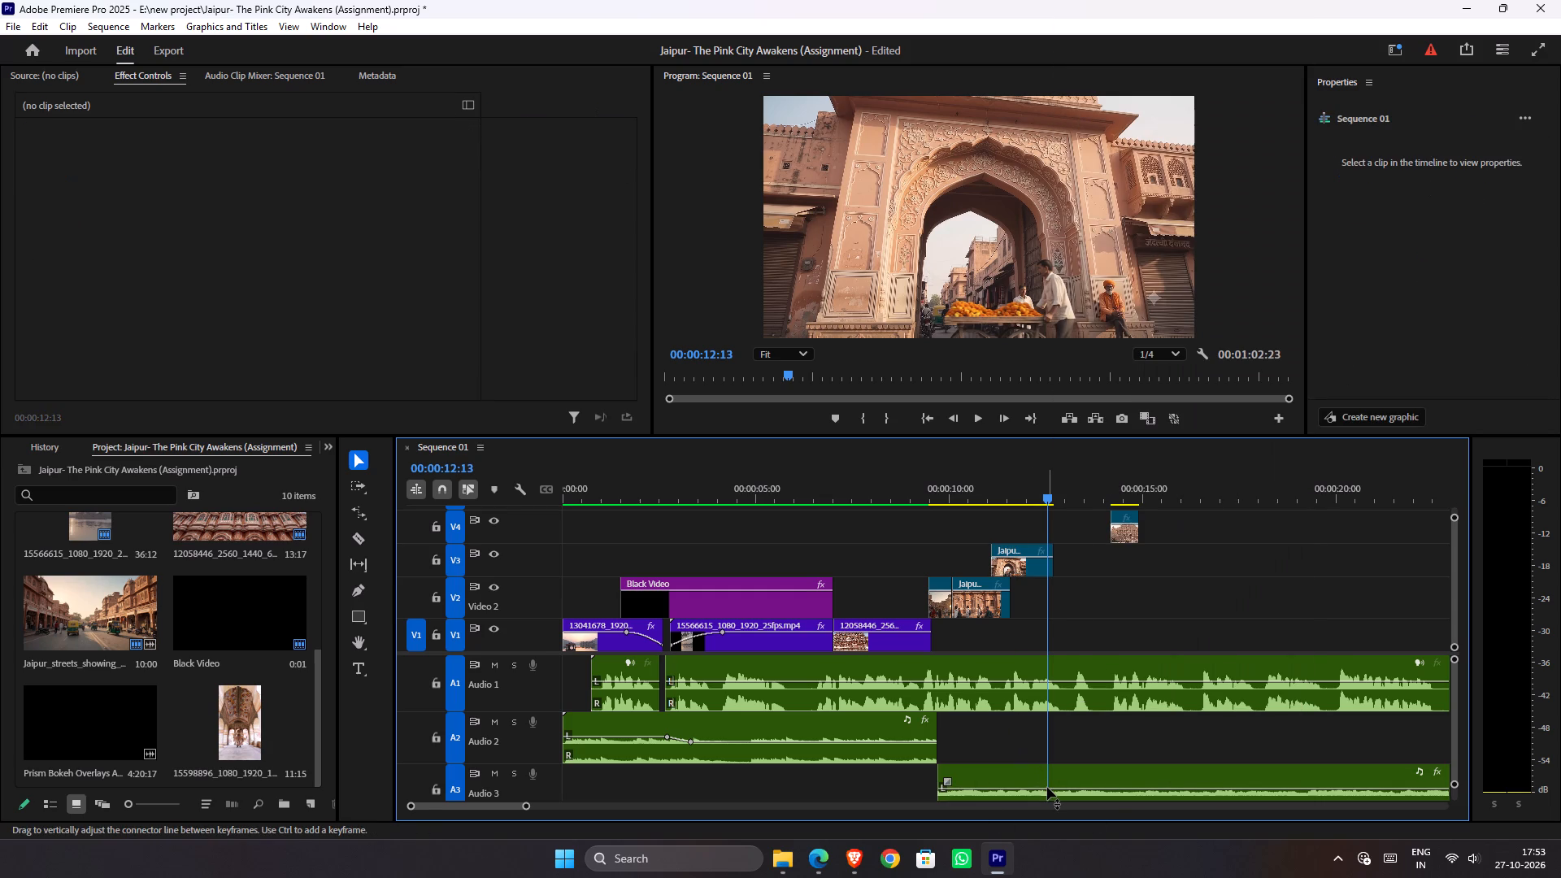
click(1047, 787)
ctrl+click(1069, 788)
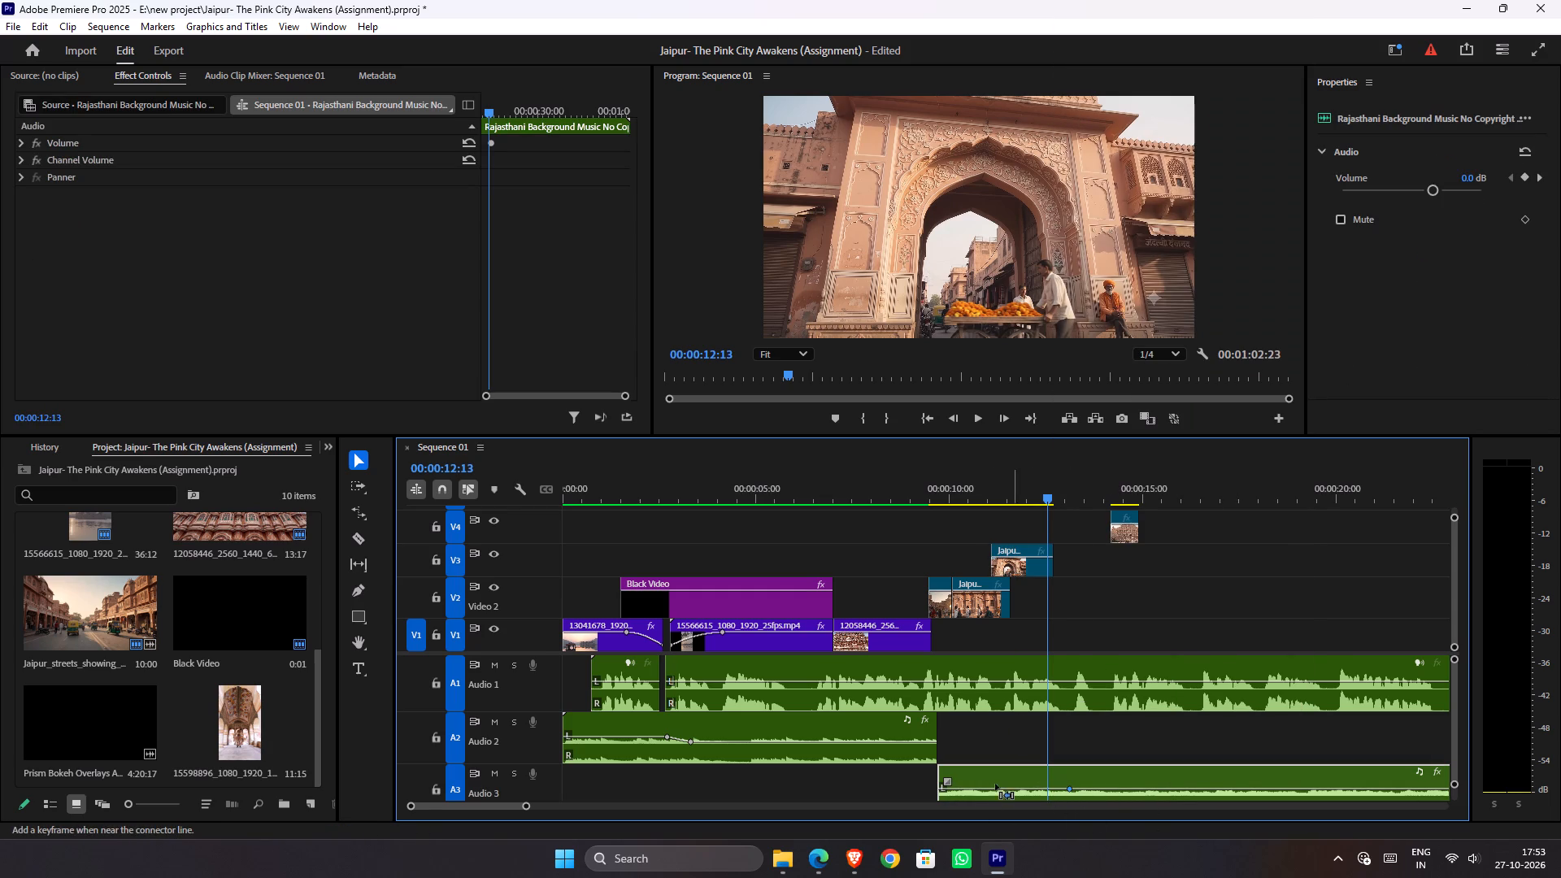
ctrl+click(974, 789)
ctrl+scroll(992, 737, down, 4)
drag(973, 736, 919, 741)
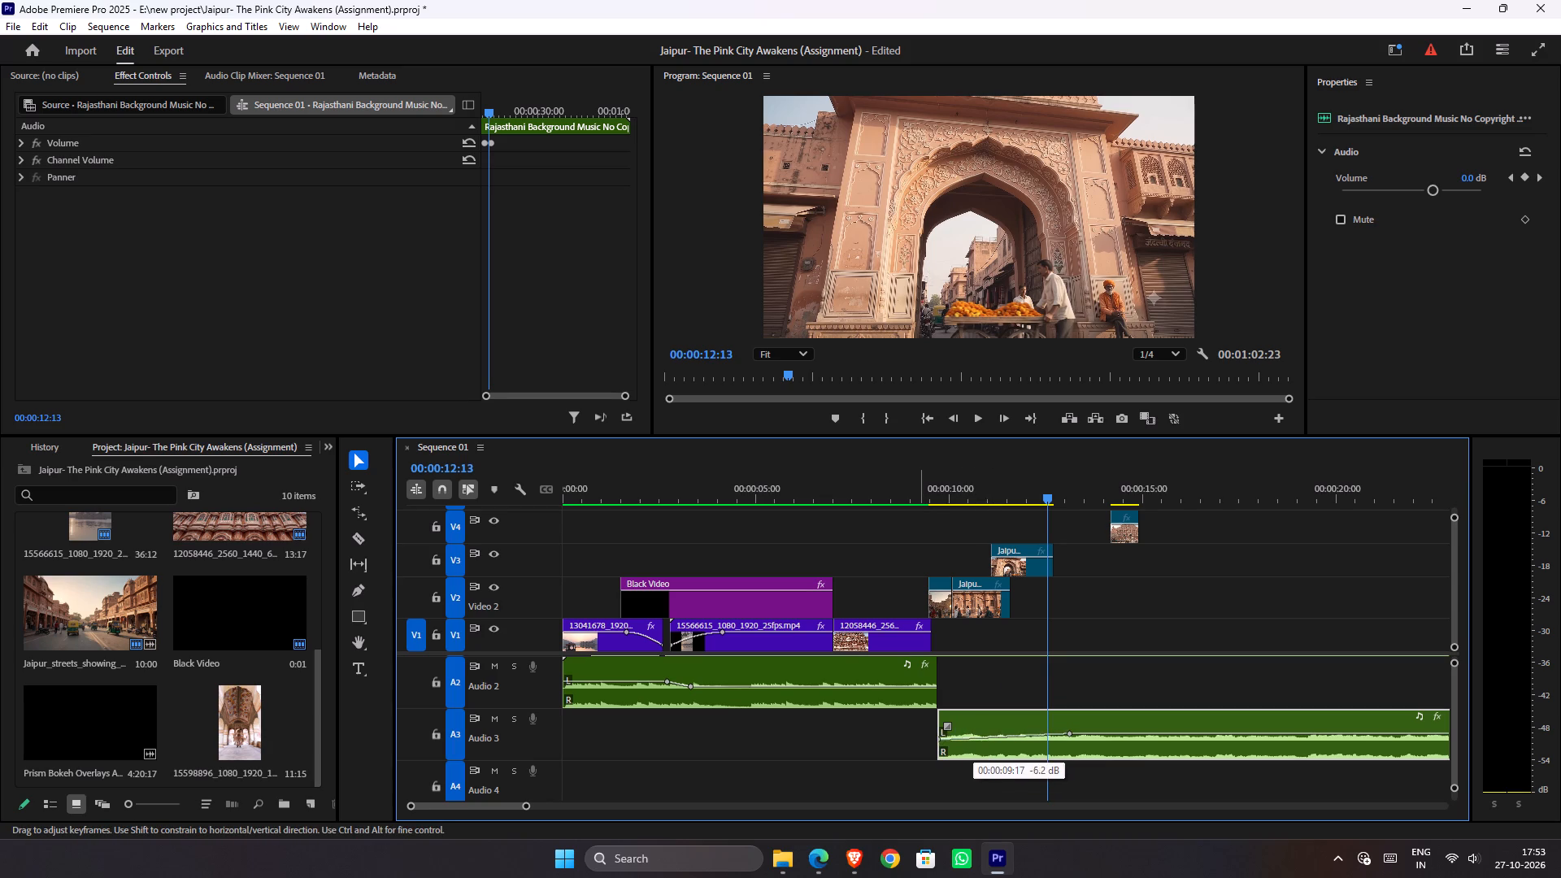
drag(919, 741, 913, 744)
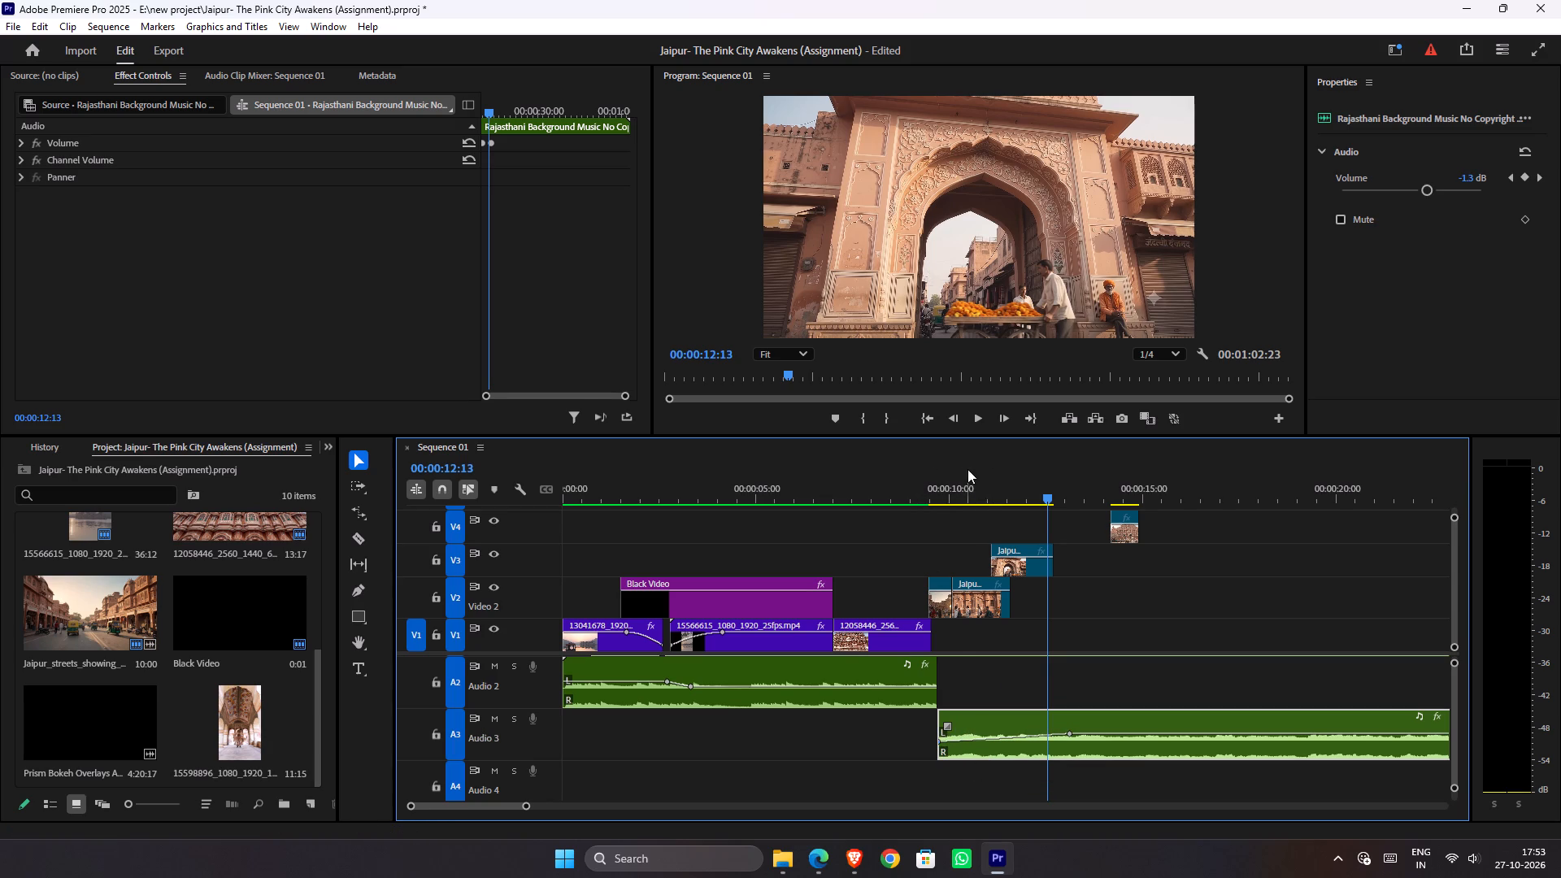
Play from about the eight-second mark to listen to the transition into the A3 music clip and its volume rise.
drag(963, 497, 877, 499)
key(space)
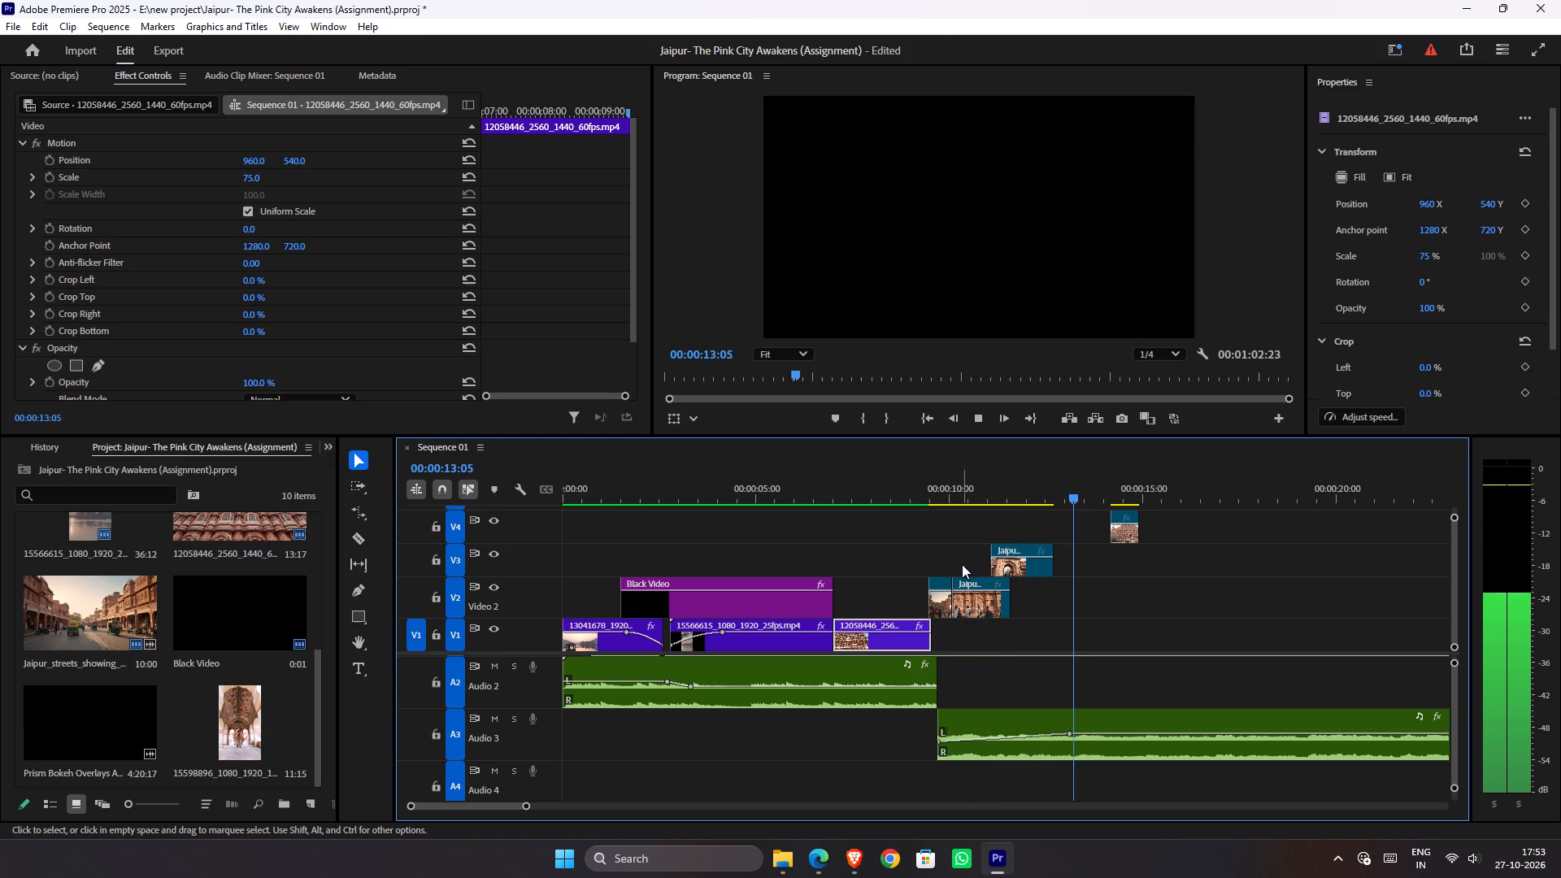
key(space)
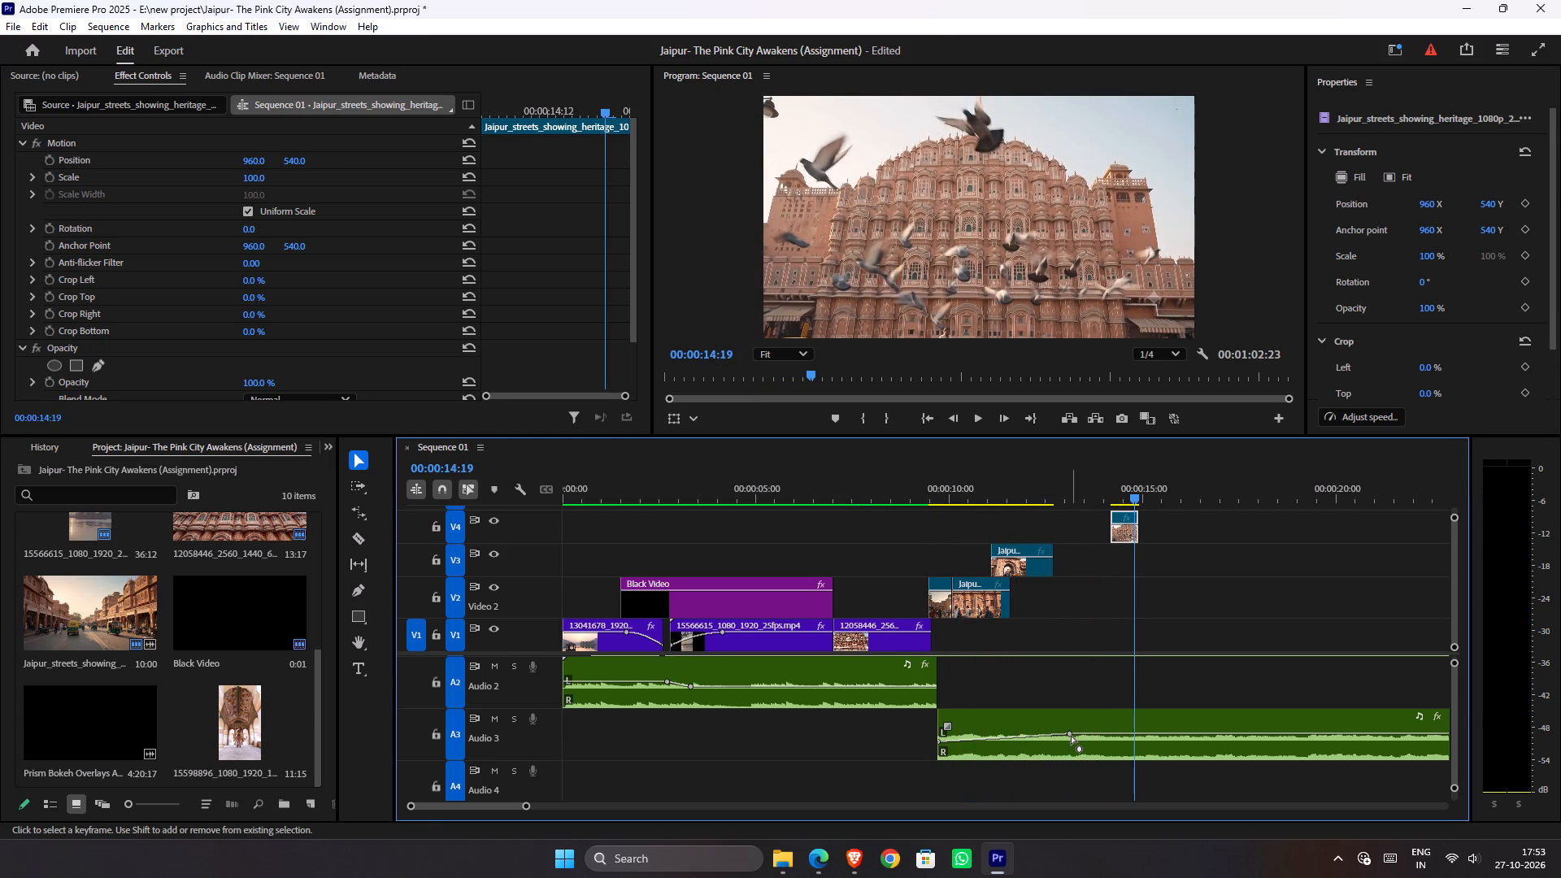
Lower the A3 music clip's second volume keyframe, at about 00:00:13:01, to -7.3 dB.
click(1071, 735)
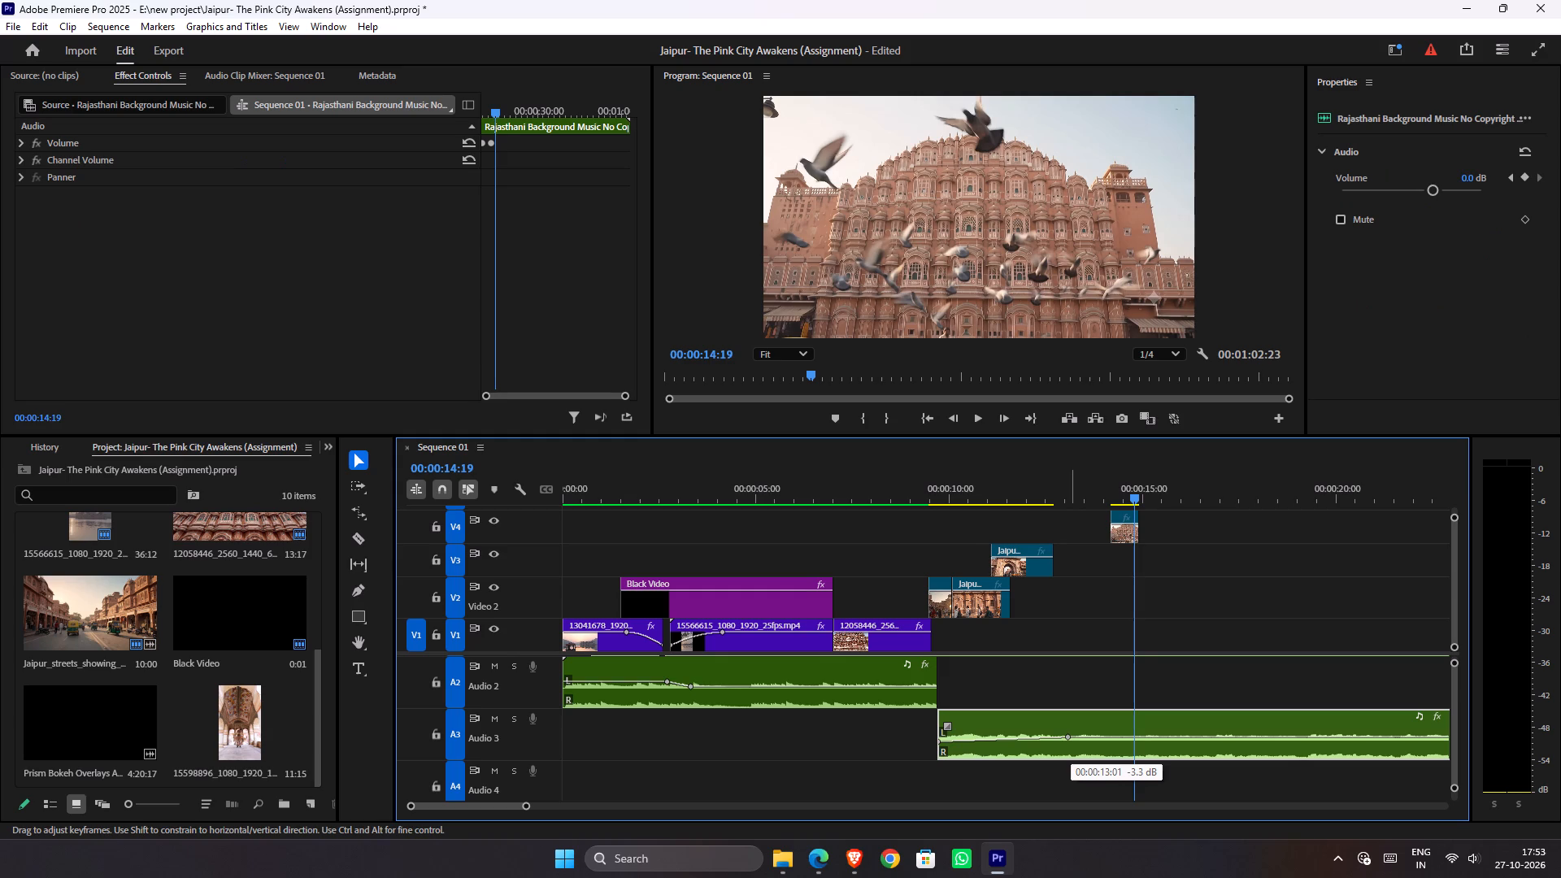
Listen to the lowered music from about 00:00:07:23, and again from about 38 seconds towards the end of the clip.
drag(928, 493, 872, 489)
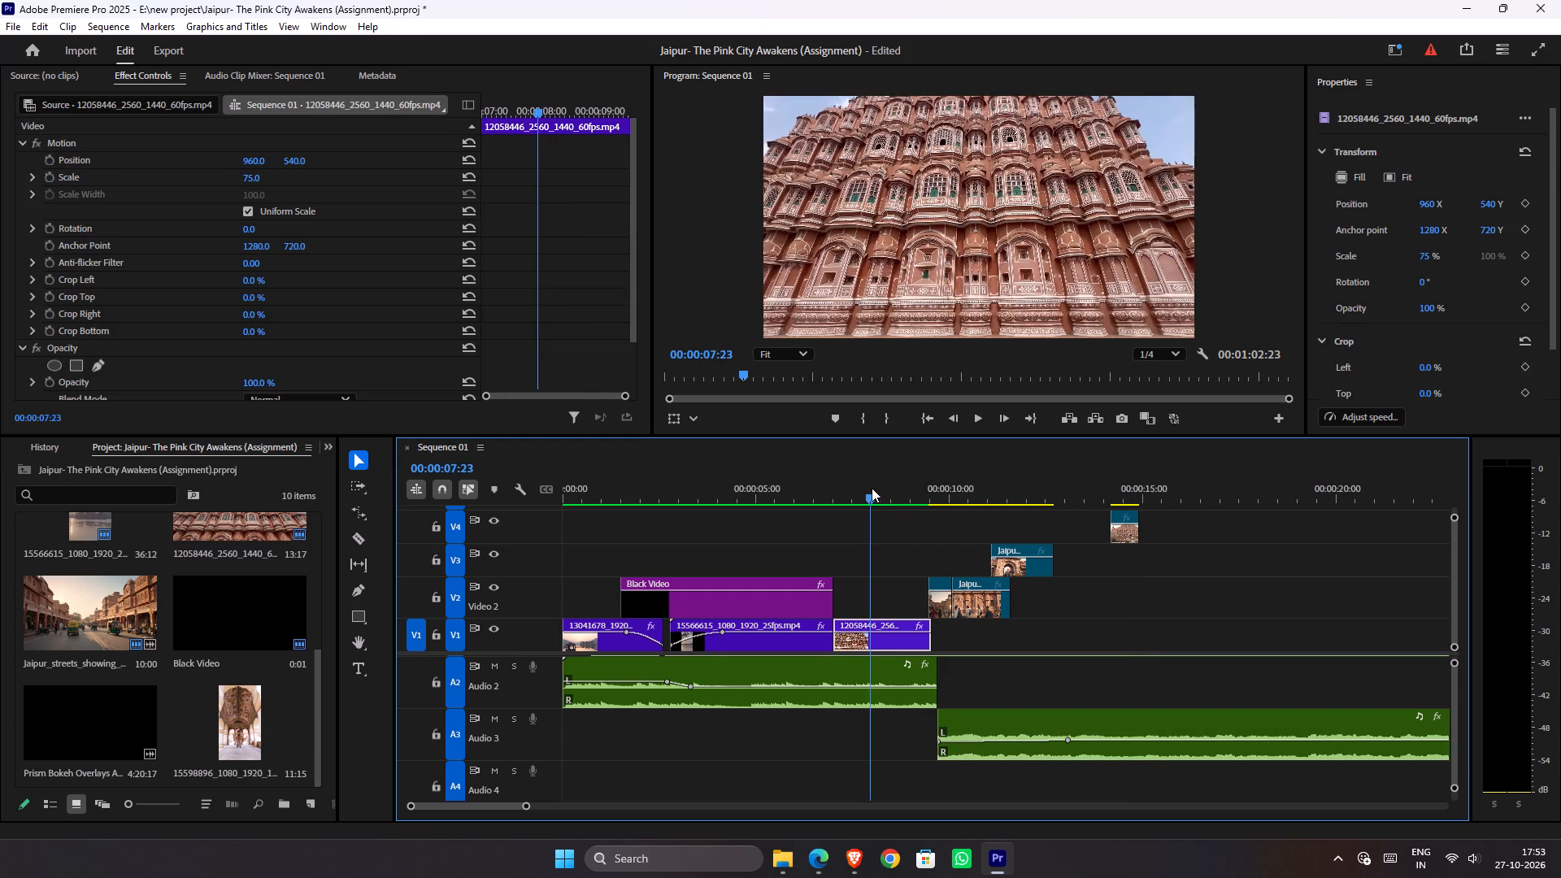
key(space)
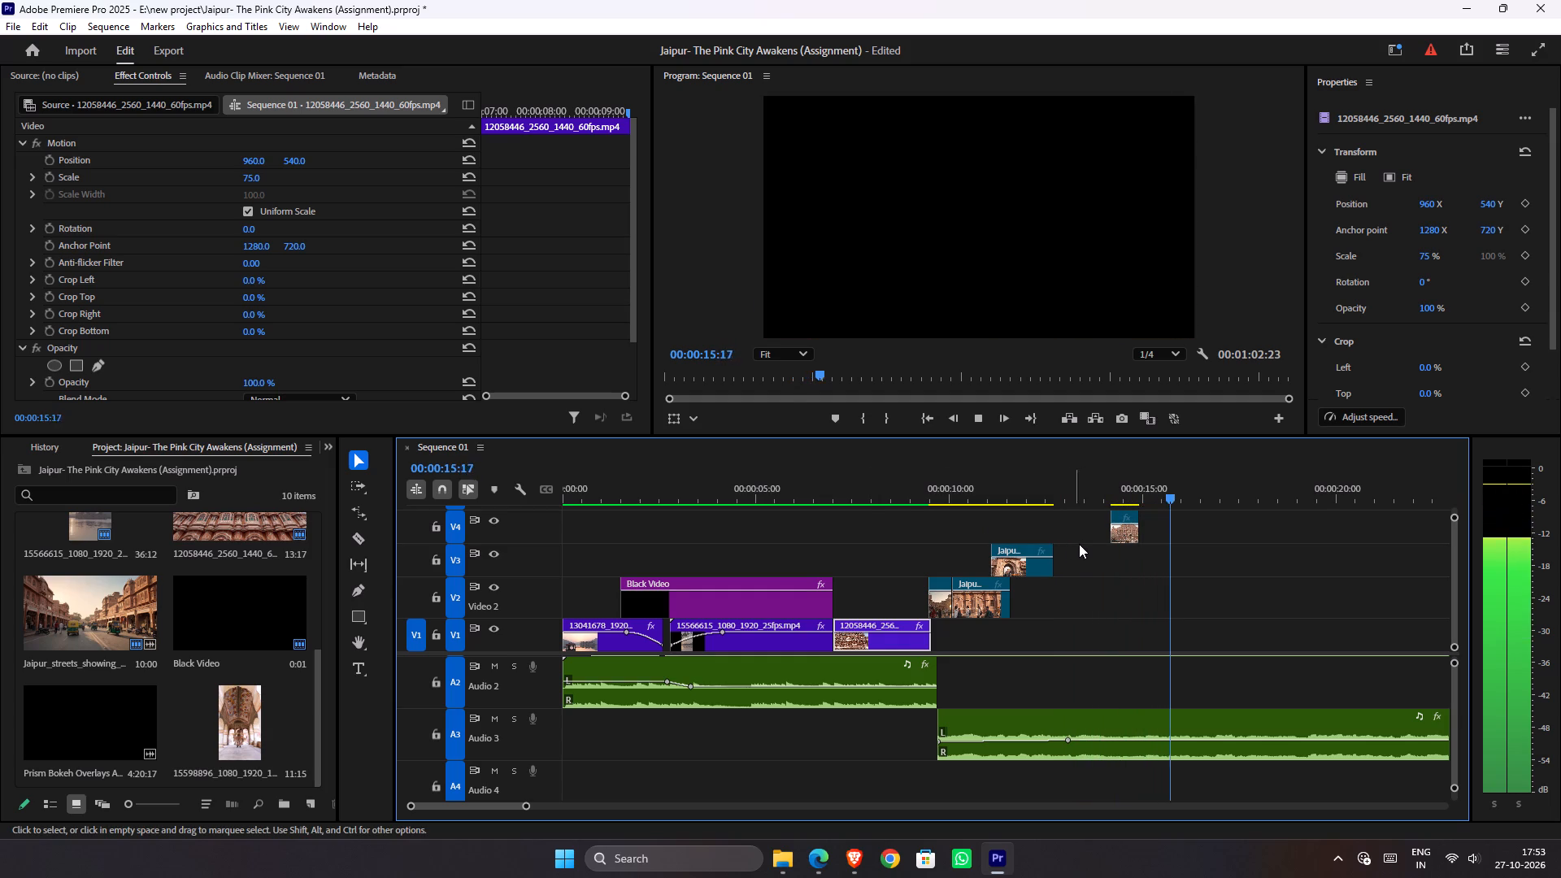
alt+scroll(1139, 666, down, 8)
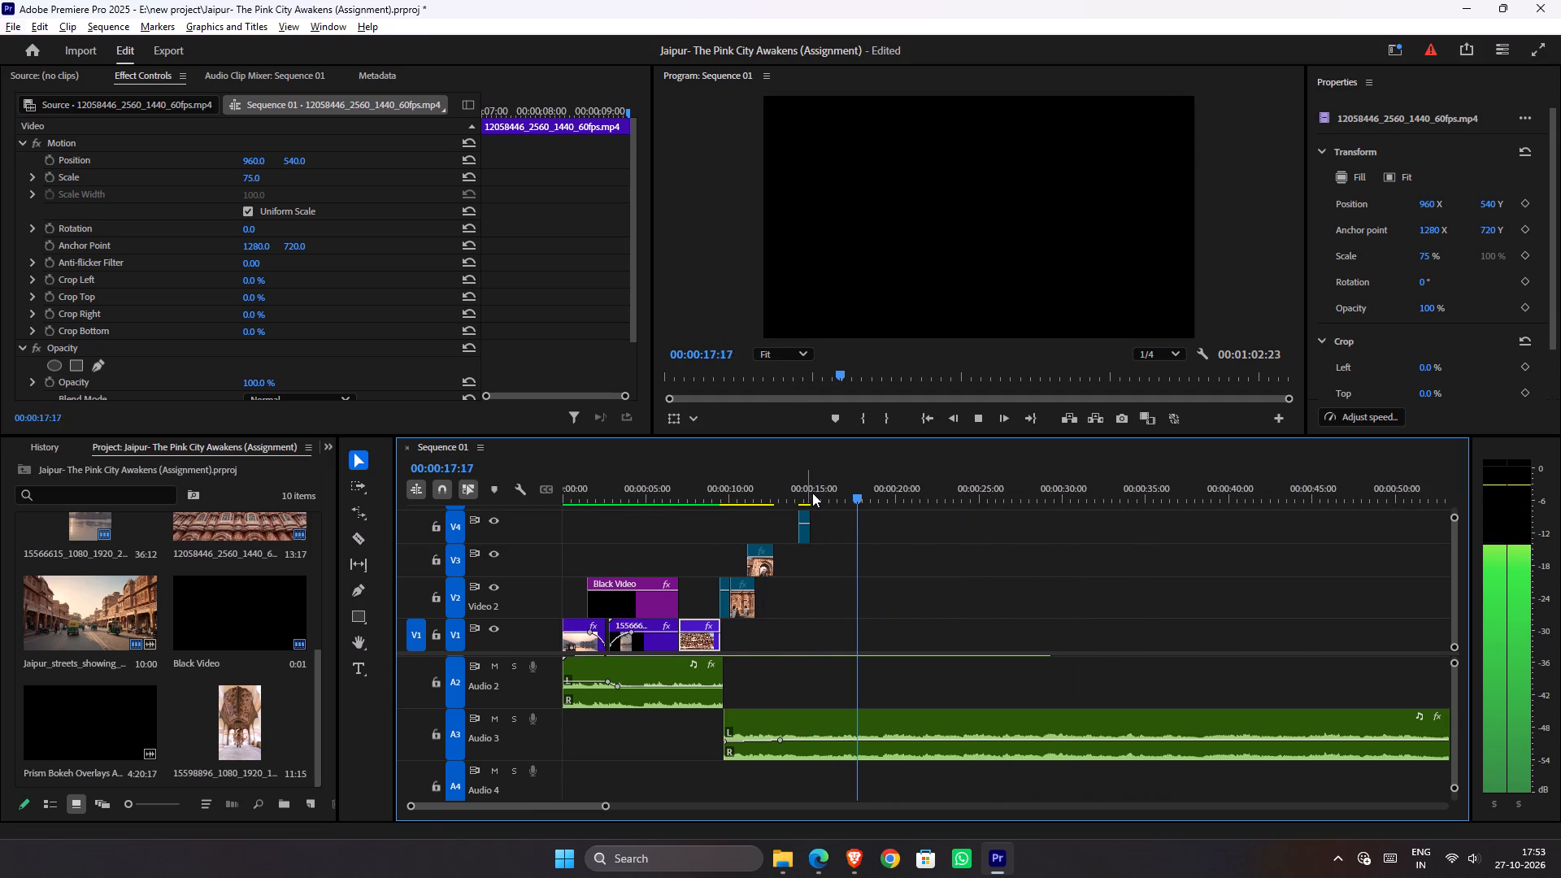
alt+scroll(990, 531, up, 1)
alt+scroll(990, 531, down, 7)
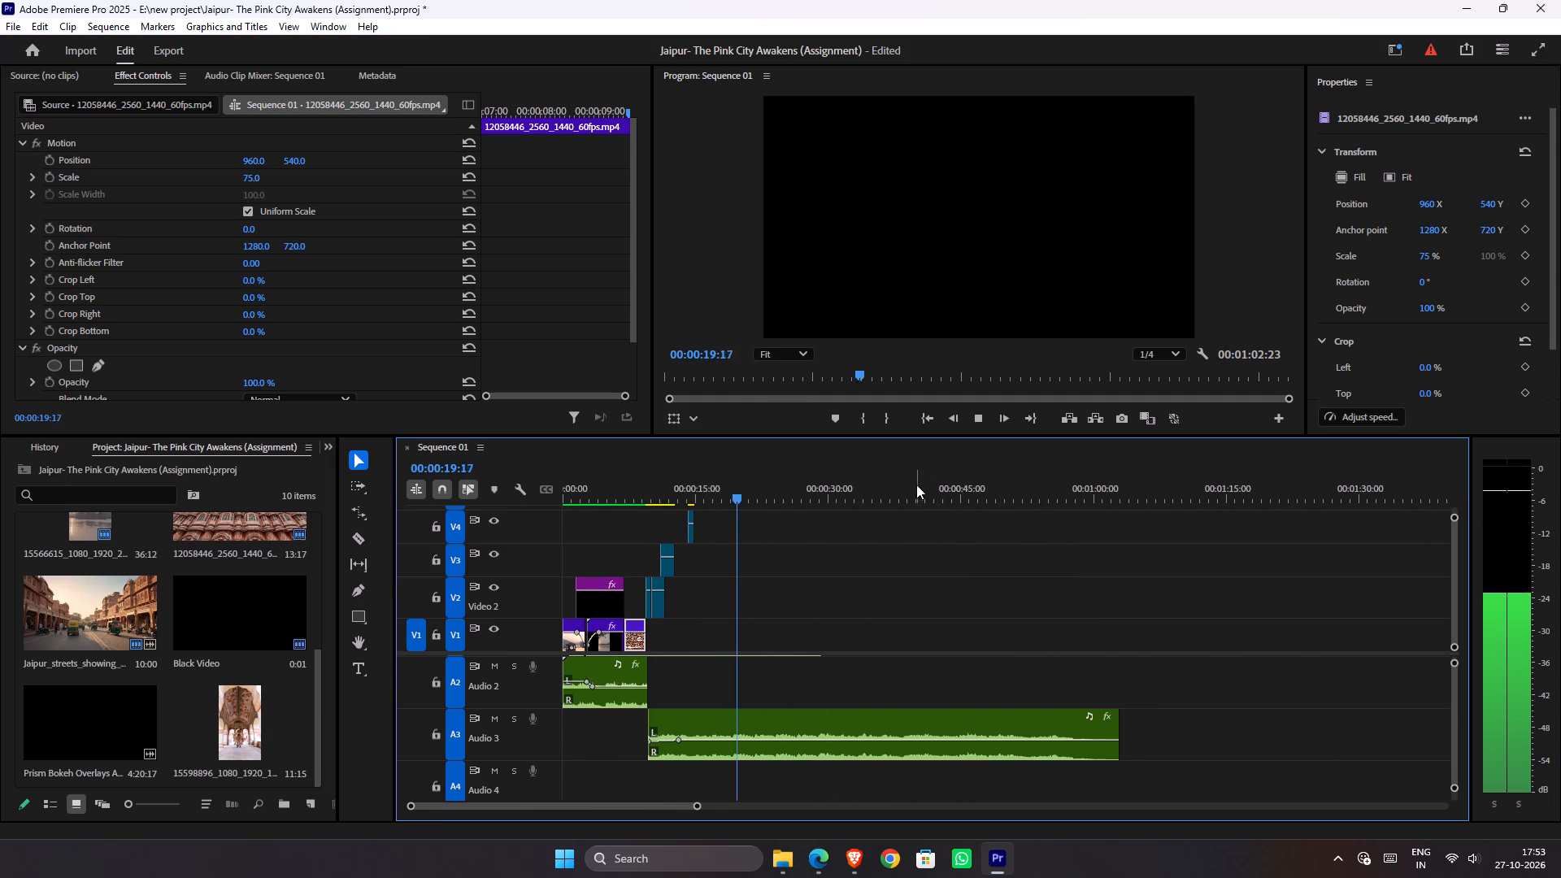
drag(914, 492, 902, 495)
key(space)
alt+scroll(915, 689, up, 3)
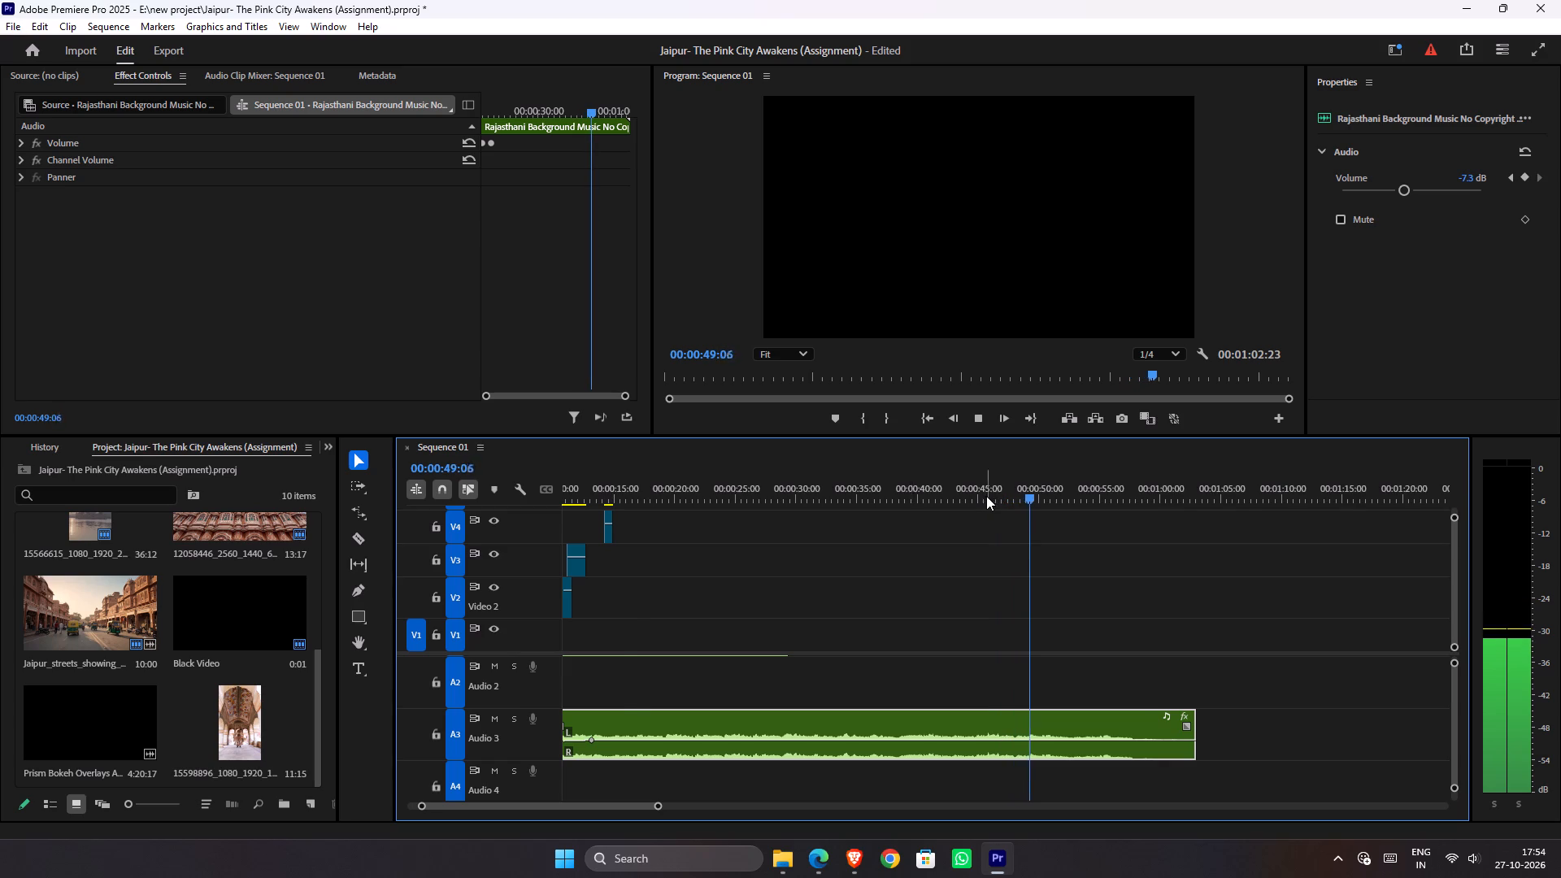
alt+scroll(986, 496, down, 5)
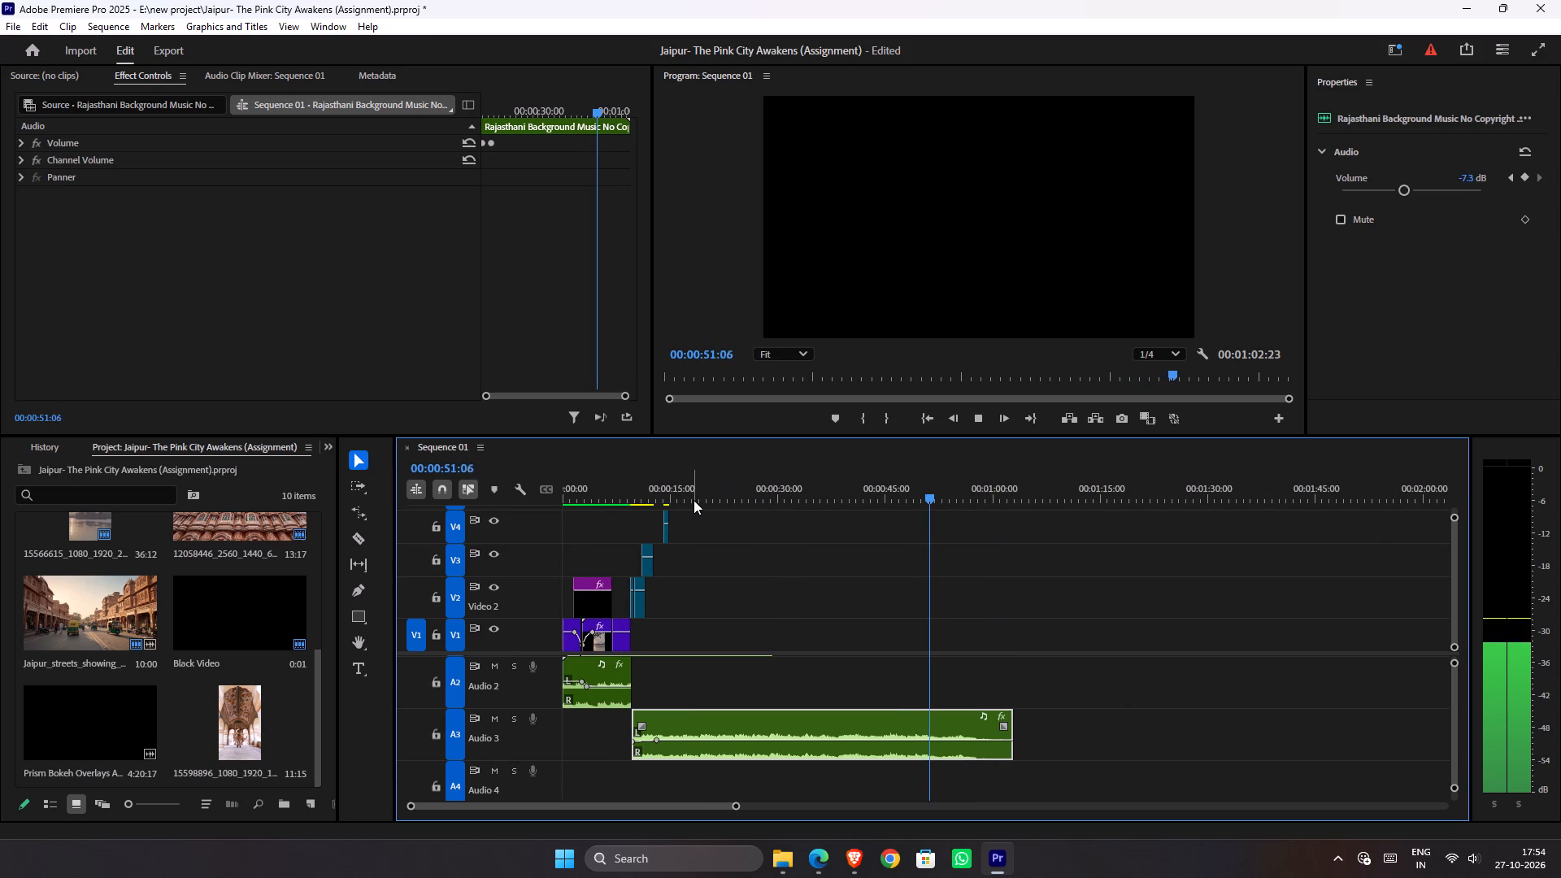
Return the playhead to about 00:00:09:13, near the start of the A3 music clip, and save the project.
drag(676, 498, 633, 496)
alt+scroll(653, 721, up, 4)
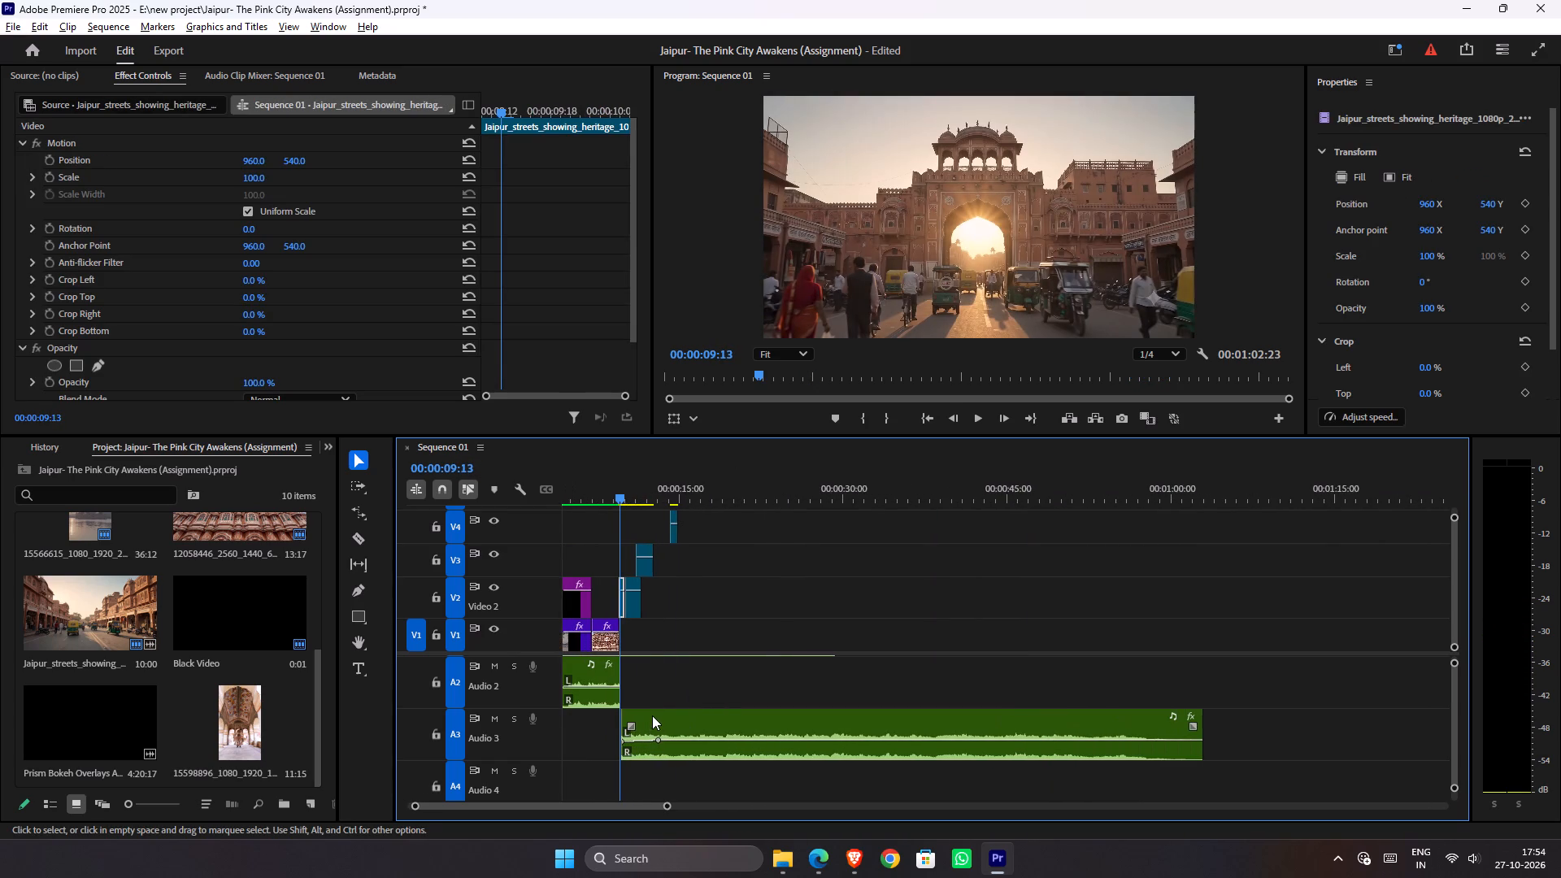
key(ctrl+s)
key(alt+Tab)
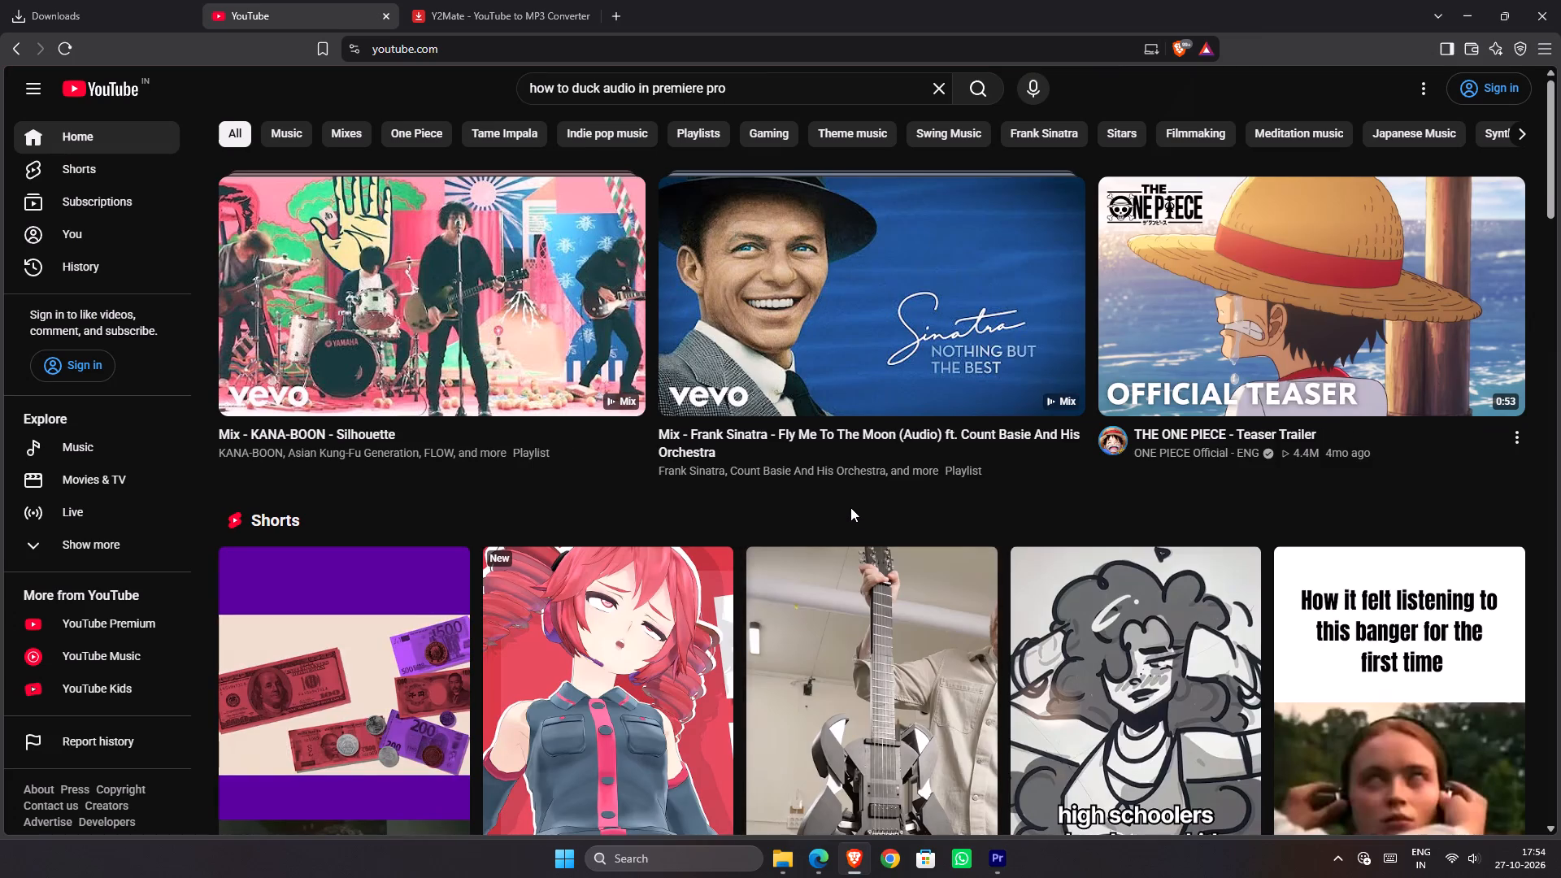
key(alt+Tab)
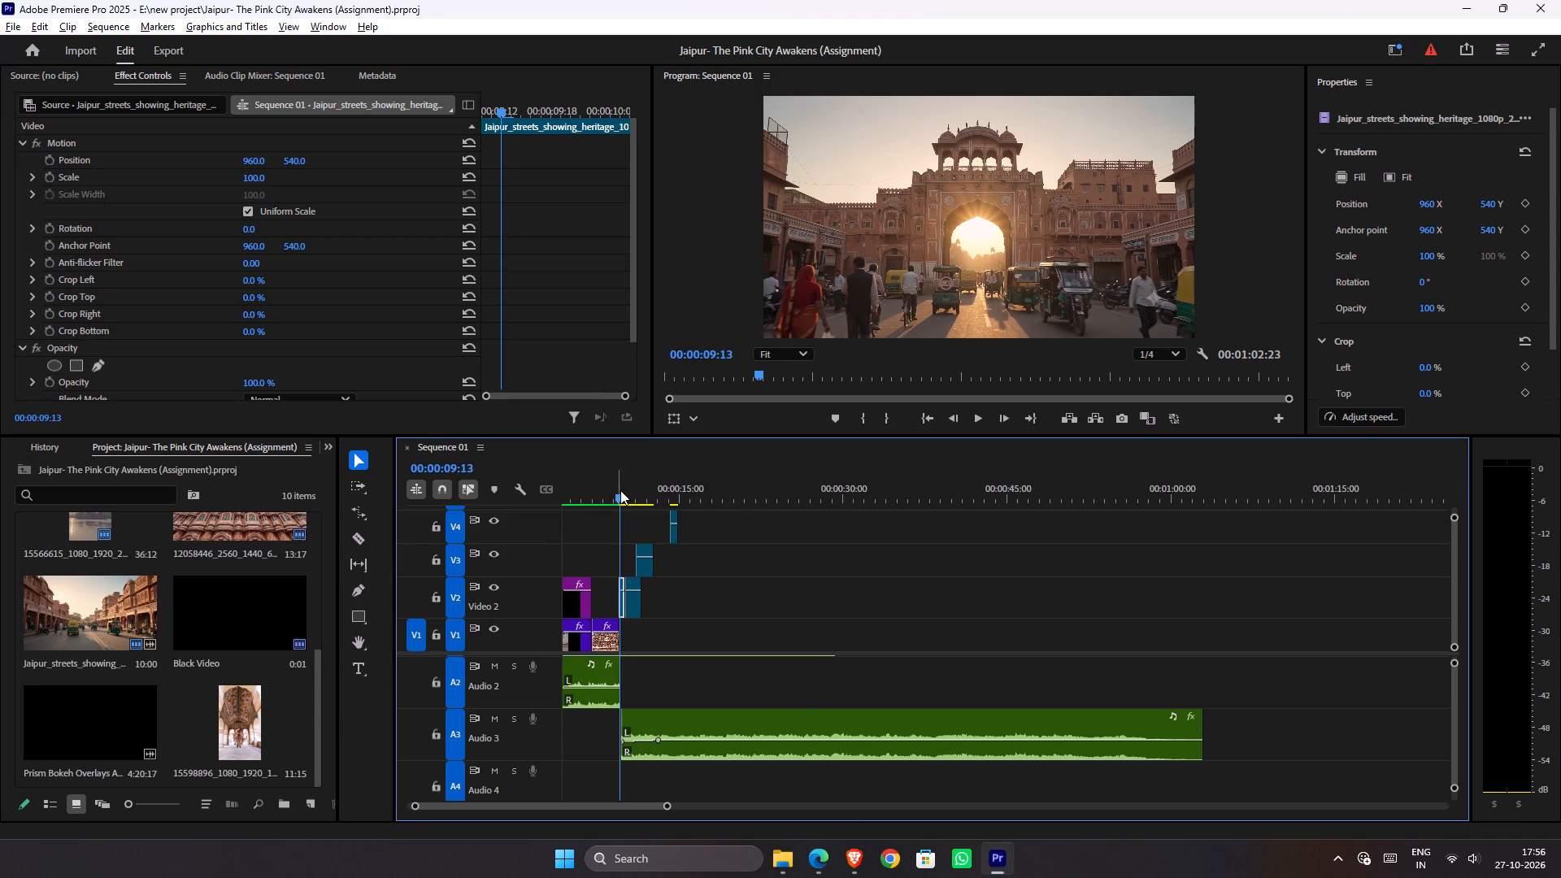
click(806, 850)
Switch to the Downloads folder and audition "Folk Music Of Rajasthan Indian Folk Music Background Music No Copyright.mp3" at several points, closing the player when done.
click(782, 857)
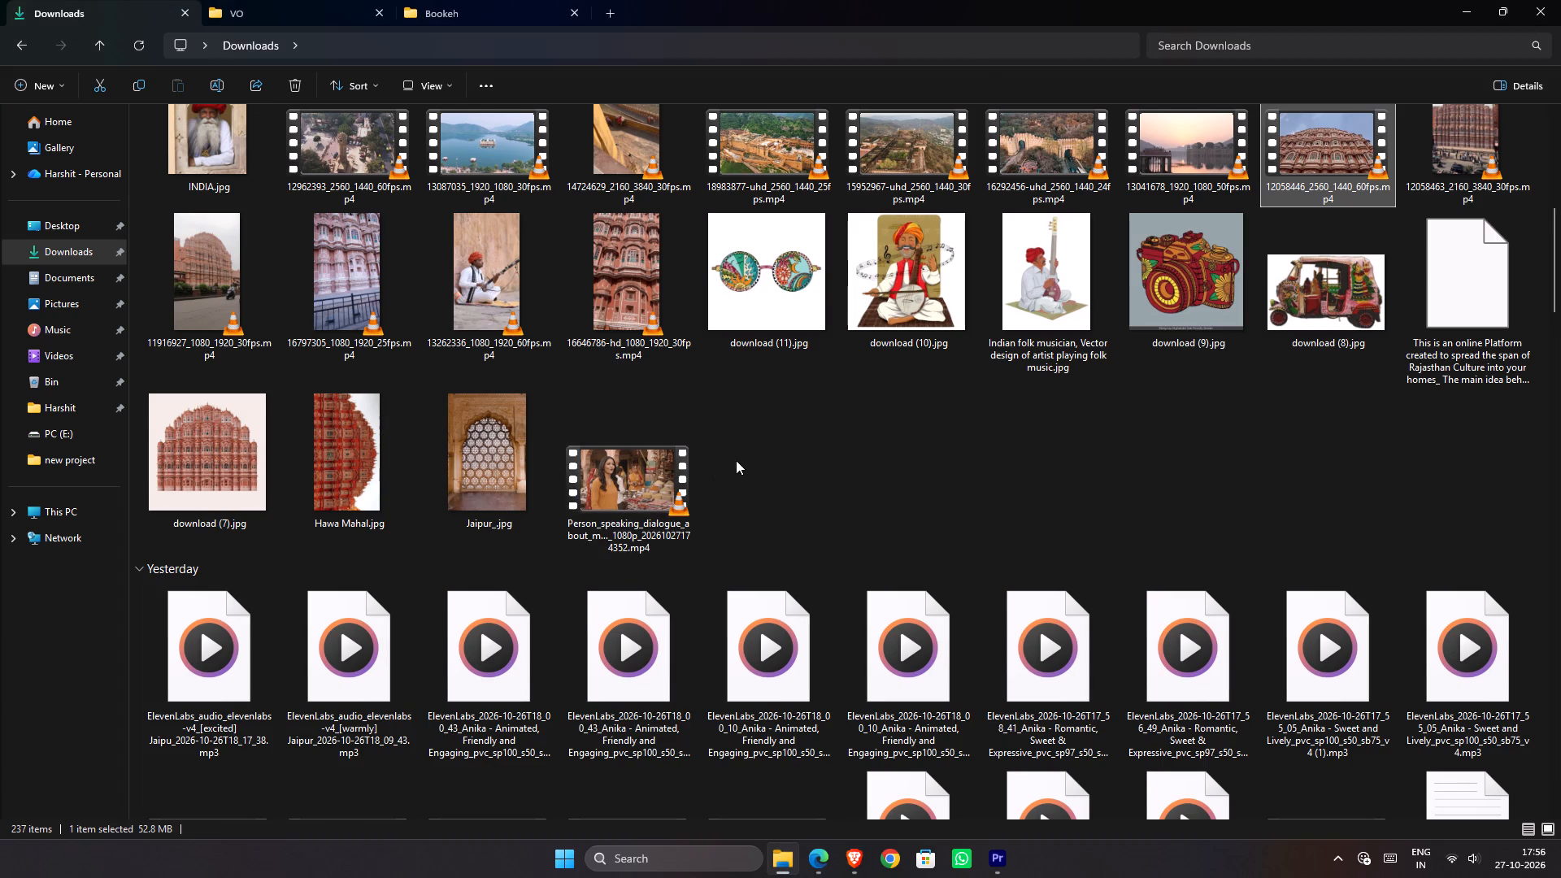
scroll(747, 455, up, 6)
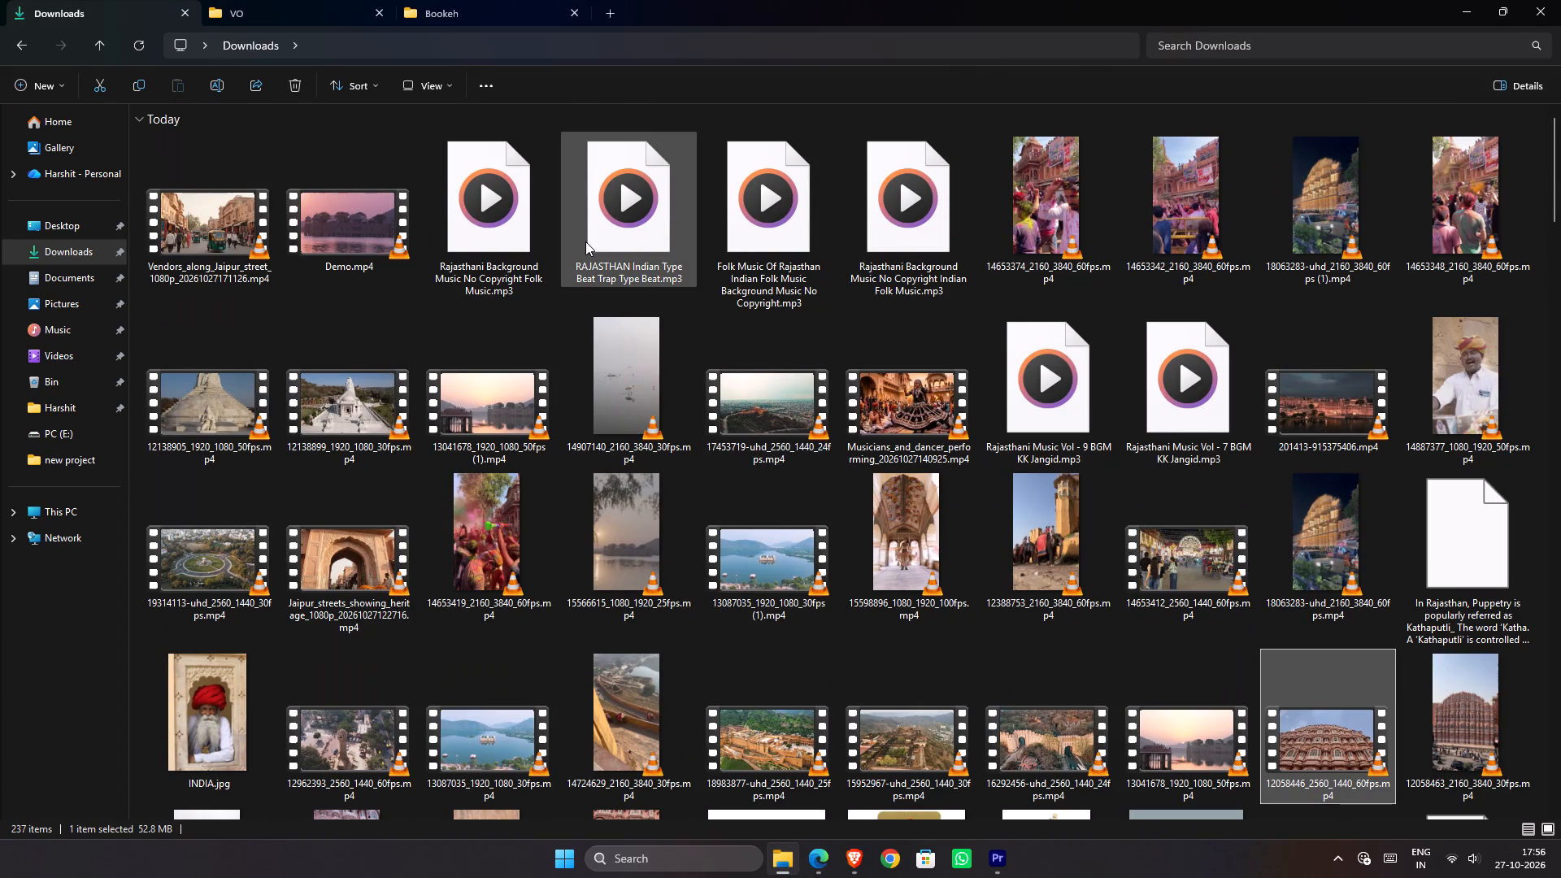
double_click(774, 260)
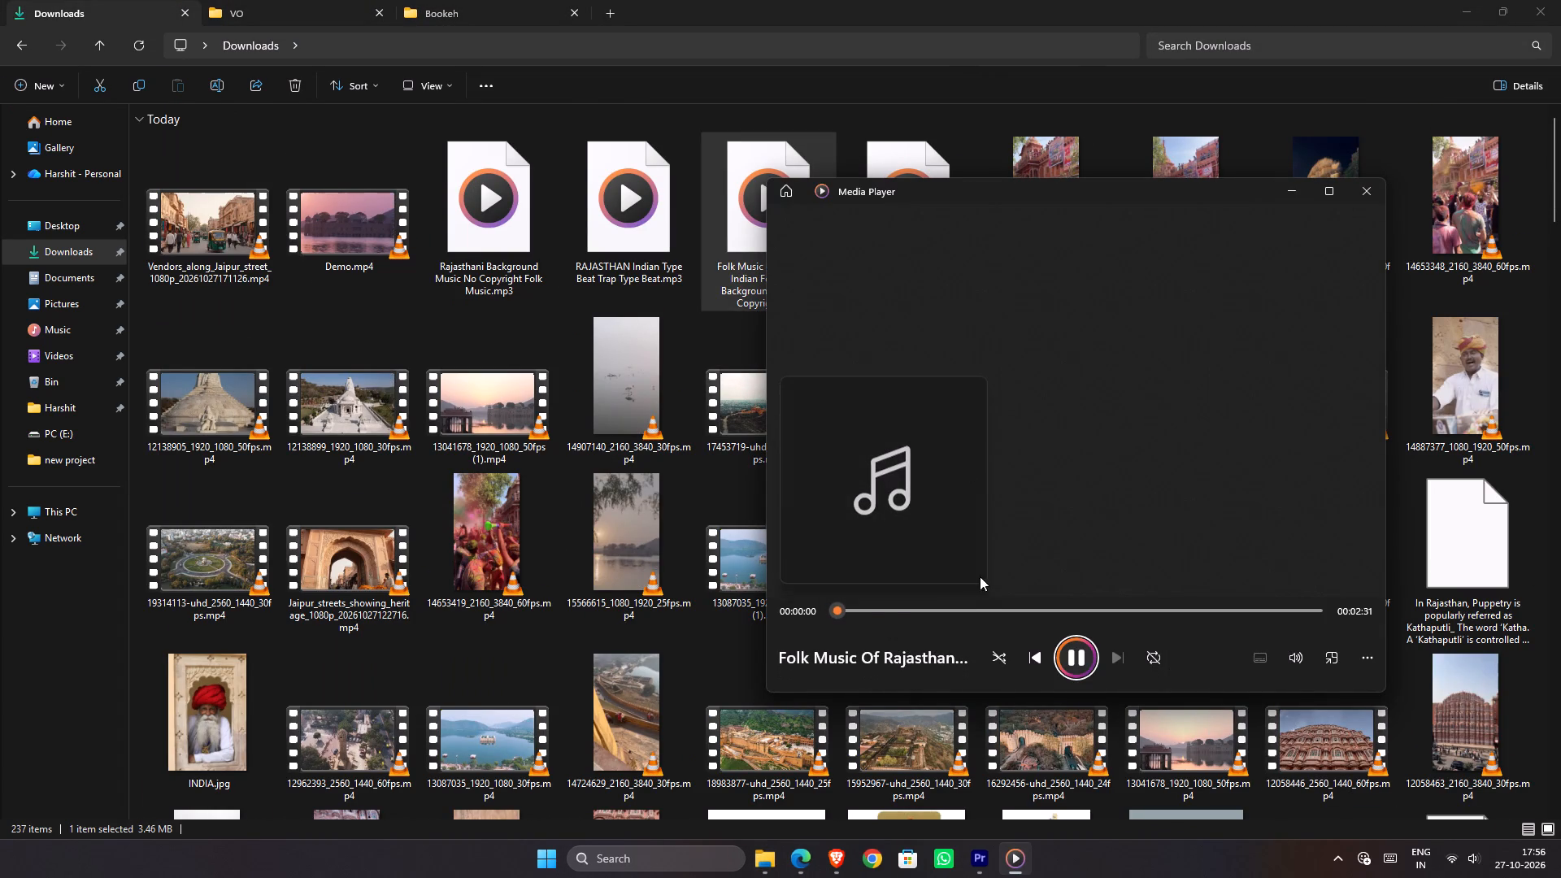
click(902, 611)
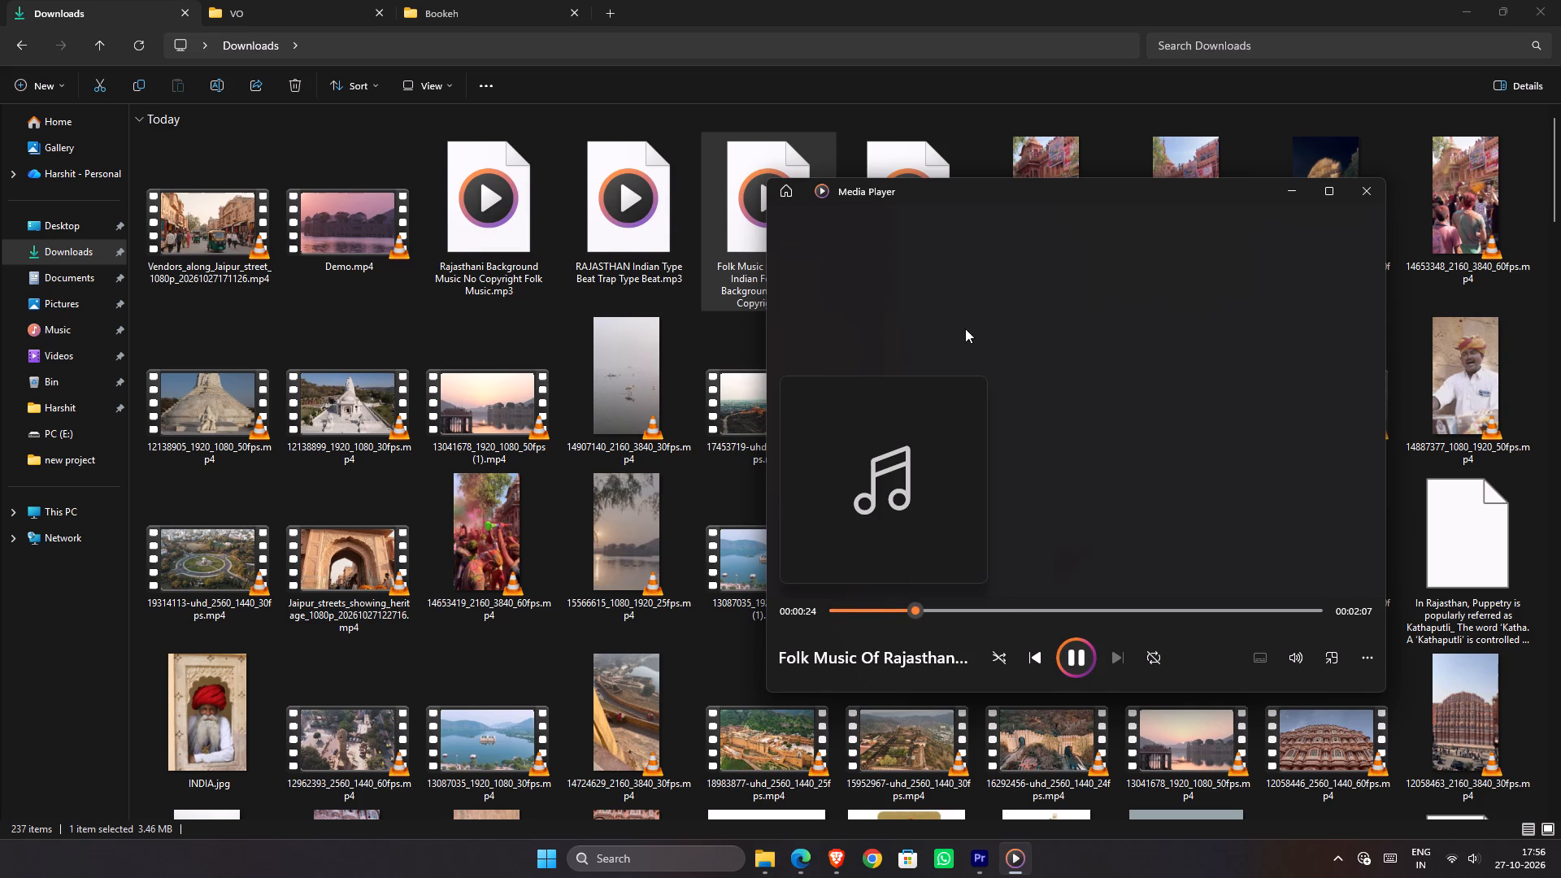
drag(1020, 194, 1026, 279)
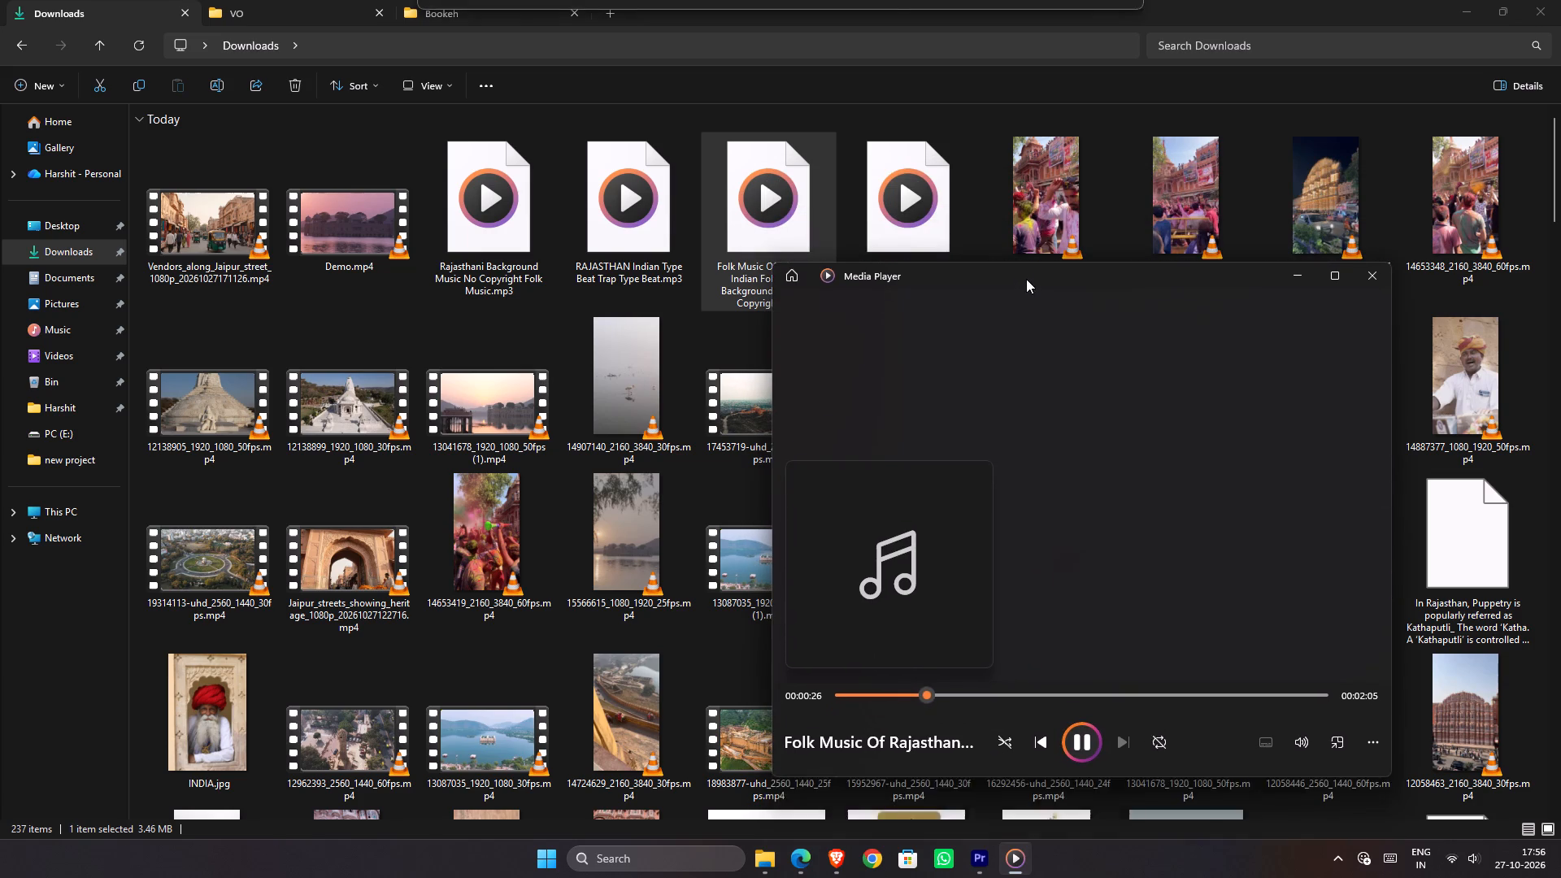
drag(1026, 279, 1028, 285)
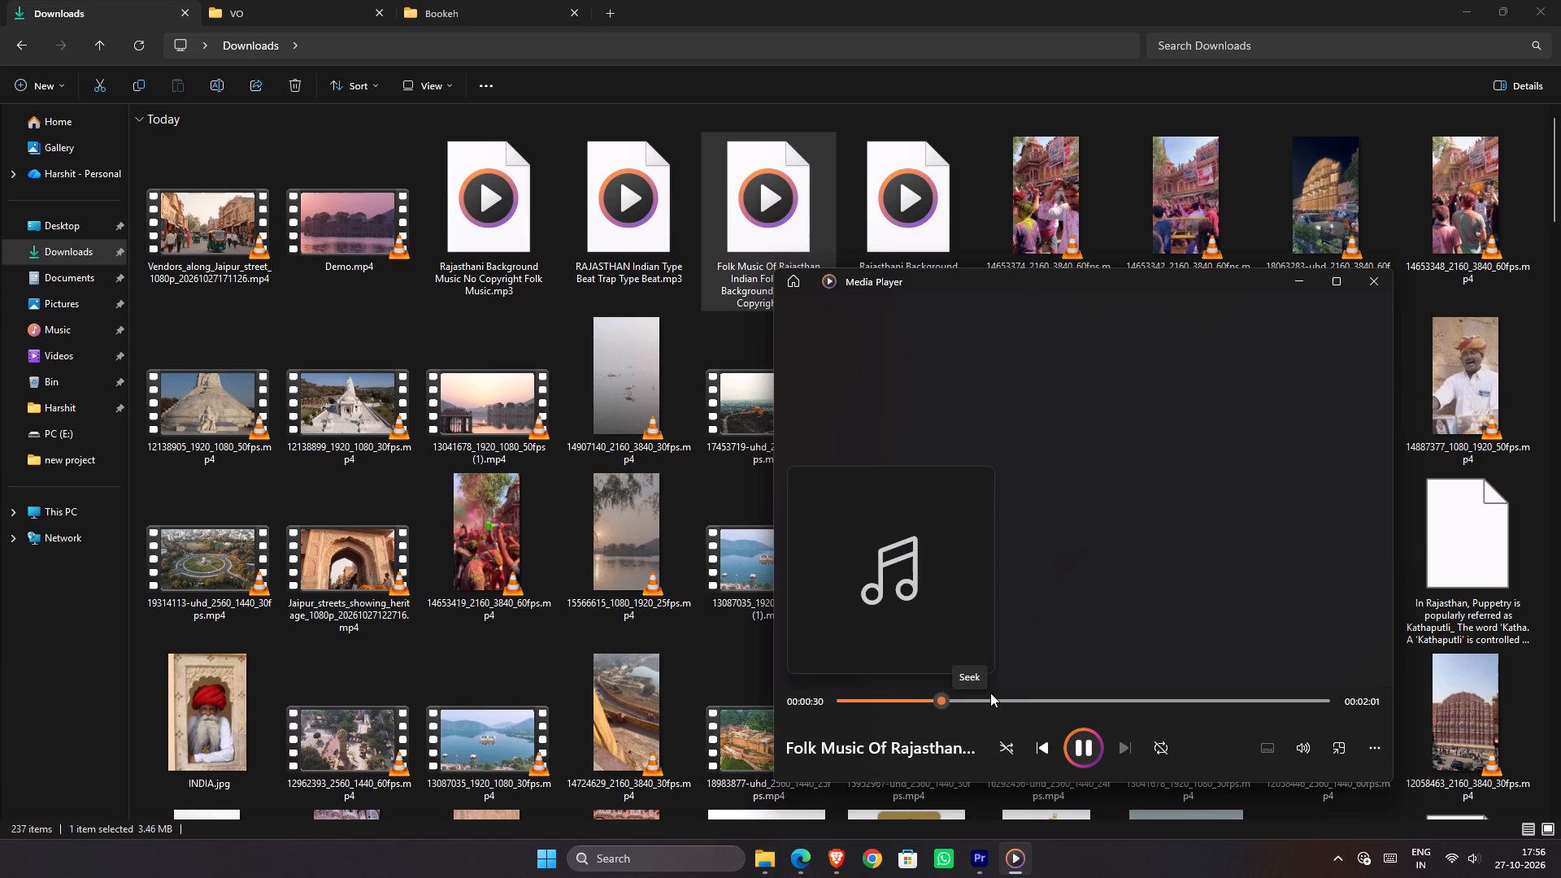
click(1018, 705)
click(1134, 703)
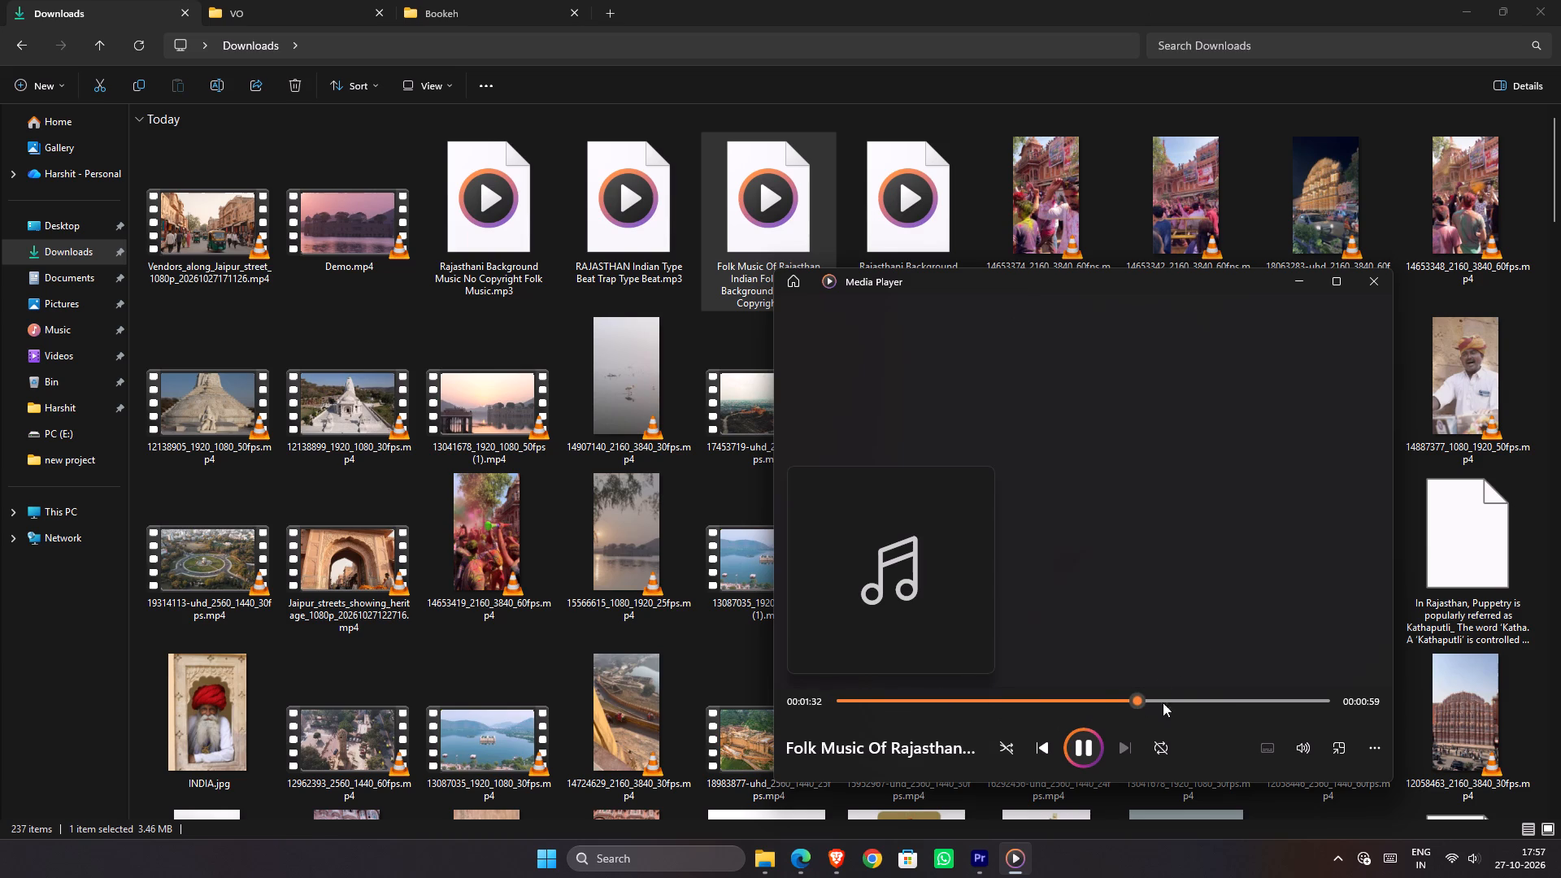
click(1207, 696)
click(1369, 279)
Audition "Rajasthani Background Music No Copyright Indian Folk Music.mp3" at several points, pause it and close the player.
double_click(923, 247)
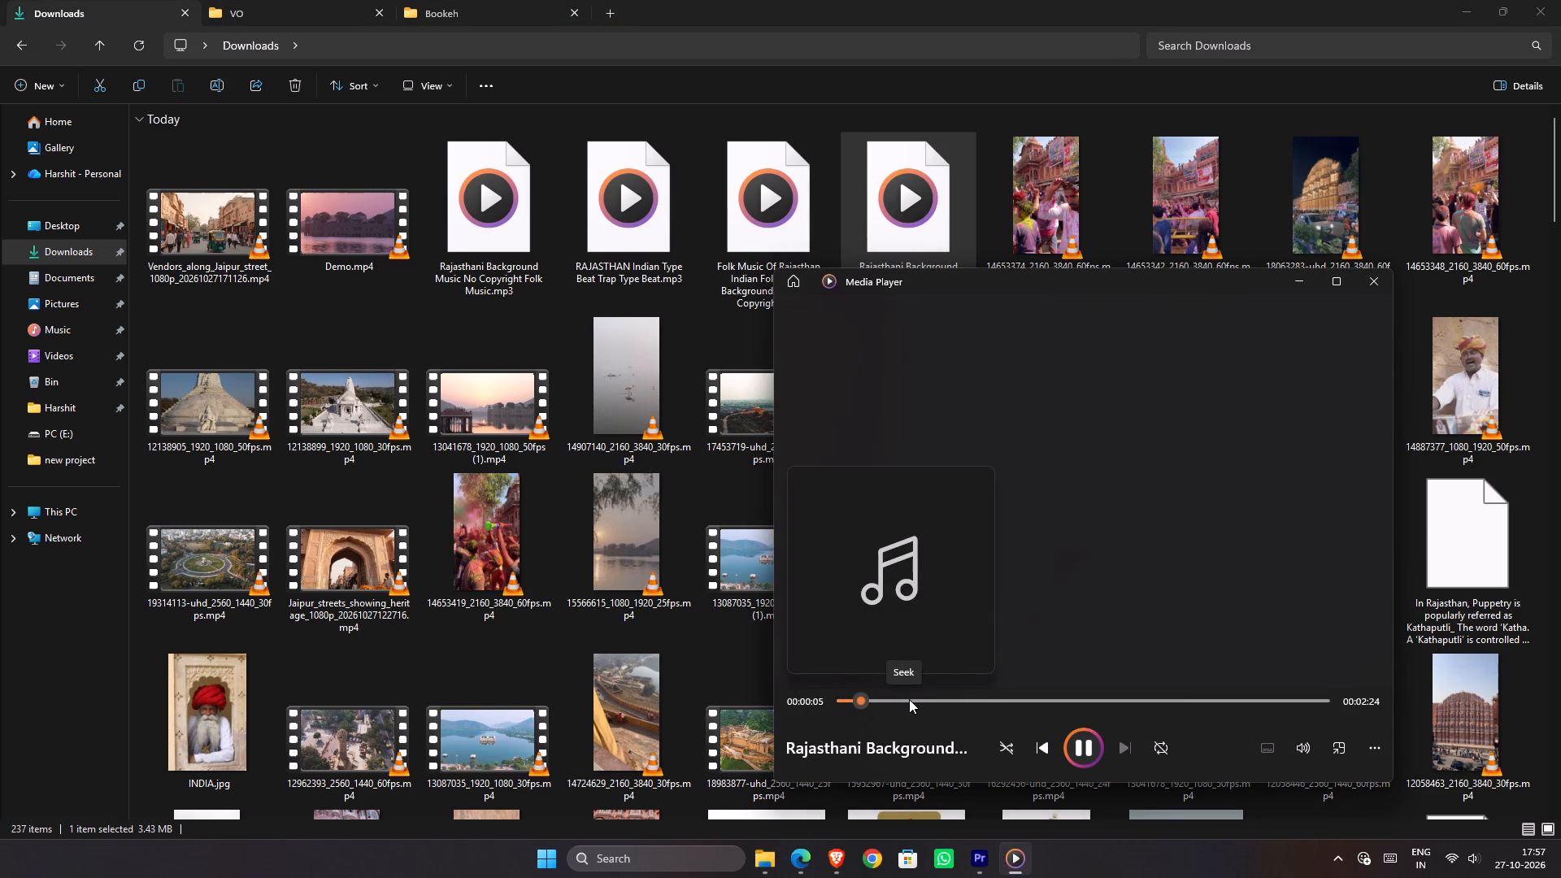
click(909, 699)
click(1026, 699)
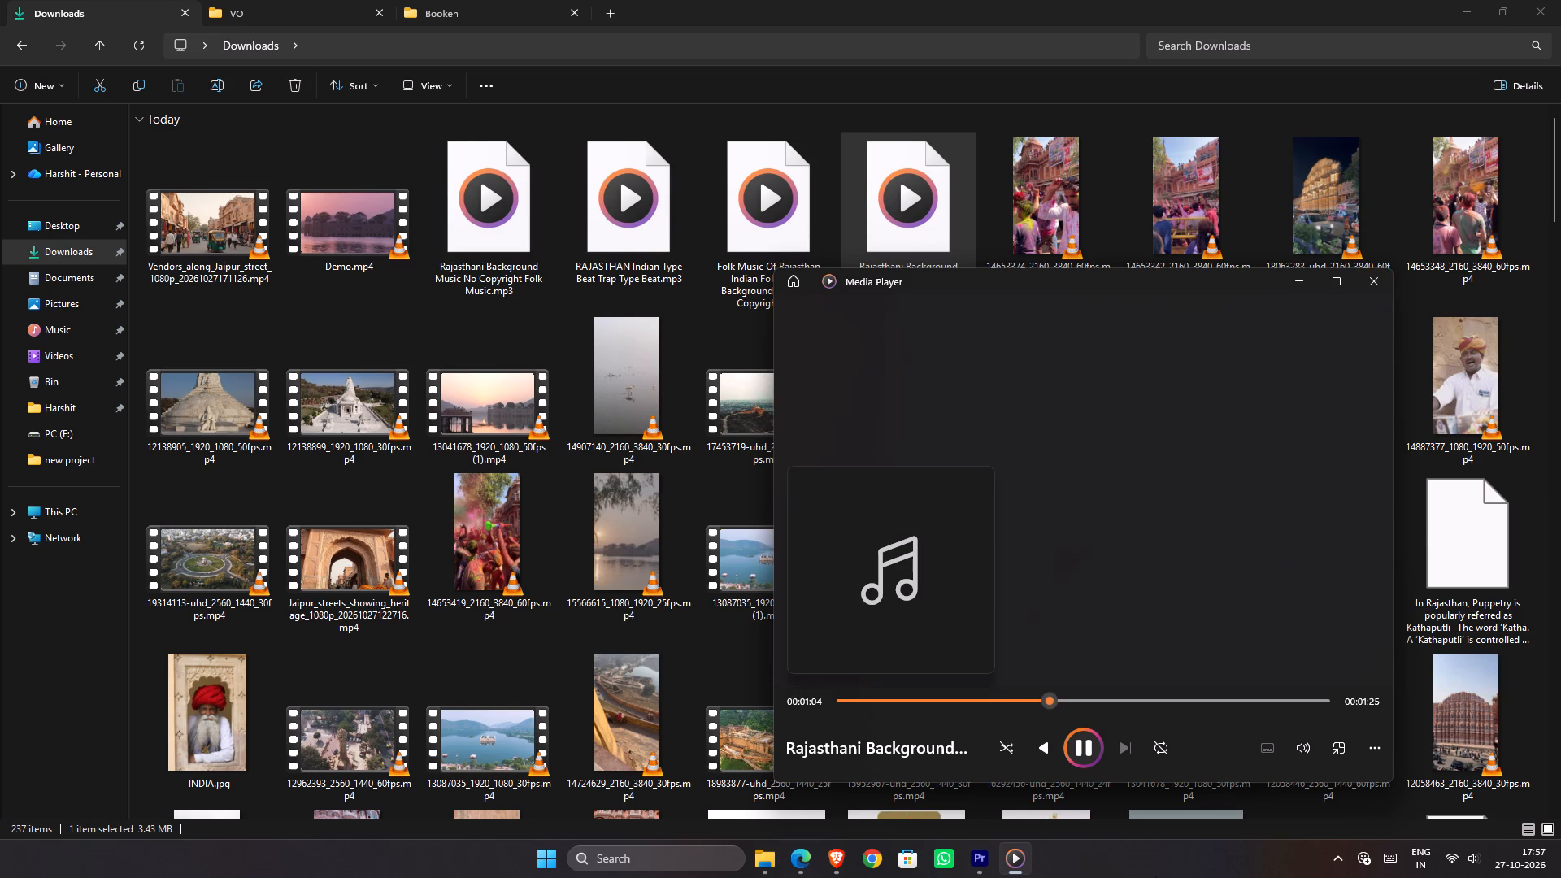
click(1089, 758)
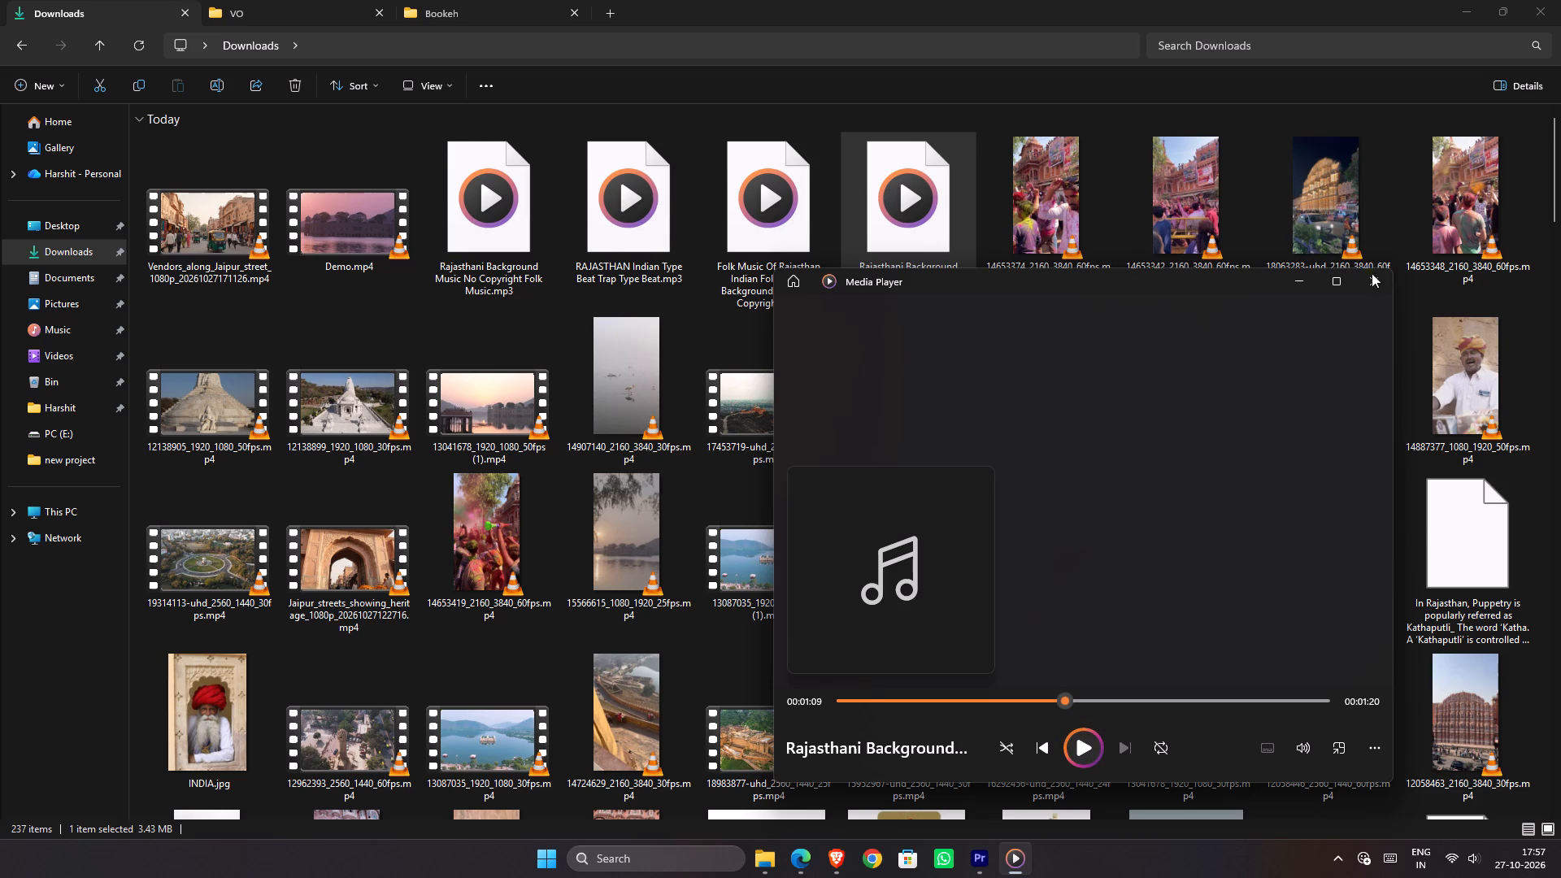
click(1379, 277)
Add "Rajasthani Background Music No Copyright Indian Folk Music.mp3" to Audio 2 of the Premiere Pro sequence at about 50 seconds and play its opening.
drag(922, 245, 981, 653)
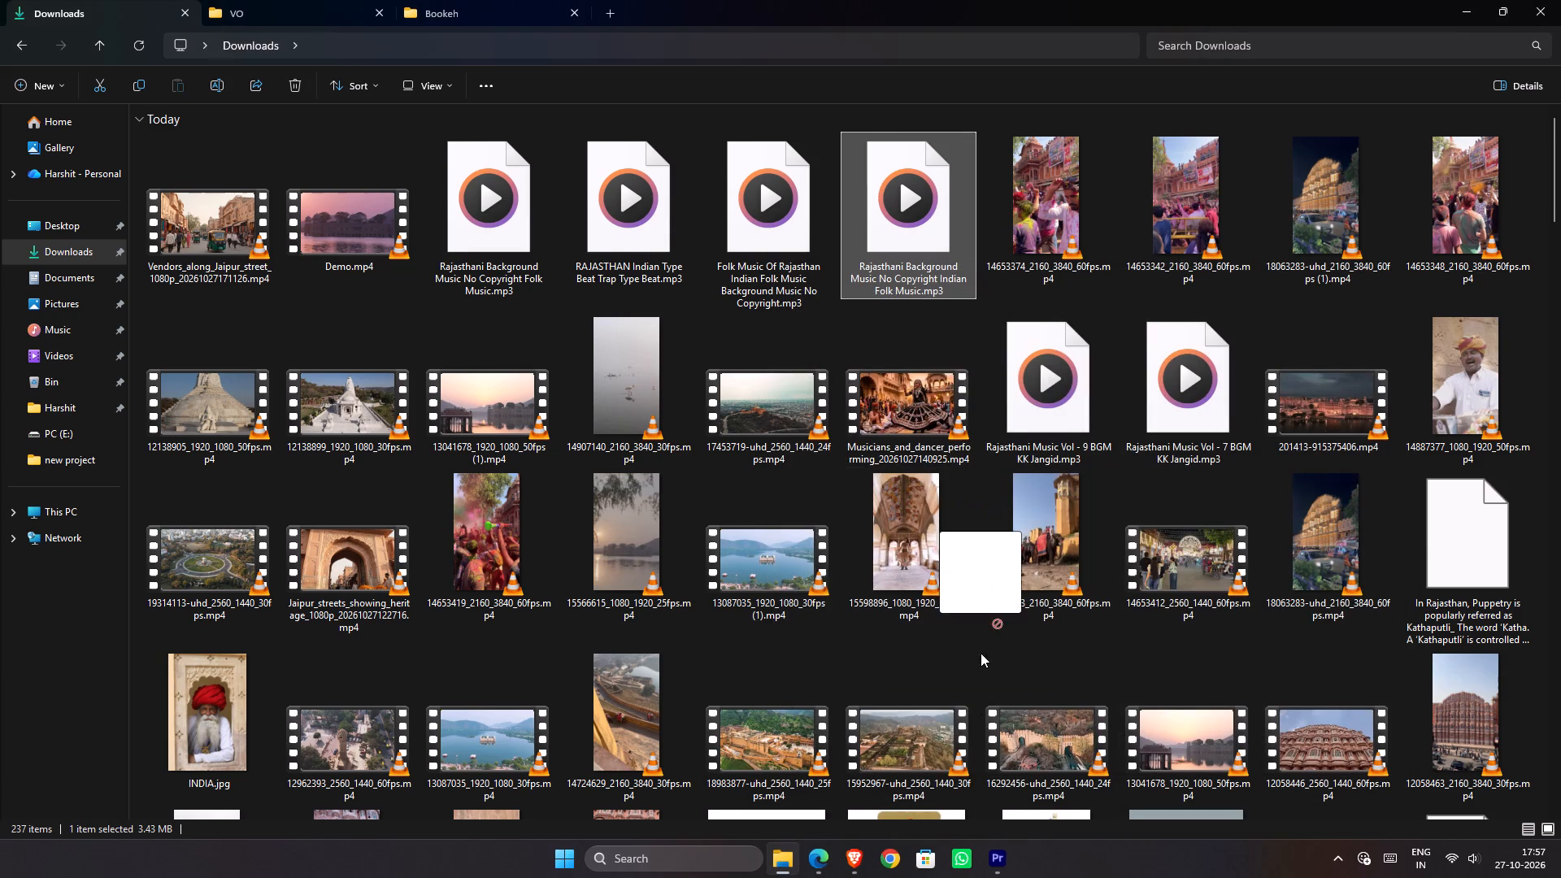
drag(981, 653, 1065, 688)
drag(1144, 497, 1163, 497)
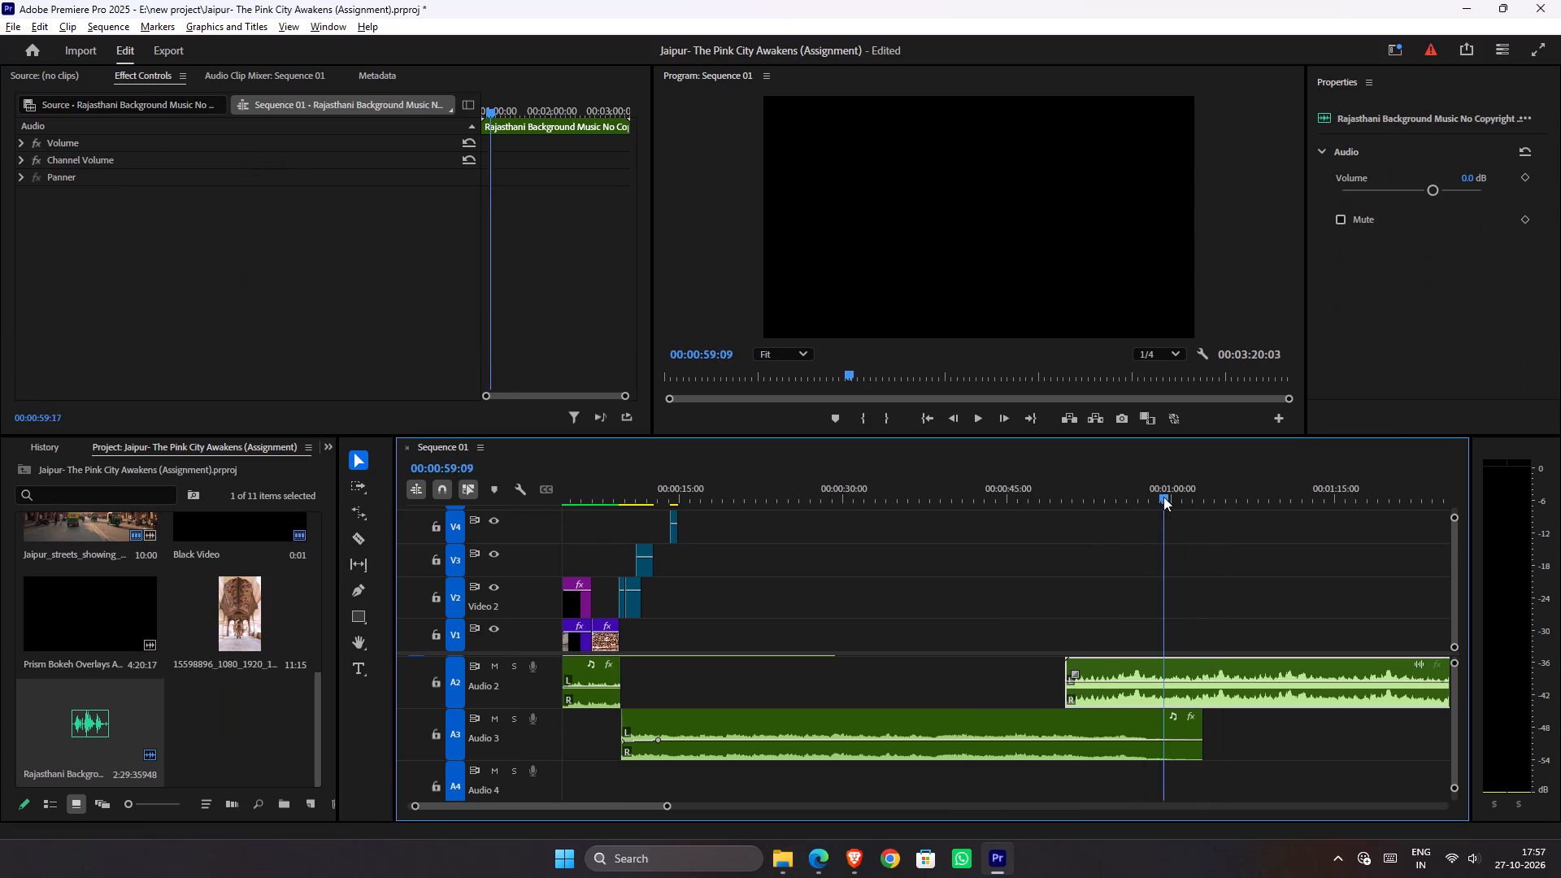
drag(1163, 497, 1078, 507)
key(space)
alt+scroll(1151, 661, down, 3)
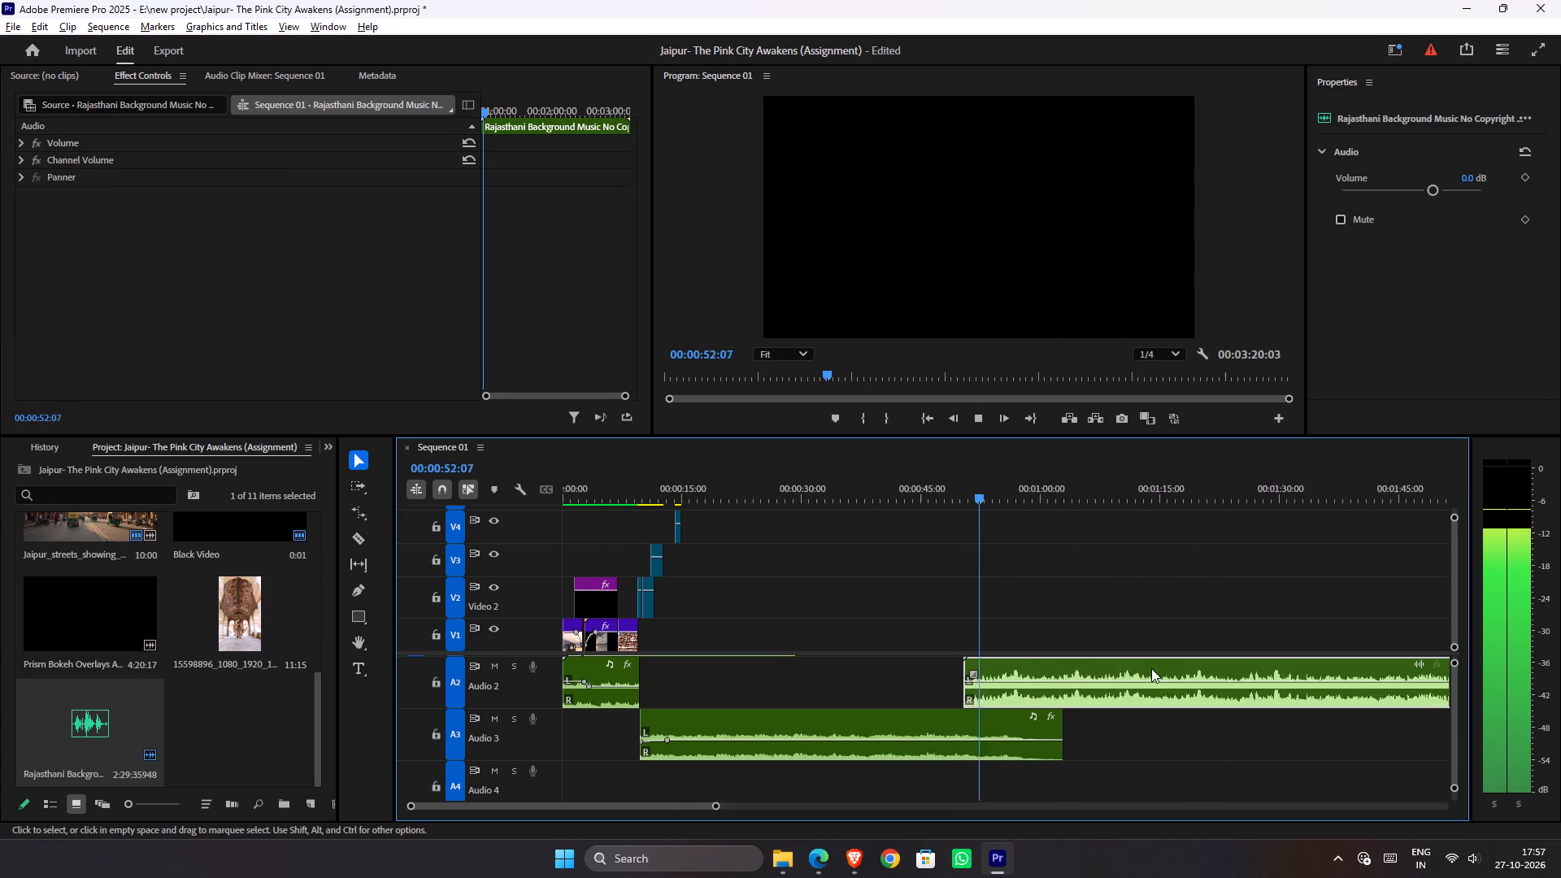
alt+scroll(1151, 668, down, 4)
key(space)
Move the new Rajasthani background music clip to Audio 4 at the very start of the sequence.
ctrl+scroll(932, 698, down, 3)
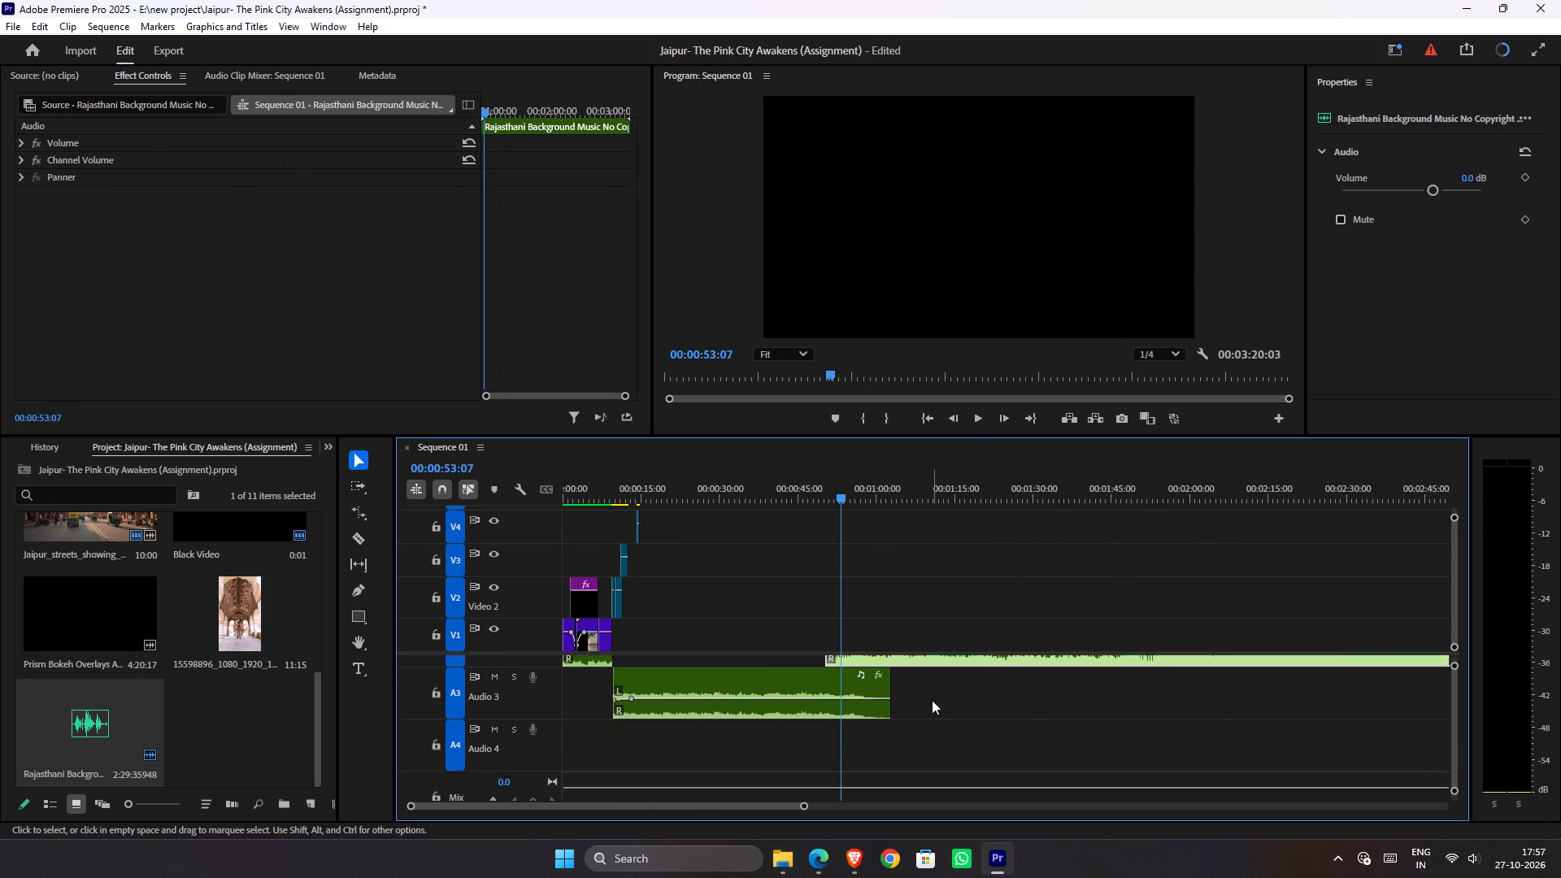
ctrl+scroll(933, 702, up, 2)
drag(953, 681, 549, 776)
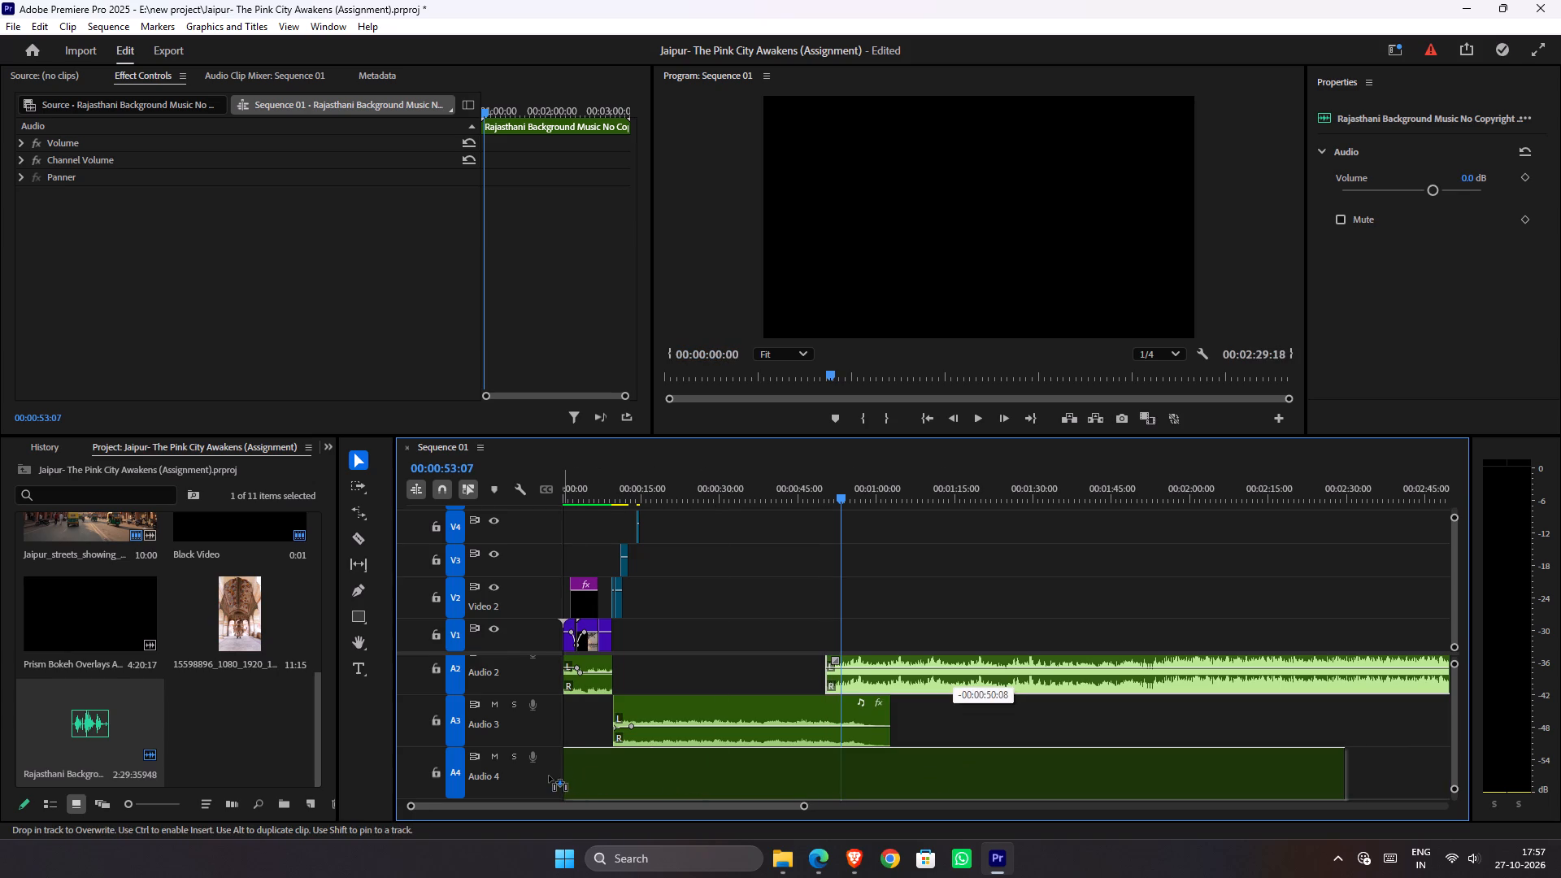
drag(549, 776, 547, 776)
Give all the Audio 1 clips the Rose label colour and deselect them.
ctrl+scroll(588, 715, up, 7)
ctrl+scroll(576, 703, down, 6)
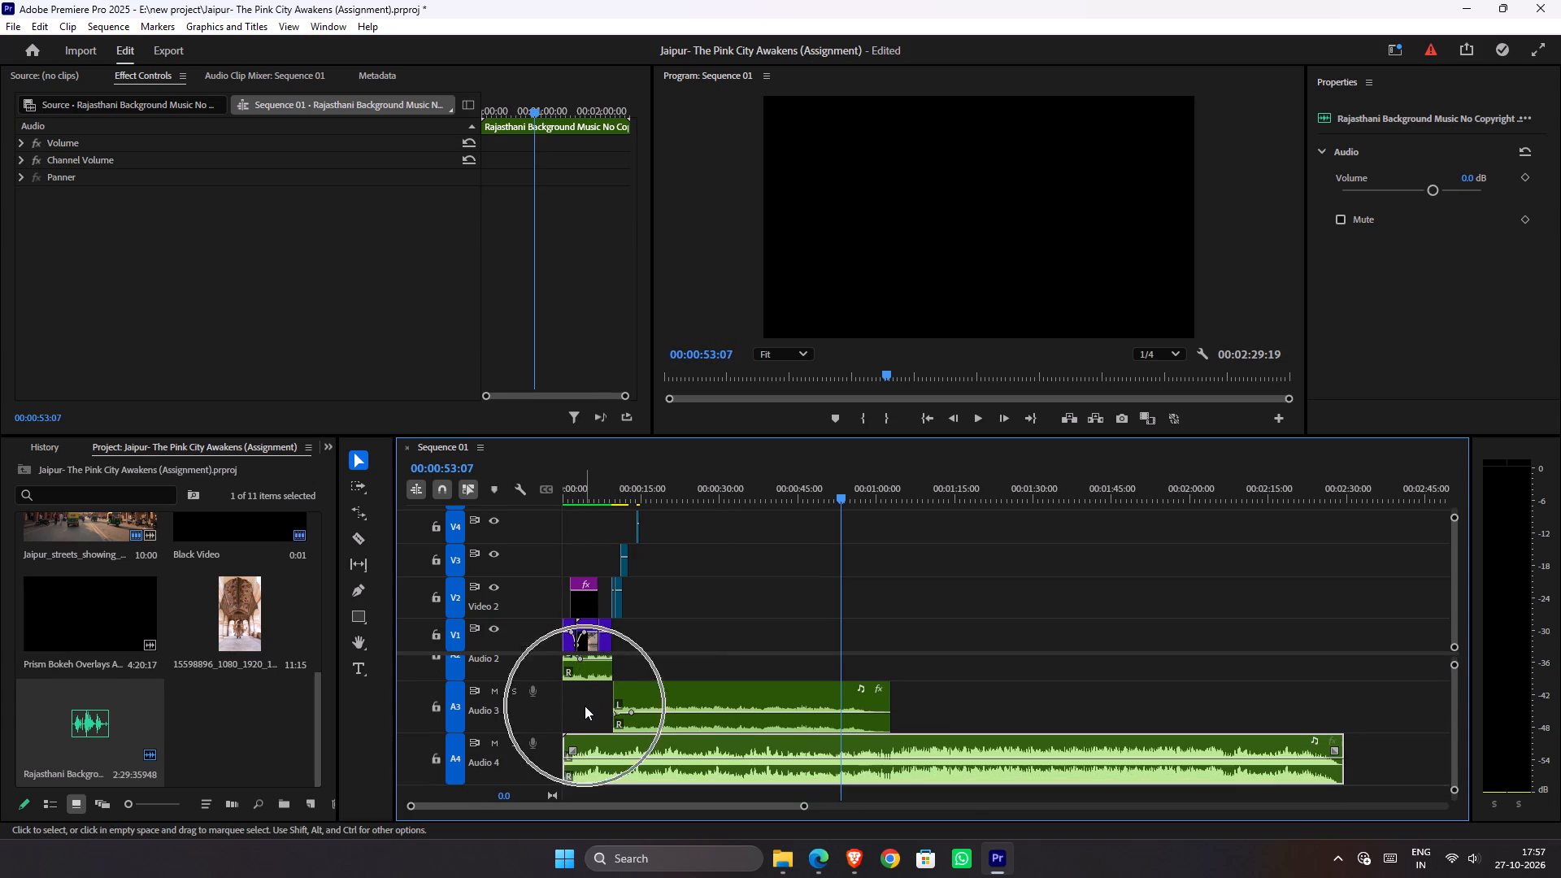
alt+scroll(585, 706, up, 7)
ctrl+scroll(606, 693, up, 8)
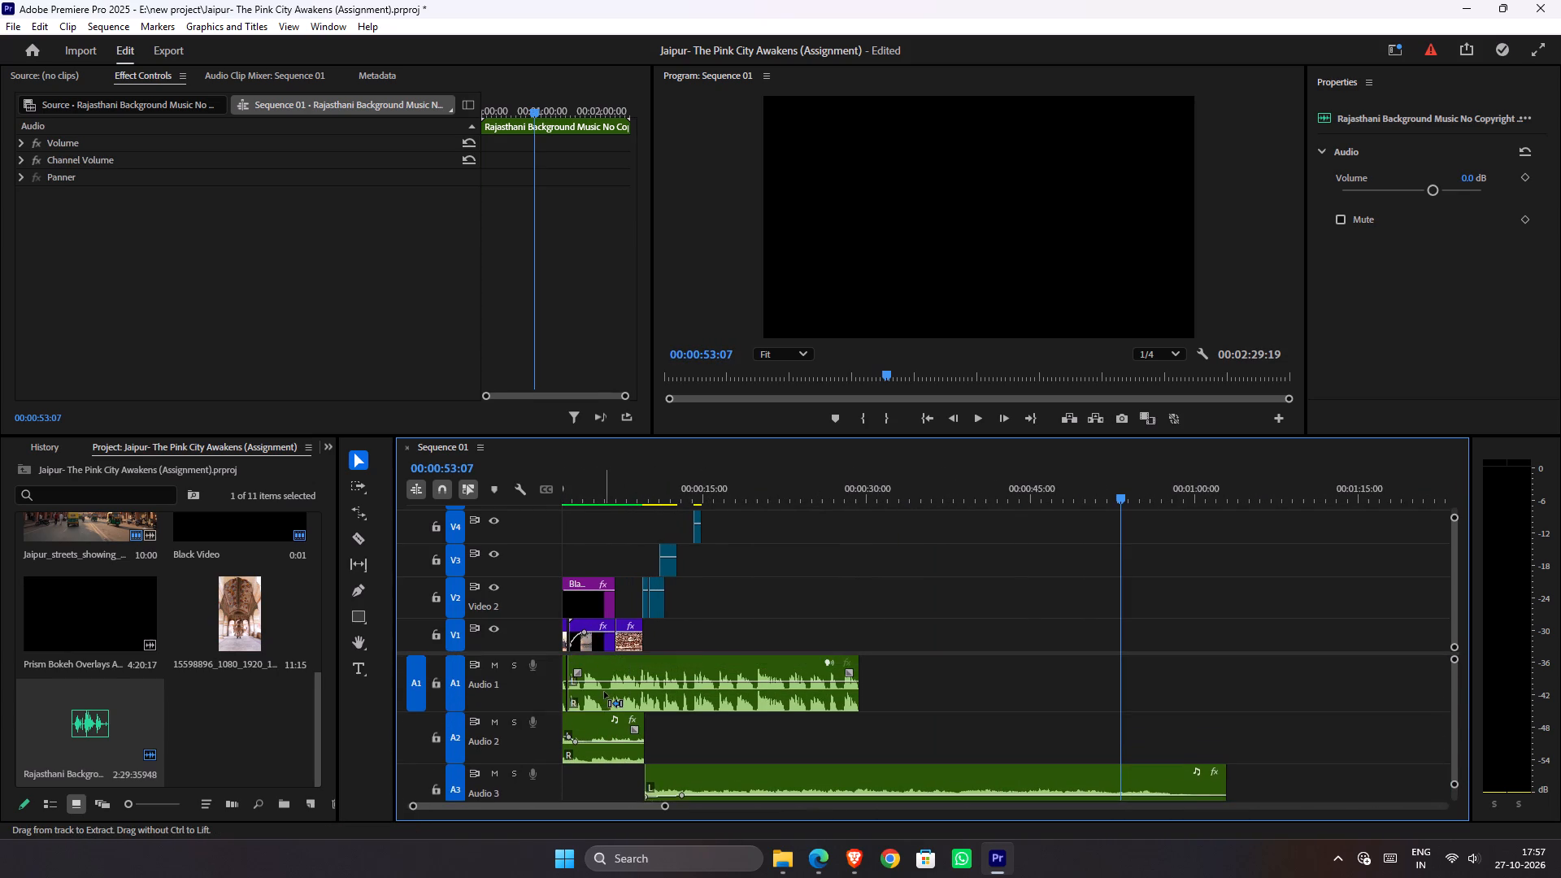
ctrl+scroll(603, 695, down, 1)
ctrl+scroll(603, 698, up, 1)
ctrl+scroll(603, 698, down, 5)
scroll(610, 702, up, 8)
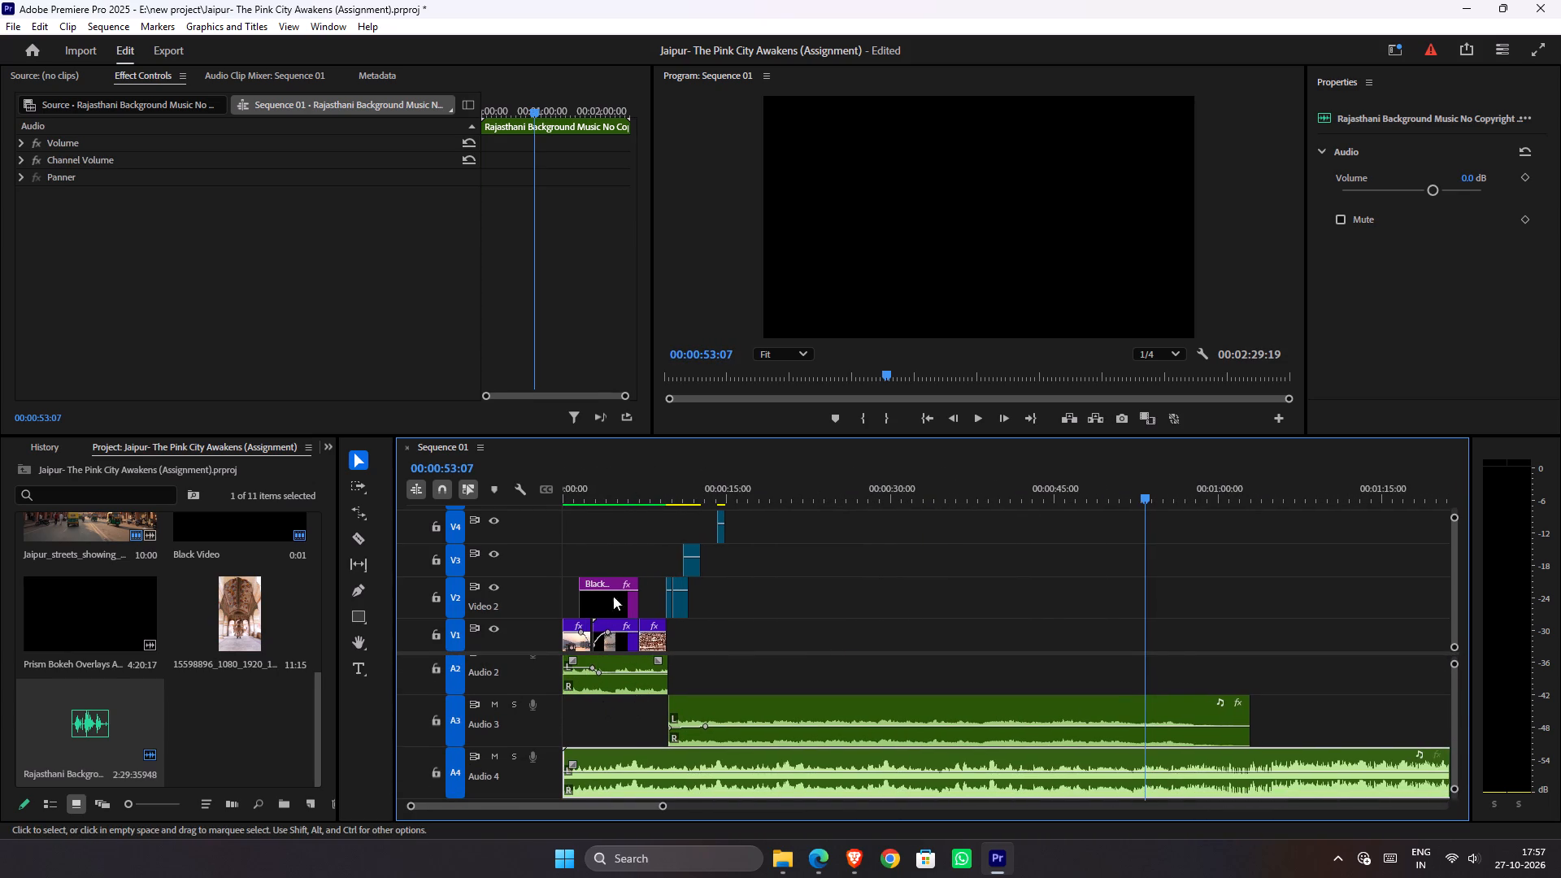
scroll(681, 667, up, 8)
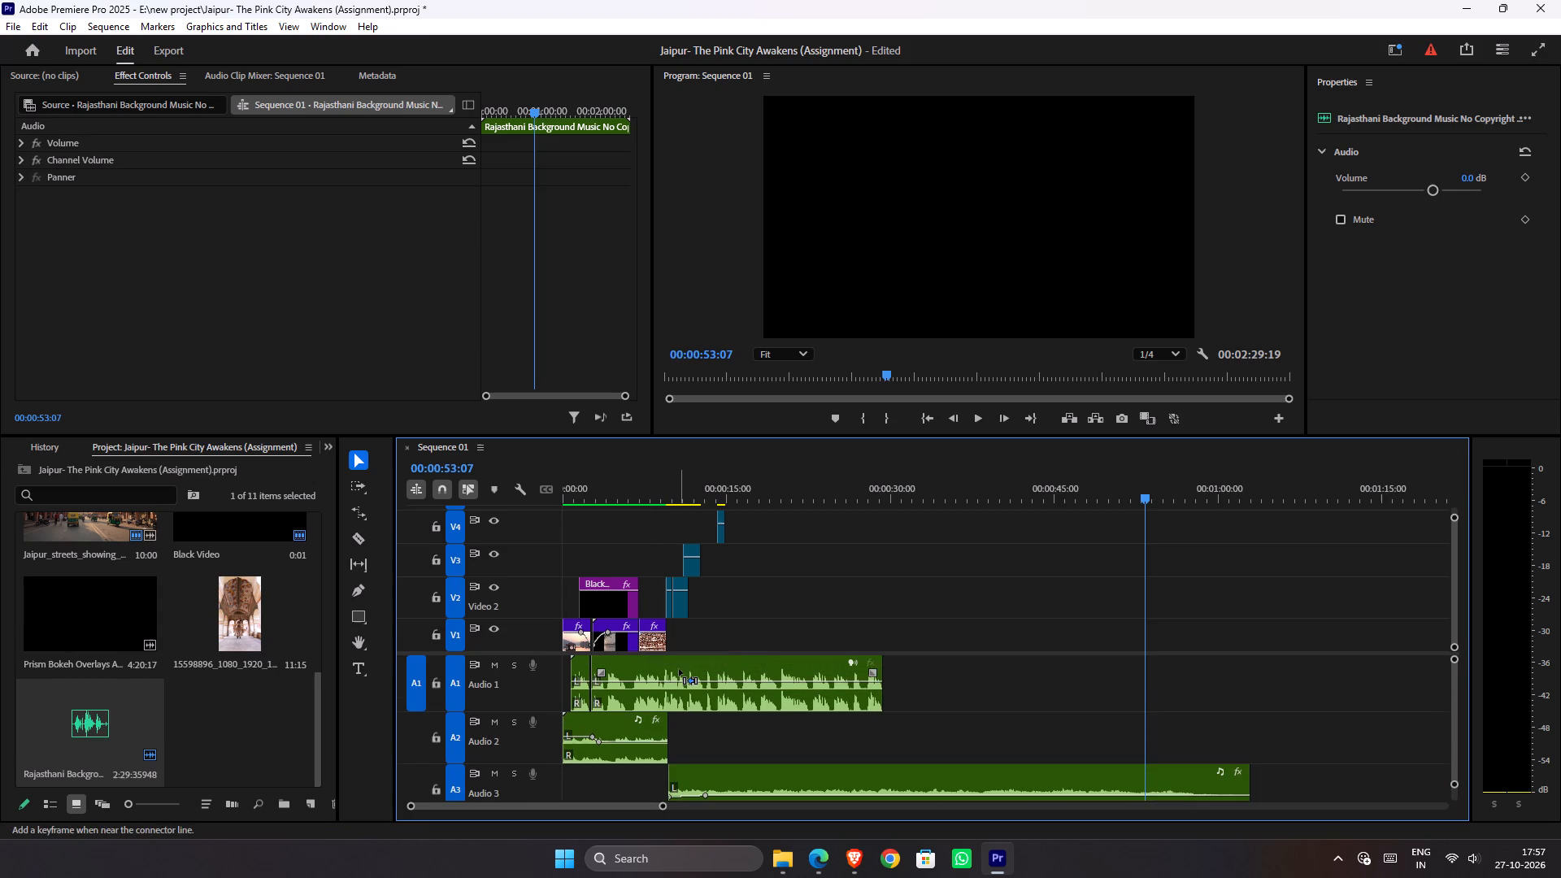
scroll(679, 669, up, 2)
drag(941, 671, 485, 685)
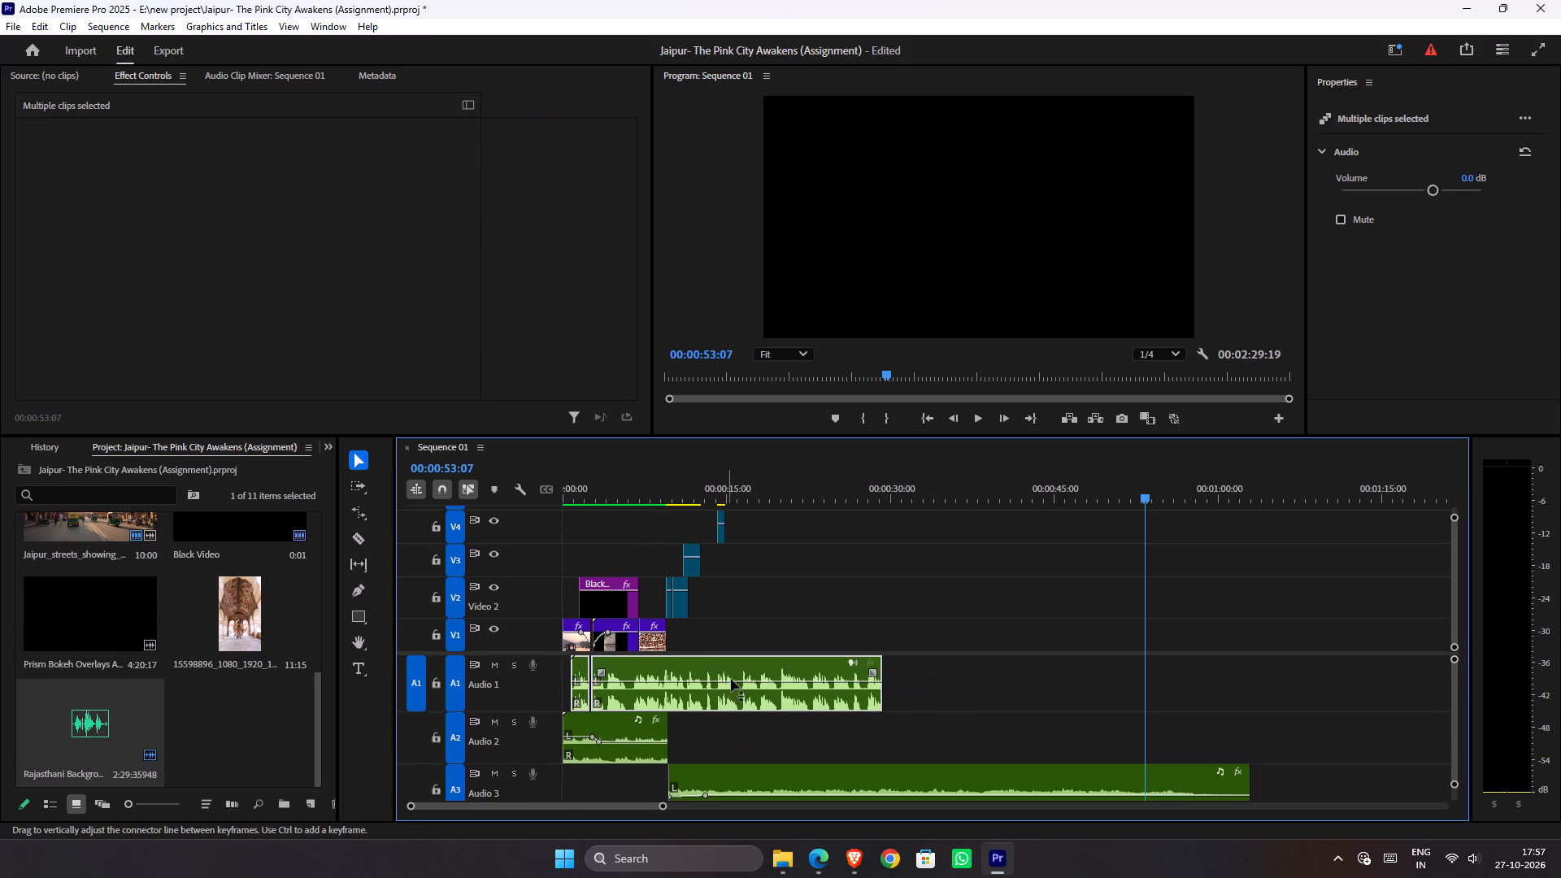
right_click(736, 673)
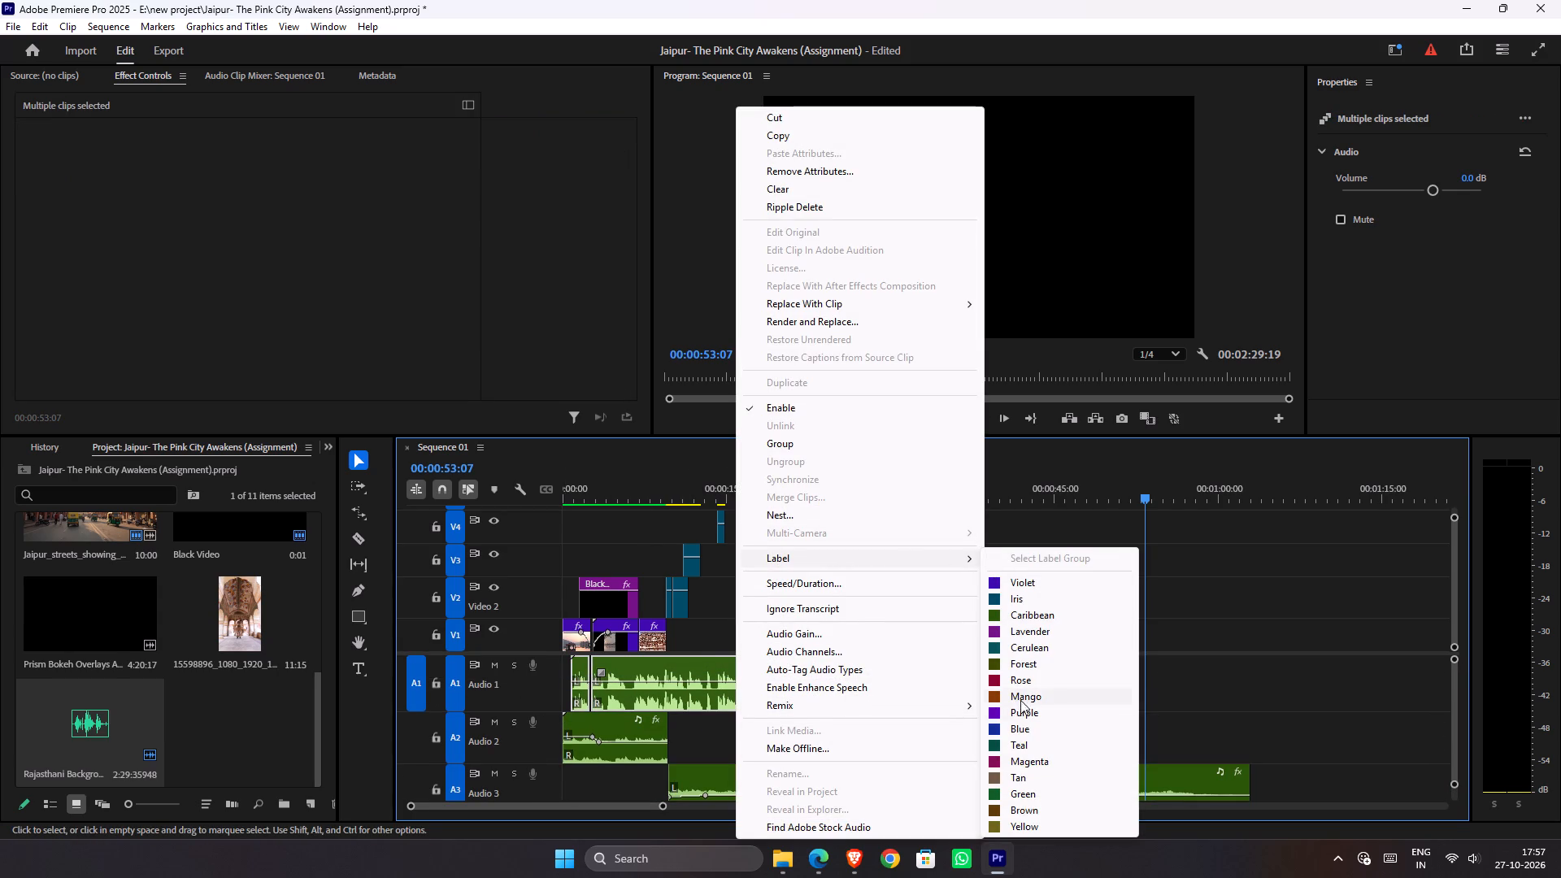
scroll(1027, 789, down, 2)
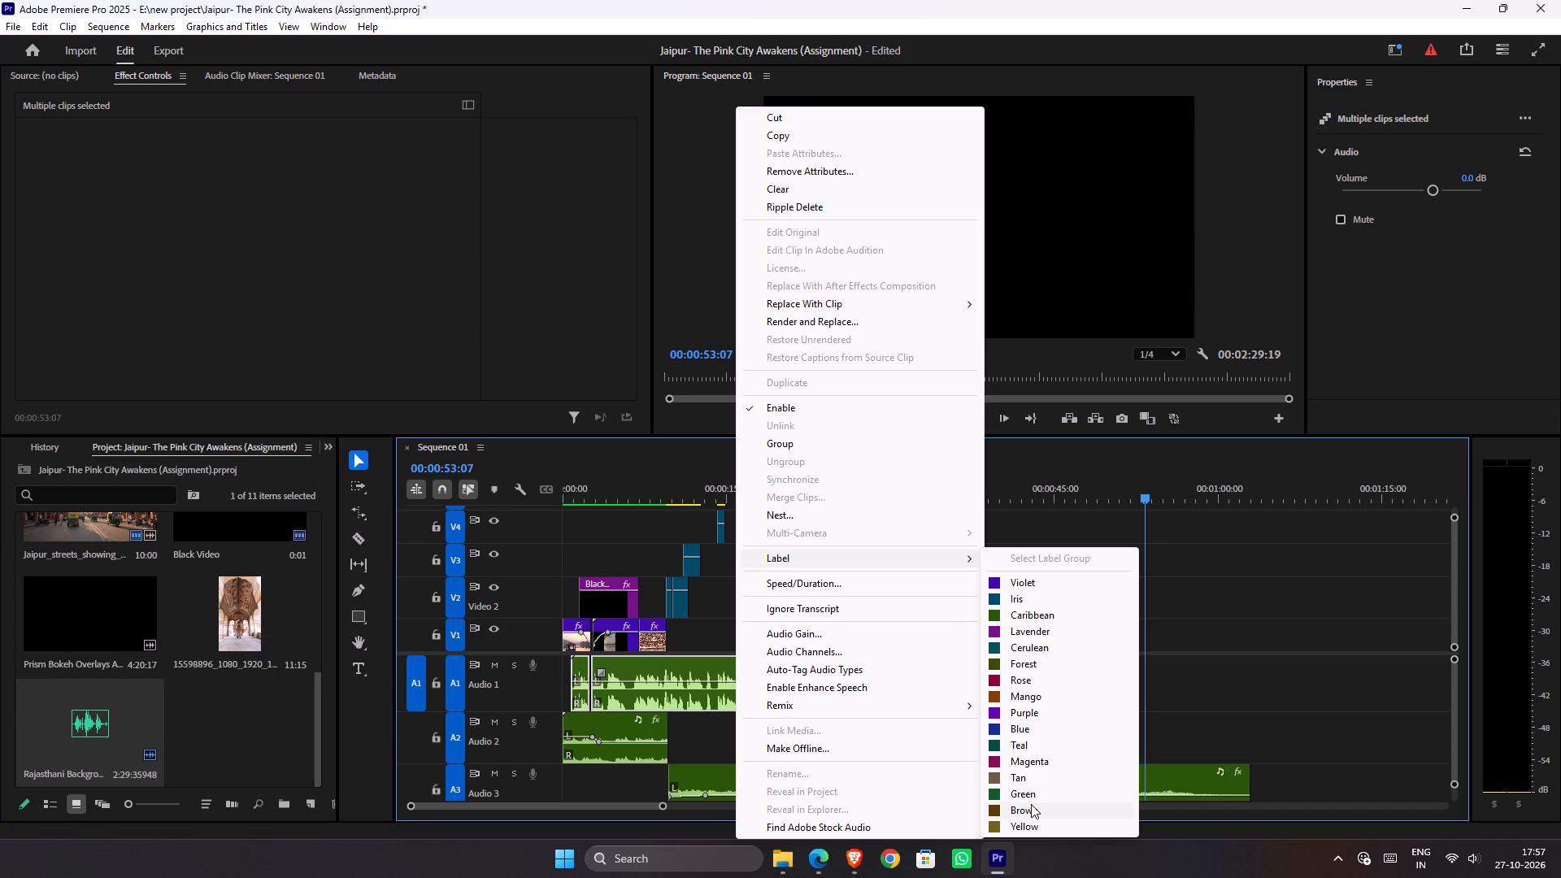
click(1044, 677)
click(979, 687)
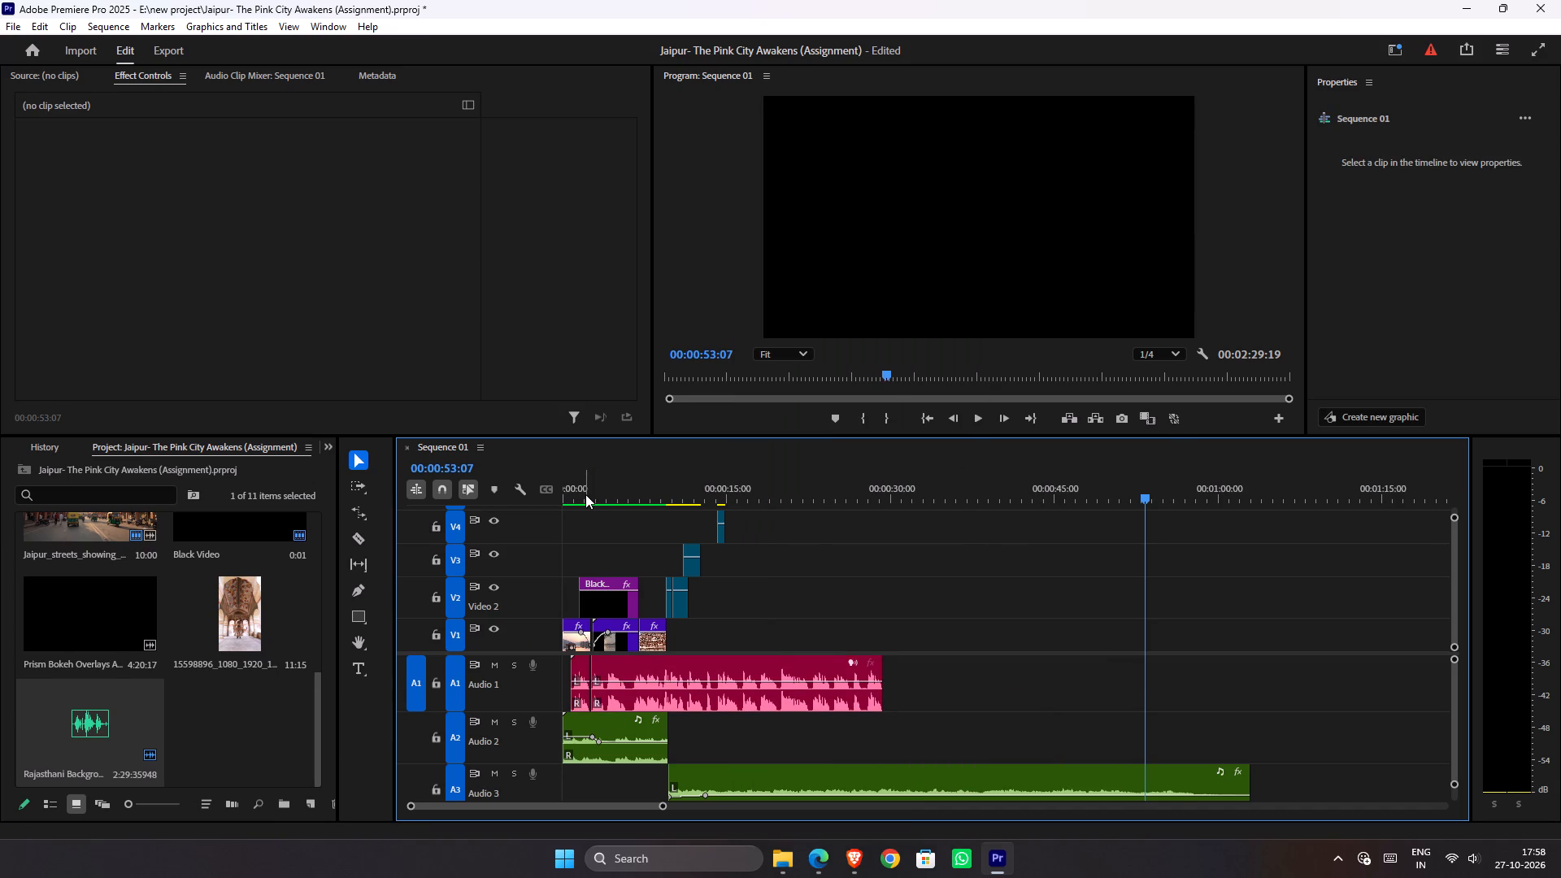
Play the sequence from the start to hear the Audio 4 music against the other audio tracks.
drag(585, 494, 486, 510)
key(space)
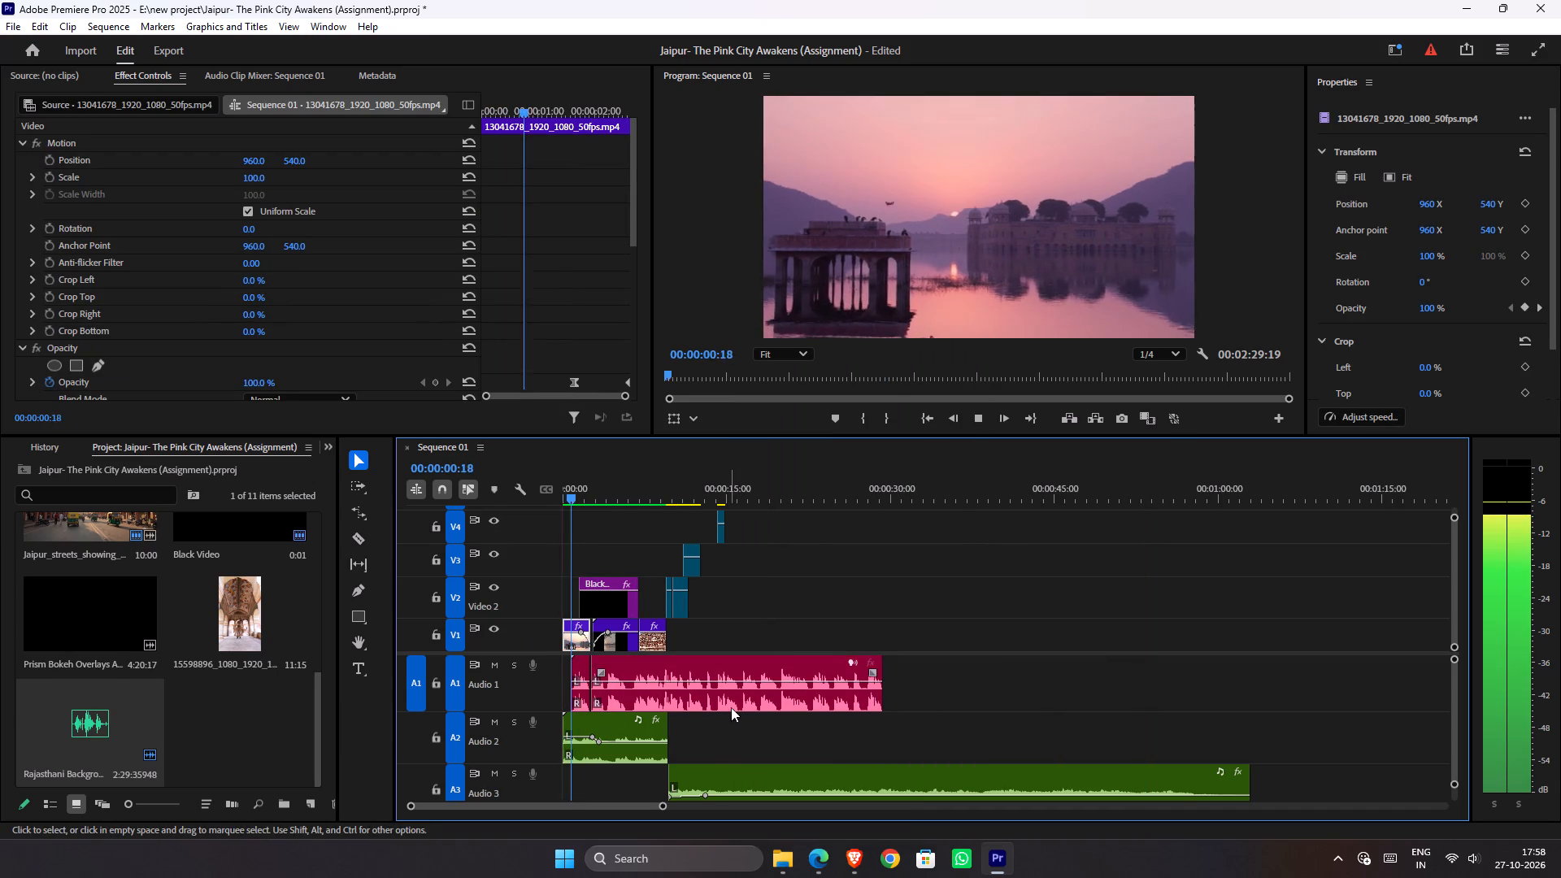
scroll(698, 727, down, 3)
ctrl+scroll(726, 723, down, 2)
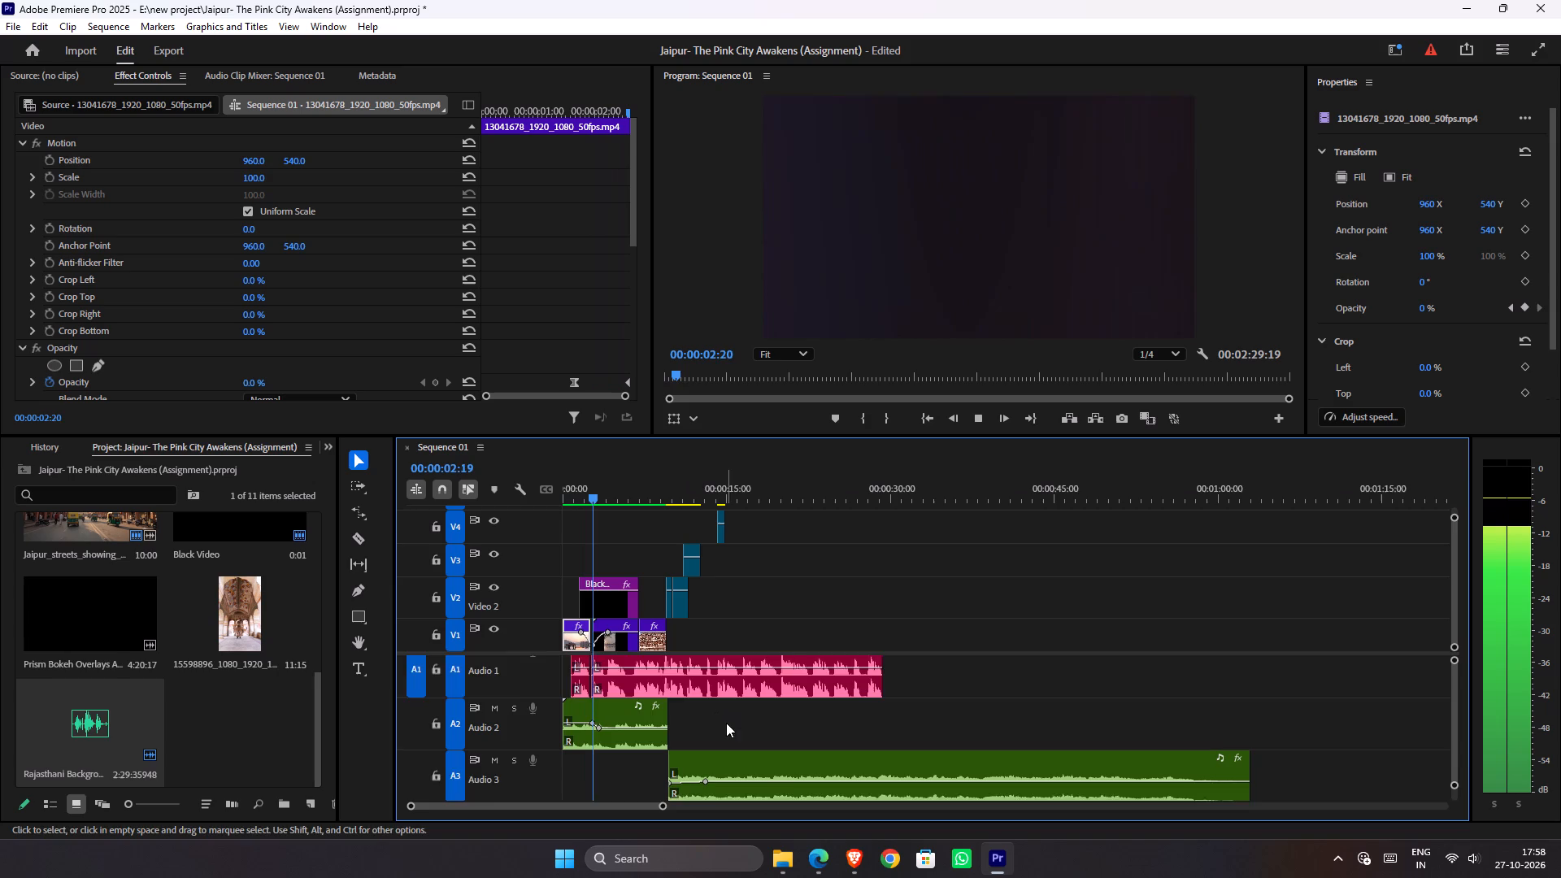
ctrl+scroll(726, 723, down, 5)
ctrl+scroll(732, 737, up, 1)
ctrl+scroll(730, 739, down, 1)
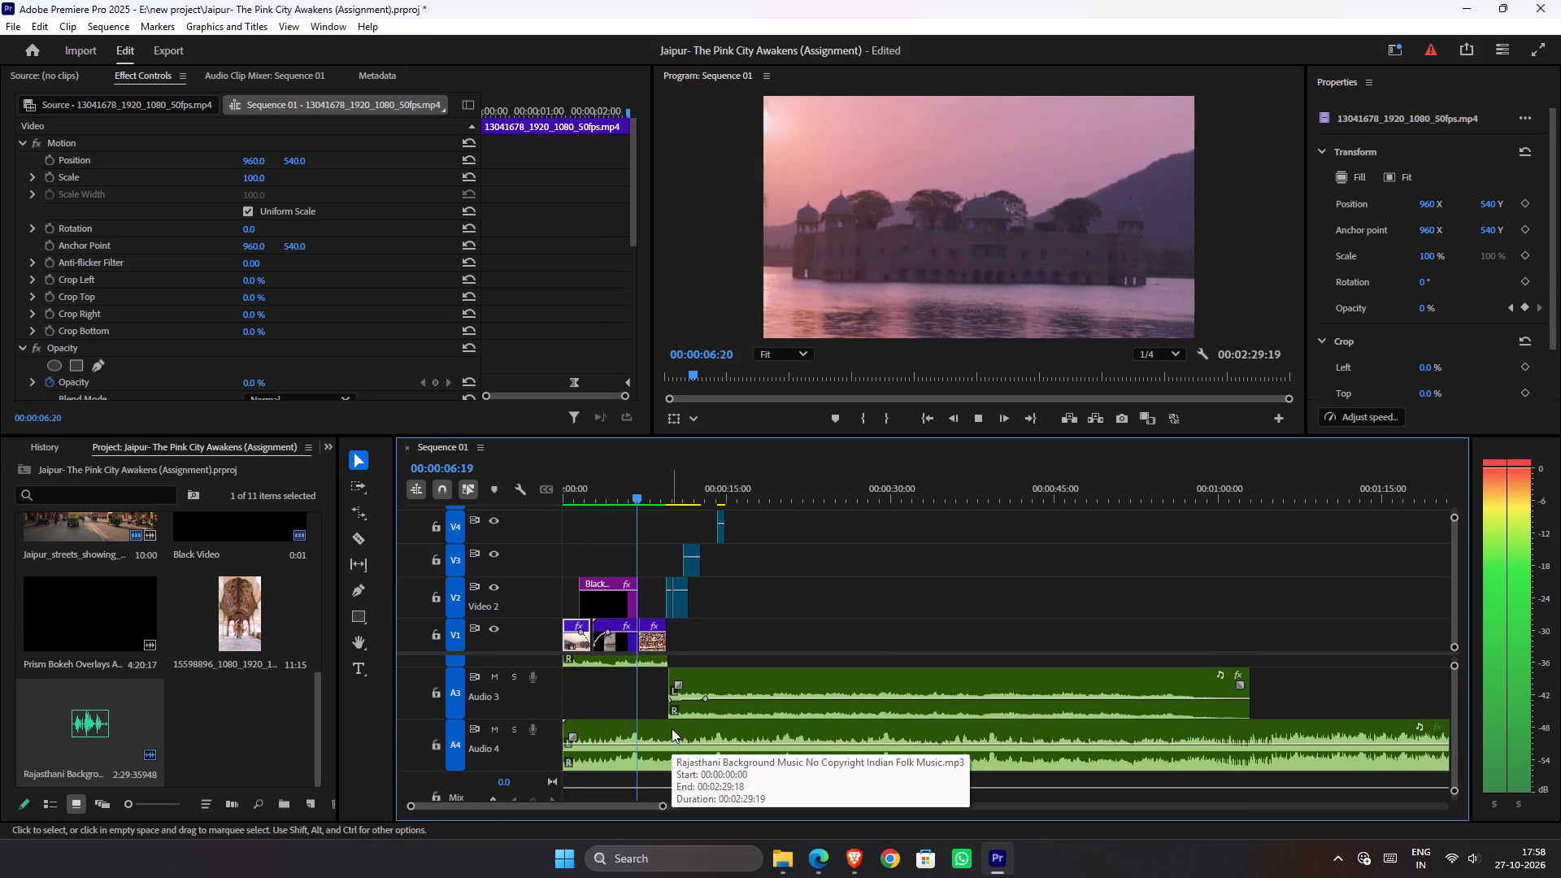
key(space)
Adjust the audio gain of the Rajasthani background music clip on Audio 4 by -30 dB.
right_click(672, 728)
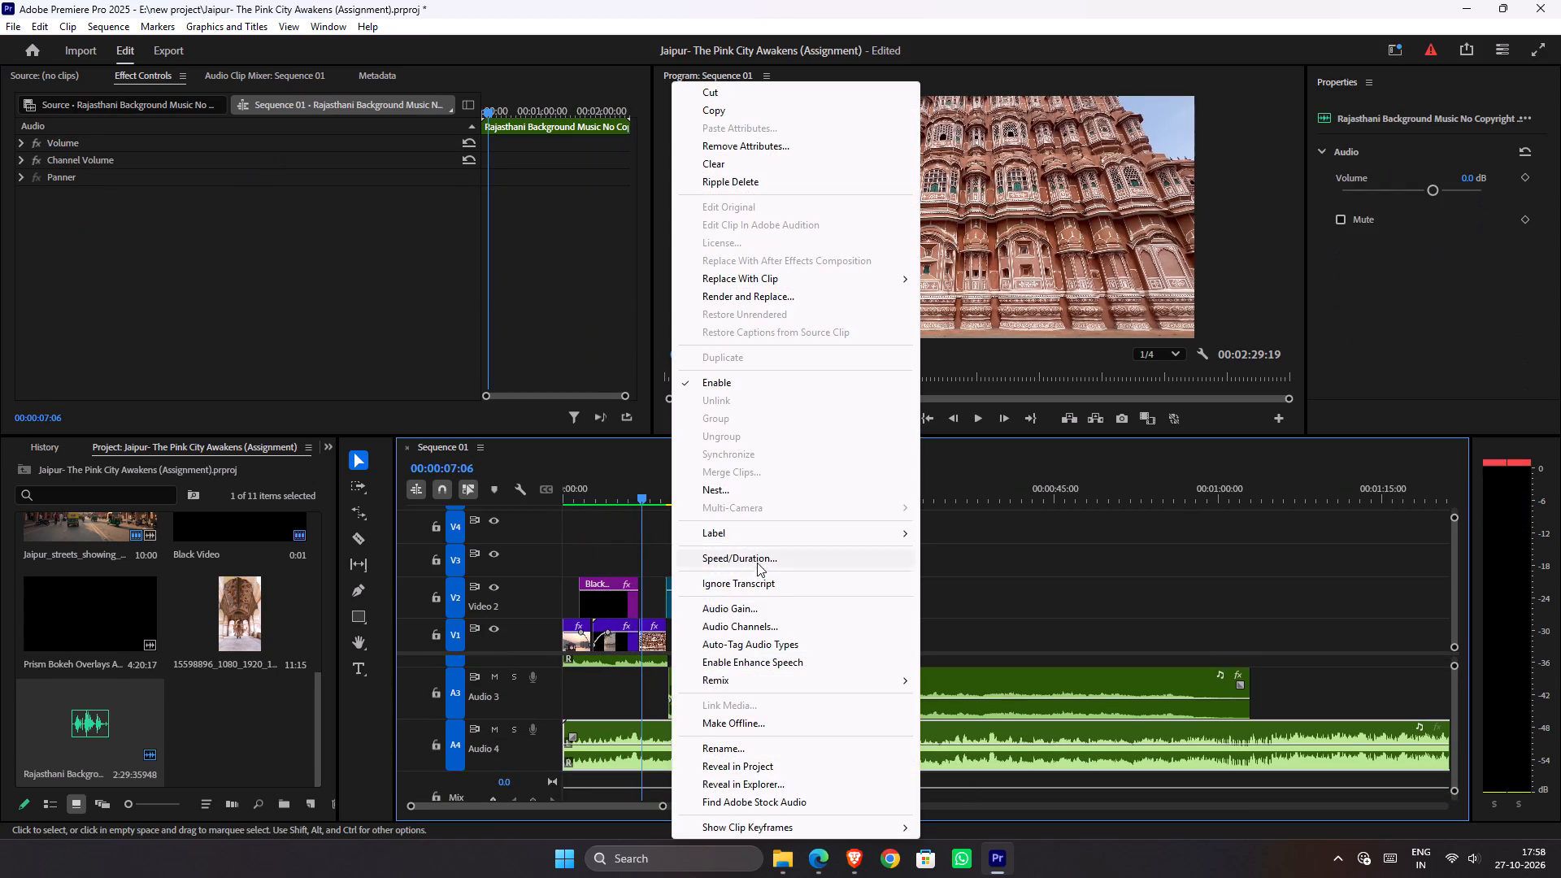
click(748, 615)
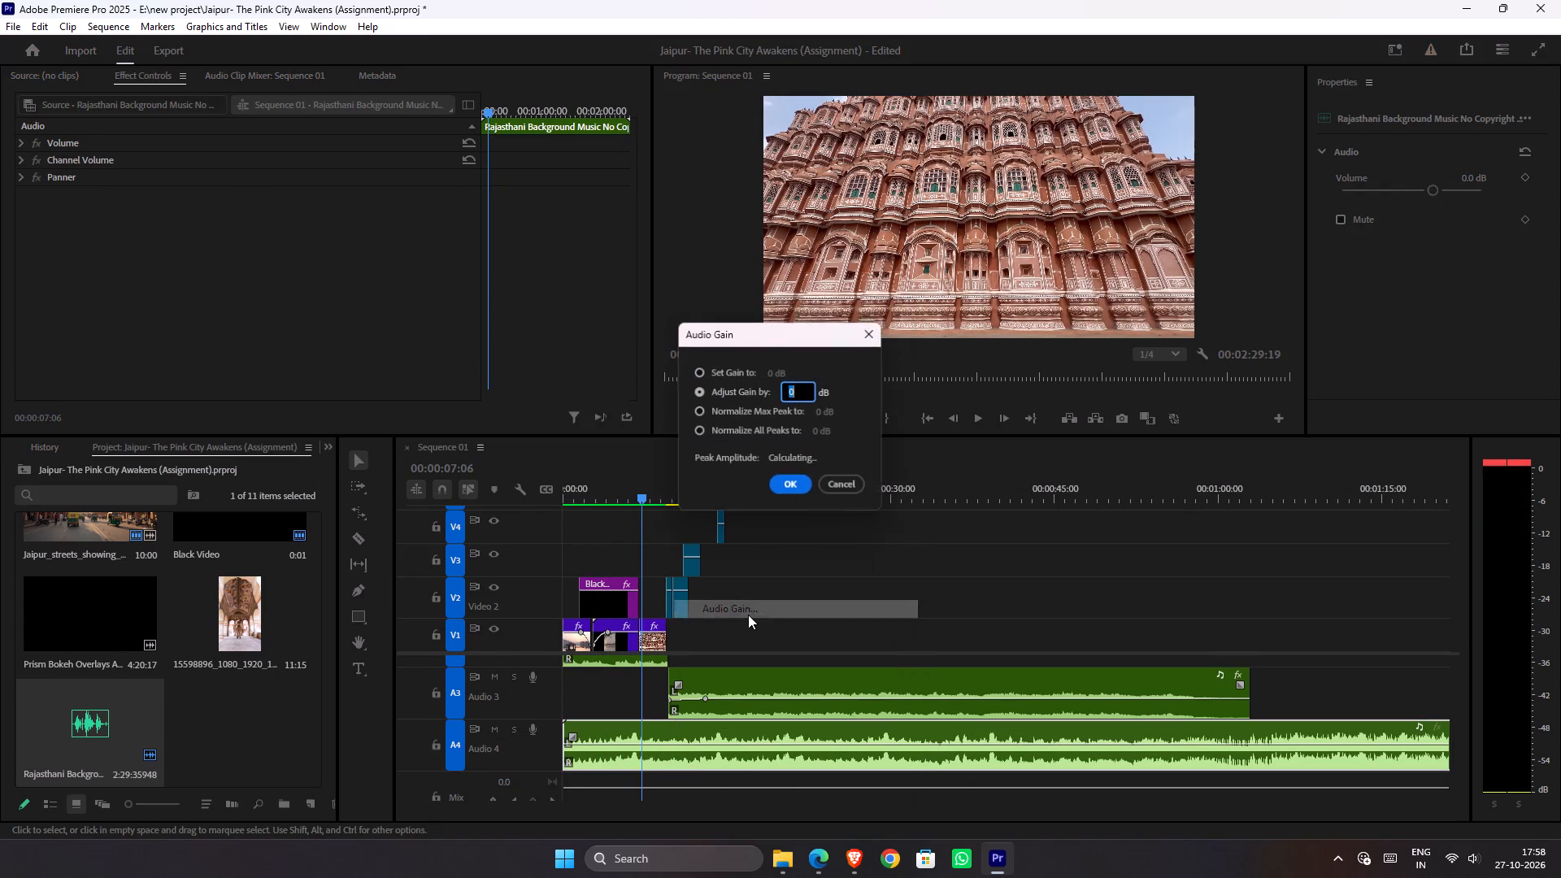
key(minus)
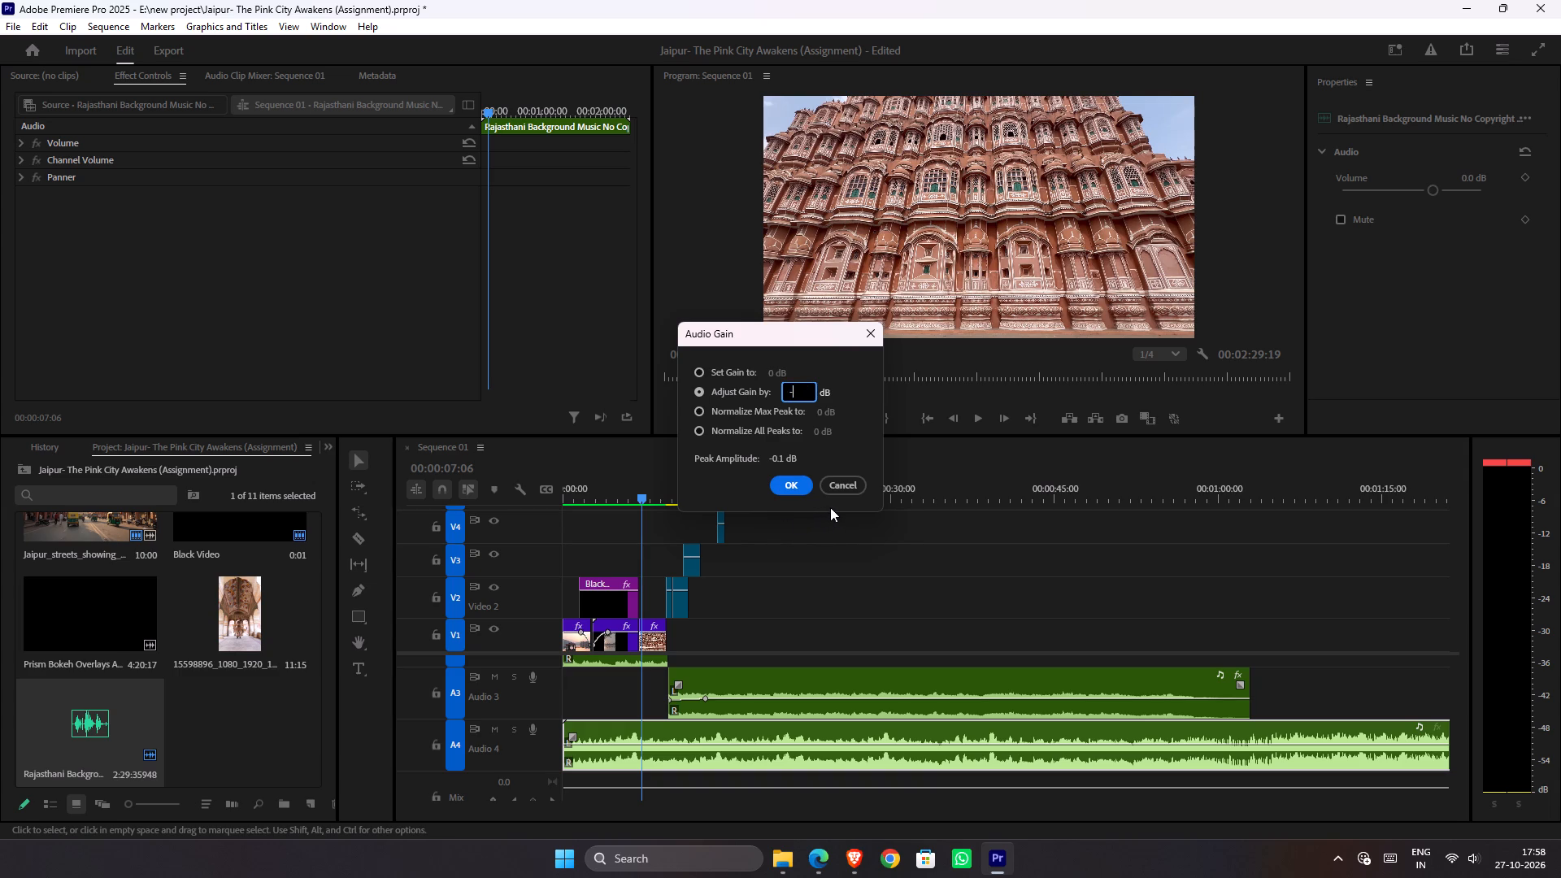
text(30)
key(Return)
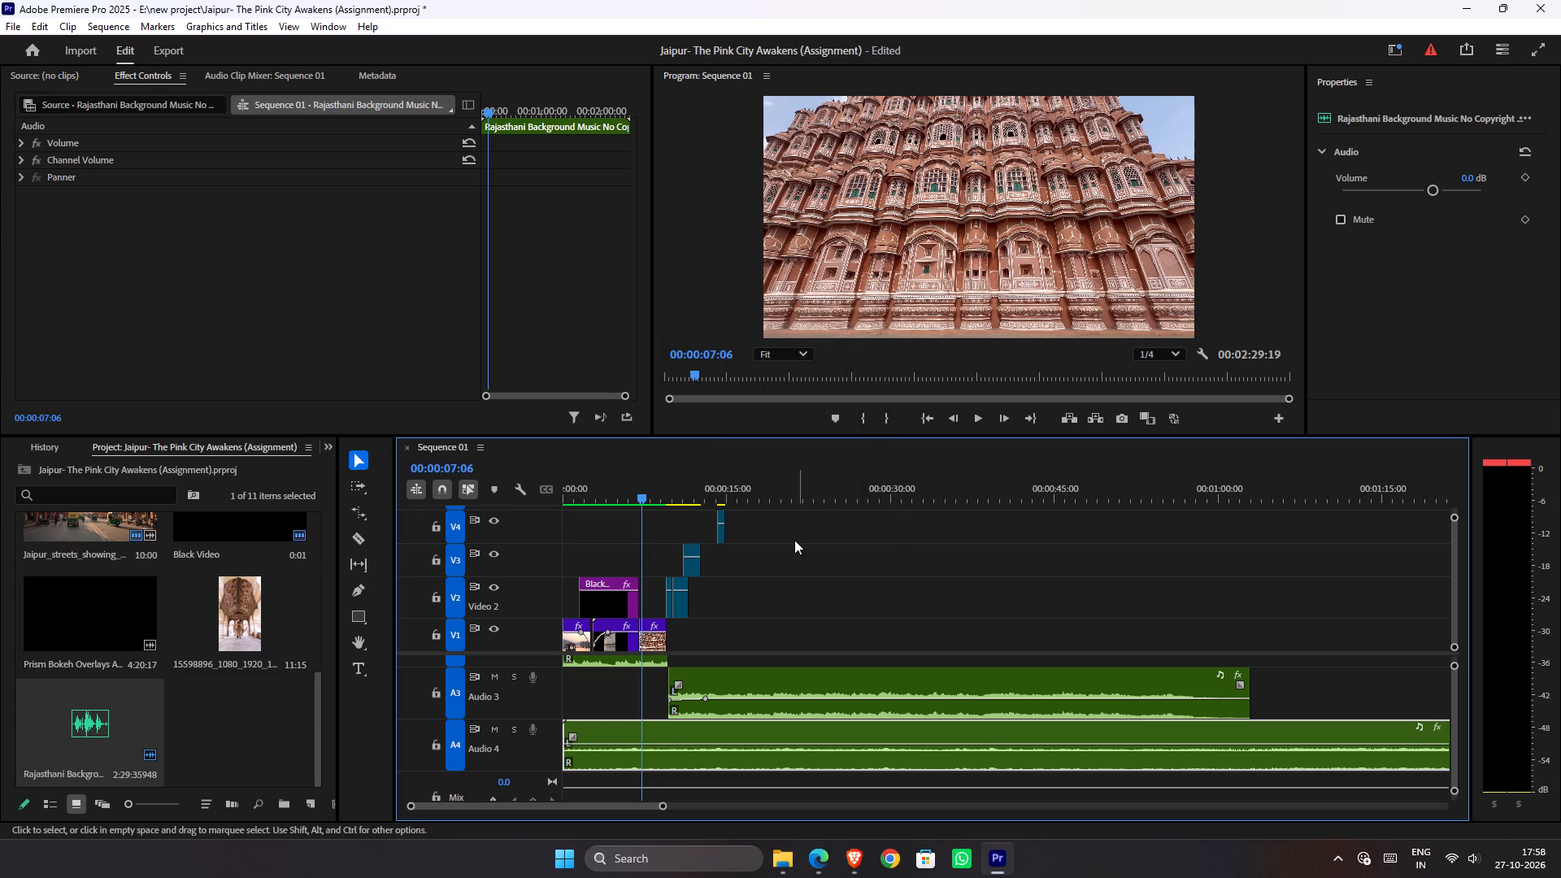
Play the sequence from the start to check the background music level in the mix.
drag(637, 495, 389, 503)
key(space)
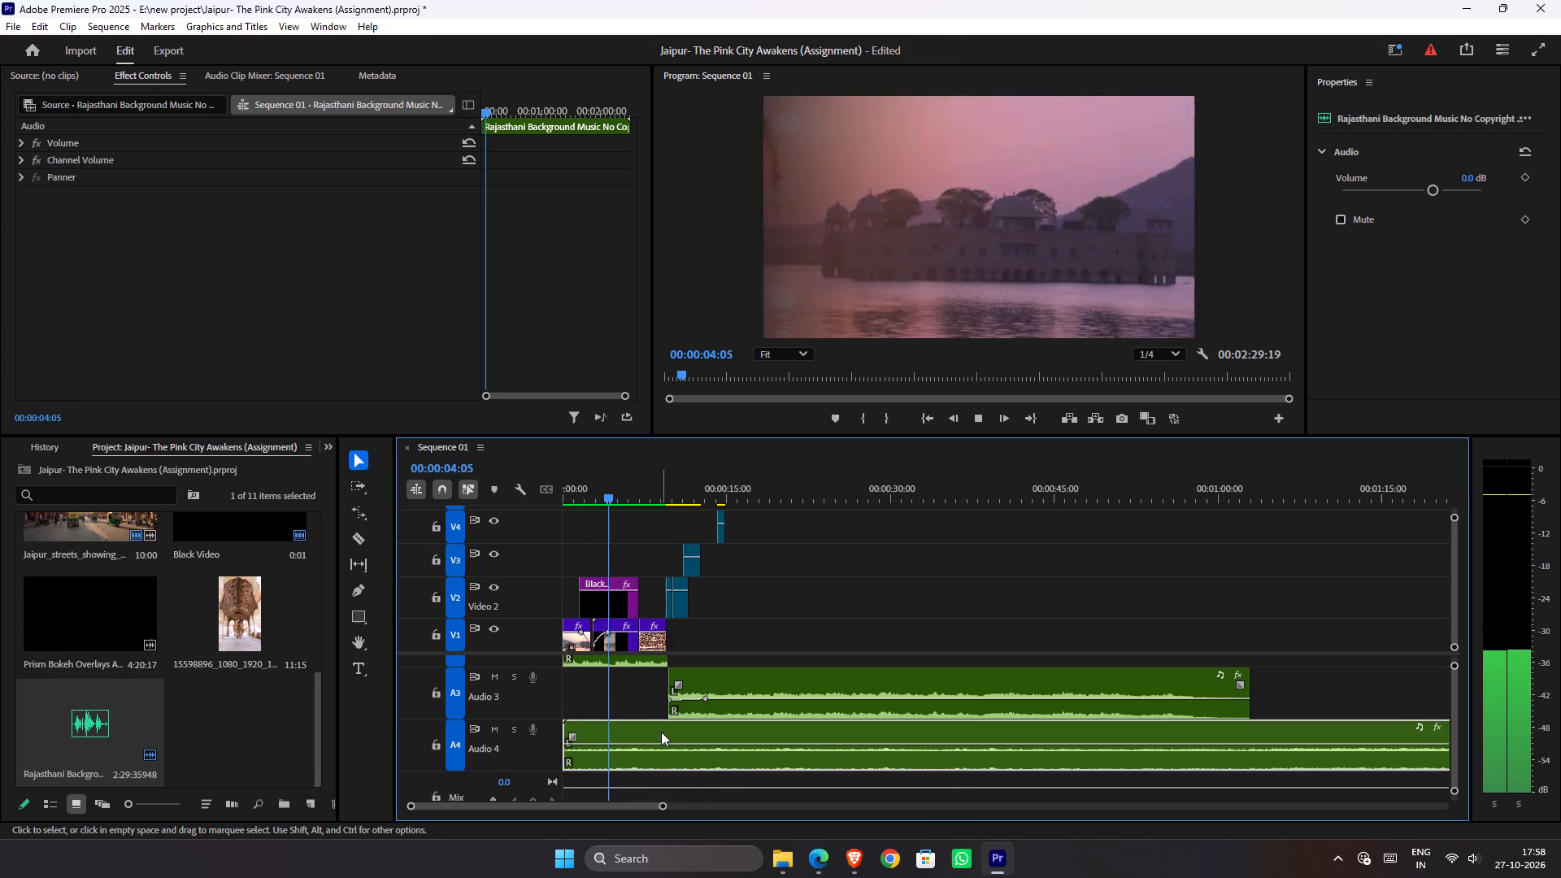
key(space)
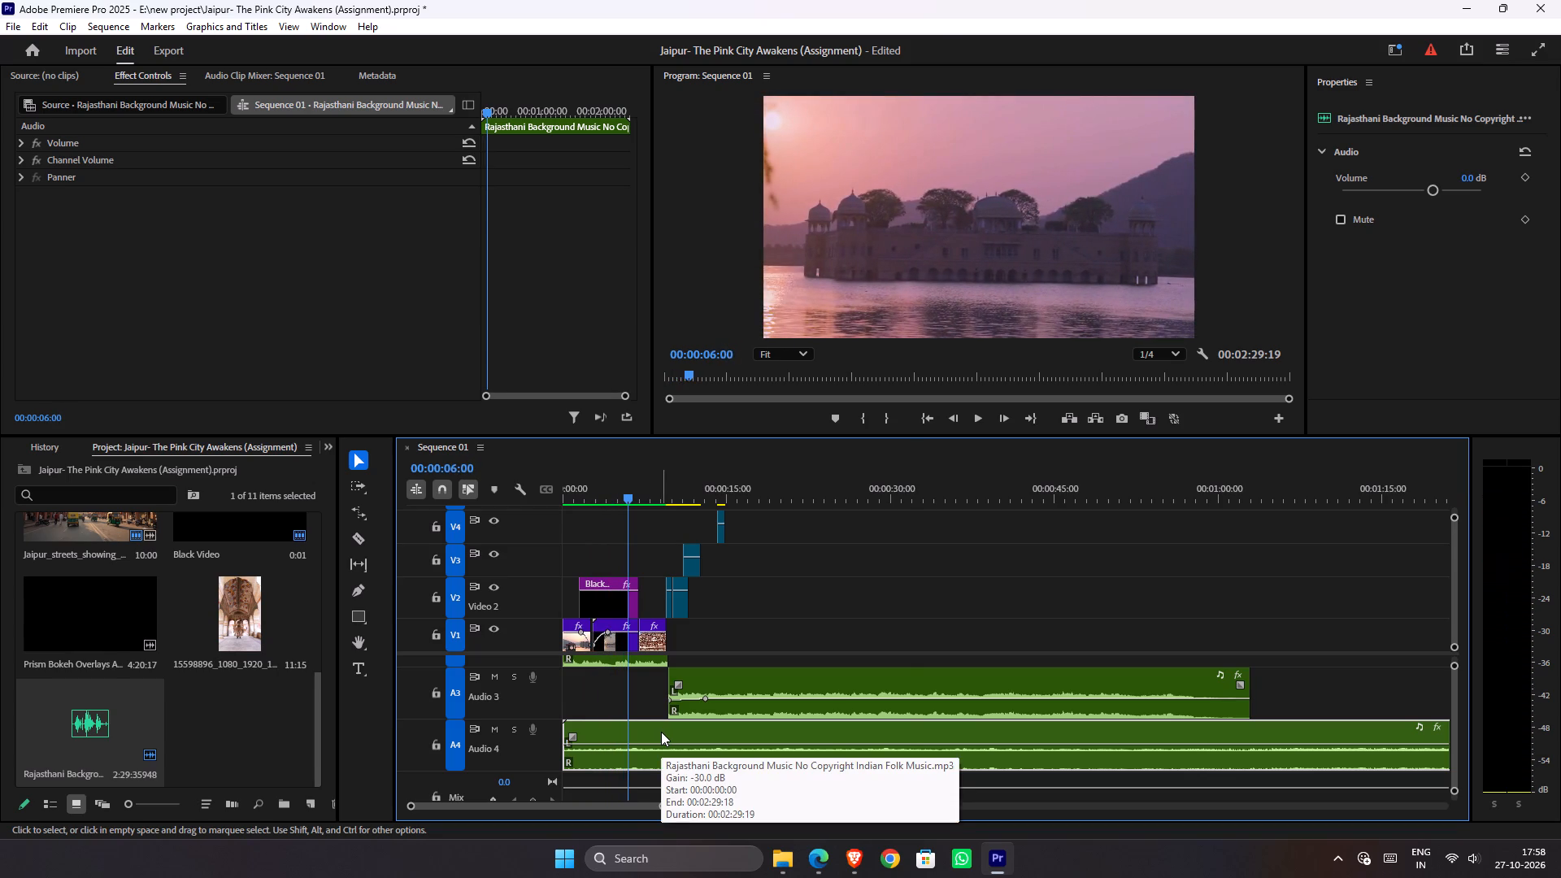
Adjust the audio gain of the Rajasthani background music clip on Audio 4 by 10 dB.
right_click(661, 732)
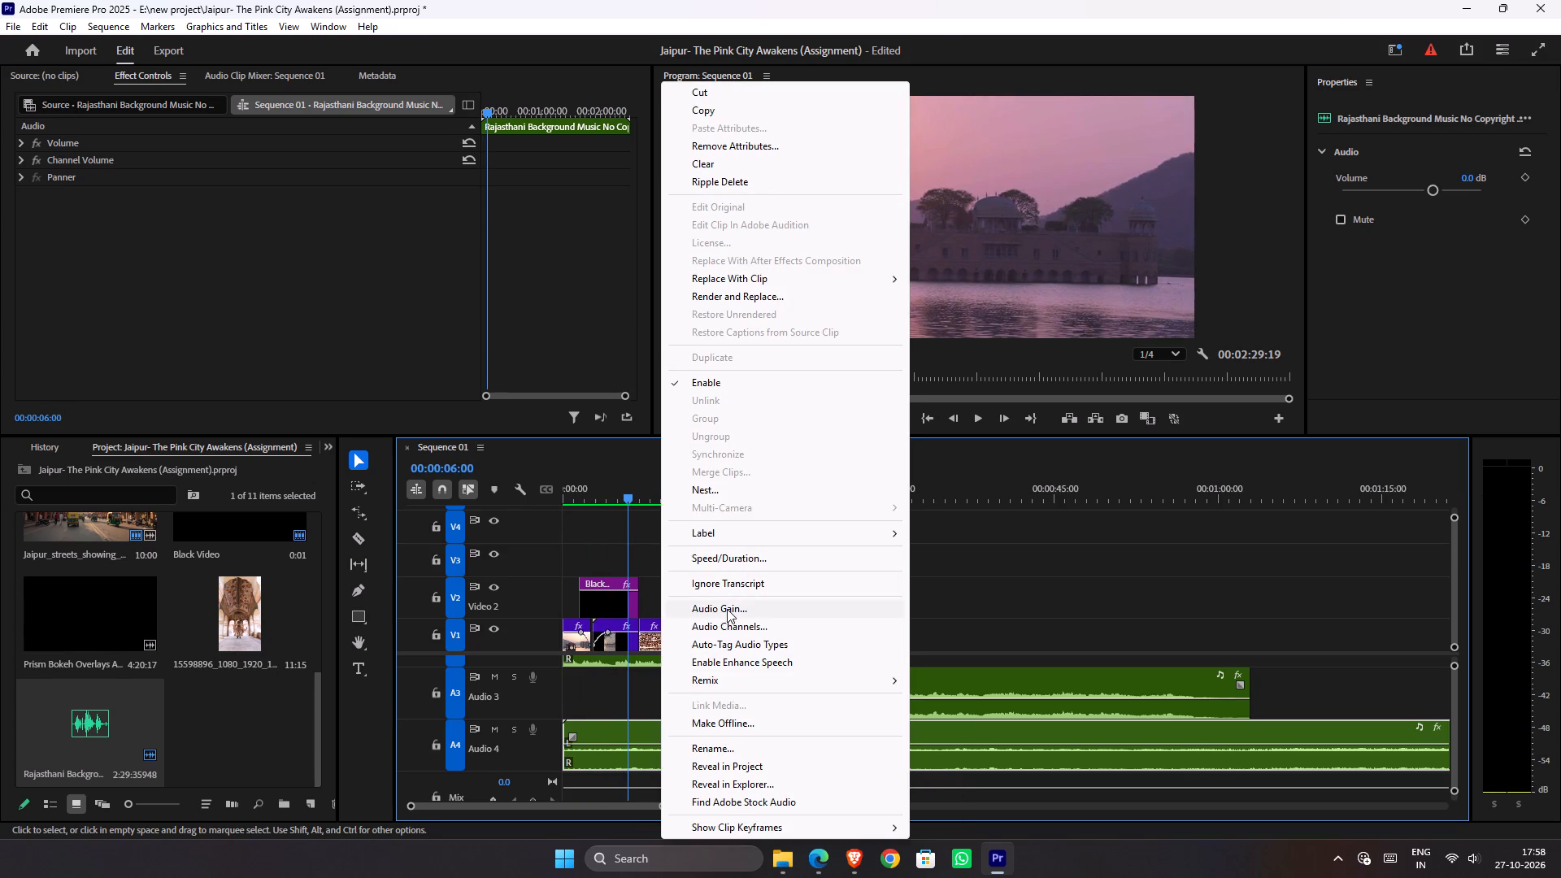
click(737, 610)
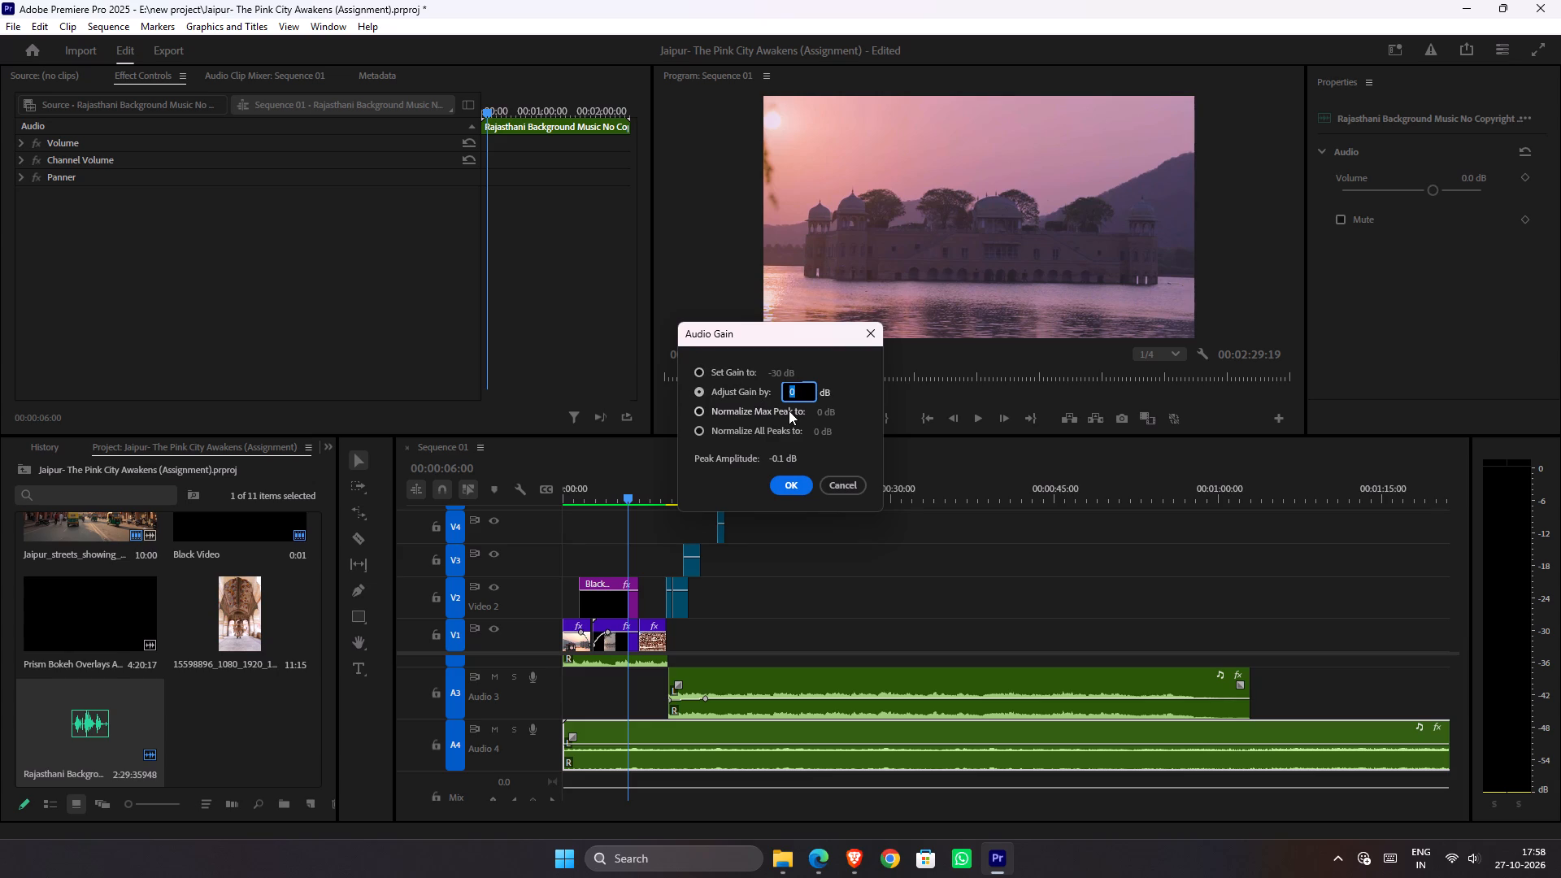
text(10)
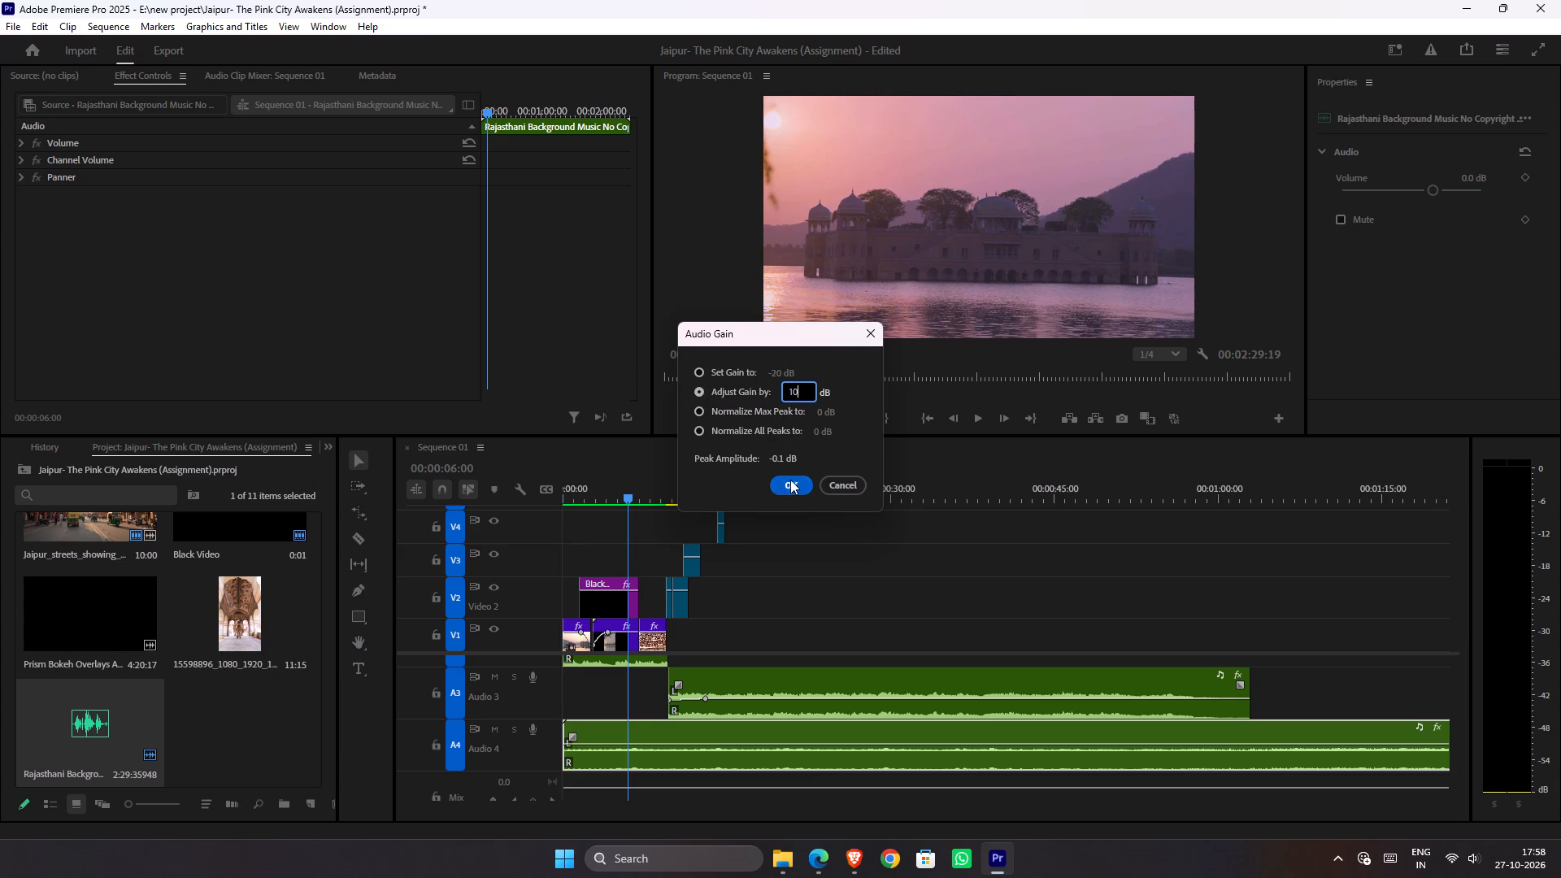
click(793, 483)
Play the sequence from the start to check the louder background music in the mix.
drag(631, 498, 446, 544)
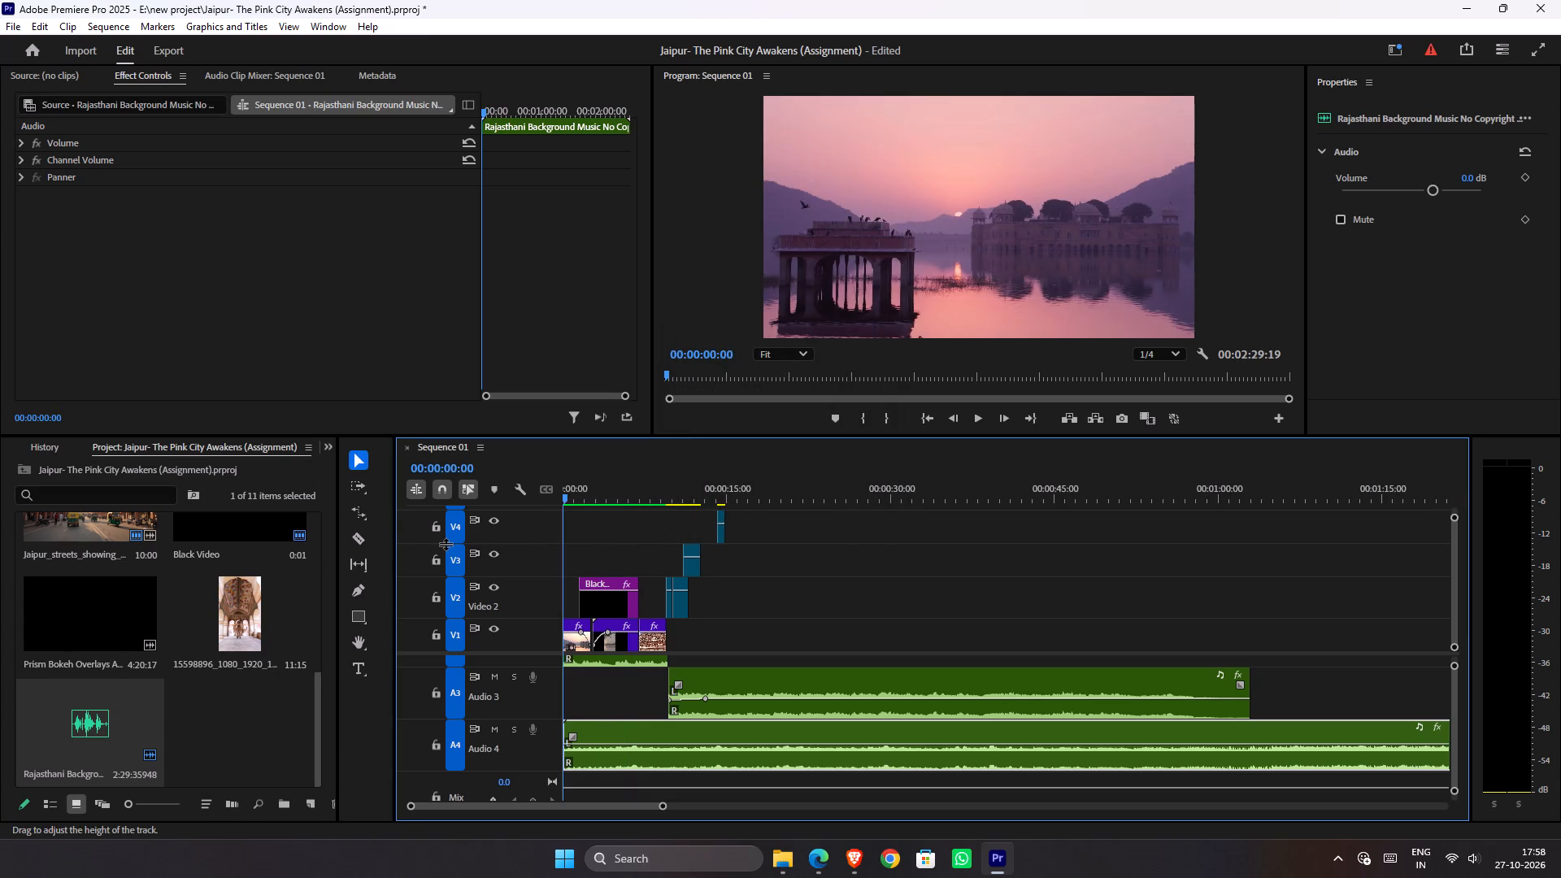
key(space)
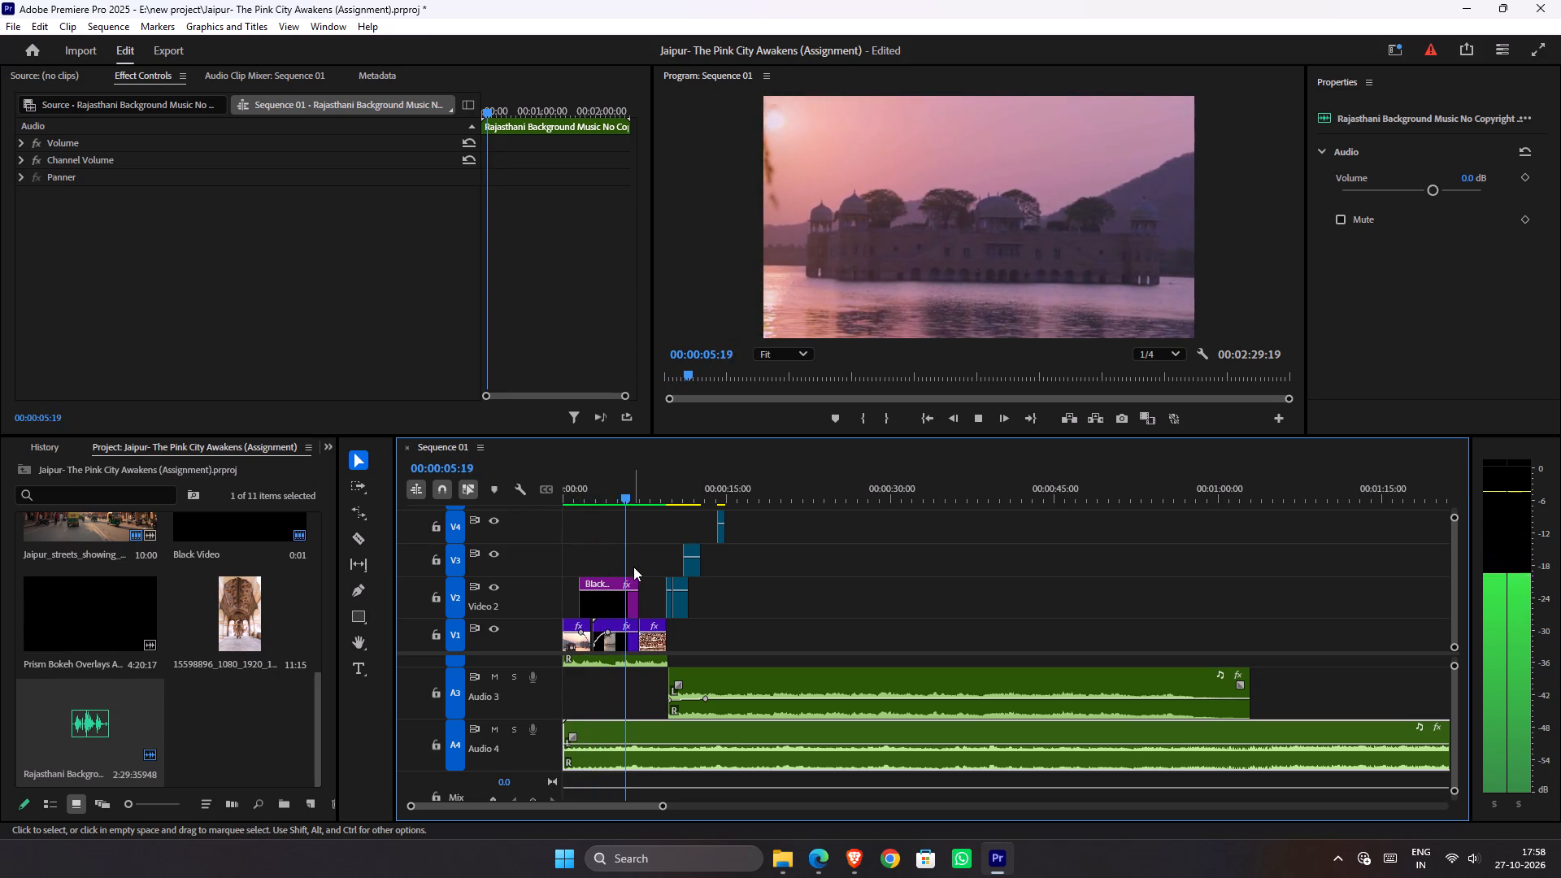
key(space)
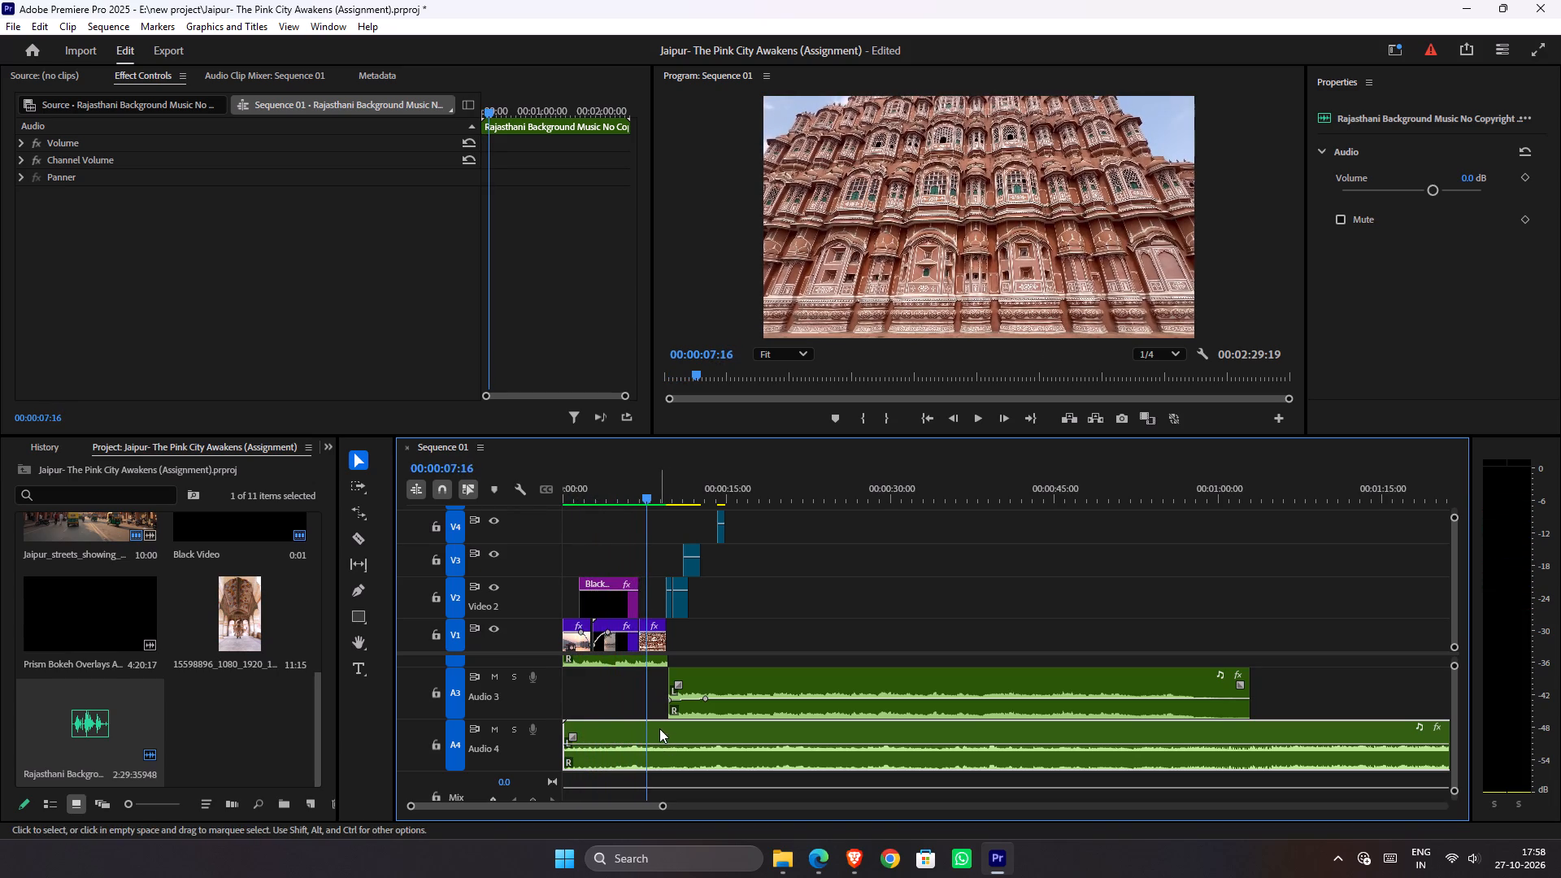
Move the Rajasthani background music clip on Audio 4 so it starts level with the Audio 3 clip.
drag(659, 728, 927, 724)
key(space)
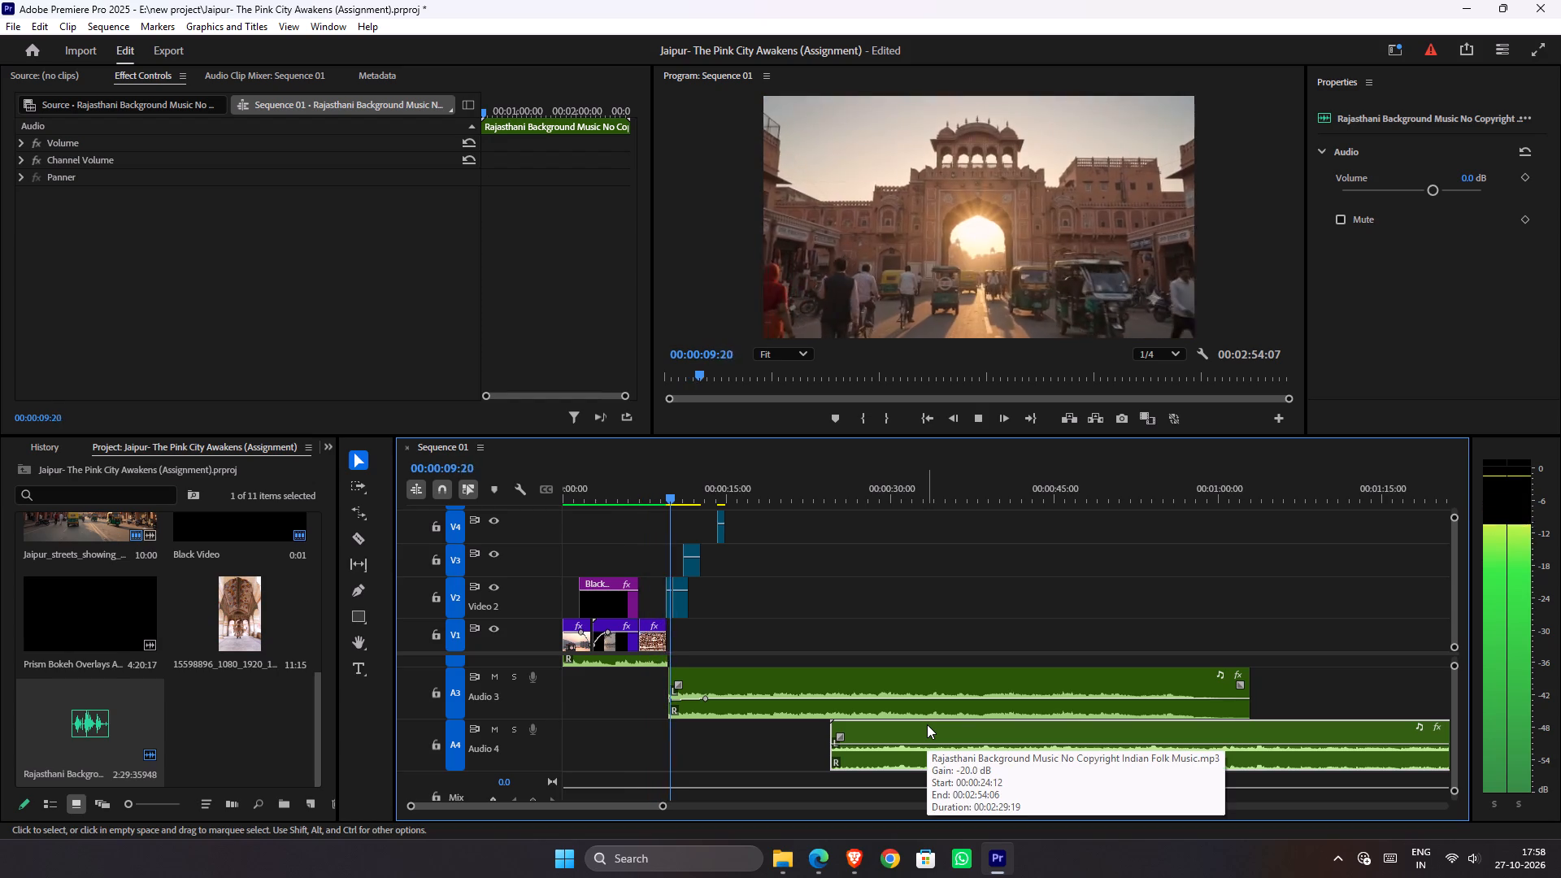
key(space)
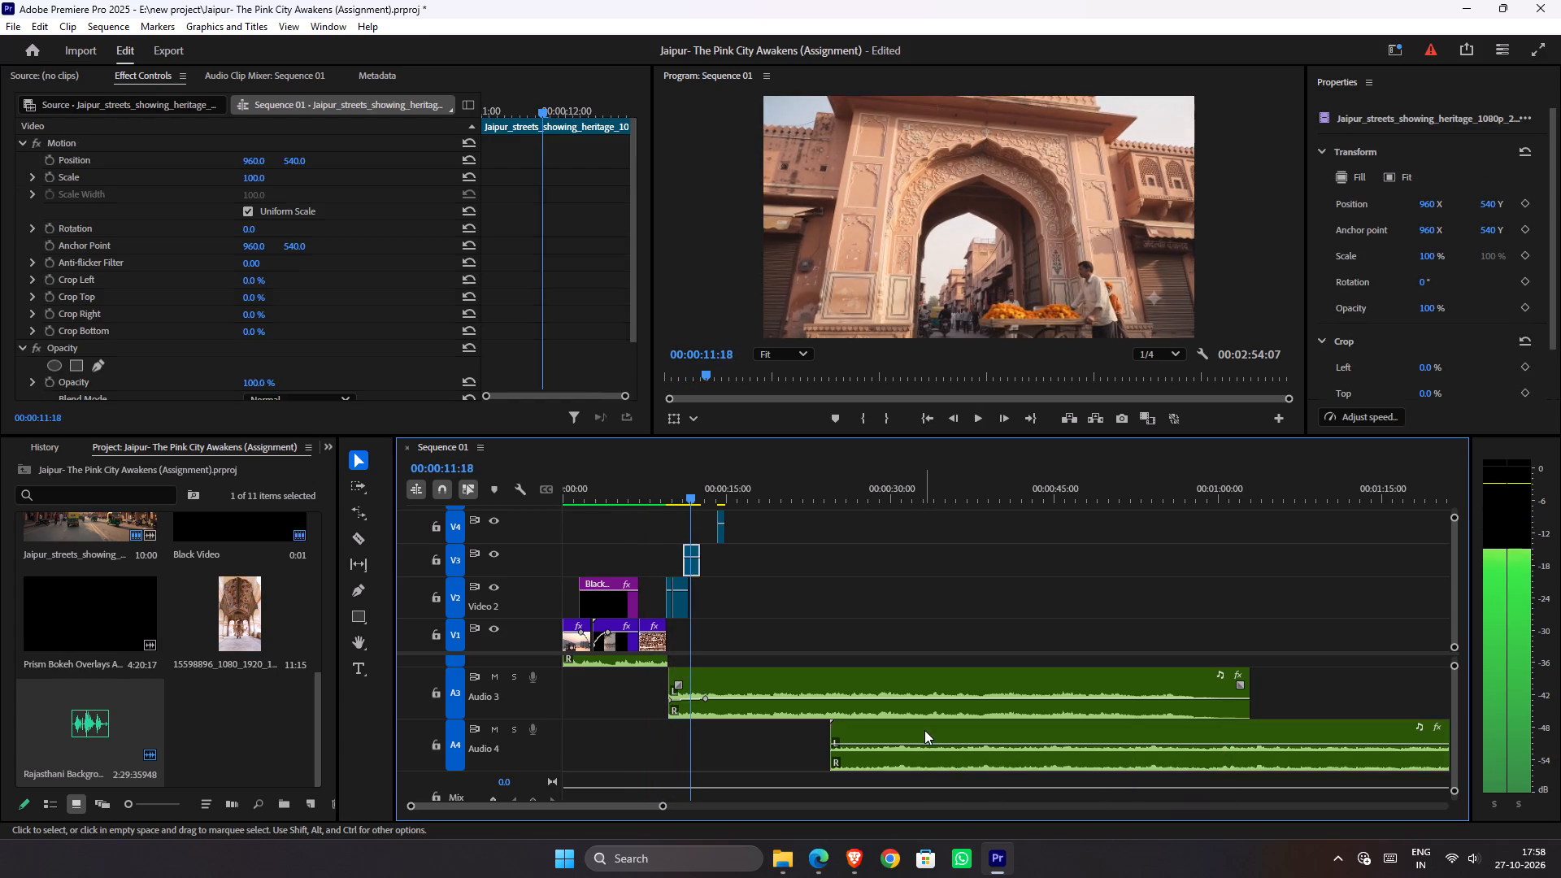
drag(925, 730, 763, 736)
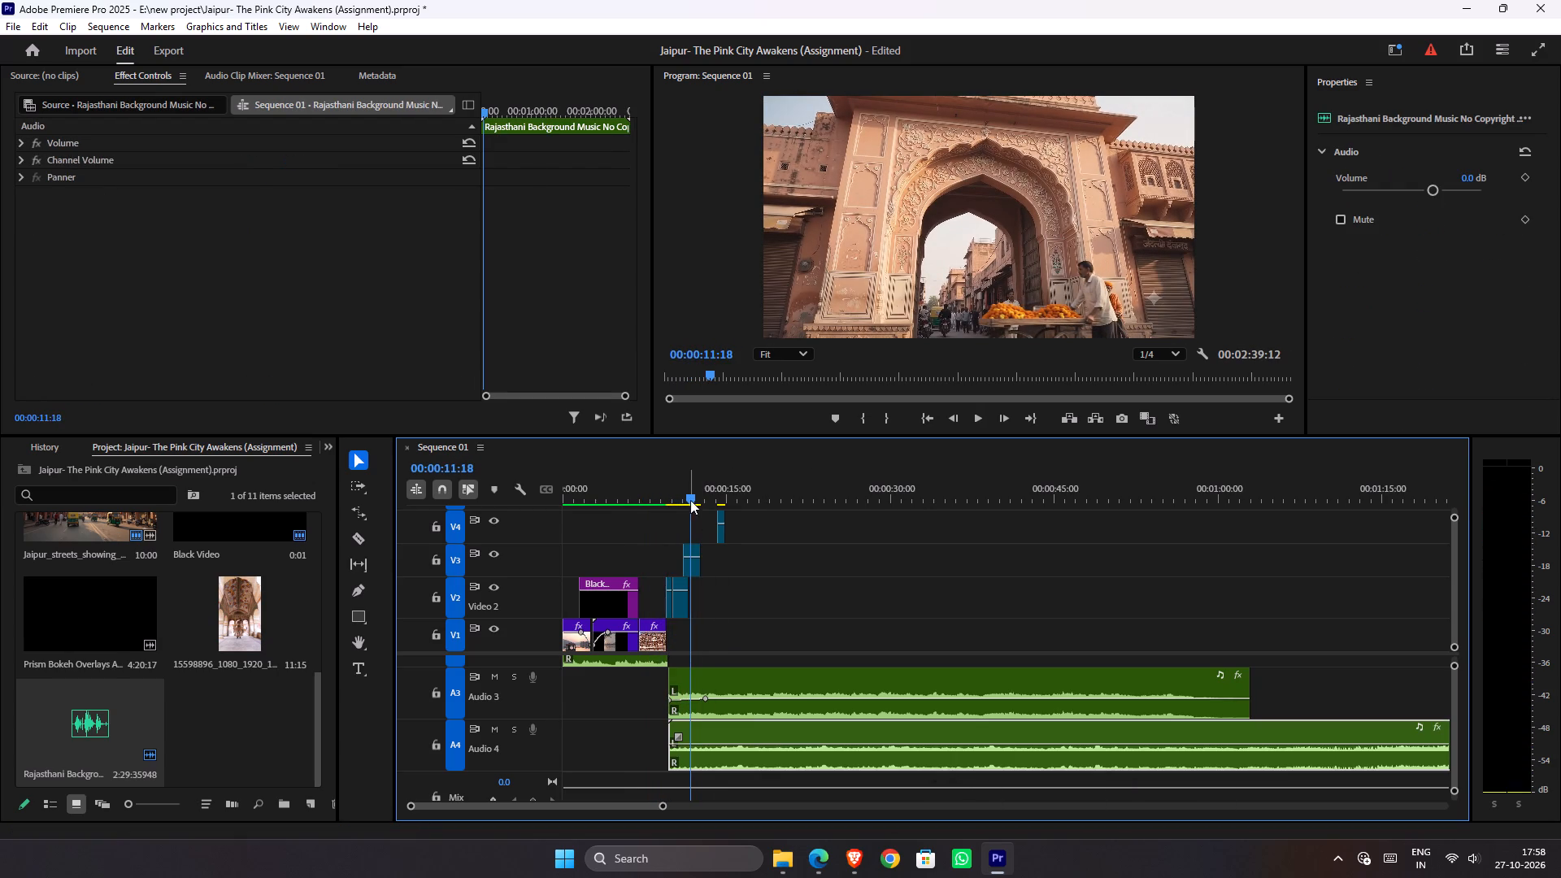
Play the section where the Audio 3 and Audio 4 music begins, comparing it with Audio 3 temporarily muted.
drag(685, 492, 664, 498)
key(space)
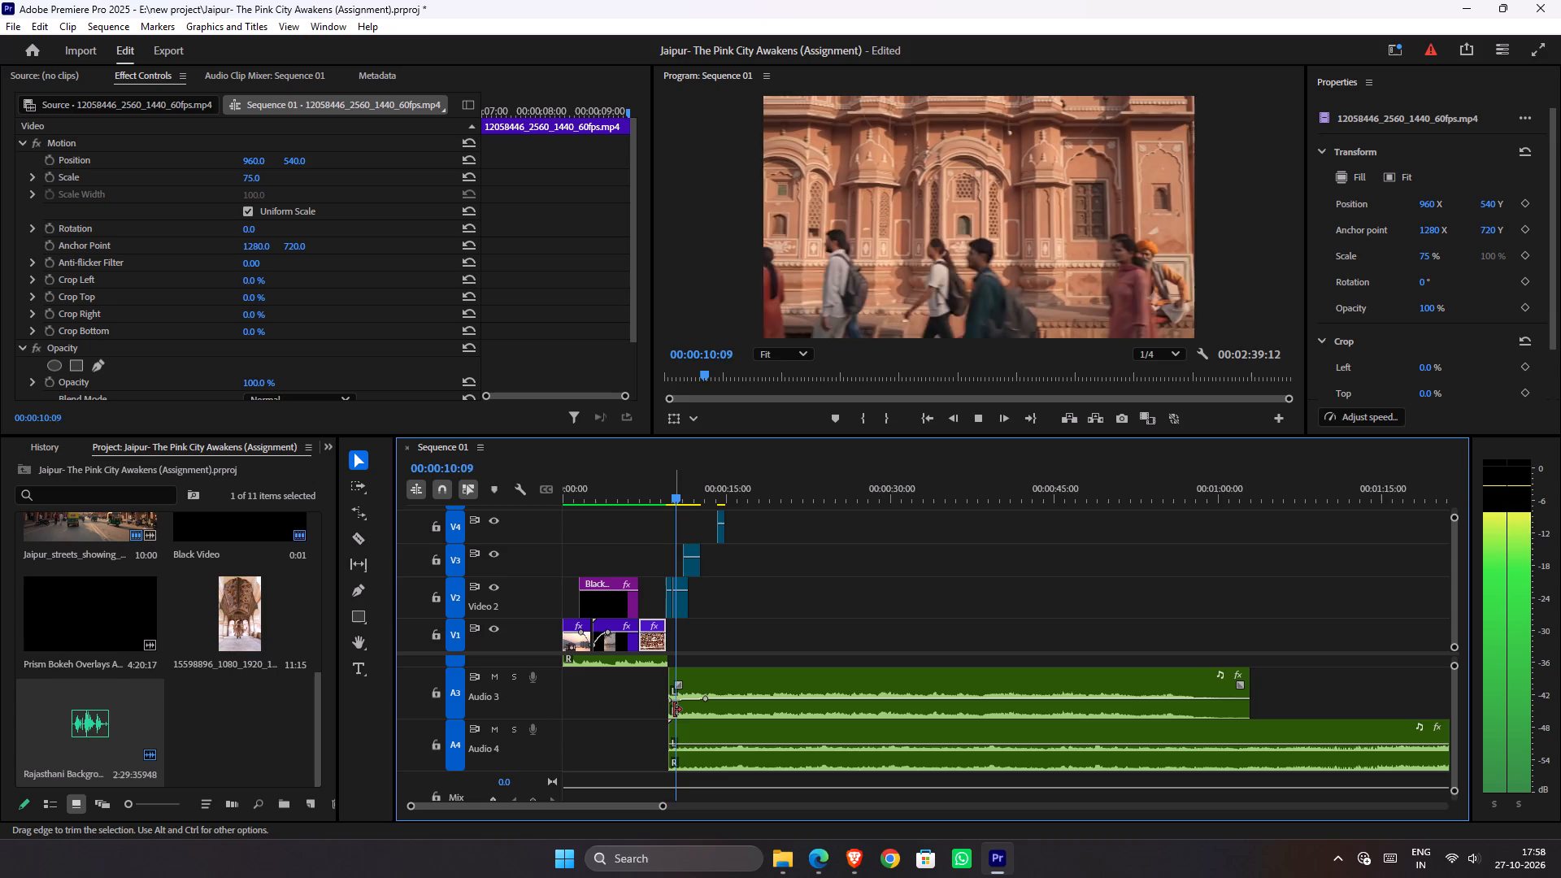
key(space)
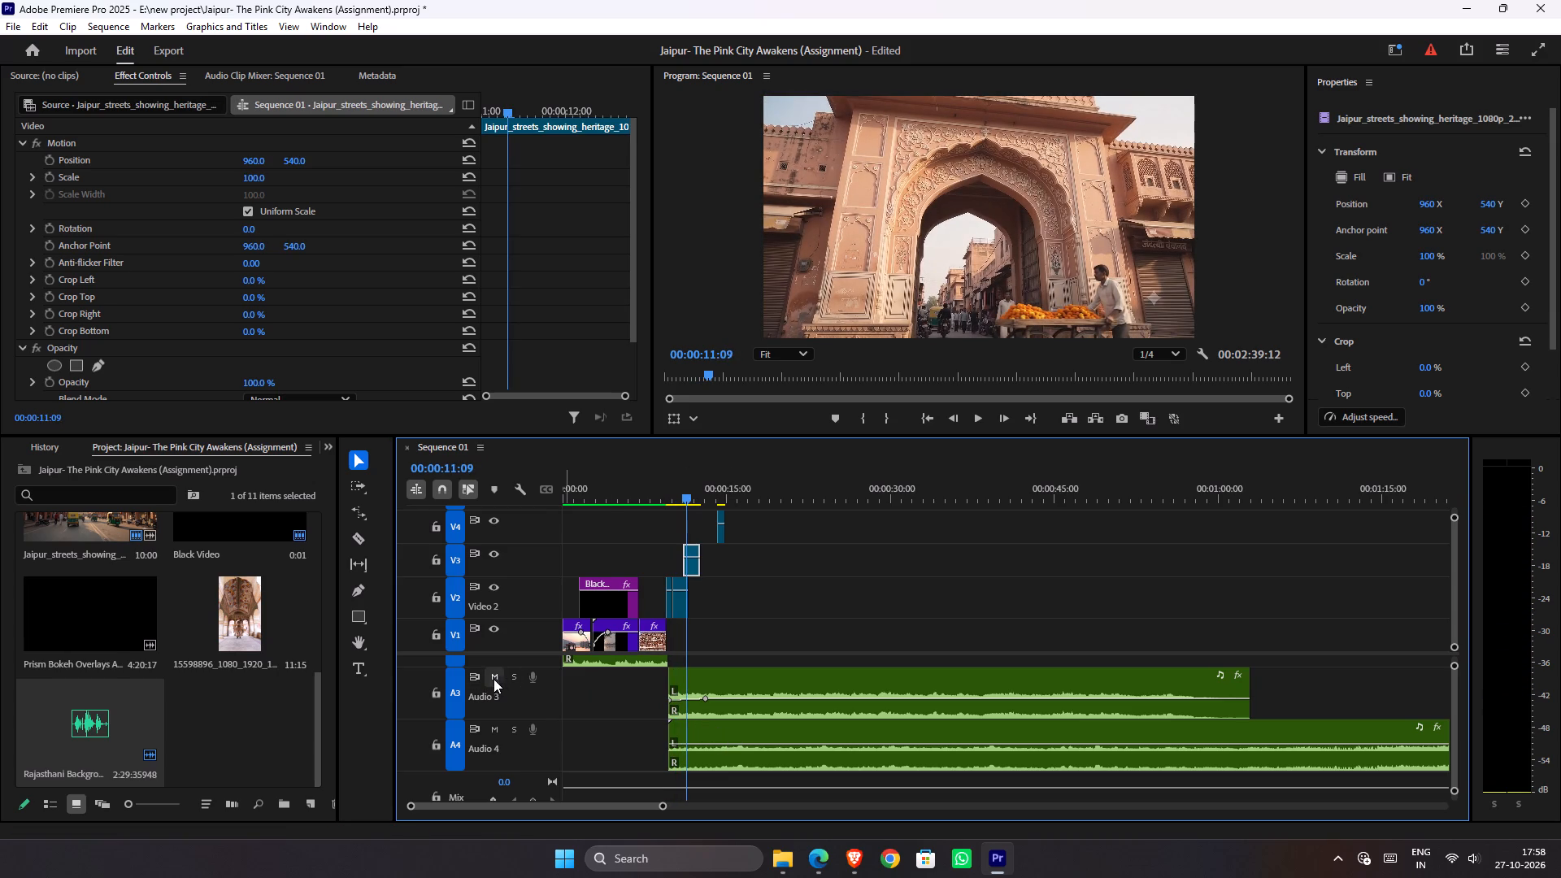
click(498, 679)
key(space)
drag(680, 493, 654, 498)
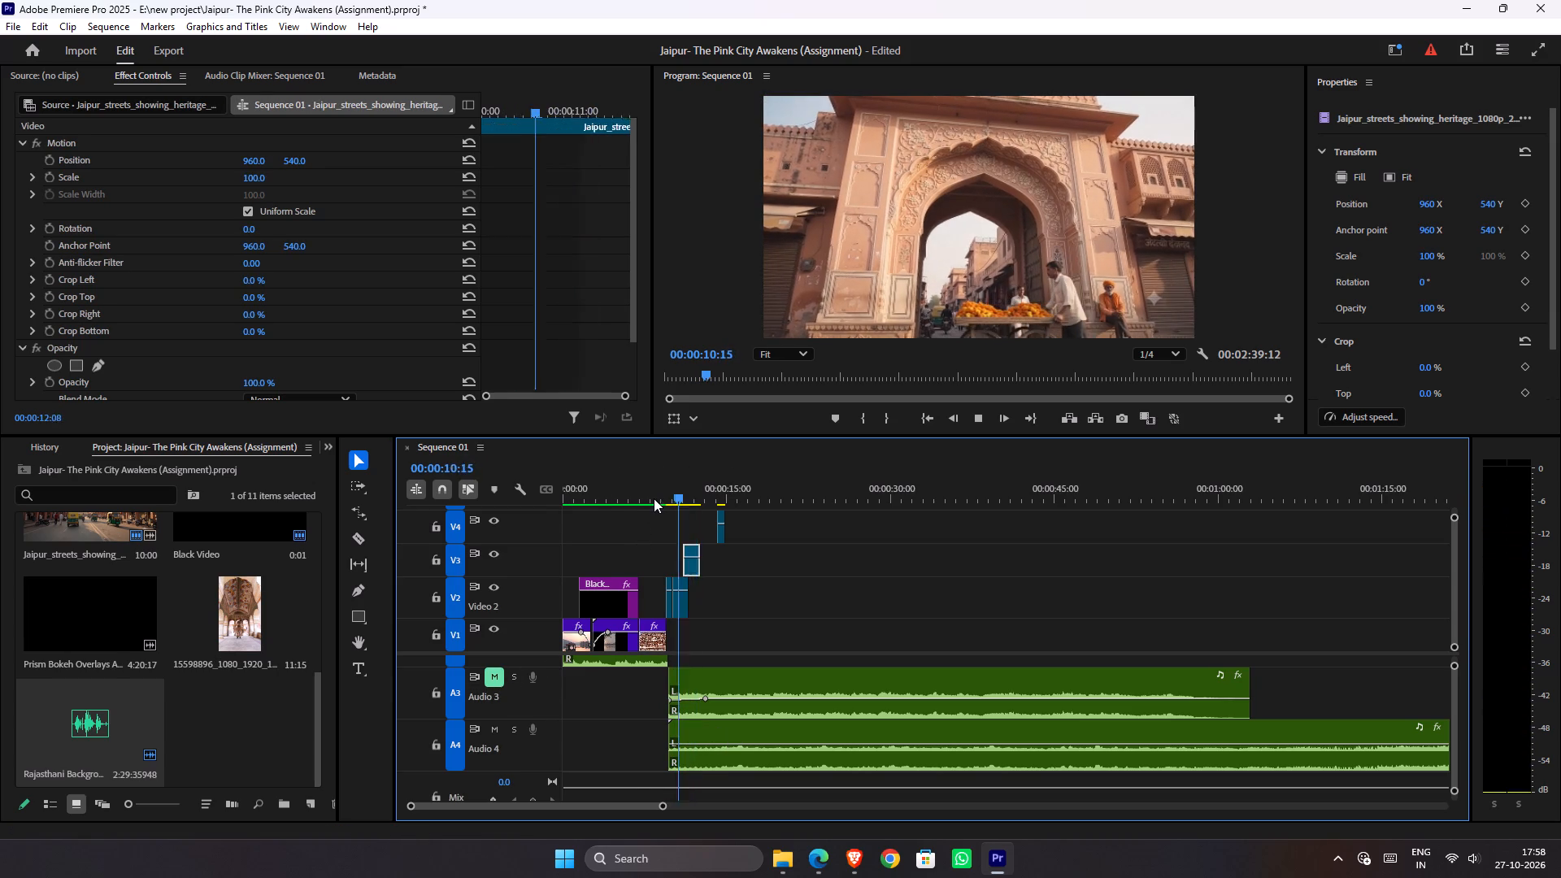
drag(654, 498, 652, 498)
key(space)
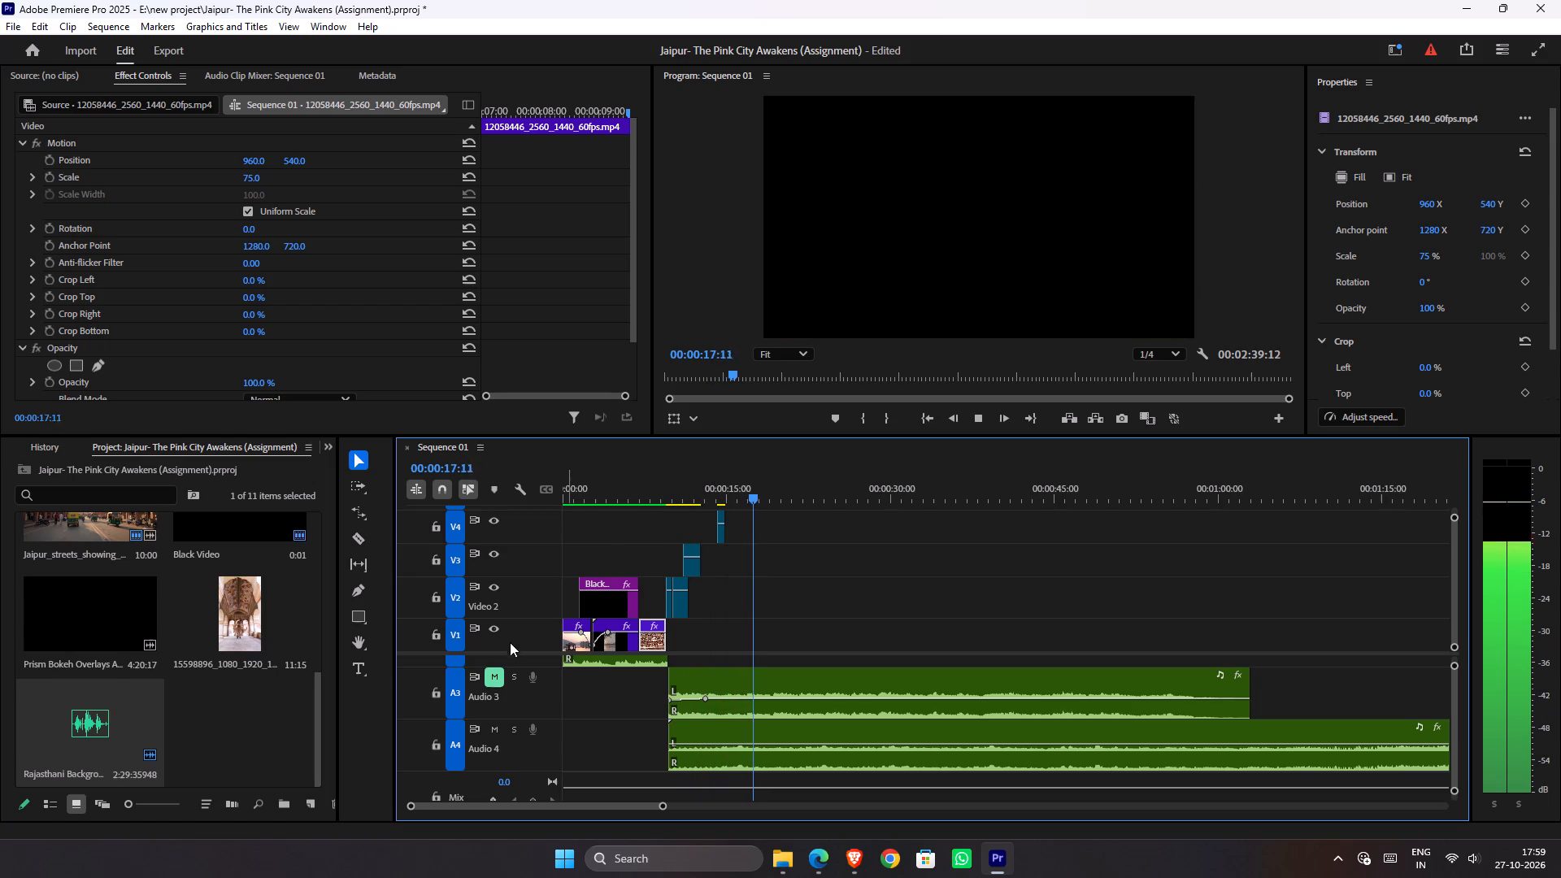
click(490, 672)
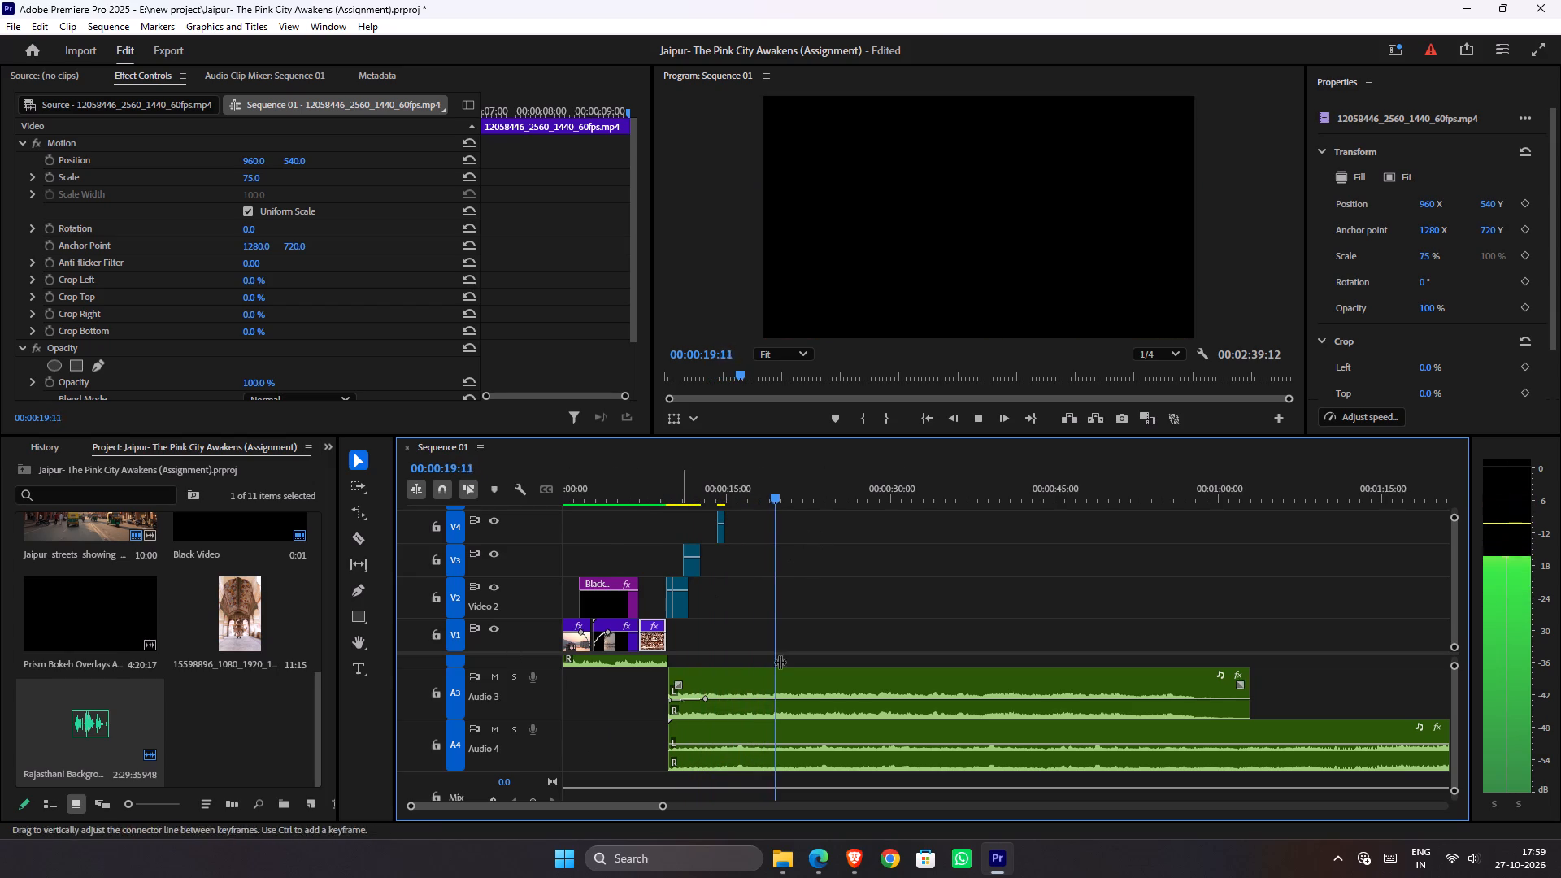
Find a cut point past the end of the Audio 3 clip, split the Audio 4 music at 00:01:10:17 and delete the part before it.
drag(951, 498, 1333, 535)
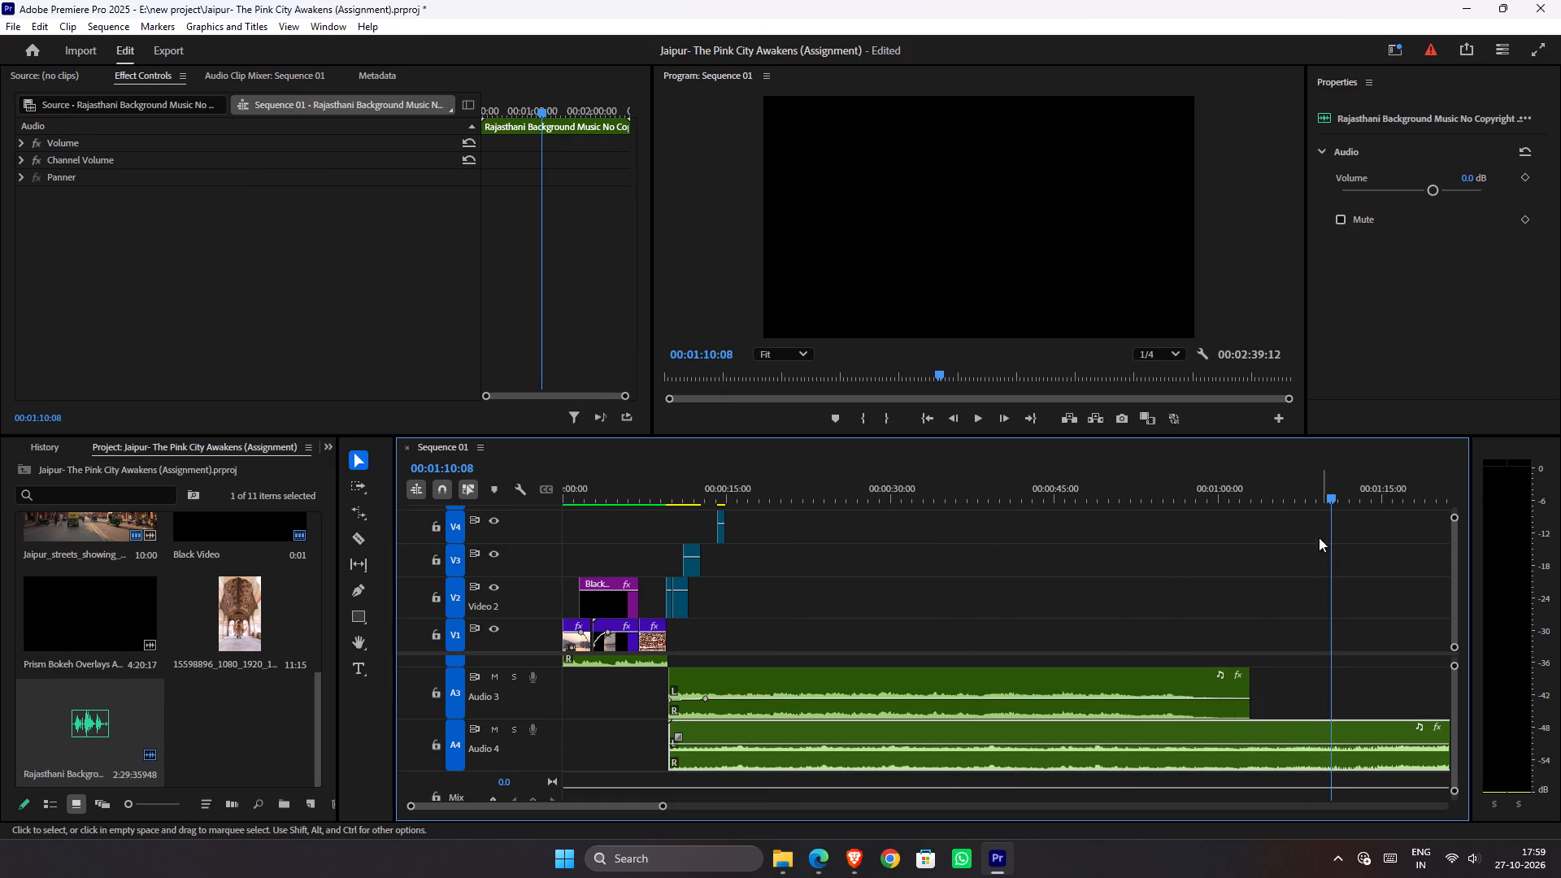
key(space)
scroll(1073, 730, down, 7)
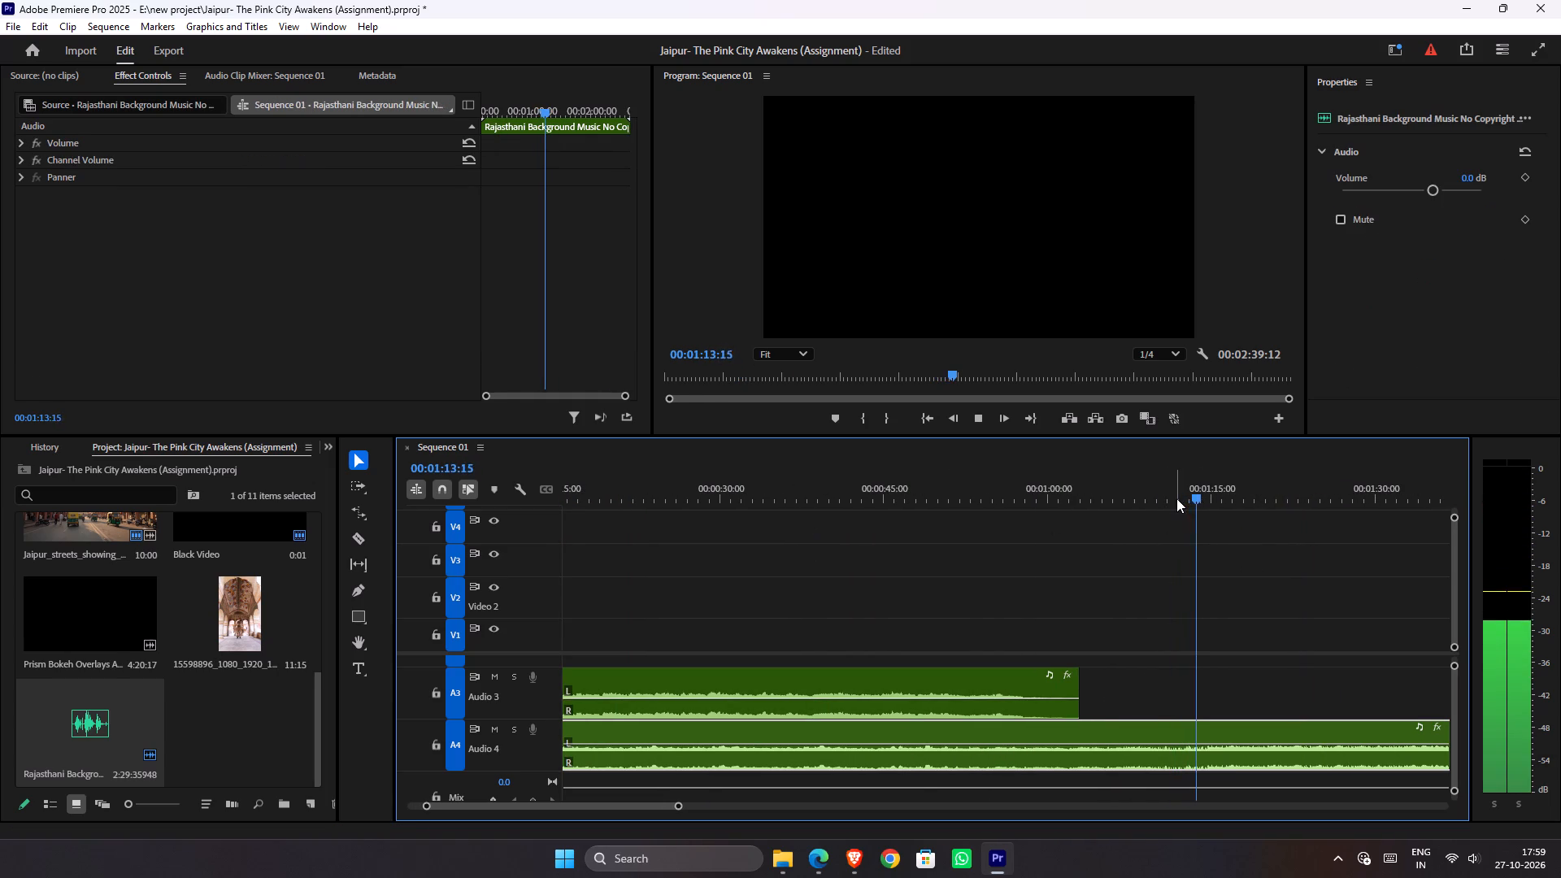
drag(1176, 498, 1121, 511)
key(space)
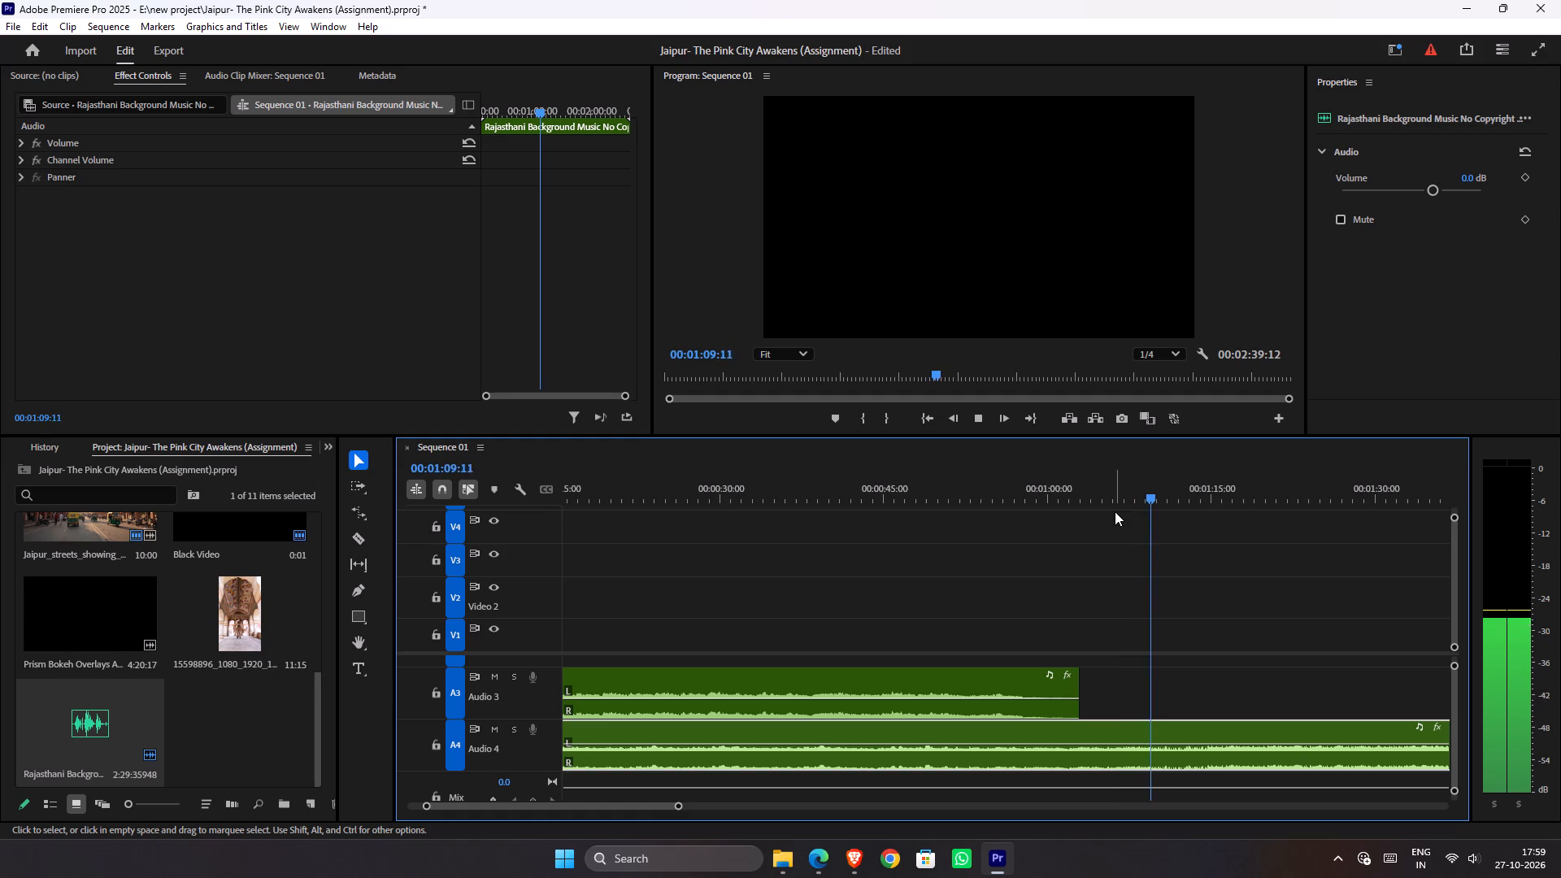
key(space)
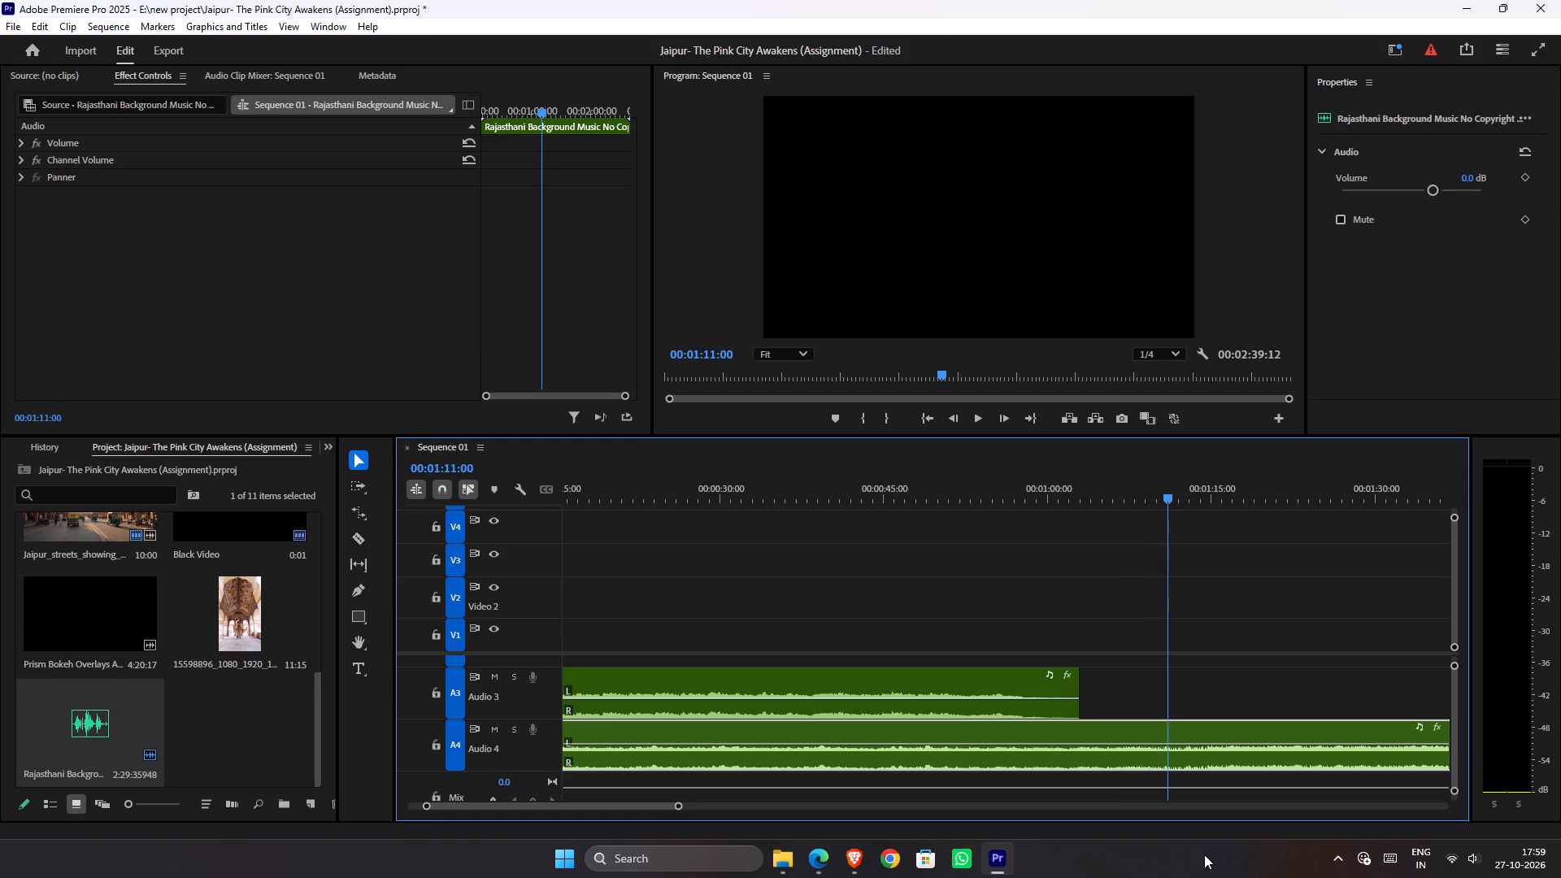
alt+scroll(1167, 782, down, 1)
alt+scroll(1167, 773, up, 8)
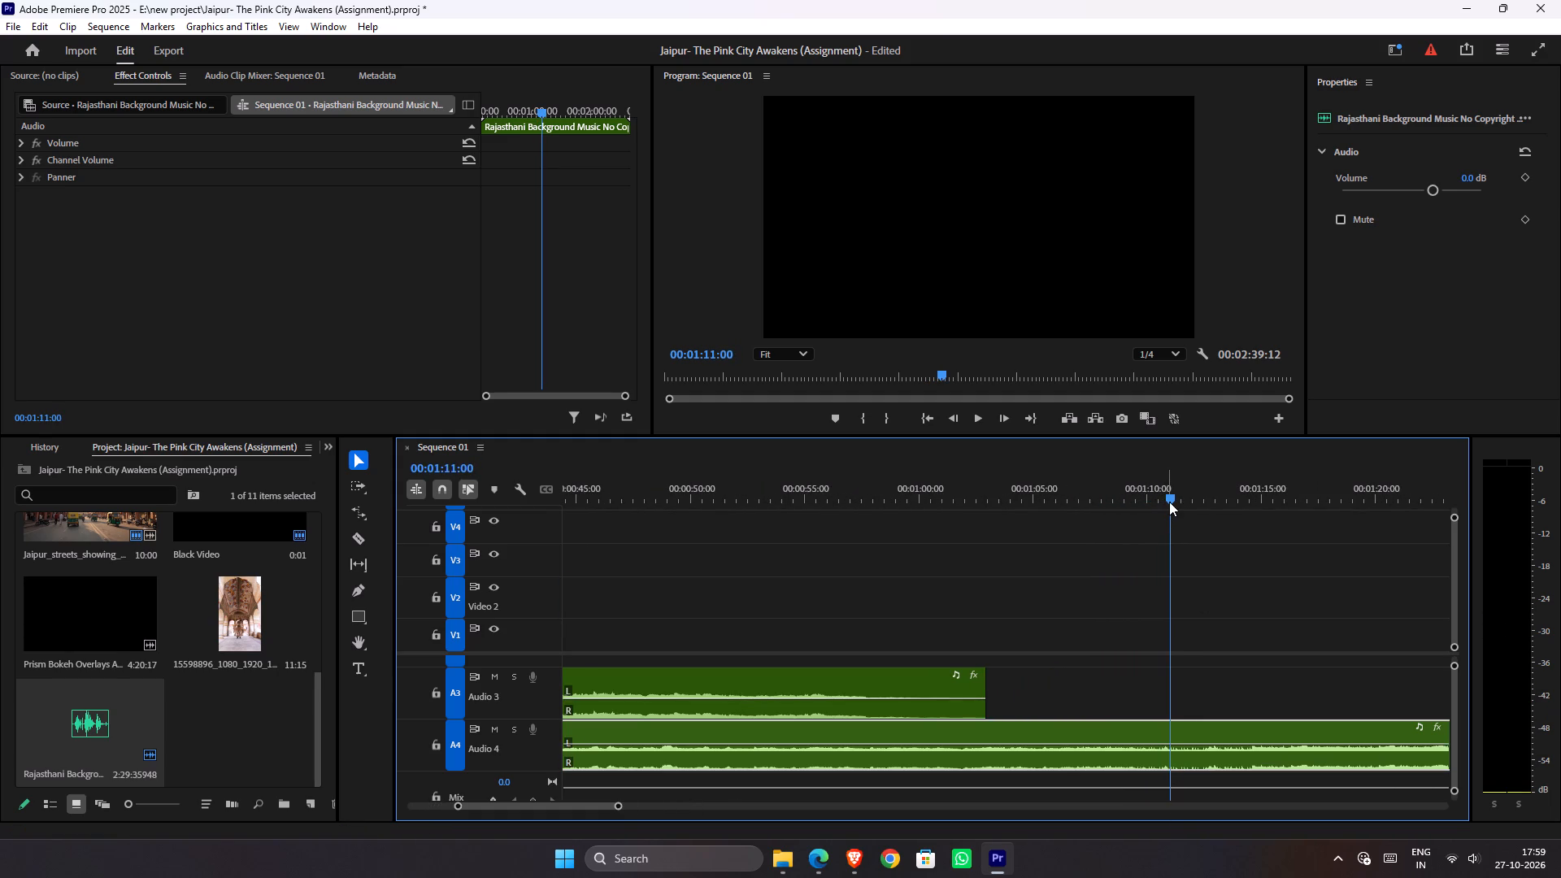
drag(1169, 502, 1163, 515)
key(ctrl+k)
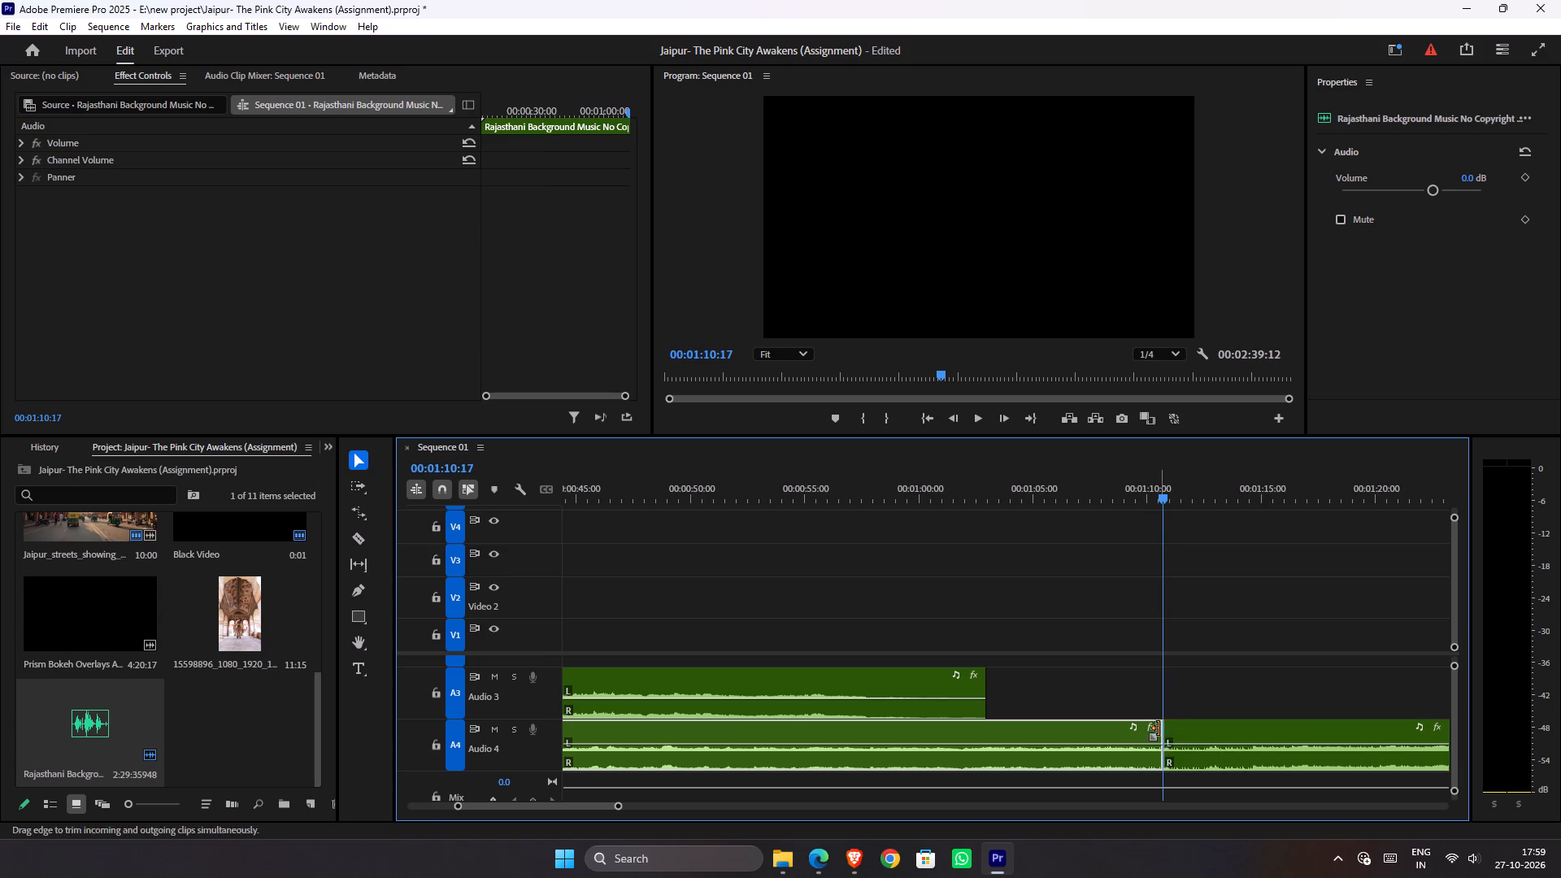
key(Delete)
Move the remaining Audio 4 music clip back to start level with the Audio 3 clip at 00:00:09:17.
drag(1189, 732, 624, 737)
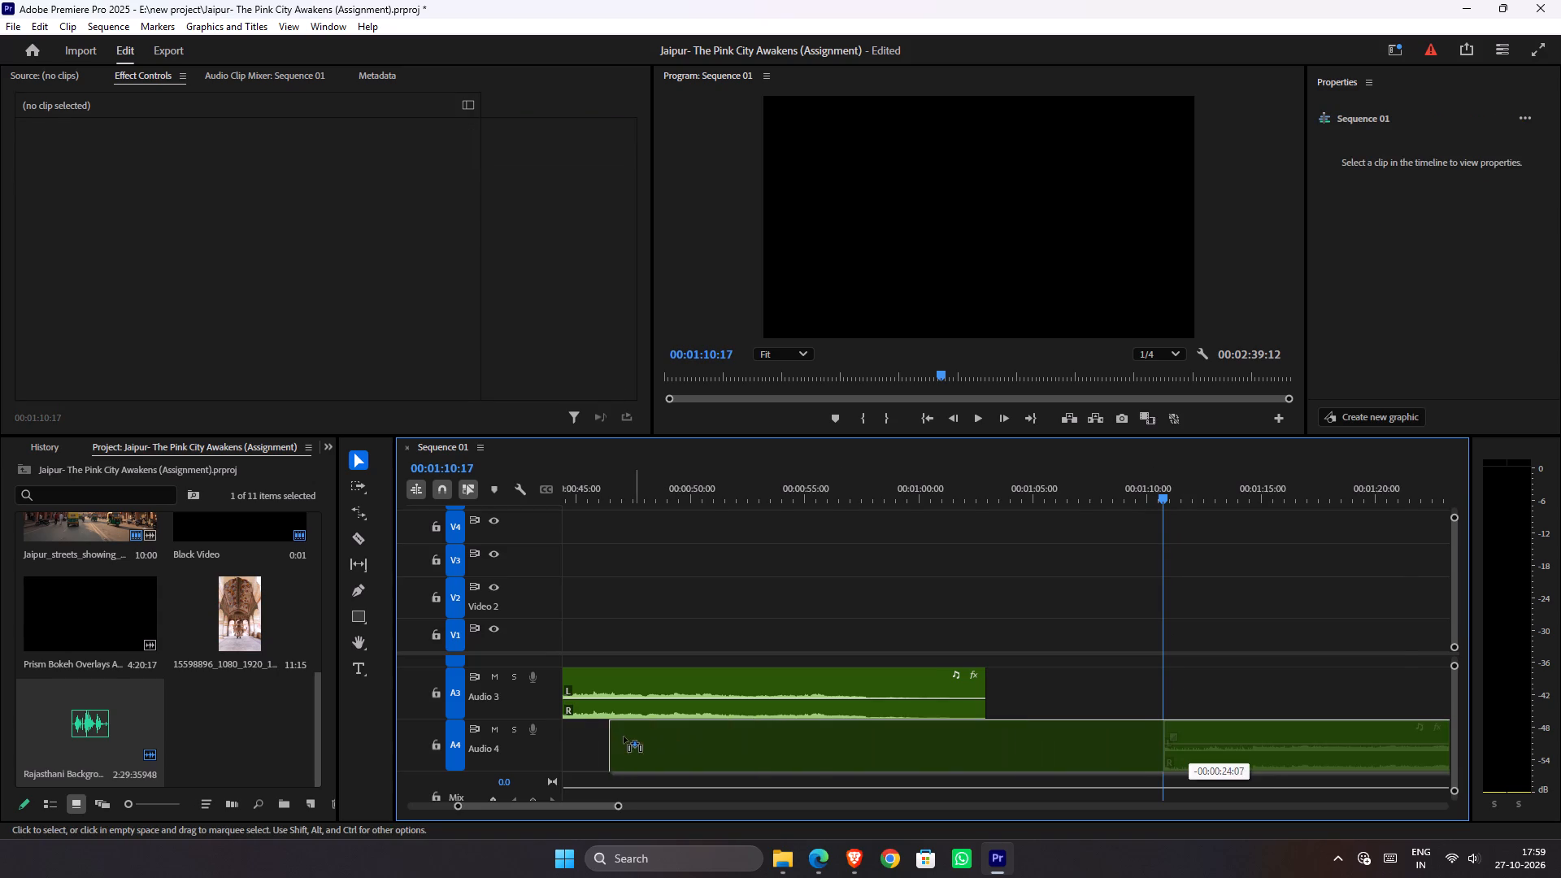
drag(624, 737, 877, 749)
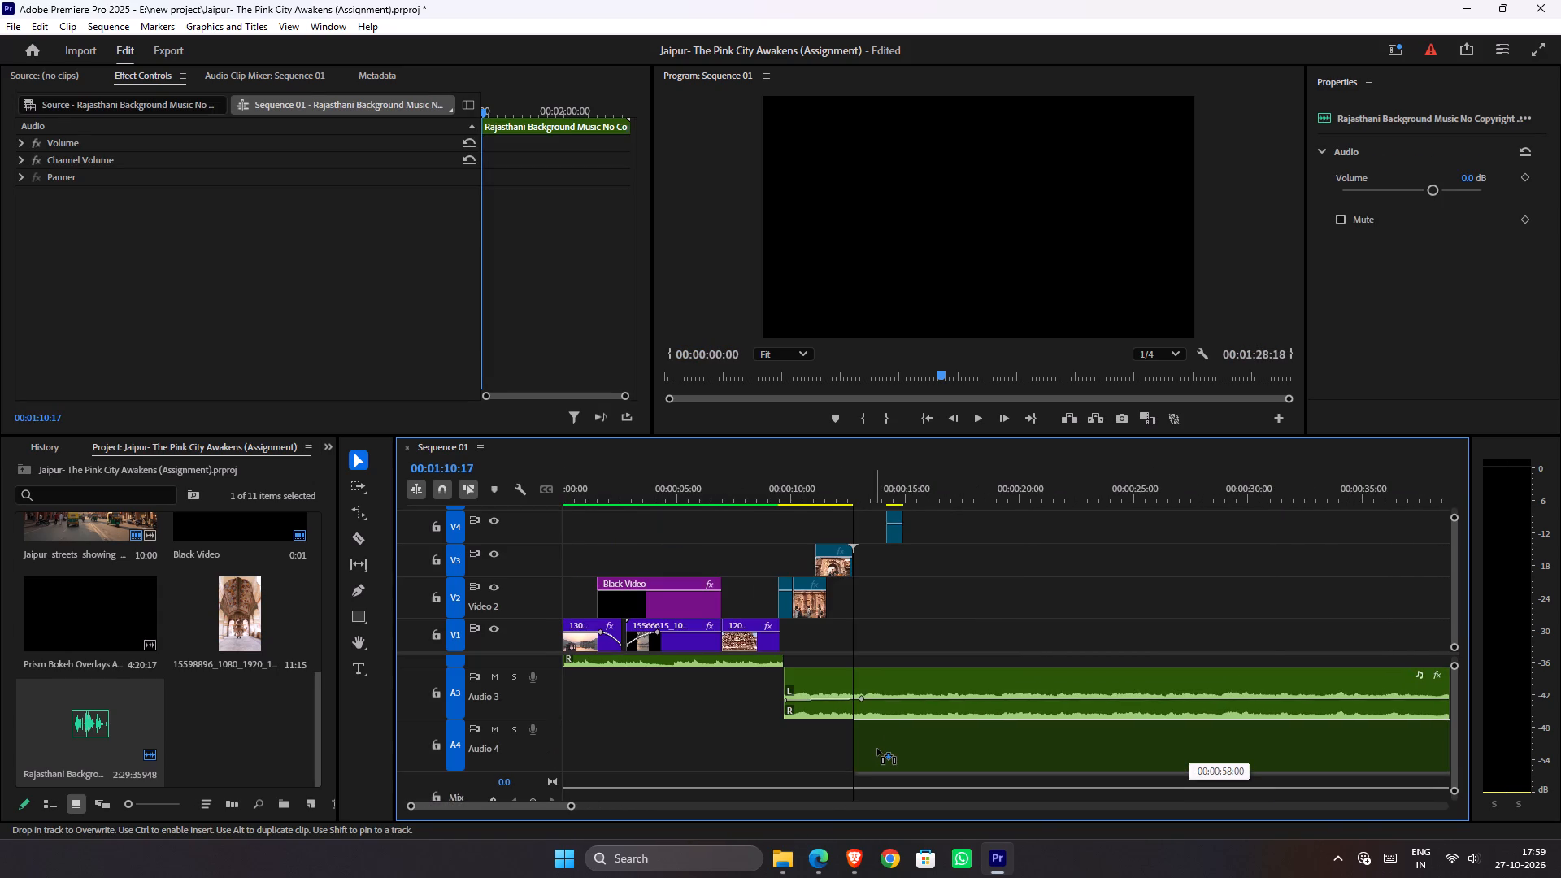
drag(877, 749, 812, 749)
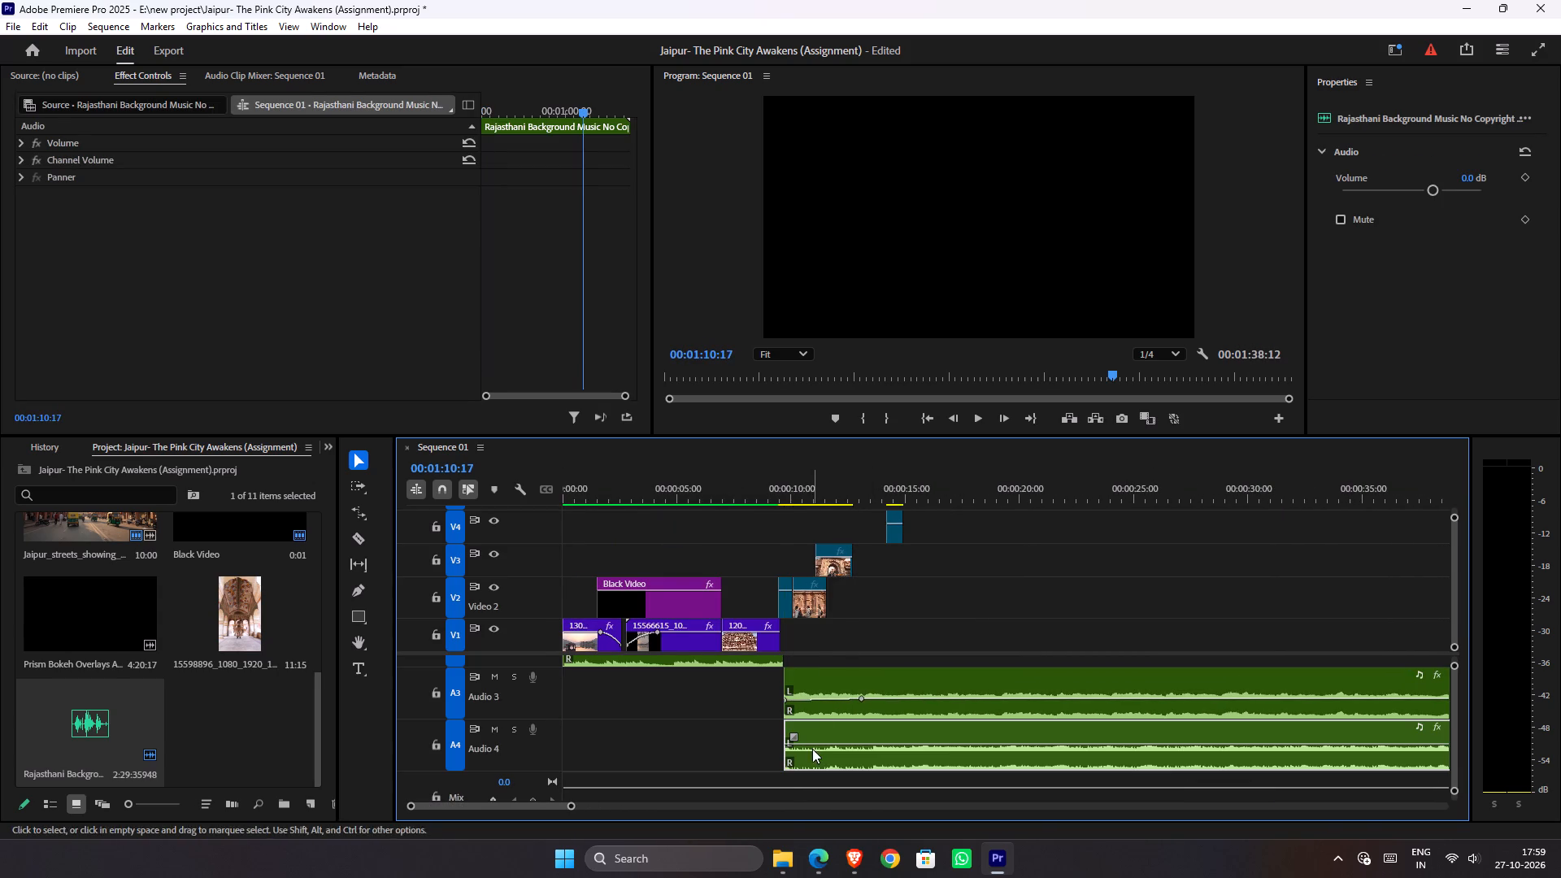
Adjust the audio gain of the trimmed Audio 4 music clip by 5 dB.
right_click(835, 730)
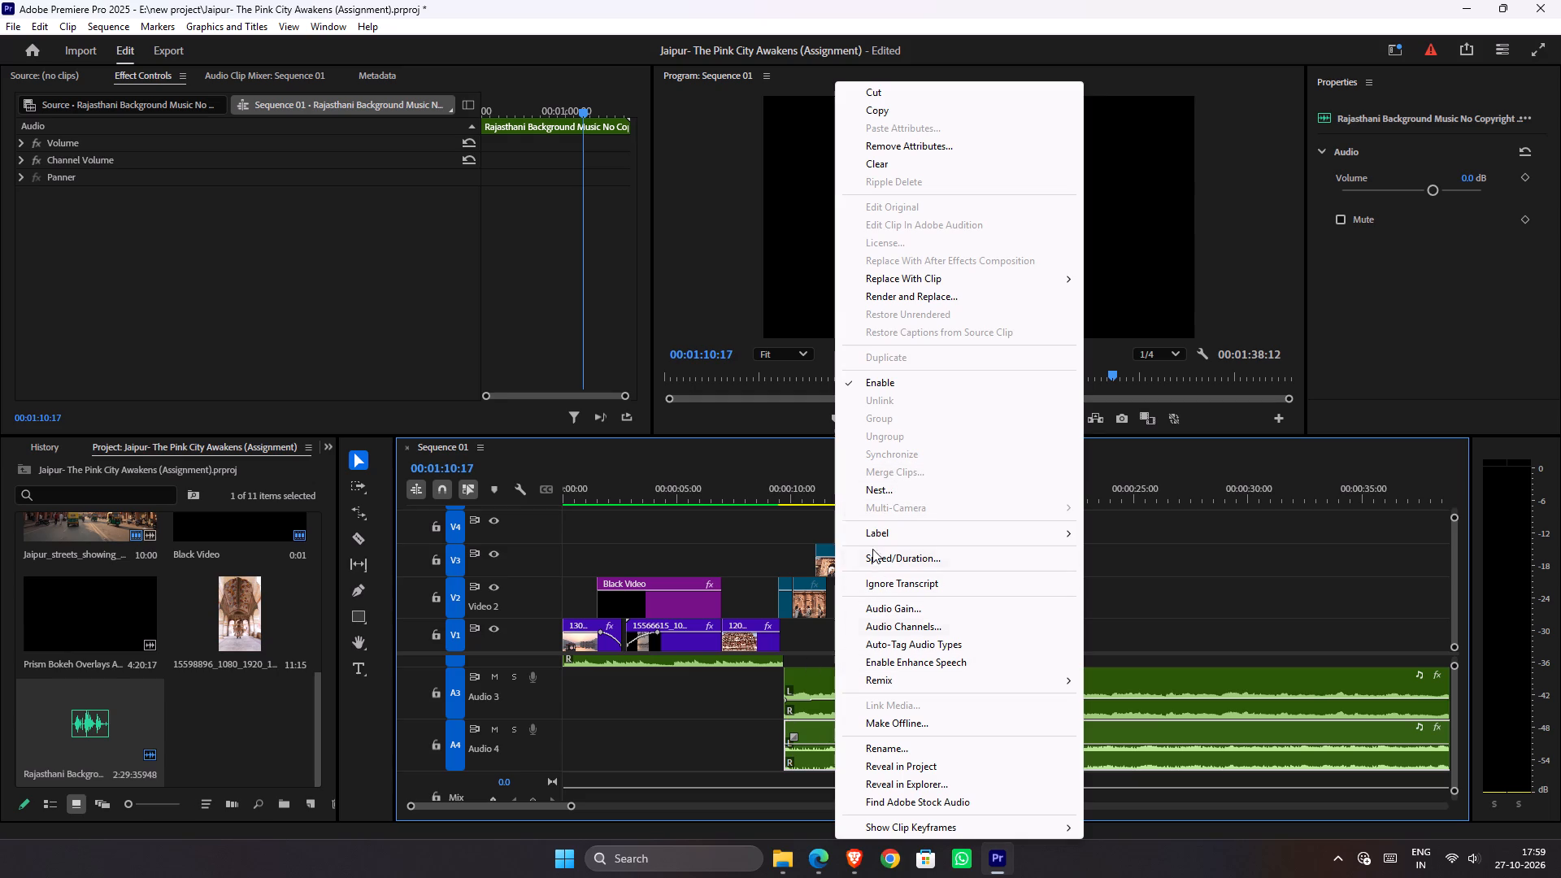
click(889, 611)
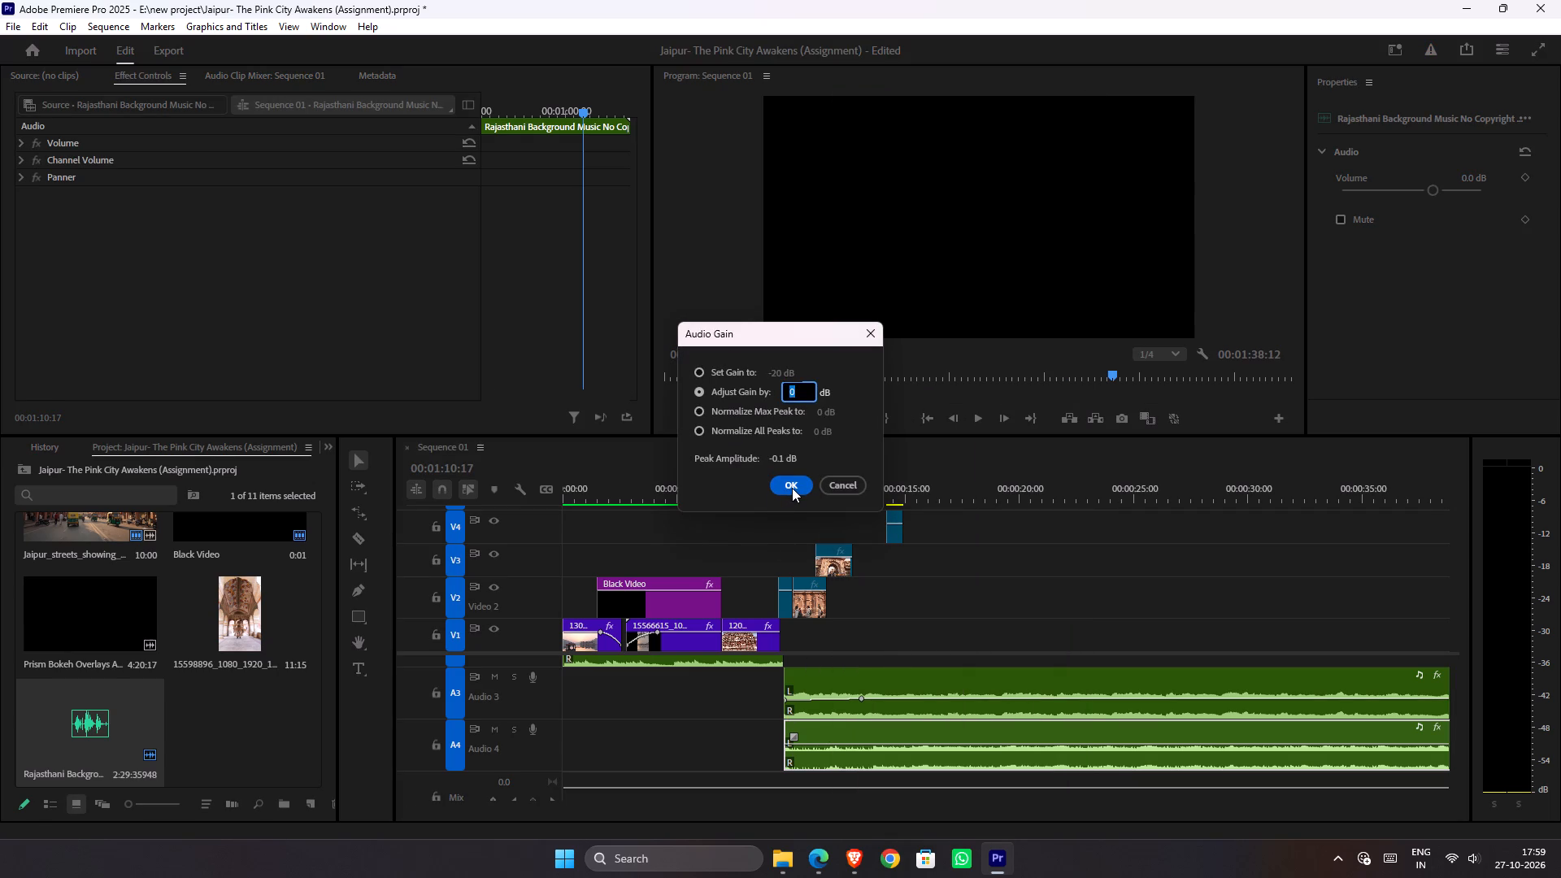
key(5)
click(792, 488)
Play from just before the Audio 4 music begins to judge its level and entry against the street footage.
drag(810, 493, 759, 507)
key(space)
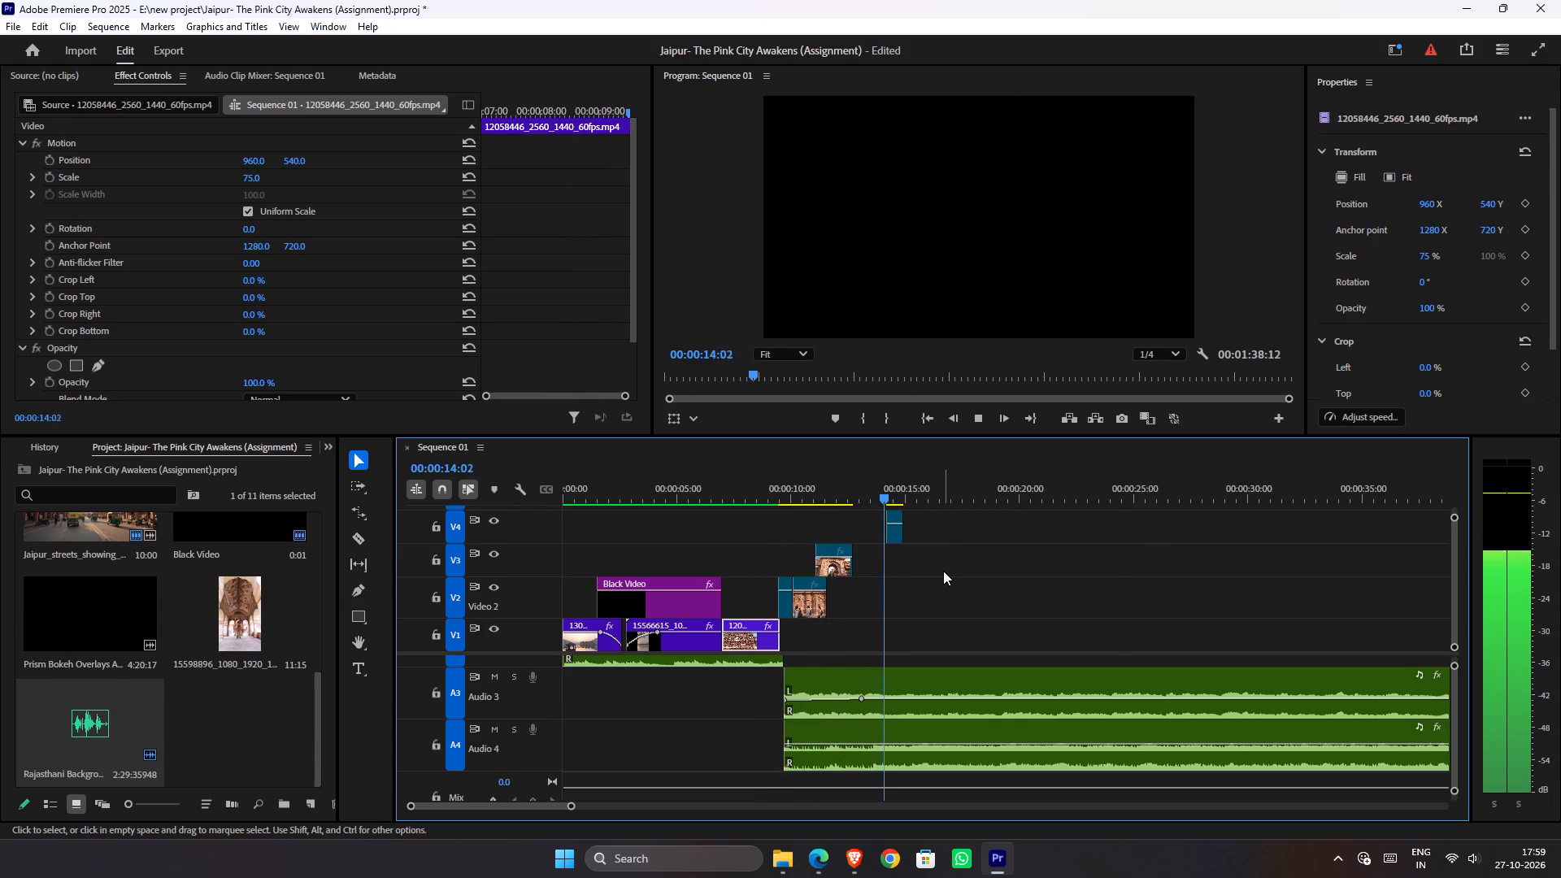
key(space)
drag(906, 502, 901, 504)
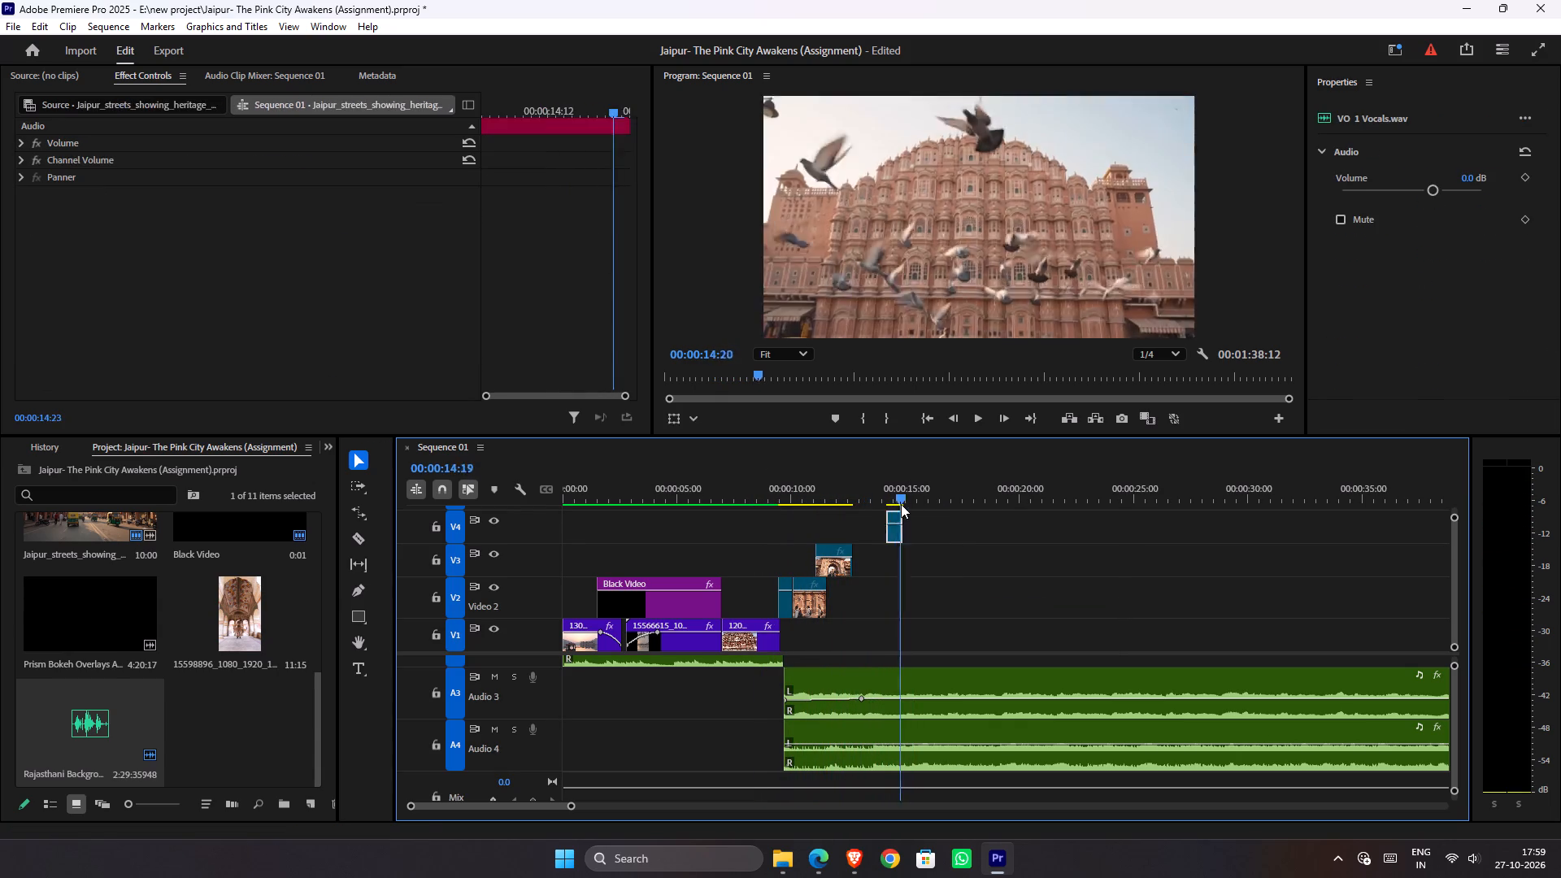
drag(901, 504, 792, 516)
key(space)
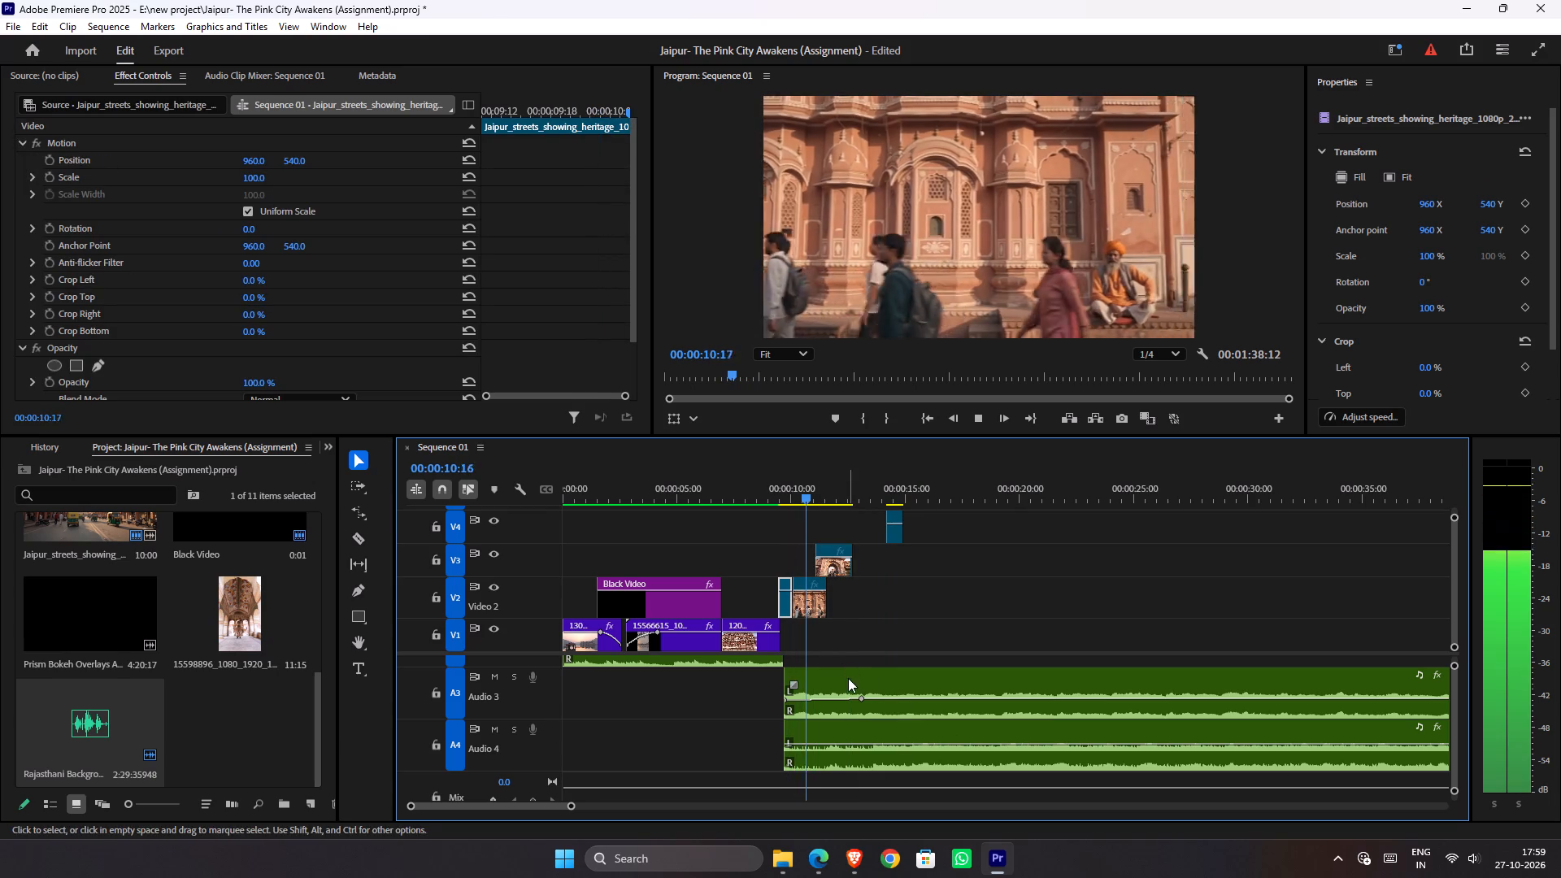
key(space)
key(space)
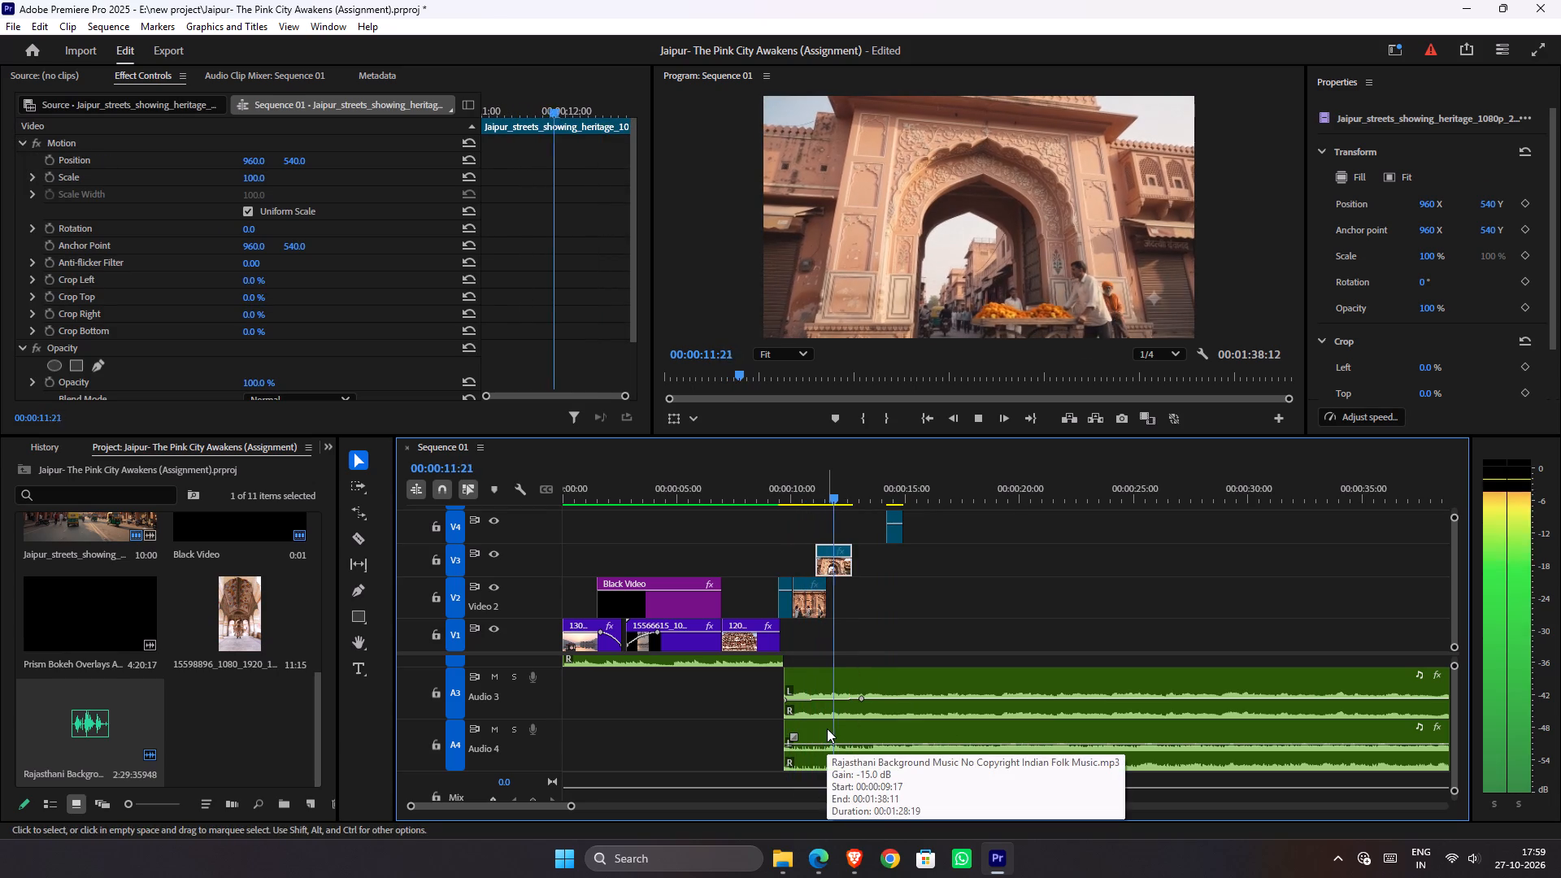
key(space)
Shift the Audio 4 music clip later so it starts with the Video 3 street clip, at about 11 seconds.
drag(832, 726, 838, 725)
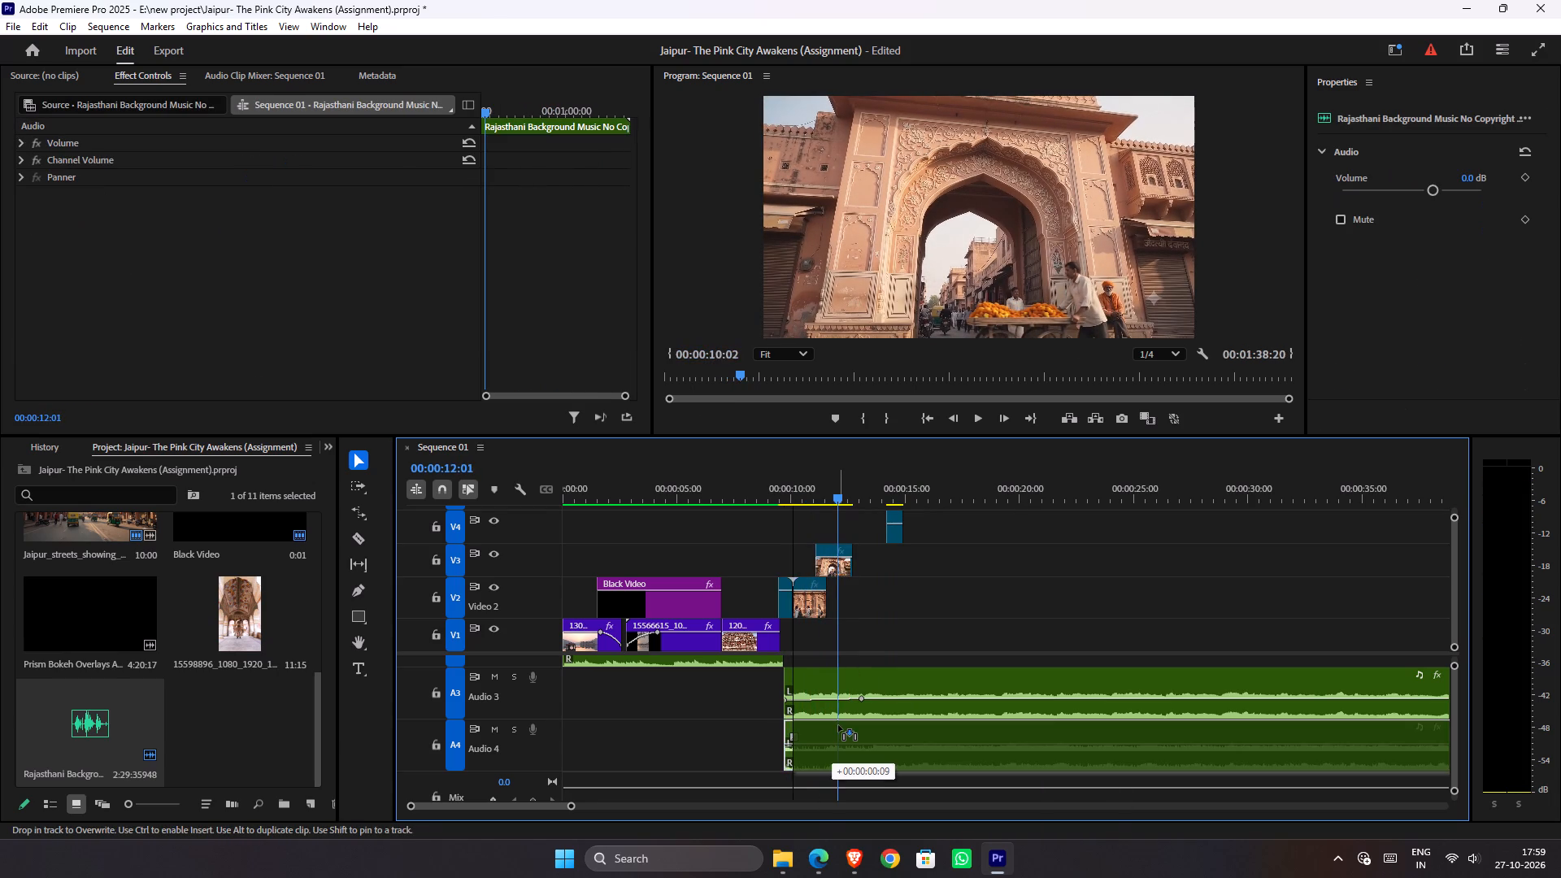
drag(838, 725, 864, 730)
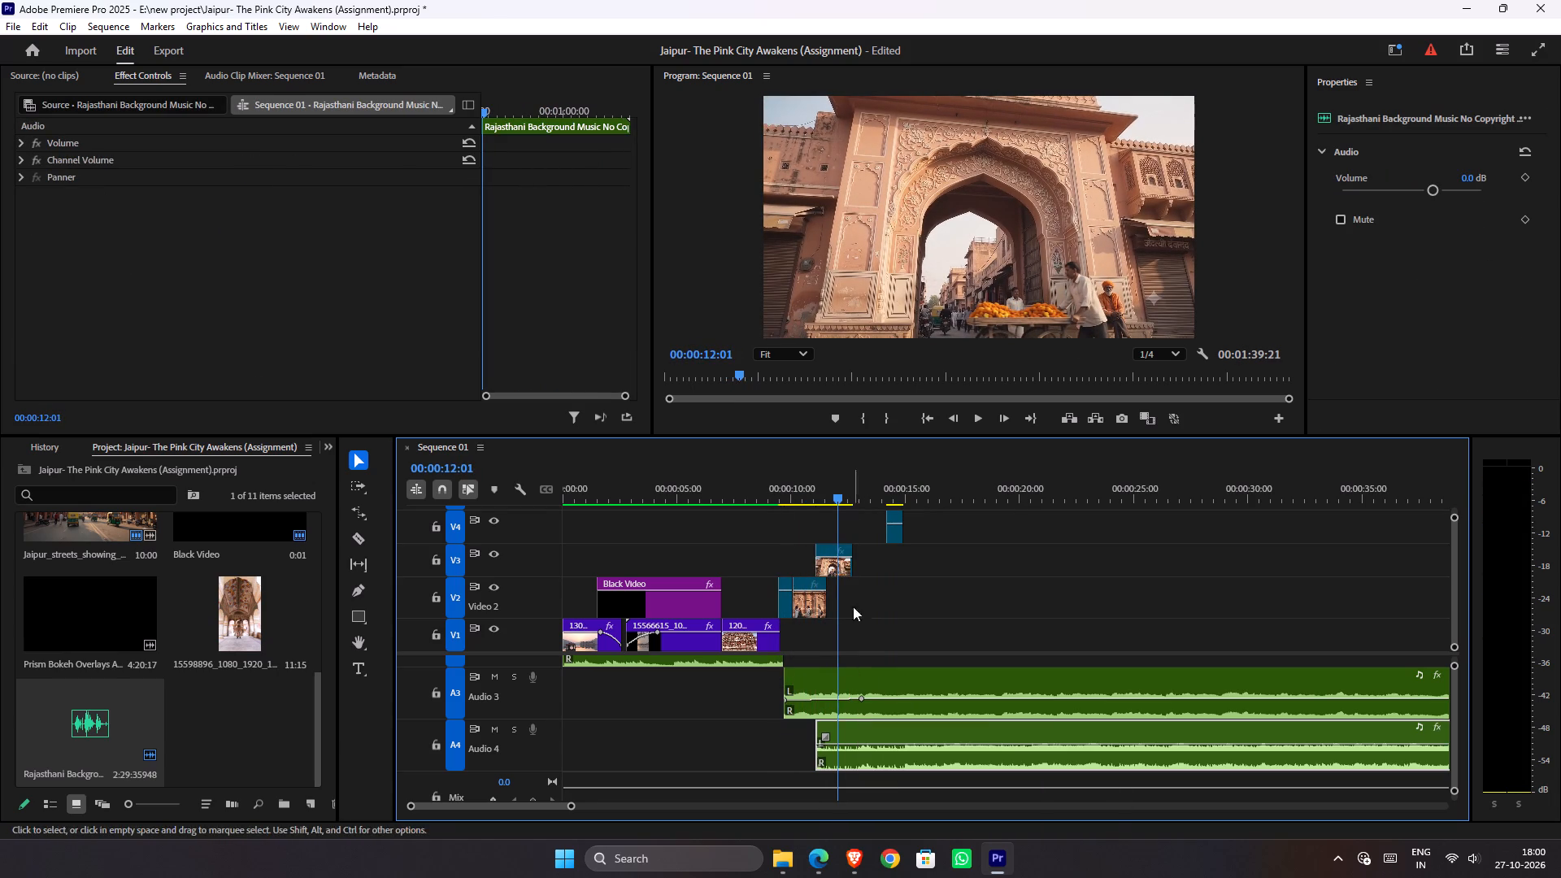
Play from about 7 seconds into the street footage to judge the voice-over and music across the cut.
drag(824, 496, 721, 502)
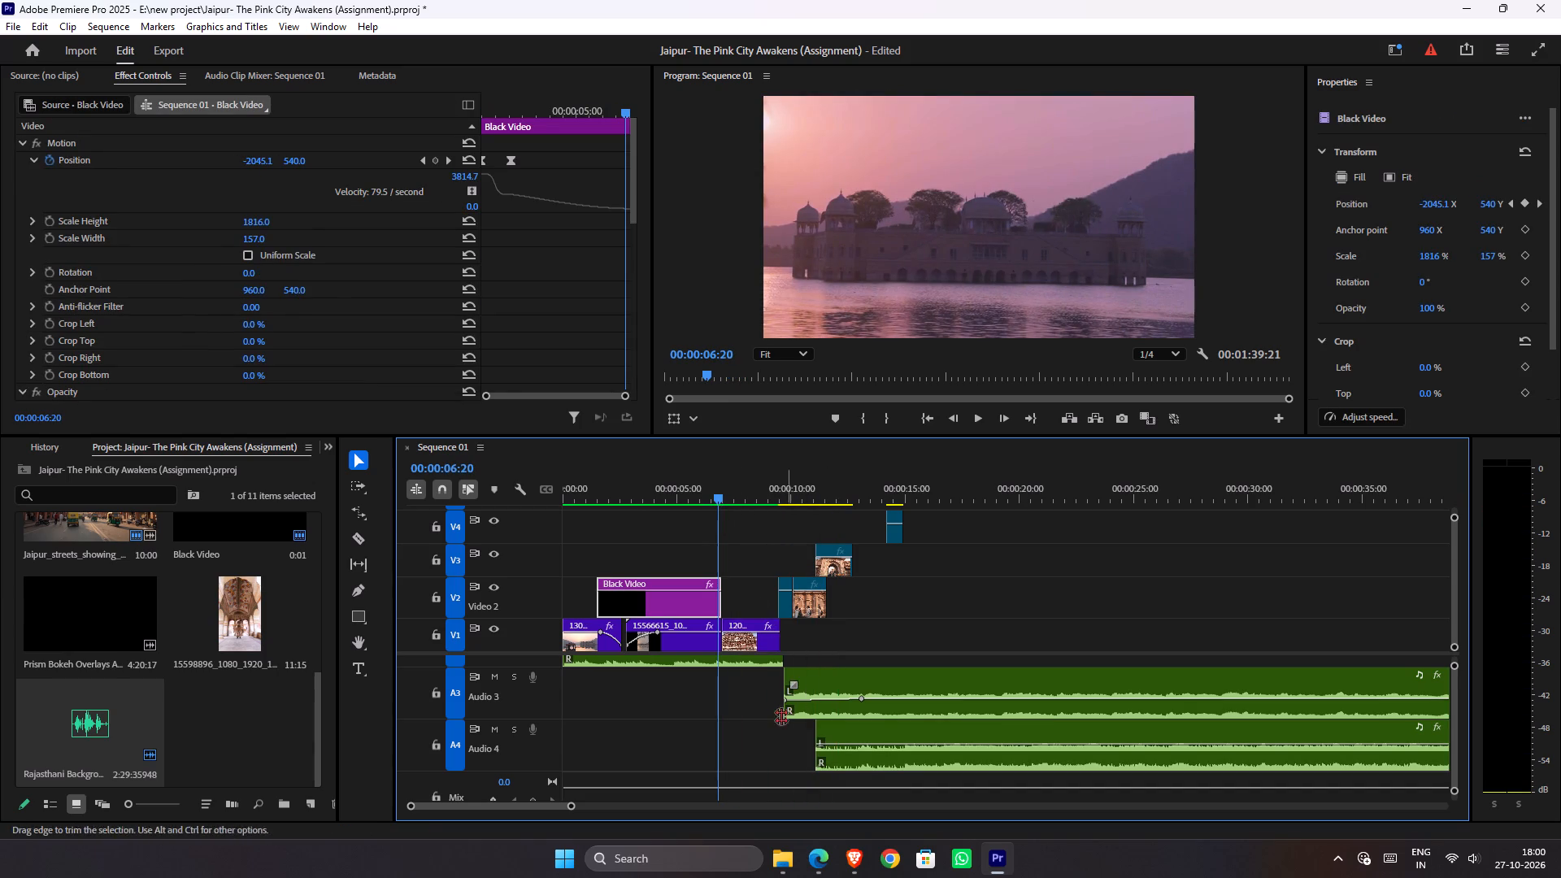
ctrl+scroll(778, 712, up, 9)
key(space)
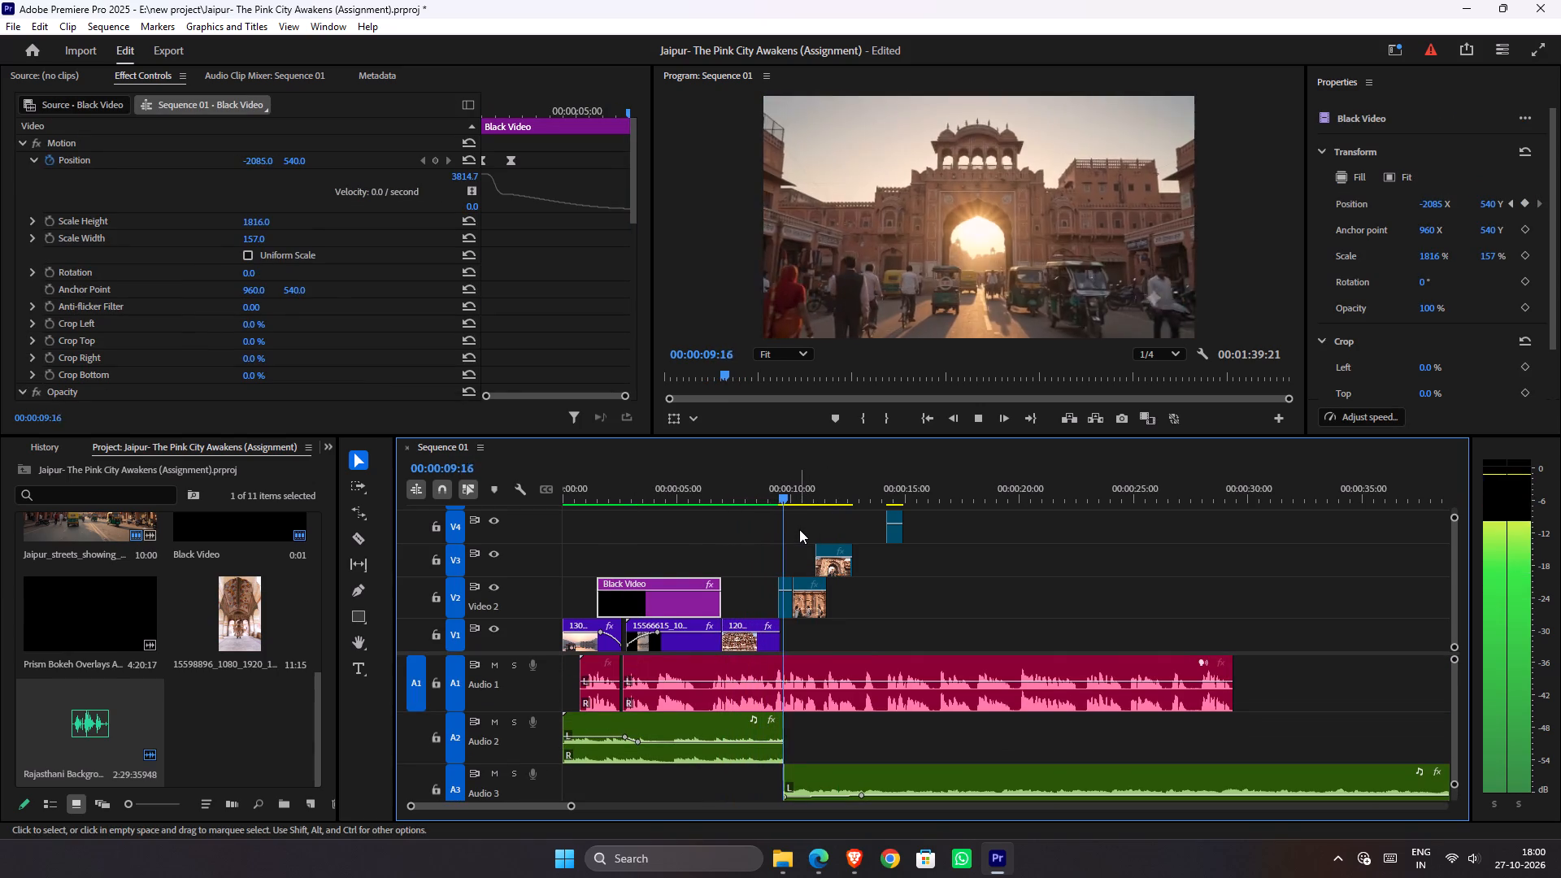
drag(807, 499, 718, 534)
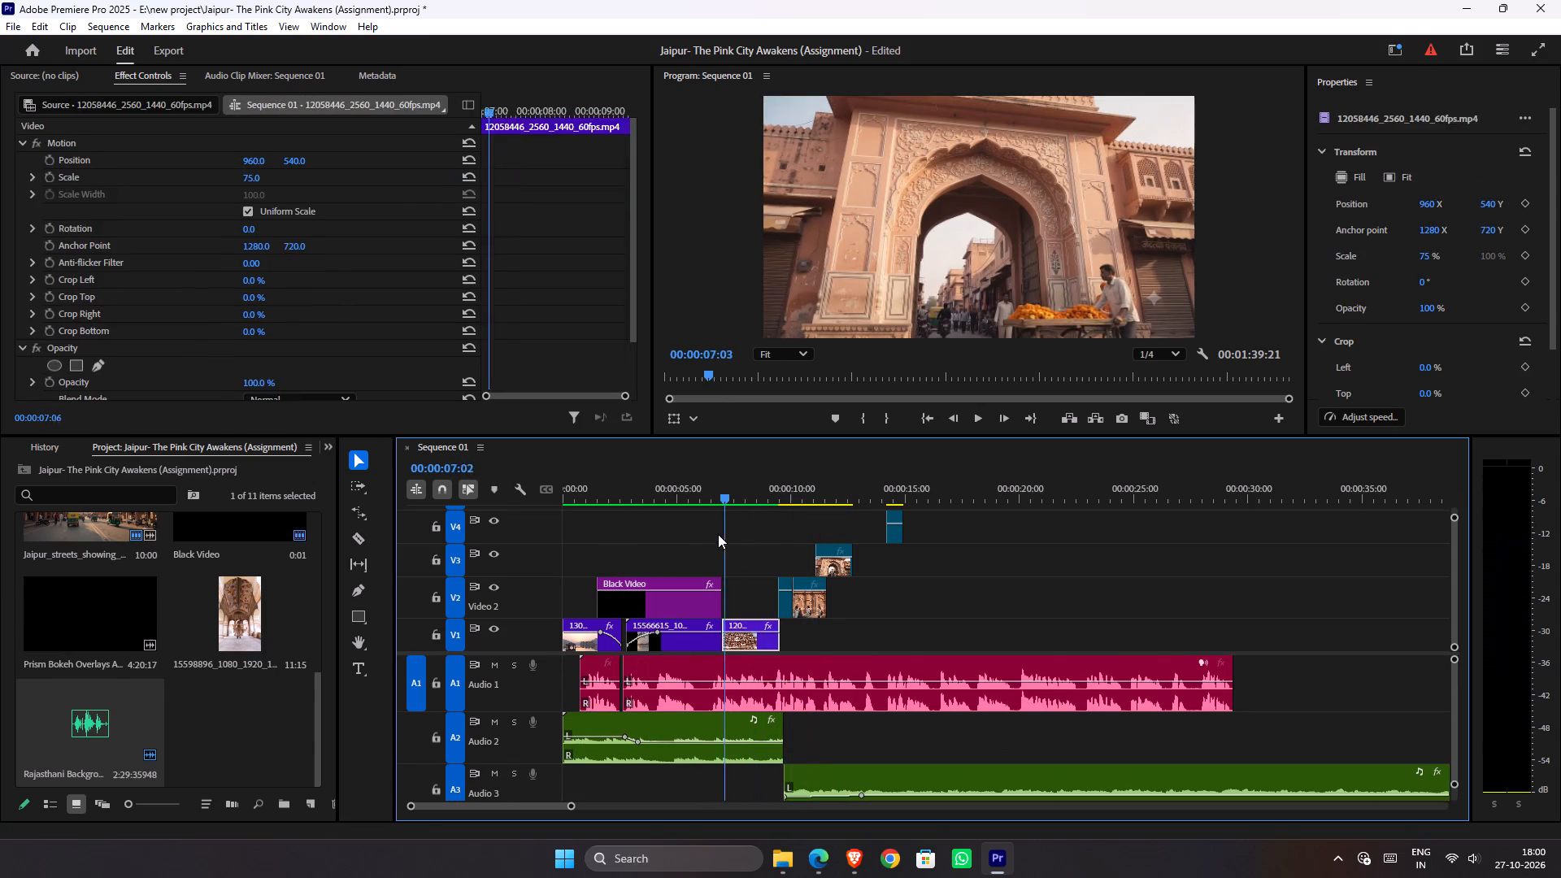
drag(718, 534, 710, 537)
key(space)
alt+scroll(722, 630, up, 5)
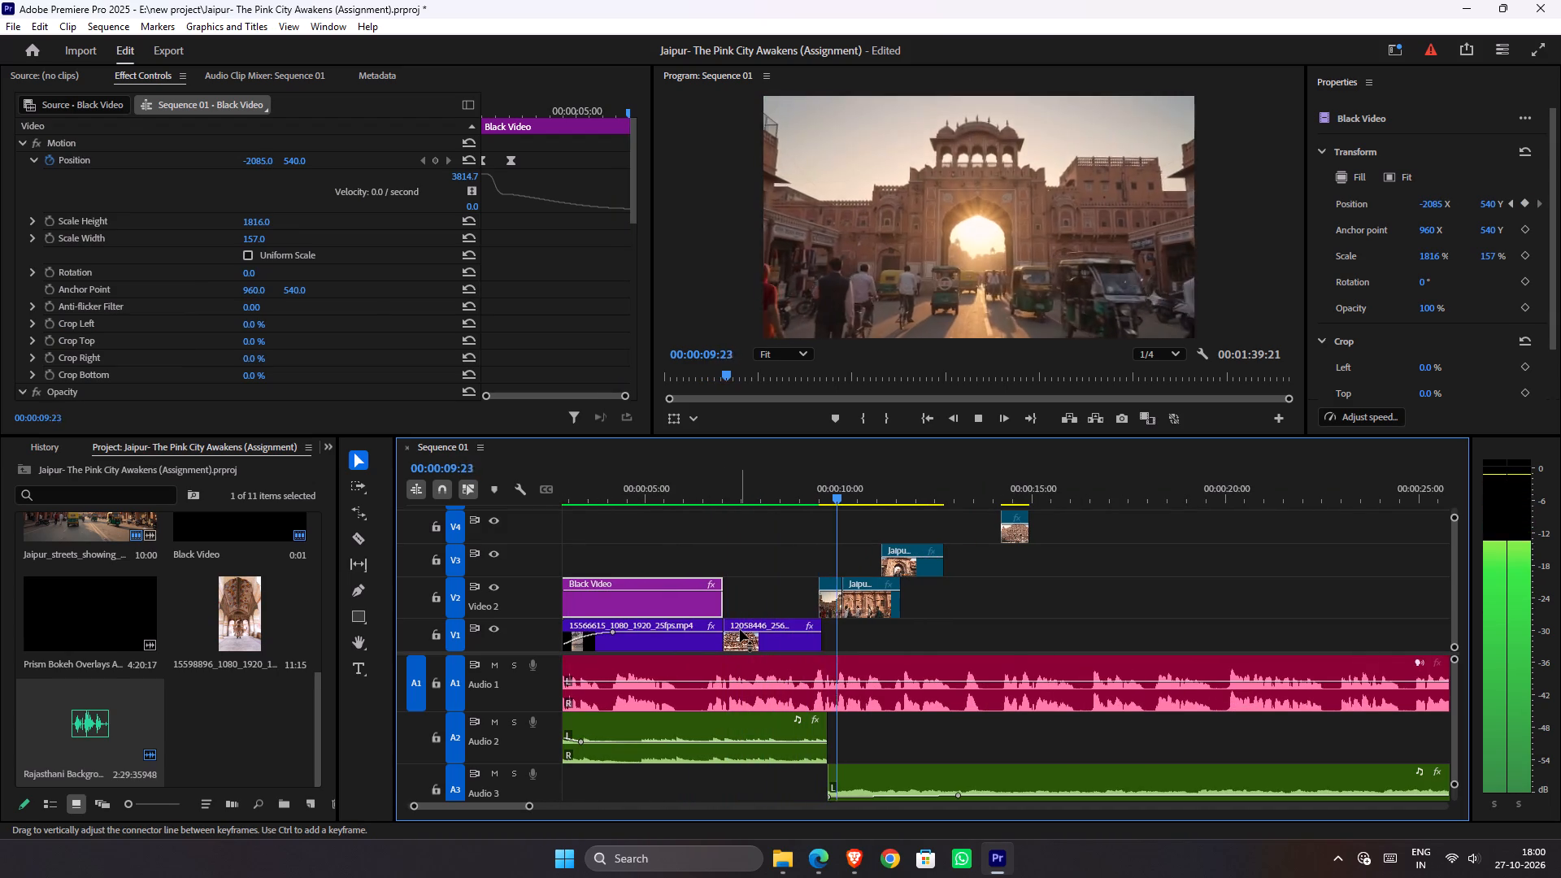
key(space)
Split the Audio 1 voice-over at 00:00:09:07 and move the second part later to start at about 15 seconds.
drag(827, 498, 823, 519)
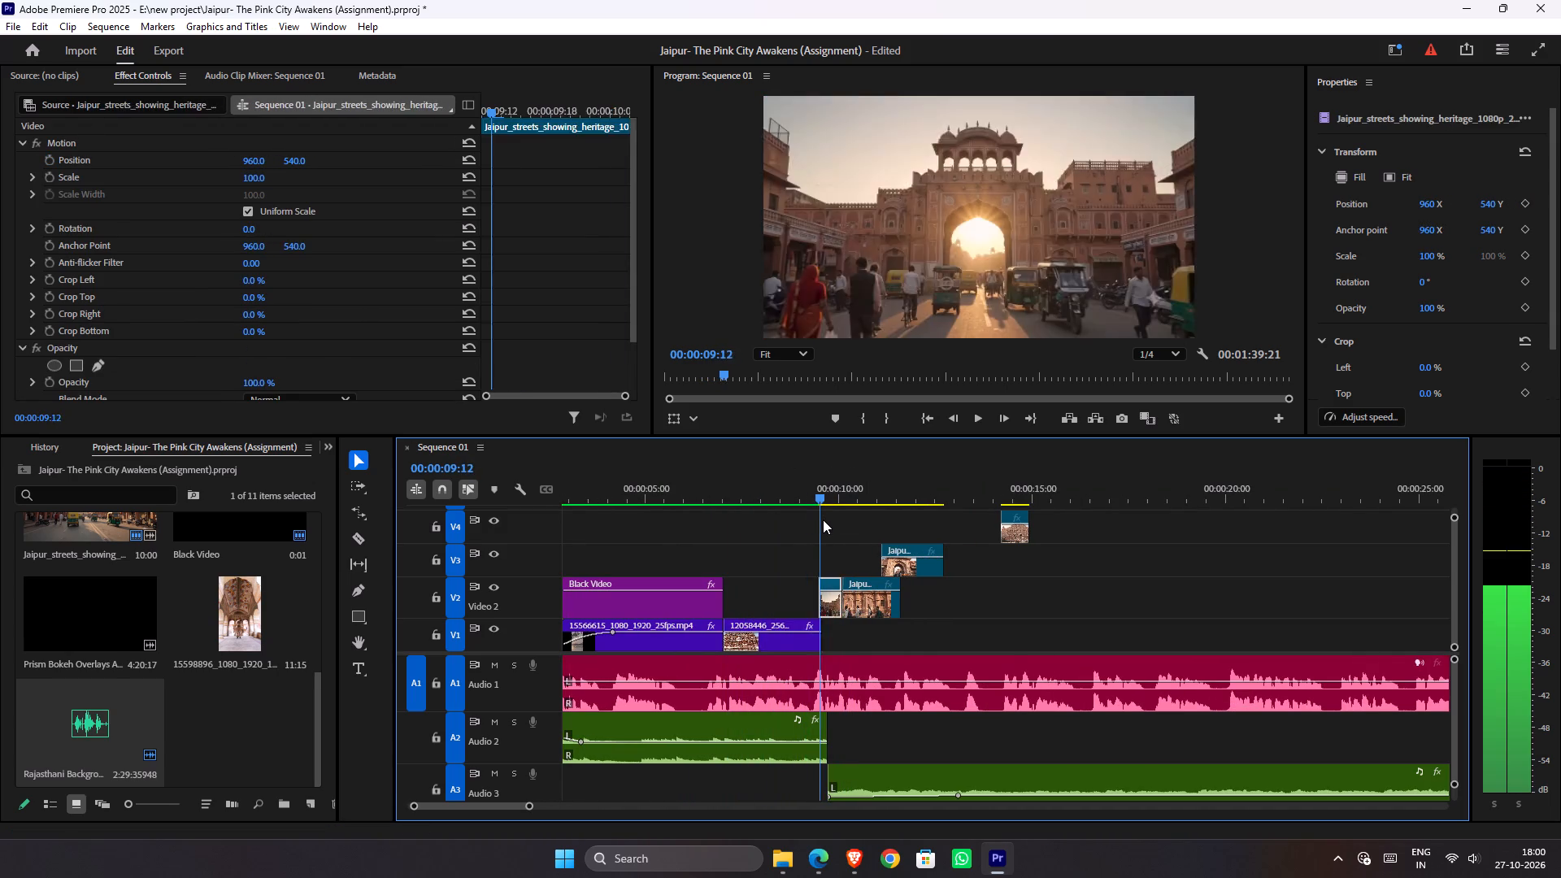
drag(823, 519, 814, 520)
click(870, 669)
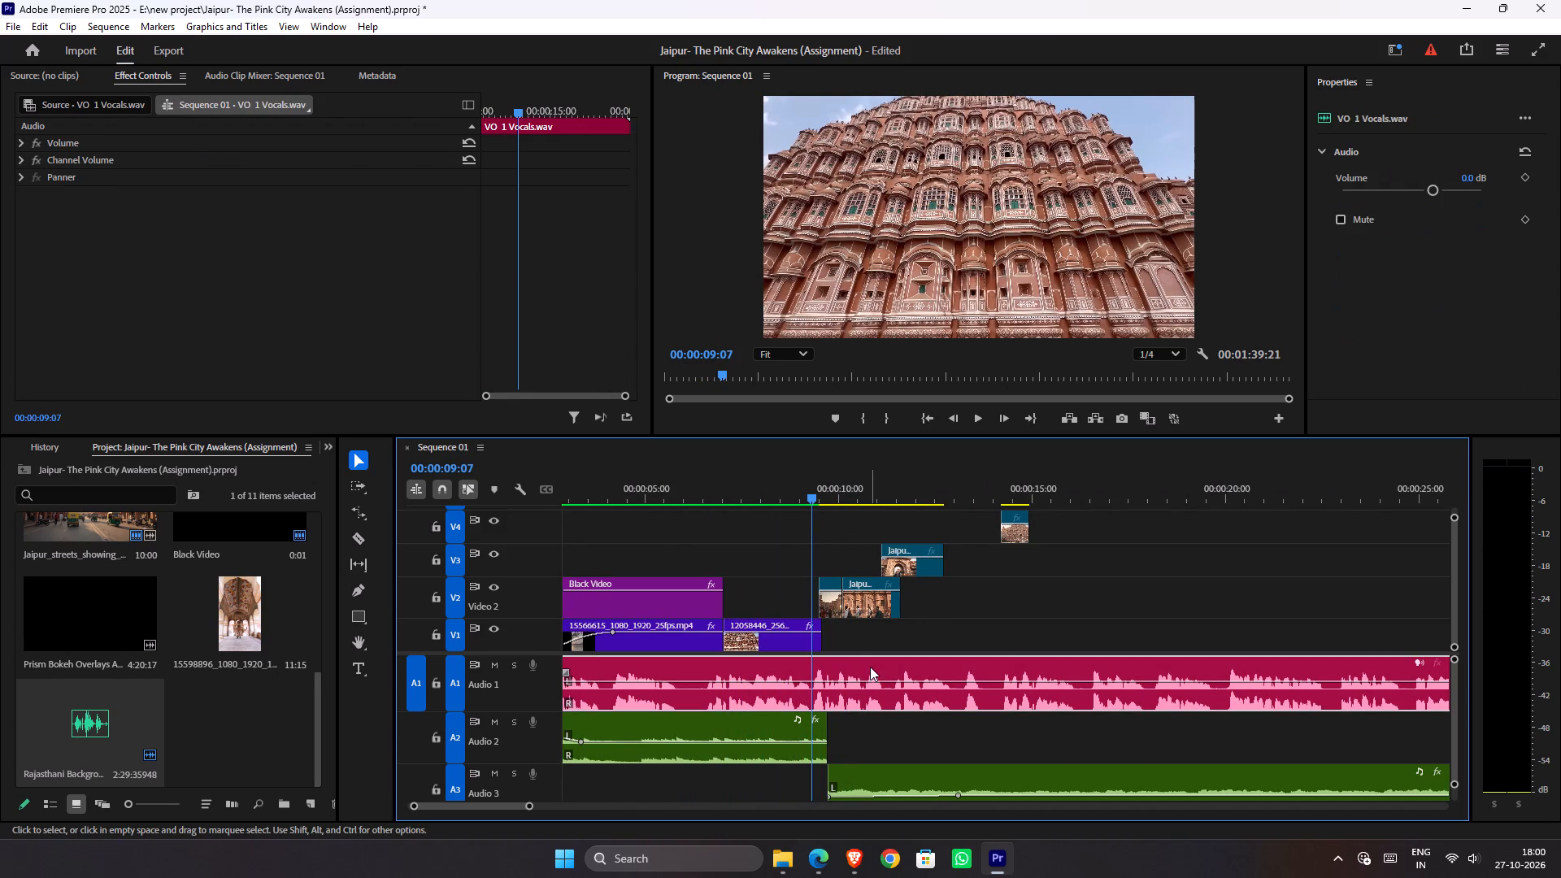
key(ctrl+k)
drag(887, 666, 1063, 657)
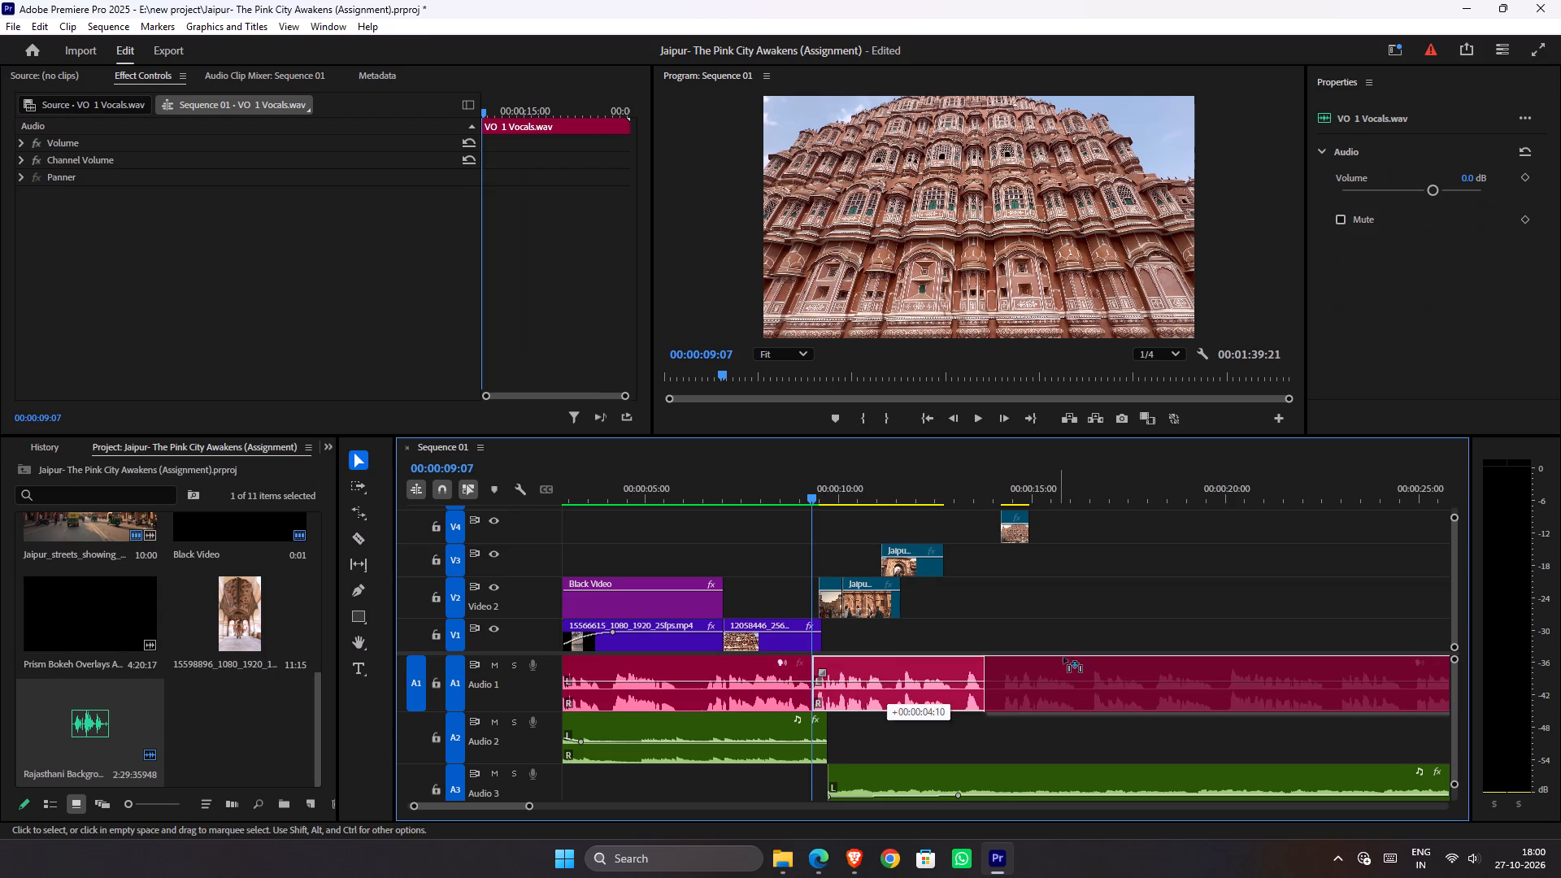
drag(1063, 657, 1100, 658)
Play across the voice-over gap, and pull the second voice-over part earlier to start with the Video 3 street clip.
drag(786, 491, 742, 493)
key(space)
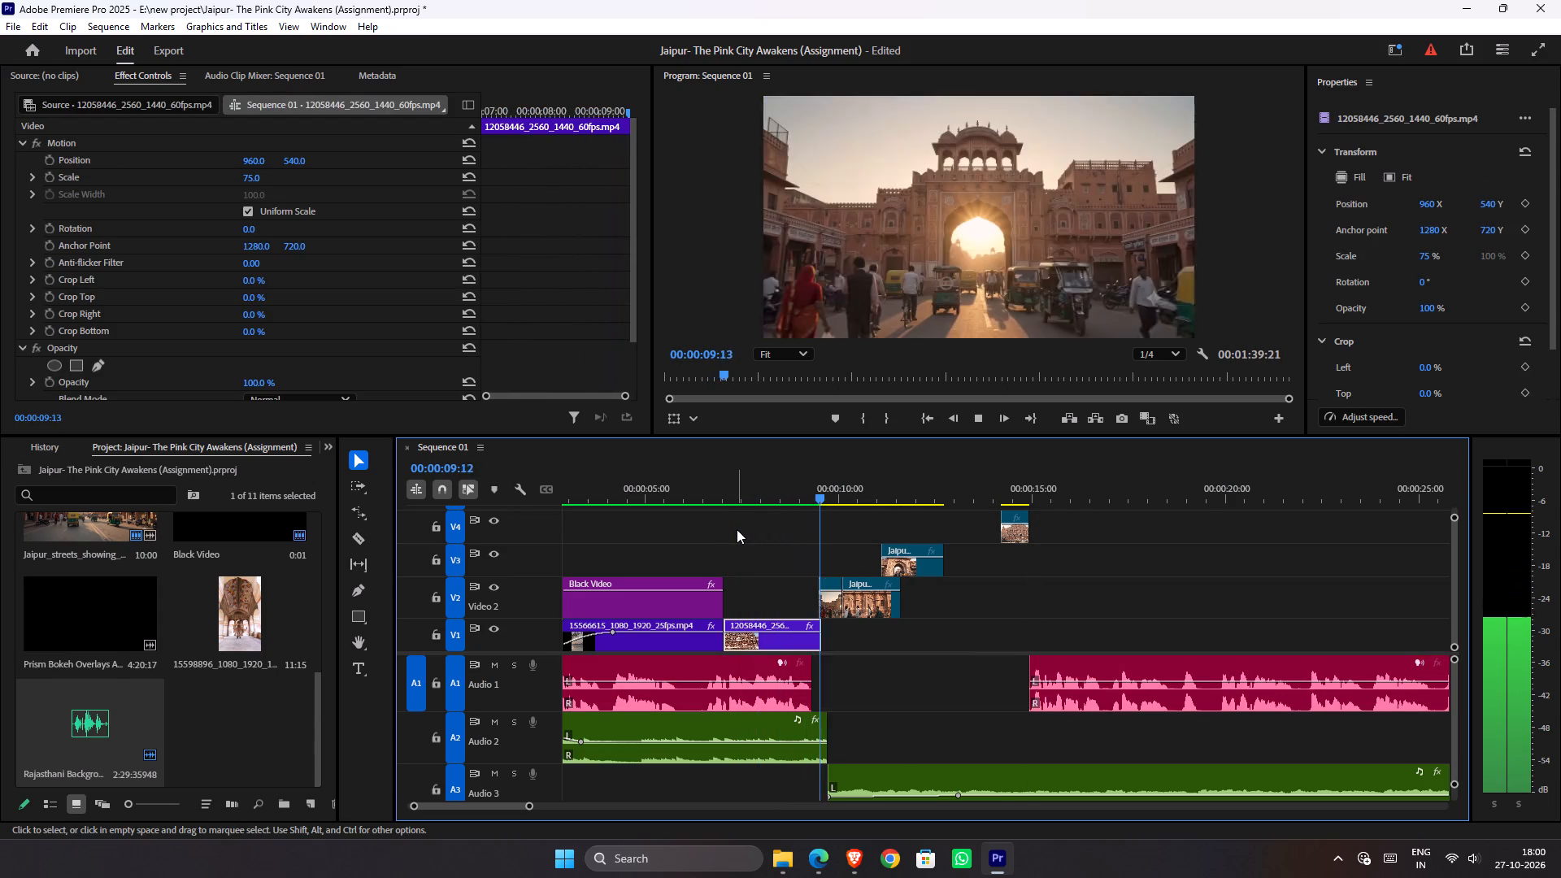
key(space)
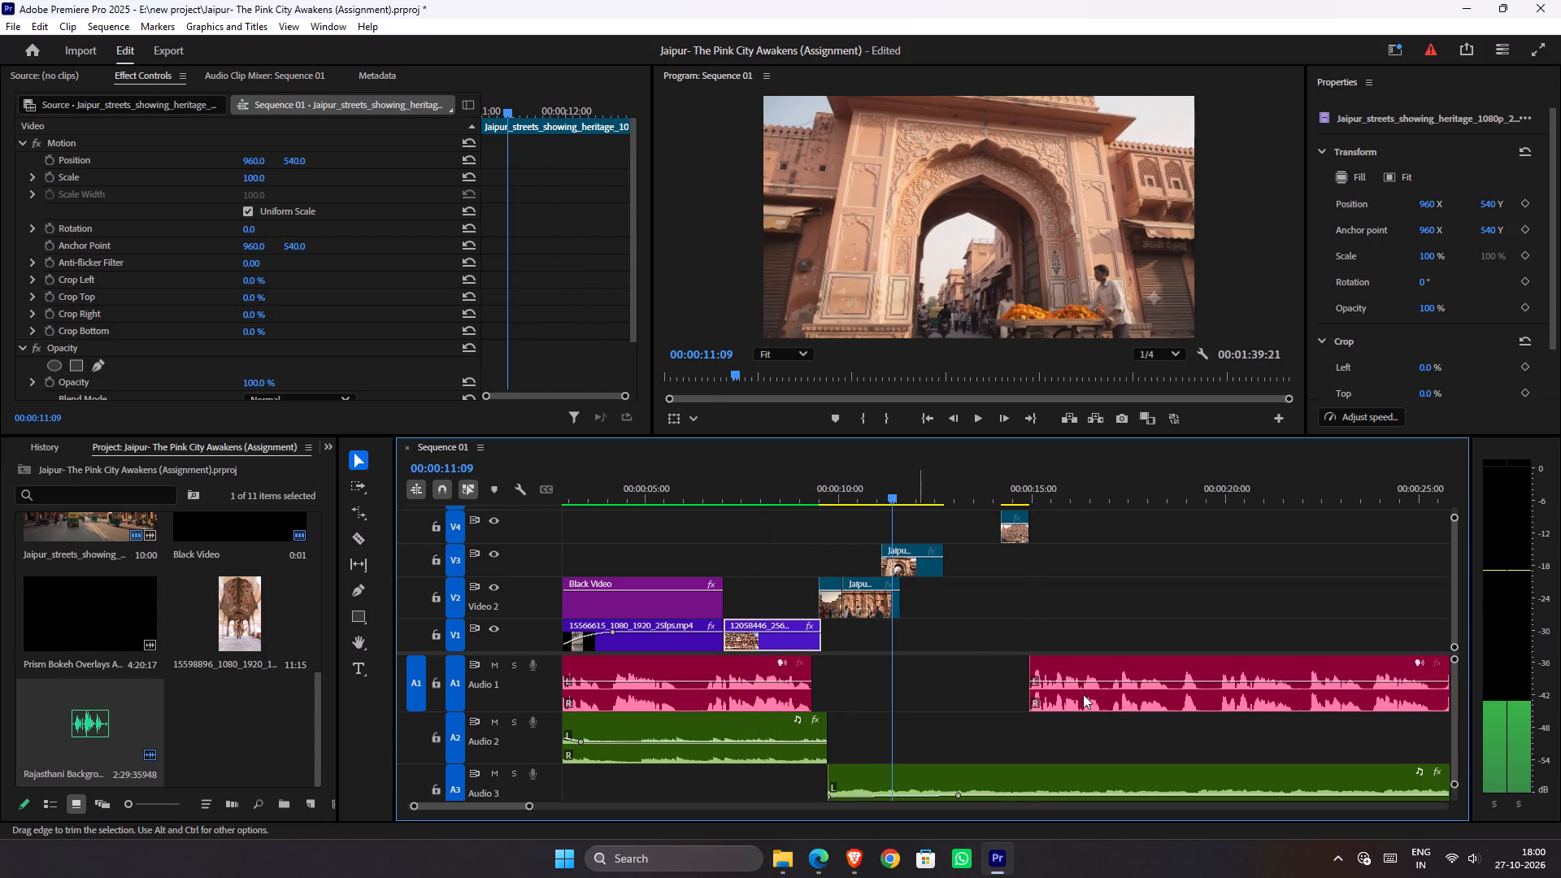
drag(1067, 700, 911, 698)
Play the voice-over gap again, and move the second voice-over part earlier to start with the second Video 2 street clip, at about 10 seconds.
drag(838, 492, 667, 513)
key(space)
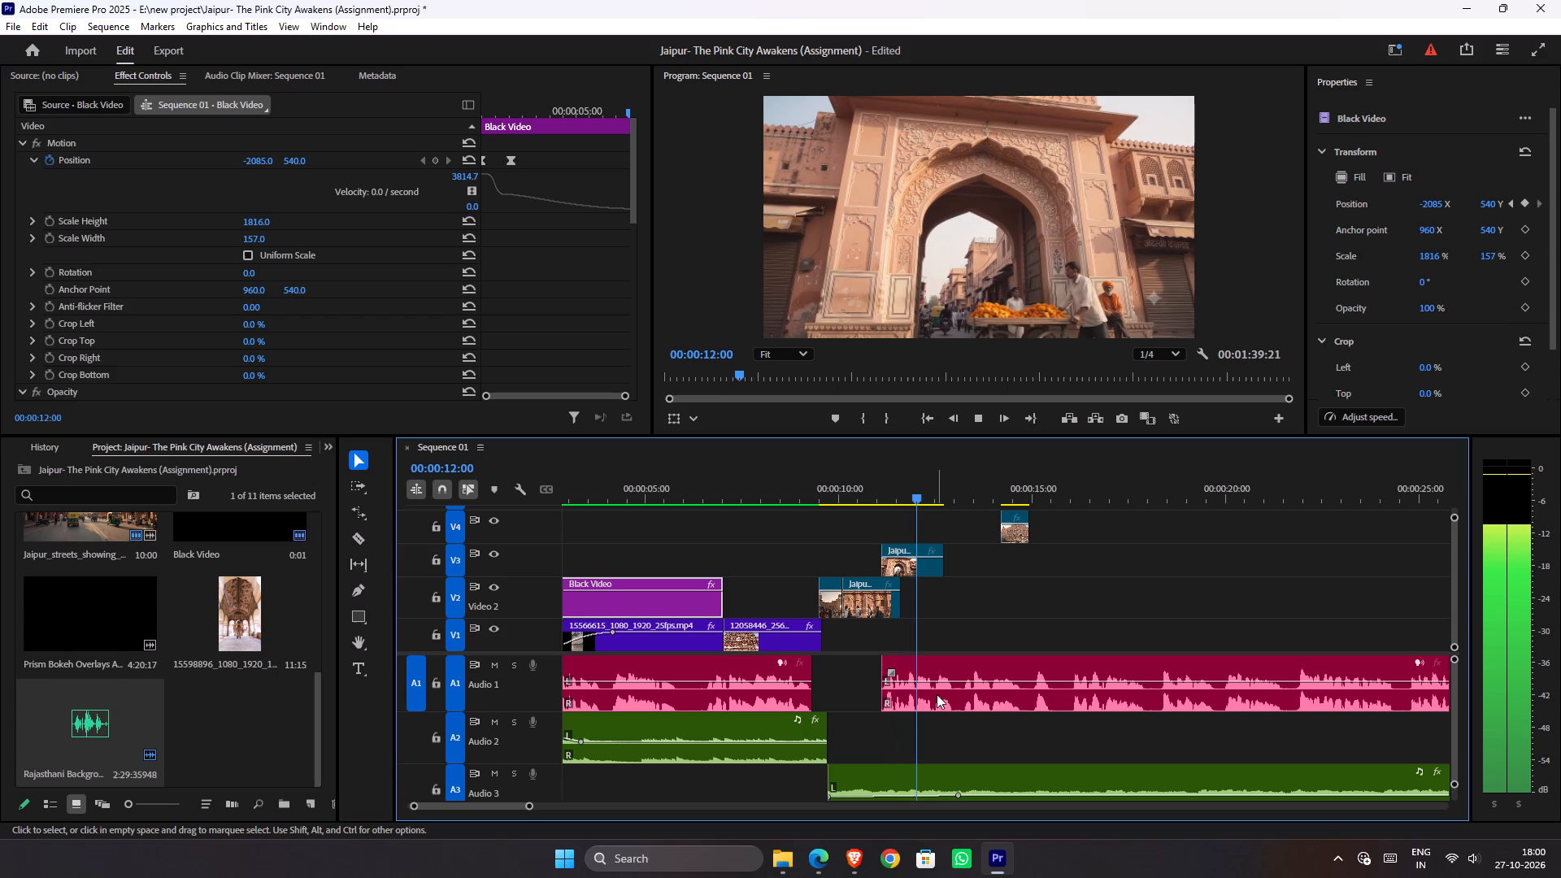
key(space)
drag(932, 701, 898, 701)
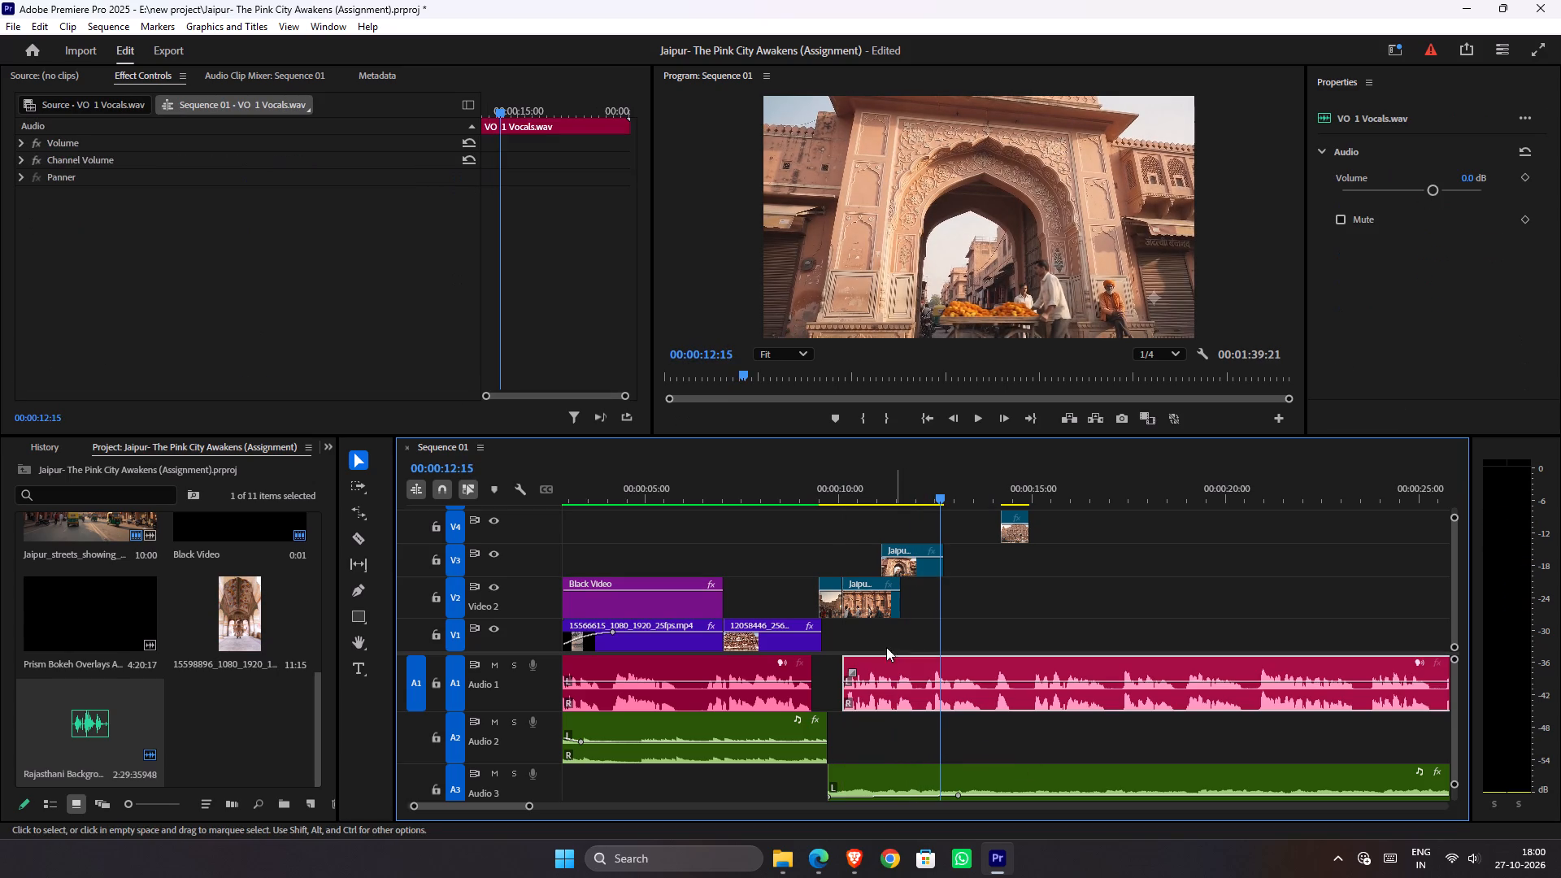
Play from just before the voice-over gap to about 20 seconds to check the narration timing against footage and music.
drag(839, 502, 793, 503)
key(space)
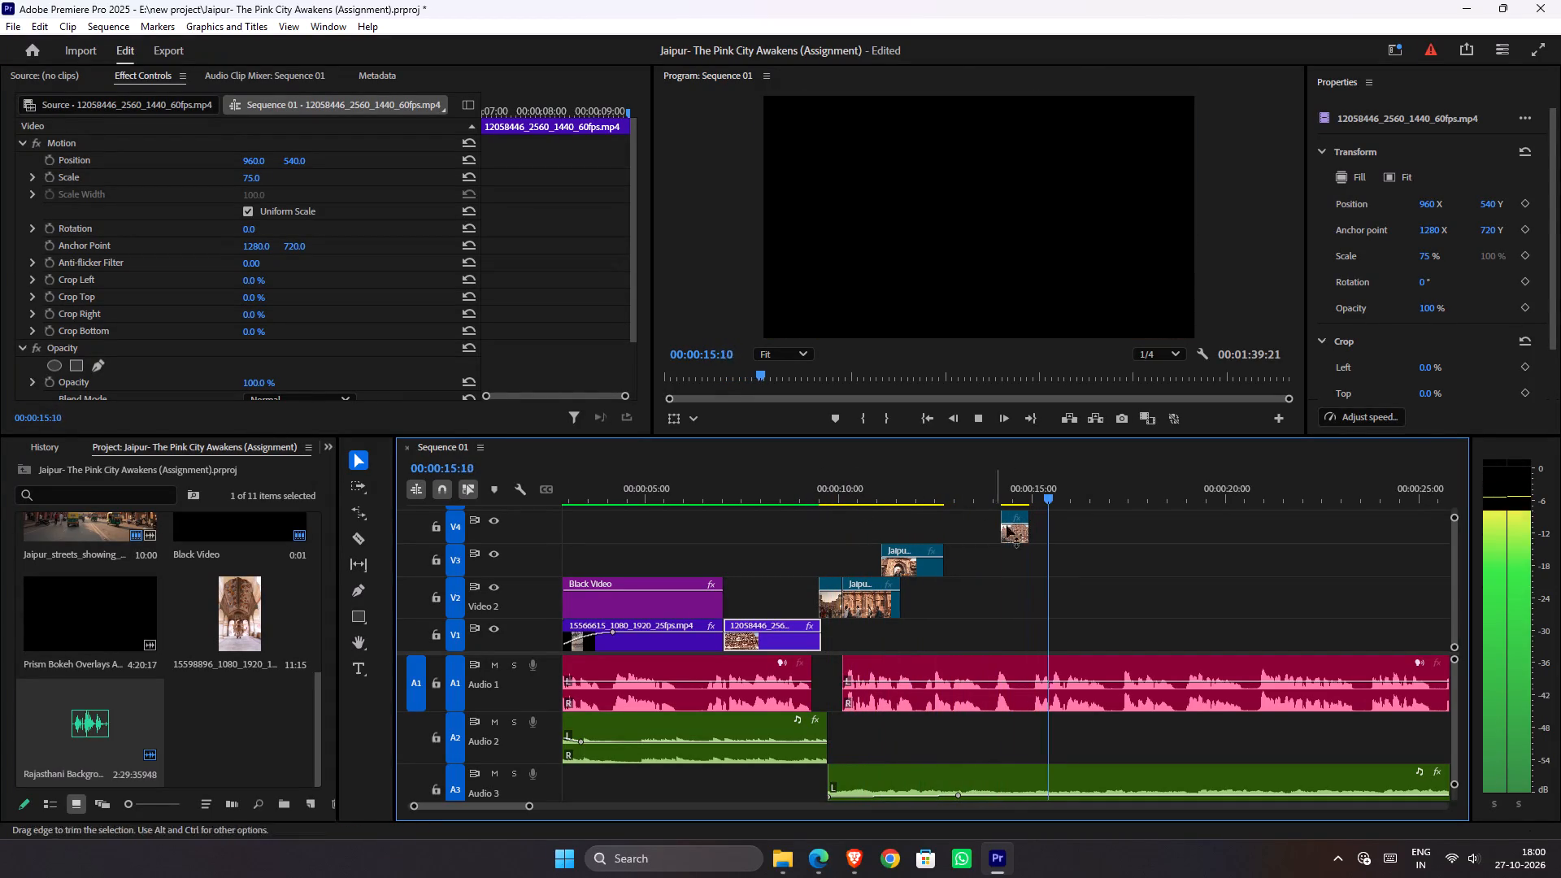
alt+scroll(1028, 619, down, 3)
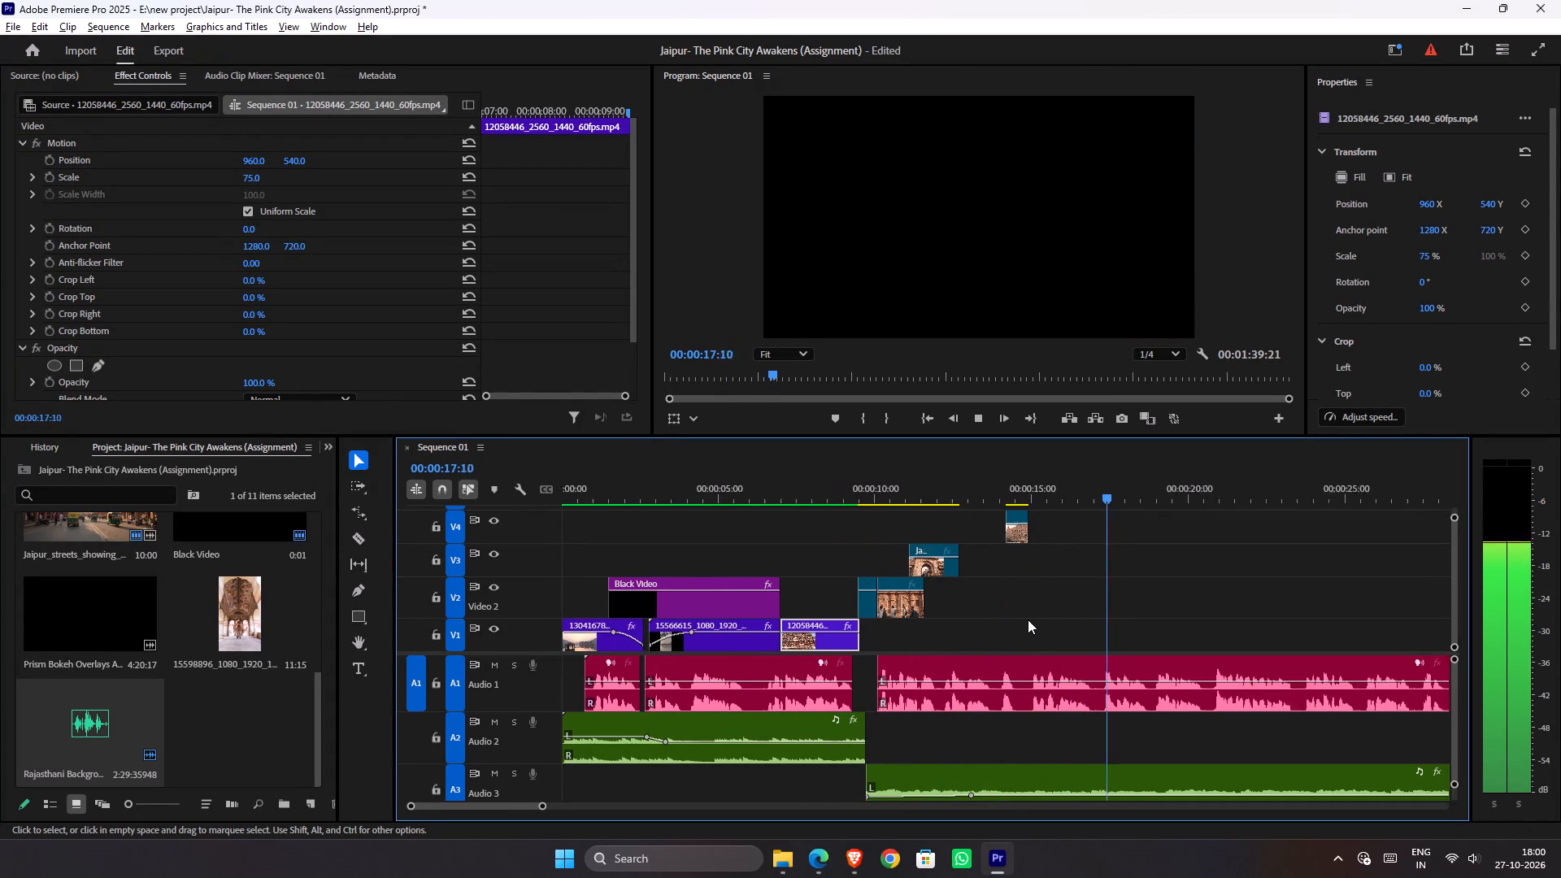
alt+scroll(1028, 619, down, 2)
scroll(1020, 624, down, 4)
ctrl+scroll(1020, 630, down, 7)
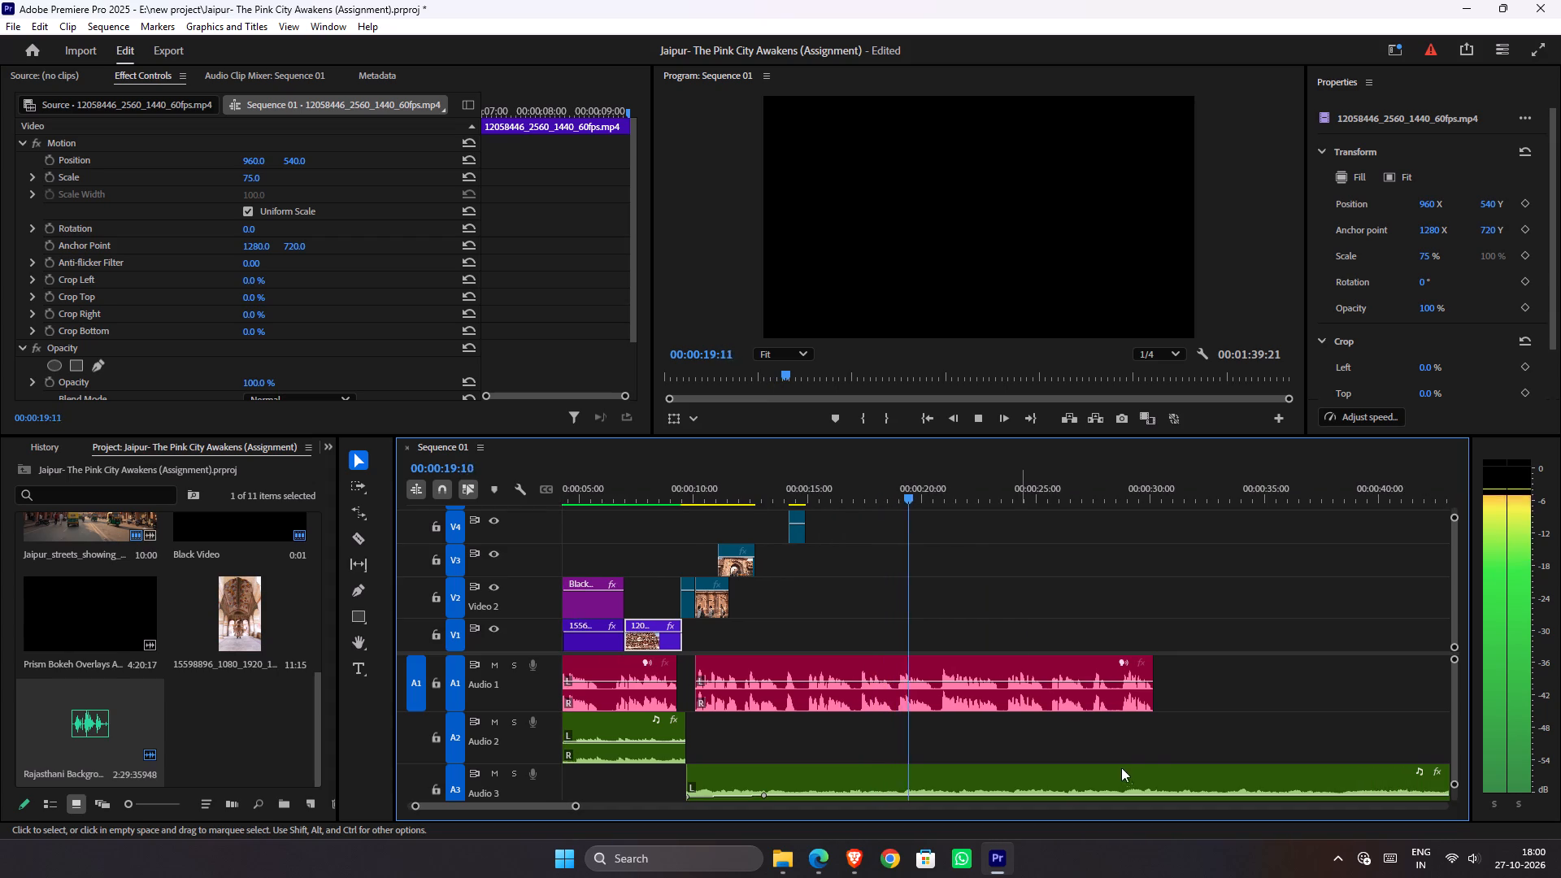
ctrl+scroll(1147, 744, down, 8)
key(space)
Delete the Audio 4 background music clip and save the project.
click(1000, 742)
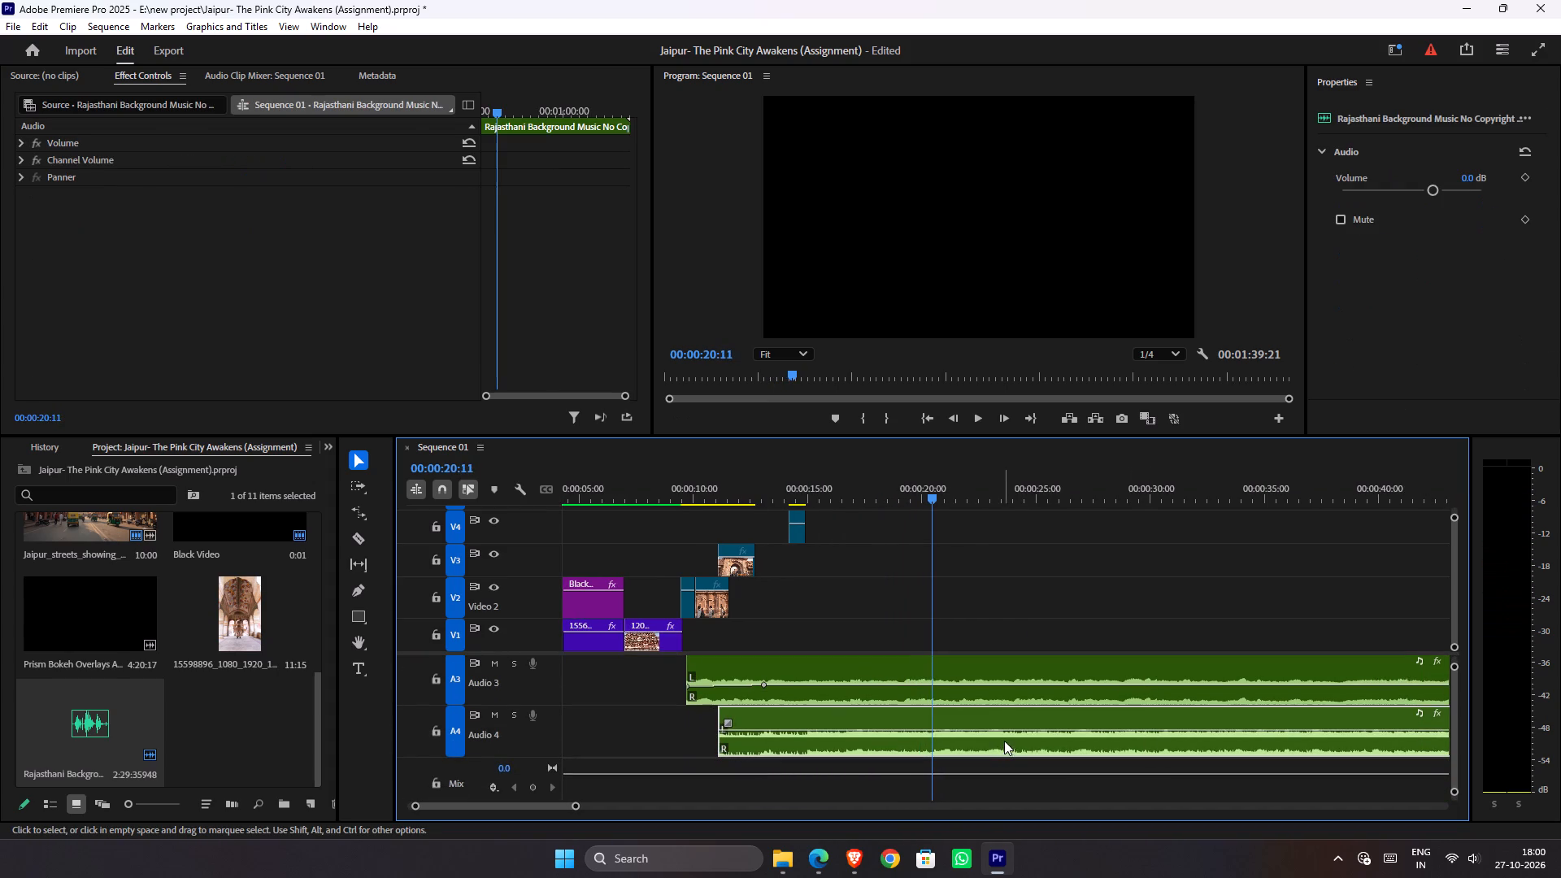
key(Delete)
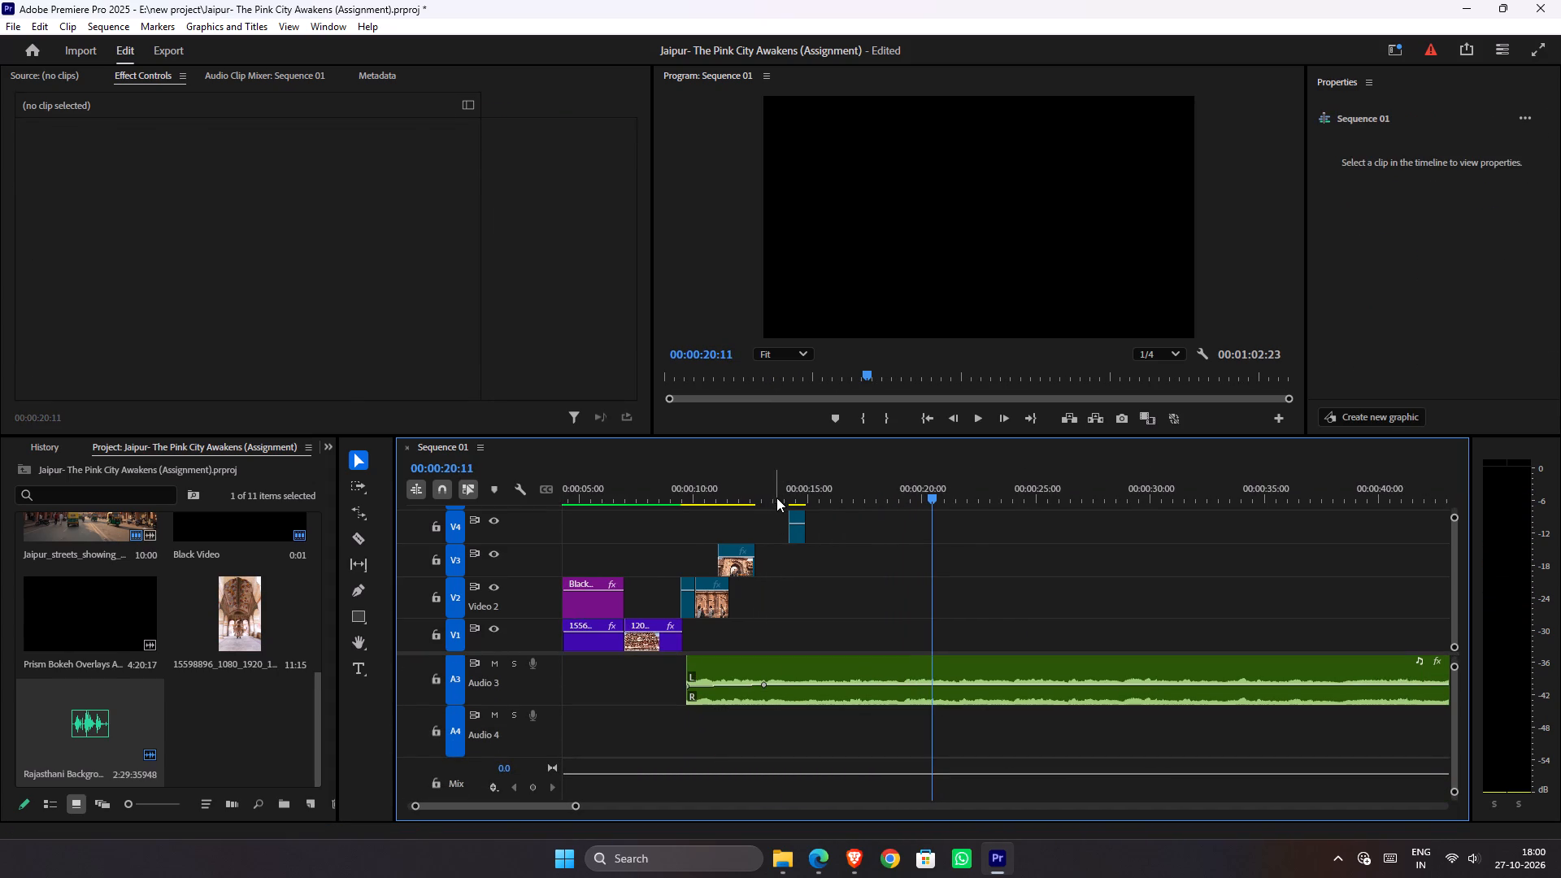
drag(776, 498, 731, 496)
key(ctrl+s)
Play from 00:00:08:22 to about 13 seconds to check the sound without the Audio 4 music, and save the project.
drag(730, 492, 671, 500)
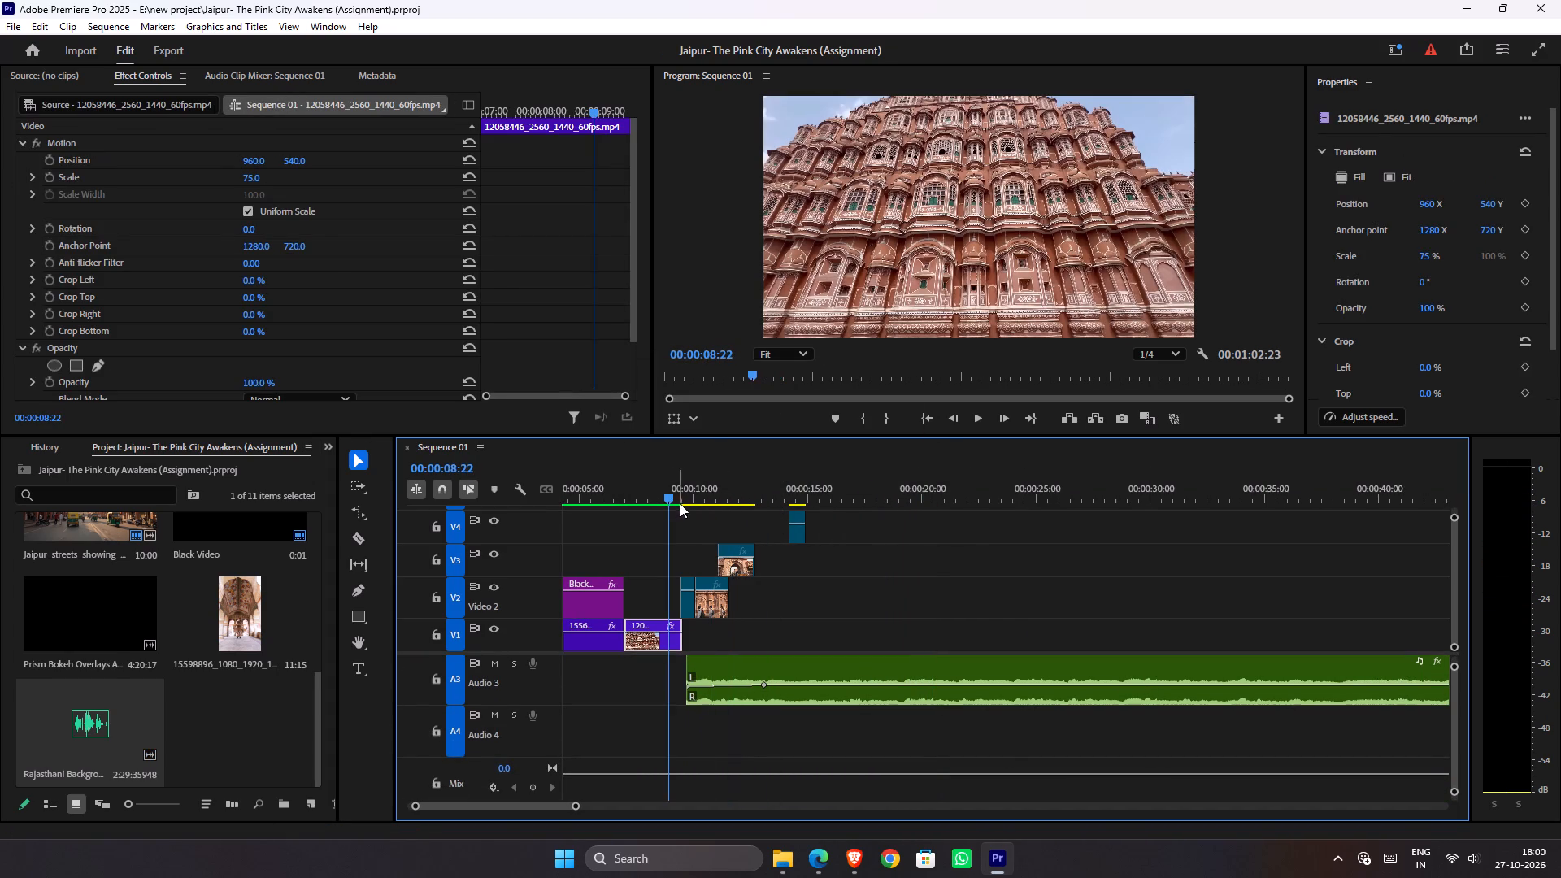
key(space)
ctrl+scroll(756, 686, up, 7)
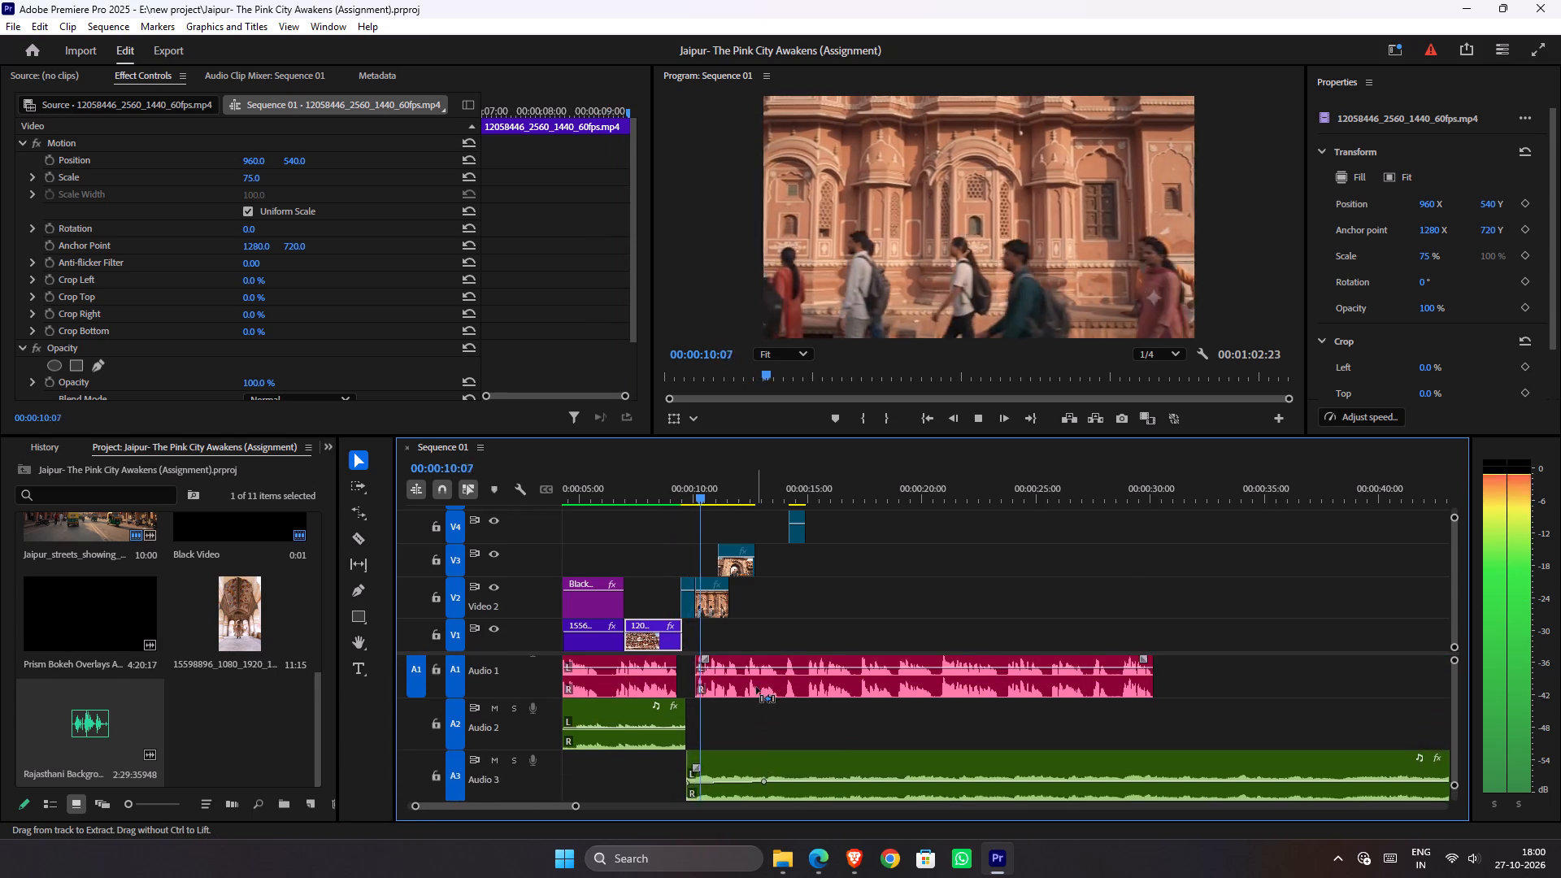
ctrl+scroll(756, 687, up, 5)
key(ctrl+s)
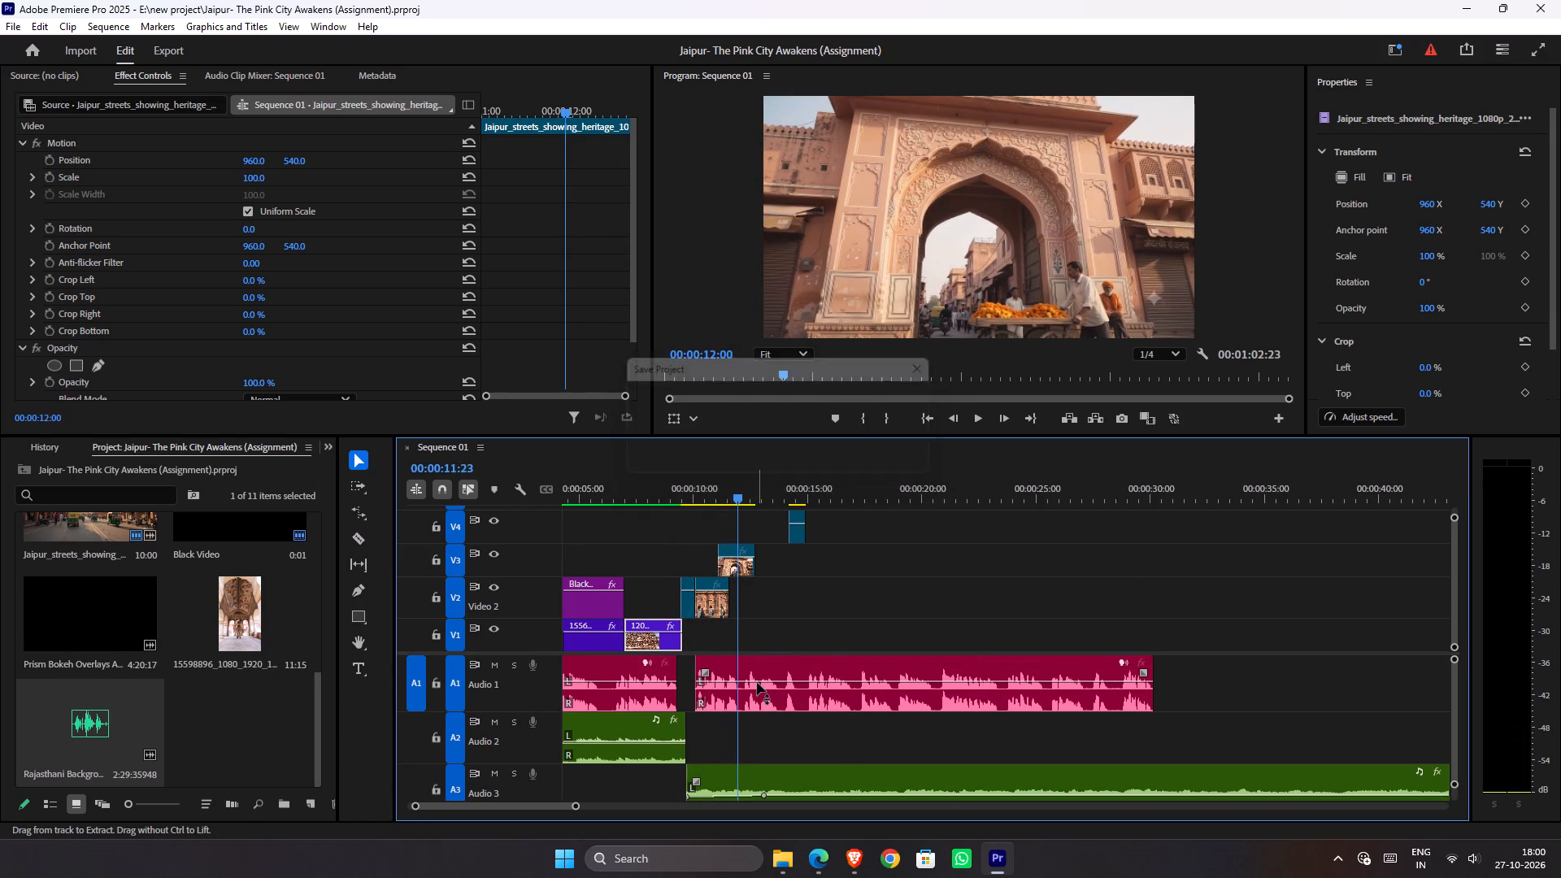
key(space)
key(space)
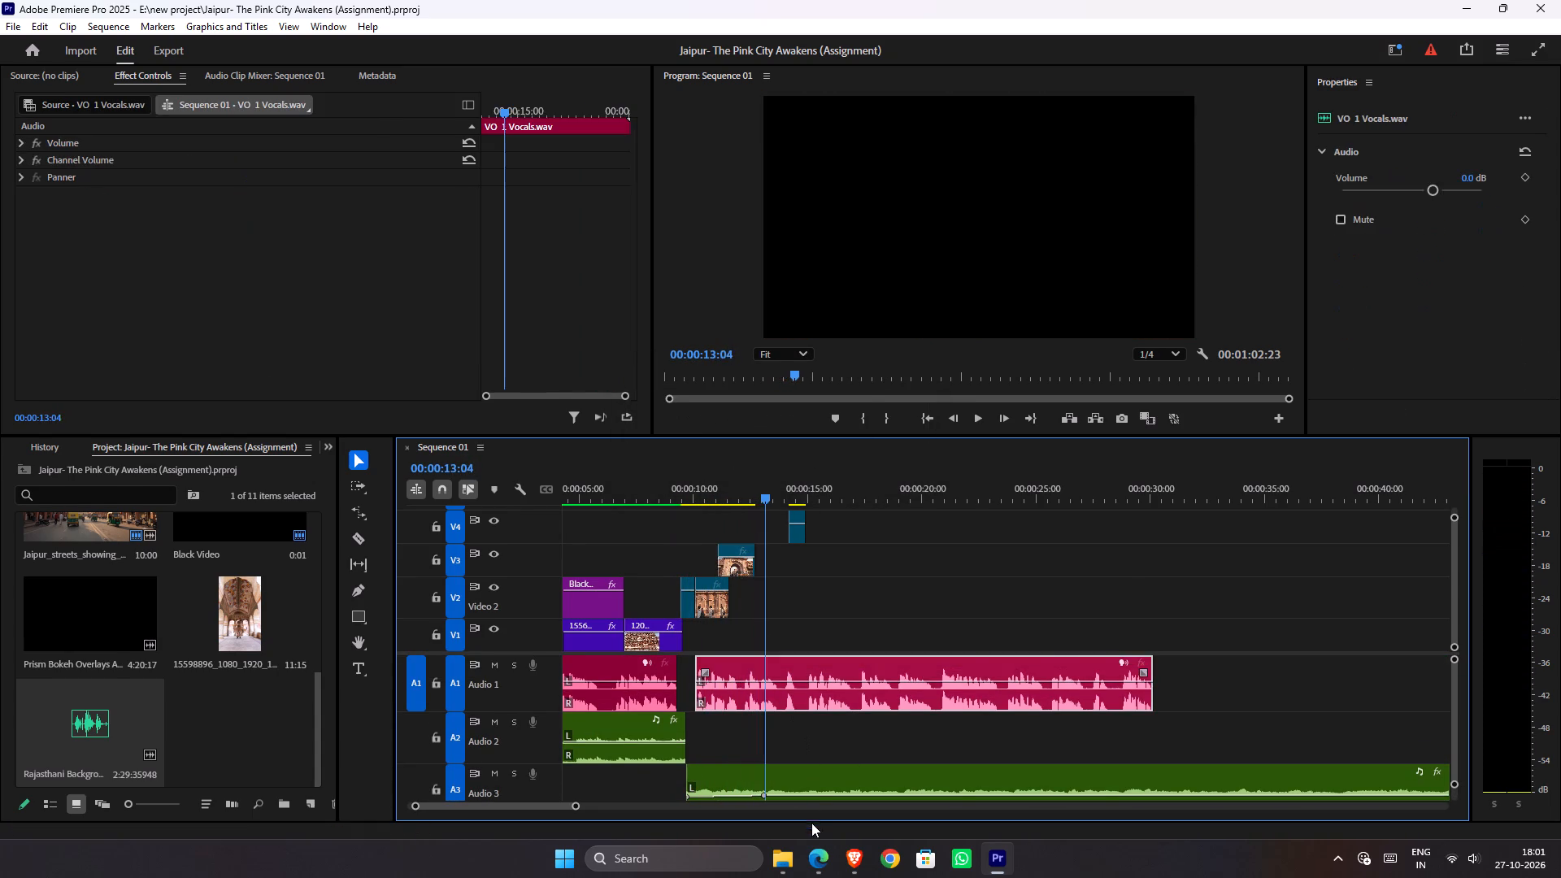
click(817, 851)
click(584, 201)
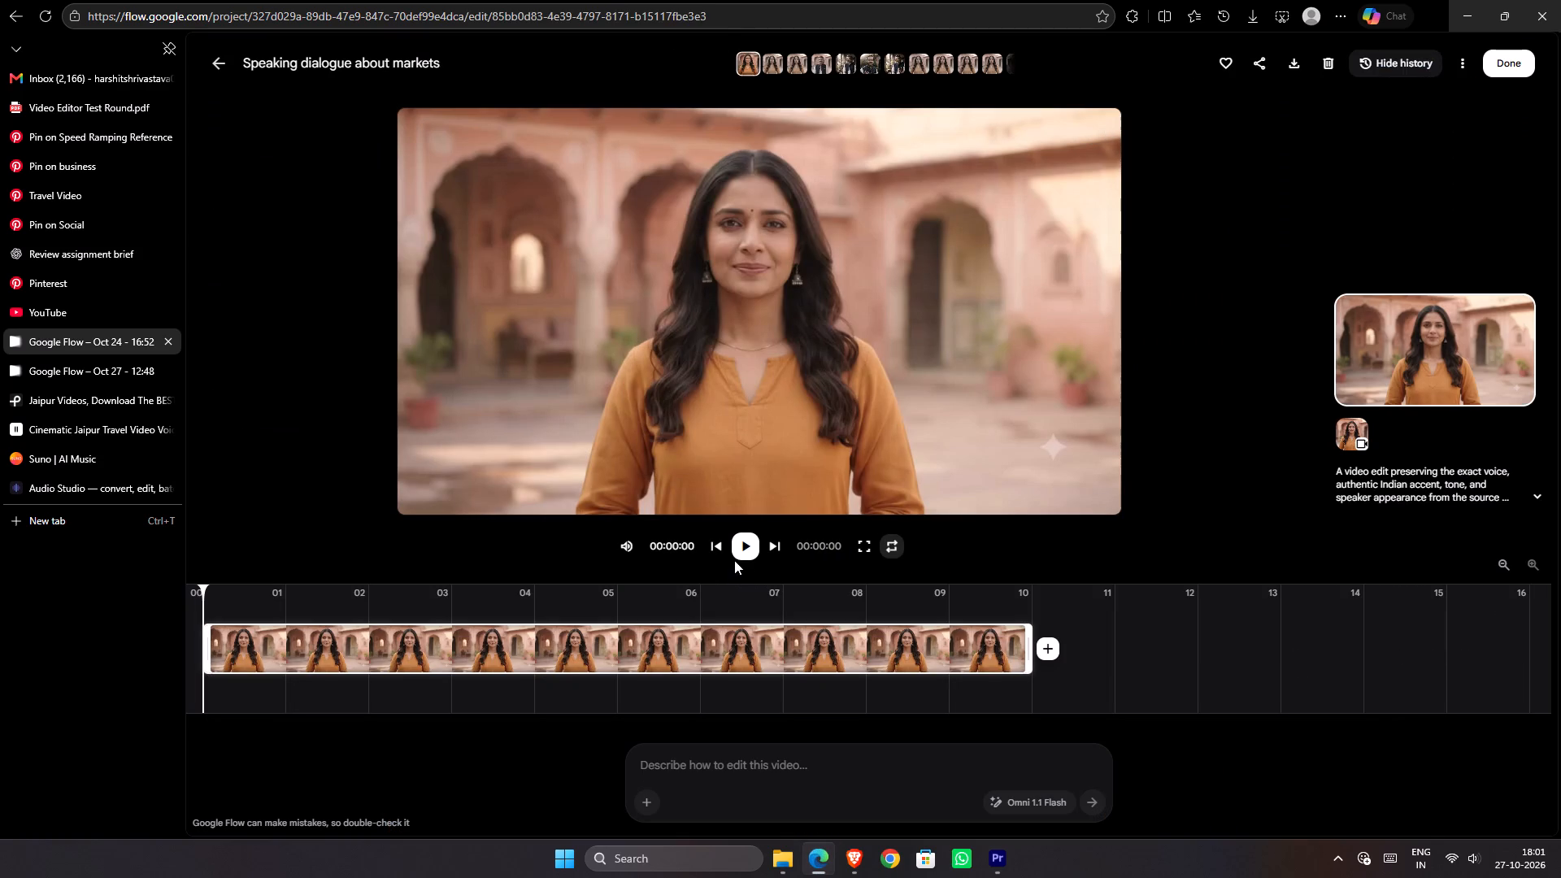
click(741, 553)
click(741, 553)
double_click(741, 553)
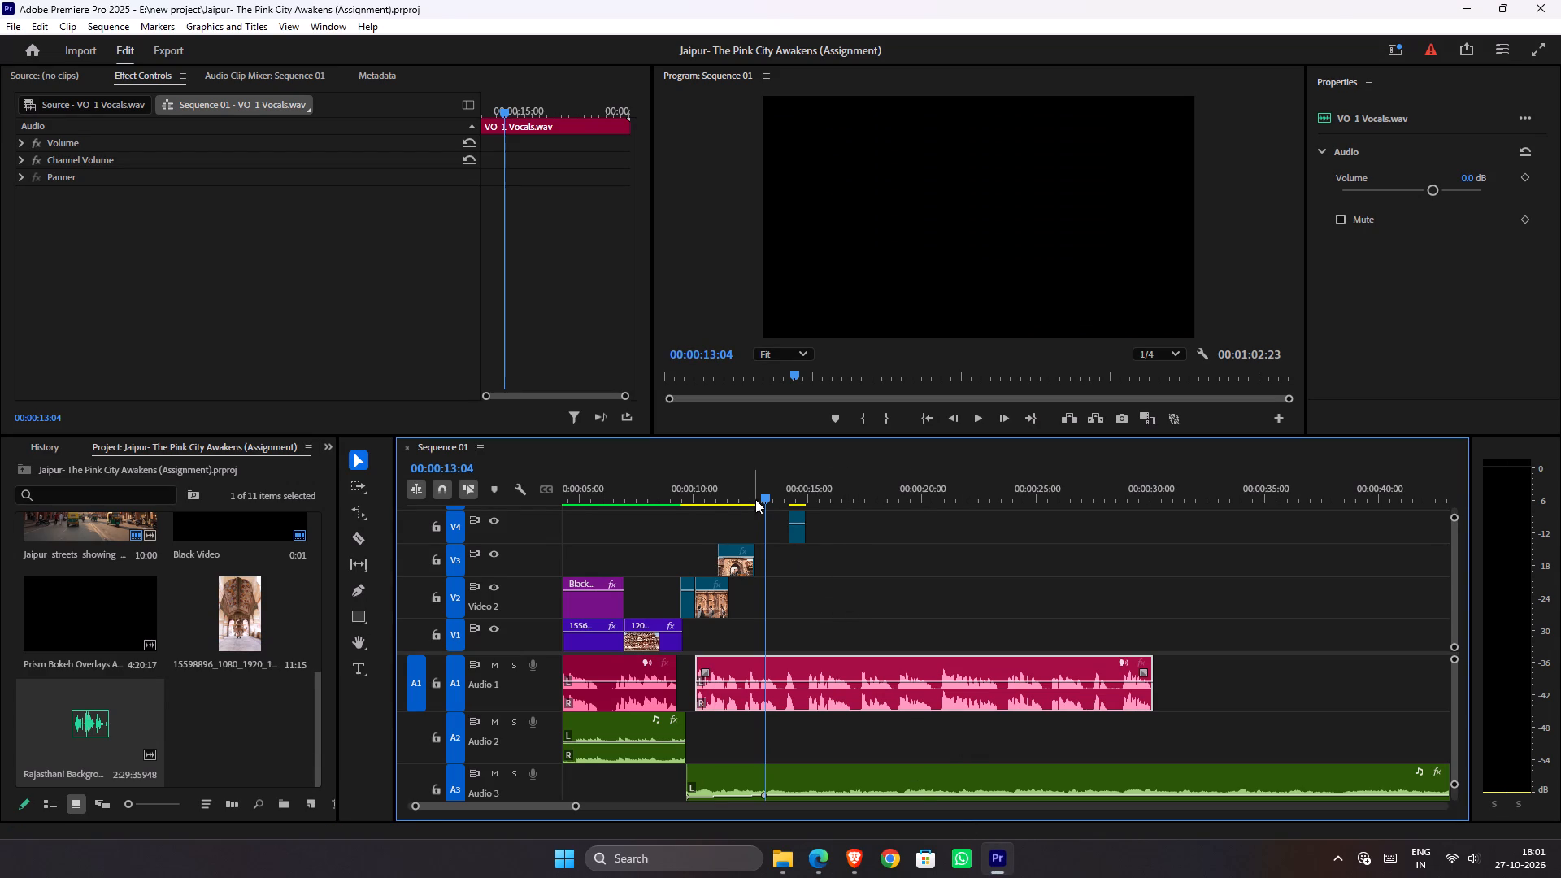
drag(746, 494, 662, 506)
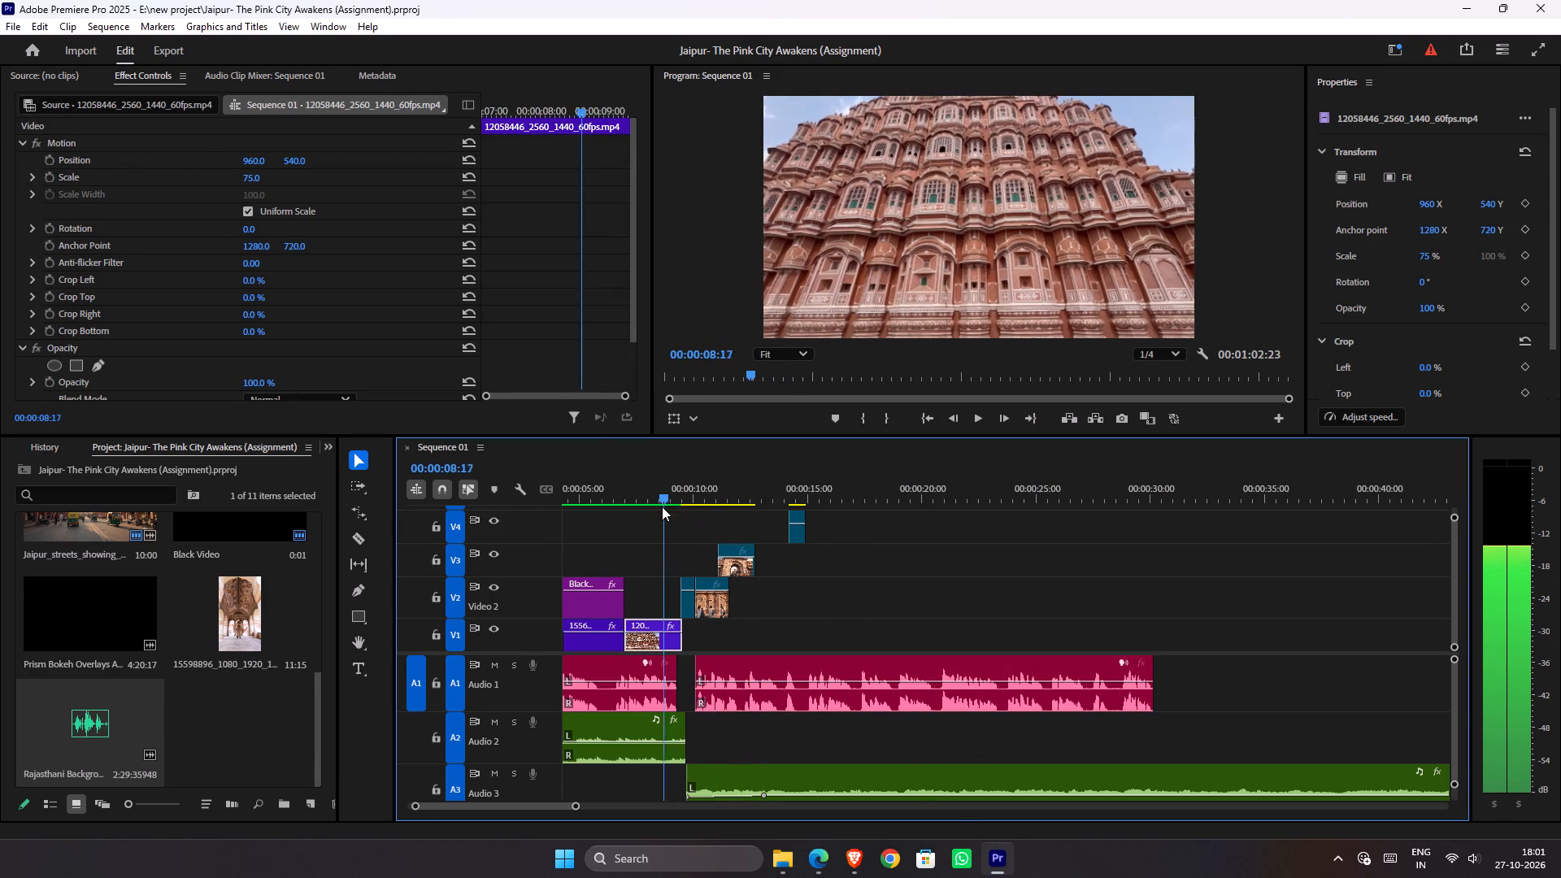
drag(662, 506, 694, 509)
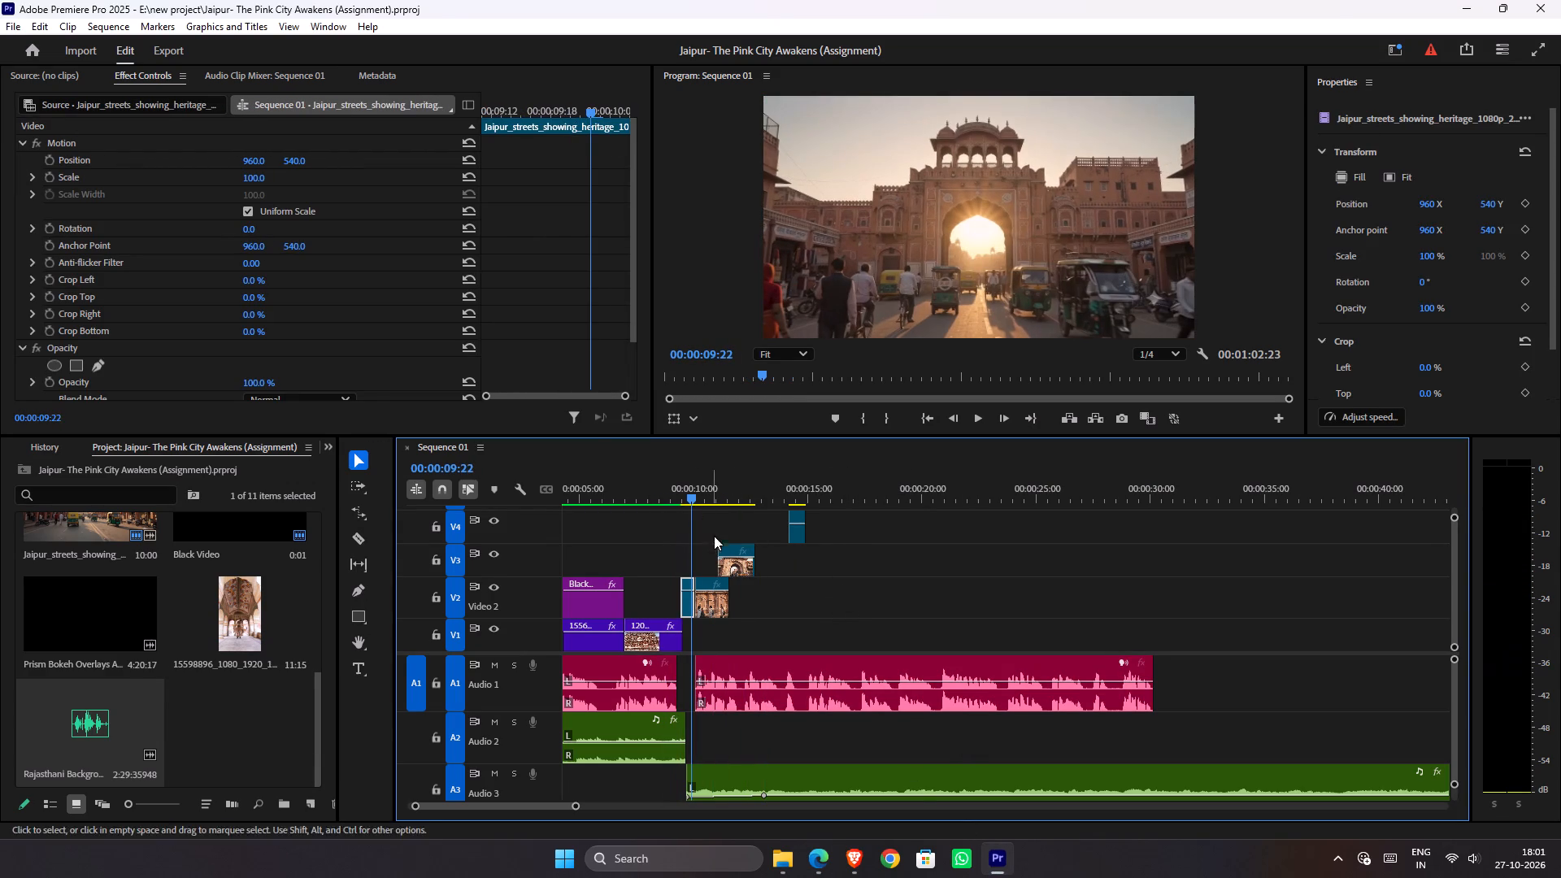
alt+scroll(689, 585, up, 3)
alt+scroll(689, 585, down, 1)
alt+scroll(689, 585, up, 9)
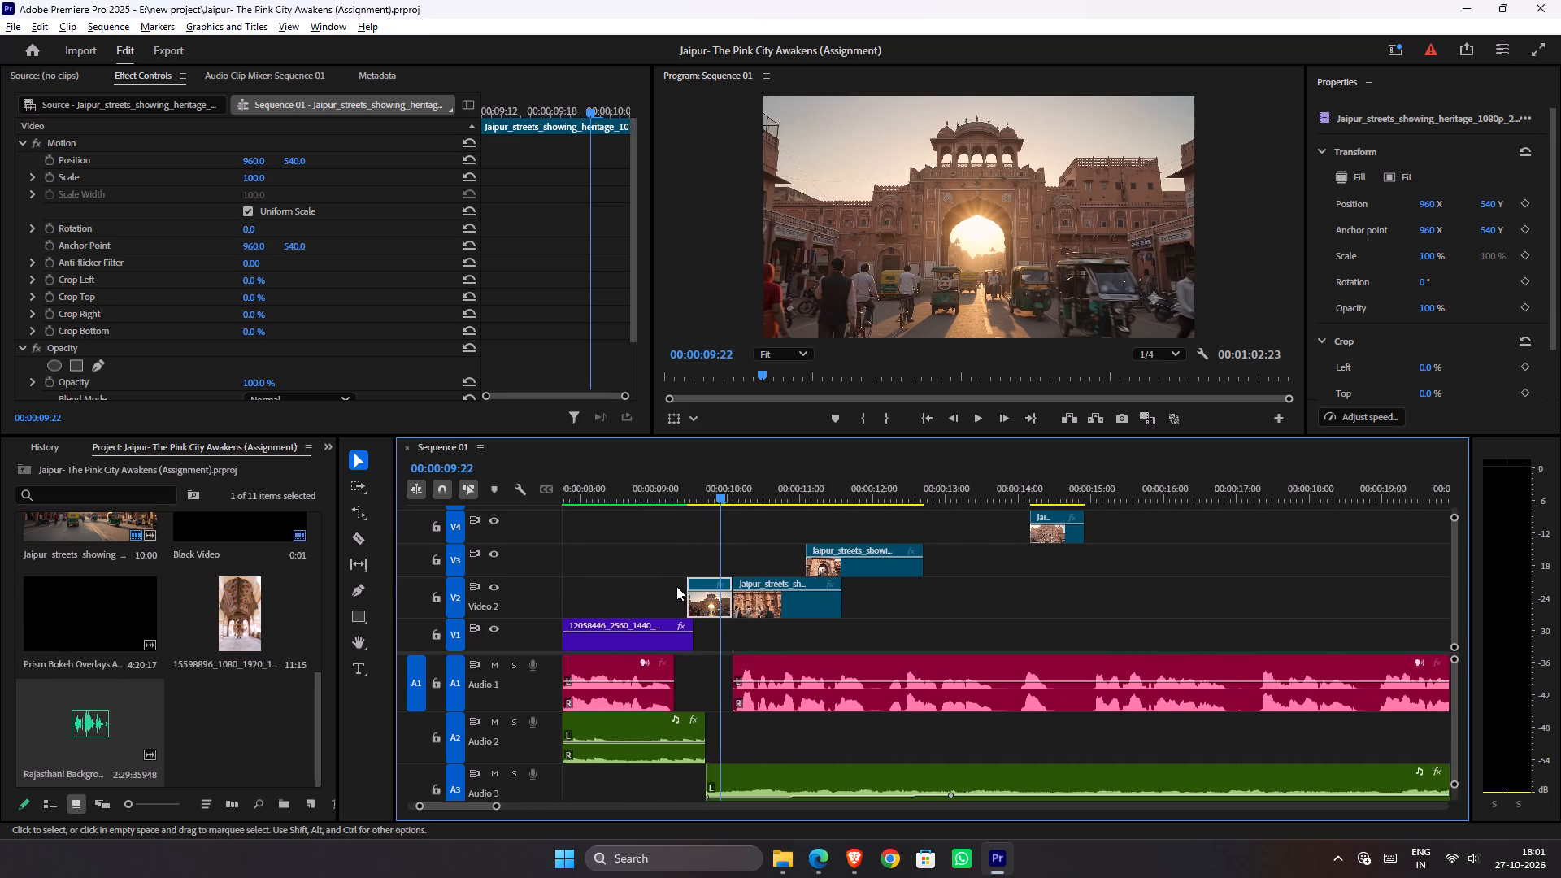
click(256, 181)
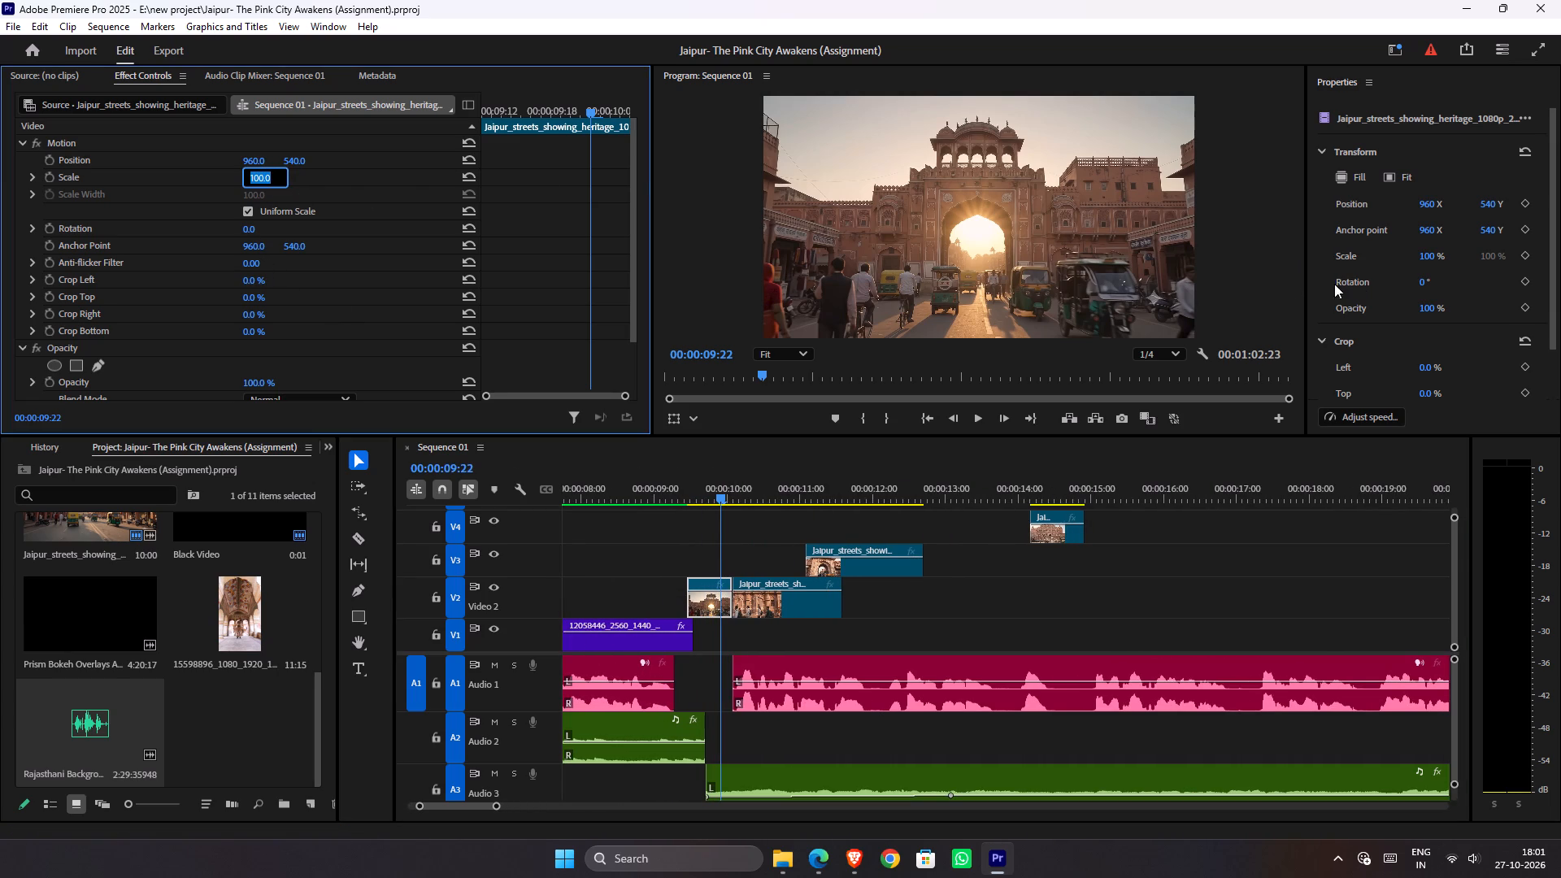
text(120)
key(Return)
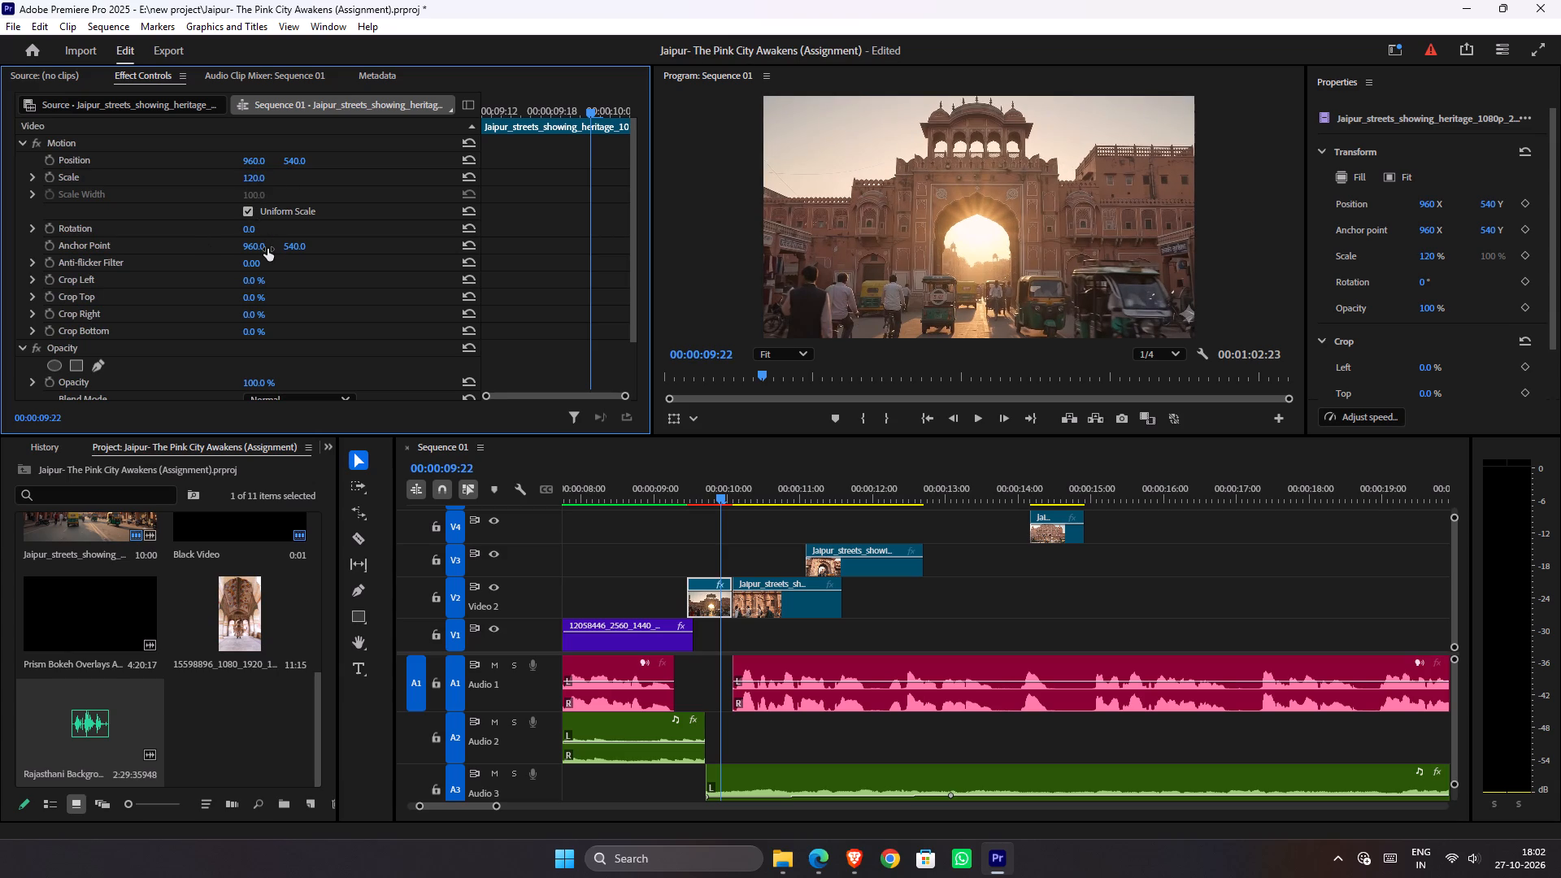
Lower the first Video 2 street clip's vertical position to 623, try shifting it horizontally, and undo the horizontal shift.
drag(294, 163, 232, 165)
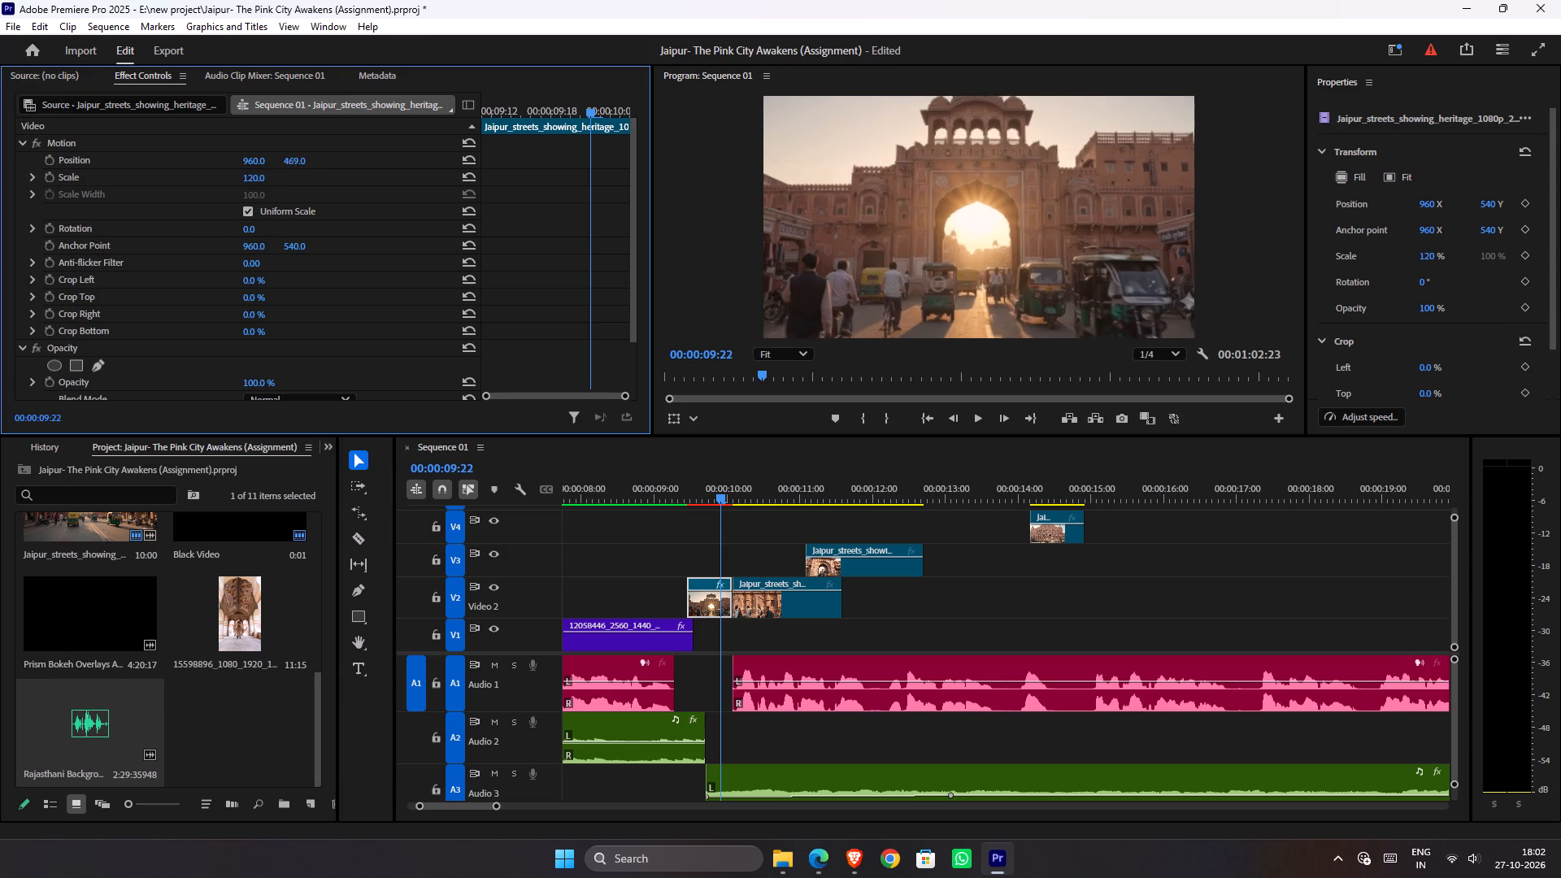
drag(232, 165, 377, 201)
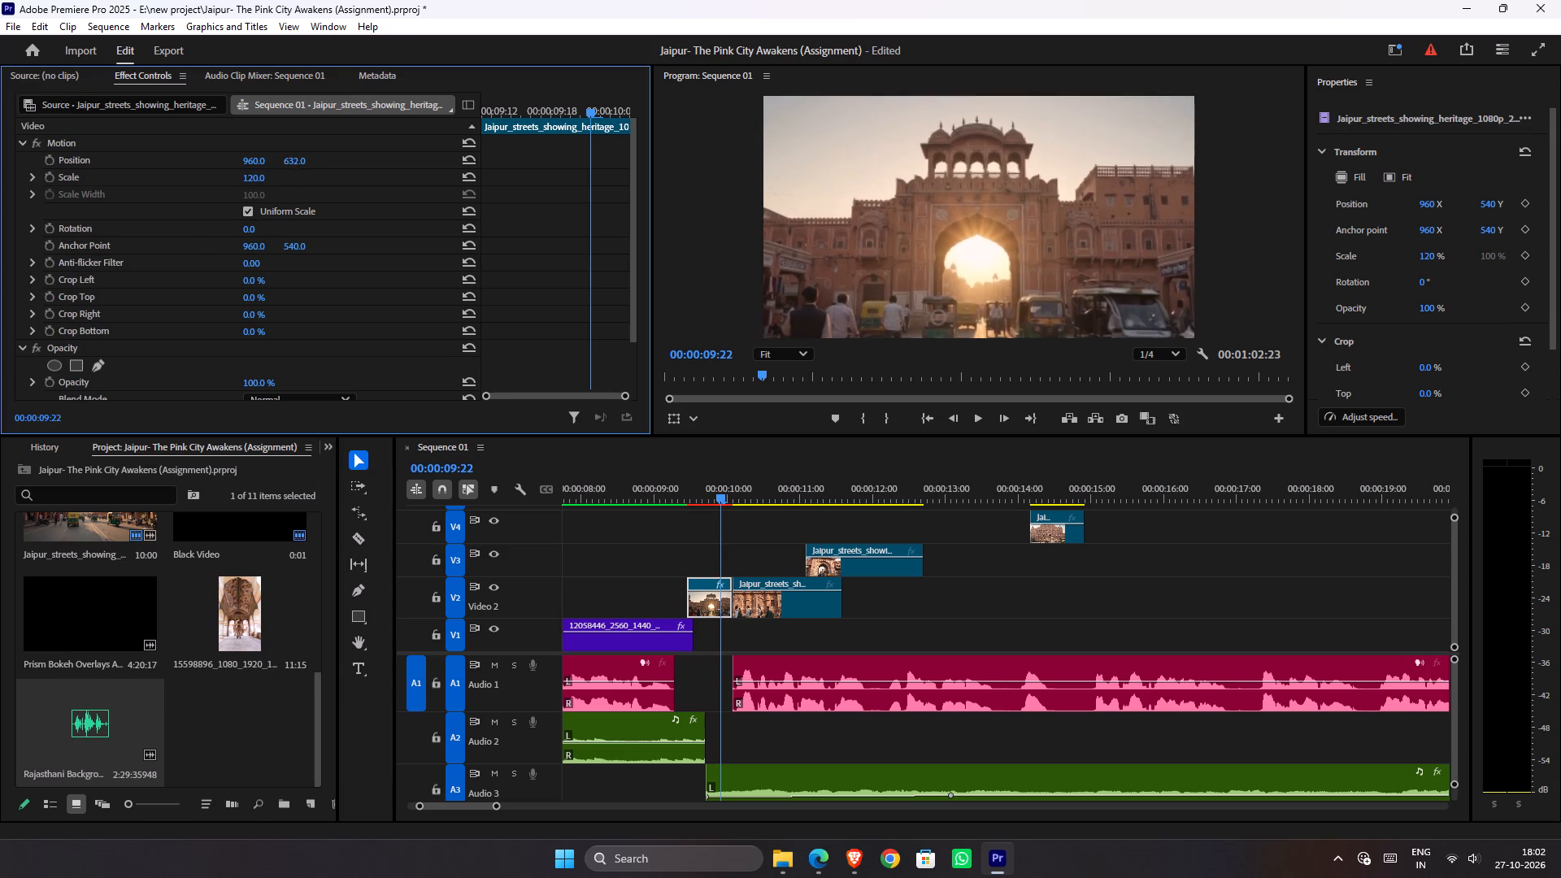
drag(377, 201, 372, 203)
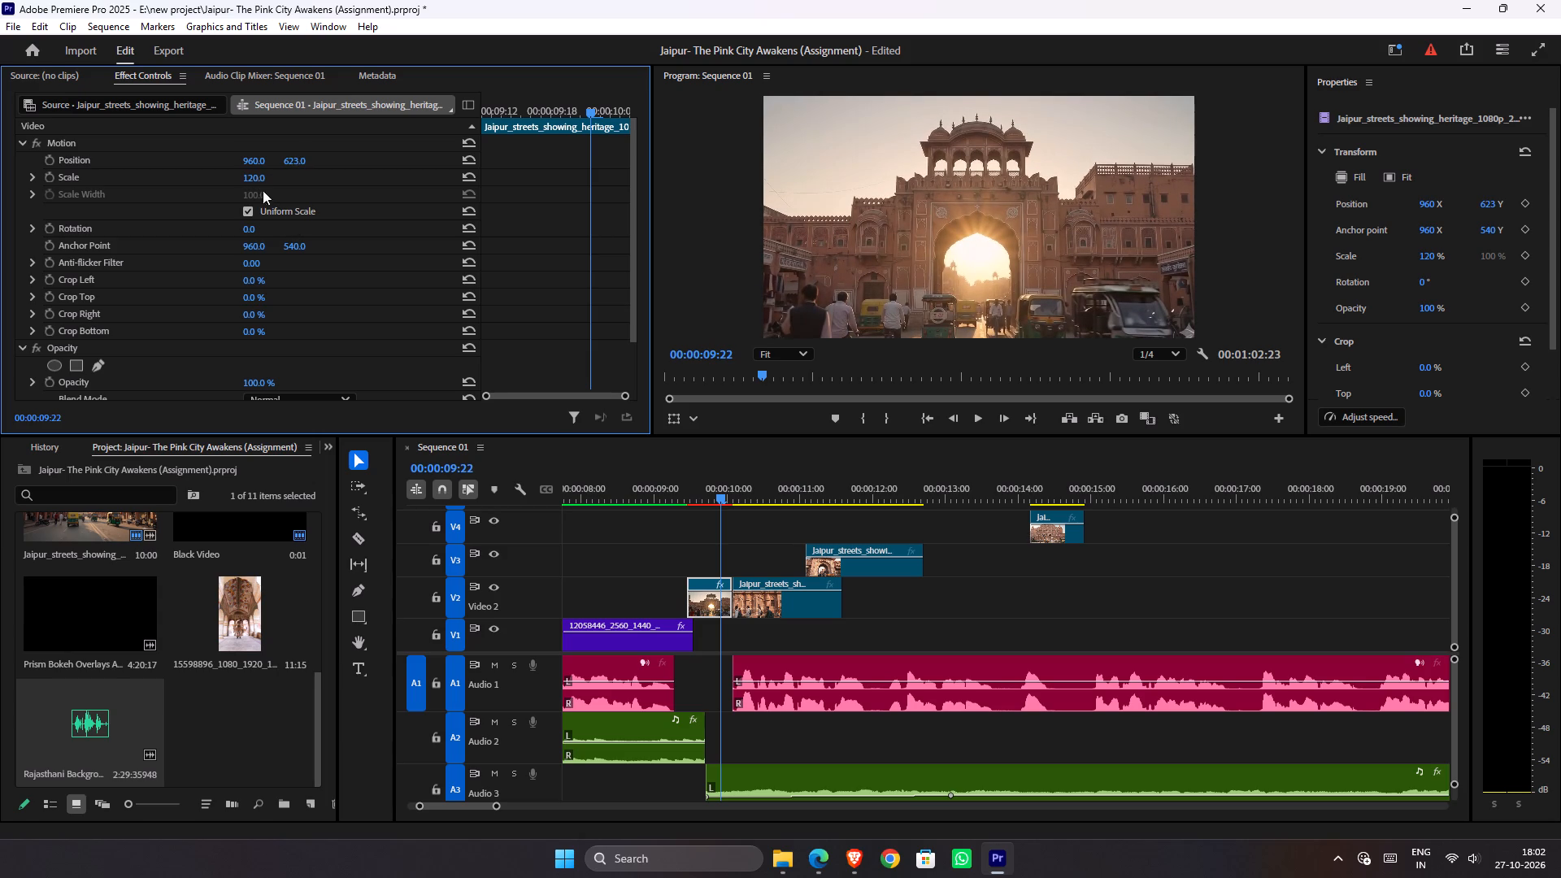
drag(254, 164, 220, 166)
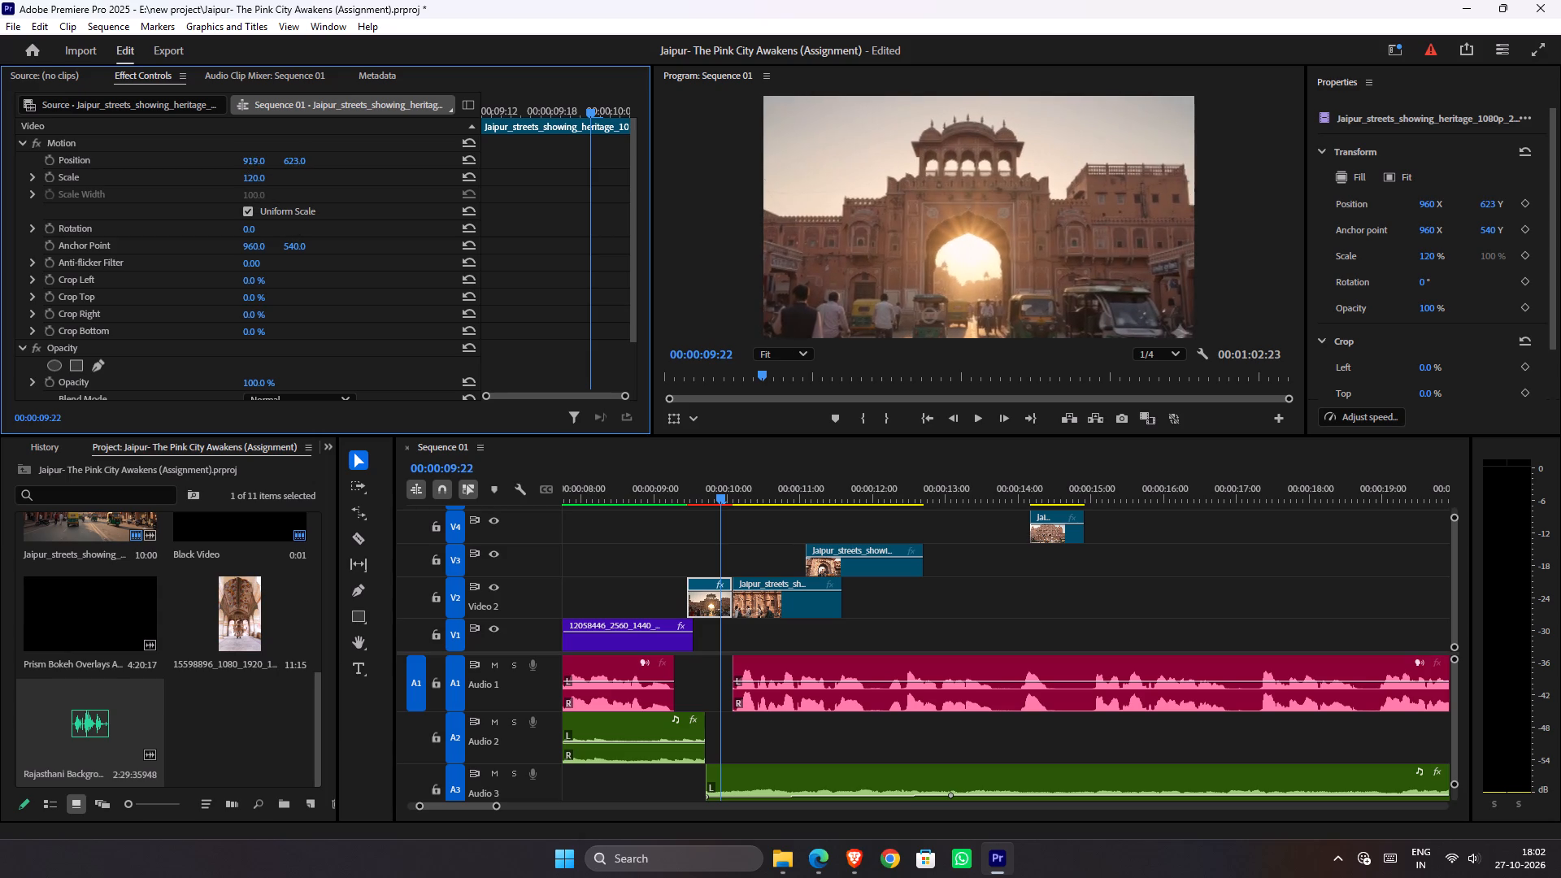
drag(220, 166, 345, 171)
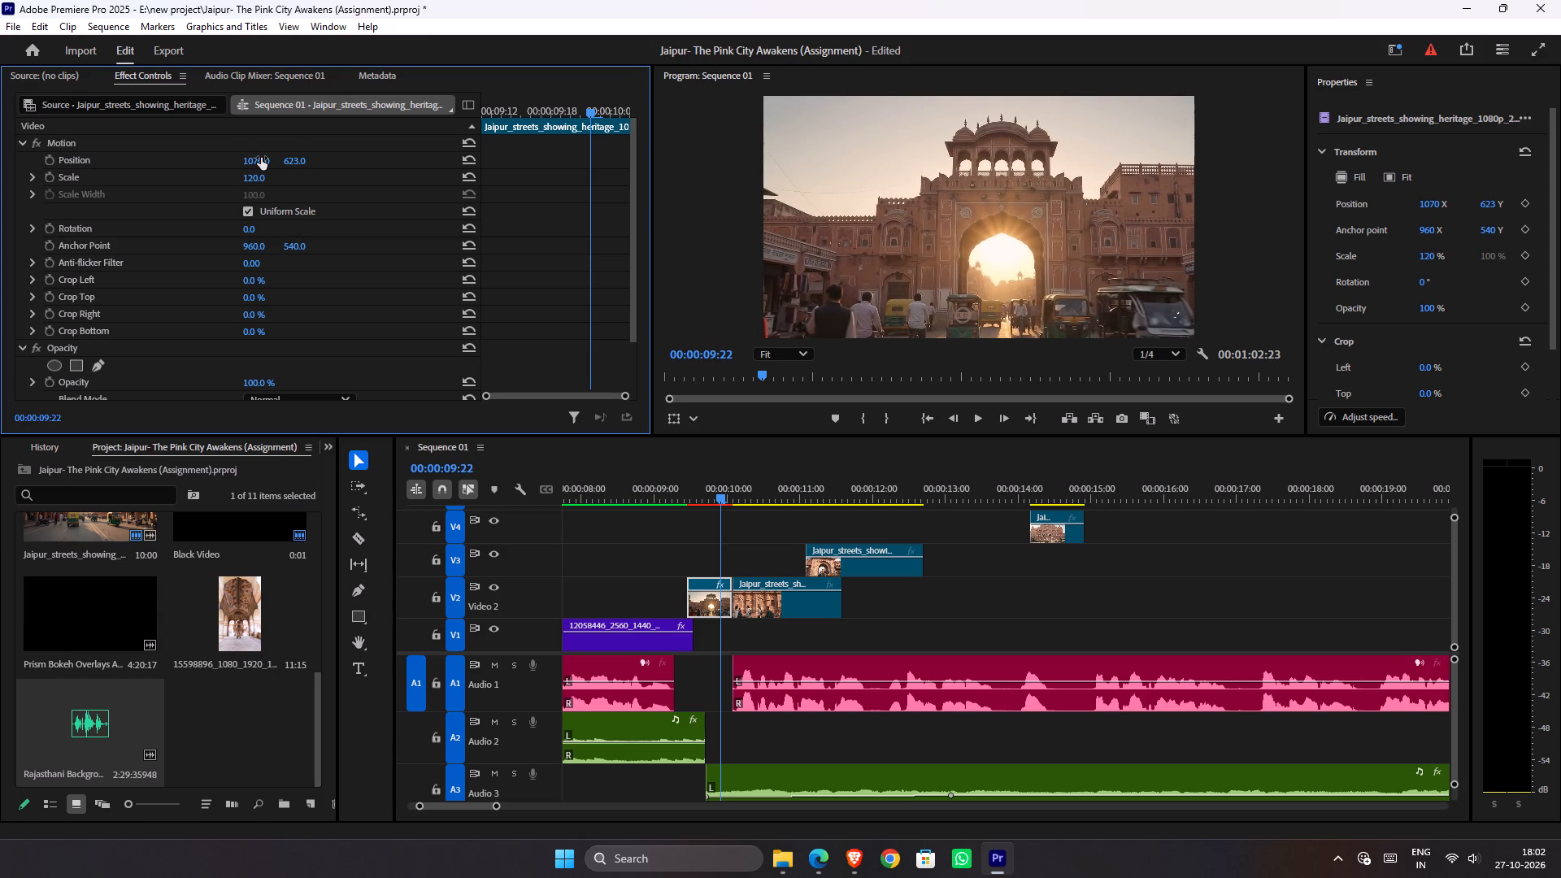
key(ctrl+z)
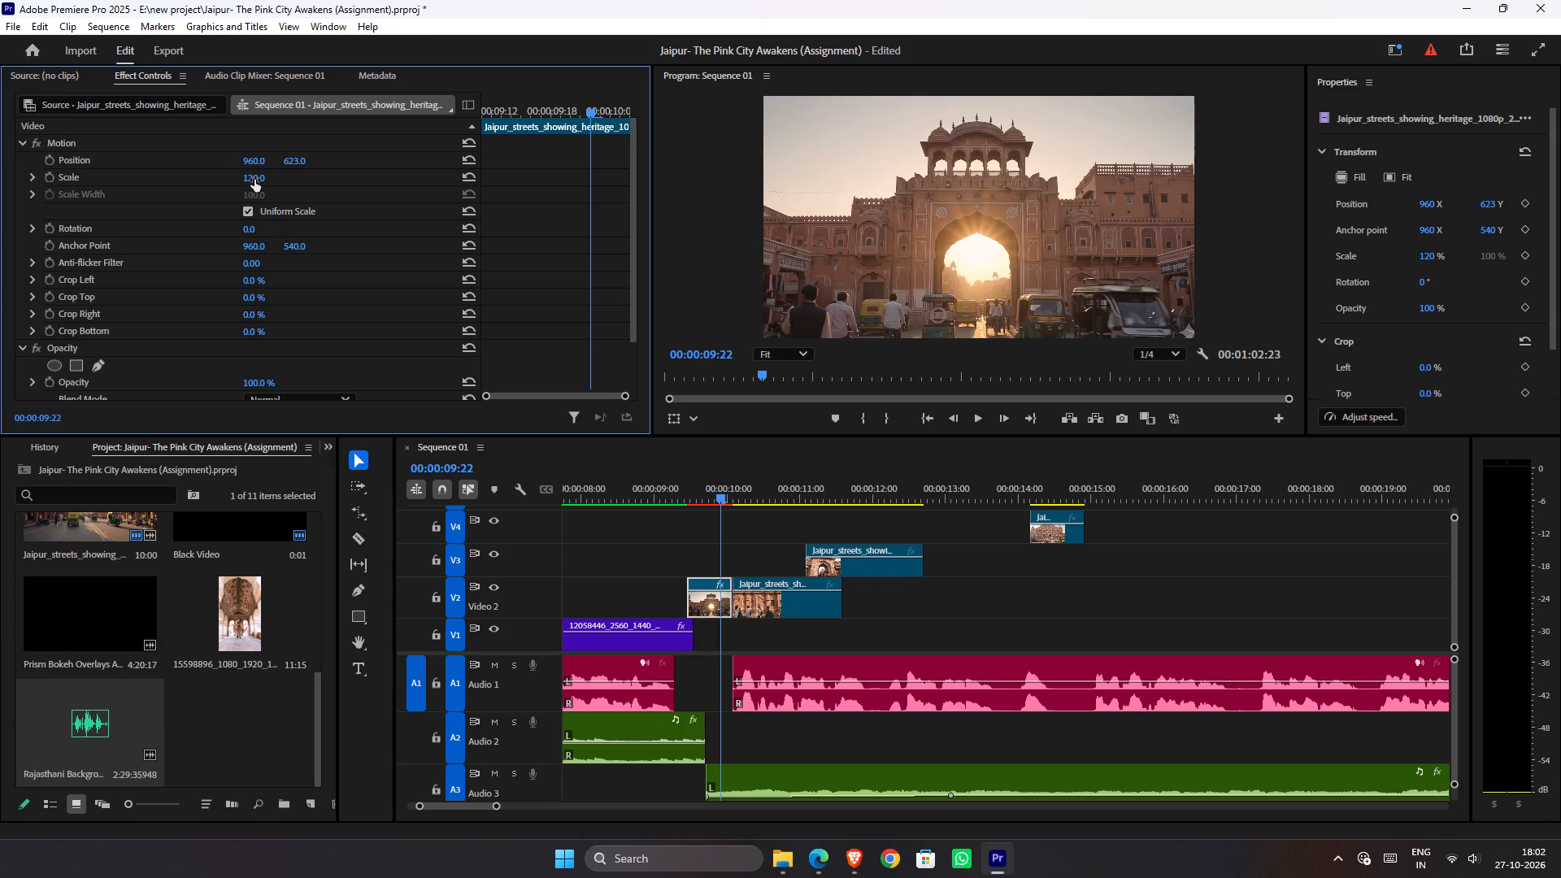
Set the first Video 2 street clip's scale to 124 and its vertical position to 647.
click(254, 181)
key(Up)
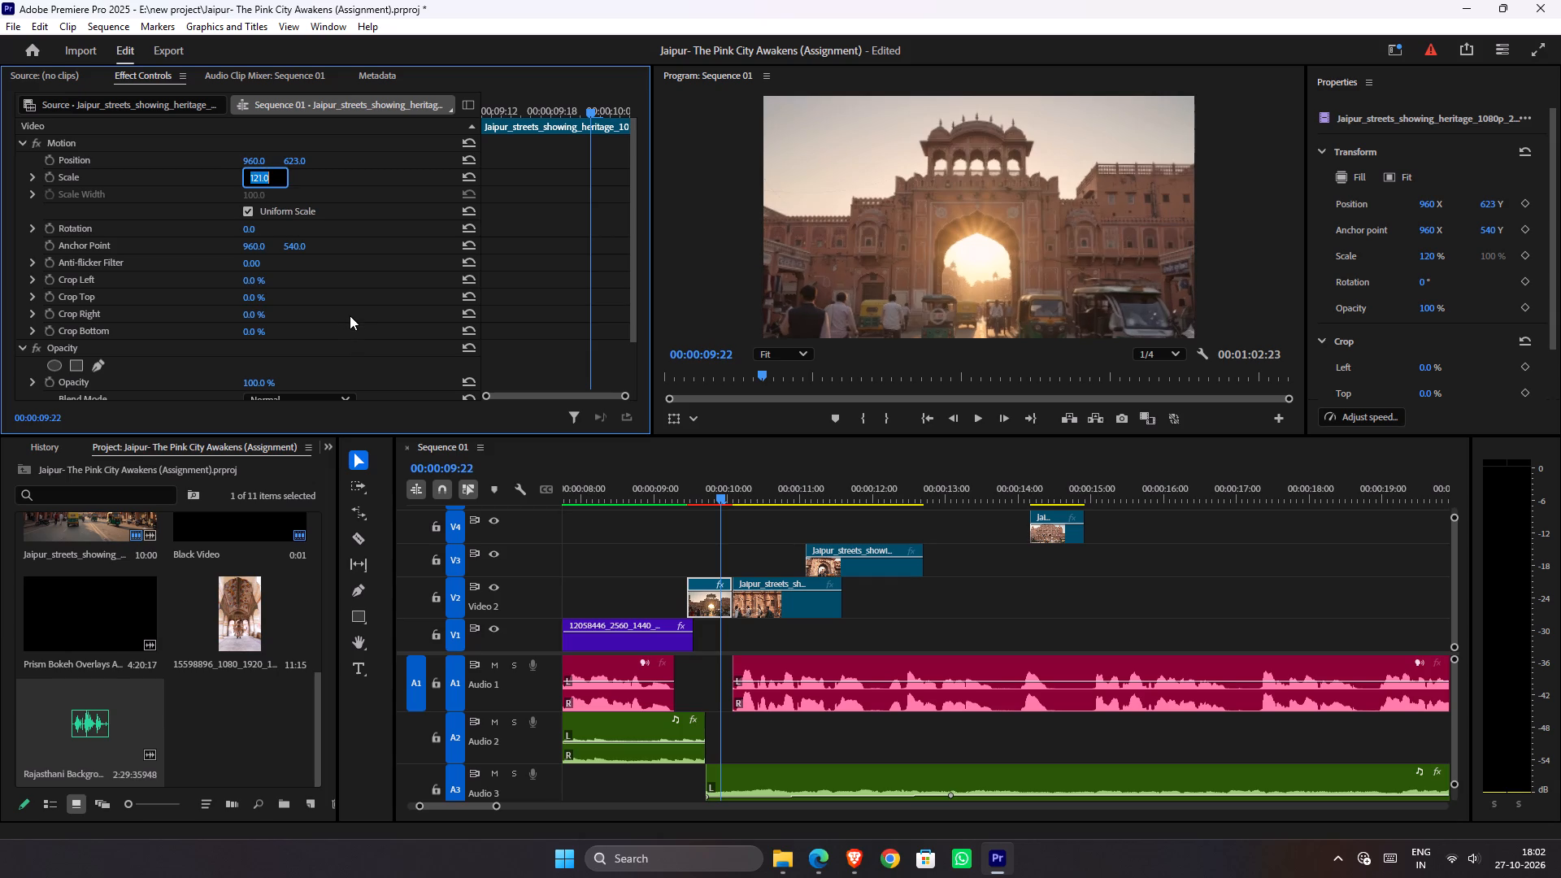
key(Up)
key(Up)
key(Up)
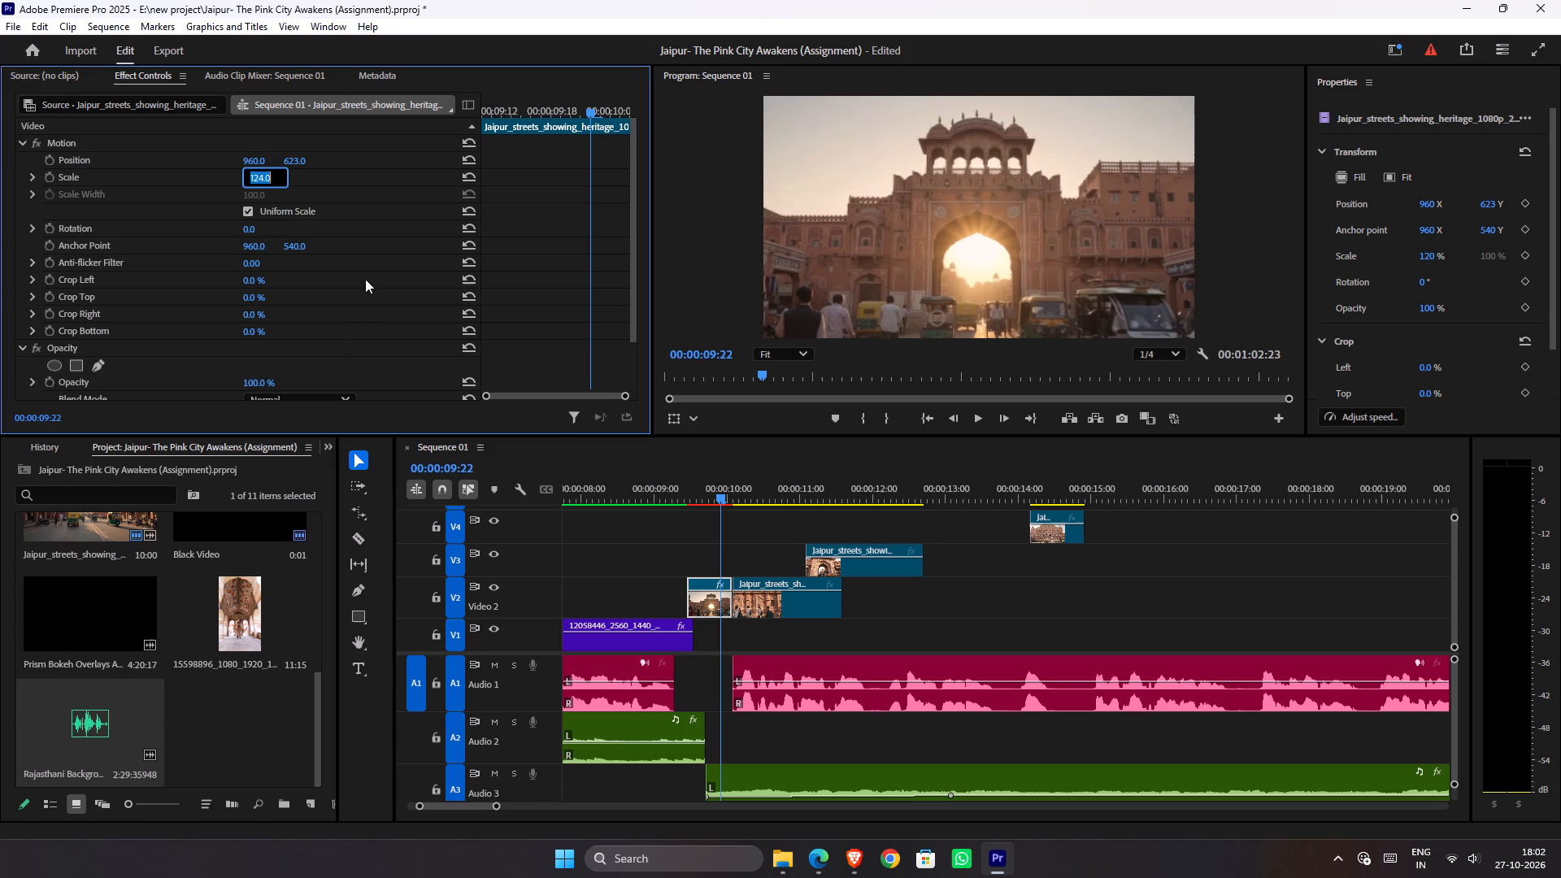
click(347, 225)
drag(290, 159, 345, 160)
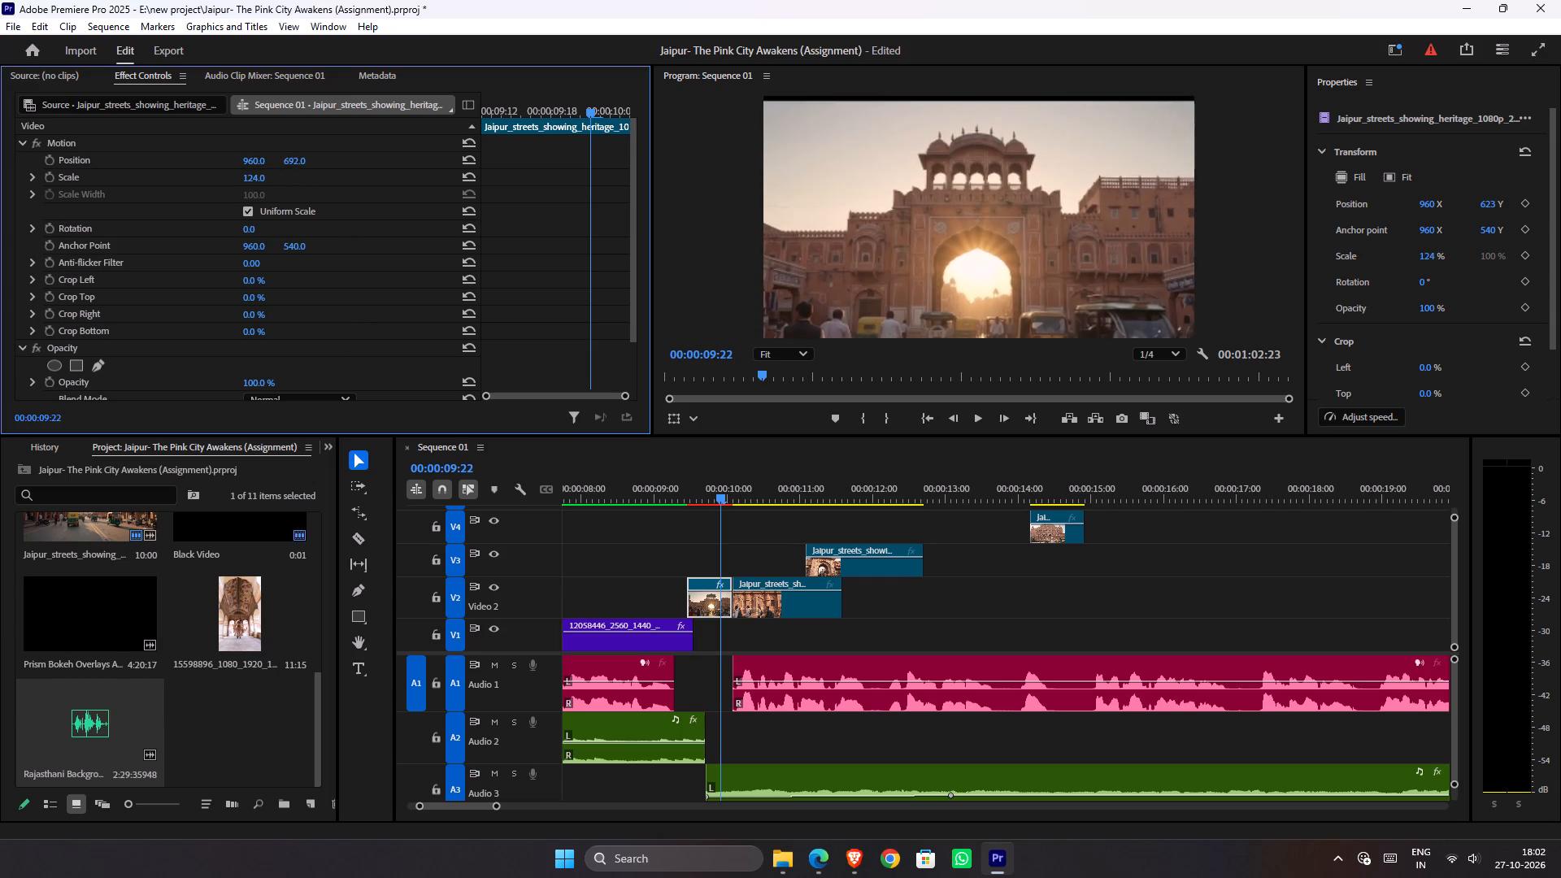
drag(345, 160, 309, 166)
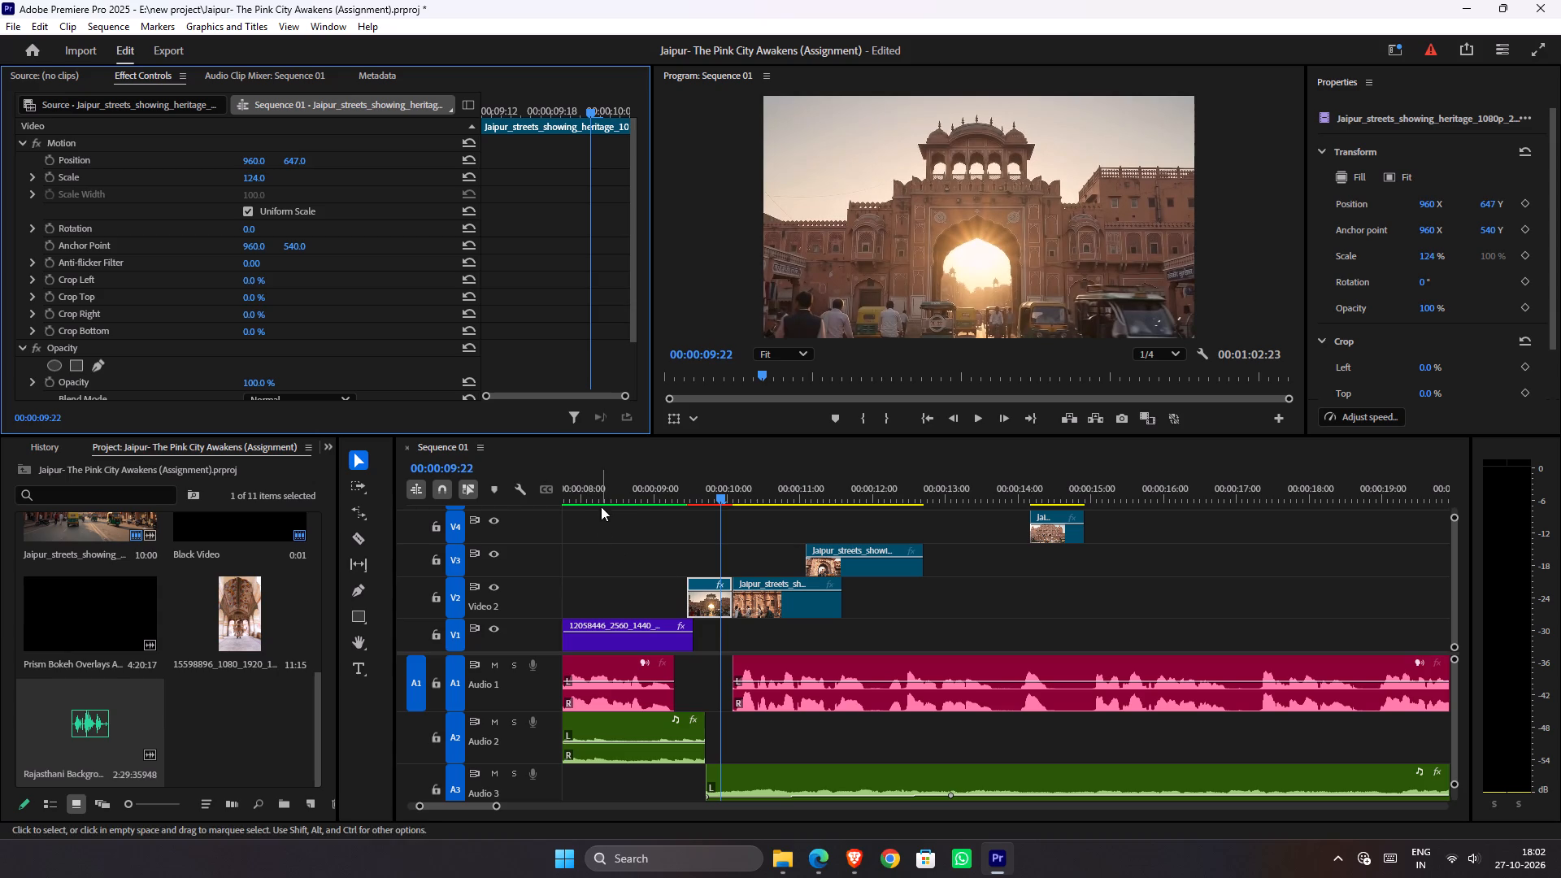
Play the sequence from the end of the Video 1 clip to check the reframed gate shot.
drag(698, 483, 678, 484)
key(space)
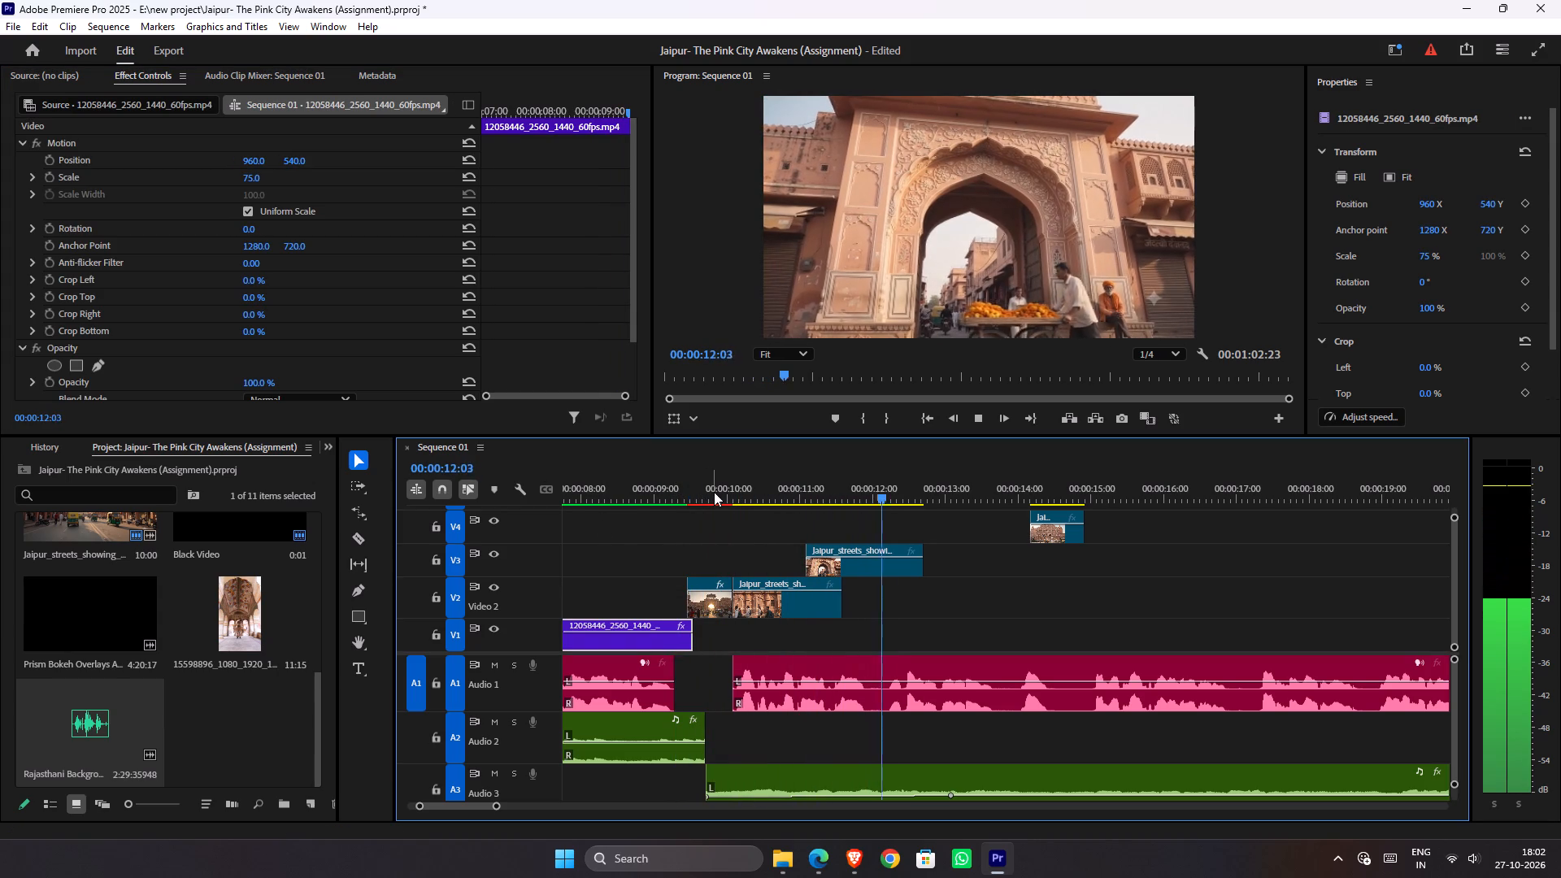
drag(714, 492, 667, 490)
key(space)
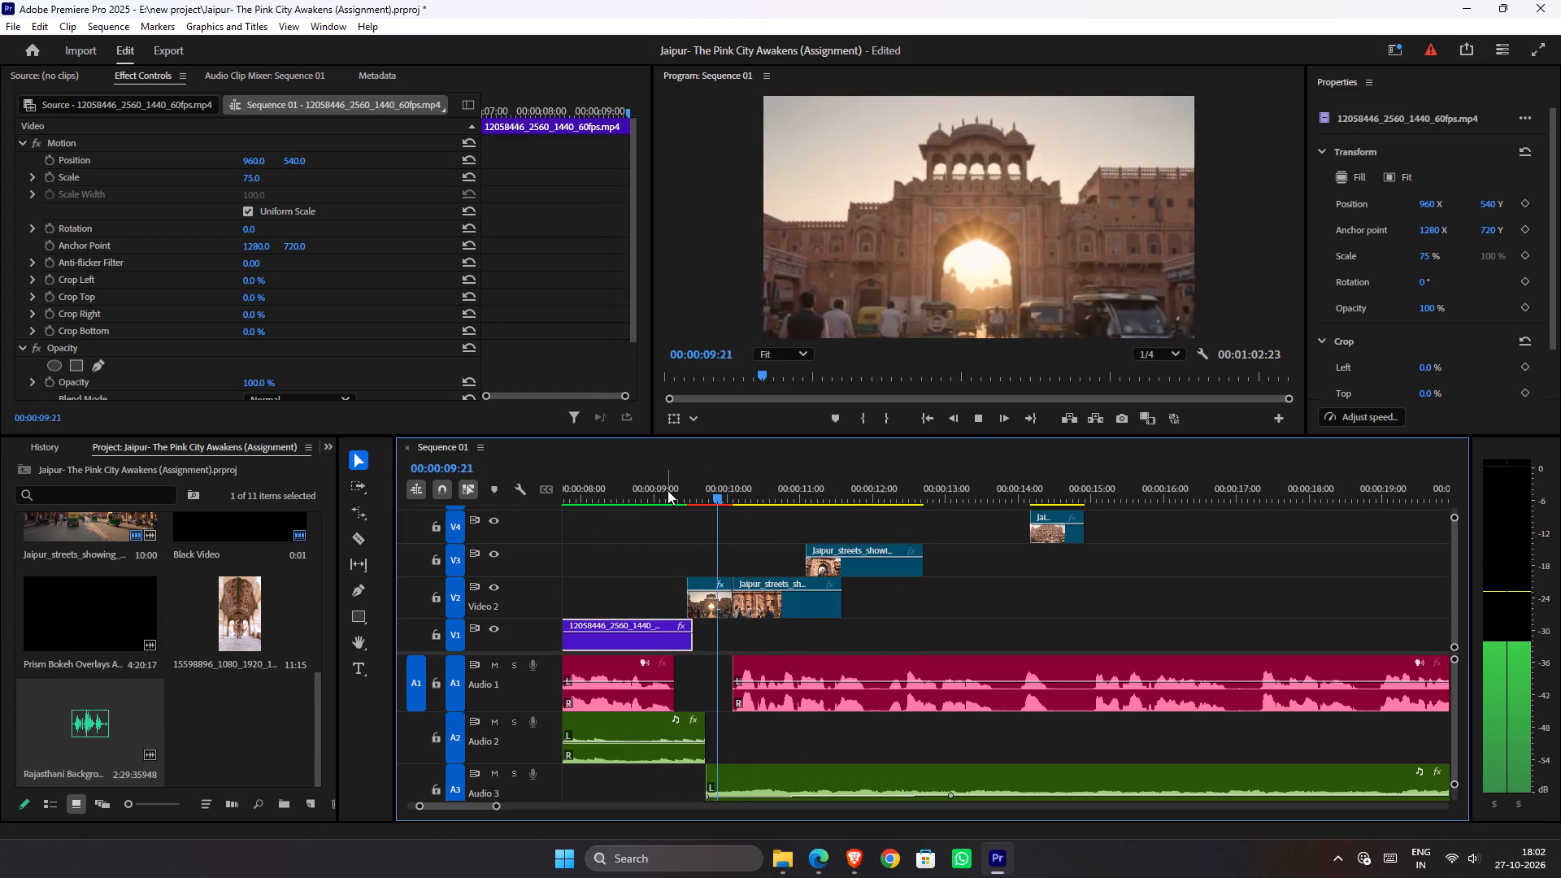
key(space)
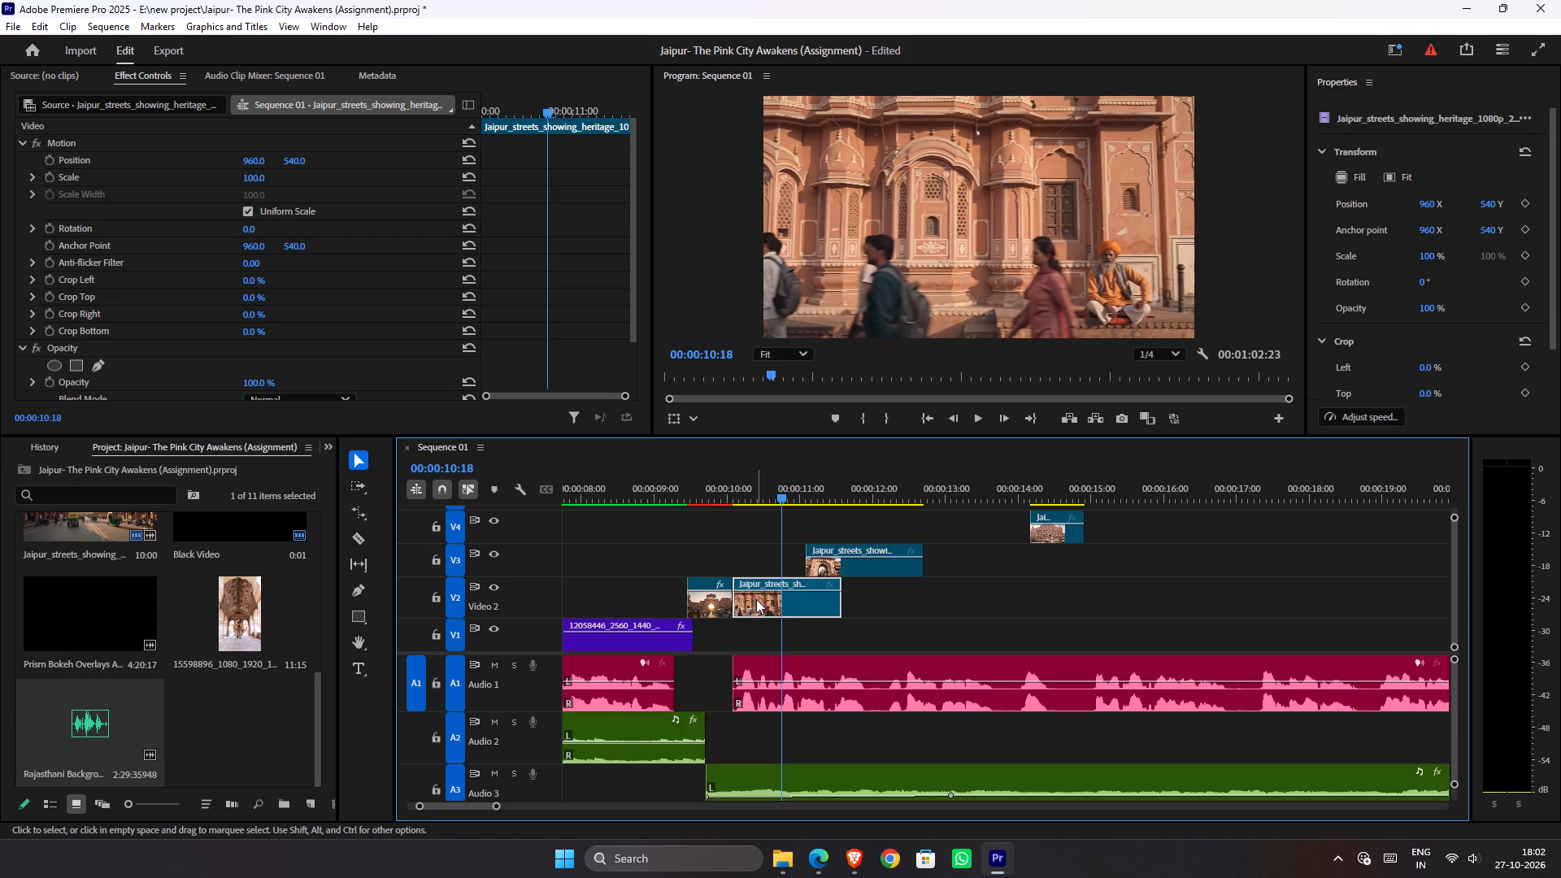
Reframe the second Video 2 street clip with scale 120 and position 1130, 441.
click(756, 599)
click(259, 178)
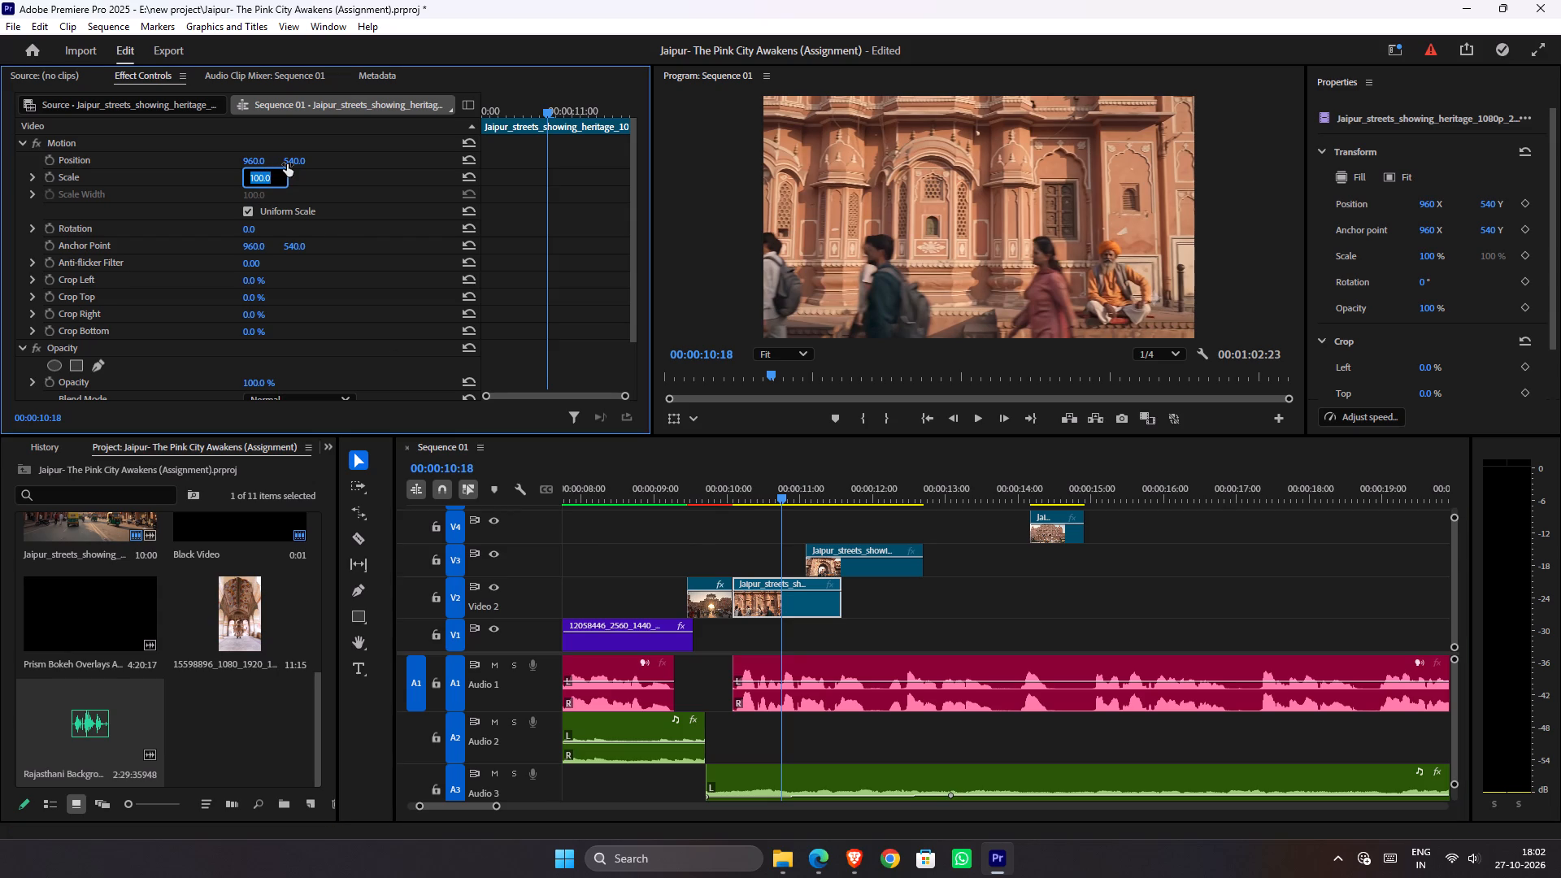
text(12)
key(0)
key(Return)
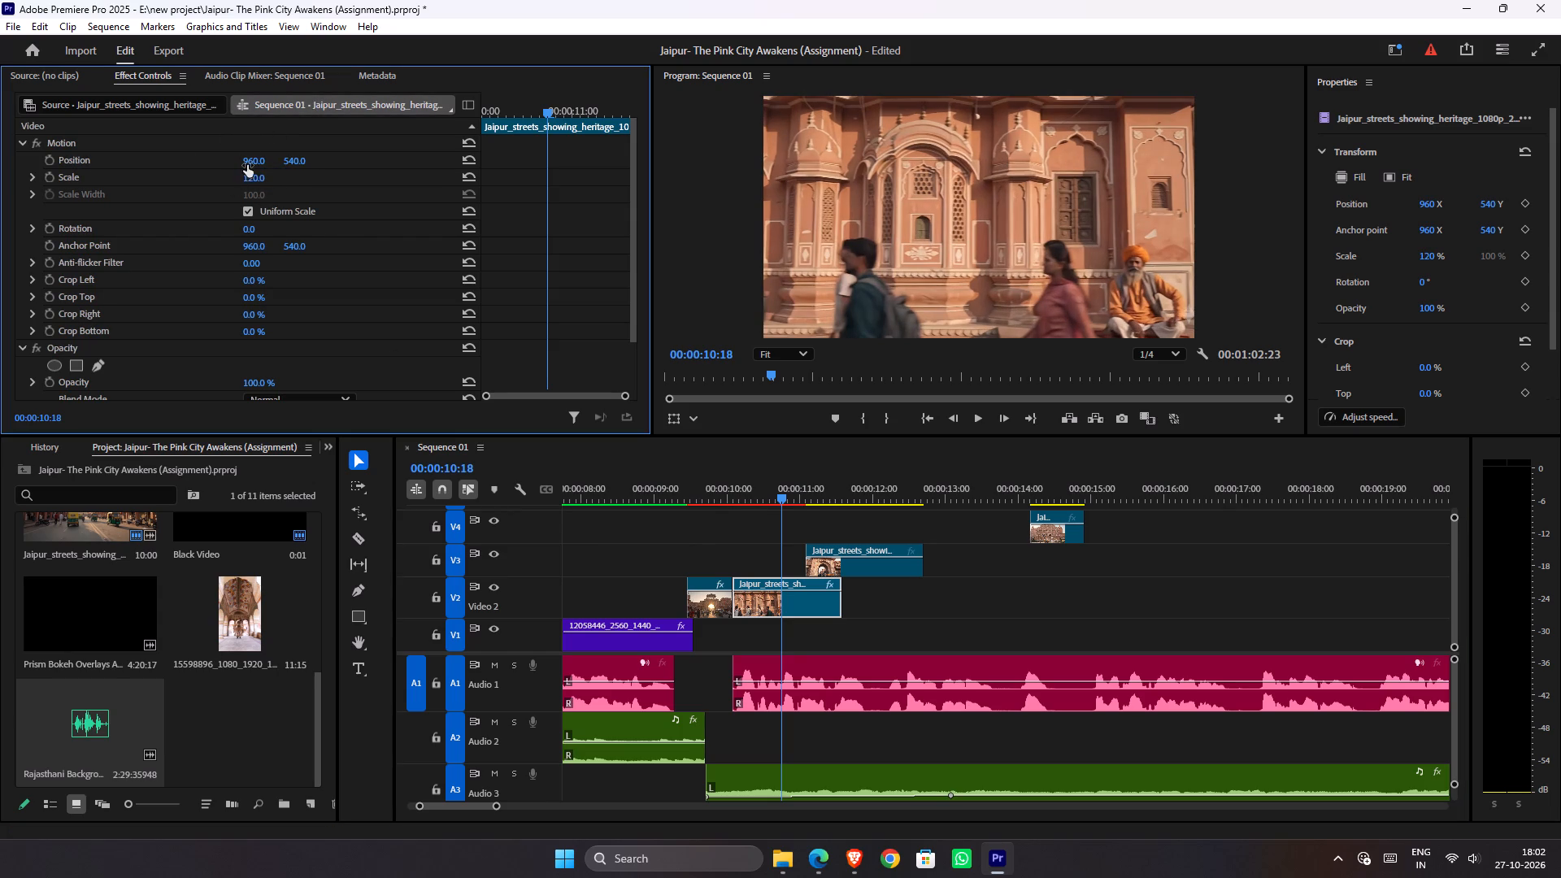
drag(247, 165, 380, 171)
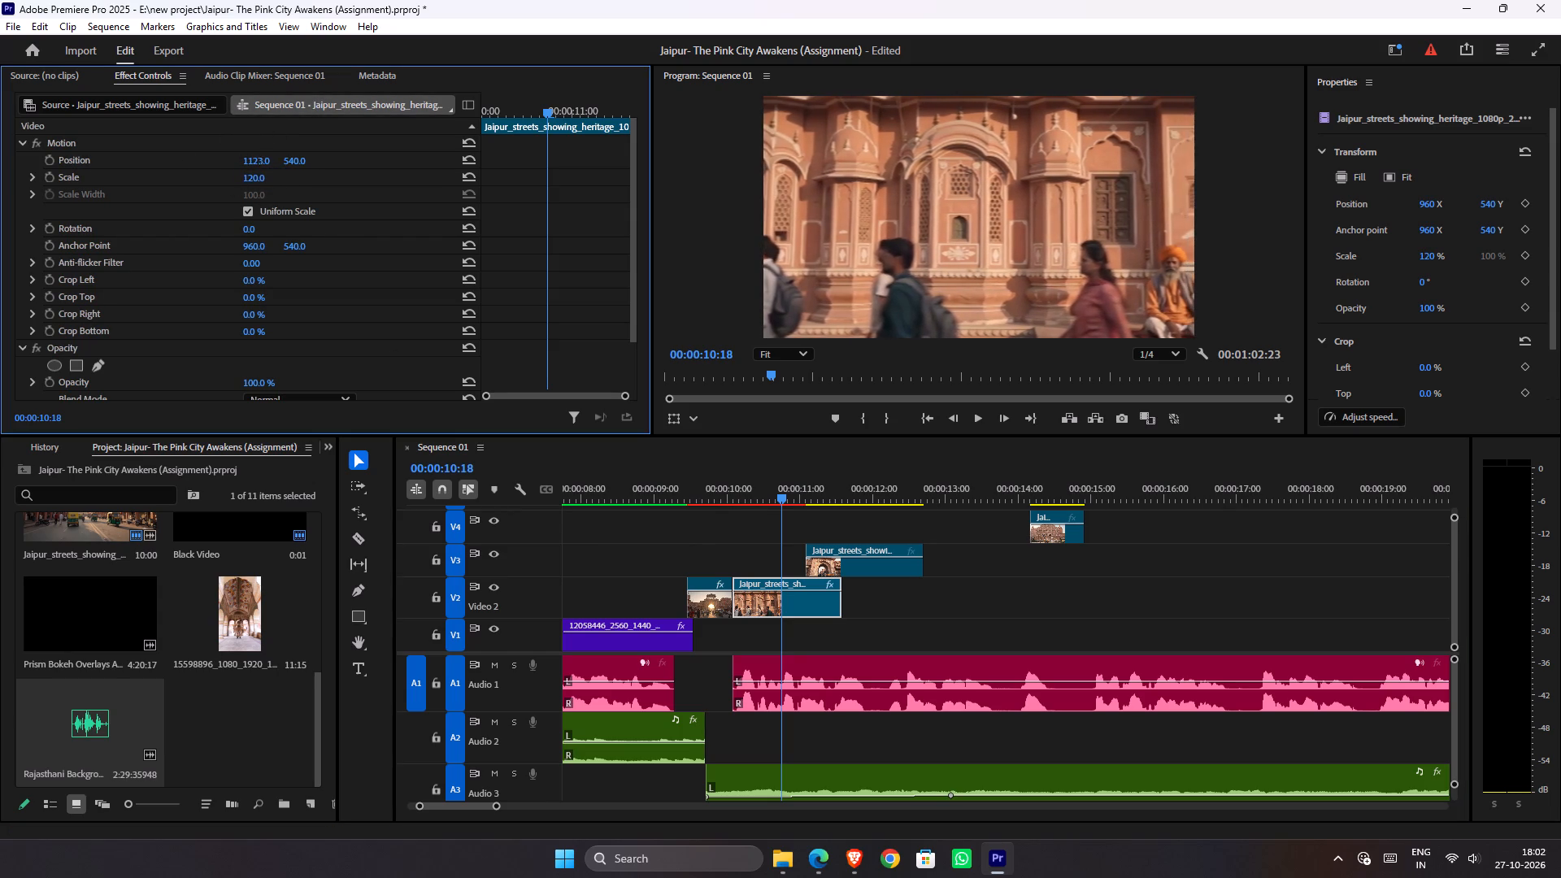
drag(380, 171, 389, 173)
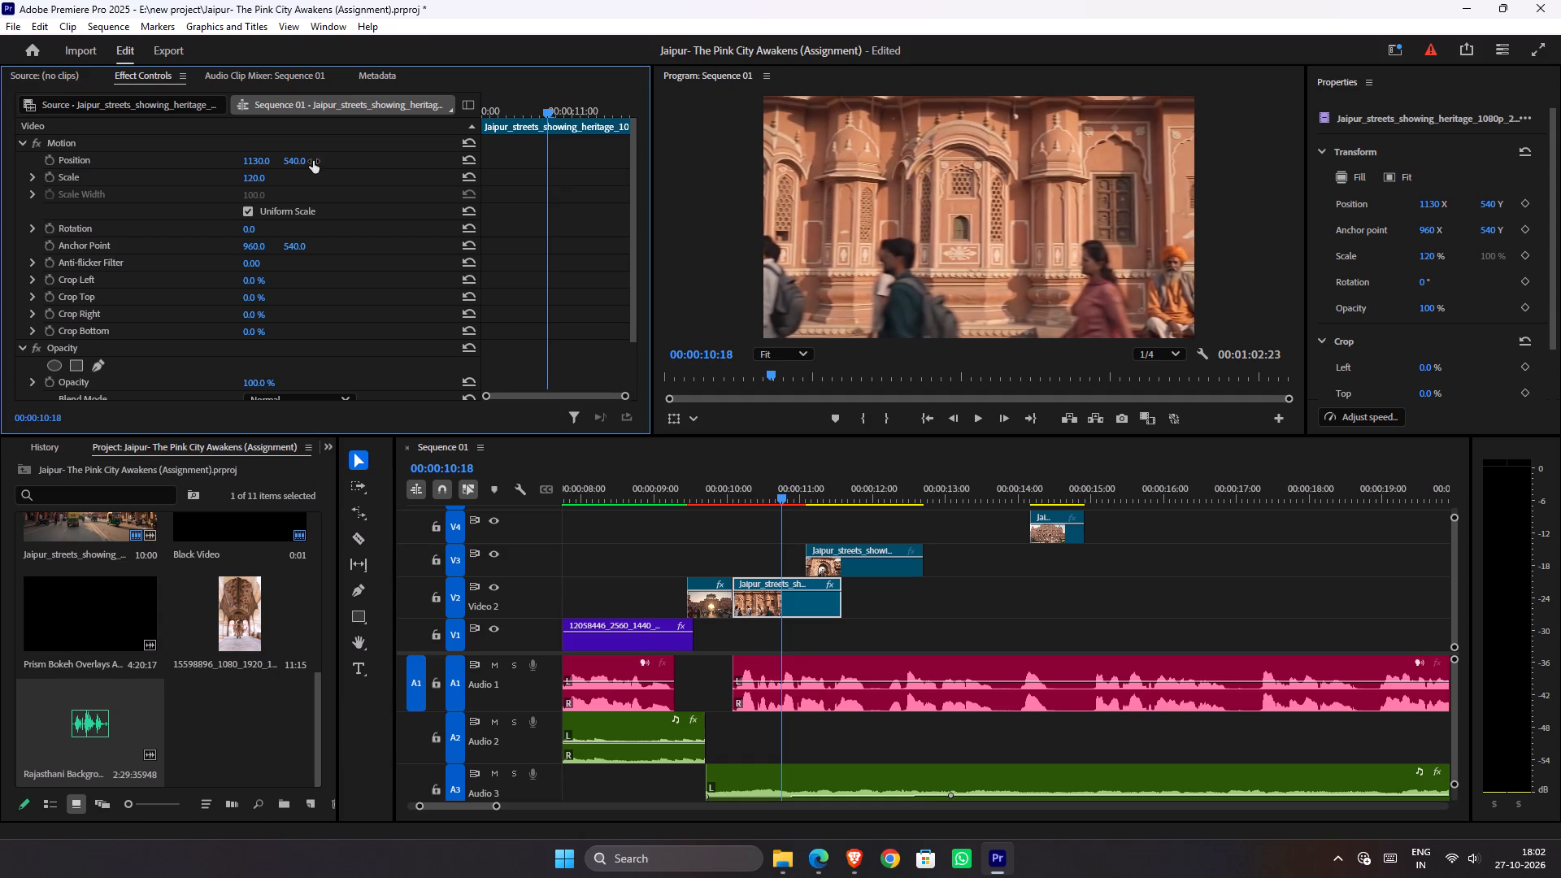
drag(292, 160, 364, 161)
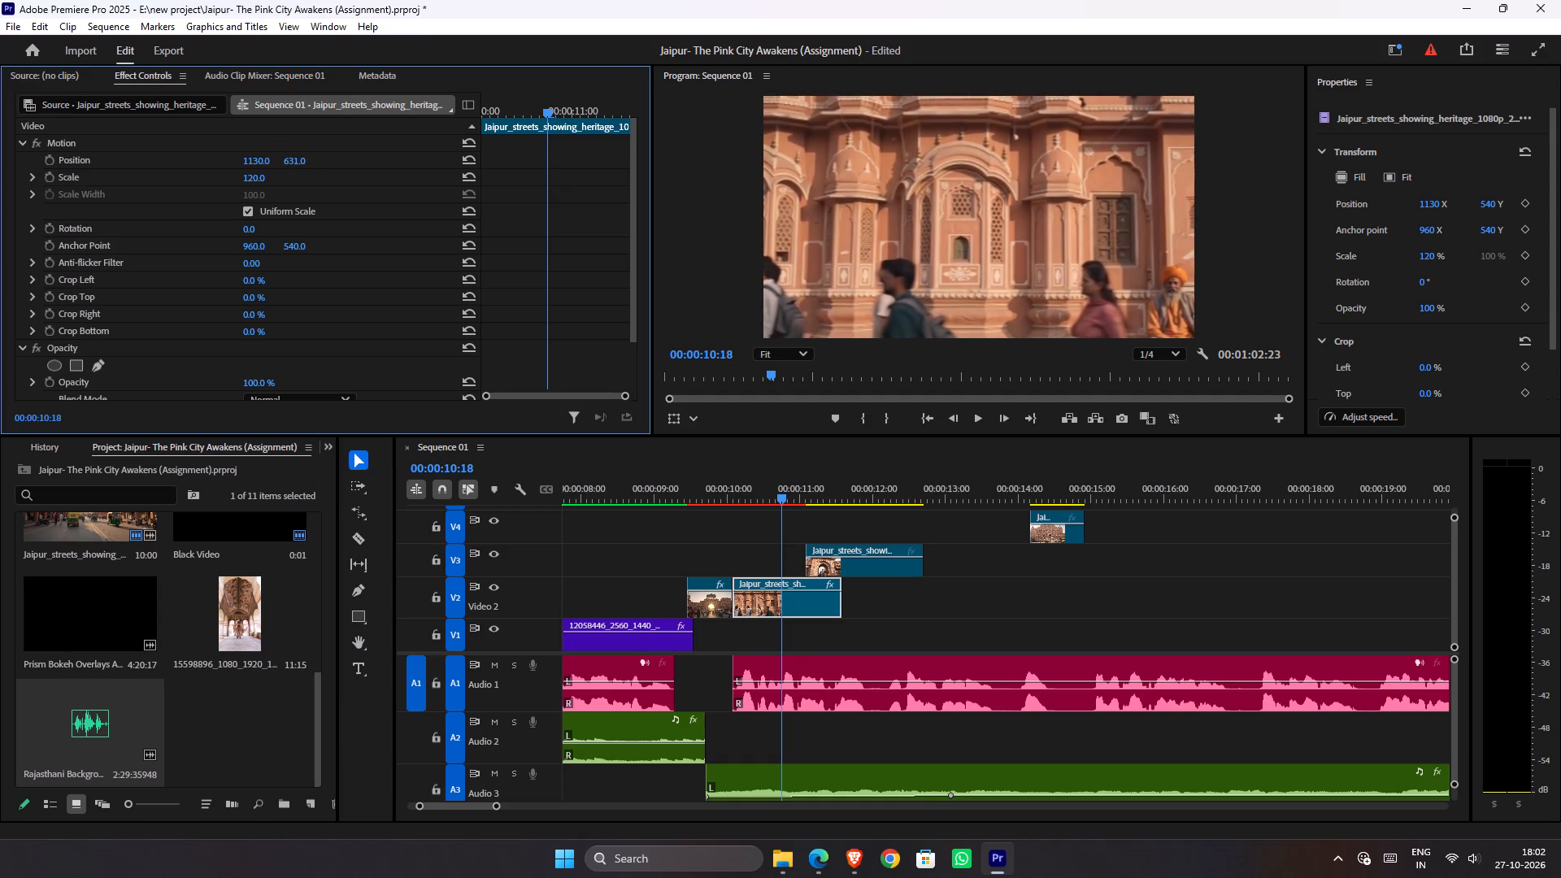
drag(364, 161, 208, 147)
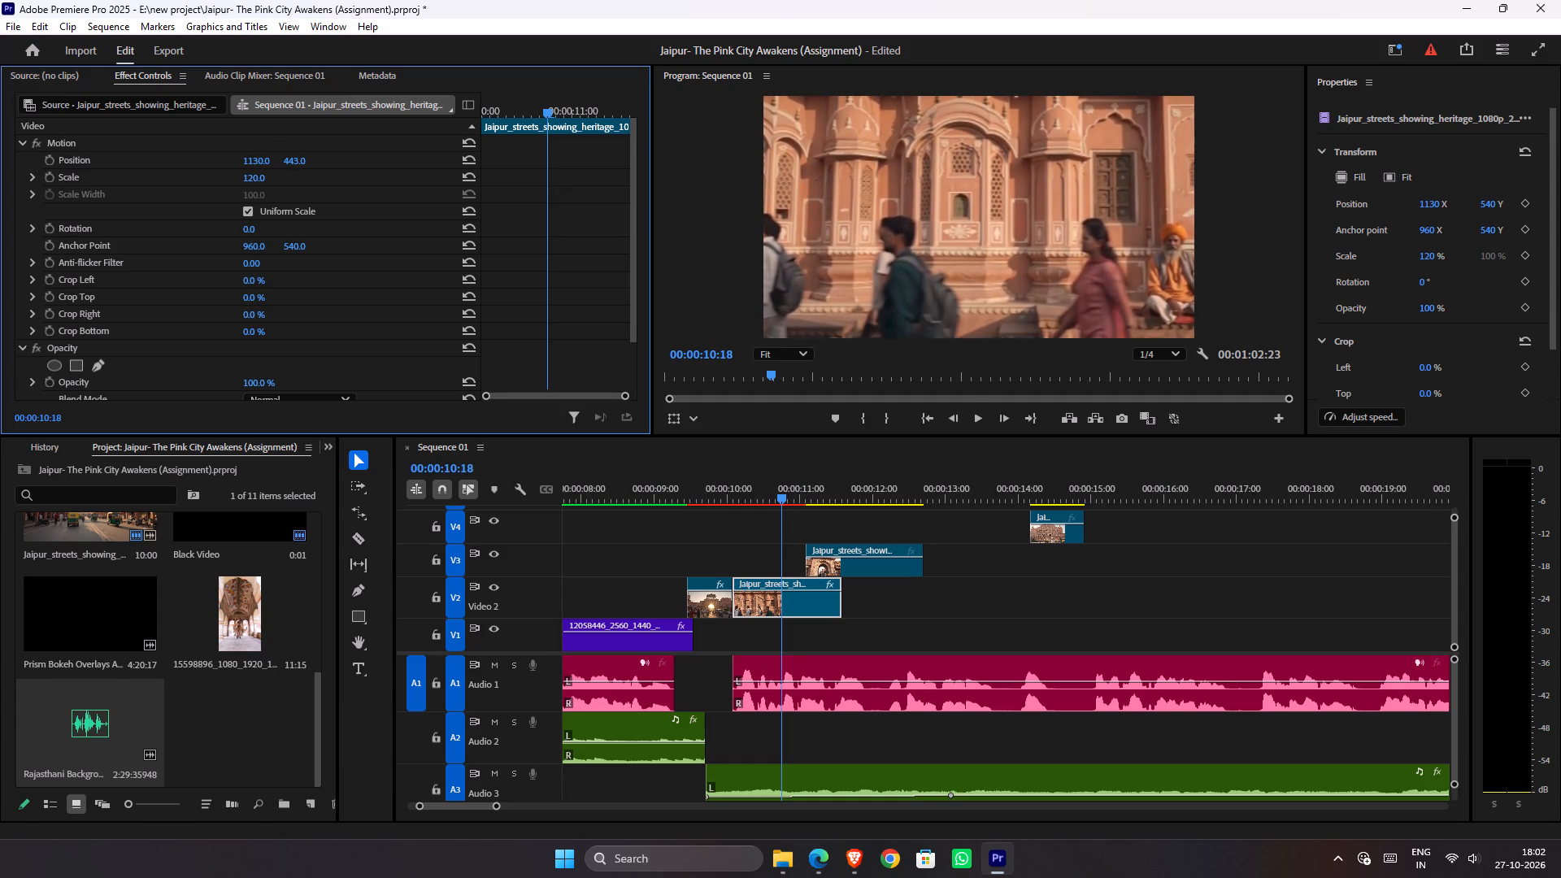
drag(208, 147, 215, 146)
Play from just before the first Video 2 clip into the Video 3 clip to review the new framing.
drag(756, 483, 687, 480)
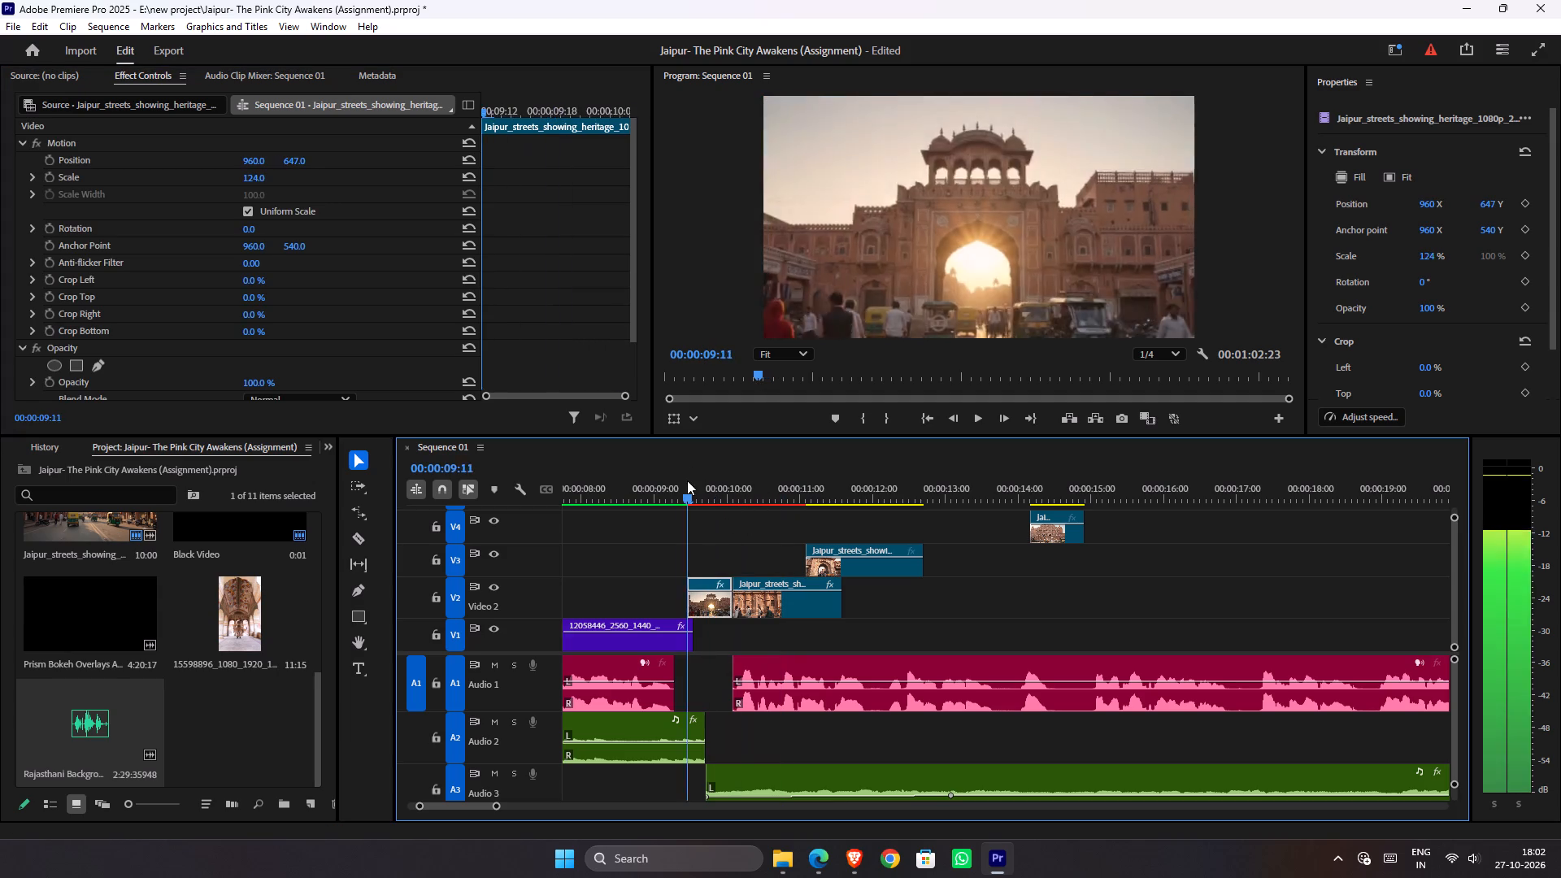
drag(687, 480, 682, 480)
key(space)
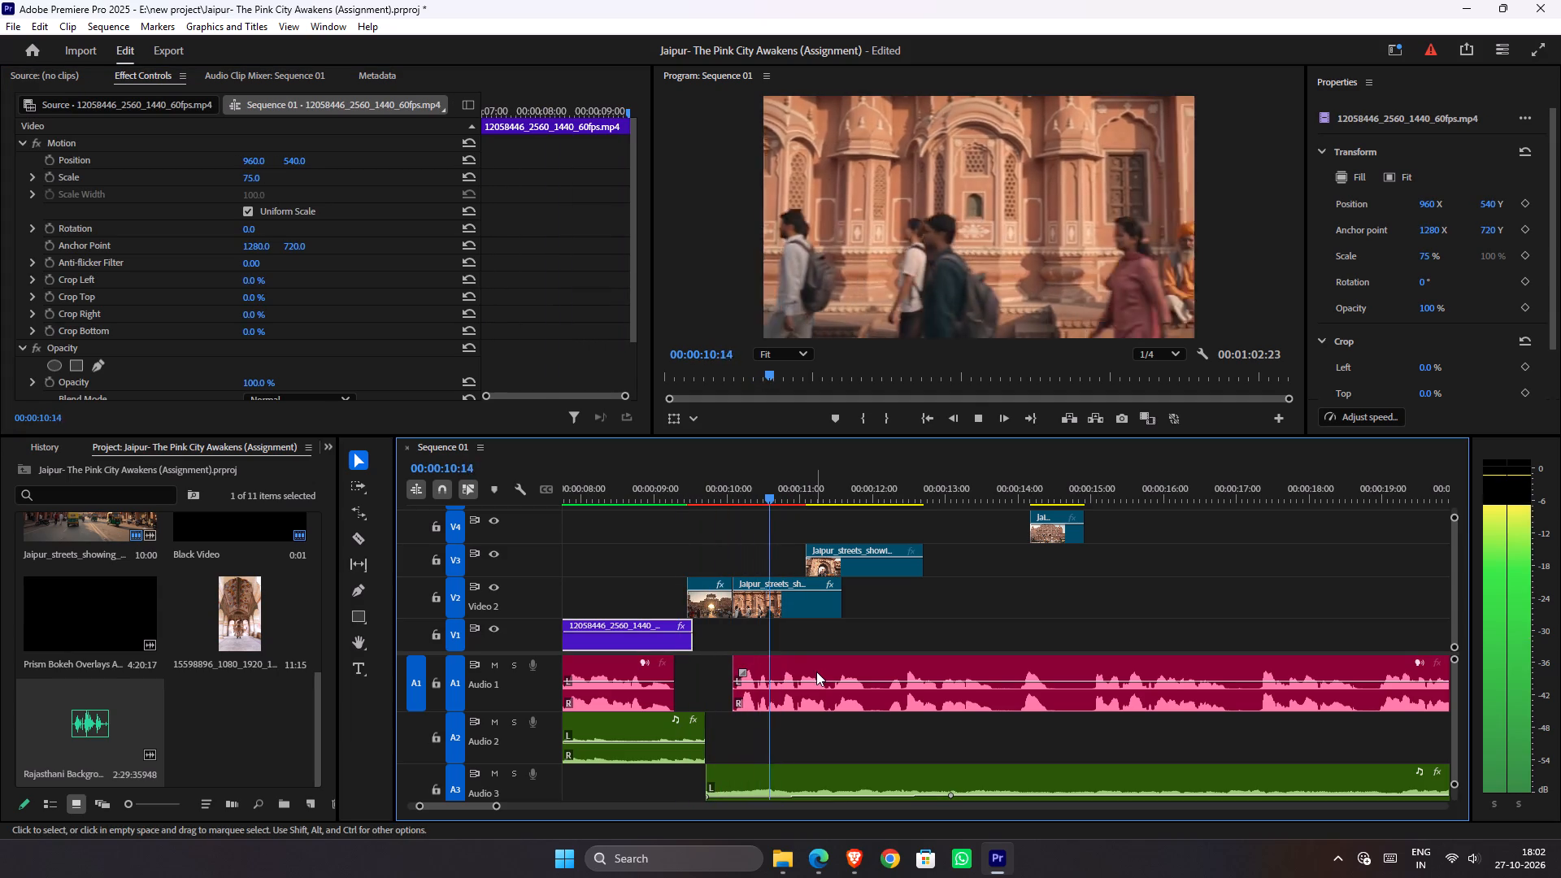
key(space)
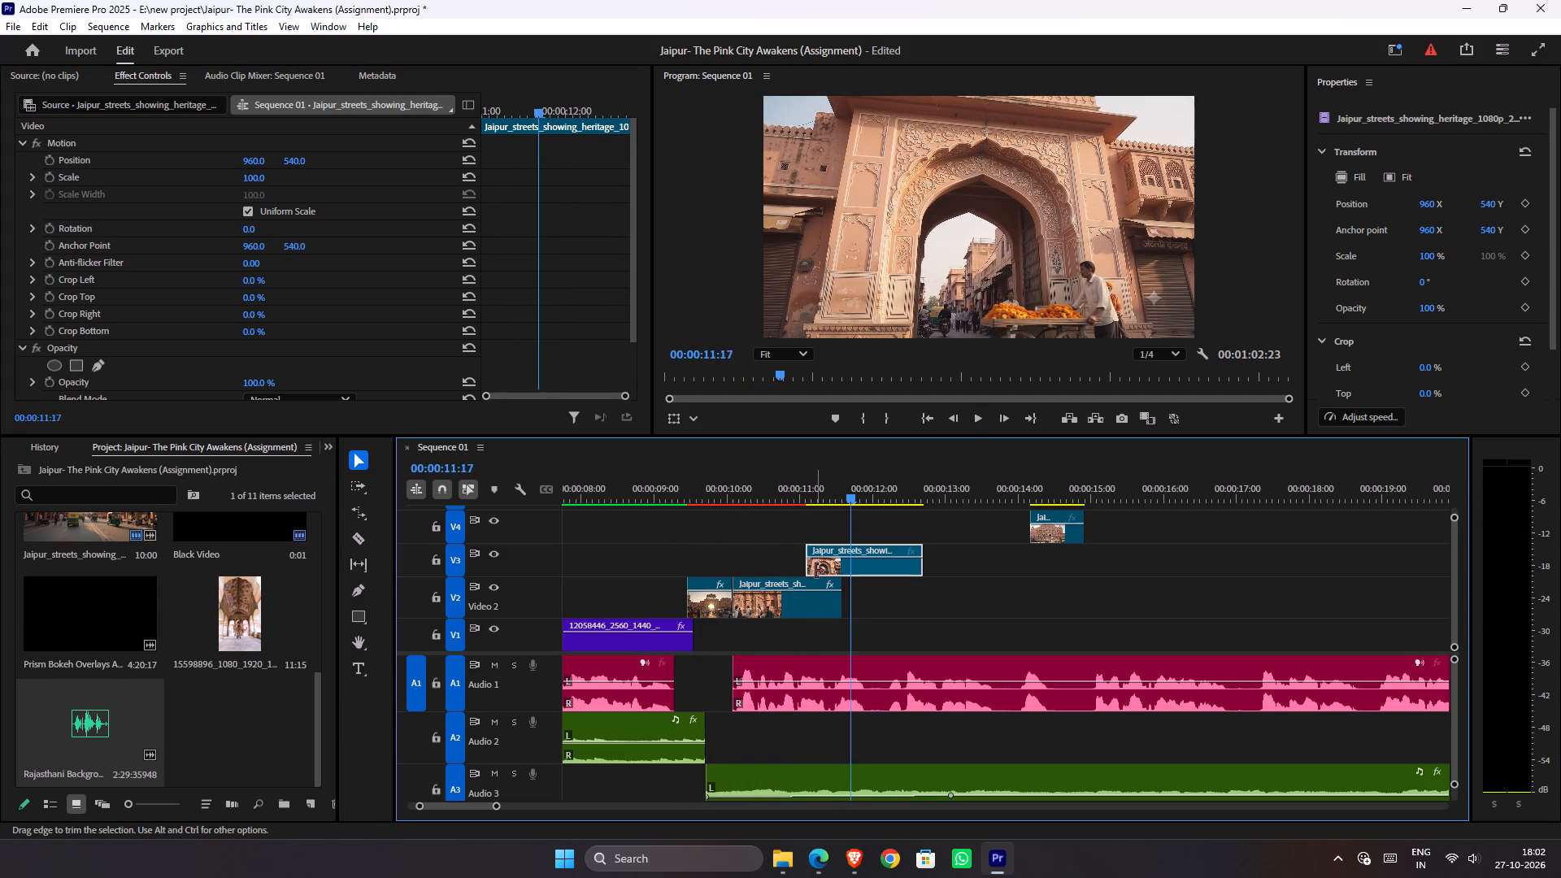
Copy the Motion settings of the second Video 2 clip onto the Video 3 archway clip.
click(803, 598)
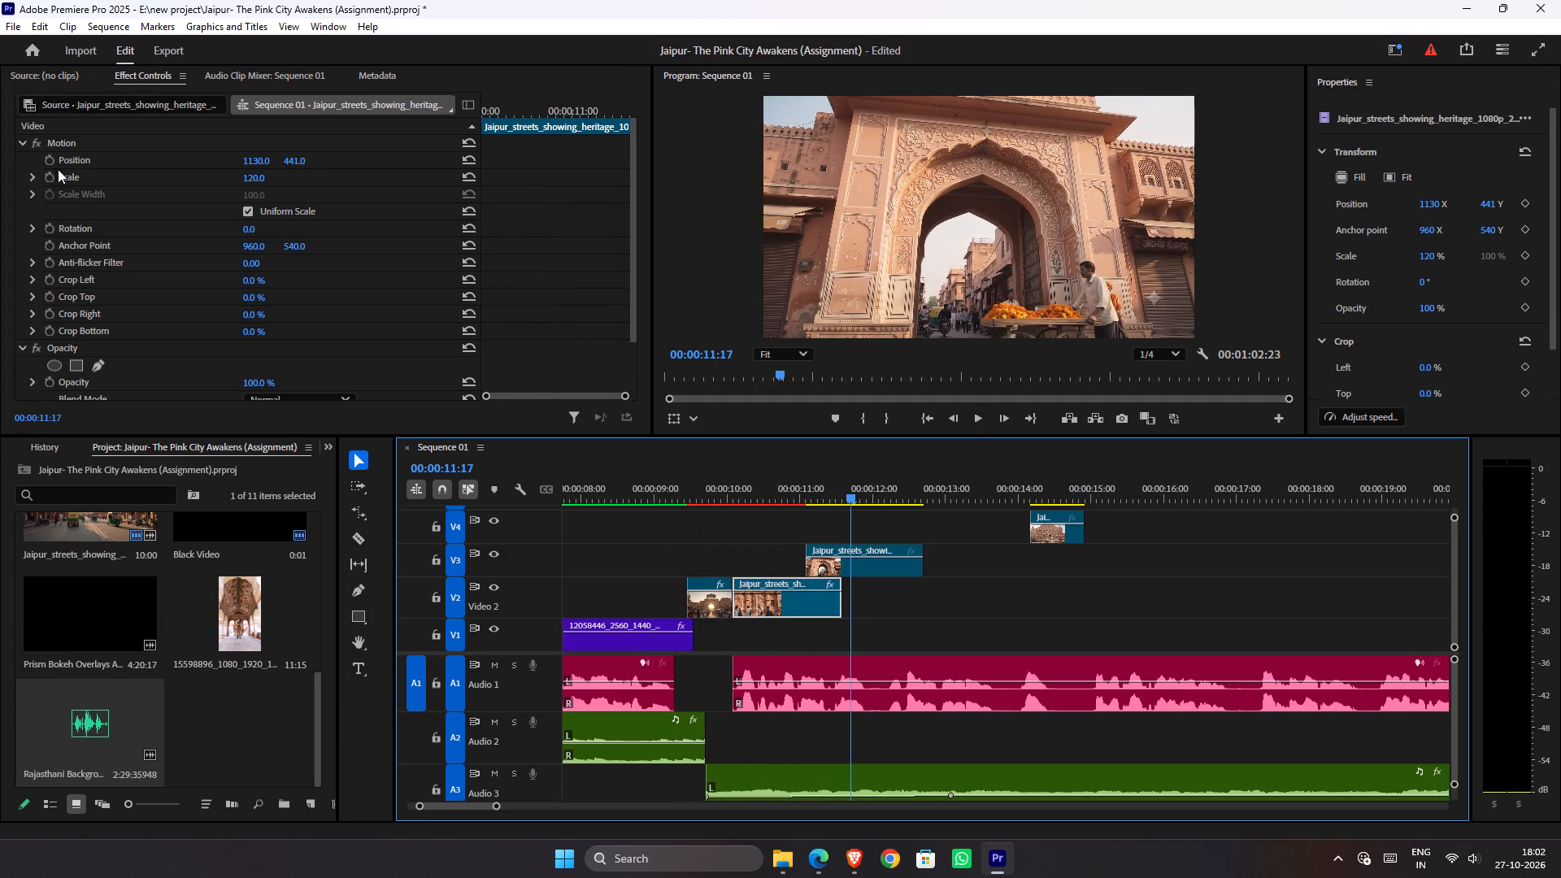
click(76, 146)
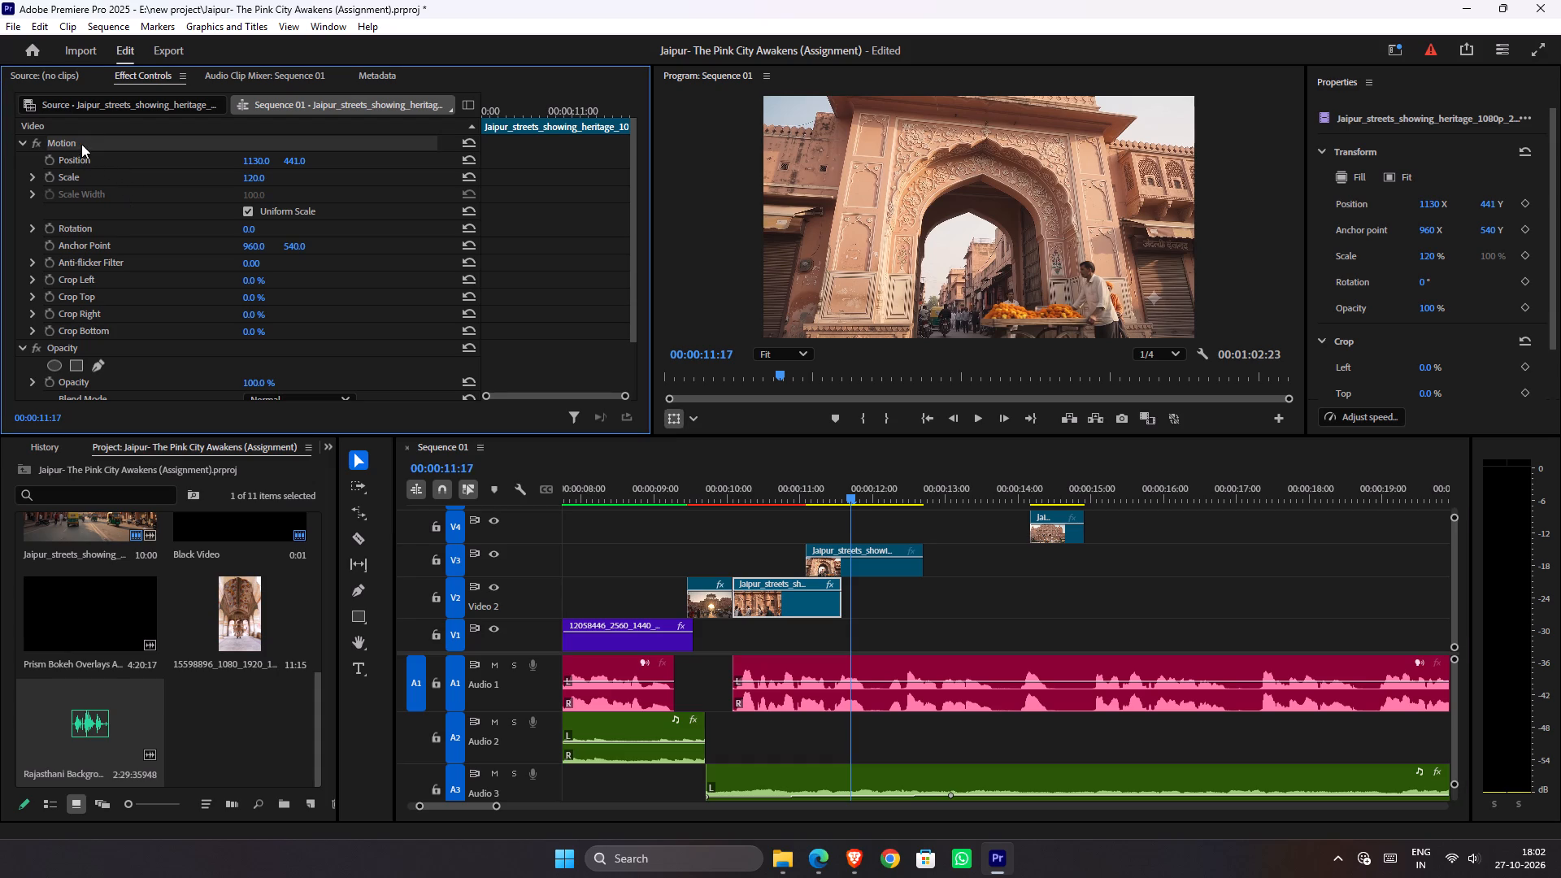
key(ctrl+c)
click(827, 559)
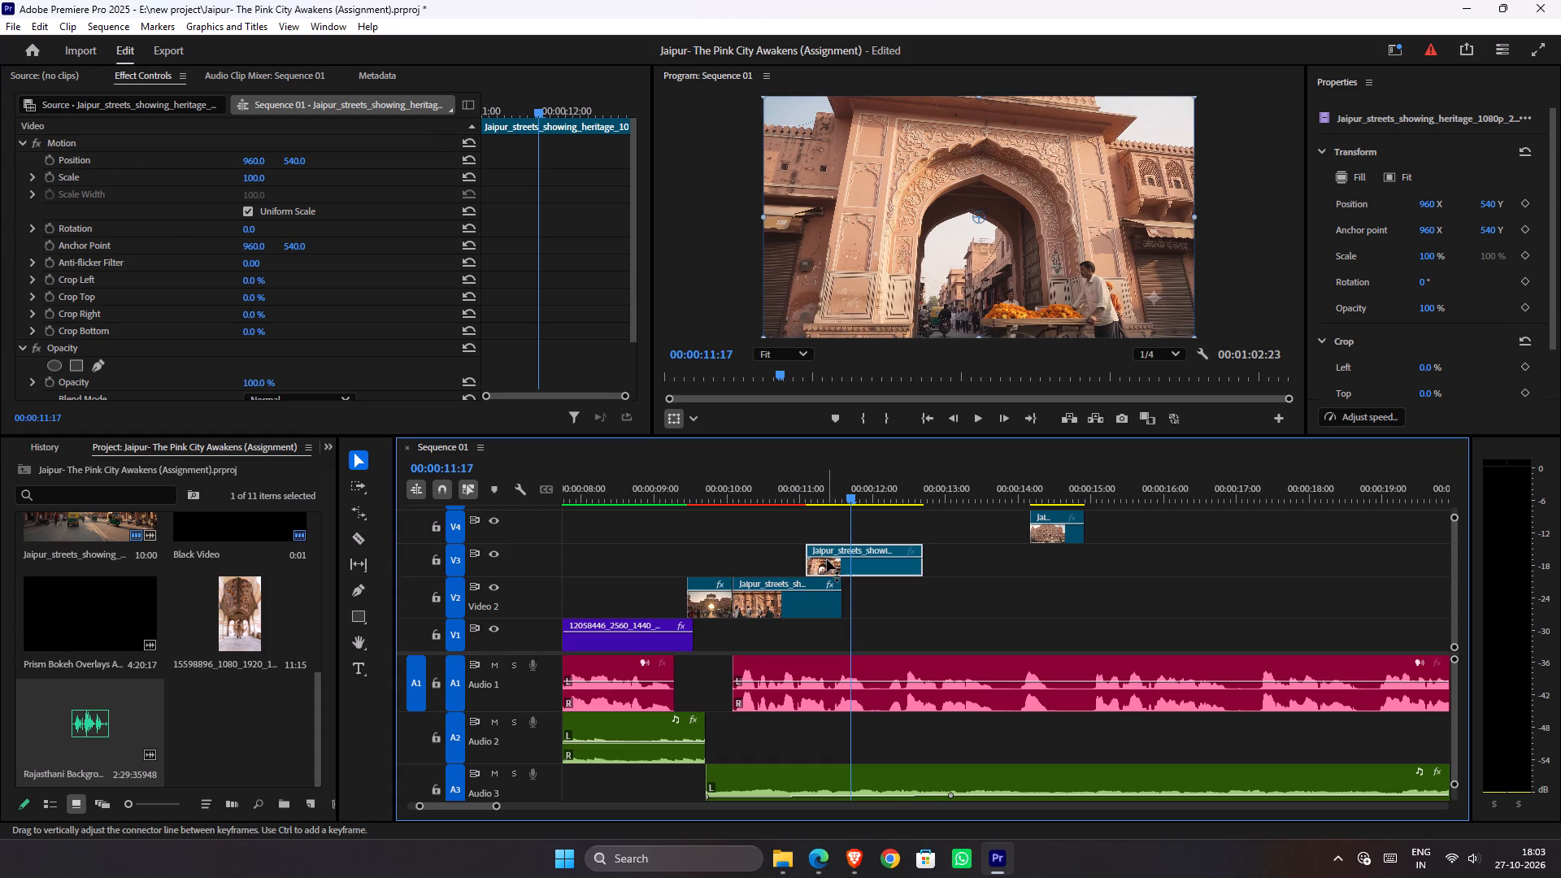
key(ctrl+v)
Play the stretch from the second Video 2 clip through the Video 3 archway clip to check the pasted framing.
drag(820, 503, 773, 503)
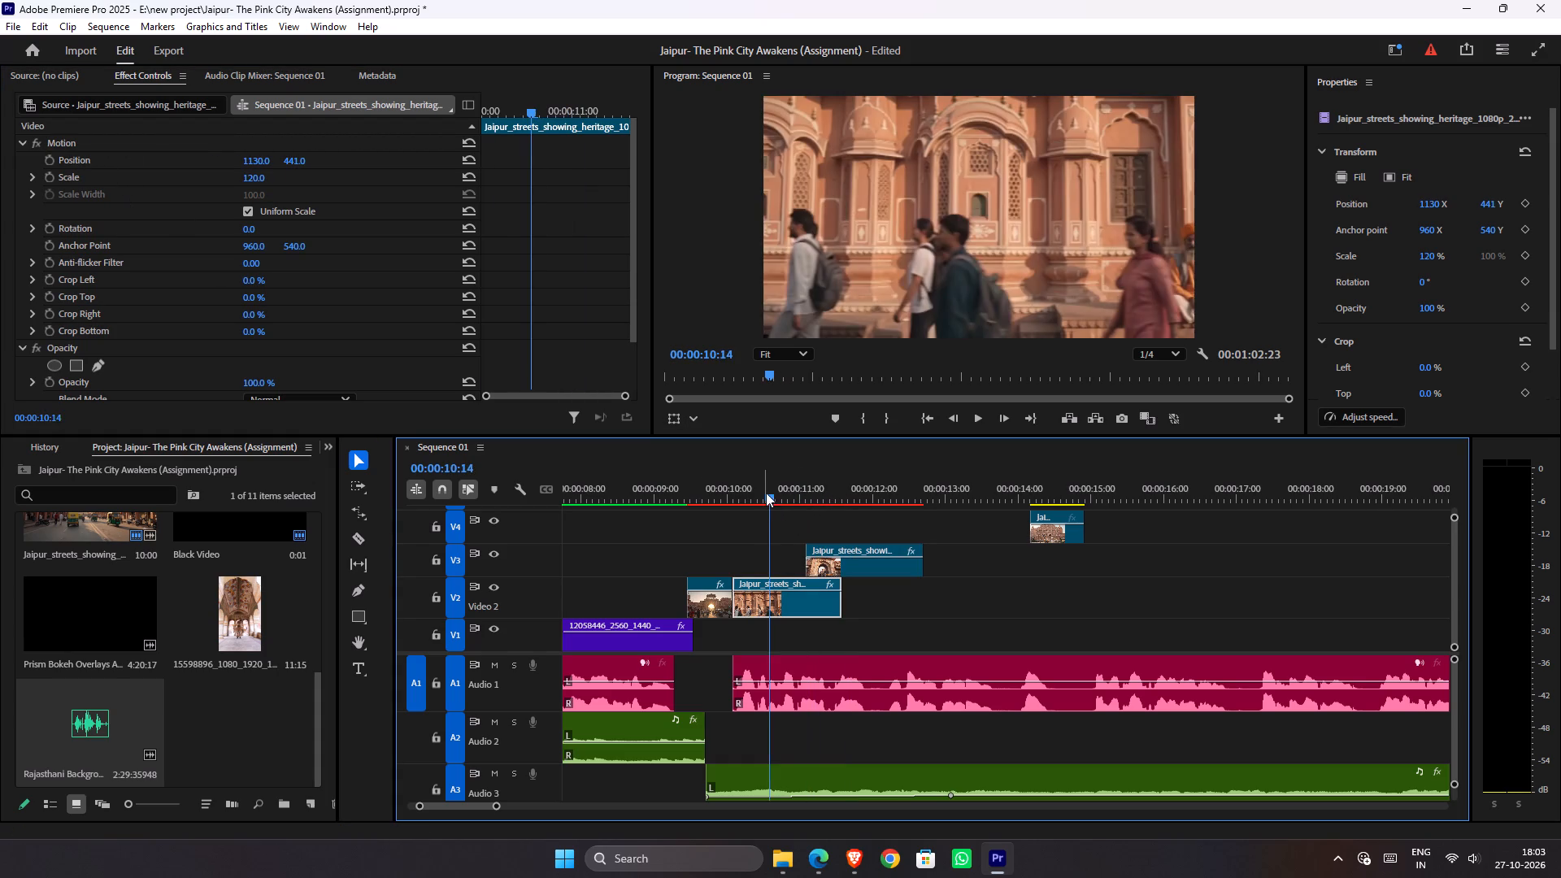
key(space)
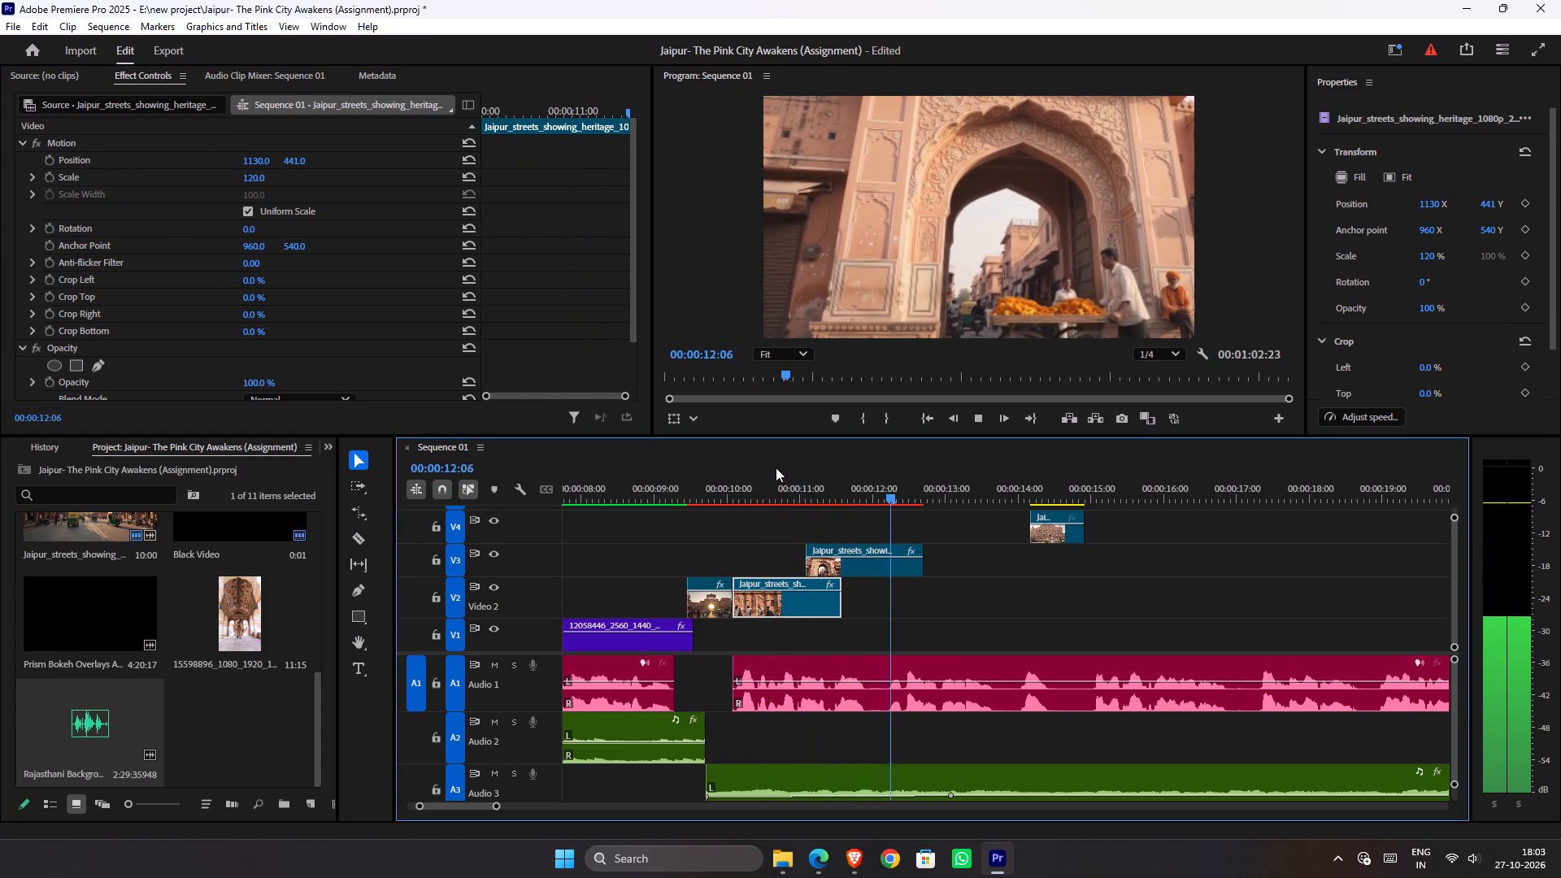
drag(820, 483, 885, 506)
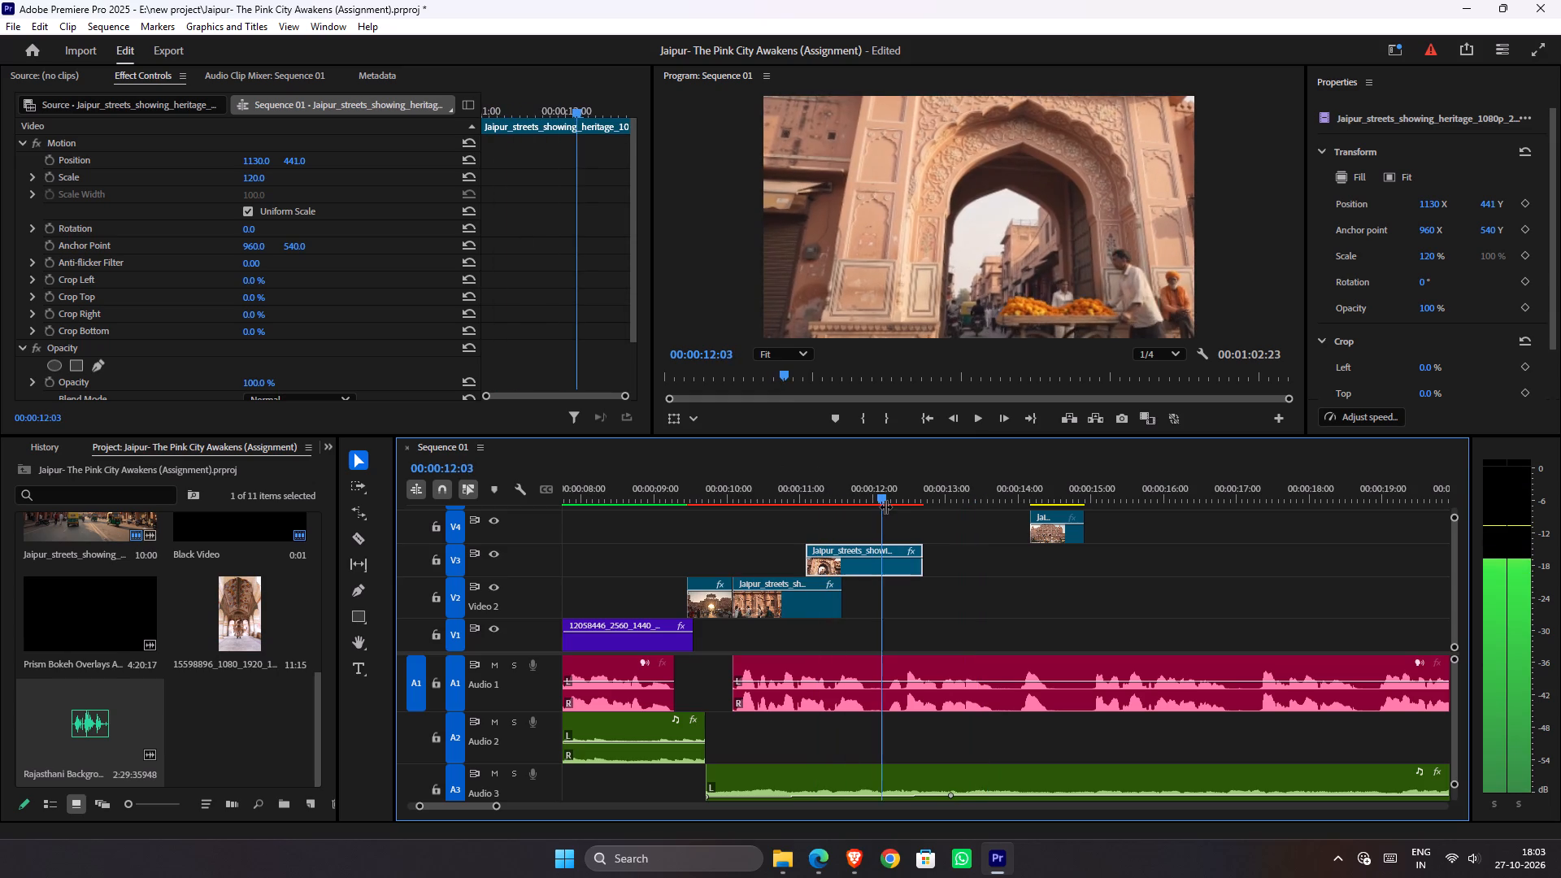
drag(885, 506, 812, 498)
key(space)
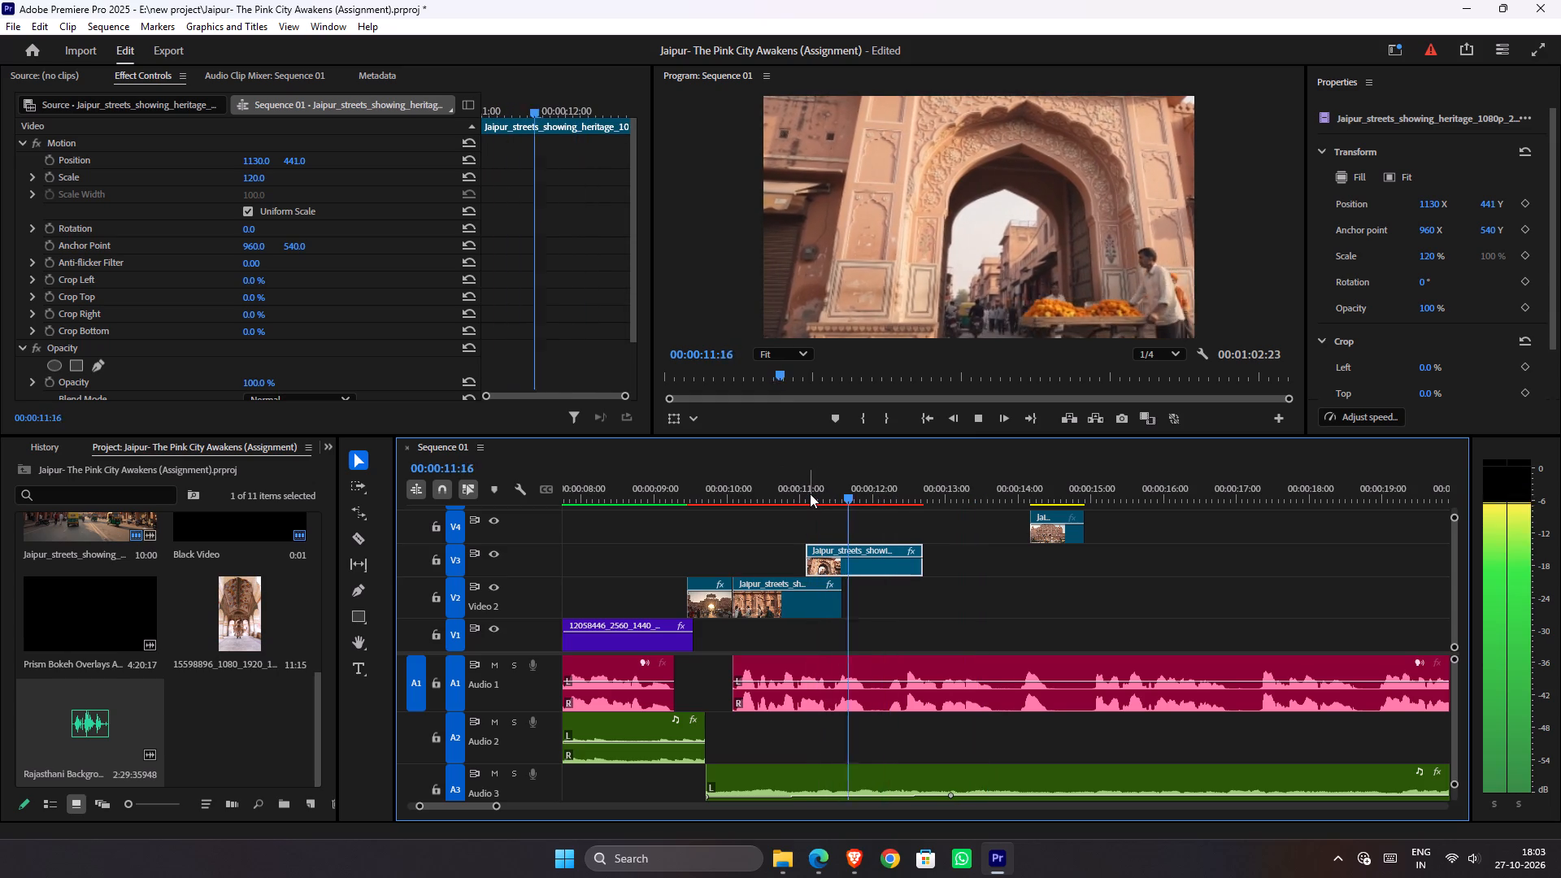
key(space)
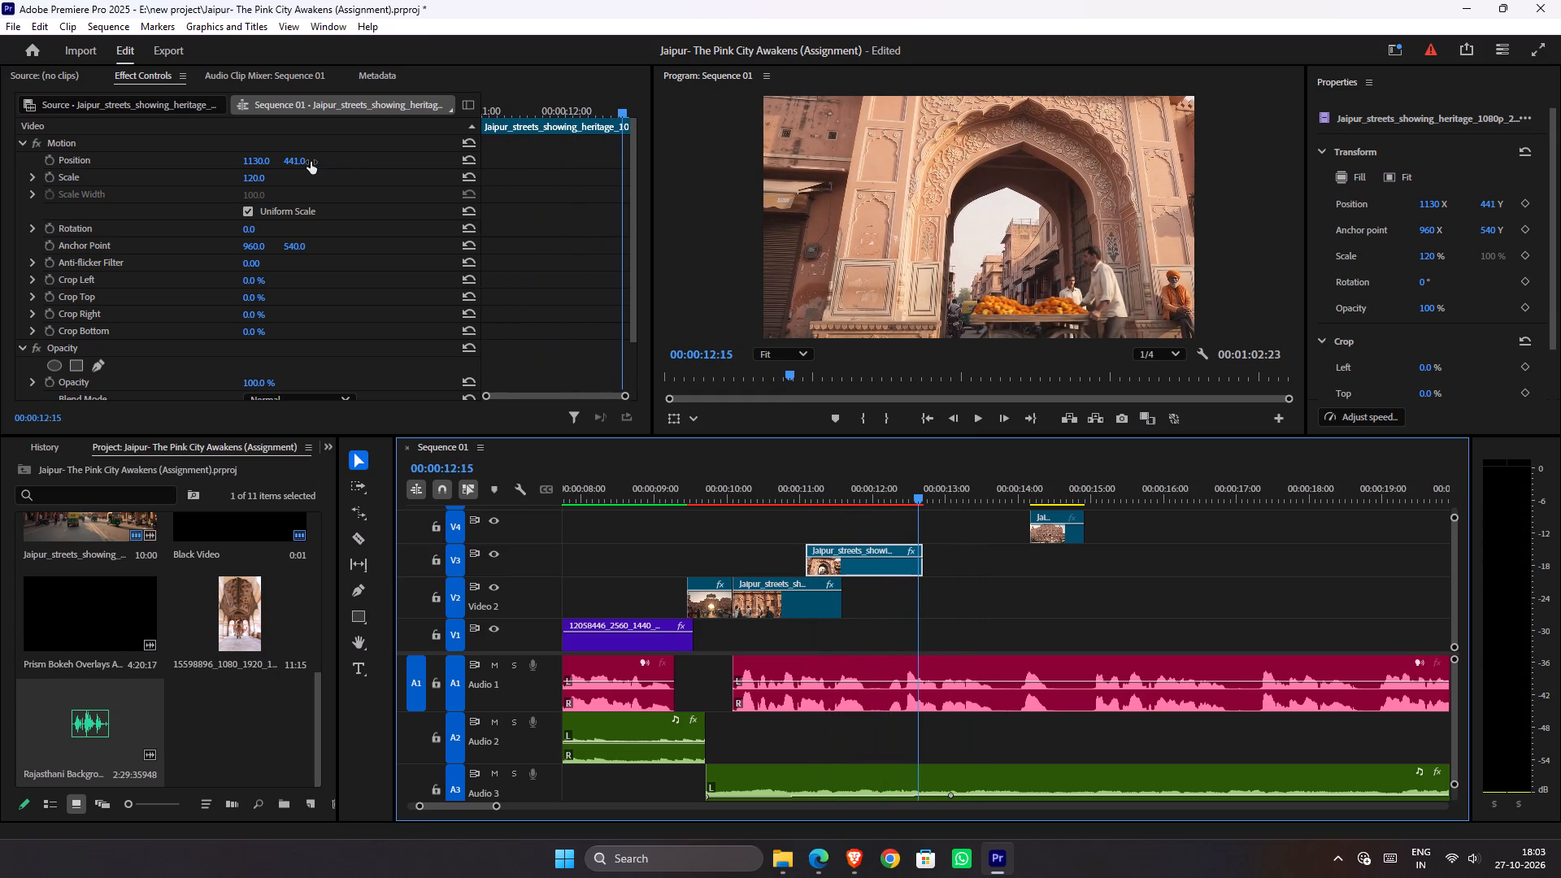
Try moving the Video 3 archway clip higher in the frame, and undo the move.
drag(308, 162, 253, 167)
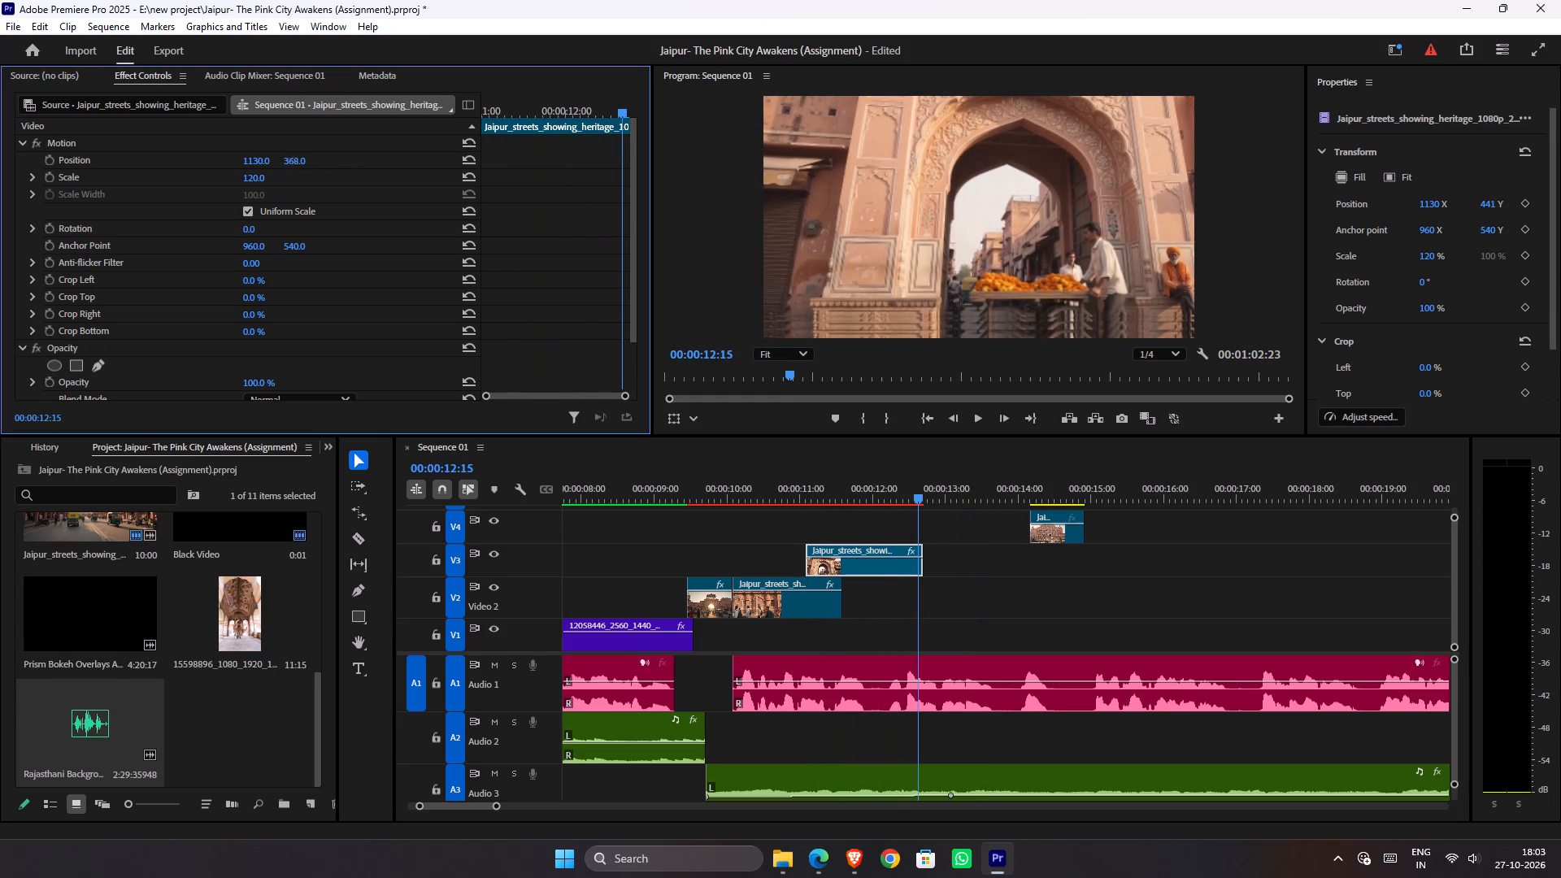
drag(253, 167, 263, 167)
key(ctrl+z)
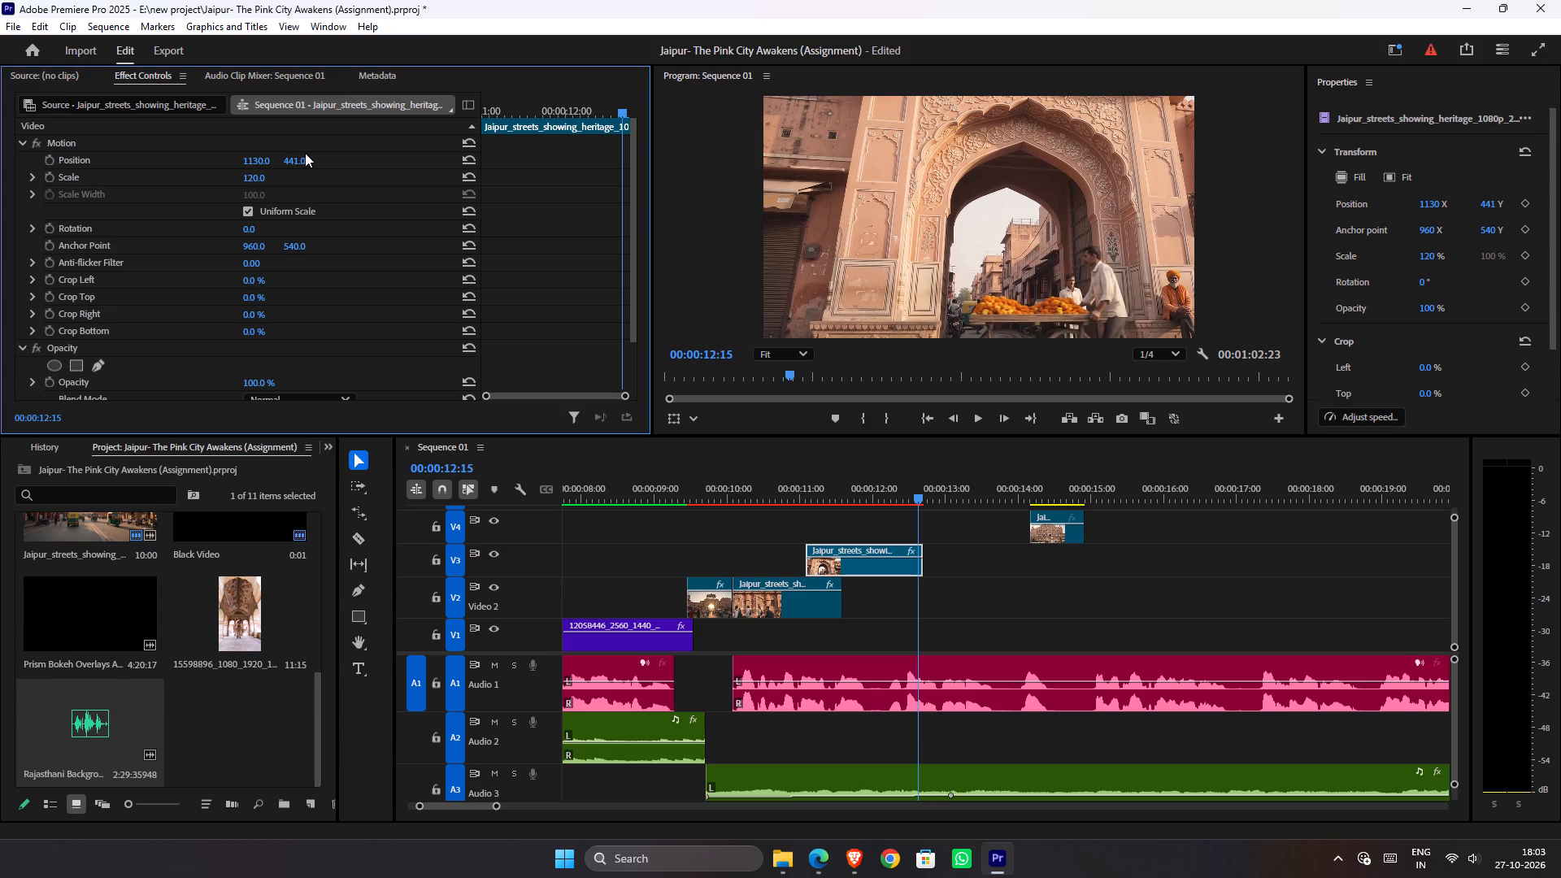
Save the project.
key(ctrl+s)
key(space)
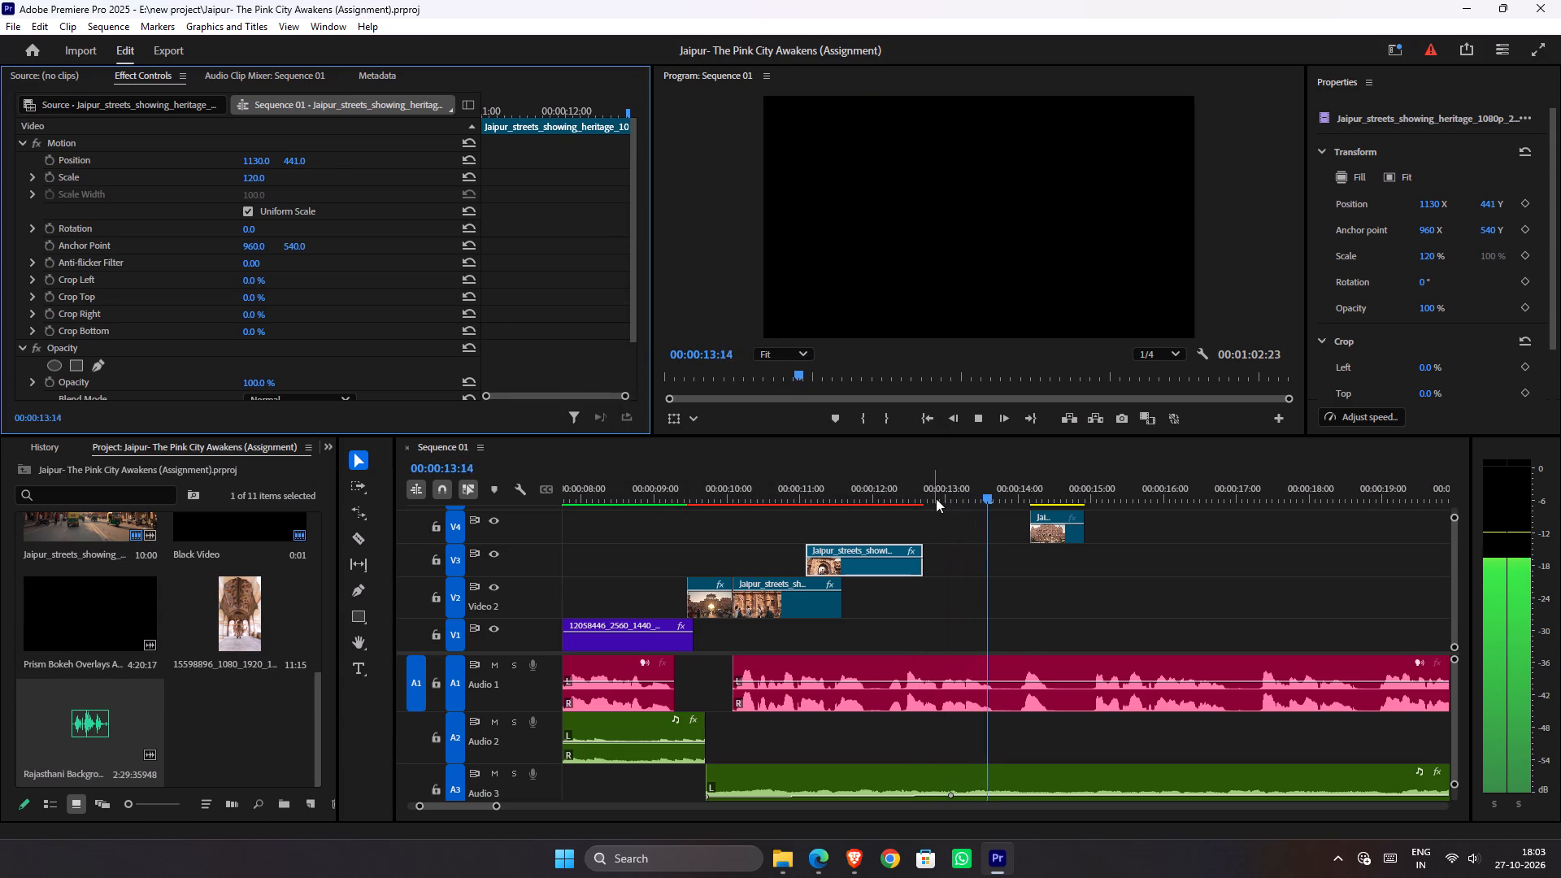
key(space)
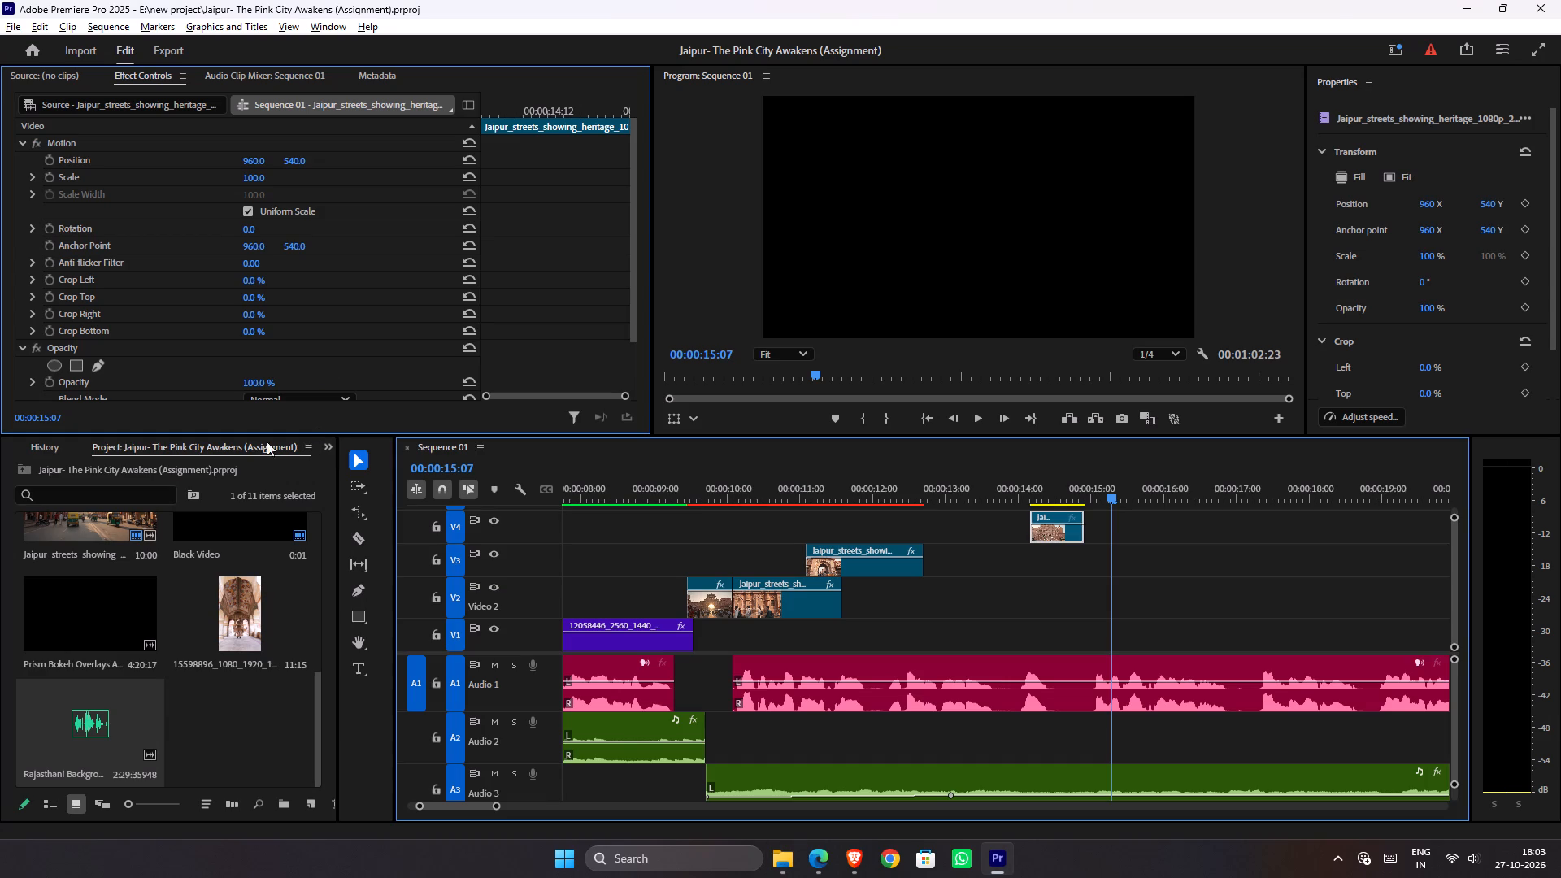
Switch to the open "Voiceover Edit for assignment" project in Premiere Pro and save it.
click(328, 455)
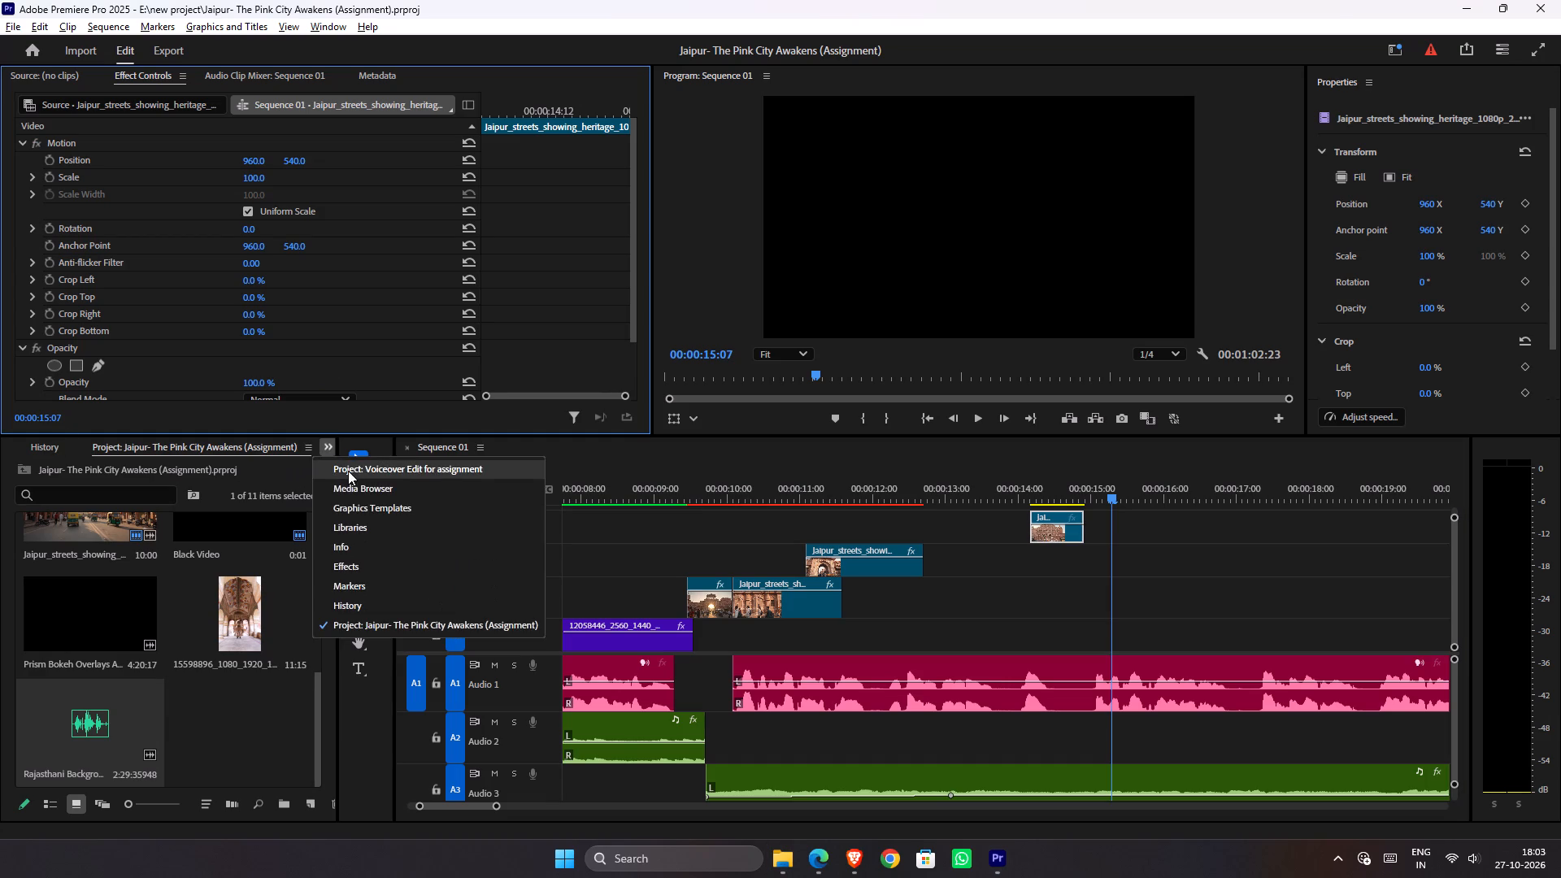
click(352, 472)
key(ctrl+s)
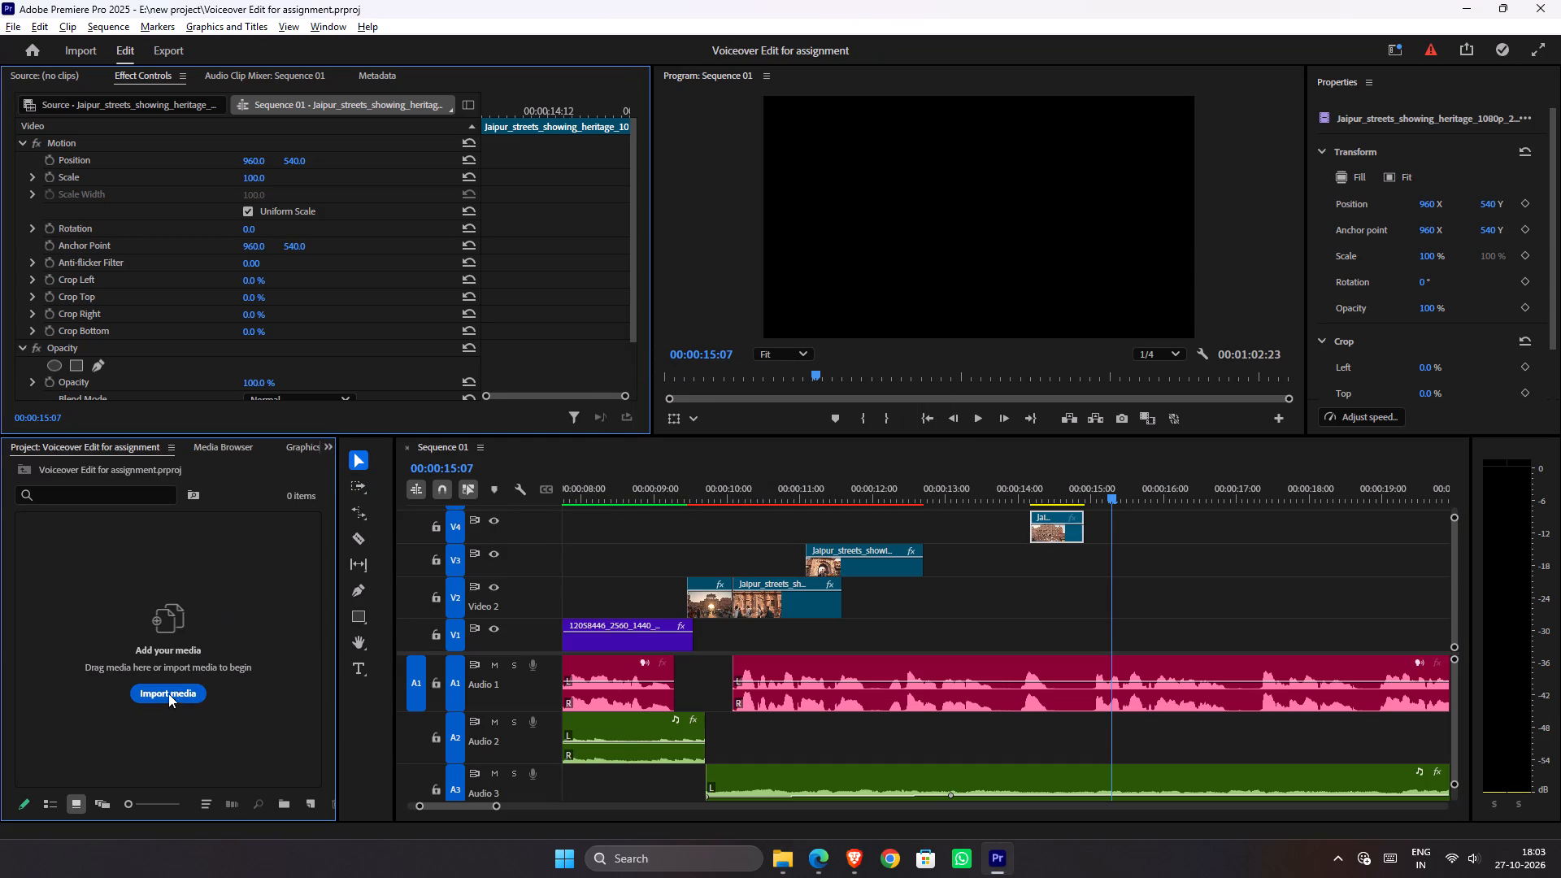
Import the Speaking_dialogue_about_markets video from Downloads into the Voiceover Edit for assignment project.
click(190, 615)
key(alt+Tab)
drag(236, 229, 198, 543)
key(alt+Tab)
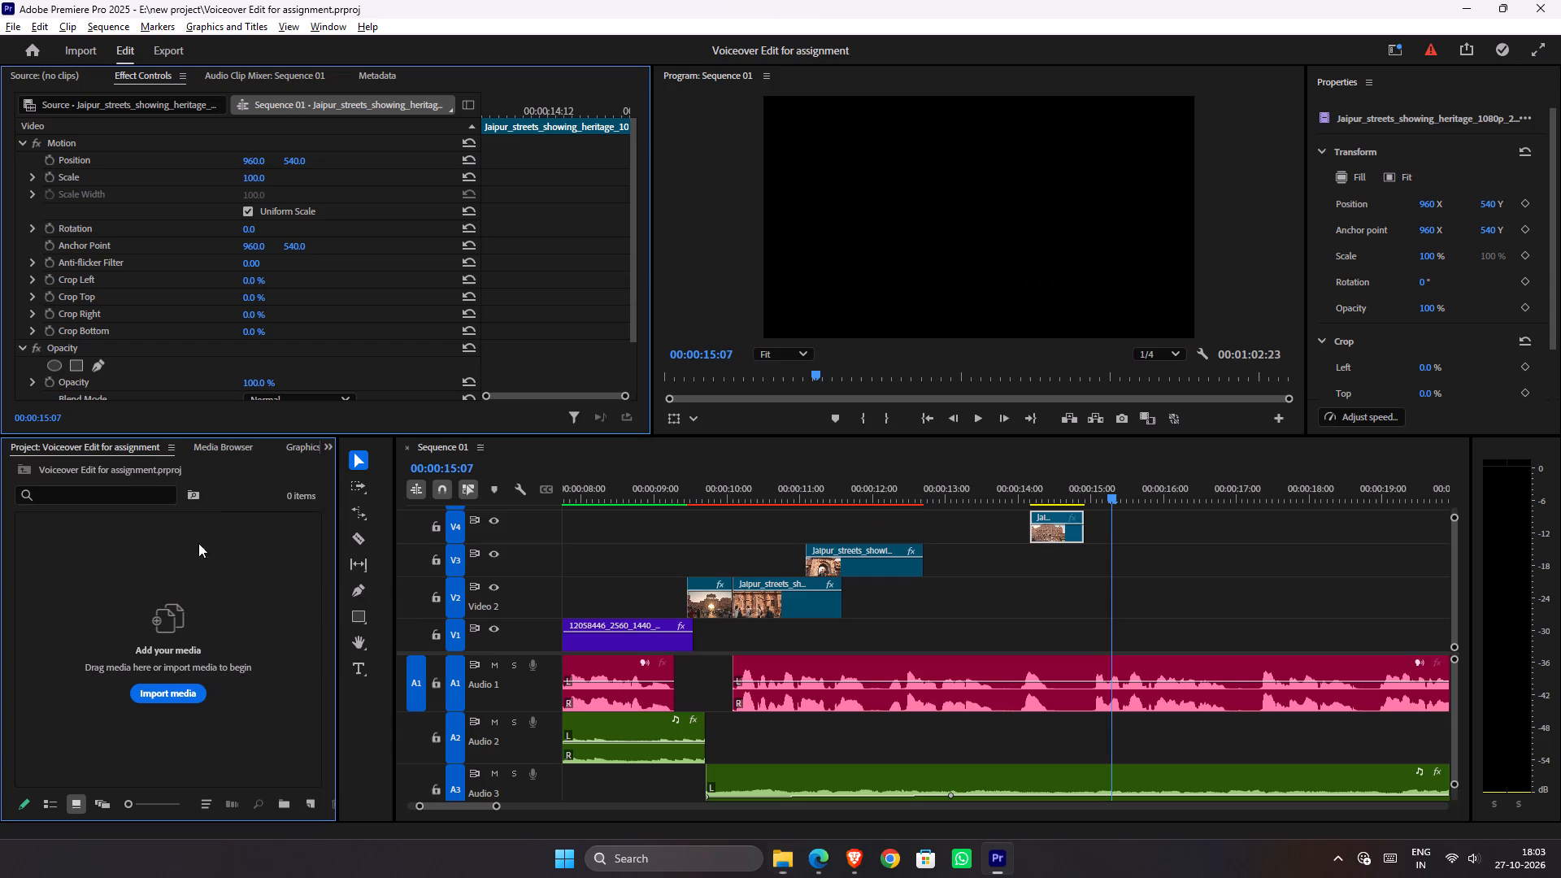
drag(198, 543, 175, 579)
Open the VO folder in File Explorer.
key(alt+Tab)
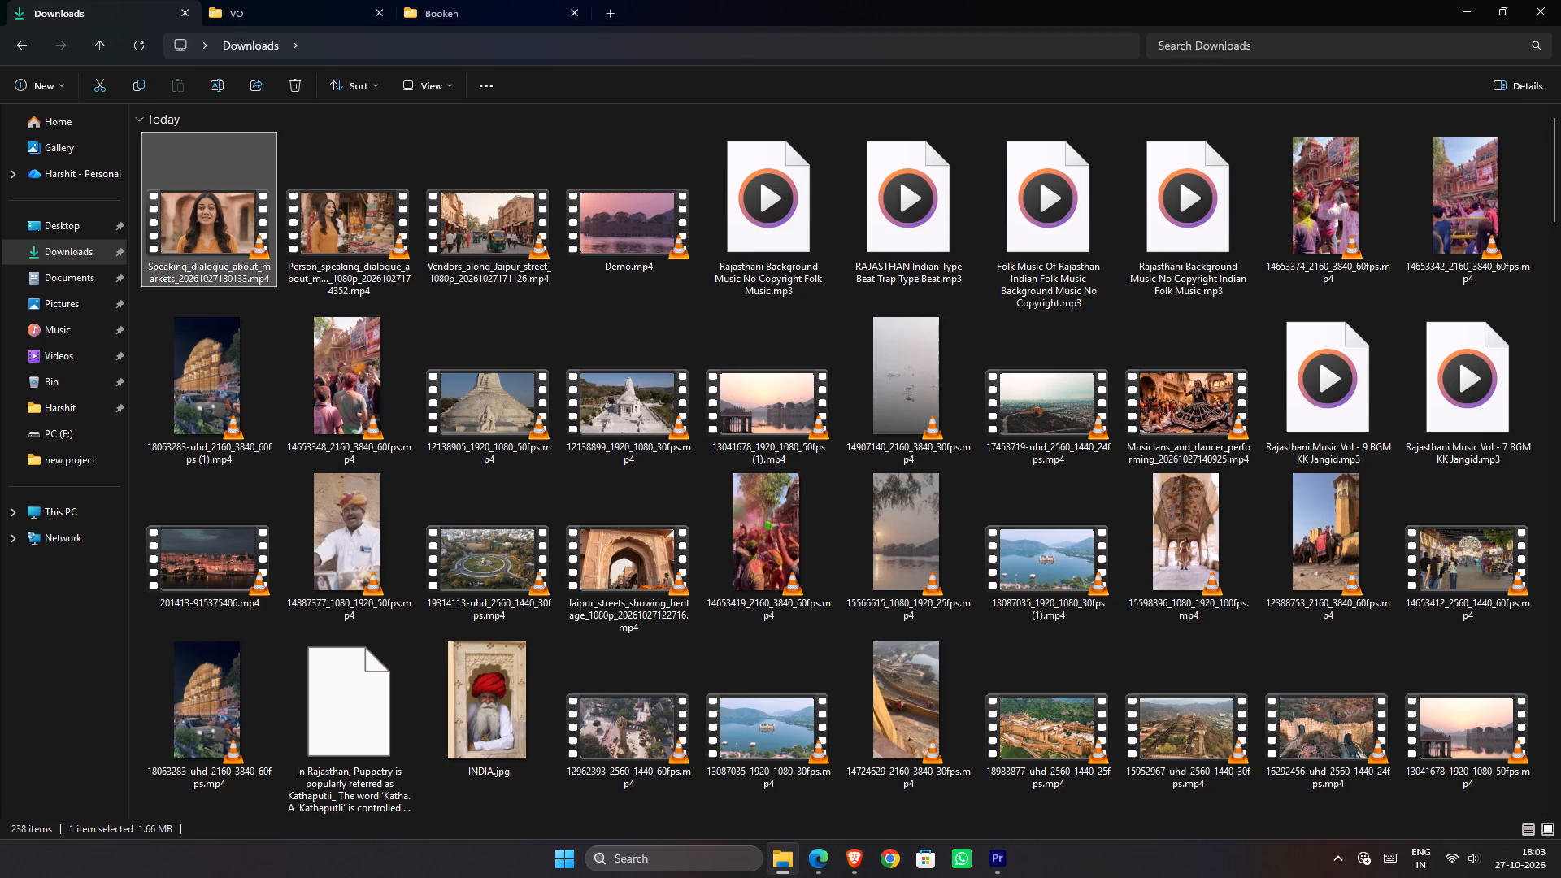
click(301, 15)
click(428, 439)
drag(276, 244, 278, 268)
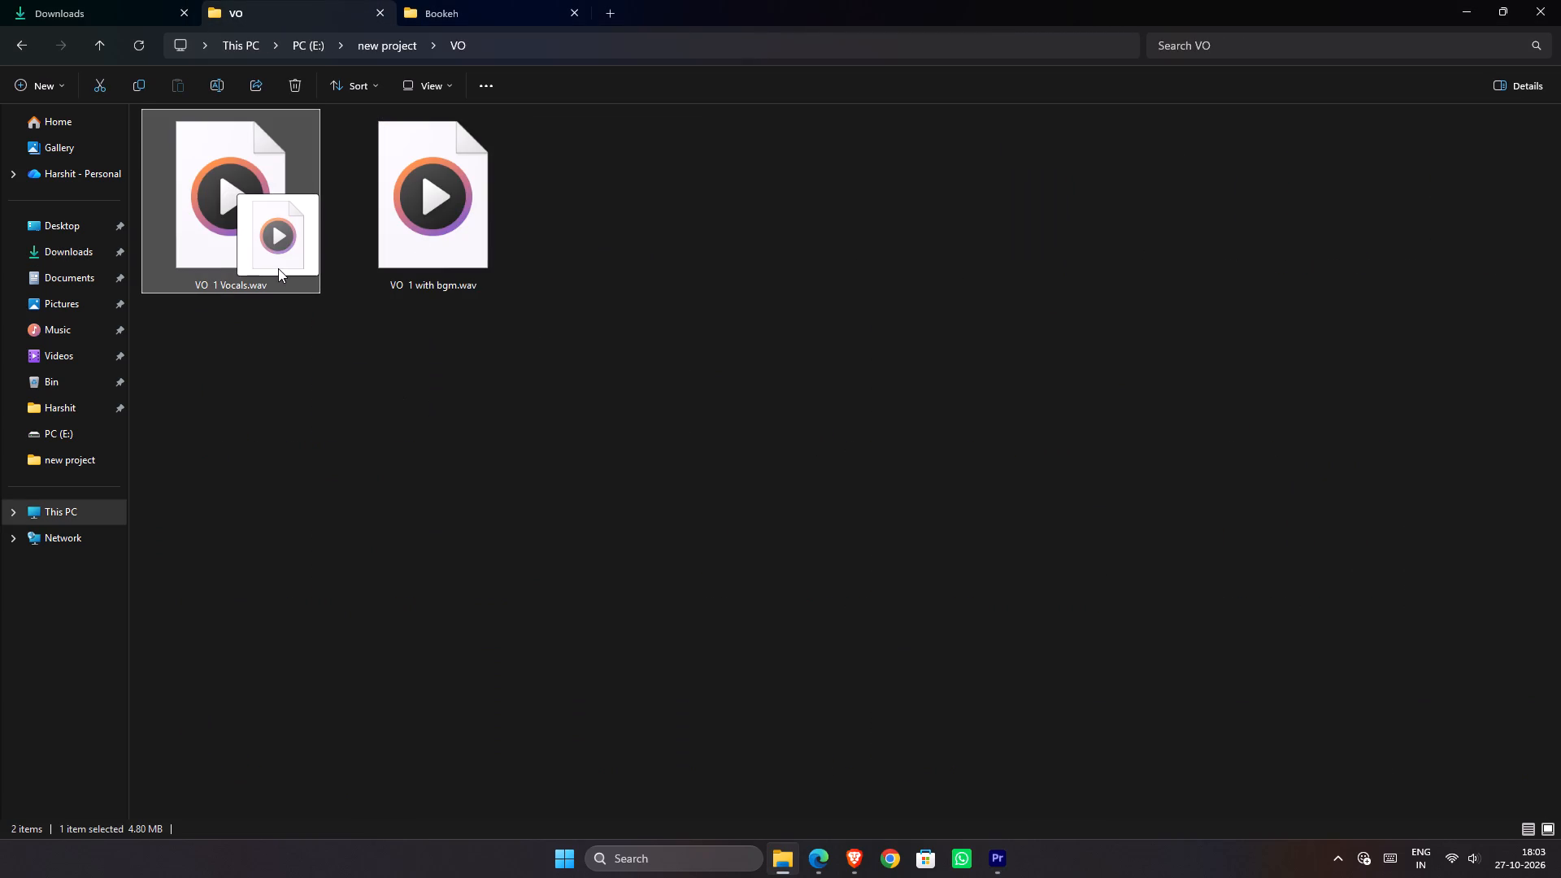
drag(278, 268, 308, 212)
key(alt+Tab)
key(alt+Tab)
Import VO 1 with bgm.wav from the VO folder into the Voiceover Edit for assignment project.
drag(430, 234, 235, 650)
key(alt+Tab)
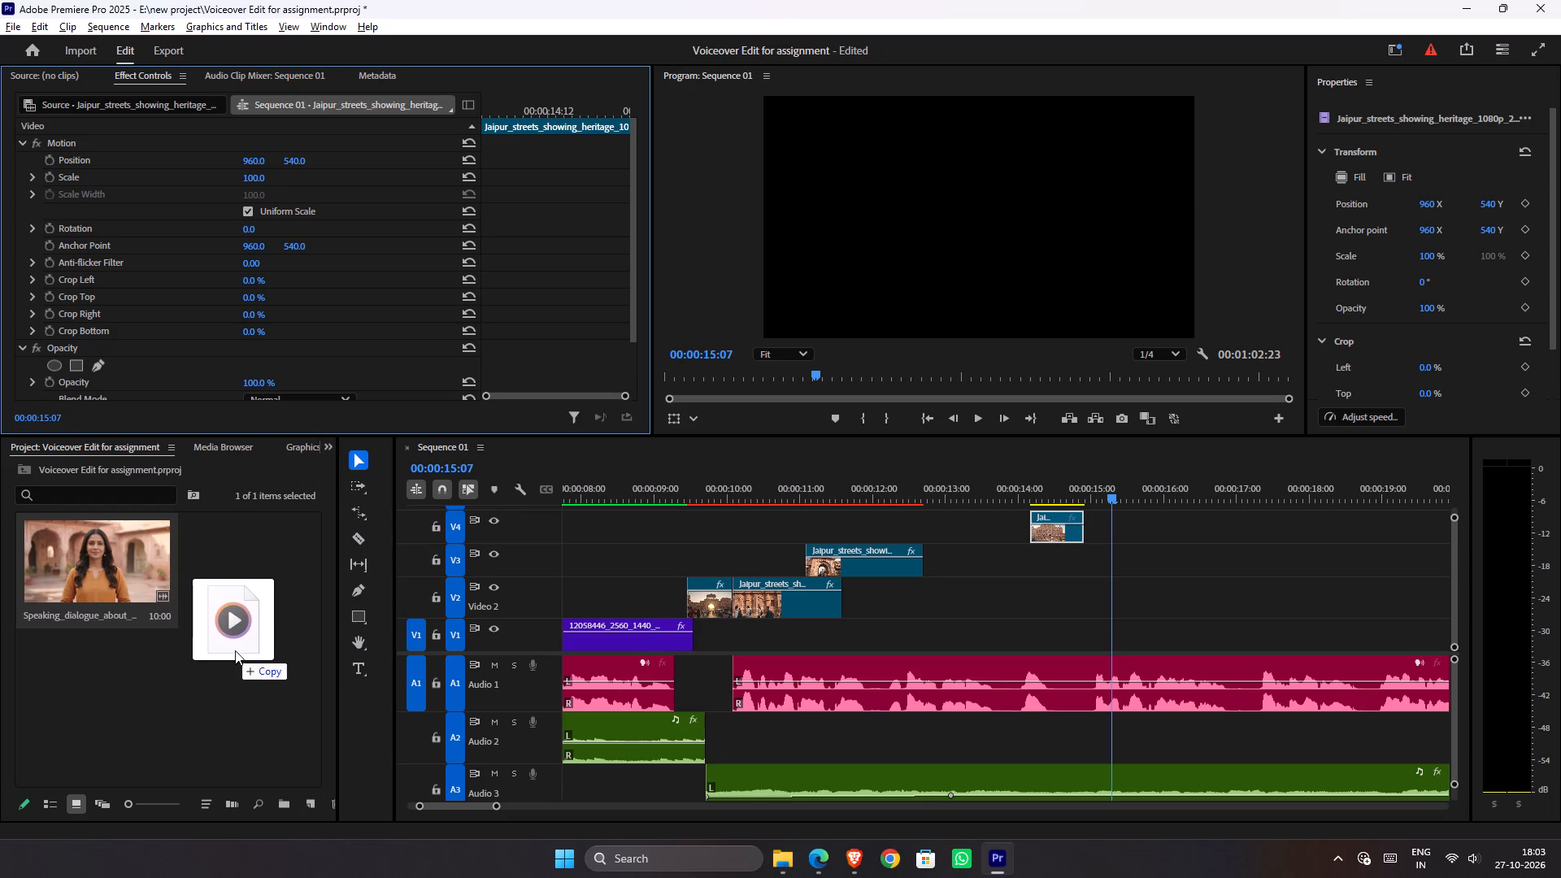
drag(235, 650, 253, 625)
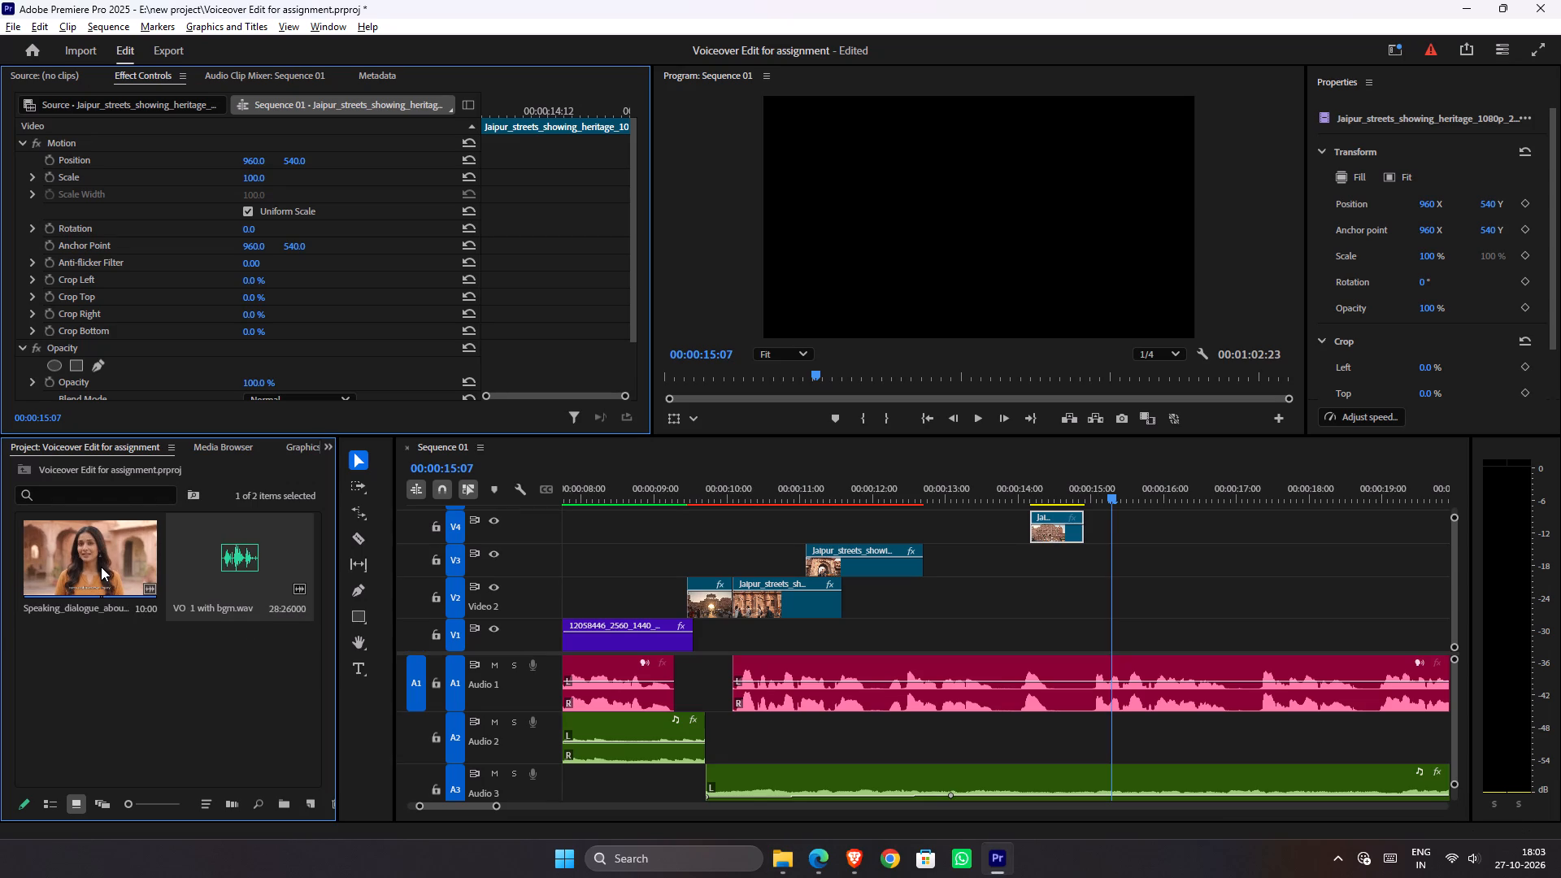
Create a new sequence from the HD 1080p 25 fps preset, keeping the name Sequence 01.
click(101, 567)
click(306, 806)
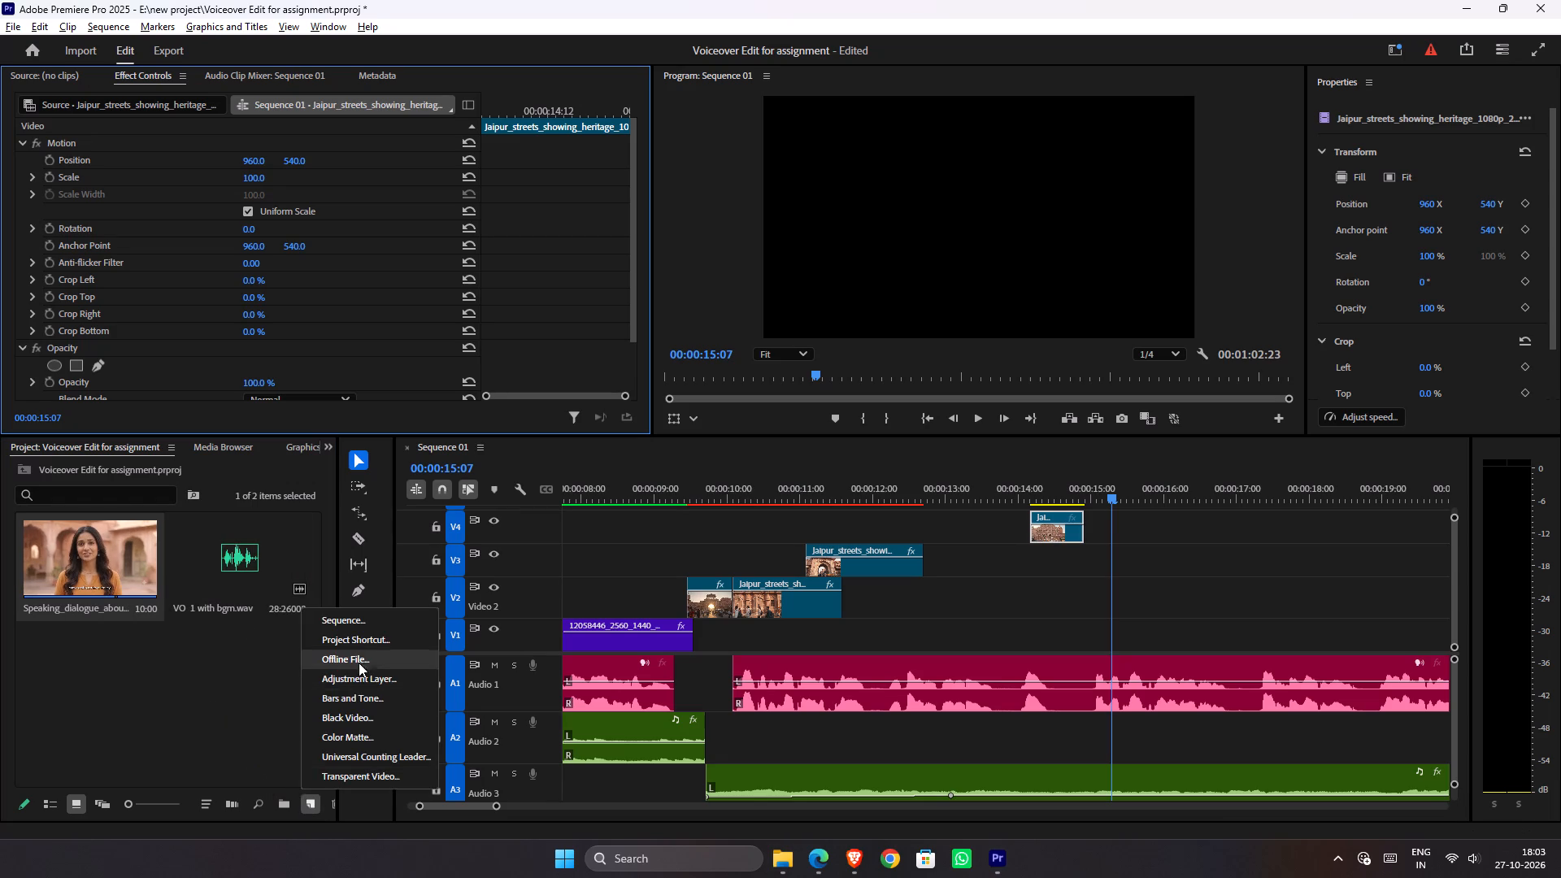
click(376, 619)
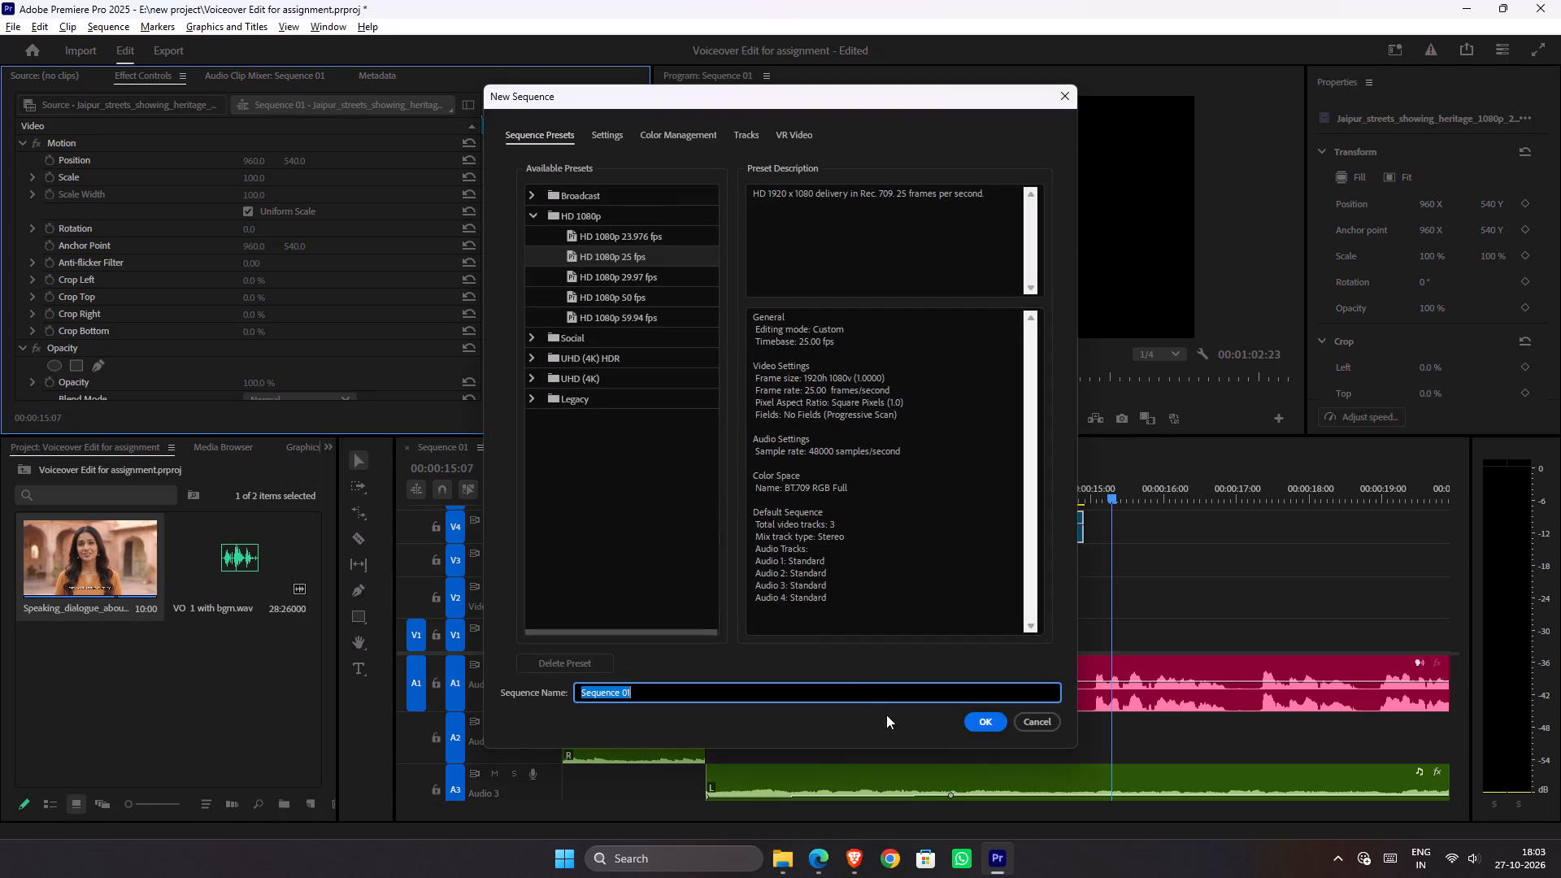
click(988, 728)
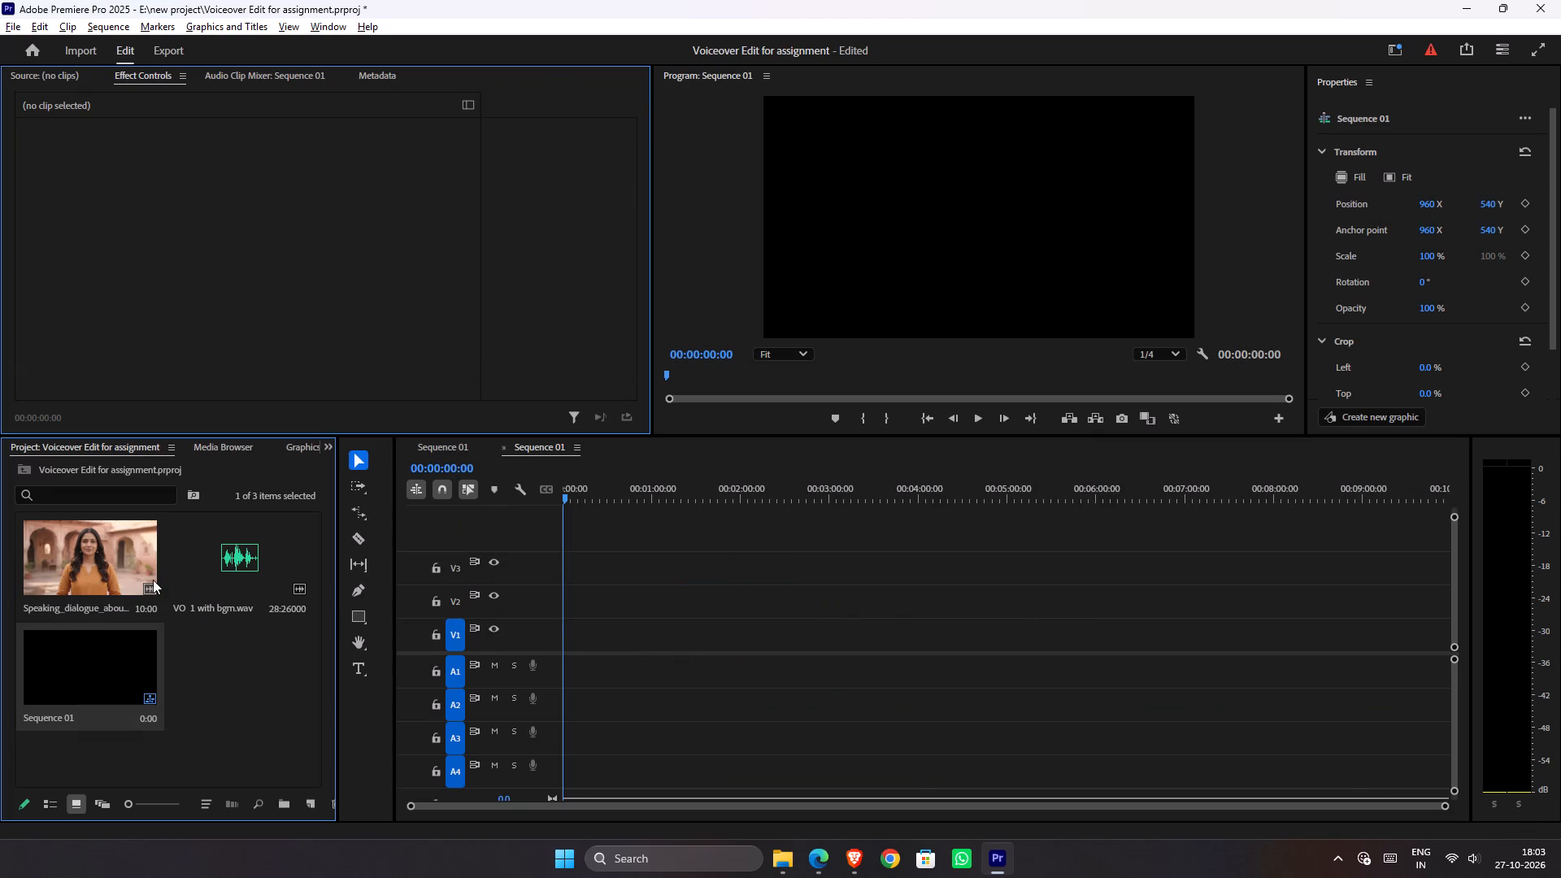
Place VO 1 with bgm.wav at the start of the Audio 1 track in the new sequence.
drag(89, 559, 940, 682)
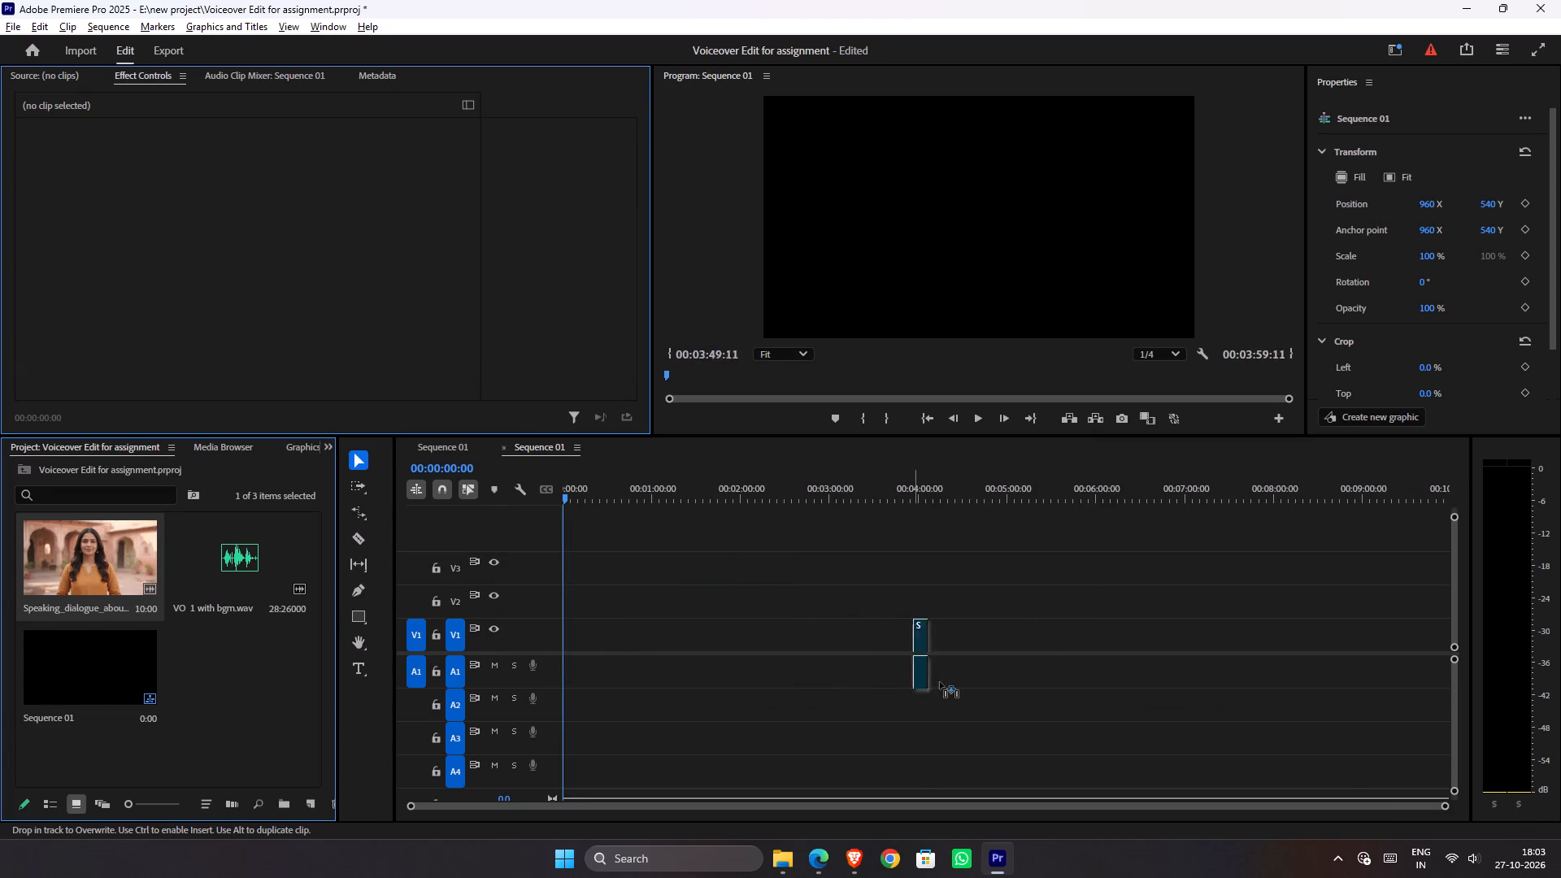
drag(940, 682, 12, 524)
drag(209, 537, 563, 622)
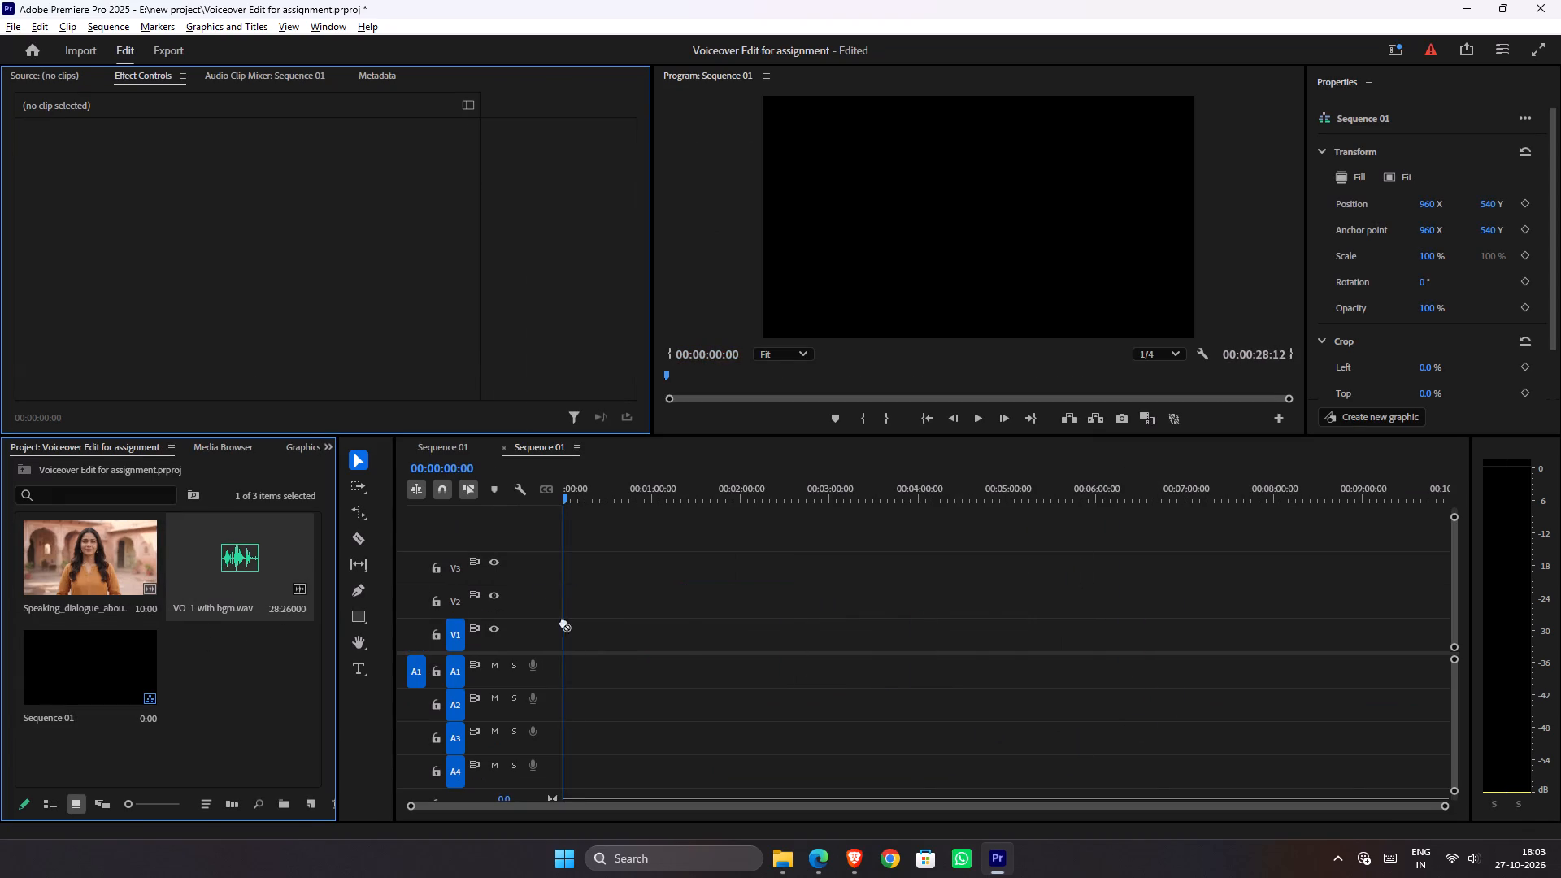
drag(563, 622, 550, 676)
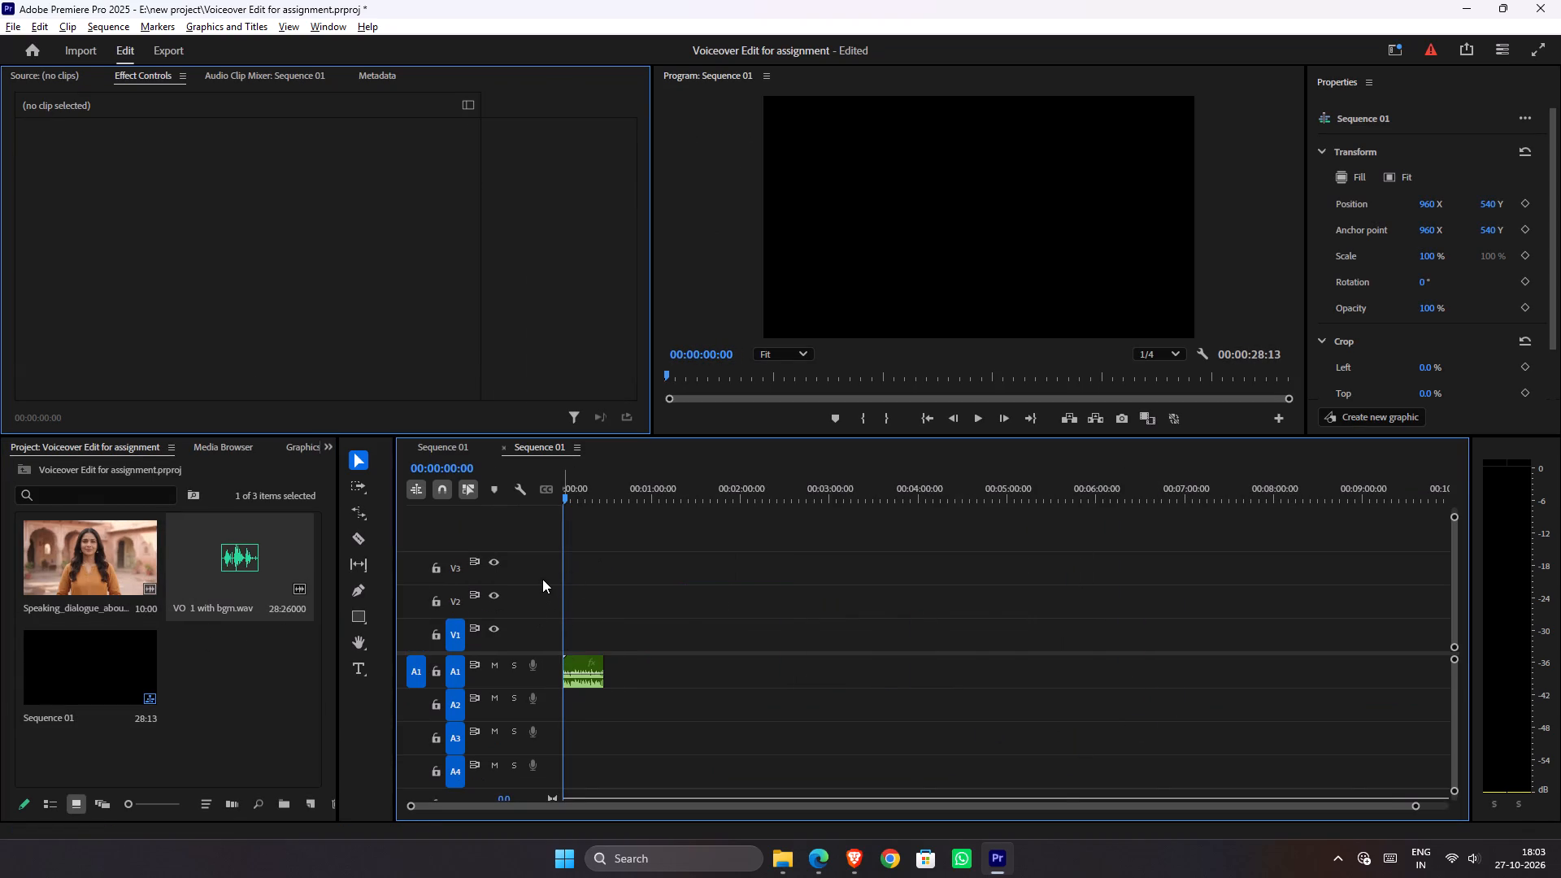
Place the Speaking_dialogue_about_markets clip at the sequence start, with its video on Video 2 and its audio on Audio 2.
key(equal)
text(===)
key(equal)
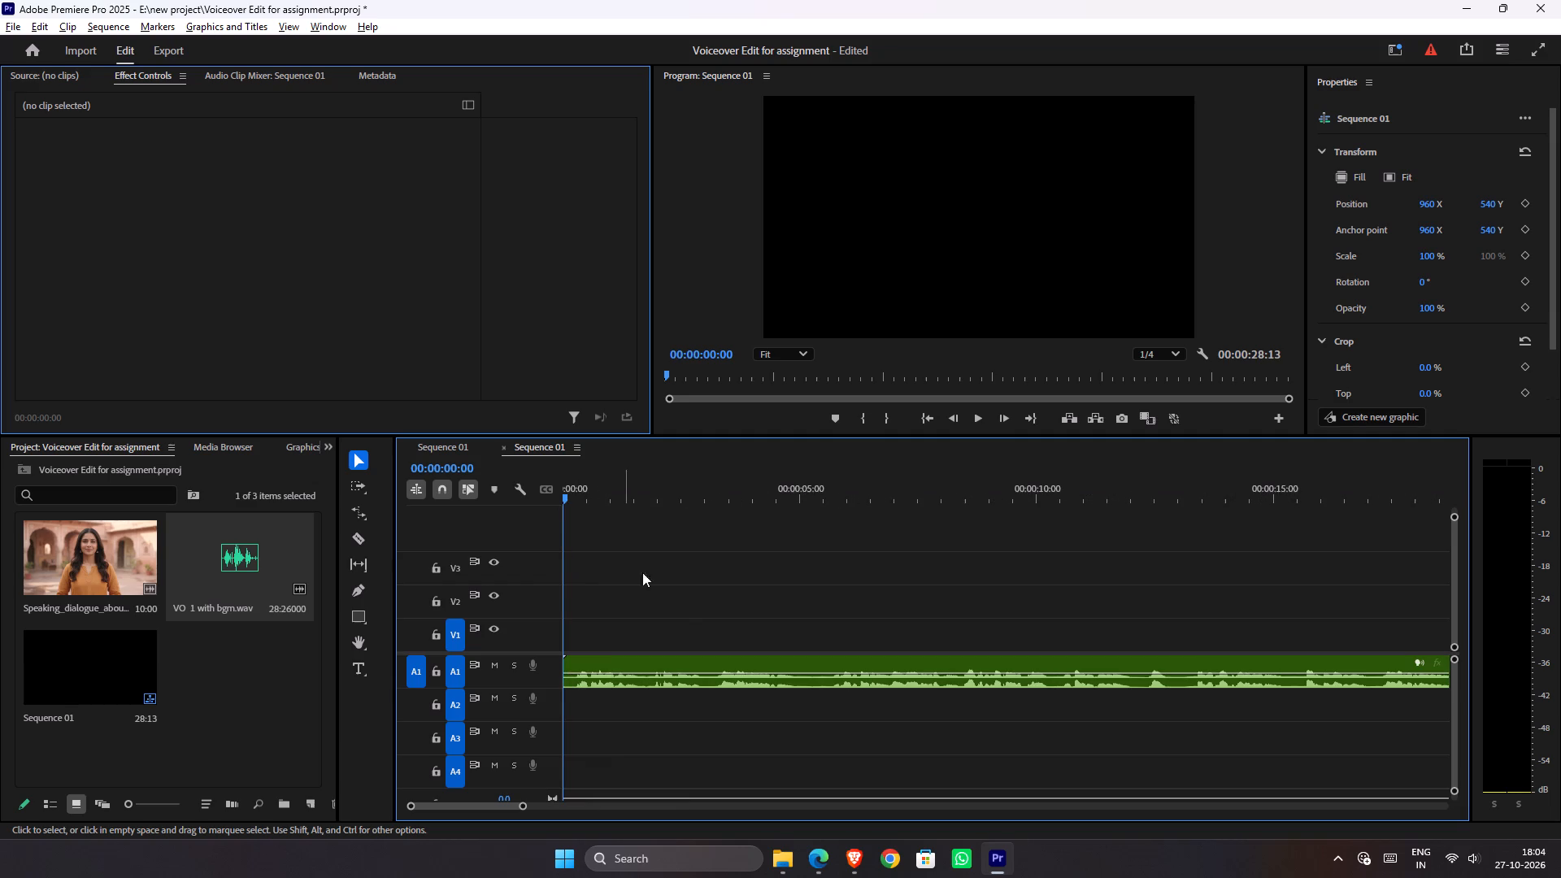
click(1154, 497)
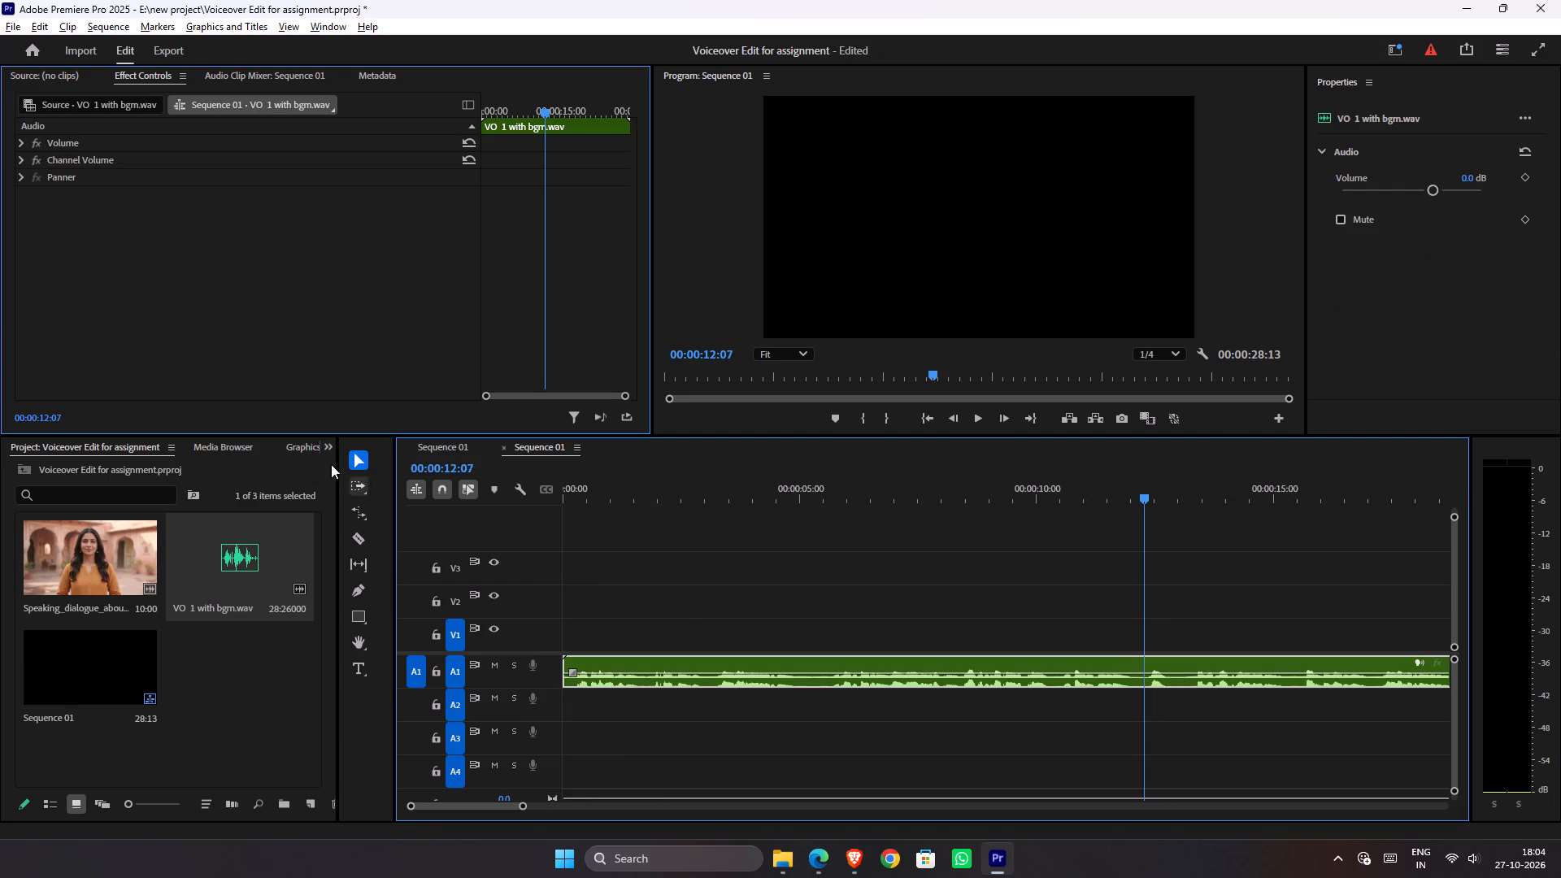
drag(102, 556, 574, 629)
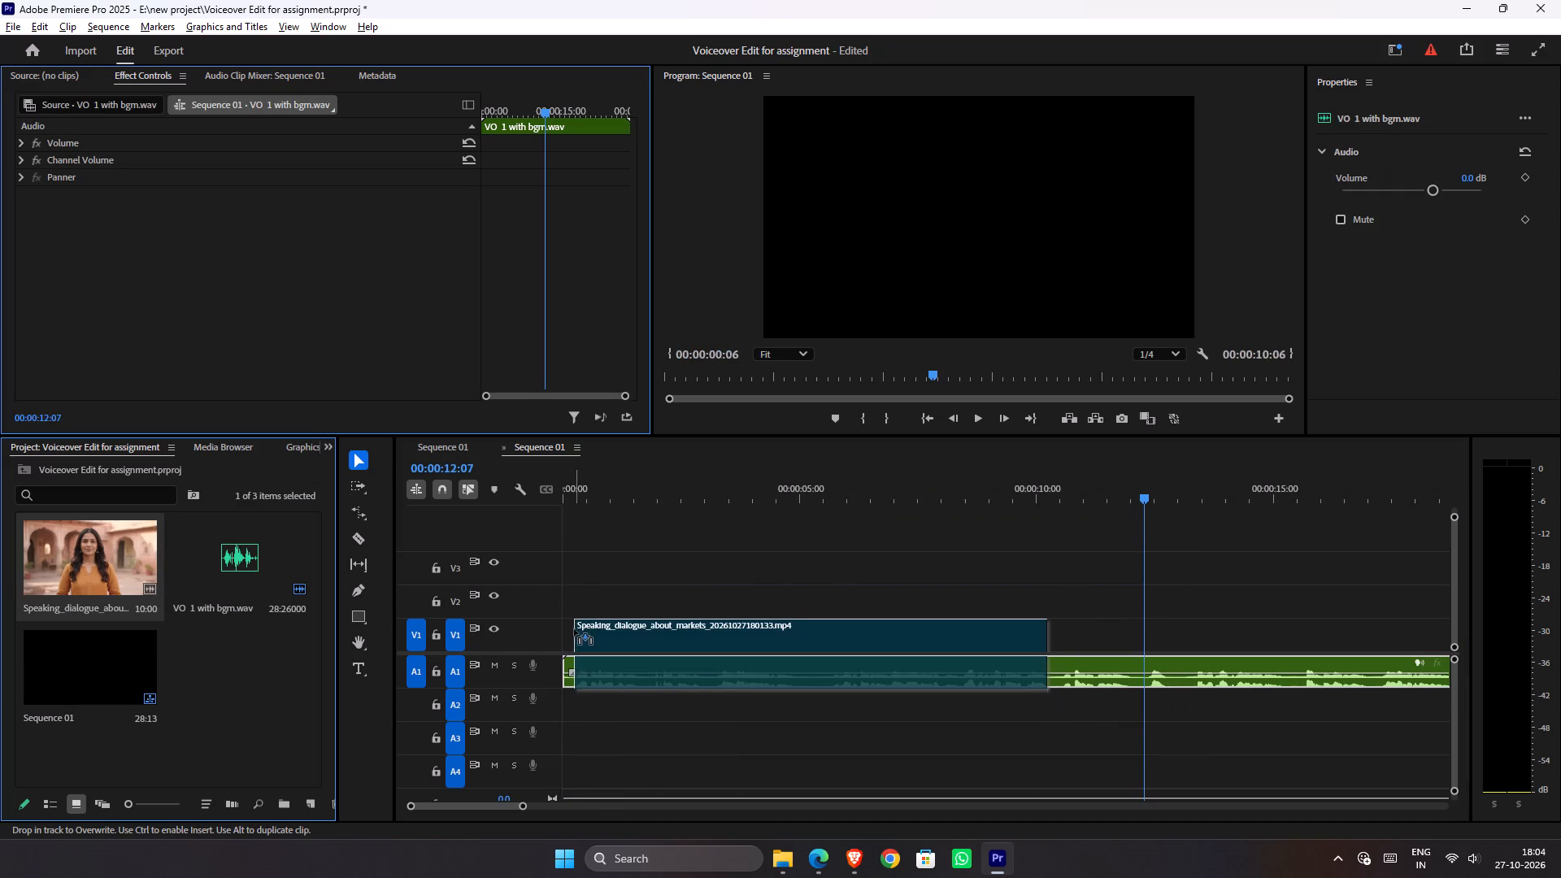
drag(574, 629, 570, 608)
Play the speaking clip to find the start of its last line, split it at 00:00:05:08, and delete the part before.
click(868, 485)
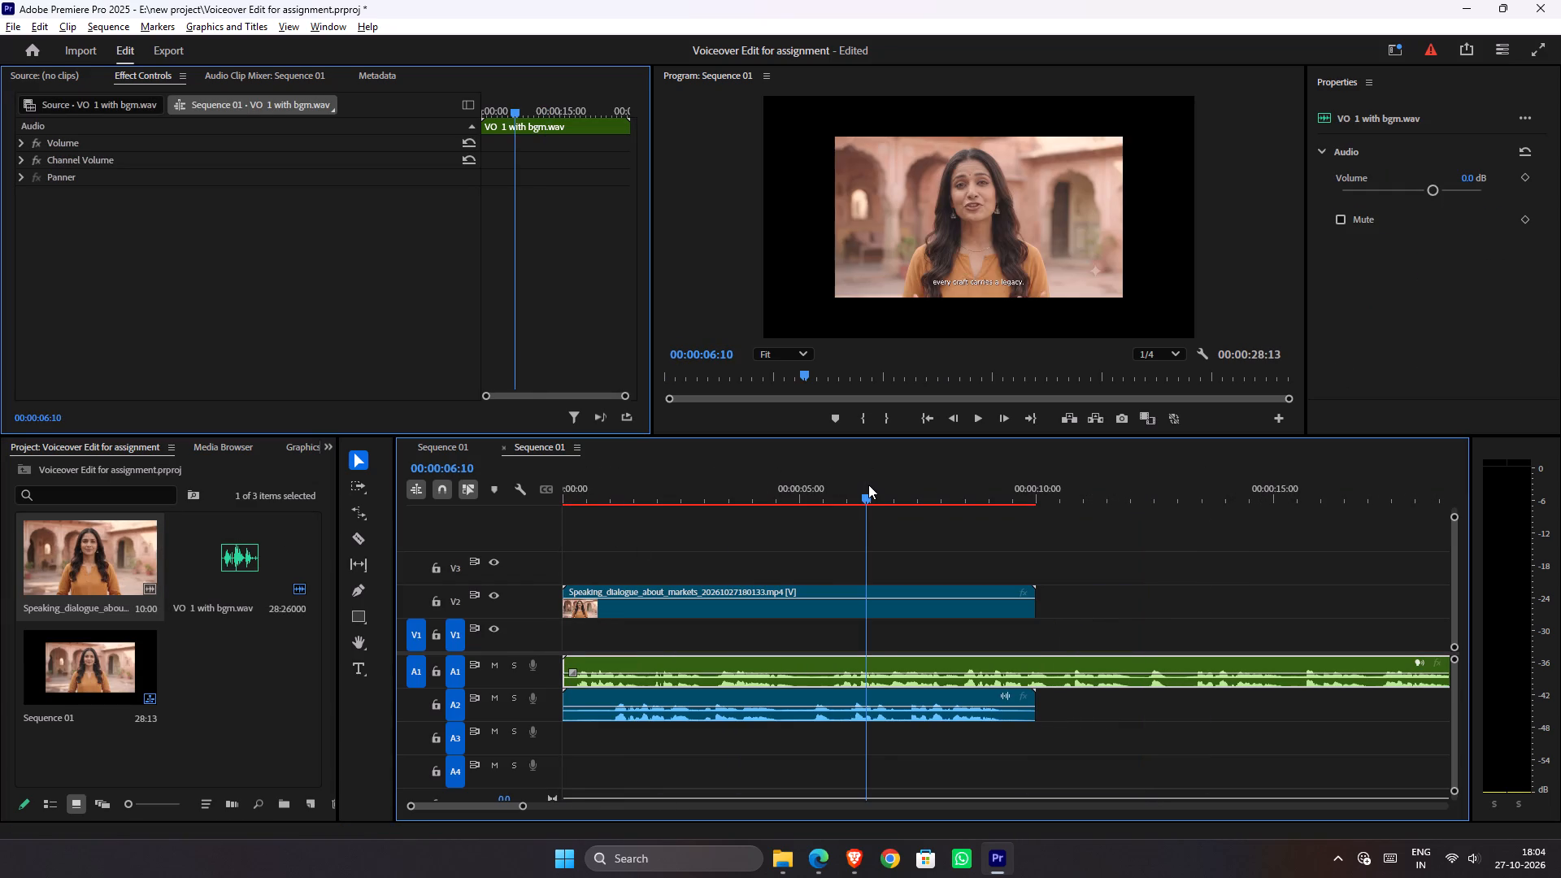
key(space)
alt+scroll(881, 543, up, 6)
key(space)
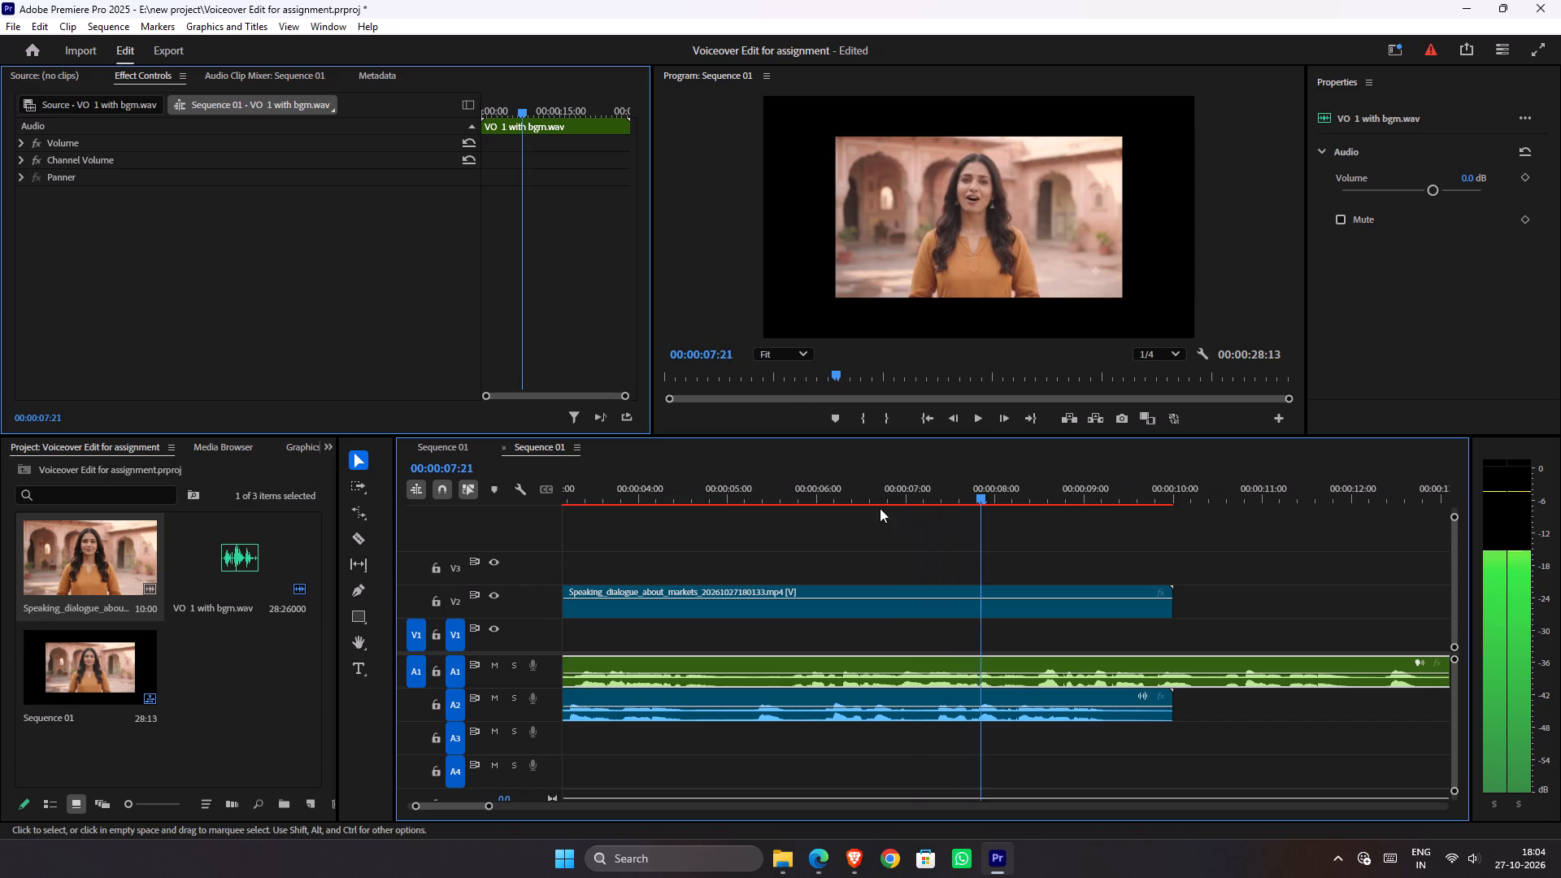
drag(881, 493, 667, 539)
key(space)
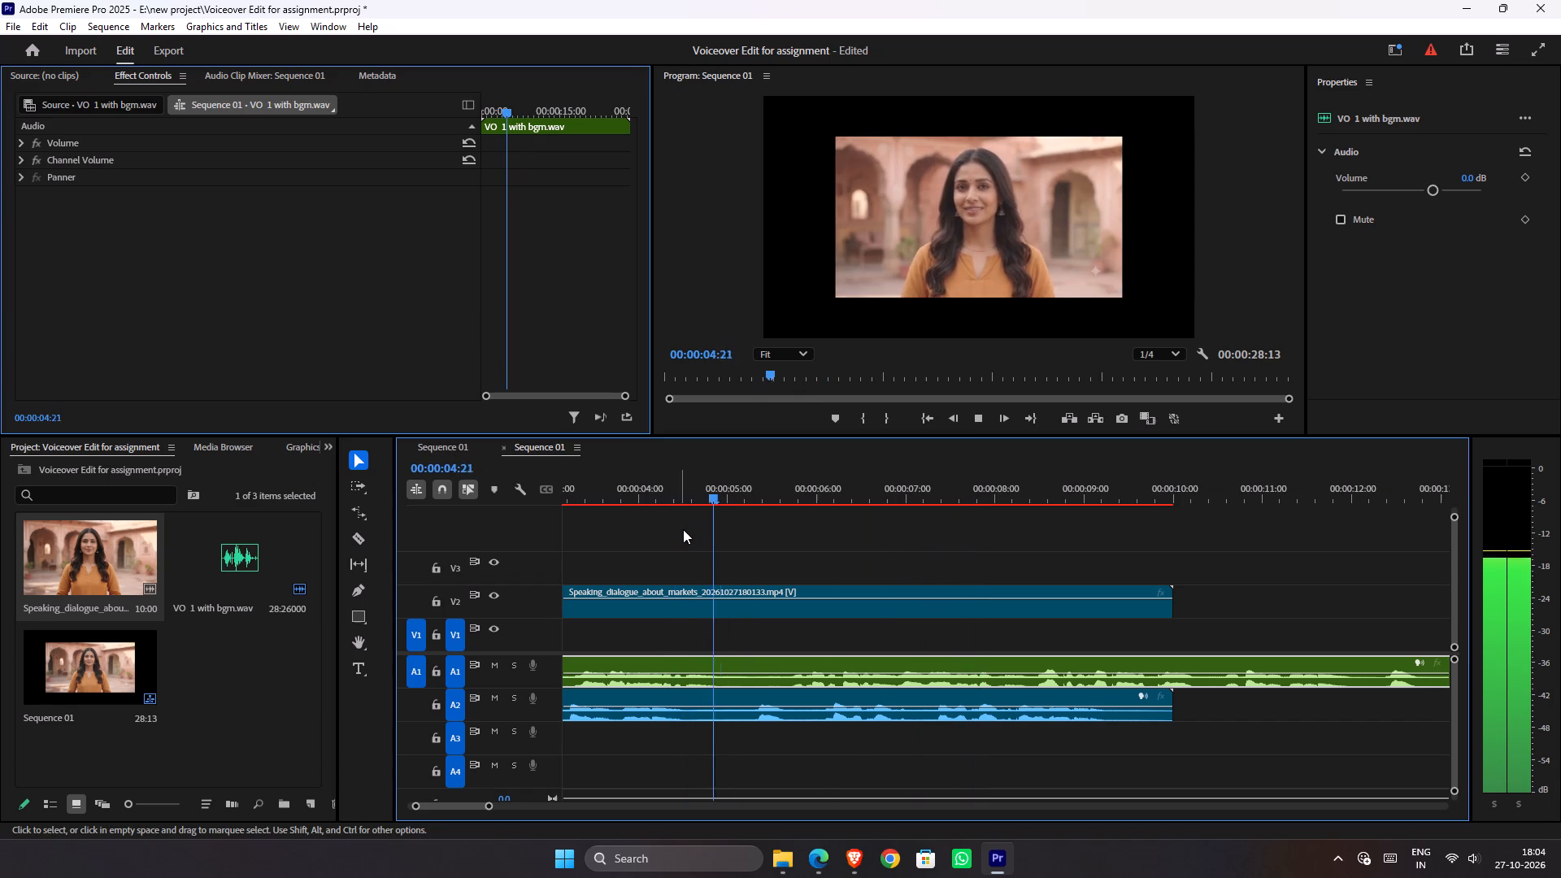
key(space)
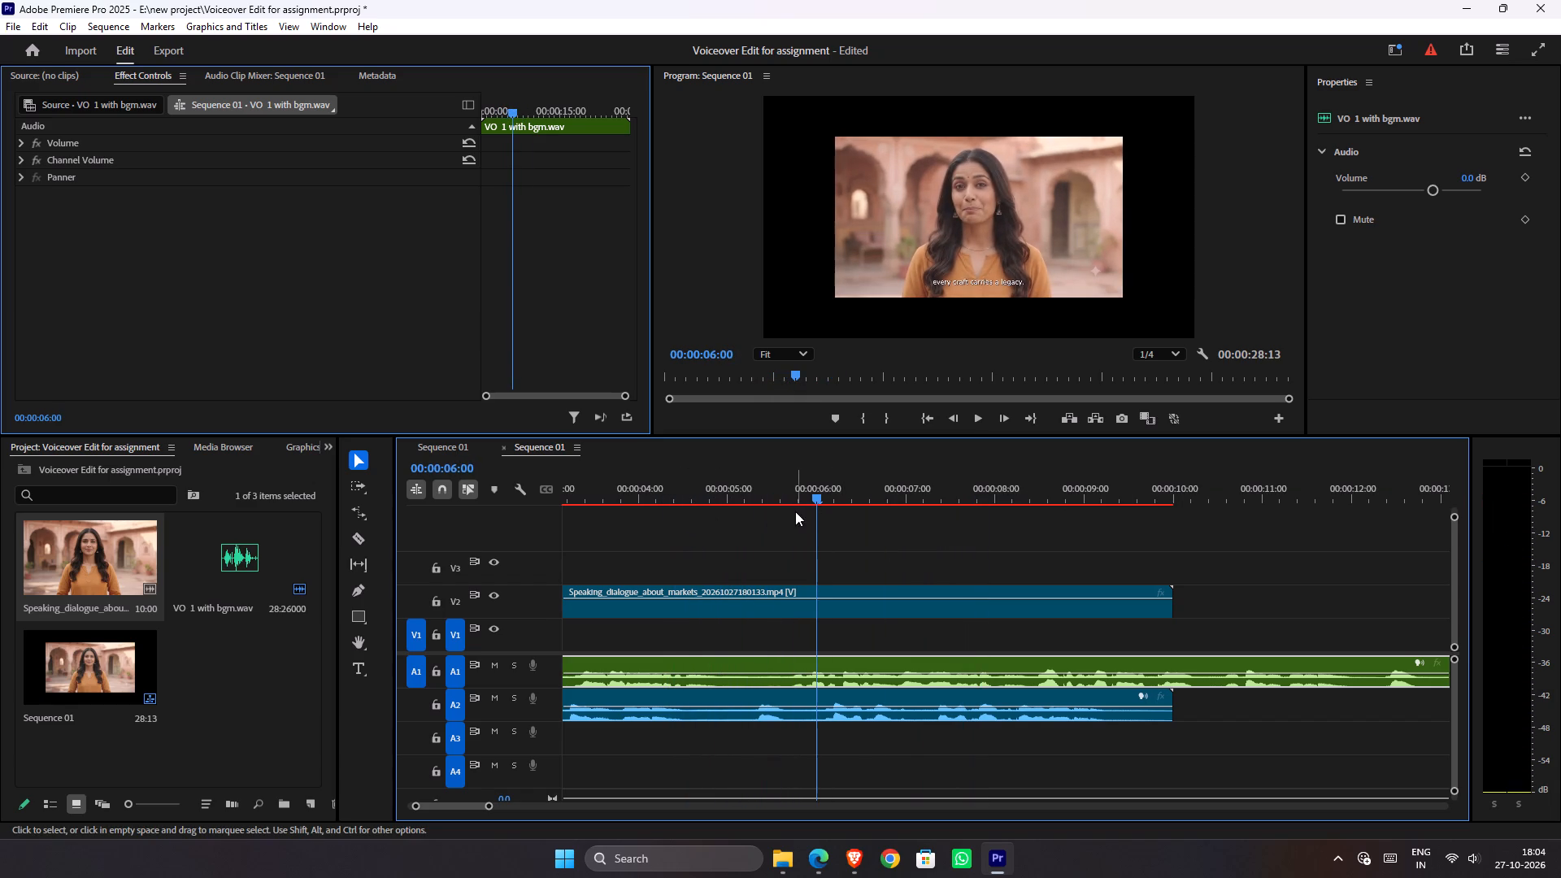
drag(796, 502, 759, 541)
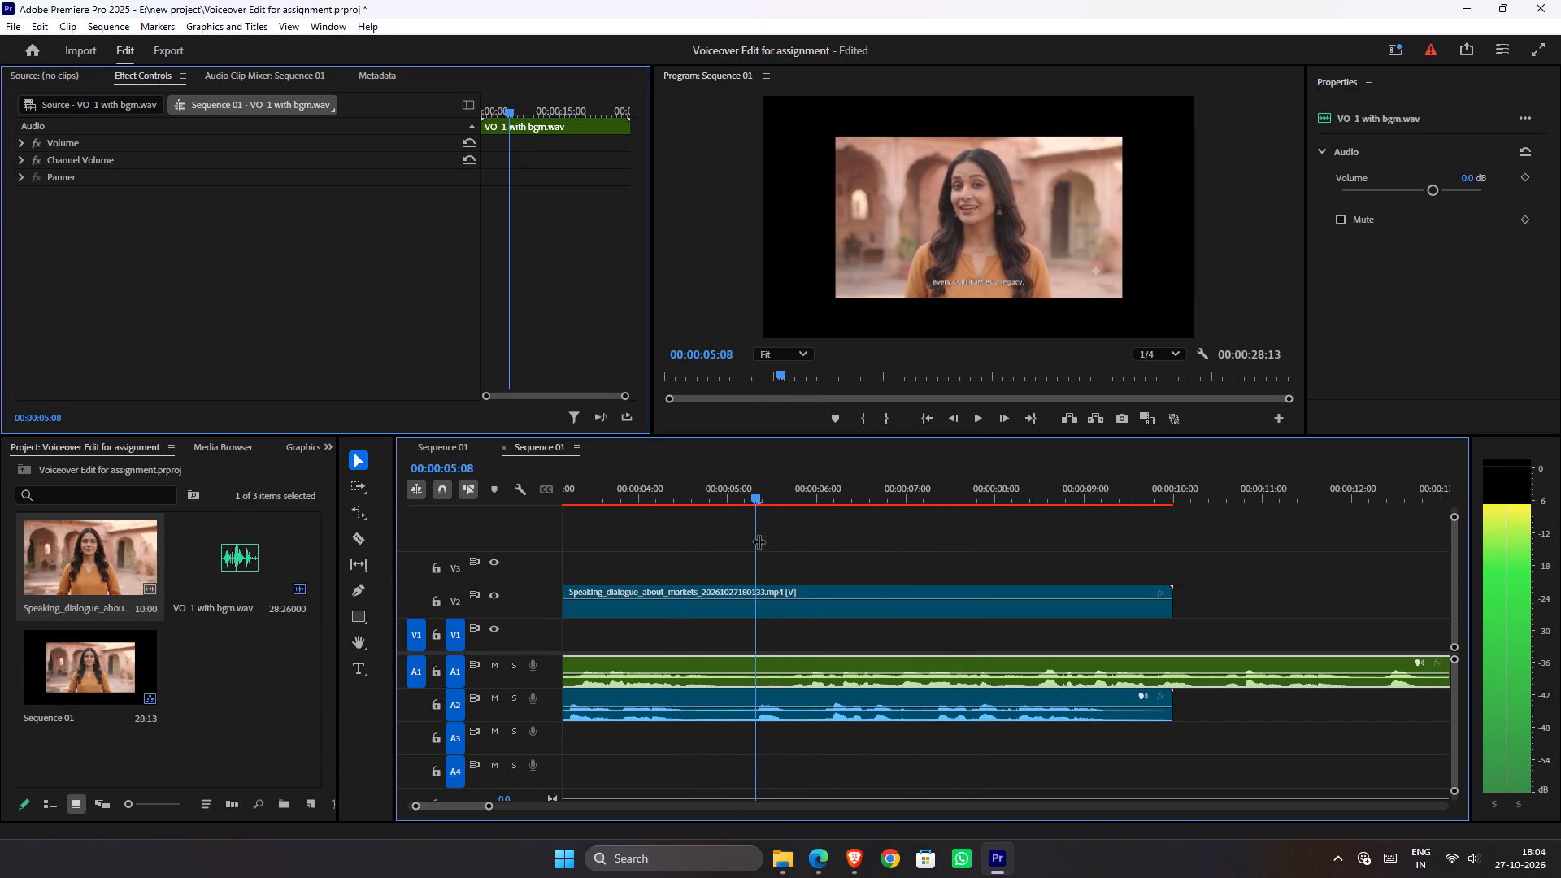
drag(759, 541, 758, 539)
click(788, 697)
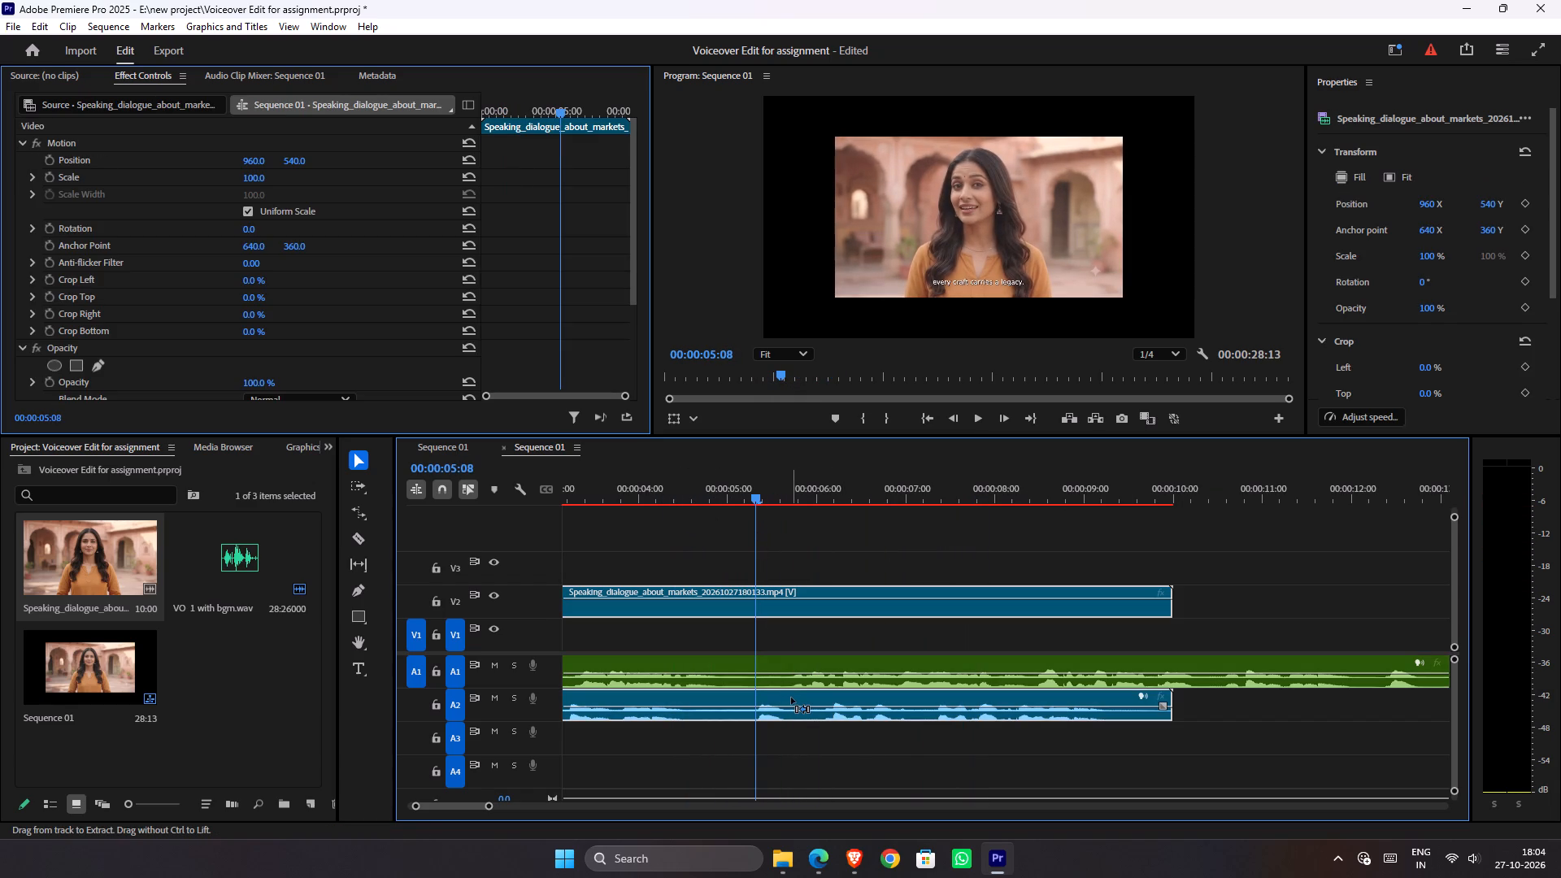
key(ctrl+k)
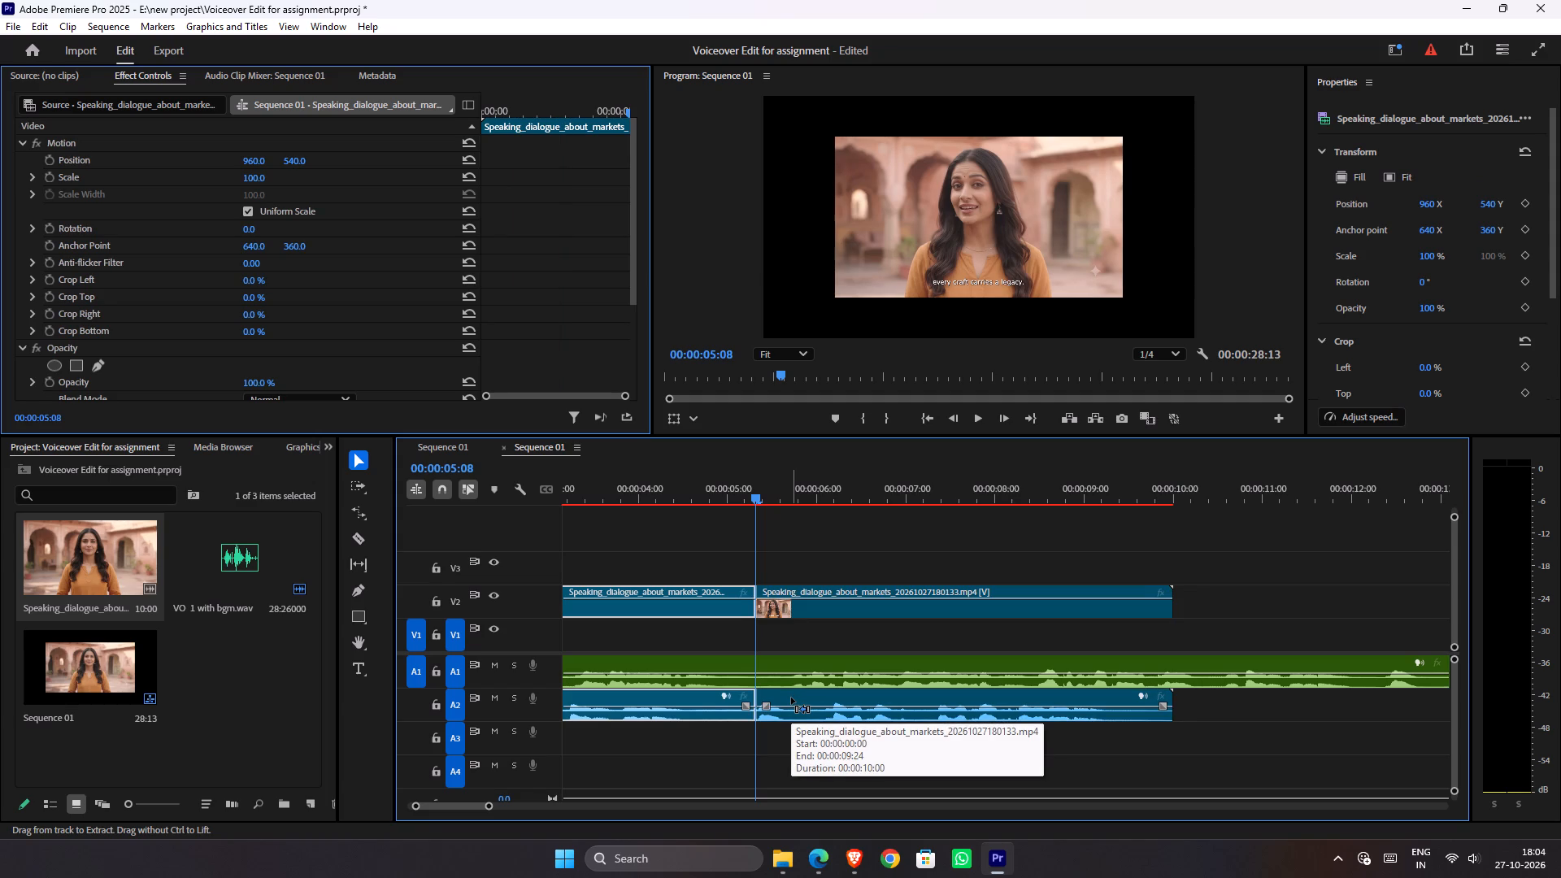
key(Delete)
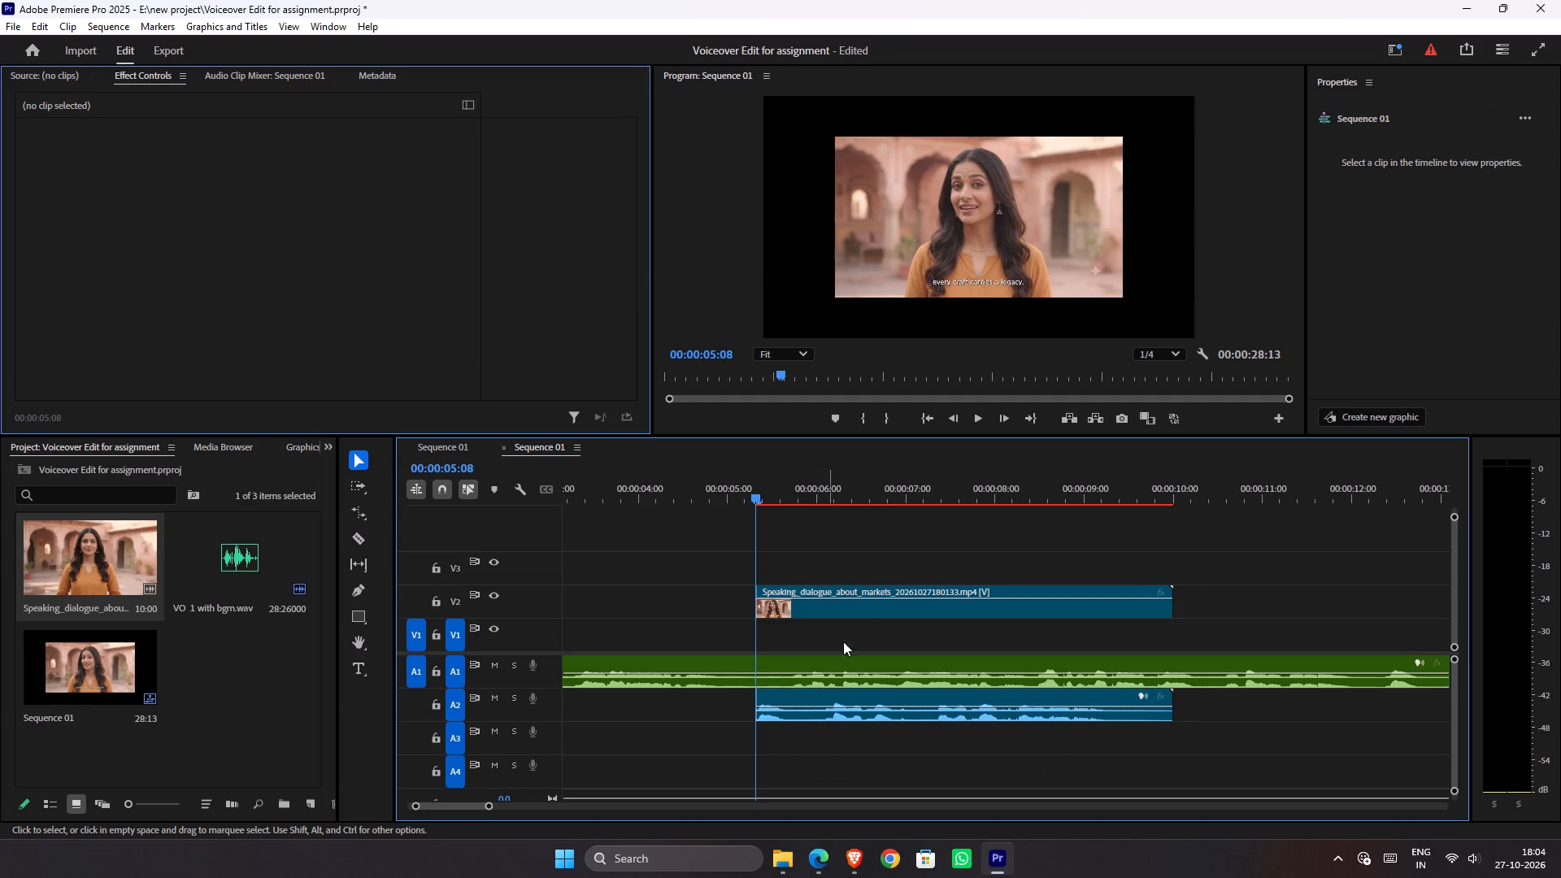
Unlink the remaining speaking clip and delete its video, keeping only the Audio 2 part.
click(877, 587)
key(ctrl+l)
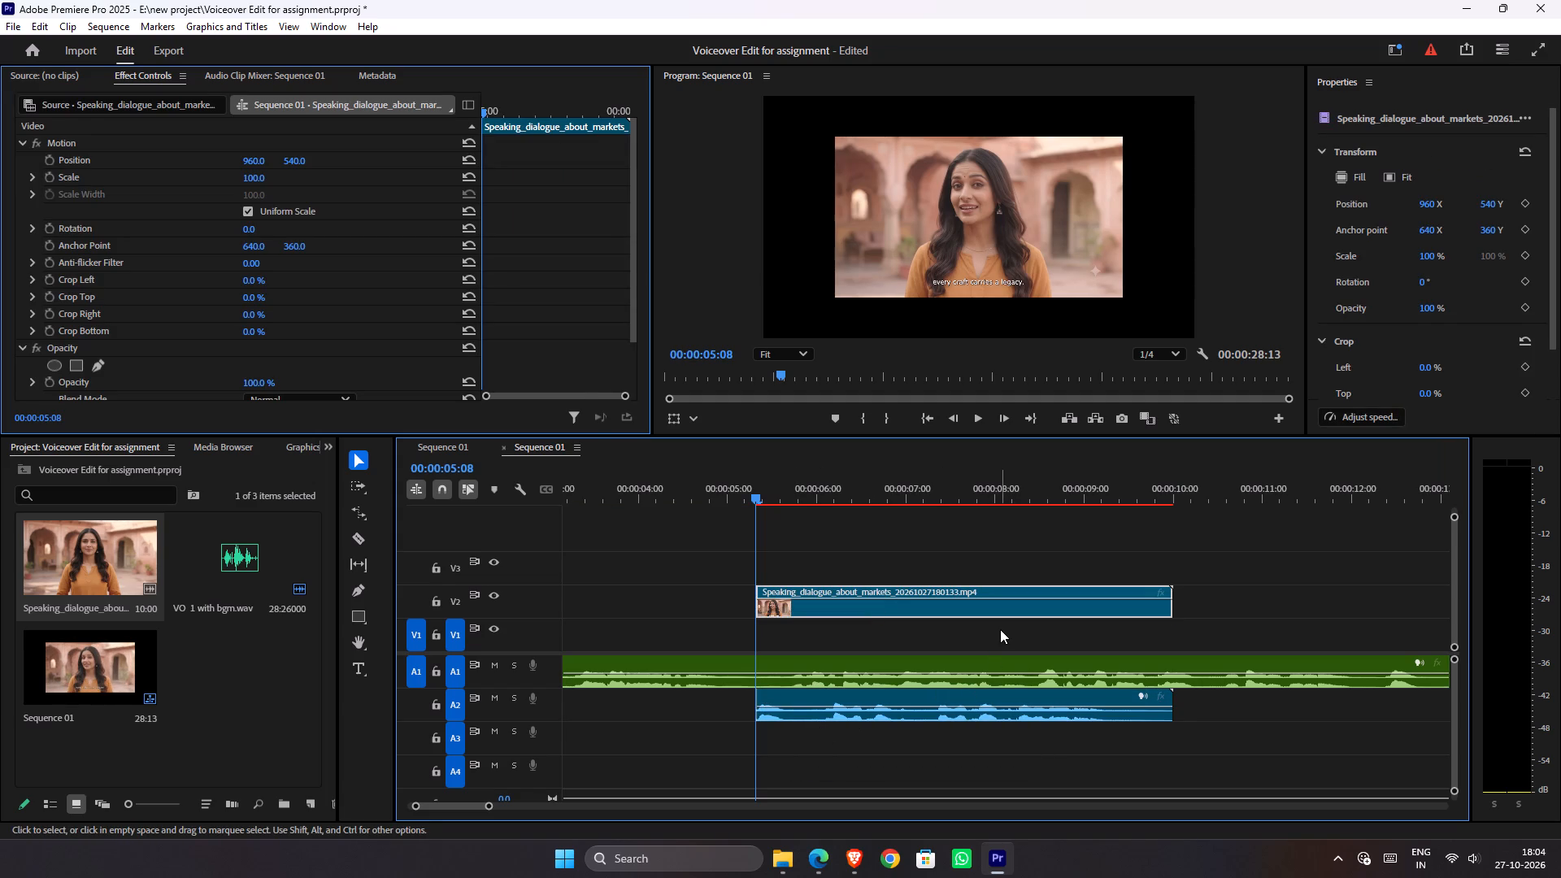
key(Delete)
Listen to the remaining dialogue, and move the Audio 2 clip to start at about 00:00:12:06 under the voice-over.
key(space)
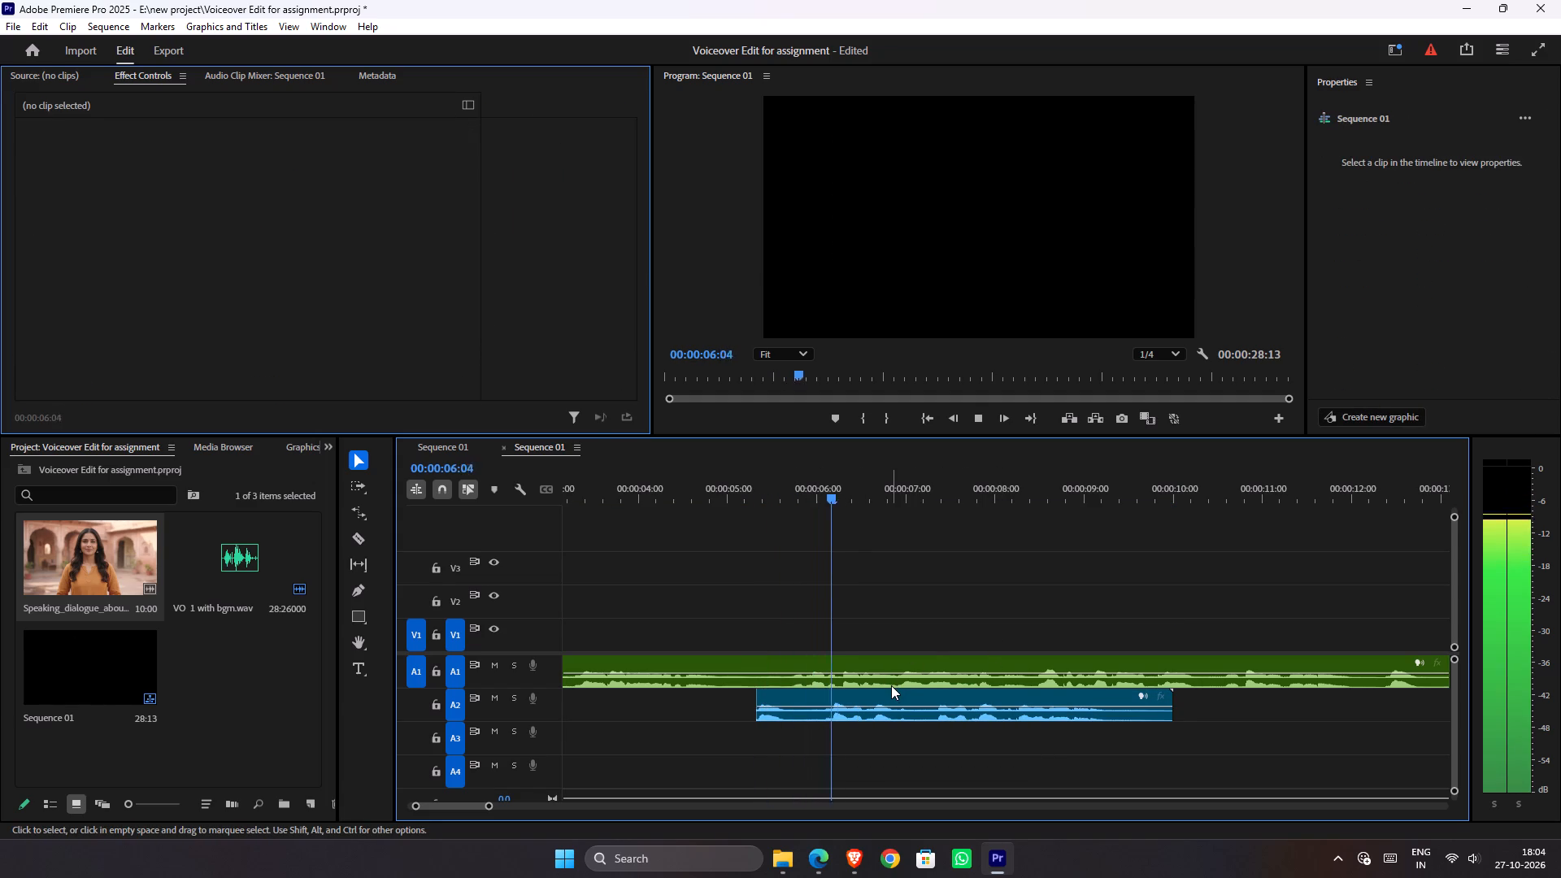
alt+scroll(892, 701, down, 4)
key(space)
drag(854, 714, 1043, 707)
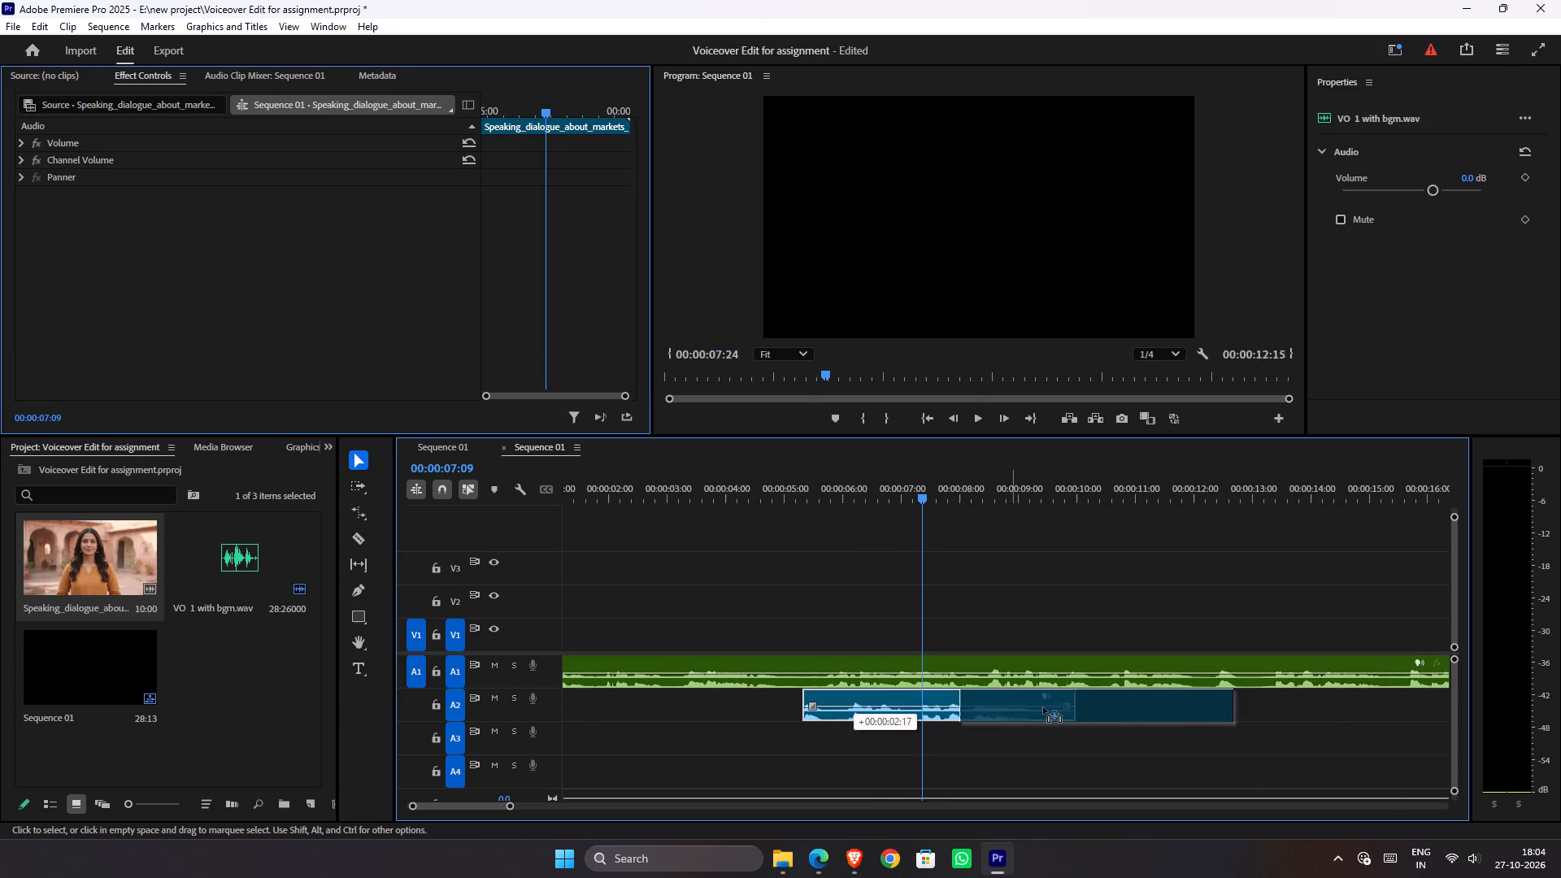
drag(1043, 707, 1259, 700)
Split the VO 1 with bgm.wav clip on Audio 1 at 00:00:12:03.
drag(1202, 483, 1202, 489)
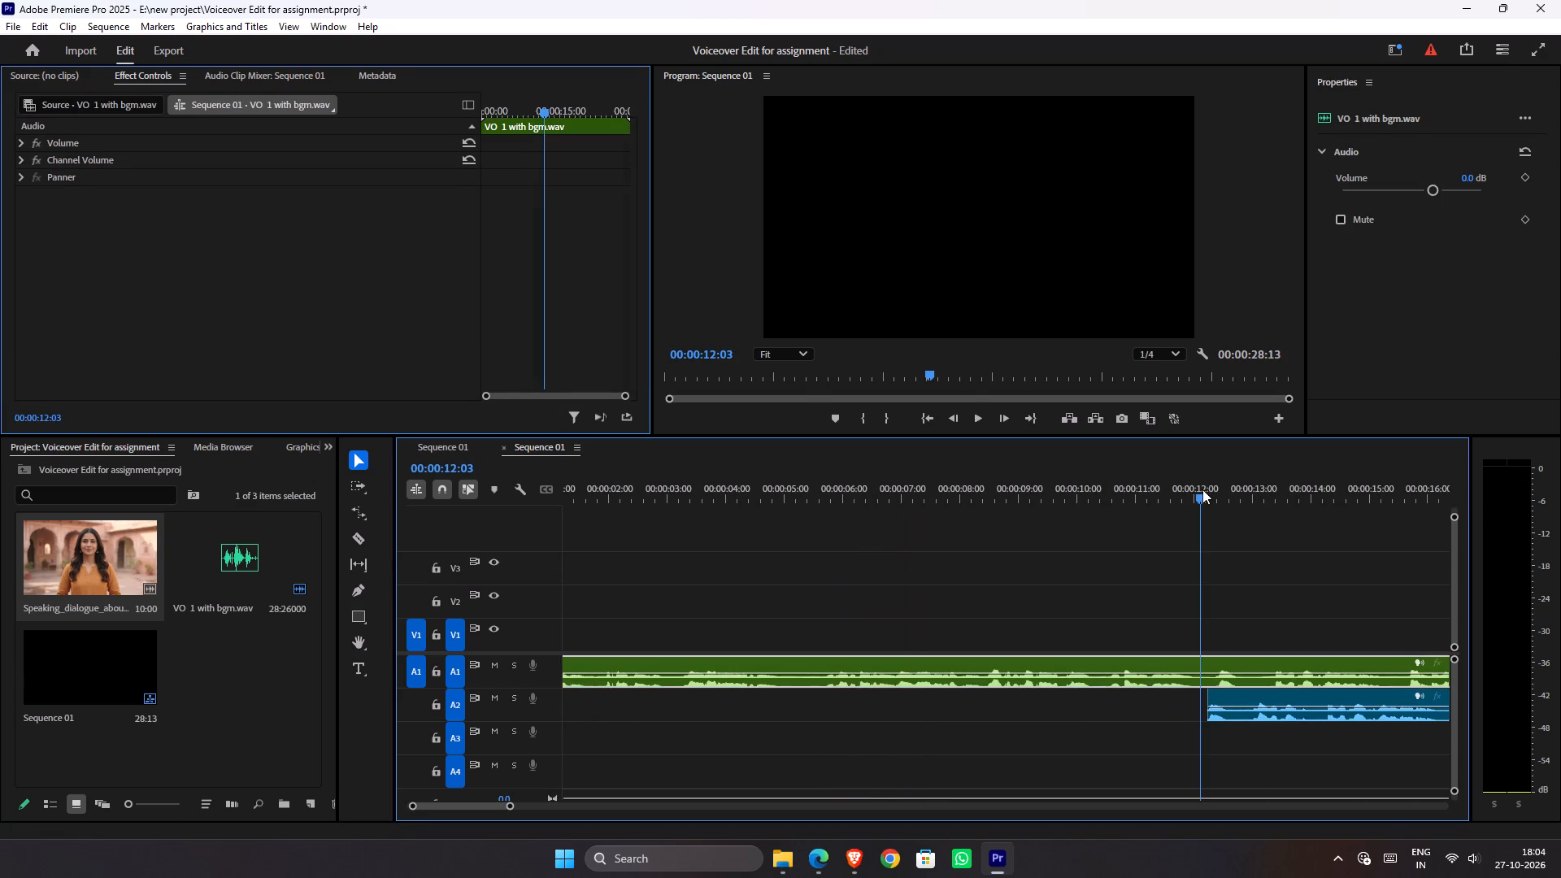
drag(1202, 489, 1202, 490)
alt+scroll(1215, 632, up, 7)
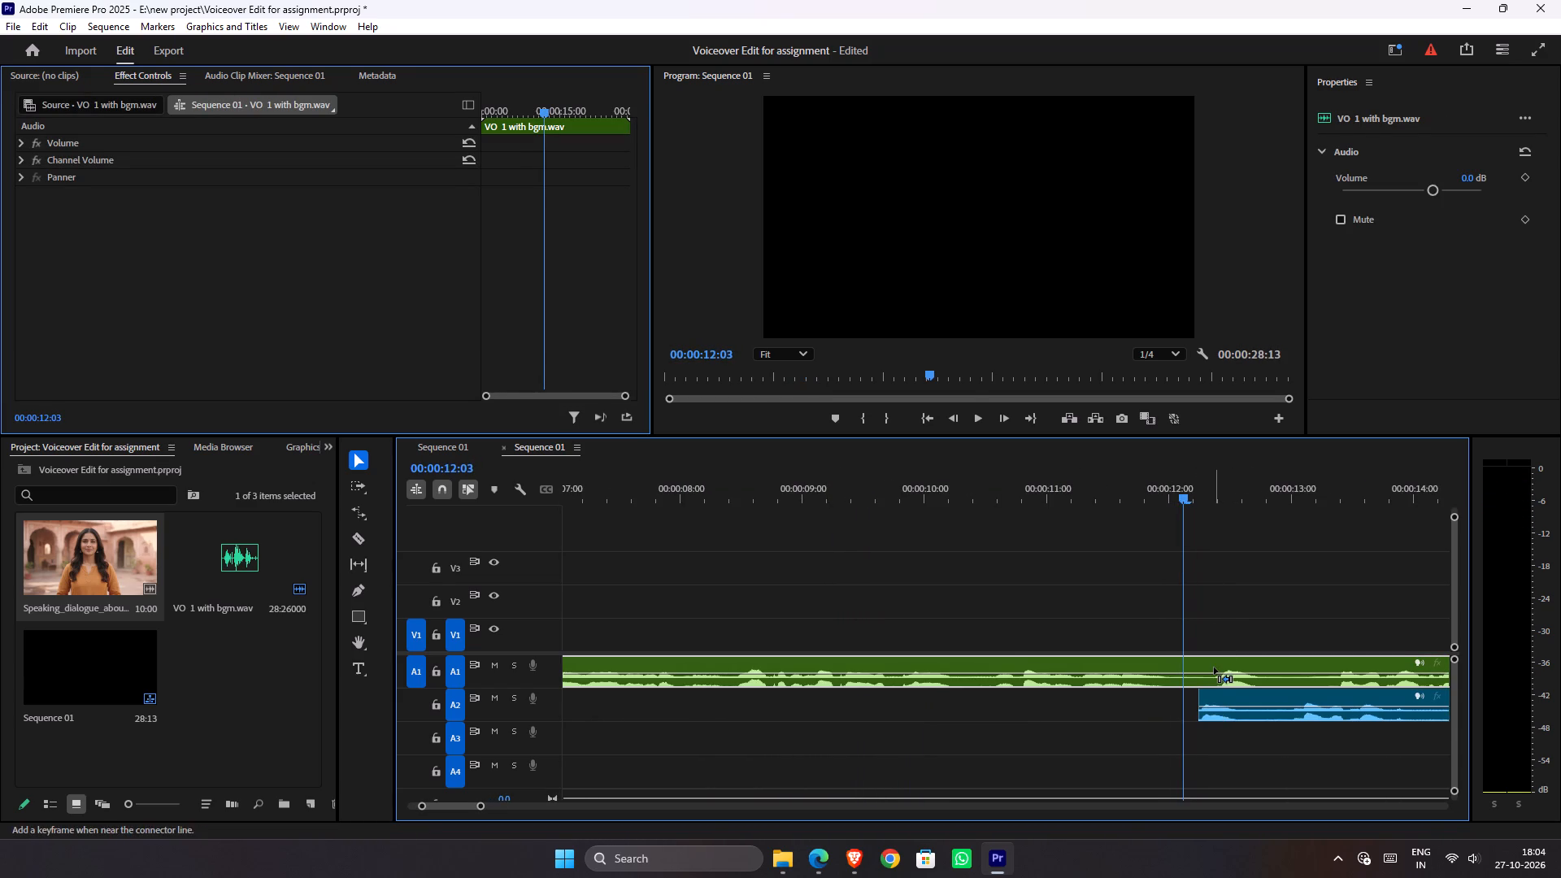
key(ctrl+k)
Split the Audio 1 voice-over again at 00:00:12:22 and delete the short piece between the two cuts.
drag(1246, 480, 1279, 510)
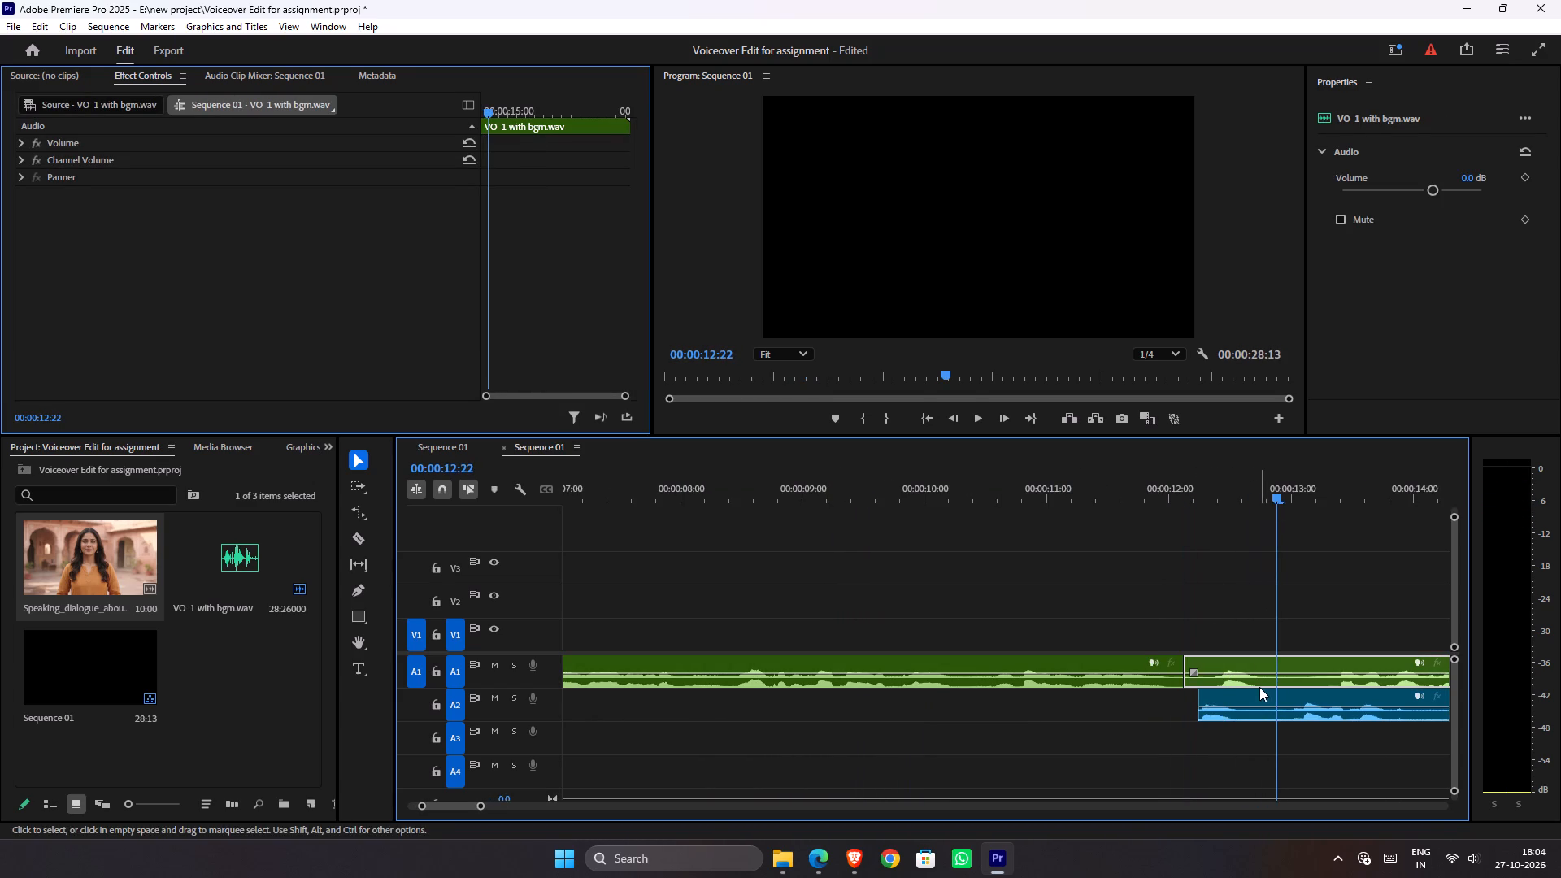
key(ctrl+k)
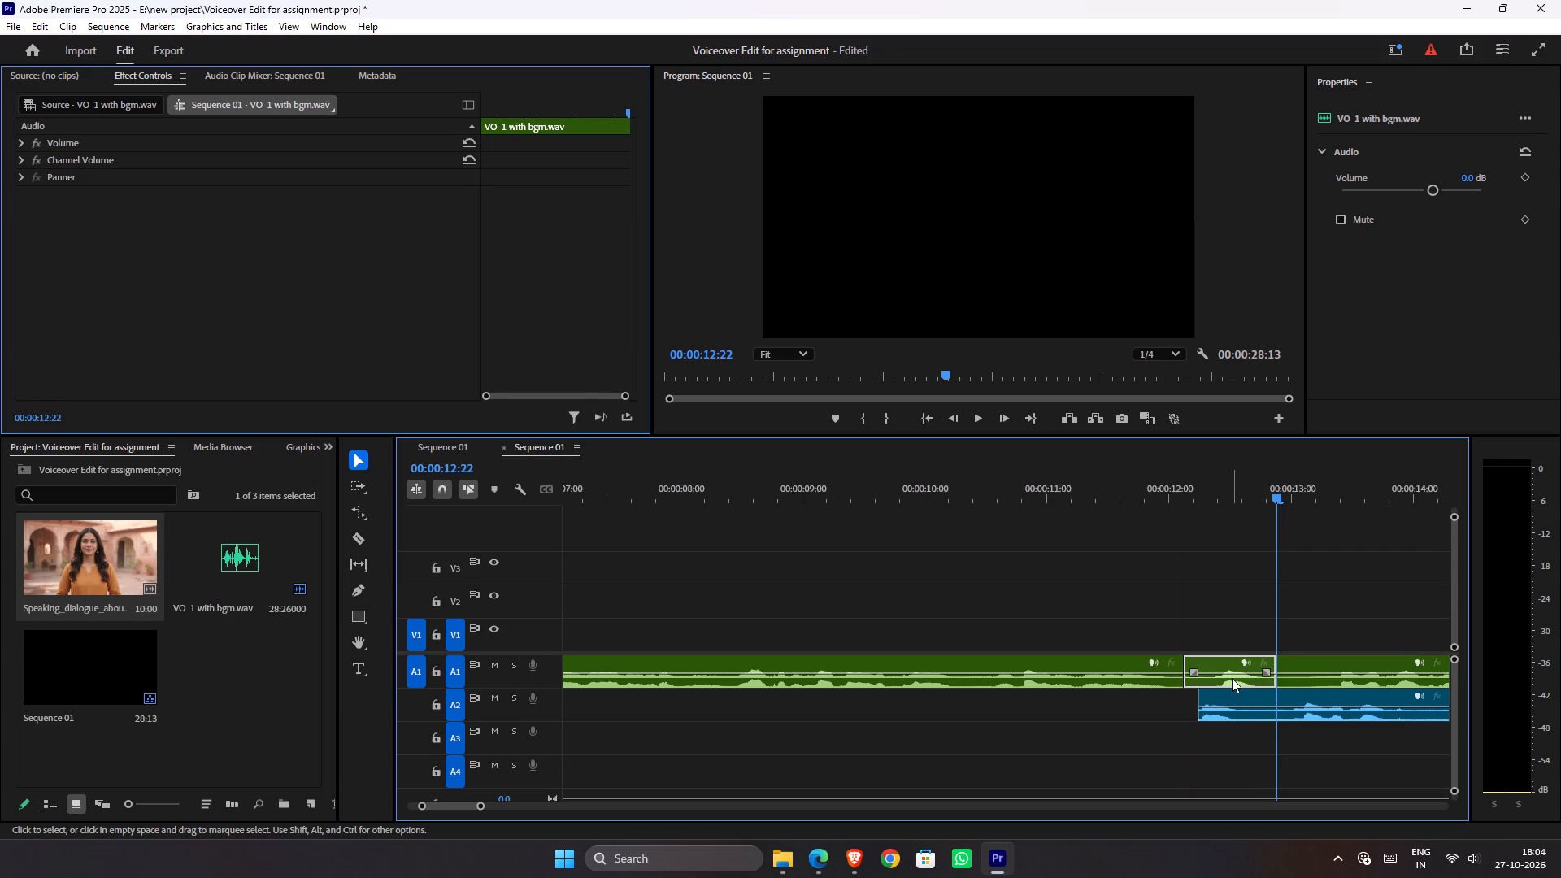
key(Delete)
Play across the gap, split the Audio 2 dialogue clip at 00:00:12:18, and delete the part after the cut.
drag(1172, 476, 1018, 480)
key(space)
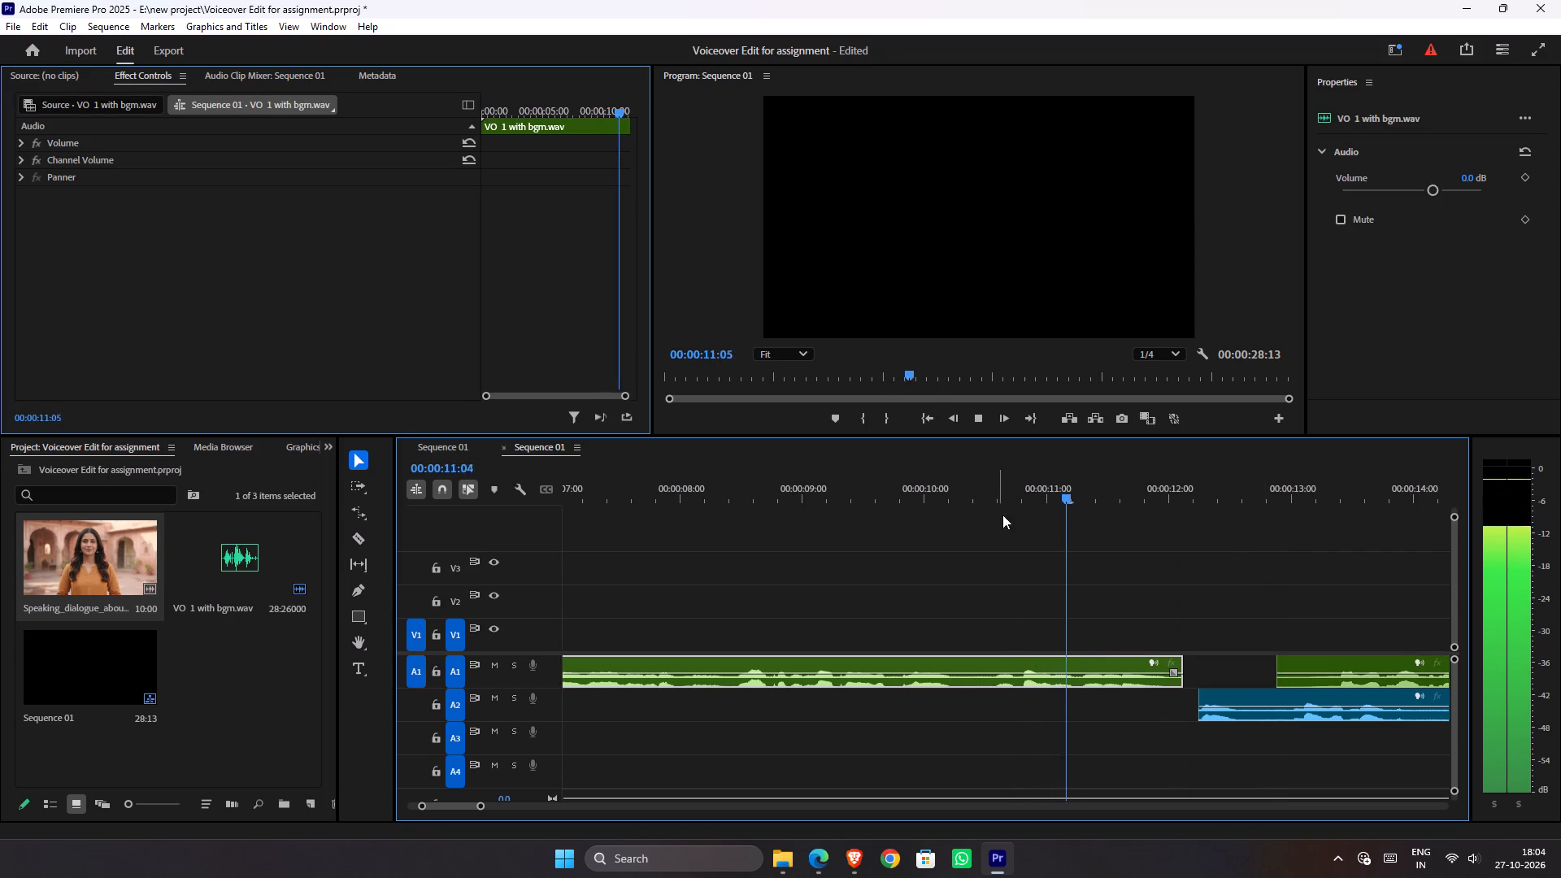
alt+scroll(1086, 618, down, 6)
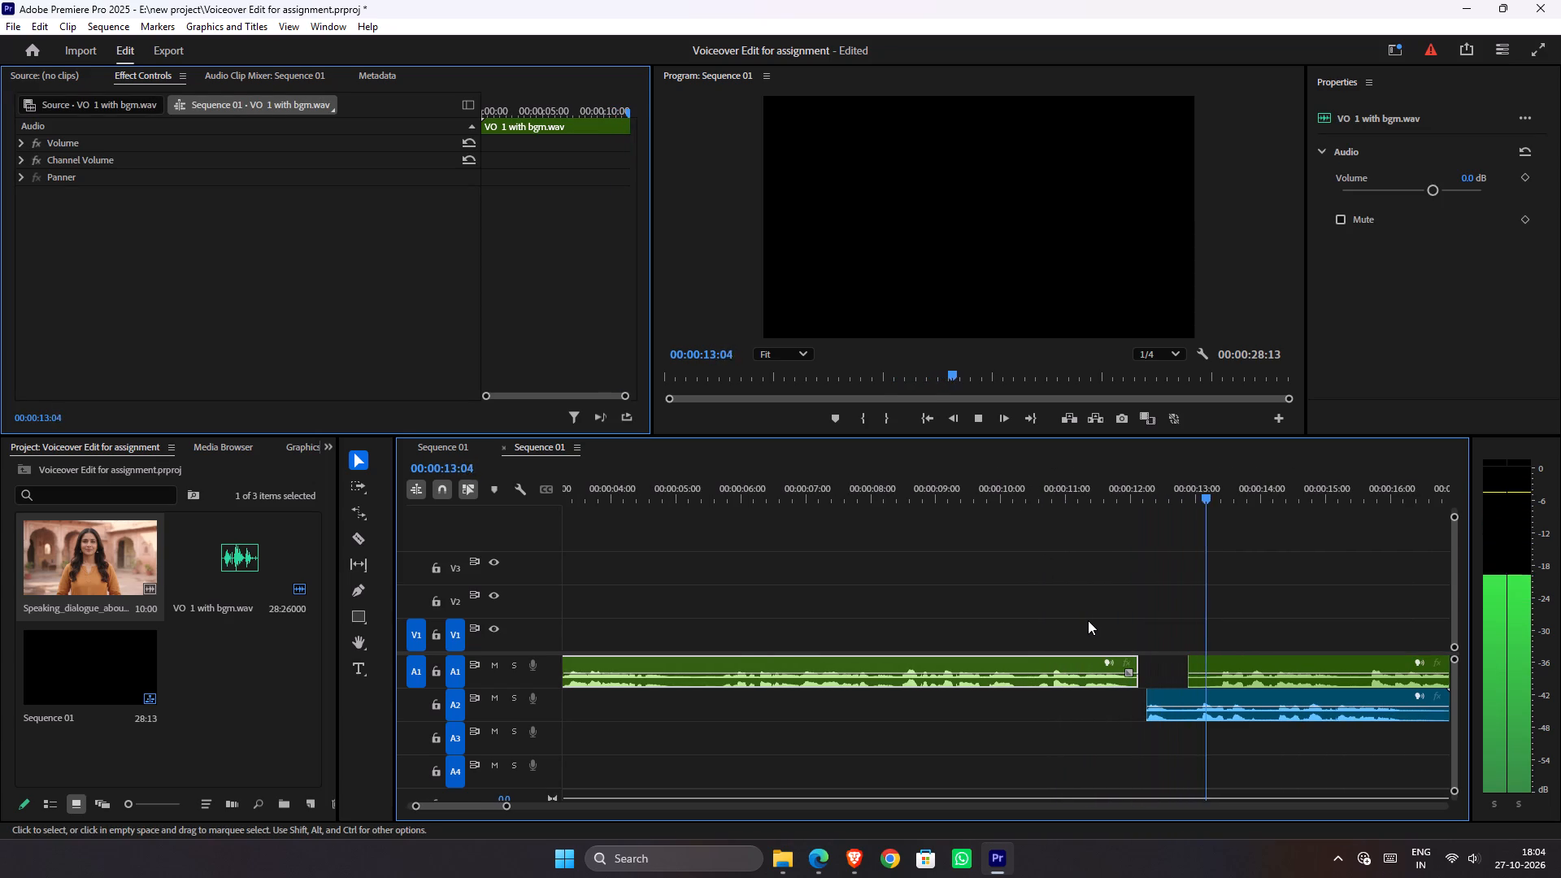
drag(1184, 488, 1100, 520)
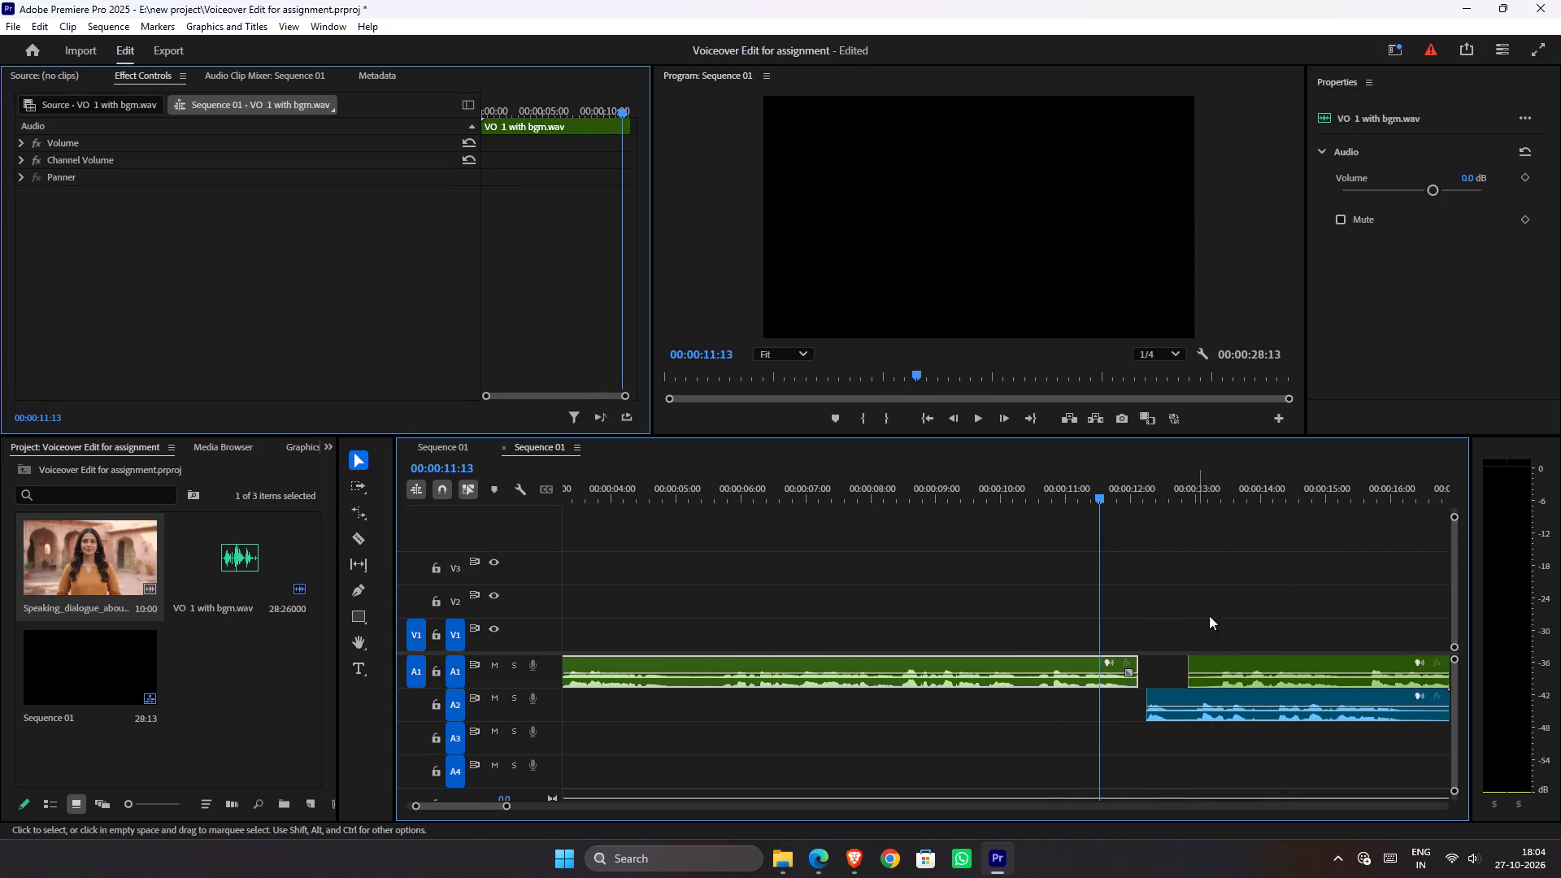
click(1209, 697)
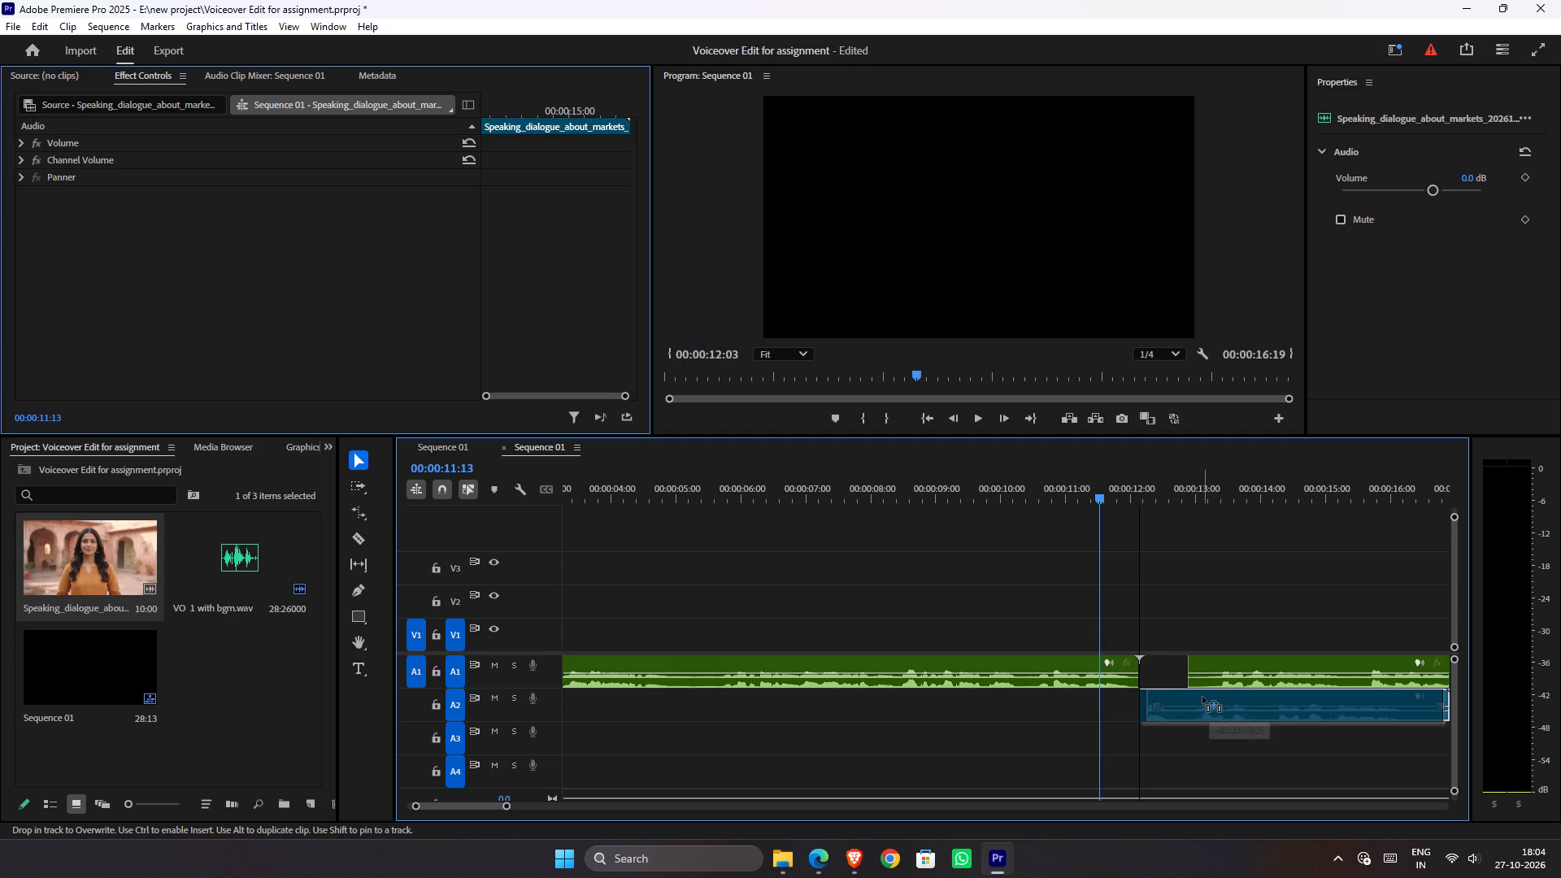
key(space)
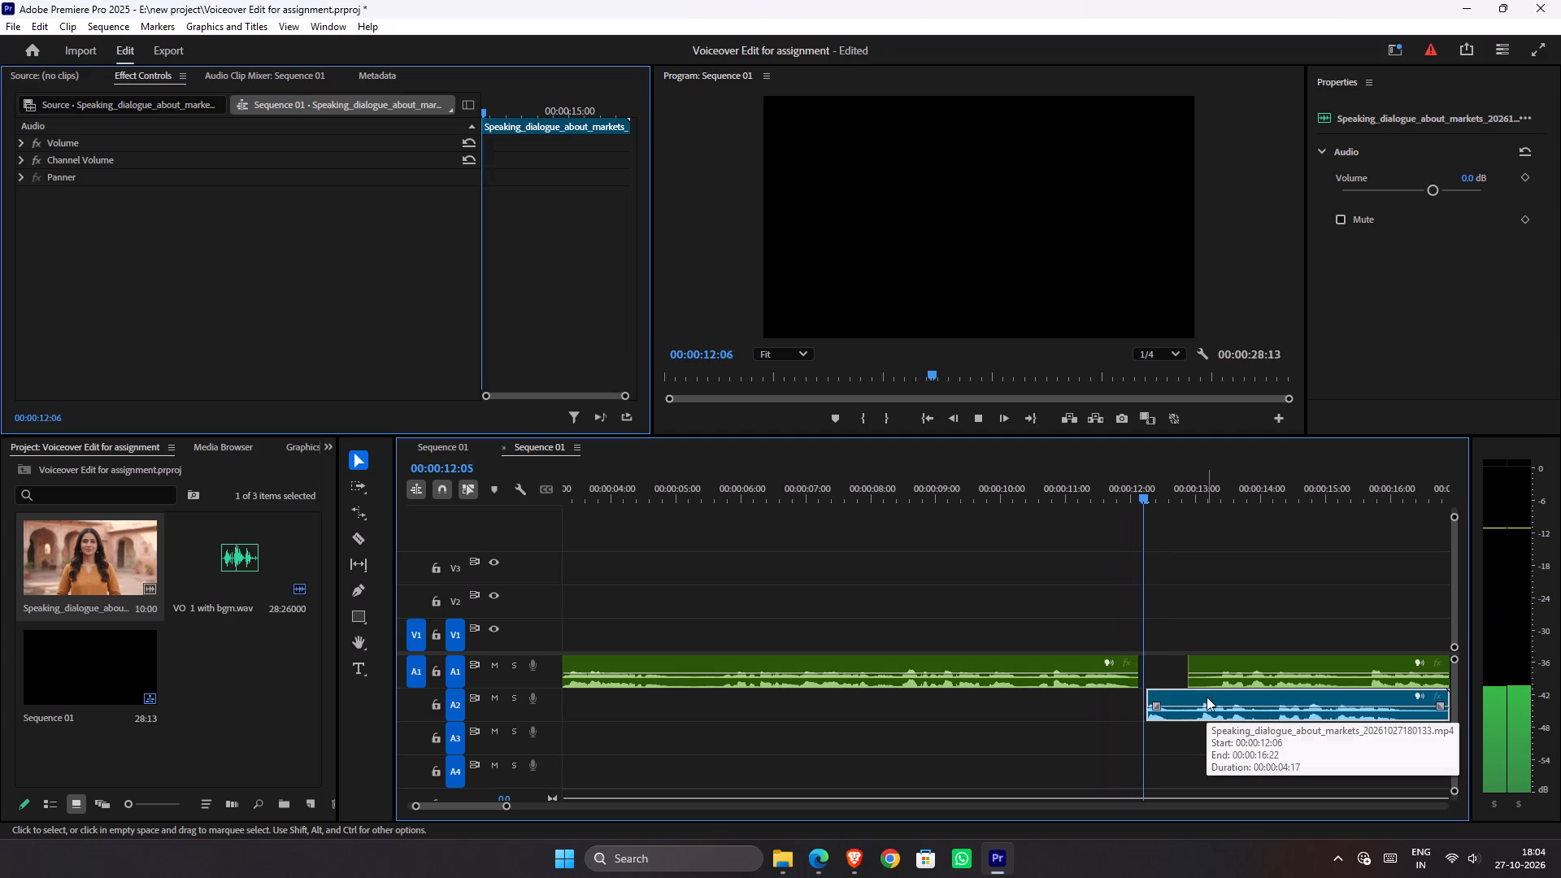
key(space)
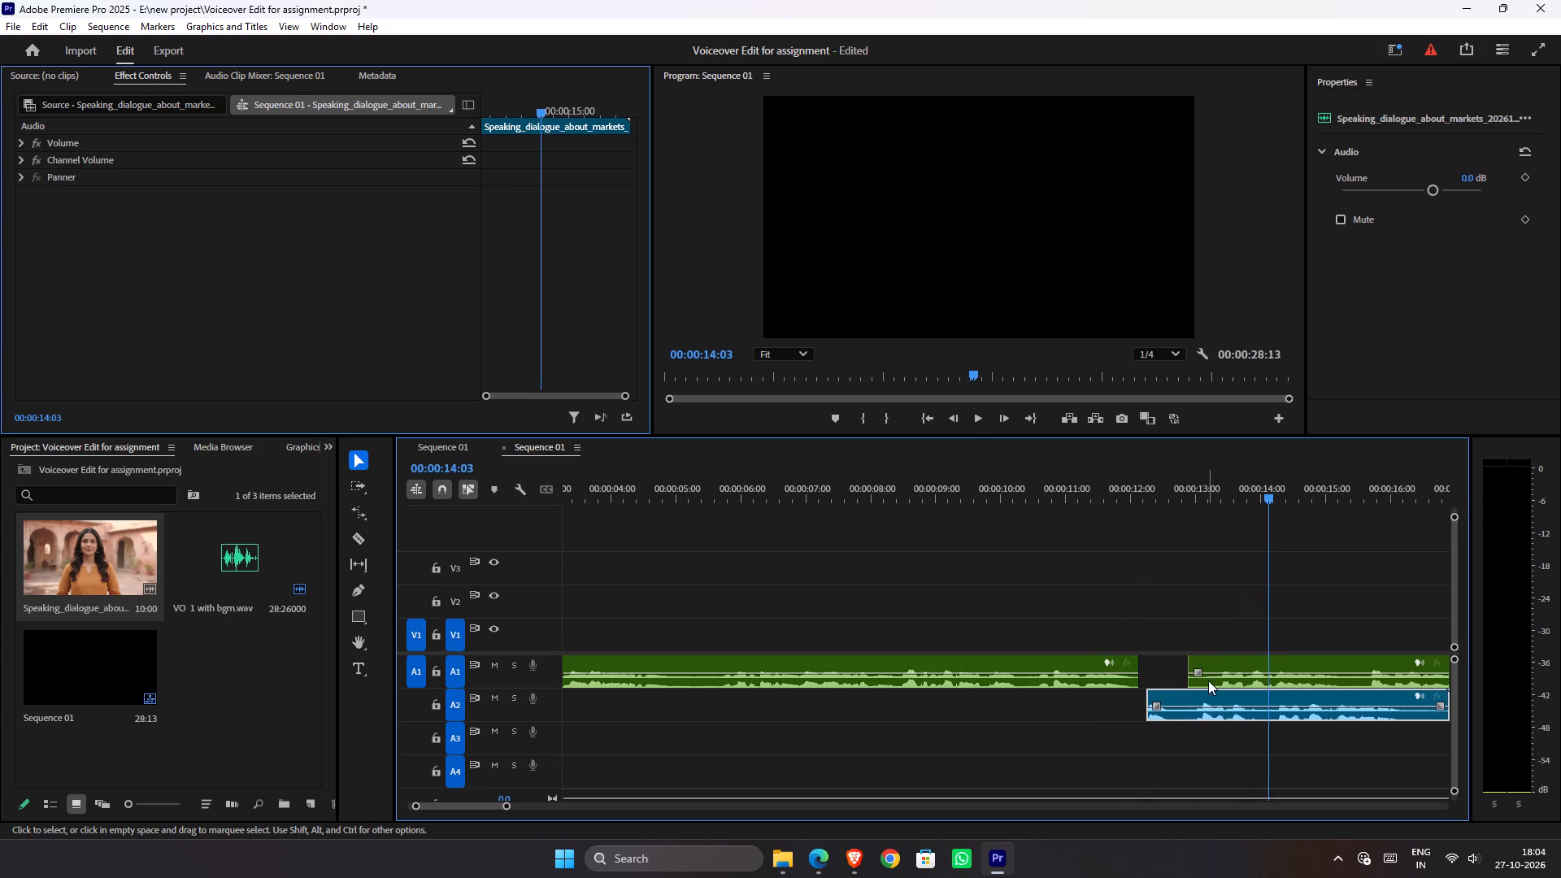
drag(1187, 489, 1180, 541)
key(ctrl+k)
click(1233, 696)
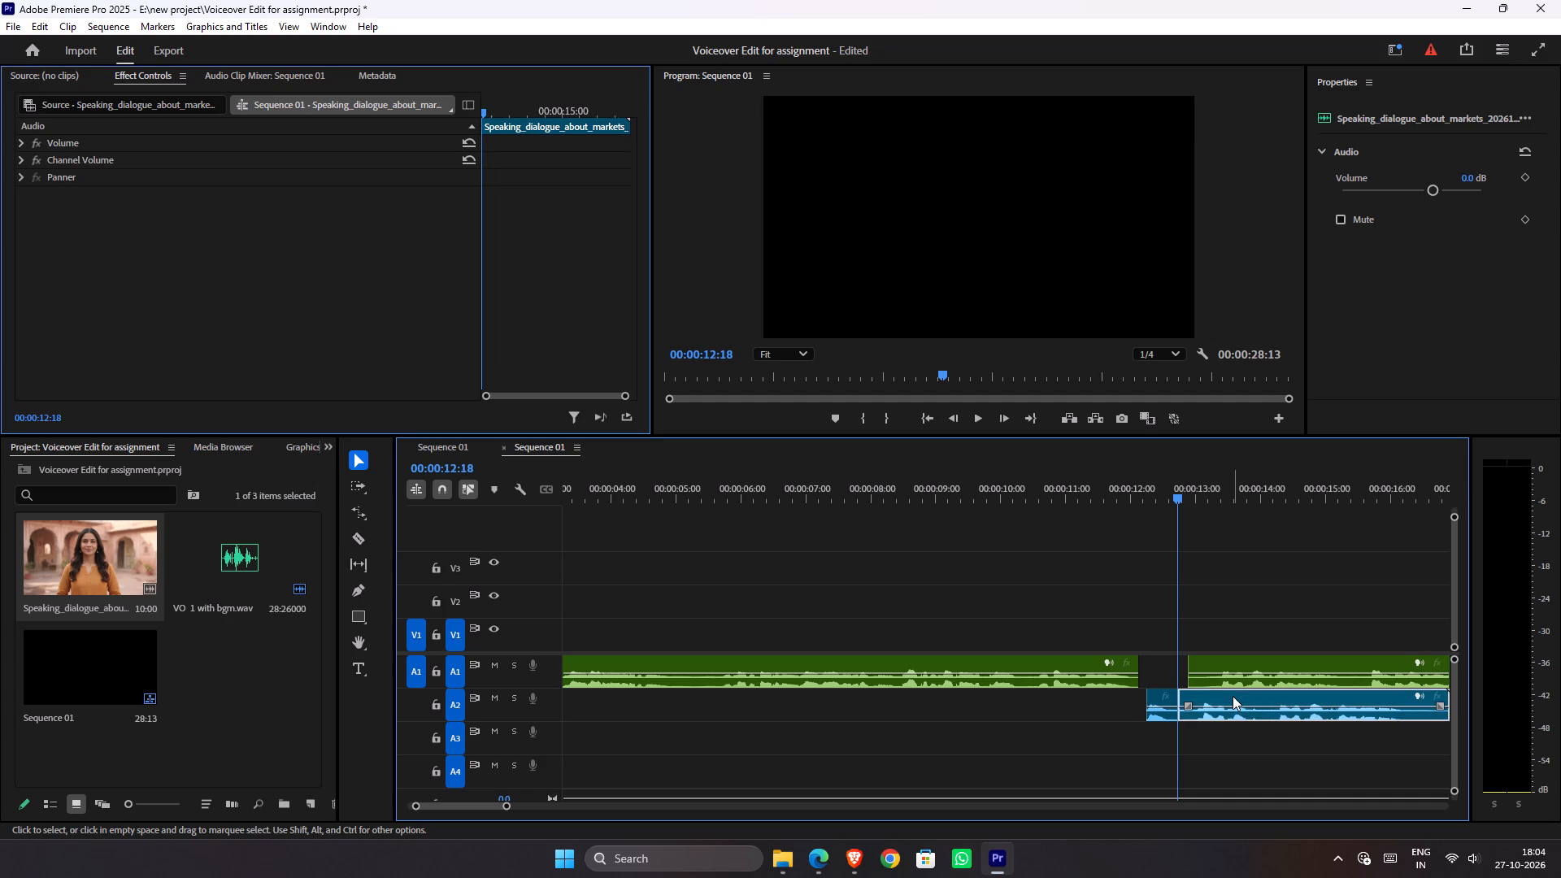
key(Delete)
Play the section around the Audio 1 gap to check how the short Audio 2 dialogue piece fits the voice-over.
drag(1172, 483, 1084, 483)
key(space)
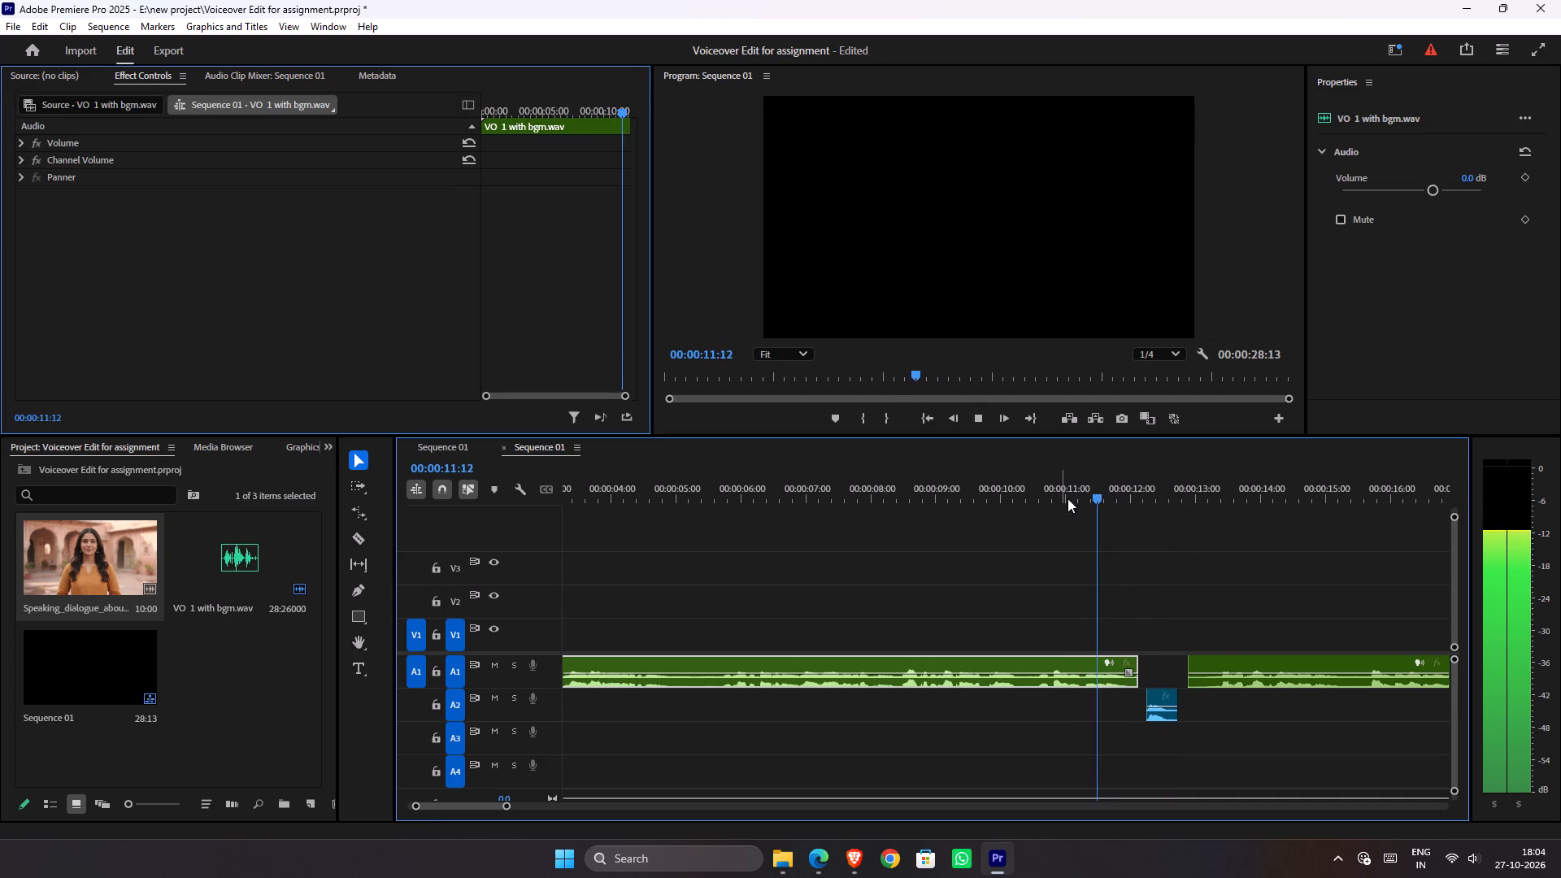
alt+scroll(1186, 715, up, 8)
key(space)
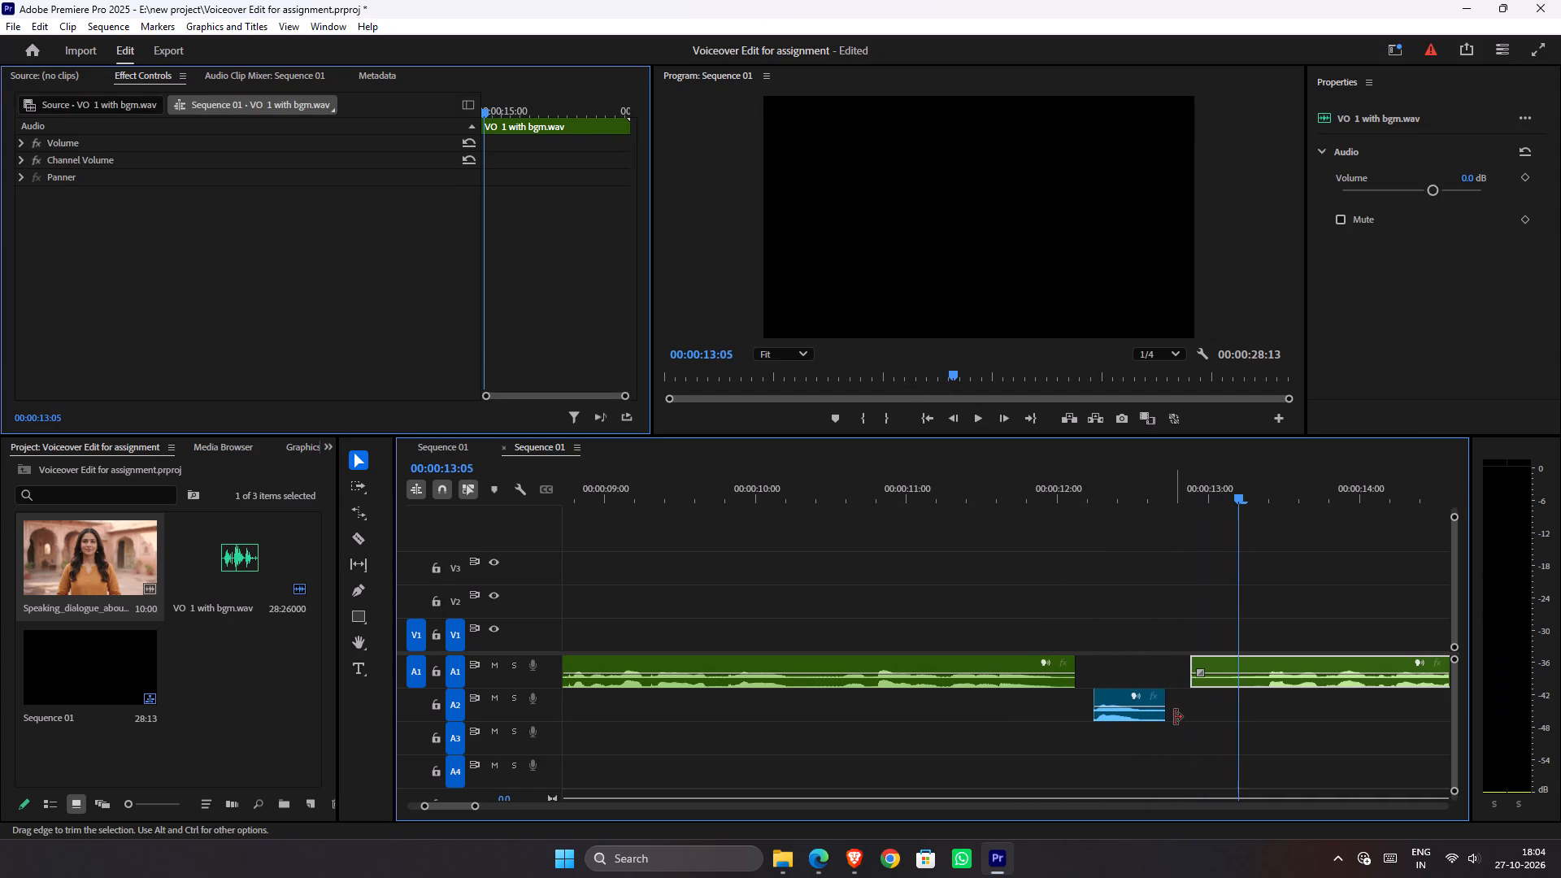
drag(1013, 485, 961, 490)
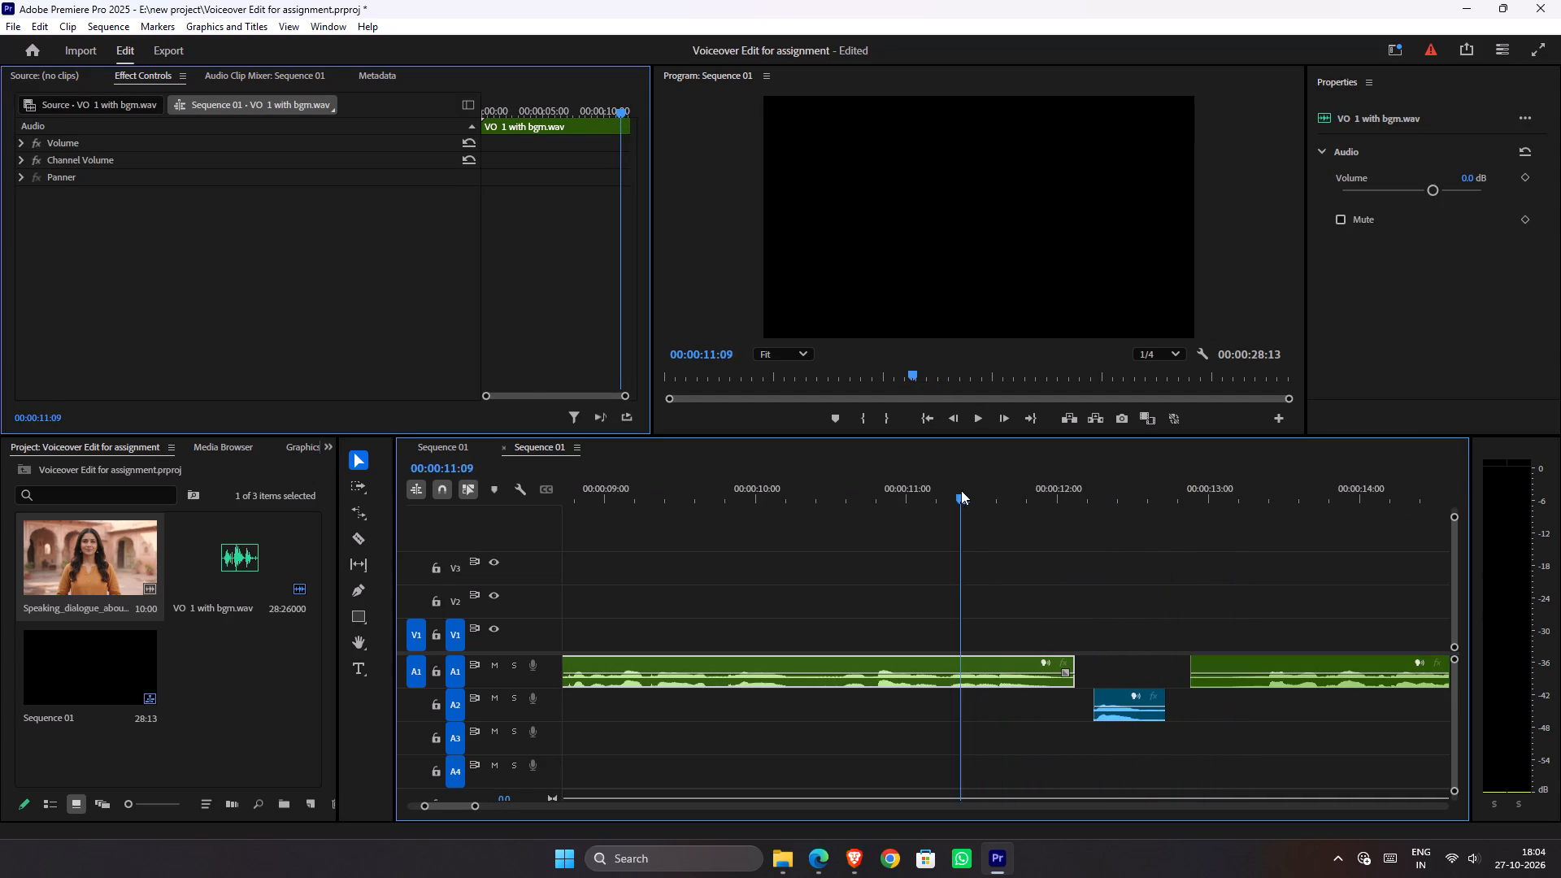
drag(961, 490, 956, 490)
key(space)
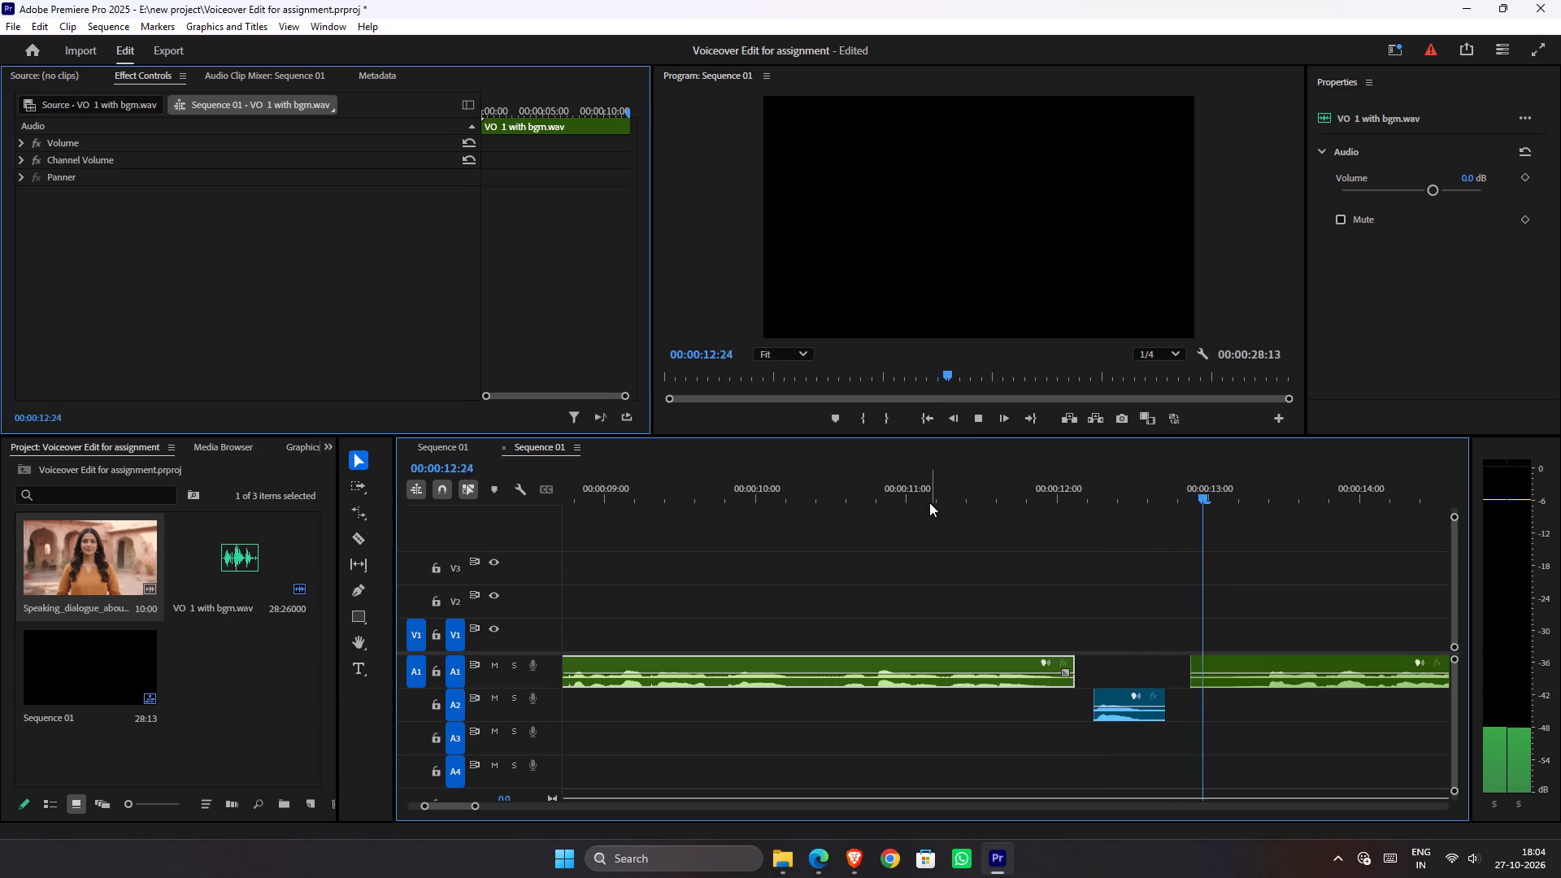
key(space)
Replace the footage of VO 1 with bgm.wav with VO 1 Vocals.wav from the VO folder in new project.
click(280, 545)
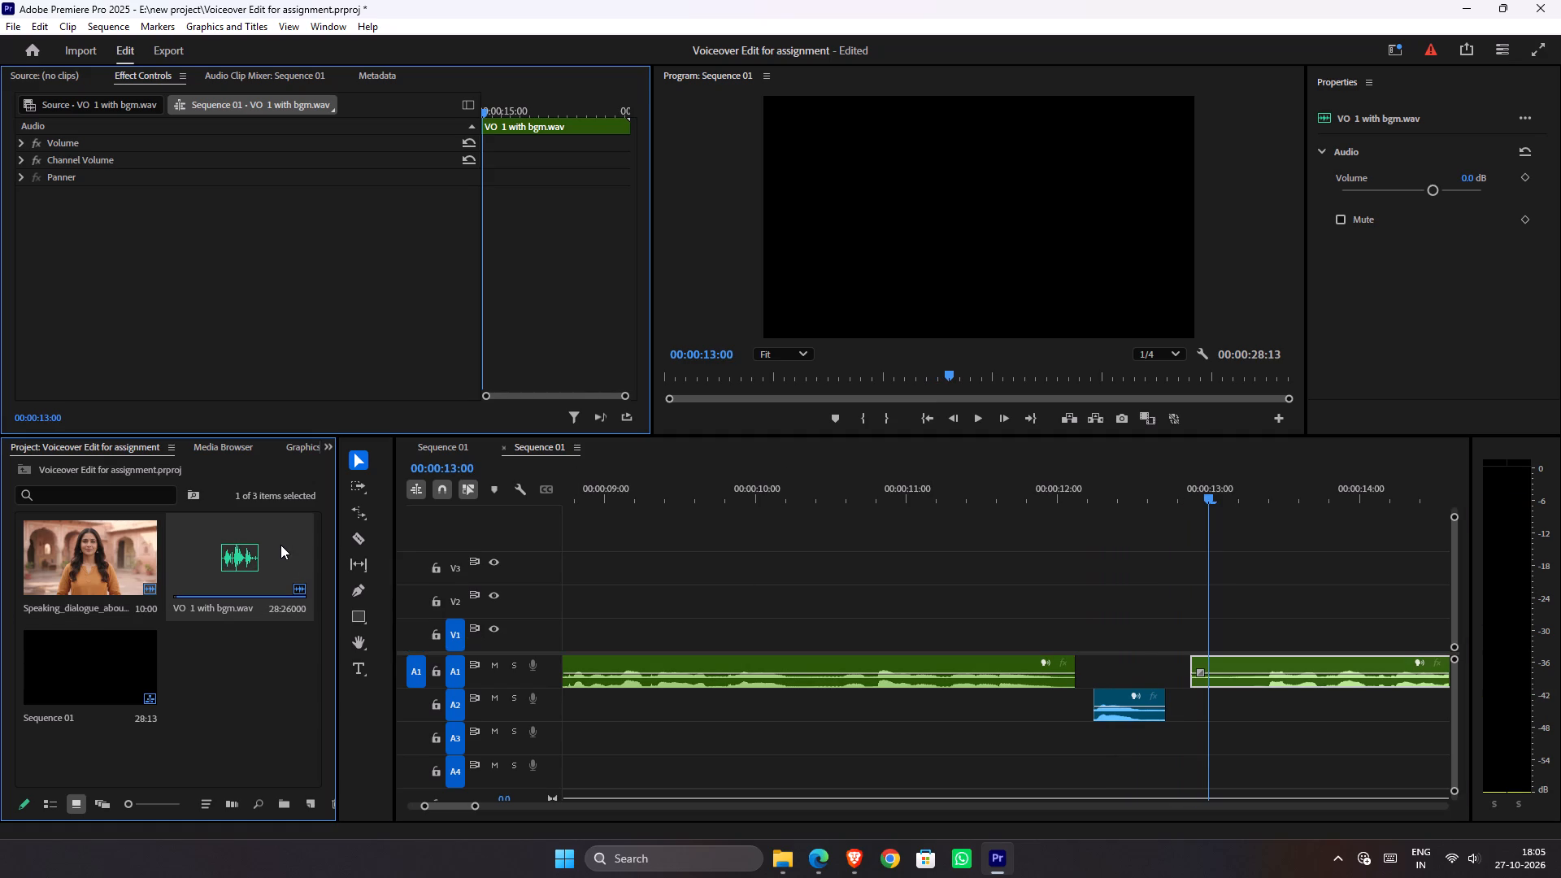
click(280, 545)
right_click(280, 545)
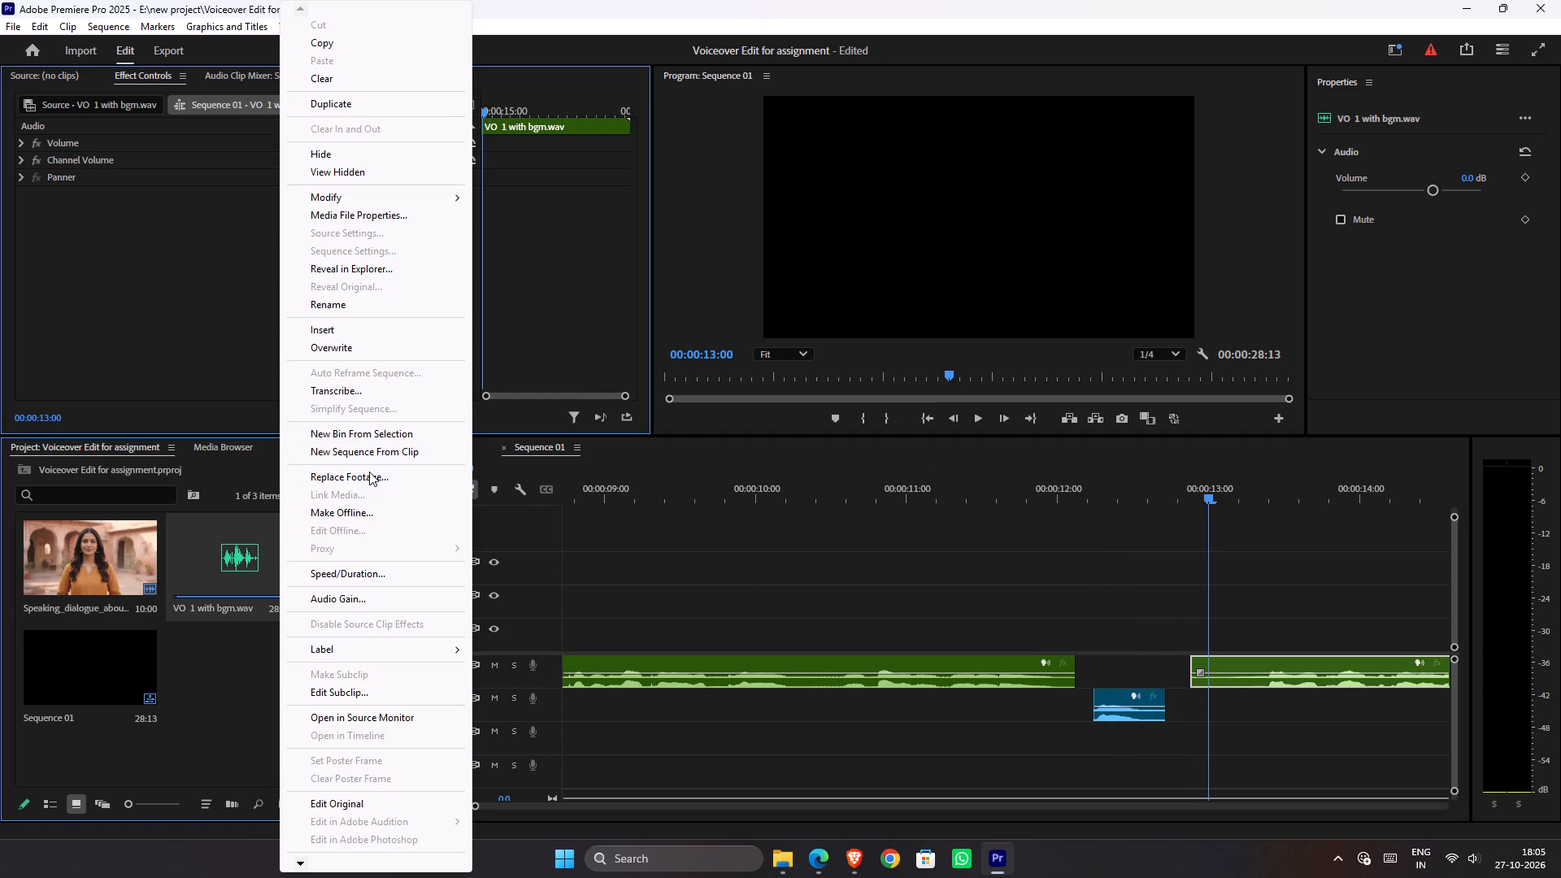
click(369, 472)
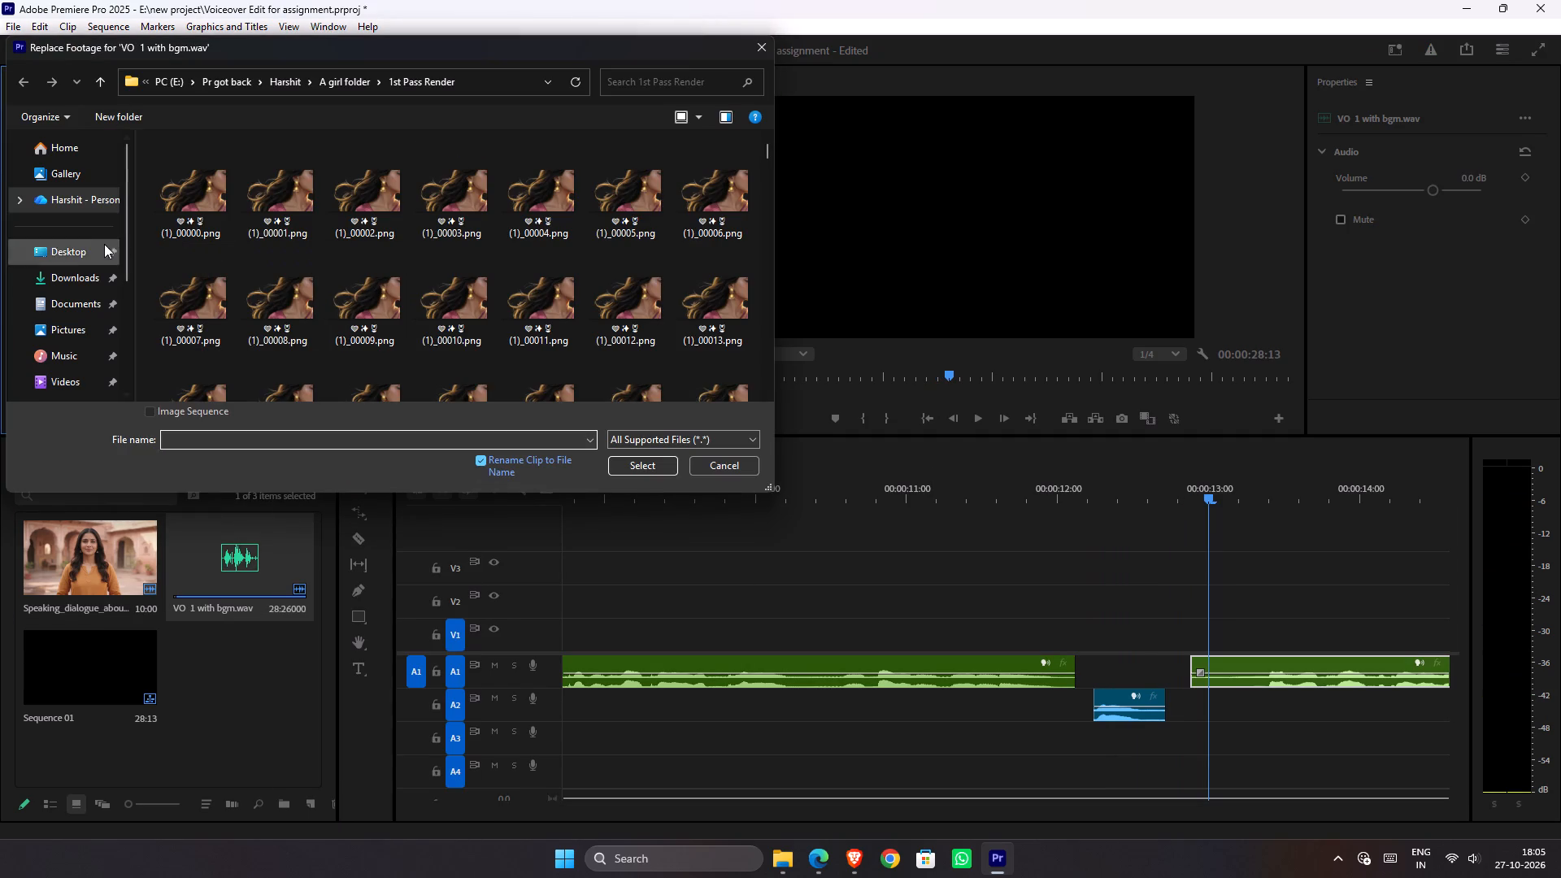
scroll(47, 328, down, 6)
click(93, 275)
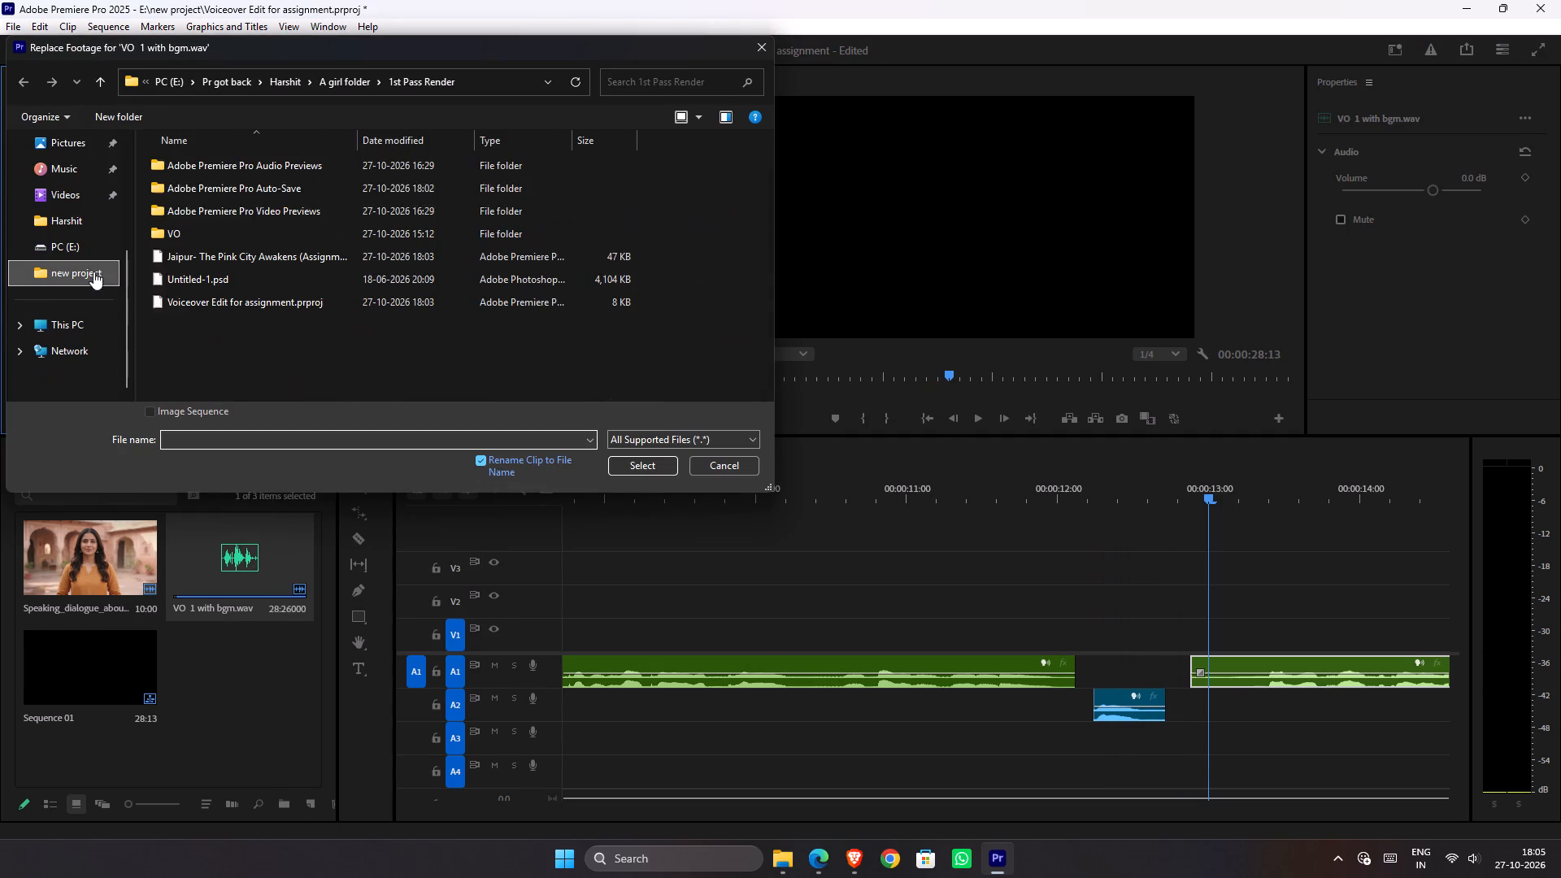
double_click(216, 228)
click(241, 194)
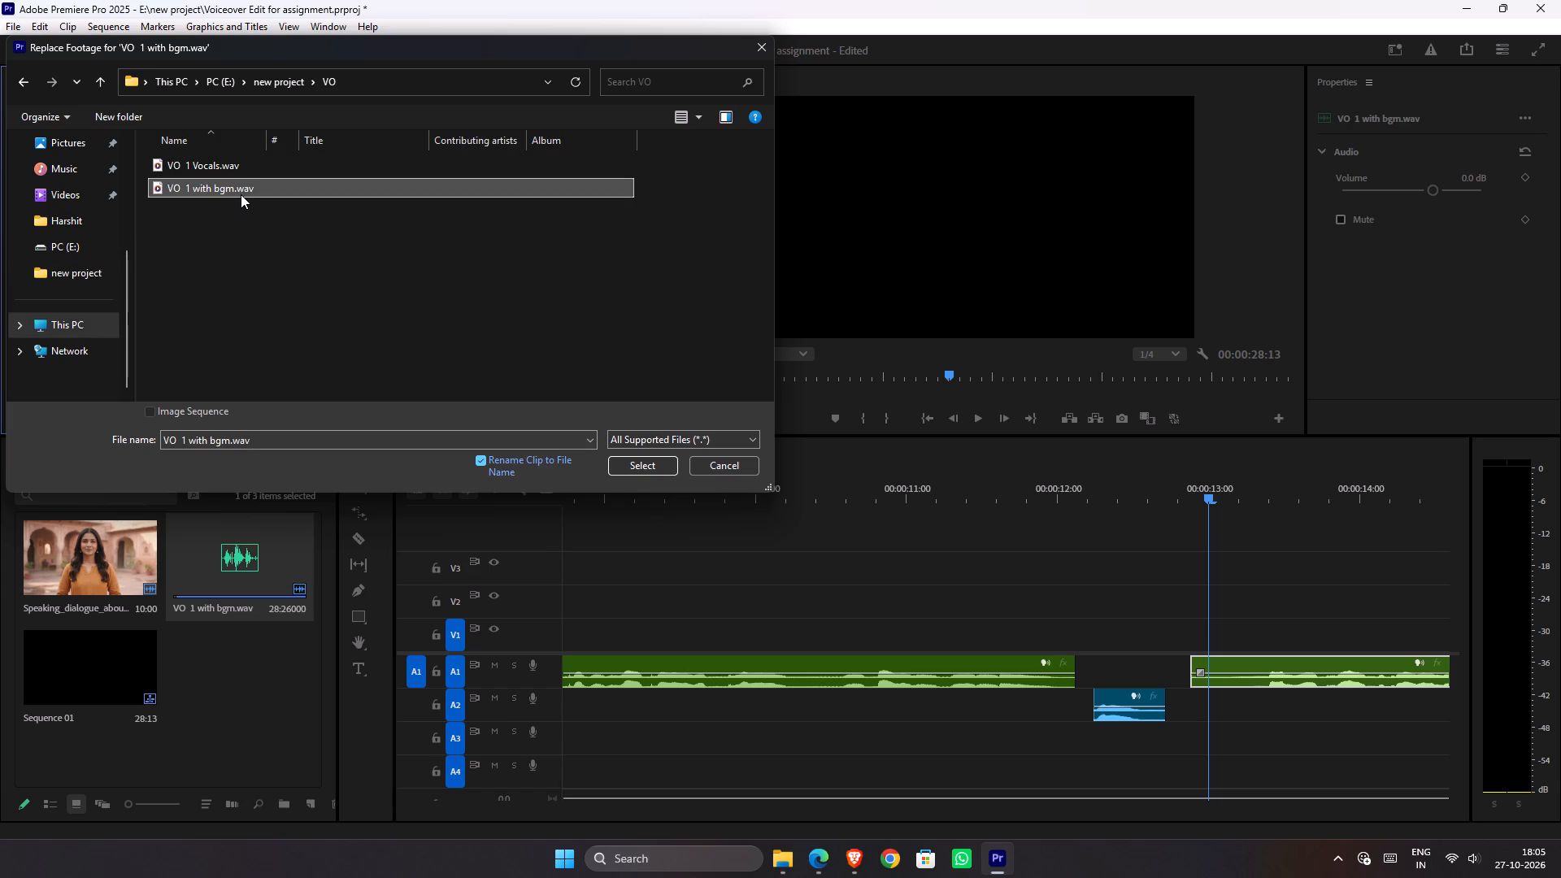
double_click(247, 174)
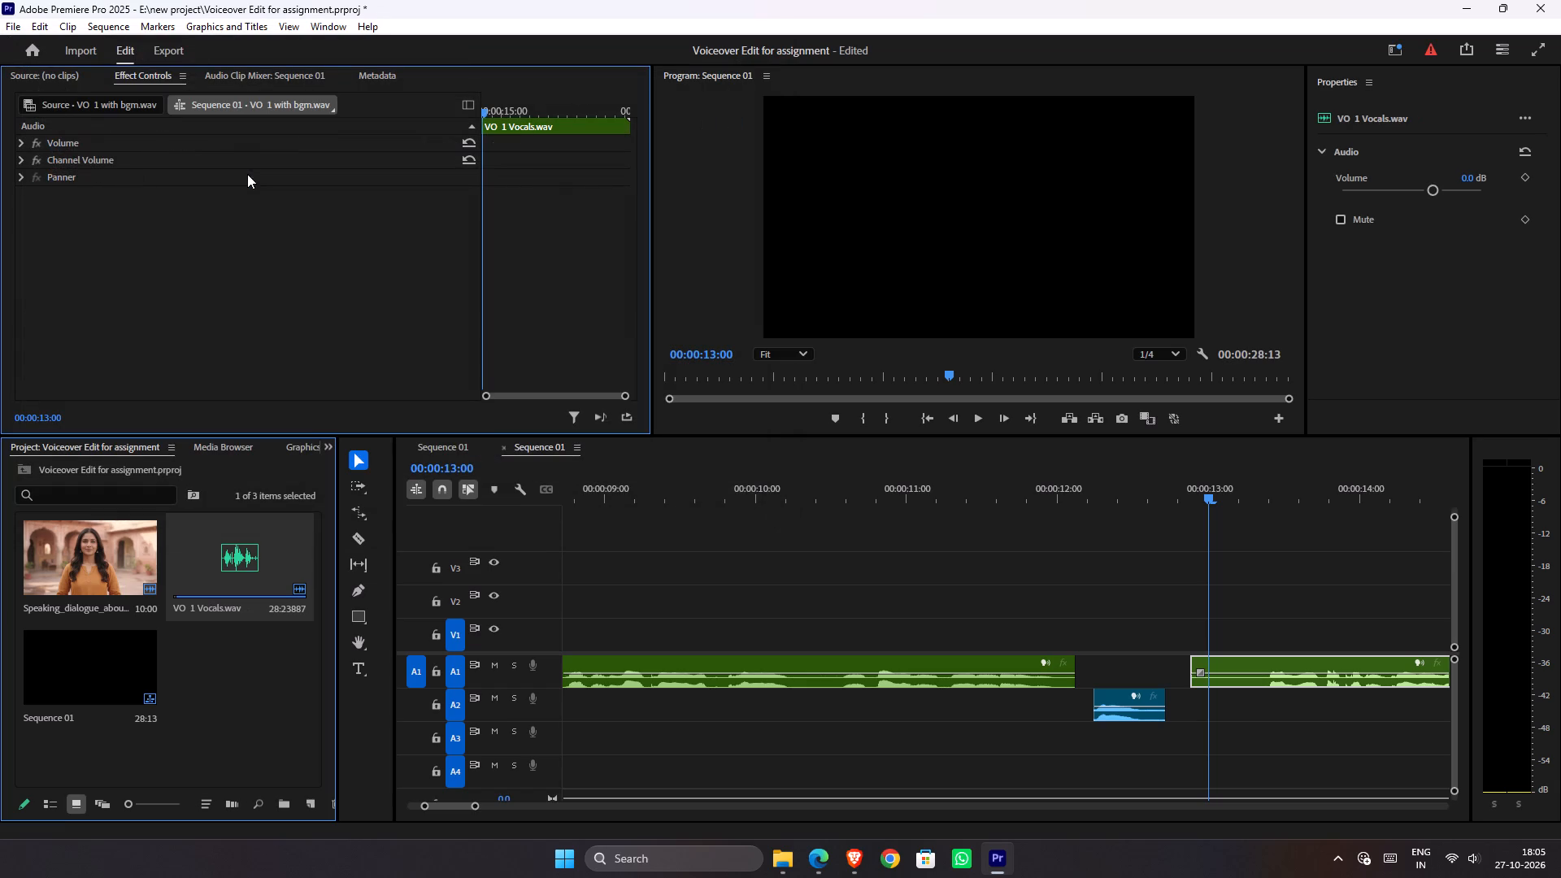
Play the vocals-only section, and move the later Audio 1 clip and the Audio 2 dialogue piece to start at about 00:00:12:03.
drag(1121, 503, 686, 506)
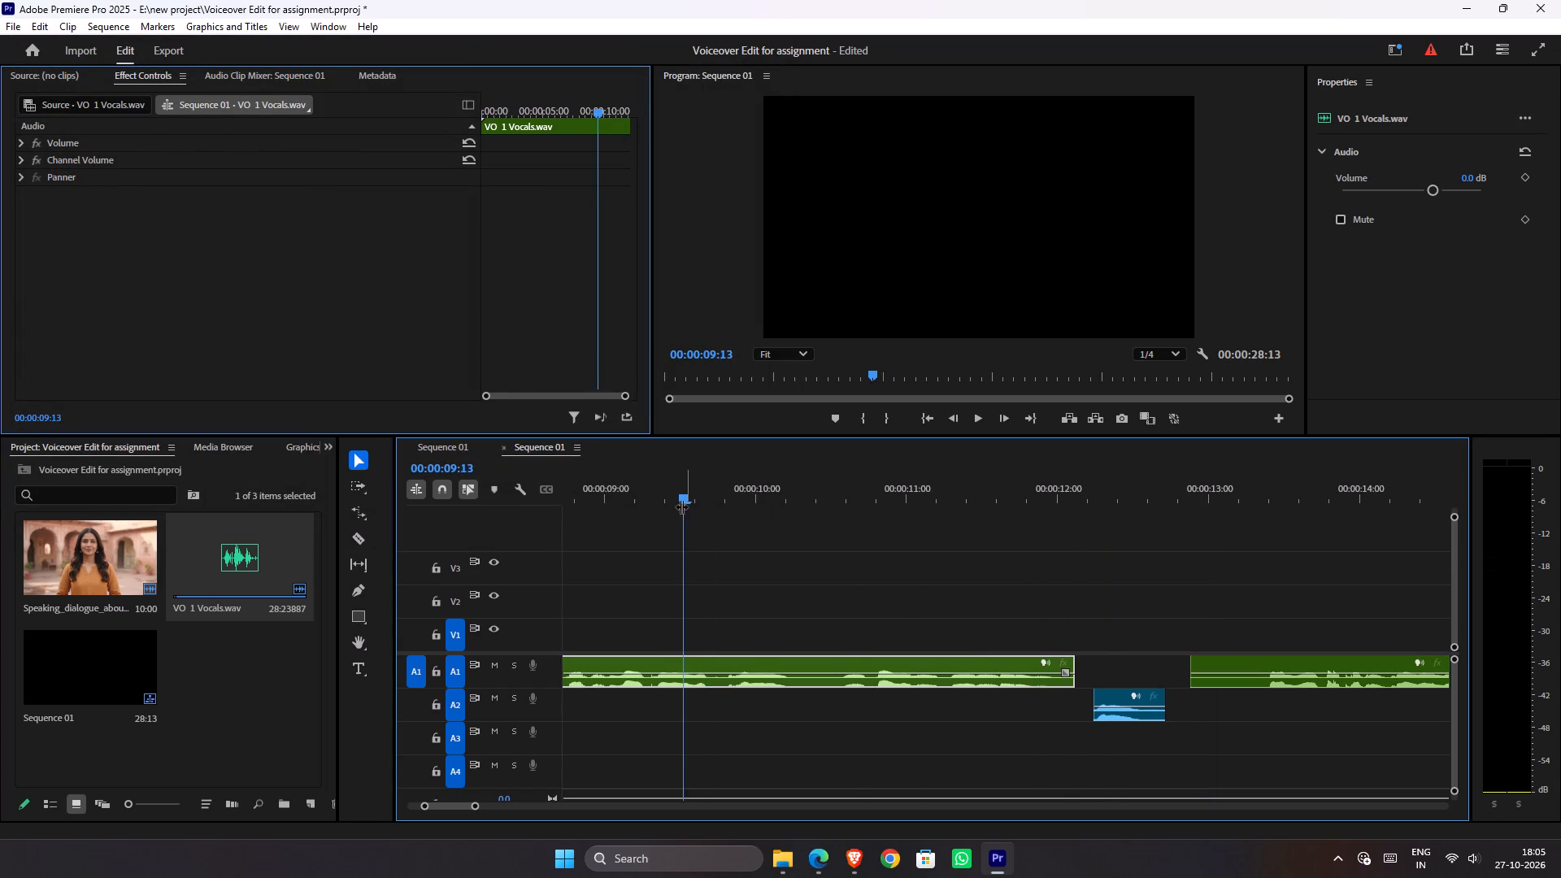
key(space)
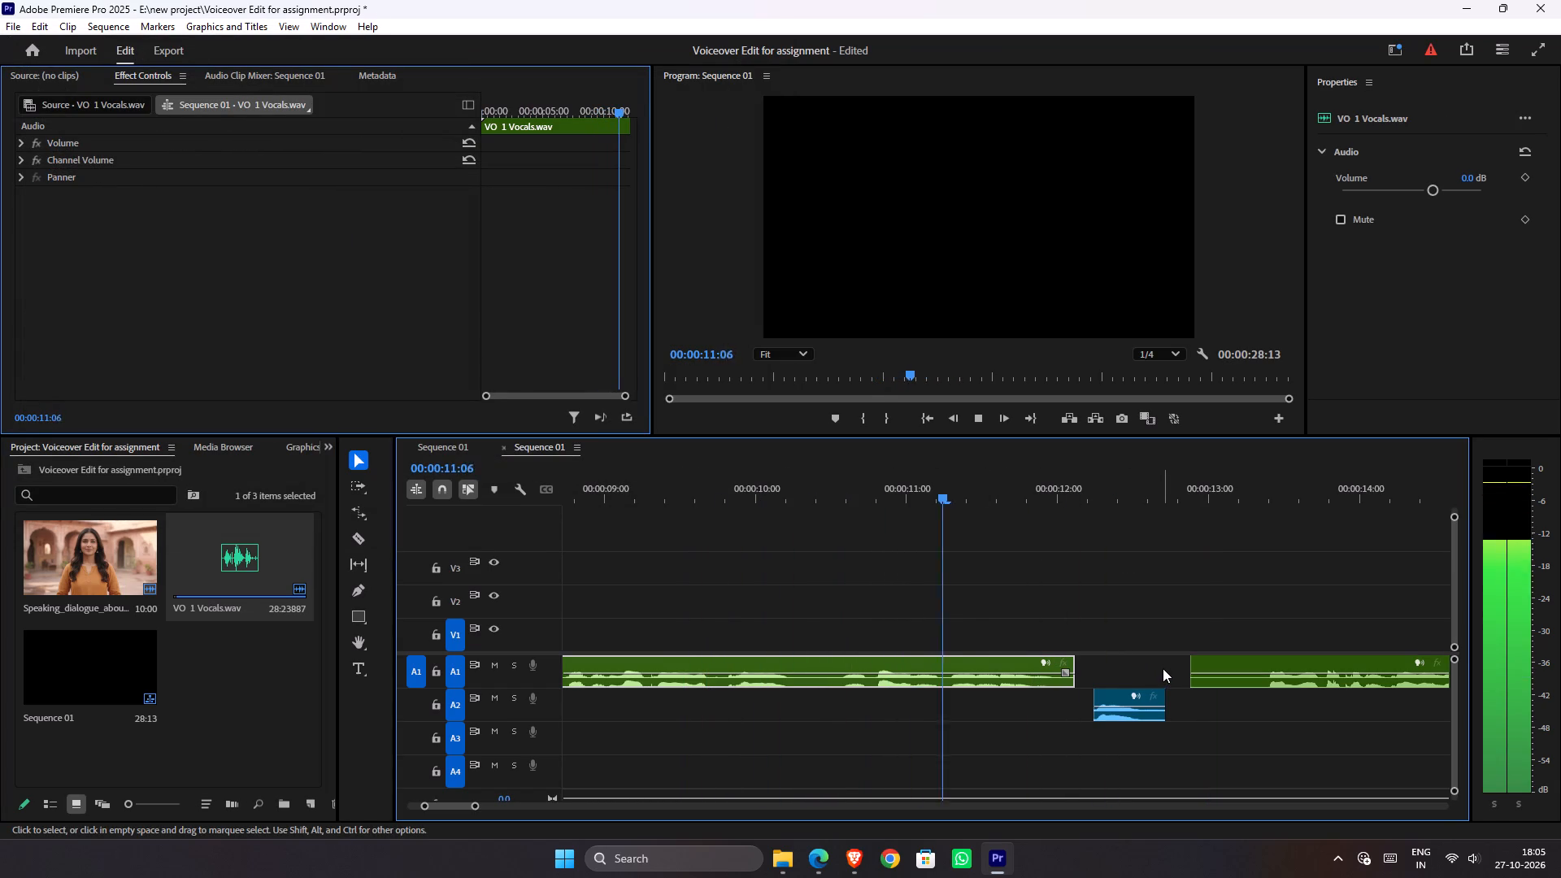
key(space)
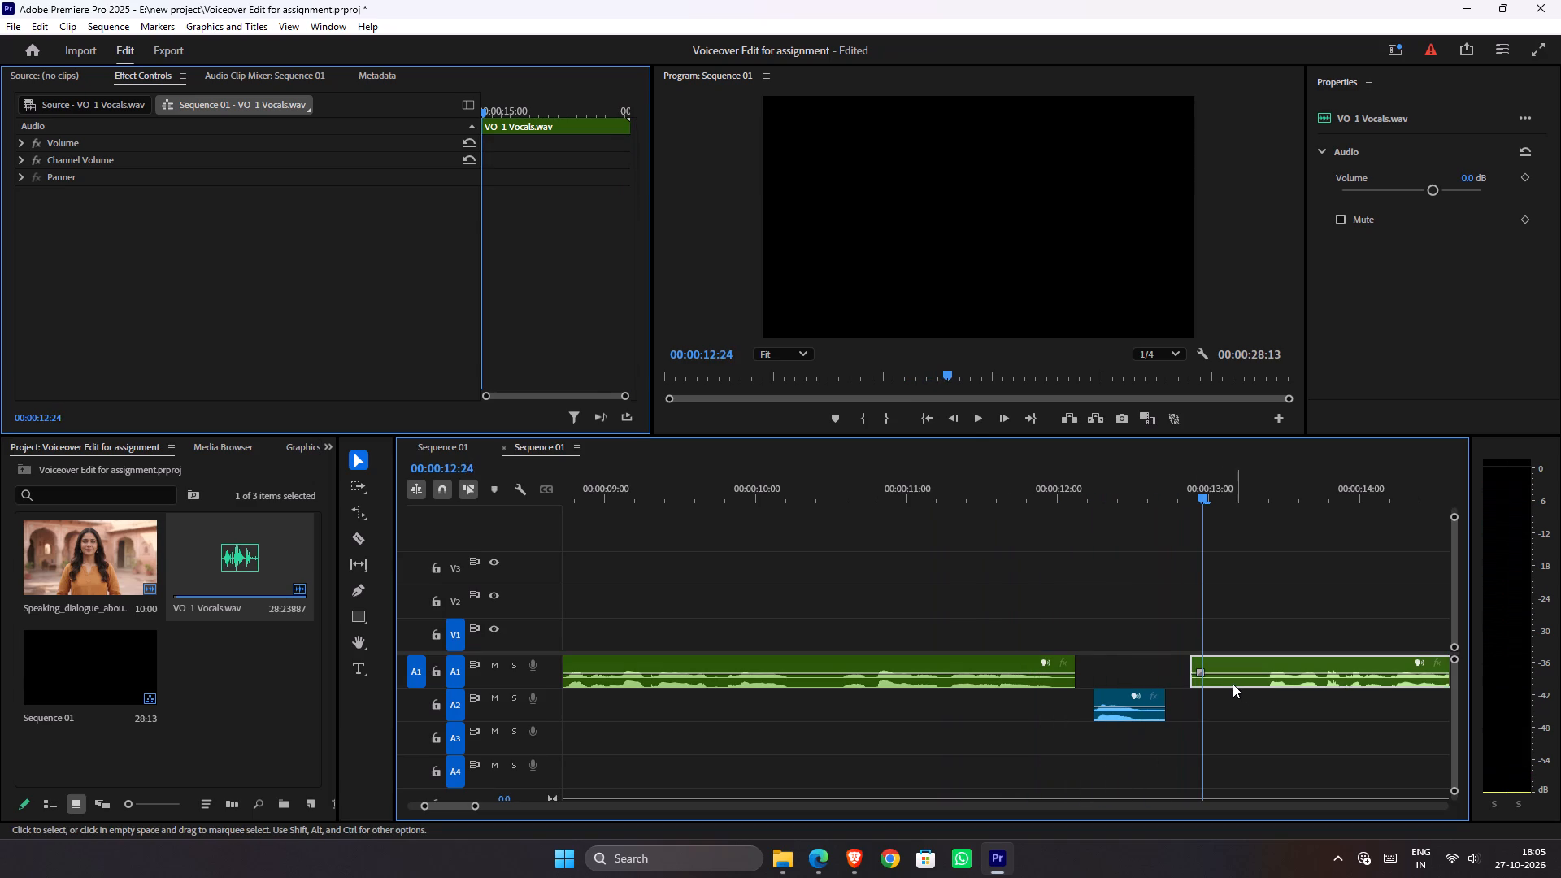
drag(1224, 681, 1173, 677)
drag(1126, 714, 1101, 708)
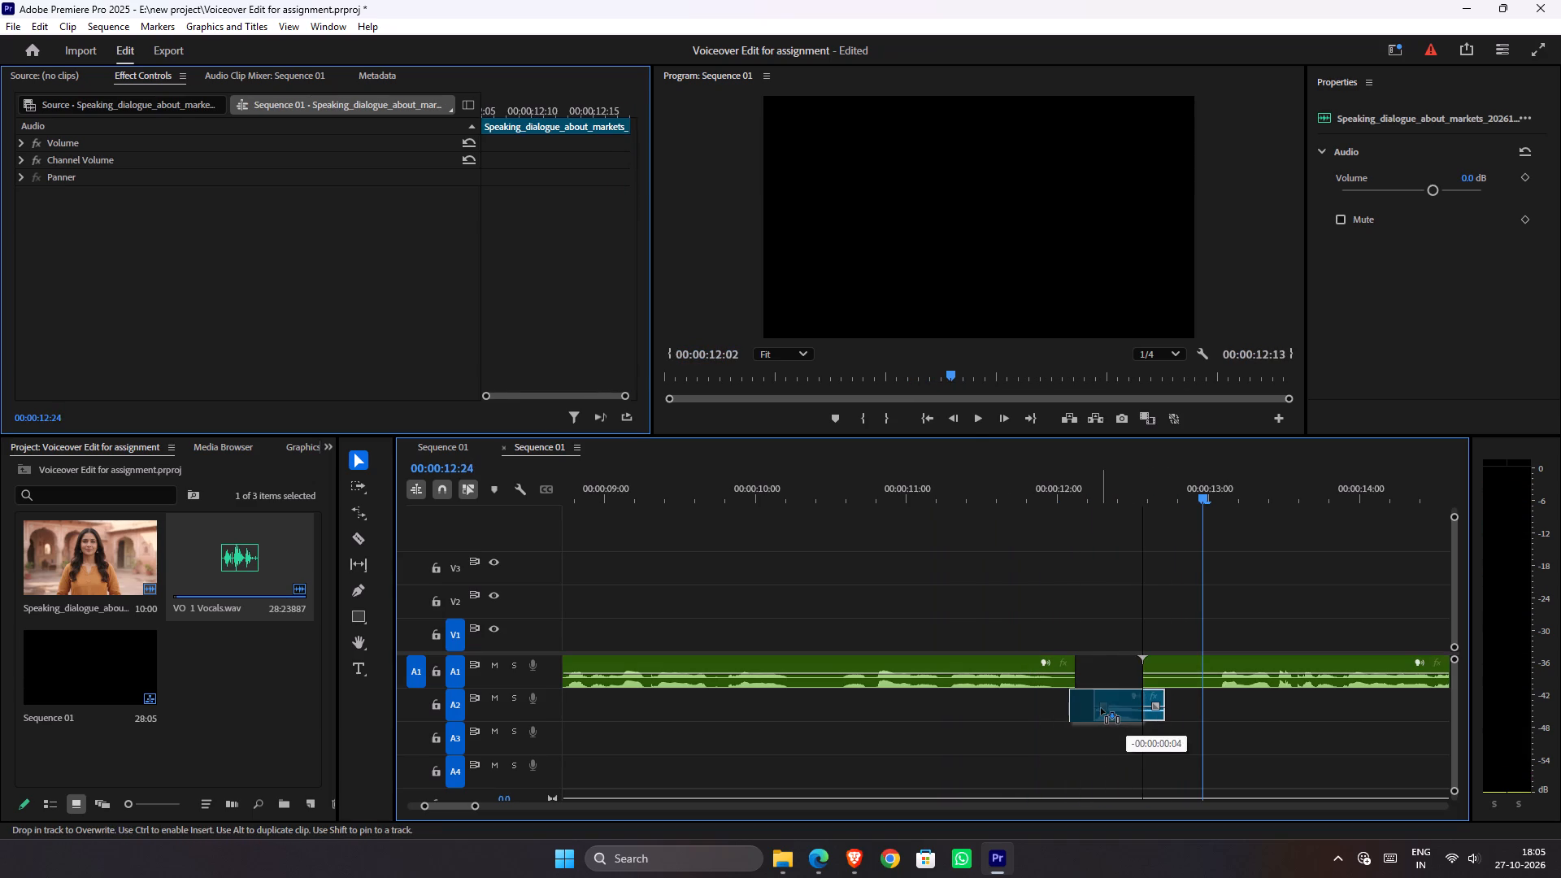
drag(1101, 708, 1108, 708)
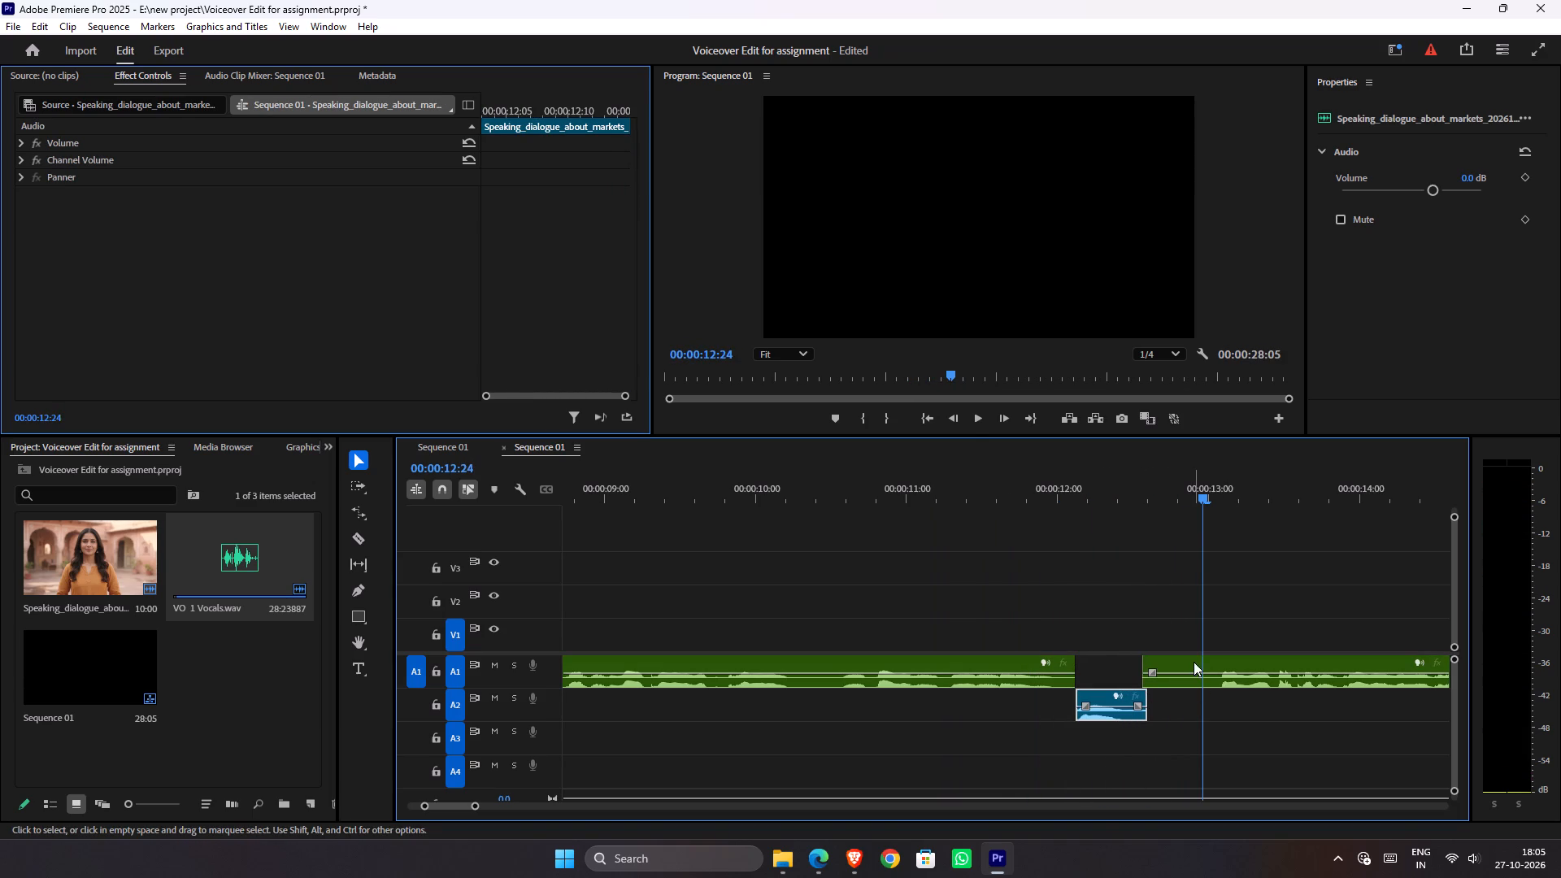
drag(1190, 666, 1166, 663)
drag(1164, 662, 1121, 658)
Play the join and move the Audio 2 dialogue piece to start at about 00:00:12:06.
drag(1050, 491, 1002, 481)
key(space)
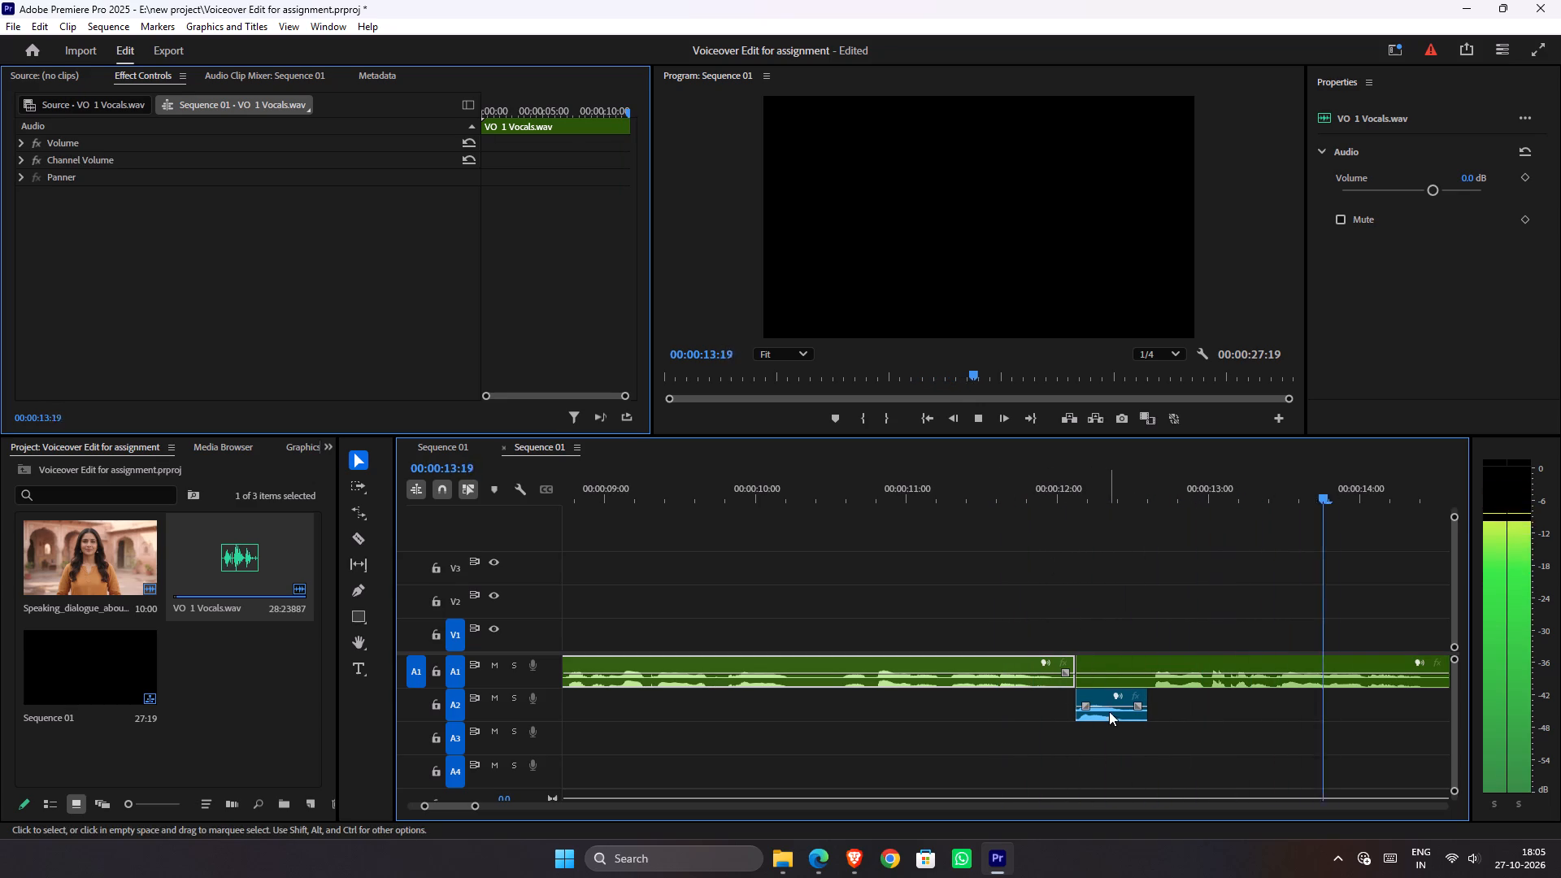
key(space)
drag(1112, 718, 1129, 718)
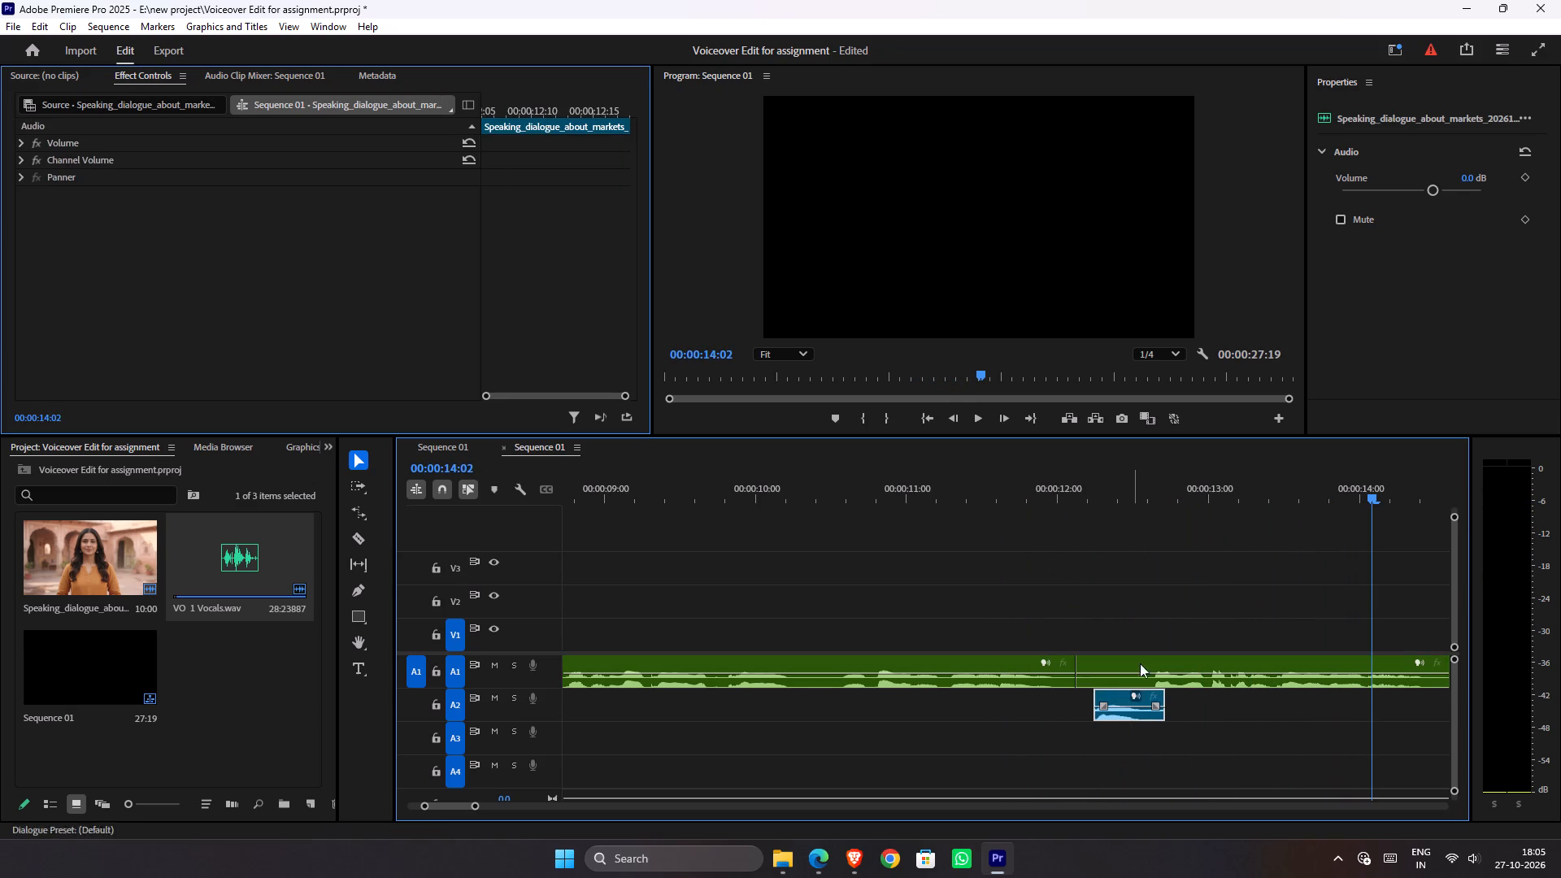
Replay the join around 00:00:12 several times to check the dialogue piece's timing against the voice-over.
drag(1096, 489, 929, 472)
key(space)
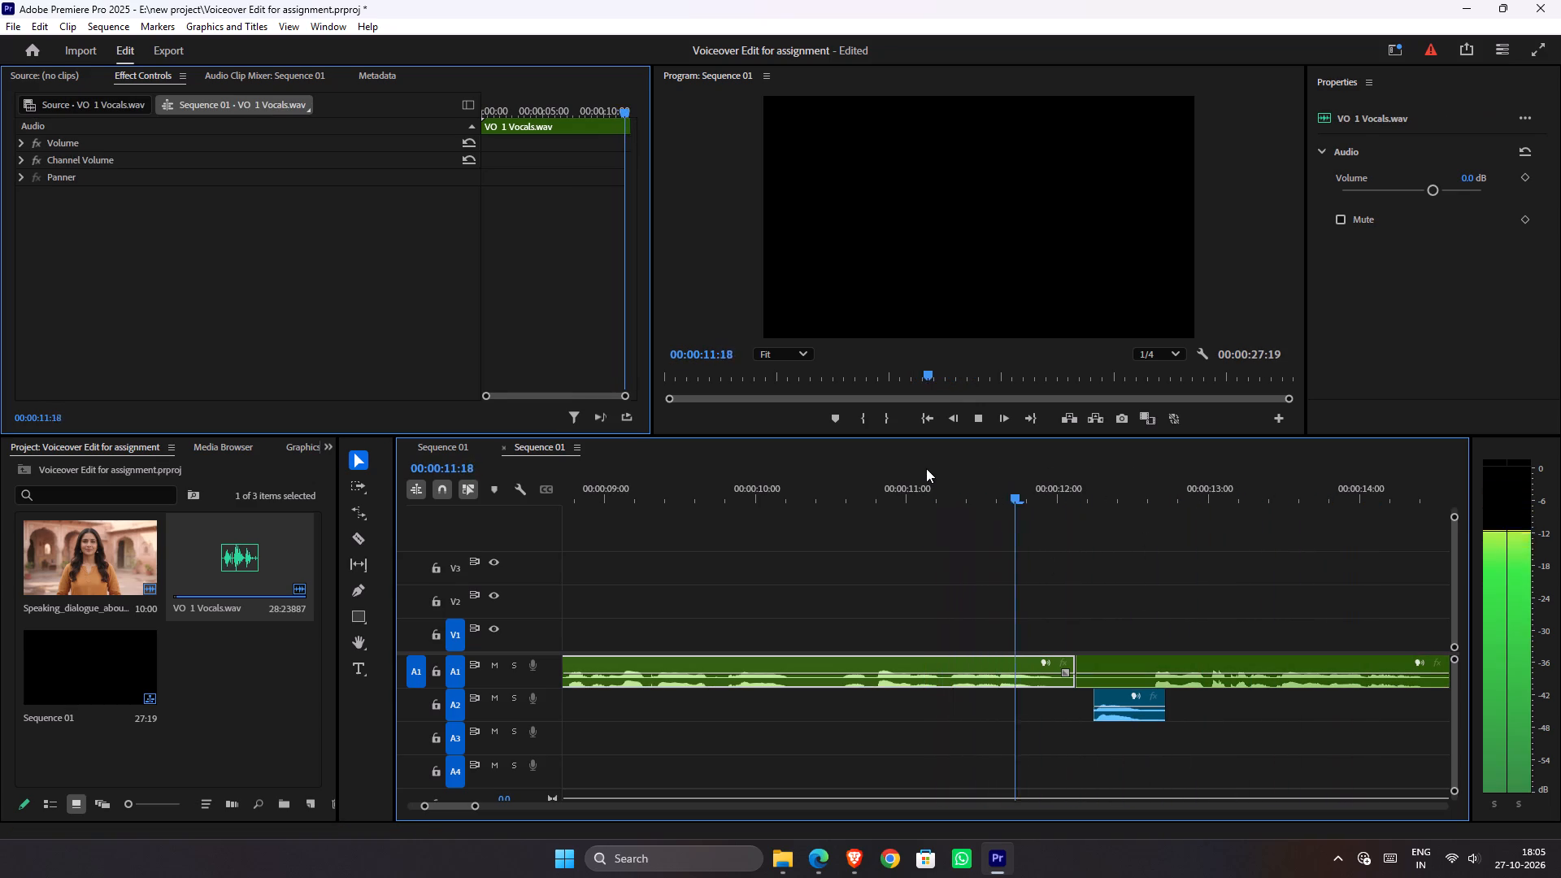
key(space)
alt+scroll(1121, 720, up, 2)
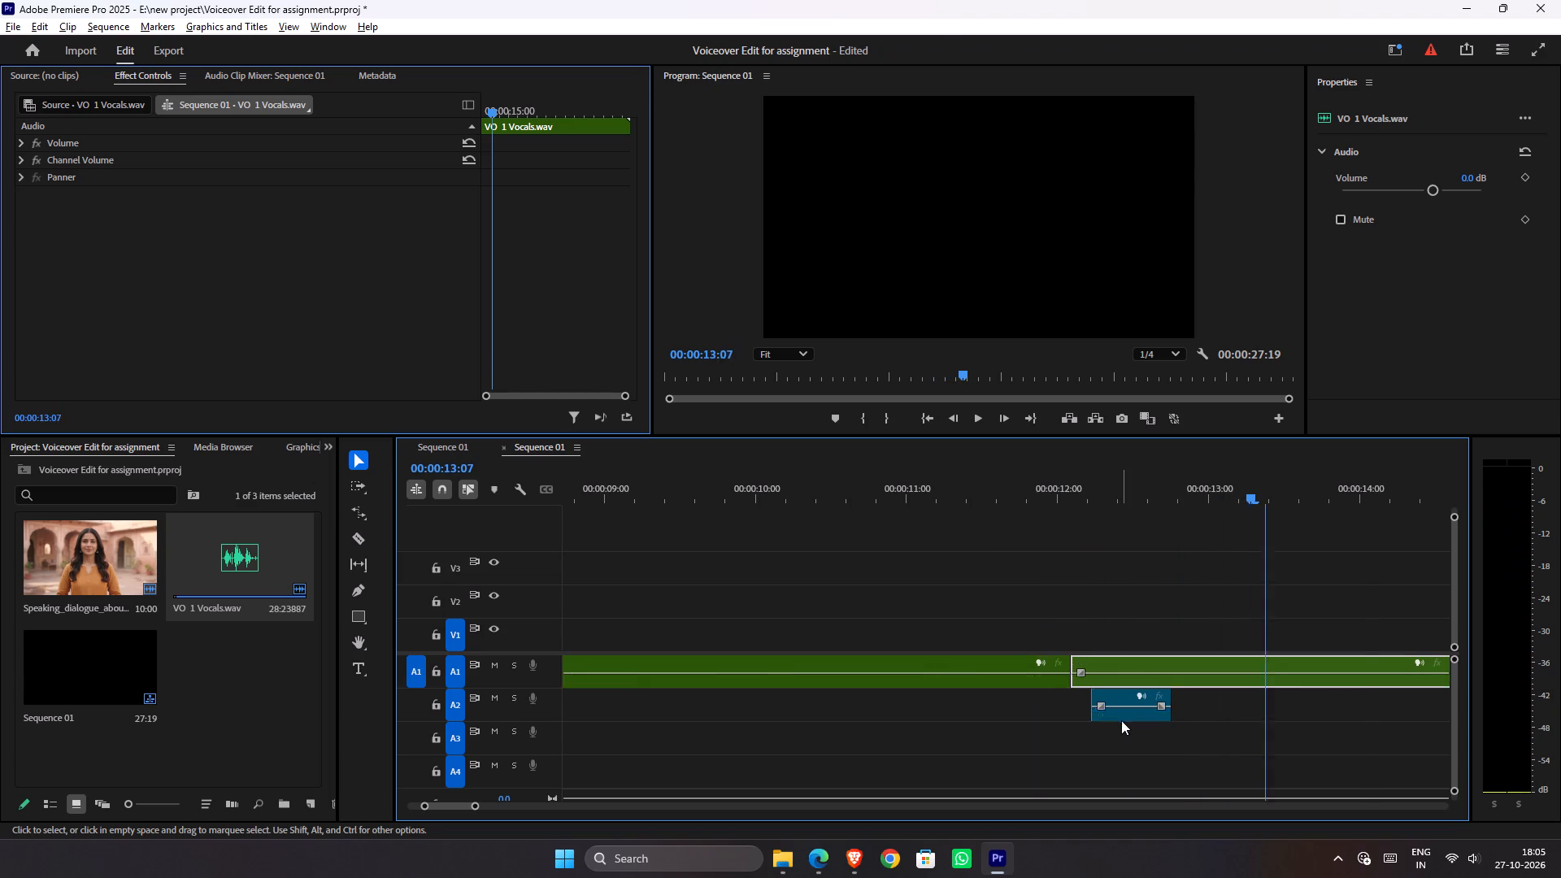
alt+scroll(1121, 720, up, 4)
drag(1209, 481, 1071, 504)
key(space)
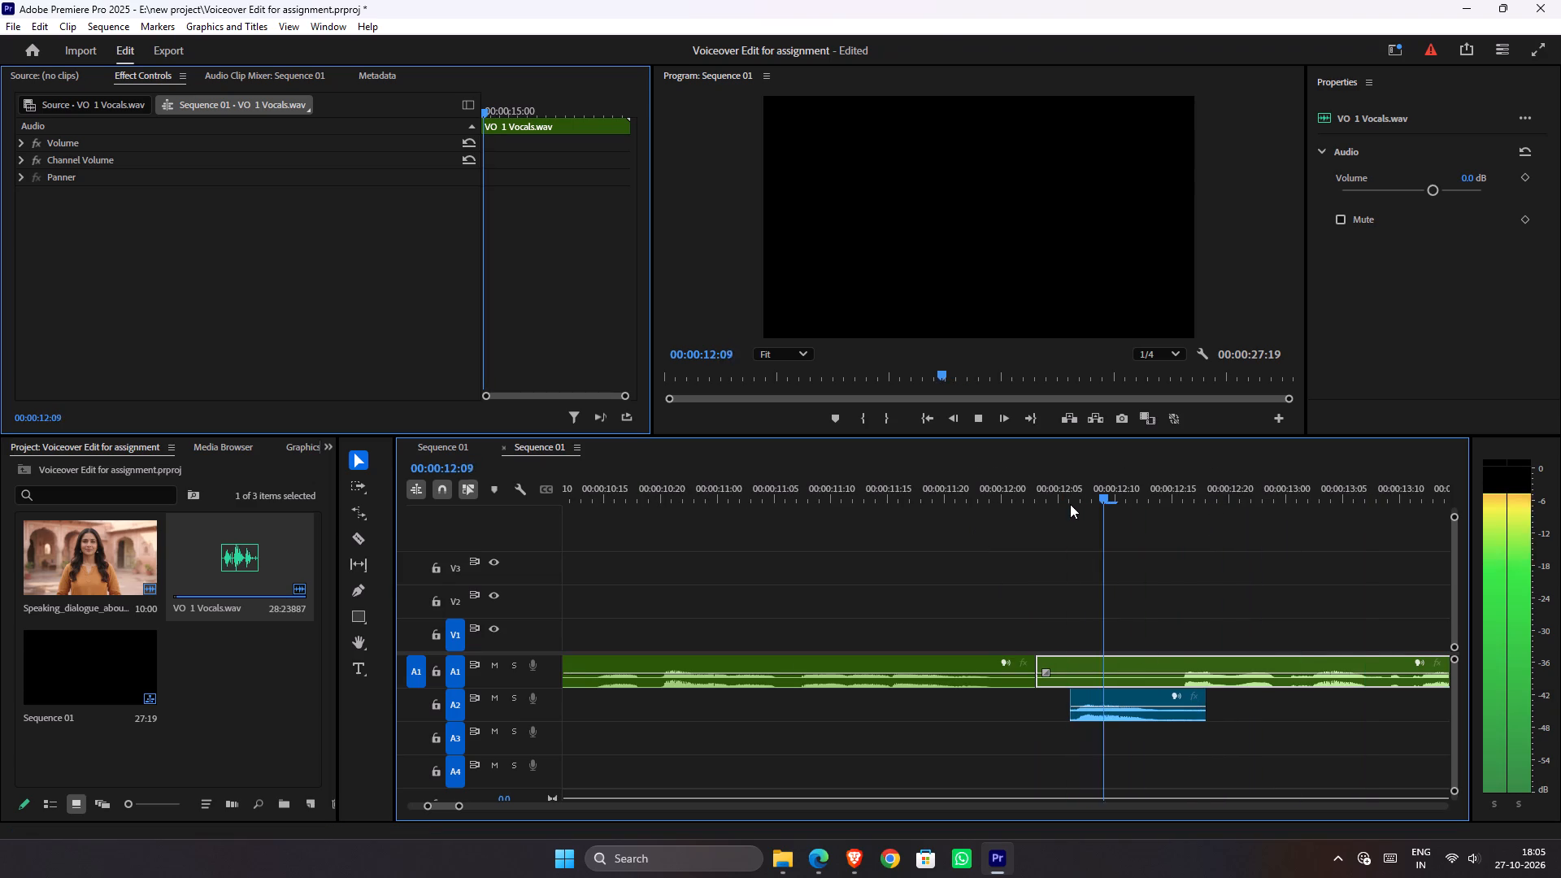
drag(1074, 493, 369, 565)
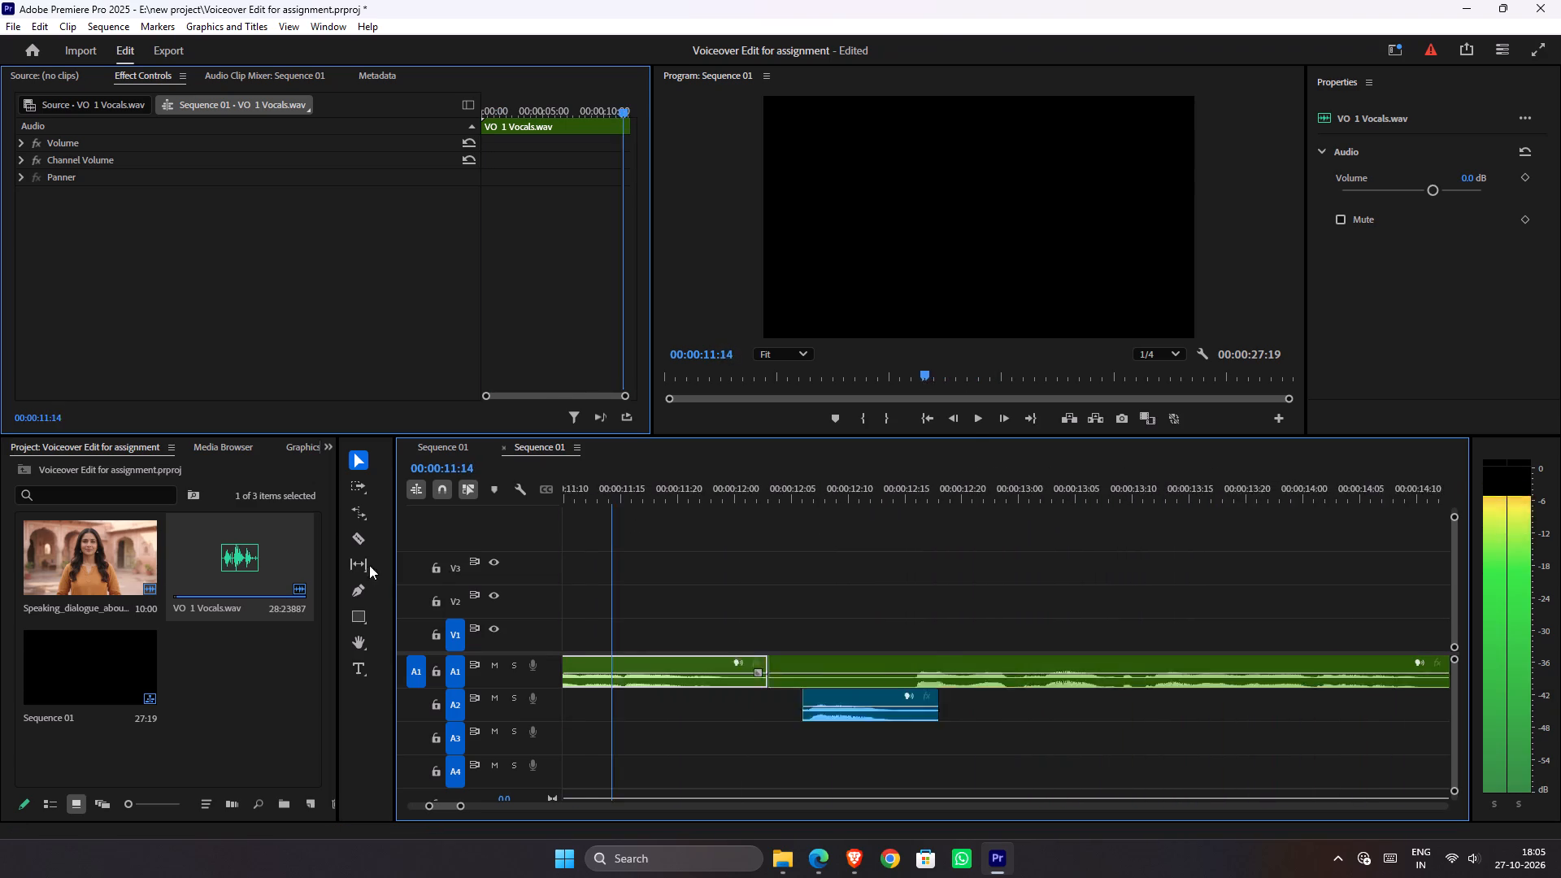
drag(369, 565, 593, 537)
alt+scroll(602, 641, down, 5)
key(space)
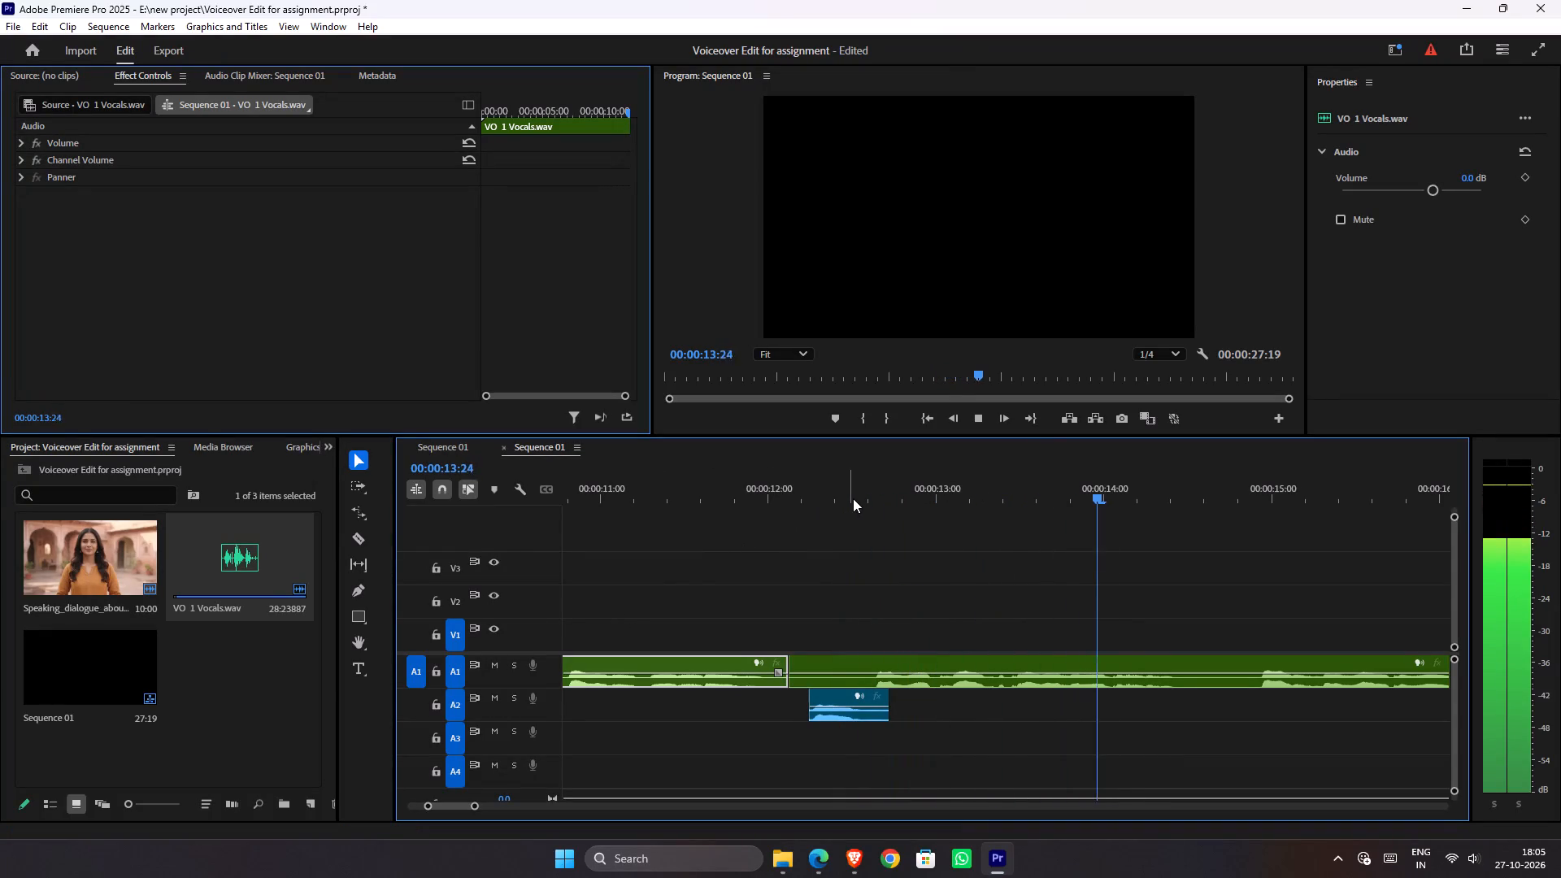
drag(853, 498, 748, 538)
key(space)
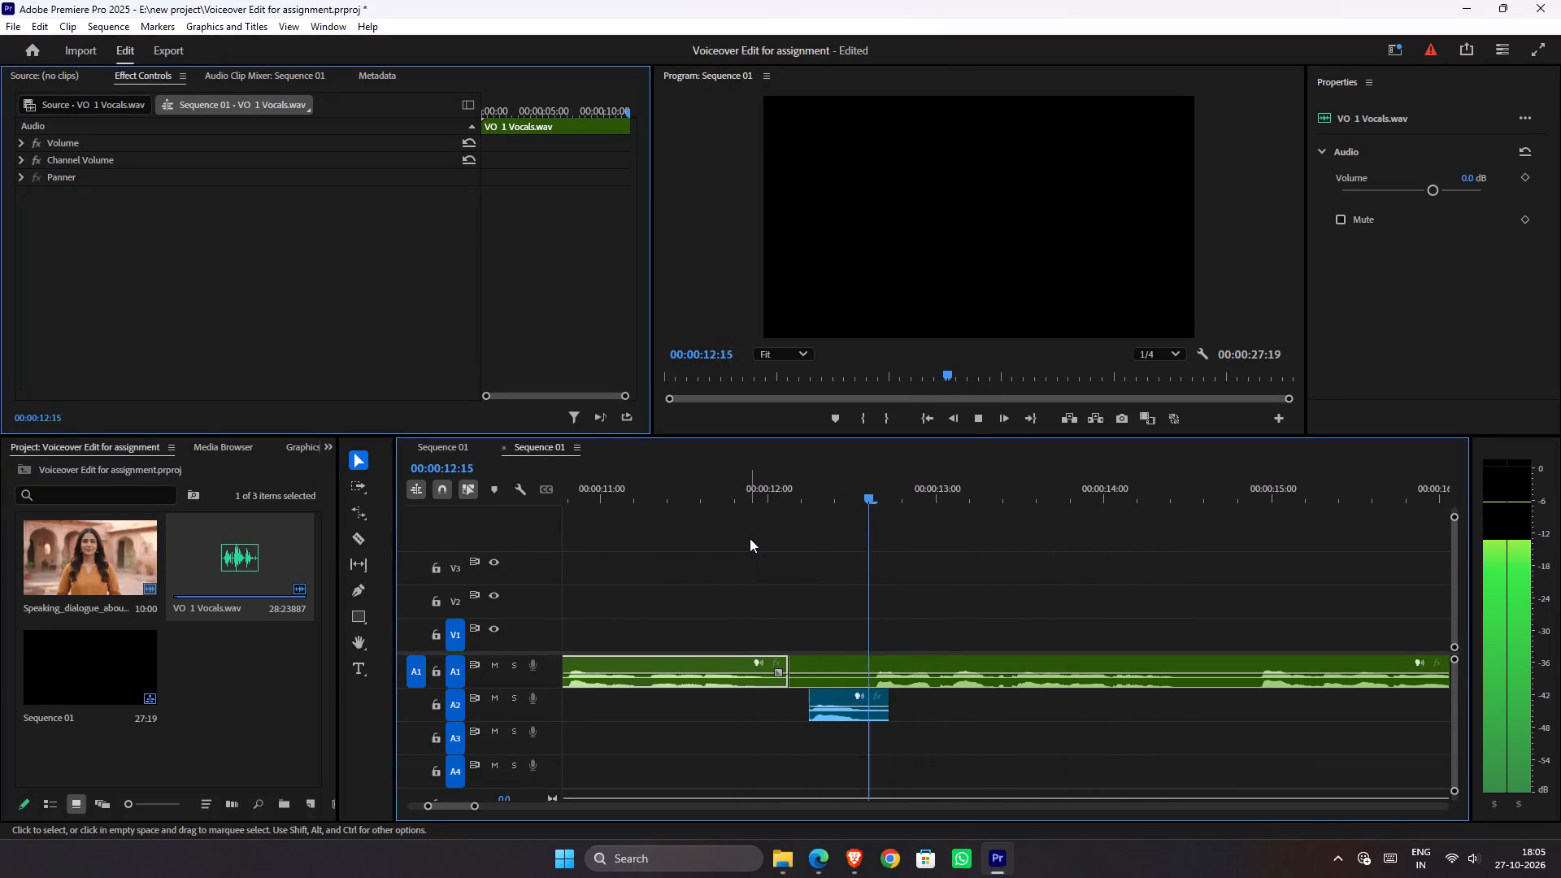
key(space)
drag(828, 496, 694, 553)
key(space)
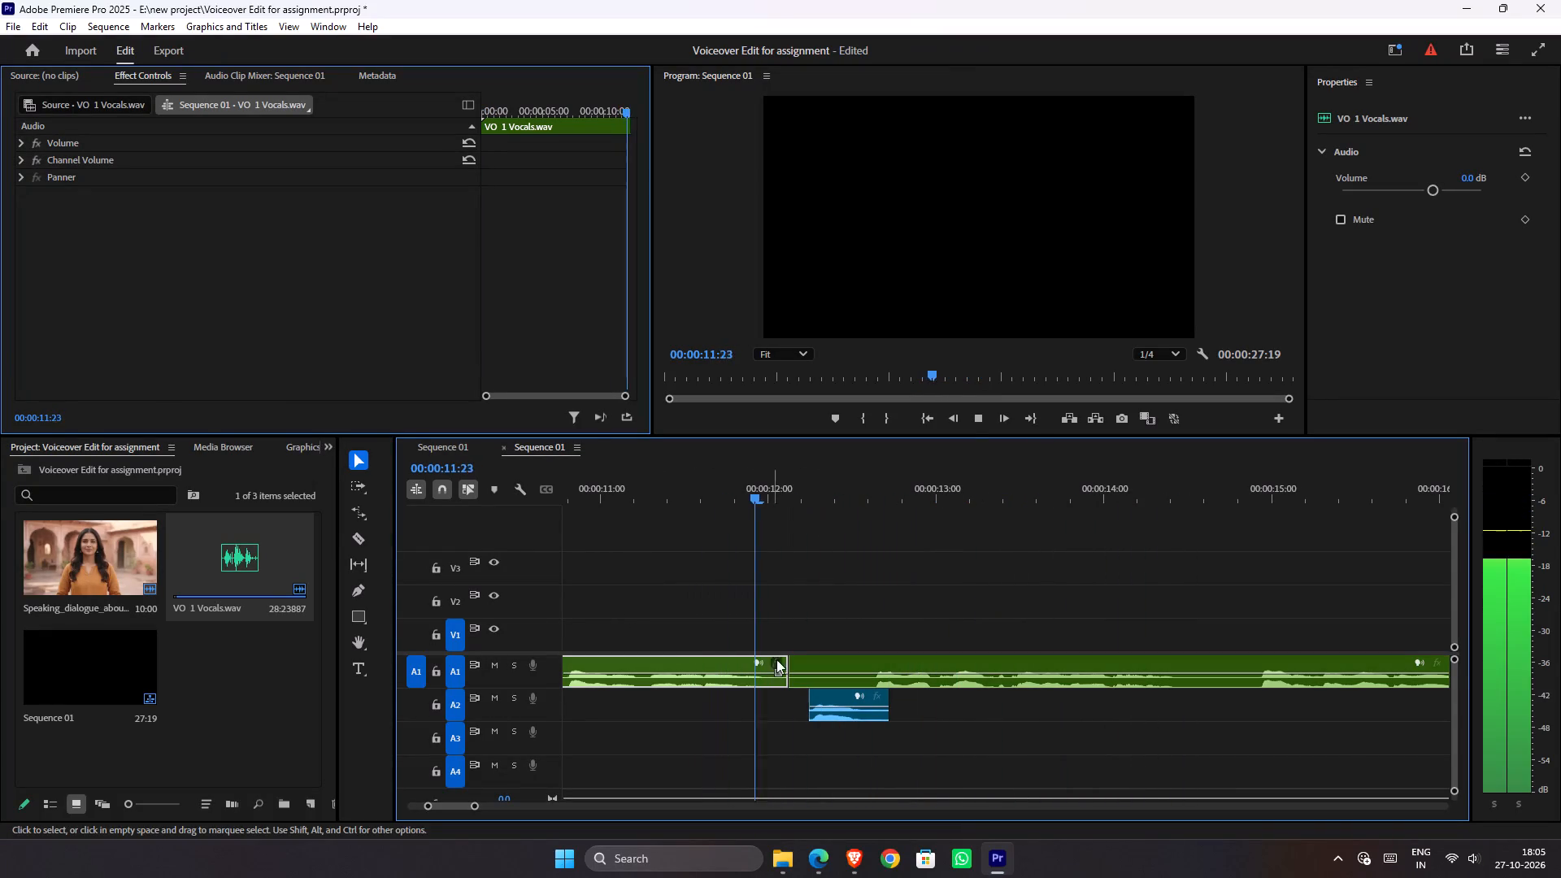
key(space)
Extend the start of the Audio 2 dialogue piece back to the Audio 1 cut at about 00:00:12:03.
click(854, 719)
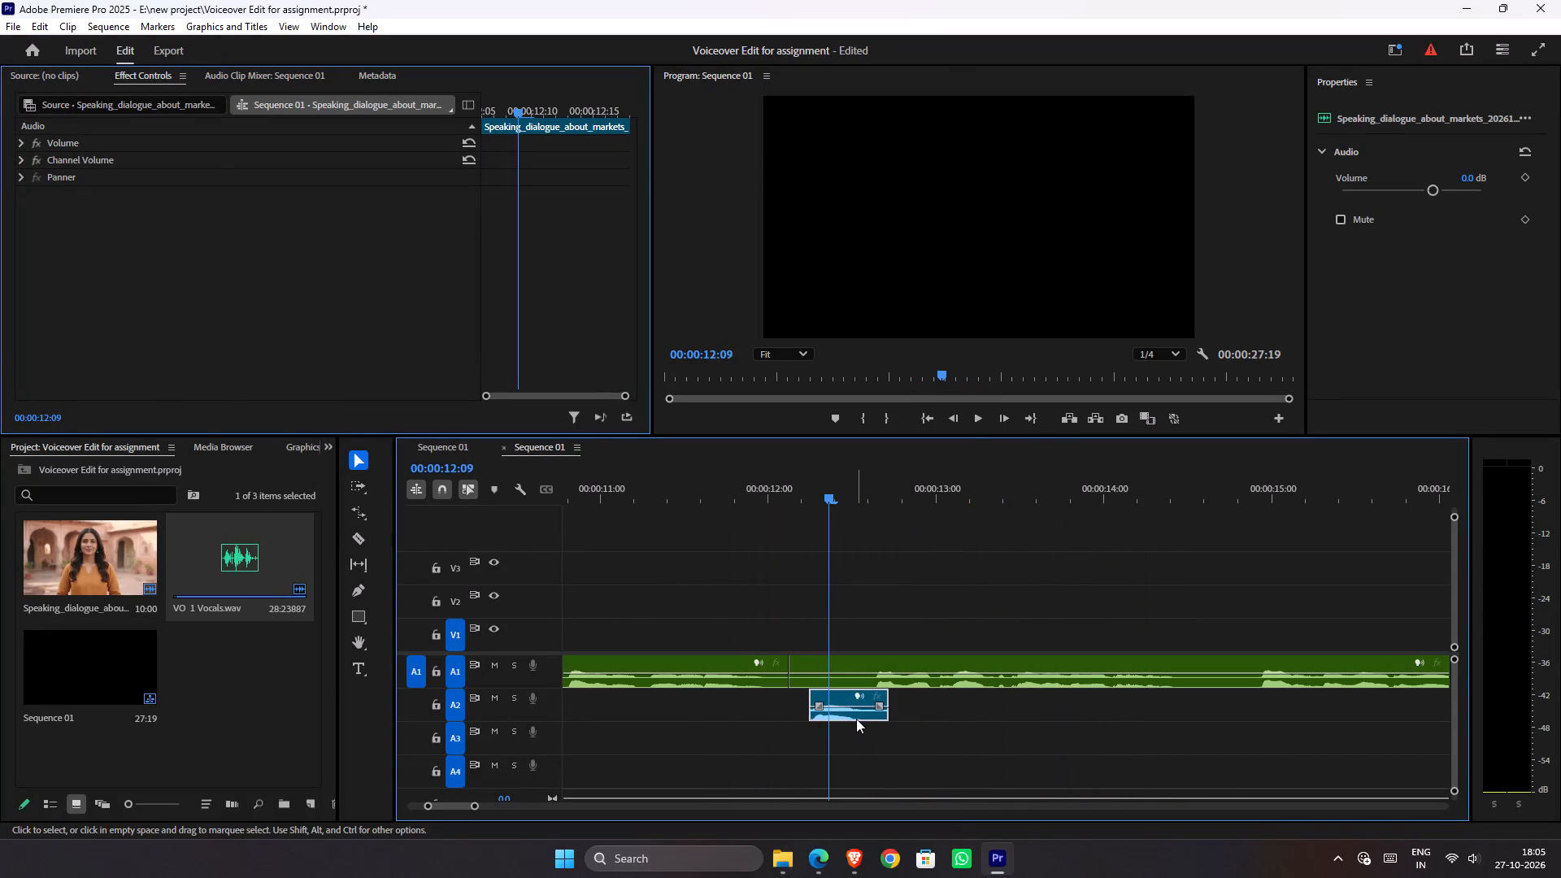
drag(808, 703, 789, 703)
drag(807, 499, 723, 499)
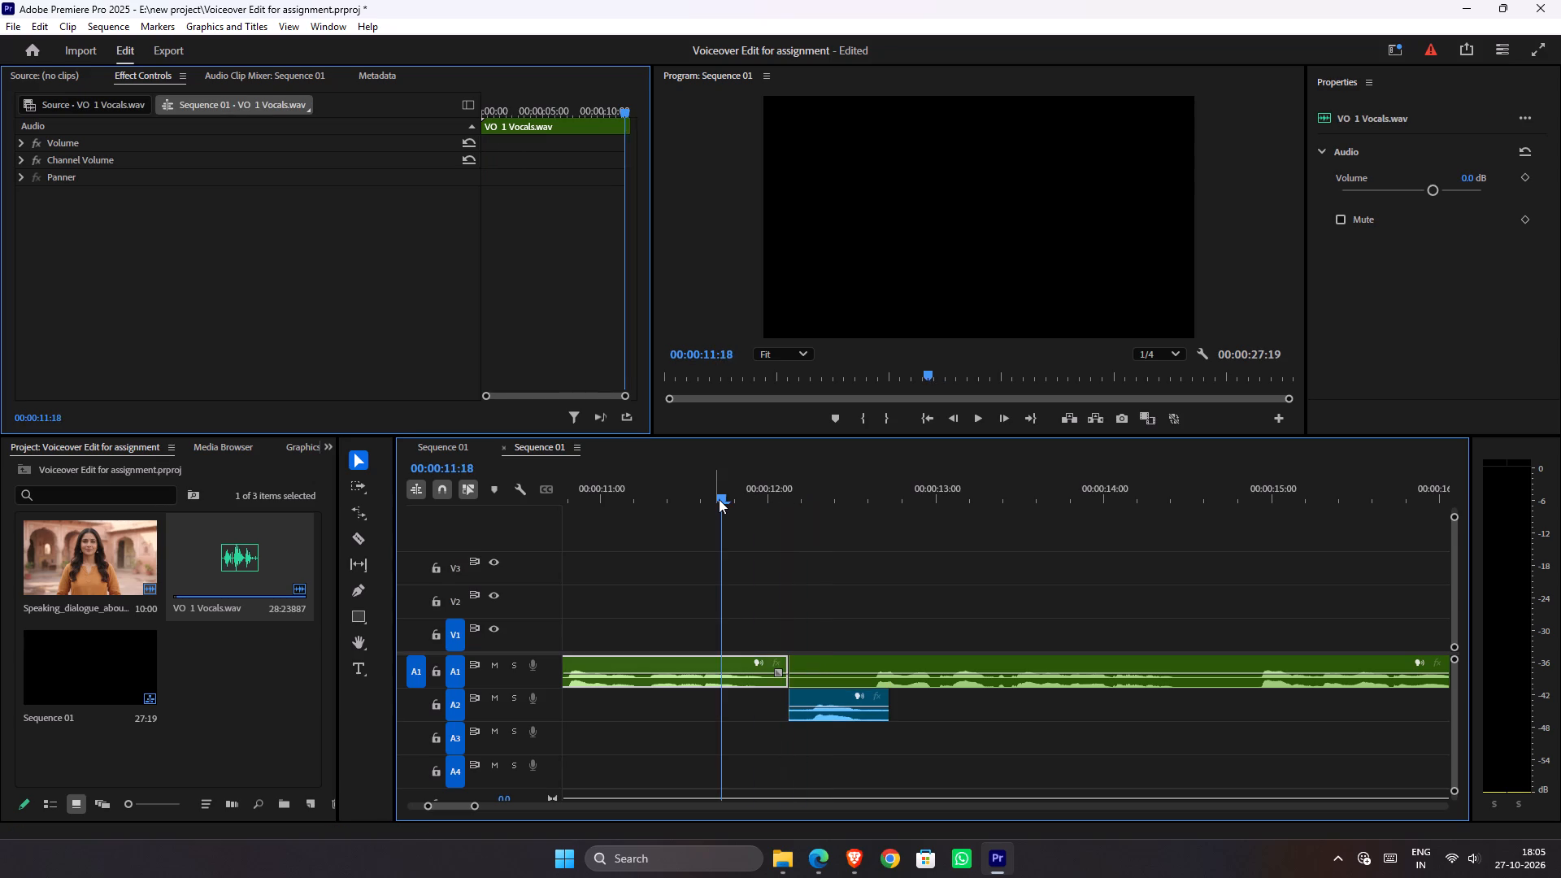
Add a fade-in about 10 frames long to the start of the Audio 2 dialogue piece, replaying the join to check it.
key(space)
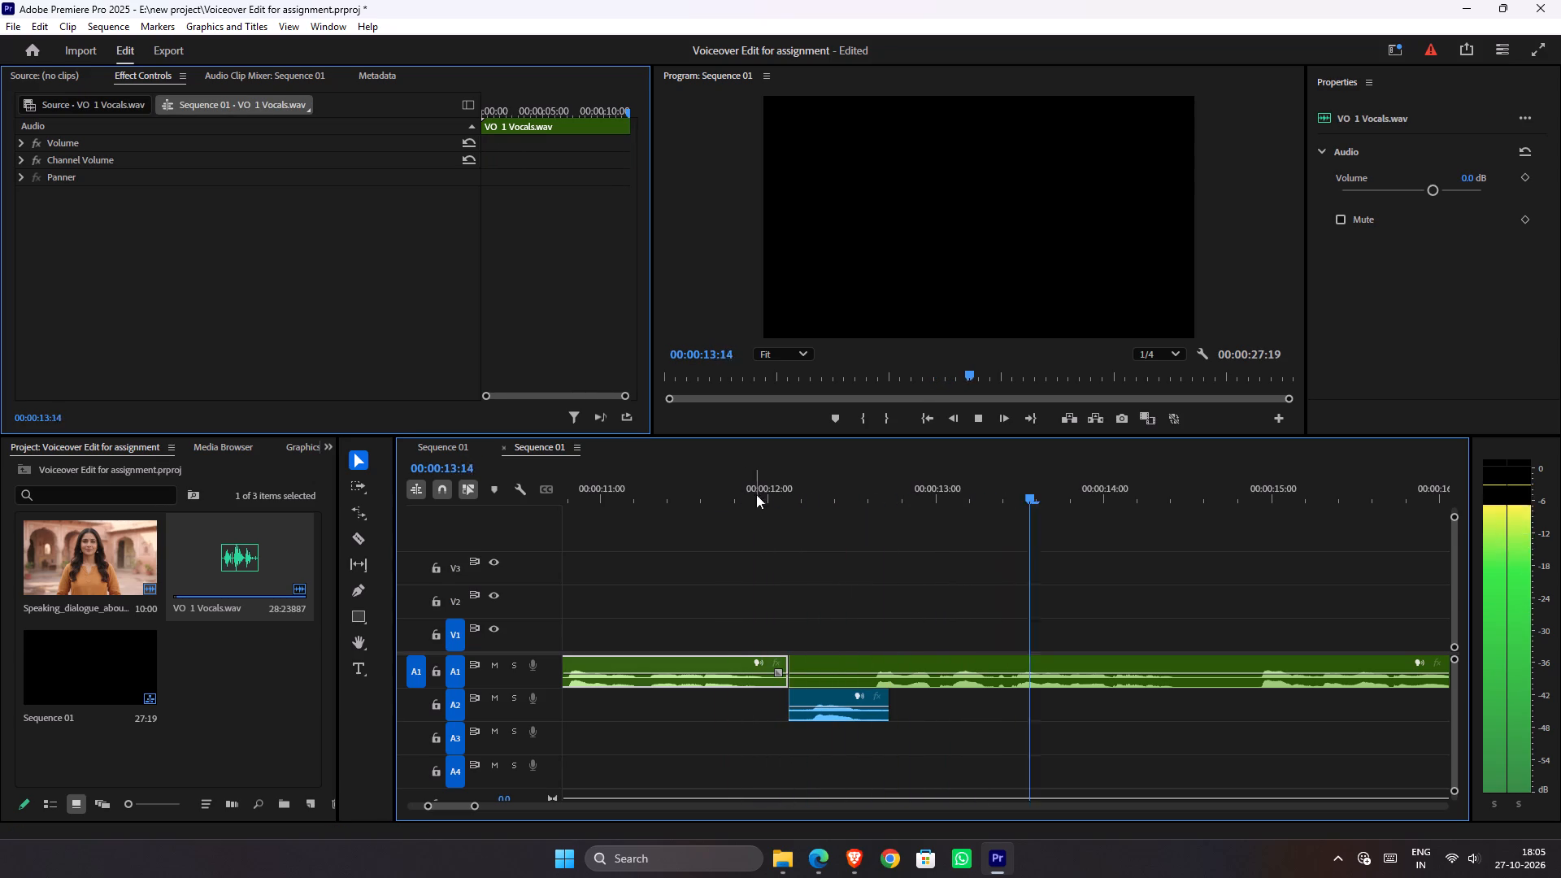
drag(776, 498, 720, 505)
key(space)
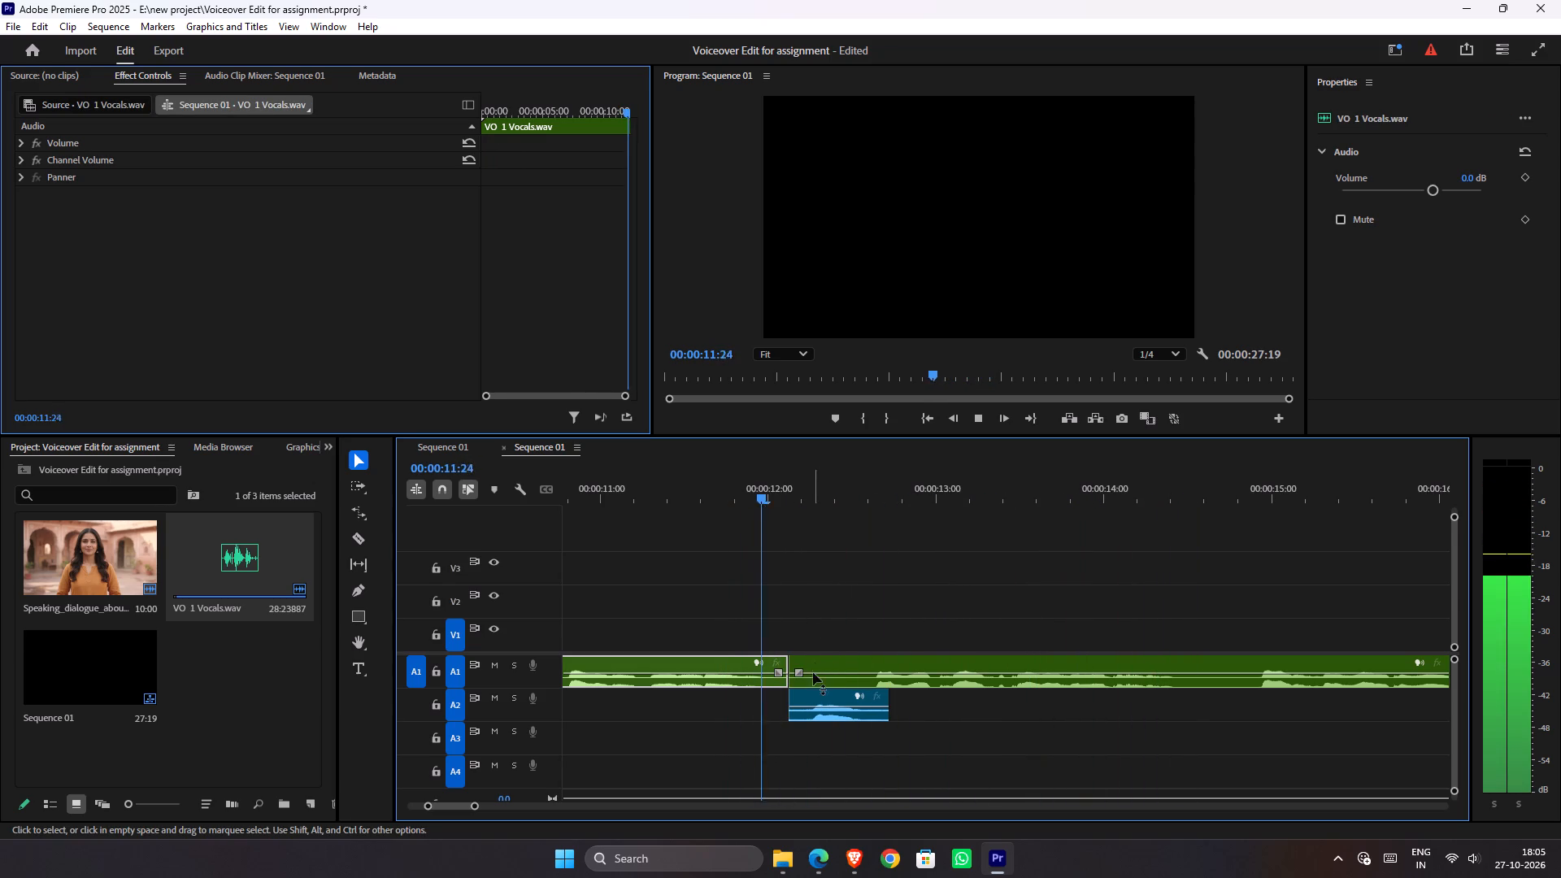
key(space)
drag(803, 707, 808, 707)
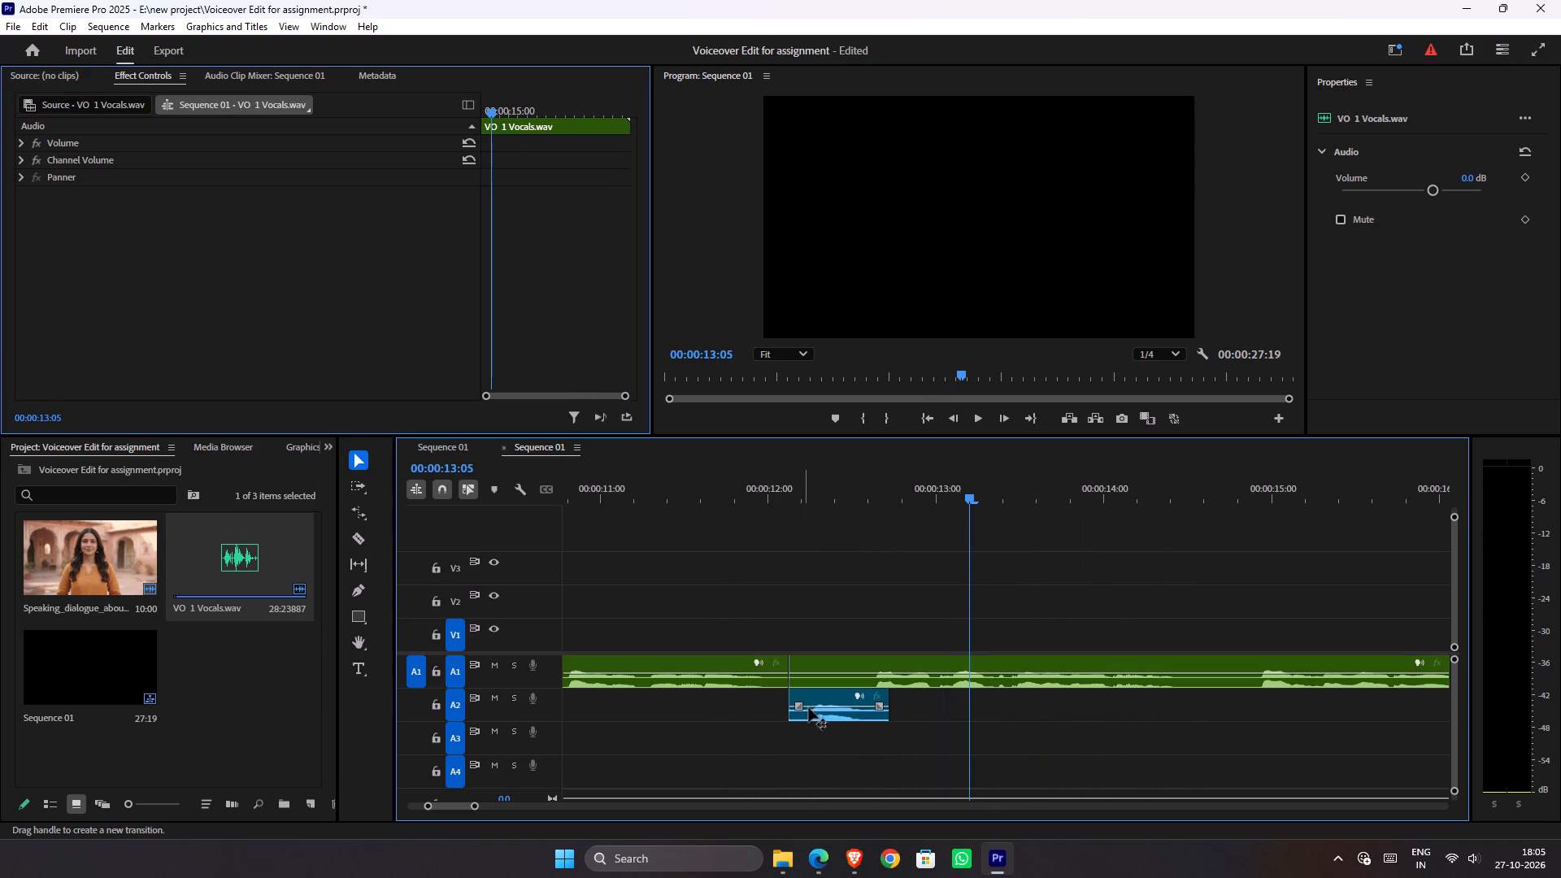
drag(808, 707, 837, 707)
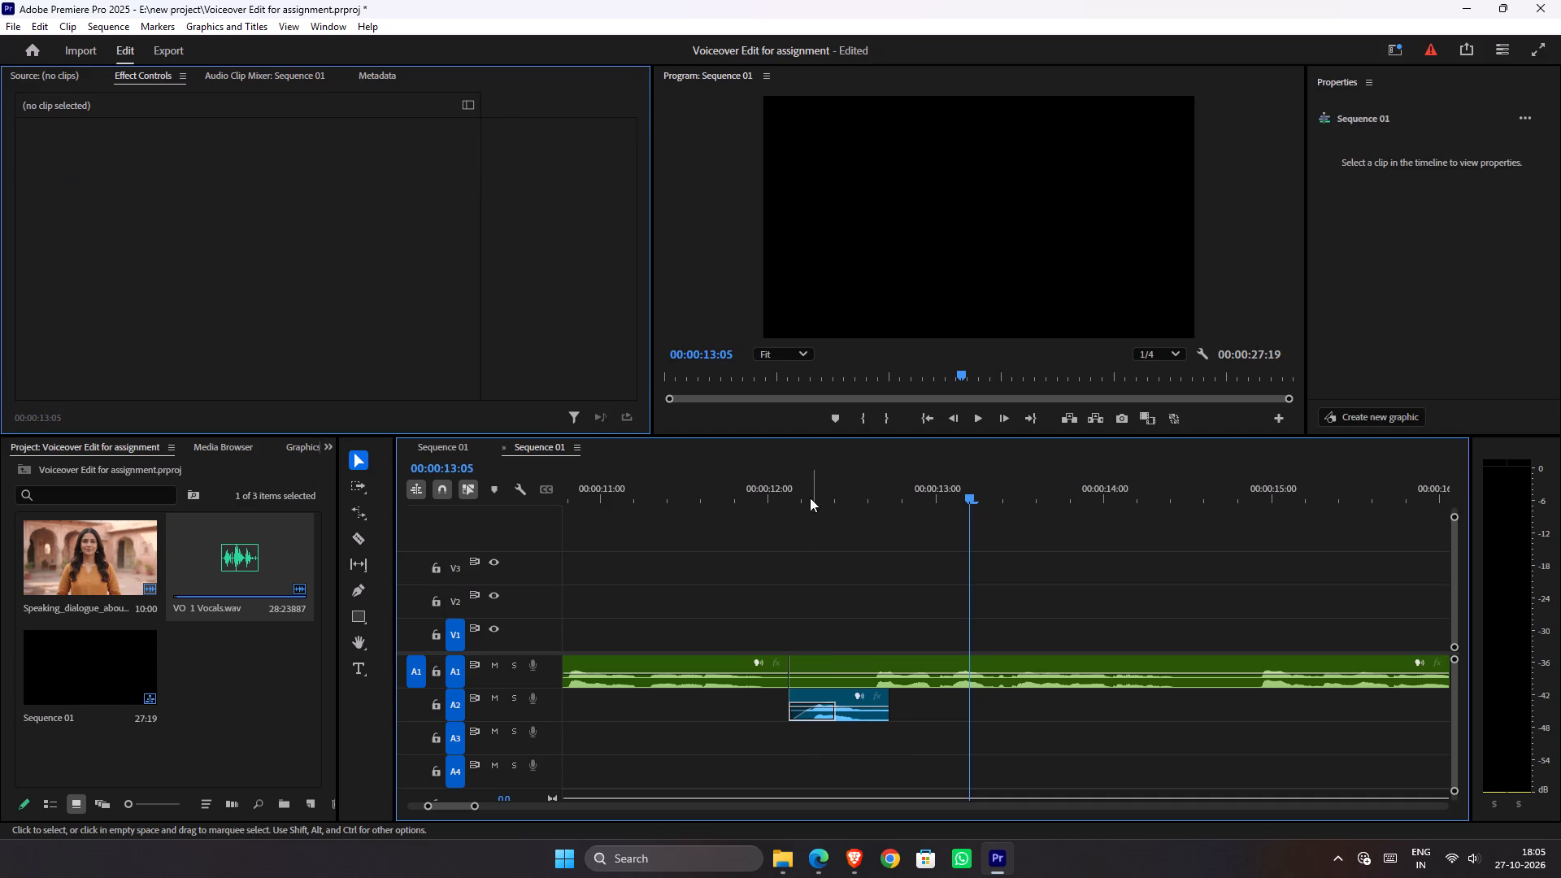
drag(791, 494, 694, 493)
key(space)
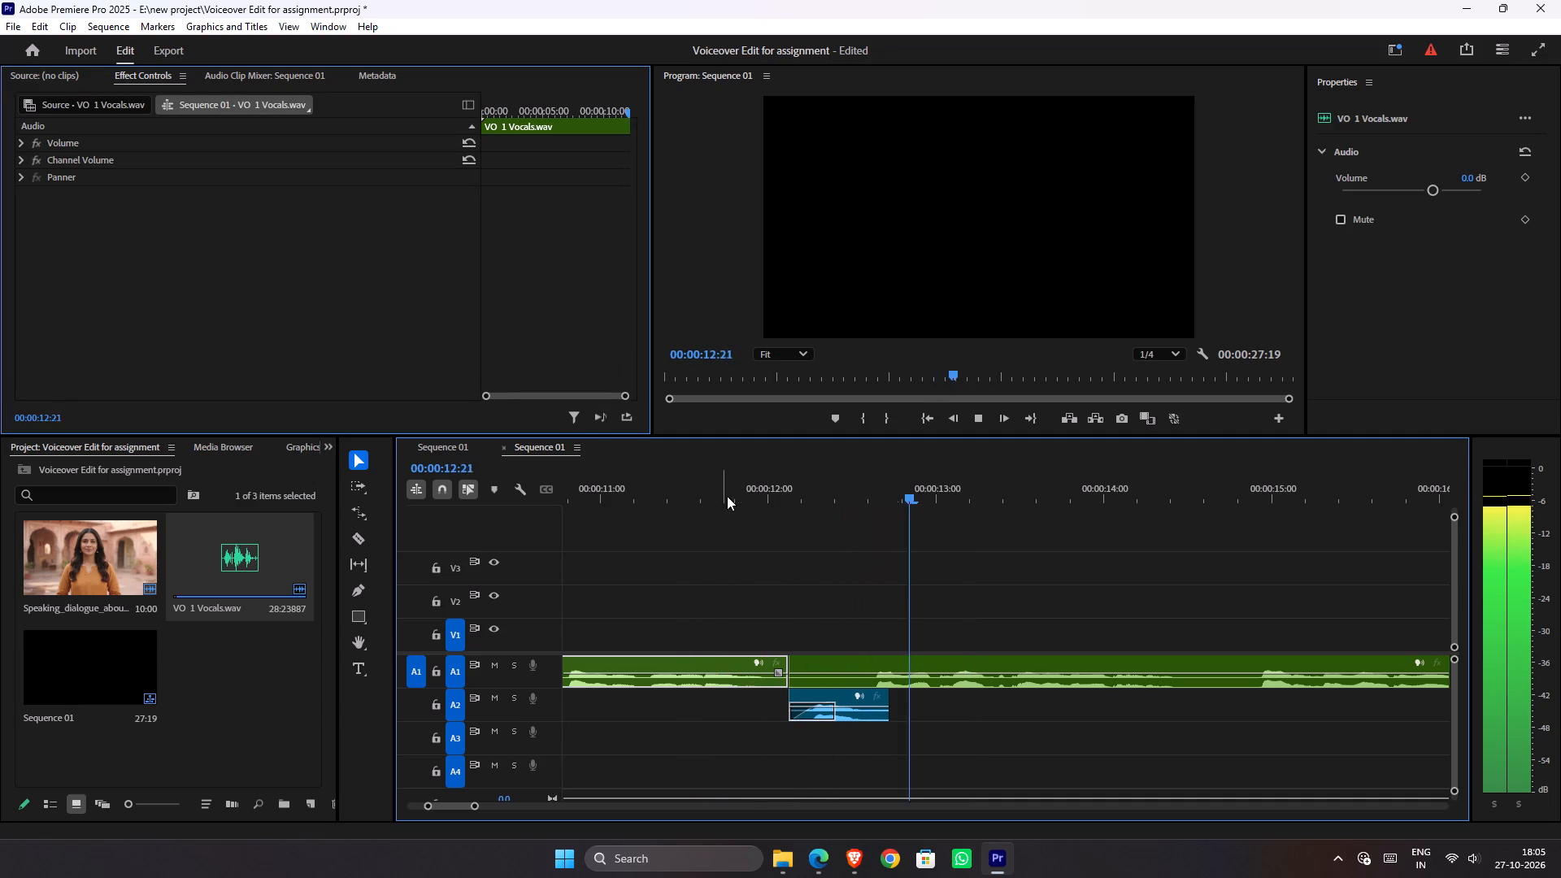
drag(778, 496, 729, 495)
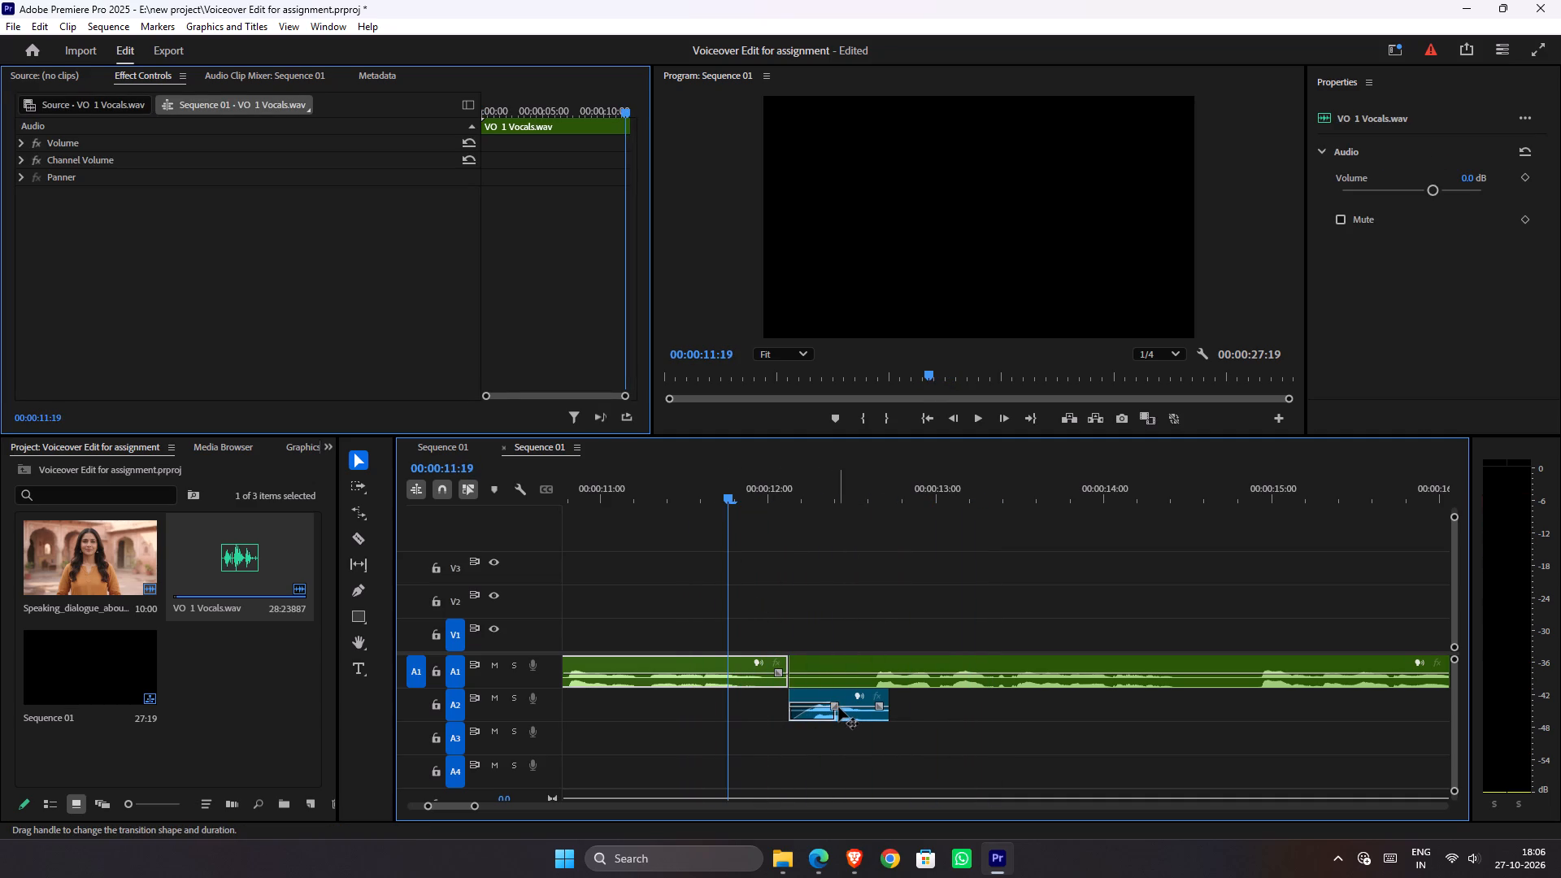
drag(838, 706, 860, 706)
key(space)
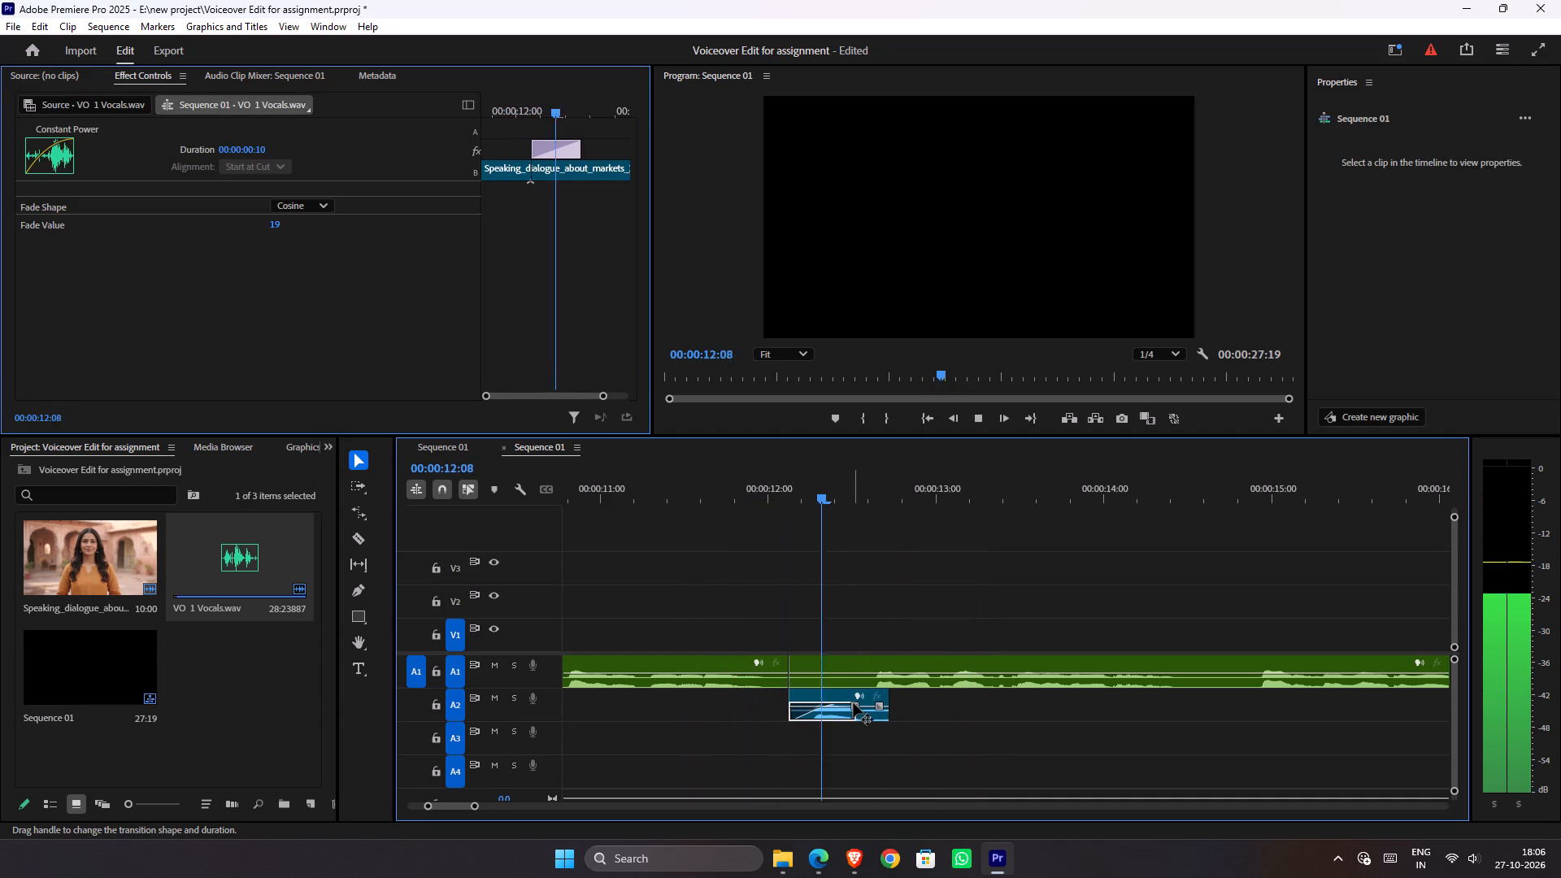
drag(839, 502, 660, 573)
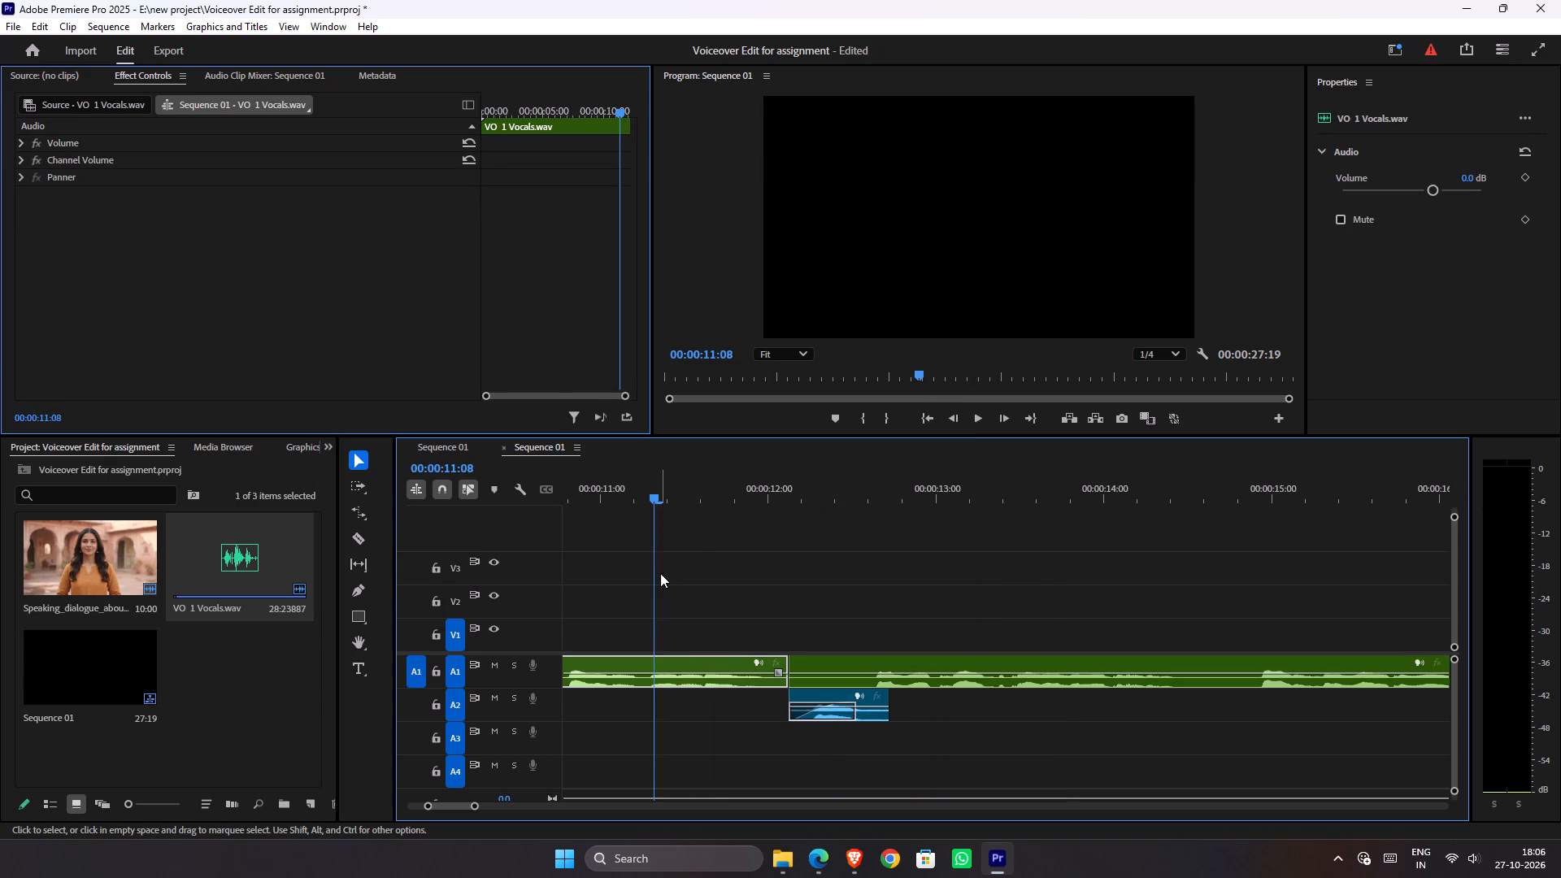
key(space)
key(space)
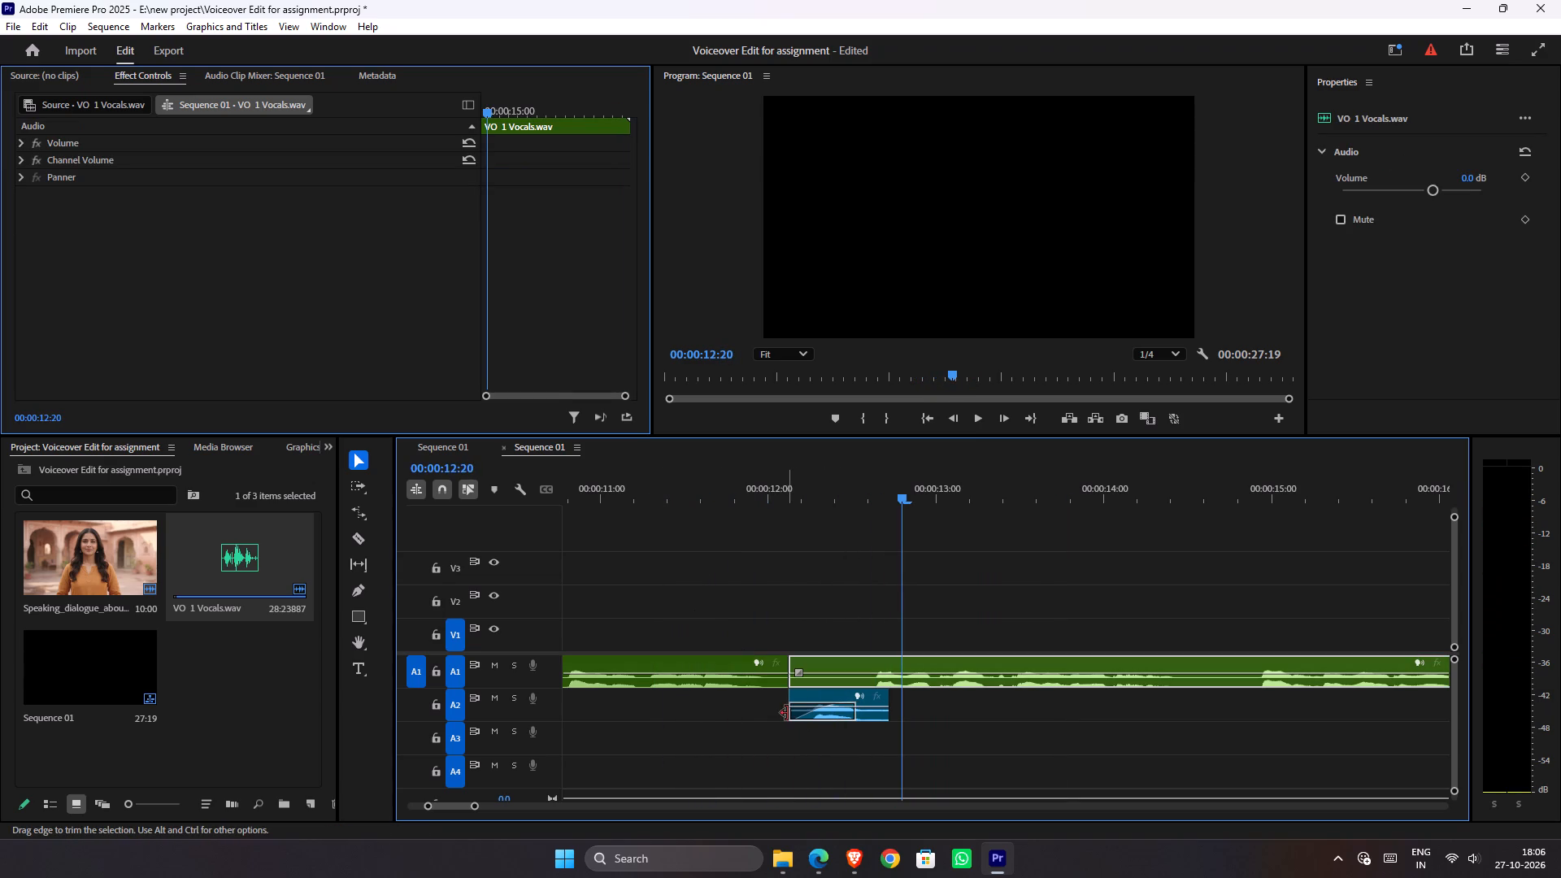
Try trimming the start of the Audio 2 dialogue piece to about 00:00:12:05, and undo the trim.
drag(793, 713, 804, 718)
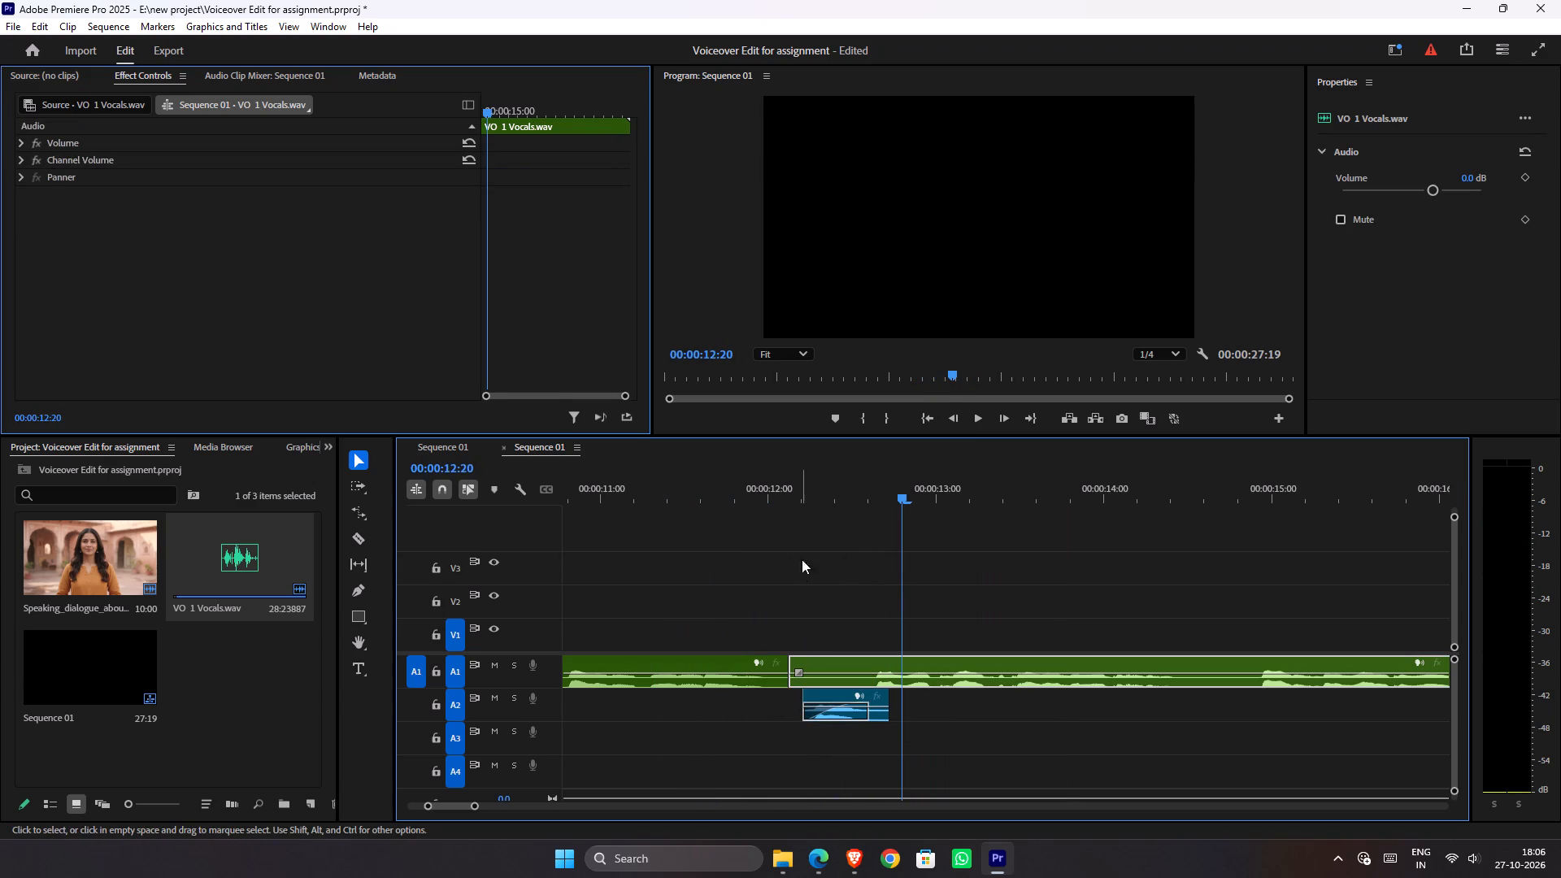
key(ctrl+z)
Replay the join and trim the start of the later Audio 1 clip to about 00:00:12:14.
drag(777, 496, 706, 496)
key(space)
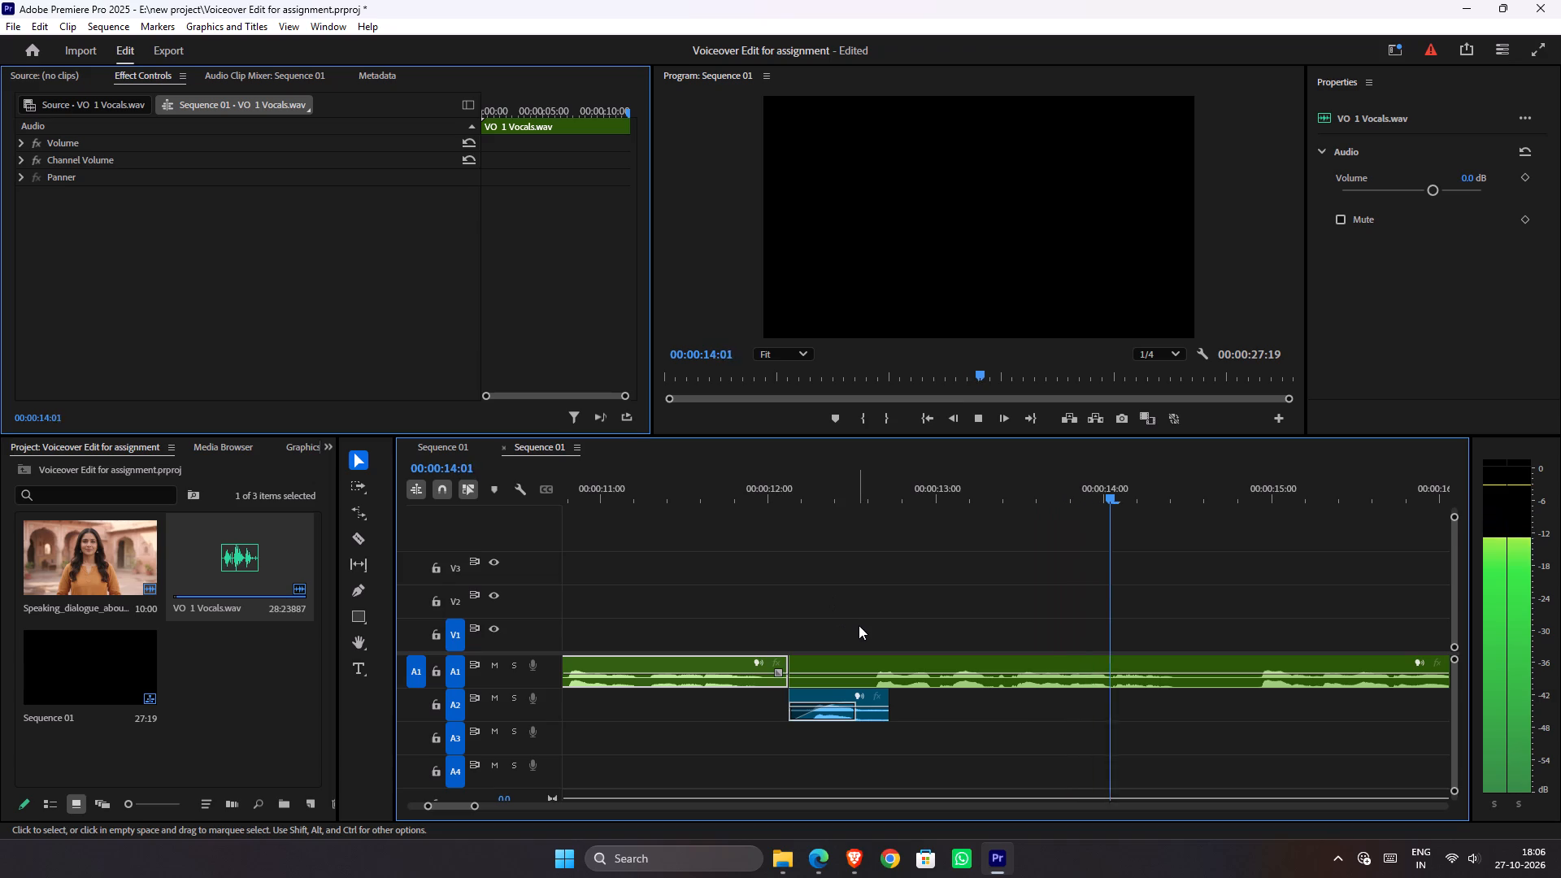
key(space)
click(889, 503)
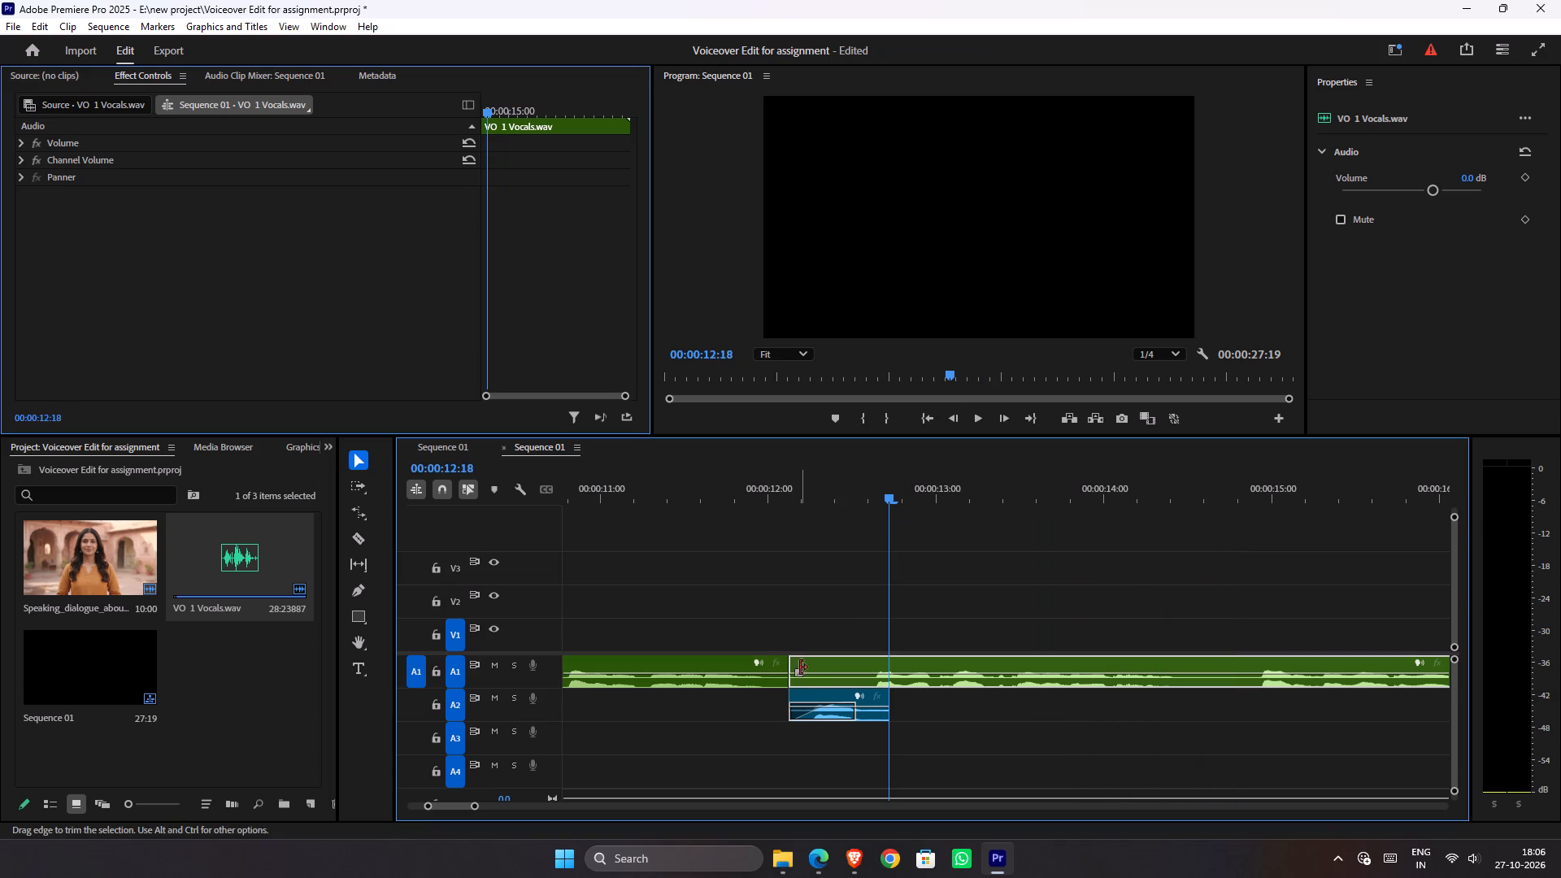
drag(799, 658, 866, 658)
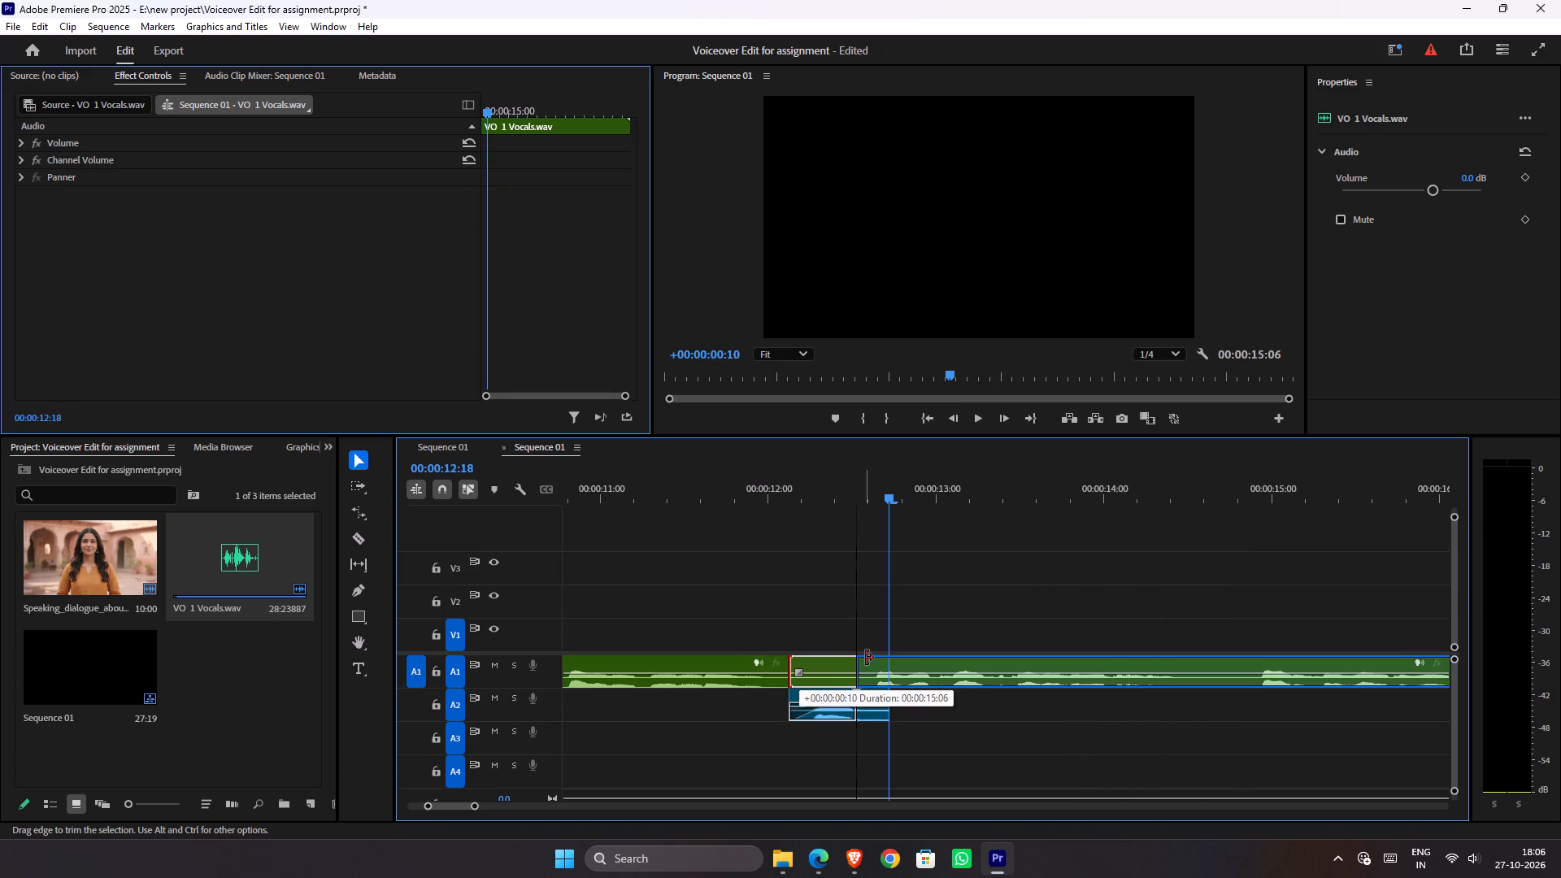
drag(866, 658, 876, 658)
Add a fade-in about 9 frames long to the start of the later Audio 1 clip, replaying the join in between.
drag(872, 673, 897, 672)
drag(857, 501, 651, 512)
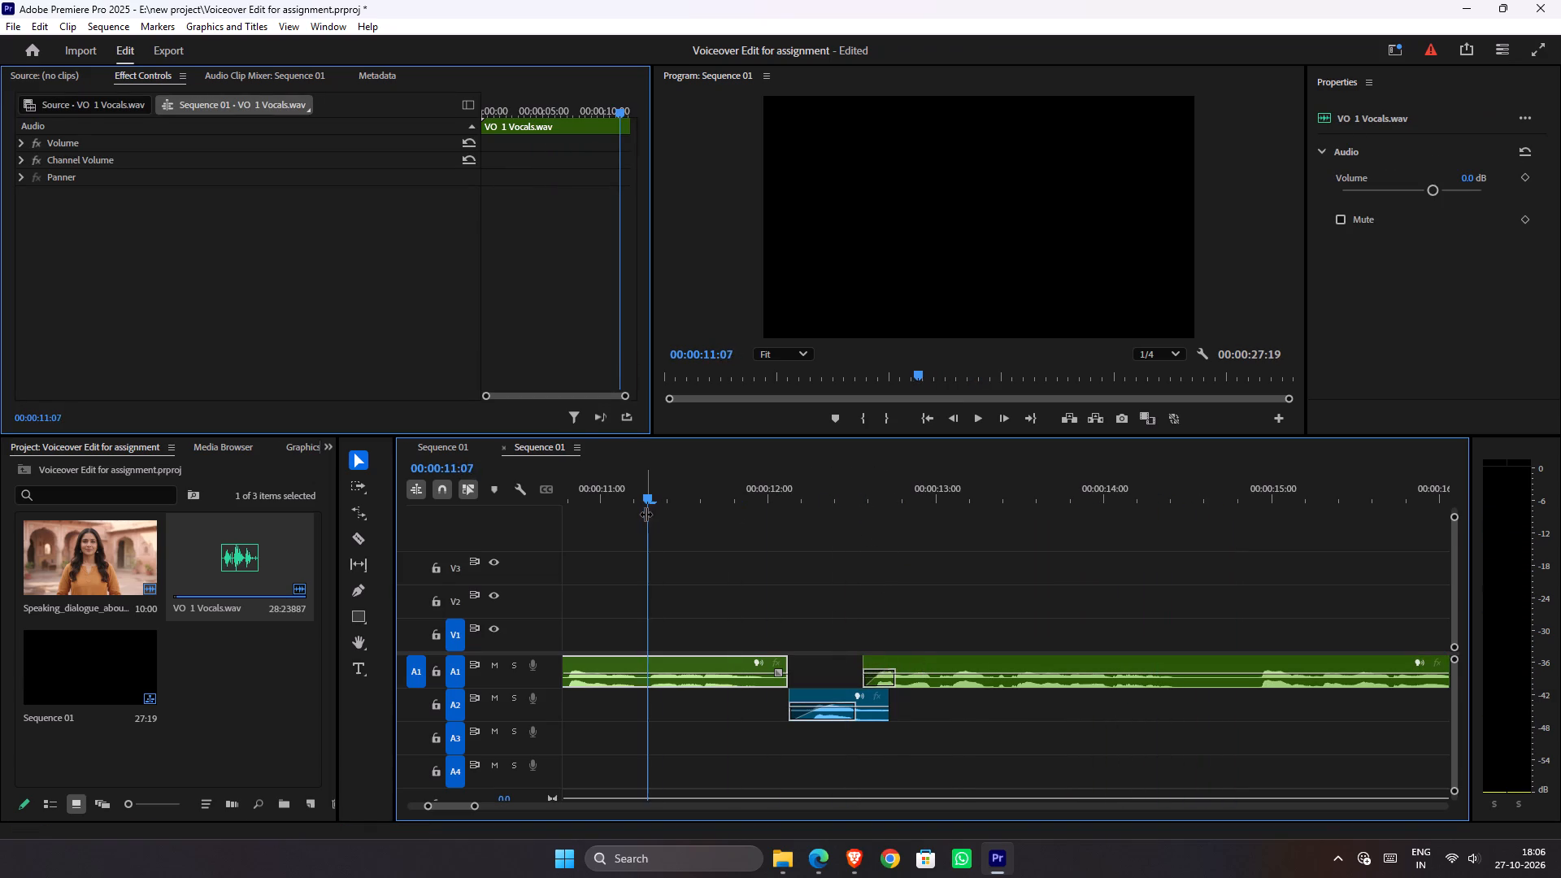
key(space)
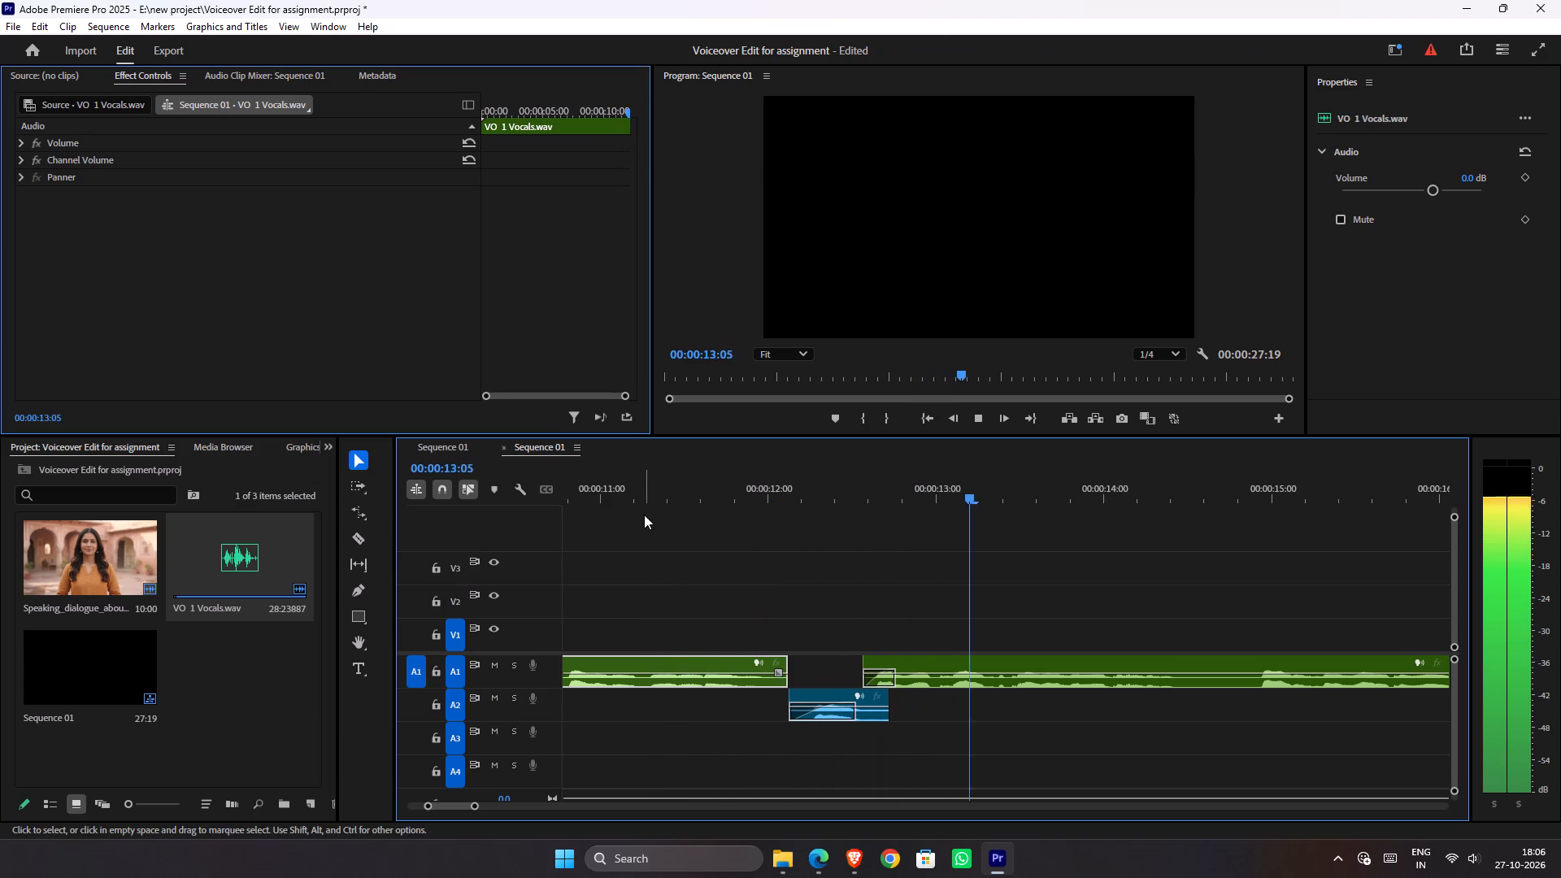
drag(760, 498, 683, 526)
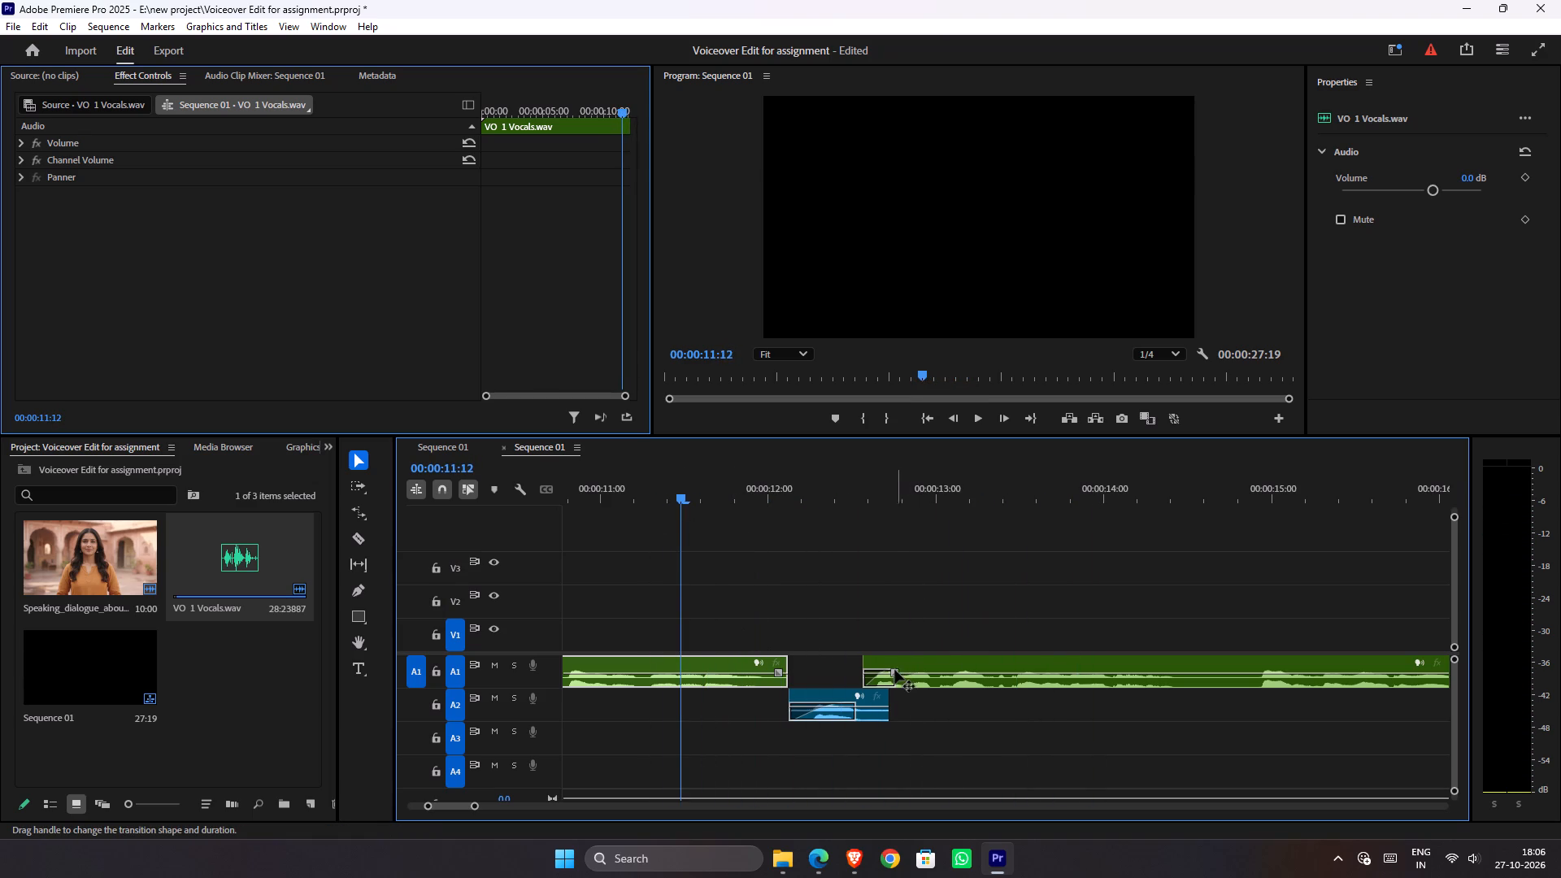
drag(889, 670, 915, 669)
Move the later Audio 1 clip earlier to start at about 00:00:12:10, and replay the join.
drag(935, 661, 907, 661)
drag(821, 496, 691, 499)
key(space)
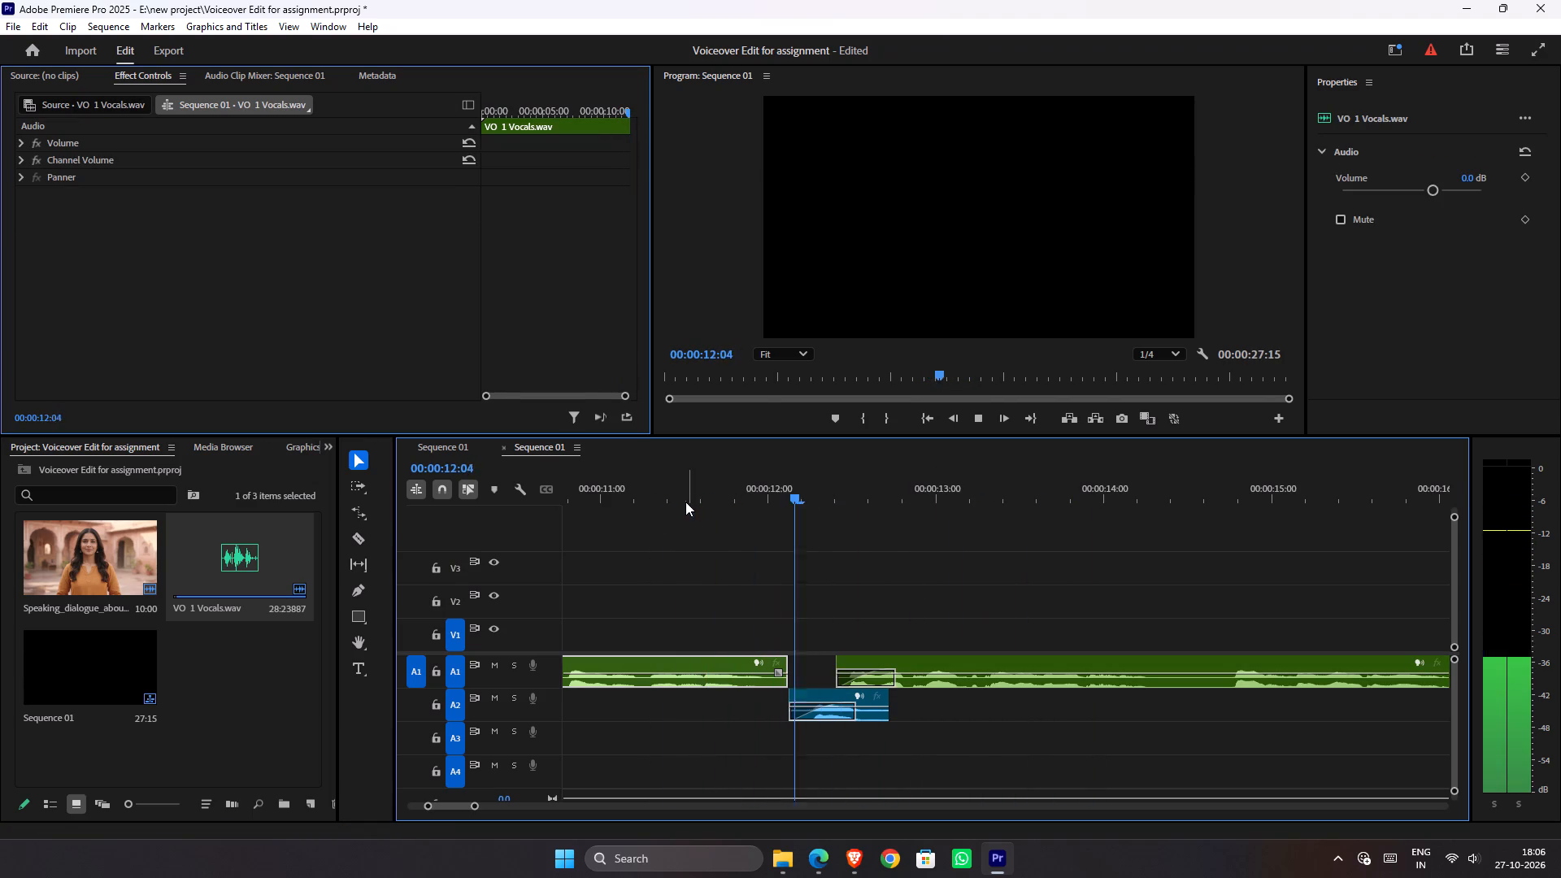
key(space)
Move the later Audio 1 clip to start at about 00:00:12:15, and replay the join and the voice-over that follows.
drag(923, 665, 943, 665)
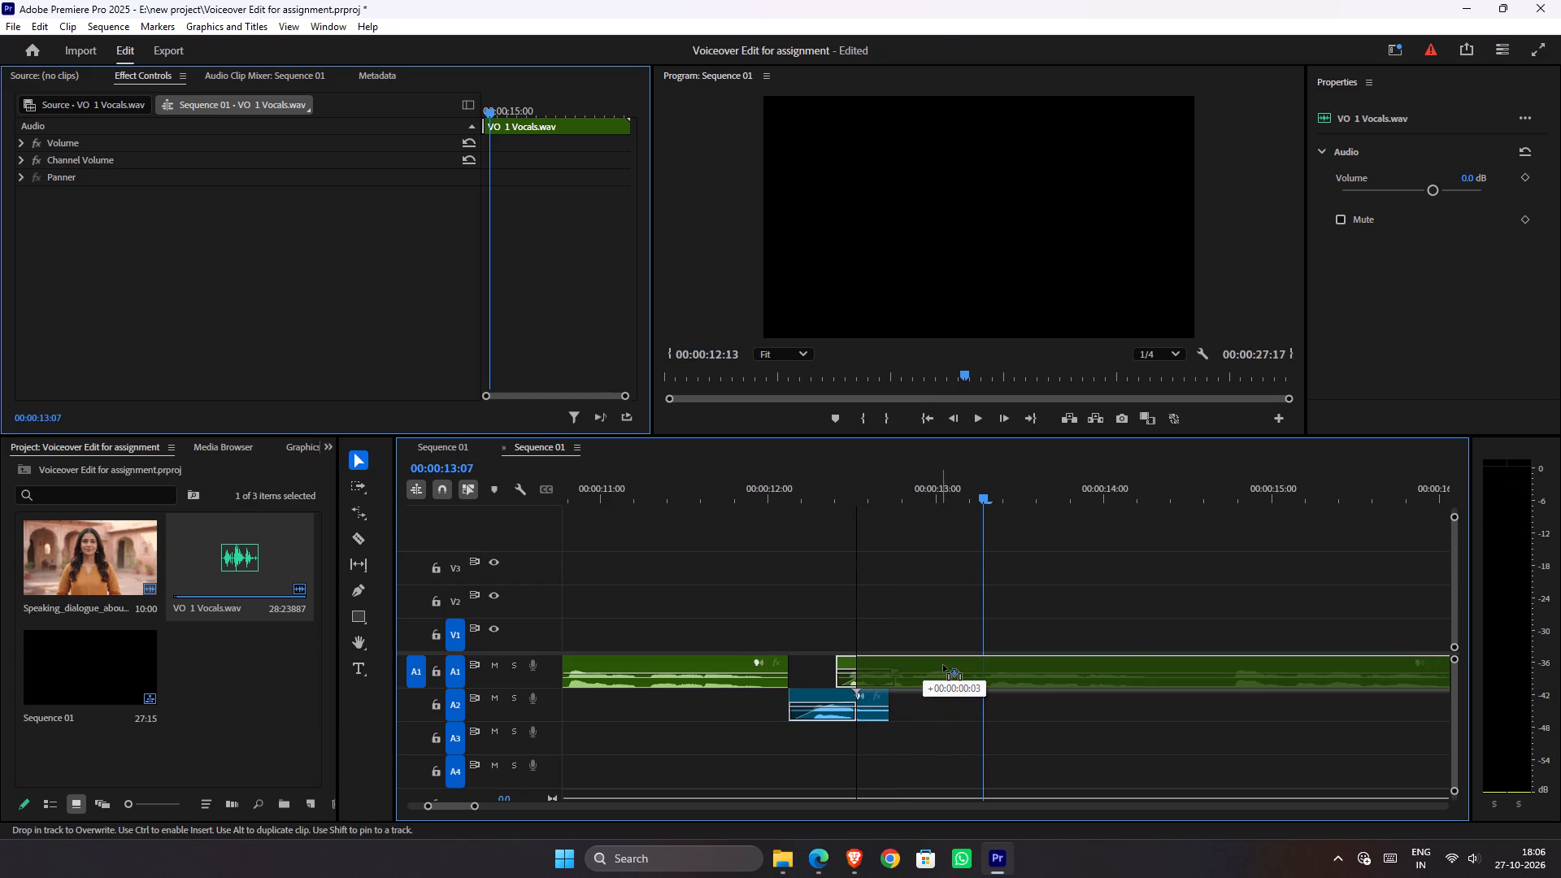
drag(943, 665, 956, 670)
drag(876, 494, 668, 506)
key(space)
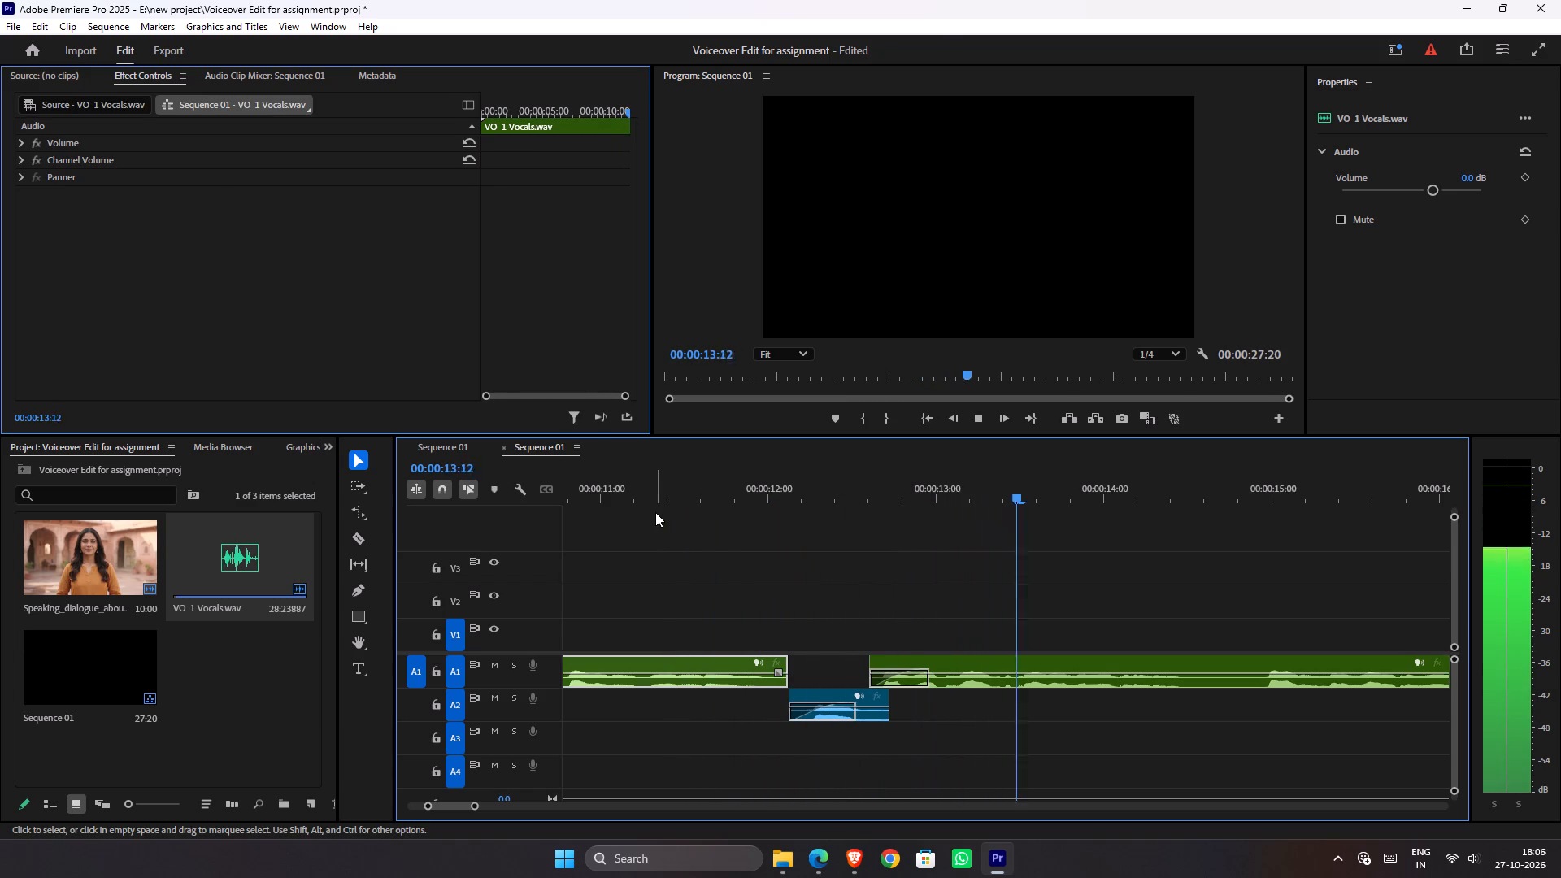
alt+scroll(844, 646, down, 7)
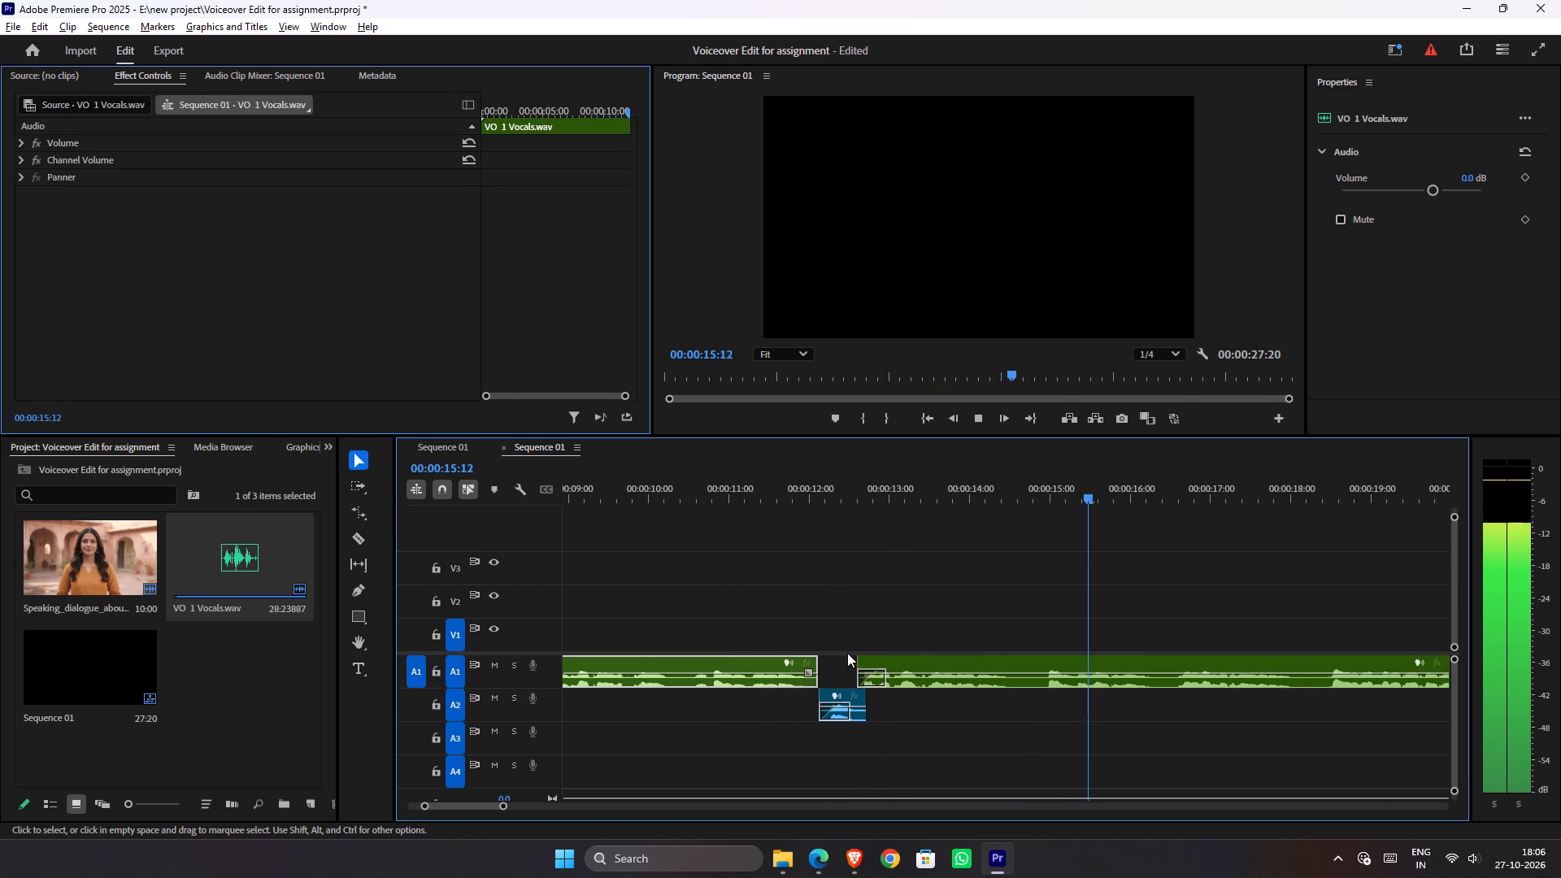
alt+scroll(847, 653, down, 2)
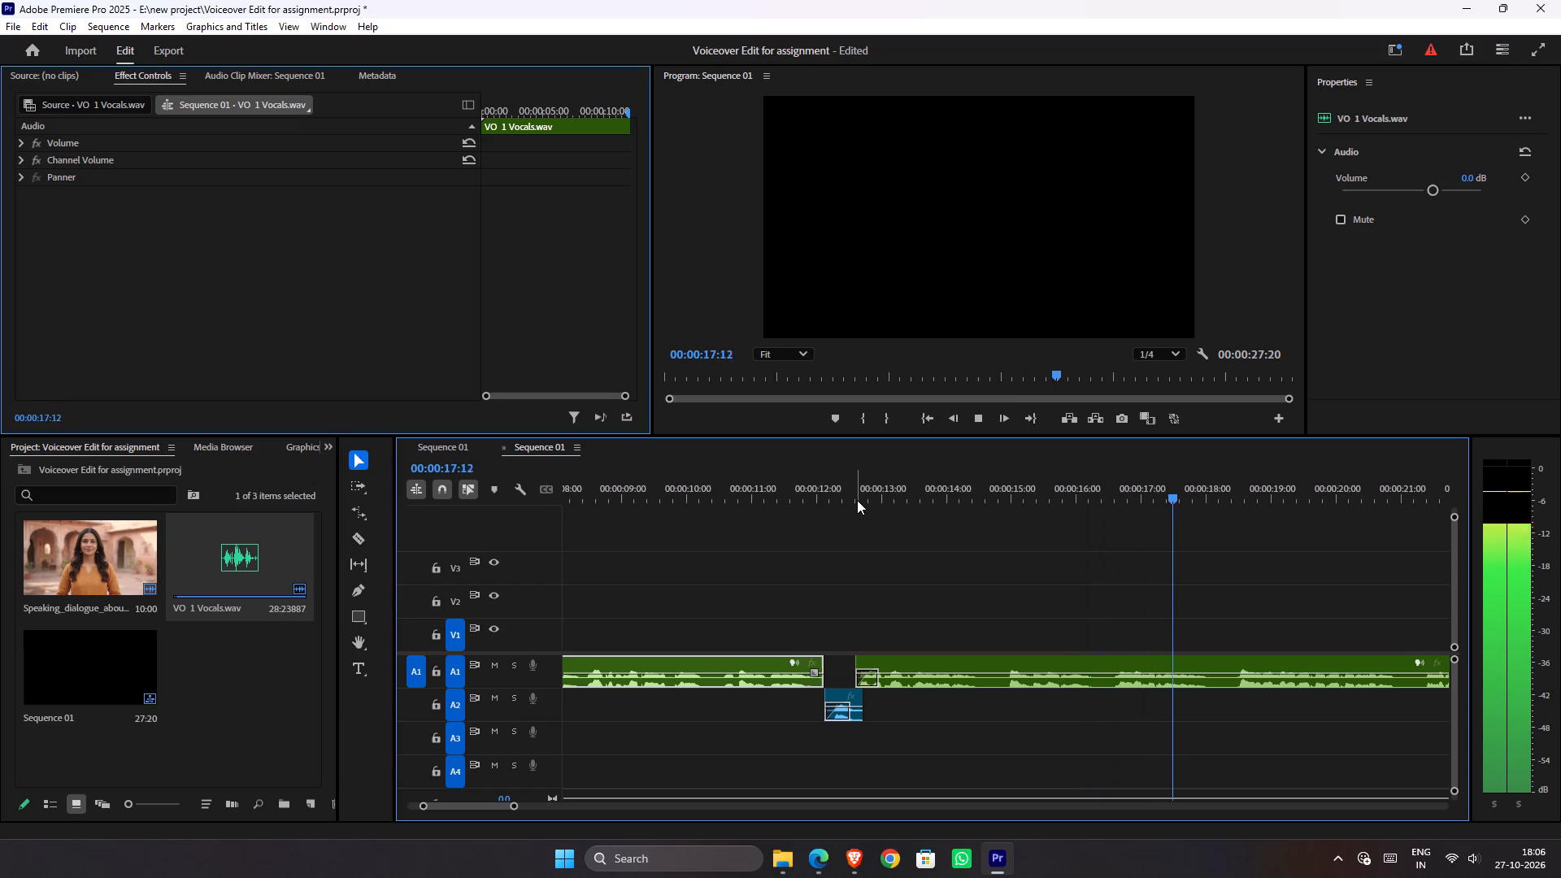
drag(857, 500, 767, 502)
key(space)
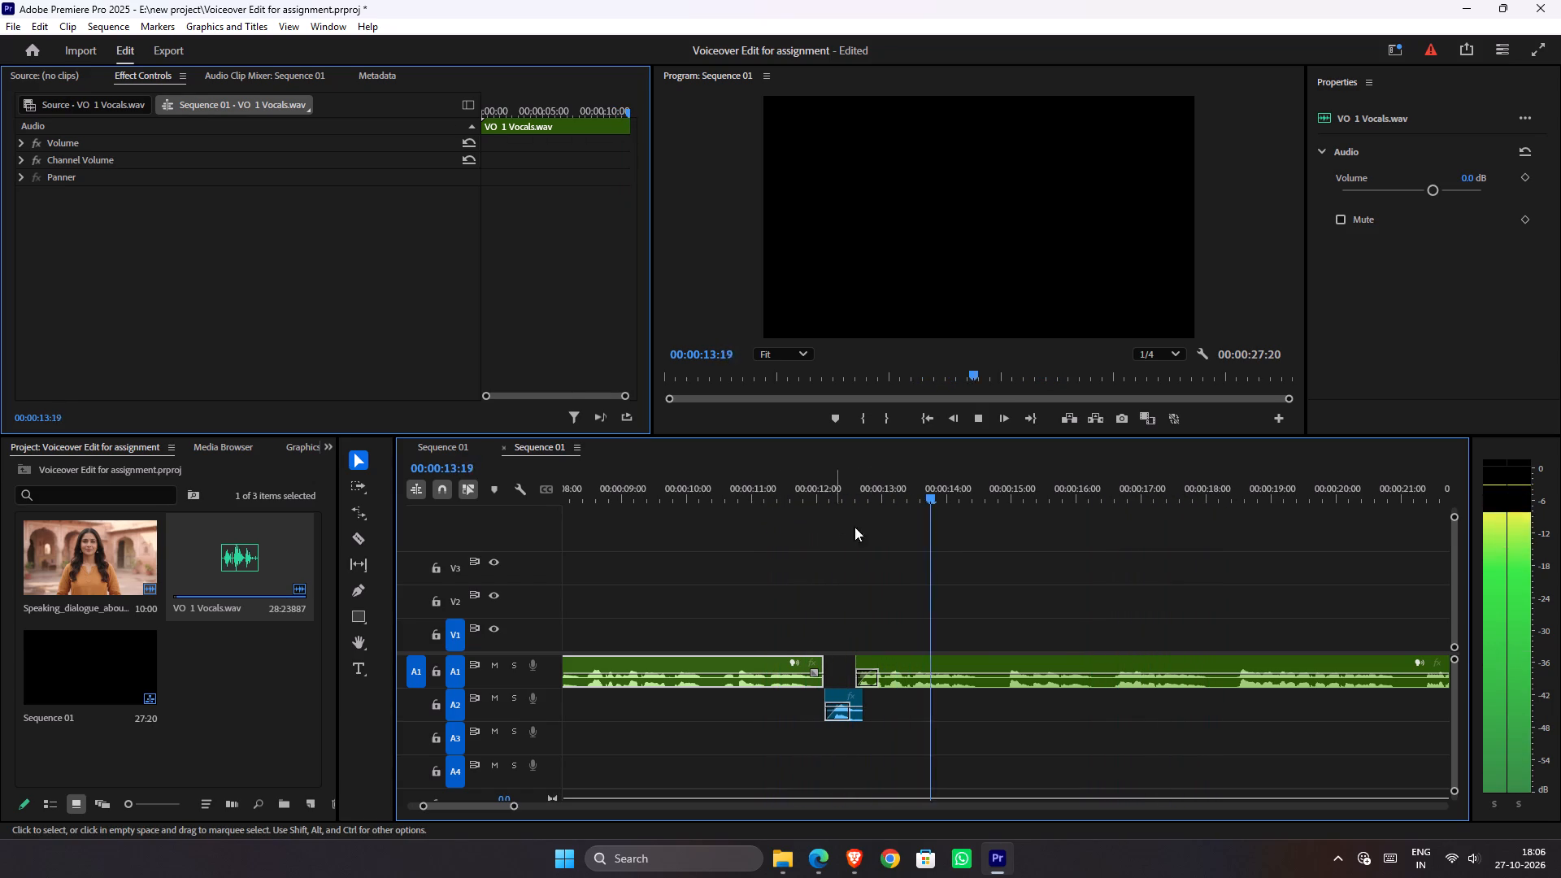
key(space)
Move the later Audio 1 clip to start at about 00:00:13:02, leaving a gap after the Audio 2 dialogue piece.
alt+scroll(879, 677, up, 7)
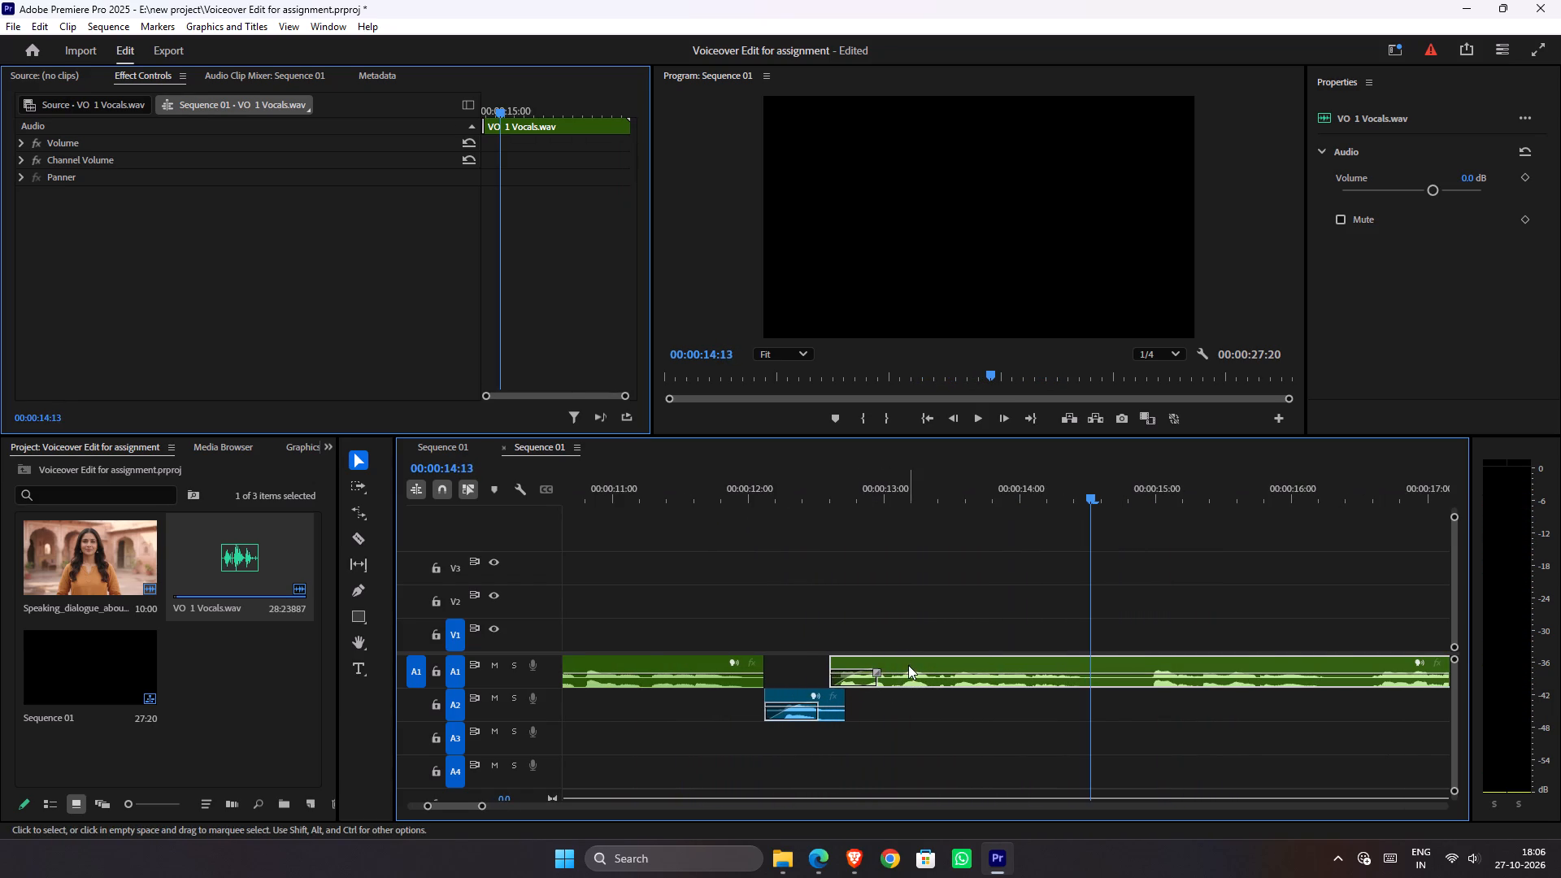
drag(908, 665, 972, 667)
Replay the section from about 00:00:11 to 00:00:16 several times to check the pause and the dialogue piece's timing.
drag(807, 493, 630, 495)
key(space)
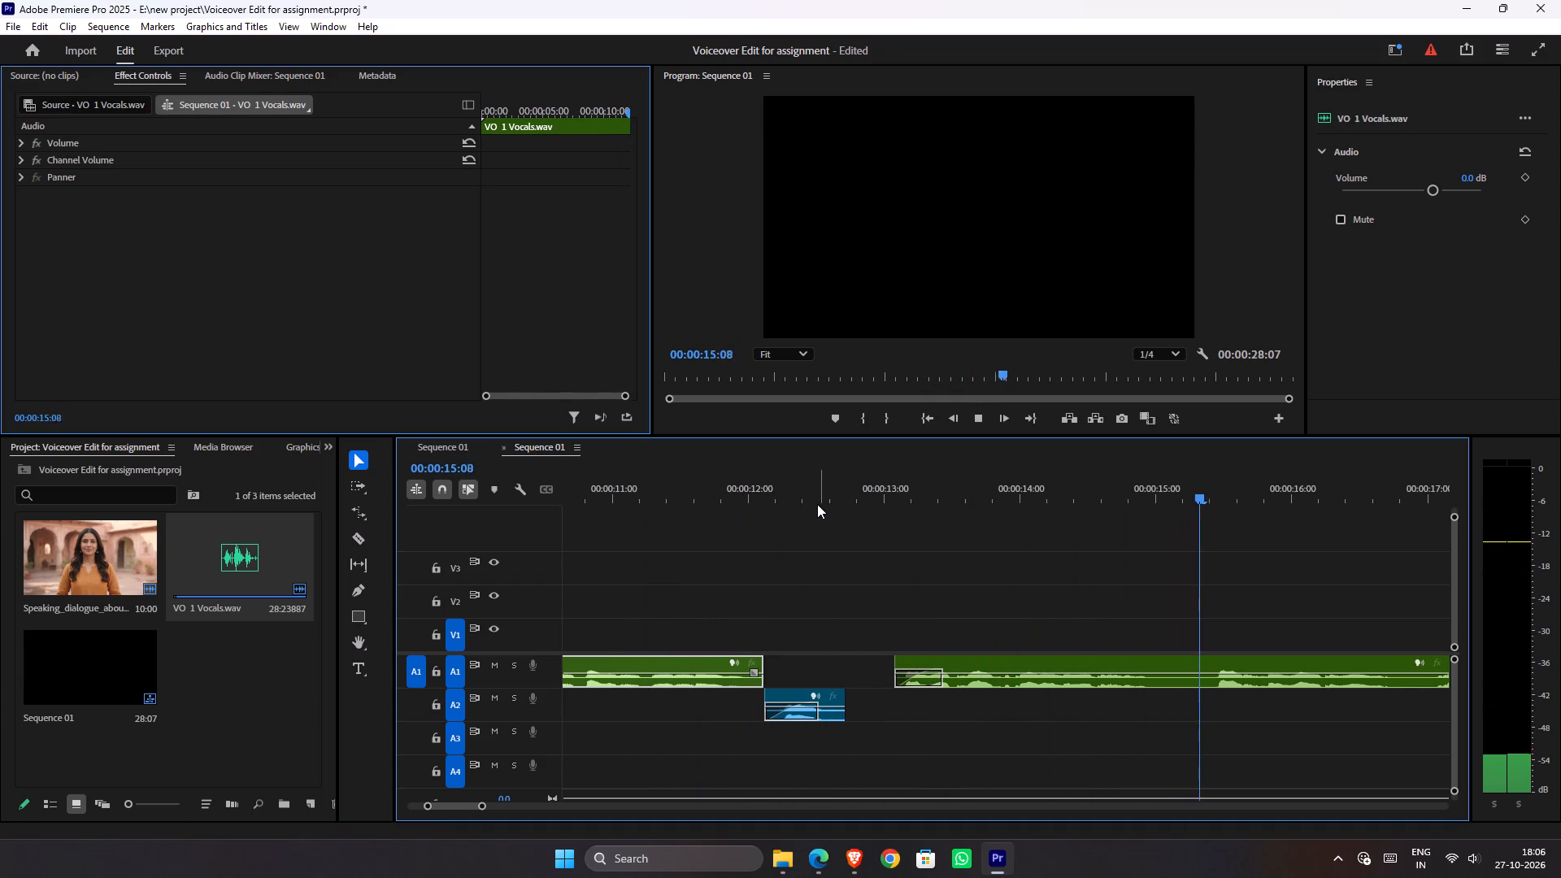
drag(820, 494, 702, 528)
key(space)
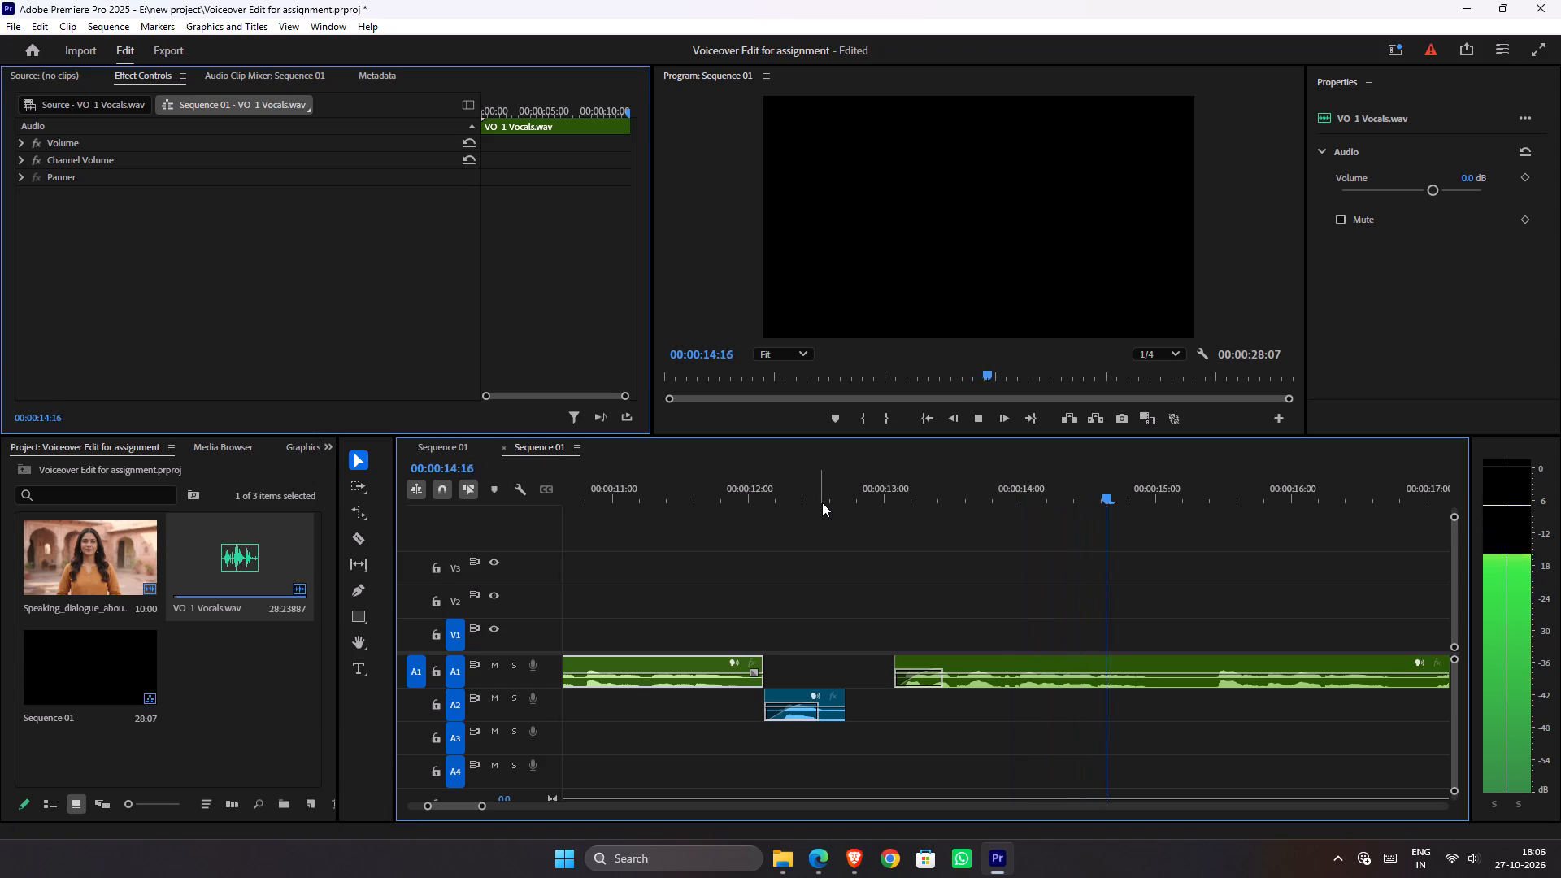
drag(822, 502, 752, 518)
key(space)
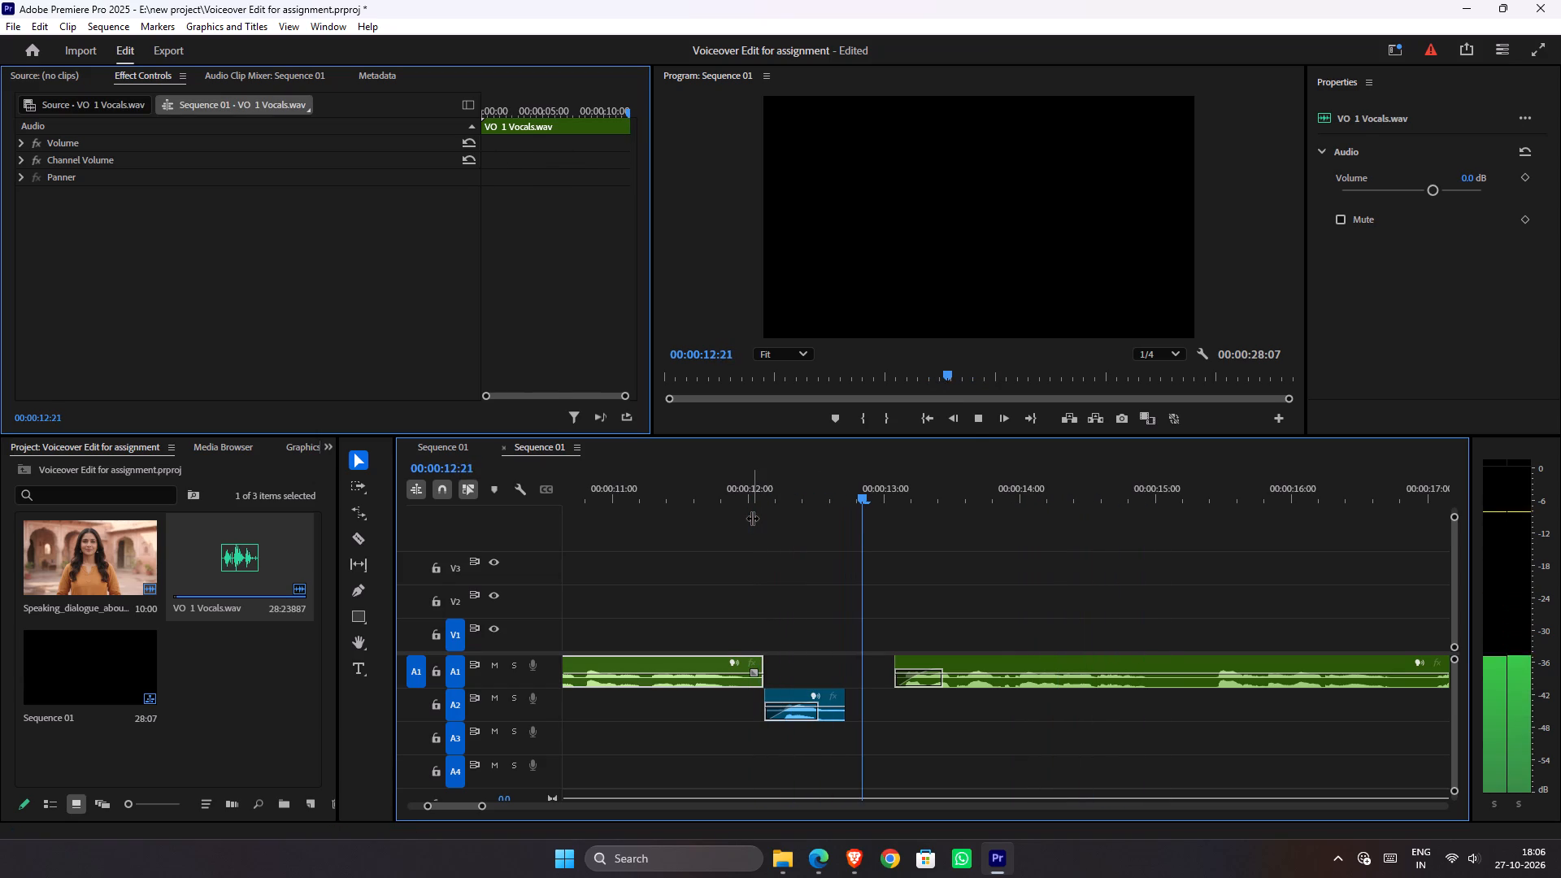
key(space)
click(792, 514)
drag(794, 500, 725, 506)
key(space)
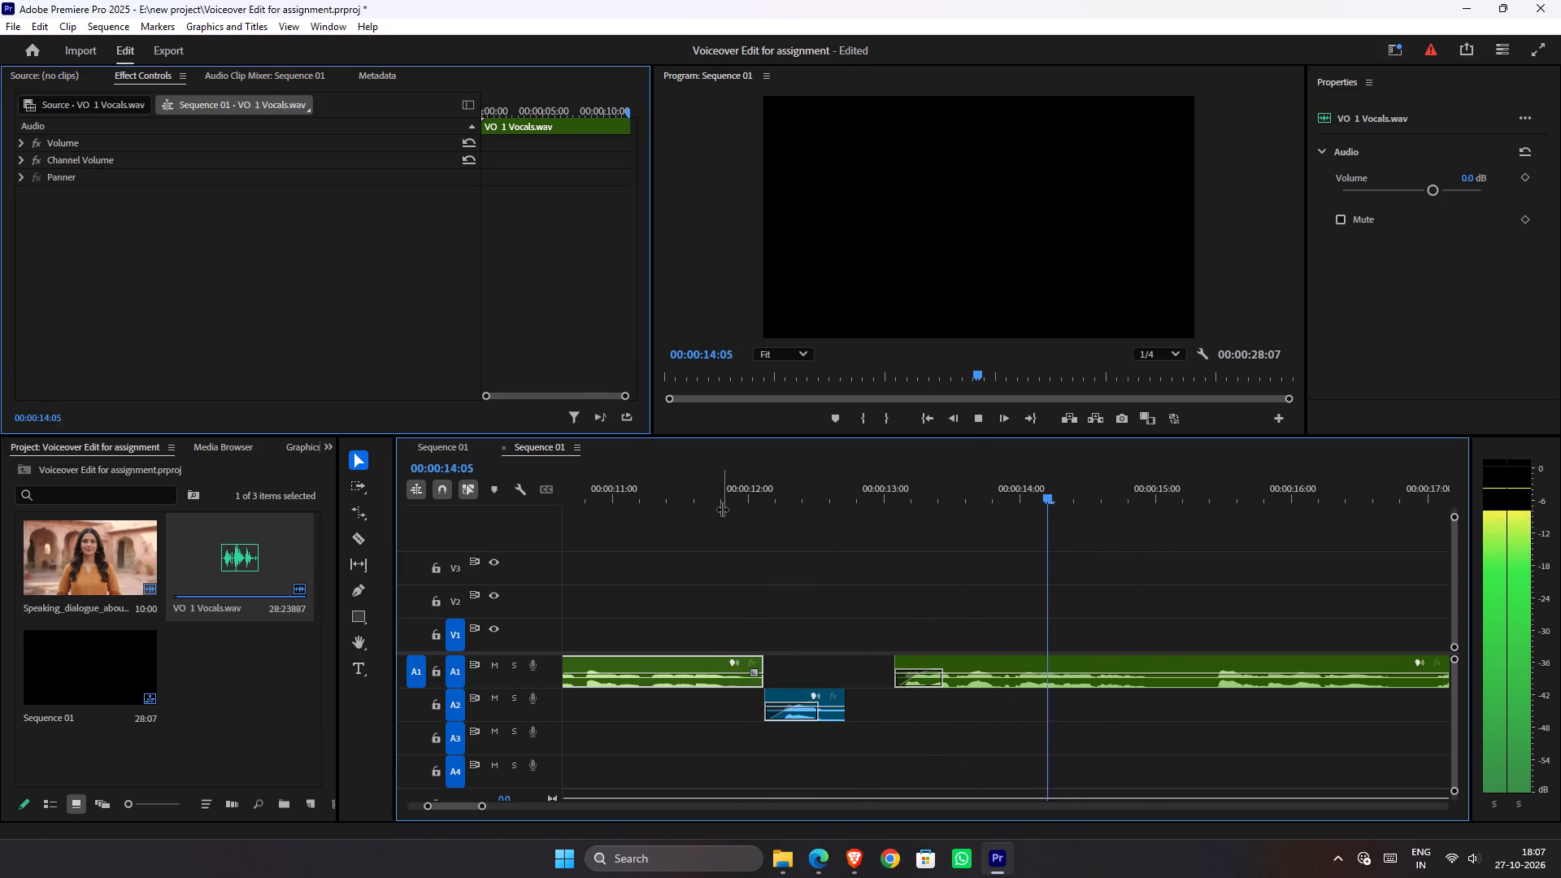
drag(811, 504, 795, 520)
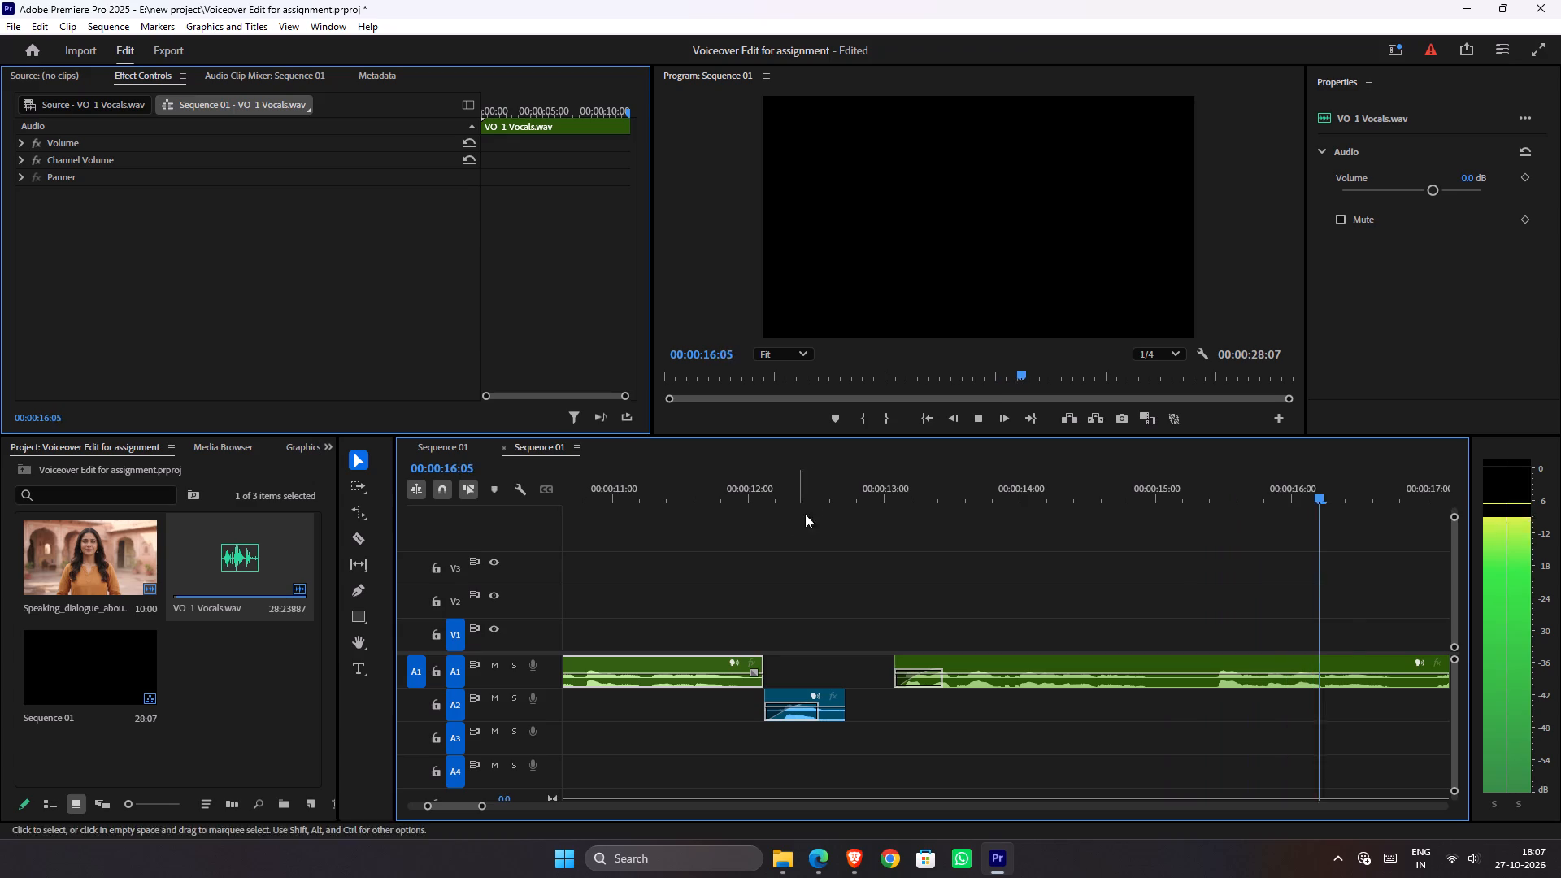
drag(808, 499, 724, 494)
key(space)
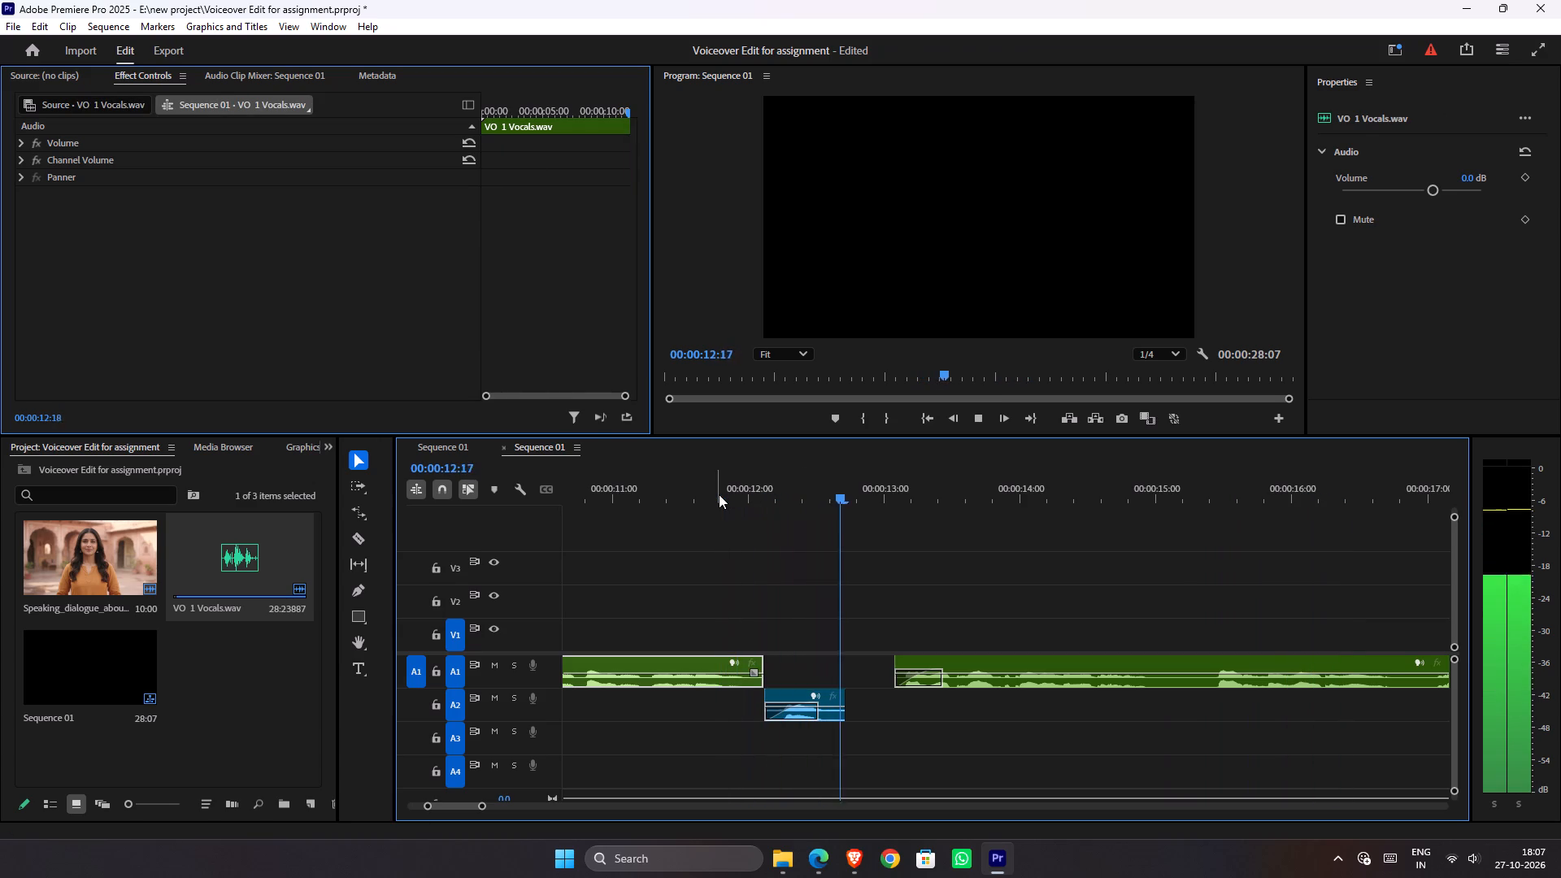
key(space)
Add a fade-out about 5 frames long to the end of the Audio 2 dialogue piece and play it.
drag(833, 706, 826, 709)
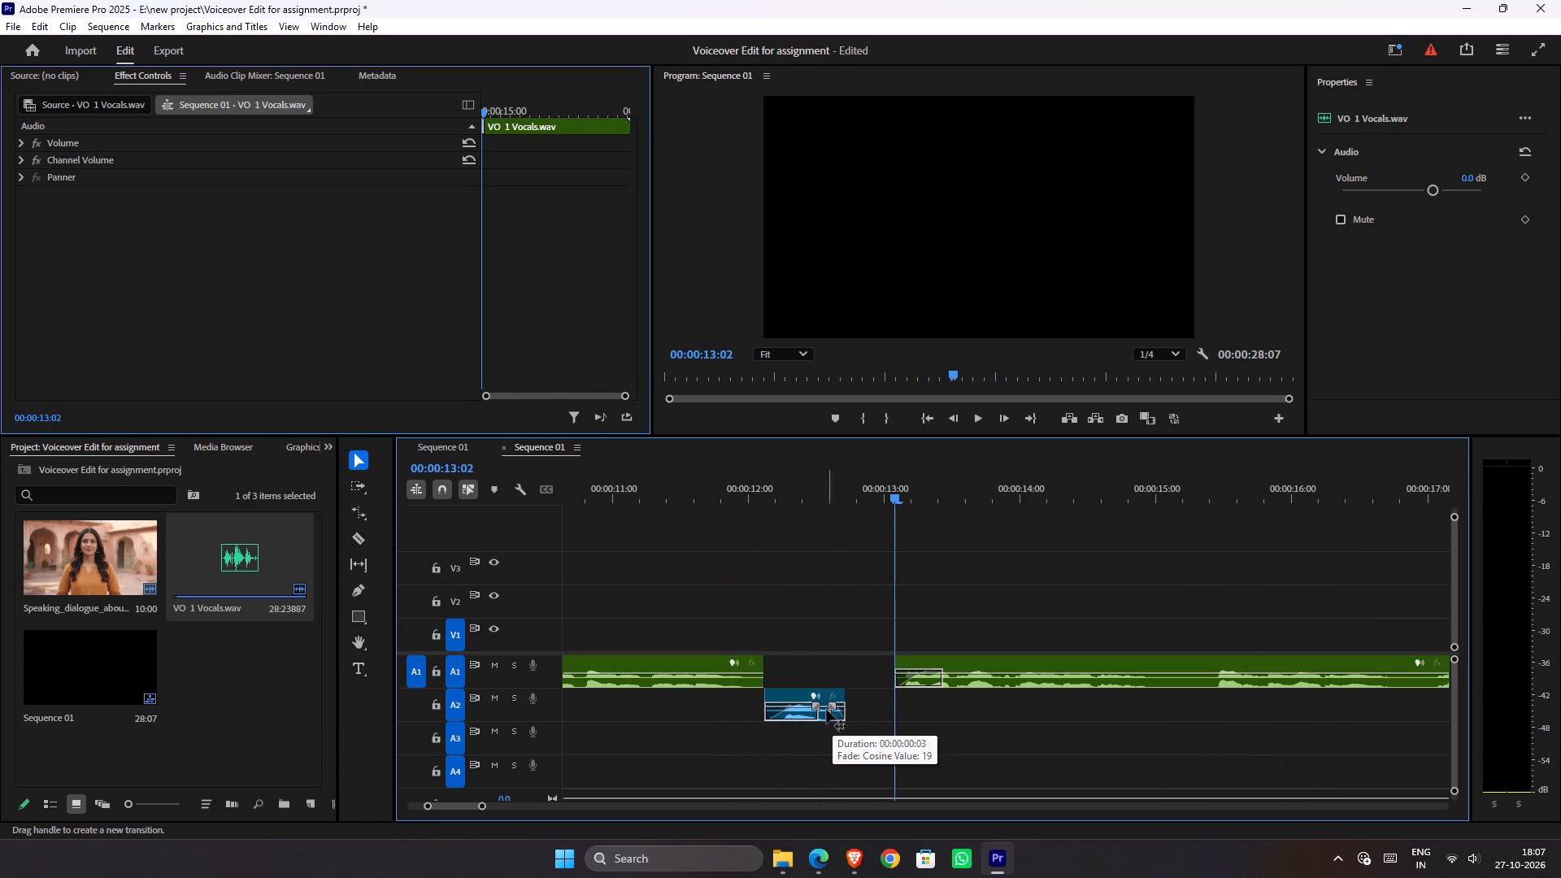
drag(826, 709, 803, 703)
drag(786, 502, 718, 509)
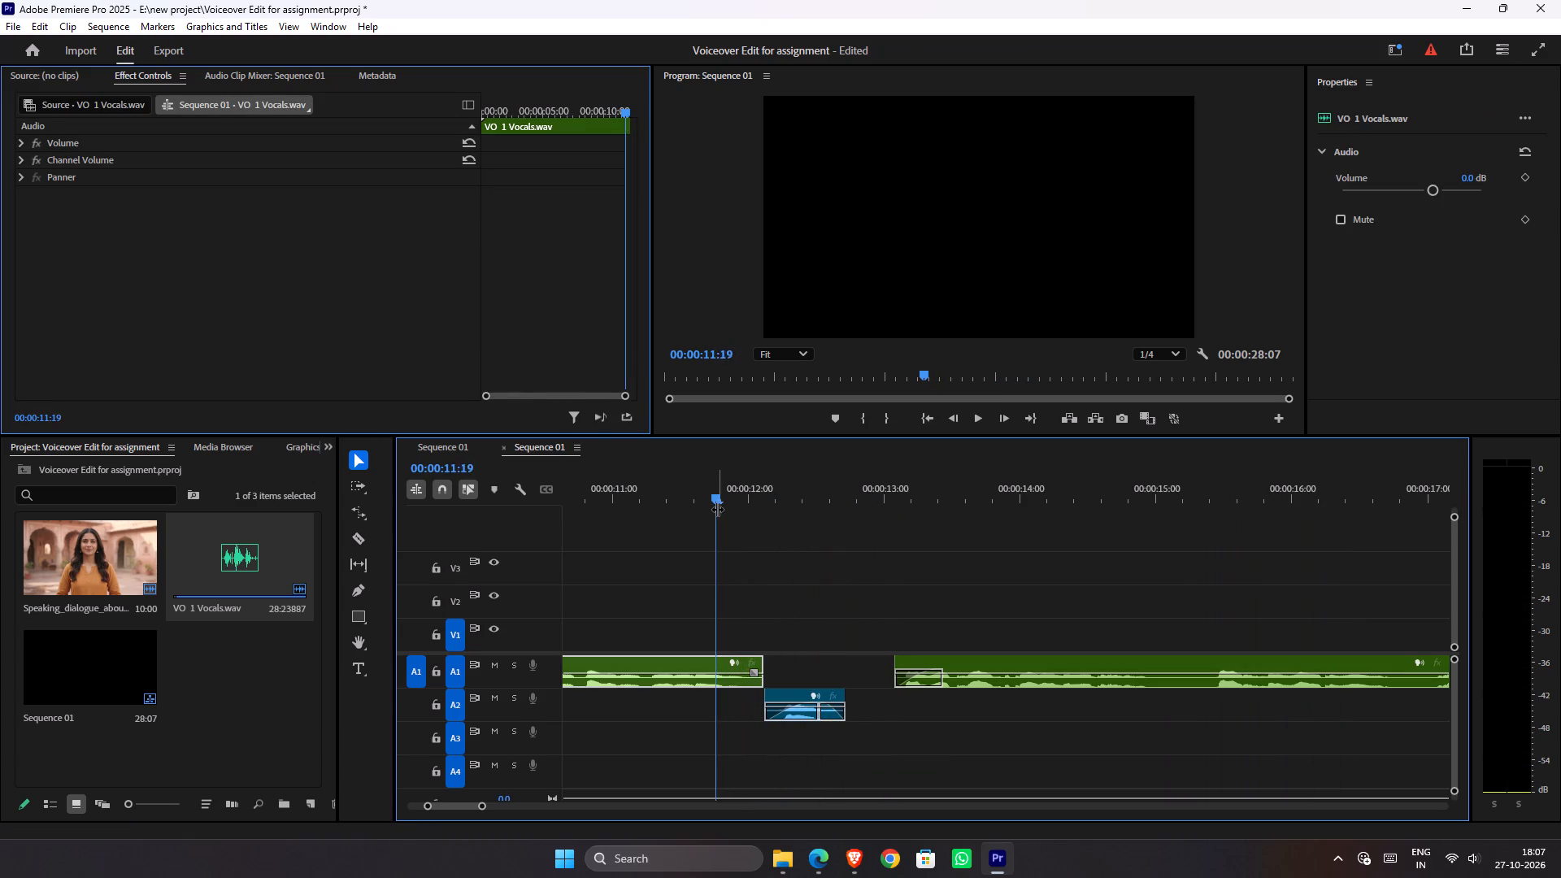
key(space)
key(space)
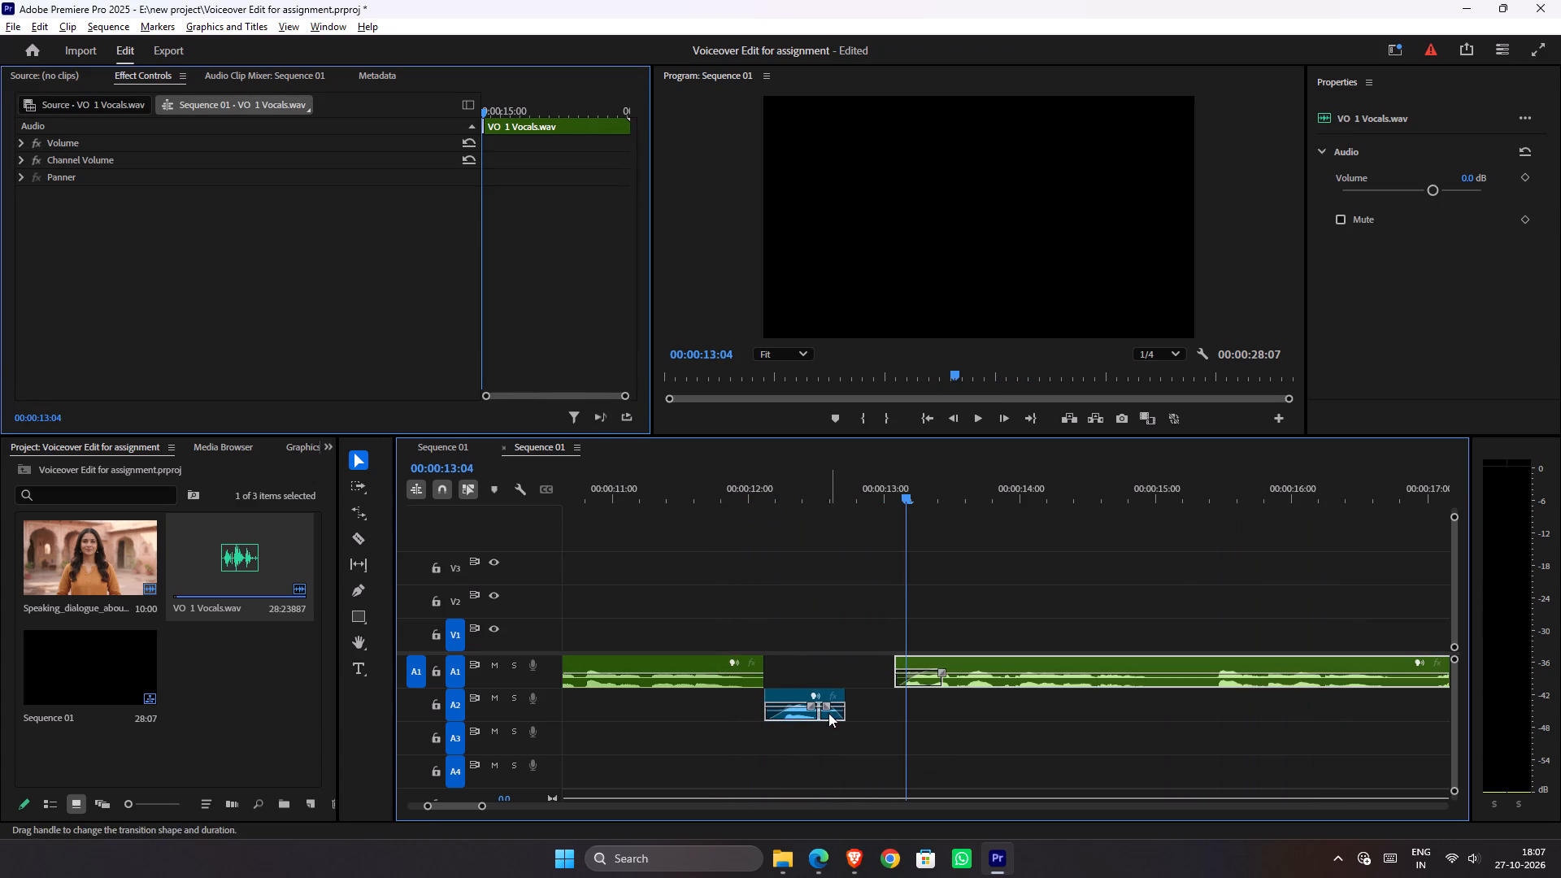
Shorten the Audio 2 dialogue piece's fade-in to 7 frames and lengthen its fade-out to 8 frames.
alt+scroll(827, 715, up, 4)
alt+scroll(827, 715, down, 3)
alt+scroll(826, 715, up, 9)
drag(820, 706, 796, 707)
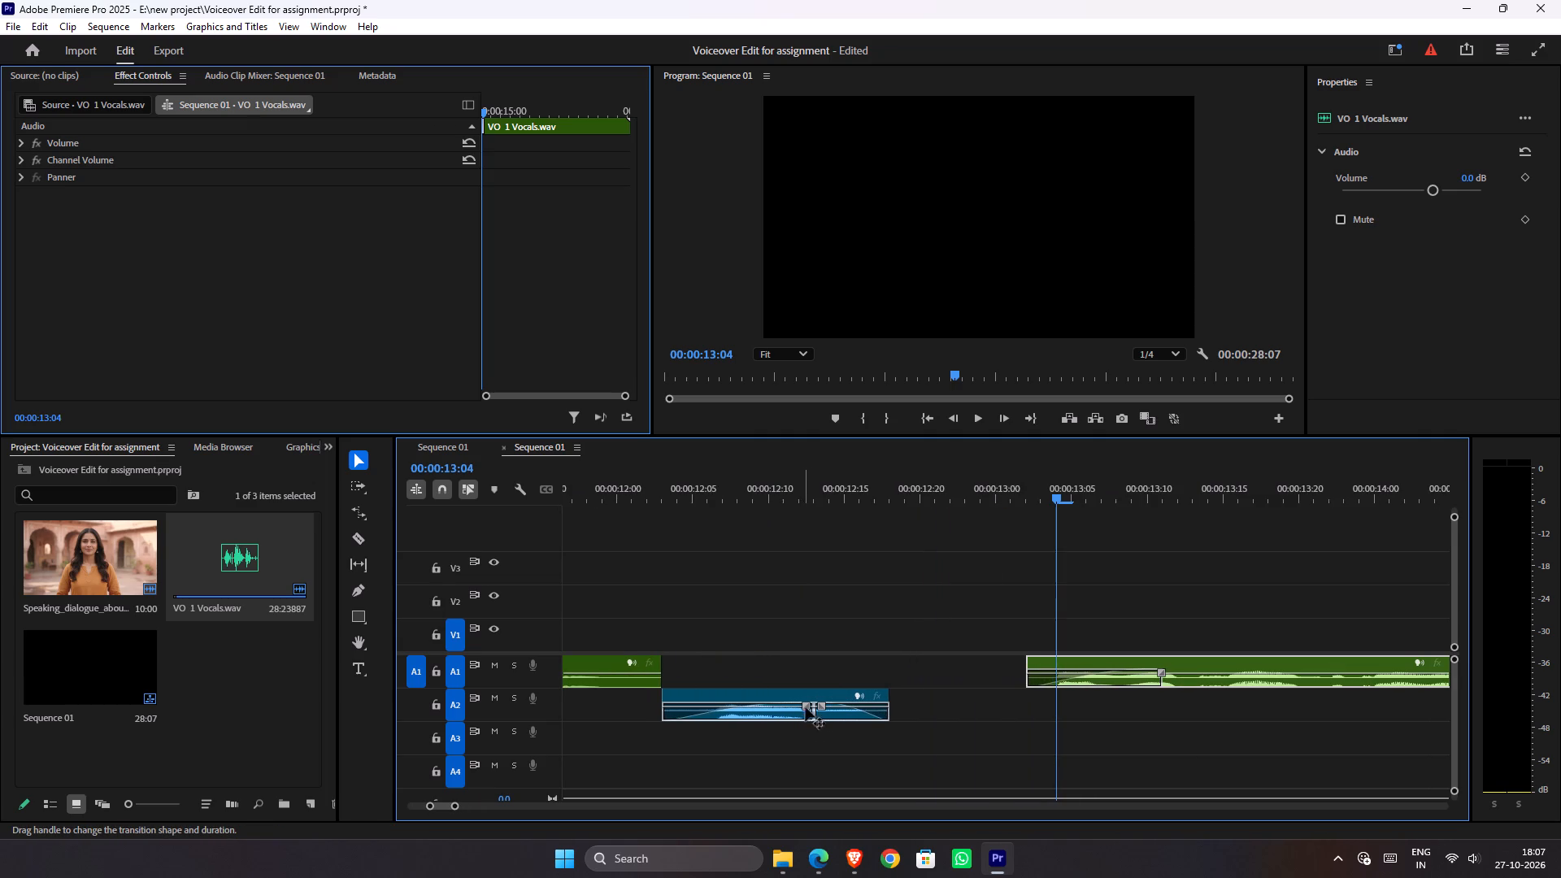
drag(810, 706, 759, 705)
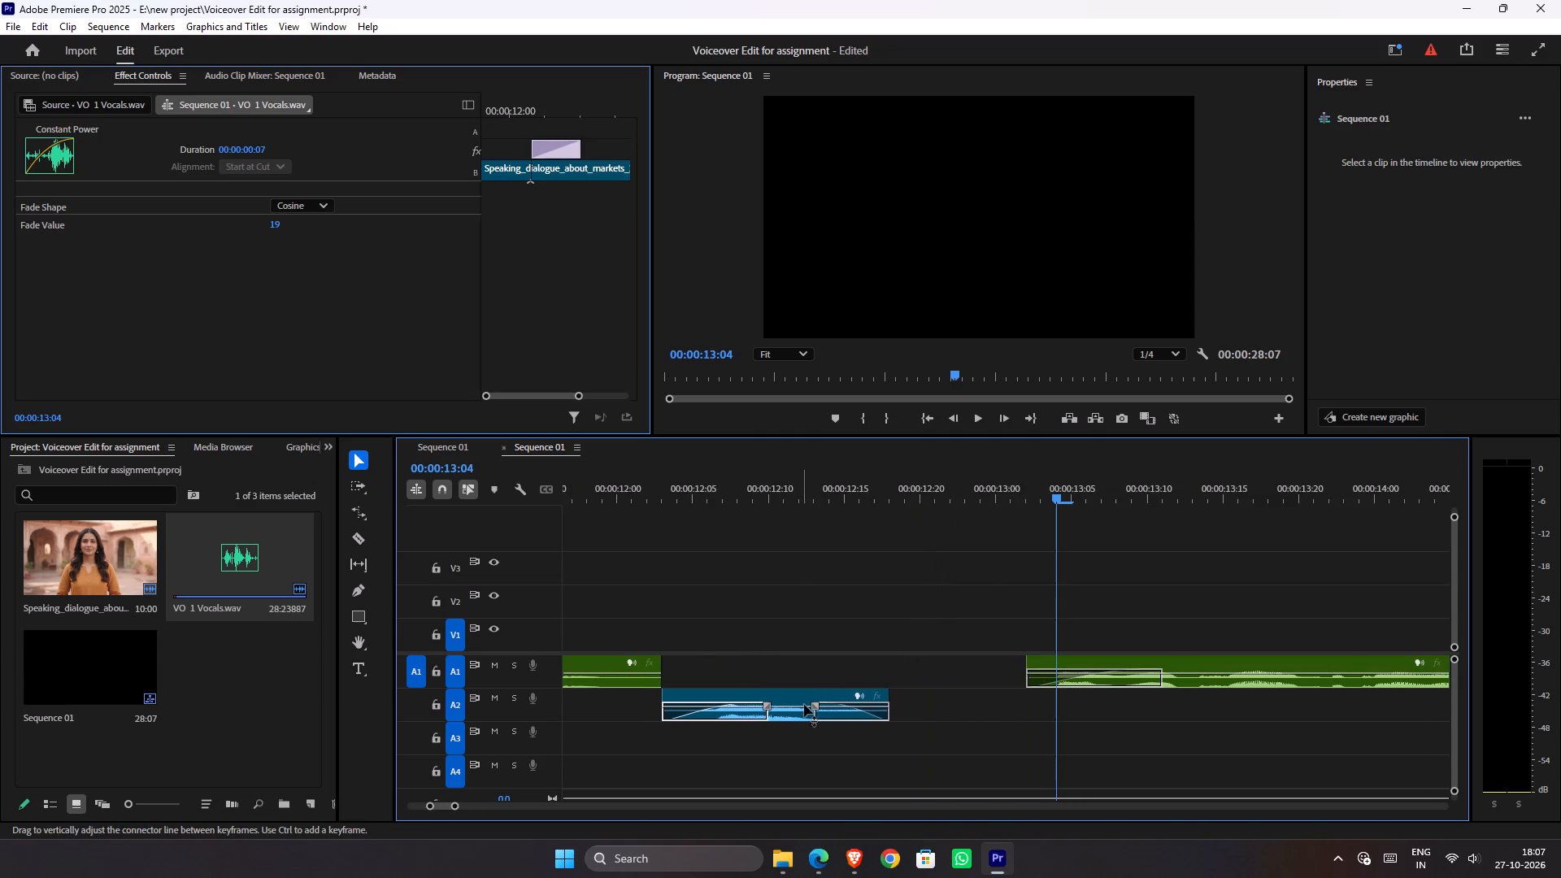
drag(812, 704, 764, 703)
drag(727, 493, 677, 498)
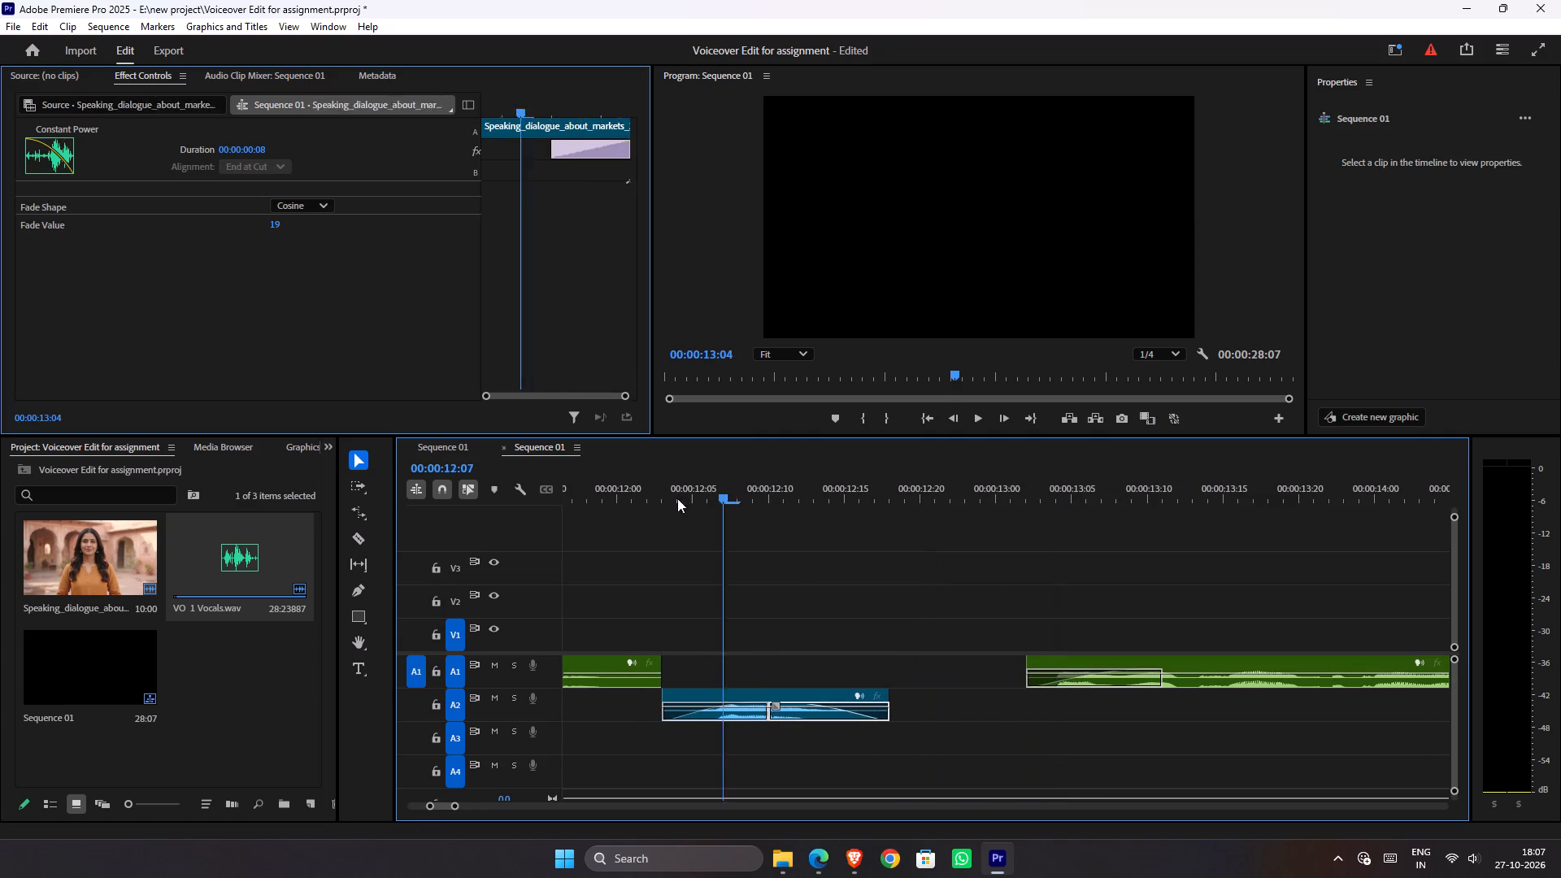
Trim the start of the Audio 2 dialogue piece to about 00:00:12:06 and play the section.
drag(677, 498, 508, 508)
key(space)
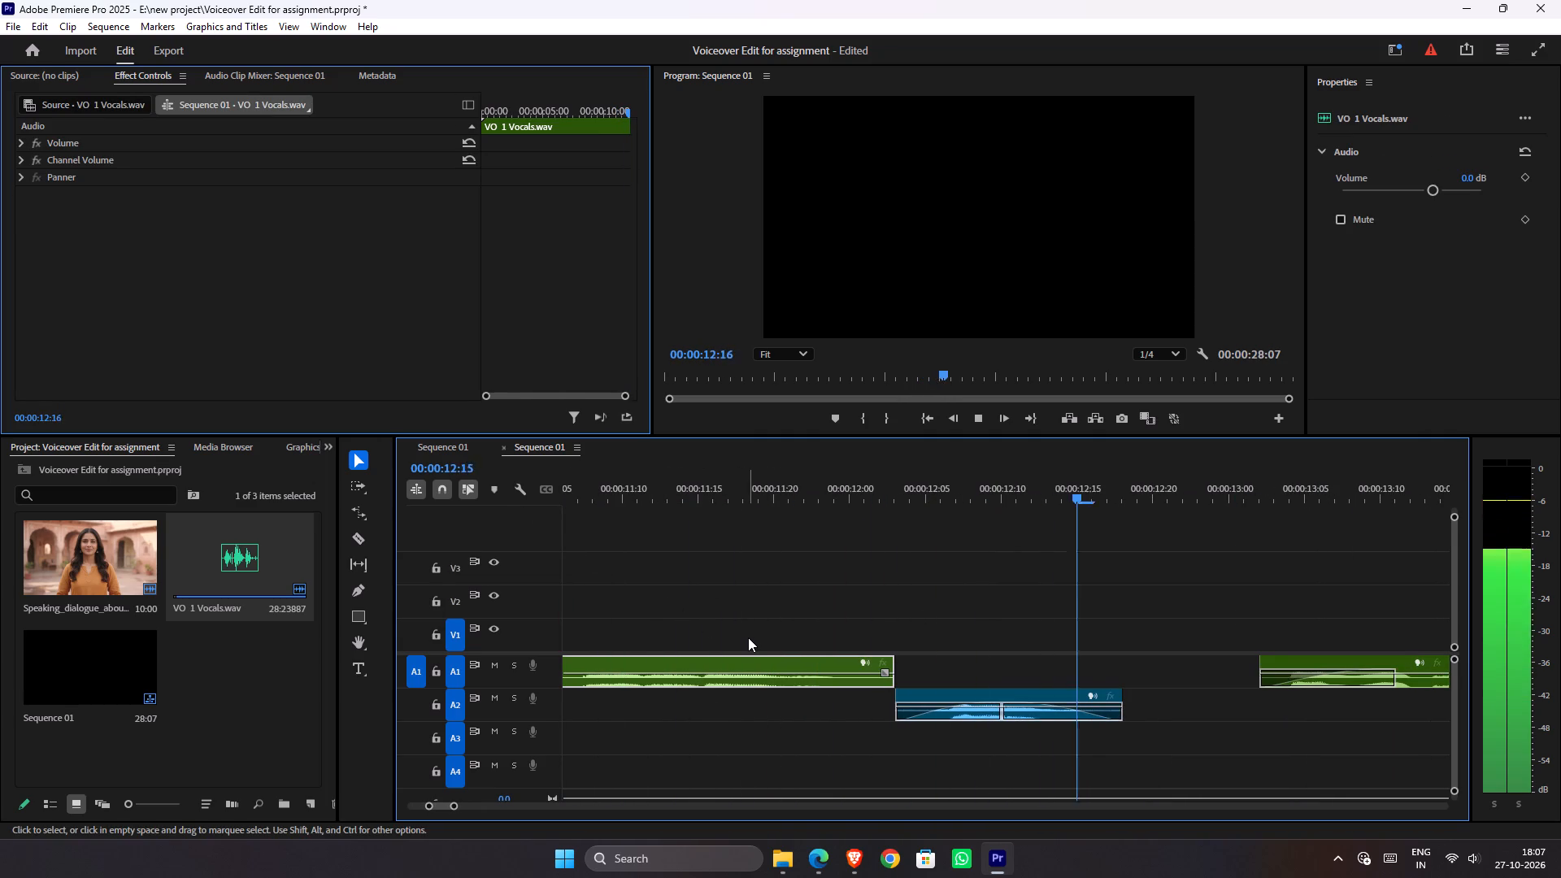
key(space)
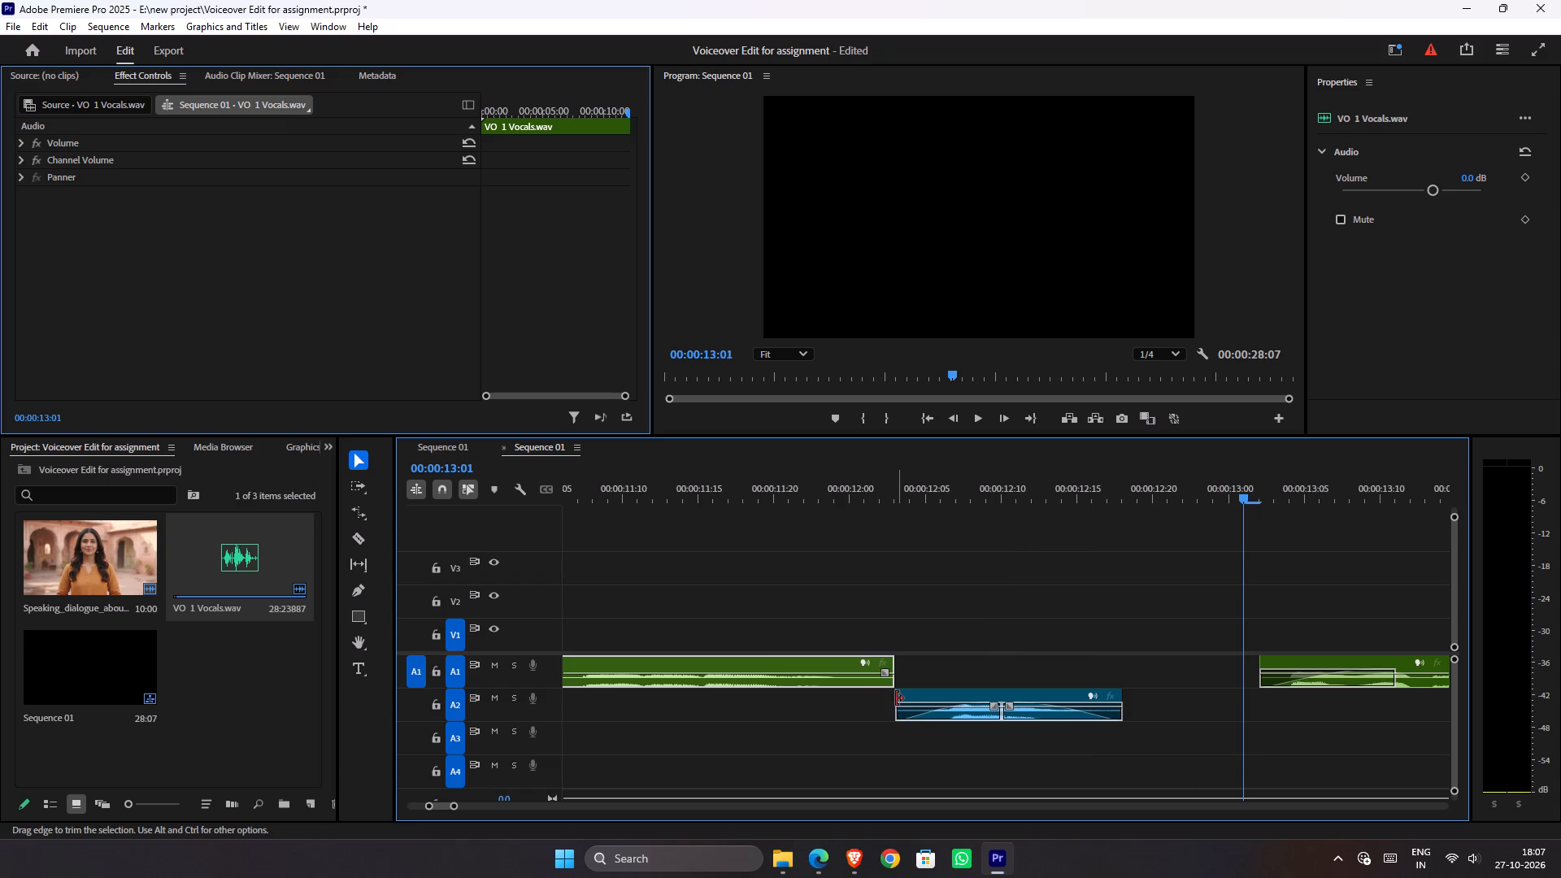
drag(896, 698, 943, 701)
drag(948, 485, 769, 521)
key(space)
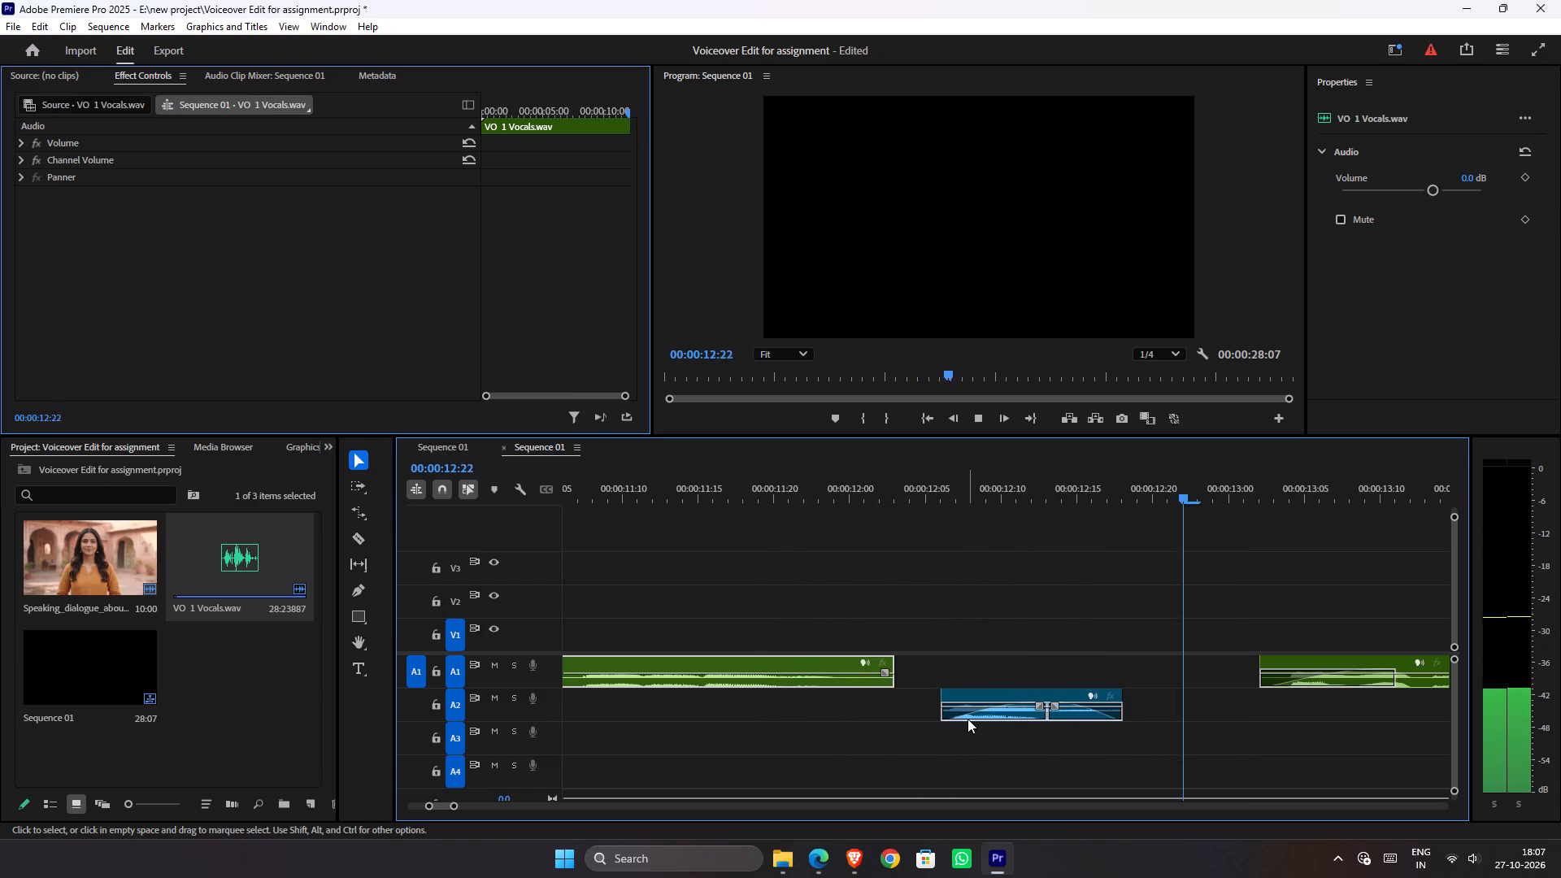
Replay the section from about 00:00:11 to 00:00:15 several times to check how the dialogue piece sits between the Audio 1 clips.
alt+scroll(967, 719, down, 7)
key(space)
drag(651, 491, 561, 502)
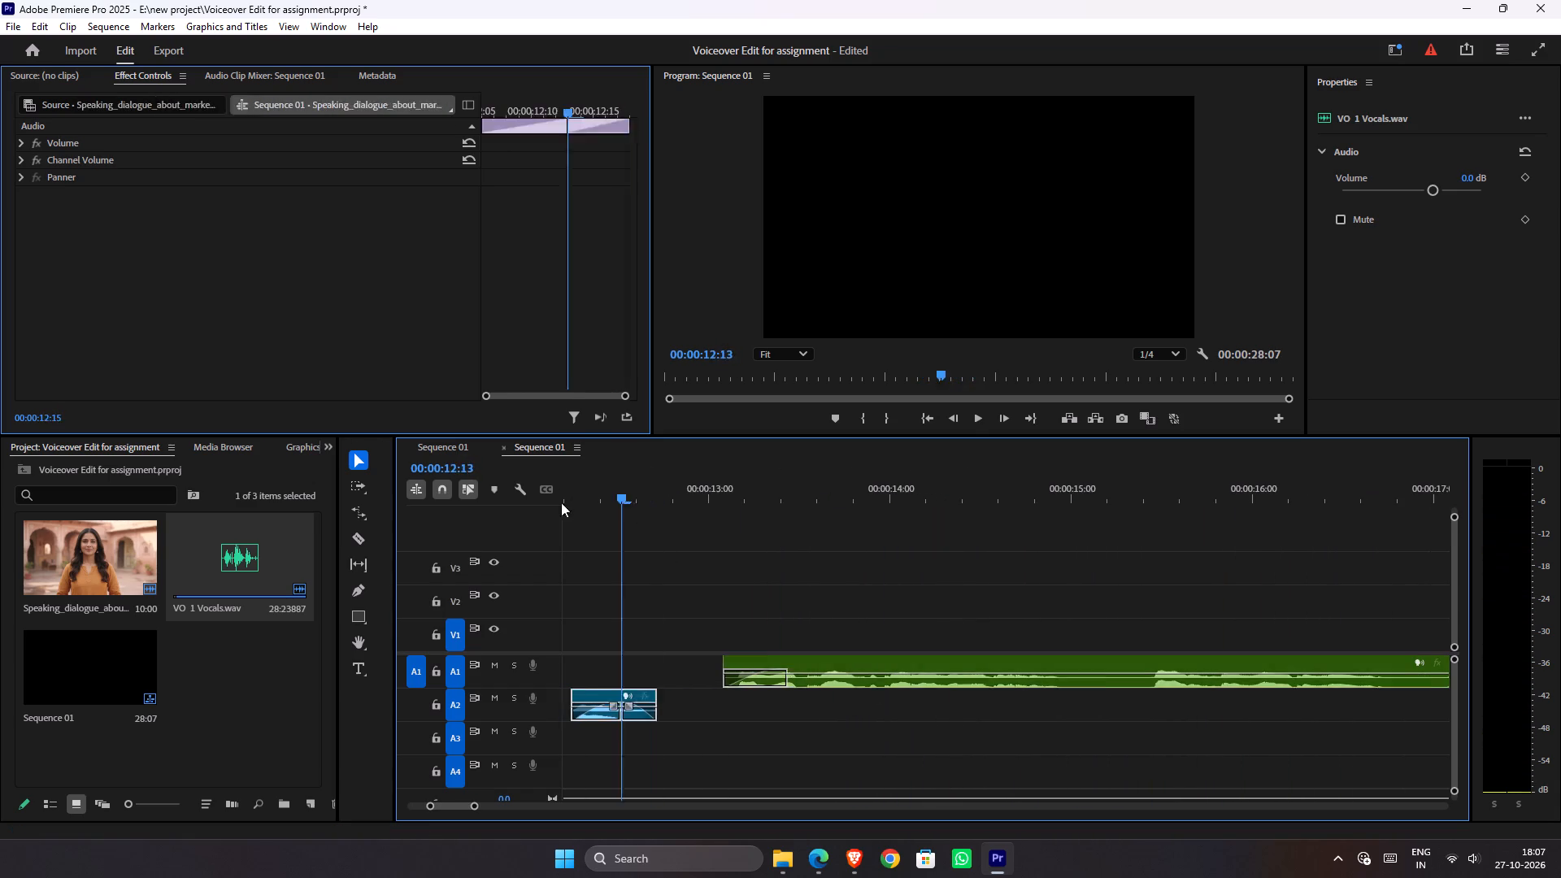
drag(561, 502, 1093, 543)
key(space)
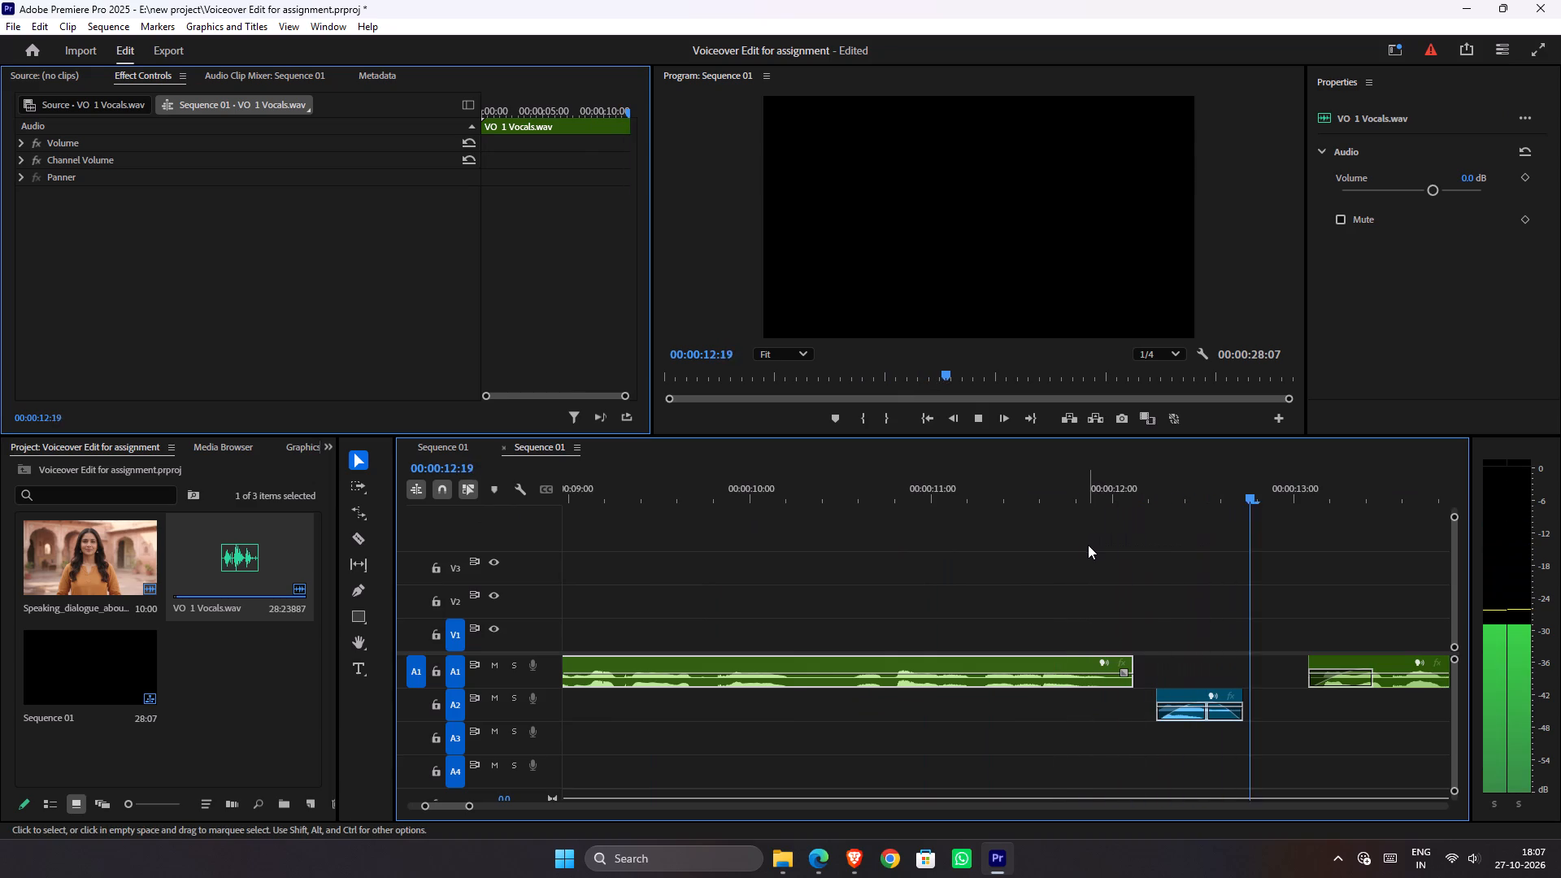
drag(1193, 478, 1013, 511)
key(space)
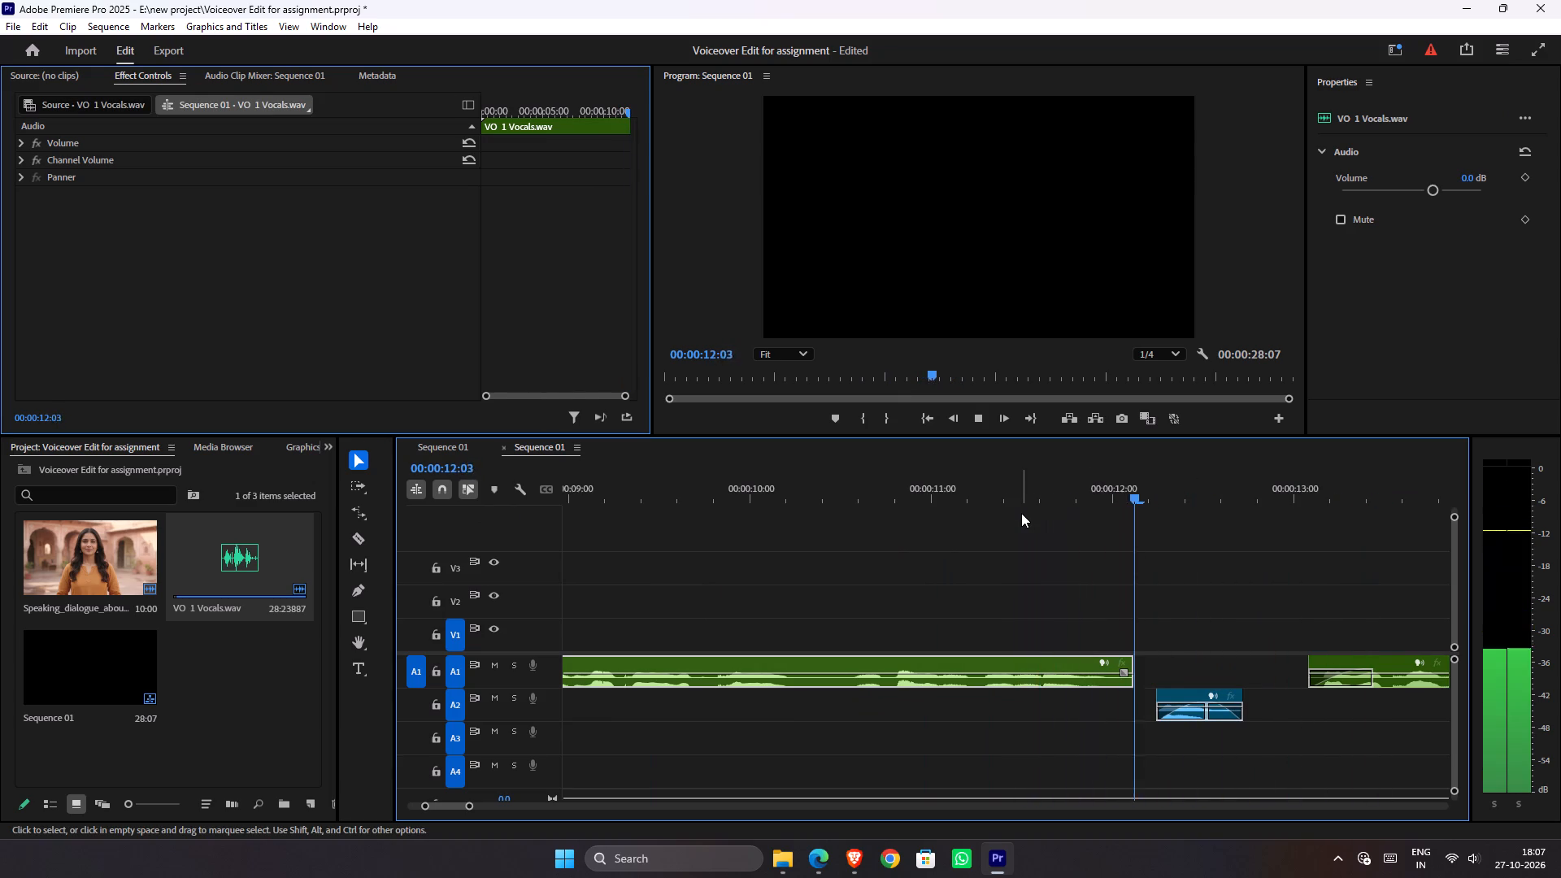
drag(1134, 493, 1011, 496)
key(space)
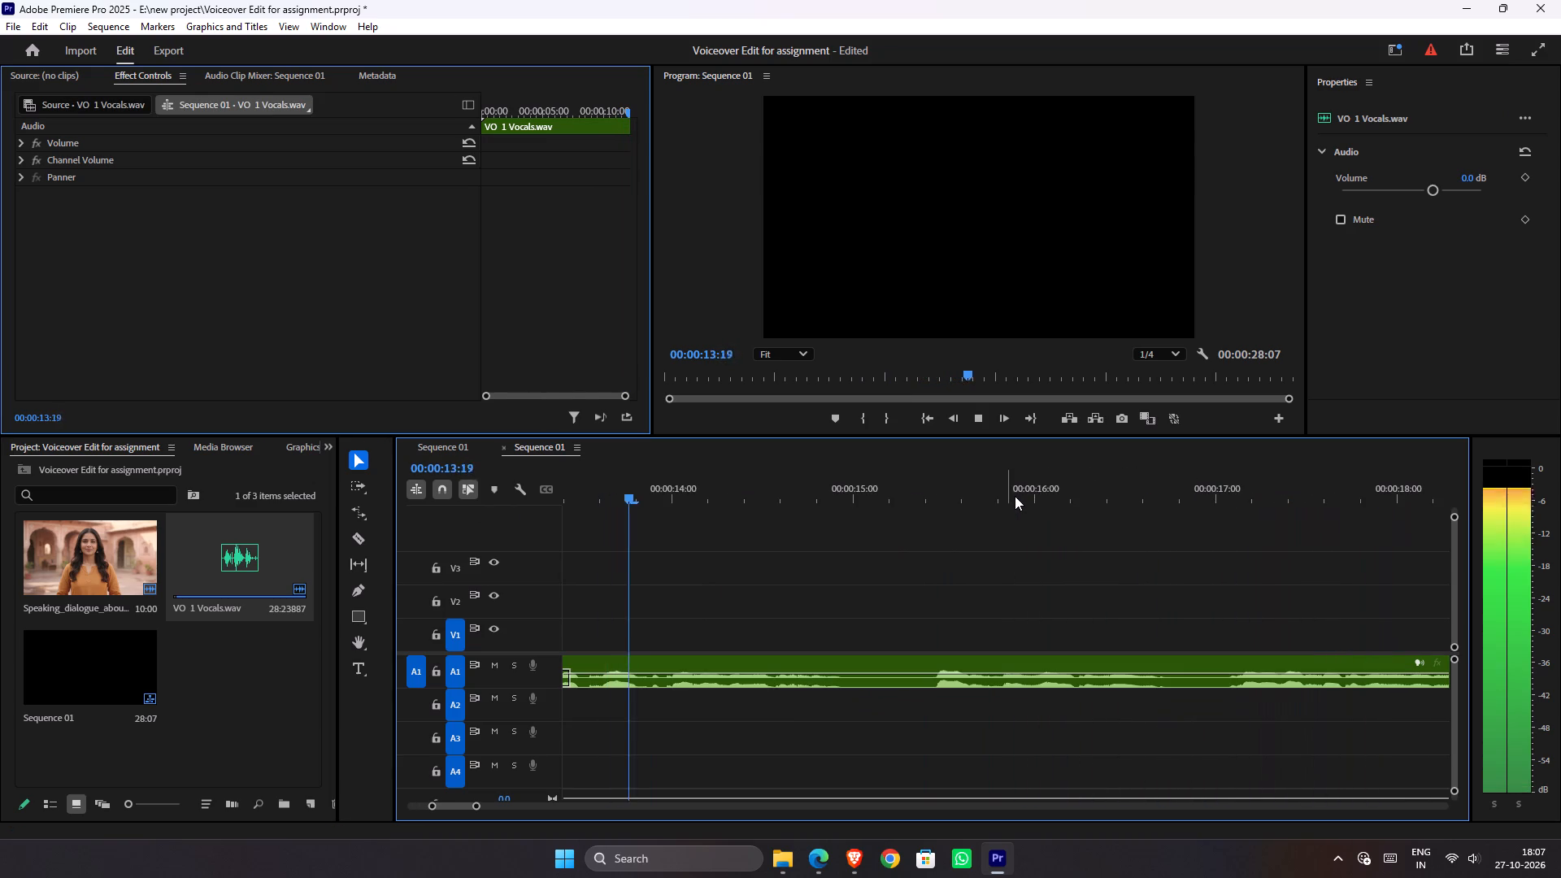
alt+scroll(570, 608, down, 8)
key(space)
scroll(635, 635, down, 1)
scroll(635, 635, up, 8)
scroll(664, 645, down, 1)
scroll(661, 640, up, 3)
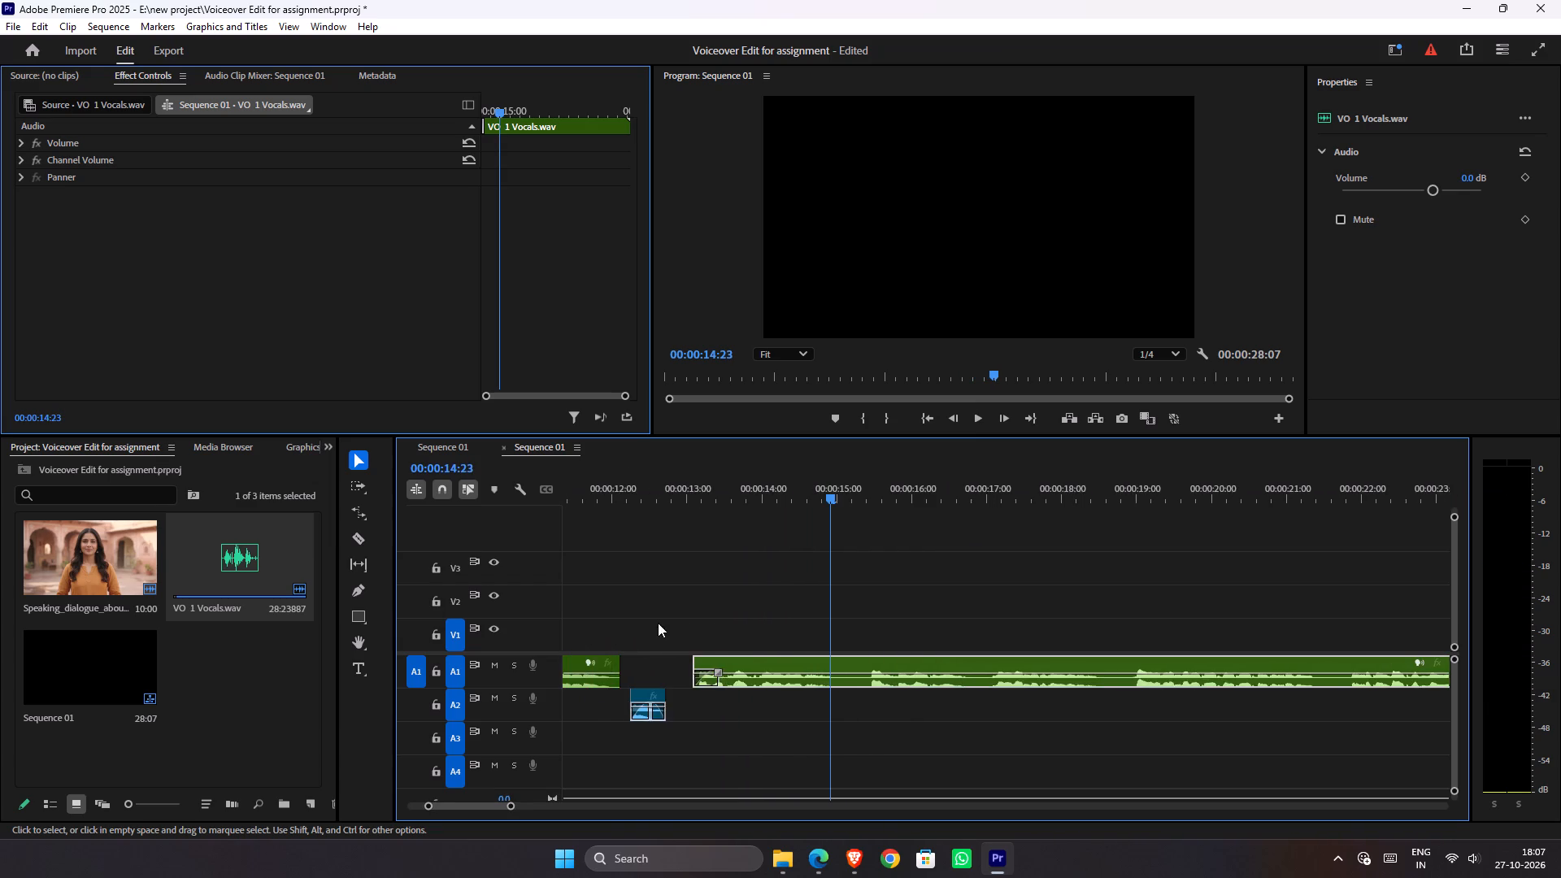
scroll(658, 623, up, 7)
click(834, 487)
key(space)
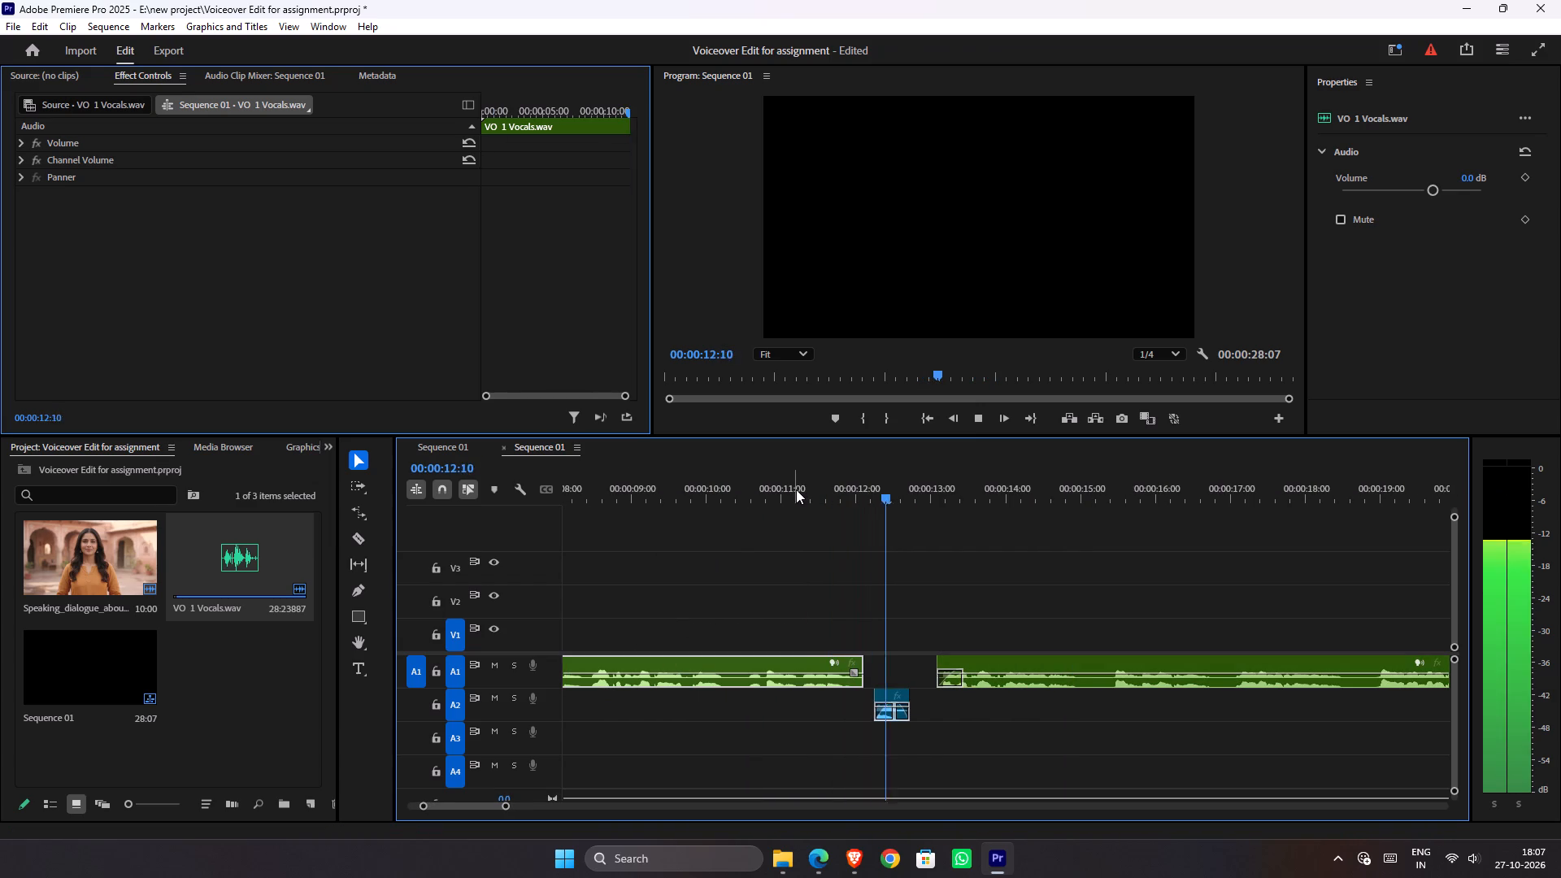
click(845, 502)
key(space)
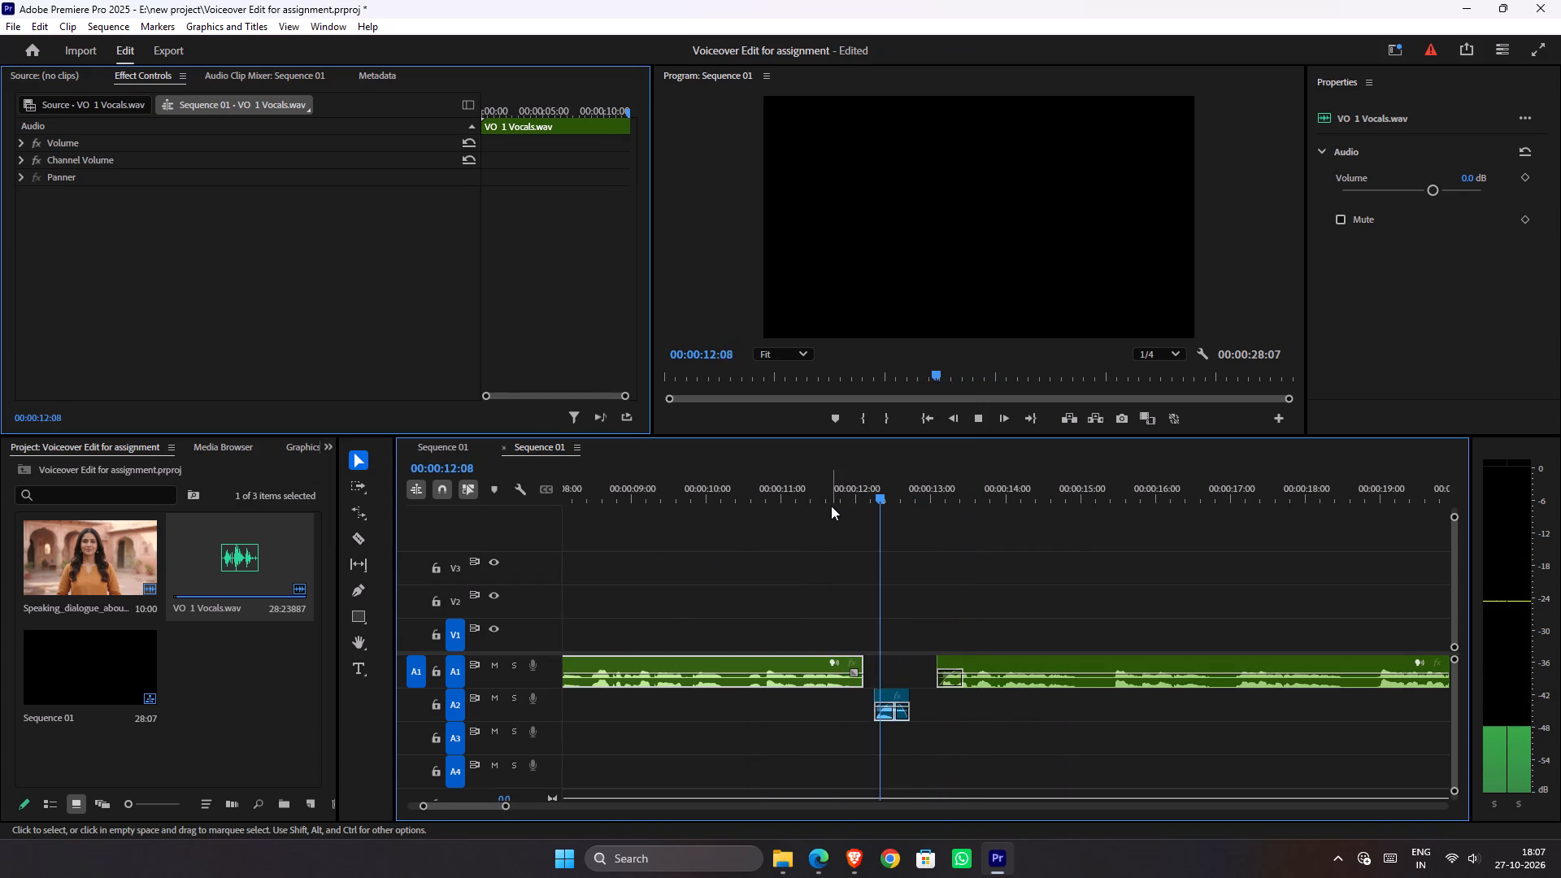
click(831, 506)
drag(843, 499, 797, 492)
key(space)
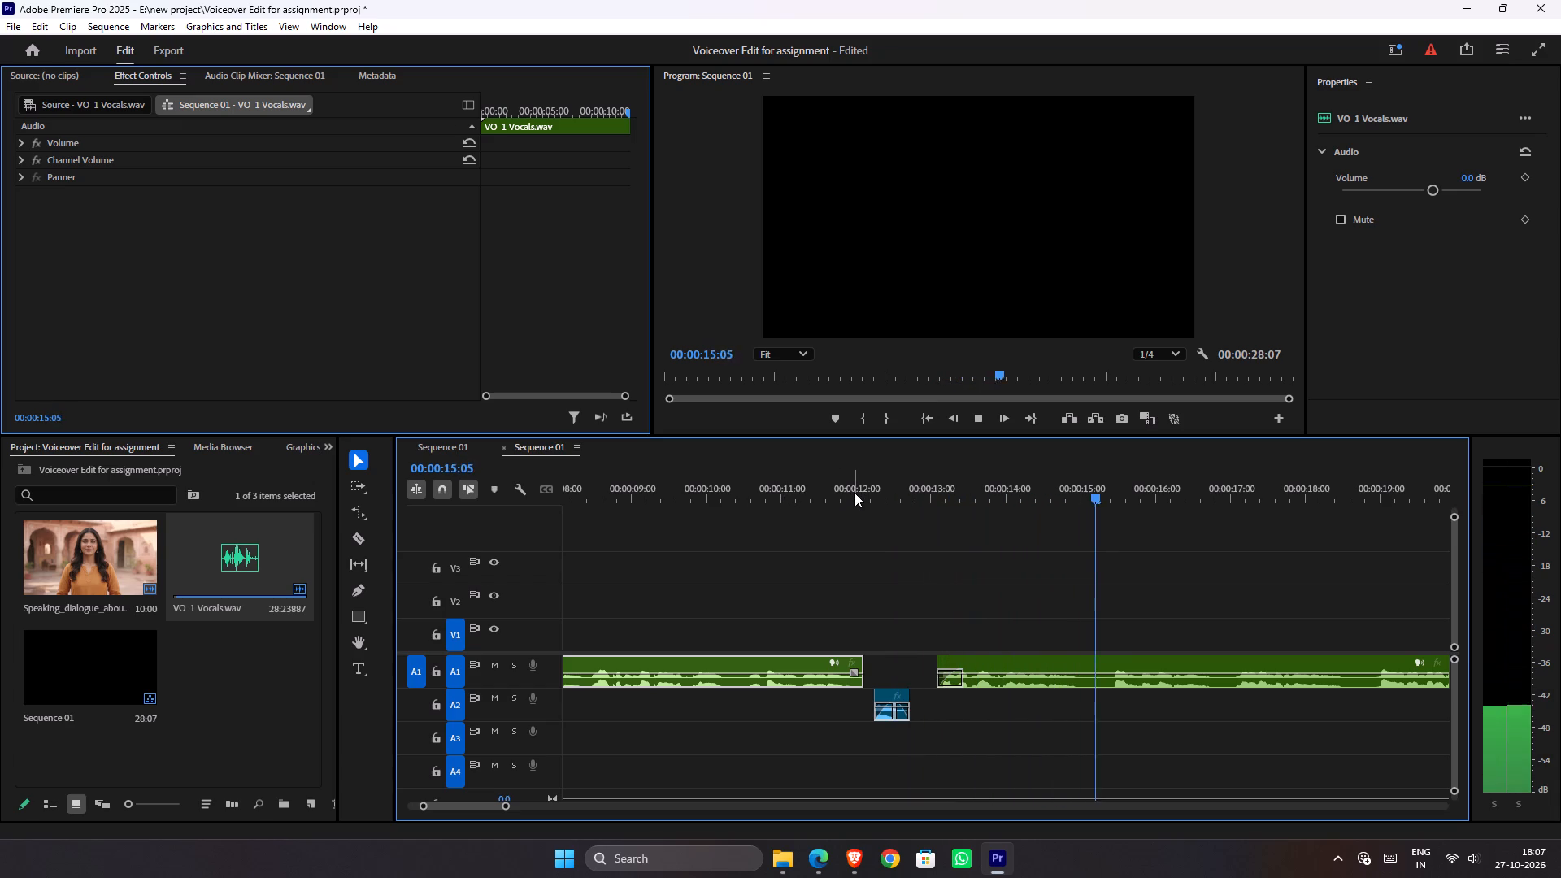
drag(854, 493, 789, 485)
key(space)
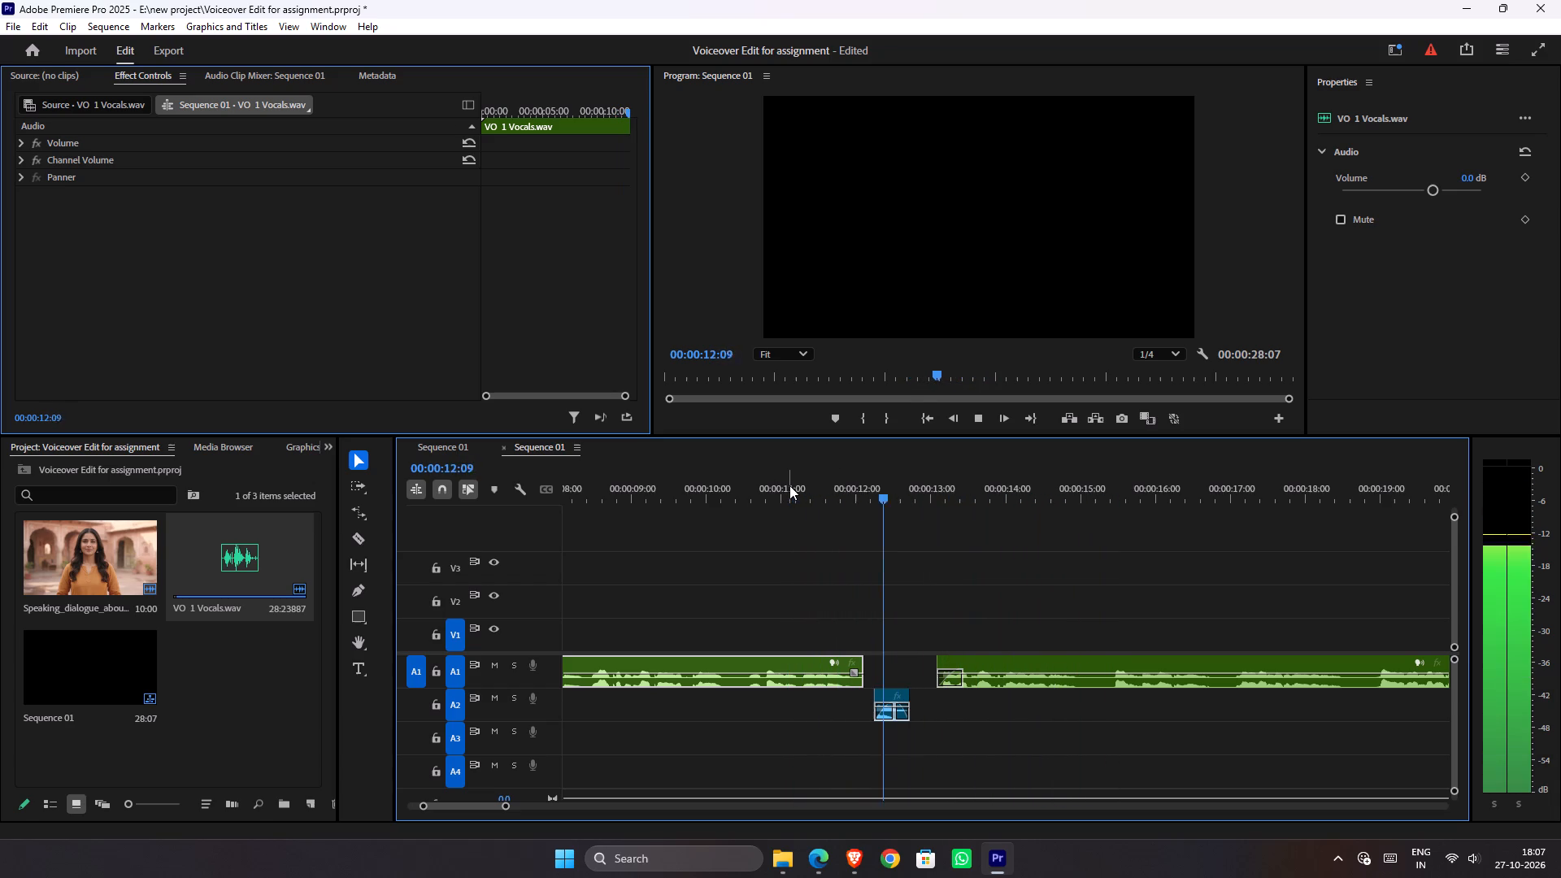
key(space)
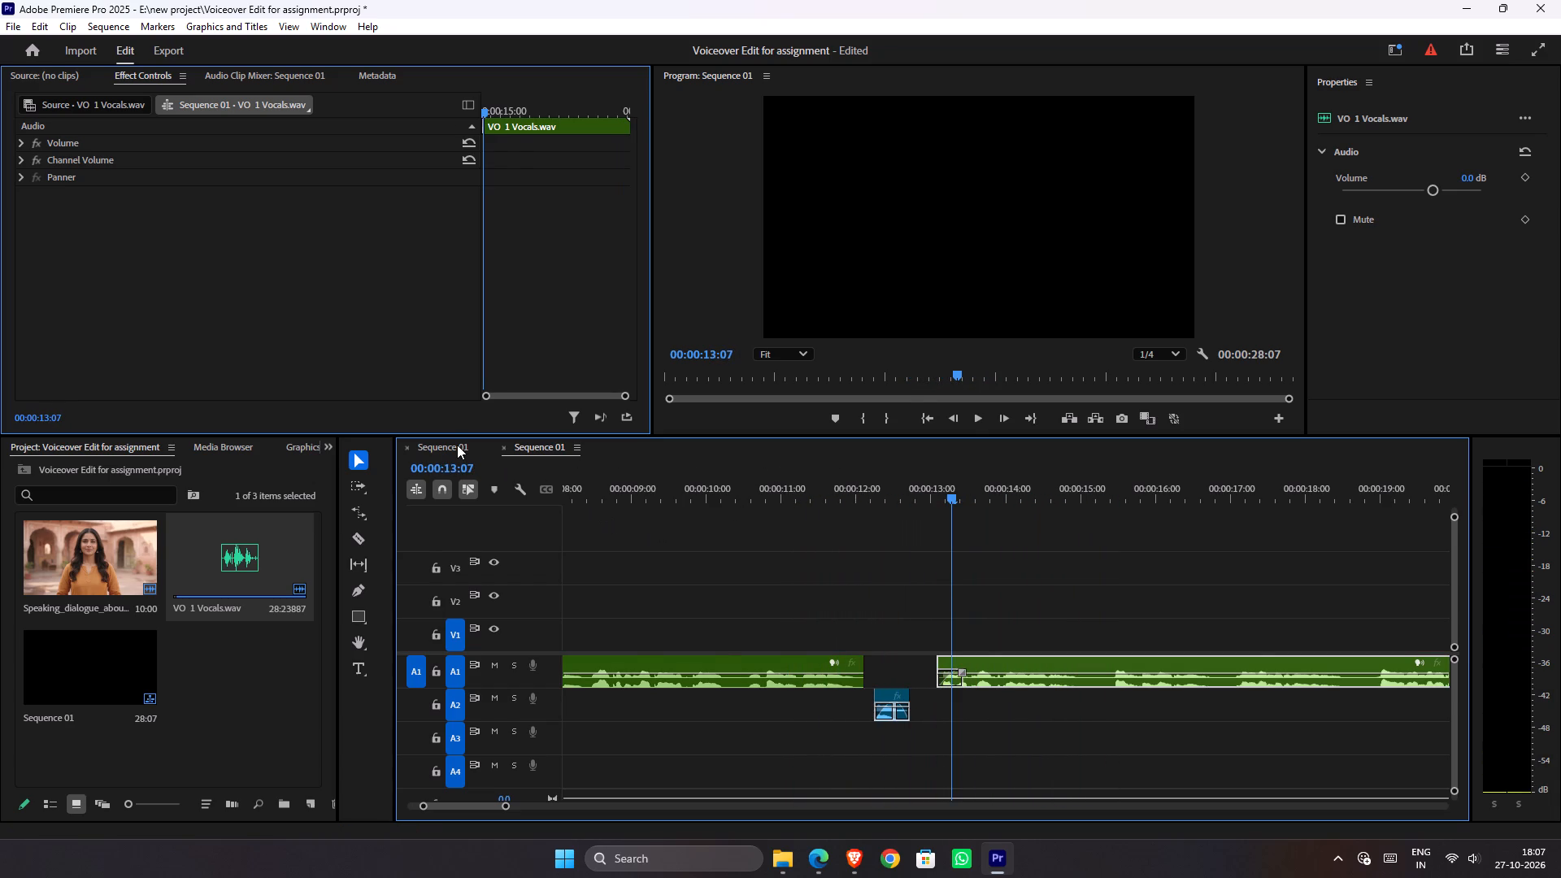
Play the Jaipur sequence's voice-over from about 00:00:13, and replay the dialogue section in the voice-over sequence to compare them.
click(457, 445)
drag(1028, 496, 971, 496)
key(space)
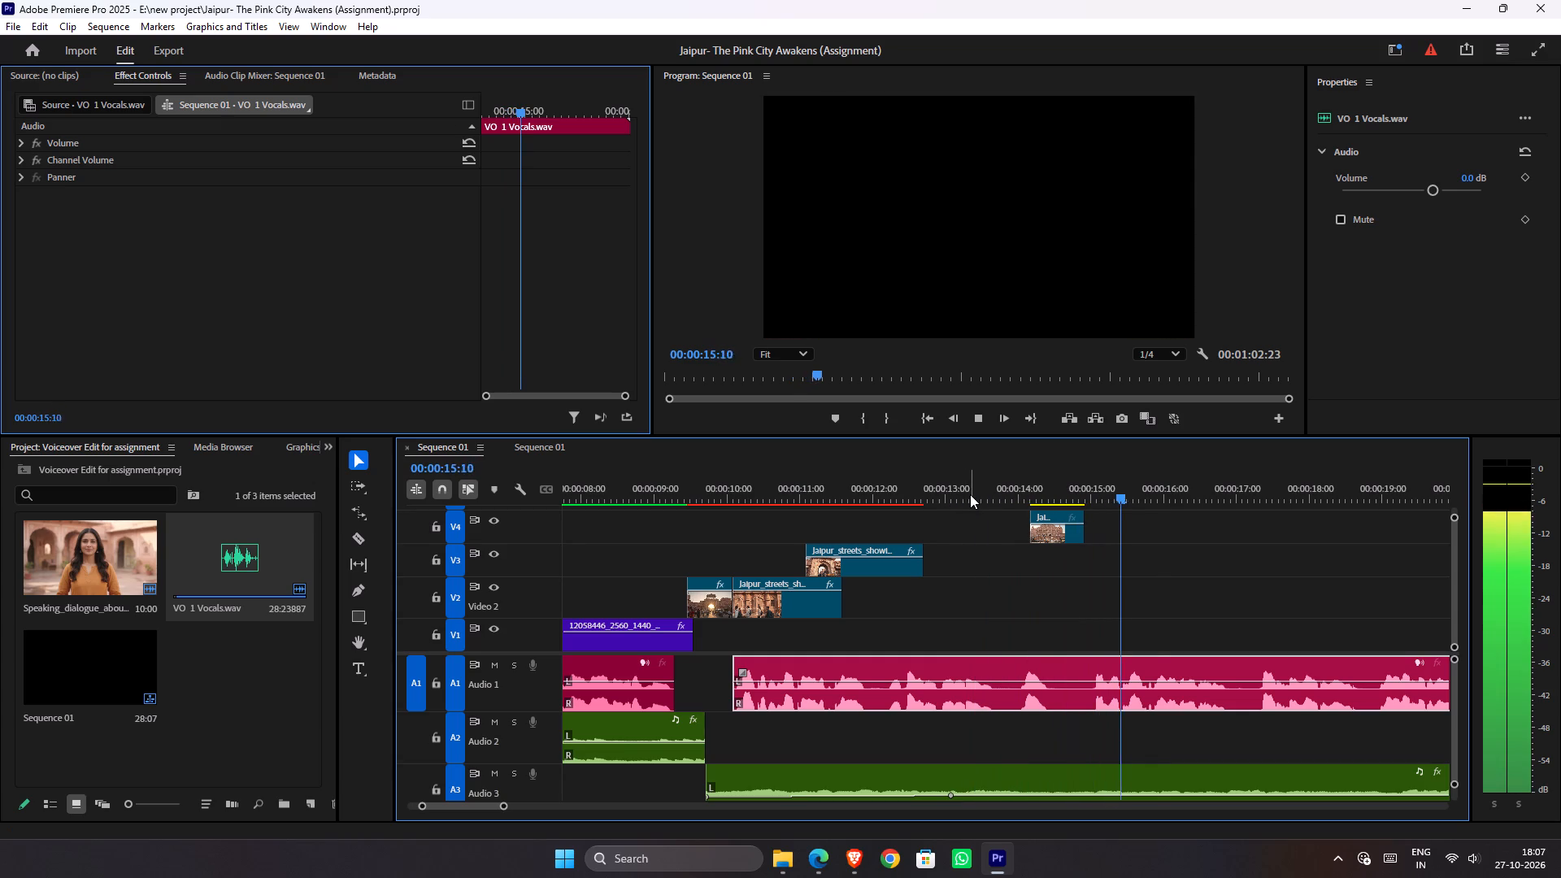
key(space)
click(541, 449)
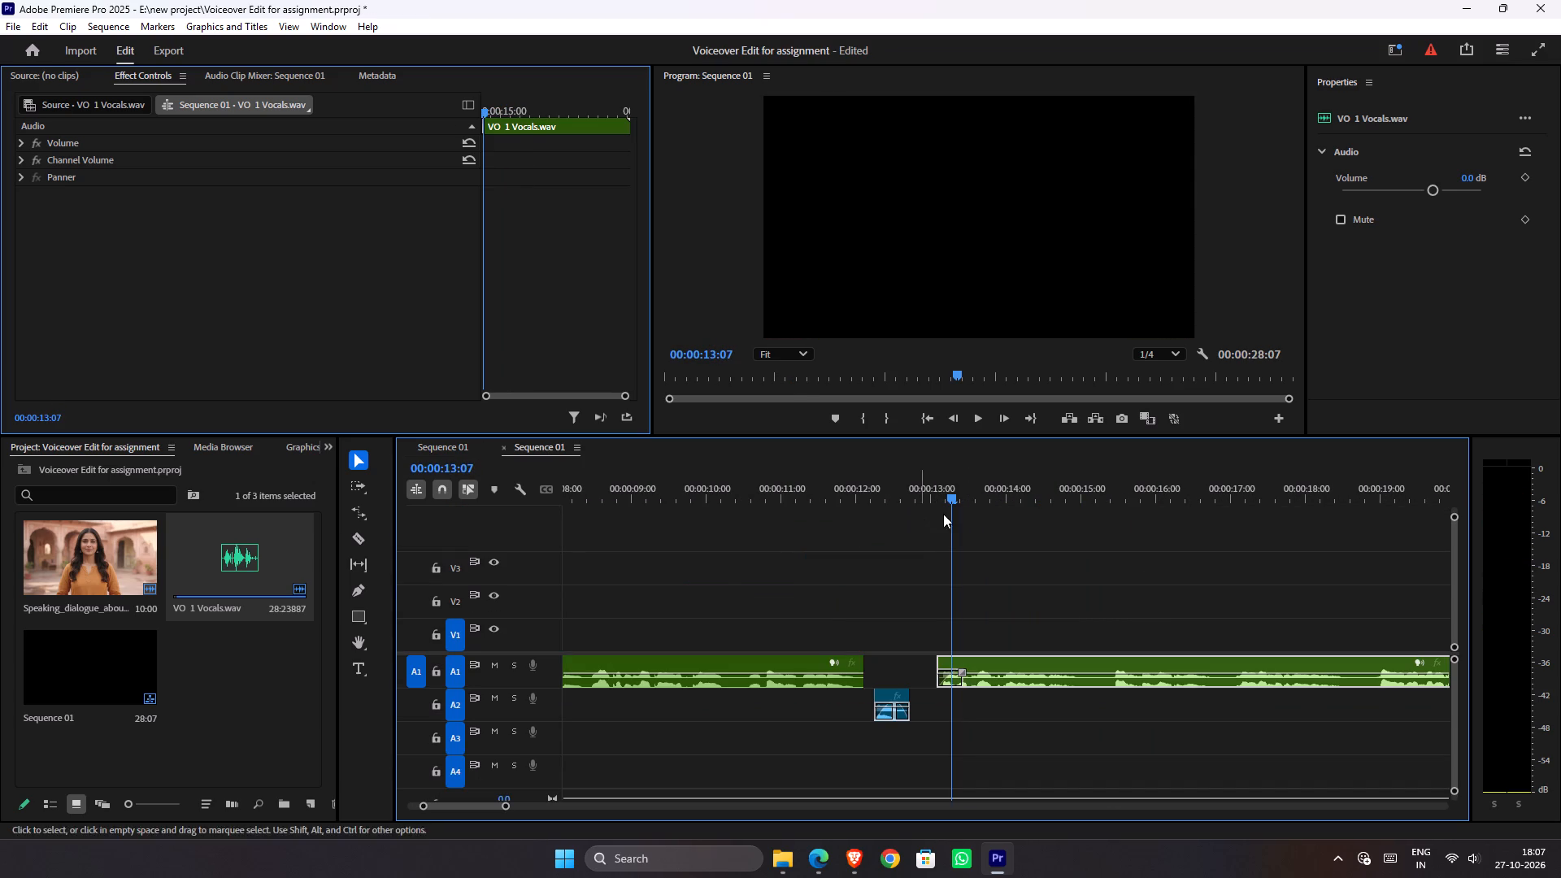
drag(936, 497, 824, 491)
key(space)
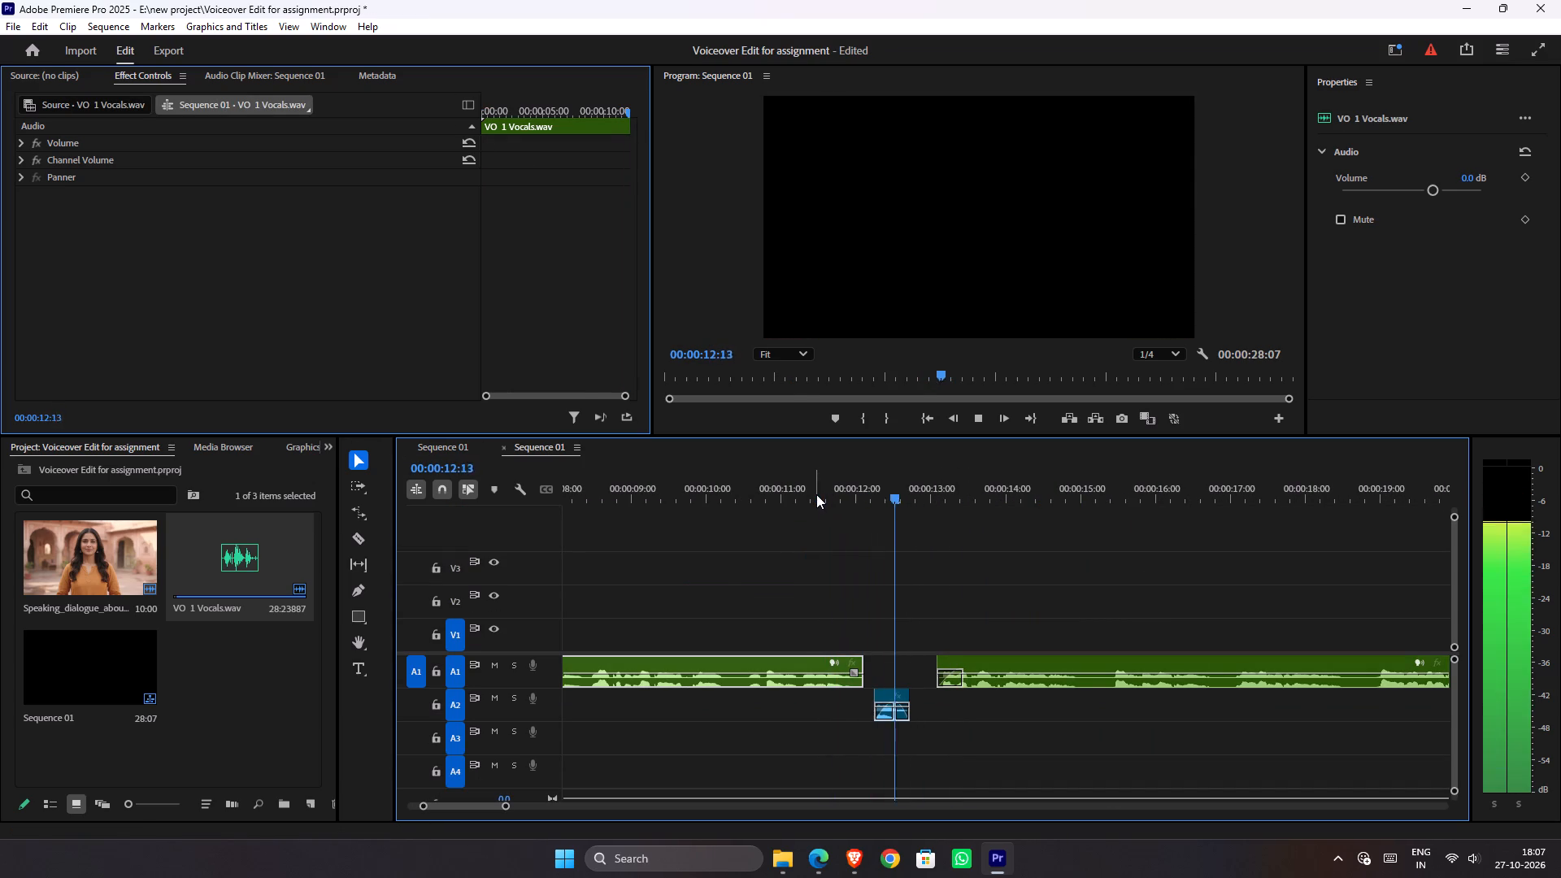
Remove the fade-in and fade-out from the Audio 2 dialogue piece and play it.
click(872, 501)
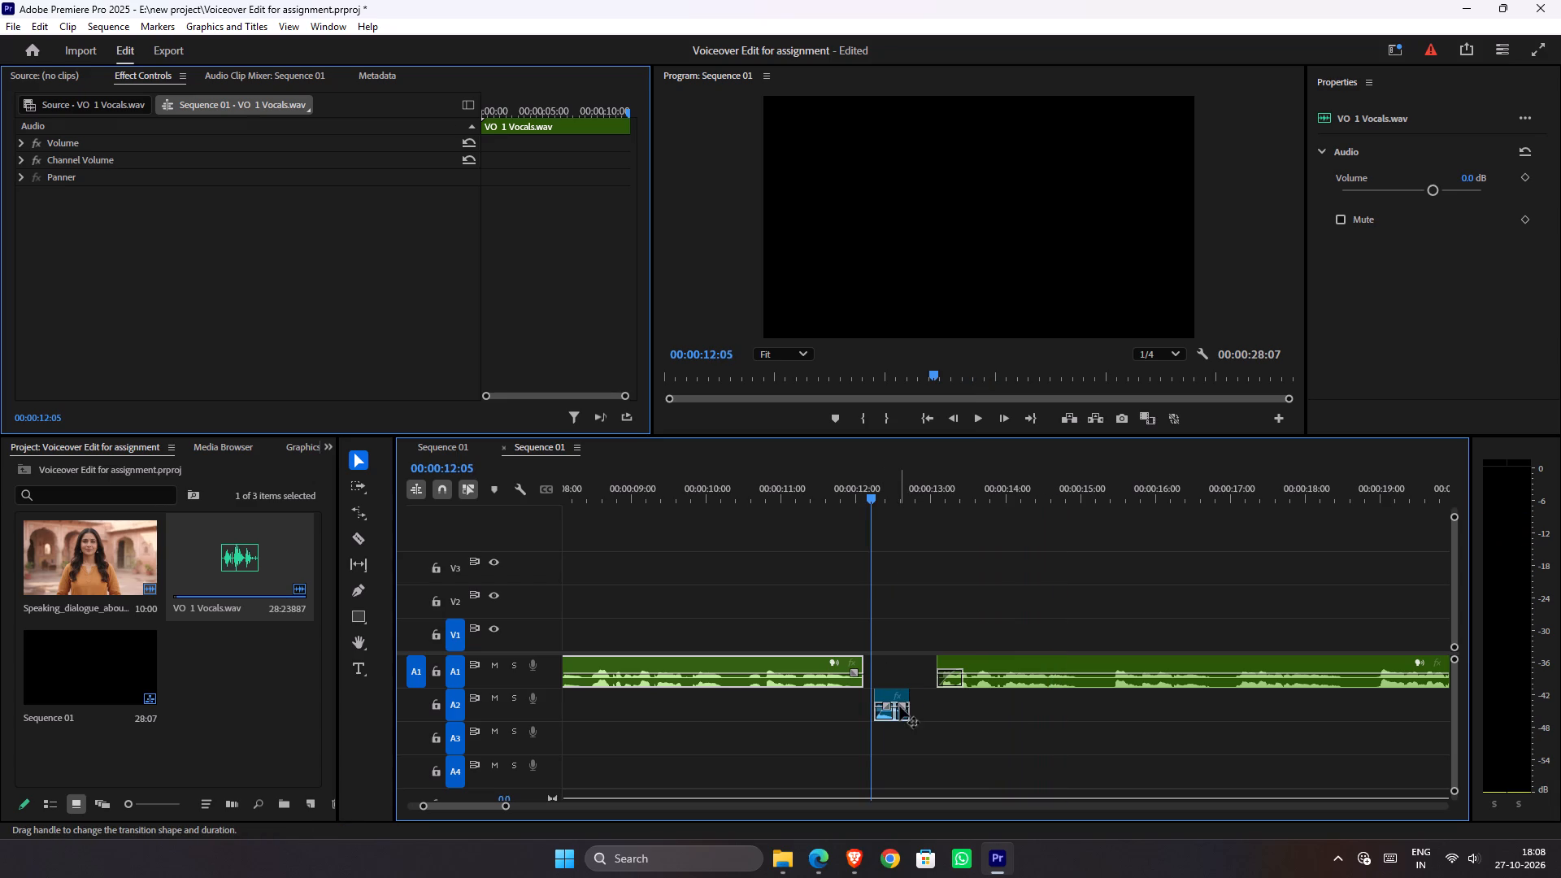
drag(899, 706, 933, 710)
drag(895, 706, 811, 705)
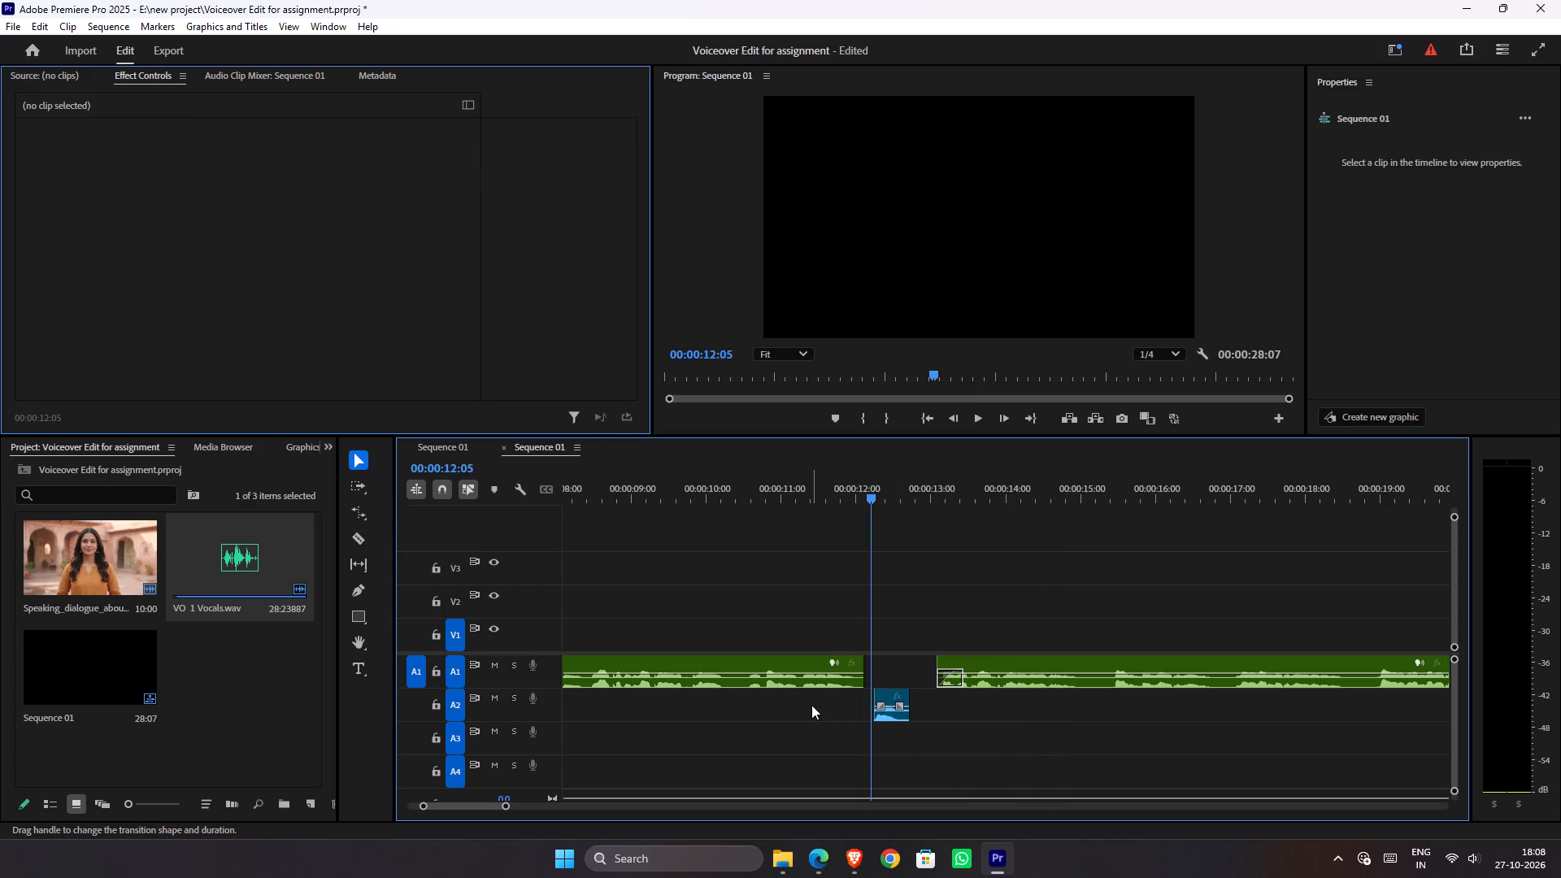
key(space)
drag(890, 496, 759, 500)
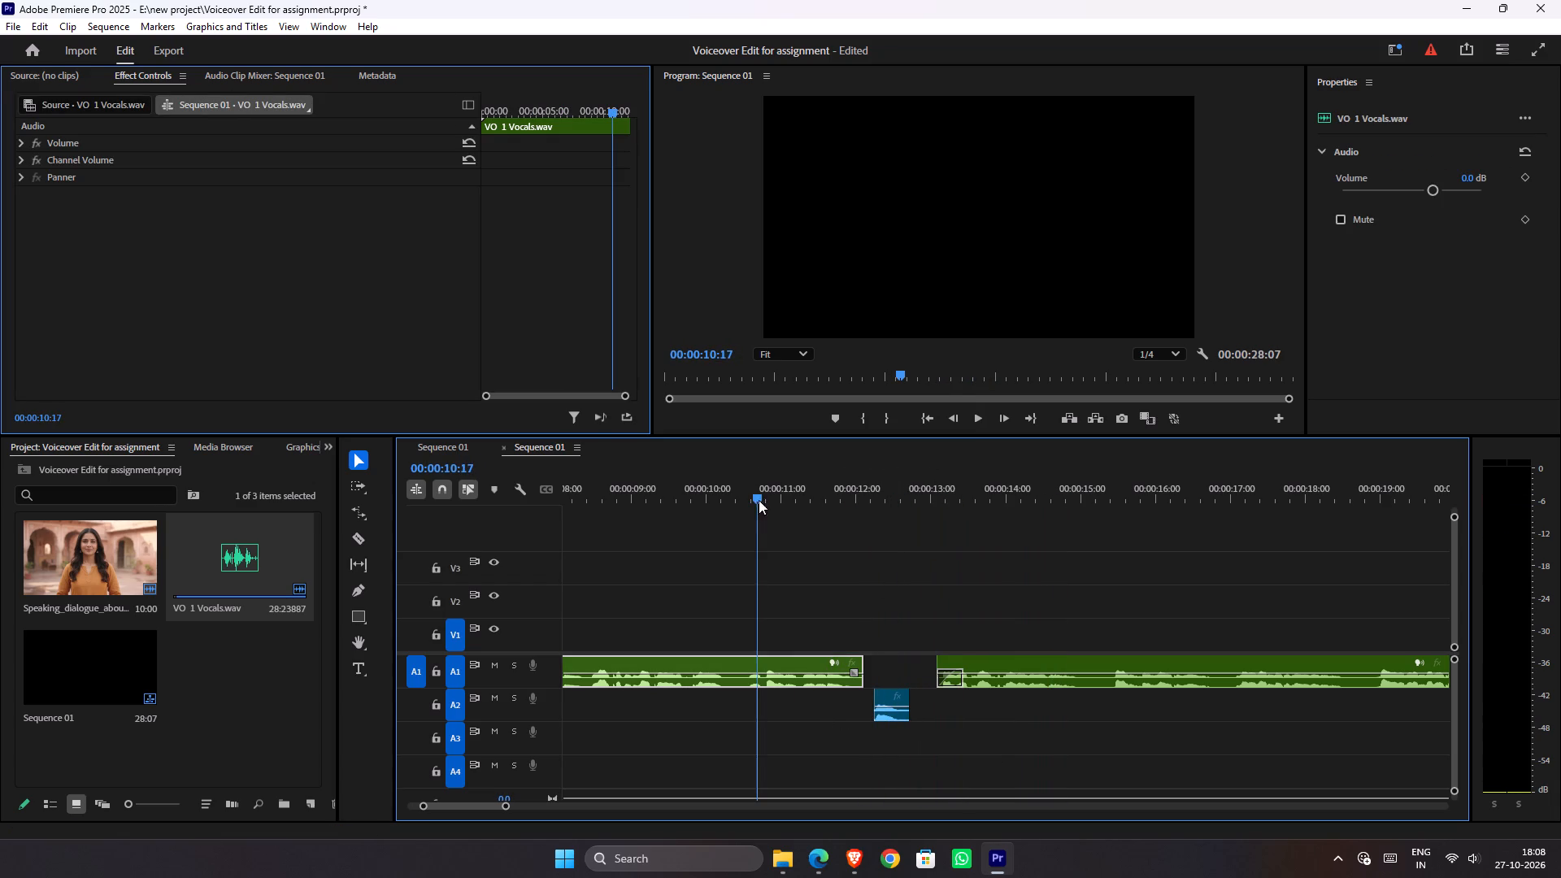
Extend the Audio 2 dialogue piece's start to the end of the earlier Audio 1 clip and its end to about 00:00:12:21.
drag(875, 698, 863, 698)
key(space)
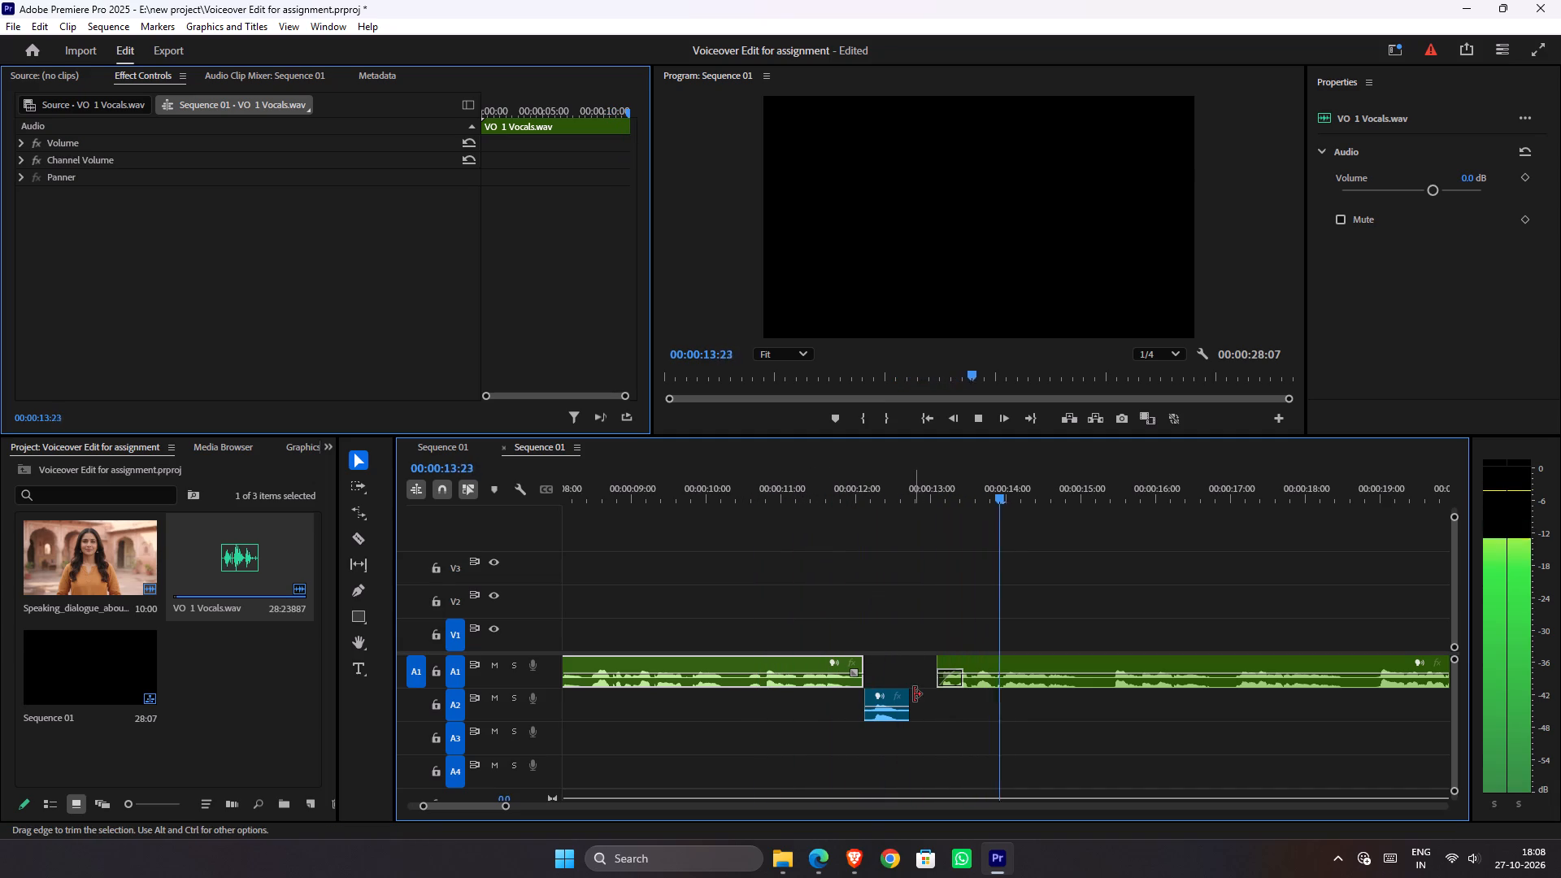
key(space)
drag(908, 699, 921, 699)
click(834, 470)
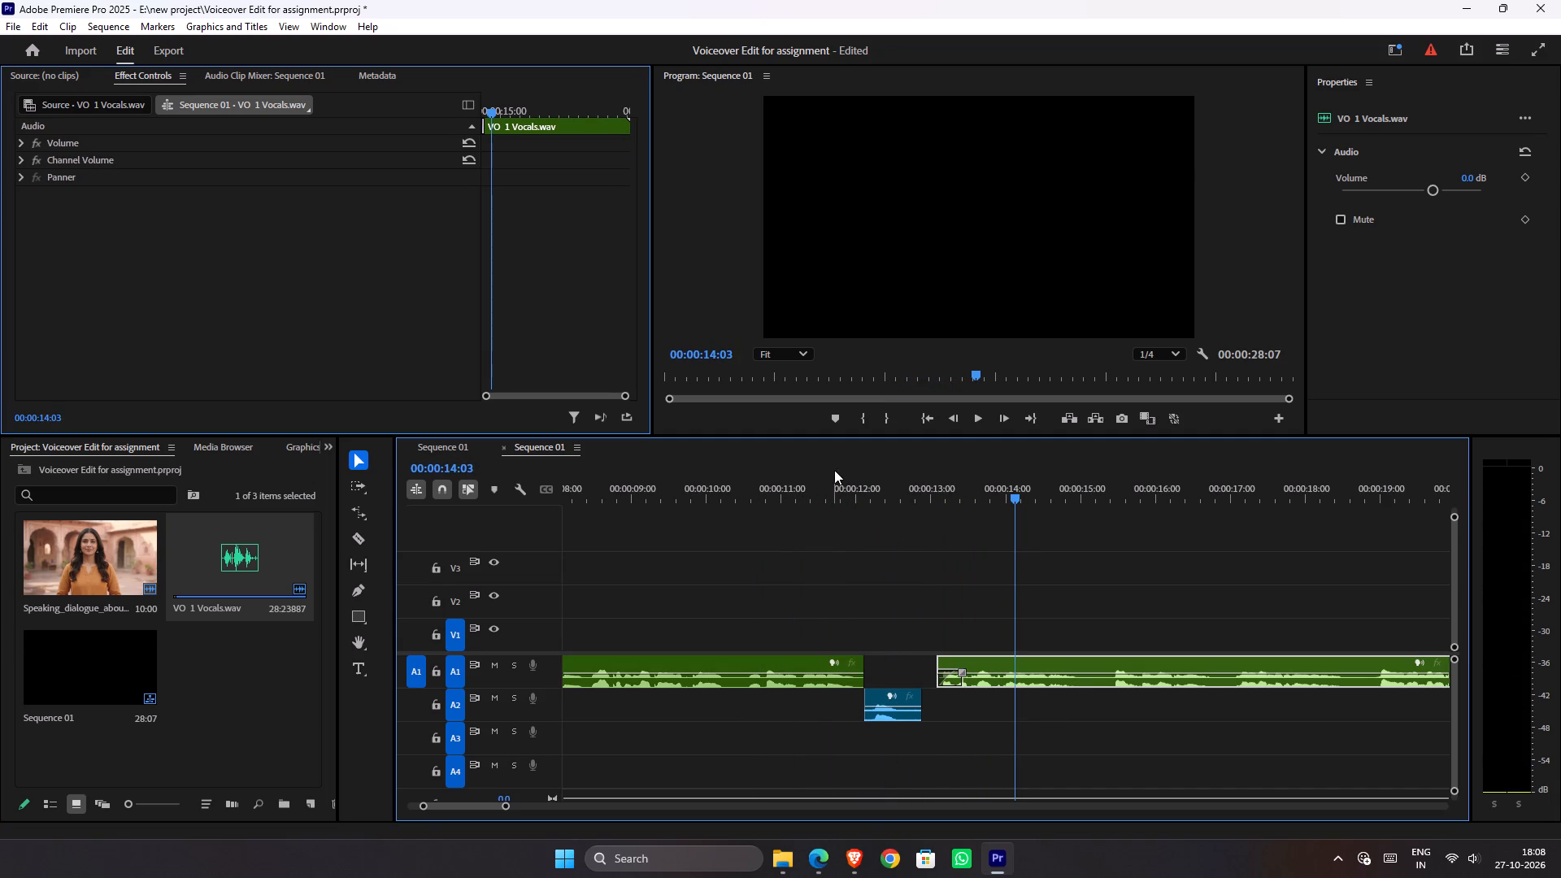
click(808, 511)
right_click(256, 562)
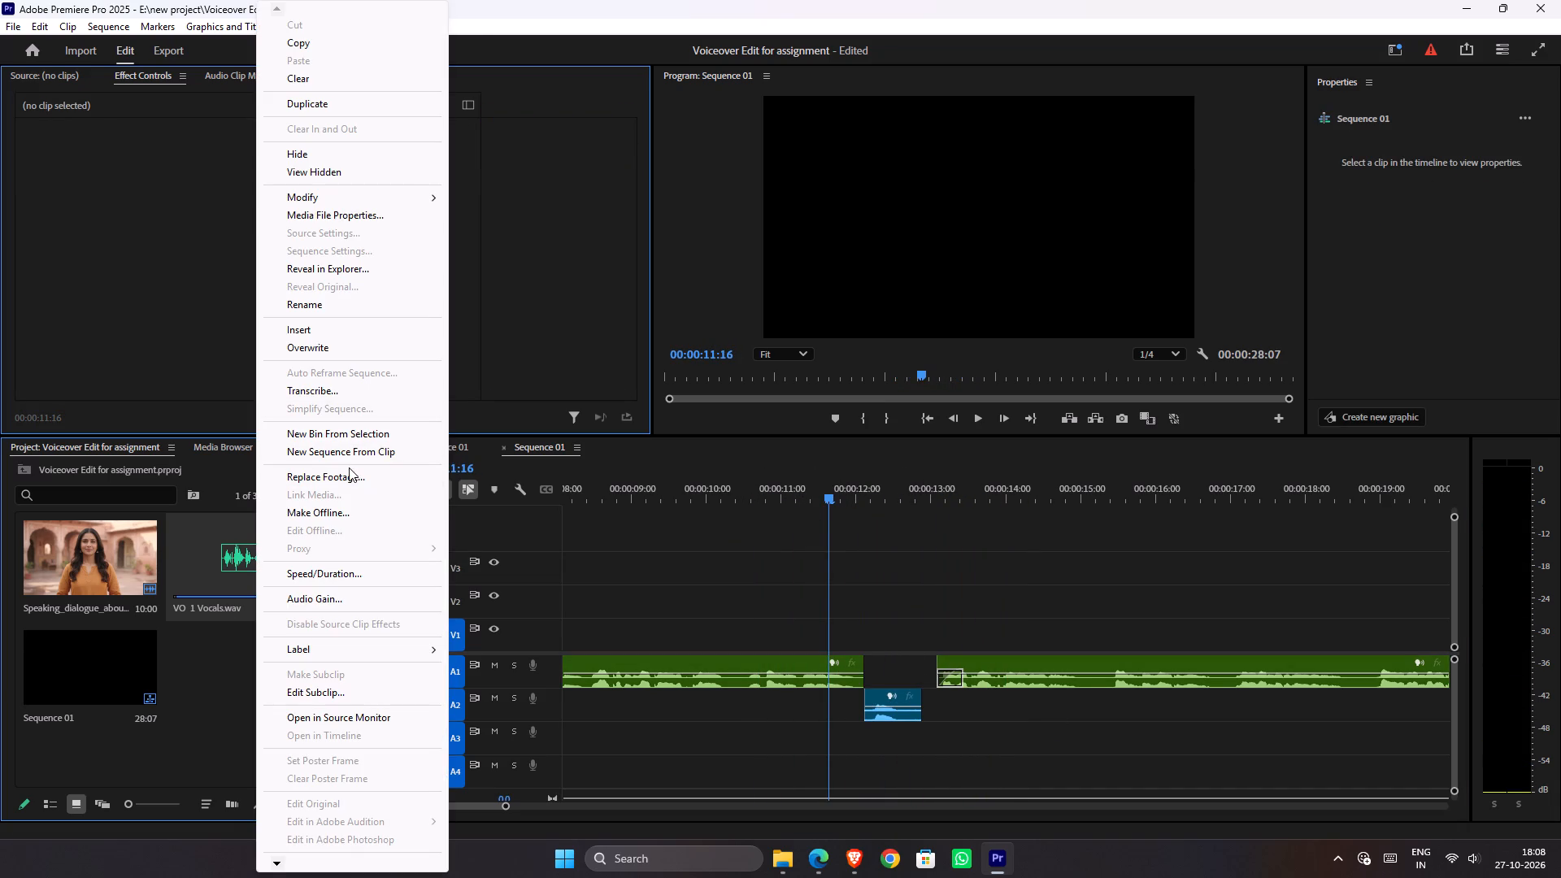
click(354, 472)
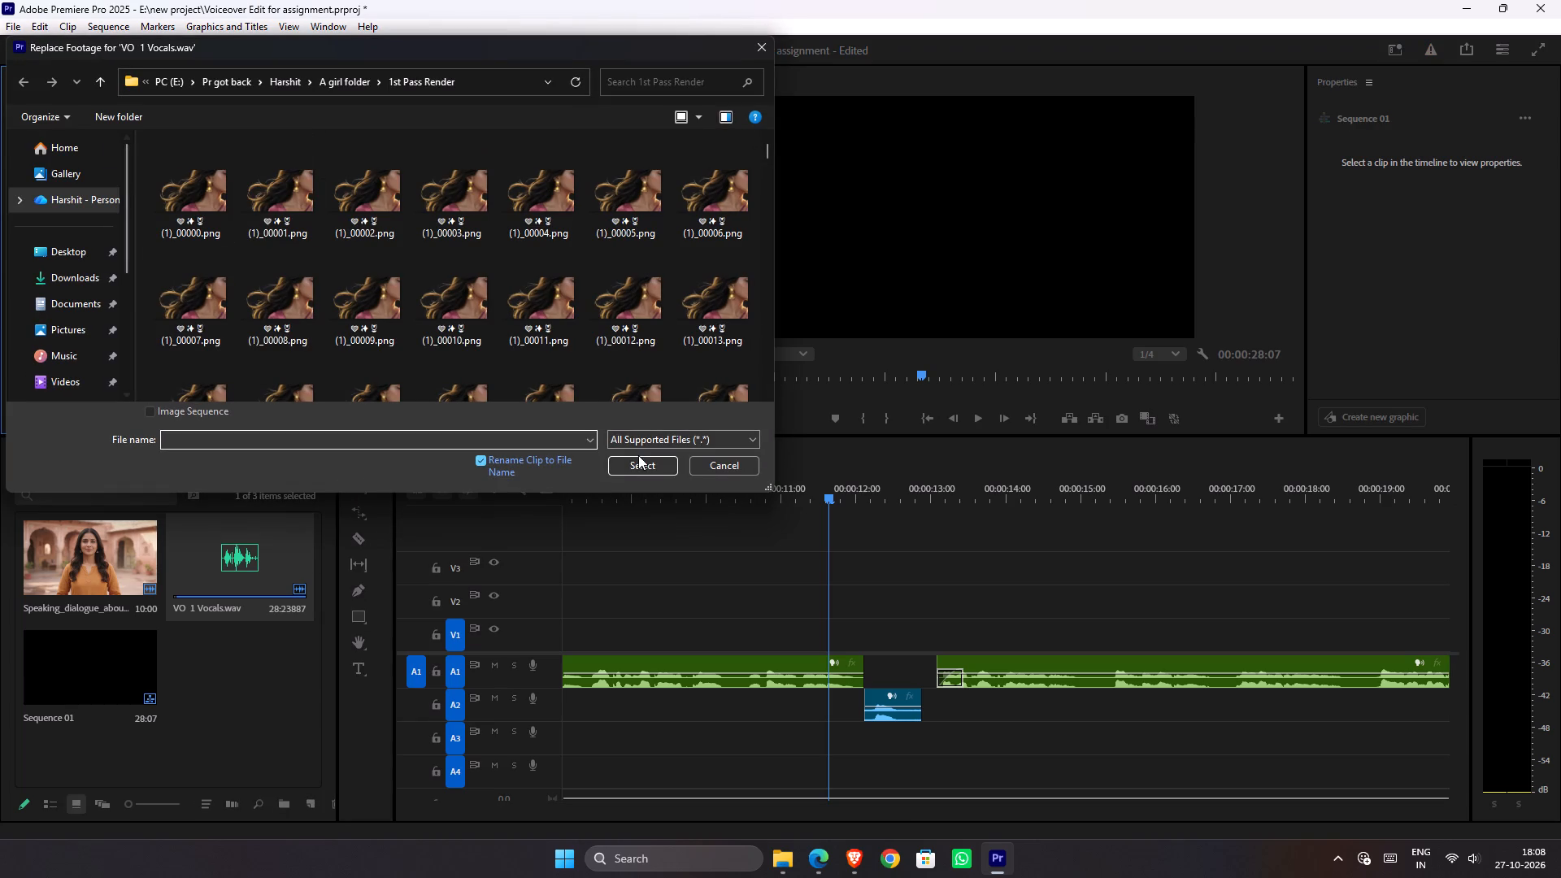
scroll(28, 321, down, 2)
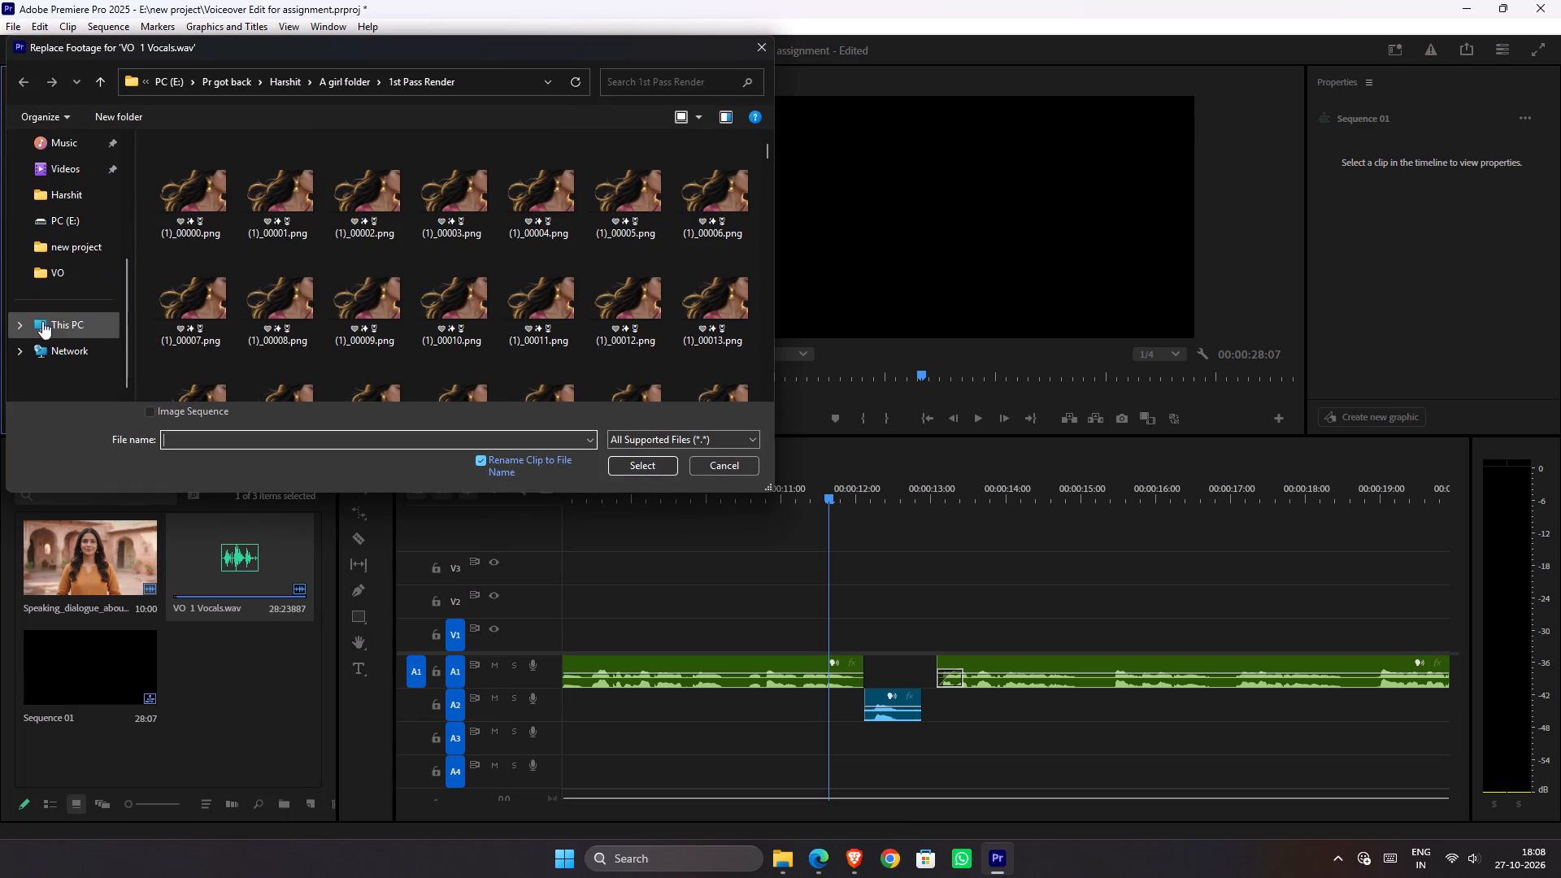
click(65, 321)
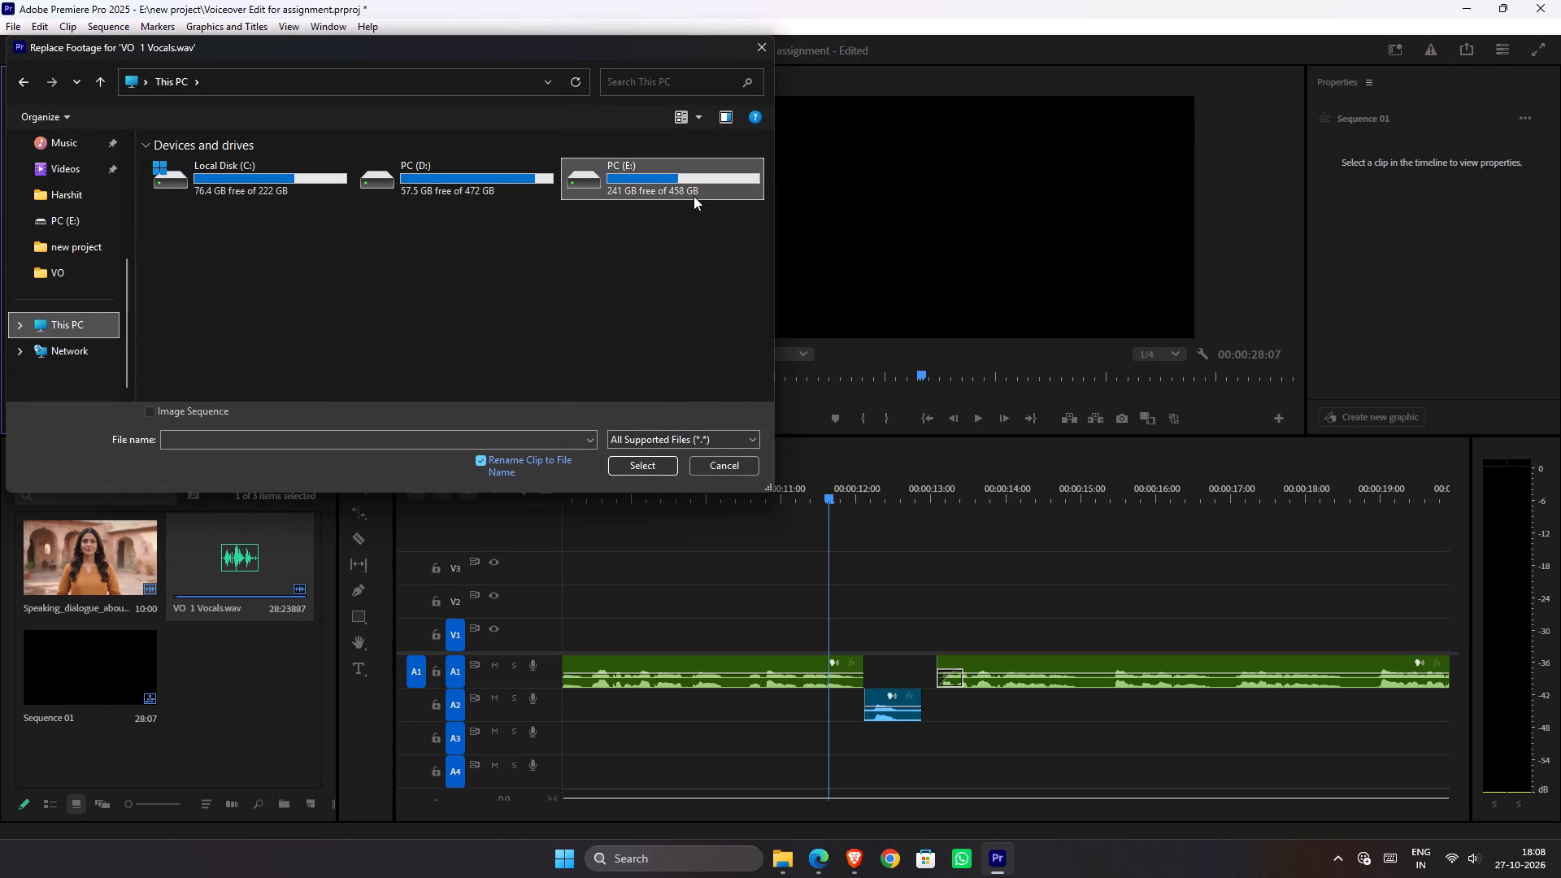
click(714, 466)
Replace the footage of the VO 1 Vocals.wav clip with VO 1 with bgm.wav from the VO folder.
double_click(206, 572)
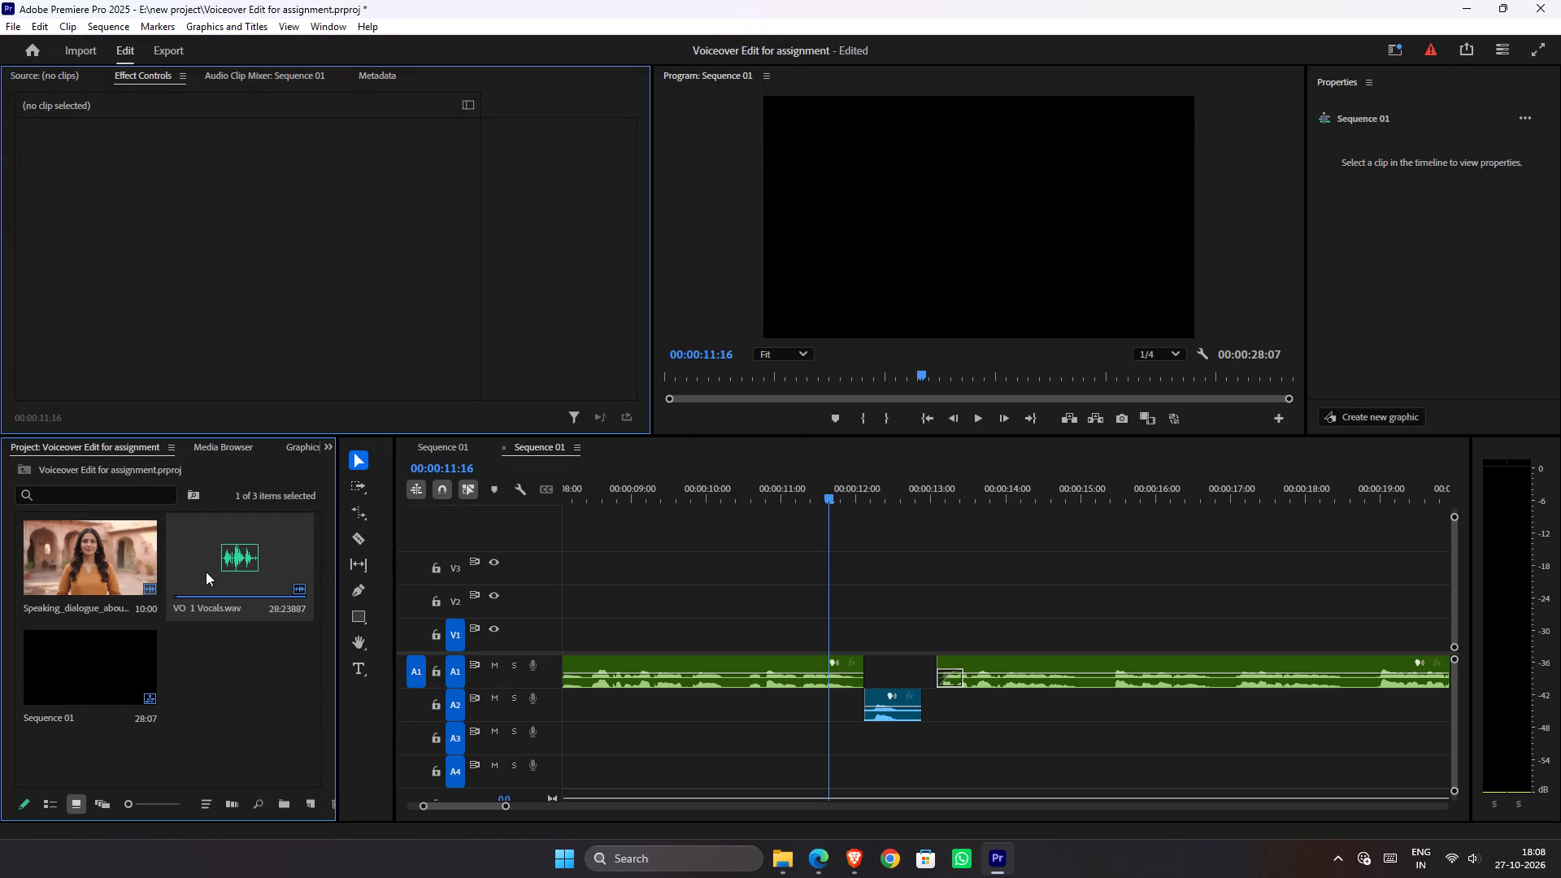
right_click(237, 546)
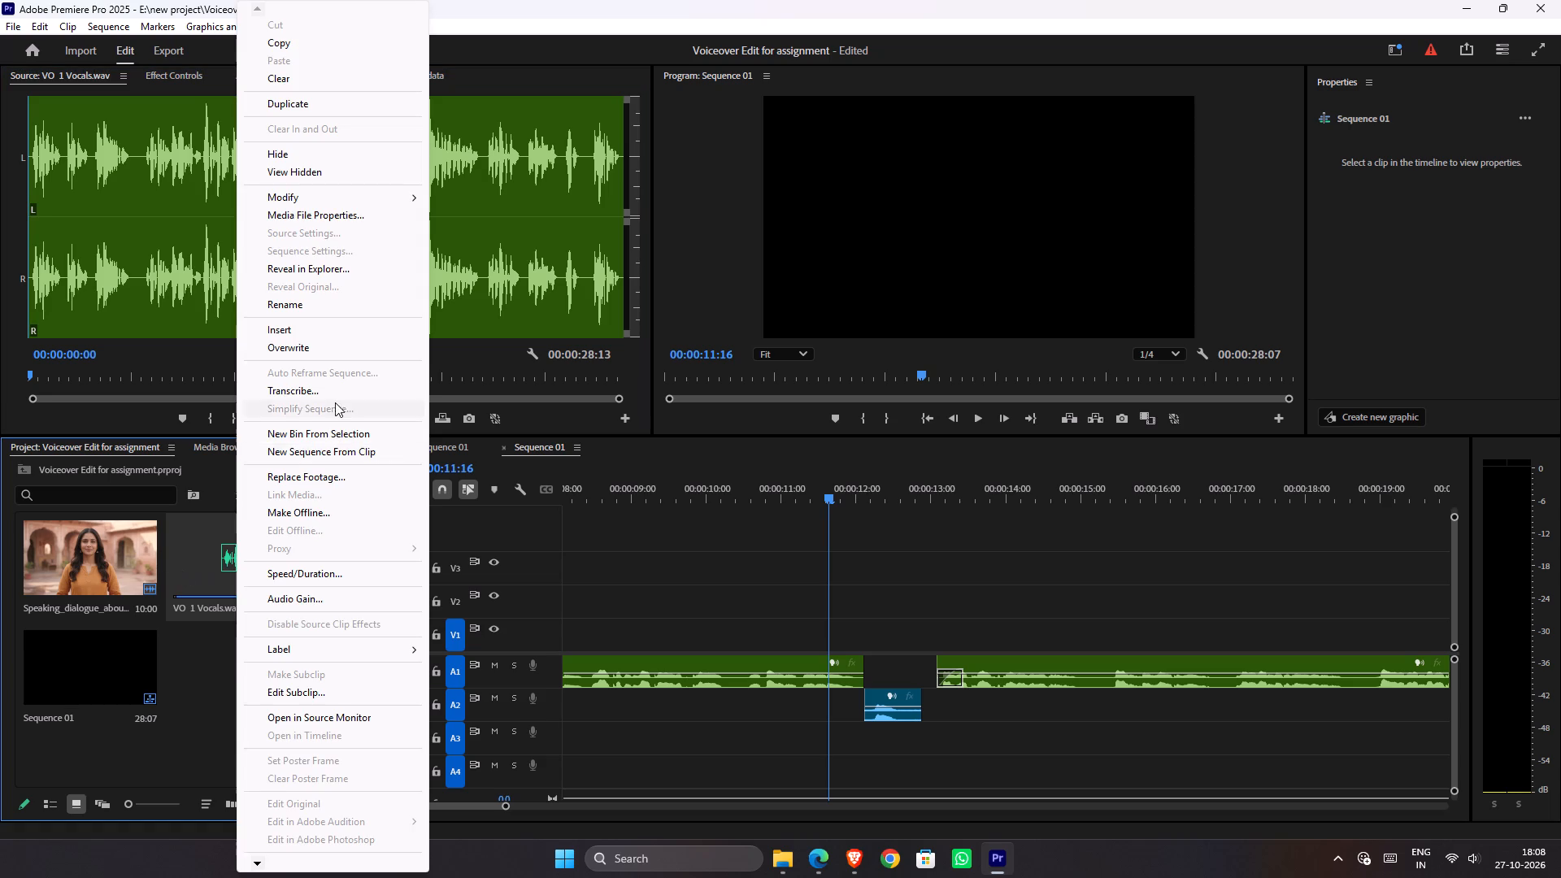
click(337, 476)
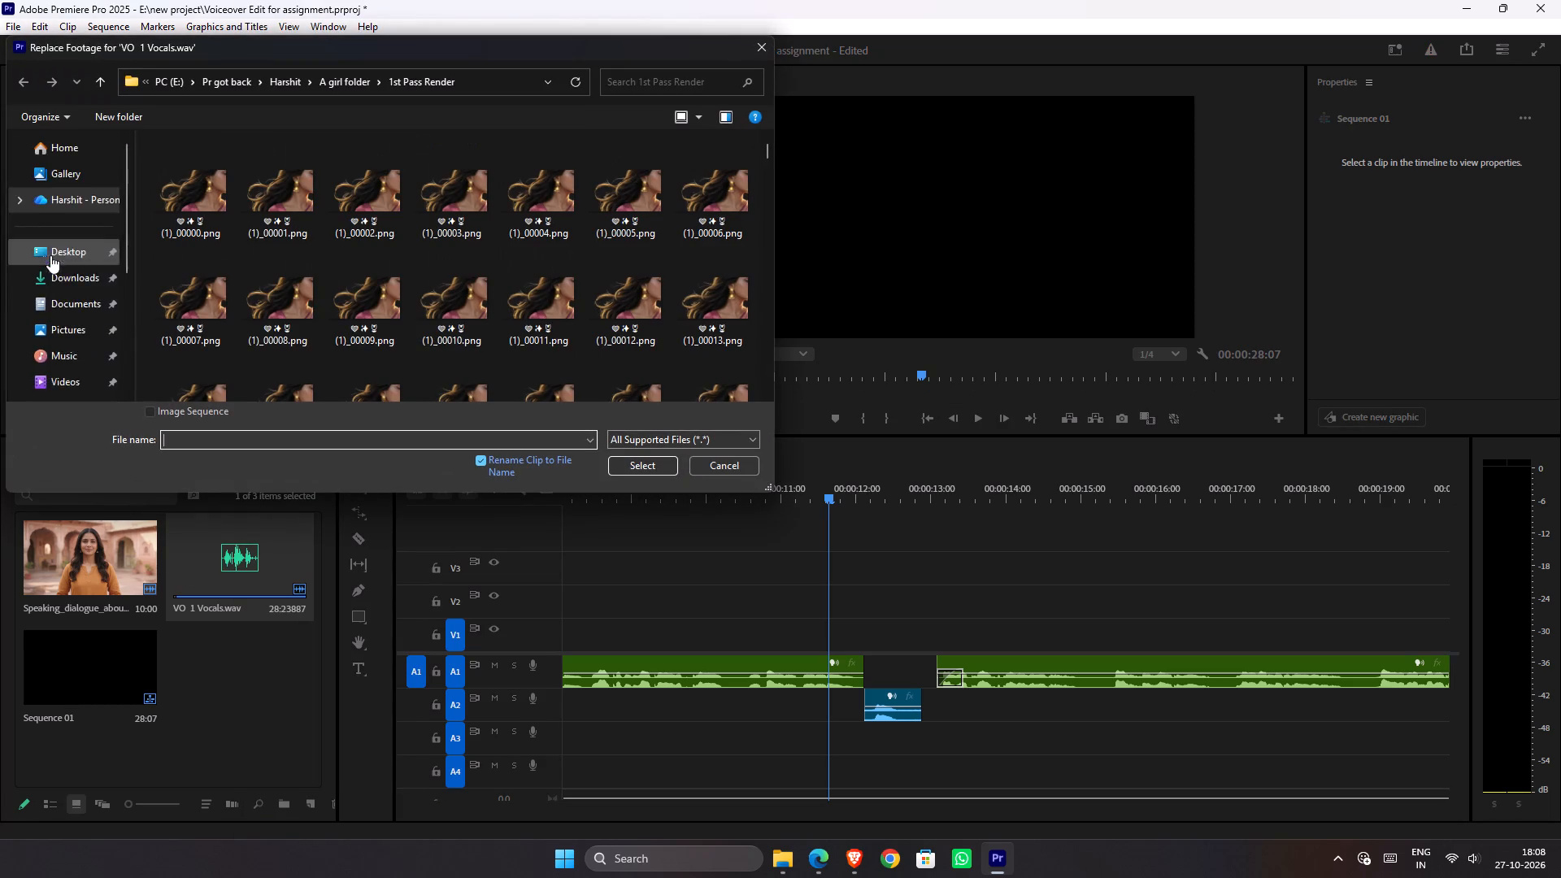
scroll(50, 283, down, 3)
click(80, 276)
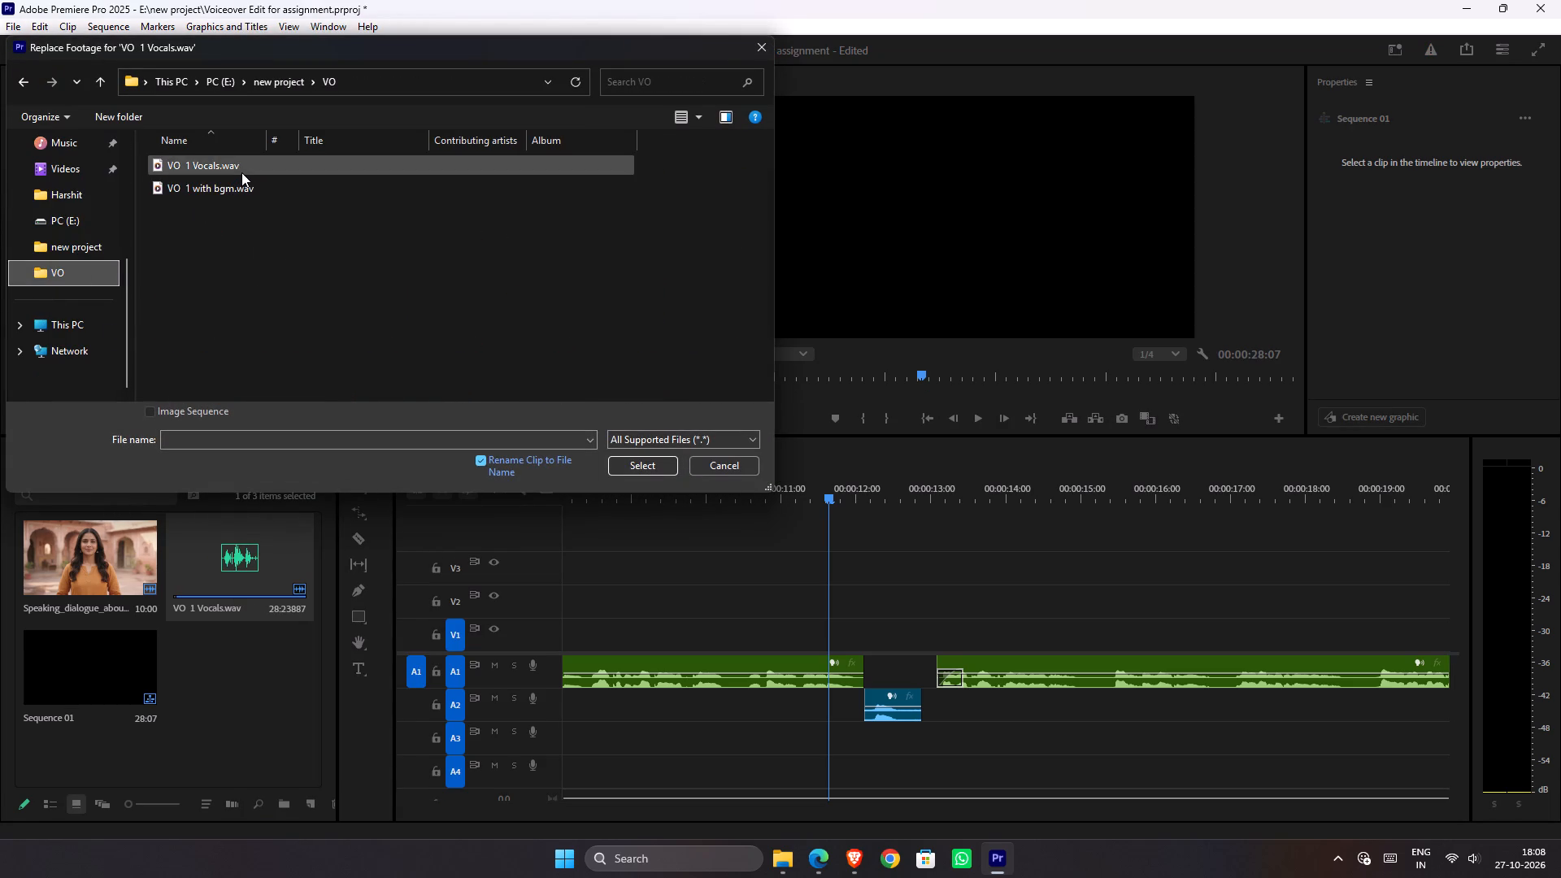
double_click(246, 194)
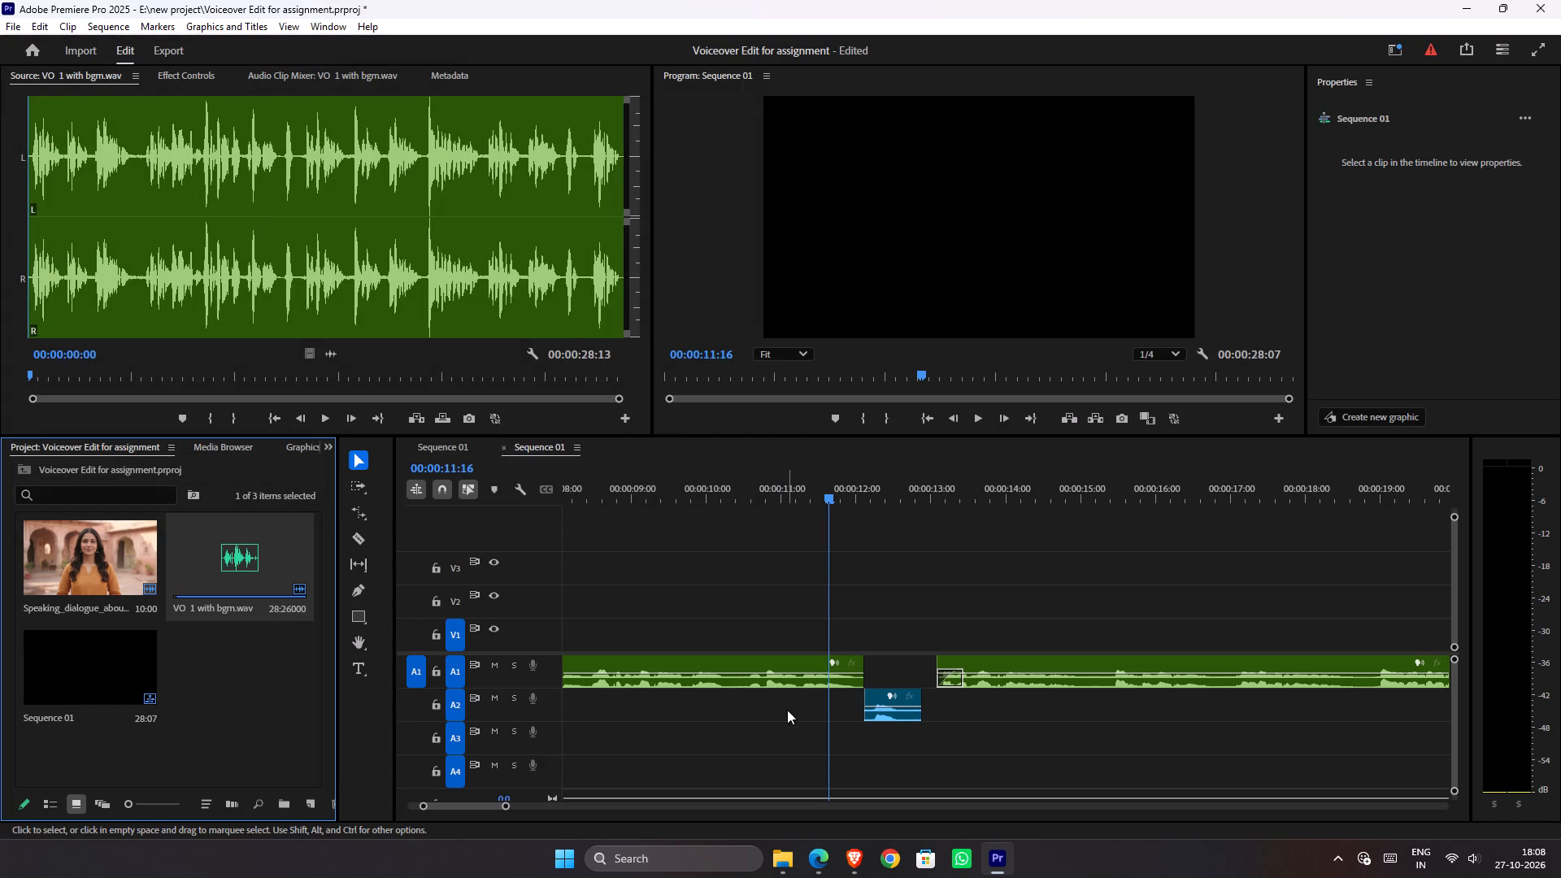
Move the playhead to about 00:00:10:04 and save the project.
key(space)
alt+scroll(870, 624, down, 7)
drag(882, 502, 799, 492)
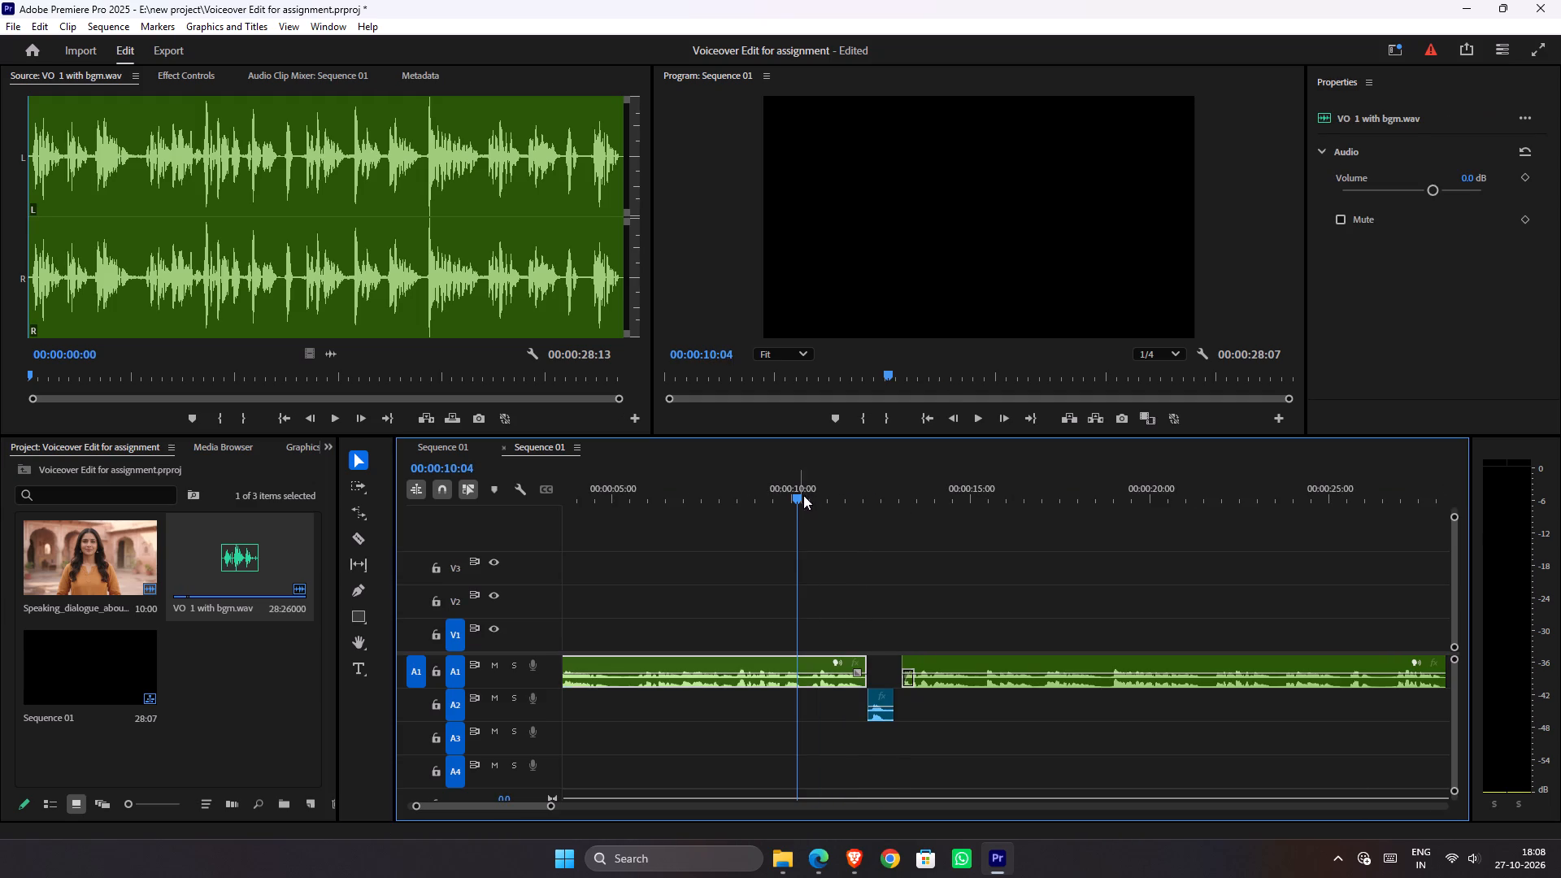
key(ctrl+s)
Open the export settings for the voice-over sequence and select its whole file name for editing.
key(ctrl+m)
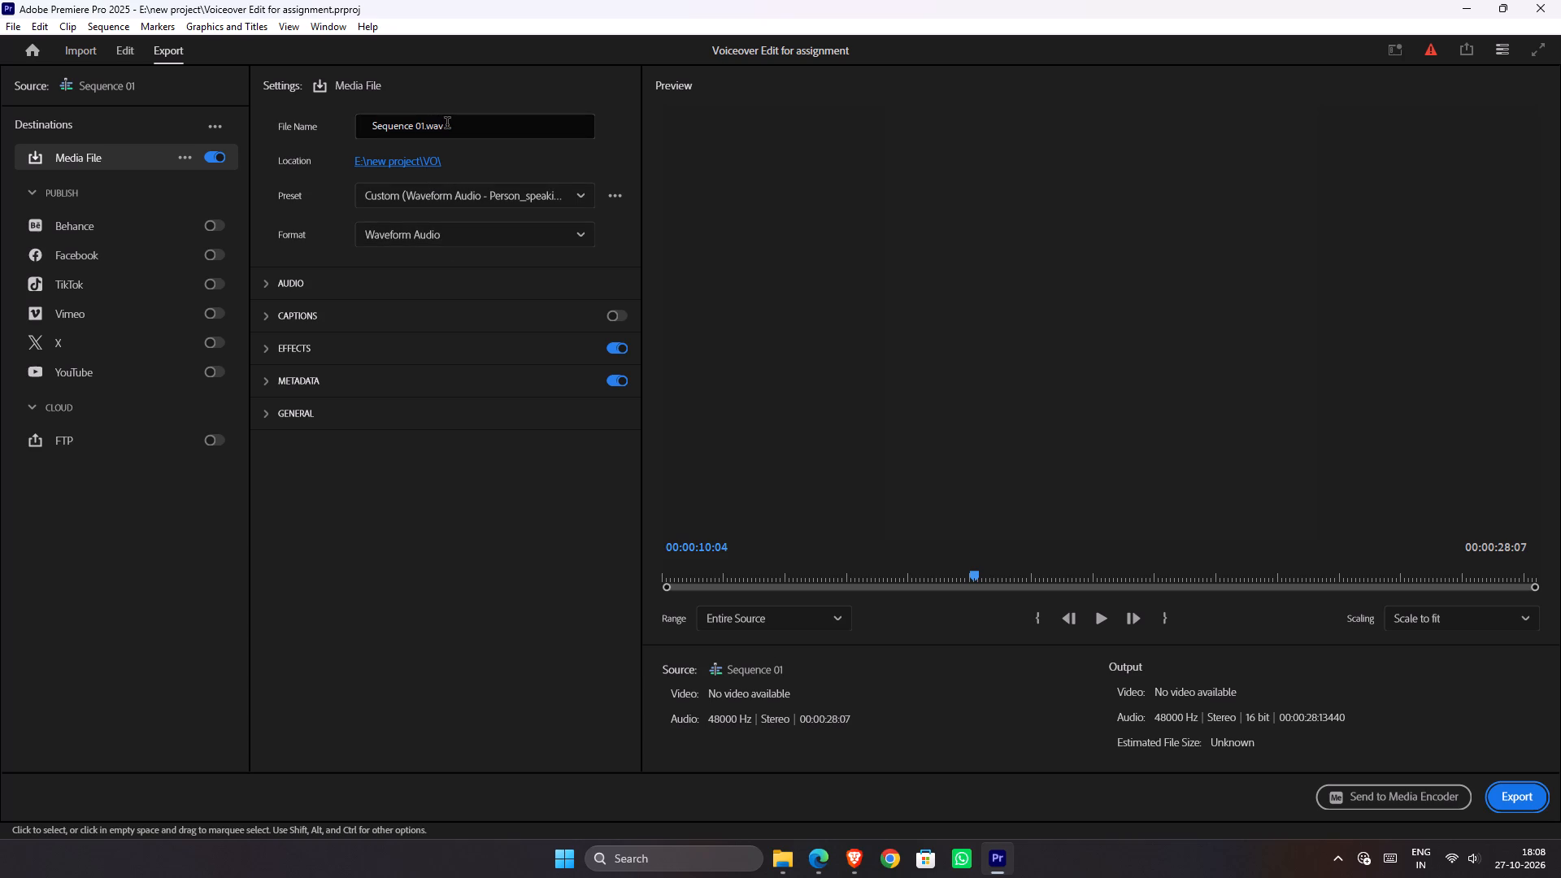
drag(447, 124, 305, 128)
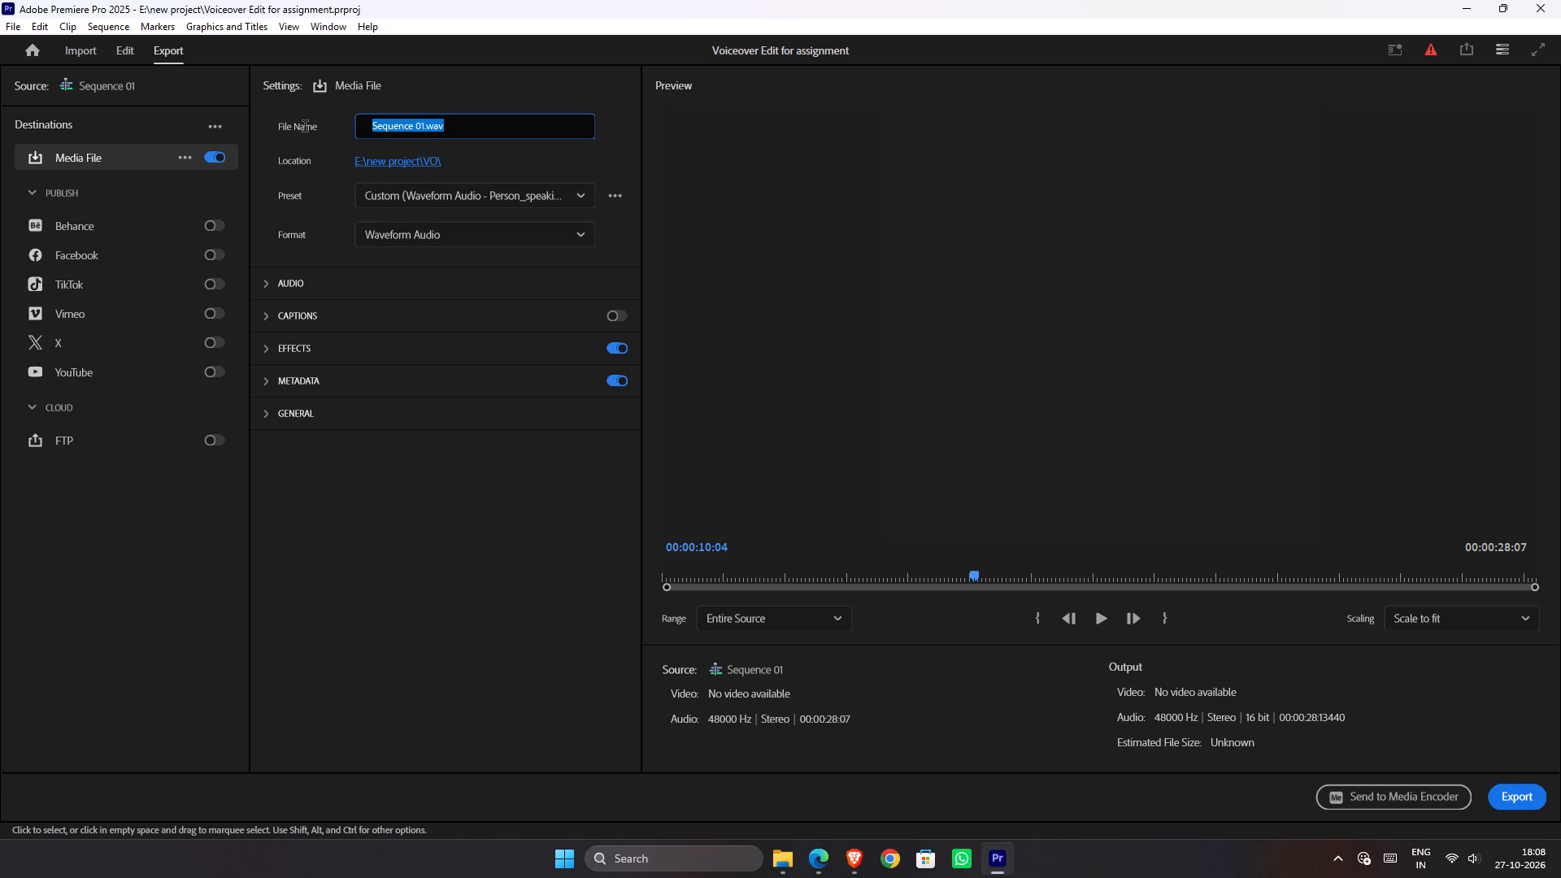
Switch to the Google Flow project in Microsoft Edge.
click(811, 874)
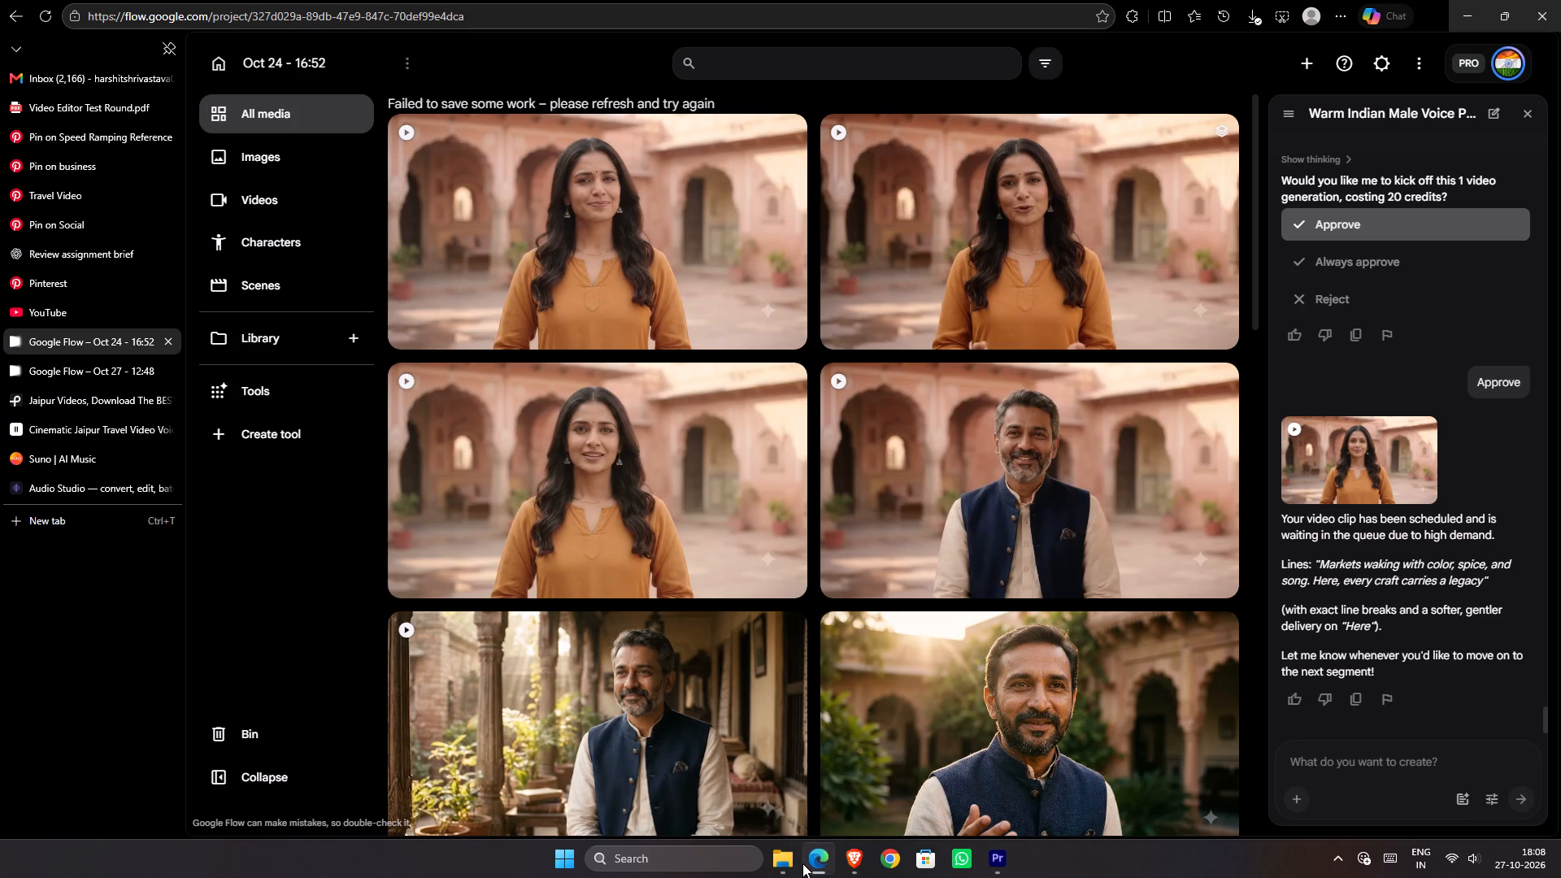
Switch back to Premiere Pro, name the voice-over export file VO, export it to the VO folder, and save the project.
click(797, 854)
click(784, 861)
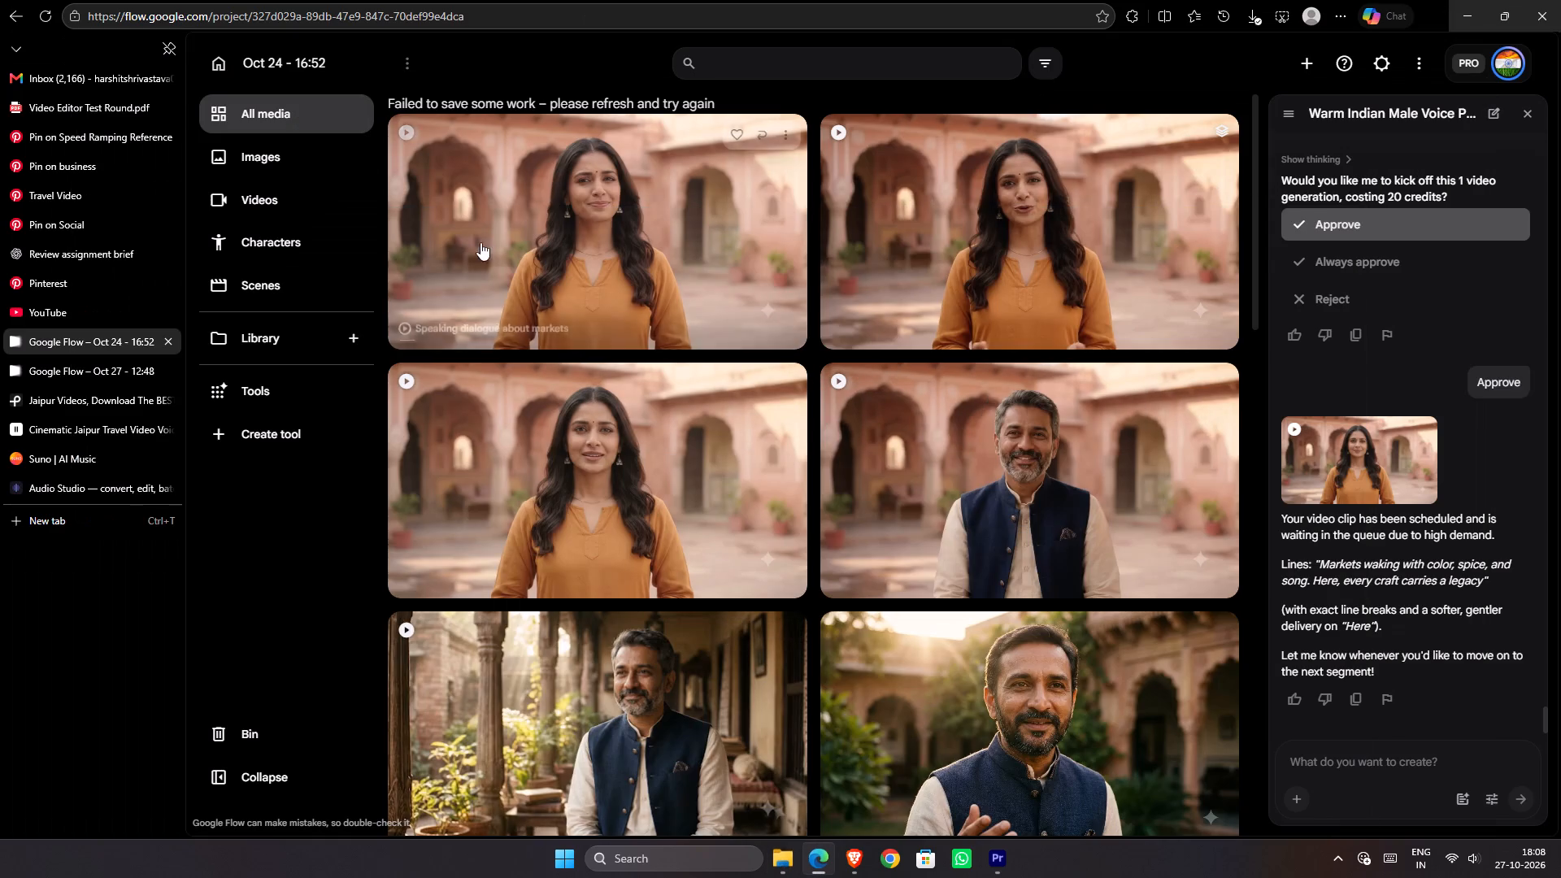
click(994, 856)
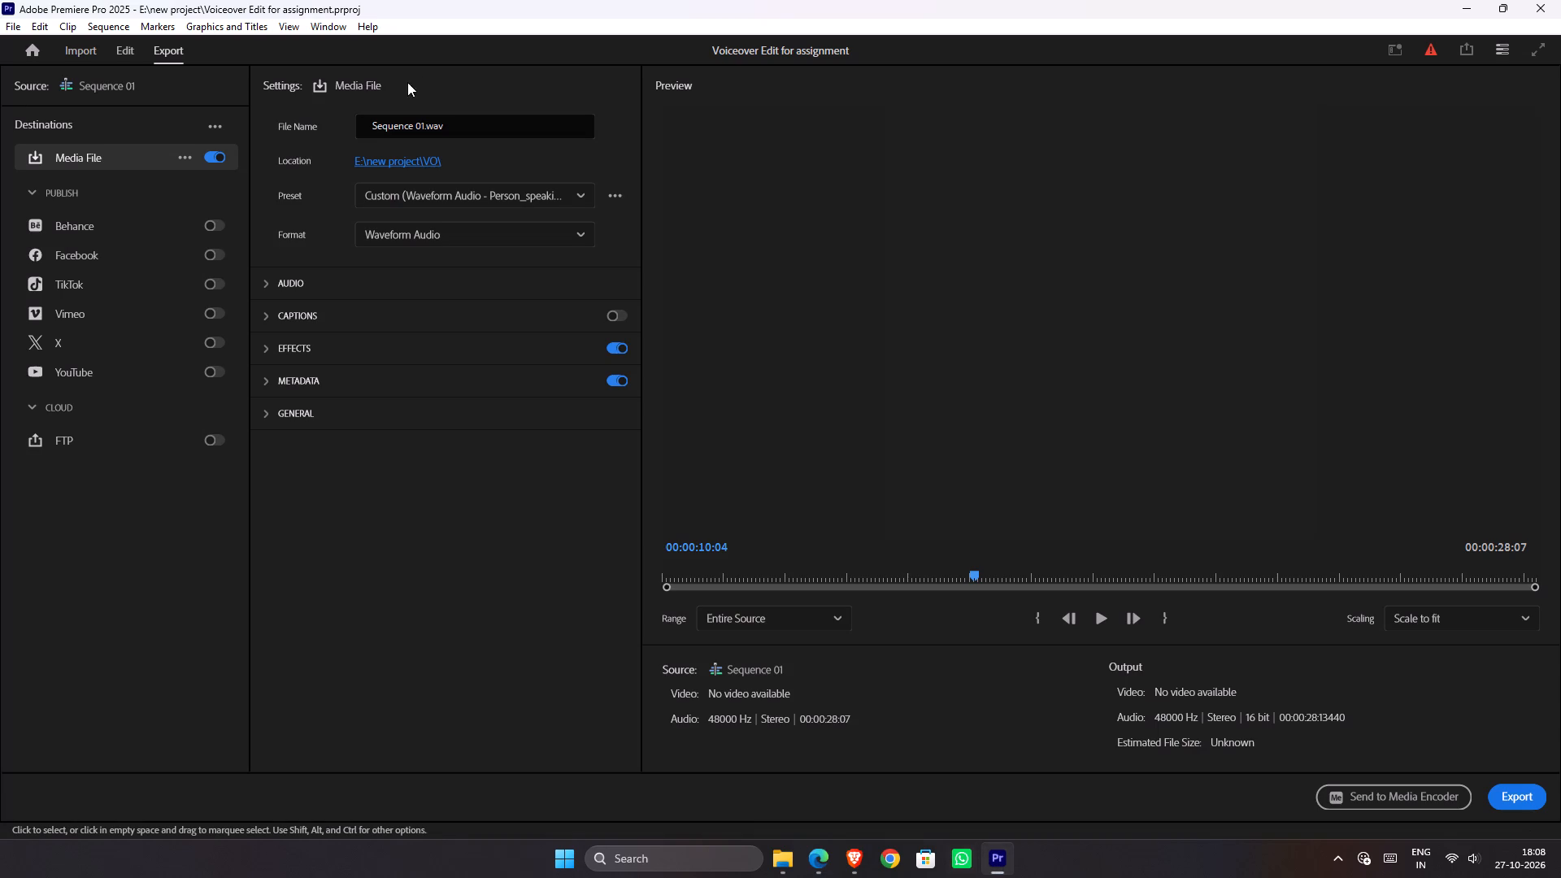
drag(466, 135, 352, 136)
drag(454, 116, 332, 123)
click(385, 128)
drag(454, 124, 325, 128)
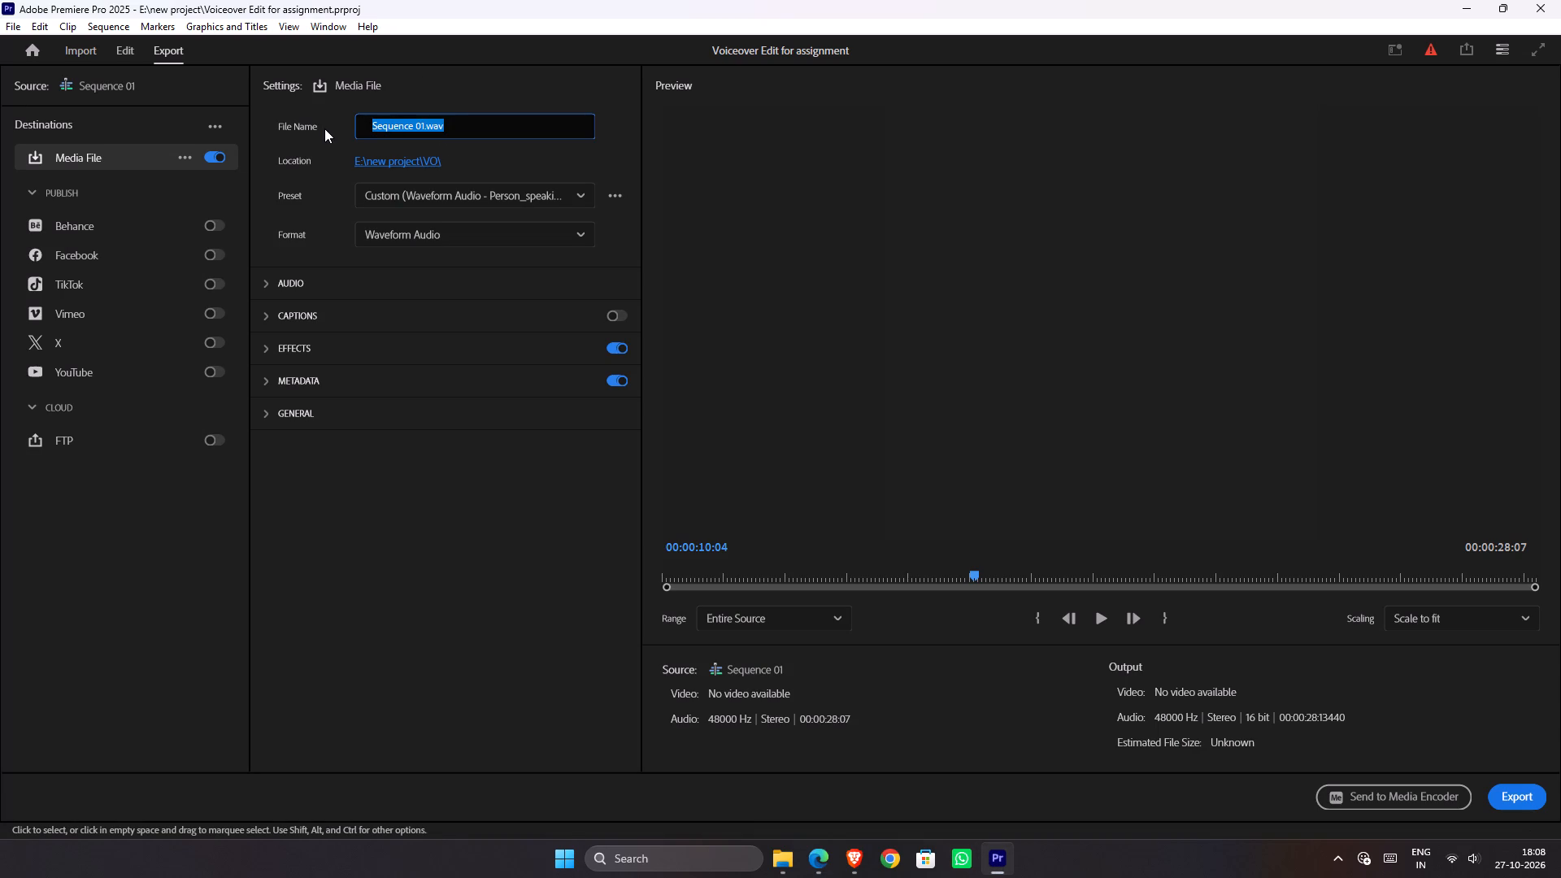
text(VO)
key(Return)
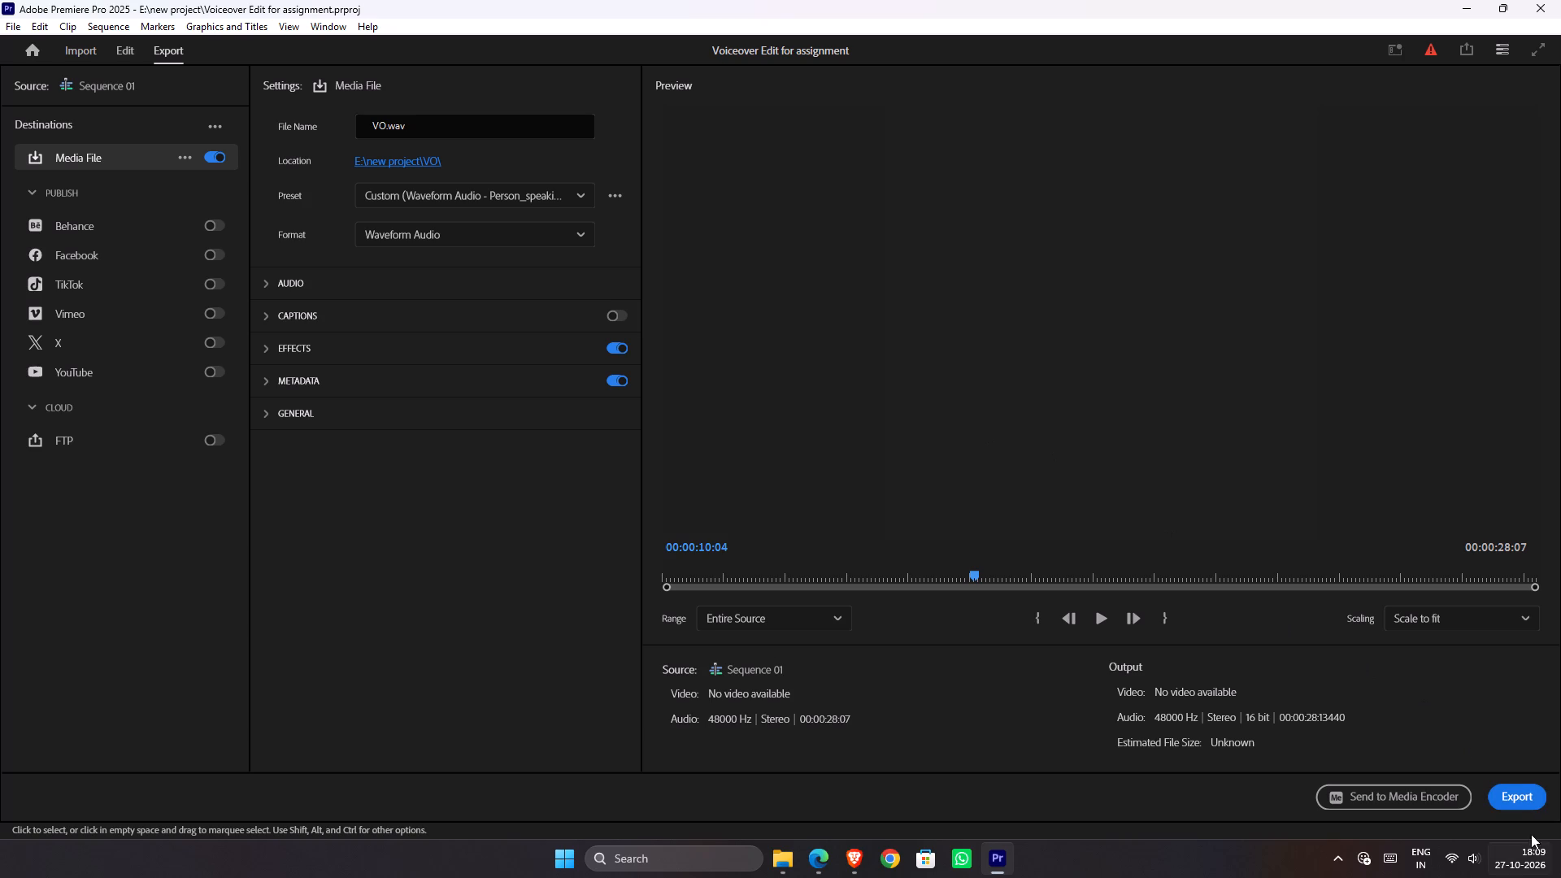
click(1518, 796)
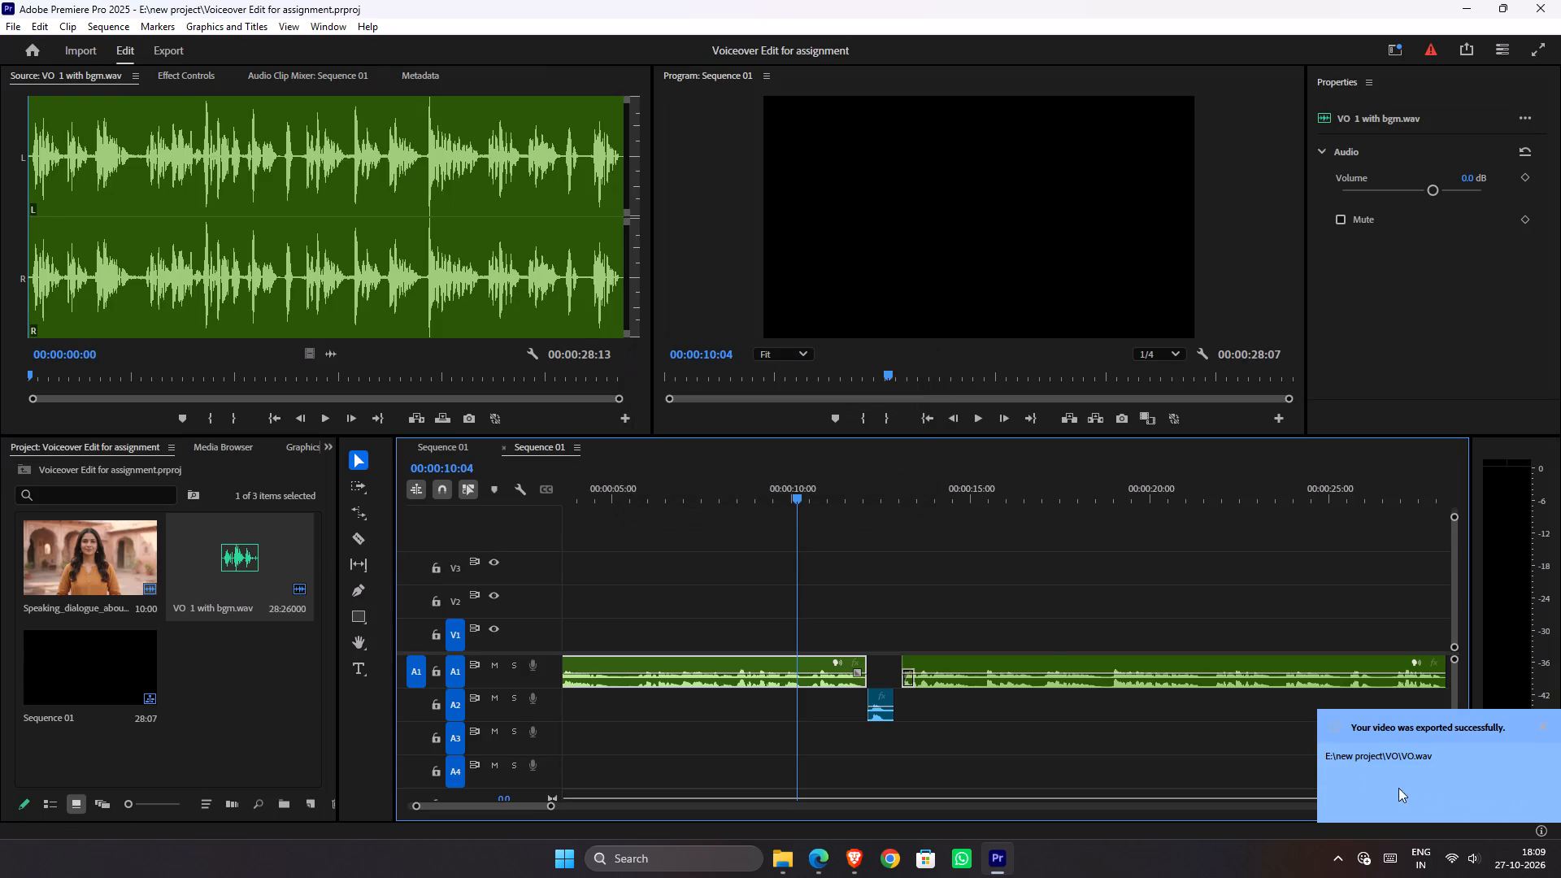
key(ctrl+s)
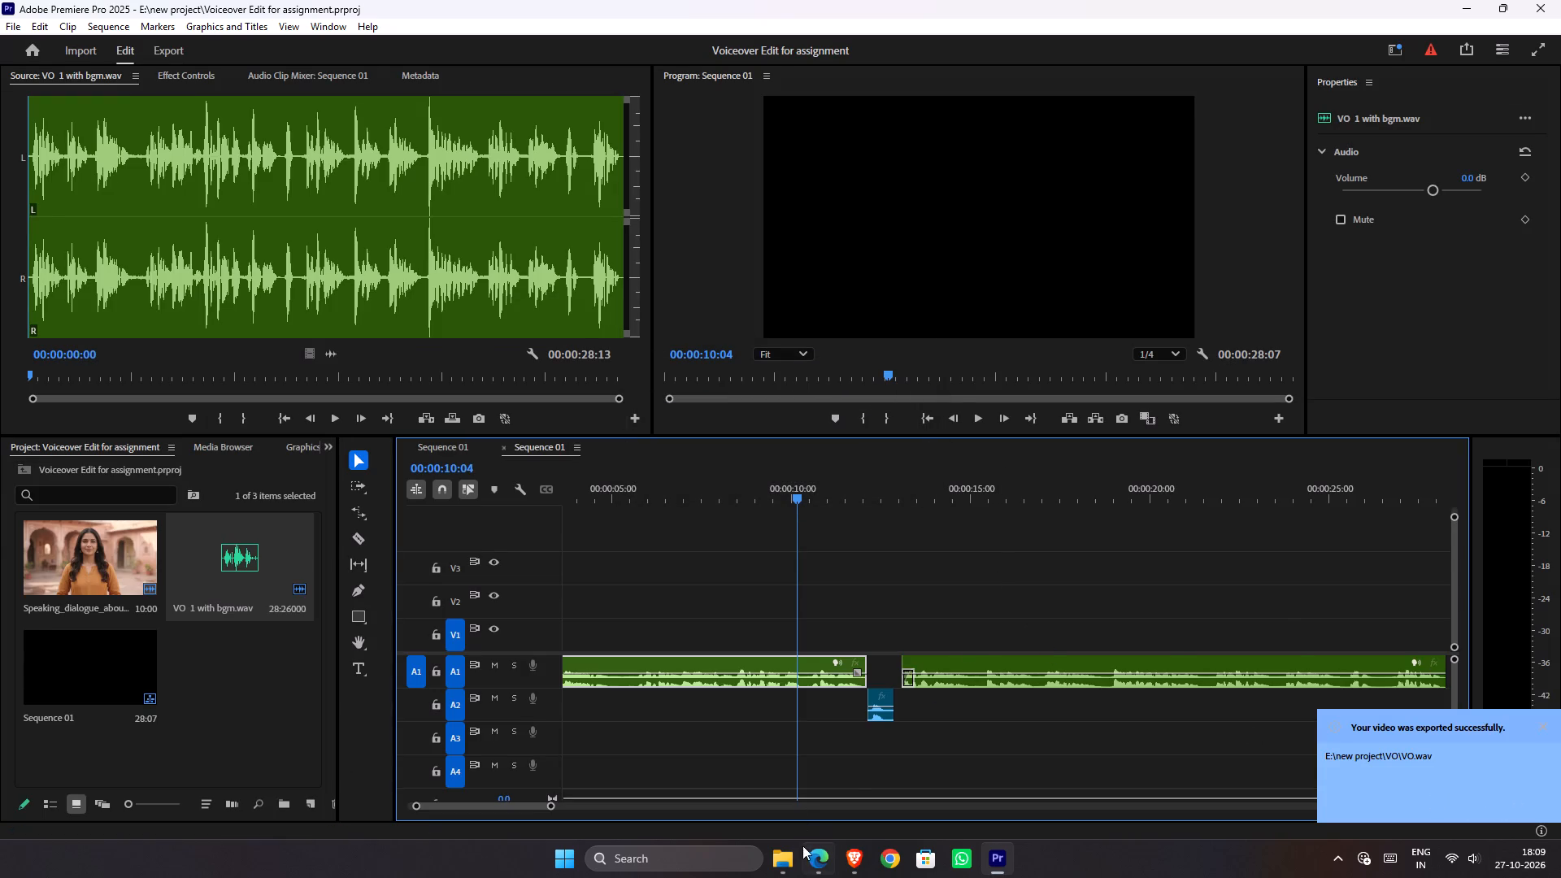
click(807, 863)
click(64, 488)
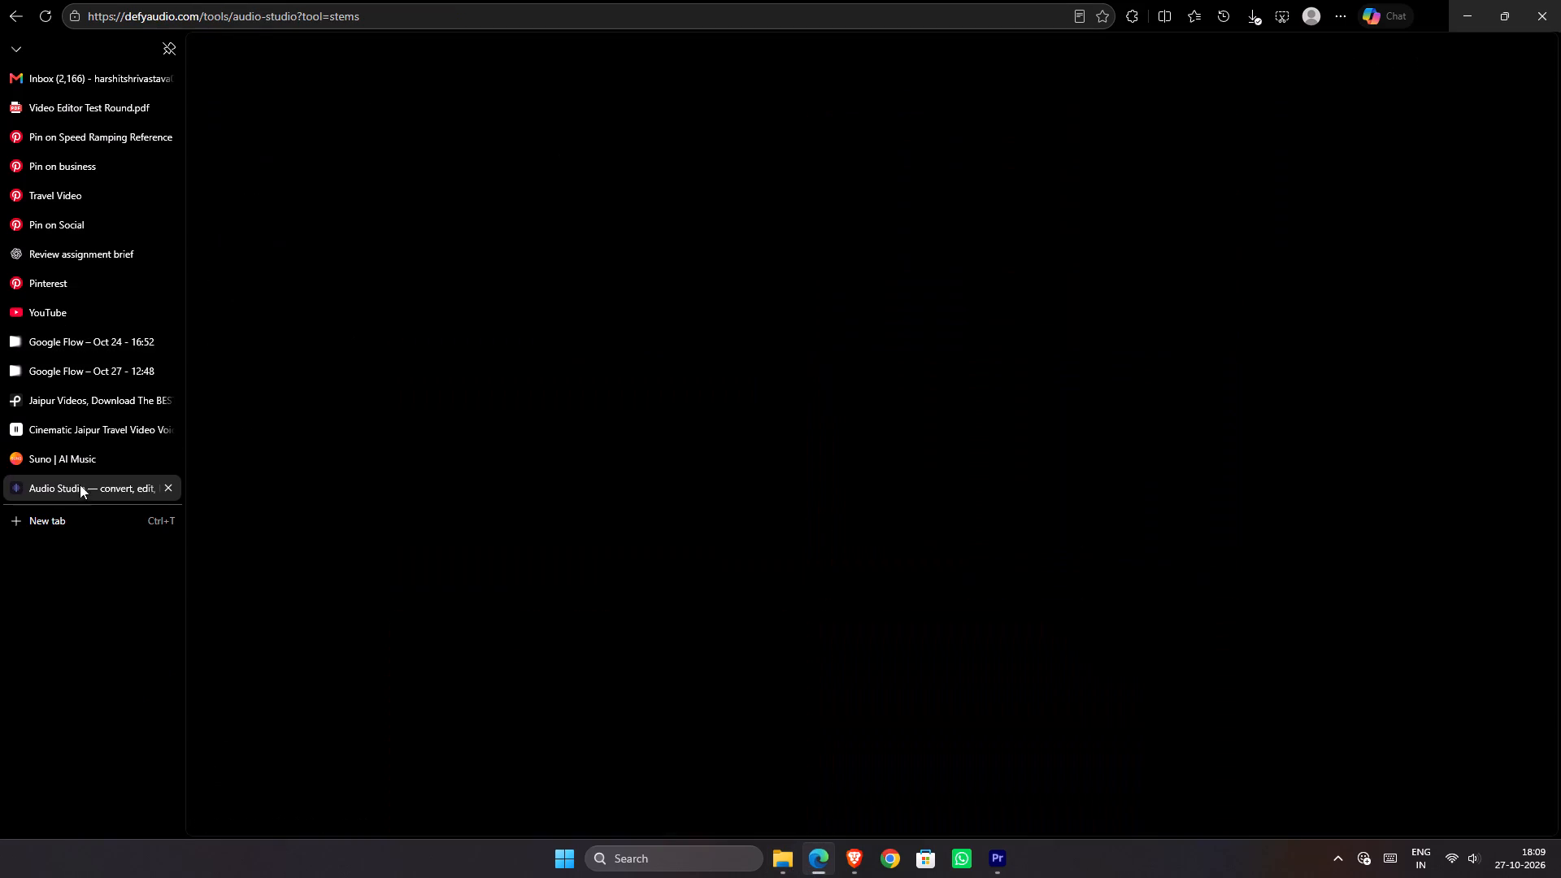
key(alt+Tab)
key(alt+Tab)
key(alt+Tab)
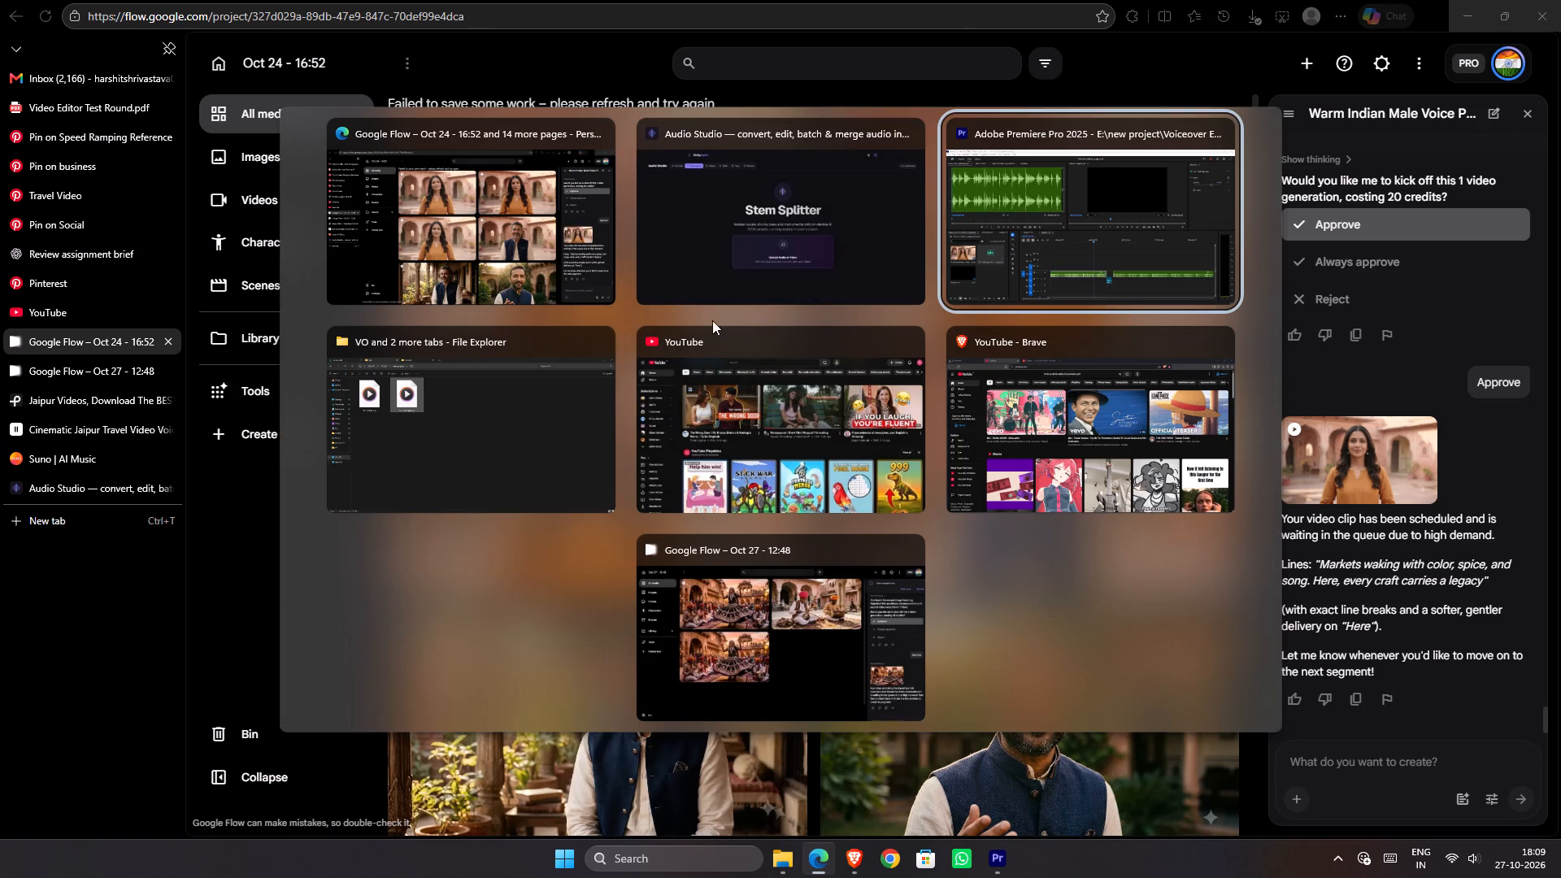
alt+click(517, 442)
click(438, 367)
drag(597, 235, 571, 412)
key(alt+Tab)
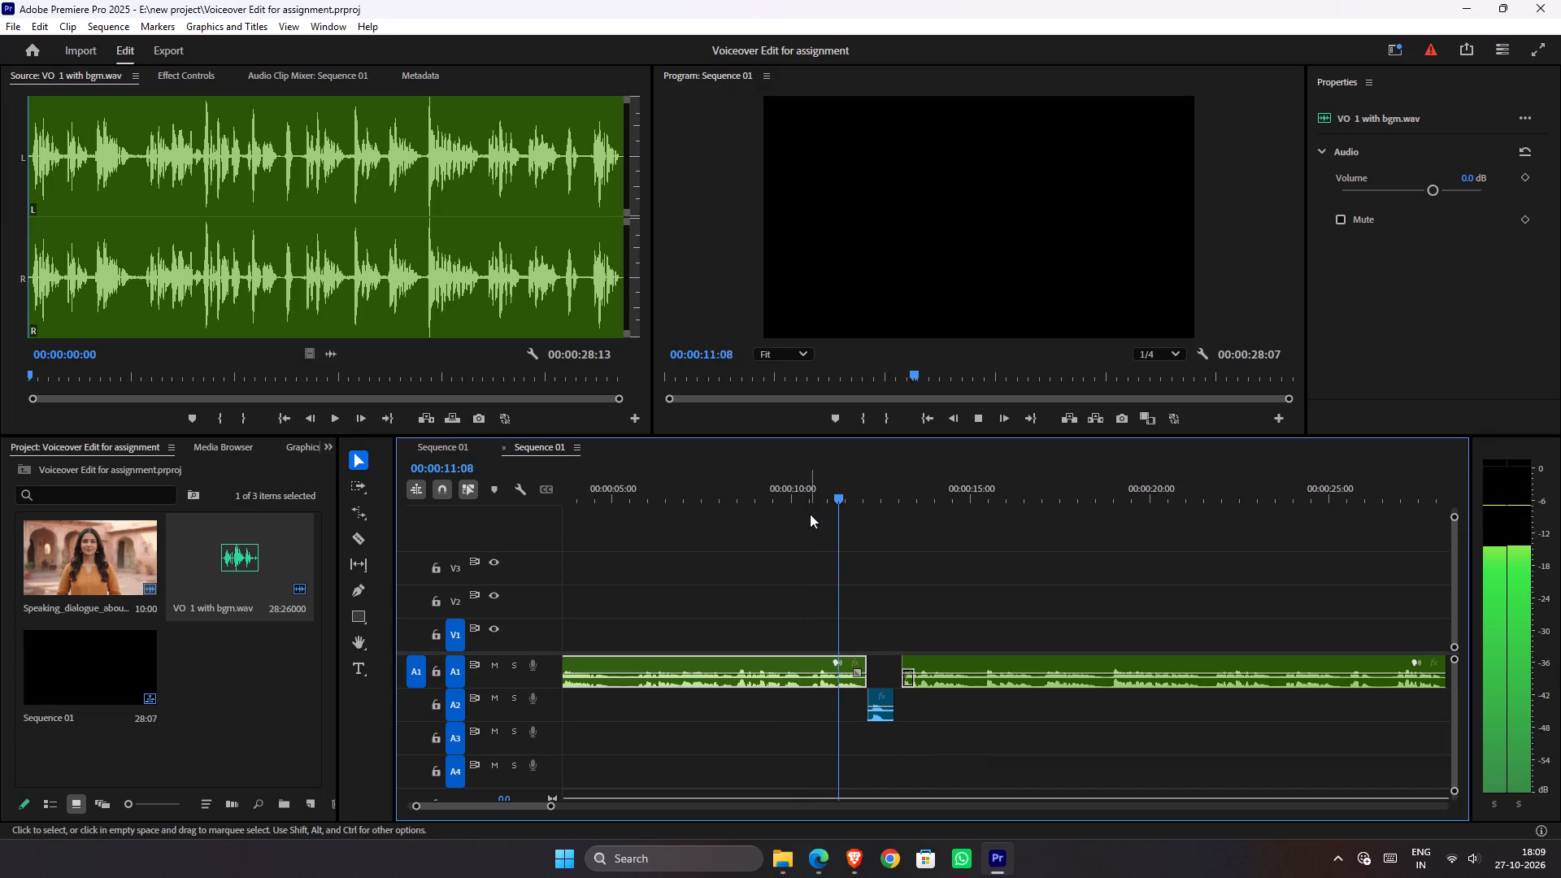
key(space)
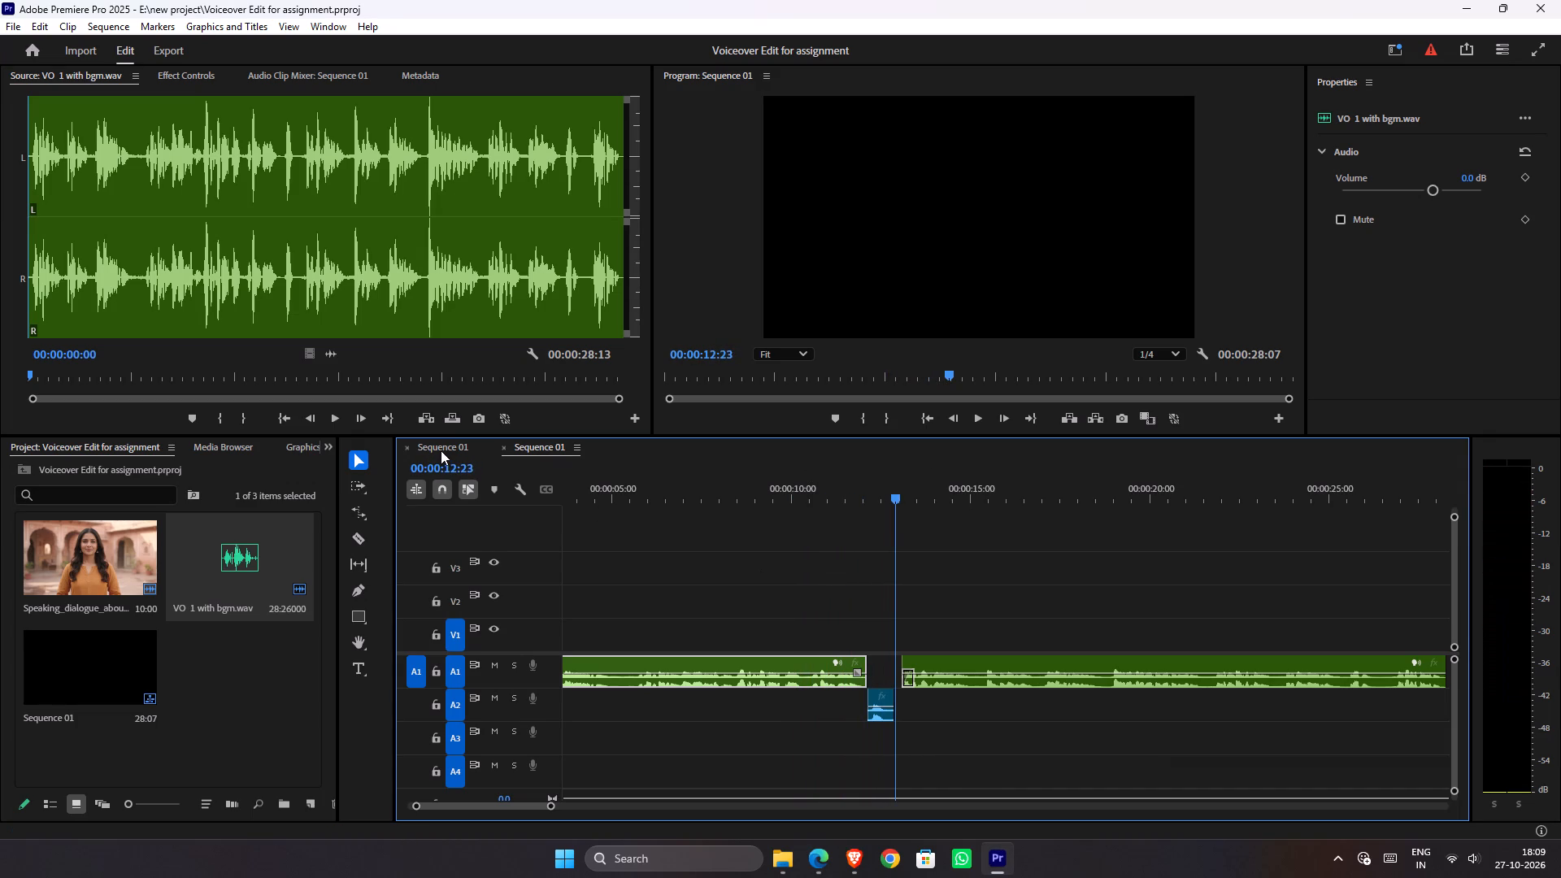
key(ctrl+s)
In the Jaipur assignment sequence, play from just after 9 seconds and delete the short clip on V4 near 00:00:14.
click(441, 450)
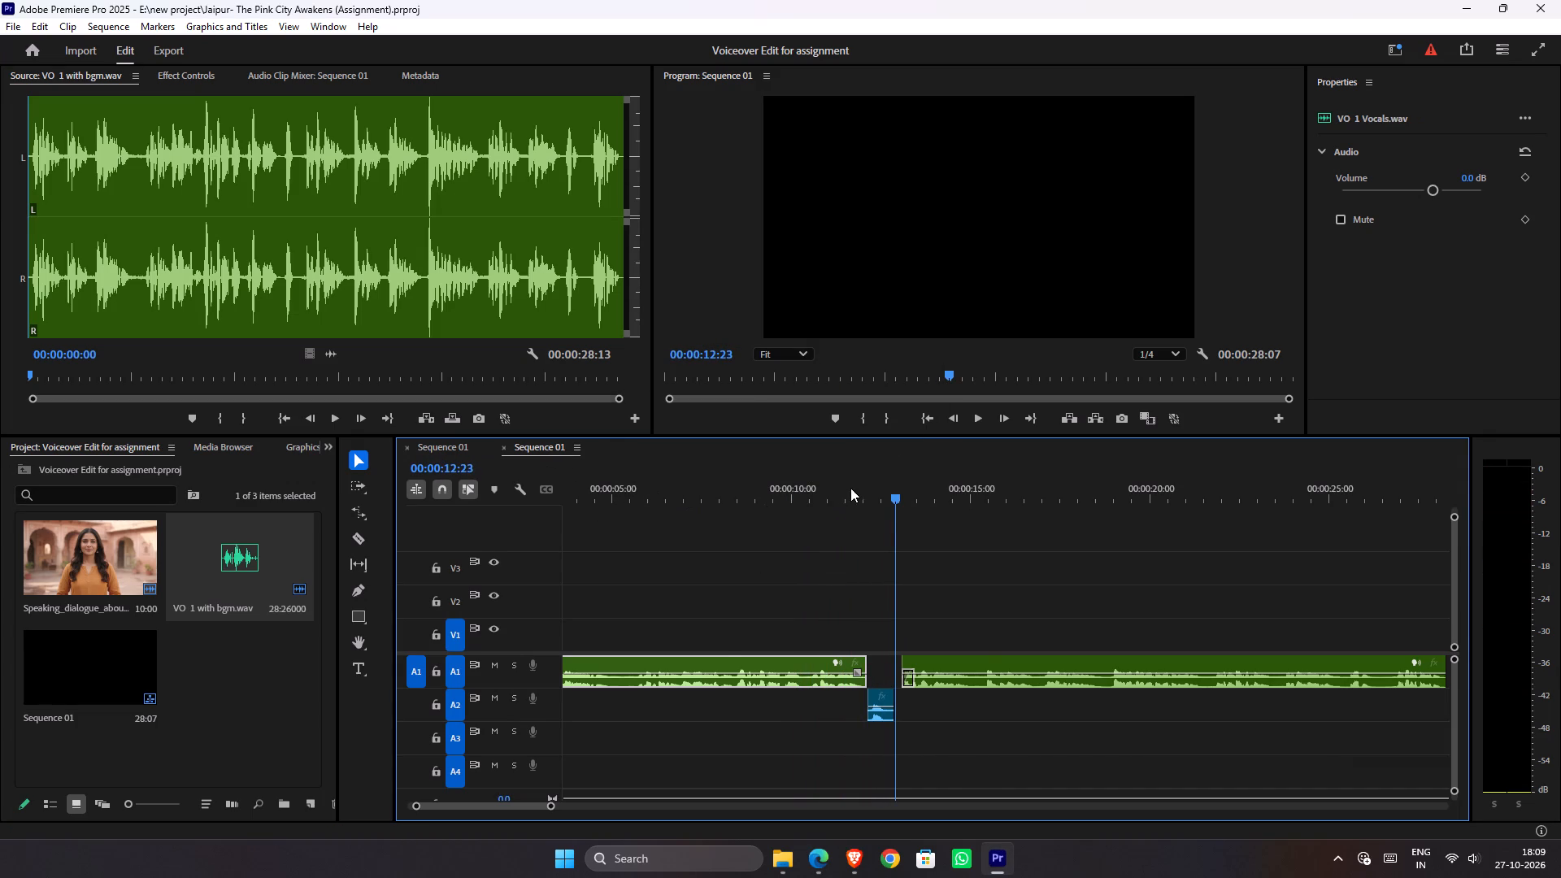
drag(939, 483, 689, 491)
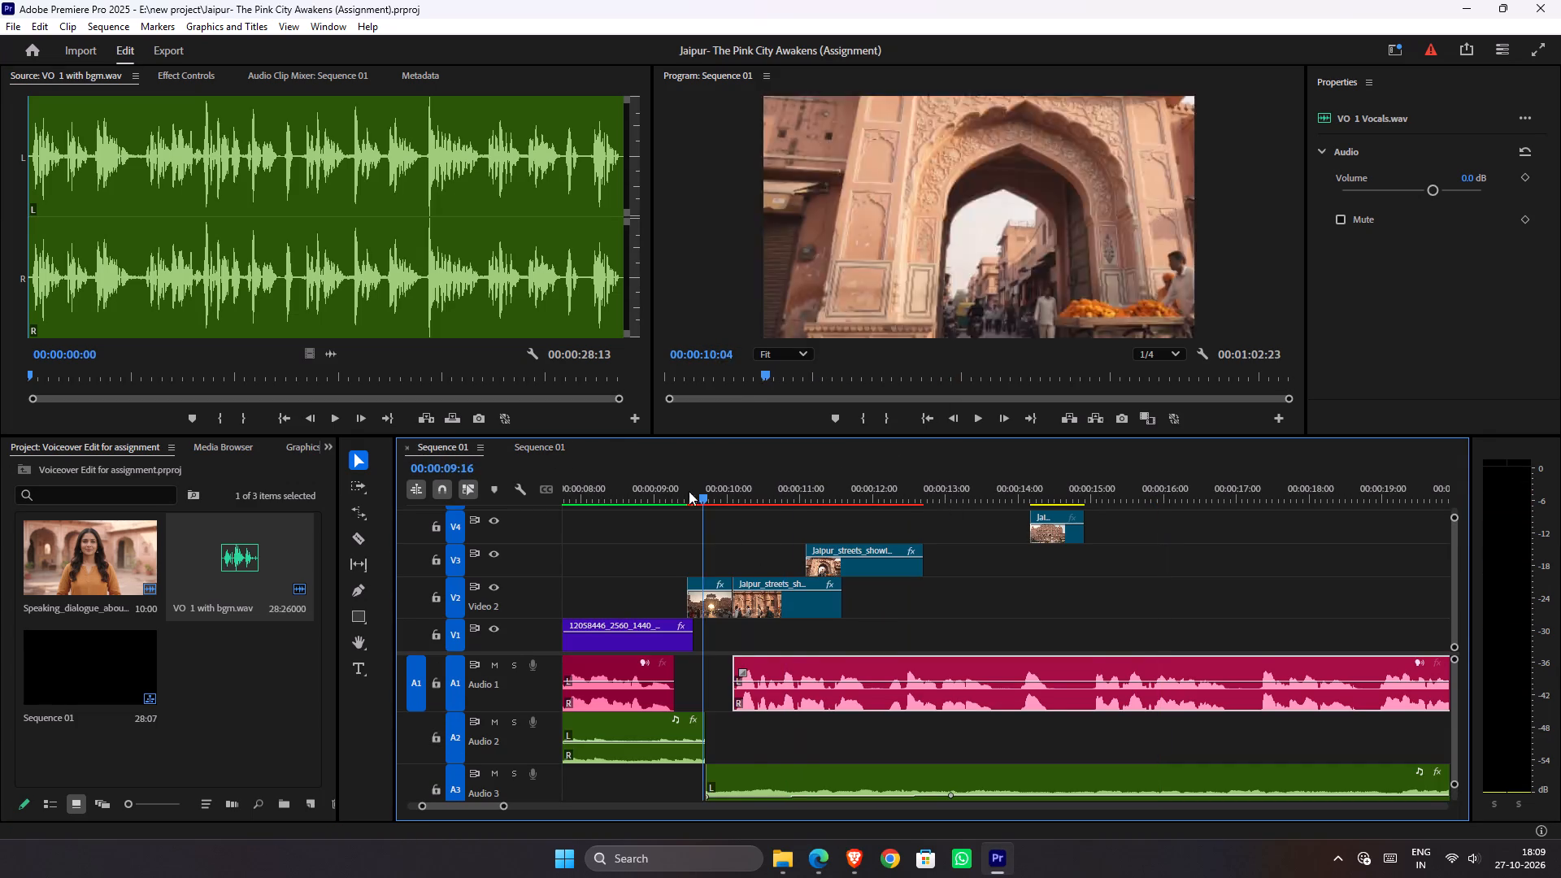
drag(689, 491, 676, 494)
key(space)
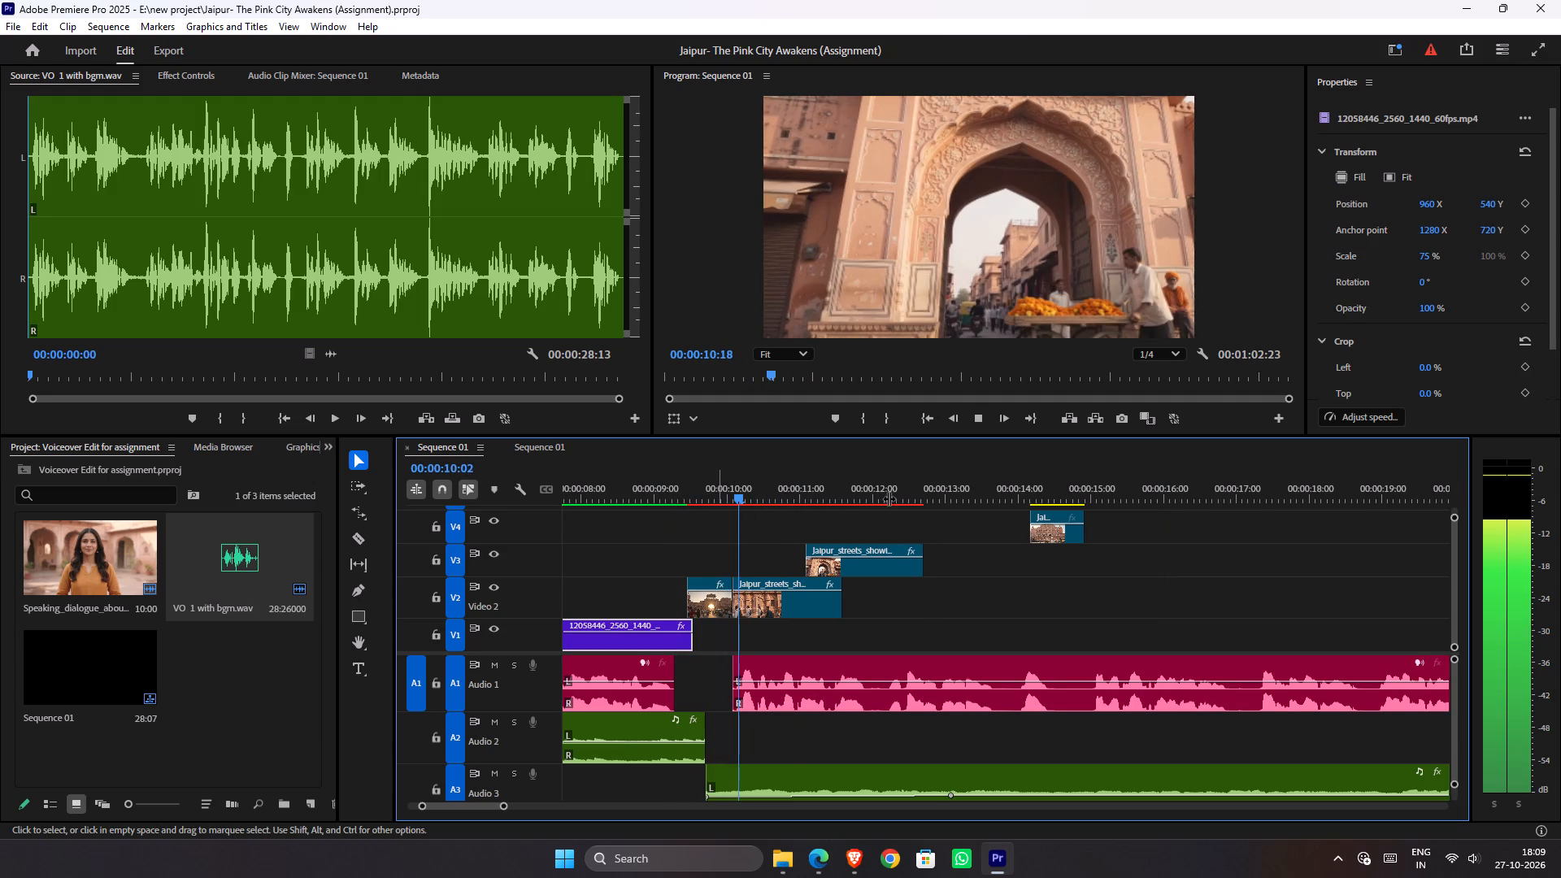
key(space)
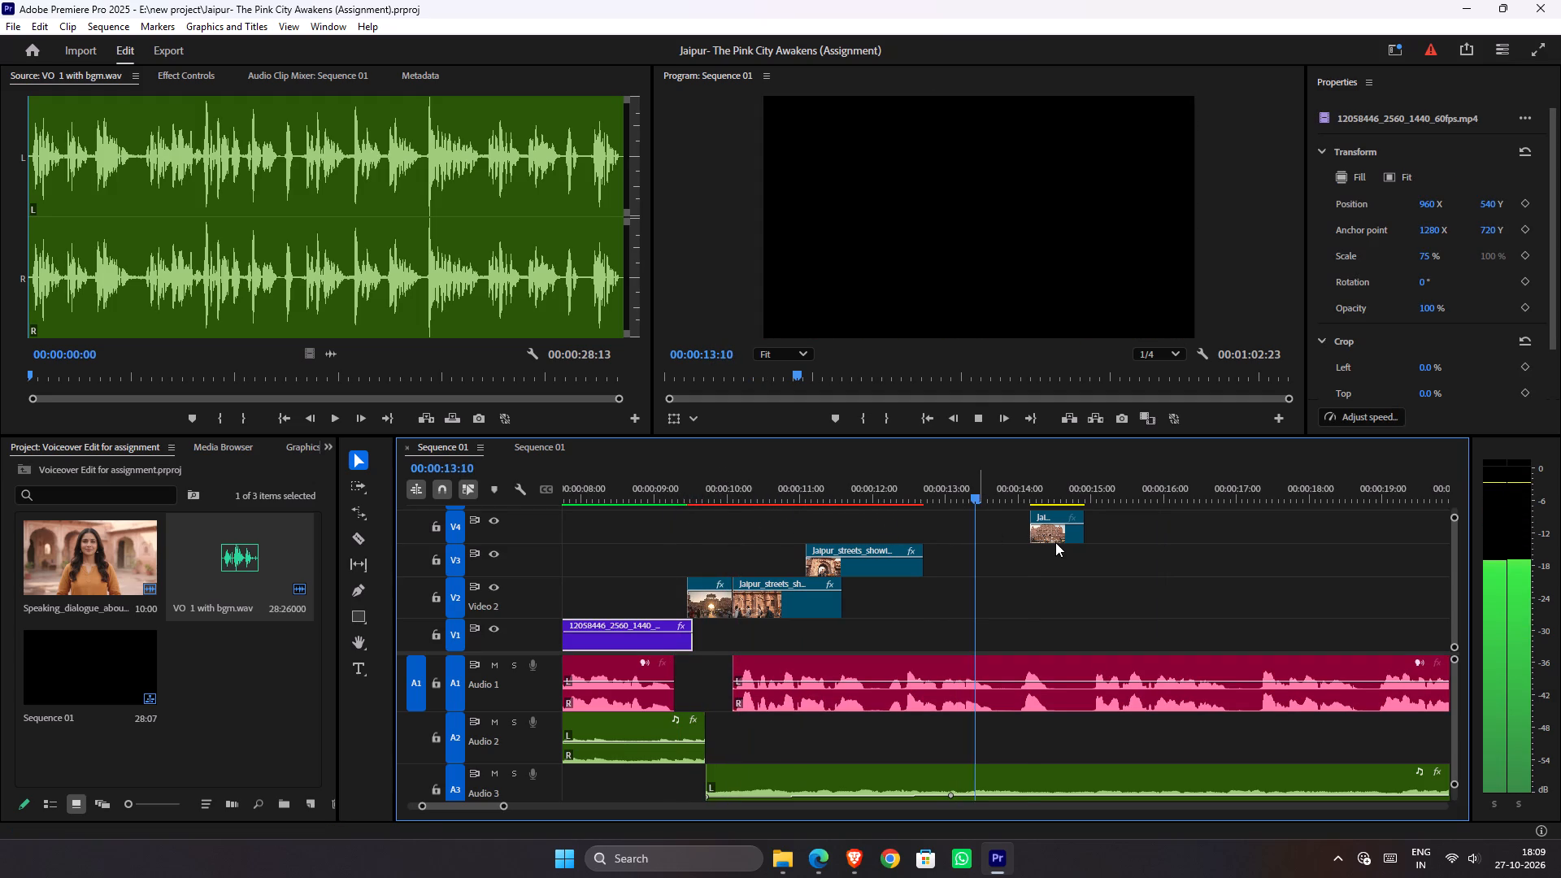
click(1057, 541)
key(Delete)
Render the Jaipur sequence, stop its playback at about 00:00:20:19, and save the project.
key(Return)
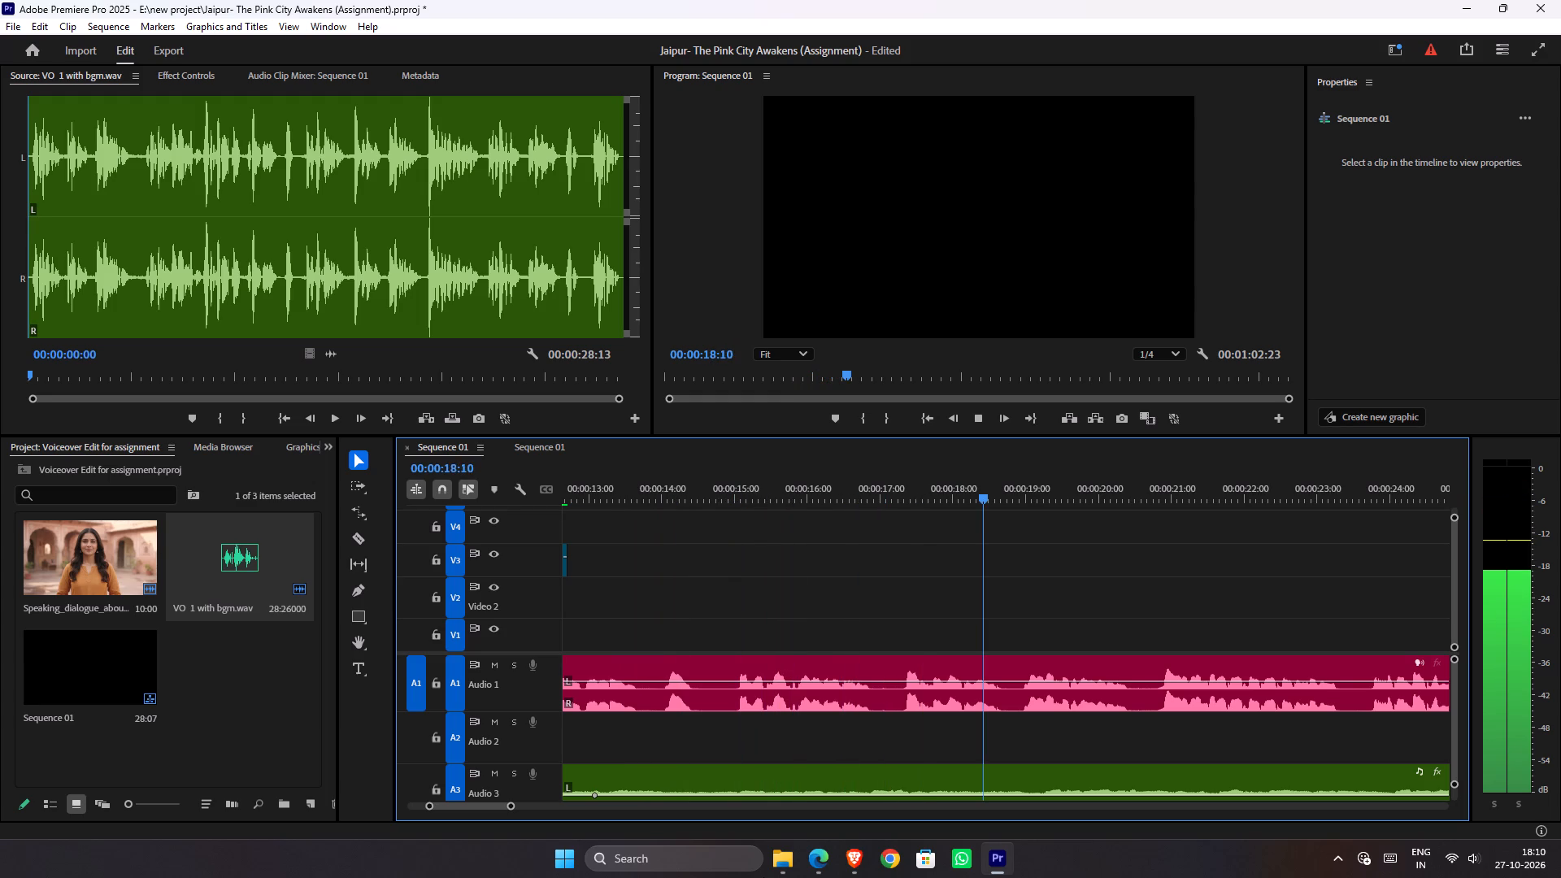
key(space)
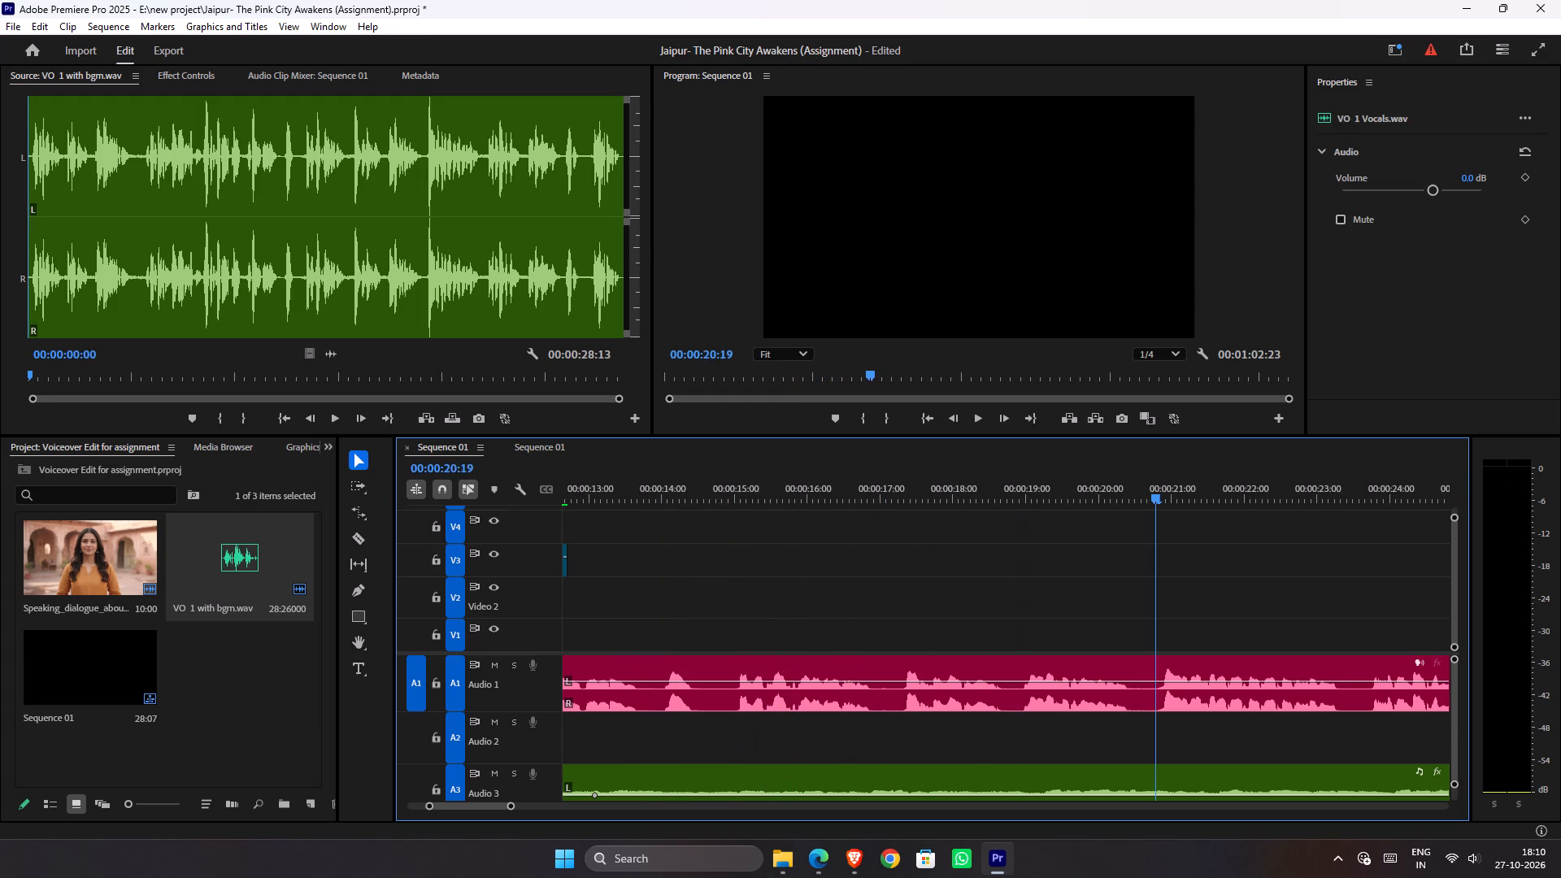
key(ctrl+s)
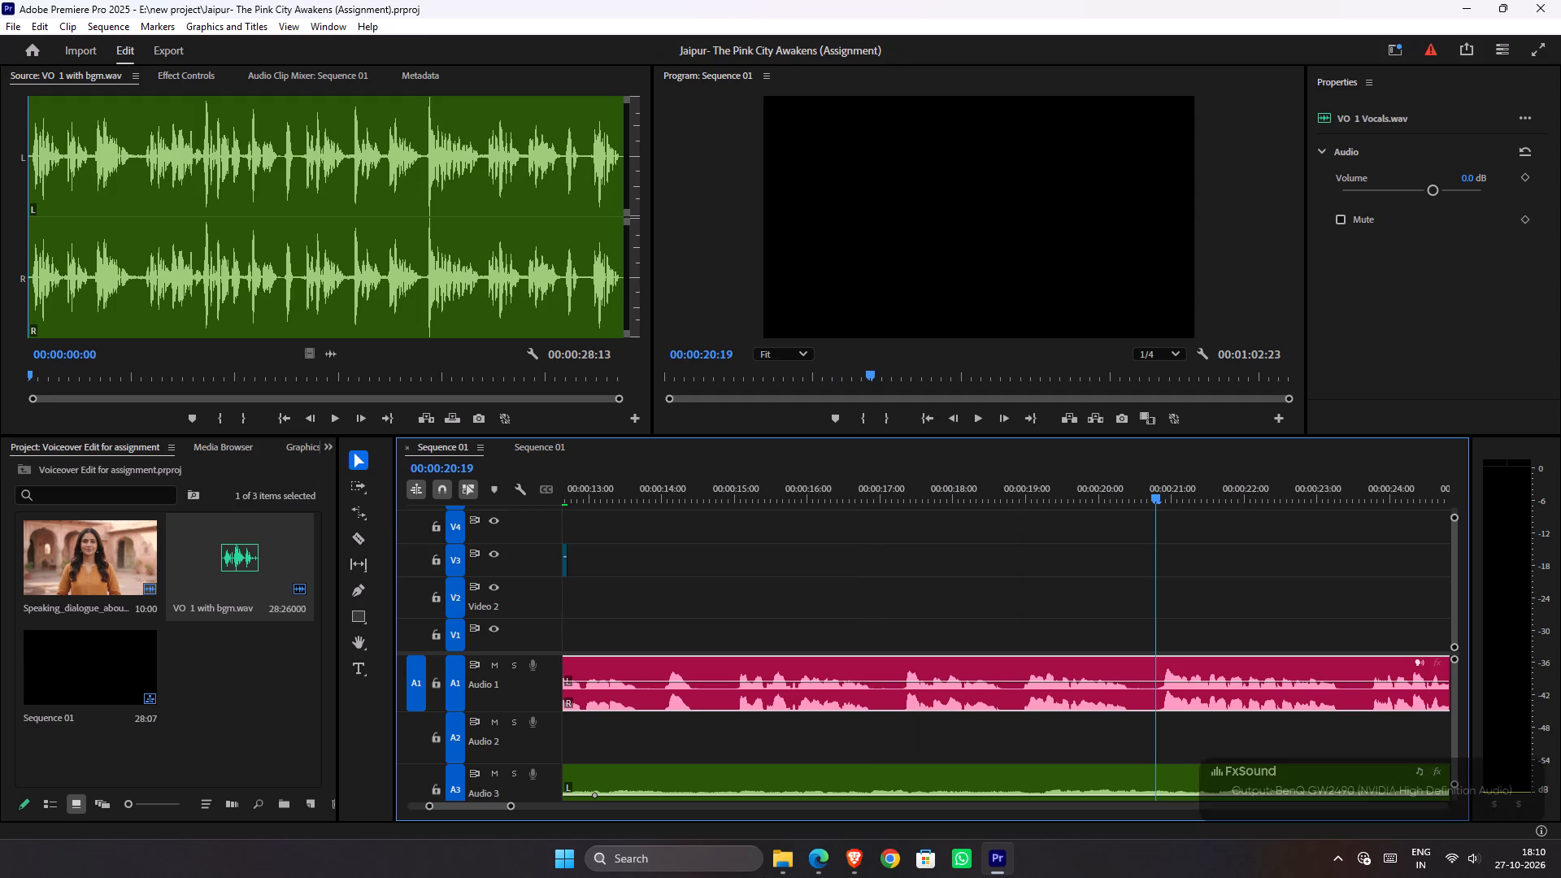
Minimize Premiere Pro to return to Audio Studio, and show the hidden system tray apps.
click(1456, 0)
click(1466, 11)
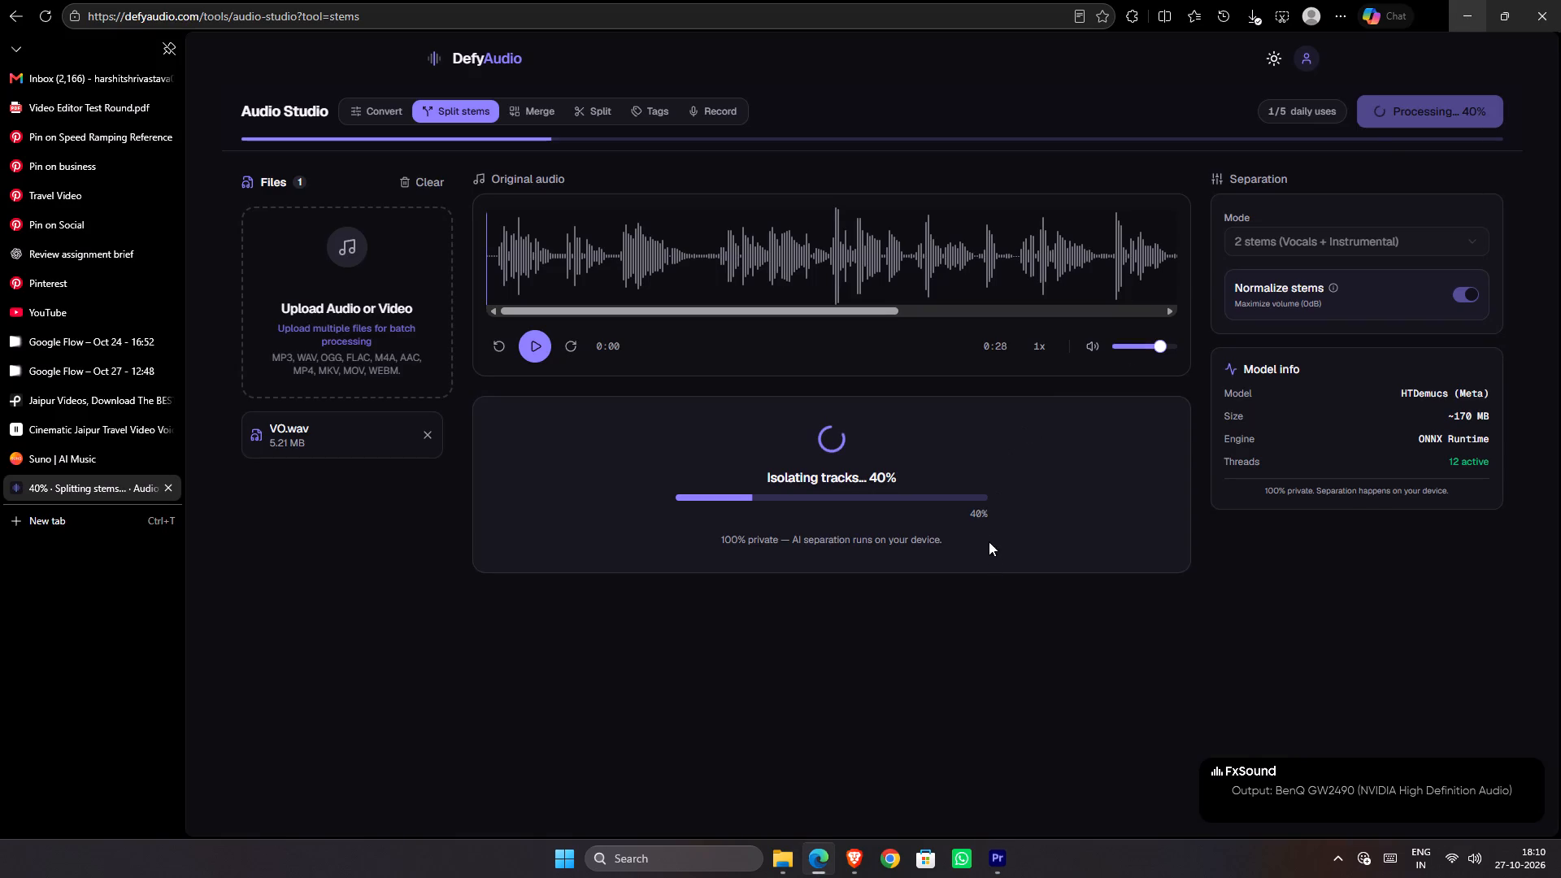
click(1324, 867)
click(1338, 860)
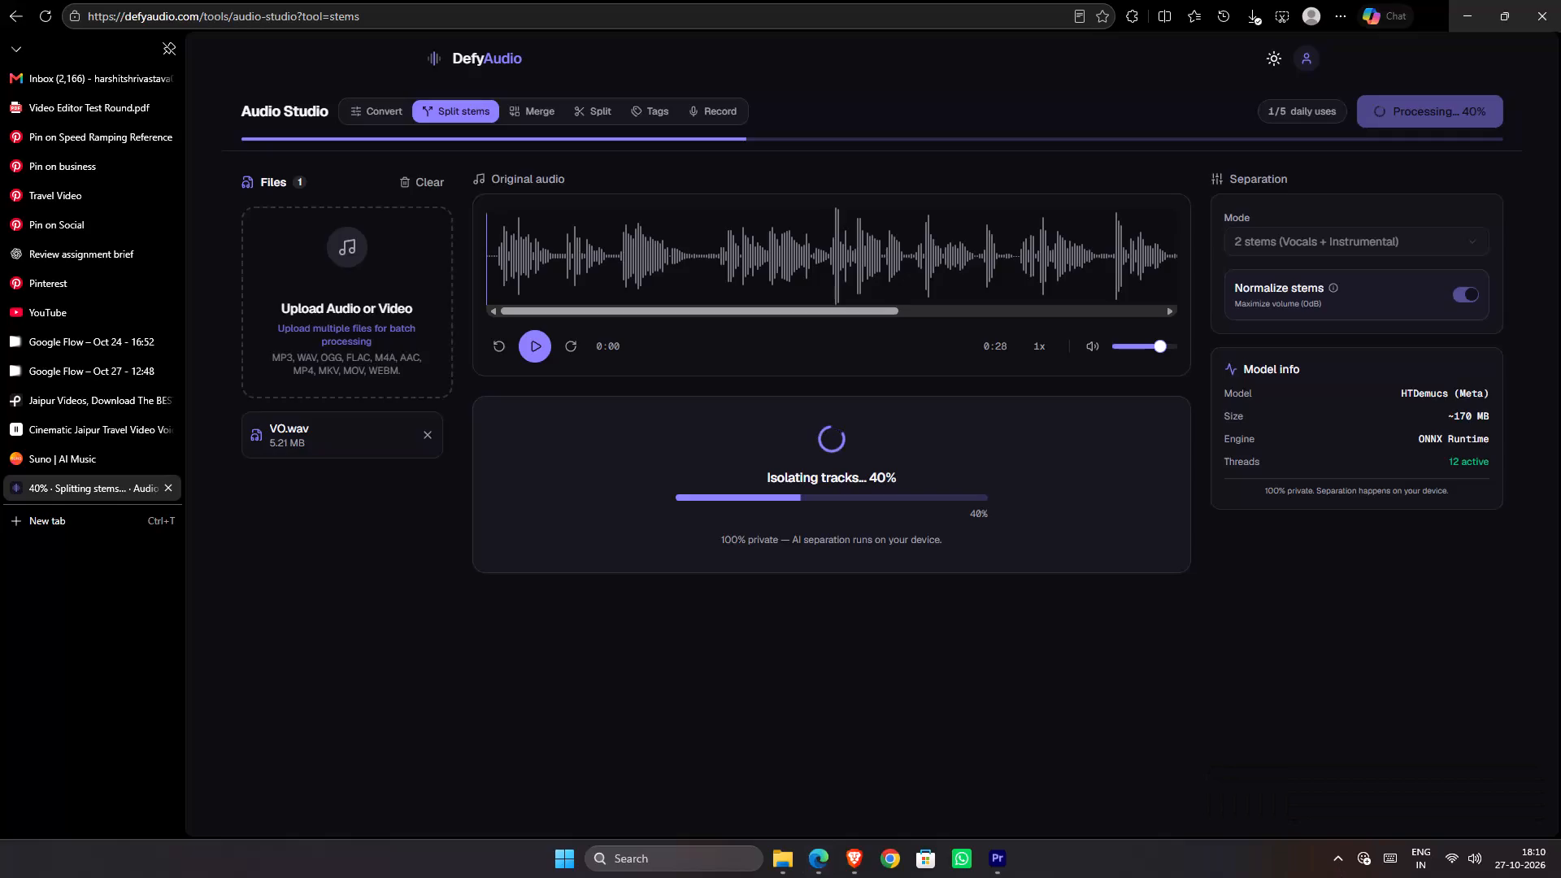
click(1340, 858)
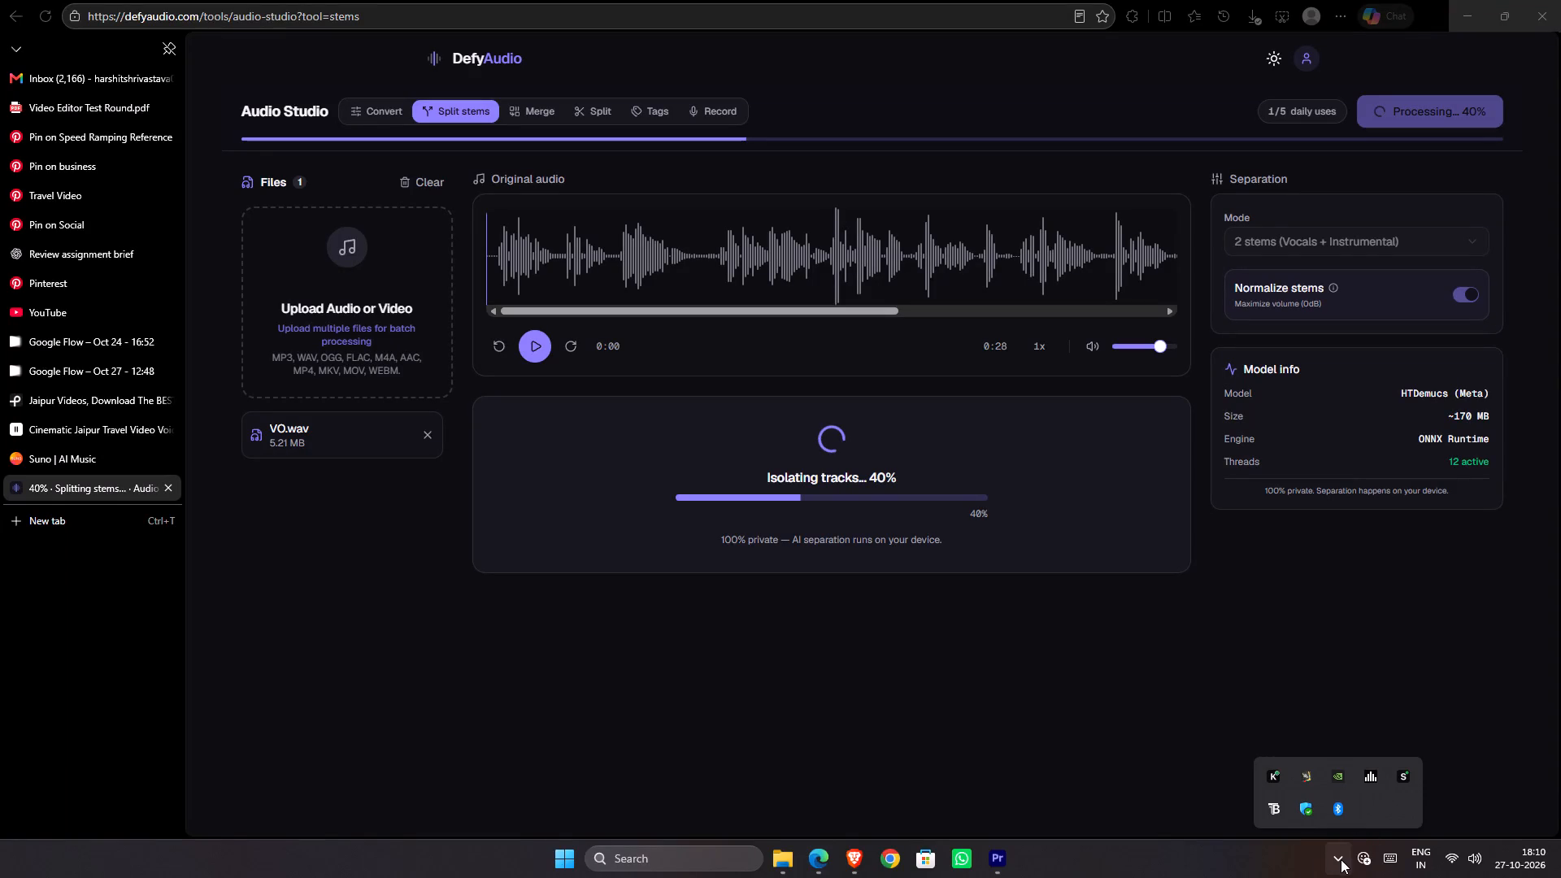
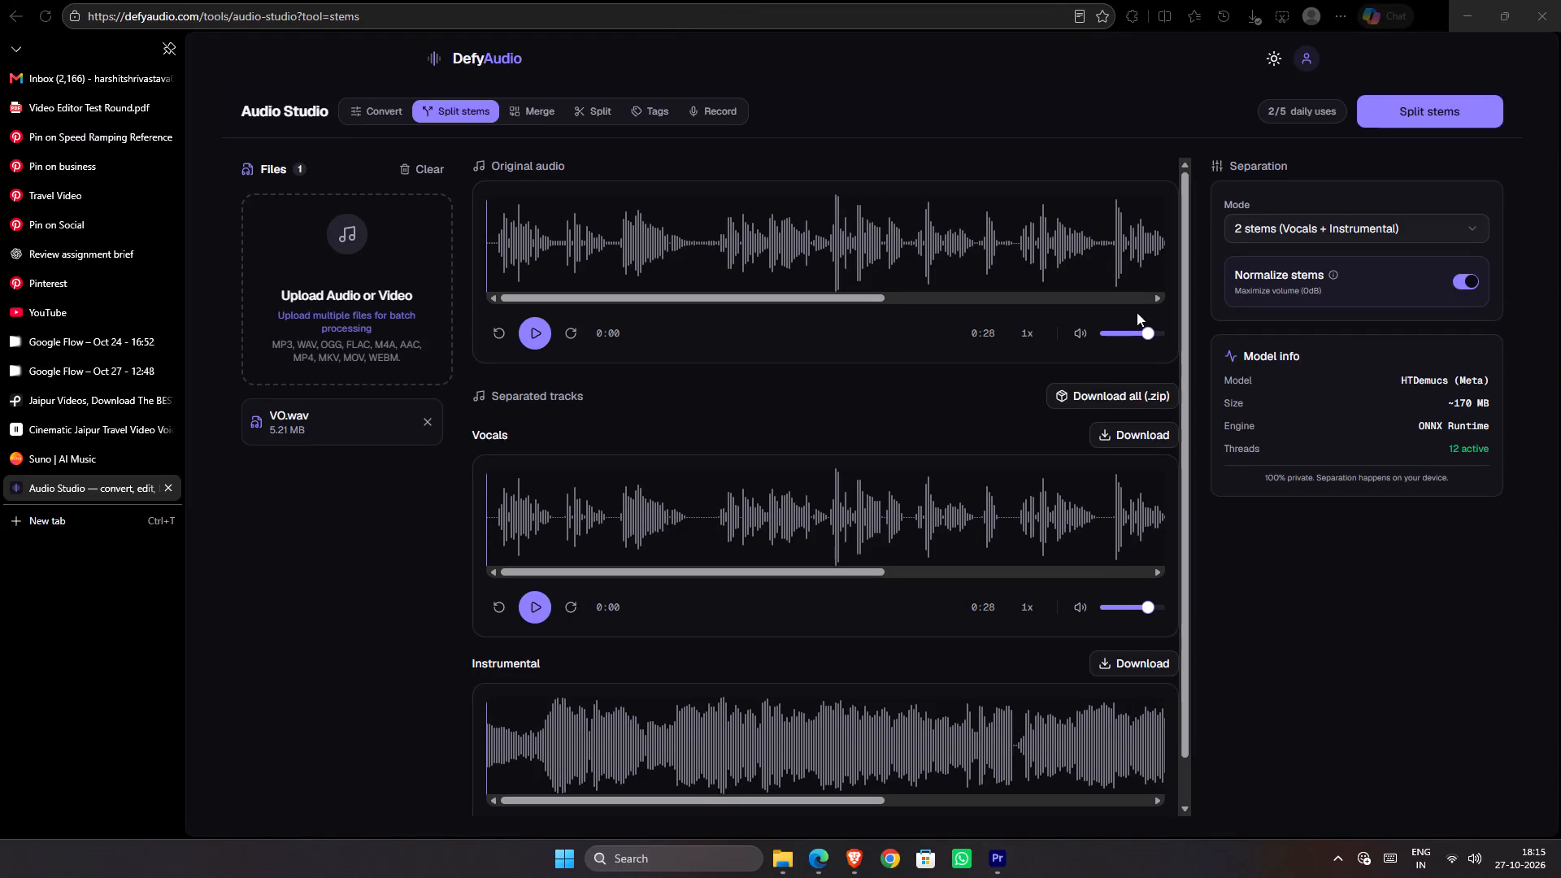
Download the separated Vocals track.
click(1145, 429)
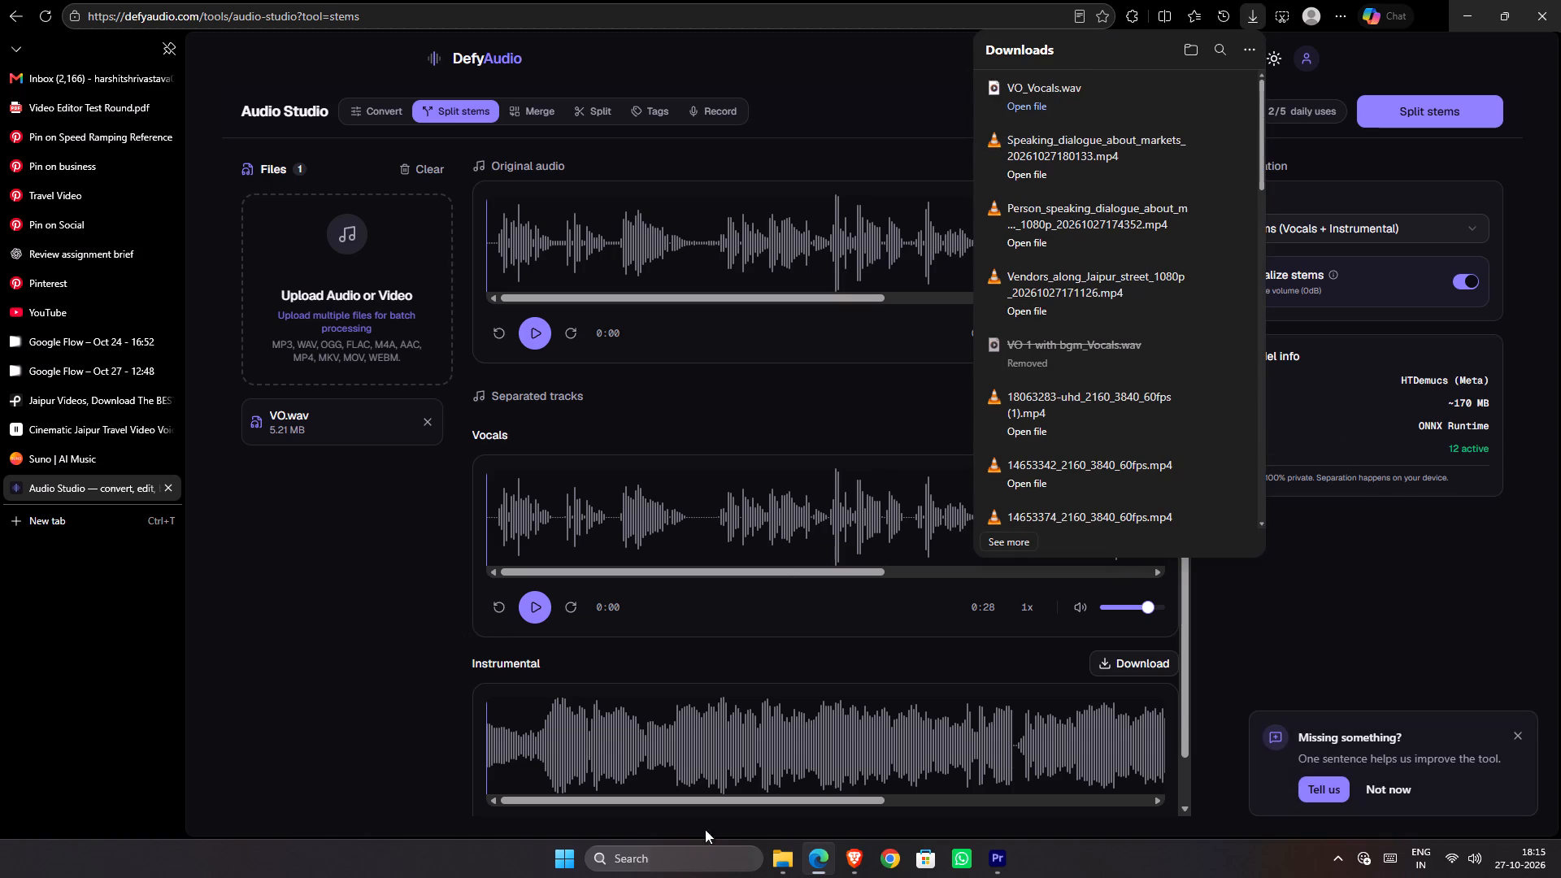
In File Explorer, move VO_Vocals.wav from Downloads into the VO folder of new project.
click(780, 863)
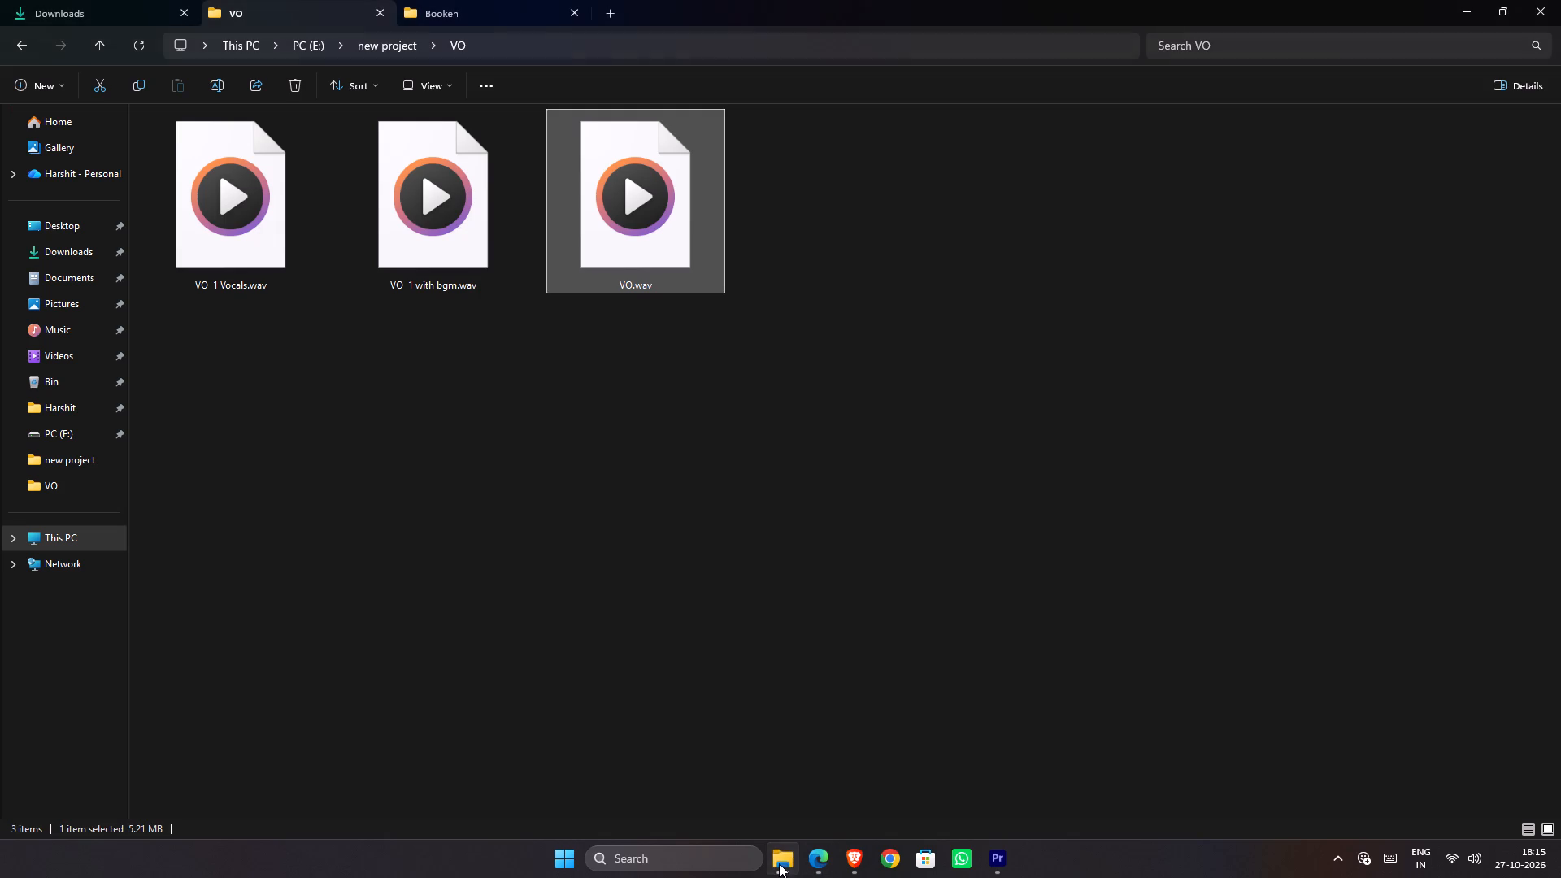
click(770, 478)
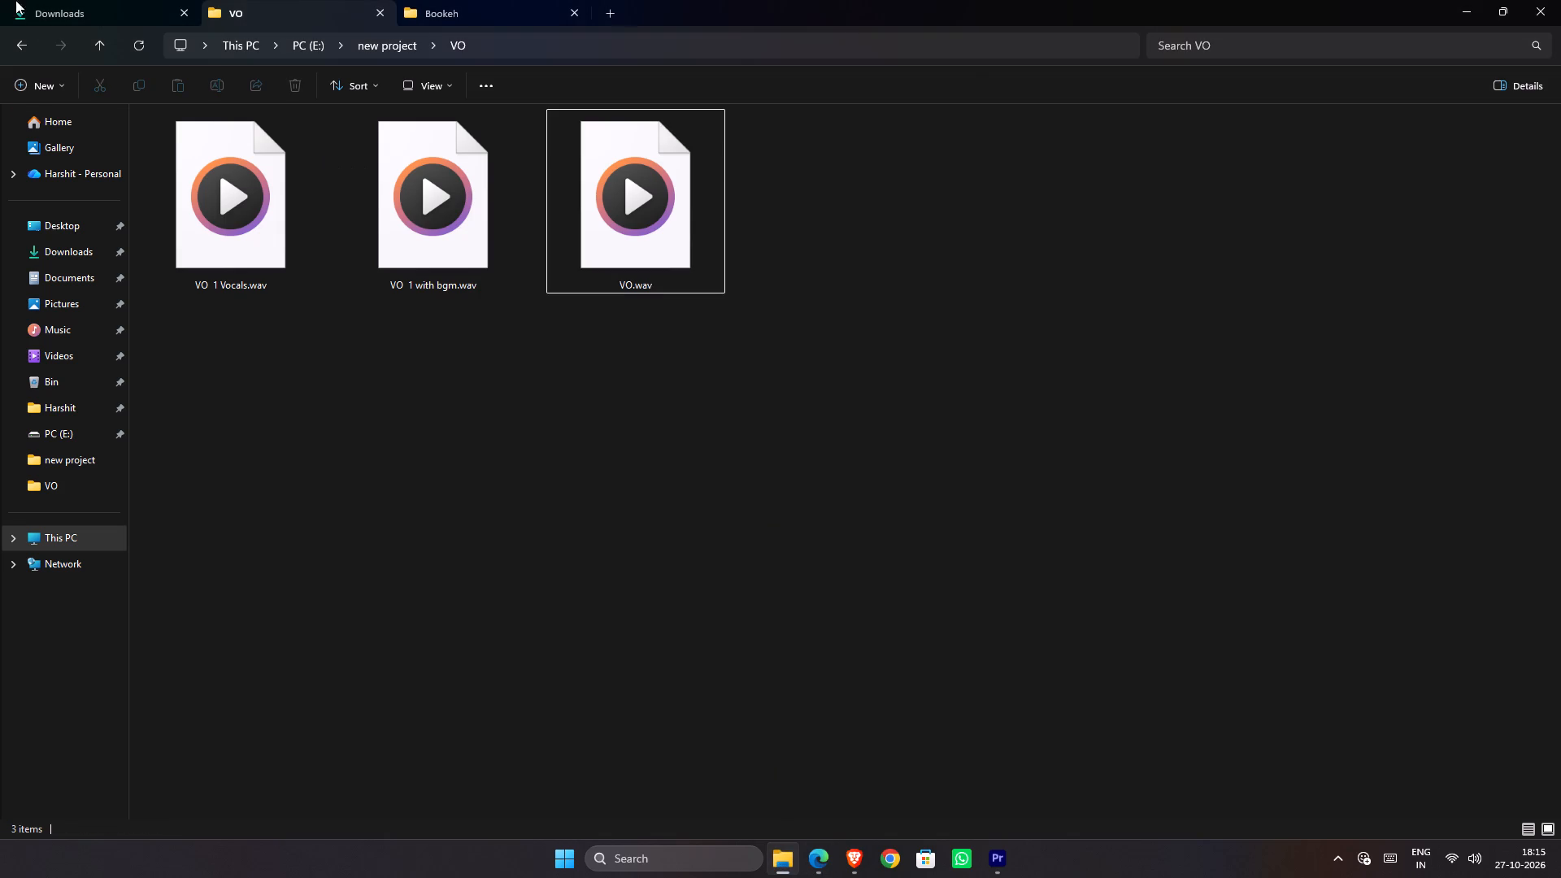
click(51, 0)
scroll(237, 207, up, 2)
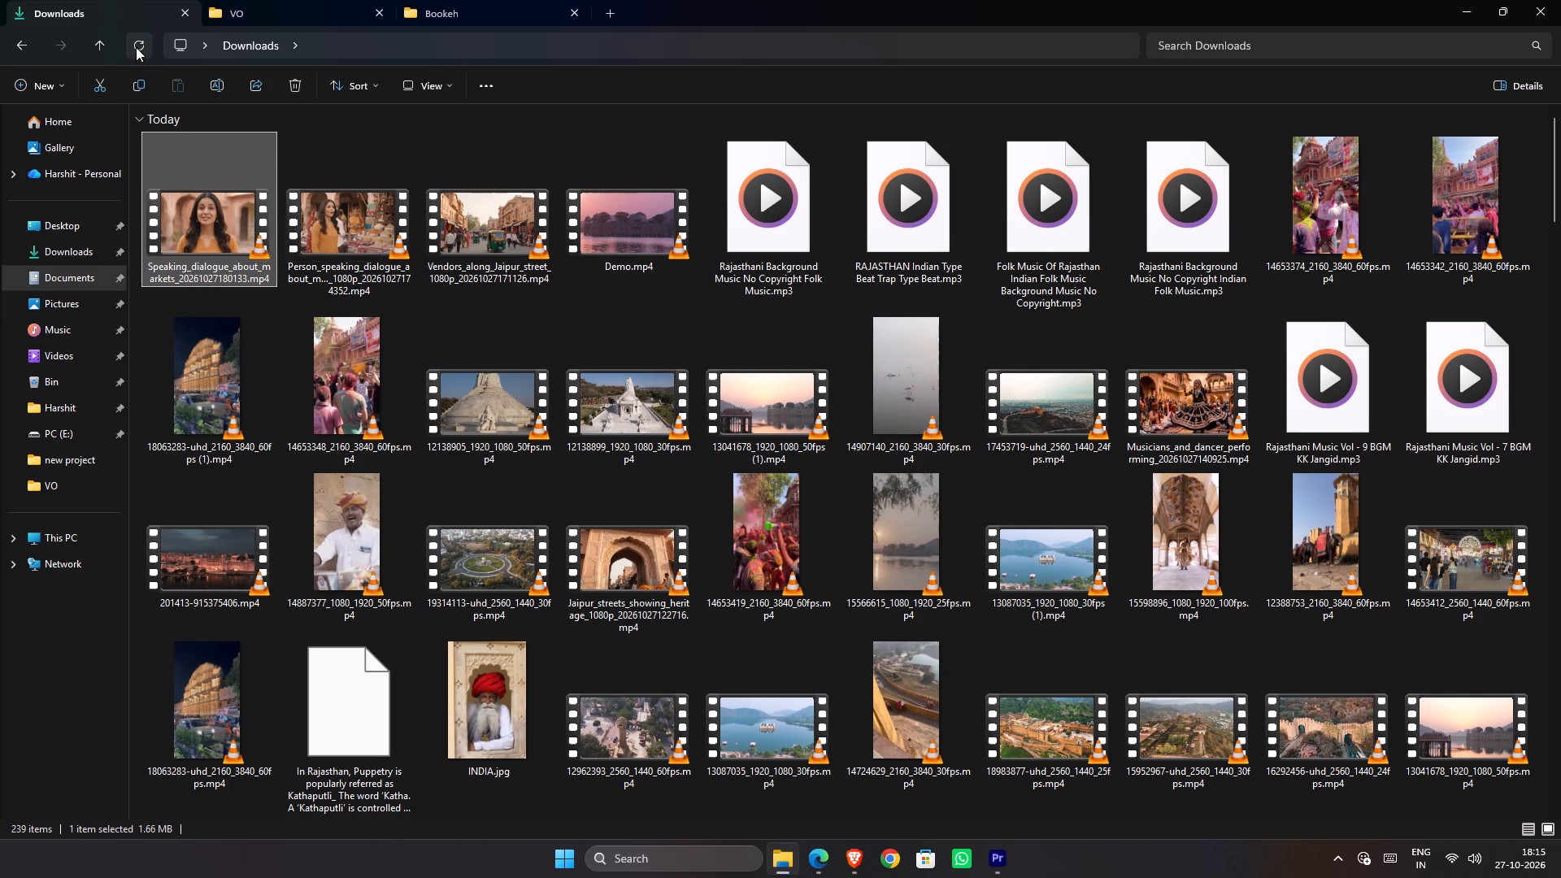
click(136, 47)
click(204, 198)
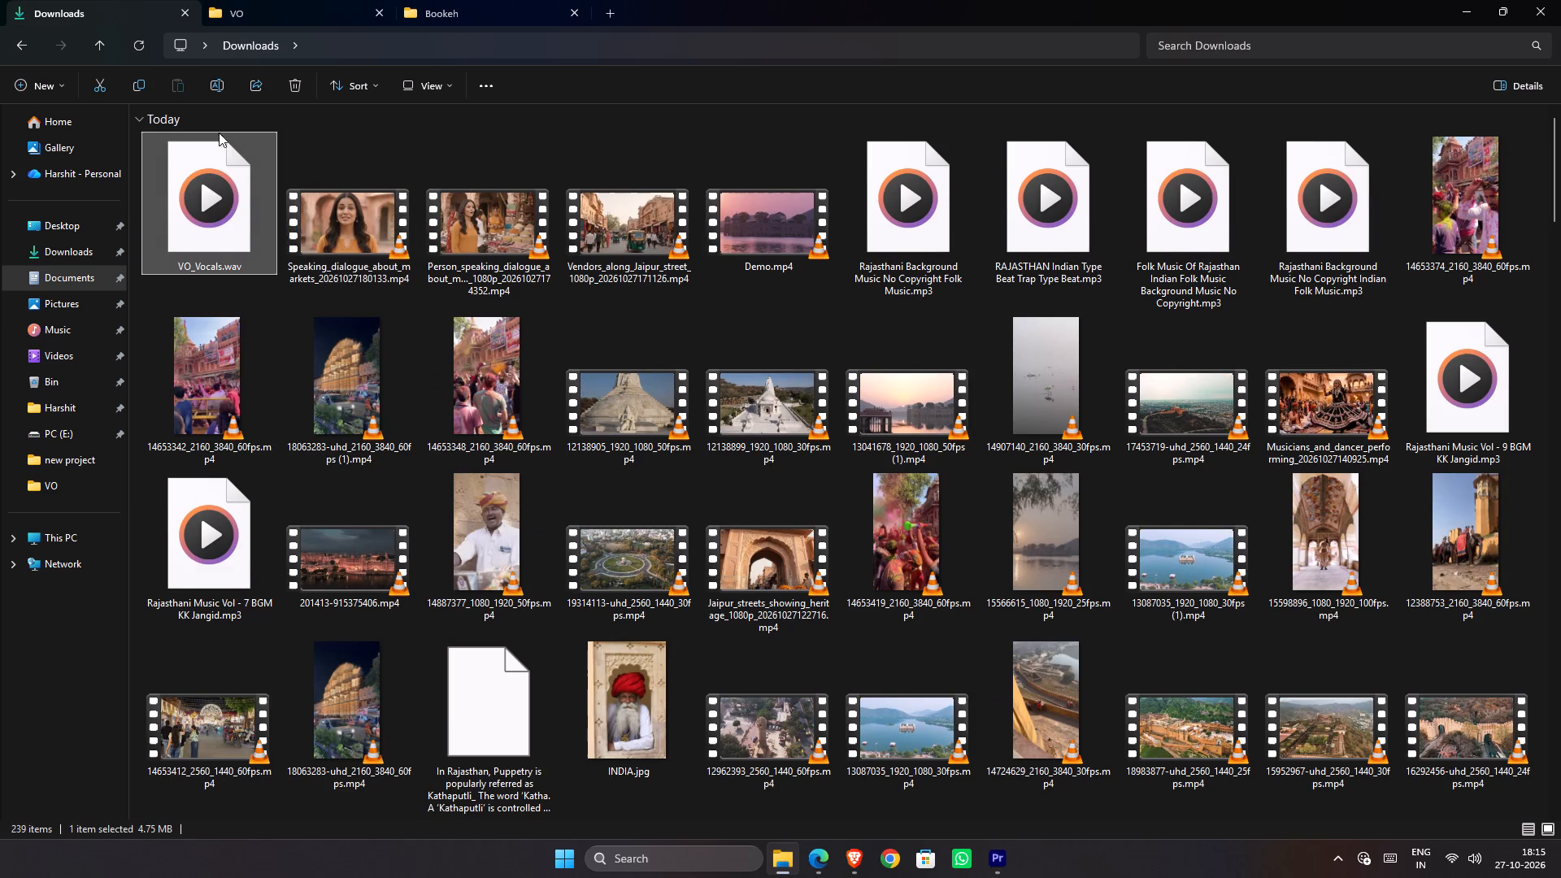
key(ctrl+x)
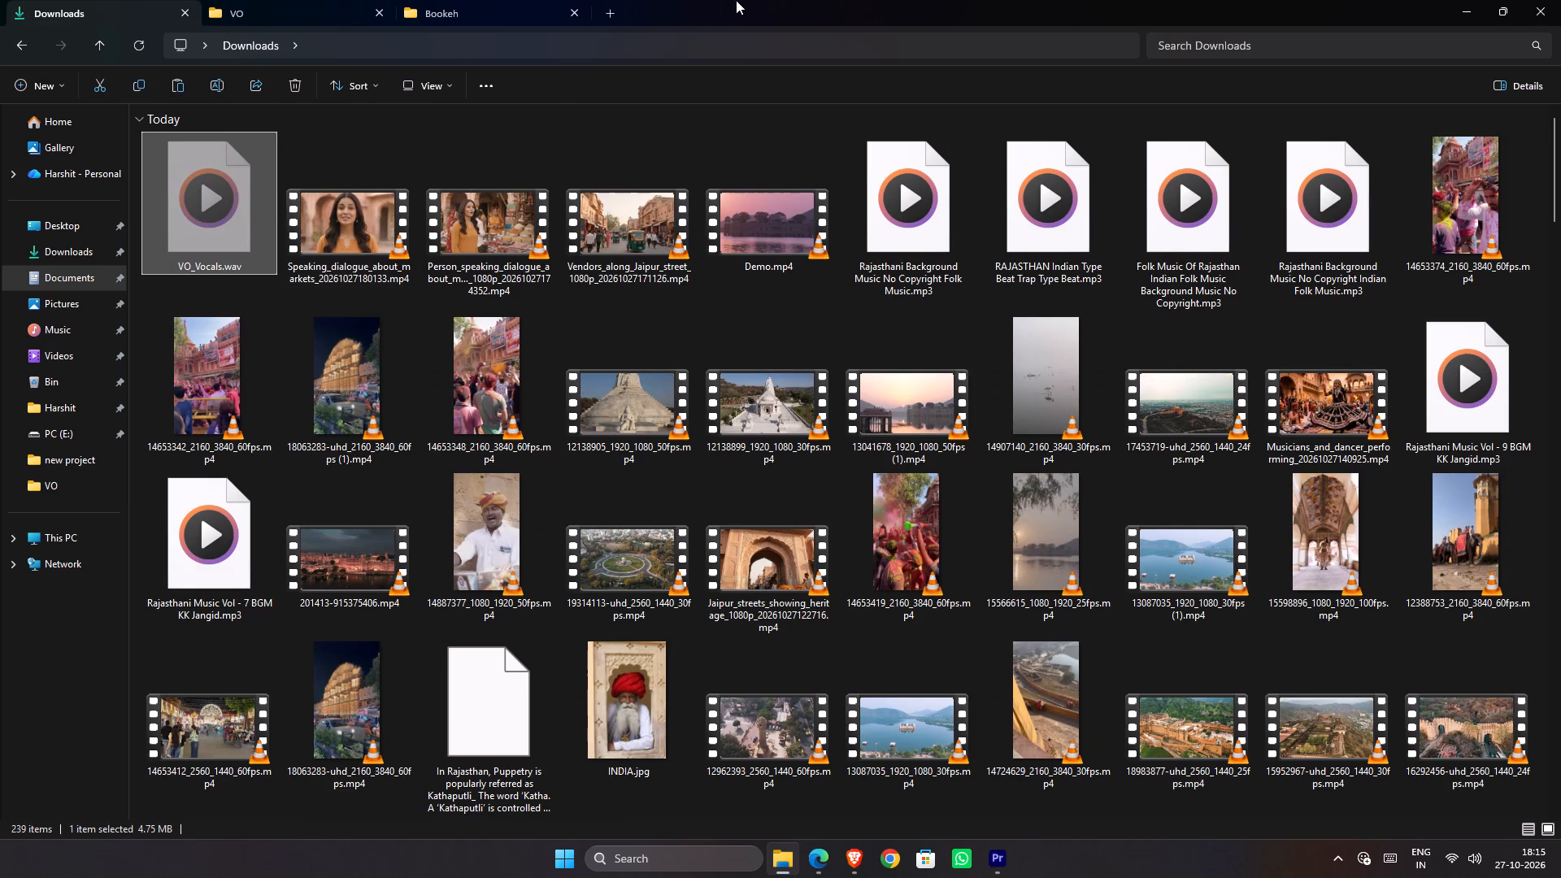
click(282, 0)
click(554, 487)
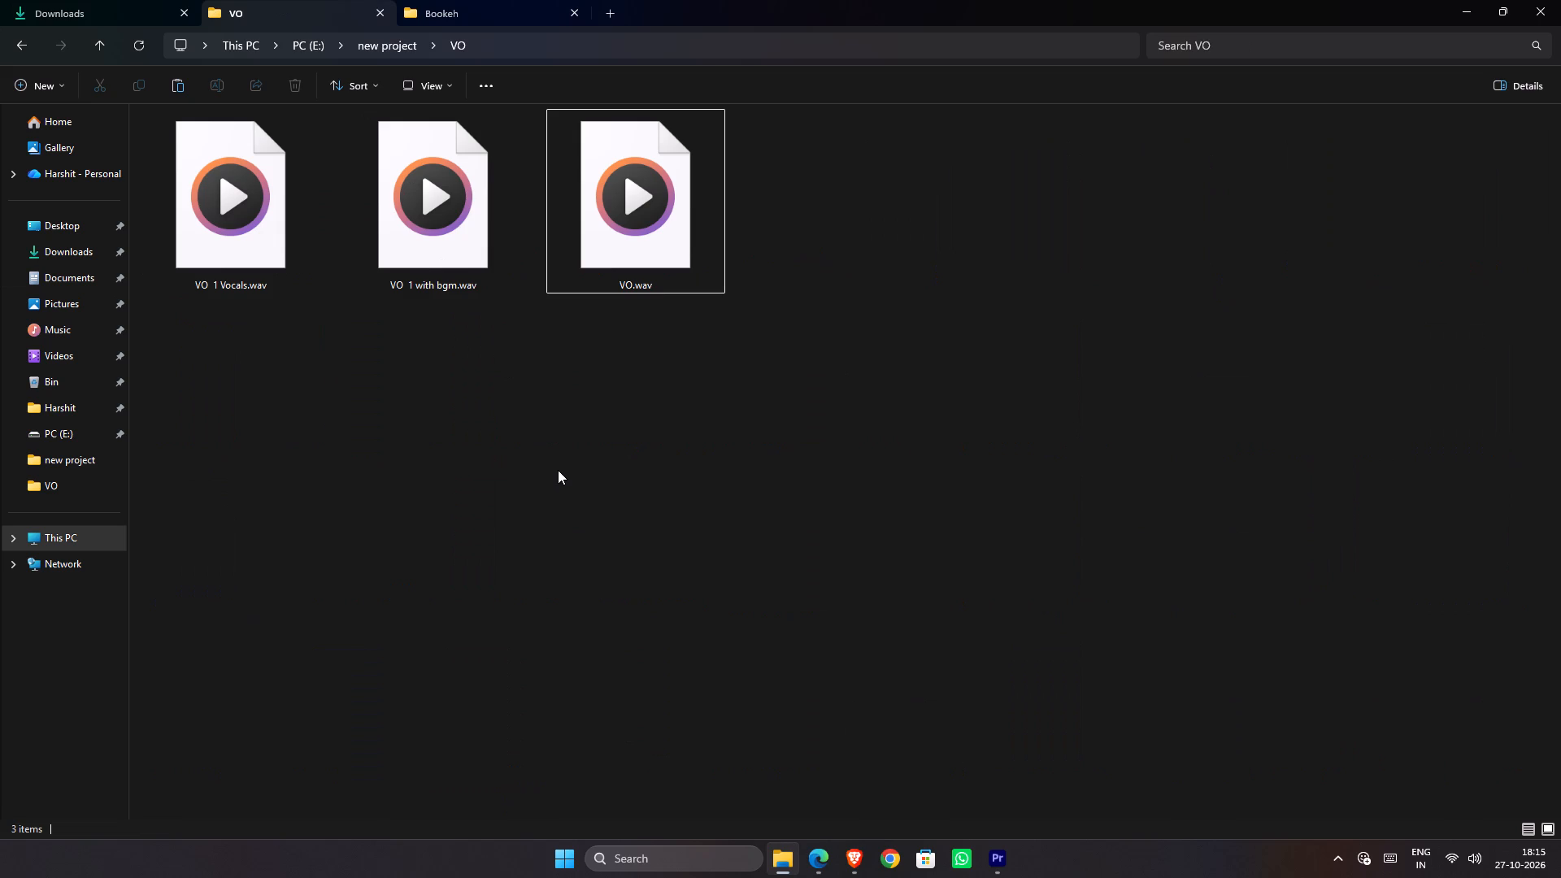
key(ctrl+v)
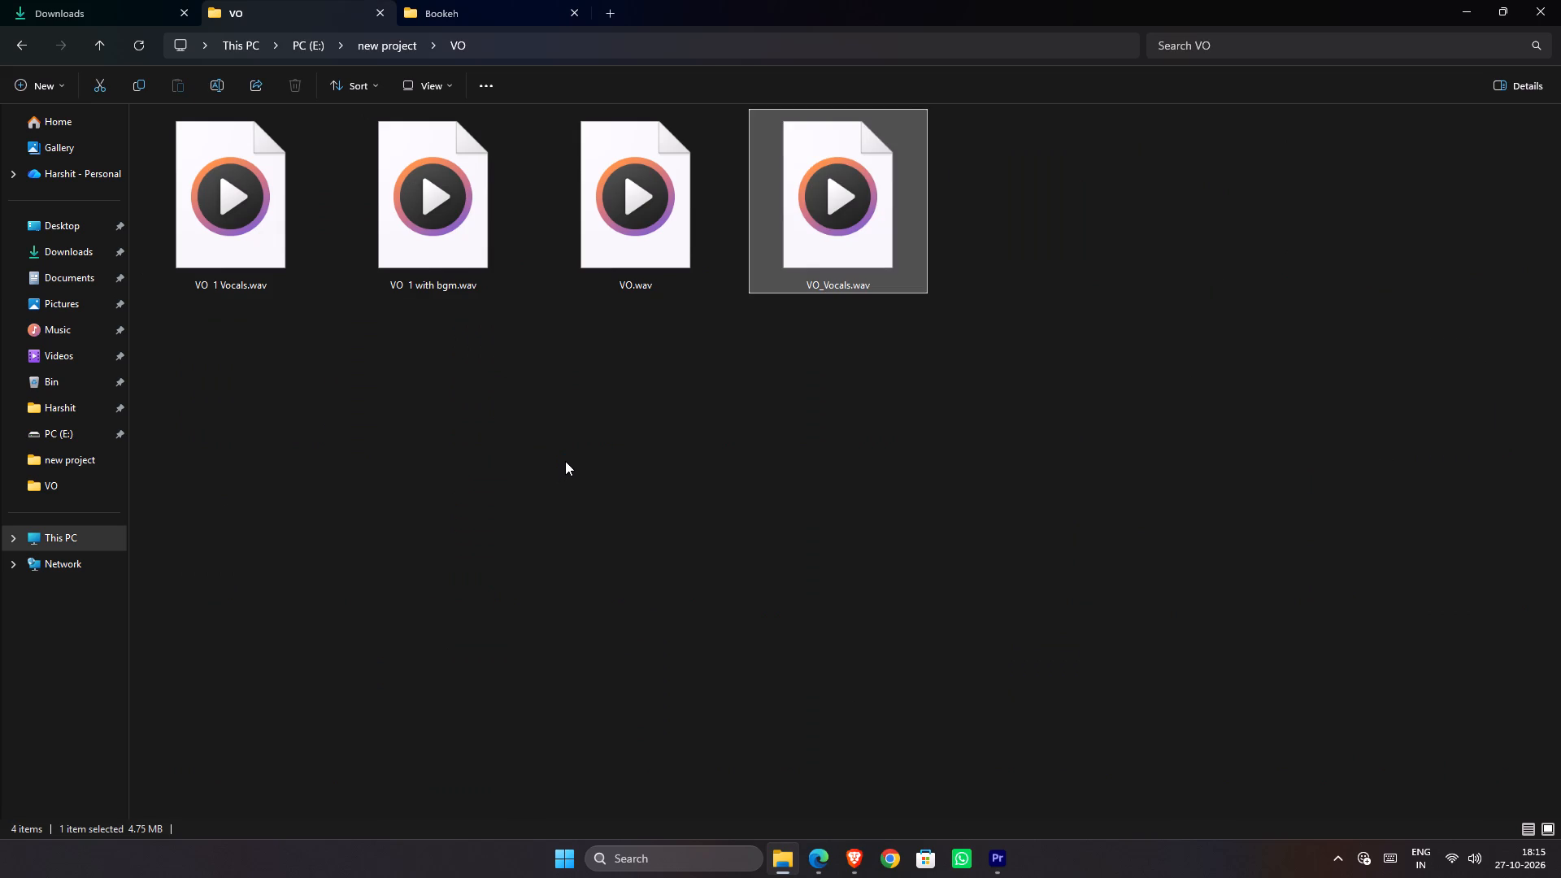
Rename VO_Vocals.wav in the VO folder as Voiceover.
click(846, 284)
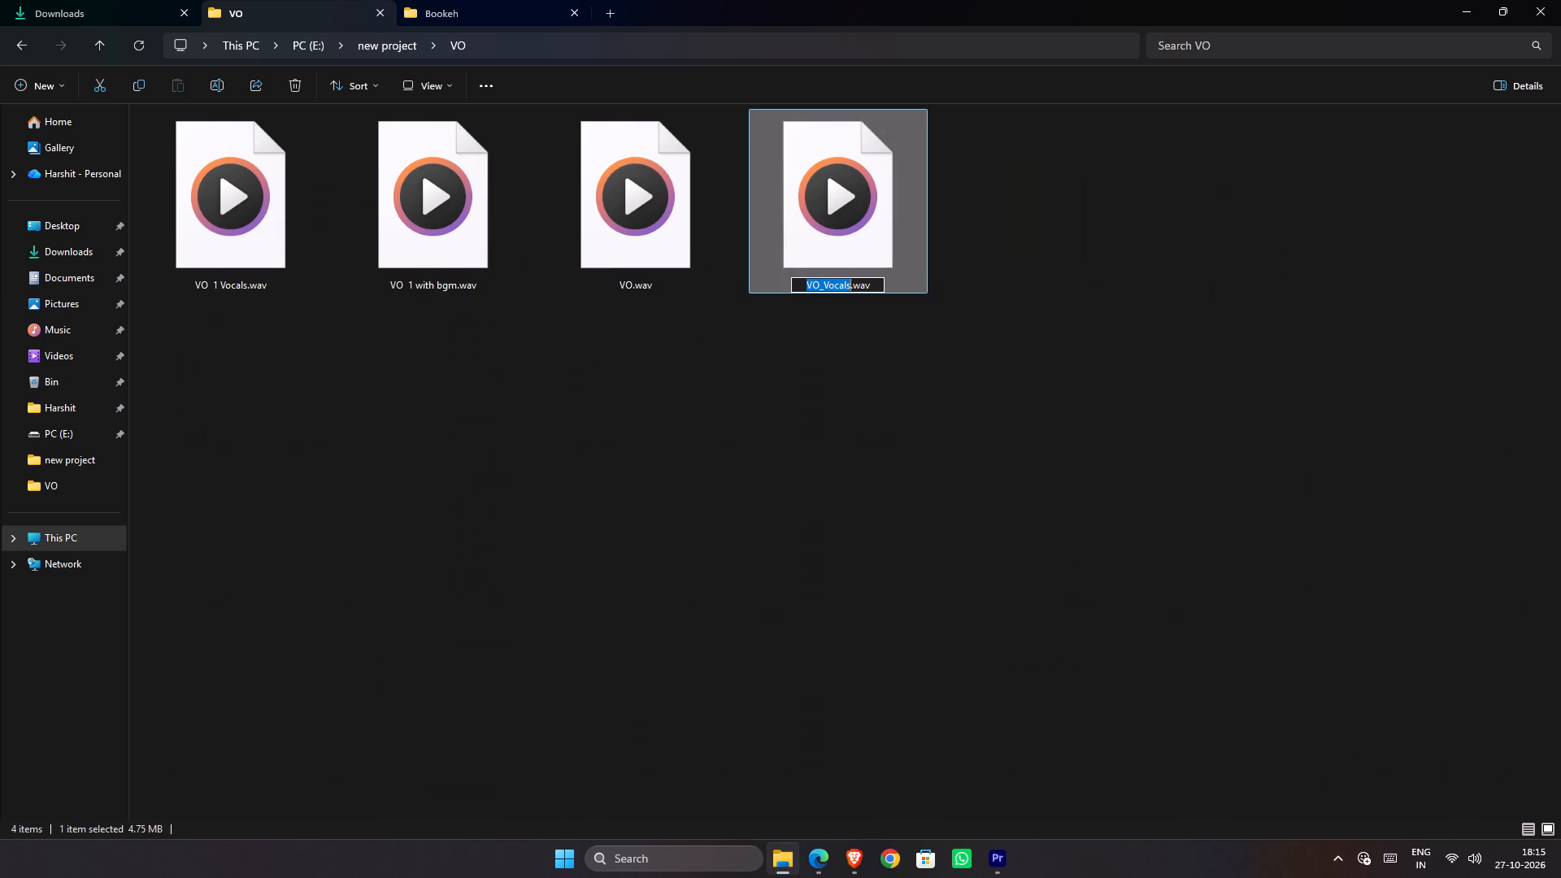
click(846, 284)
key(Right)
key(BackSpace)
key(BackSpace)
key(BackSpace)
key(BackSpace)
key(BackSpace)
key(BackSpace)
key(BackSpace)
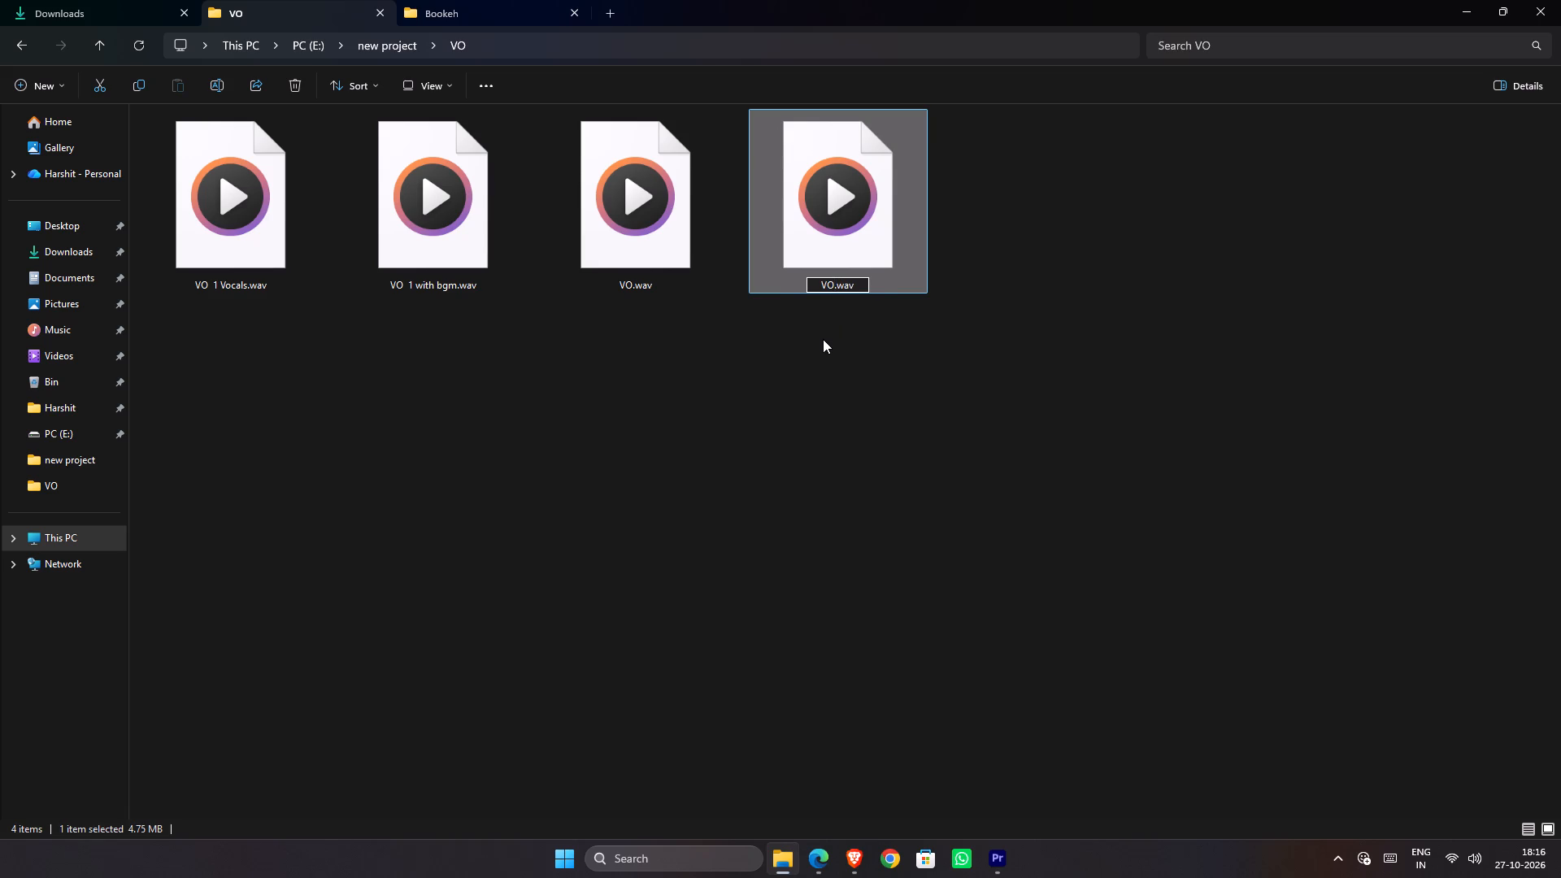
key(space)
text(versio)
key(n)
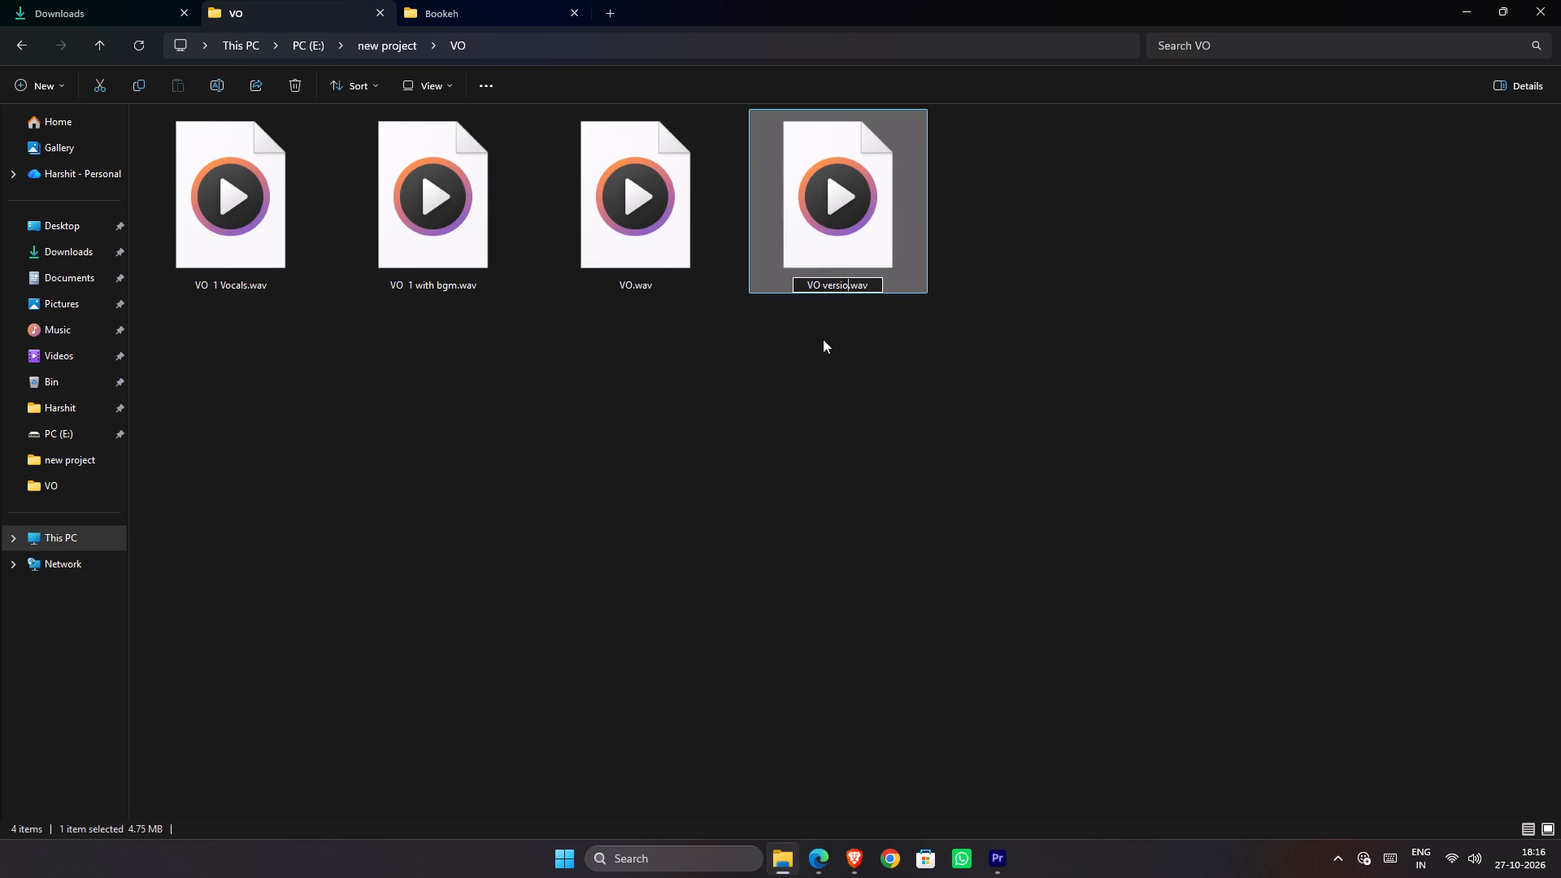
key(BackSpace)
key(BackSpace)
key(BackSpace)
key(BackSpace)
key(BackSpace)
key(BackSpace)
key(BackSpace)
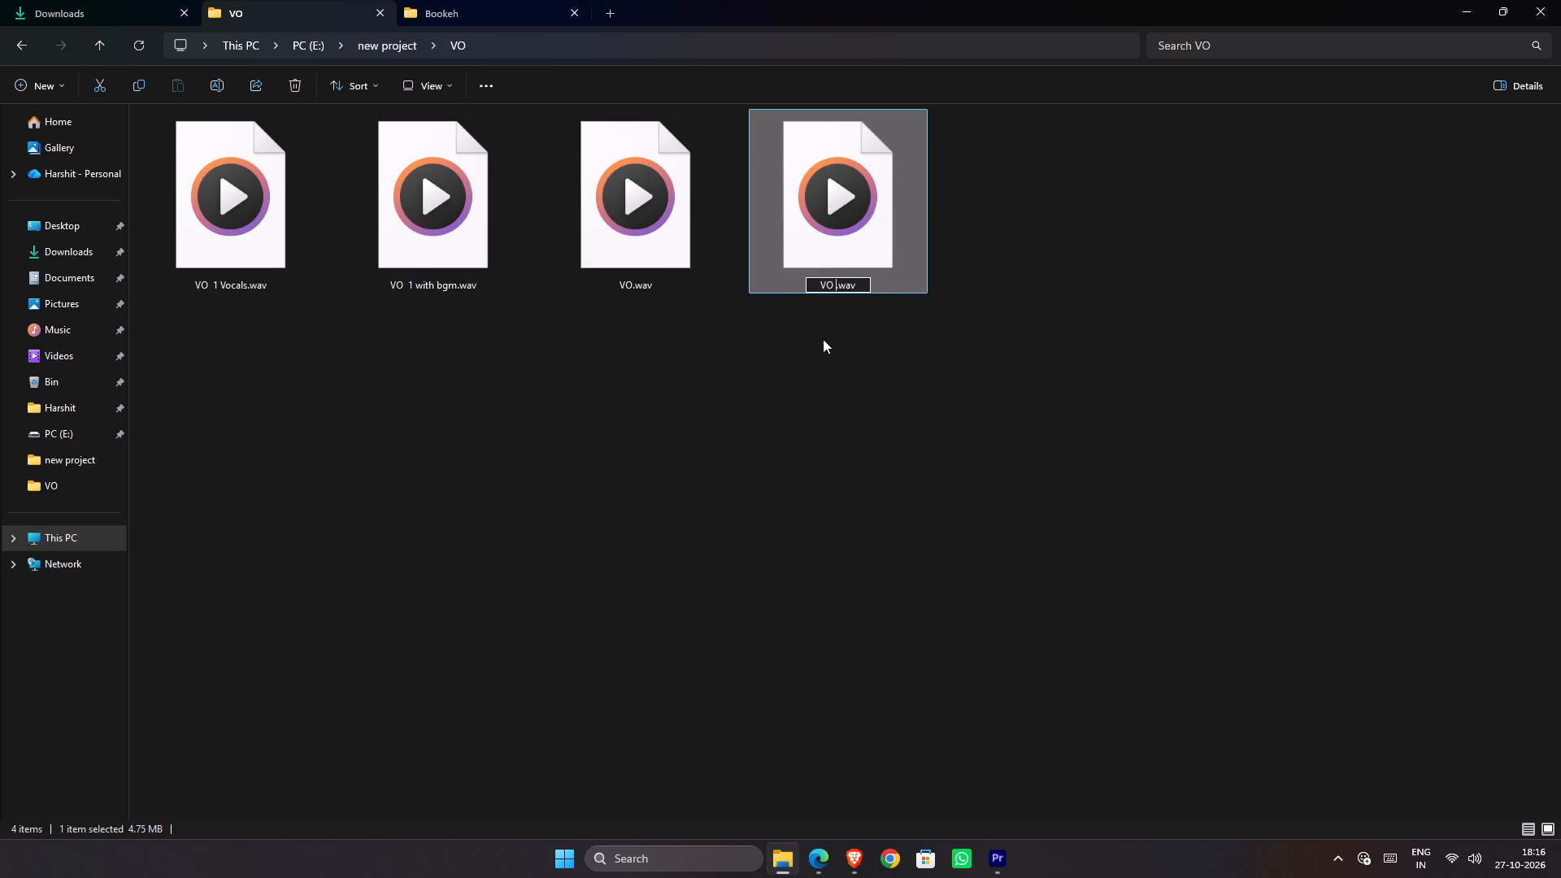
key(BackSpace)
key(BackSpace)
text(oiceover)
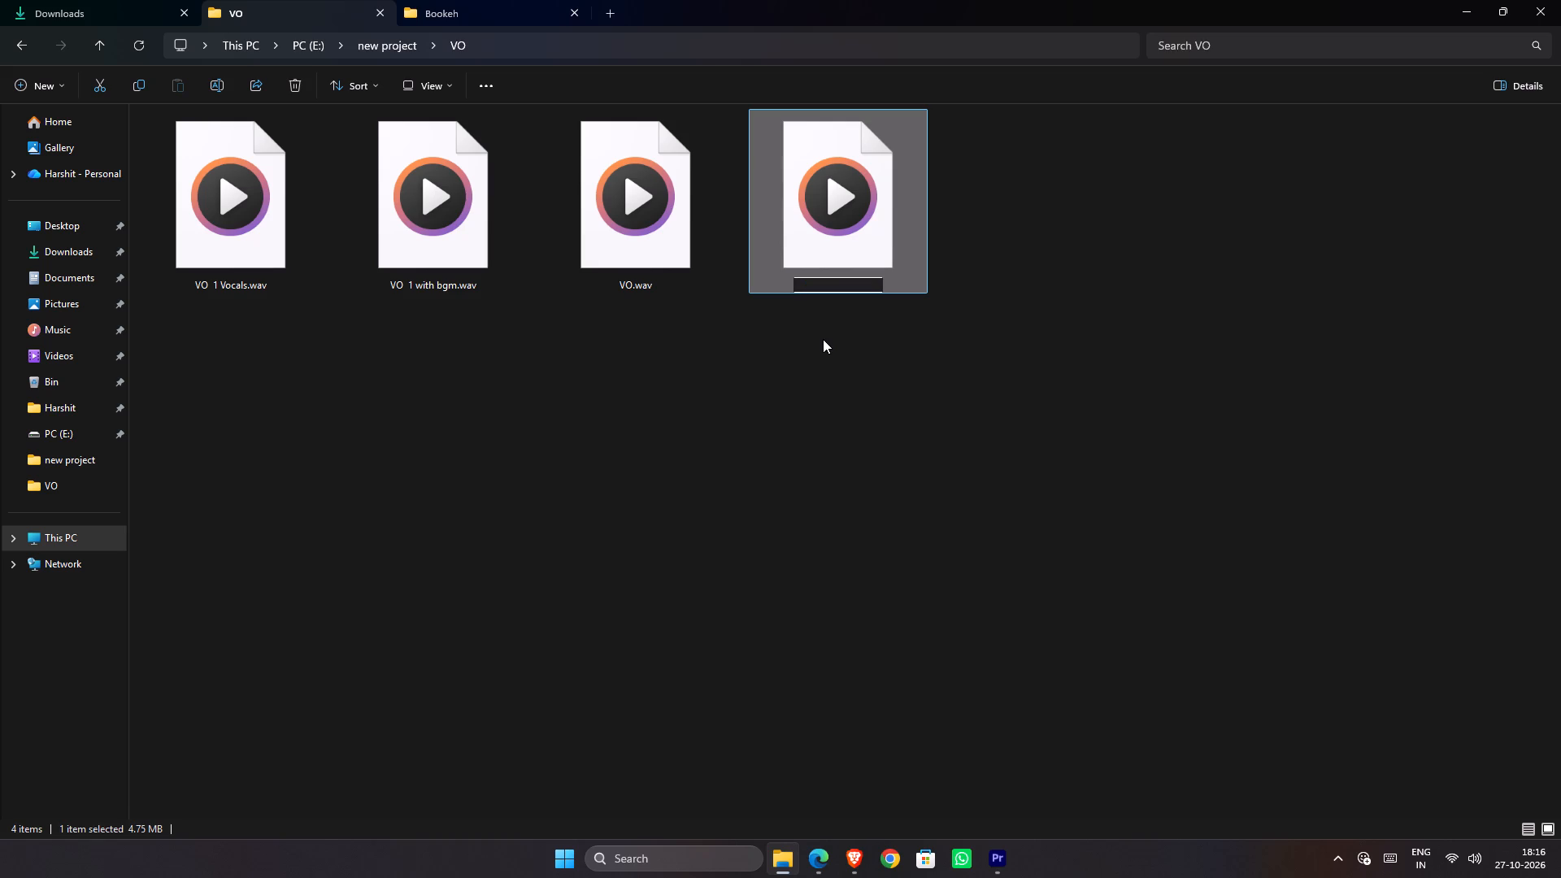
key(Return)
right_drag(824, 342, 804, 348)
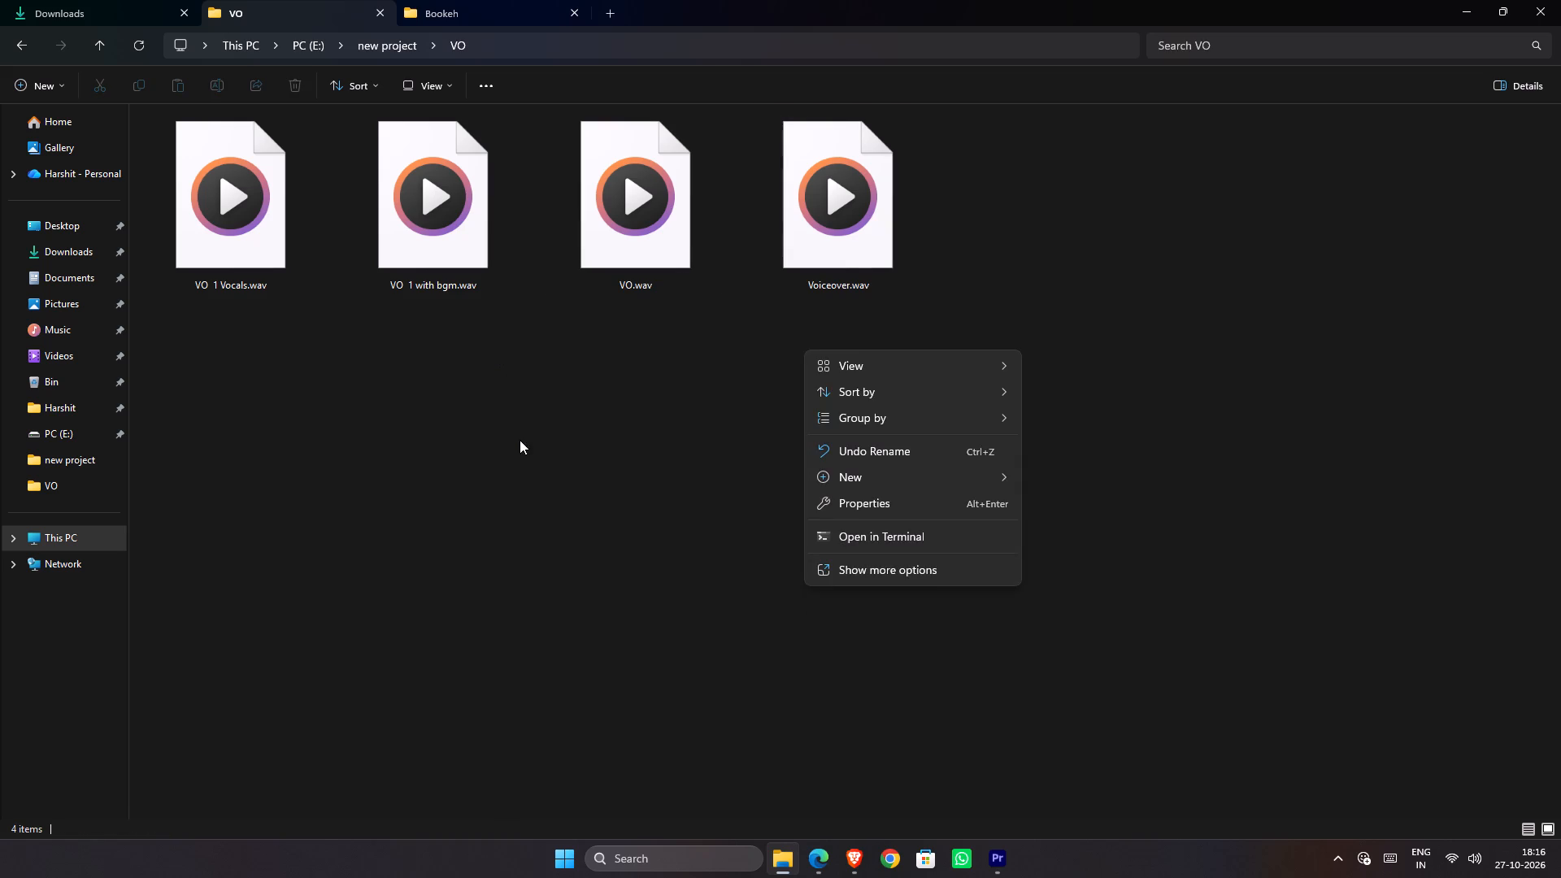
click(520, 440)
click(484, 280)
click(579, 261)
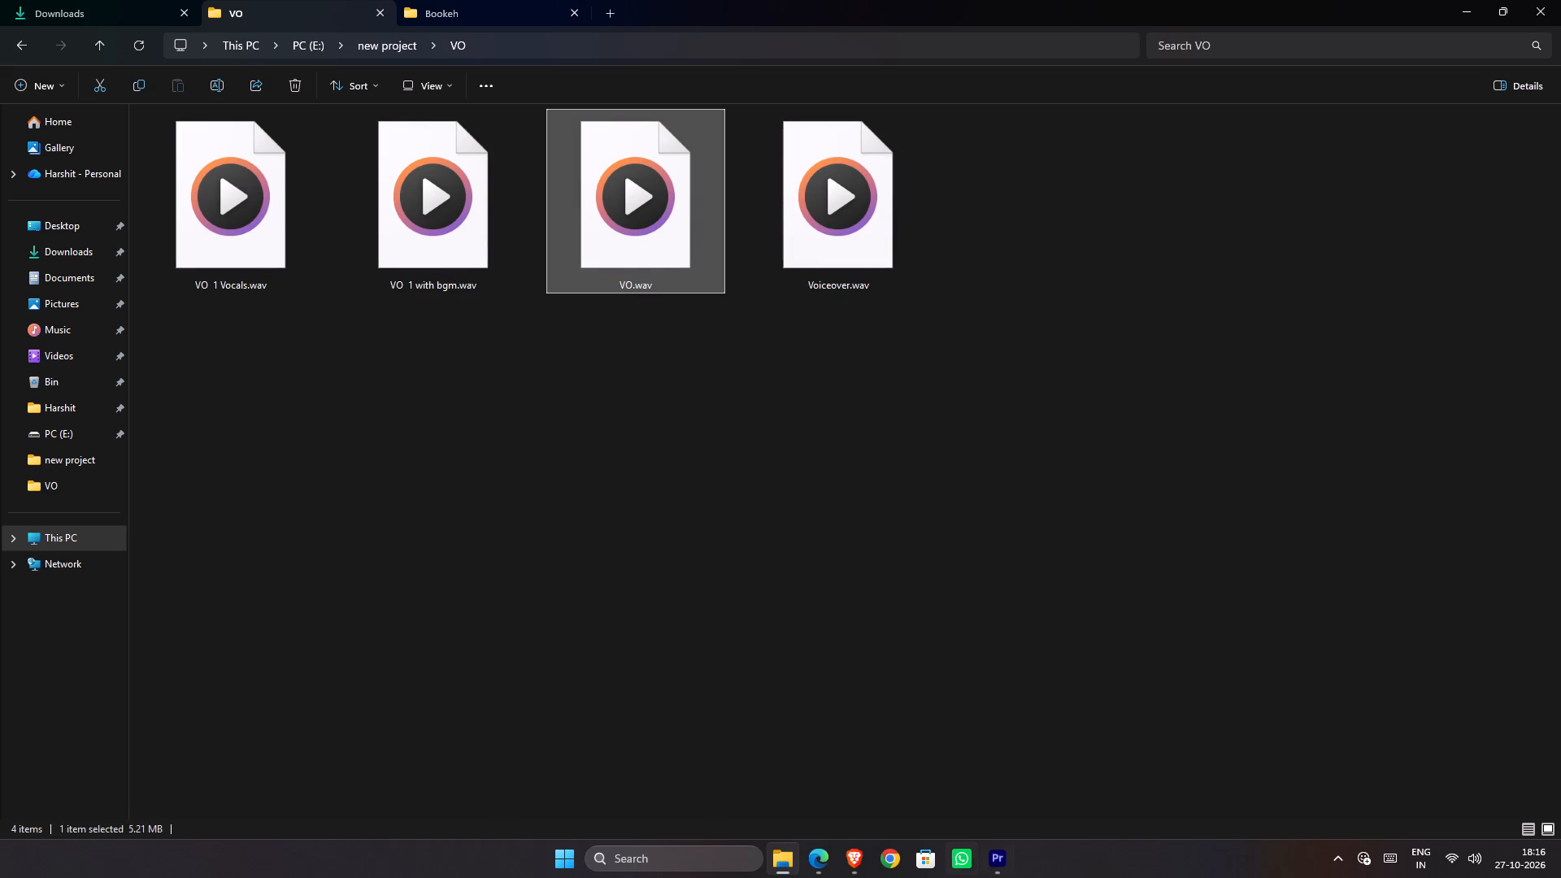
Switch to Premiere Pro, save the Voiceover Edit for assignment project, and scrub its sequence to 00:00:02:07.
click(985, 857)
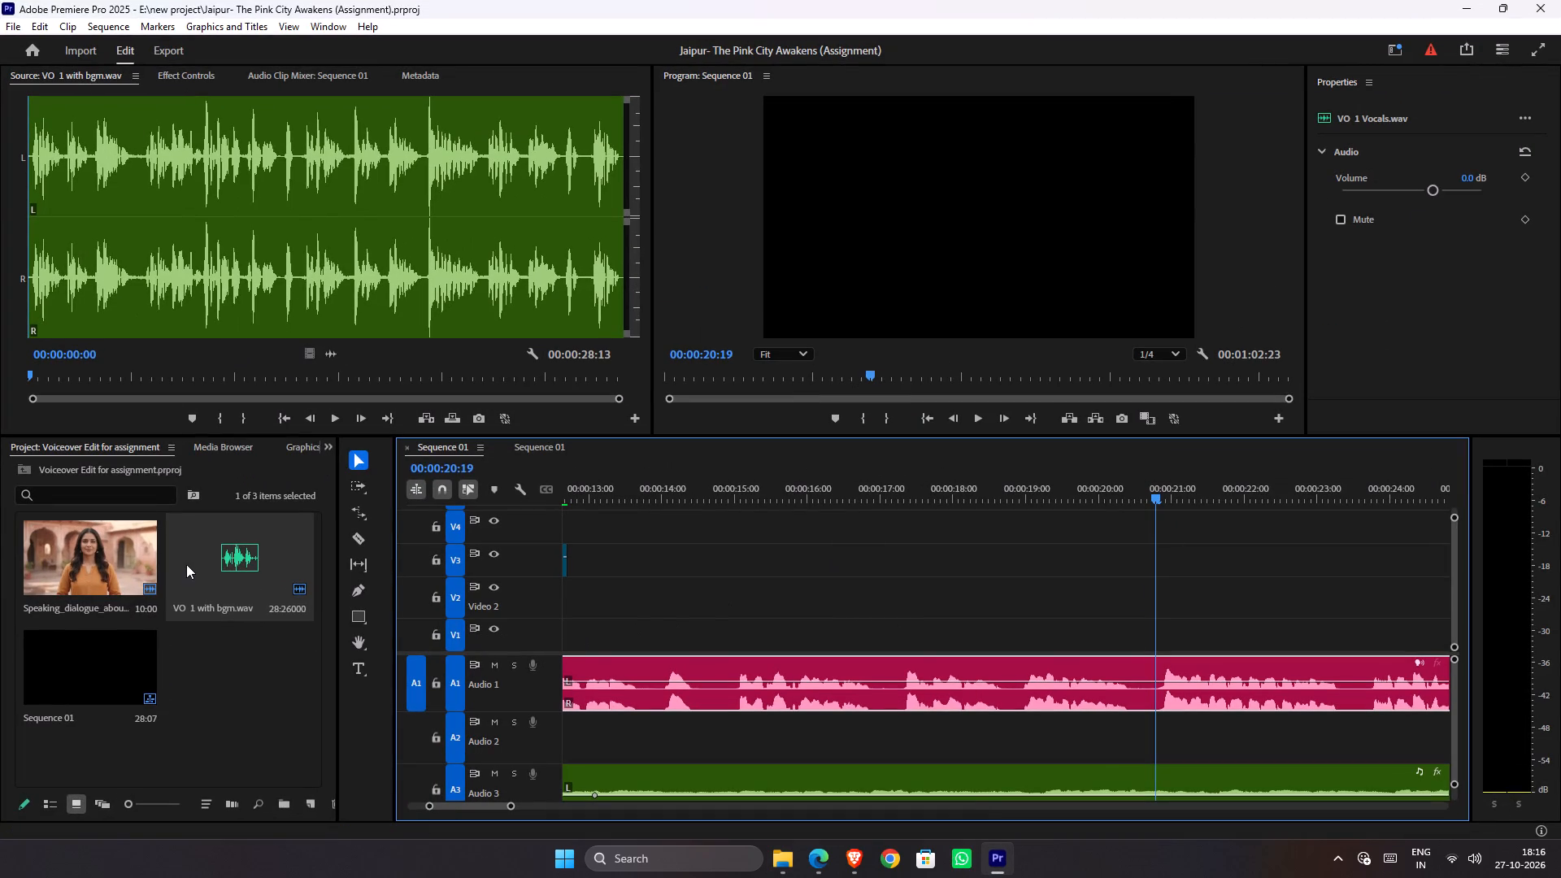
click(535, 445)
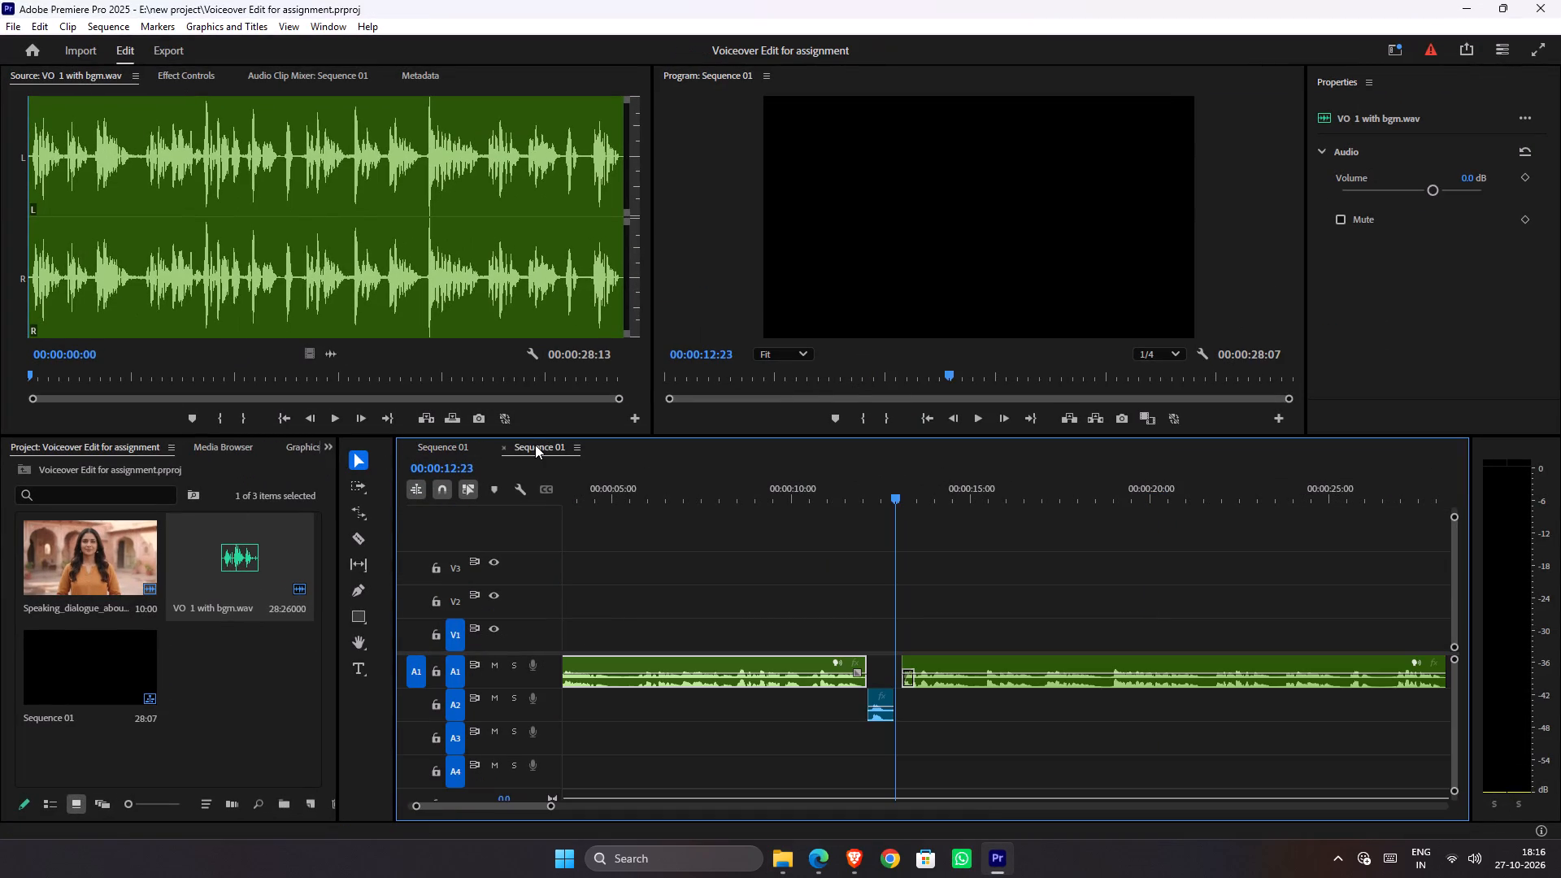
click(743, 613)
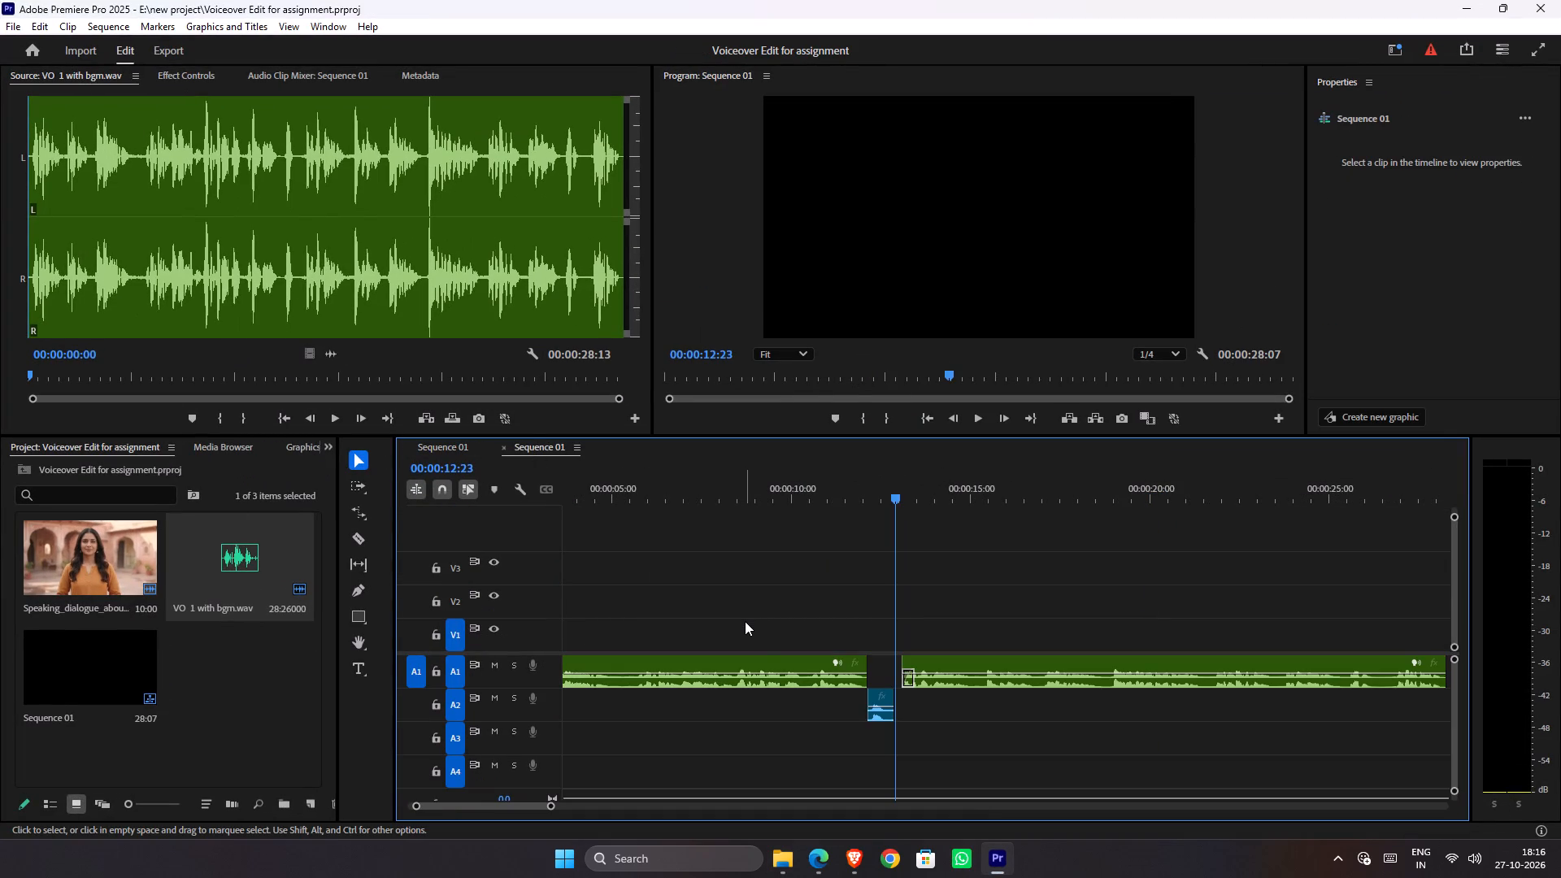
click(757, 658)
key(ctrl+s)
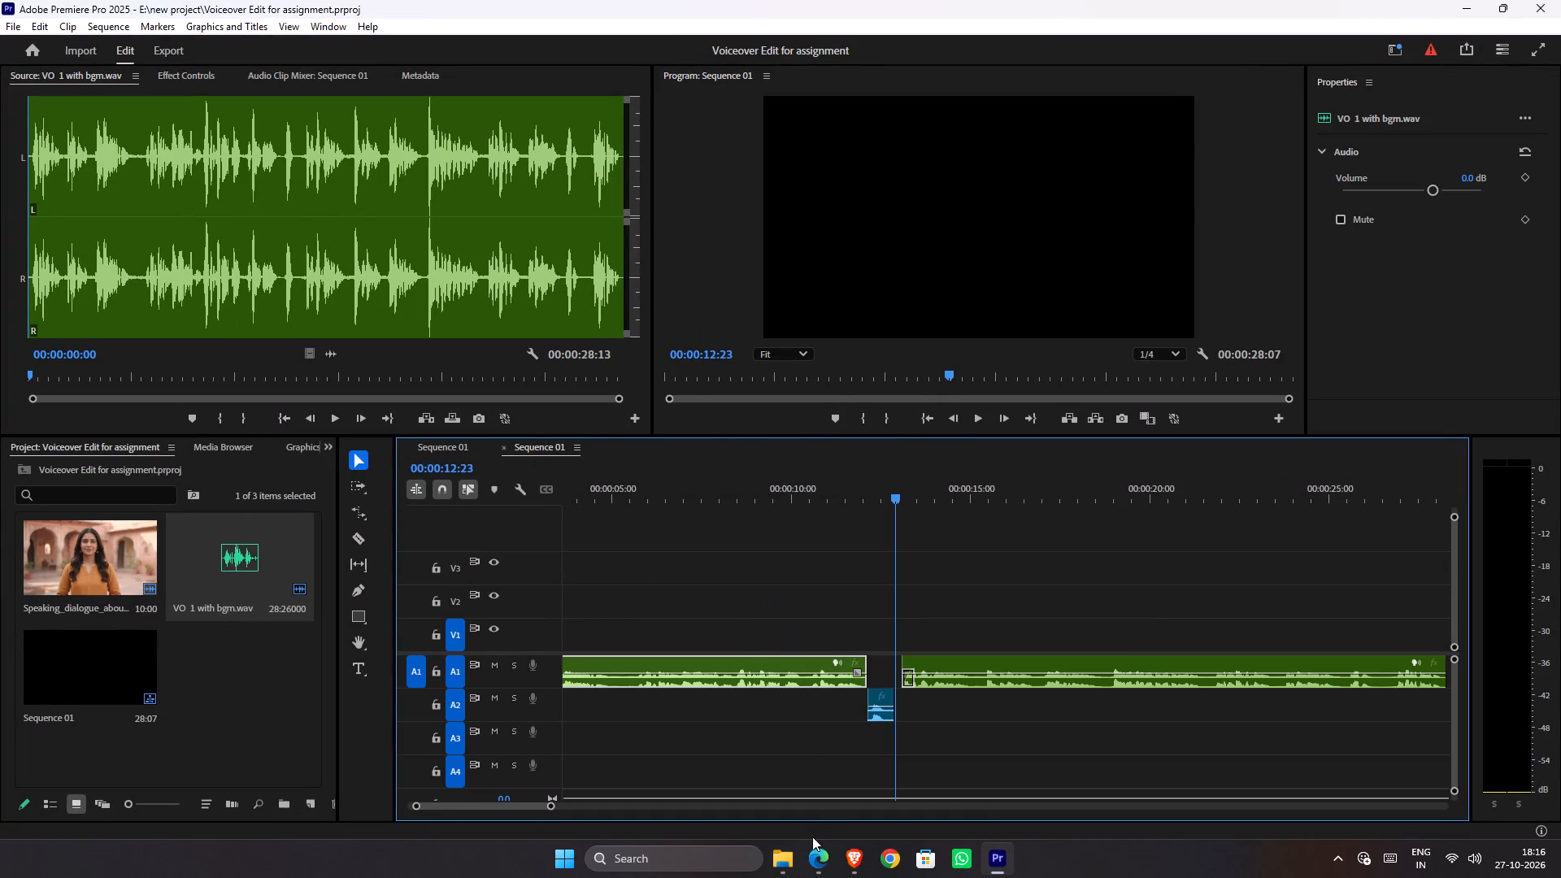
drag(522, 804, 418, 802)
drag(608, 491, 605, 493)
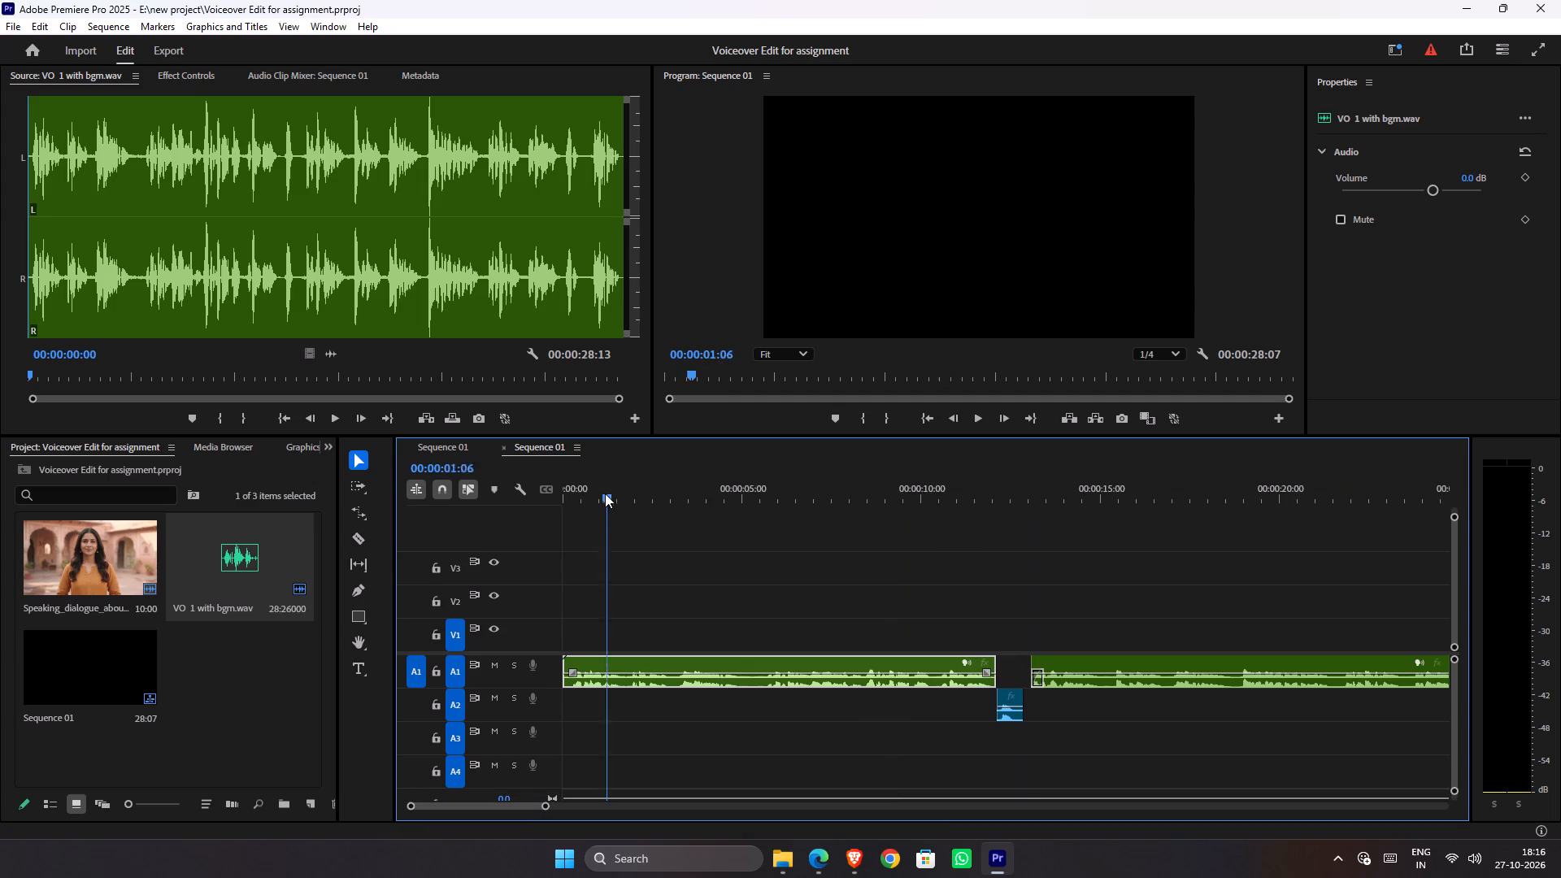
drag(605, 493, 646, 519)
Show the media bin of the Jaipur- The Pink City Awakens (Assignment) project.
click(325, 448)
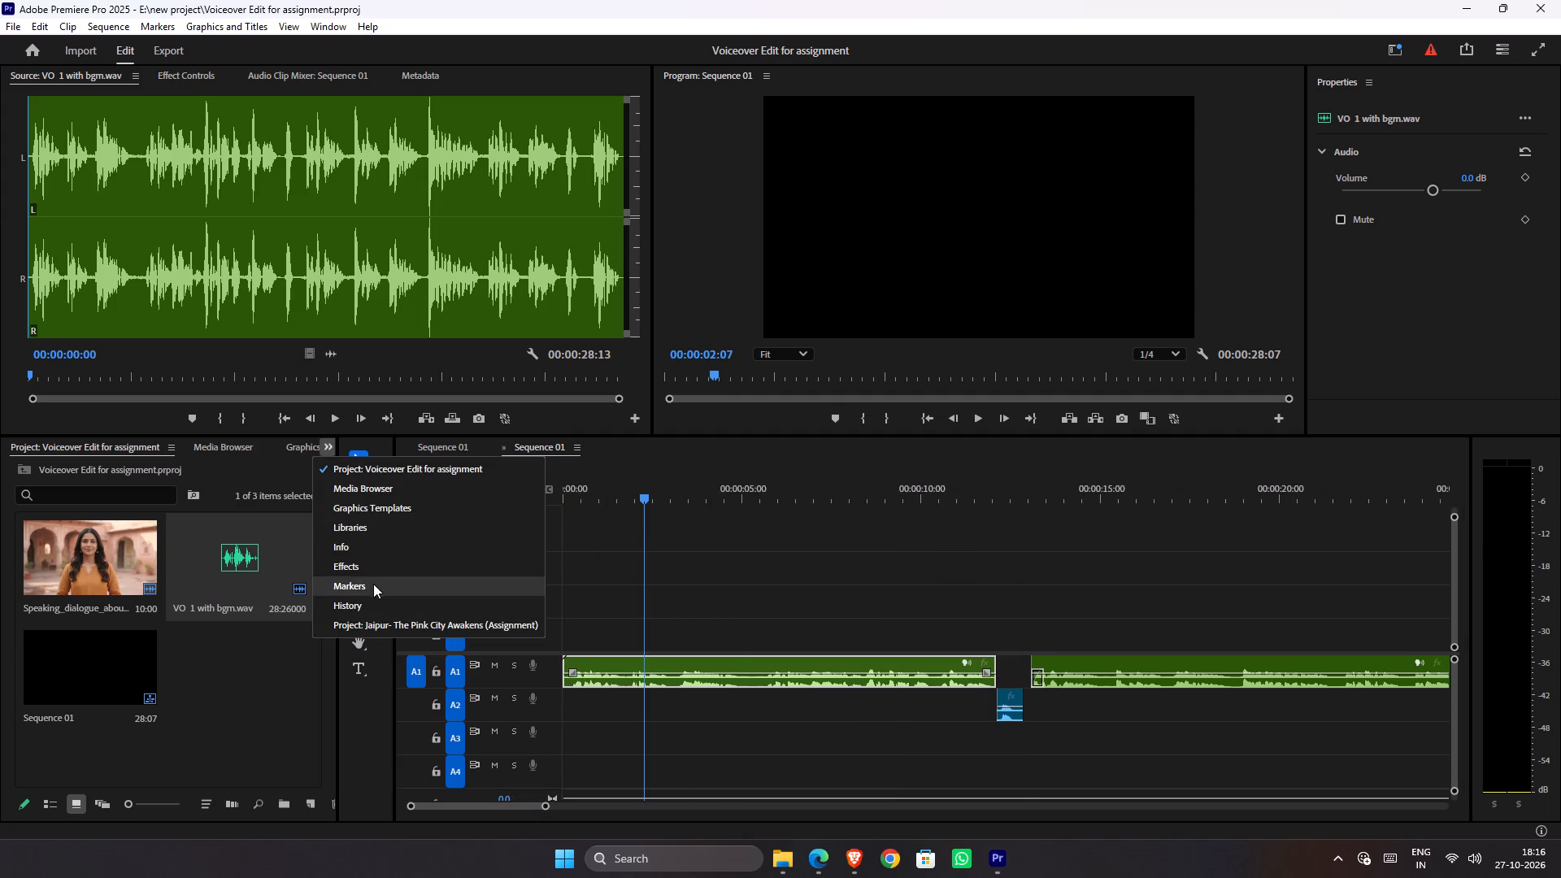
click(377, 618)
click(204, 728)
click(230, 652)
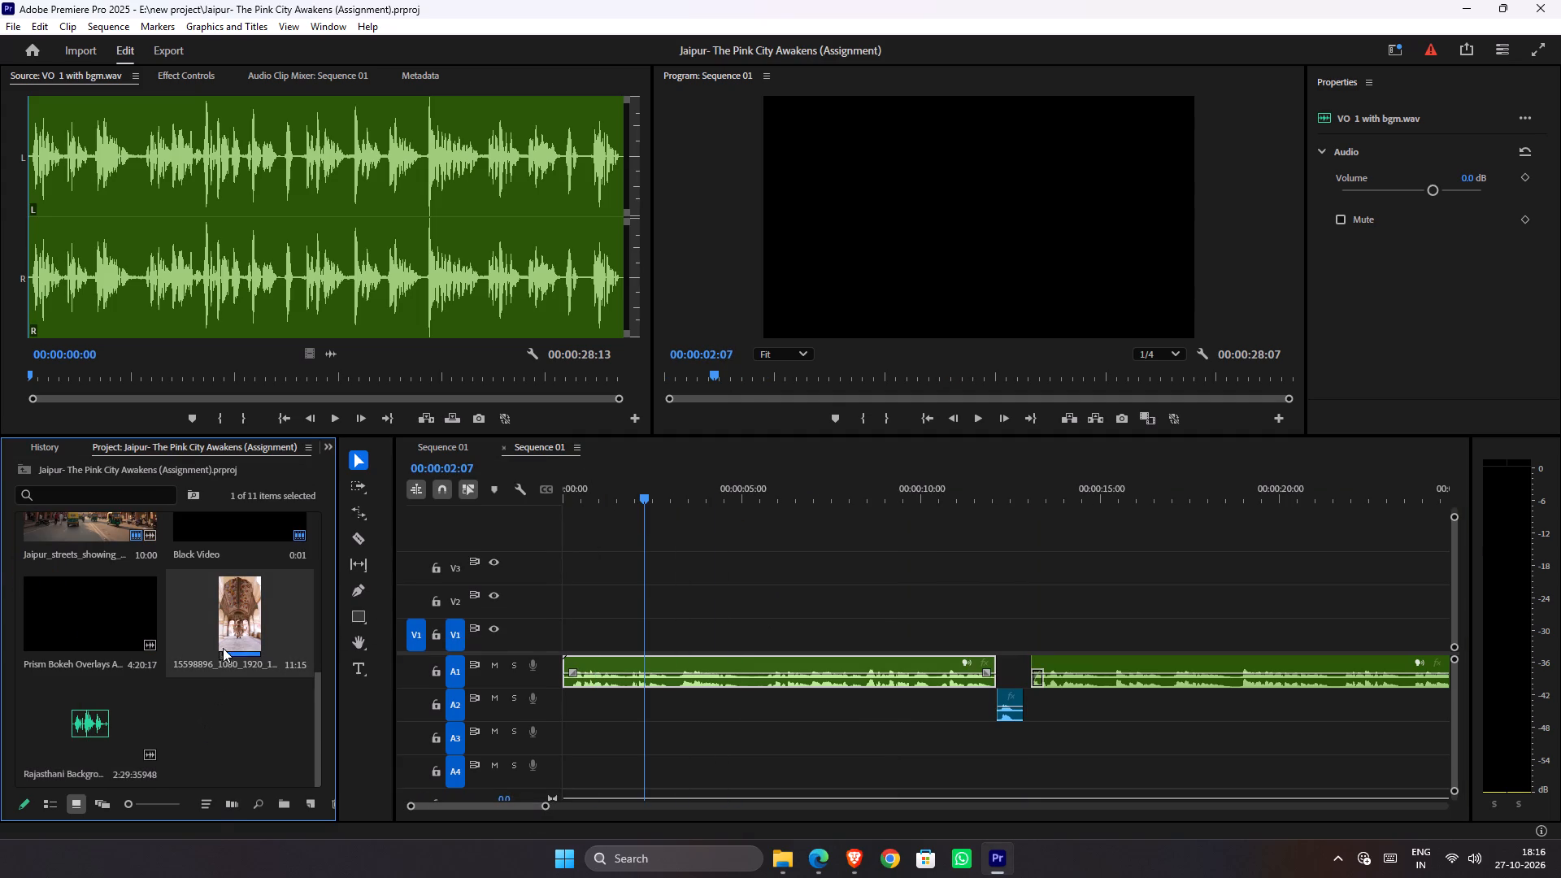
click(83, 624)
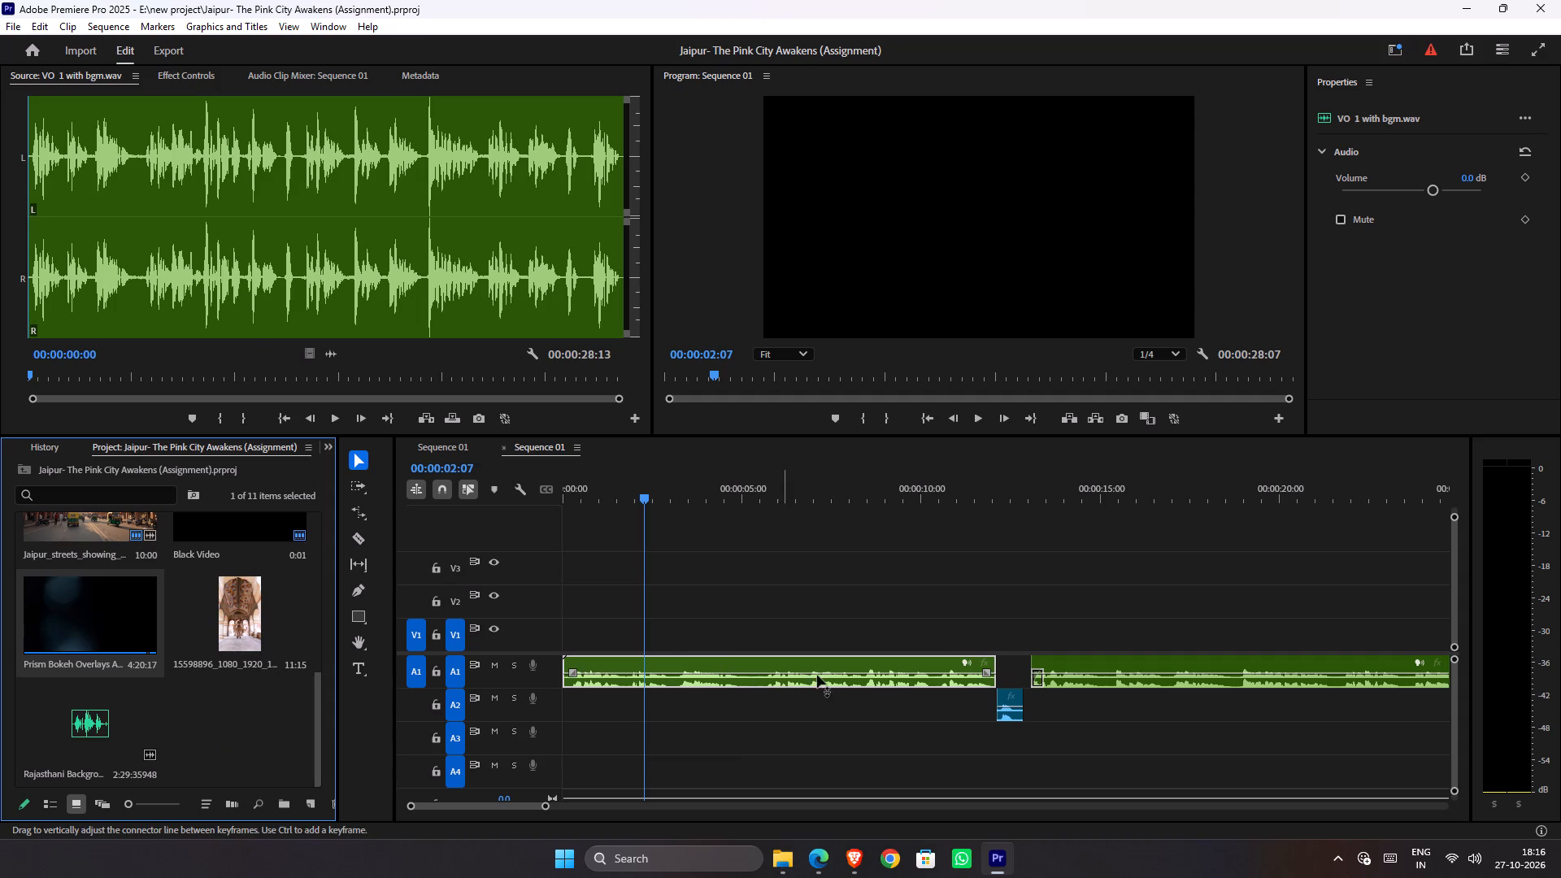
Go to the Jaipur assignment sequence and scrub it to the archway shot at 00:00:11:17.
click(452, 448)
scroll(1013, 660, down, 1)
alt+scroll(1013, 661, up, 1)
alt+scroll(1013, 661, down, 9)
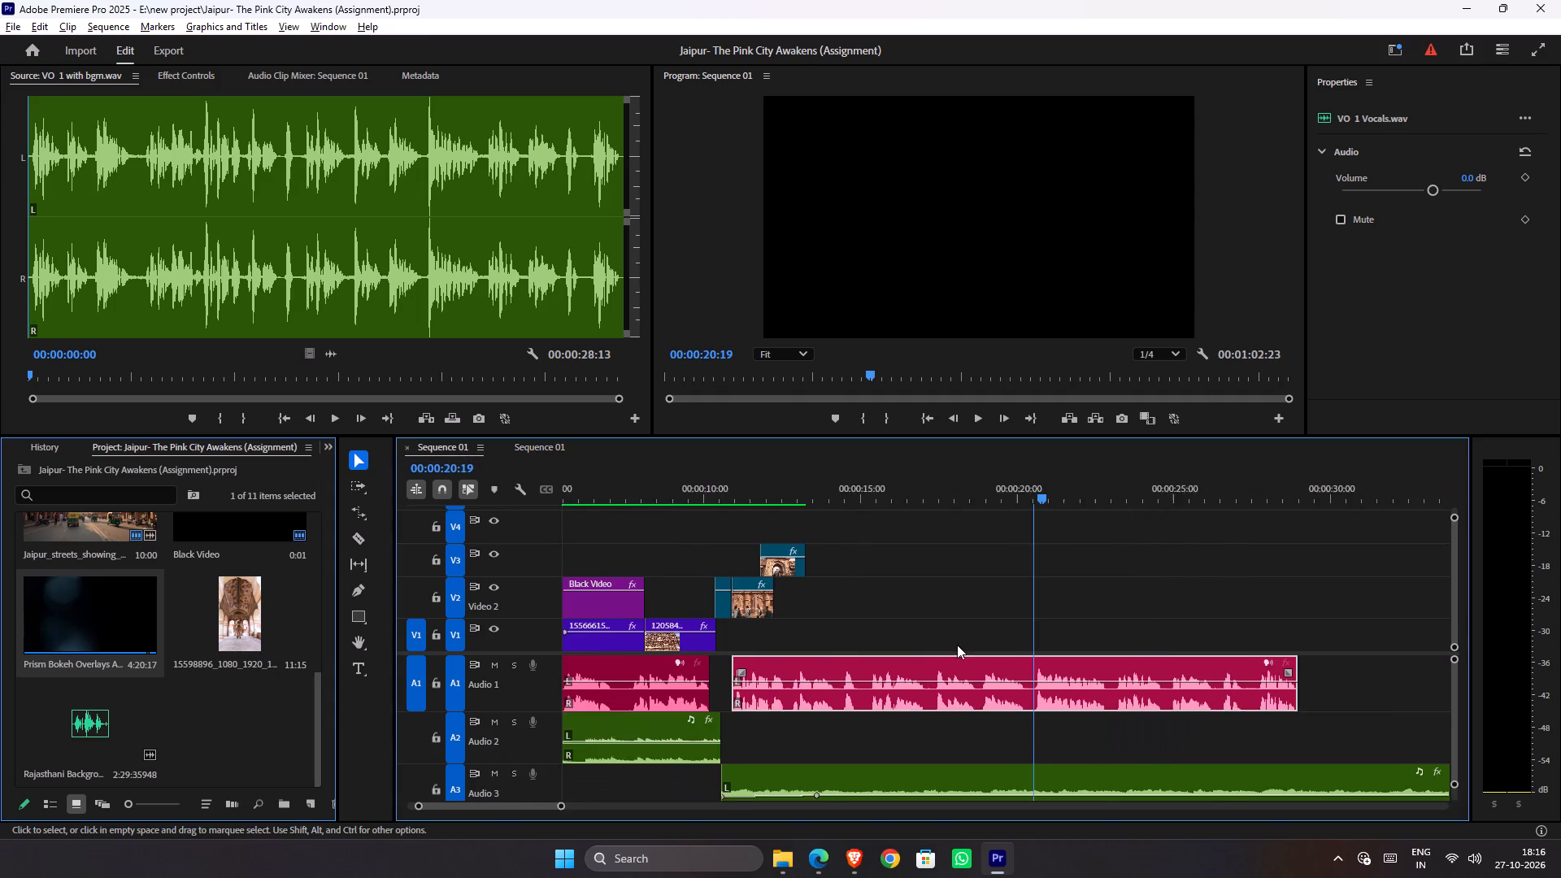
alt+scroll(957, 645, down, 2)
drag(796, 490, 774, 499)
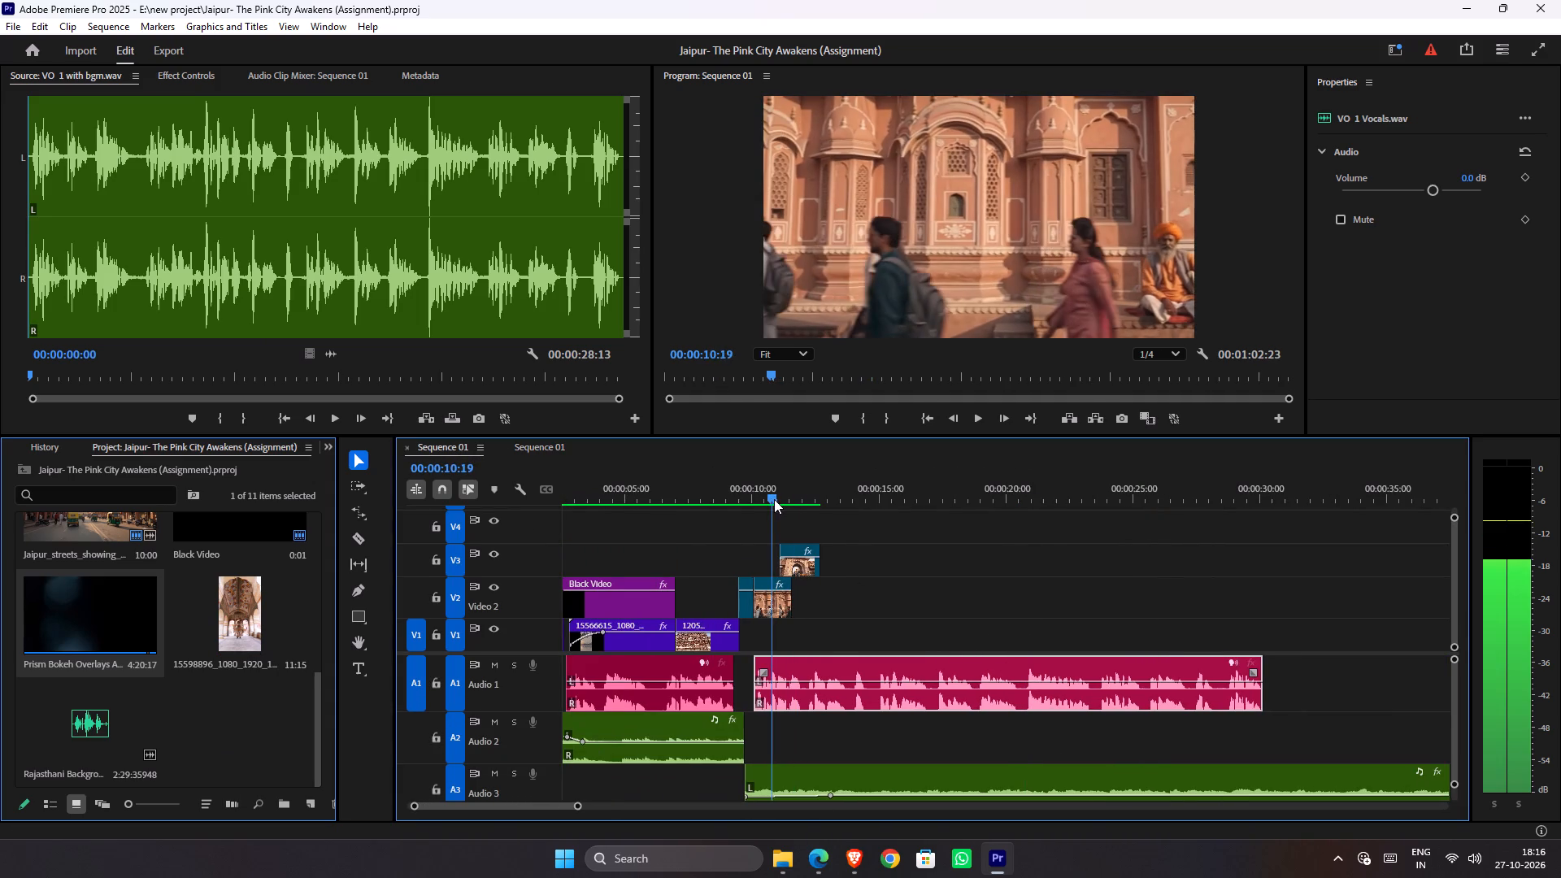
drag(774, 499, 797, 553)
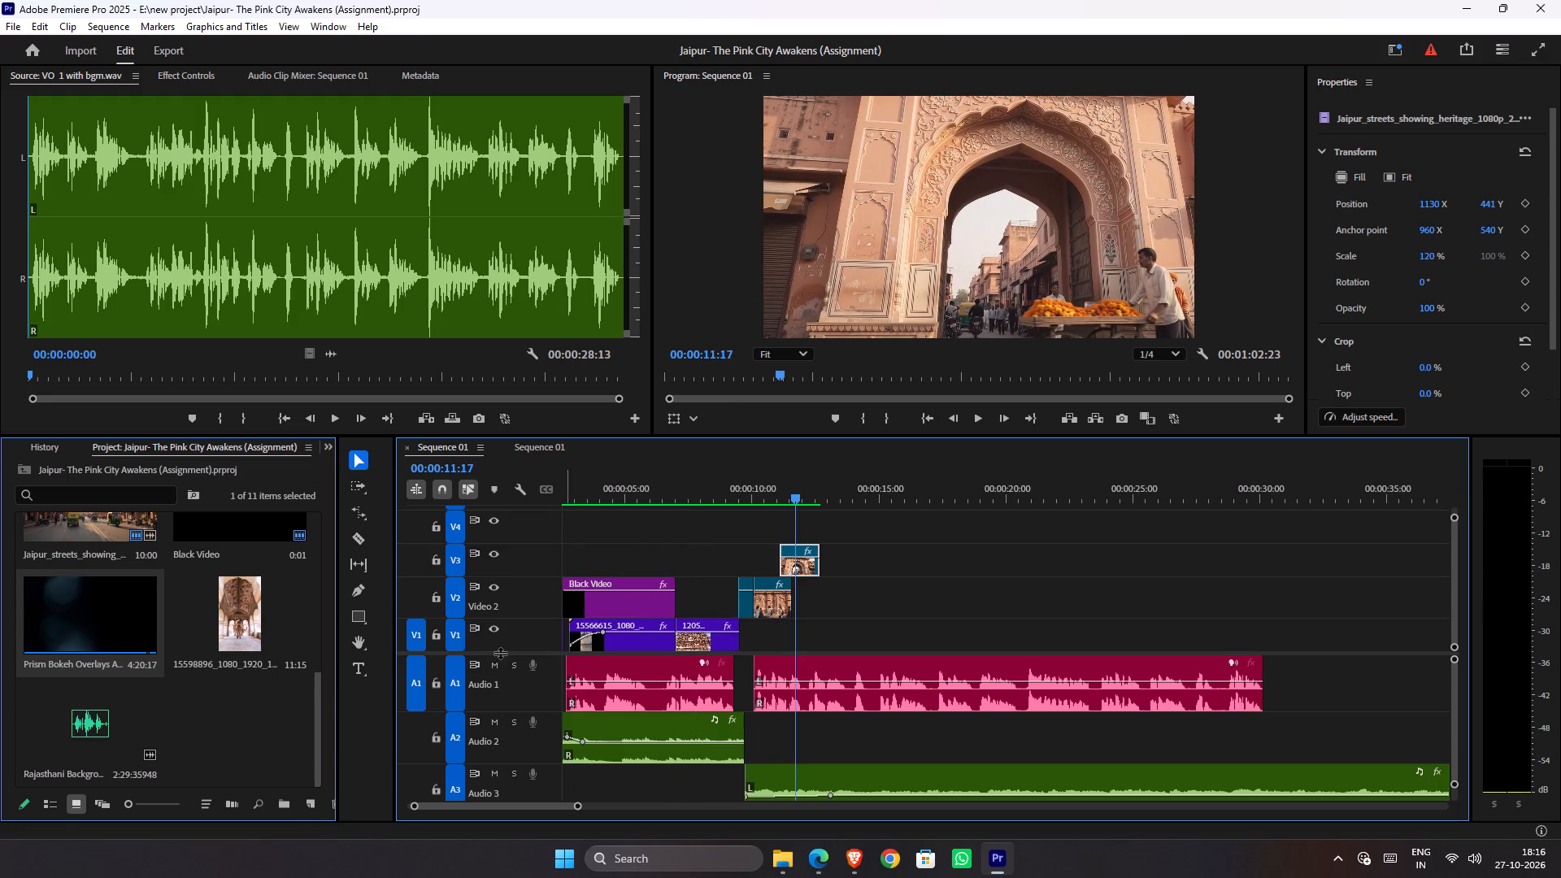
Replace the footage of VO 1 Vocals.wav in the Jaipur project with Voiceover.wav from the VO folder.
scroll(259, 580, up, 7)
right_click(62, 578)
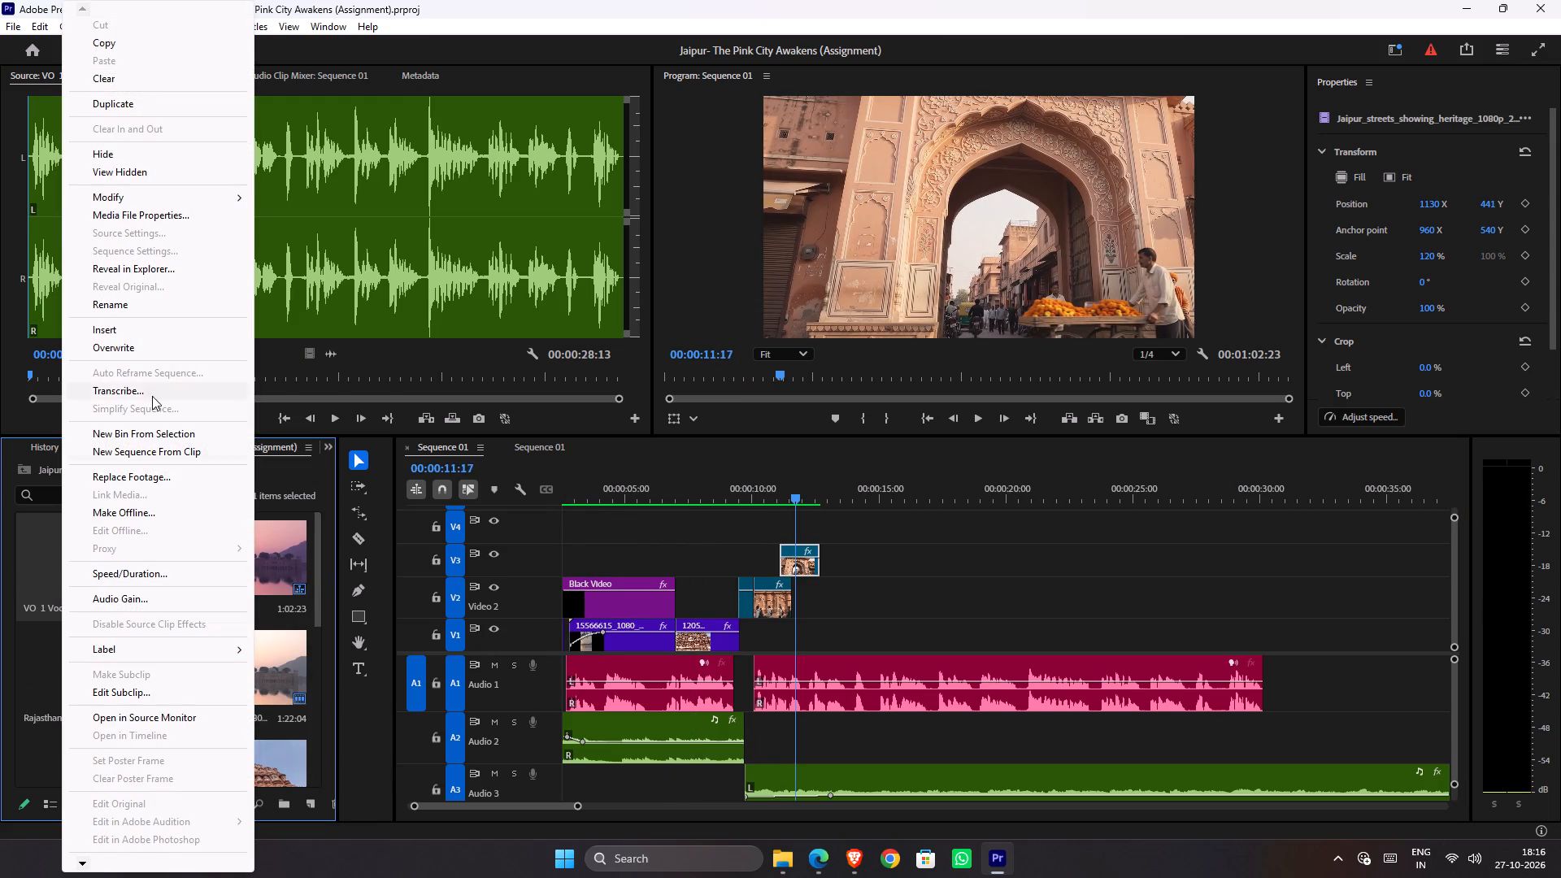
click(185, 475)
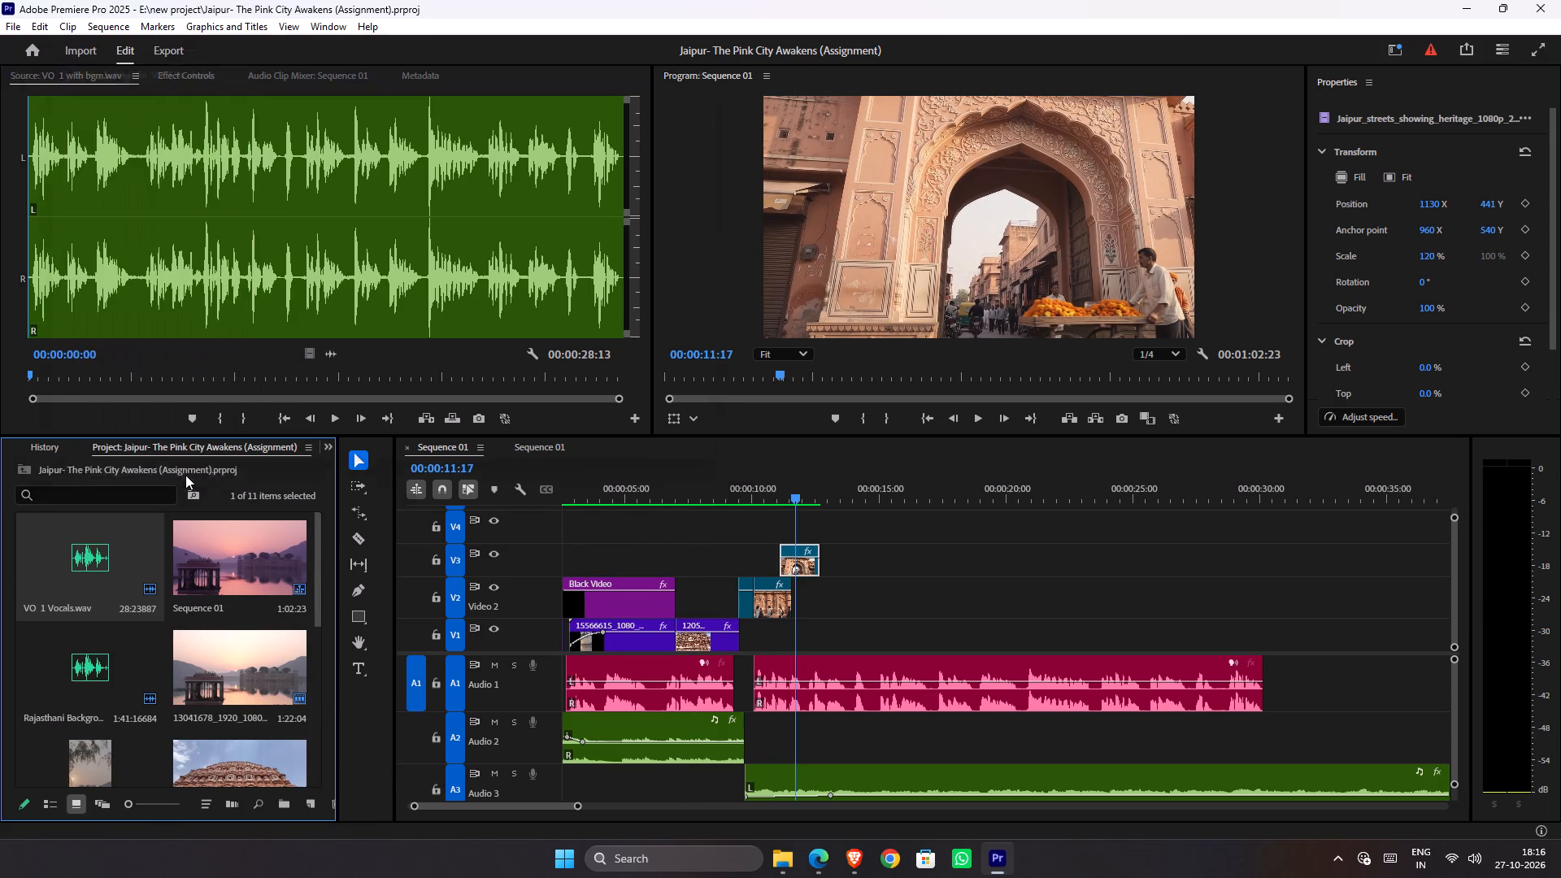
scroll(112, 346, down, 6)
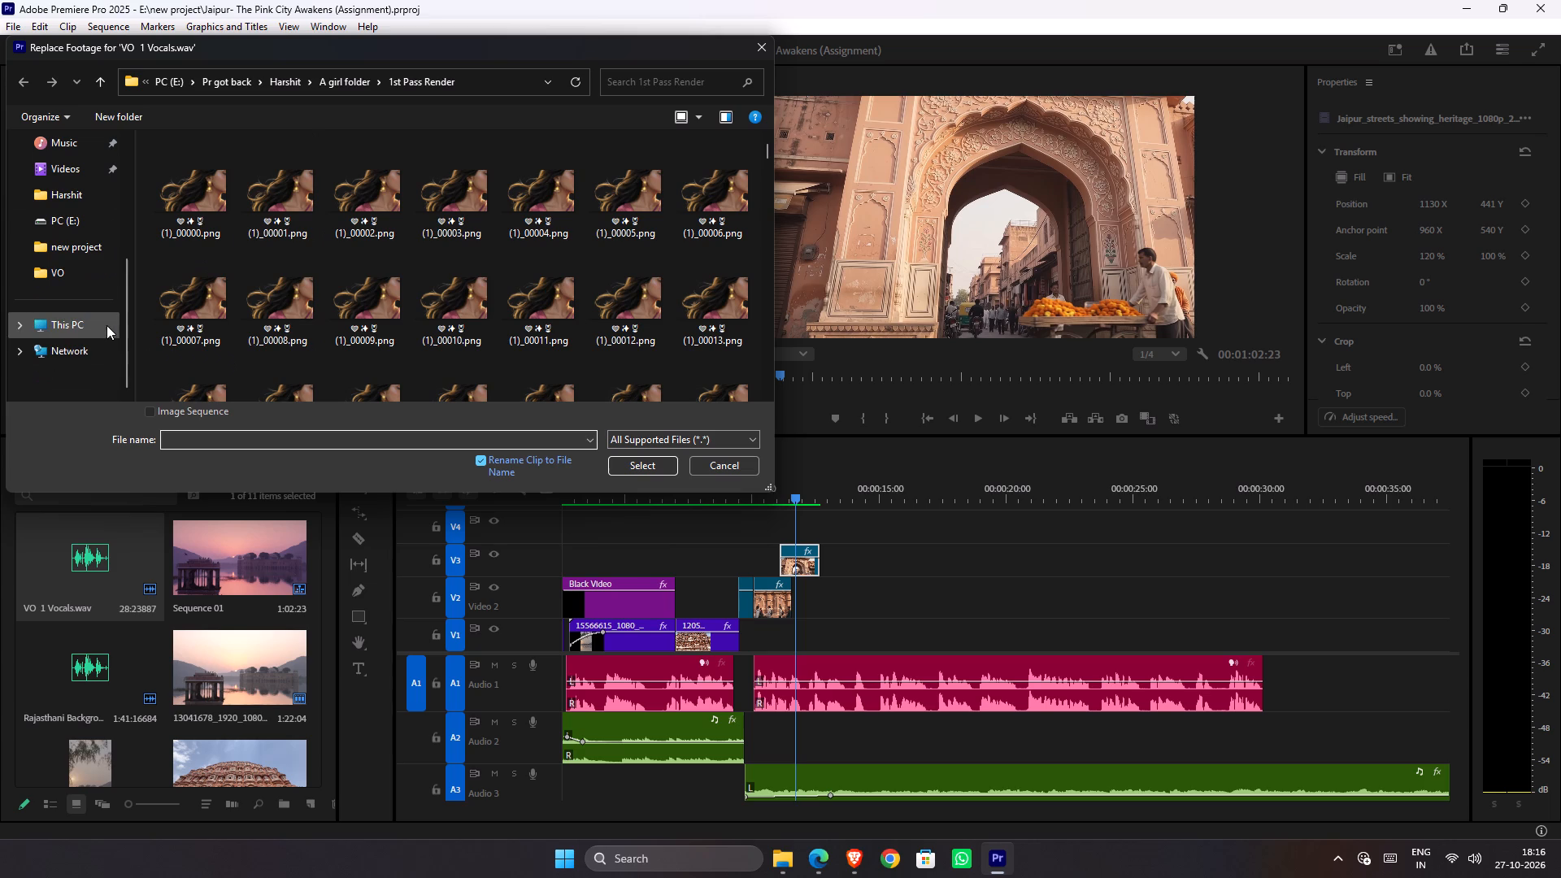
click(79, 281)
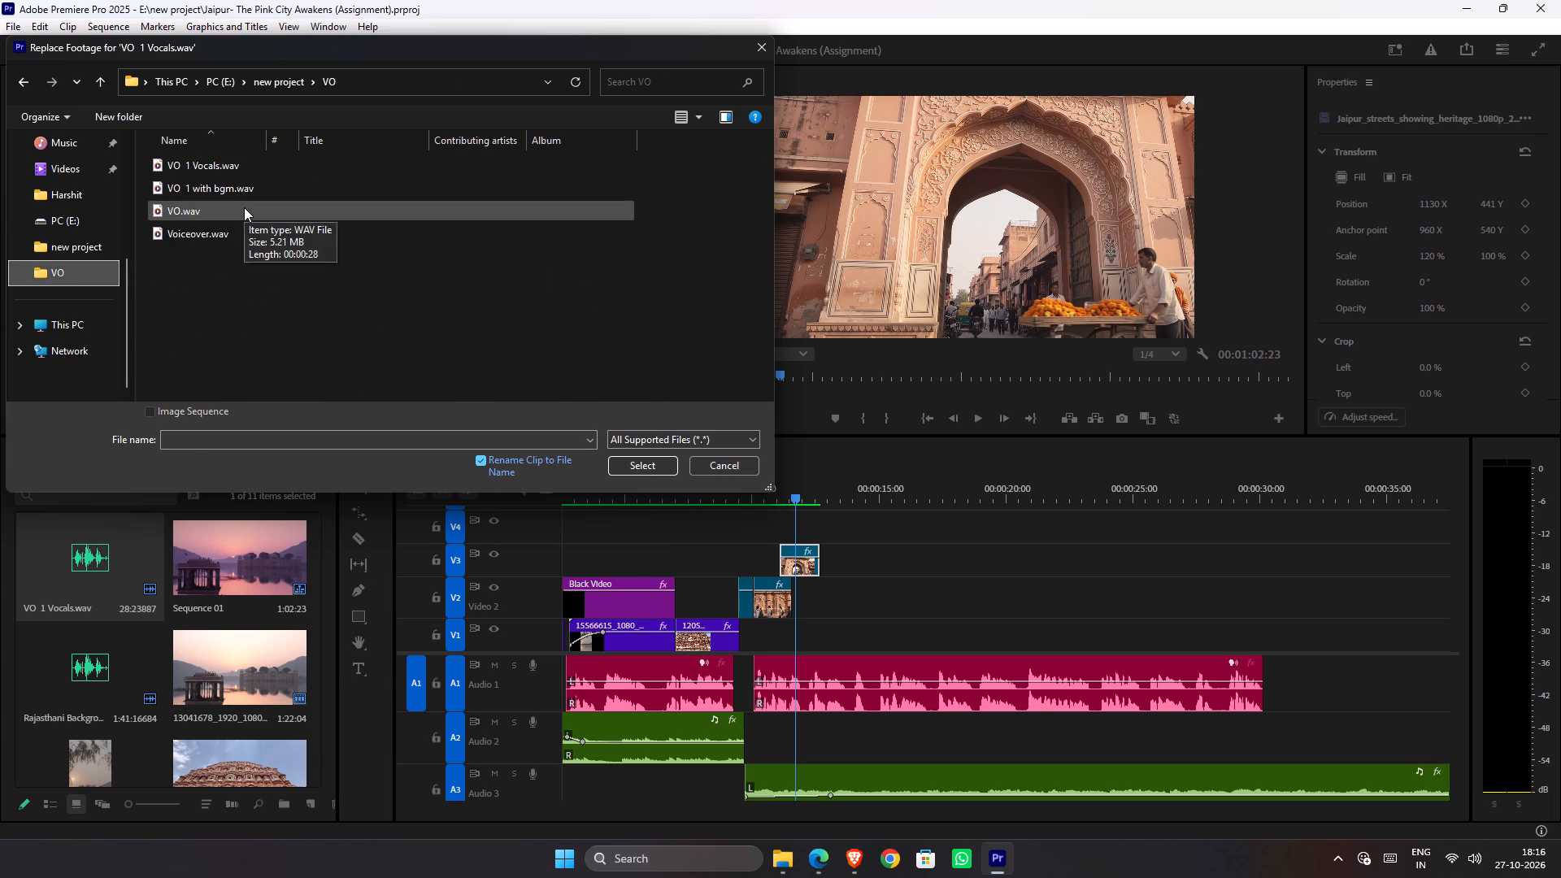
double_click(229, 234)
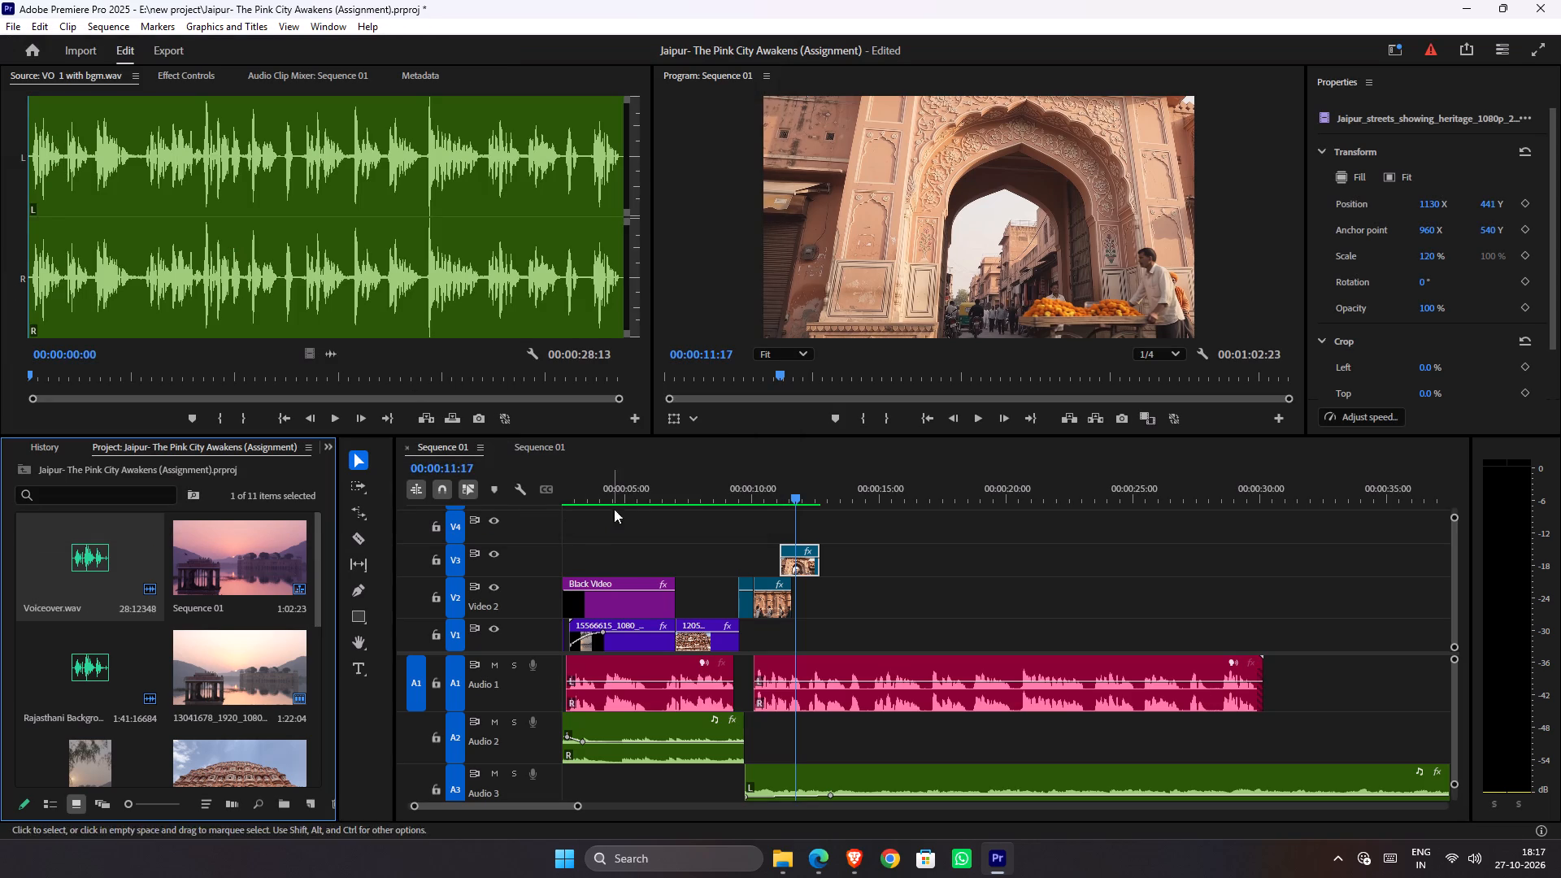
Play the sequence repeatedly from the start to check the new voice-over against the opening lake, Hawa Mahal and street shots.
drag(621, 495, 474, 519)
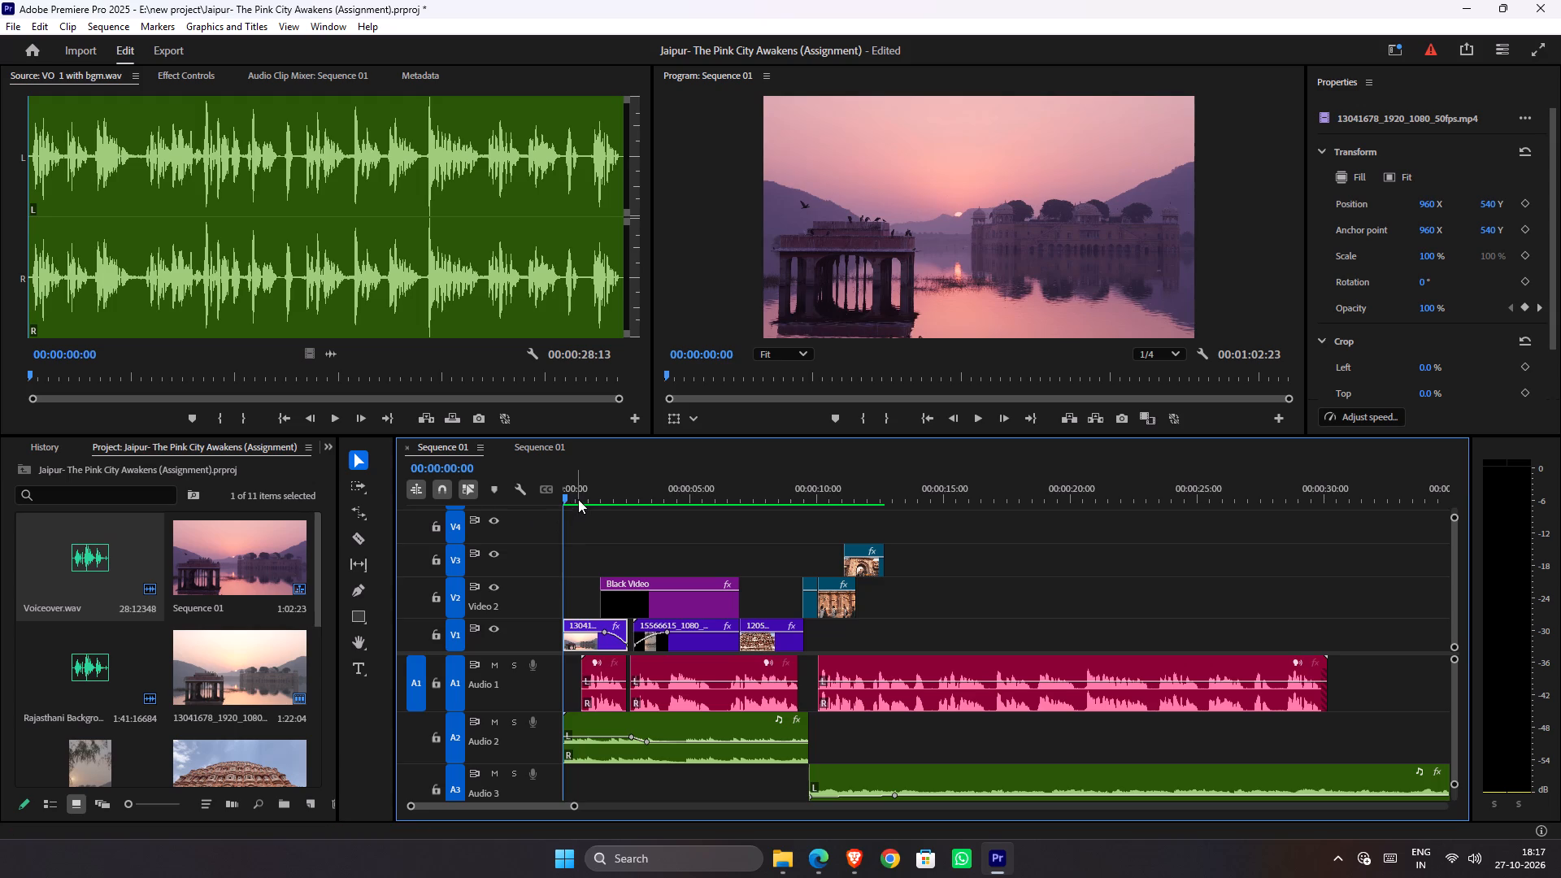
drag(578, 499, 589, 503)
key(space)
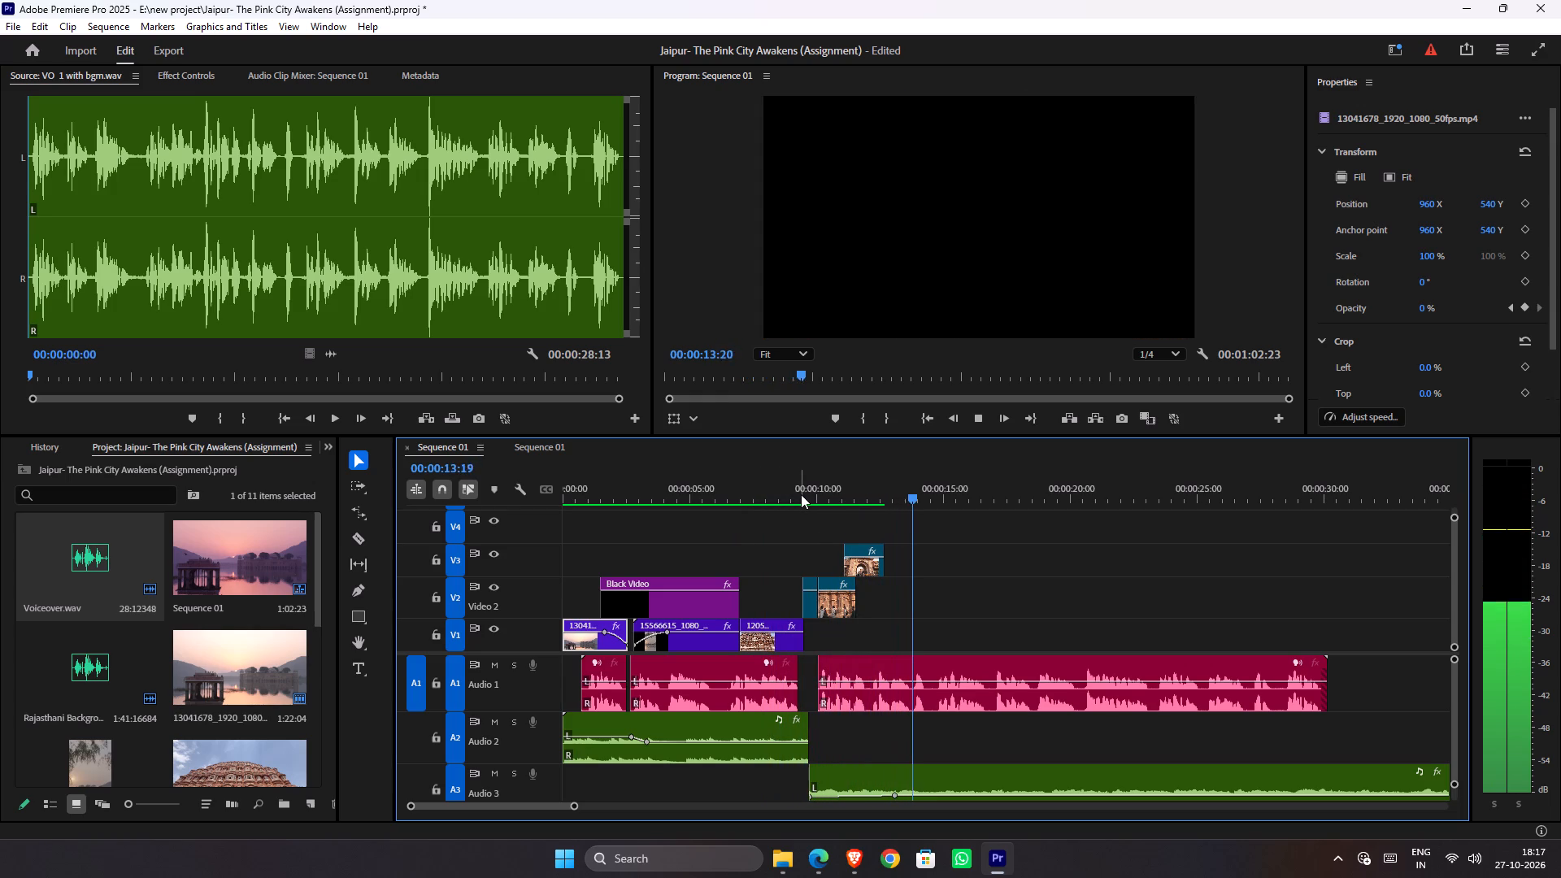
drag(801, 494, 489, 506)
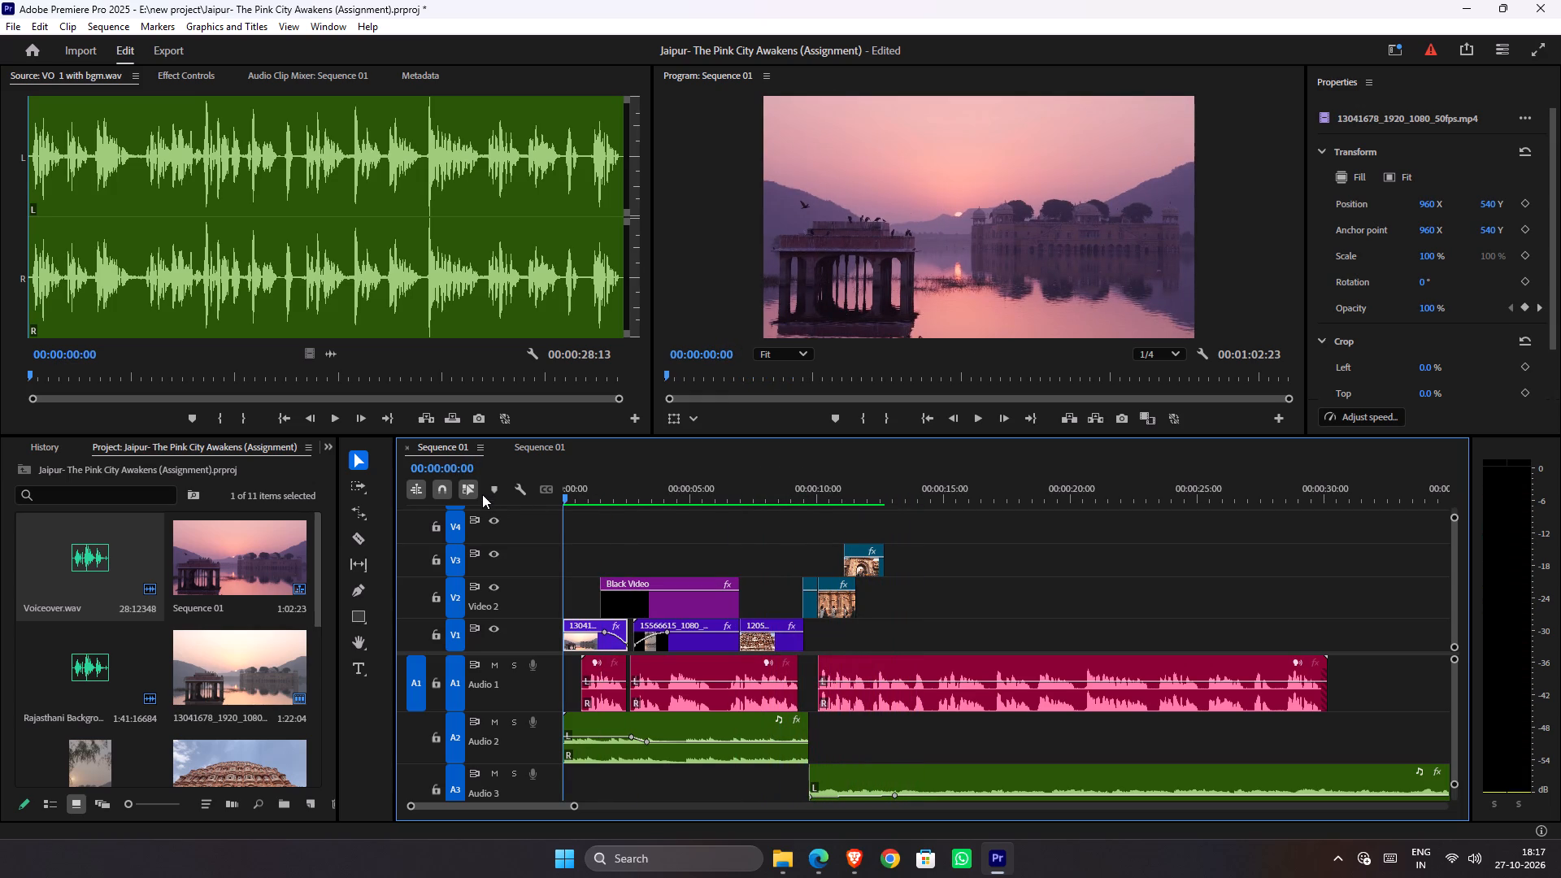
key(space)
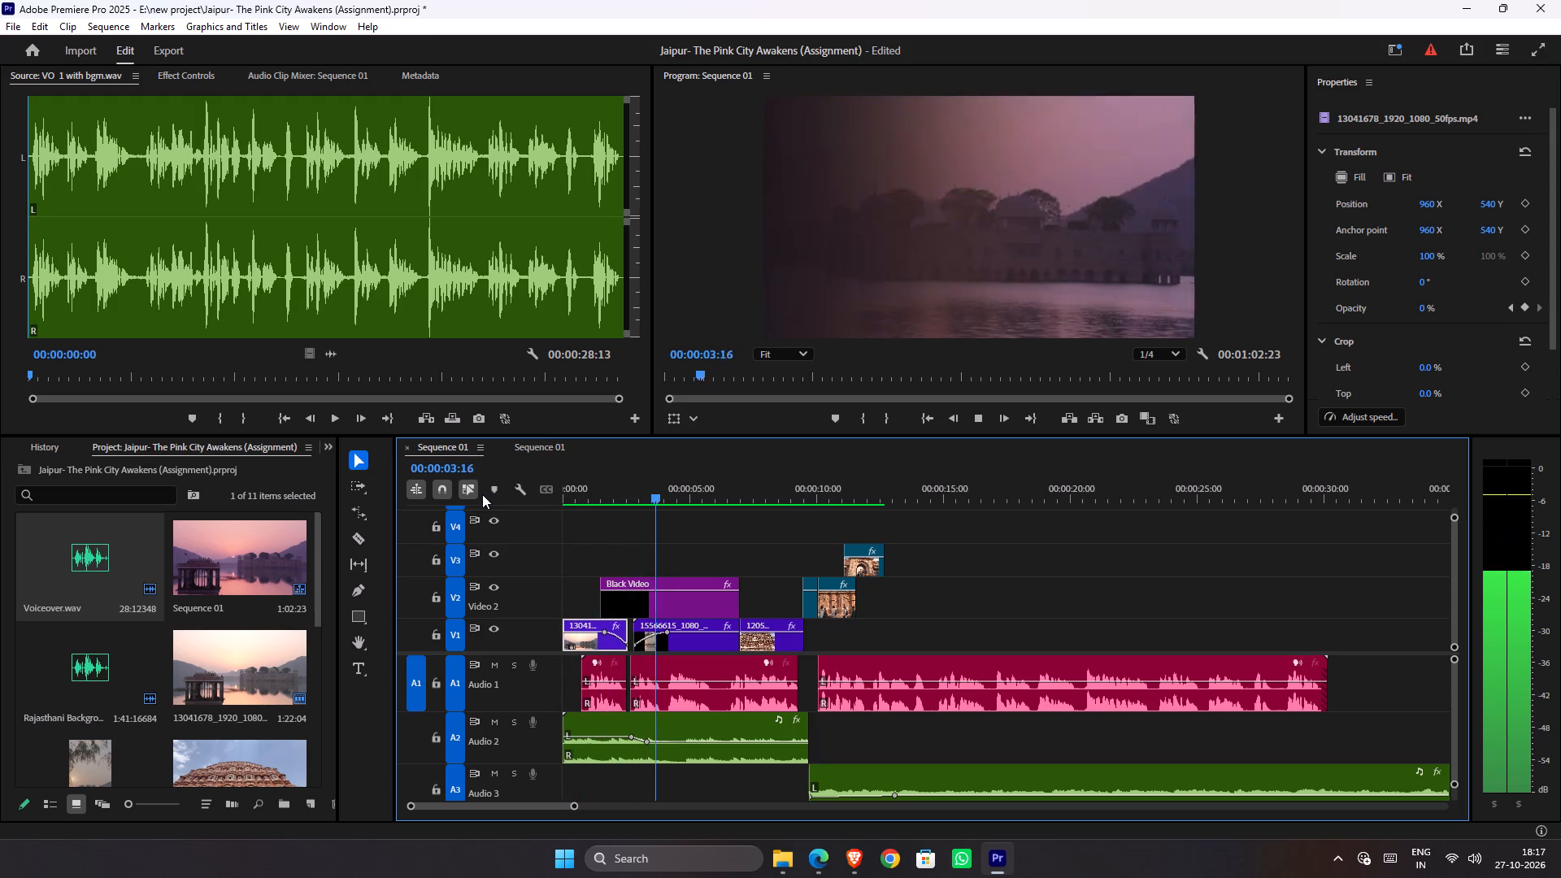
key(space)
alt+scroll(672, 559, up, 3)
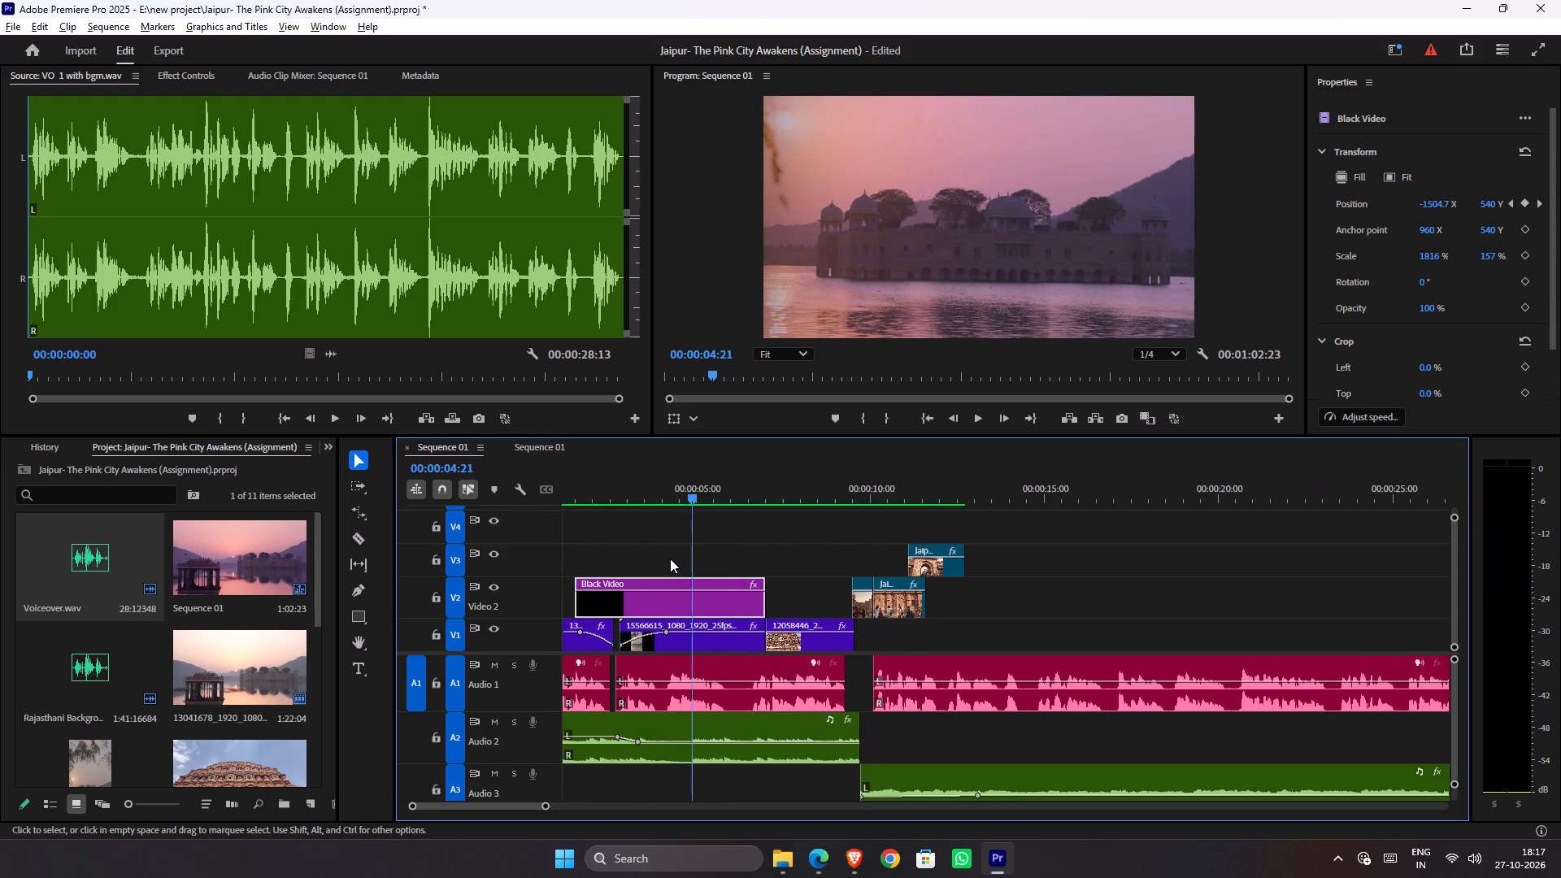
drag(690, 501, 421, 524)
key(space)
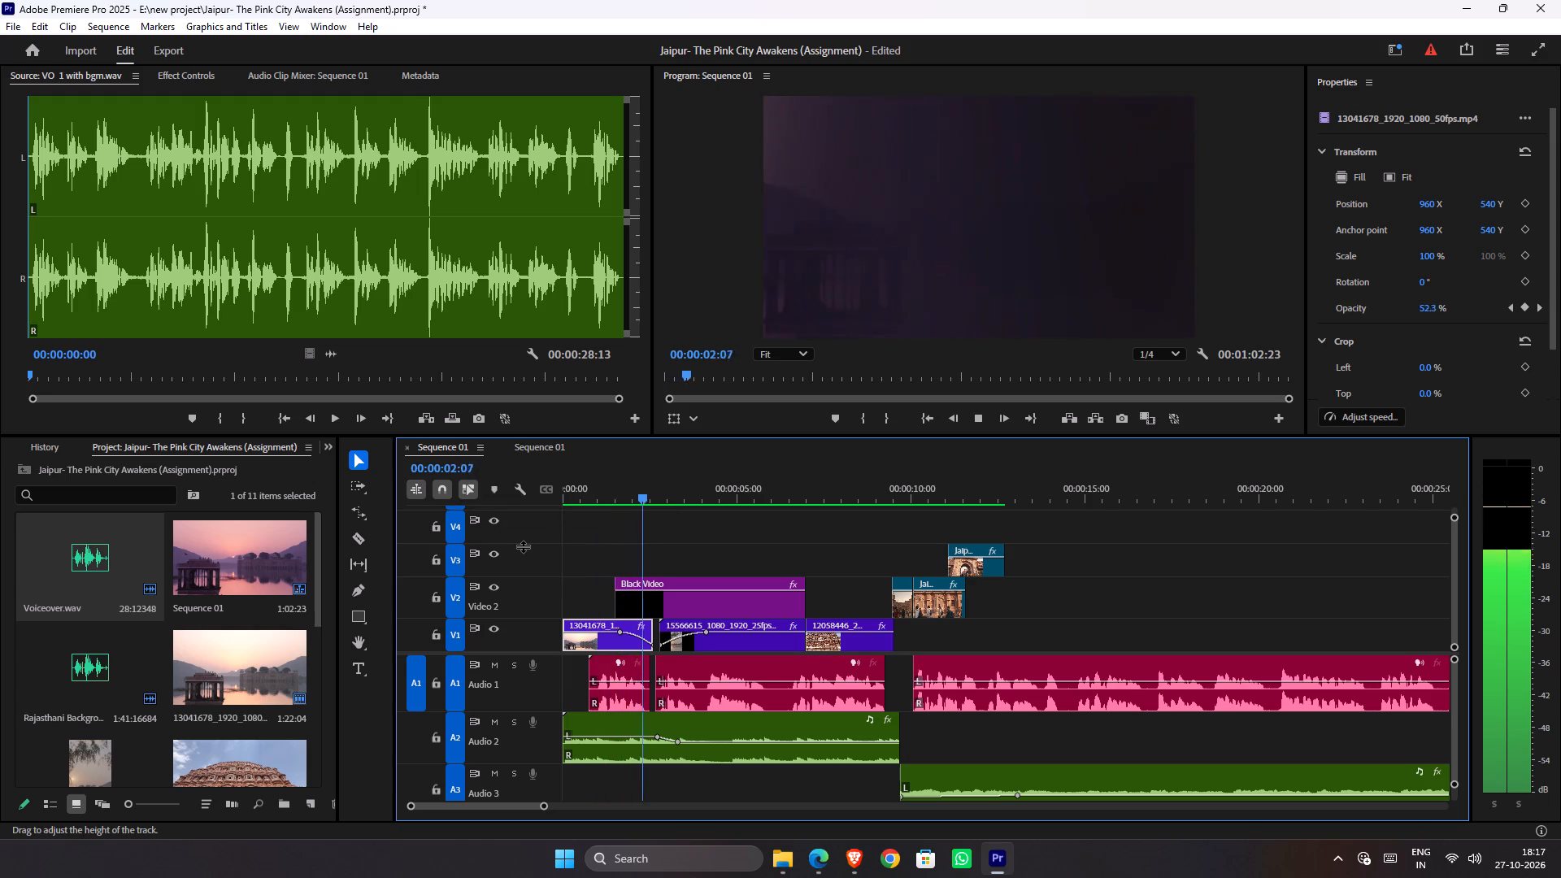
key(space)
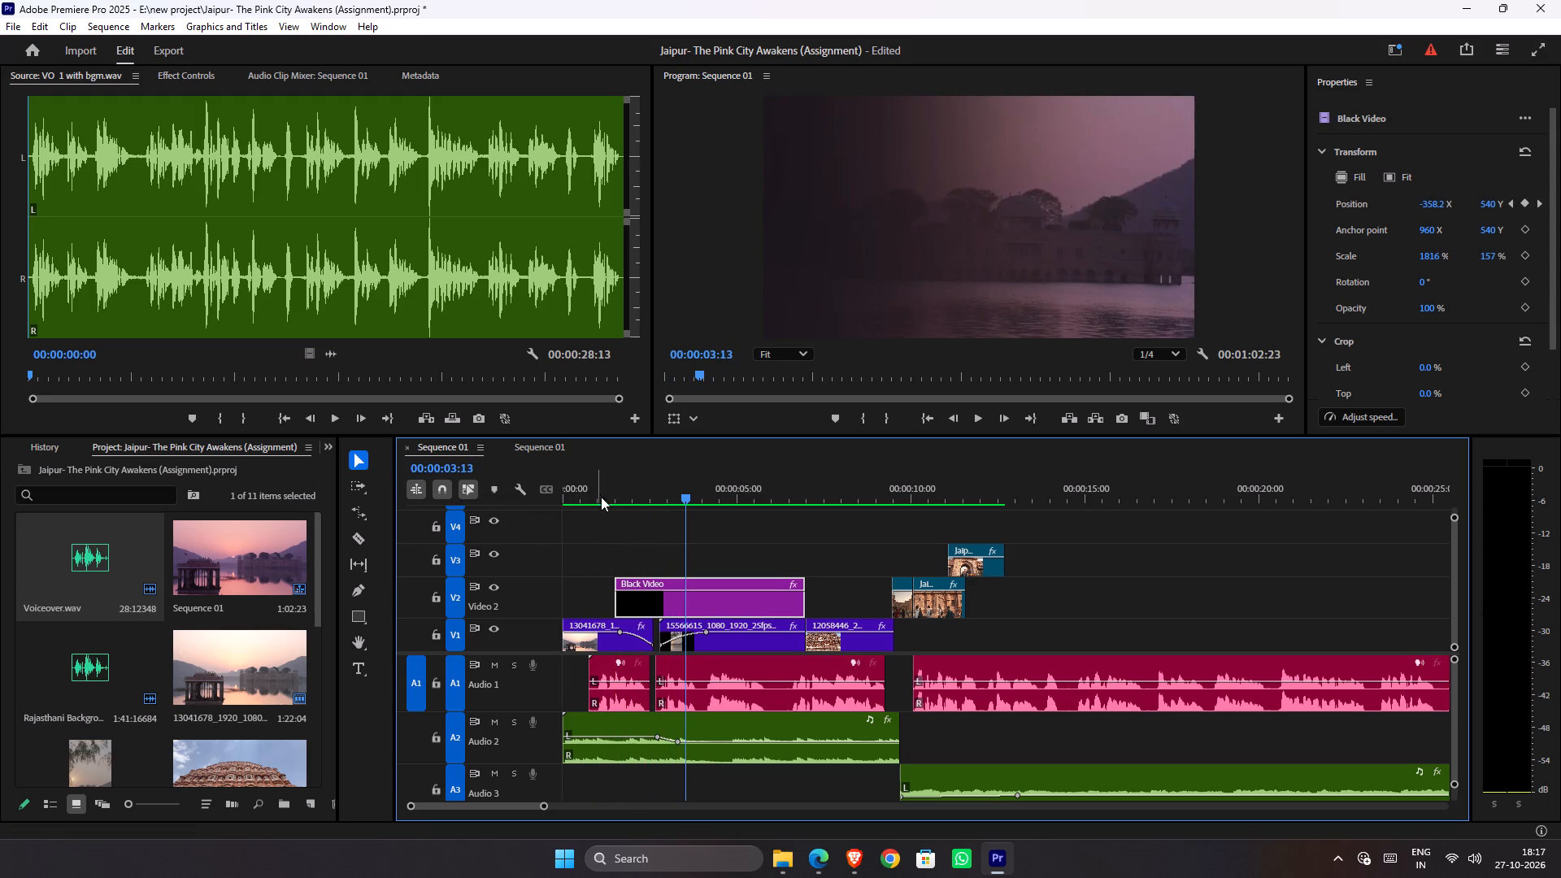
drag(602, 496, 500, 515)
key(space)
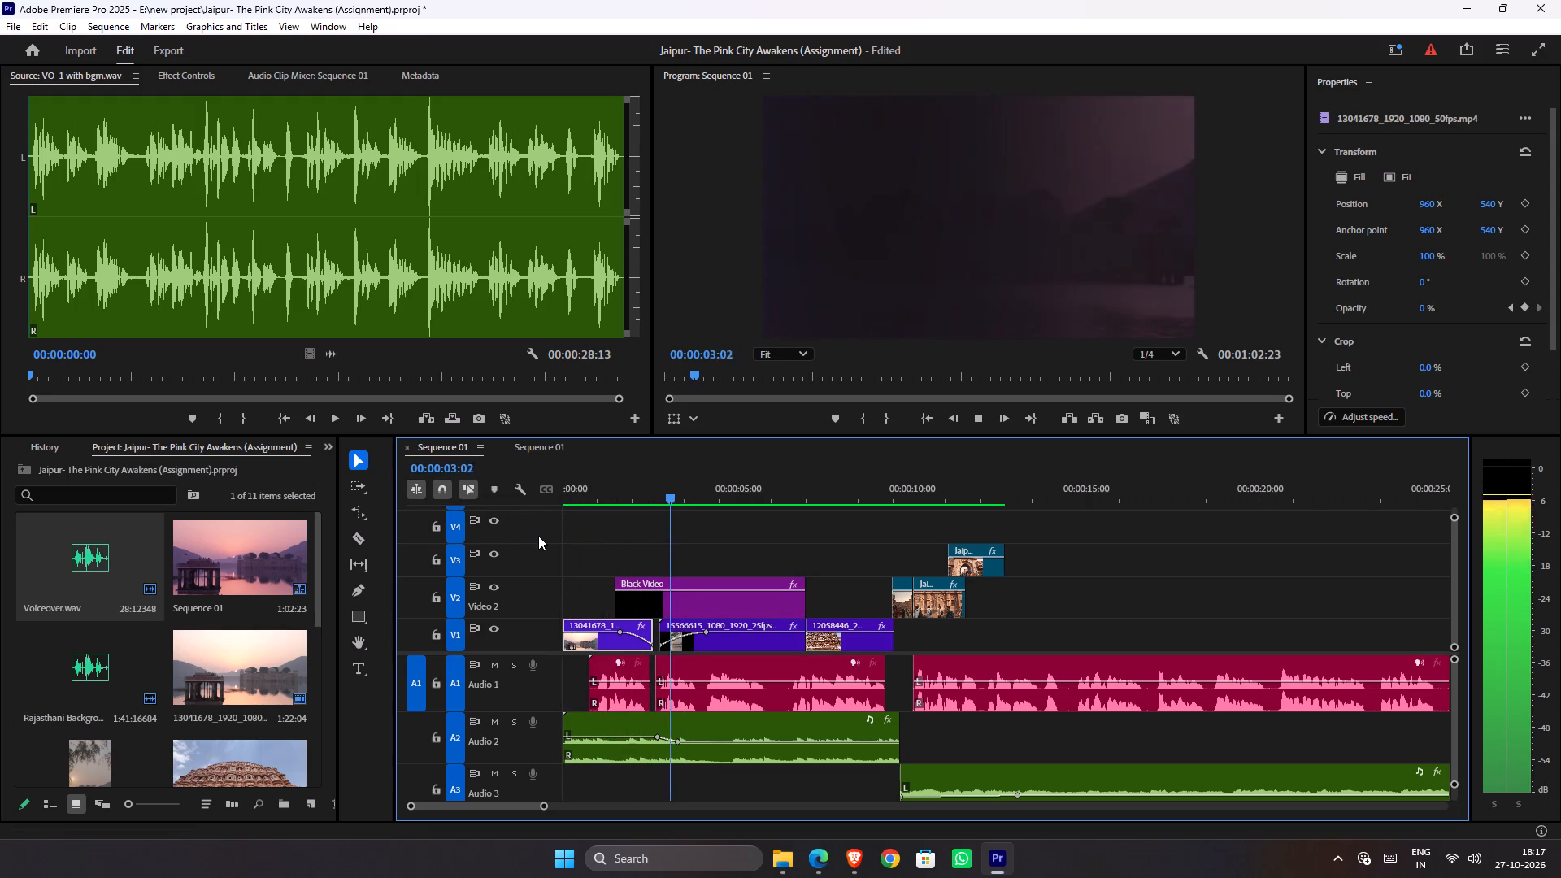
key(space)
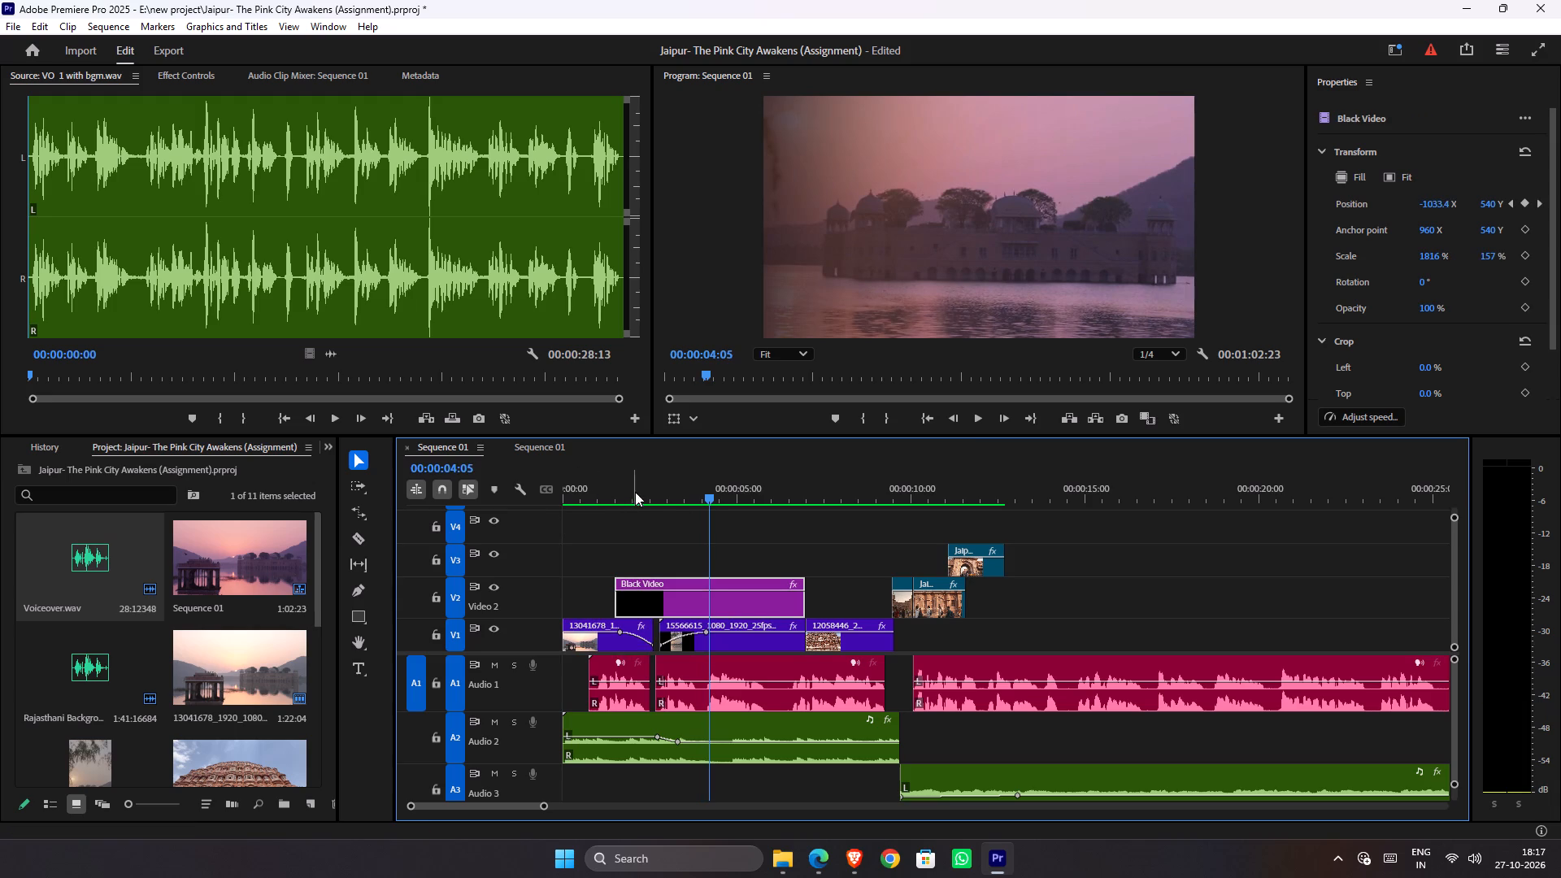
drag(635, 492, 652, 510)
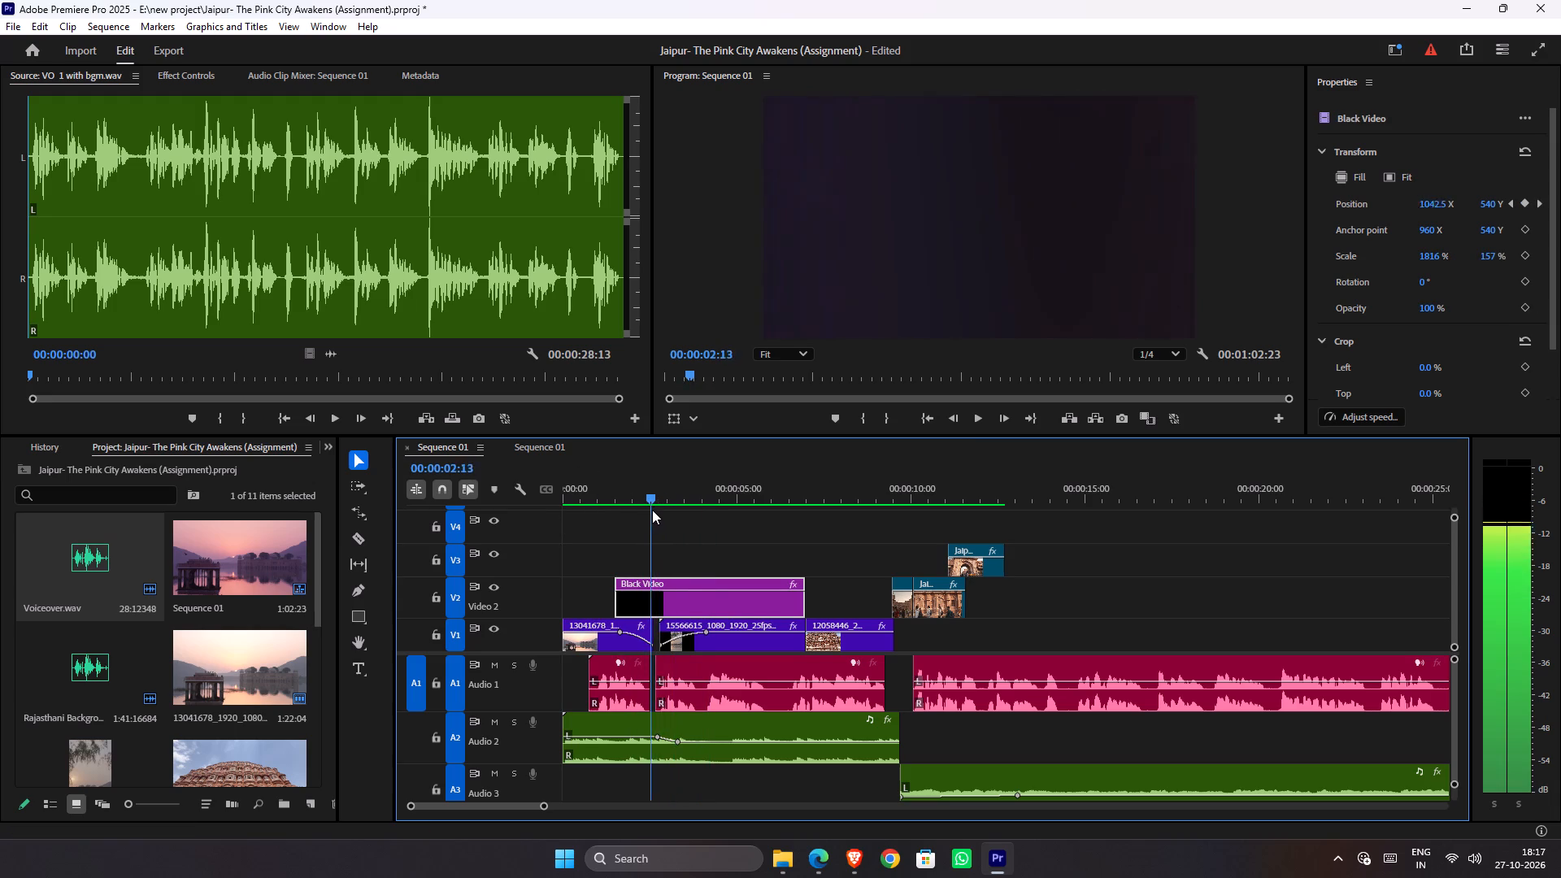
drag(652, 510, 556, 505)
key(space)
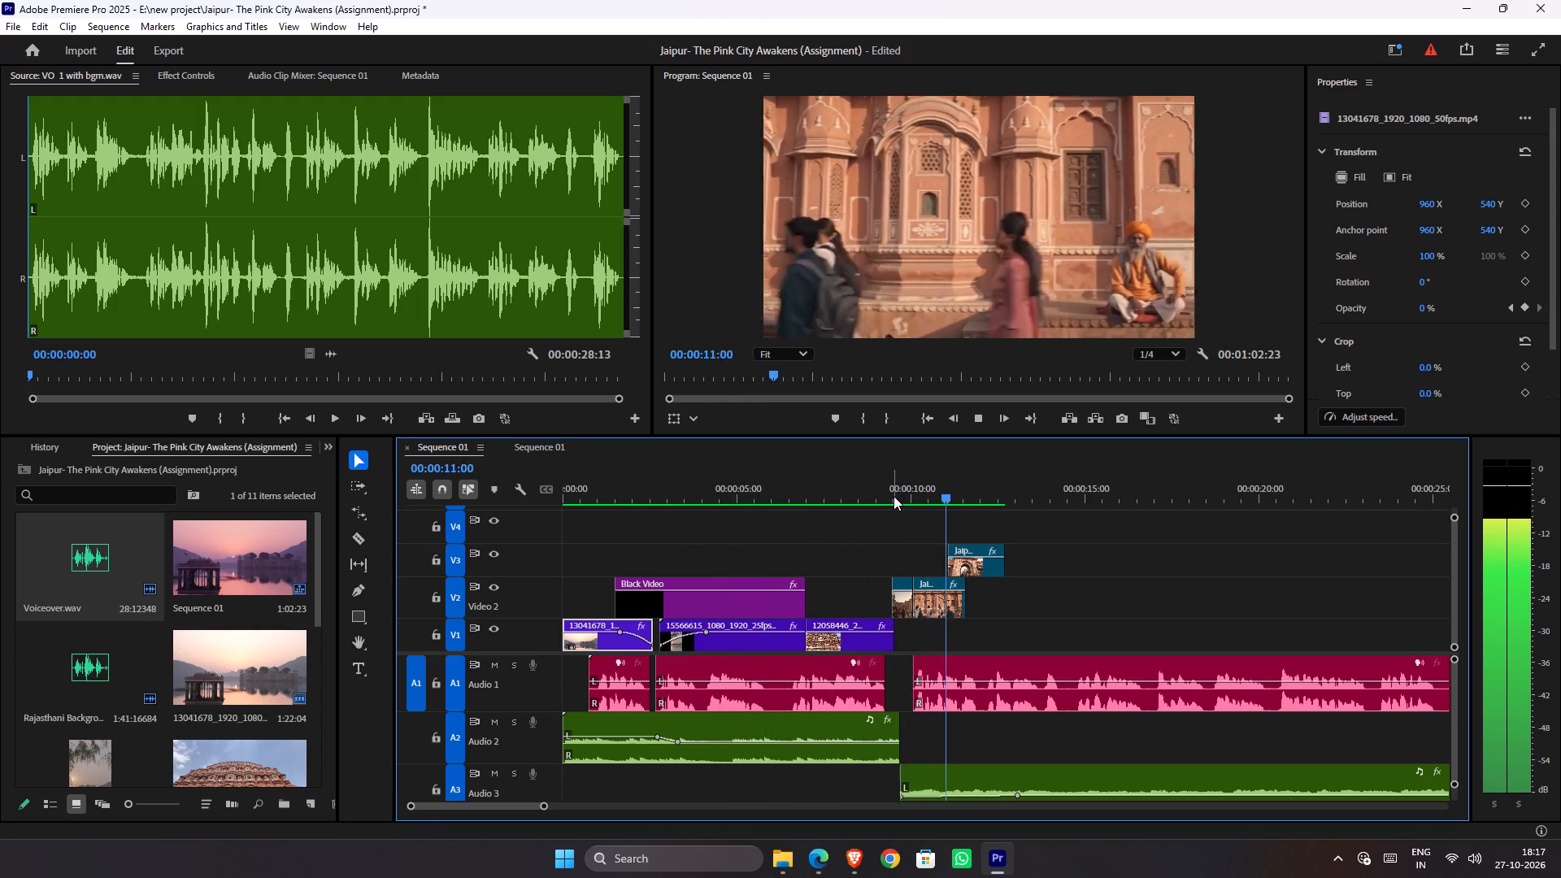
Shift the pink street and archway clips about 1.5 seconds later and extend the sunrise gate clip to about 00:00:10:22.
drag(894, 496, 846, 490)
key(space)
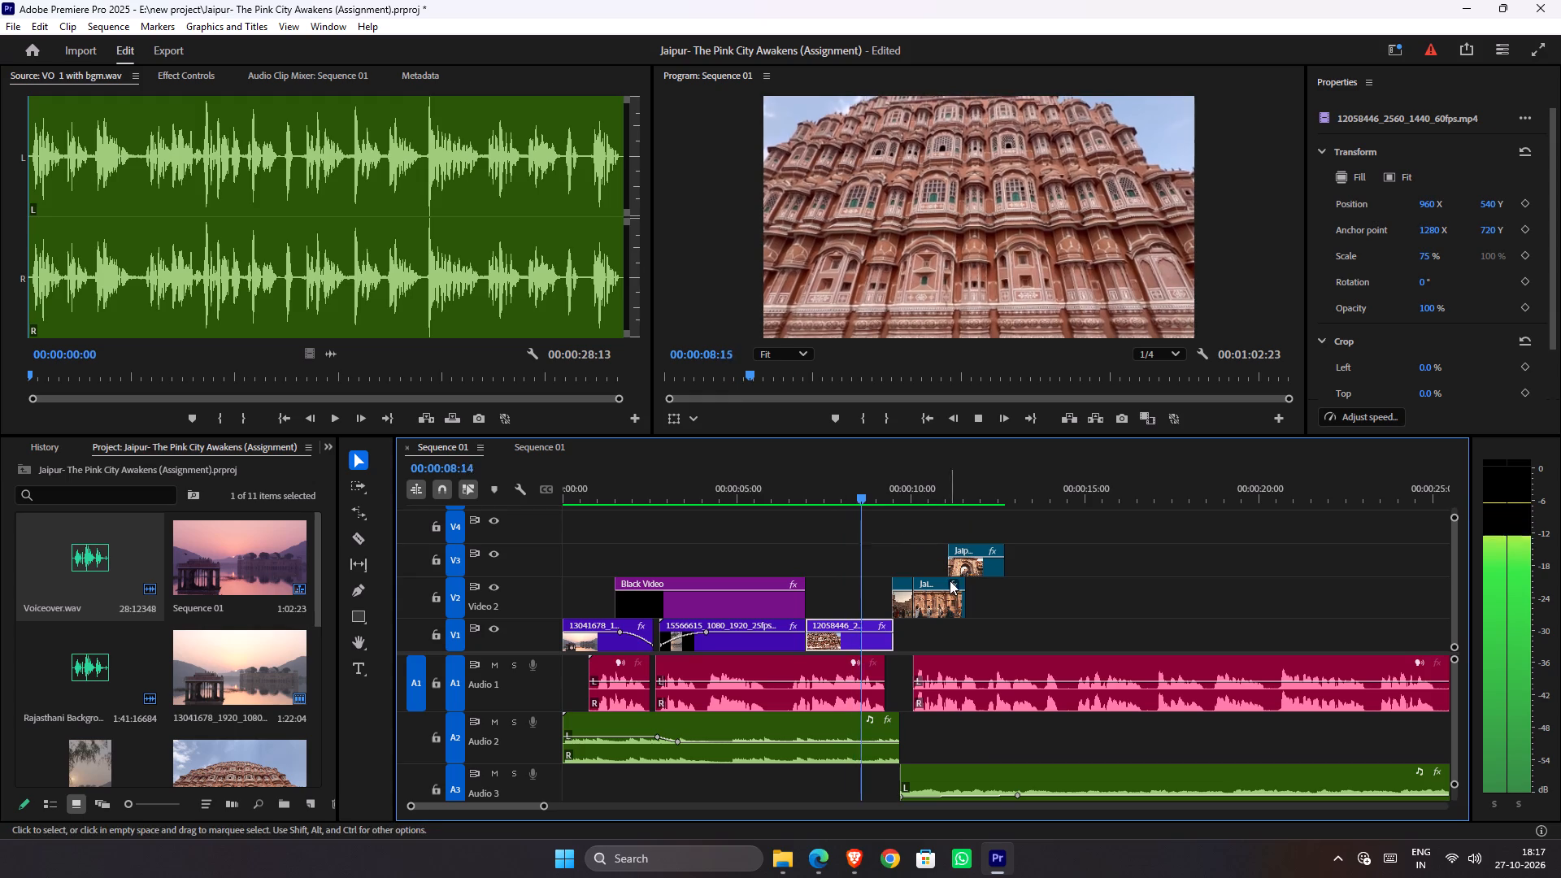
key(space)
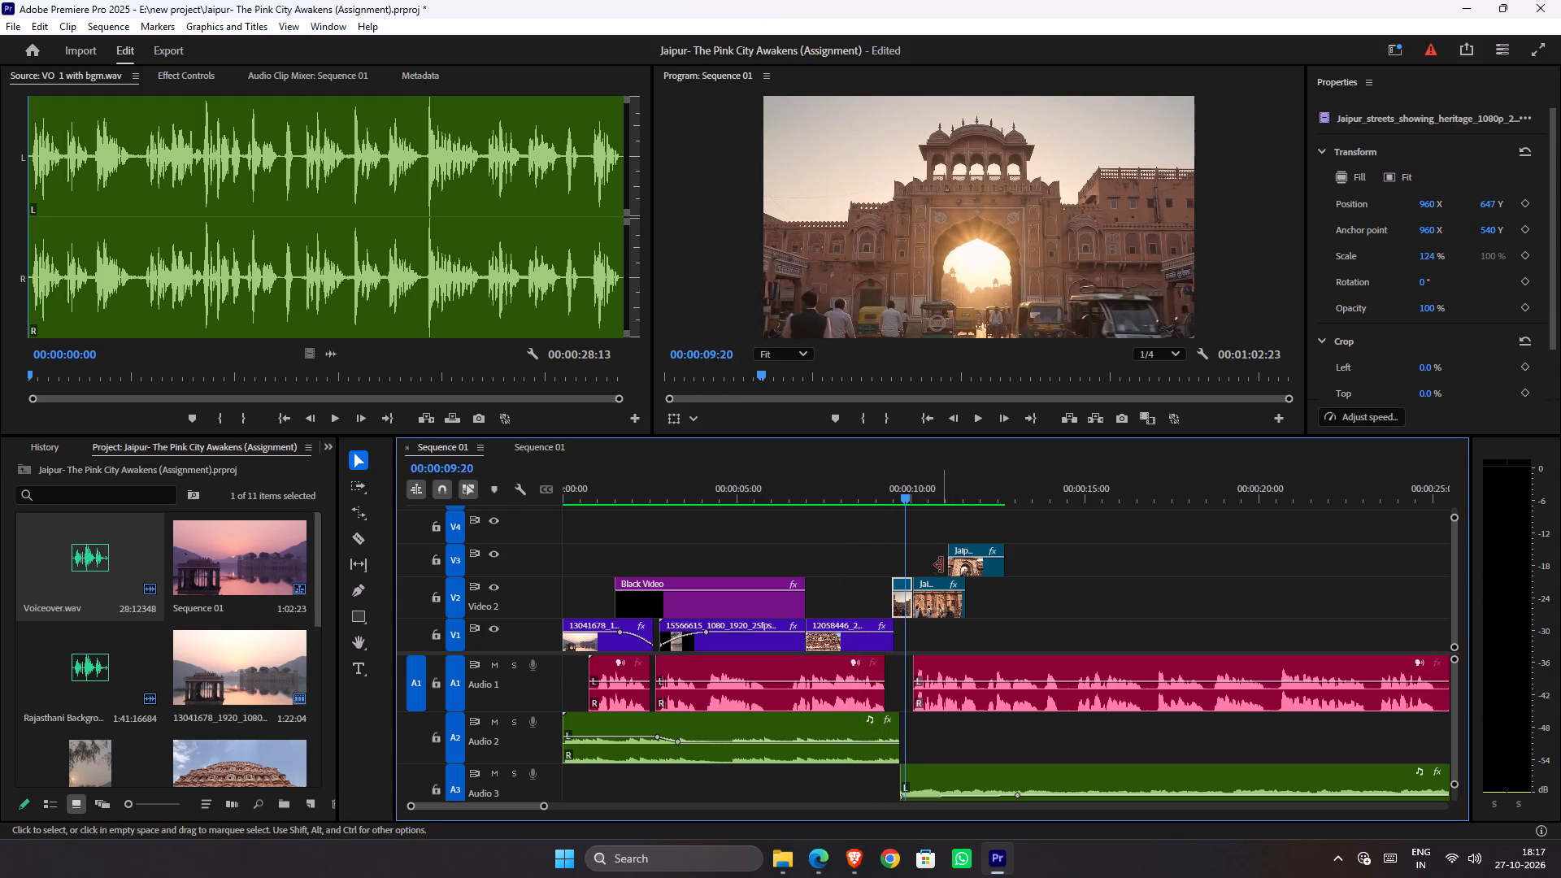
click(941, 560)
drag(929, 555, 980, 593)
drag(941, 603, 995, 606)
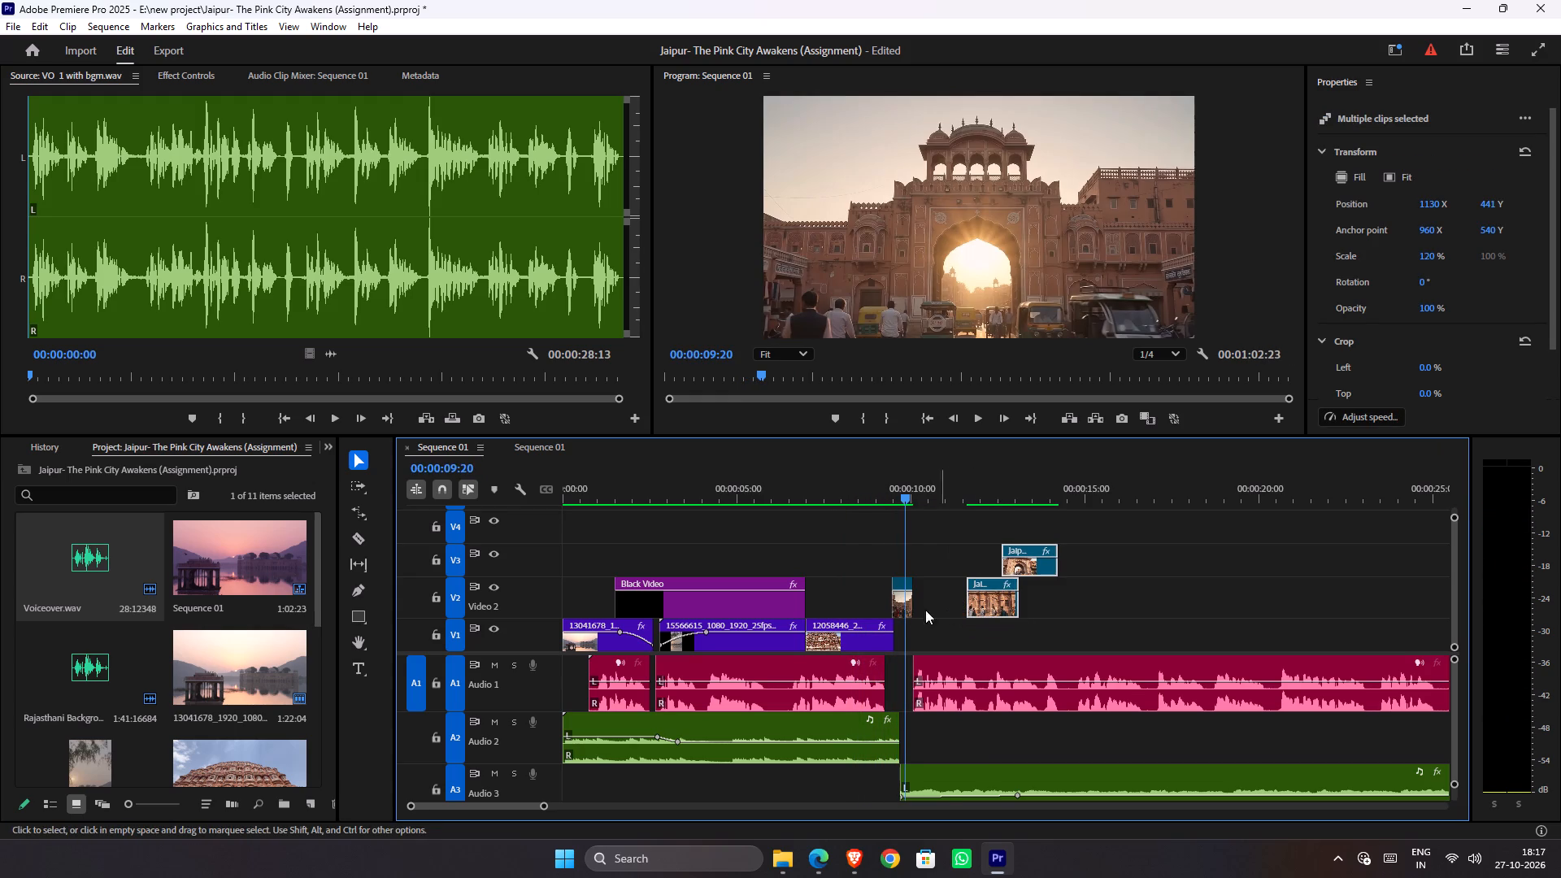
drag(912, 603, 941, 603)
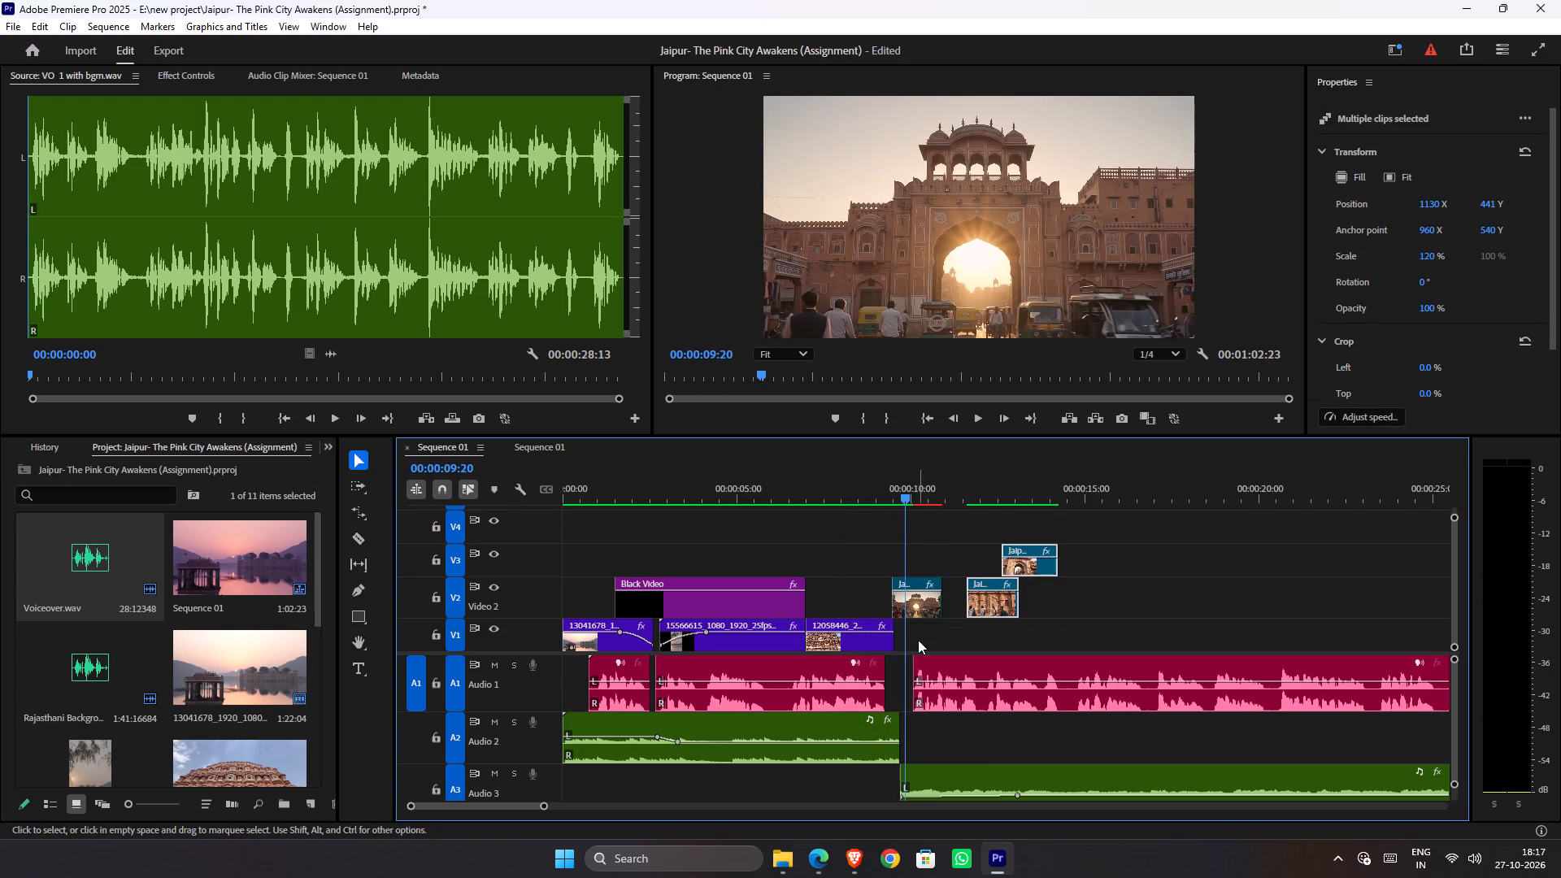
click(918, 640)
Replay the cut from the Hawa Mahal shot to the sunrise gate shot to check its timing against the voice-over.
drag(898, 499, 871, 490)
key(space)
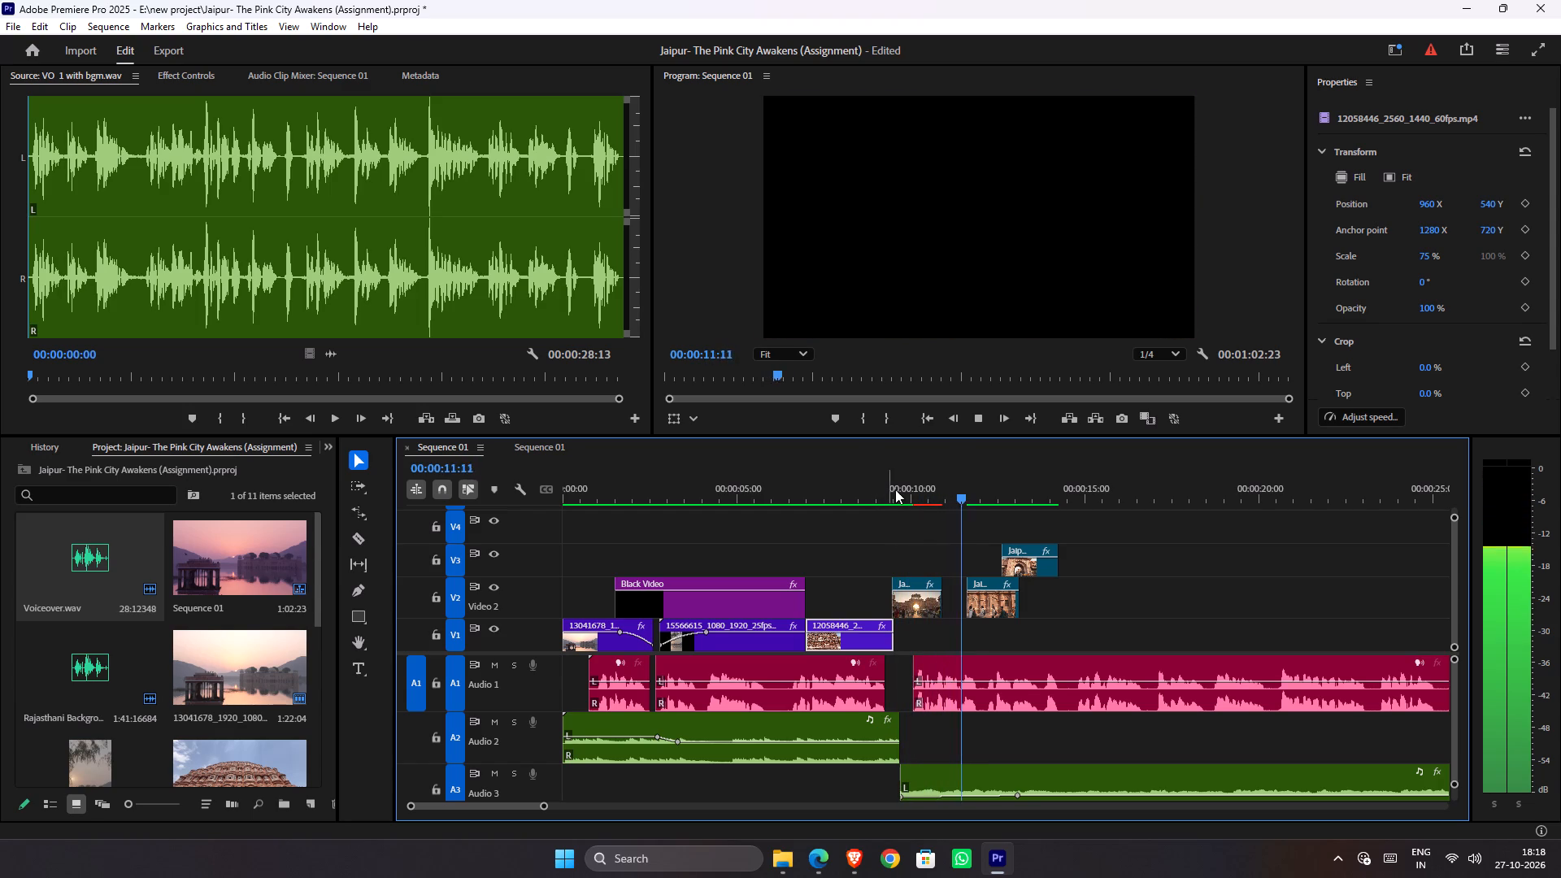
drag(895, 489, 882, 485)
key(space)
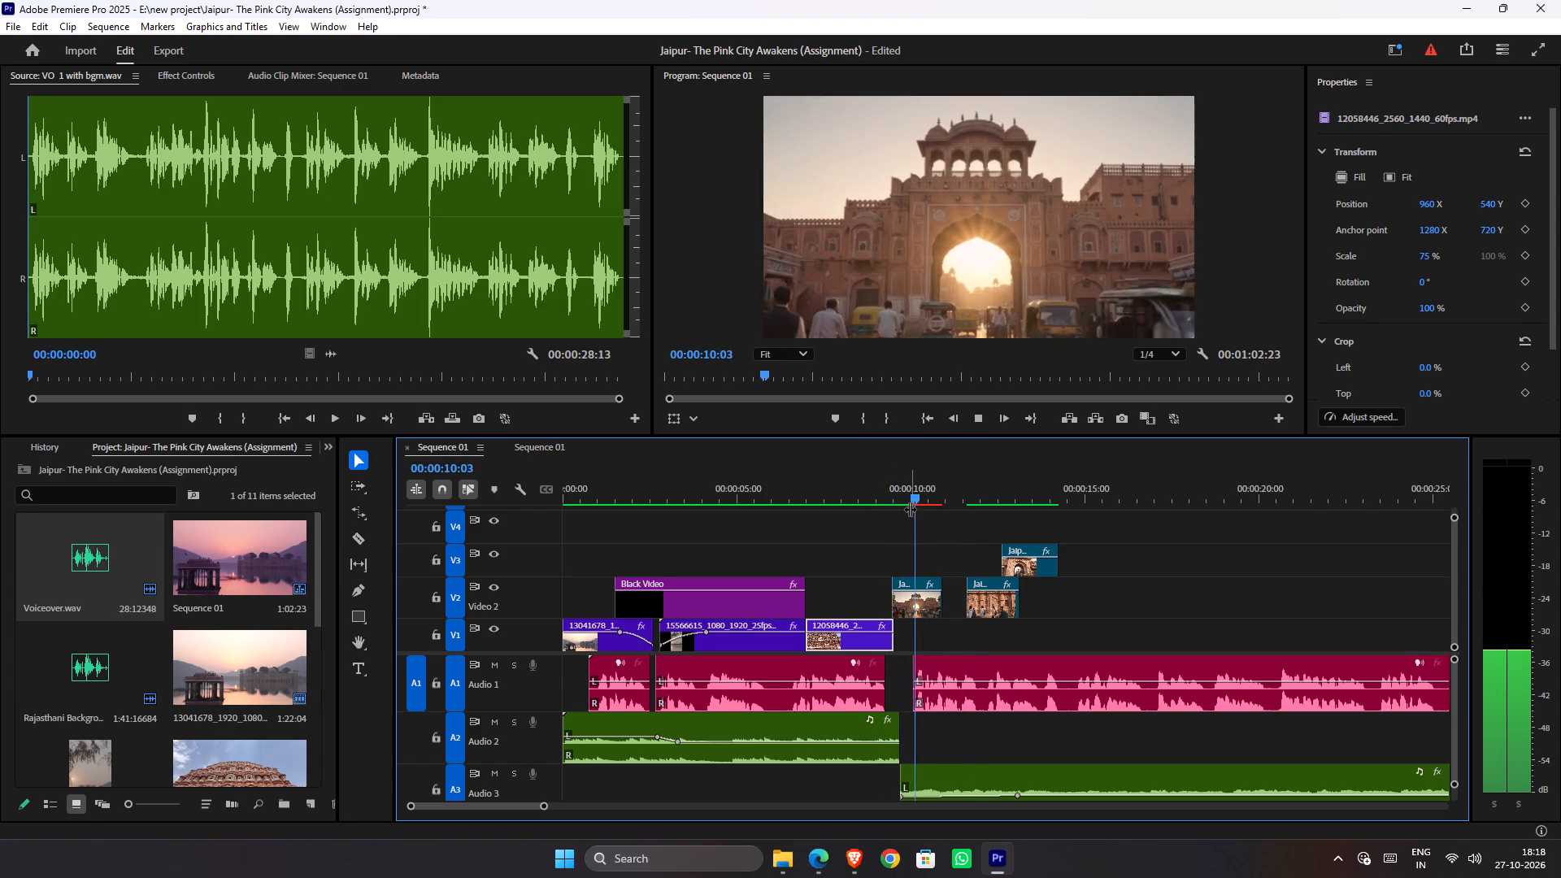
key(space)
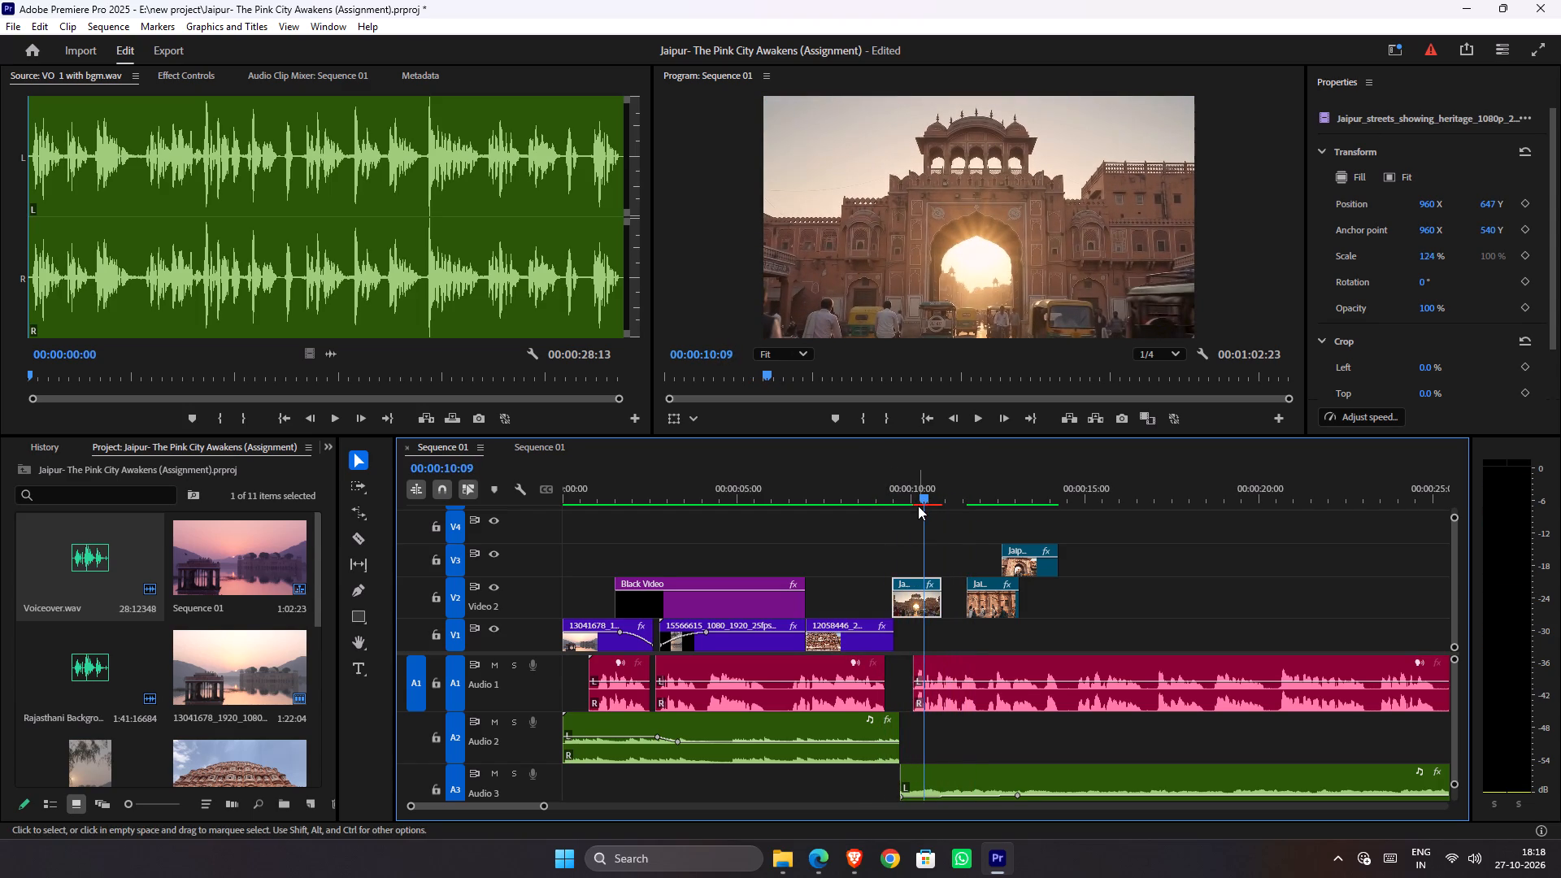
drag(912, 498, 884, 491)
key(space)
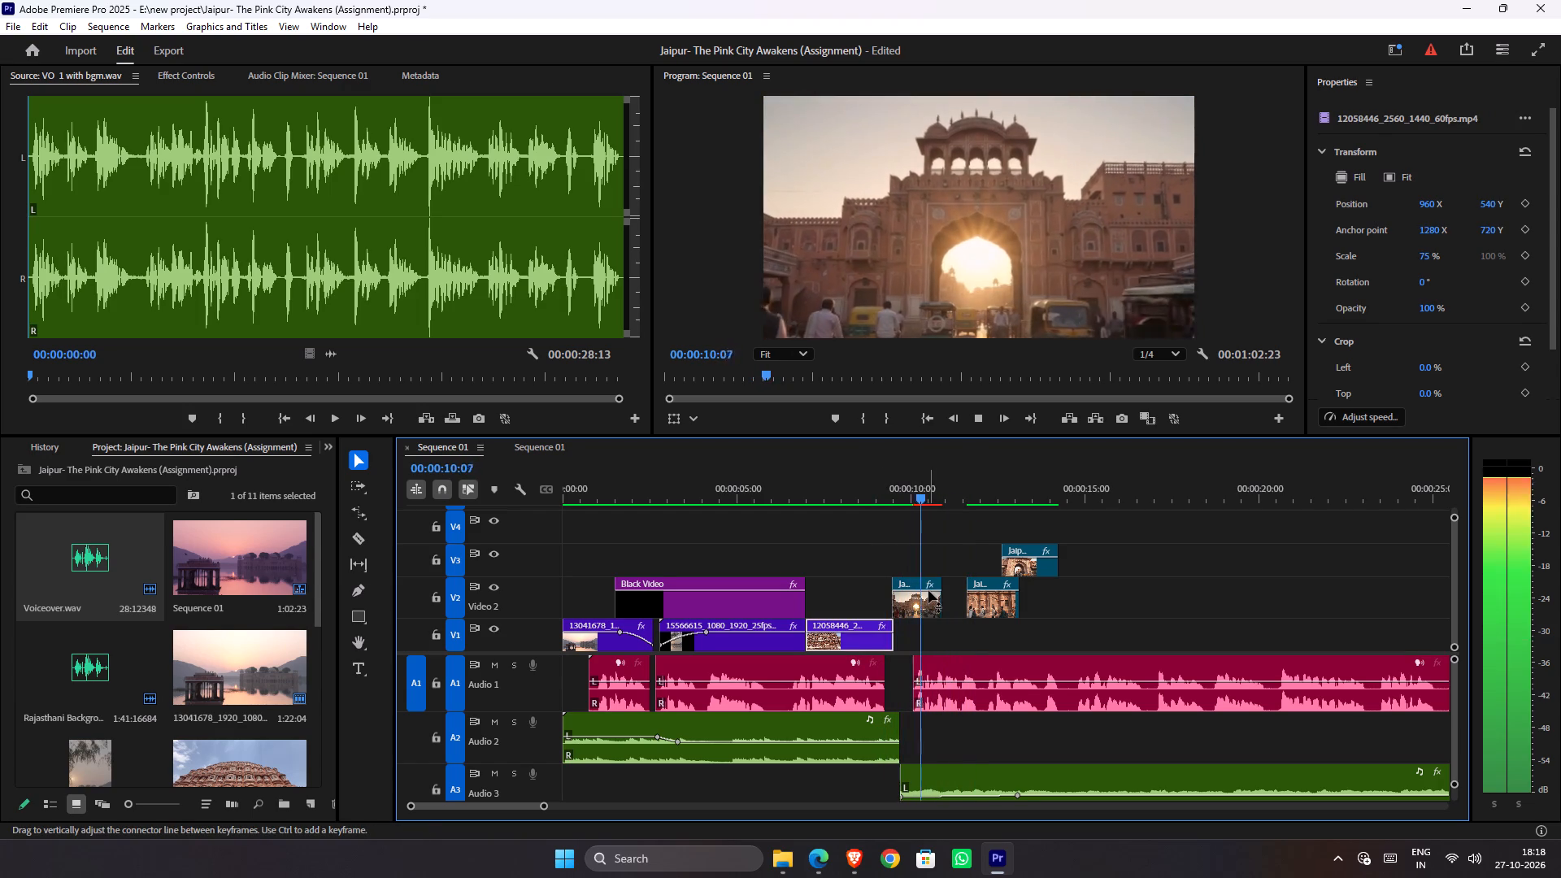
key(space)
Move the sunrise gate clip on V2 later so that it ends exactly where the following street clip starts.
alt+scroll(908, 634, up, 7)
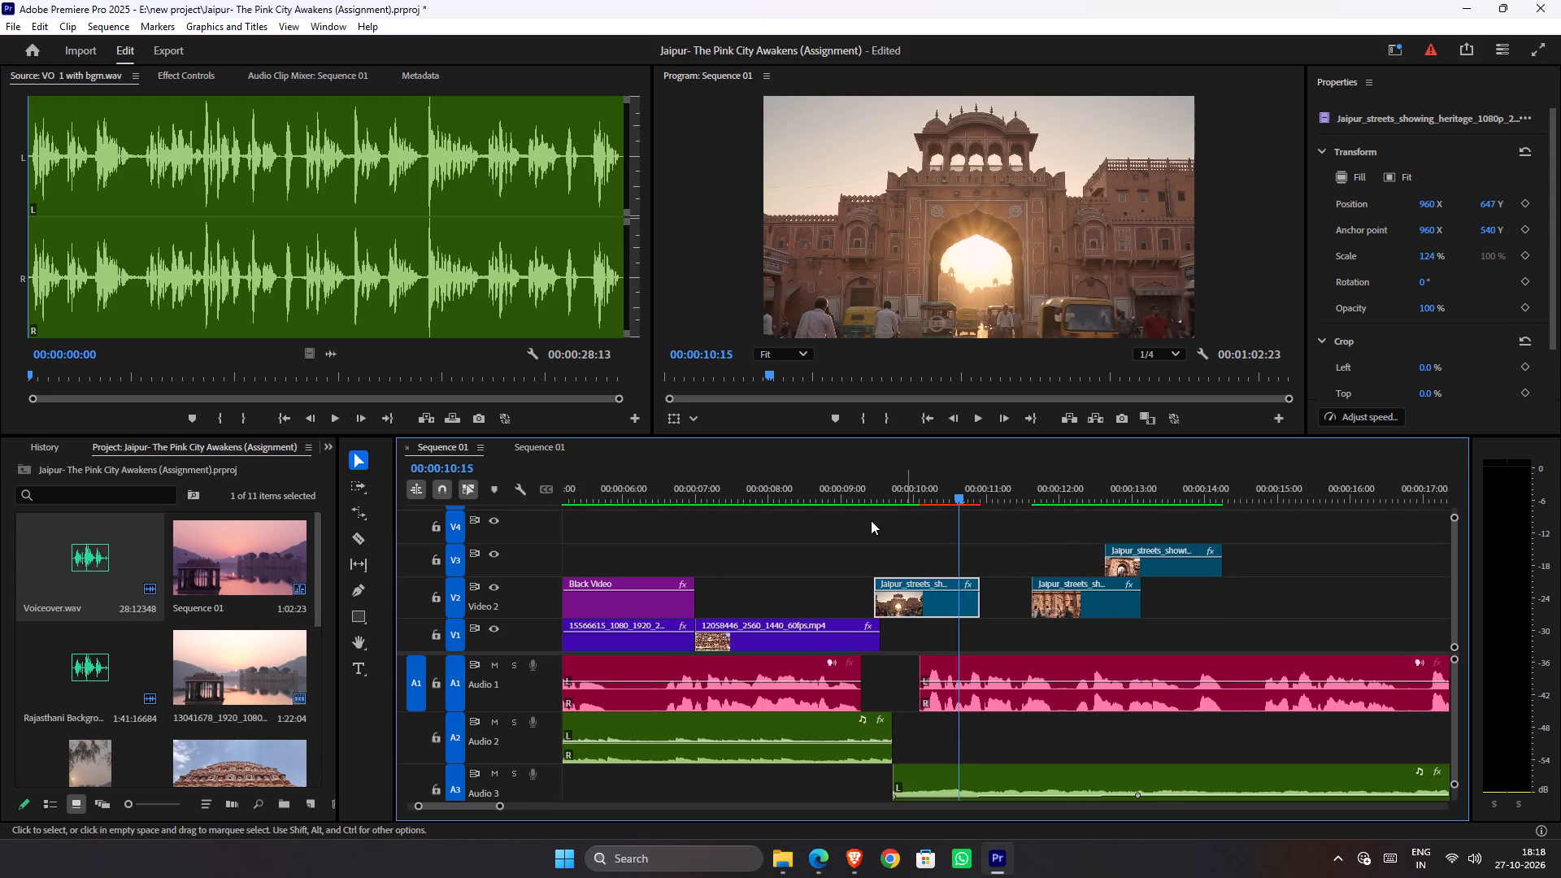
drag(867, 496, 745, 511)
key(space)
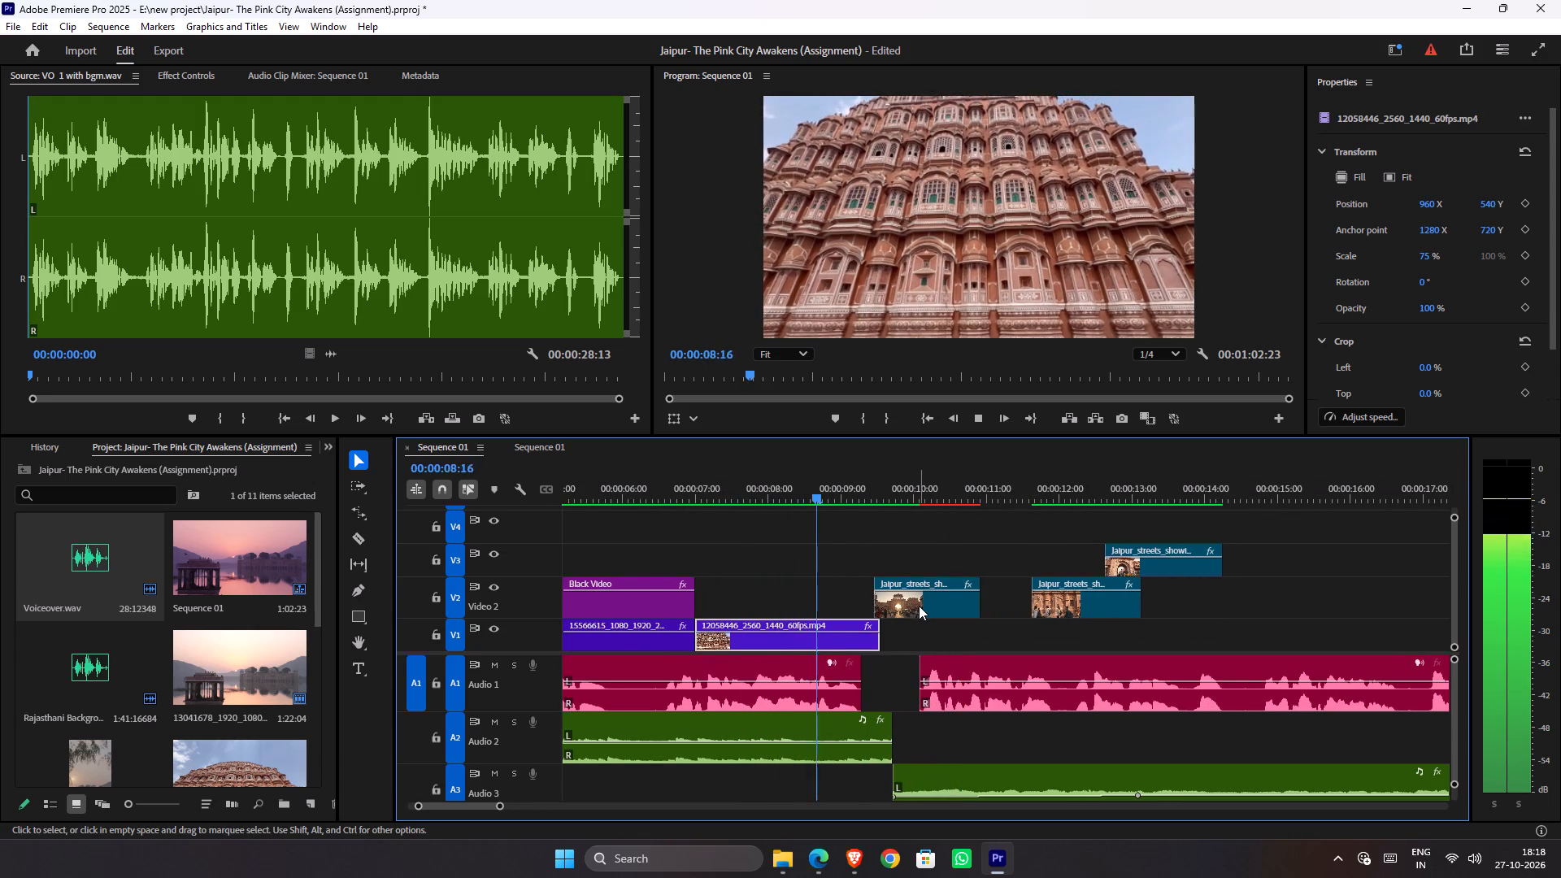
key(space)
drag(917, 602, 961, 596)
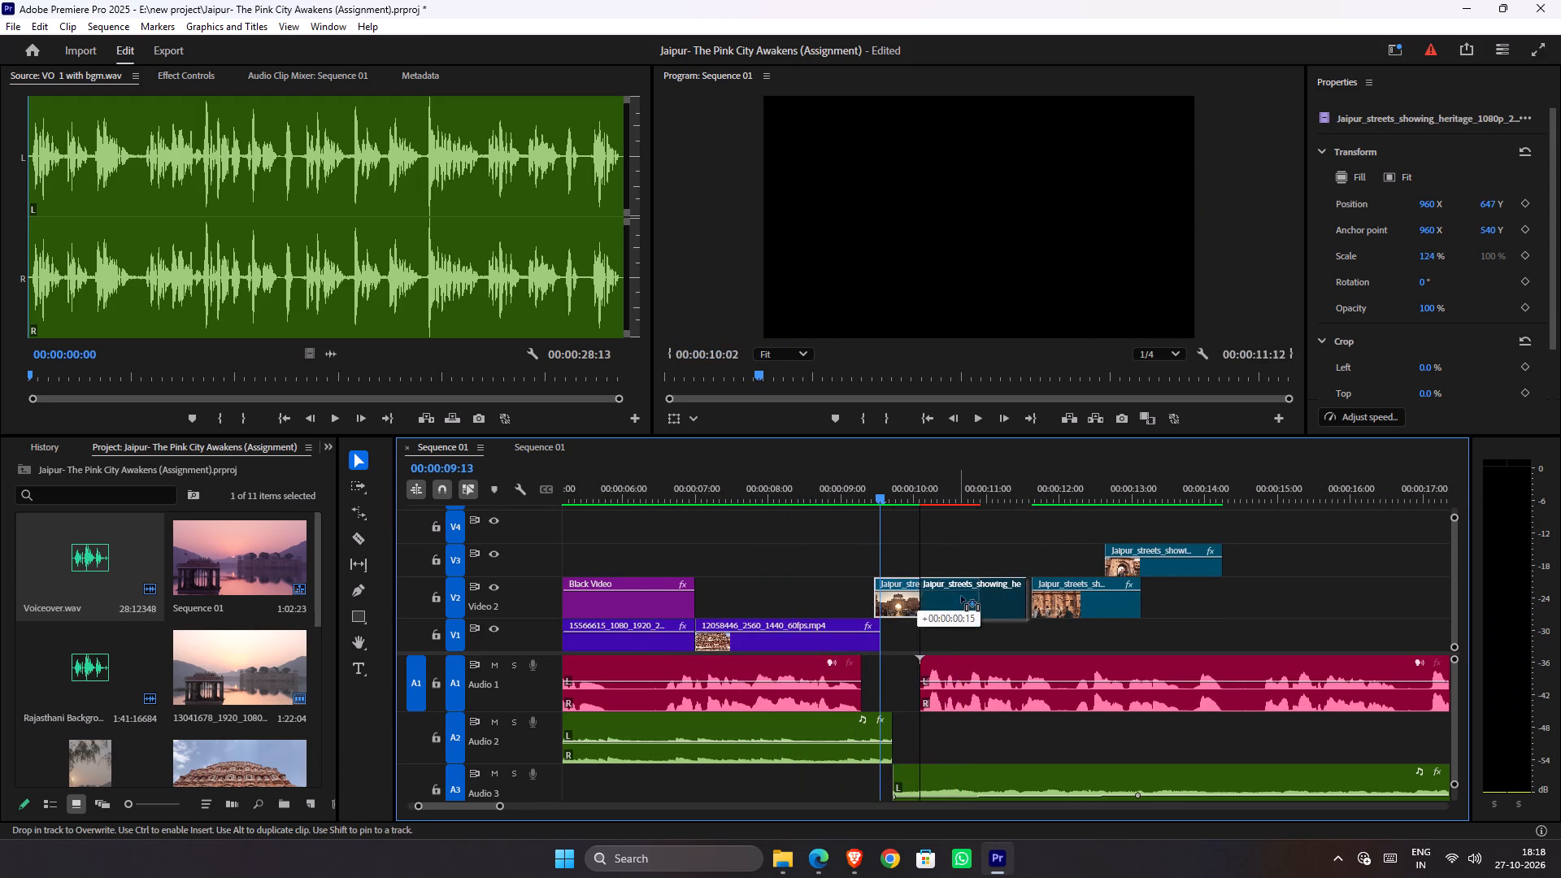
drag(961, 596, 967, 595)
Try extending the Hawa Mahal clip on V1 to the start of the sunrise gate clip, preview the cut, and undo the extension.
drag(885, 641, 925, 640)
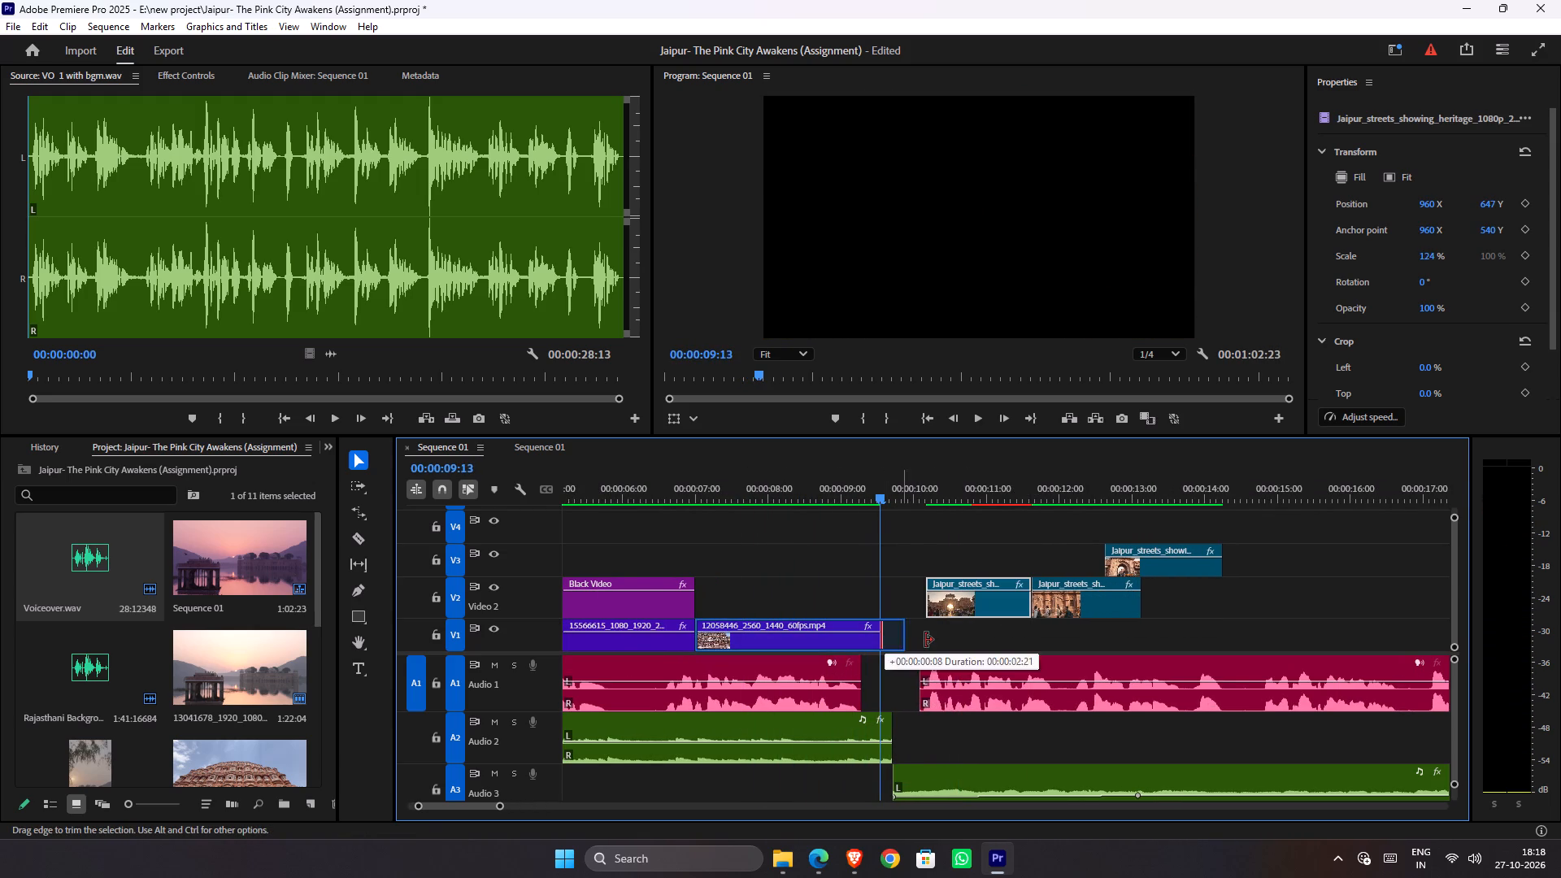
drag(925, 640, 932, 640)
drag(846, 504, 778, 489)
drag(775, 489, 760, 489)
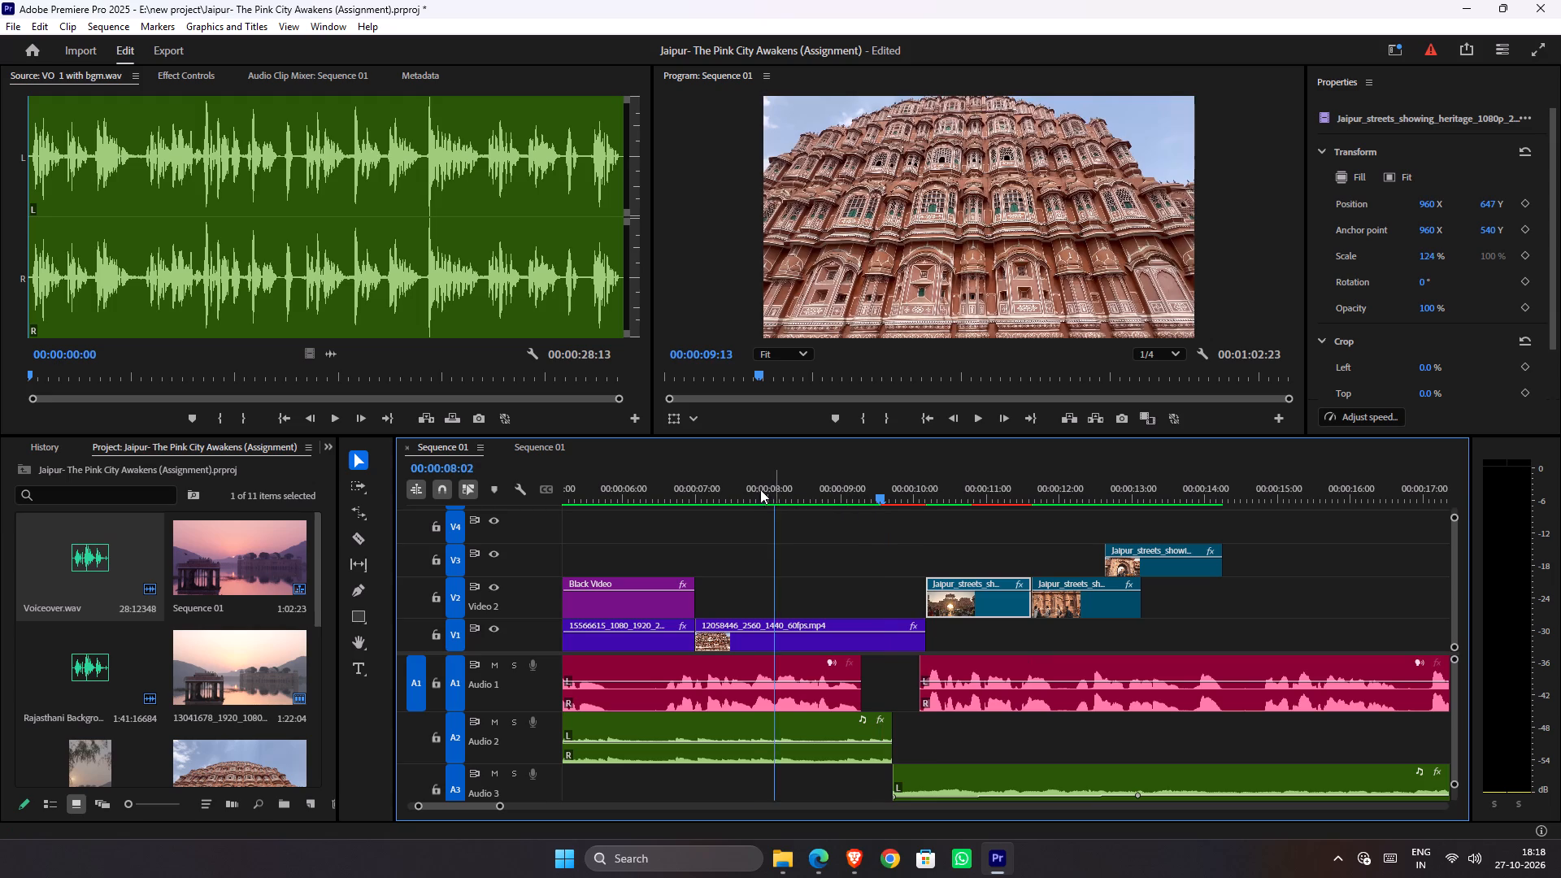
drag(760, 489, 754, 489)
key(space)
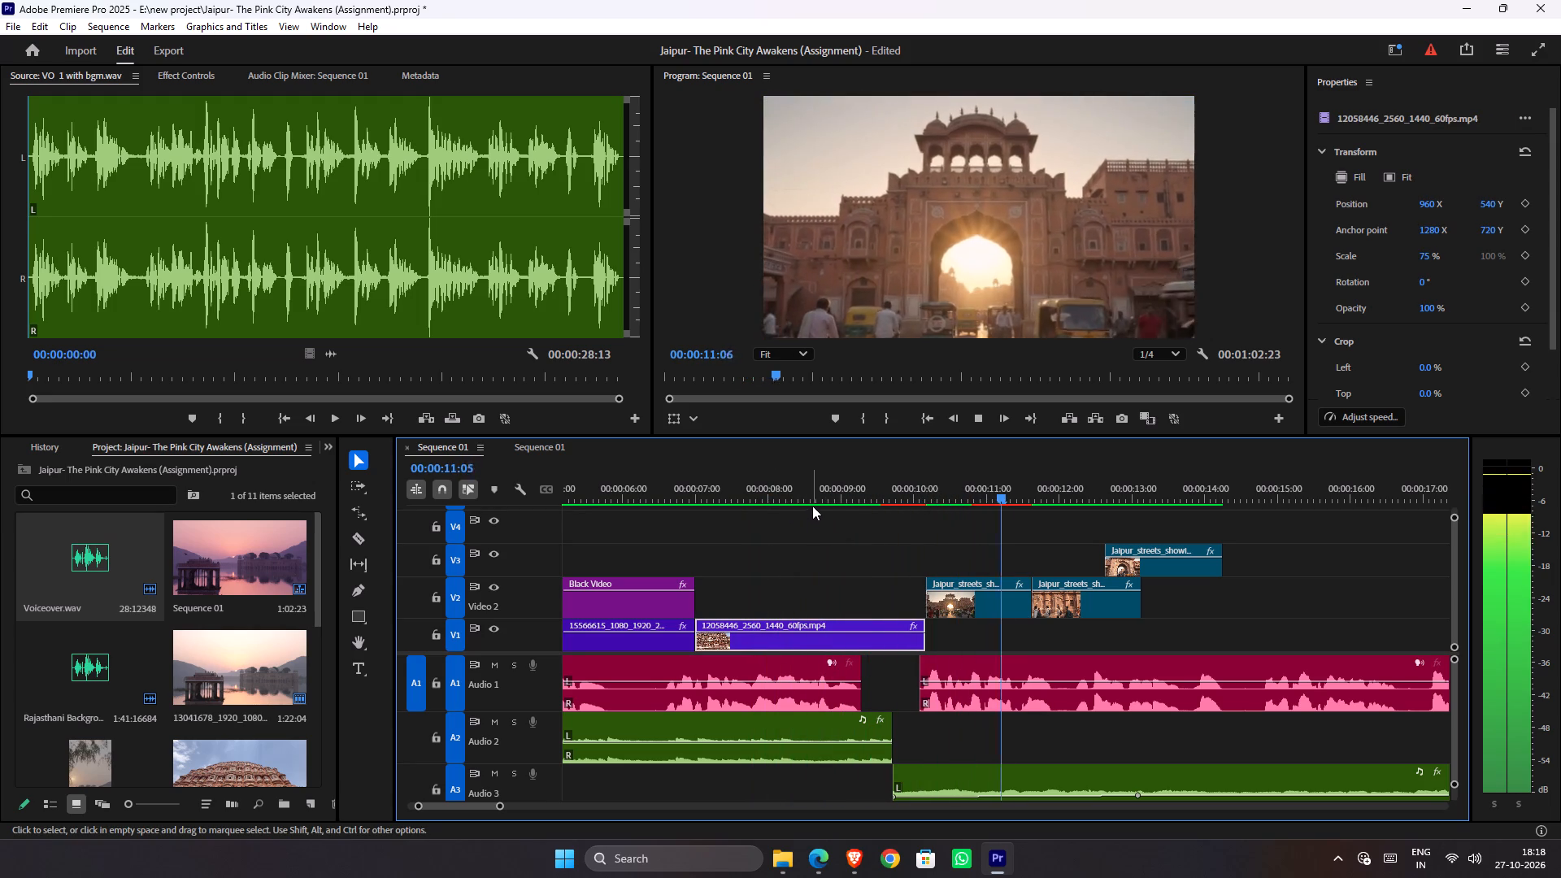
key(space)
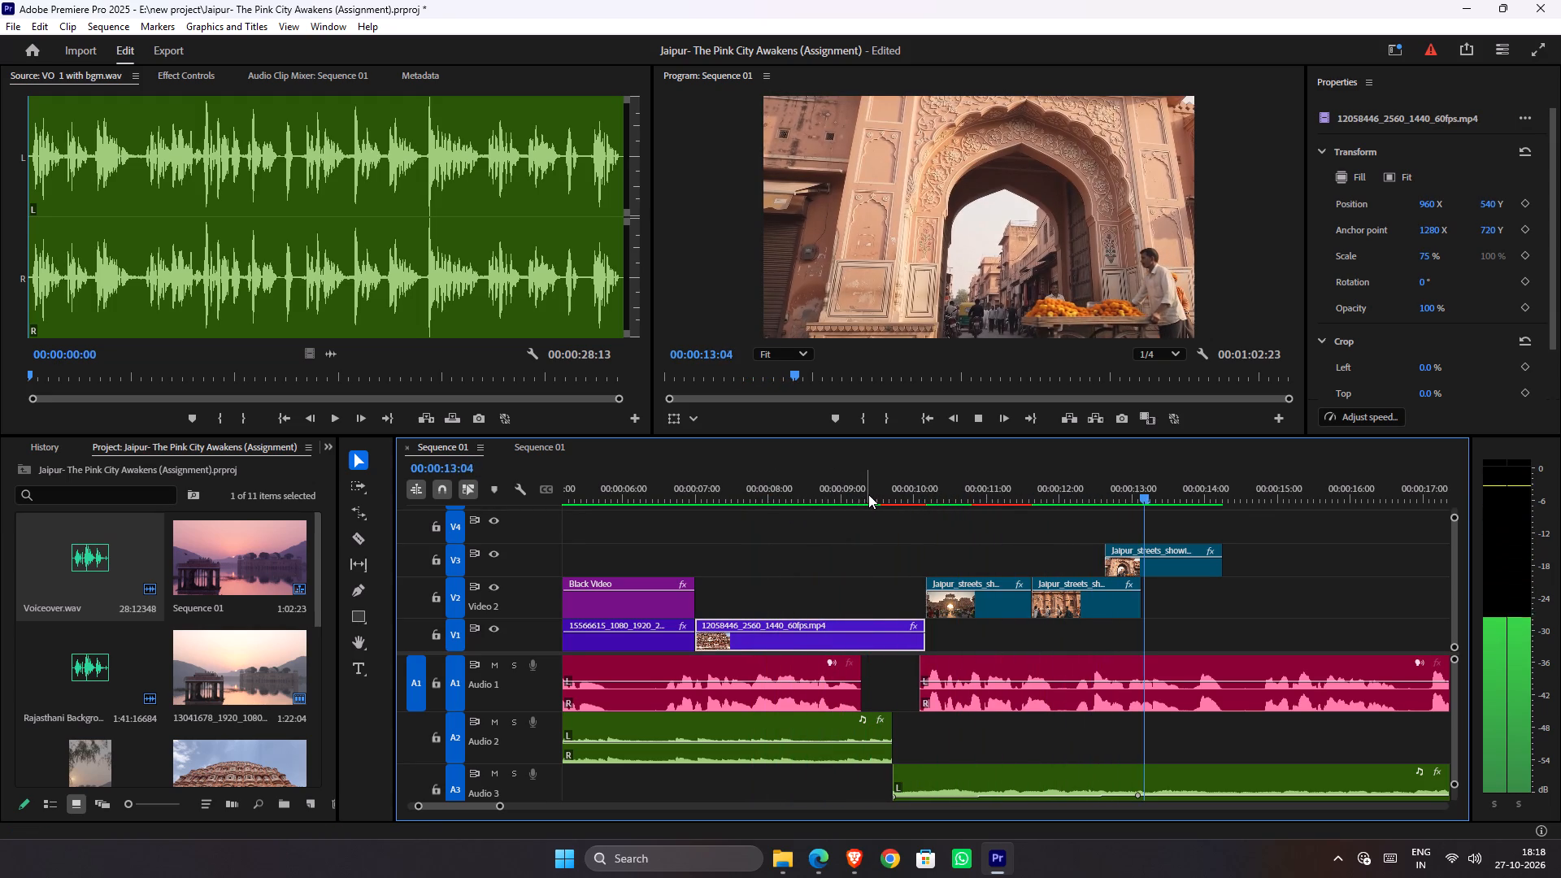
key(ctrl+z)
Move the archway clip on V3 earlier to start at 00:00:09:07, where the first voice-over phrase ends, and preview it.
drag(863, 490, 801, 475)
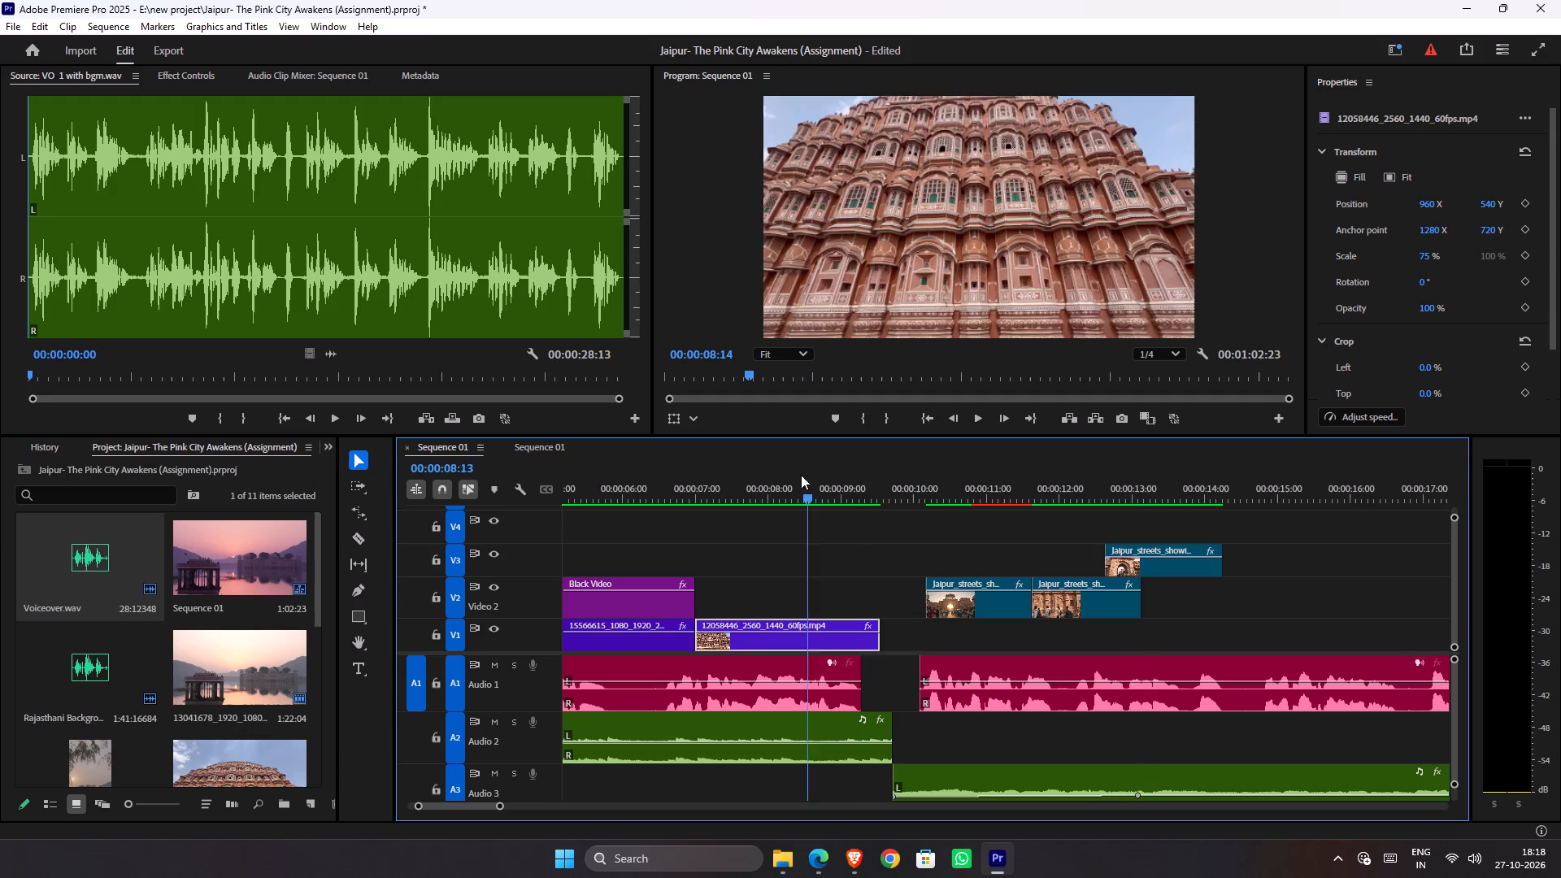
drag(801, 475, 787, 473)
key(space)
key(space)
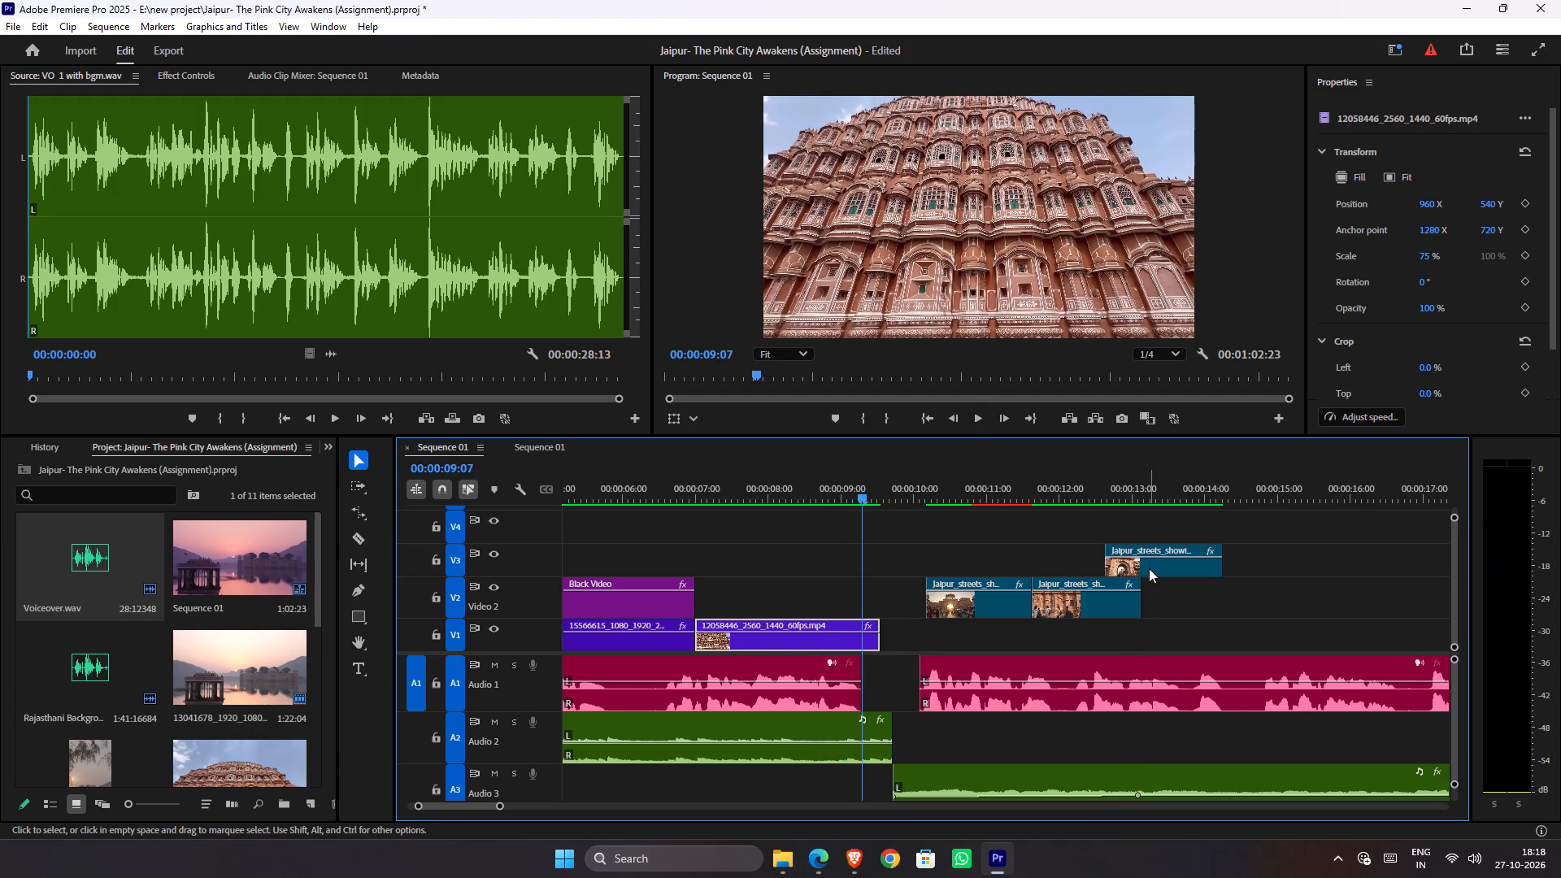
drag(1149, 568, 898, 567)
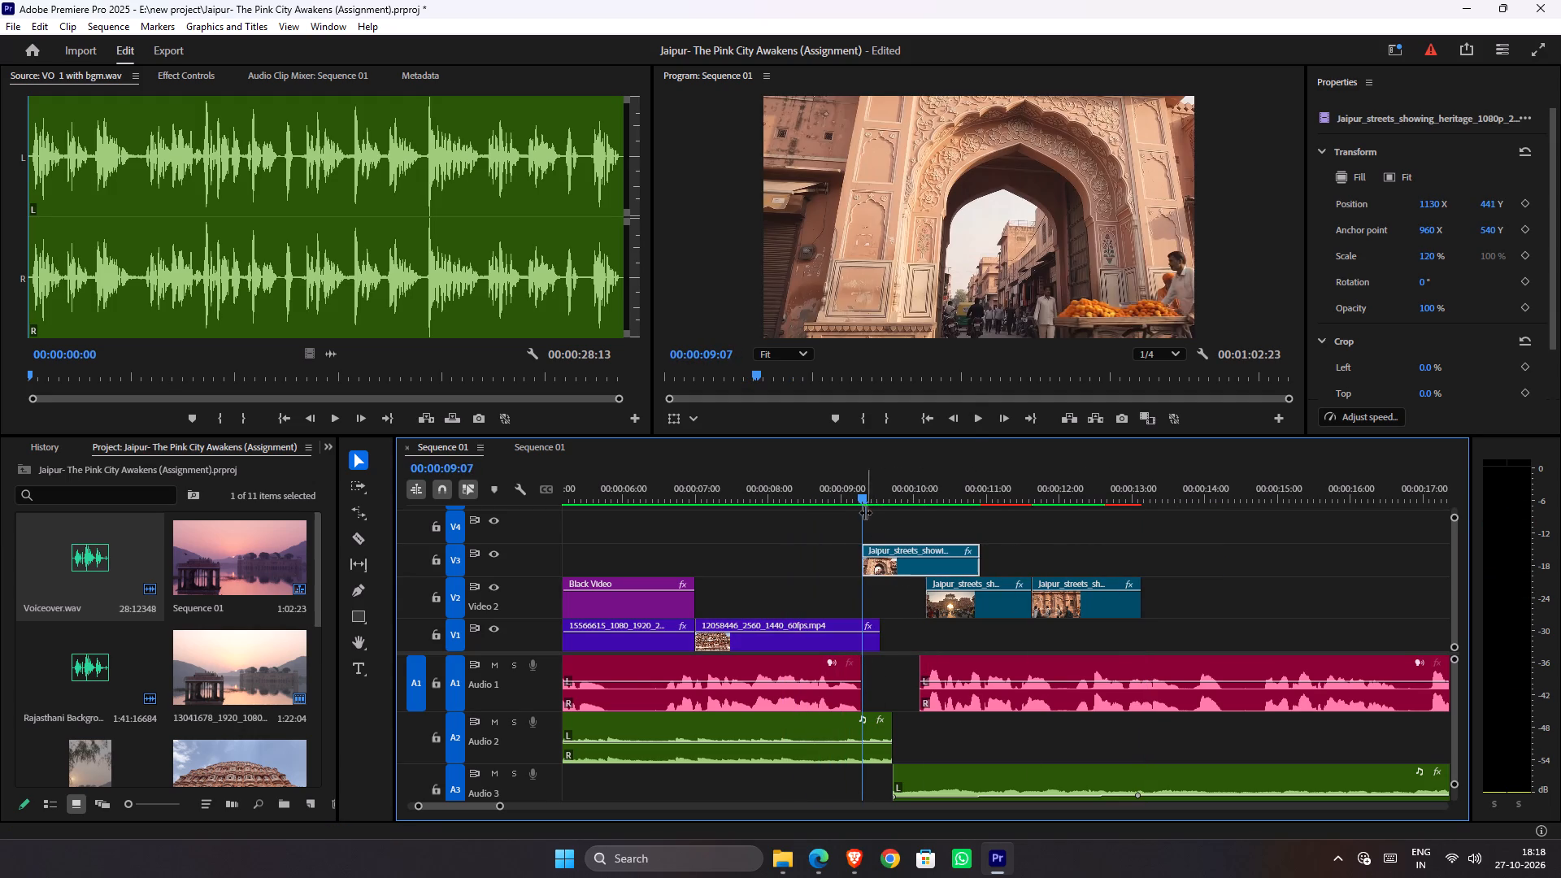
key(space)
key(space)
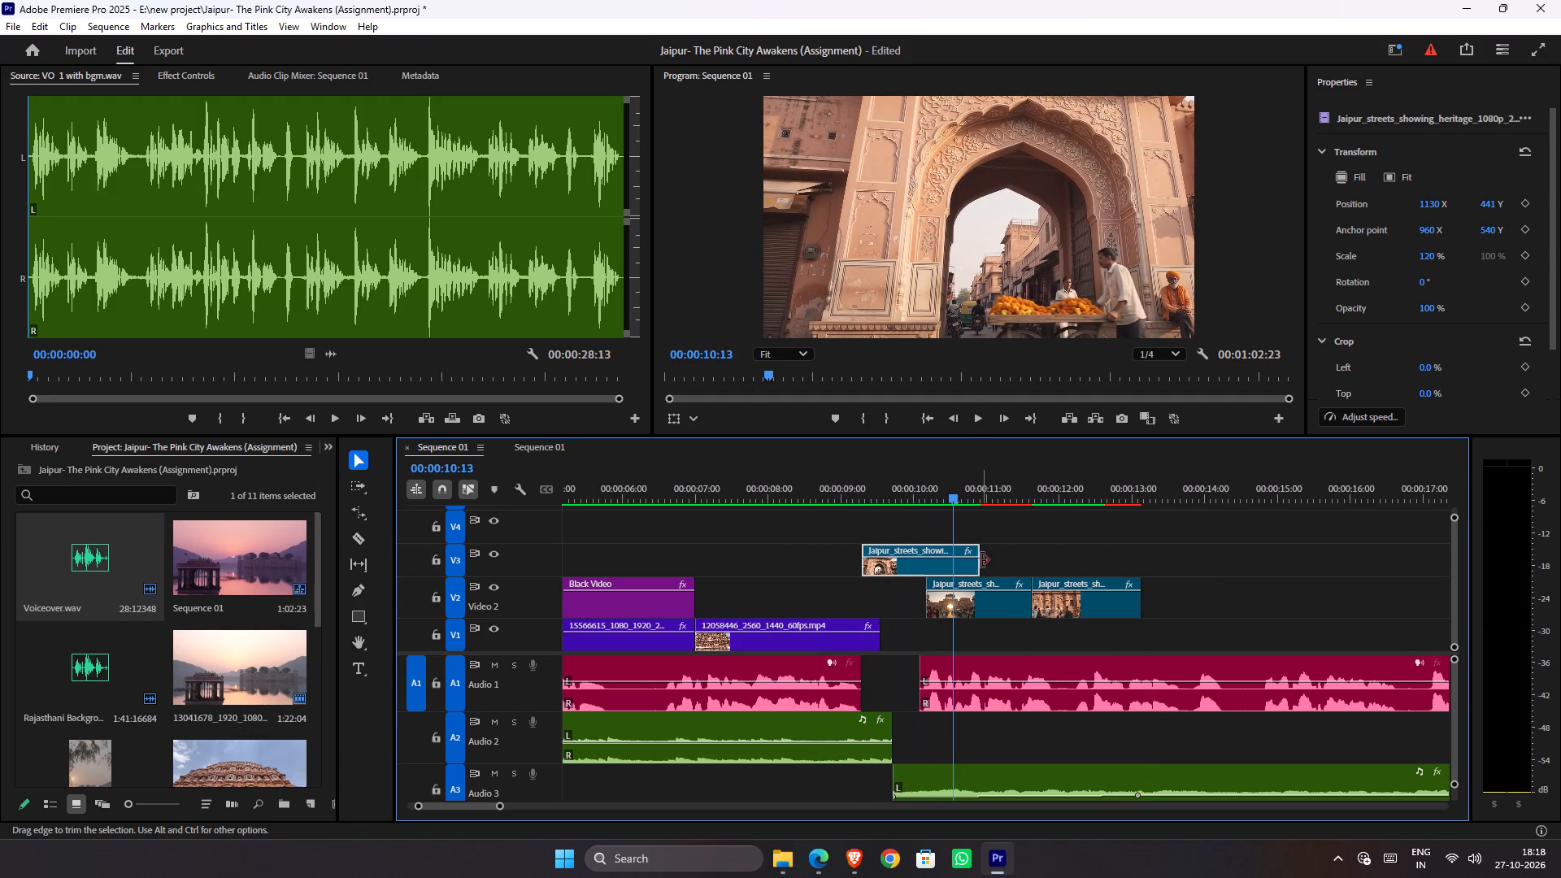
Trim the end of the archway clip on V3 to the start of the sunrise gate clip and play the cut.
drag(977, 569, 920, 568)
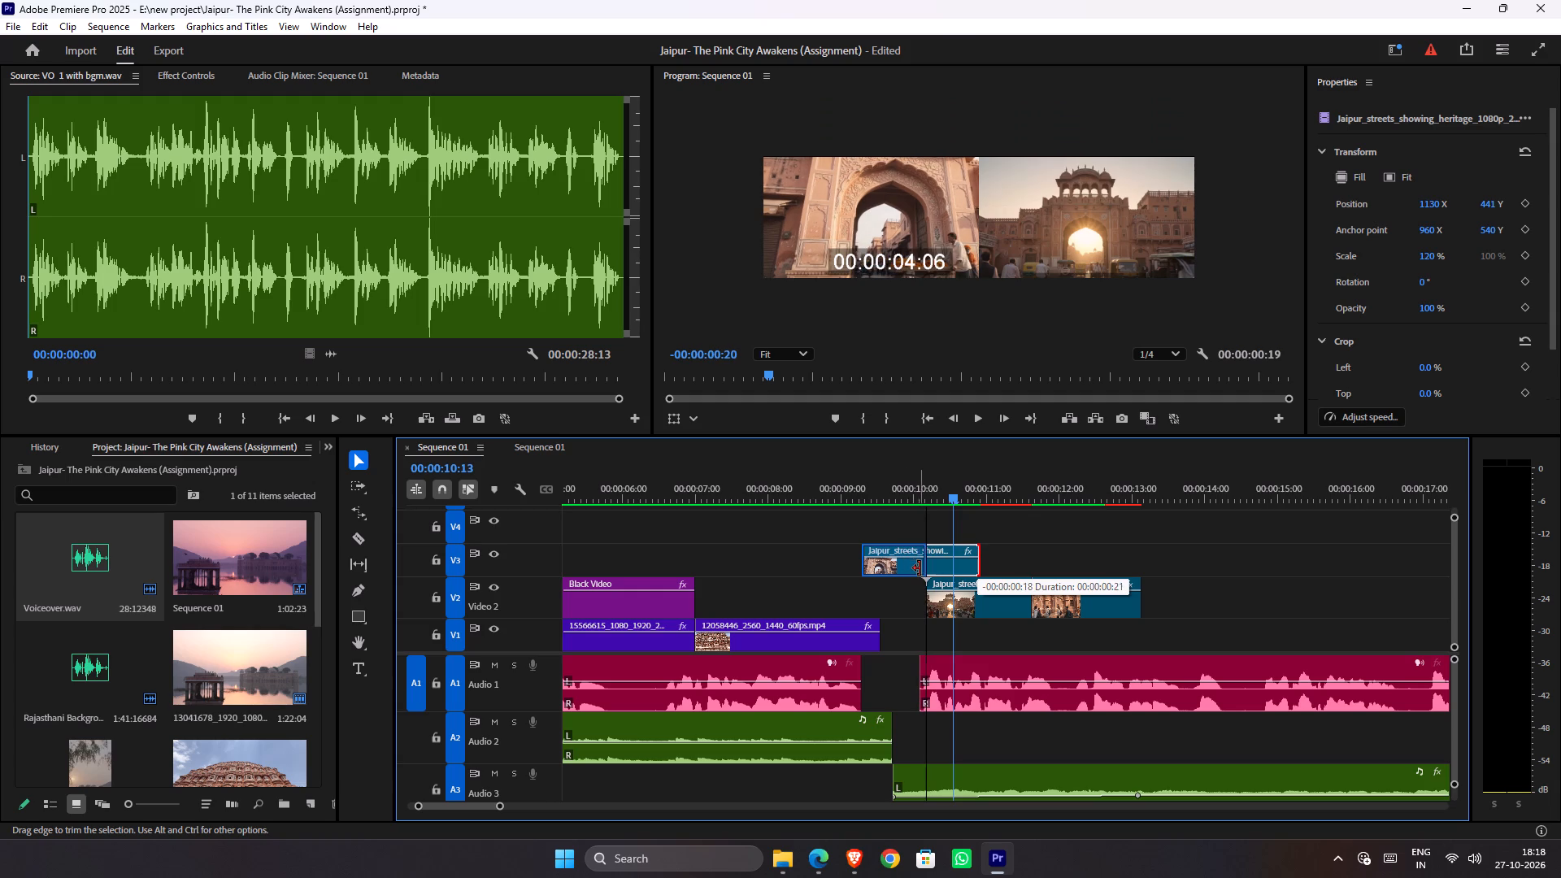
drag(920, 568, 921, 569)
drag(867, 482, 809, 477)
key(space)
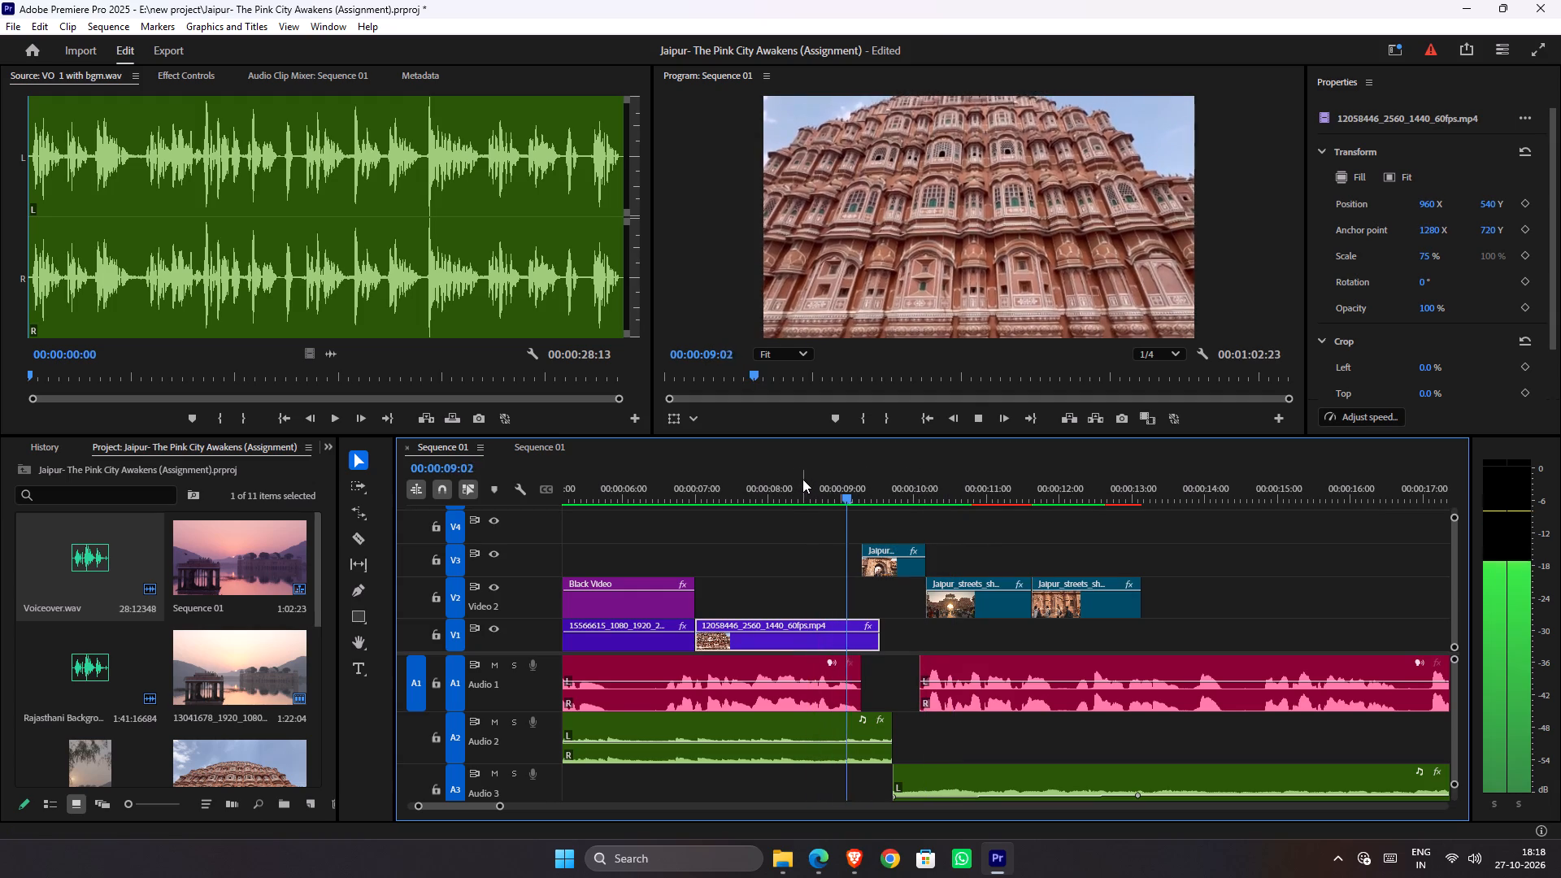
key(space)
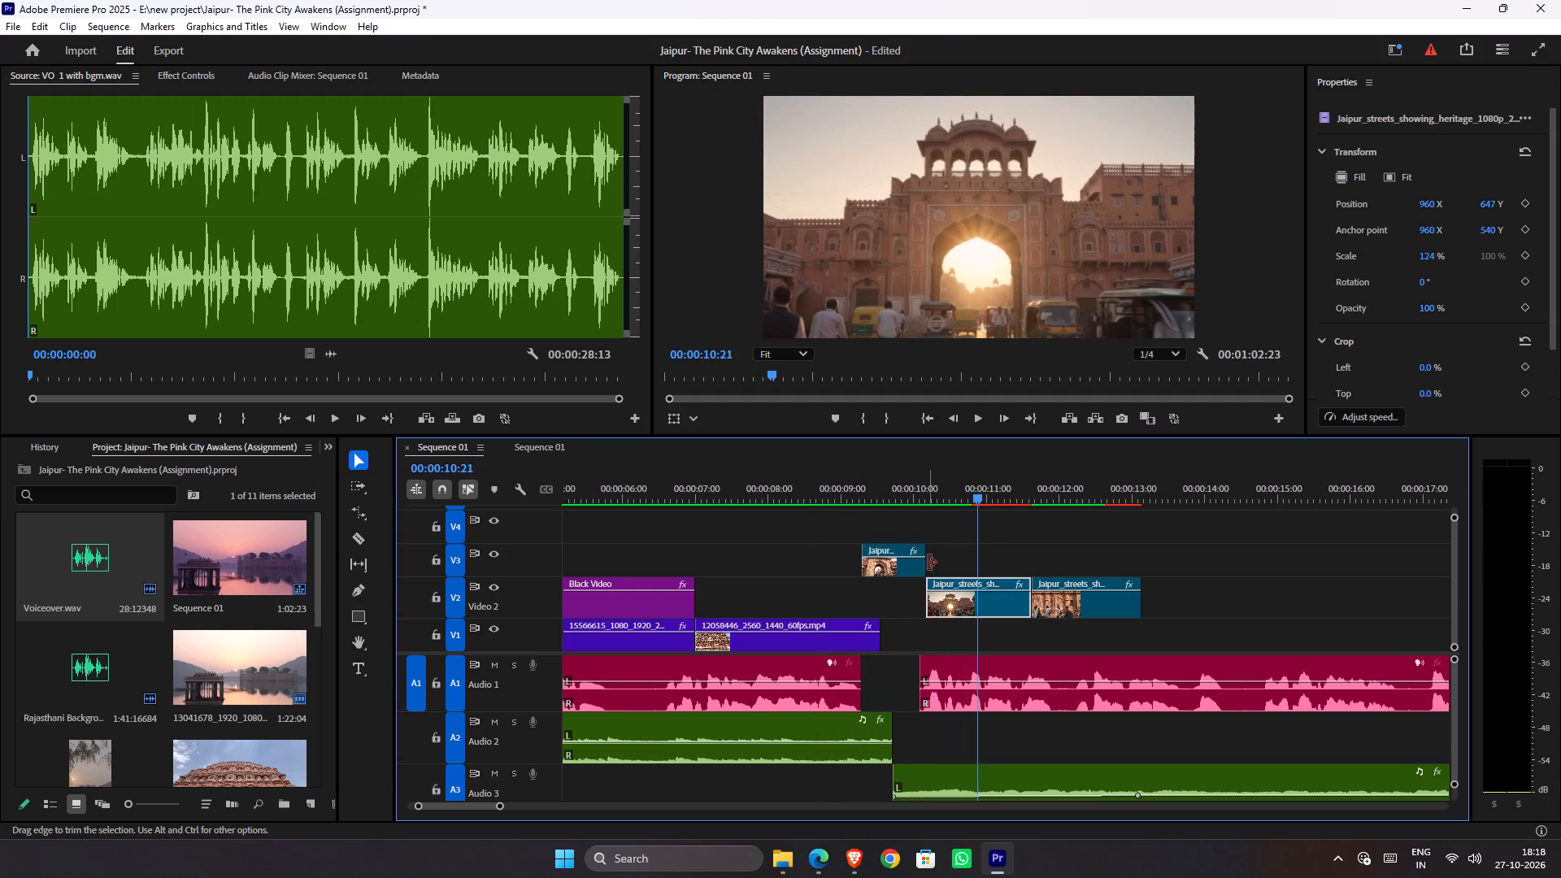
Shift the sunrise gate and street clips on V2 about 4 frames later, extend the archway clip to meet them, and play the result.
alt+scroll(940, 632, up, 8)
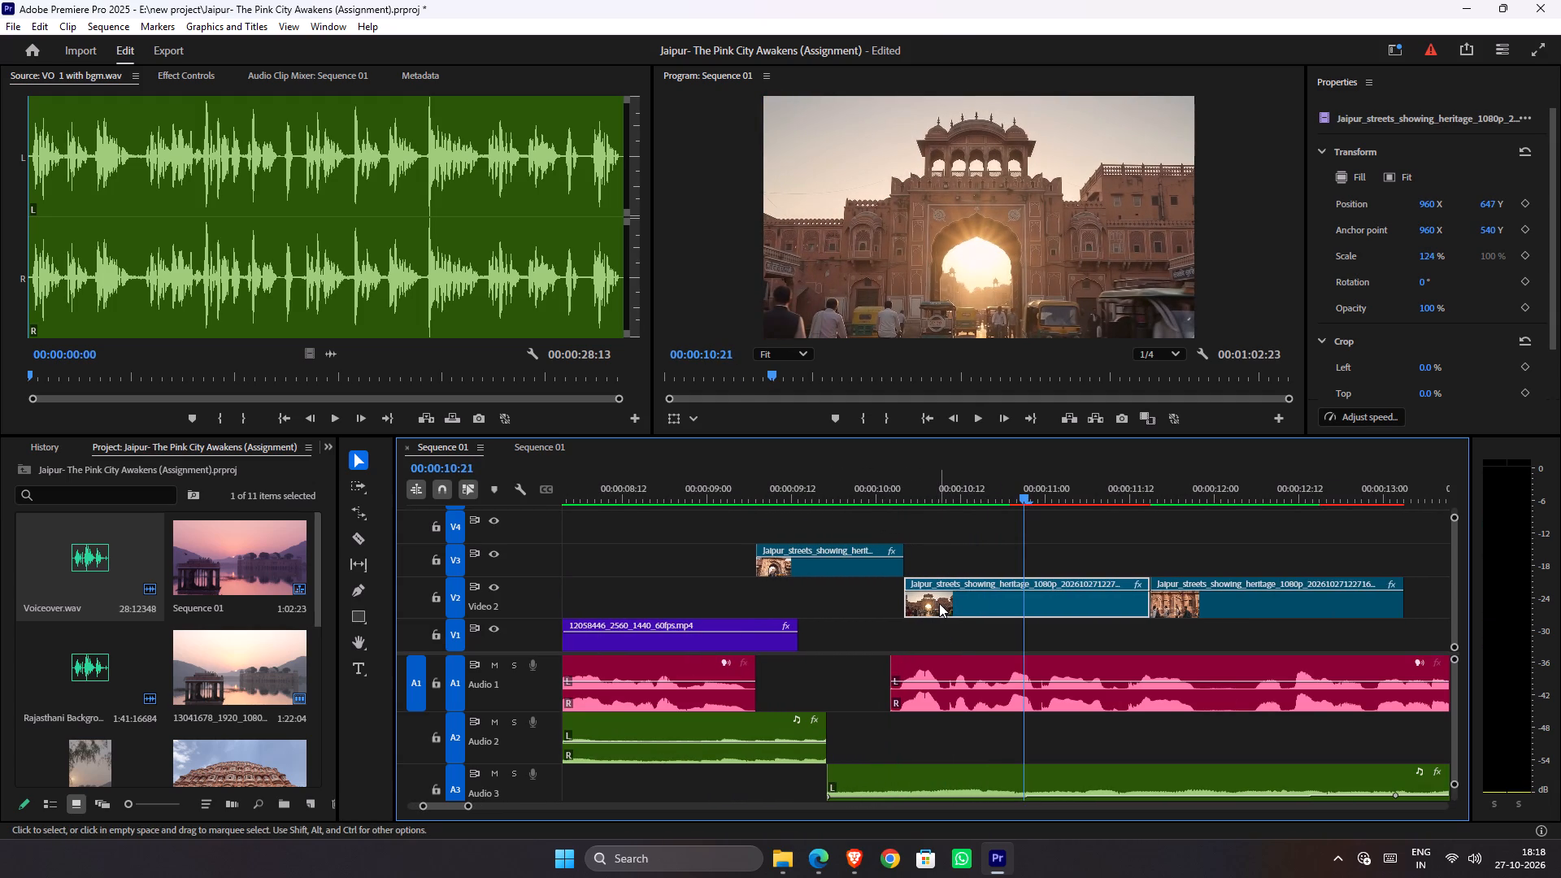
drag(876, 596, 1289, 599)
drag(981, 601, 1012, 605)
click(974, 530)
drag(899, 551, 927, 557)
drag(885, 477, 668, 475)
key(space)
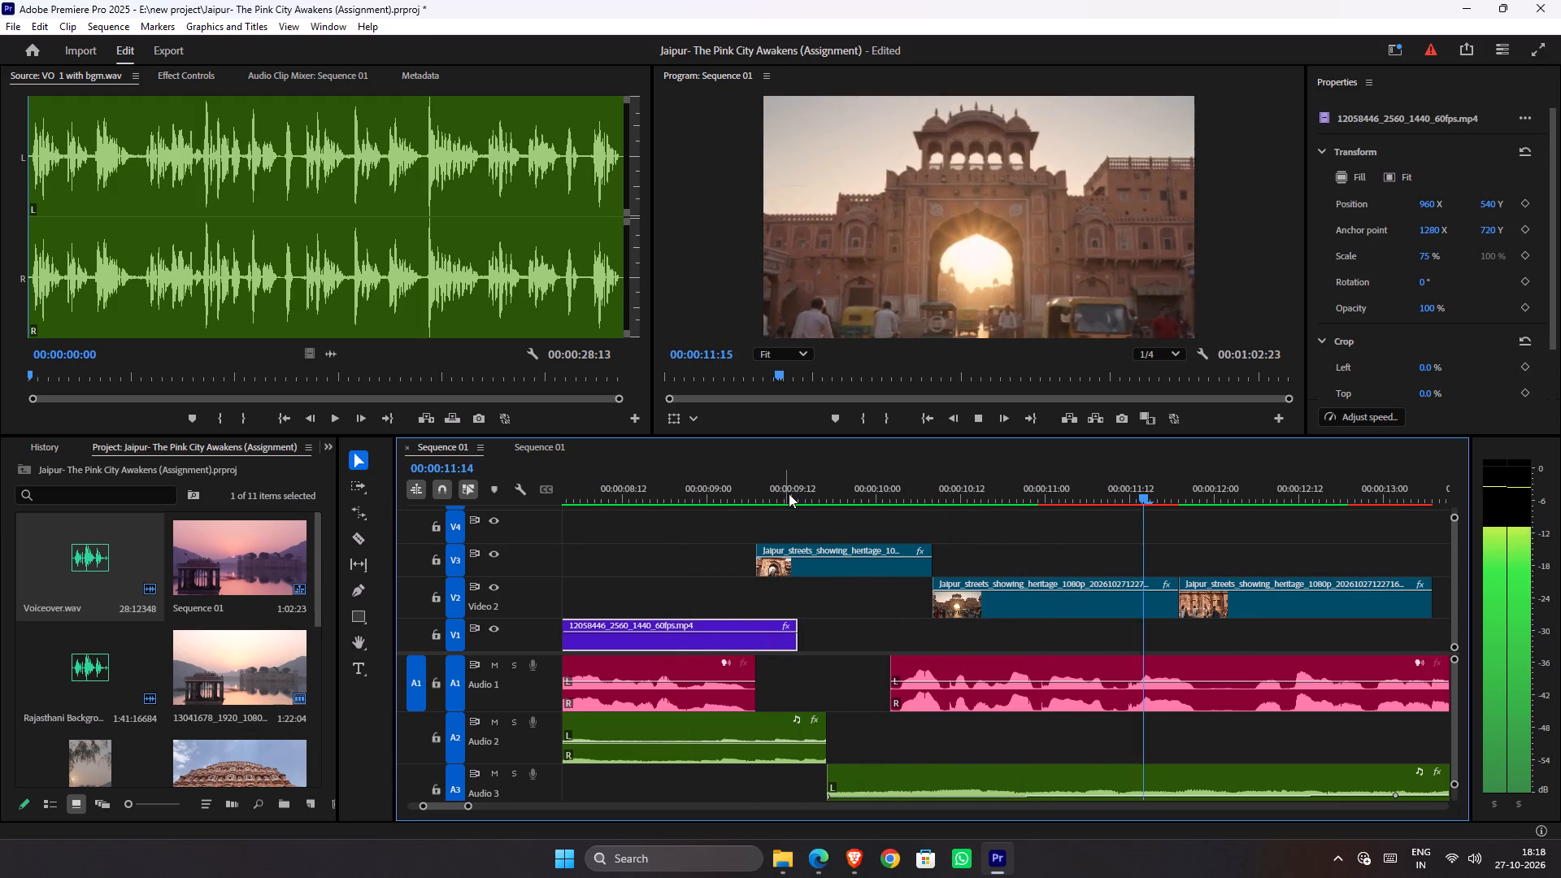
Replay the archway and gate cuts, move the archway clip from V3 to V2 directly after the street clip, and play the result.
drag(789, 497, 640, 493)
key(space)
alt+scroll(836, 547, down, 5)
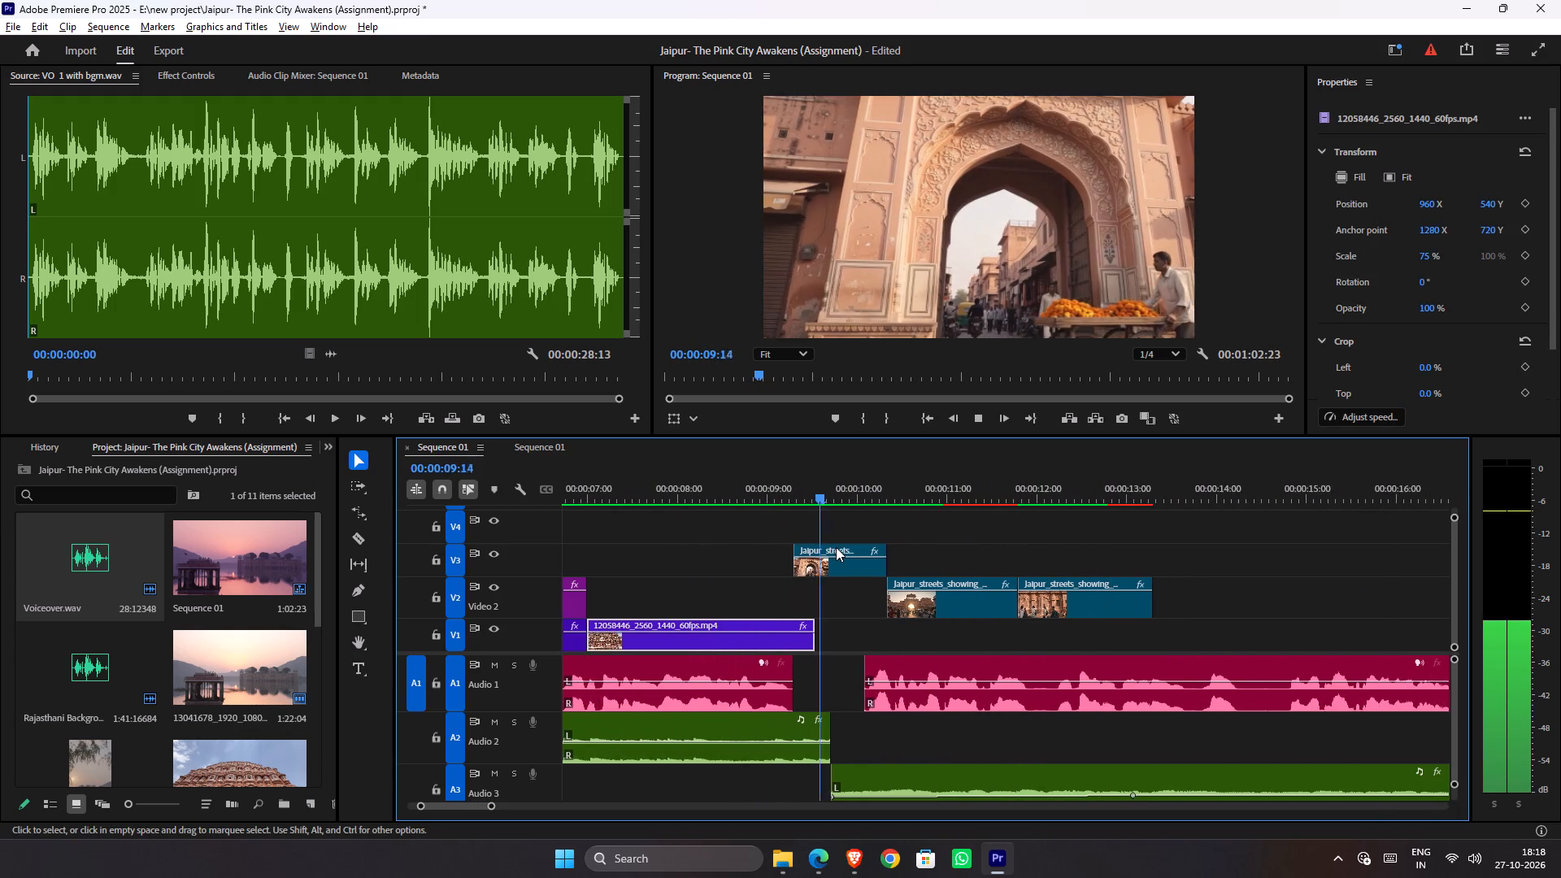
alt+scroll(836, 547, down, 2)
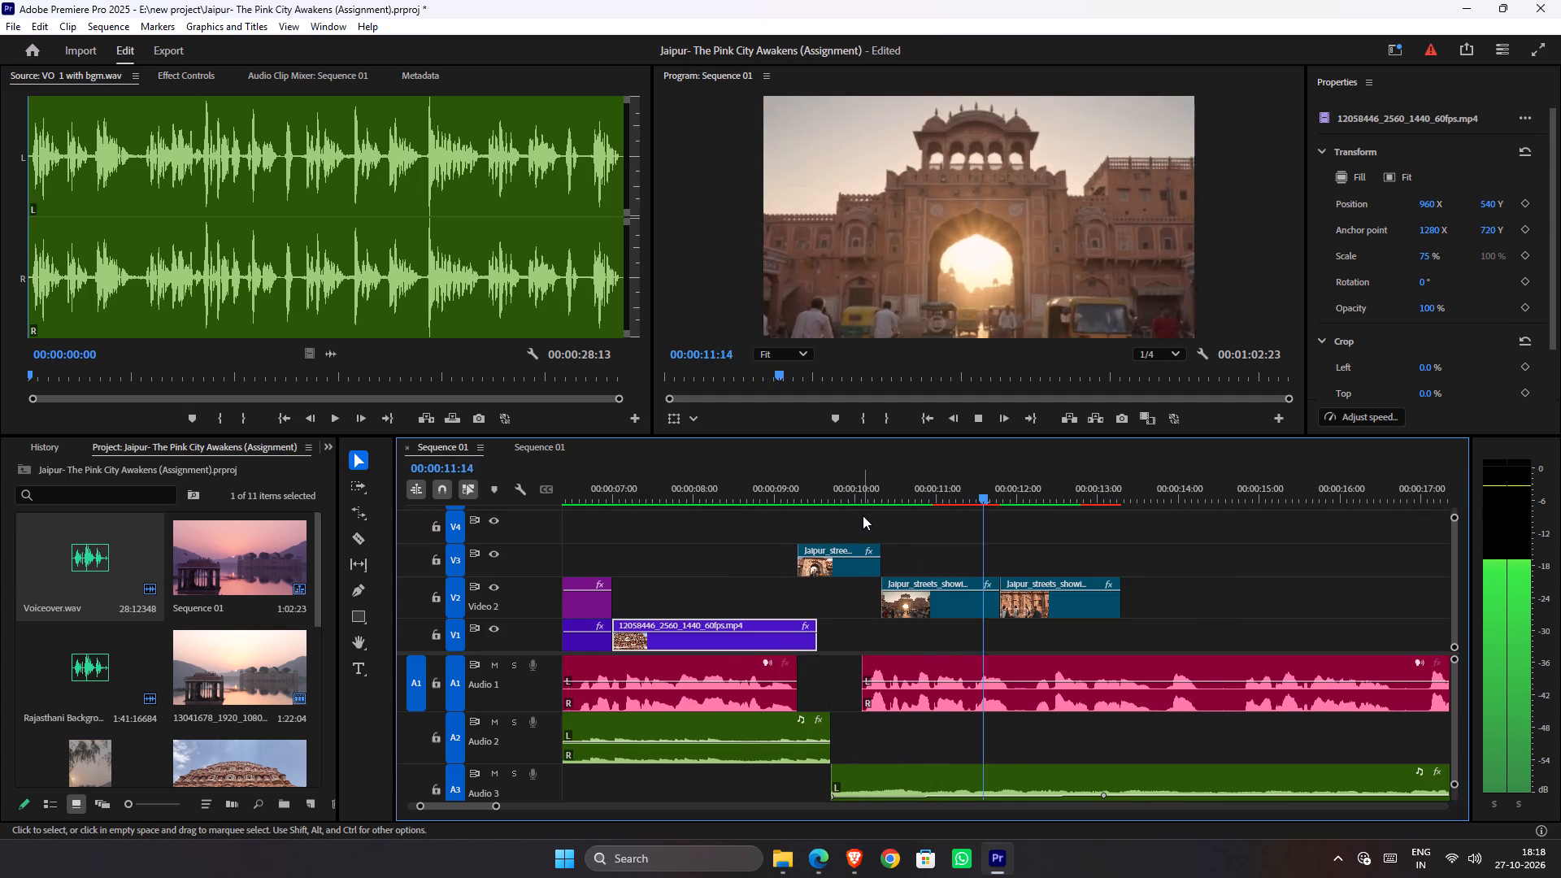
key(space)
drag(850, 569, 906, 557)
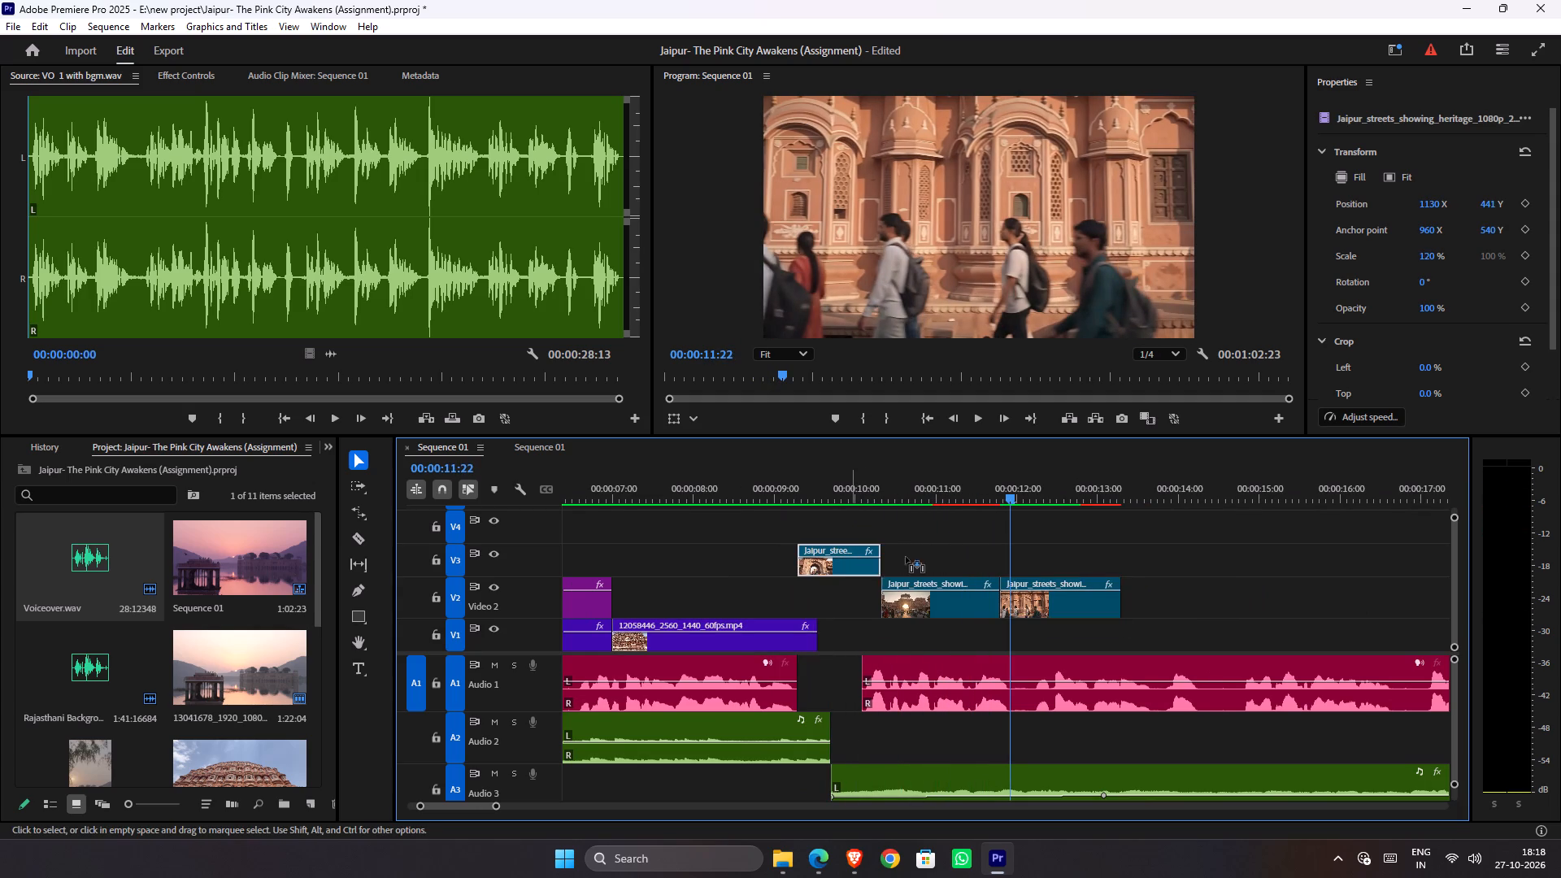
drag(906, 557, 1170, 602)
key(space)
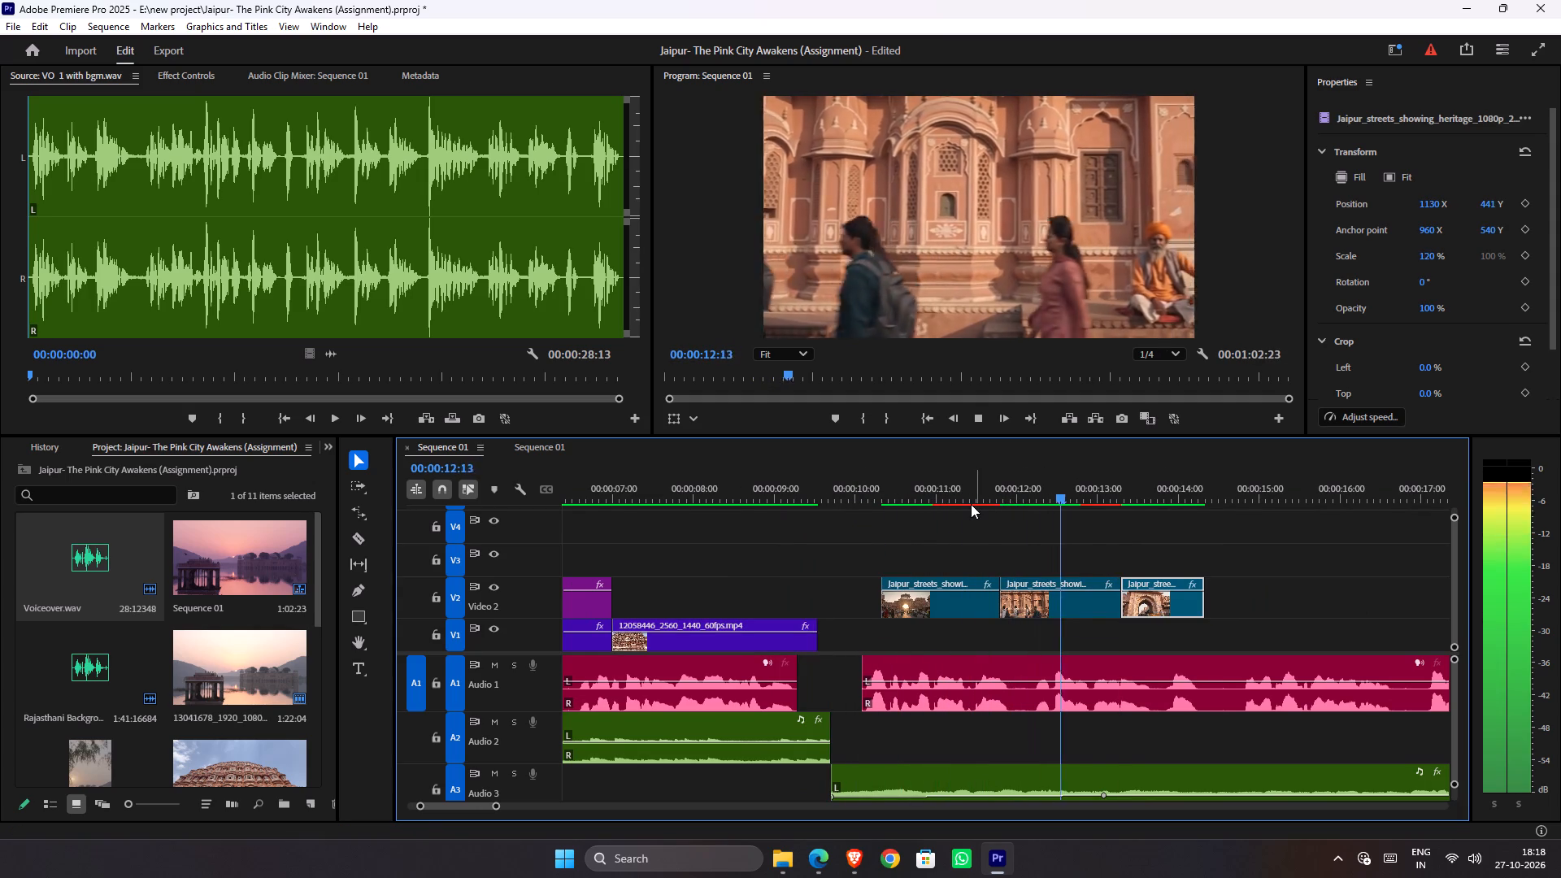
Replay the sequence from the Hawa Mahal clip on V1 through the gate, street and archway clips on V2 to check the timing.
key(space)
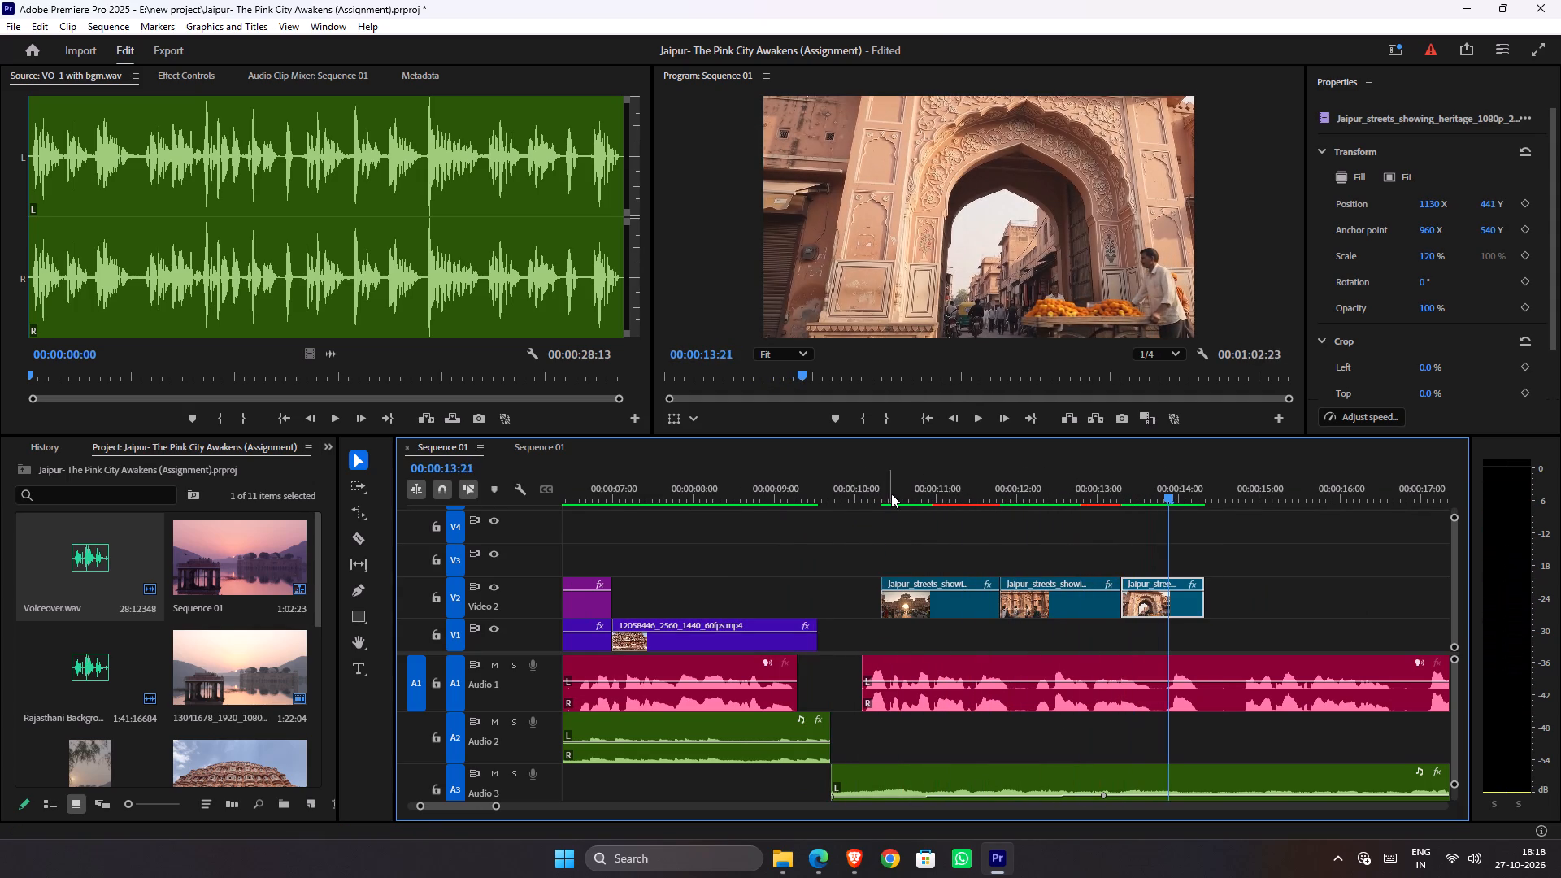
drag(891, 493, 787, 489)
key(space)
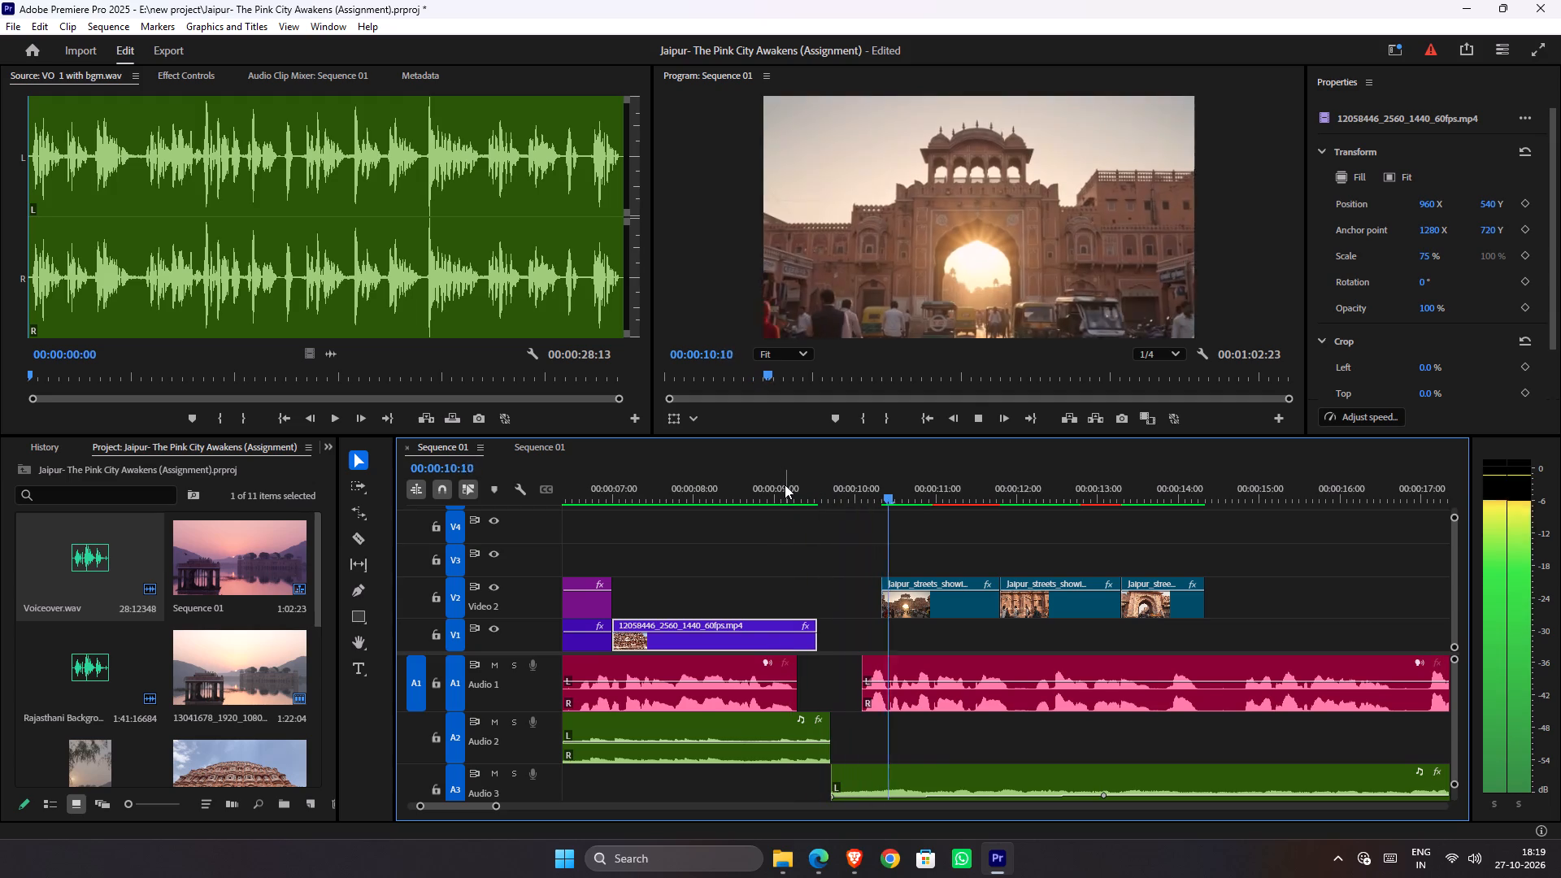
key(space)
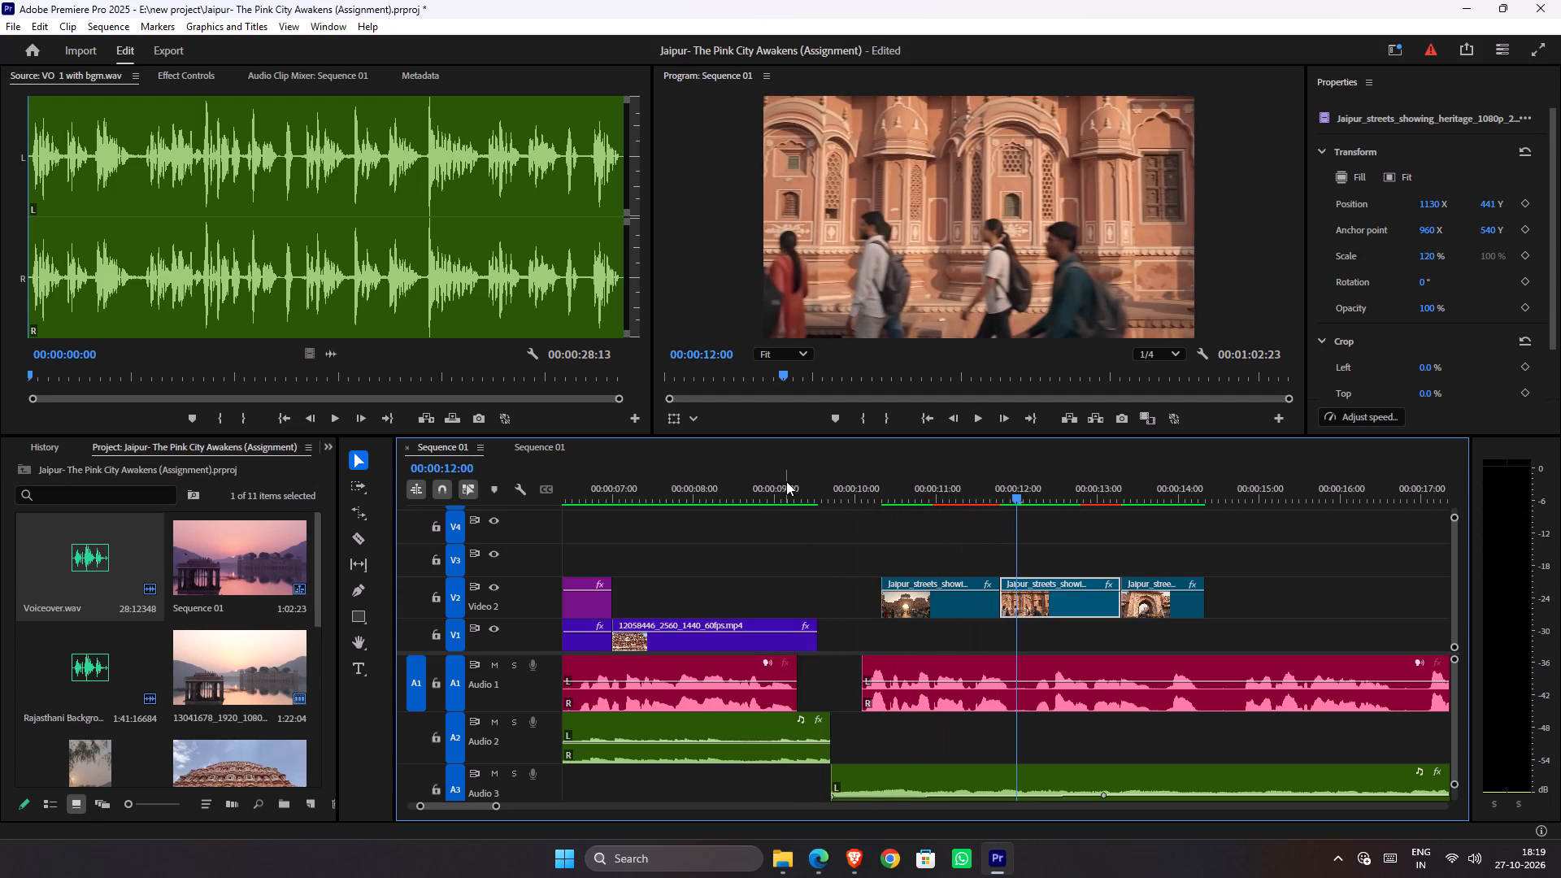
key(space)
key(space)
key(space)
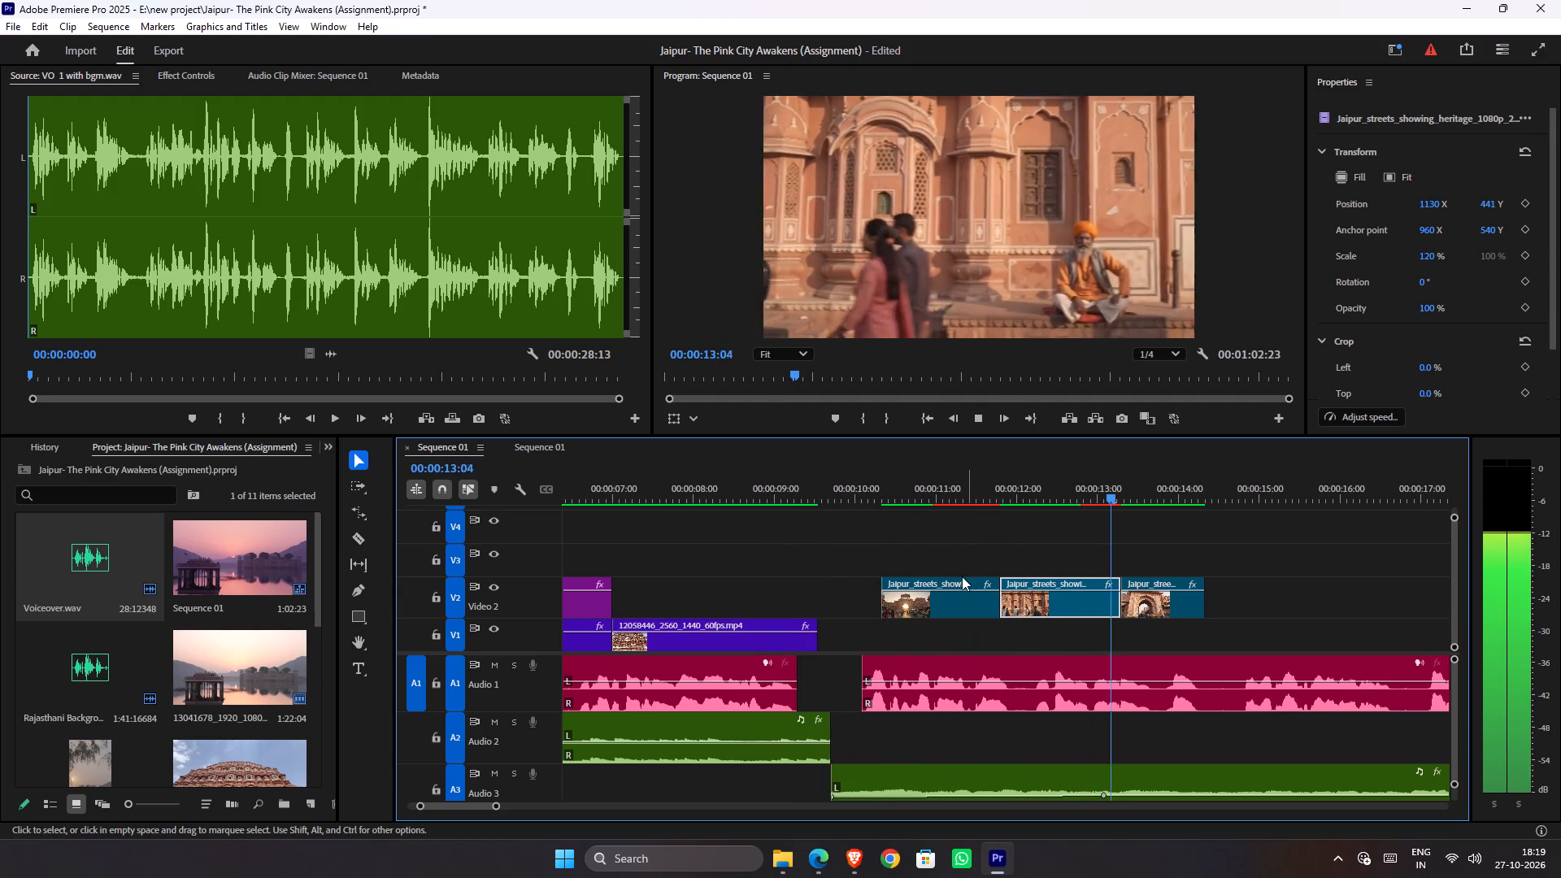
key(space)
drag(934, 493, 748, 494)
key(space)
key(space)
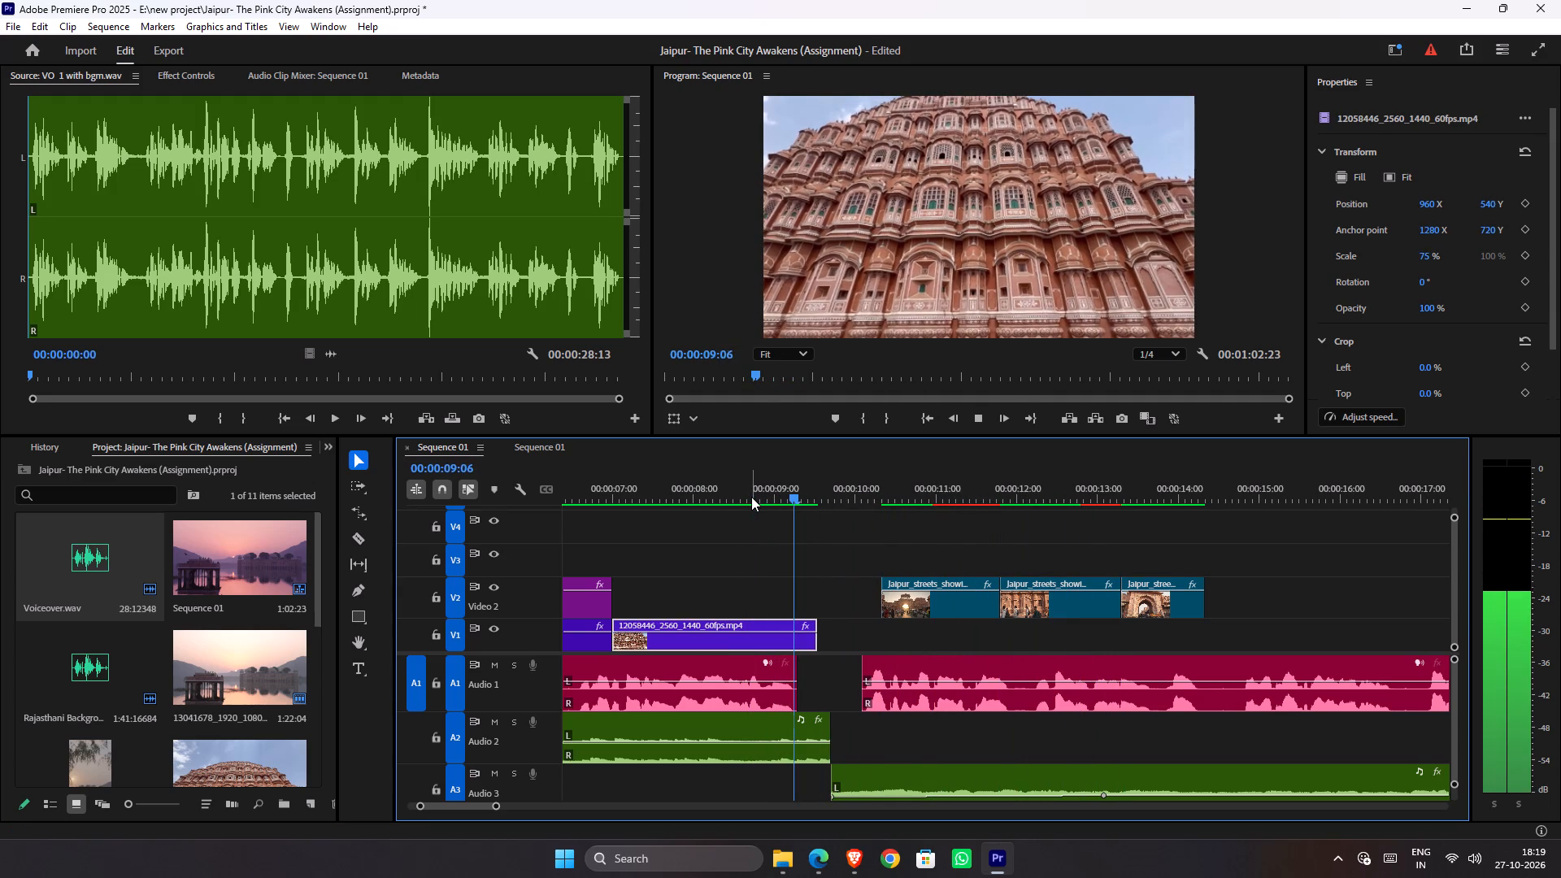
Deselect the Hawa Mahal clip and save the project.
key(ctrl+s)
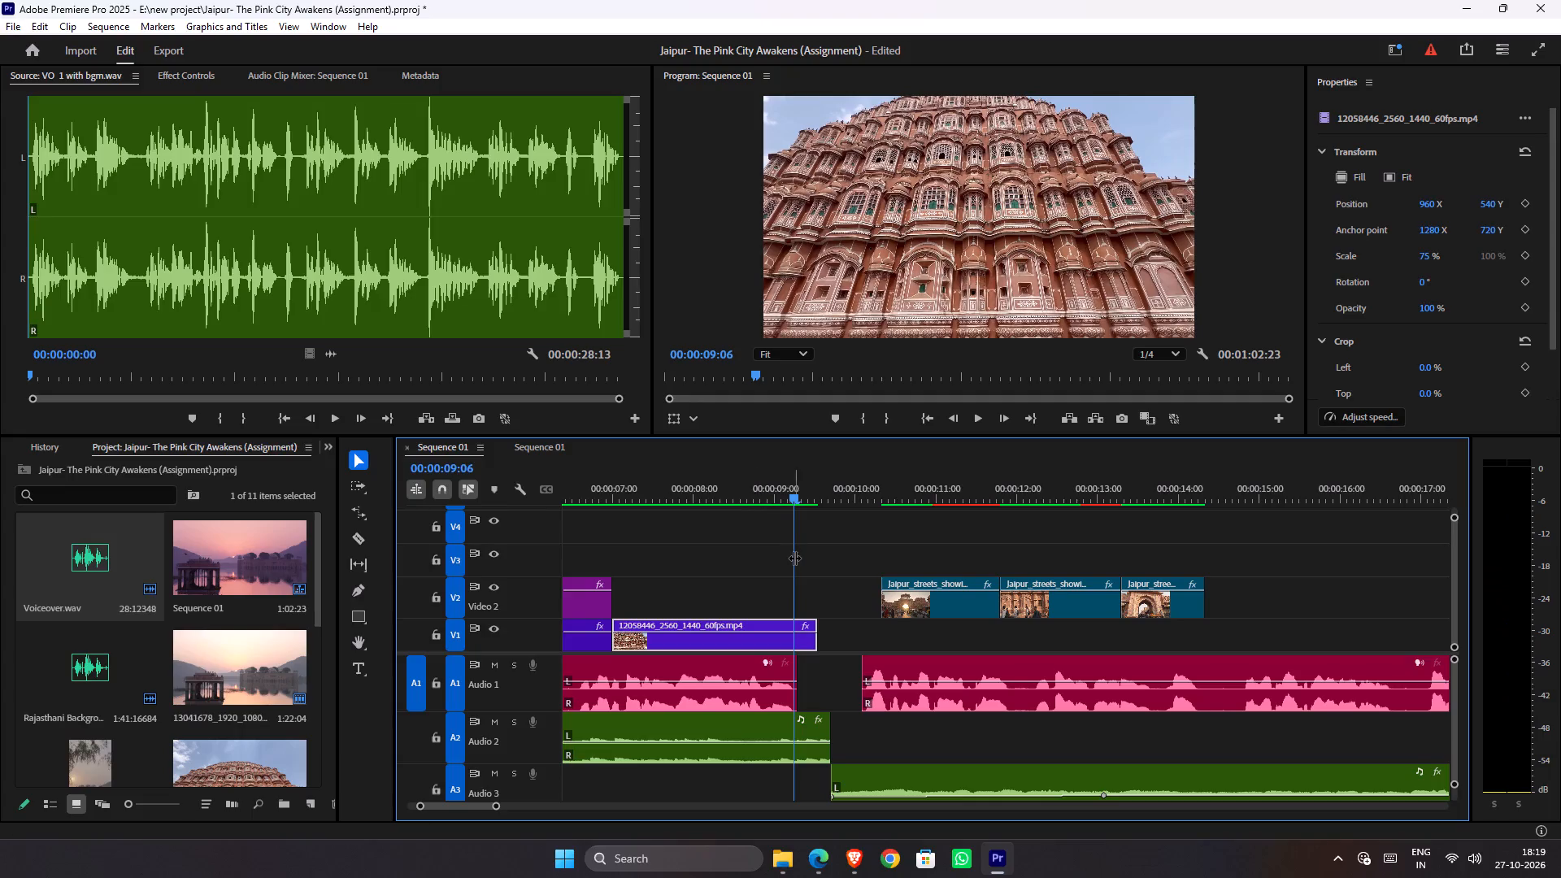
click(797, 559)
click(813, 532)
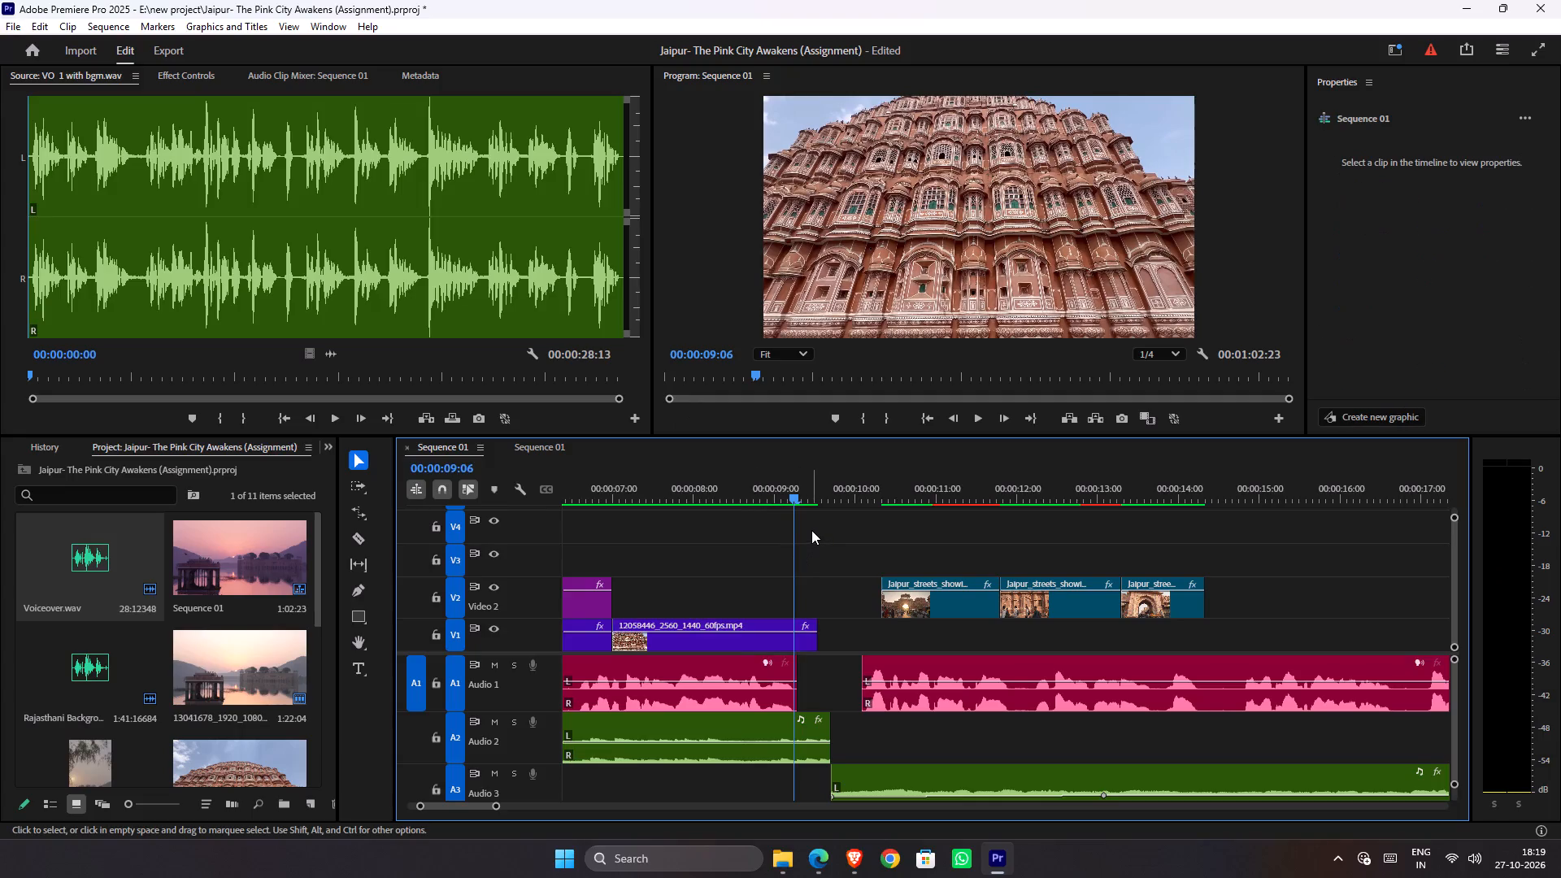
key(ctrl+s)
Switch to Microsoft Edge, browse the Pexels Jaipur video results from the top, and open the Hawa Mahal palace video.
key(alt+Tab)
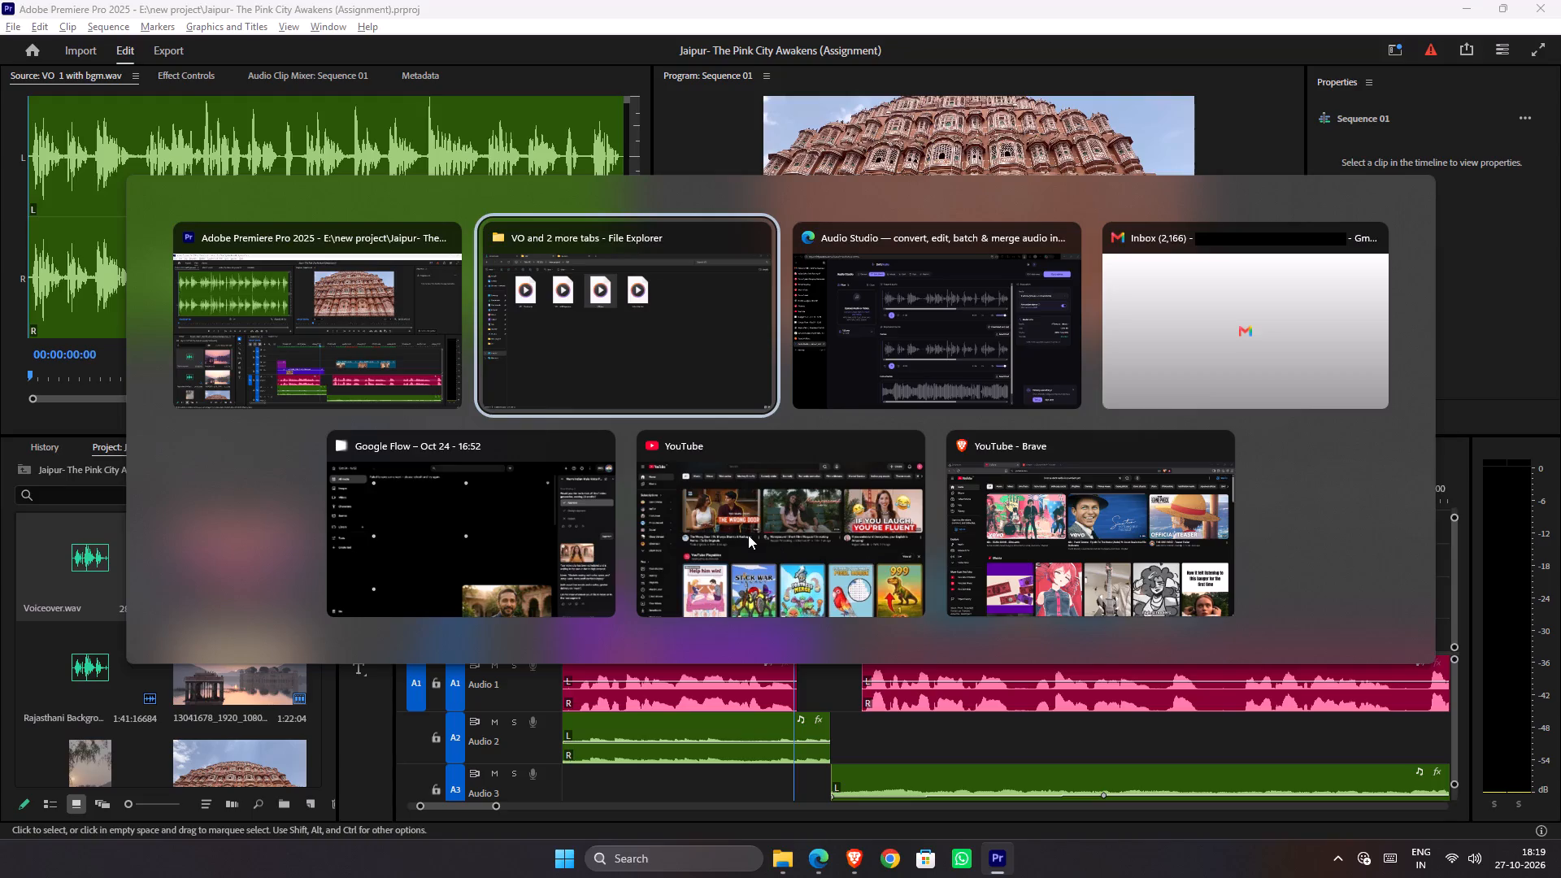
alt+click(1046, 308)
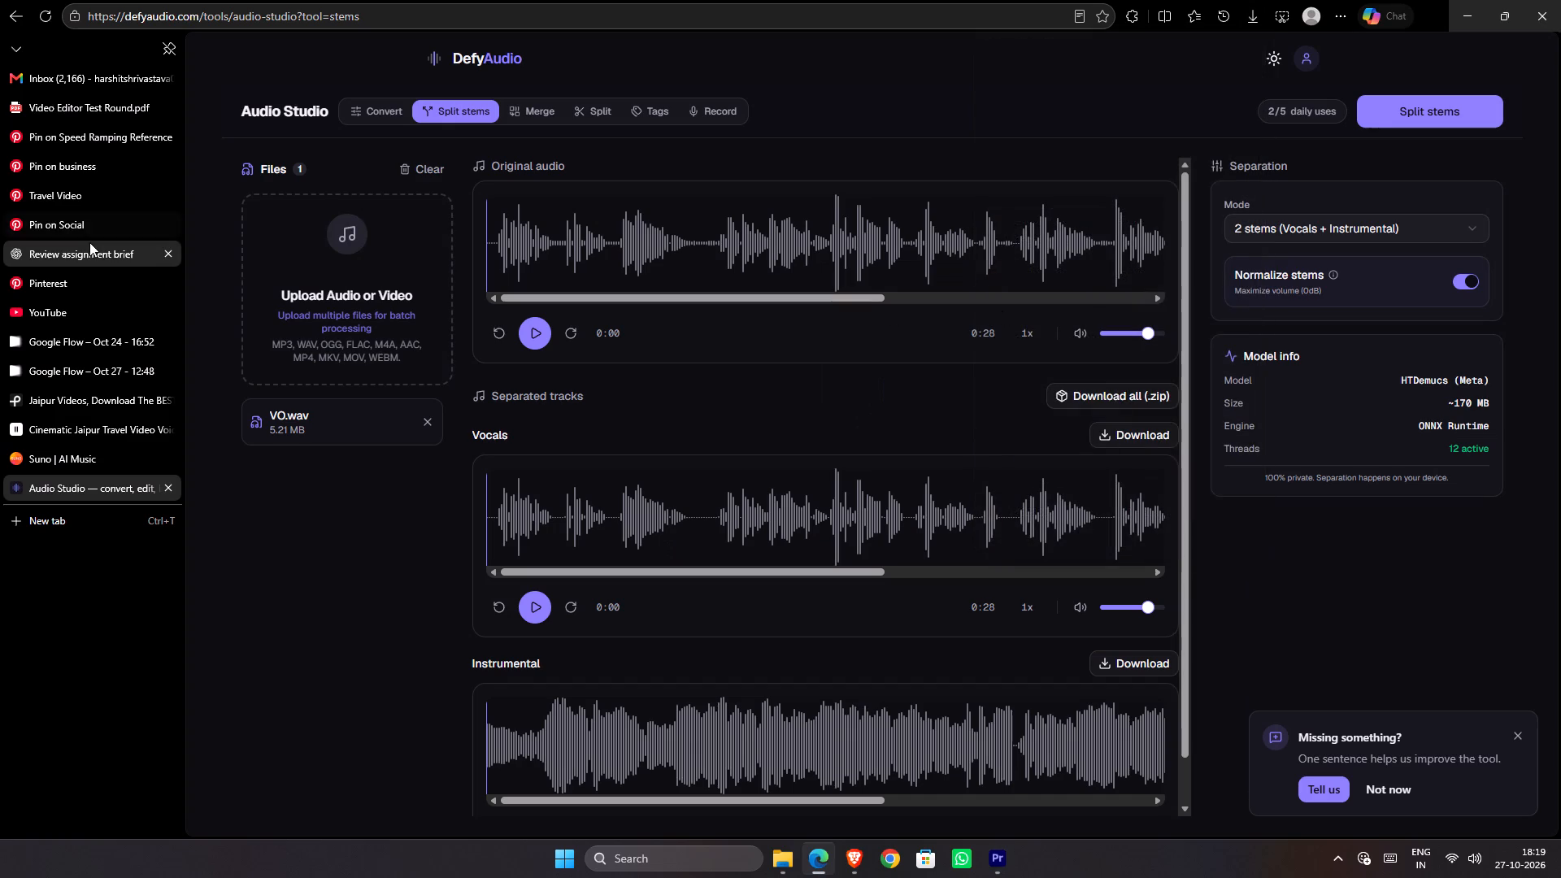
click(92, 241)
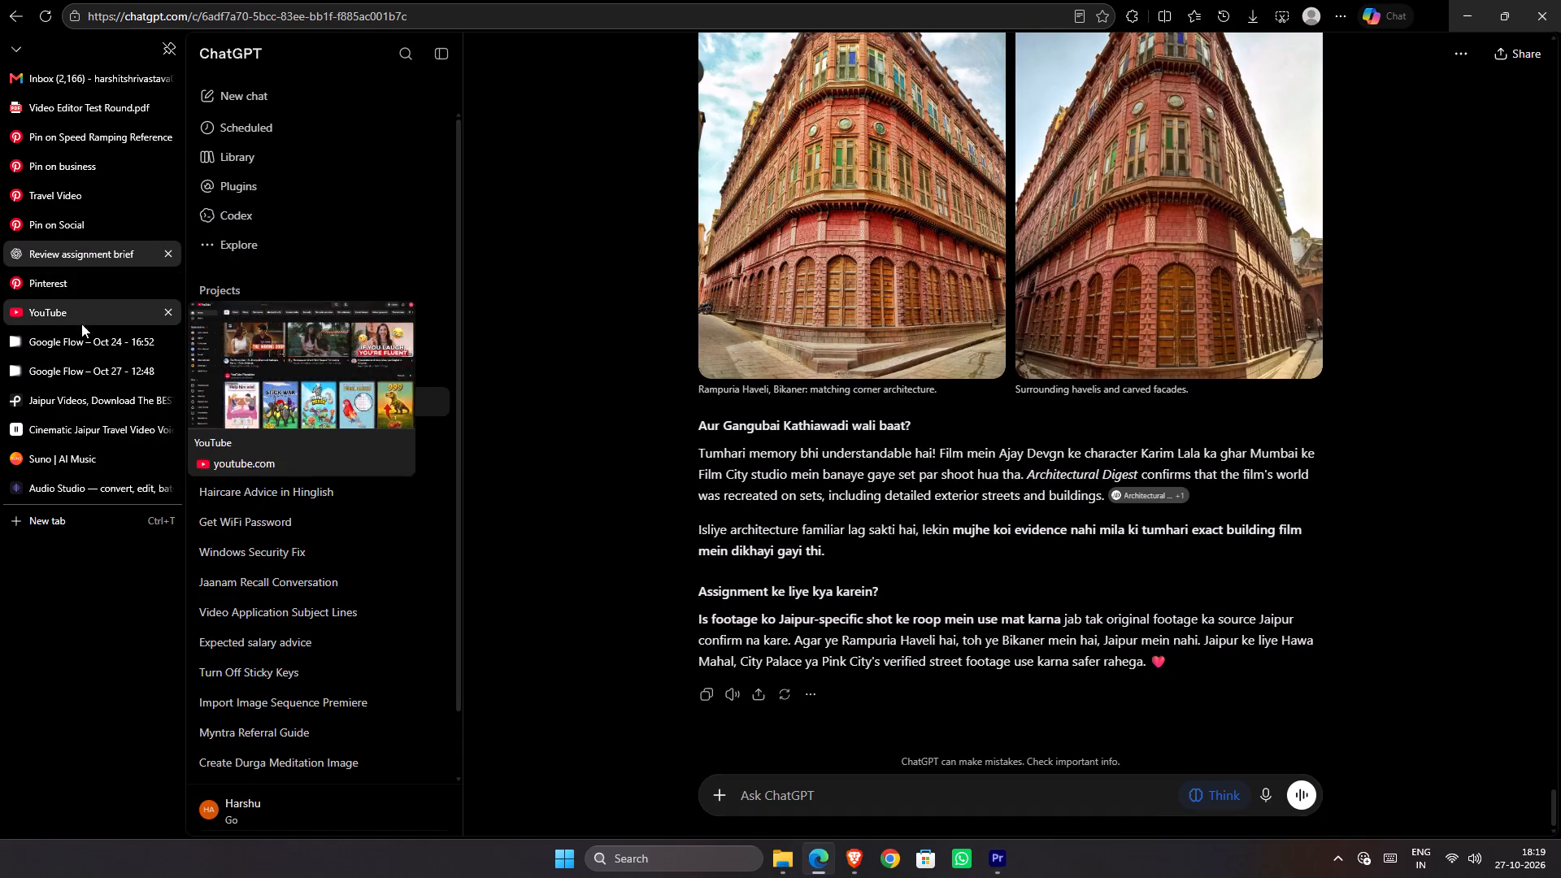
click(89, 398)
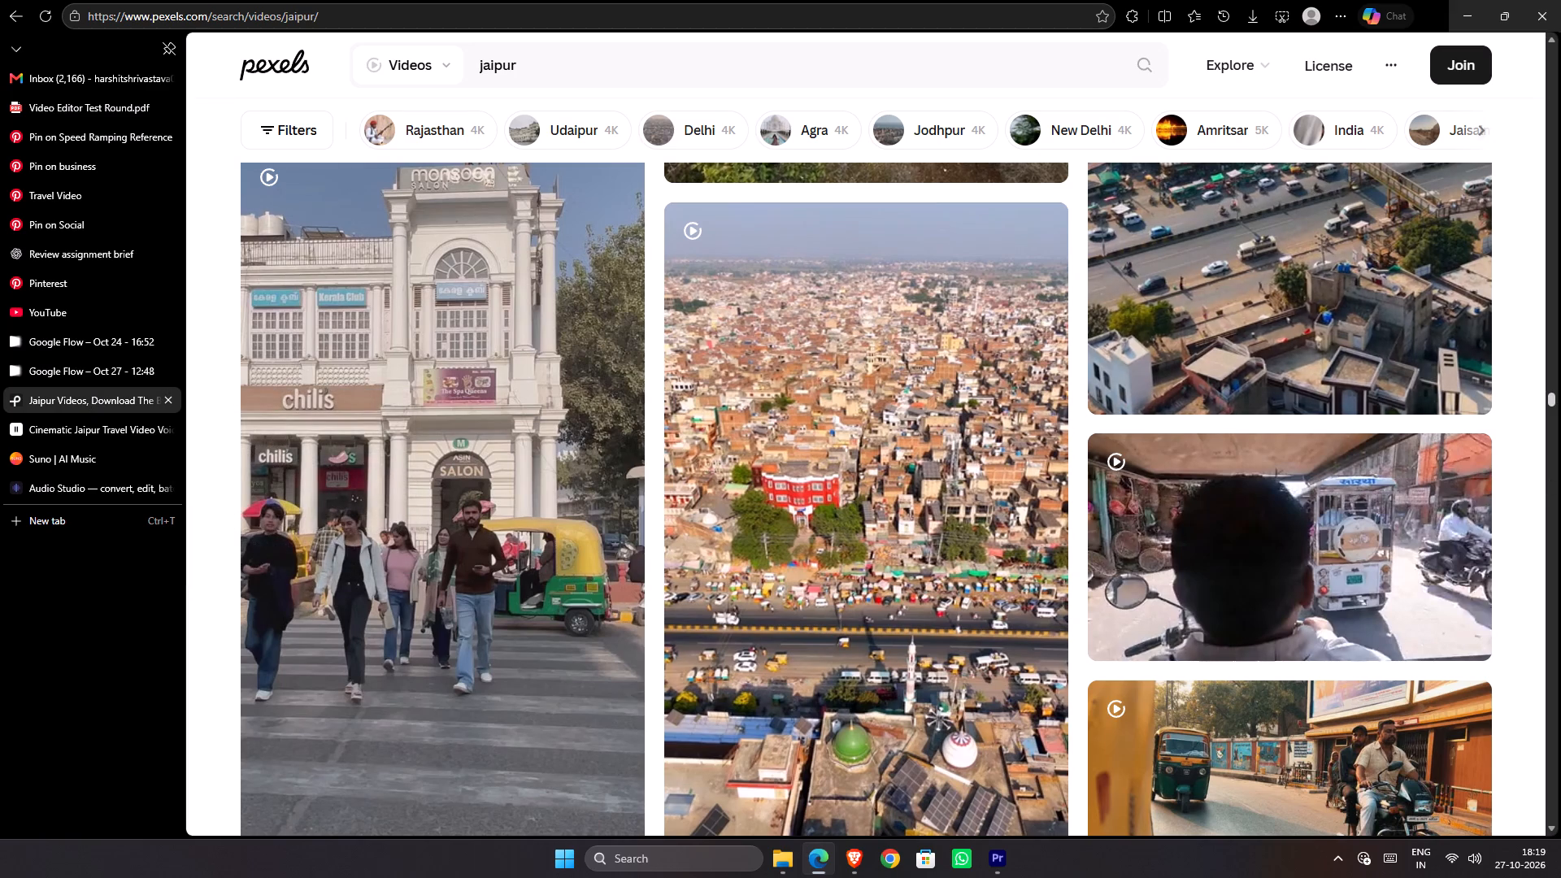
drag(1560, 398, 1537, 46)
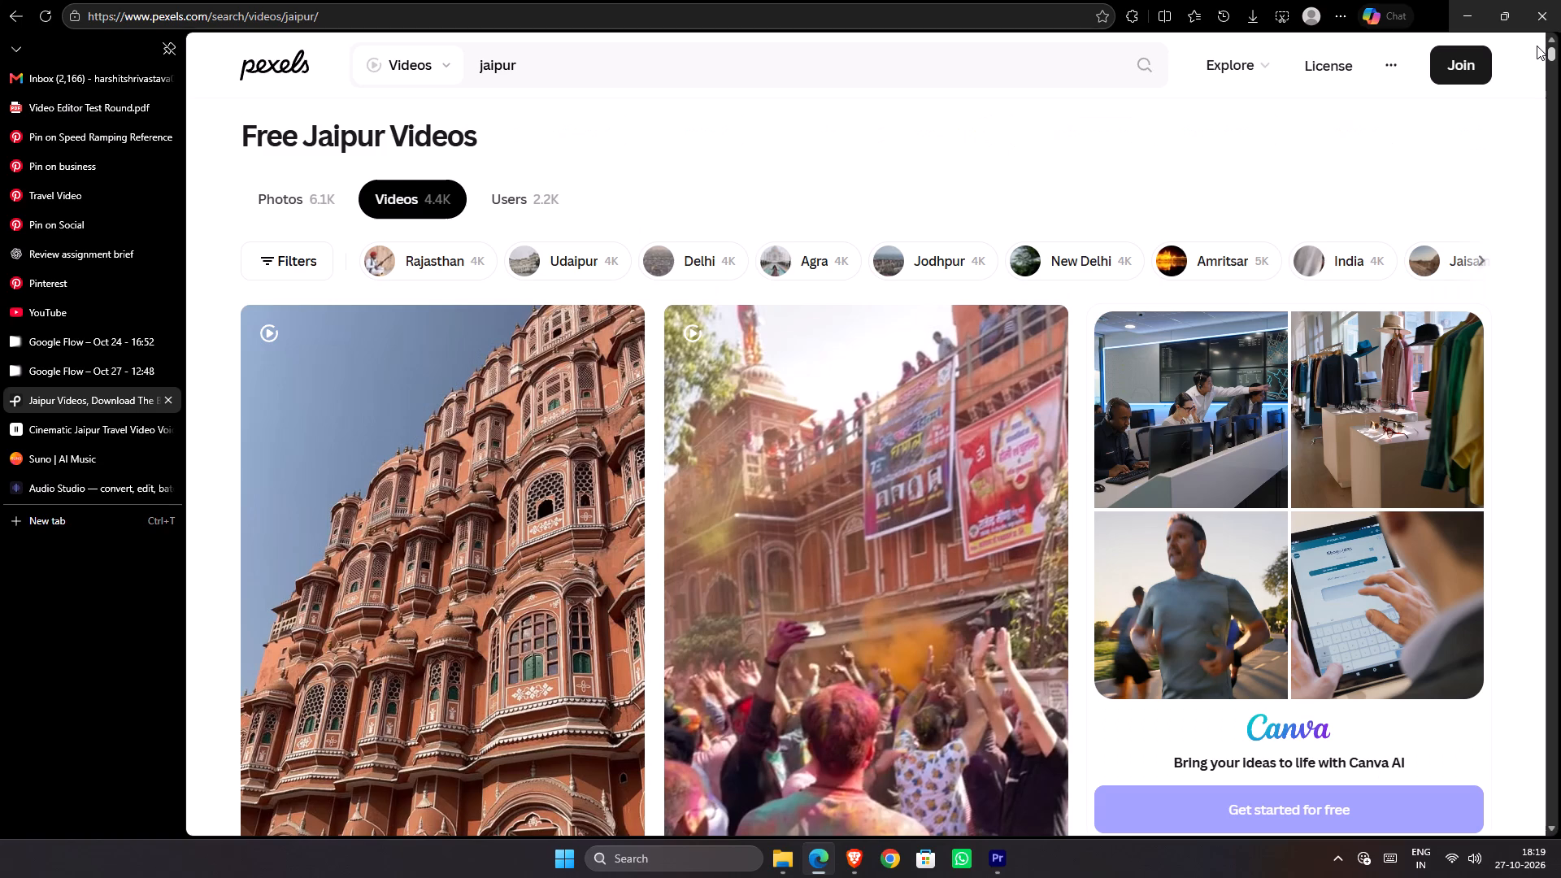
drag(1537, 46, 1545, 0)
scroll(660, 488, down, 1)
click(540, 428)
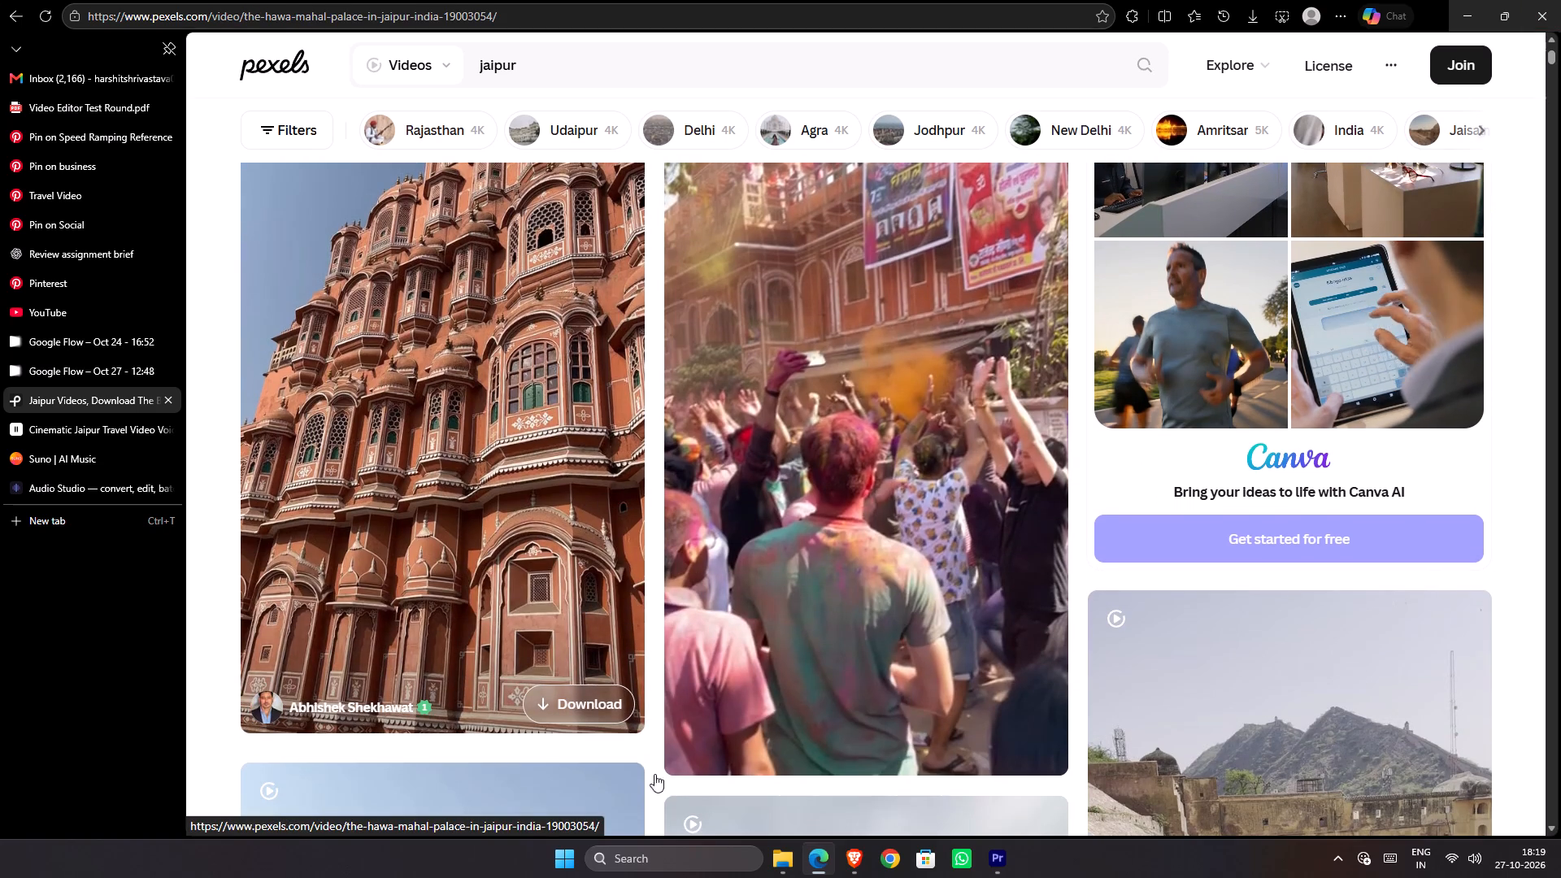
Switch to File Explorer and show the Downloads folder to look over the downloaded Jaipur footage.
click(788, 861)
click(75, 0)
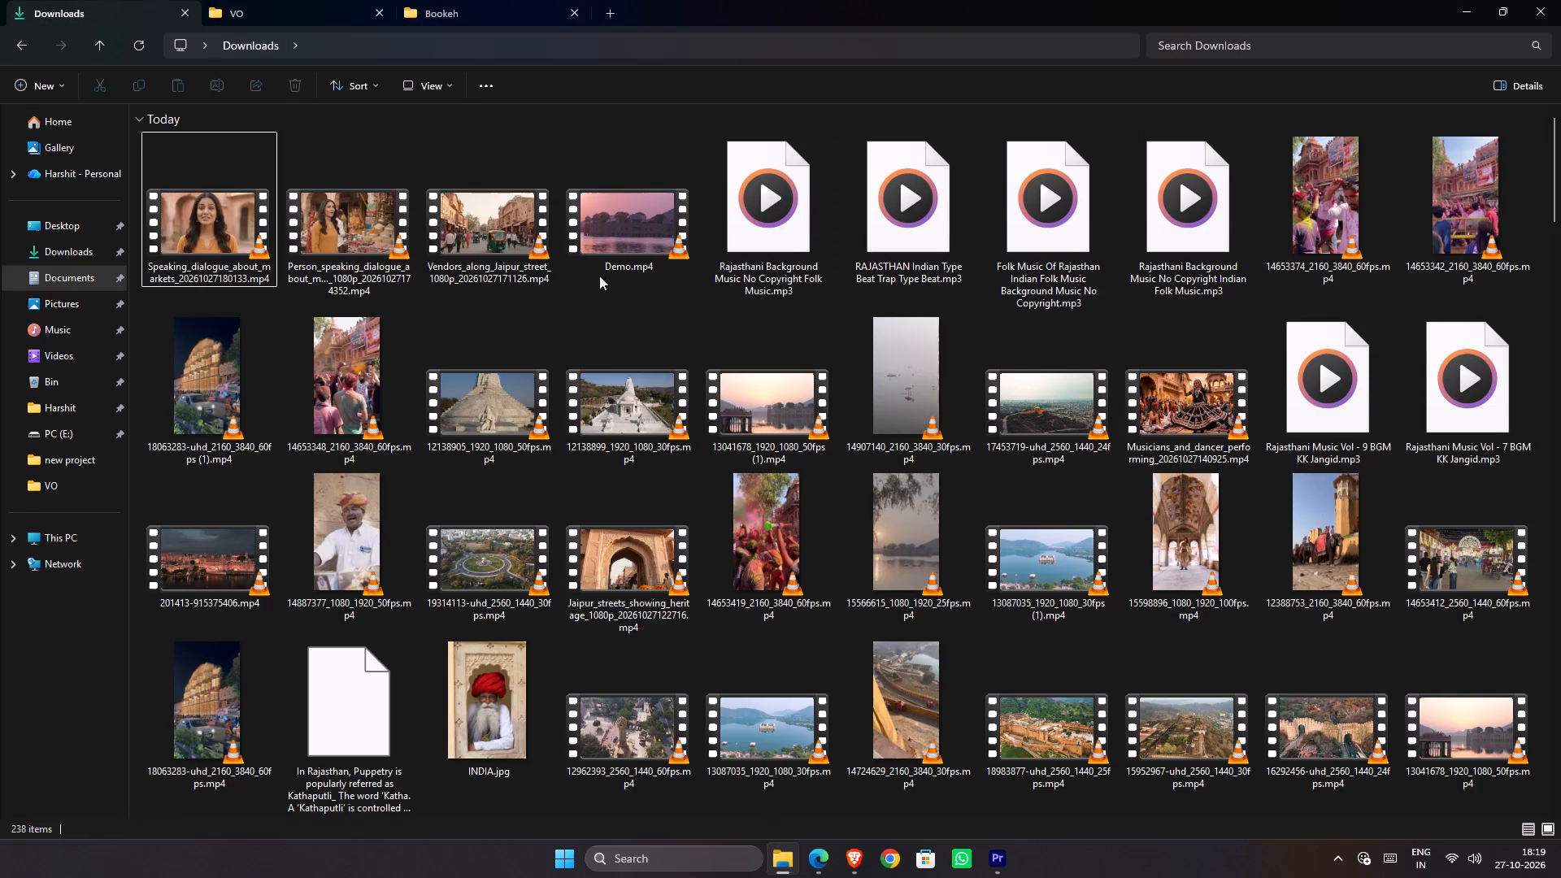
Preview the misty lake clip 14907140_2160_3840_30fps.mp4 from Downloads and place it on V3 at about 00:00:08:05.
click(1028, 404)
click(772, 454)
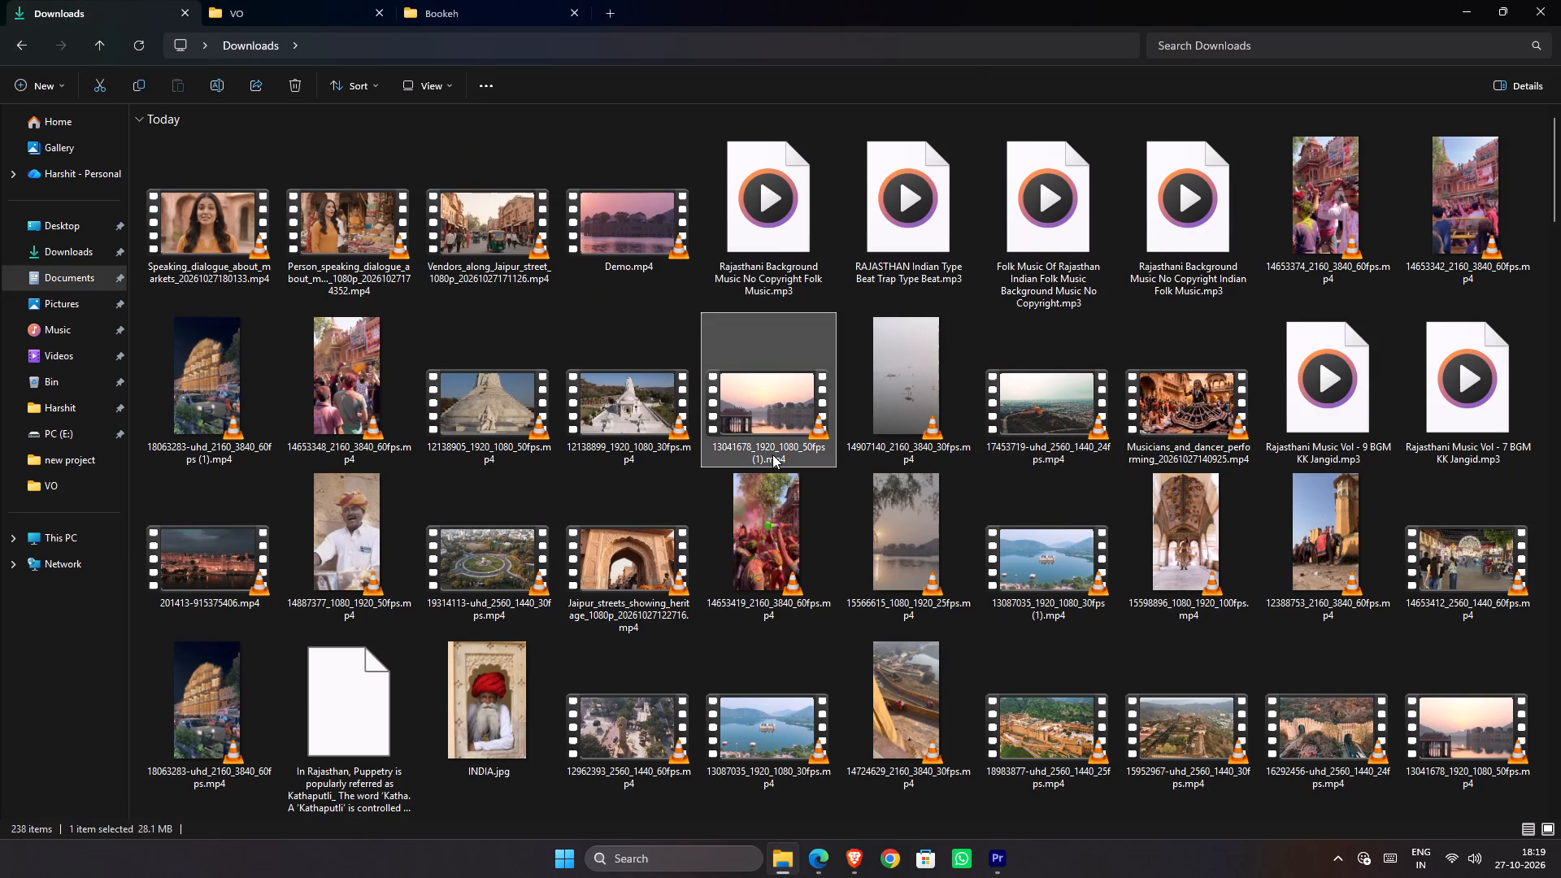
click(1015, 419)
double_click(941, 425)
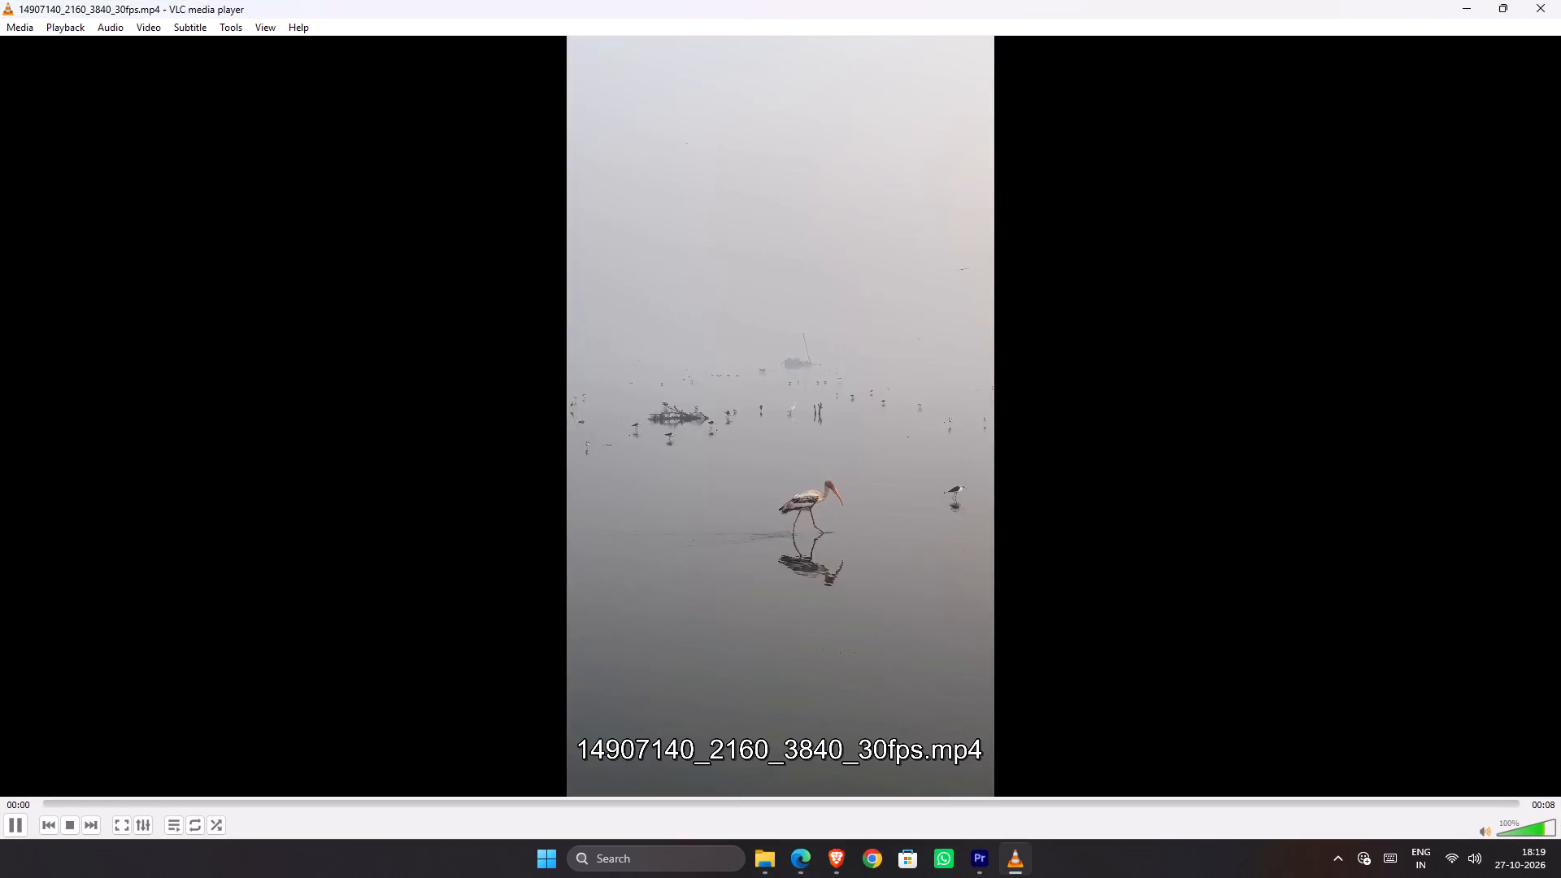
click(1560, 0)
drag(921, 377, 991, 819)
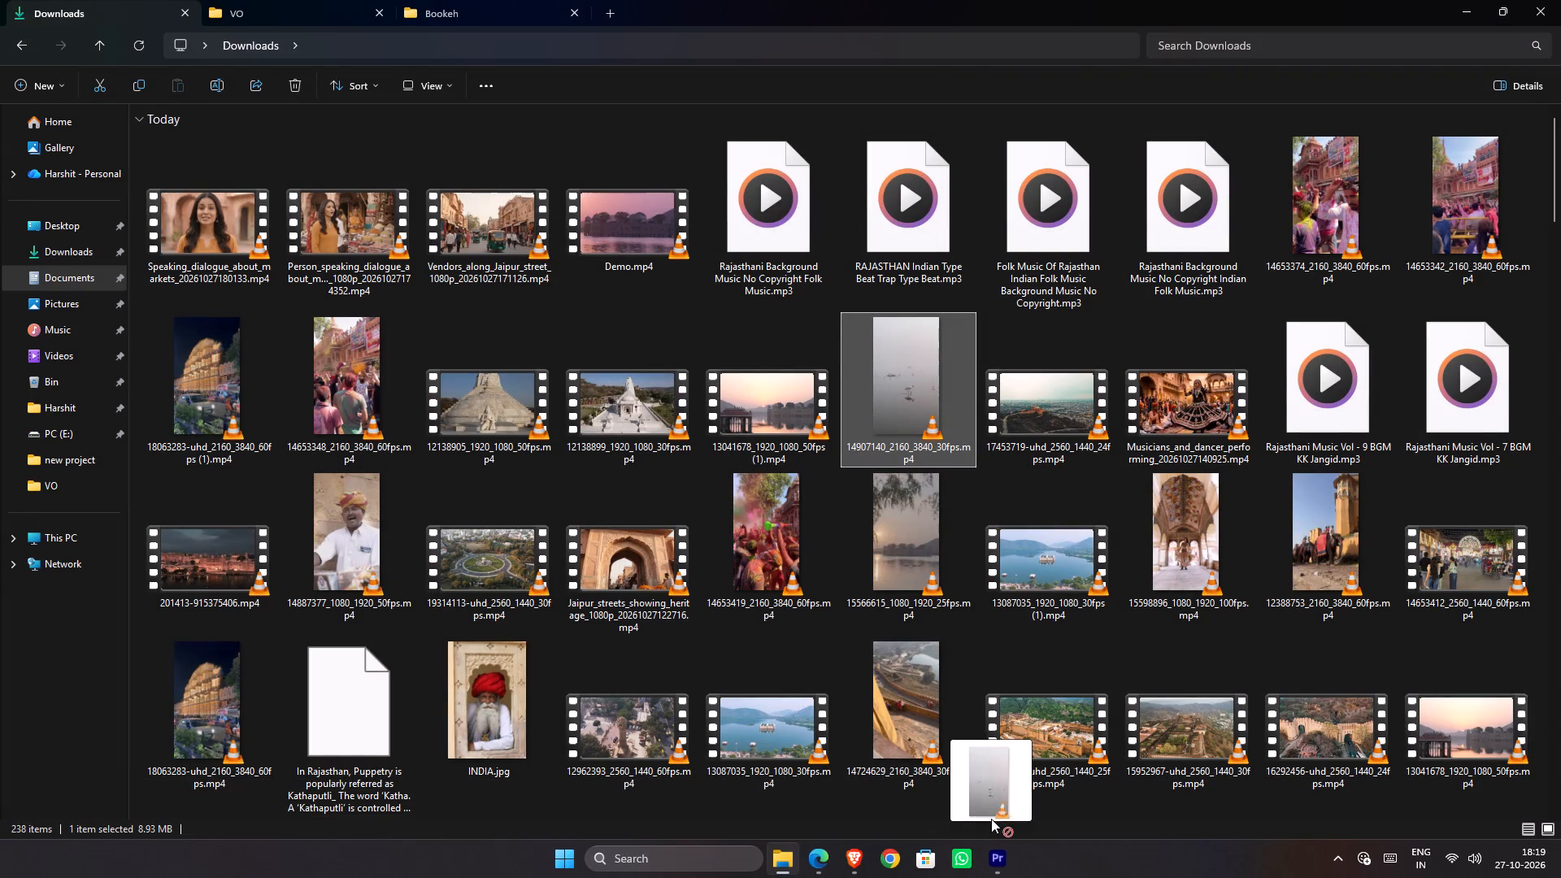
drag(991, 819, 741, 565)
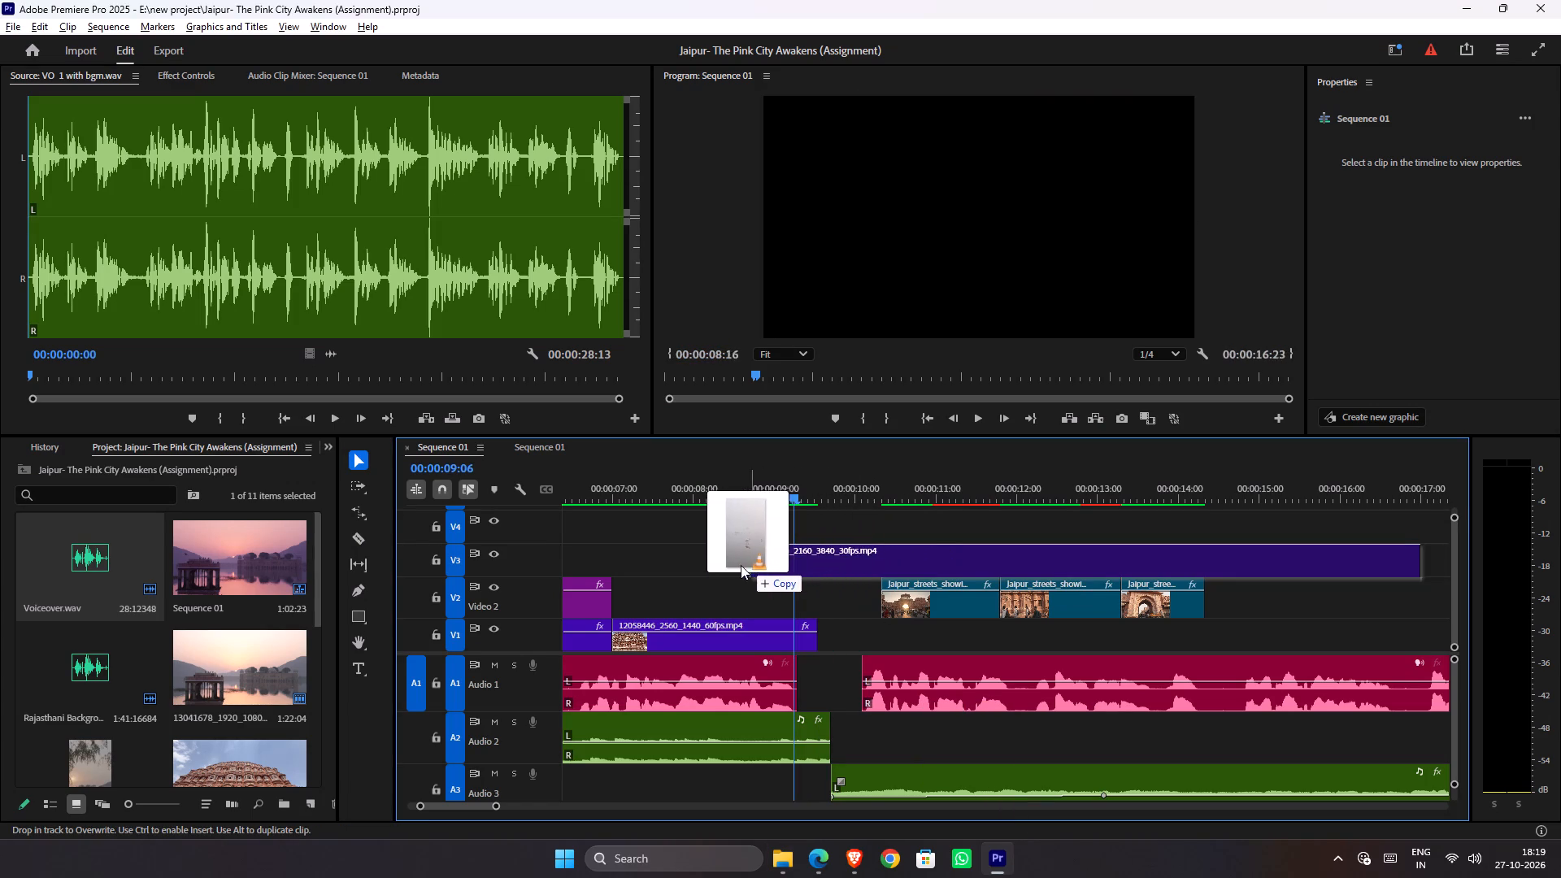
drag(741, 565, 711, 562)
Play and scrub the opening lake and Hawa Mahal shots, checking how the Black Video reveal fits the voice-over.
drag(689, 499, 561, 518)
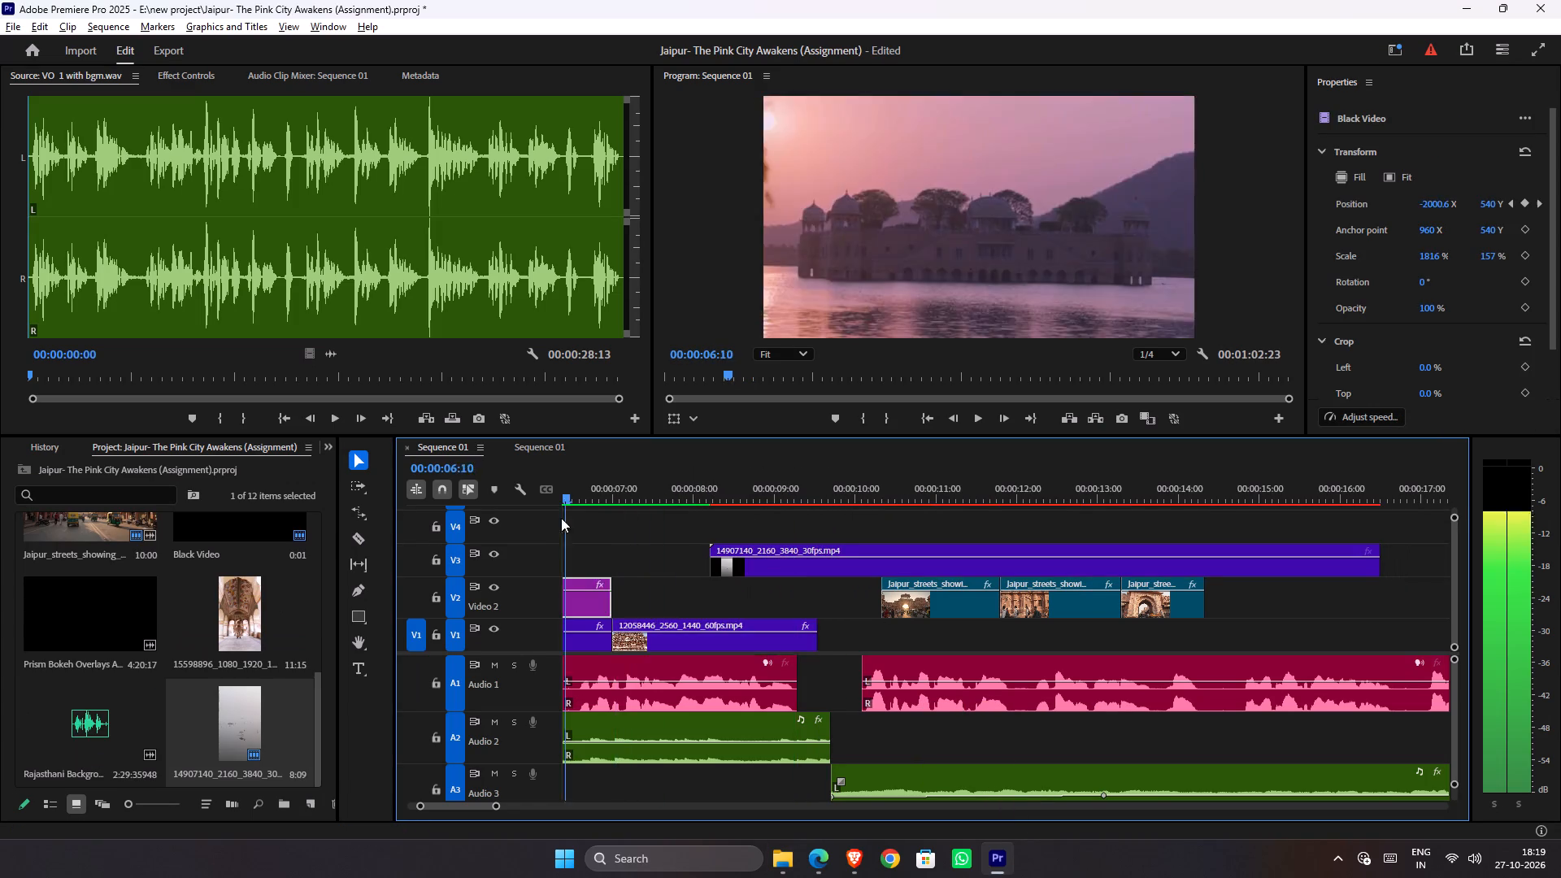
drag(561, 518, 783, 532)
key(space)
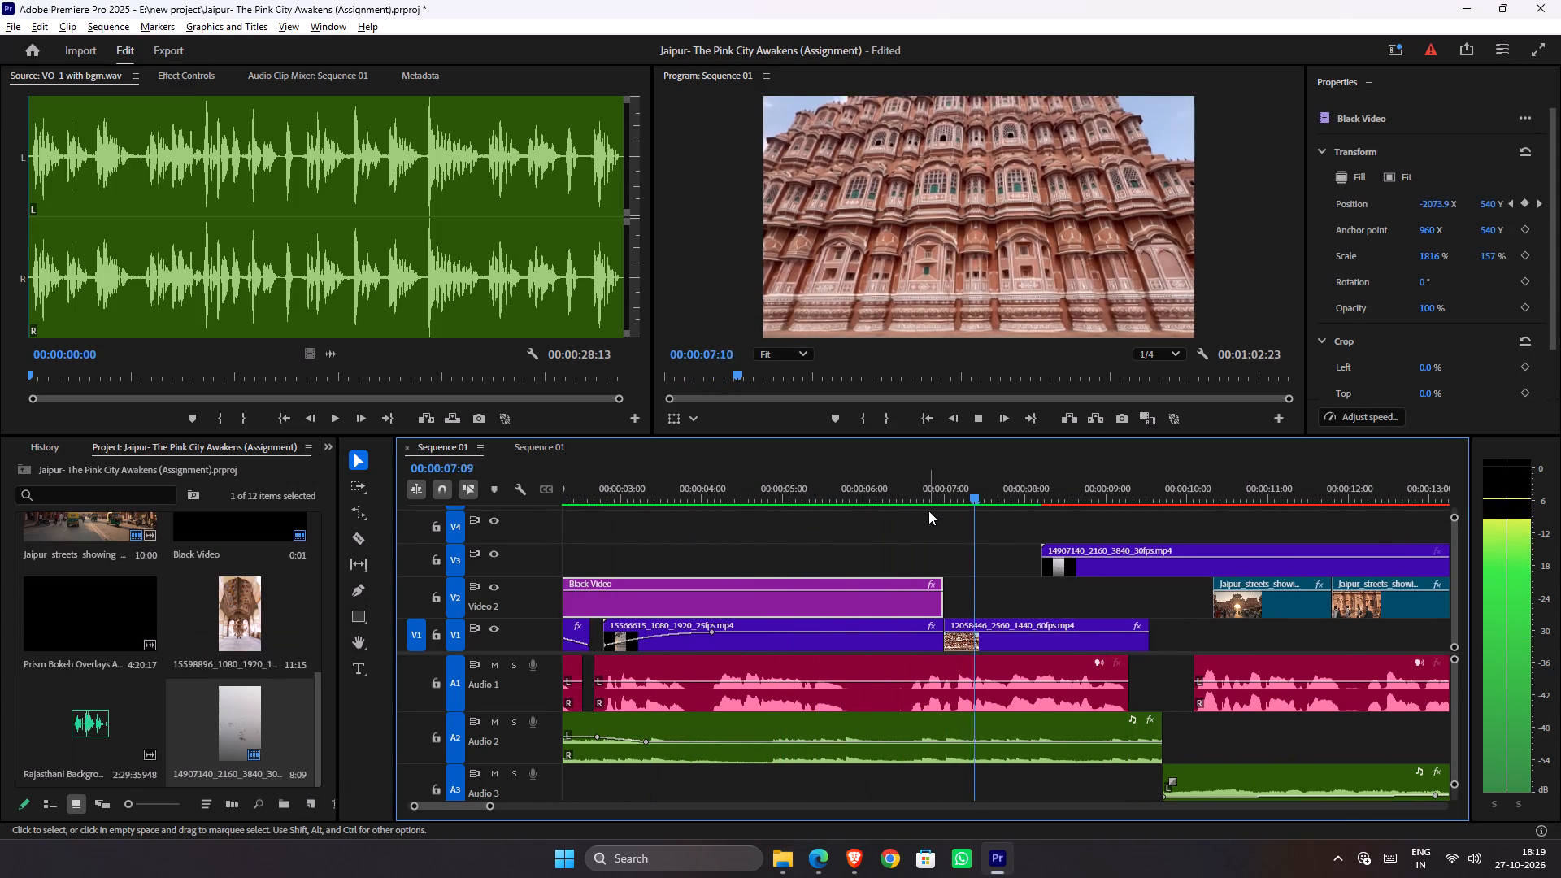
drag(934, 493, 780, 502)
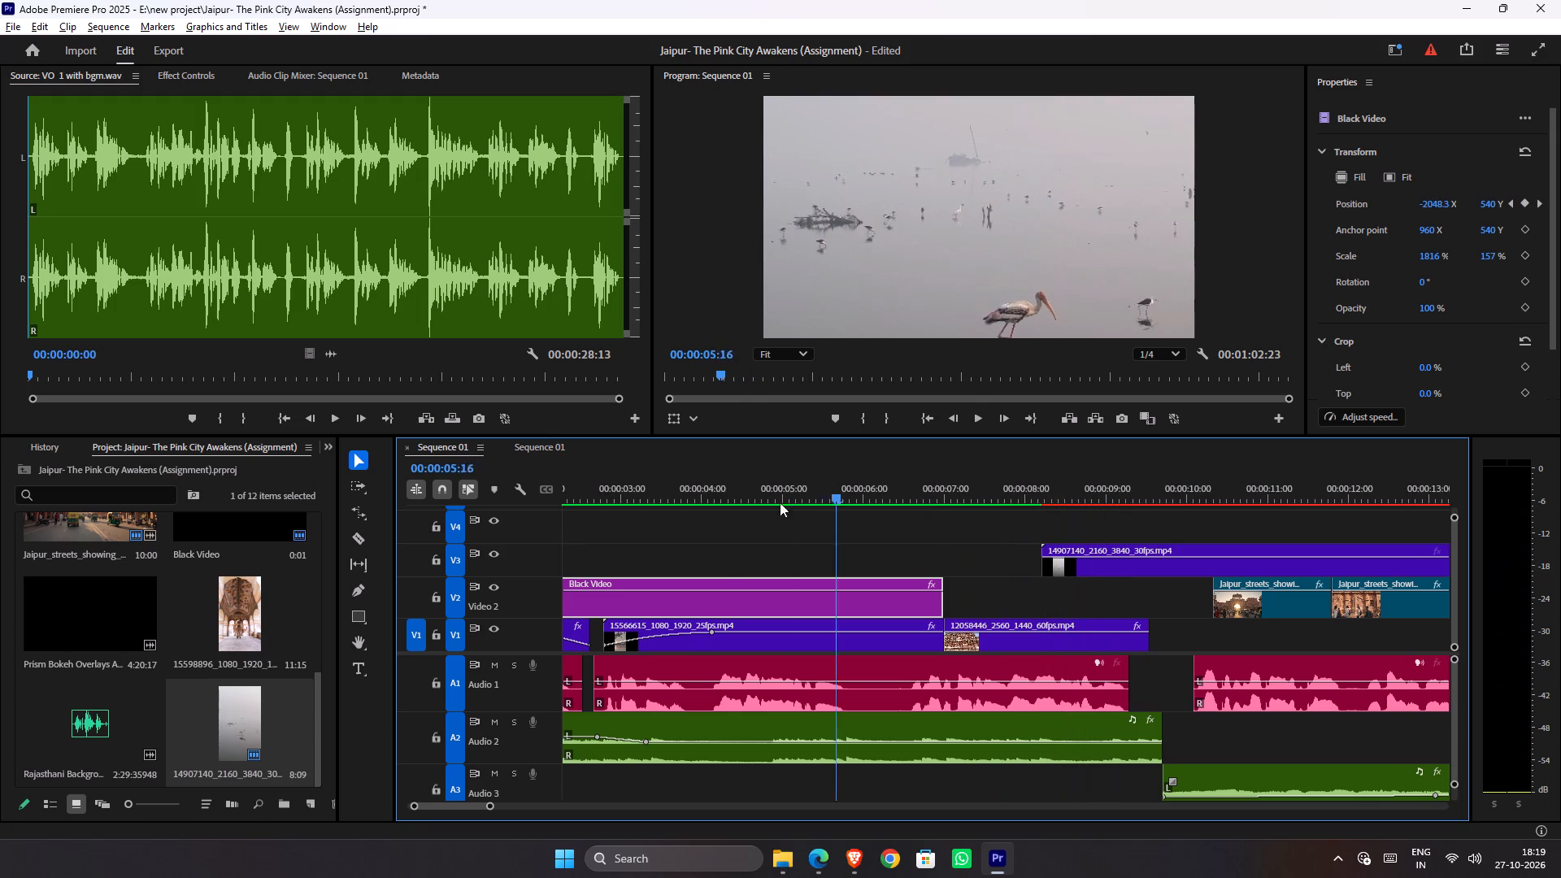
drag(780, 502, 234, 520)
key(space)
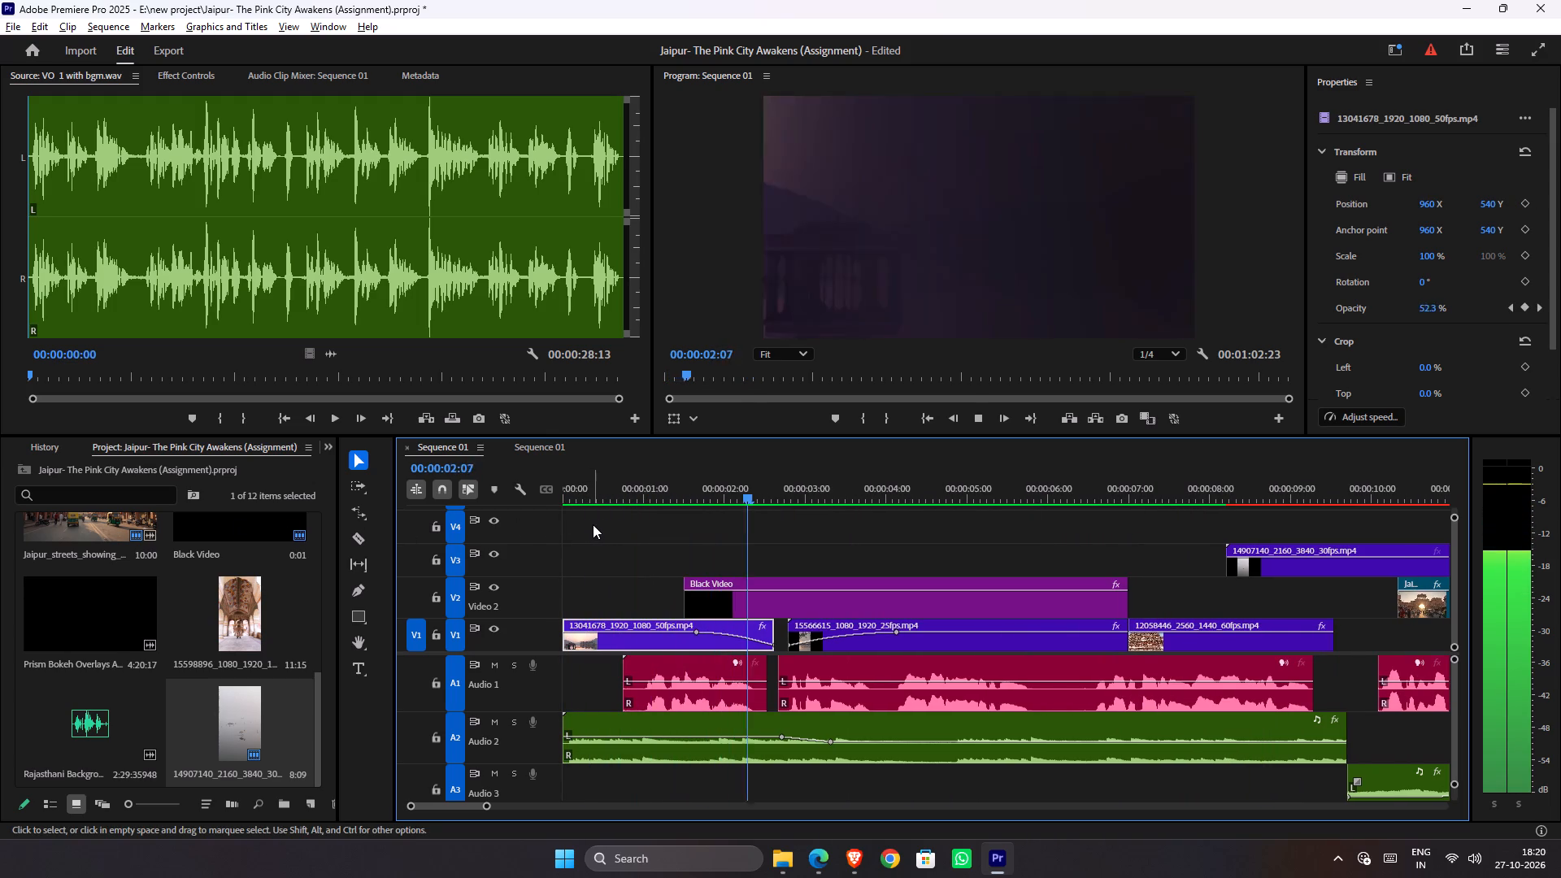
key(space)
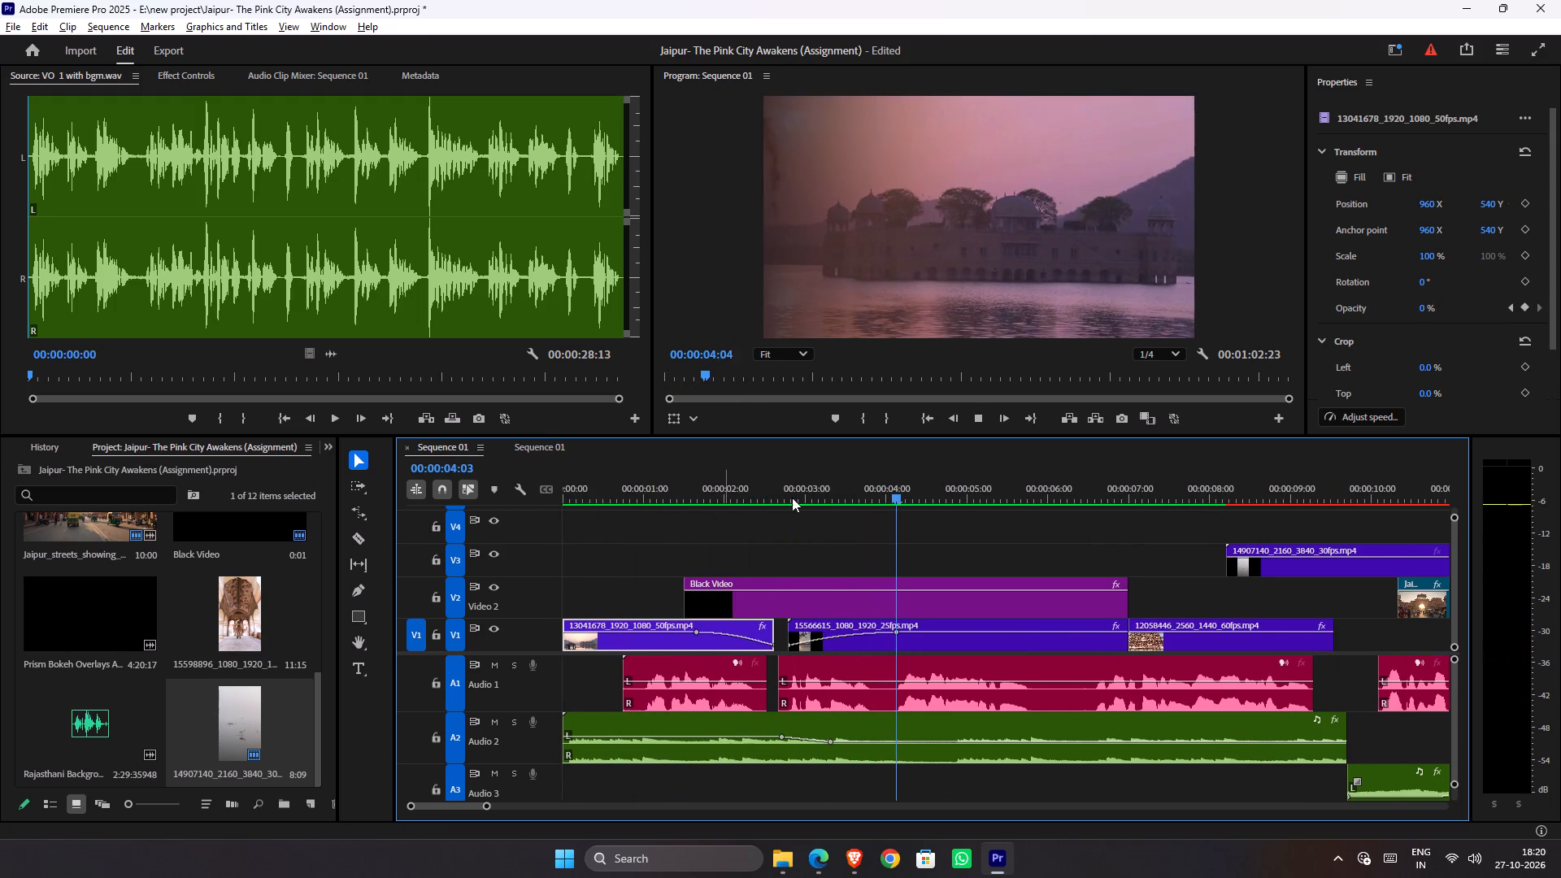
drag(802, 498, 789, 497)
Show the effect controls of the Black Video clip on V2 and review its Position animation over the lake palace shot.
click(846, 607)
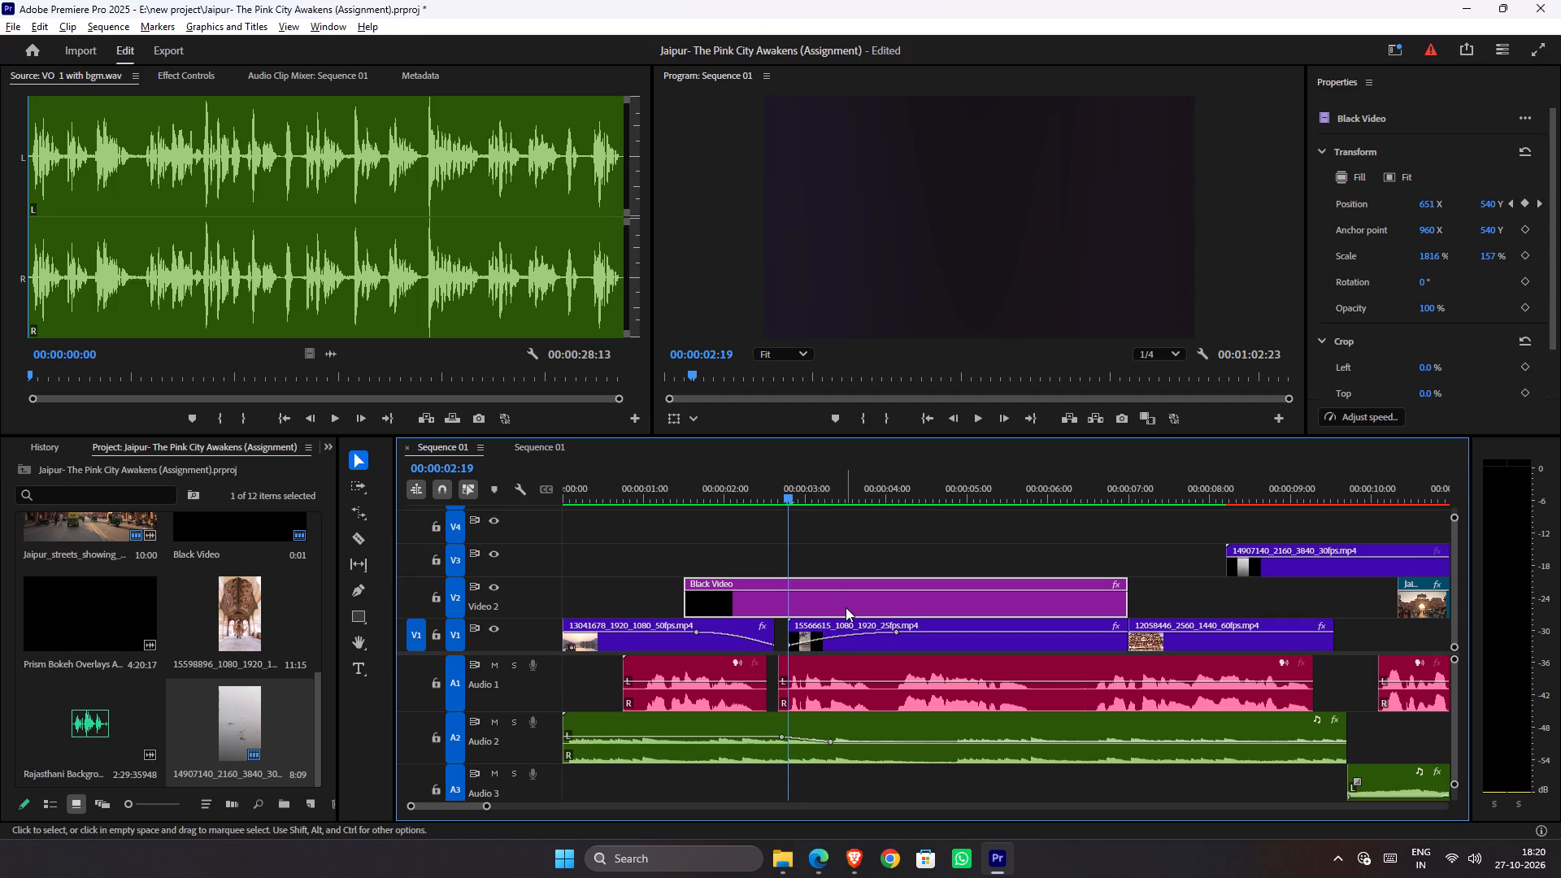
click(324, 79)
click(215, 82)
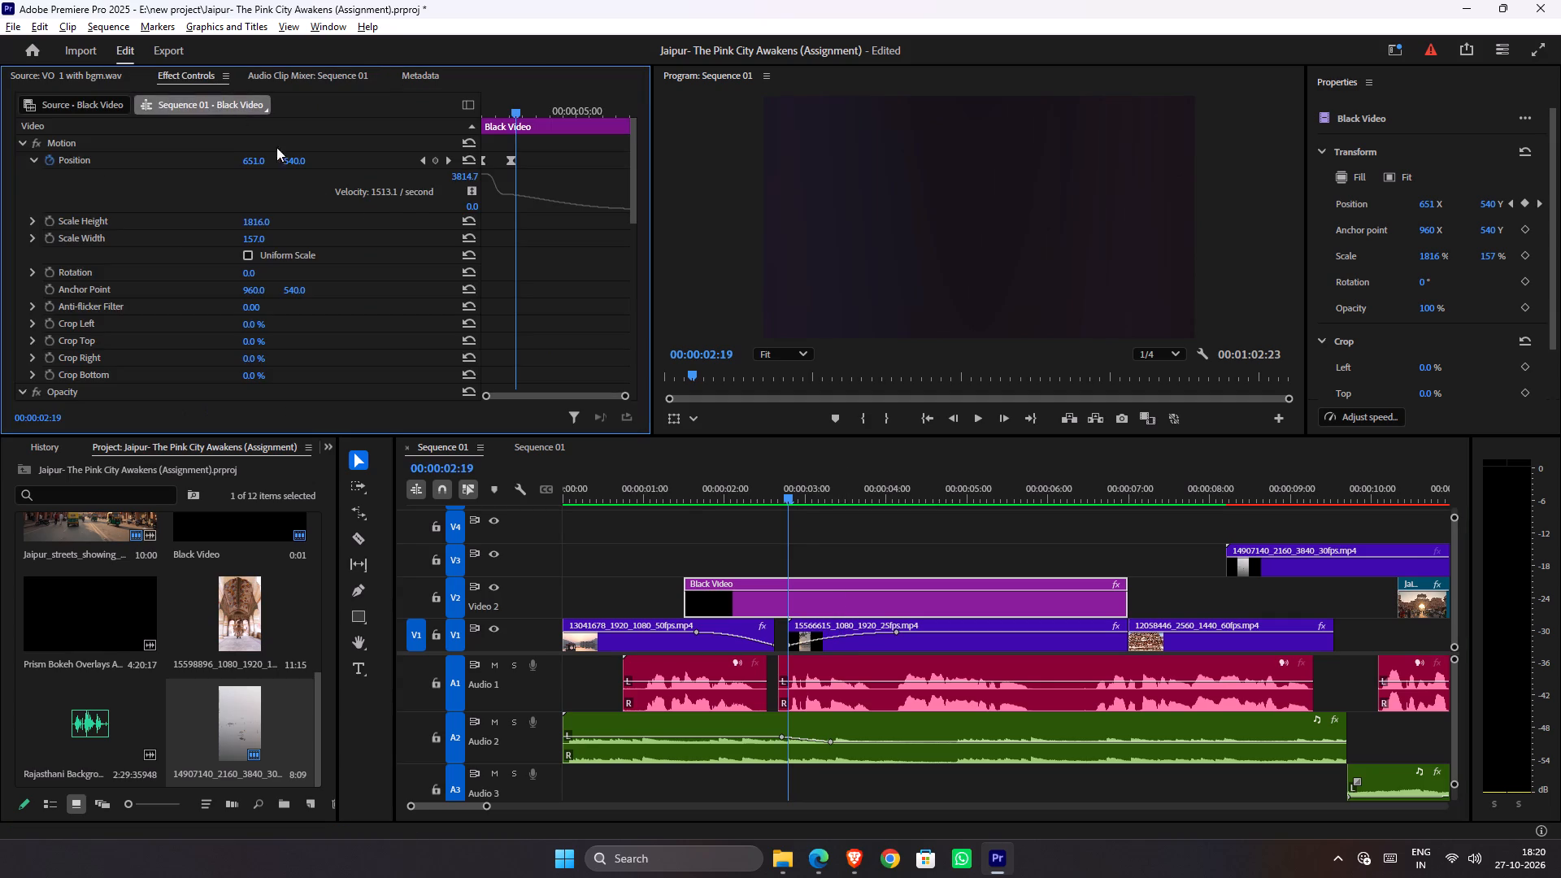
key(space)
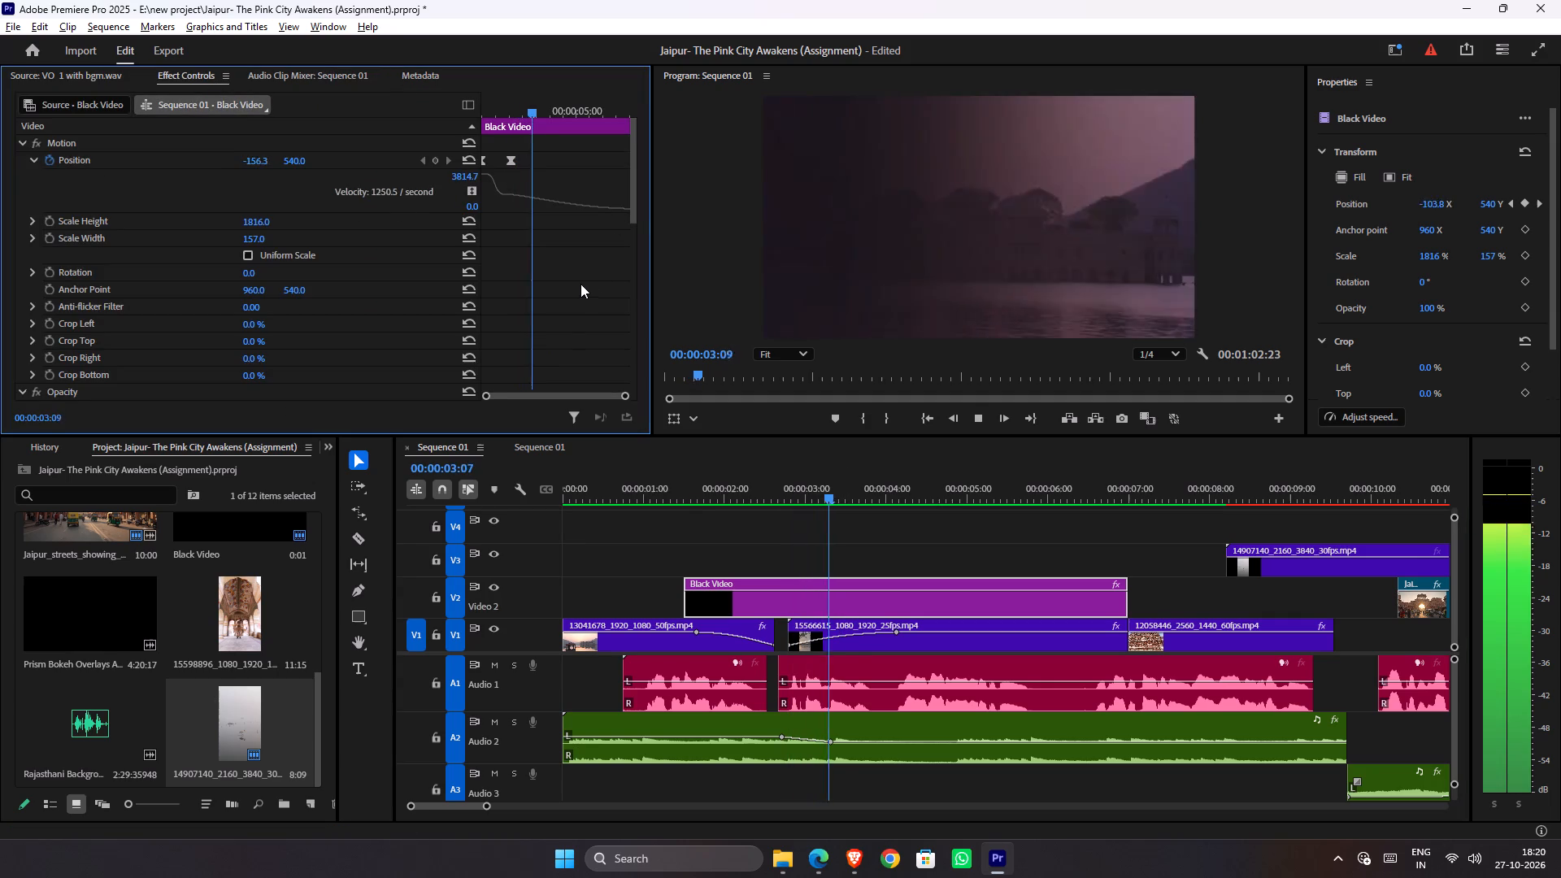
key(space)
drag(577, 396, 655, 397)
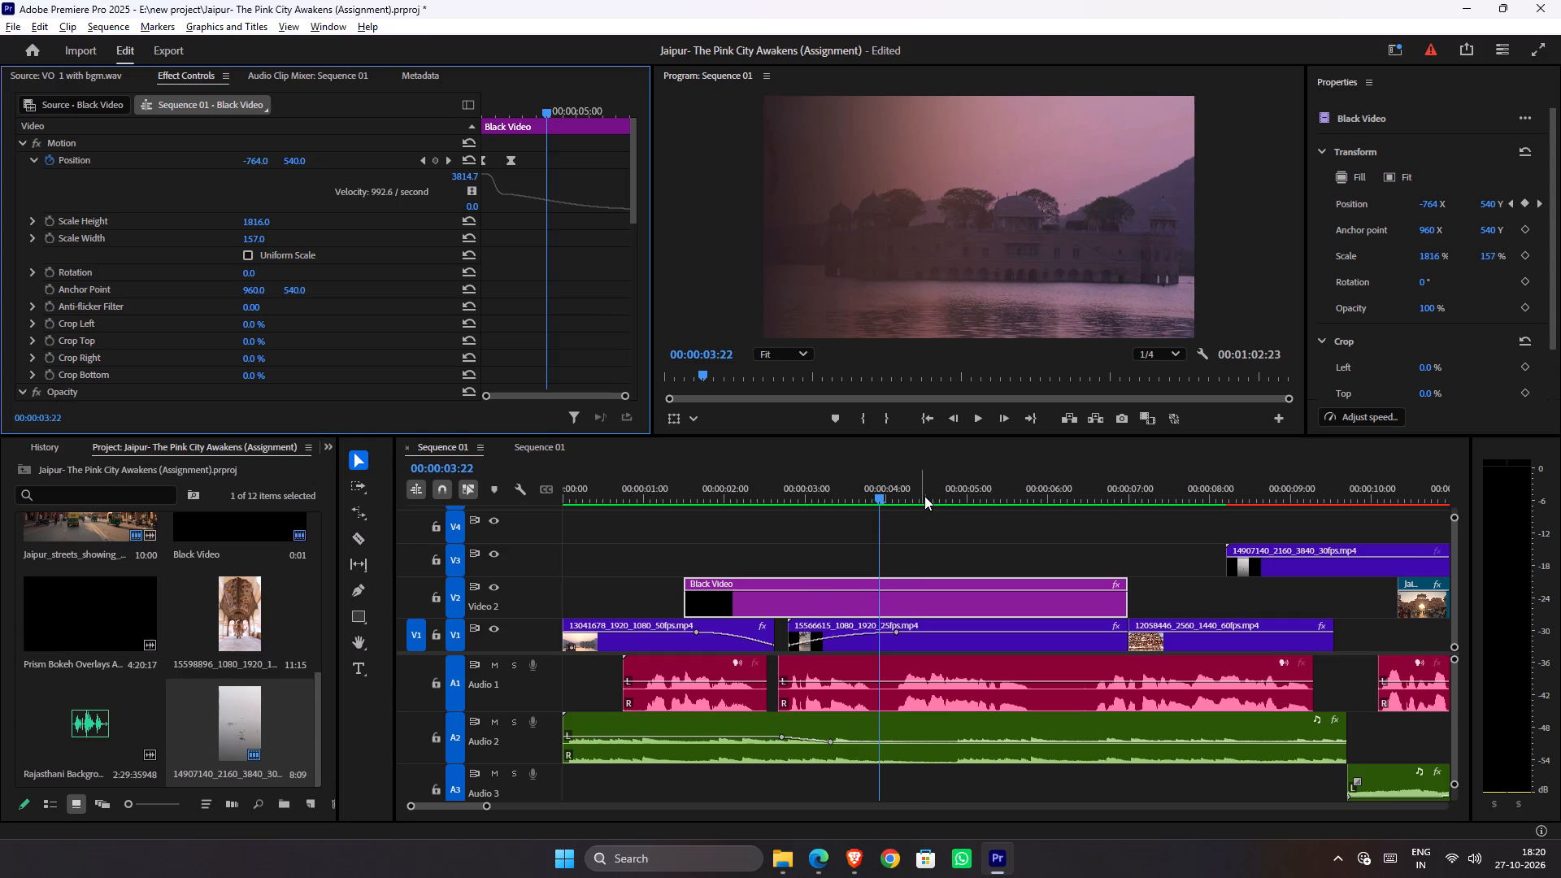
drag(924, 496, 1098, 496)
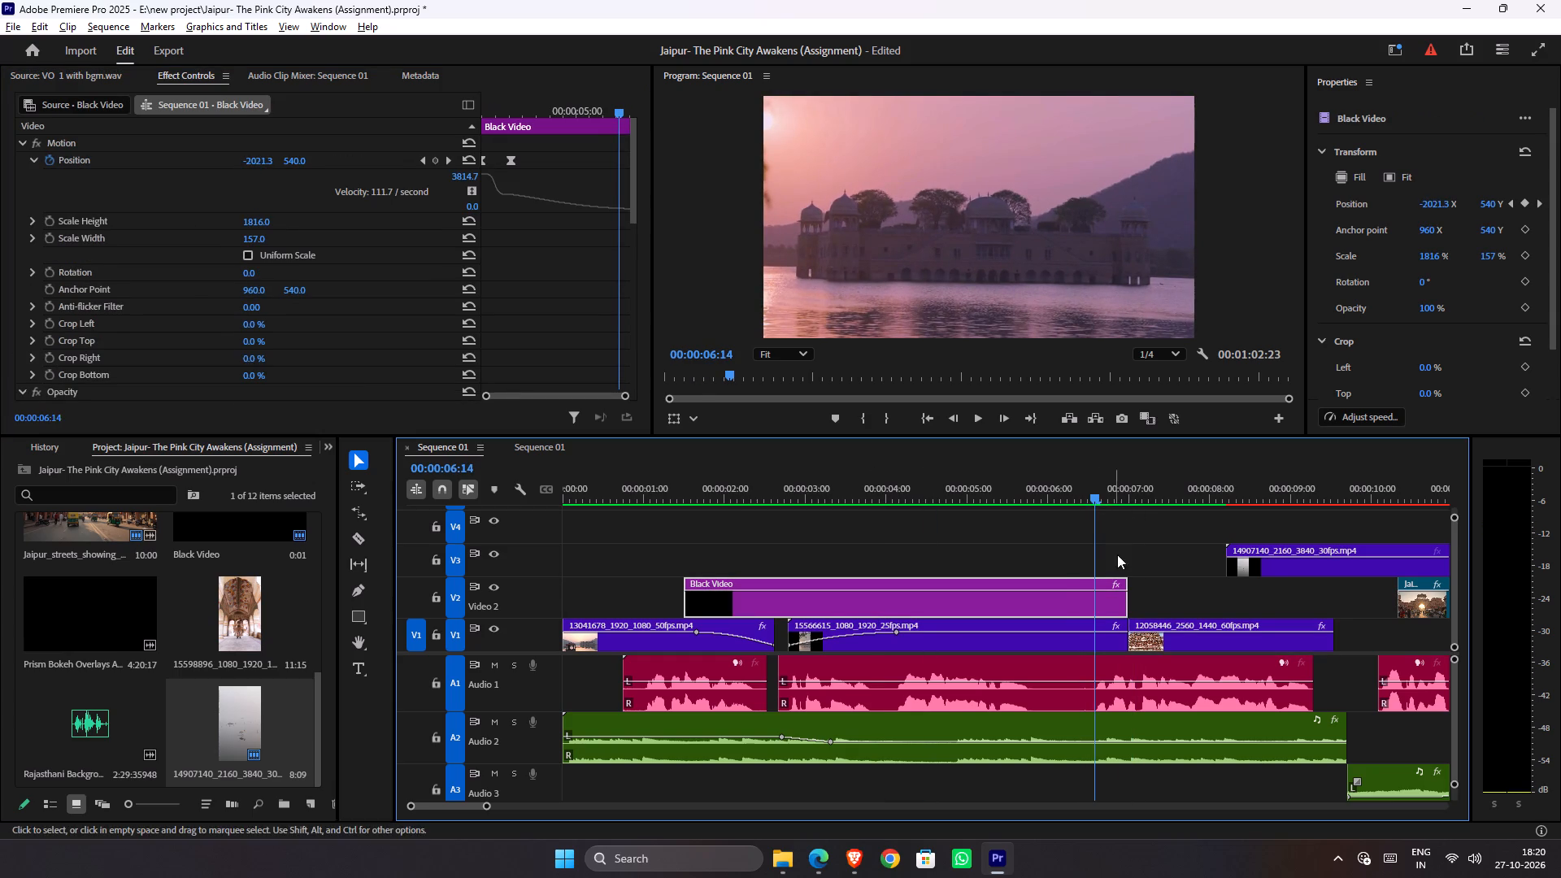
Extend the end of the Black Video clip on V2 to about 00:00:10:02, just before the sunrise gate clip.
drag(1127, 597, 1211, 597)
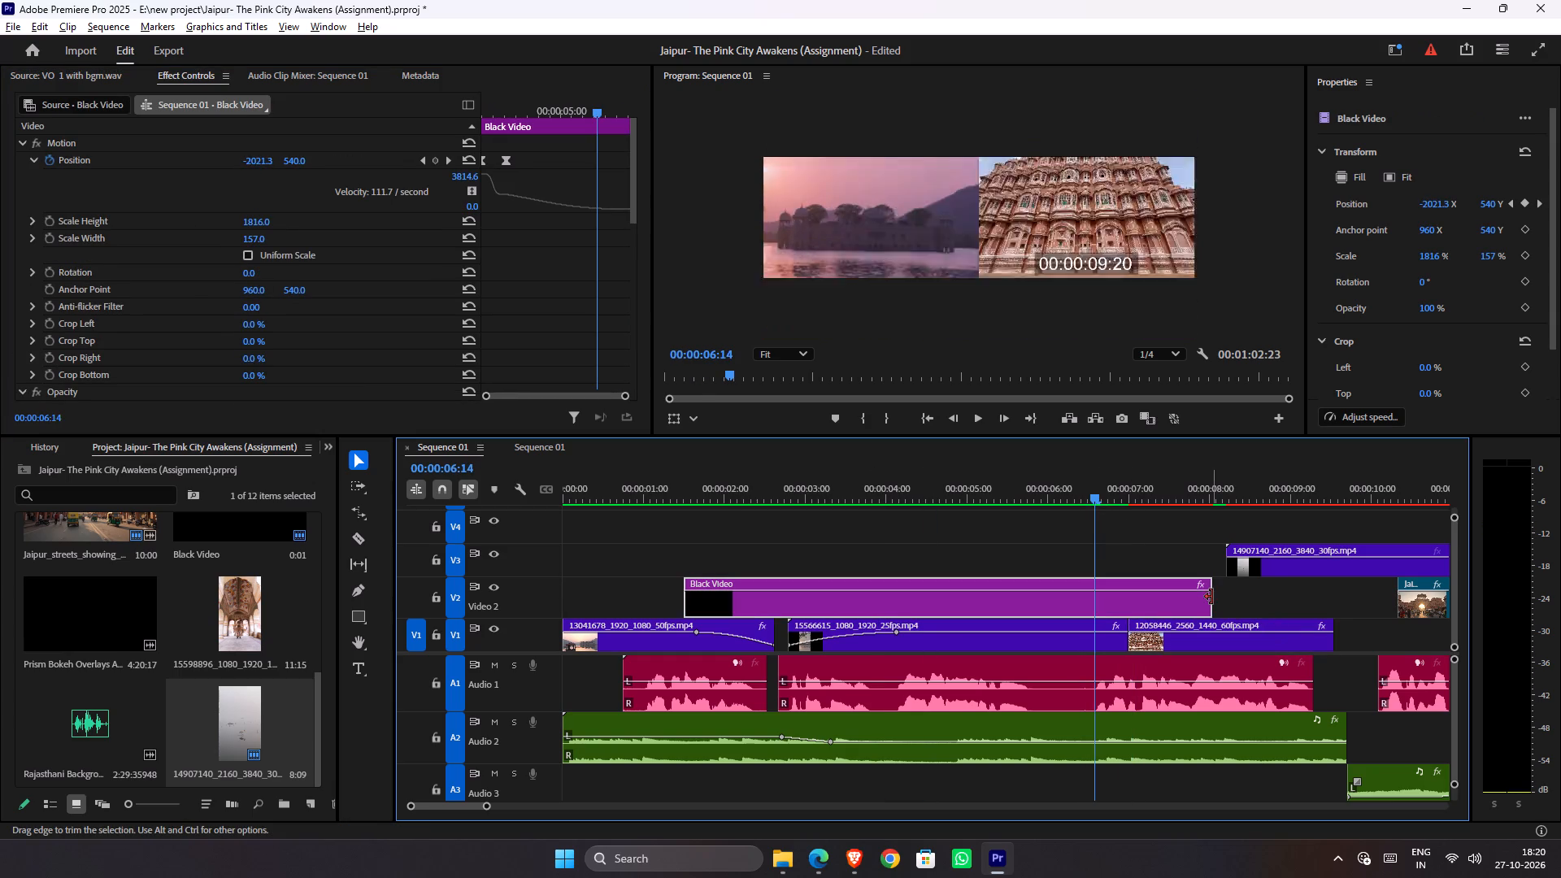
drag(1211, 598, 1224, 599)
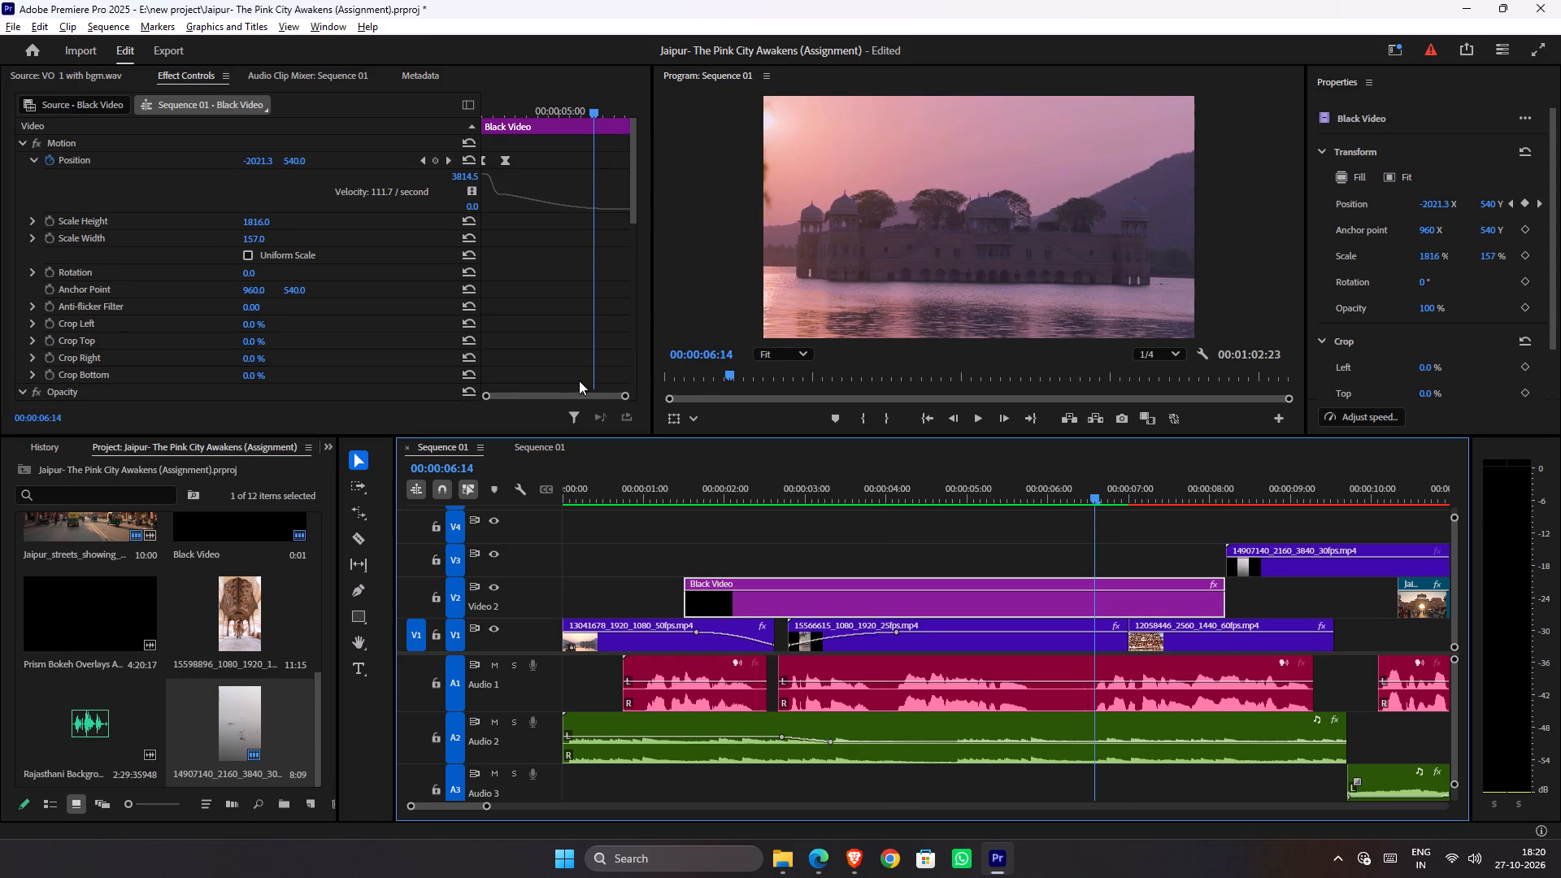
drag(582, 395, 621, 398)
drag(1147, 495, 1183, 499)
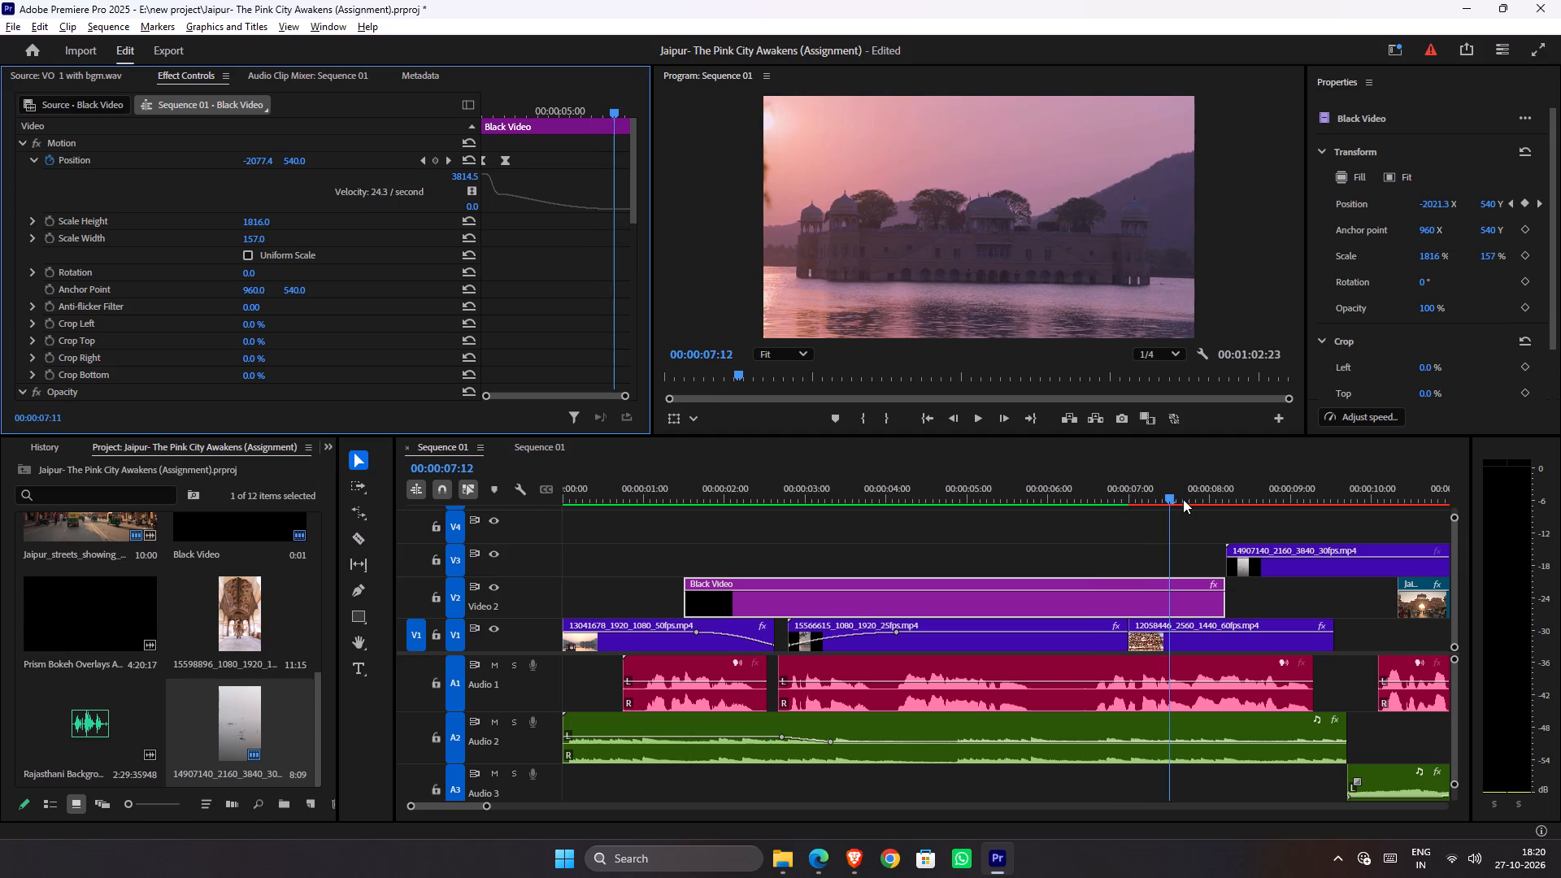
drag(1183, 499, 1216, 506)
drag(1225, 597, 1321, 598)
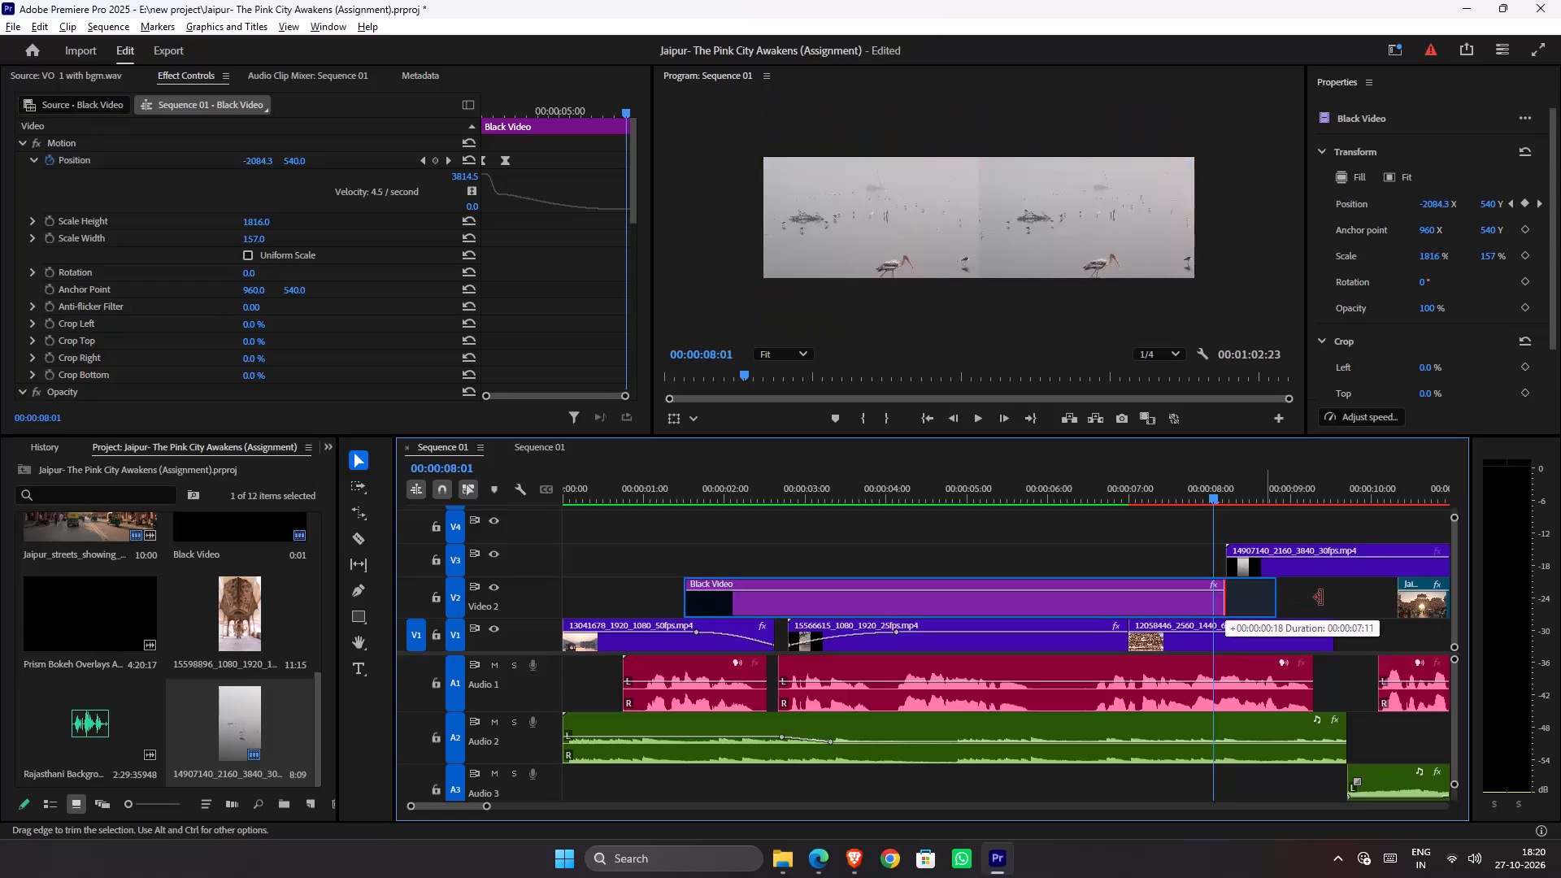
drag(1321, 598, 1379, 609)
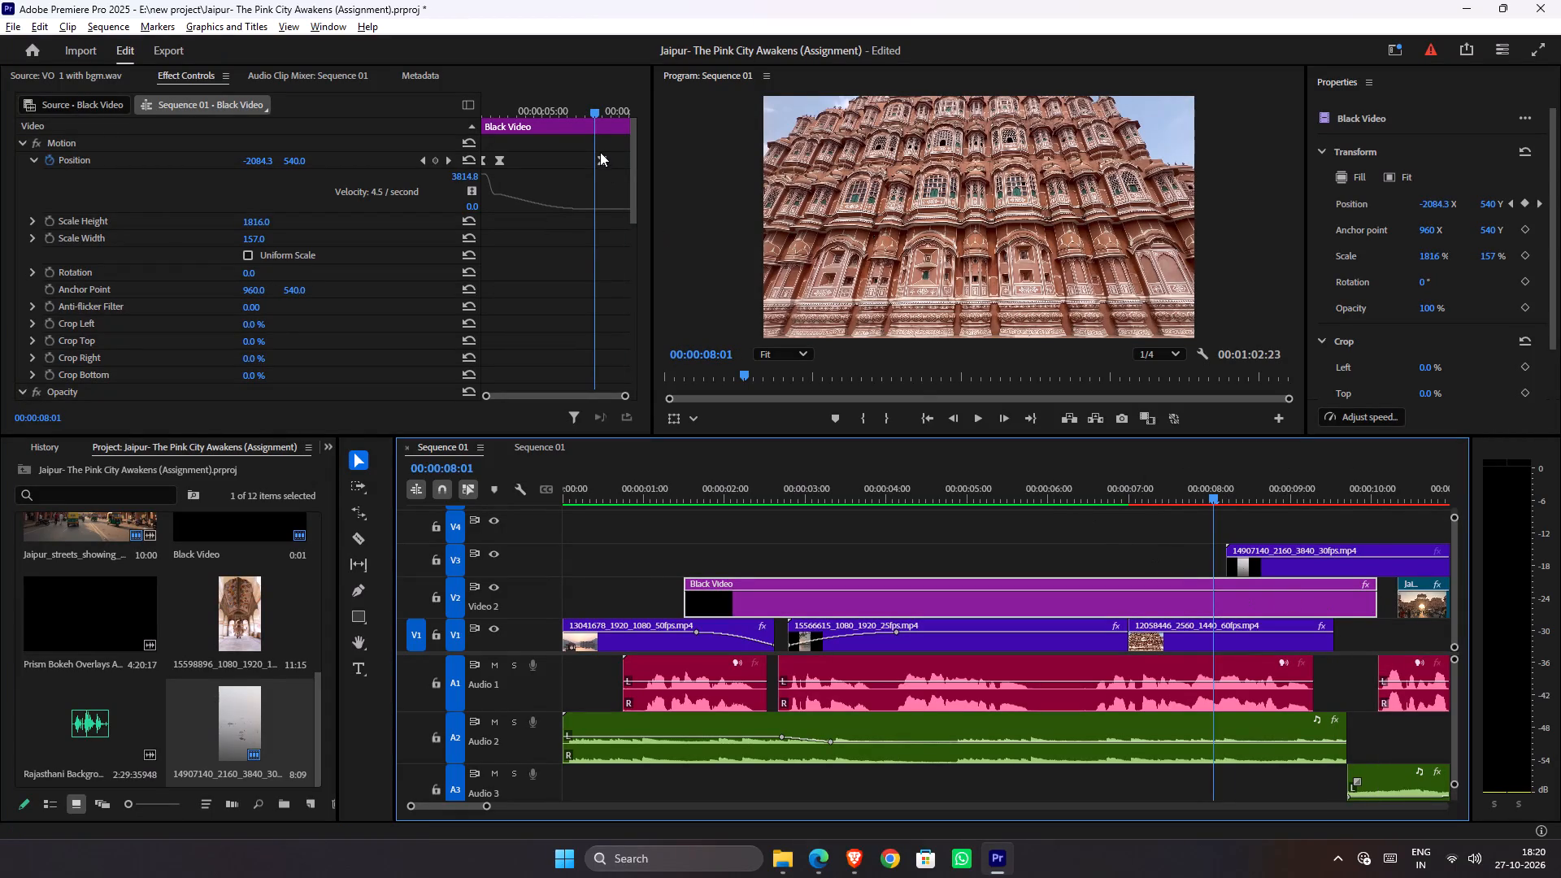
Change the last Position keyframe of the Black Video clip to Linear temporal interpolation and move it to the clip's end.
click(600, 157)
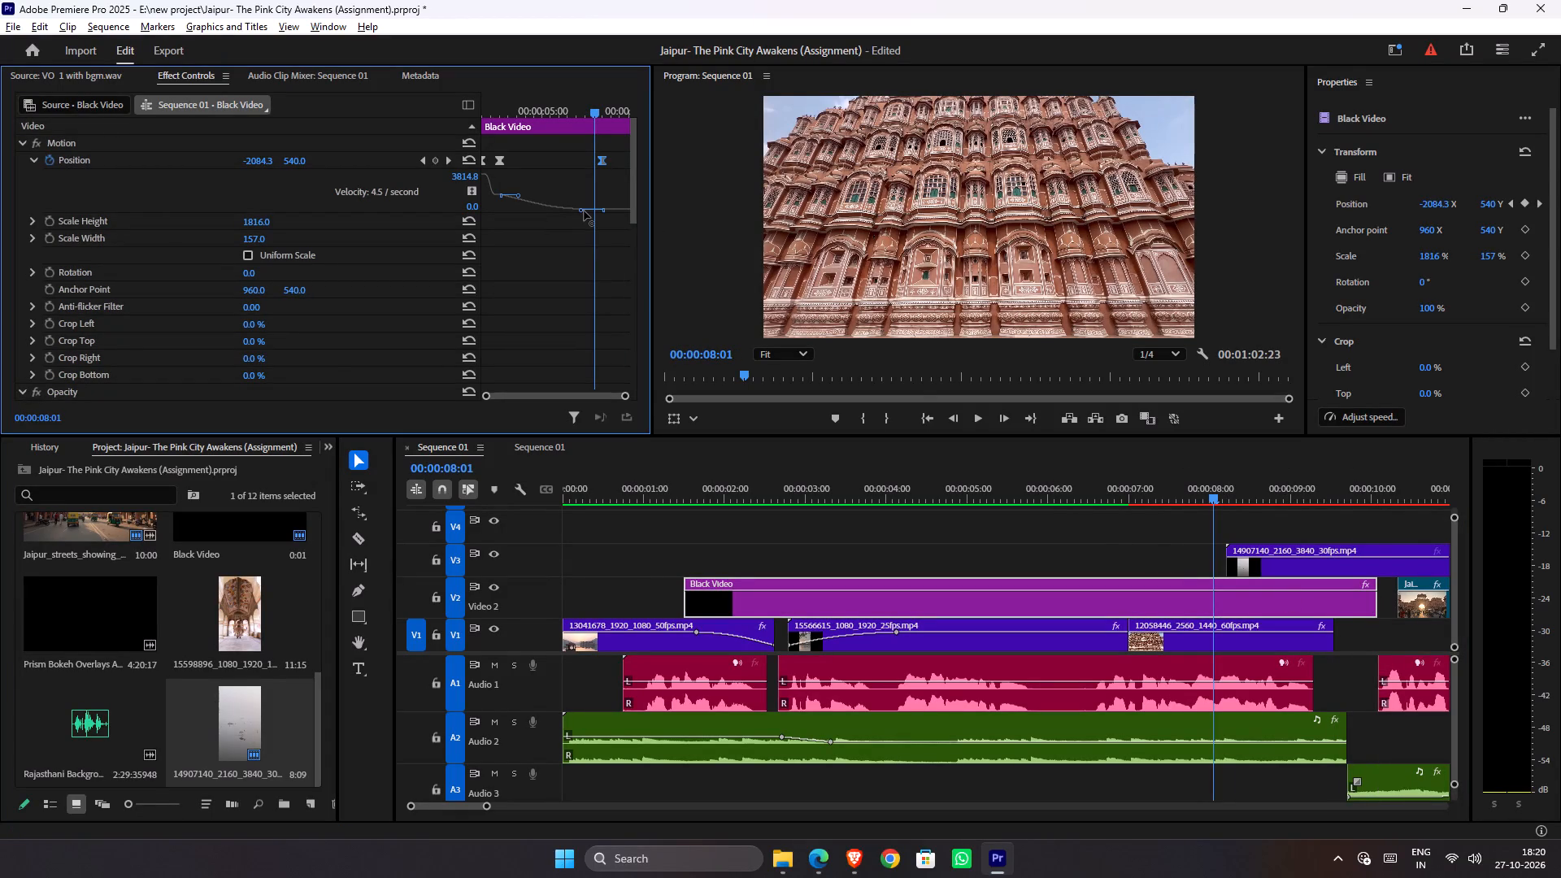
ctrl+click(598, 163)
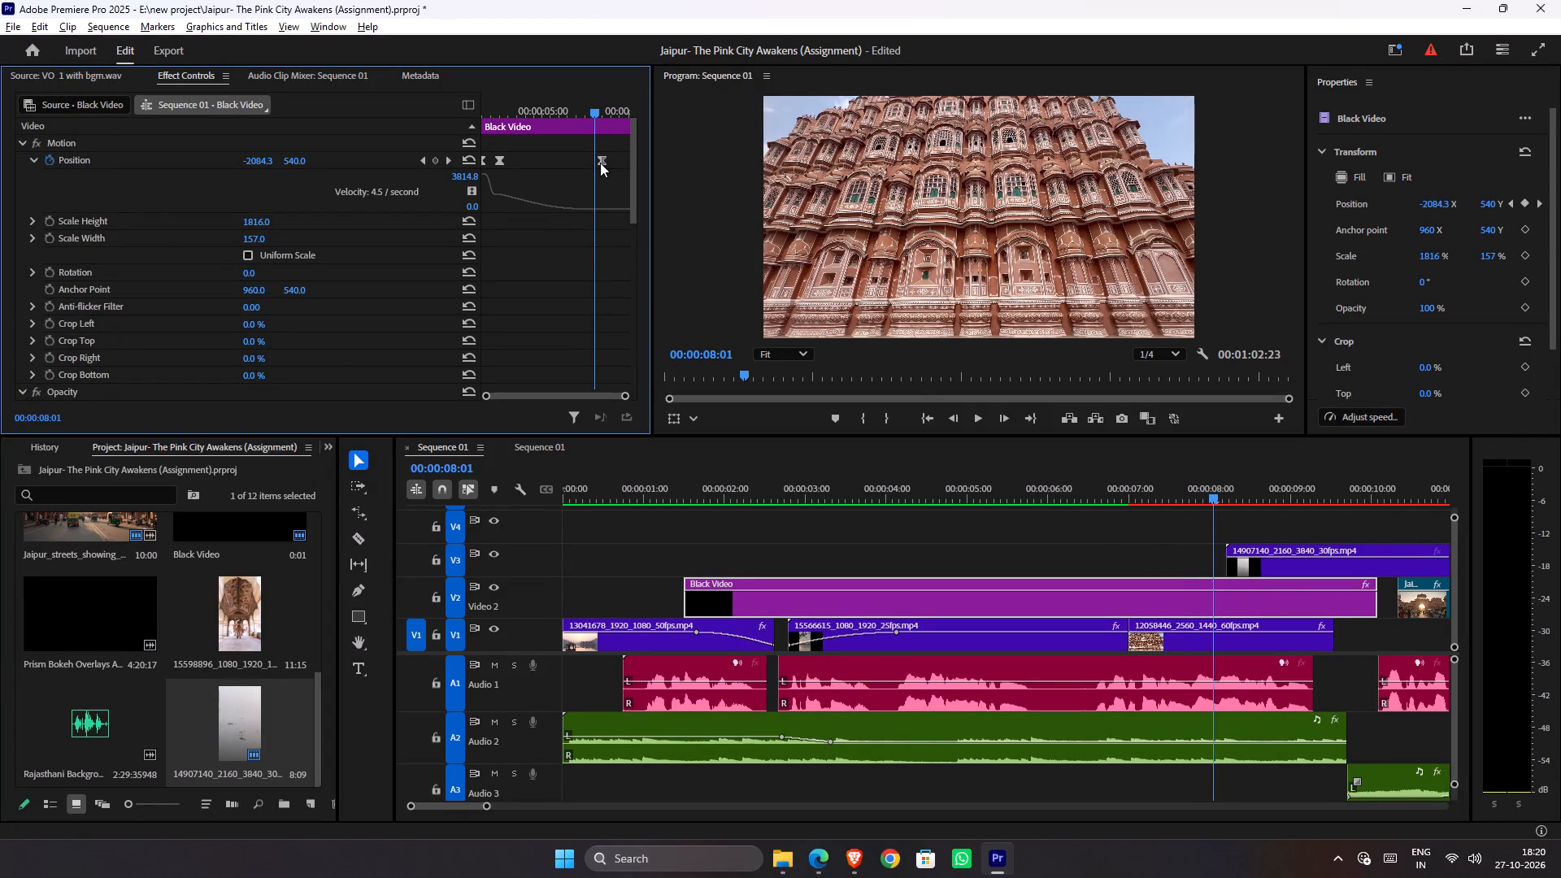
ctrl+click(600, 163)
right_click(600, 163)
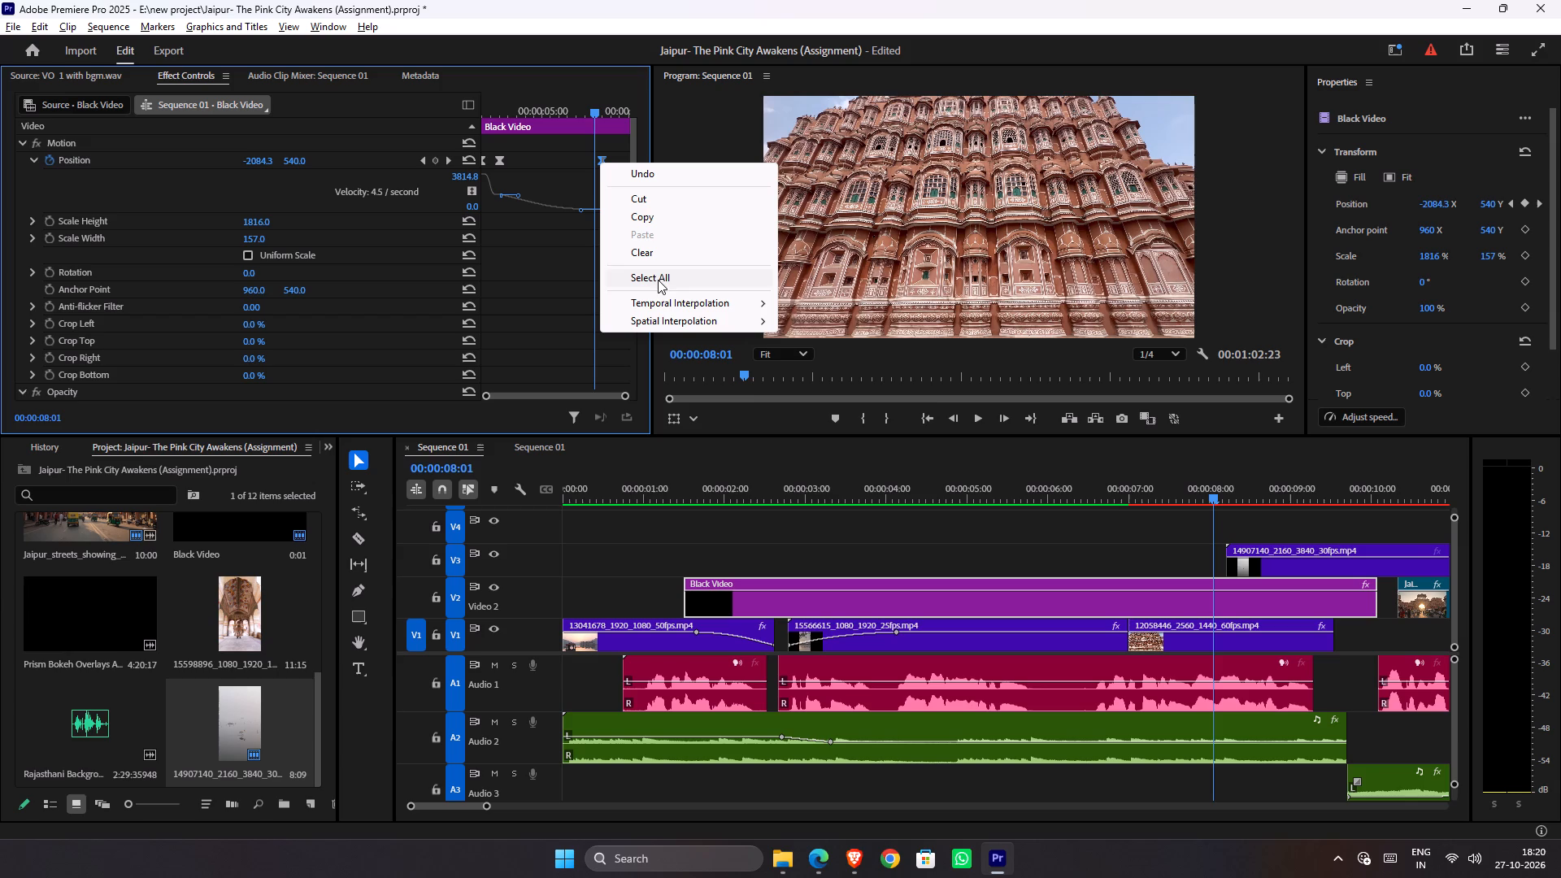
click(795, 309)
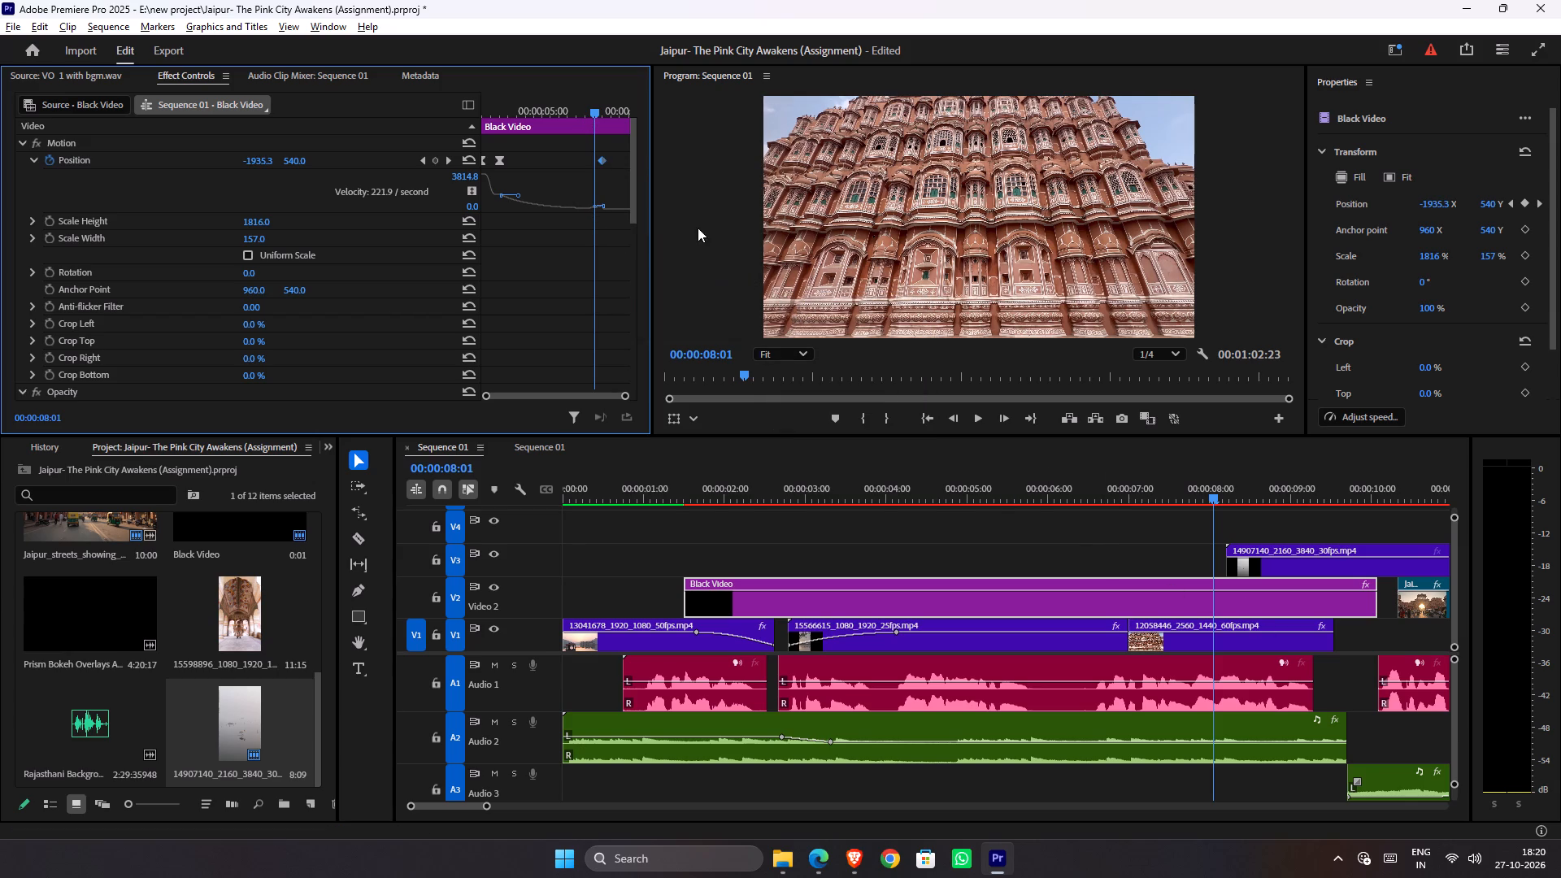
drag(604, 159, 642, 159)
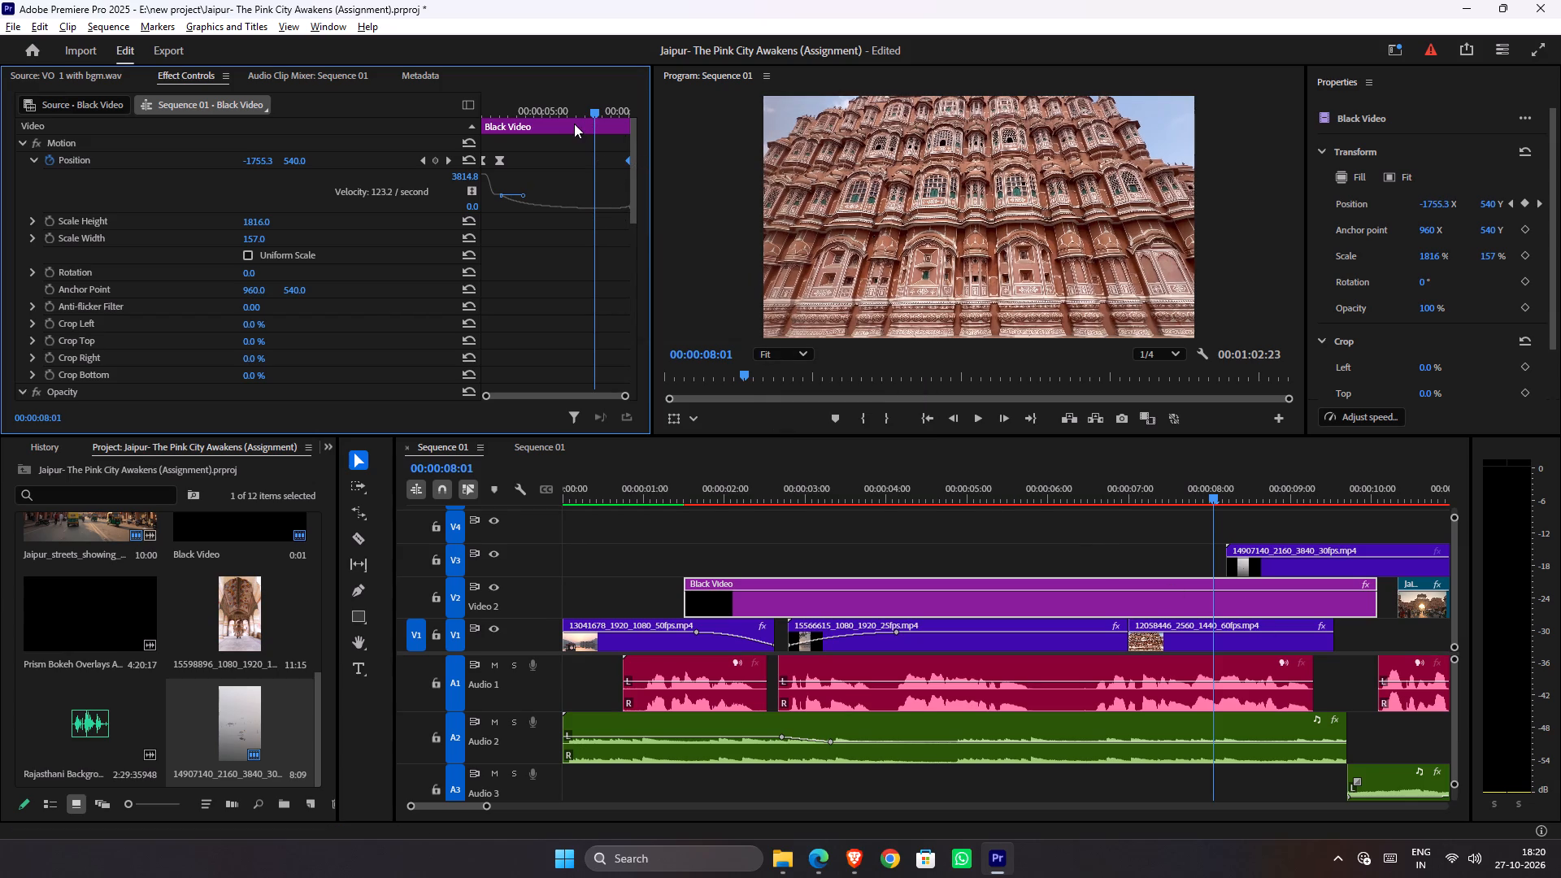
Play and scrub the Black Video reveal from about 00:00:02:13 to check its retimed motion over the lake palace shot.
drag(579, 115, 529, 115)
drag(865, 502, 772, 487)
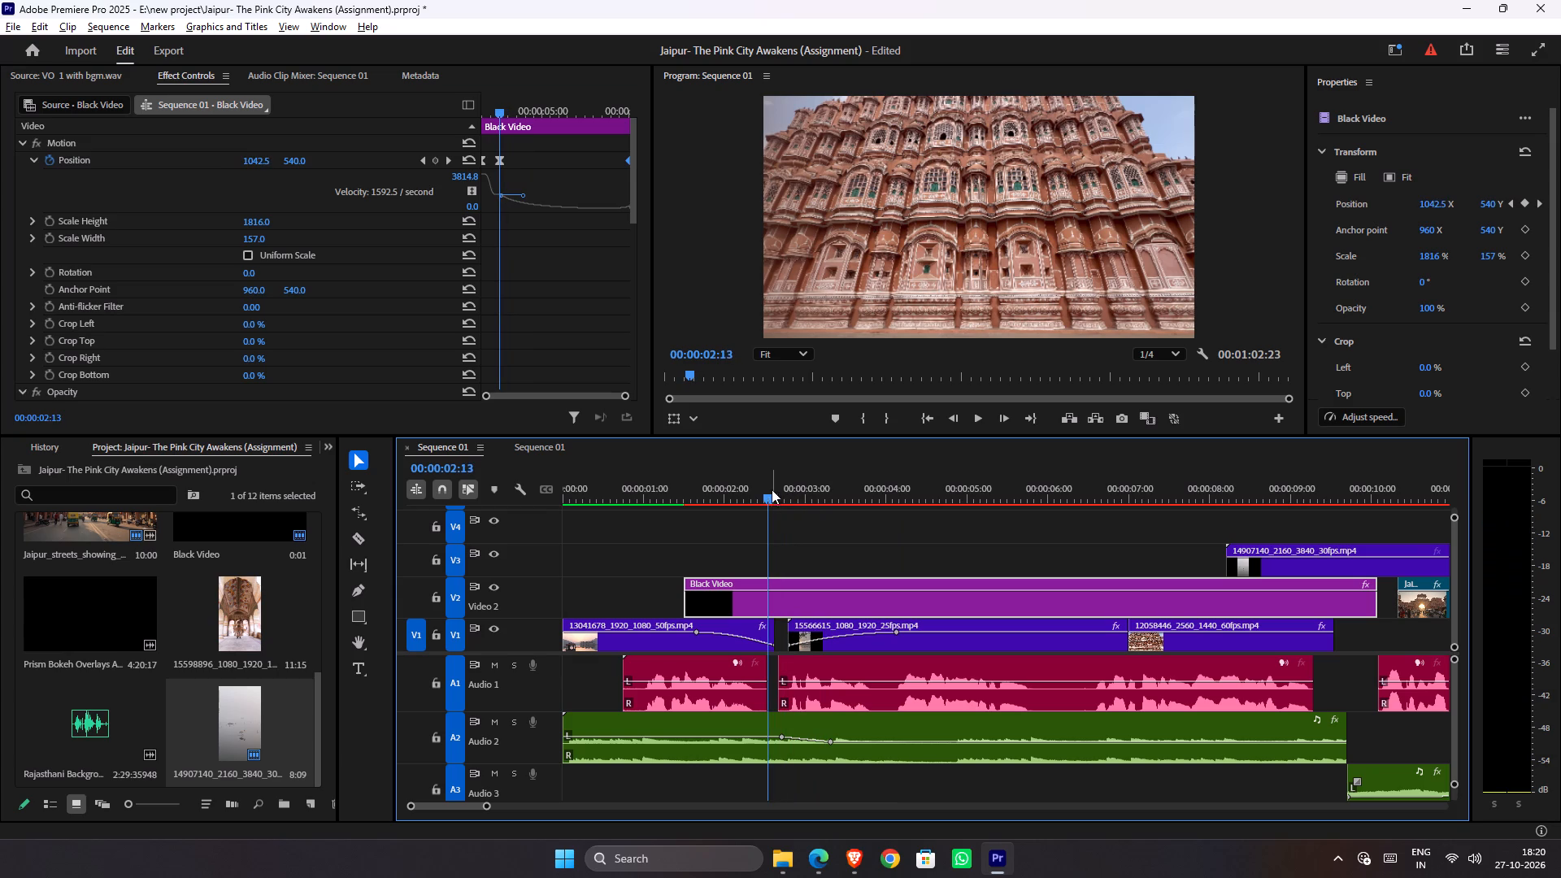
click(768, 497)
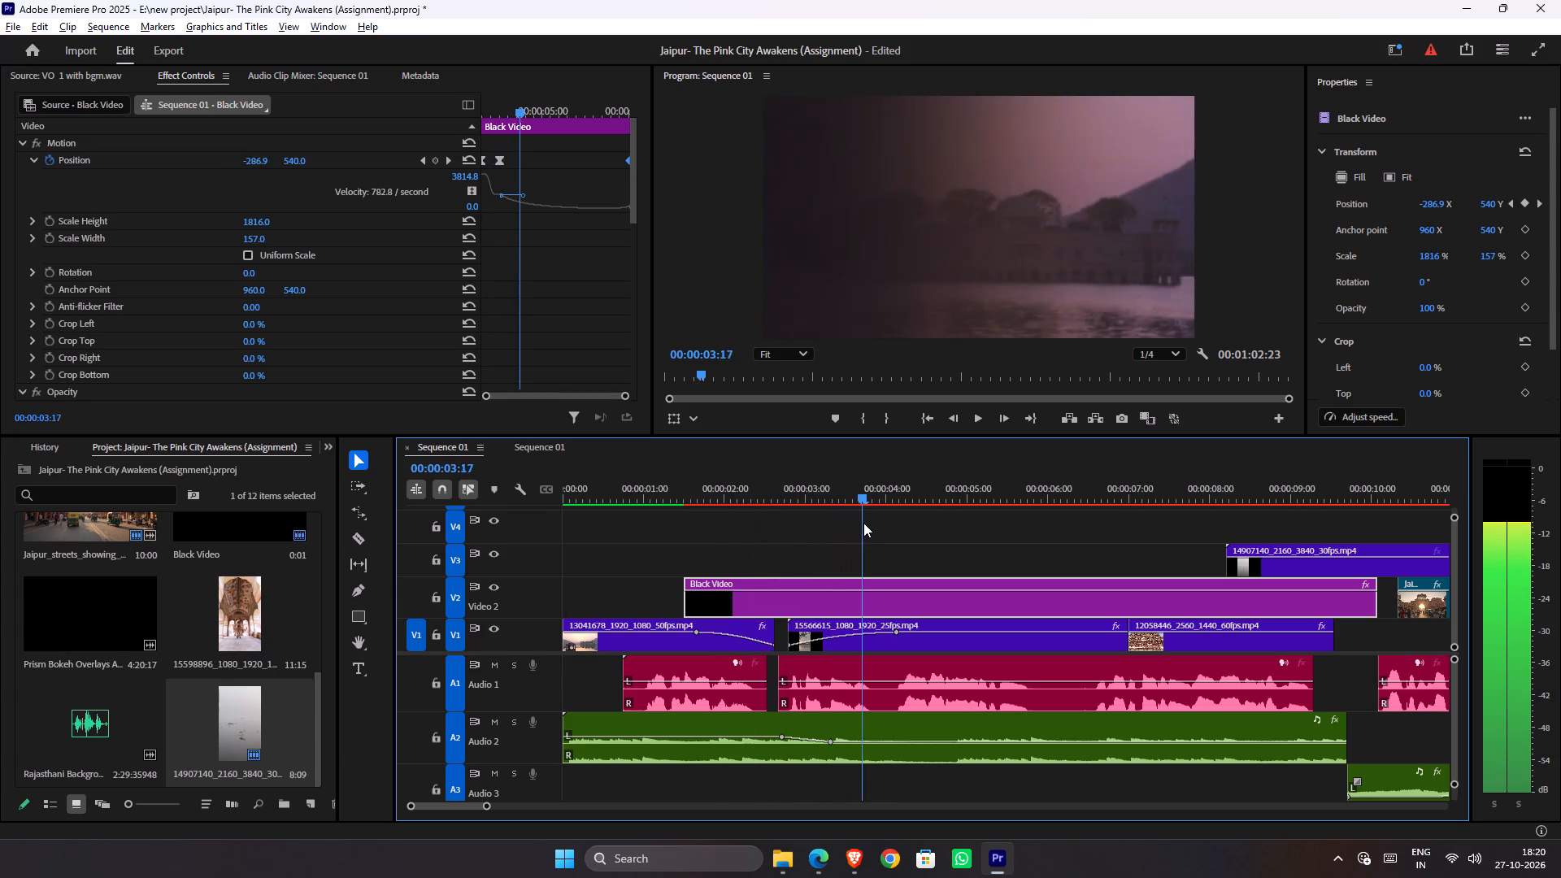
key(space)
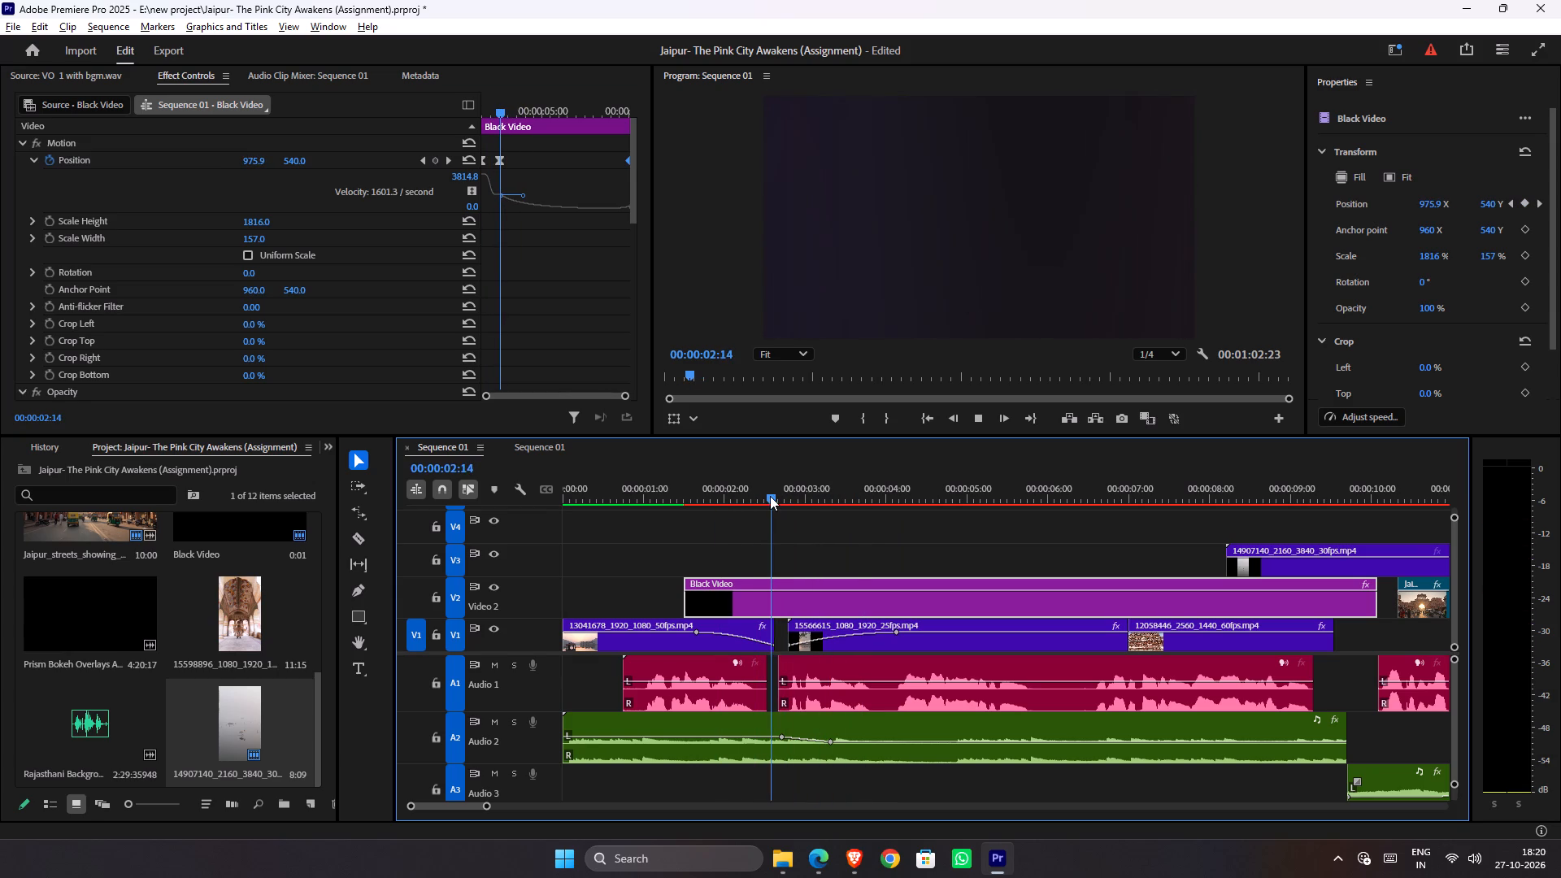
key(space)
drag(850, 497, 828, 499)
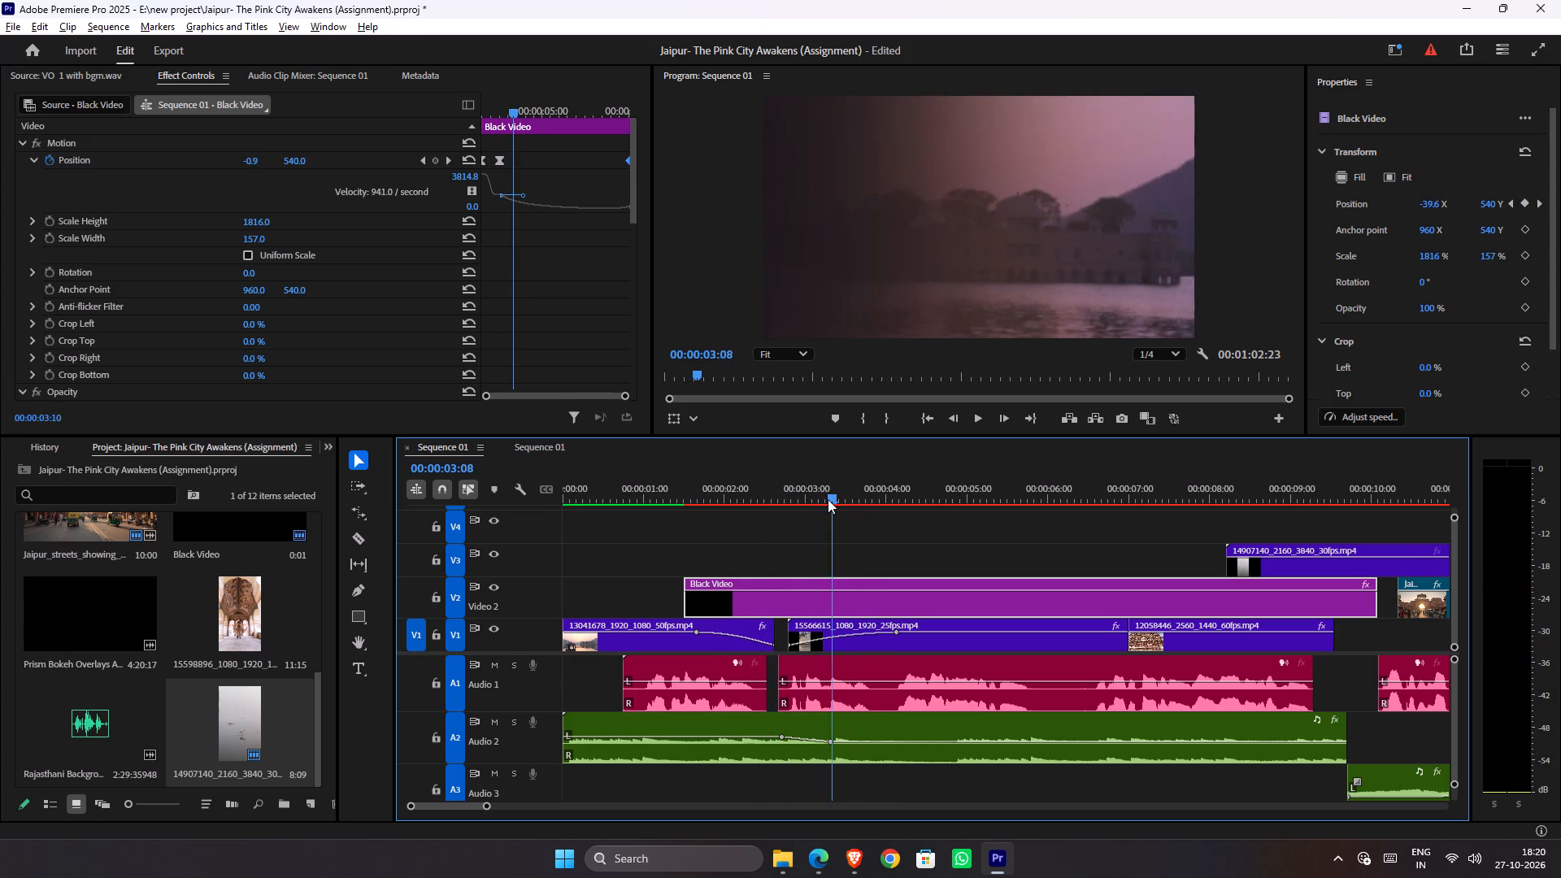
drag(828, 499, 795, 498)
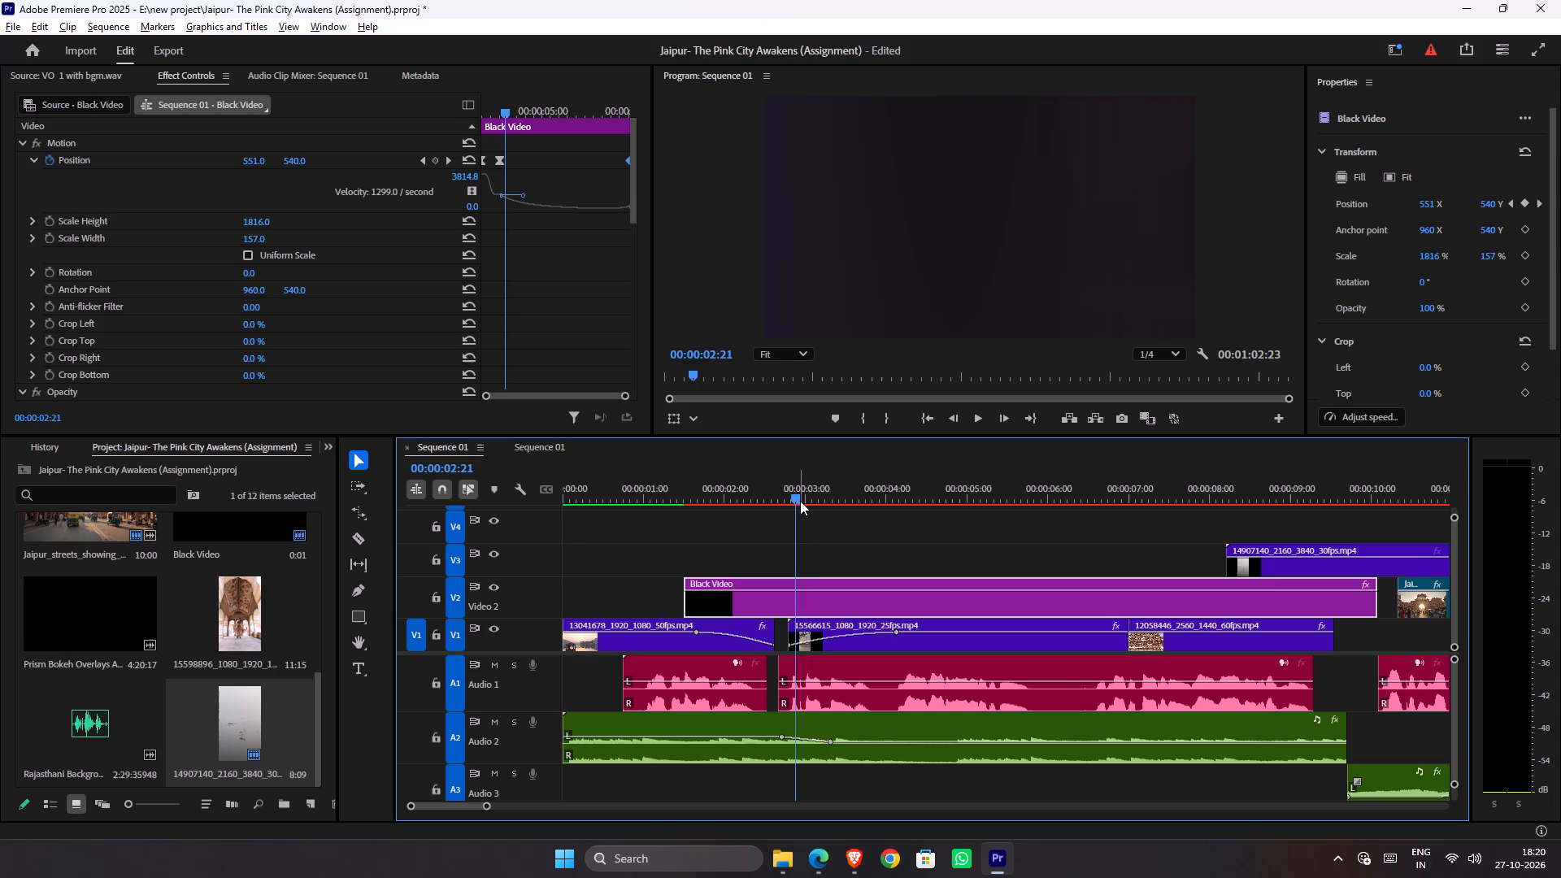
drag(793, 498, 801, 498)
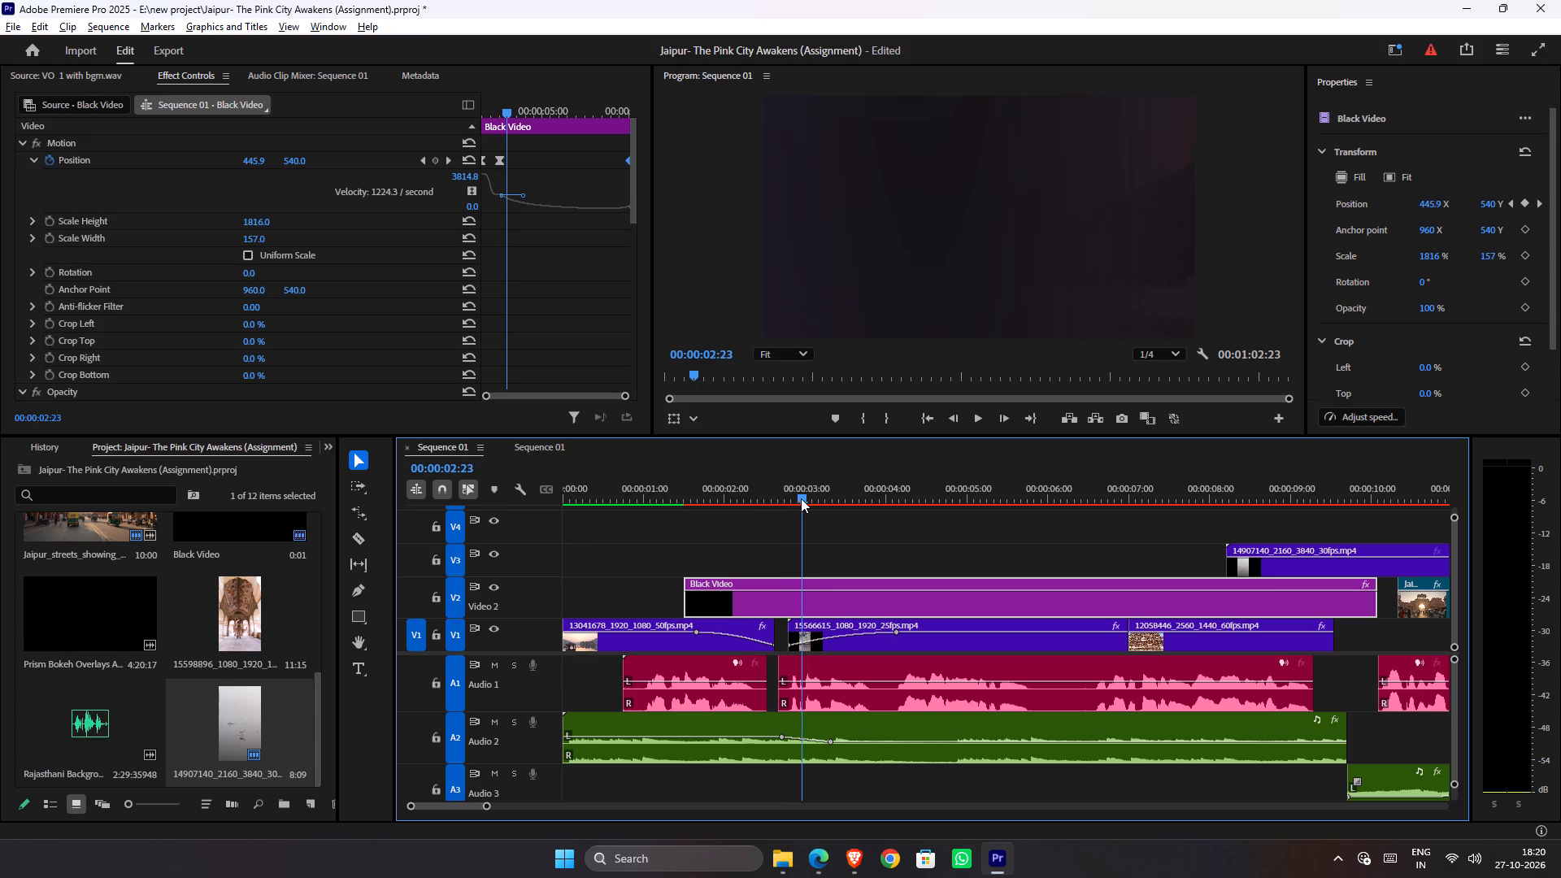
drag(801, 498, 762, 495)
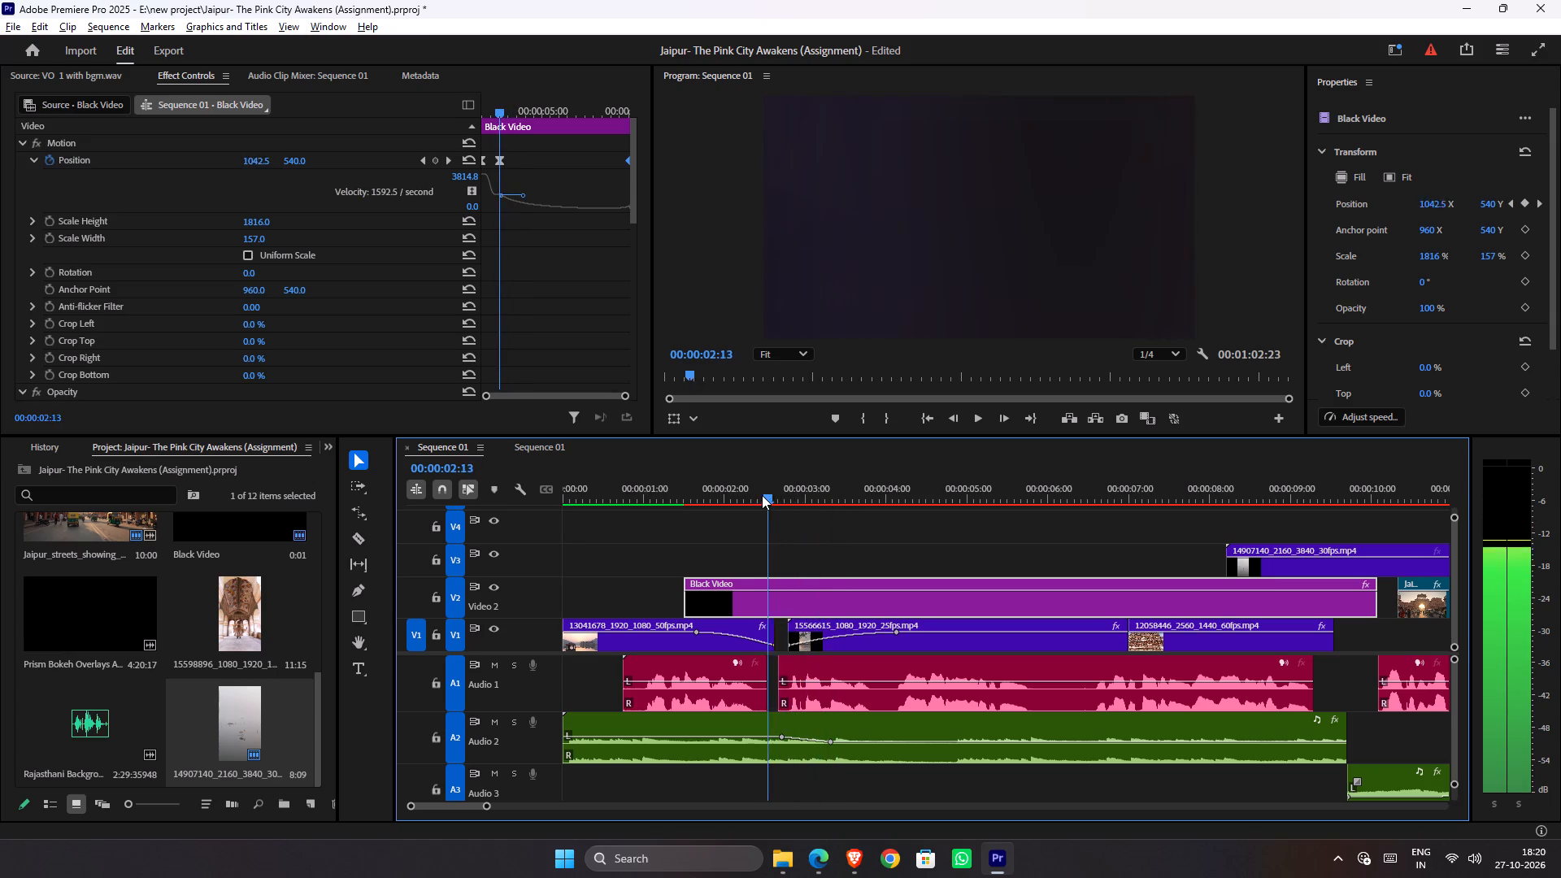
Play the opening repeatedly from the sequence start and from about 00:00:01:15 to review the Black Video transition between the lake palace shots.
drag(762, 495, 767, 503)
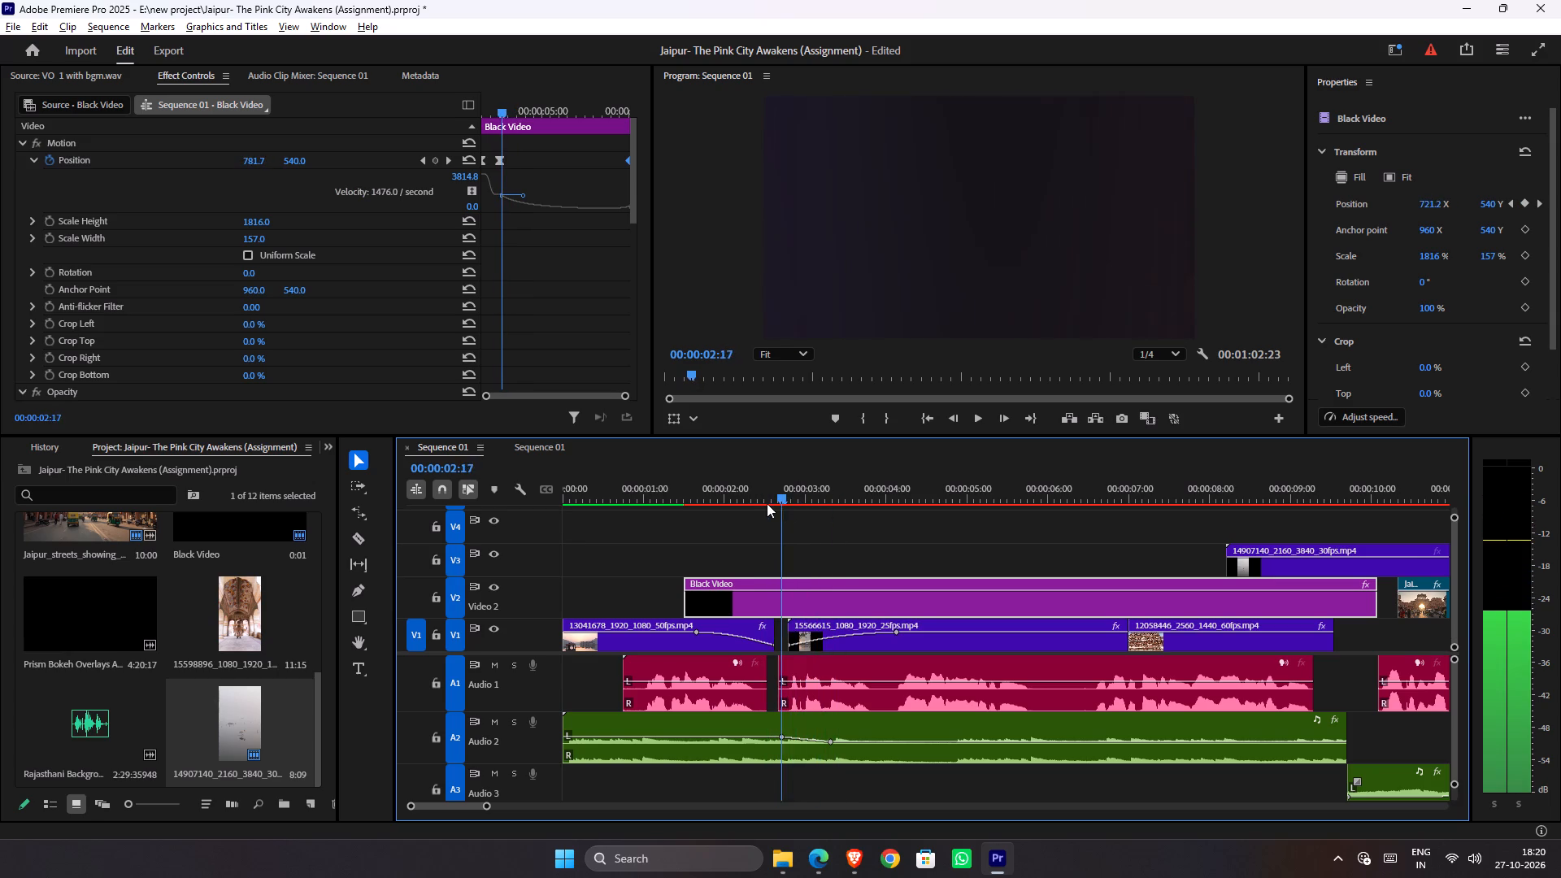
drag(767, 503, 693, 514)
key(space)
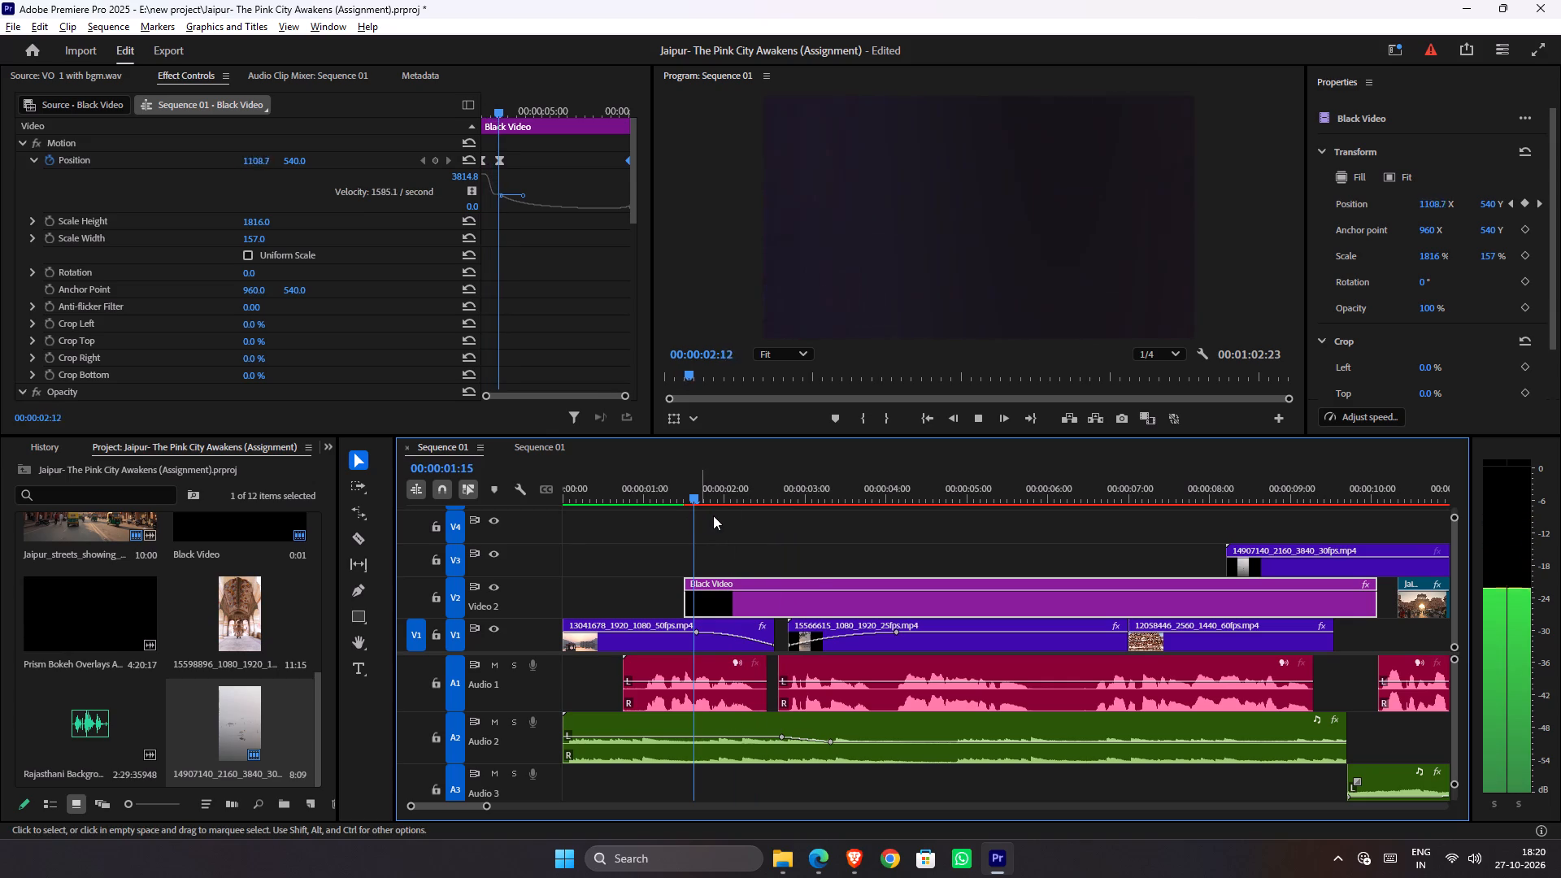
key(space)
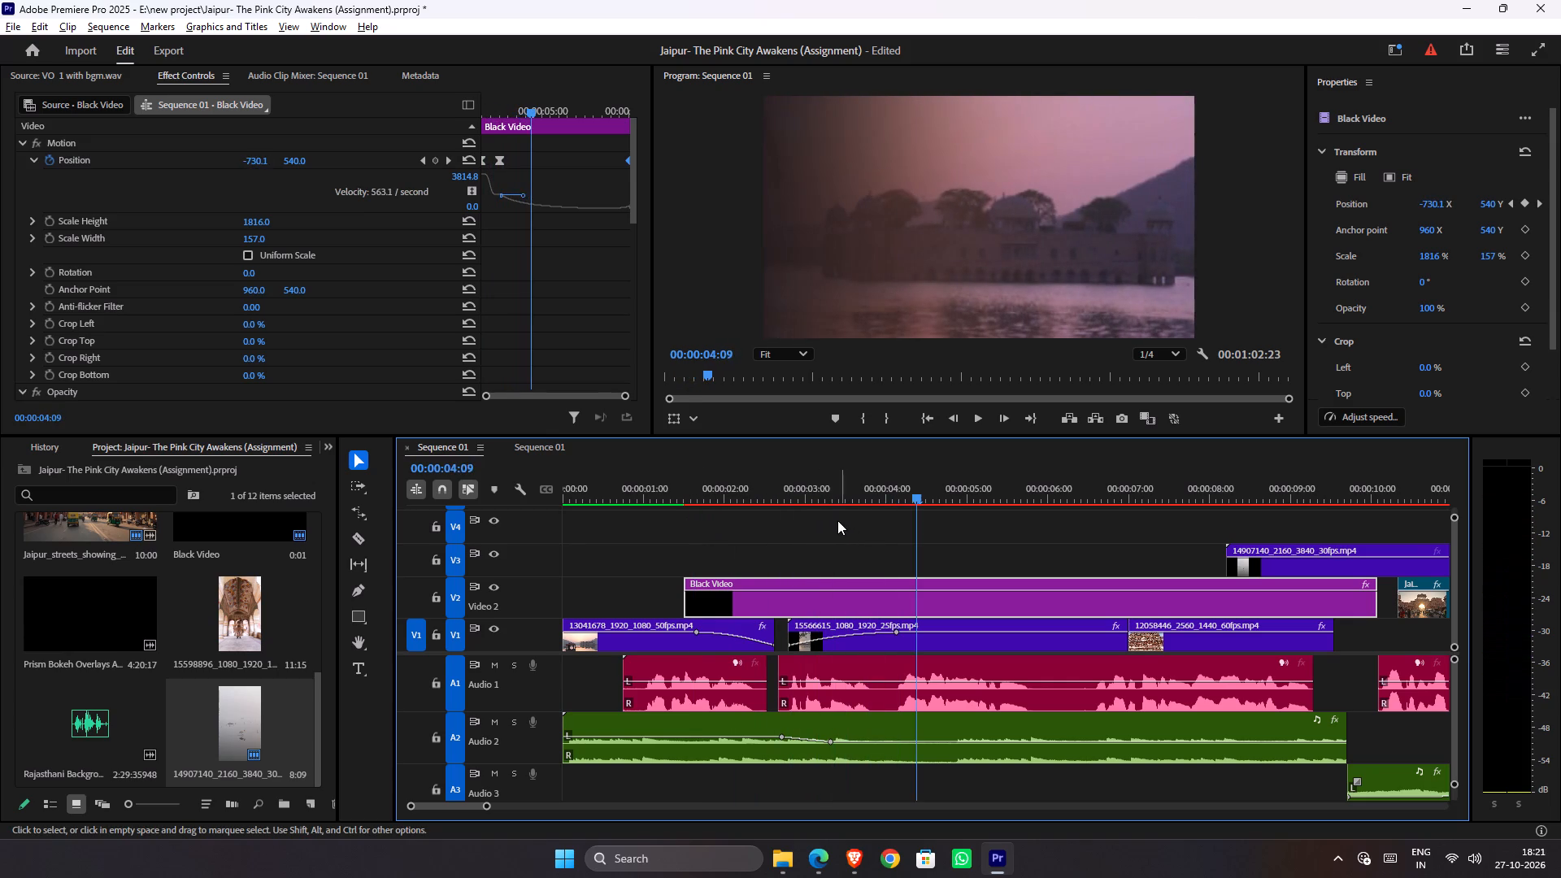
drag(821, 500, 347, 563)
key(space)
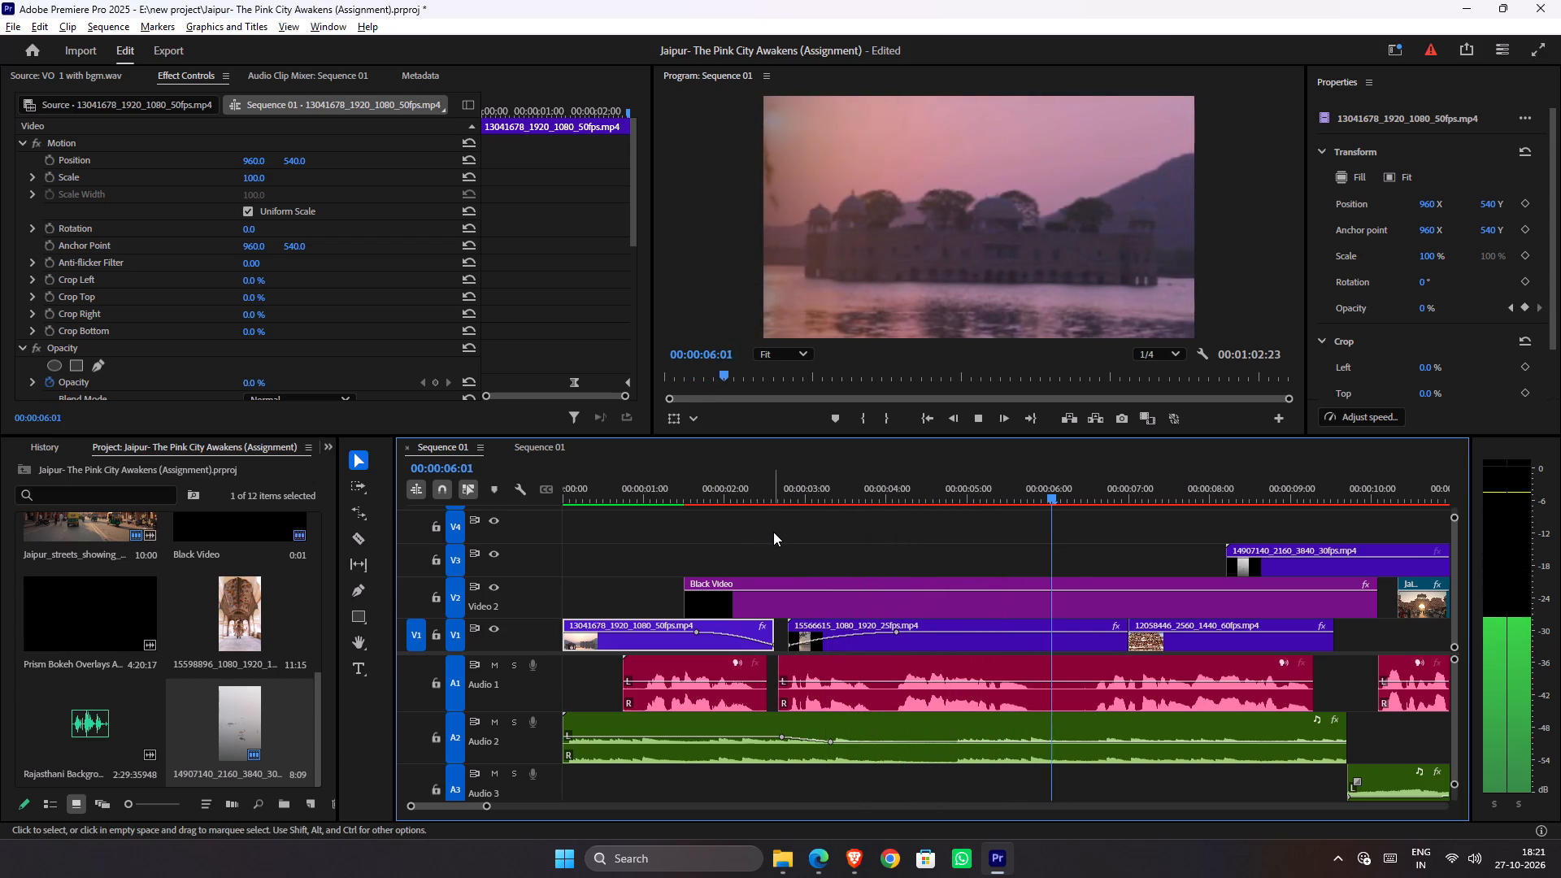
key(space)
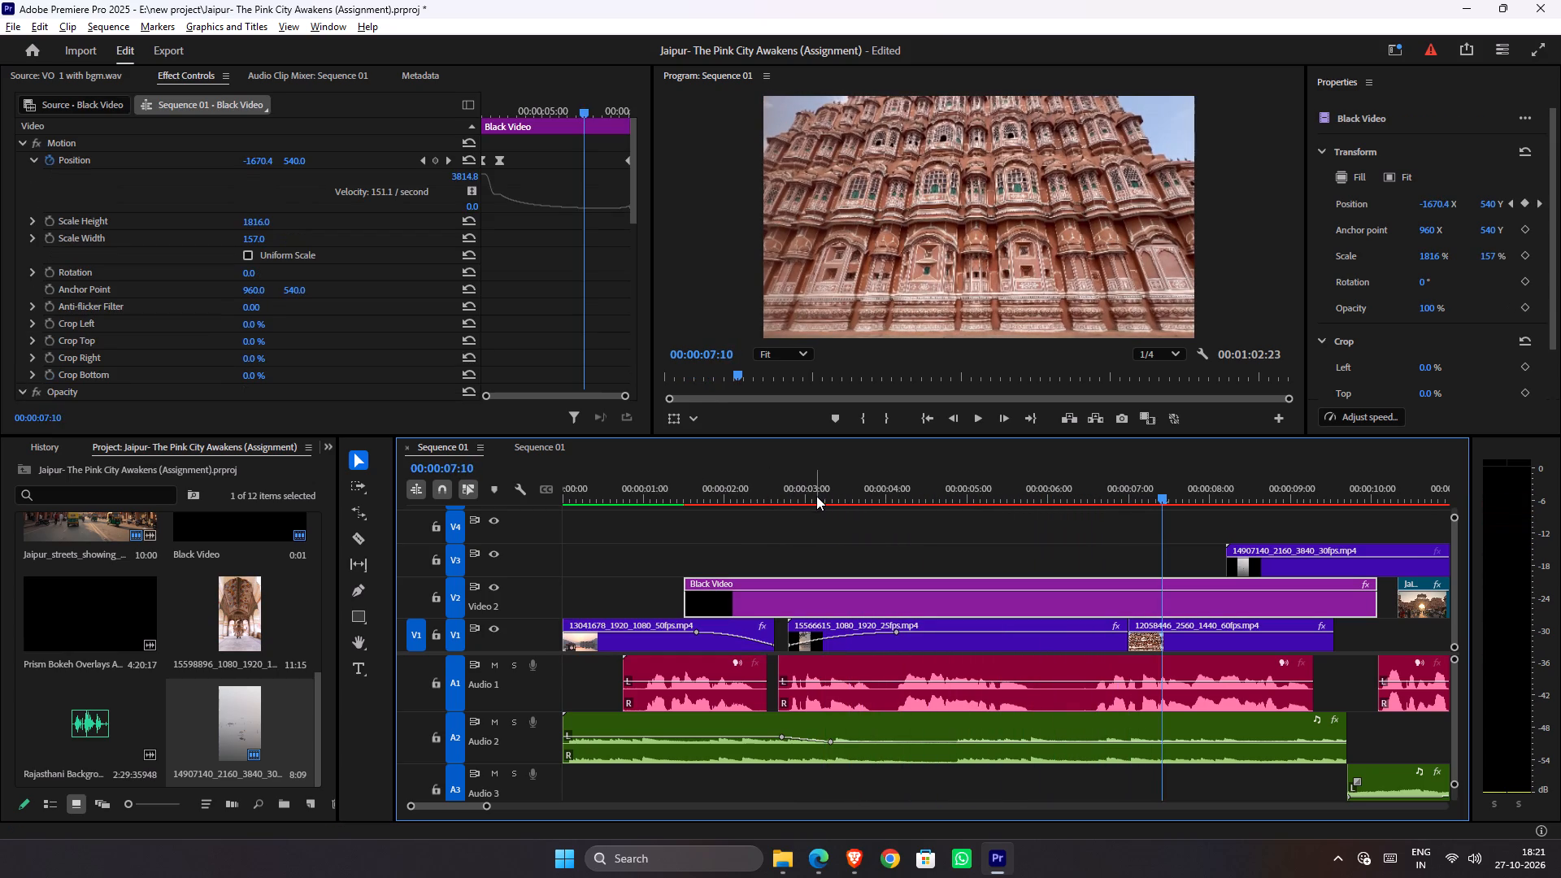
drag(816, 496, 362, 574)
key(space)
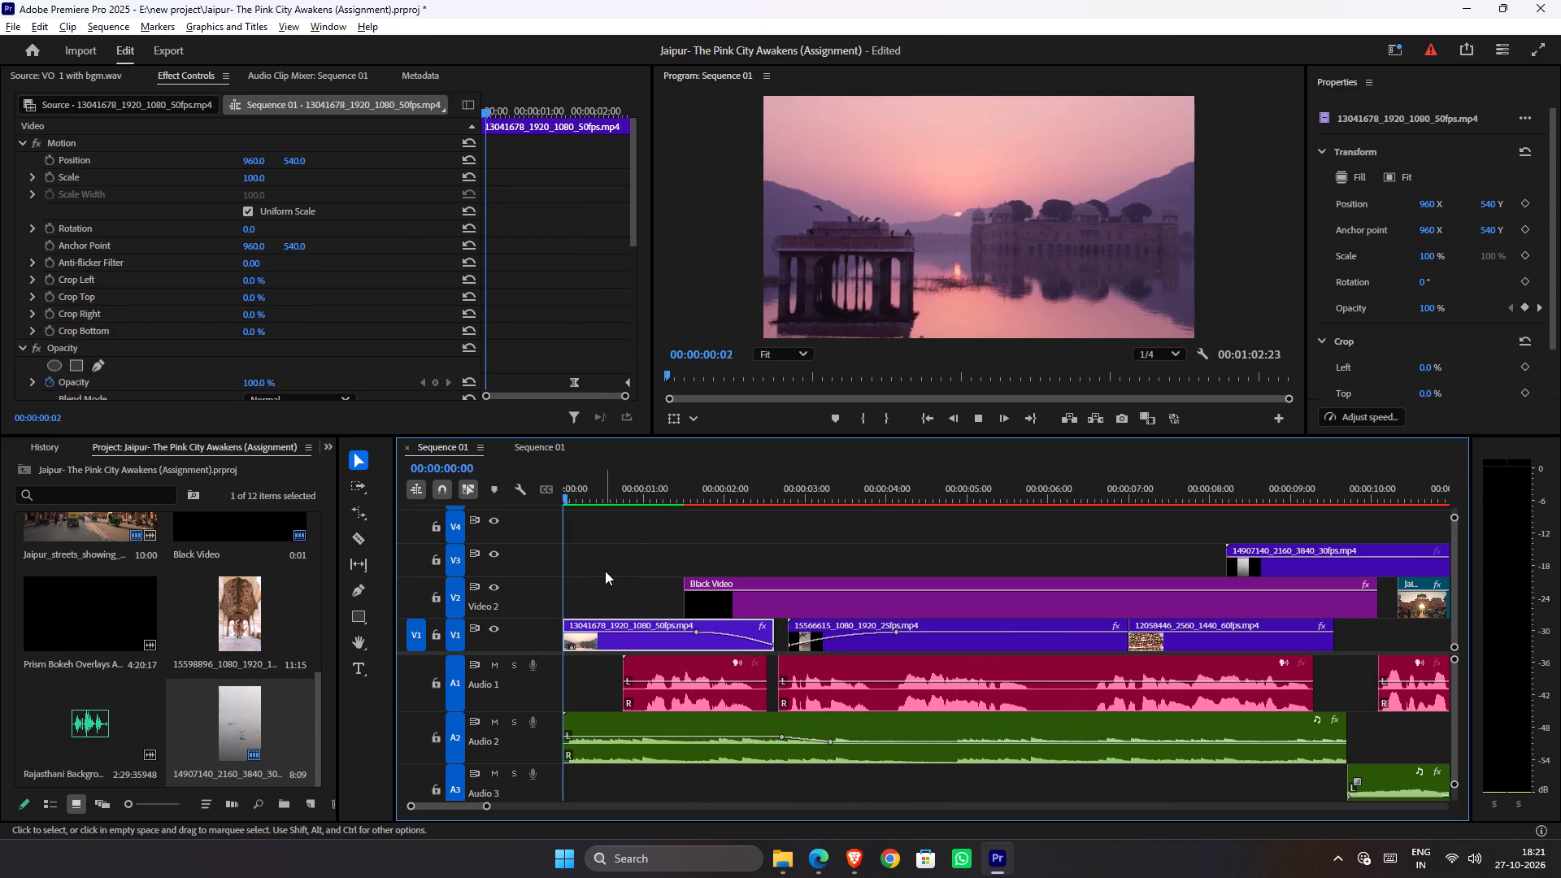
key(space)
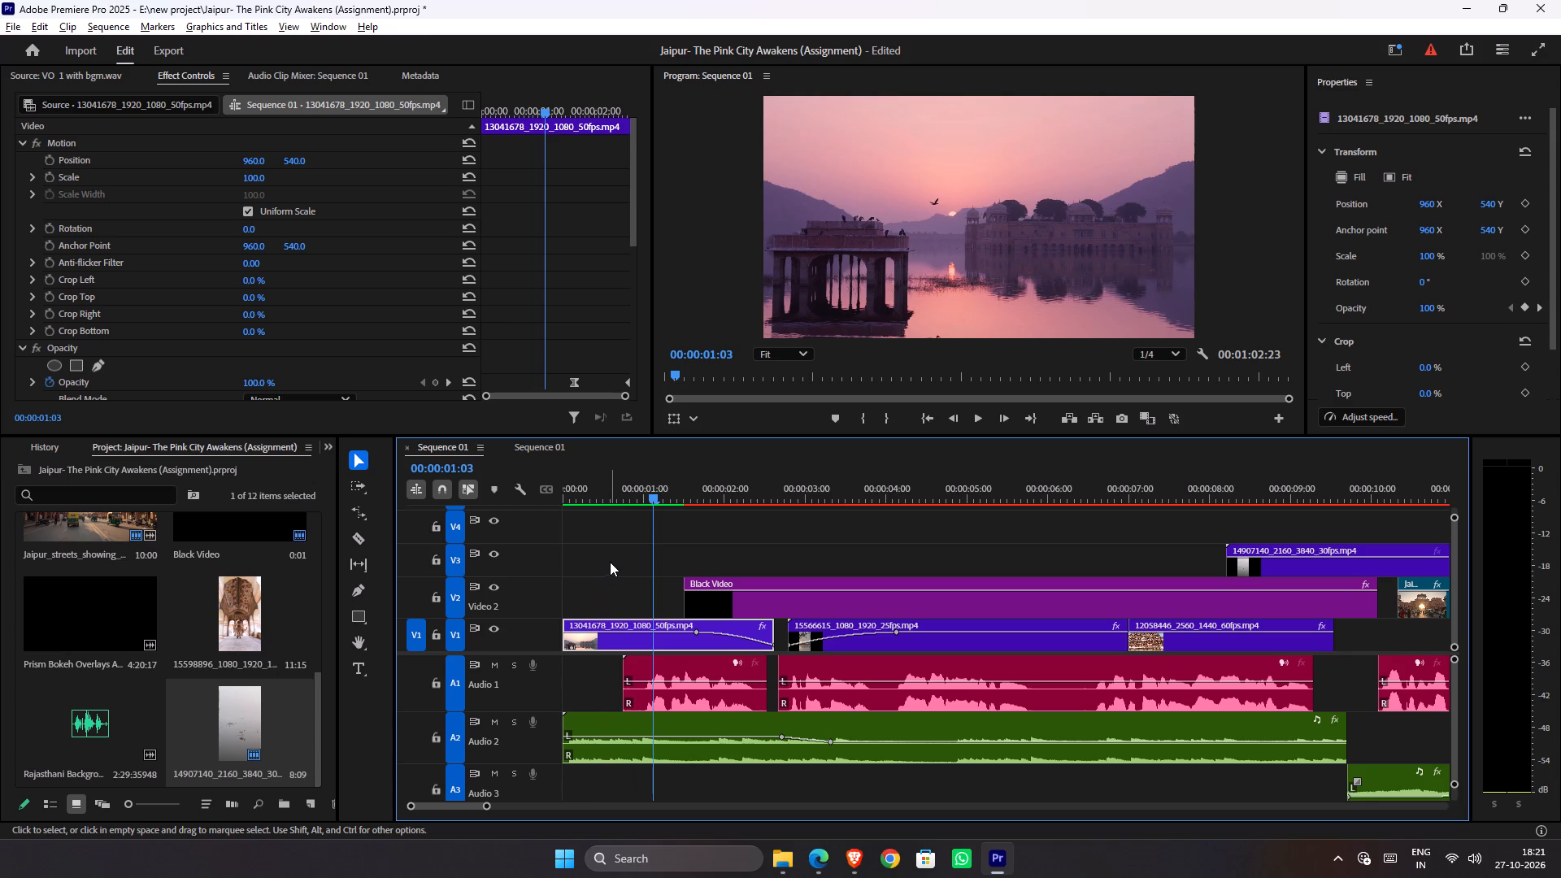
key(space)
key(space)
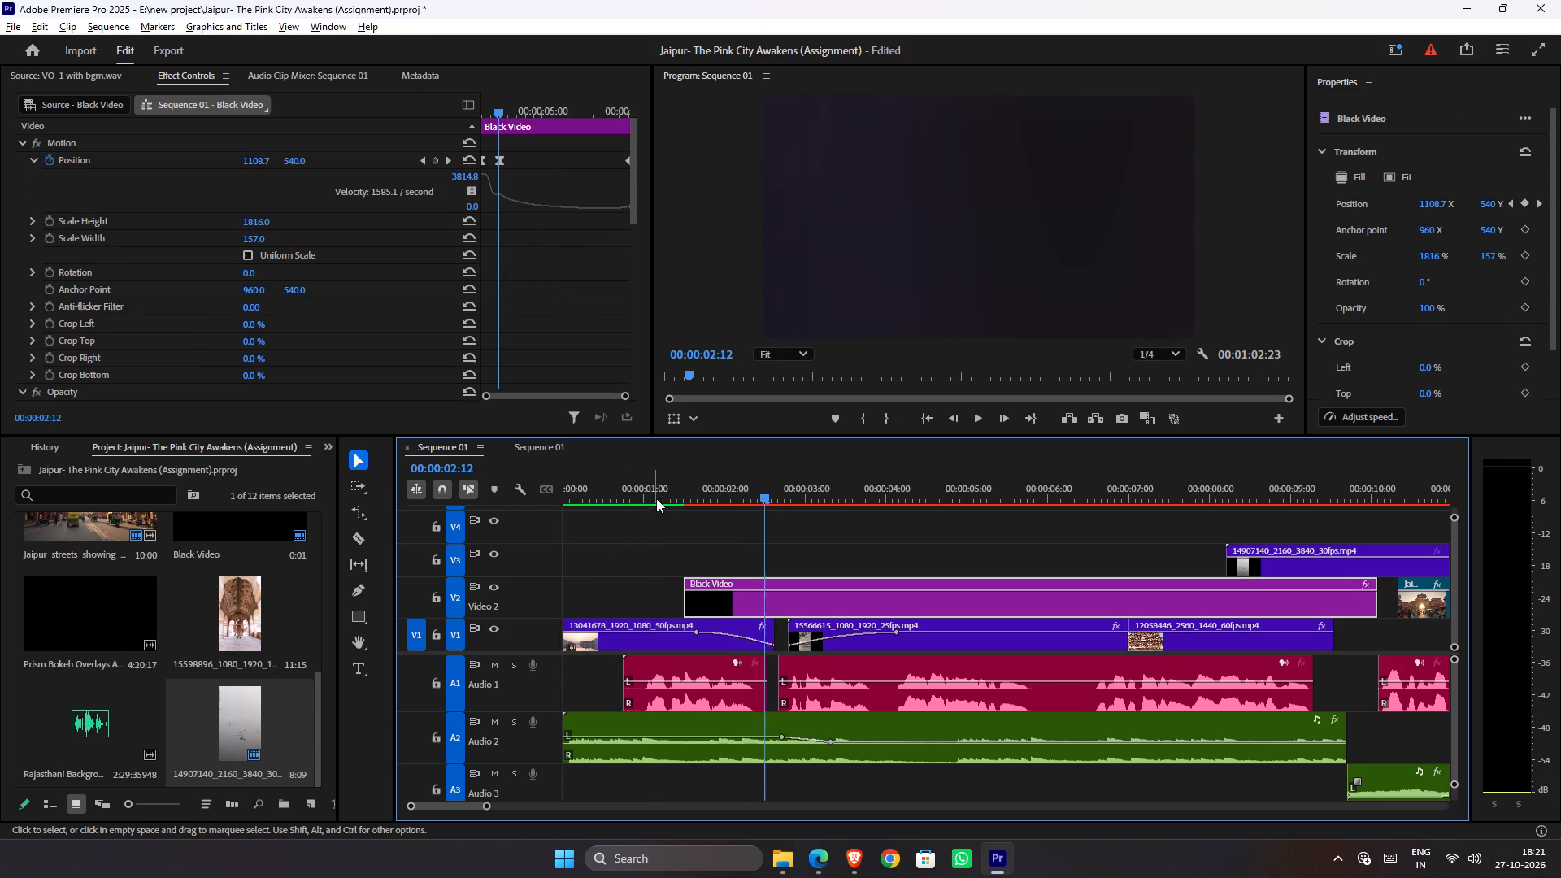
Extend the start of the Black Video clip on V2 back to about 00:00:00:03, near the sequence start.
drag(658, 494, 458, 531)
drag(689, 602, 610, 599)
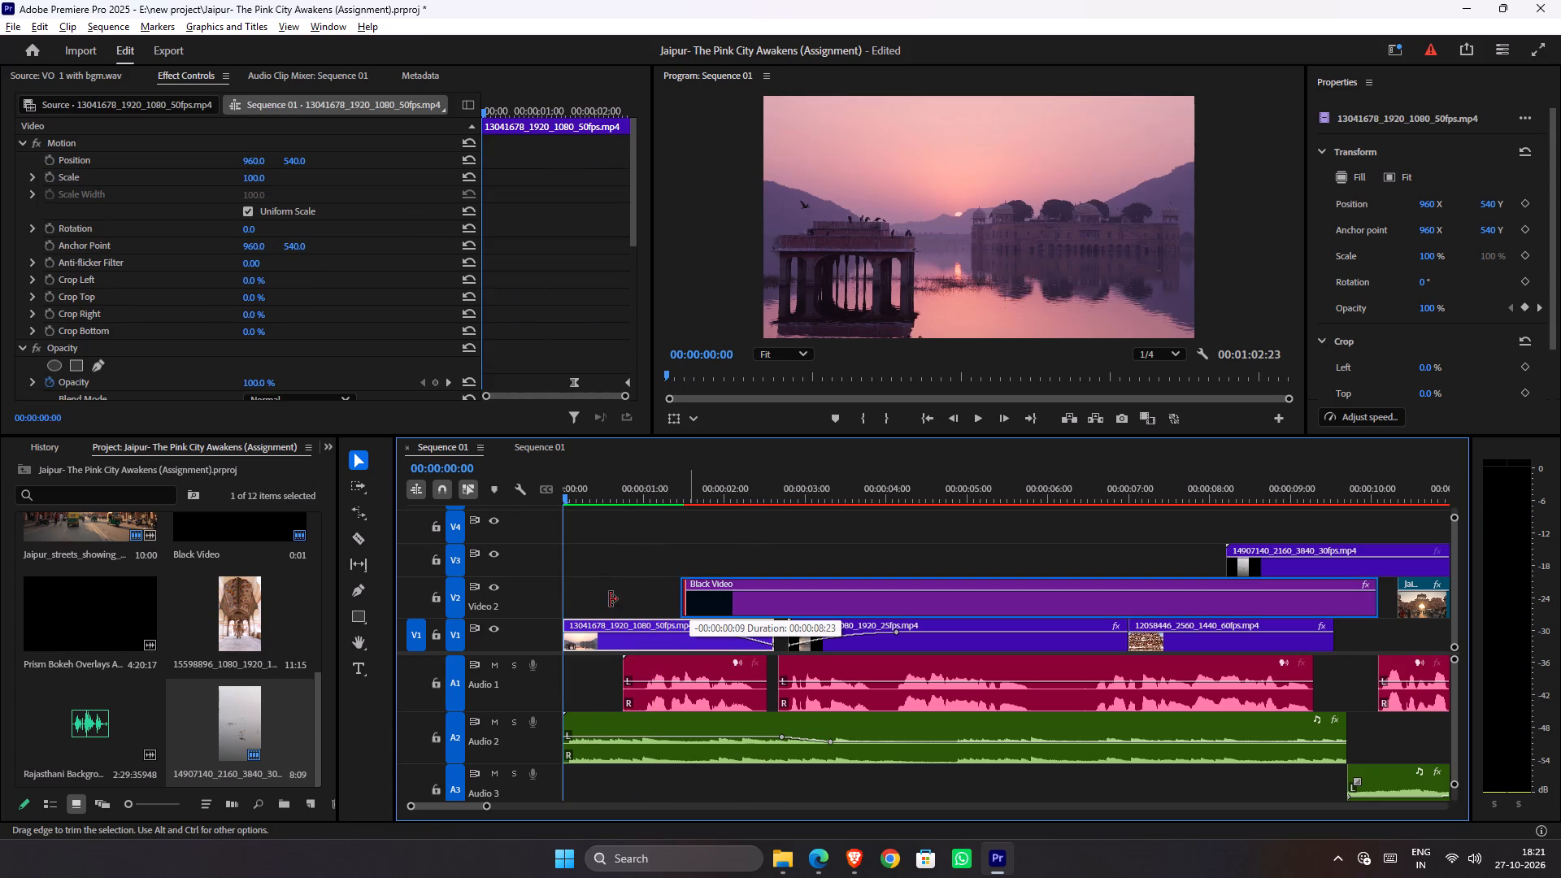
drag(610, 599, 578, 599)
click(664, 602)
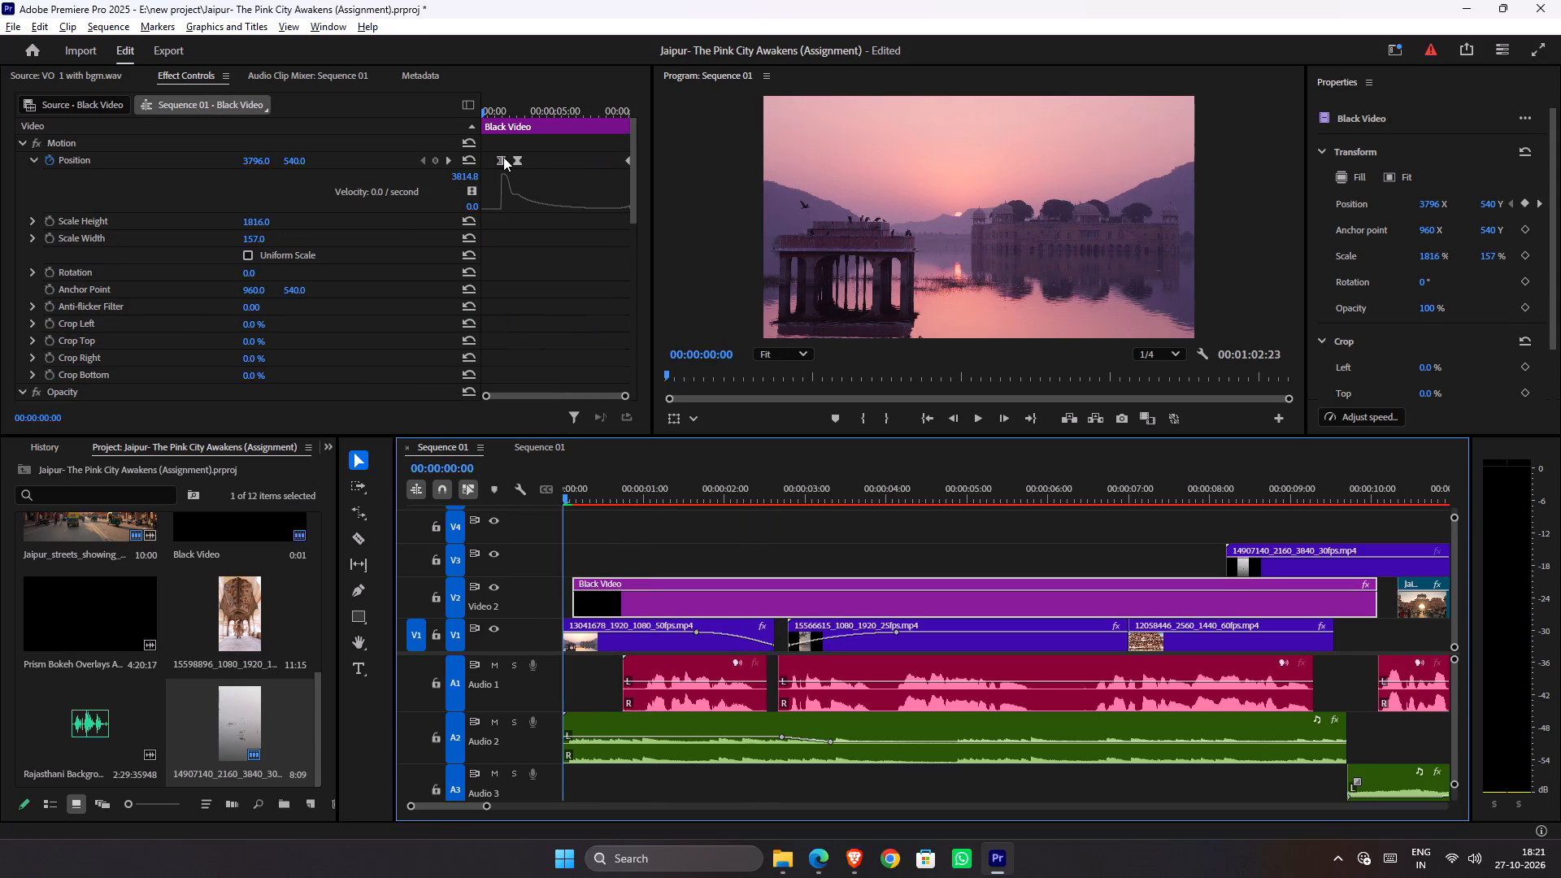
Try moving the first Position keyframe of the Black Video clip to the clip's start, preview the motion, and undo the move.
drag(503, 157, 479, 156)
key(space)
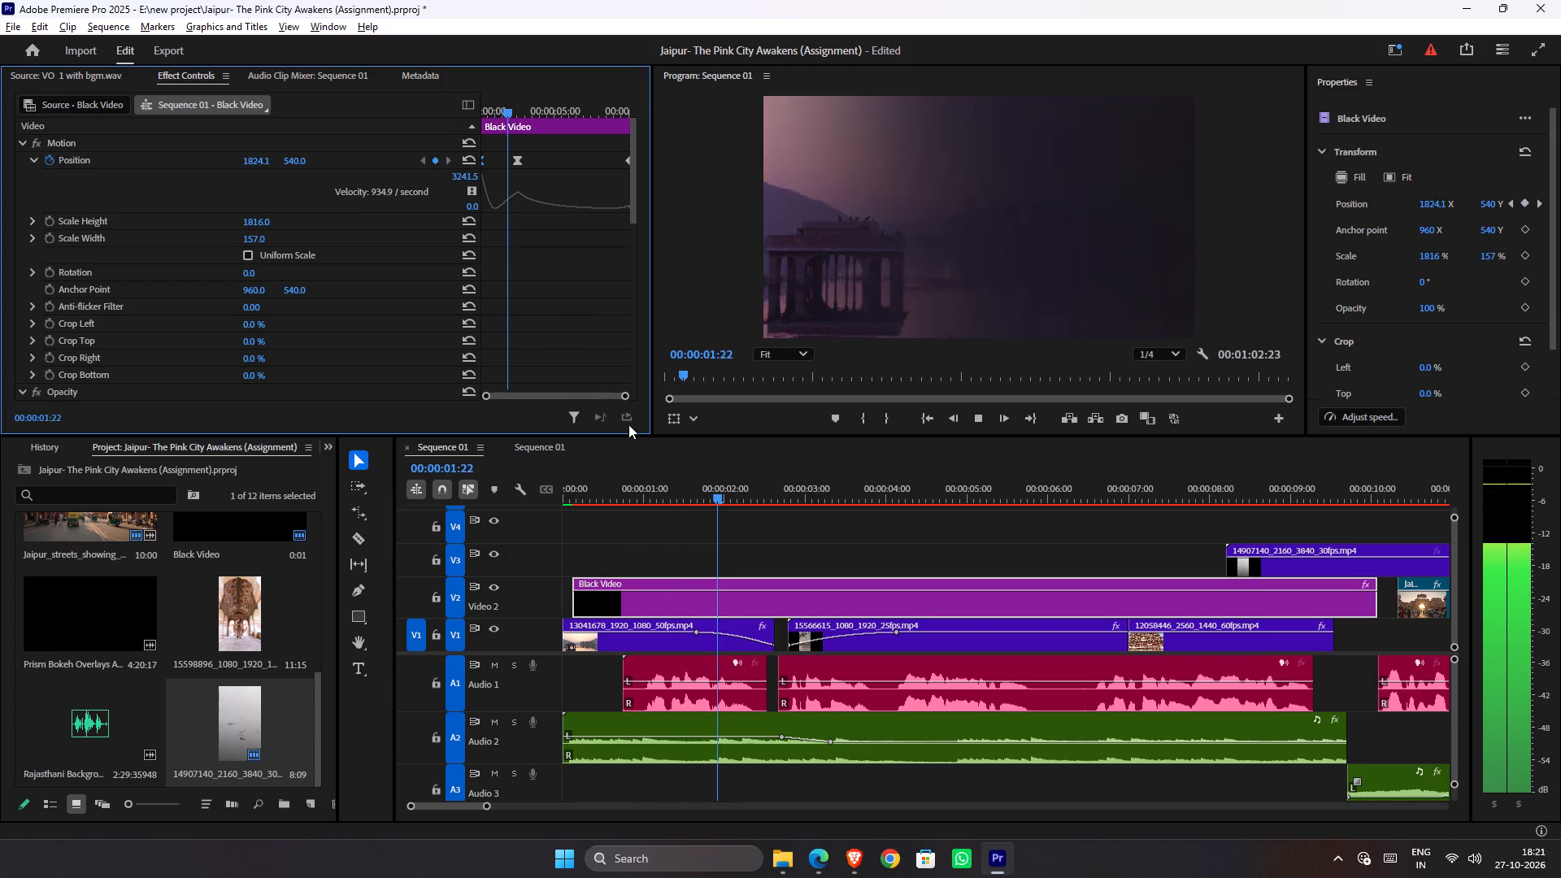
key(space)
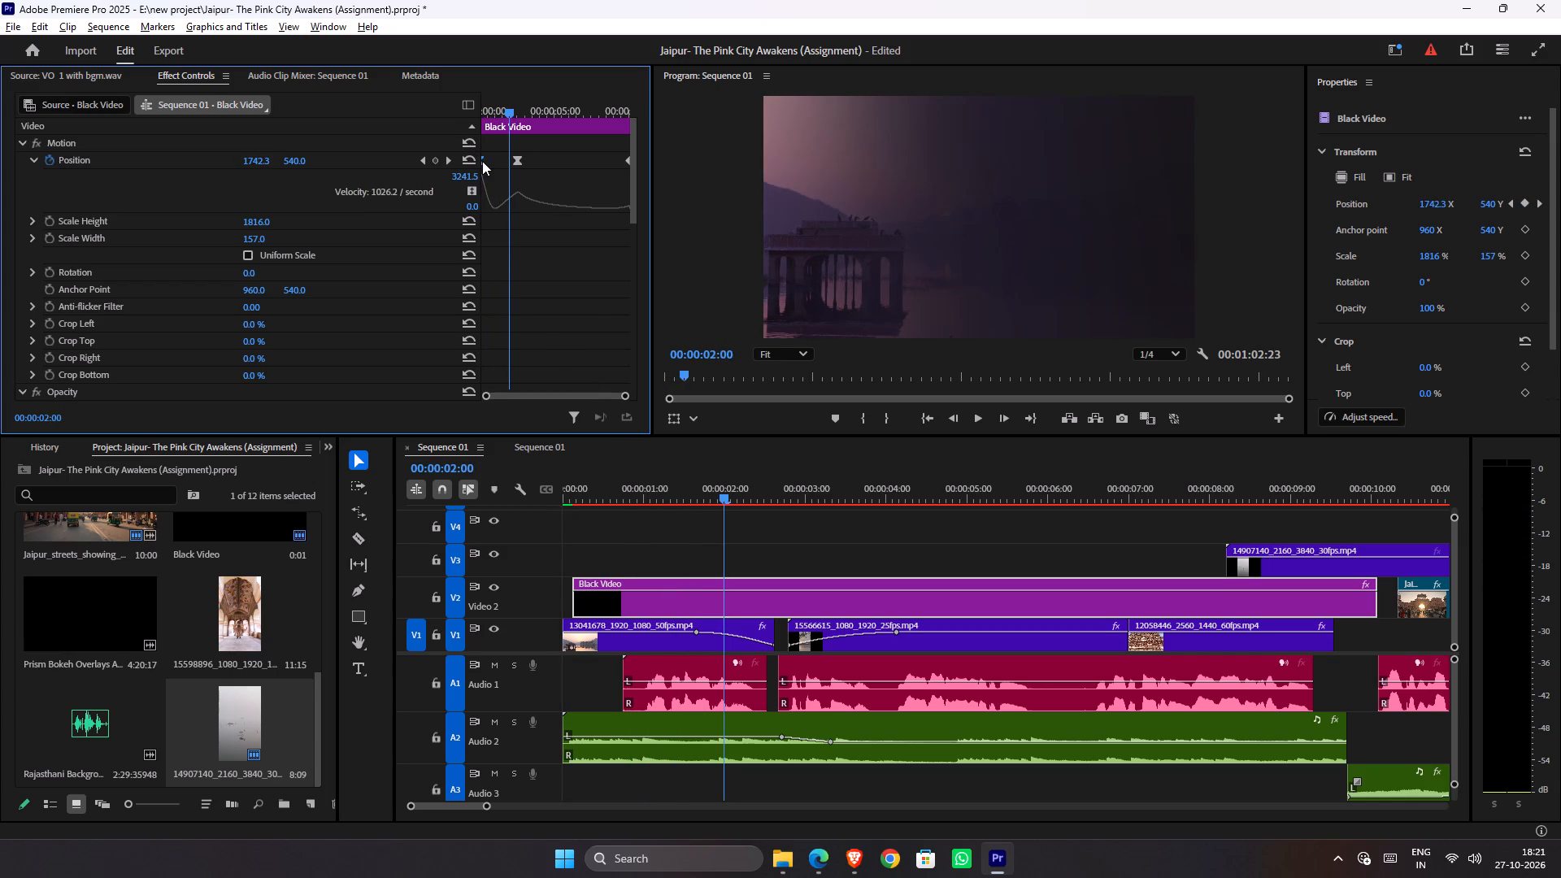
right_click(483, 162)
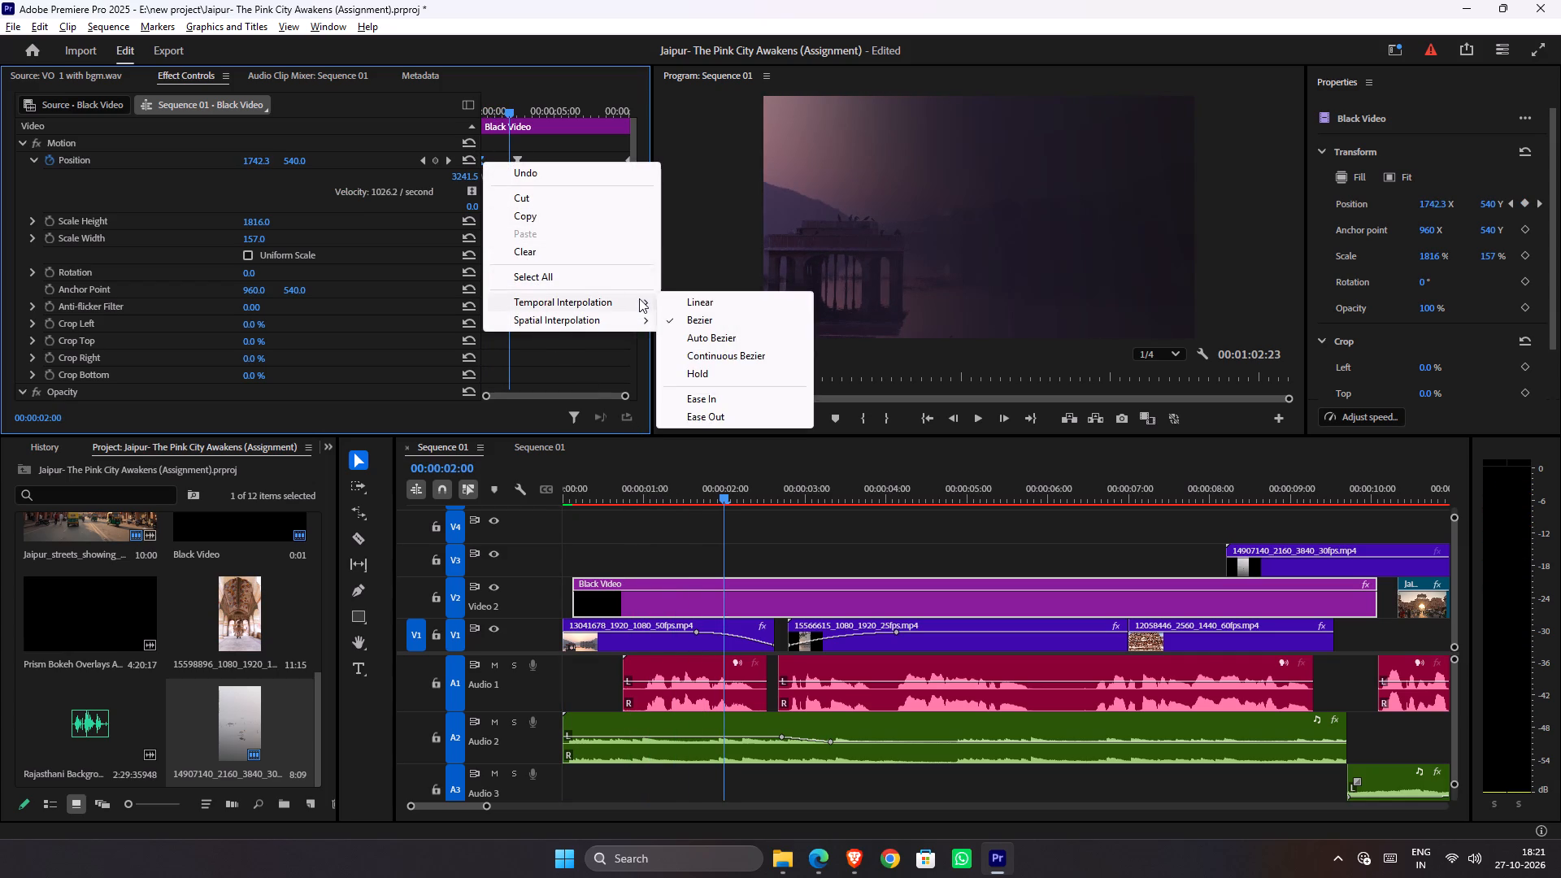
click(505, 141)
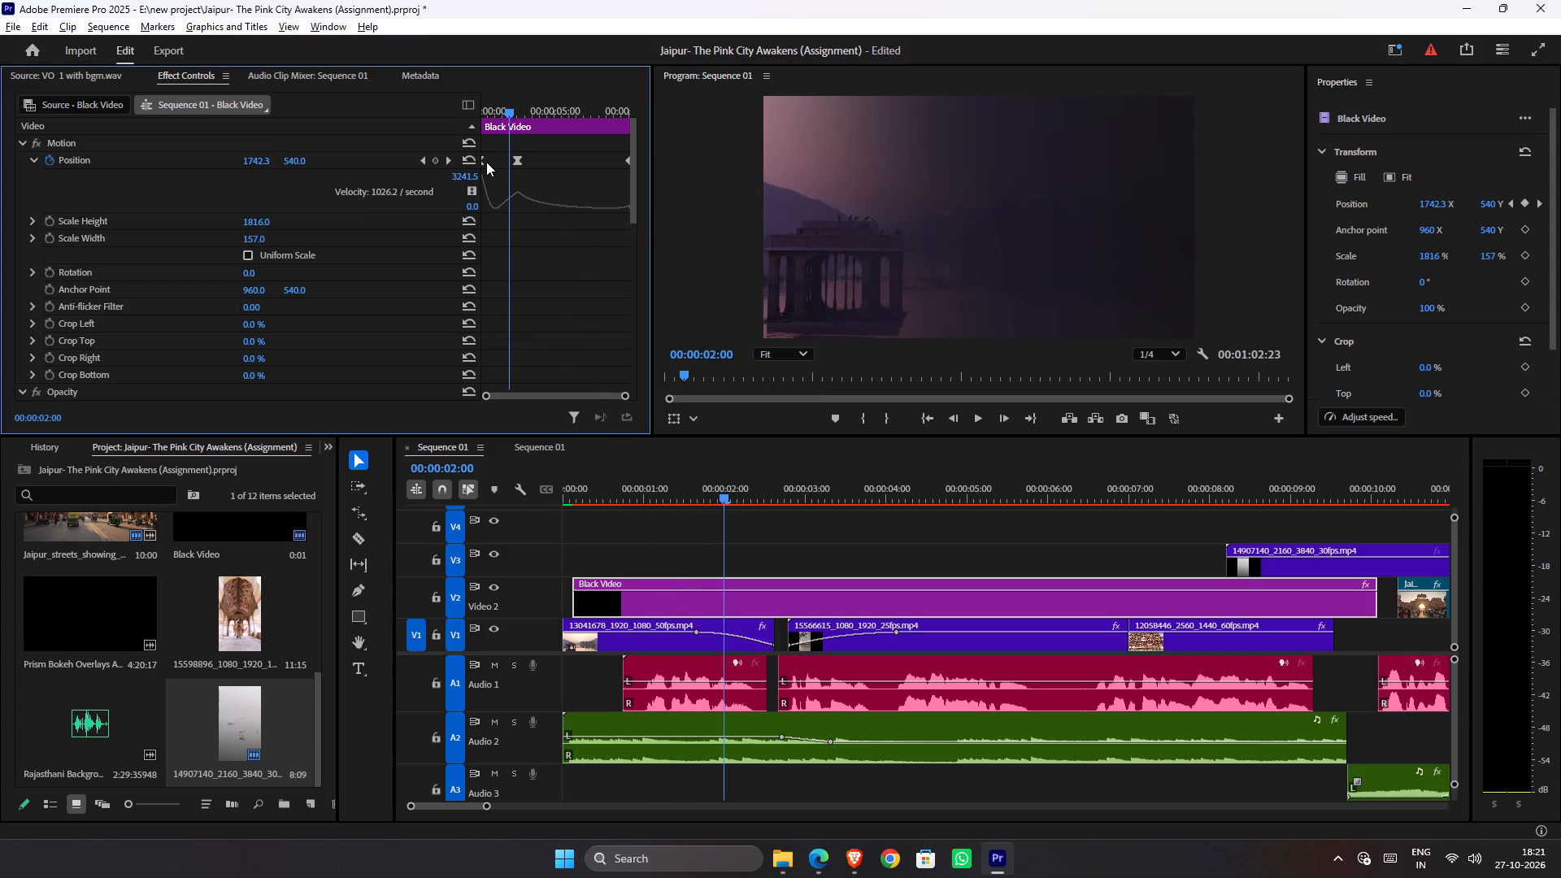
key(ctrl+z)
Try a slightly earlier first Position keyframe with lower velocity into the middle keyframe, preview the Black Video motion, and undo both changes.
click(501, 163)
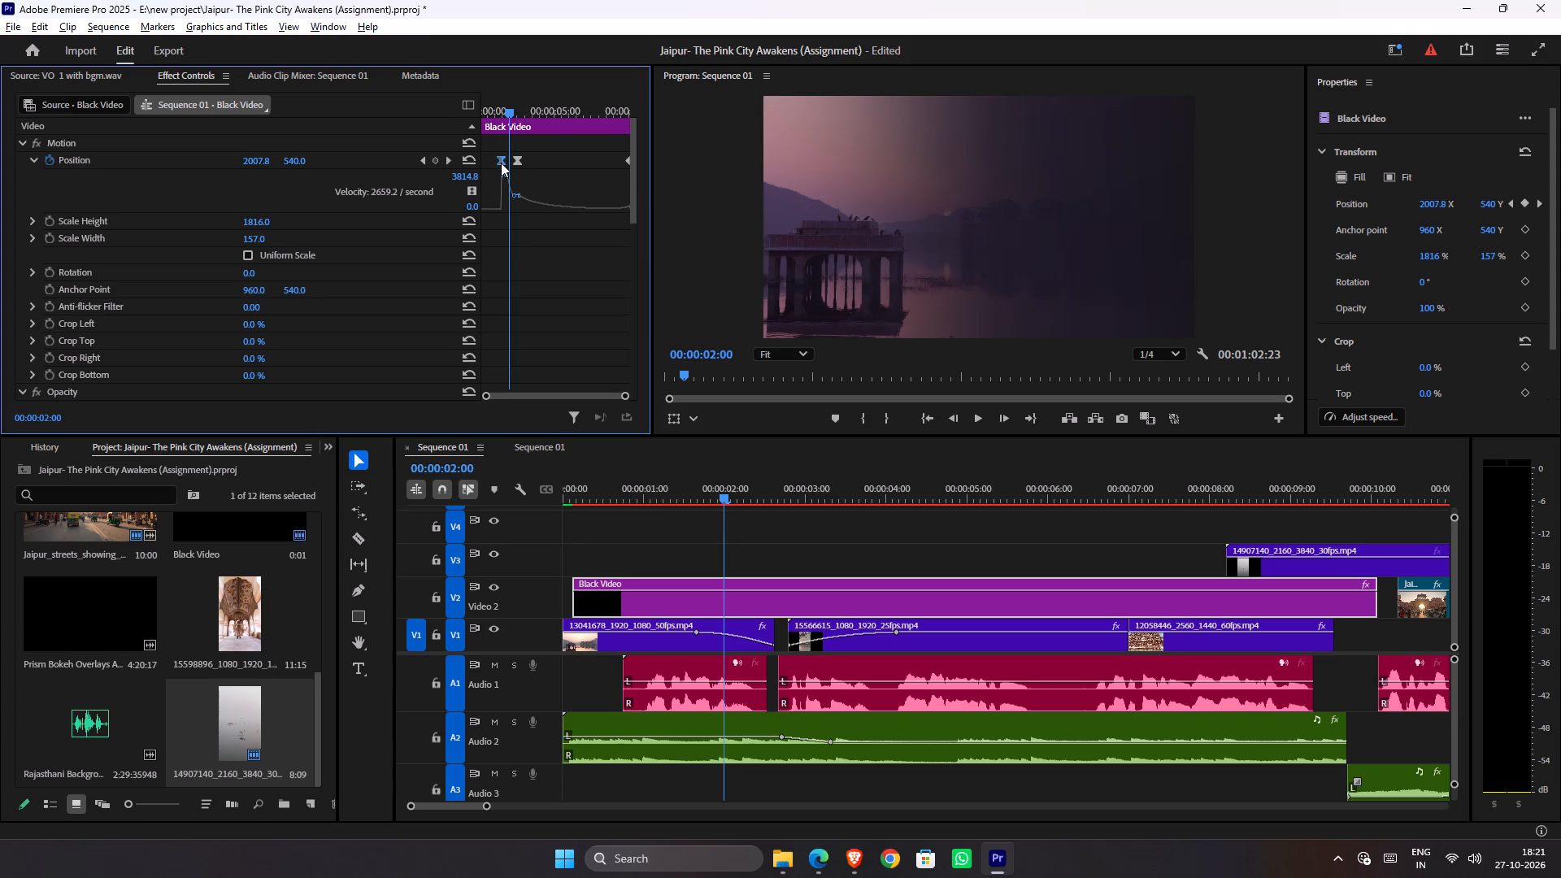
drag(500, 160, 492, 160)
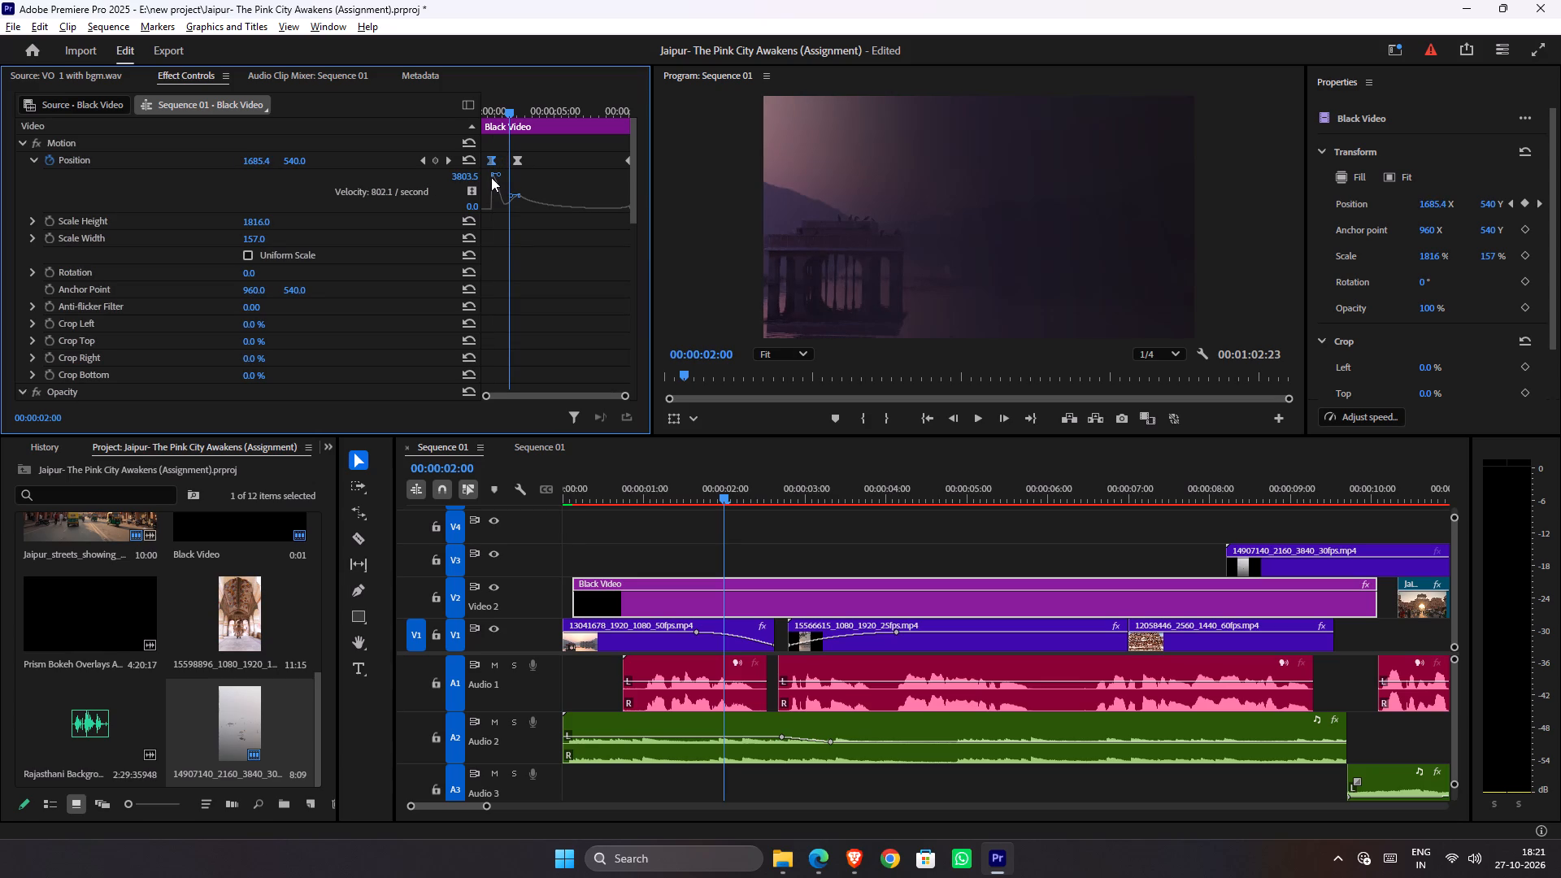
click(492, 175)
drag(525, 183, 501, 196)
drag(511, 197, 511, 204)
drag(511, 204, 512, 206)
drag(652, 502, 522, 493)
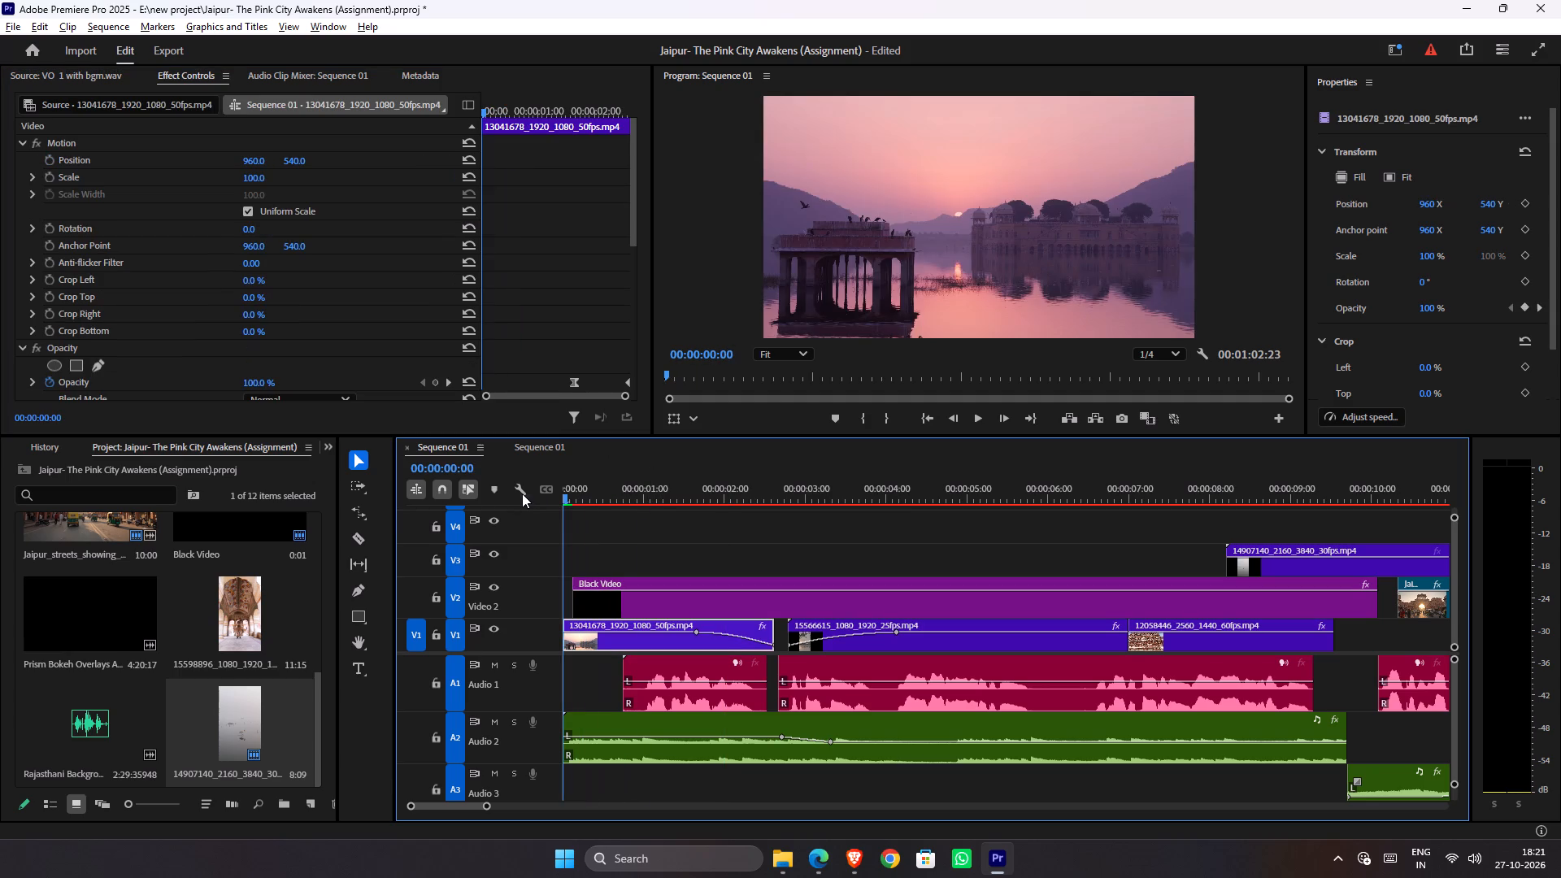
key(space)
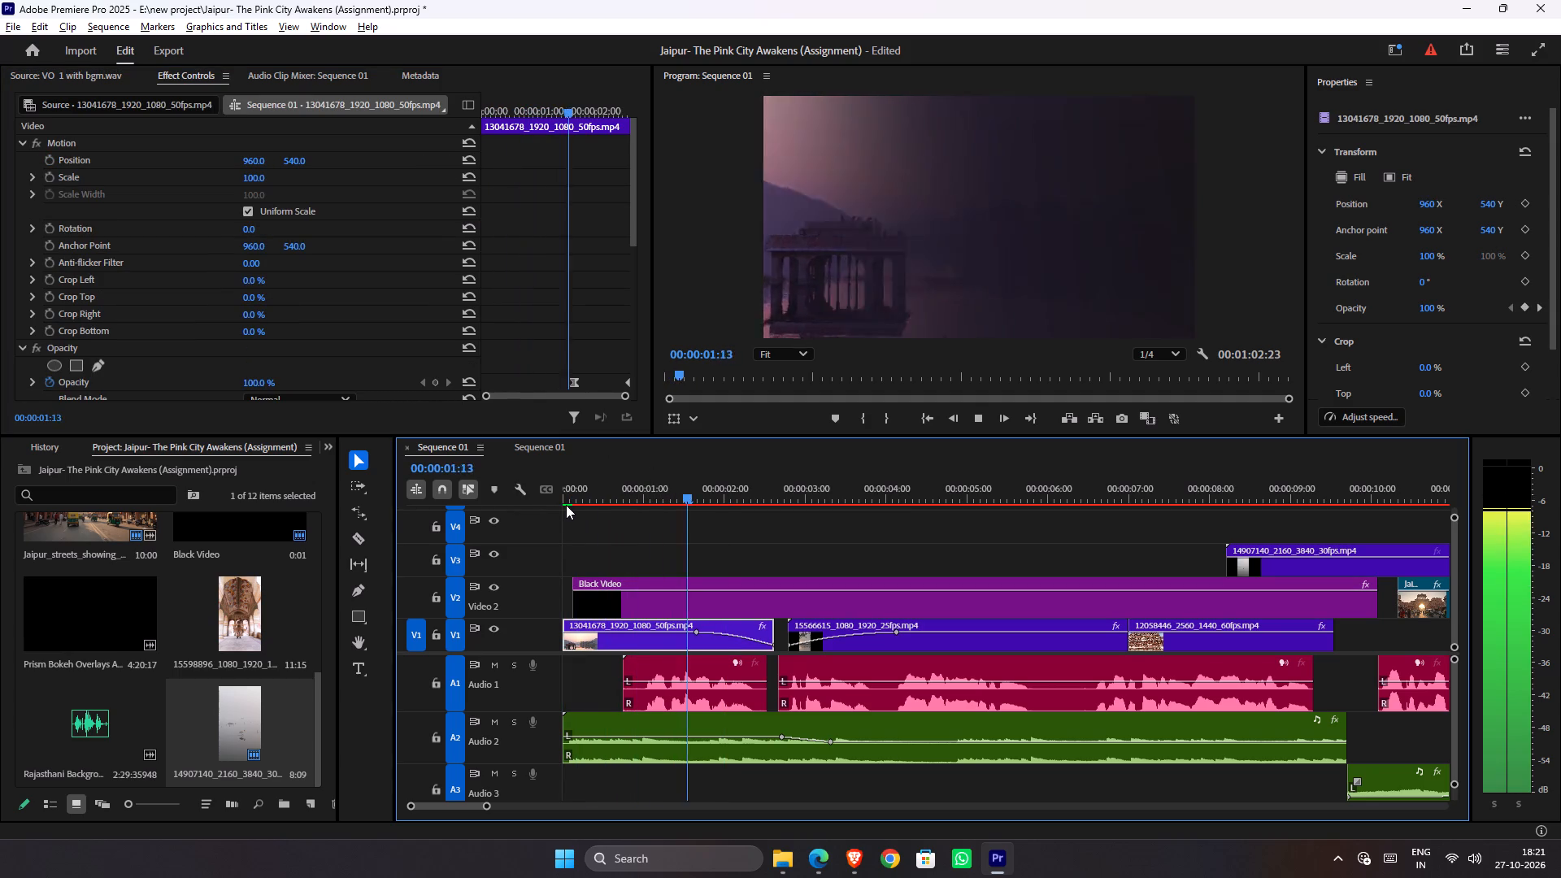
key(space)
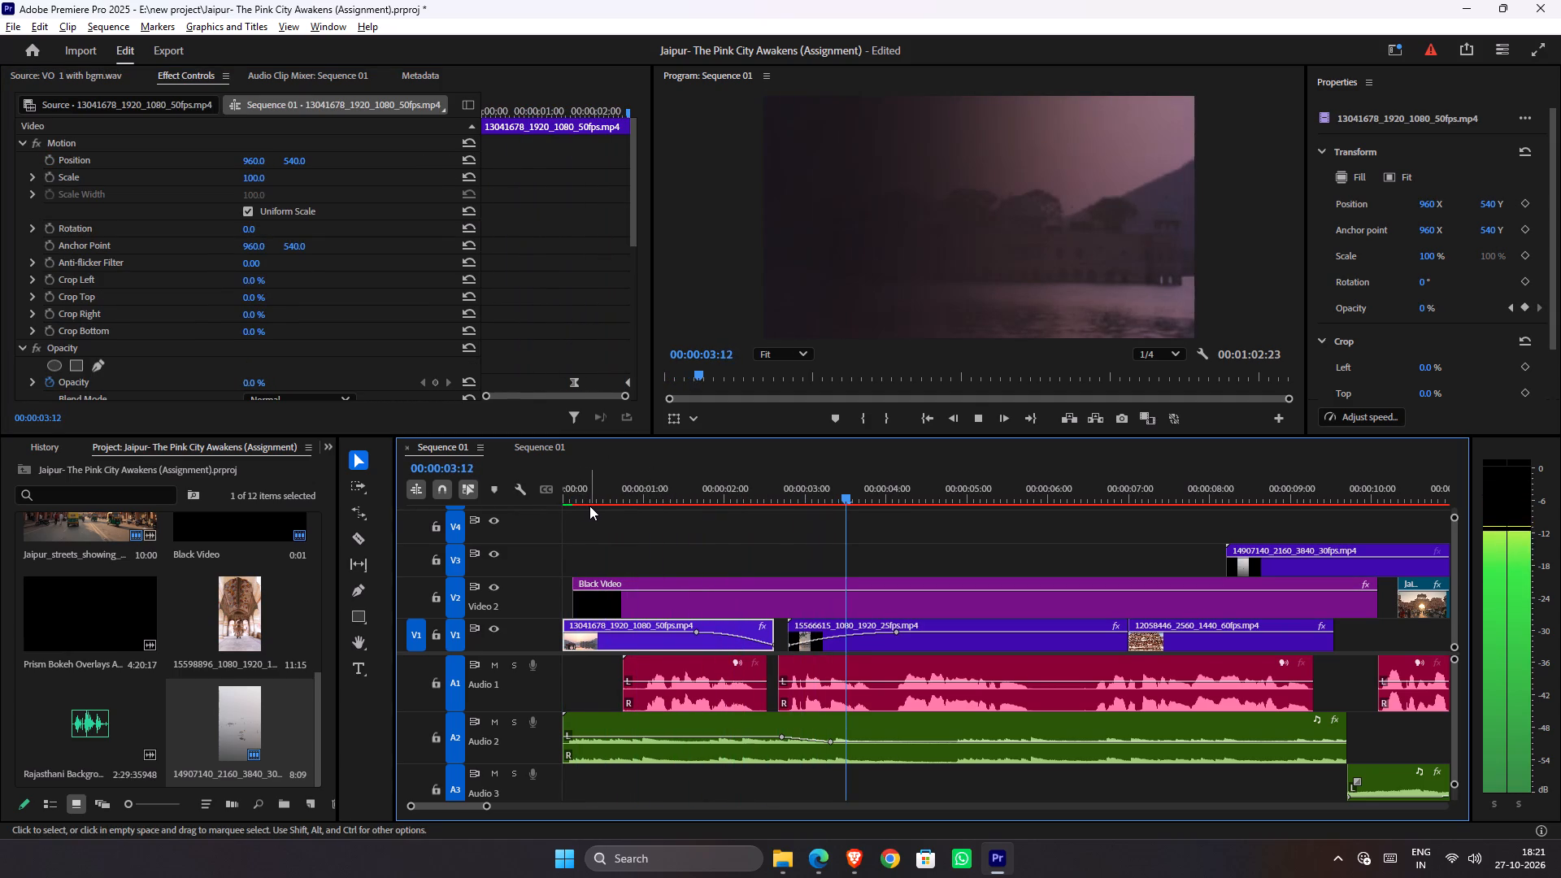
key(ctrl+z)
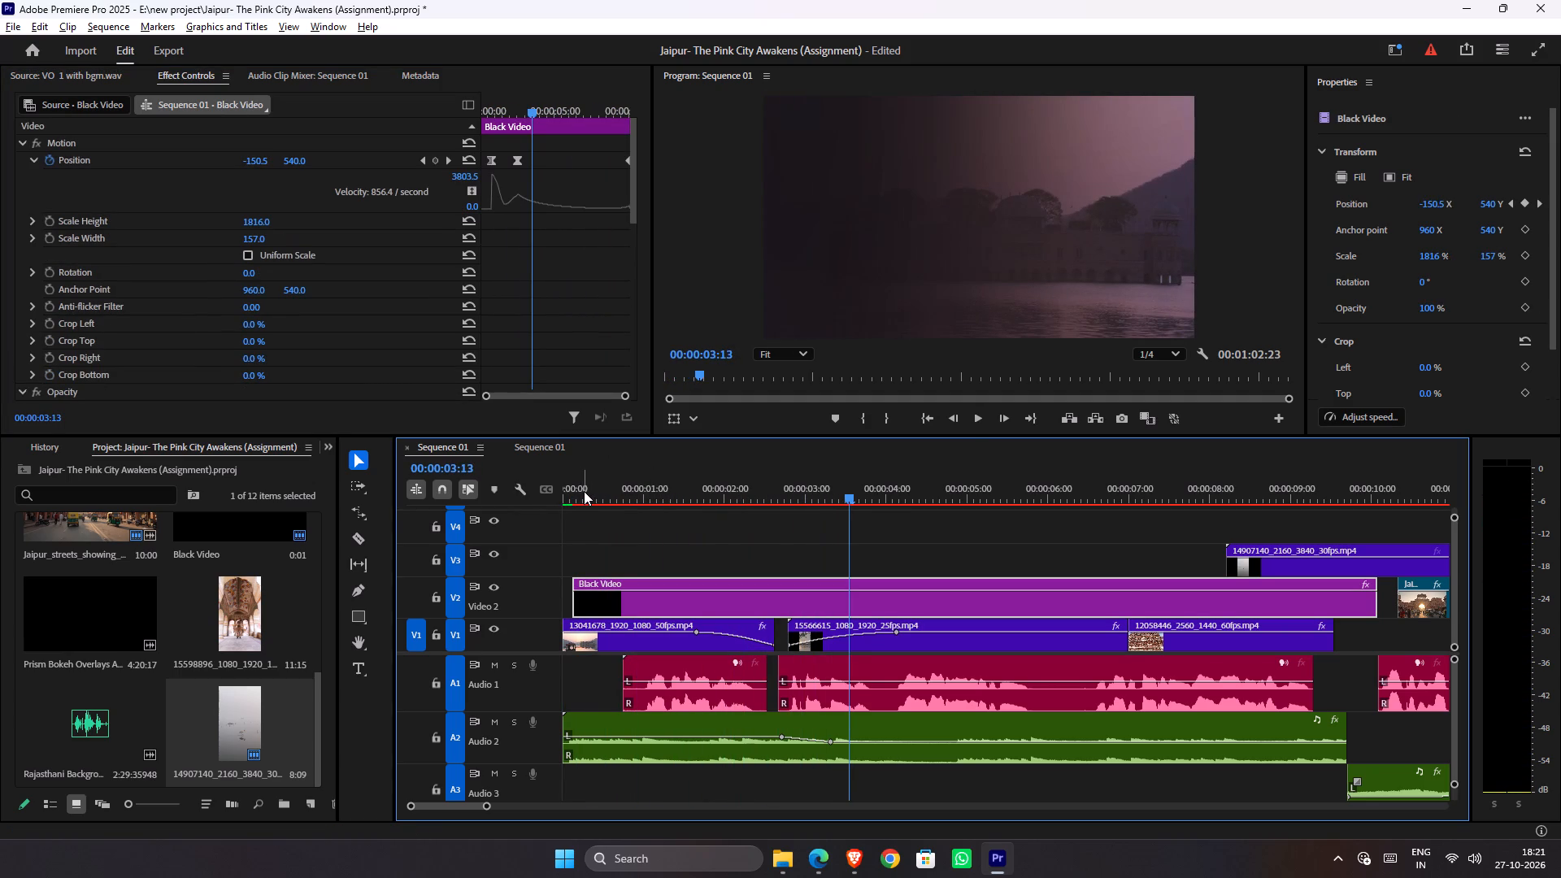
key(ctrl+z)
Preview the Black Video motion from the sequence start and move its first Position keyframe earlier, closer to the clip's start.
drag(697, 495, 532, 498)
key(space)
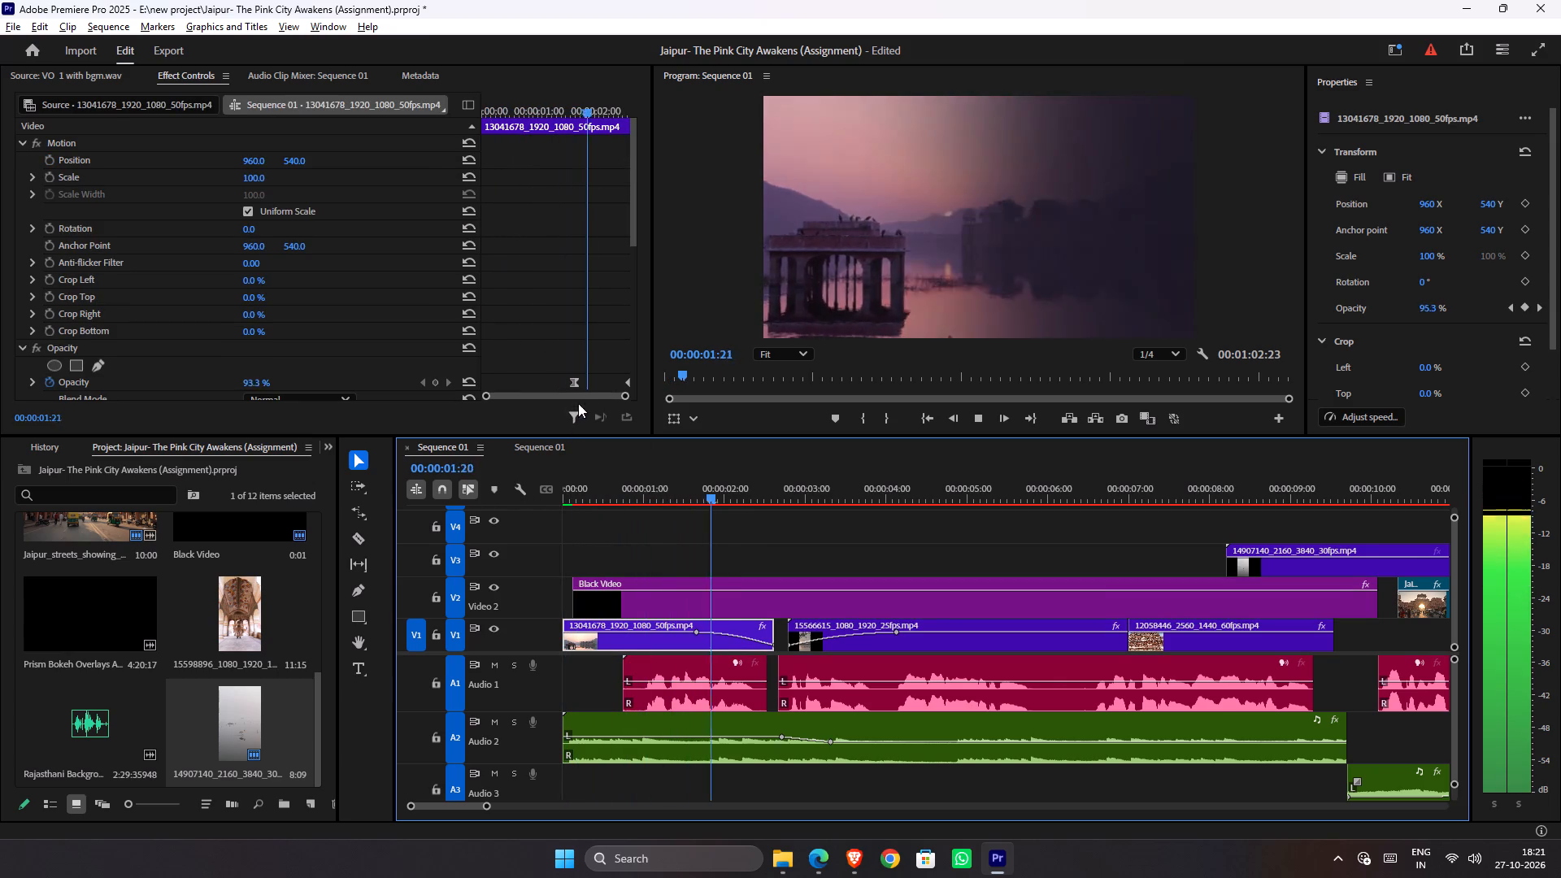
key(space)
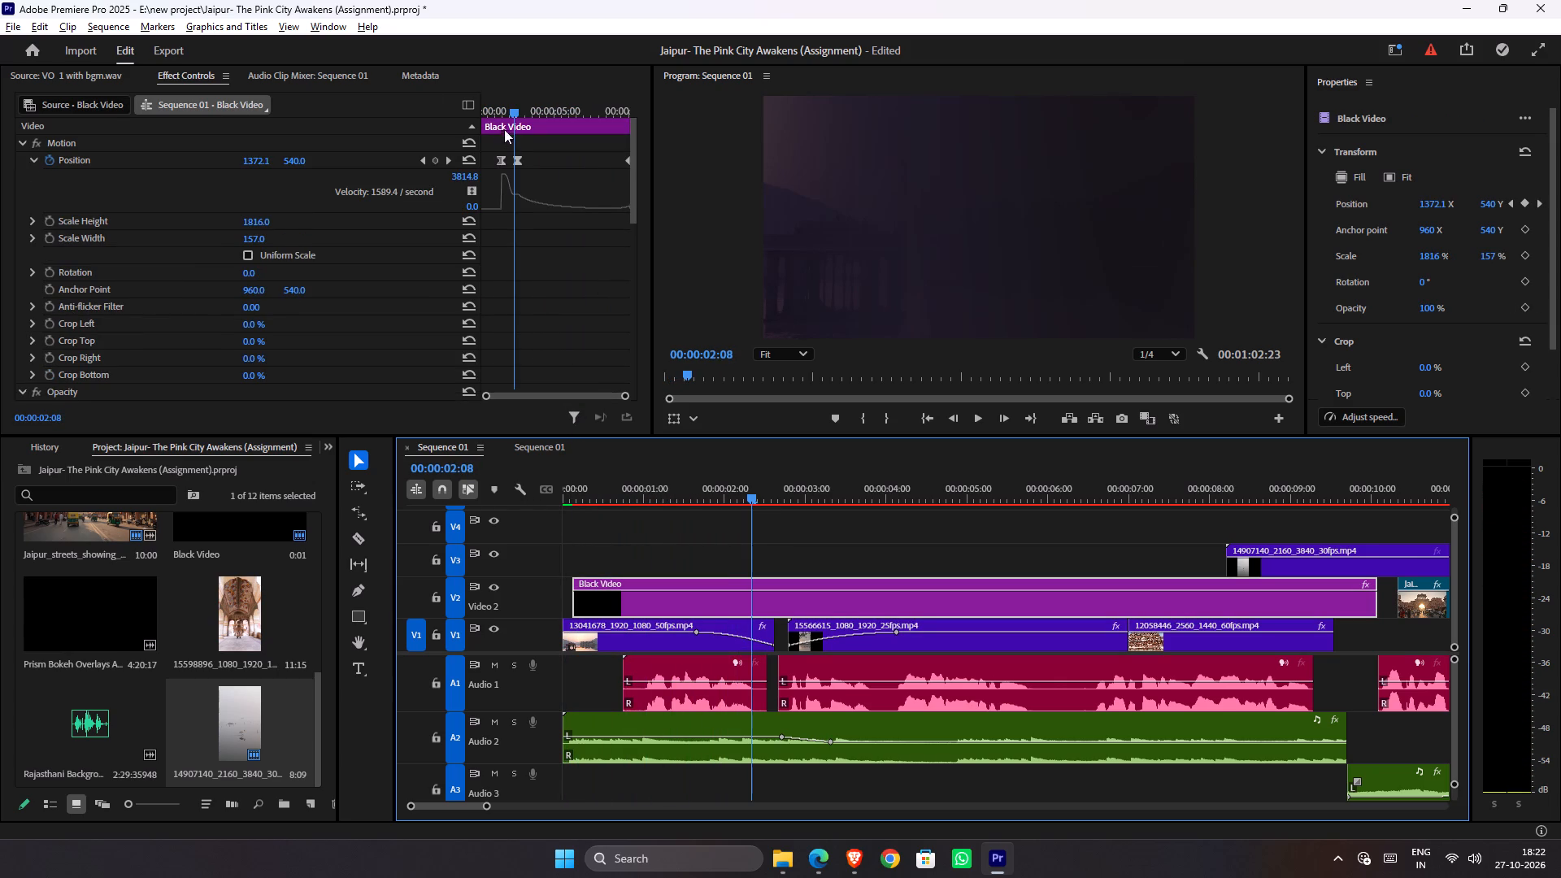
drag(503, 116, 489, 114)
key(space)
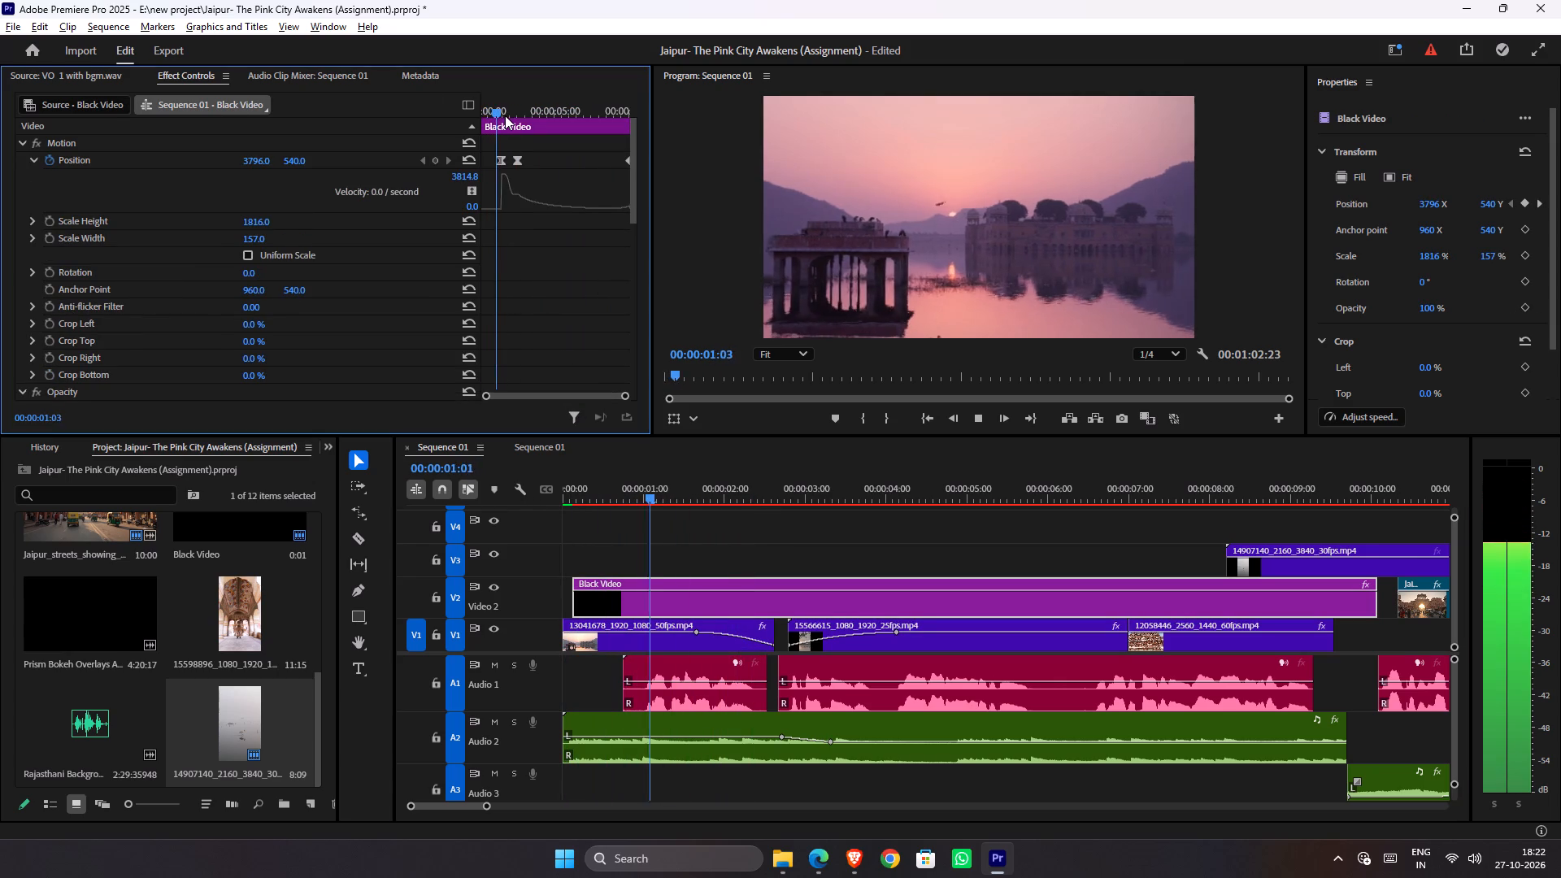
key(space)
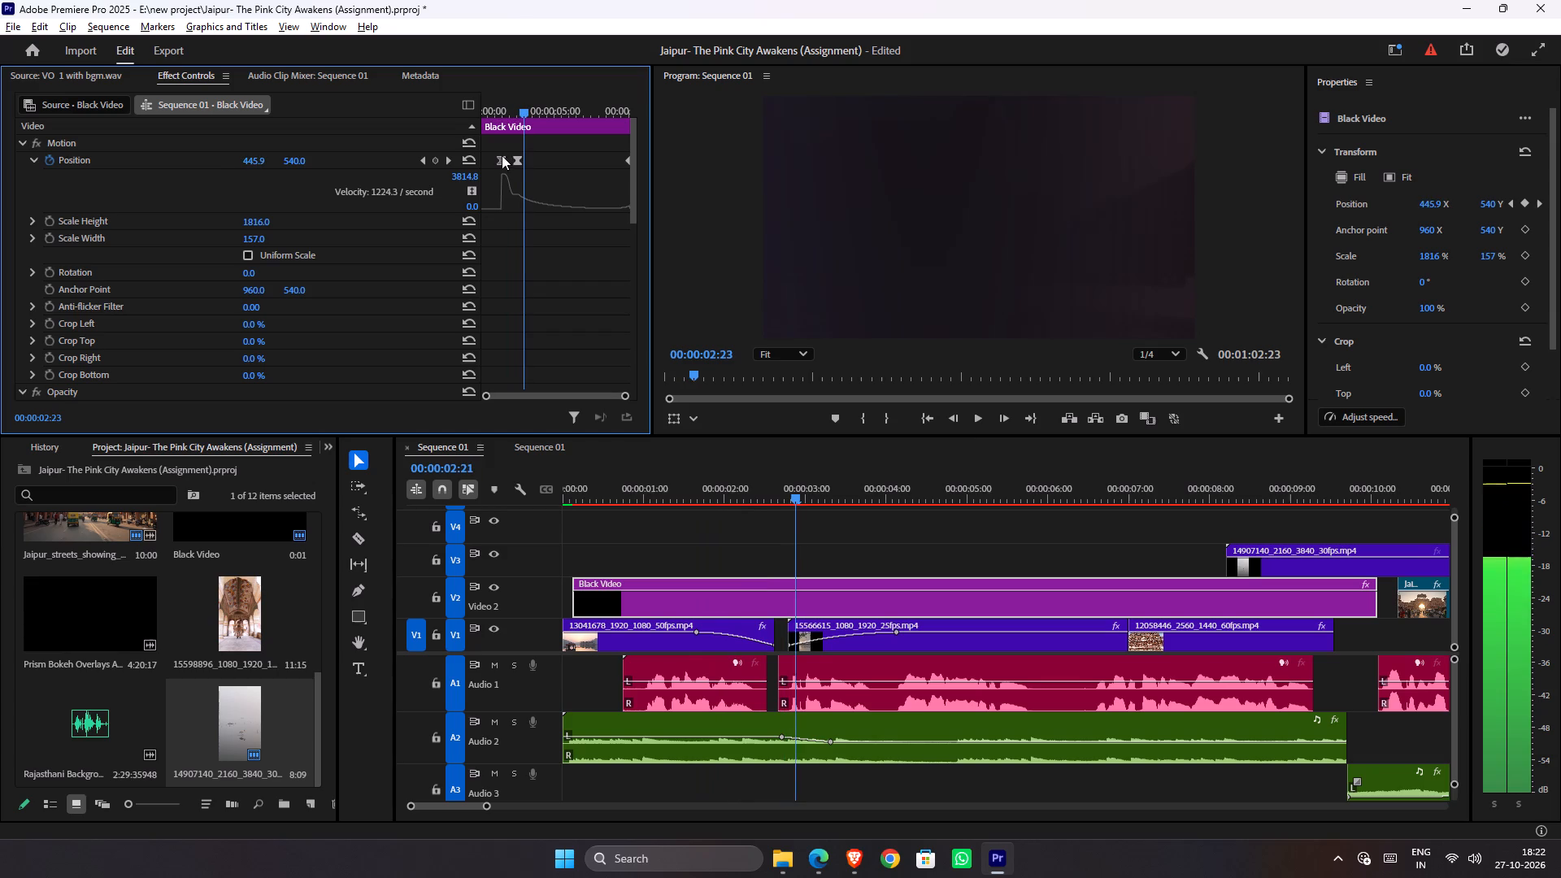
drag(499, 164, 495, 164)
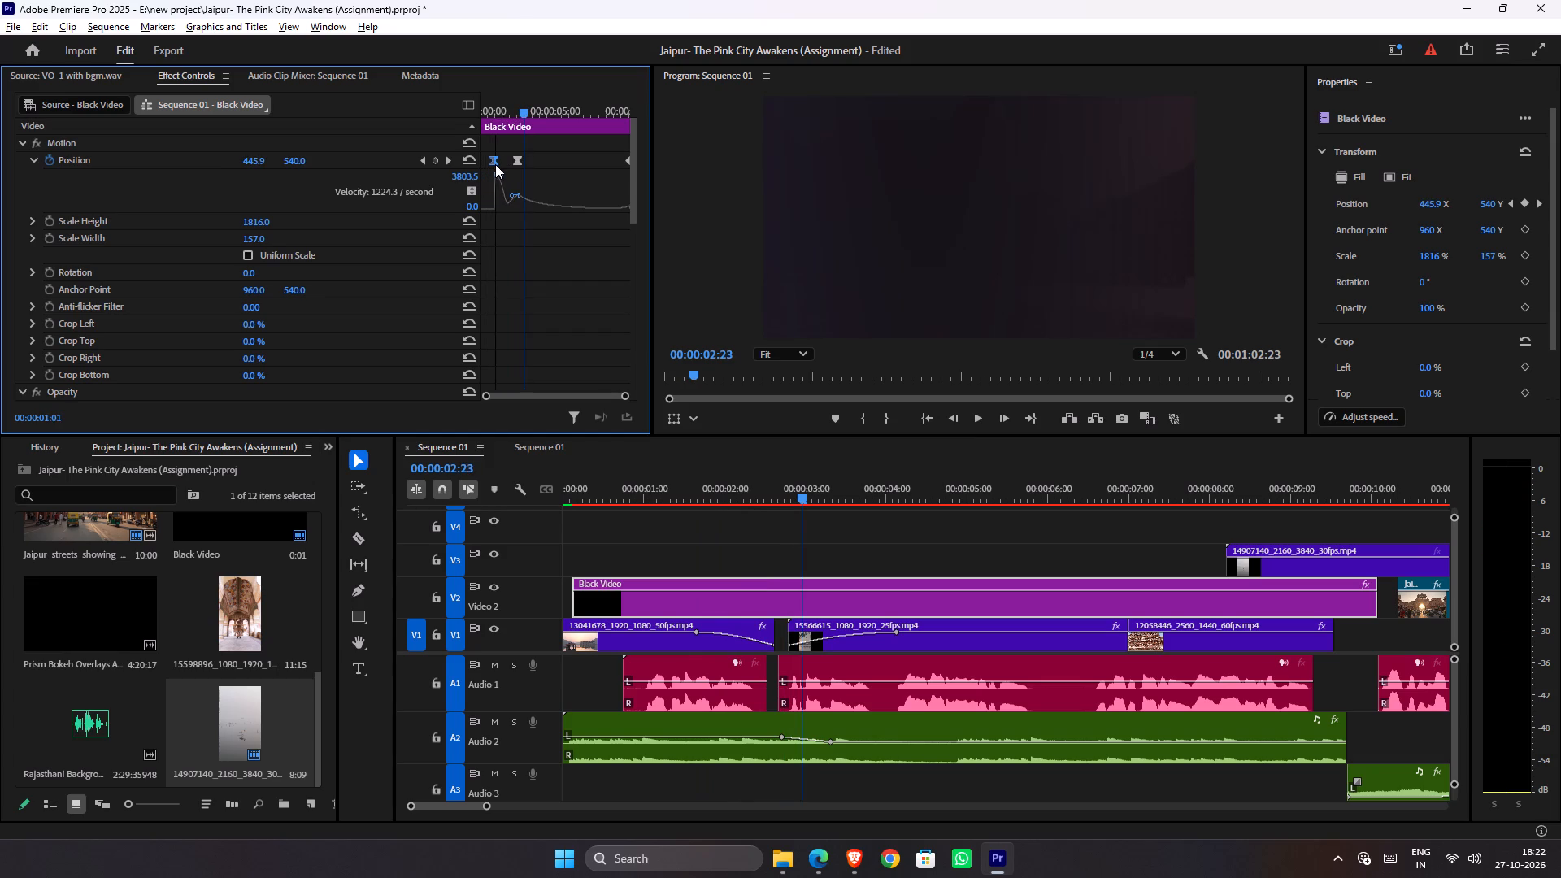
drag(495, 164, 490, 164)
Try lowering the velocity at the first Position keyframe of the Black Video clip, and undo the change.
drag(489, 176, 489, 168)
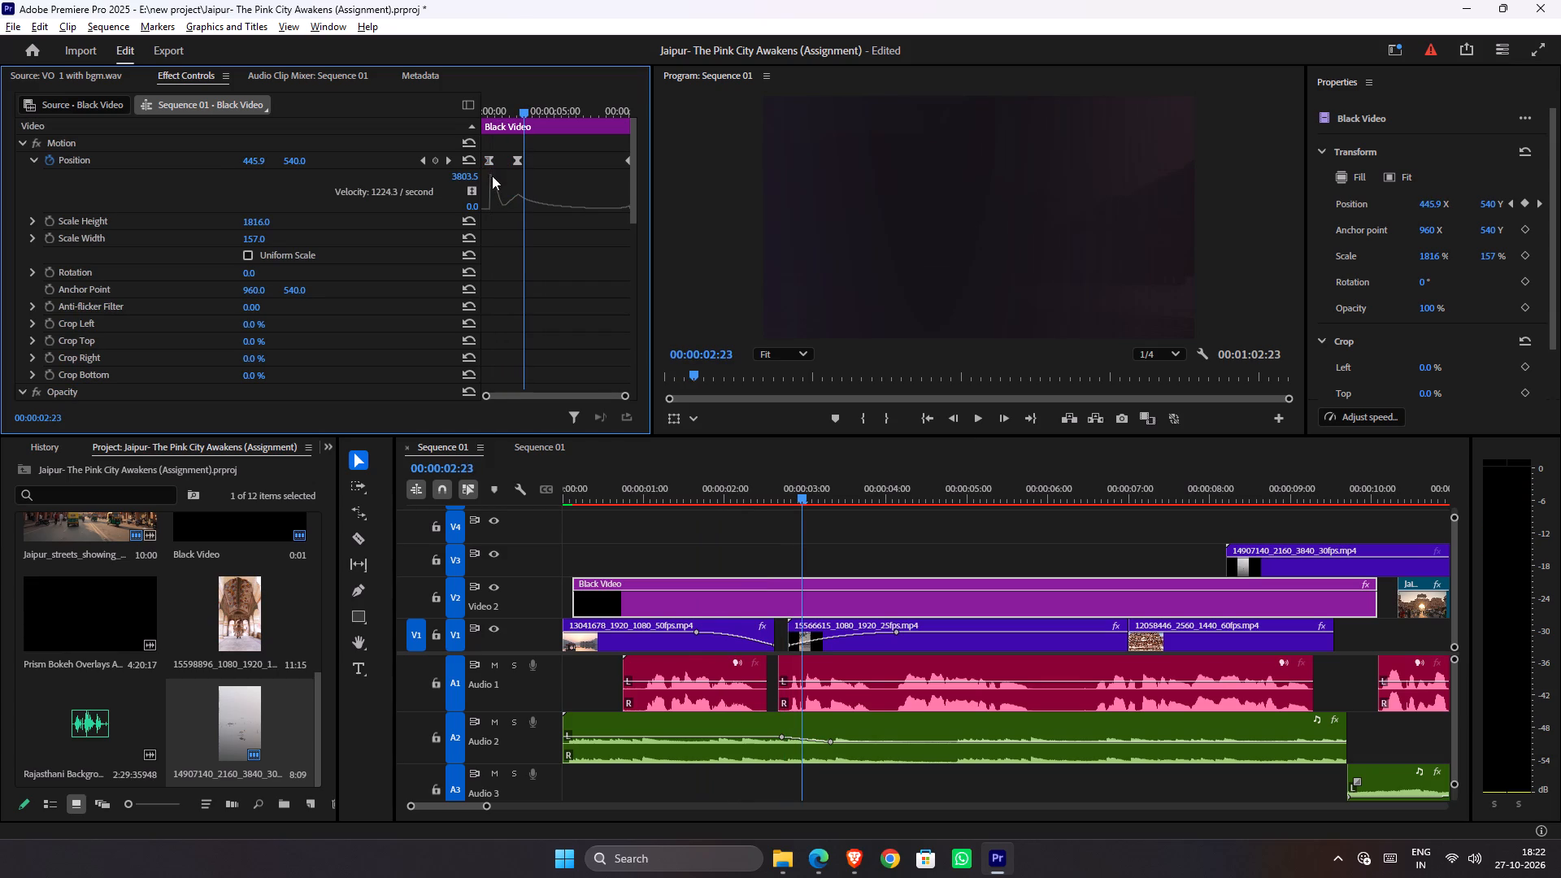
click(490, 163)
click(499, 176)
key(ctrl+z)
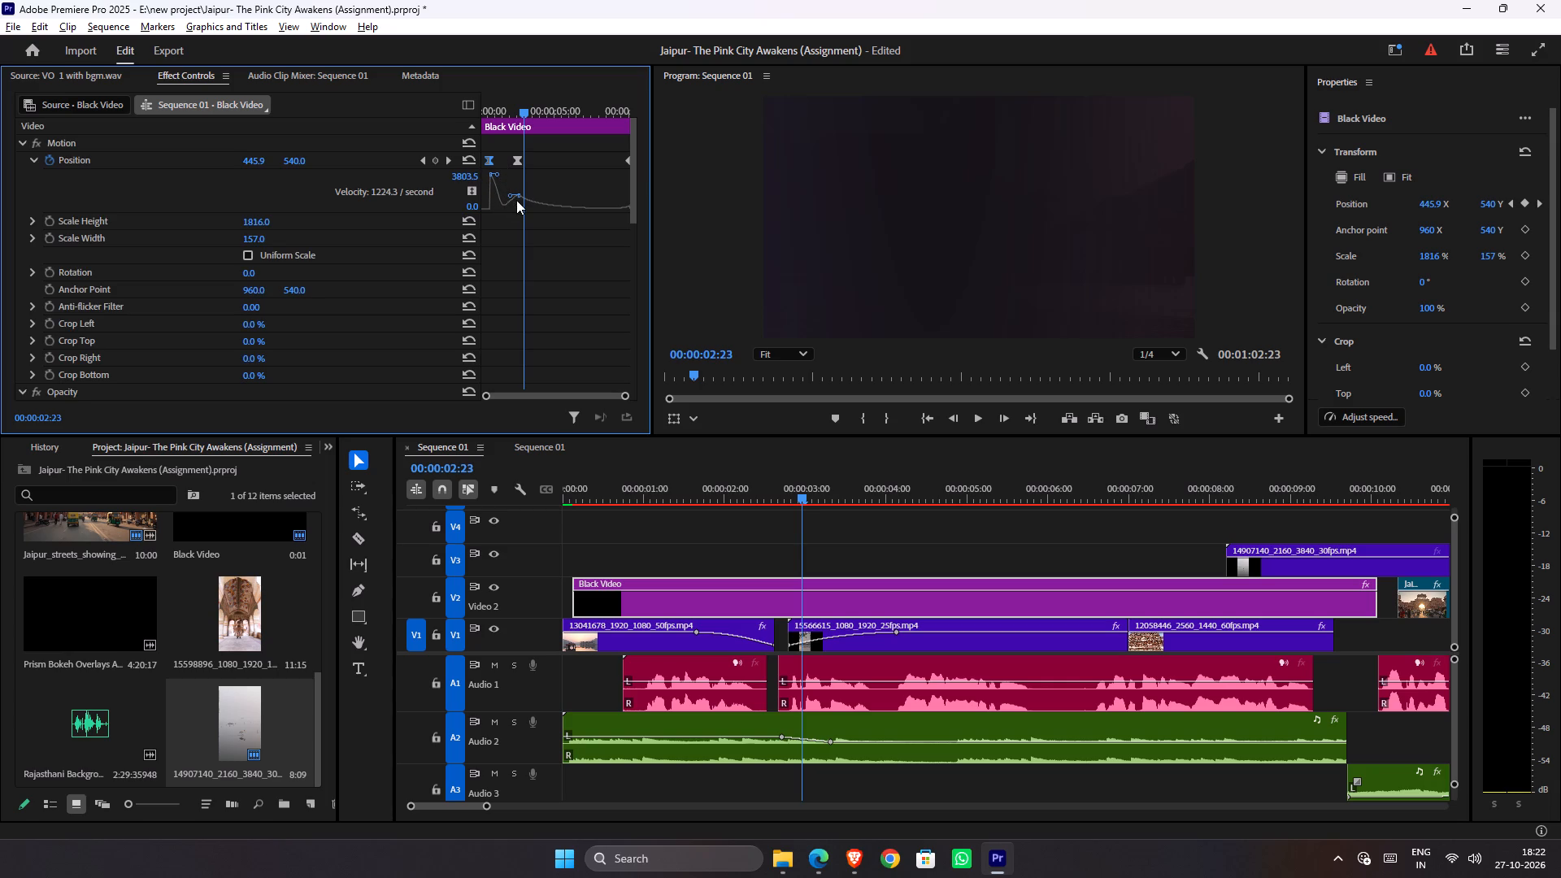
Lower the incoming and outgoing velocity handles of the middle Position keyframe so the Black Video moves more slowly around it.
click(520, 200)
drag(510, 185, 524, 198)
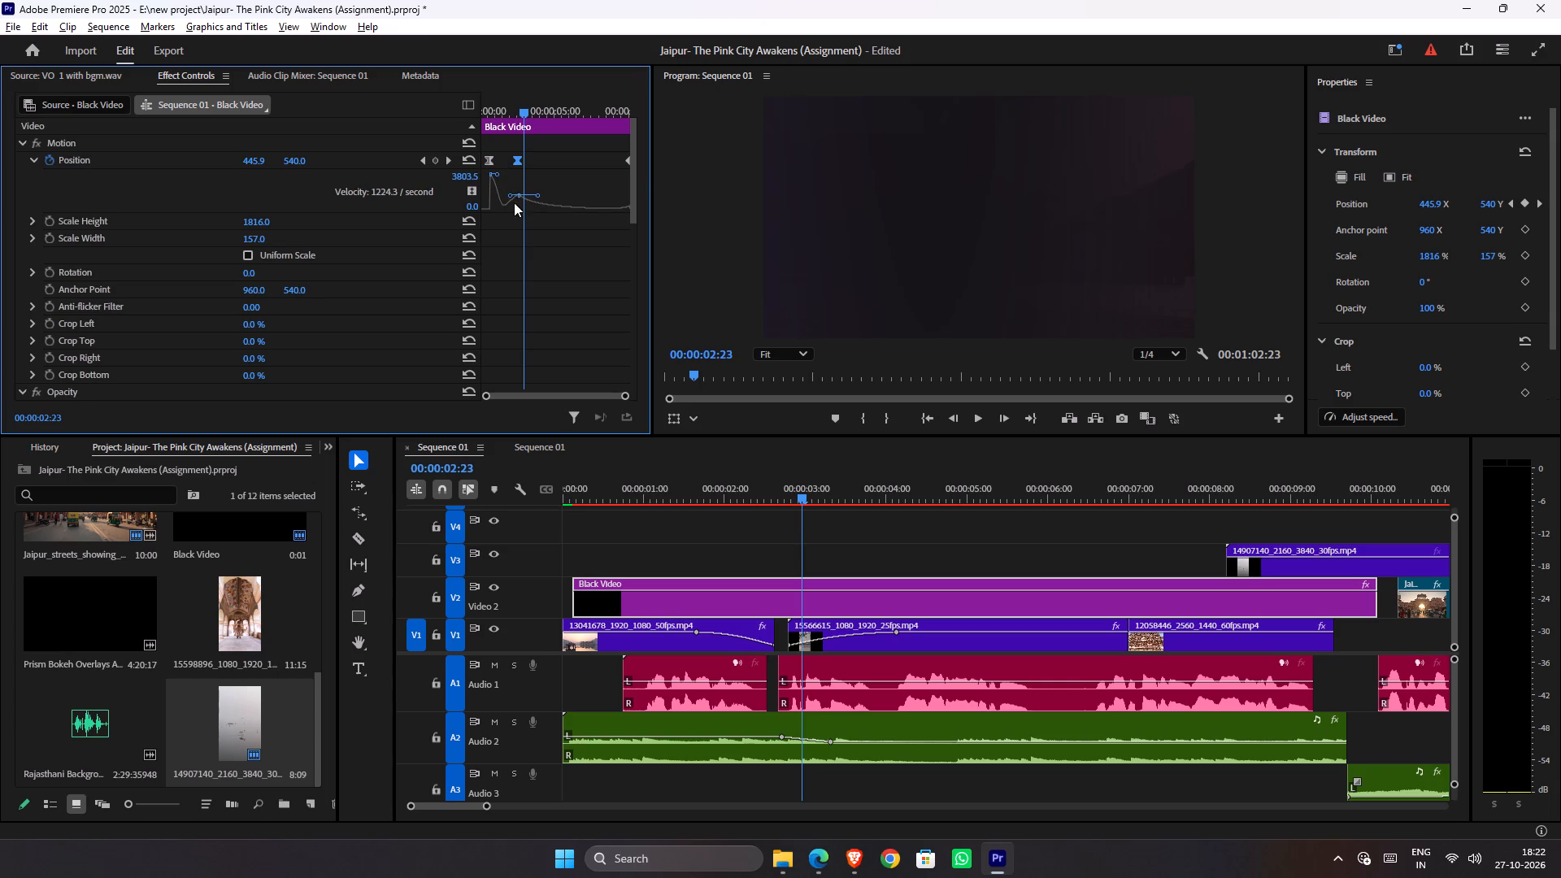
drag(511, 197, 512, 206)
drag(538, 196, 536, 206)
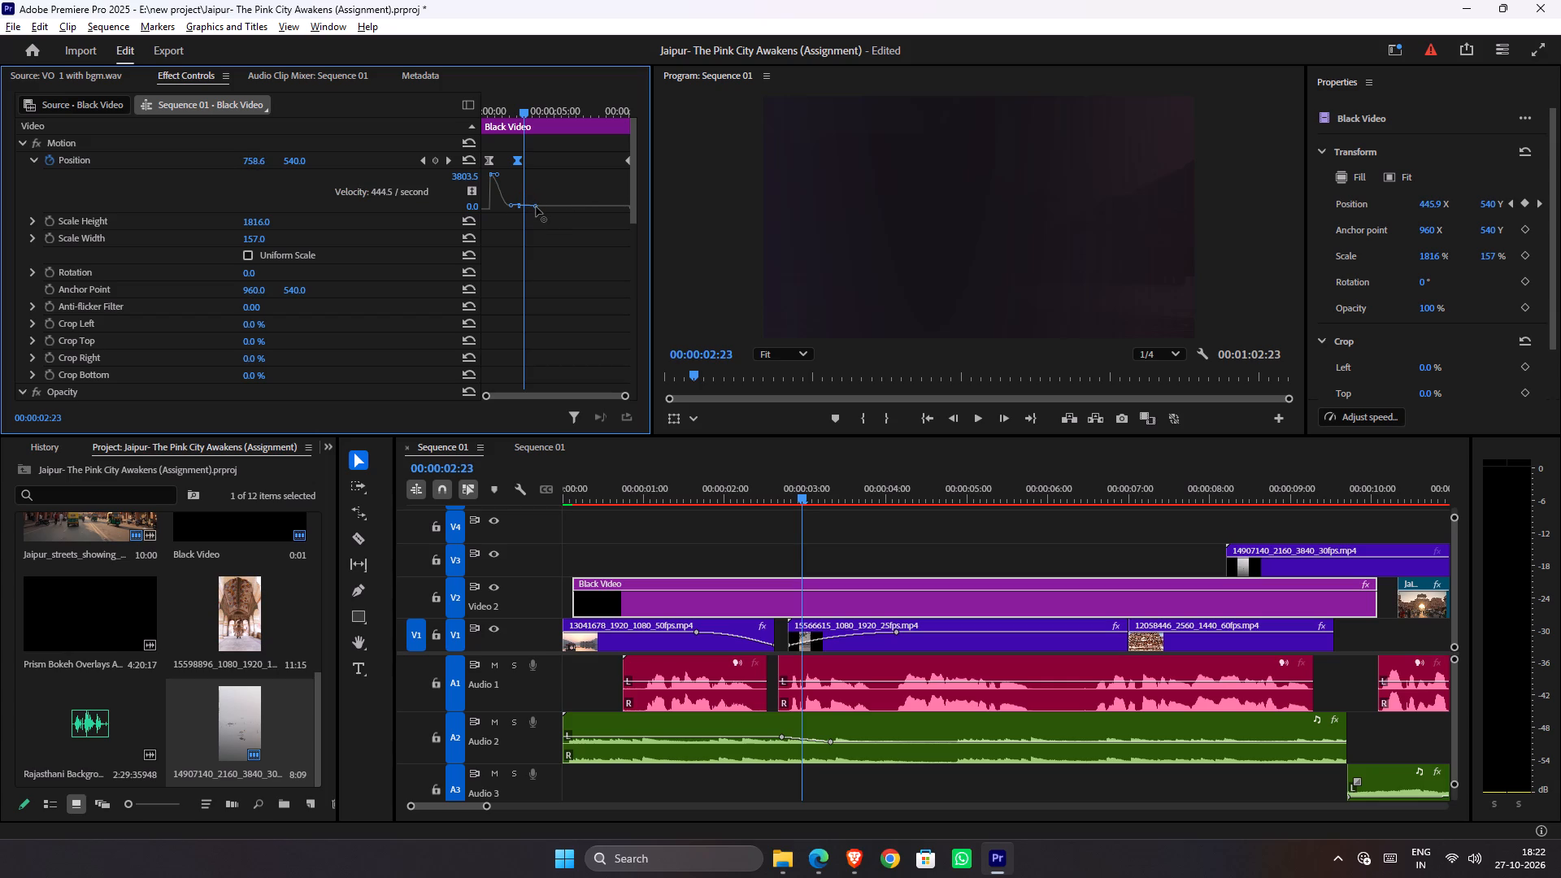
drag(536, 206, 537, 206)
drag(537, 206, 534, 205)
Preview the Black Video transition from the sequence start and scrub around the cut between the first two shots.
drag(769, 486, 447, 486)
key(space)
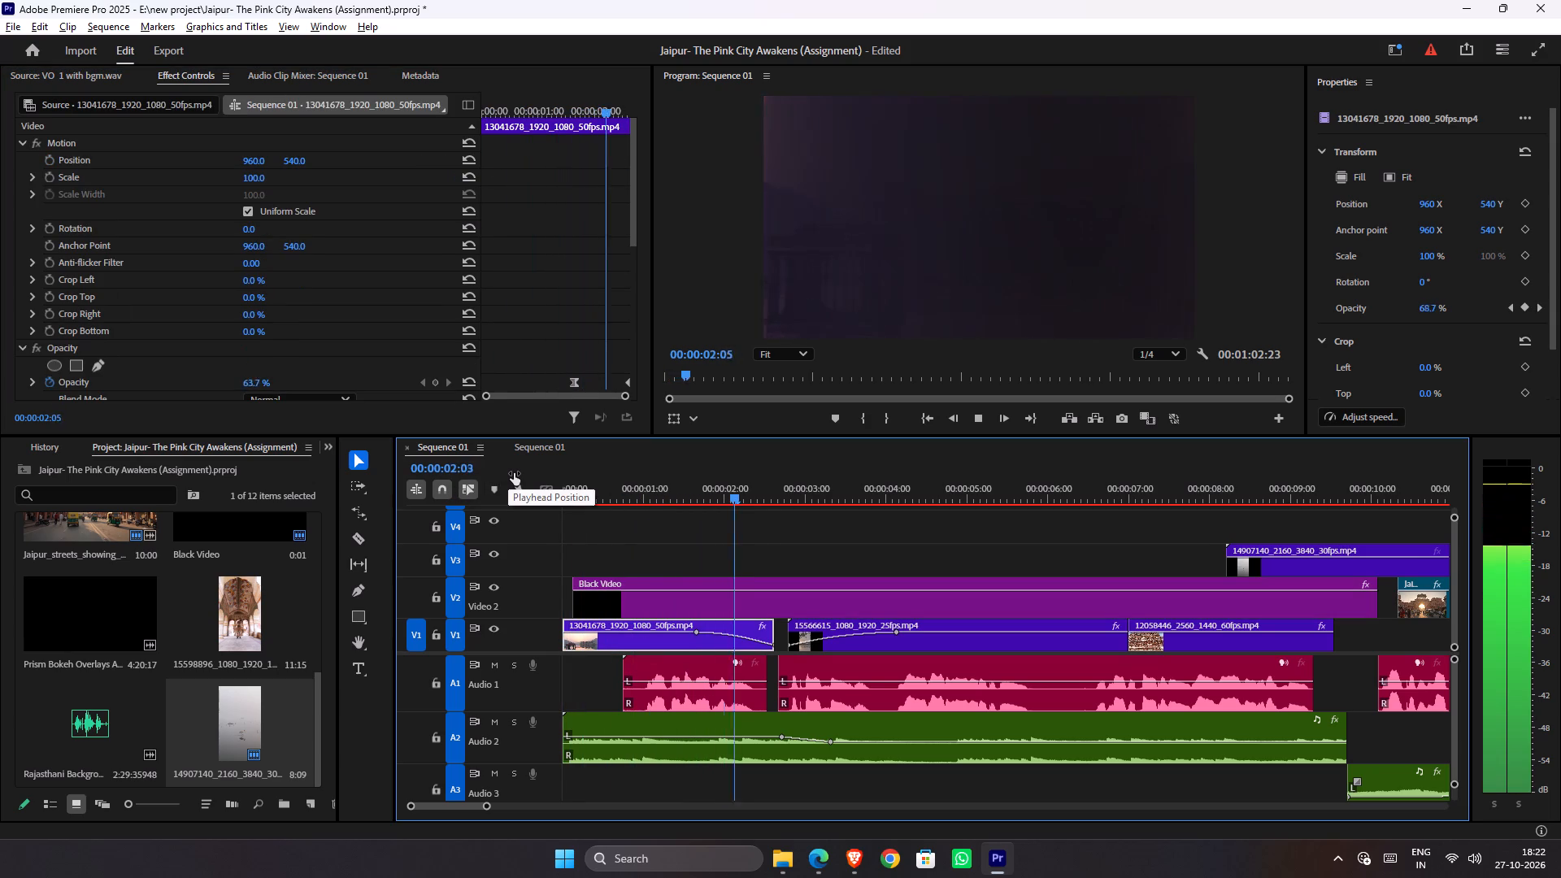
key(space)
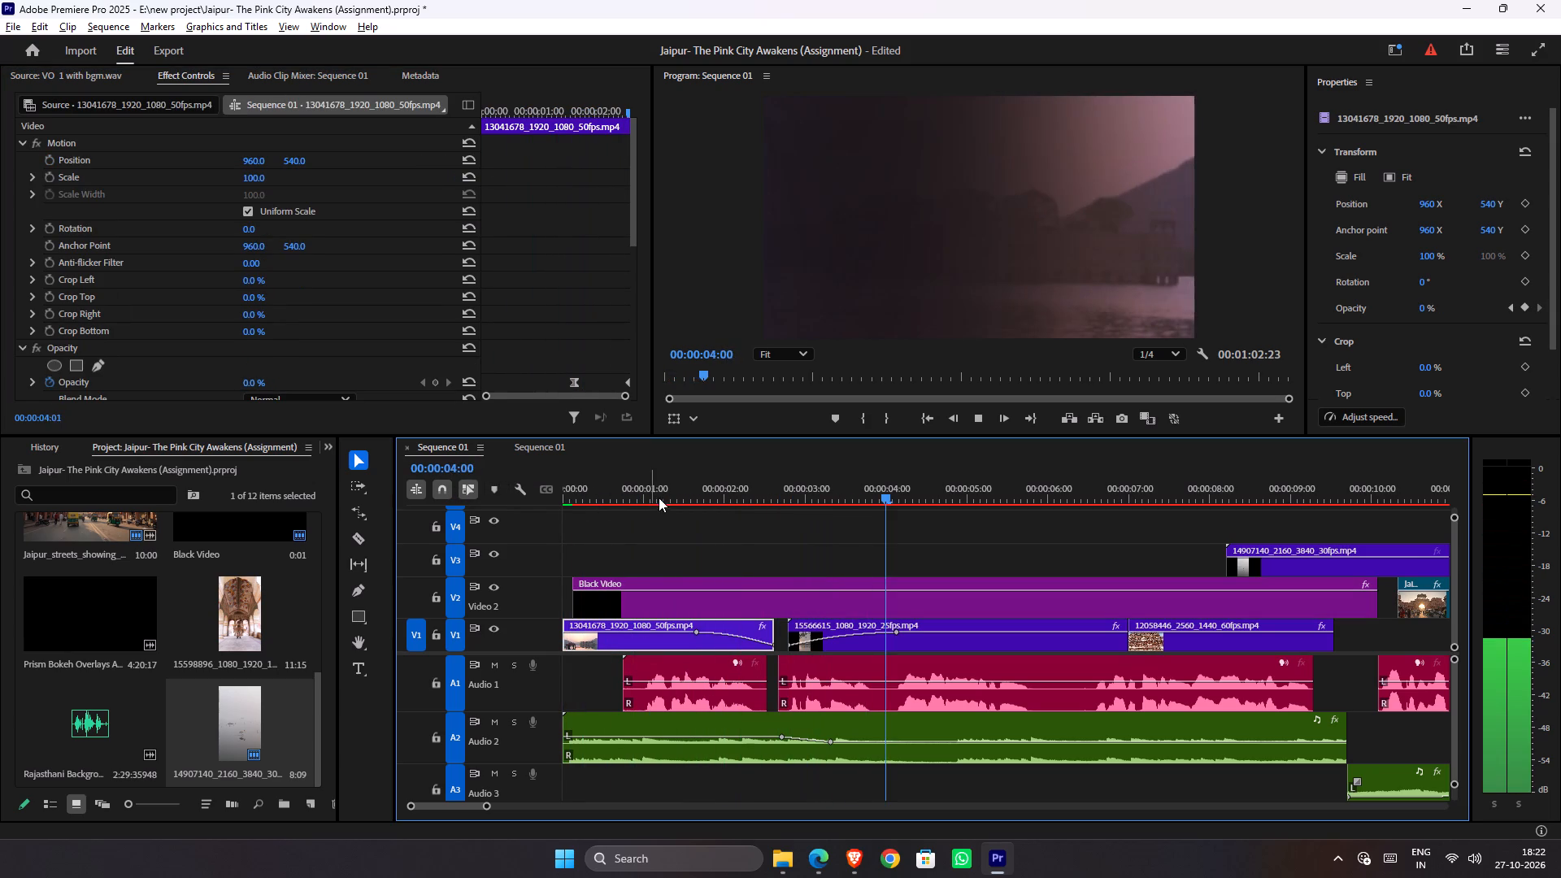
drag(675, 494, 782, 505)
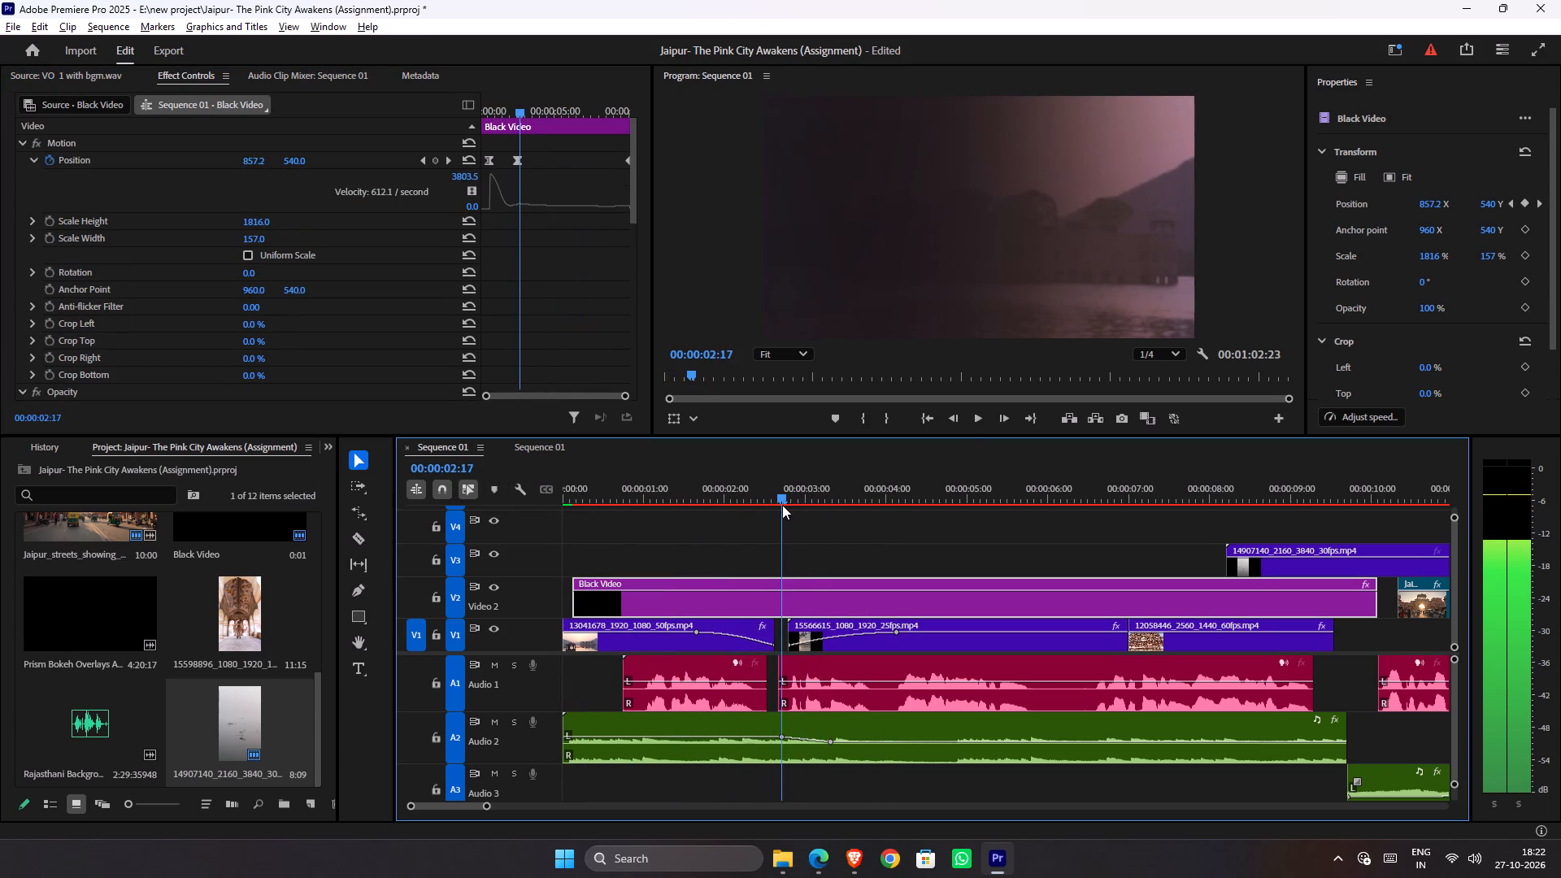
drag(782, 505, 774, 507)
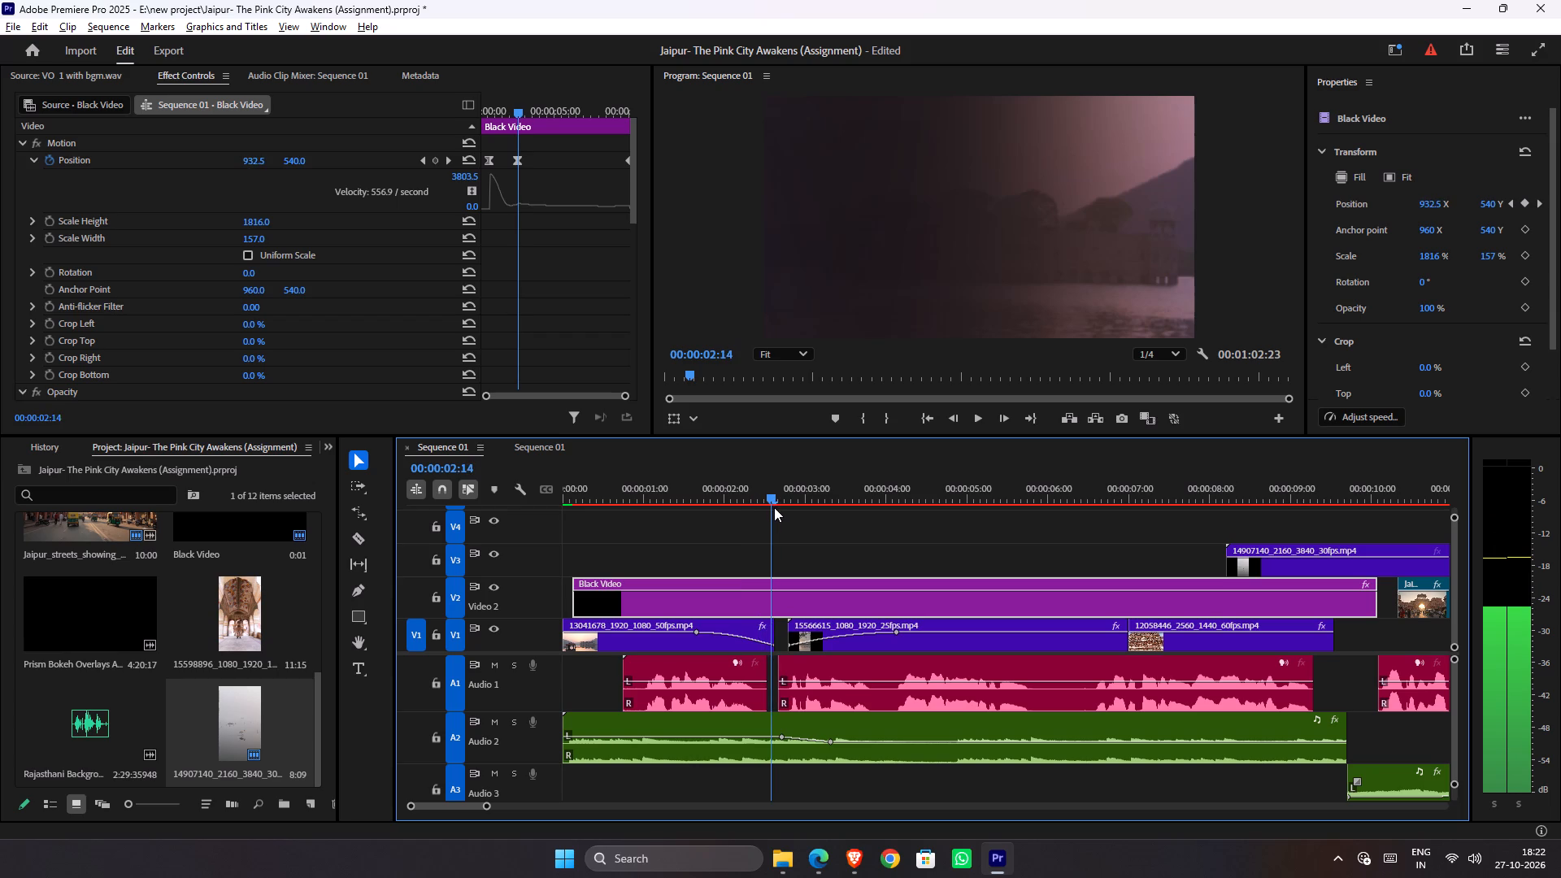
drag(774, 507, 685, 512)
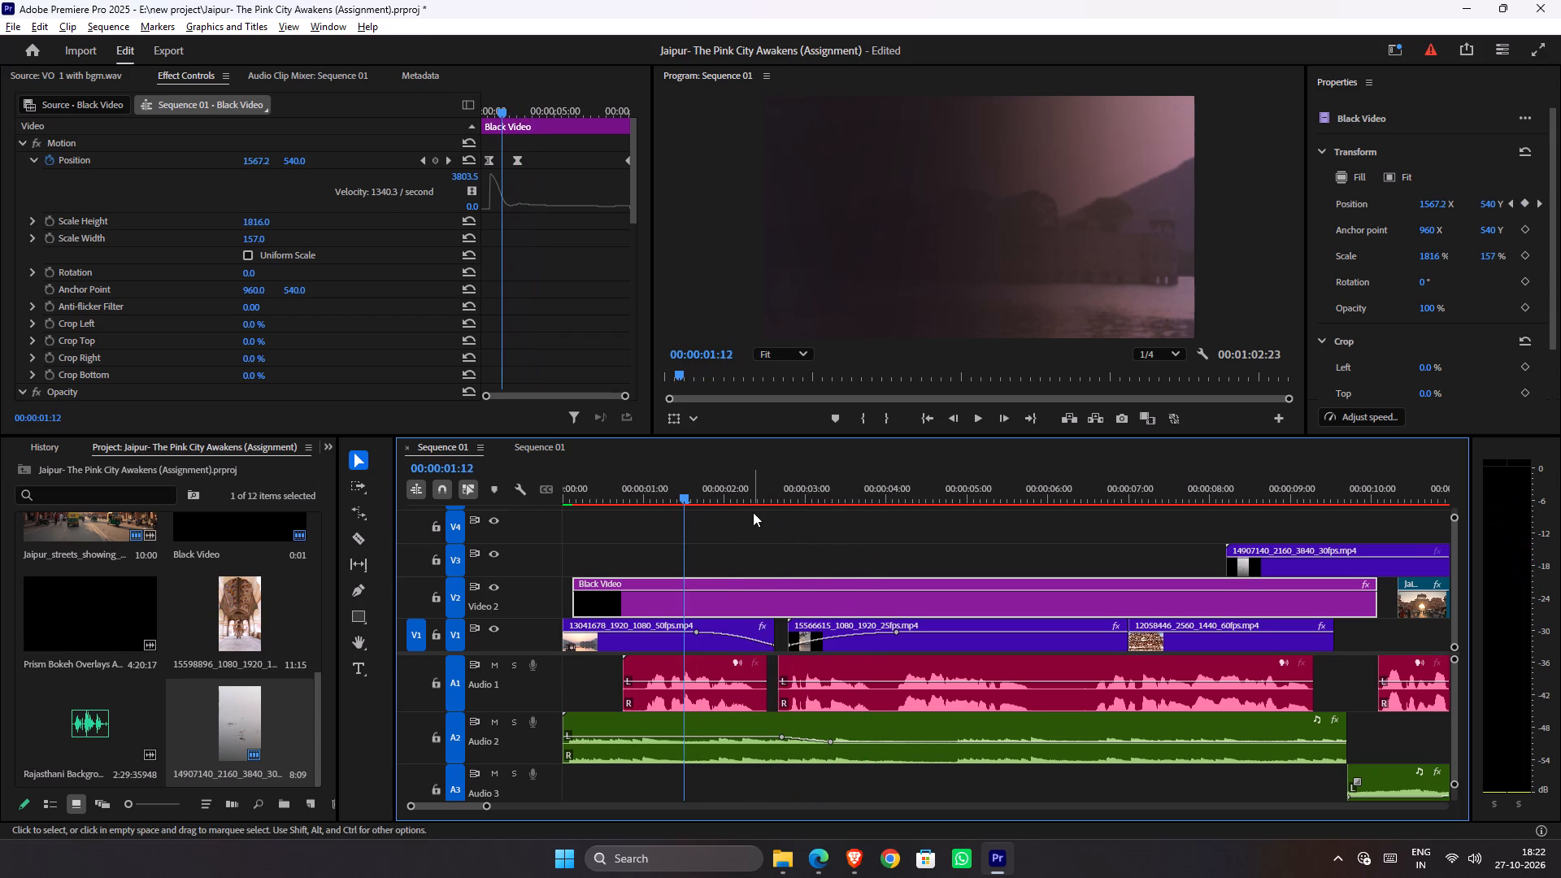
click(768, 504)
click(769, 501)
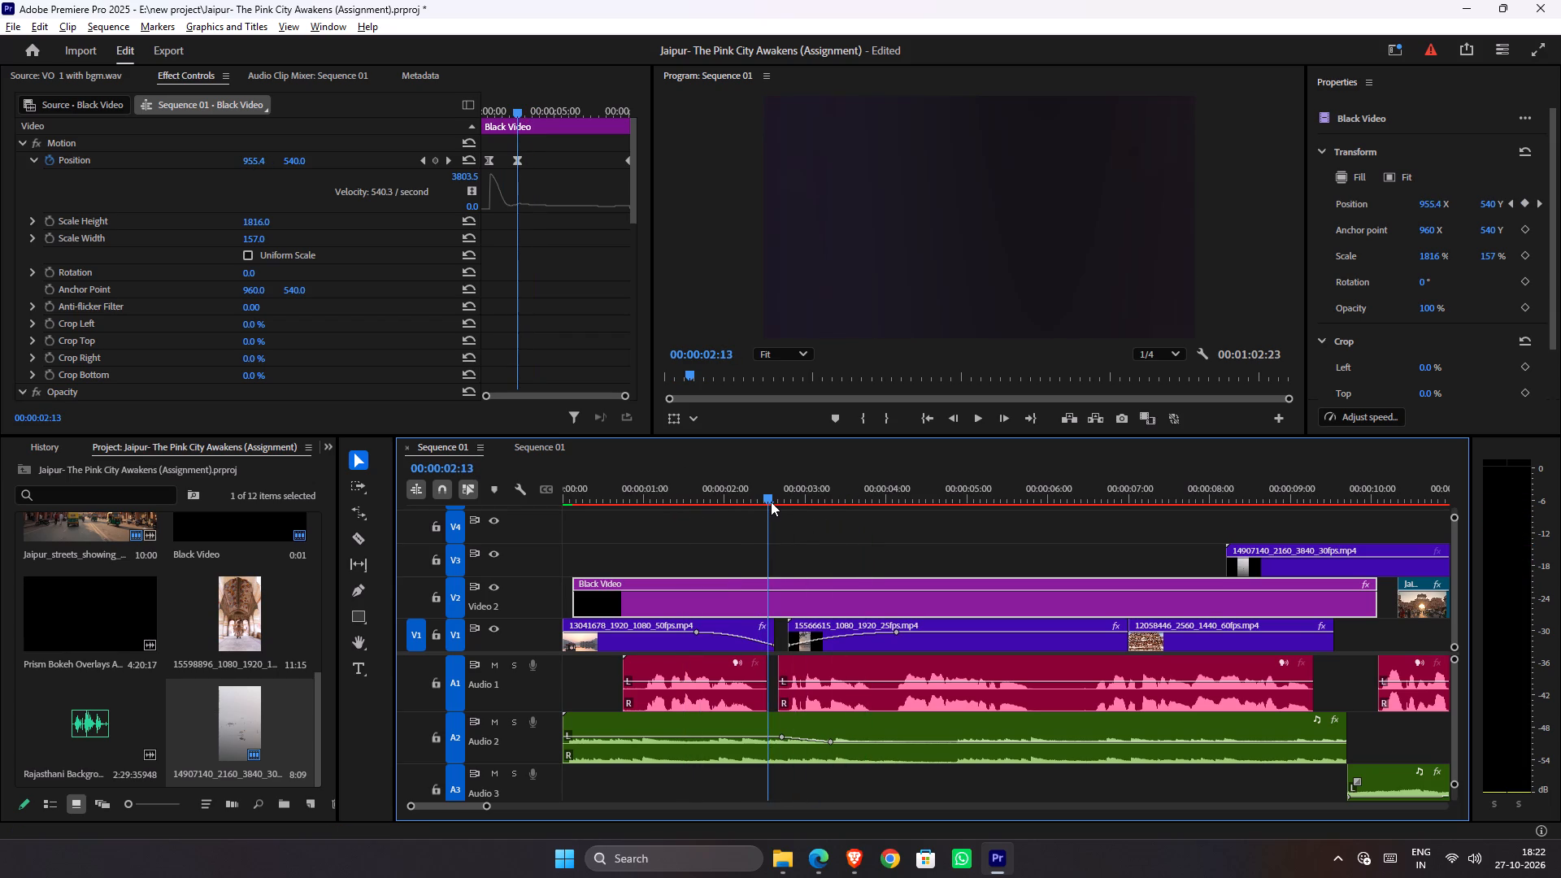
drag(771, 502, 794, 511)
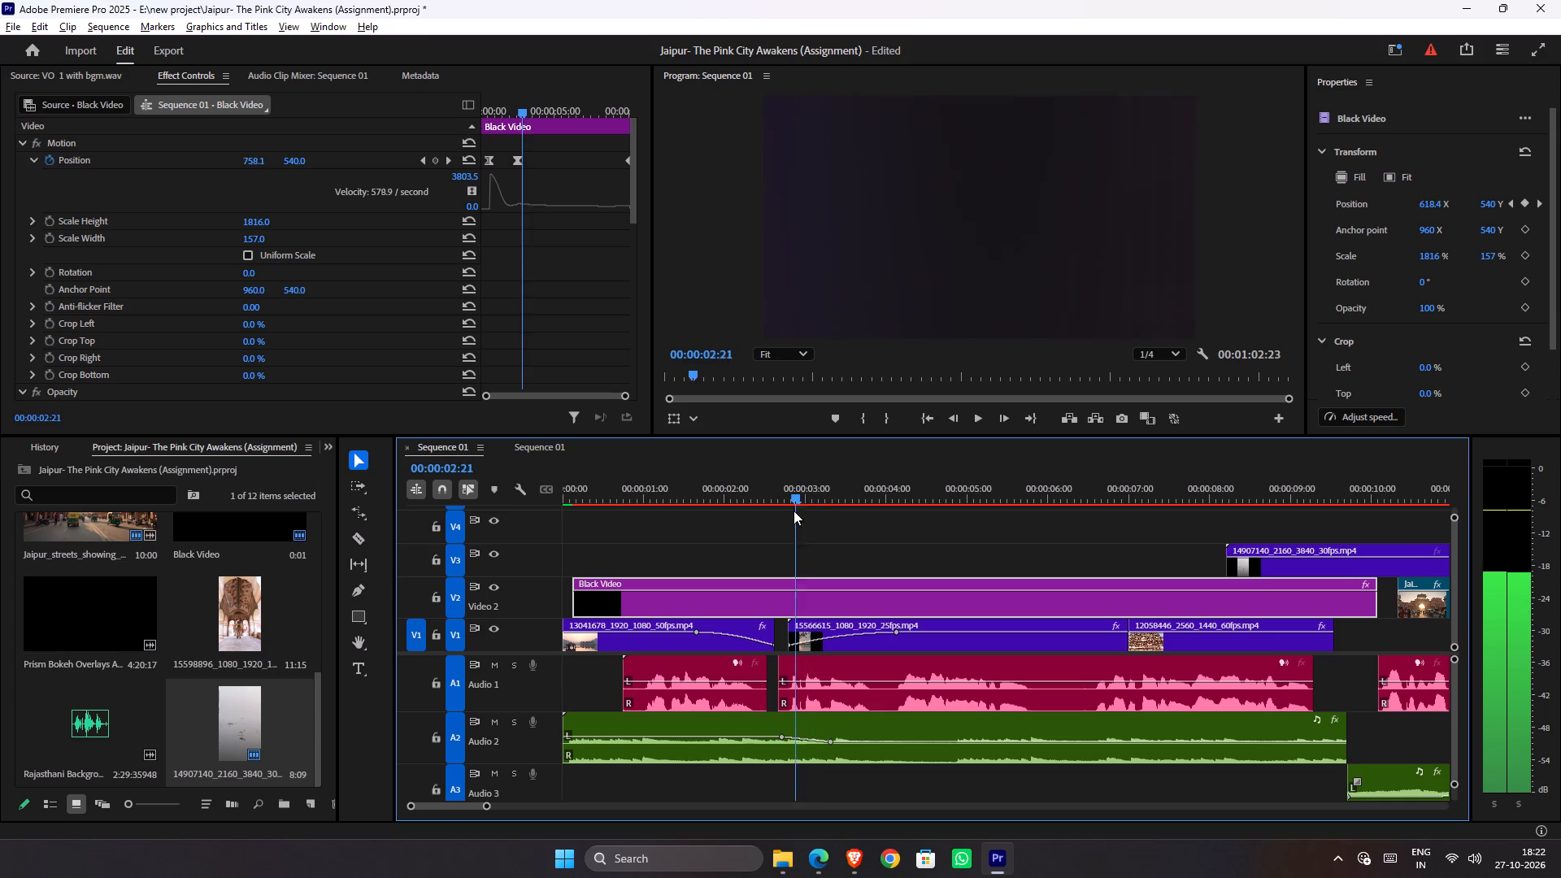
drag(794, 511, 517, 491)
key(space)
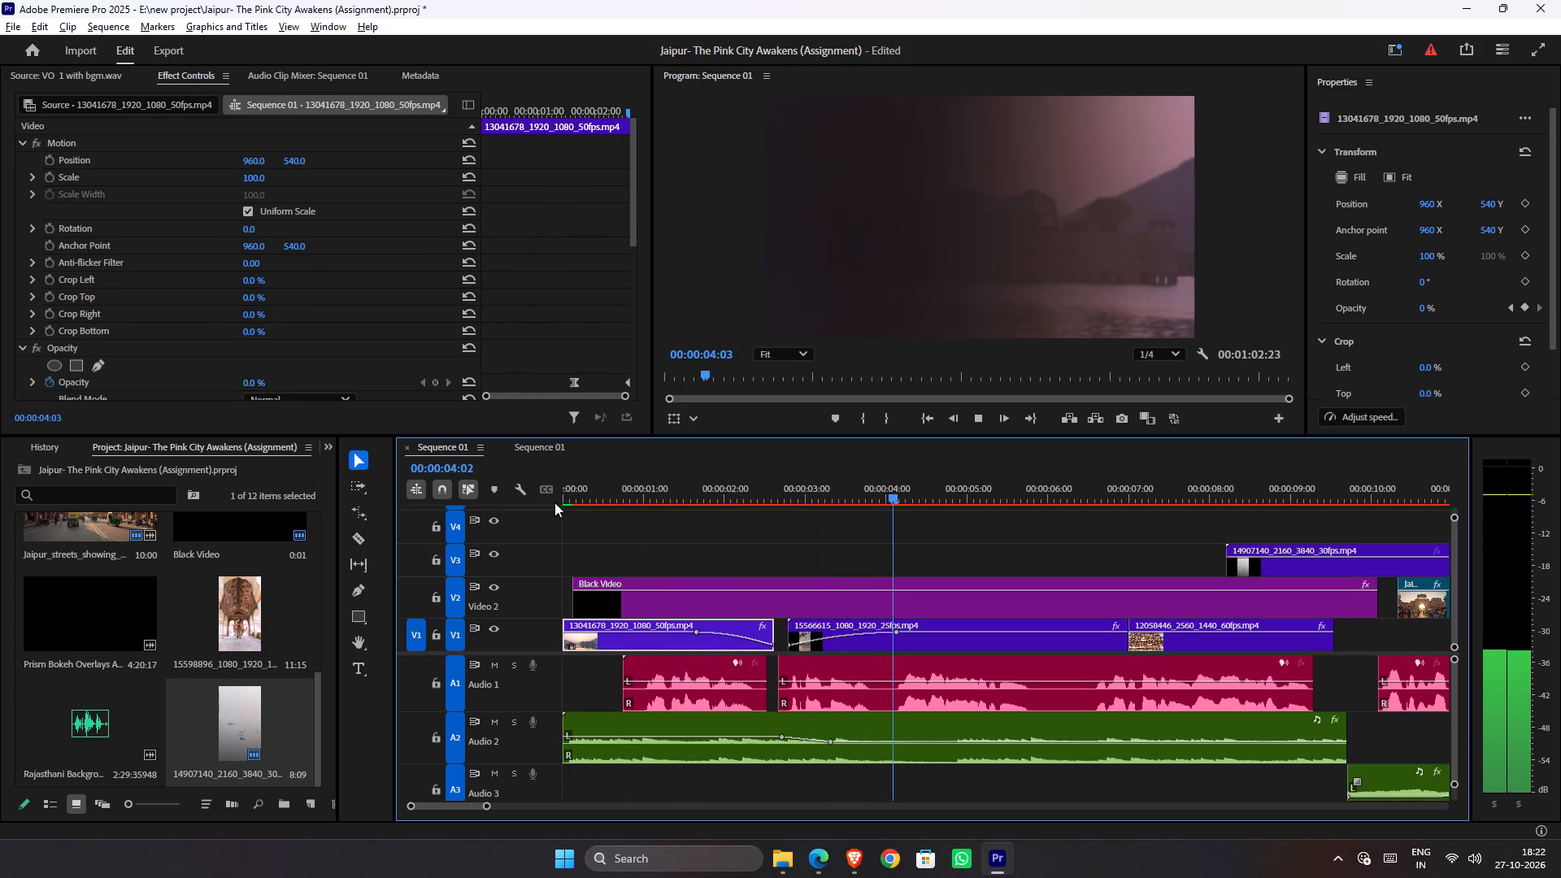
key(space)
Undo the last four changes to the Black Video clip's timing and Position keyframes, and save the project.
key(ctrl+z)
key(ctrl+z)
key(ctrl+z)
key(ctrl+z)
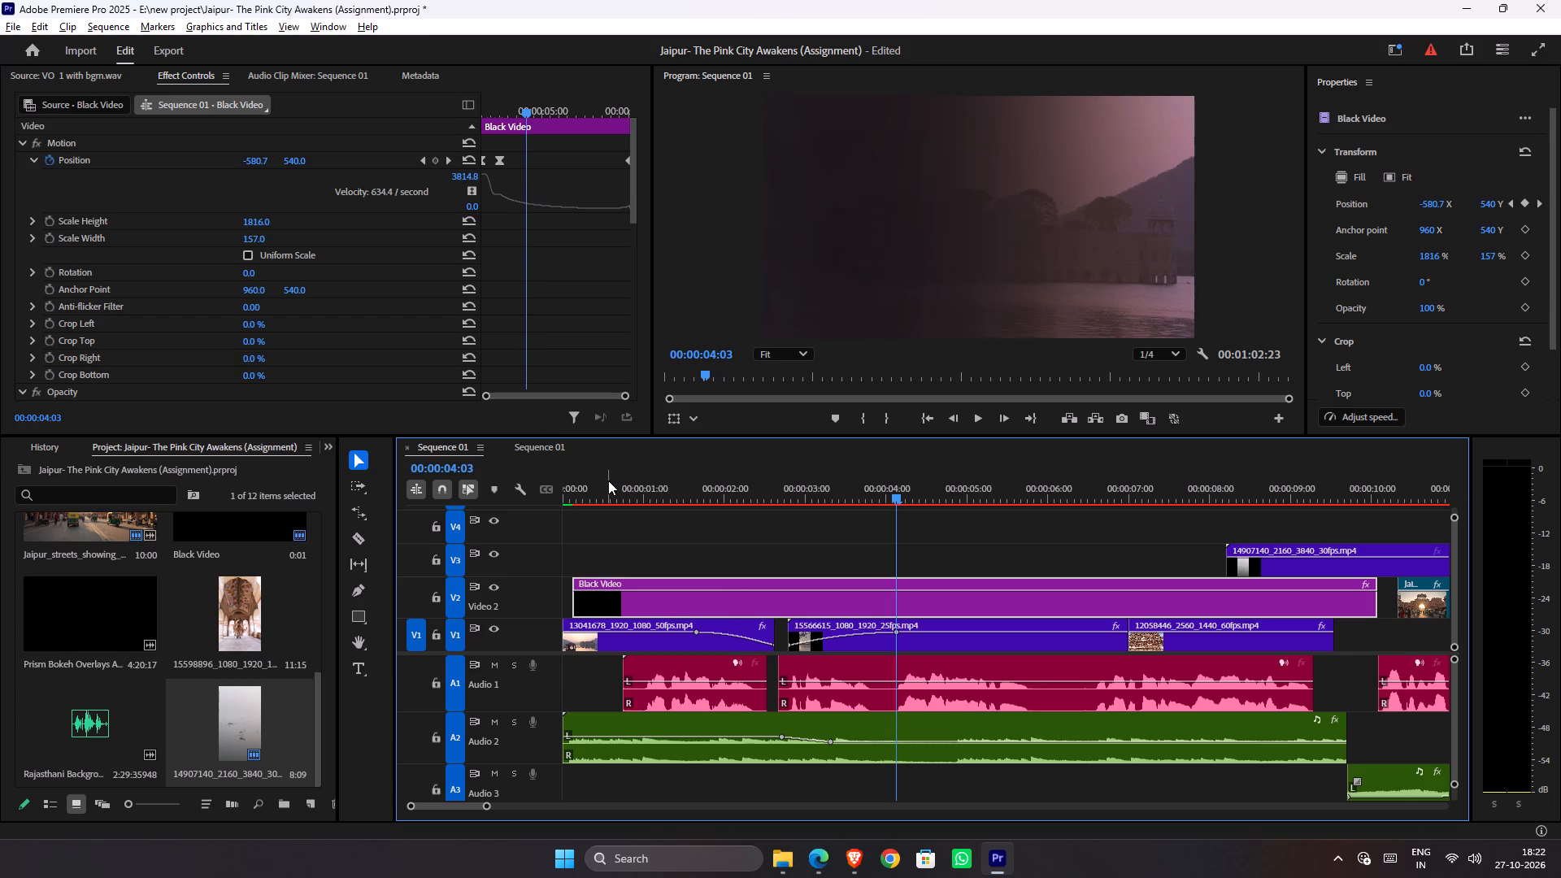
drag(660, 498, 577, 510)
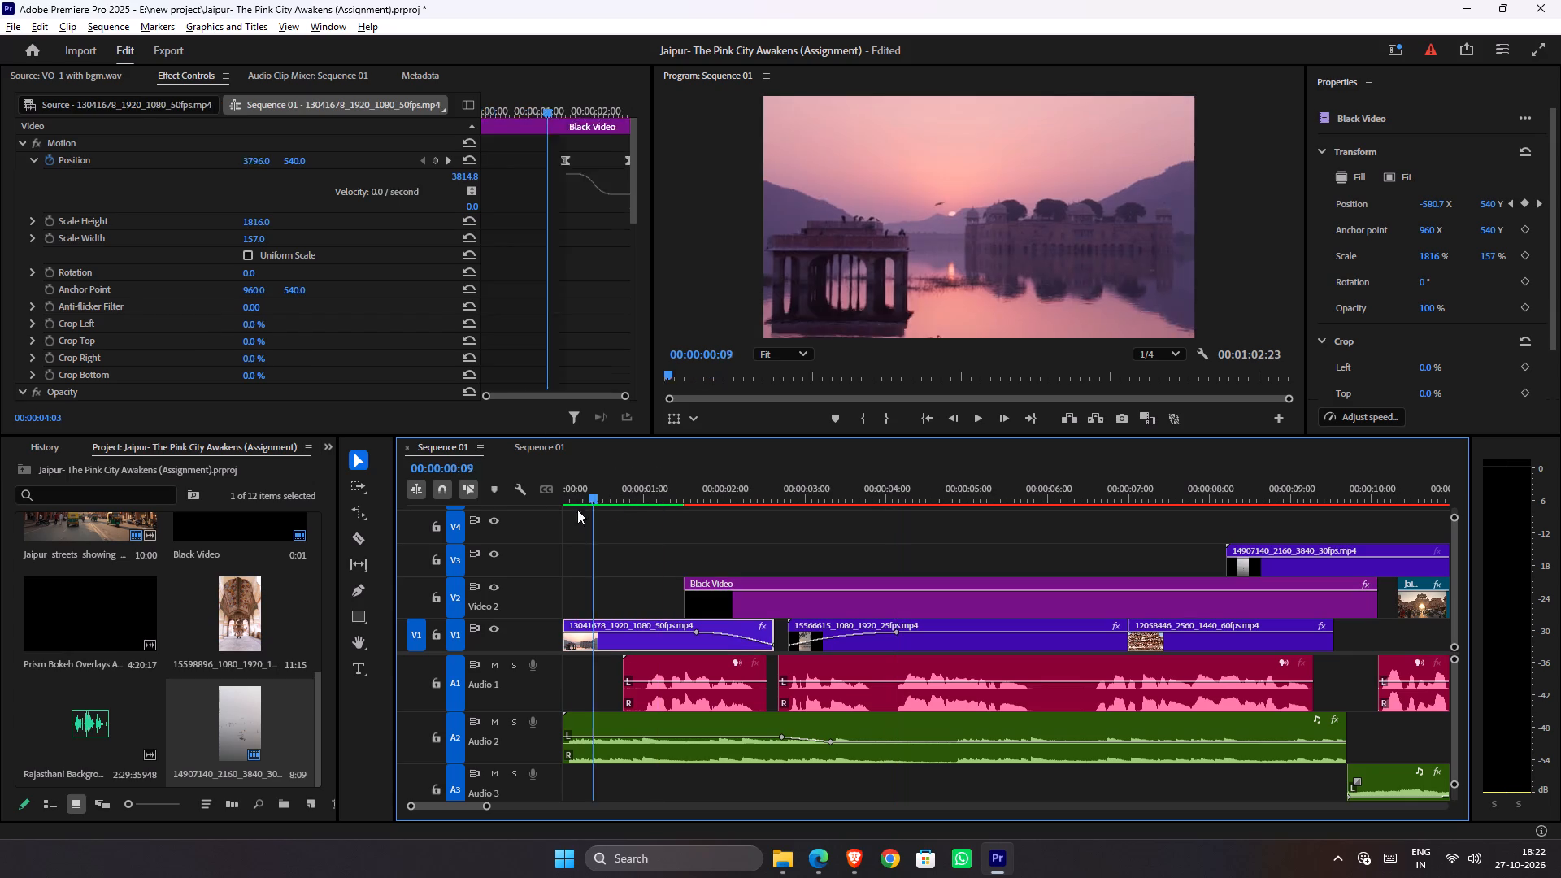
drag(577, 510, 421, 528)
key(space)
key(ctrl+s)
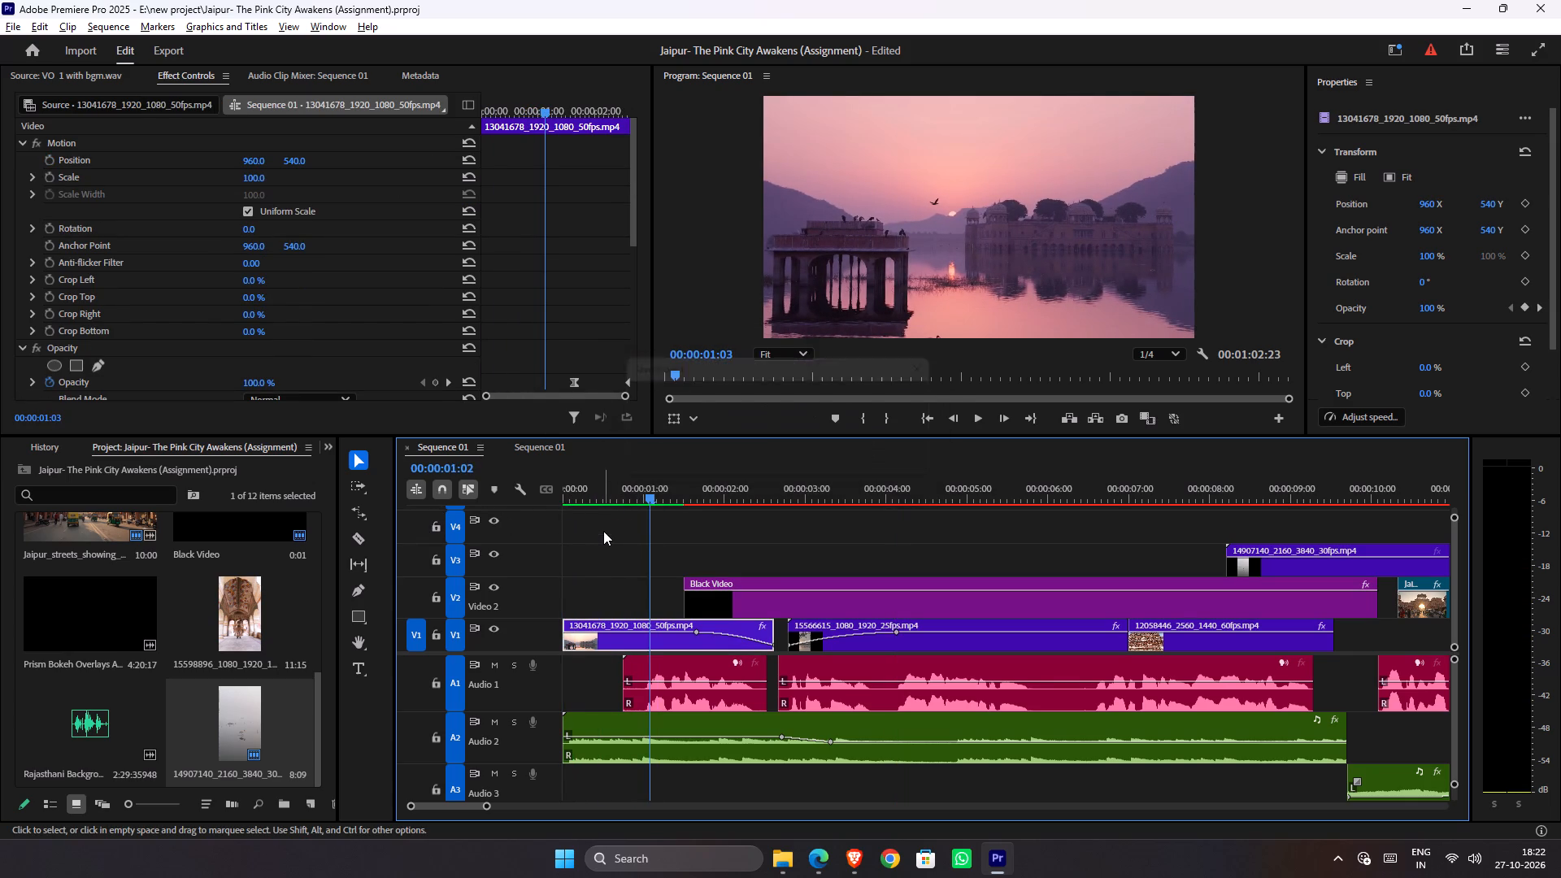
Replay the opening from the sequence start to examine the first shot's length and the Black Video transition against the voice-over.
key(space)
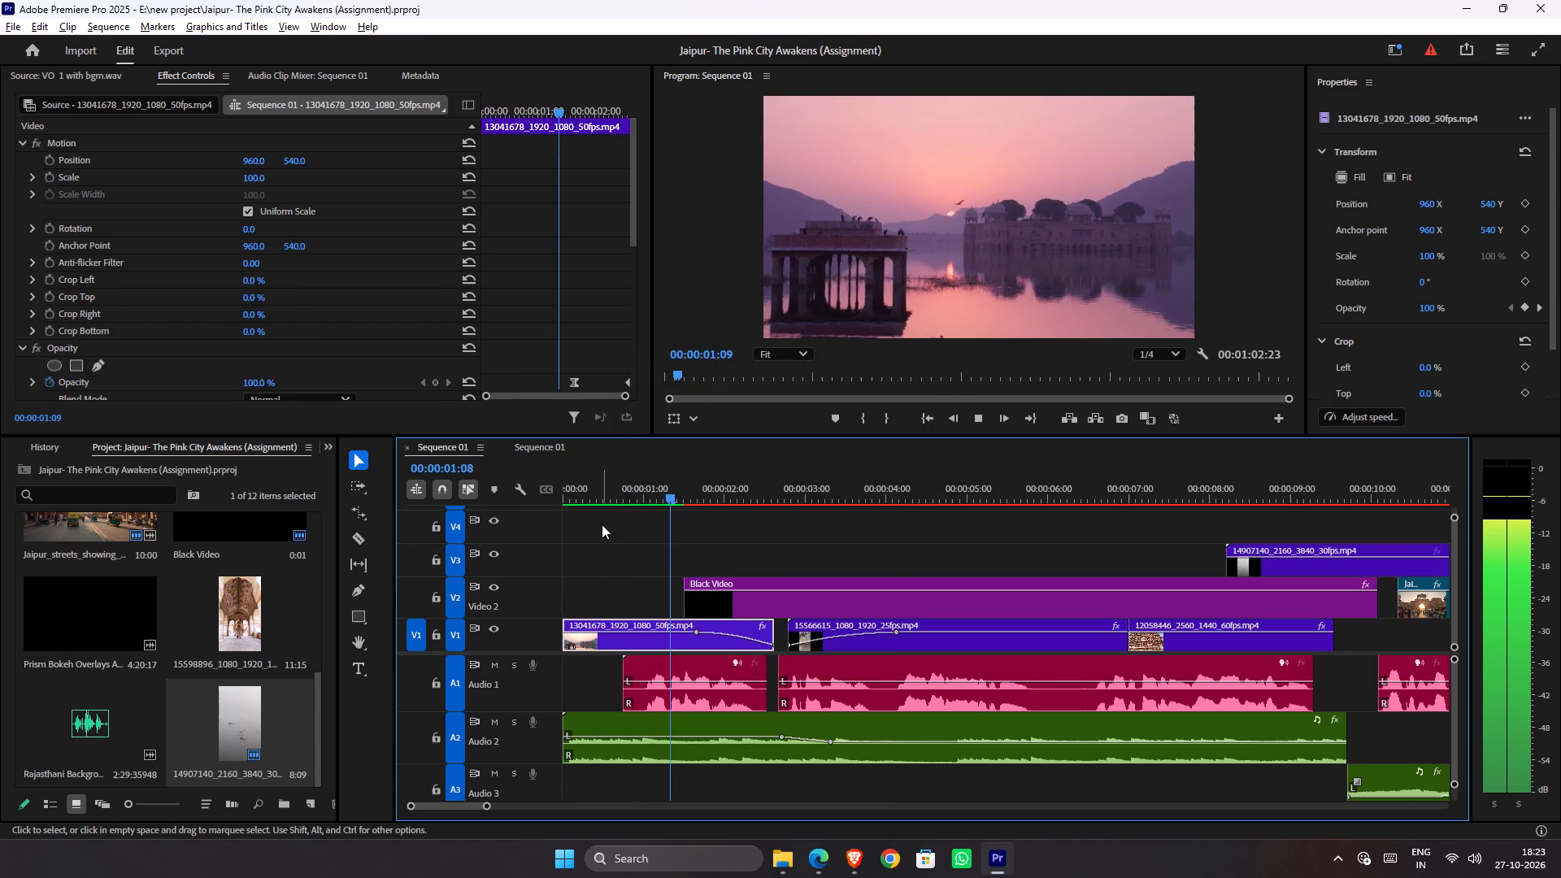
key(space)
drag(702, 494, 494, 515)
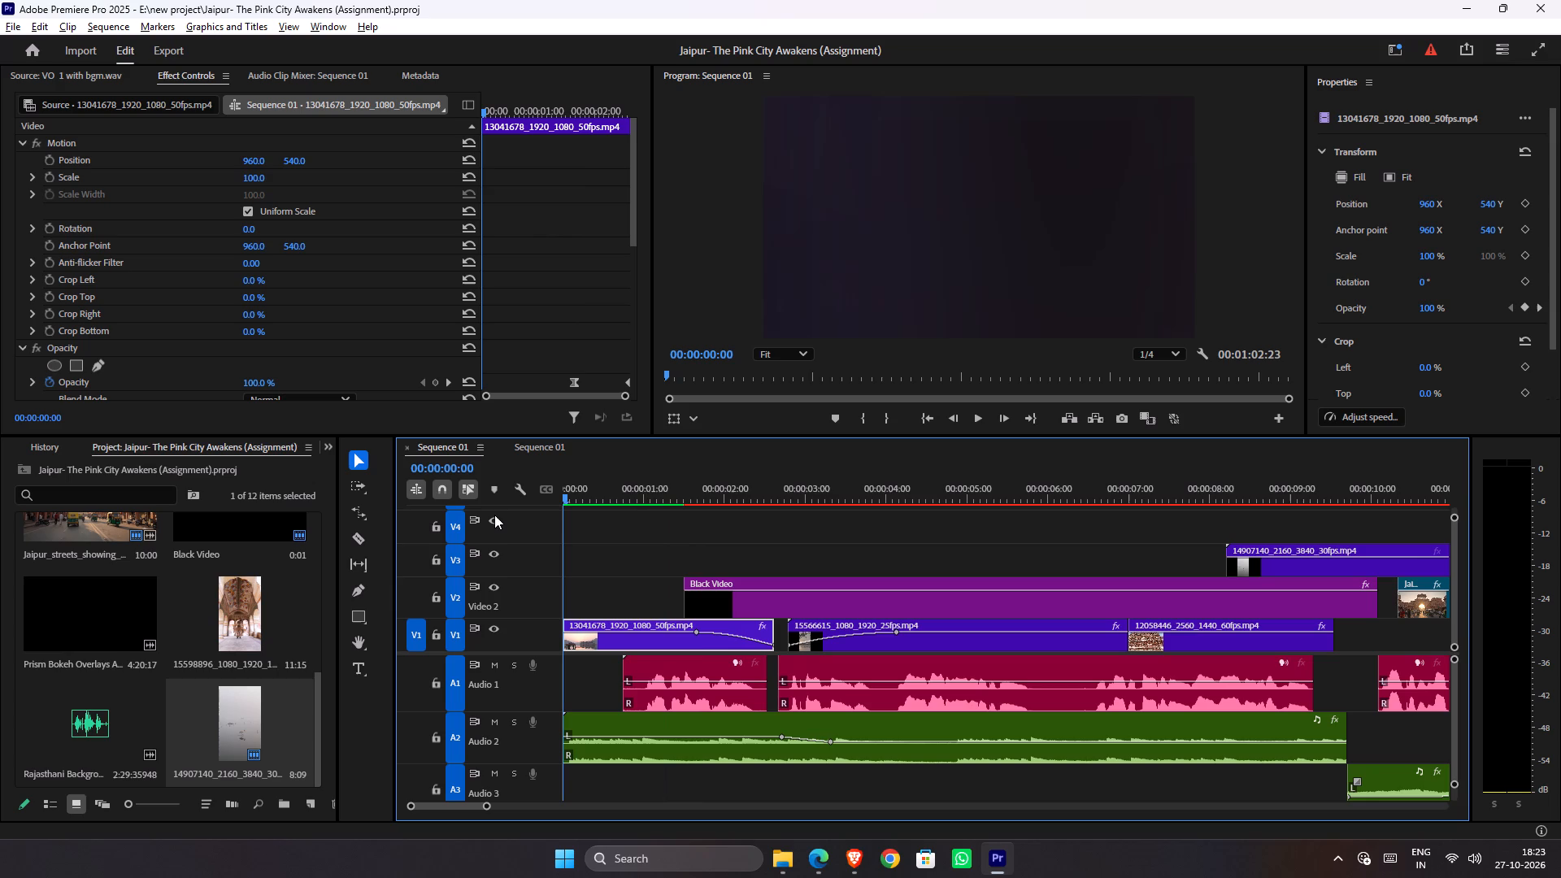
drag(494, 515, 454, 514)
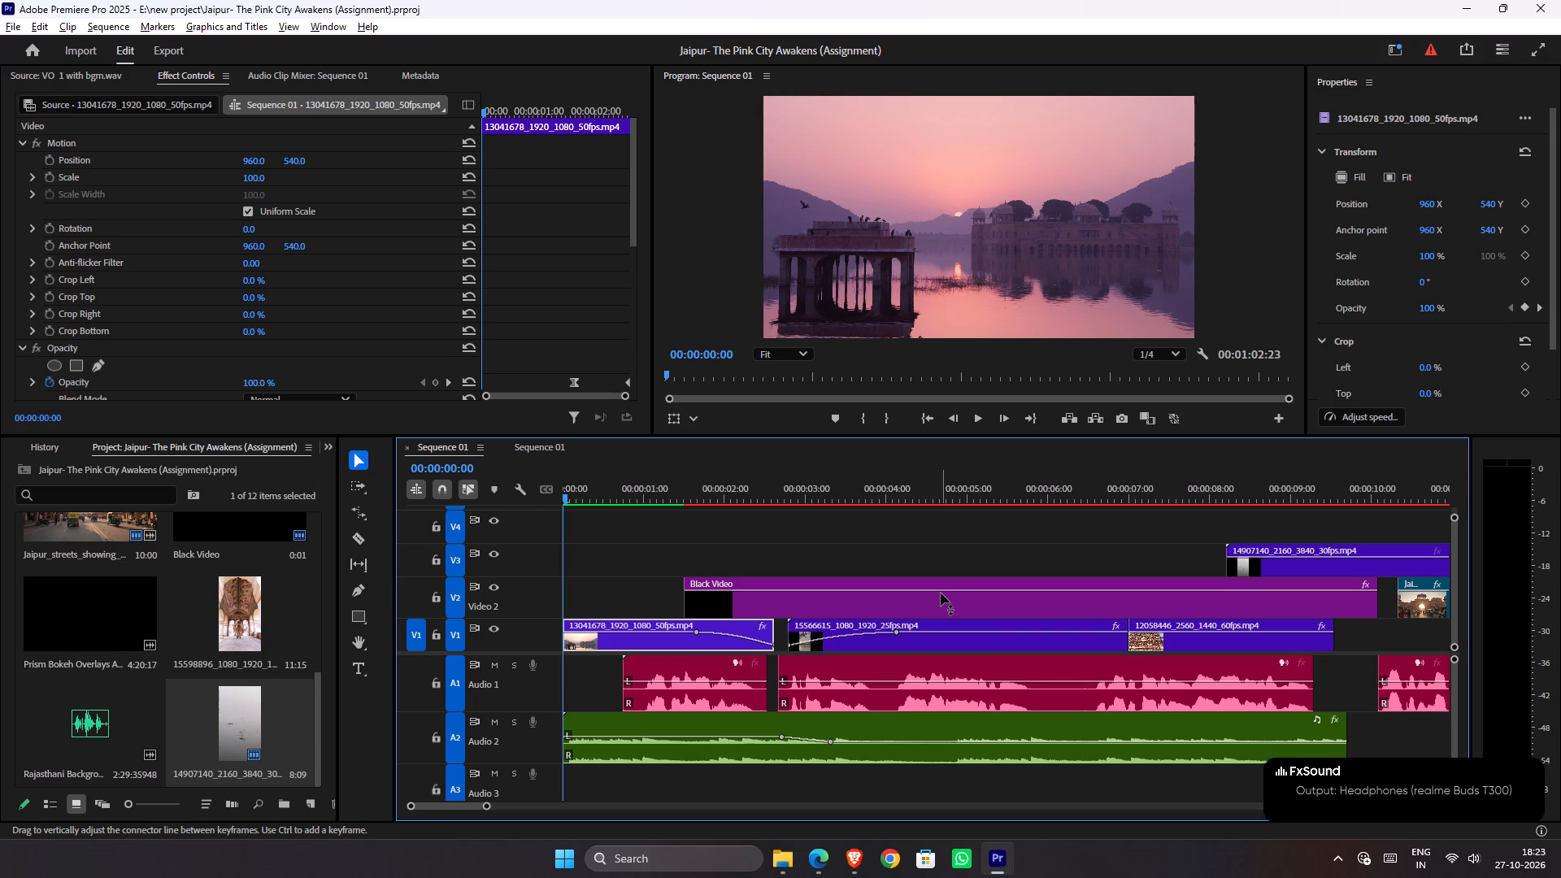
key(space)
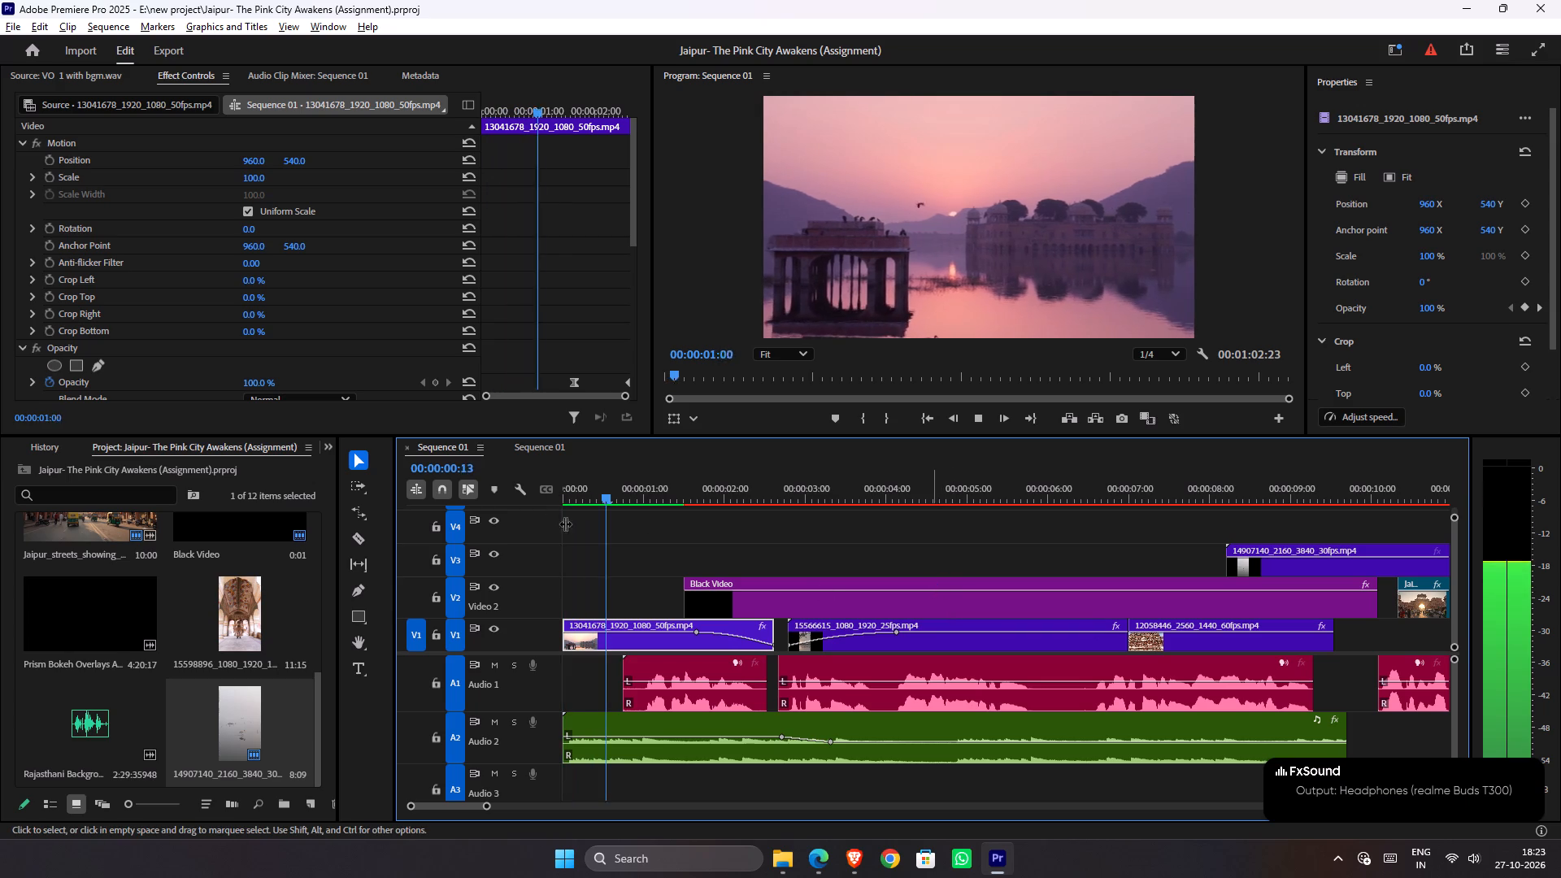
drag(615, 496, 488, 535)
key(space)
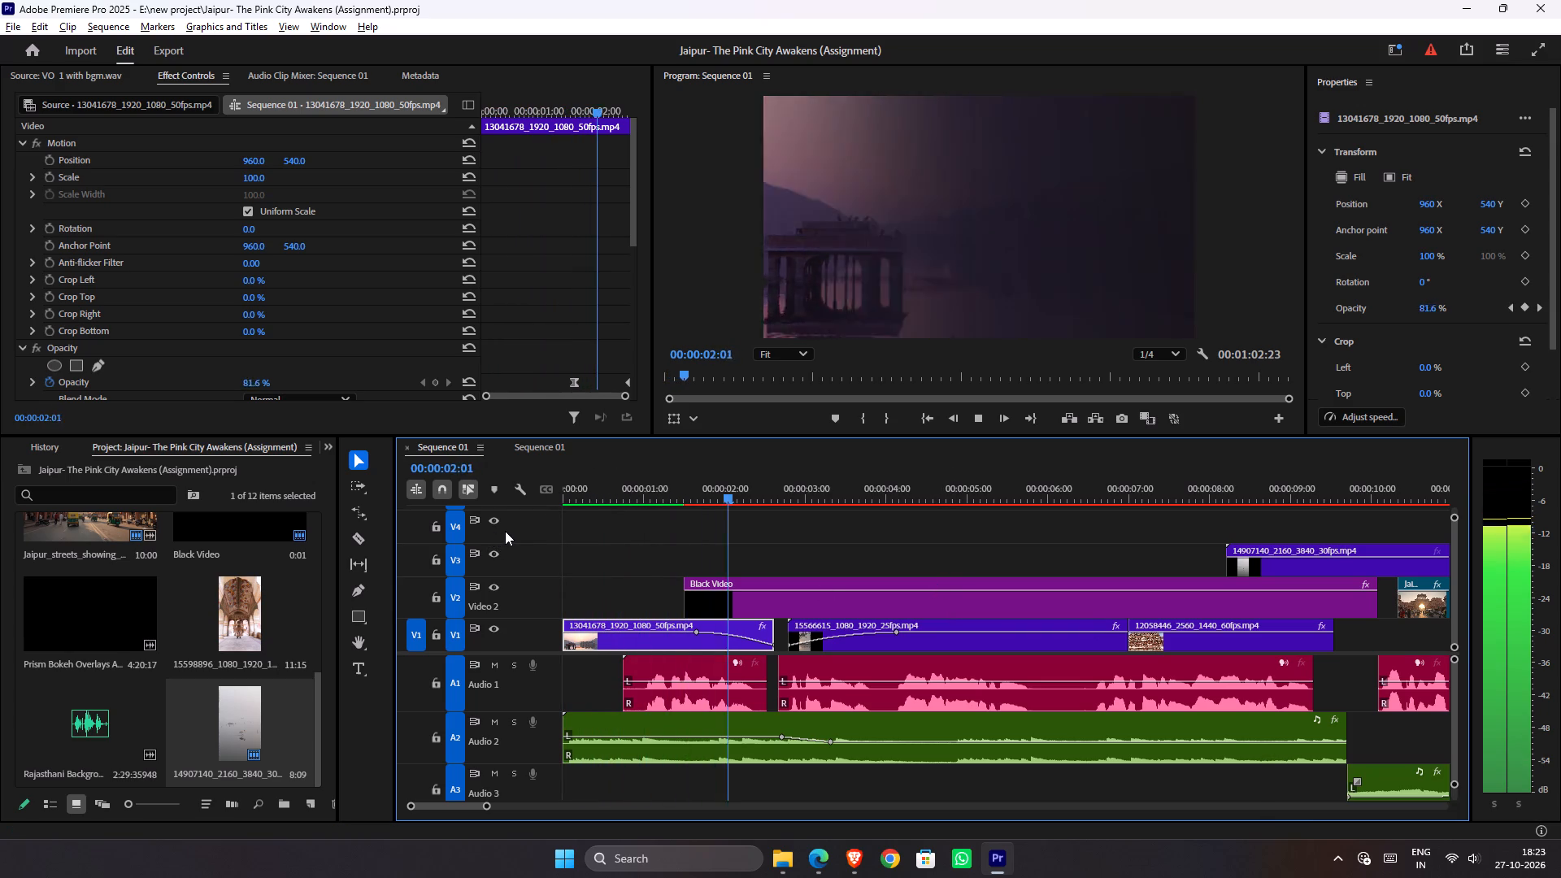
key(space)
drag(633, 498, 438, 520)
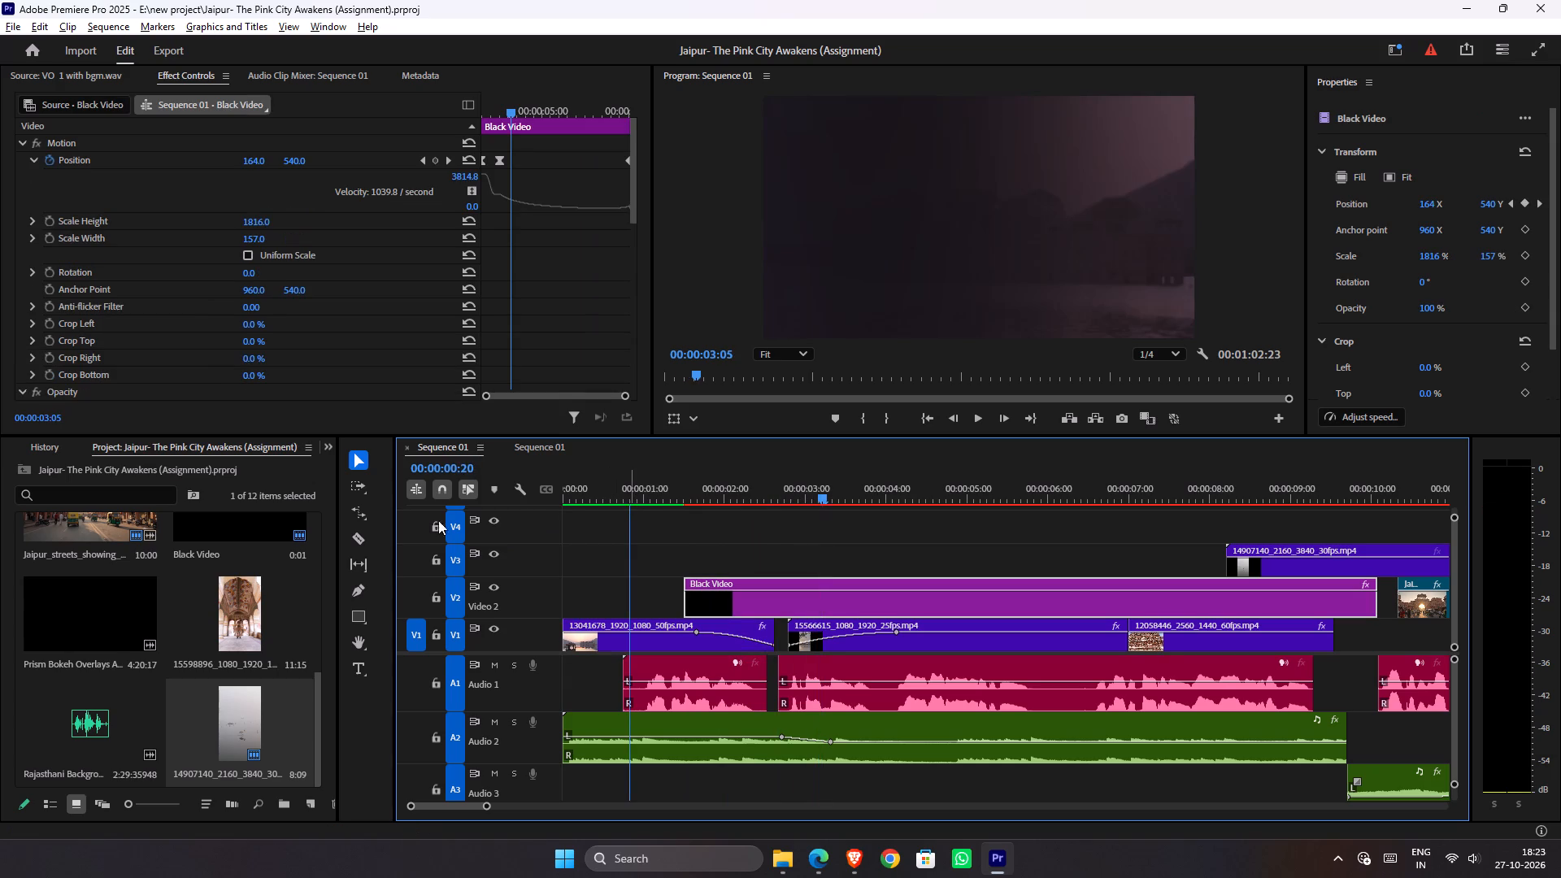
drag(438, 520, 420, 523)
key(space)
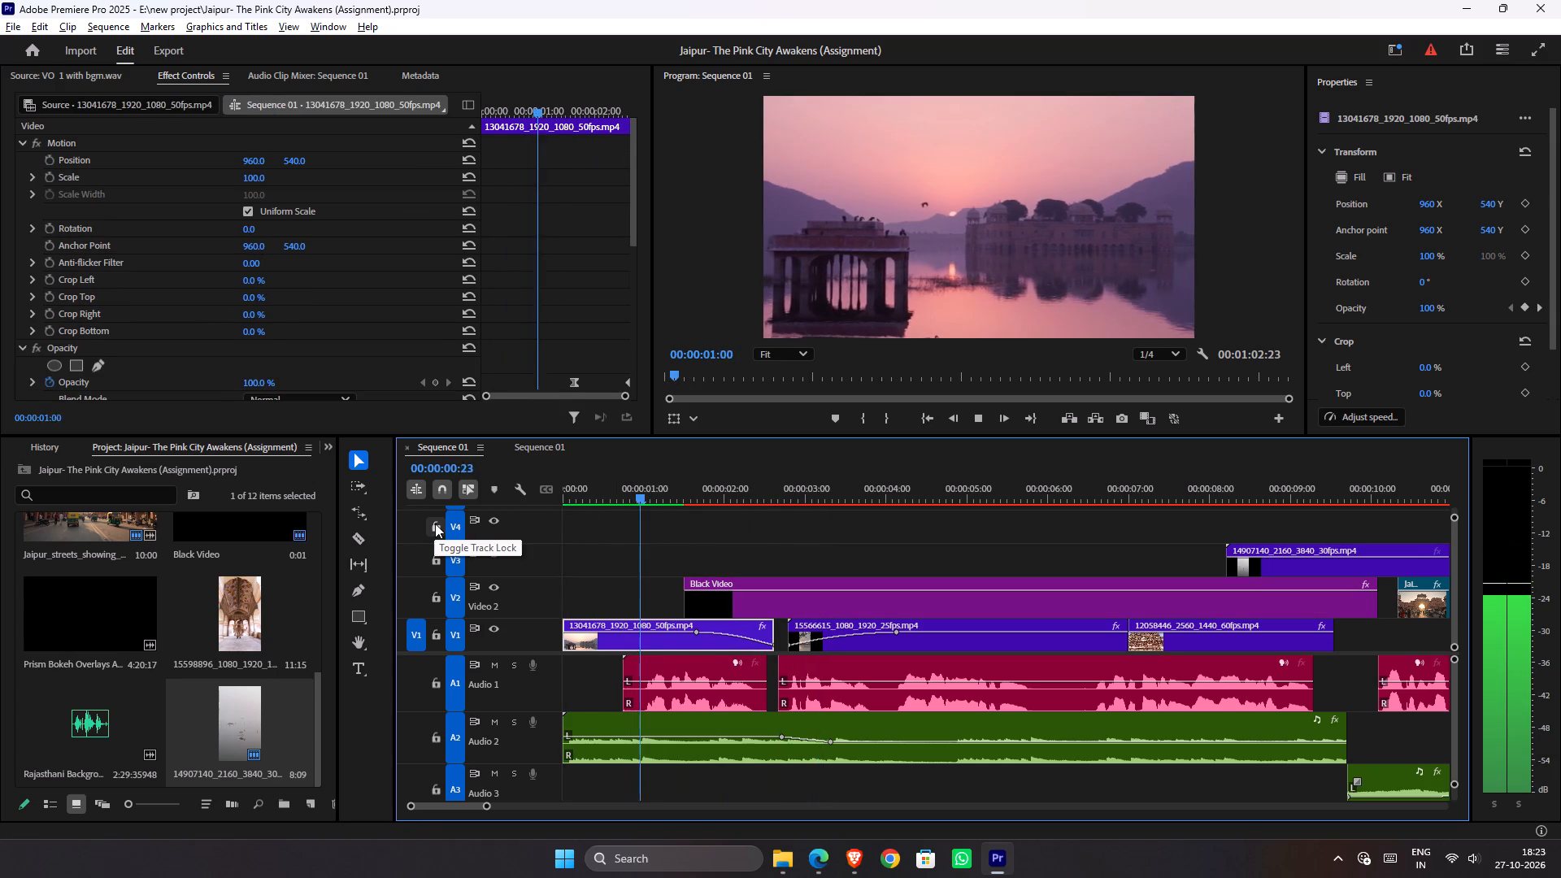
key(space)
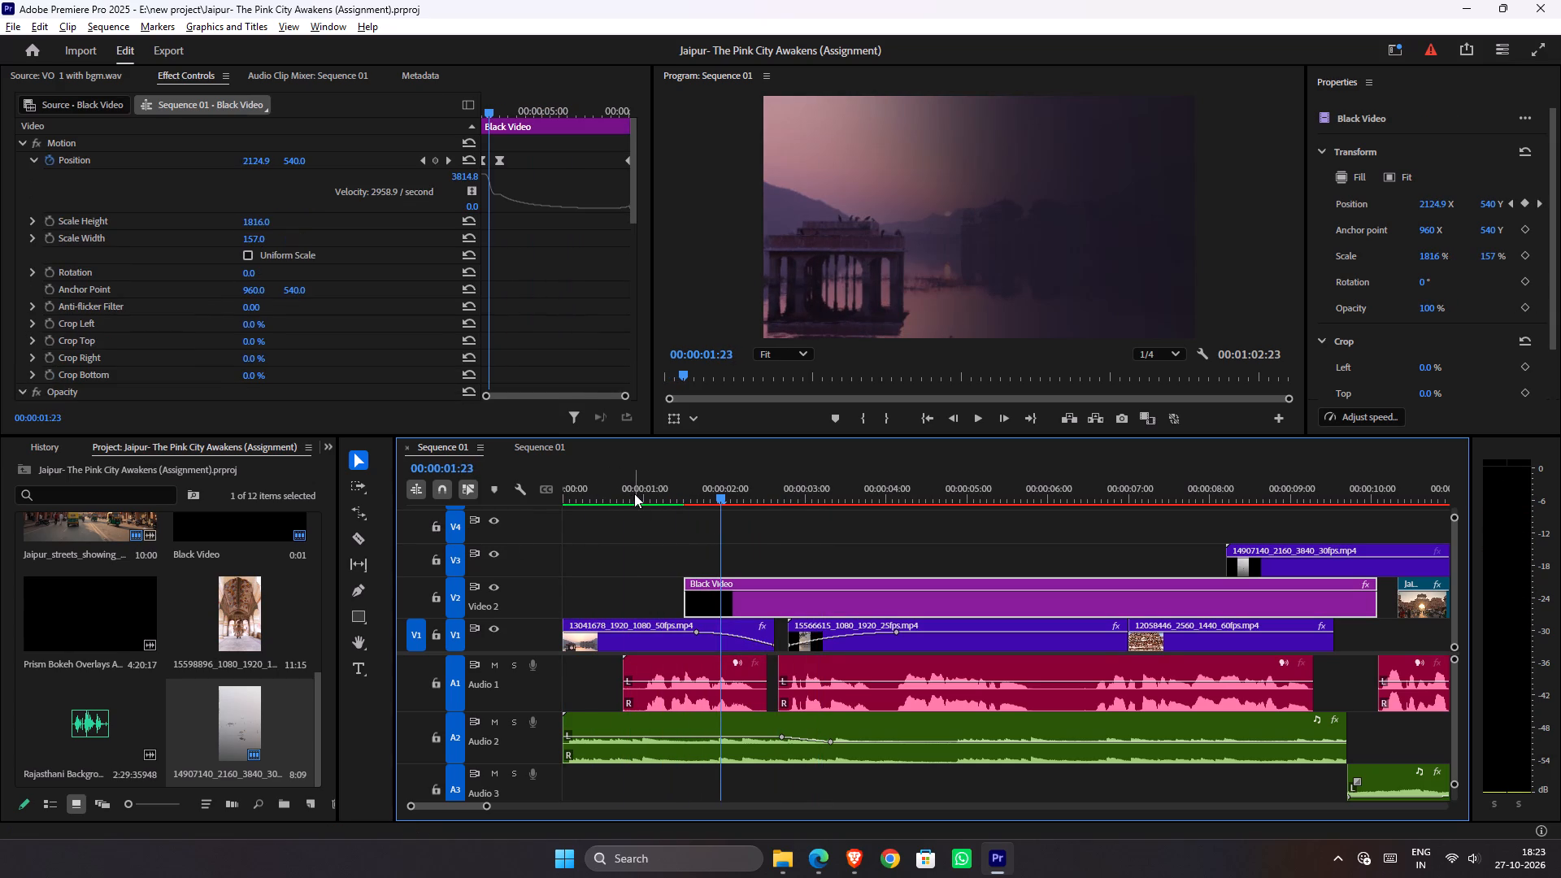
drag(633, 495, 458, 511)
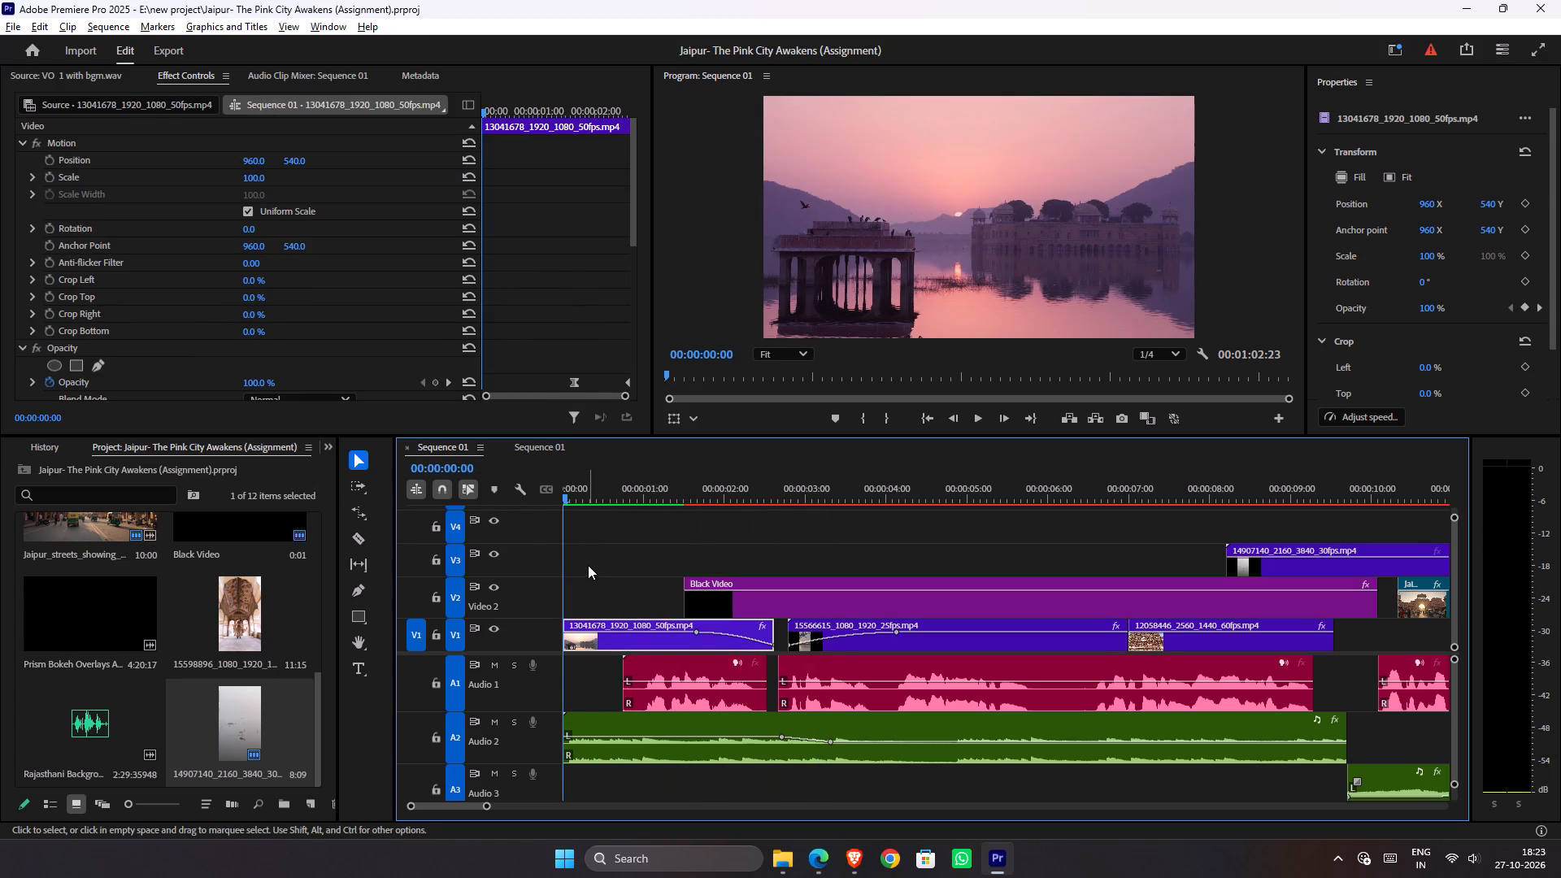
Select all clips on every track and shift them about 1.5 seconds later in the sequence.
key(a)
click(618, 598)
key(v)
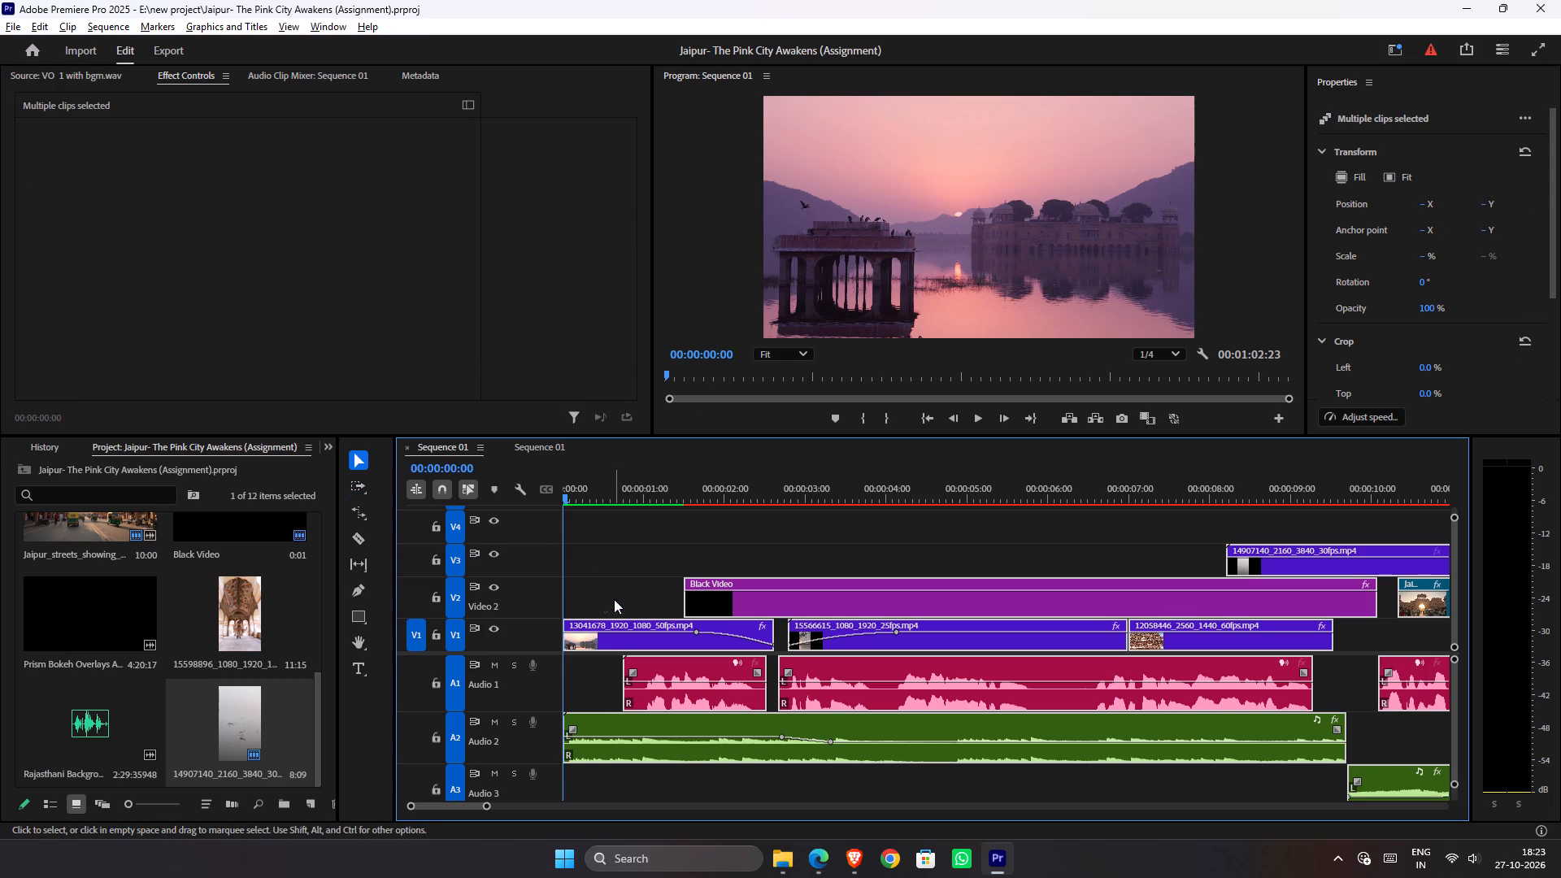
drag(611, 641, 709, 637)
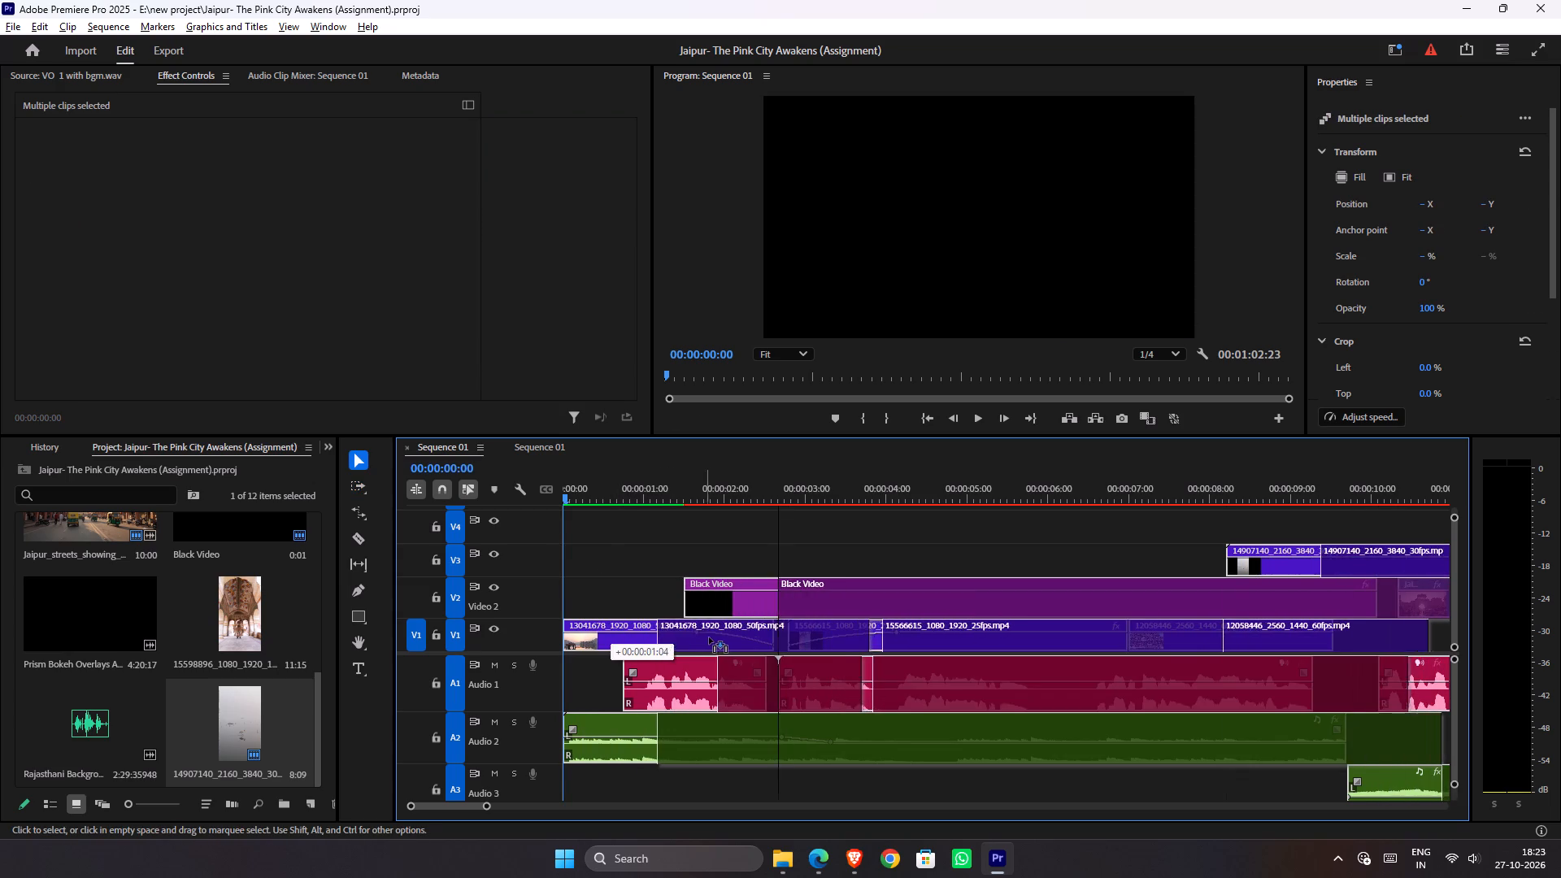
drag(709, 637, 724, 637)
click(652, 561)
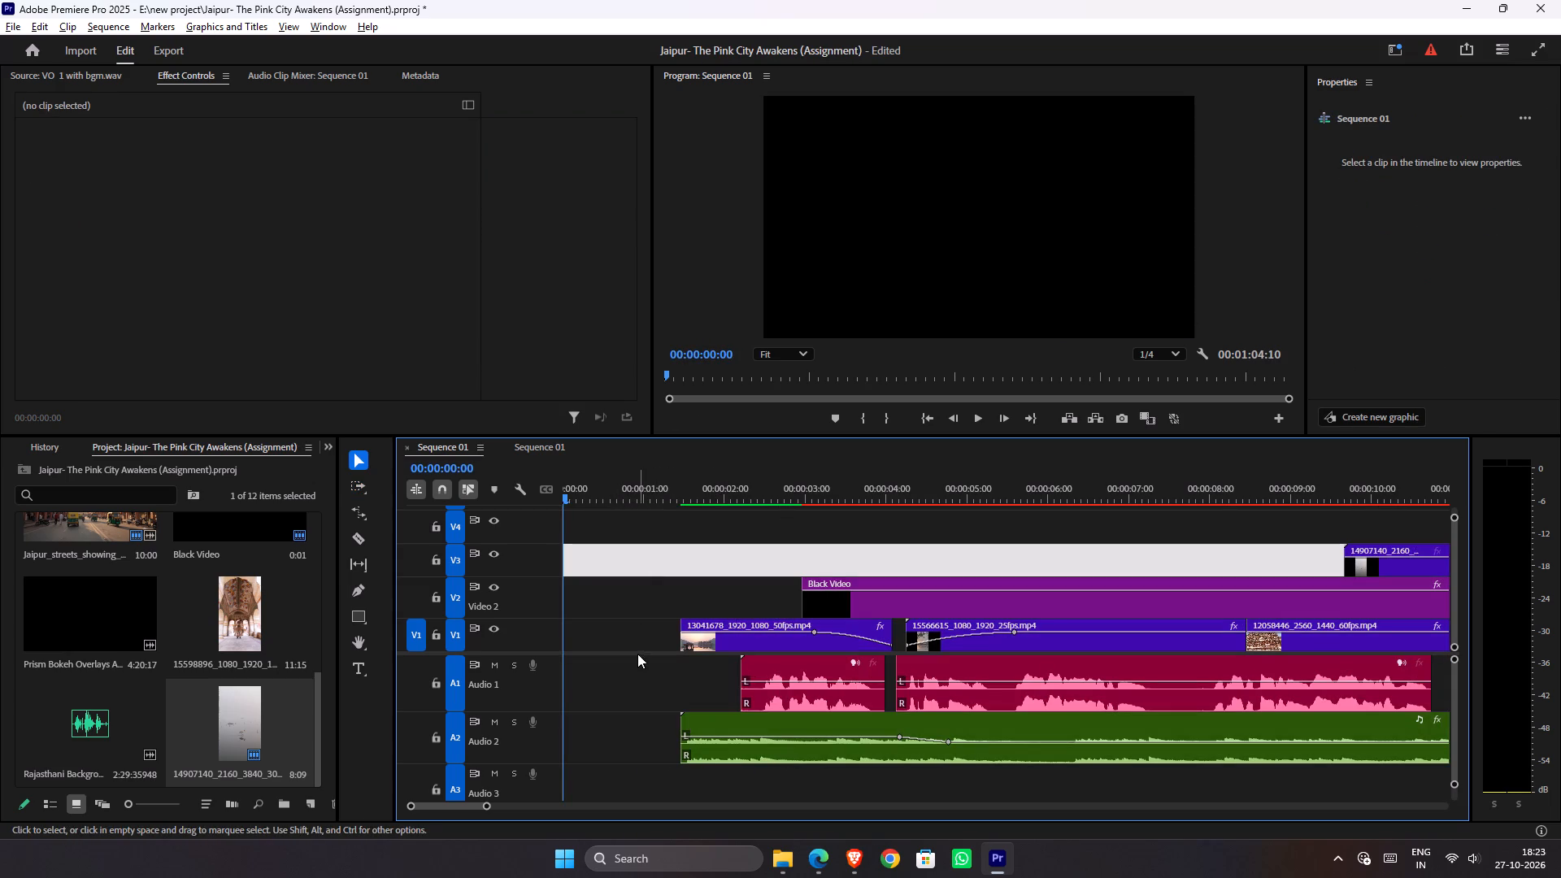
Extend the start of the first V1 clip, 13041678_1920_1080_50fps.mp4, back to the beginning of the sequence.
click(637, 654)
click(680, 641)
drag(683, 641, 561, 618)
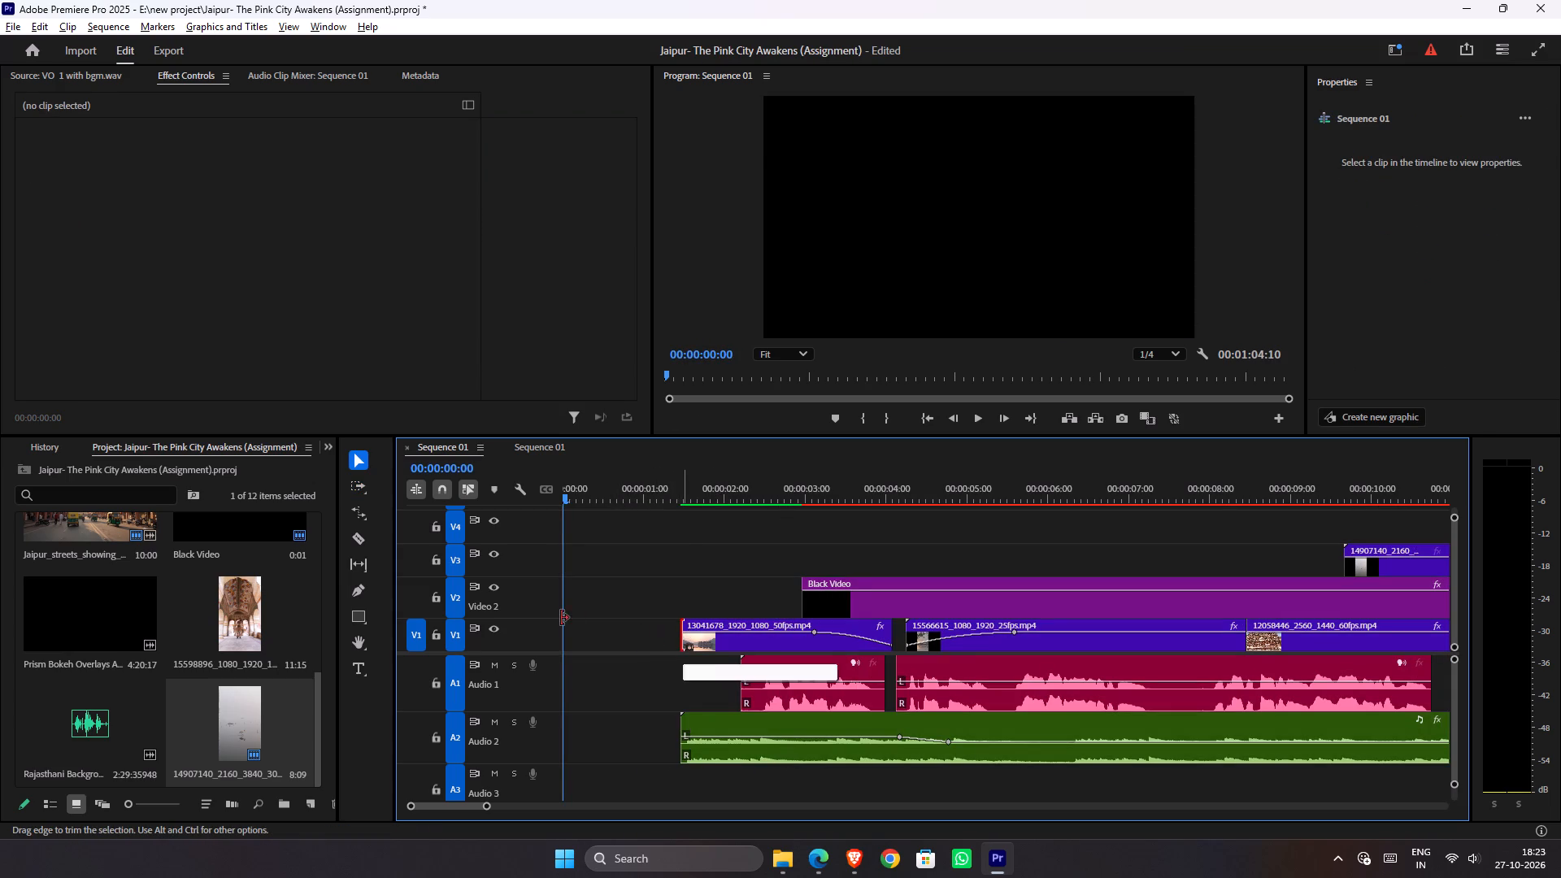
drag(561, 618, 519, 618)
Preview the extended opening shot and move the first background music clip on A2 back to the sequence start.
drag(578, 496, 523, 496)
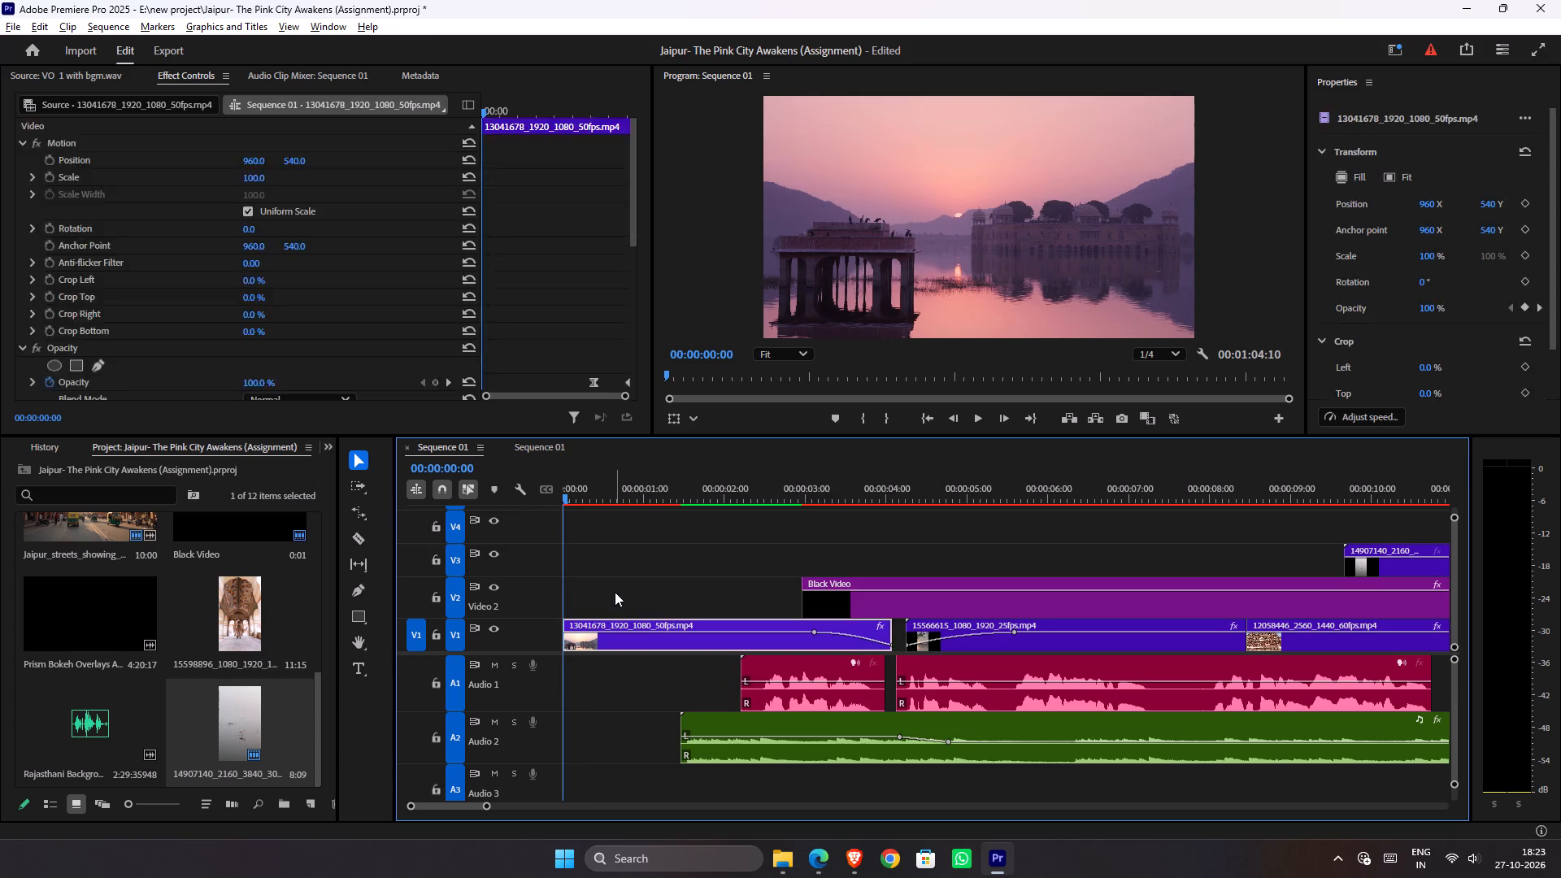
click(615, 592)
key(space)
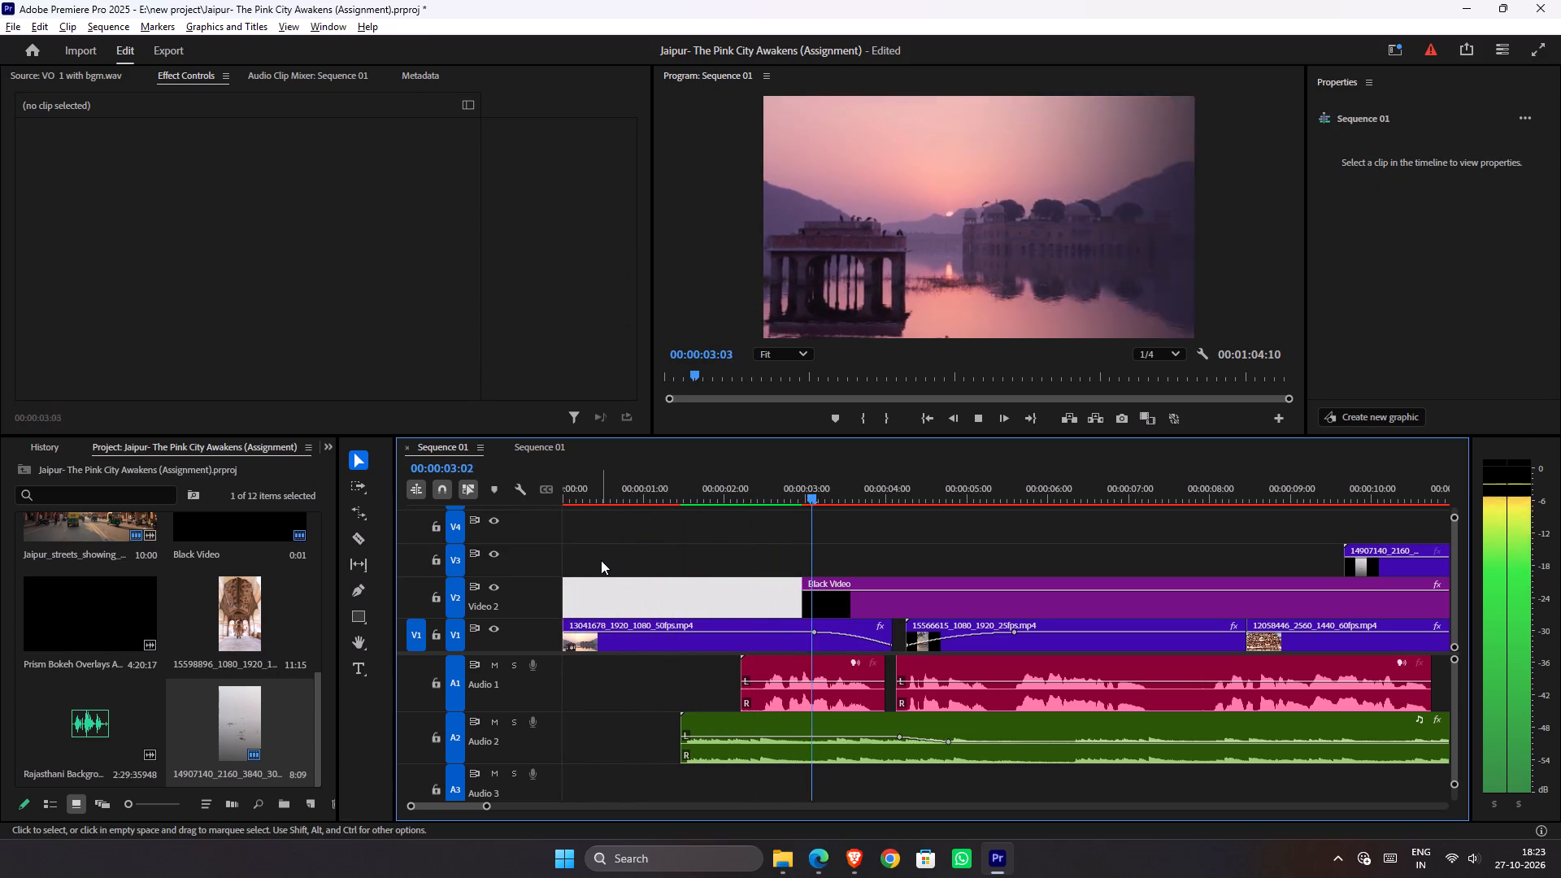
key(space)
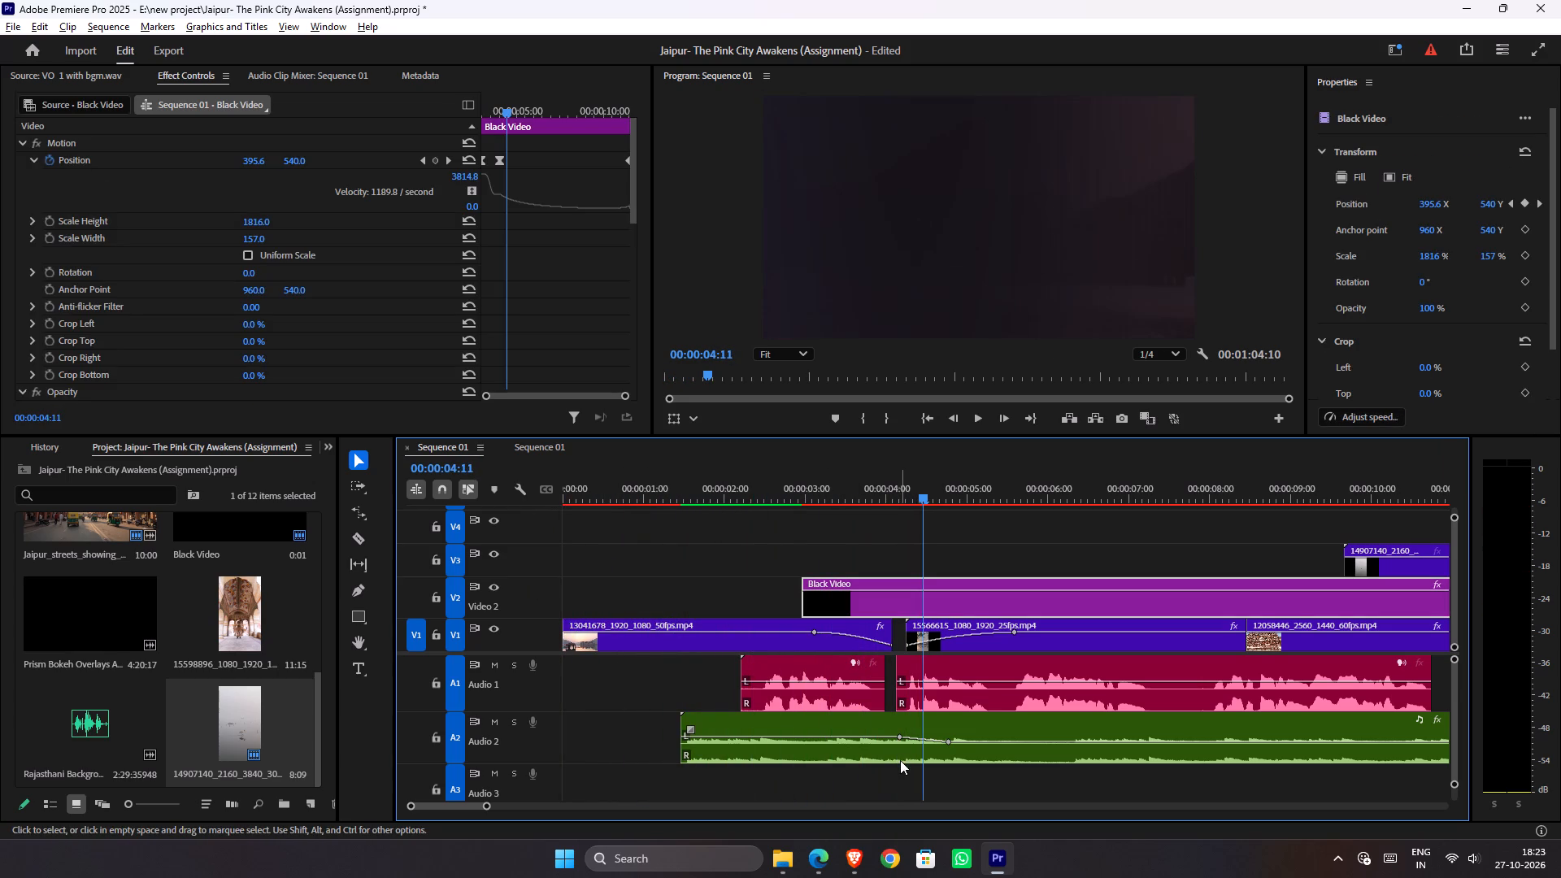
drag(900, 760, 765, 758)
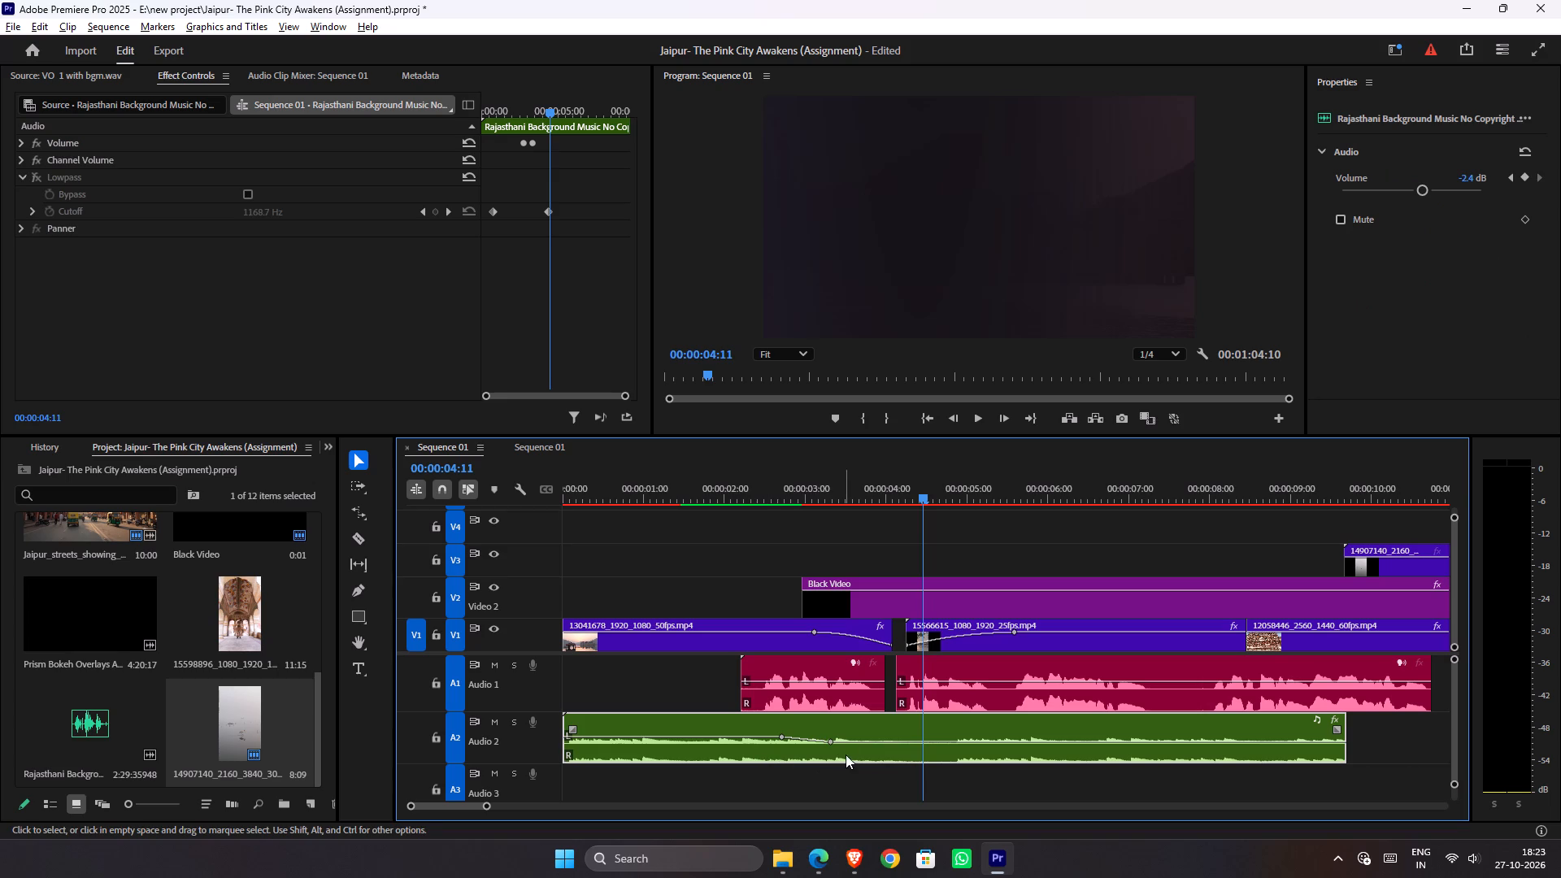
Move the background music's second Volume keyframe later, to 00:00:04:00 at about -11 dB.
drag(826, 743, 882, 747)
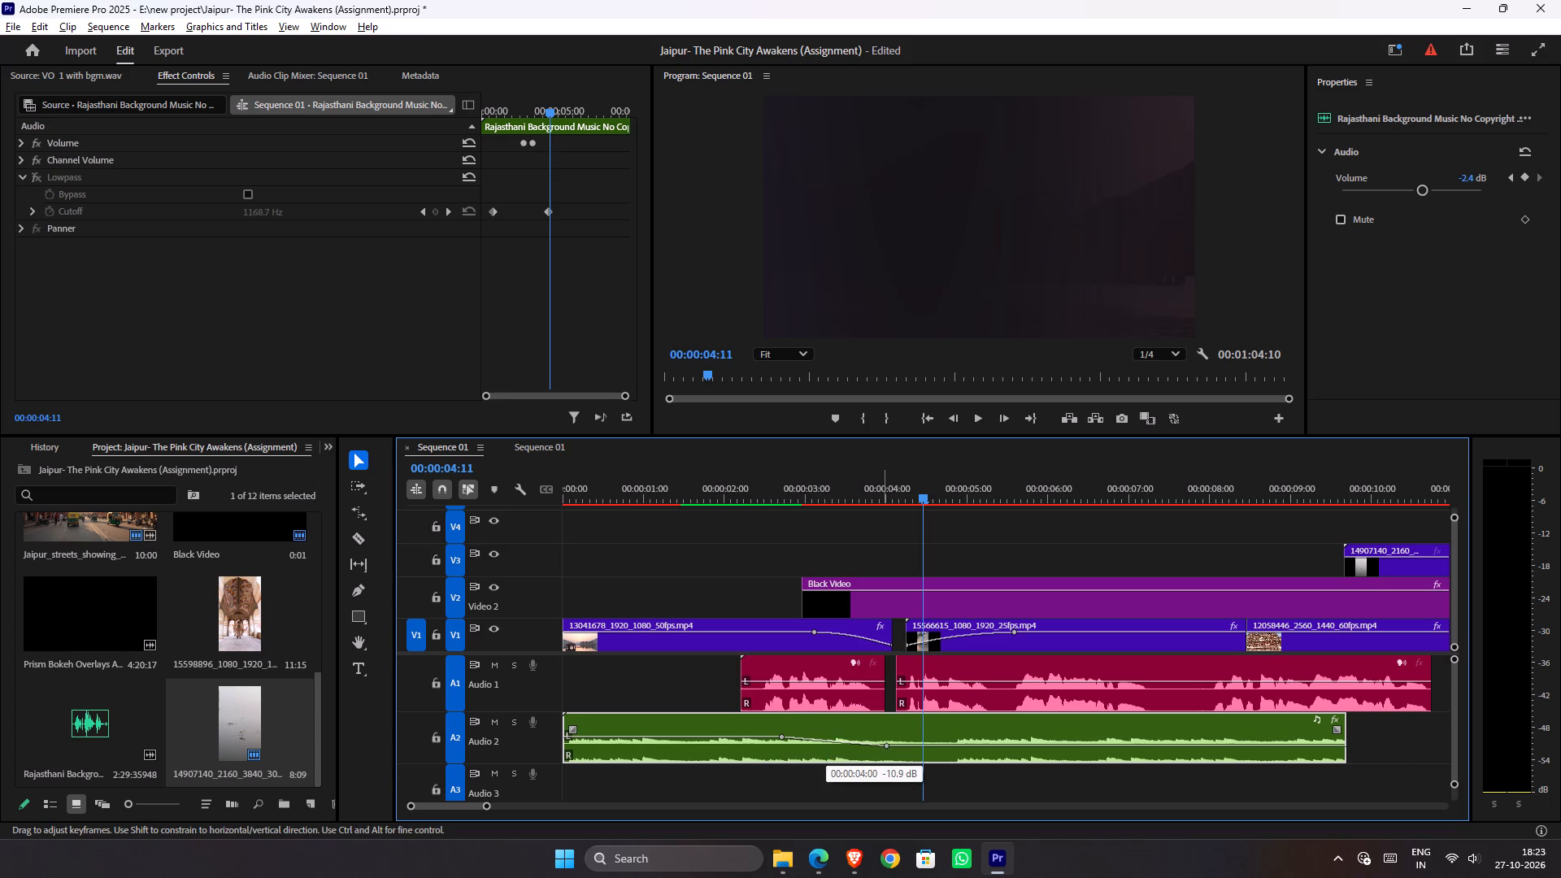
drag(882, 747, 883, 747)
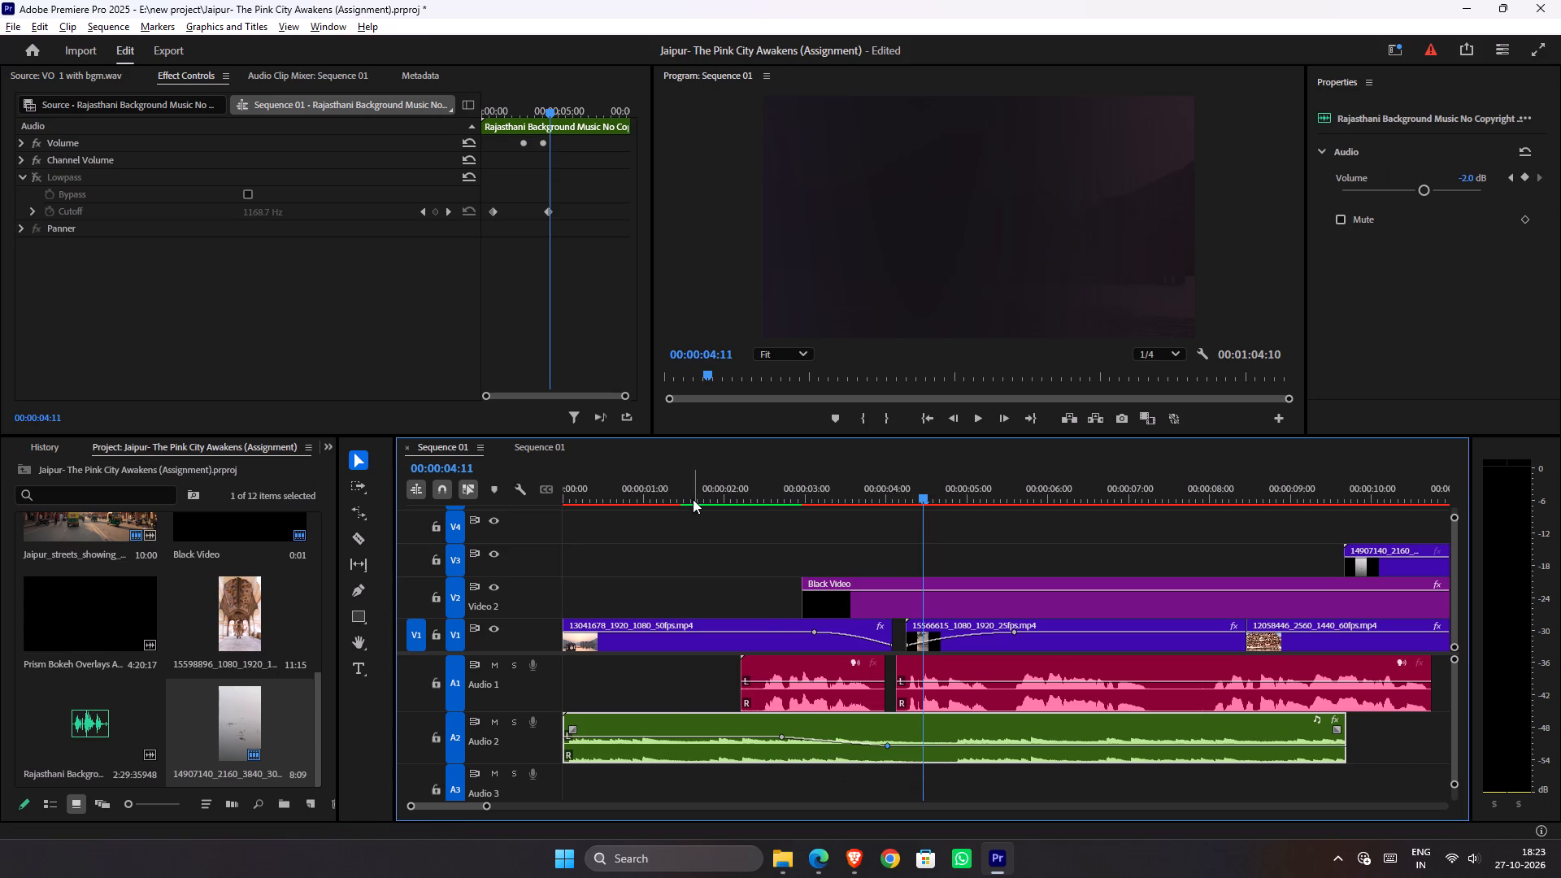
Preview the opening and move the background music's first Volume keyframe earlier, to about 1.7 seconds at 0 dB.
drag(693, 499, 432, 500)
key(space)
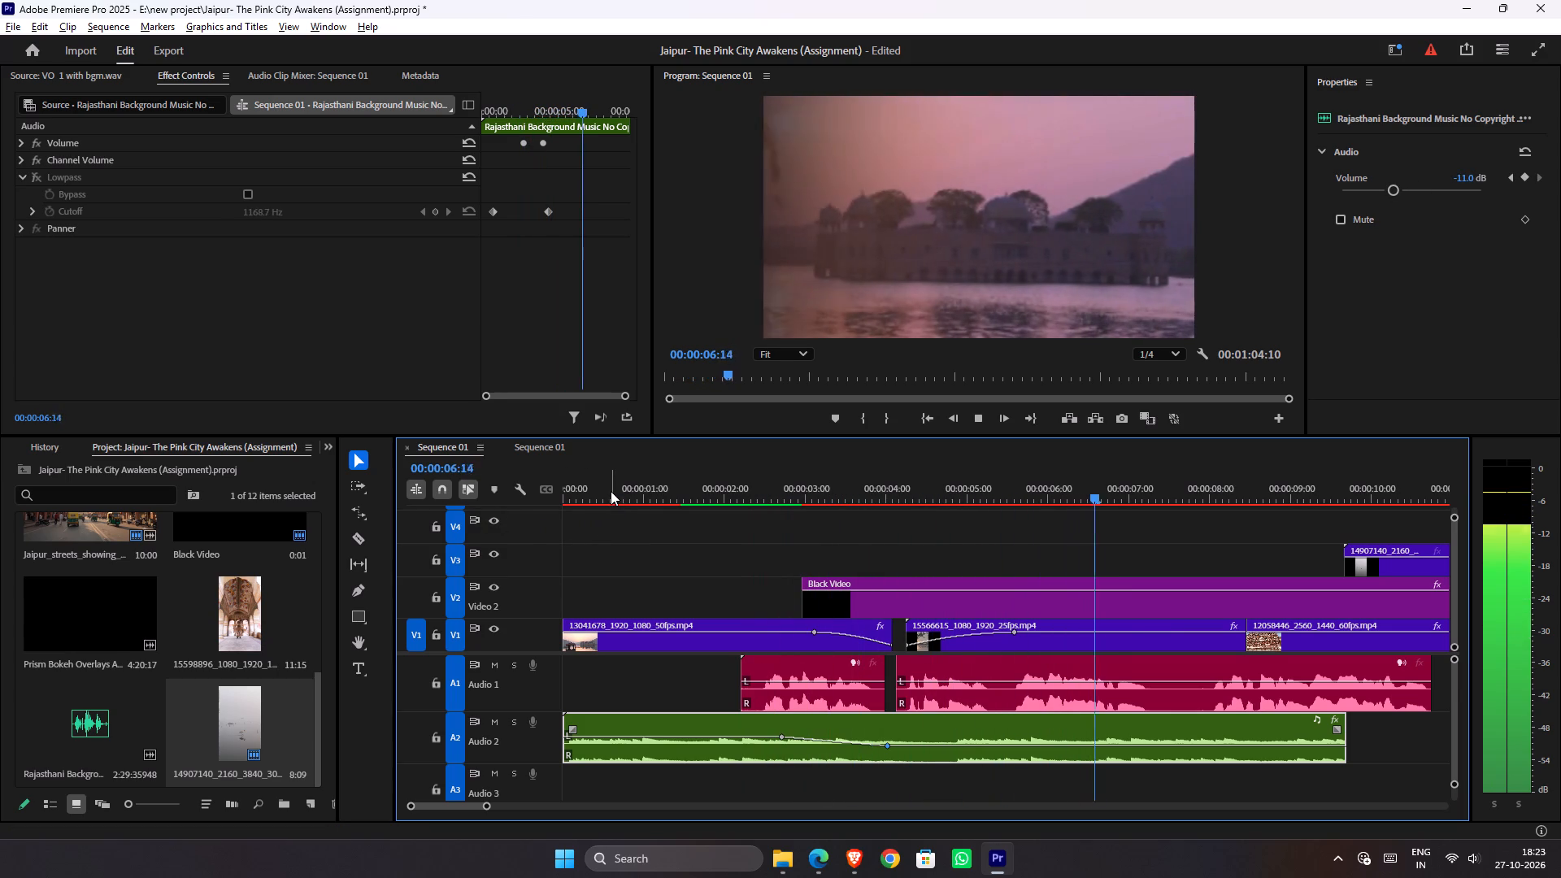
drag(611, 491, 394, 536)
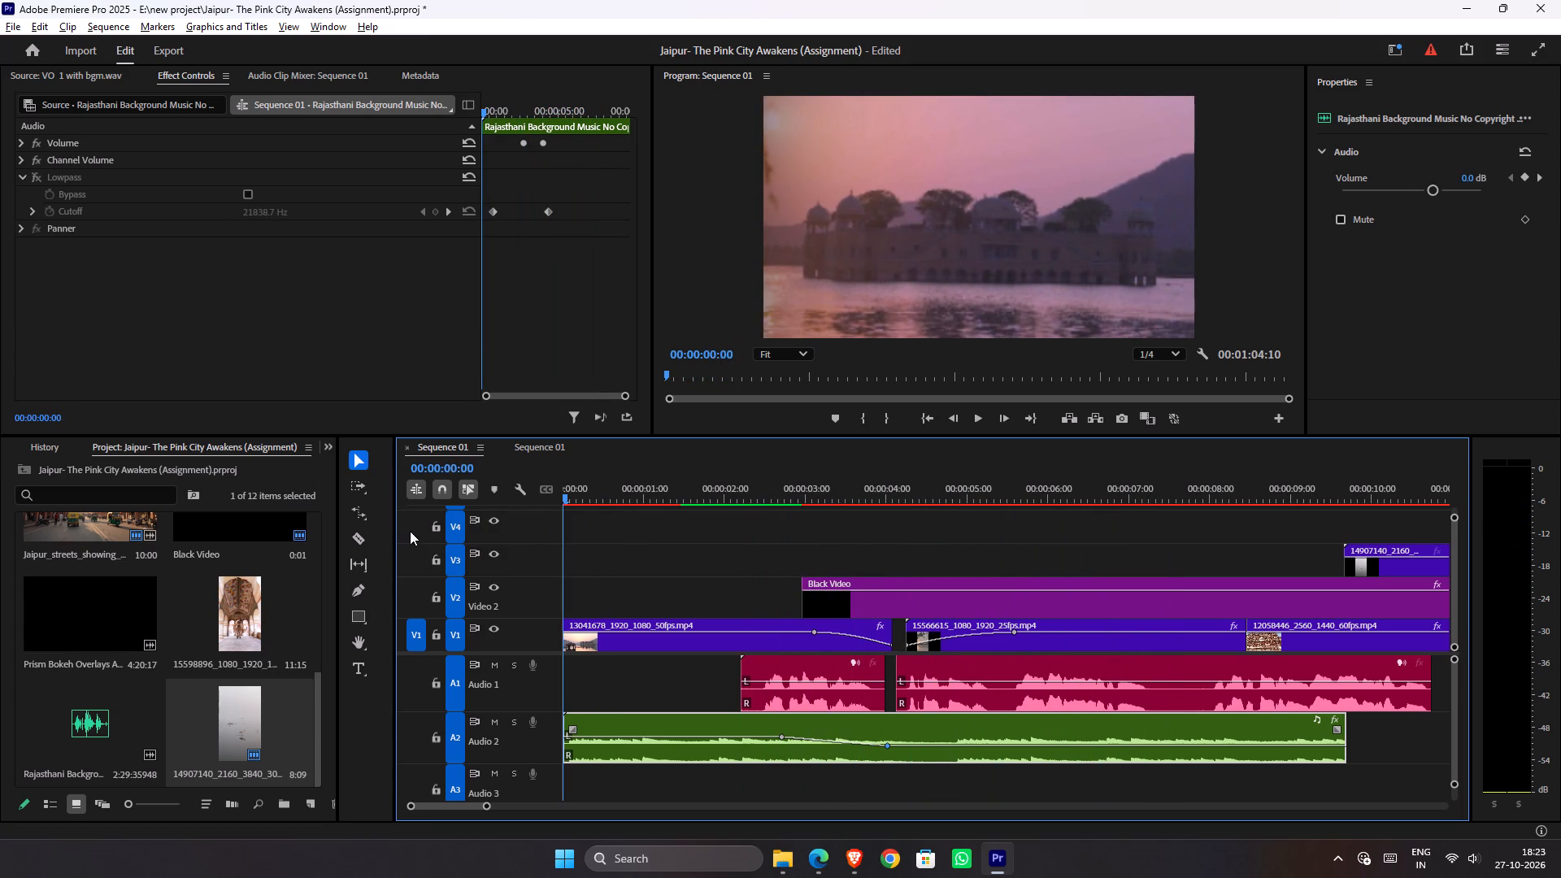
key(space)
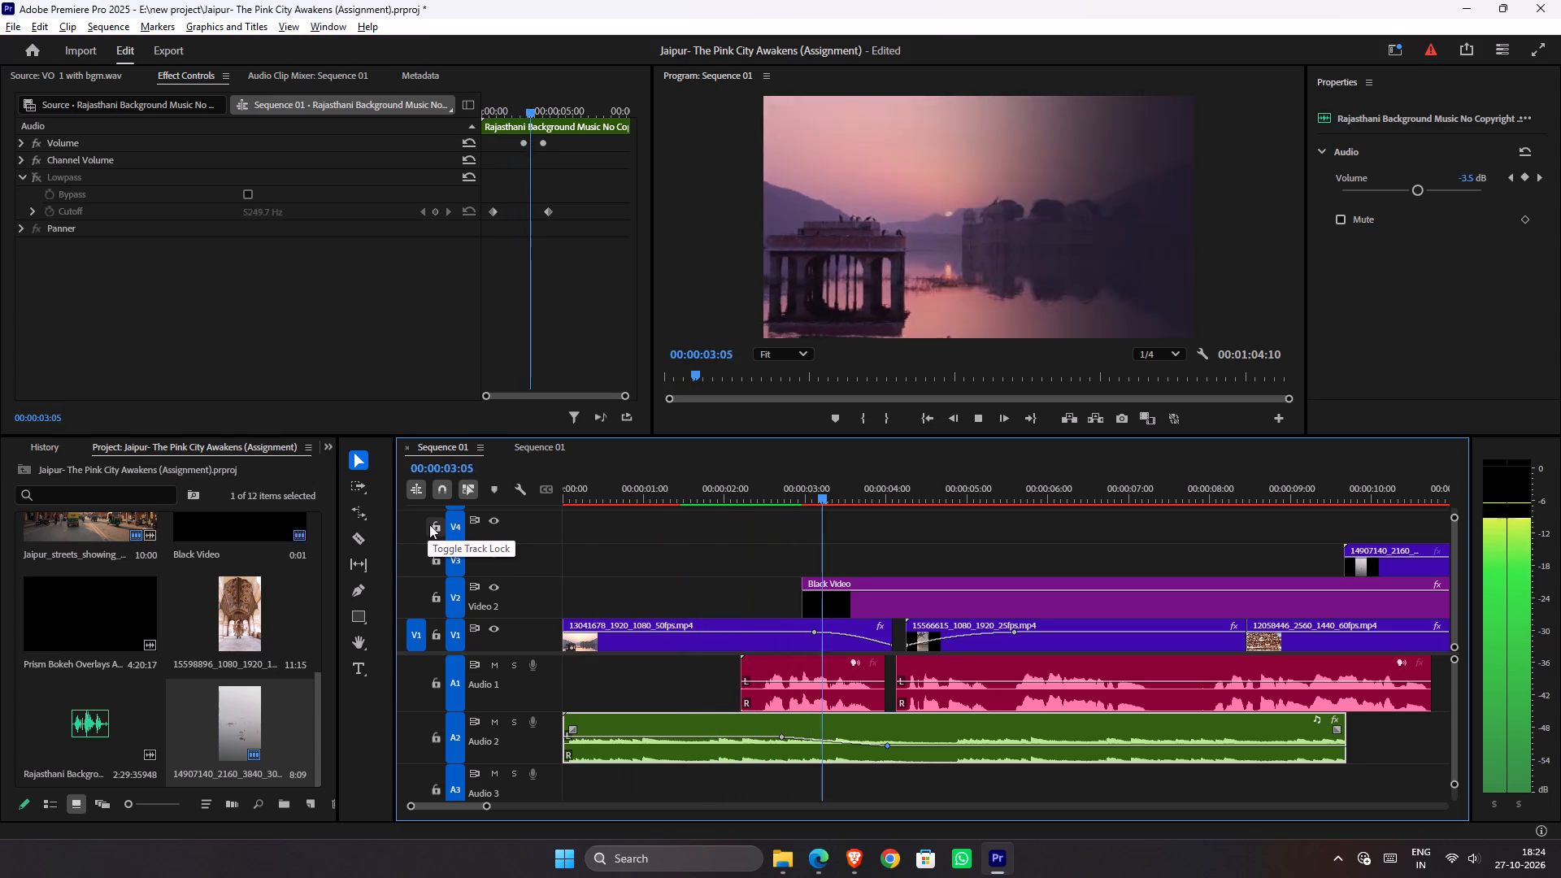
key(space)
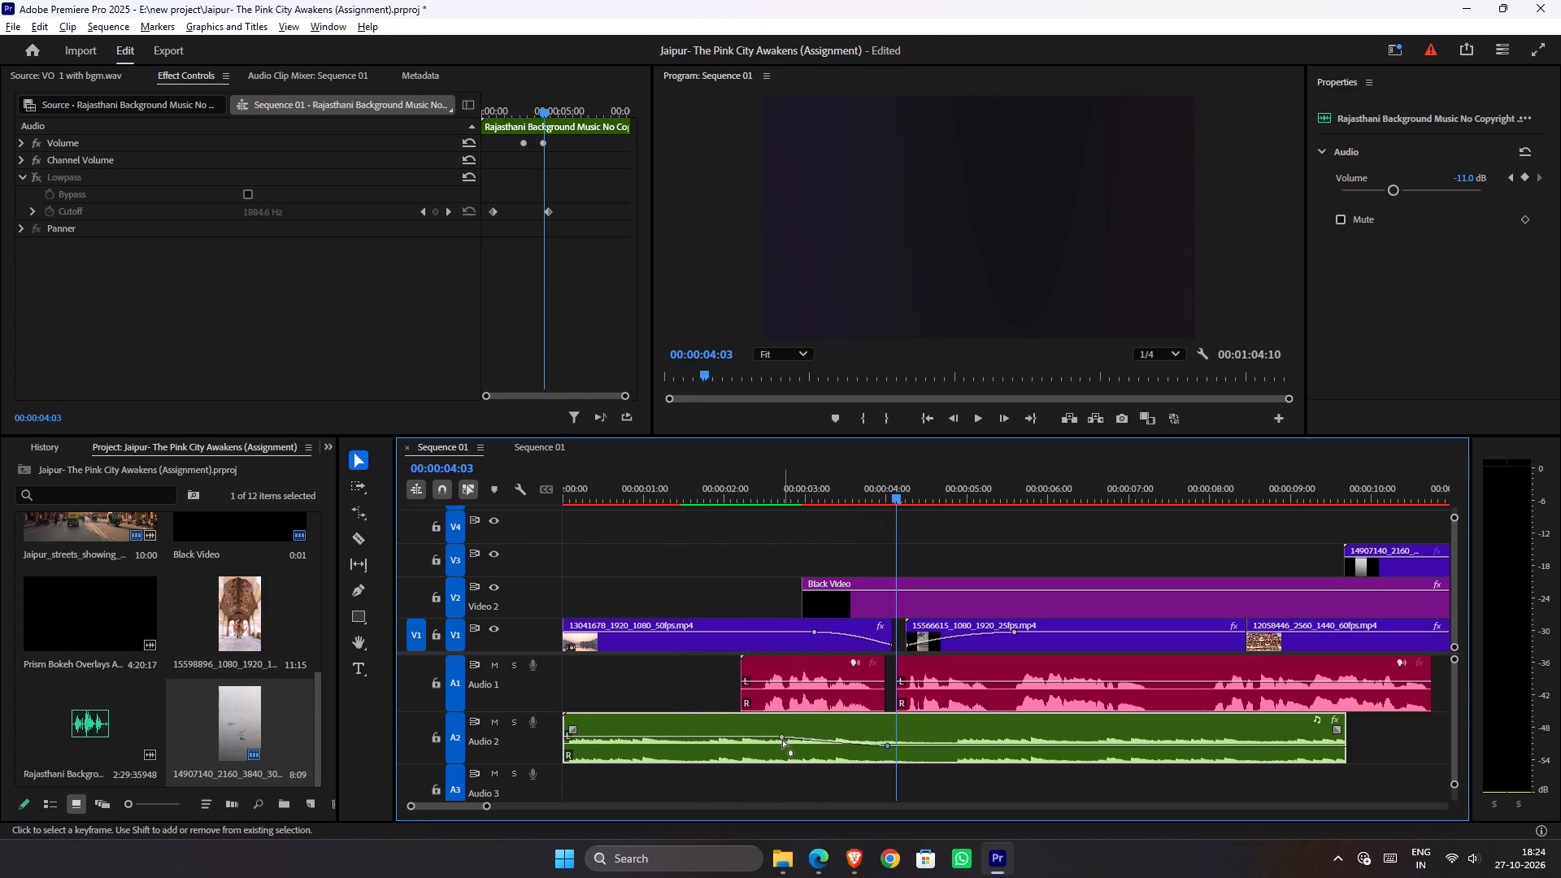
drag(785, 737, 781, 737)
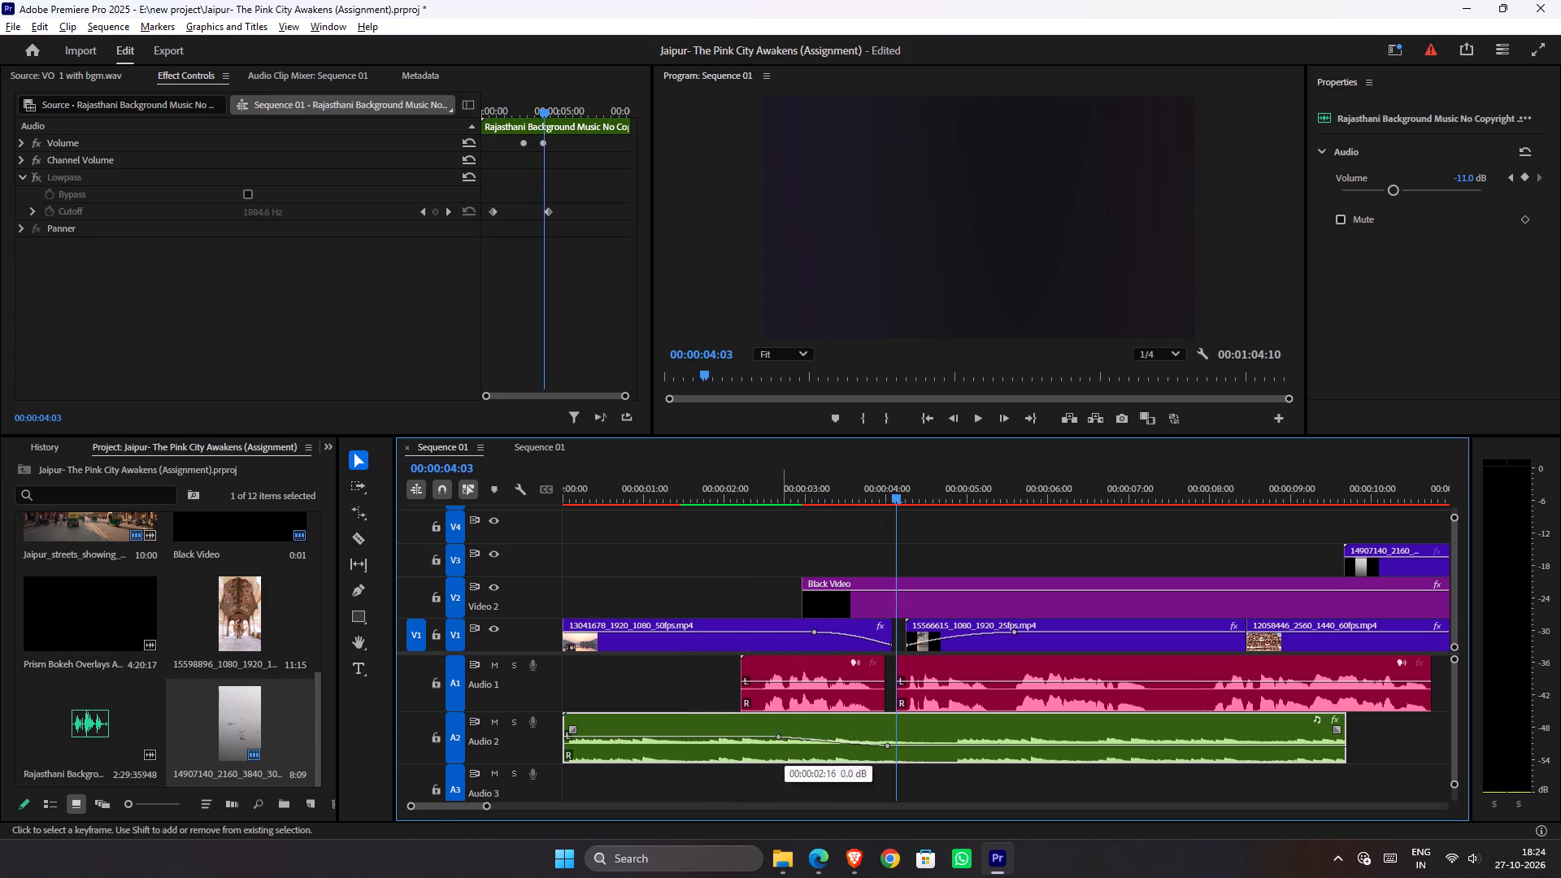
drag(781, 737, 700, 724)
Play the opening repeatedly from the sequence start to check the music fade against the voice-over and the transition.
drag(706, 498, 582, 506)
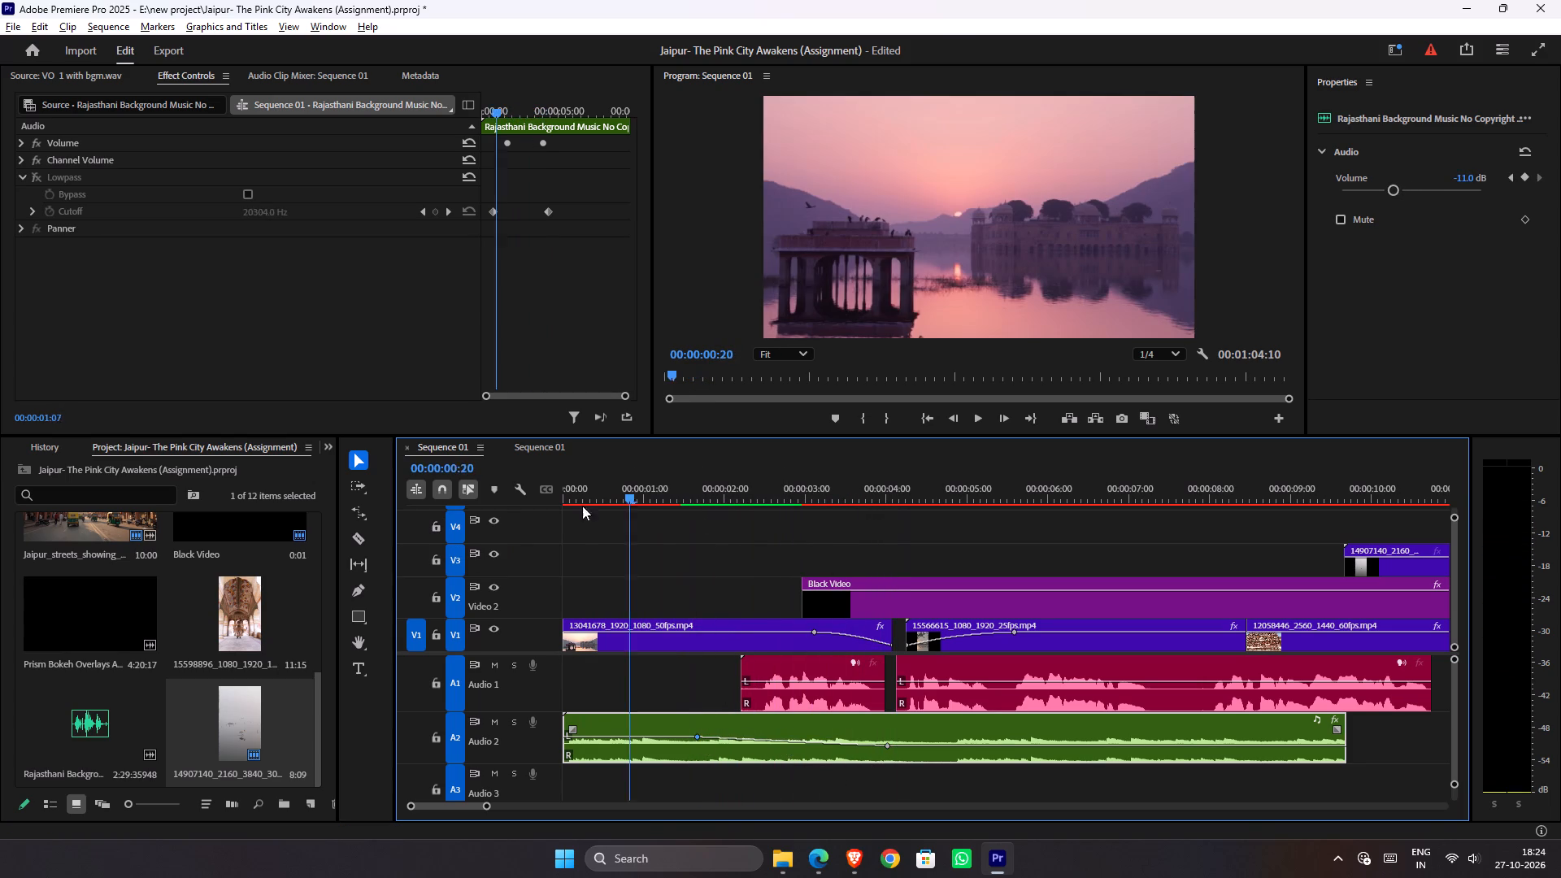
drag(582, 506, 451, 506)
key(space)
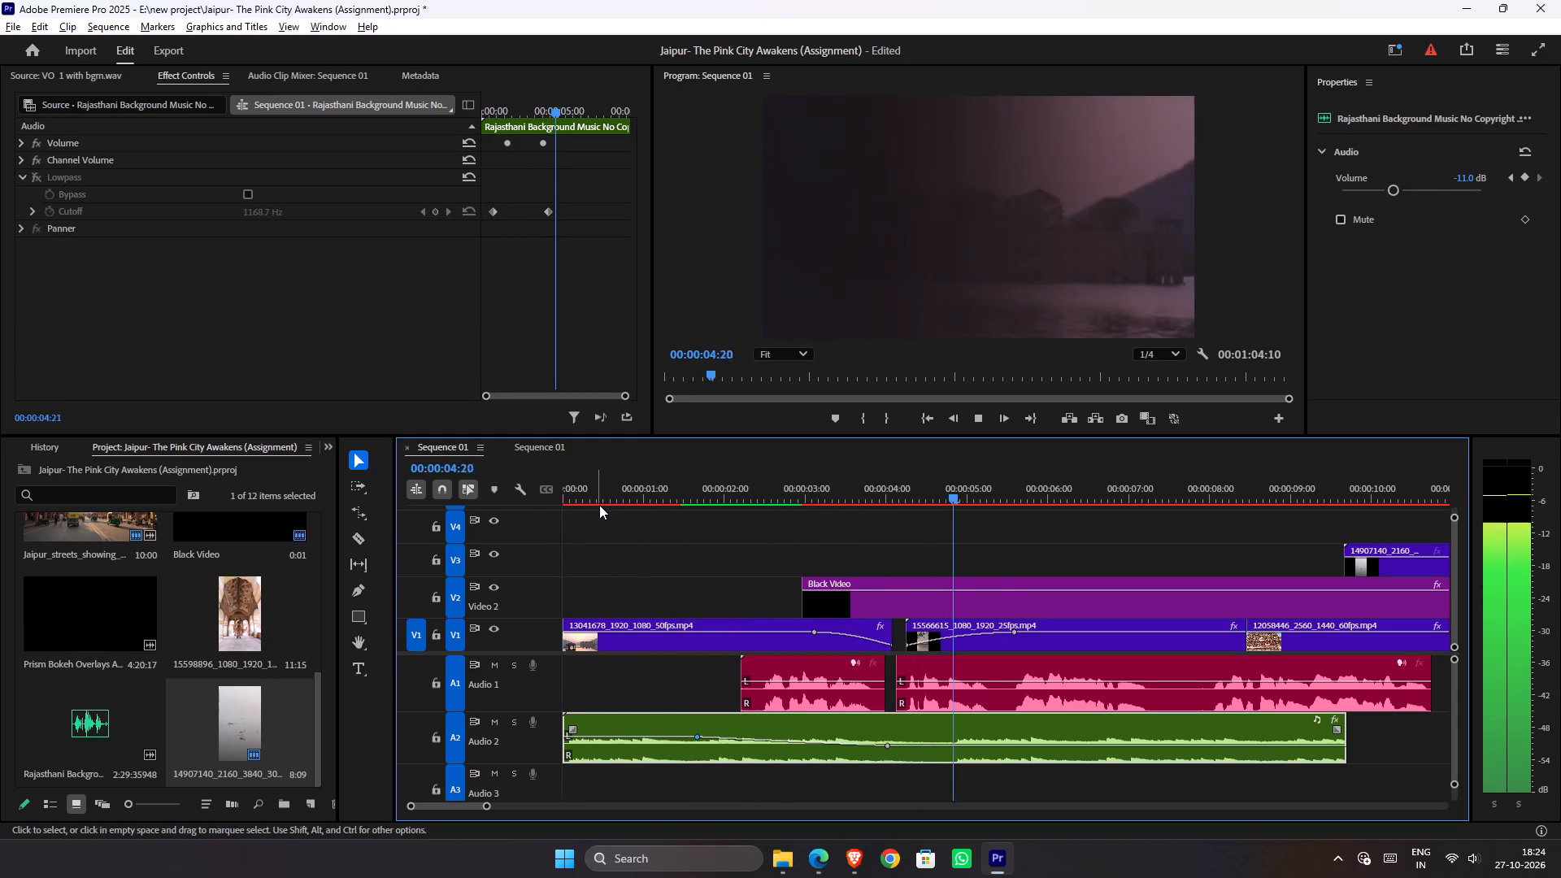
drag(602, 495, 448, 526)
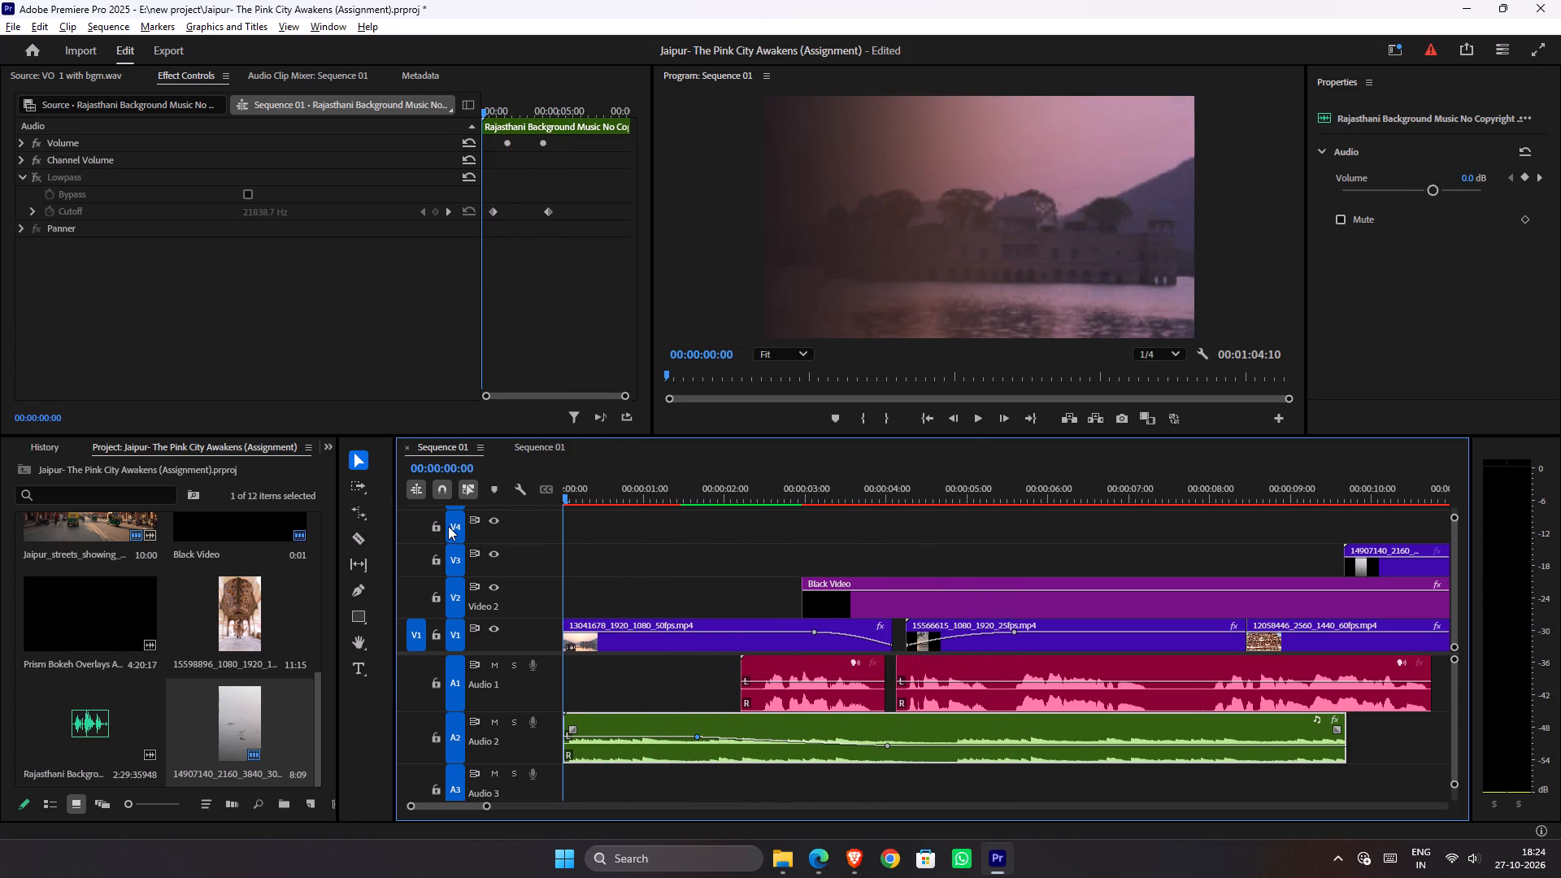
key(space)
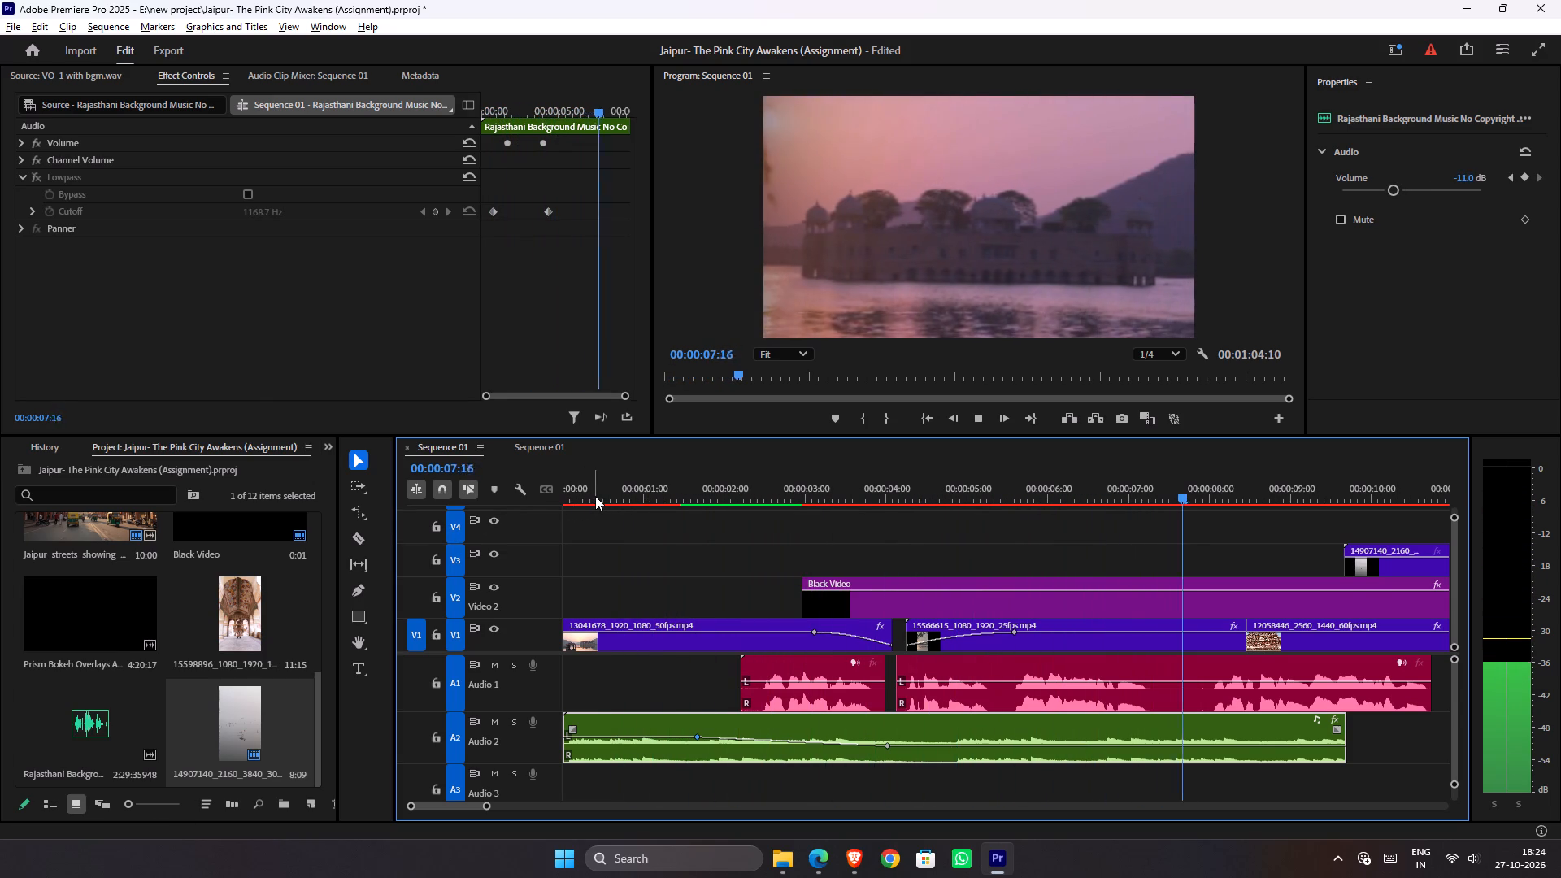
drag(595, 496, 450, 545)
key(space)
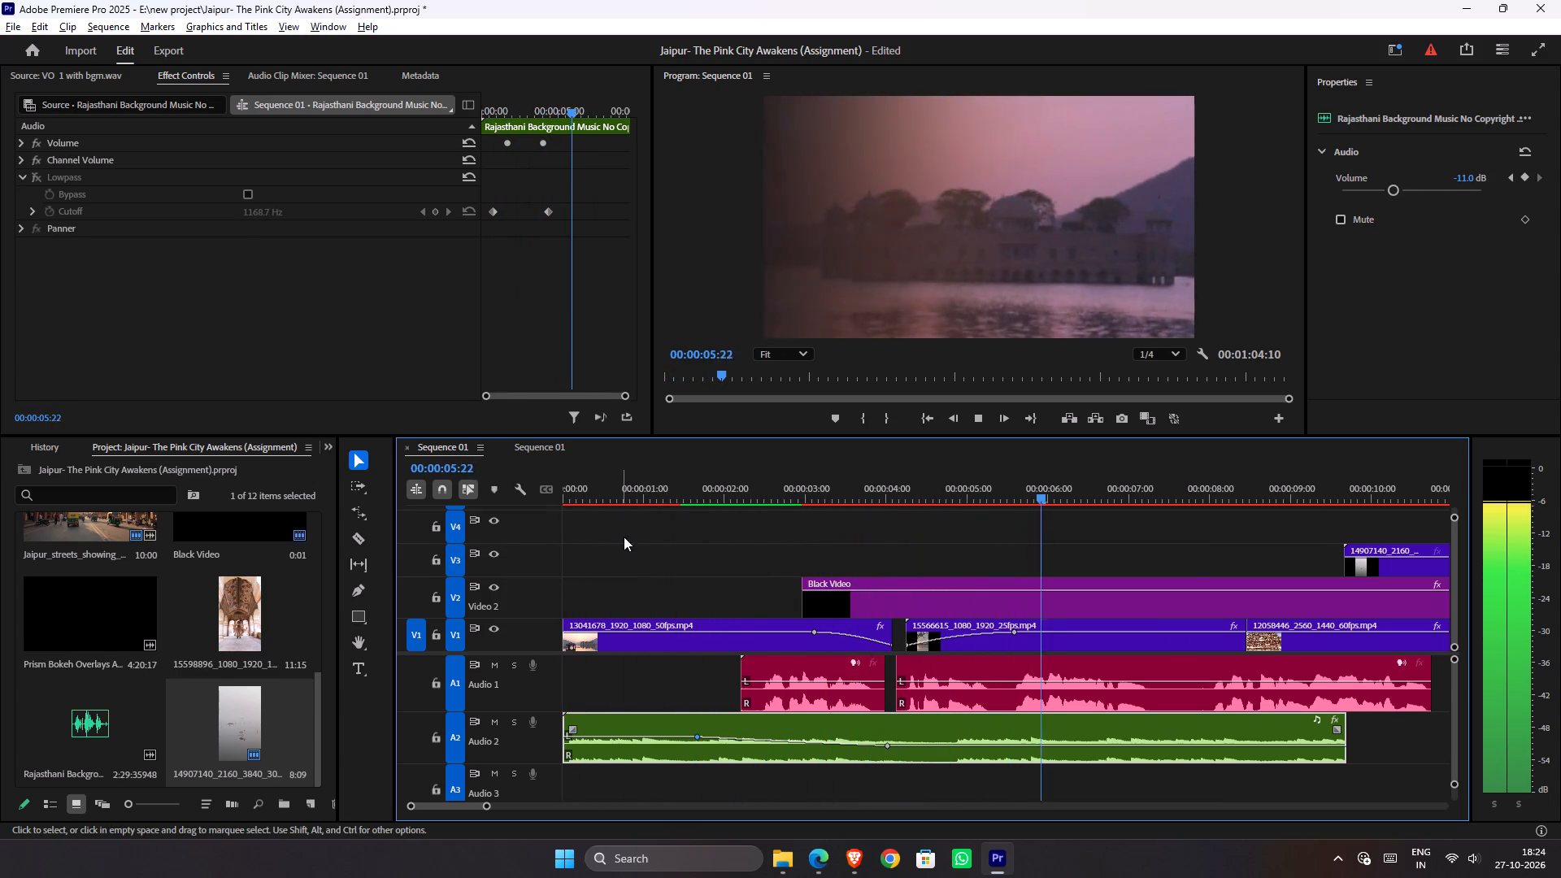
key(space)
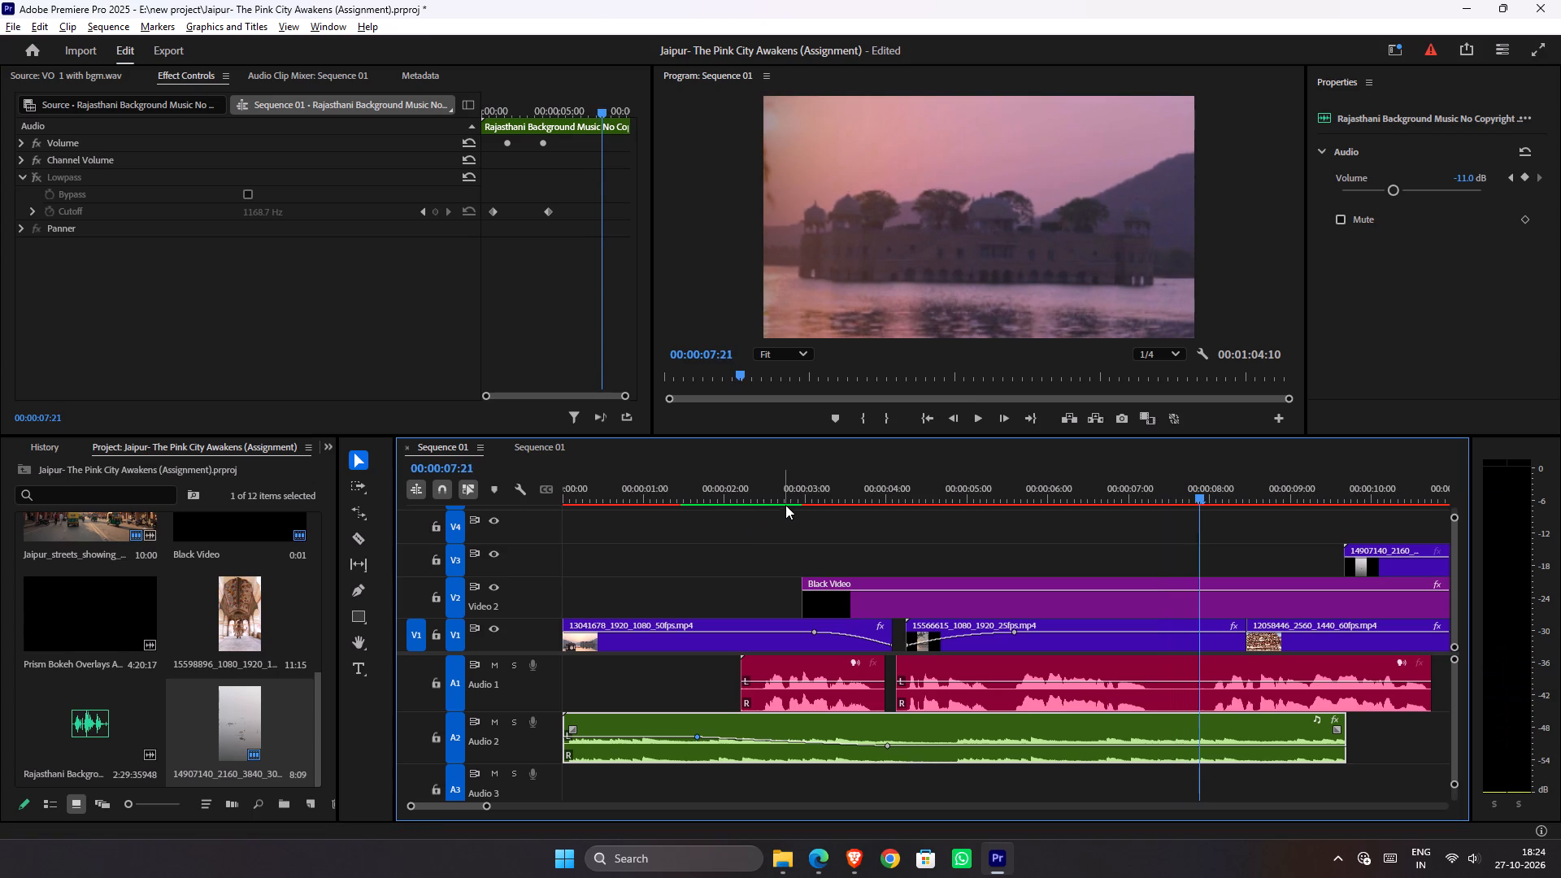
drag(793, 494, 433, 563)
On 13041678_1920_1080_50fps.mp4, move the Transform effect's first Position keyframe to the clip start and raise its X value beyond 1024.
click(611, 650)
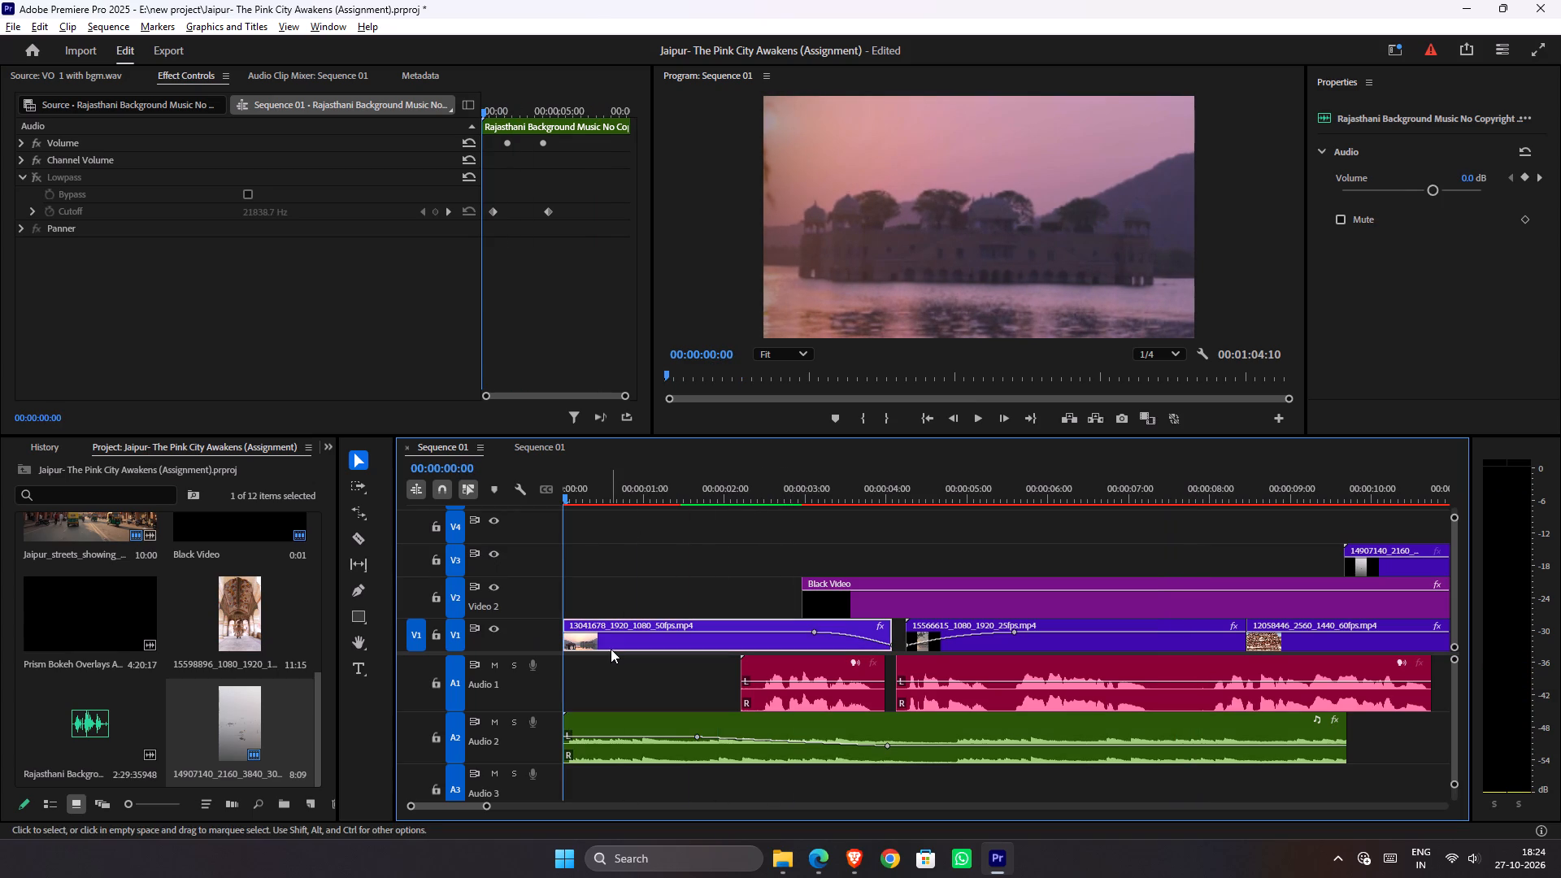
scroll(512, 210, up, 1)
scroll(512, 211, down, 5)
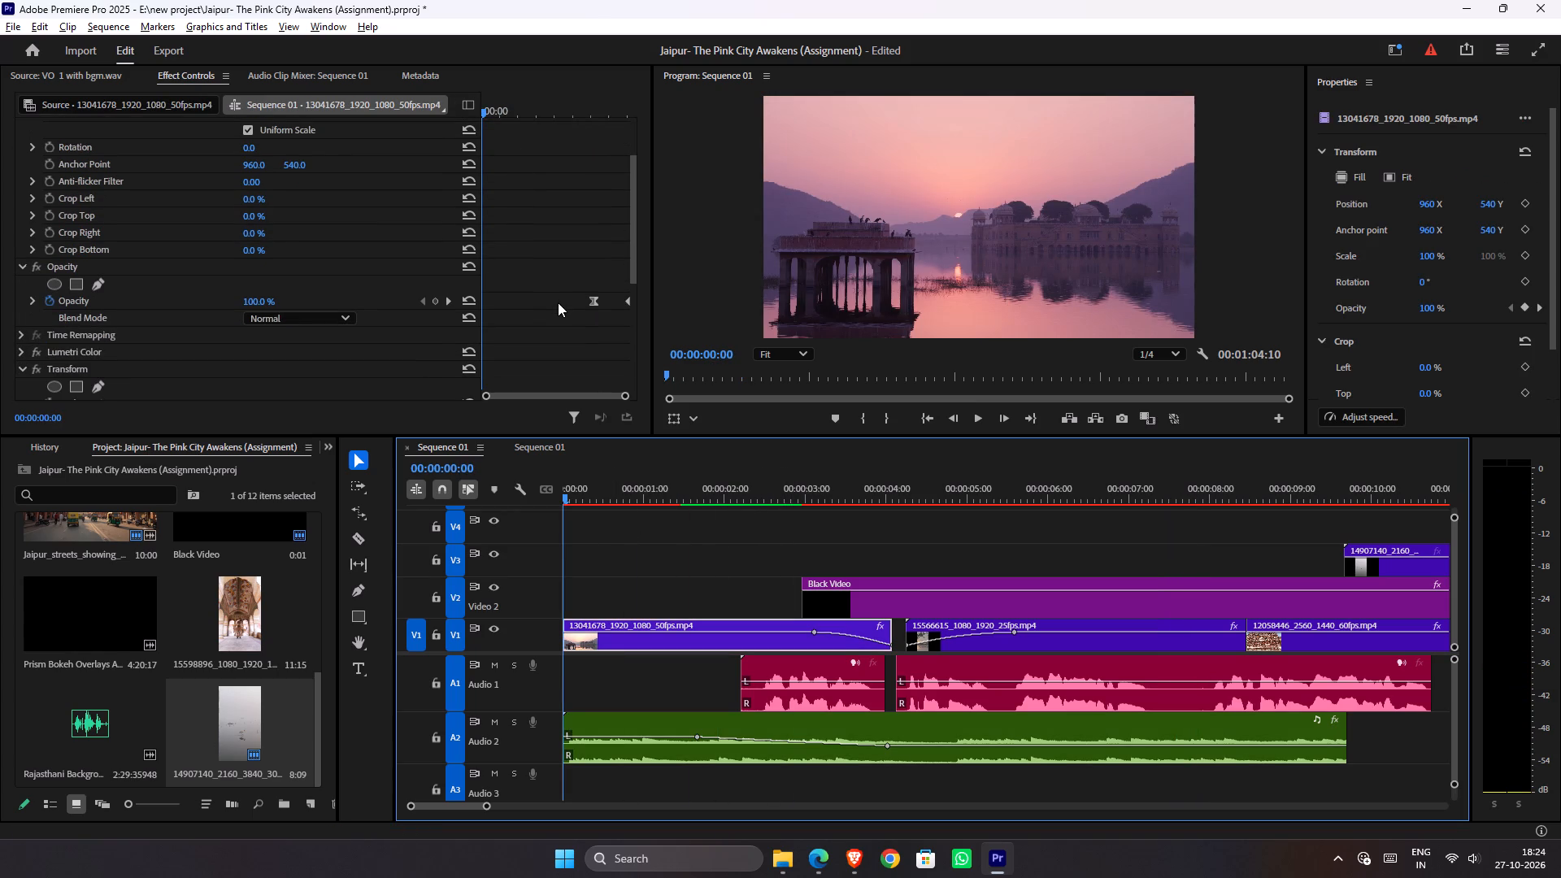
scroll(558, 302, up, 5)
scroll(558, 301, down, 1)
scroll(557, 302, up, 6)
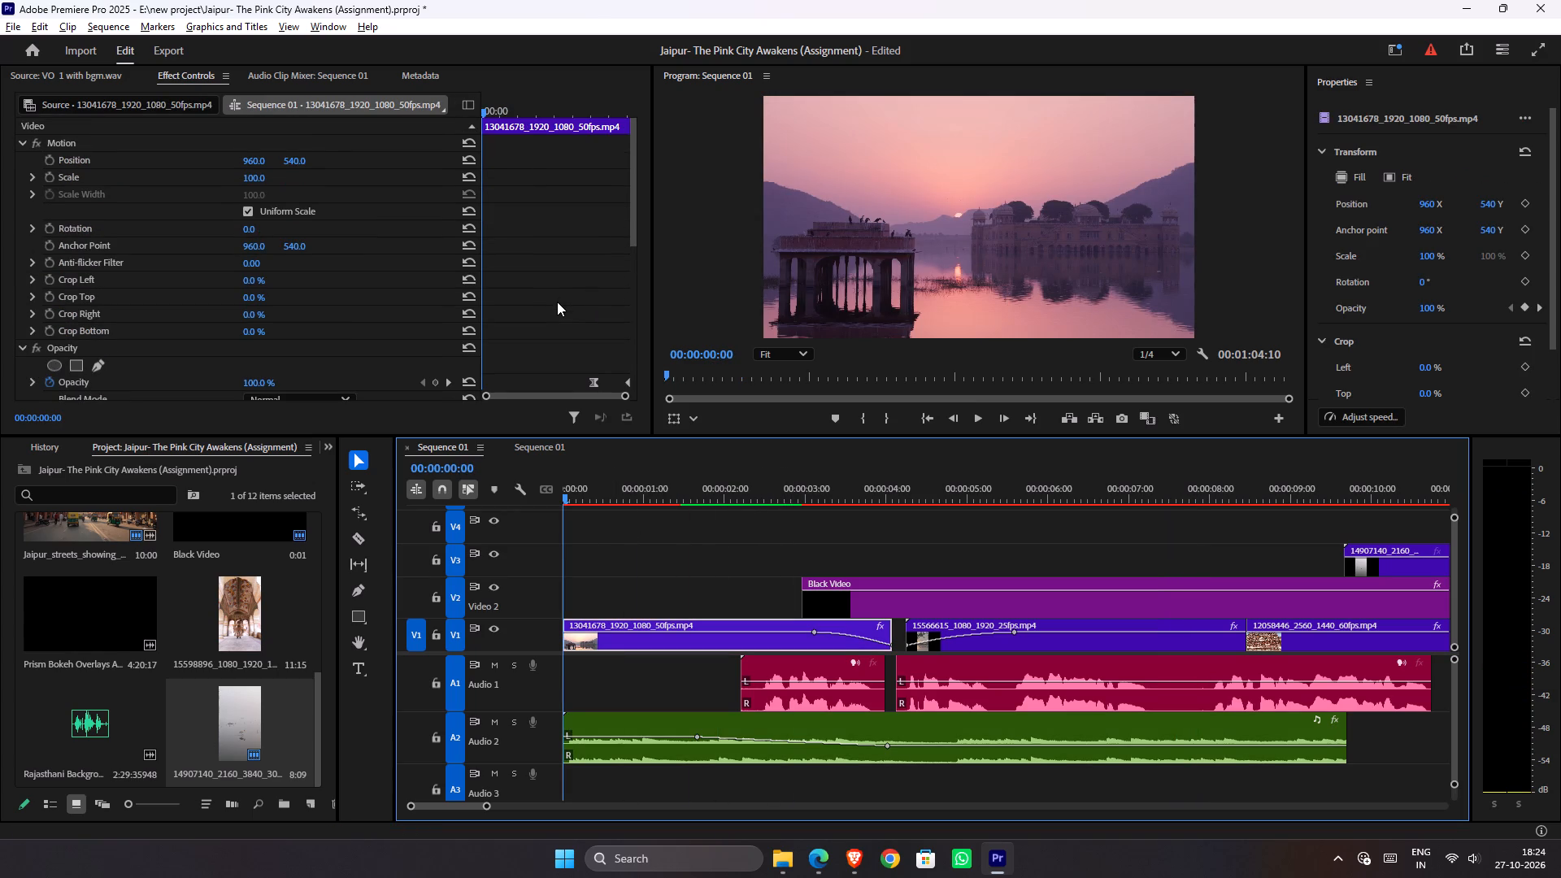
scroll(469, 304, down, 3)
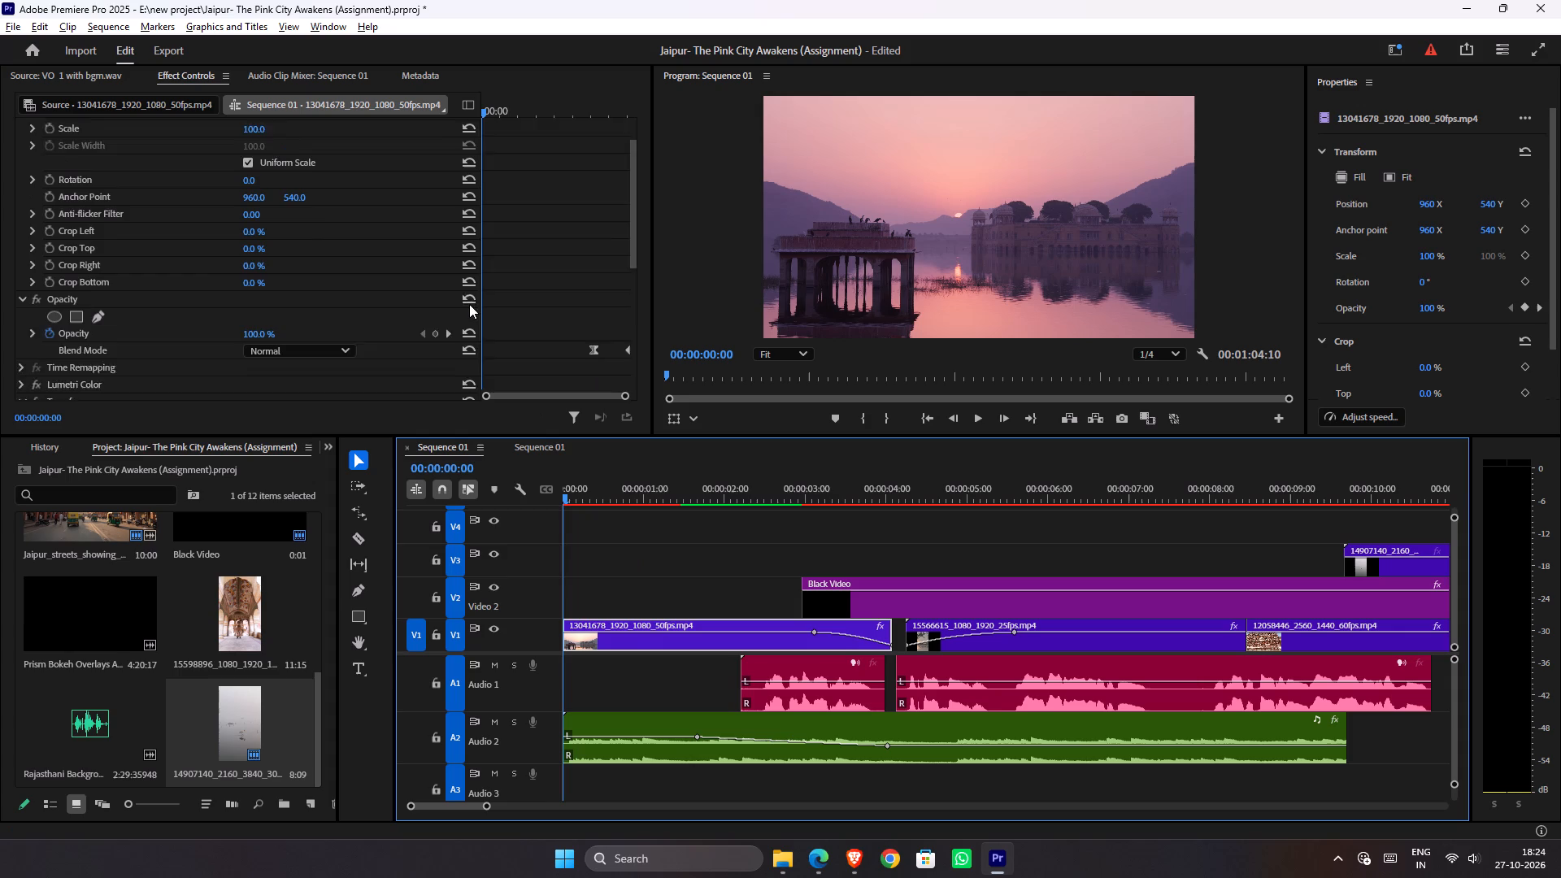
scroll(469, 304, up, 1)
scroll(469, 304, down, 14)
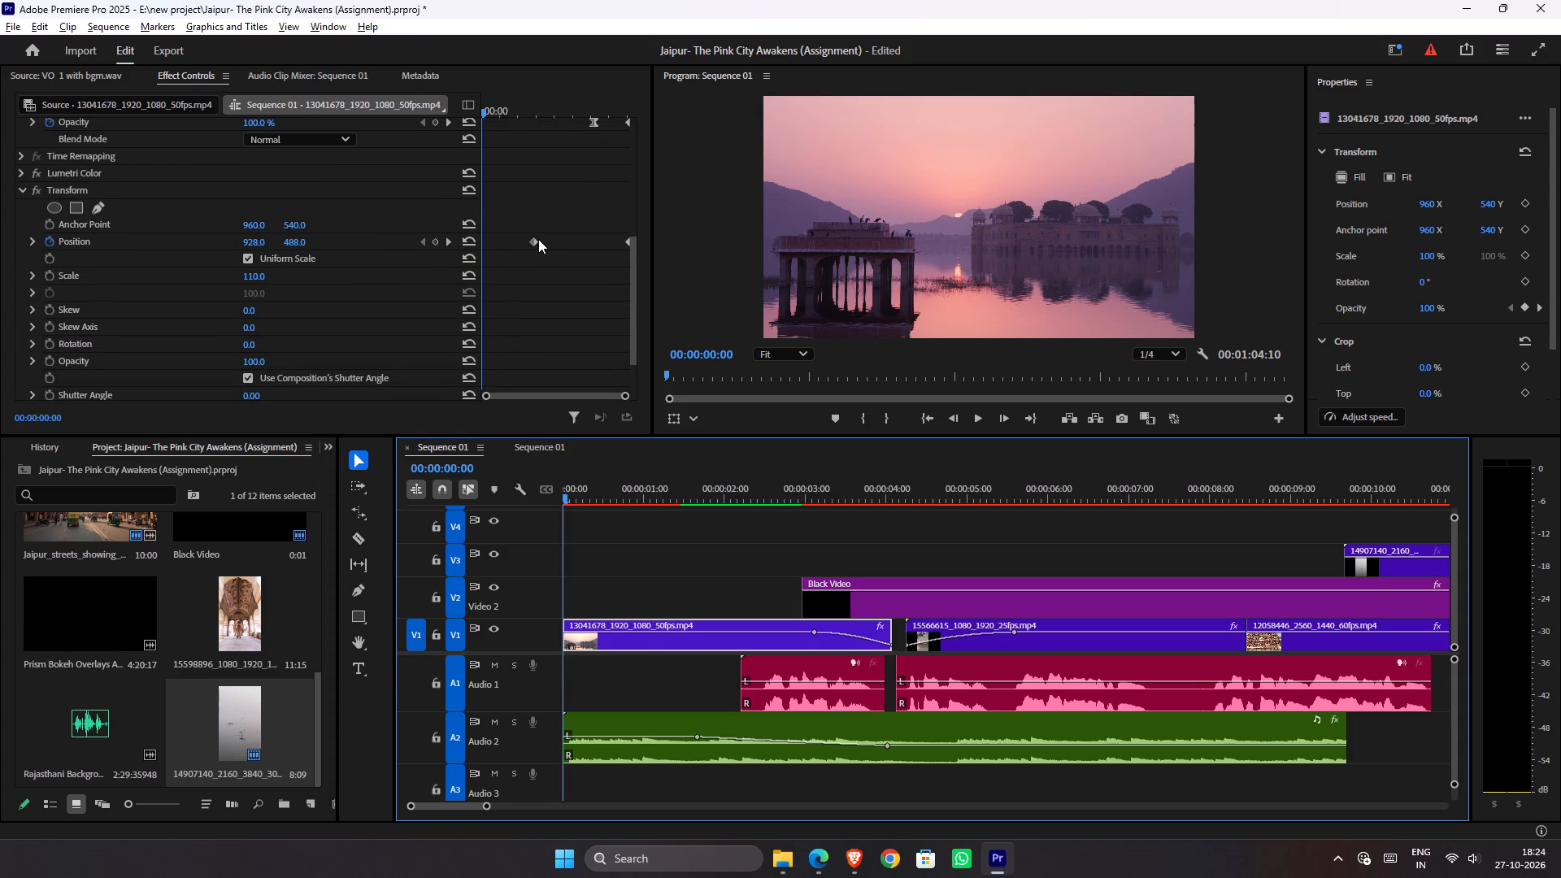
drag(537, 241, 478, 254)
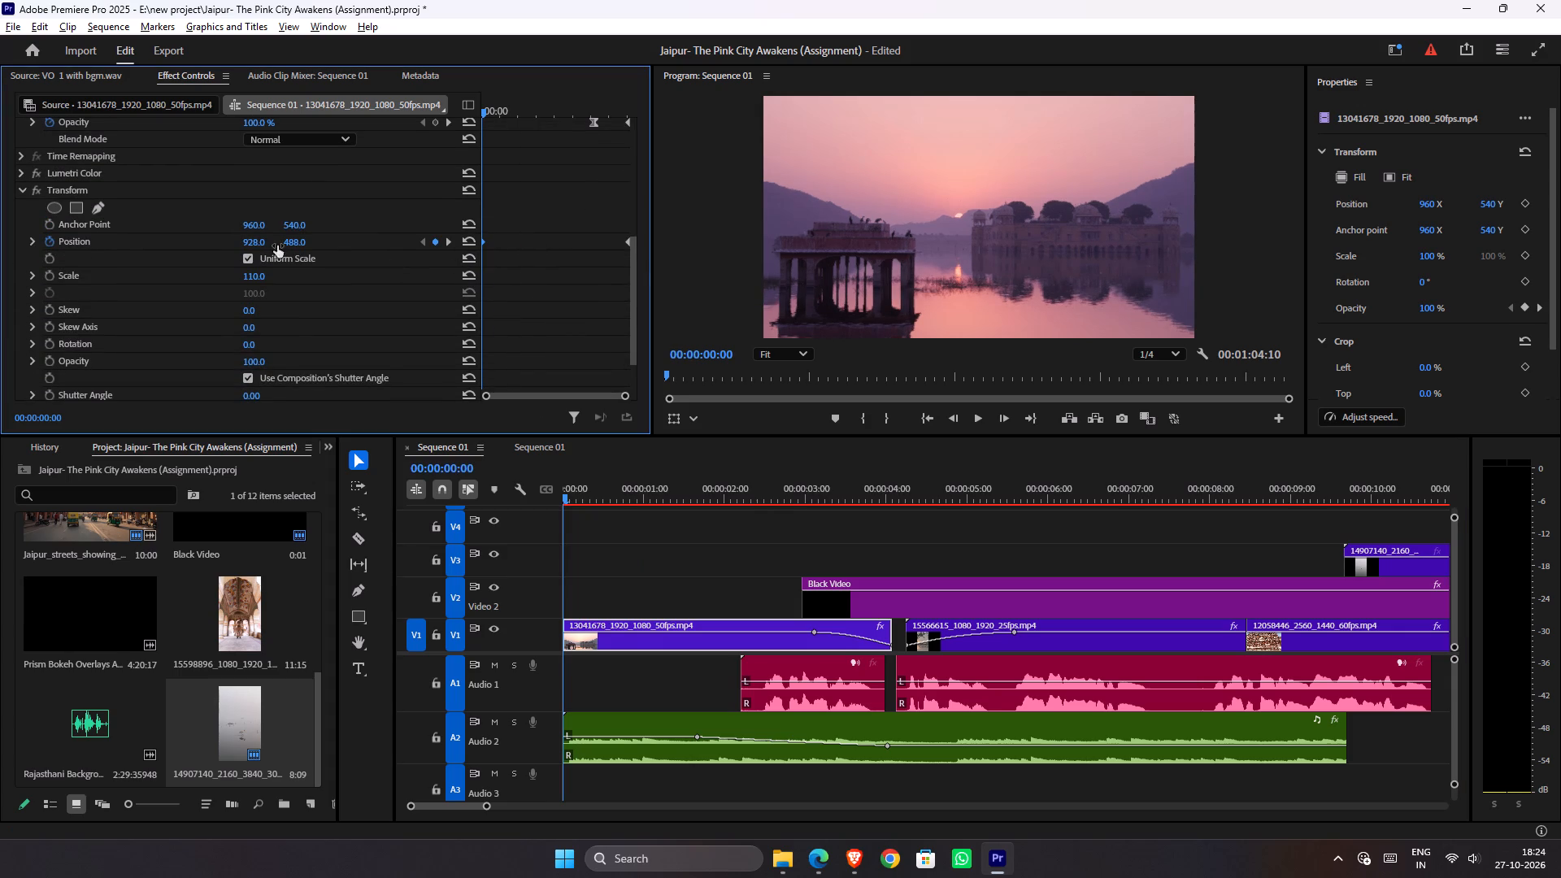
drag(252, 241, 334, 246)
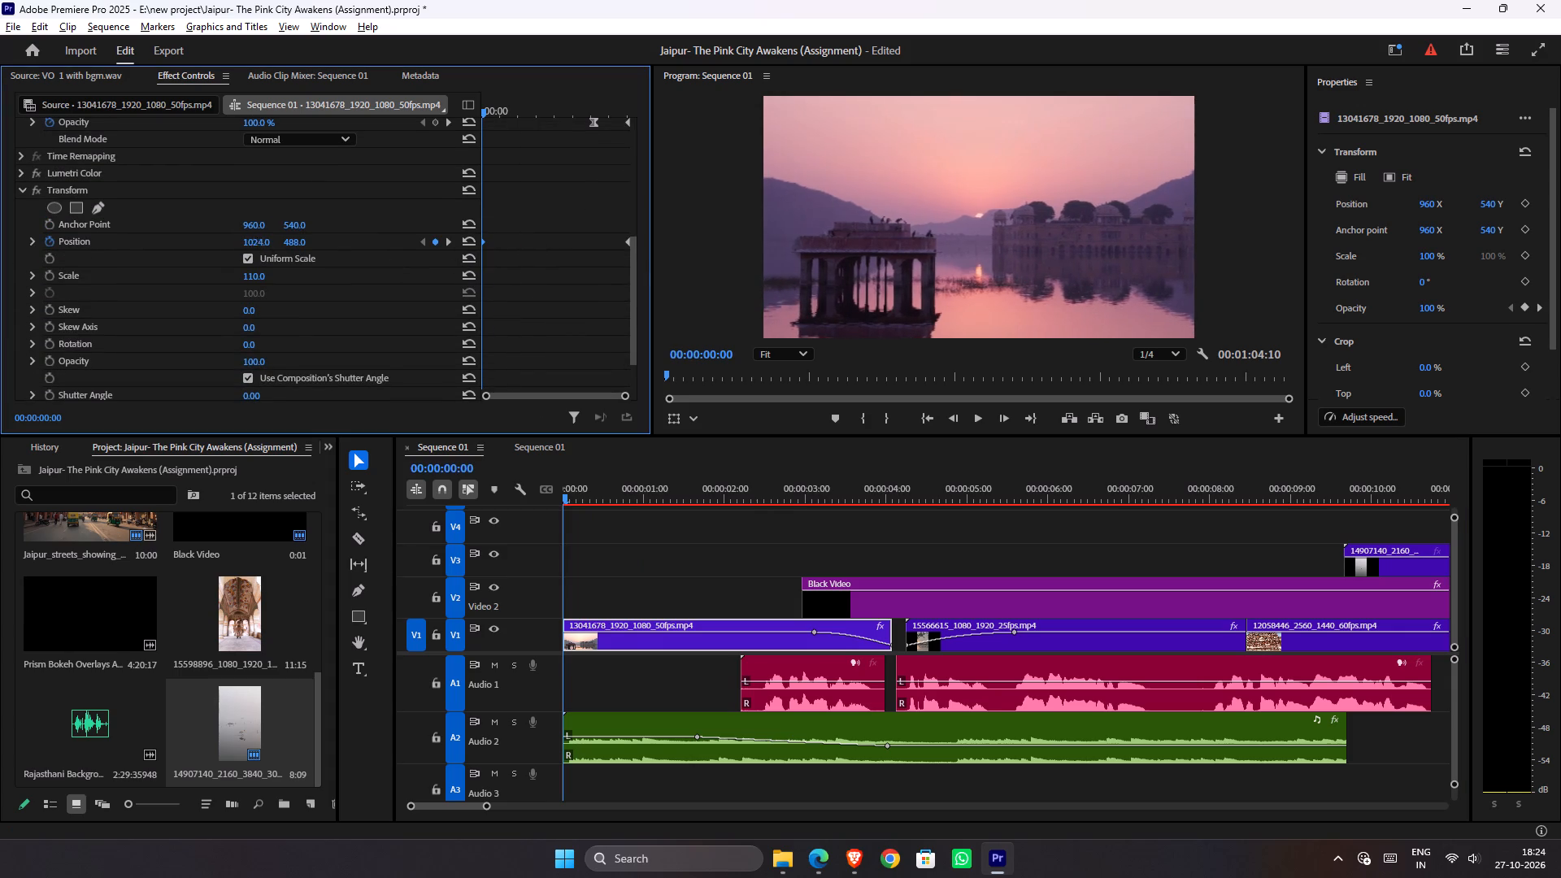
drag(334, 246, 361, 252)
Preview the opening shot's position movement and its transition into the second shot.
key(space)
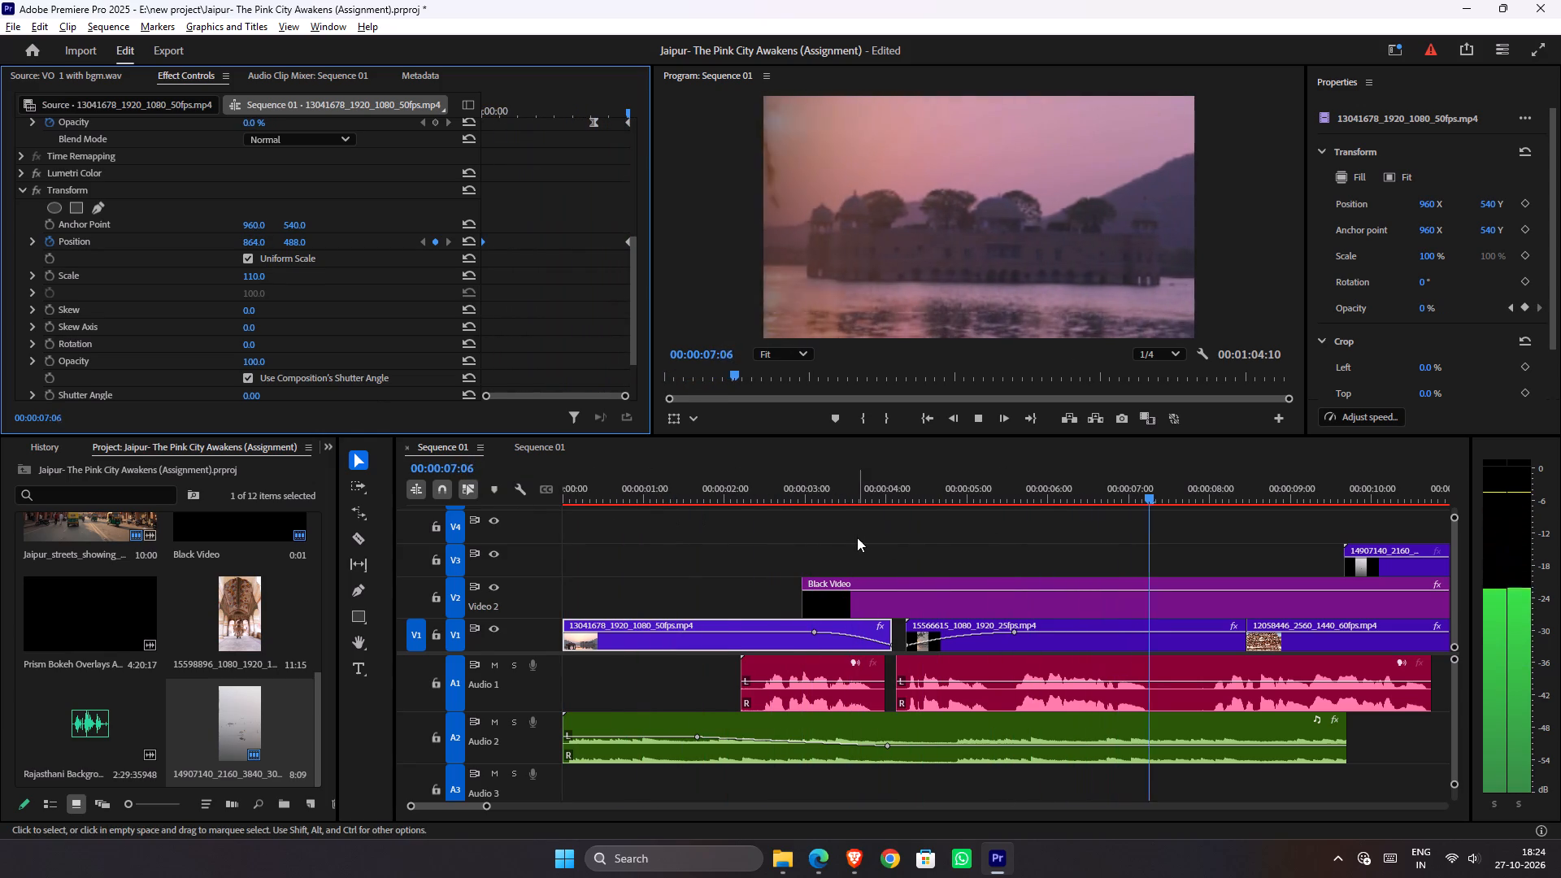
drag(837, 498, 663, 500)
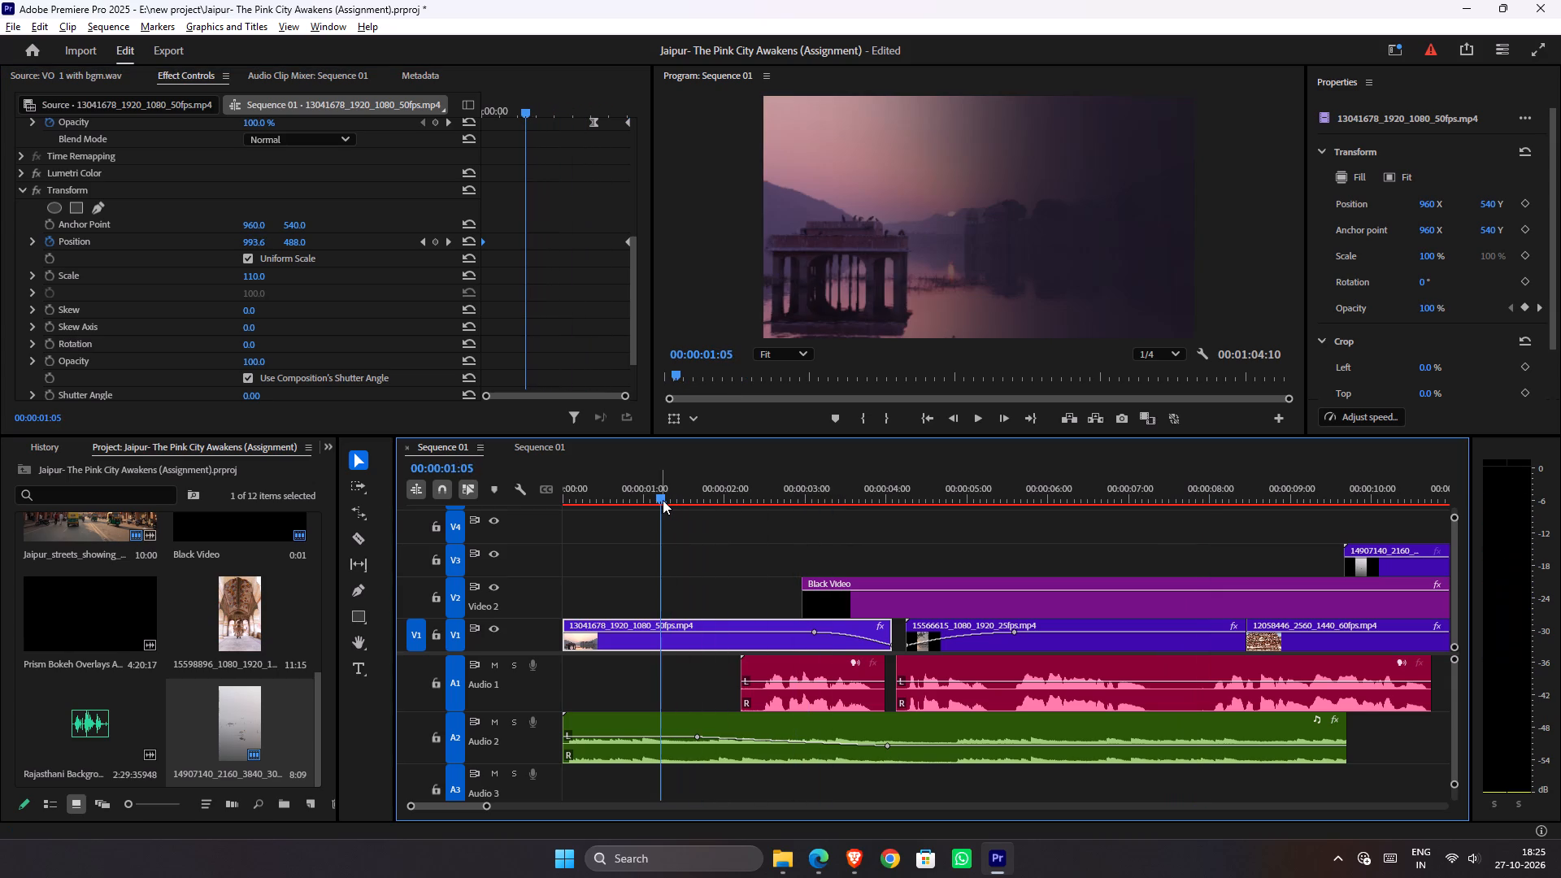
key(space)
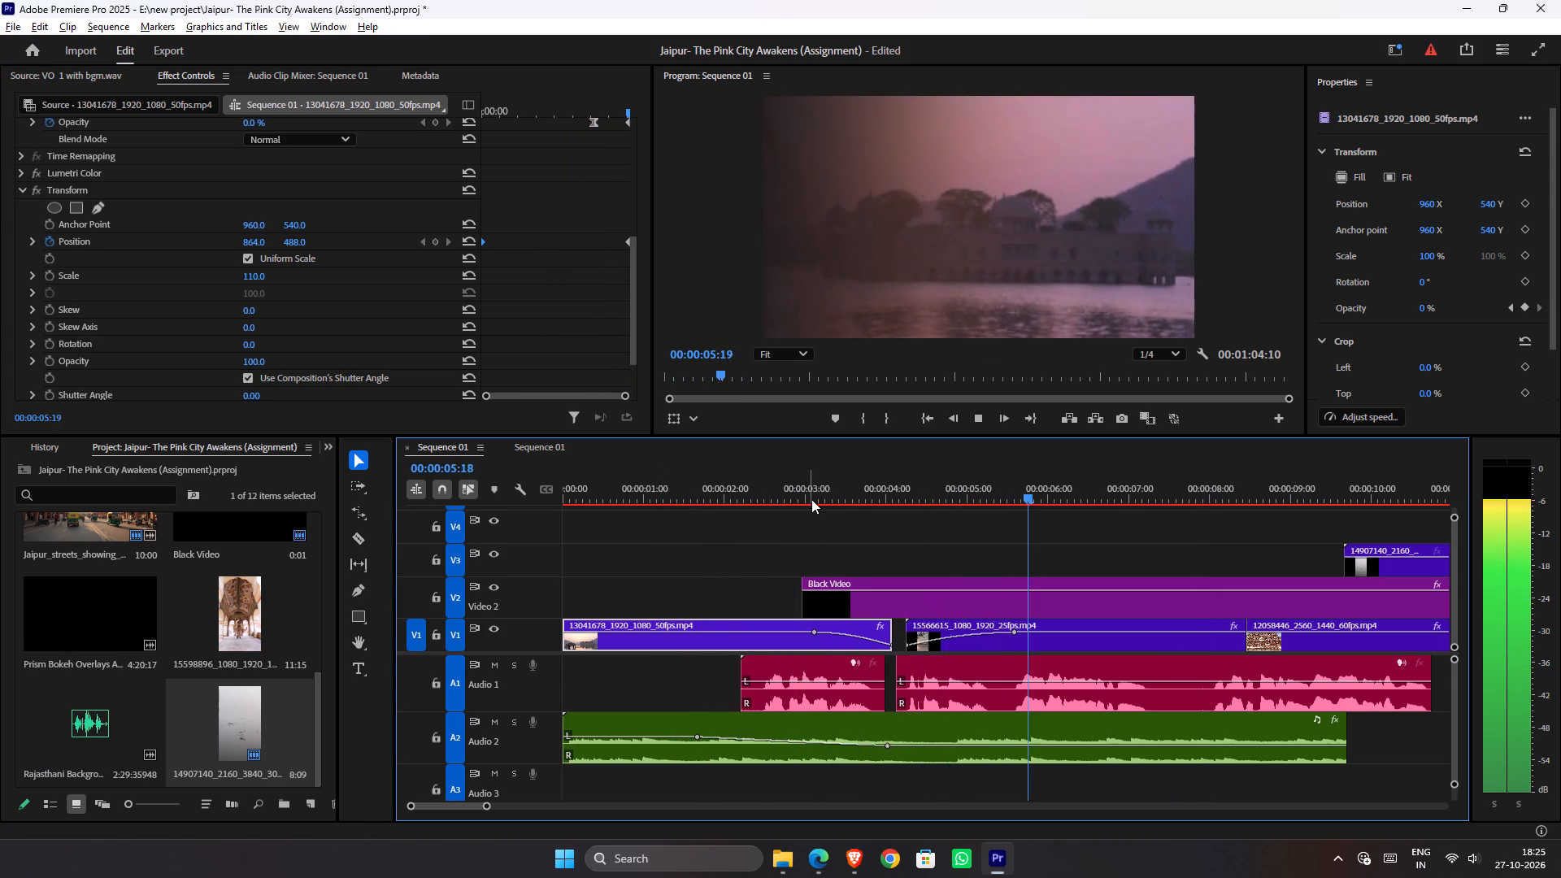
drag(811, 499, 804, 499)
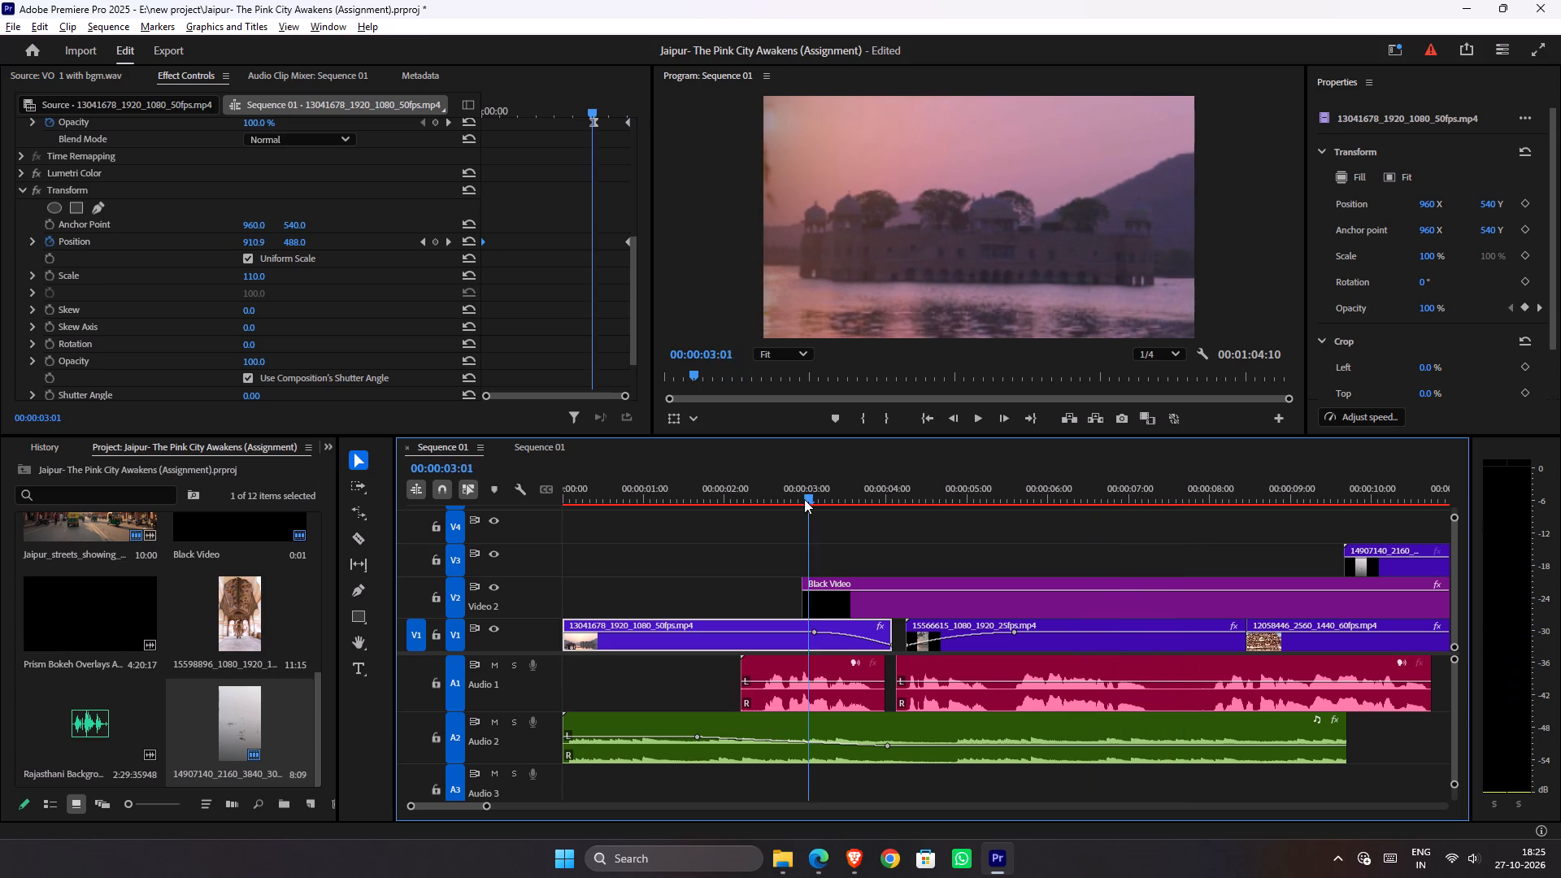
drag(804, 499, 620, 484)
key(space)
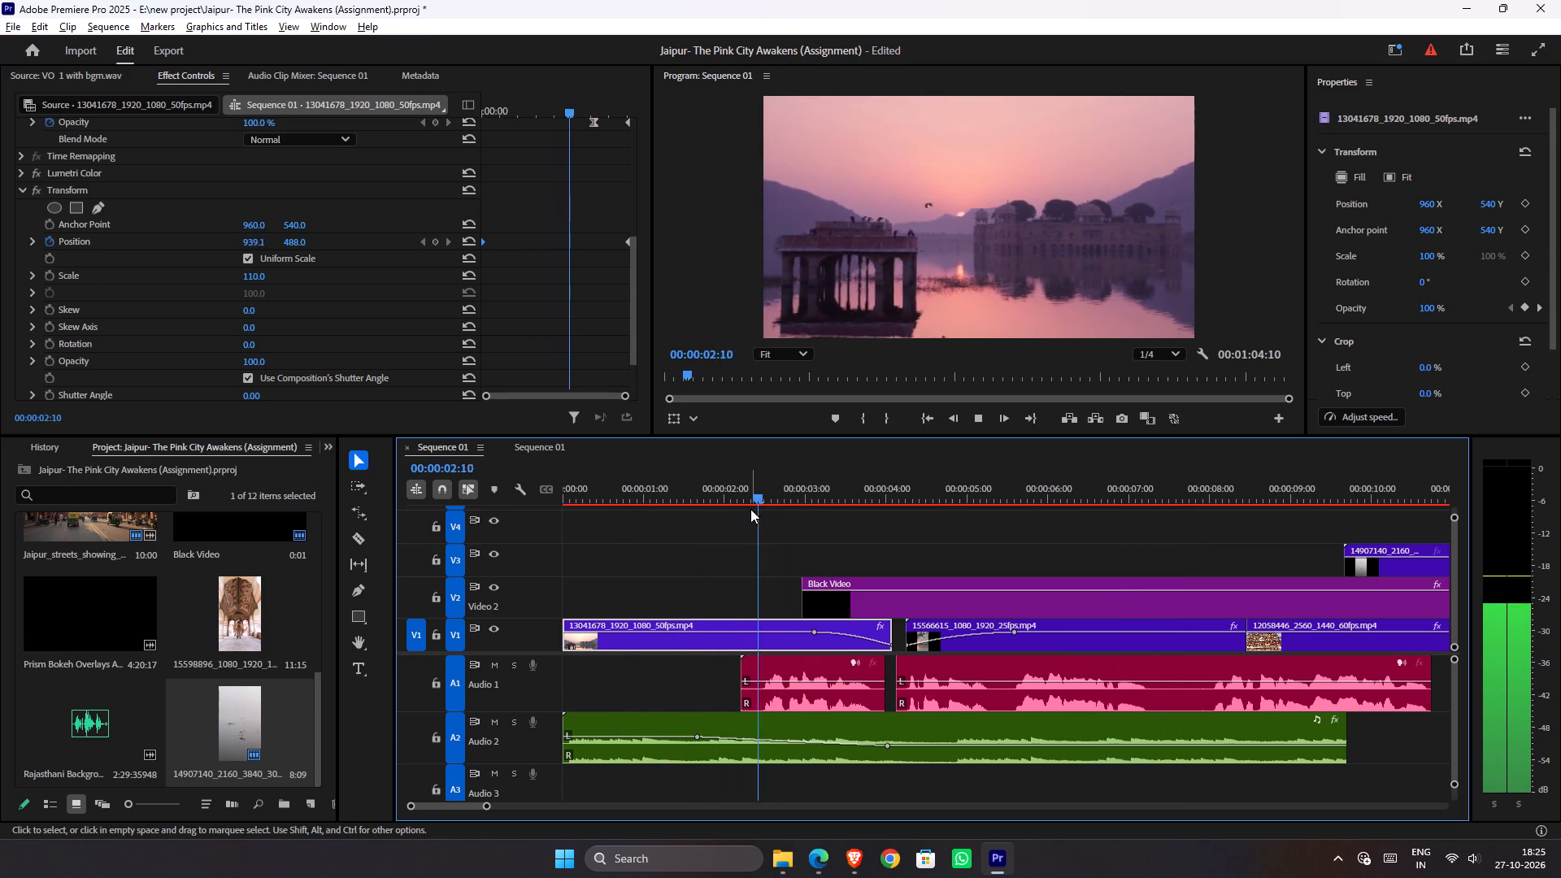
key(space)
key(space)
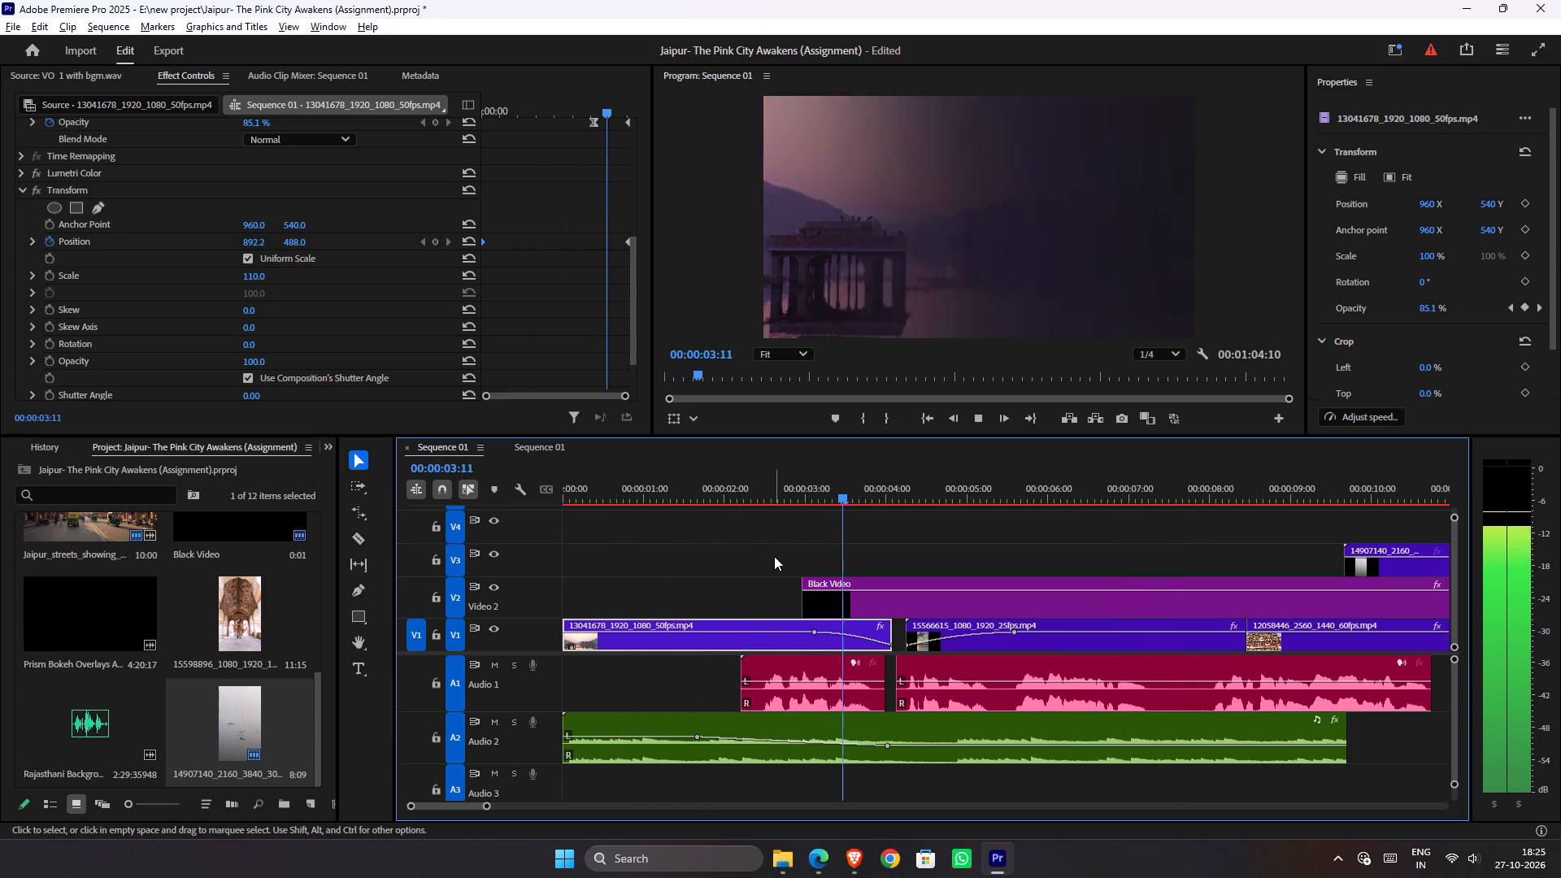
key(space)
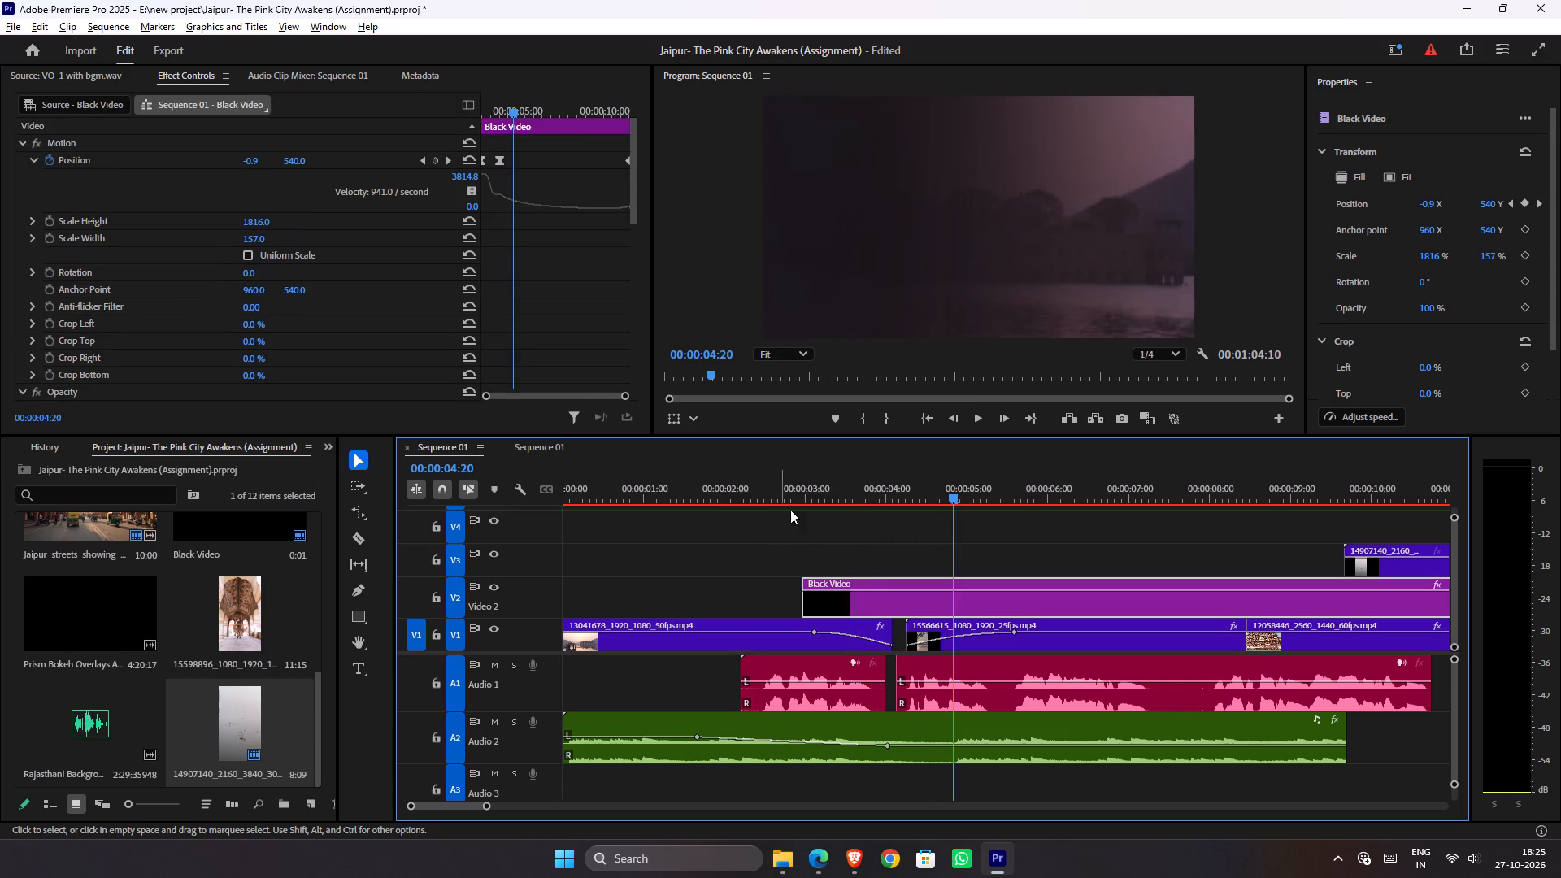
Move the first Opacity keyframe of the opening V1 clip earlier, to about 1.8 seconds, so its fade-out starts sooner.
click(800, 495)
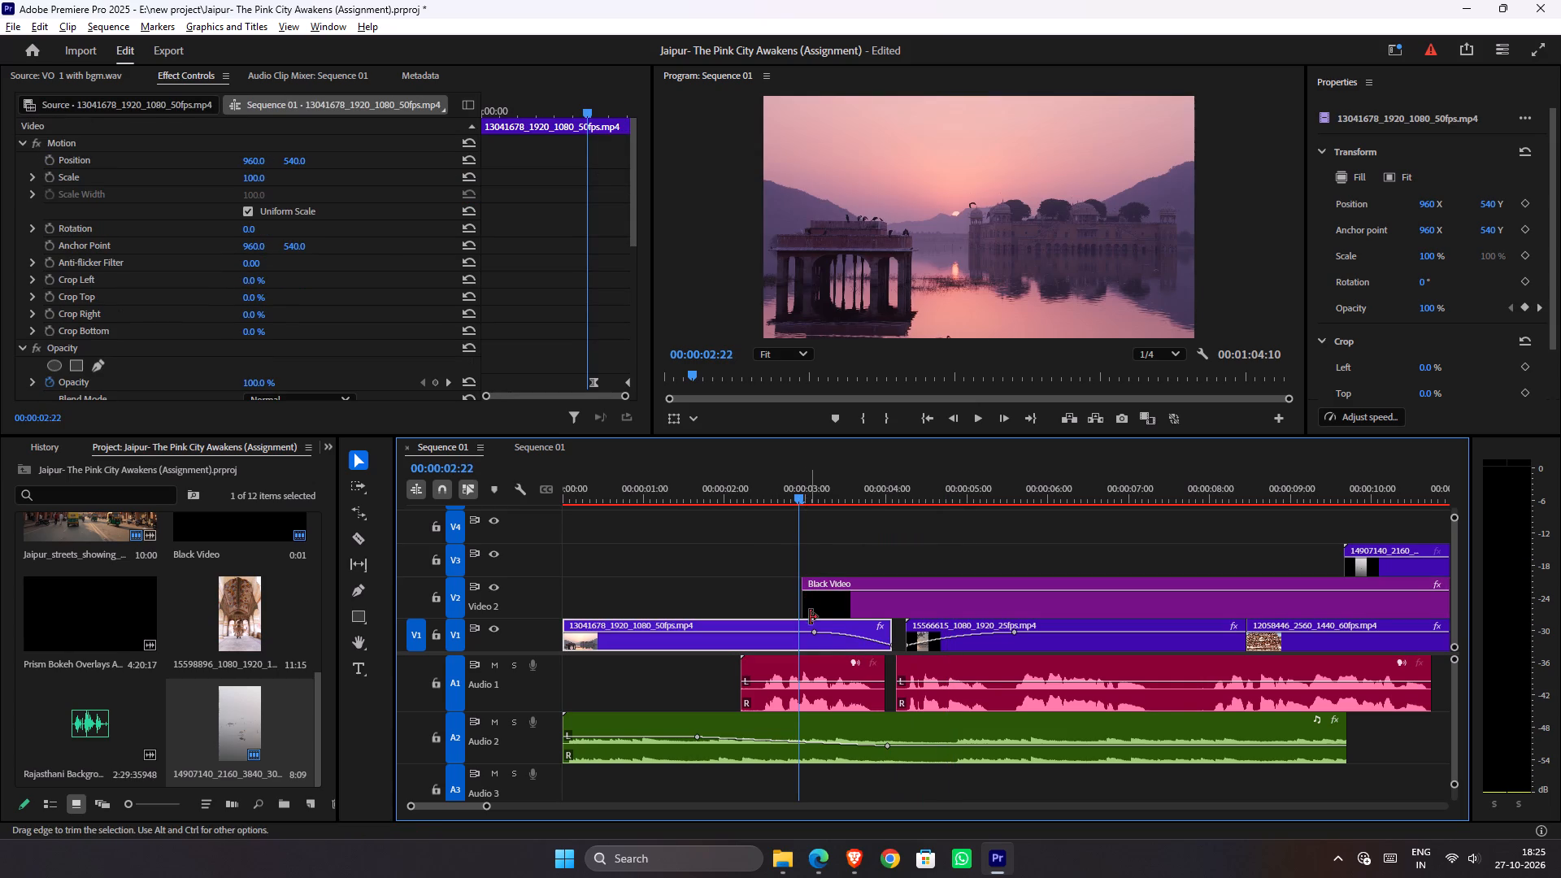
drag(814, 633, 712, 609)
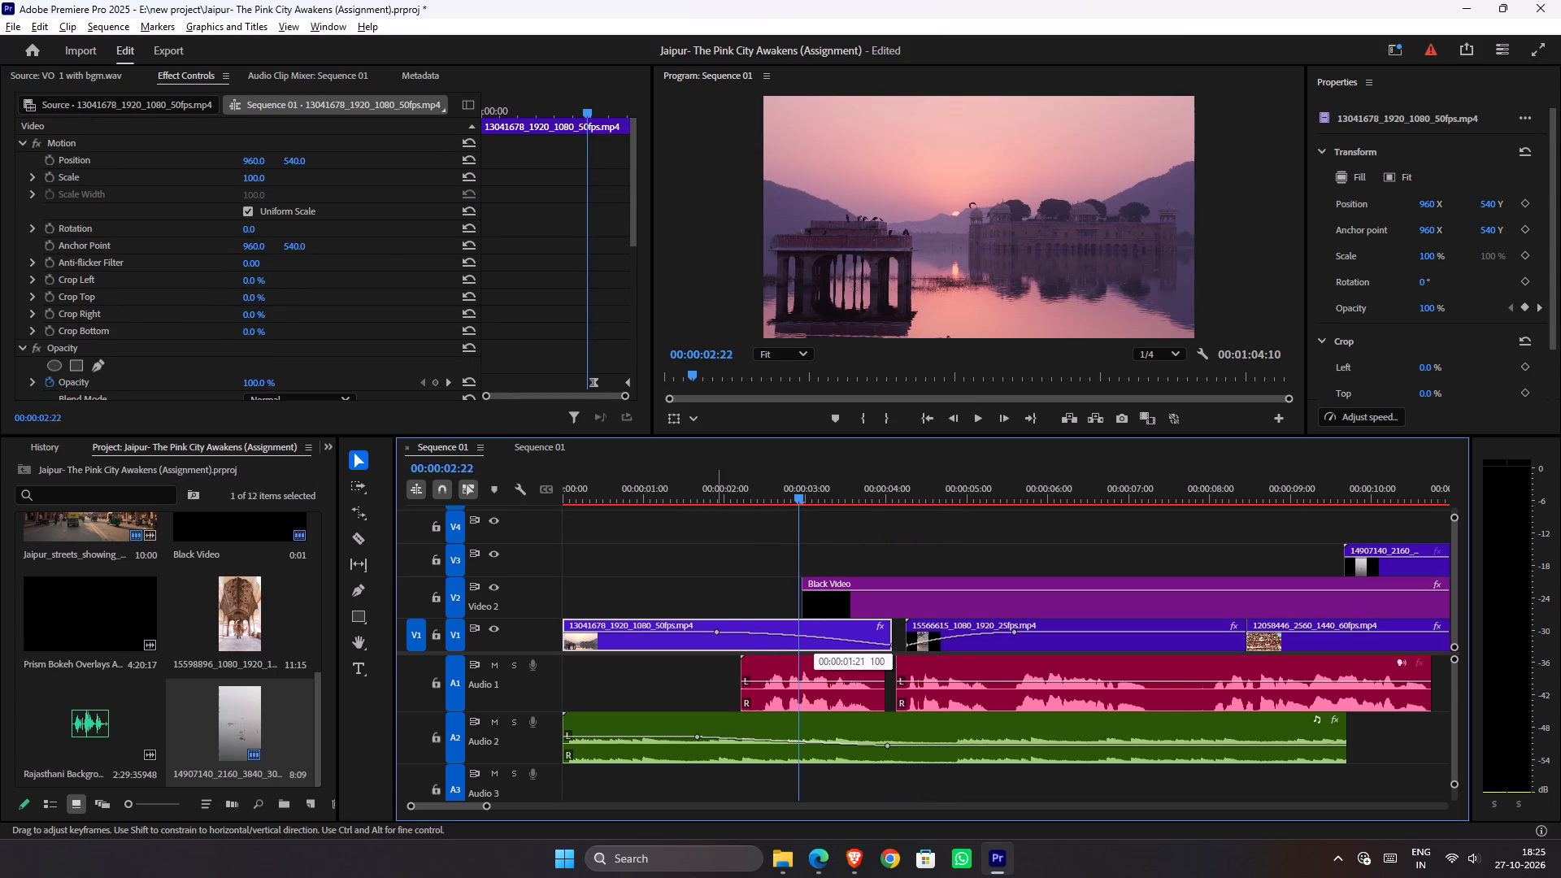
drag(712, 609, 706, 606)
Extend the start of the Black Video clip on V2 back to 00:00:01:14.
drag(807, 601, 697, 581)
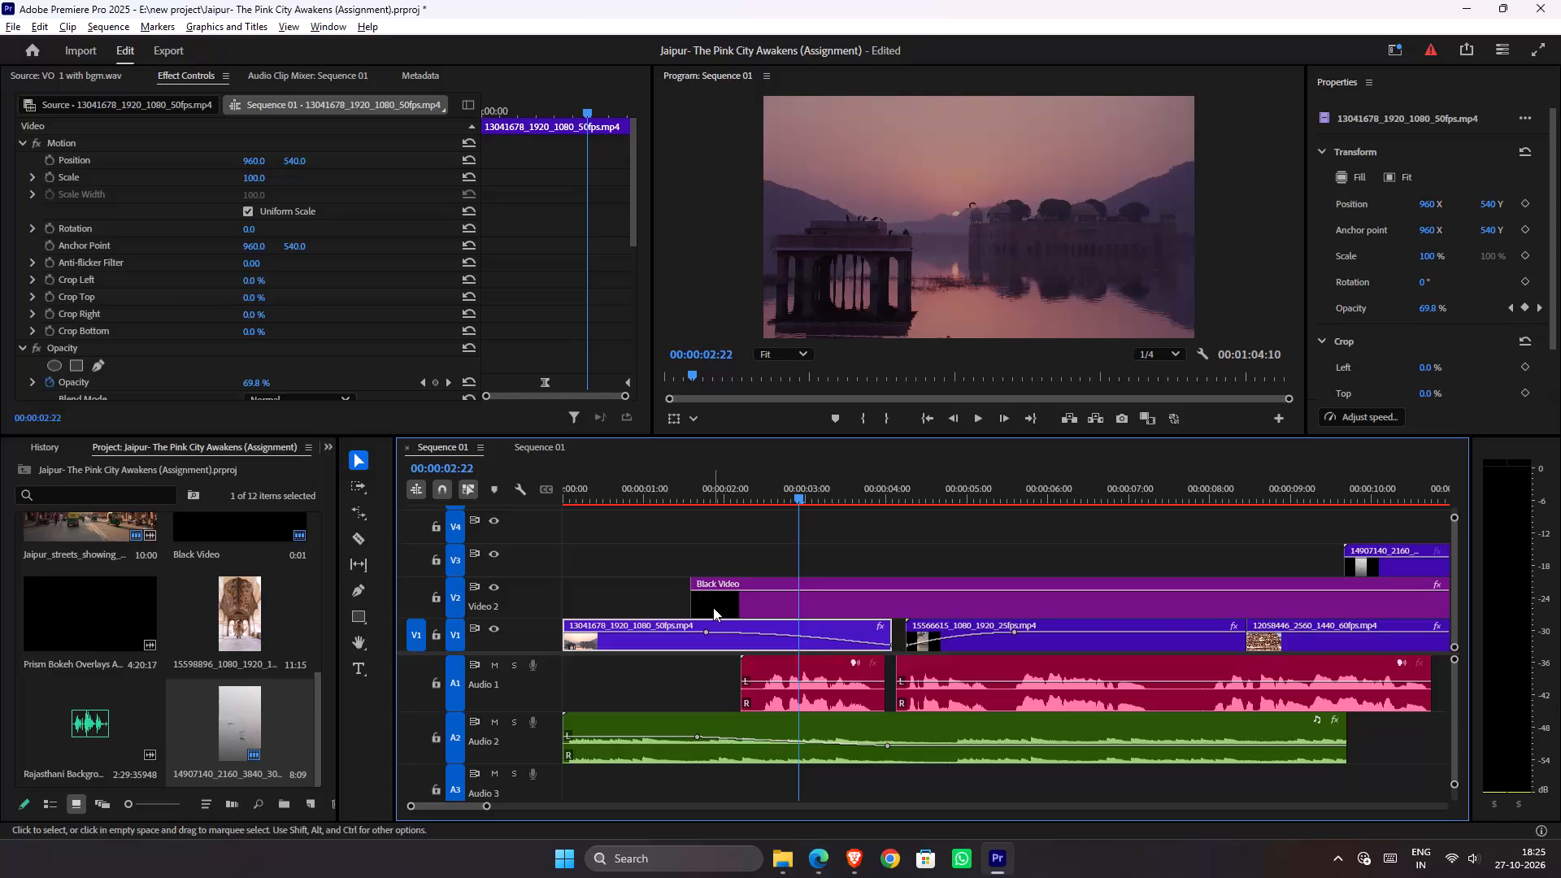
Move Black Video's first Position keyframe to the clip's start and lower its outgoing velocity to about zero for a gradual ease.
click(713, 607)
drag(498, 159, 488, 156)
drag(494, 117, 463, 111)
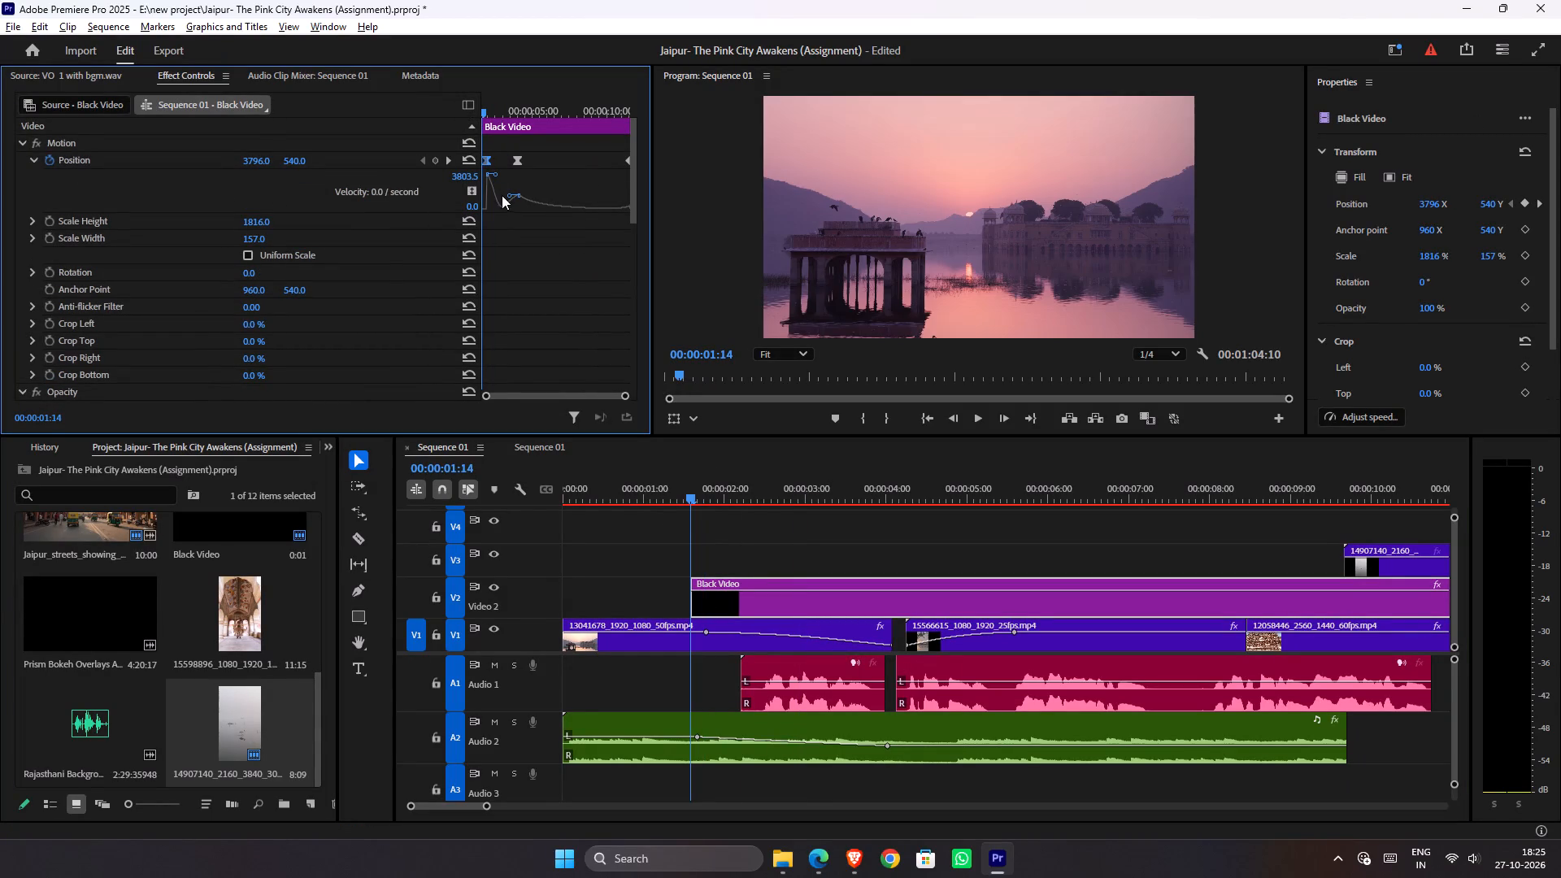
drag(489, 176, 489, 188)
click(491, 159)
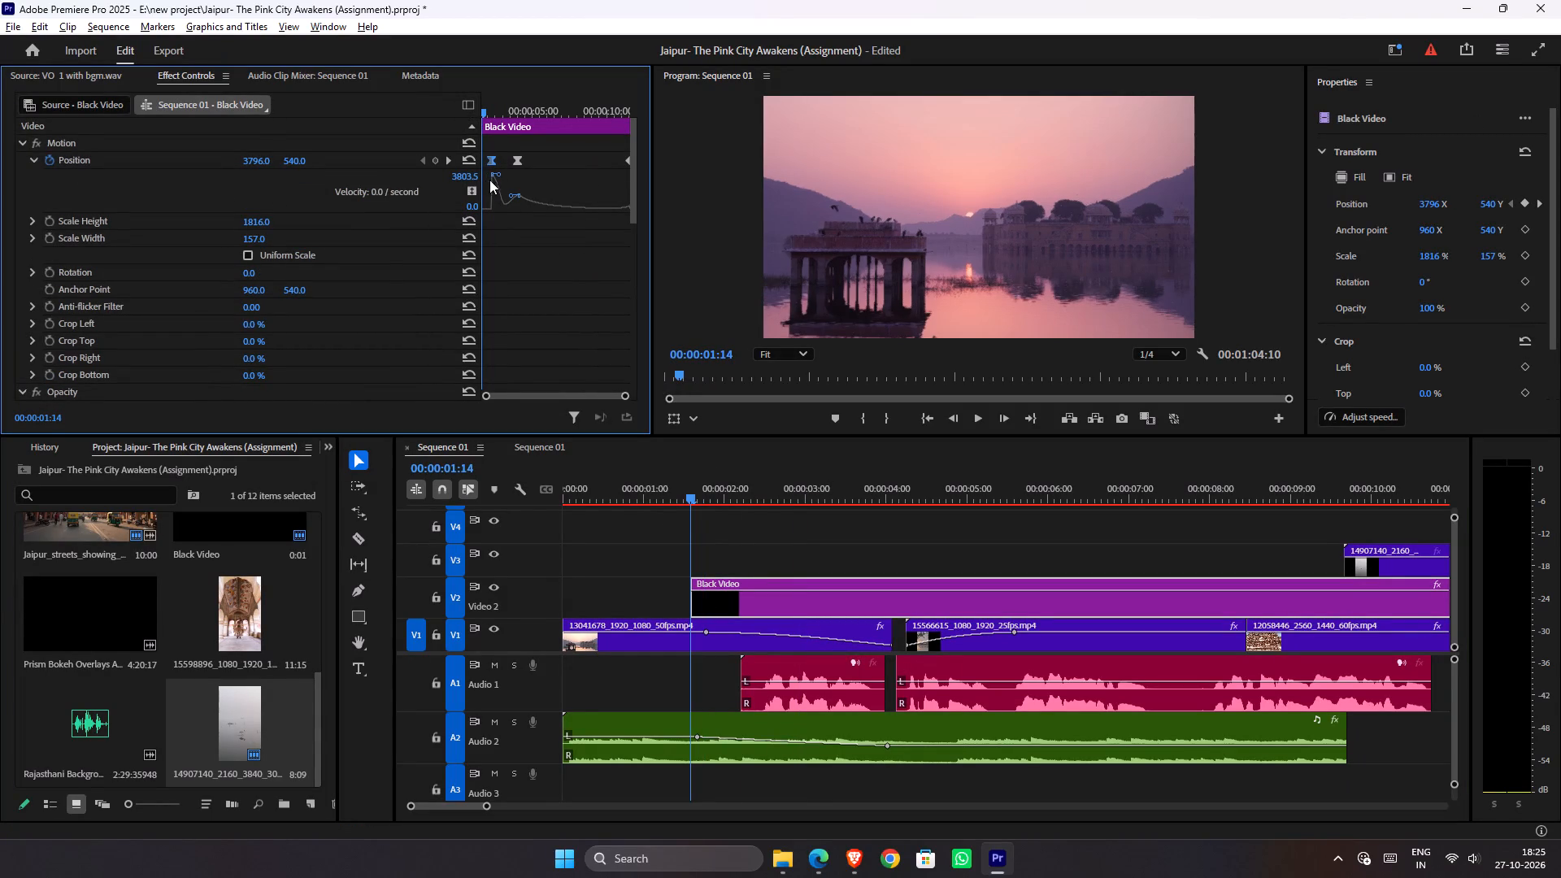
click(492, 174)
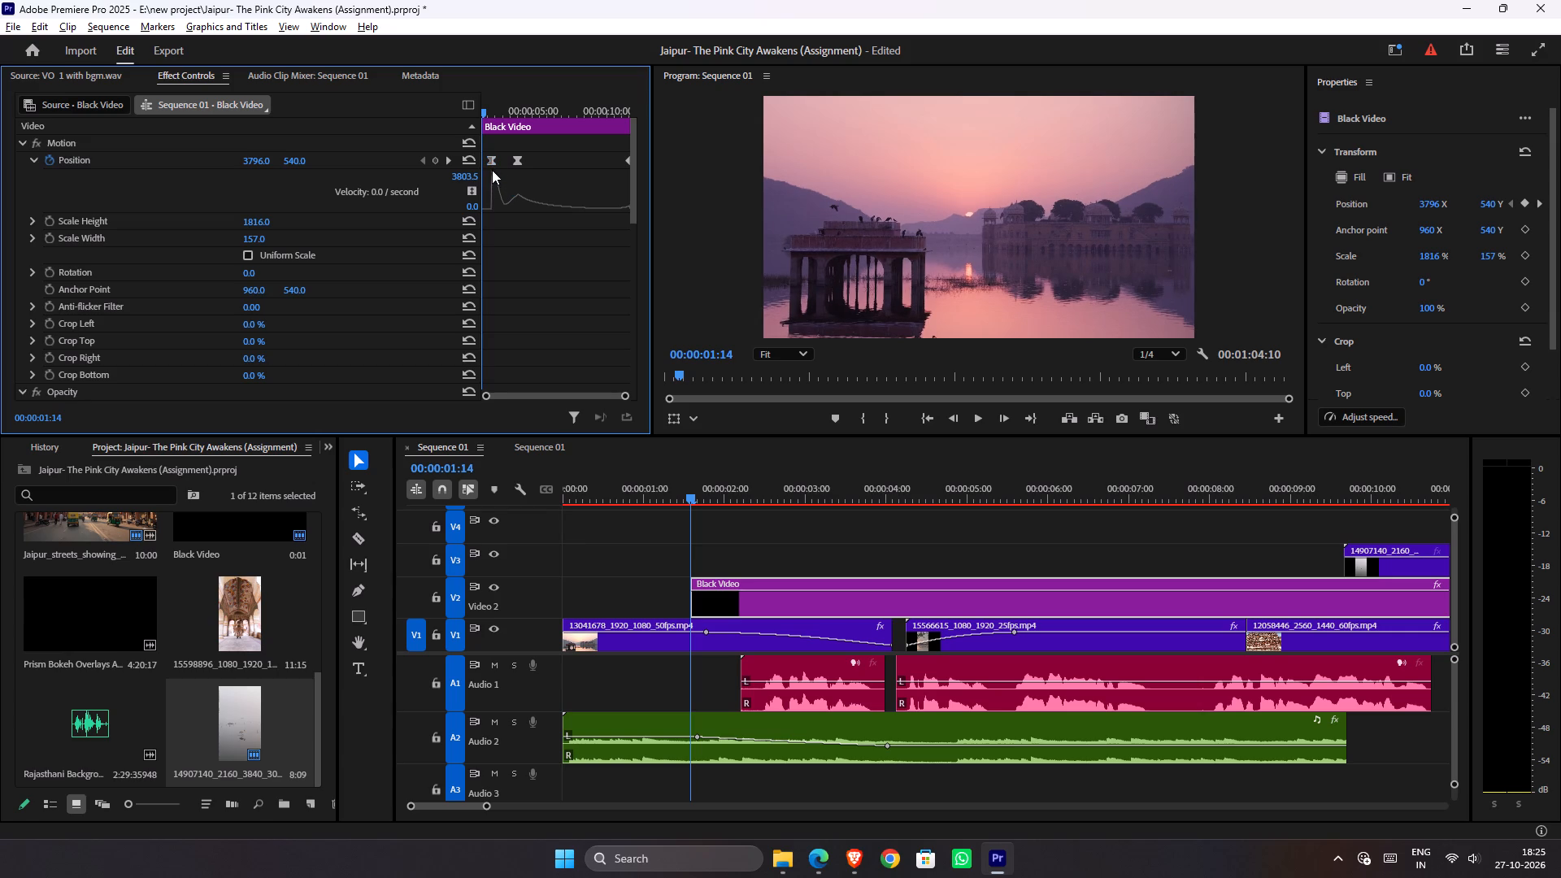
click(487, 151)
click(490, 153)
drag(499, 173, 499, 188)
drag(499, 188, 496, 207)
drag(492, 164, 482, 163)
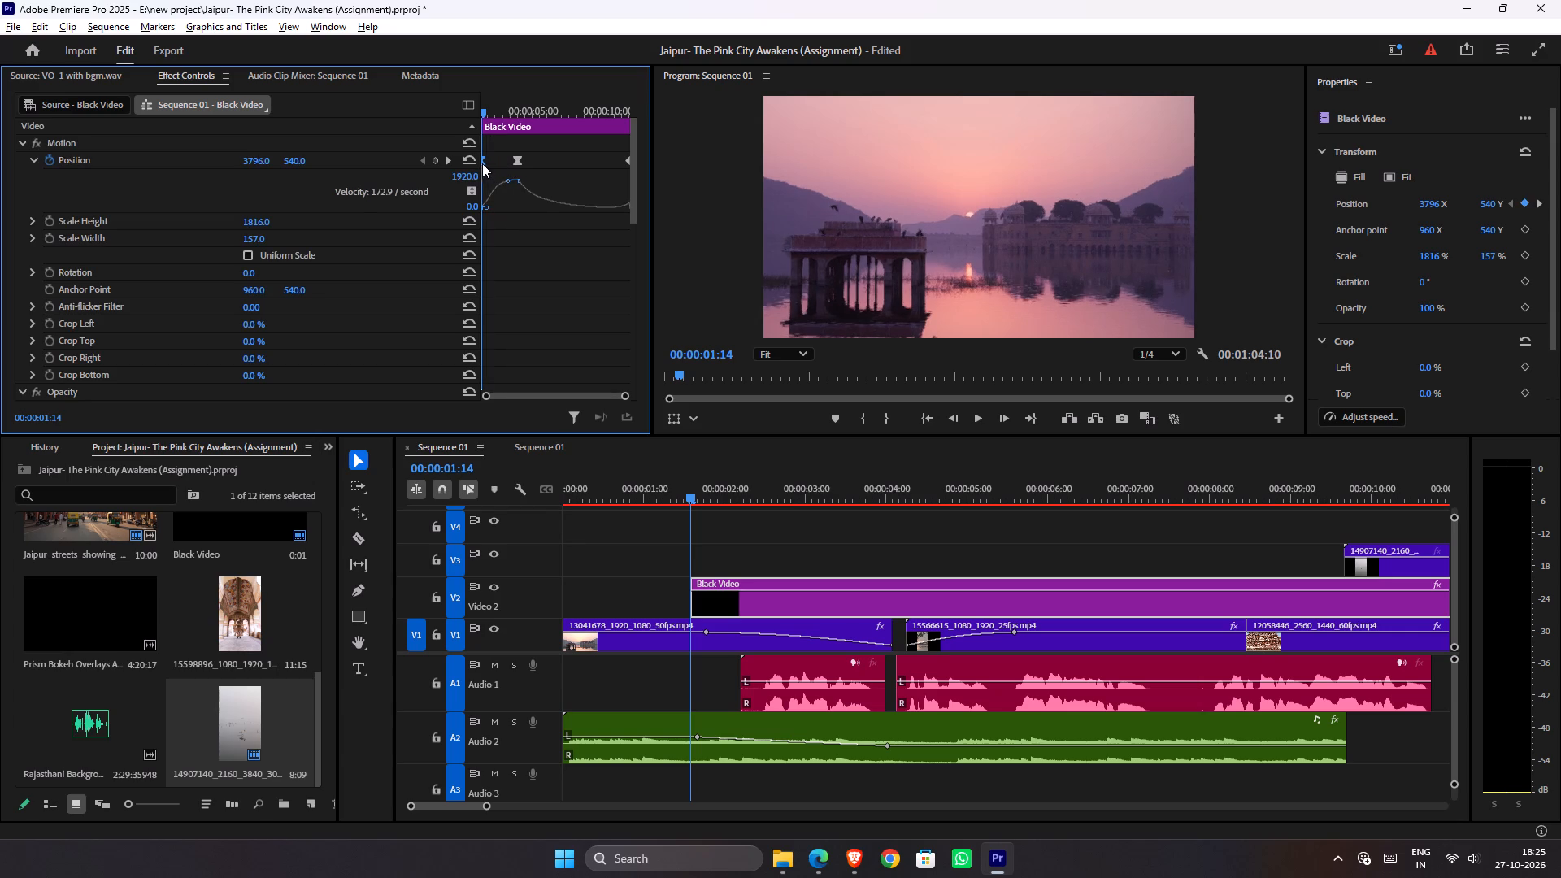
drag(482, 163, 478, 162)
Play the opening twice to check the Black Video wipe and the fade into the second shot.
key(space)
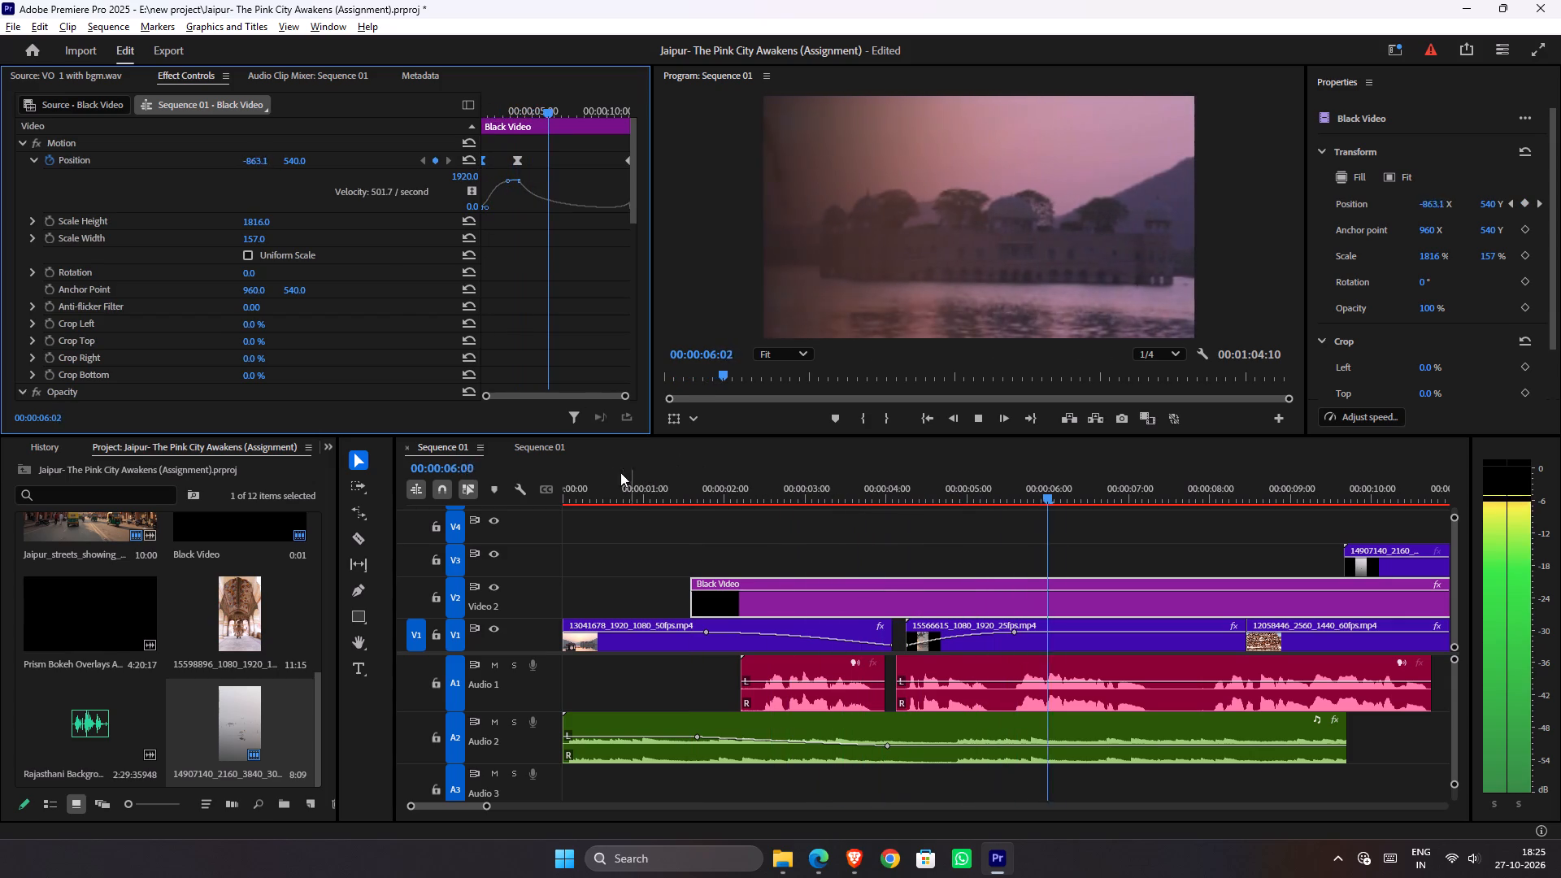
drag(641, 498, 289, 543)
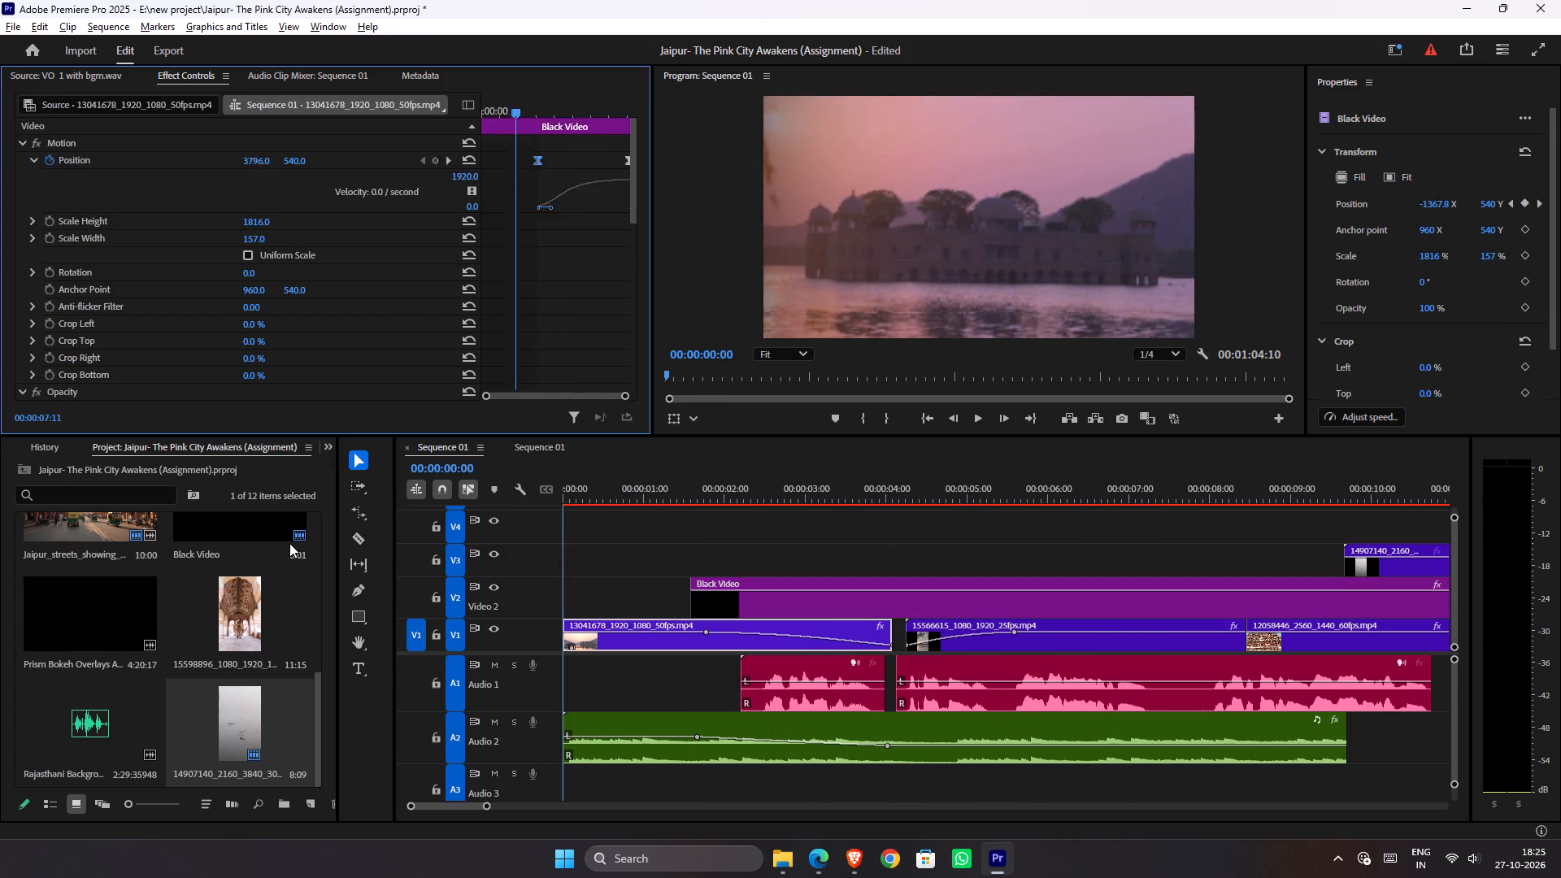
key(space)
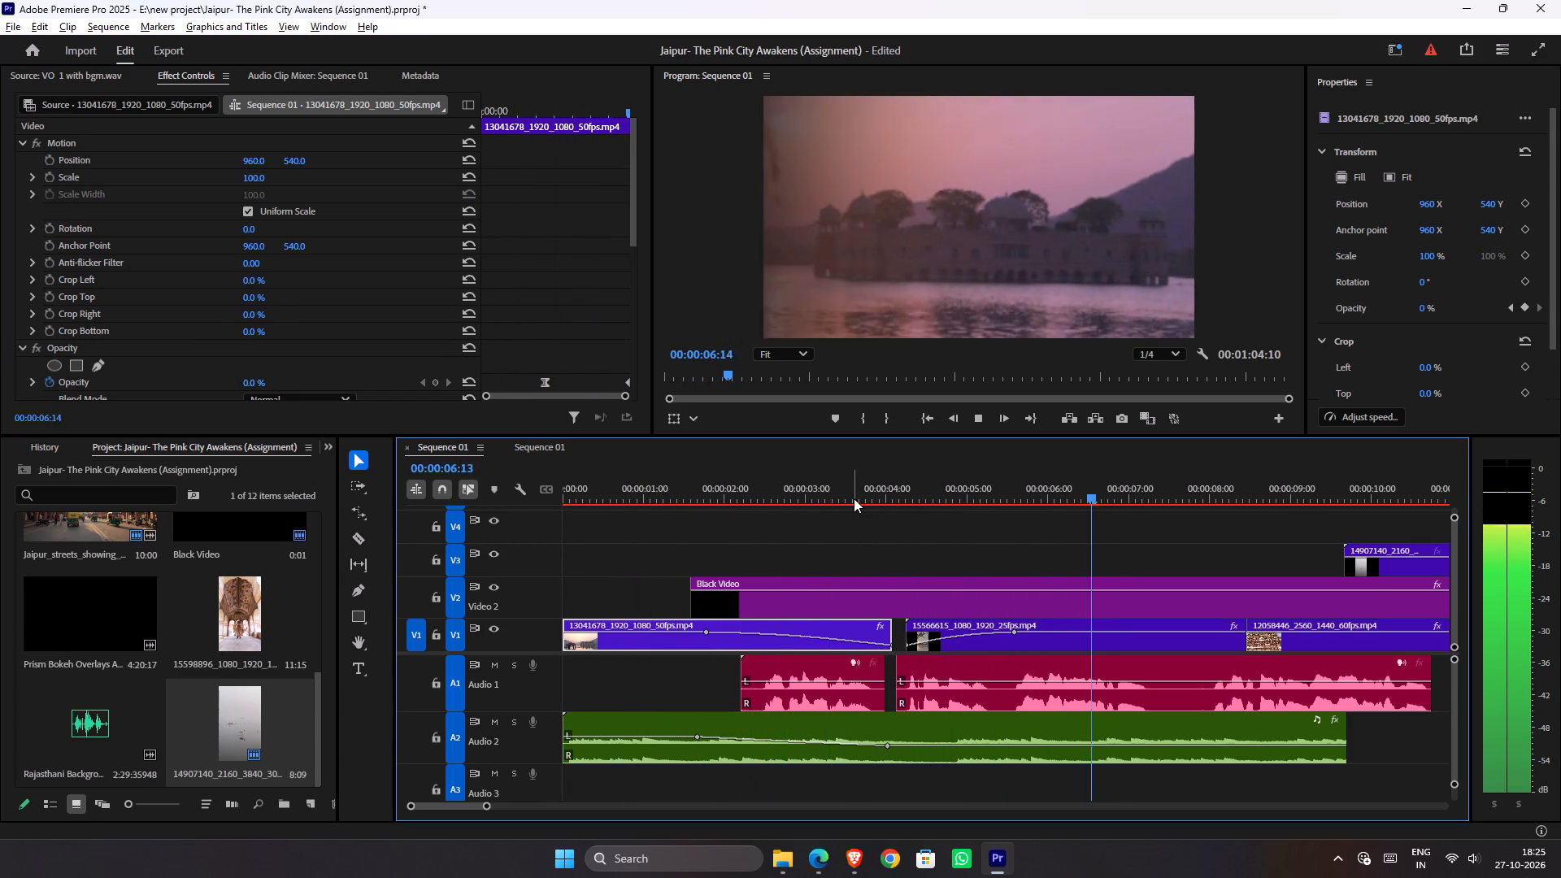
drag(854, 498, 210, 547)
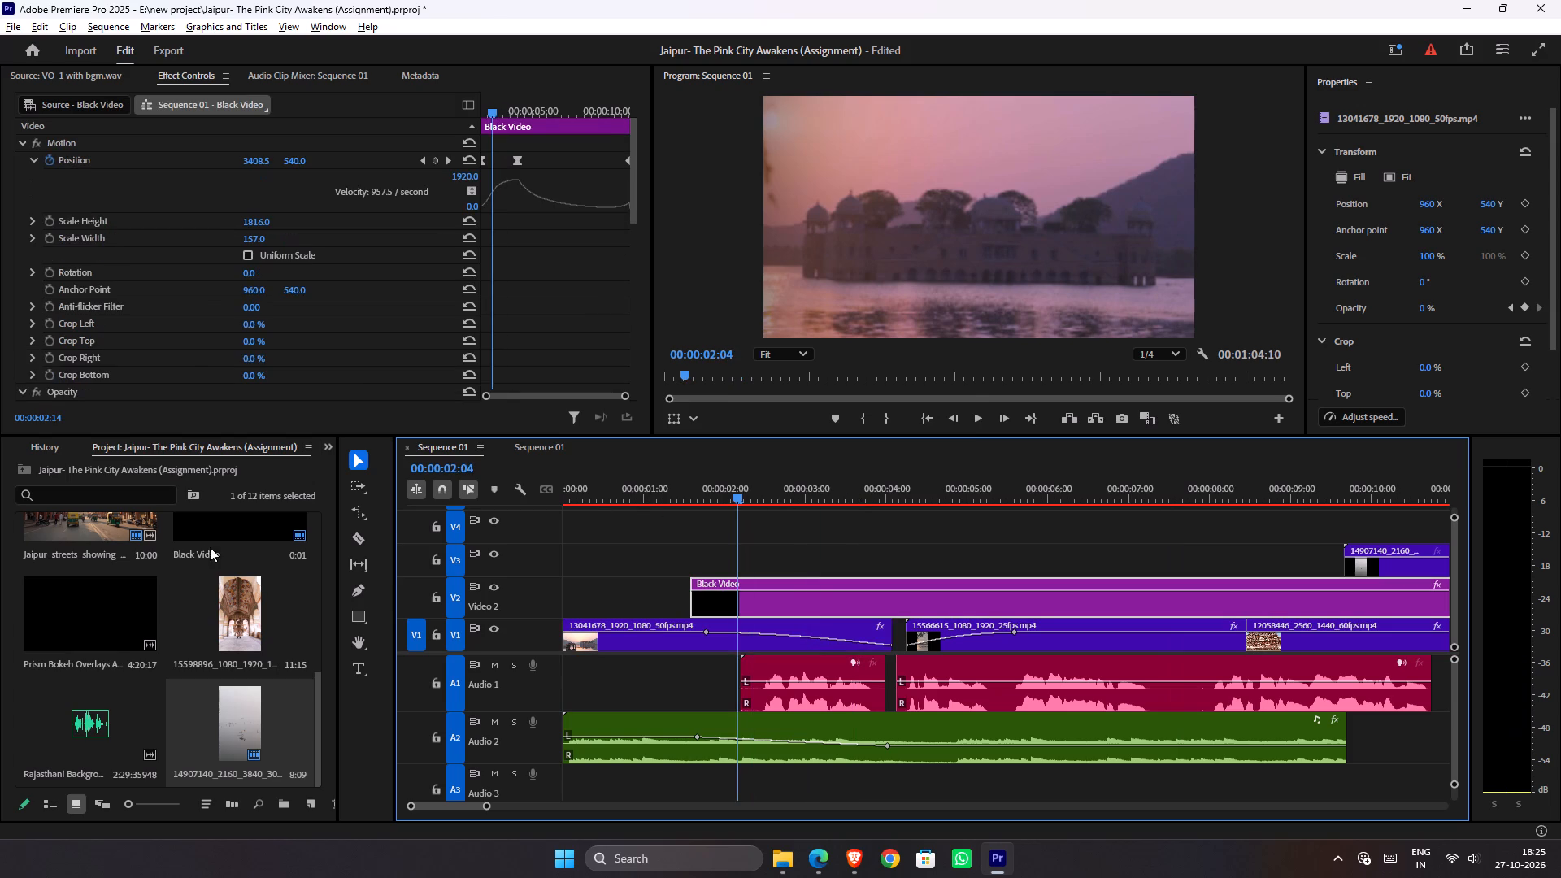
drag(210, 547, 204, 547)
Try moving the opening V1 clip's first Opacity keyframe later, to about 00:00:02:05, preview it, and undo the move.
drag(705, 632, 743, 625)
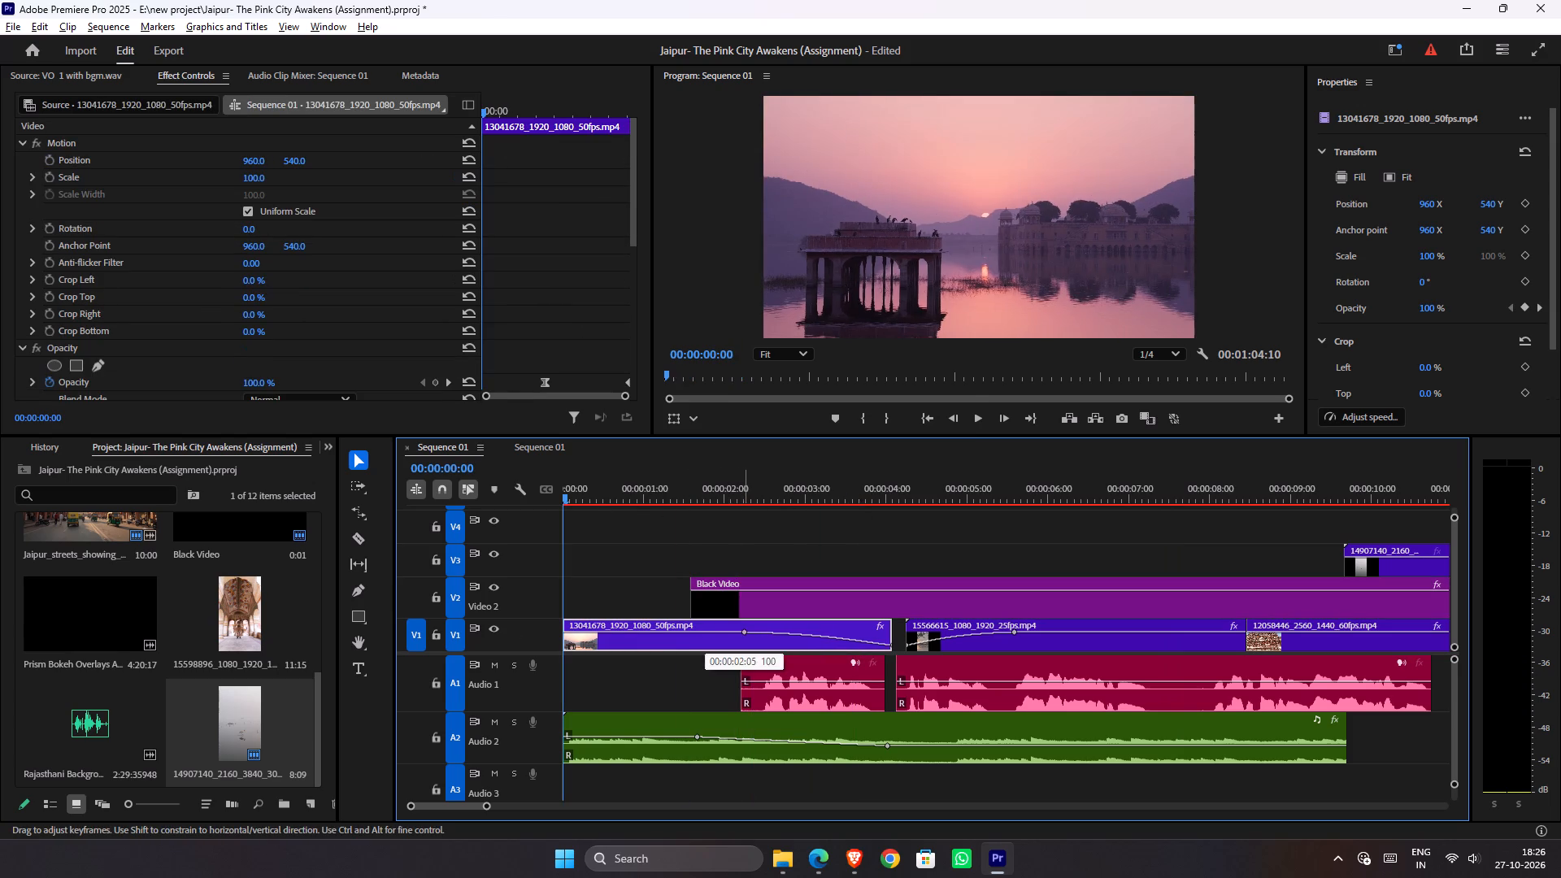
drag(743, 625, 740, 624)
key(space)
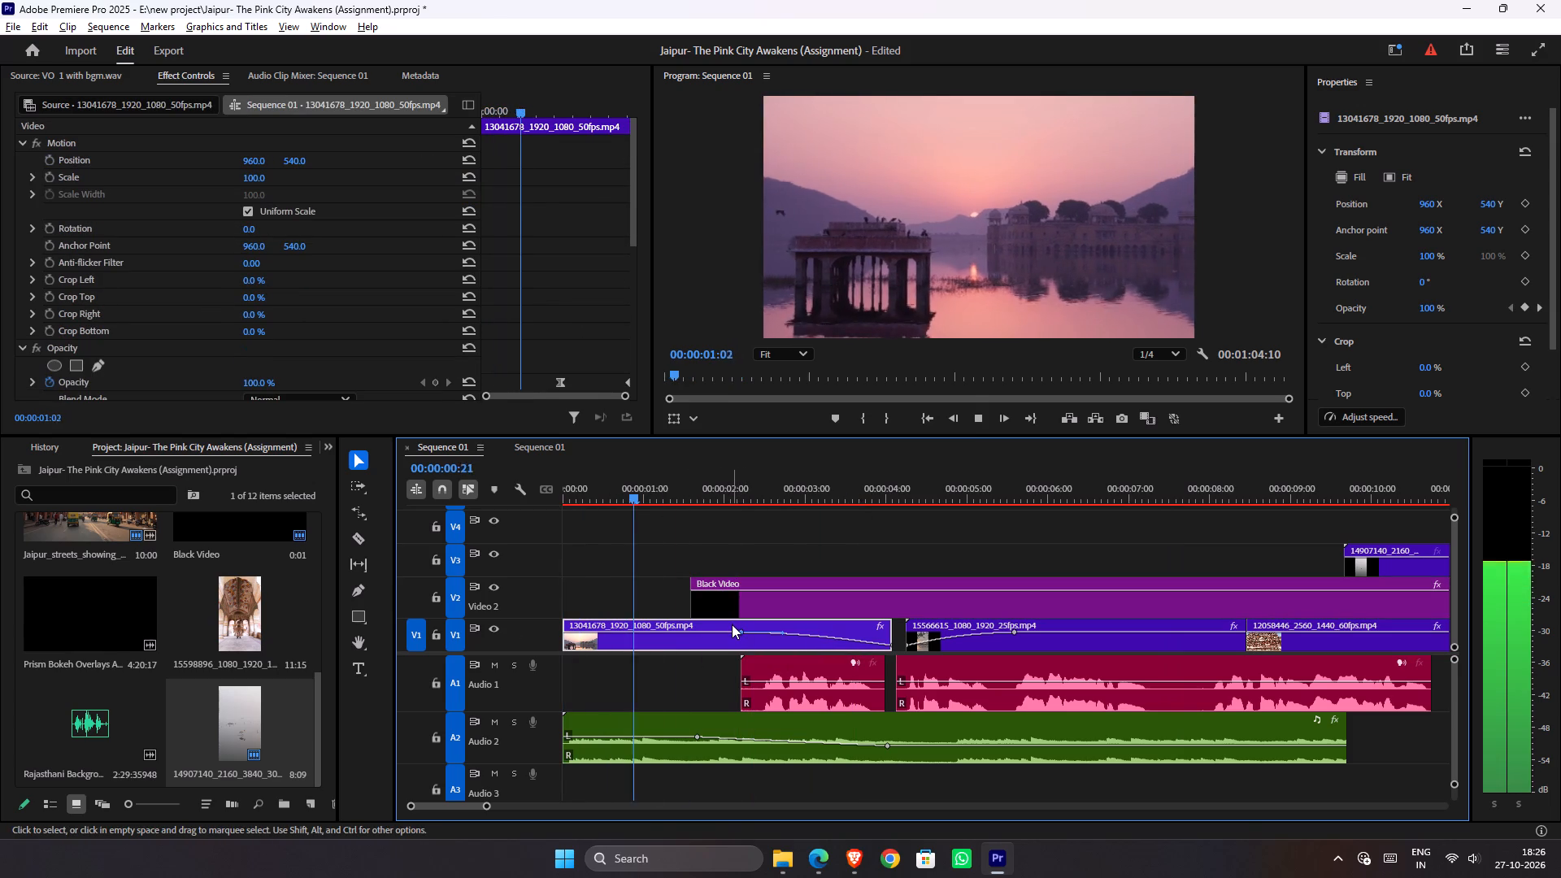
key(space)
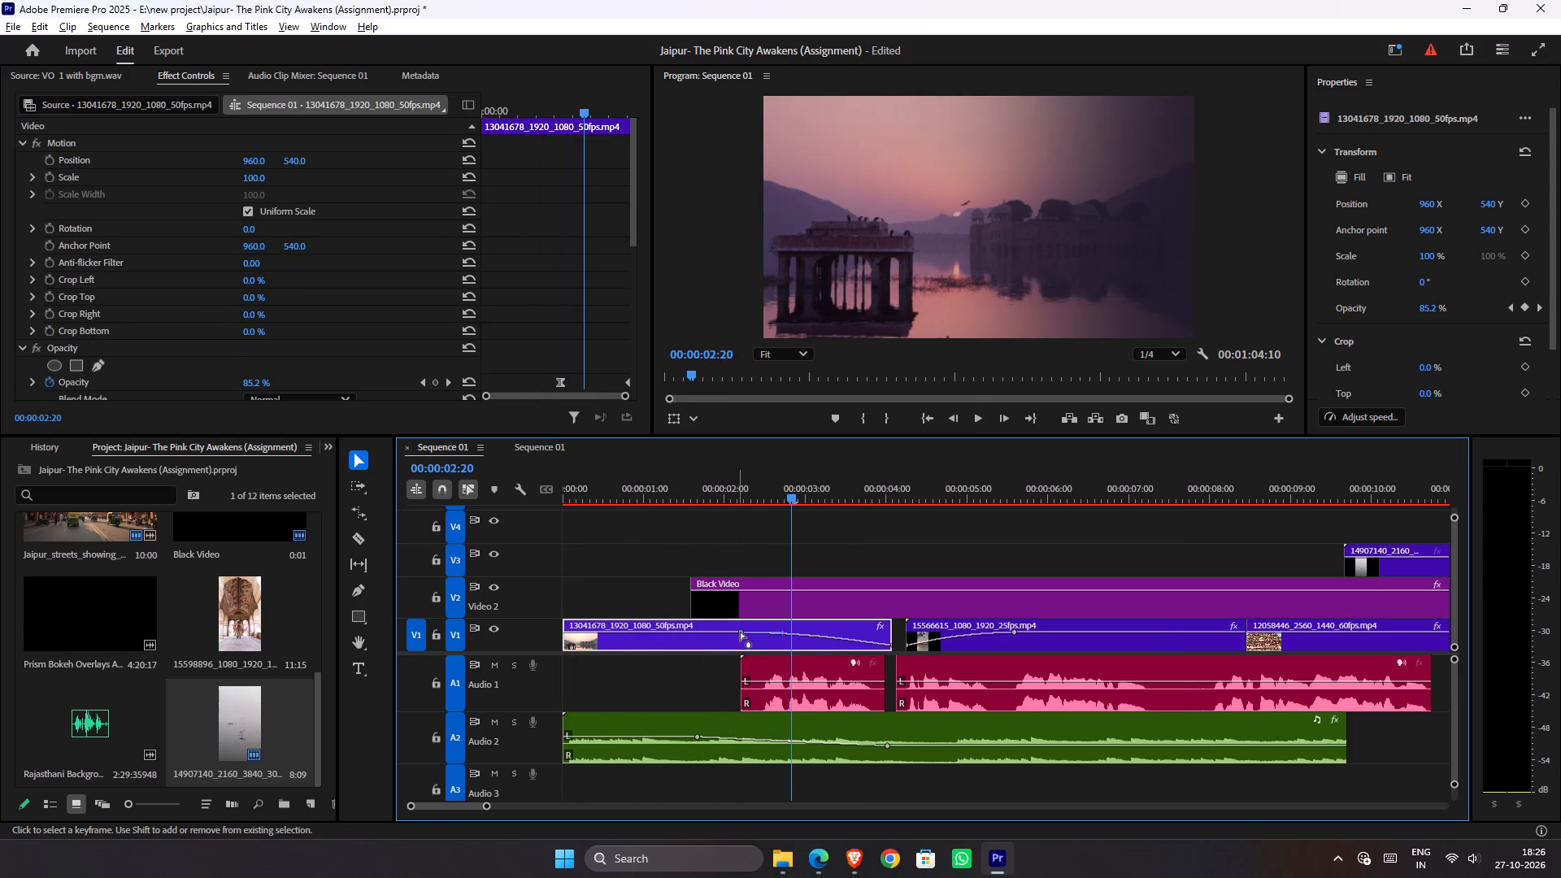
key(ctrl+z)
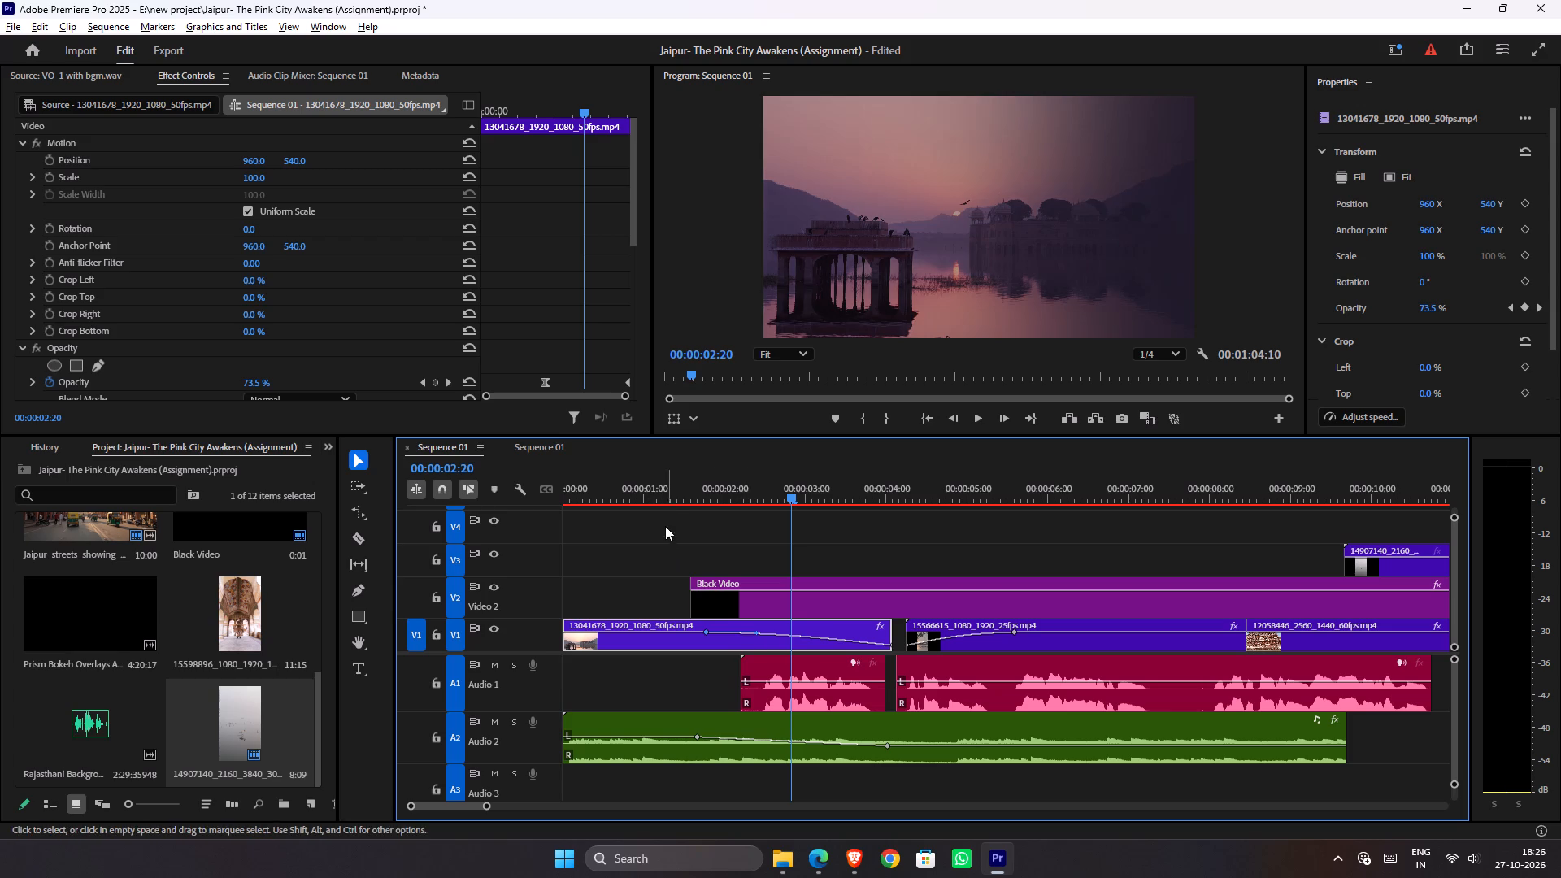
Recheck the opening, and add two Opacity keyframes to Black Video on V2 for a fade-in over about its first 0.2 seconds.
drag(687, 502, 630, 489)
key(space)
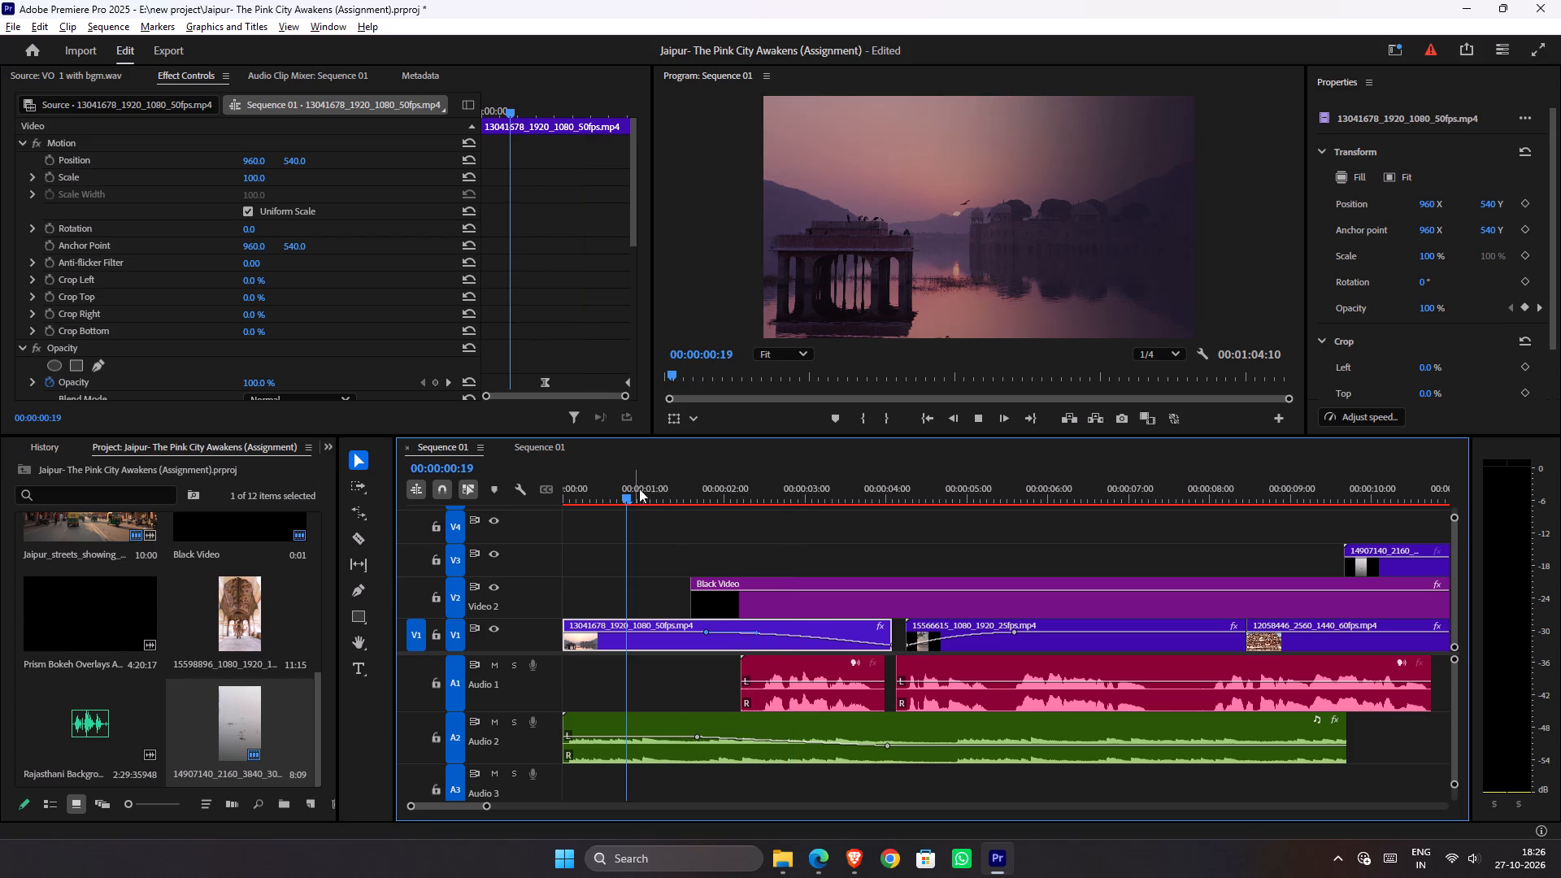
key(space)
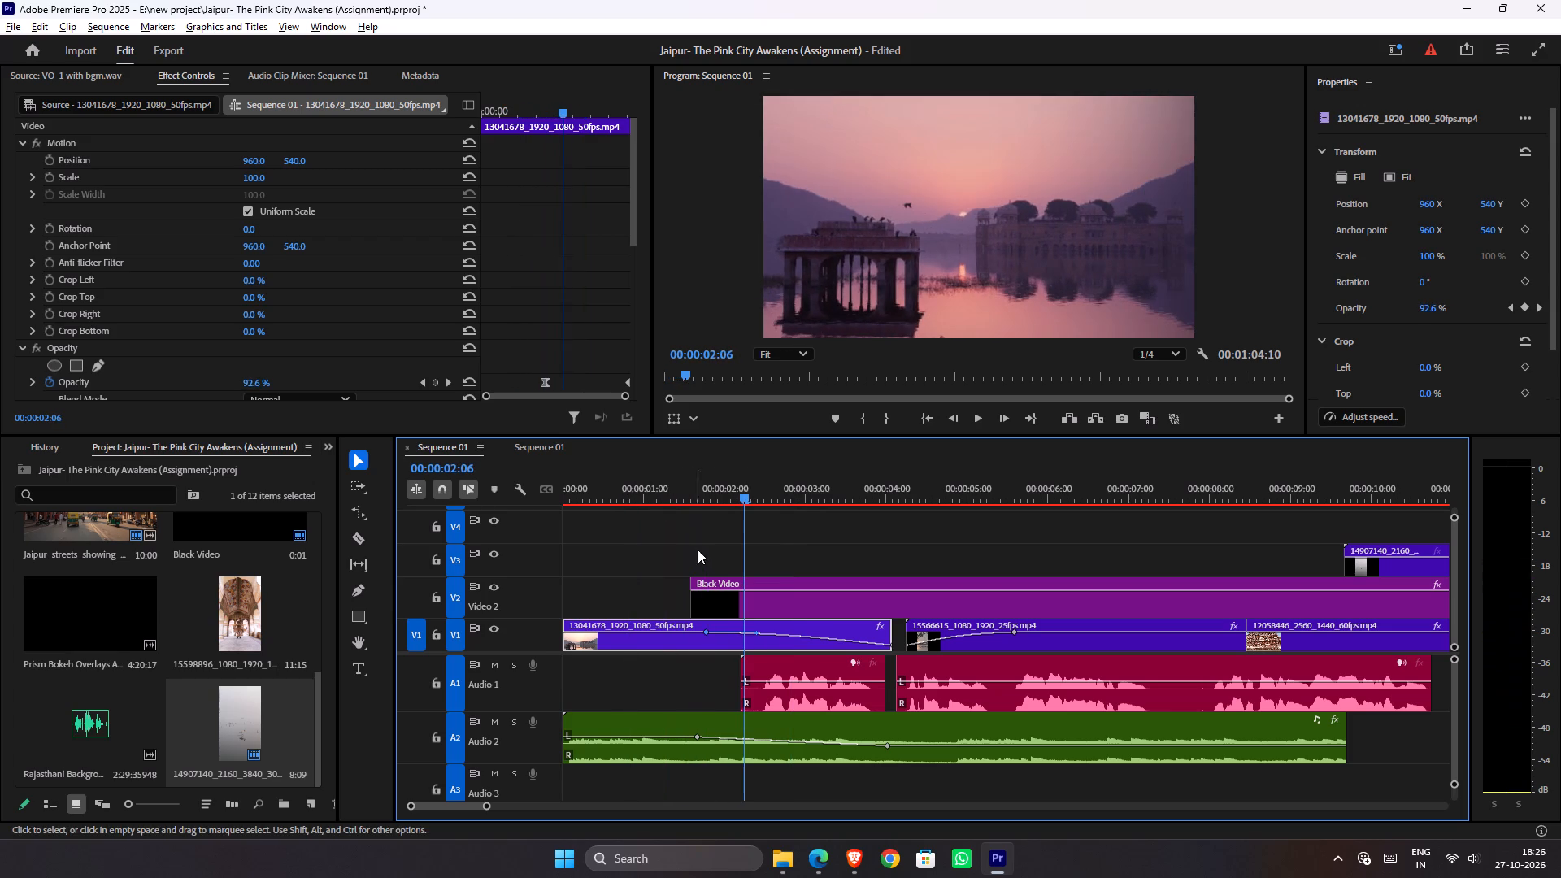
ctrl+click(710, 590)
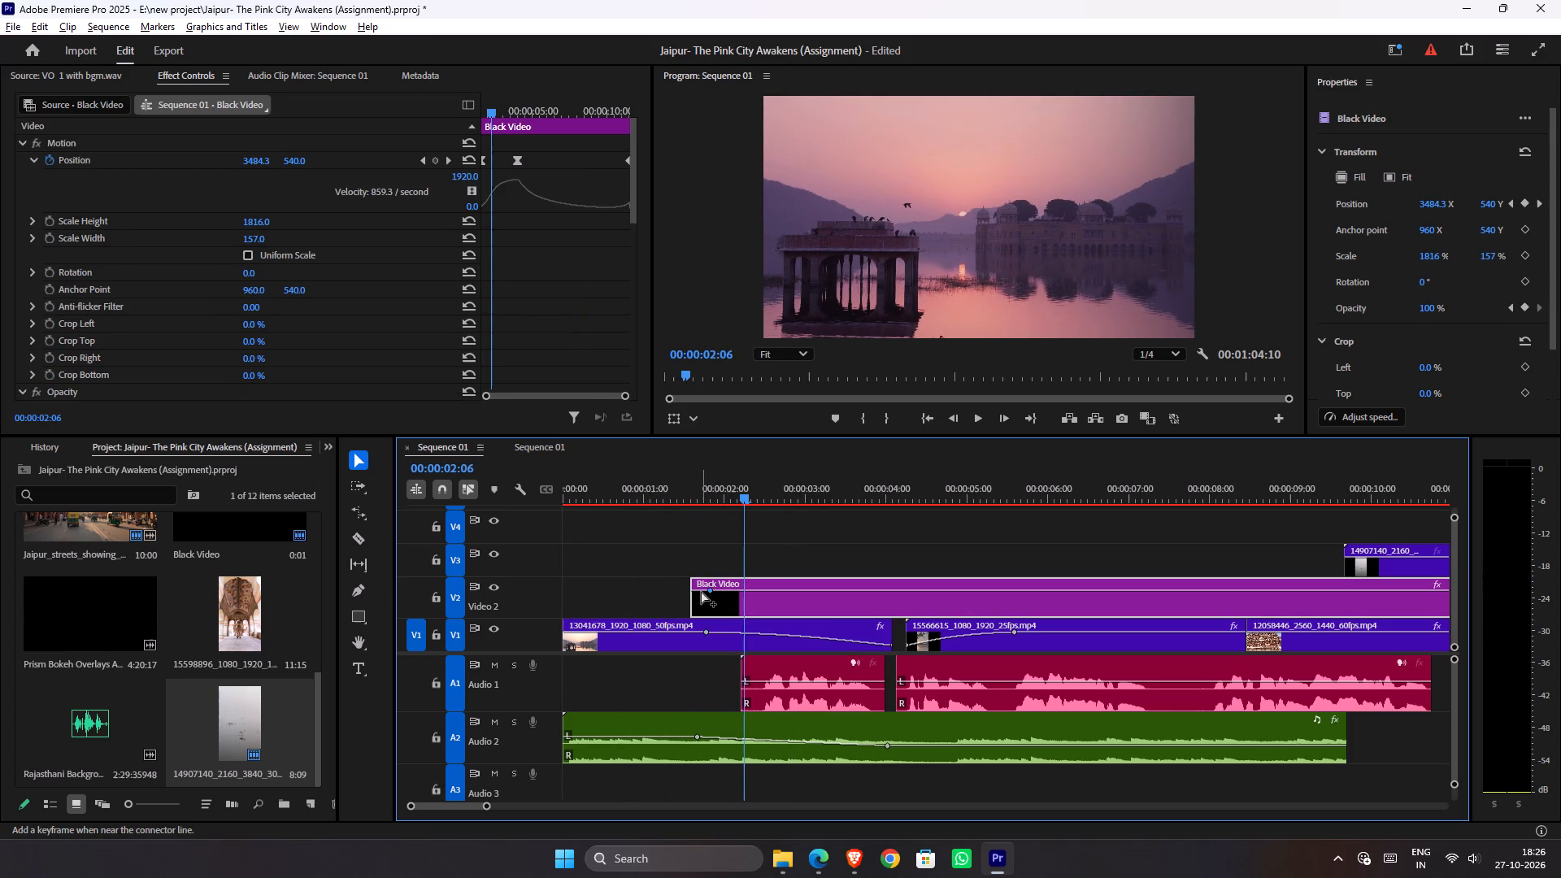
ctrl+click(701, 591)
drag(700, 592, 621, 620)
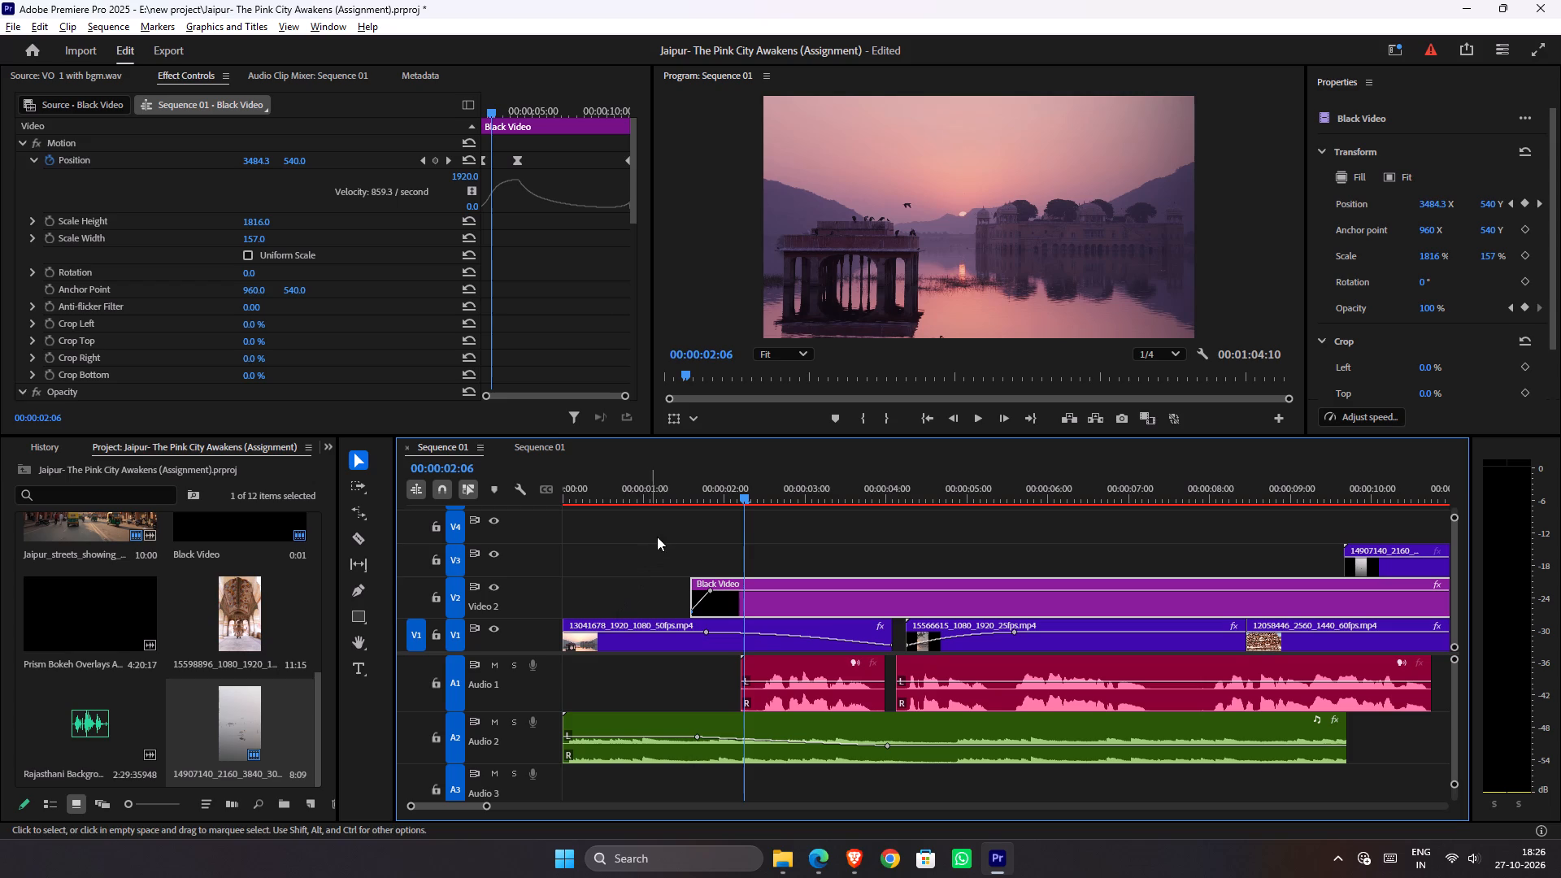
Play the opening repeatedly to review Black Video's fade-in, and continue through the following shots into the bird shot on V3.
drag(676, 500, 587, 493)
key(space)
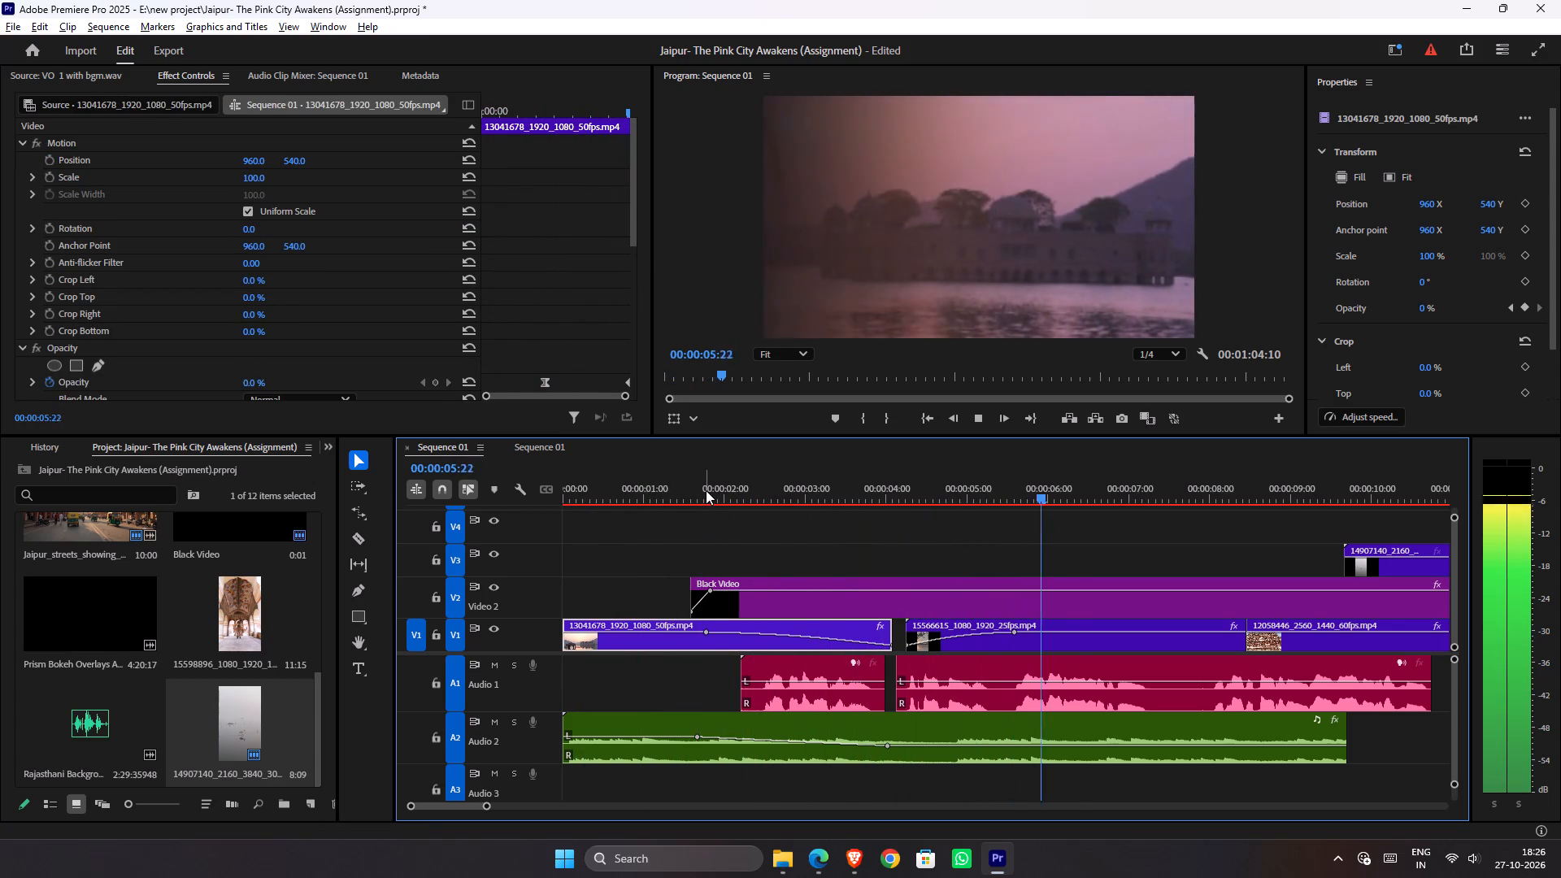
drag(706, 490, 654, 489)
key(space)
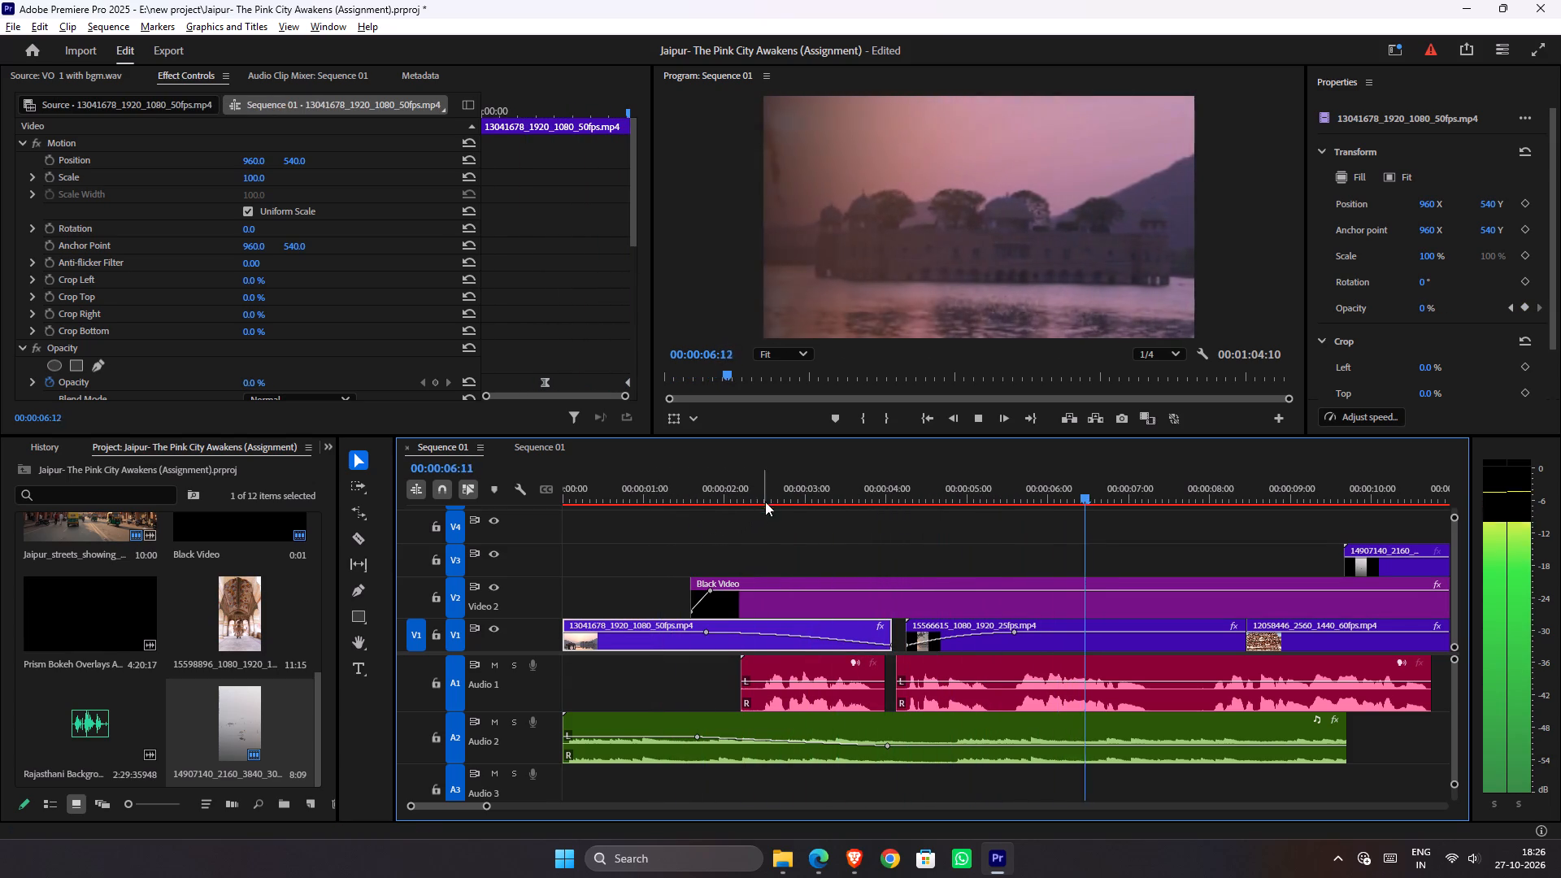
drag(768, 493, 429, 515)
key(space)
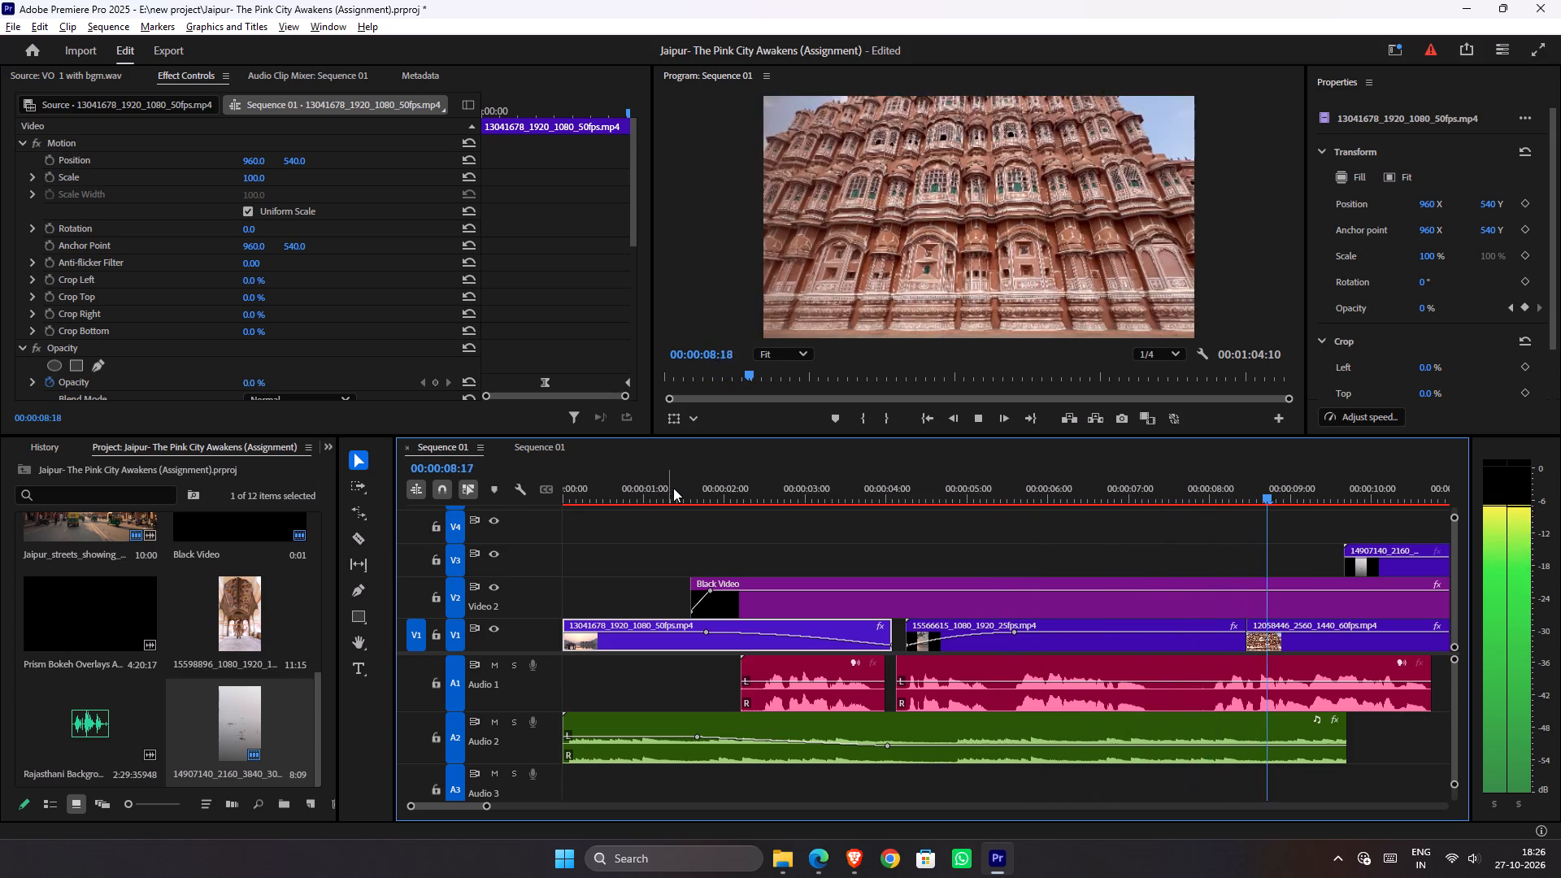
drag(698, 499, 402, 543)
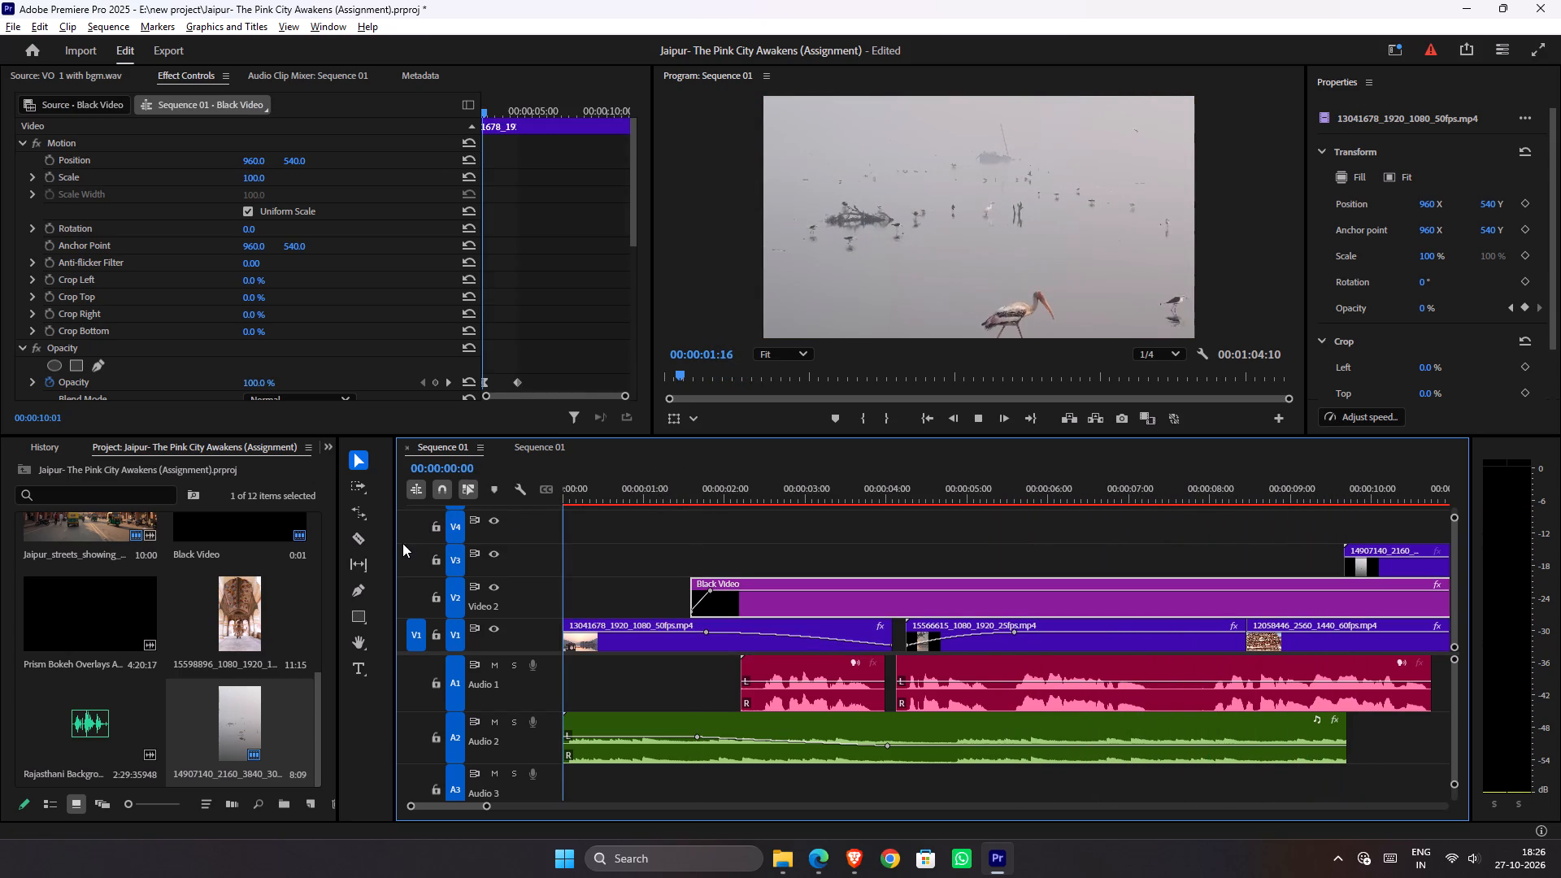
drag(402, 543, 399, 543)
key(space)
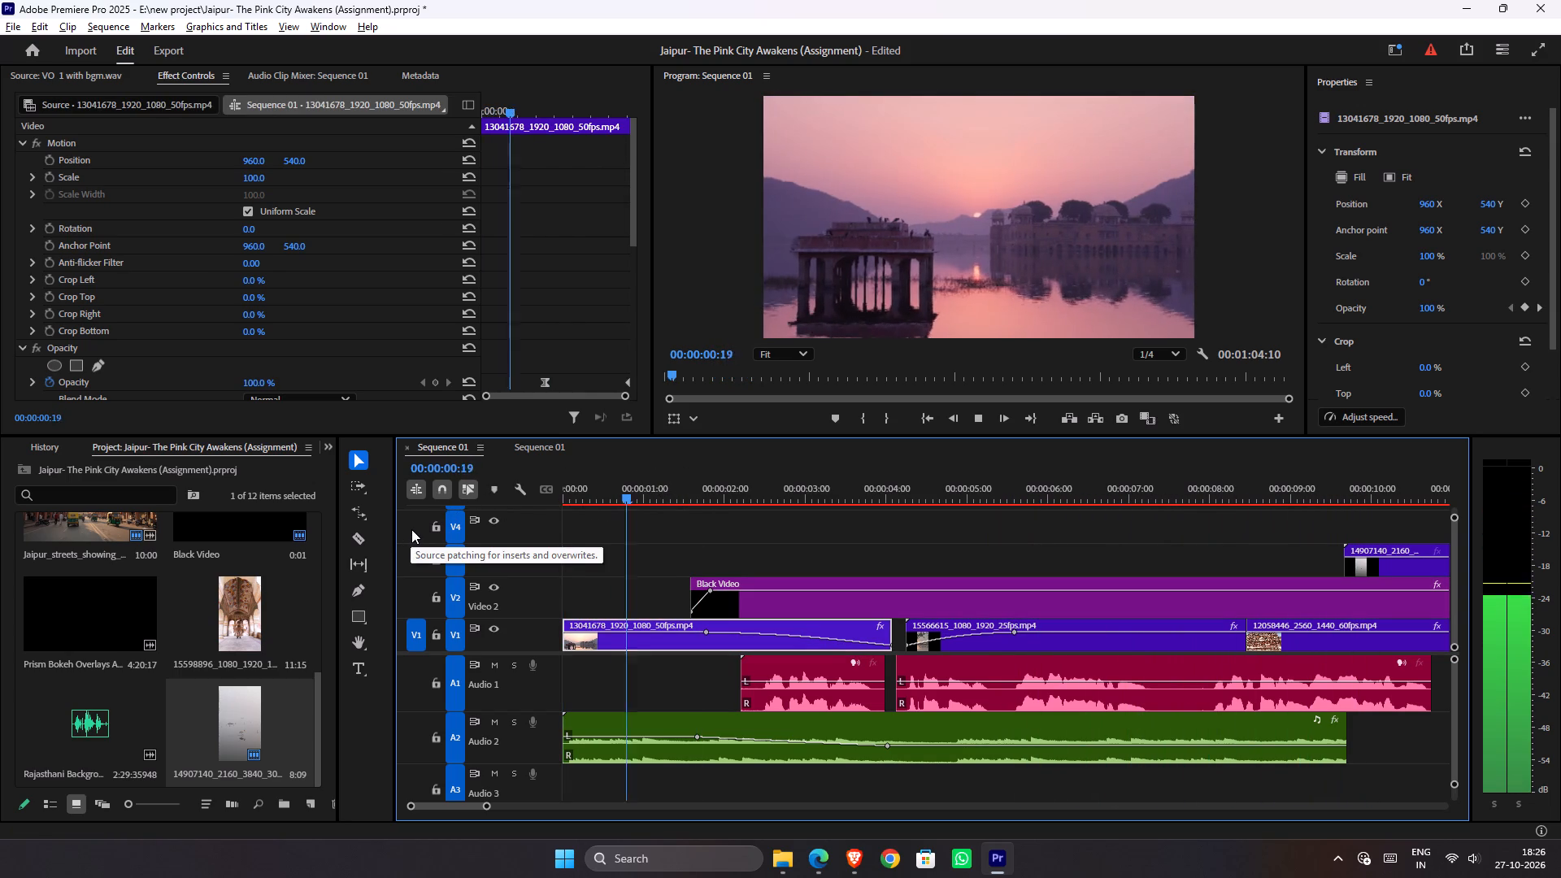
key(space)
key(space)
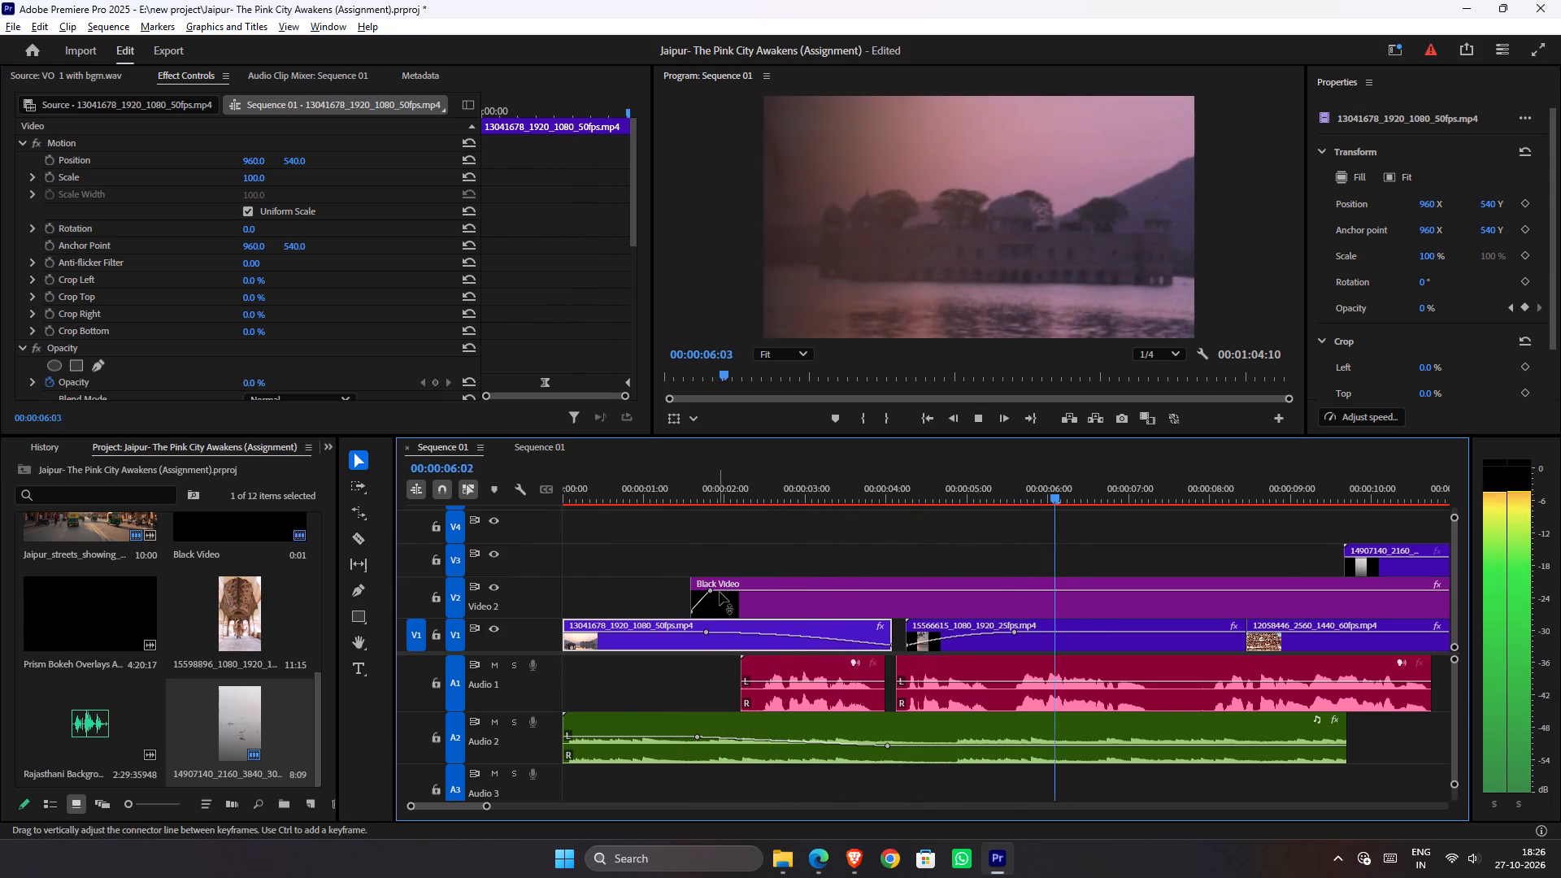
alt+scroll(774, 601, down, 3)
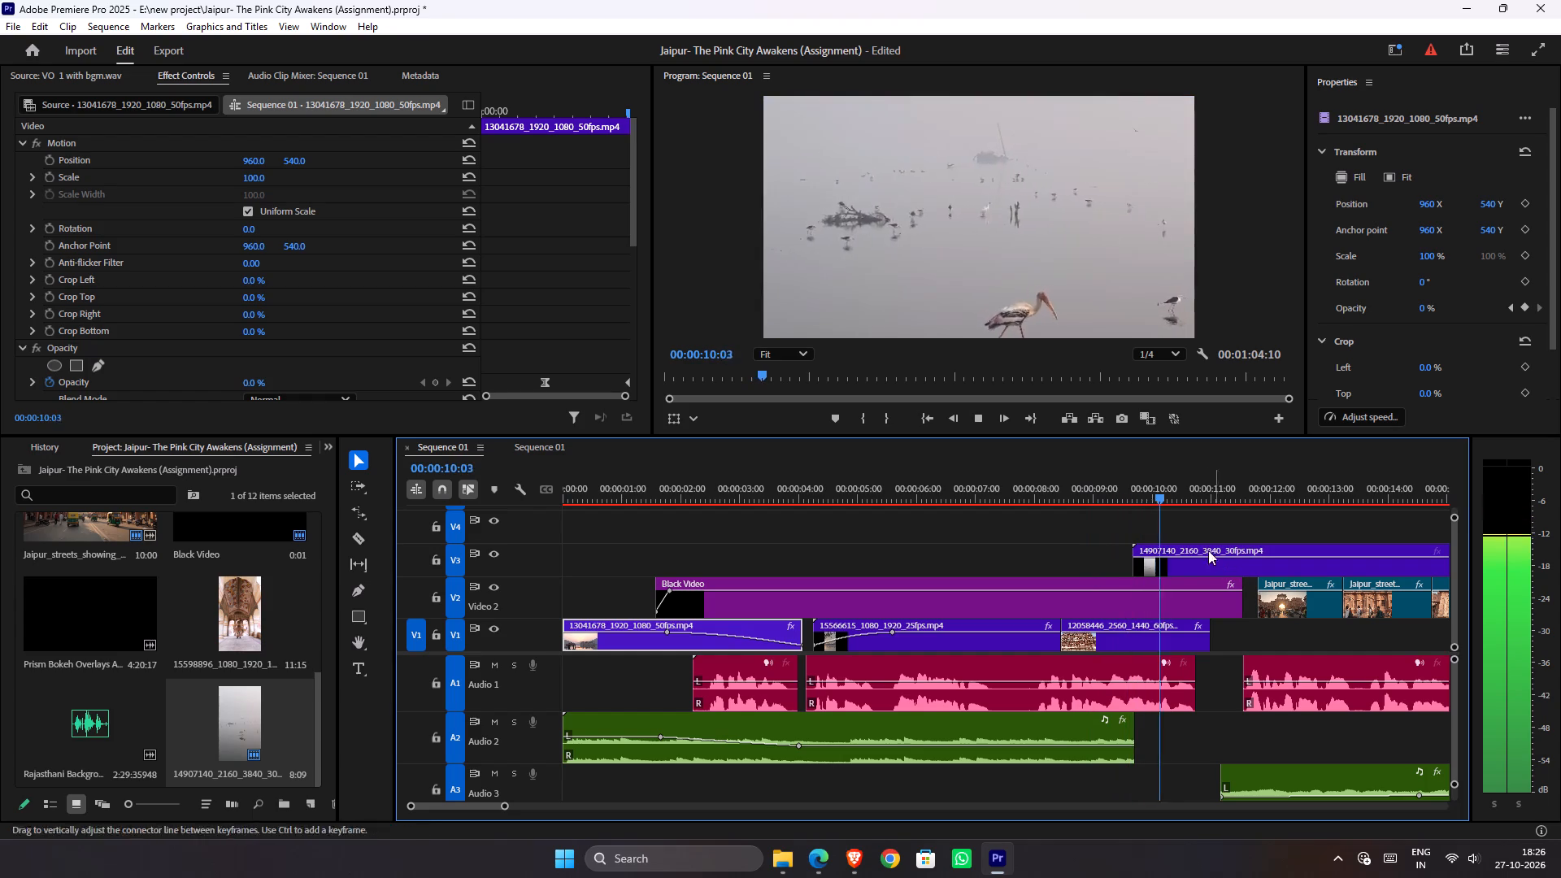
key(space)
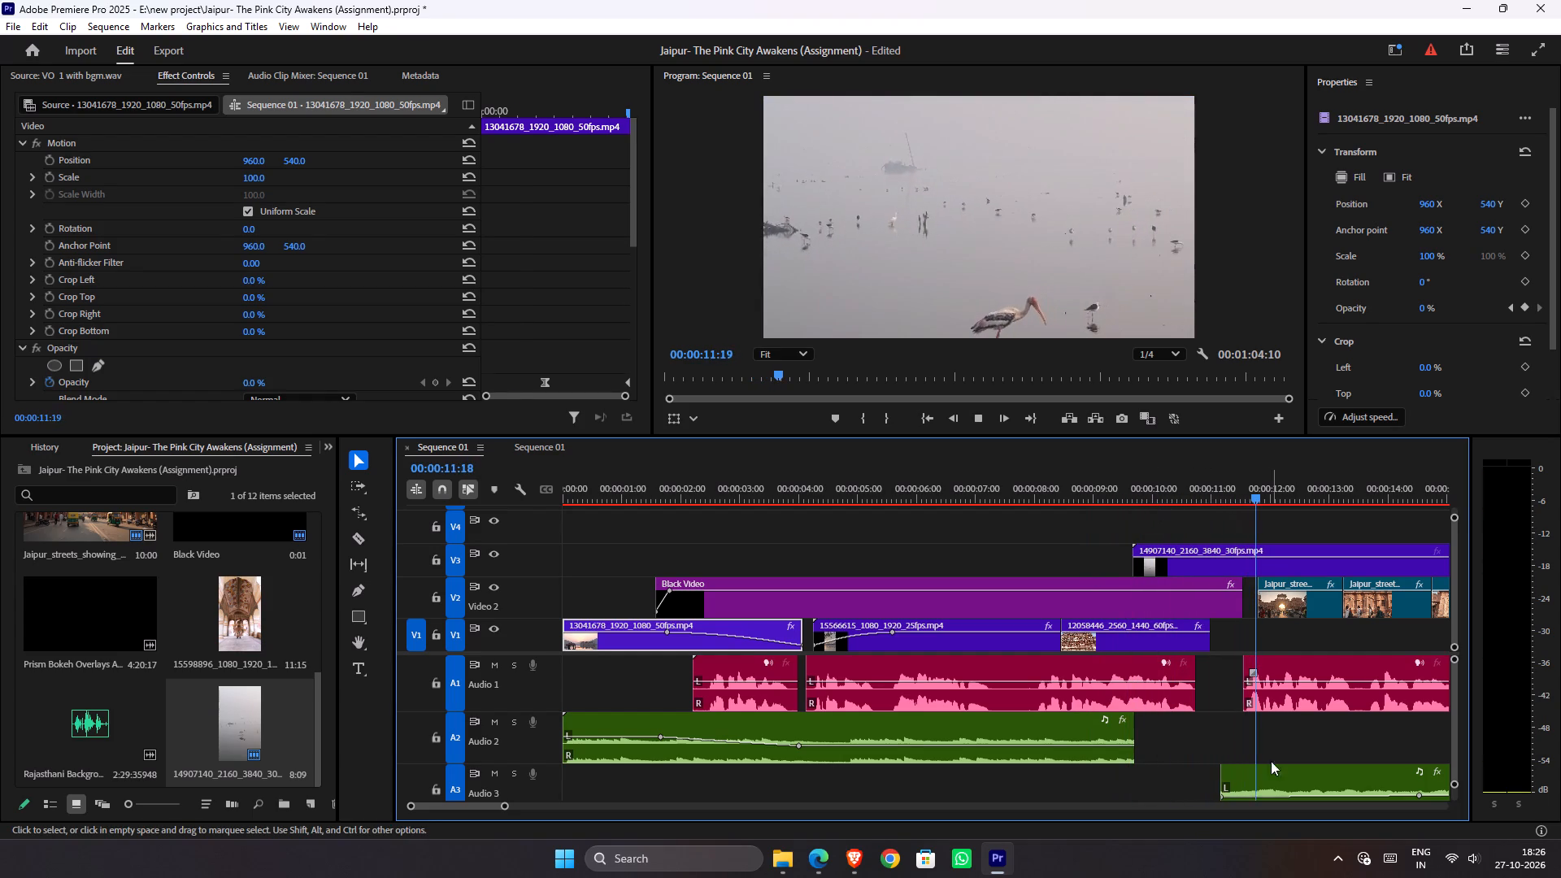
Move the A3 music clip earlier to start where the A2 music ends, about 00:00:09:16, and play through the join.
drag(1271, 776, 1189, 776)
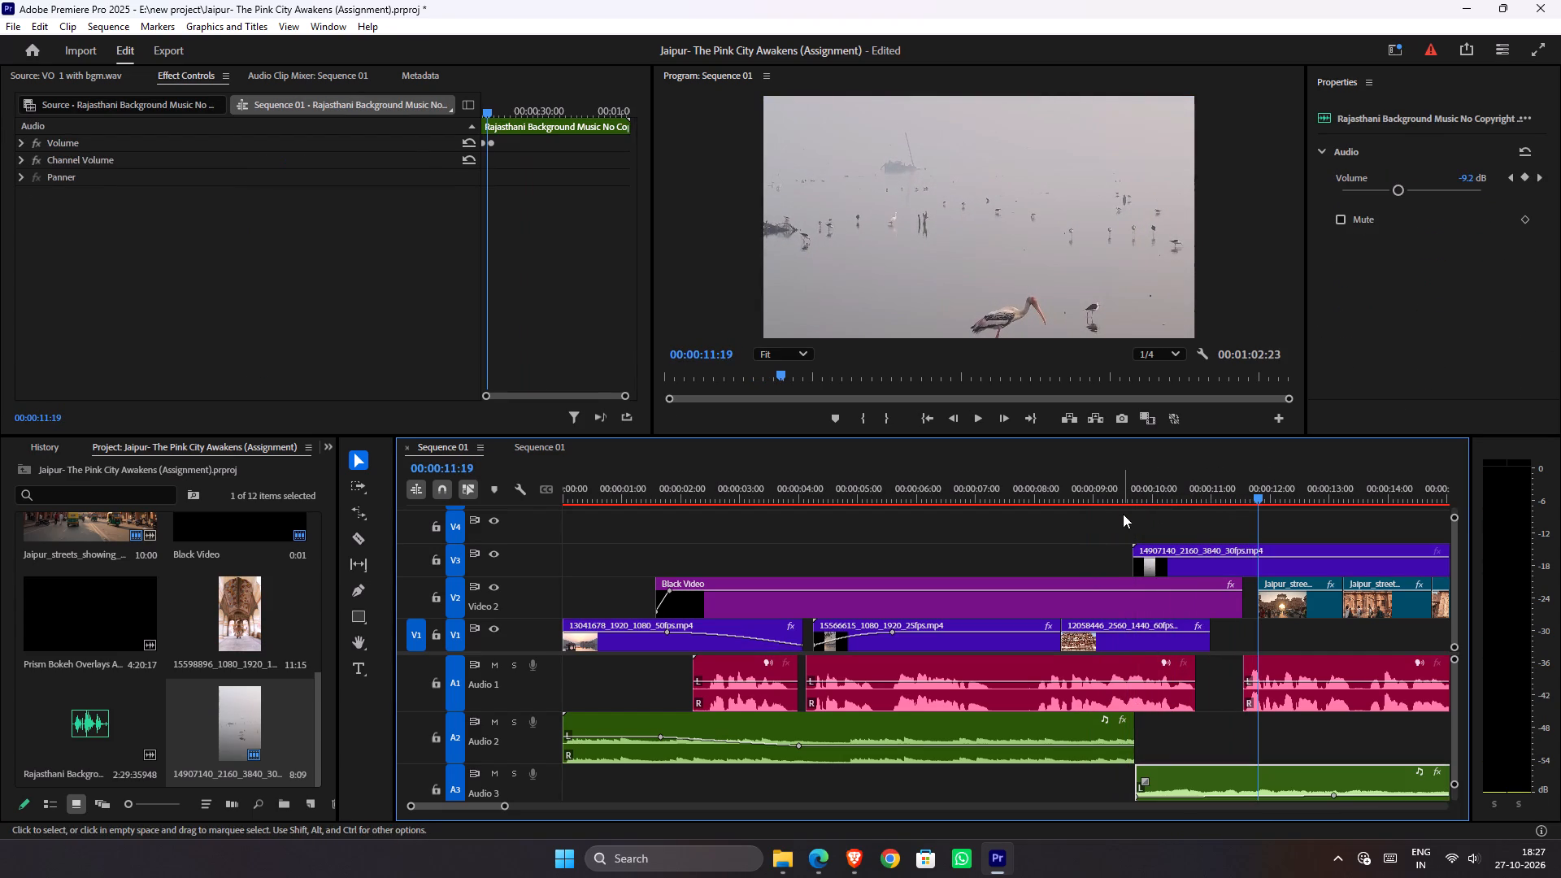
drag(1107, 496, 1037, 501)
key(space)
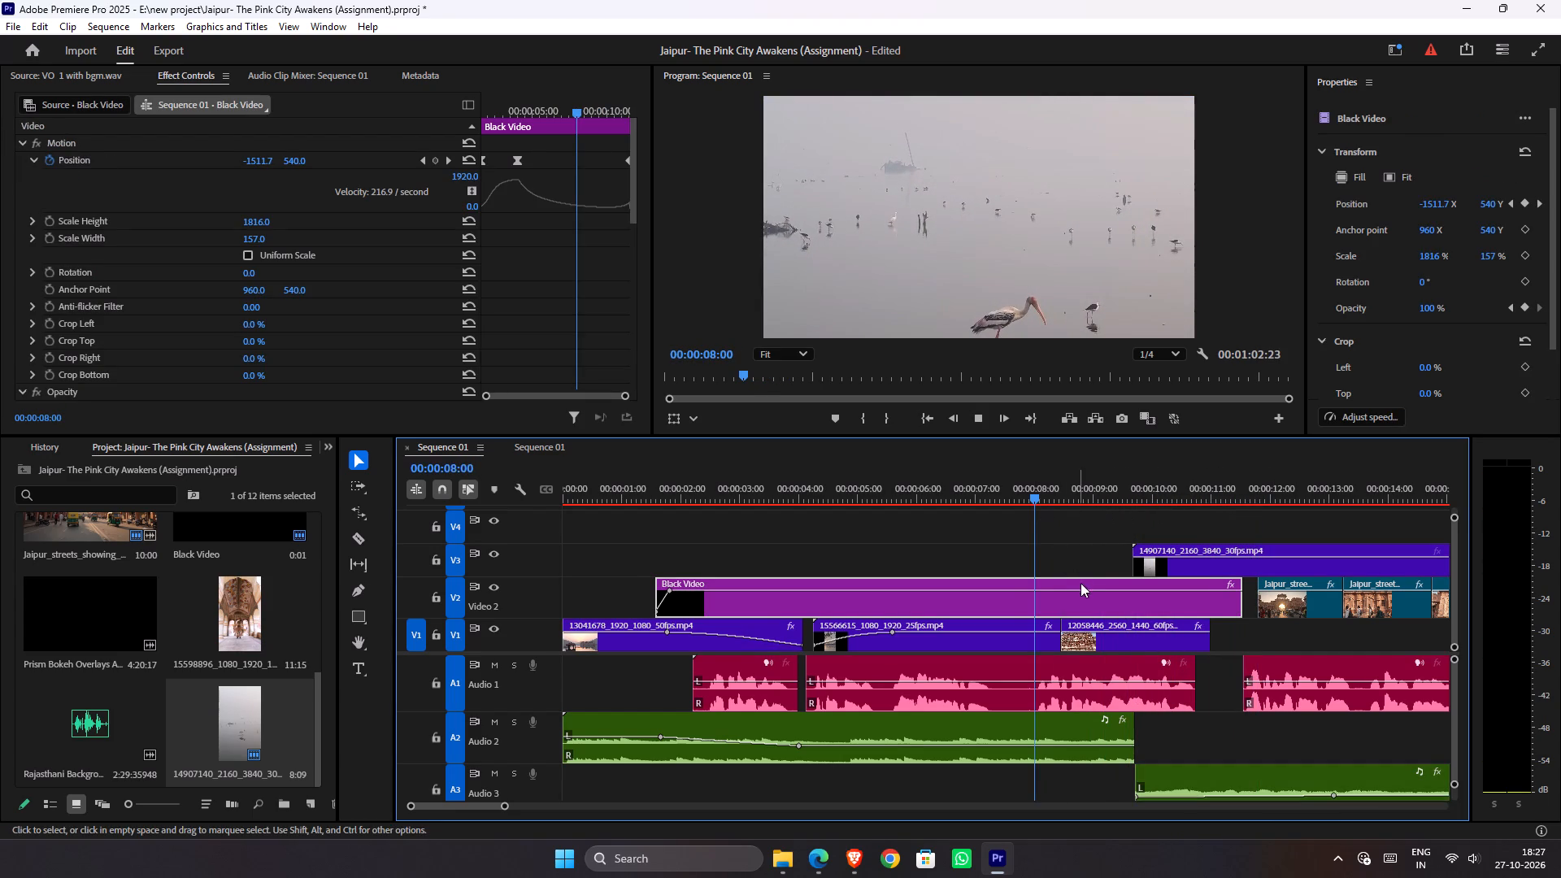
scroll(1082, 587, down, 3)
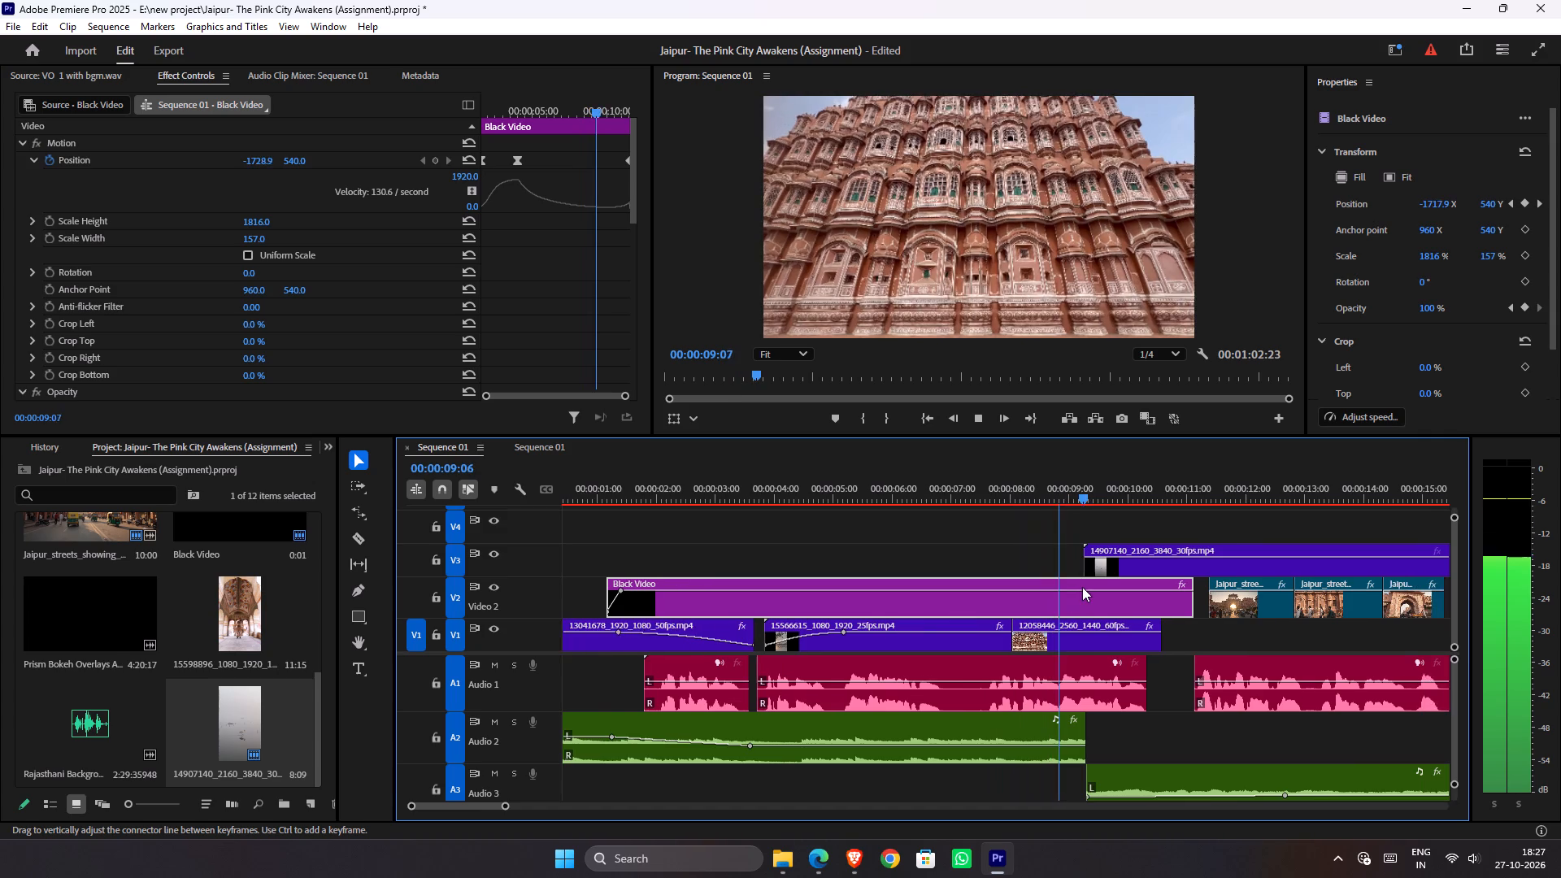
scroll(1082, 587, down, 5)
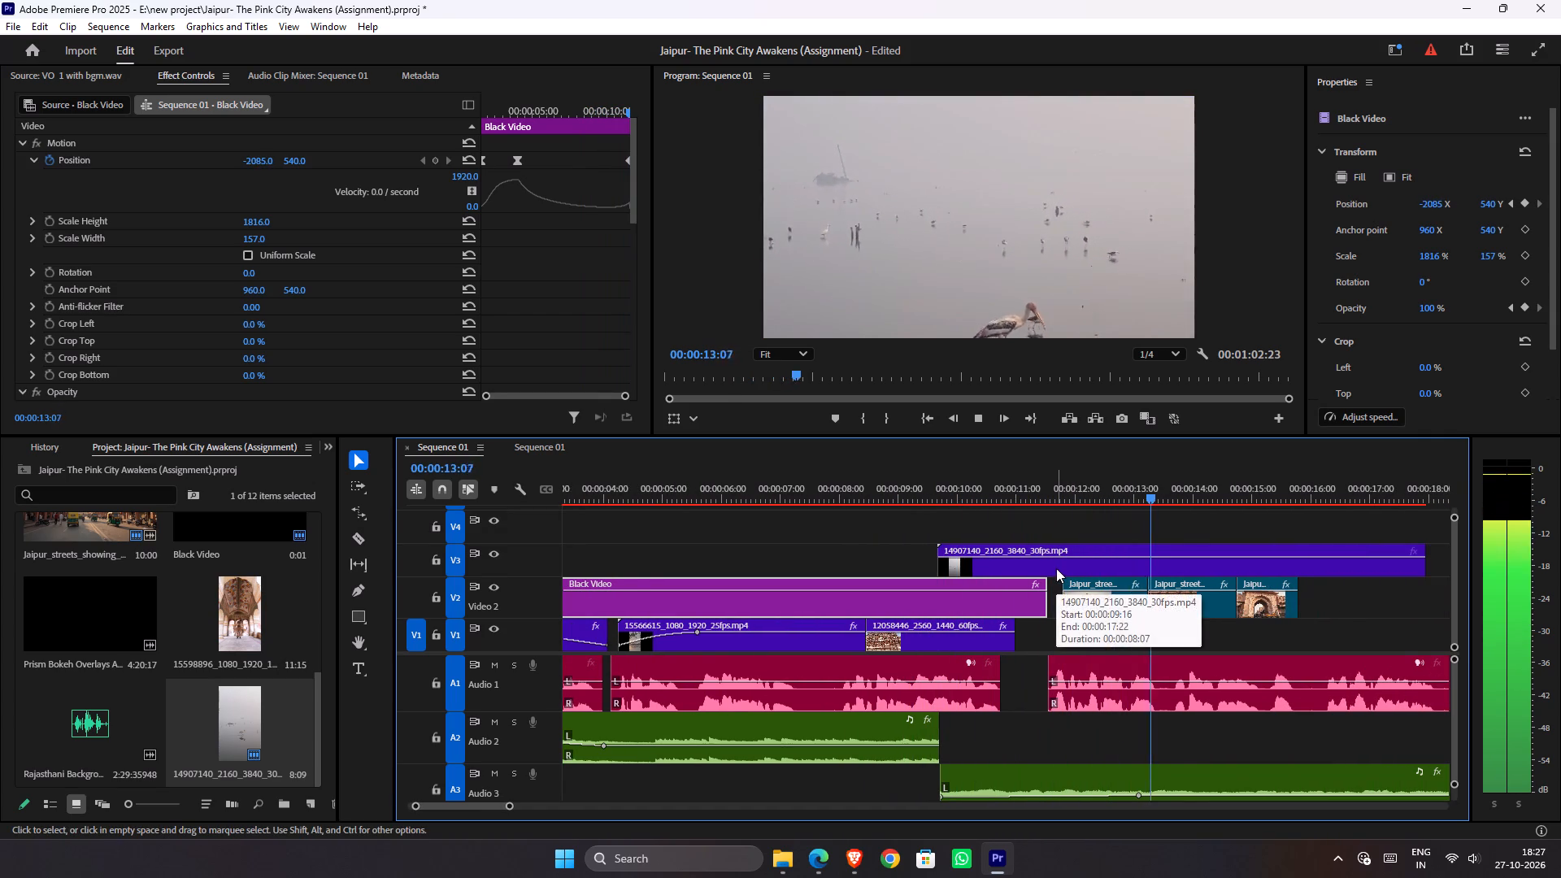
key(space)
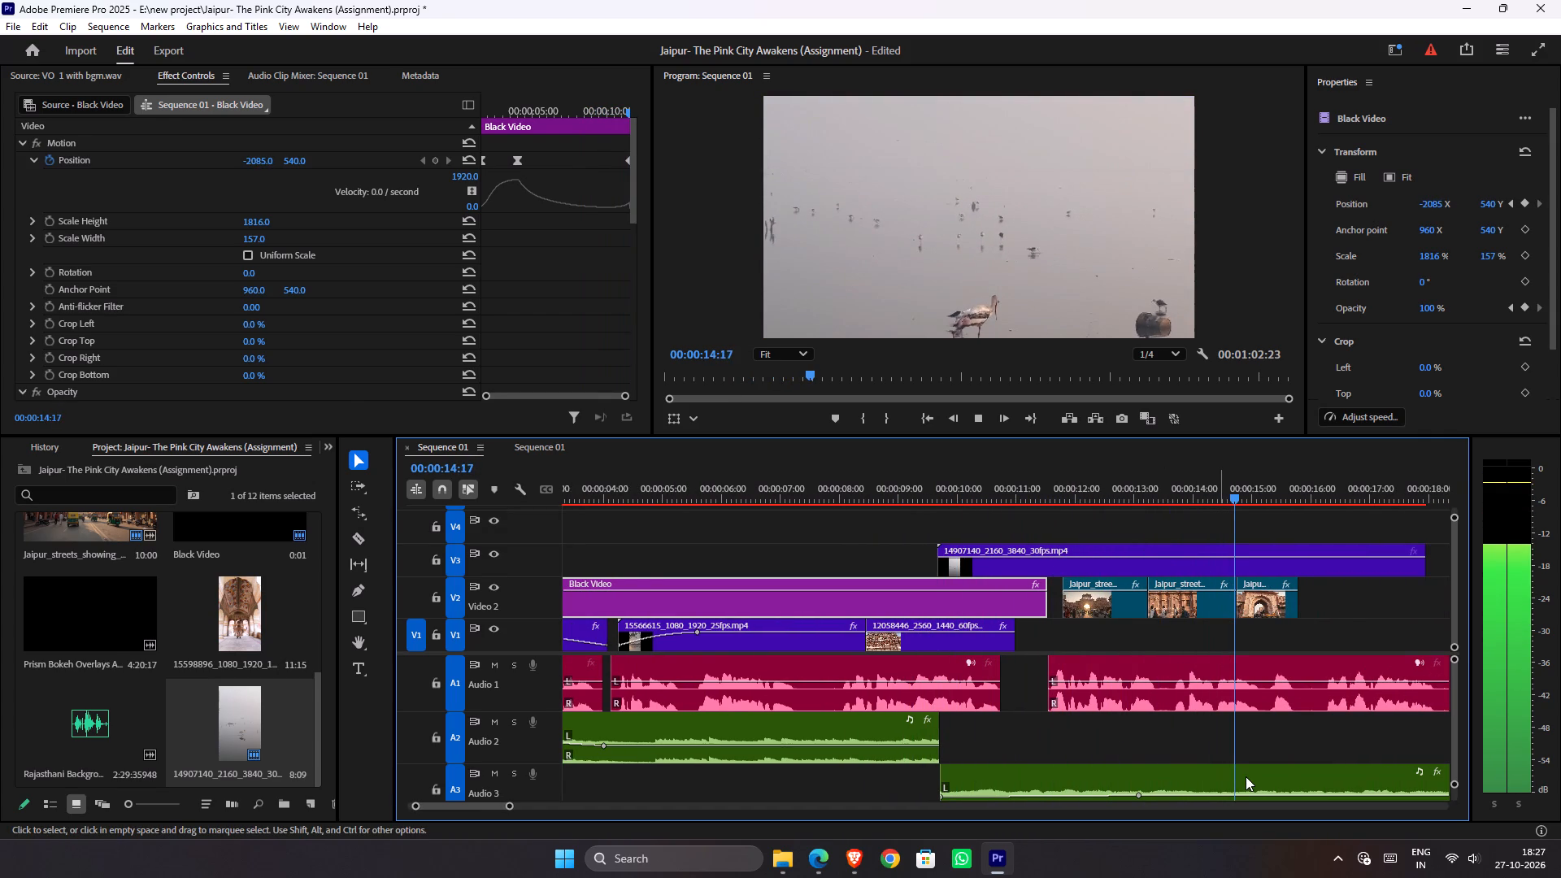
Split the A3 background music clip at 00:00:14:12.
drag(1235, 498, 1221, 500)
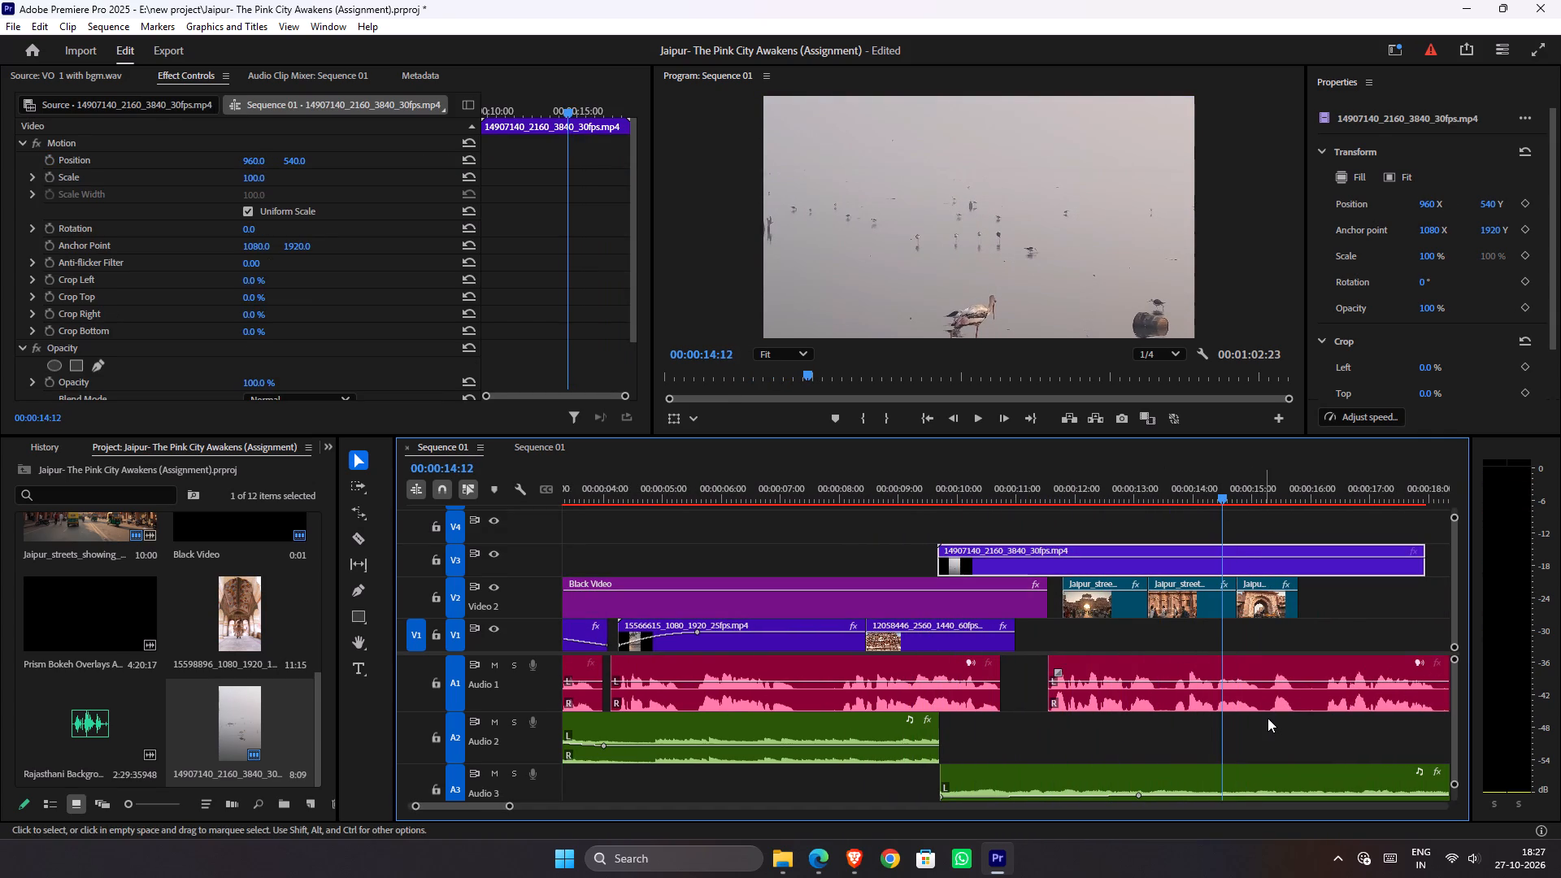
click(1271, 773)
key(ctrl+k)
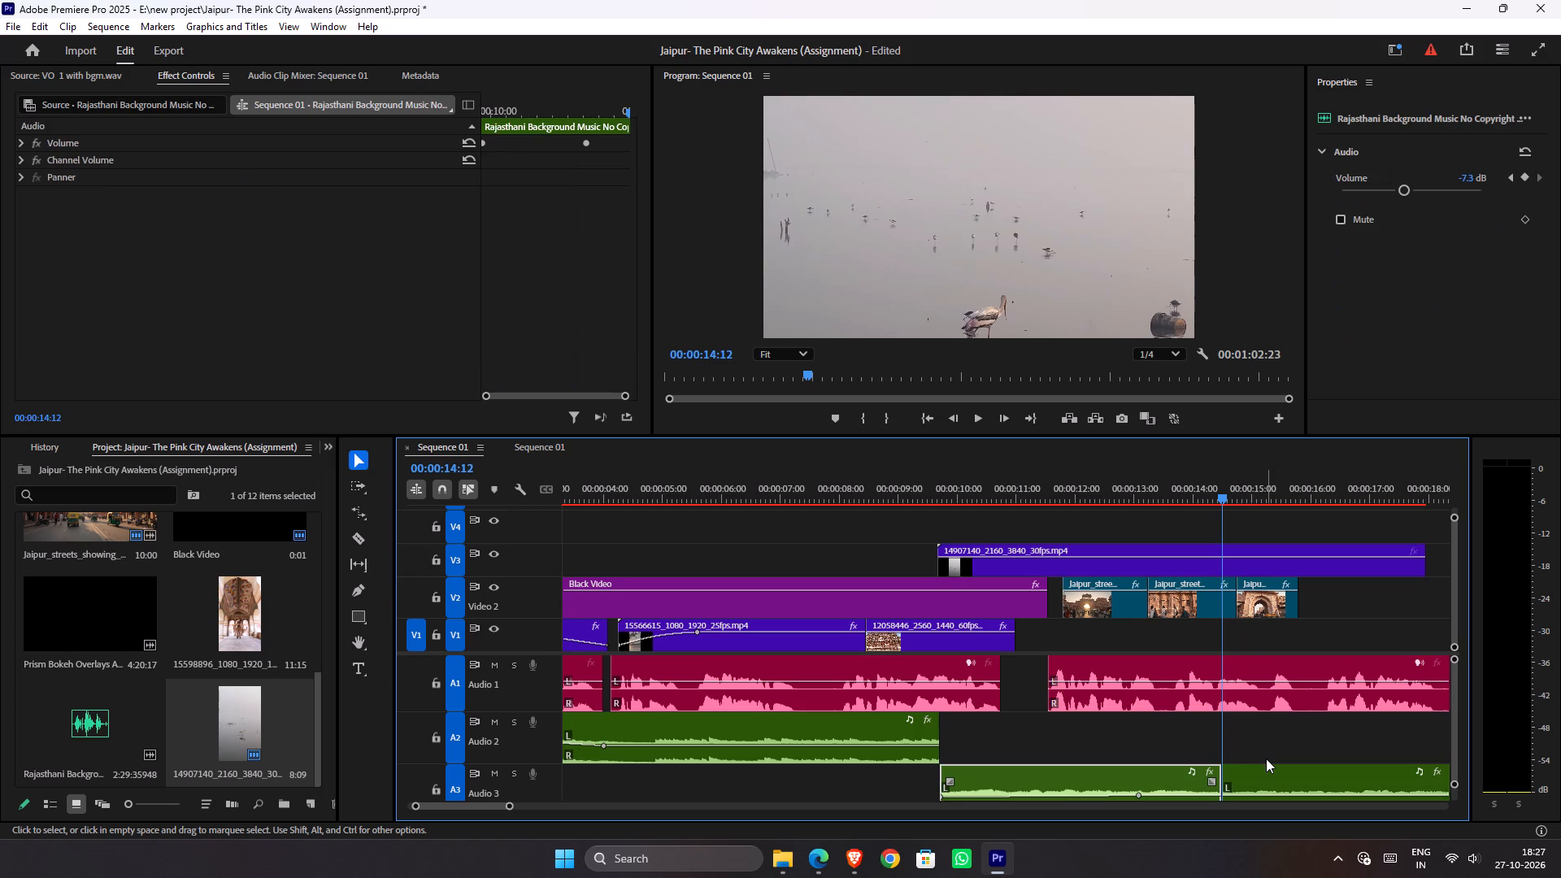
Move the remaining music after the A3 cut far down the track, to start at about 57 seconds.
click(1285, 773)
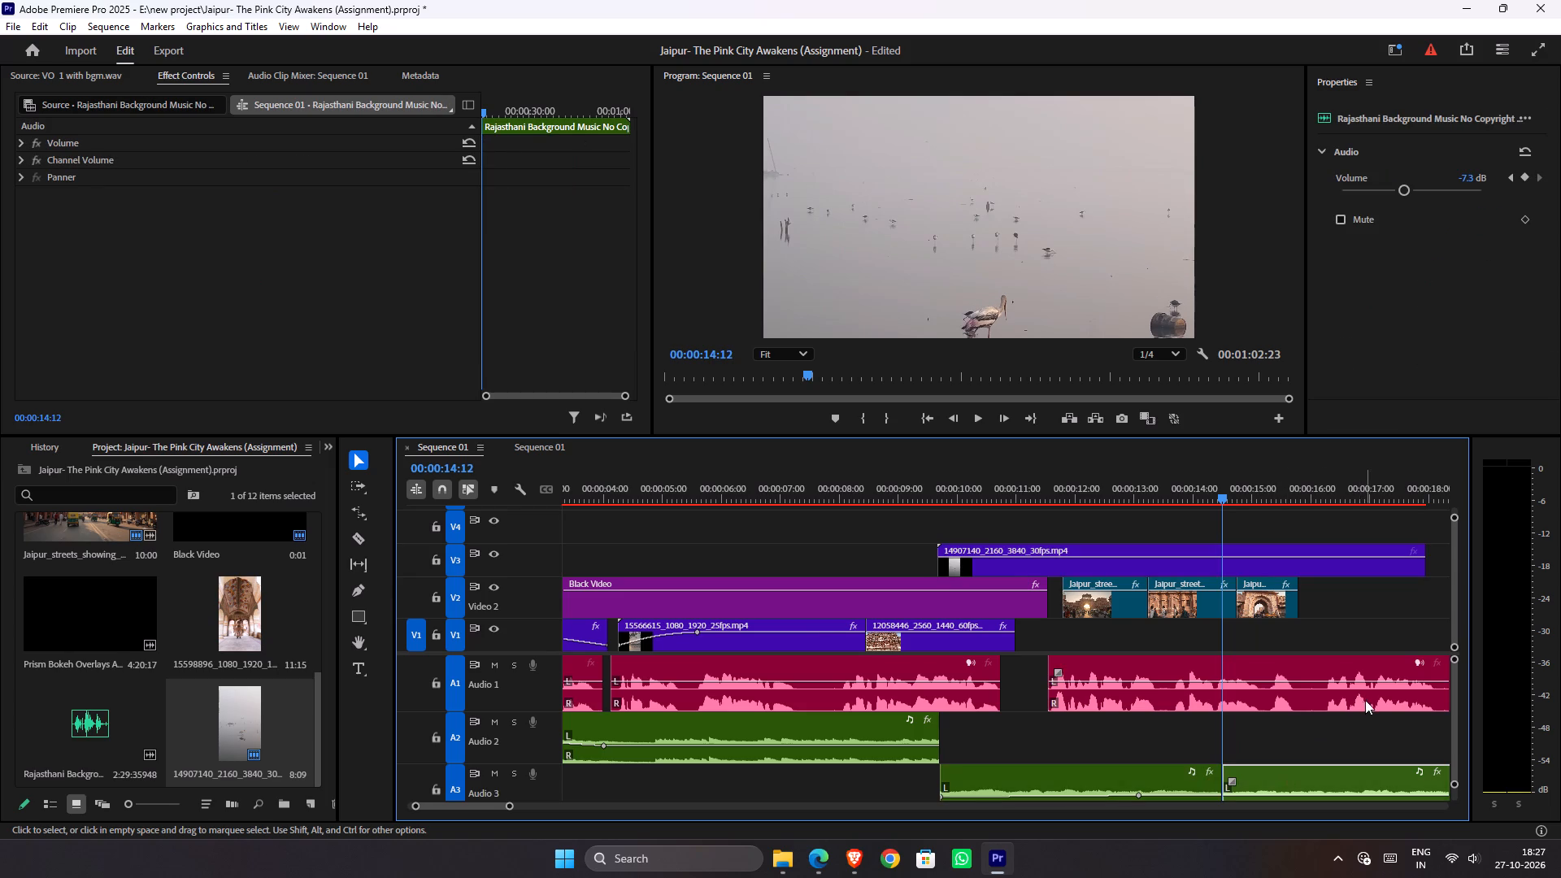
alt+scroll(1337, 717, down, 1)
alt+scroll(1332, 722, up, 1)
alt+scroll(1332, 722, down, 14)
drag(905, 777, 1156, 728)
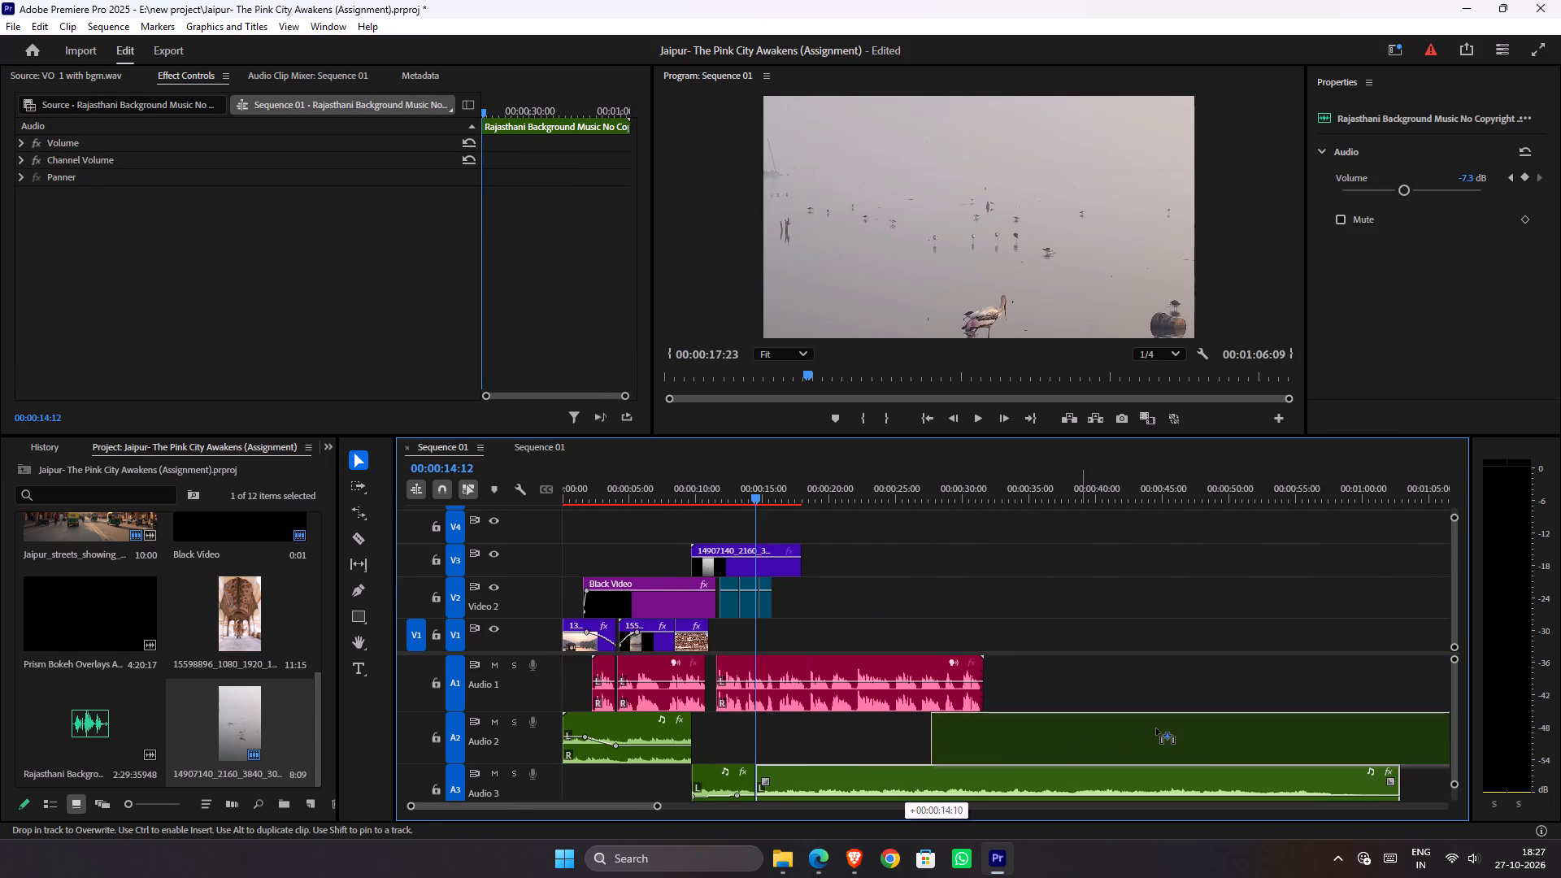
drag(1156, 728, 1425, 766)
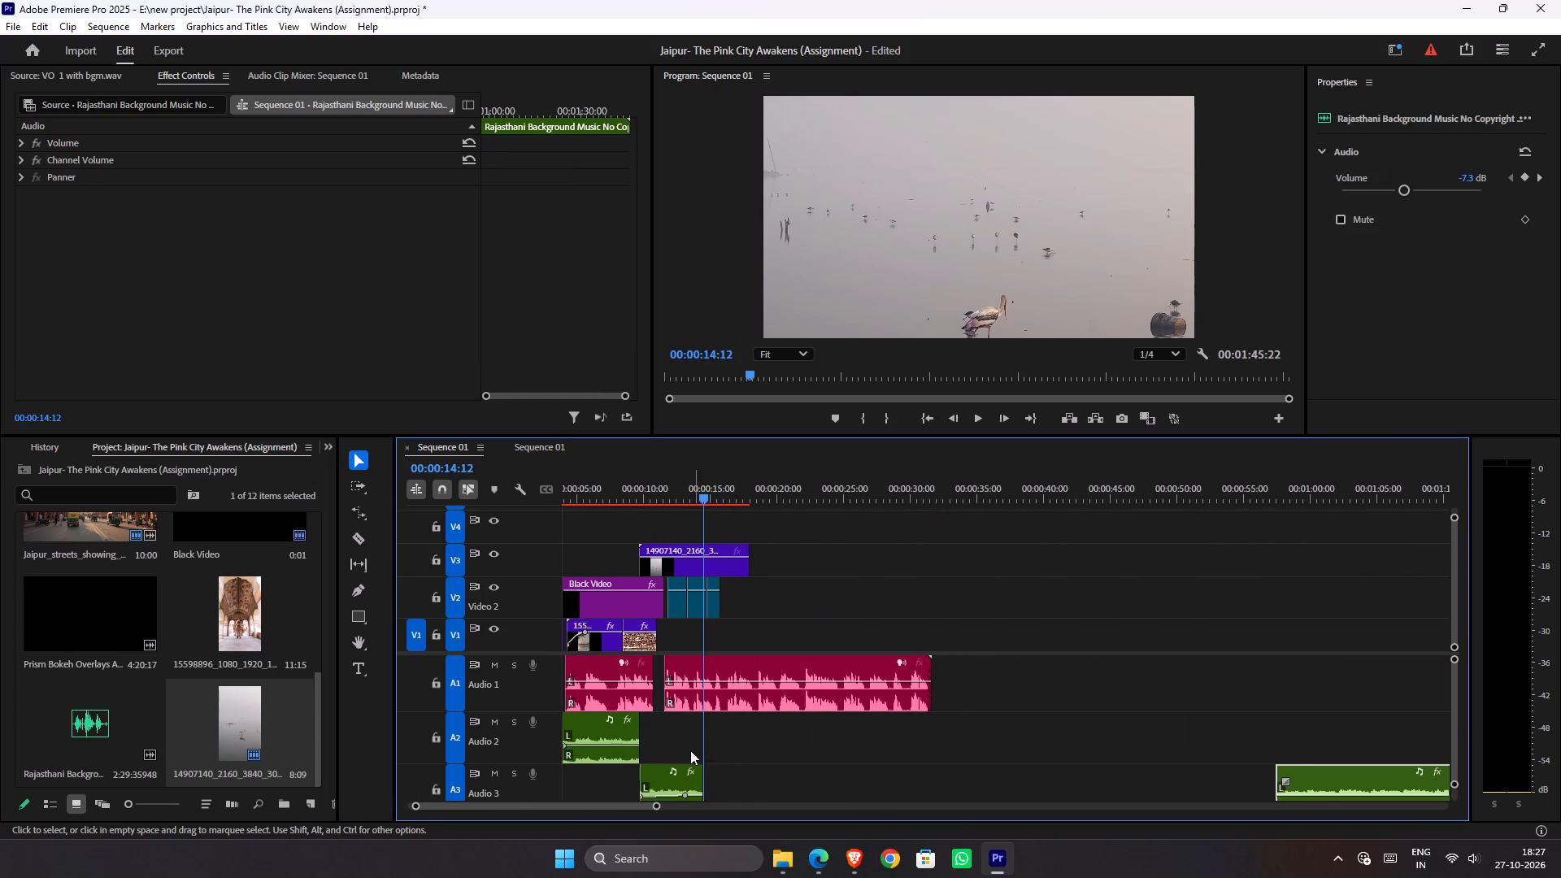
Duplicate the opening music clip from A2 onto A3, starting right at the 00:00:14:12 cut.
scroll(690, 750, up, 14)
click(621, 755)
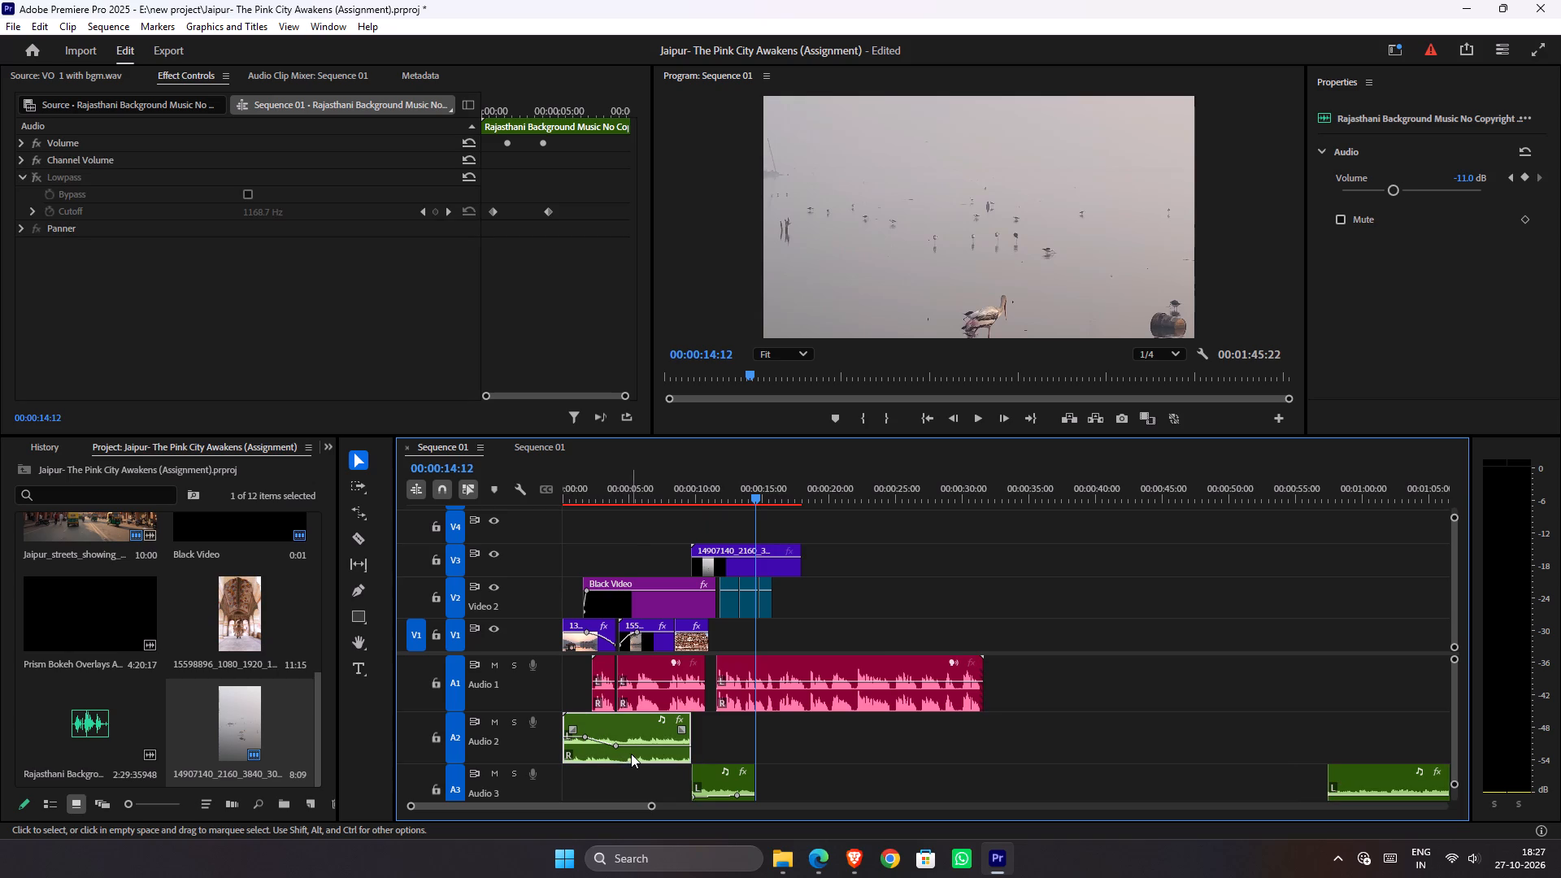
alt+drag(586, 749, 780, 786)
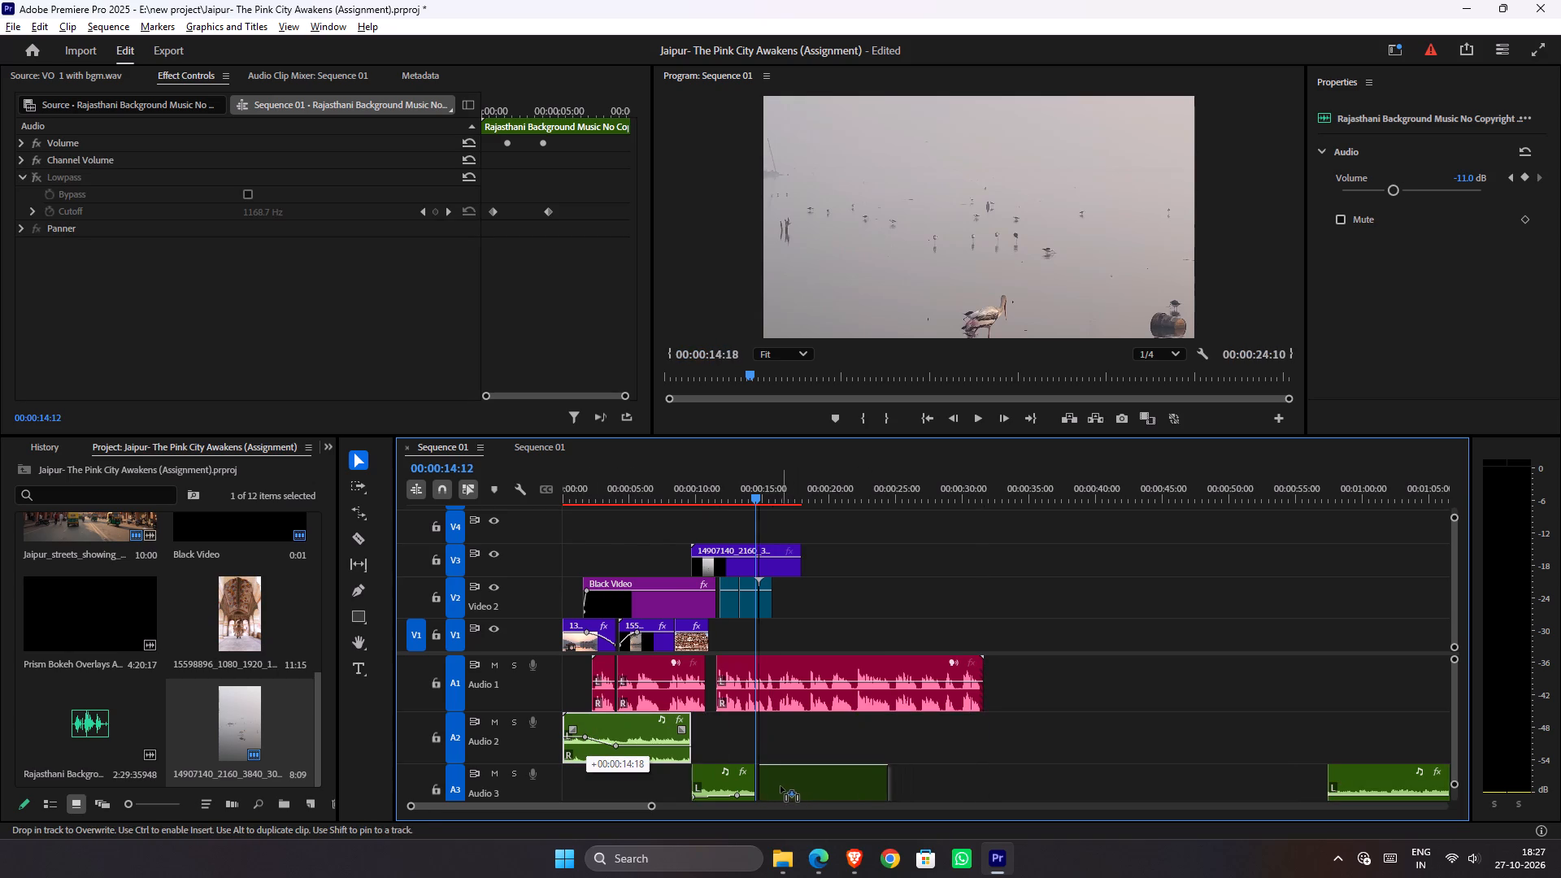
alt+drag(780, 786, 774, 786)
Play through the A3 music cut, and move the duplicated clip's first volume keyframe to its start at about -11 dB.
drag(746, 491, 726, 489)
key(space)
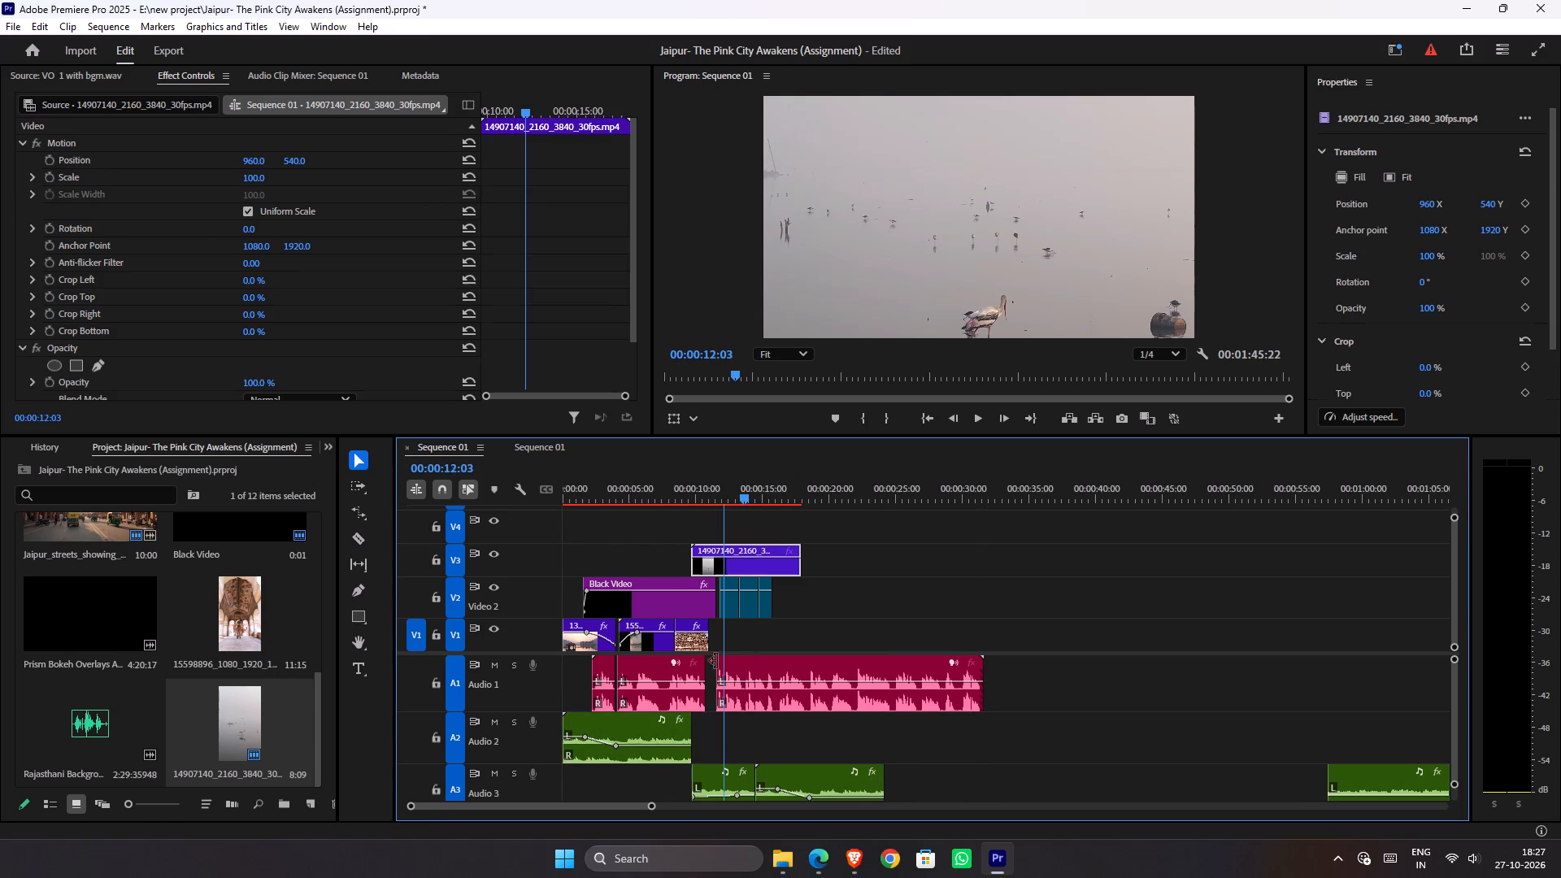
alt+scroll(739, 679, up, 8)
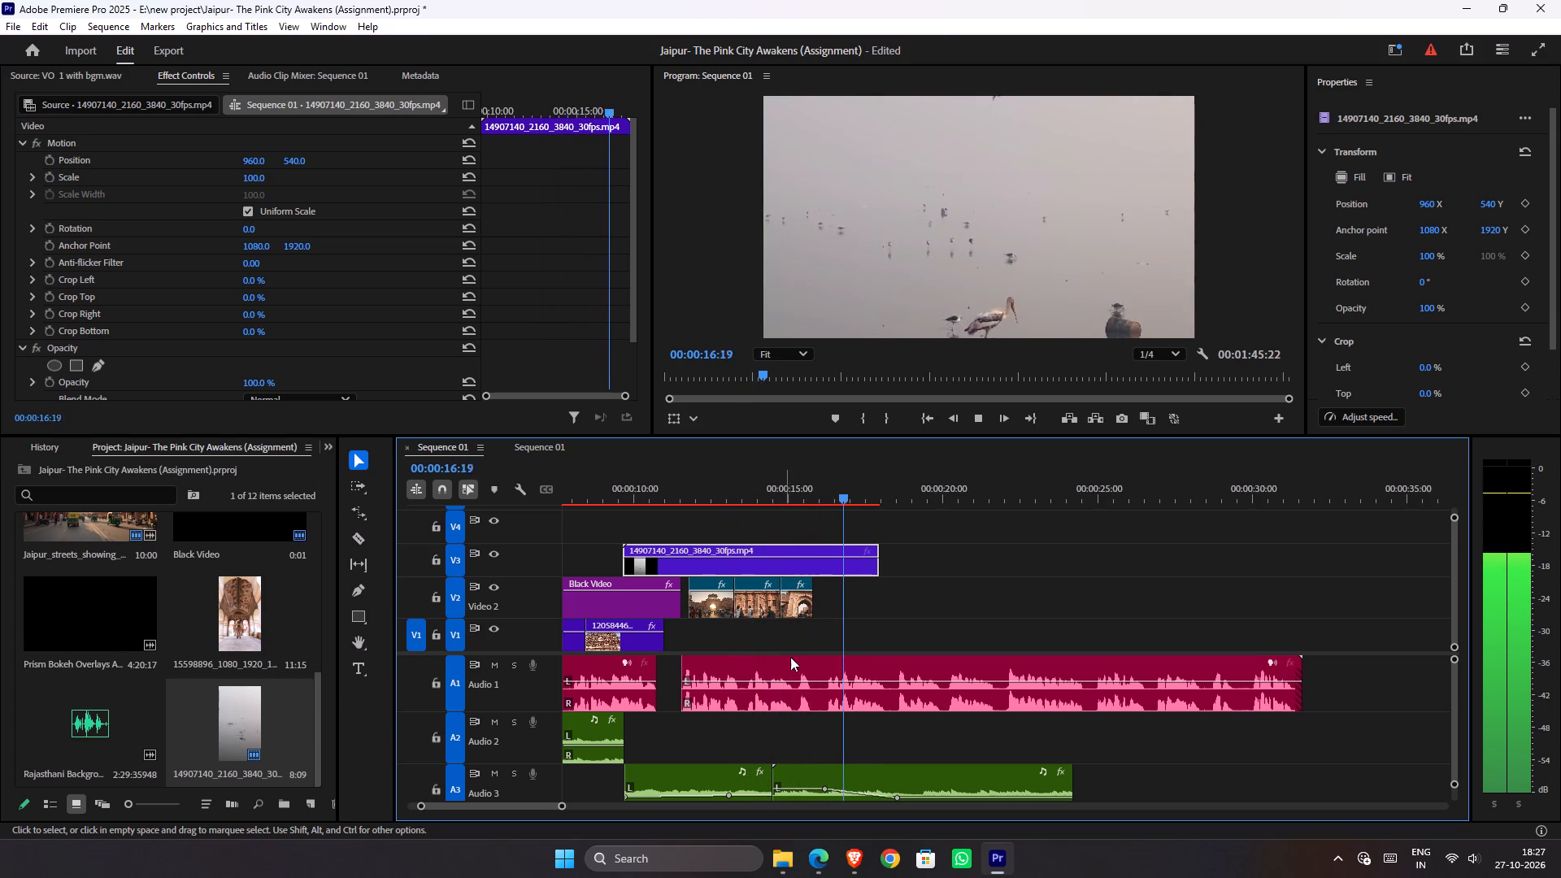
alt+scroll(816, 681, down, 2)
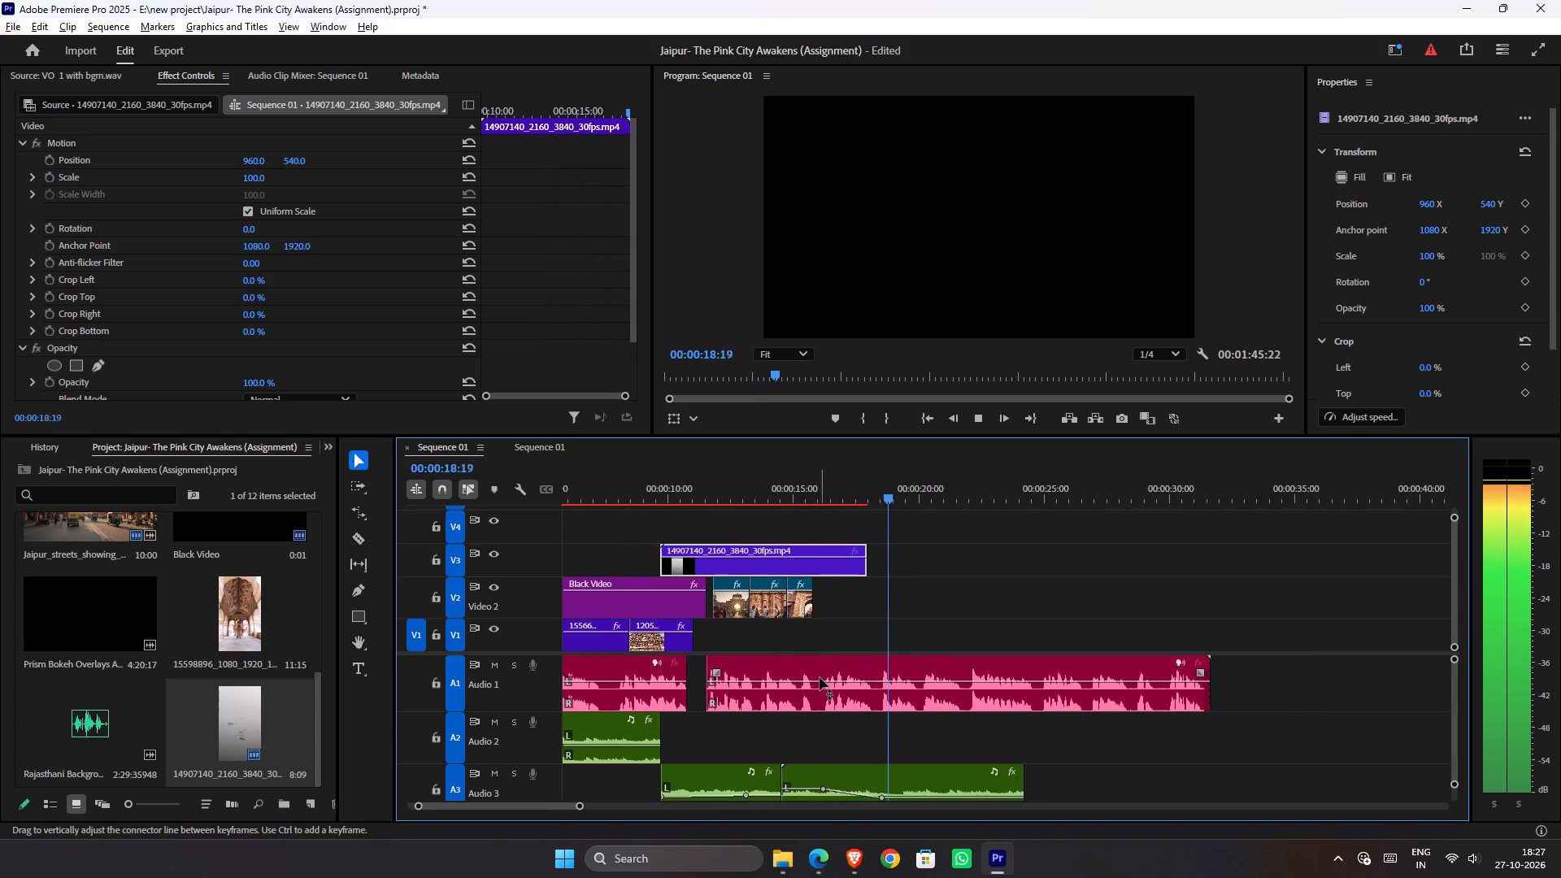
drag(827, 496, 804, 501)
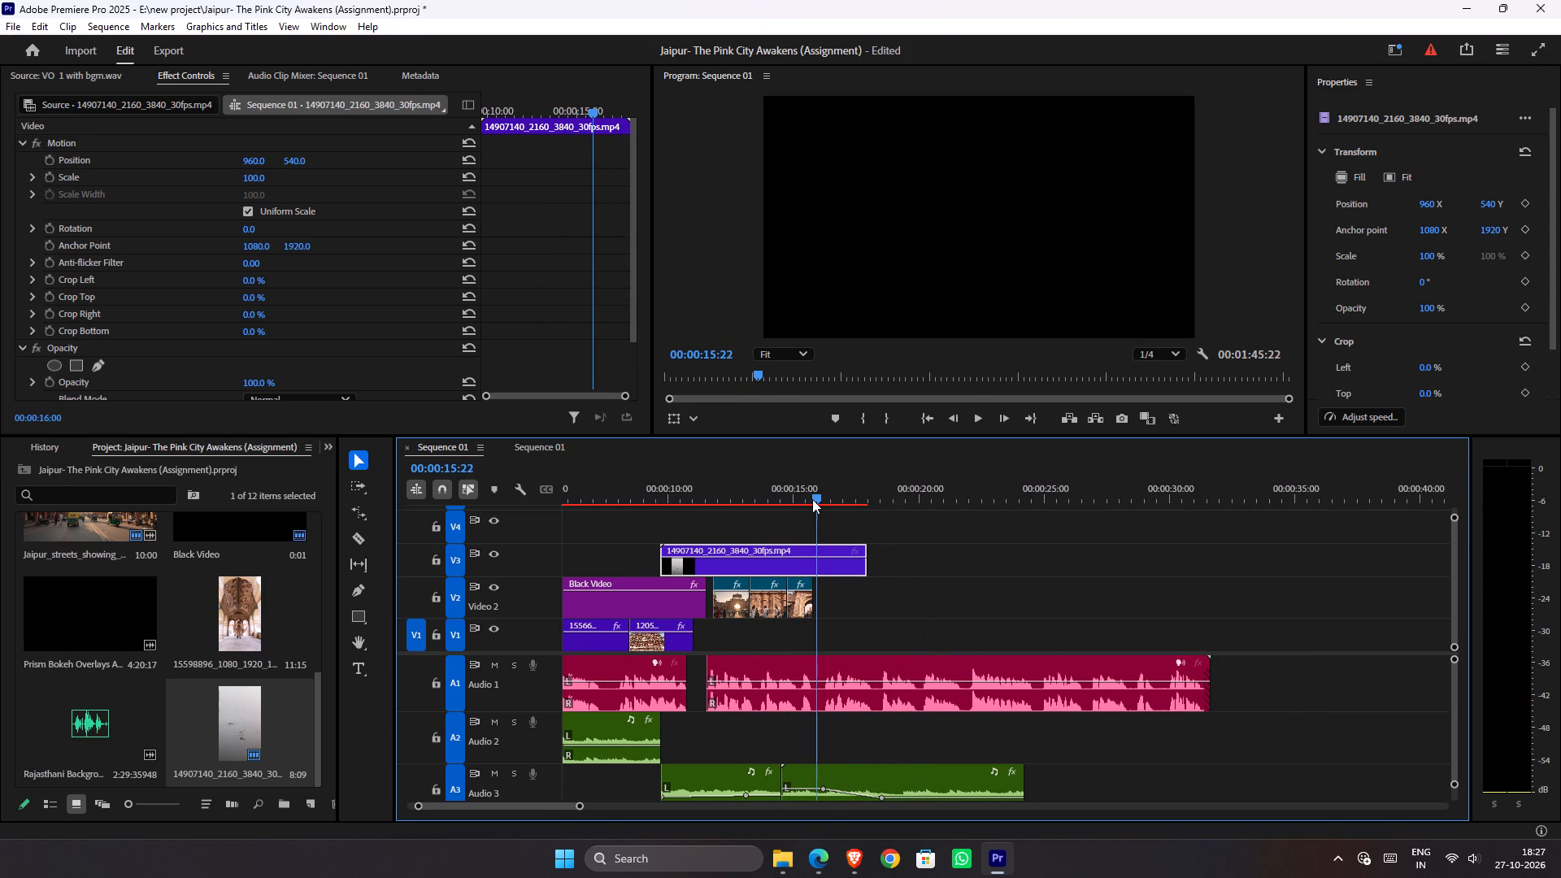
drag(824, 789, 818, 792)
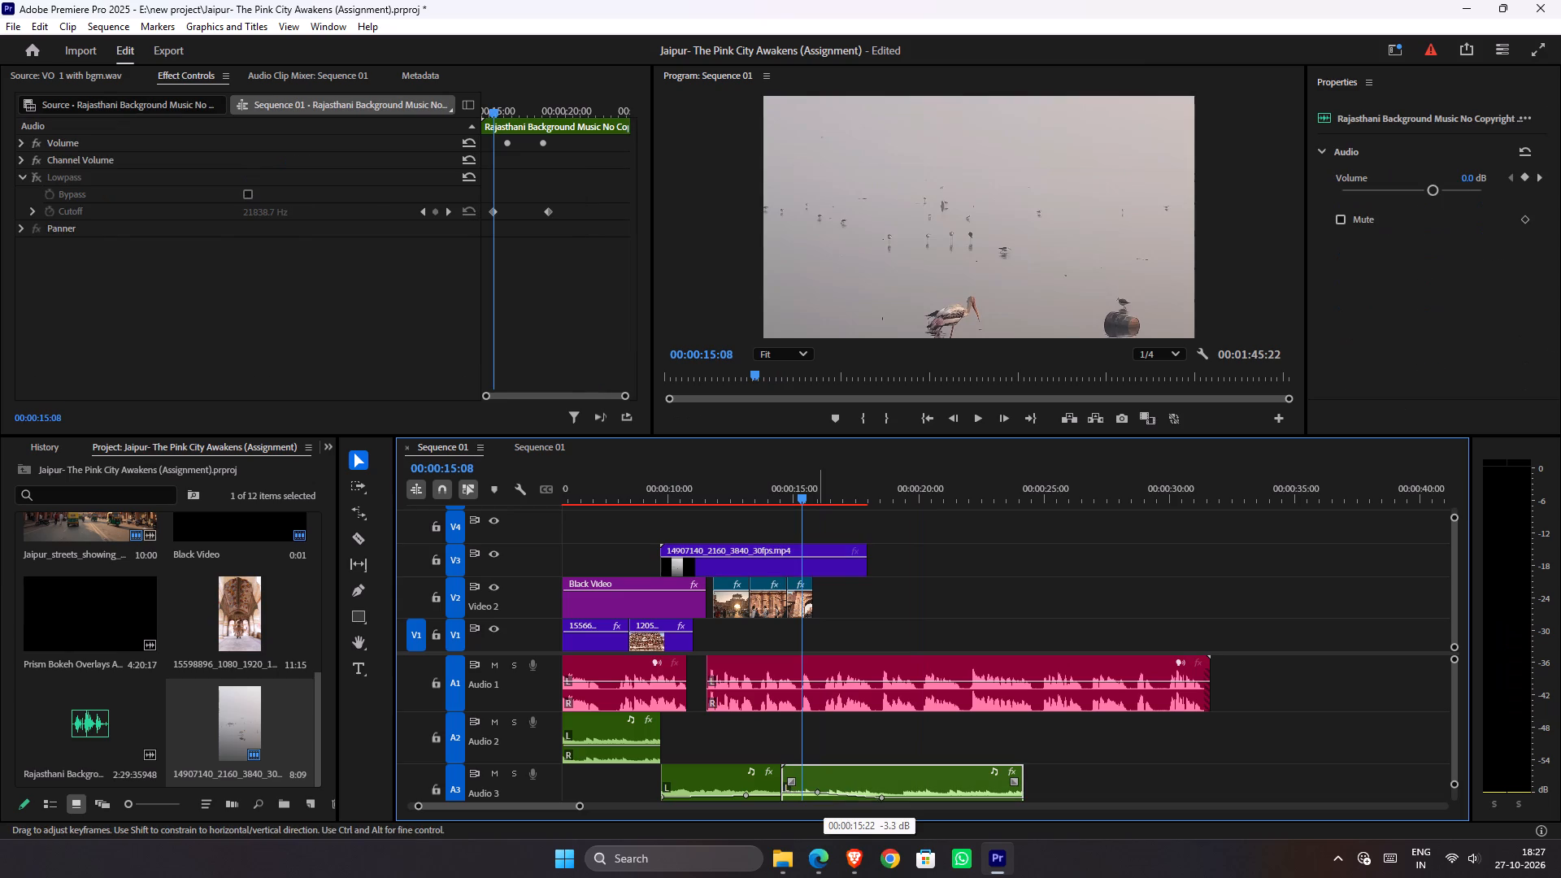
drag(818, 792, 767, 799)
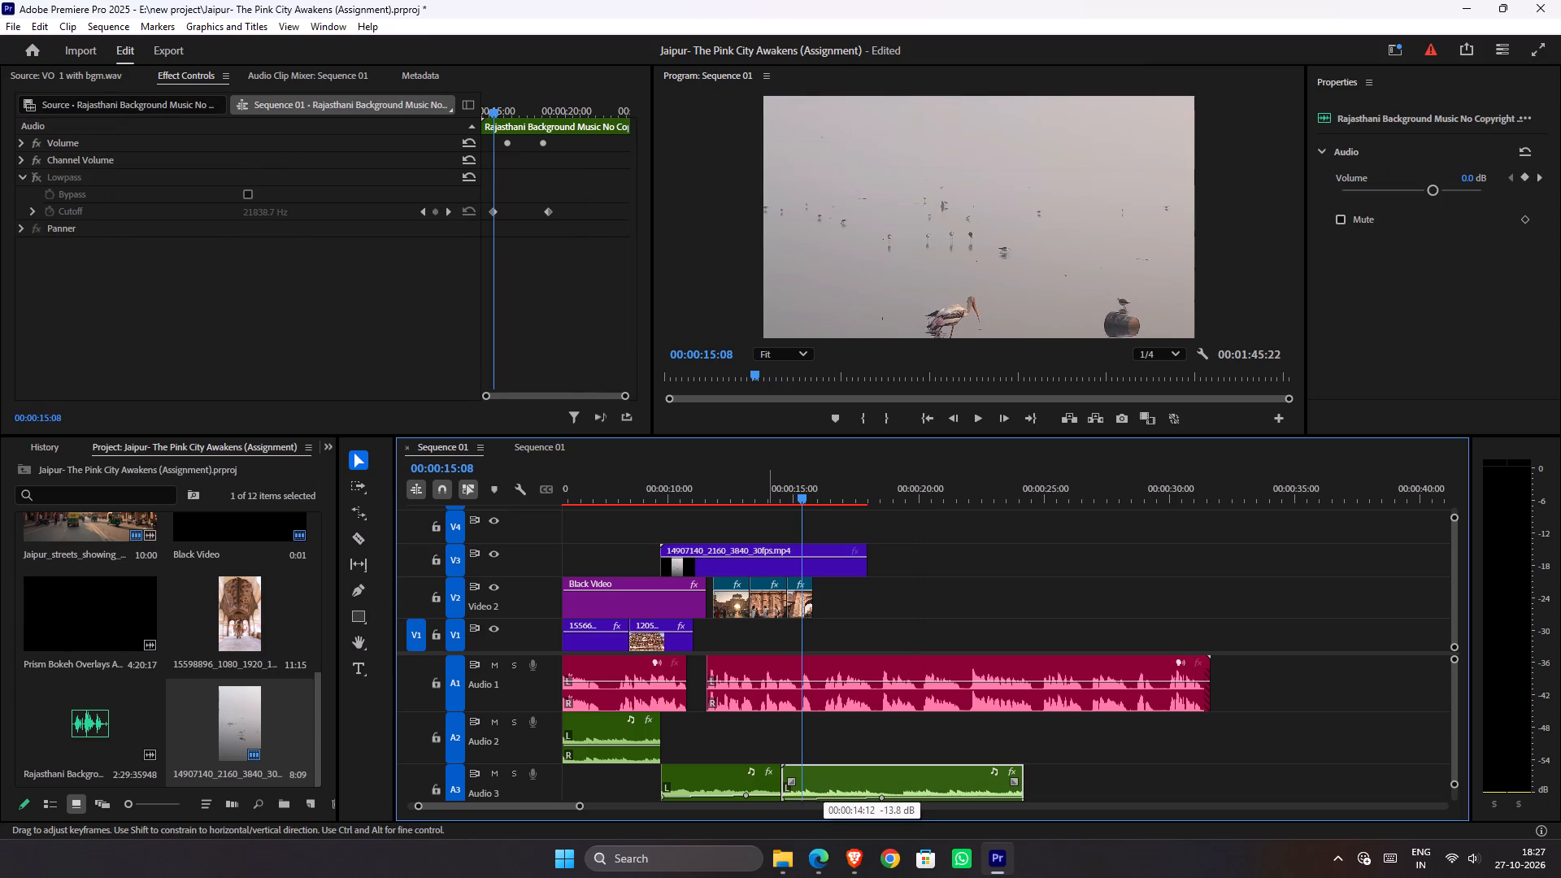
drag(767, 799, 759, 798)
Return to the opening at about 00:00:02:20 and save the project.
drag(807, 500, 801, 500)
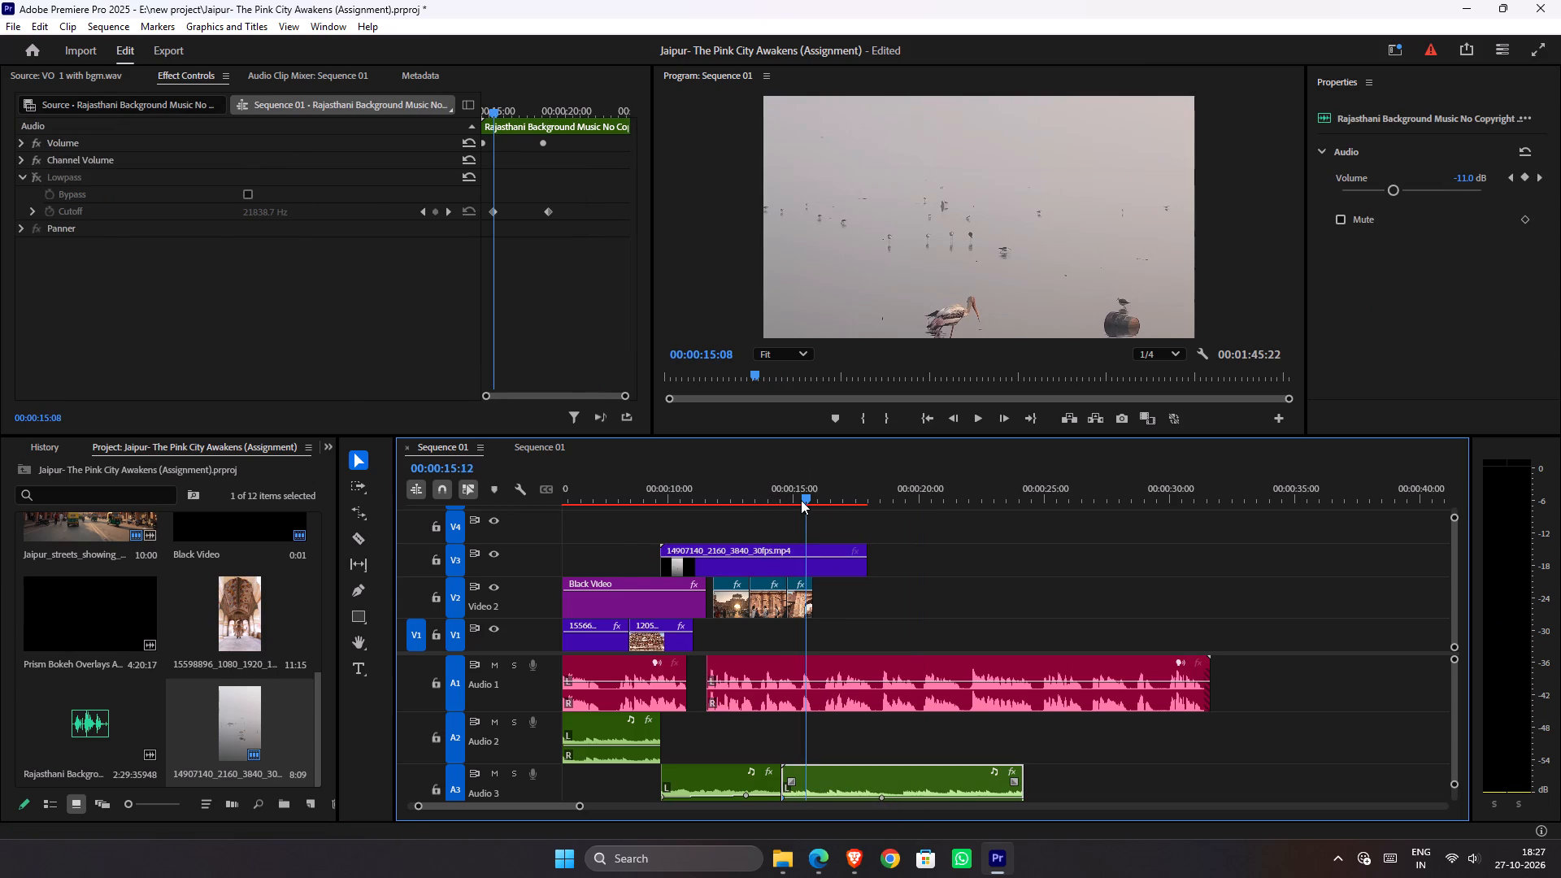
drag(801, 500, 490, 522)
key(space)
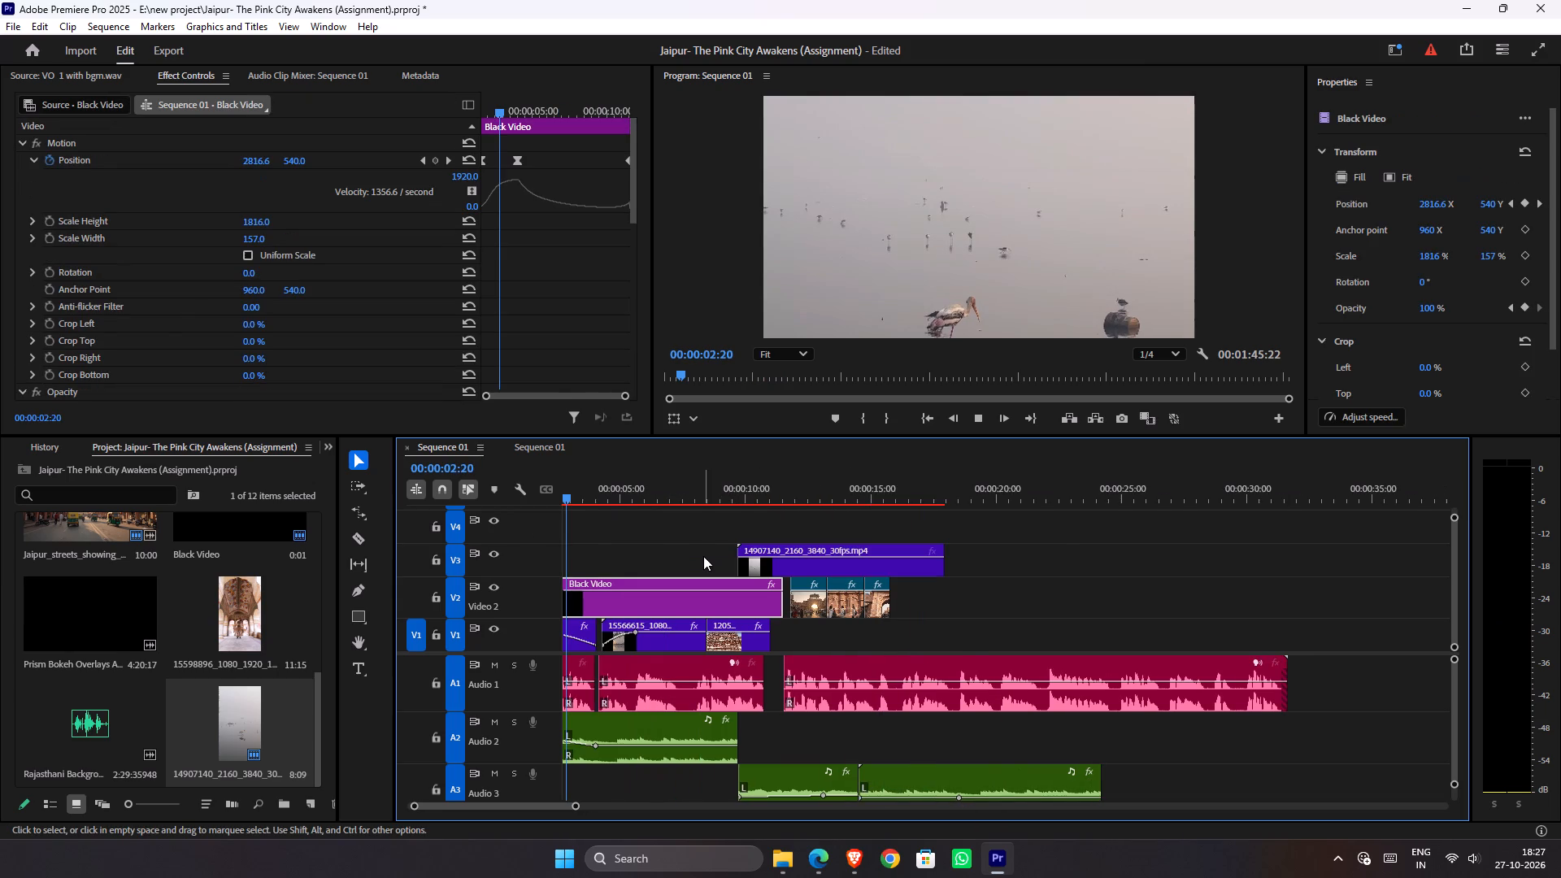
key(ctrl+s)
Play from about 00:00:11:16 through the A3 music join to check how the two clips connect.
scroll(738, 553, down, 2)
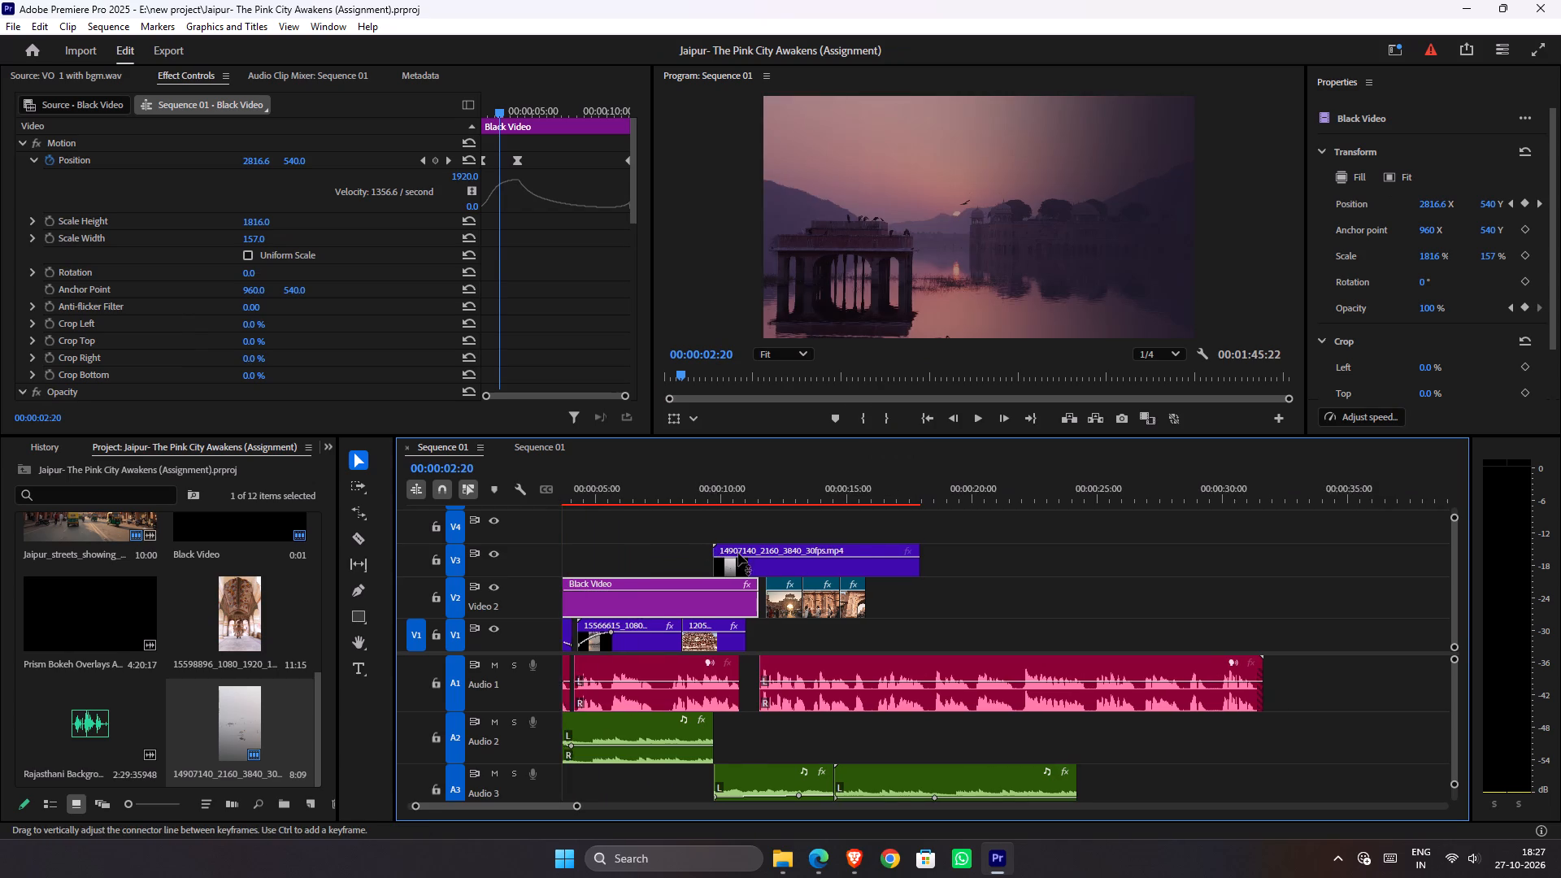
scroll(738, 553, down, 2)
scroll(738, 556, up, 5)
drag(770, 493, 853, 518)
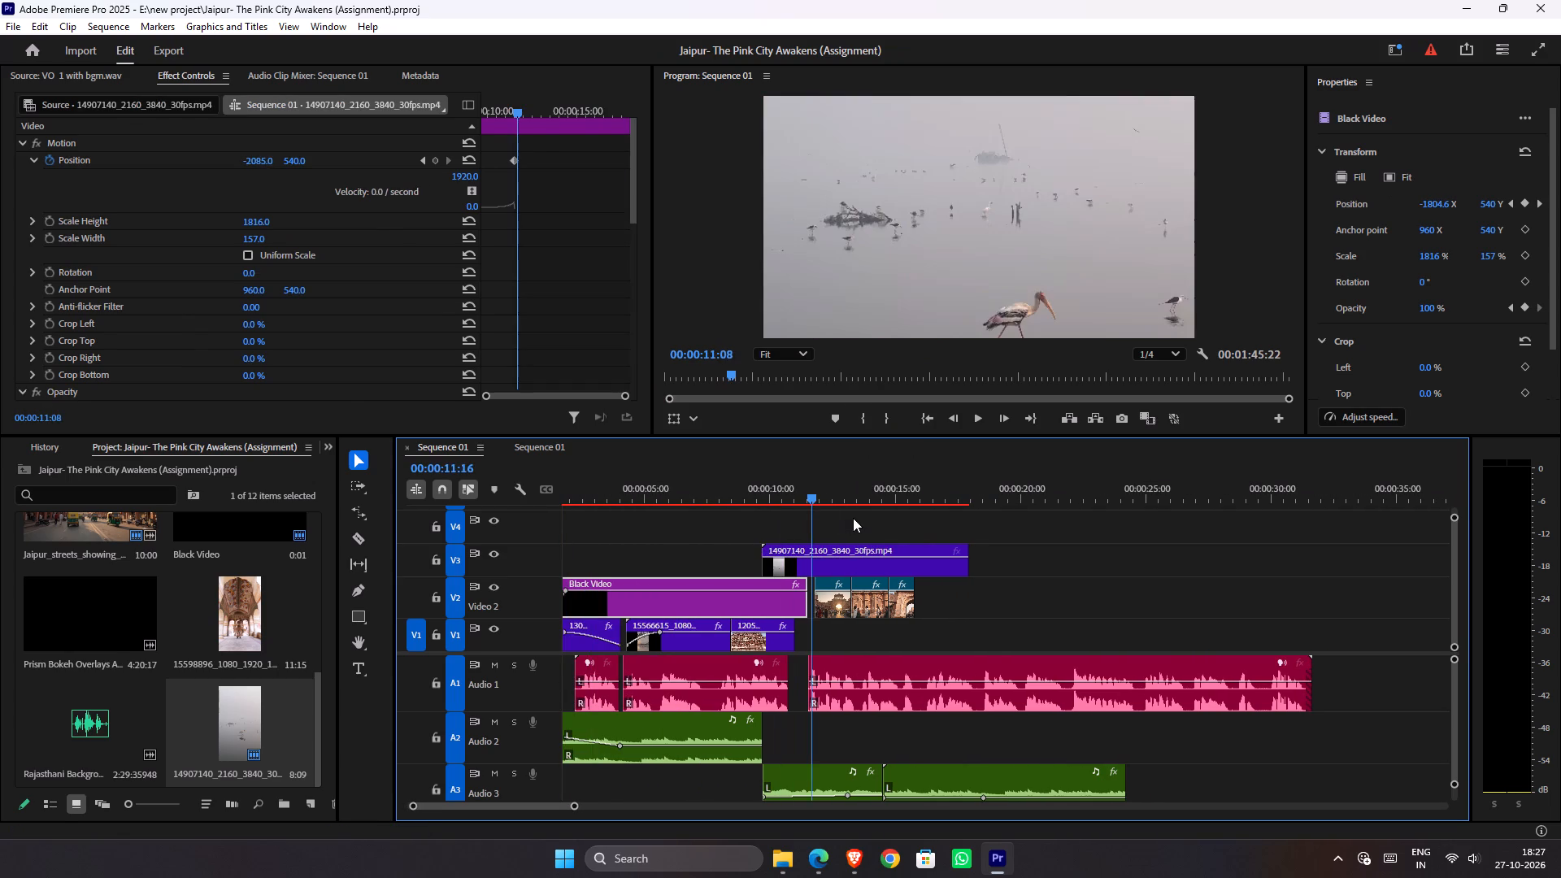
key(space)
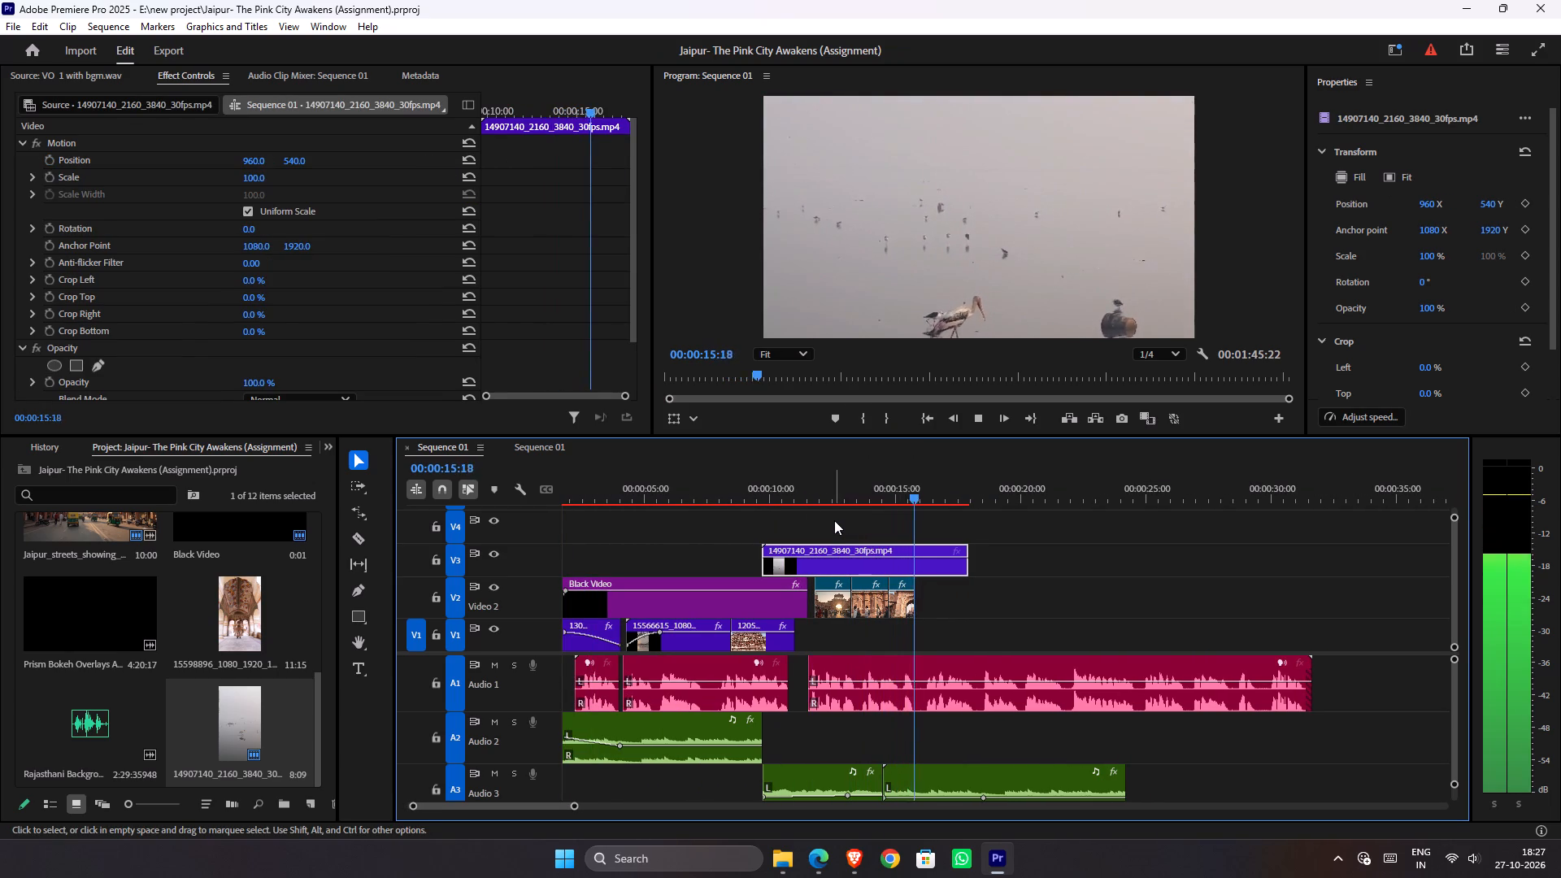
key(space)
Move the duplicated music clip from A3 to A2, starting about 00:00:14:01 to overlap the A3 clip's end, and play through it.
drag(943, 770, 925, 737)
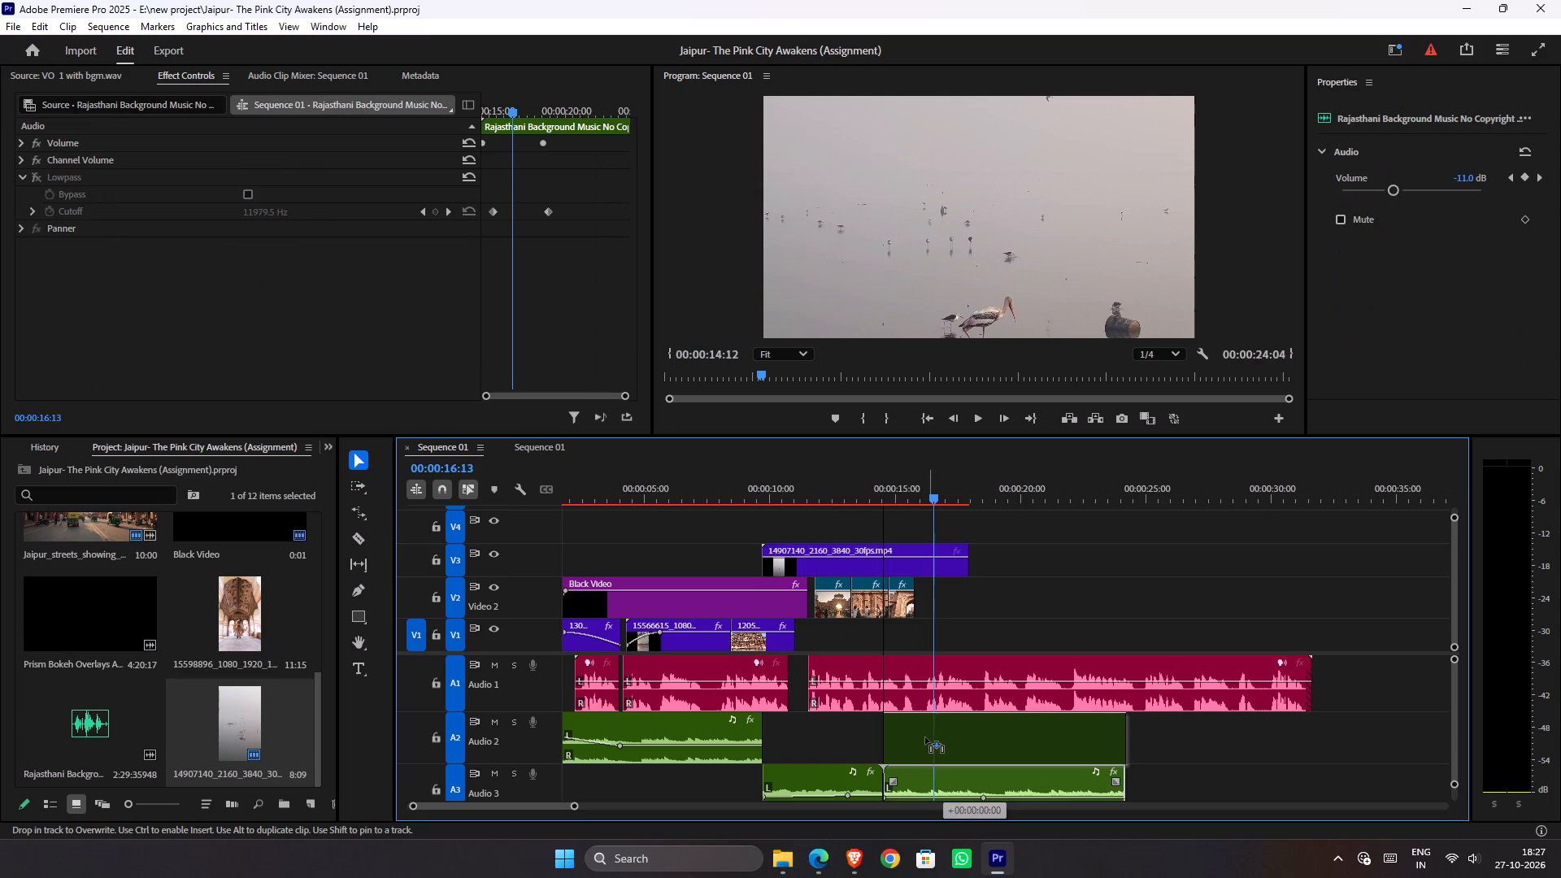
drag(925, 737, 914, 737)
alt+scroll(906, 740, up, 7)
drag(912, 725, 896, 725)
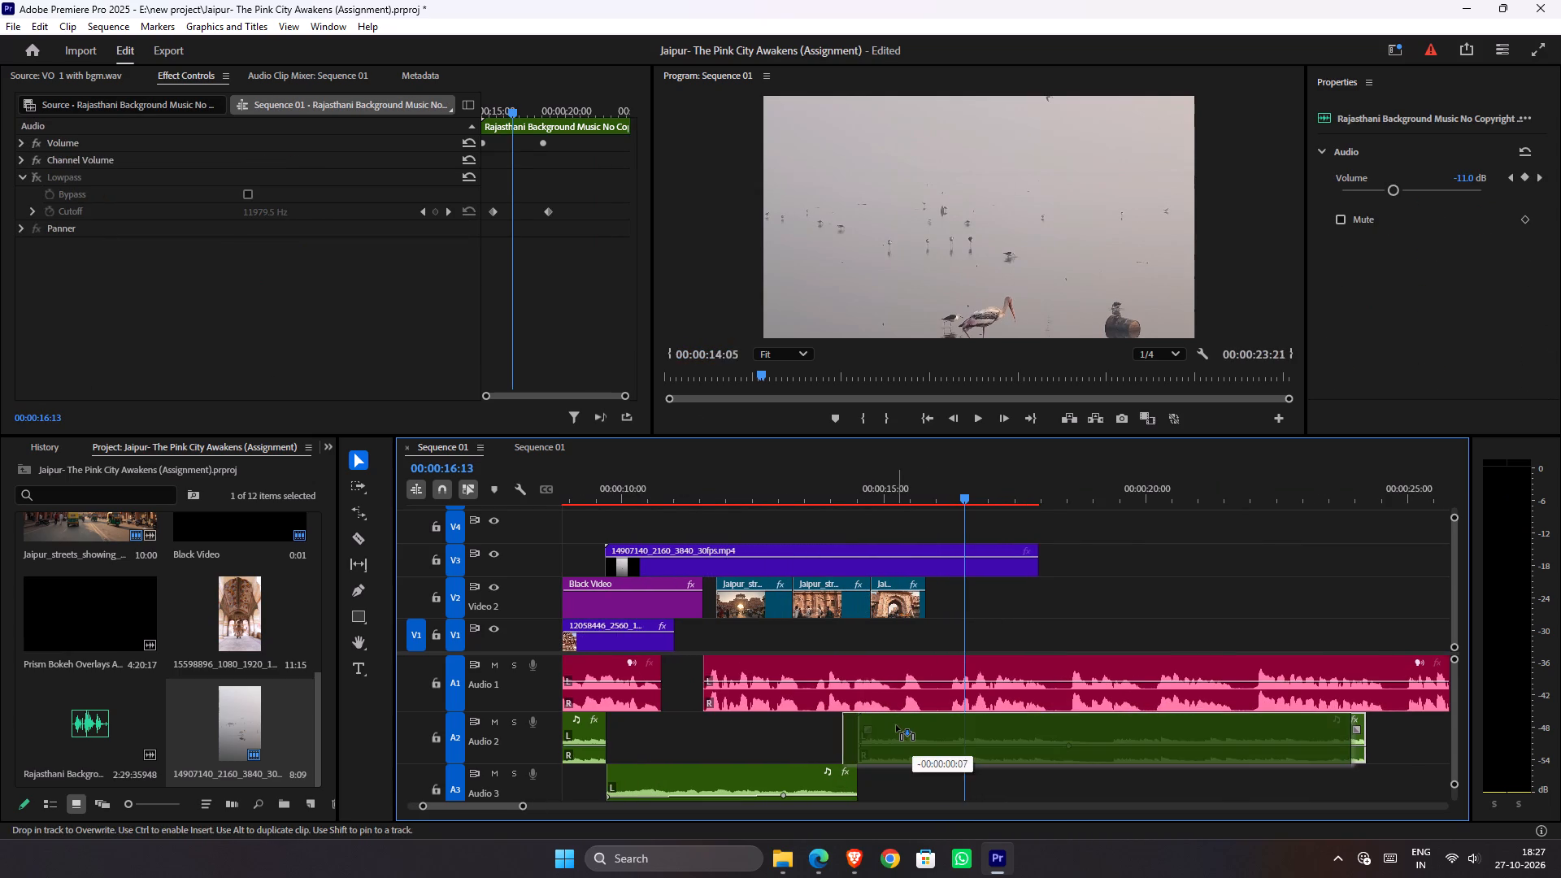
drag(896, 725, 889, 725)
drag(829, 499, 697, 520)
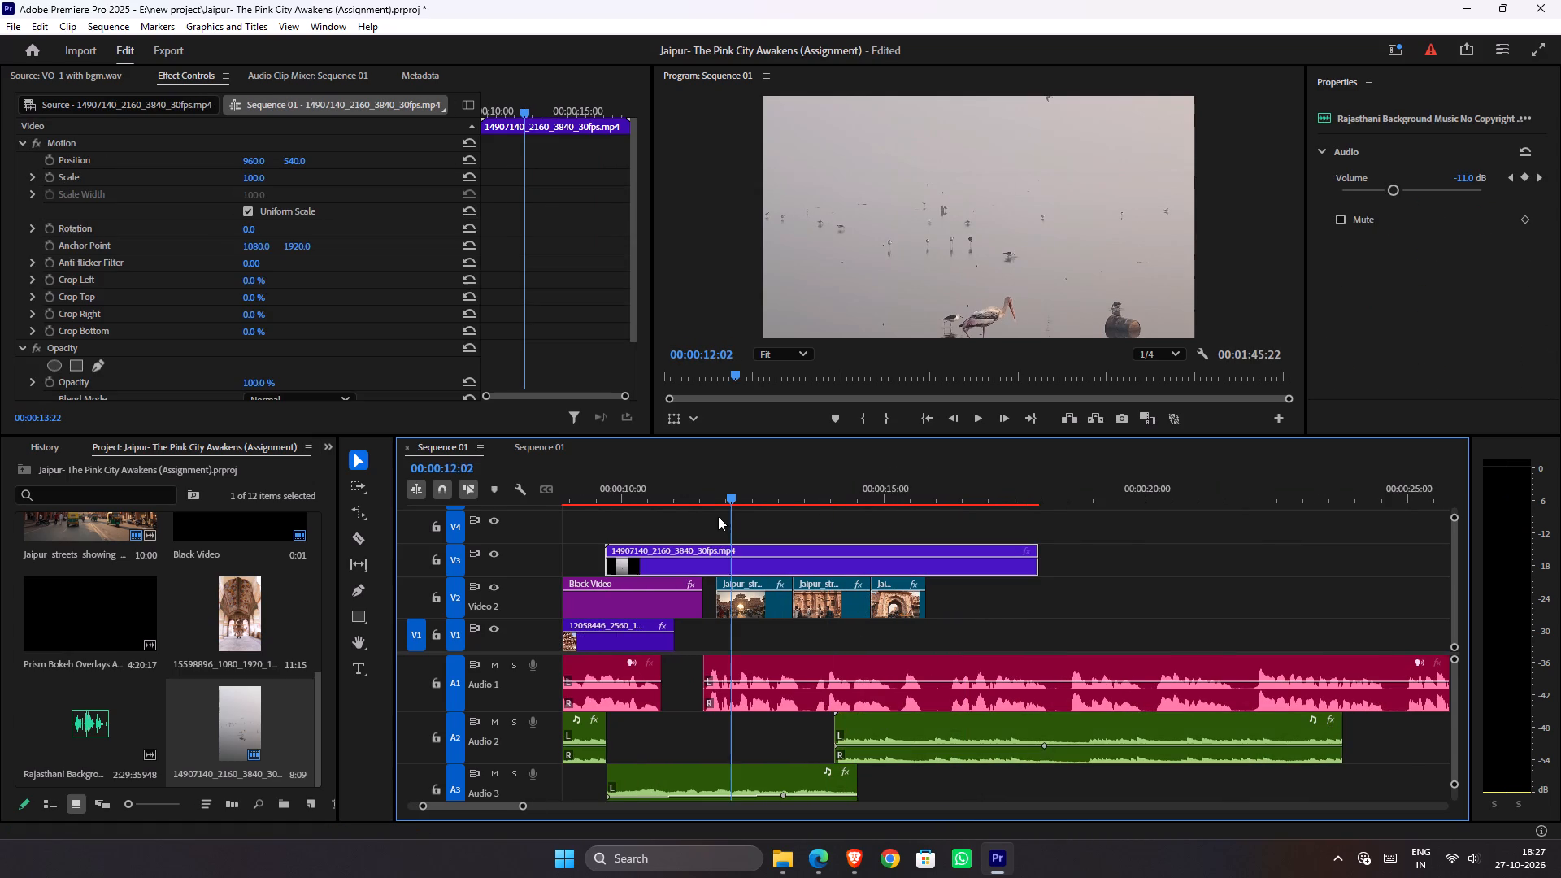
key(space)
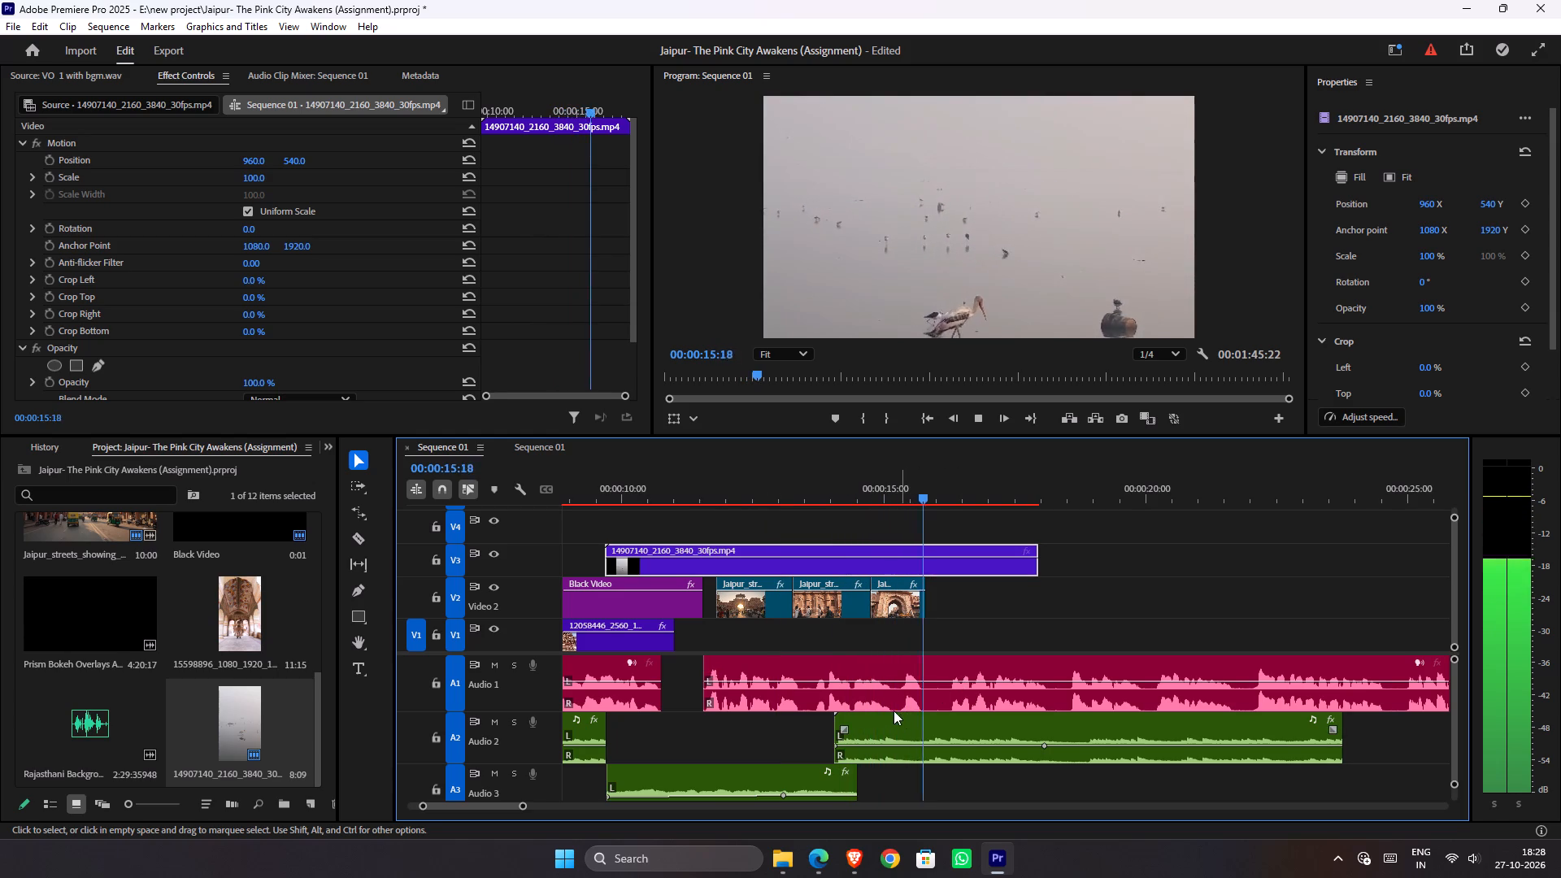
drag(824, 505, 725, 508)
drag(734, 493, 718, 494)
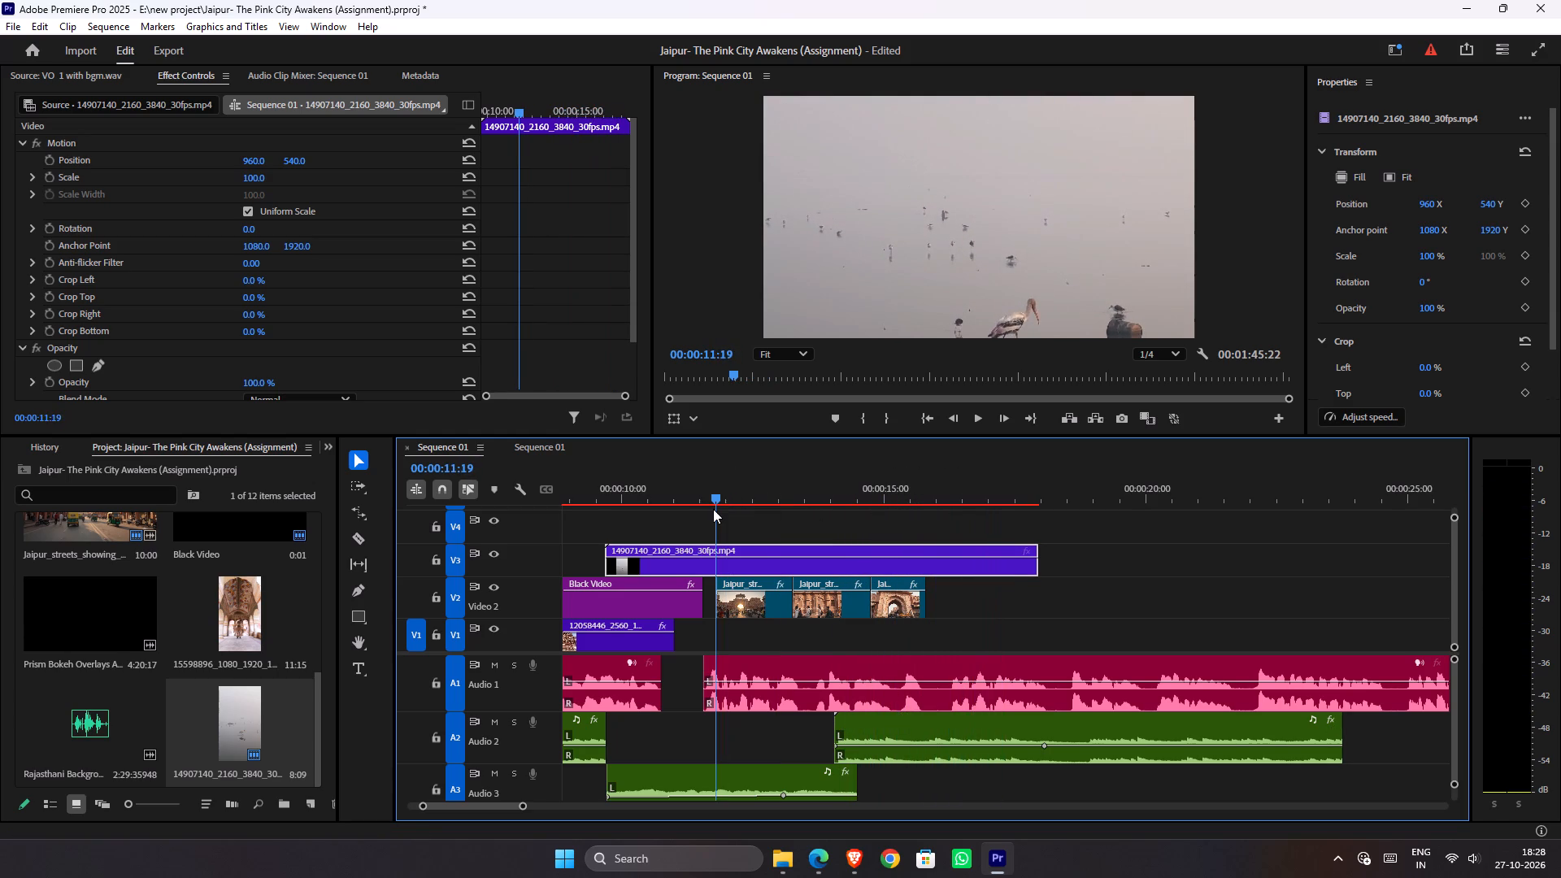
alt+scroll(746, 548, down, 5)
key(space)
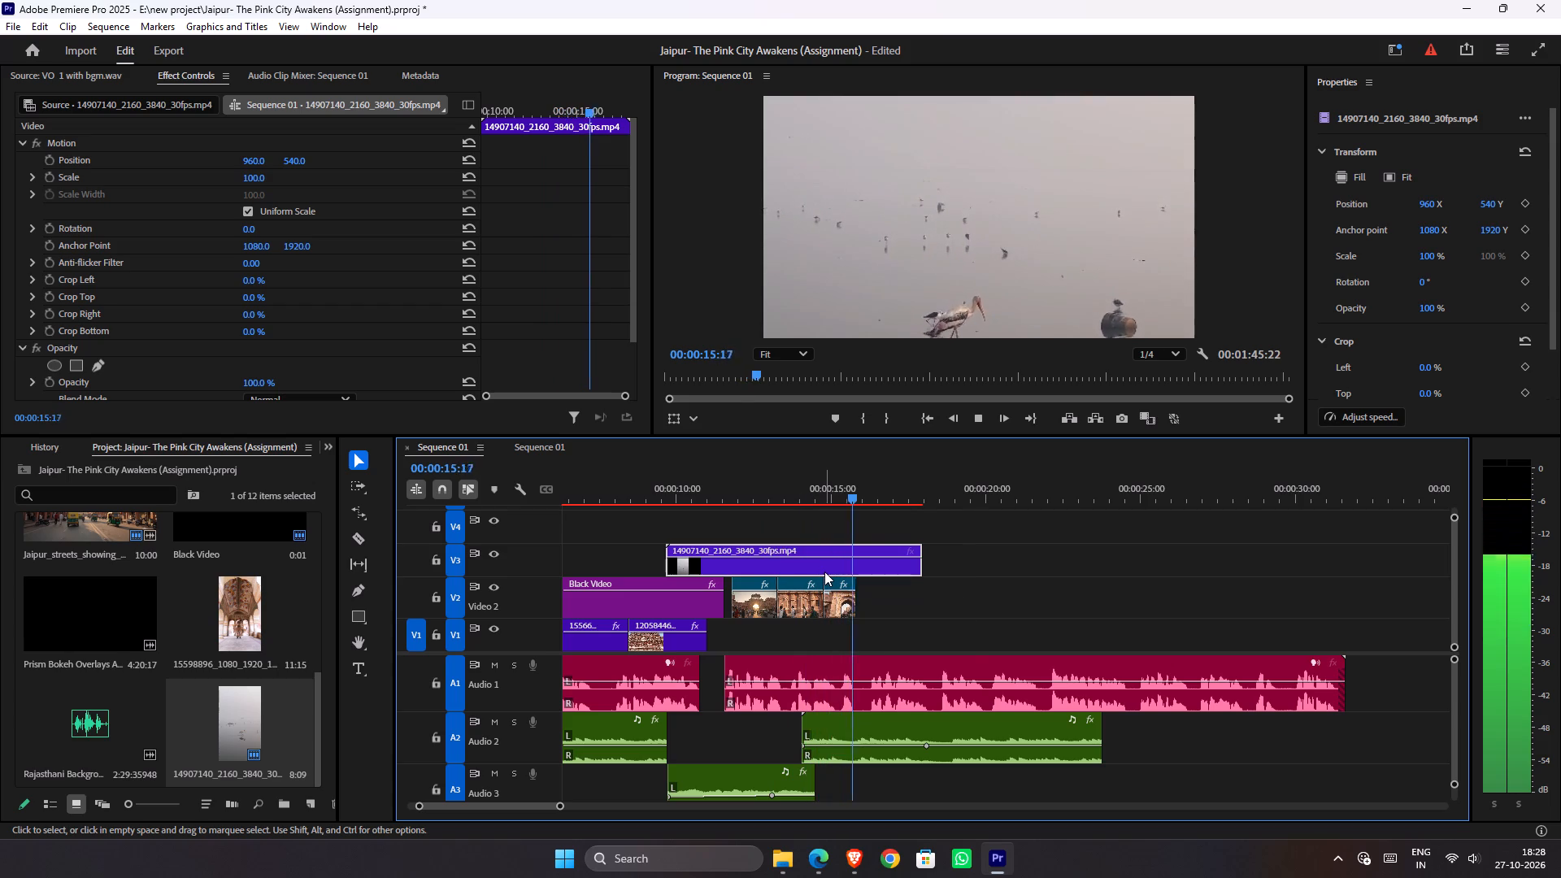
key(space)
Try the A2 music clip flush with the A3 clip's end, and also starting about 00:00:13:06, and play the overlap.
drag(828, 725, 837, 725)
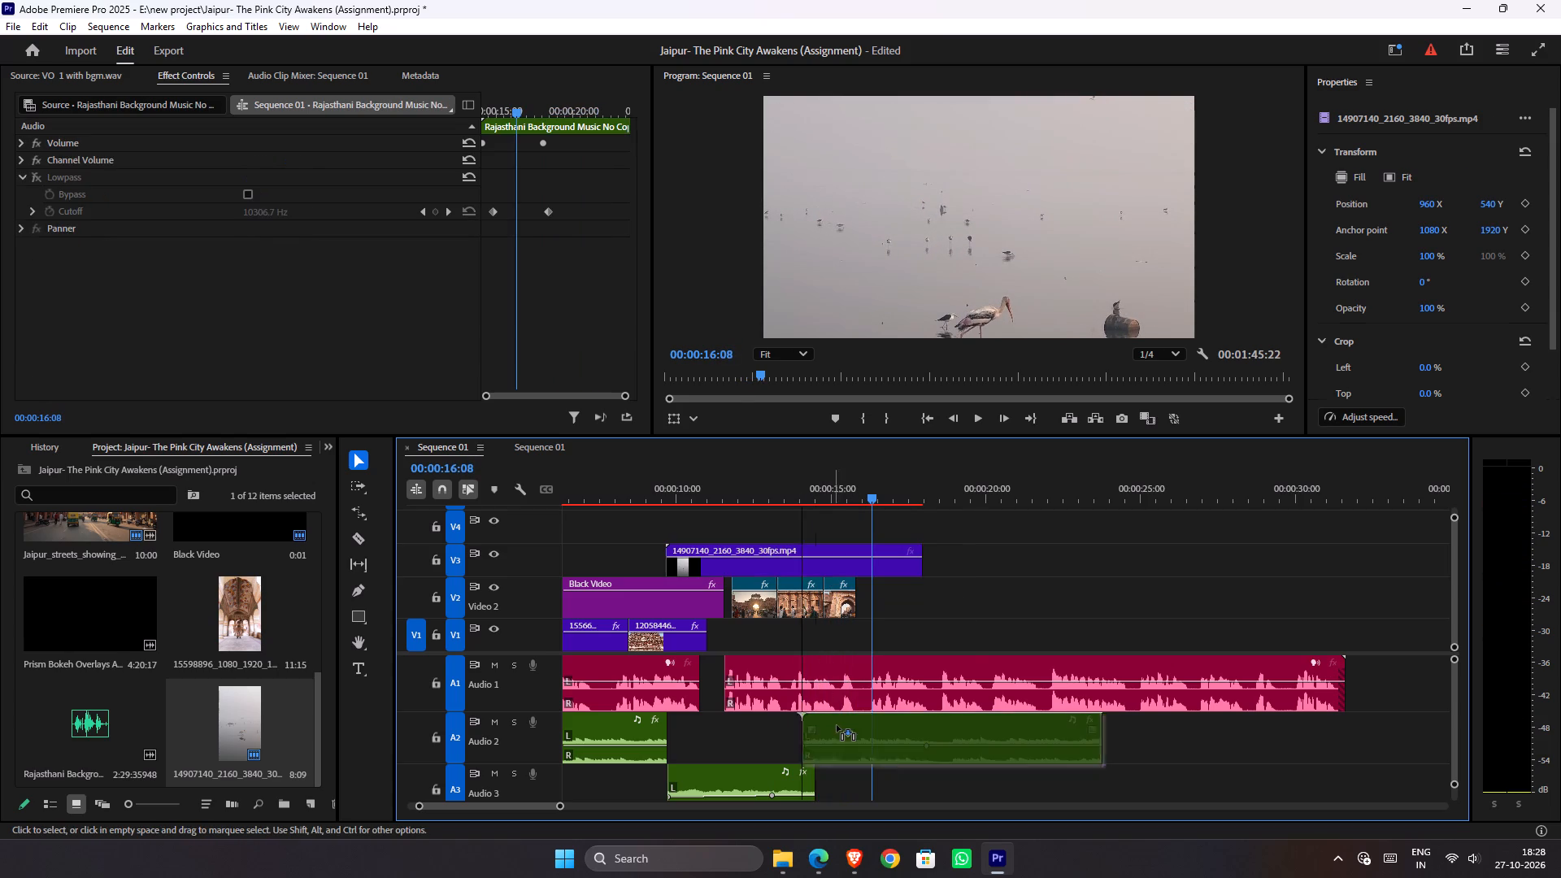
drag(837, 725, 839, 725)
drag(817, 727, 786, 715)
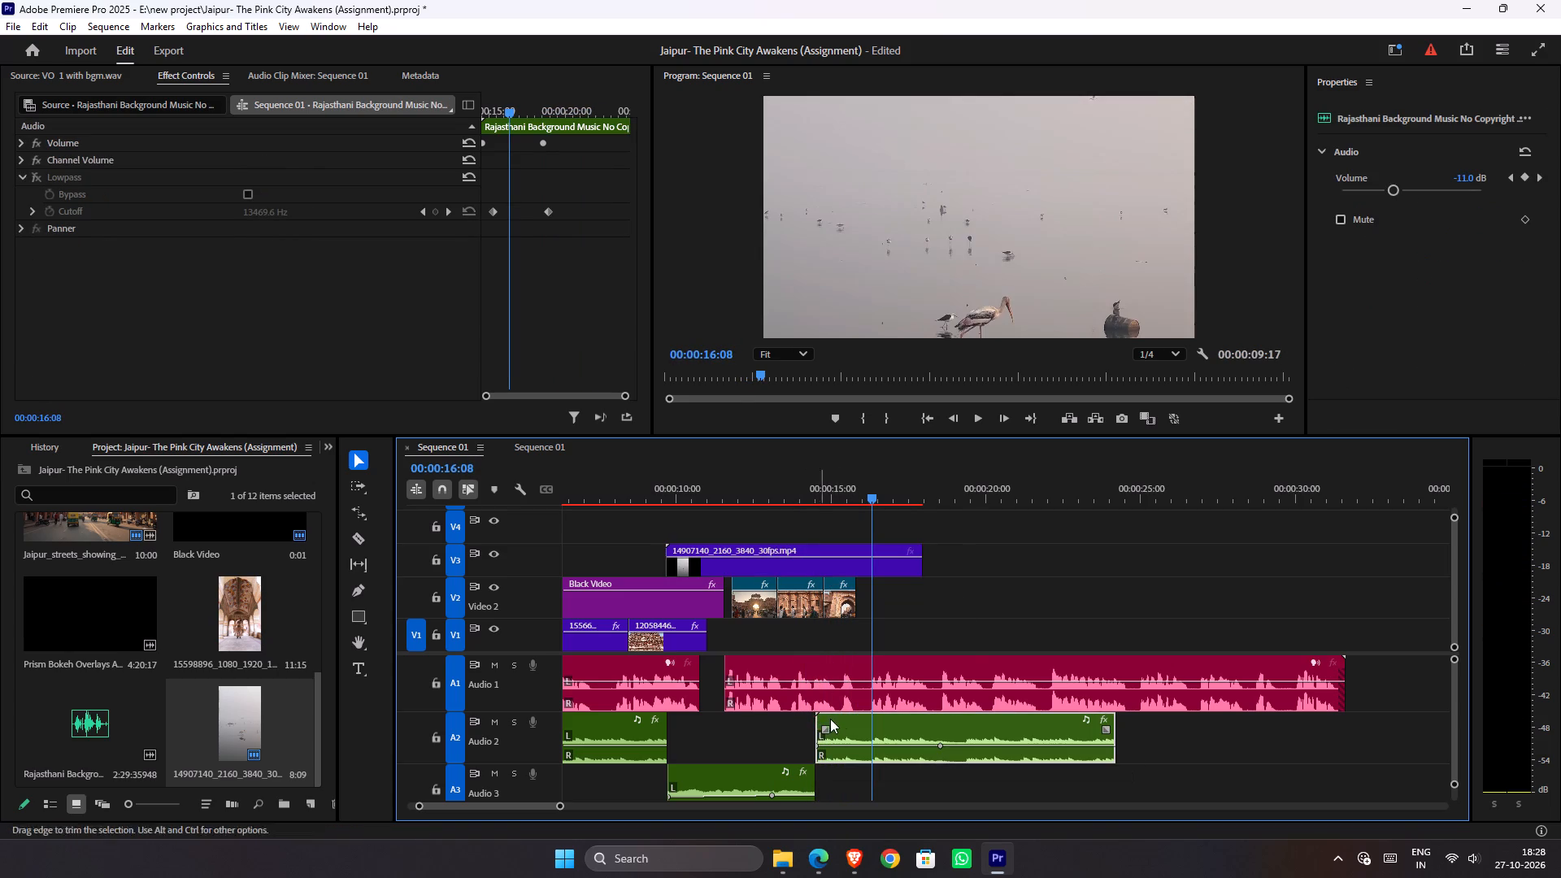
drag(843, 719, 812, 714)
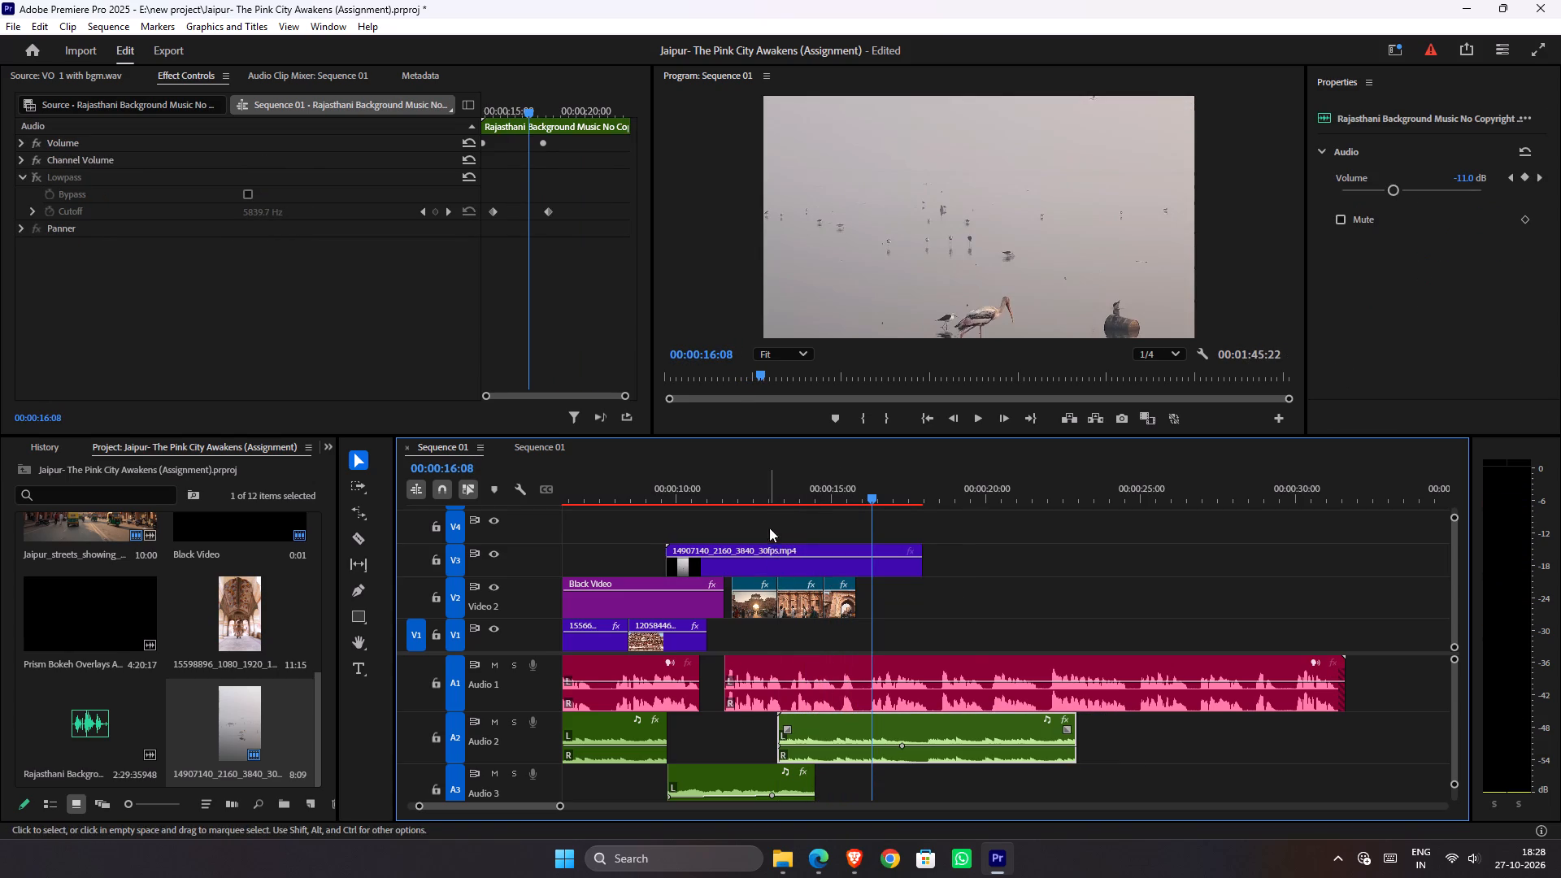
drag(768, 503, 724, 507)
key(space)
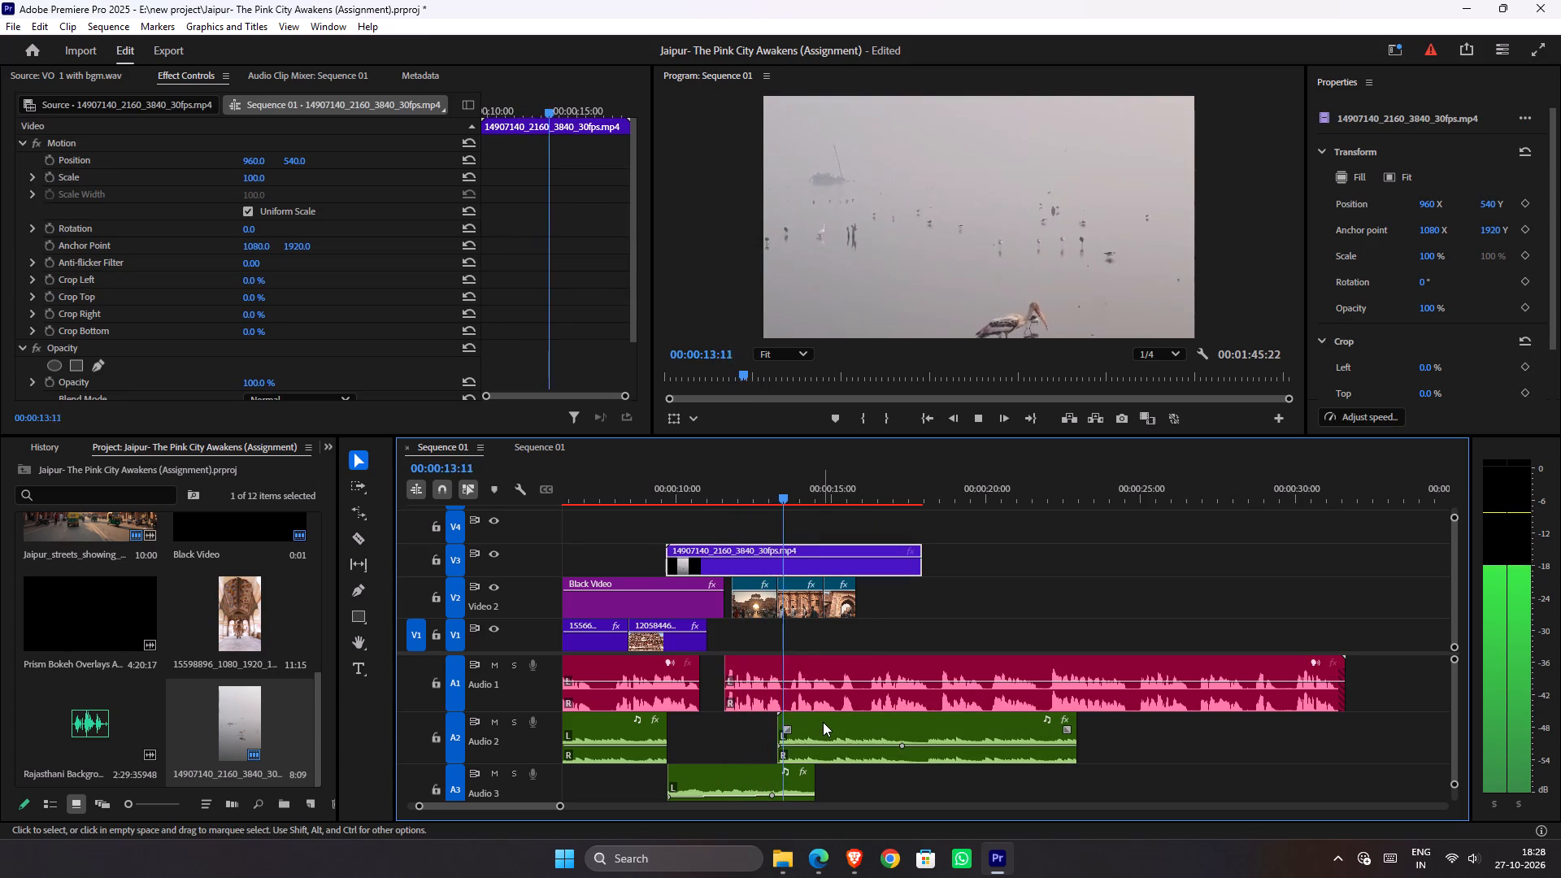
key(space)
Move the A2 music clip later to start at about 00:00:14:00 and play through the overlap.
drag(824, 724, 854, 724)
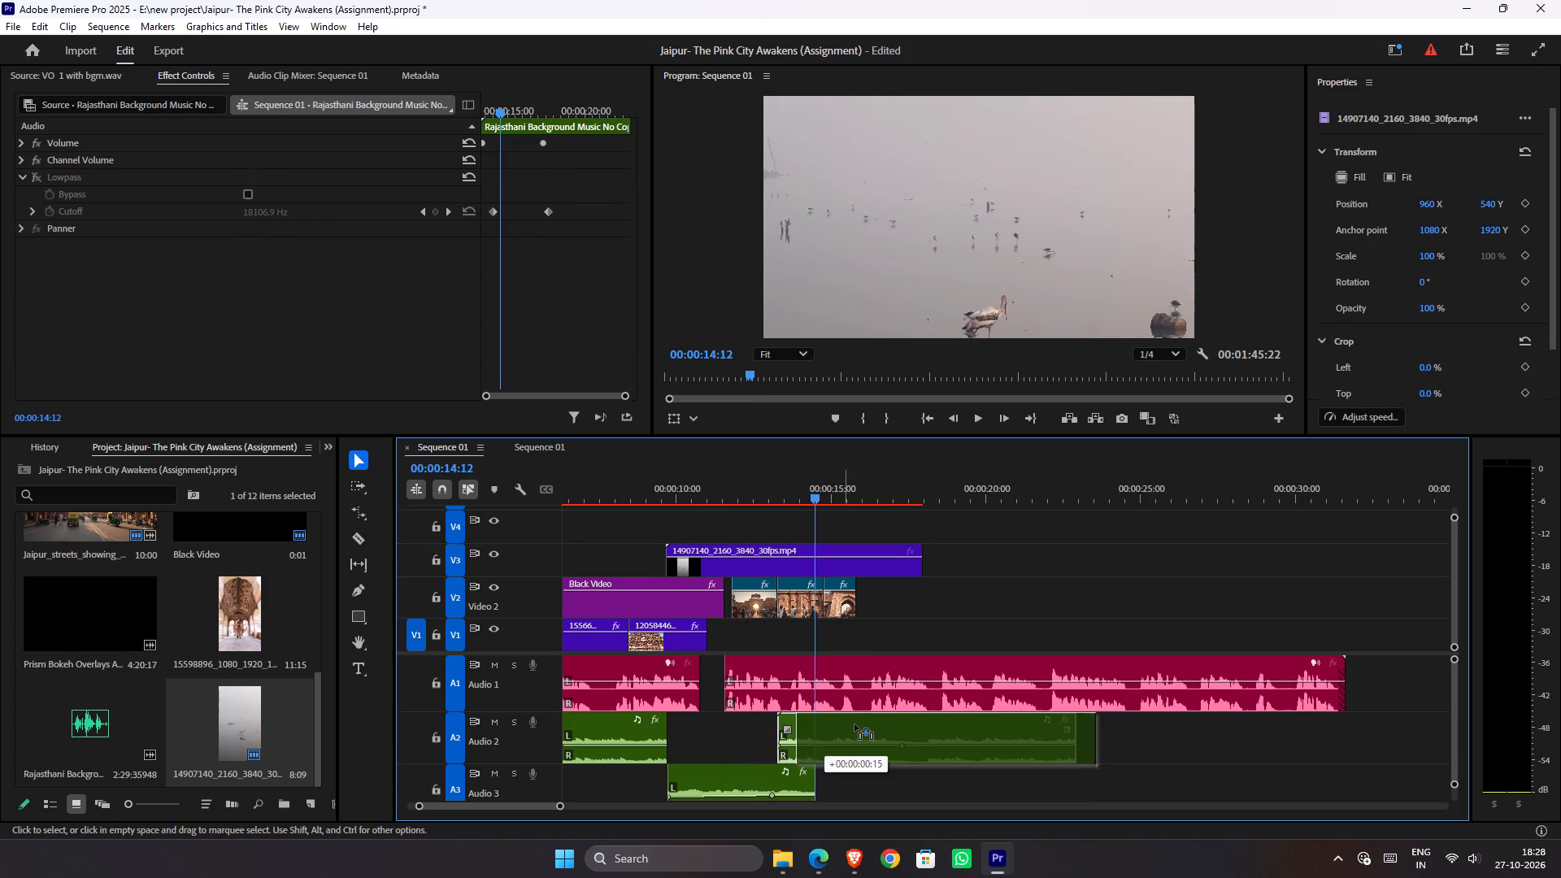
drag(854, 724, 847, 724)
drag(797, 501, 746, 509)
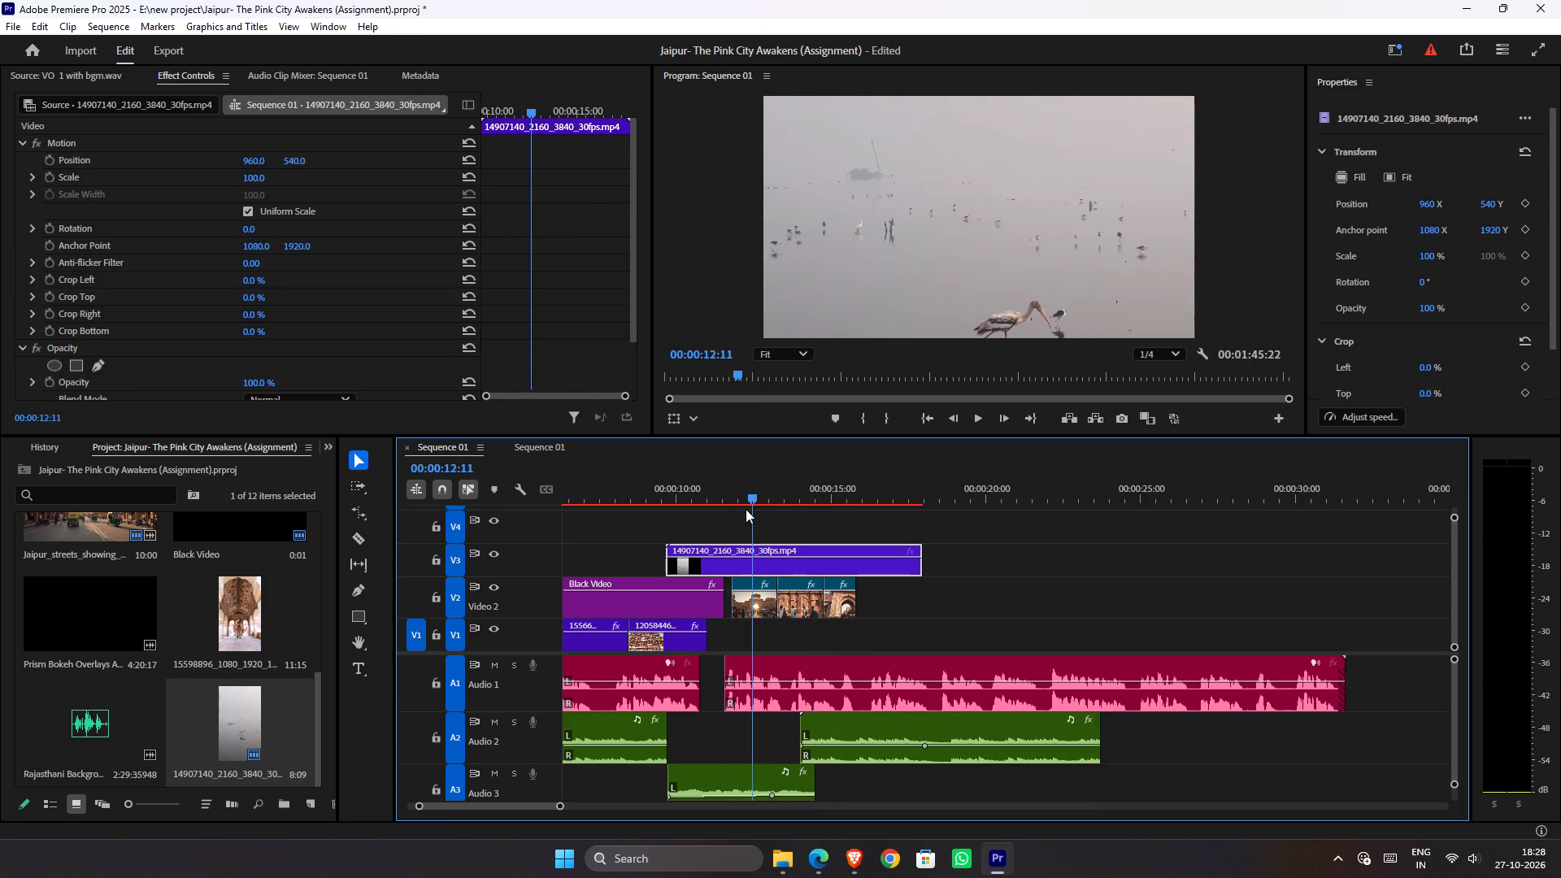
drag(746, 509, 742, 509)
key(space)
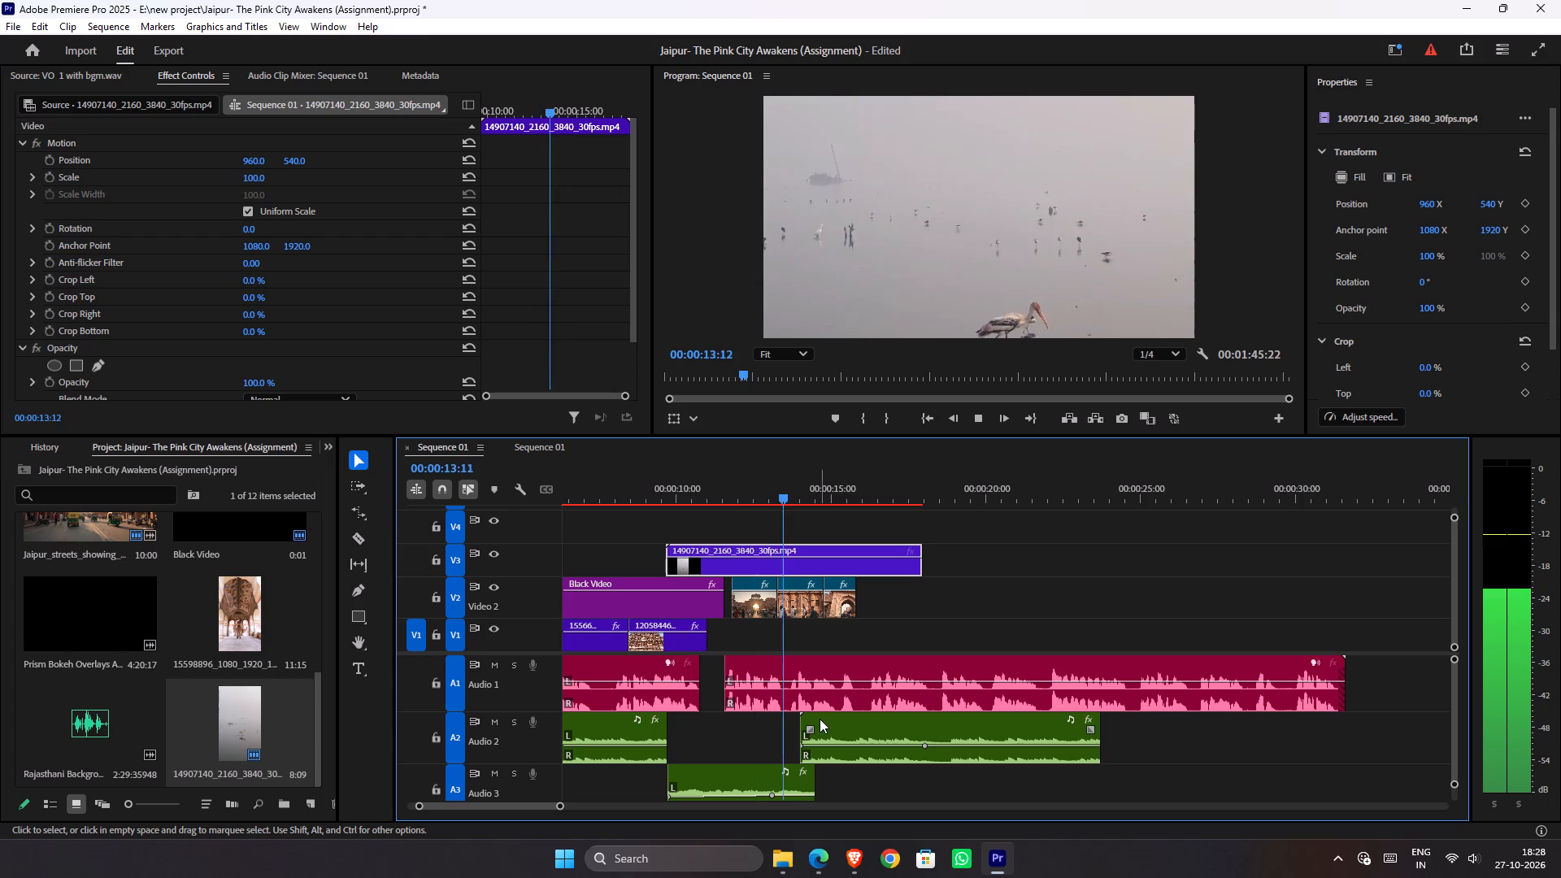
key(space)
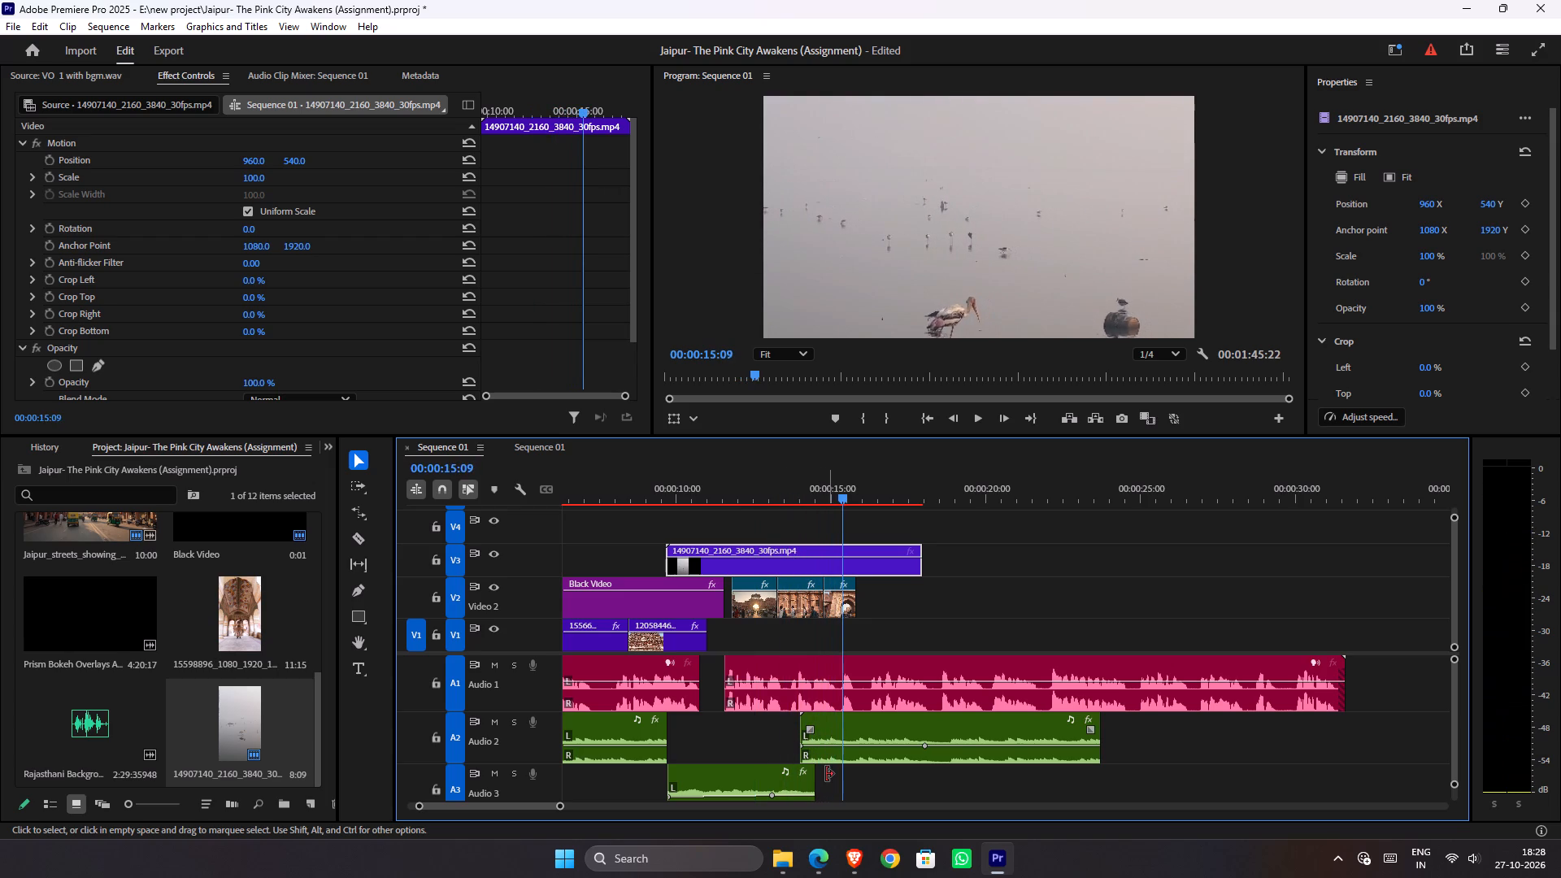
Add a fade-out of about one second at the end of the A3 music clip and play through it.
scroll(833, 756, down, 2)
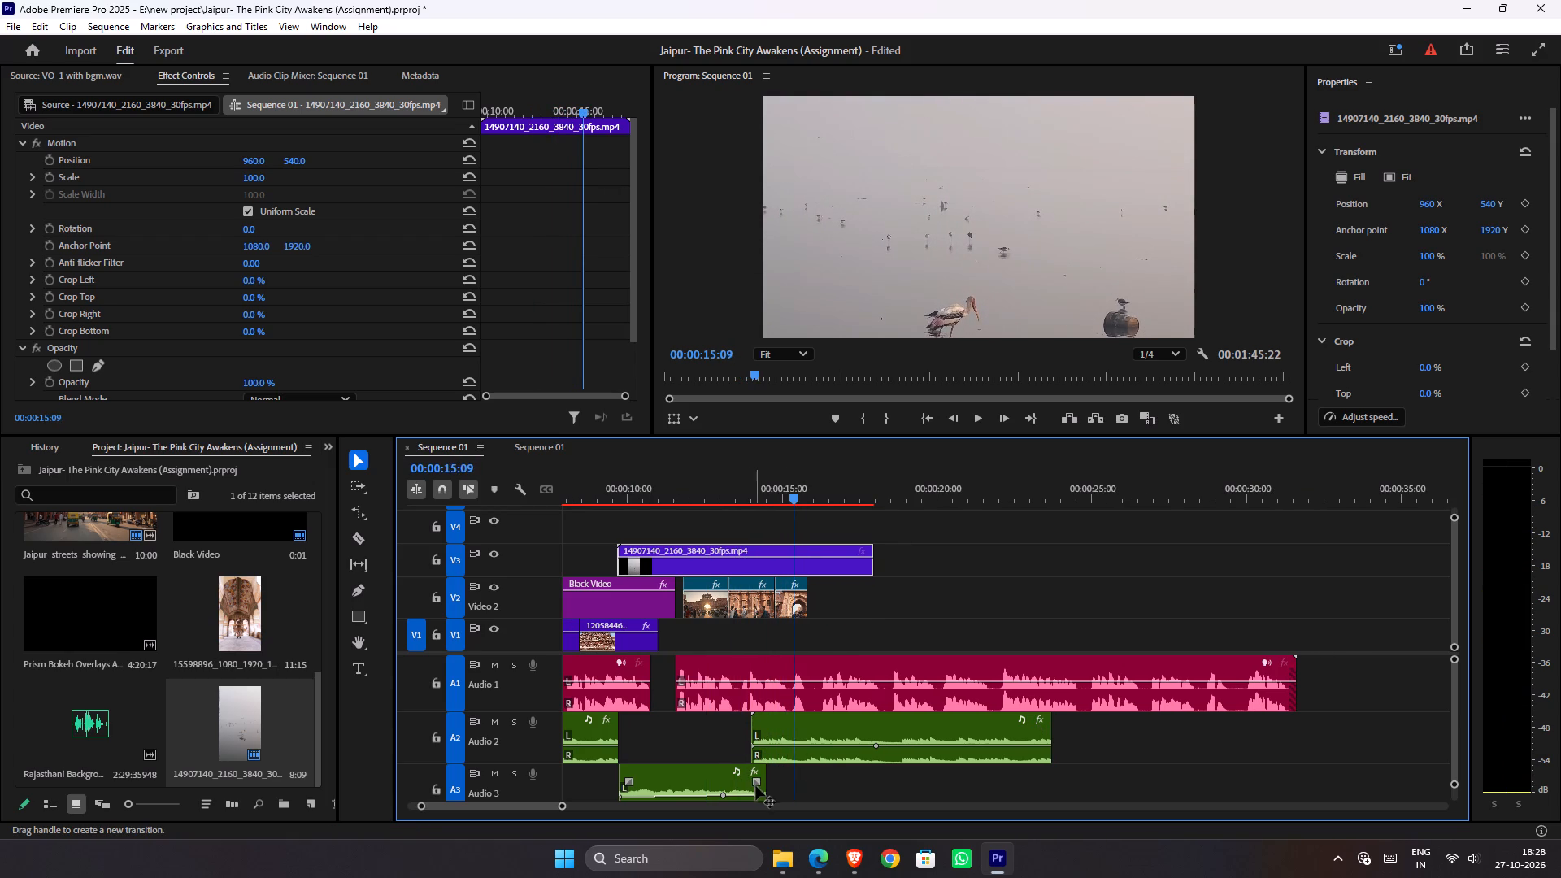
drag(755, 785, 736, 782)
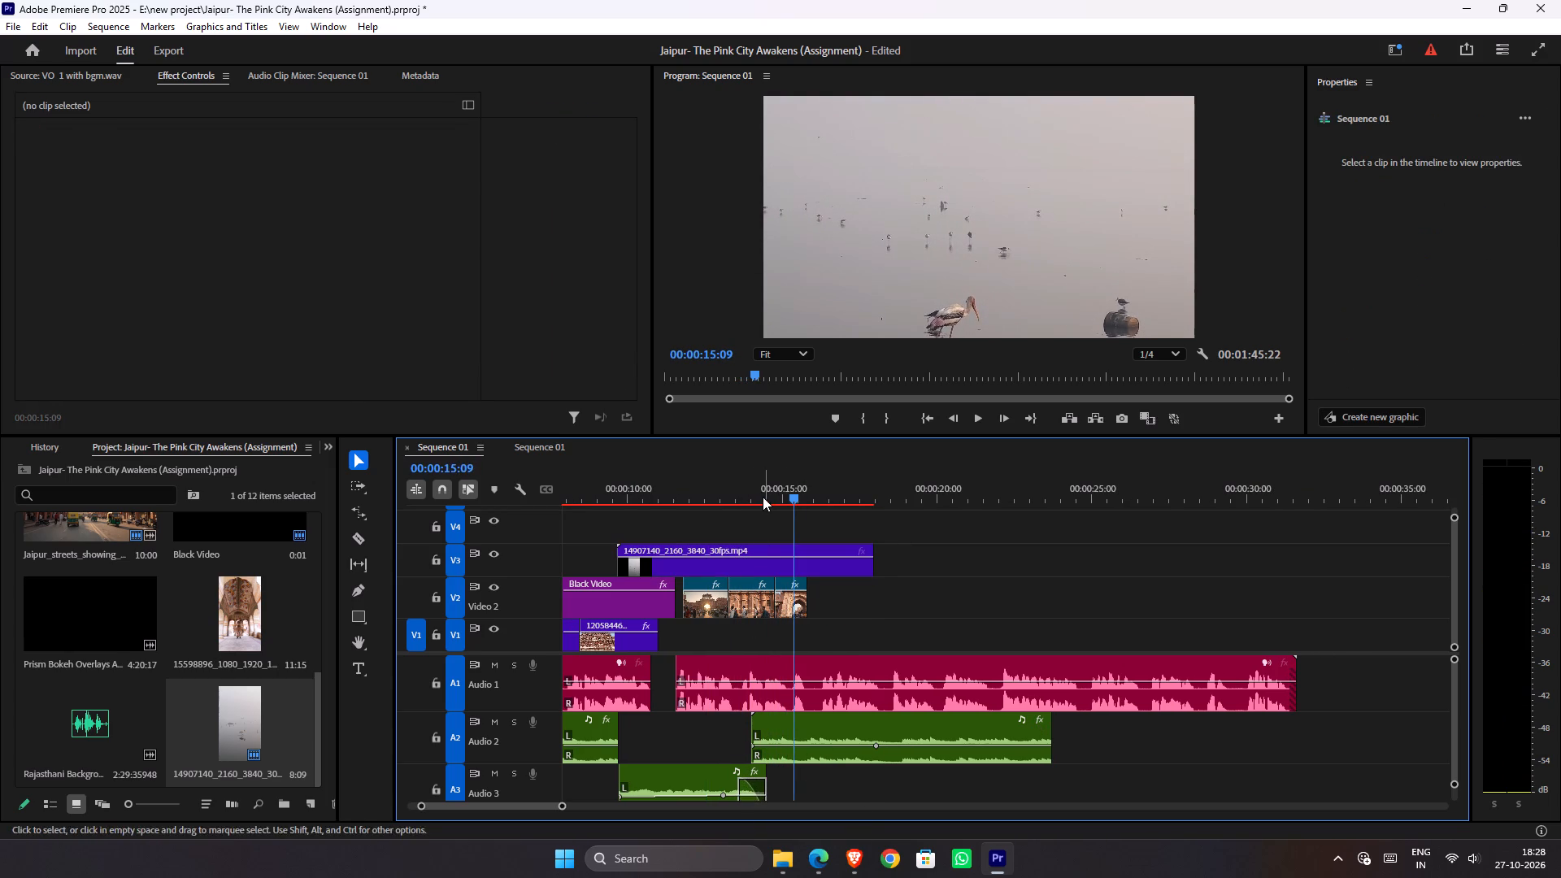
drag(761, 497, 693, 512)
key(space)
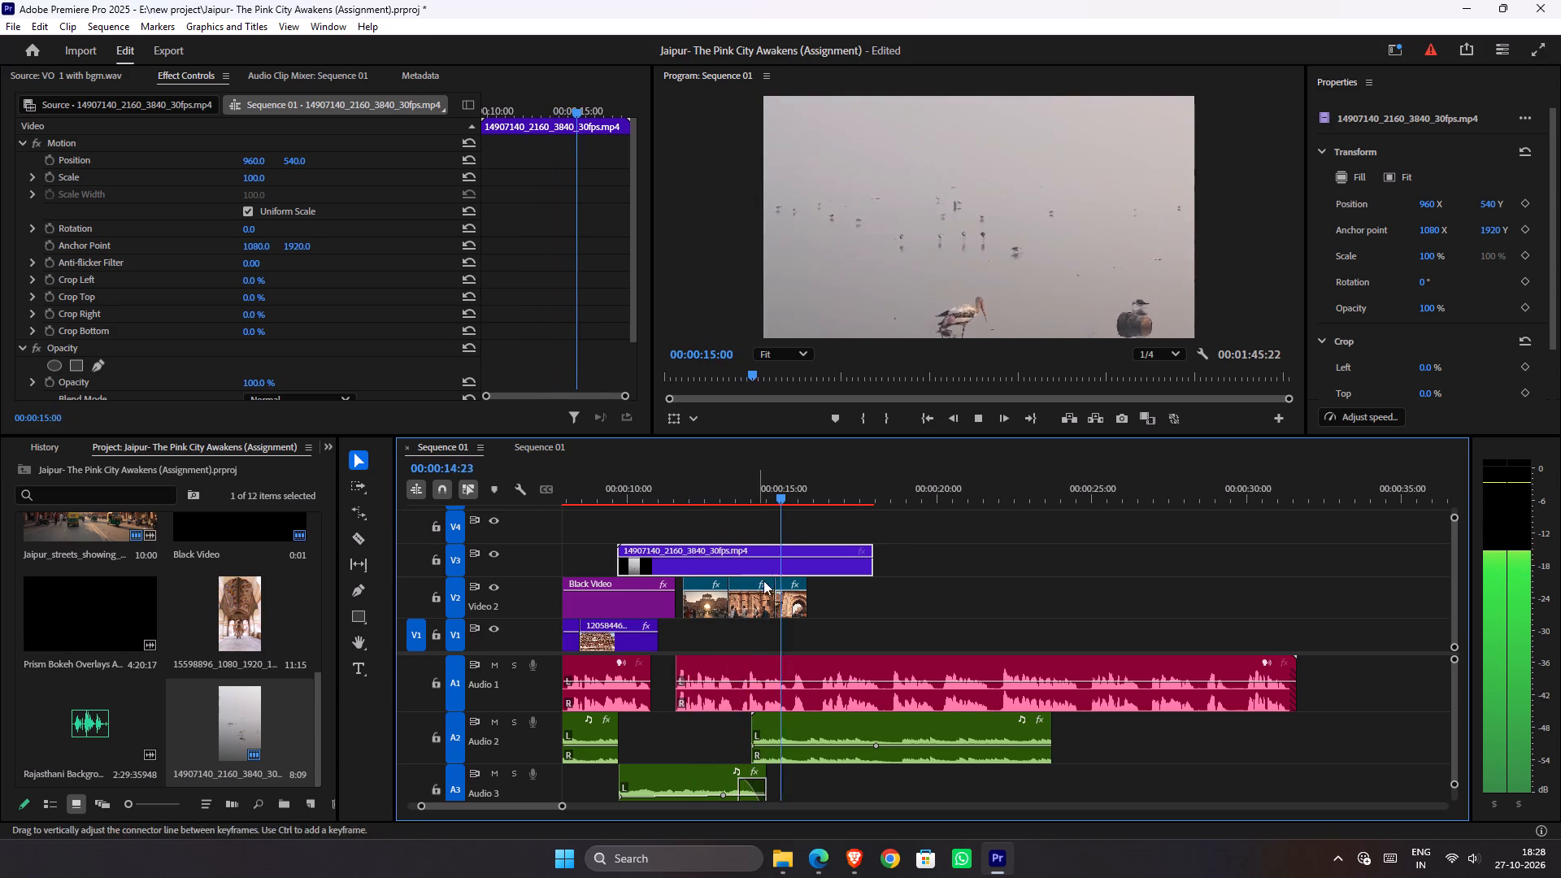
key(space)
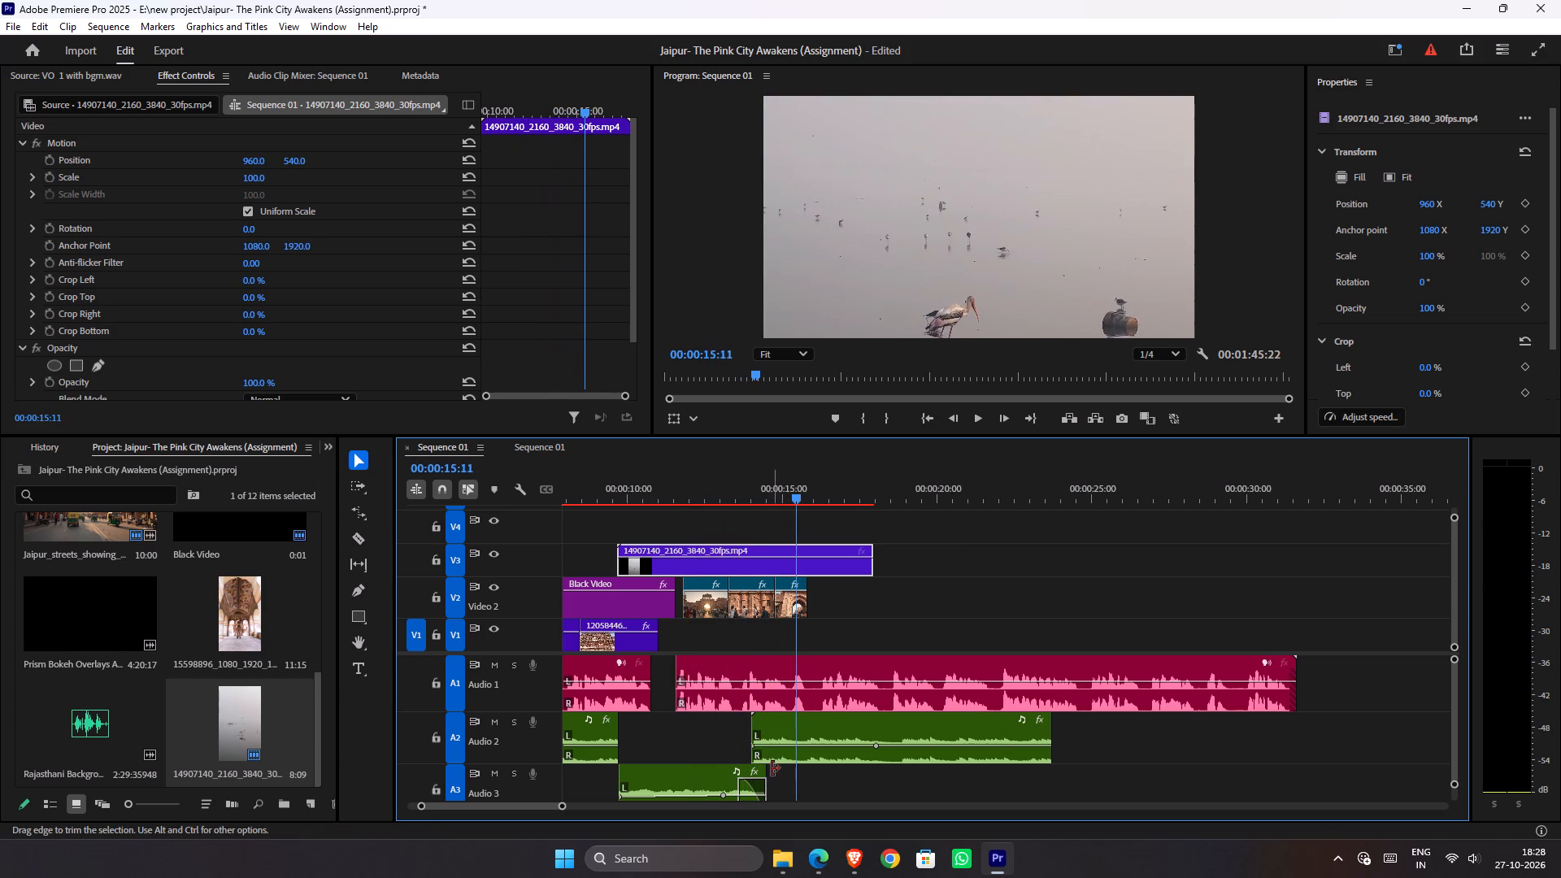
Extend the end of the faded A3 music clip to about 00:00:15:02 and play through its overlap with the A2 music.
drag(763, 773, 782, 773)
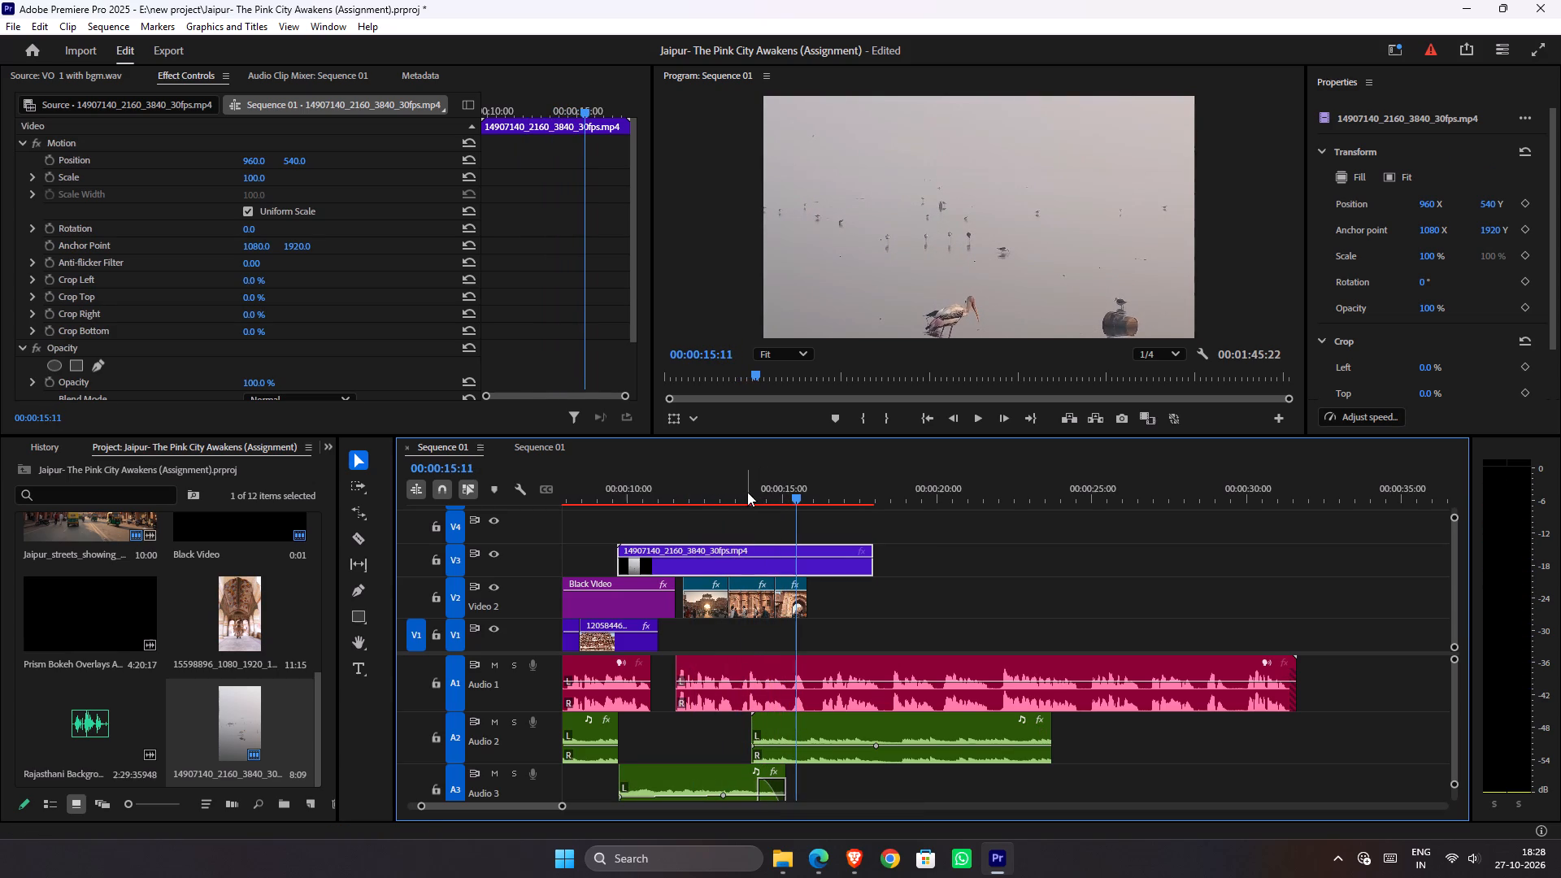
drag(744, 491, 719, 498)
key(space)
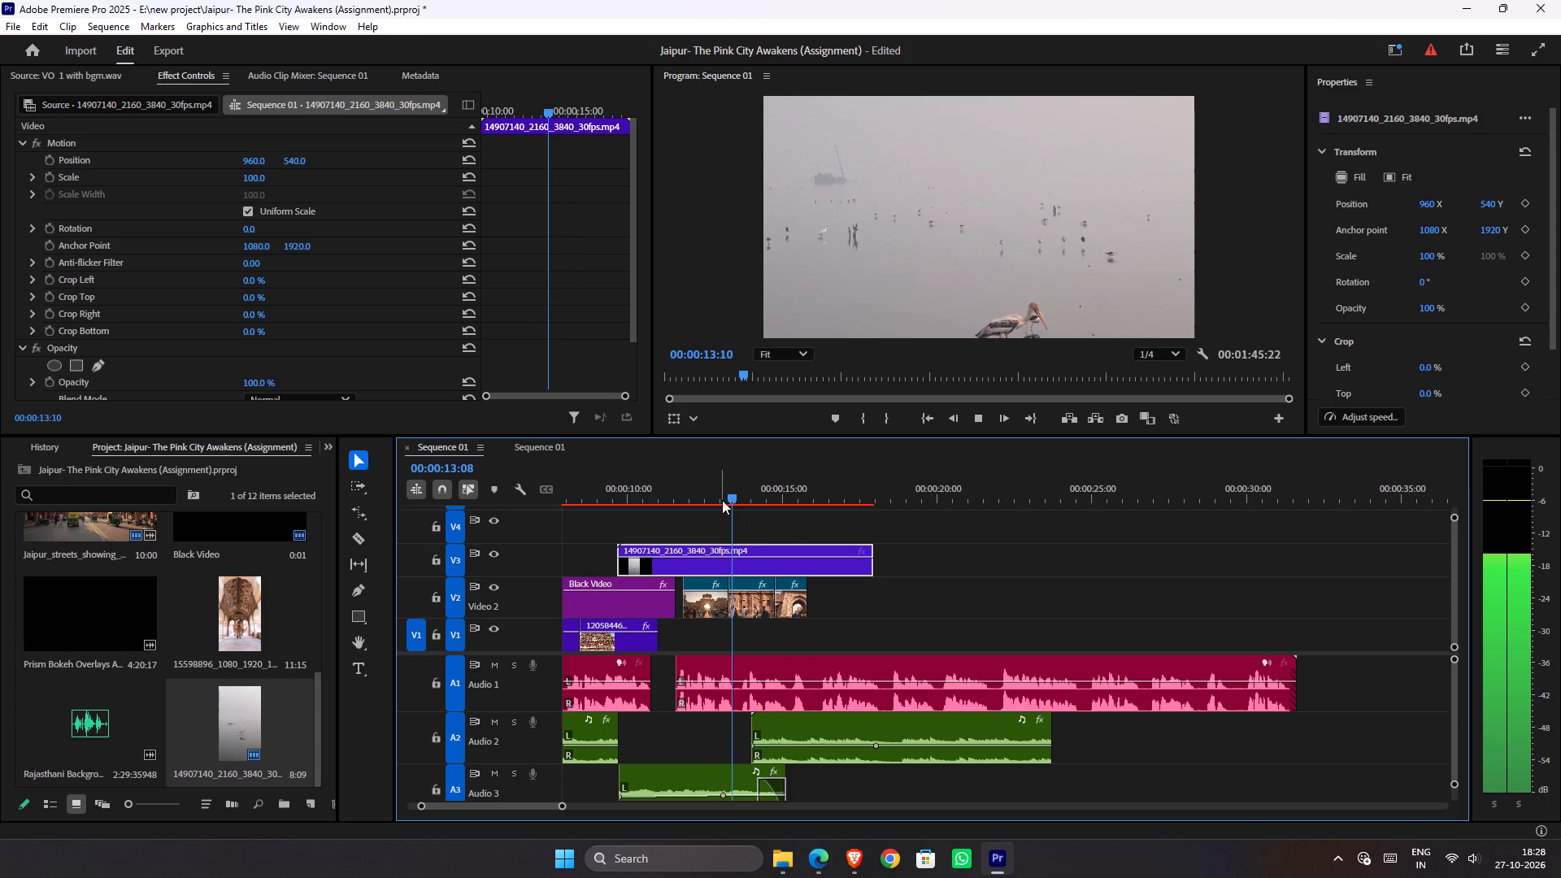
key(space)
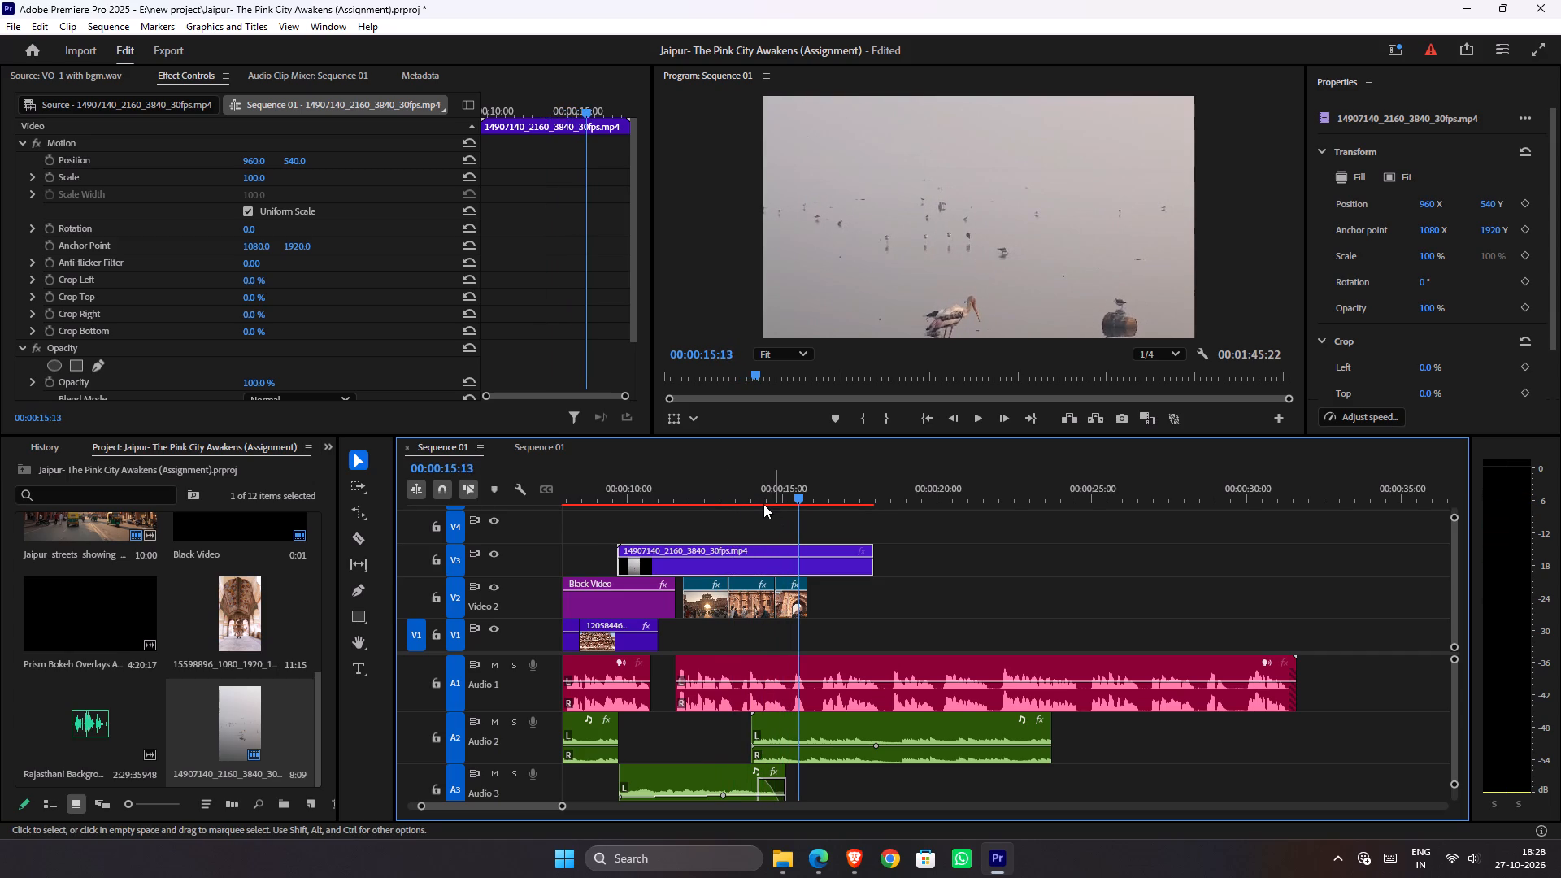
drag(779, 500, 728, 515)
alt+scroll(737, 705, up, 8)
scroll(758, 675, down, 2)
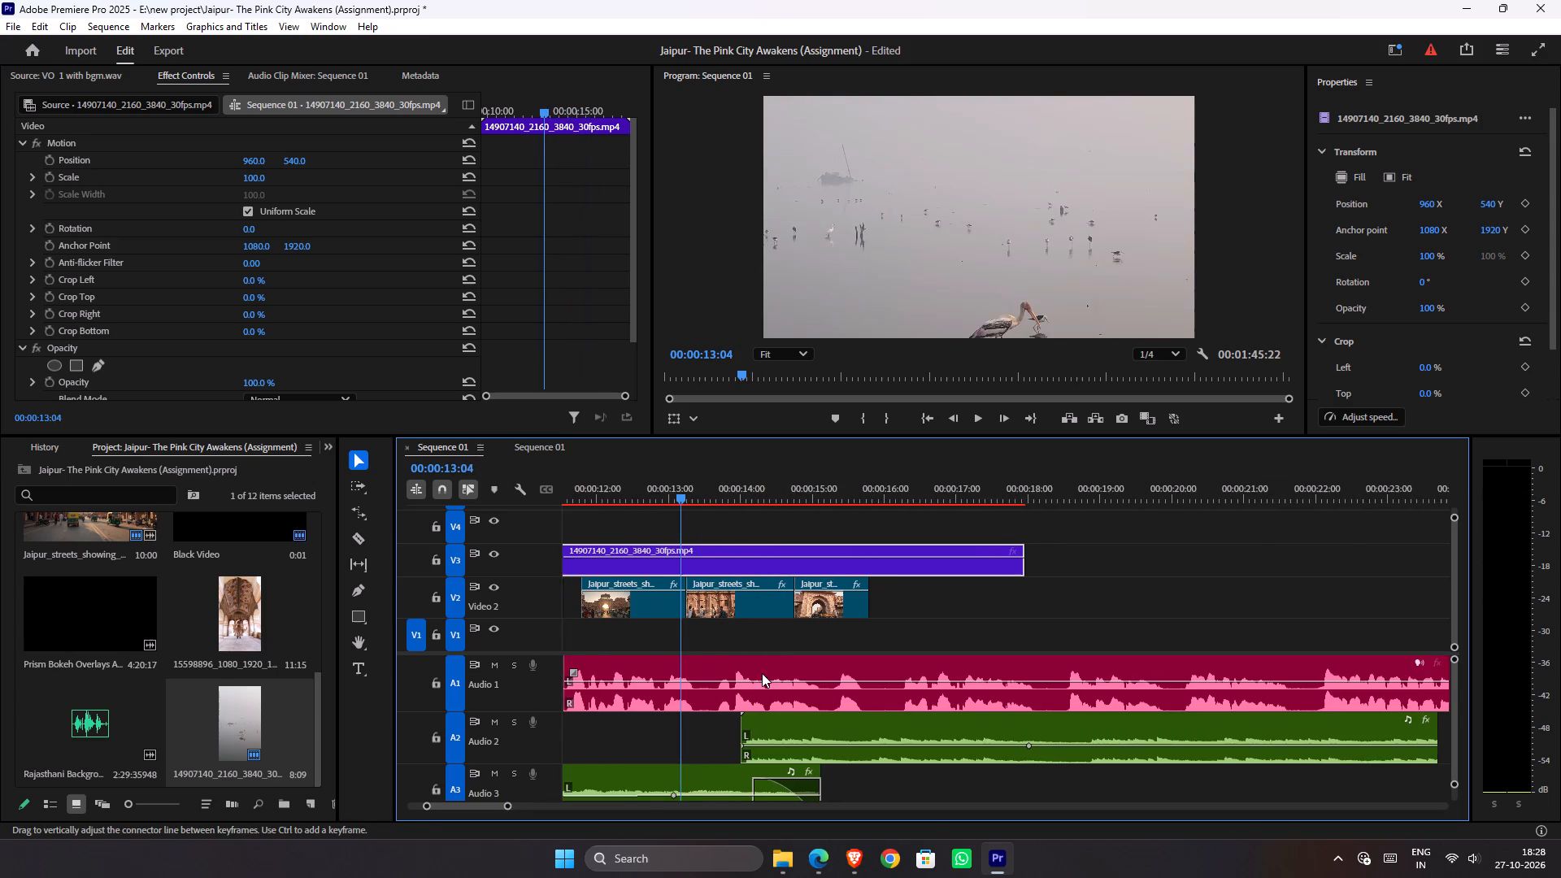
ctrl+scroll(772, 692, down, 4)
key(space)
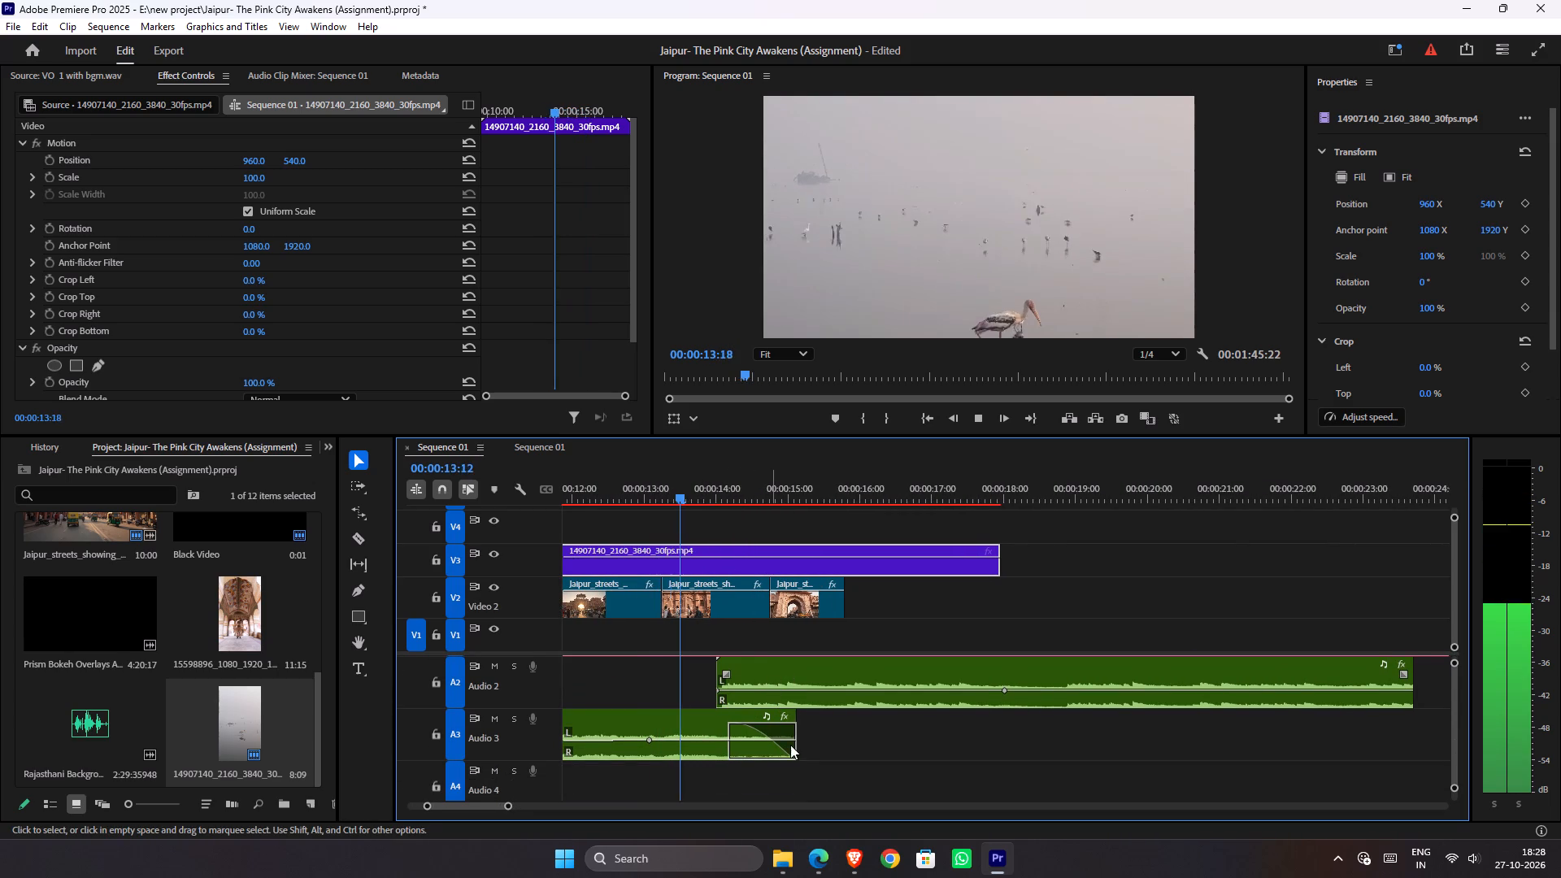
key(space)
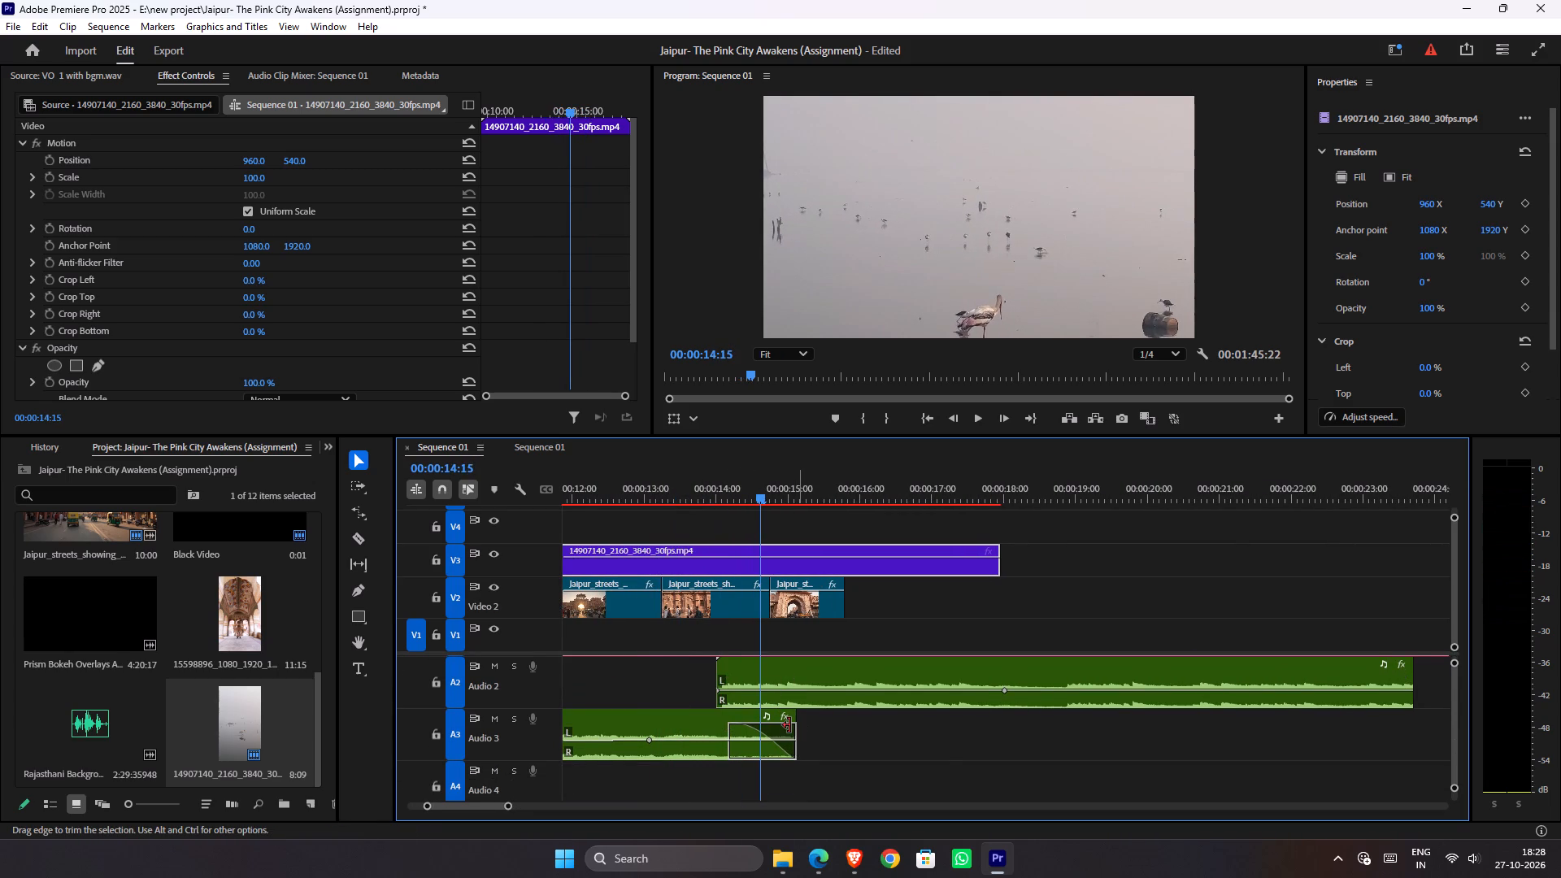
Trim the end of the faded A3 music clip back to about 00:00:14:17, playing through its overlap with the A2 music.
drag(794, 725, 780, 724)
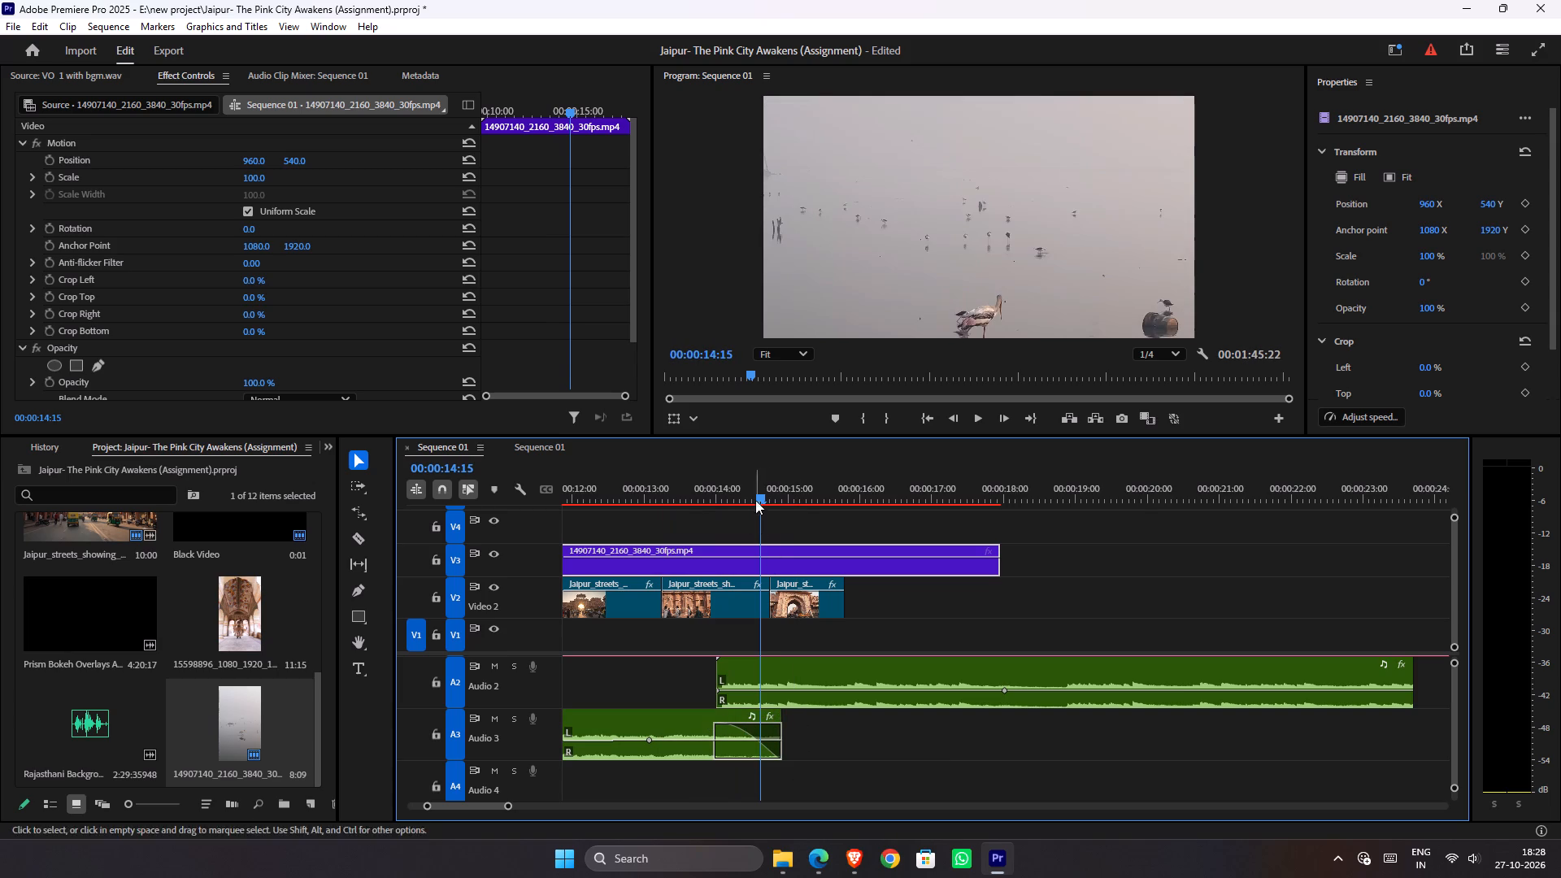
drag(754, 493, 641, 524)
key(space)
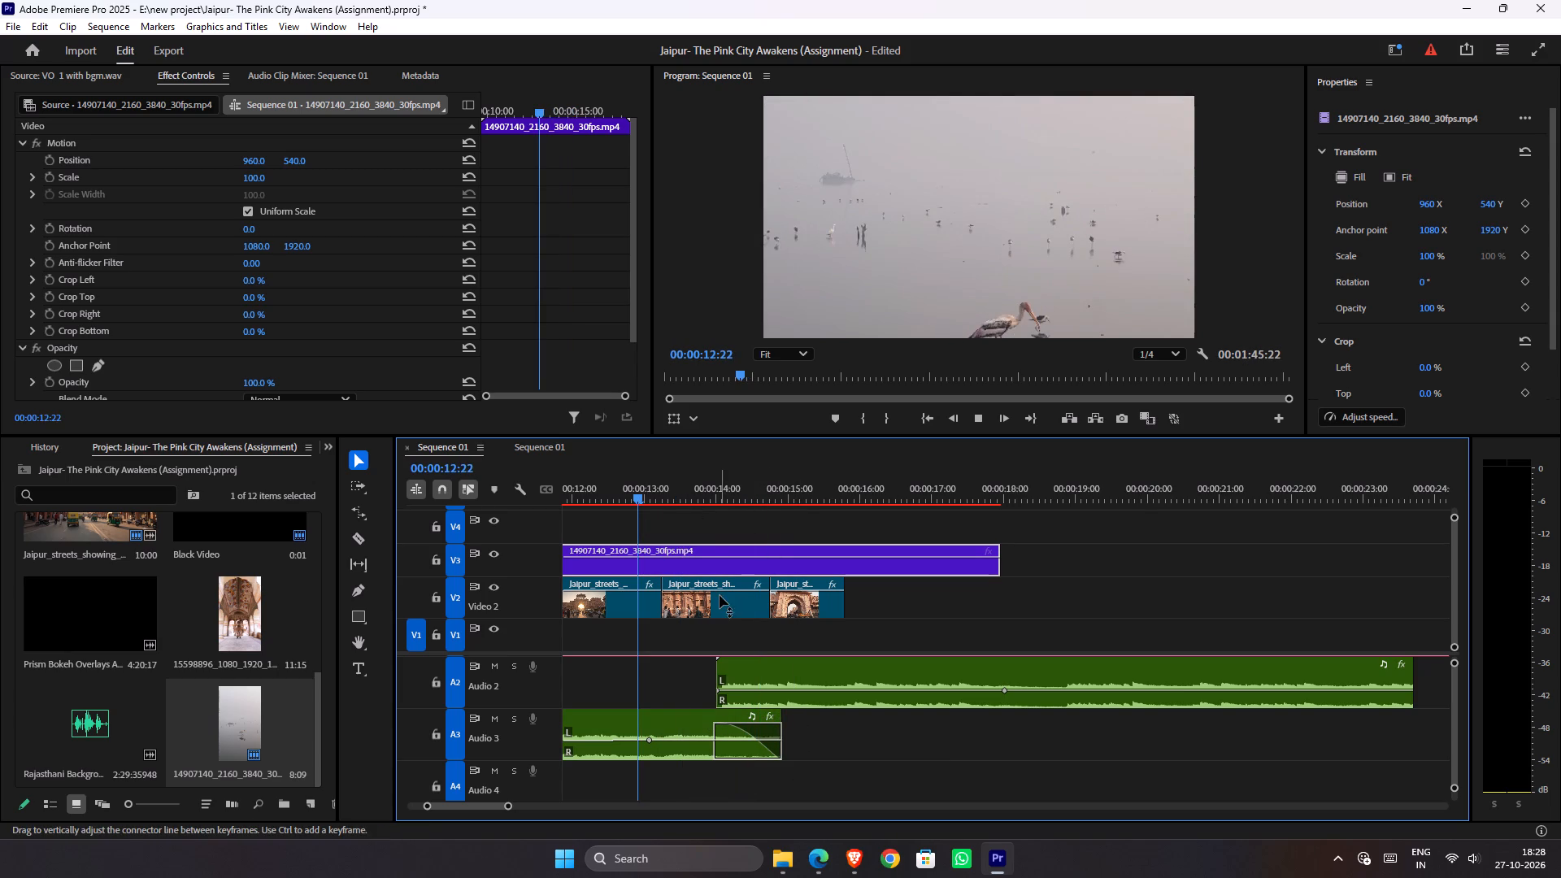
key(space)
key(space)
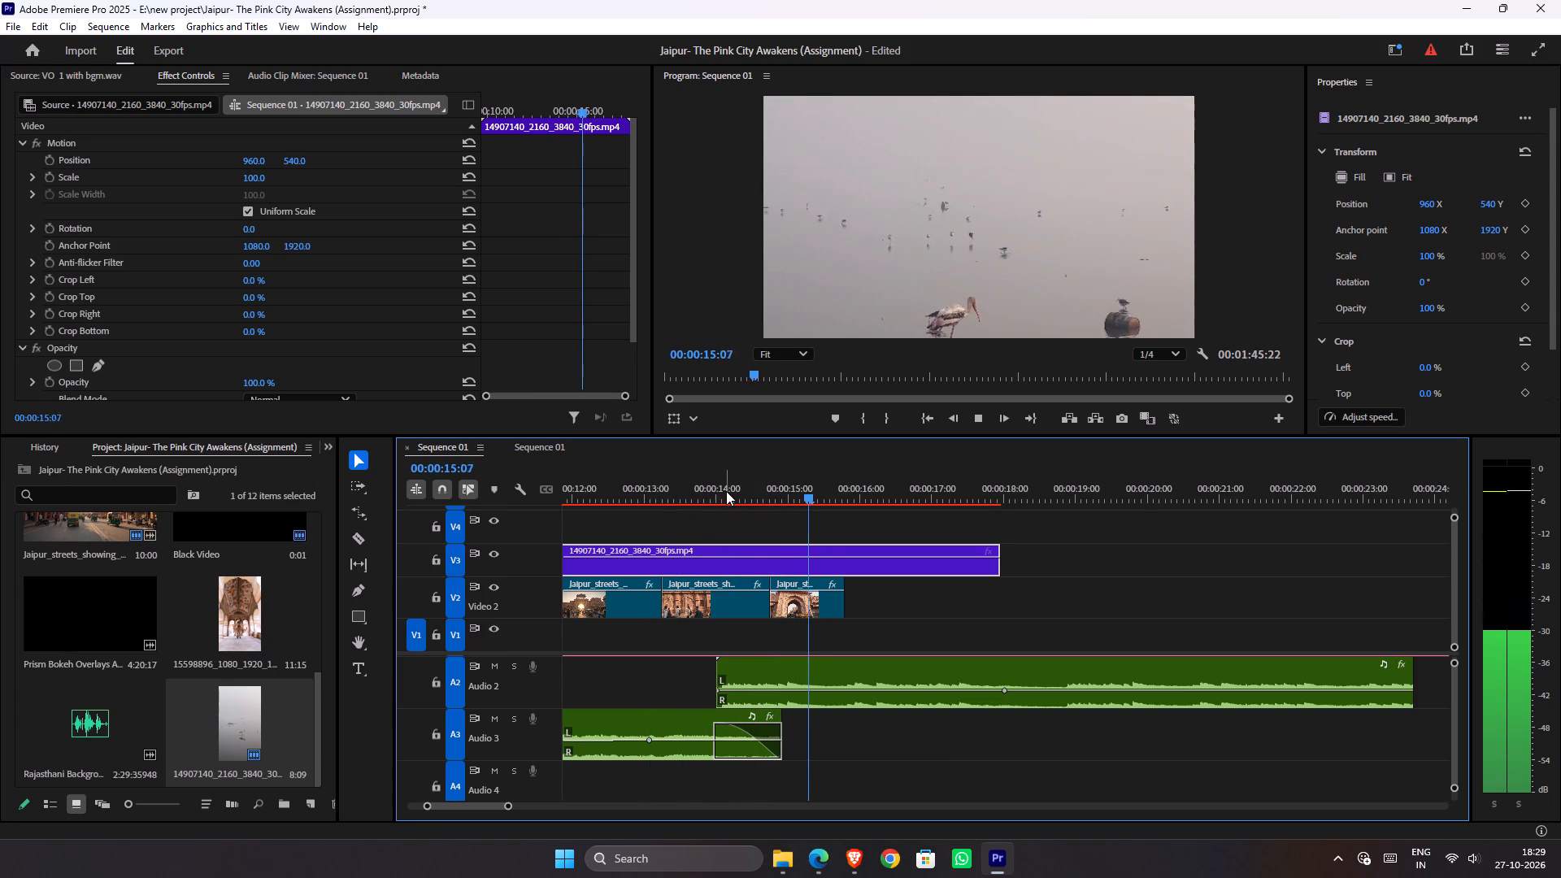
drag(728, 498, 628, 518)
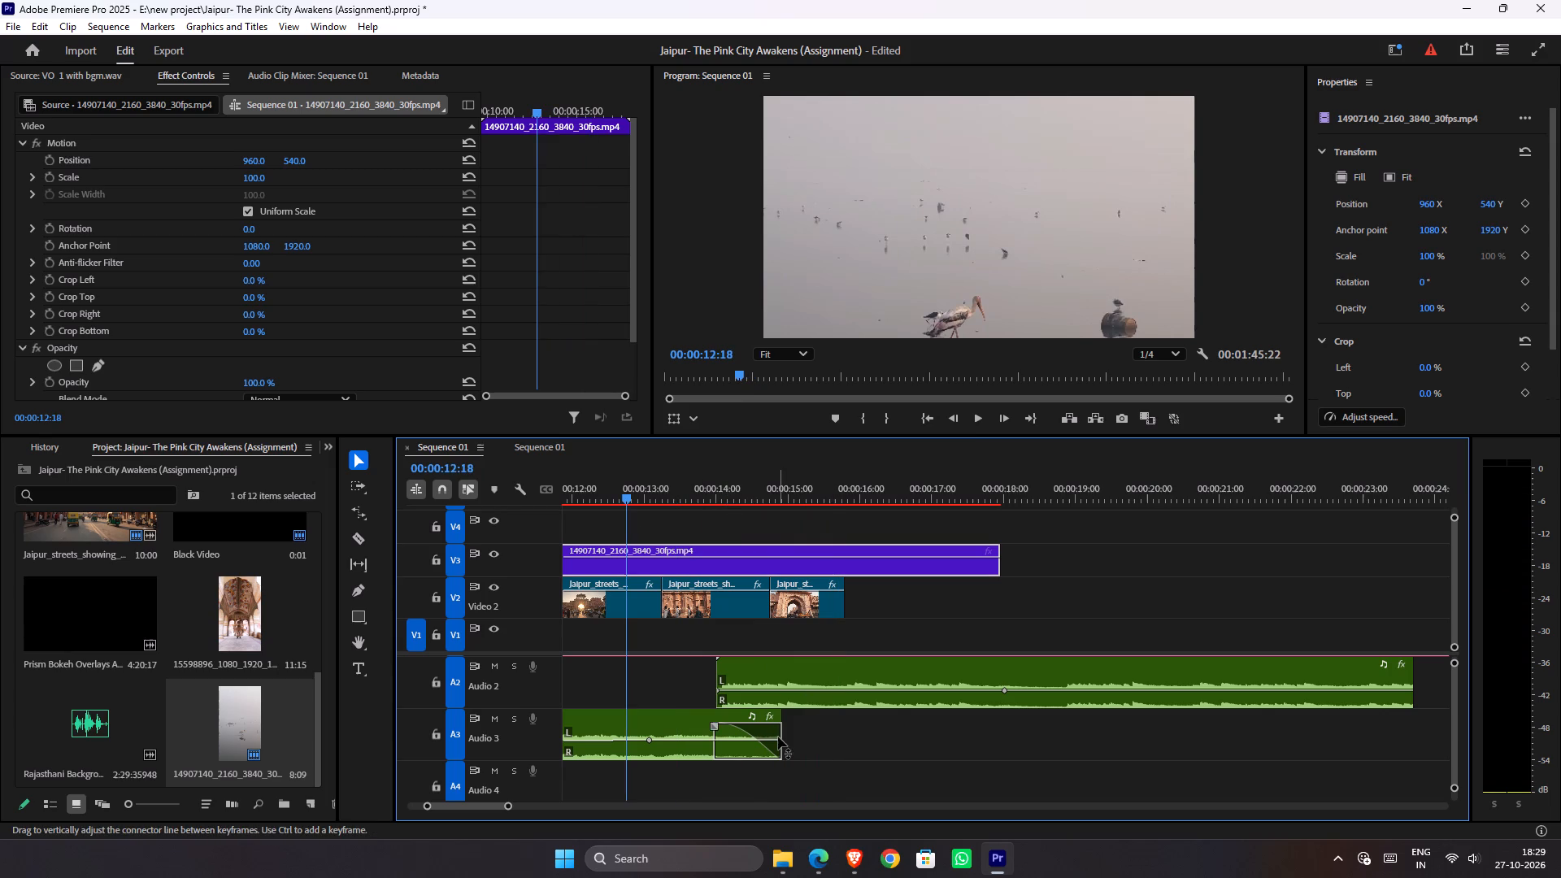
drag(782, 737, 768, 736)
key(space)
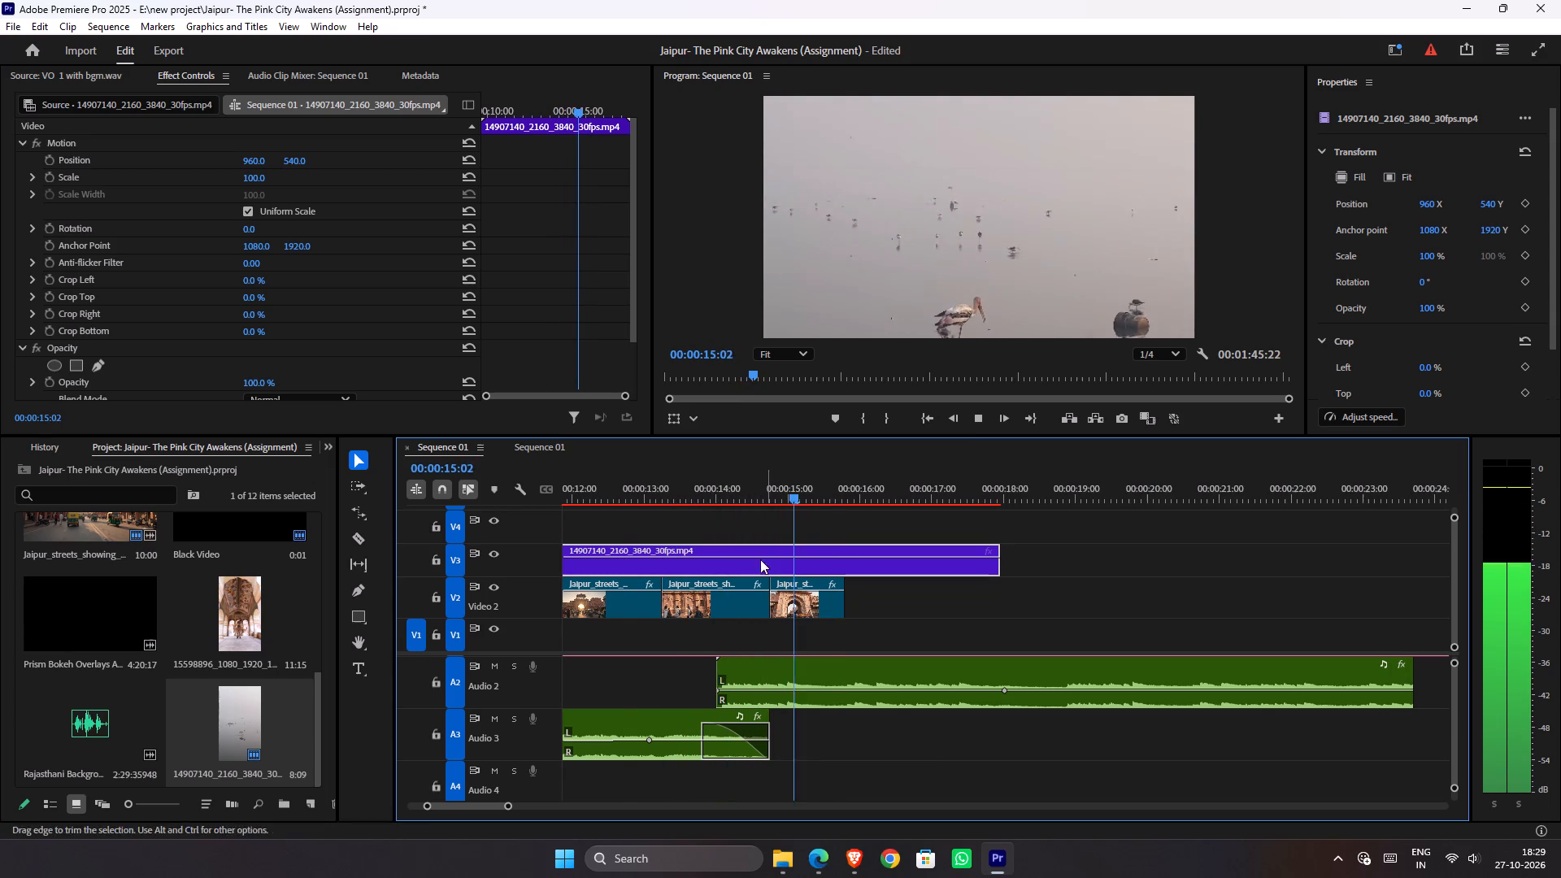
key(space)
Save the project.
drag(750, 493, 667, 517)
alt+scroll(703, 598, down, 10)
alt+scroll(644, 654, up, 1)
alt+scroll(606, 663, down, 3)
key(ctrl+s)
Turn off the output of video tracks V1, V2, V3 and V4.
drag(662, 500, 434, 549)
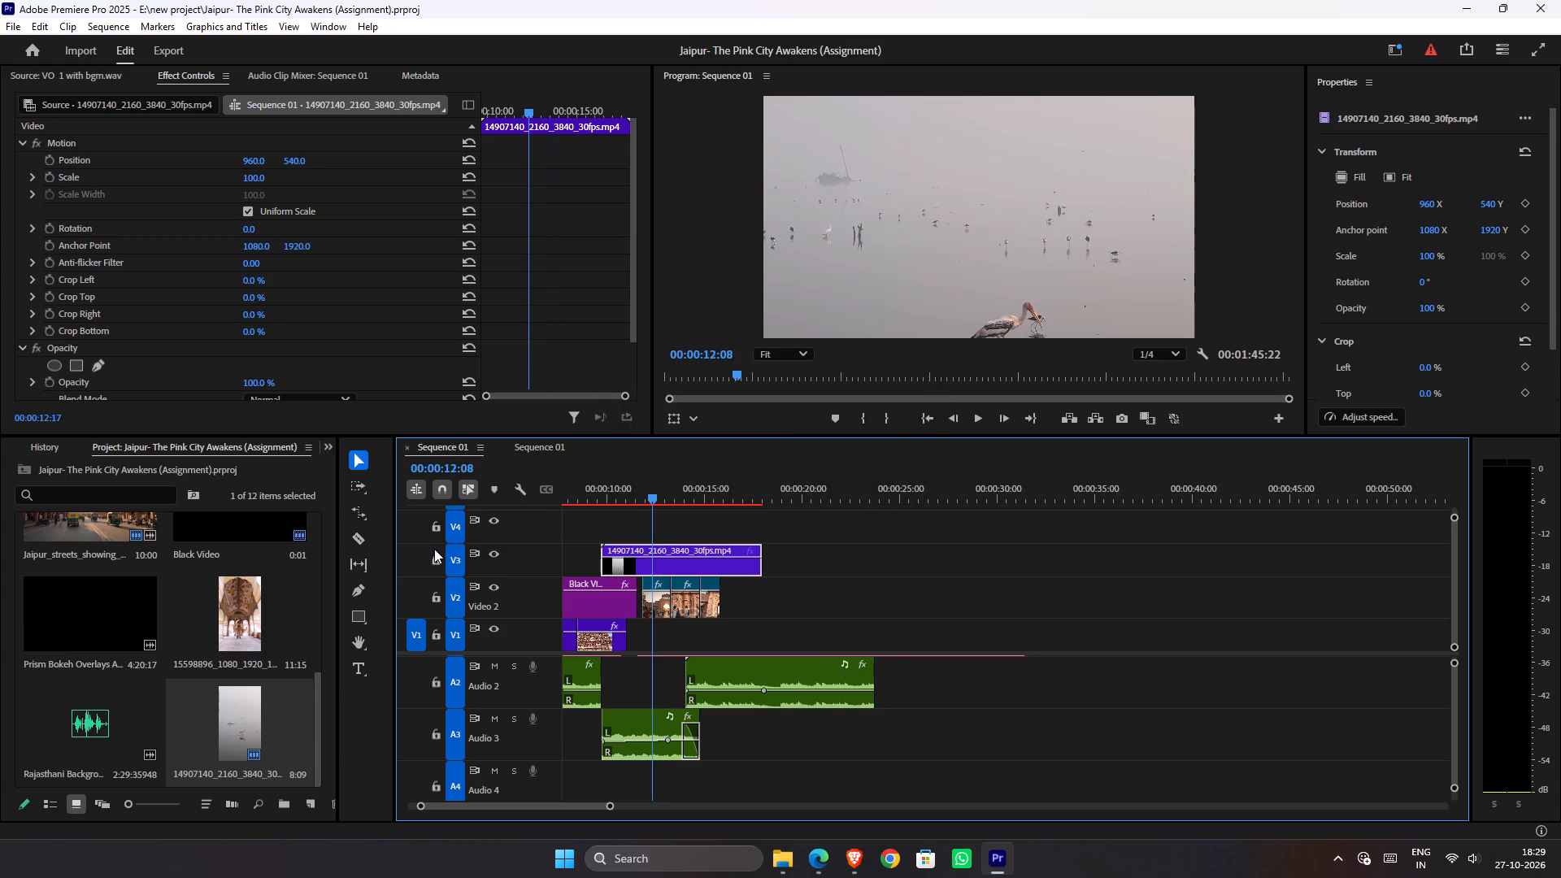
drag(434, 549, 669, 516)
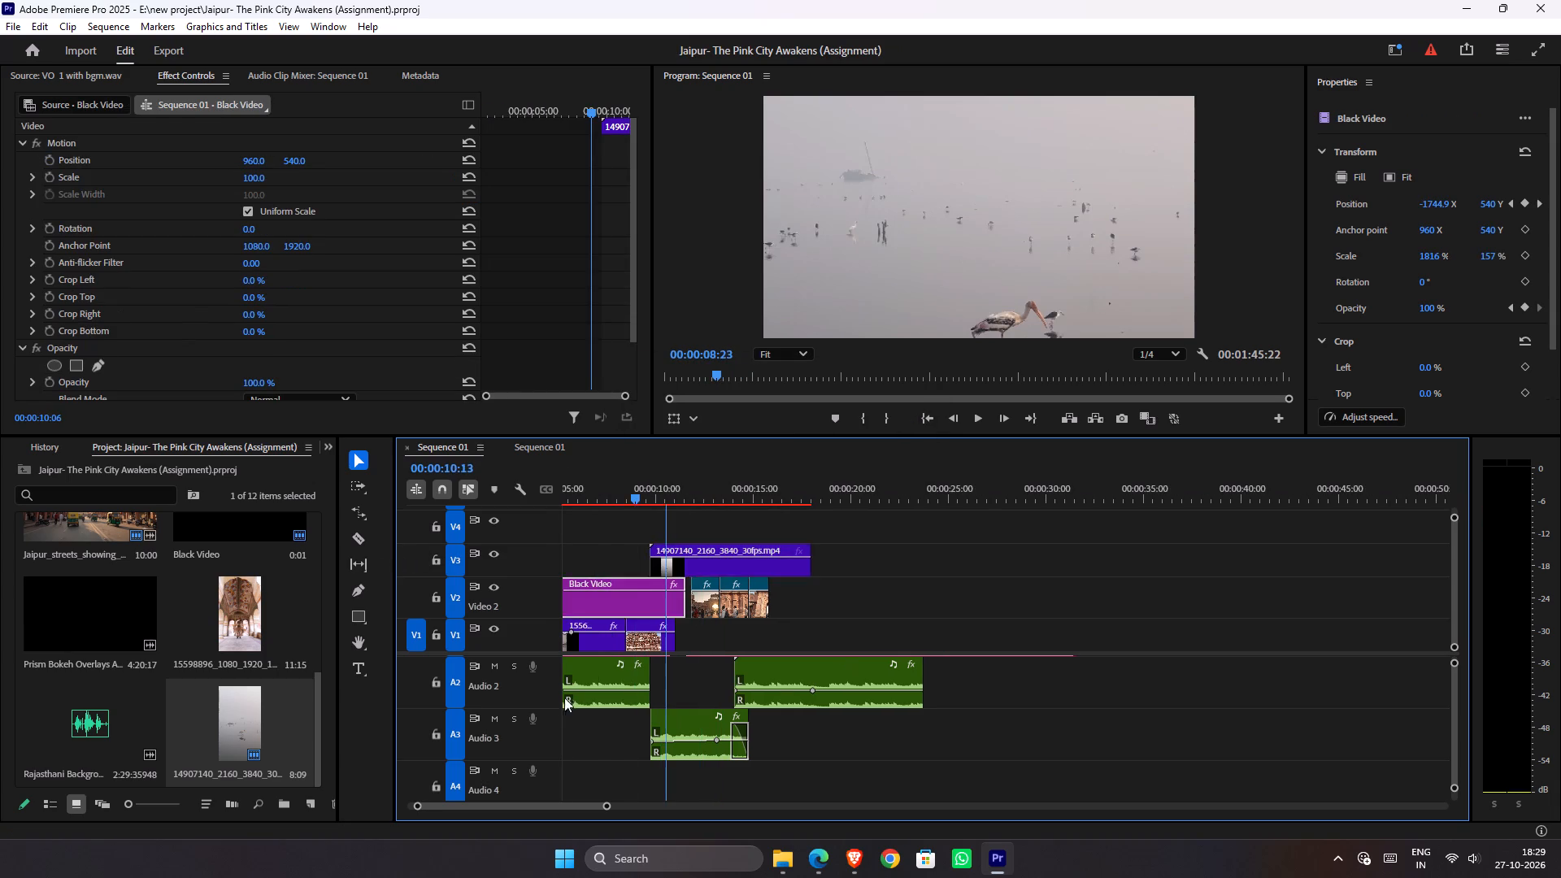
click(517, 672)
click(514, 670)
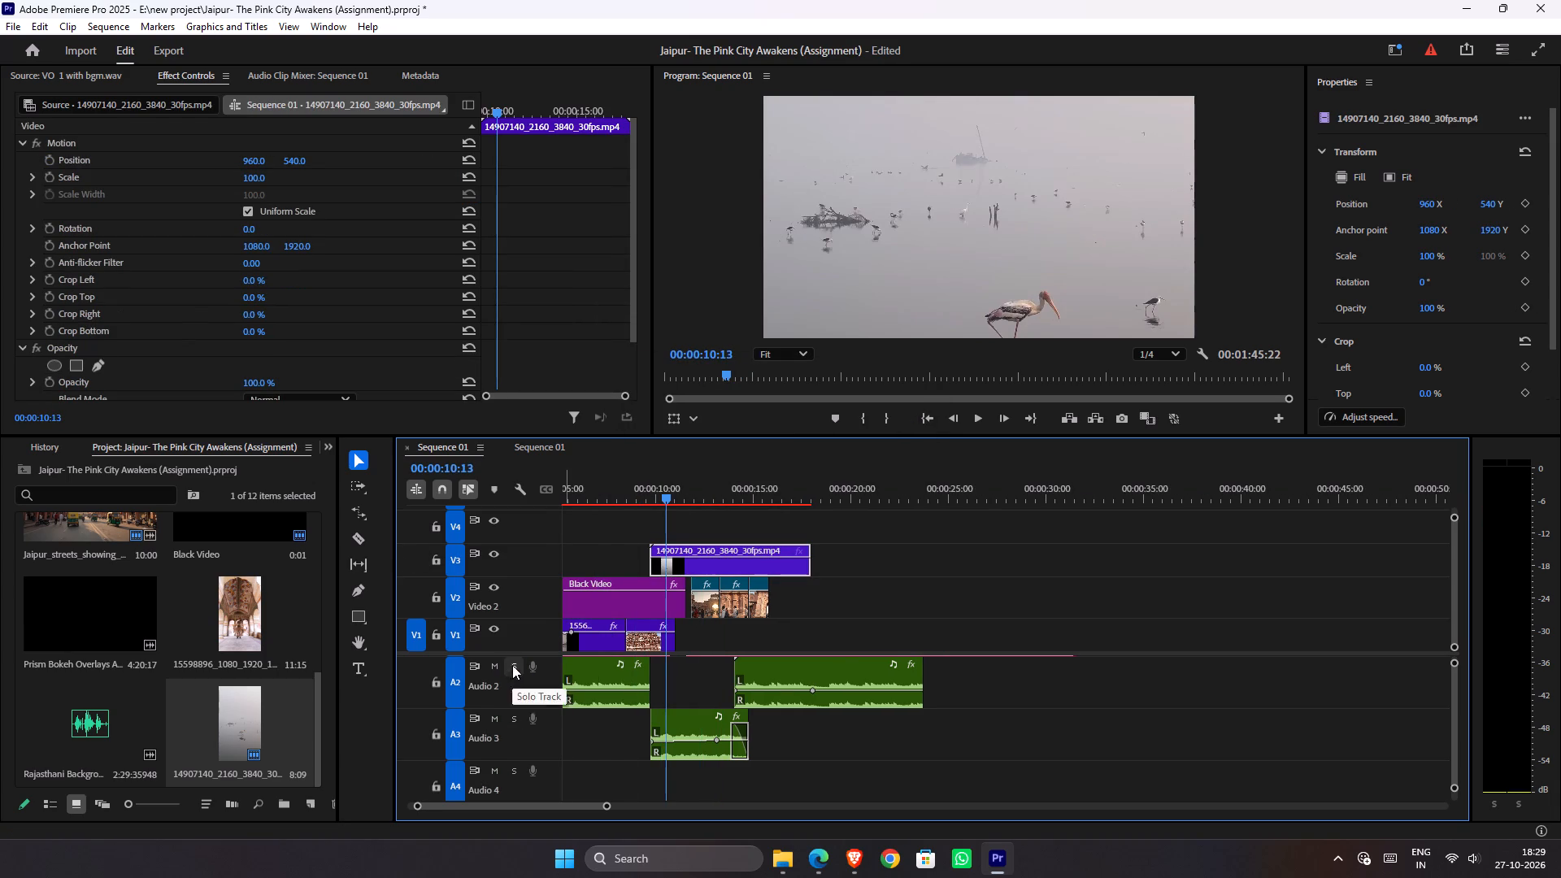
drag(497, 624, 497, 615)
click(497, 589)
click(500, 563)
click(499, 526)
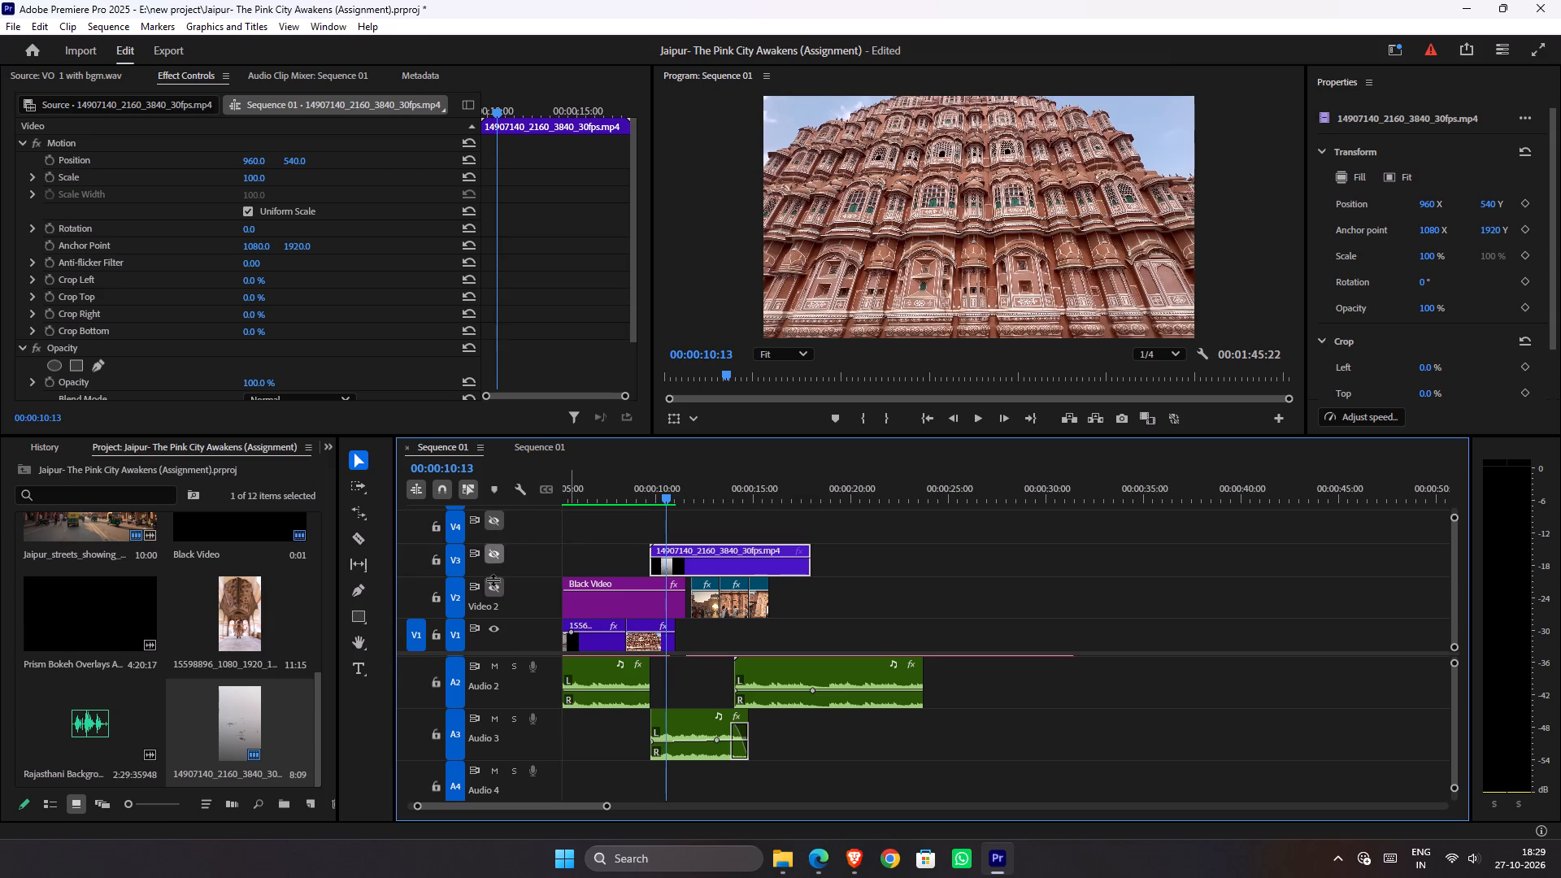
click(491, 629)
Save the project and play the music mix from the start of the sequence past the end of the second A2 clip.
drag(657, 492, 462, 557)
key(space)
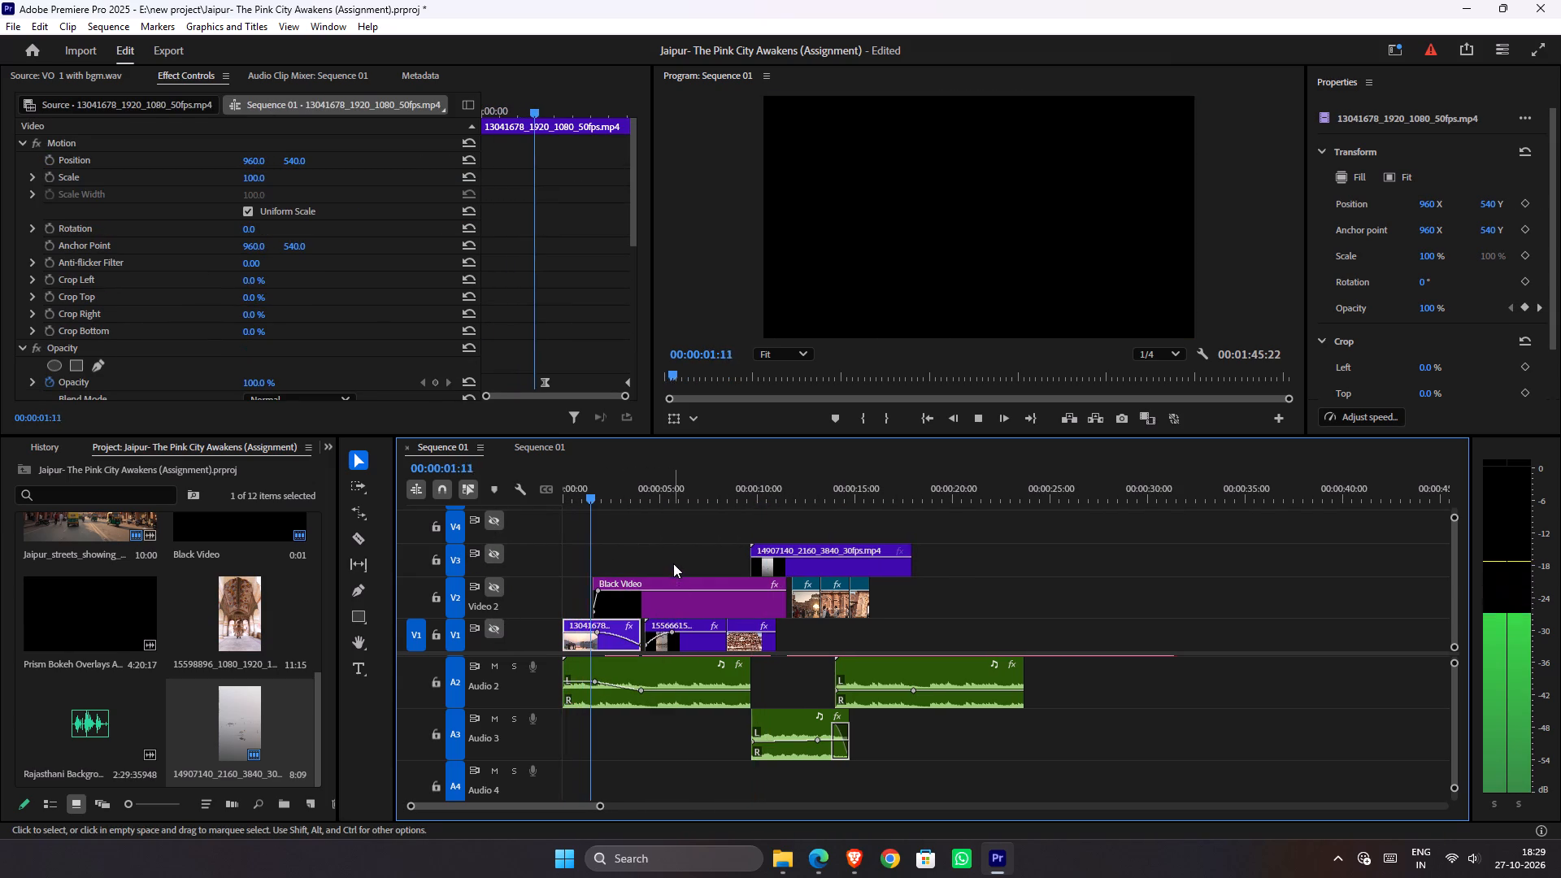
key(ctrl+s)
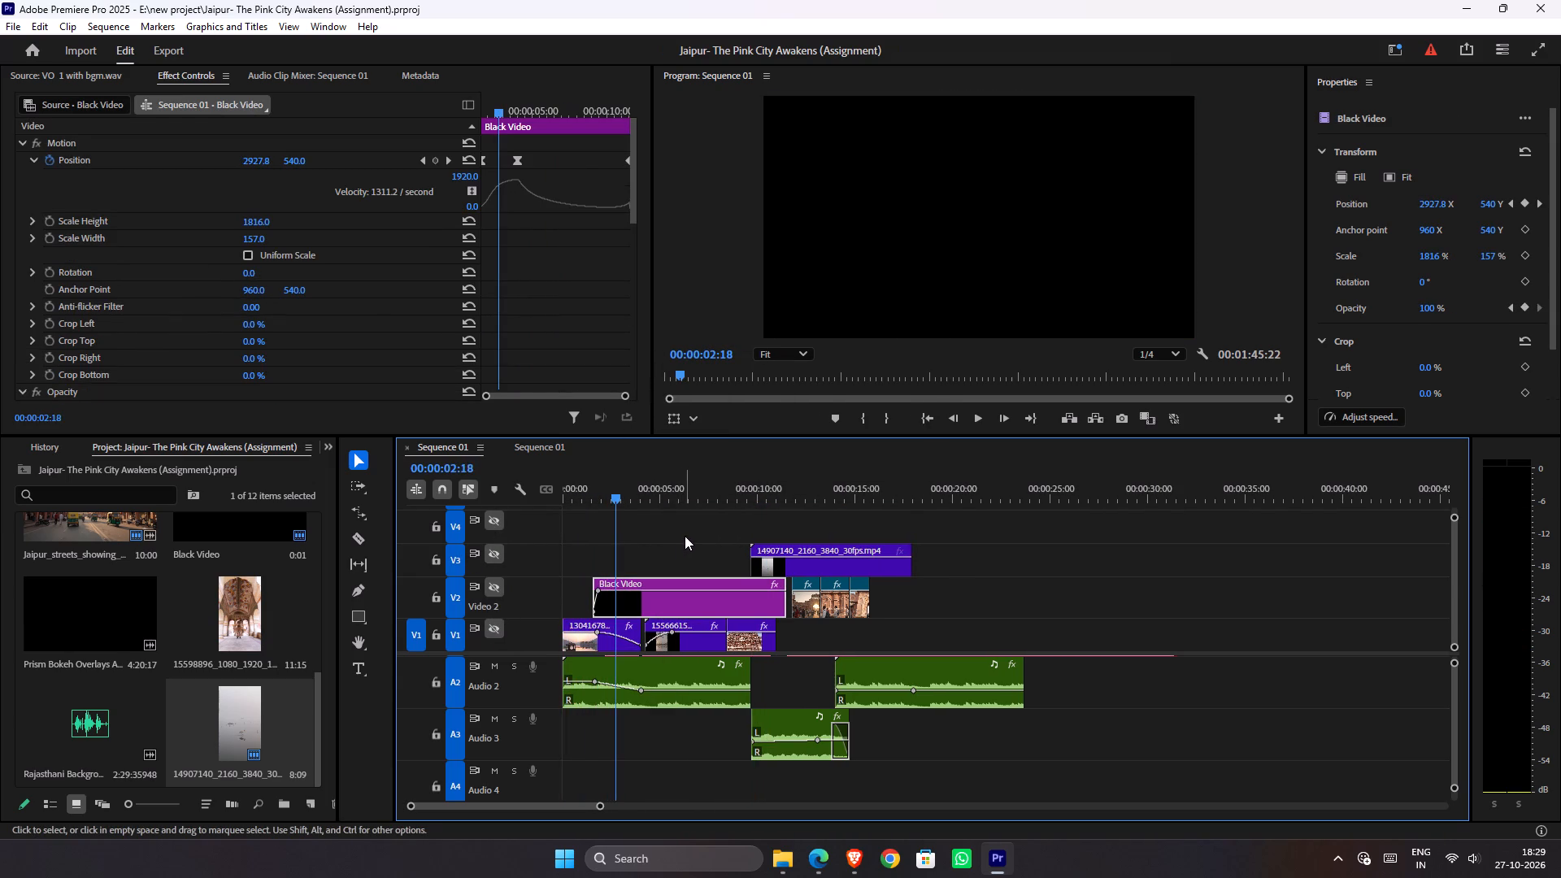
key(space)
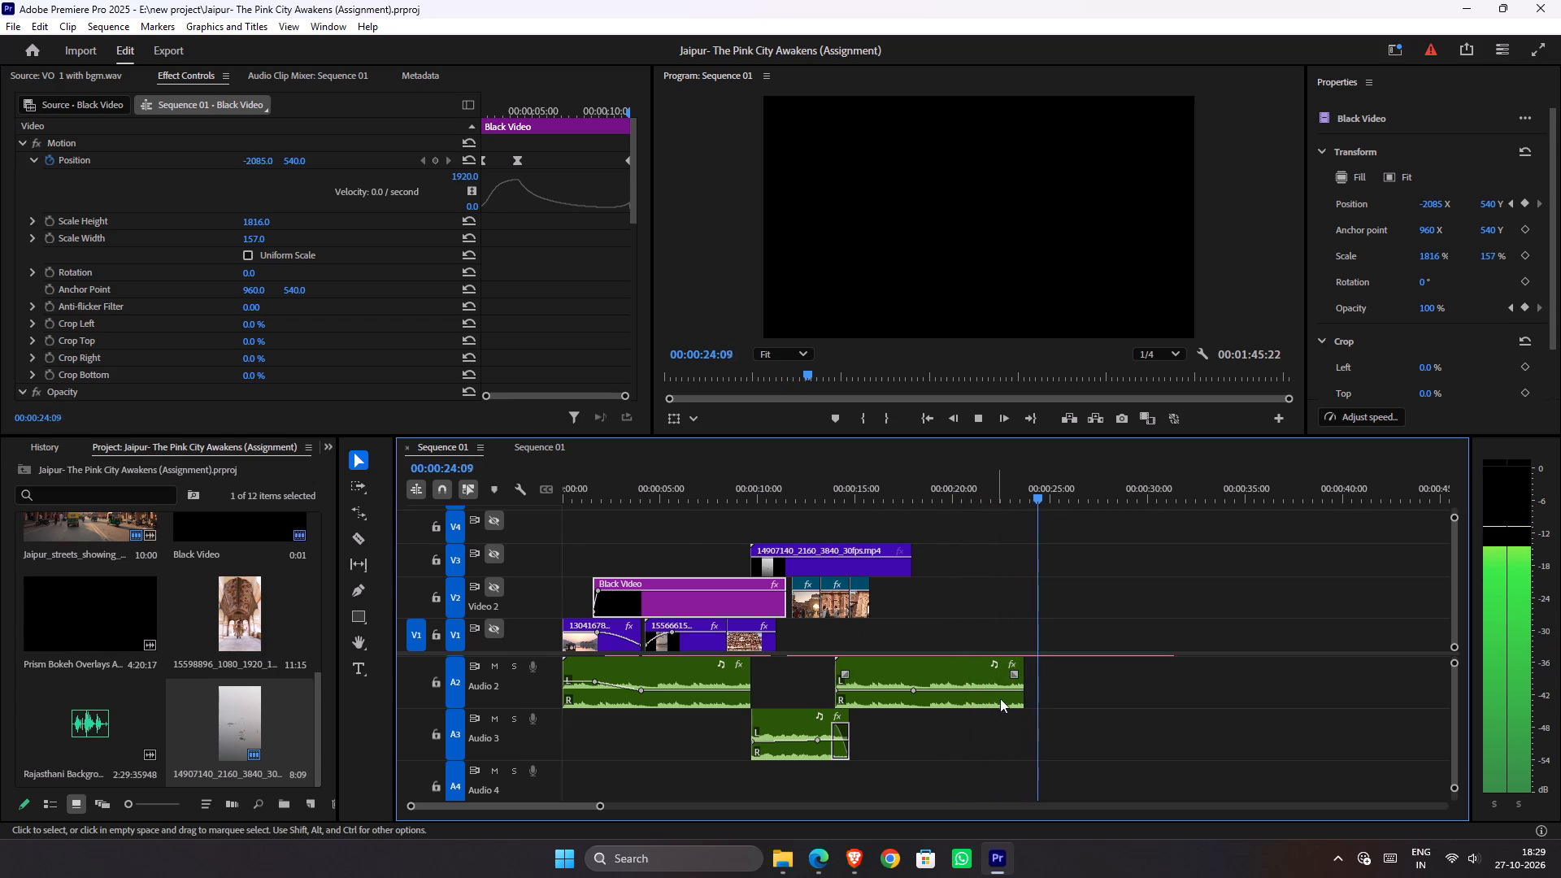
key(space)
Listen through the long leftover A3 music clip, split it at 00:01:11:19 and delete the part before the cut.
alt+scroll(1012, 705, down, 2)
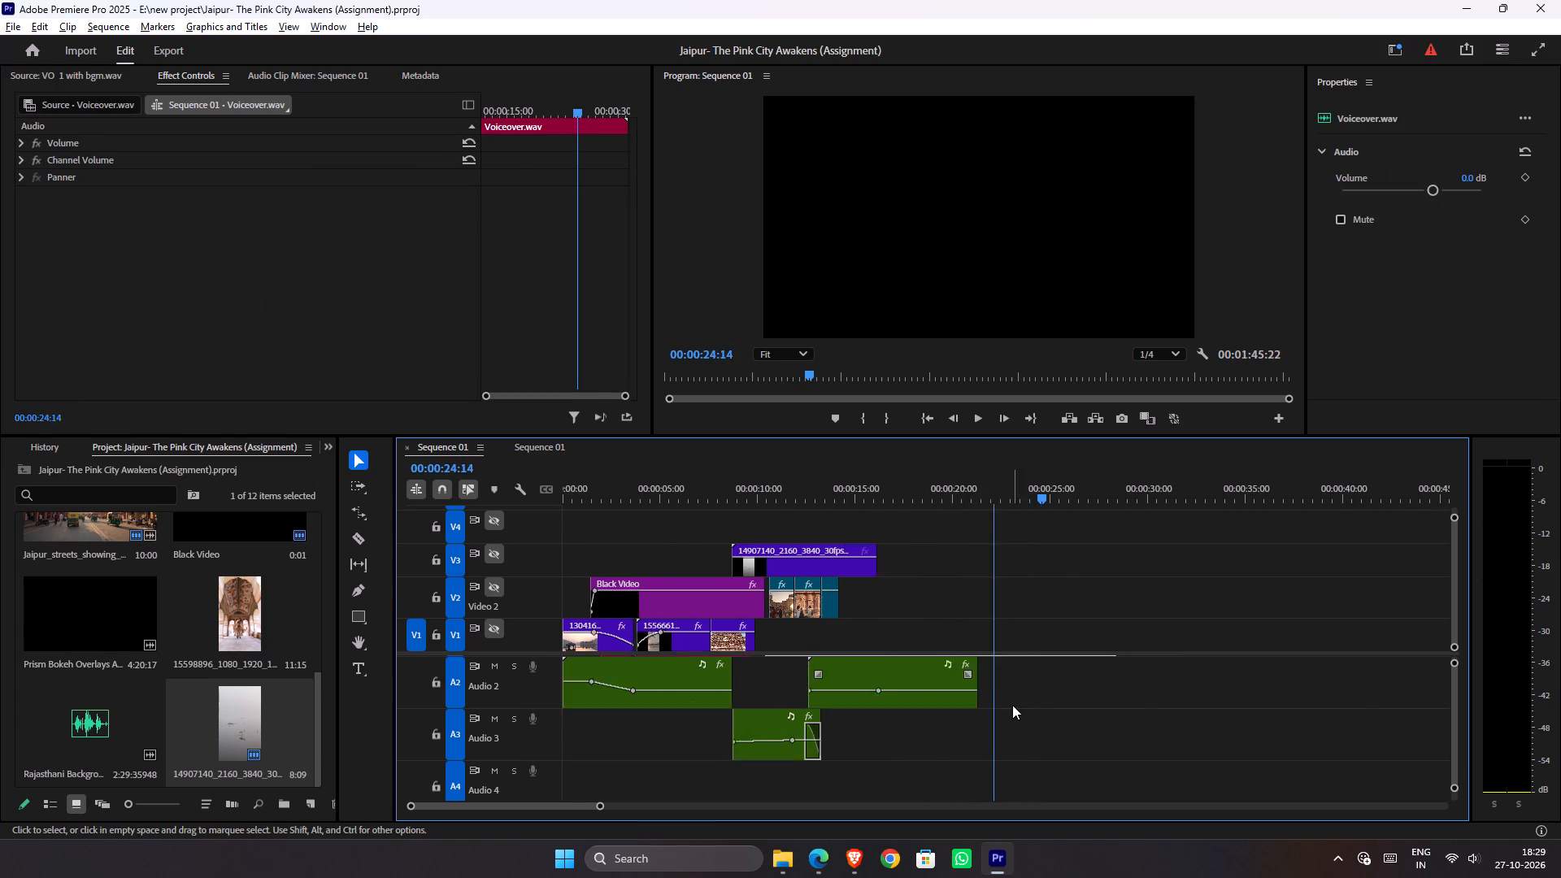
alt+scroll(1012, 705, down, 6)
drag(1091, 495, 1203, 532)
key(space)
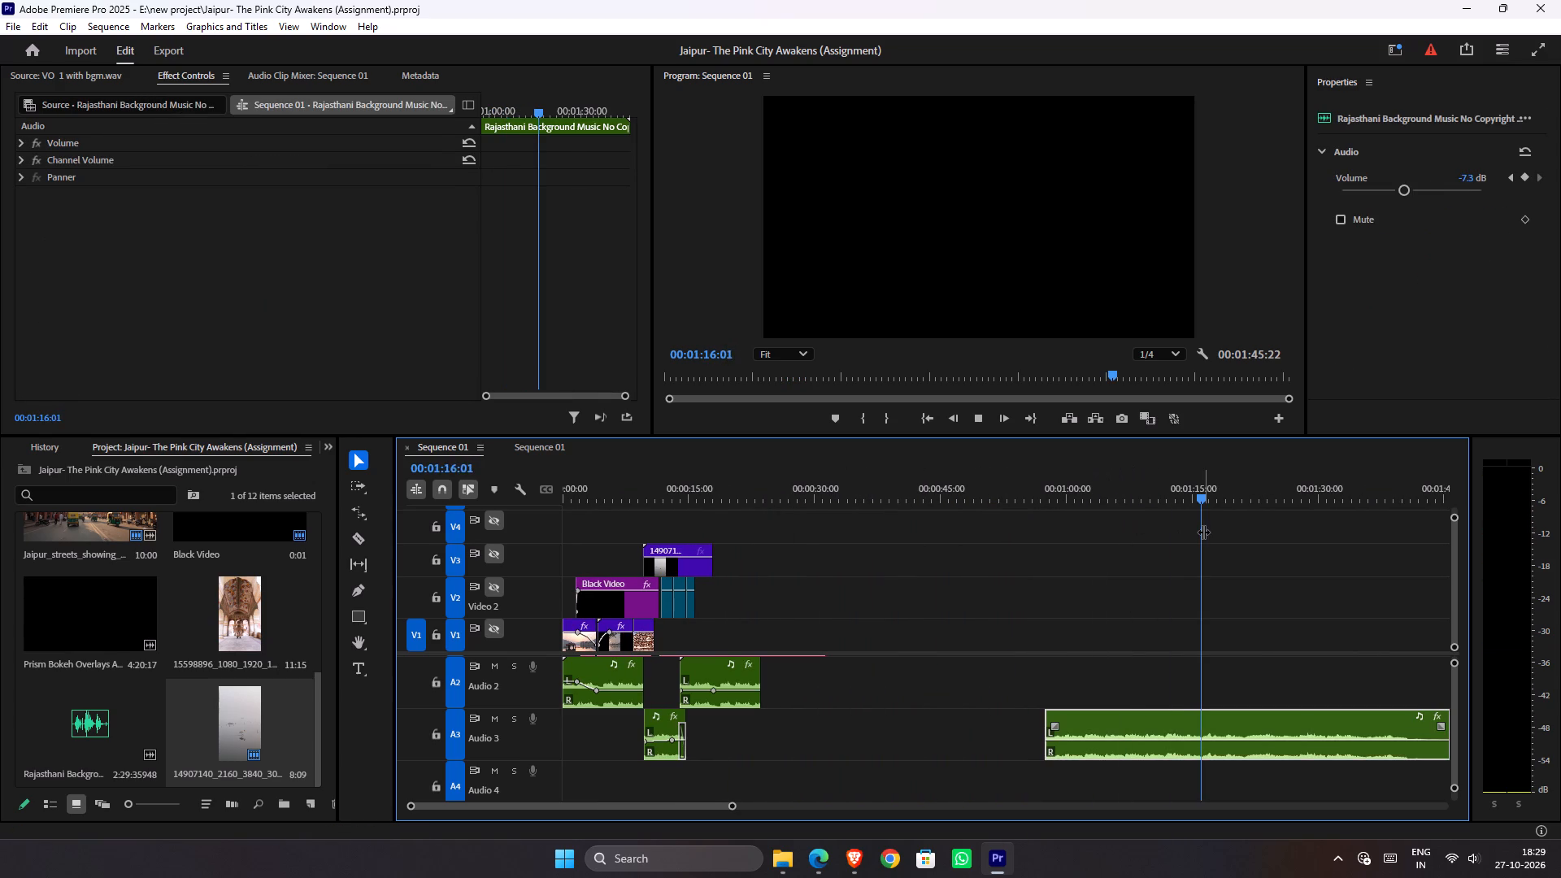
scroll(1207, 550, down, 5)
scroll(1209, 557, up, 1)
scroll(1209, 562, down, 2)
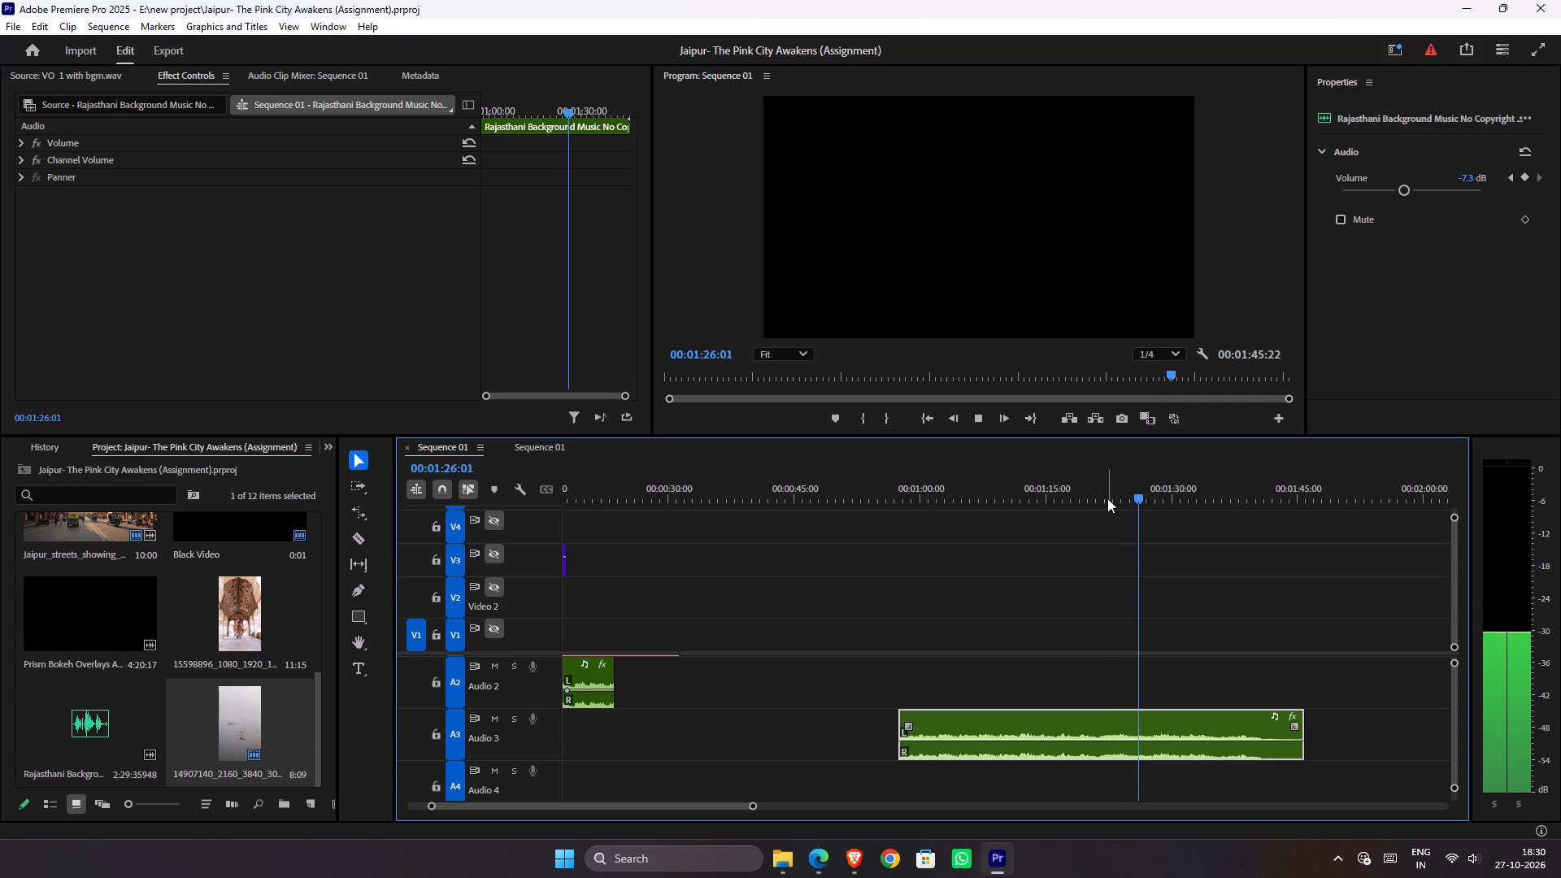
drag(1107, 498, 1020, 512)
key(space)
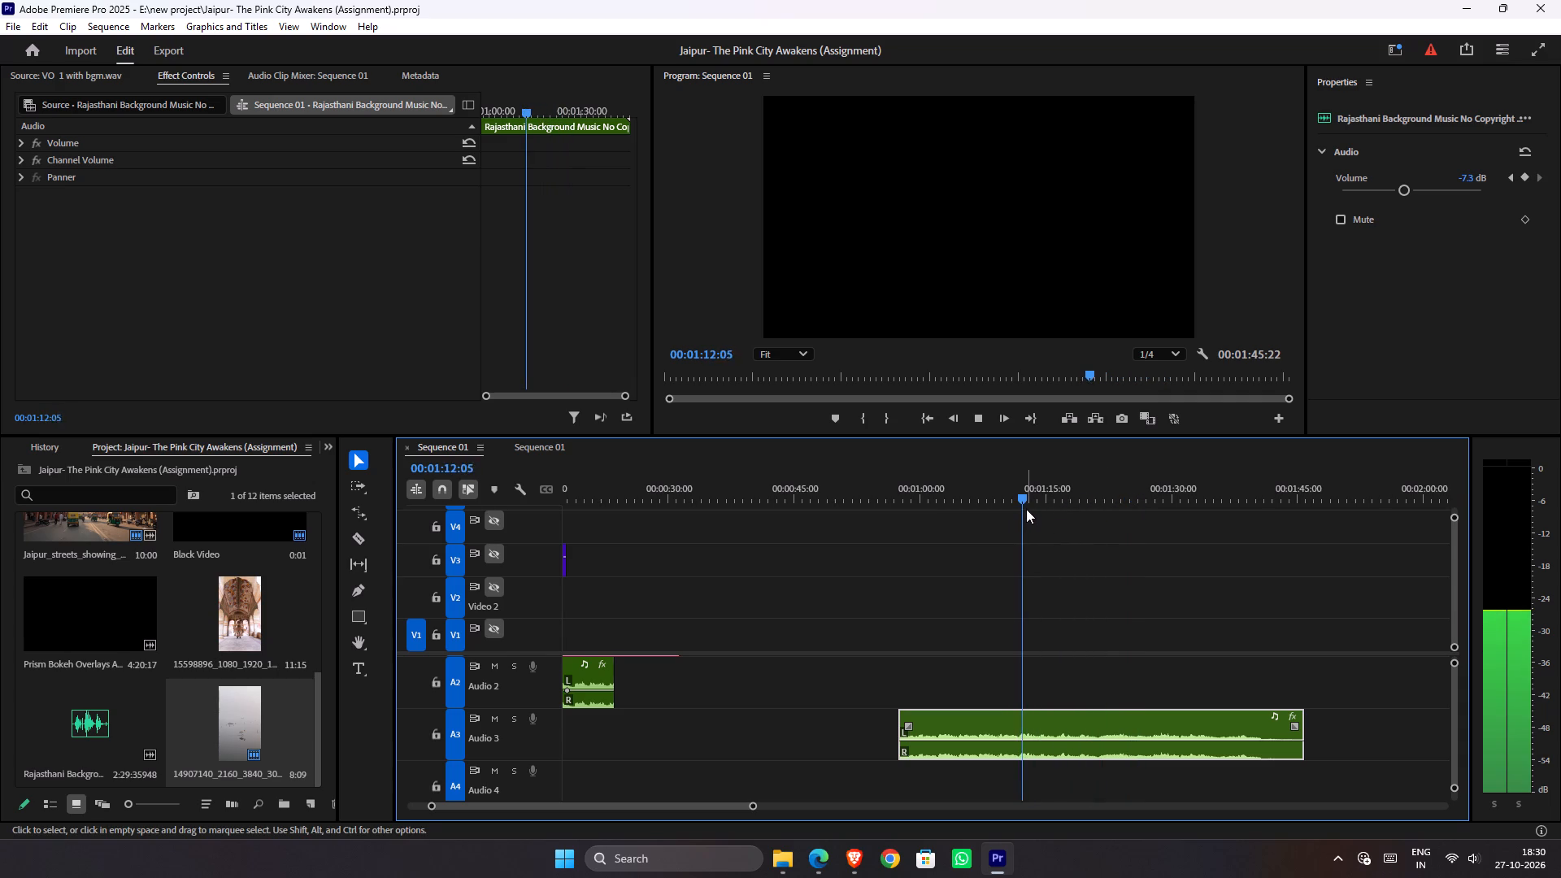
drag(1033, 498, 1017, 555)
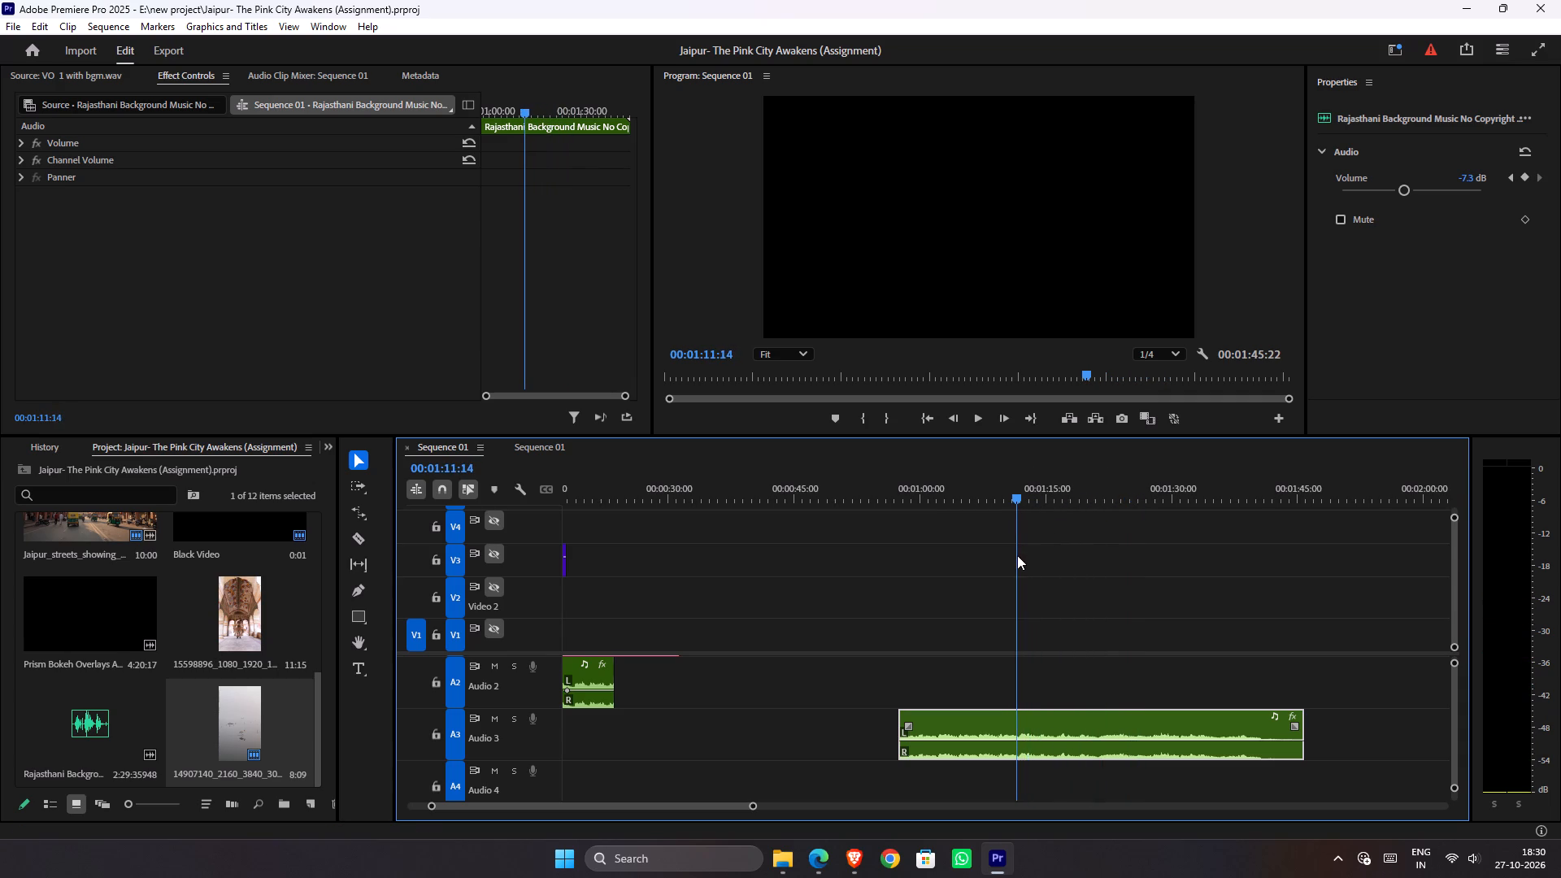
drag(1017, 555, 1019, 566)
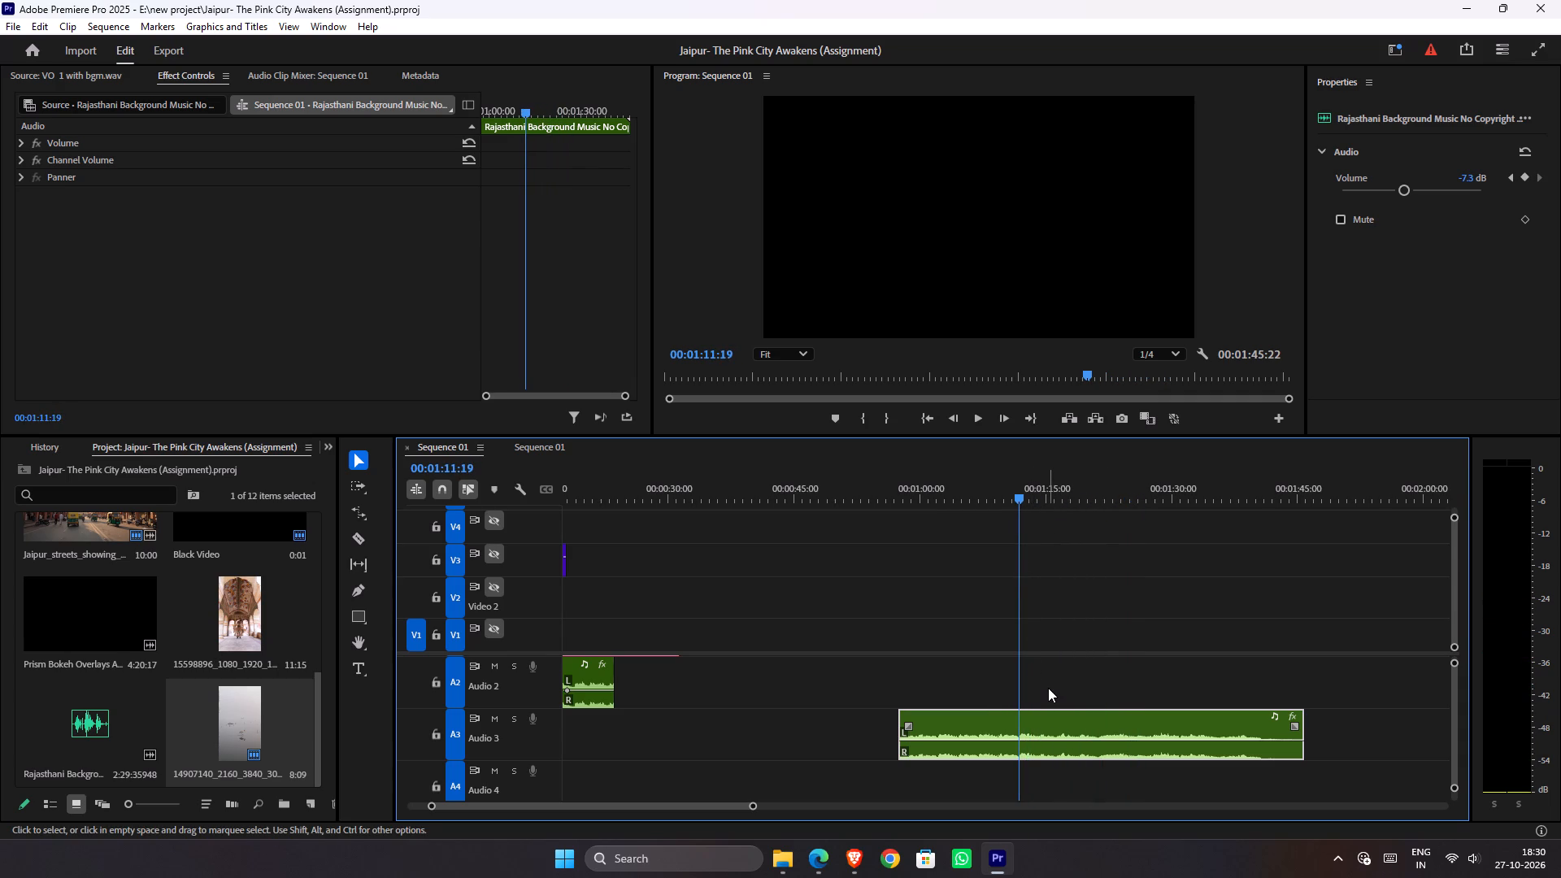
key(ctrl+k)
key(Delete)
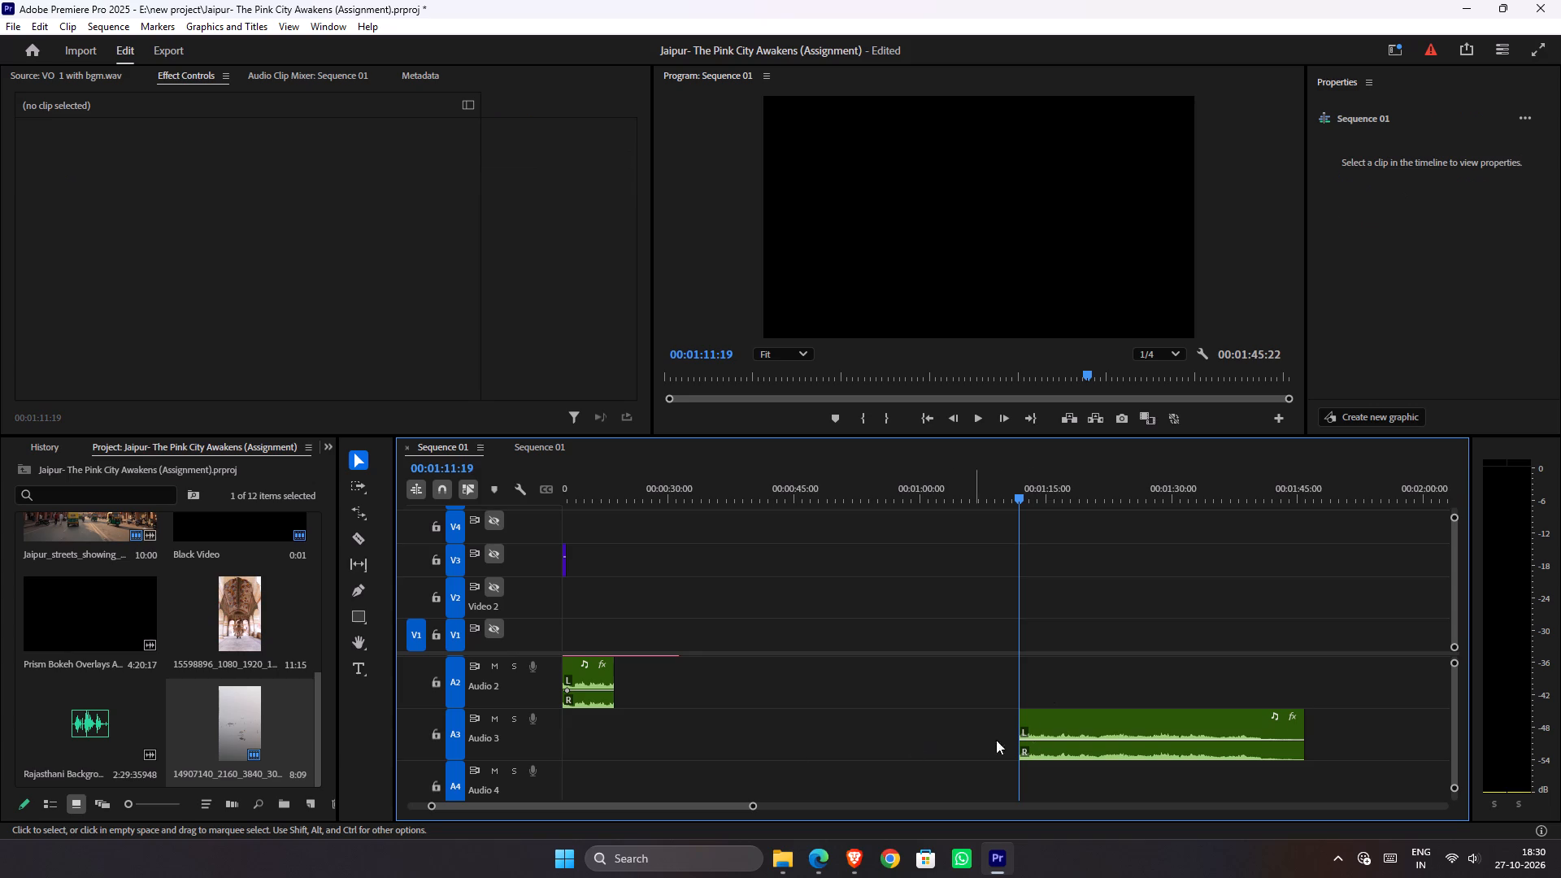
Move the remaining long A3 music clip to start where the second A2 music clip ends.
drag(1049, 724, 649, 728)
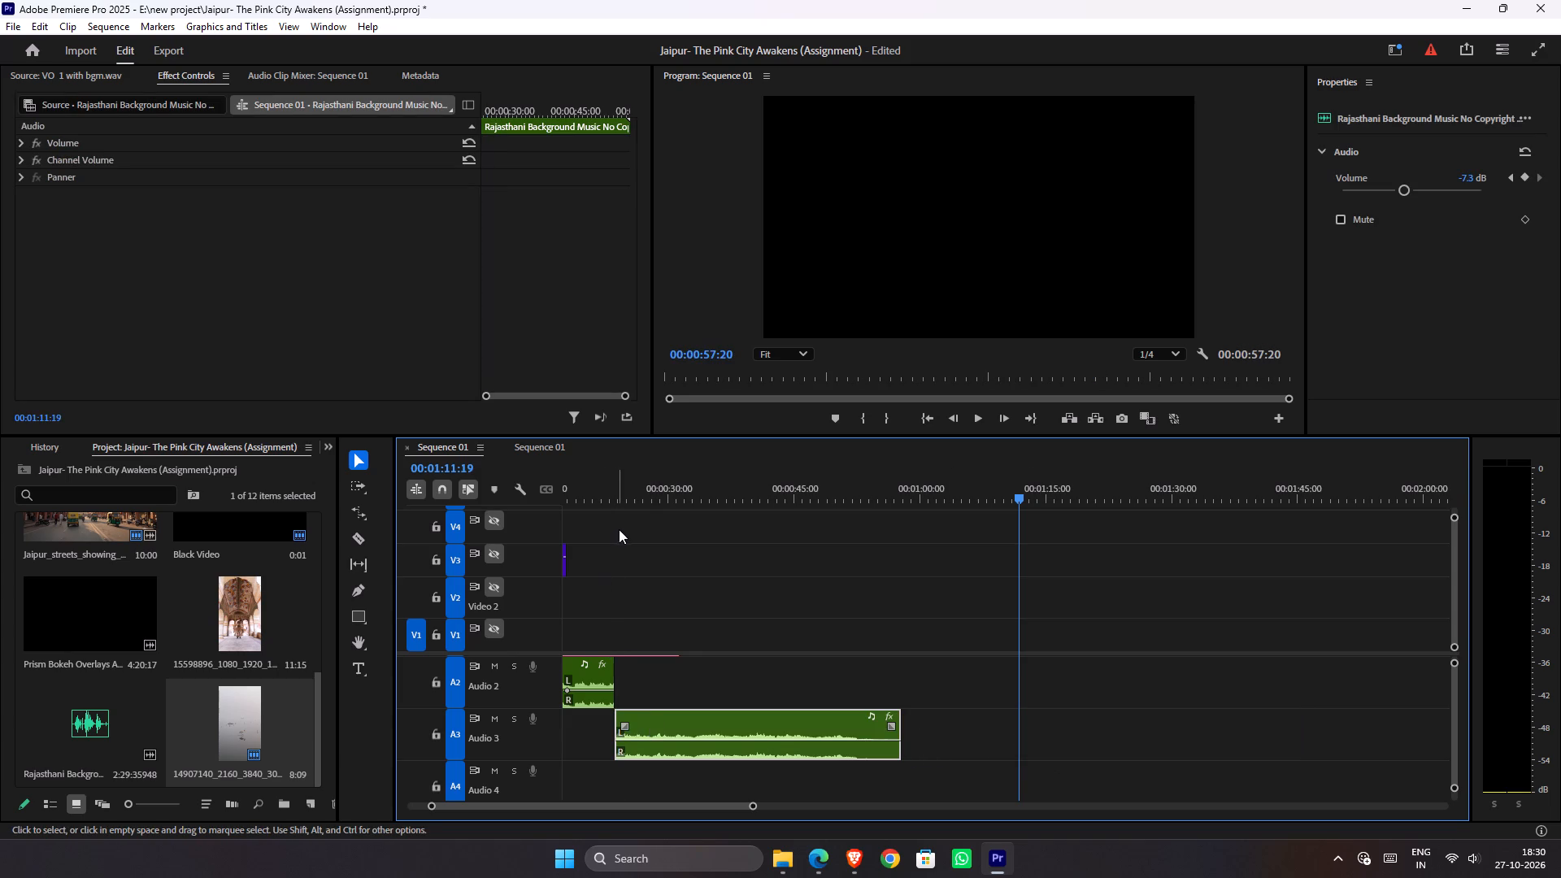
Add a fade-in of about 0.7 seconds to the start of the second A2 music clip and play through the overlap.
drag(616, 496, 554, 508)
alt+scroll(704, 799, up, 9)
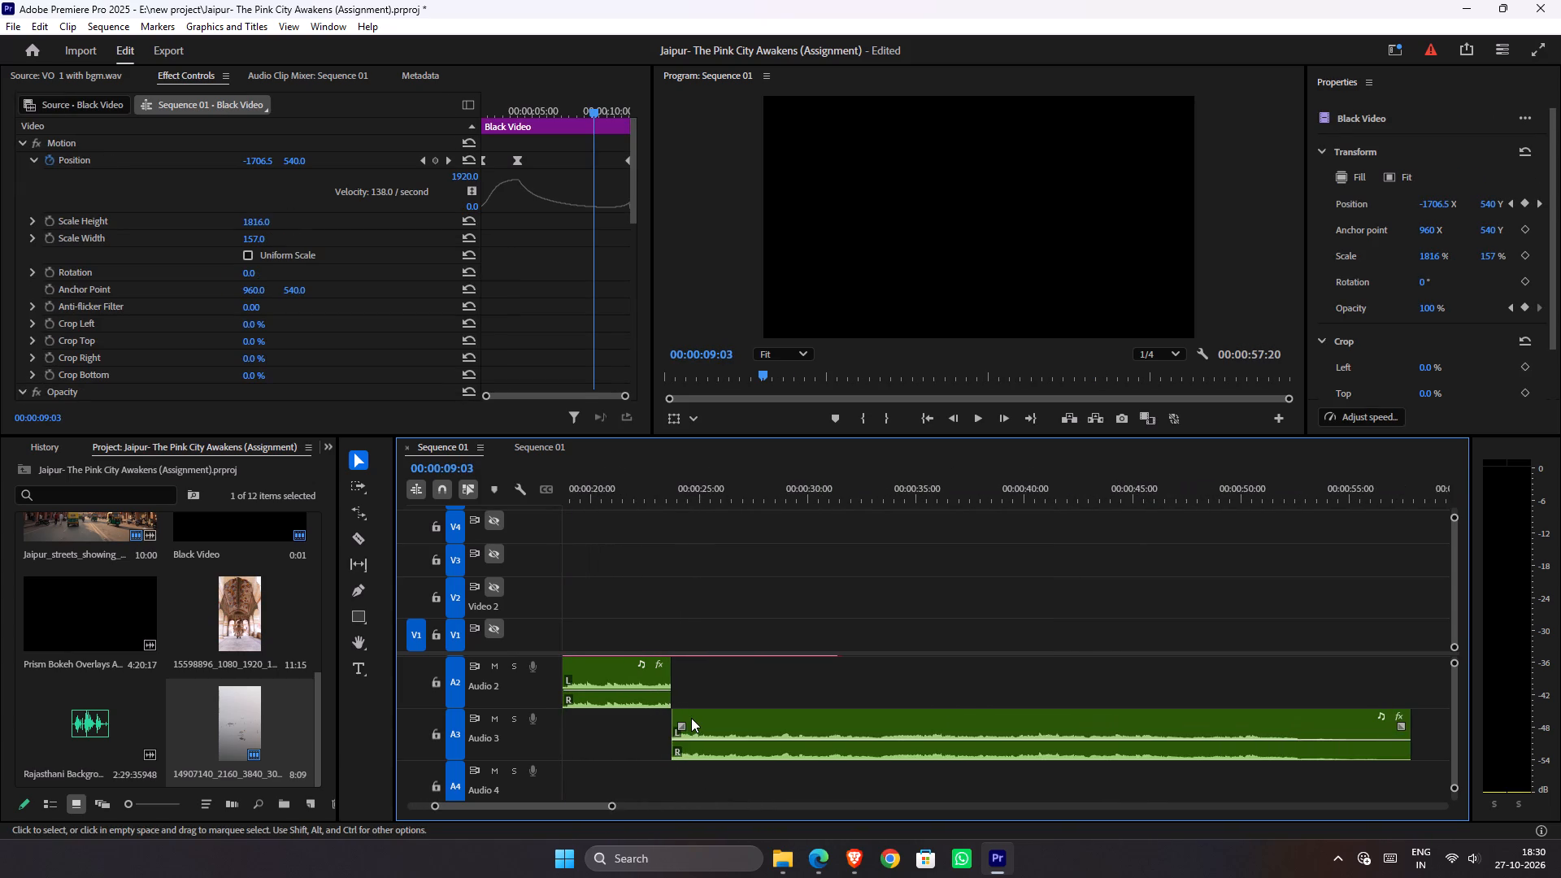
scroll(676, 709, up, 5)
scroll(676, 709, down, 1)
scroll(676, 709, up, 2)
scroll(755, 689, up, 4)
key(space)
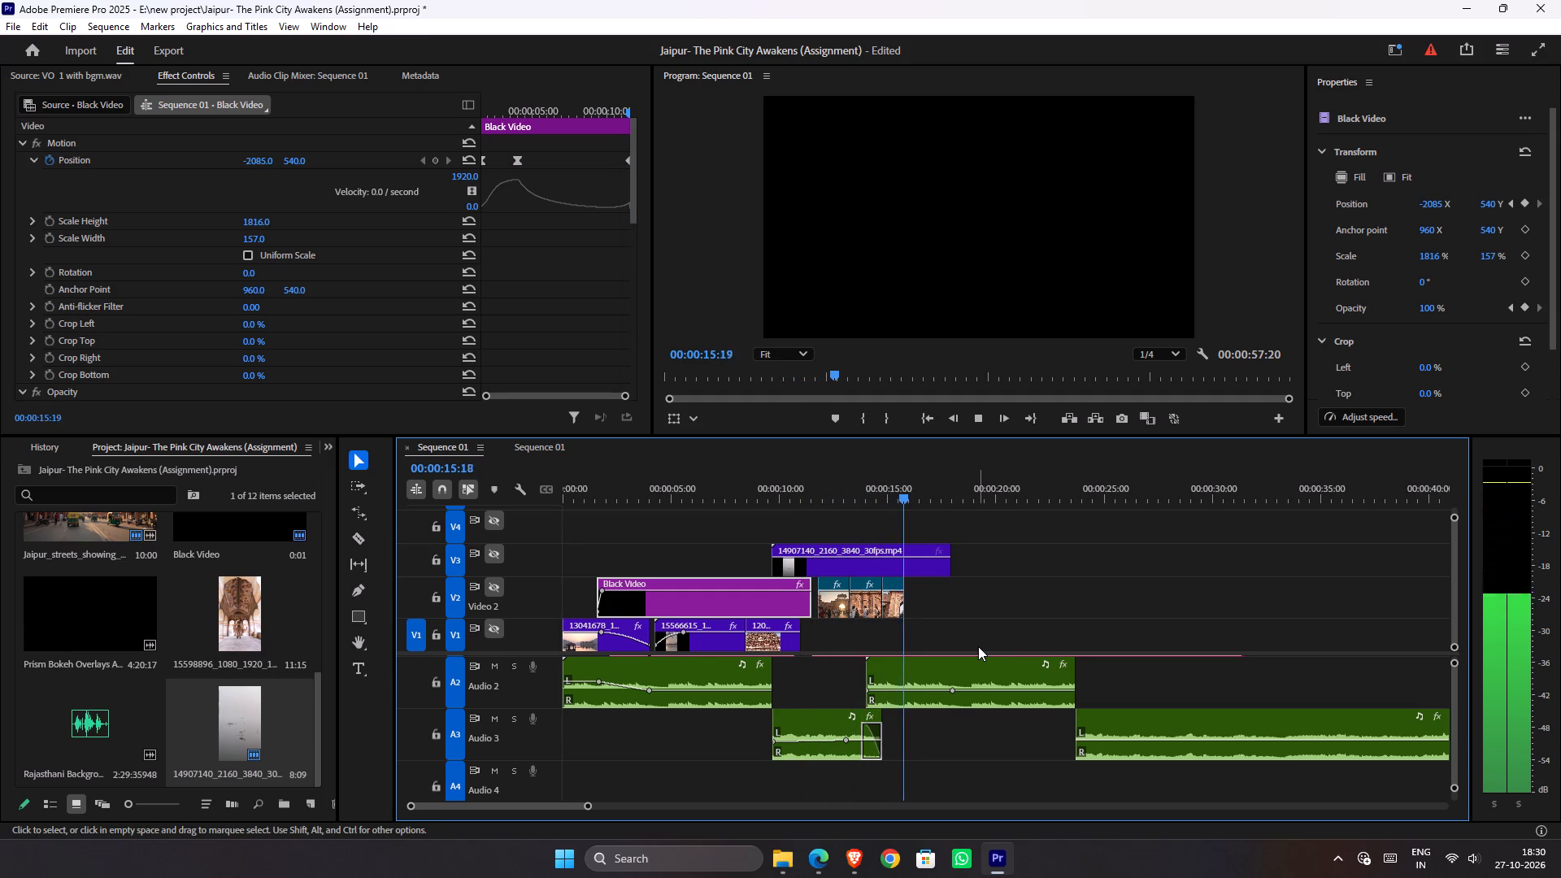
key(space)
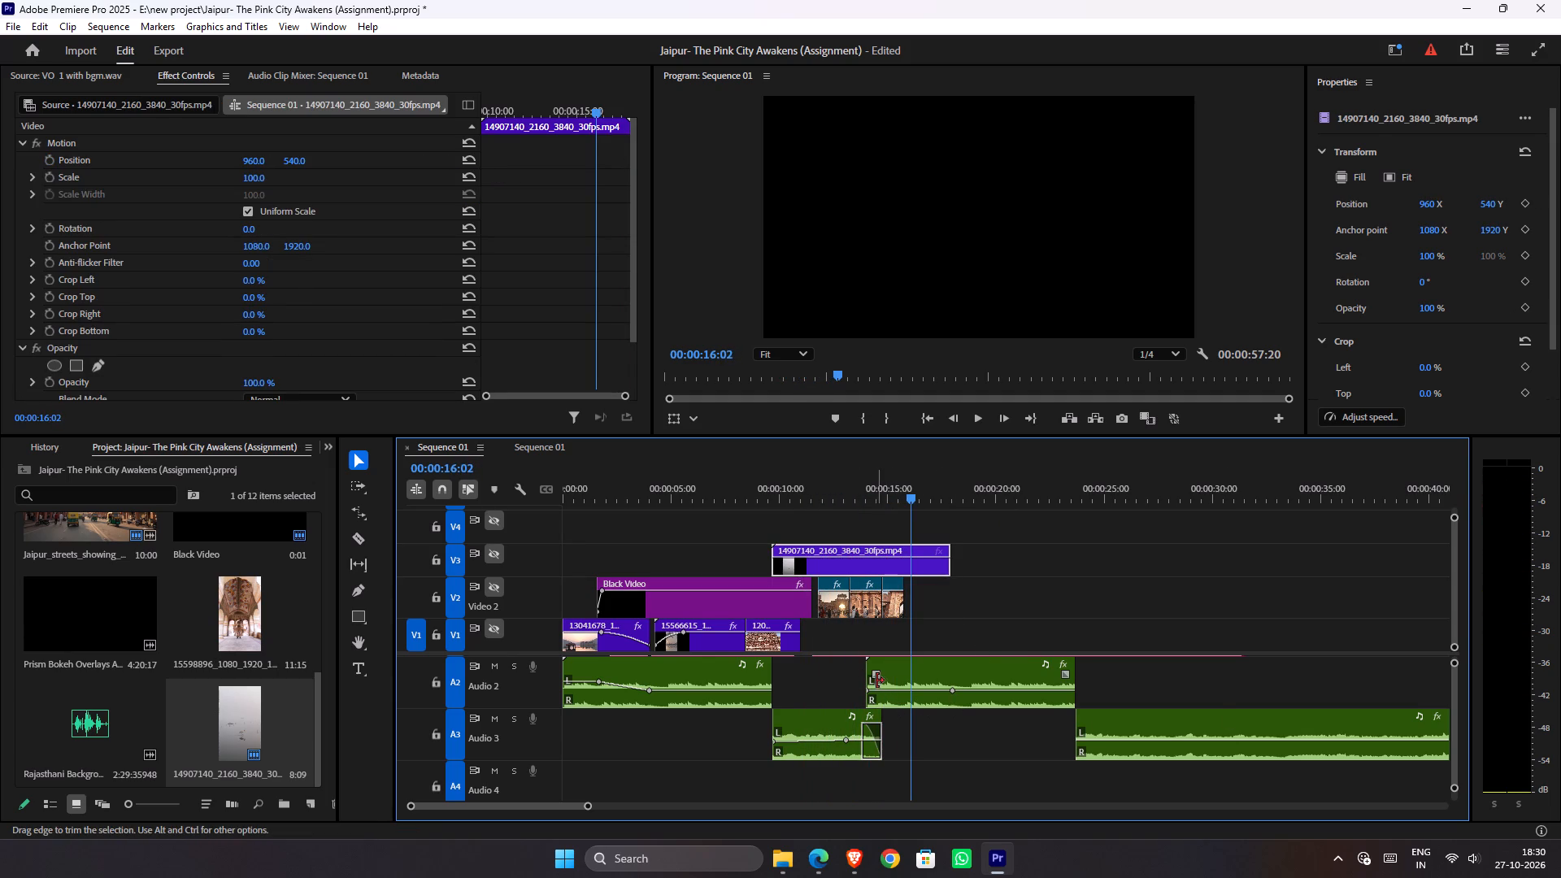
click(875, 676)
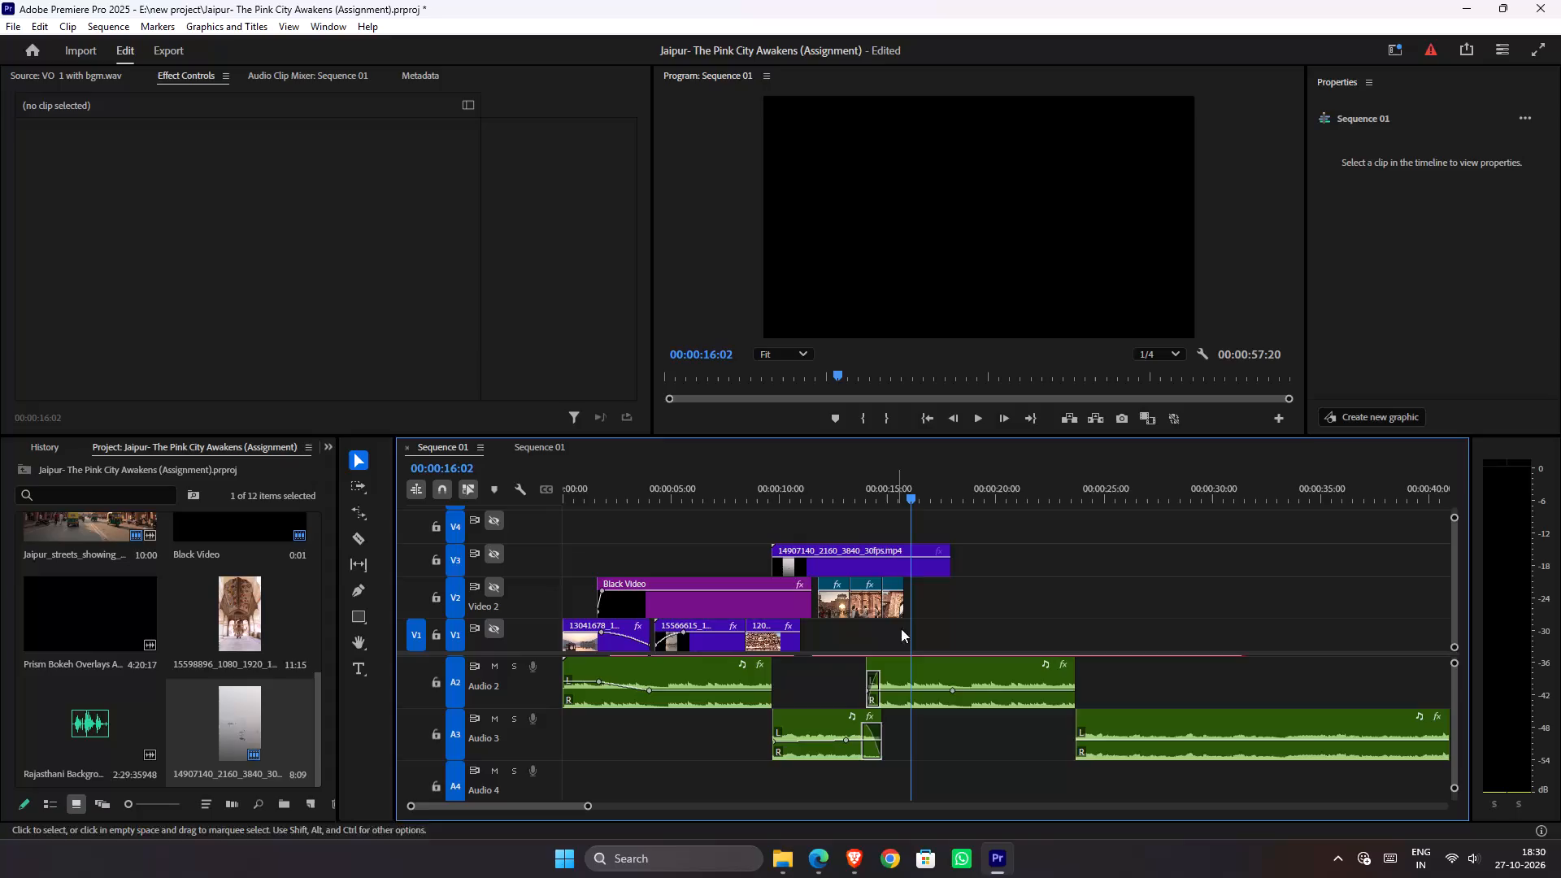
drag(864, 499, 846, 494)
key(space)
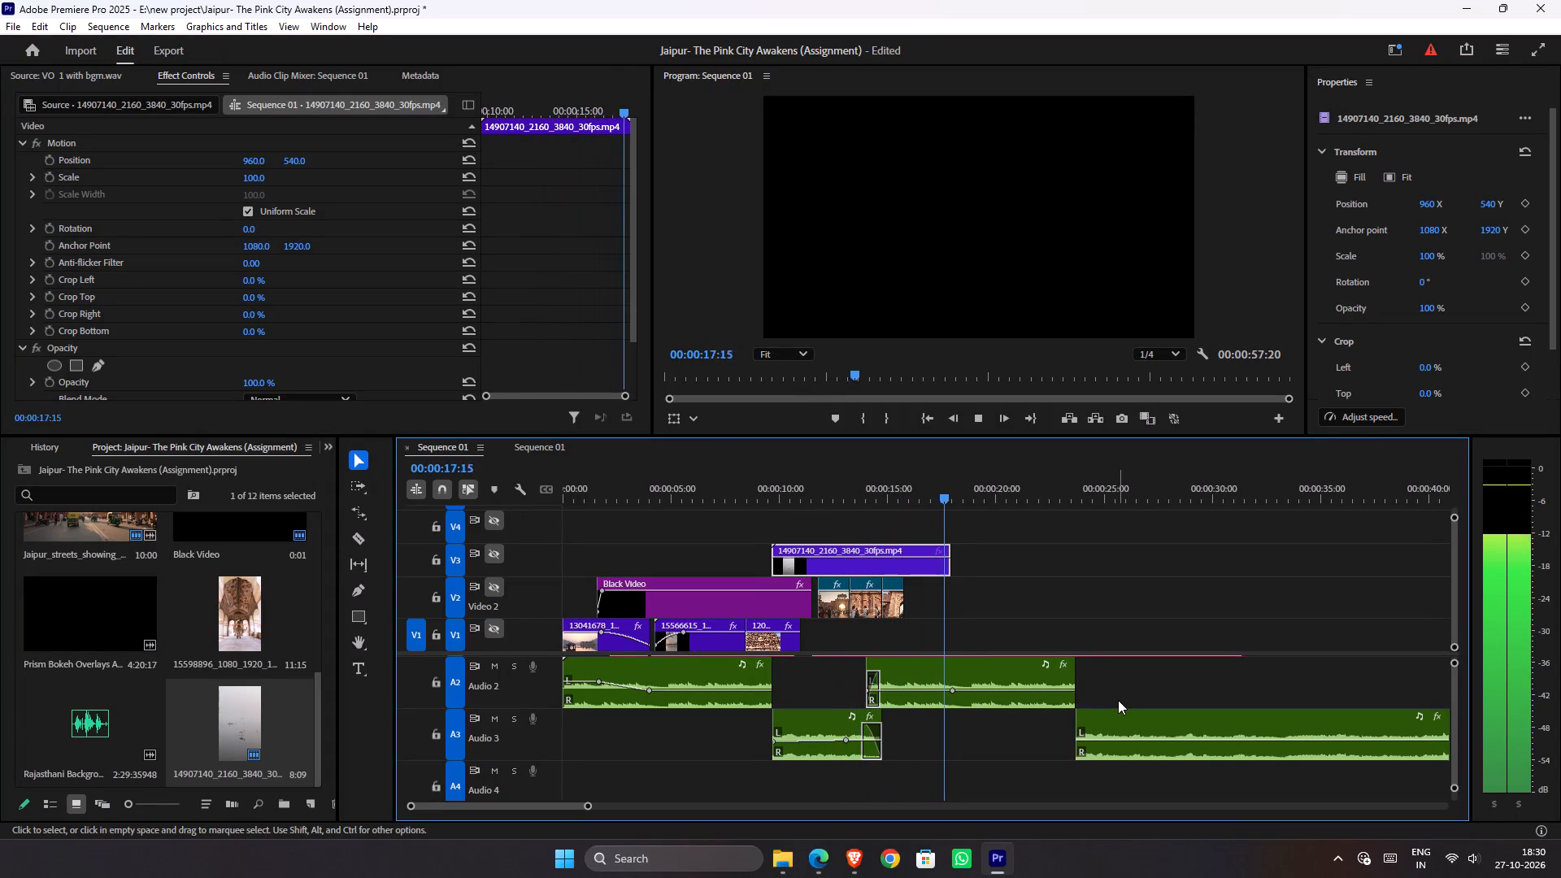
Play the join into the long A3 music clip and trim the second A2 music clip's end to about 00:00:23:01.
scroll(1118, 700, down, 3)
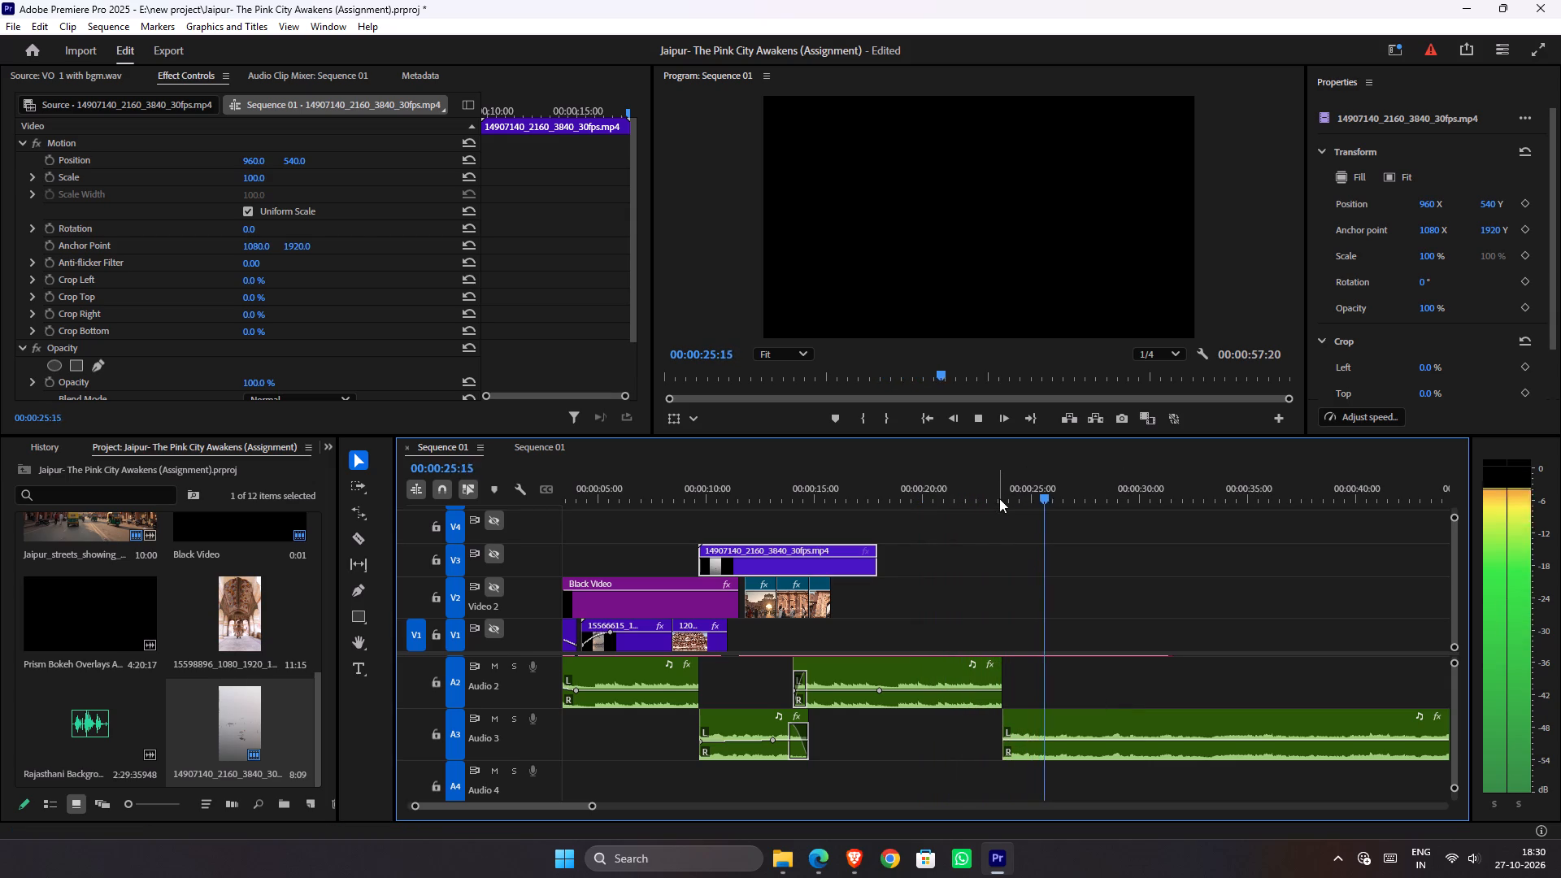
drag(999, 498, 946, 492)
alt+scroll(975, 611, up, 6)
key(space)
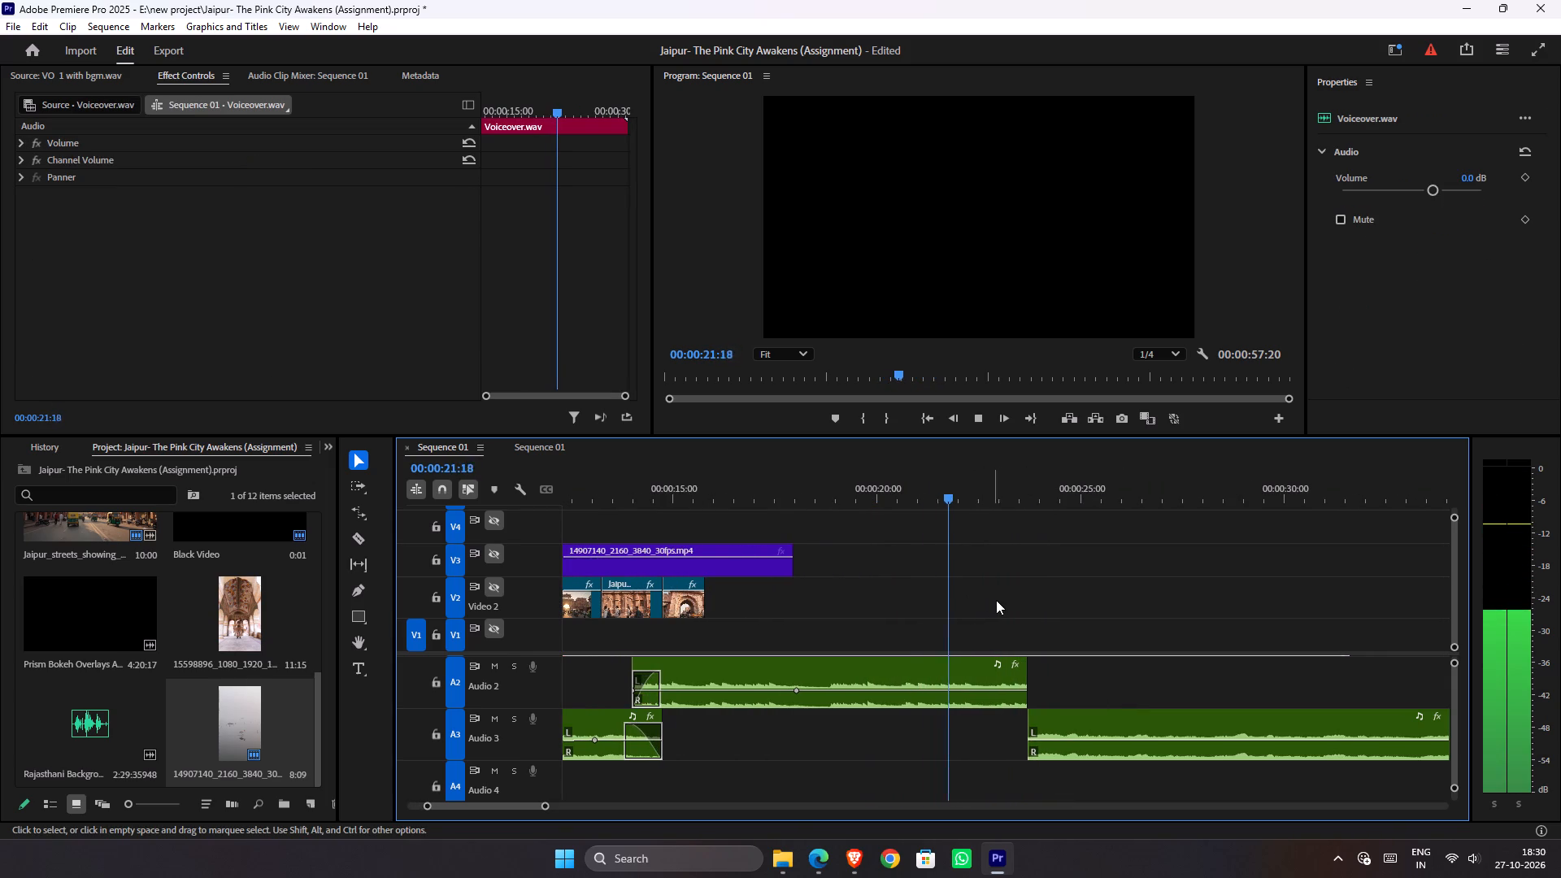
key(space)
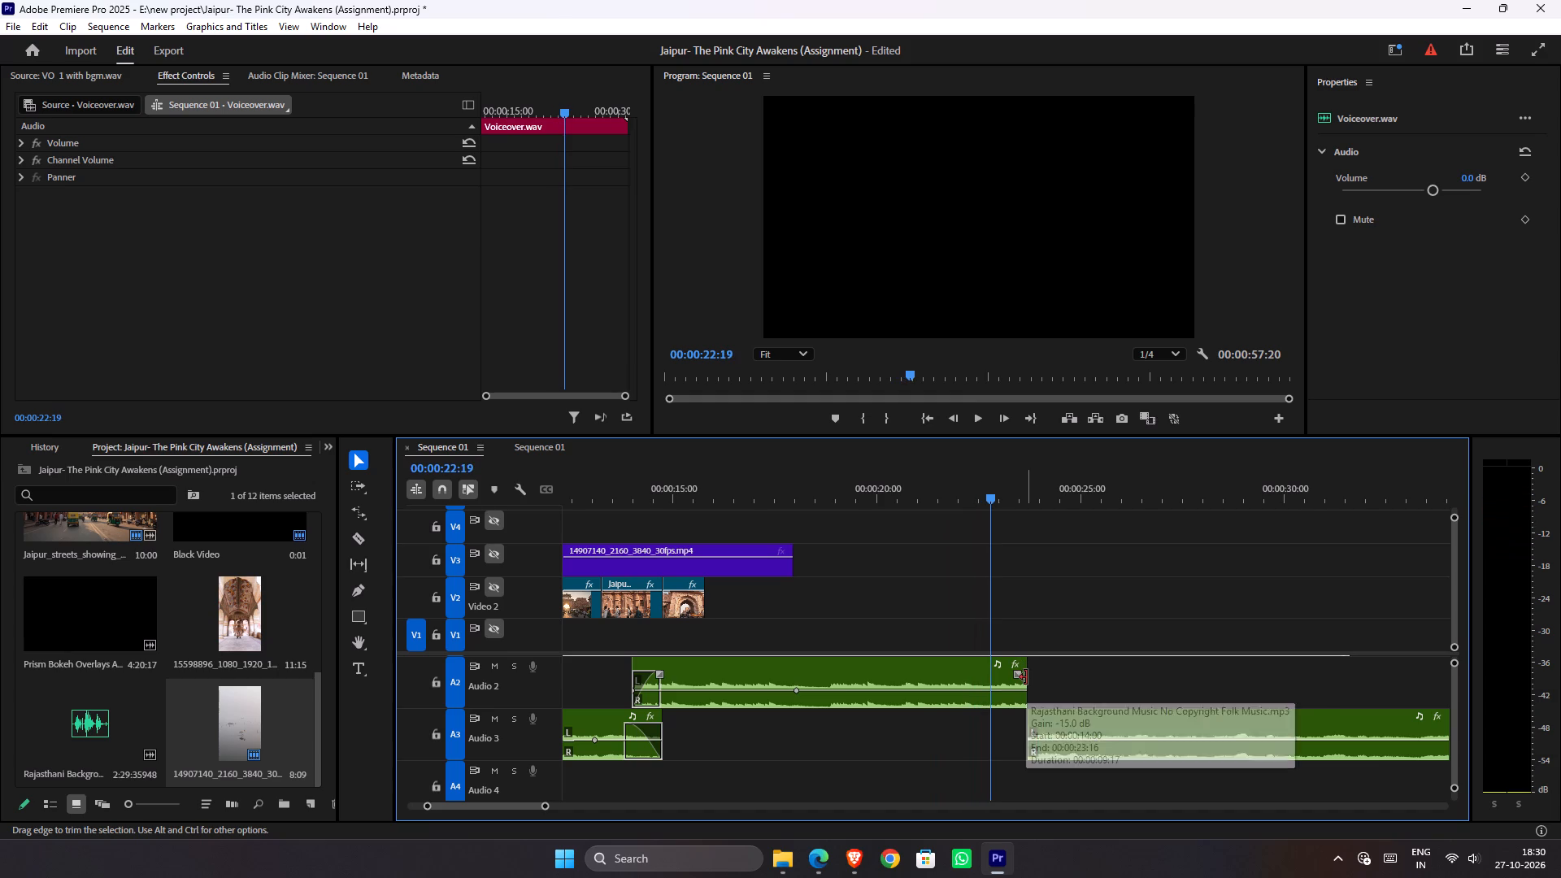
drag(1025, 679, 996, 678)
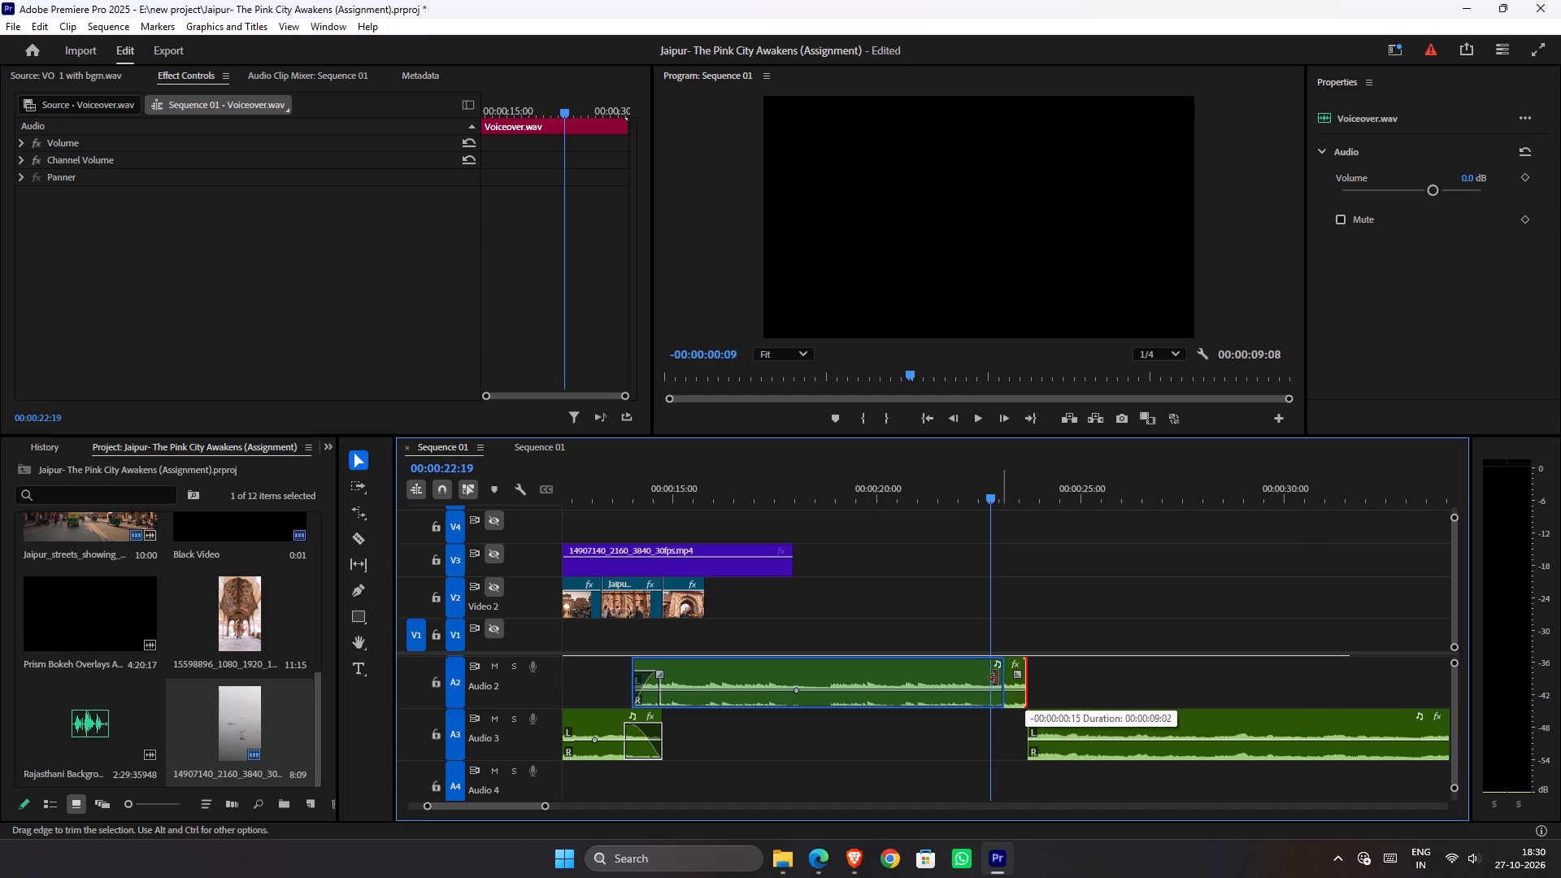
drag(996, 678, 999, 683)
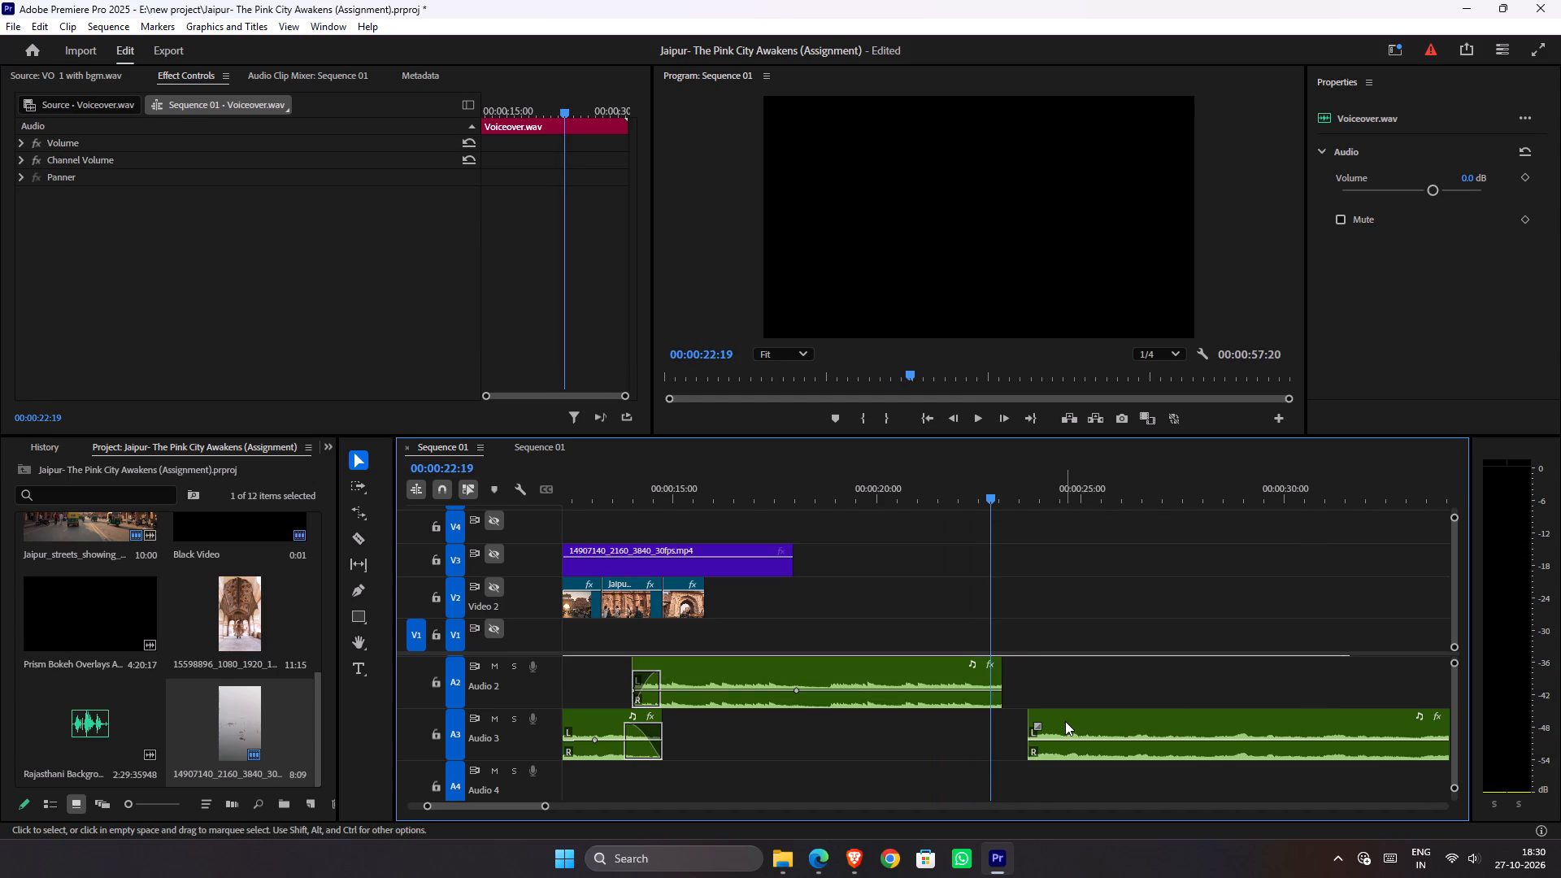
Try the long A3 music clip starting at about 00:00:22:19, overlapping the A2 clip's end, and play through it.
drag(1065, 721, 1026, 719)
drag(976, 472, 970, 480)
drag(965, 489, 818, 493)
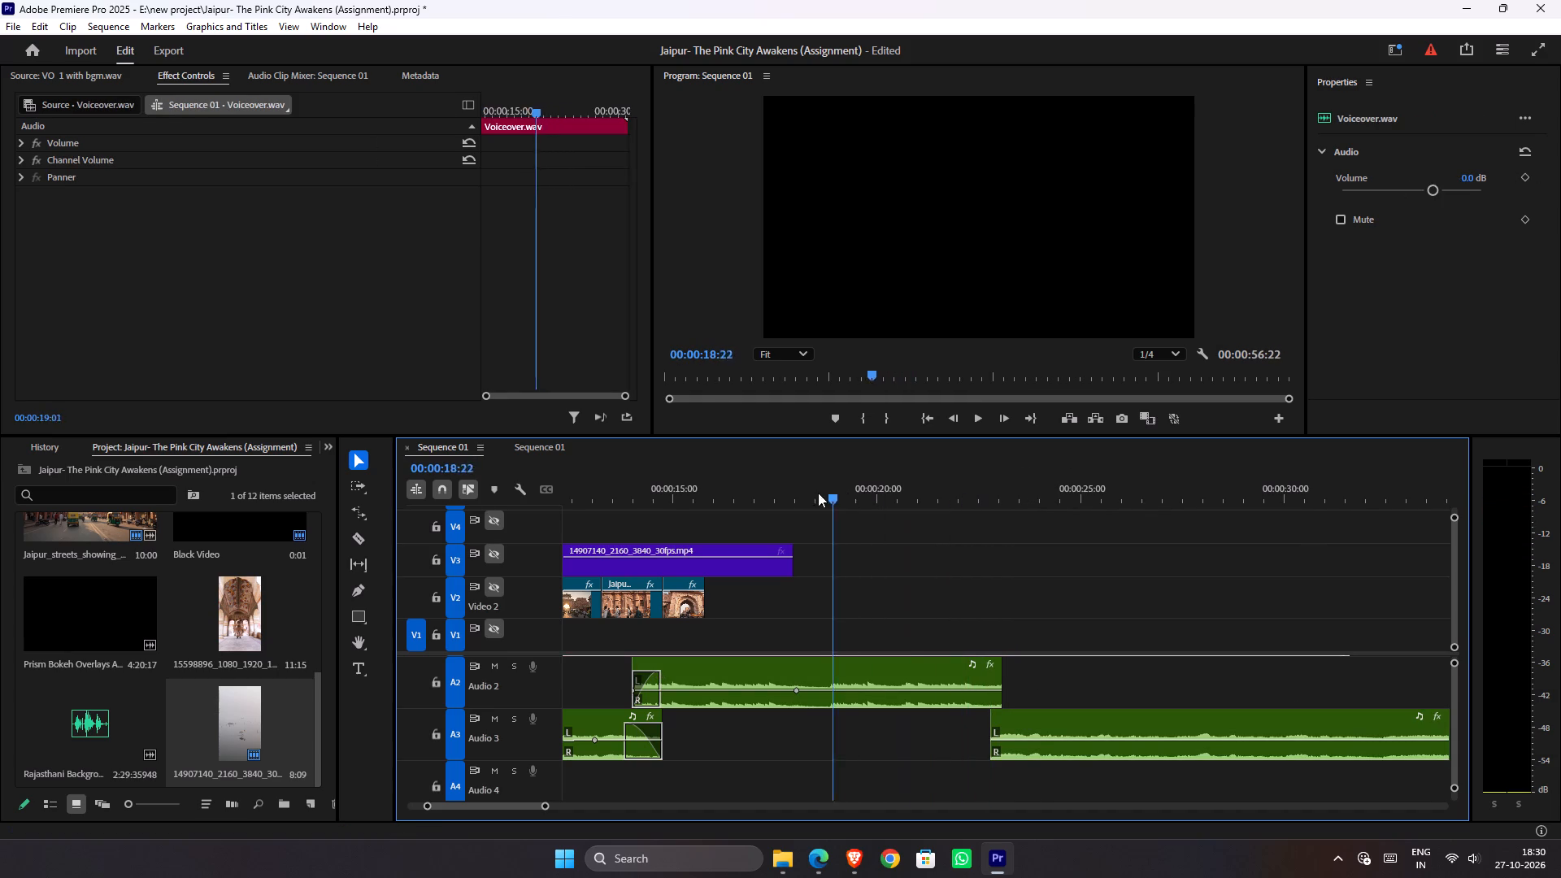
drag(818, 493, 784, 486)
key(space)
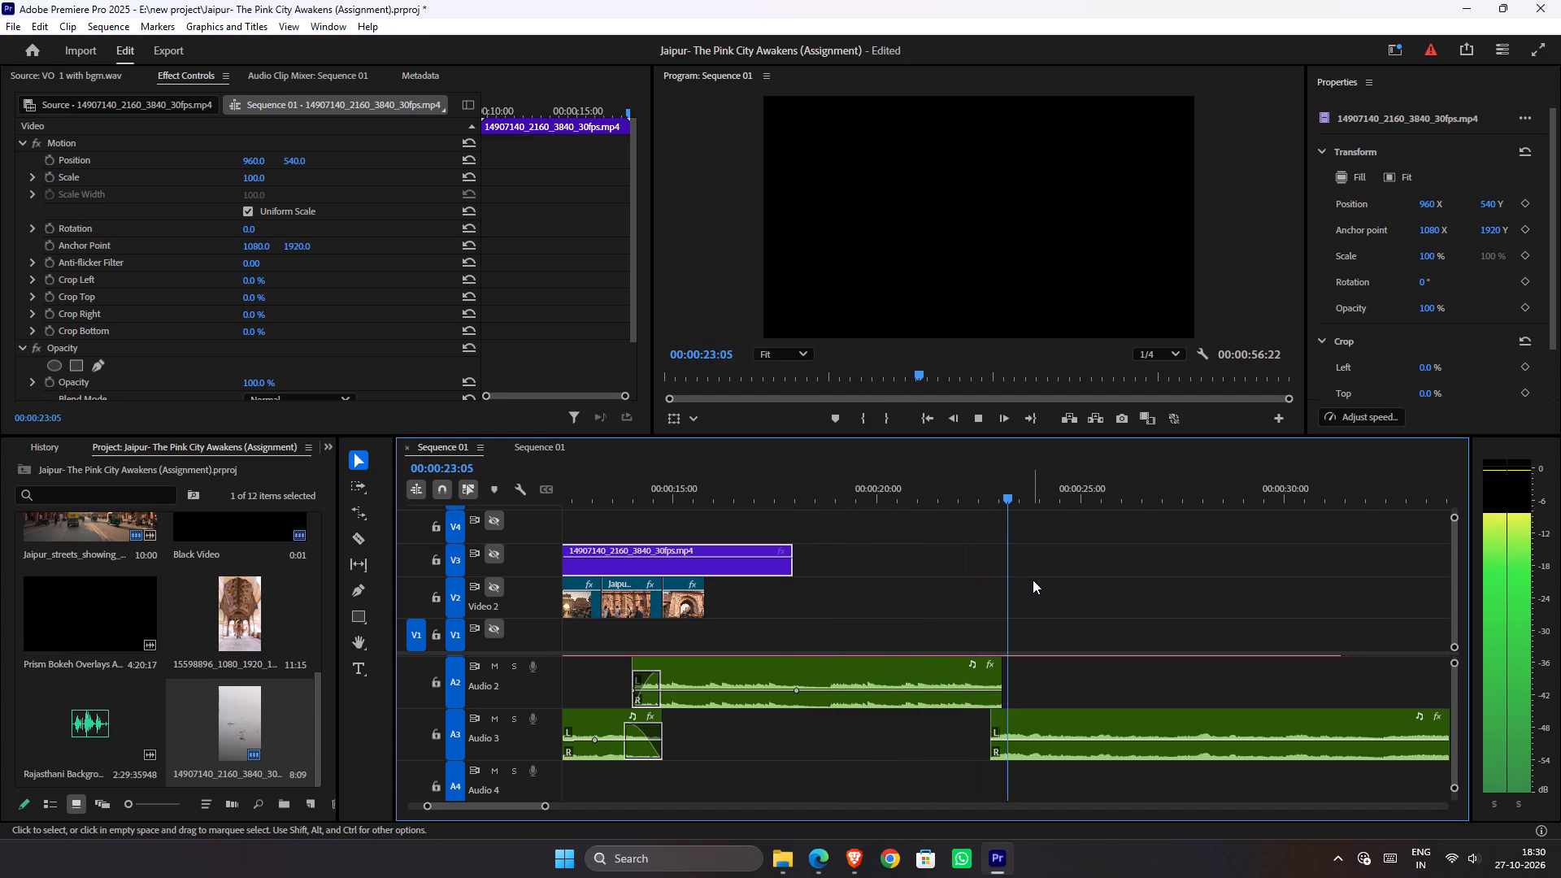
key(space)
Move the long A3 music clip later to start at about 00:00:24:01 and play from the A2 music into it.
drag(1020, 725, 1050, 724)
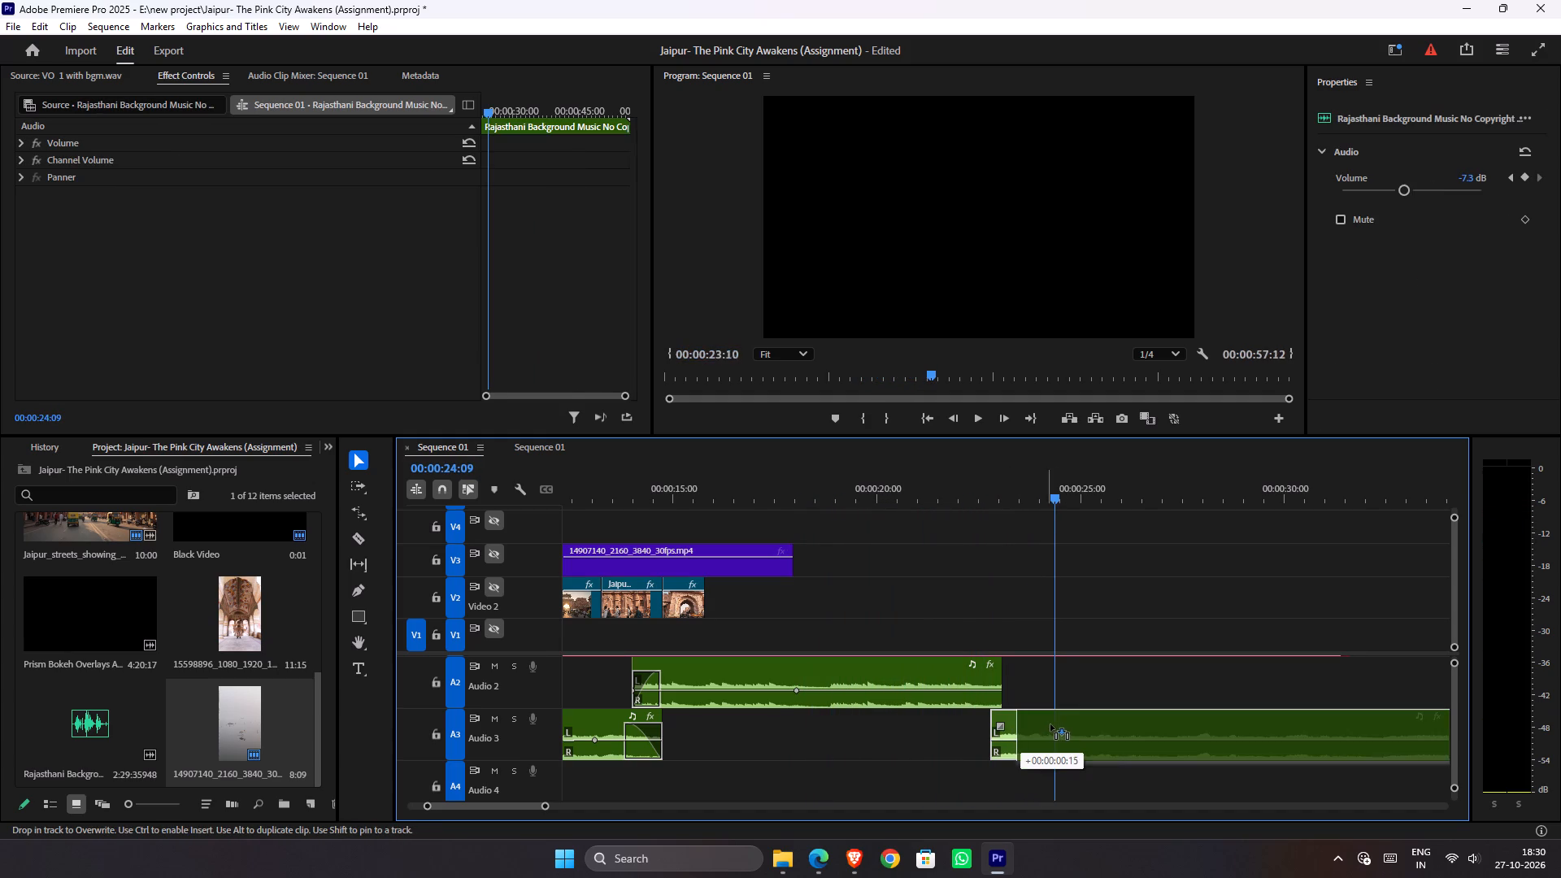
drag(1050, 724, 1039, 719)
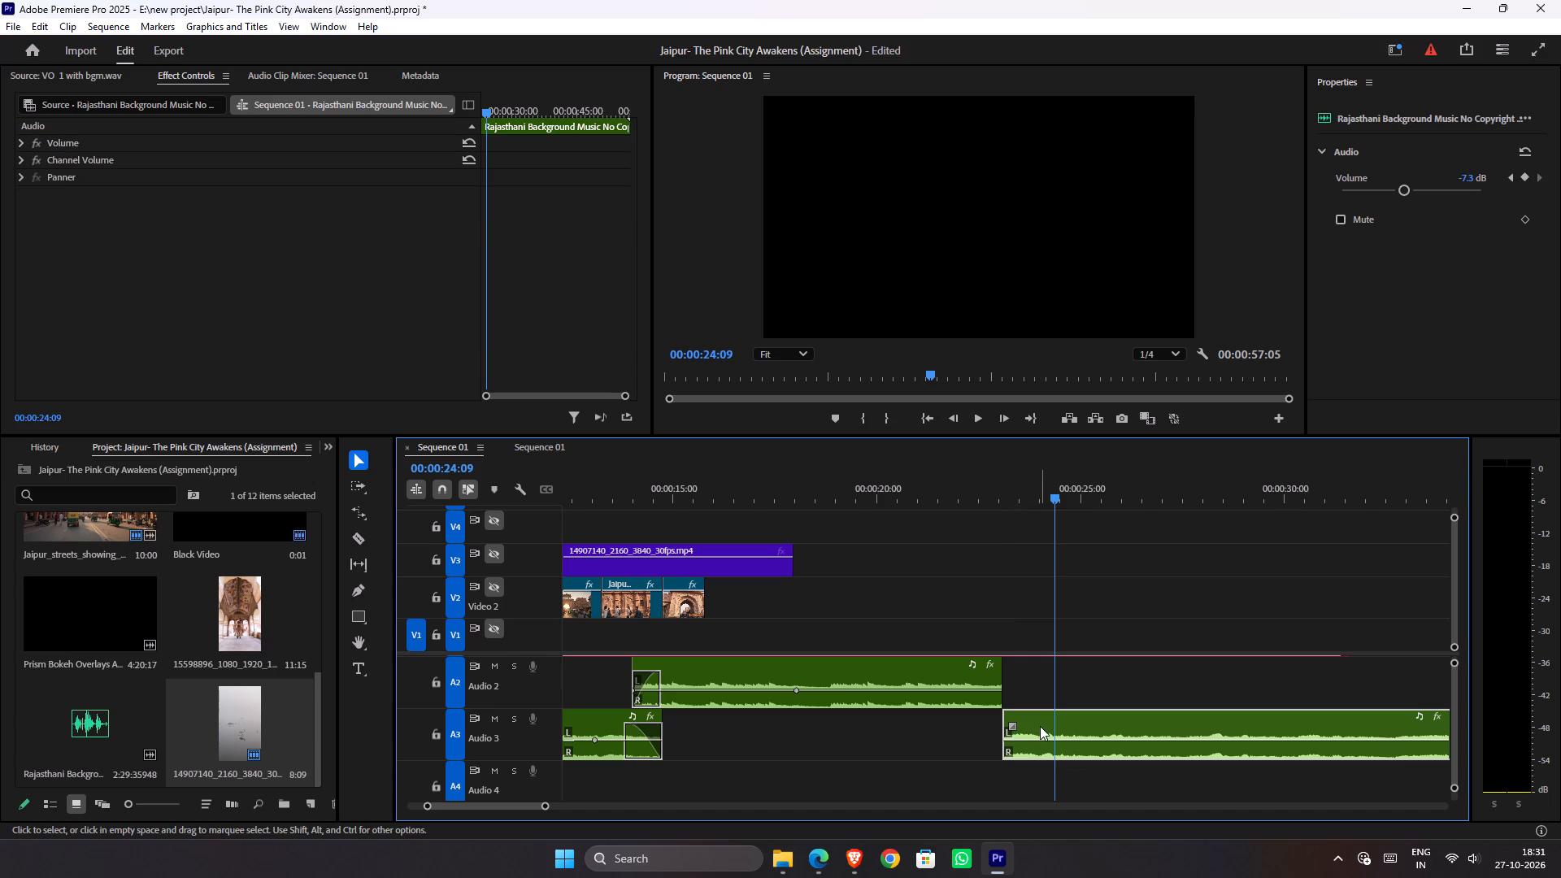
drag(1046, 724, 1088, 722)
drag(992, 501, 820, 515)
key(space)
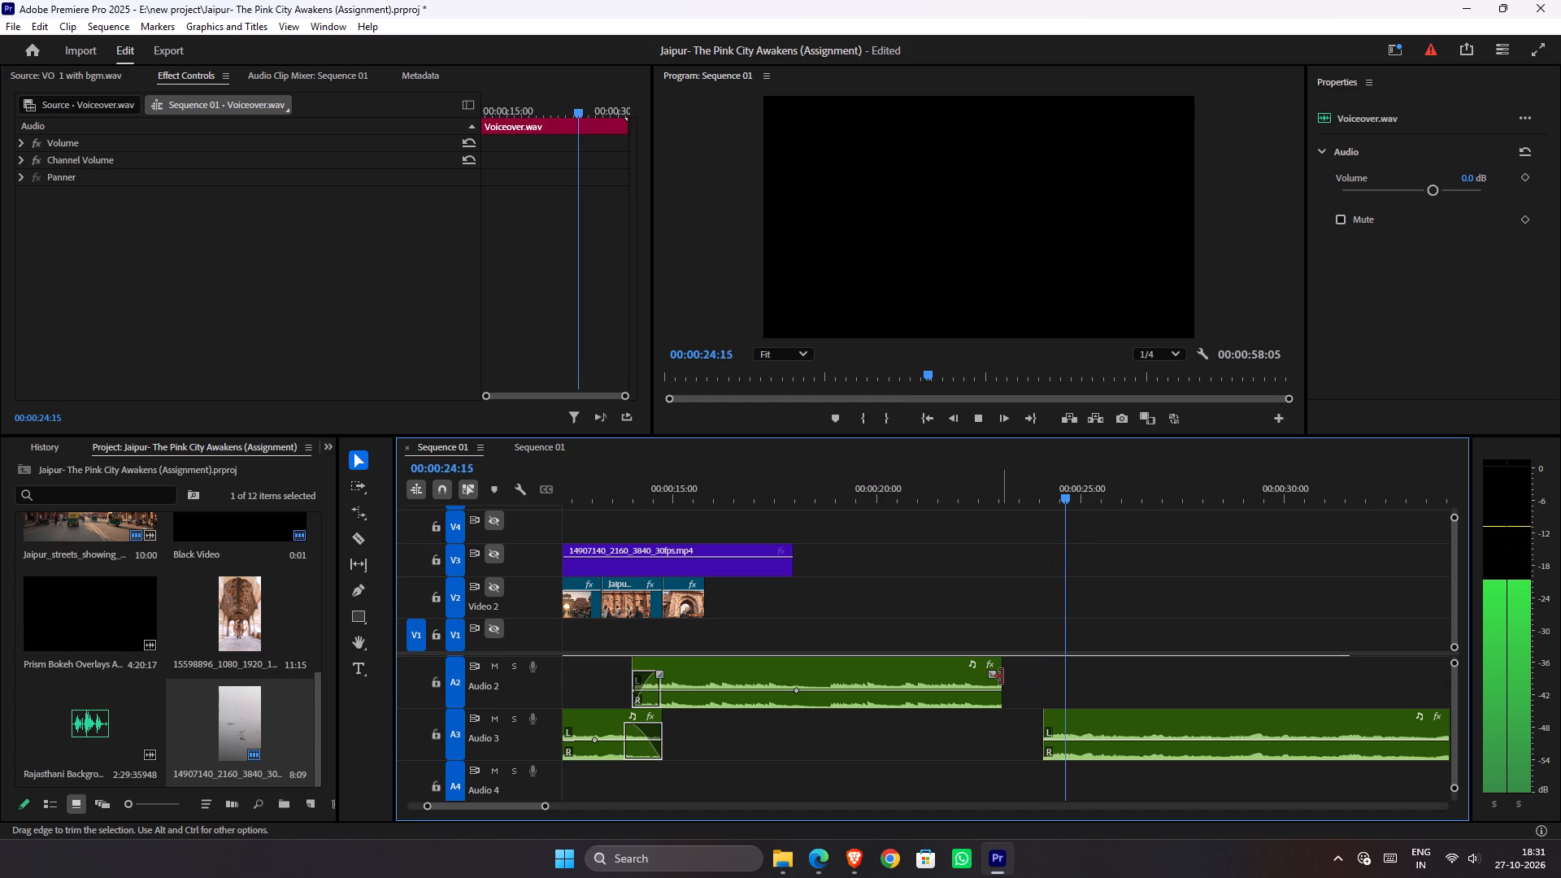
Add a fade-out of about 13 frames to the end of the second A2 music clip.
drag(992, 672, 980, 673)
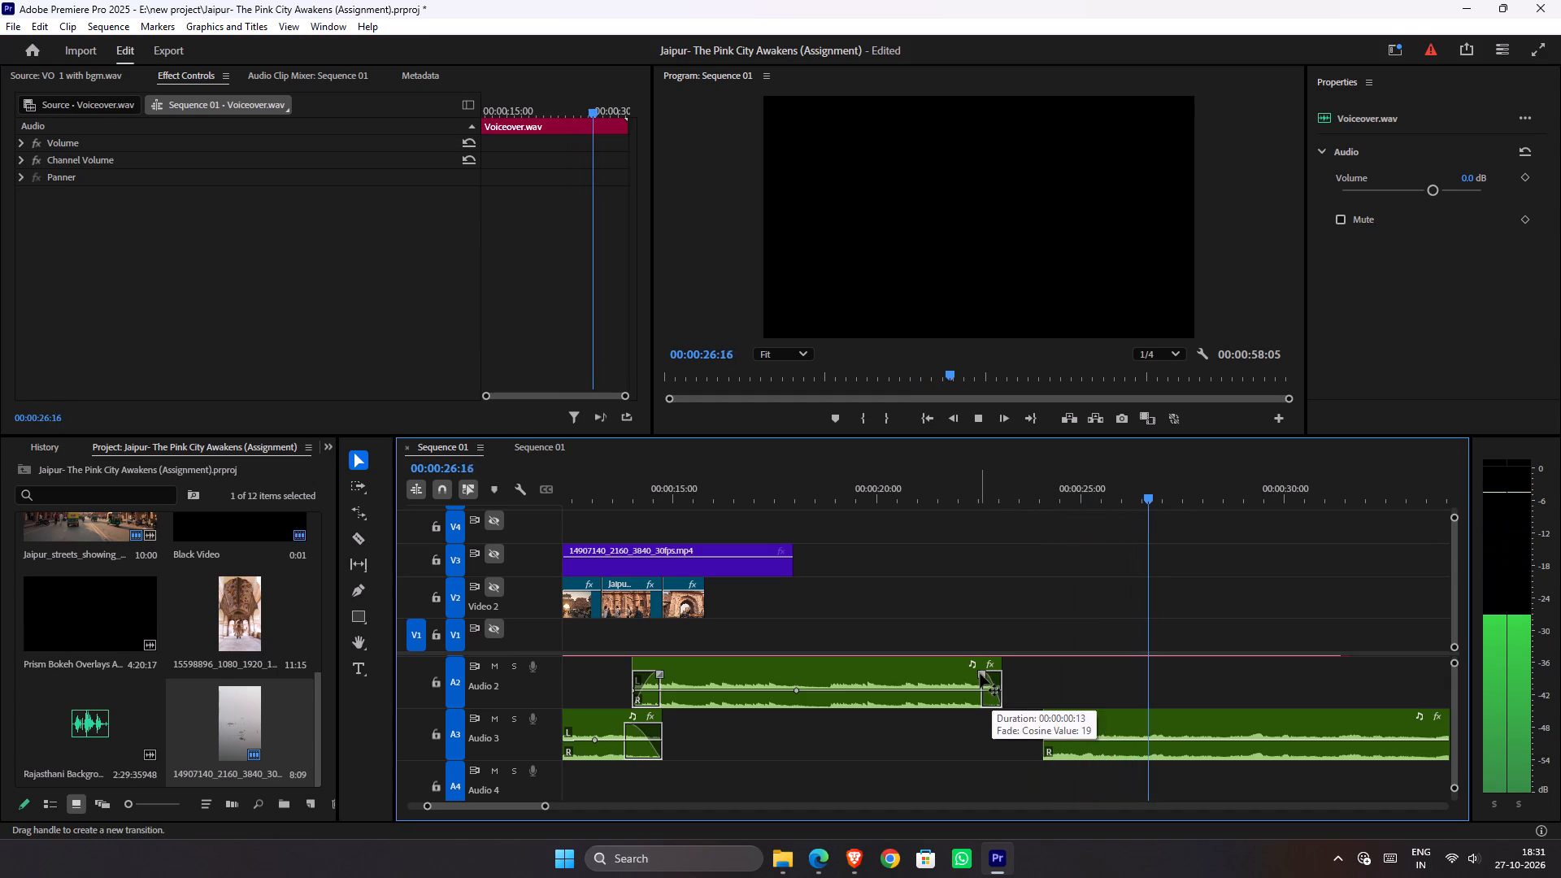
drag(980, 673, 977, 672)
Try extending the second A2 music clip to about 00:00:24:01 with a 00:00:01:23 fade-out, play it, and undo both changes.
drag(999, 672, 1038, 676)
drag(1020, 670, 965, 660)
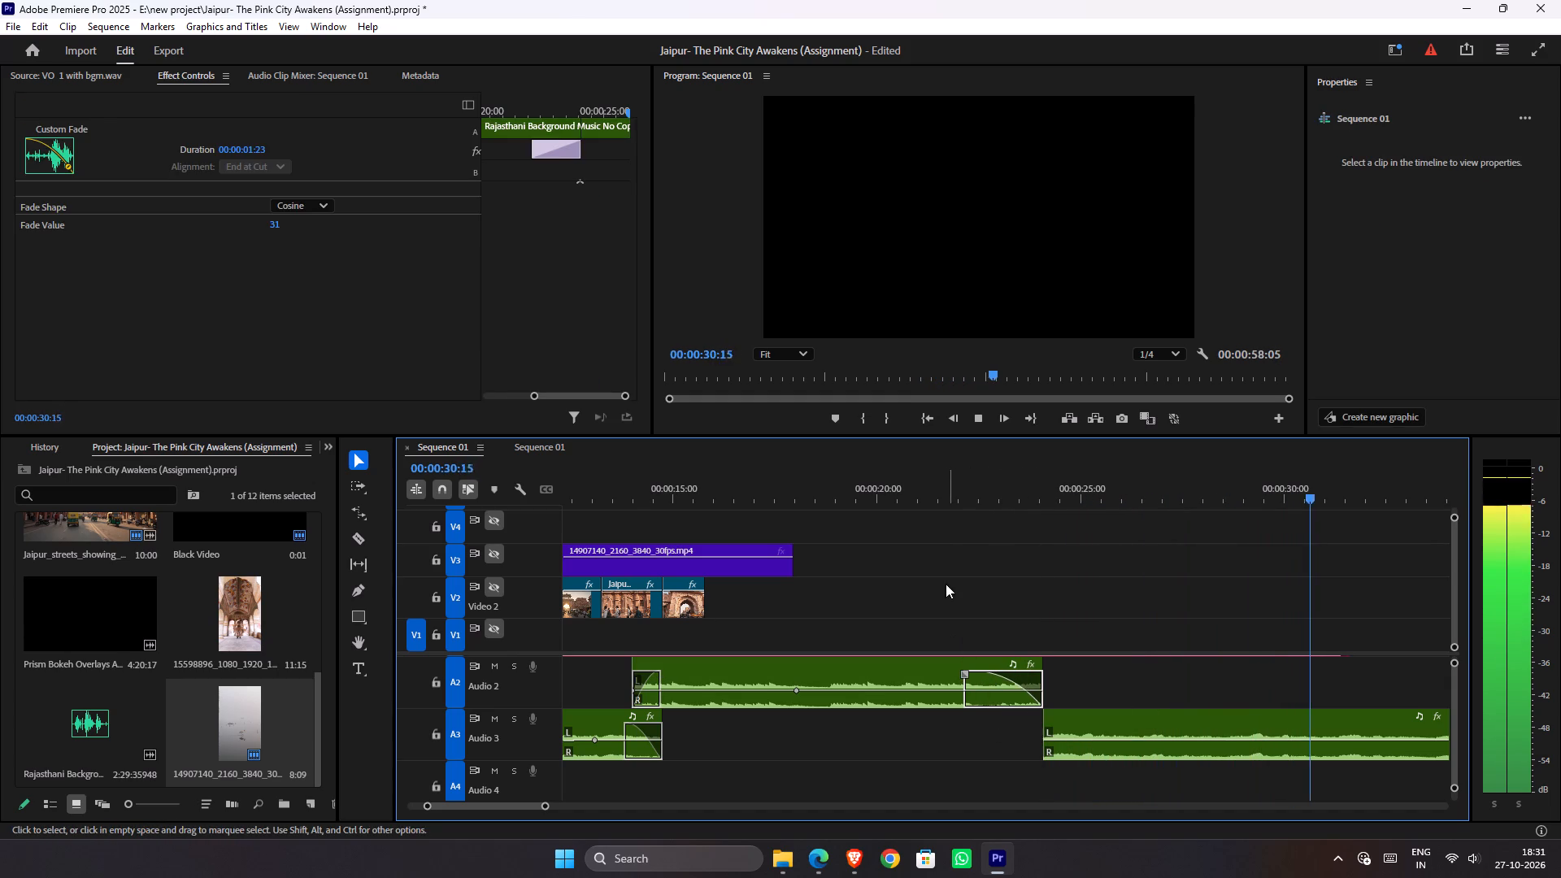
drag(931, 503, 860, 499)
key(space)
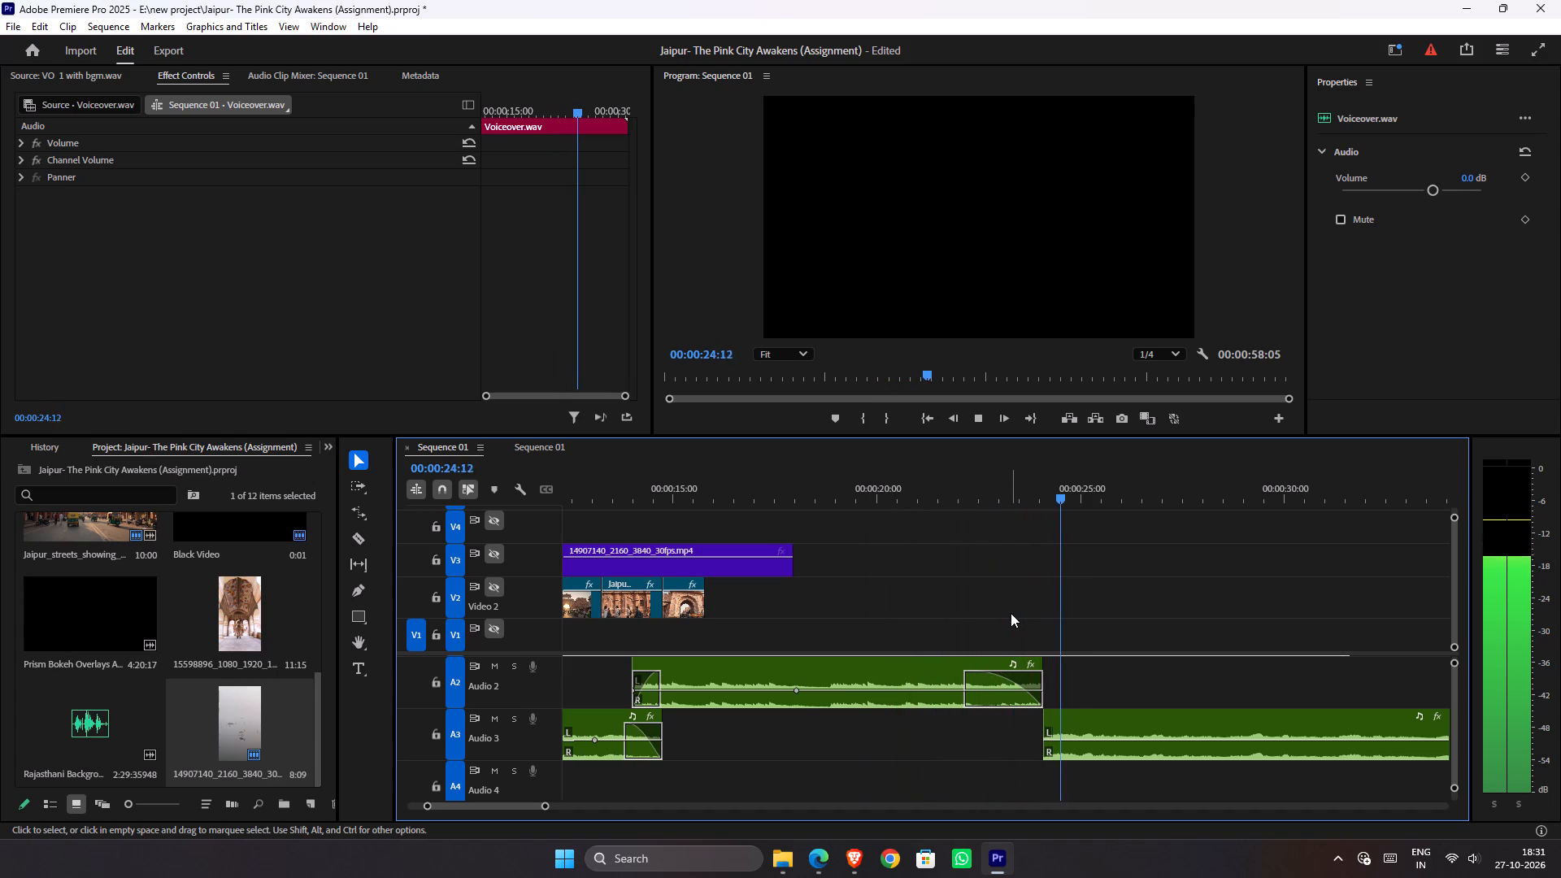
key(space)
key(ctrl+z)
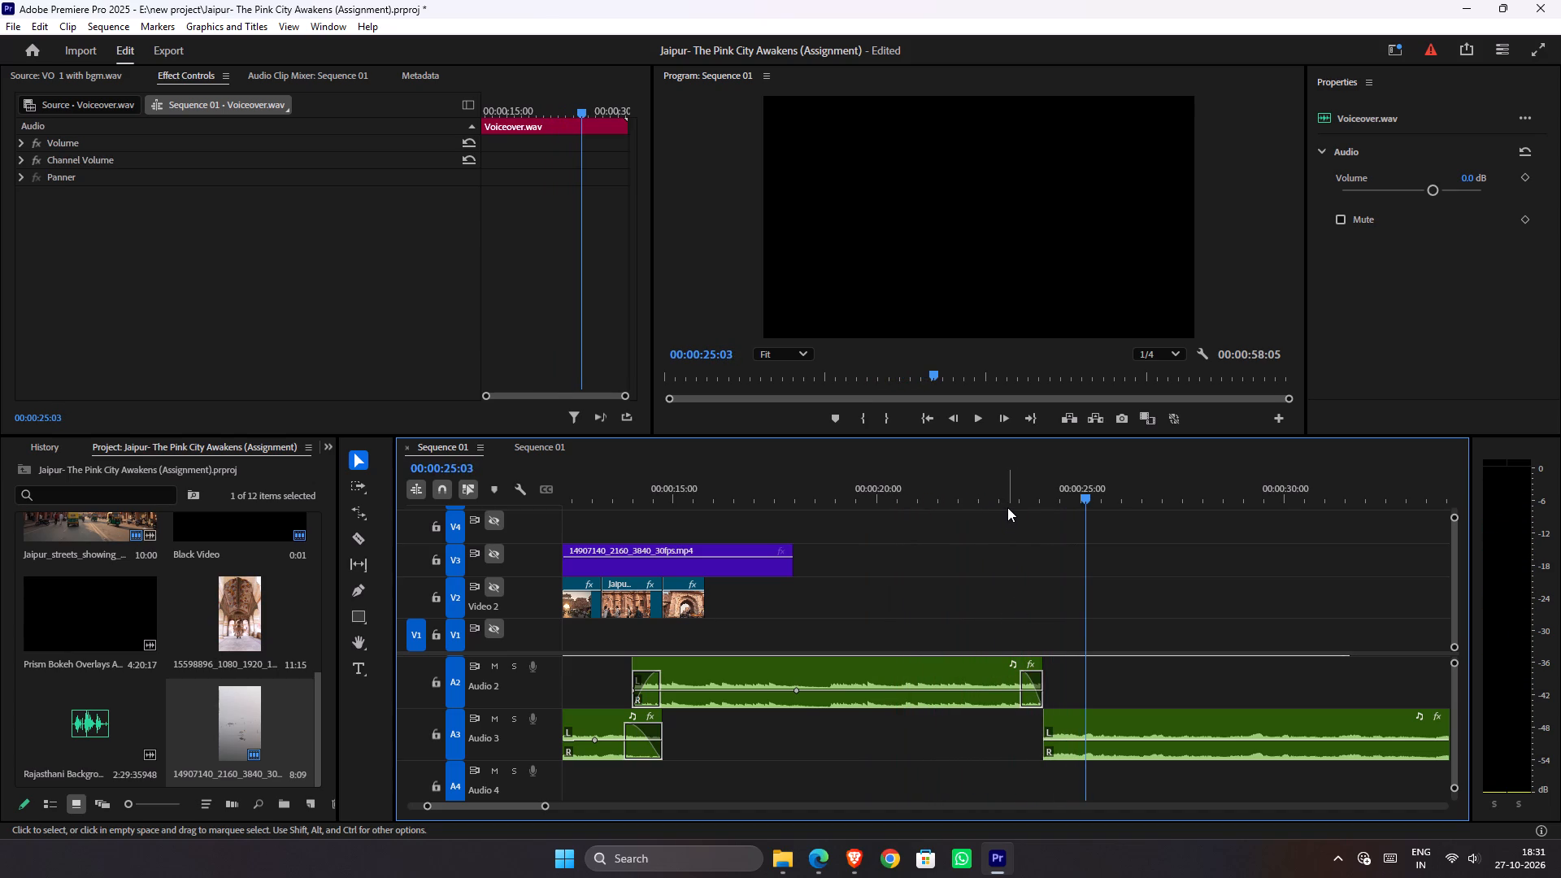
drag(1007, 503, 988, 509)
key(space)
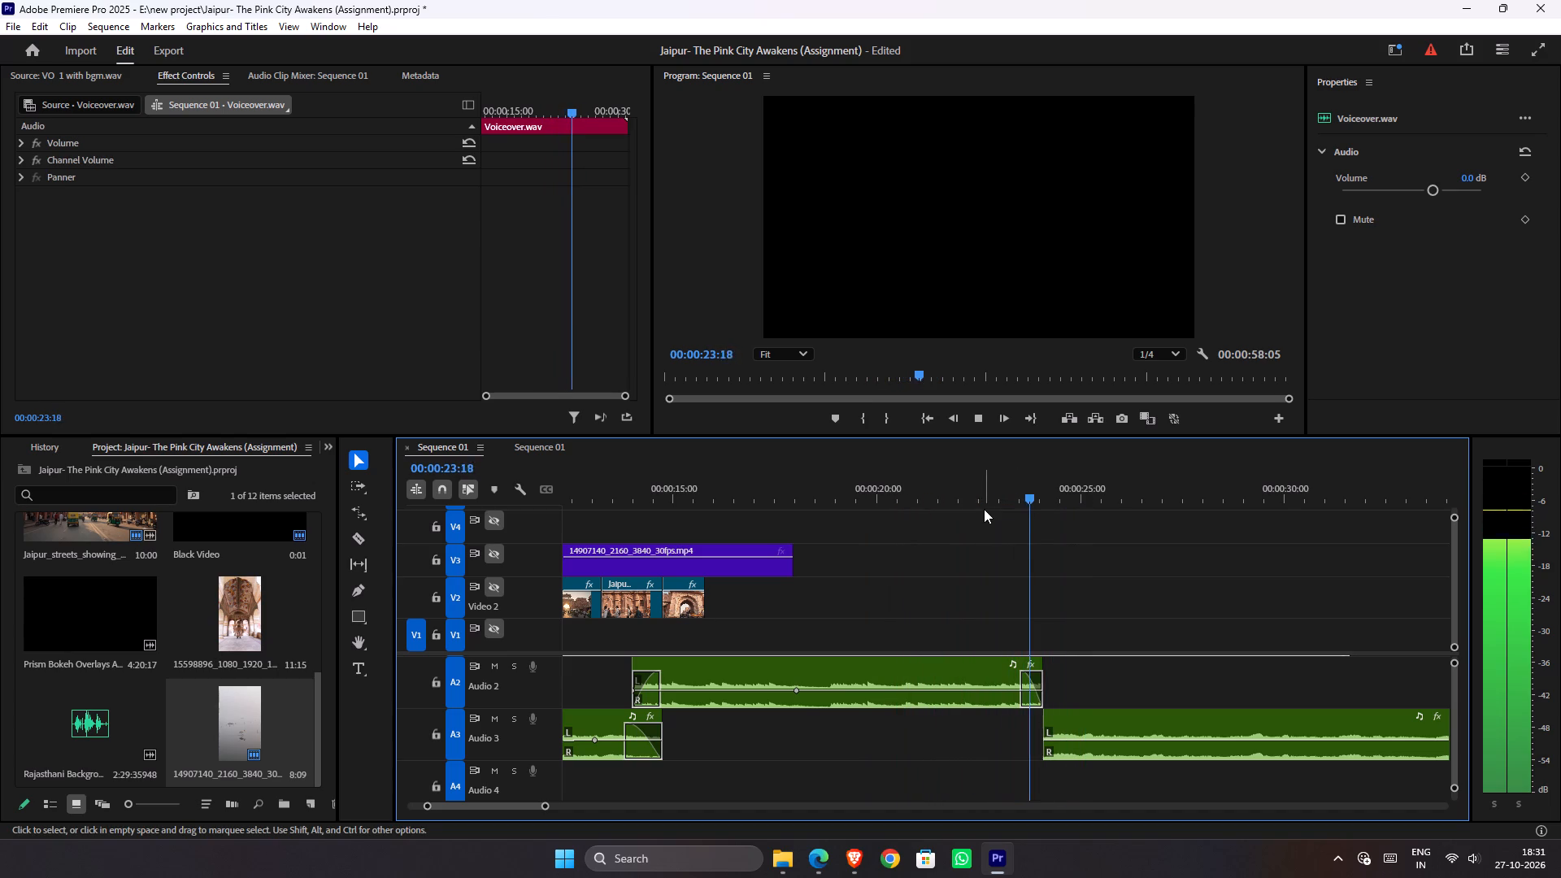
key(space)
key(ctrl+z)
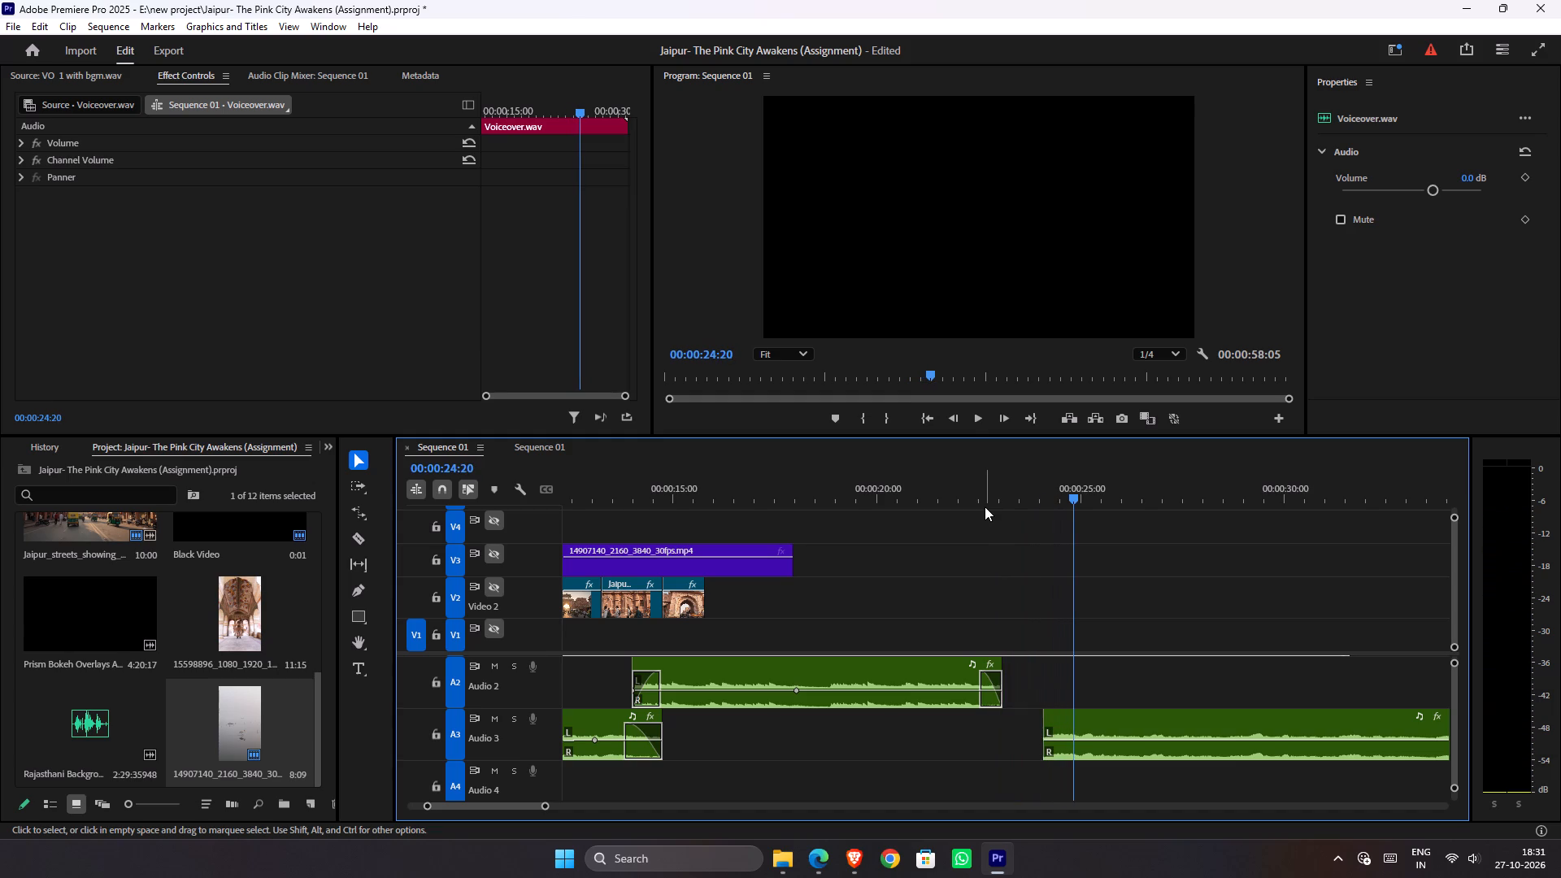
Play from about 00:00:18:18 through the faded end of the A2 music clip and save the project.
drag(976, 506, 910, 509)
click(917, 505)
drag(908, 493, 824, 502)
key(space)
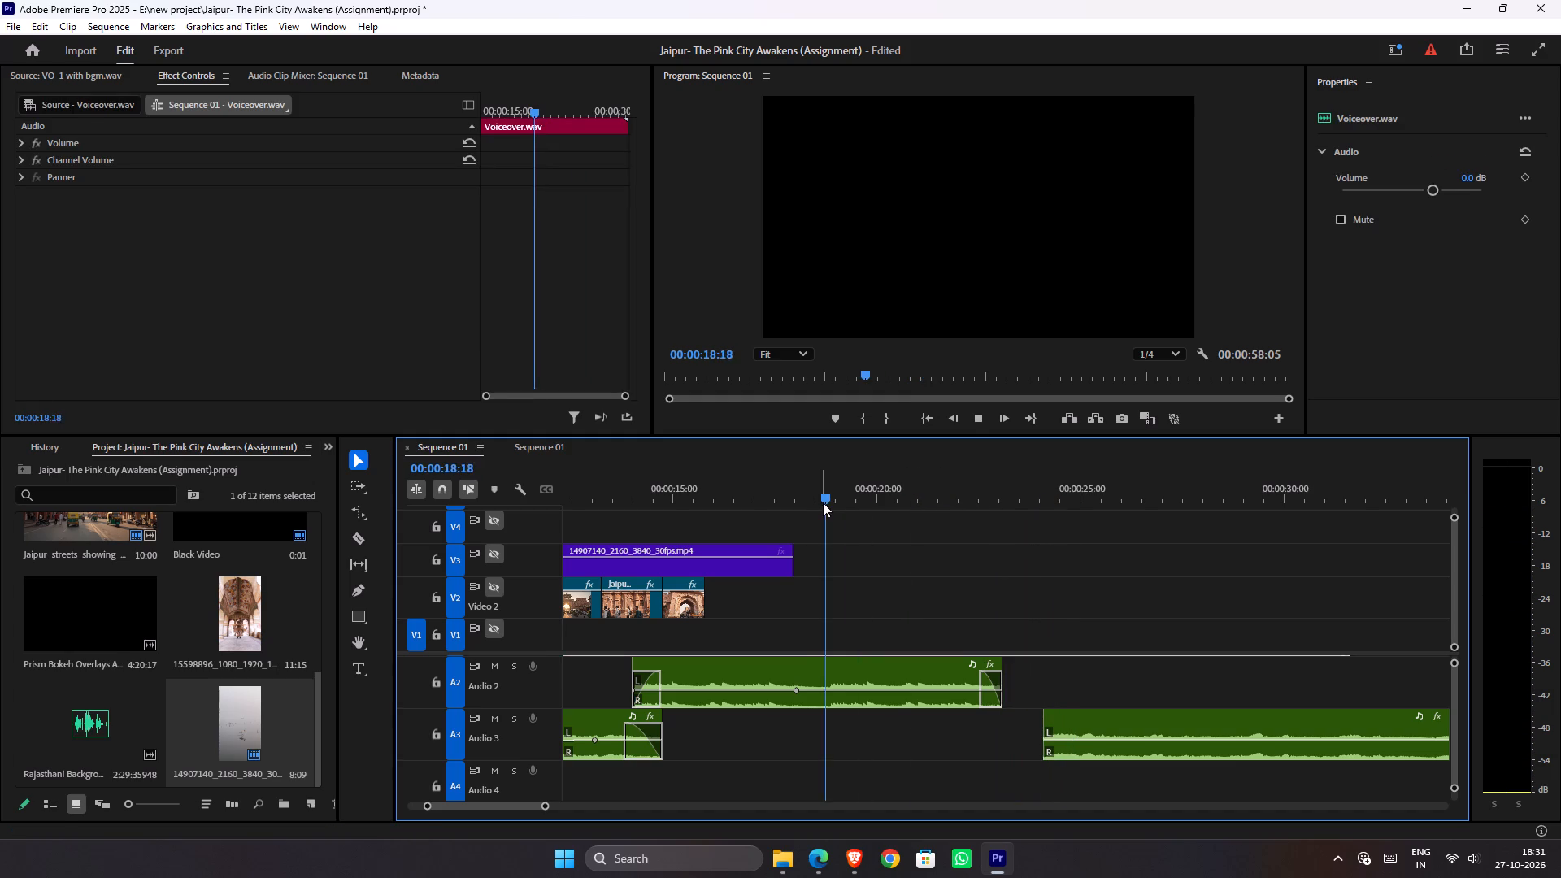
alt+scroll(1004, 641, down, 7)
key(ctrl+s)
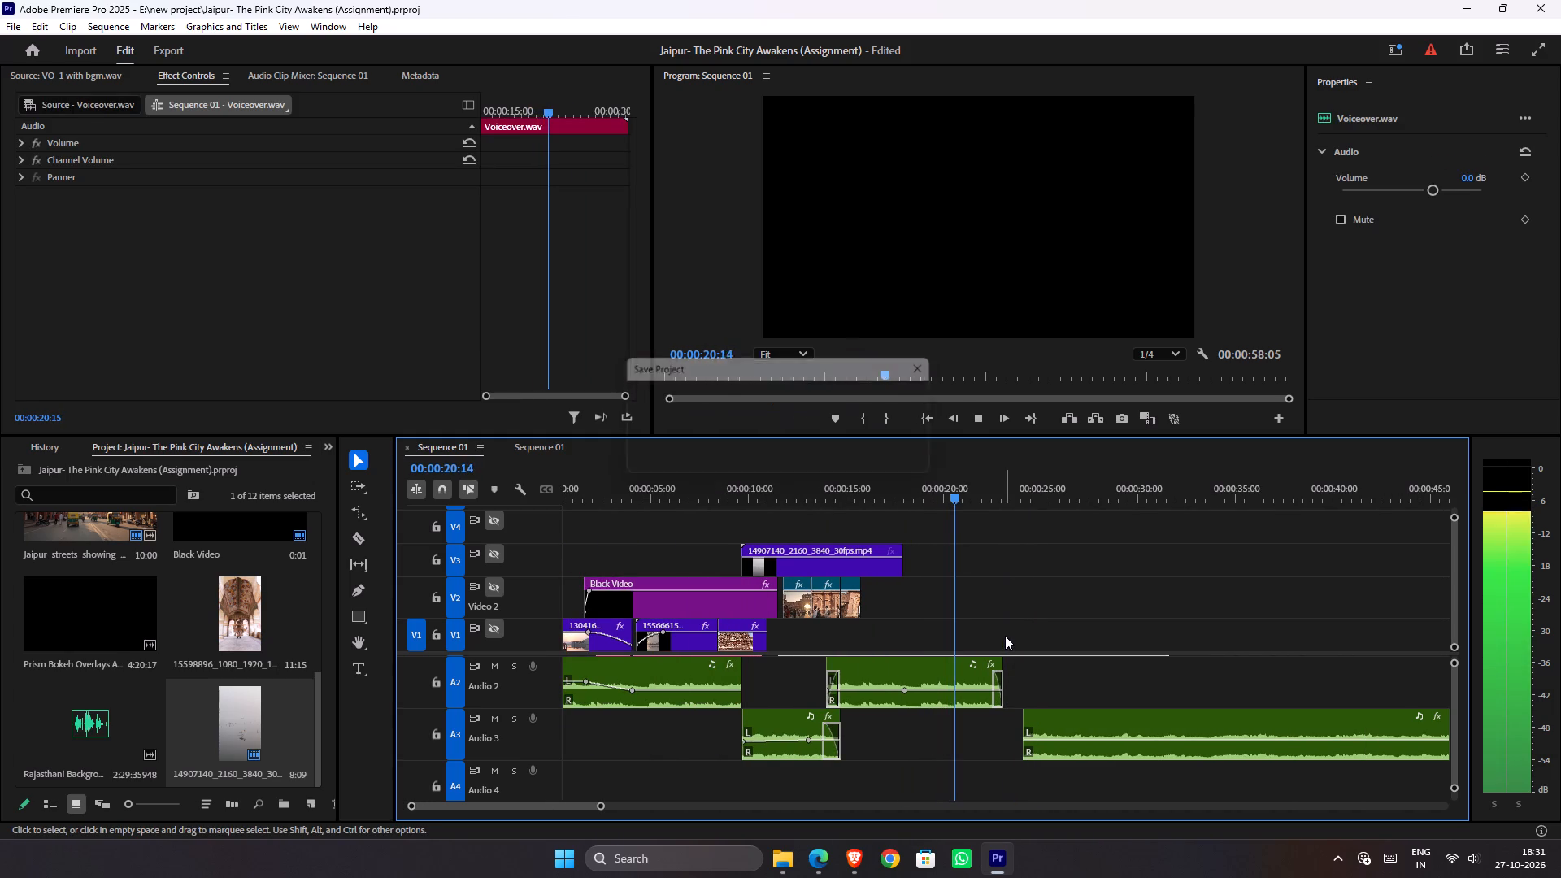
key(space)
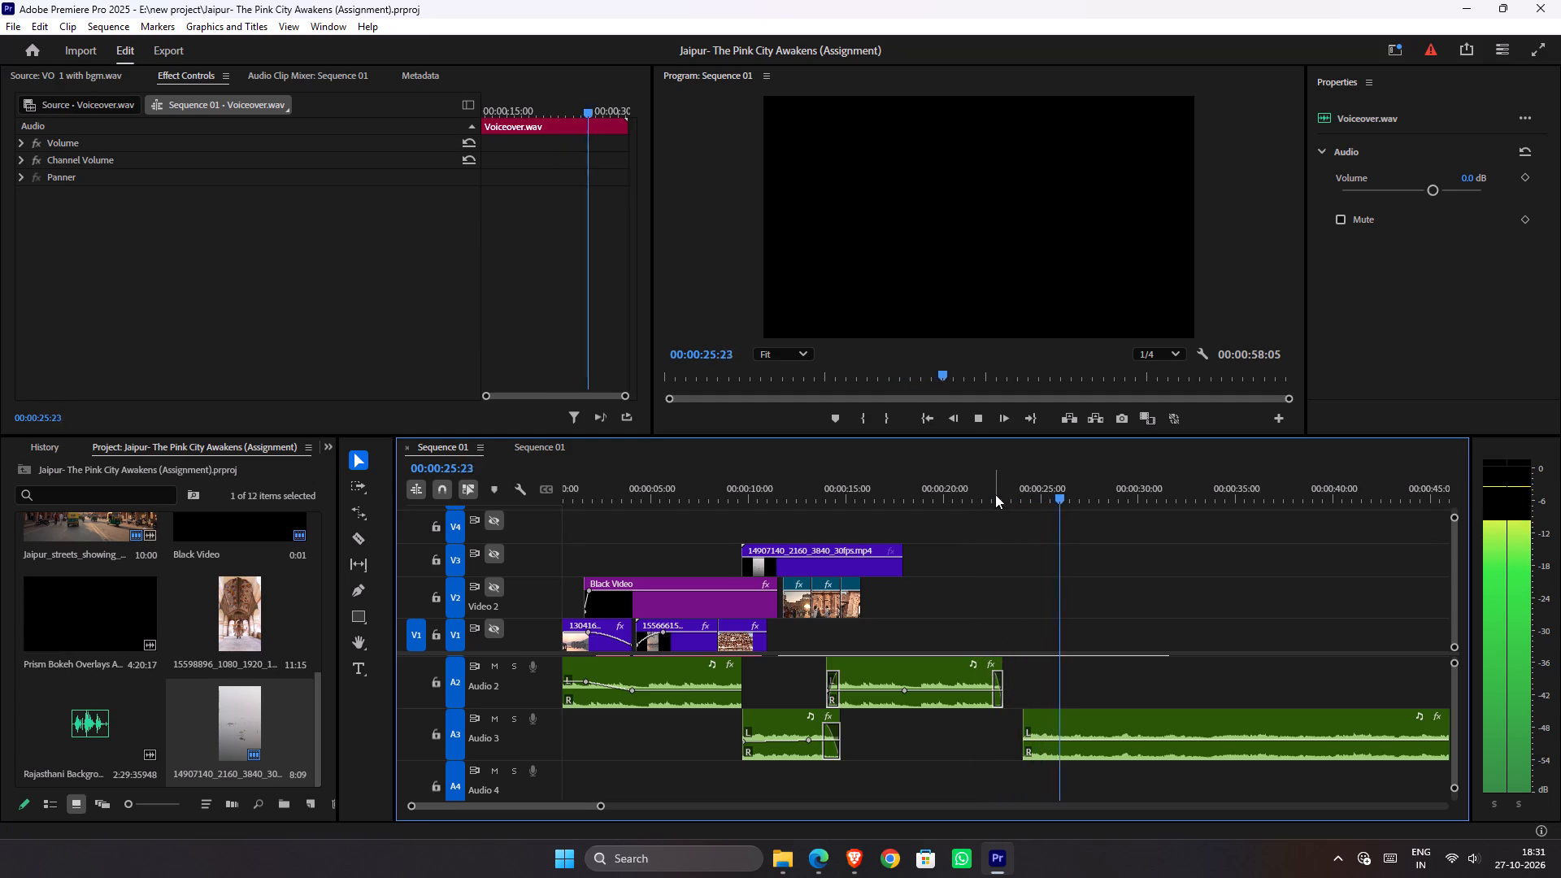
Move the long A3 music clip earlier to start at the second A2 clip's end, about 00:00:23:01, and play across the join.
drag(995, 494, 959, 494)
alt+scroll(991, 676, up, 8)
key(space)
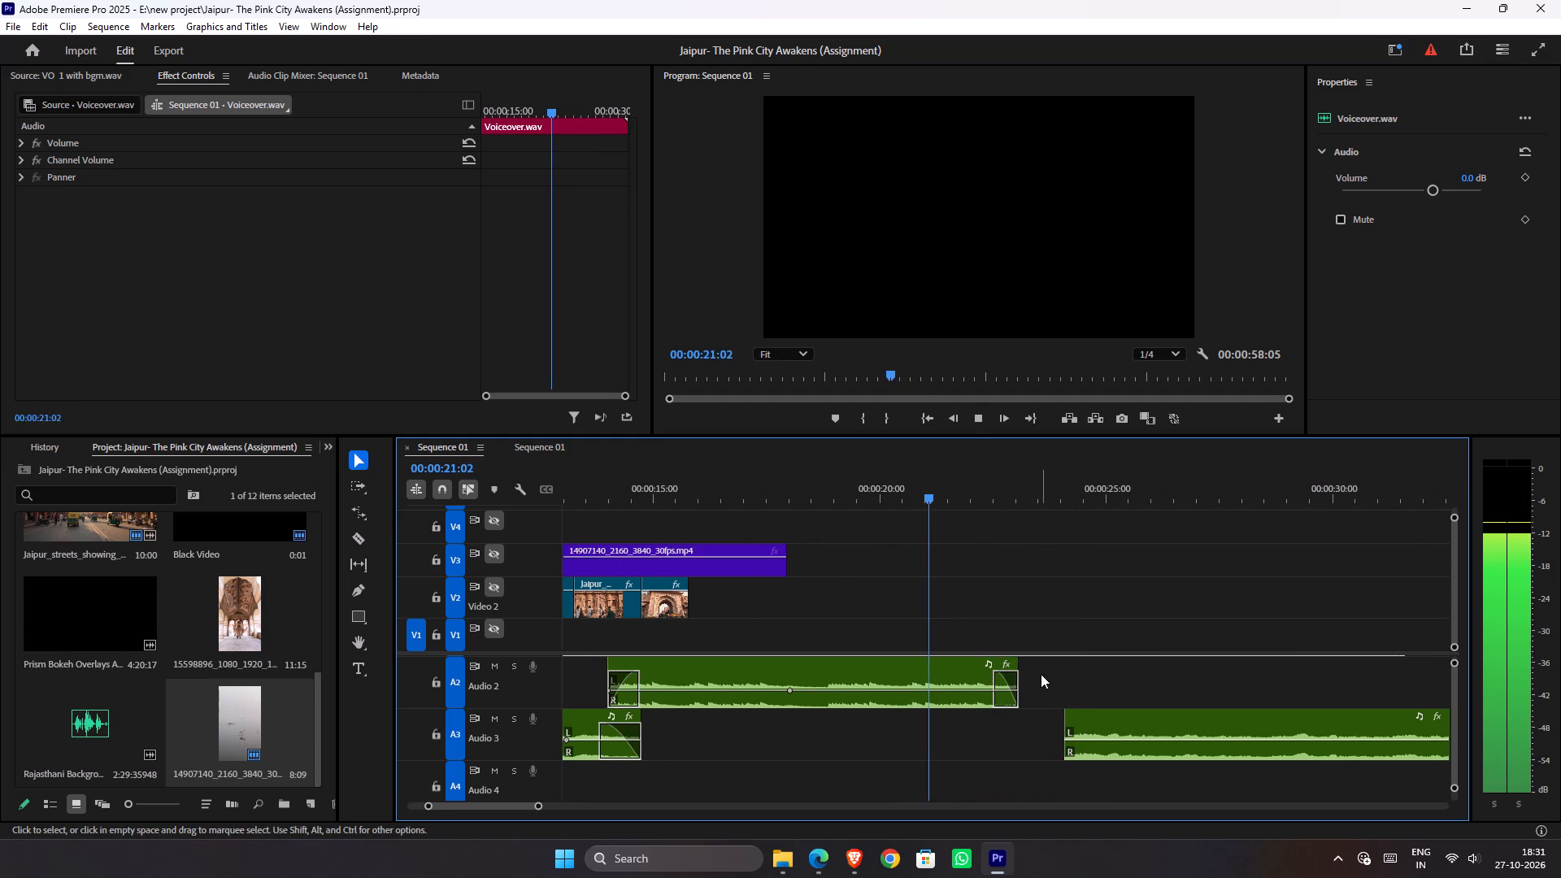
key(space)
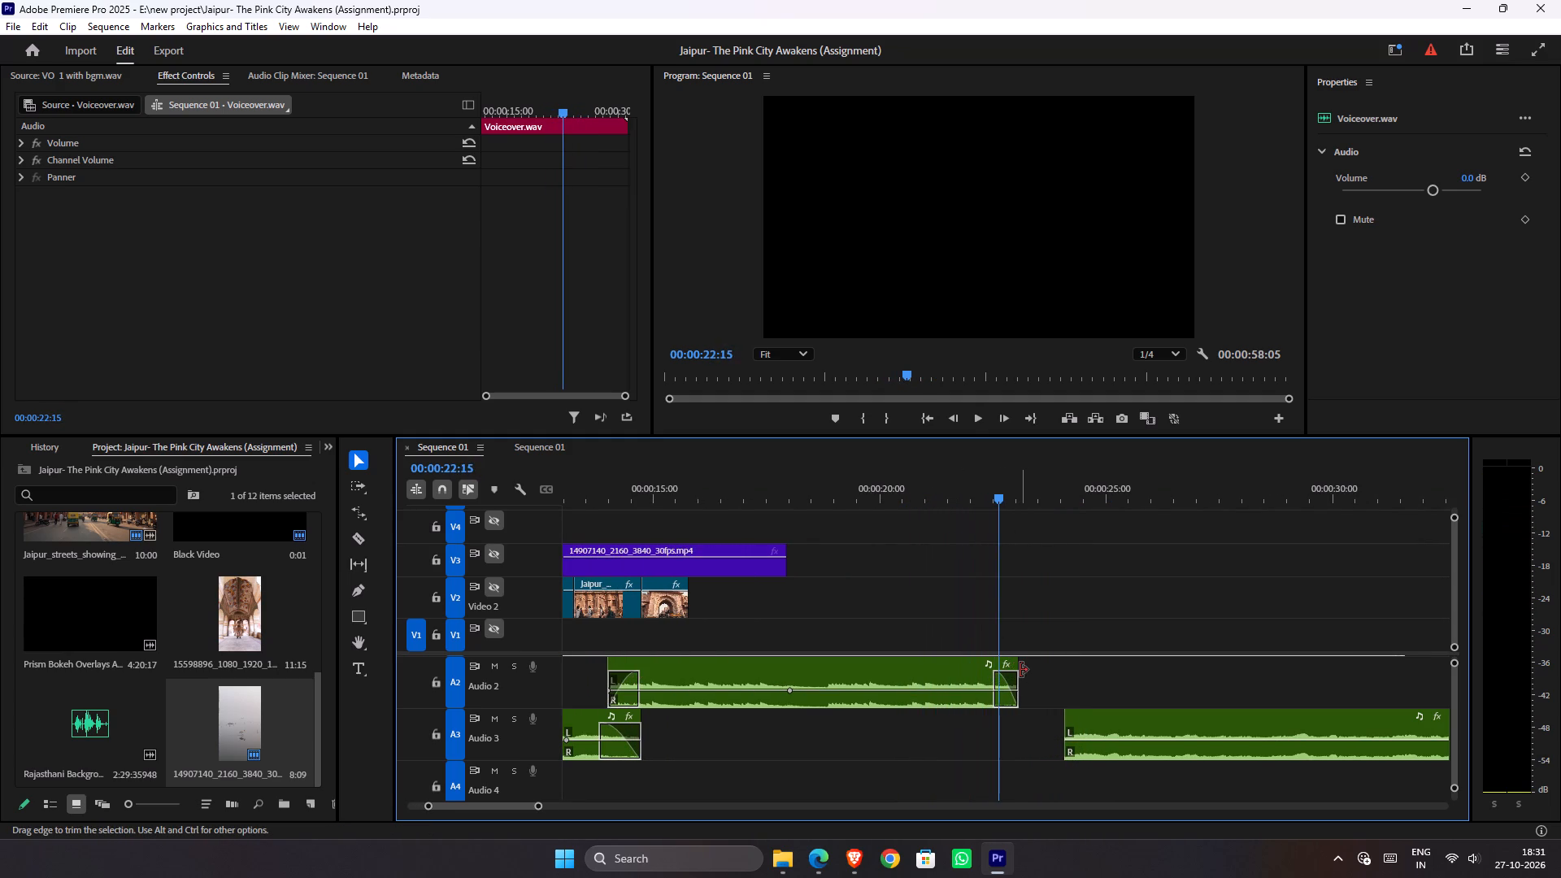
drag(1103, 724, 1079, 724)
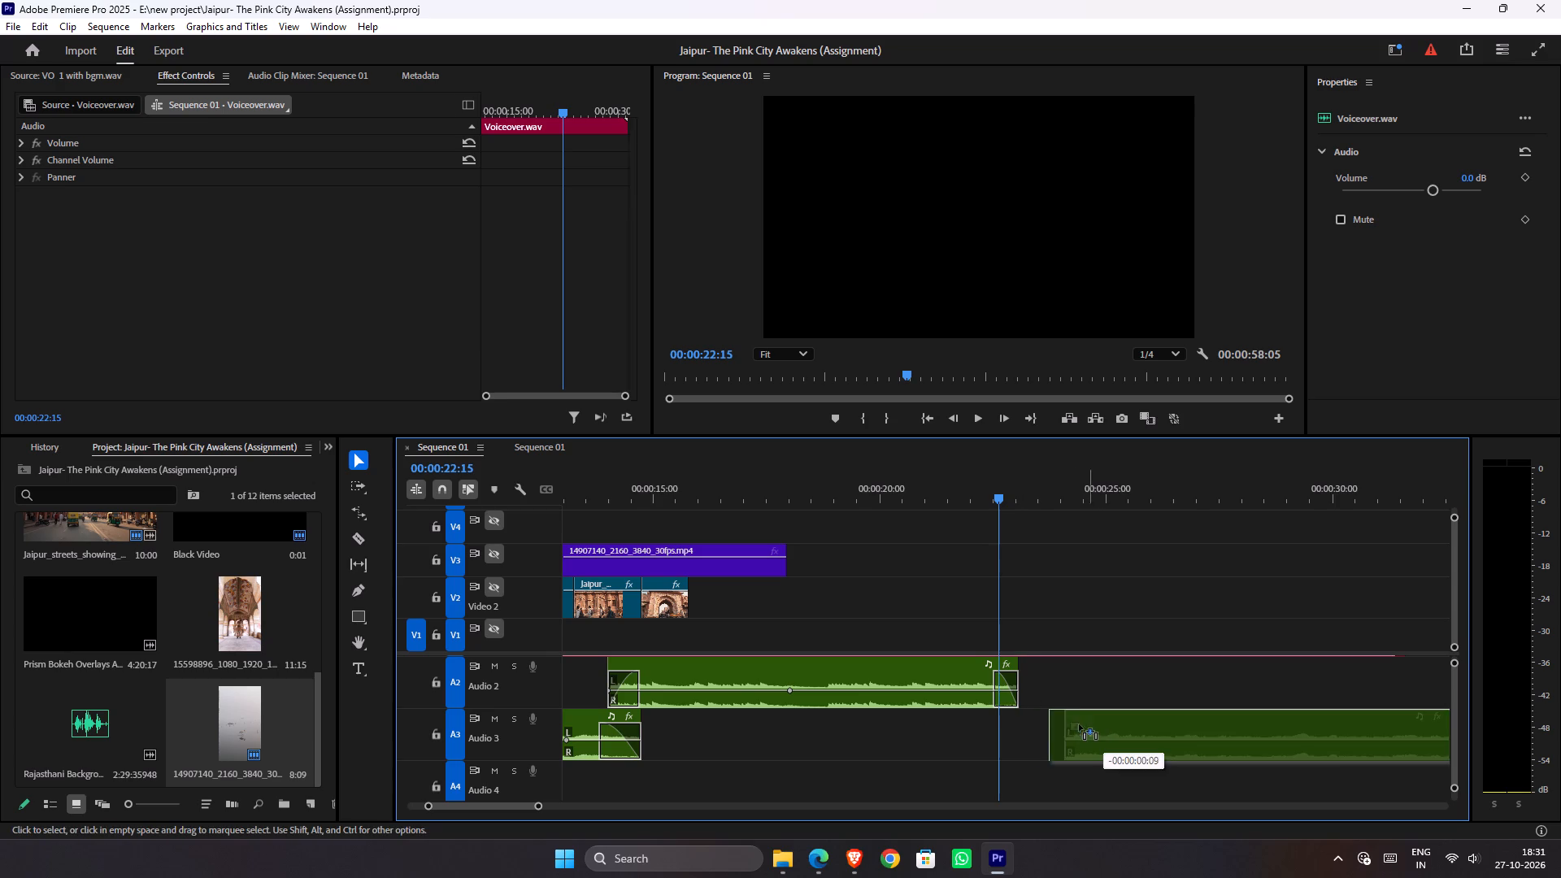
drag(1079, 724, 1043, 725)
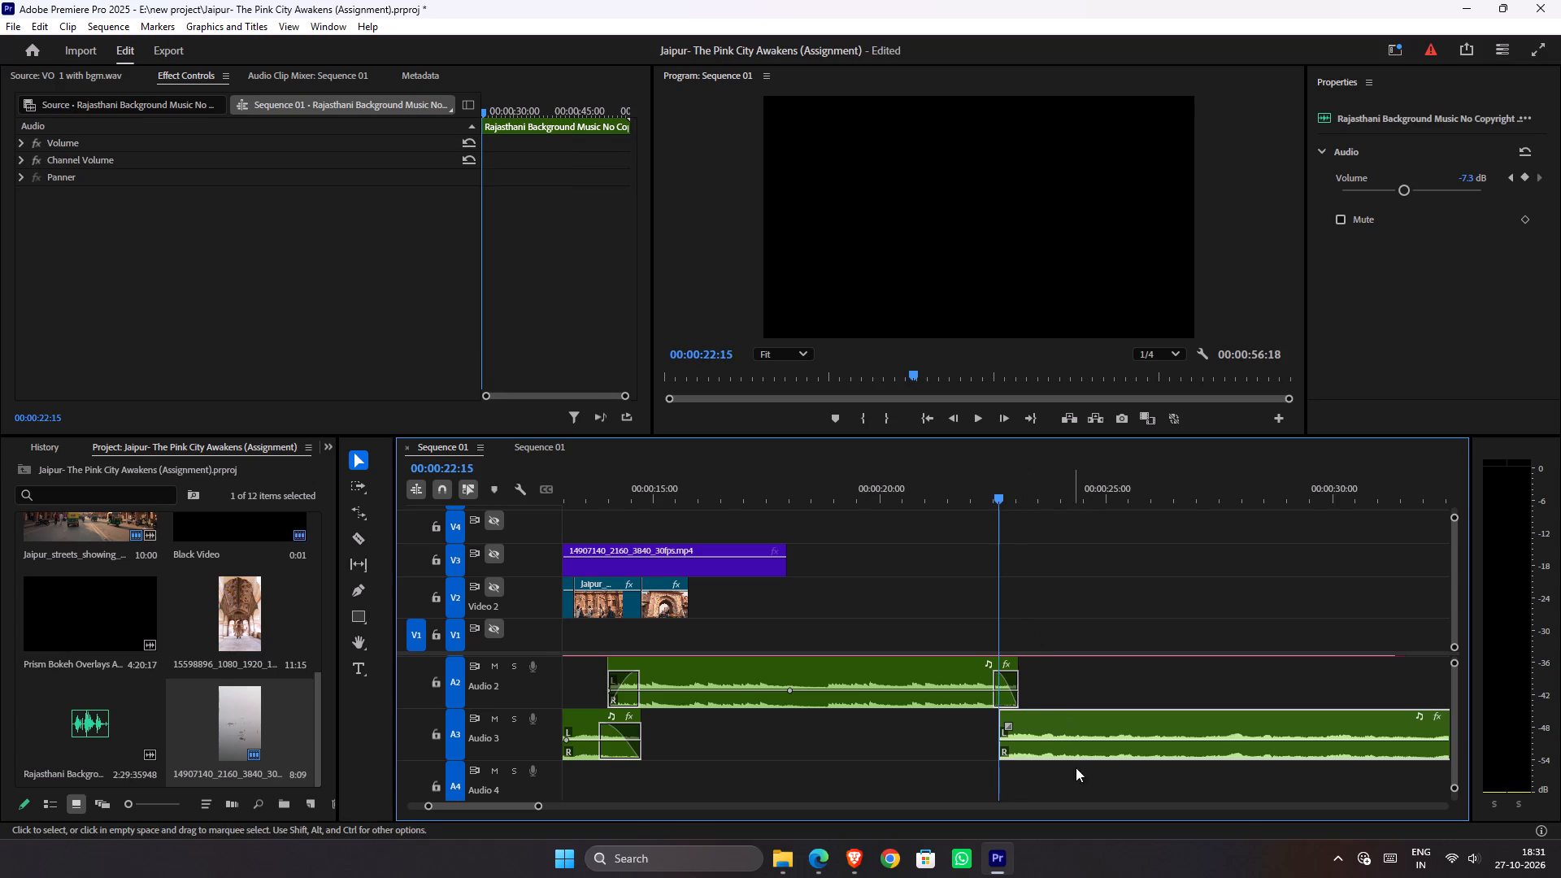
drag(1051, 724, 1068, 728)
drag(980, 499, 838, 502)
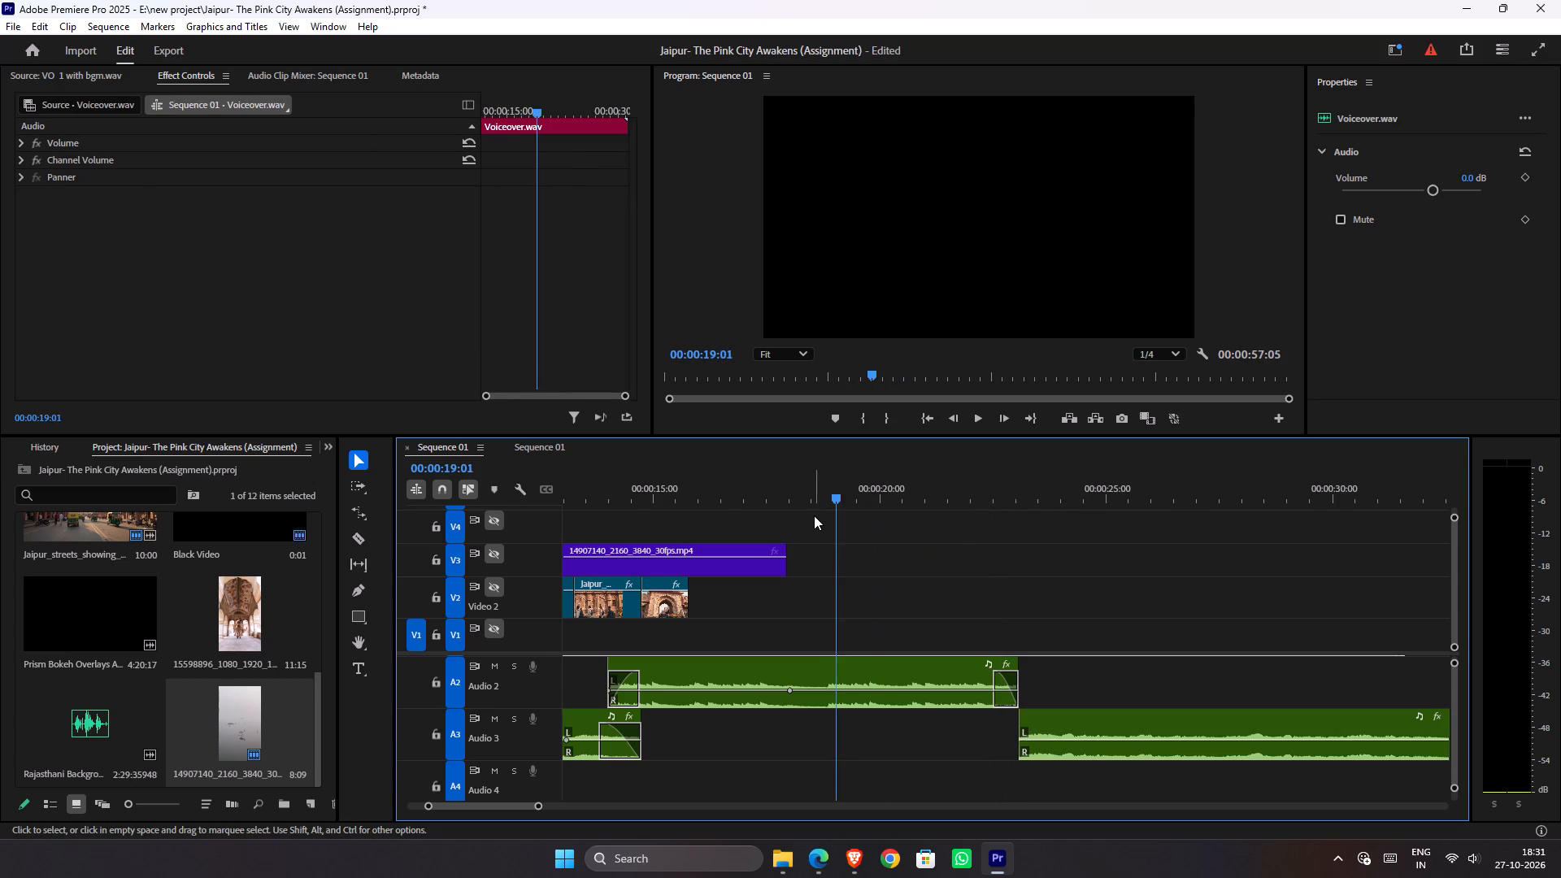
key(space)
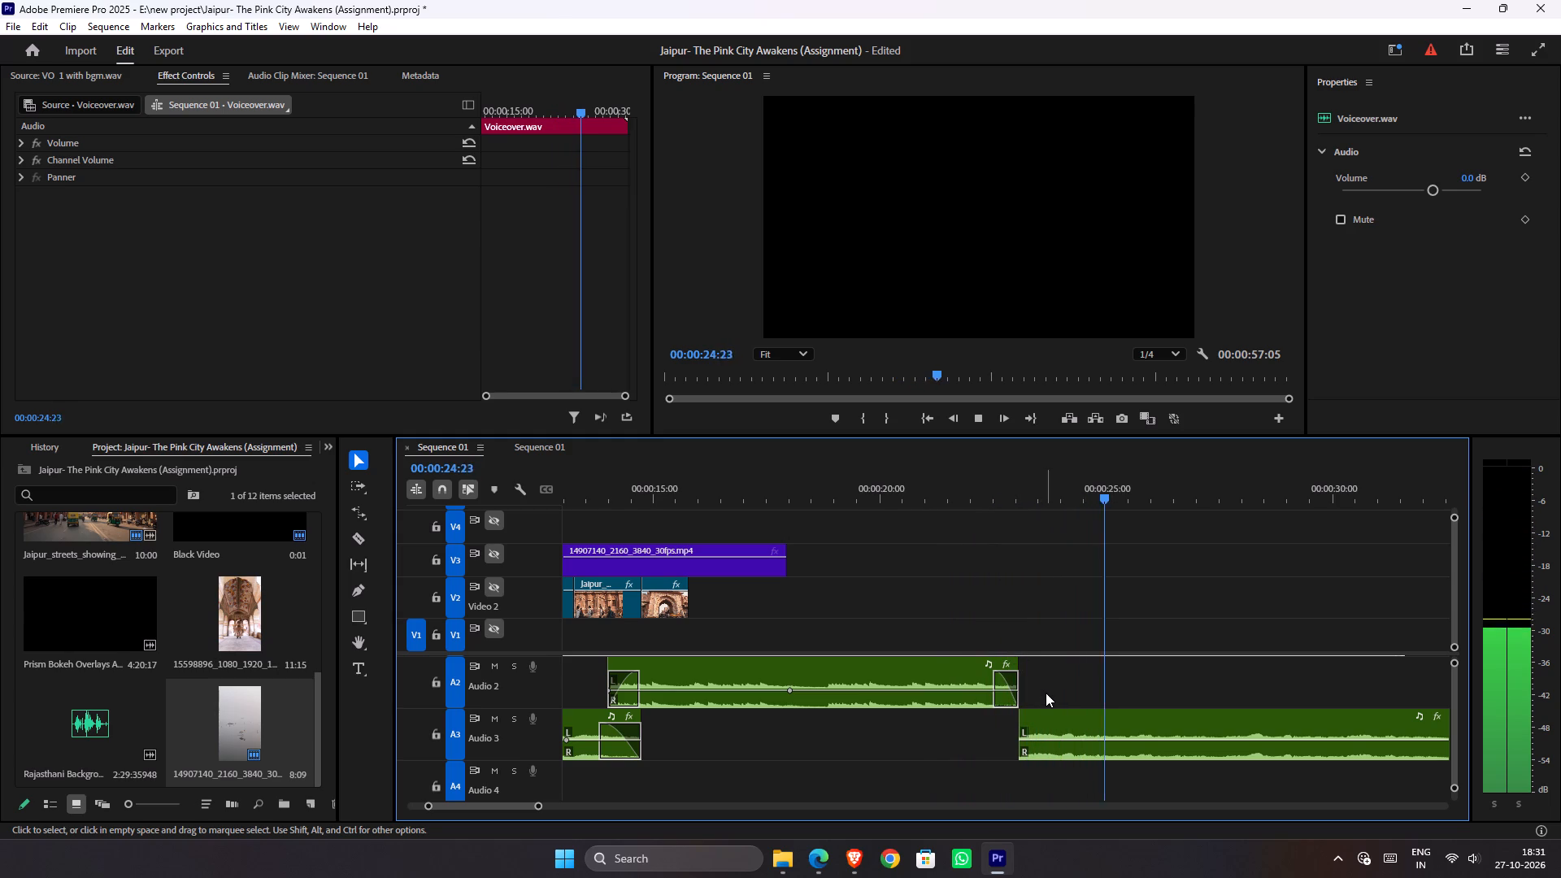
Replay the second A2 music clip from about 00:00:17 towards the long A3 clip and review it against the A1 voiceover.
alt+scroll(1046, 693, down, 7)
drag(1020, 498, 923, 508)
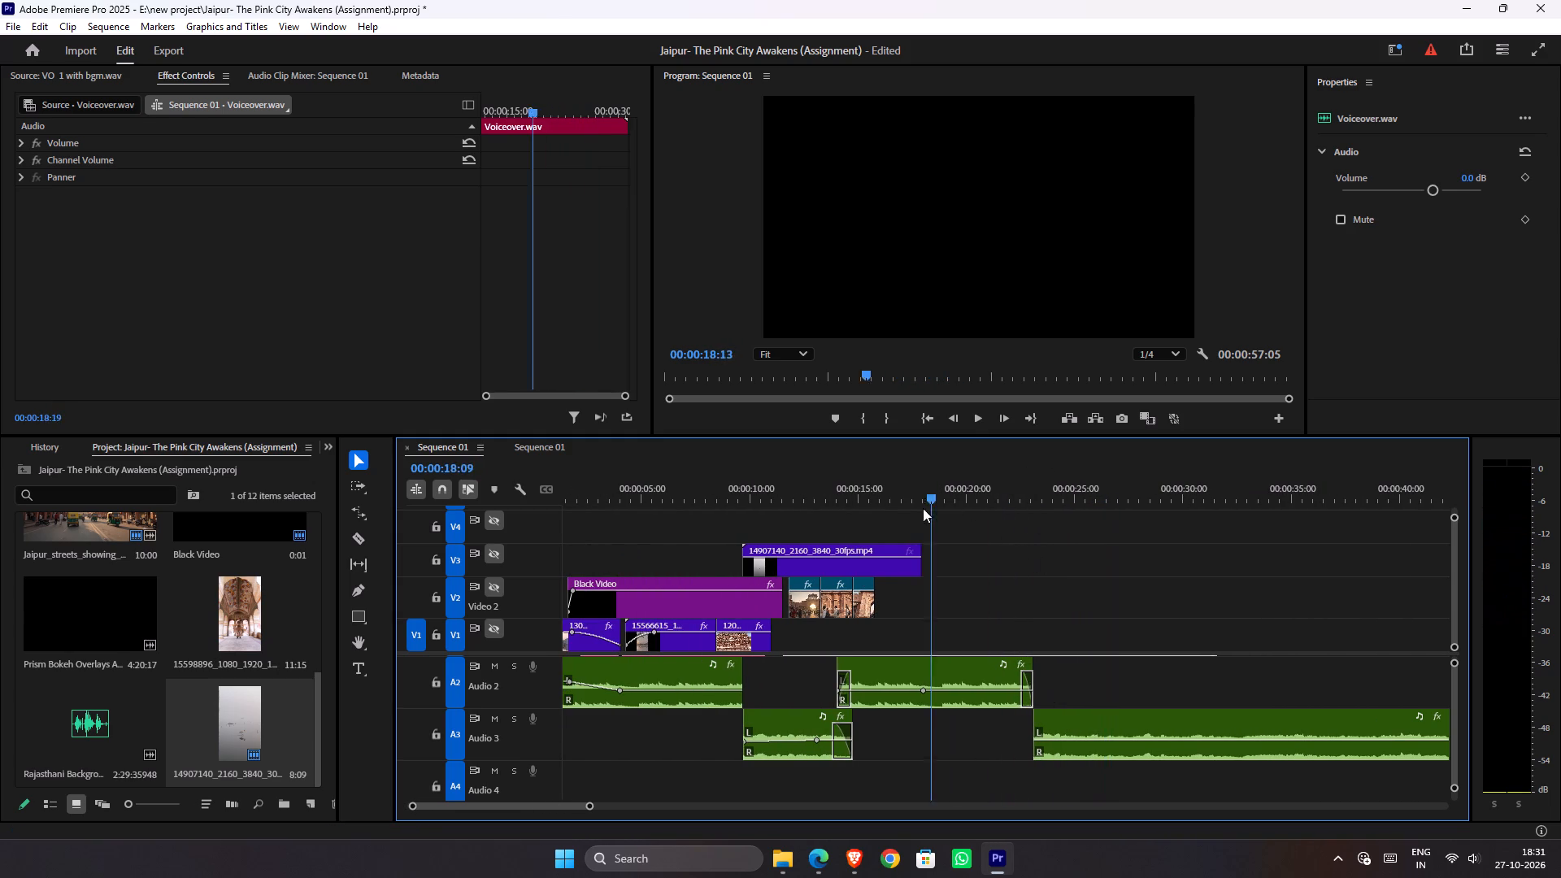
drag(923, 508, 906, 511)
key(space)
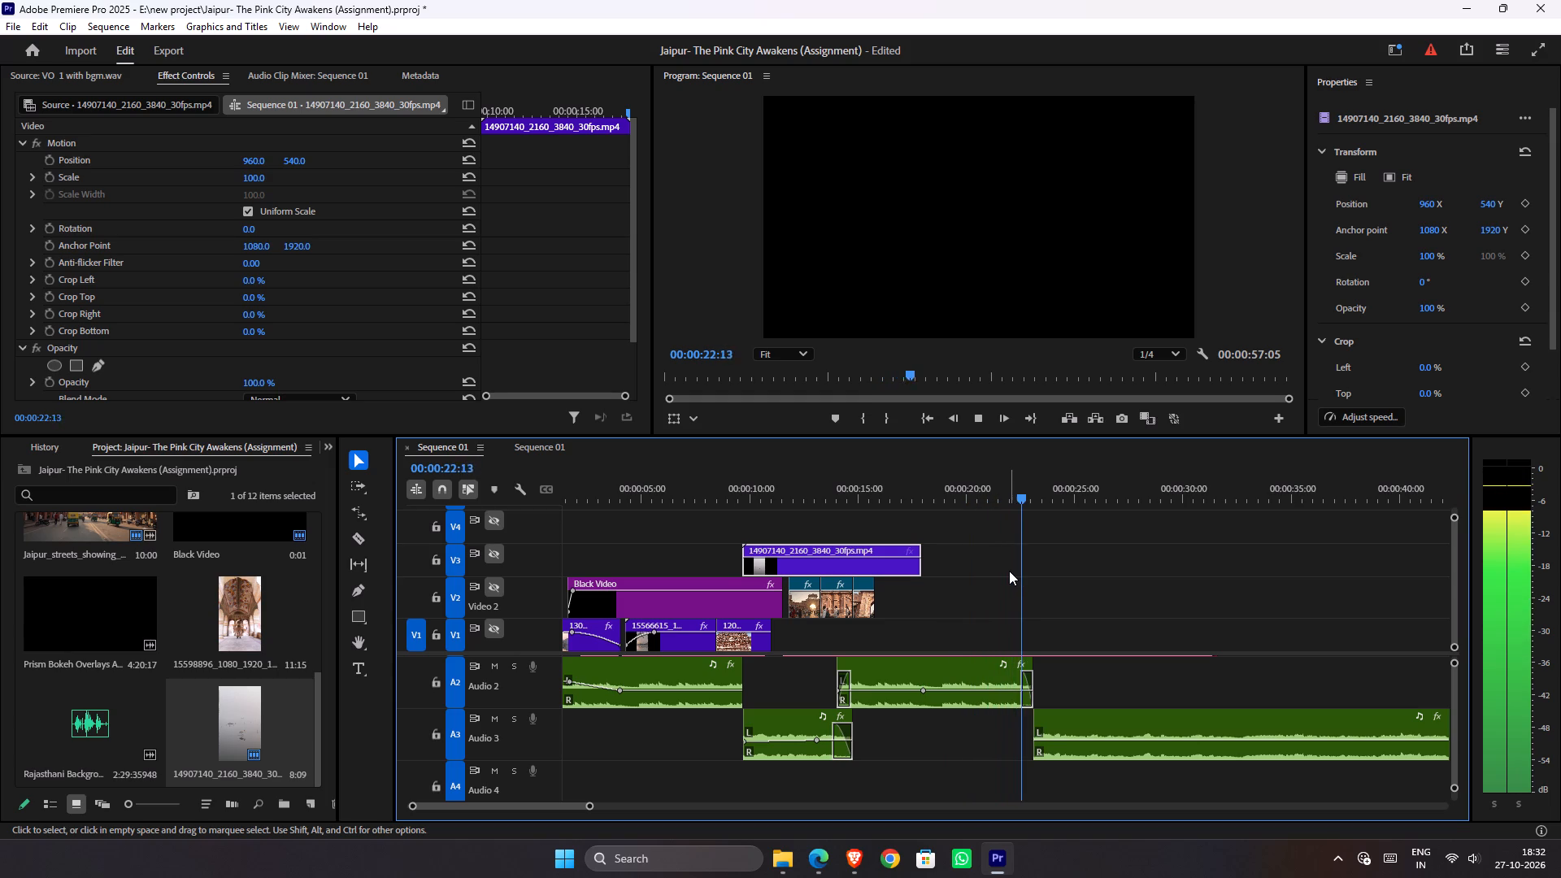
drag(1033, 502, 917, 506)
key(space)
alt+scroll(1002, 656, up, 3)
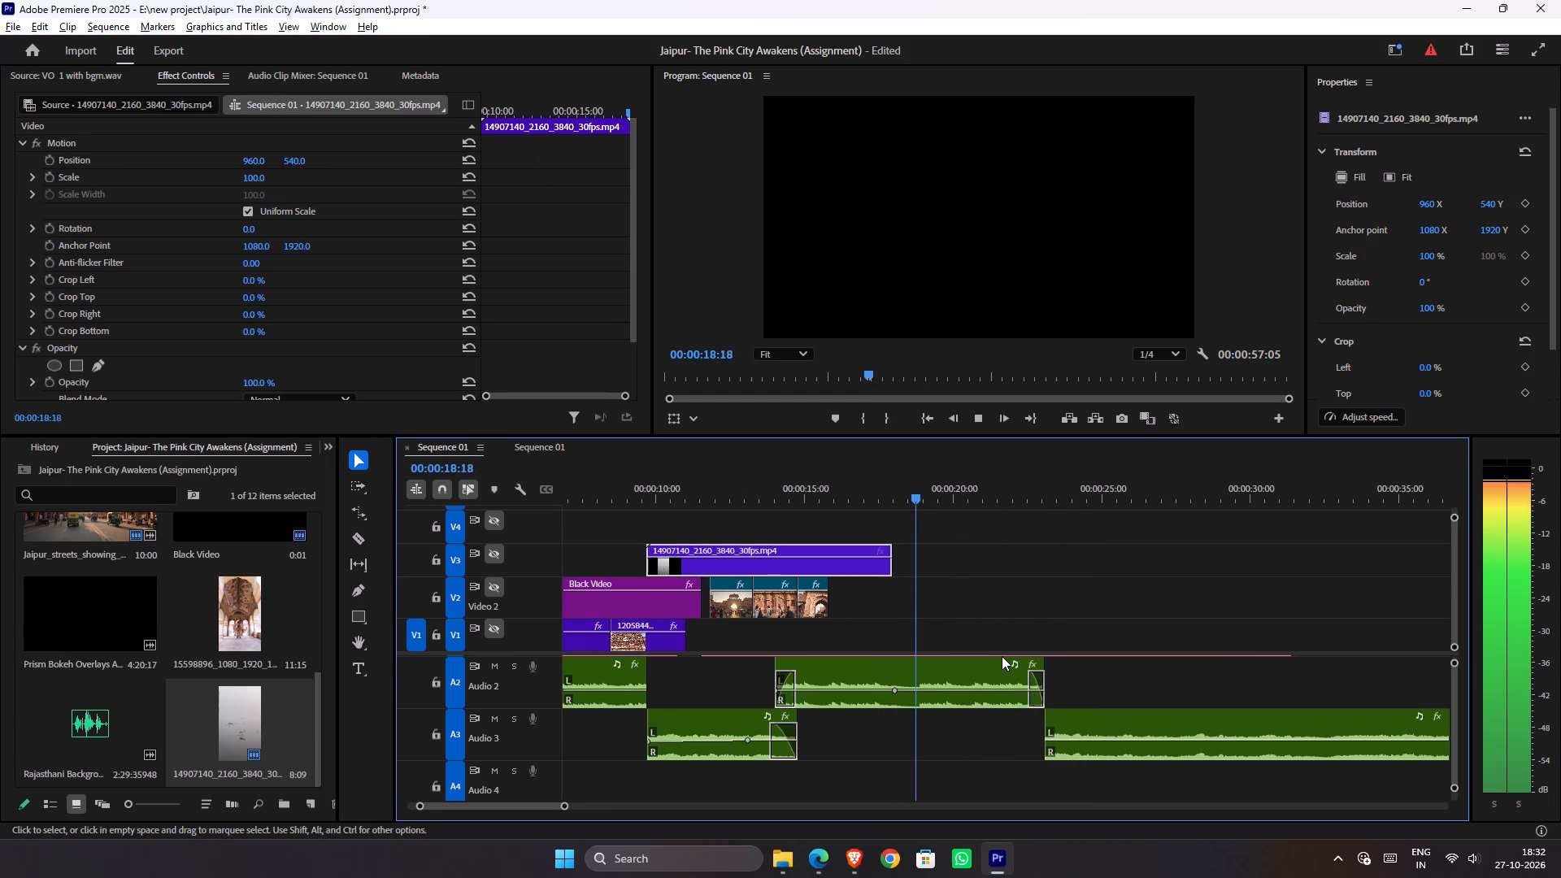
drag(916, 497, 860, 501)
key(space)
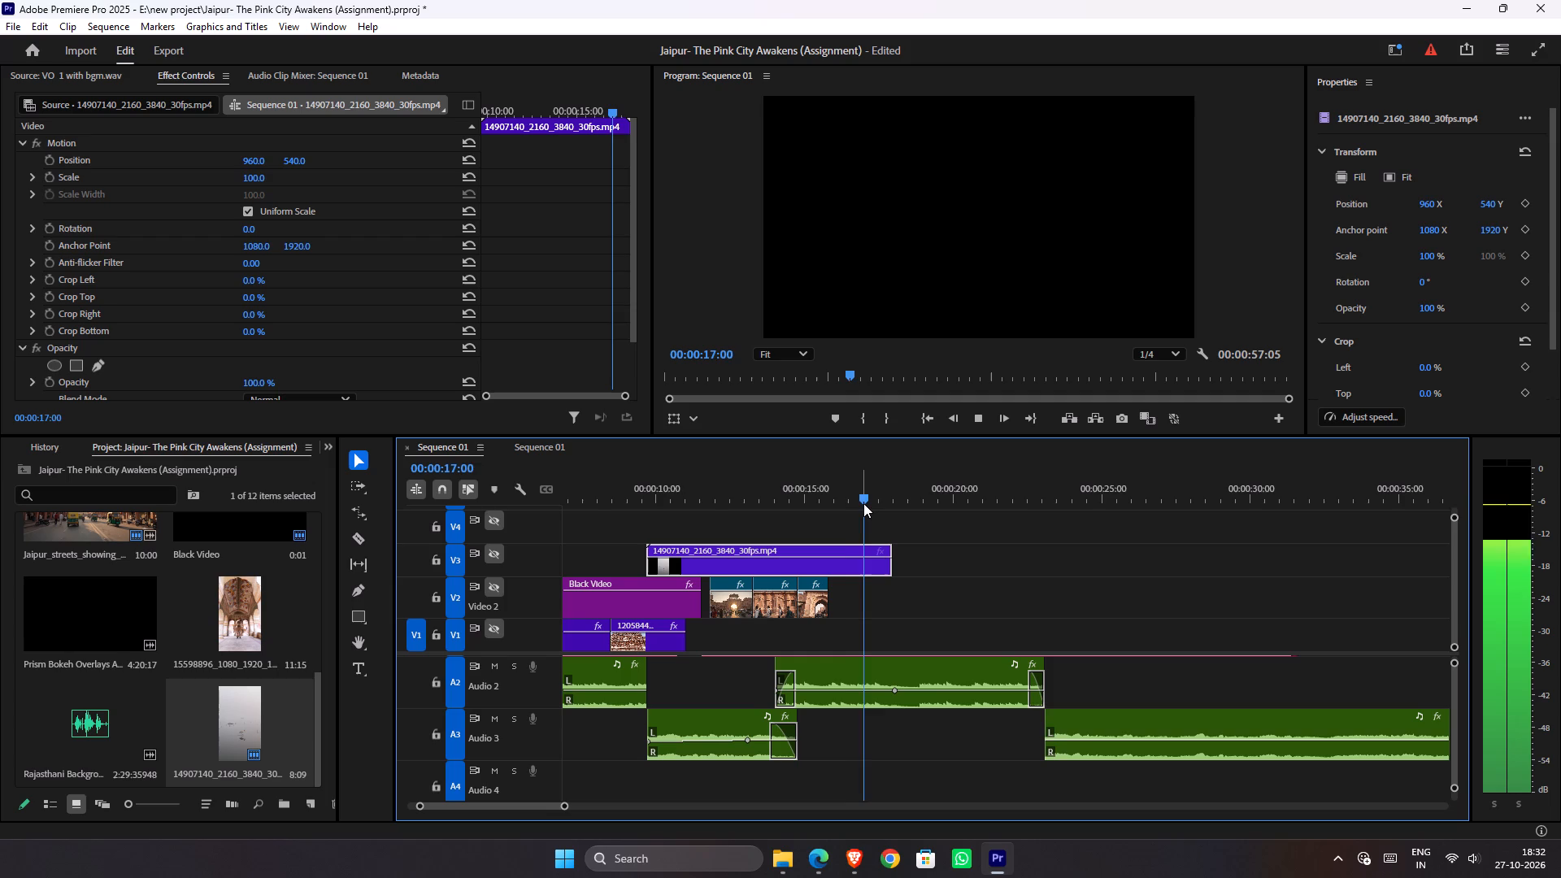
key(space)
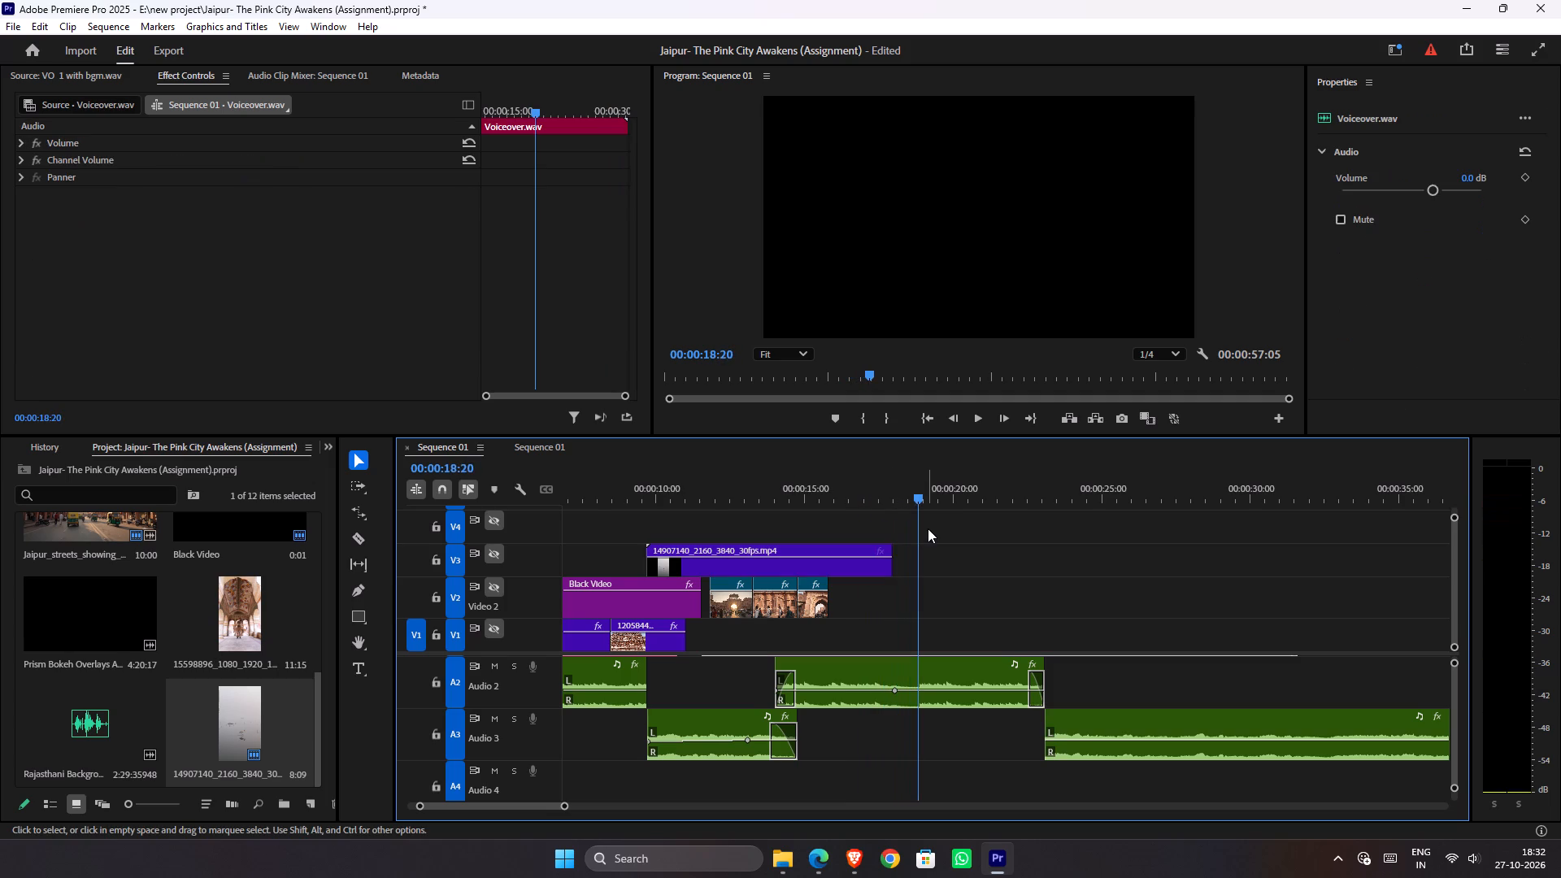
key(space)
scroll(1024, 686, down, 4)
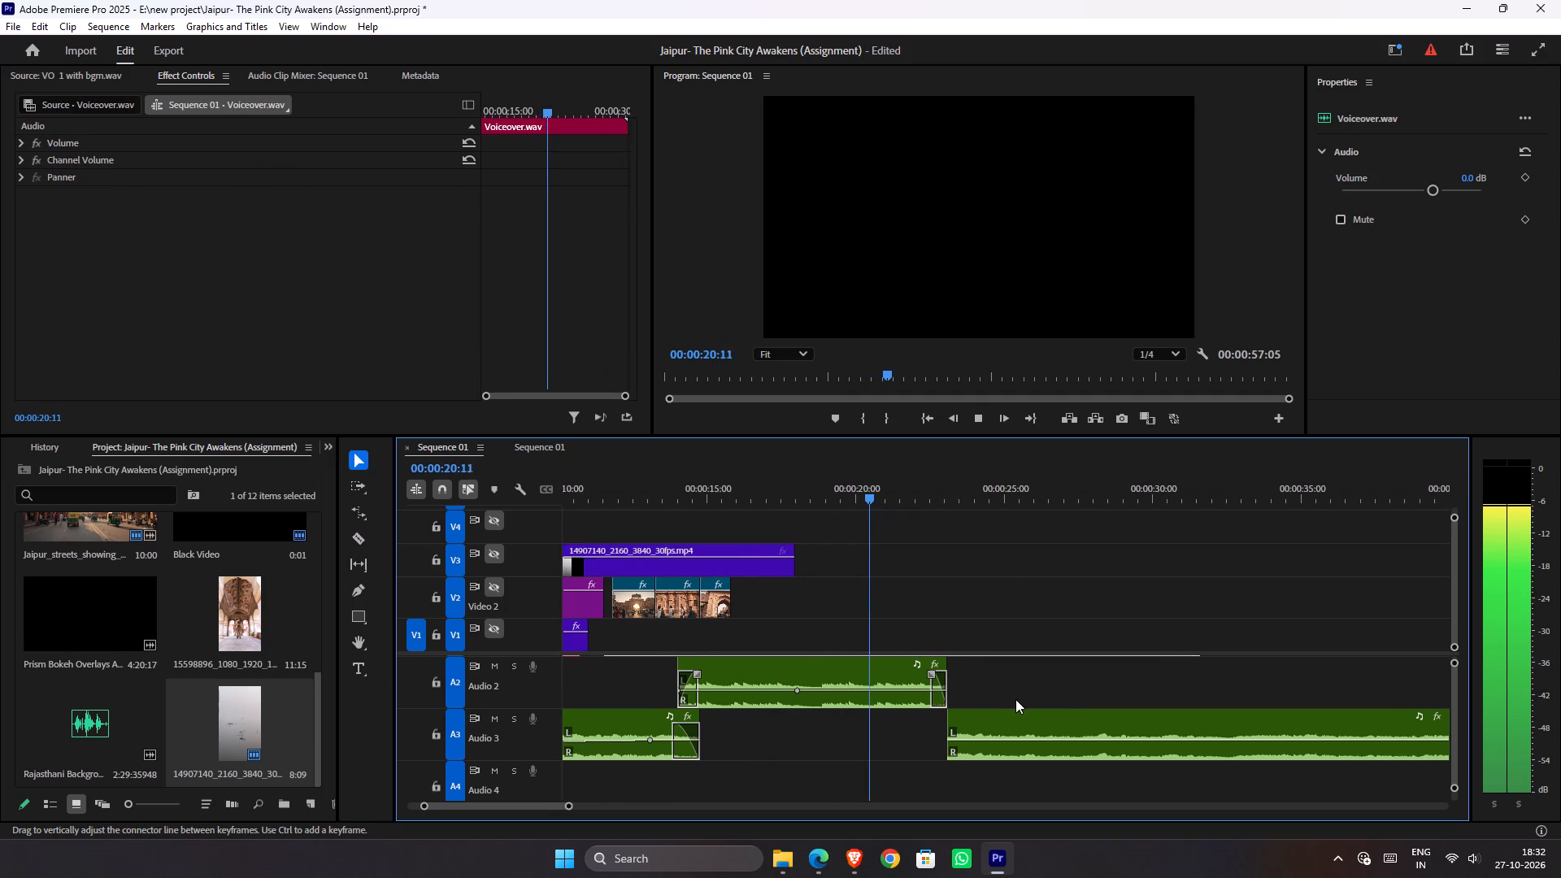
scroll(1015, 699, down, 1)
ctrl+scroll(968, 694, up, 3)
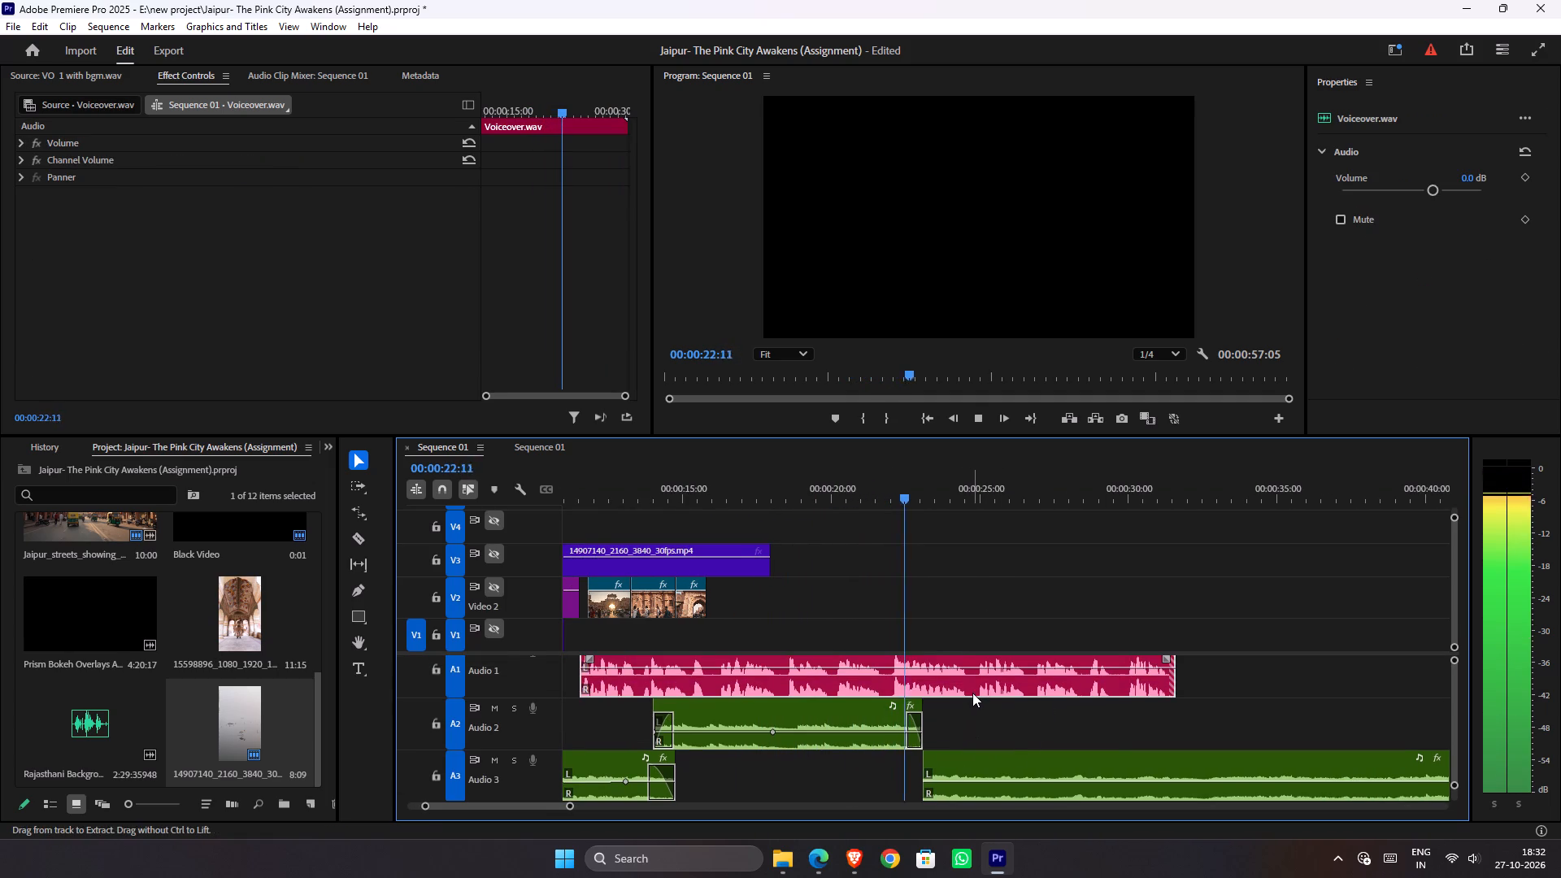
Scrub back across the voiceover and music to about 00:00:12 and play through the A3-to-A2 music overlap.
drag(901, 498, 885, 504)
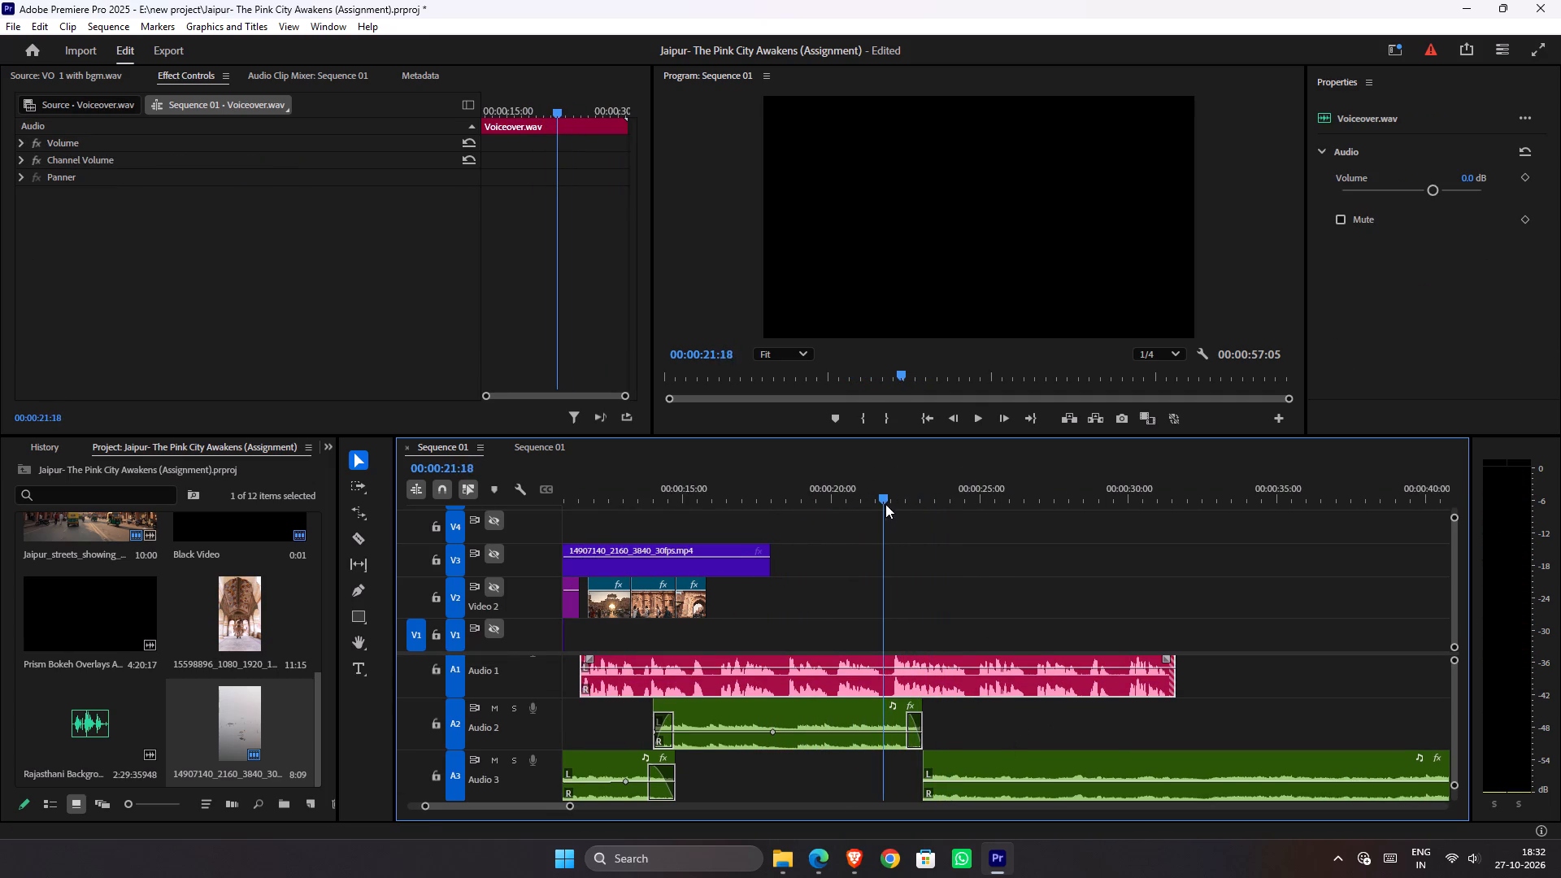
drag(885, 504, 894, 519)
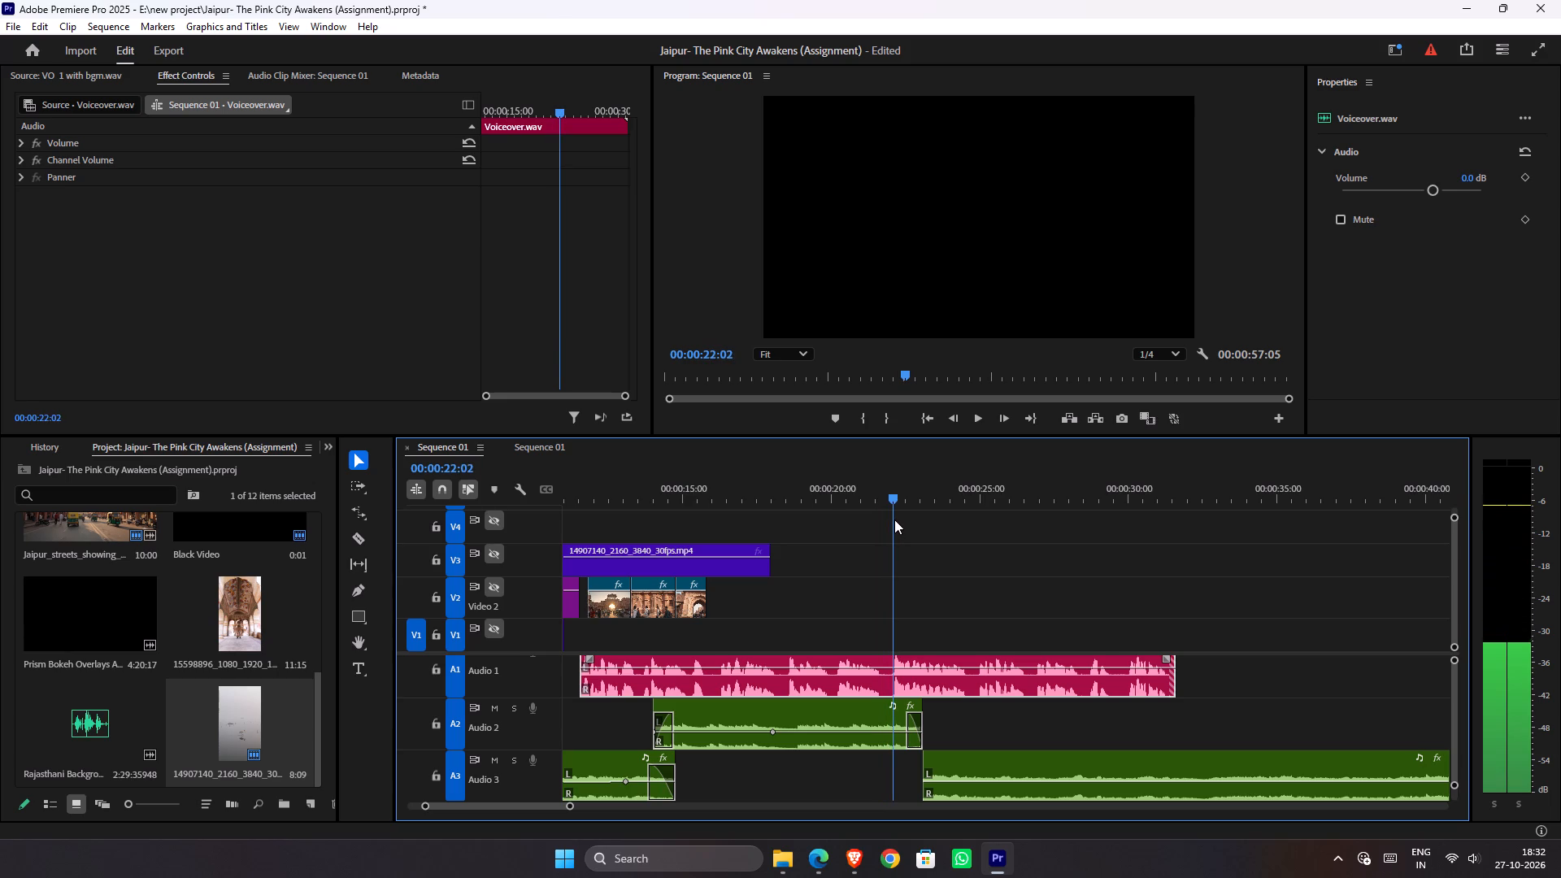
drag(894, 519, 825, 515)
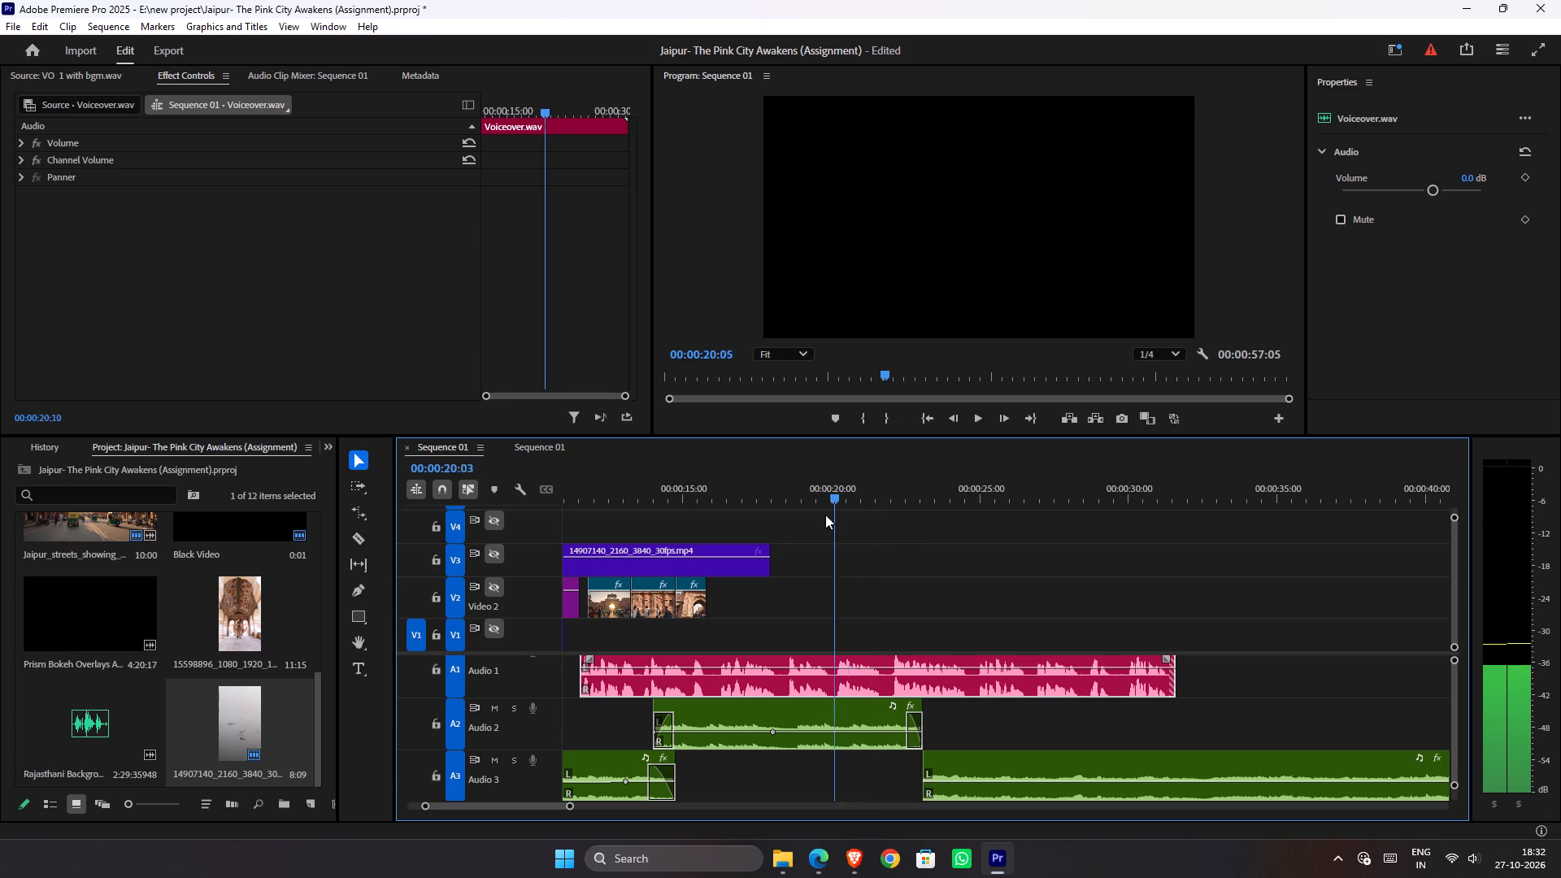
drag(825, 515, 1107, 545)
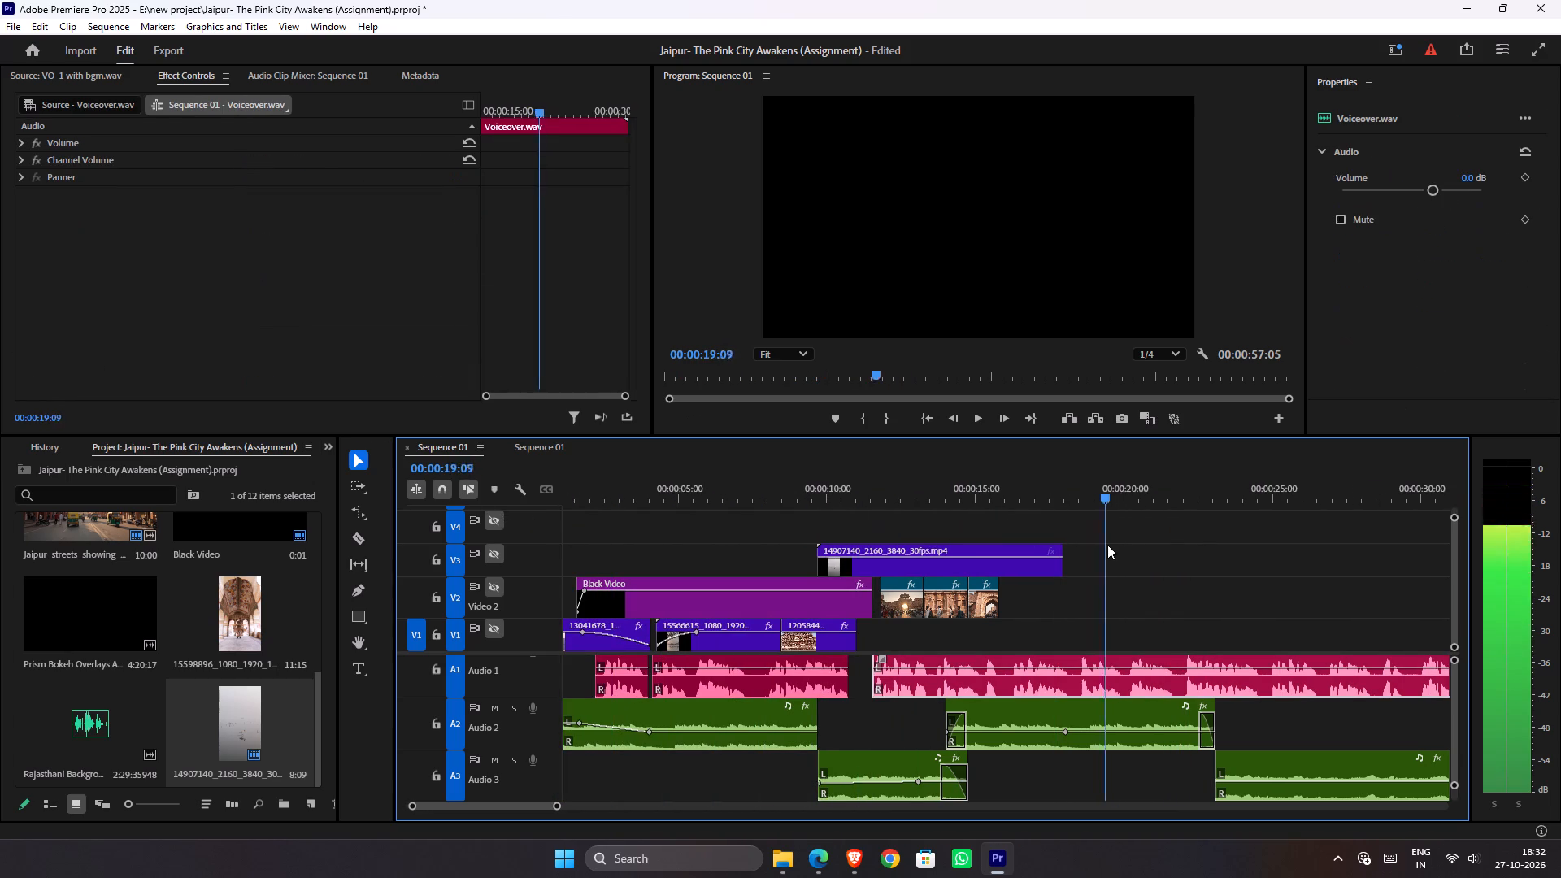
drag(1107, 545, 994, 552)
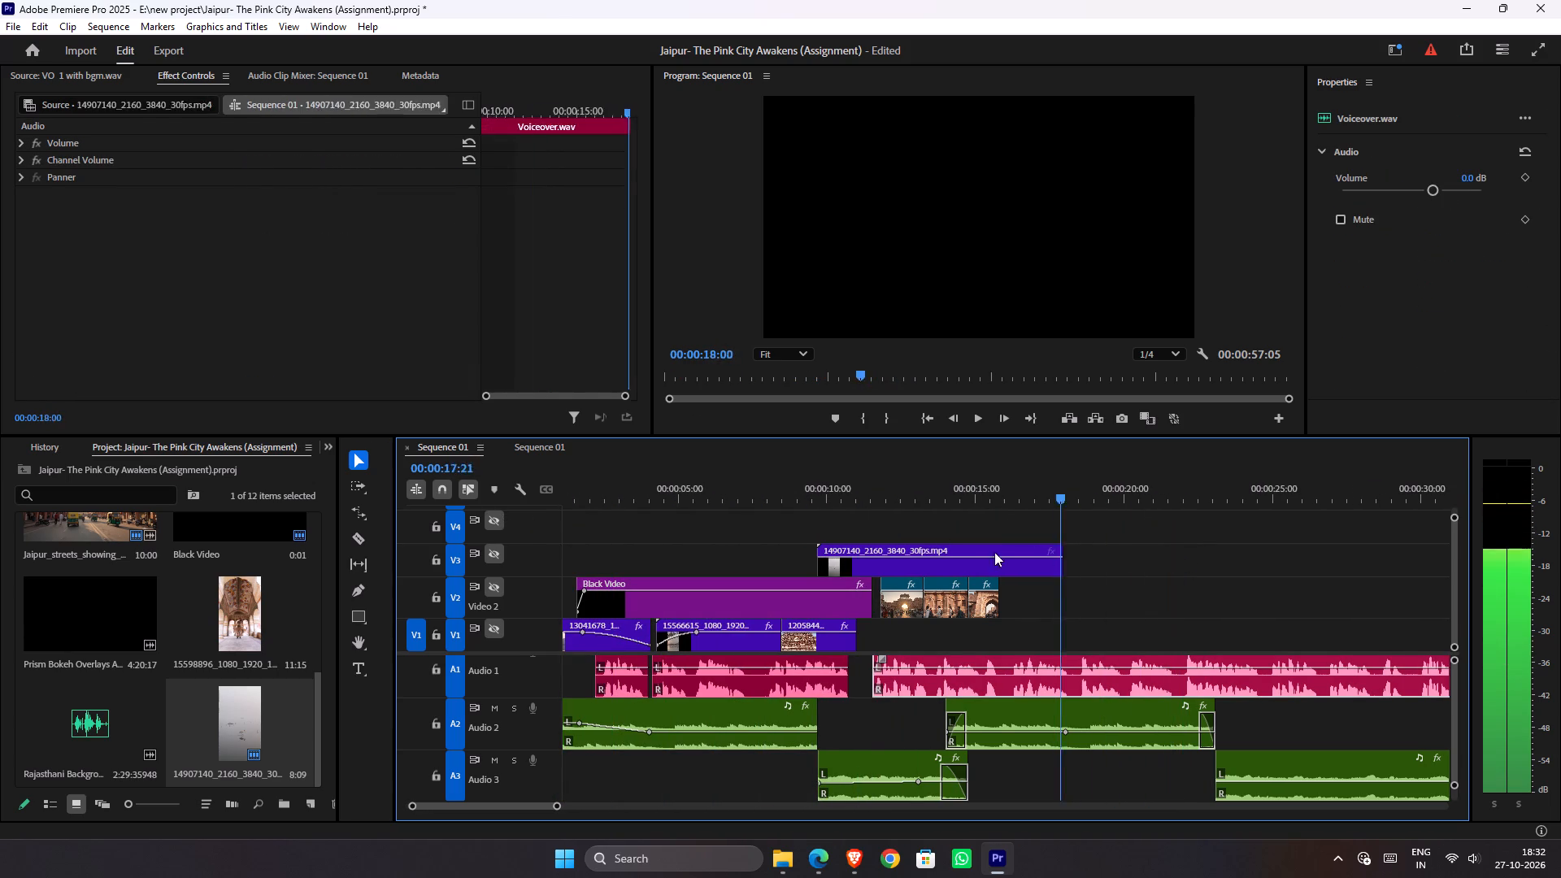
drag(994, 552, 873, 552)
key(space)
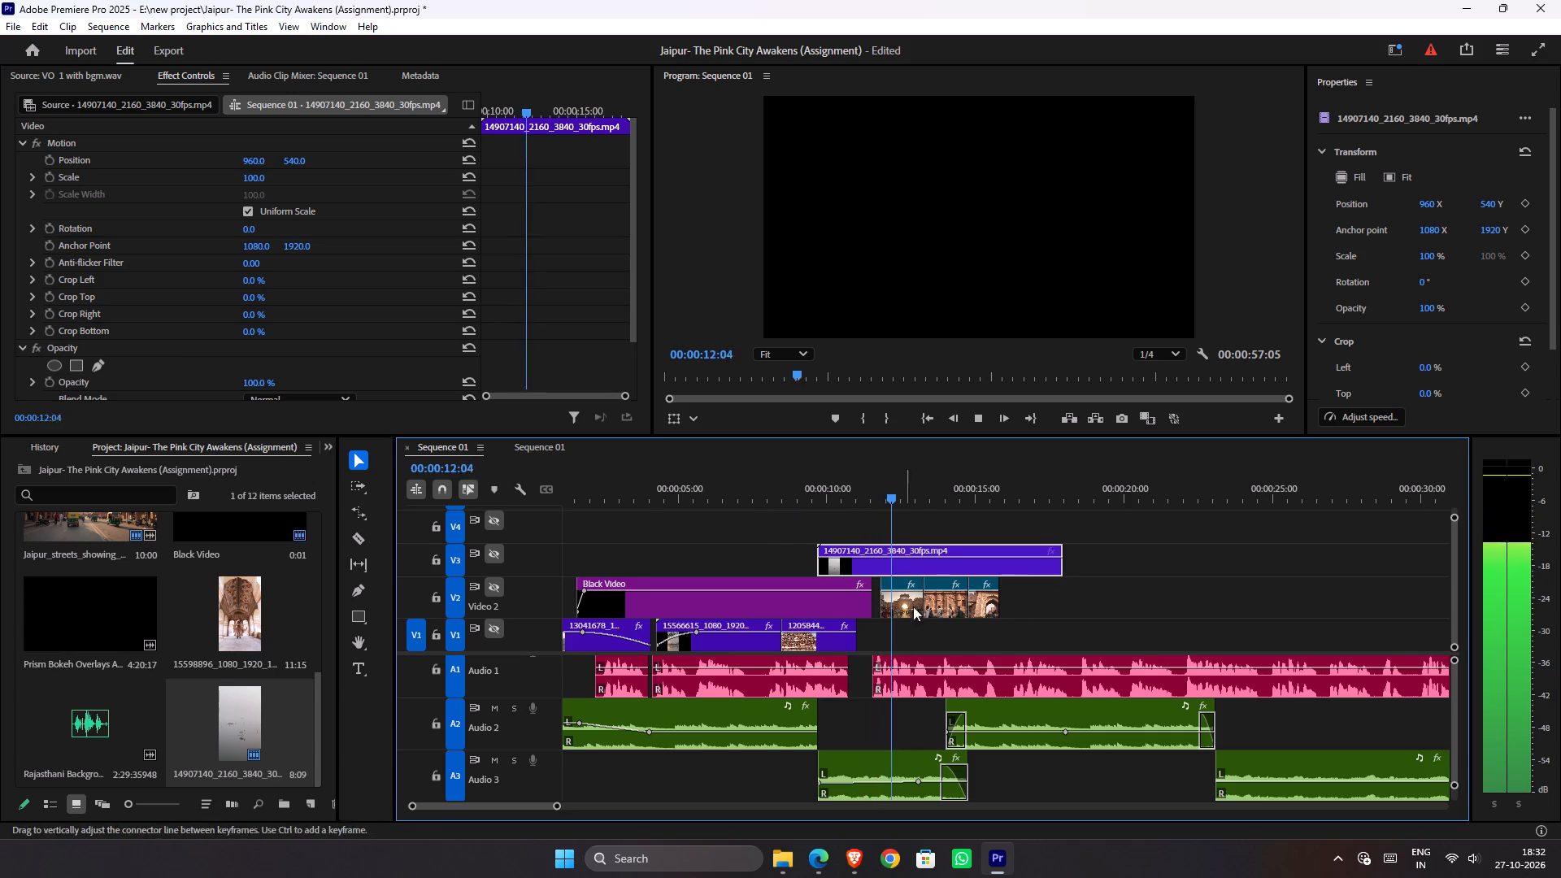
scroll(929, 633, down, 3)
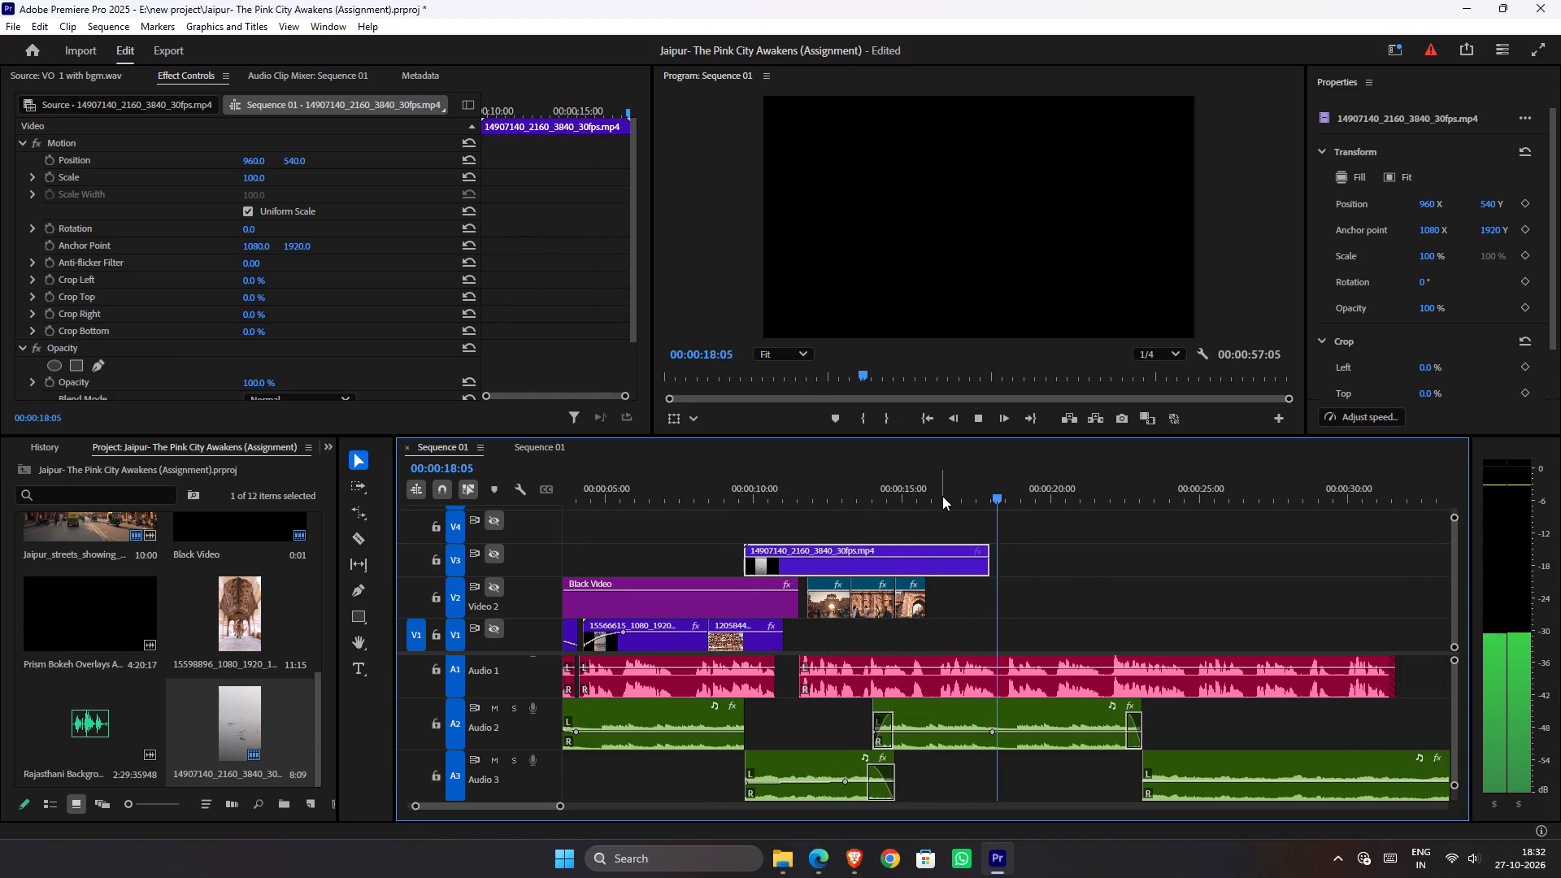
Replay the music overlap from about 00:00:14:05 and cue the playhead at 00:00:15:19, the end of the last V2 clip.
drag(942, 496, 881, 498)
alt+scroll(892, 637, up, 8)
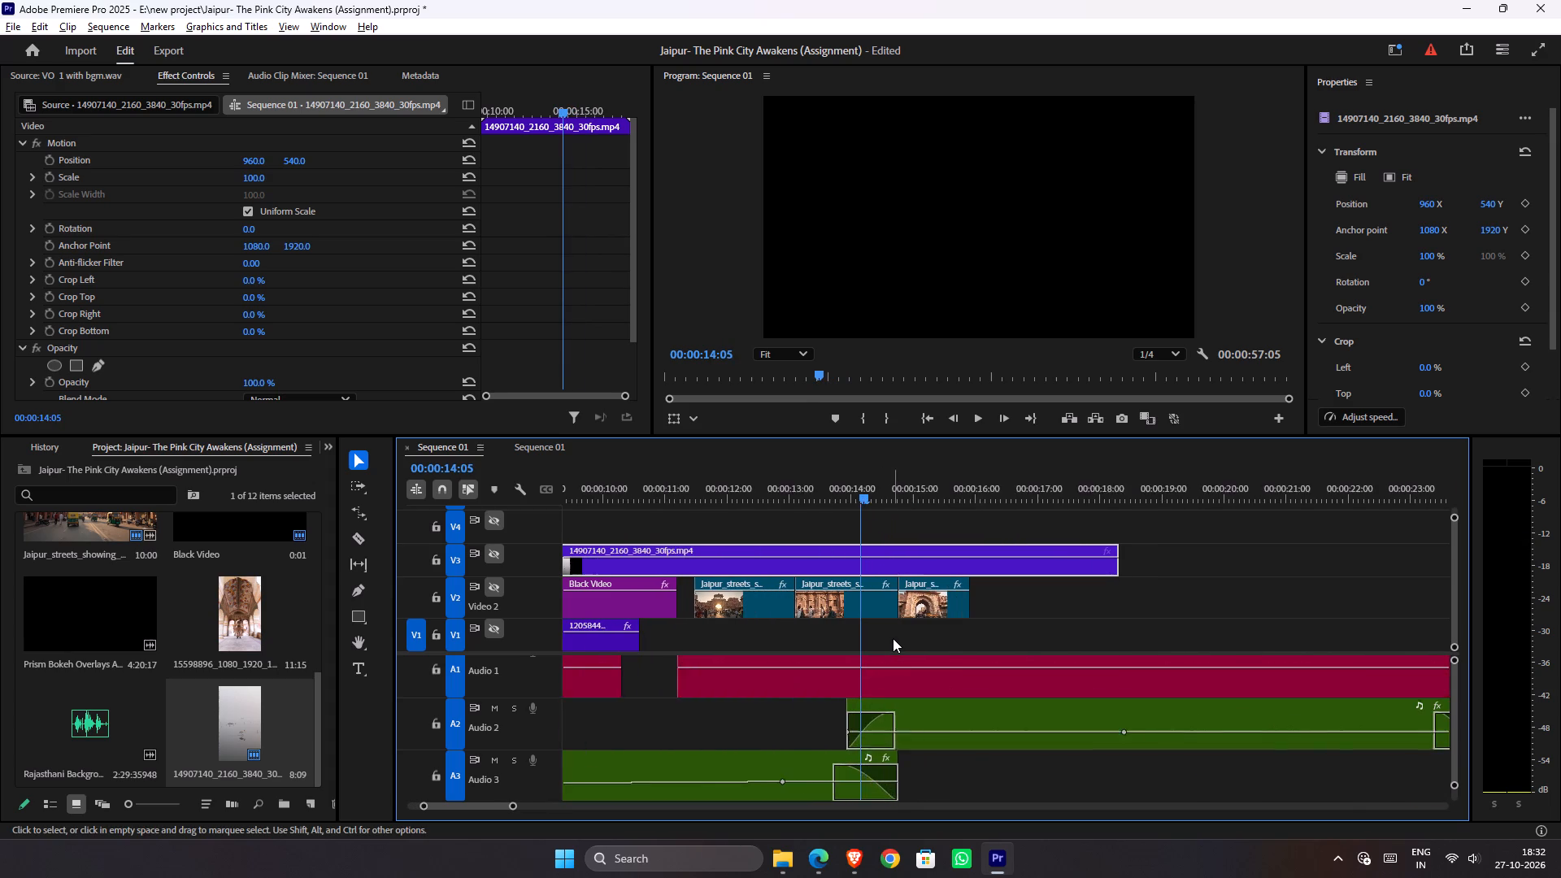
key(space)
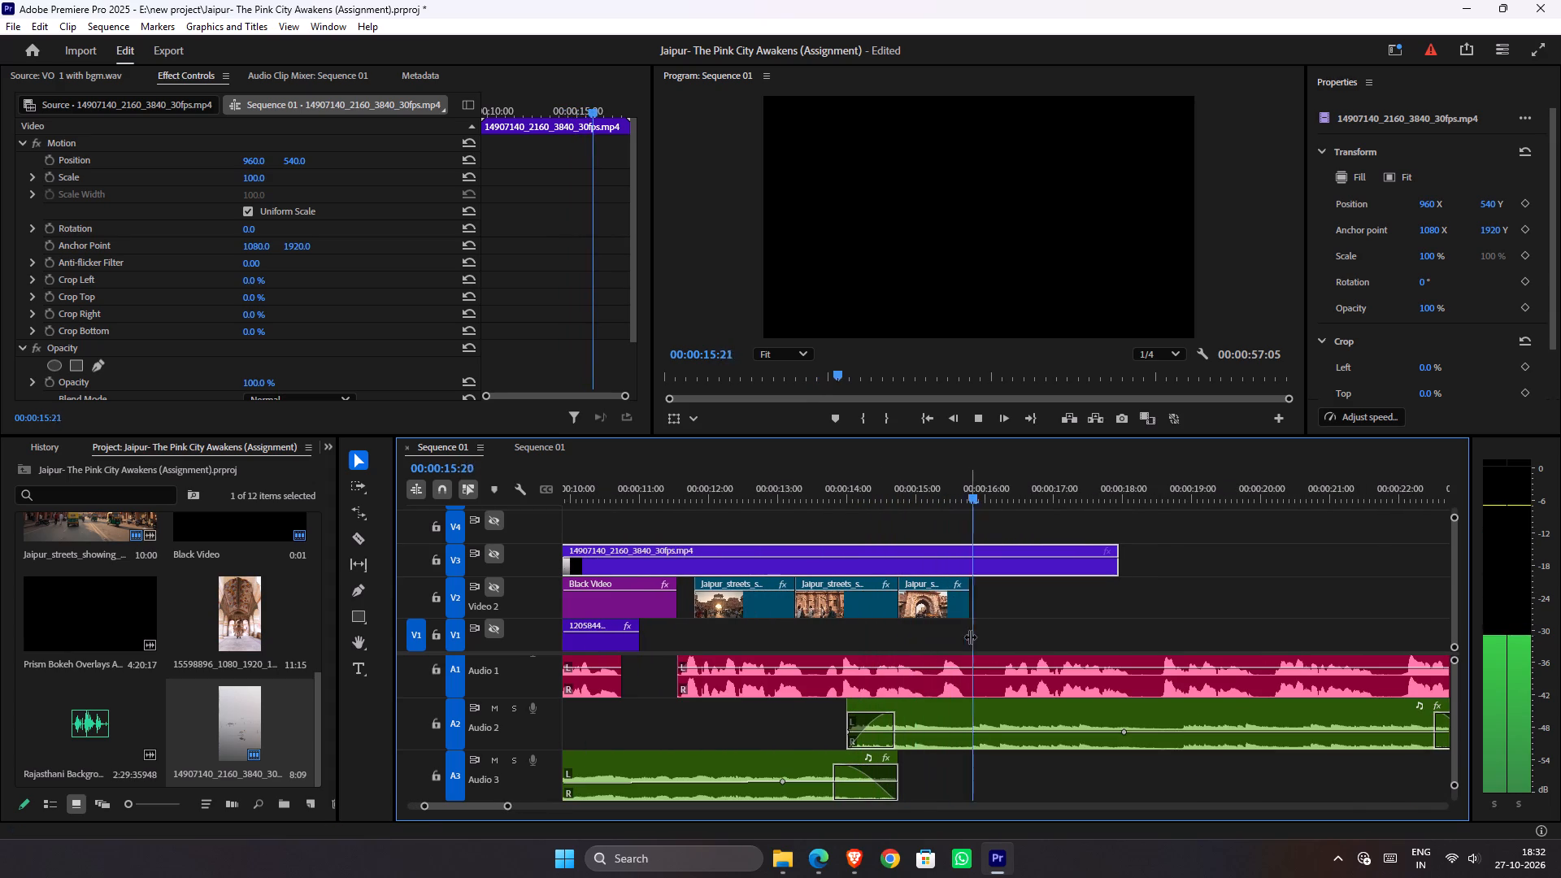
drag(988, 491, 977, 511)
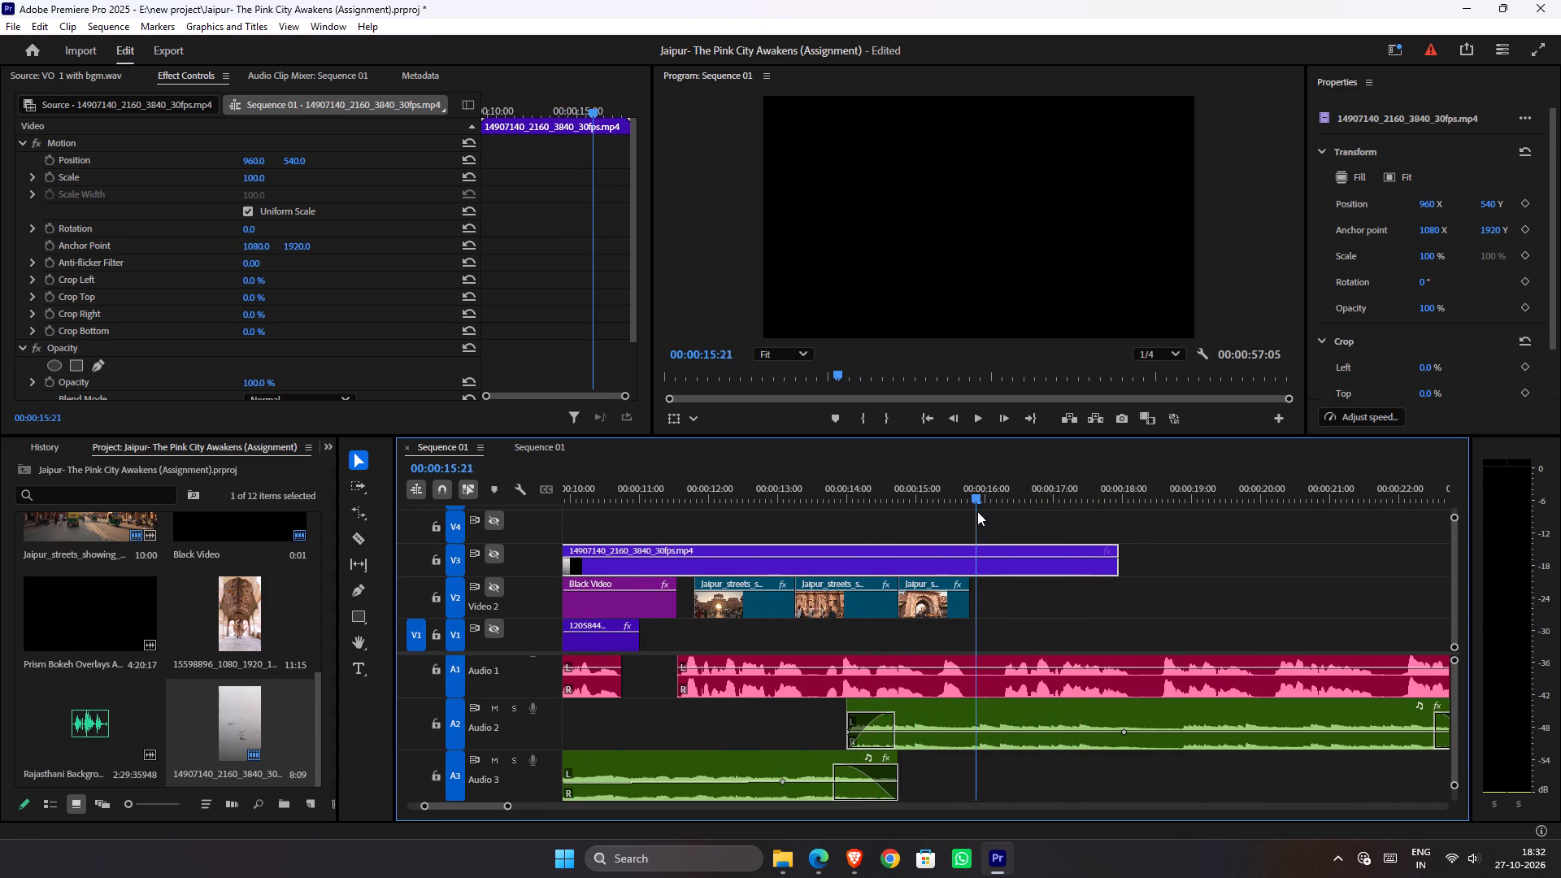
drag(977, 511, 972, 556)
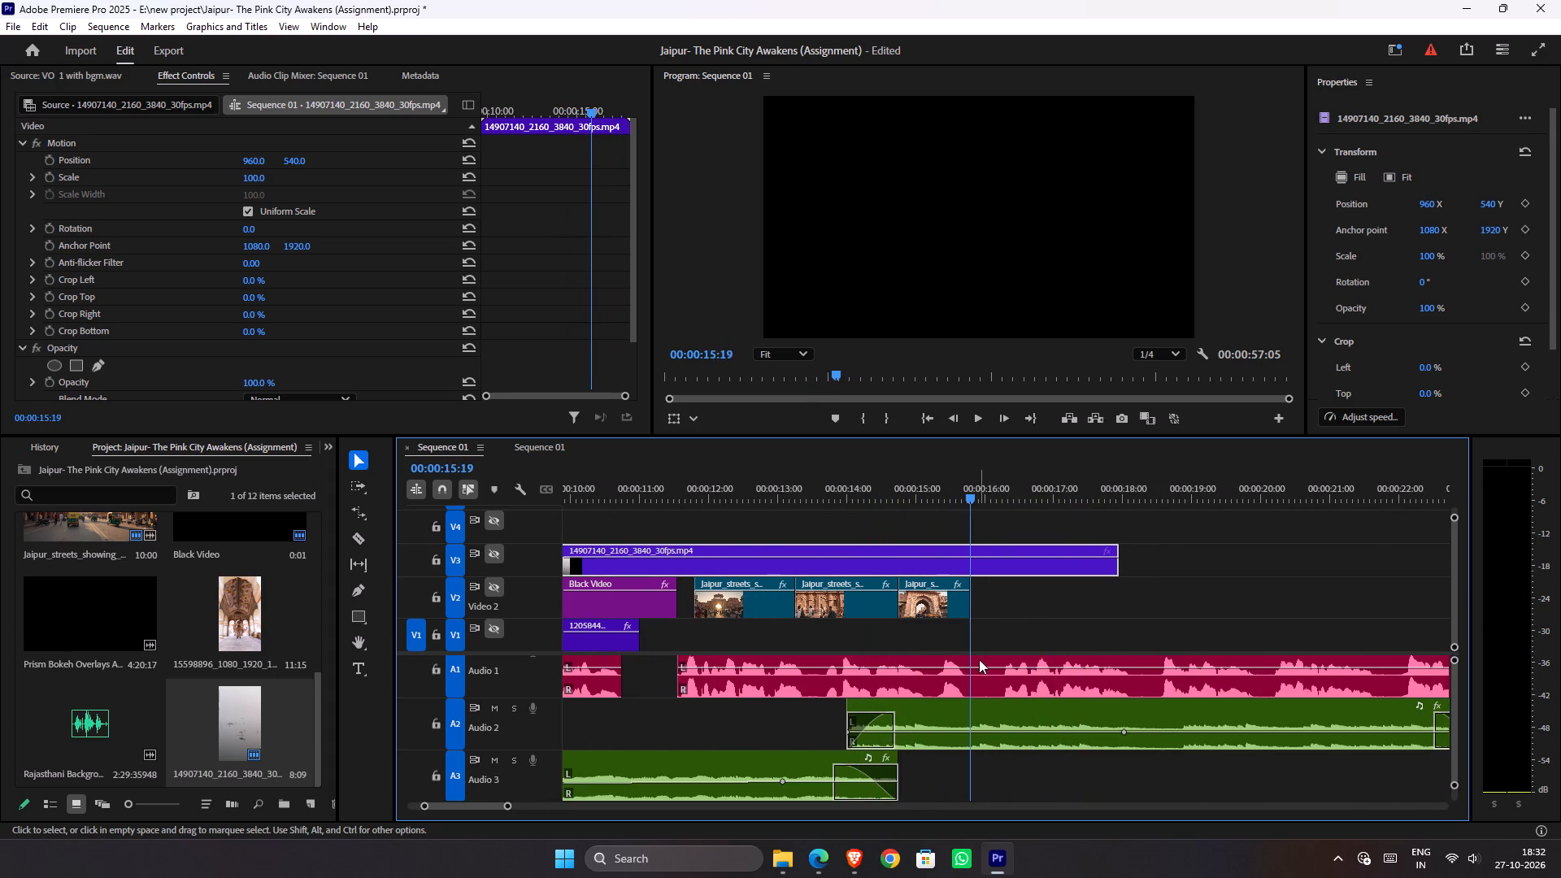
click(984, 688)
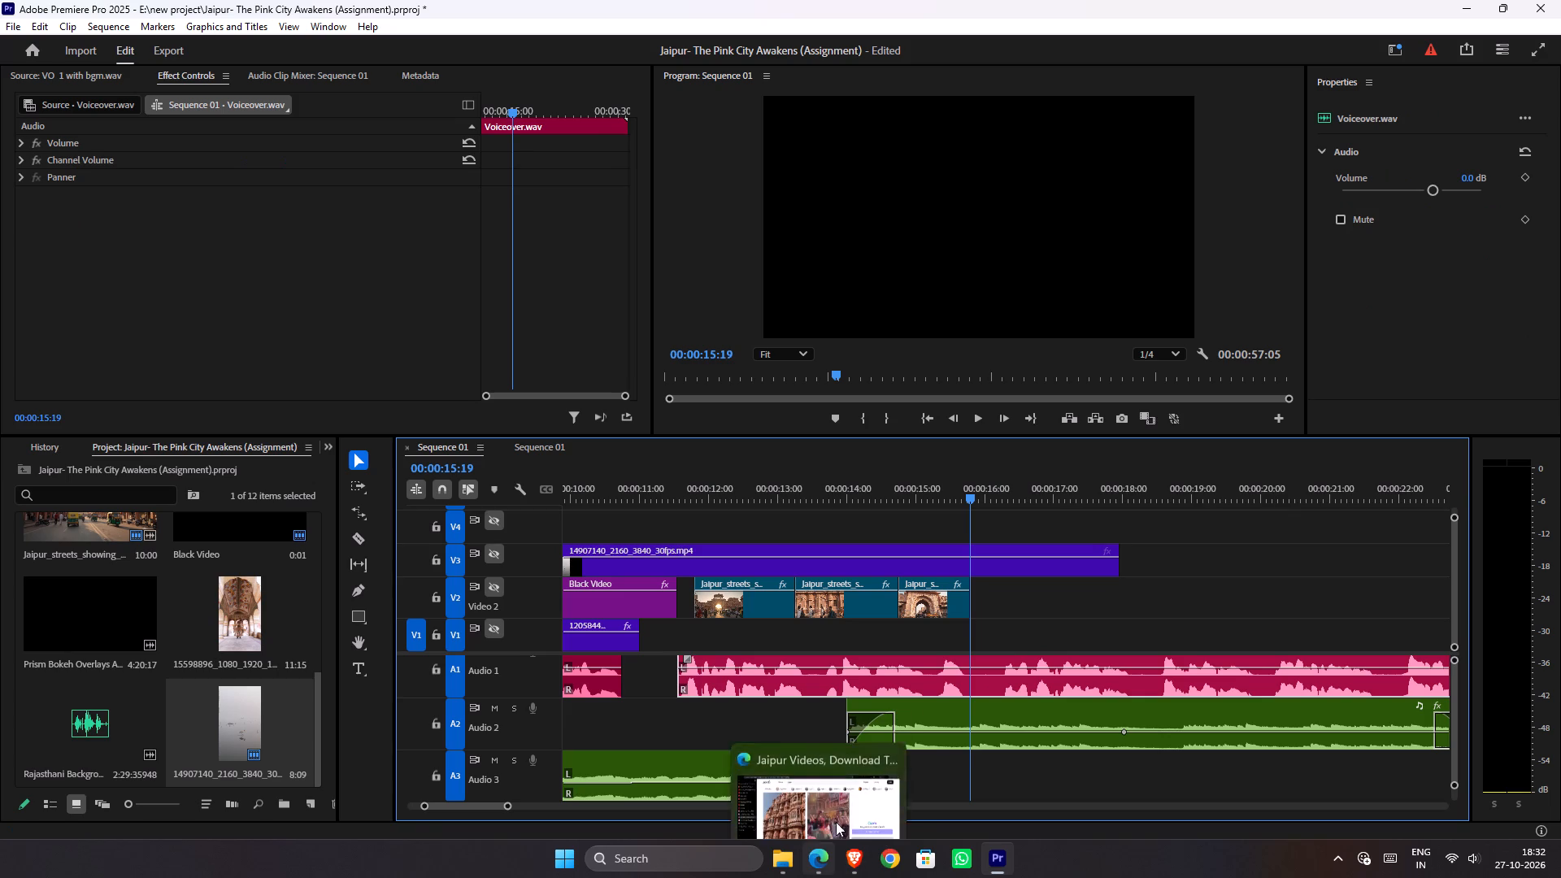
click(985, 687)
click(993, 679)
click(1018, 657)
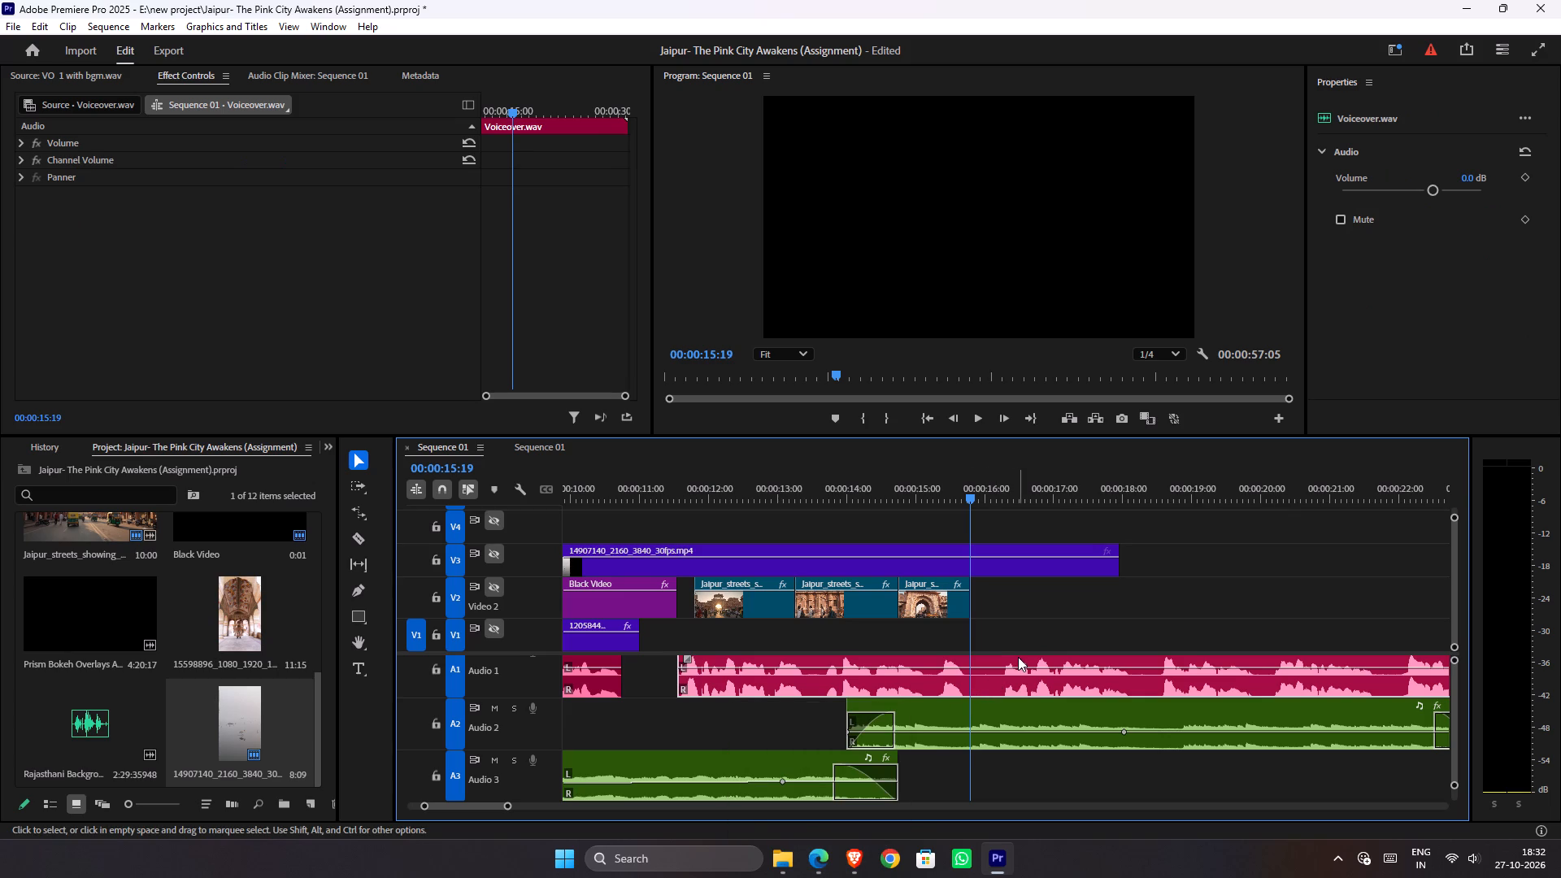
Cut the A1 voiceover at 00:00:15:19, trim the start of the following part, close the gap and play across the join.
key(ctrl+k)
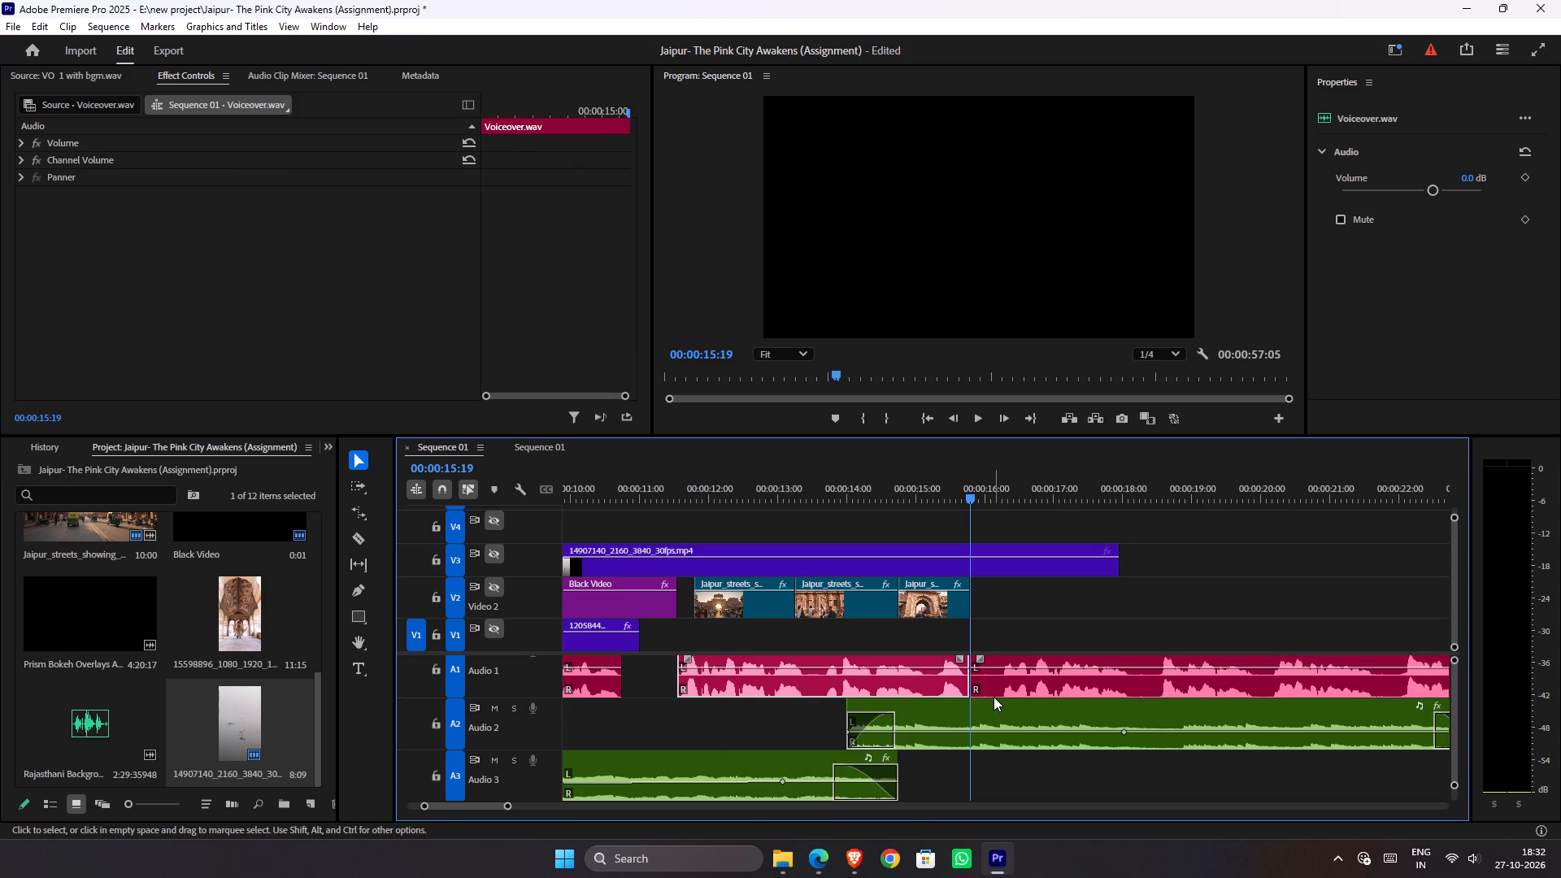
key(space)
key(space)
drag(976, 683, 997, 685)
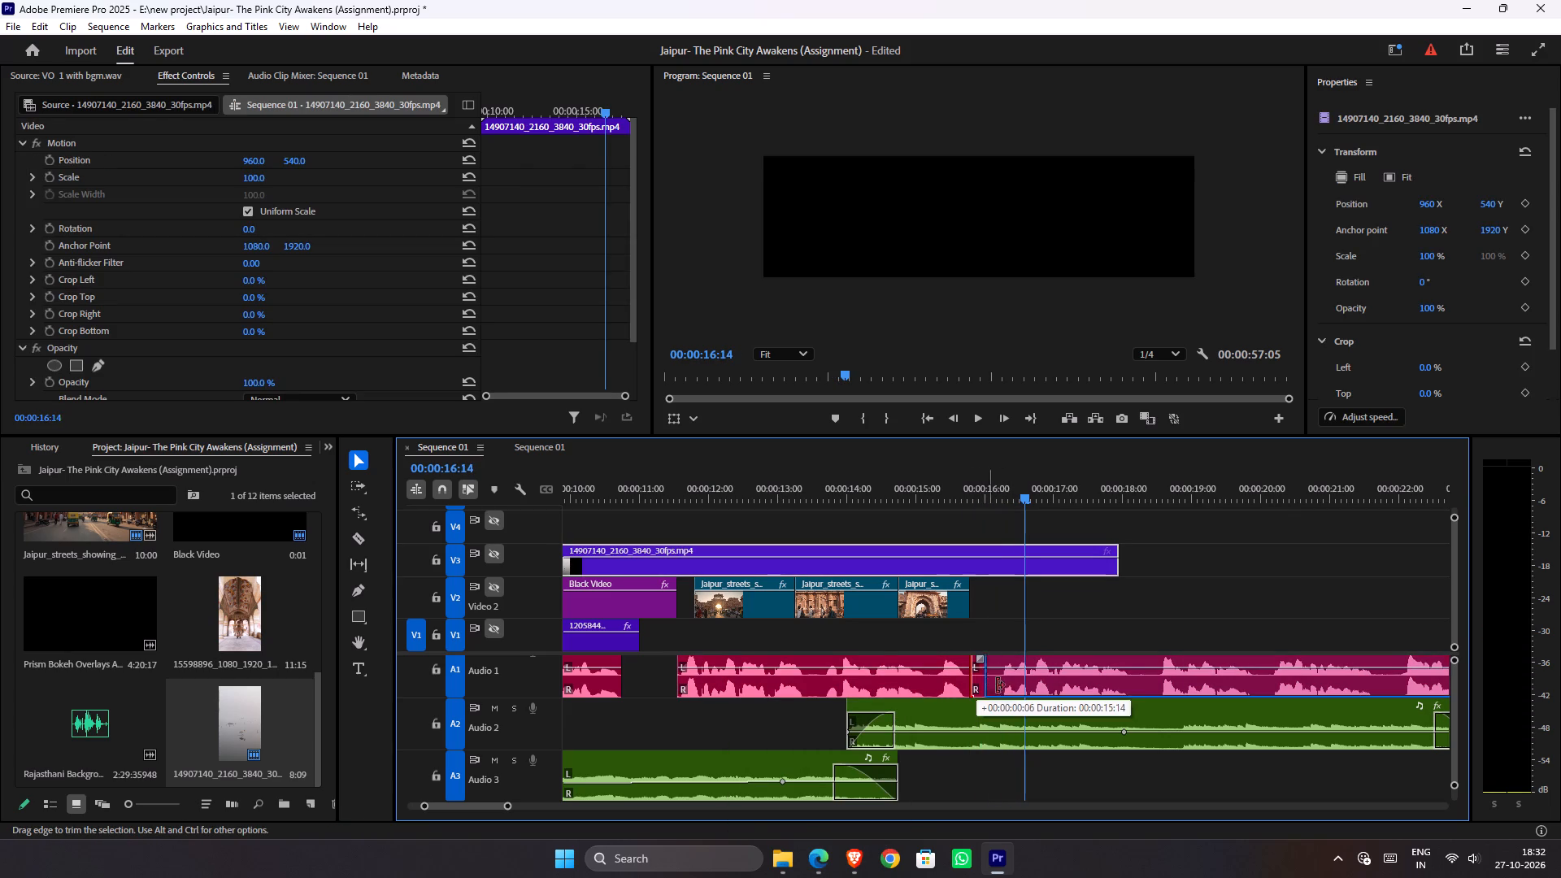
drag(997, 685, 1006, 687)
drag(1036, 689, 1014, 689)
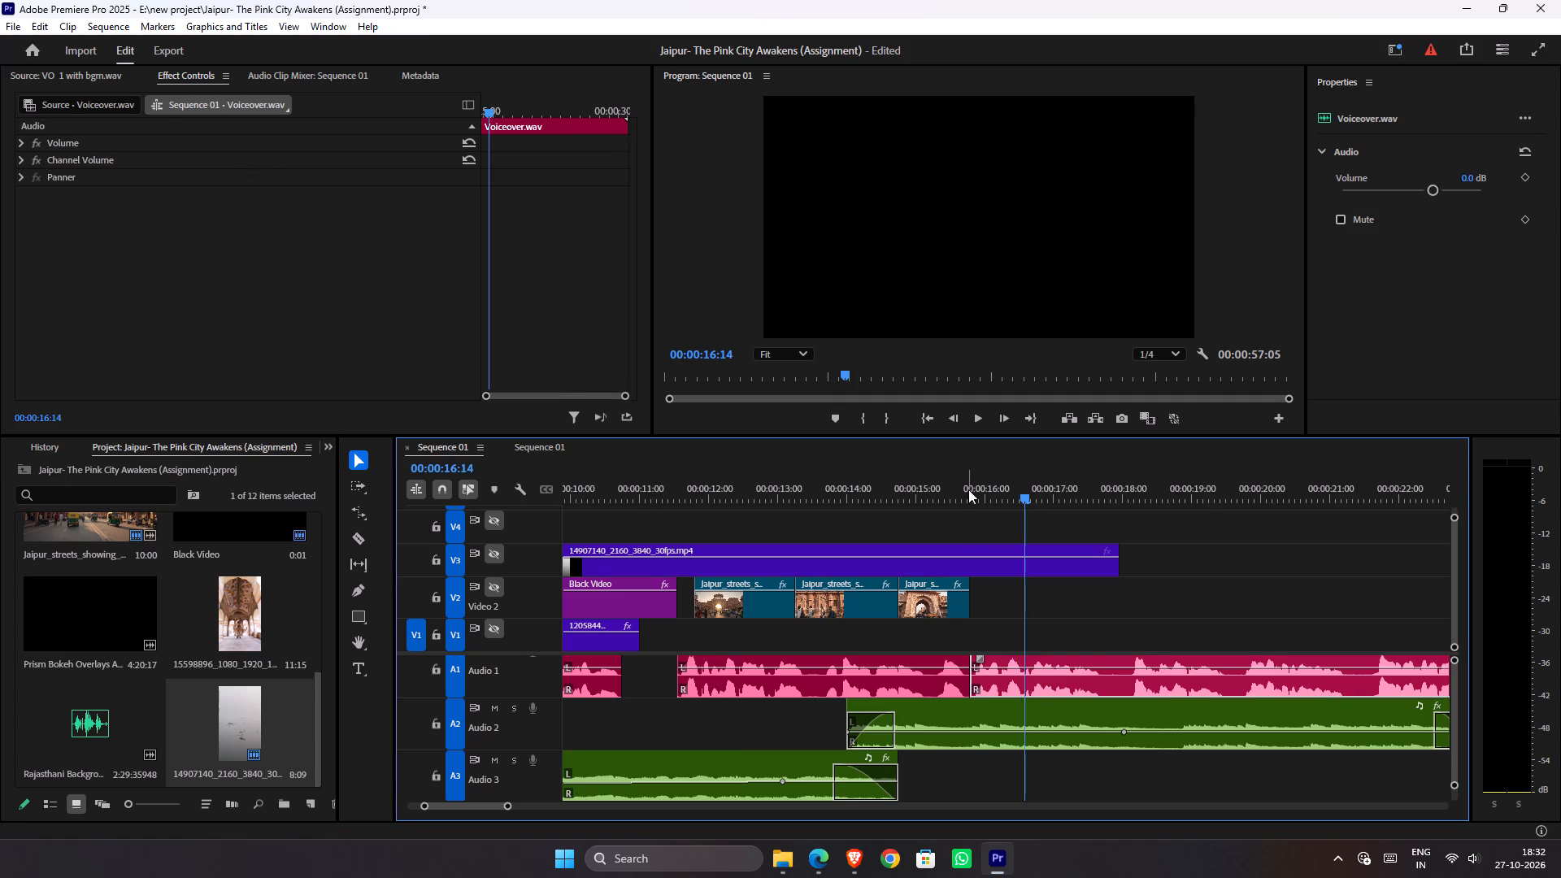
drag(968, 489, 743, 506)
key(space)
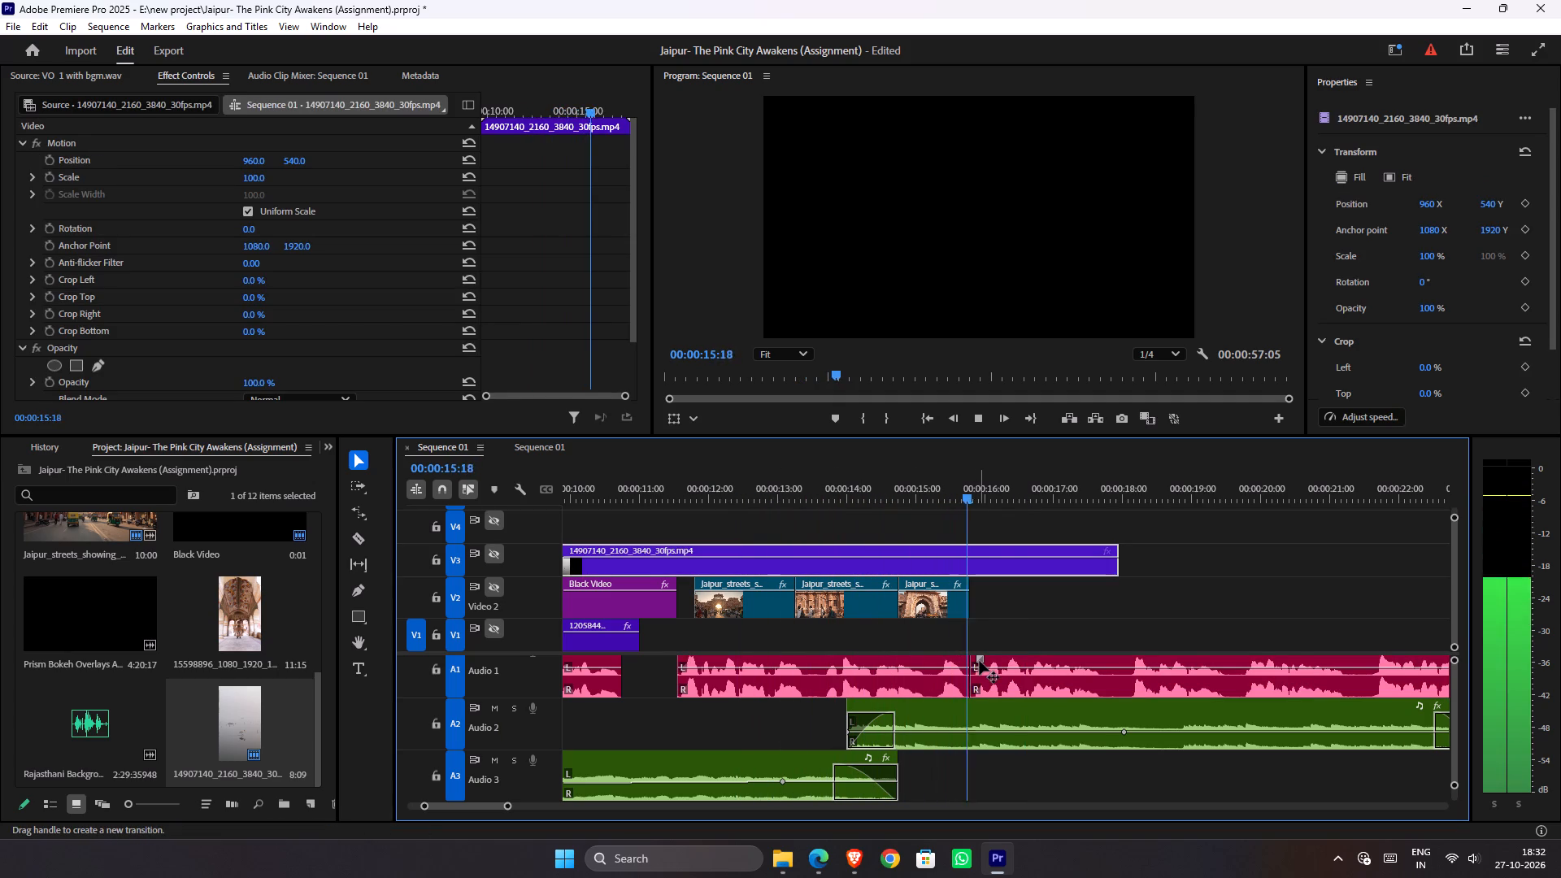
key(space)
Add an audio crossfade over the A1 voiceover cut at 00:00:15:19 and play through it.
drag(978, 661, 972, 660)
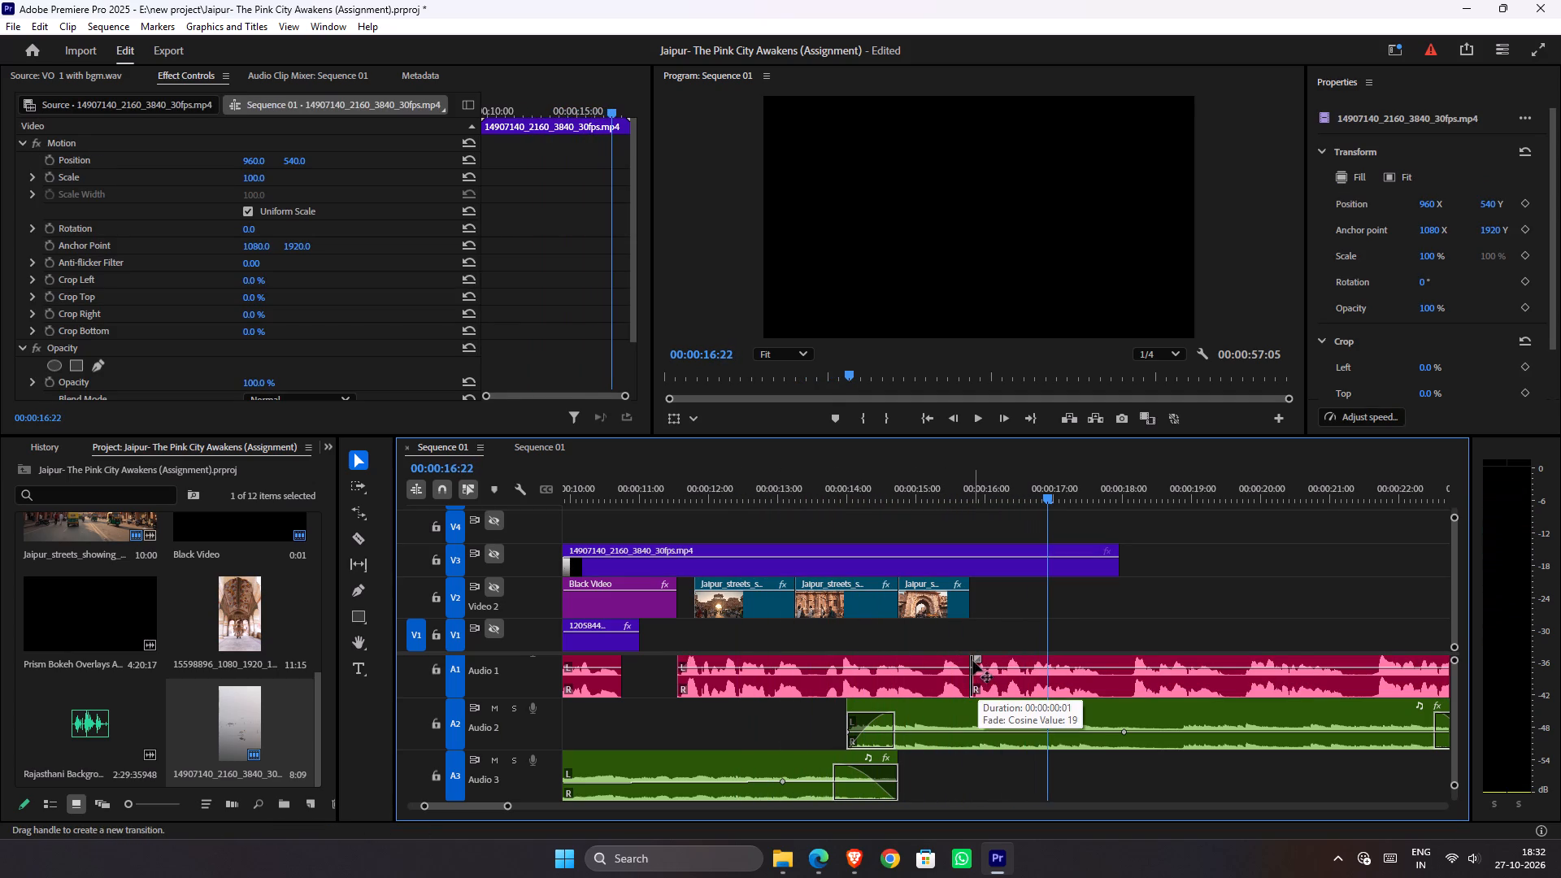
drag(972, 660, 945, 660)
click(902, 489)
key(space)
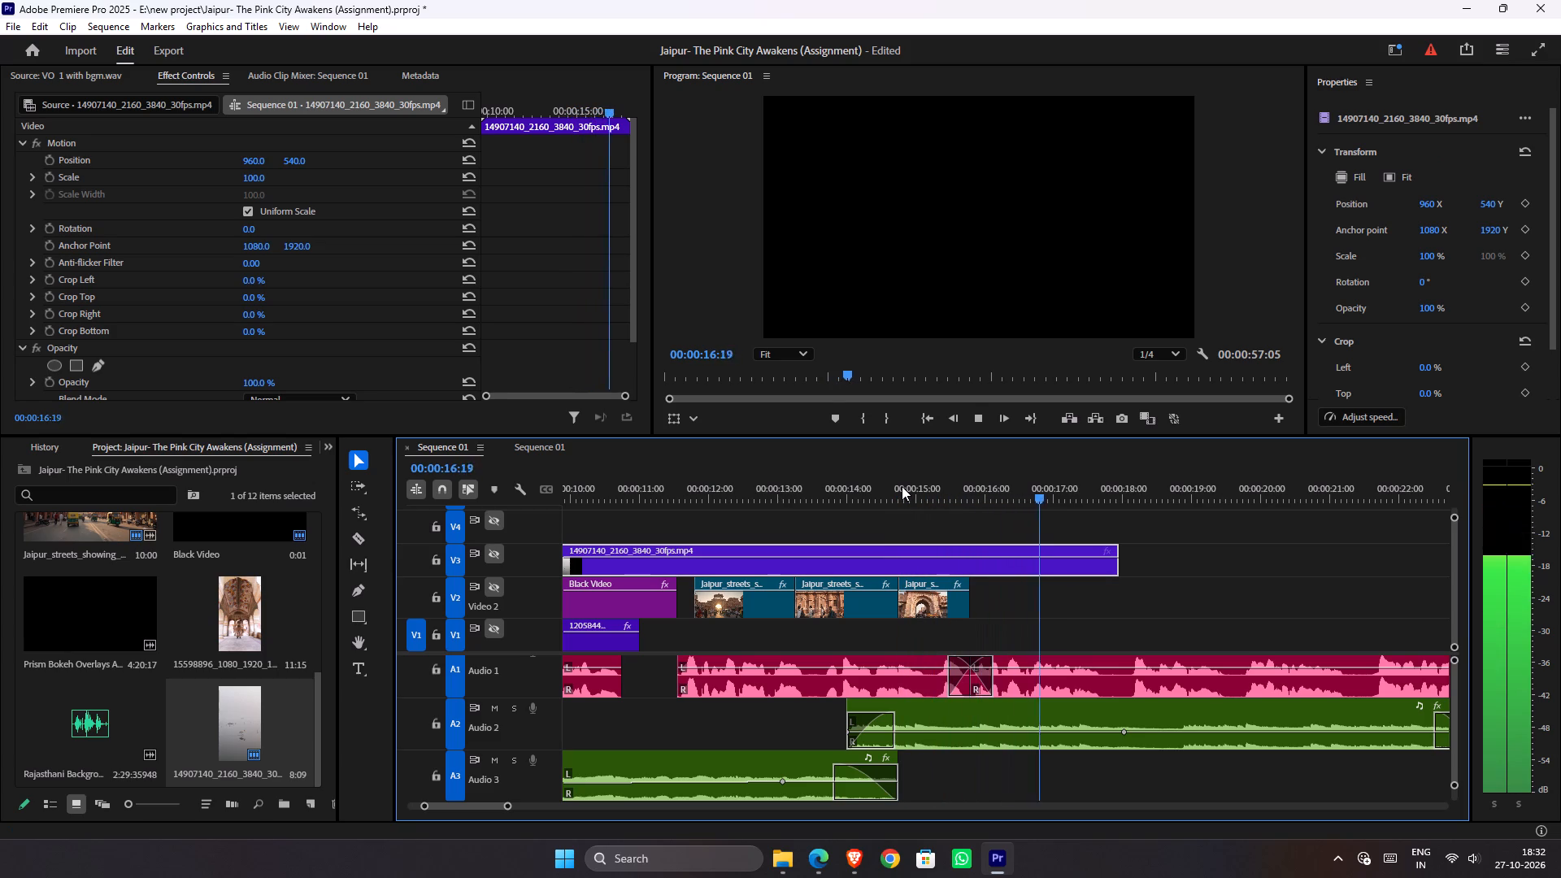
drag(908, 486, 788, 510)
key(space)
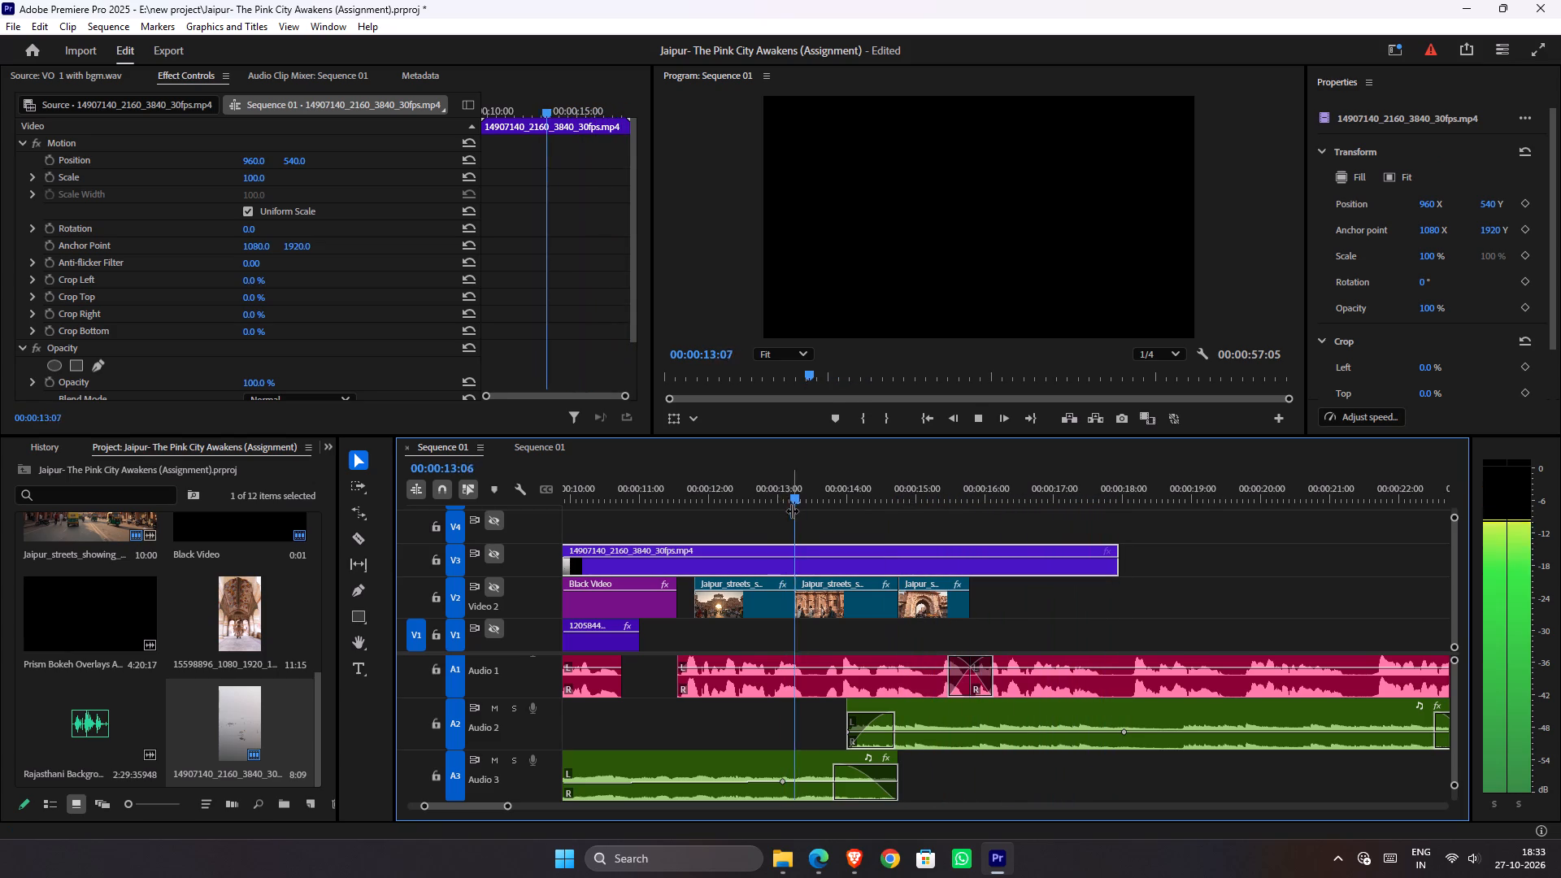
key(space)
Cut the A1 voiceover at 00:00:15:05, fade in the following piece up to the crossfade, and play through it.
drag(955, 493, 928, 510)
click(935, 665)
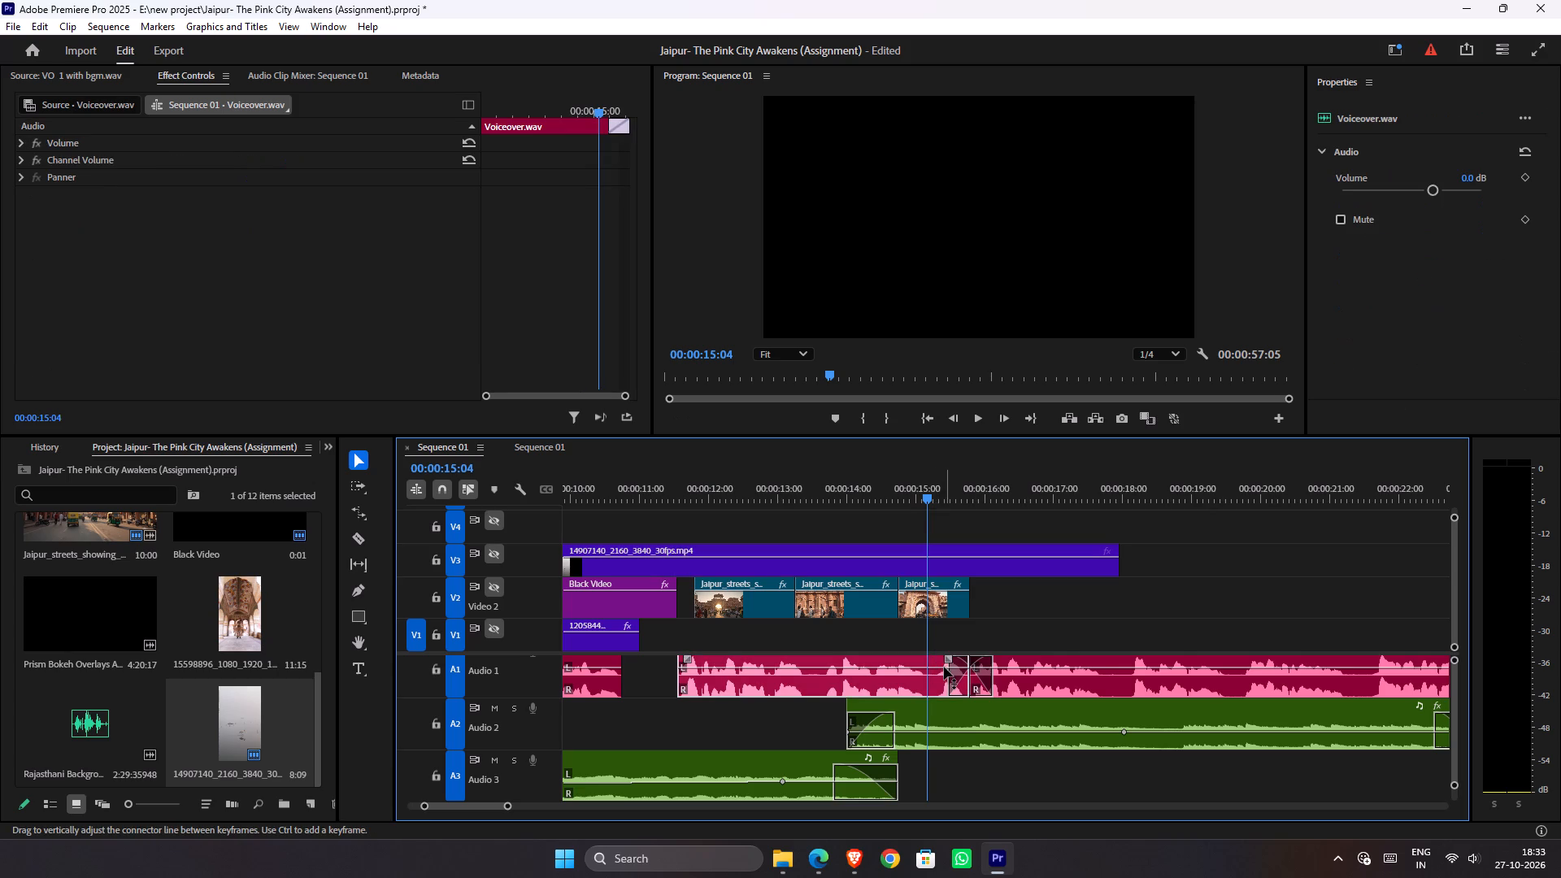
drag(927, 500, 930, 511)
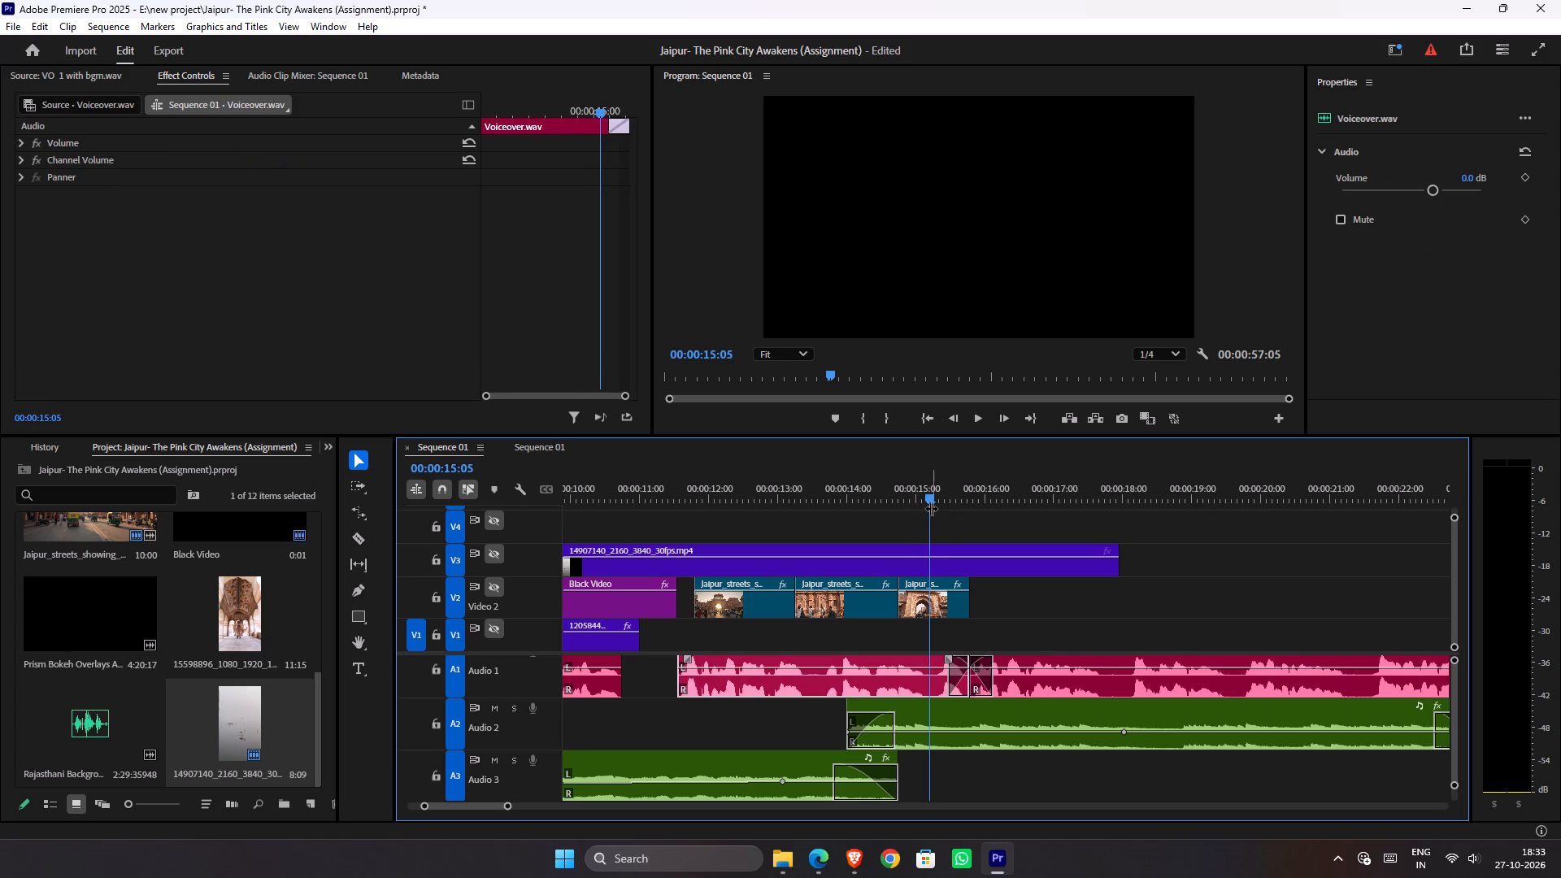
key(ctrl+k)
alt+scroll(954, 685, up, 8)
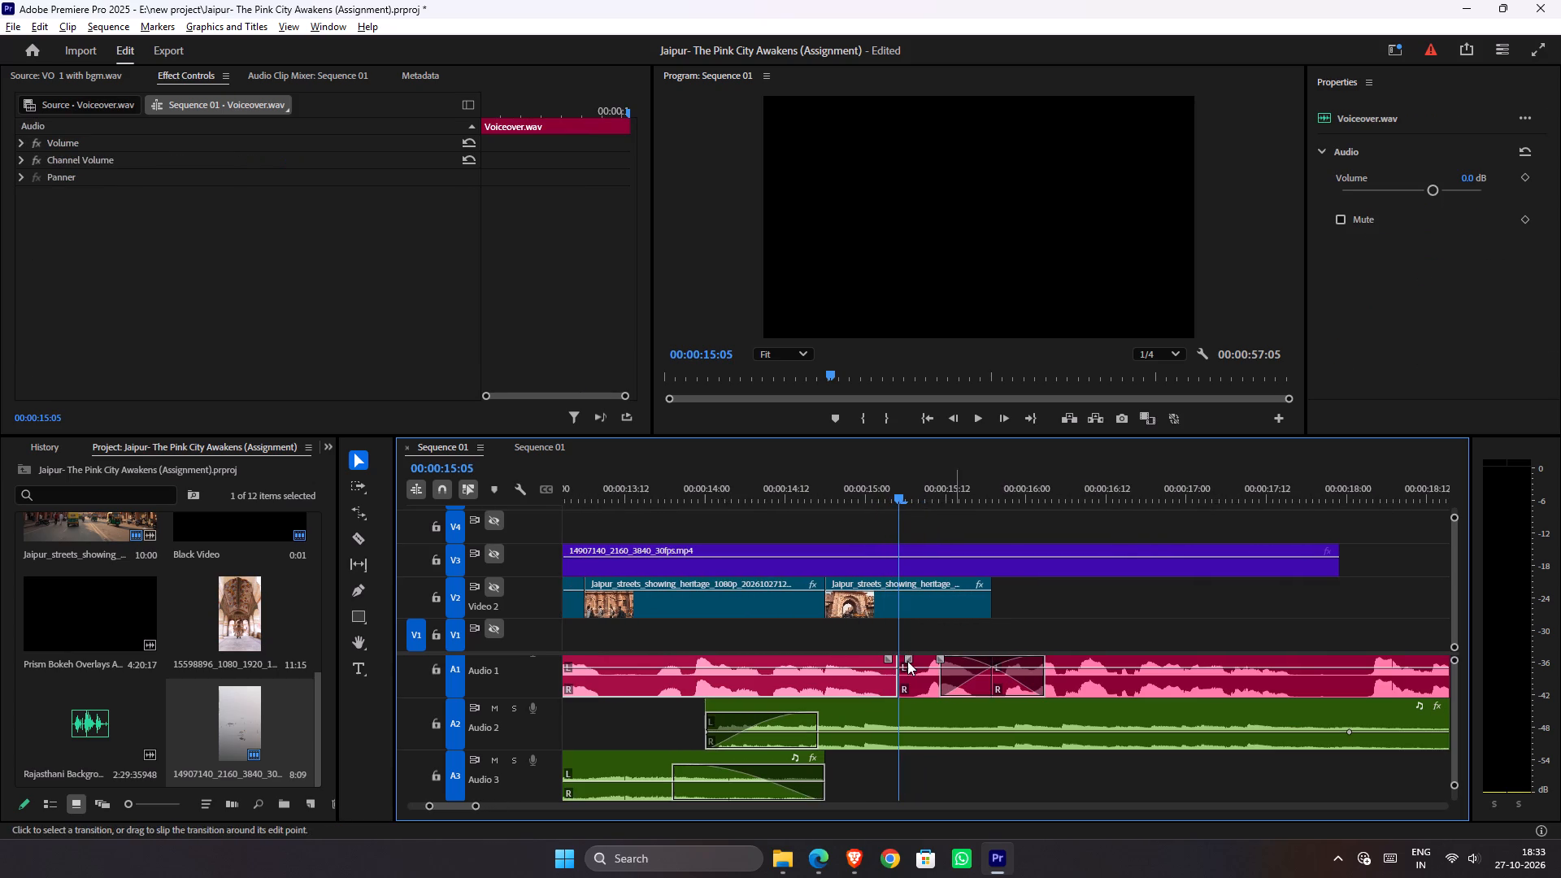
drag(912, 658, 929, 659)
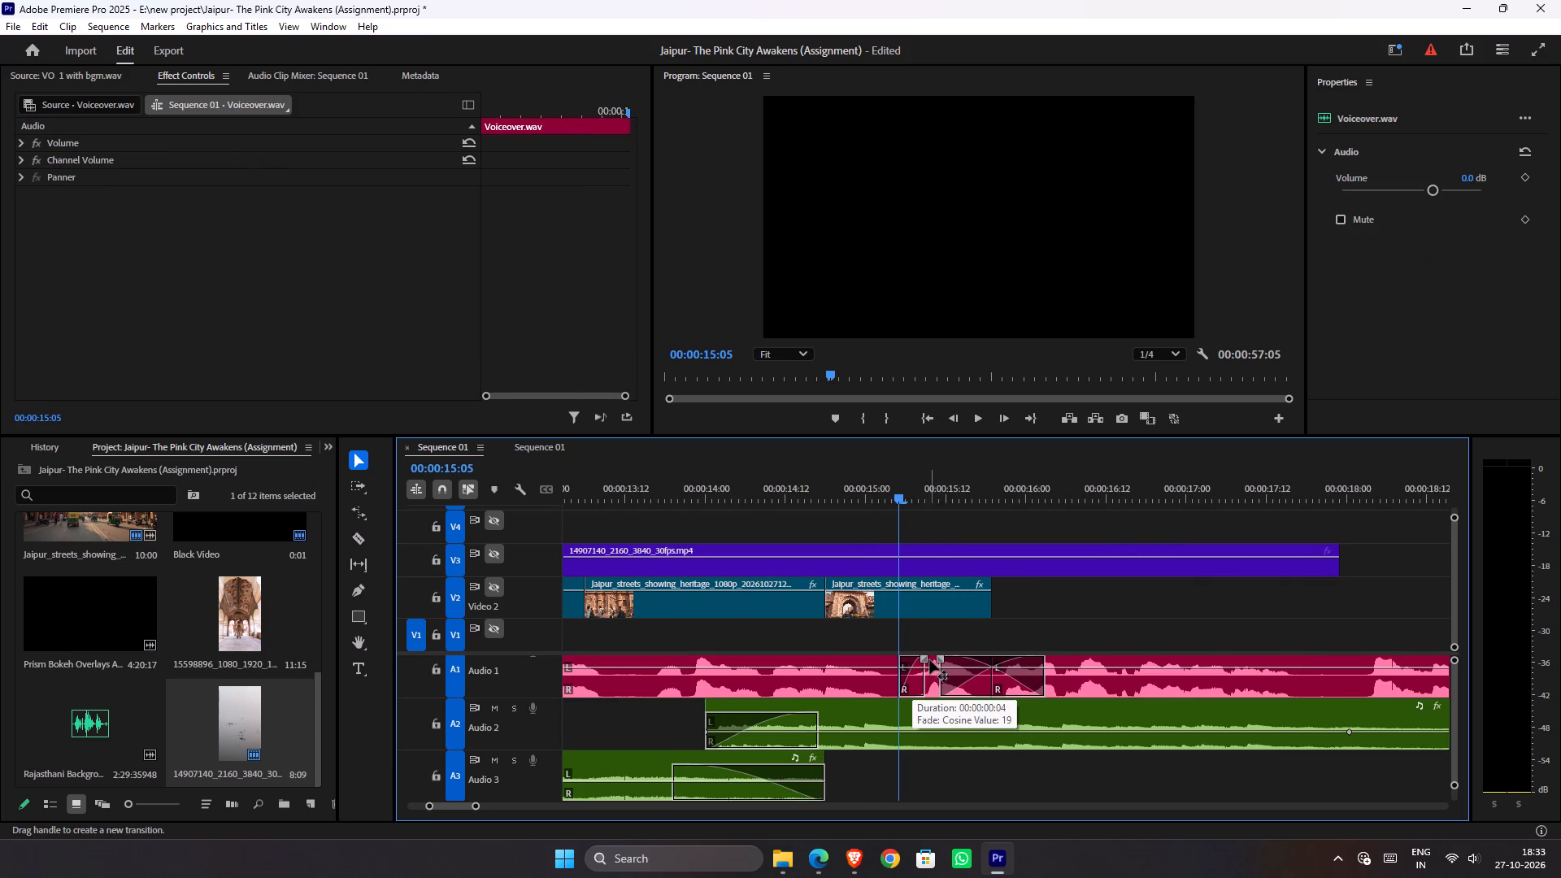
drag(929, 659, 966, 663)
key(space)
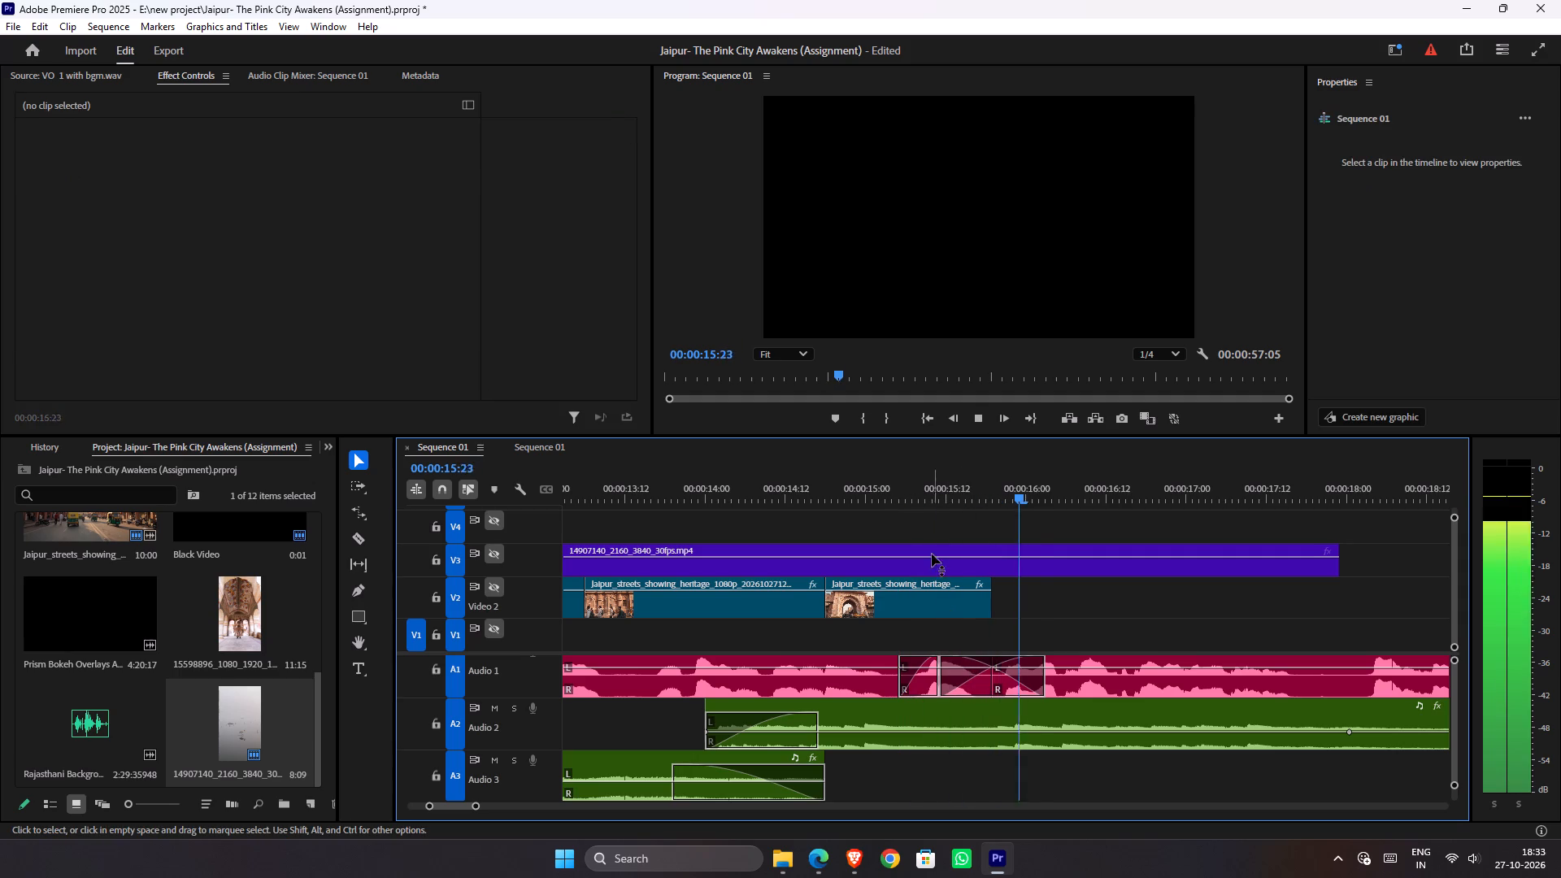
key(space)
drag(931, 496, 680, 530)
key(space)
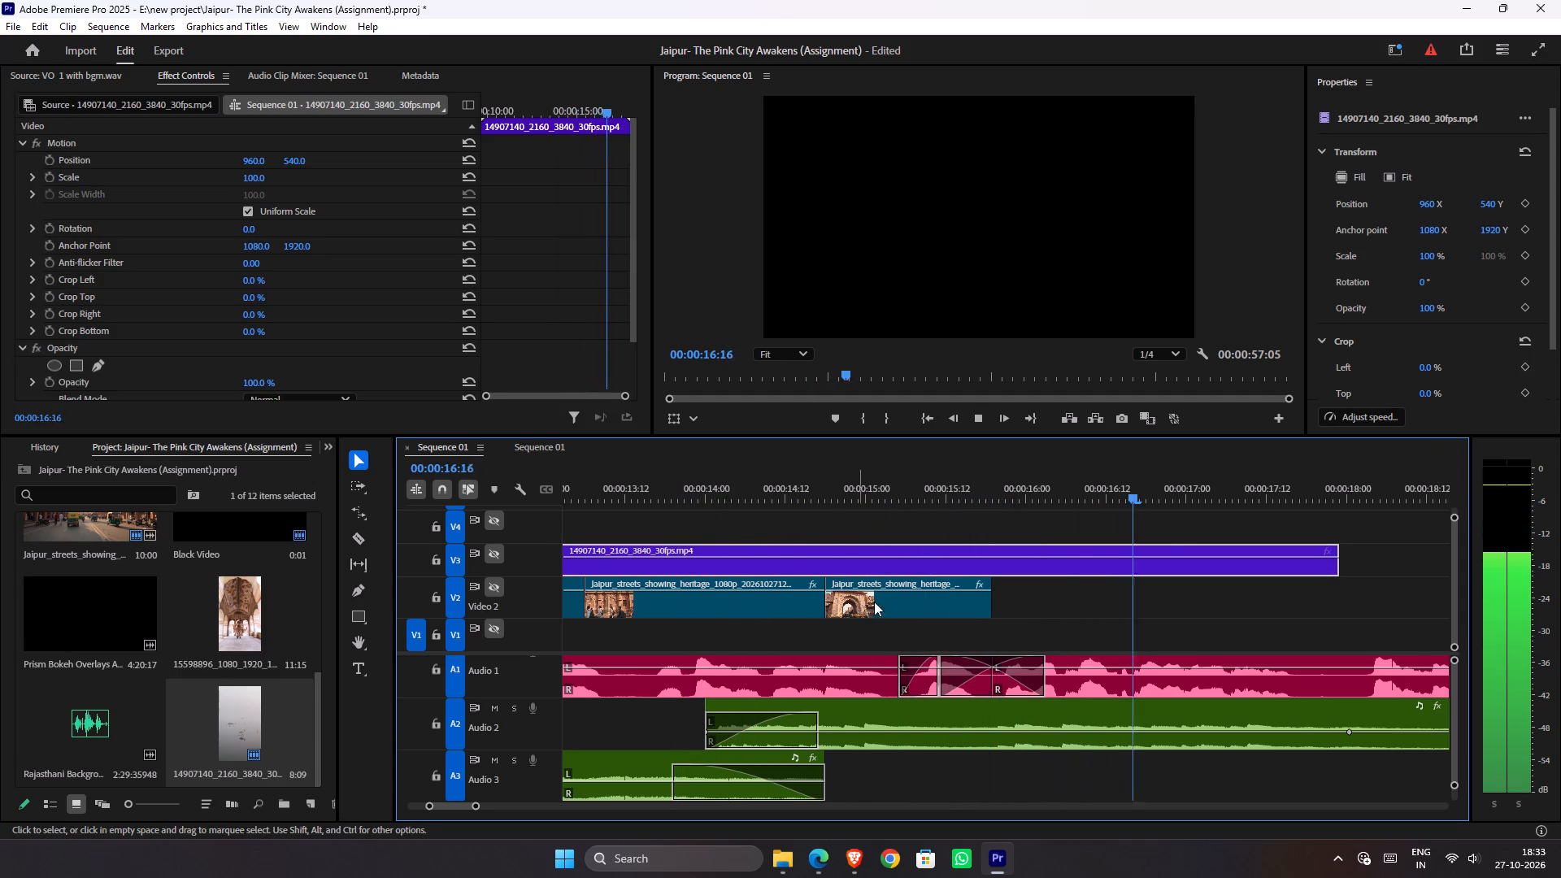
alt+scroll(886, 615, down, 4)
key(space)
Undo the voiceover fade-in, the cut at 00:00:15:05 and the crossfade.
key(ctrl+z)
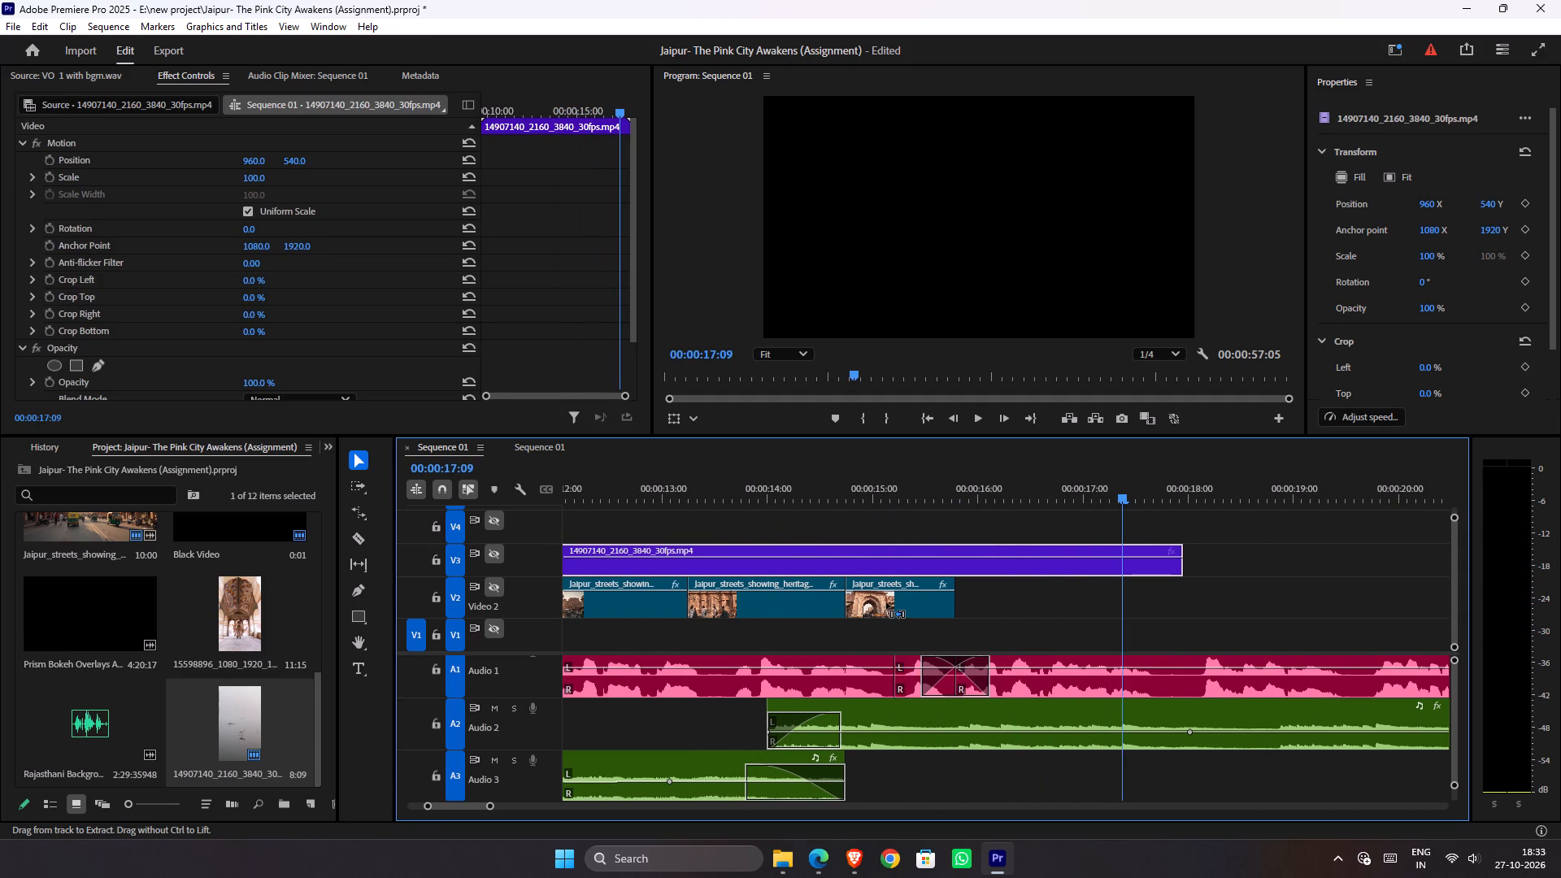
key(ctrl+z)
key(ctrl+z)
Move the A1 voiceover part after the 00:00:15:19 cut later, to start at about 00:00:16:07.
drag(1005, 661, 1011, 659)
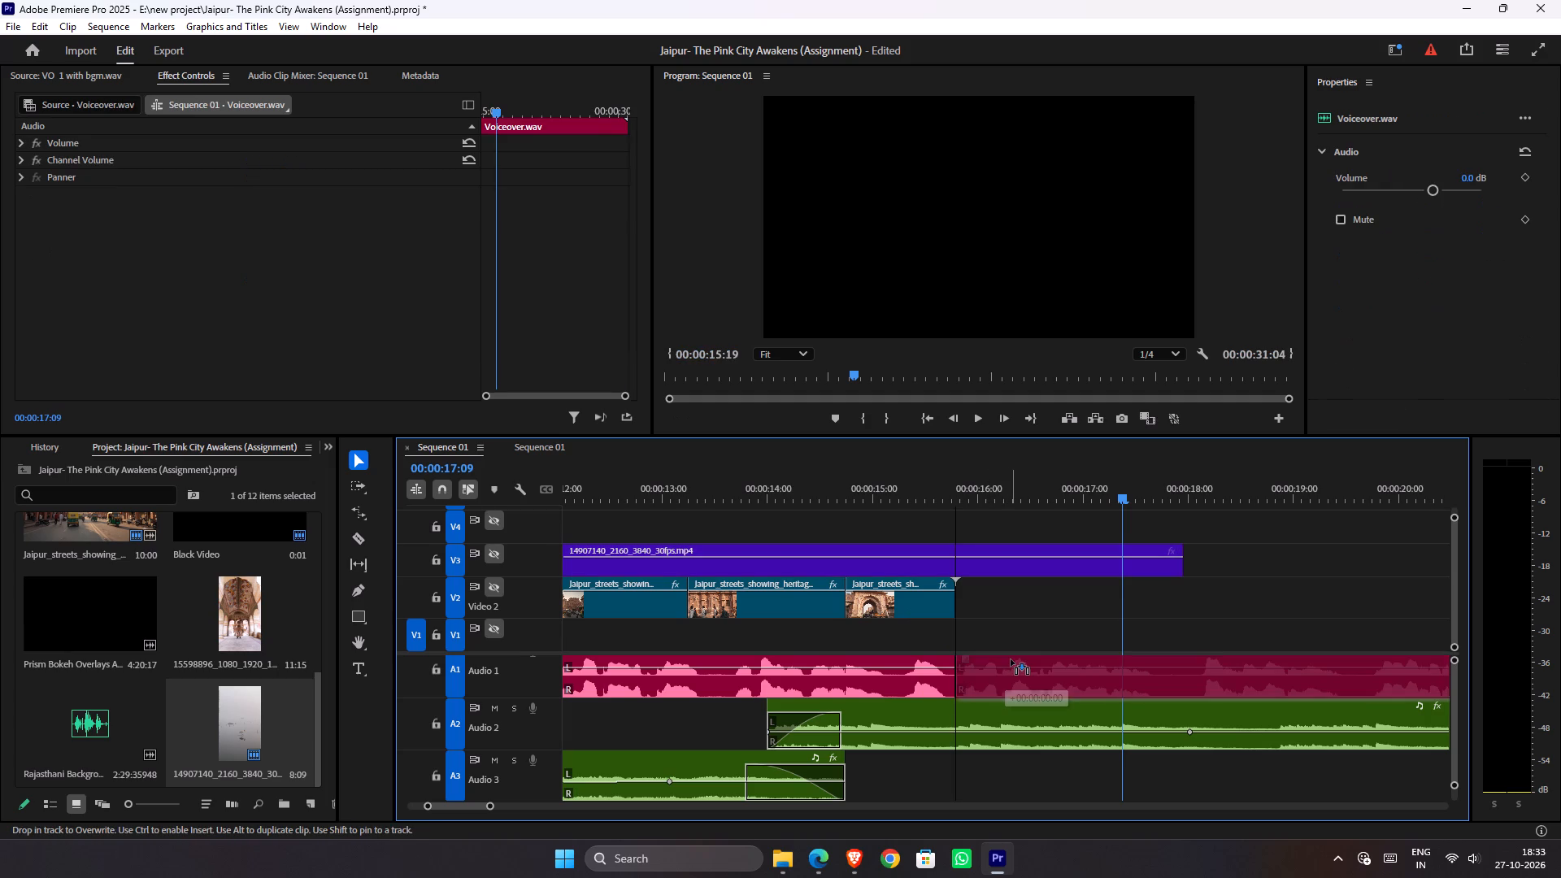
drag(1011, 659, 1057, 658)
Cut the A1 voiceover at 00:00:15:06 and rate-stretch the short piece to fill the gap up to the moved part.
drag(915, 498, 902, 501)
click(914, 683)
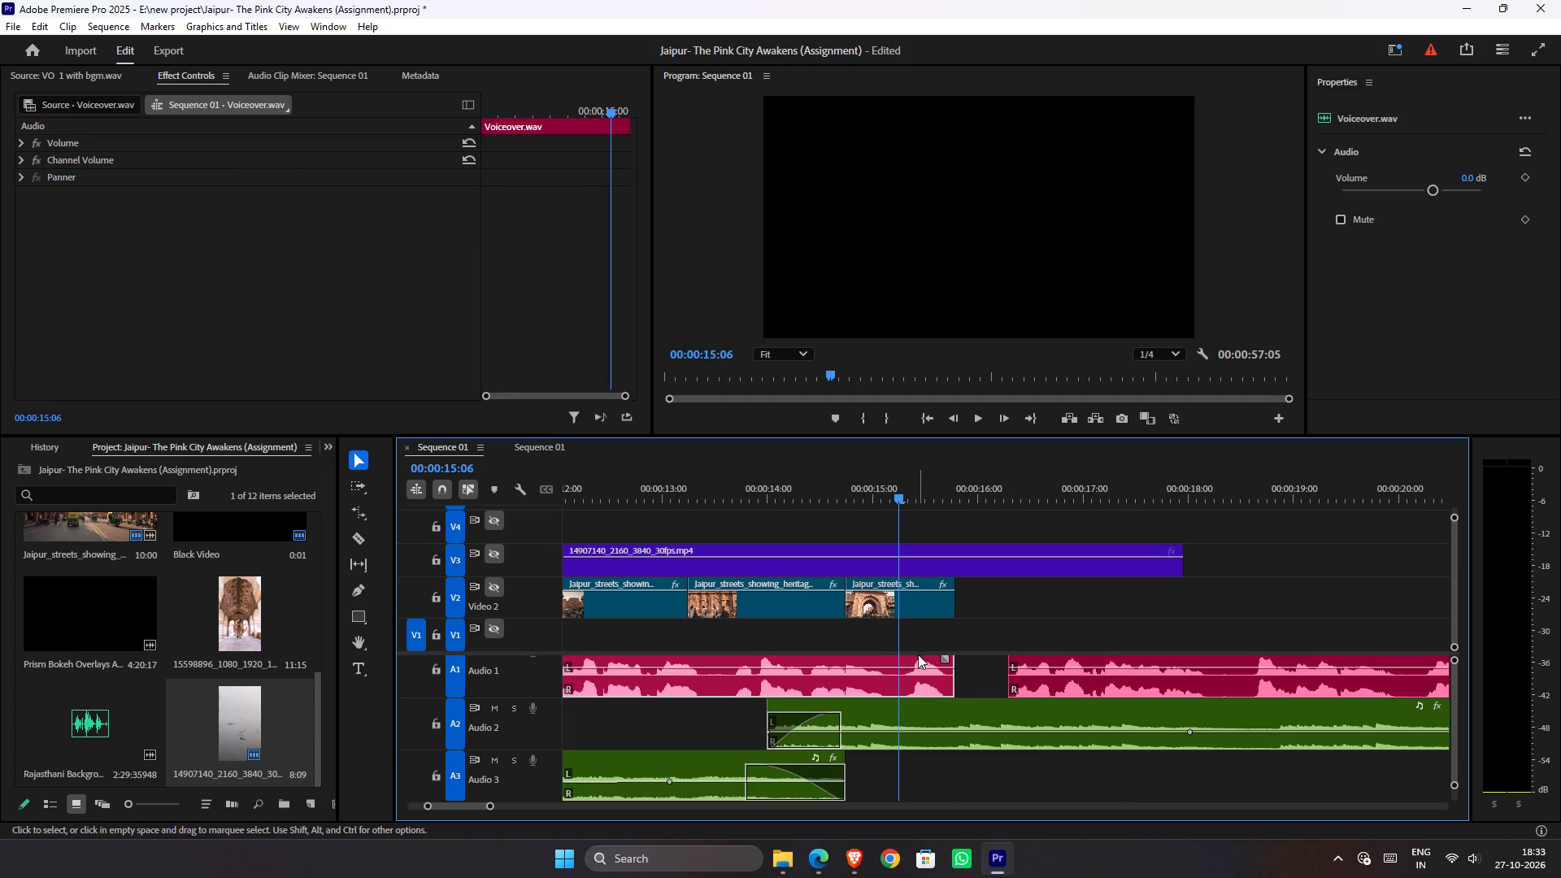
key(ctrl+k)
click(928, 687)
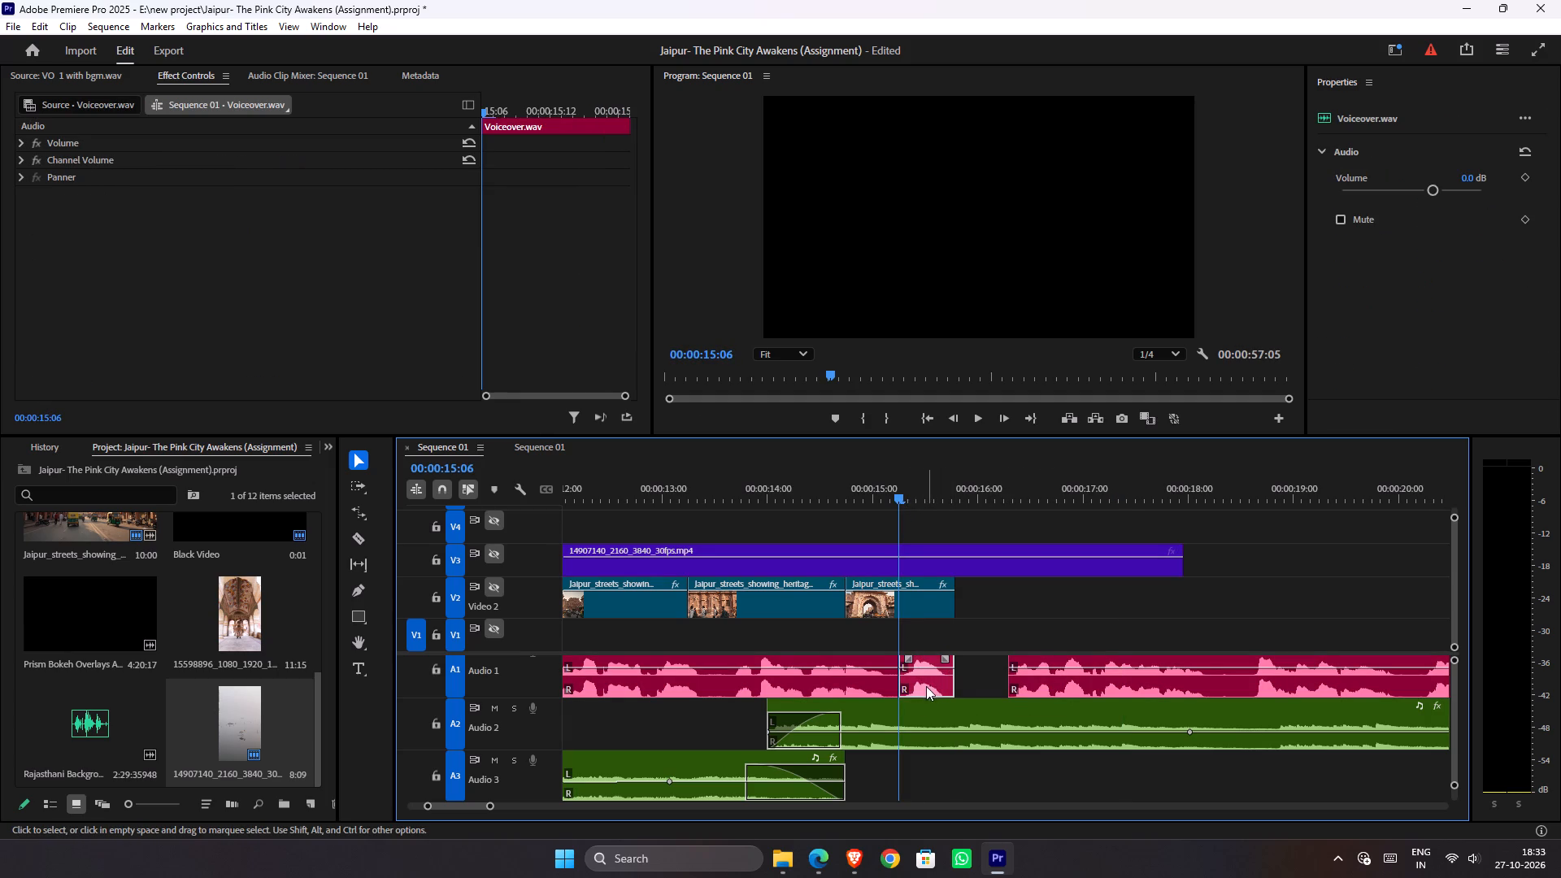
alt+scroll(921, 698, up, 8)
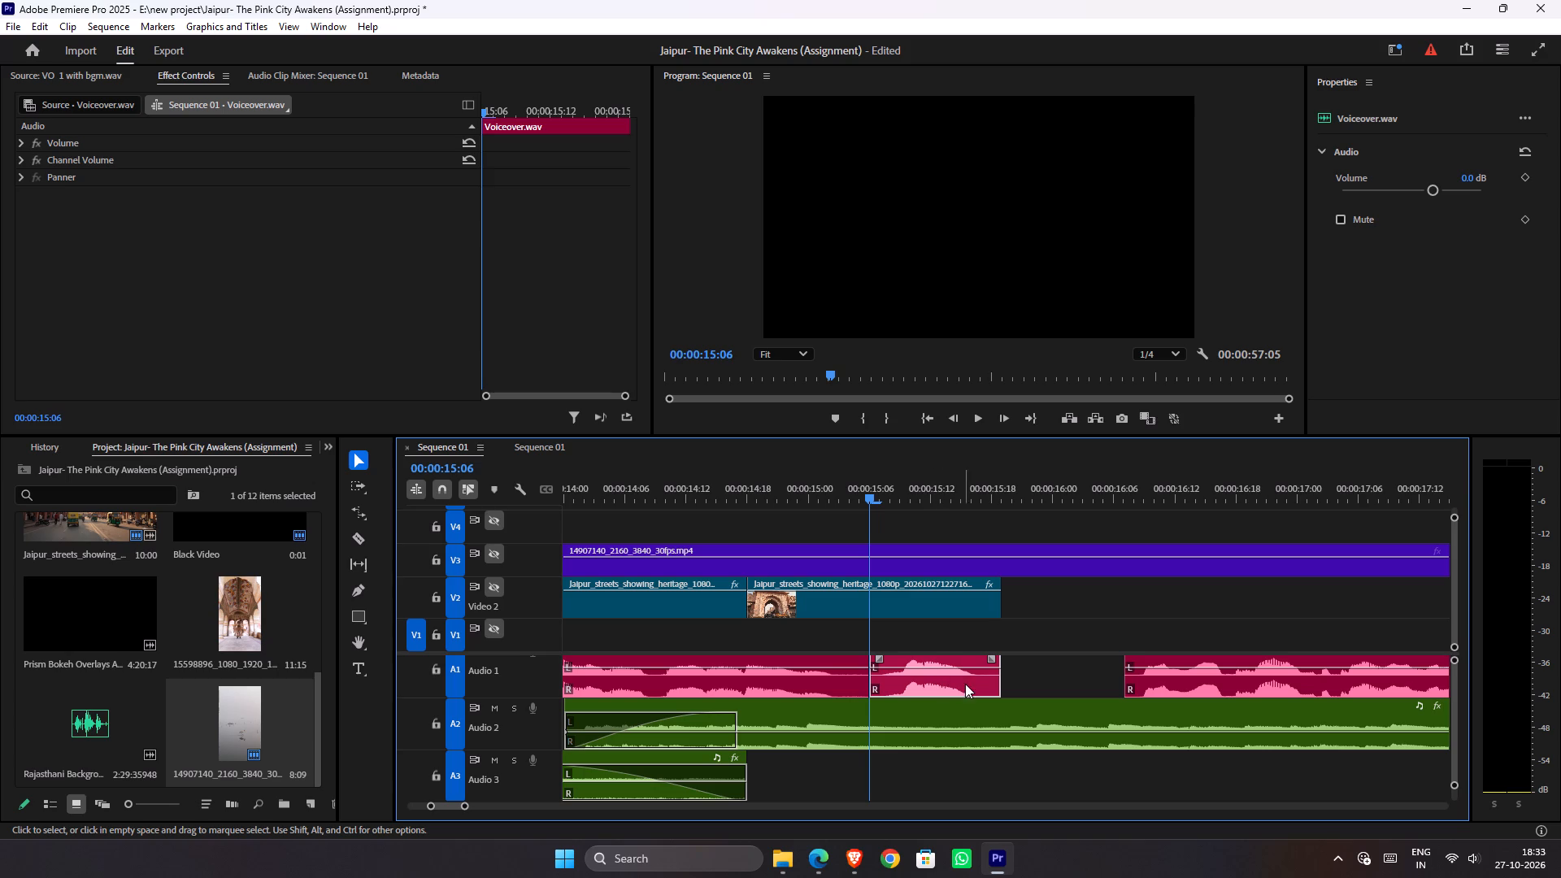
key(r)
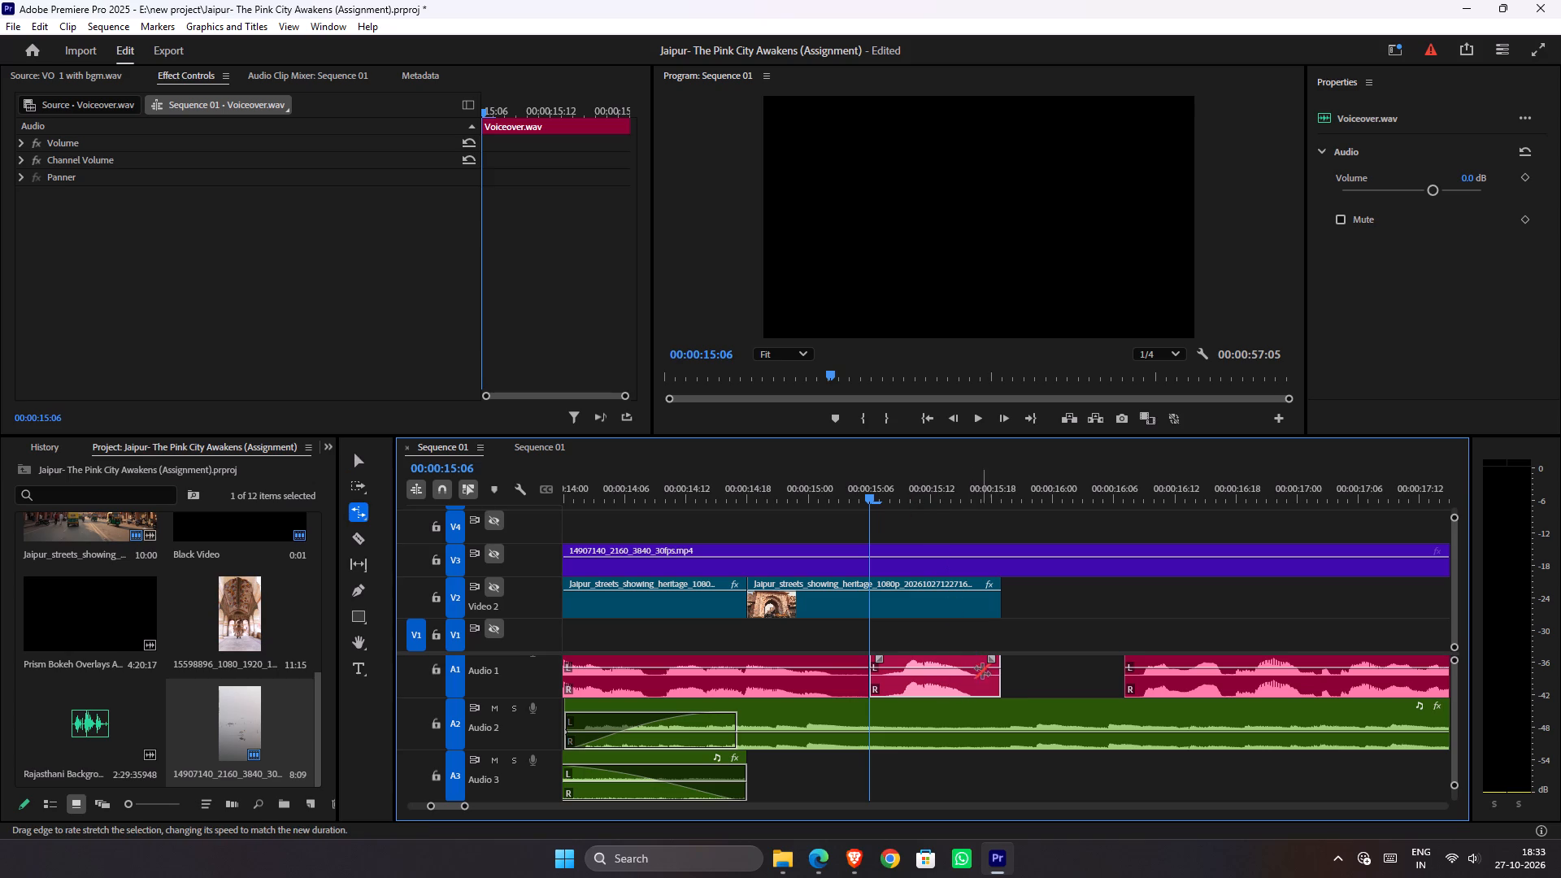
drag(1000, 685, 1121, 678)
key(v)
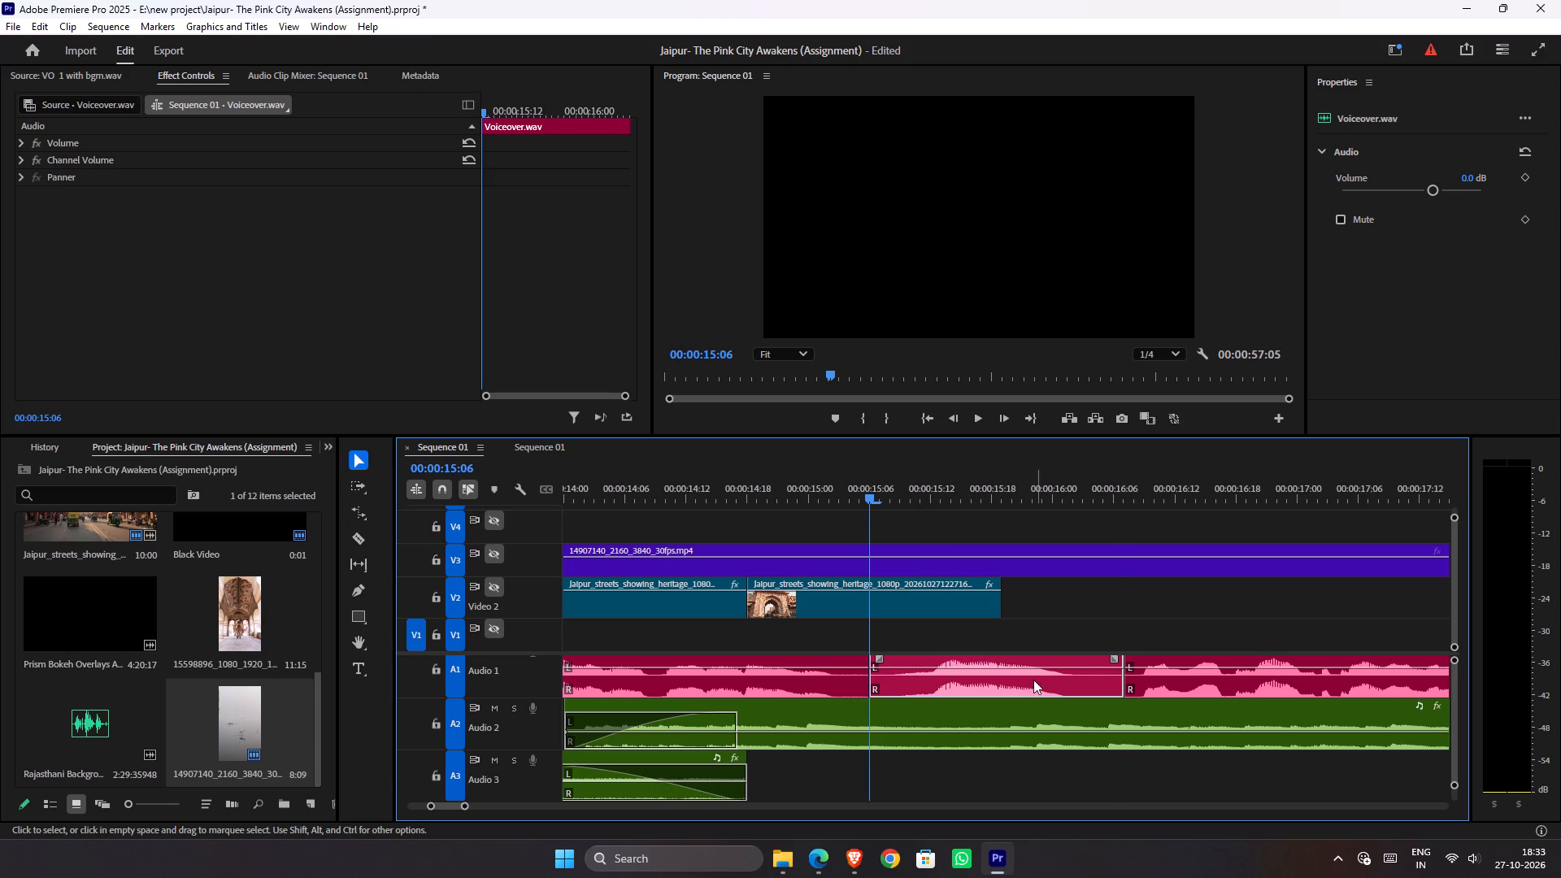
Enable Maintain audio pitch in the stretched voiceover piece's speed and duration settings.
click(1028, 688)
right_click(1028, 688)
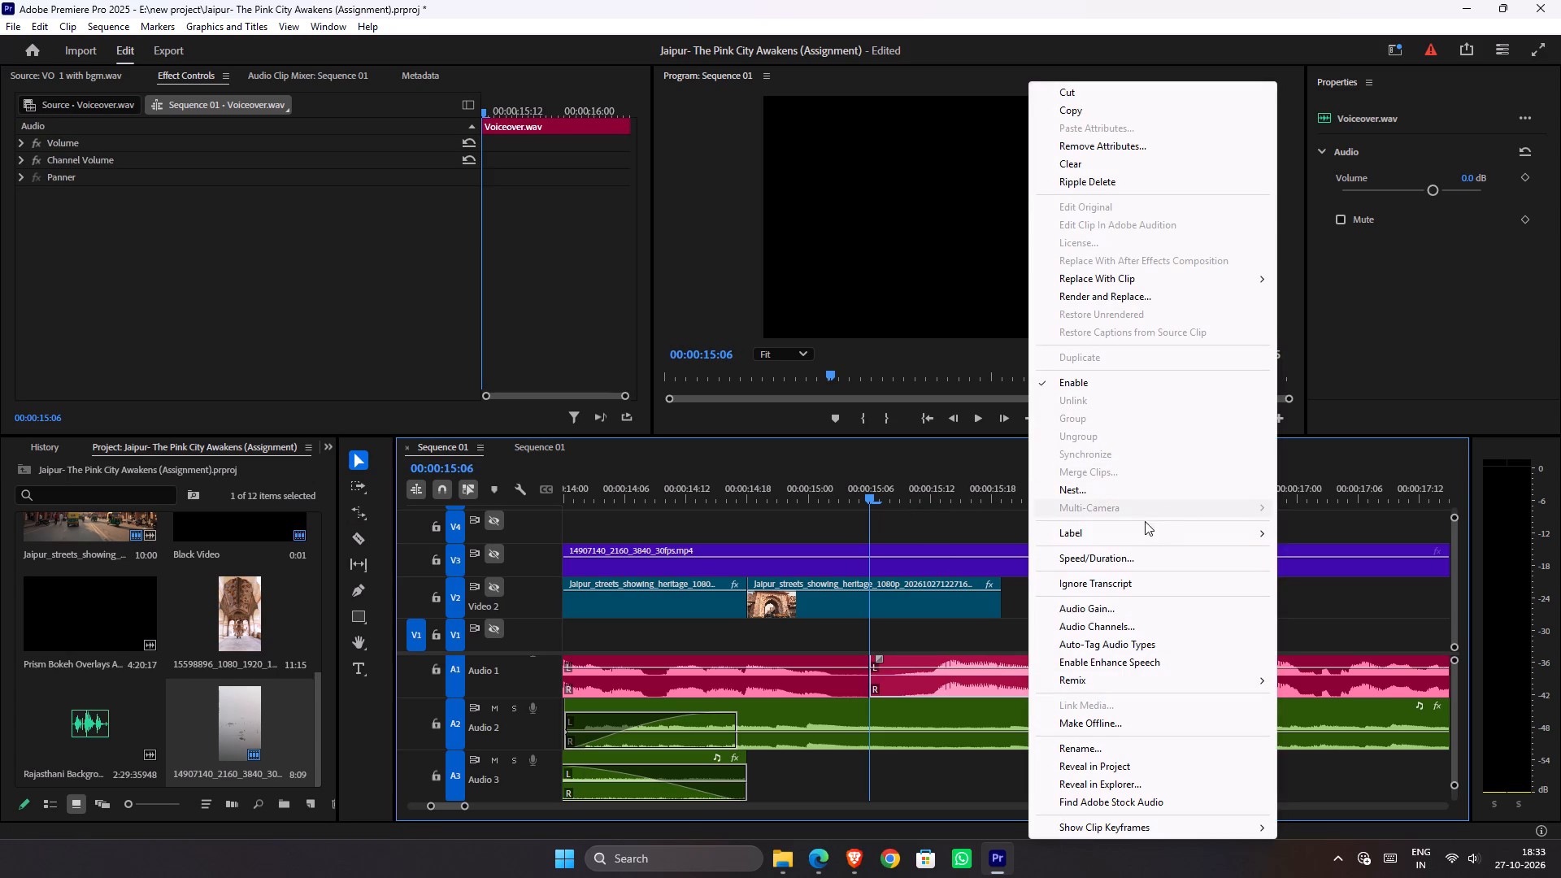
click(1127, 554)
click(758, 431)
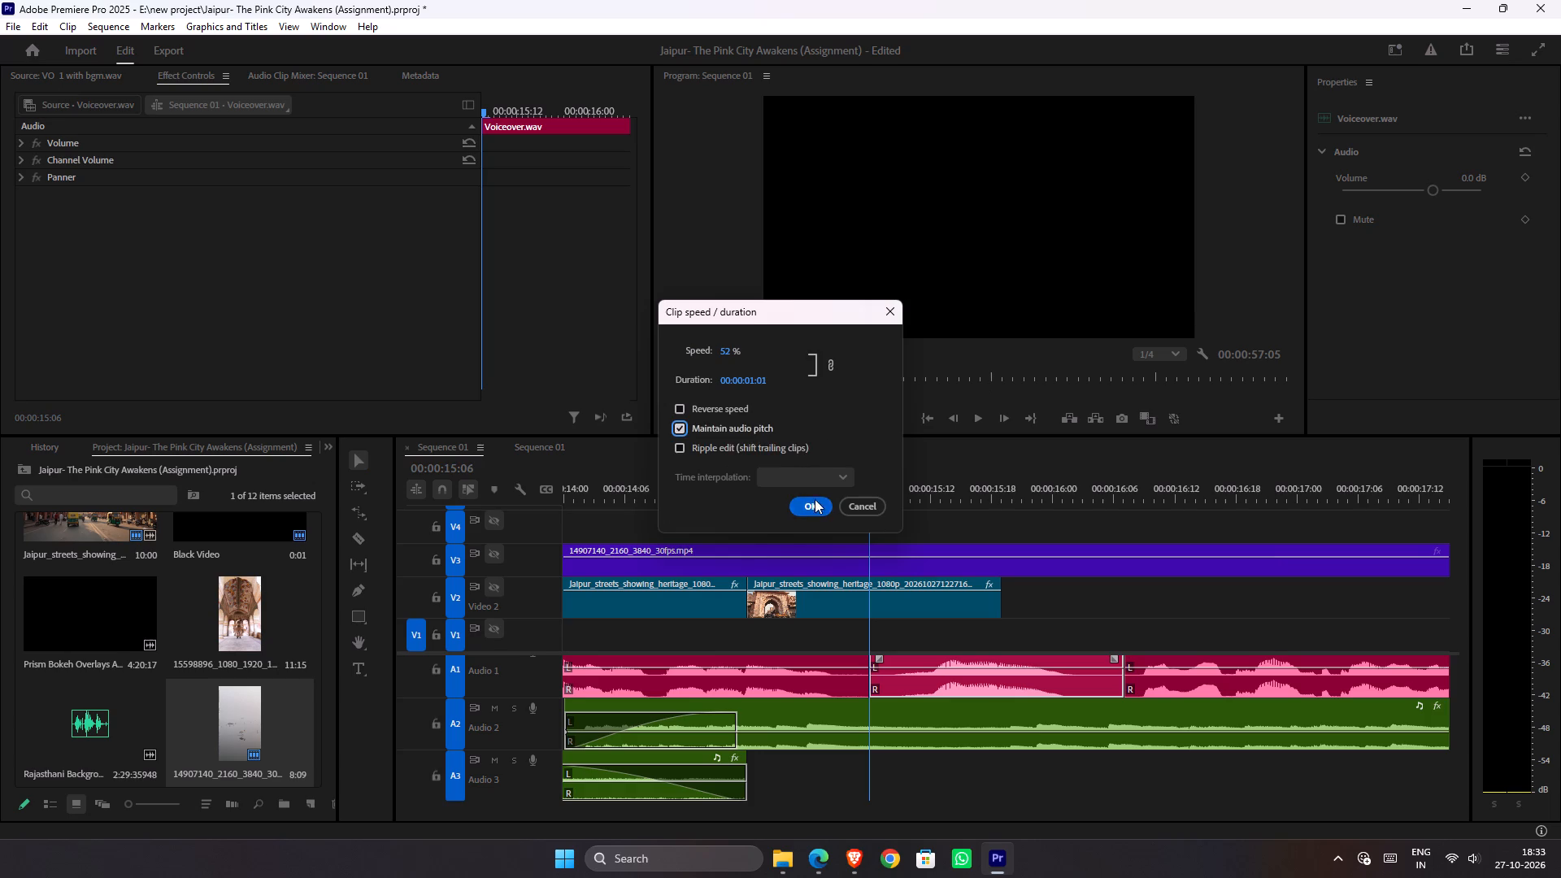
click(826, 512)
Replay the stretched voiceover piece repeatedly from just before 00:00:15:00 and review how the word sounds.
drag(867, 498, 737, 489)
key(space)
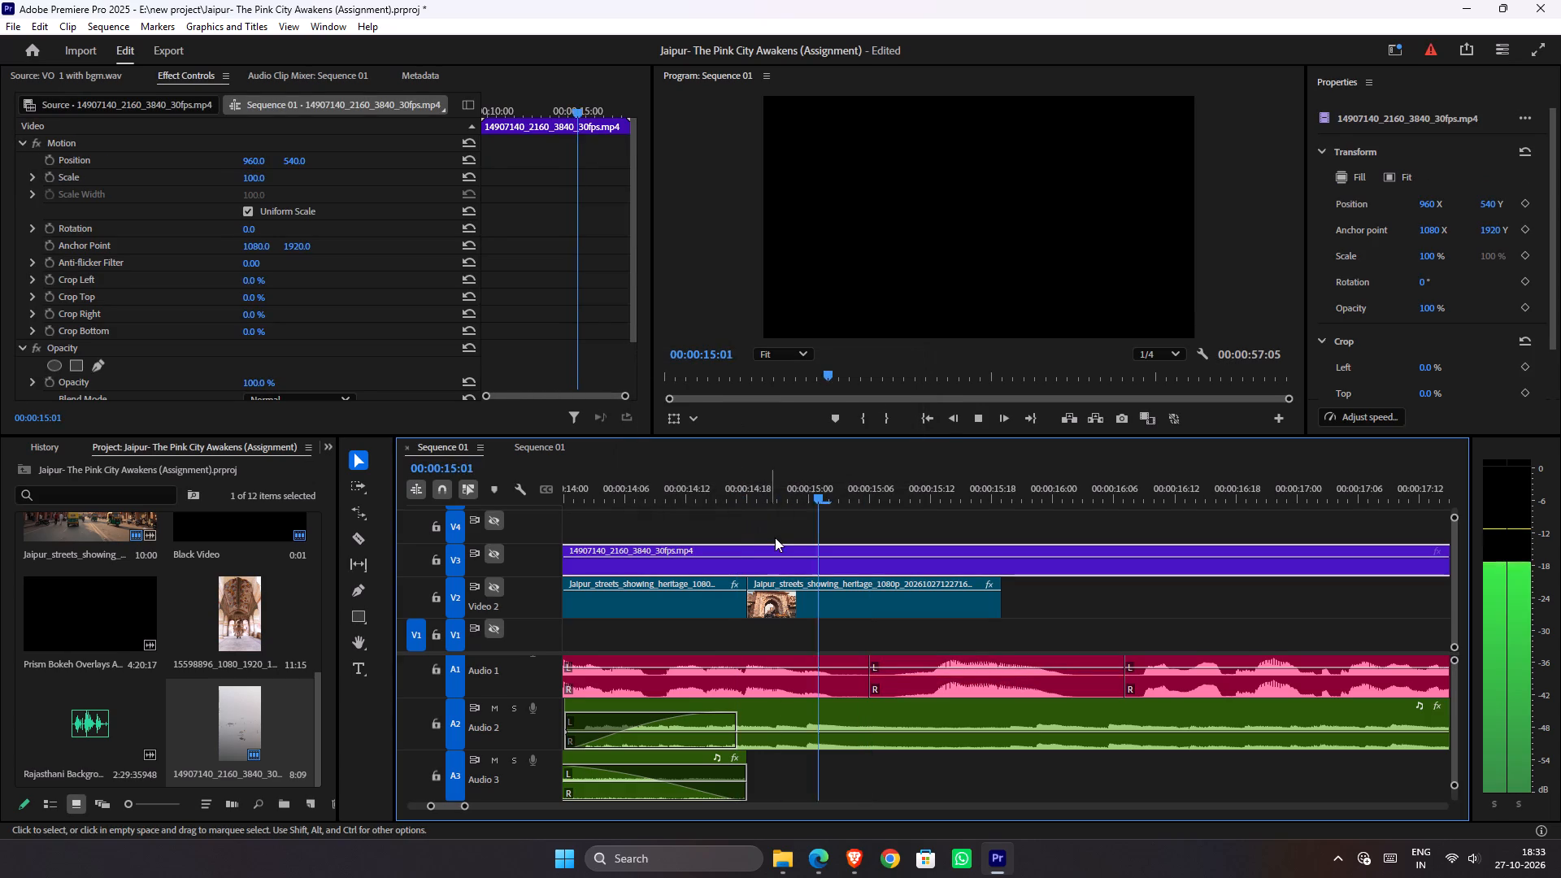
key(space)
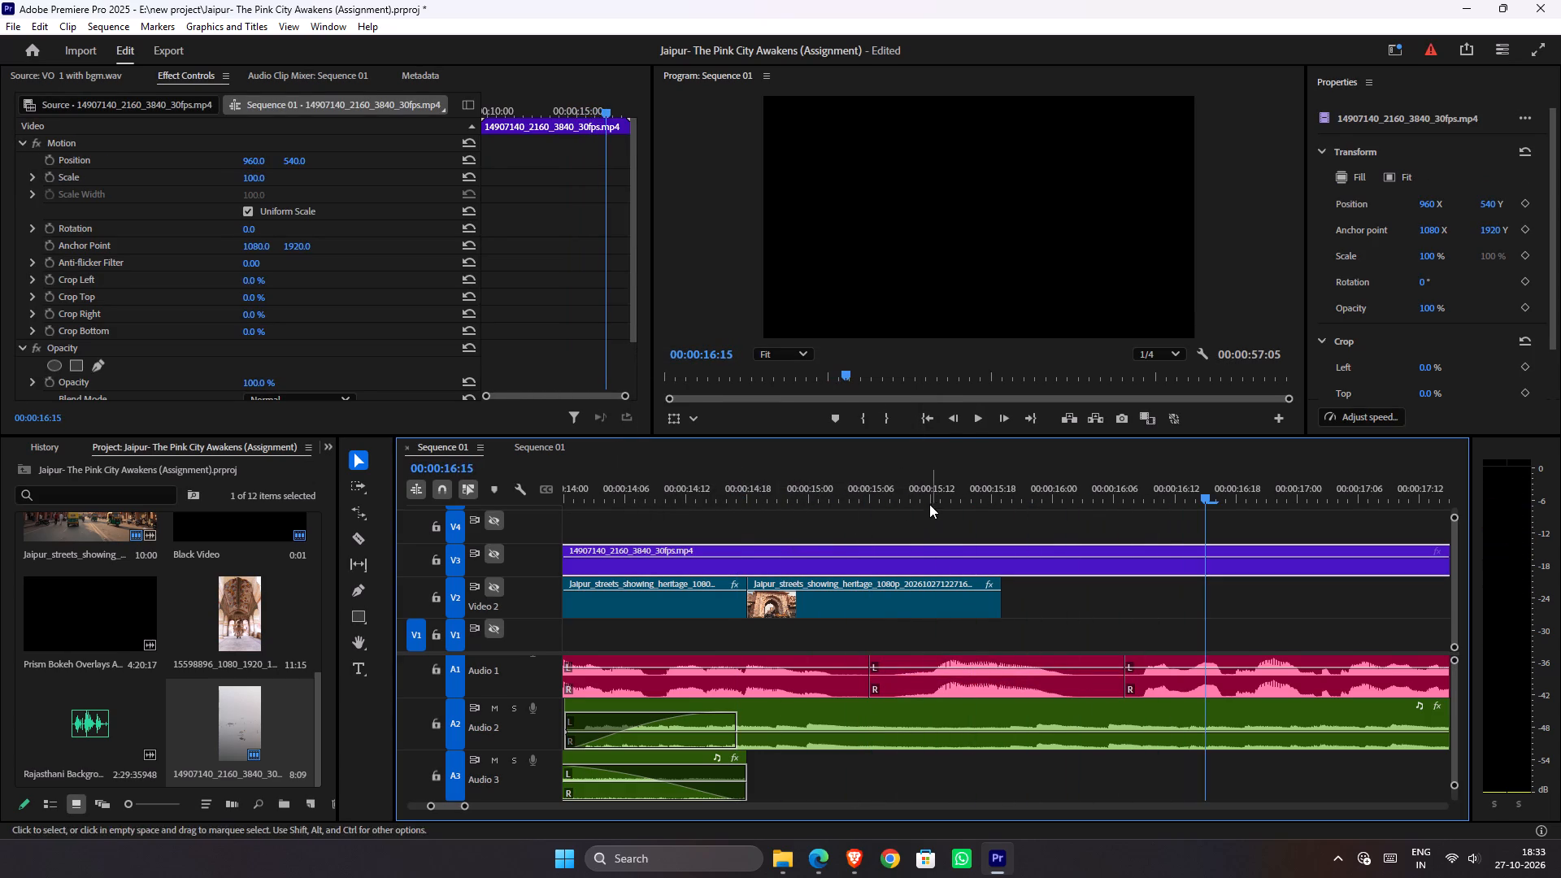
drag(925, 500, 796, 508)
key(space)
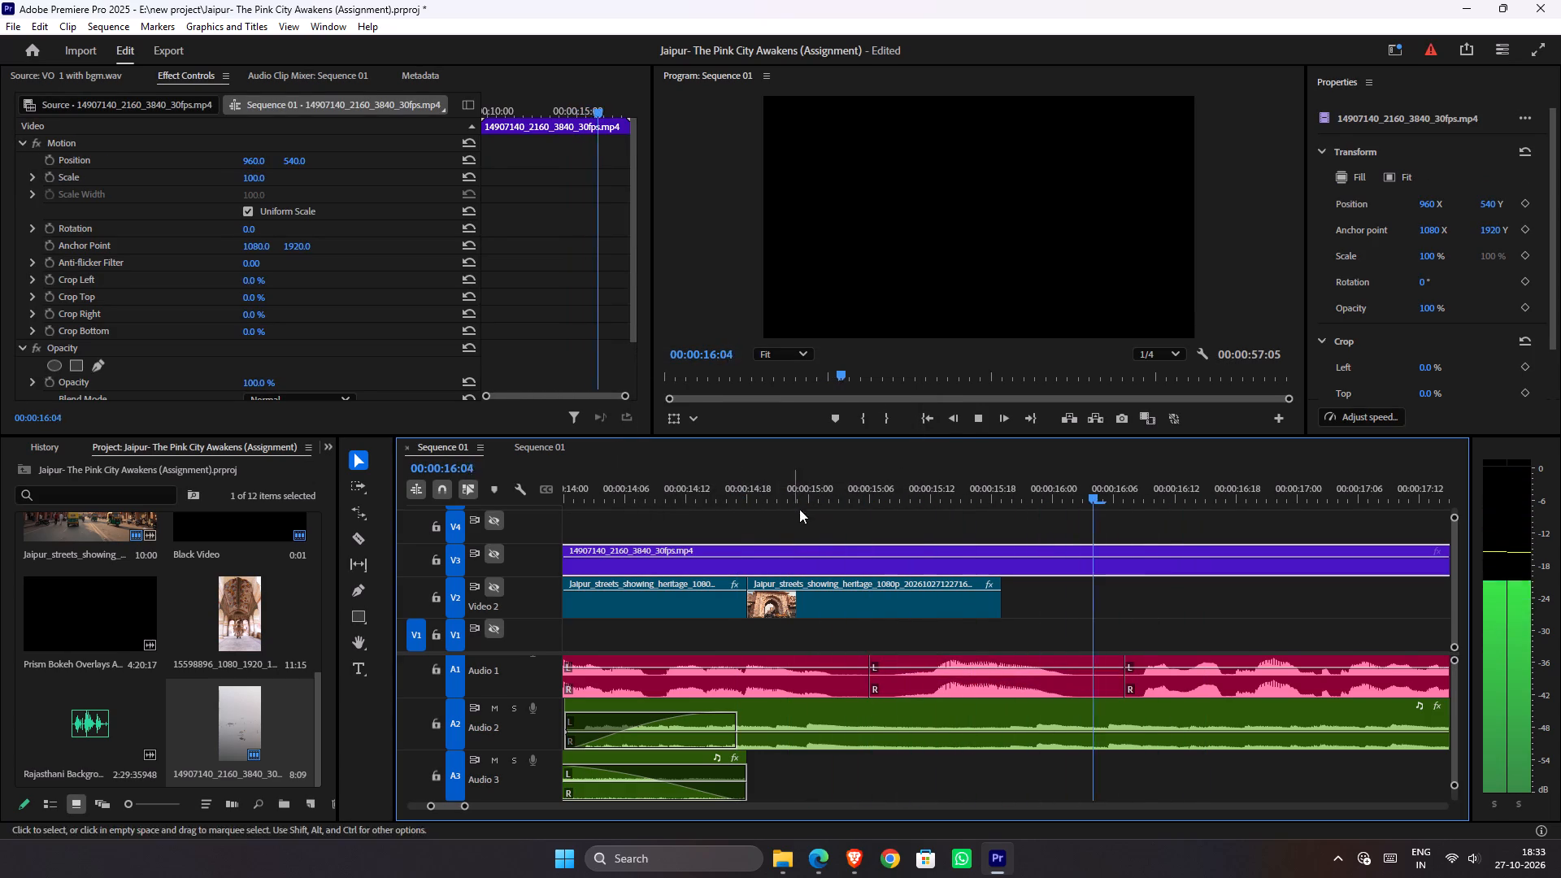
drag(833, 504, 697, 529)
drag(822, 502, 762, 505)
key(space)
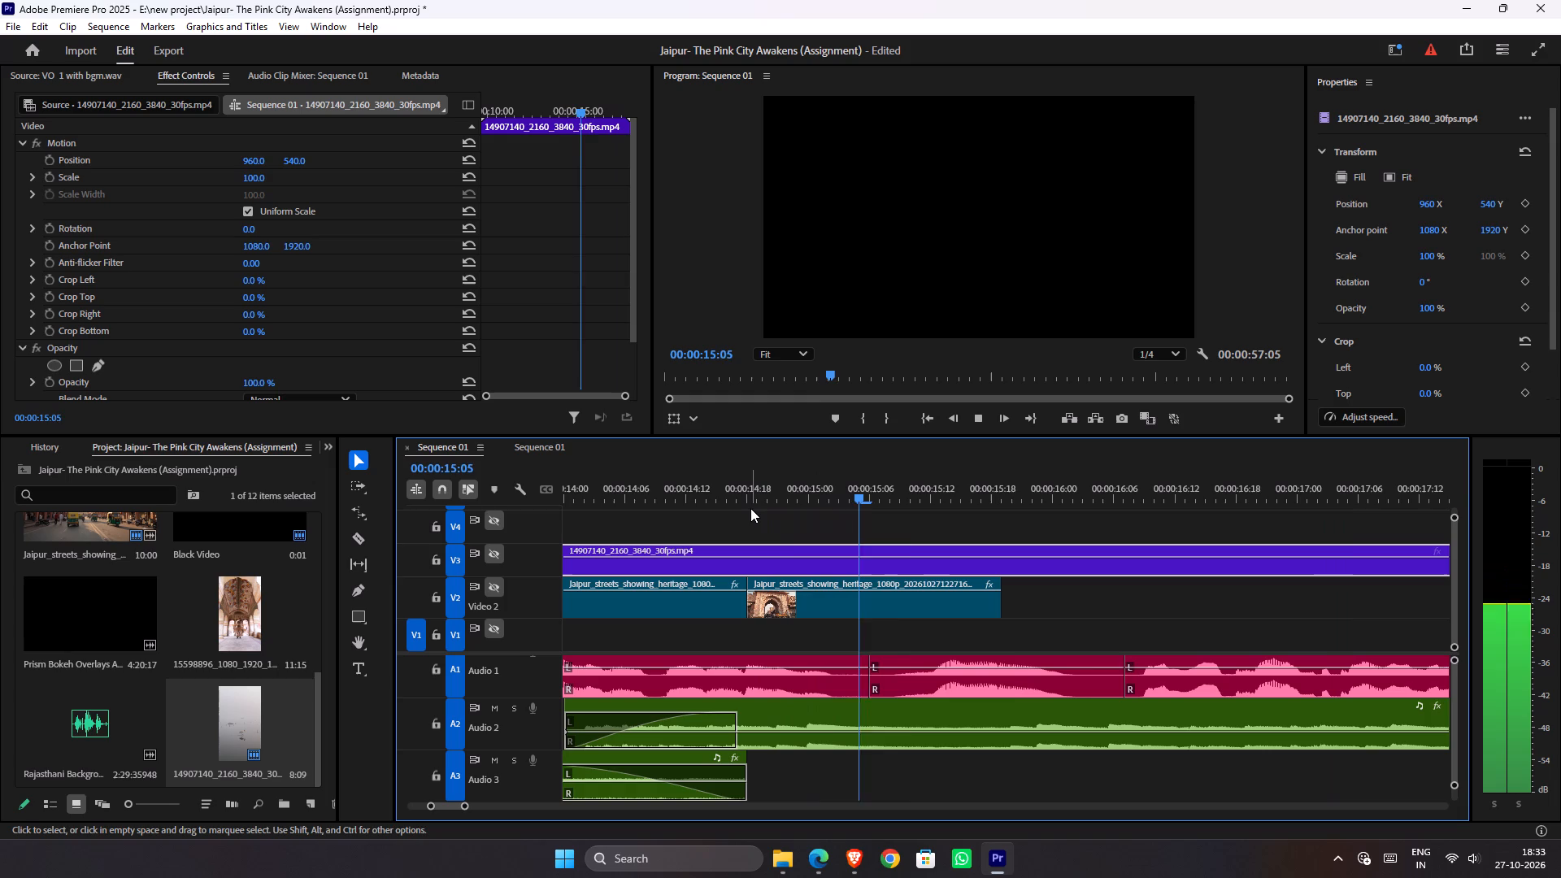
key(space)
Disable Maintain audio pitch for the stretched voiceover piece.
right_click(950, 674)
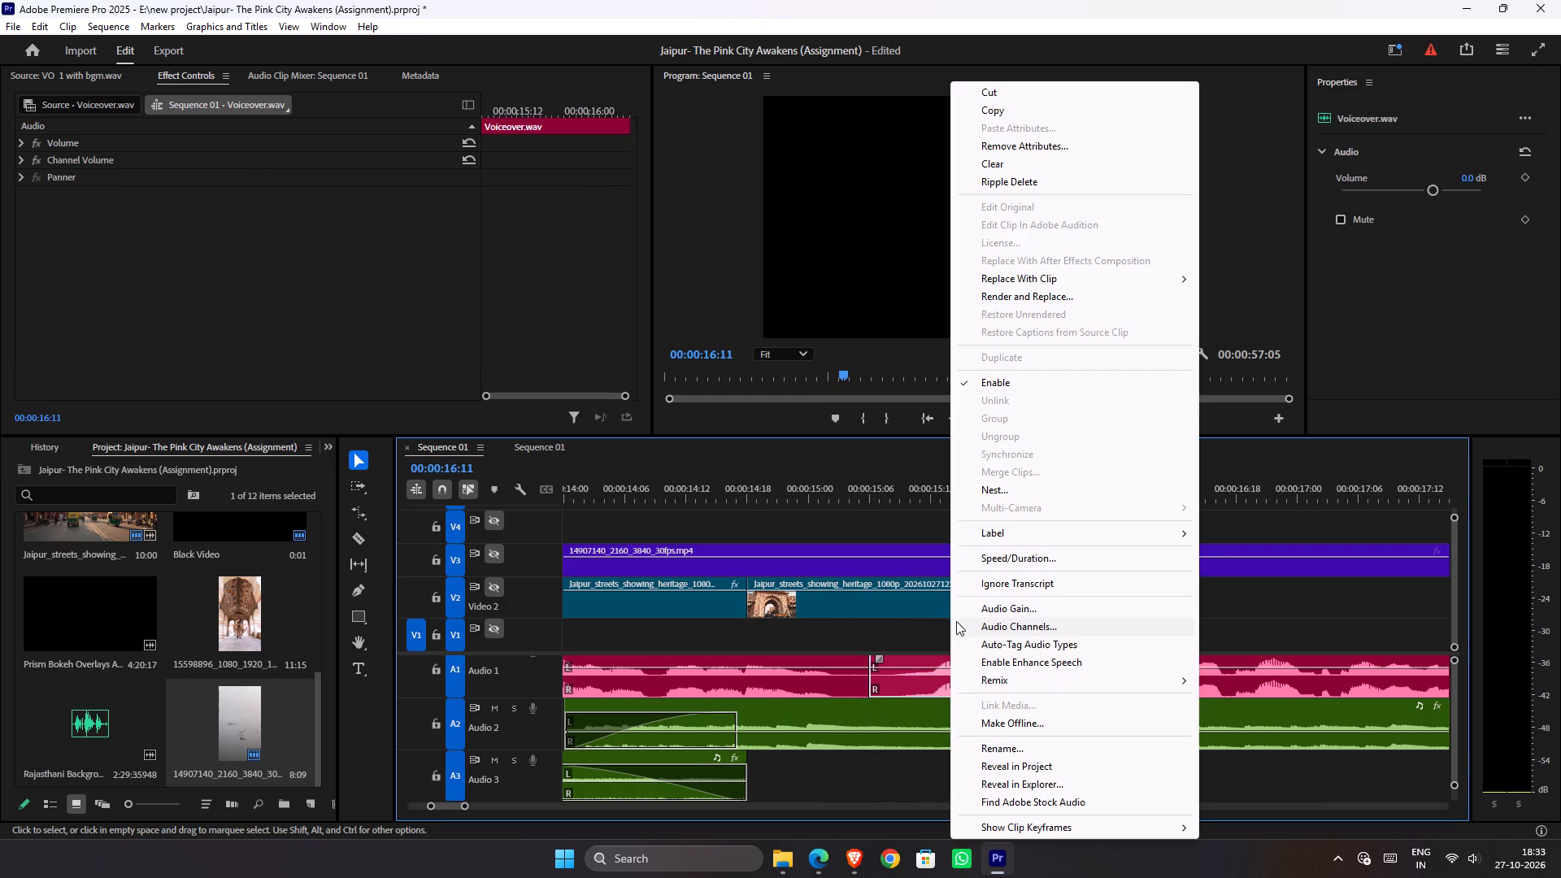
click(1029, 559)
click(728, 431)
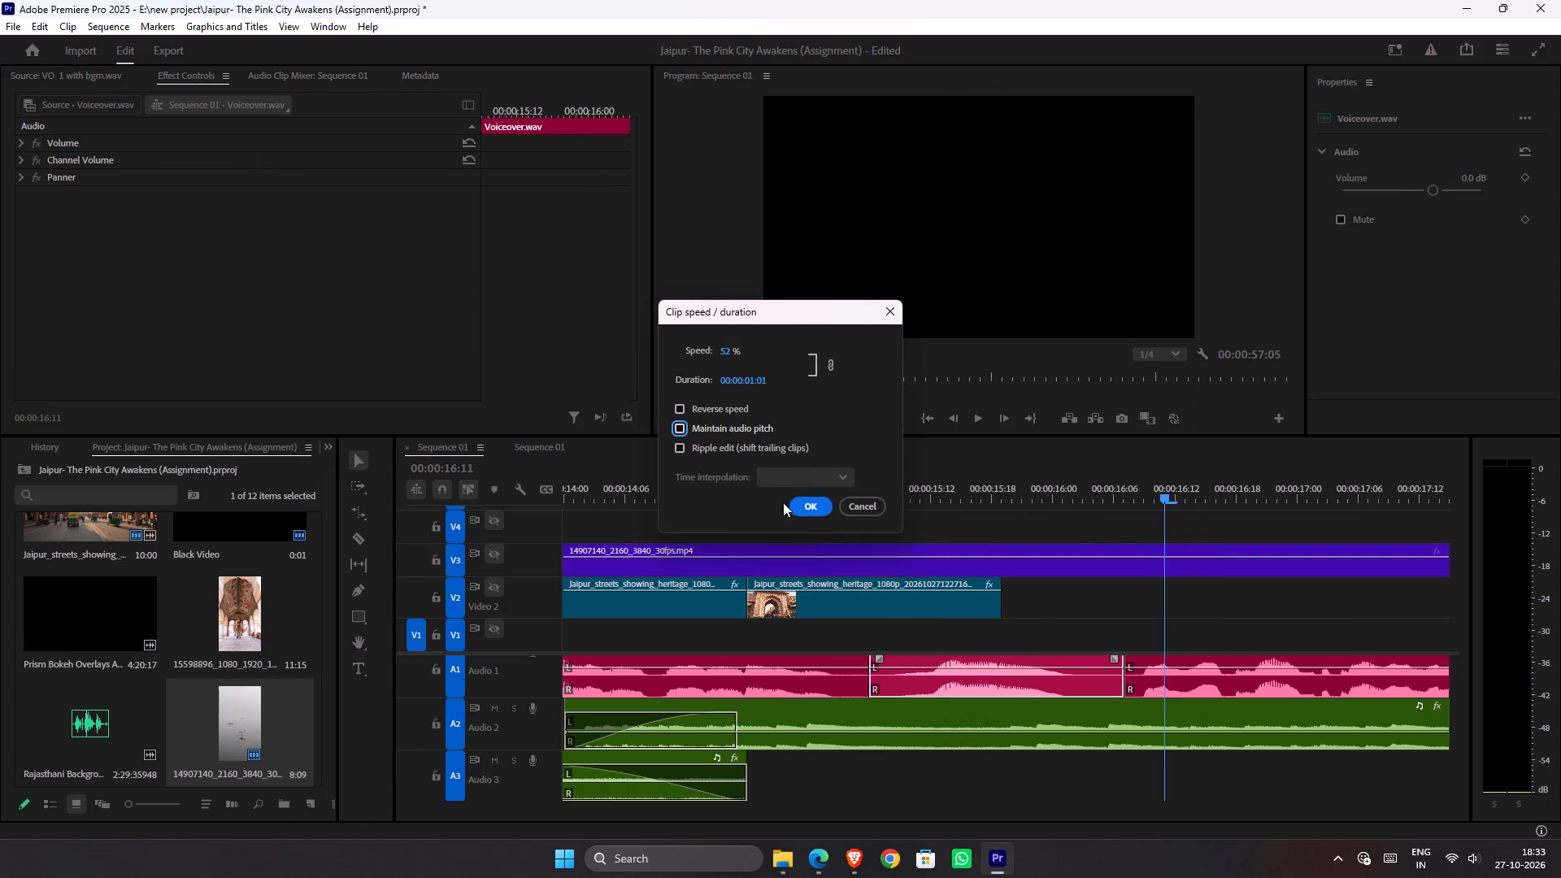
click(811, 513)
Replay the stretched voiceover piece through both joins and review its sound without pitch correction.
click(856, 501)
key(space)
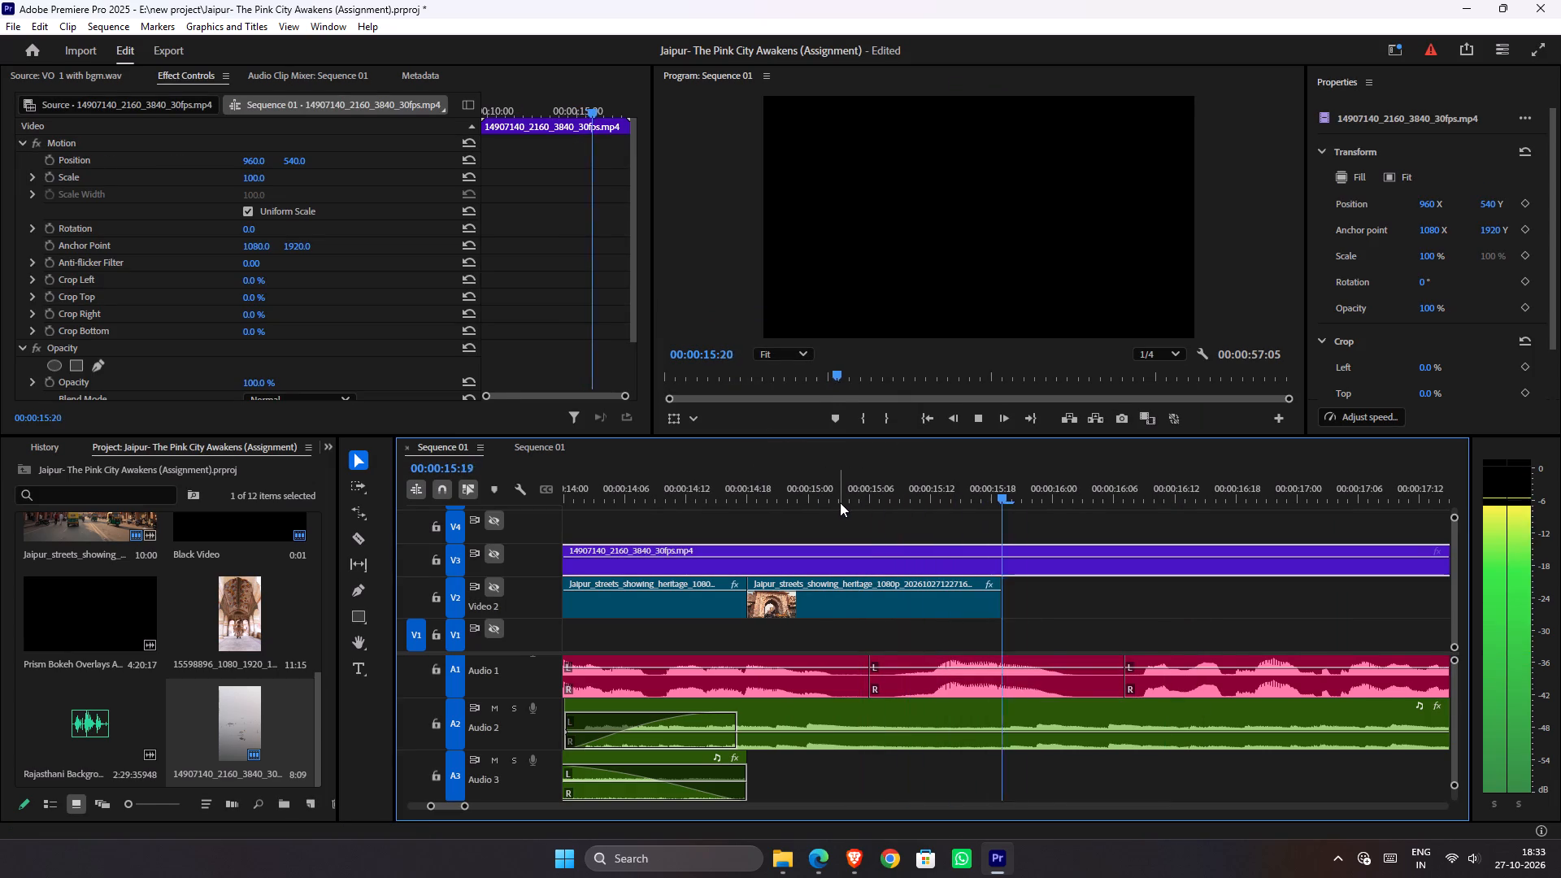
drag(840, 502, 743, 514)
key(space)
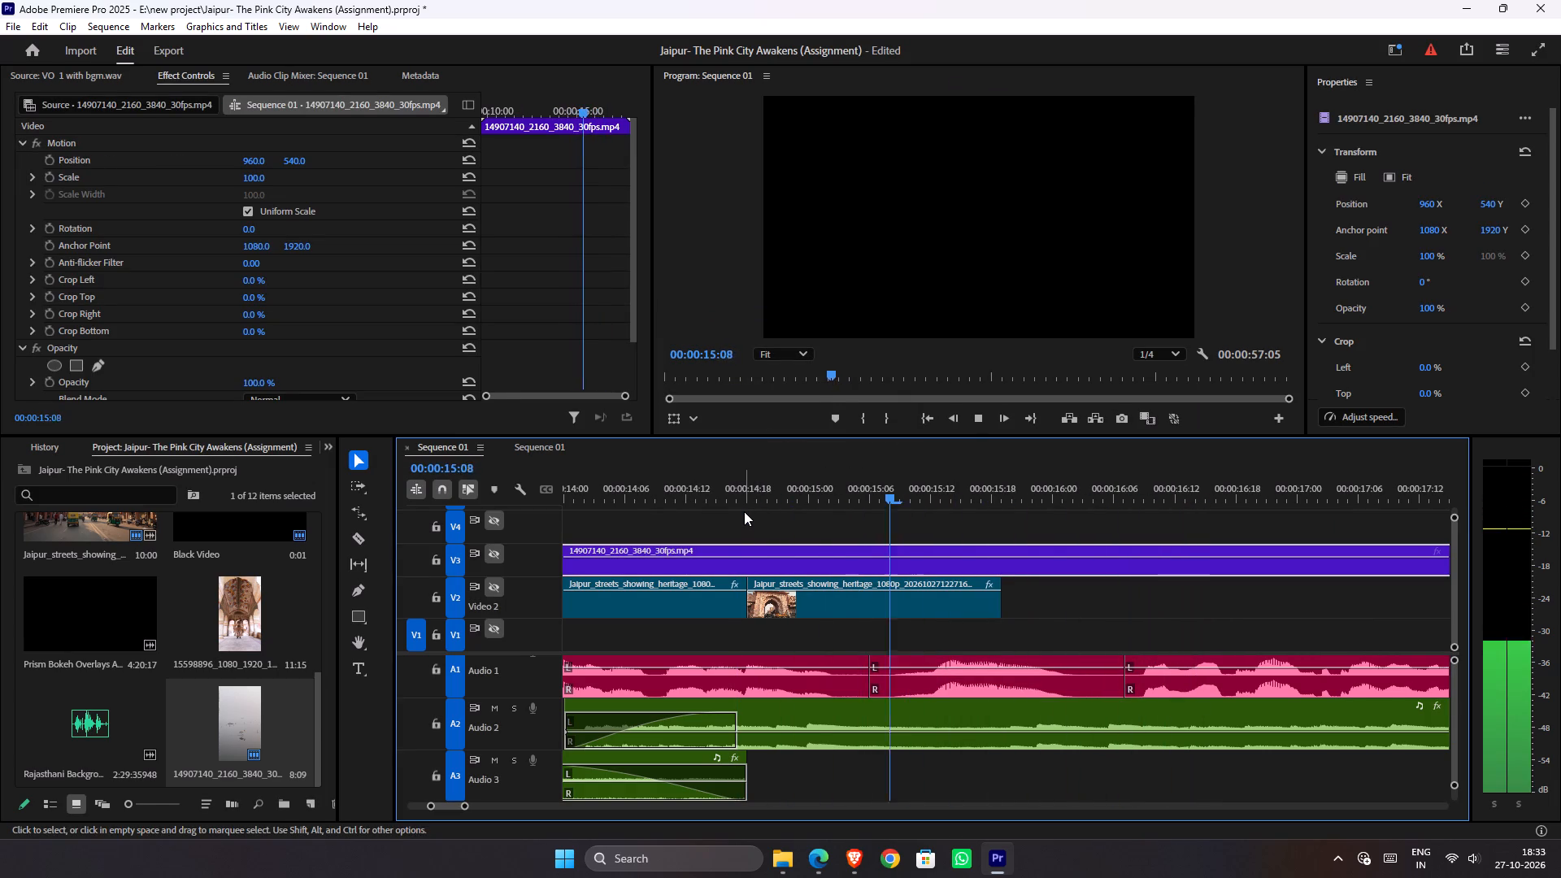
key(space)
click(1055, 680)
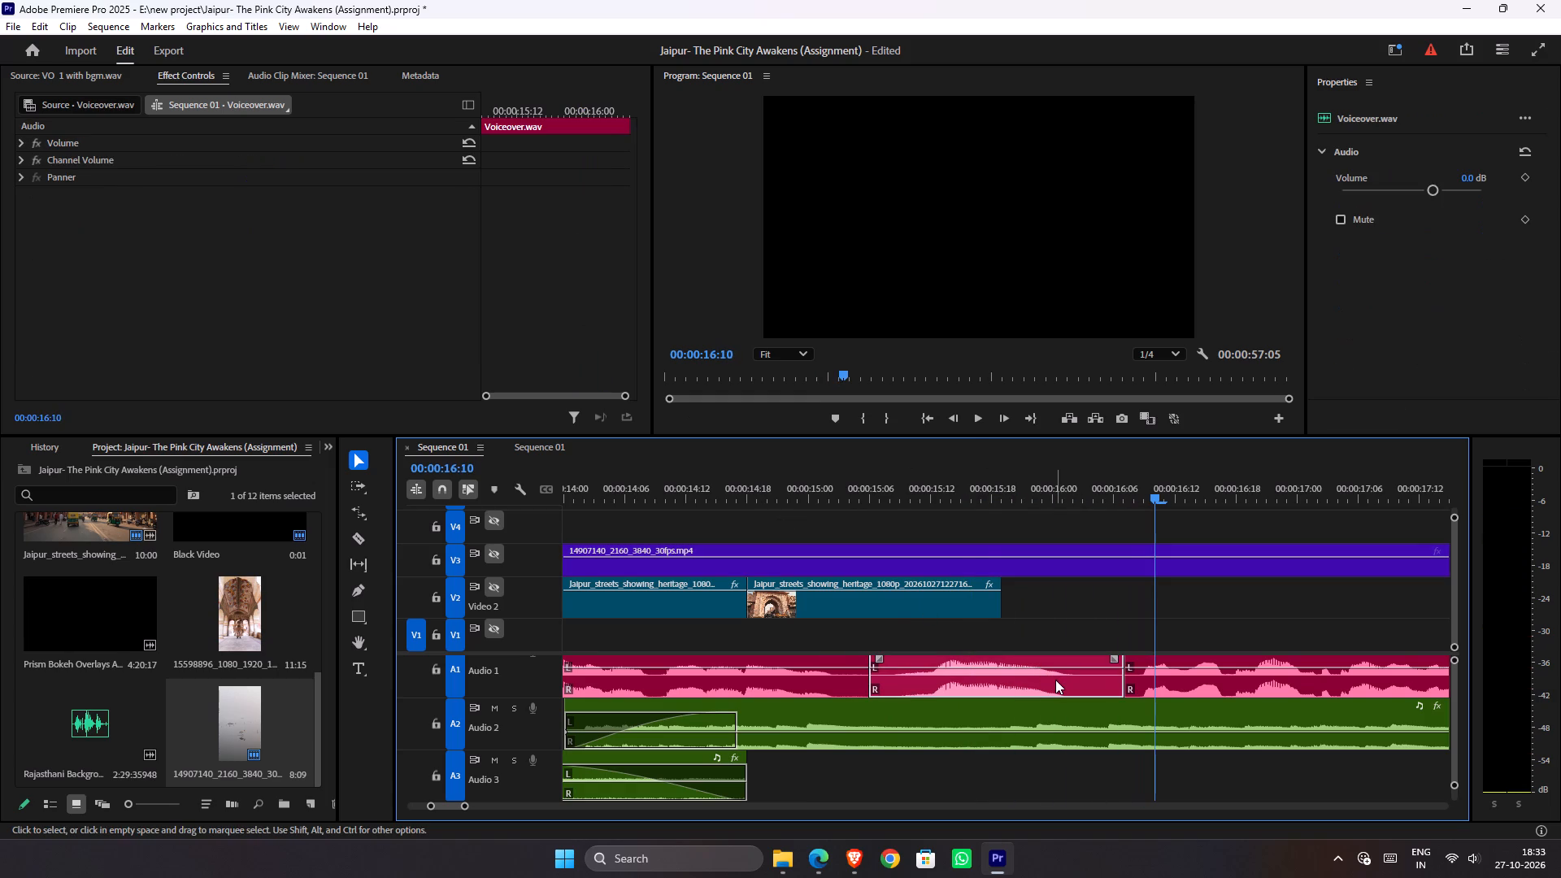
drag(968, 493, 798, 505)
key(space)
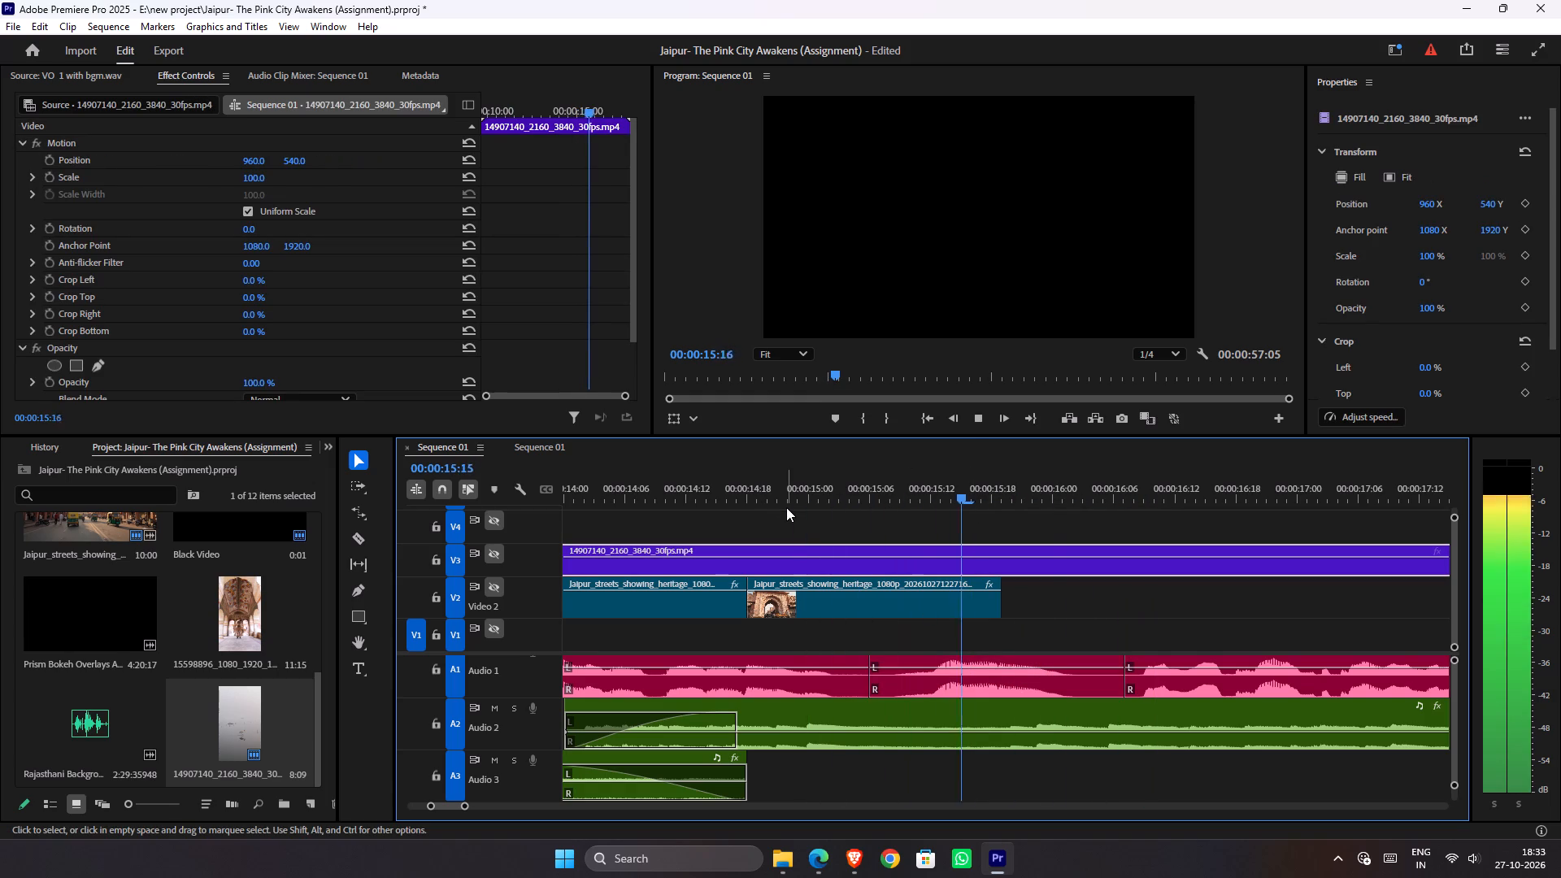
key(space)
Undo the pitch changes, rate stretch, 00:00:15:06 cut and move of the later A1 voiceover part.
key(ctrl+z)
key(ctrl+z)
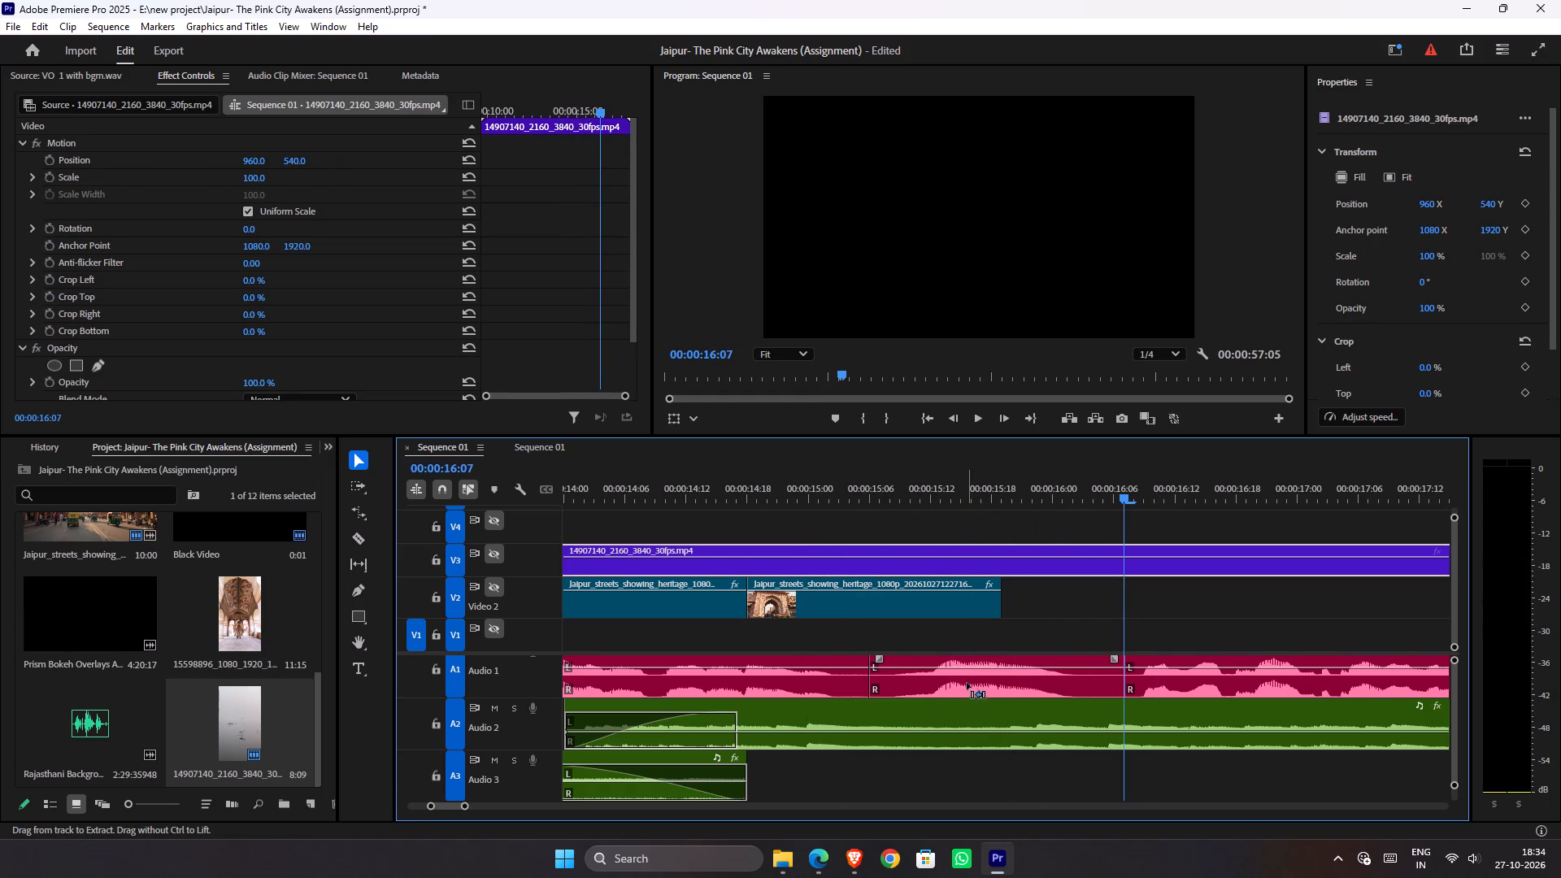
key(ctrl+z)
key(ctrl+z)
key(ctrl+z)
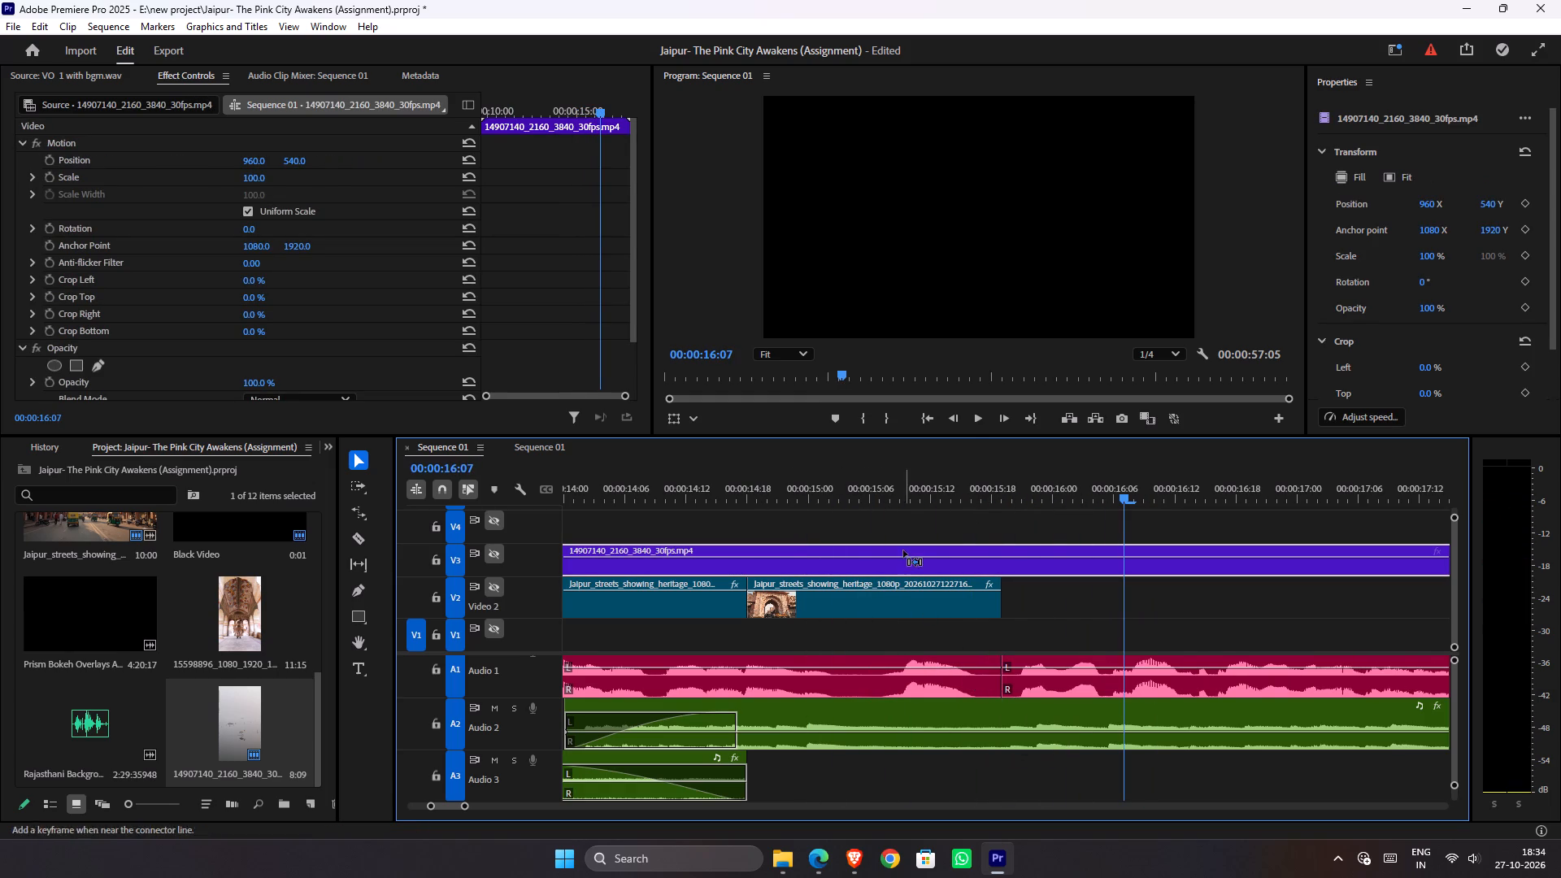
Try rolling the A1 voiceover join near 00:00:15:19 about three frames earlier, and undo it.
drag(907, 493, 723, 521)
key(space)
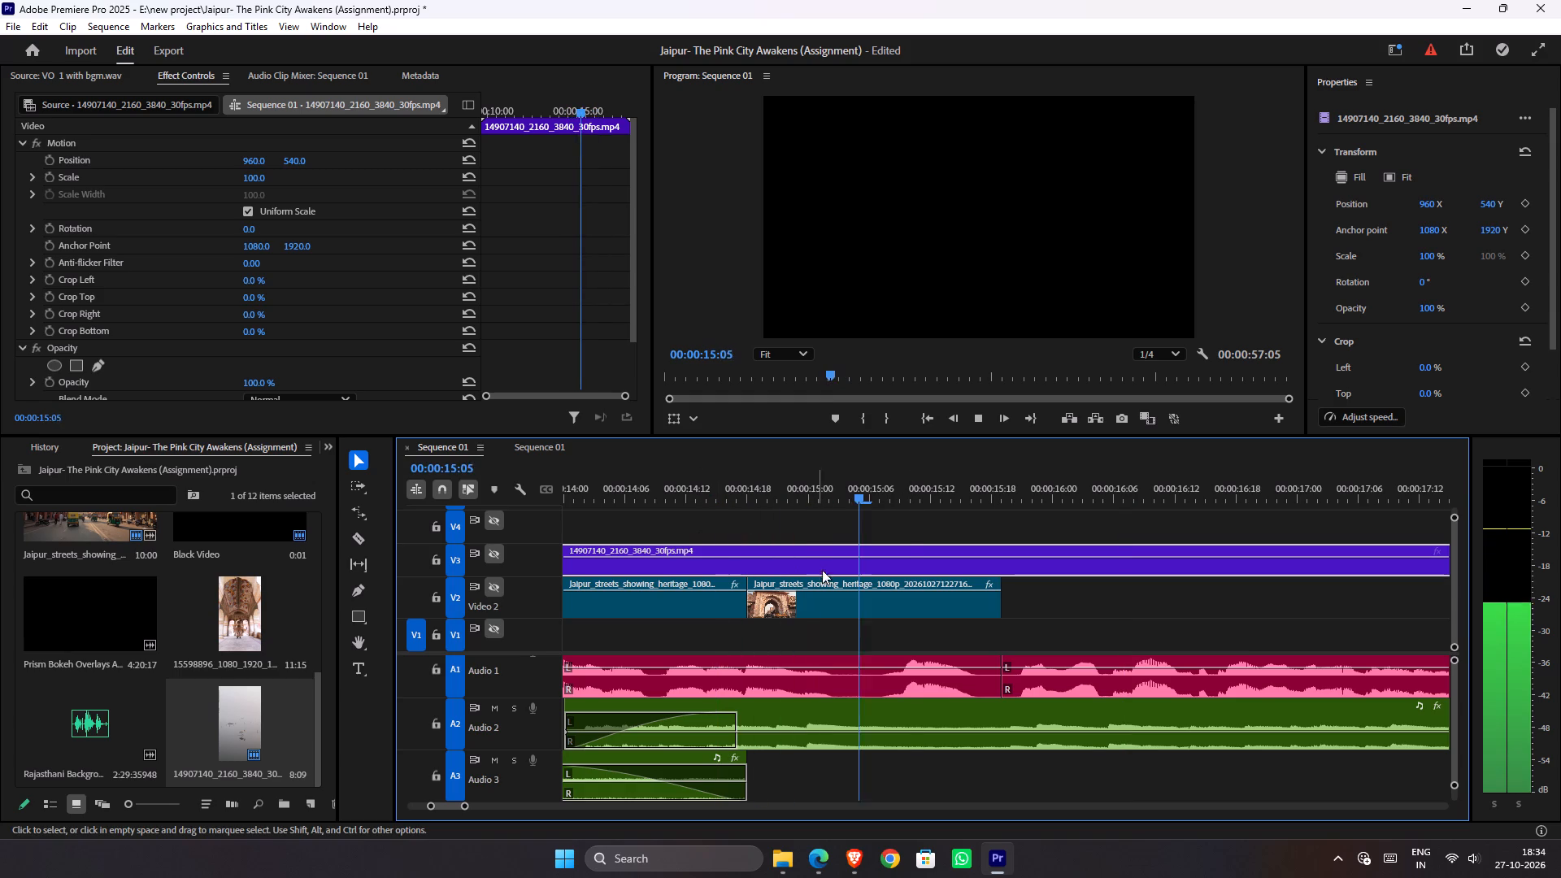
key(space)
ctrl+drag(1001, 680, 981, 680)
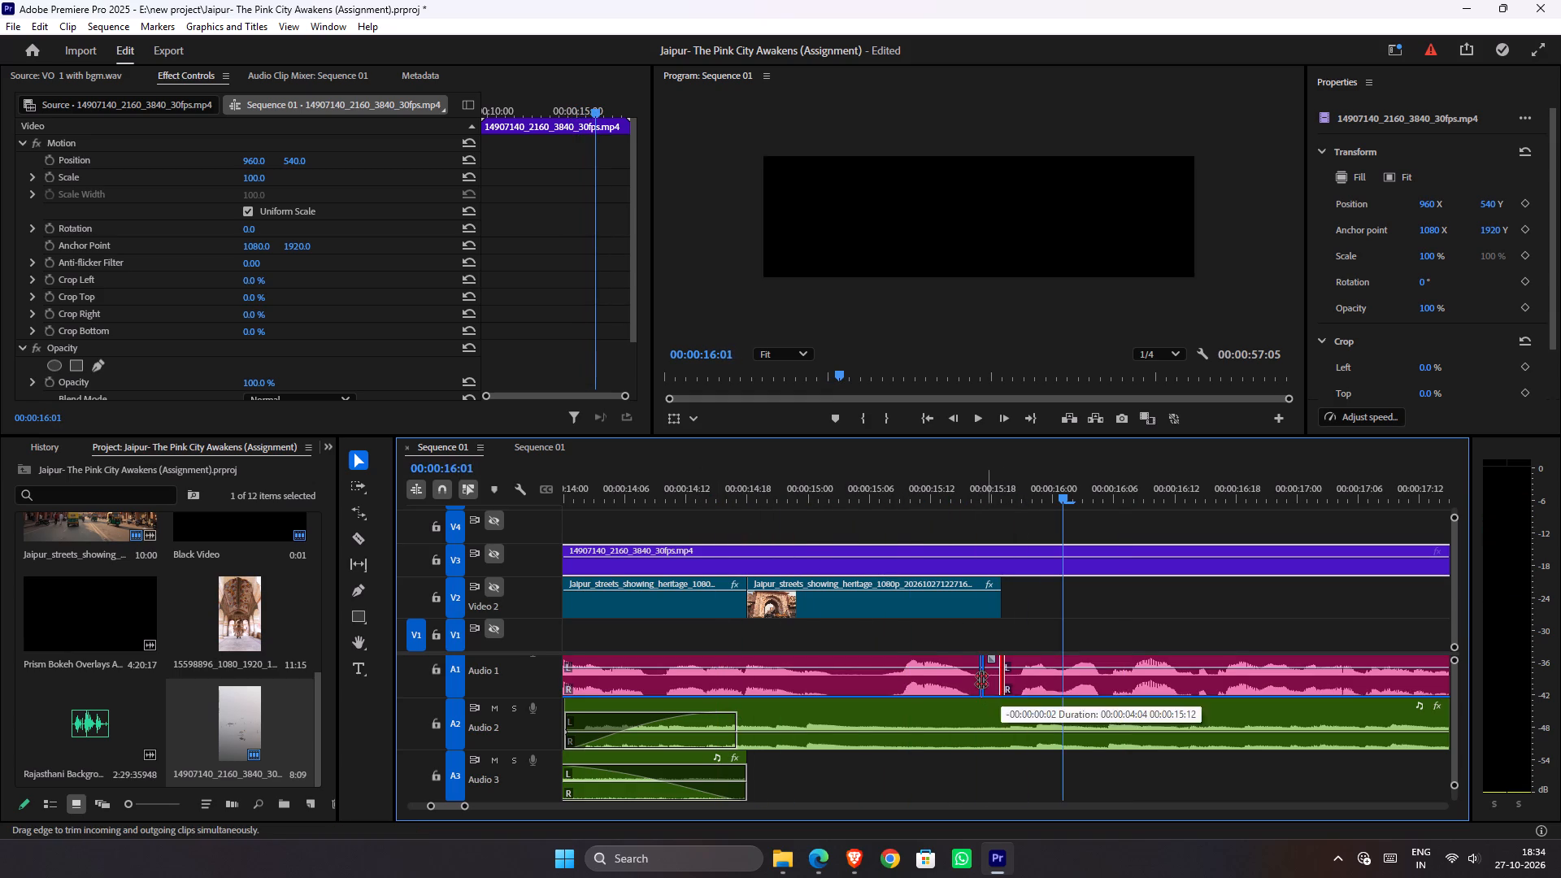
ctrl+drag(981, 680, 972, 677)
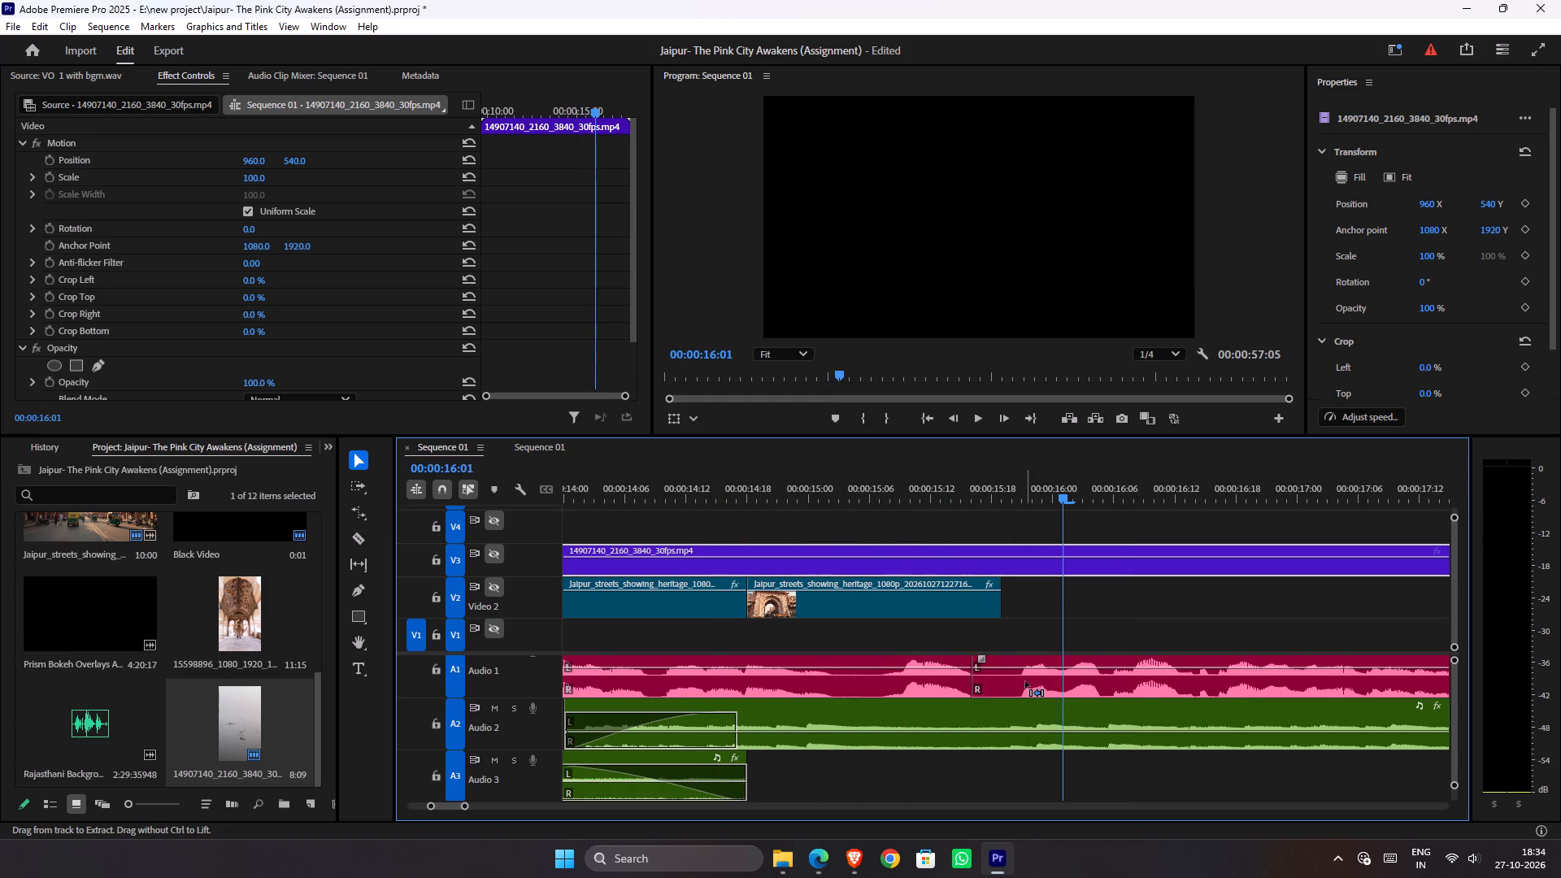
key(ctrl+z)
Move the later A1 voiceover part two frames earlier over the preceding piece's end and replay the join.
drag(1037, 688, 1019, 688)
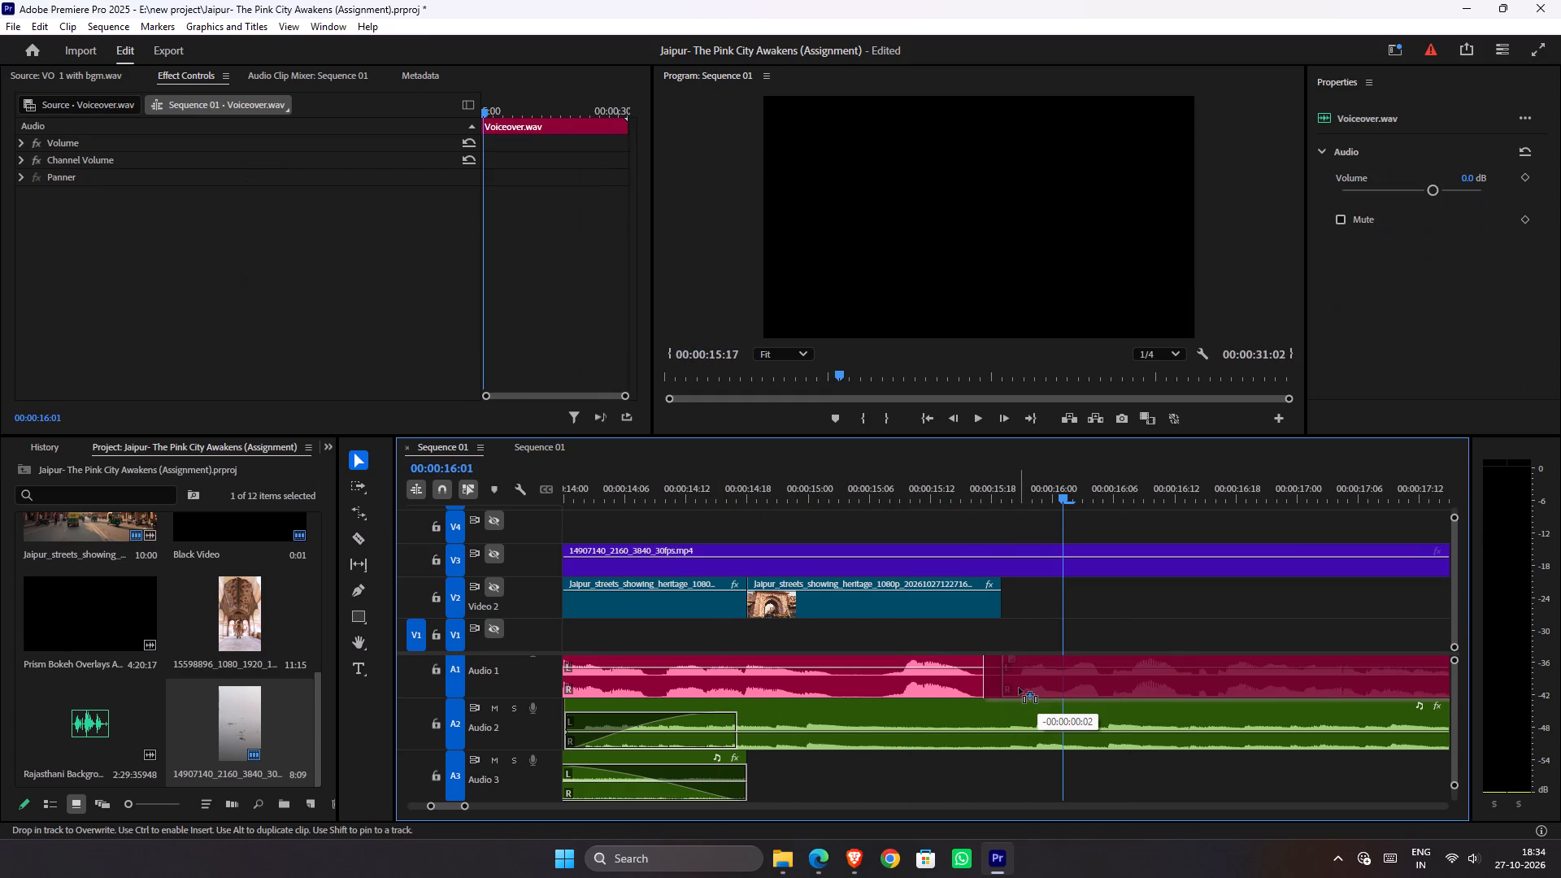
drag(1019, 688, 1015, 688)
drag(938, 478, 861, 485)
key(space)
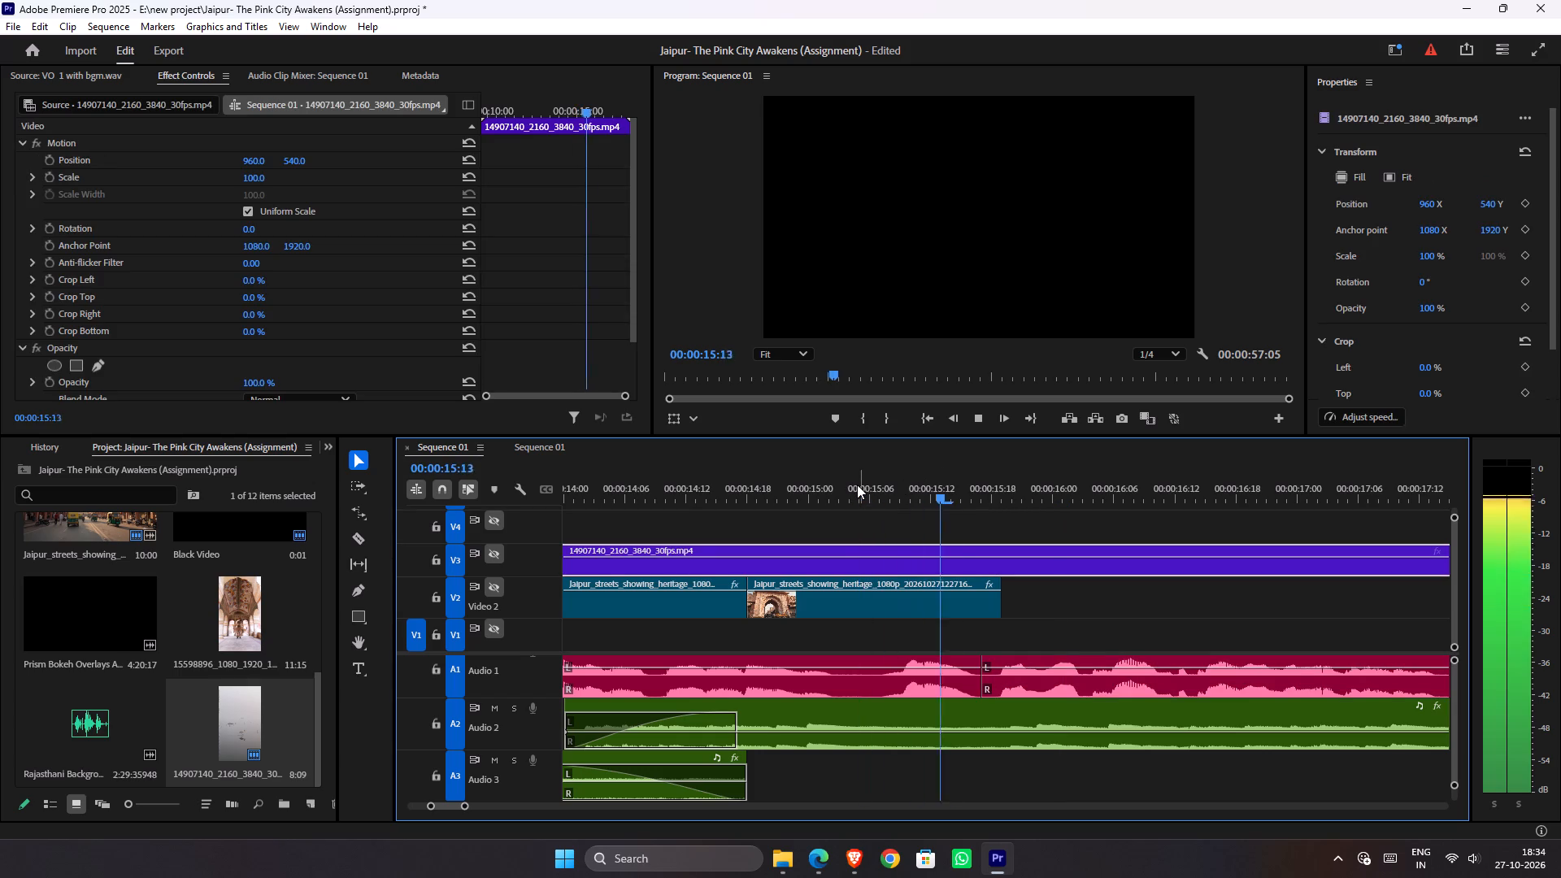
alt+scroll(911, 600, down, 7)
drag(898, 495, 738, 500)
key(space)
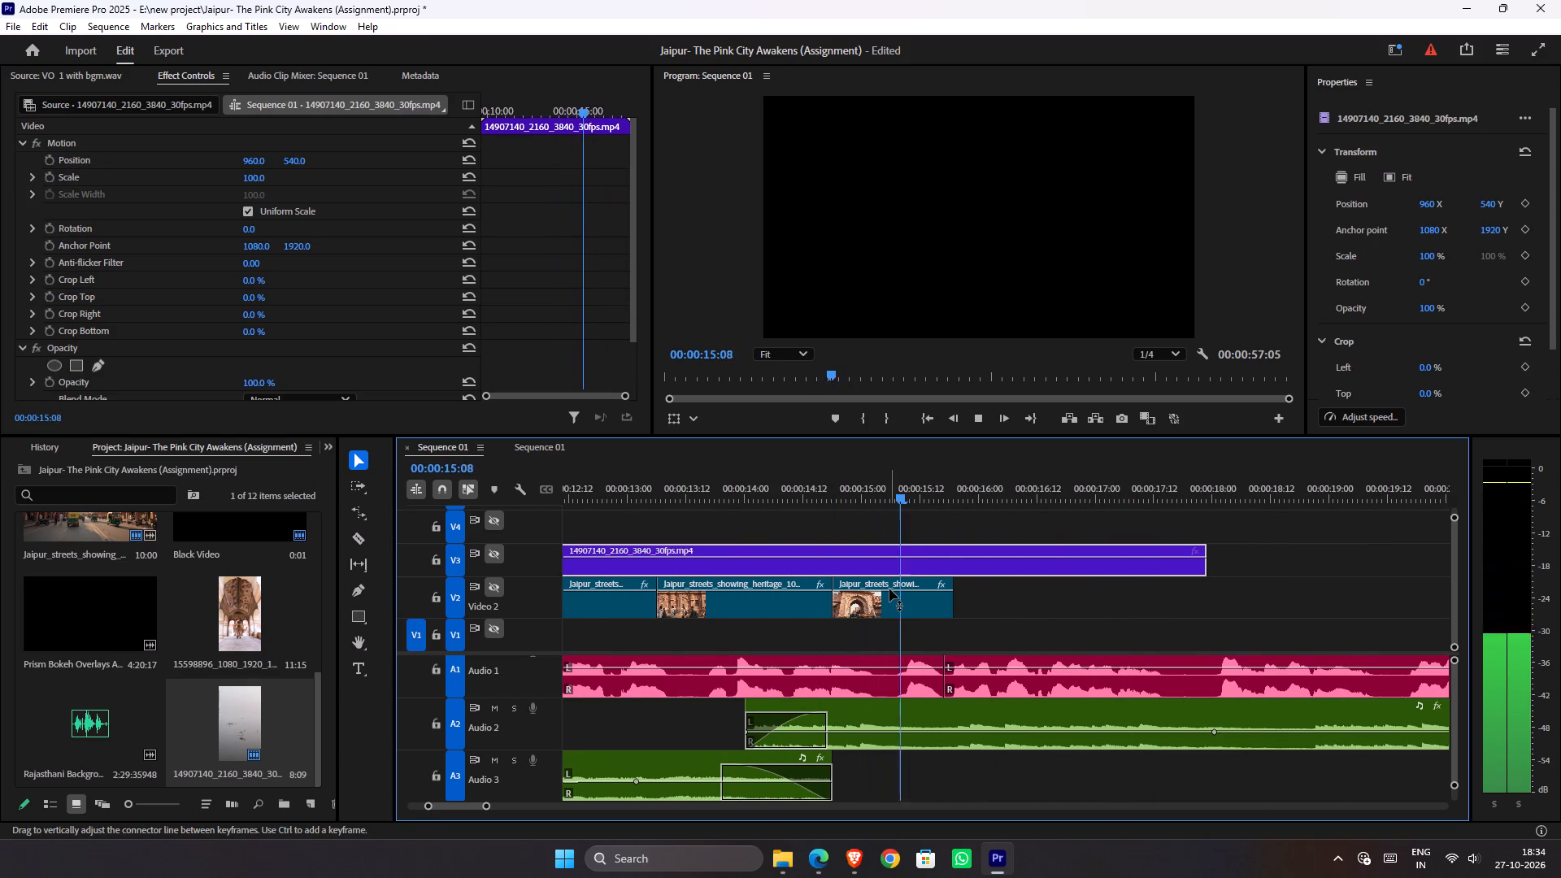
key(space)
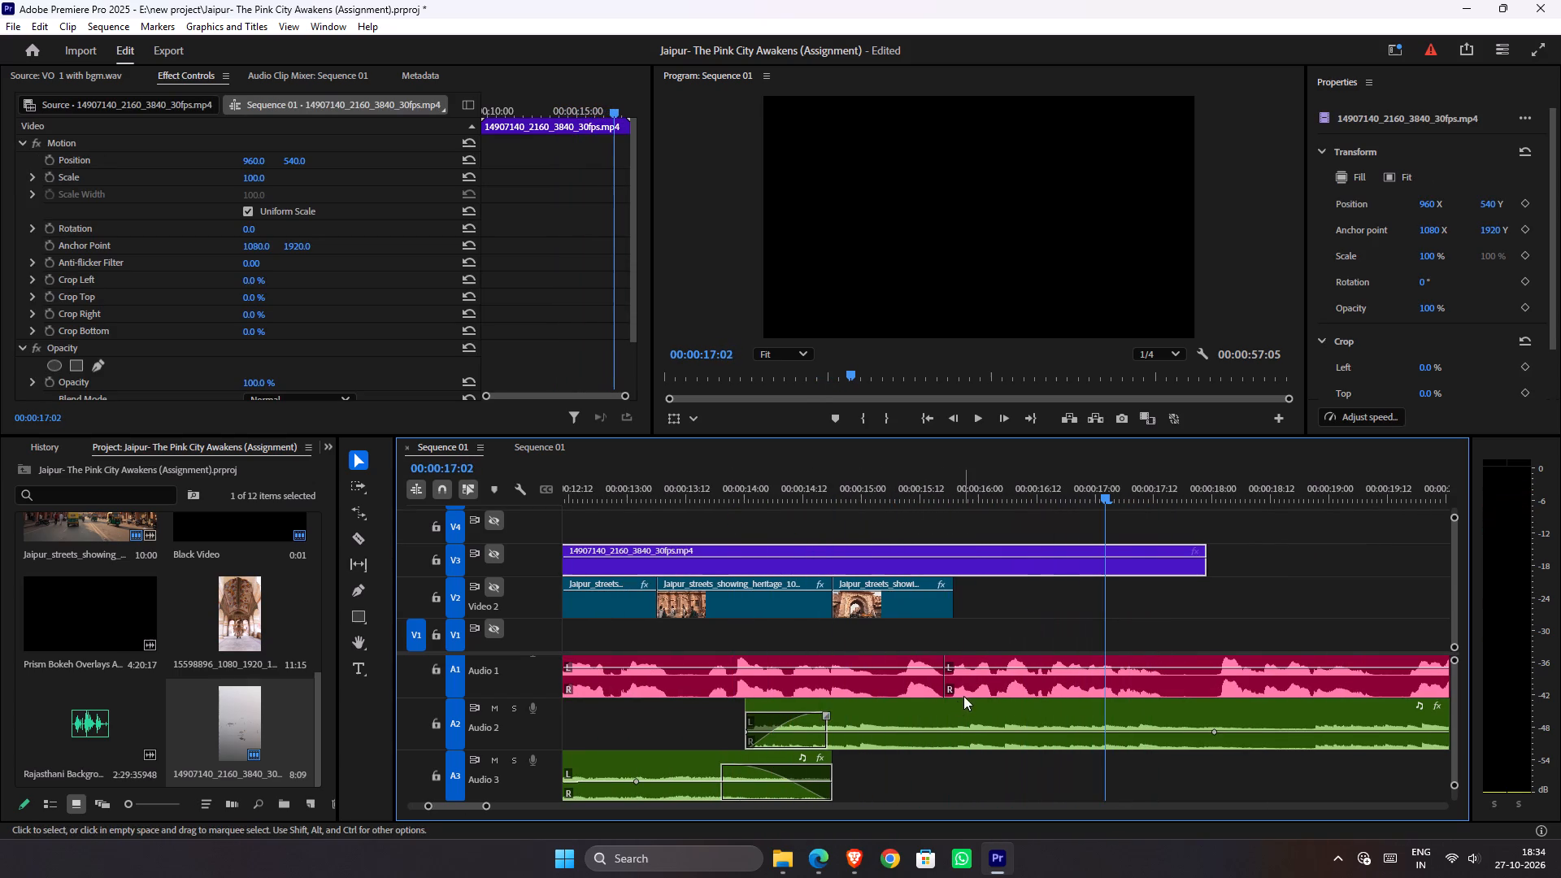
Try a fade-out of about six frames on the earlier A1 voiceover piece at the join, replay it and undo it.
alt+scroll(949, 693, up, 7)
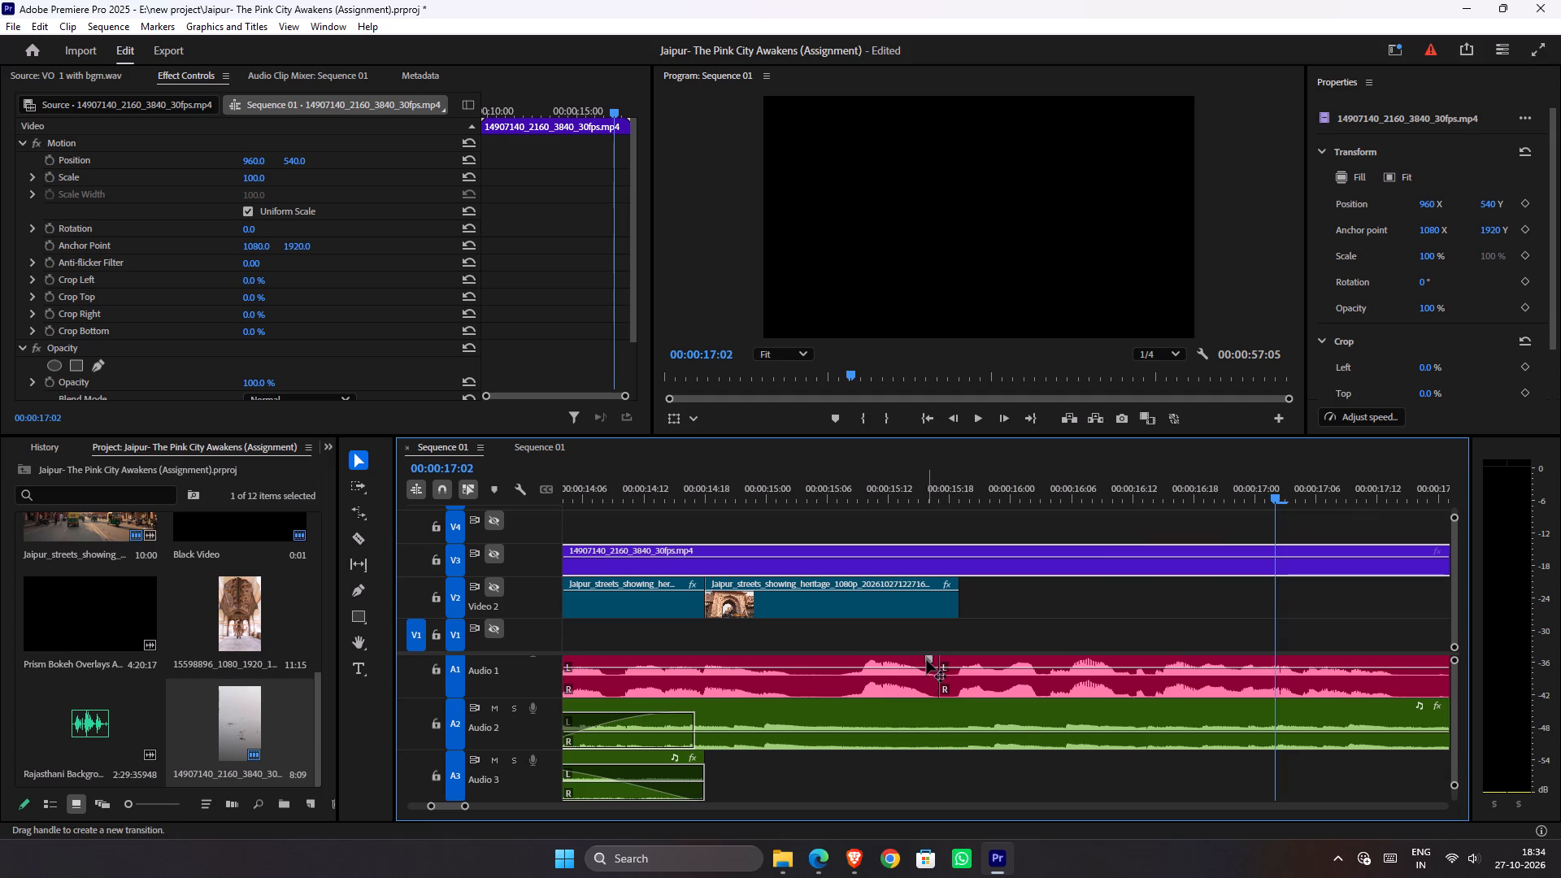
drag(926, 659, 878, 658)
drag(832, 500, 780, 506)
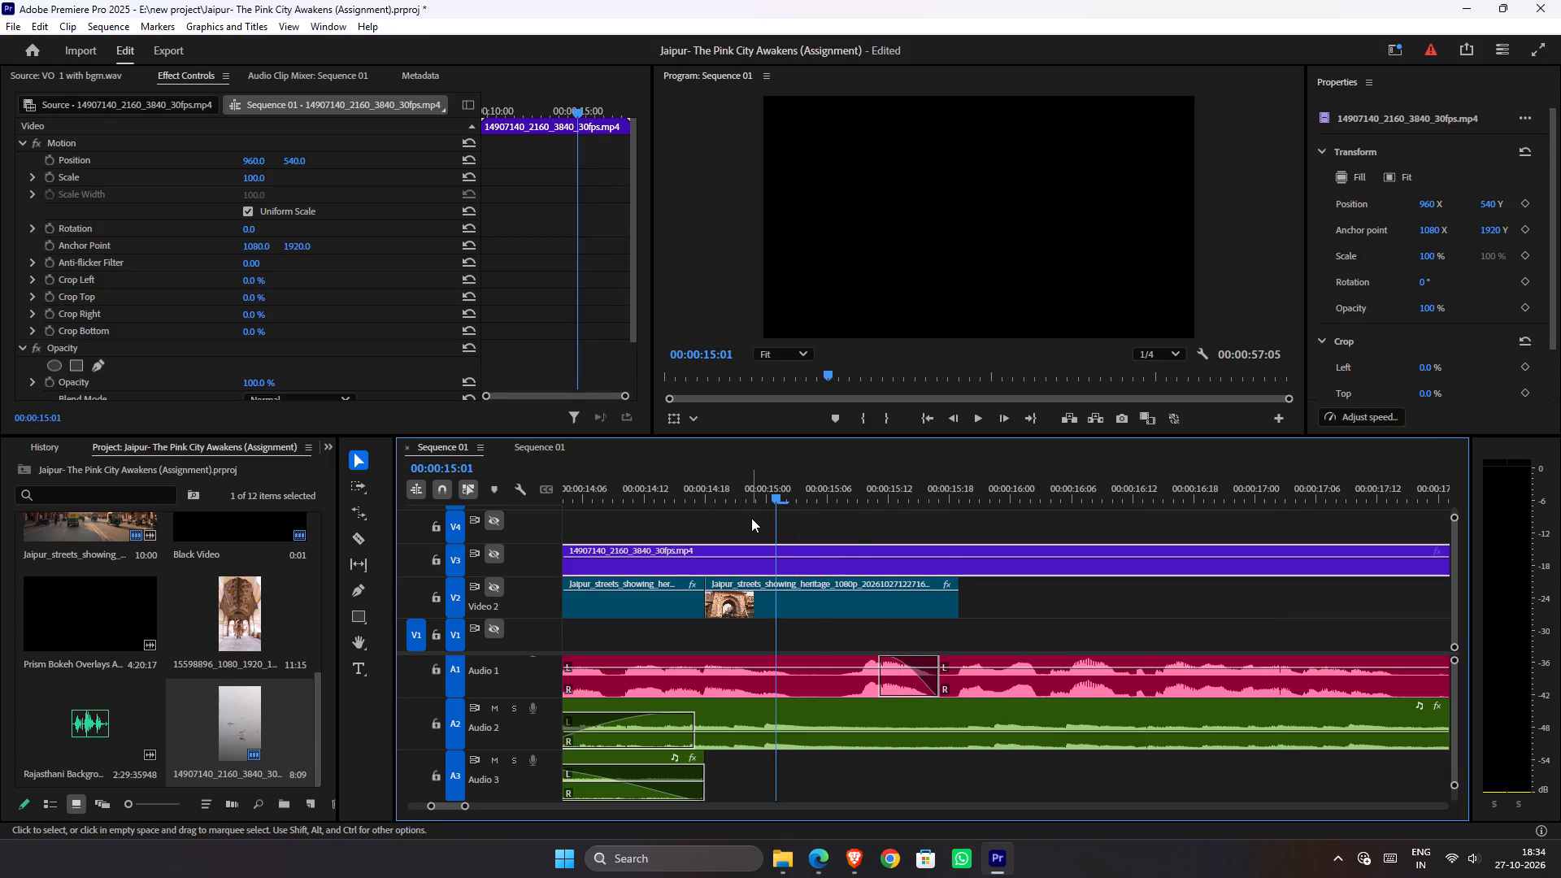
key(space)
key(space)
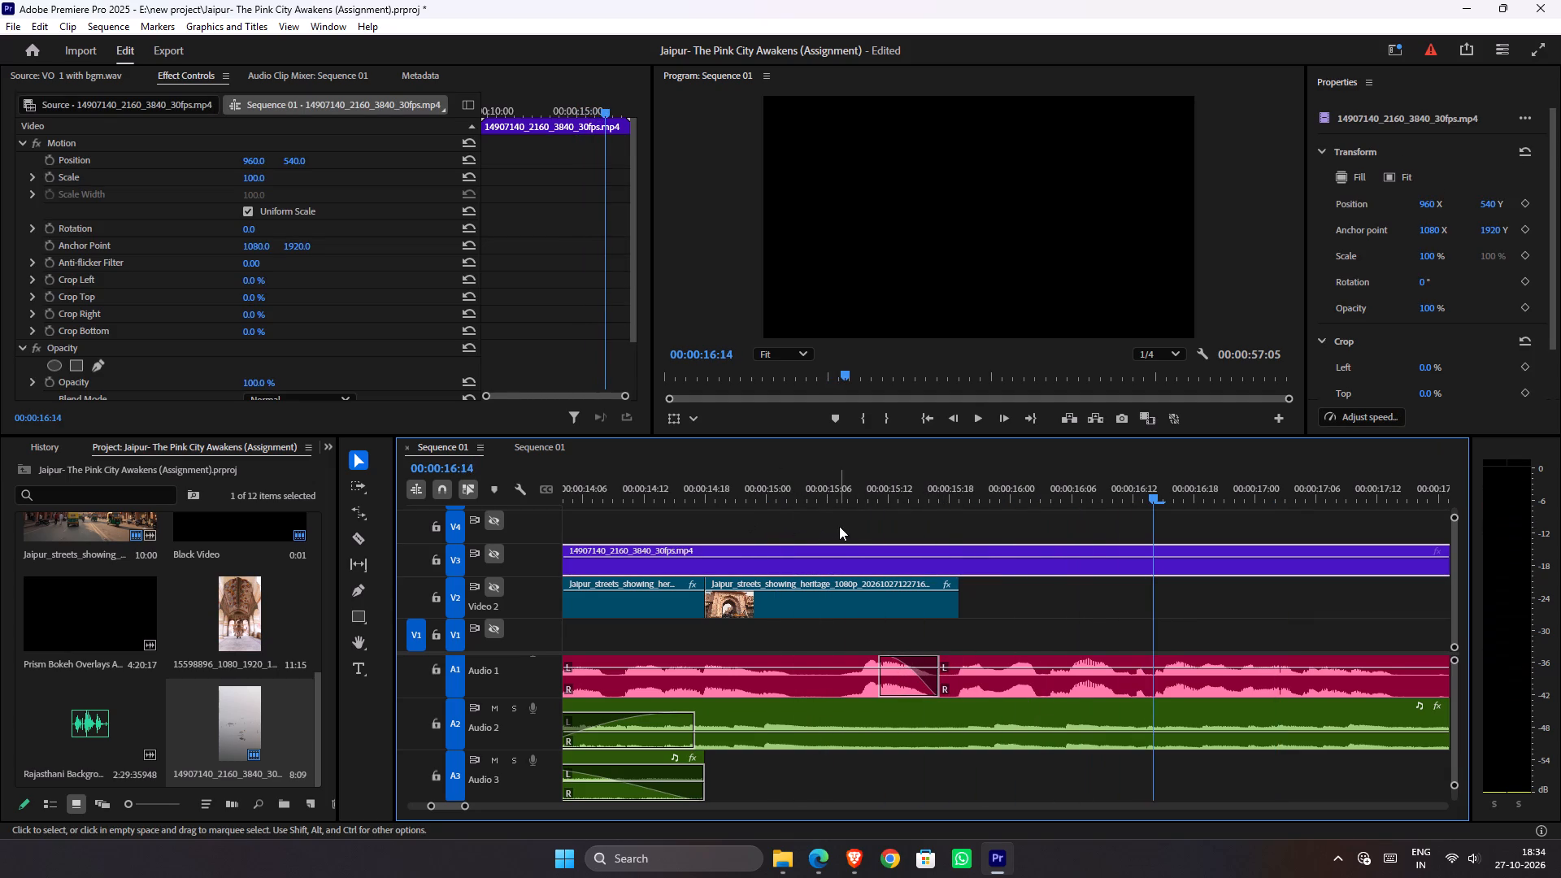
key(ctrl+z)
Replay the voiceover from before 00:00:15:00 through the join and onward, and save the project.
drag(826, 498, 715, 515)
key(space)
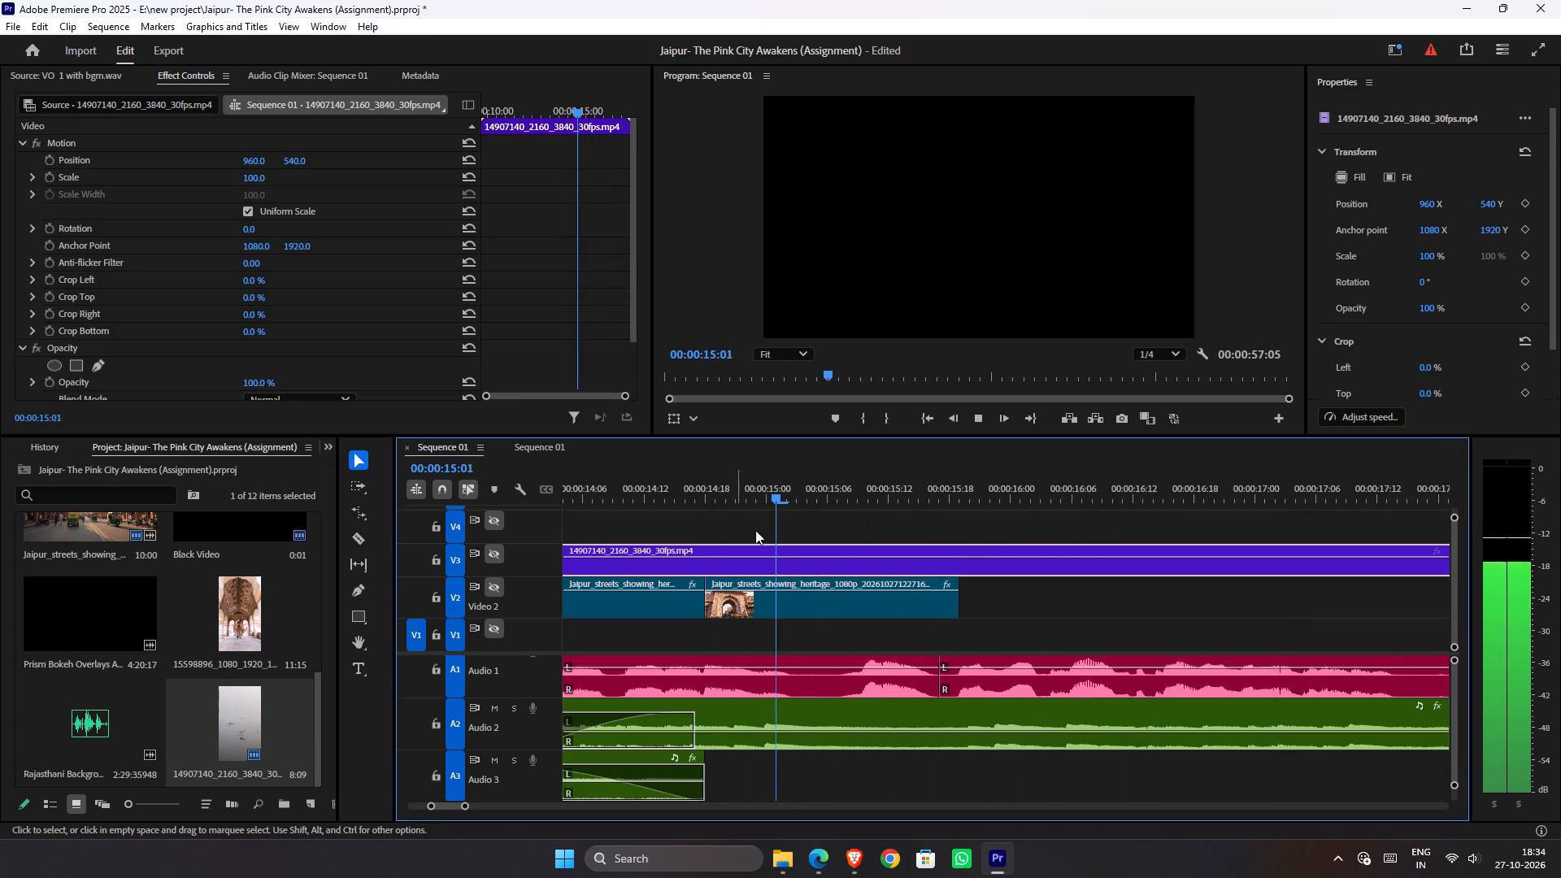
alt+scroll(932, 608, down, 6)
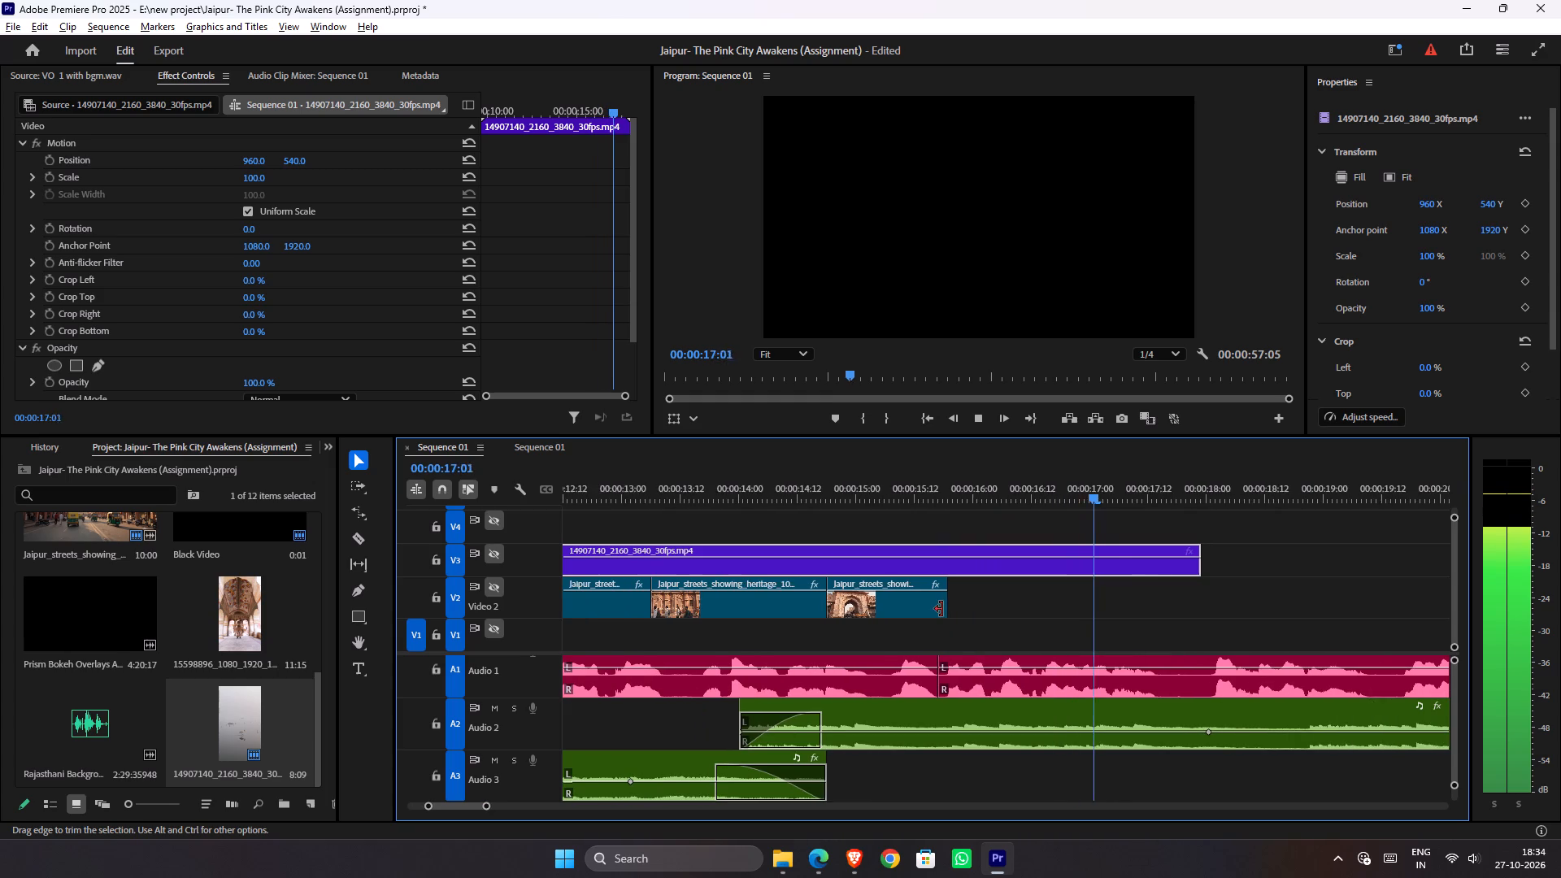
alt+scroll(941, 609, down, 4)
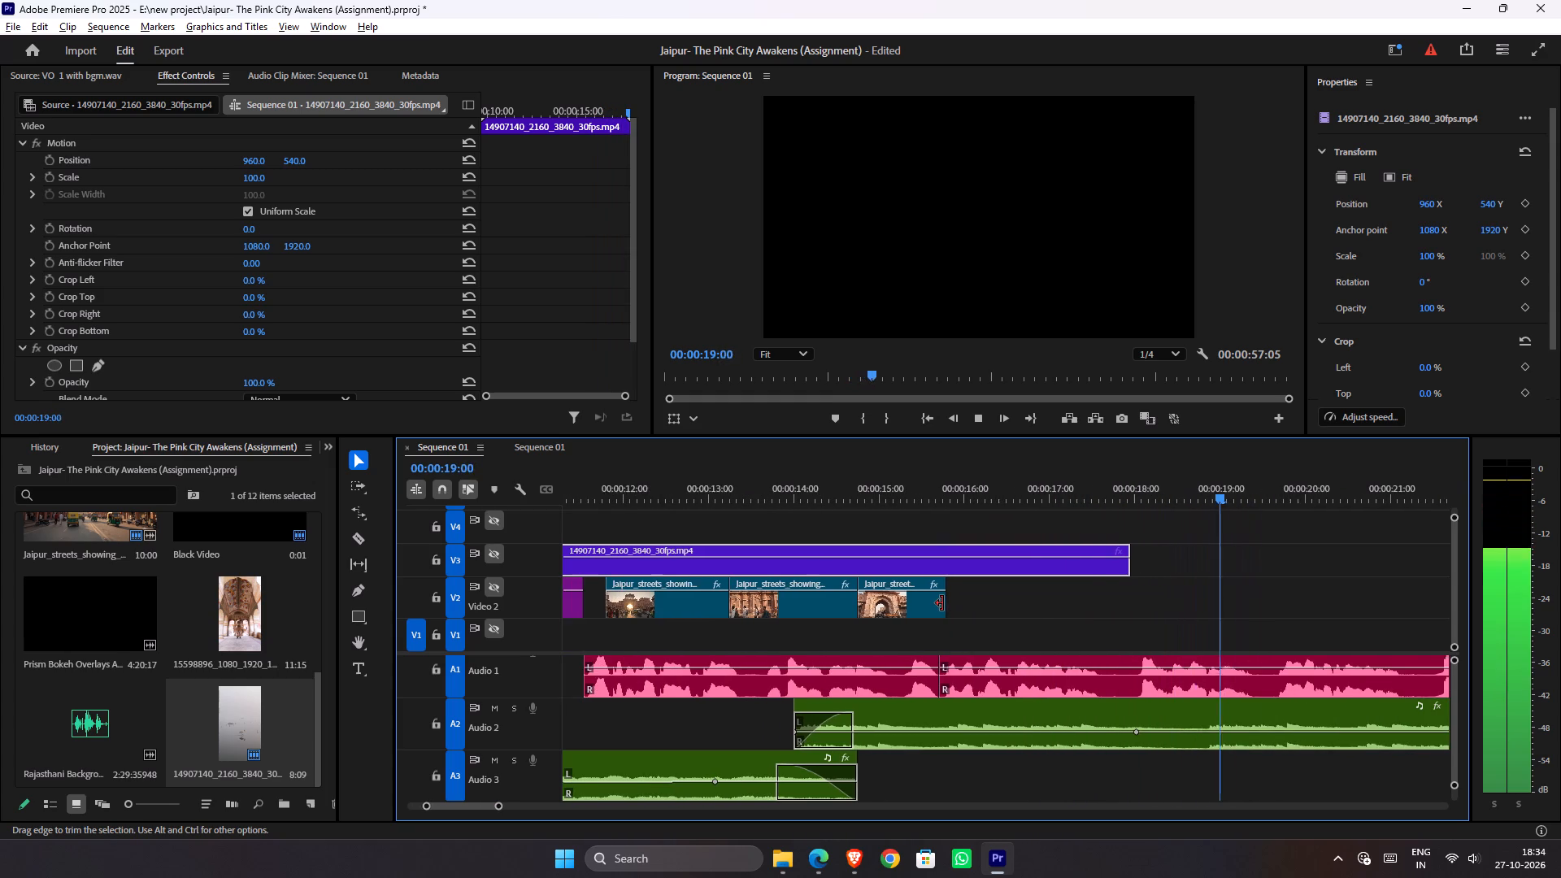
alt+scroll(942, 603, down, 1)
scroll(942, 603, down, 5)
key(ctrl+s)
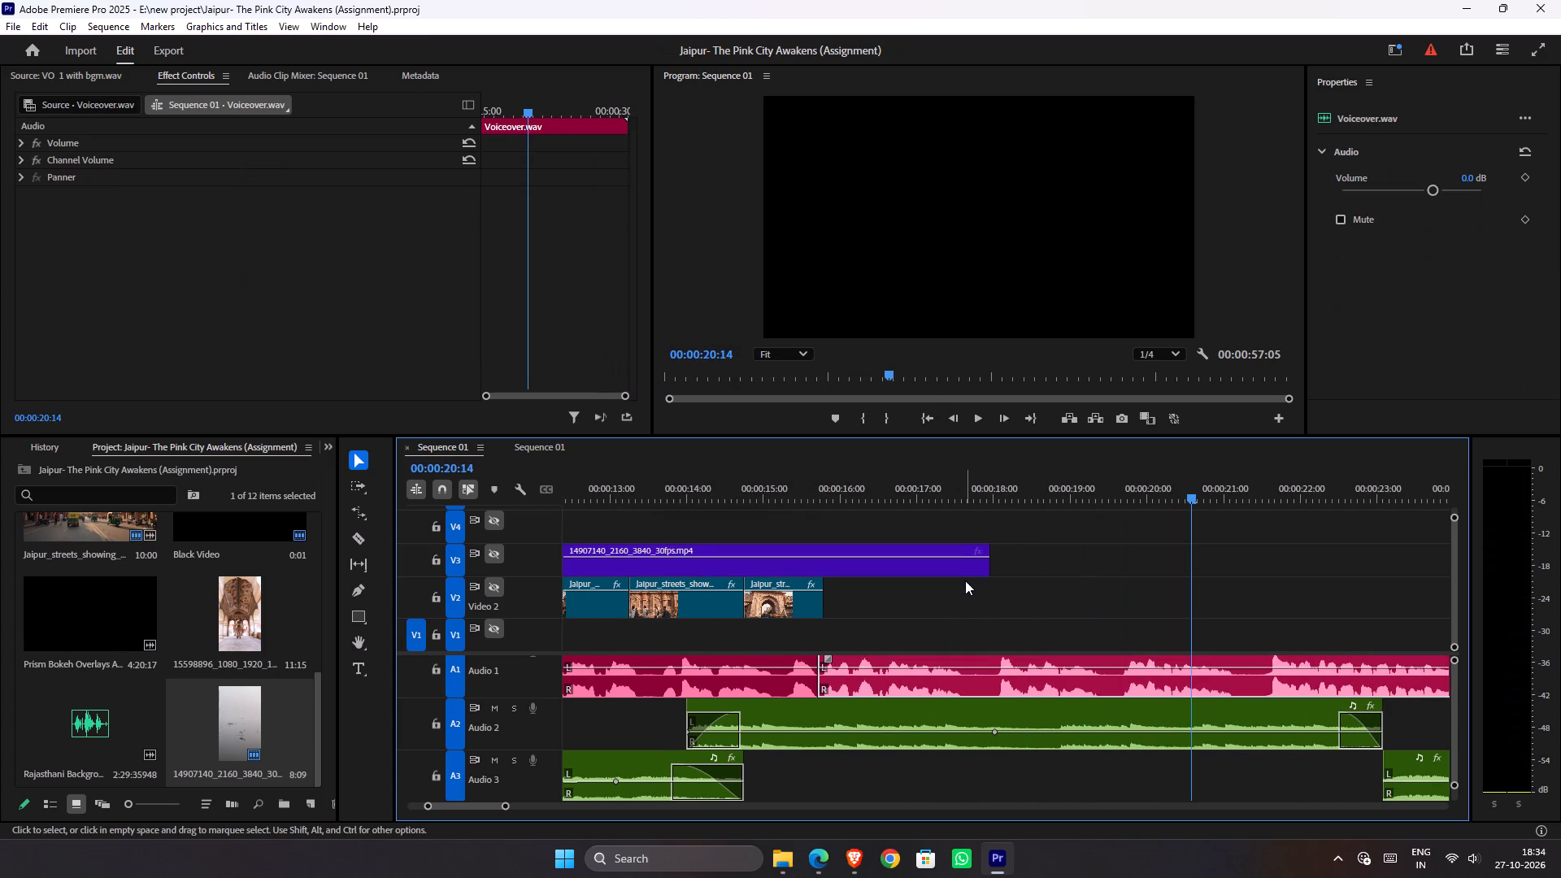
Play the sequence onward from 00:00:20:14 and review the voiceover and music until just past the voiceover's end.
key(space)
scroll(965, 580, down, 3)
scroll(965, 580, up, 1)
scroll(965, 580, down, 1)
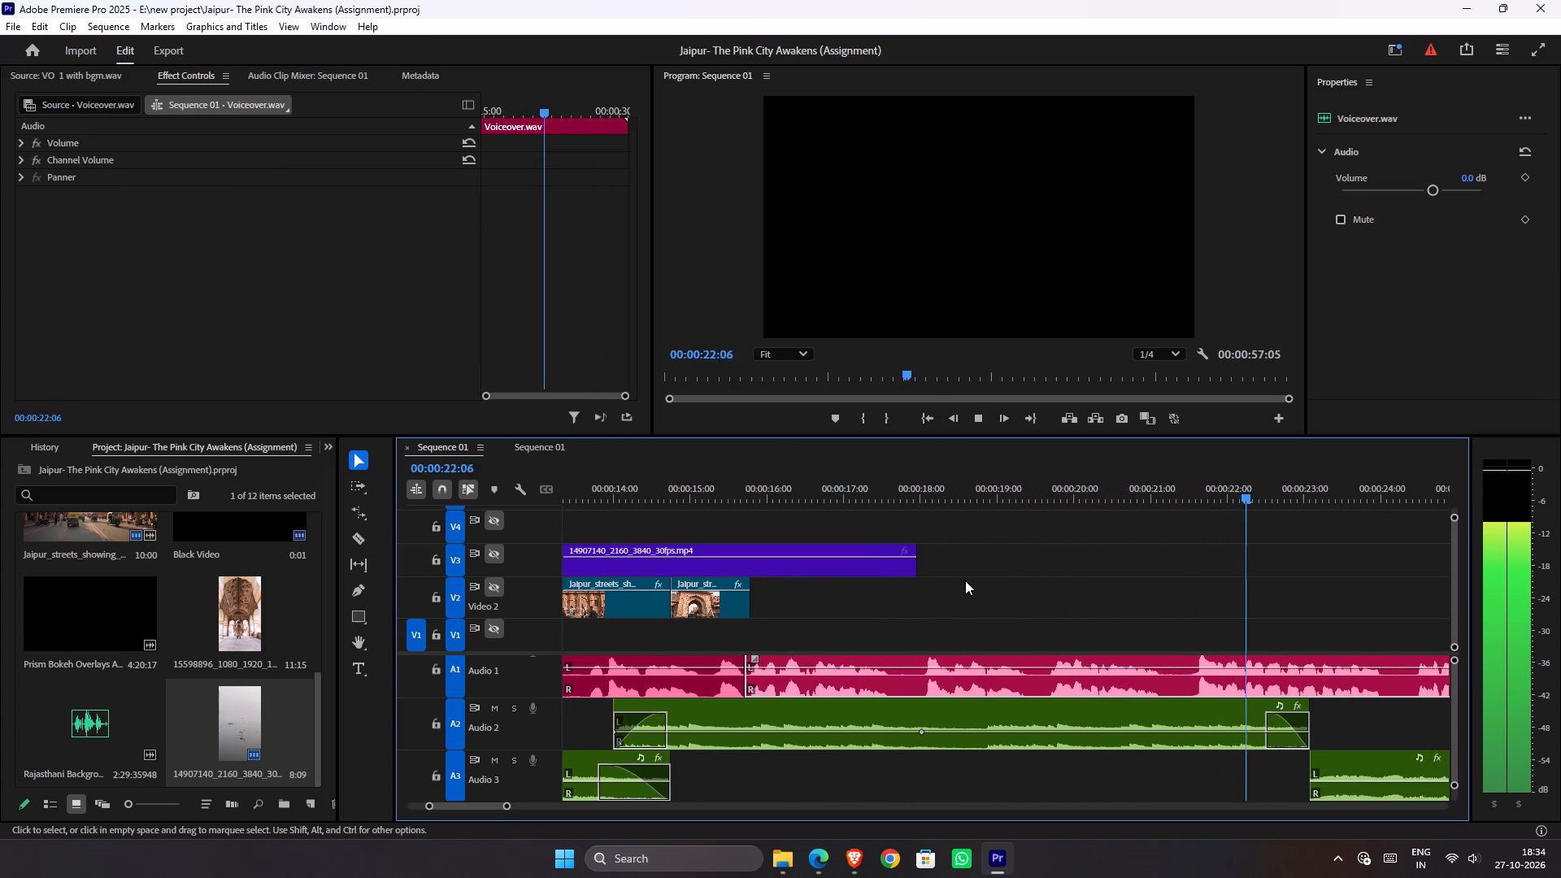
scroll(965, 580, down, 5)
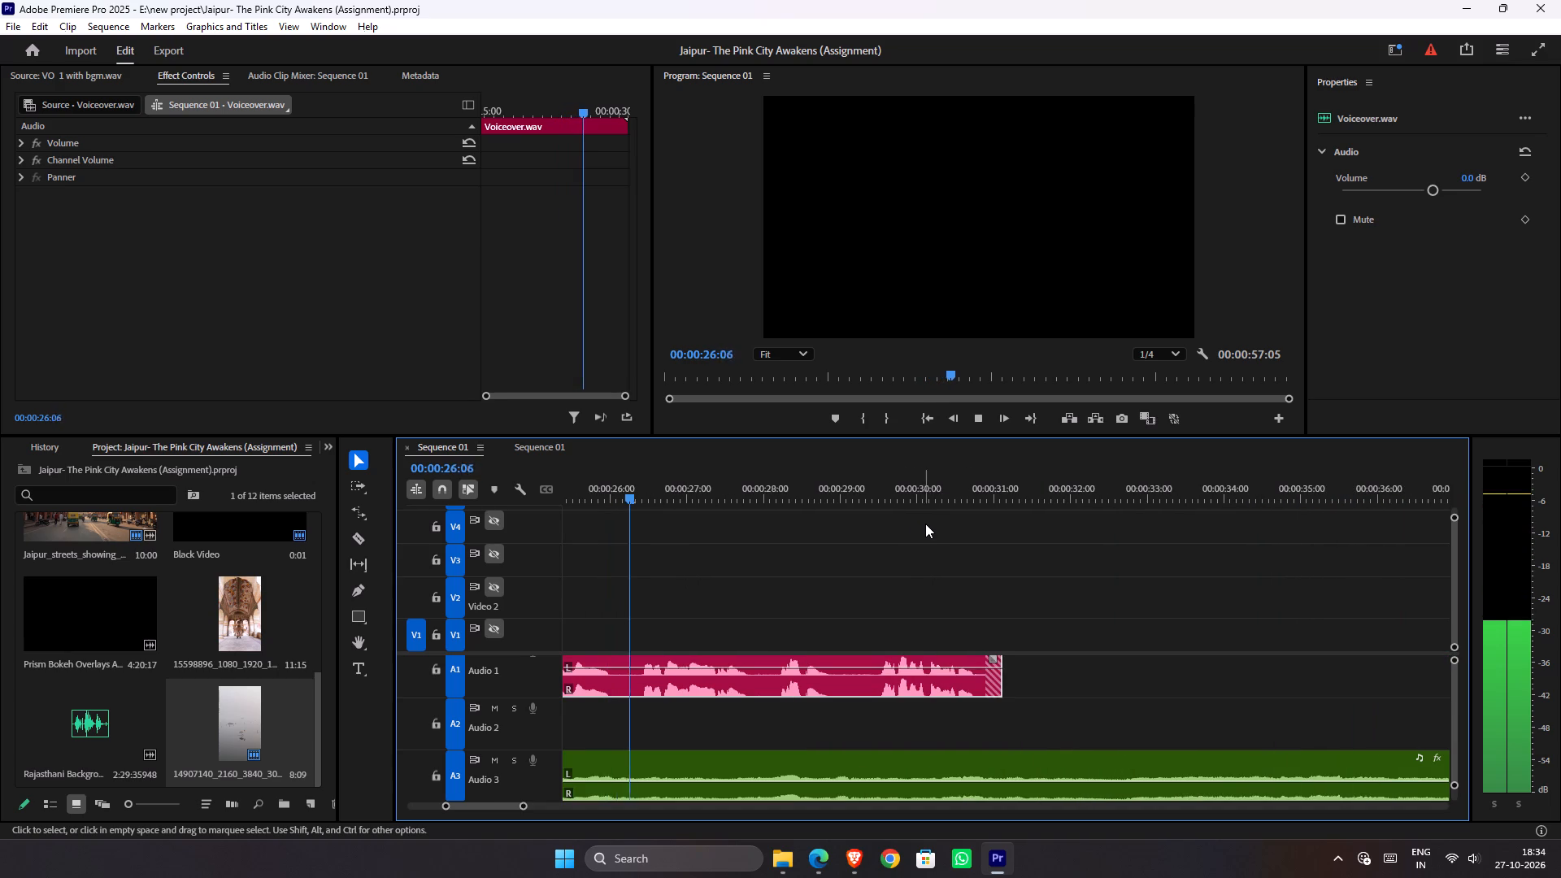
alt+scroll(931, 541, down, 4)
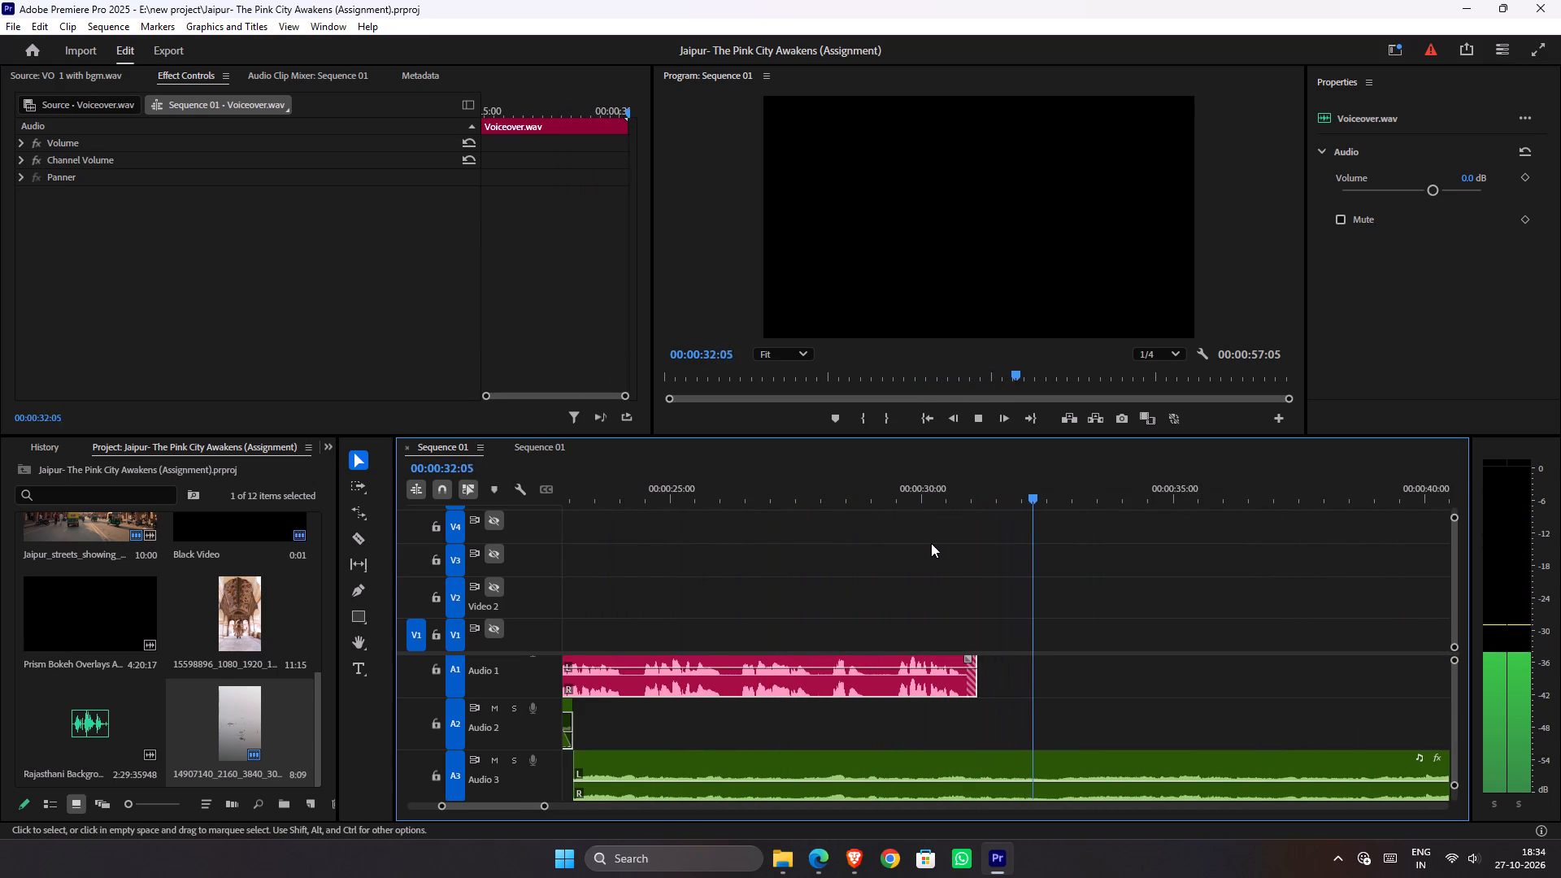
key(space)
Split the A3 background music at 00:00:32:16, shortly after the voiceover ends.
drag(1070, 503, 1069, 502)
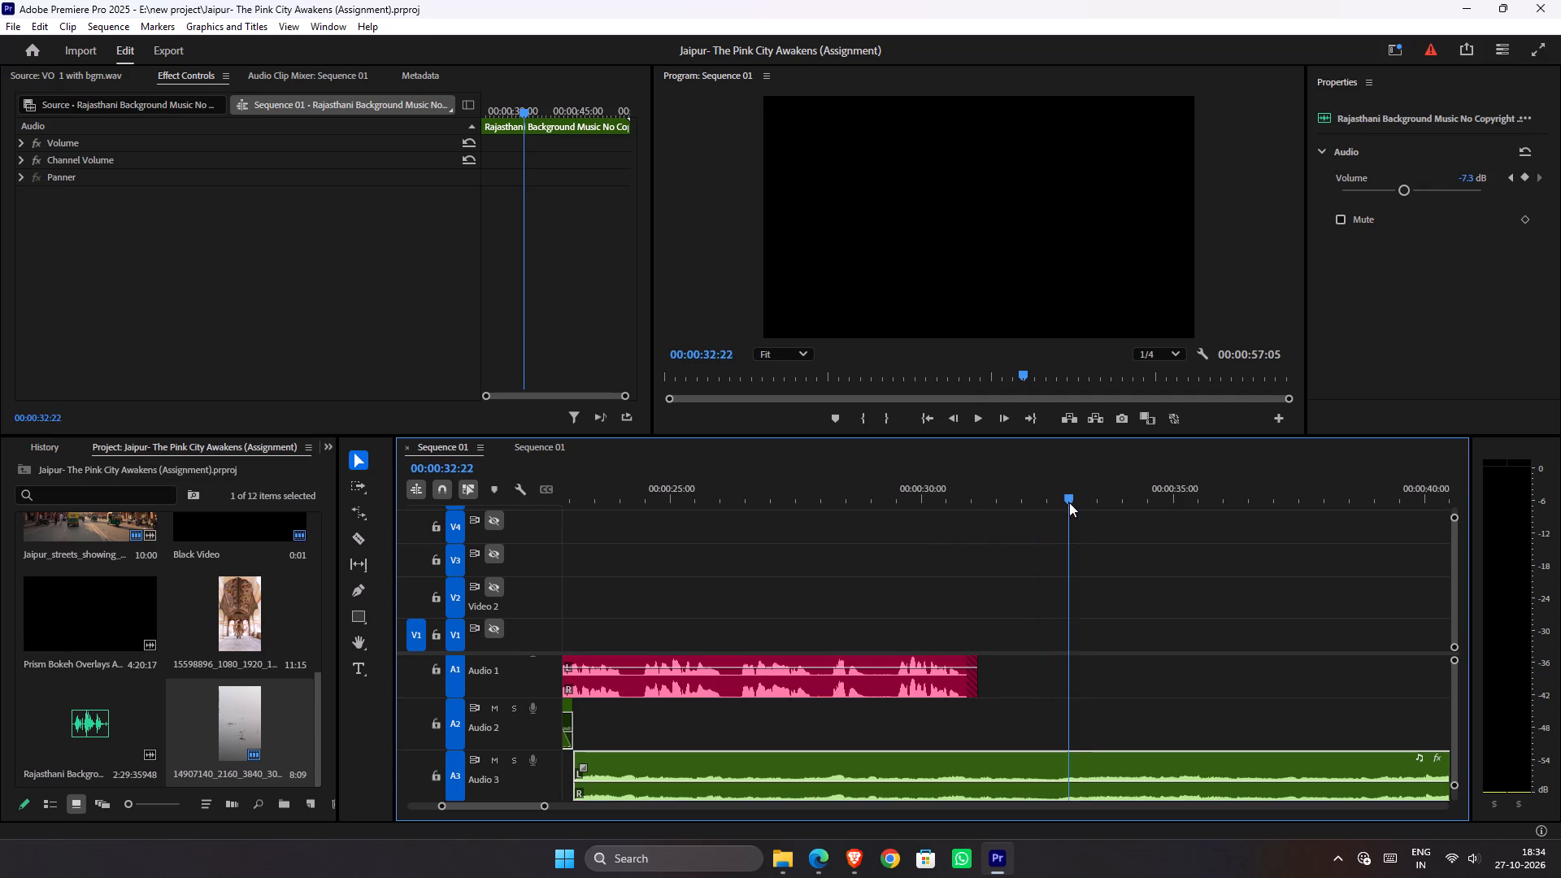
drag(1069, 502, 1058, 537)
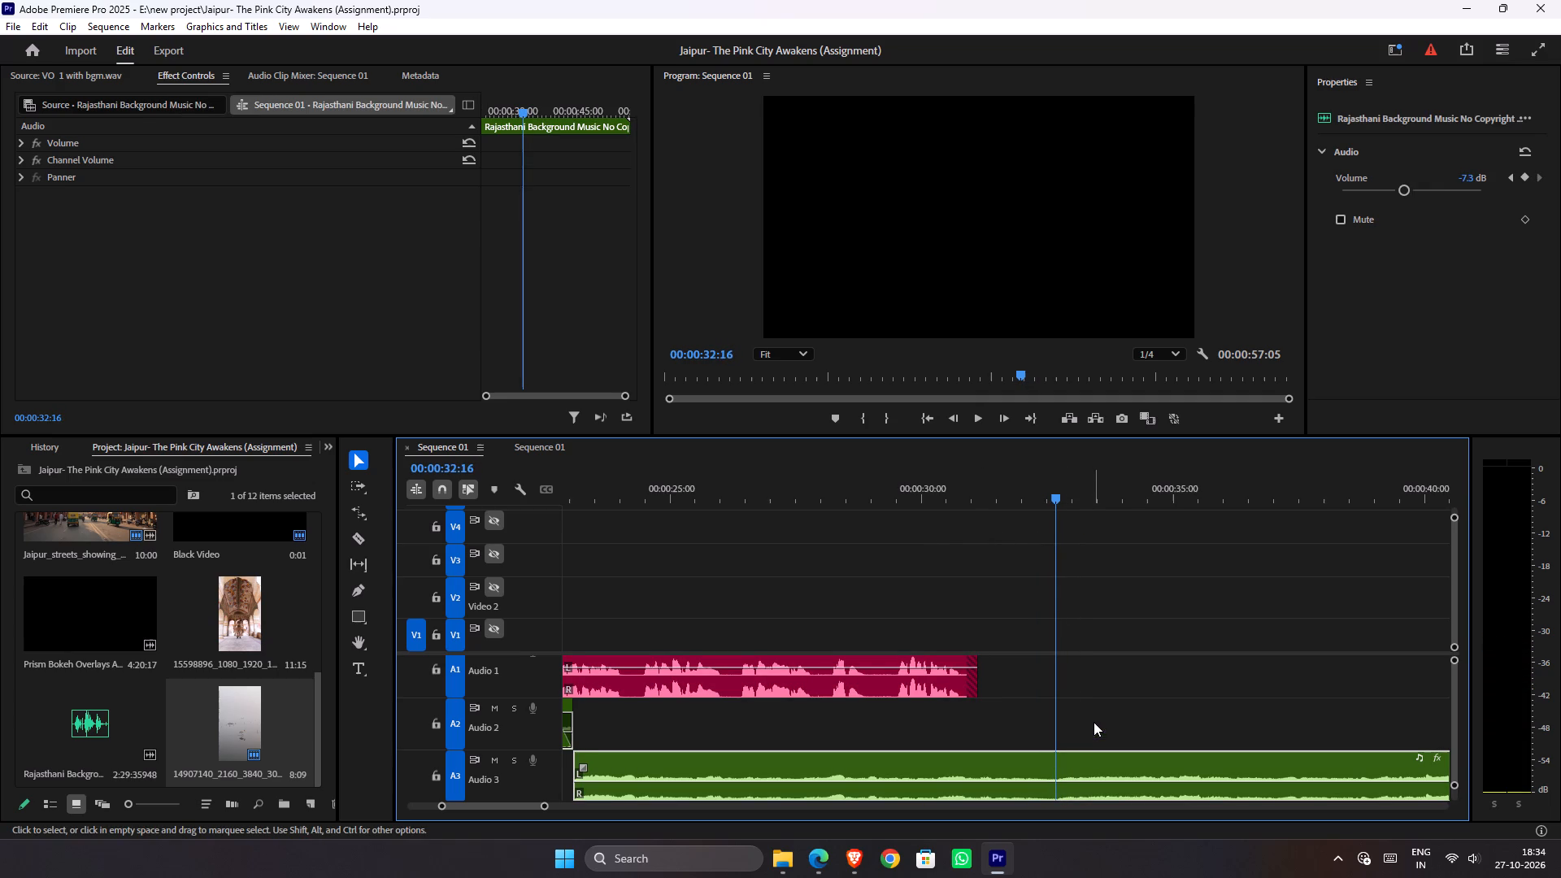
key(ctrl+k)
Audition the A3 music after the 00:00:32:16 cut and delete that trailing piece.
click(1087, 766)
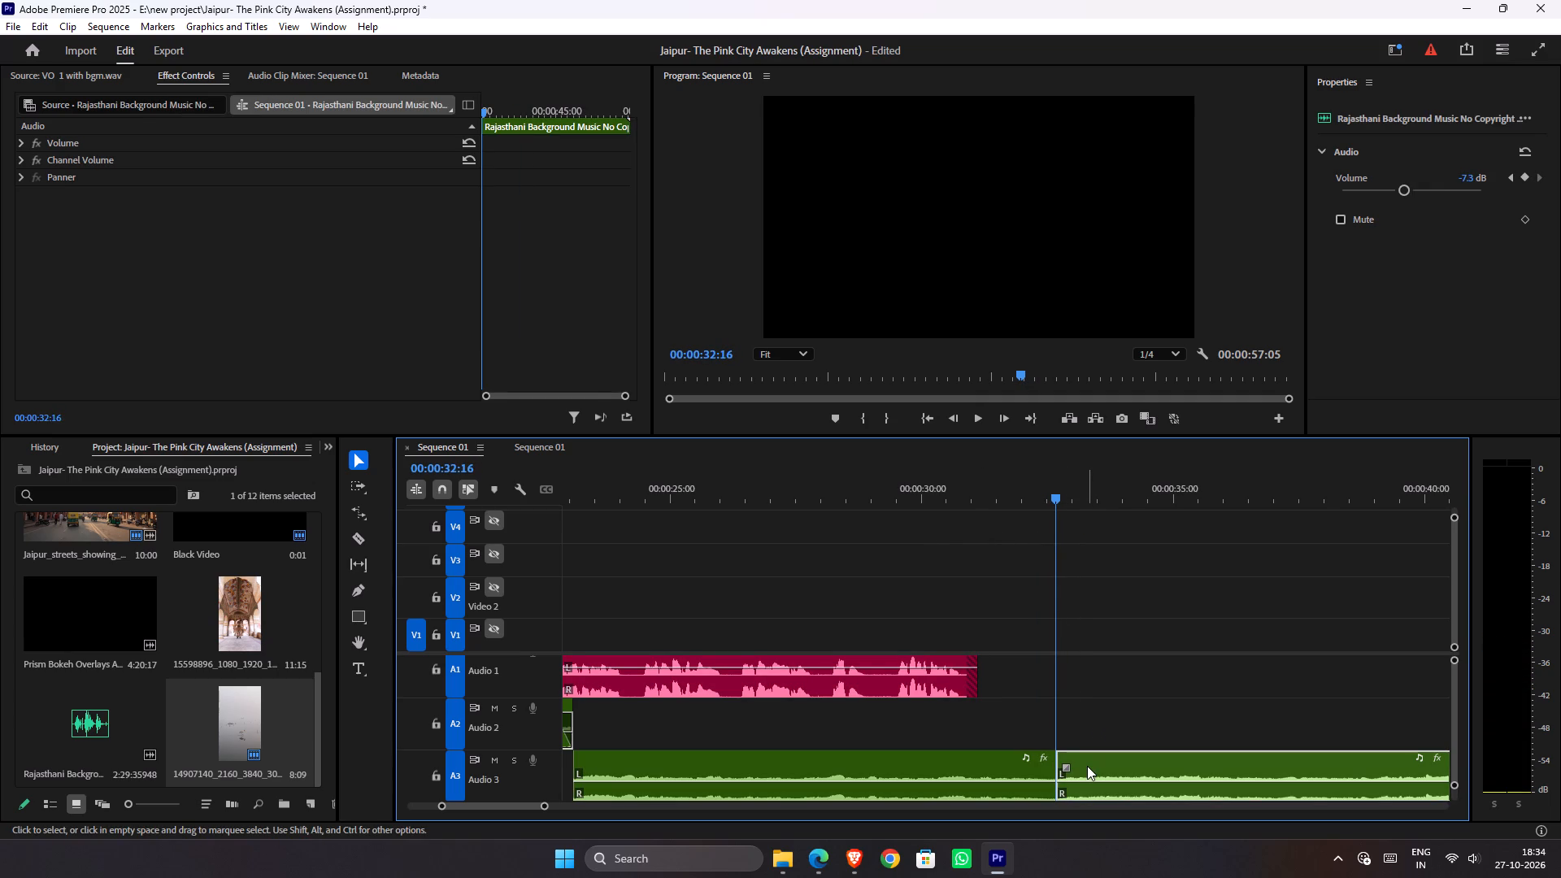
scroll(1093, 750, down, 12)
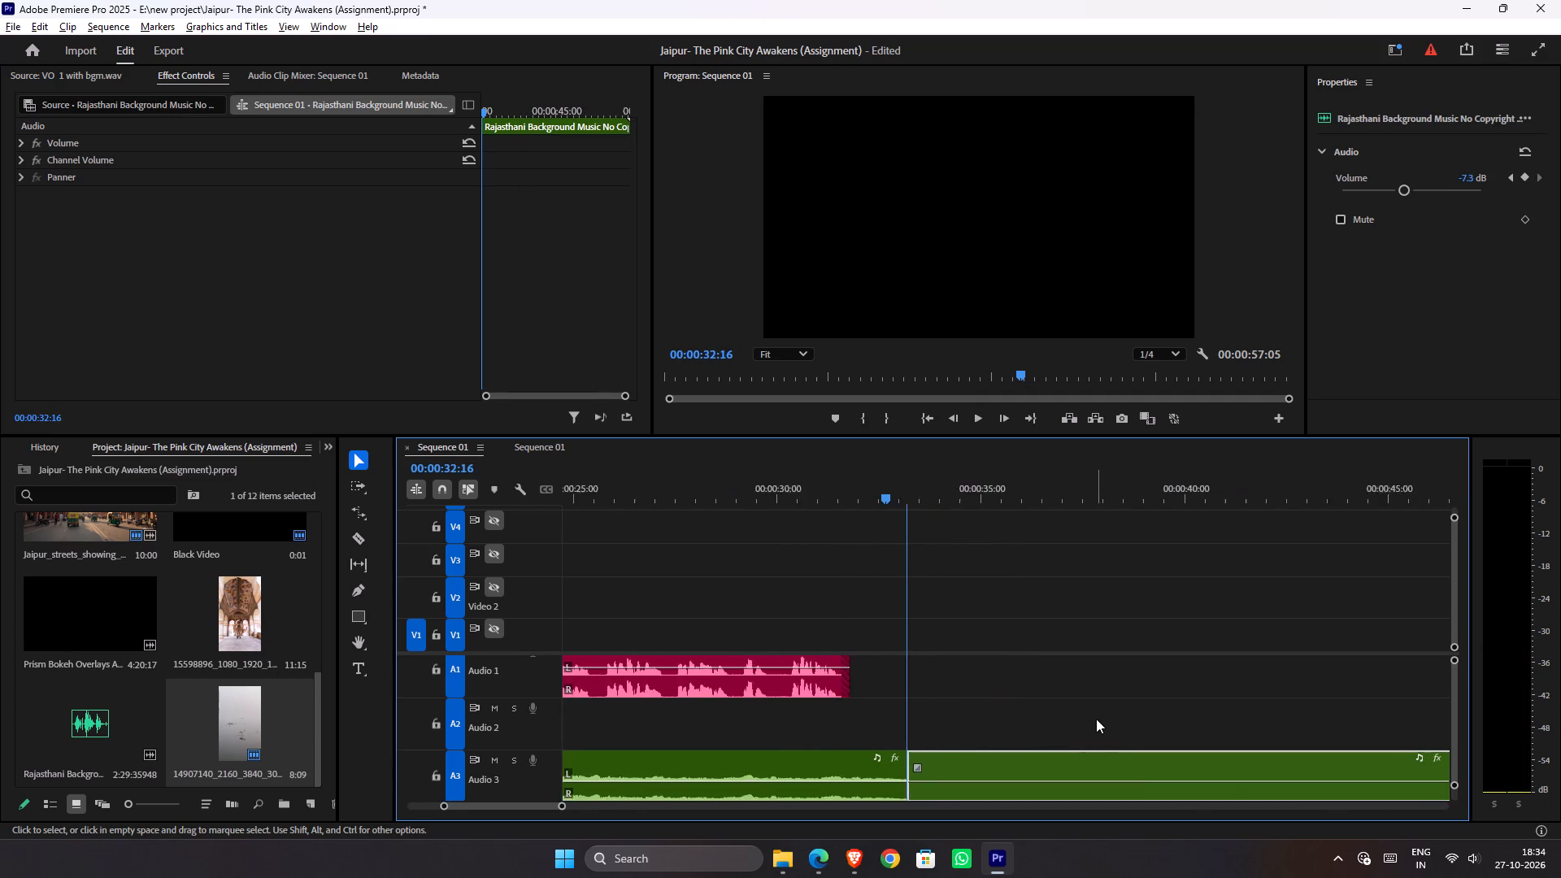
scroll(1096, 719, down, 1)
alt+scroll(1096, 719, up, 1)
alt+scroll(1096, 719, down, 2)
key(space)
scroll(1094, 686, down, 7)
alt+scroll(1086, 682, down, 5)
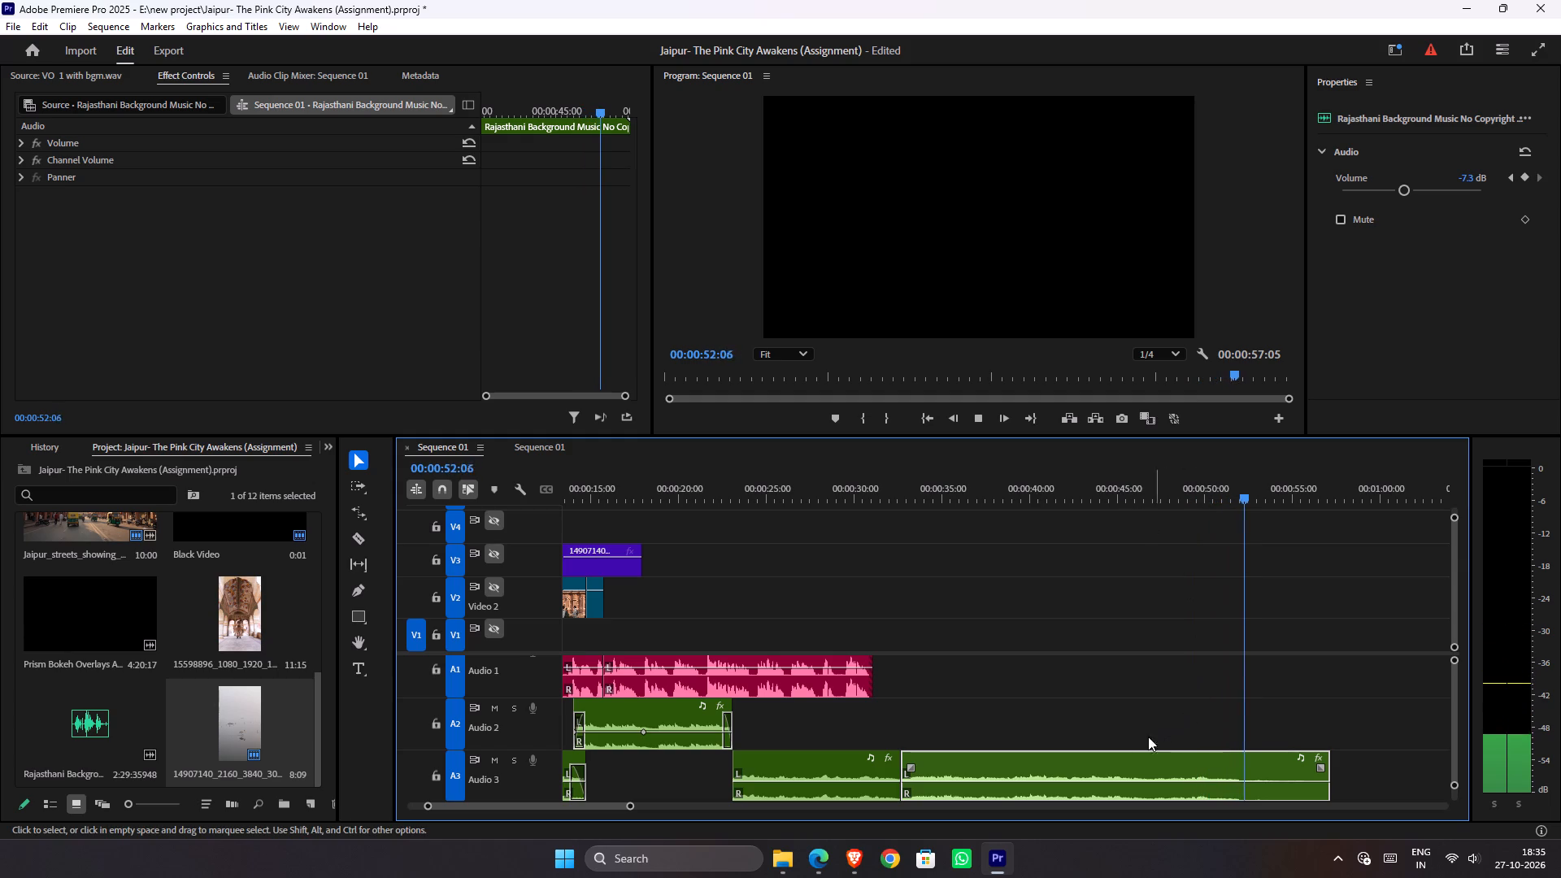
key(space)
click(1062, 767)
key(Delete)
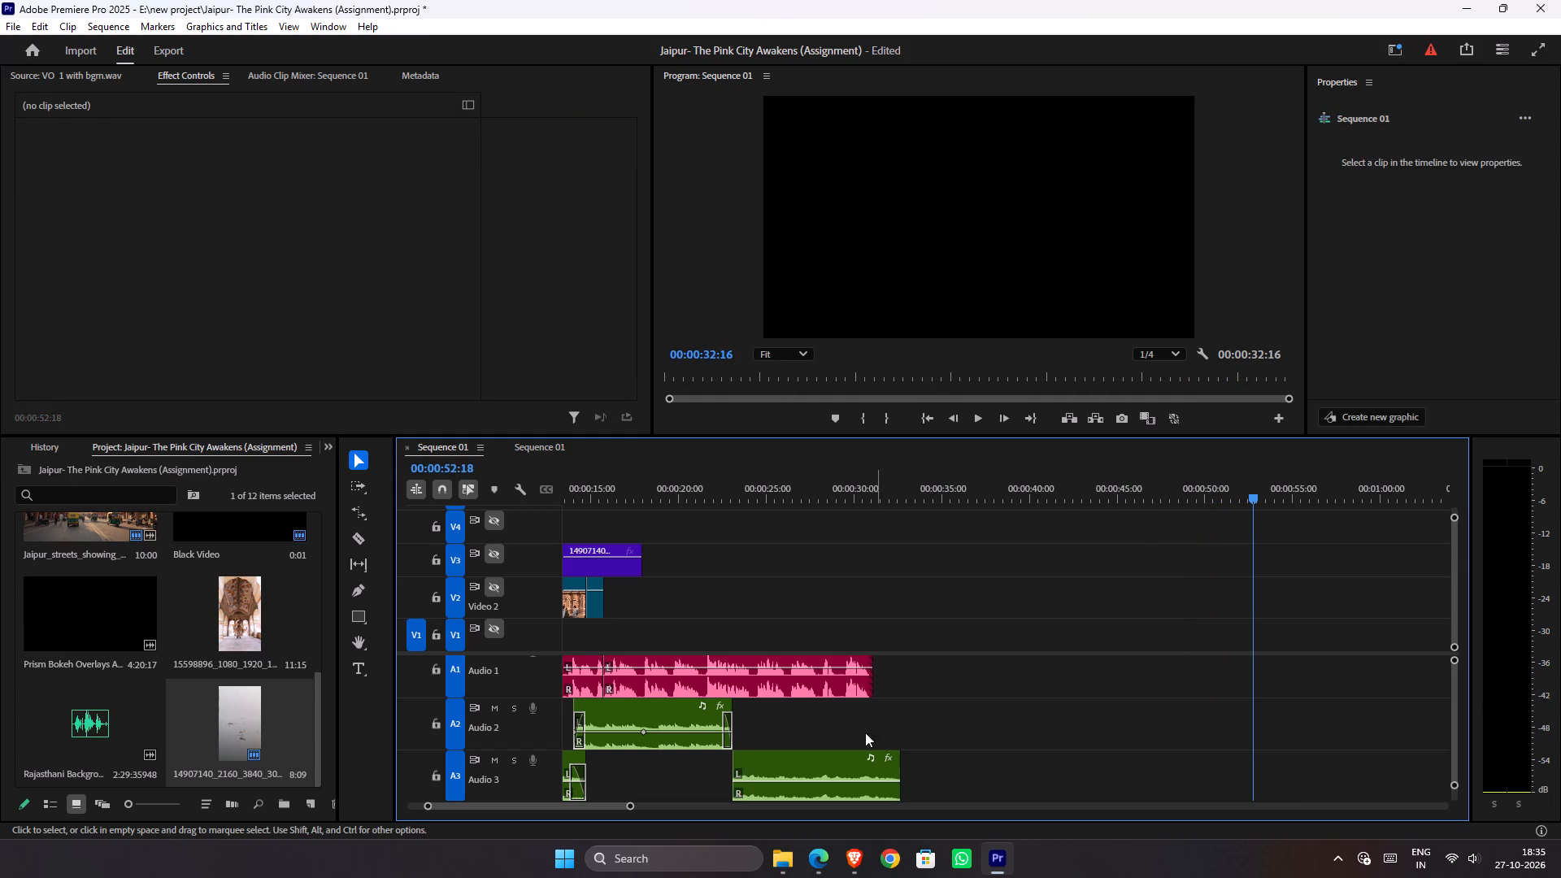
Replay from 00:00:25:02 to the end of the sequence and review how the voiceover and A3 music finish.
alt+scroll(862, 762, up, 9)
drag(902, 504, 899, 504)
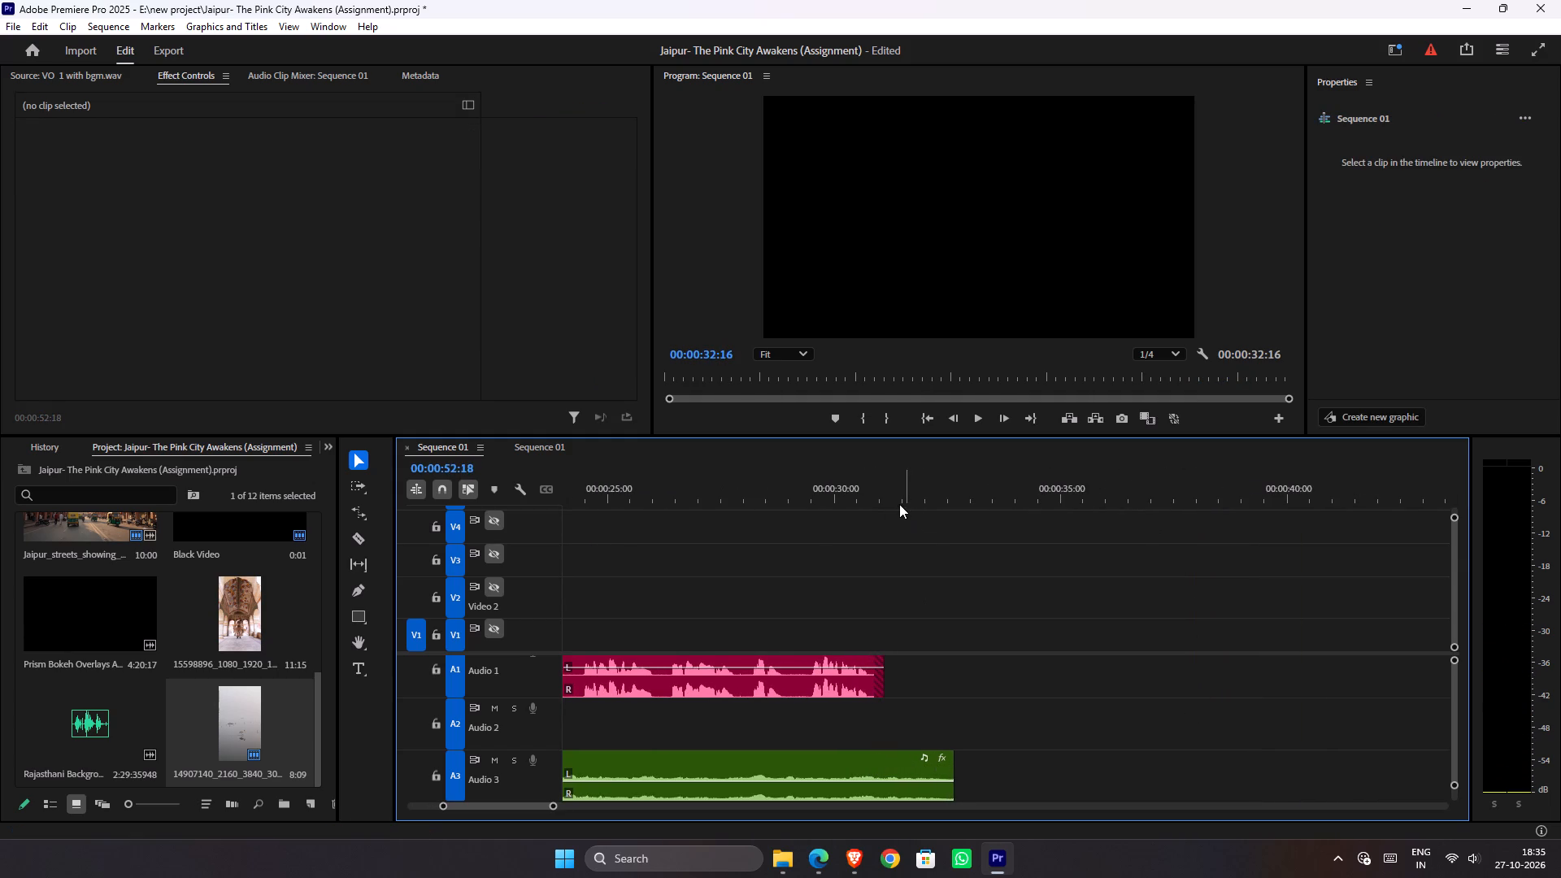
drag(899, 504, 766, 525)
drag(794, 505, 718, 512)
drag(720, 498, 613, 499)
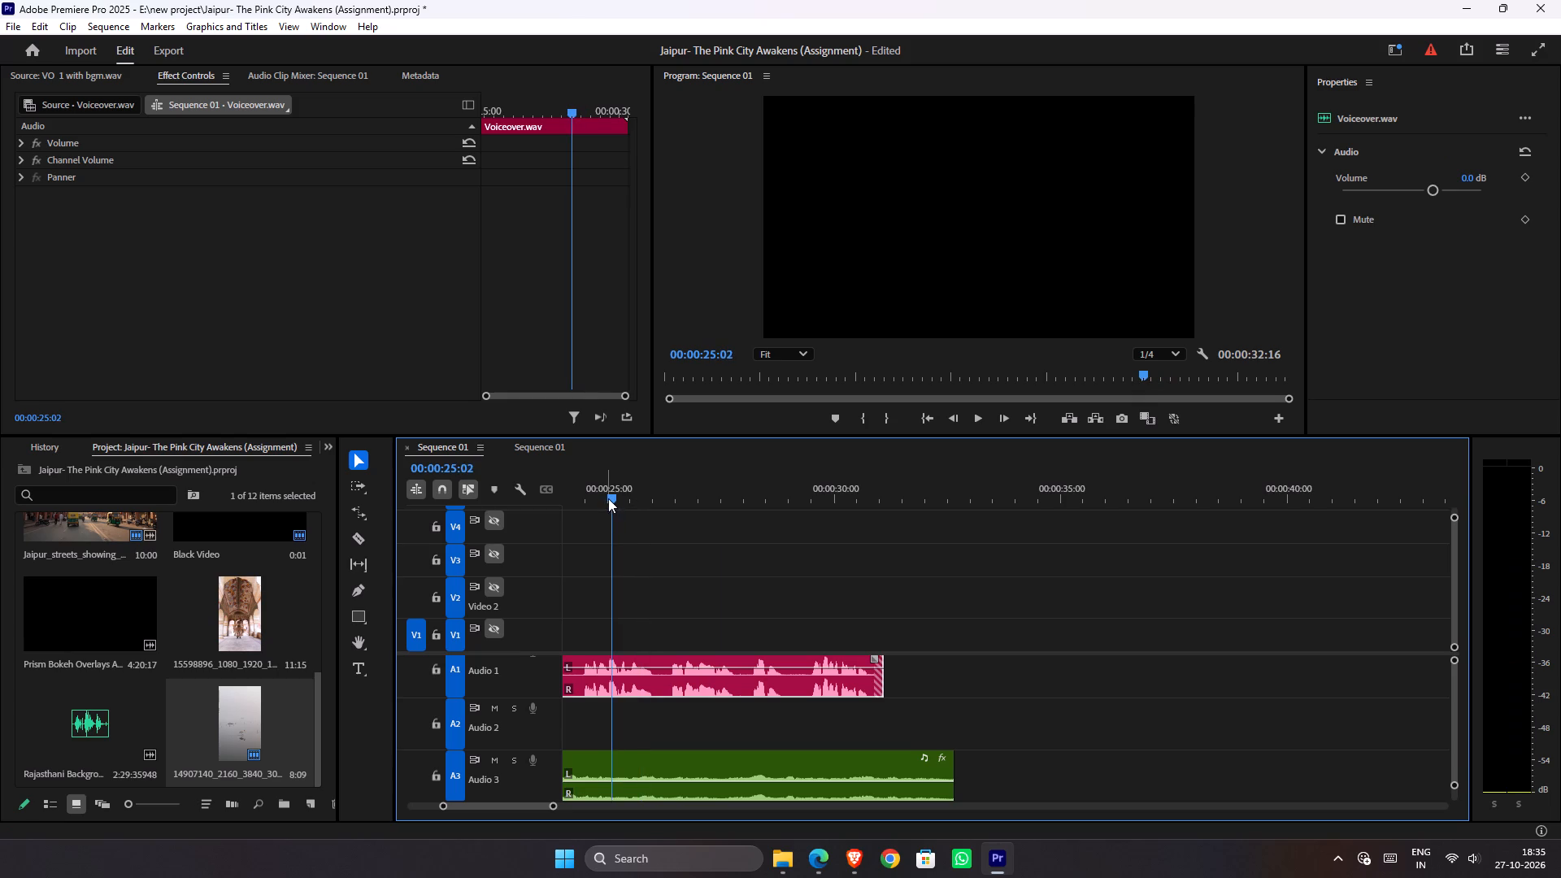
key(space)
ctrl+scroll(915, 663, down, 3)
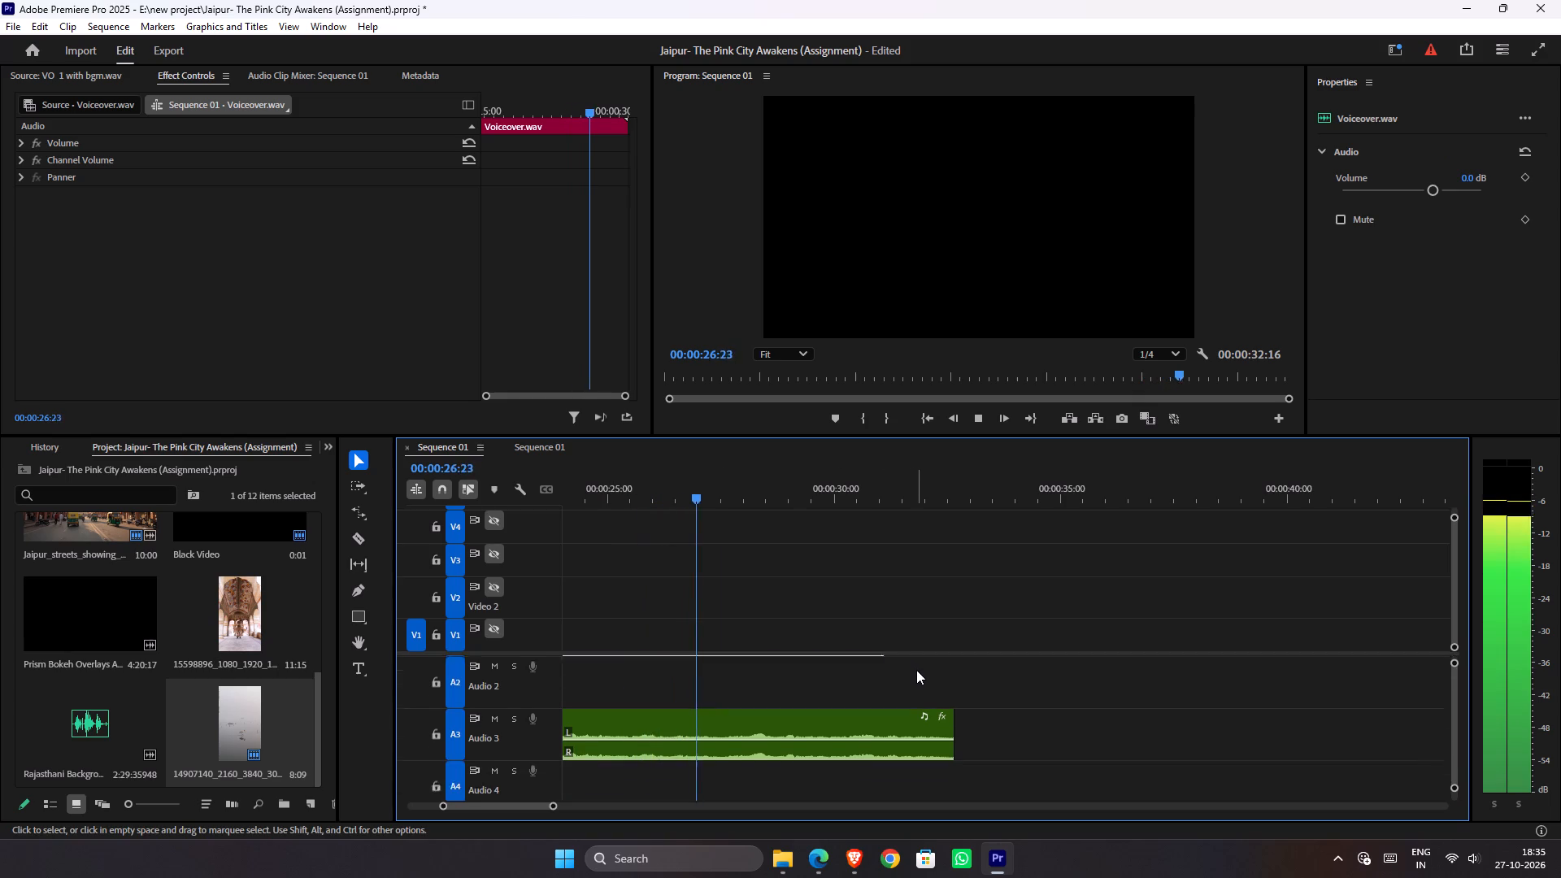
ctrl+scroll(916, 670, down, 2)
ctrl+scroll(916, 670, up, 3)
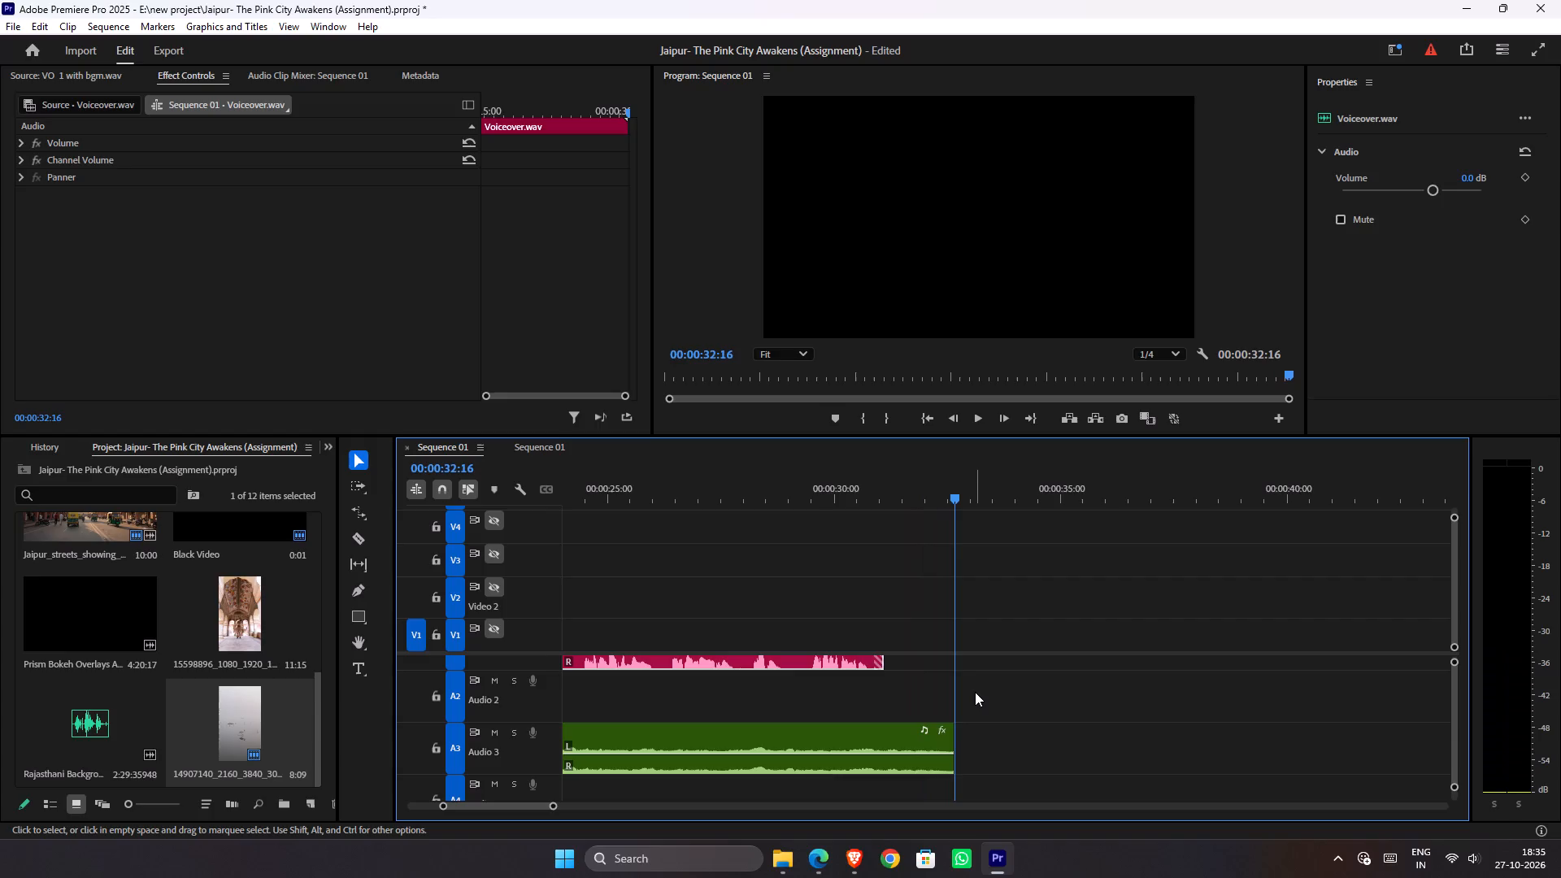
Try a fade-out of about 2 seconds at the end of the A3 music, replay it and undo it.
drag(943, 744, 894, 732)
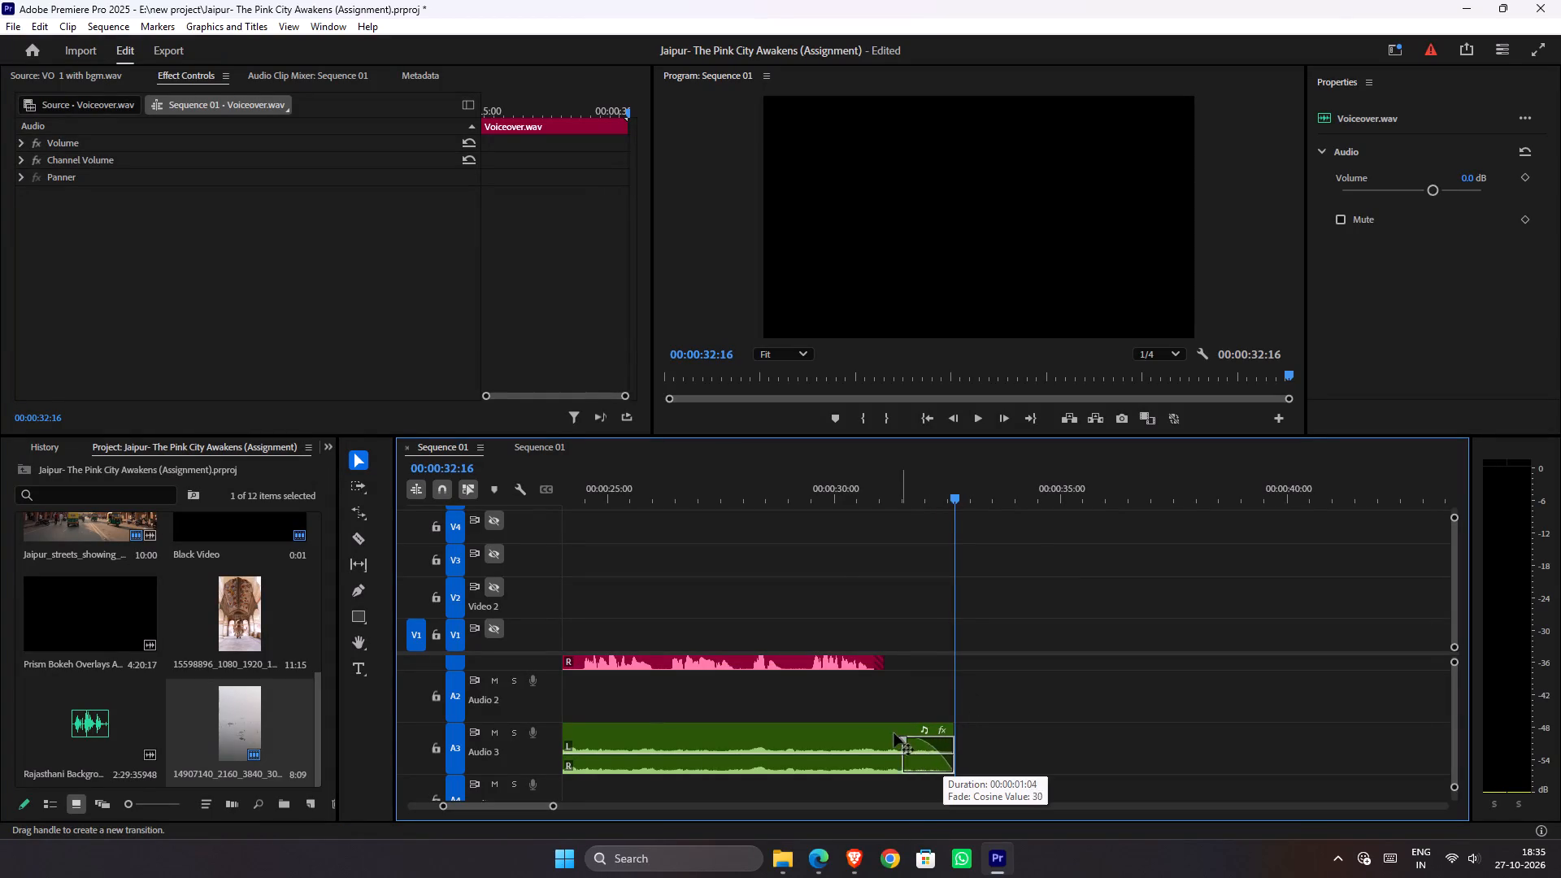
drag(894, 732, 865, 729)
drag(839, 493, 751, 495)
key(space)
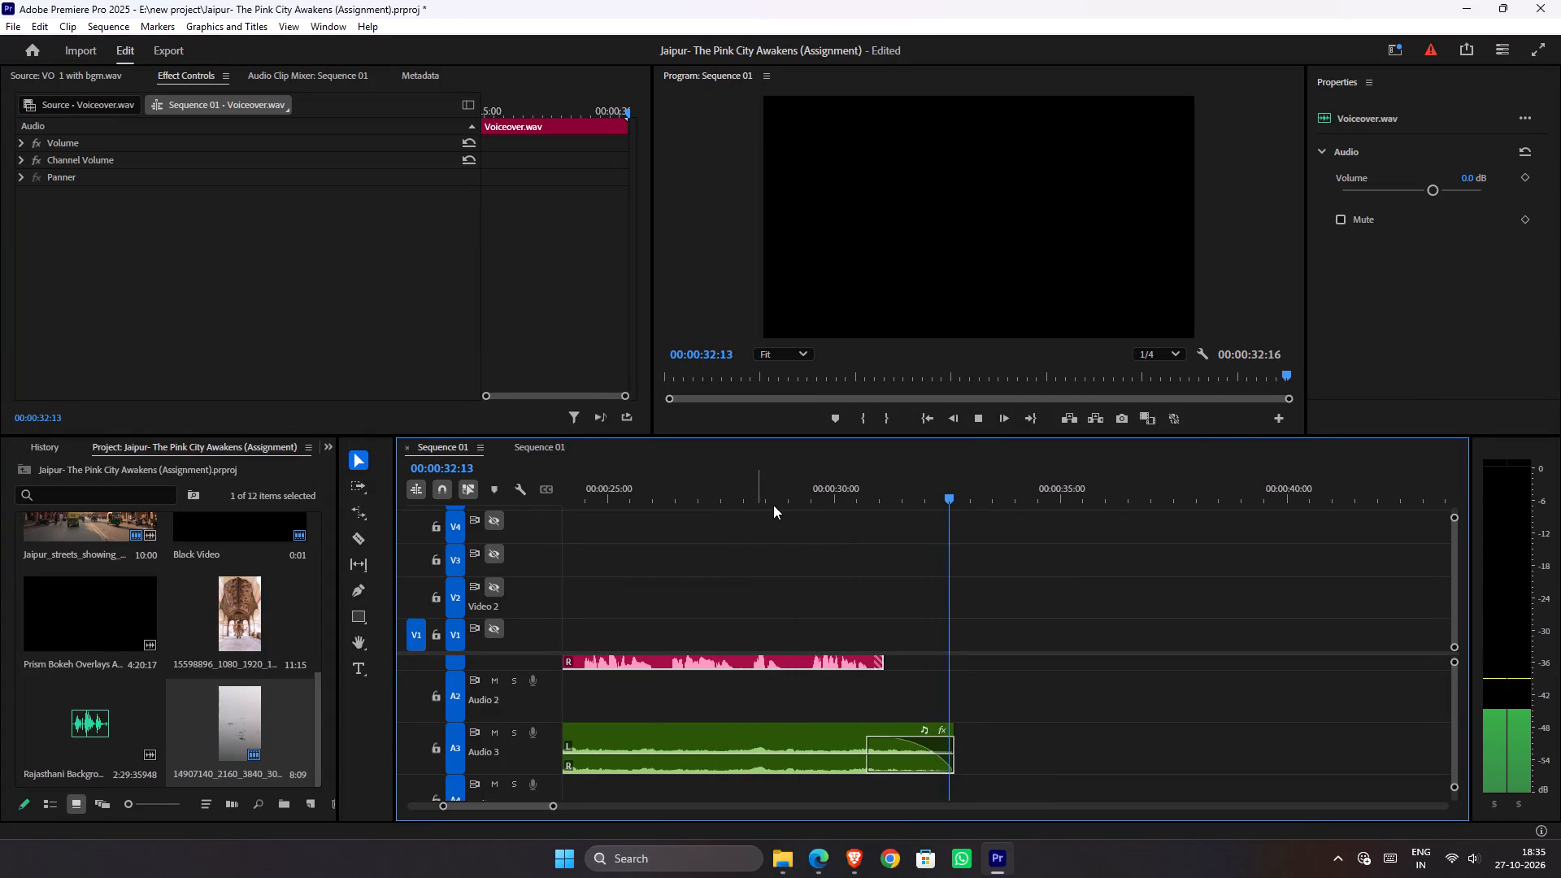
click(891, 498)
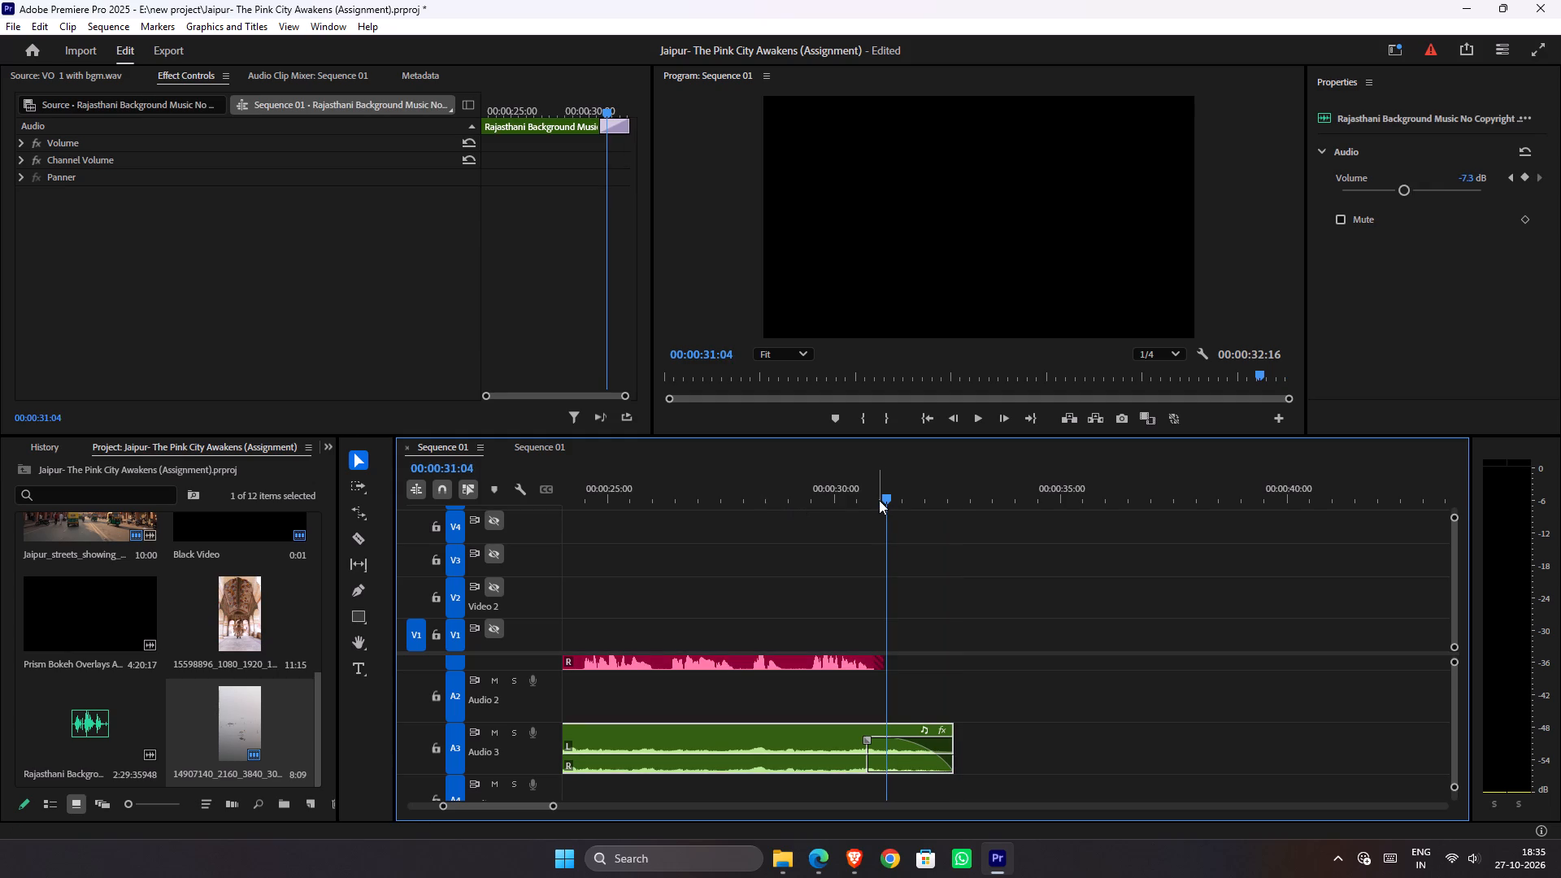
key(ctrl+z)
Replay the ending without the fade and split the A3 background music at 00:00:30:05.
drag(876, 498, 774, 502)
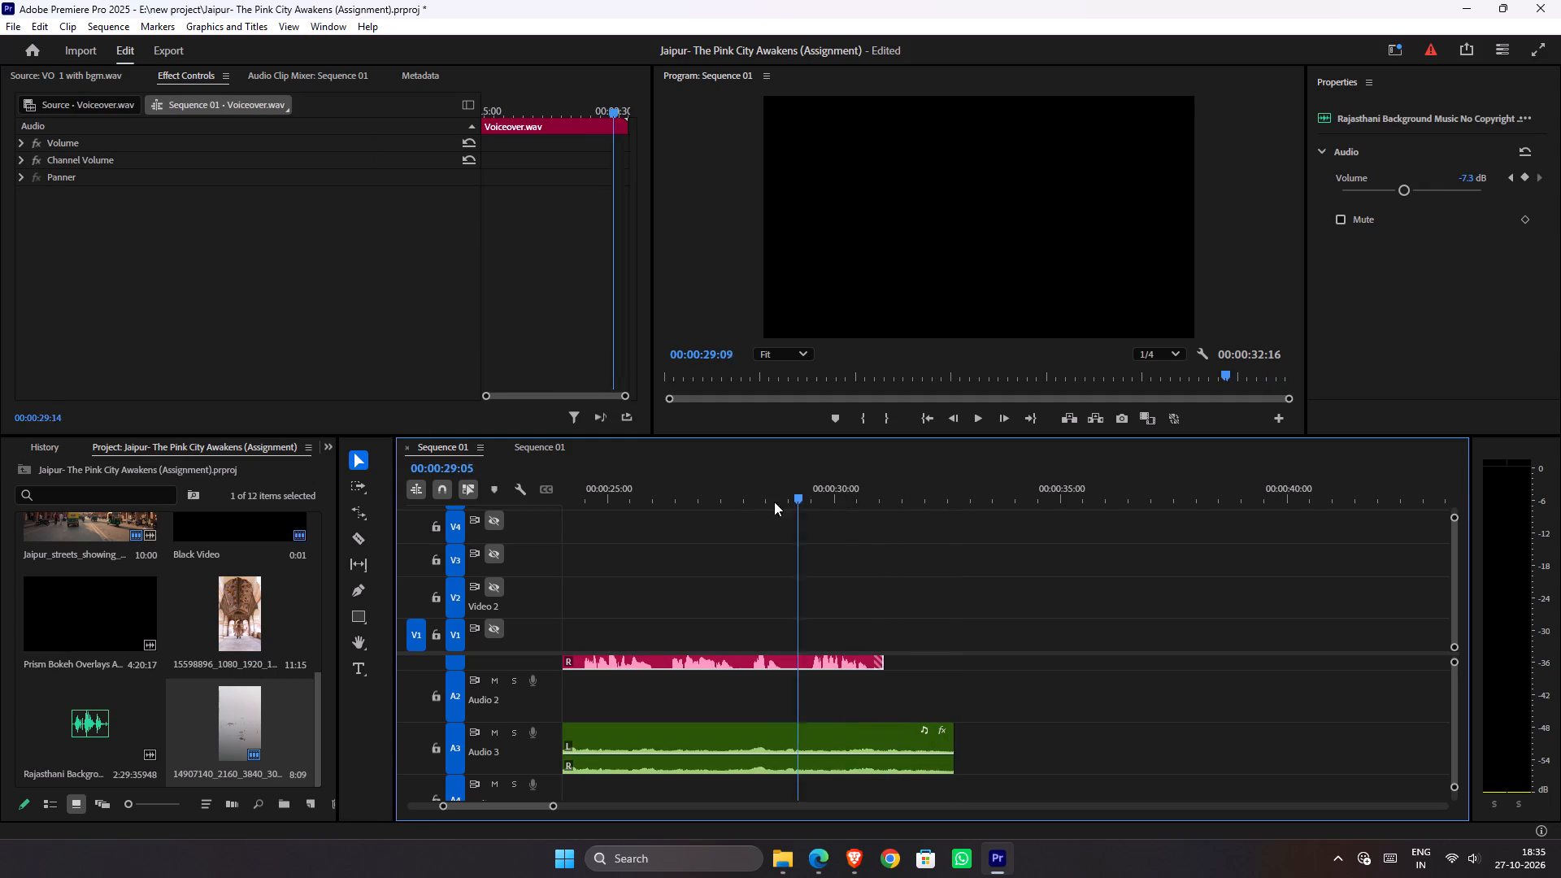
drag(774, 502, 757, 502)
key(space)
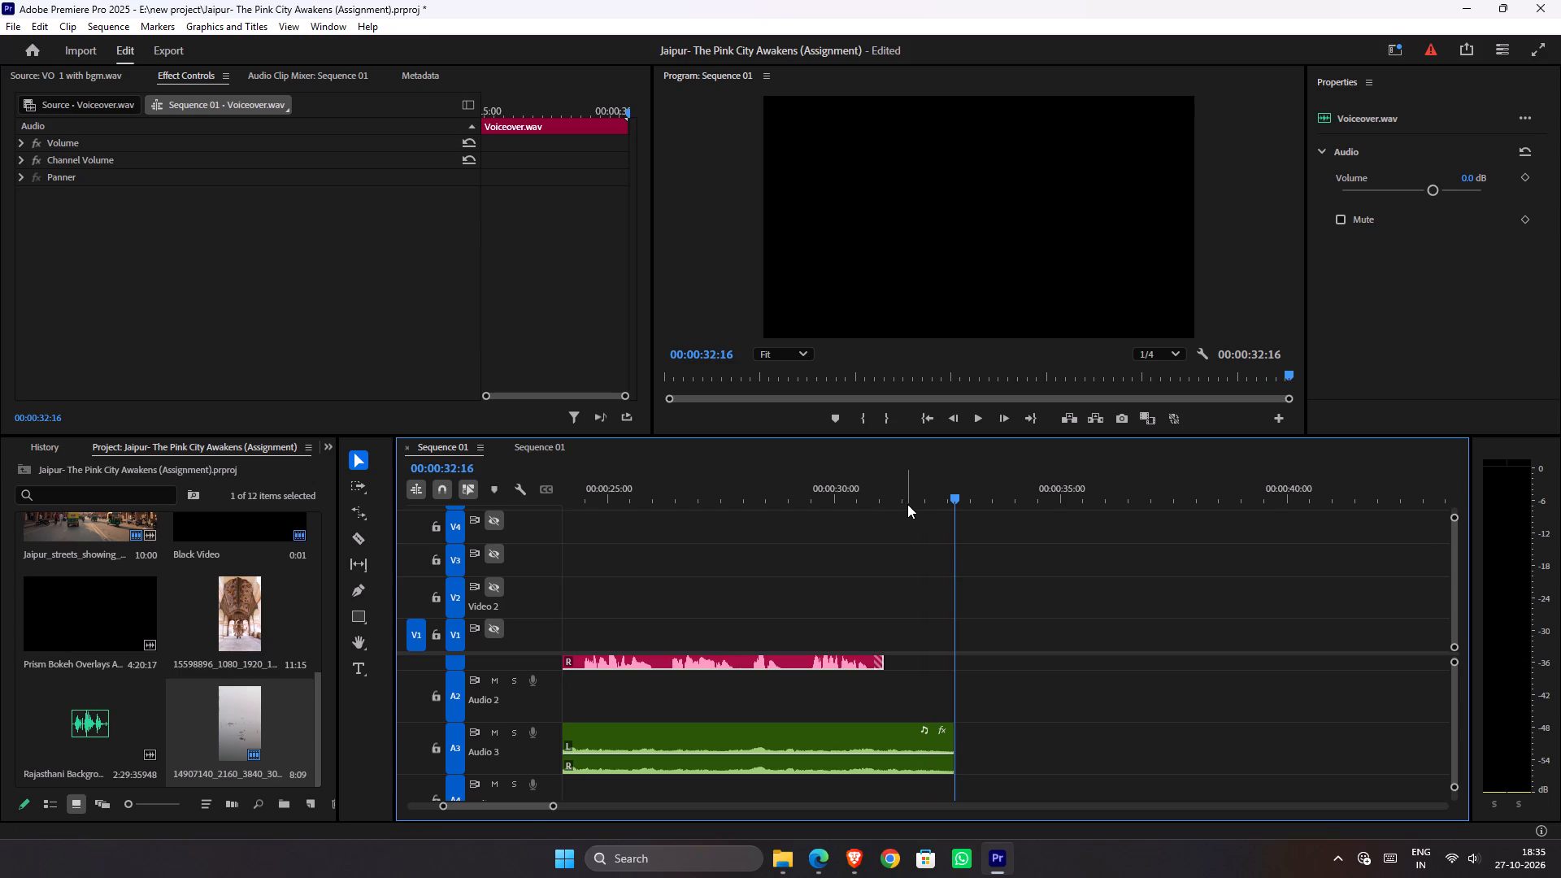
drag(909, 503, 842, 517)
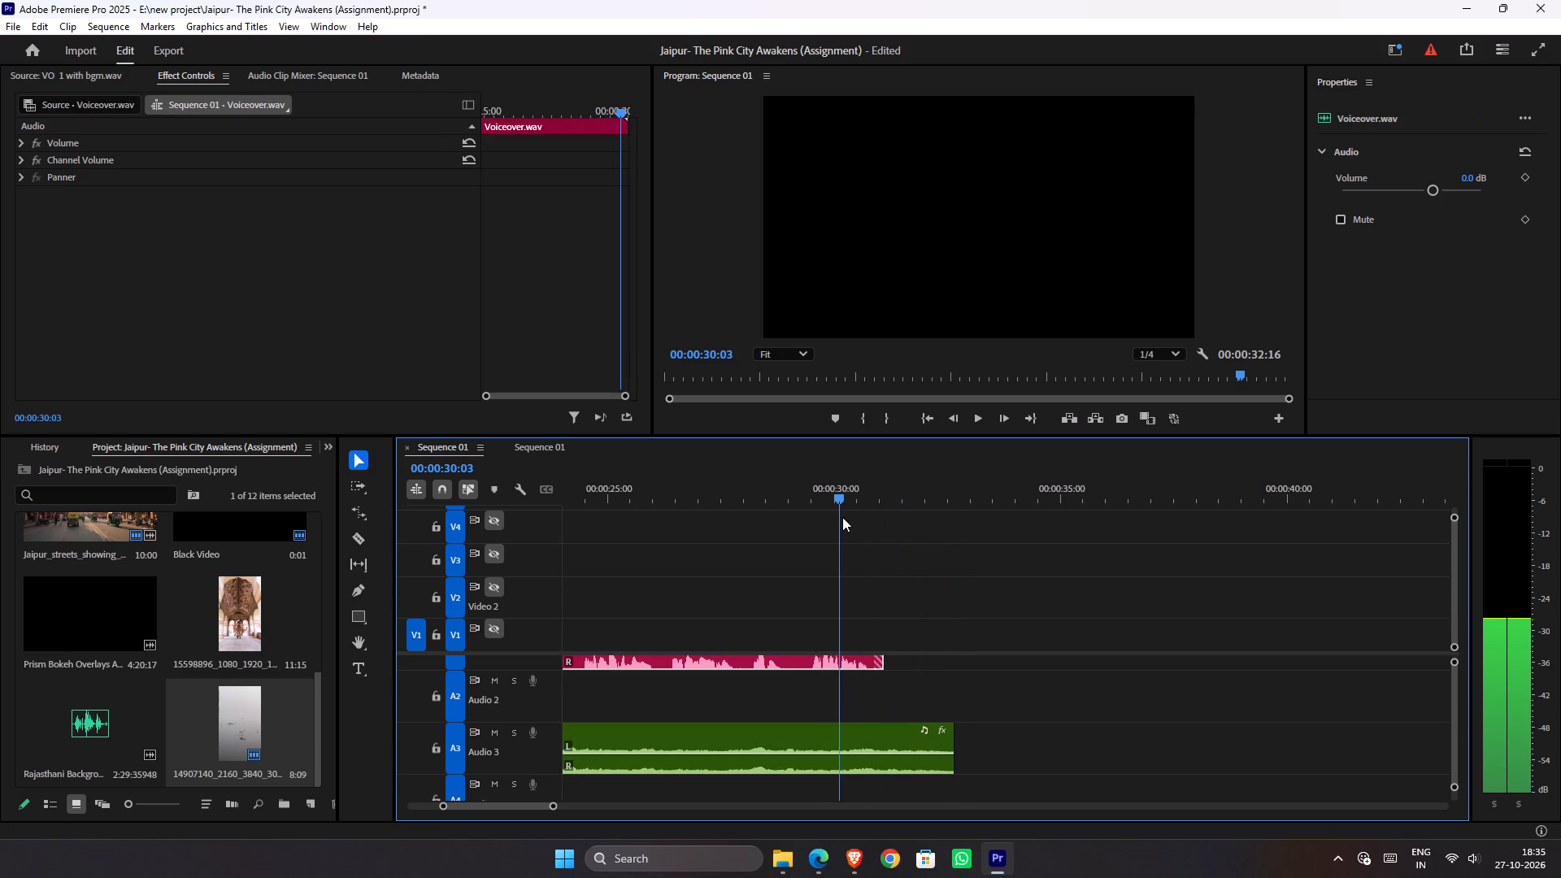
drag(842, 517, 846, 517)
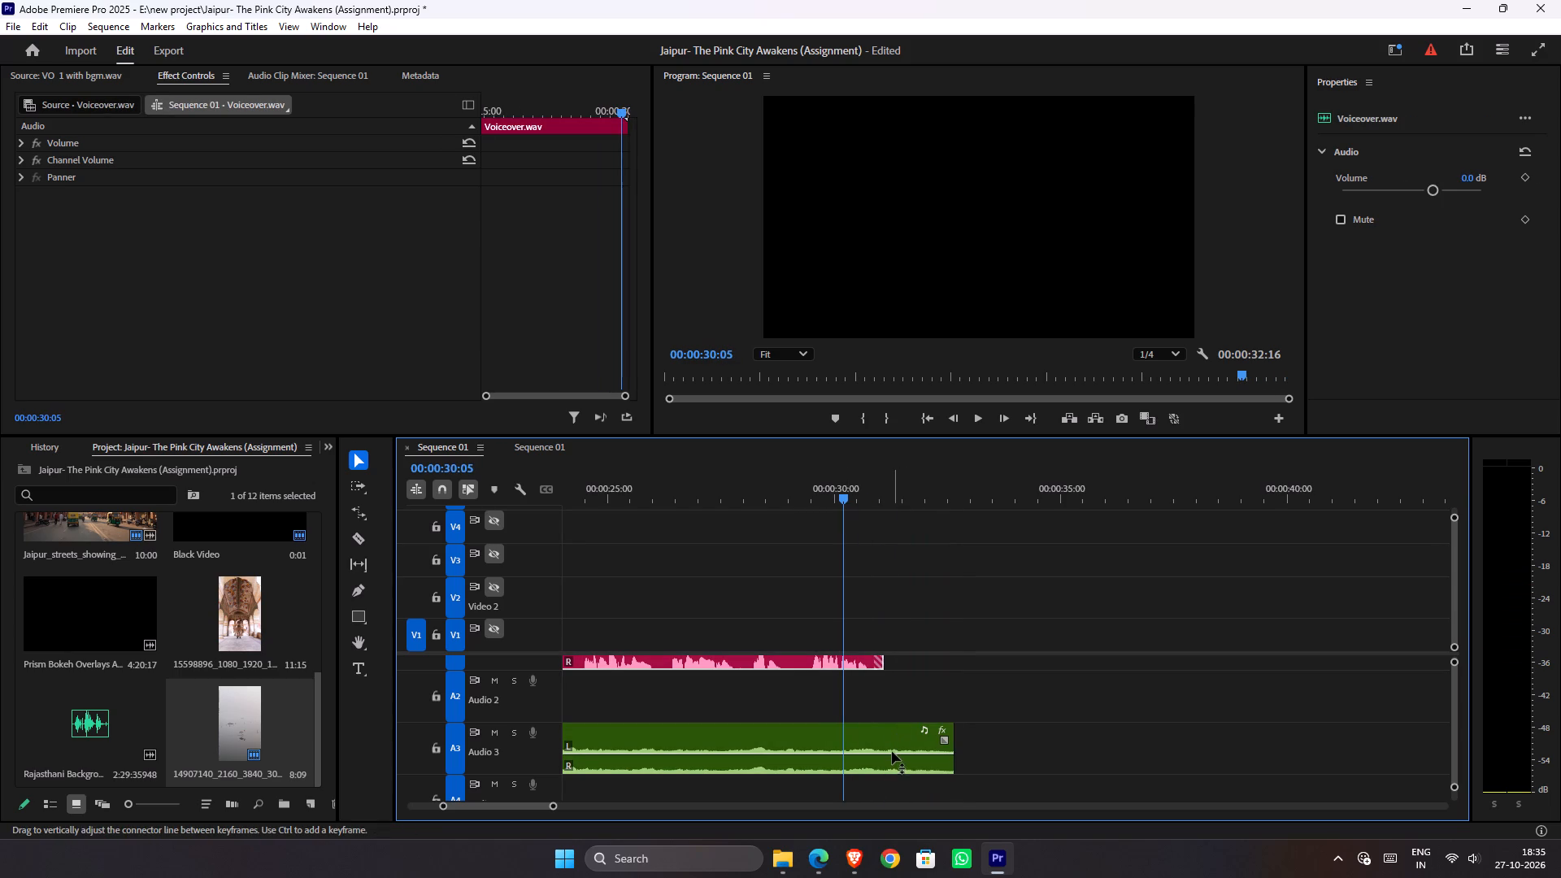
click(892, 745)
key(ctrl+k)
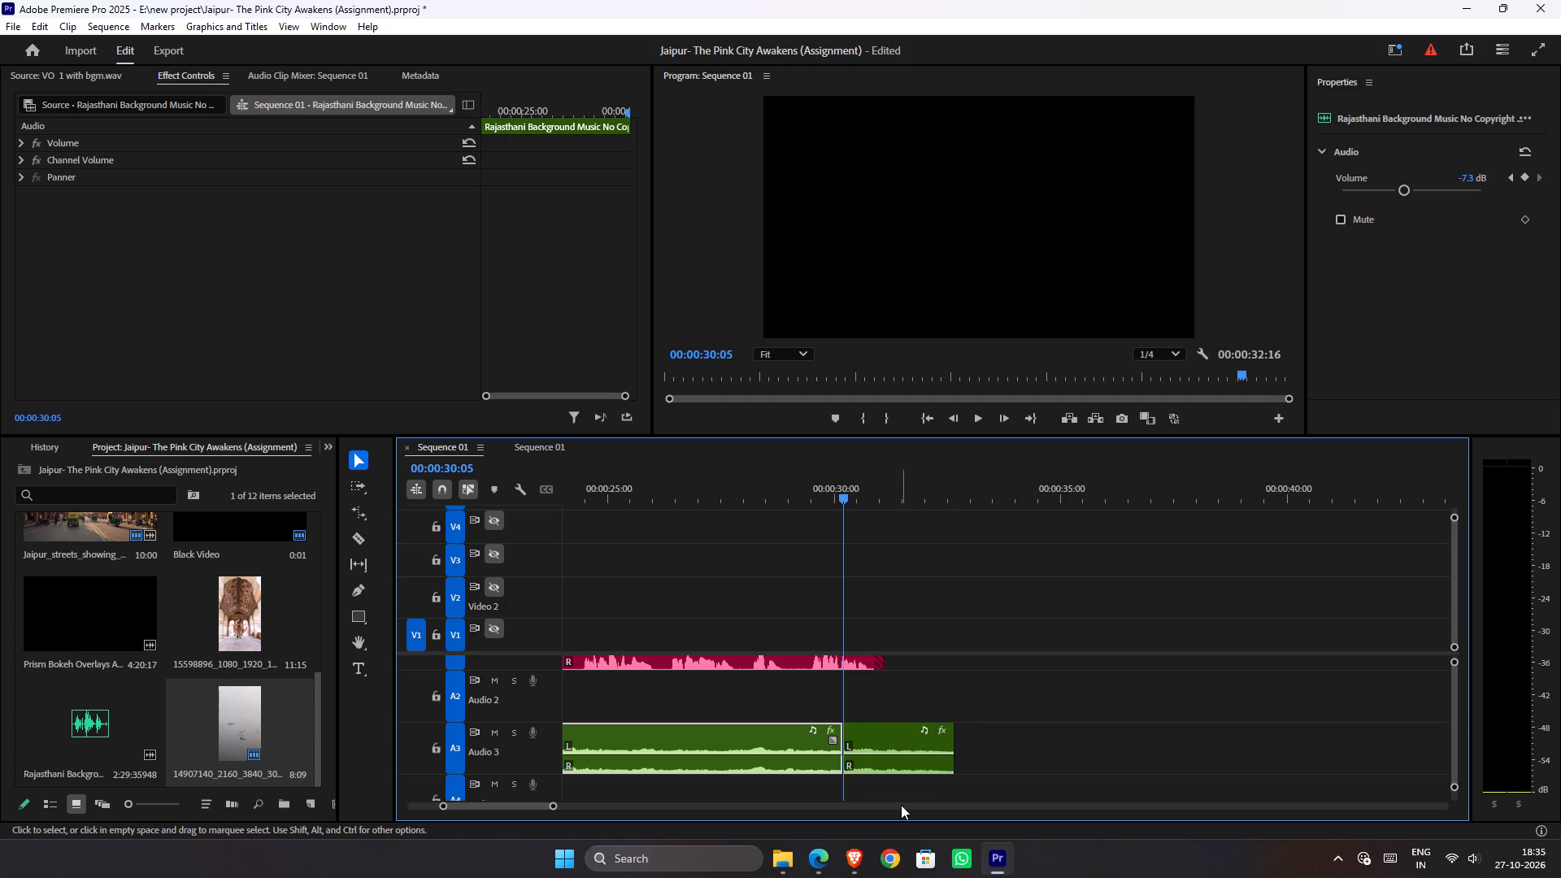
Nest the A3 music piece after the 00:00:30:05 cut as a sequence named Music End.
click(912, 741)
right_click(912, 741)
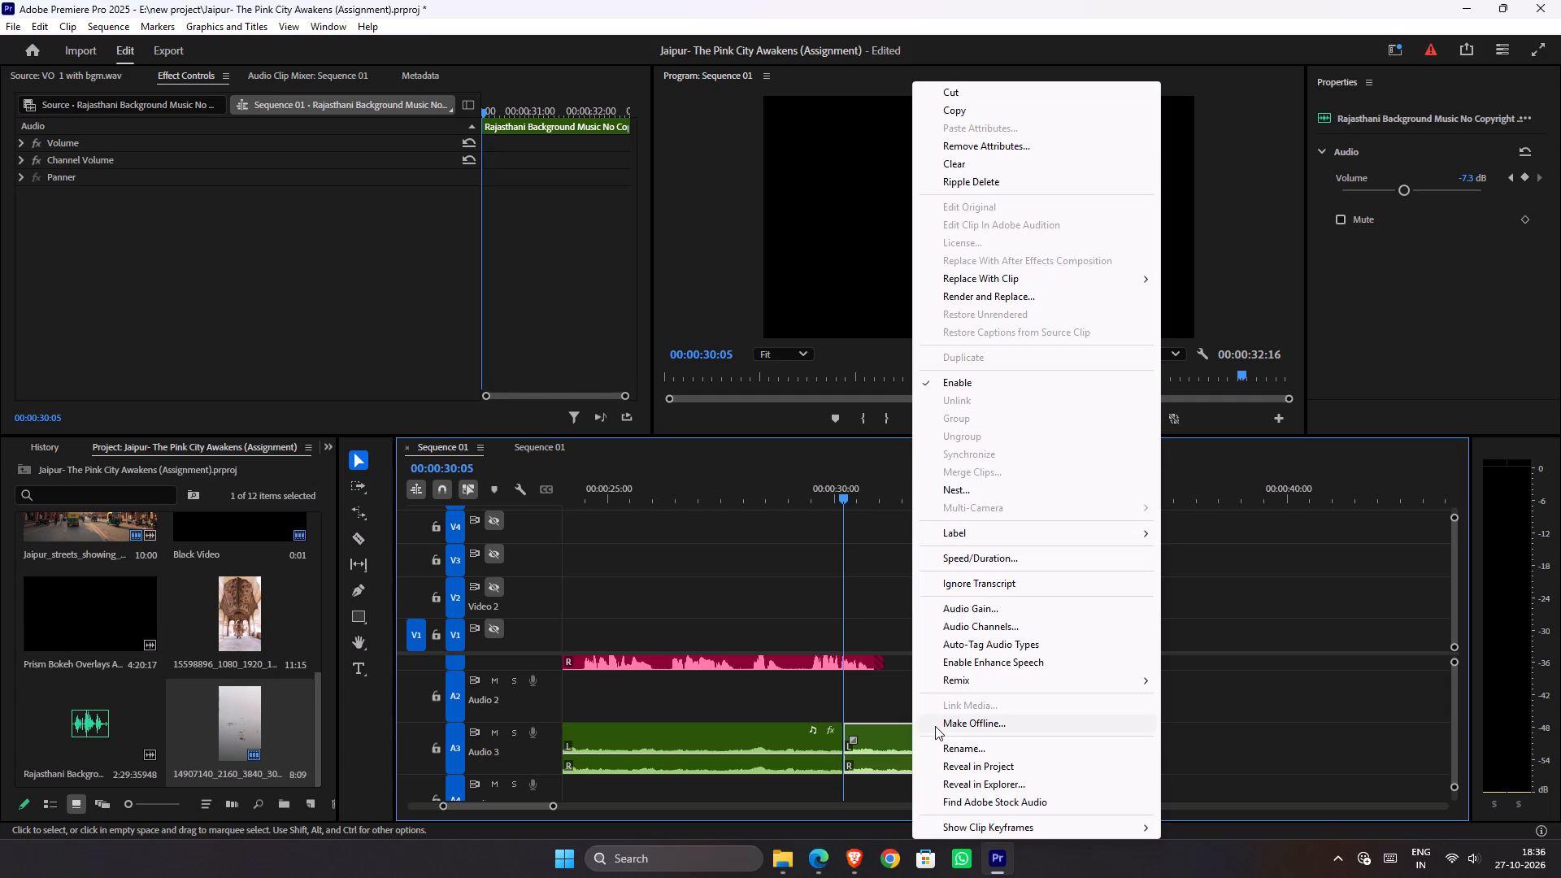
click(985, 489)
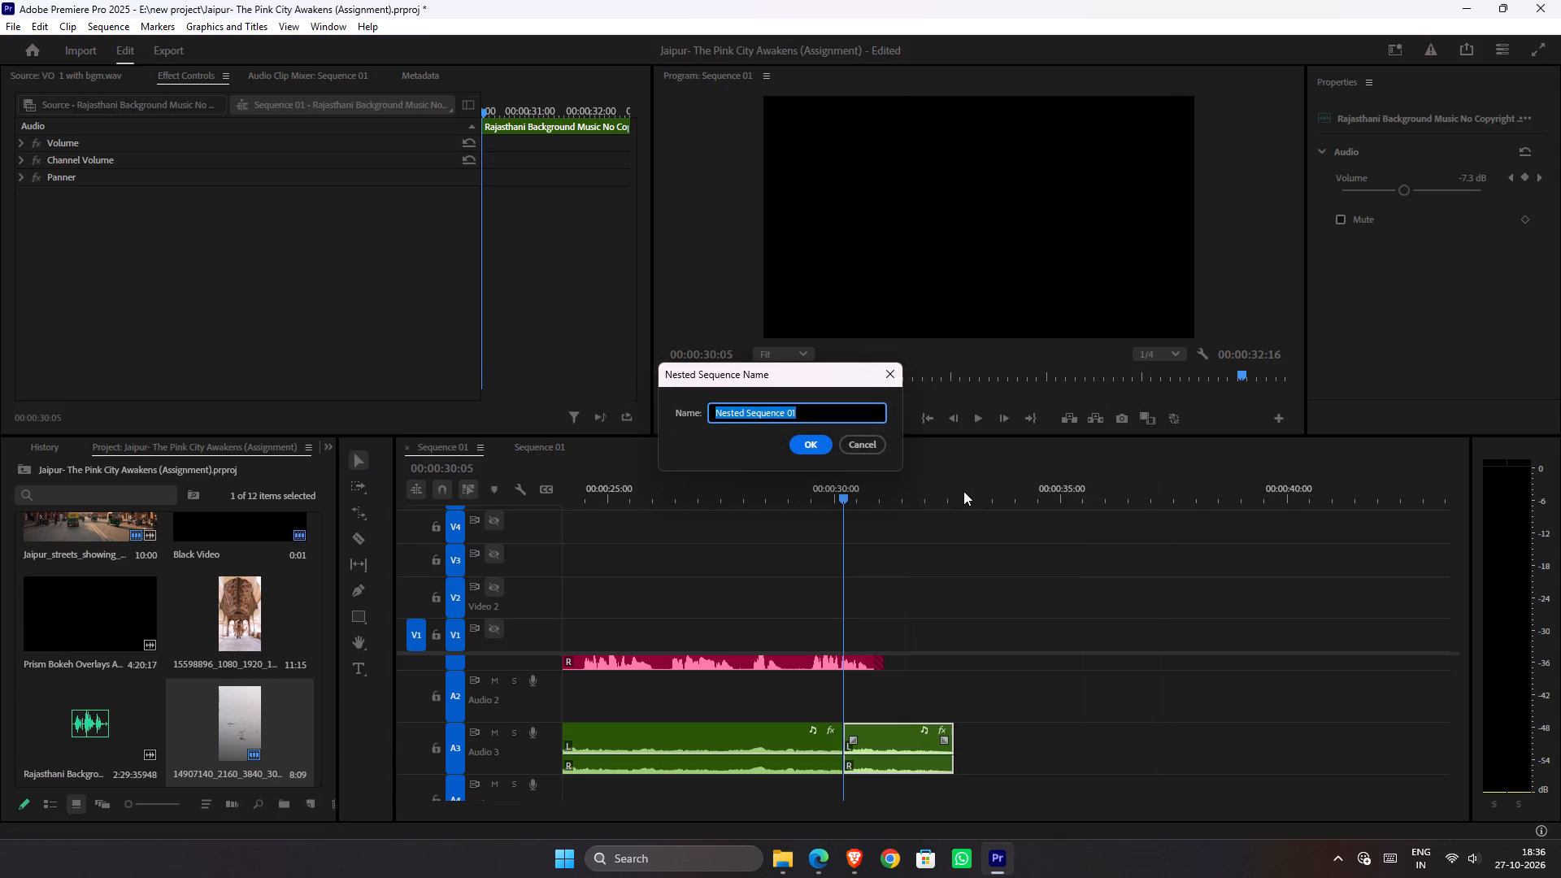
key(shift+e)
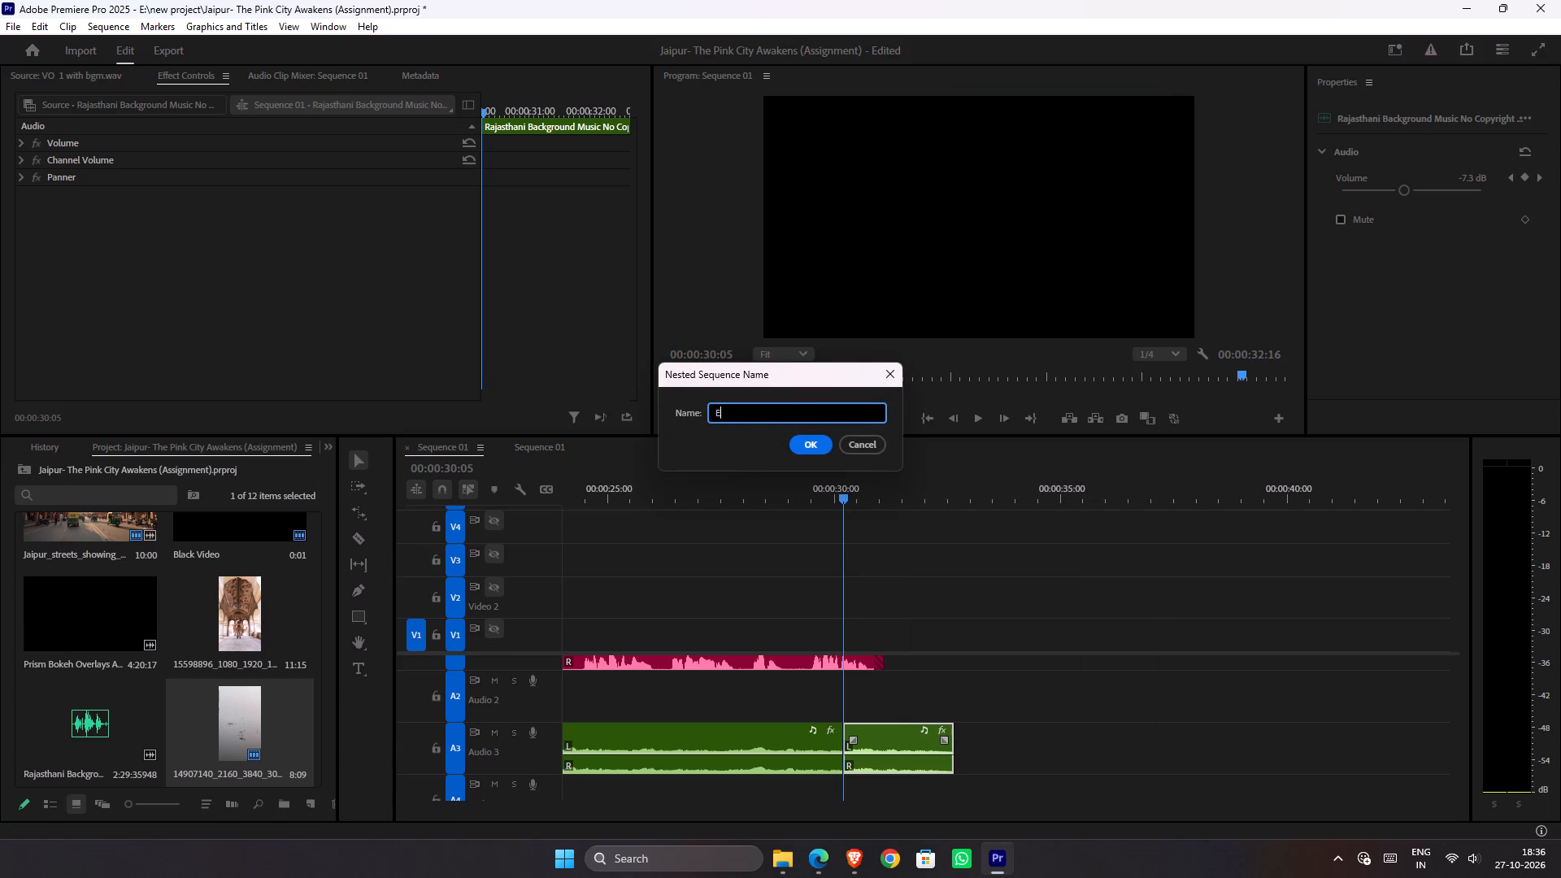
key(BackSpace)
key(BackSpace)
text(Music ENf)
key(BackSpace)
key(BackSpace)
text(nd)
key(Return)
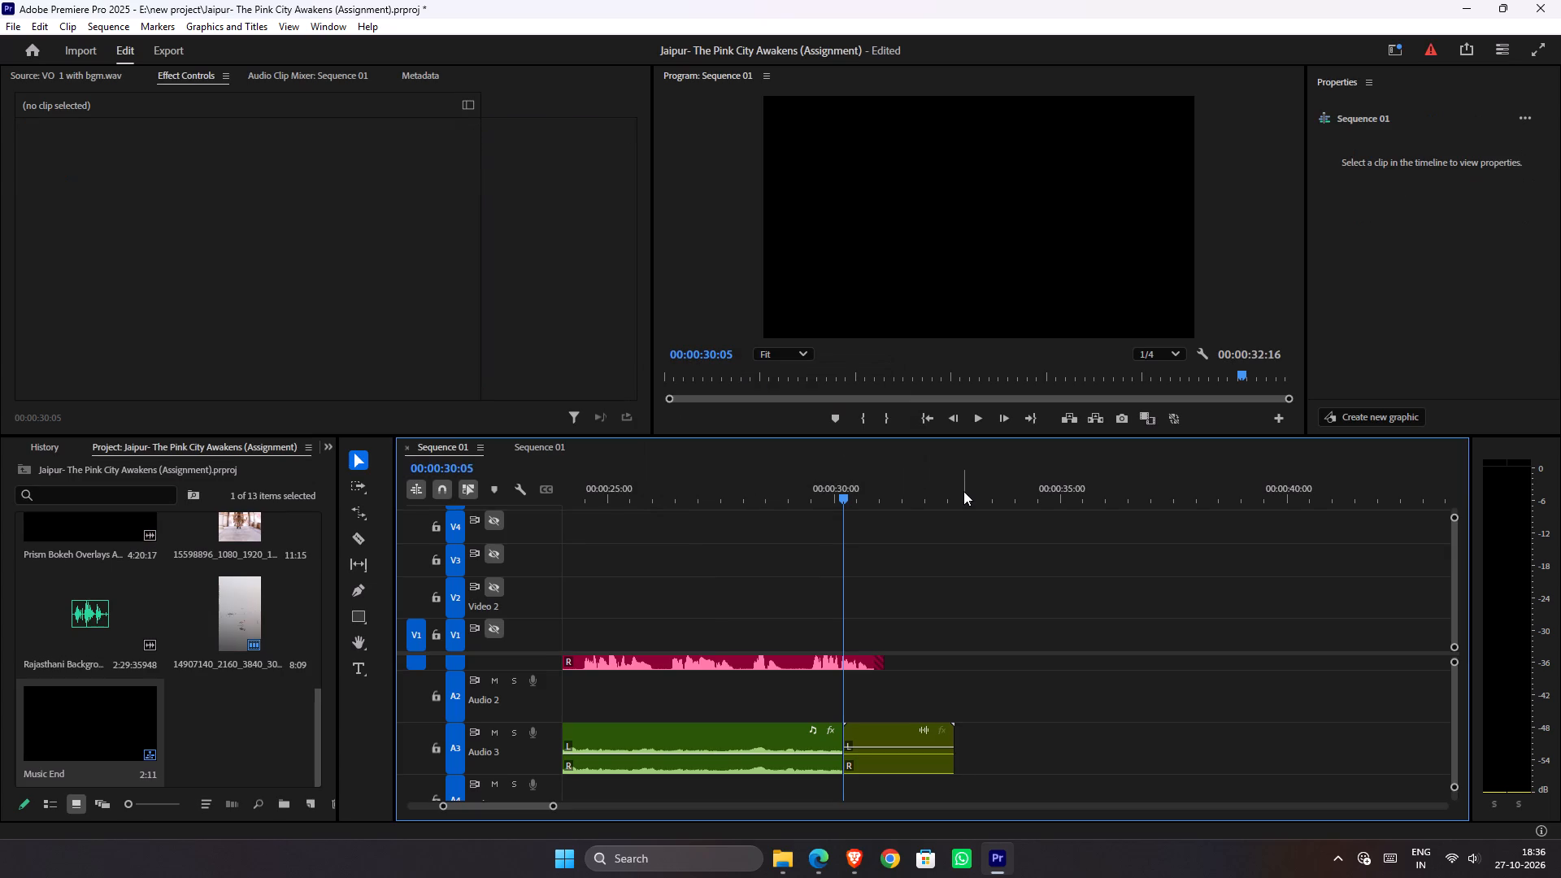
Apply the Studio Reverb effect to the Music End nest on A3.
click(896, 743)
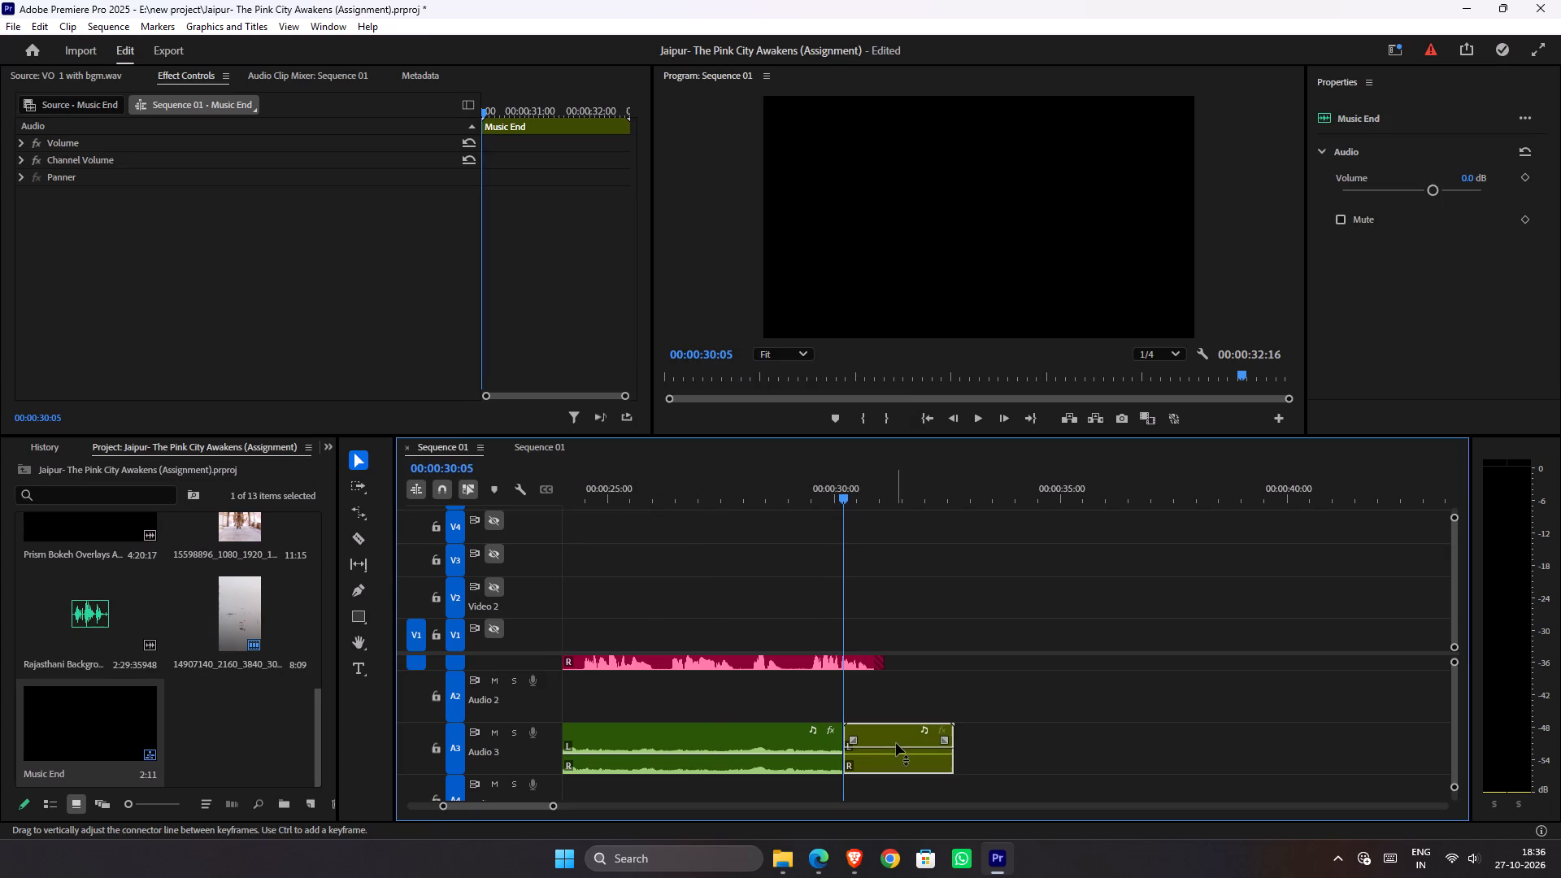
key(ctrl+d)
key(s)
key(t)
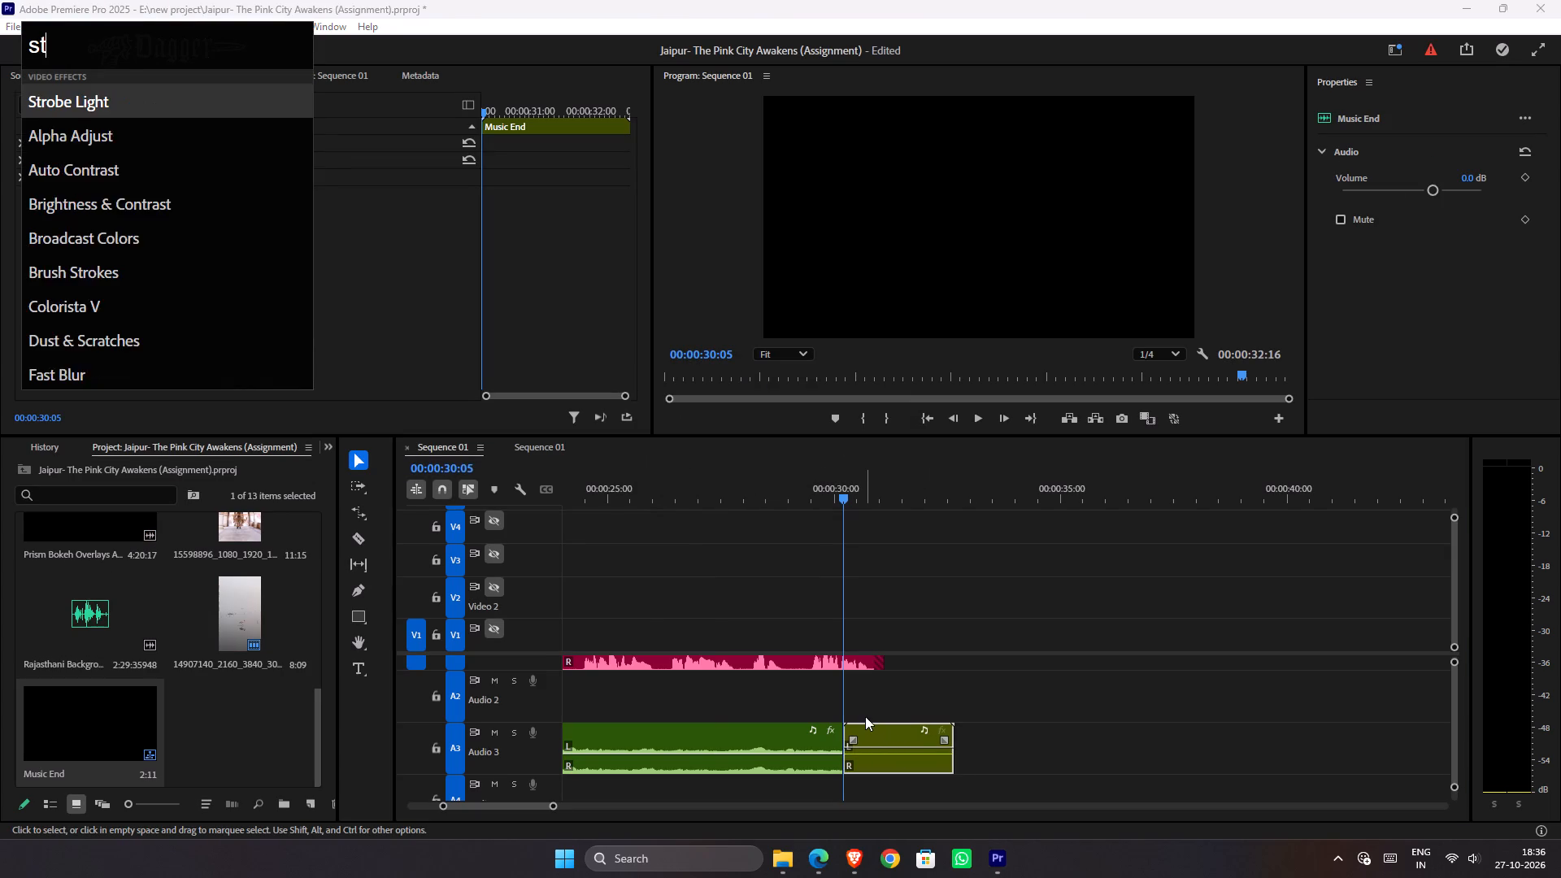
key(u)
key(d)
click(189, 93)
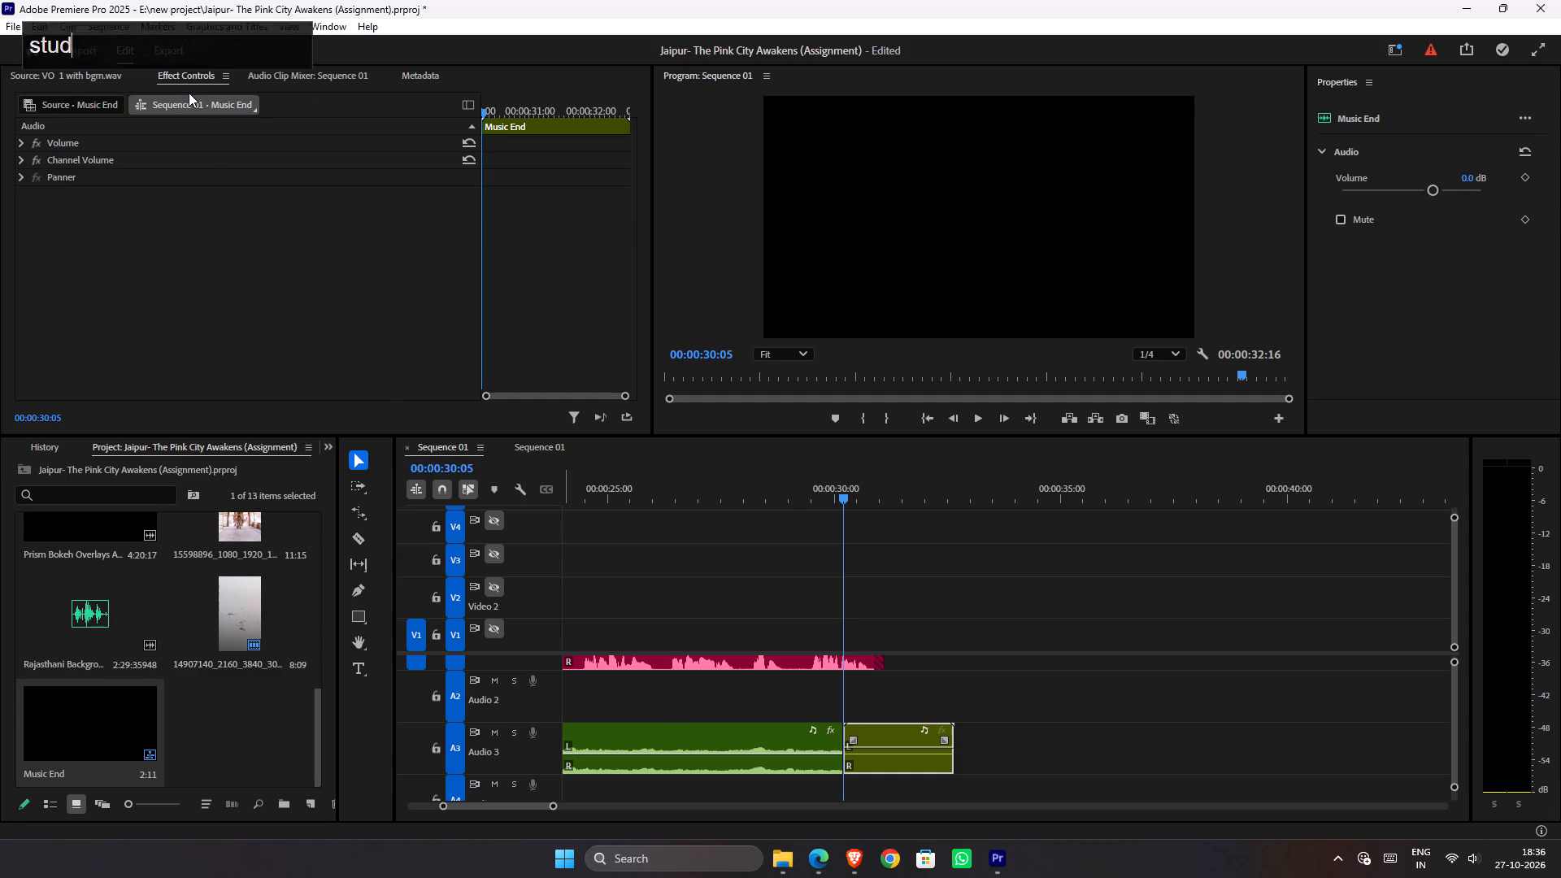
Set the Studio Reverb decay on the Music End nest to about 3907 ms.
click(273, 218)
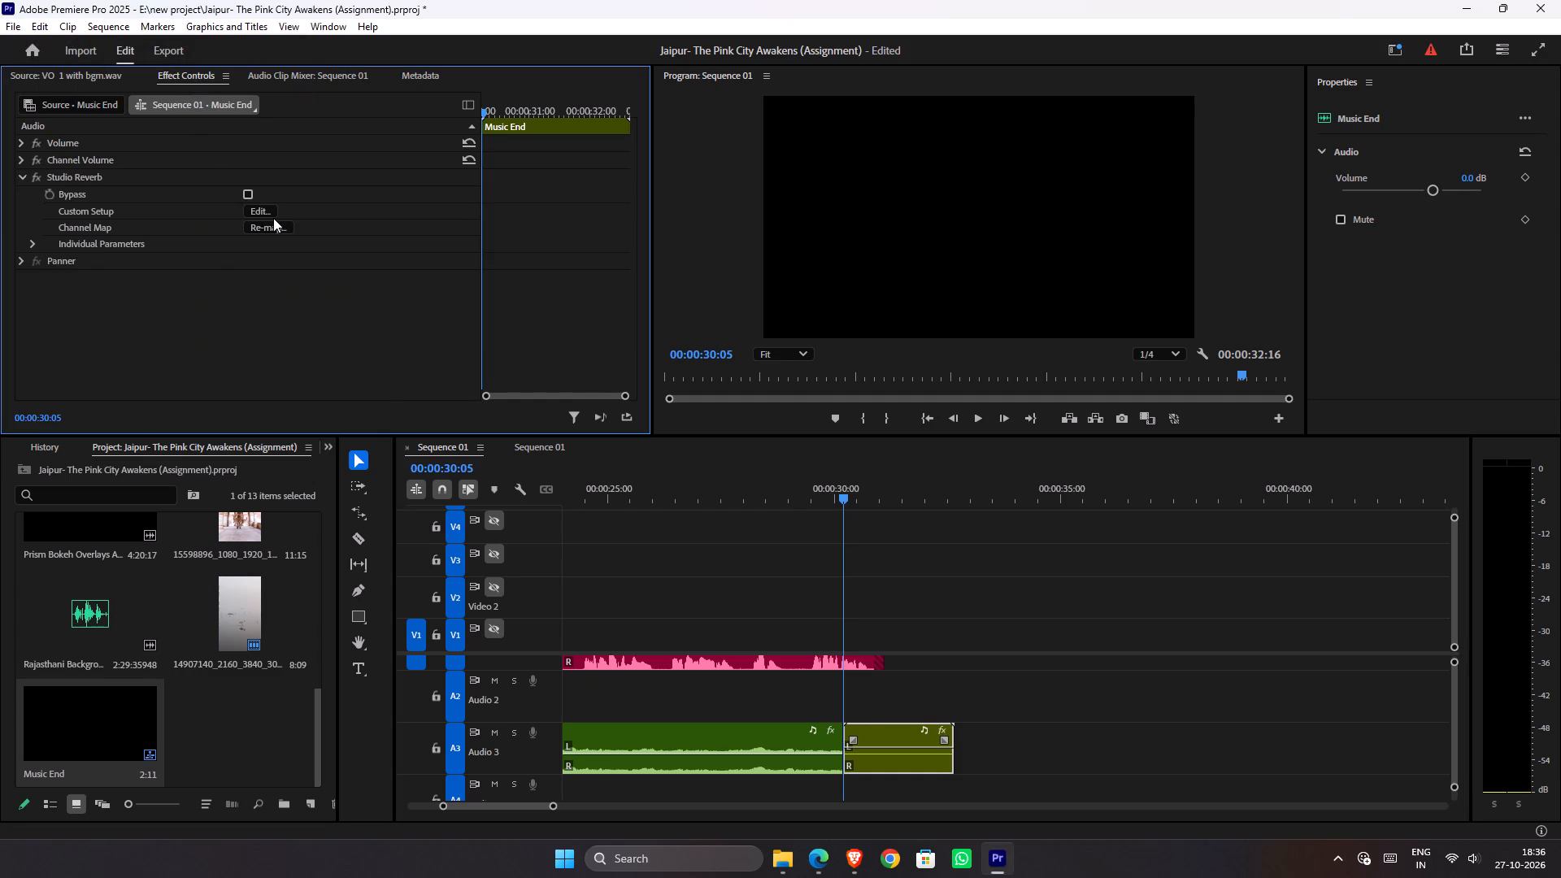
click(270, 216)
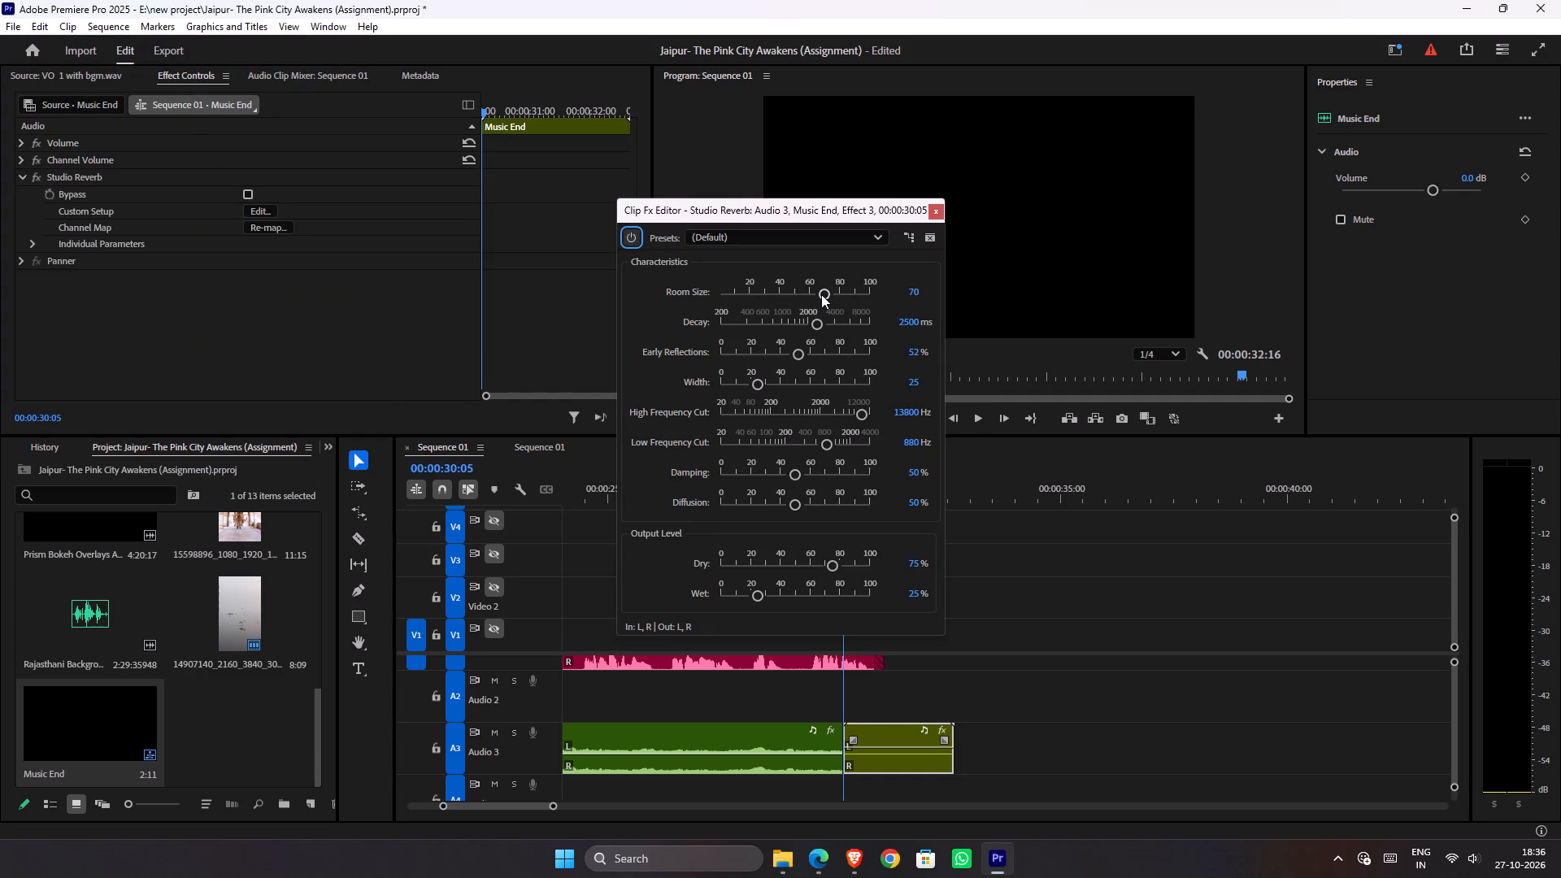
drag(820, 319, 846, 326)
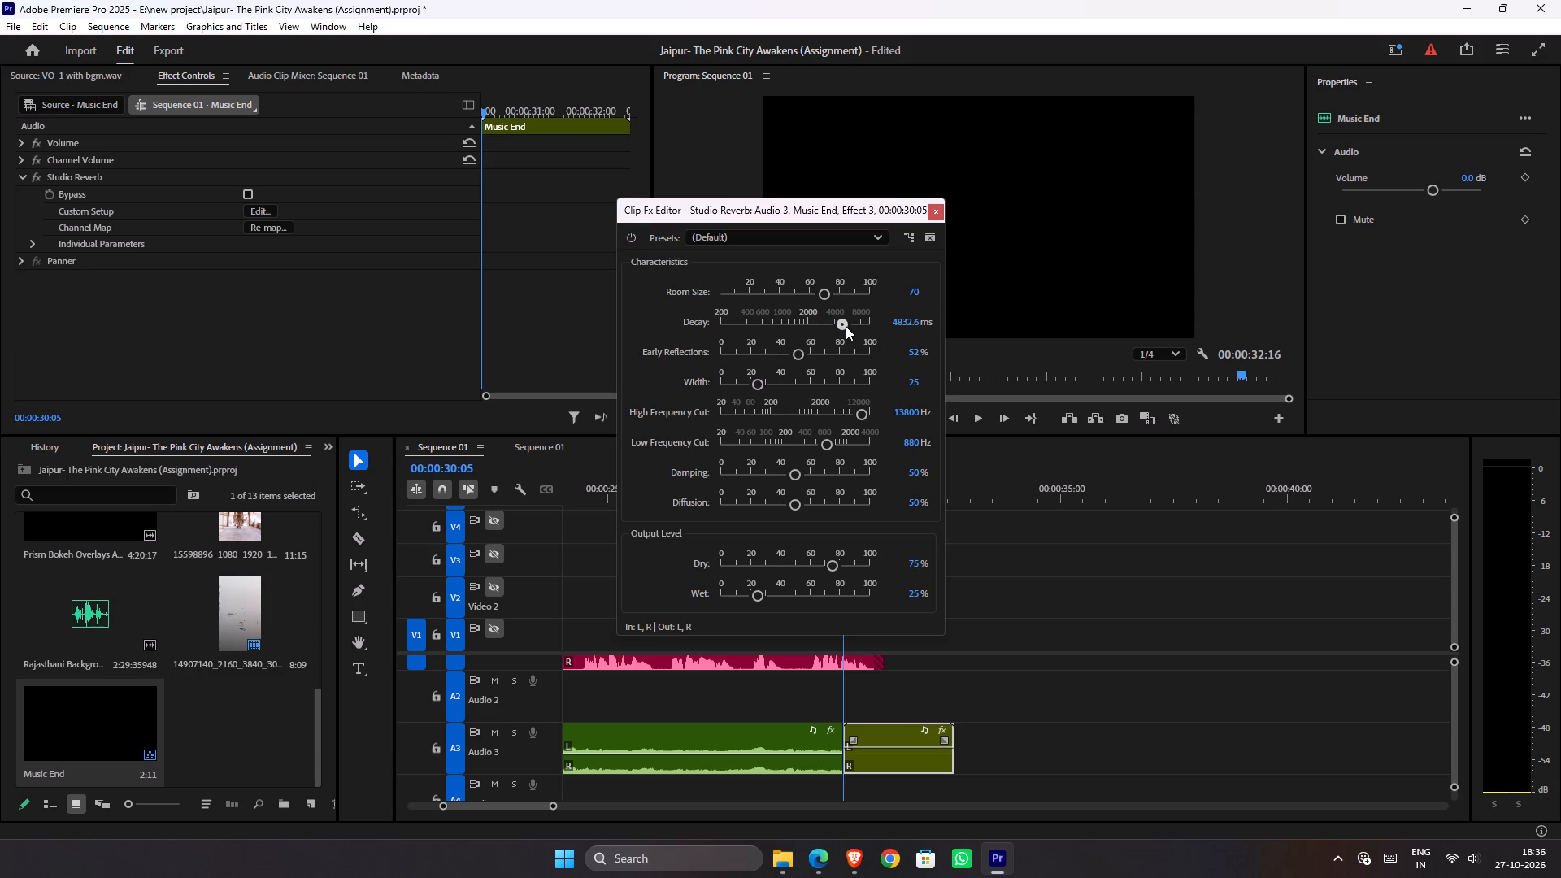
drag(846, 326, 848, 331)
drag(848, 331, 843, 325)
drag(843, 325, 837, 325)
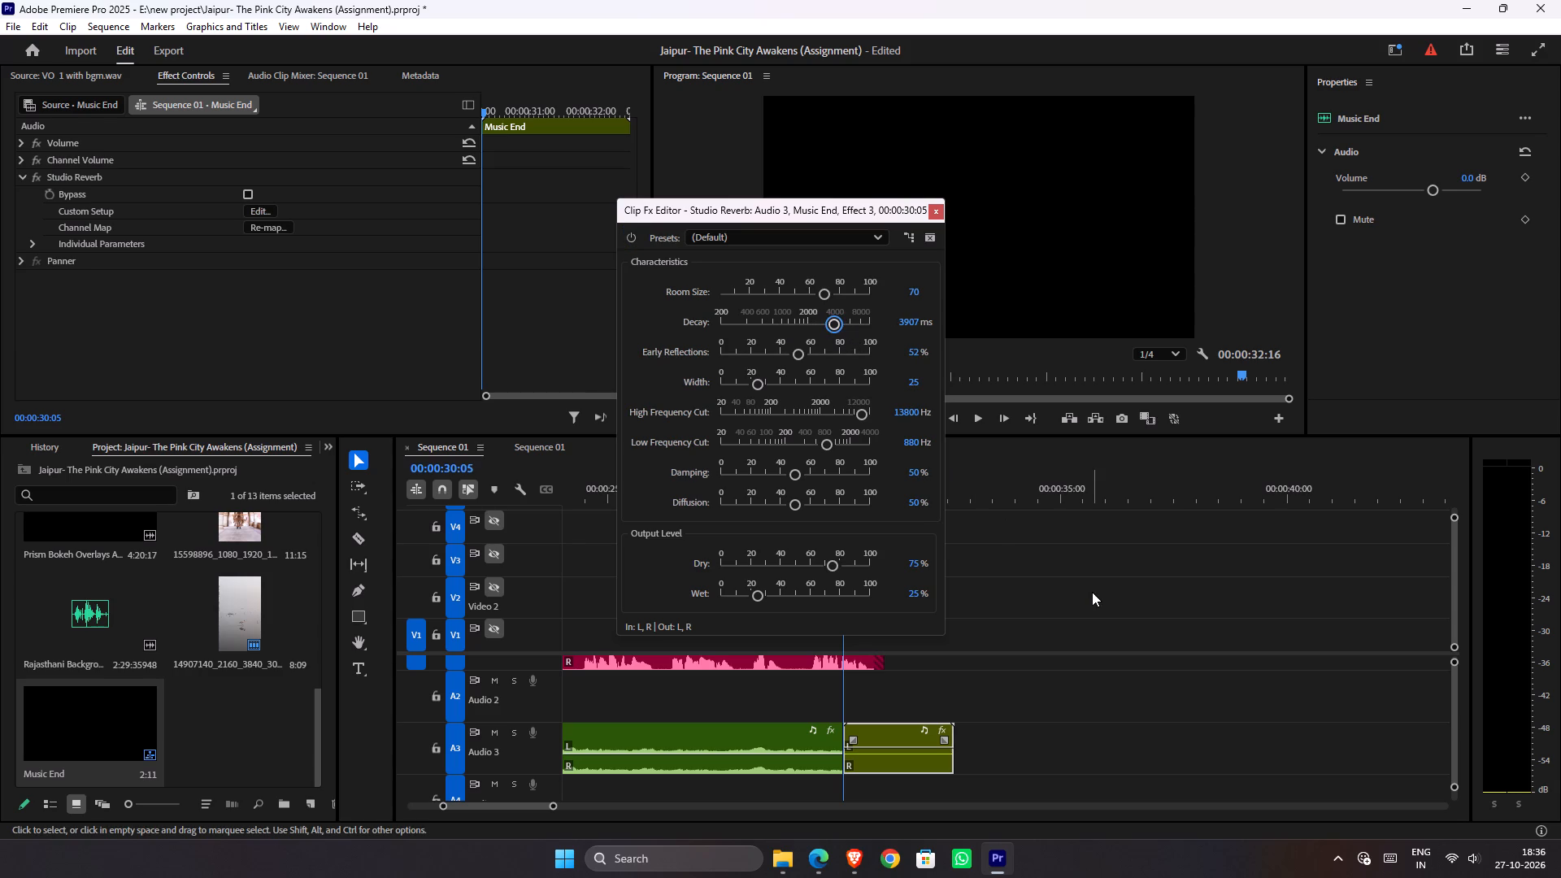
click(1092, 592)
Inside the Music End nest, add Black Video on V1 after the music, extend it to 00:00:04:22 and save the project.
double_click(872, 729)
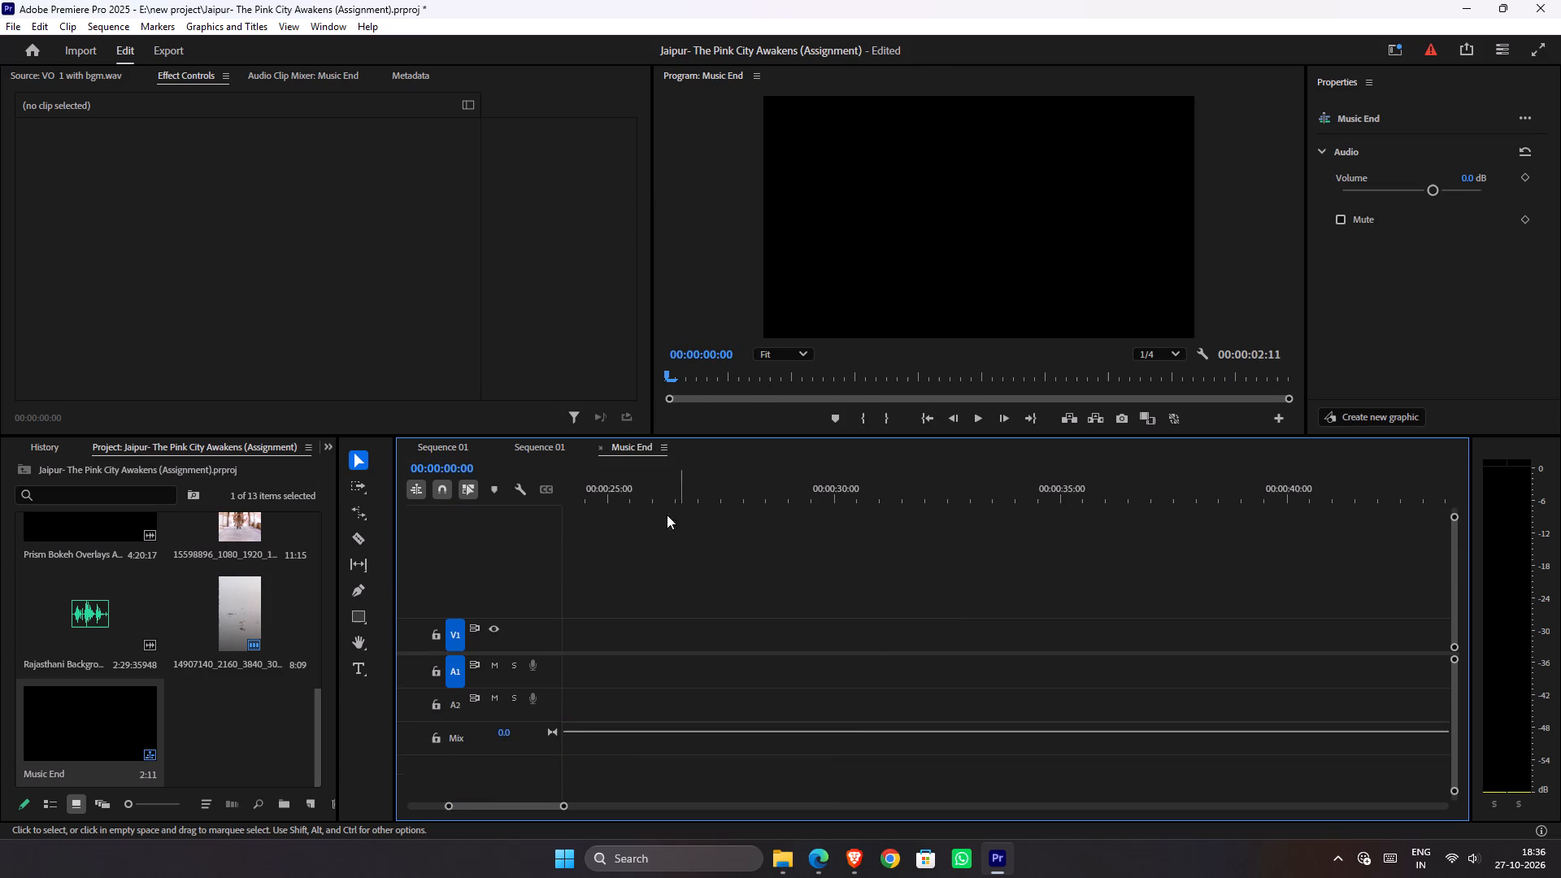
scroll(598, 663, up, 12)
scroll(597, 676, down, 1)
scroll(597, 676, up, 8)
scroll(598, 680, down, 3)
scroll(590, 676, up, 10)
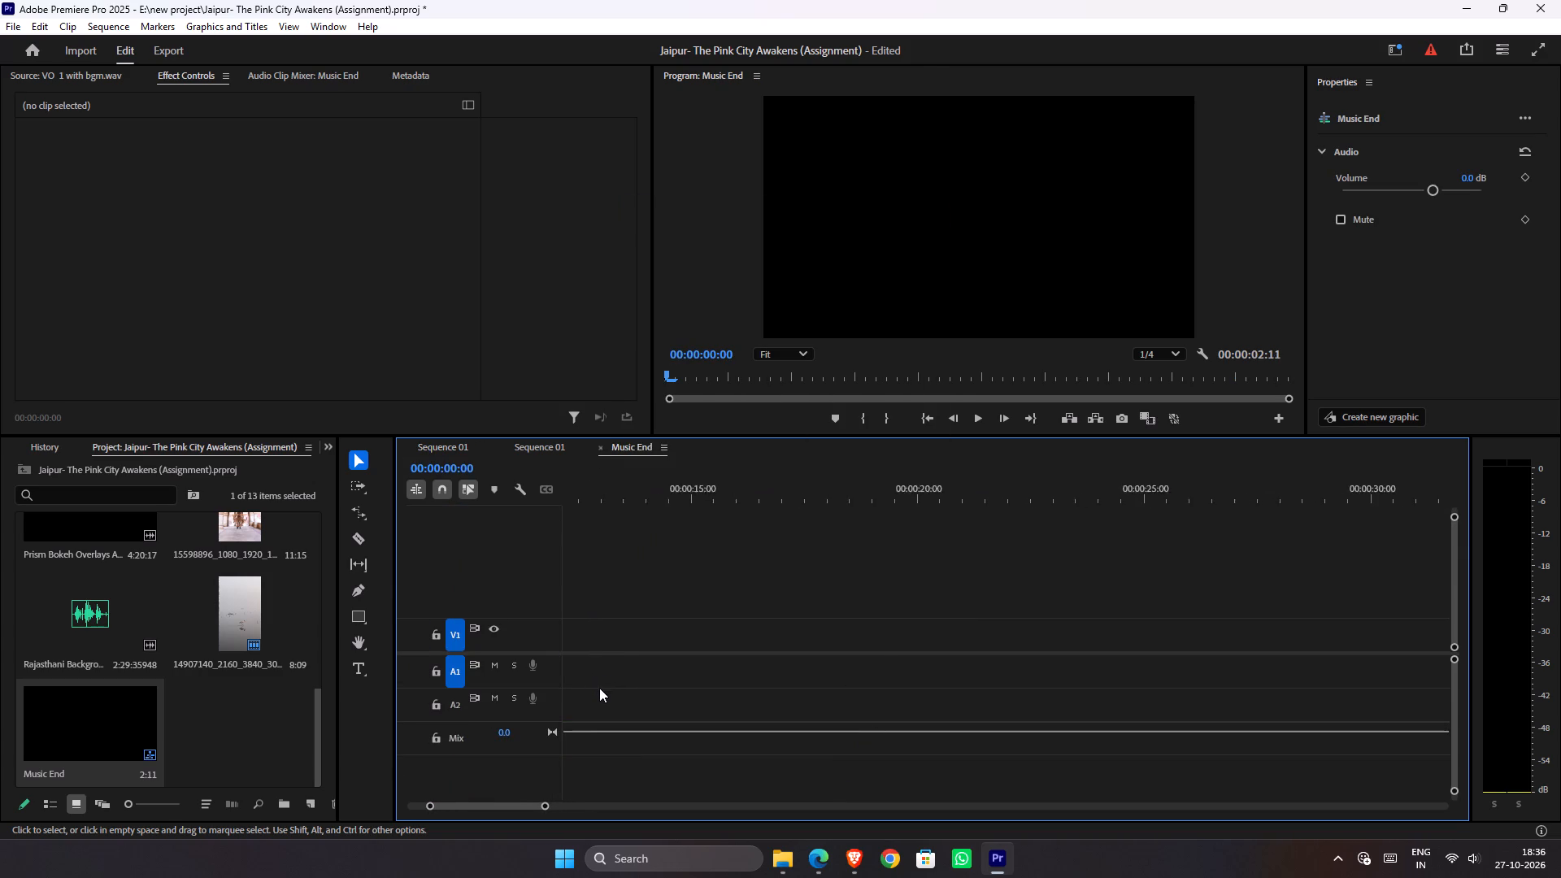
scroll(599, 688, up, 8)
scroll(585, 699, down, 1)
scroll(584, 699, up, 7)
scroll(592, 702, down, 2)
scroll(592, 702, up, 15)
scroll(583, 691, down, 1)
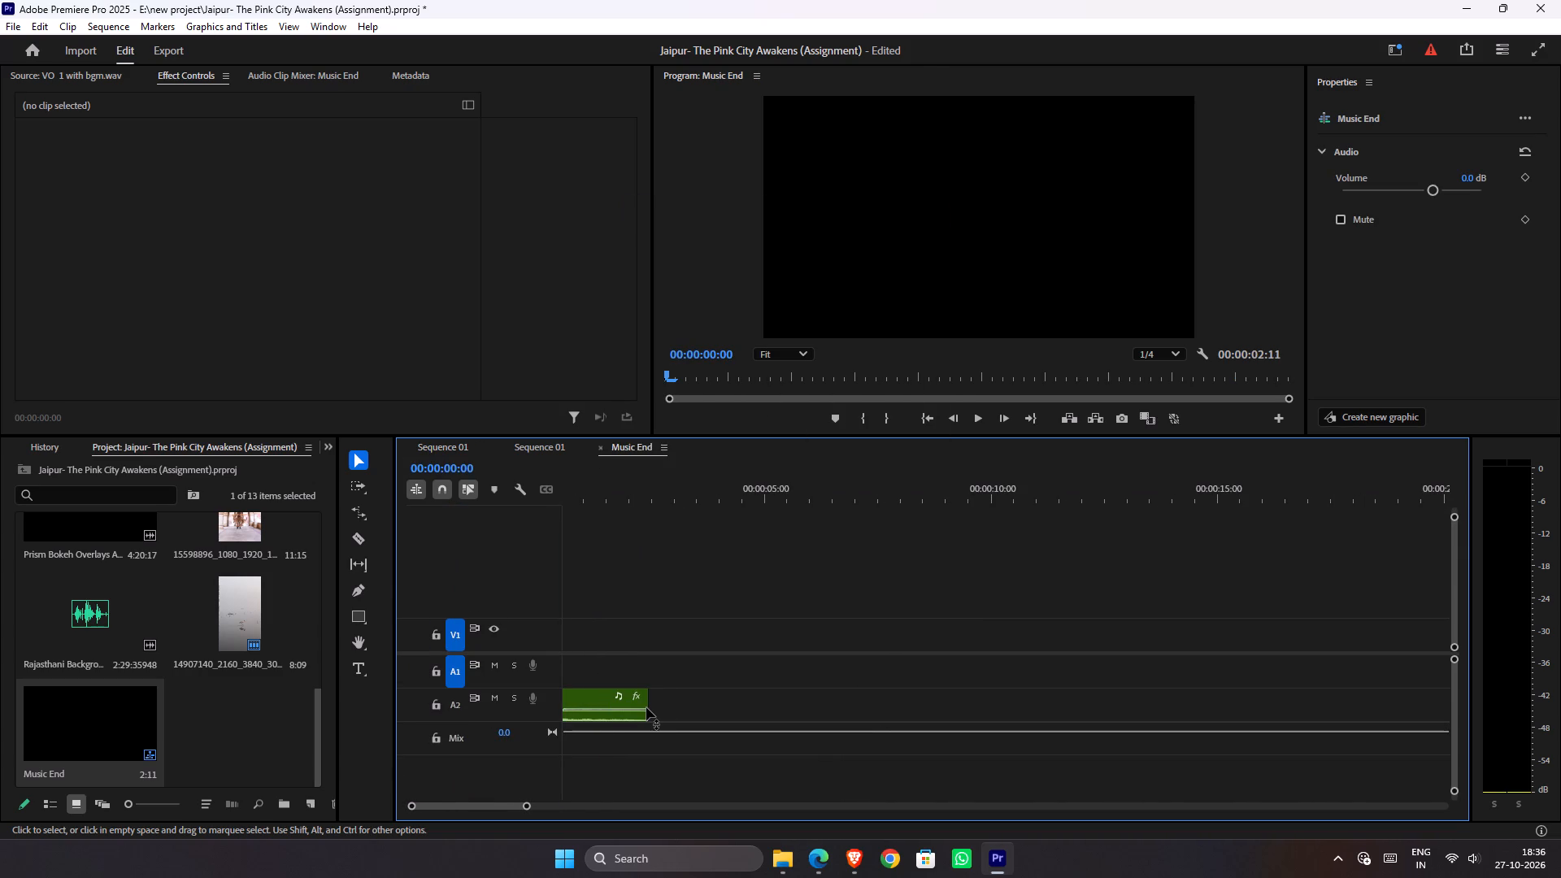
click(621, 708)
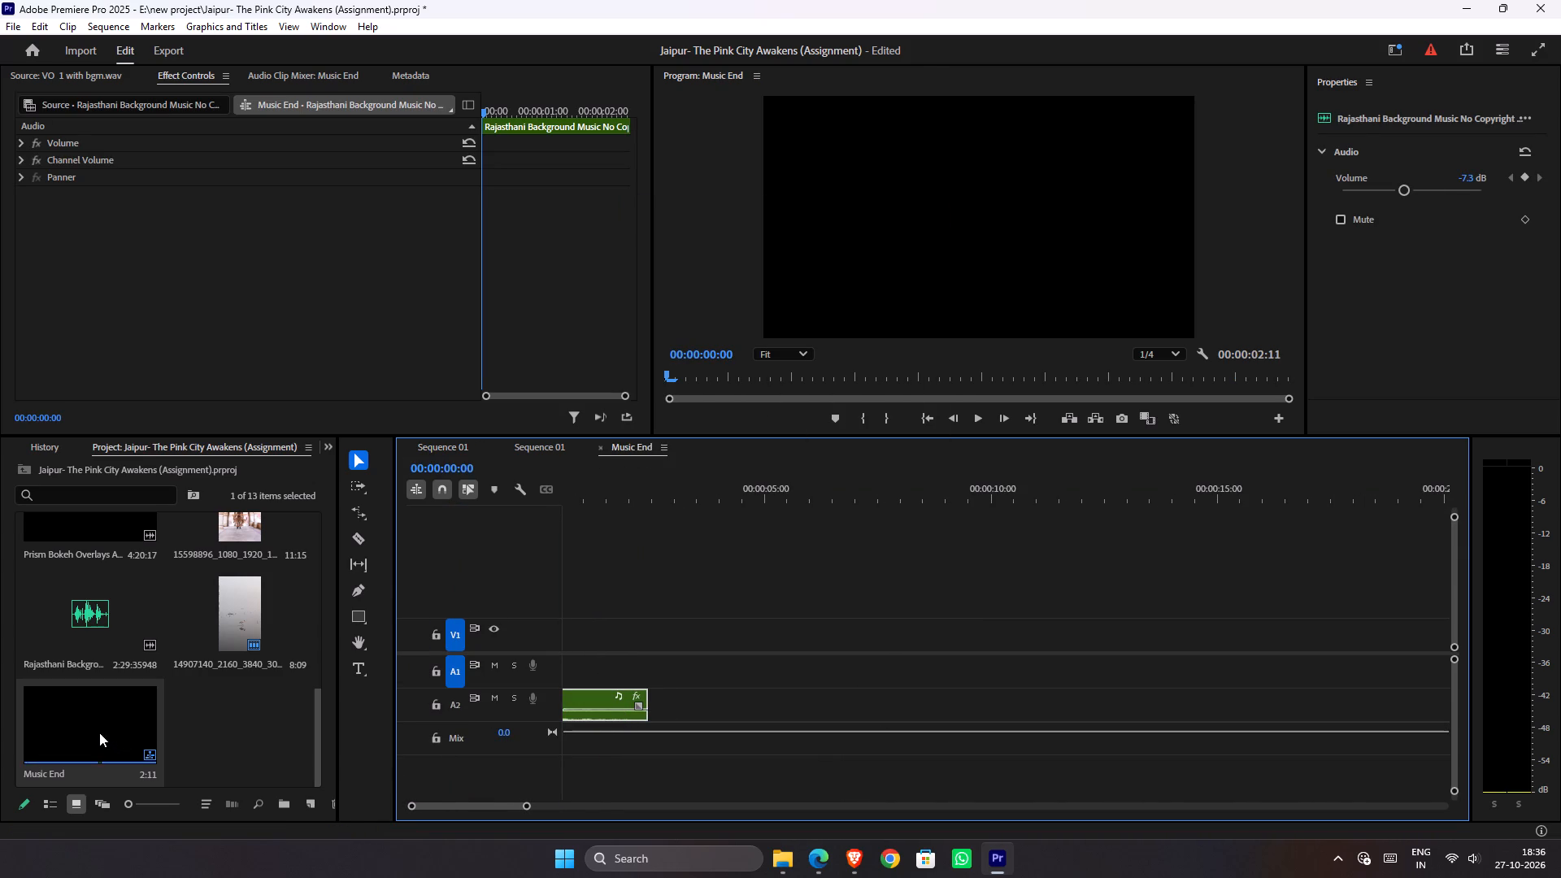
scroll(124, 607, up, 4)
scroll(125, 609, down, 2)
drag(245, 633, 694, 698)
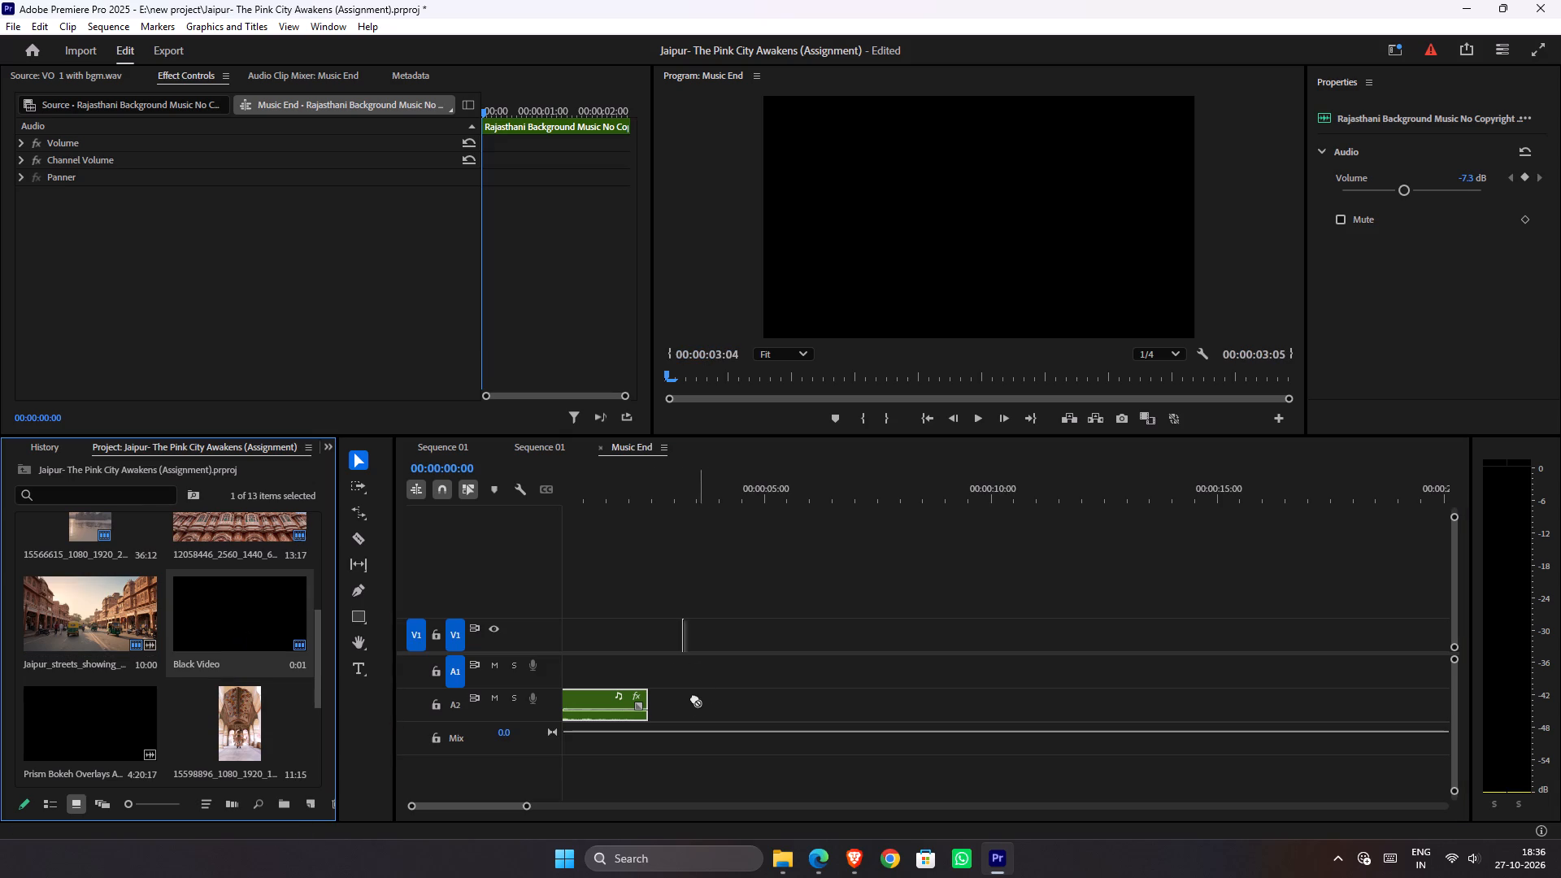
drag(694, 698, 635, 641)
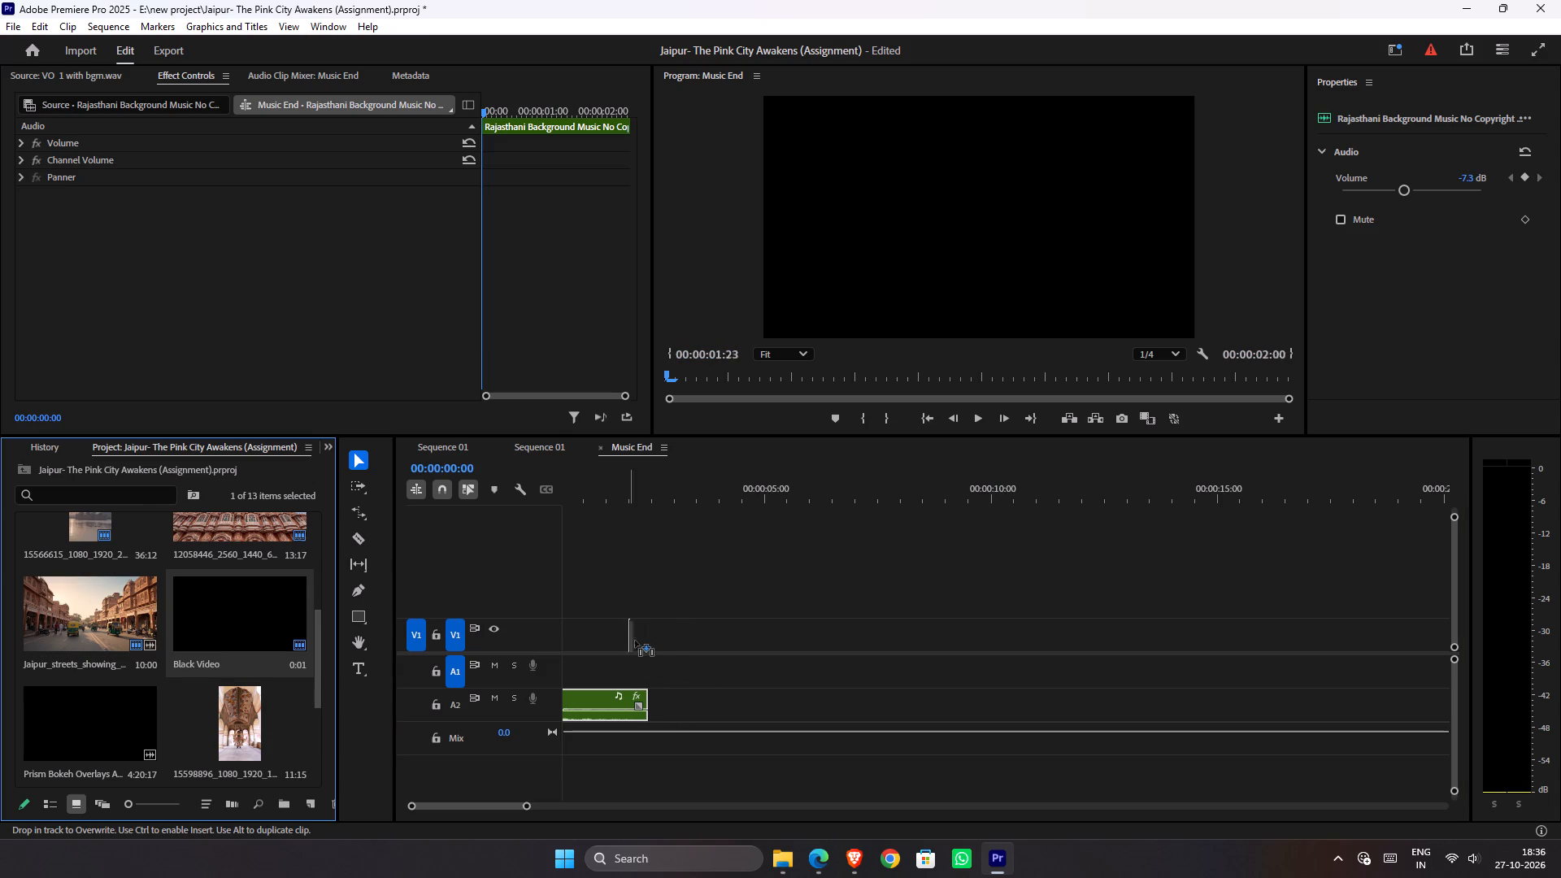
drag(635, 641, 642, 643)
drag(650, 633, 798, 623)
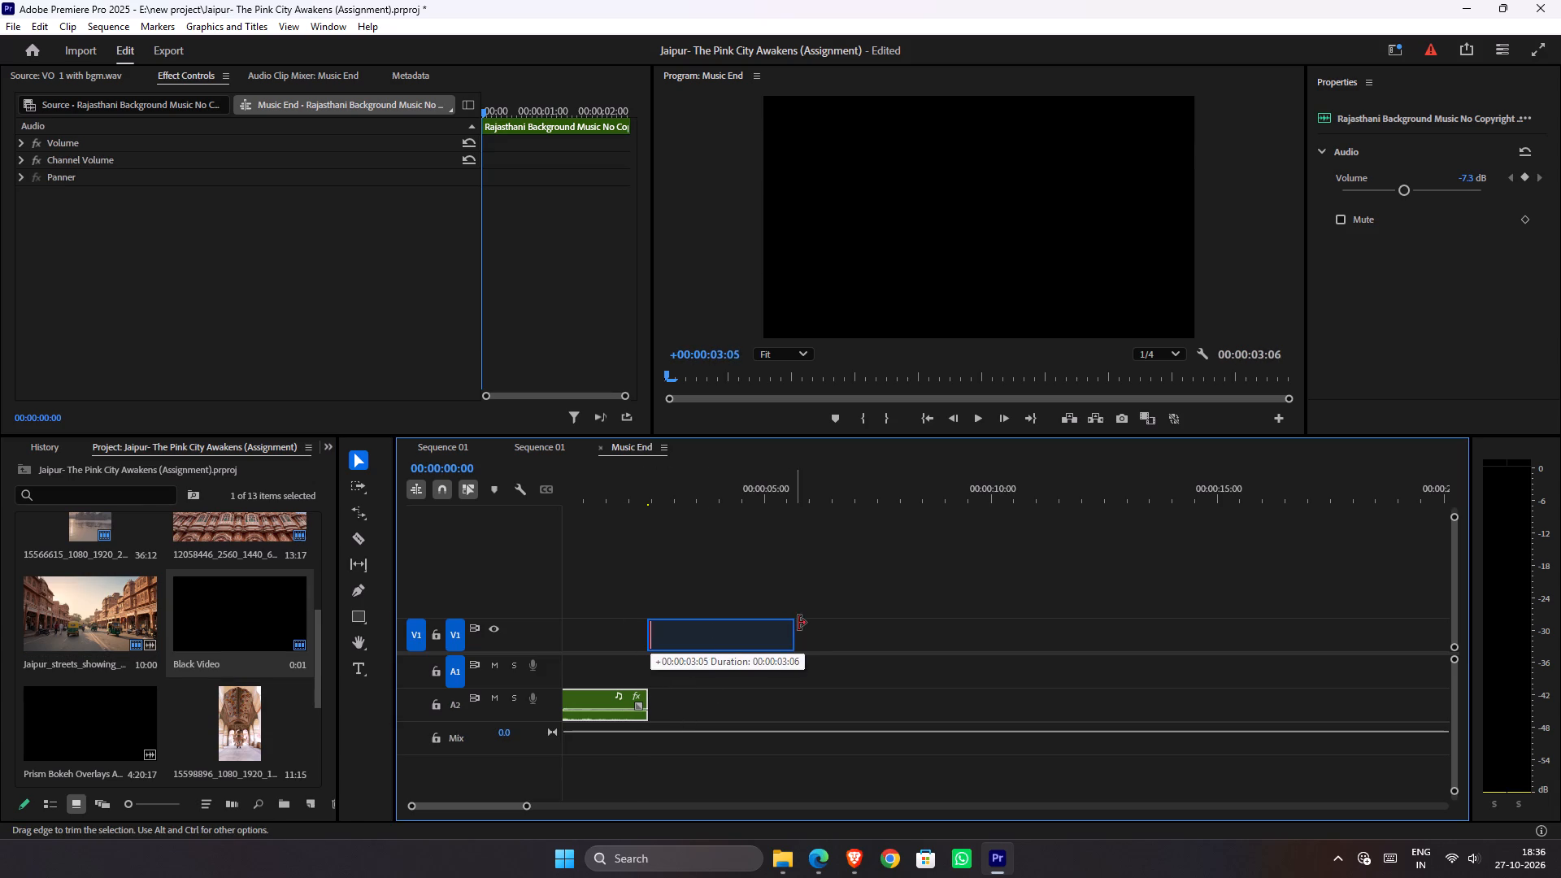
drag(798, 623, 761, 629)
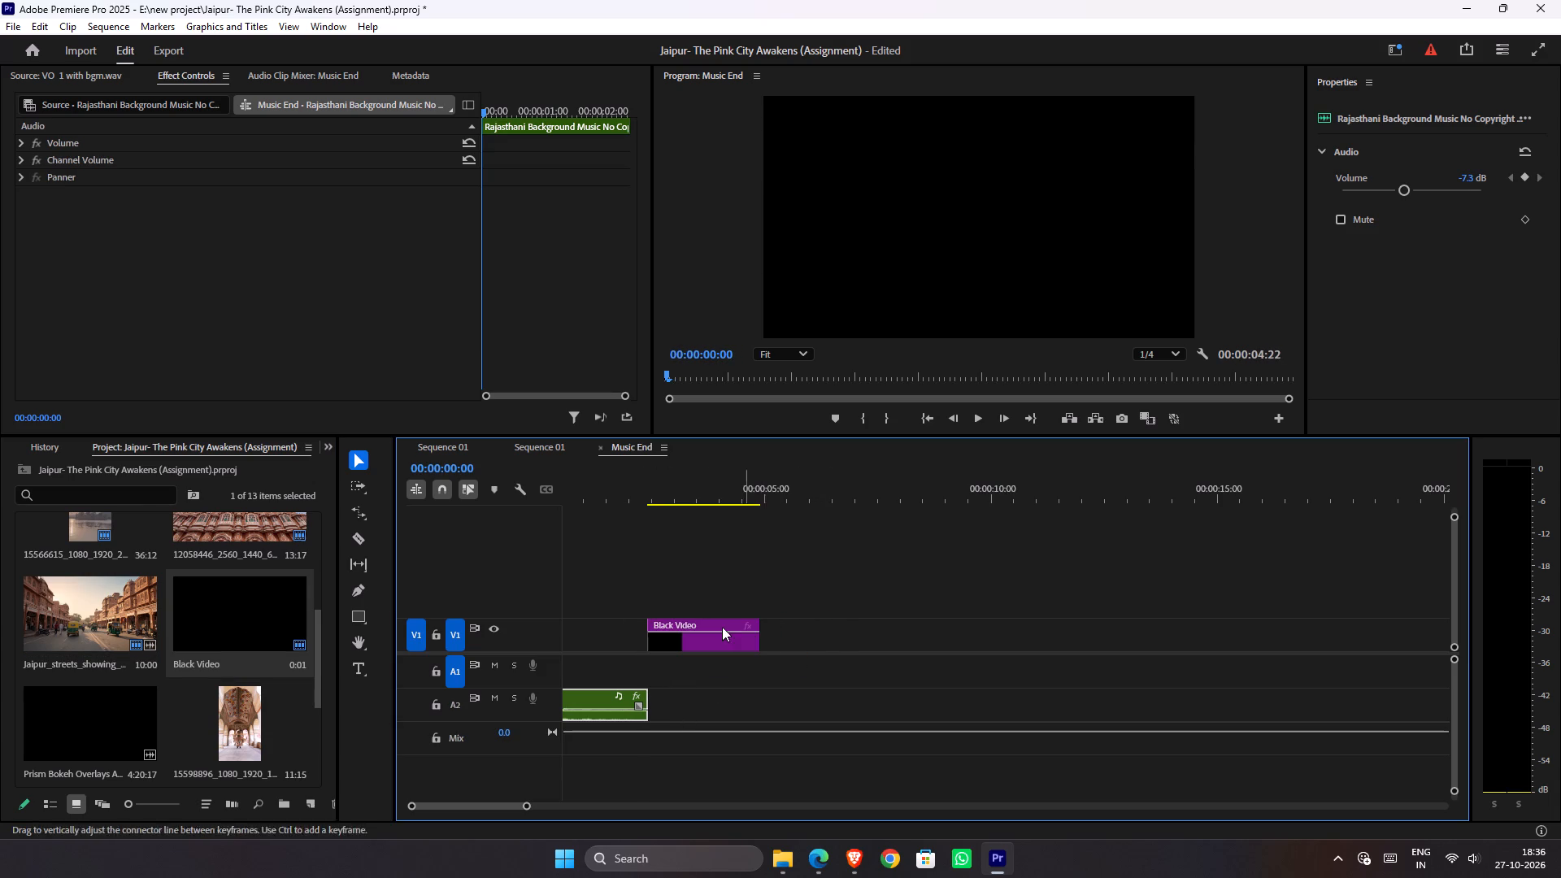
key(ctrl+s)
Close the voiceover project's sequence and extend the Music End nest on A3 to 00:00:35:03 in the Jaipur Sequence 01.
click(543, 449)
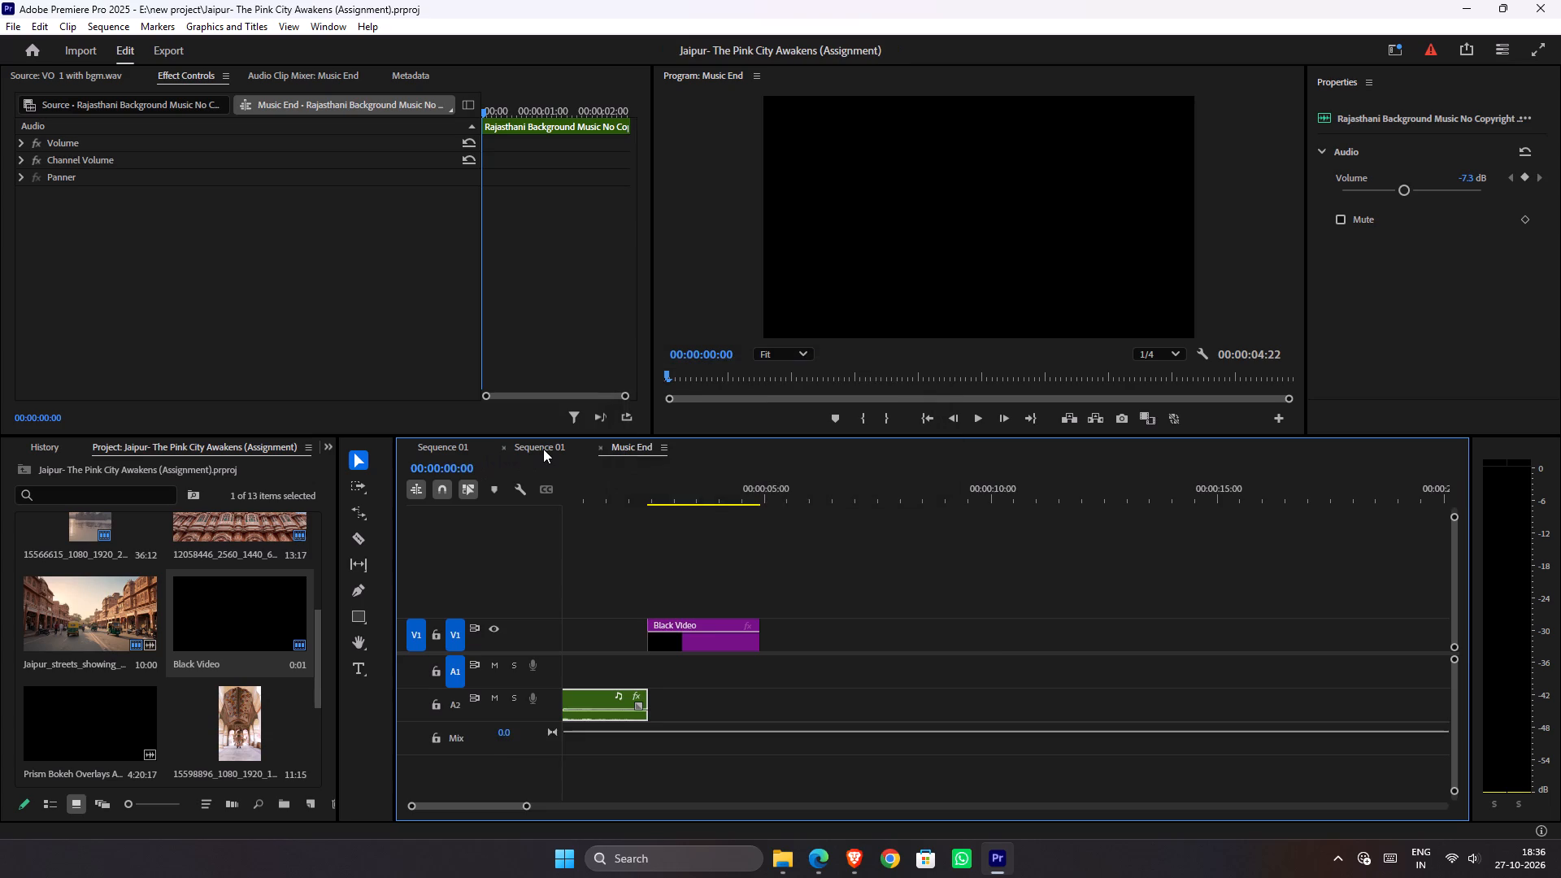
click(507, 454)
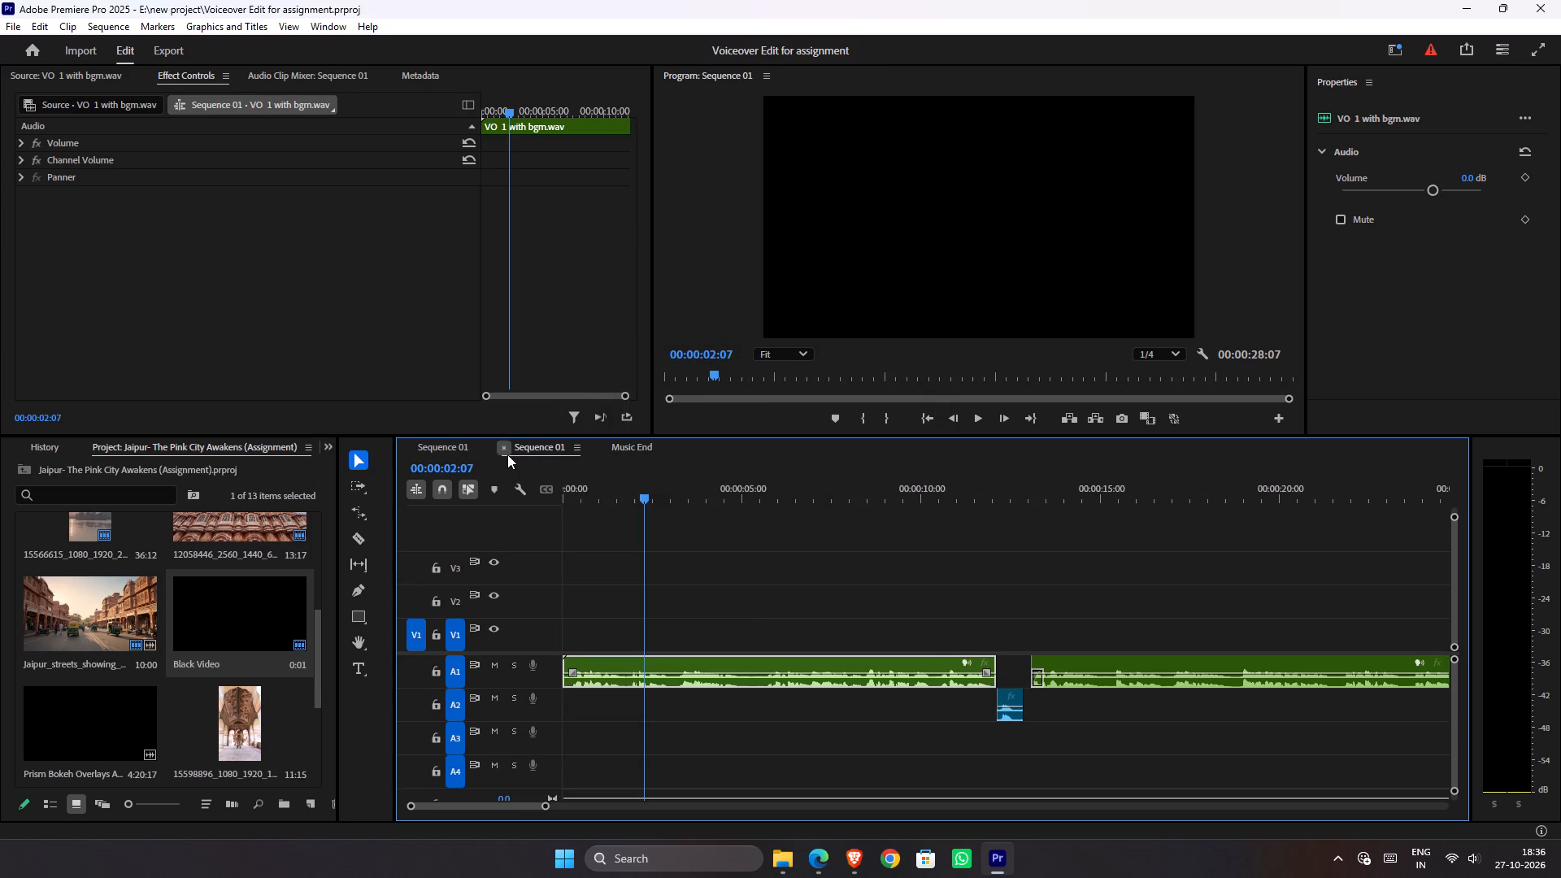
click(456, 452)
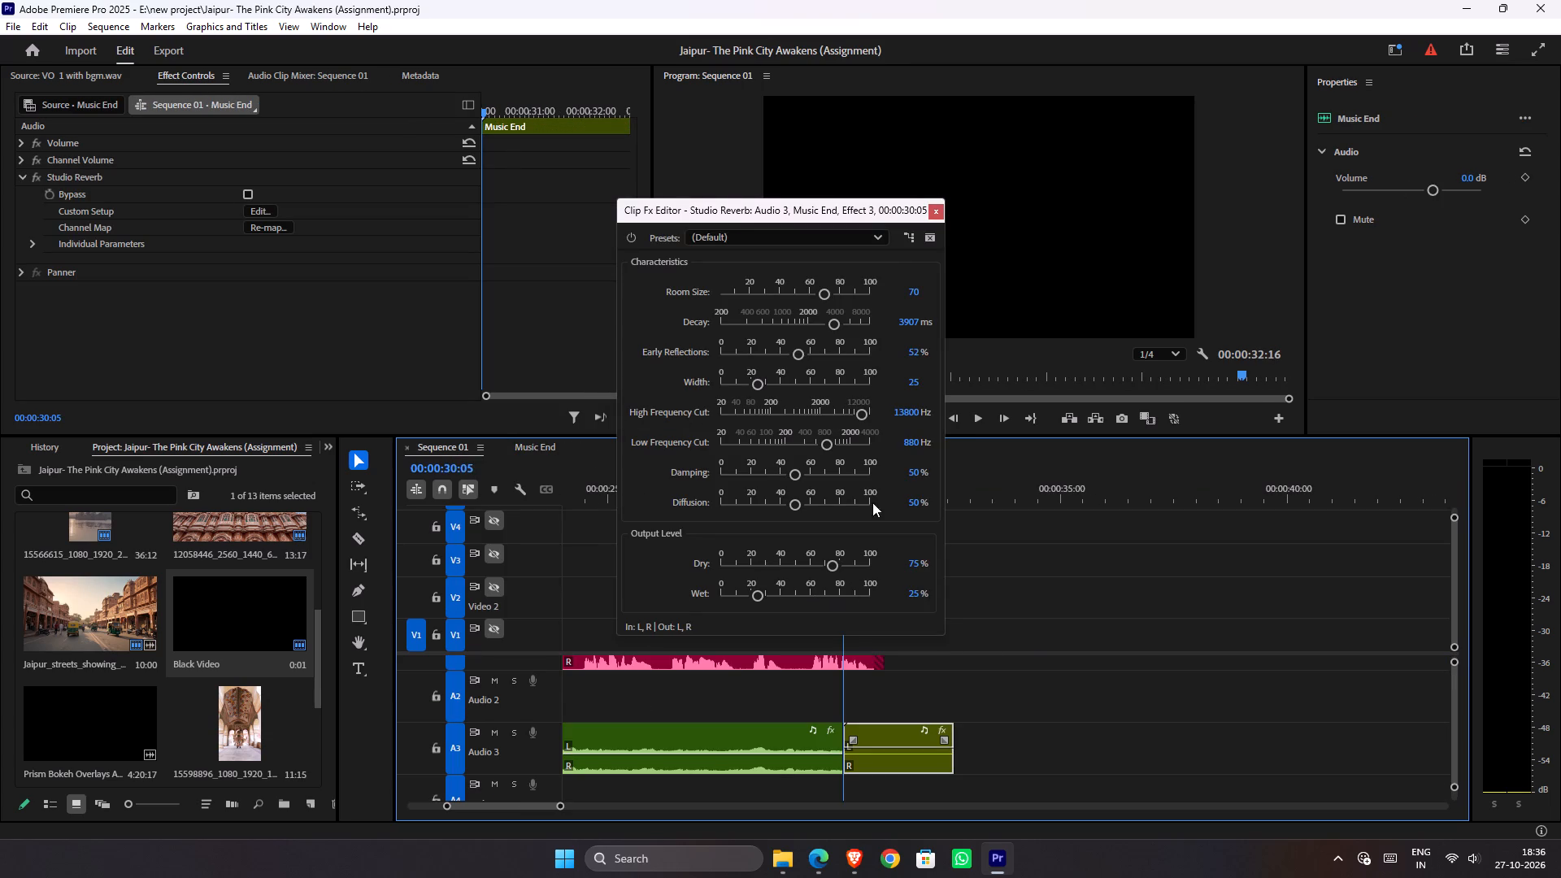
click(934, 207)
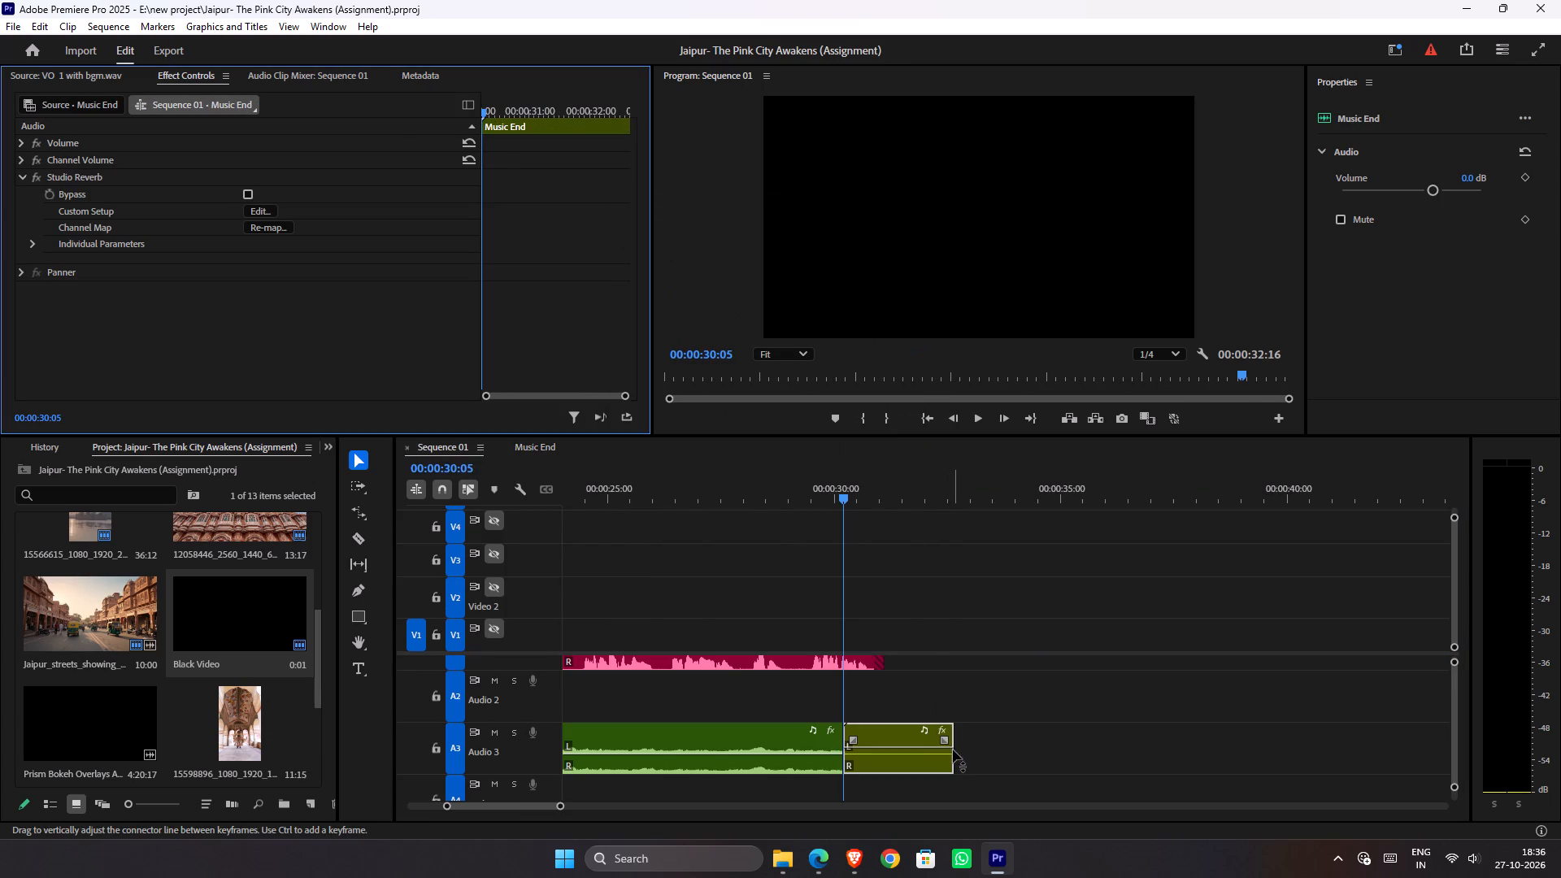
drag(956, 752, 1189, 754)
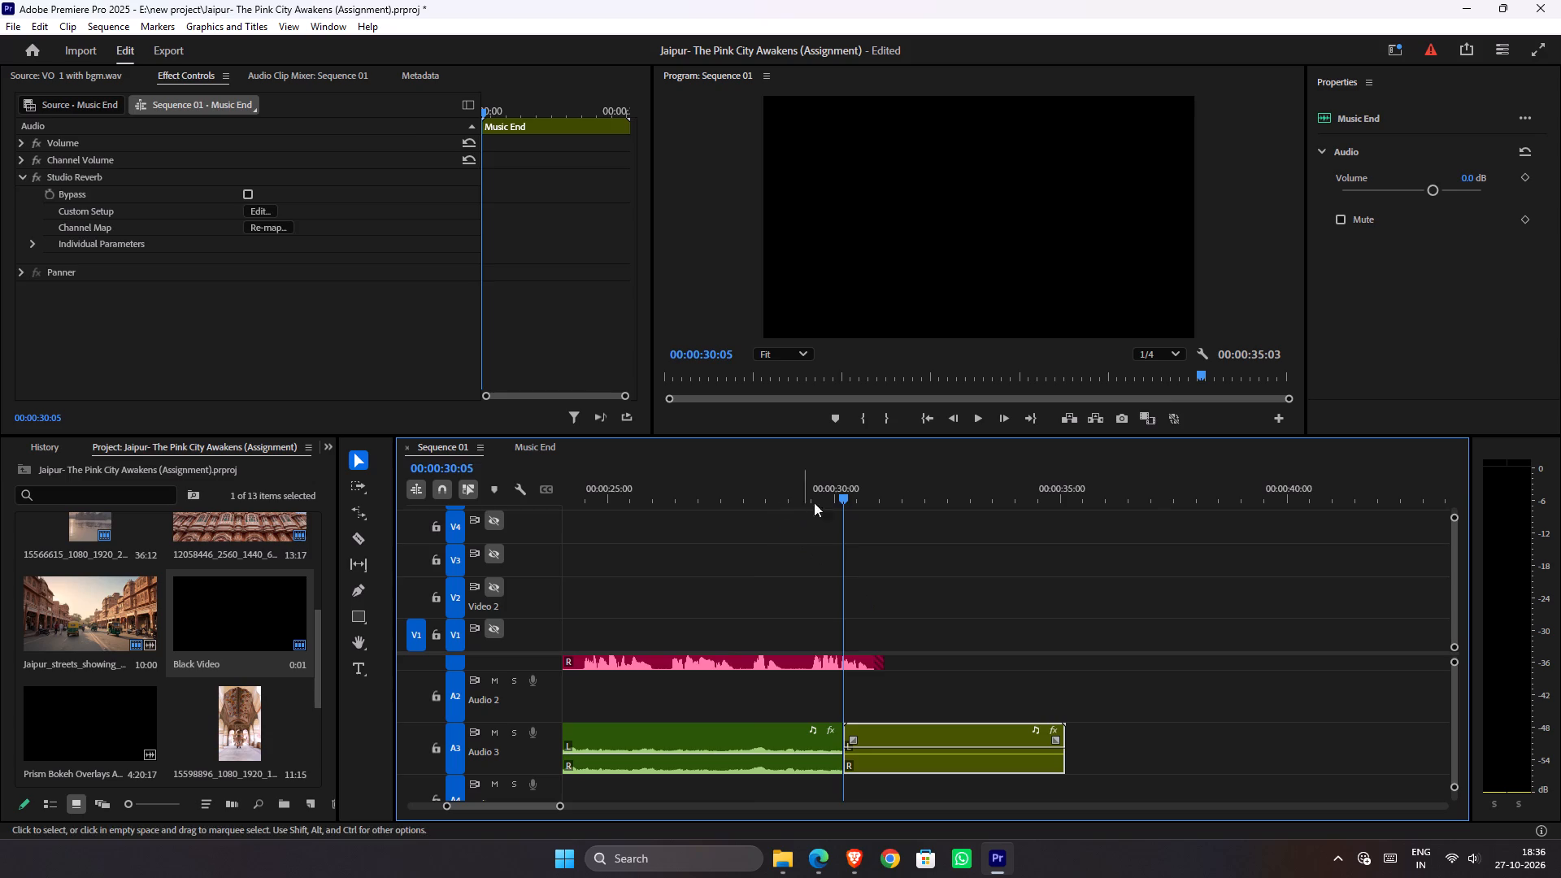
Replay the ending from about 00:00:28 to hear the reverb and check the contents of the Music End nest.
drag(842, 482, 754, 496)
key(space)
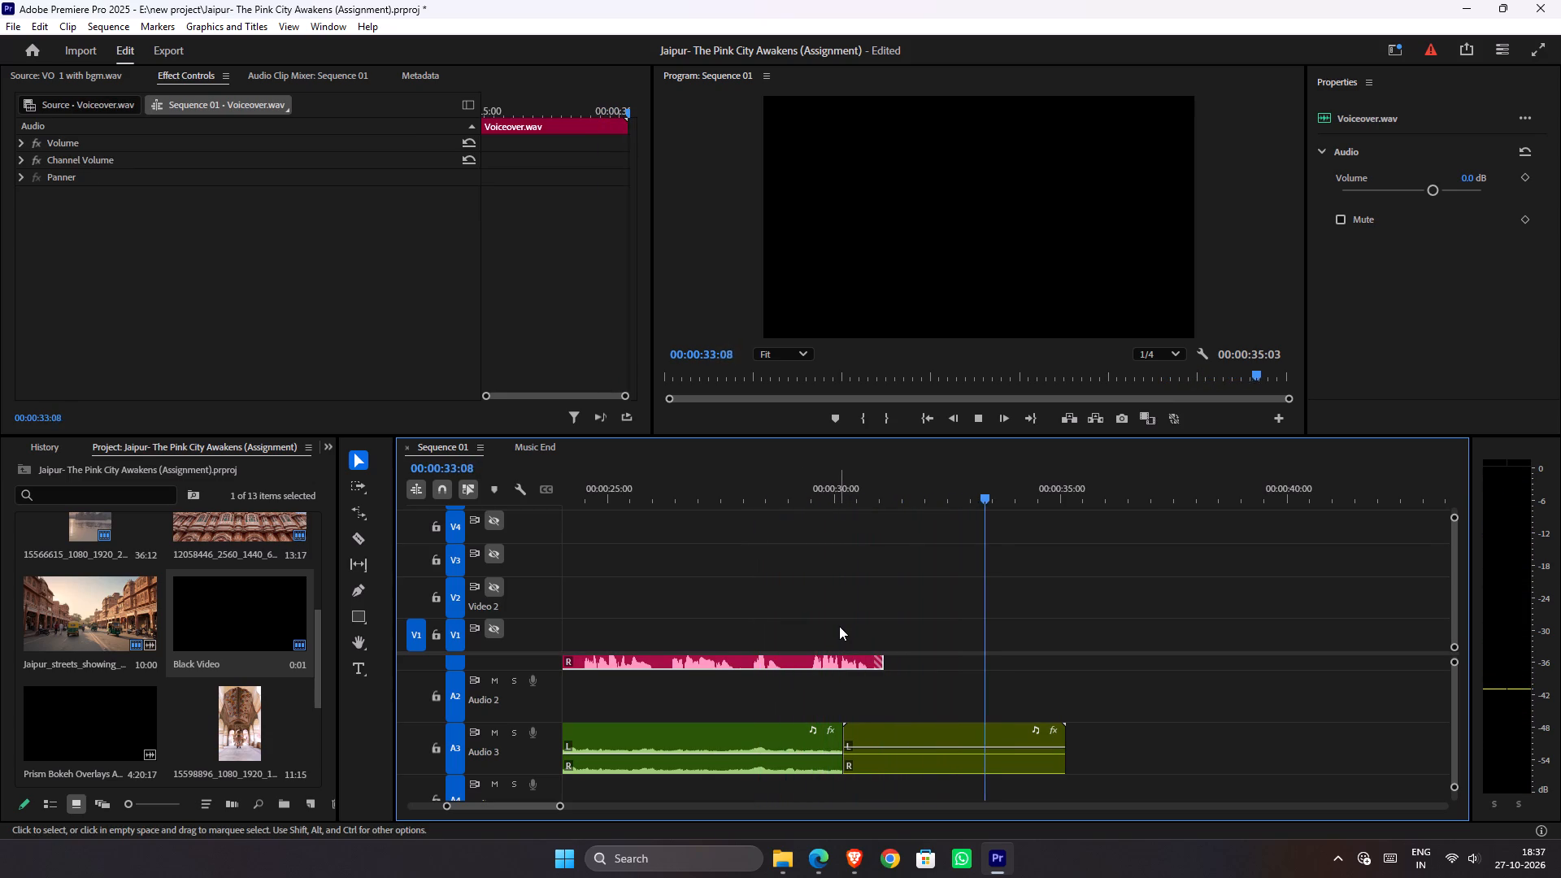
key(space)
double_click(962, 737)
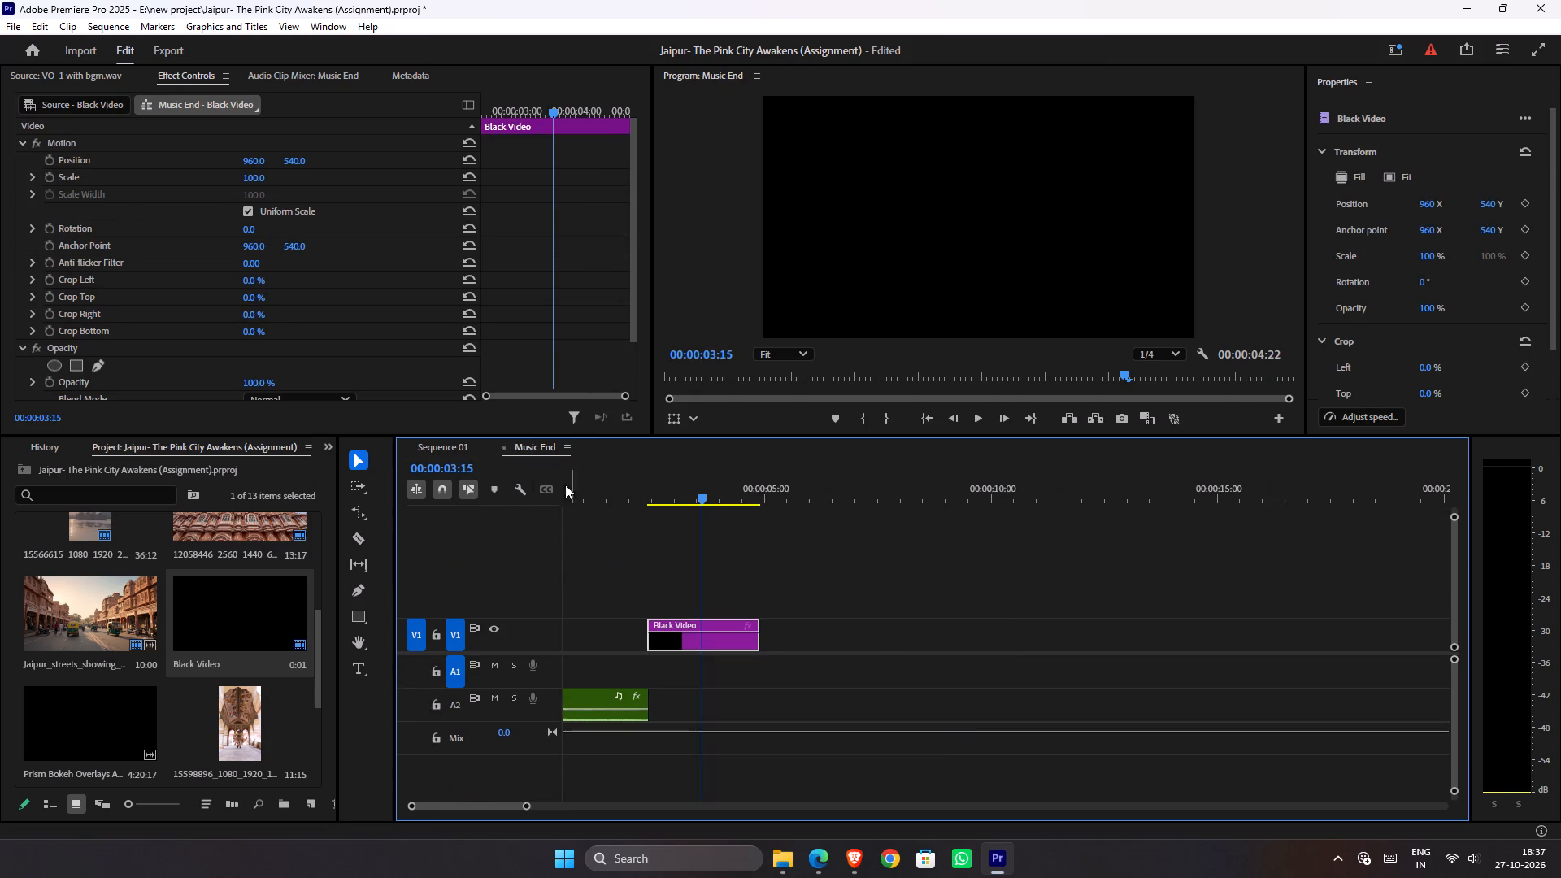
click(444, 453)
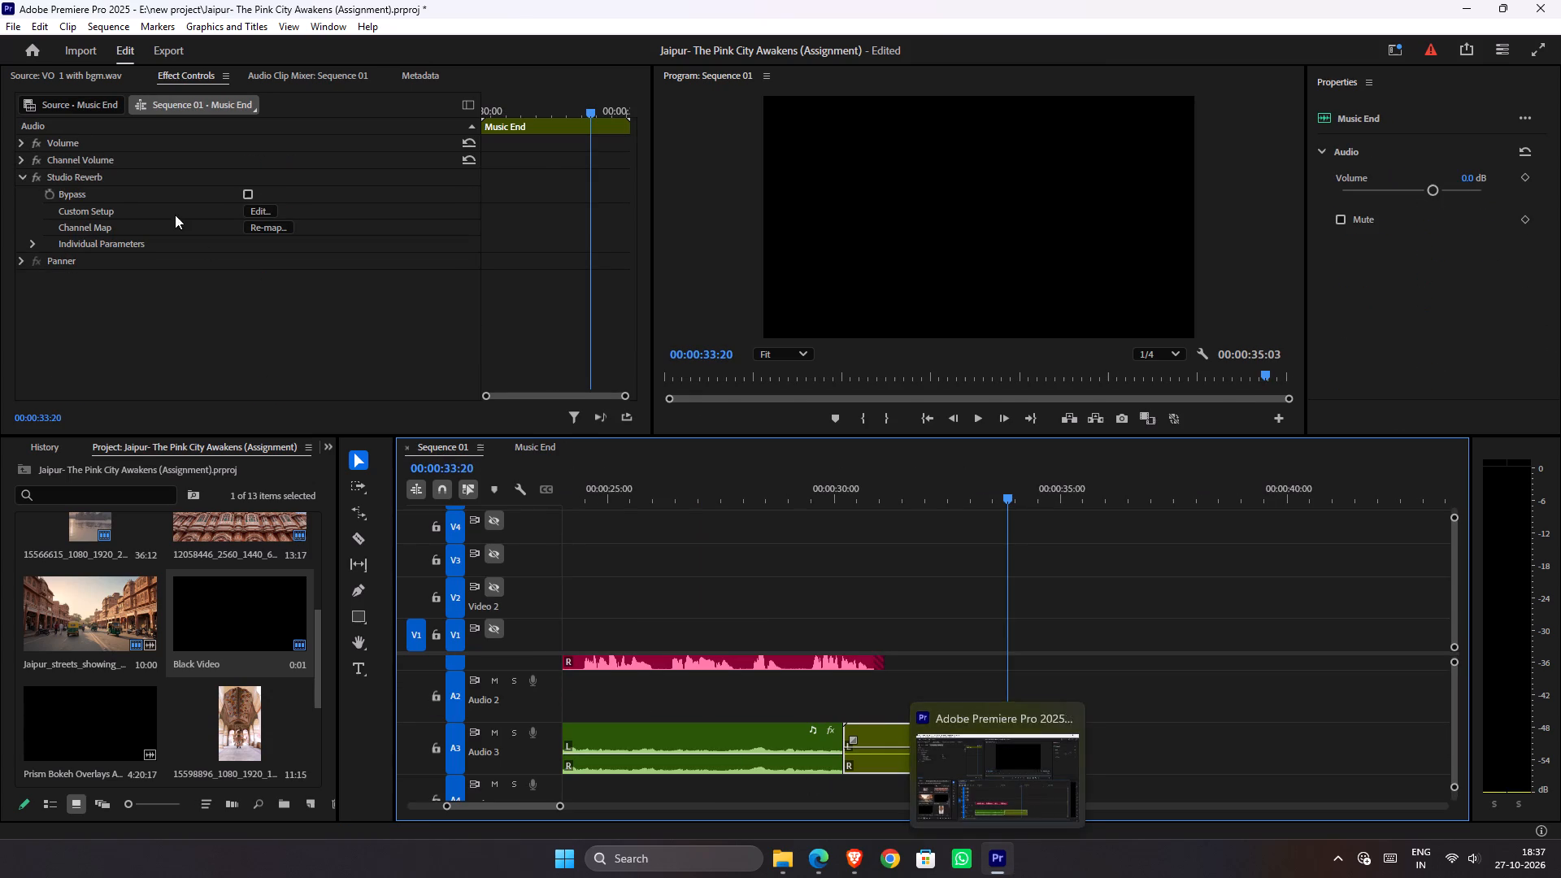
Set the Studio Reverb decay on the Music End nest to 10000 ms.
click(254, 206)
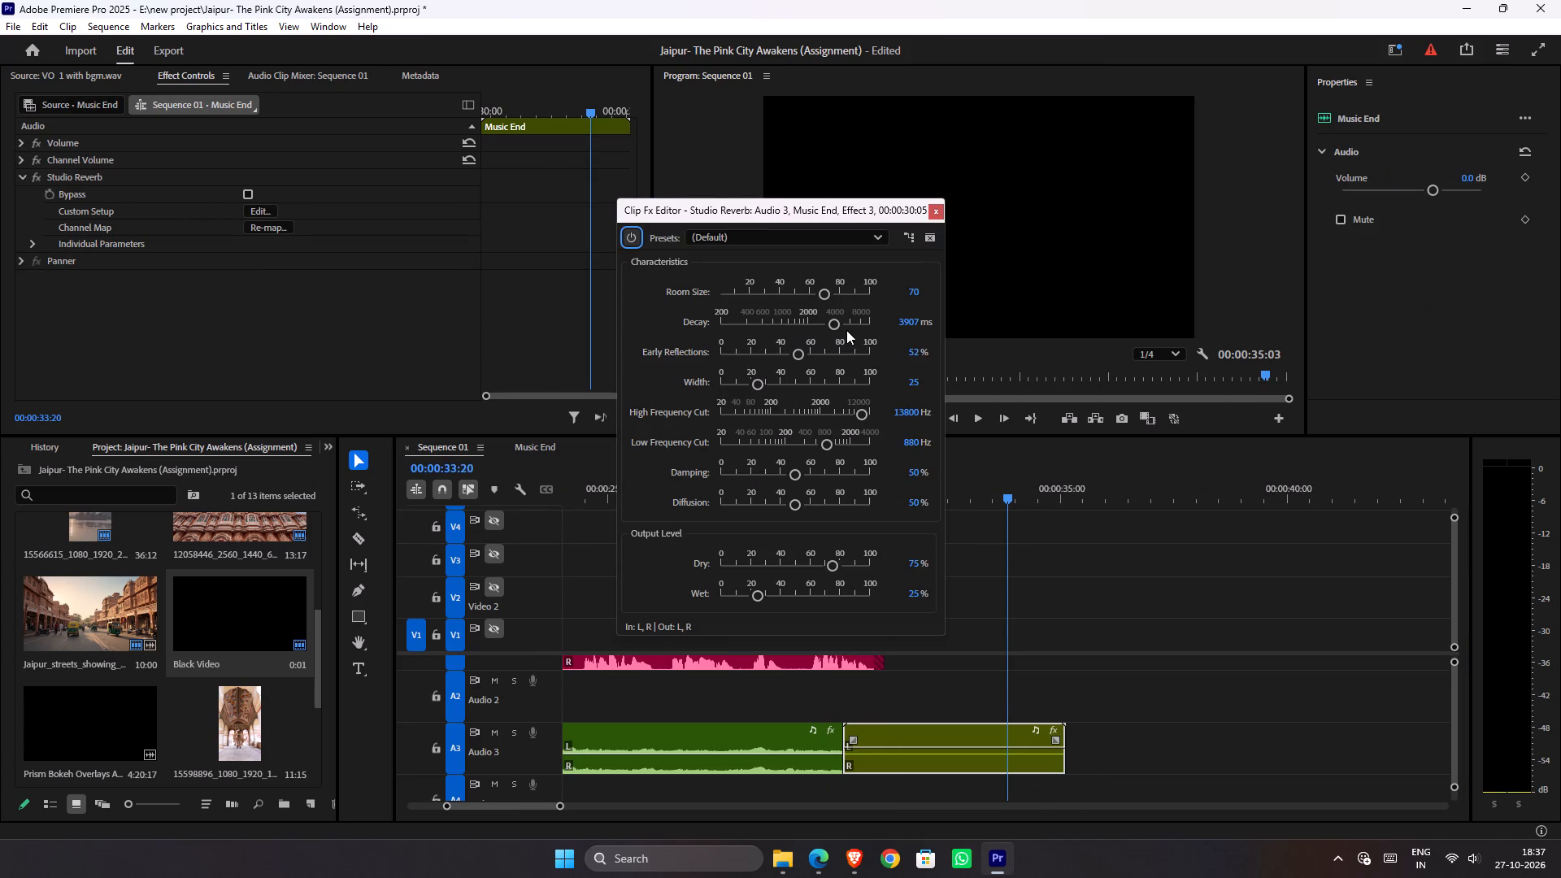
drag(846, 330, 854, 330)
drag(859, 327, 885, 329)
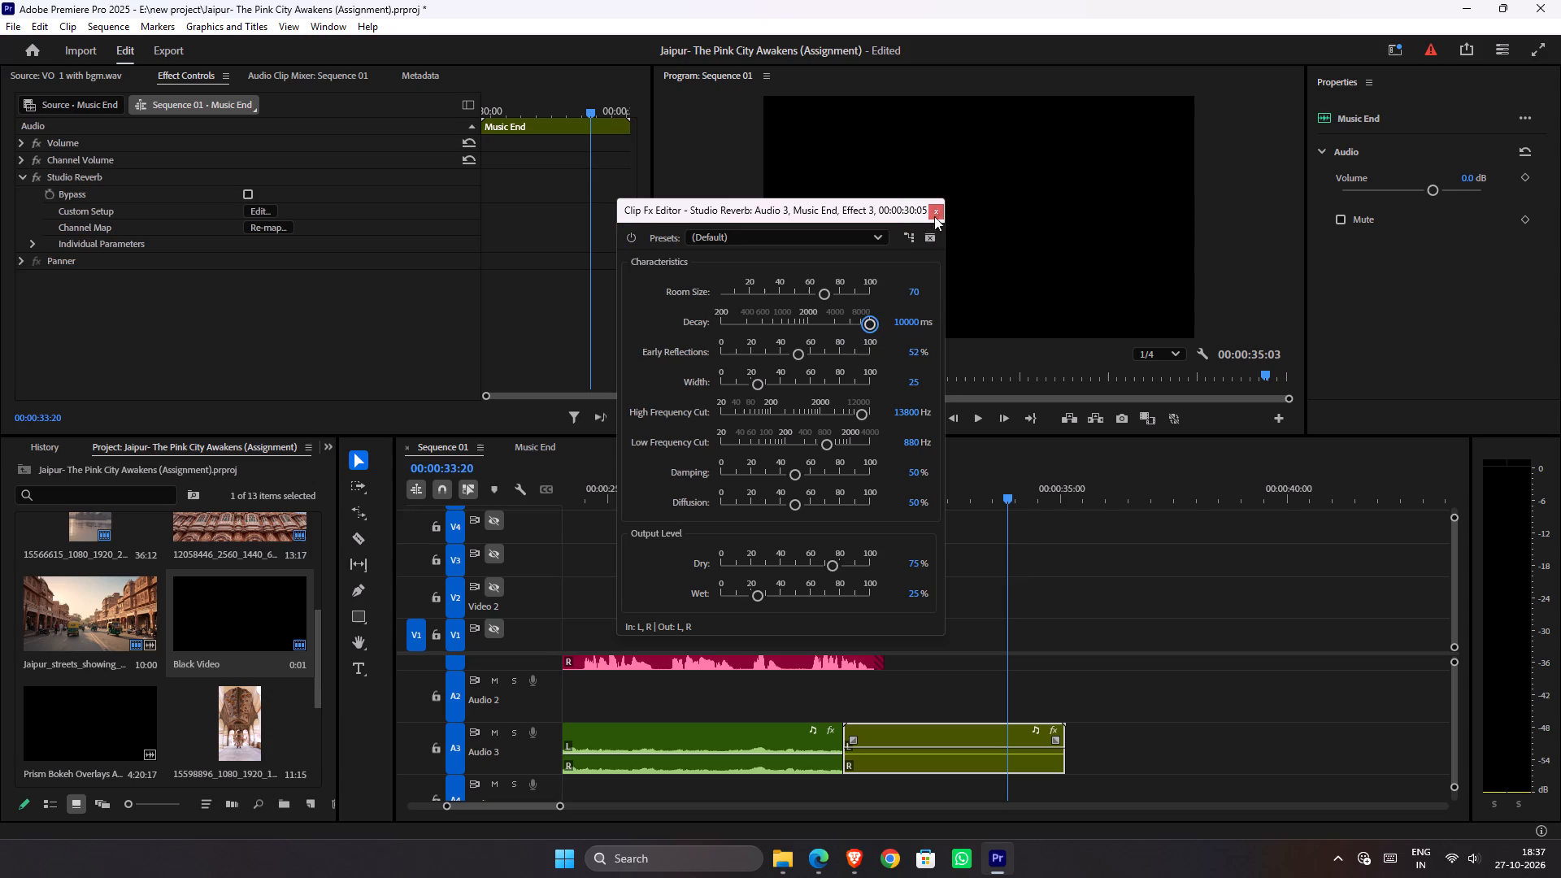
click(936, 213)
Replay from about 00:00:28 to the end of the sequence to review the longer reverb tail.
drag(994, 490, 757, 511)
key(space)
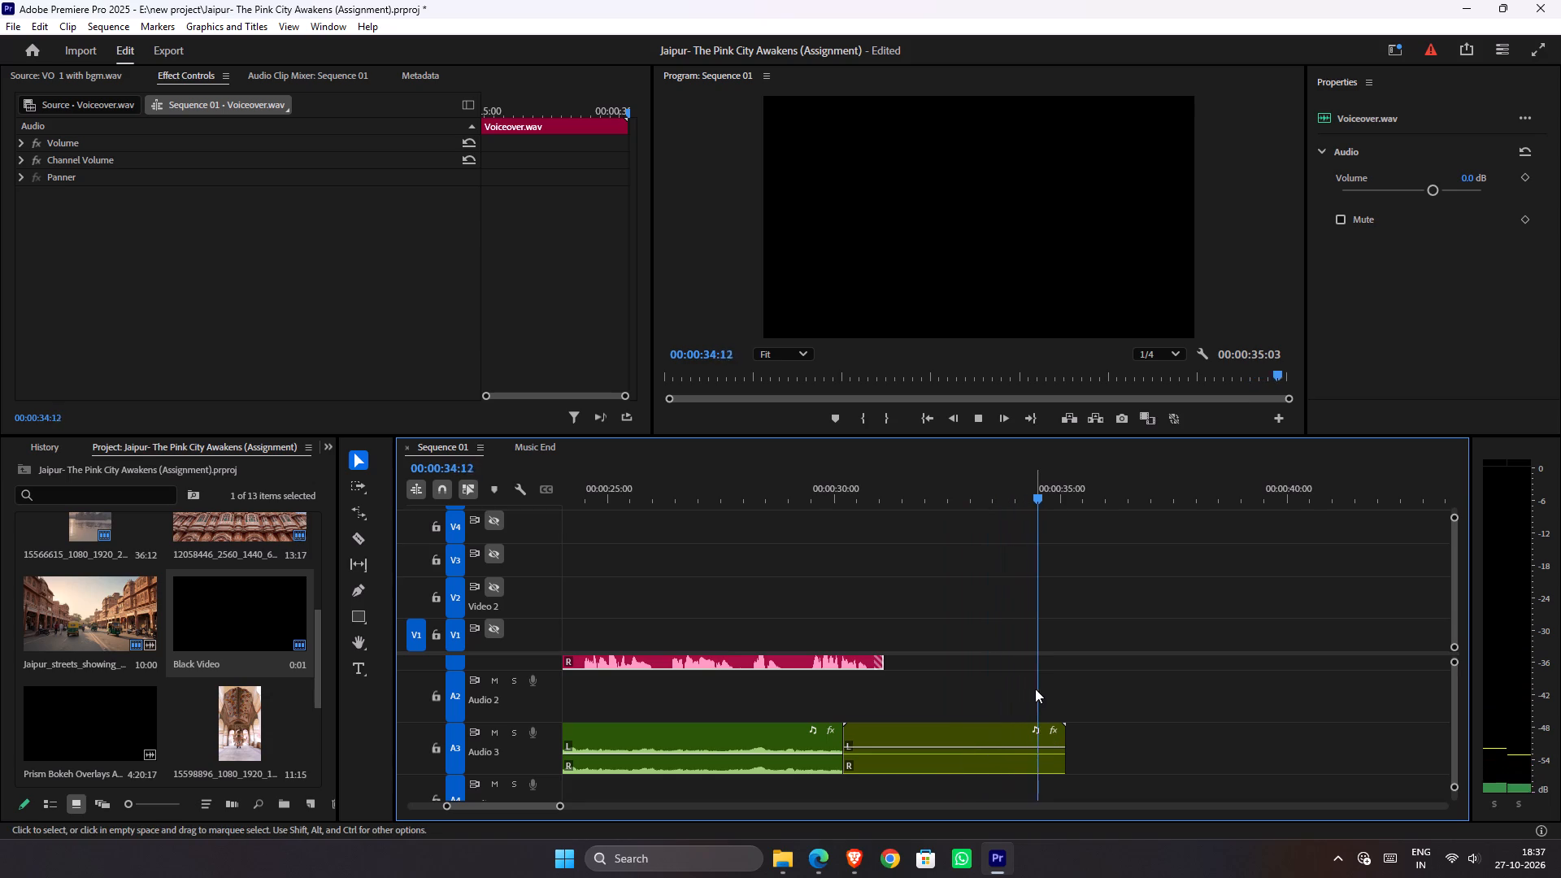
alt+scroll(1046, 564, down, 4)
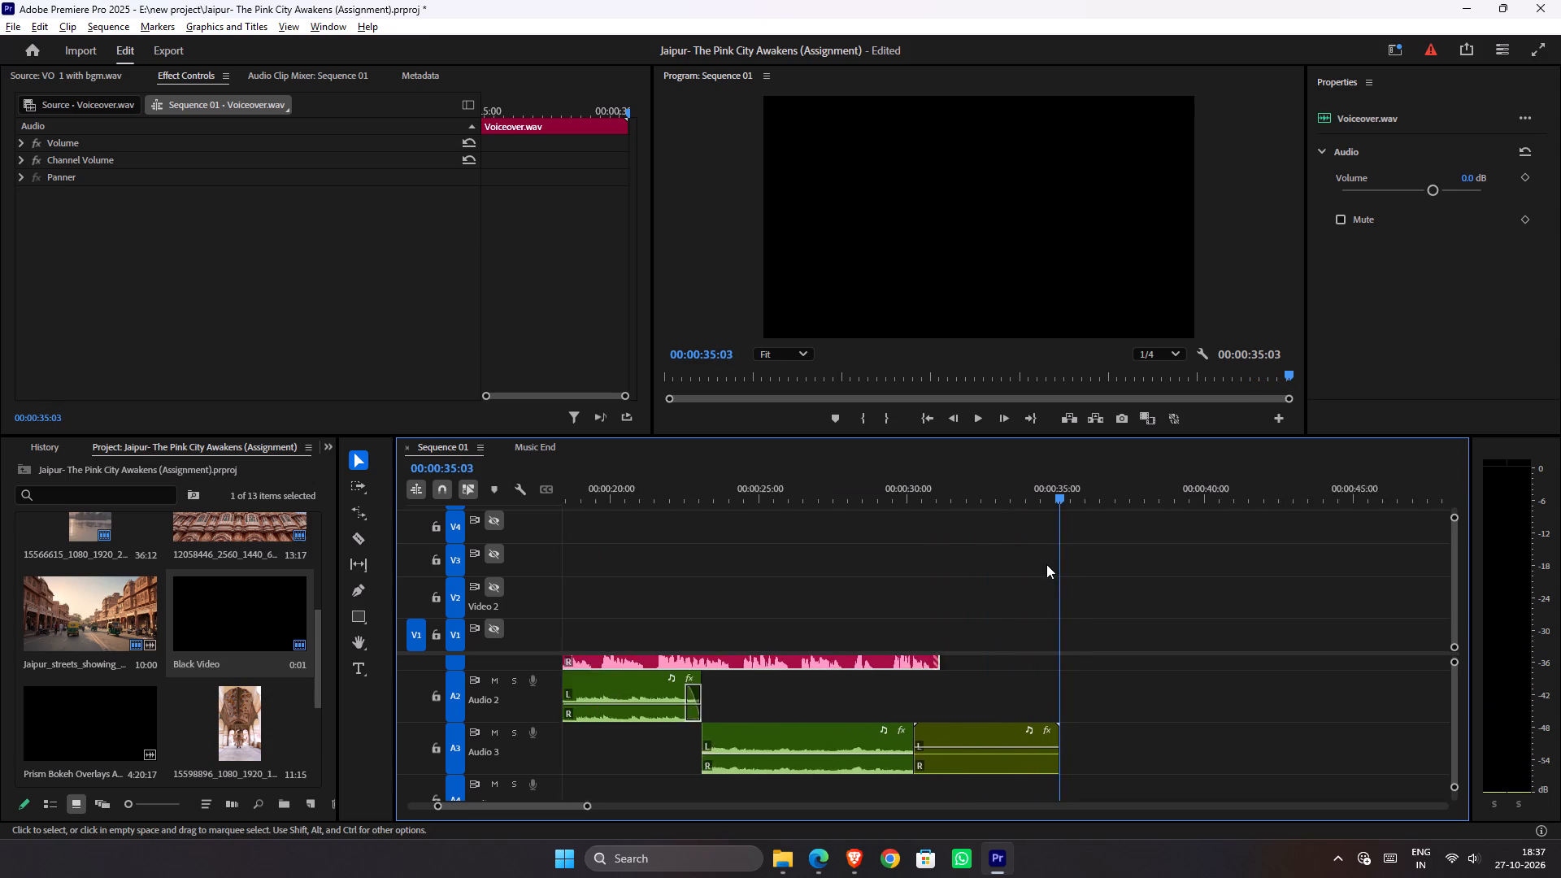
Save the Jaipur project with the extended Music End nest.
alt+scroll(1046, 564, down, 8)
key(ctrl+s)
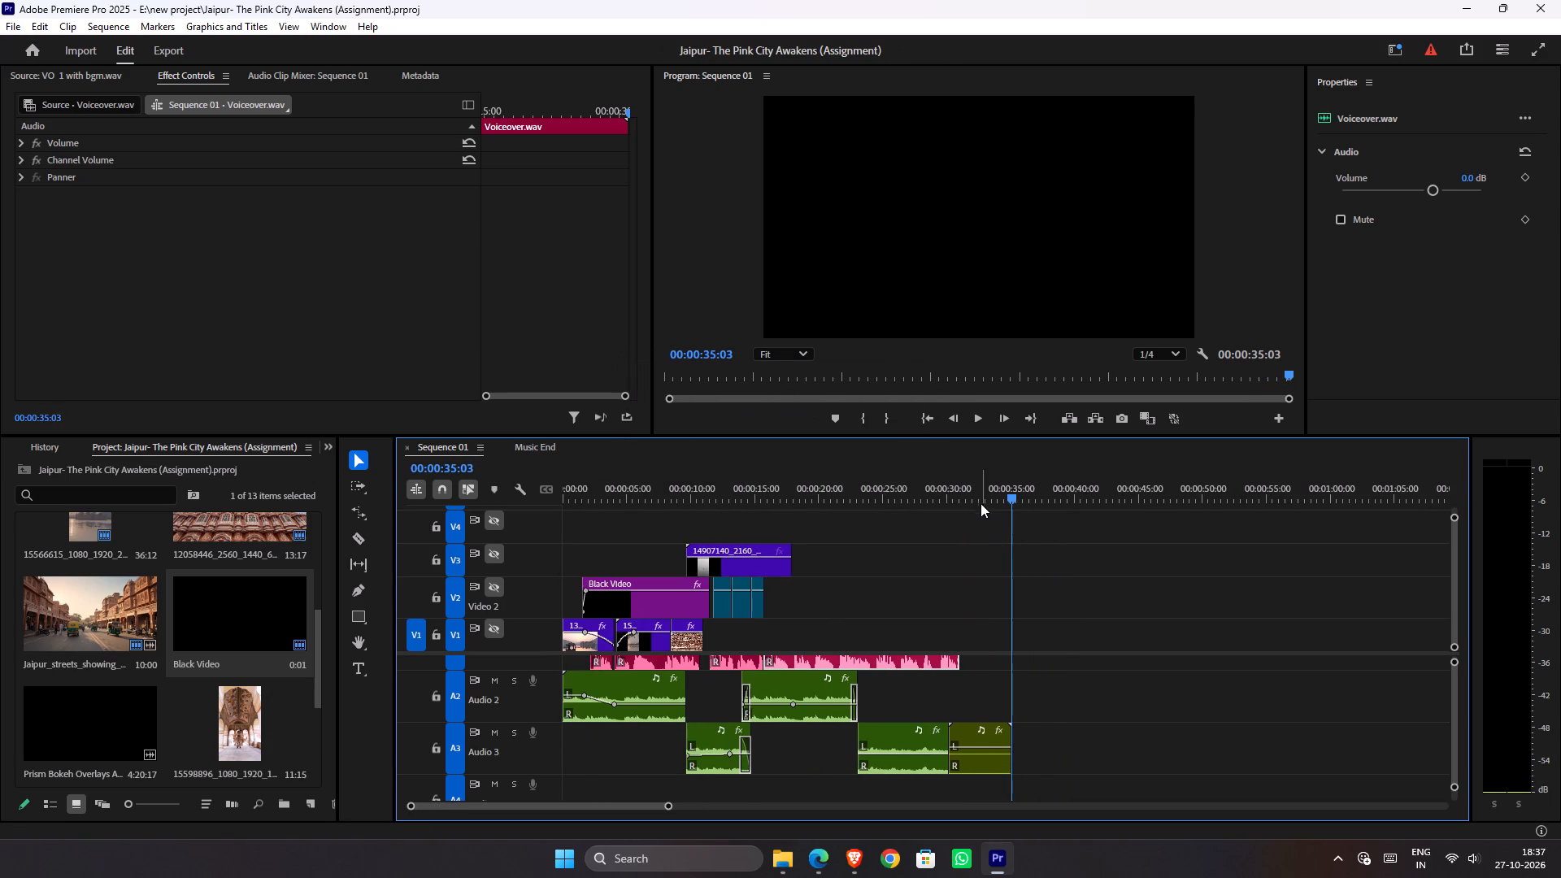
Turn the output of video tracks V1 to V4 back on in Sequence 01 and save the project.
drag(981, 500, 346, 571)
key(space)
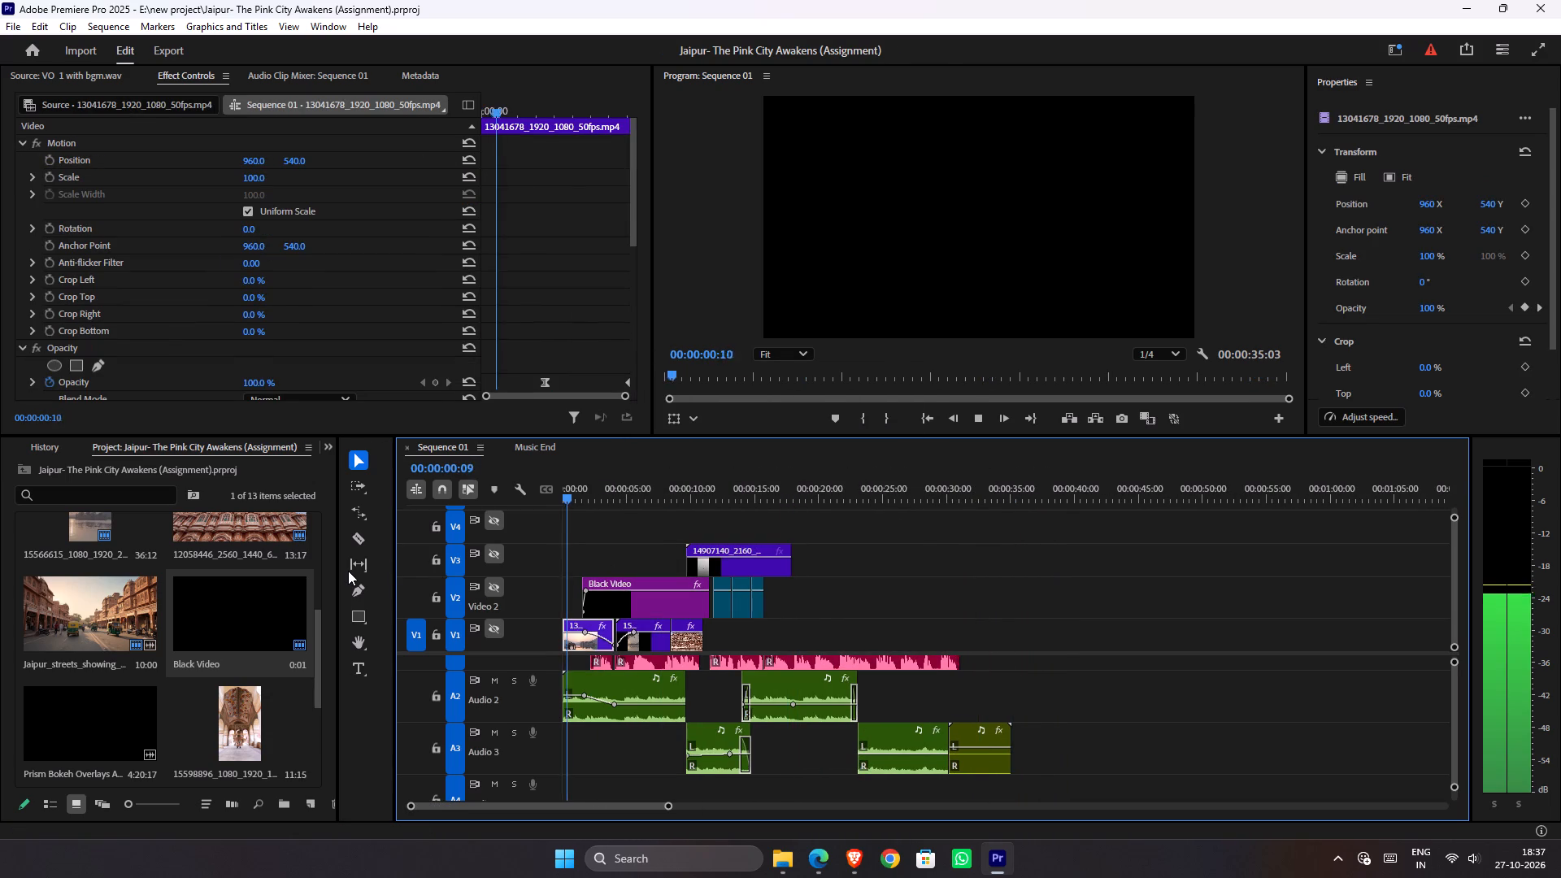
key(space)
click(499, 628)
click(502, 598)
click(498, 587)
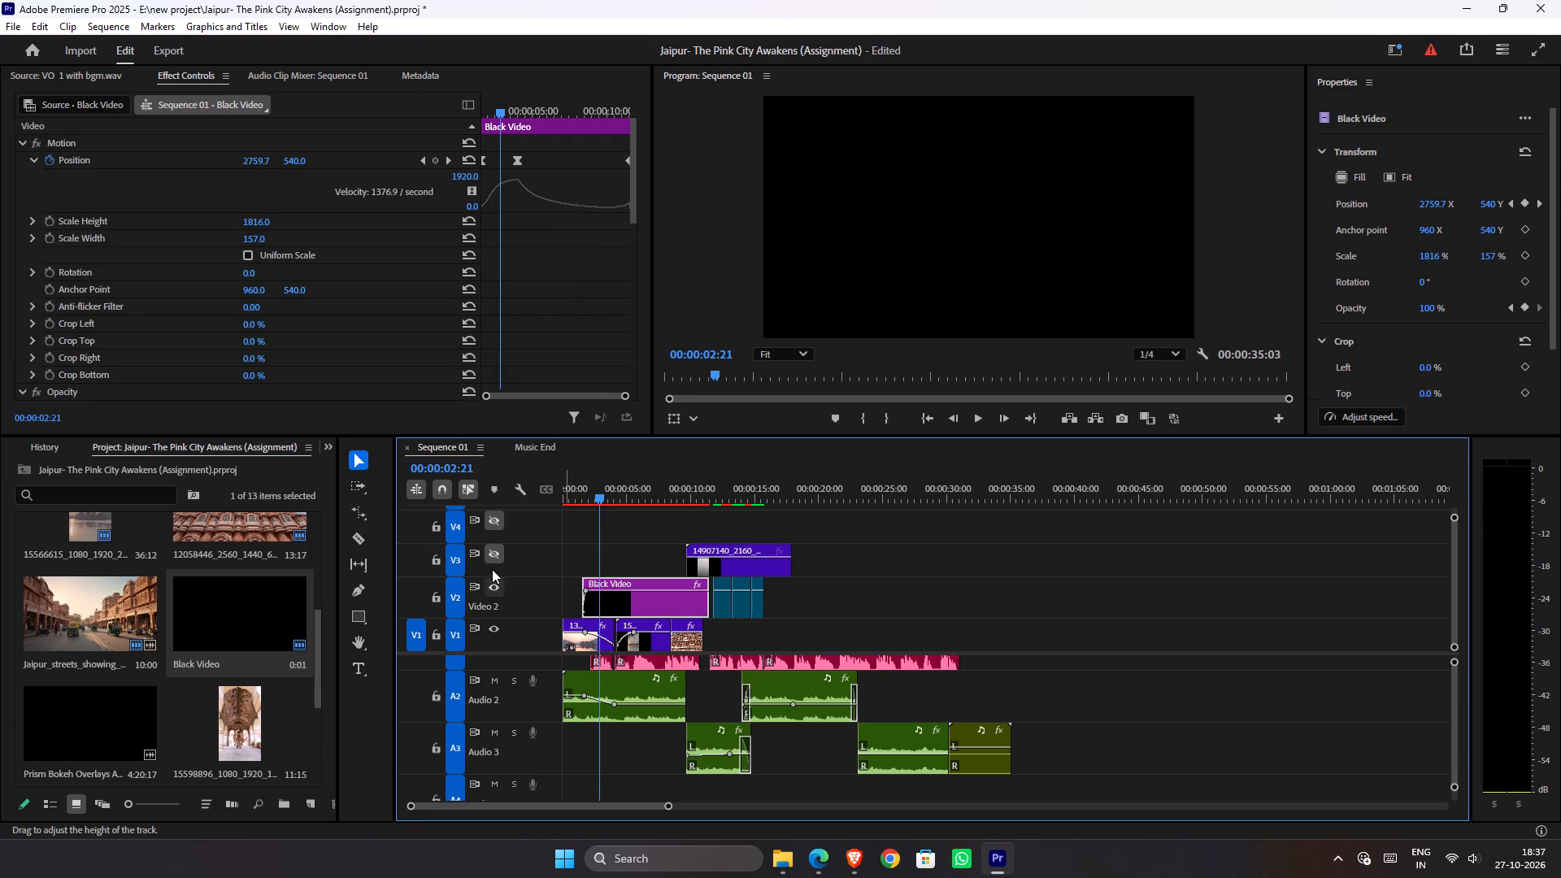
click(491, 564)
click(492, 554)
click(497, 524)
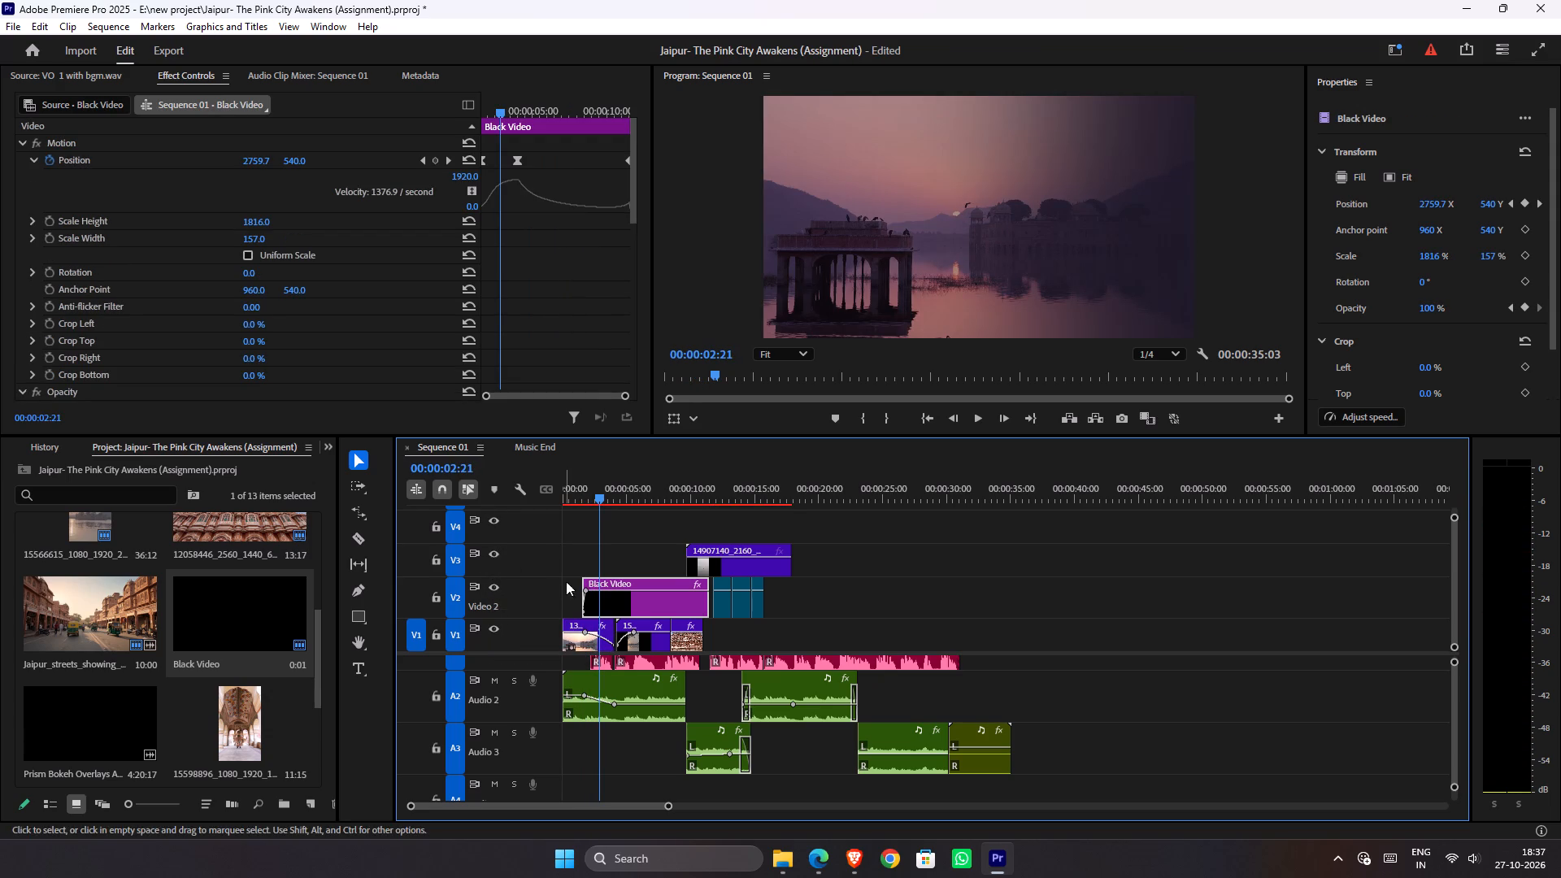
ctrl+scroll(569, 580, up, 5)
ctrl+scroll(569, 580, down, 7)
key(ctrl+s)
Play the opening with picture and sound, rechecking the transition from the Hawa Mahal shot to the V3 bird clip up to about 00:00:11:20.
key(space)
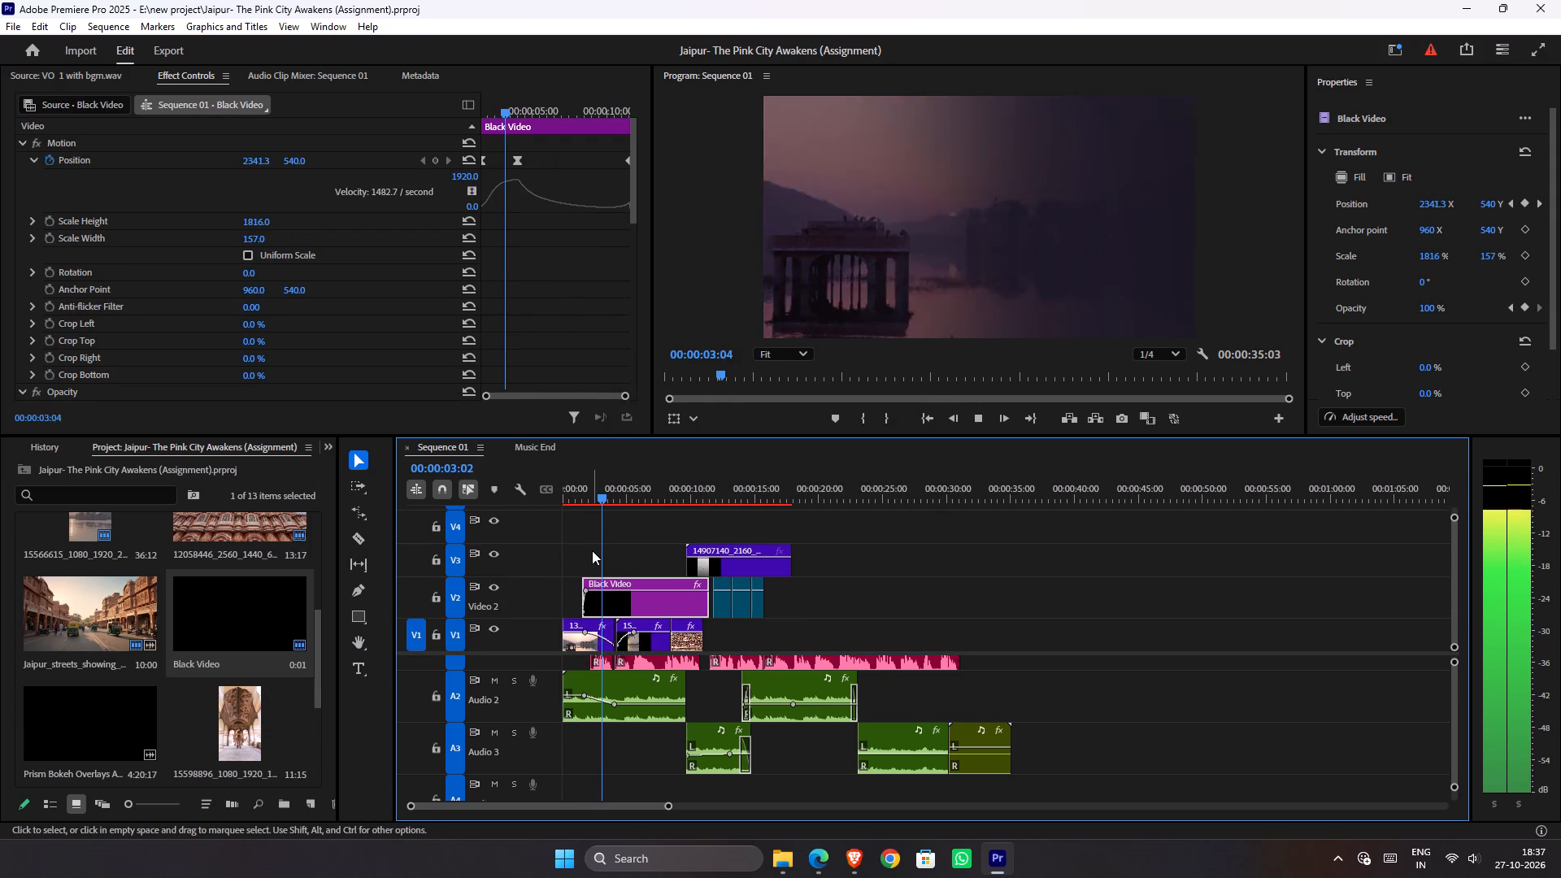
ctrl+scroll(600, 565, down, 6)
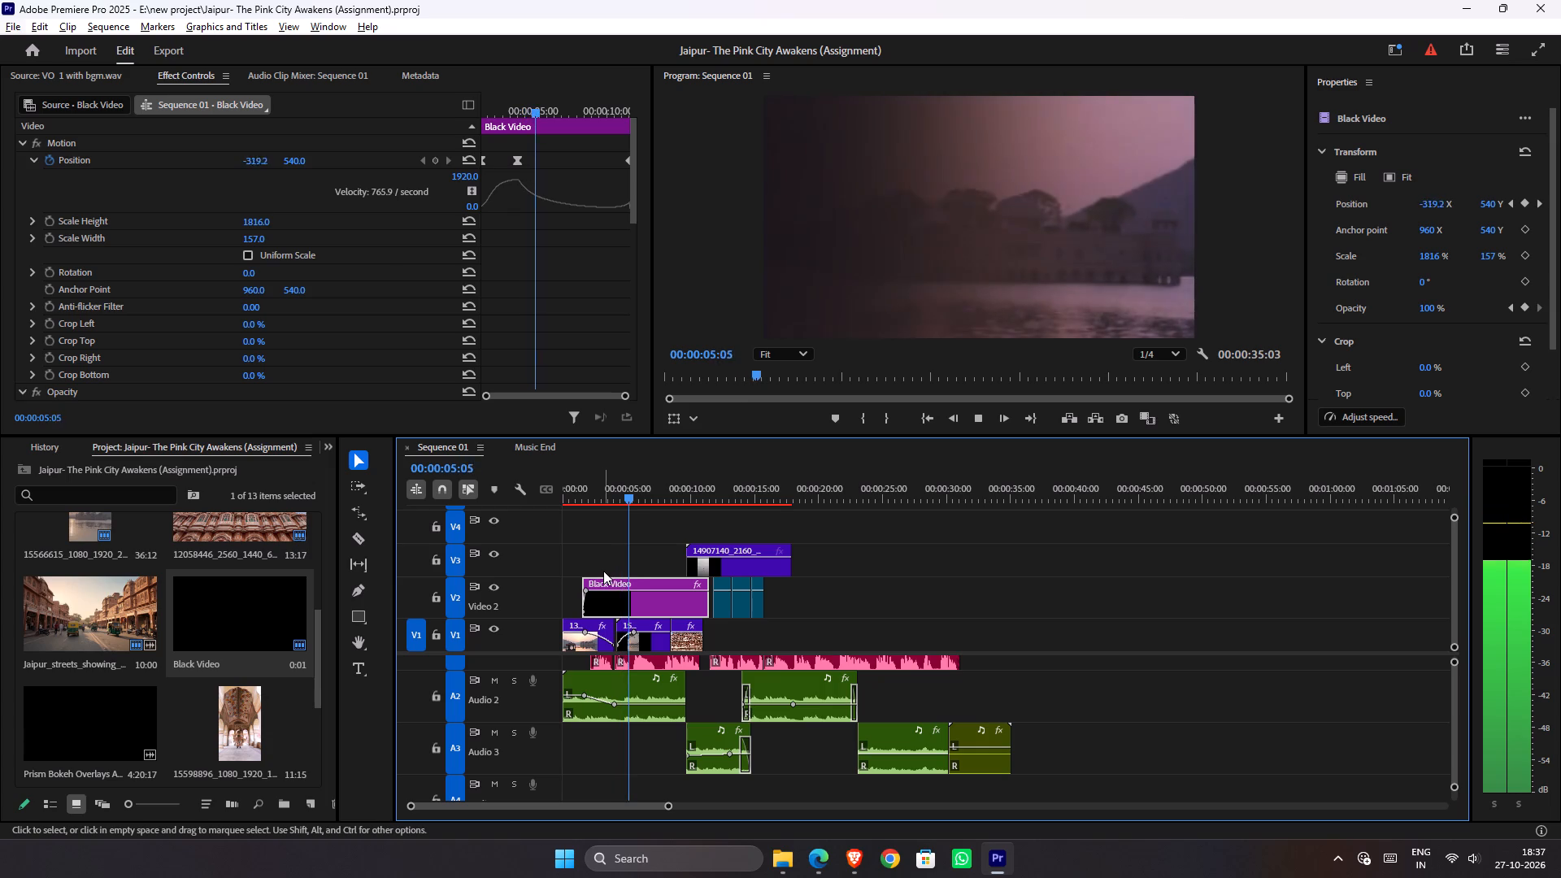
ctrl+scroll(603, 571, down, 1)
ctrl+scroll(776, 740, up, 10)
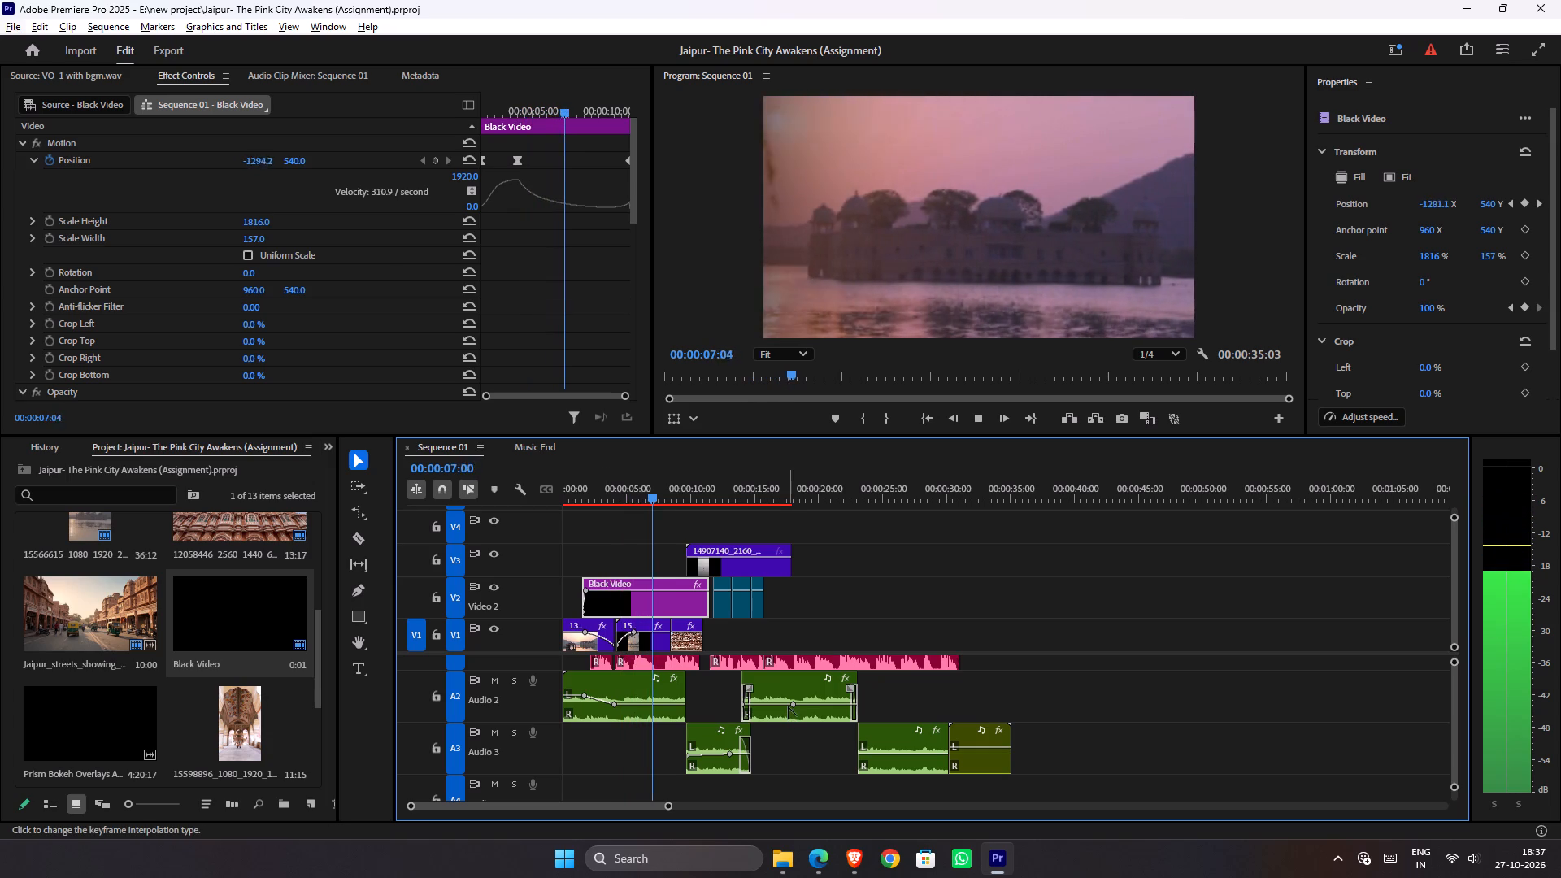
ctrl+scroll(788, 706, up, 2)
ctrl+scroll(1059, 676, up, 4)
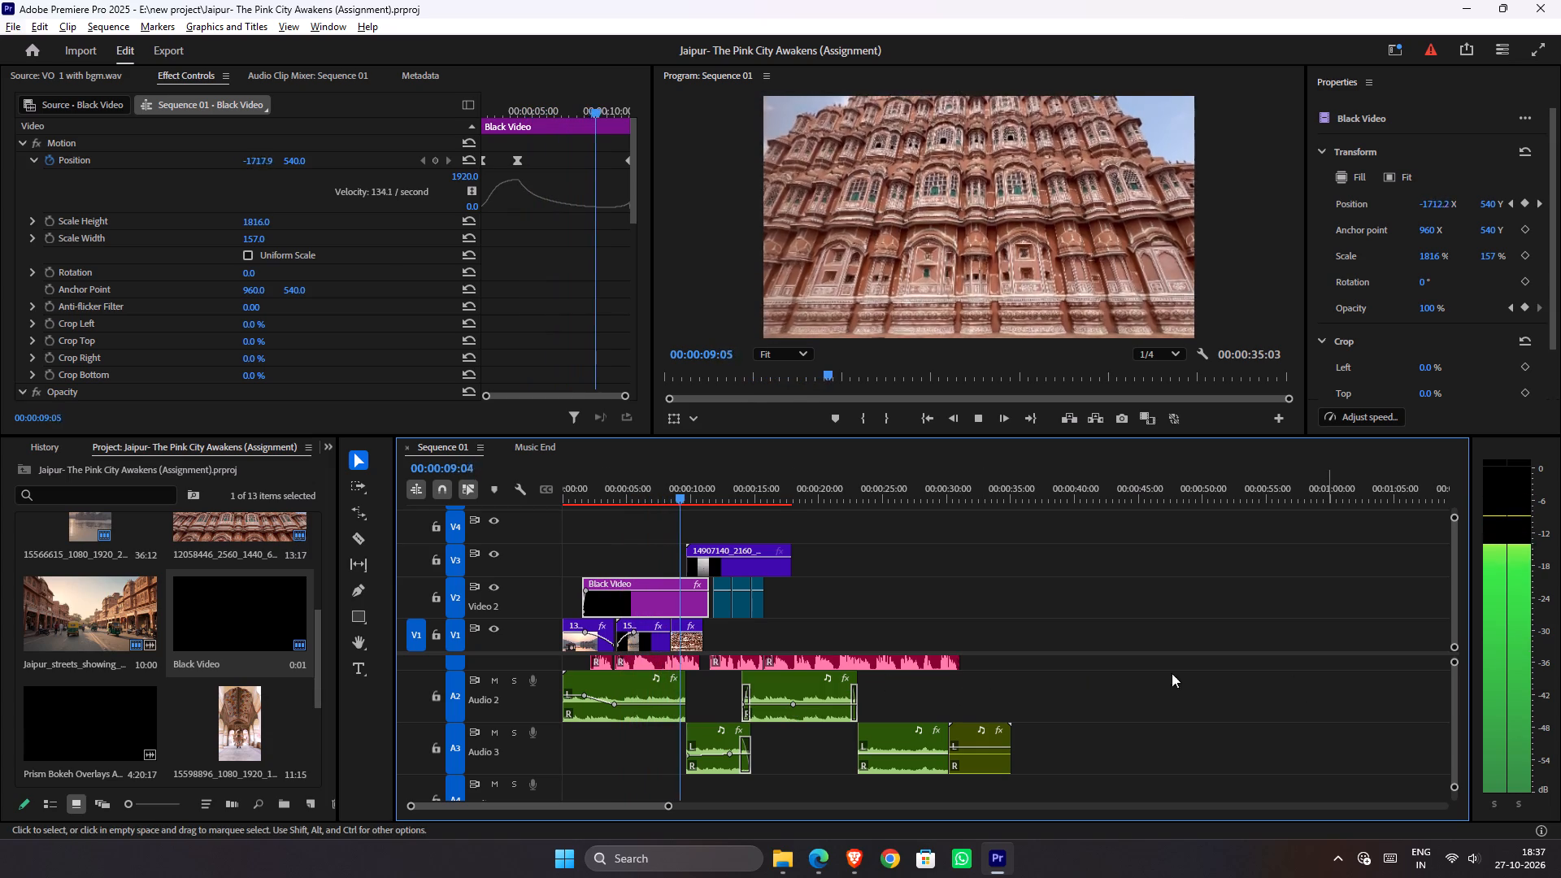
drag(1455, 699, 1456, 645)
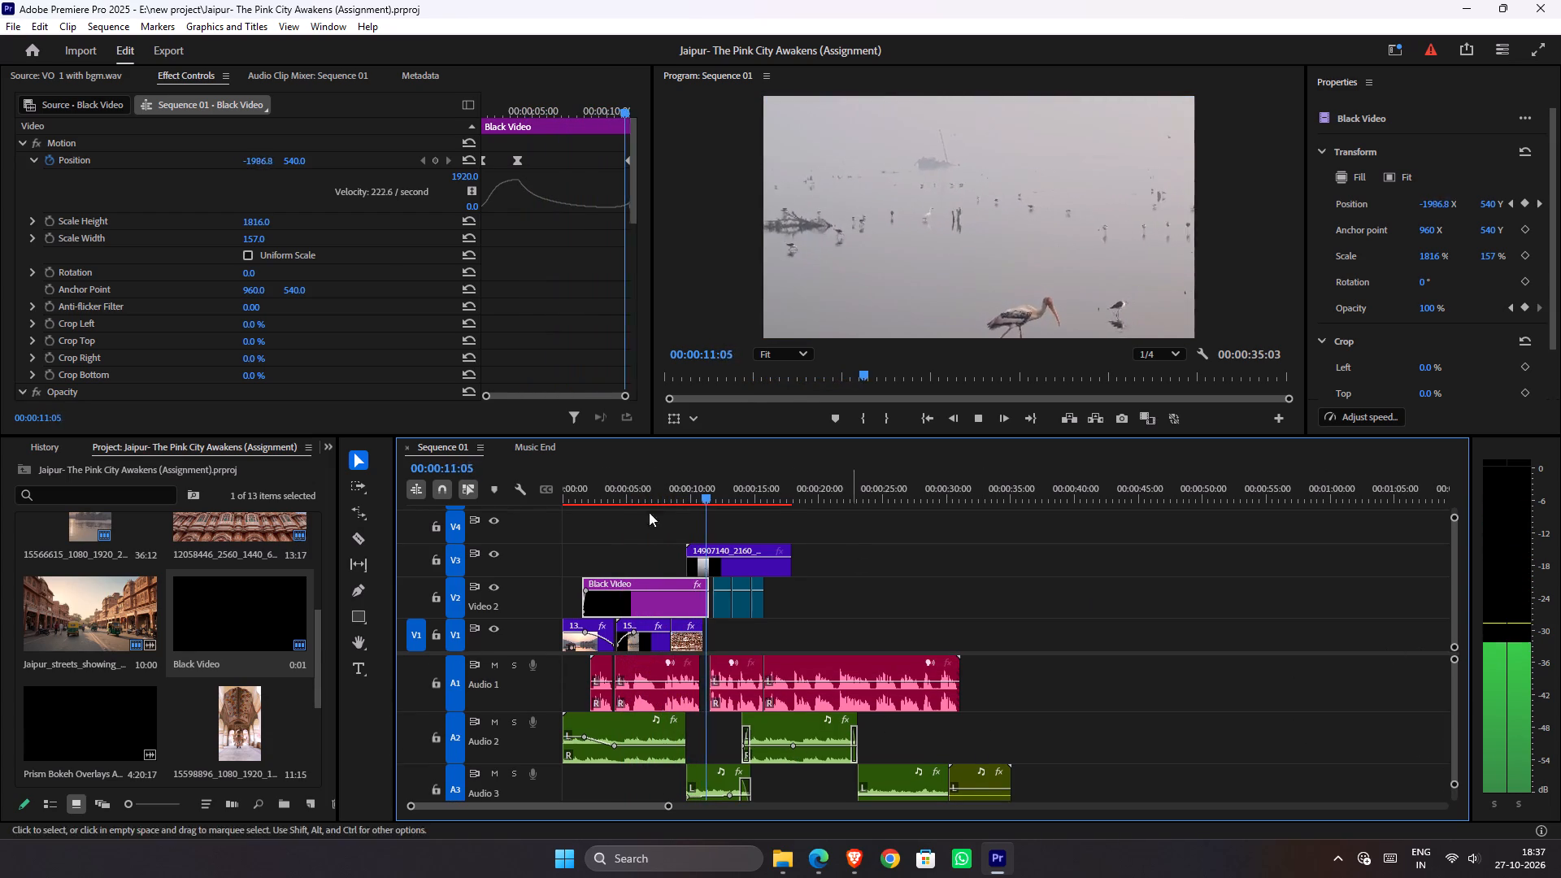
alt+scroll(670, 503, up, 8)
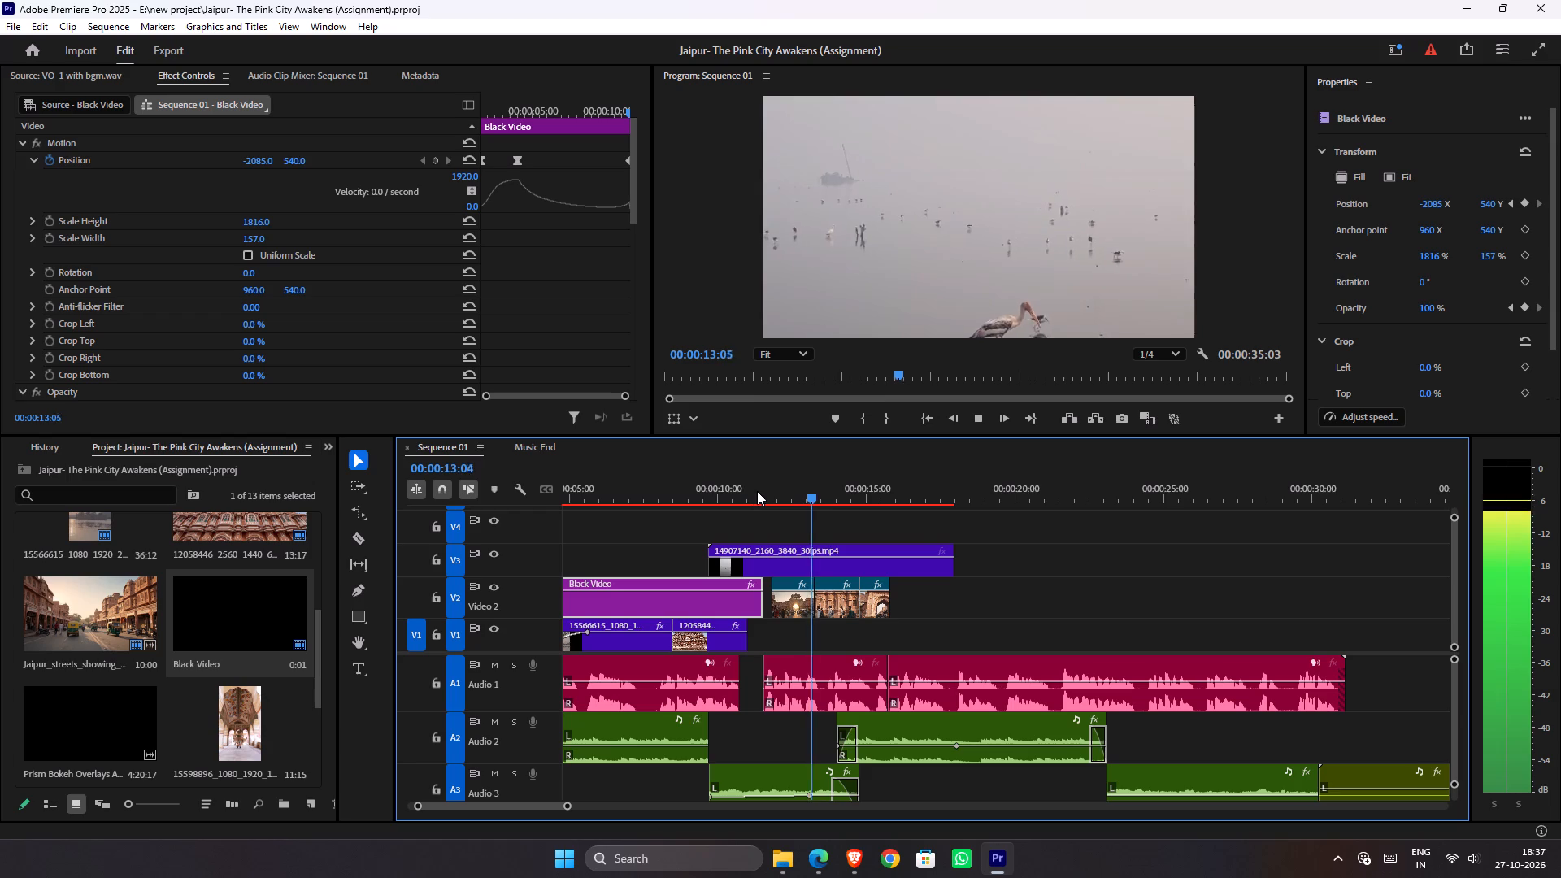
drag(757, 491, 858, 545)
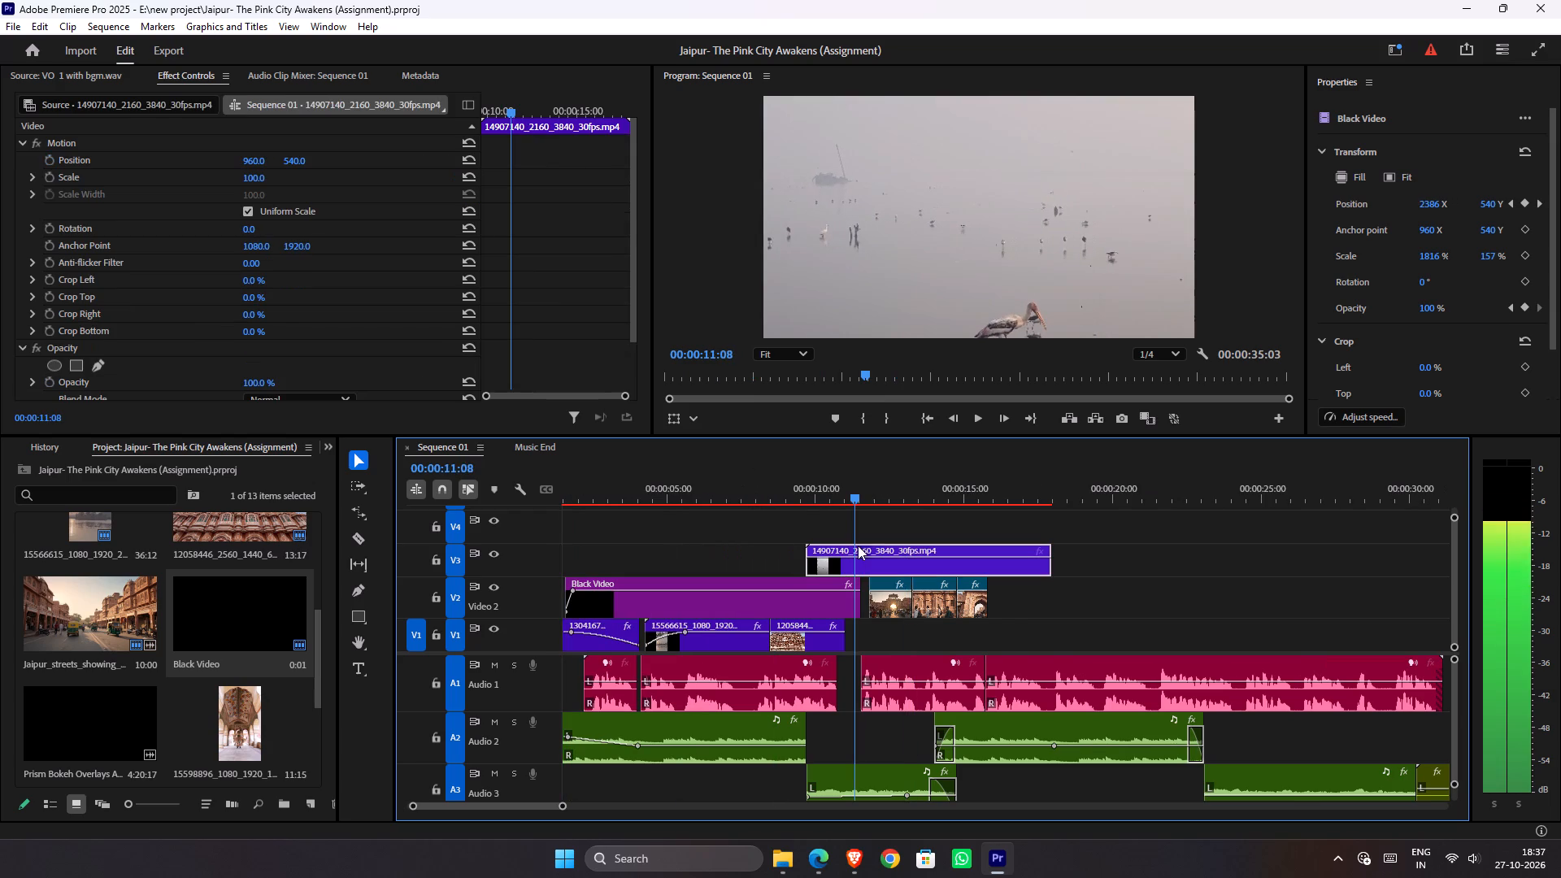
drag(811, 494, 761, 494)
key(space)
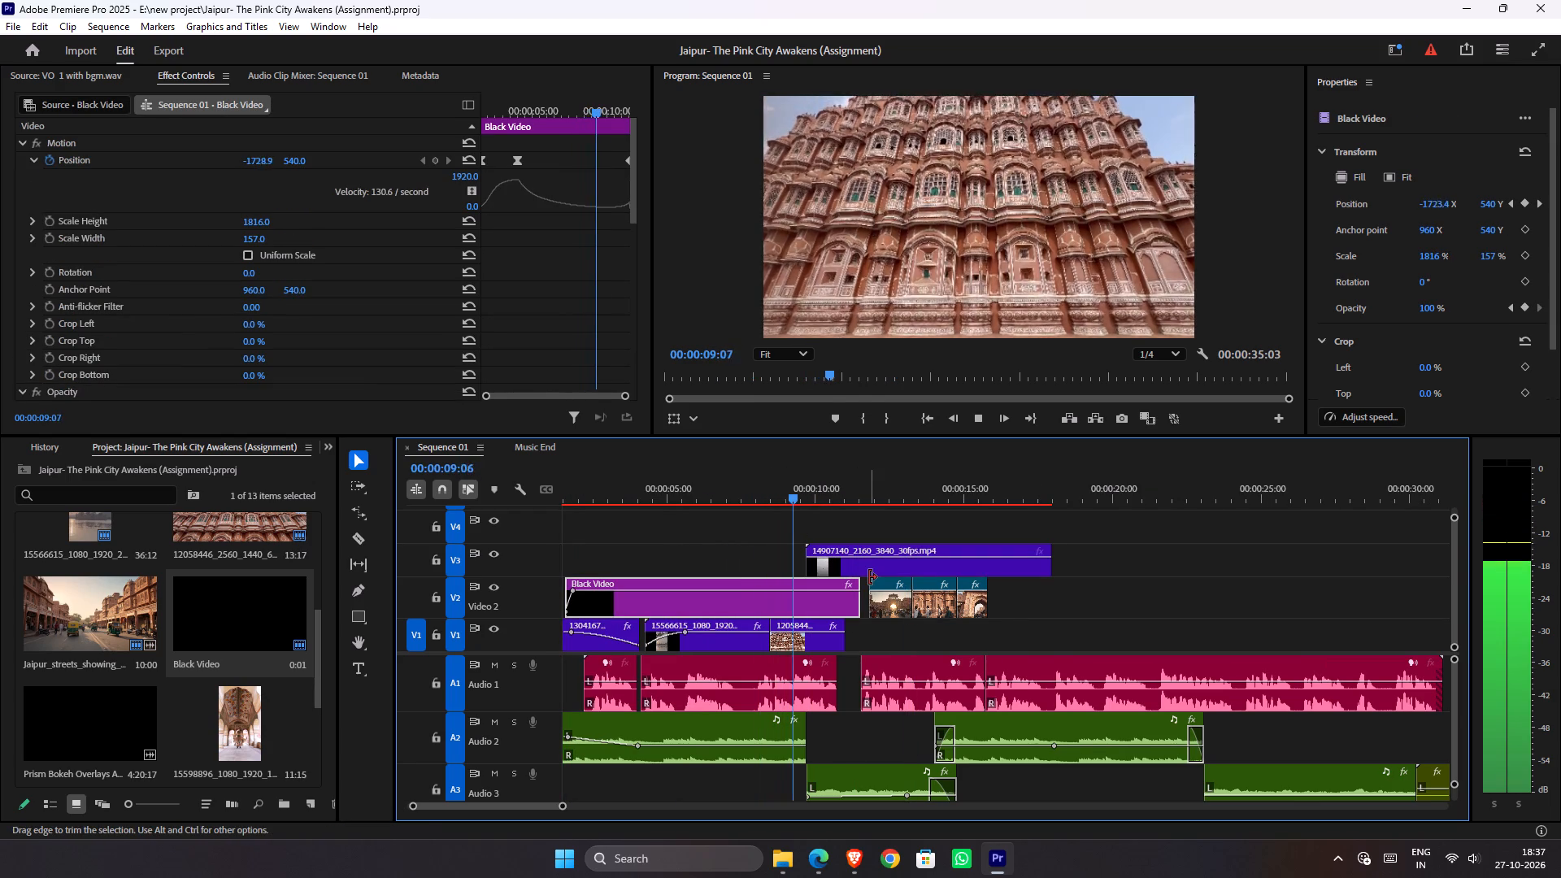
key(space)
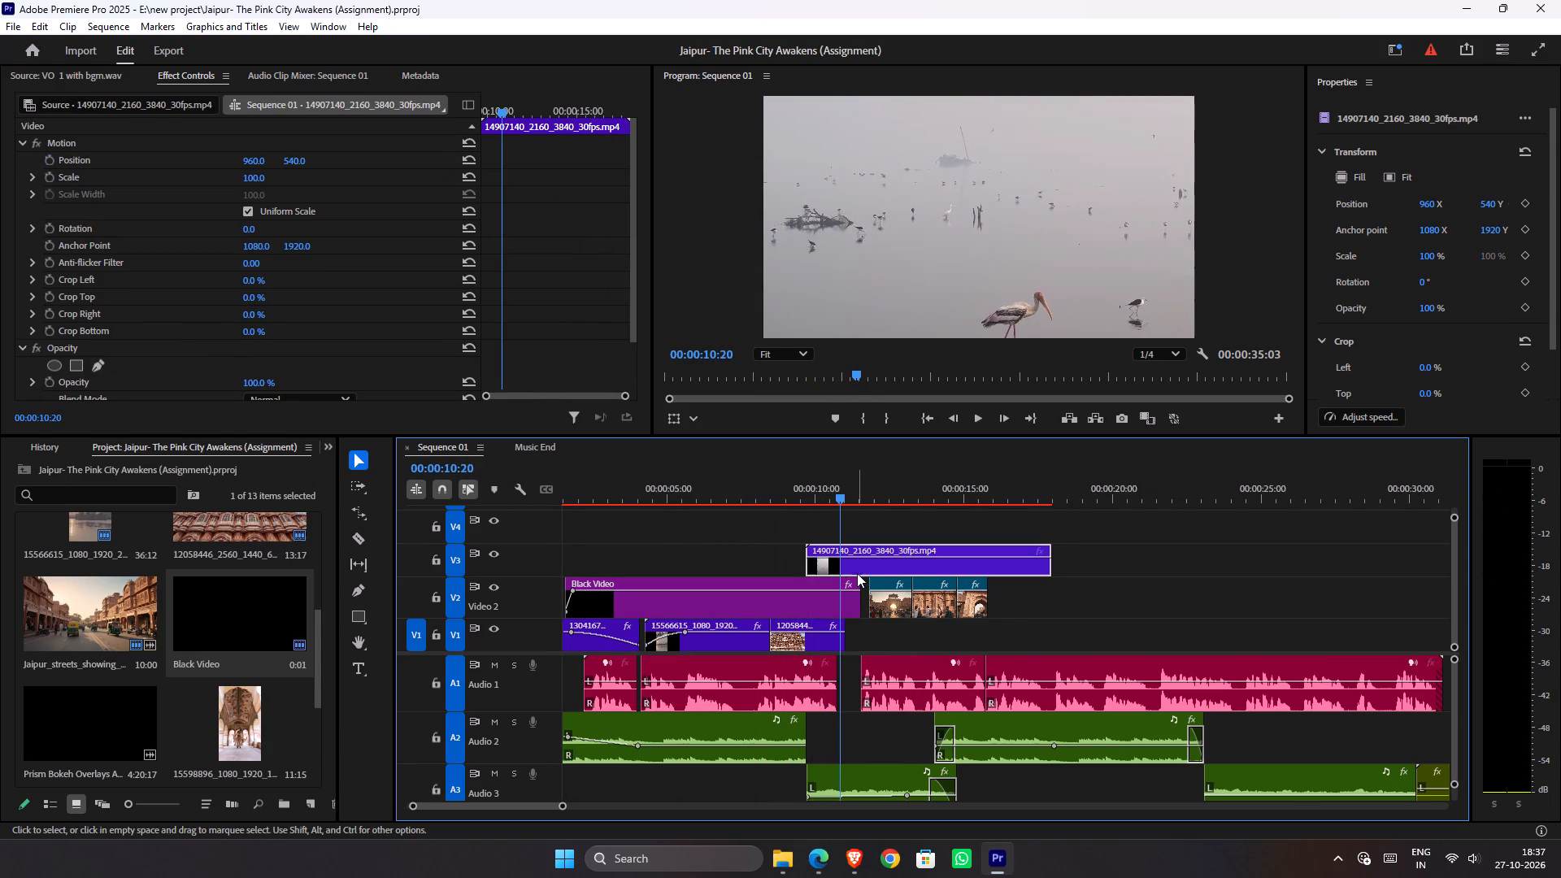
key(space)
key(space)
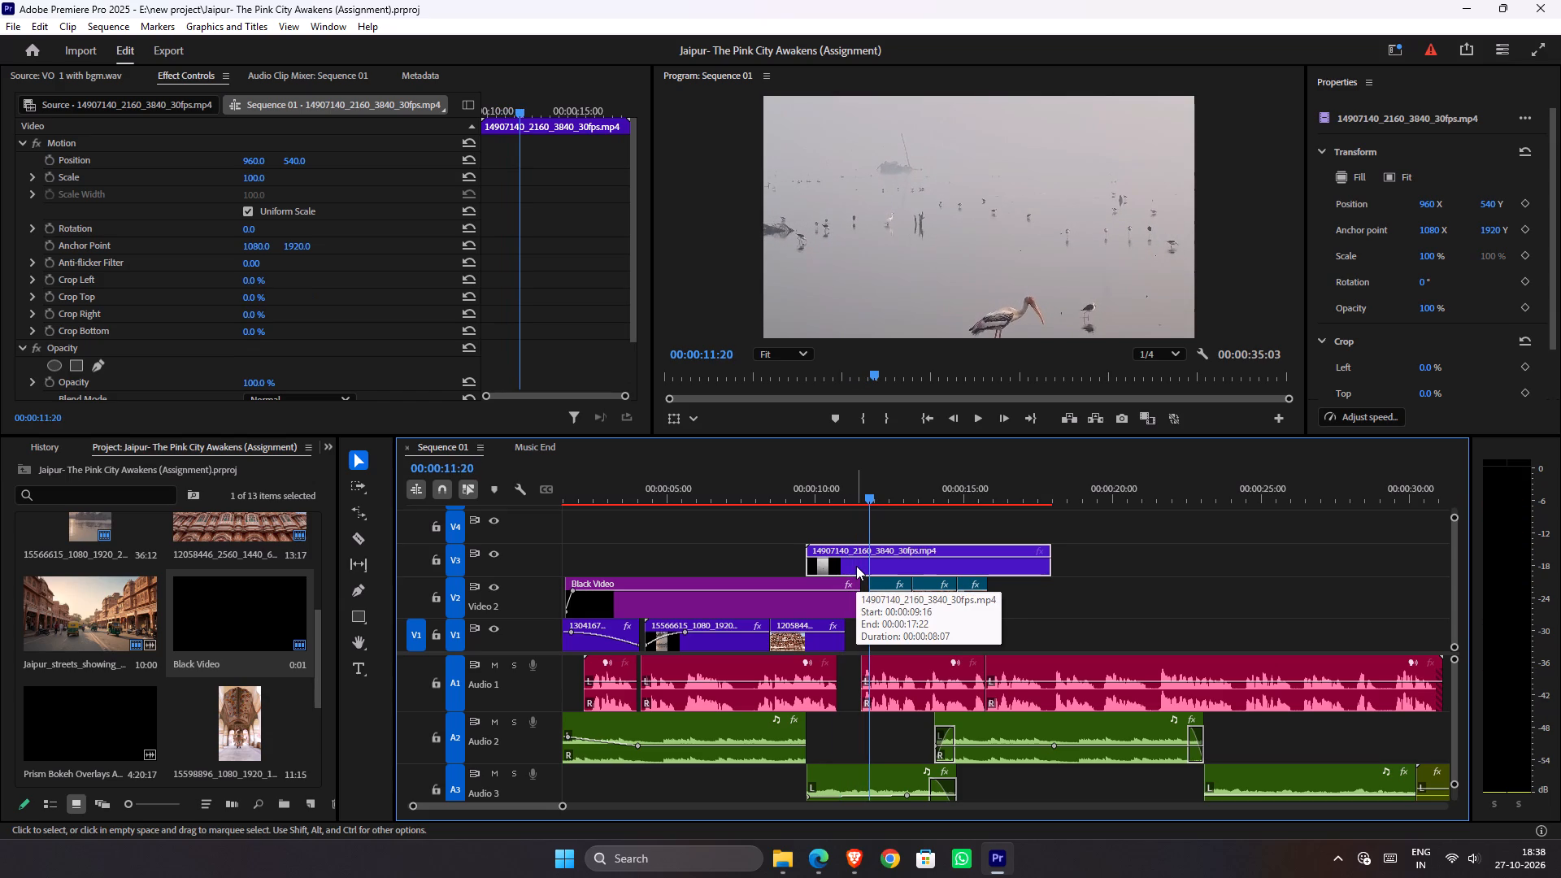
Delete the 14907140_2160_3840_30fps.mp4 bird clip from V3.
click(856, 566)
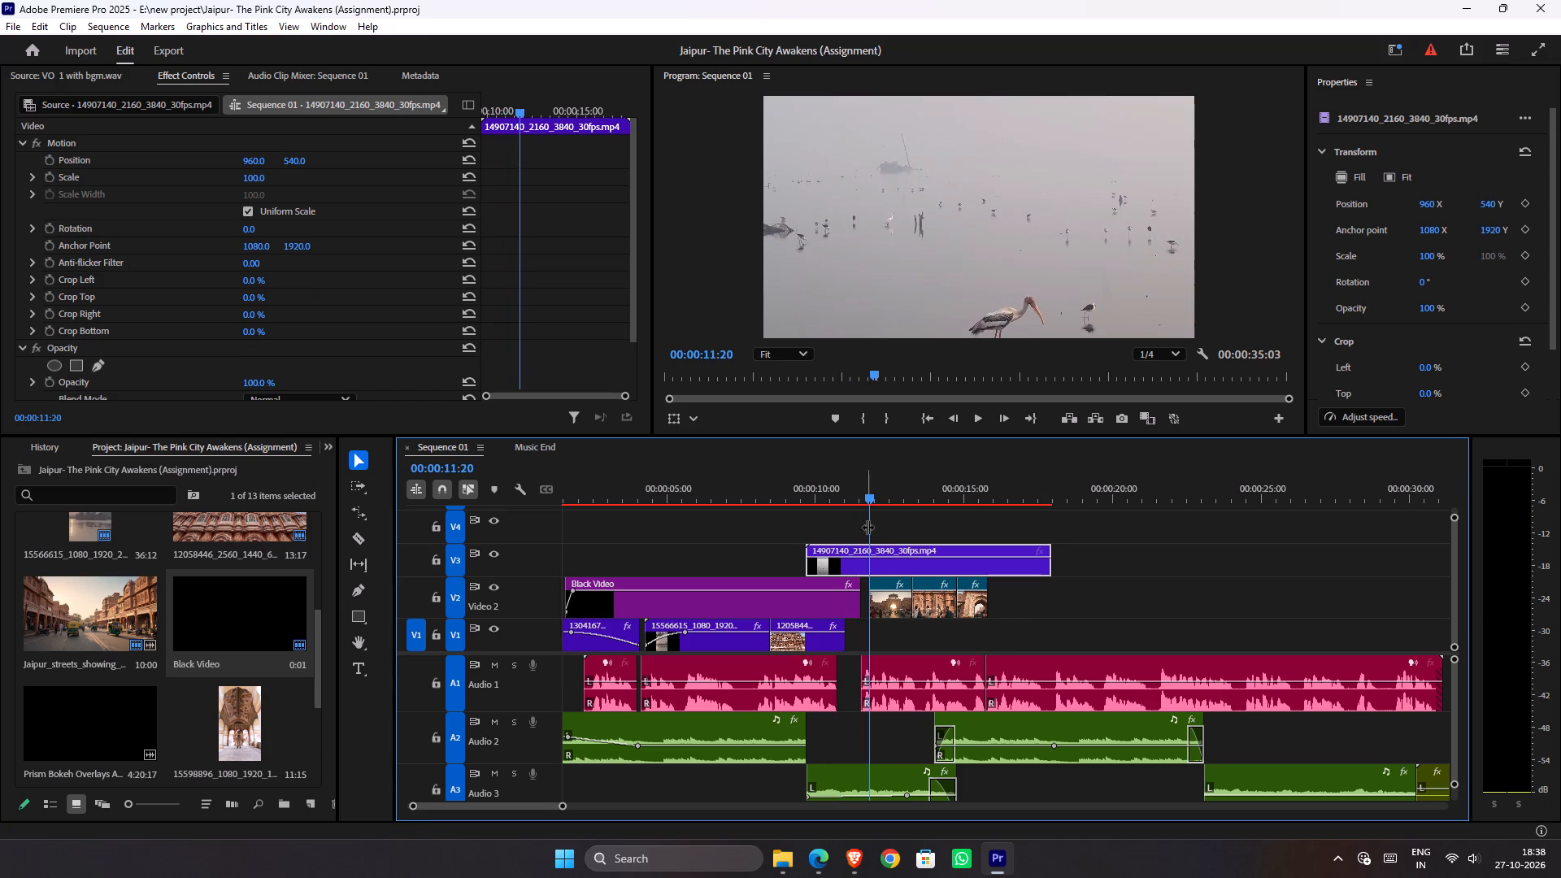
key(Delete)
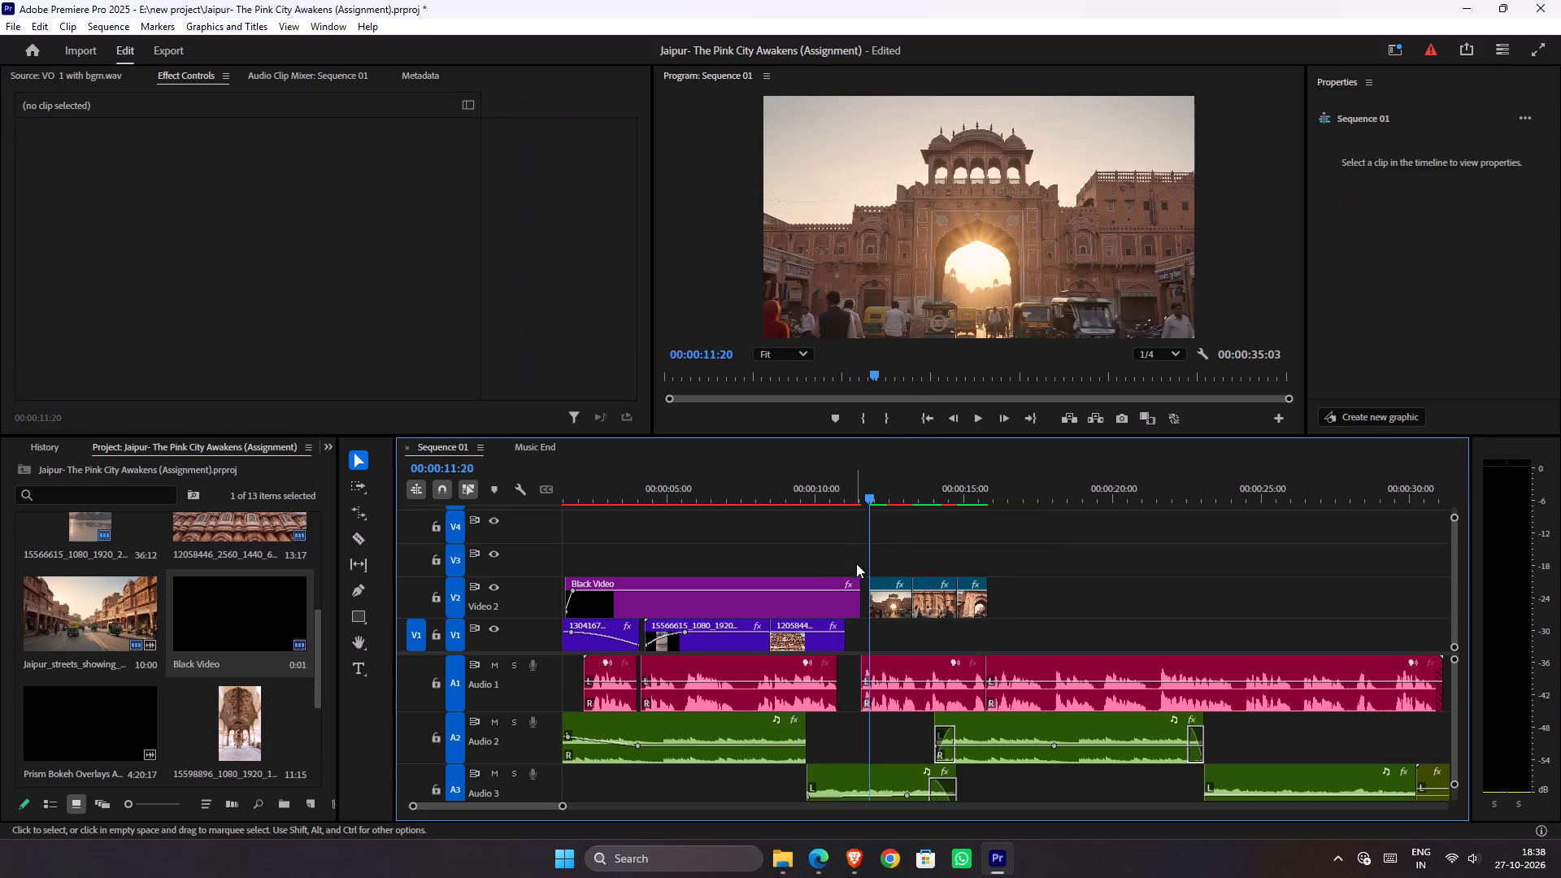
click(821, 858)
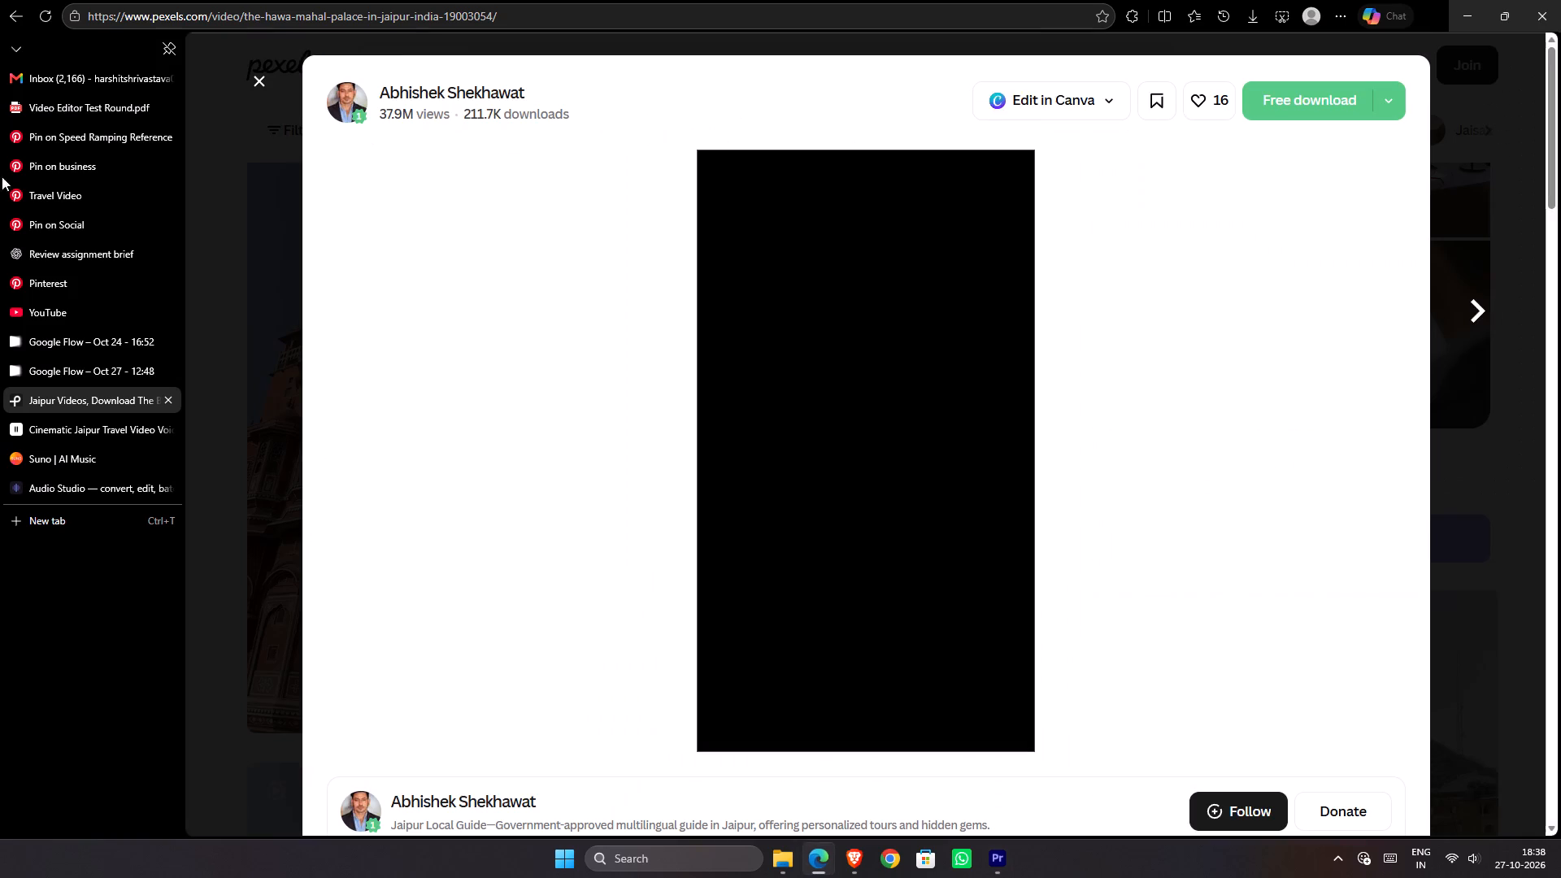
click(1485, 243)
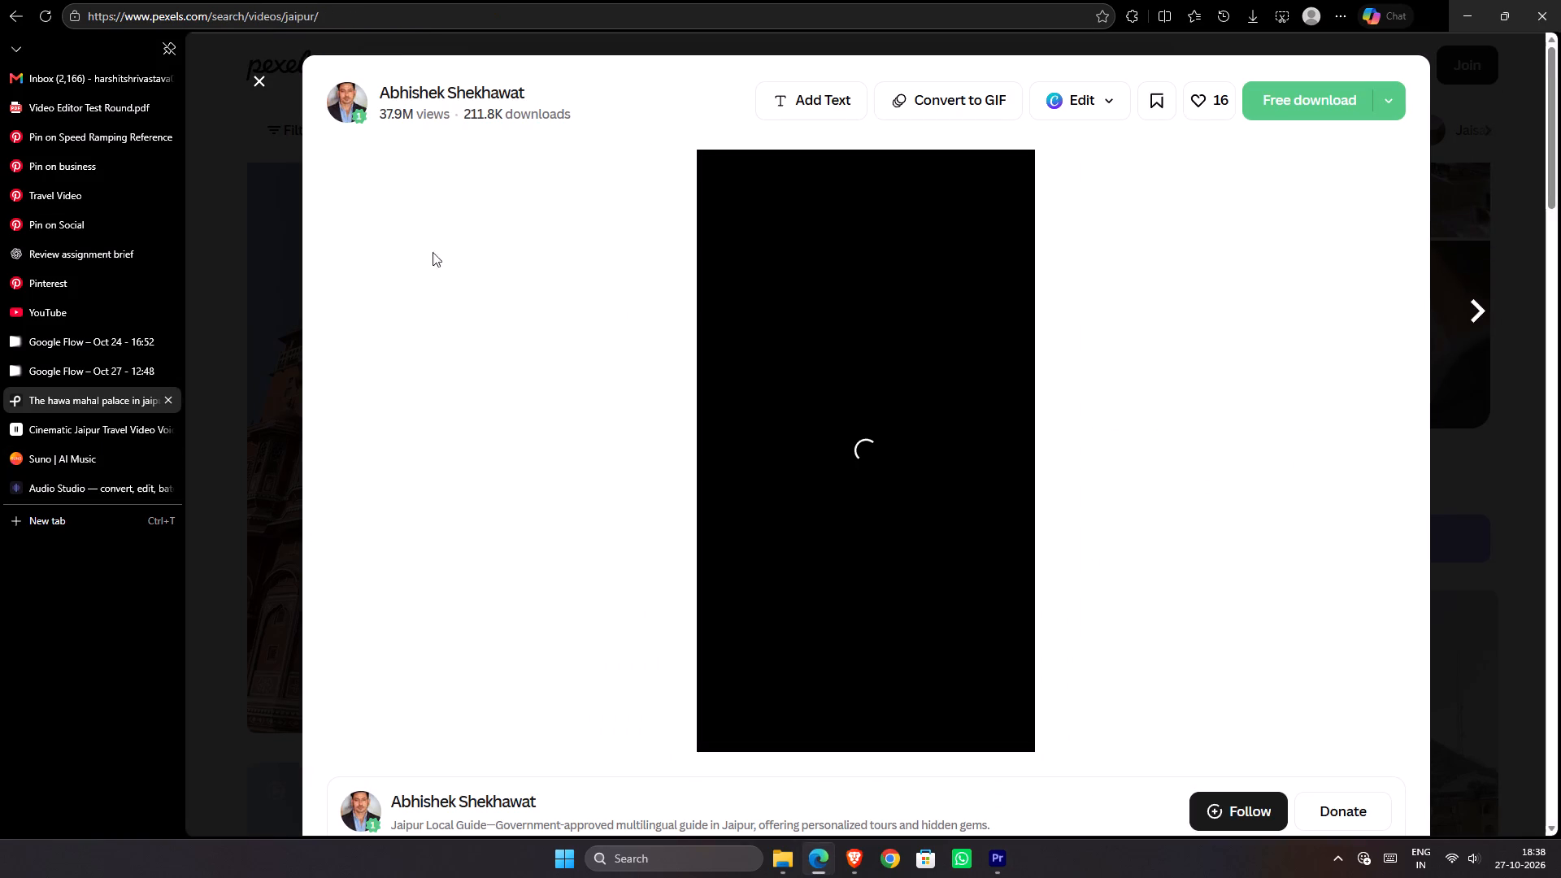
drag(587, 58, 399, 99)
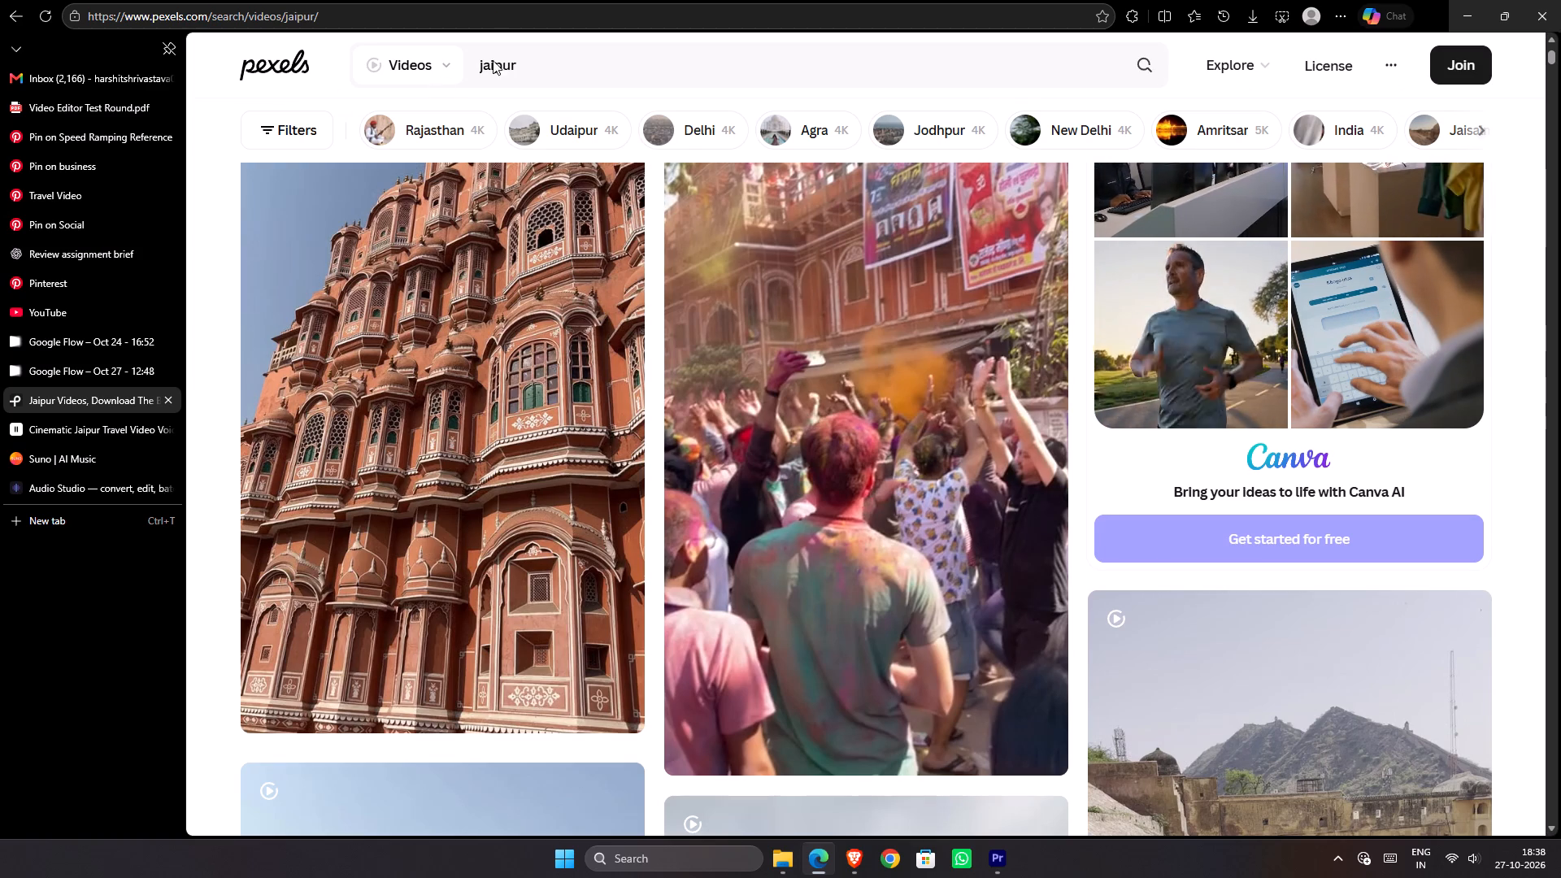
click(513, 55)
drag(529, 63, 472, 77)
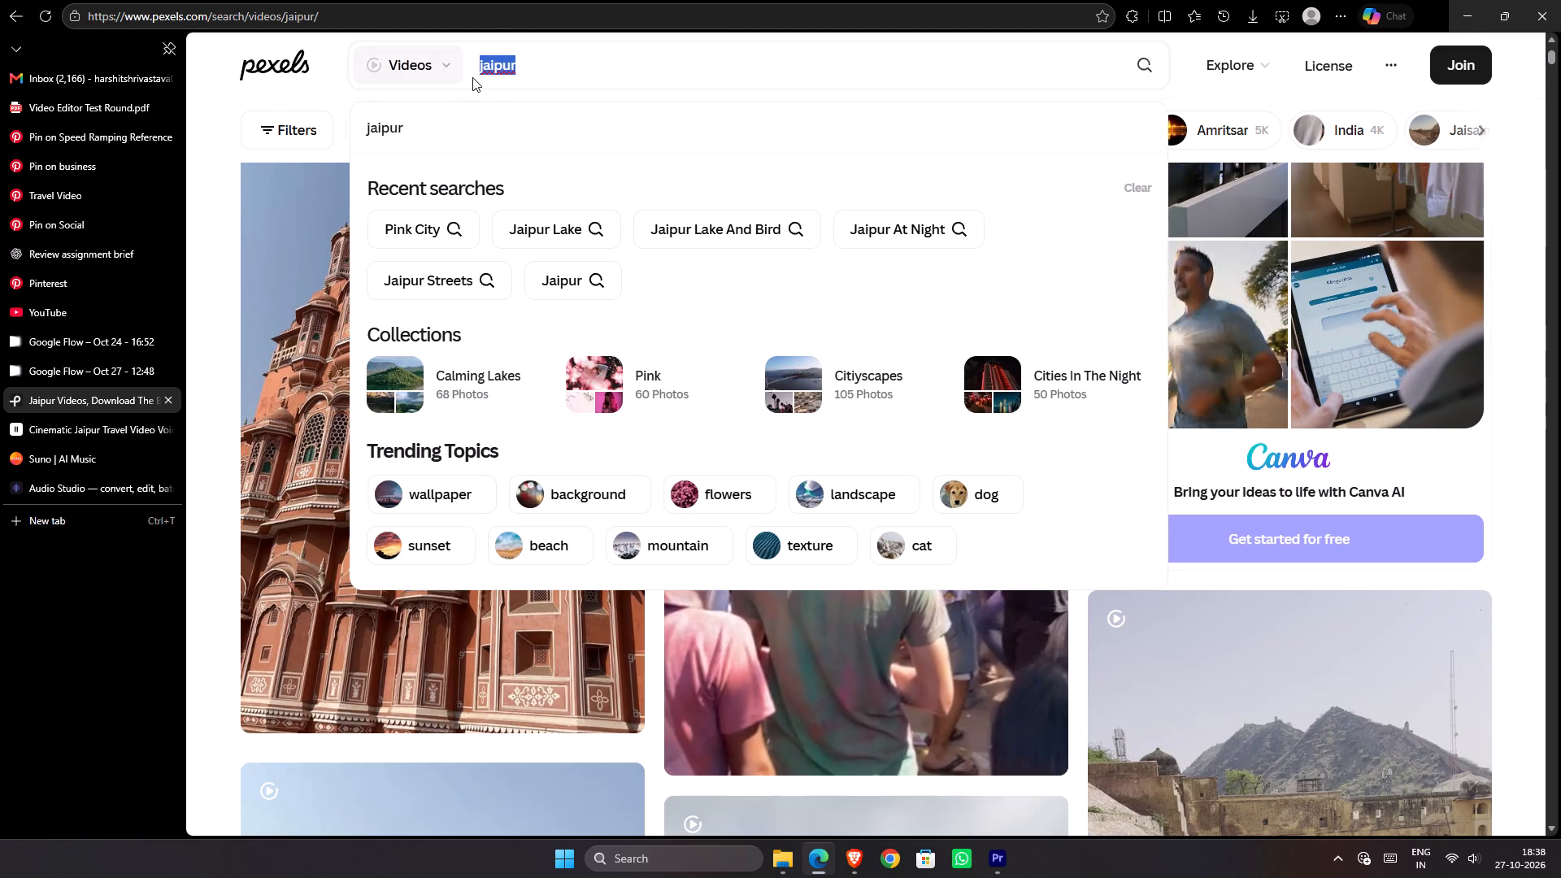
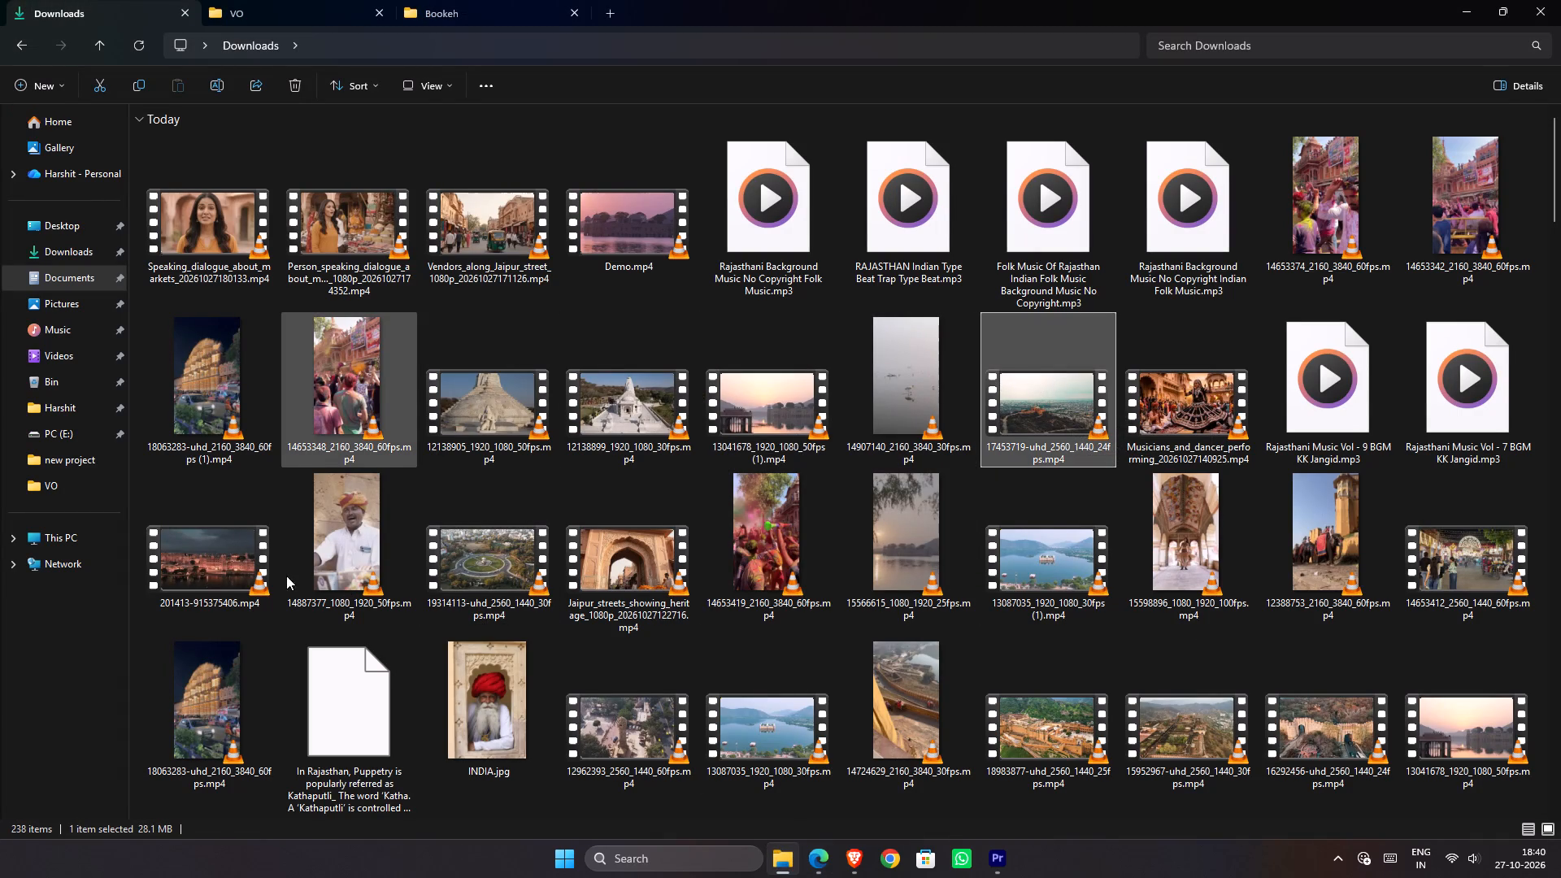
click(485, 572)
click(691, 576)
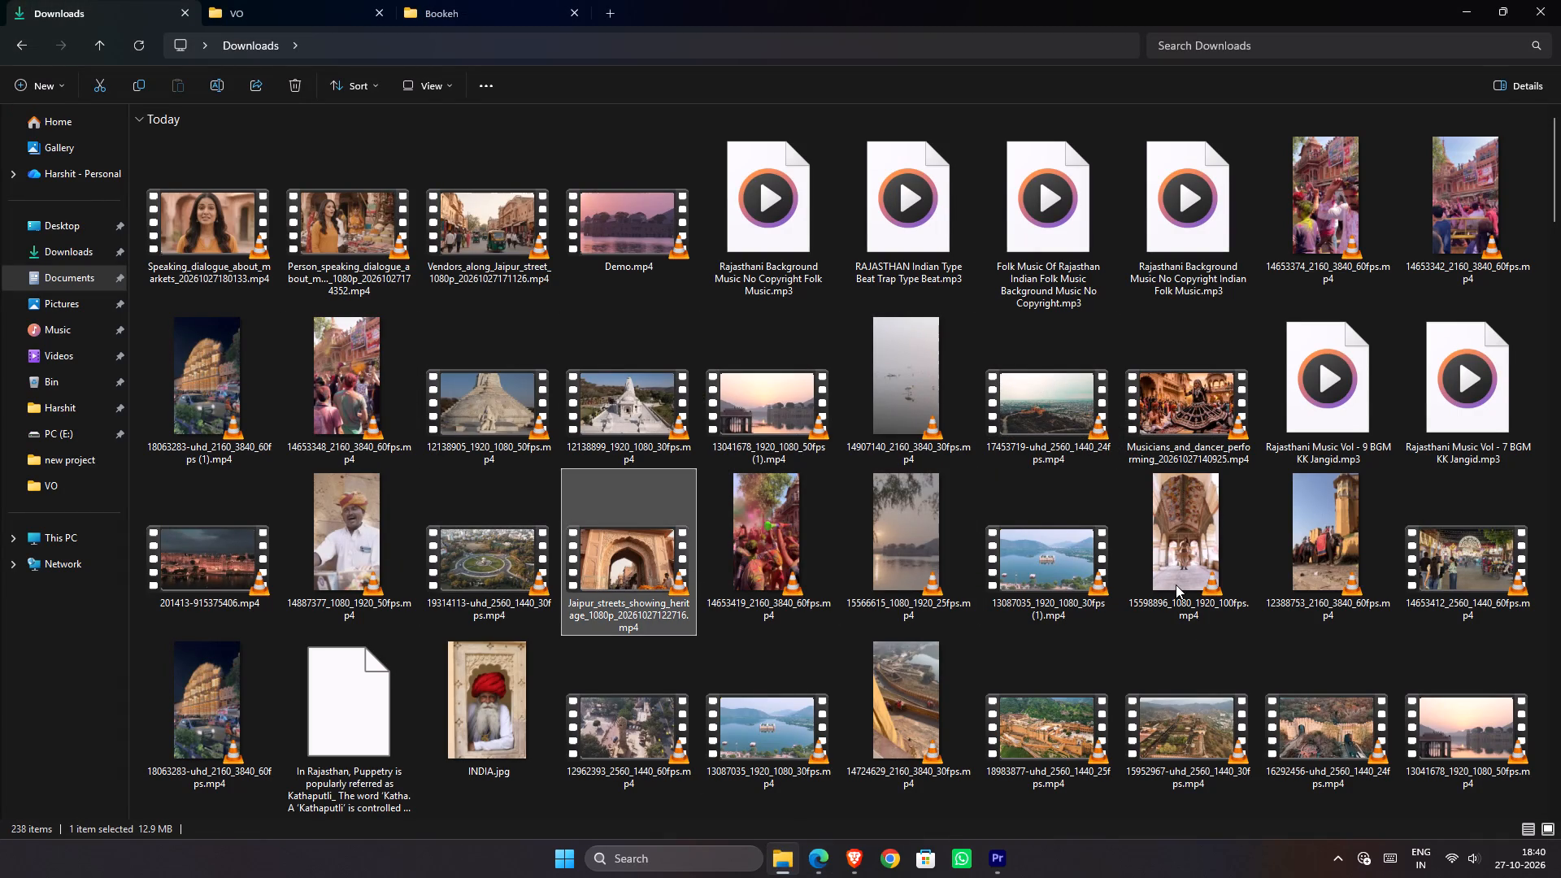
click(1264, 578)
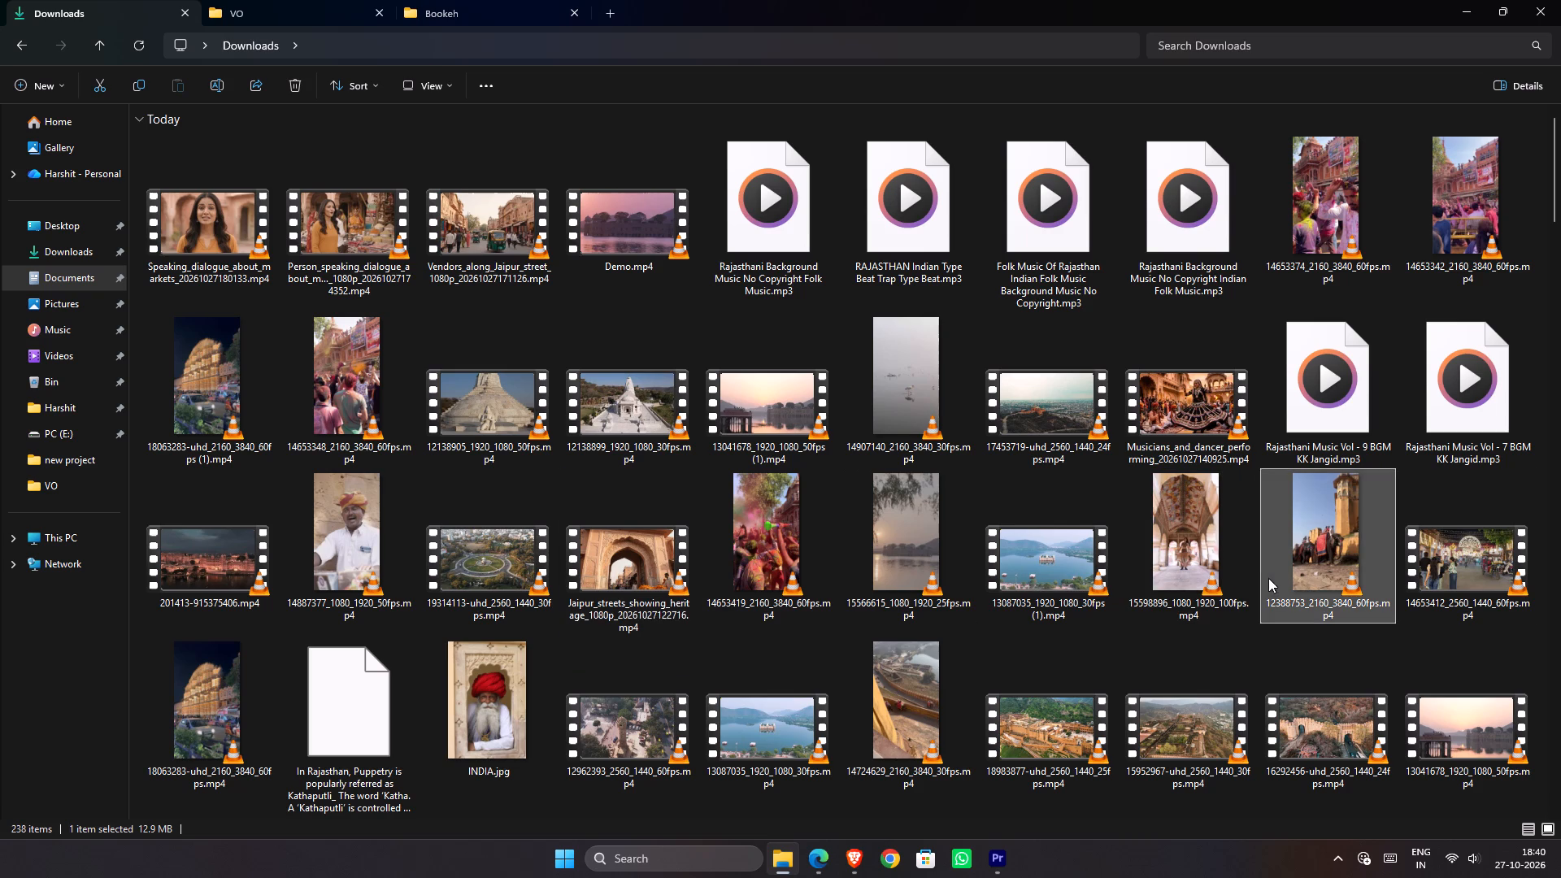
click(577, 765)
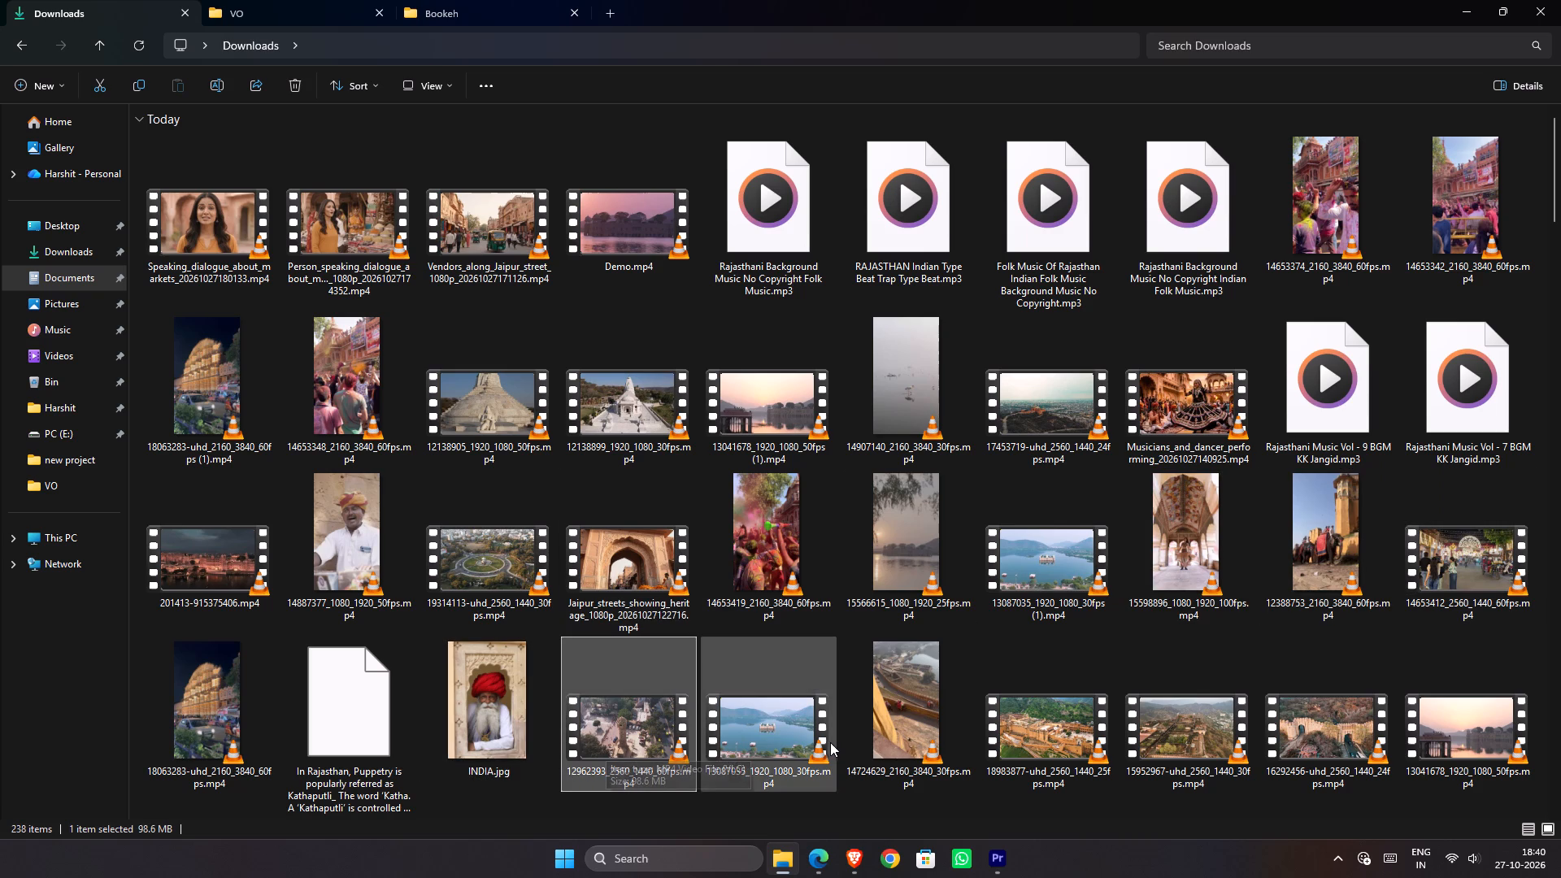
click(924, 724)
click(1017, 740)
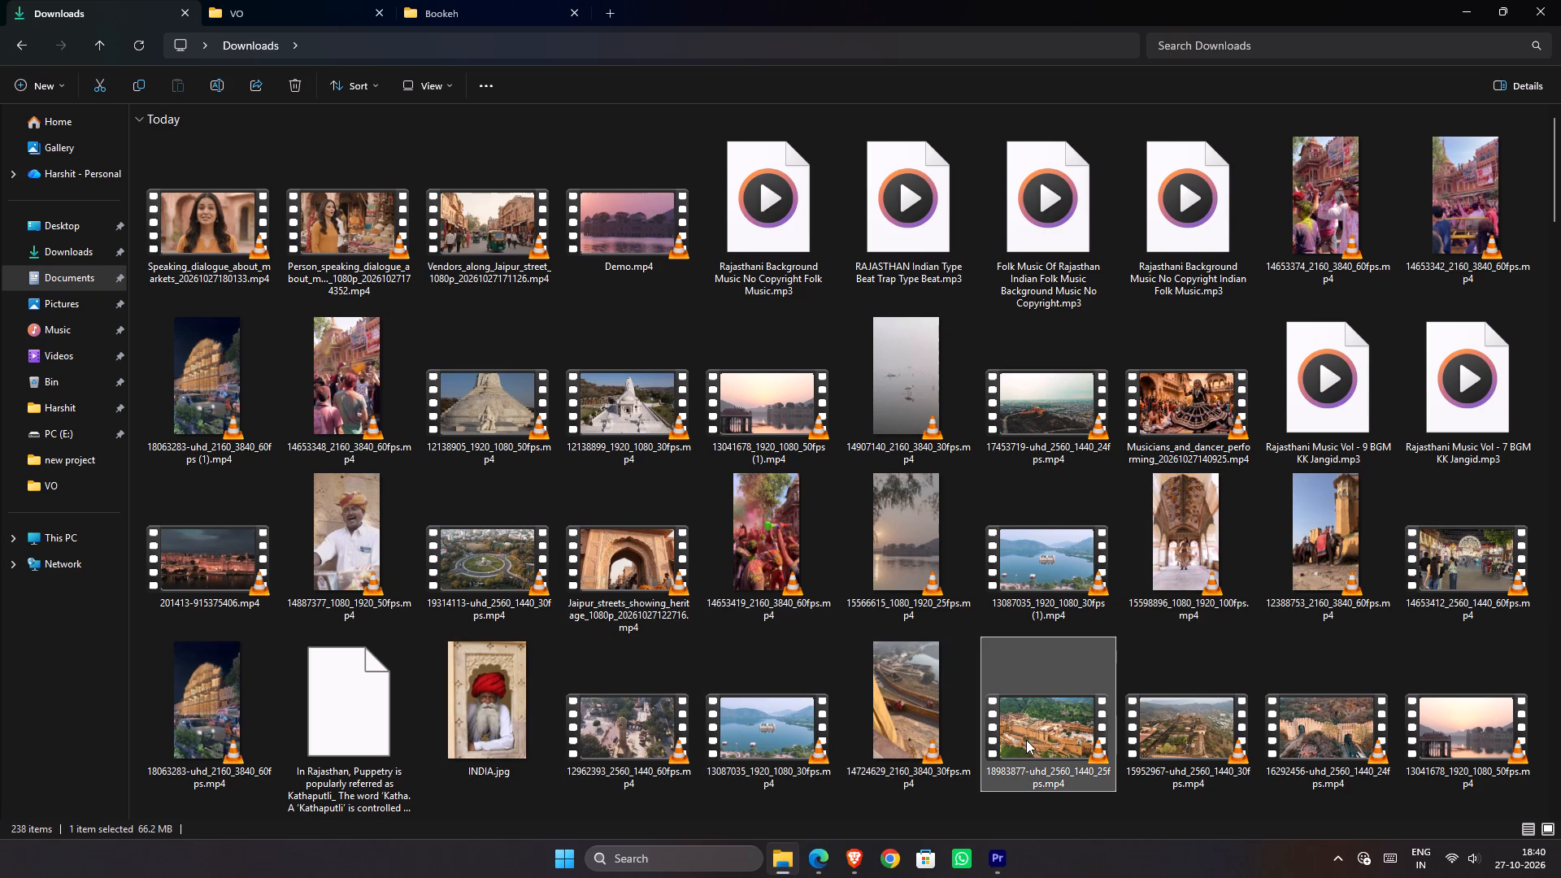
double_click(1026, 740)
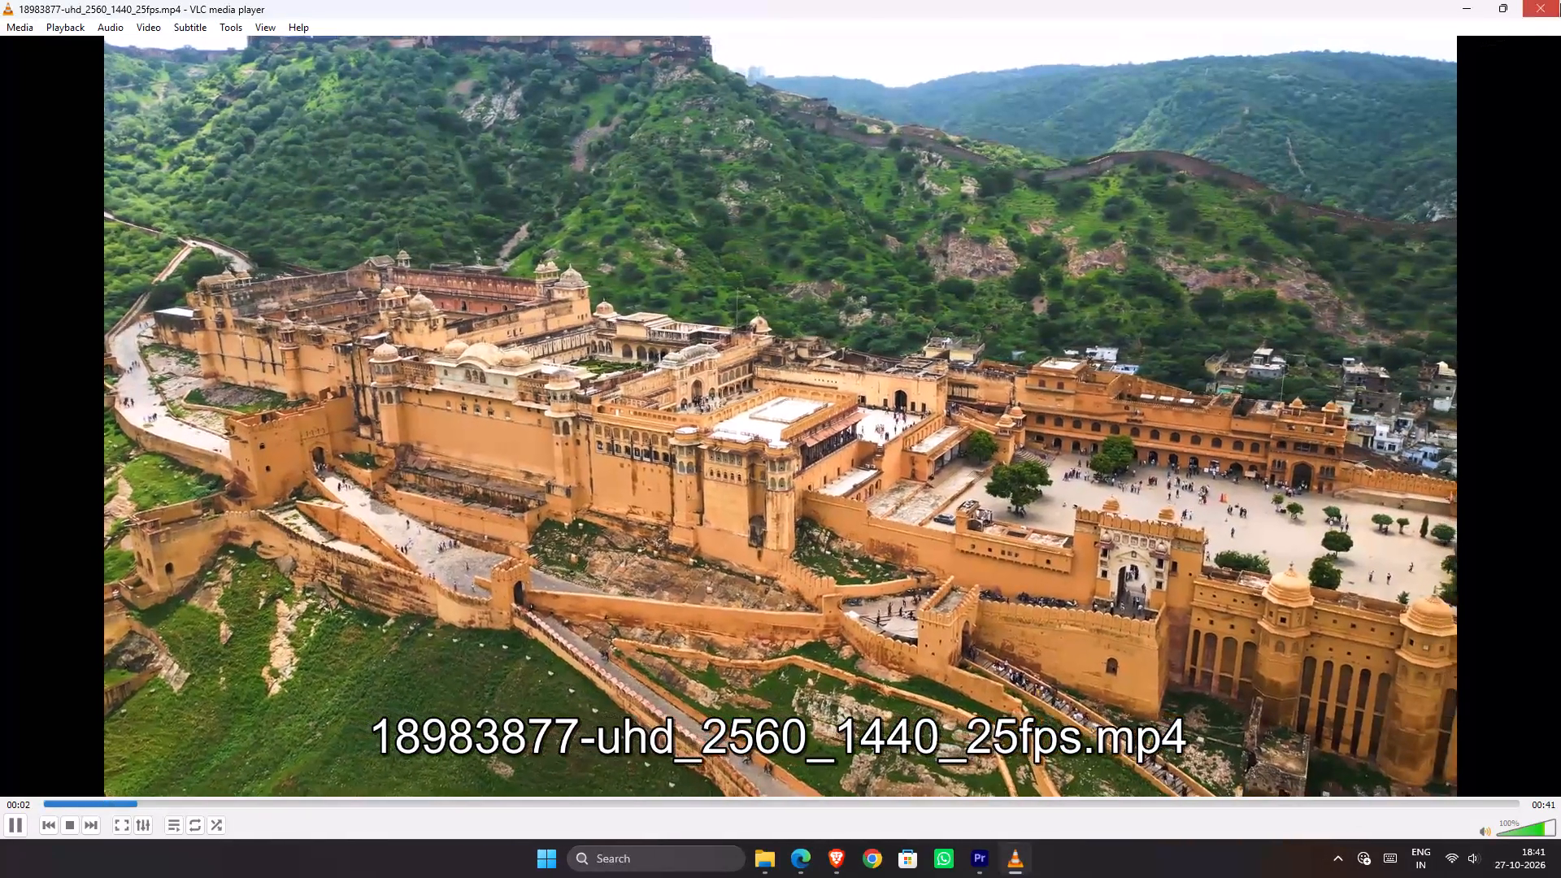
click(1560, 2)
double_click(1217, 702)
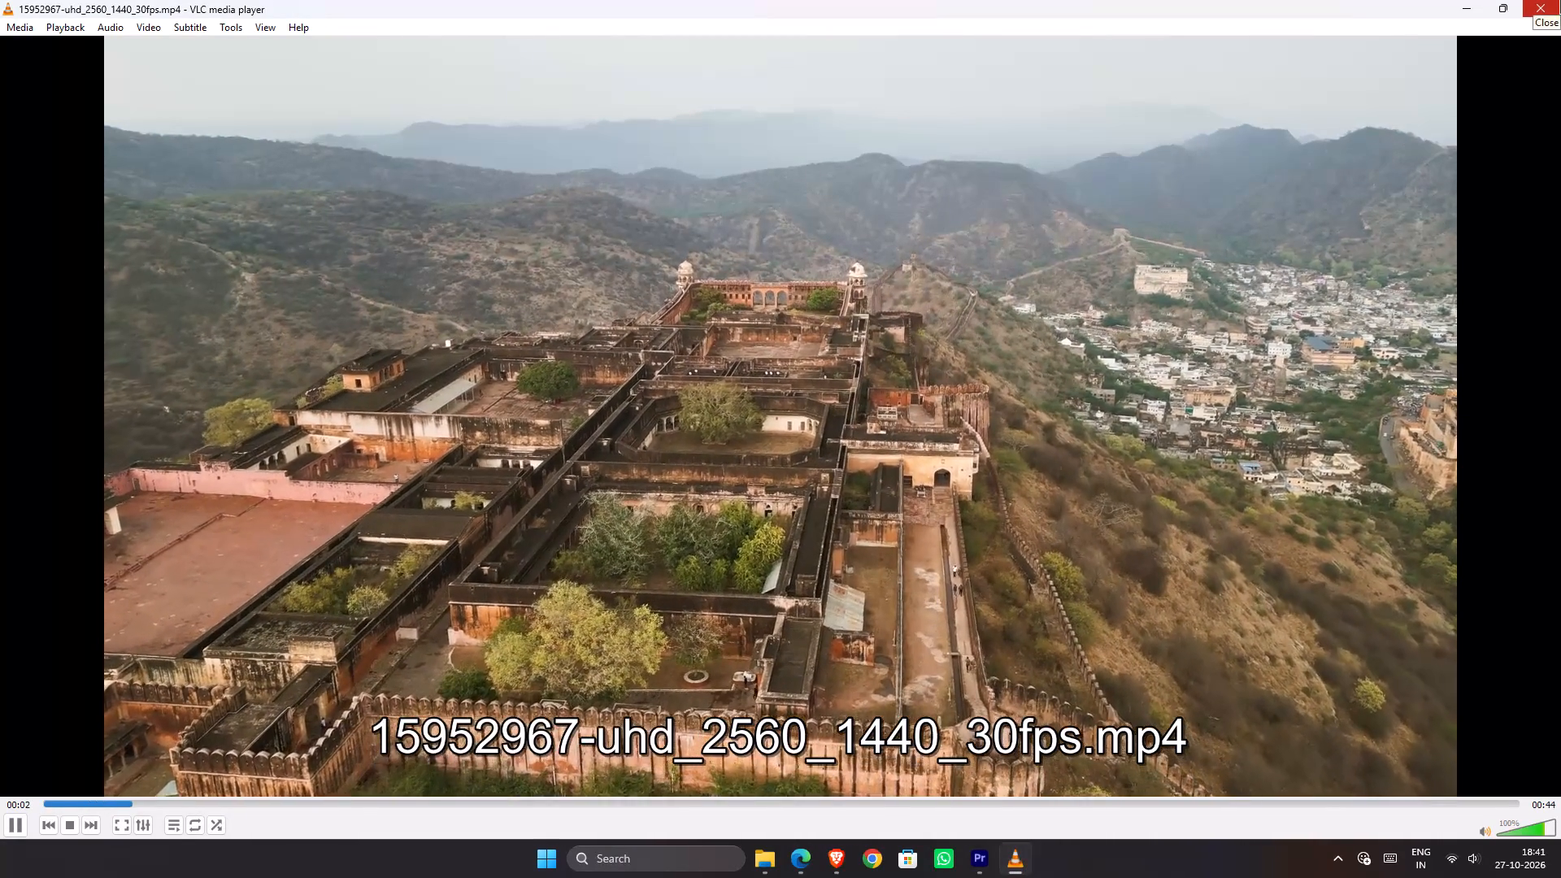
click(1560, 0)
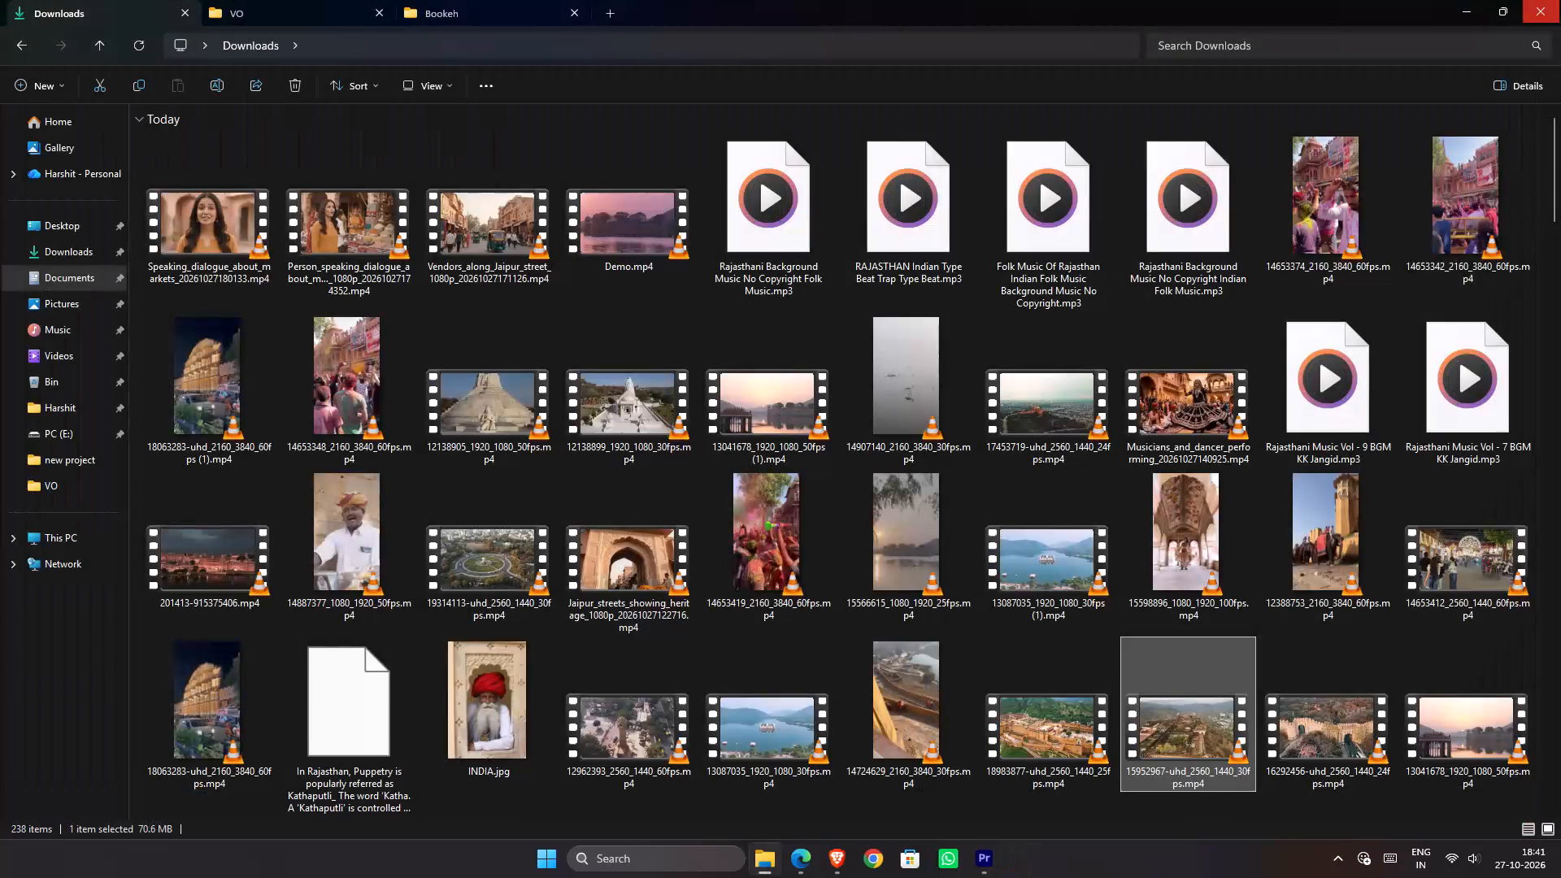
double_click(1366, 680)
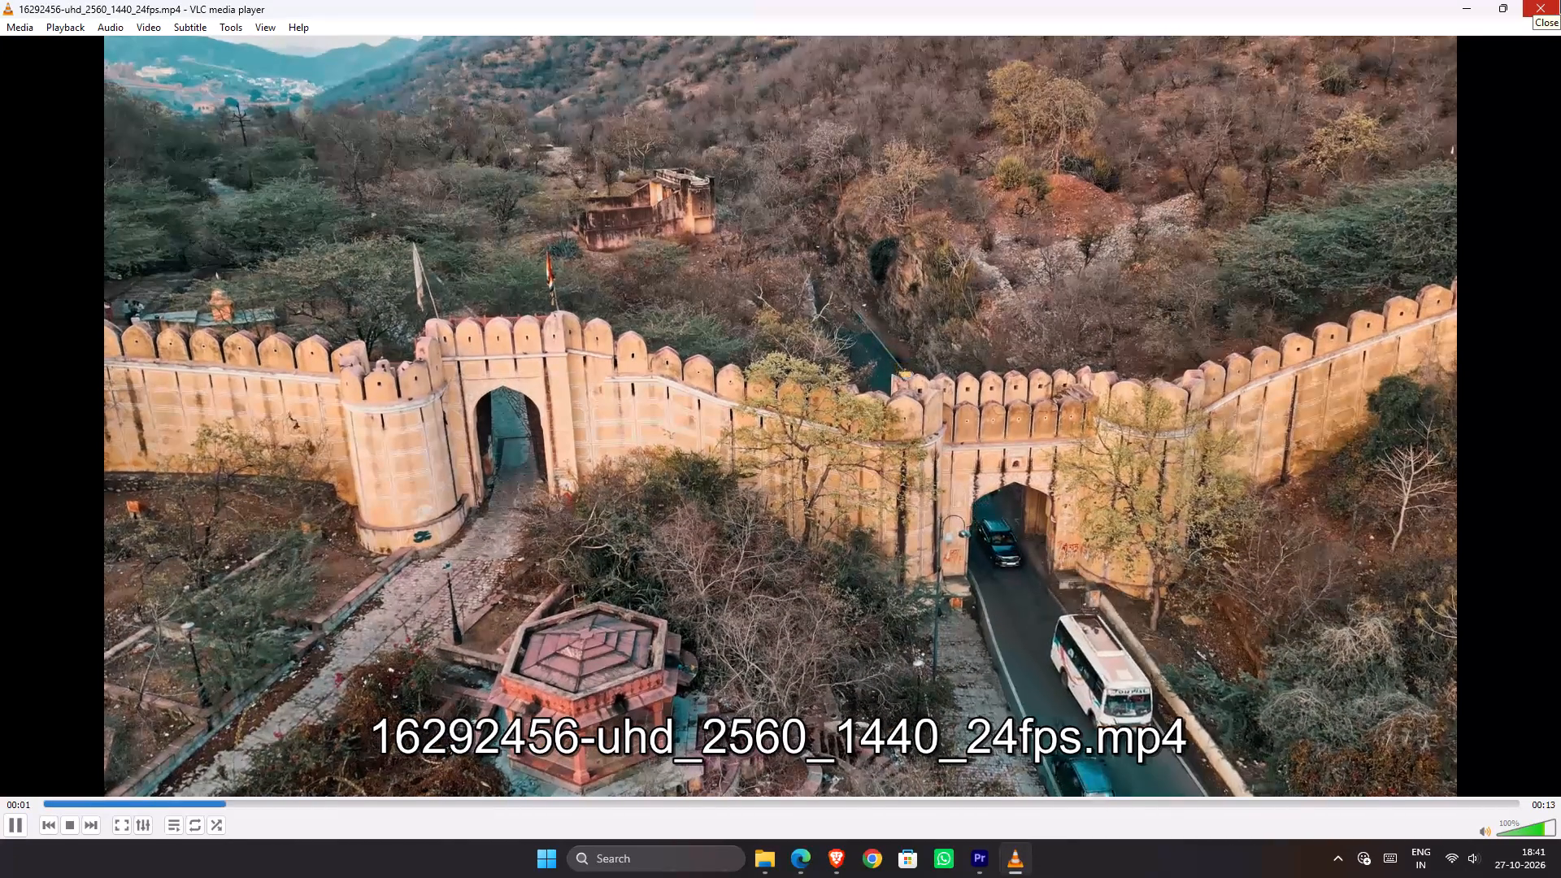
click(1560, 0)
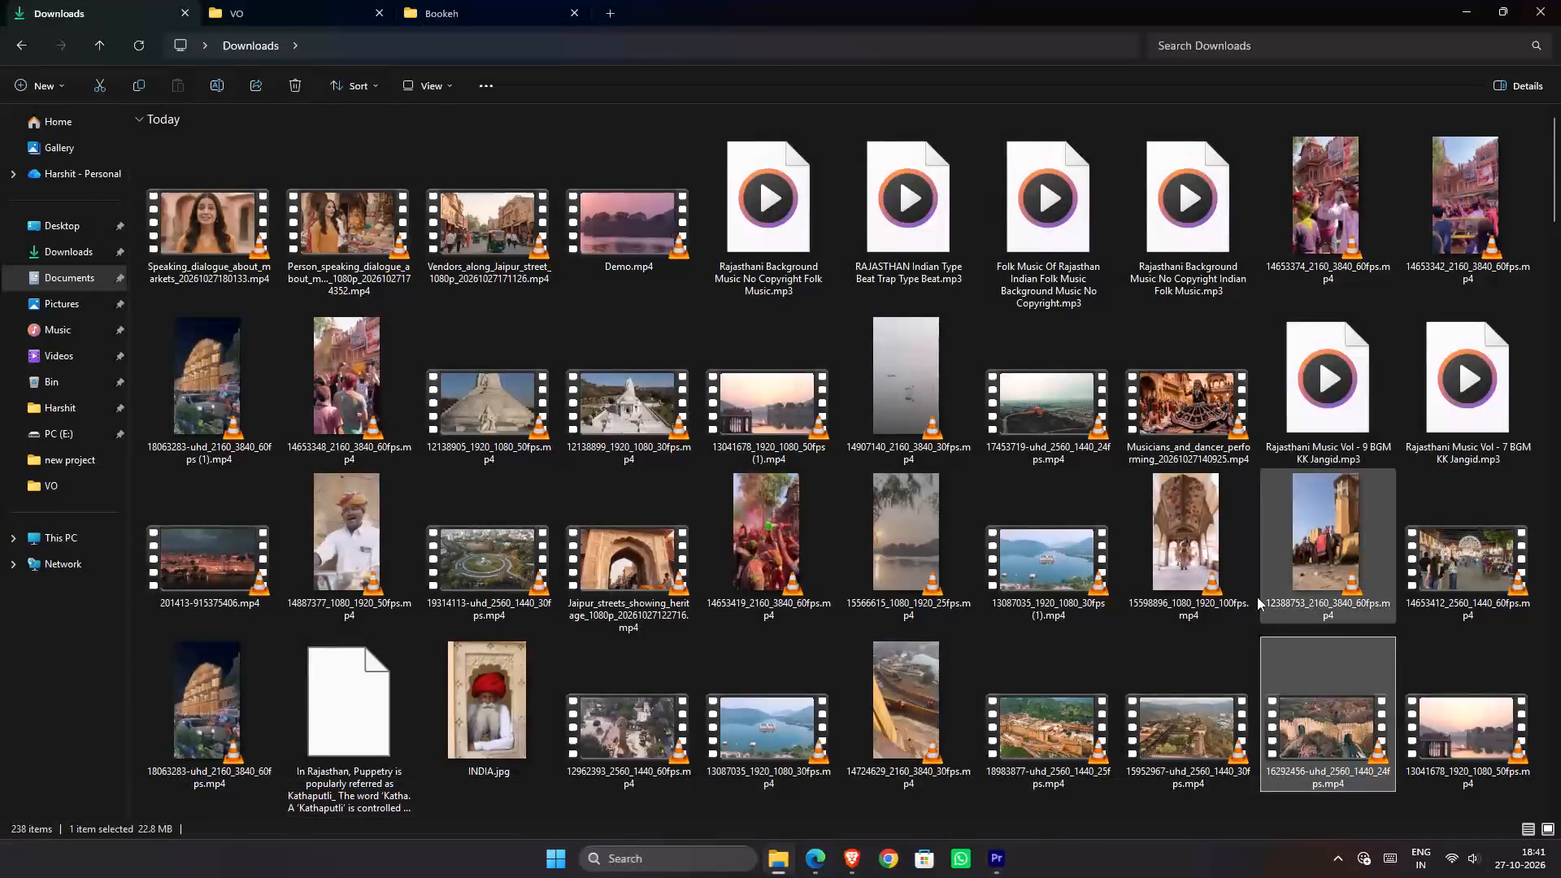
Check the remaining Jaipur footage in Downloads and preview the aerial temple and tower clip 12962393_2560_1440_60fps.mp4.
scroll(1256, 607, down, 1)
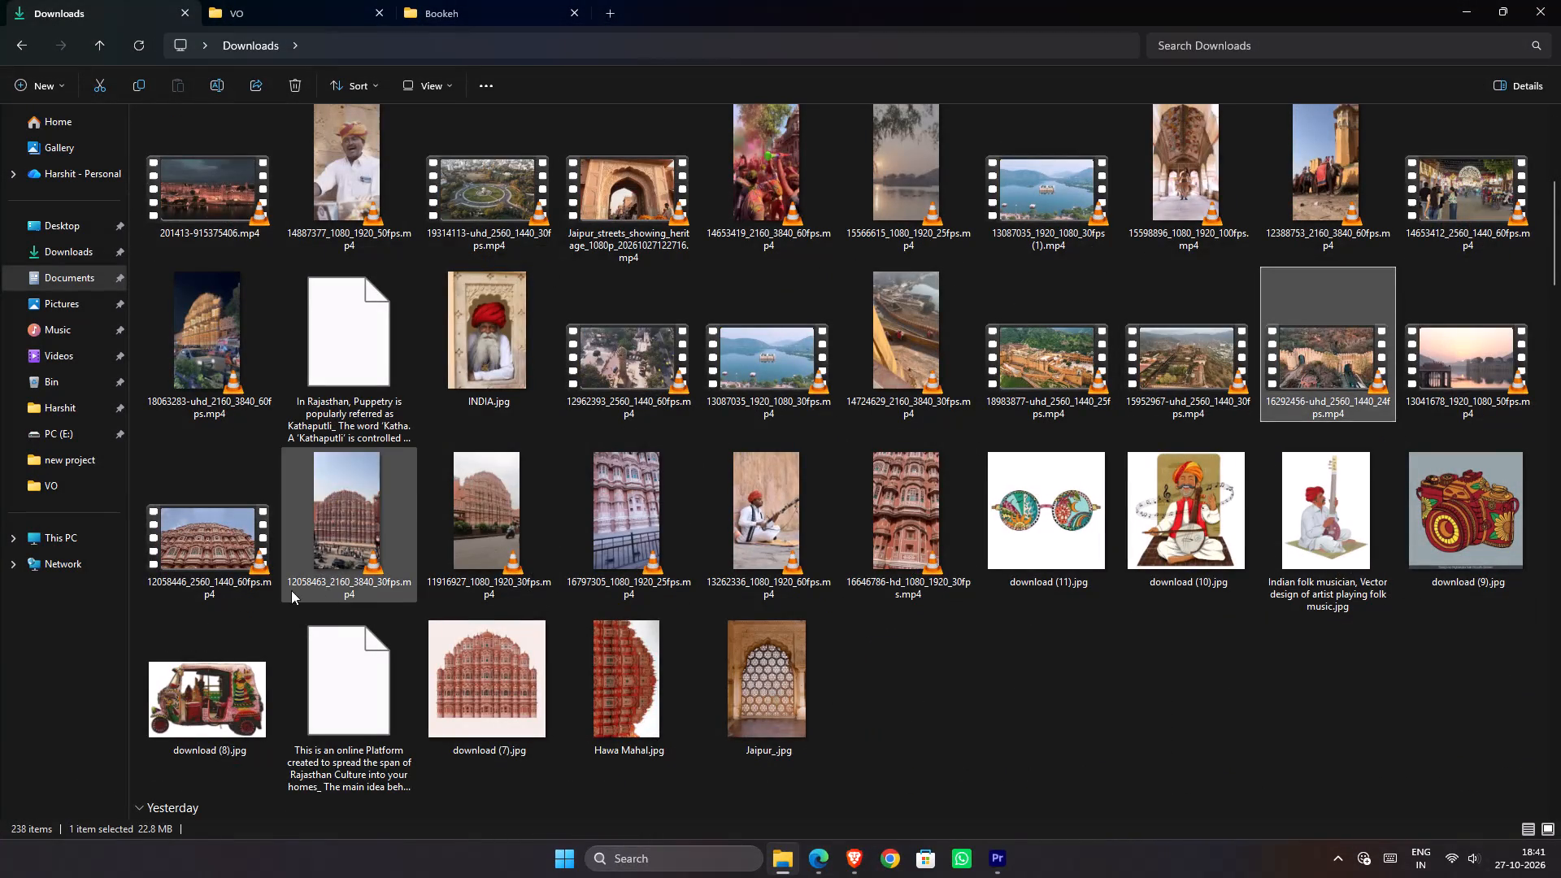
click(238, 581)
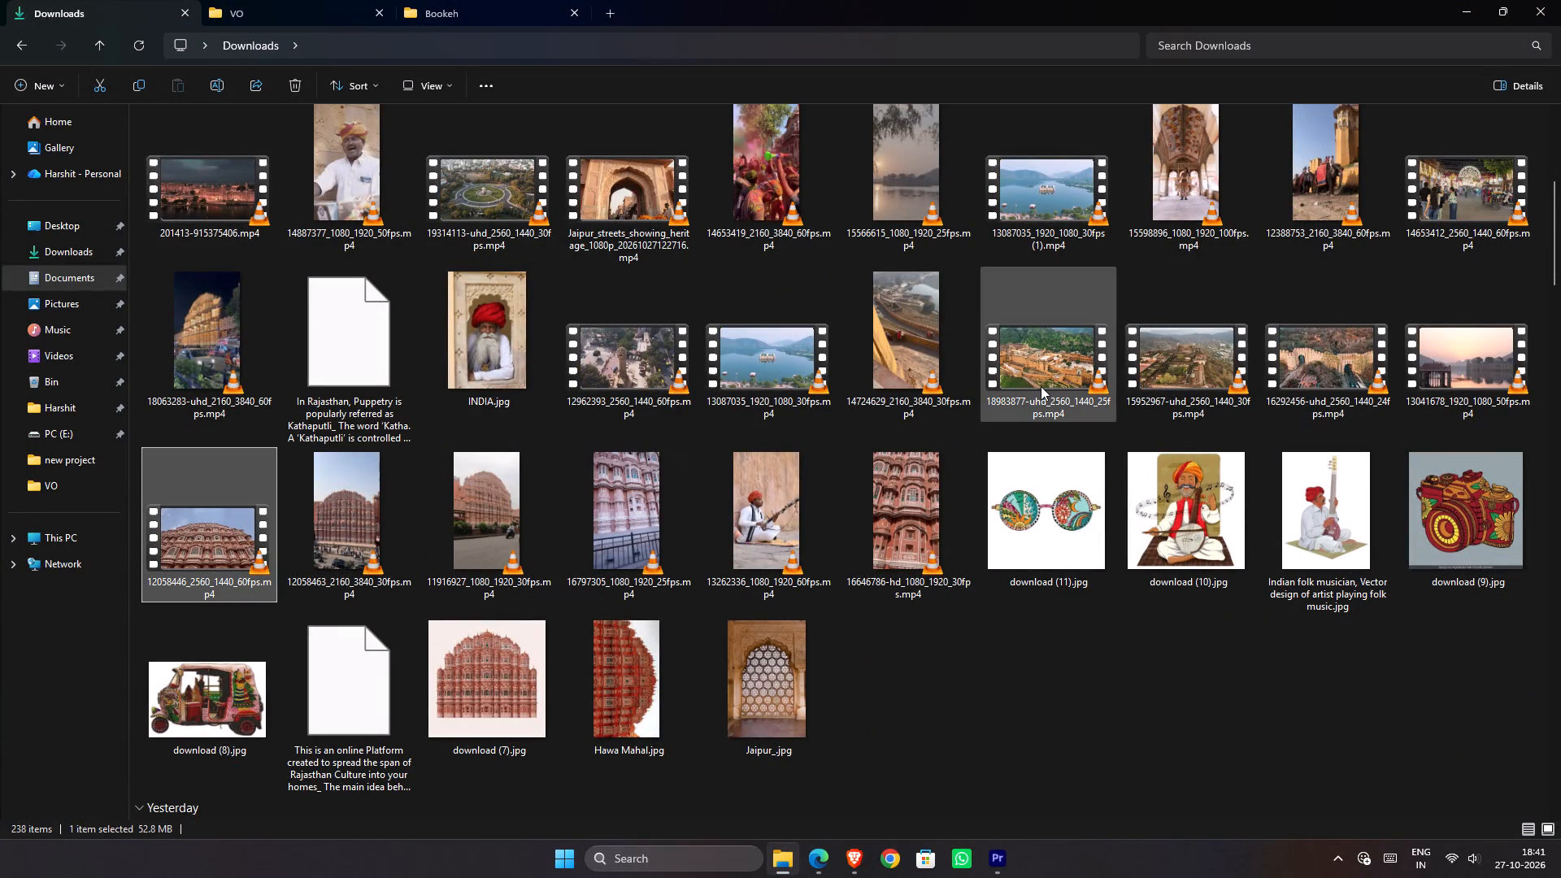
click(1041, 386)
click(1166, 356)
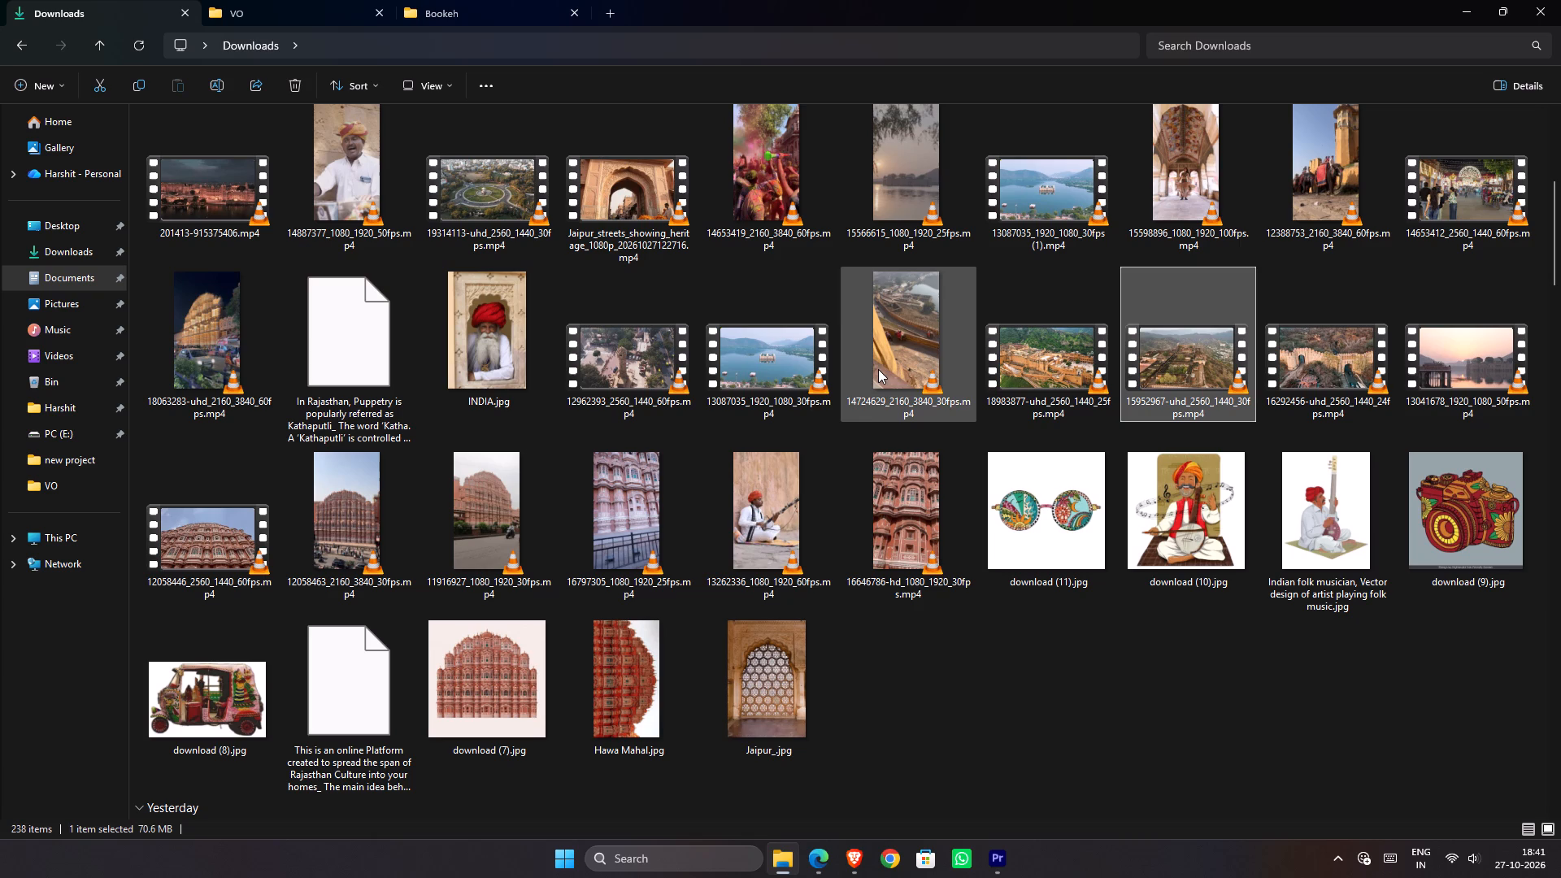
double_click(675, 374)
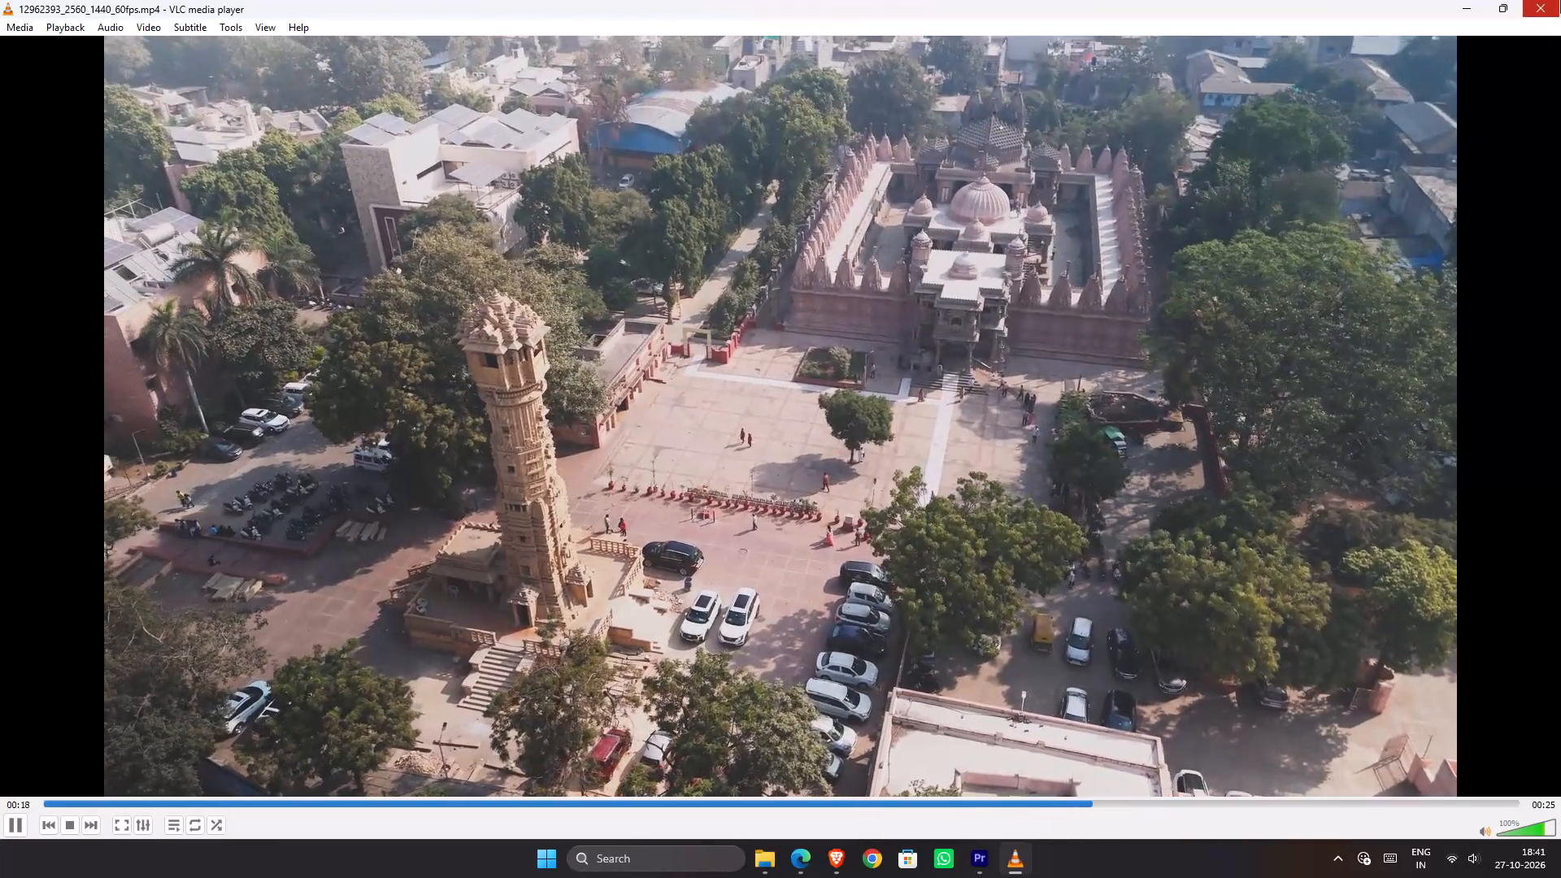
click(1560, 0)
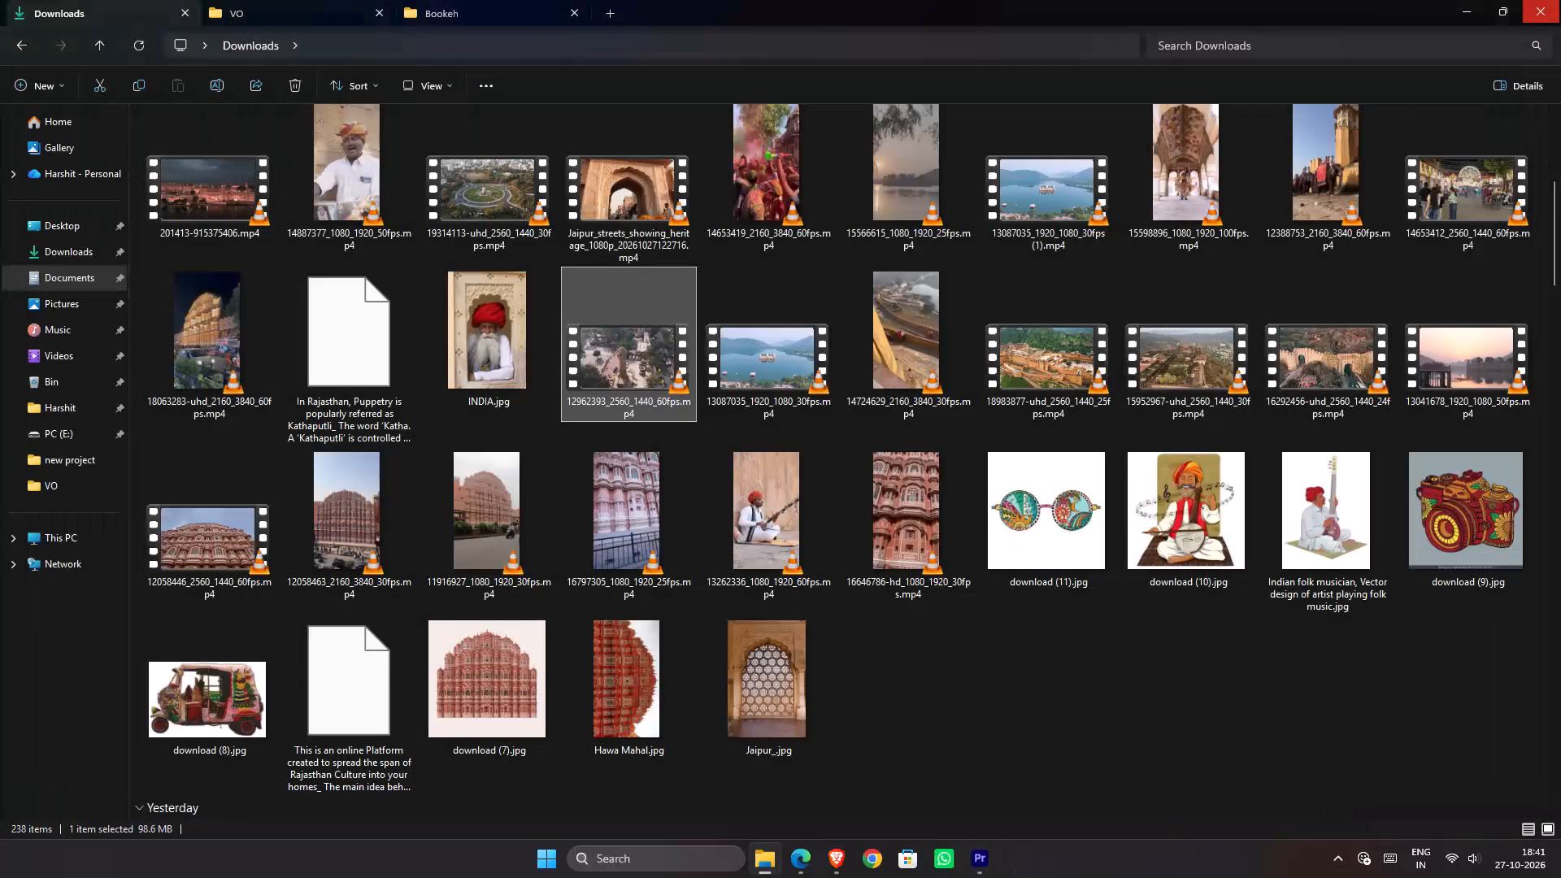
Switch to Premiere Pro and play Sequence 01 from 00:00:10:01 to review the transition from Black Video to the gate shot.
click(1004, 865)
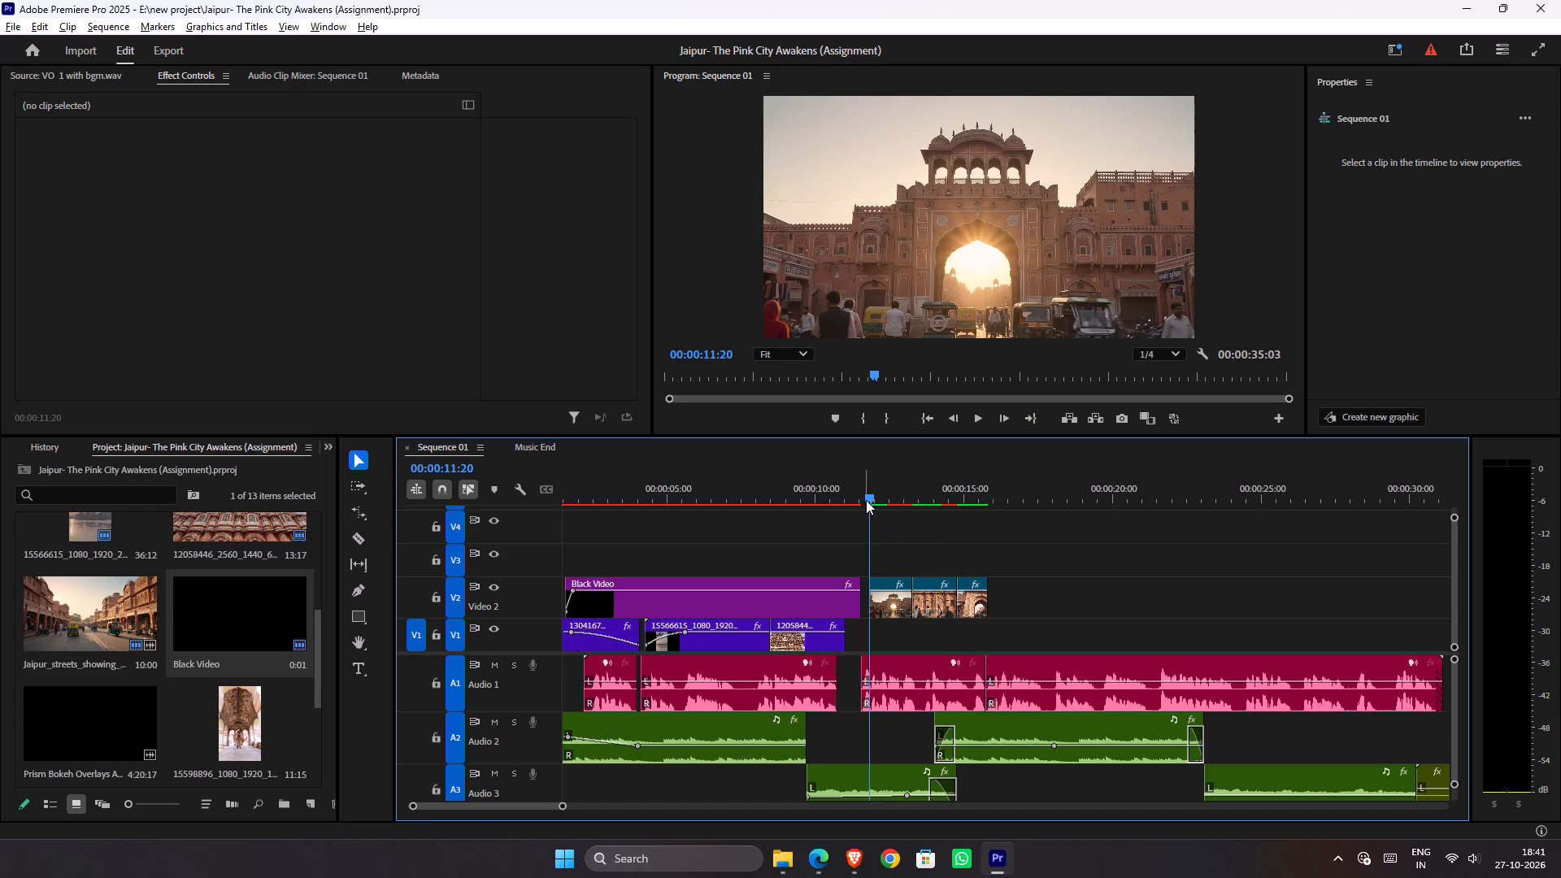
drag(866, 500, 813, 511)
click(819, 571)
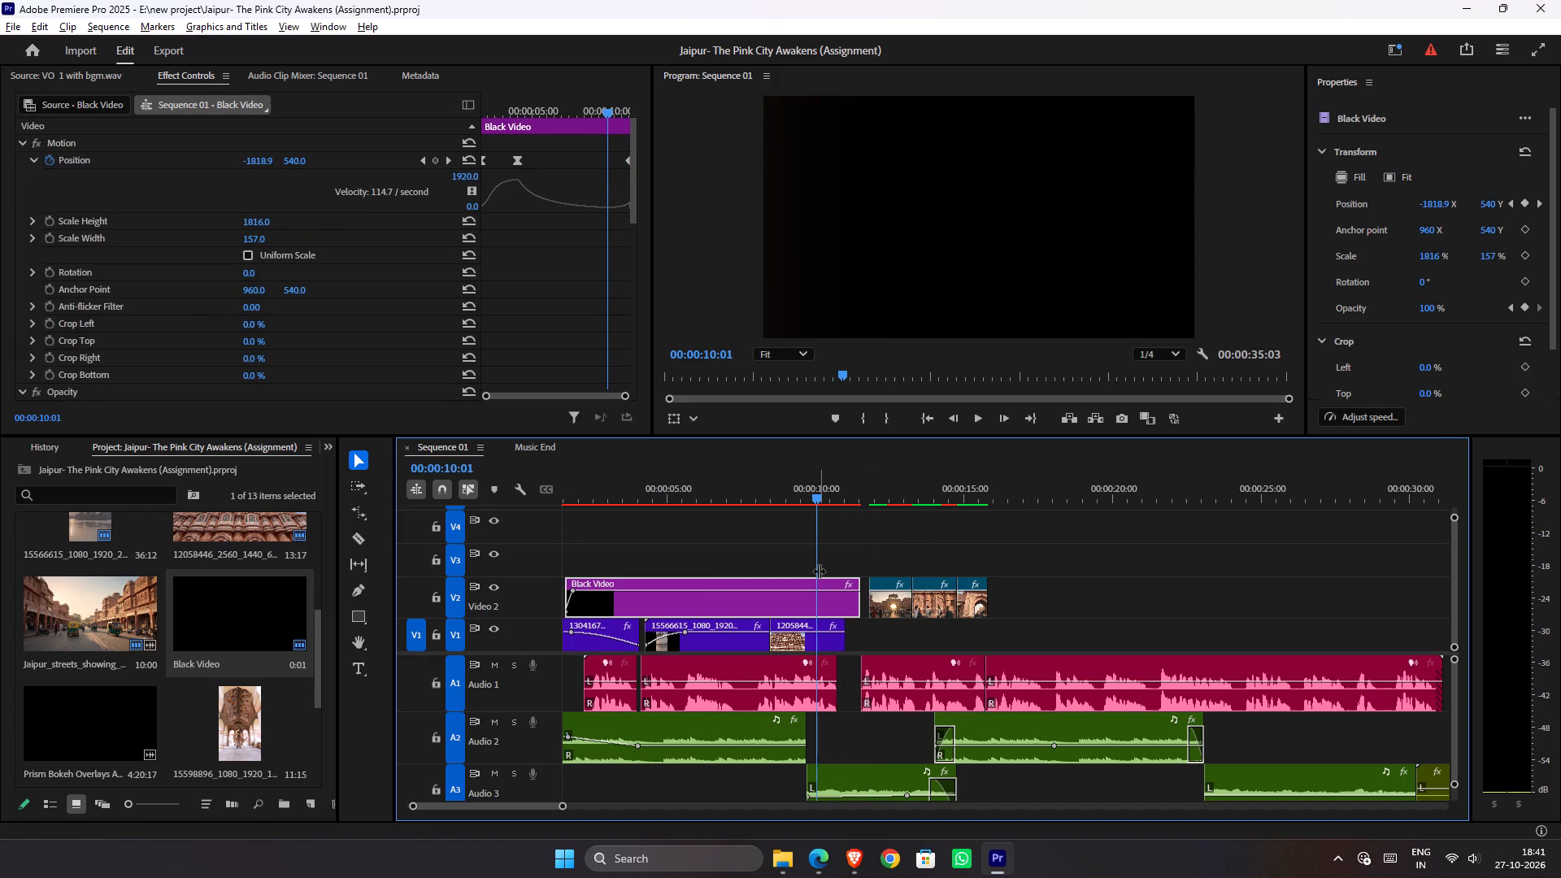
click(824, 555)
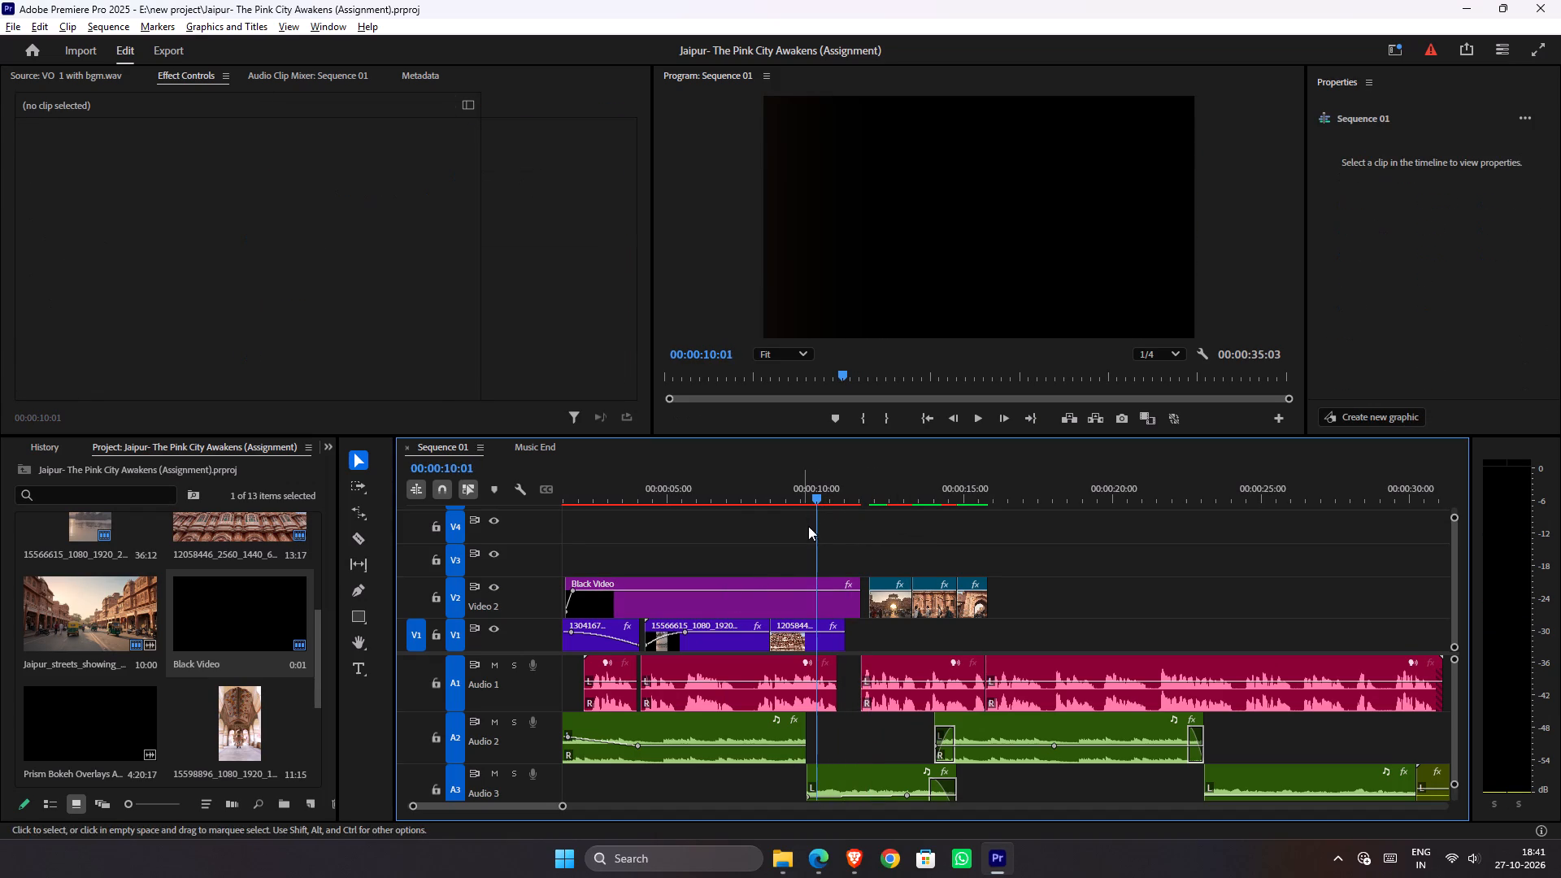
key(space)
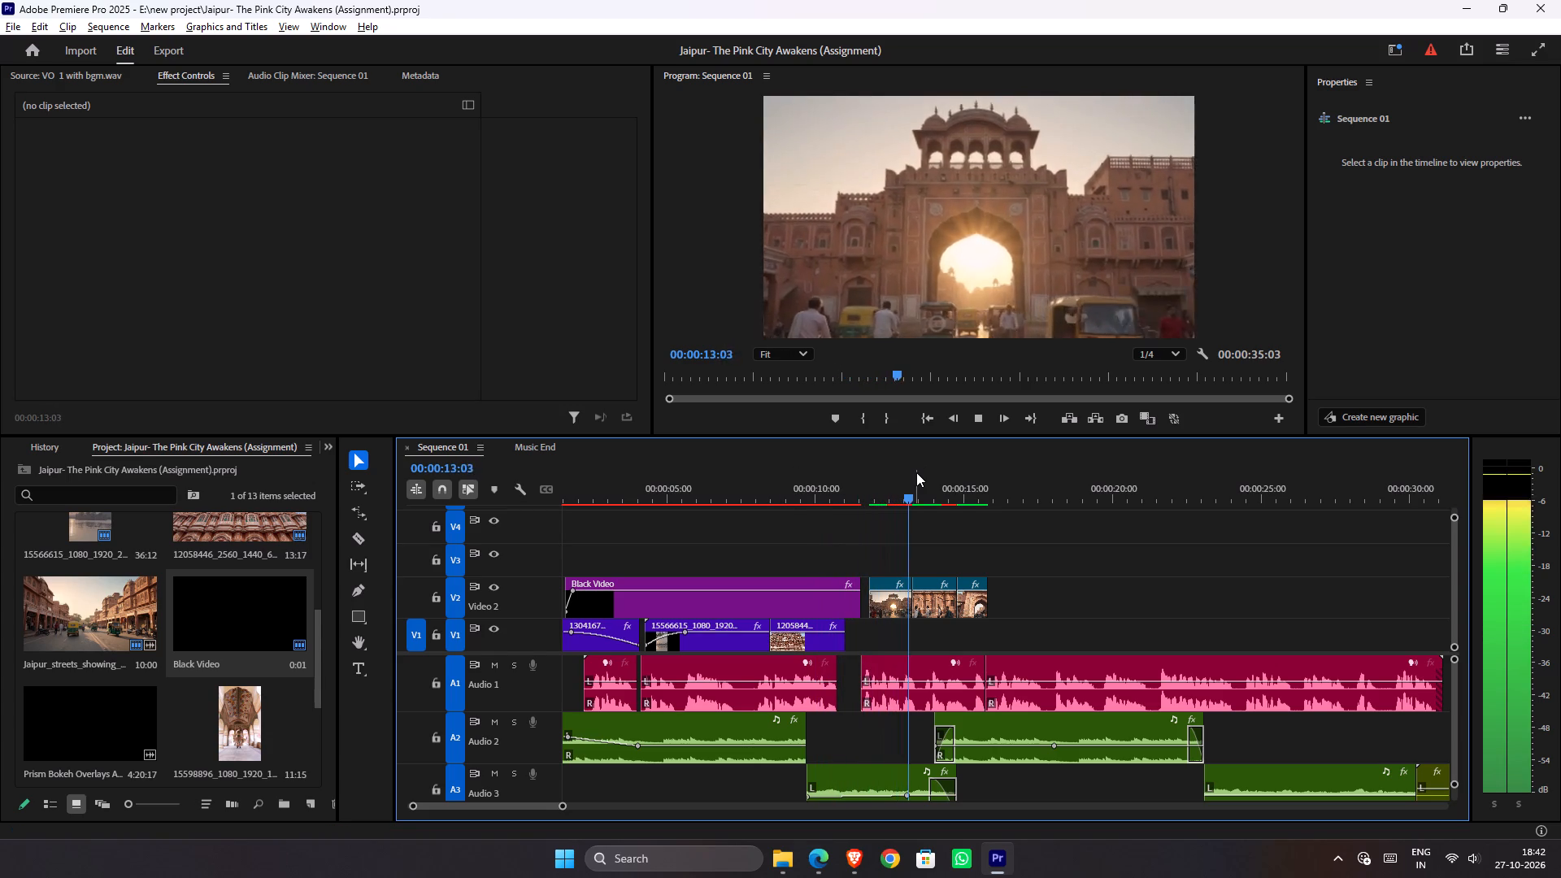
drag(866, 494, 846, 498)
Switch to File Explorer, check the Jaipur clips and images in Downloads, and preview the turbaned man clip 14887377_1080_1920_50fps.mp4.
key(alt+Tab)
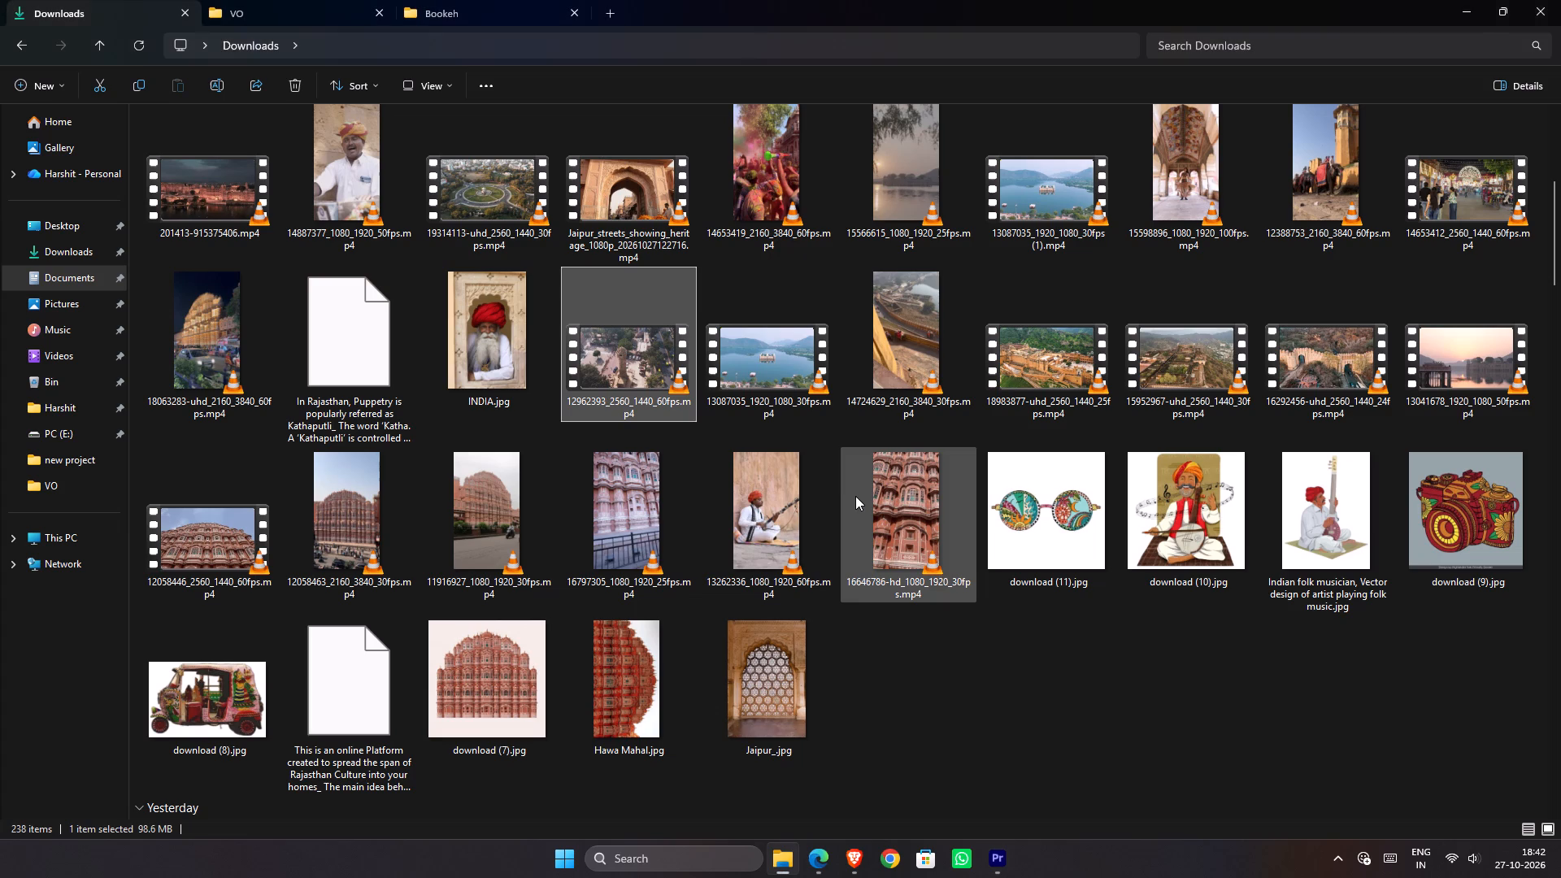
click(668, 379)
click(773, 352)
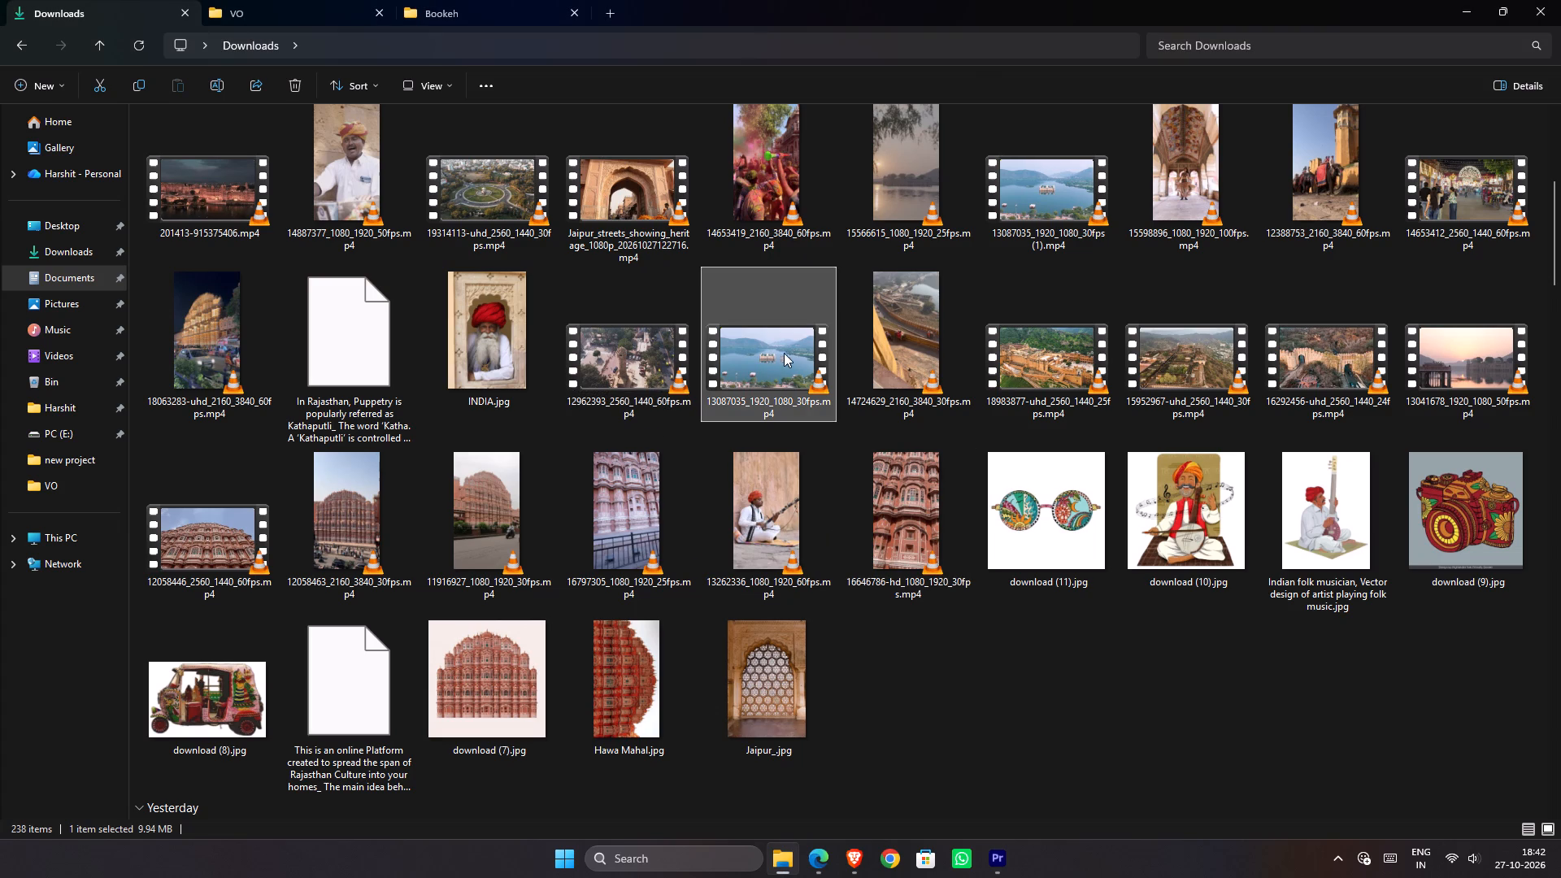
click(872, 364)
click(781, 560)
click(499, 587)
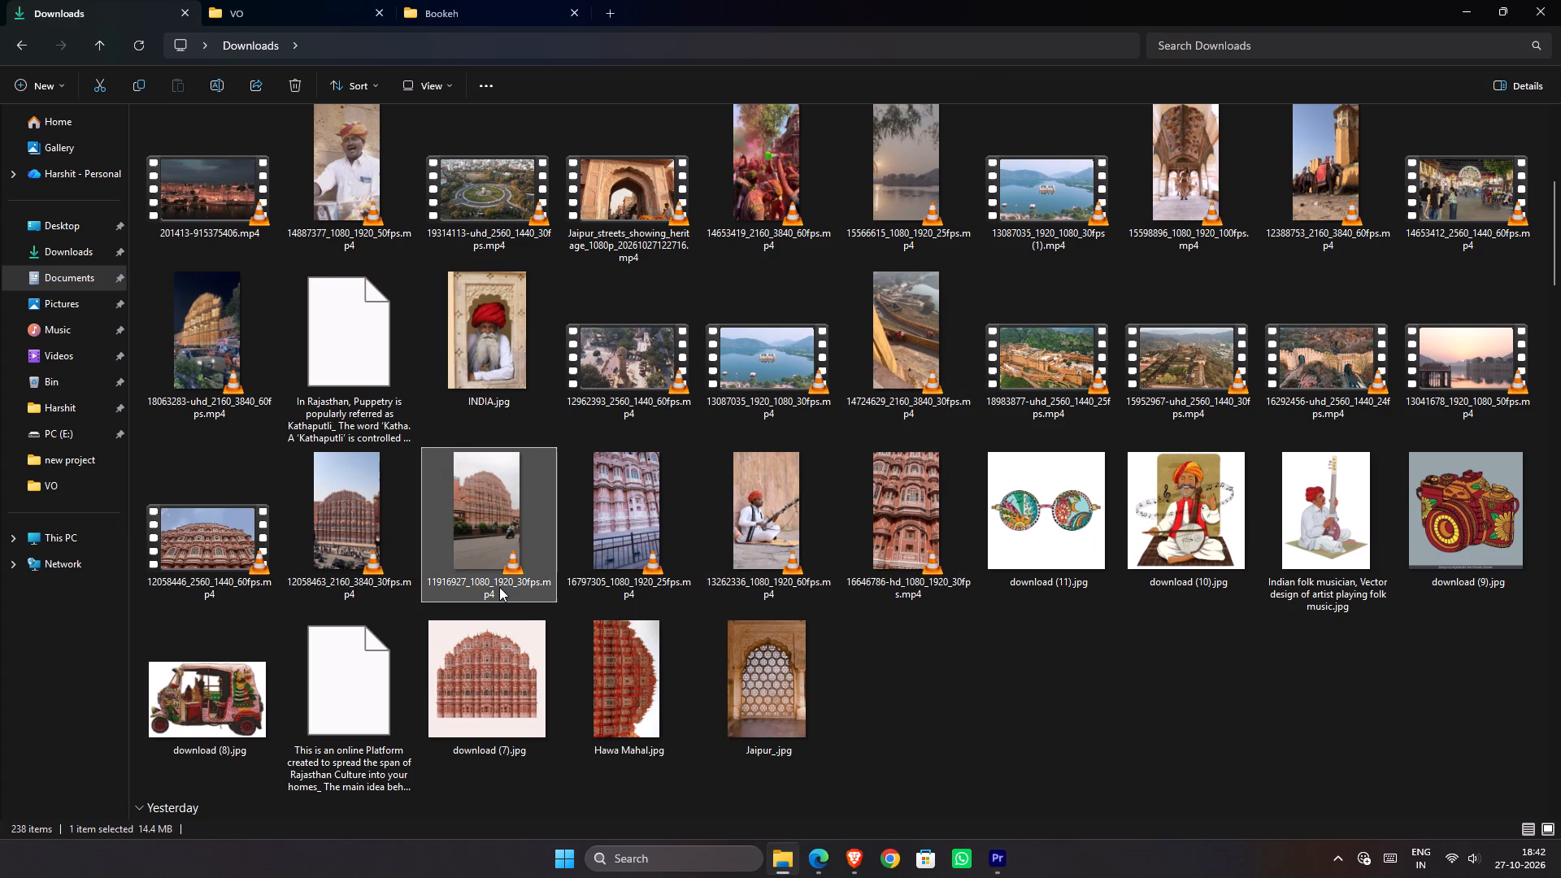
click(1336, 357)
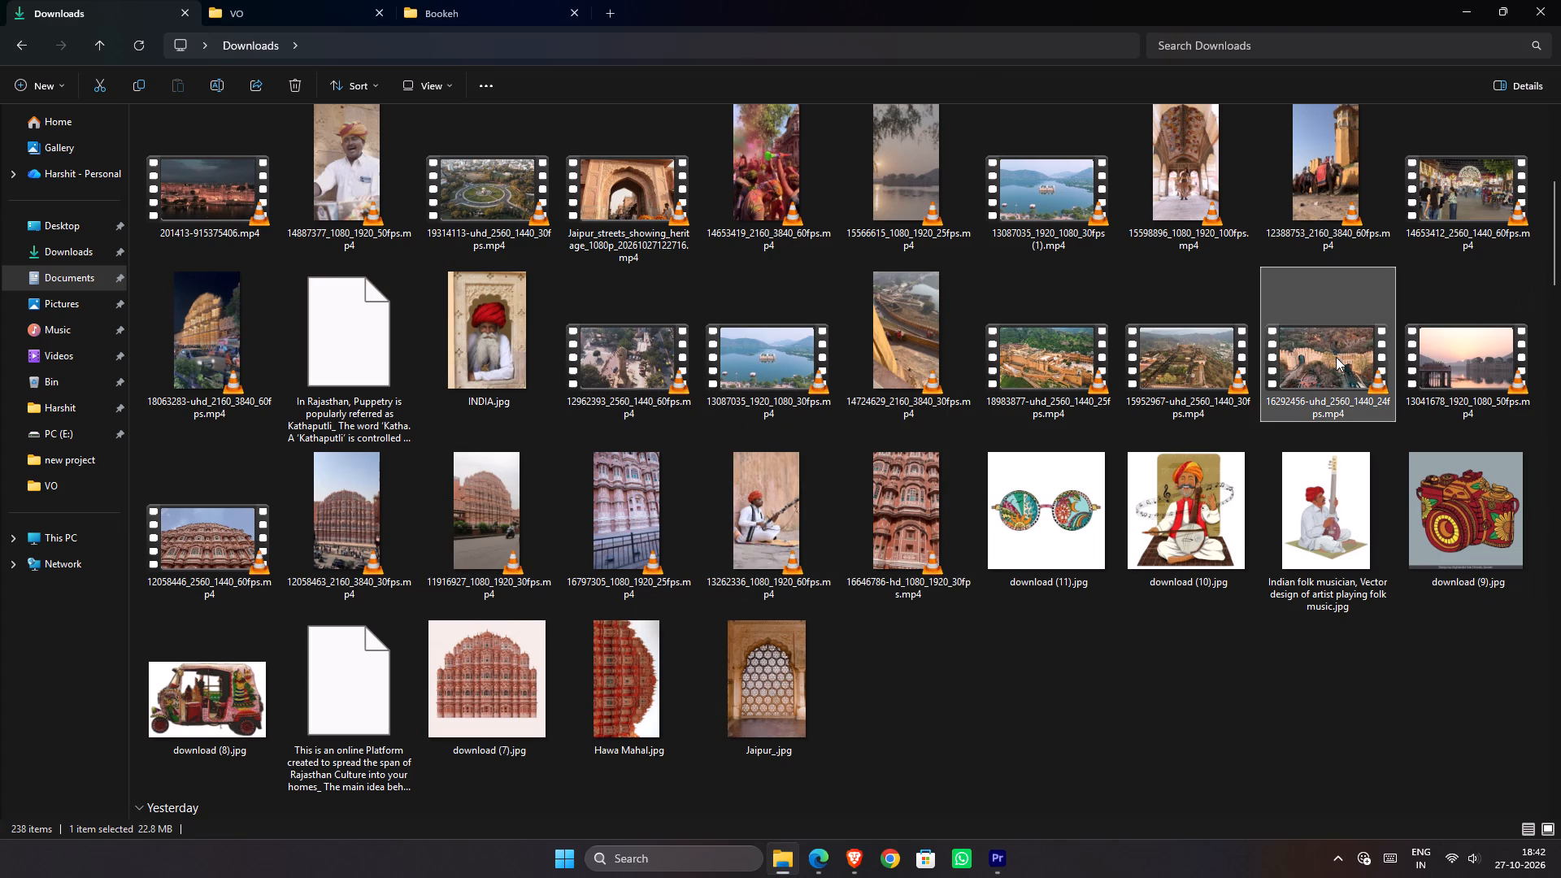
click(722, 730)
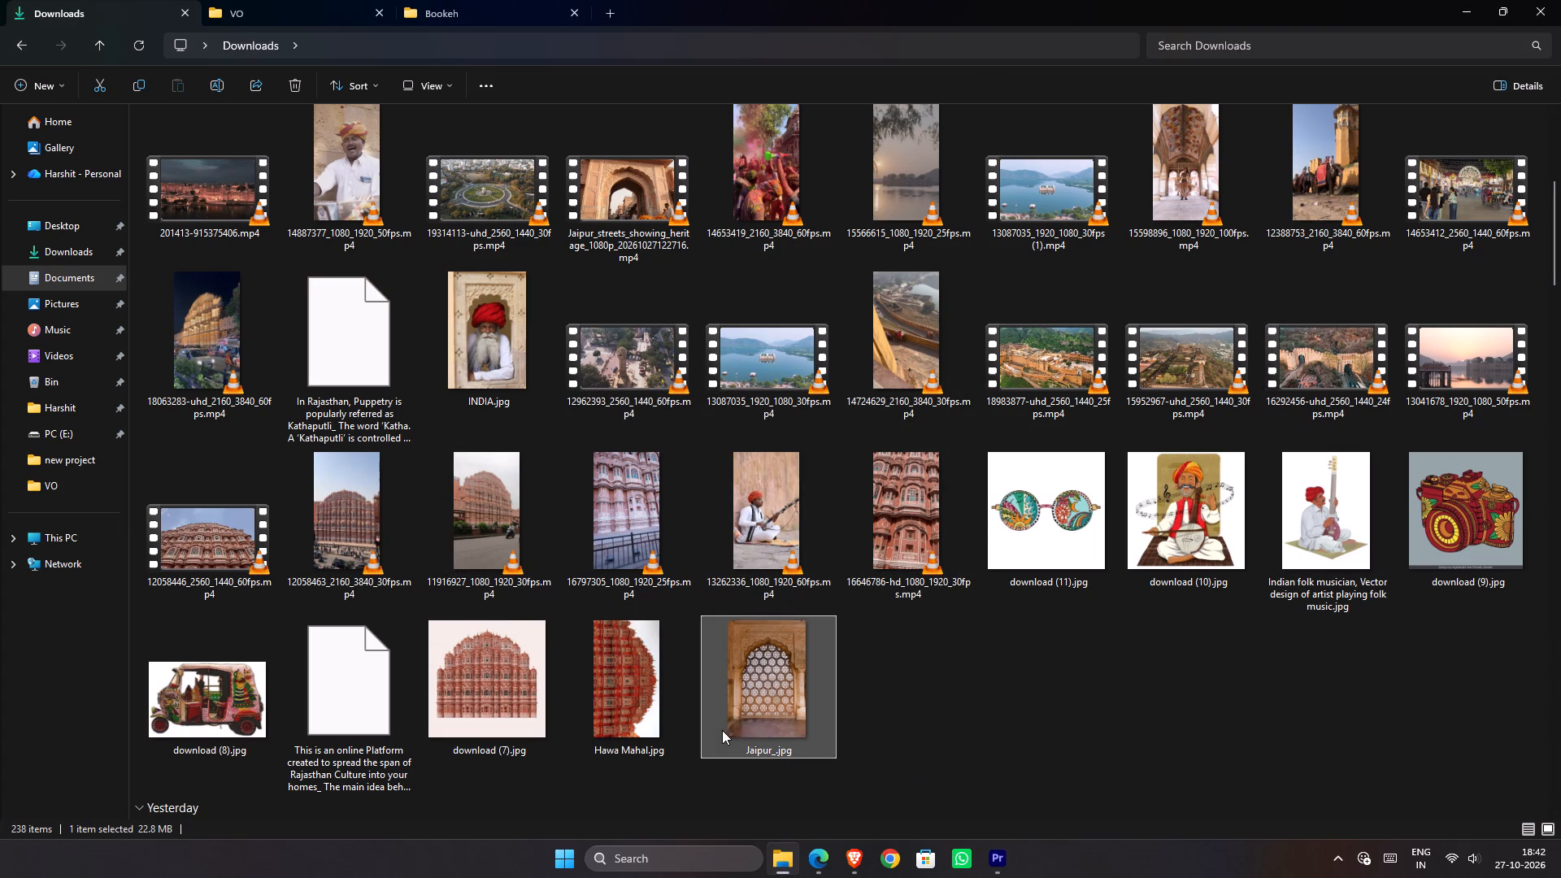
click(620, 731)
click(550, 731)
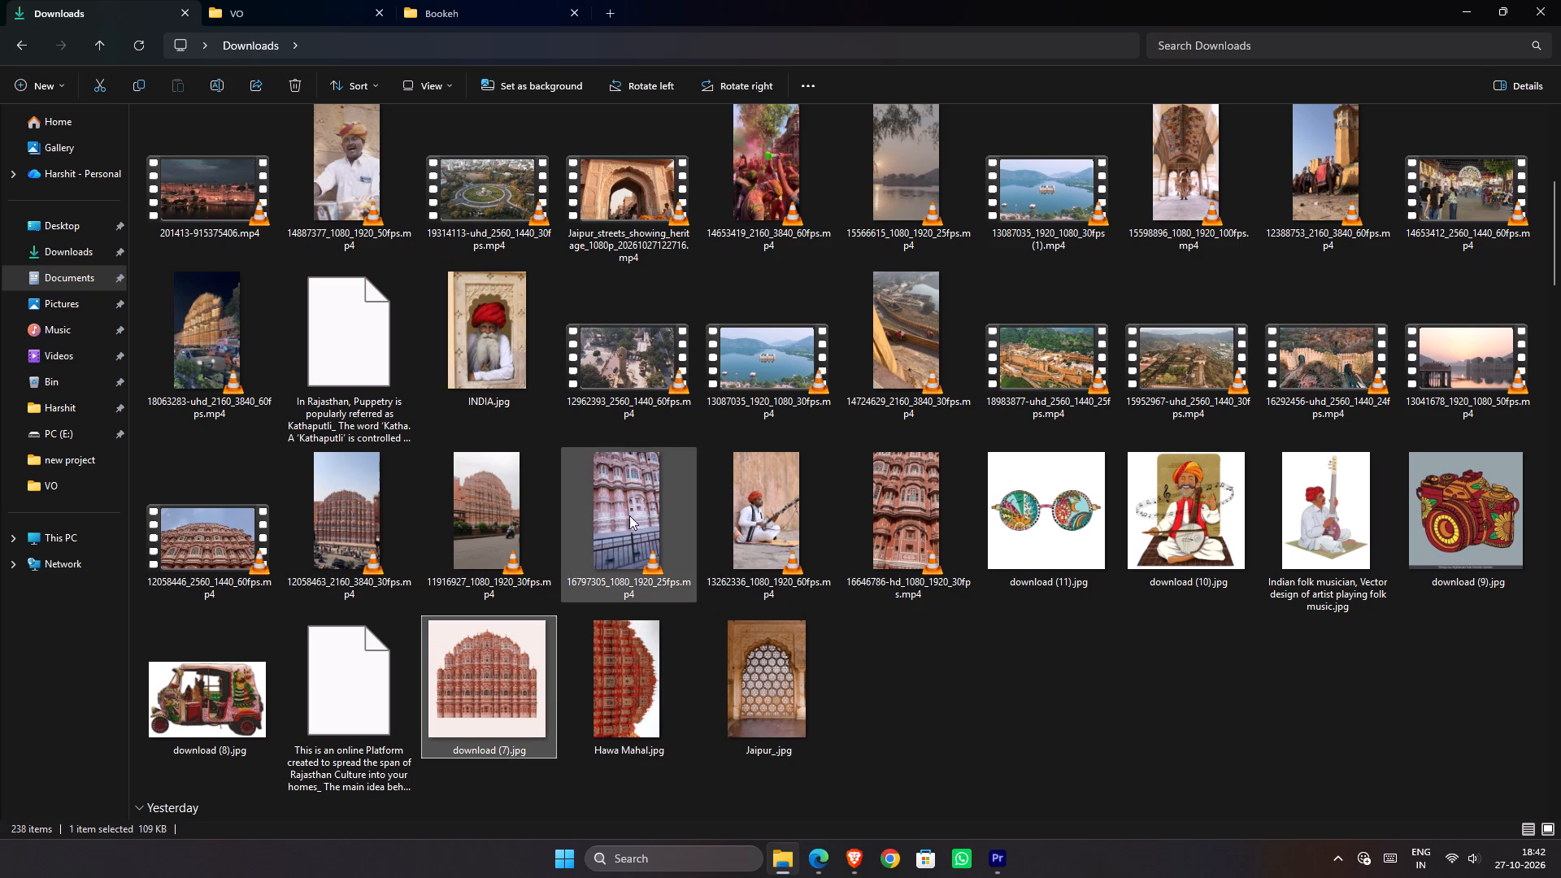
click(629, 395)
click(620, 186)
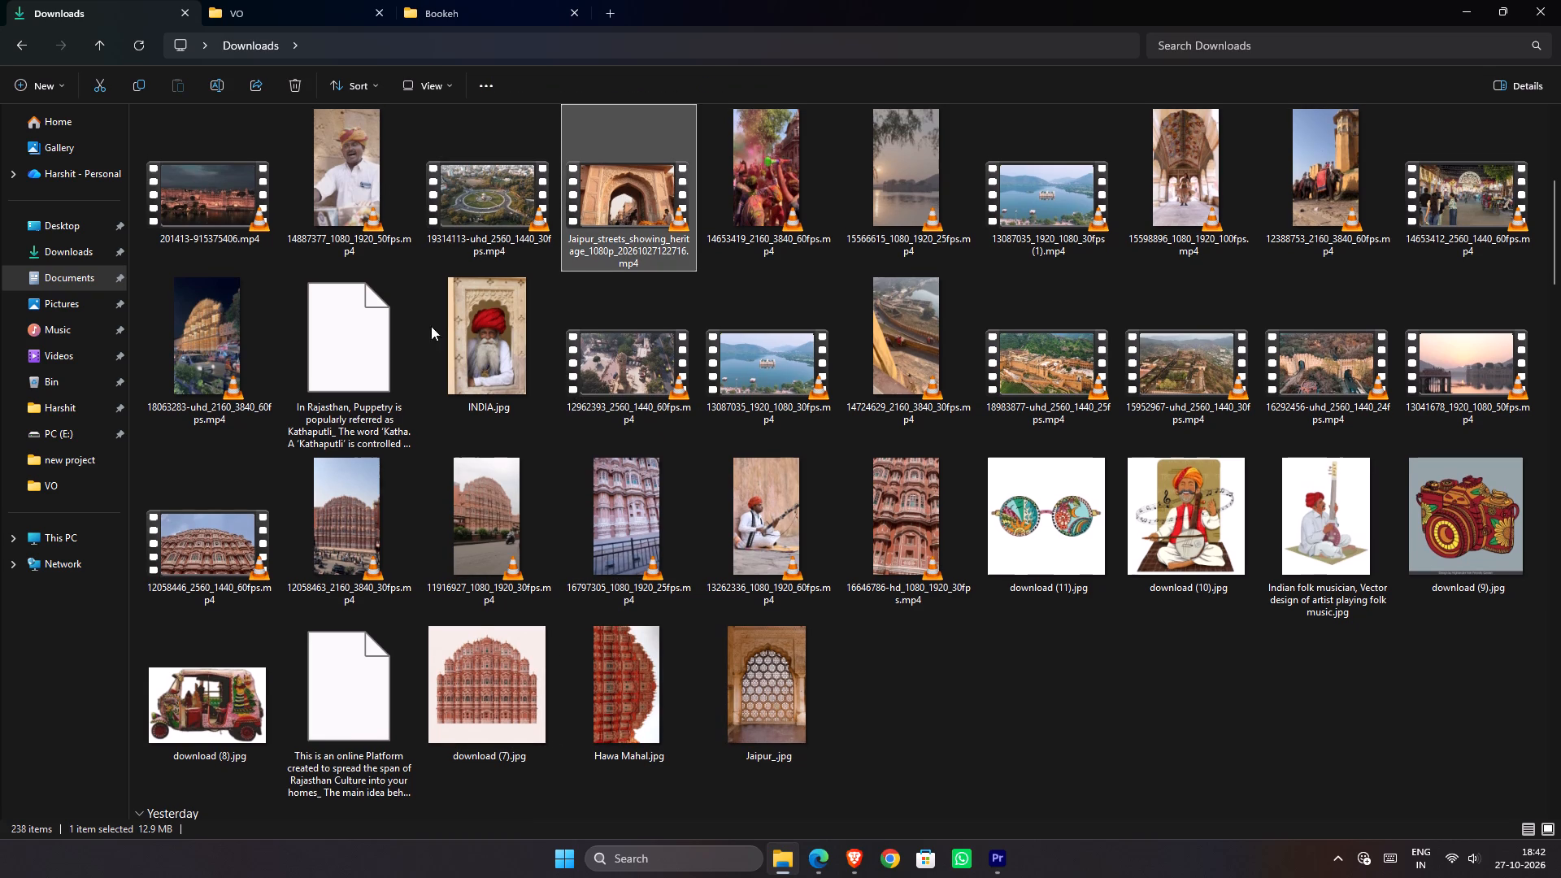
double_click(352, 198)
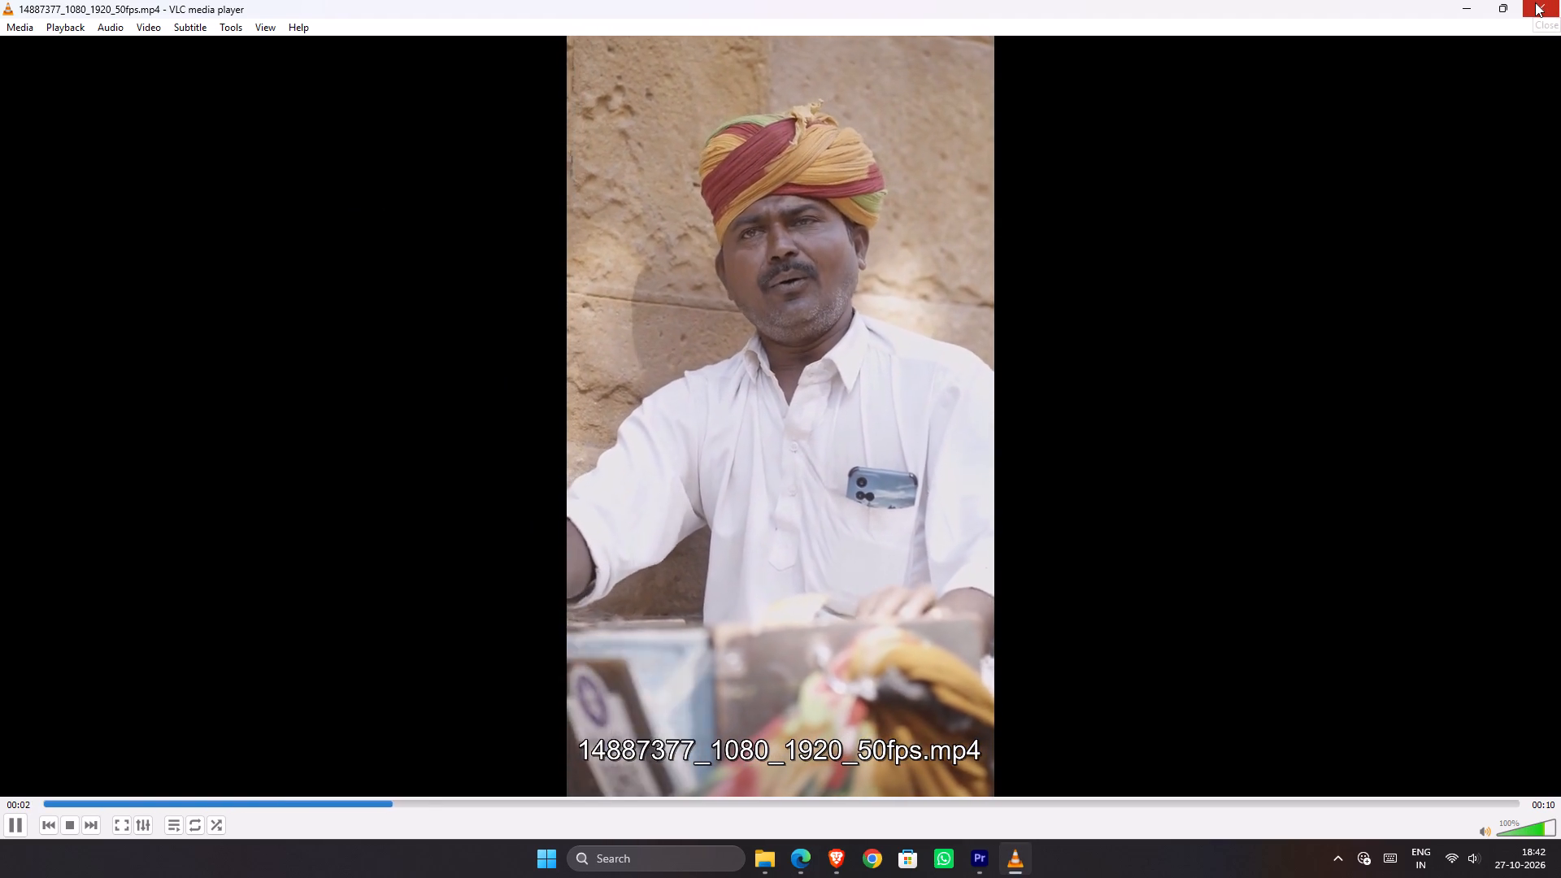
click(1535, 2)
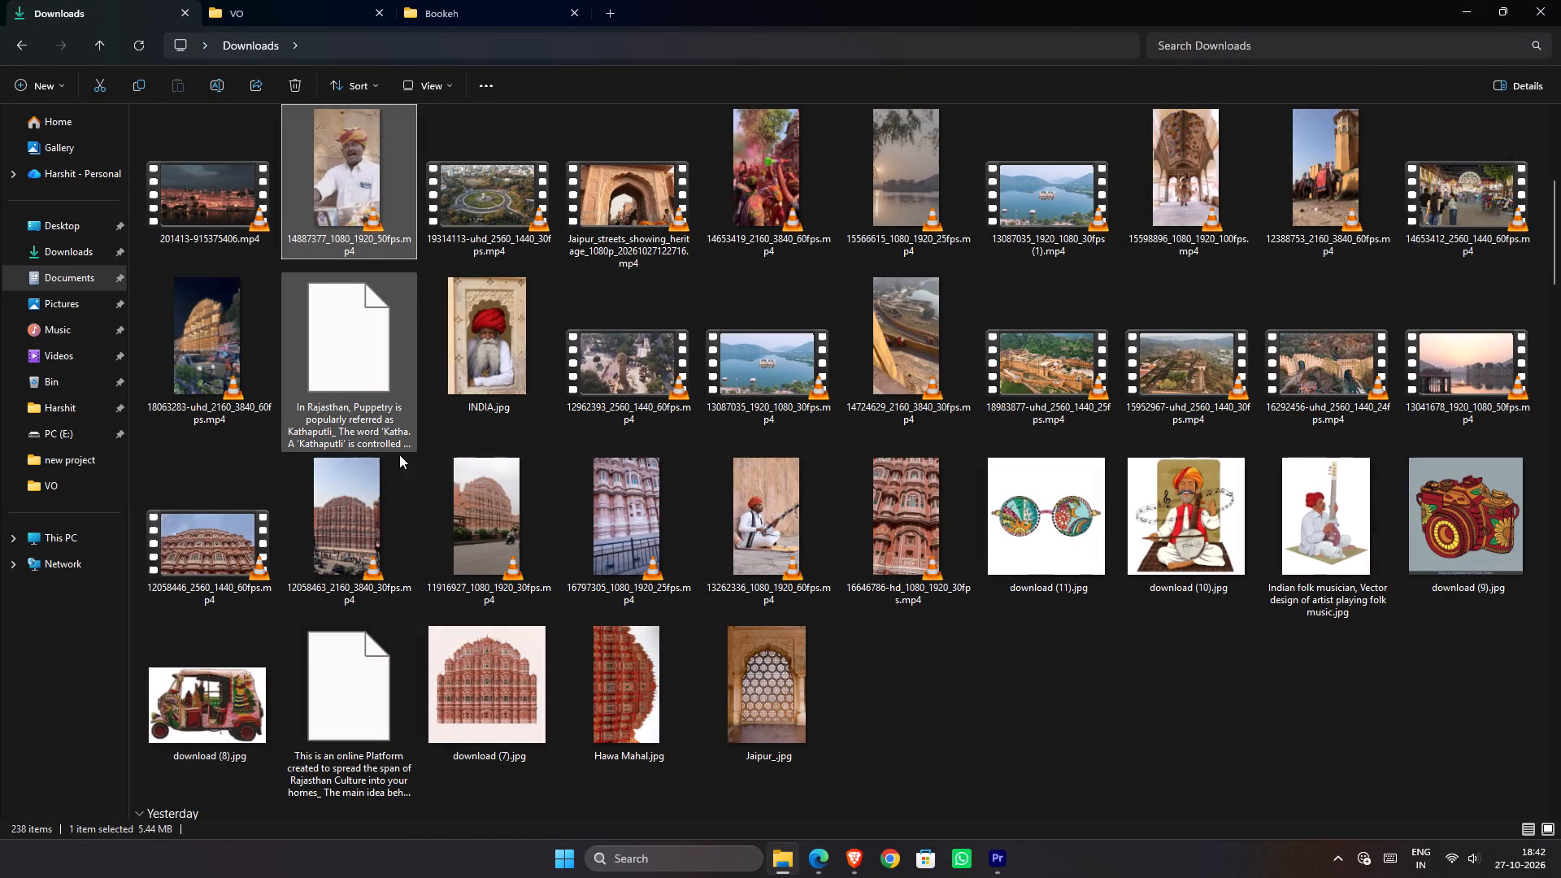
Switch to the Pexels results in Edge, preview the flock of birds soaring over tranquil water, and recheck the top results.
click(824, 858)
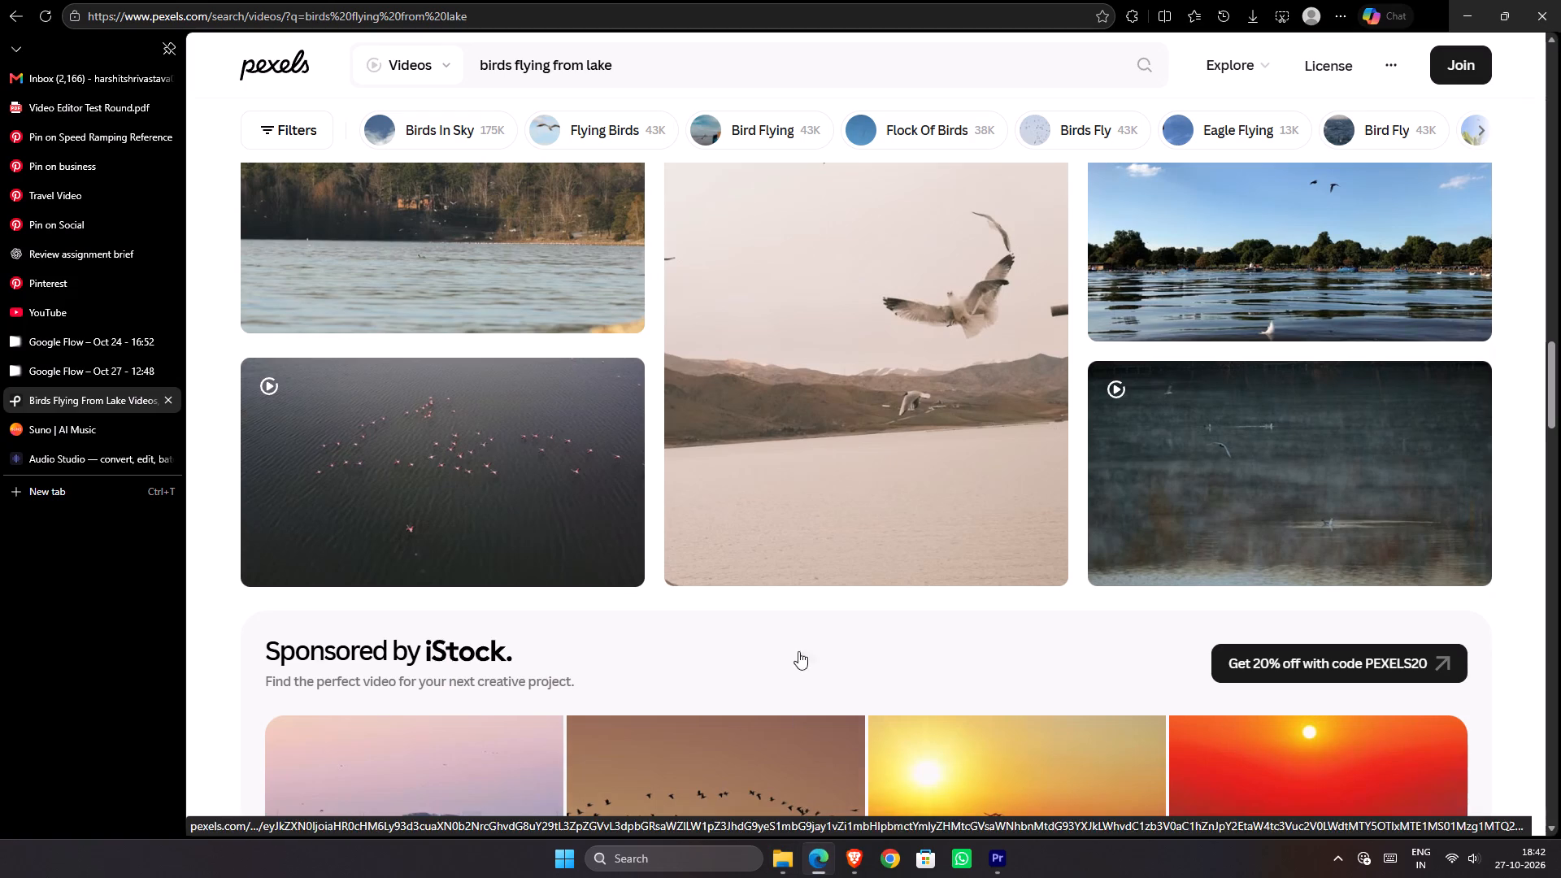
scroll(818, 485, up, 2)
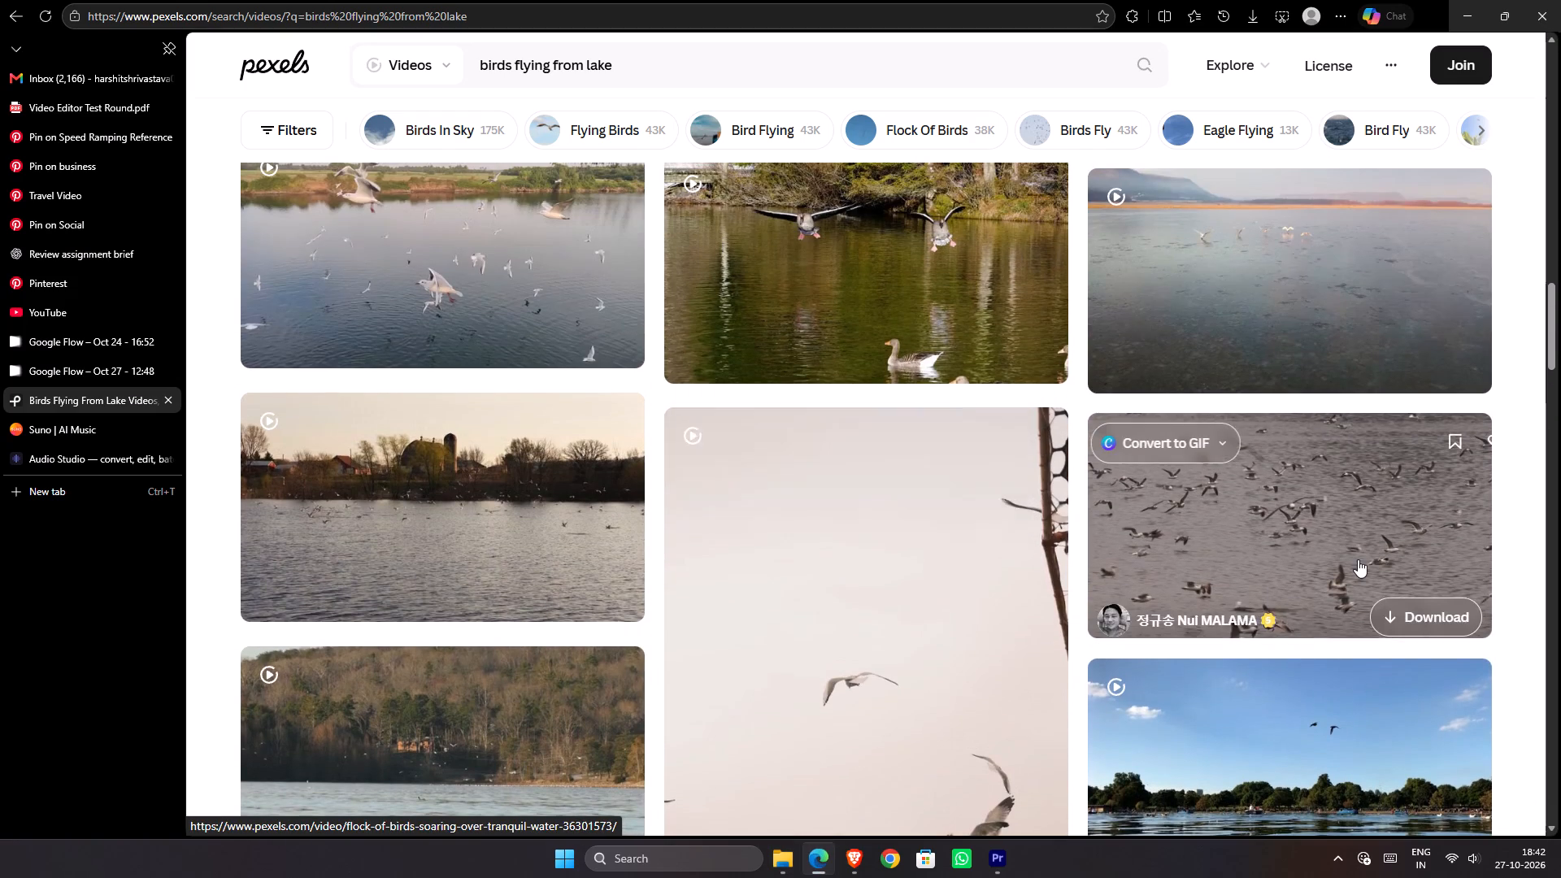
click(1331, 542)
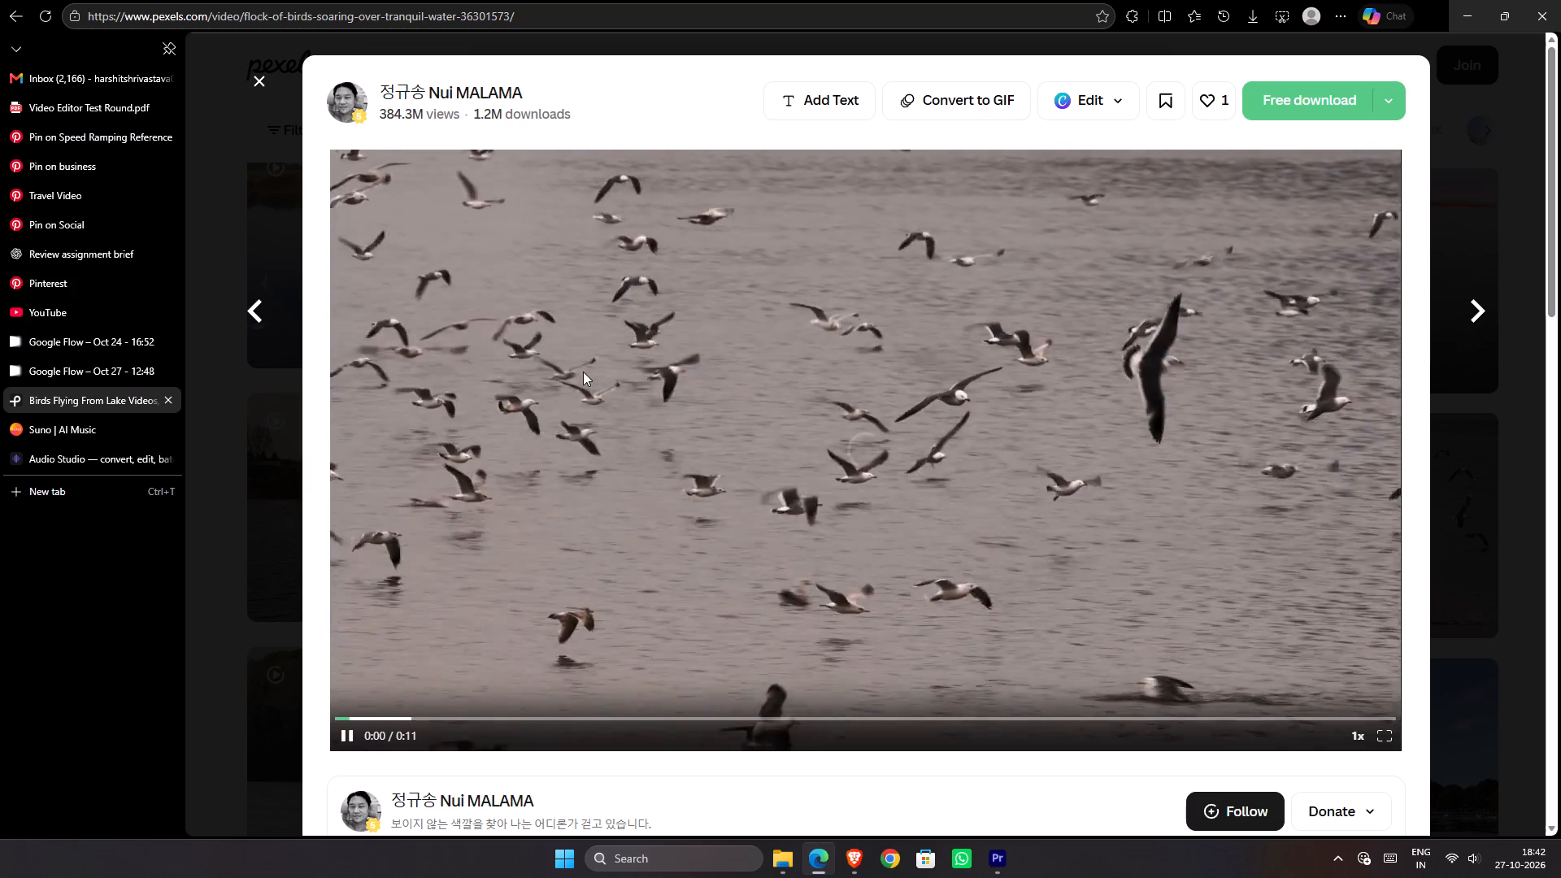
click(1502, 225)
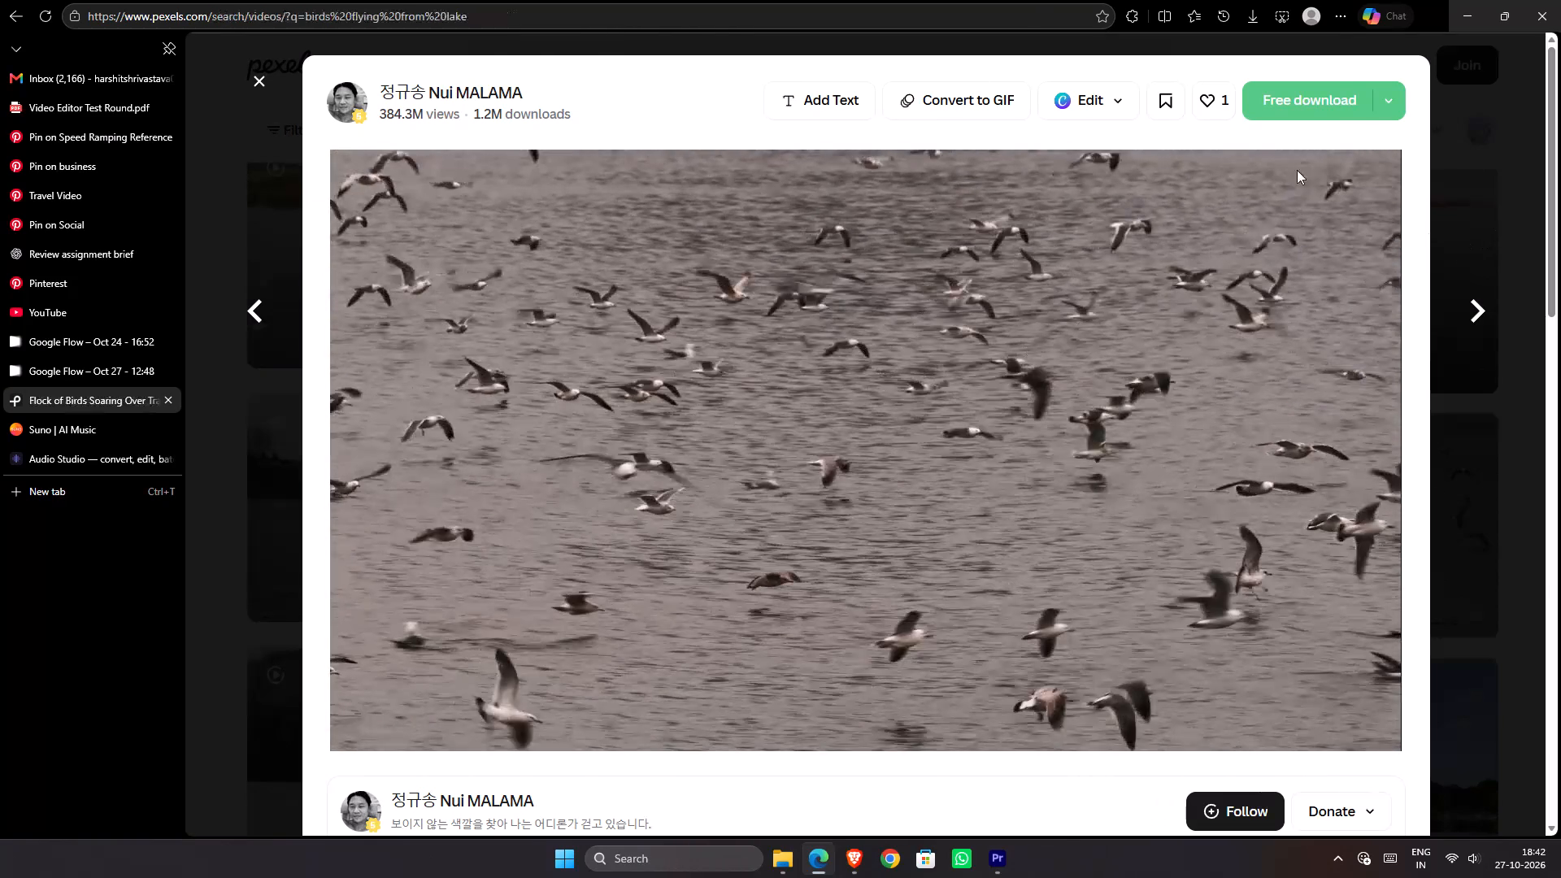
scroll(459, 354, up, 9)
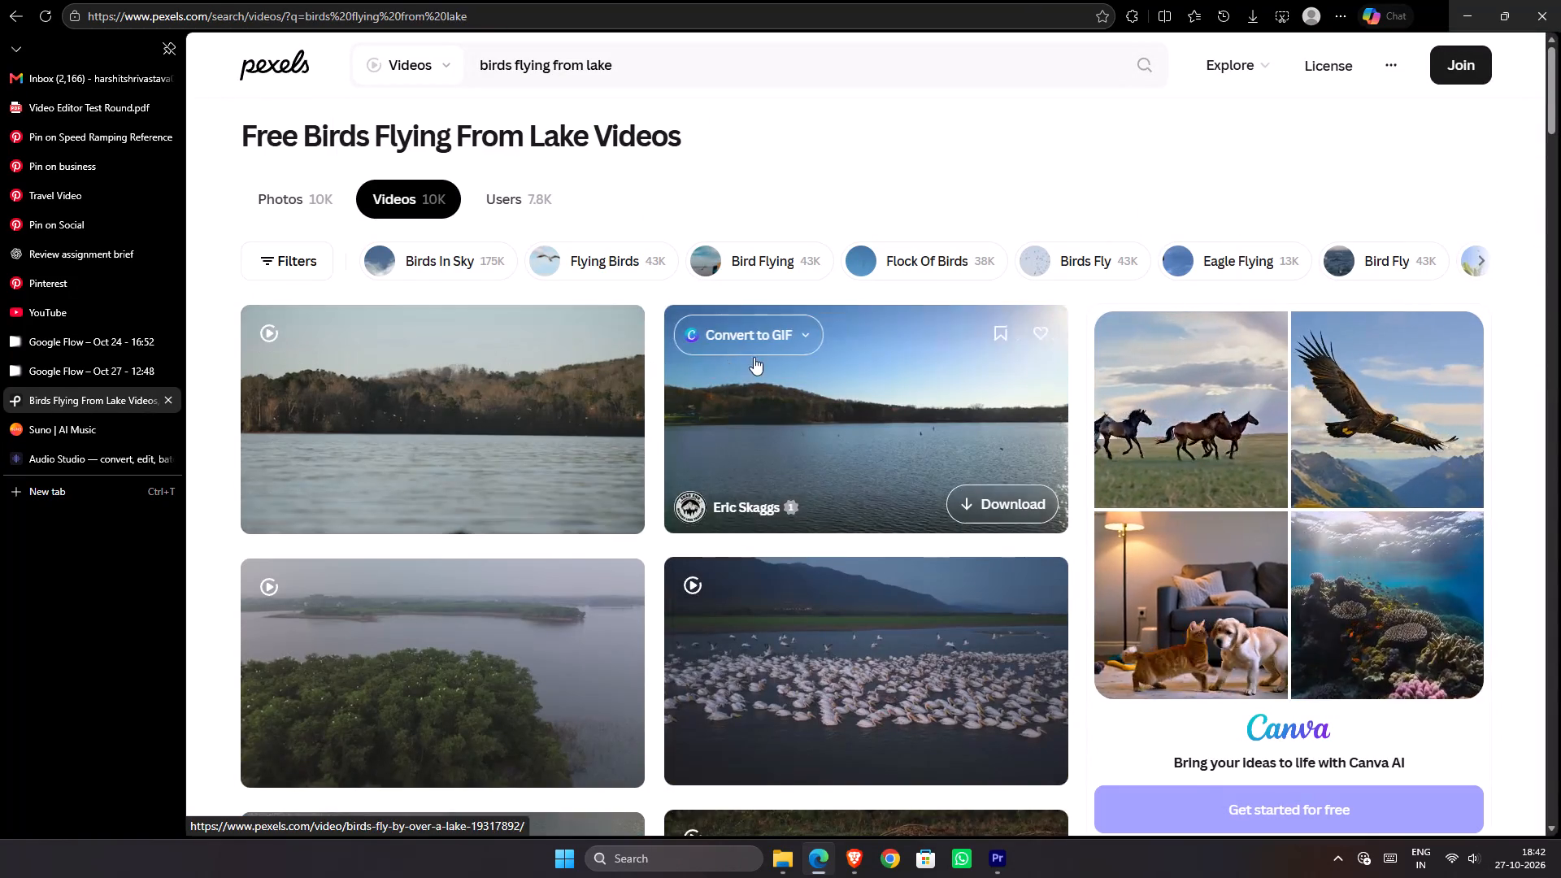
scroll(754, 361, down, 2)
scroll(759, 368, up, 4)
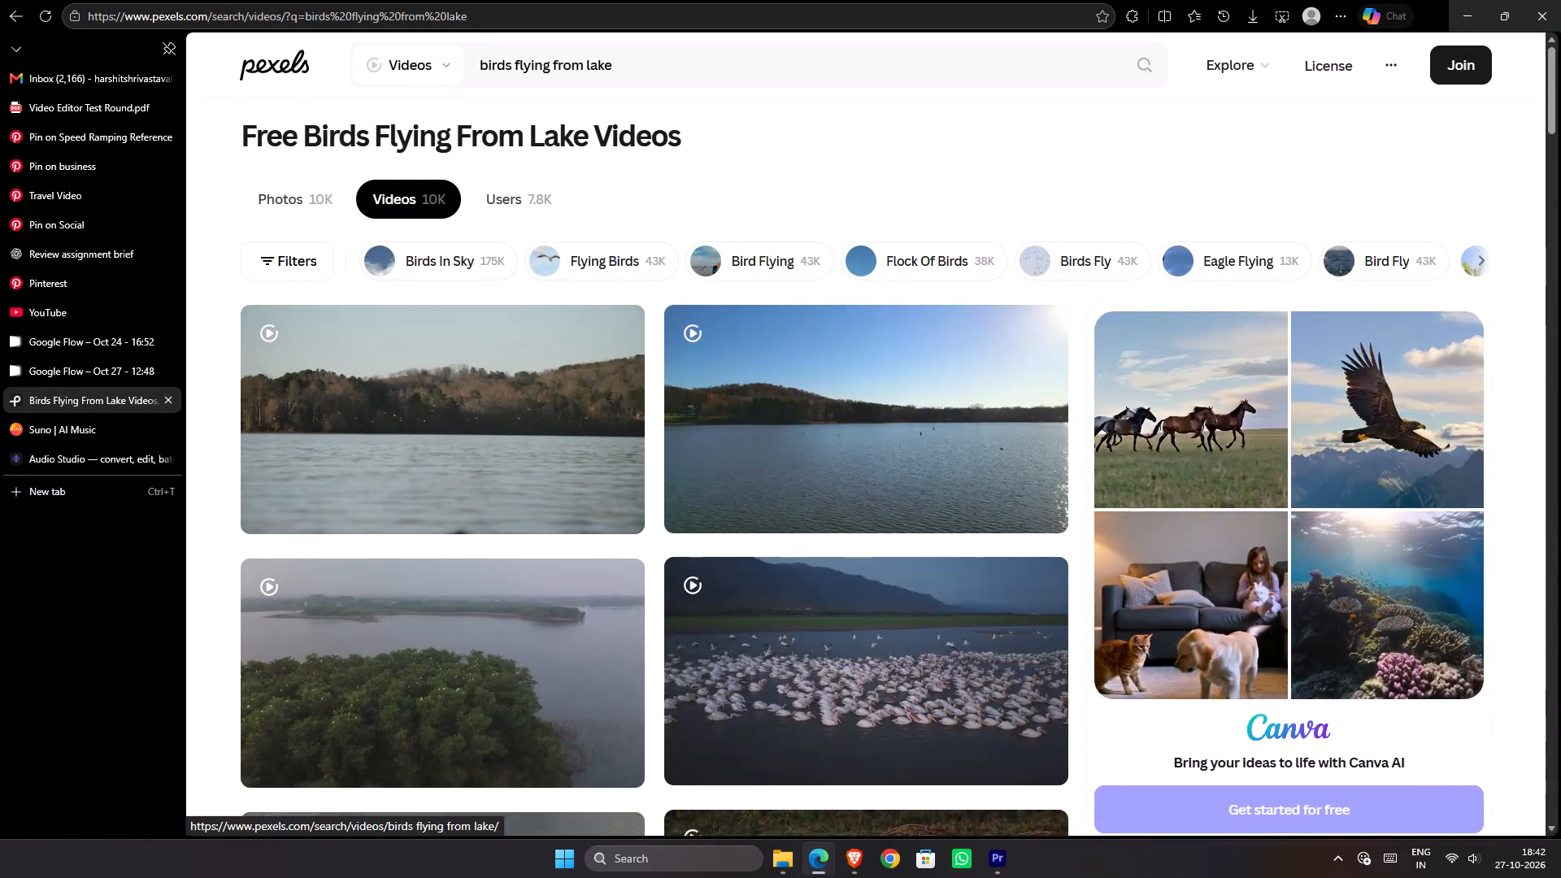
Refine the Pexels video search to "birds flying from indianlake".
click(585, 67)
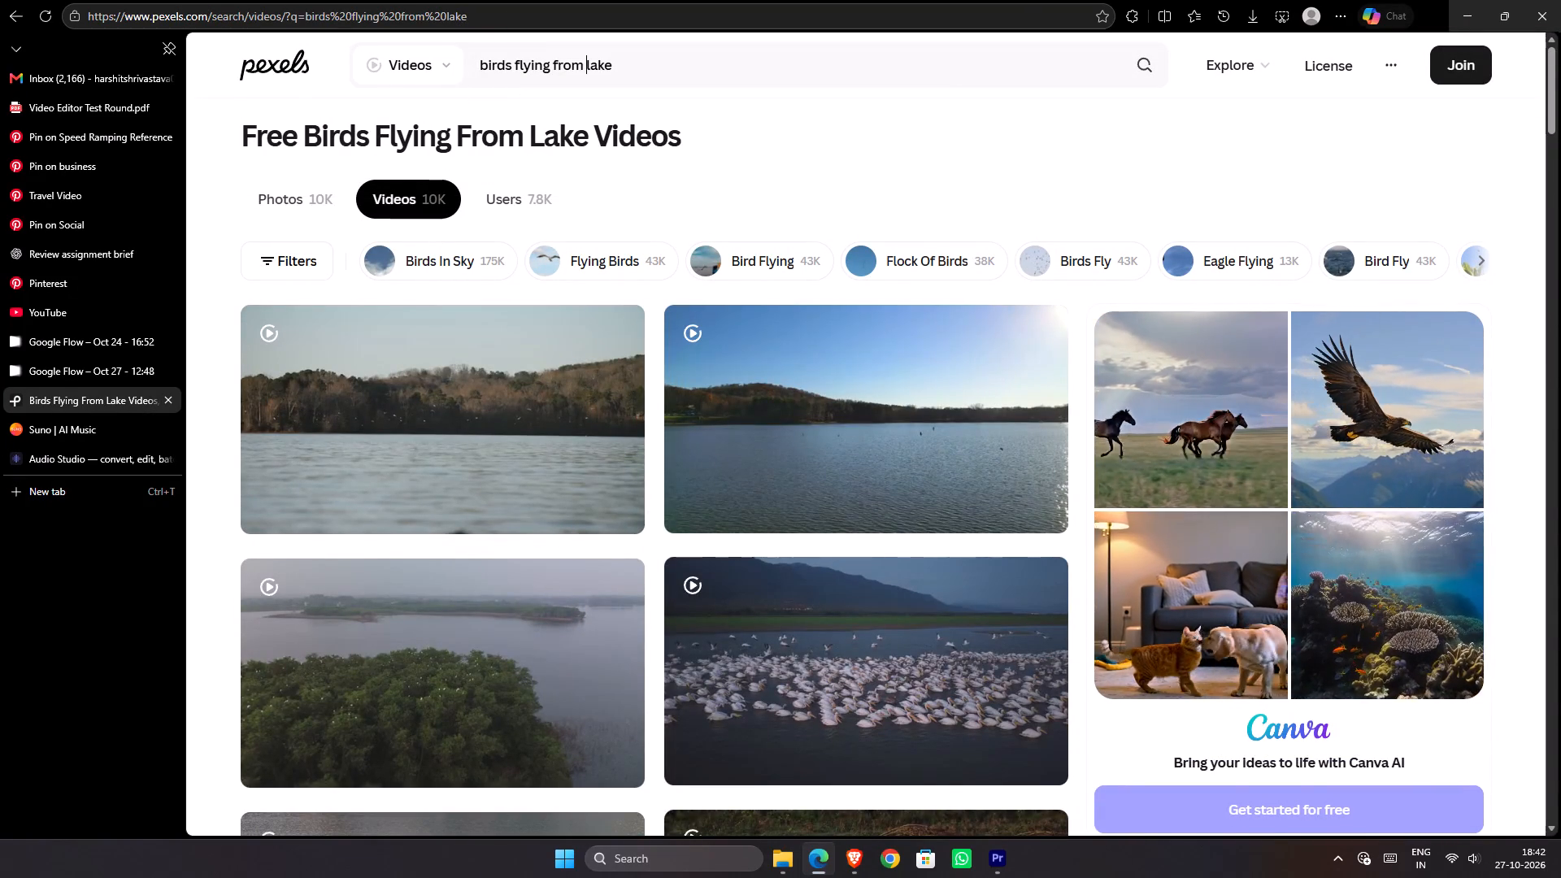
text(indian)
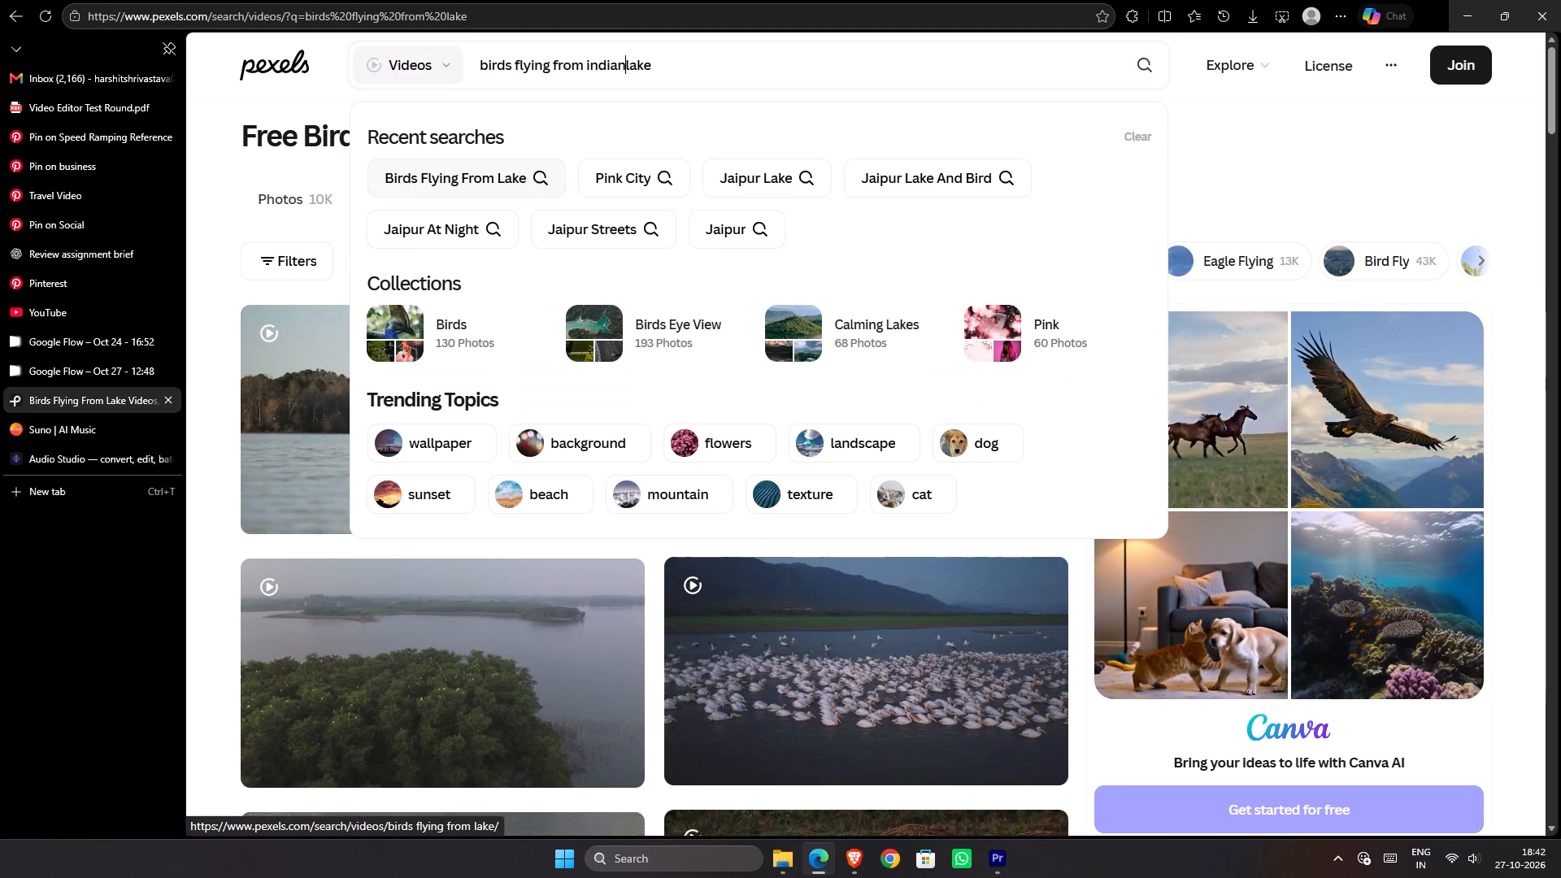
key(Return)
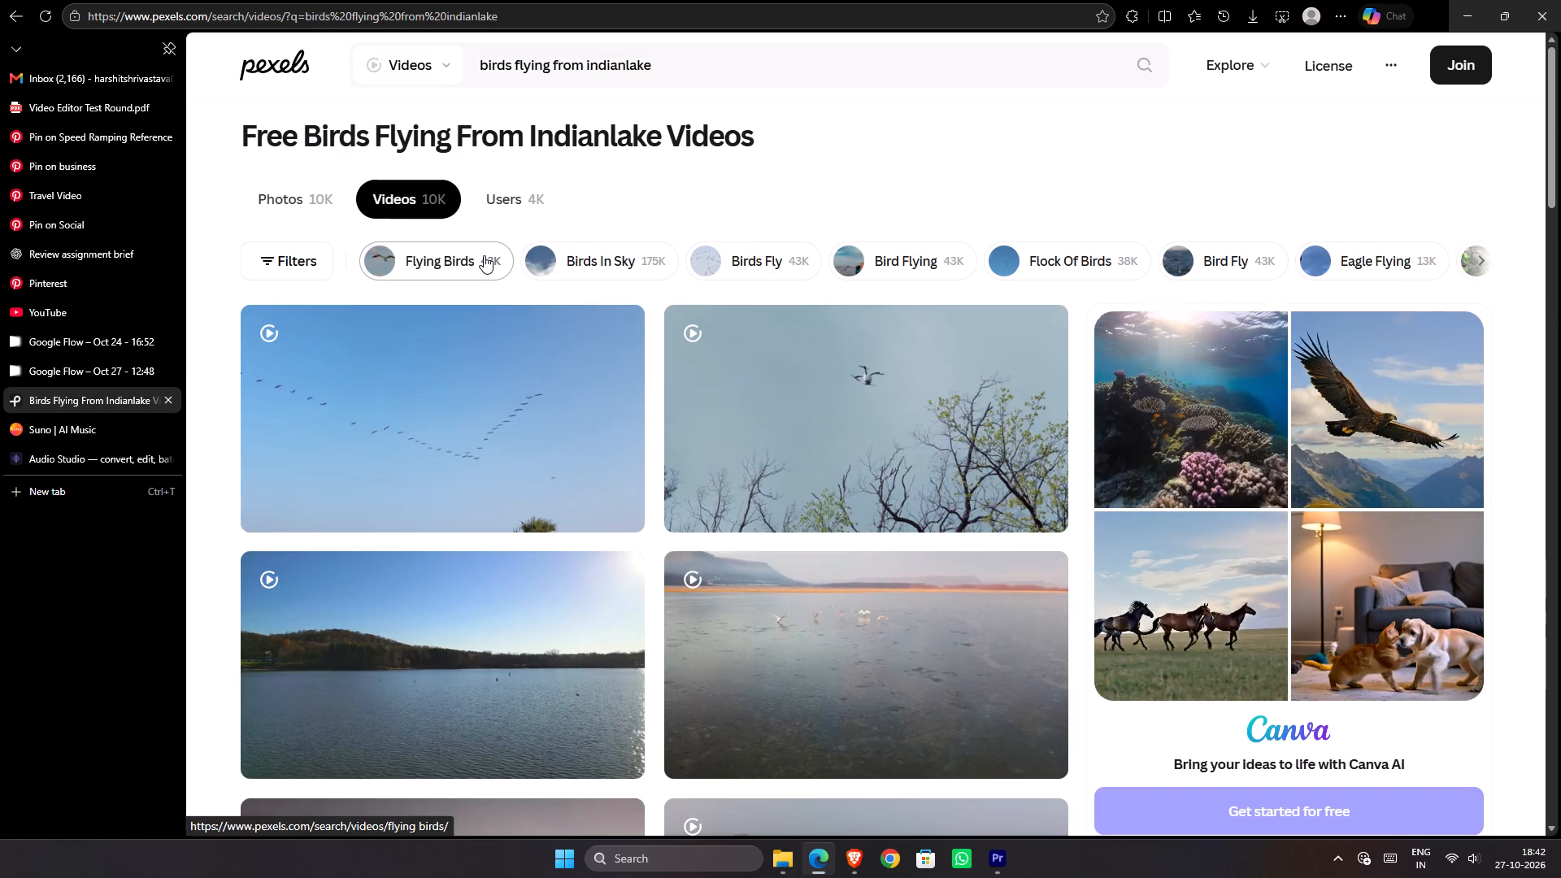
Look through the "birds flying from indianlake" videos for a bird shot that suits the Jaipur lake footage.
scroll(467, 267, up, 1)
scroll(467, 267, down, 2)
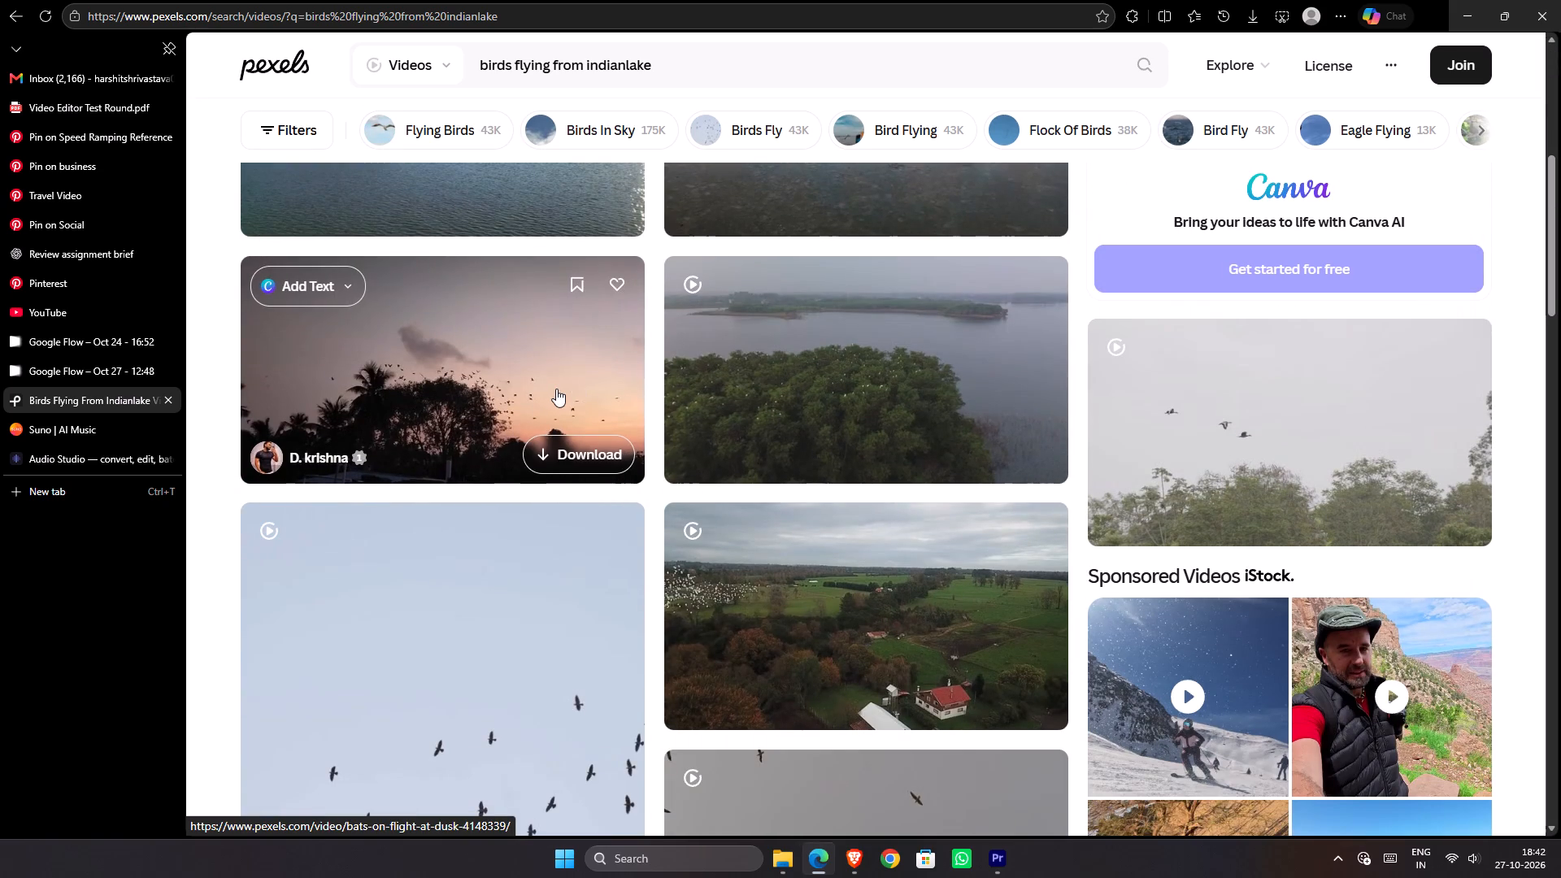
scroll(572, 454, down, 3)
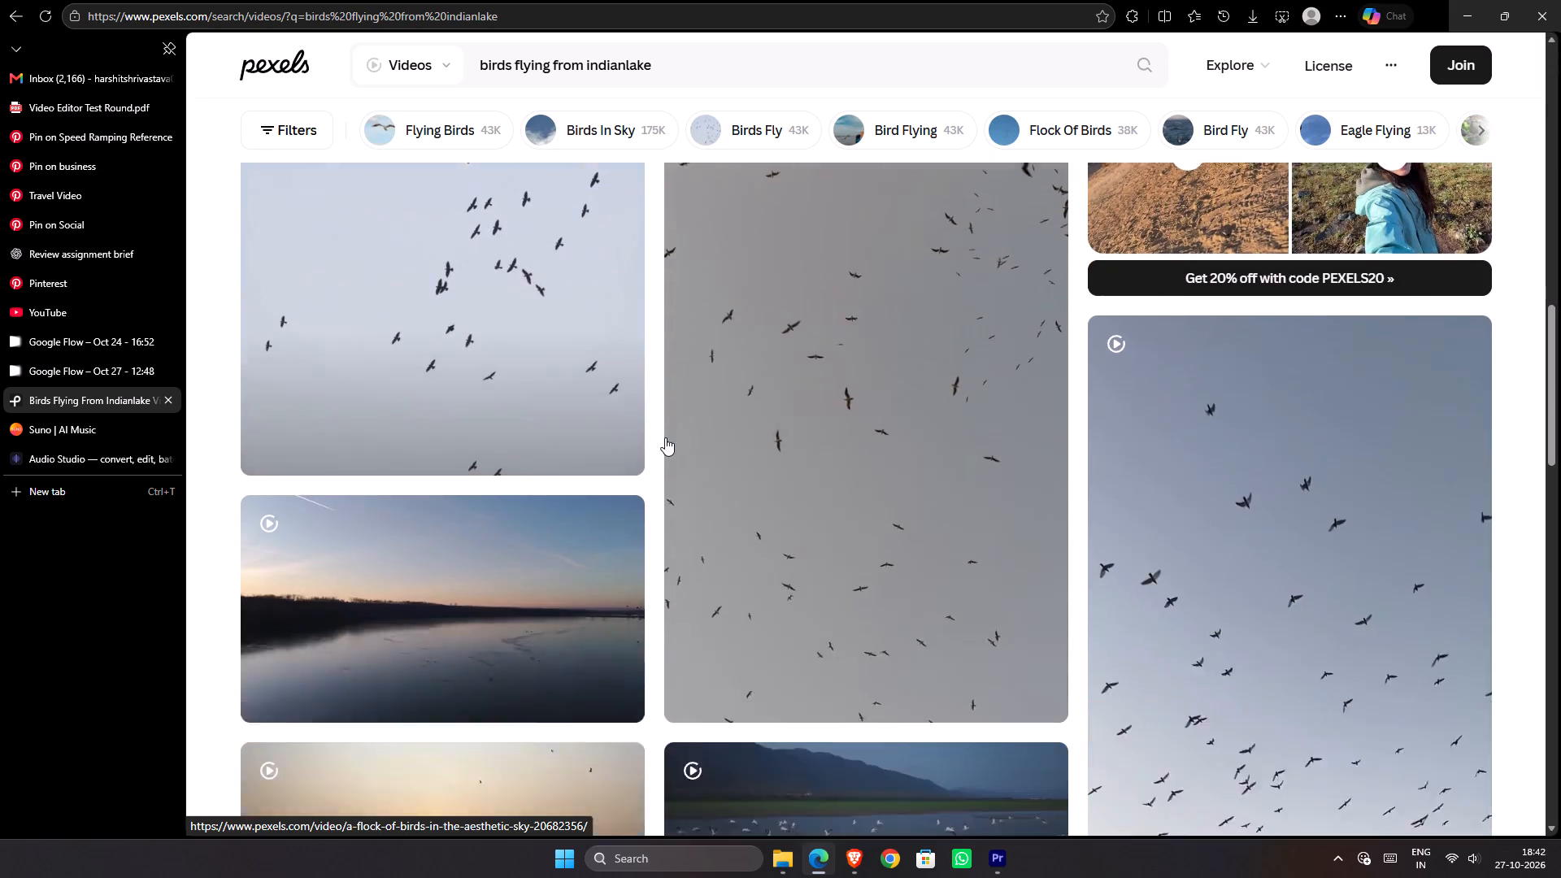
scroll(665, 437, down, 1)
scroll(937, 549, down, 2)
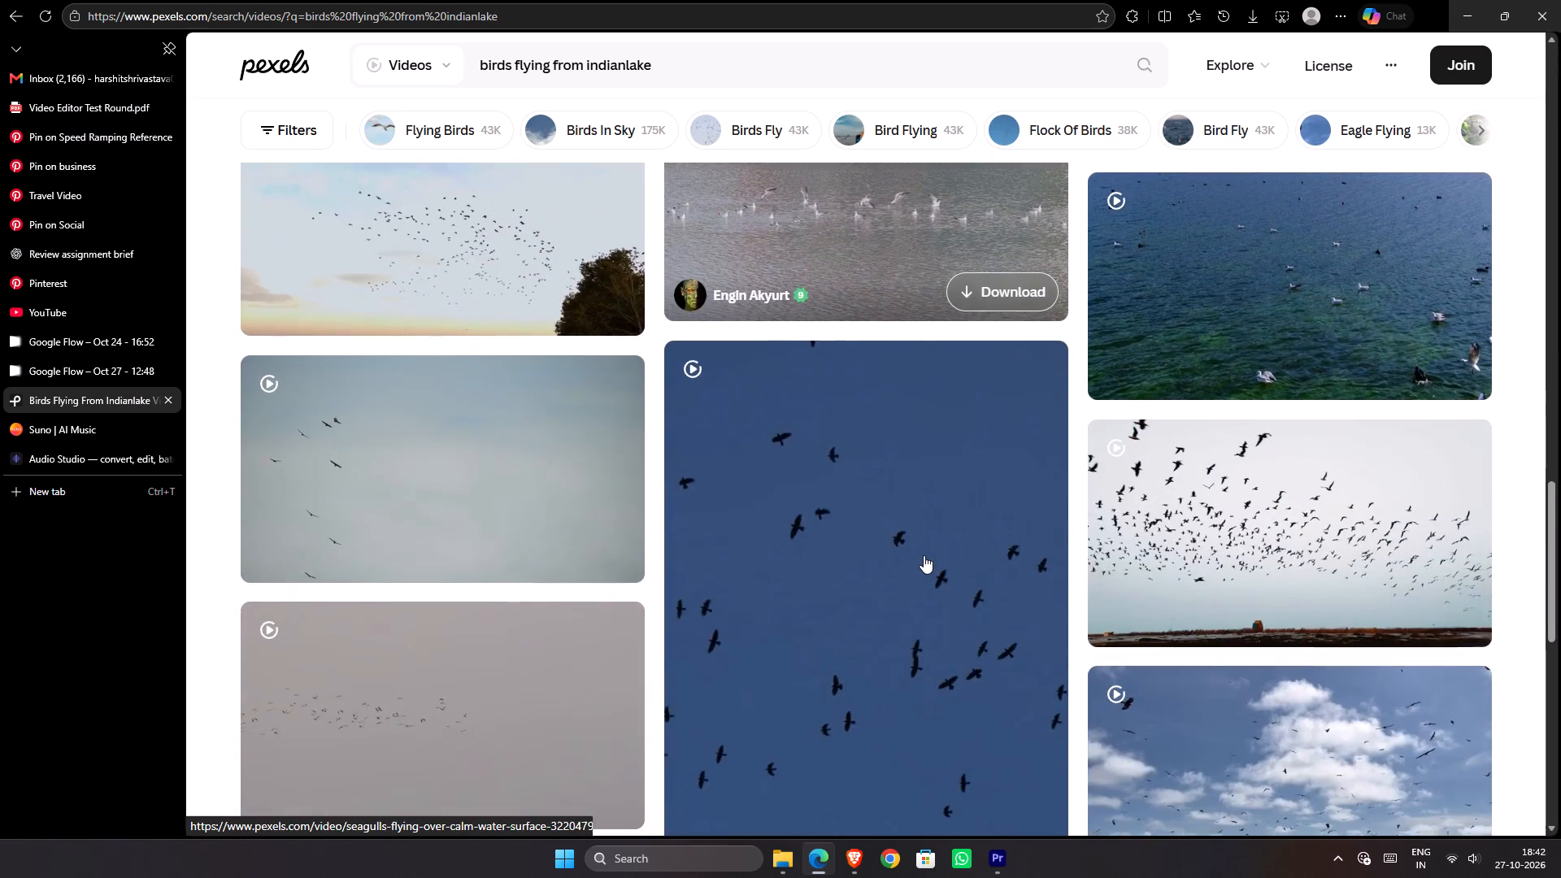
scroll(924, 555, down, 3)
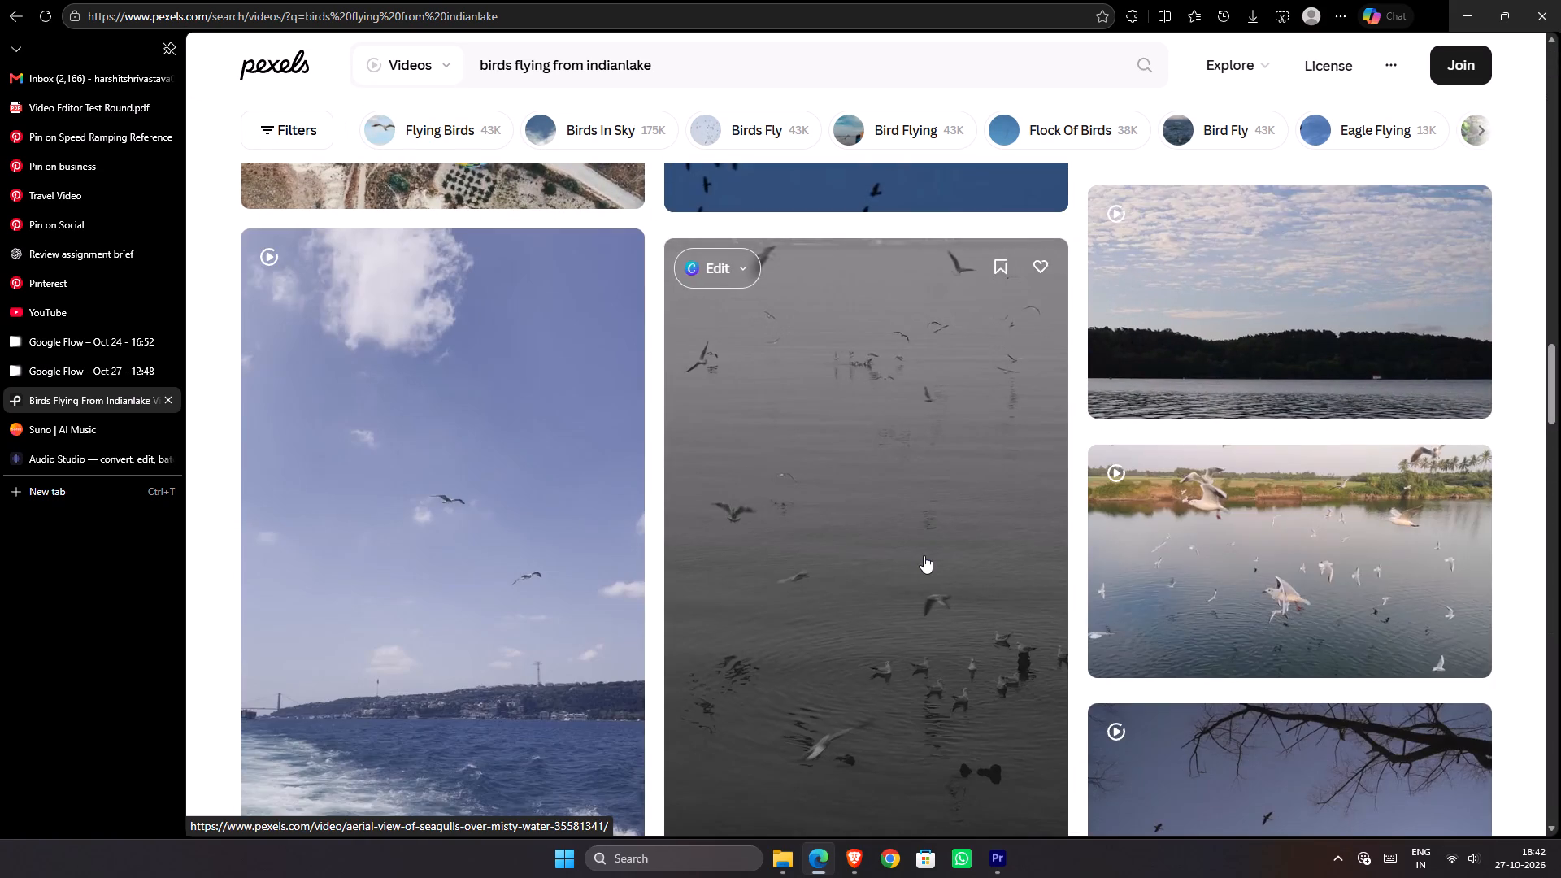
scroll(924, 553, down, 3)
scroll(929, 552, up, 2)
scroll(940, 546, down, 2)
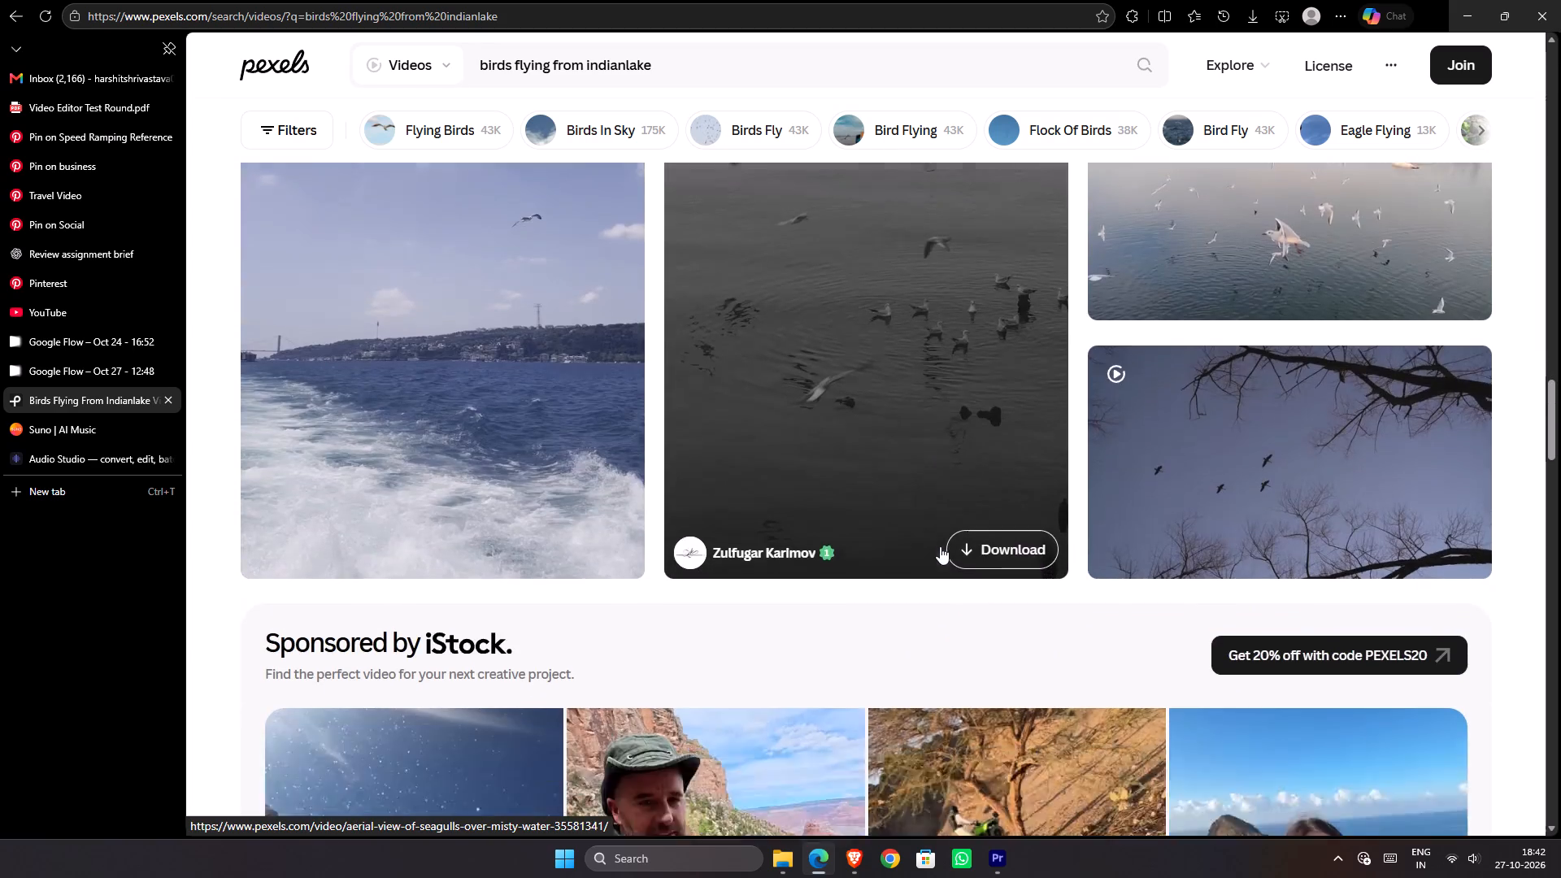
scroll(940, 546, down, 4)
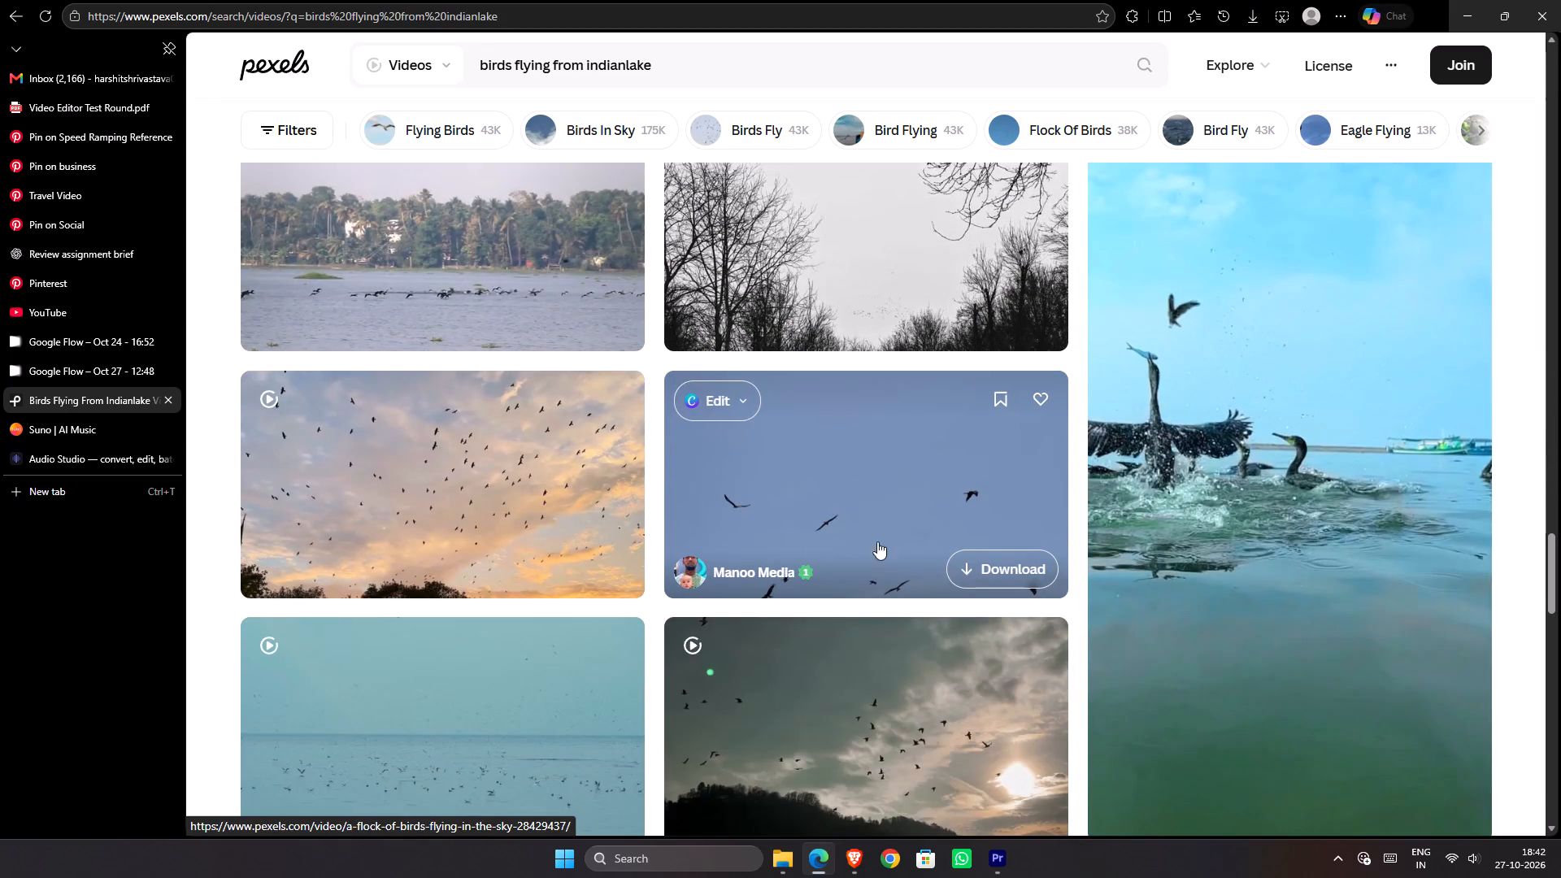
scroll(588, 536, down, 1)
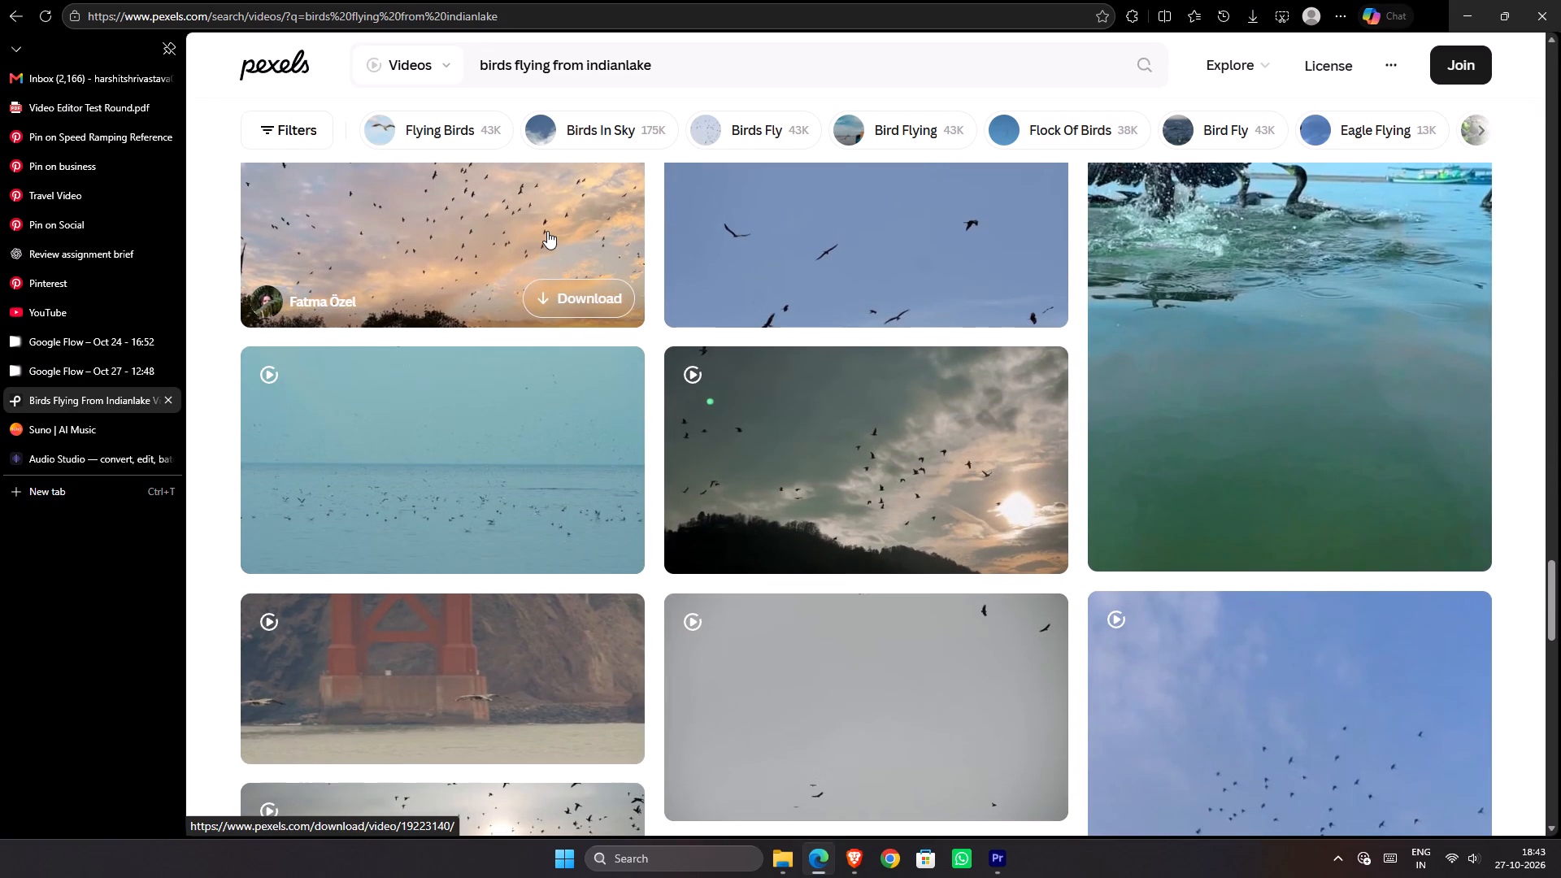
scroll(547, 231, up, 1)
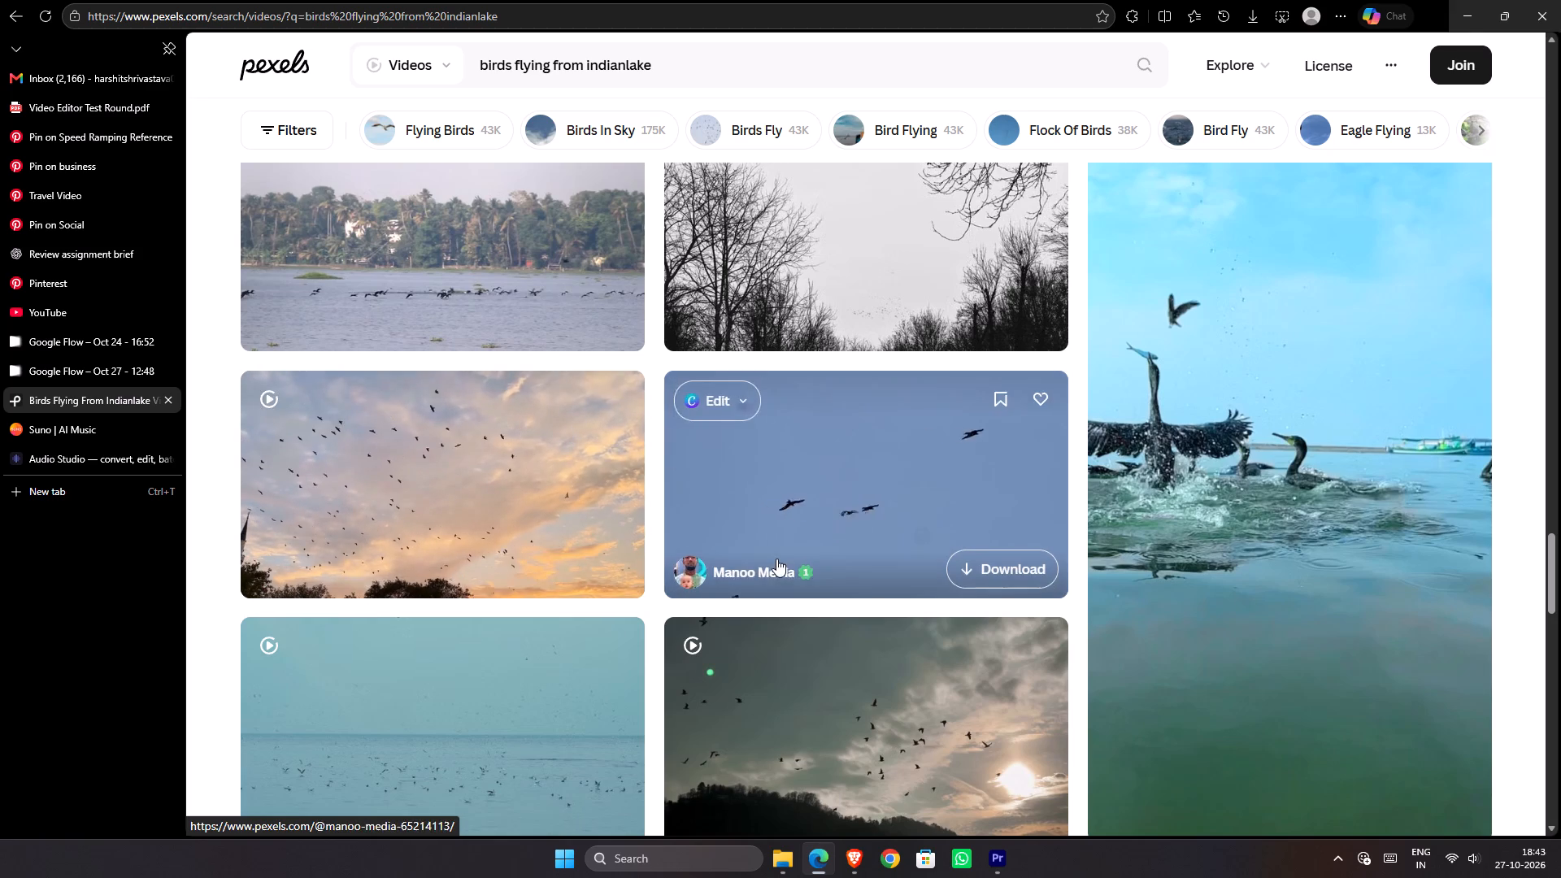
scroll(786, 558, down, 2)
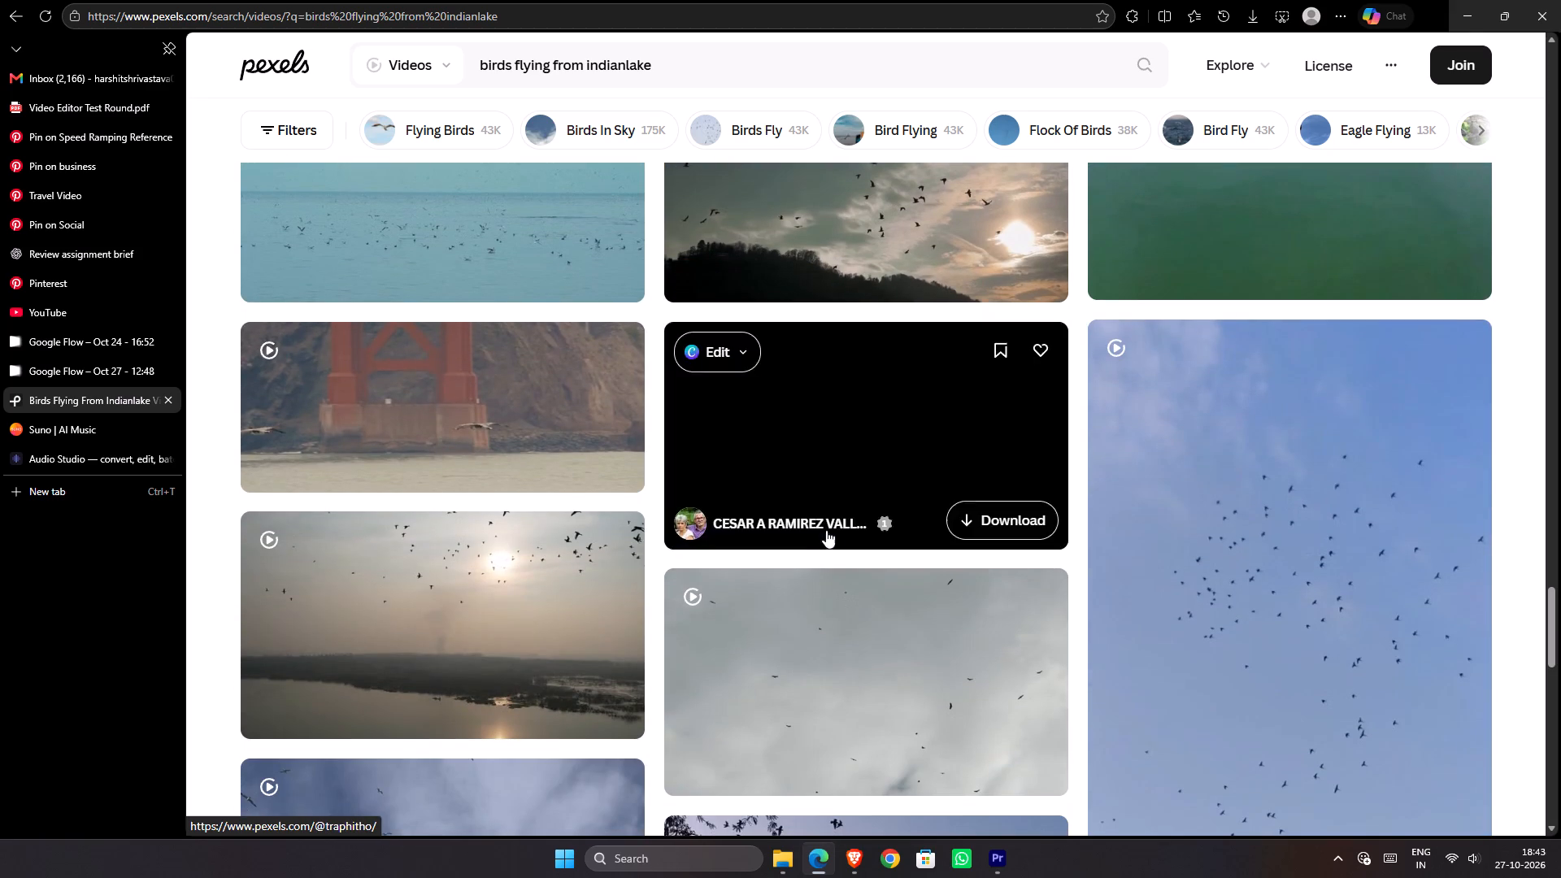
scroll(837, 541, down, 1)
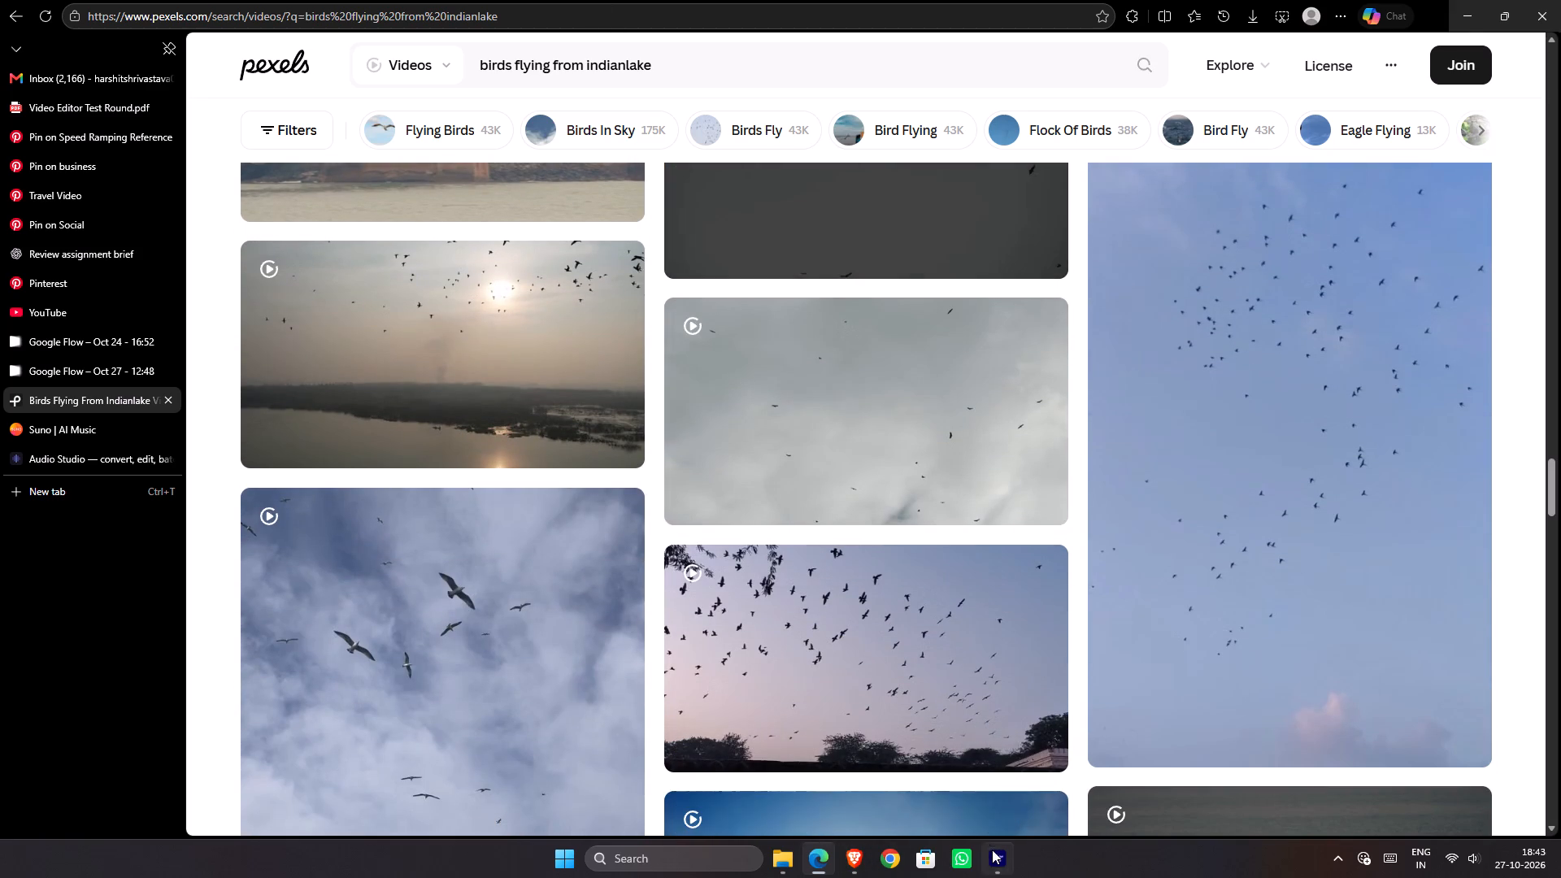
click(791, 860)
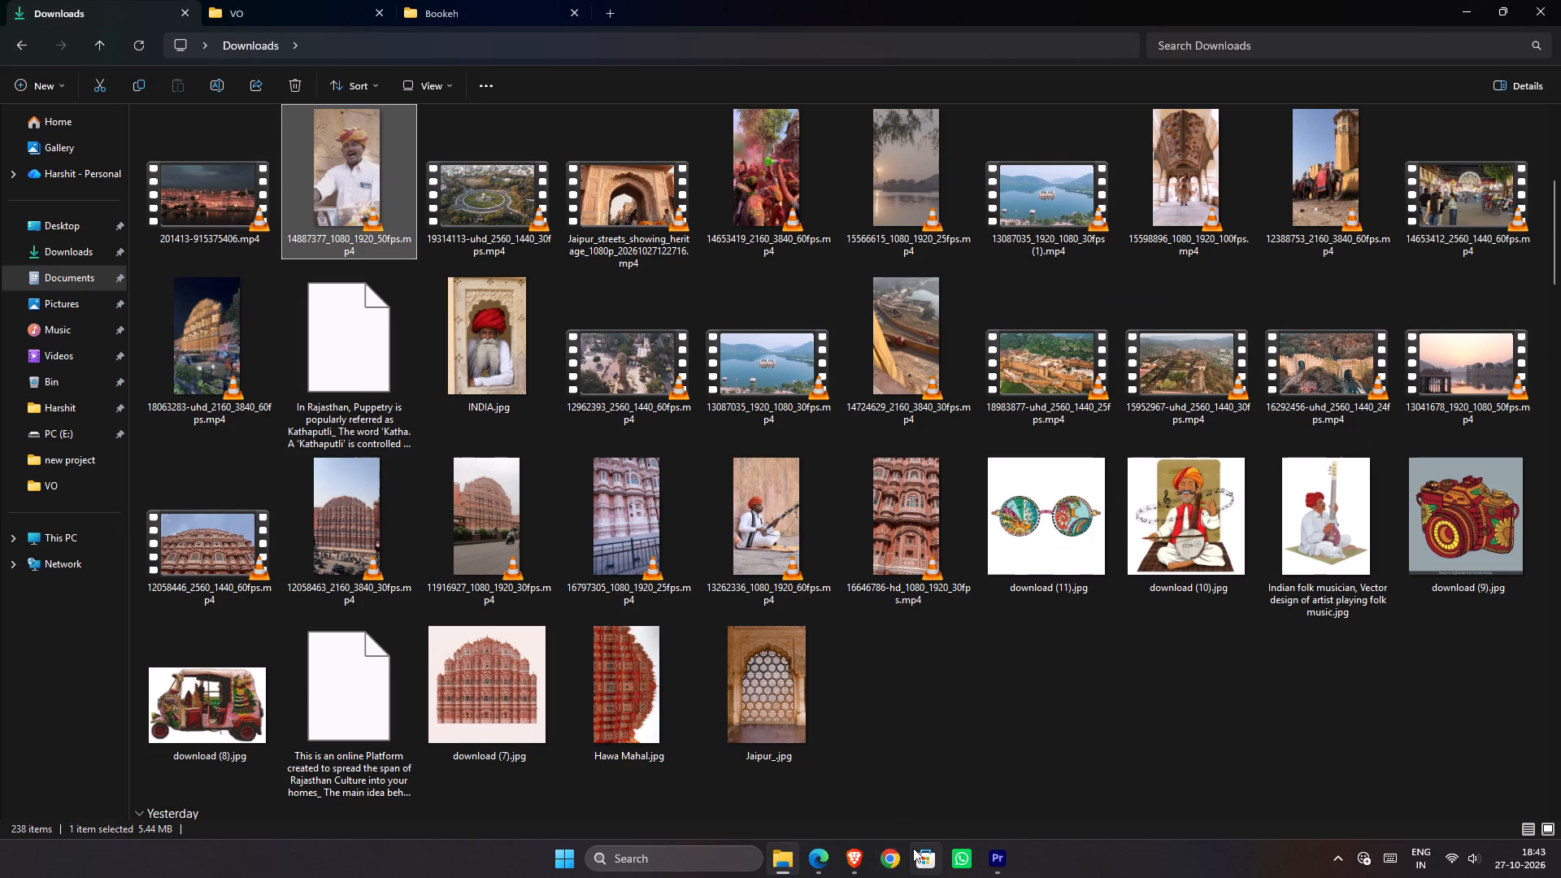
click(830, 858)
Replace the Pexels video search with "jaipur sky".
drag(764, 88, 658, 88)
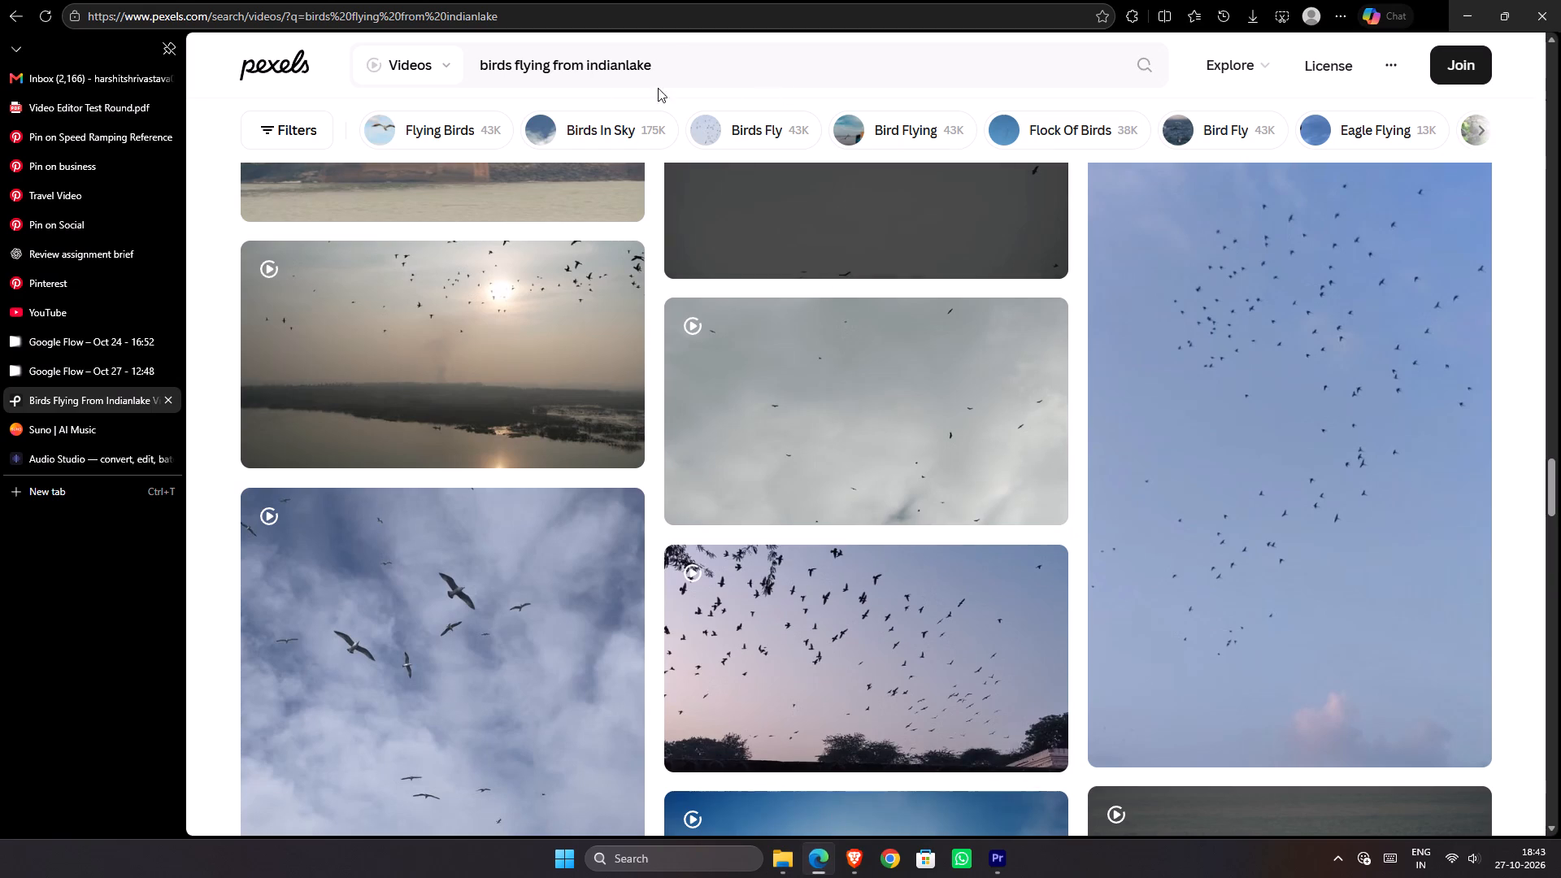
drag(658, 88, 557, 90)
click(669, 45)
drag(654, 66, 341, 112)
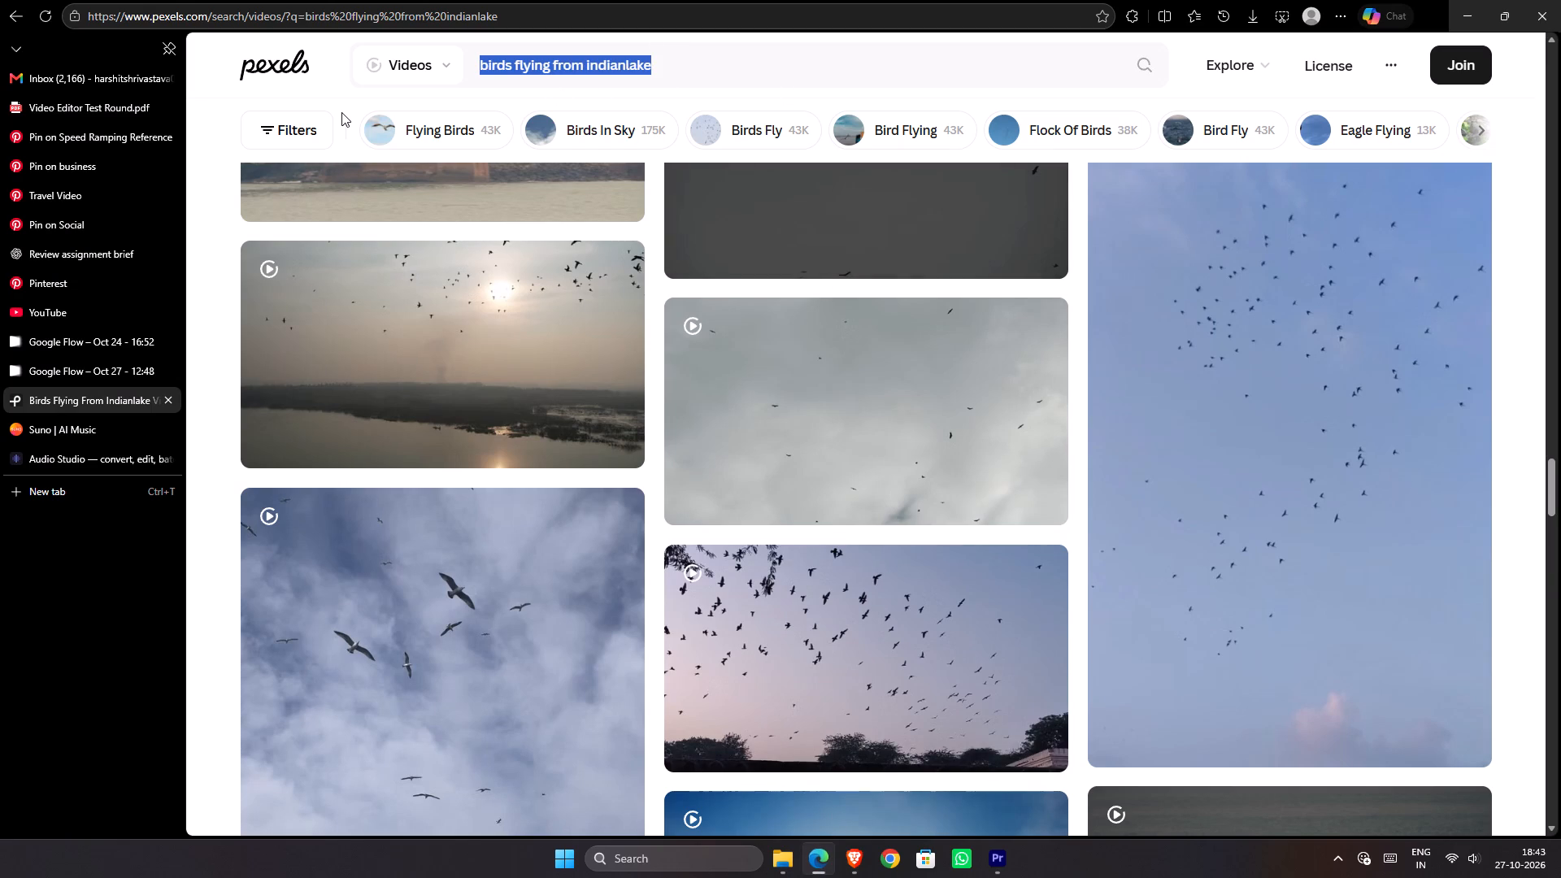
text(jaipur k)
key(BackSpace)
text(sky)
key(Return)
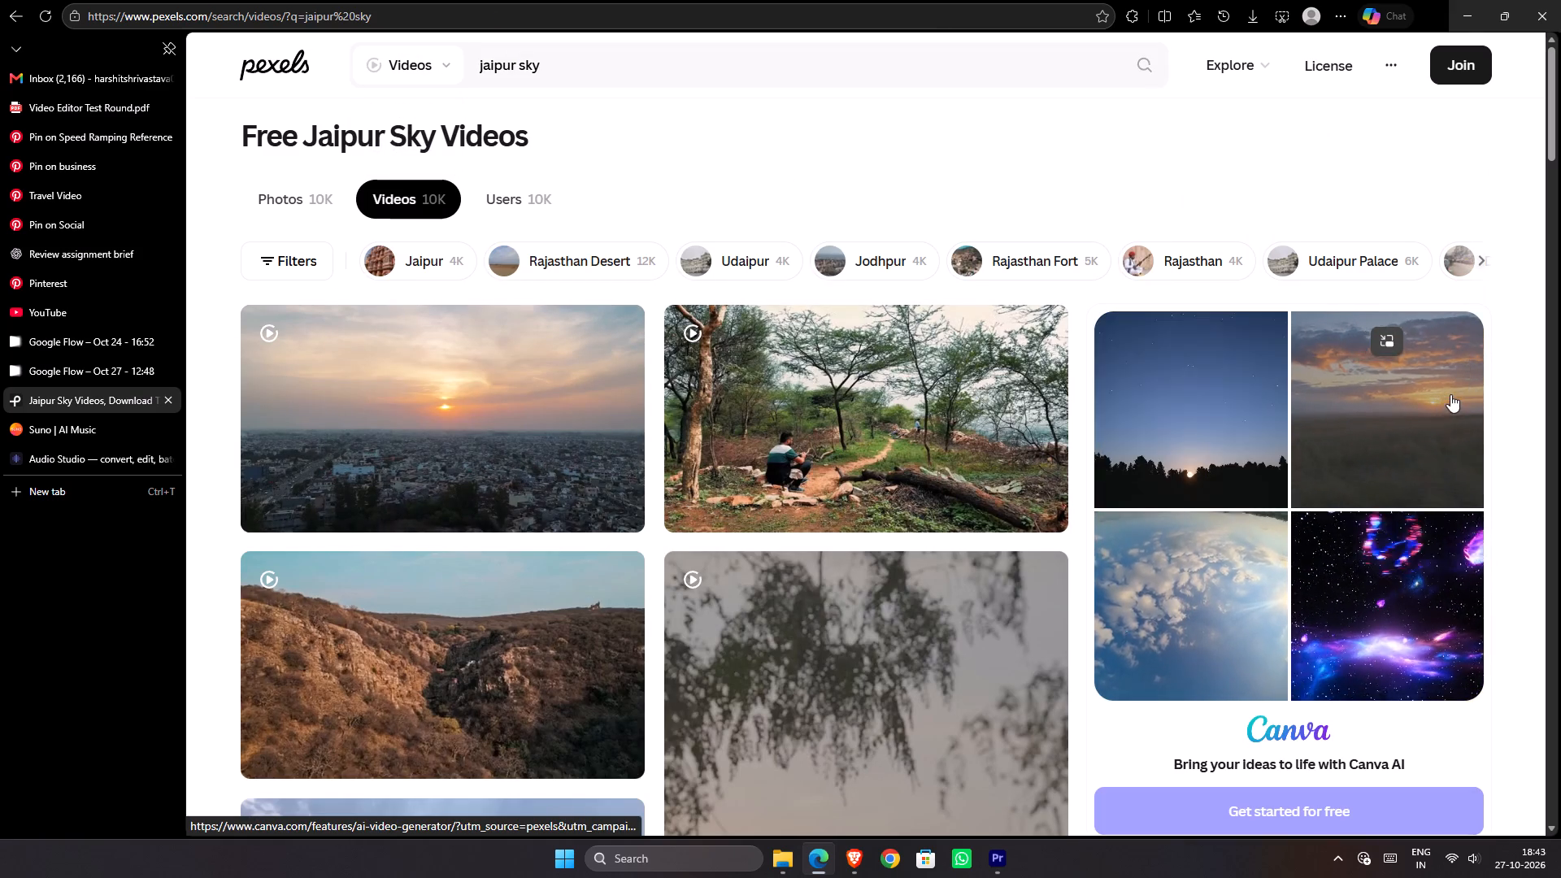
Download the aerial city sunrise video from the "jaipur sky" results in Quad HD 2560x1440, and return to the results.
scroll(1261, 398, down, 1)
scroll(953, 328, up, 2)
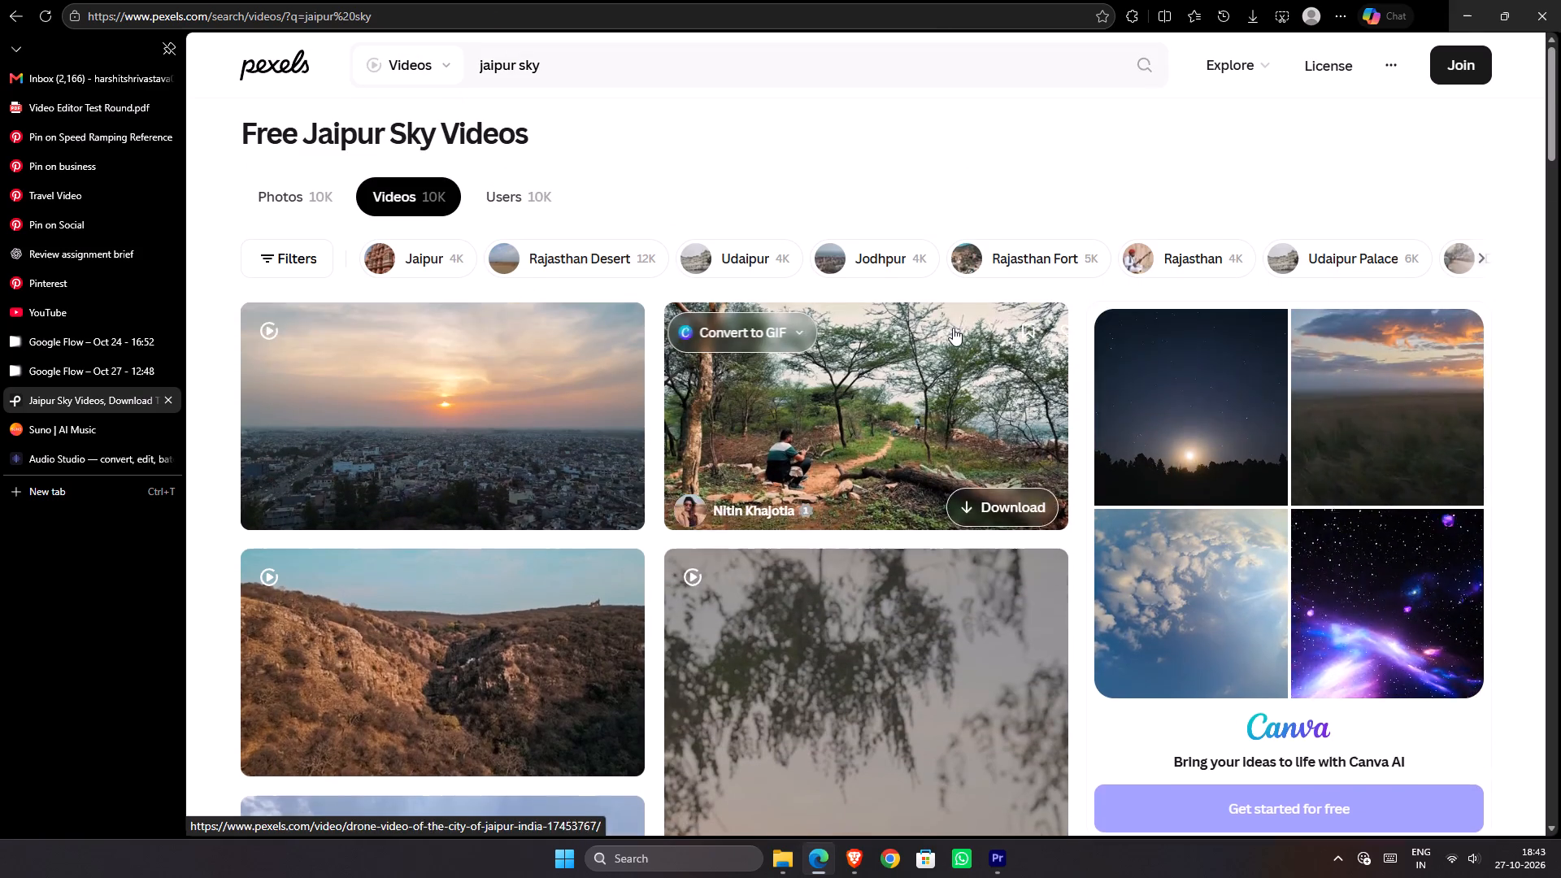
click(506, 406)
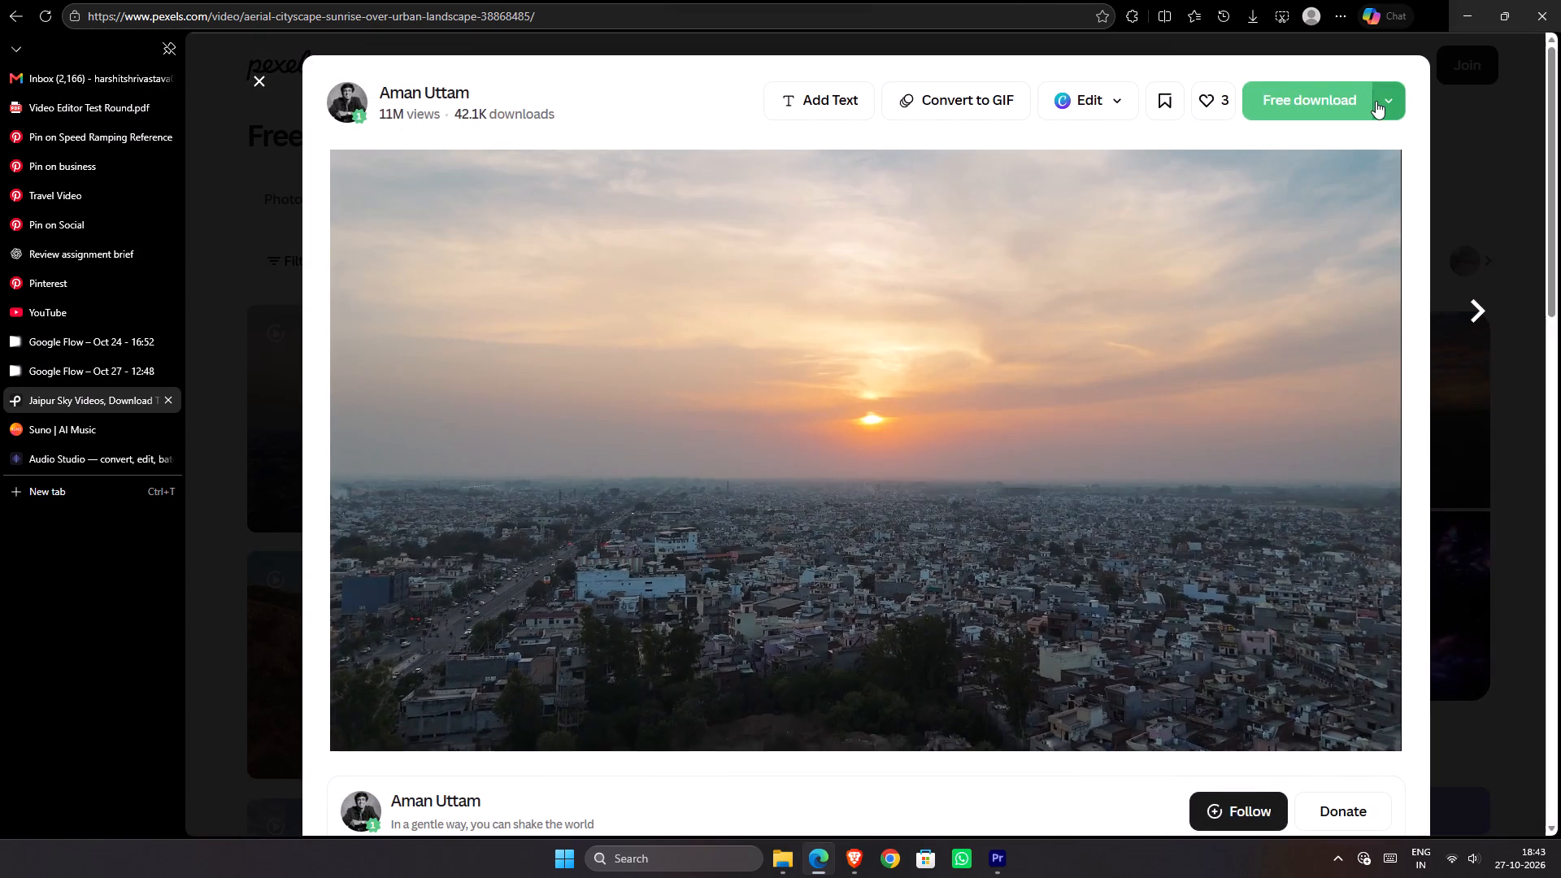
click(1376, 101)
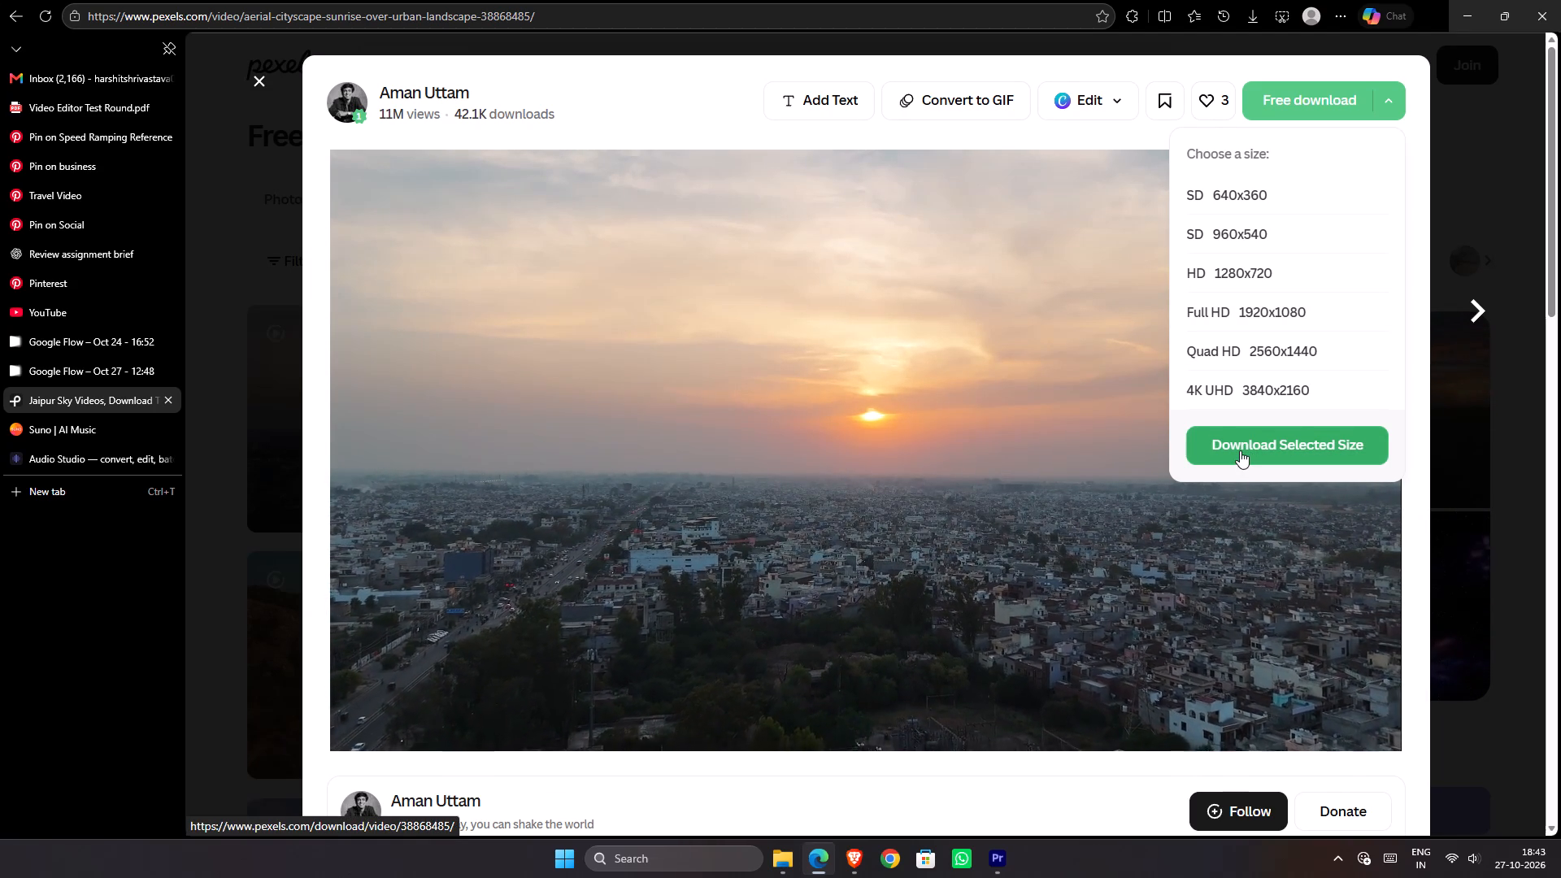
click(1262, 358)
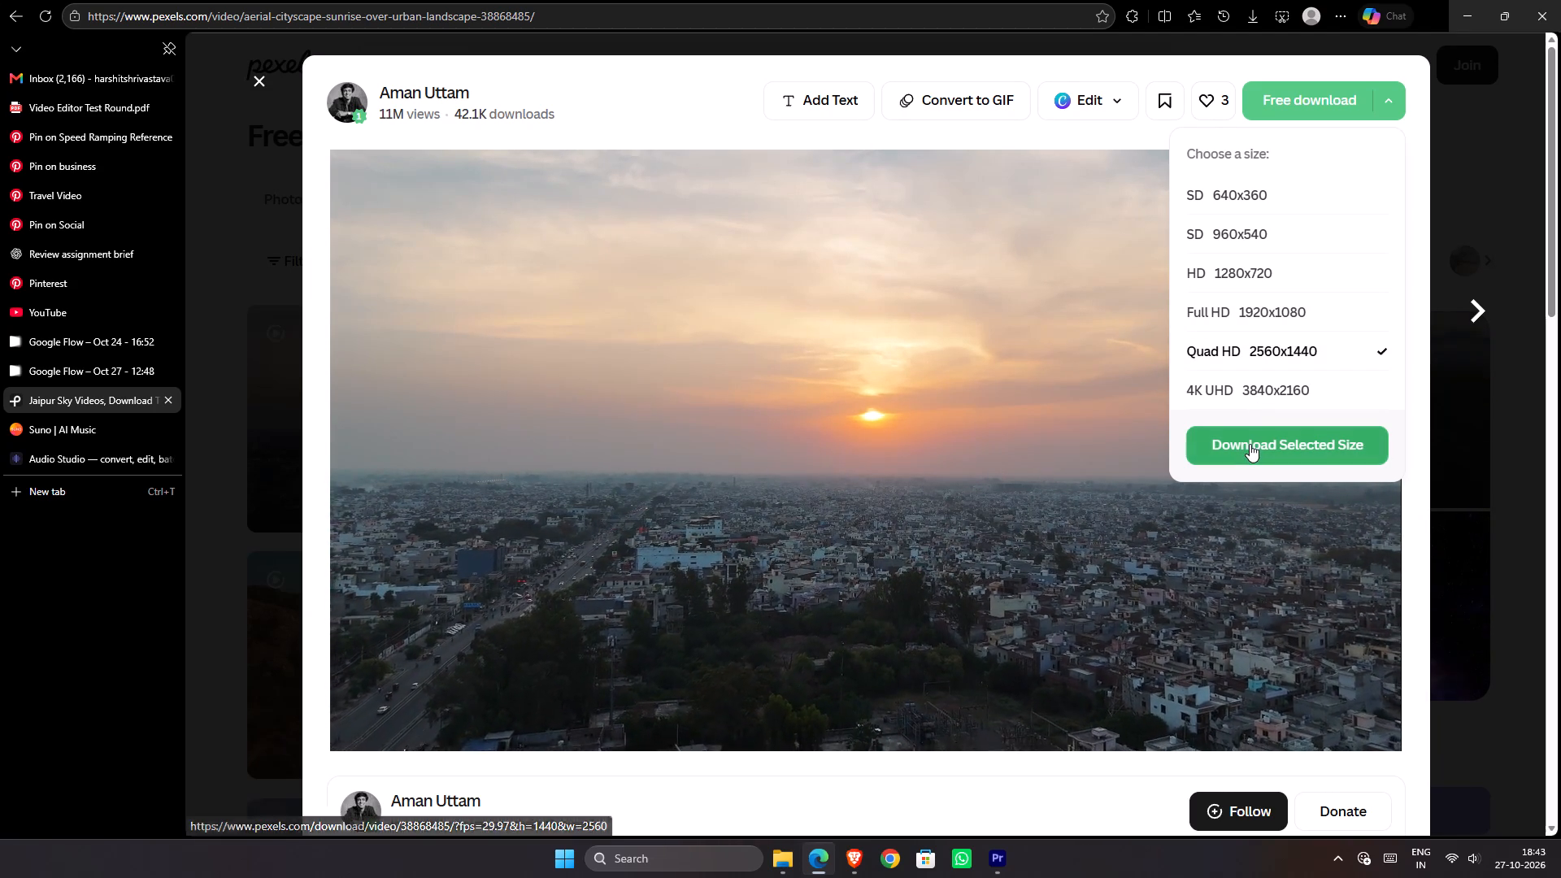
click(1250, 444)
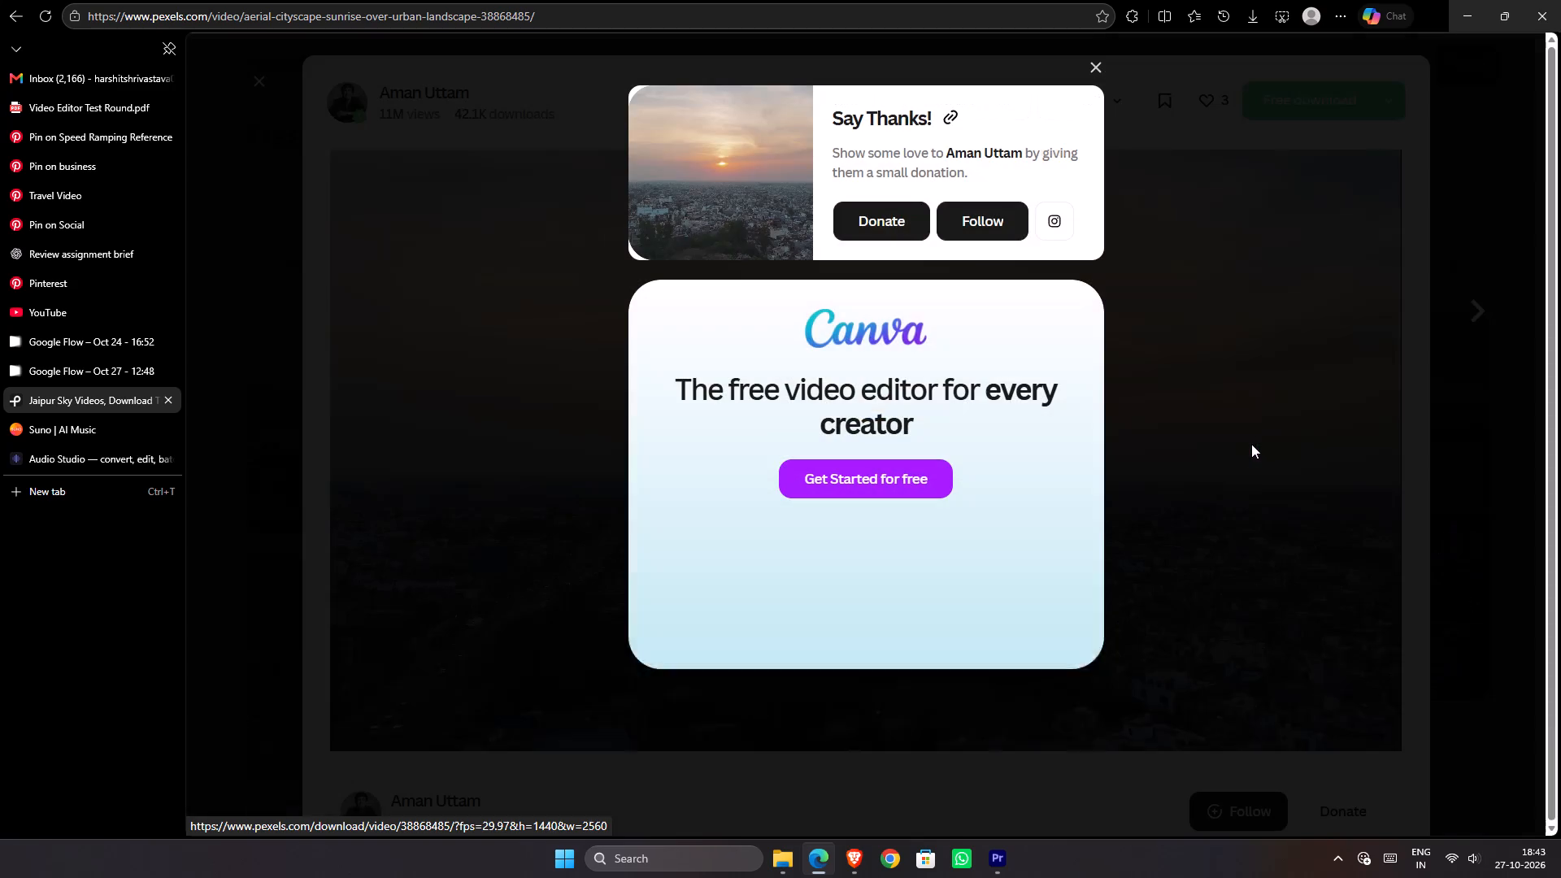
click(1250, 419)
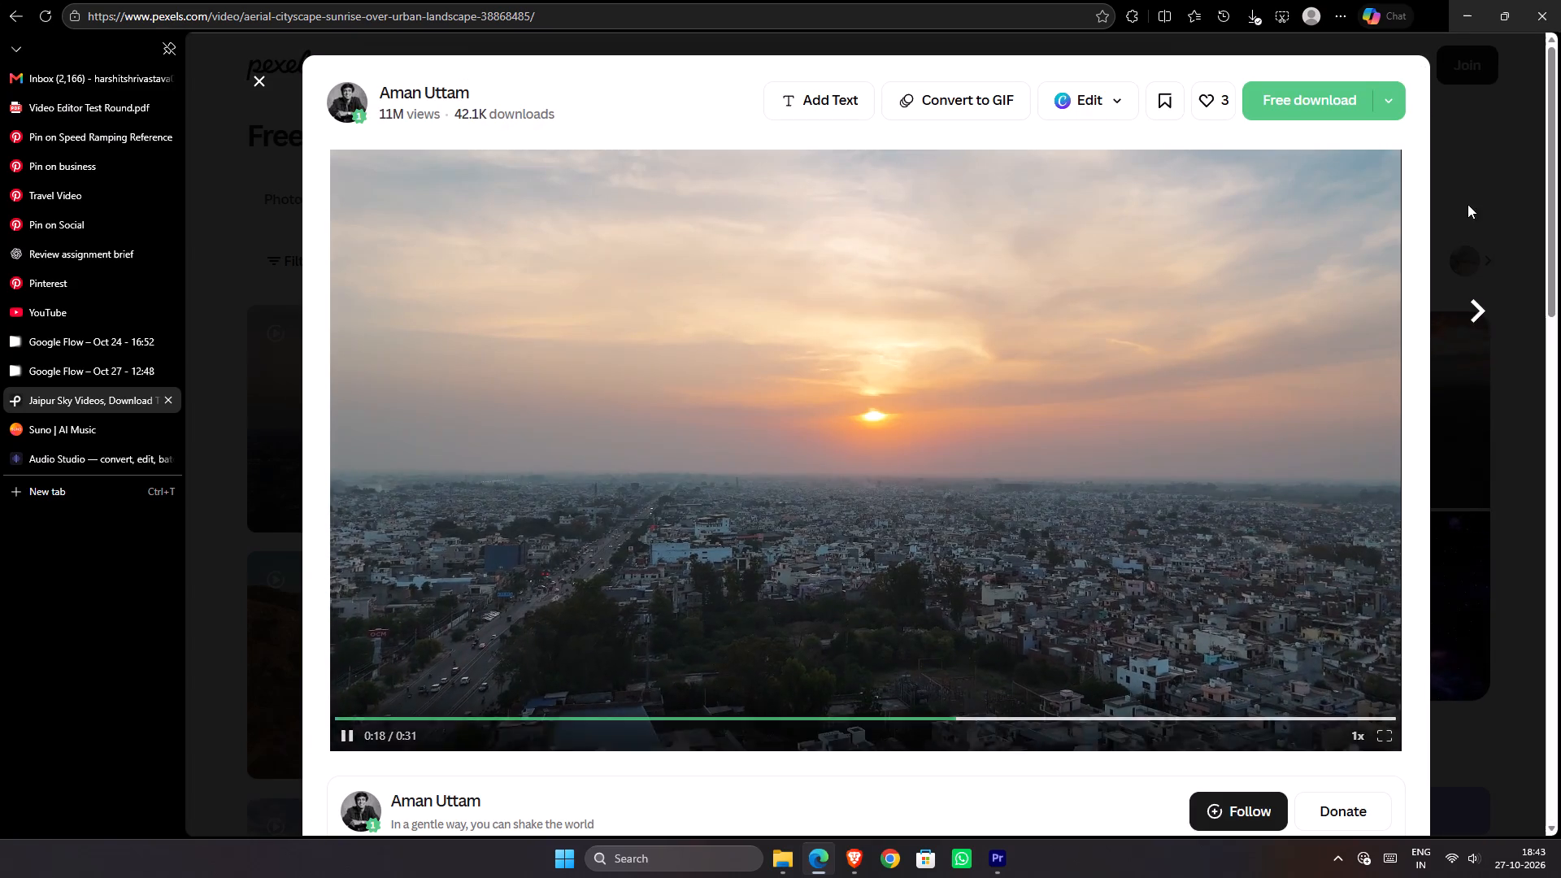
click(1472, 197)
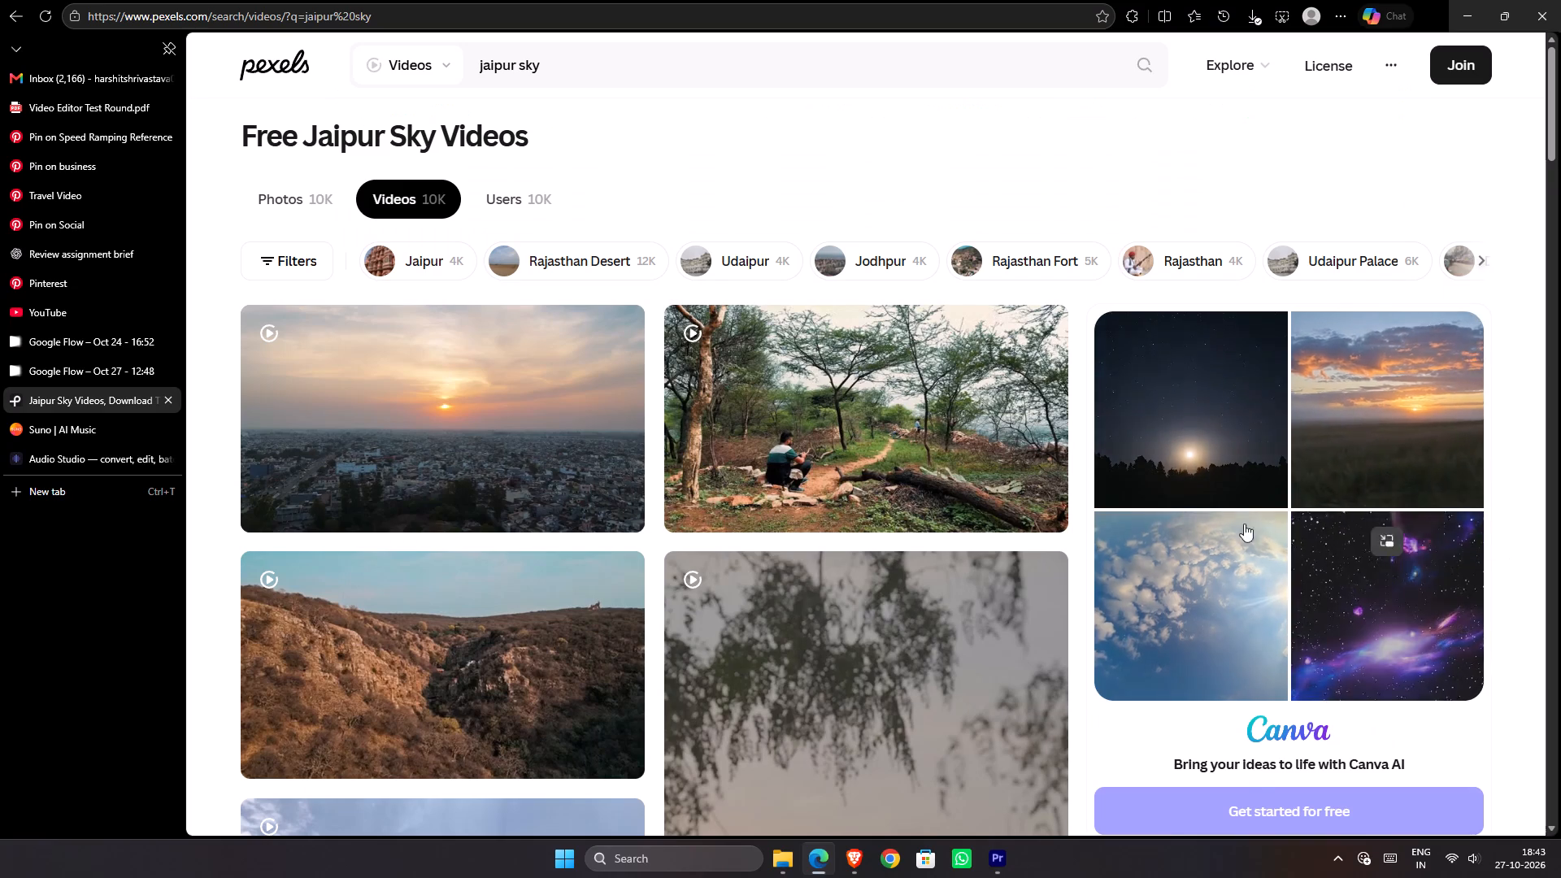
Look through the "jaipur sky" videos for further sky, sunrise or bird shots that suit the Jaipur edit.
scroll(1086, 494, down, 5)
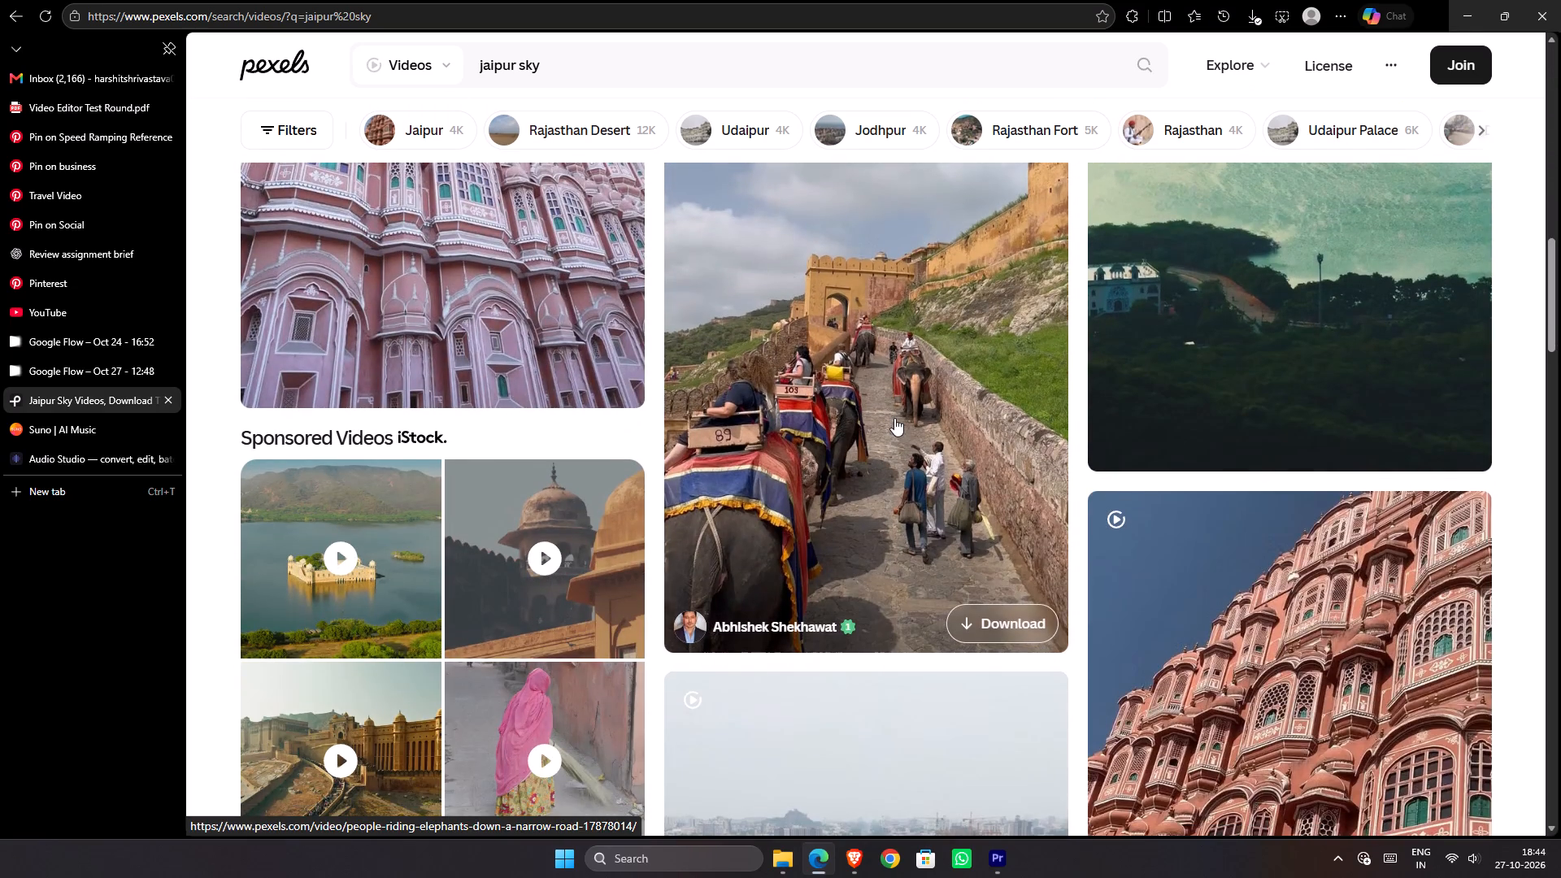
scroll(894, 418, down, 7)
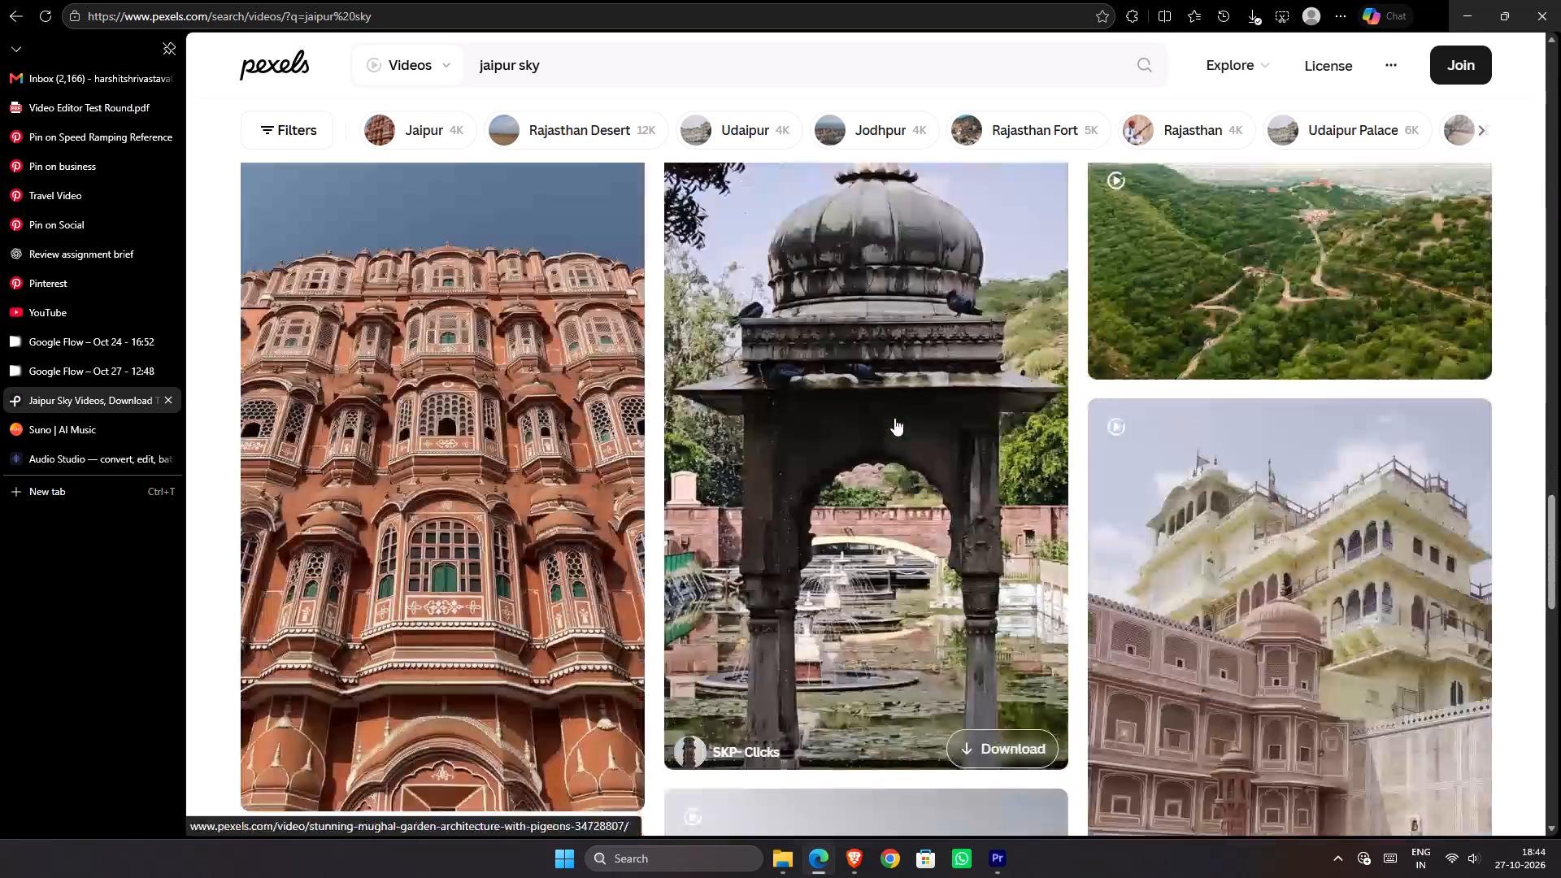
scroll(894, 418, down, 1)
scroll(894, 418, up, 1)
scroll(894, 418, down, 2)
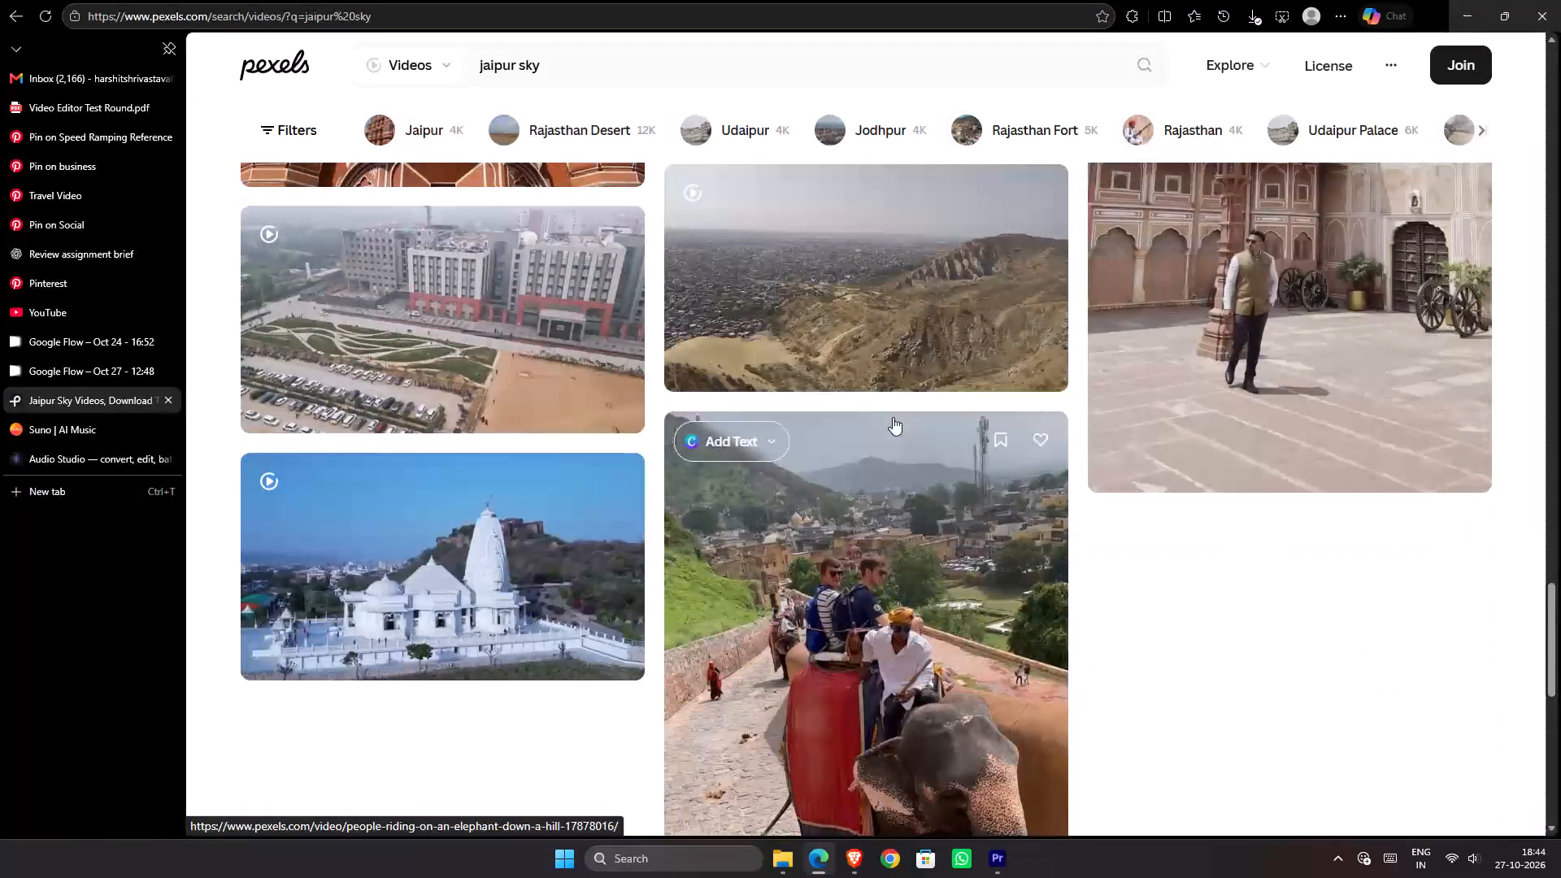
scroll(893, 417, down, 6)
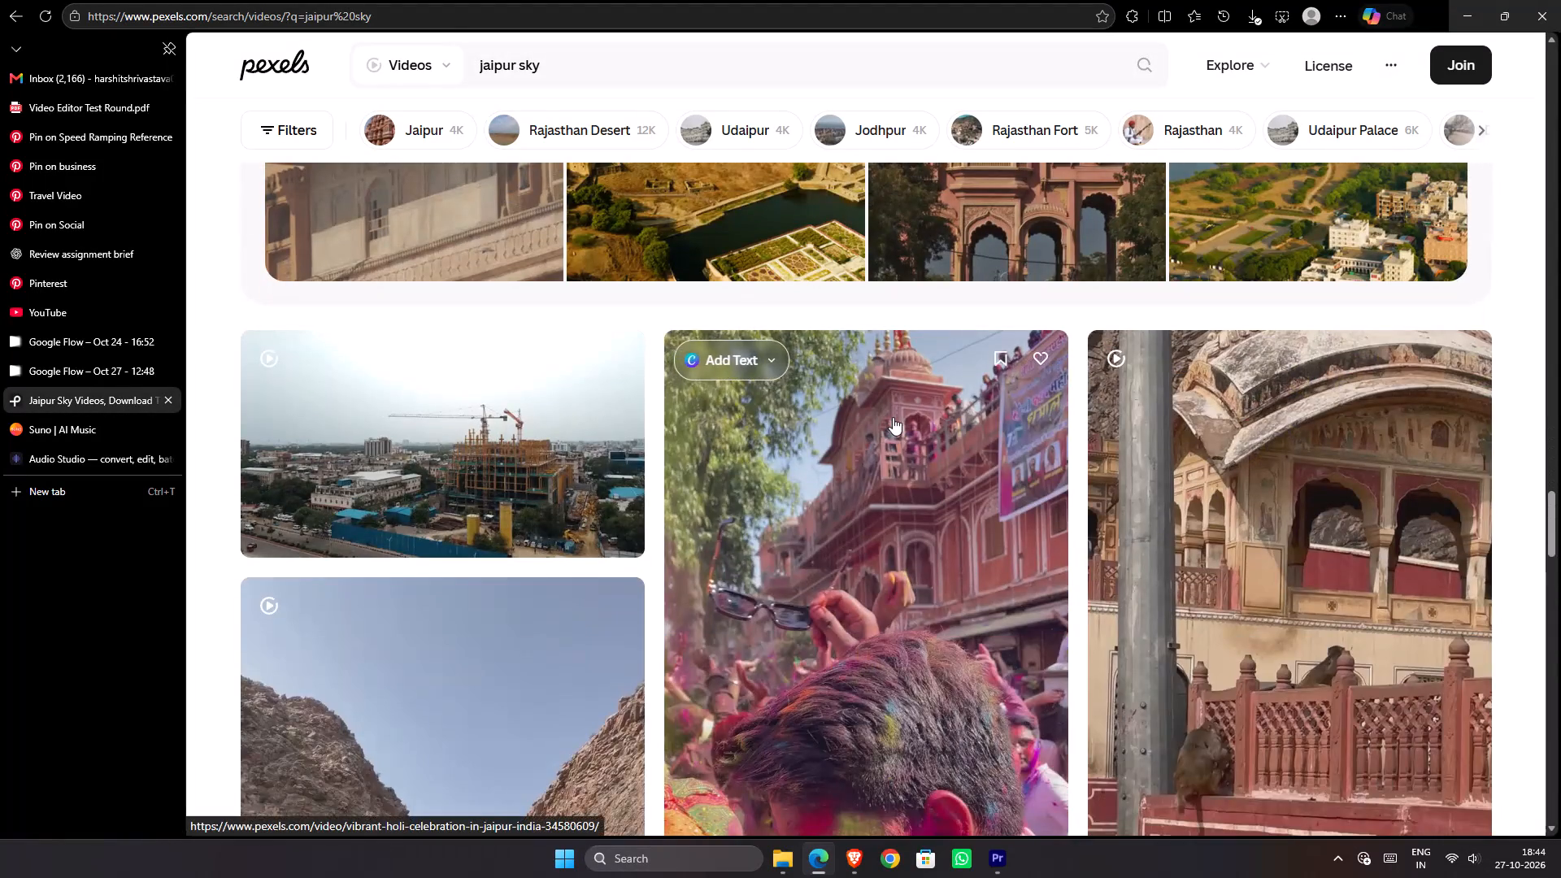
scroll(893, 417, down, 3)
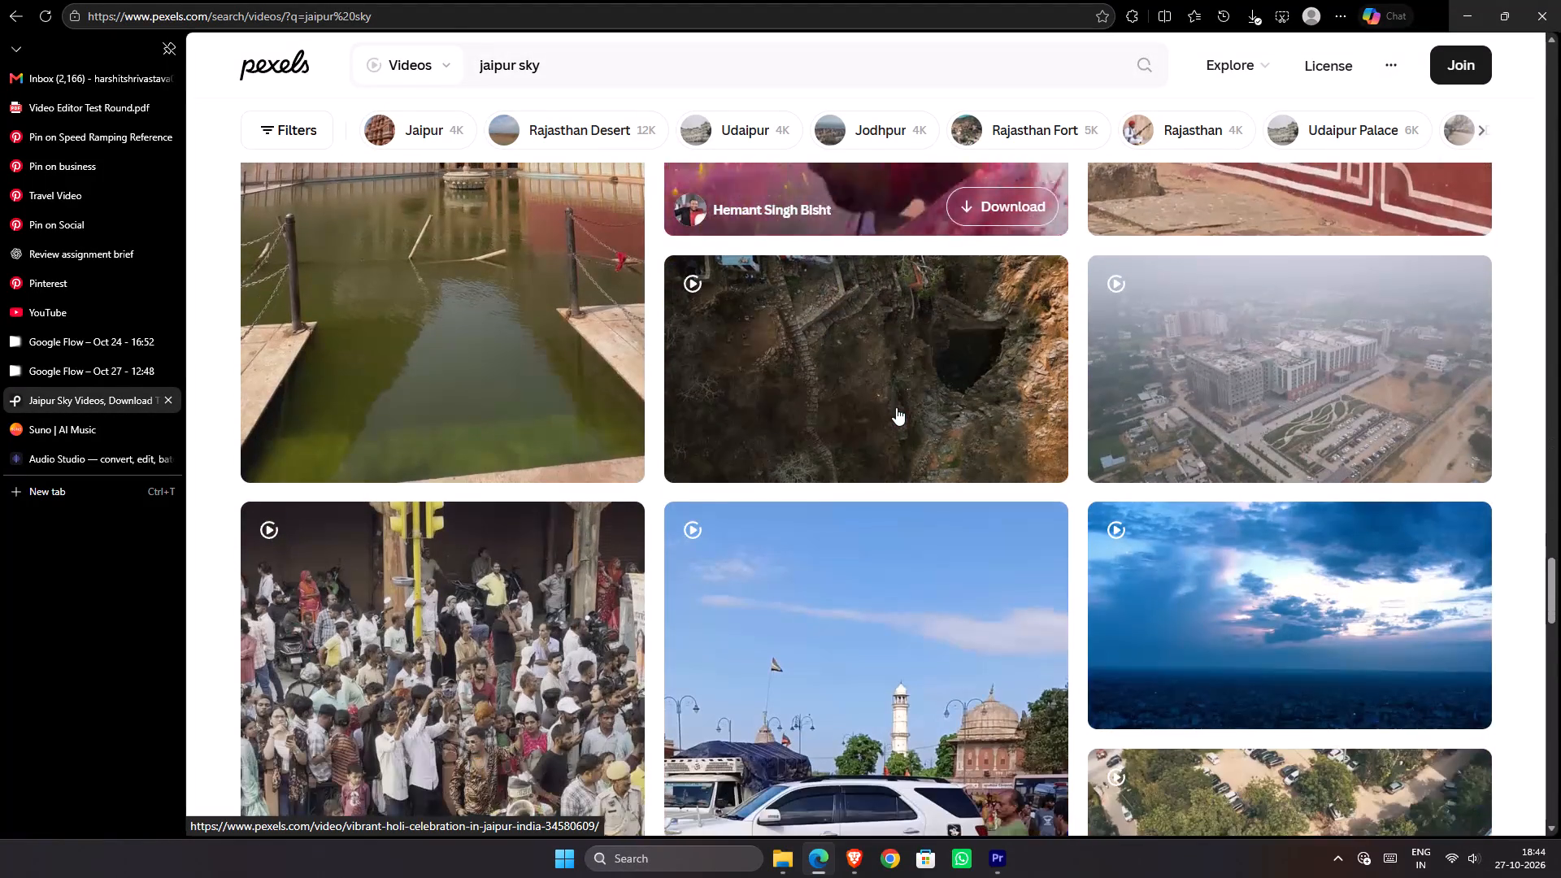
scroll(896, 407, up, 1)
scroll(896, 407, down, 3)
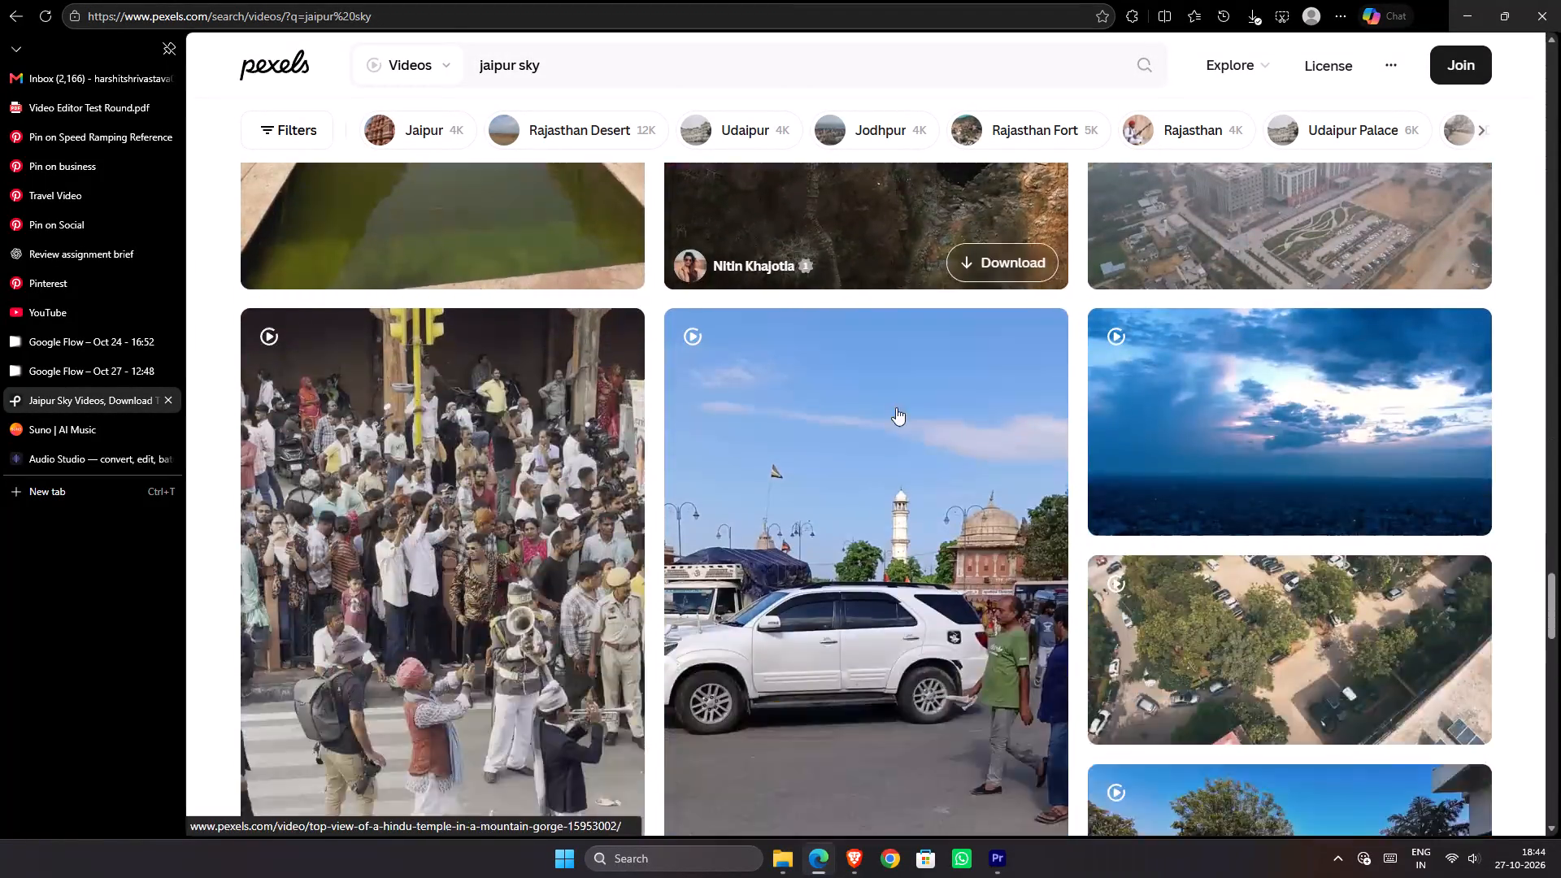
scroll(896, 407, down, 3)
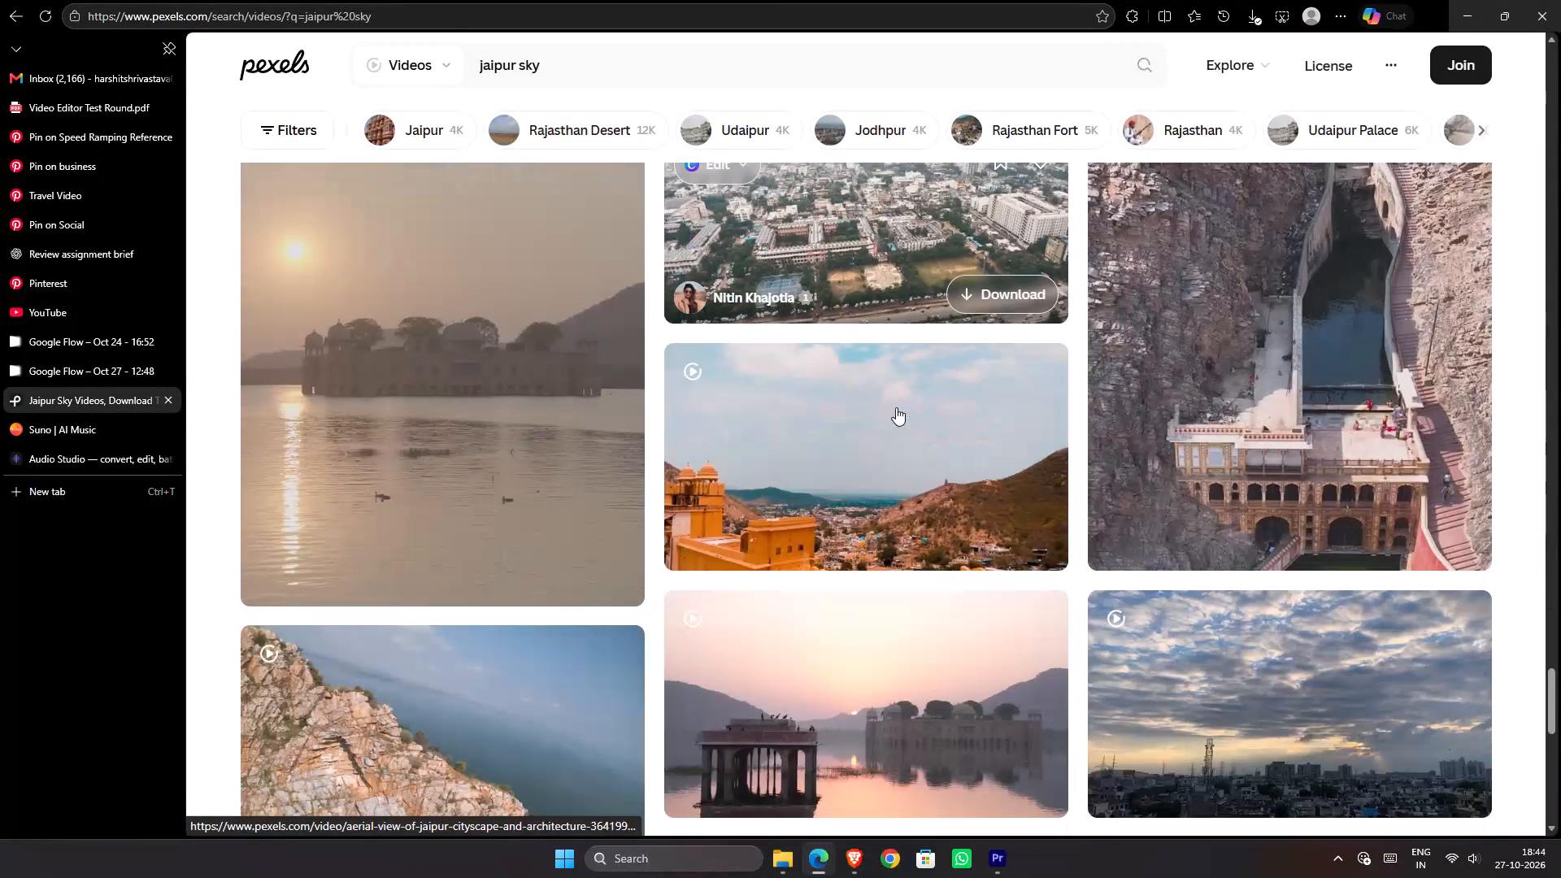
scroll(896, 407, up, 2)
scroll(896, 407, down, 1)
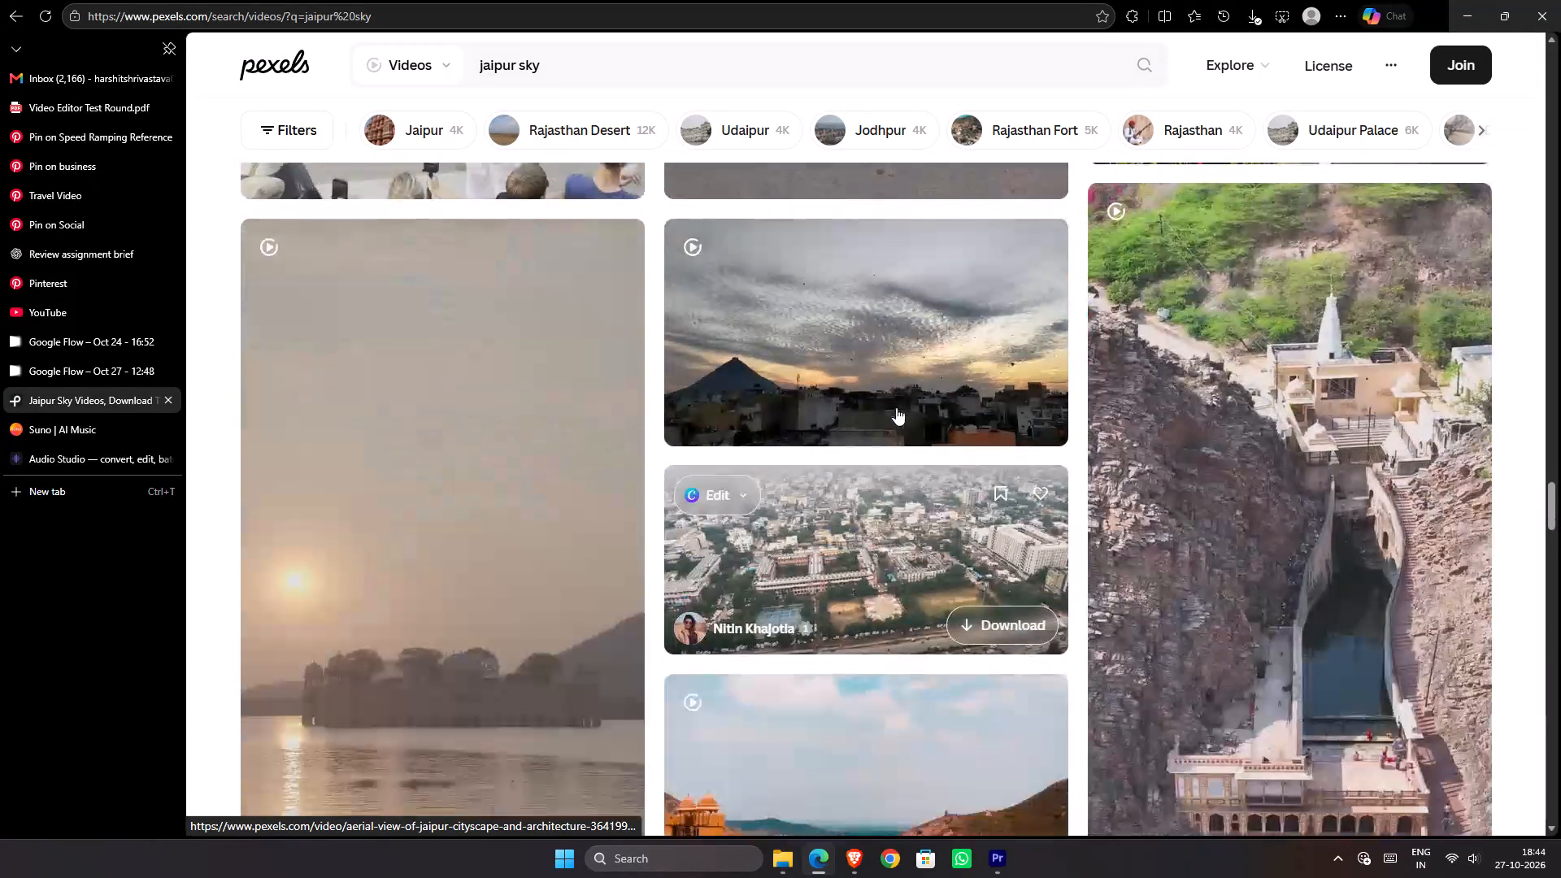
scroll(896, 407, down, 1)
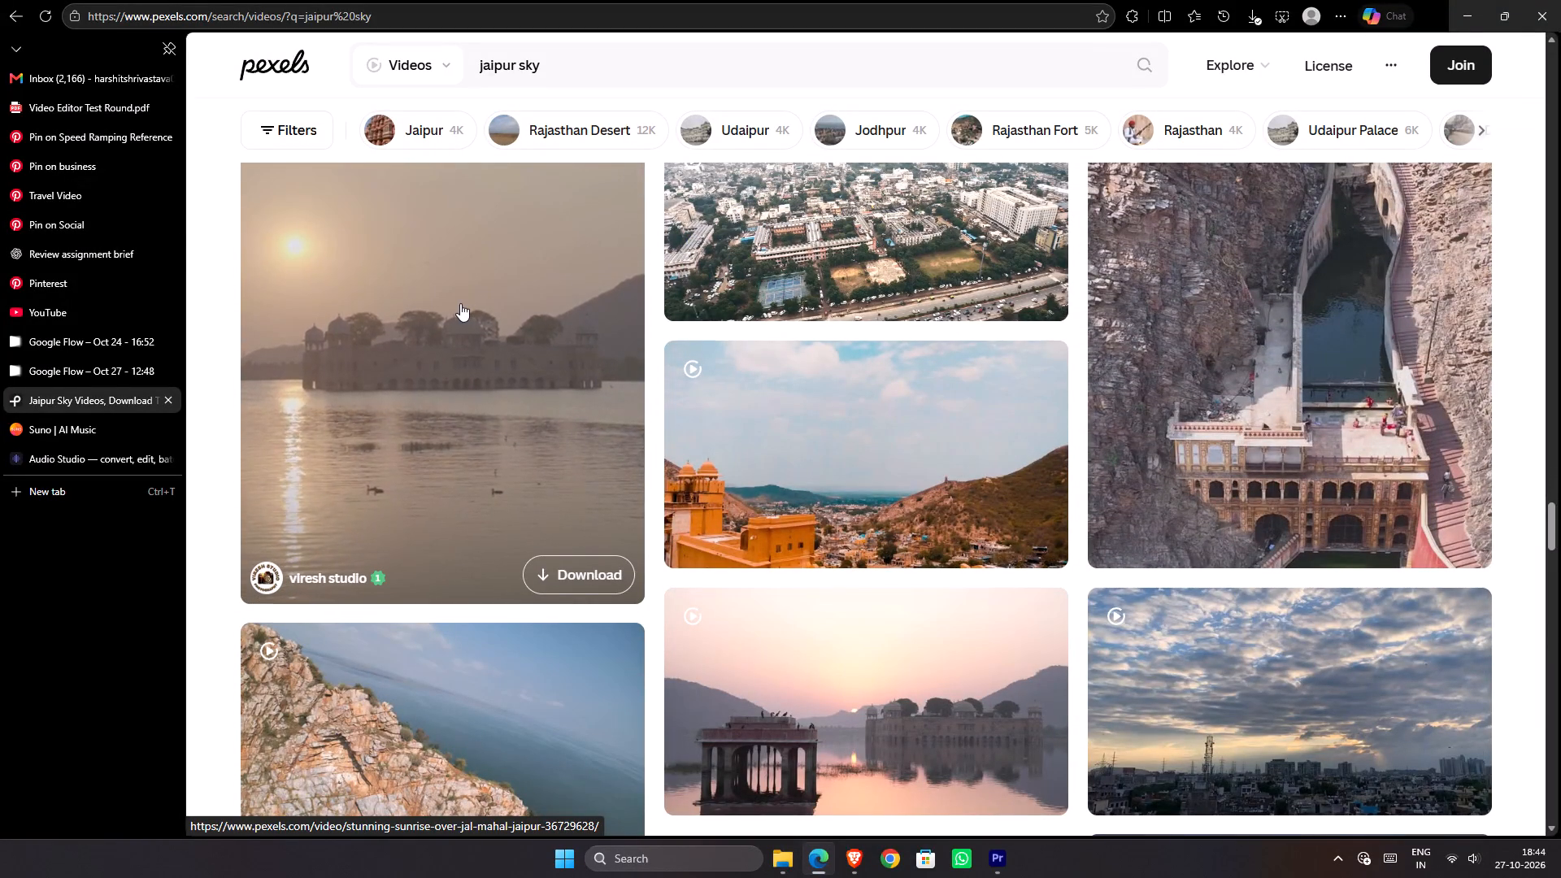
scroll(460, 303, down, 1)
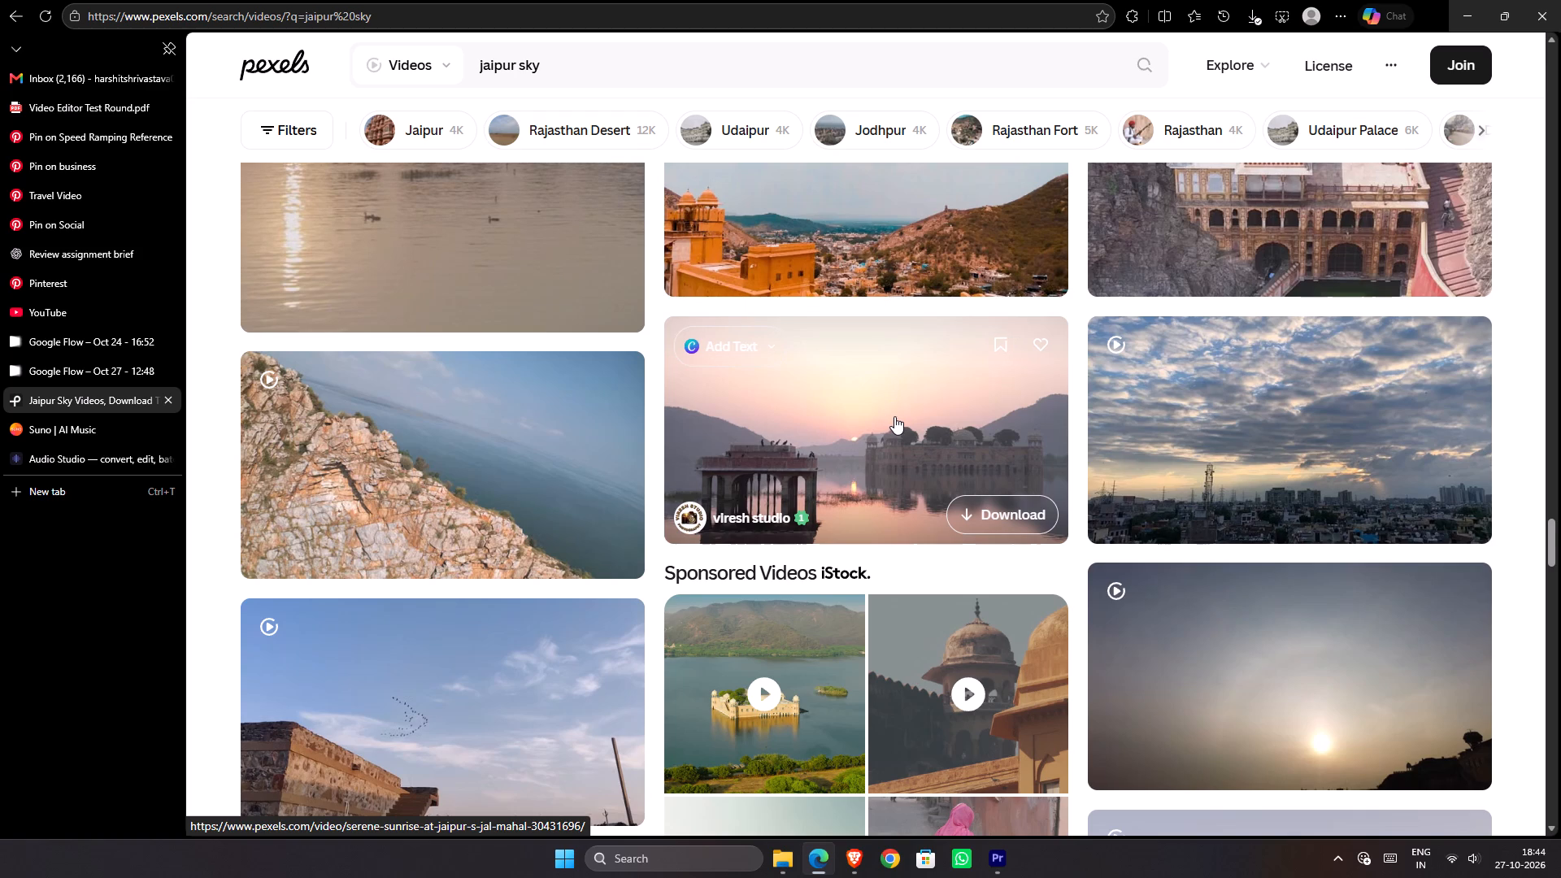
scroll(896, 418, down, 2)
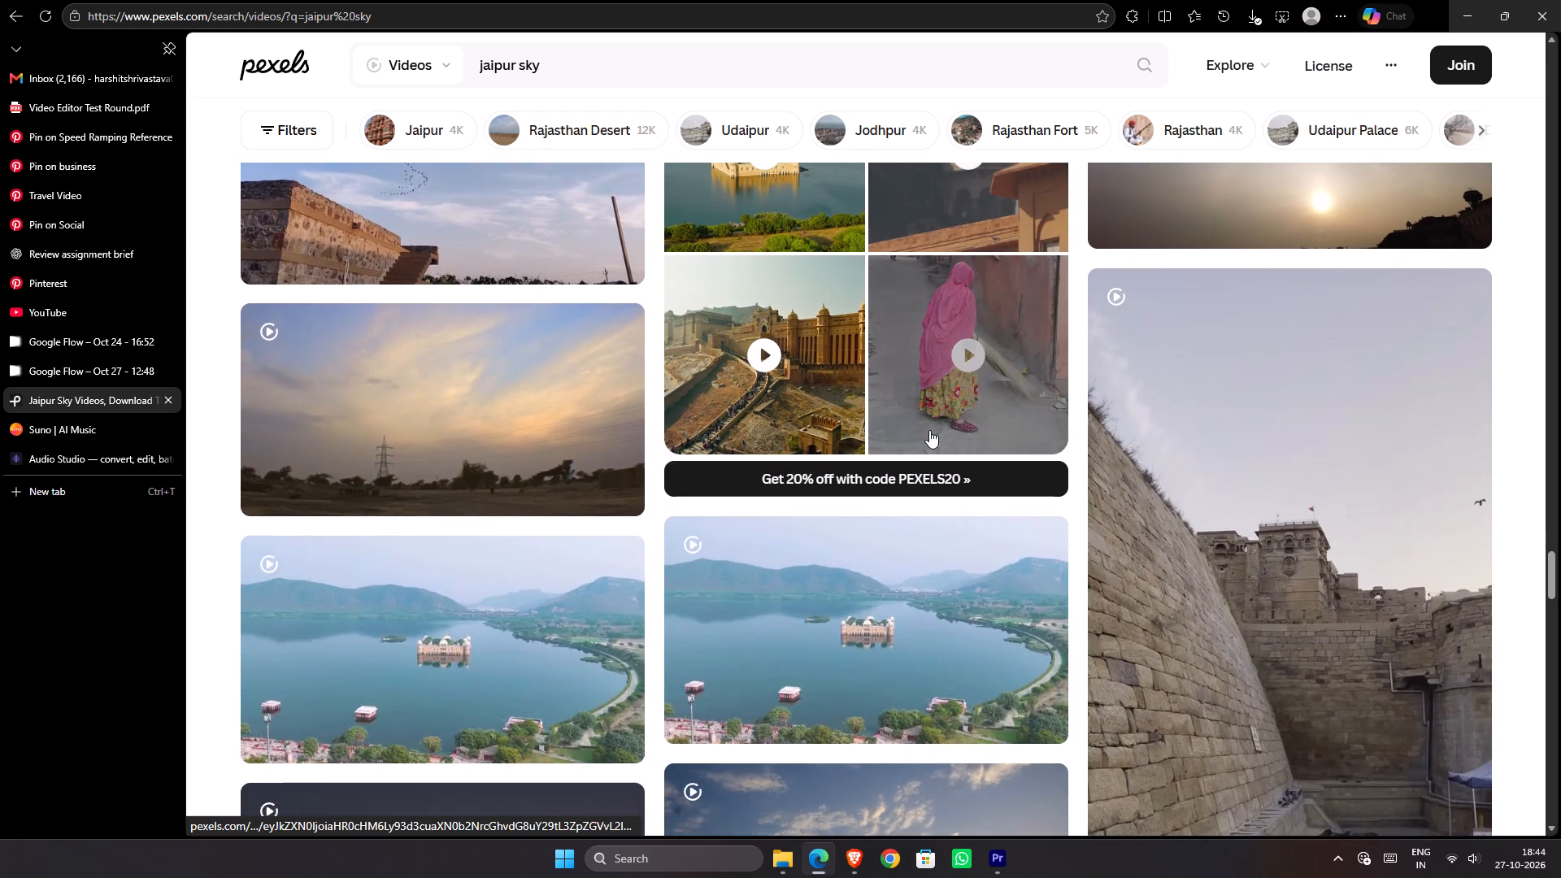
scroll(929, 430, up, 1)
scroll(899, 469, down, 1)
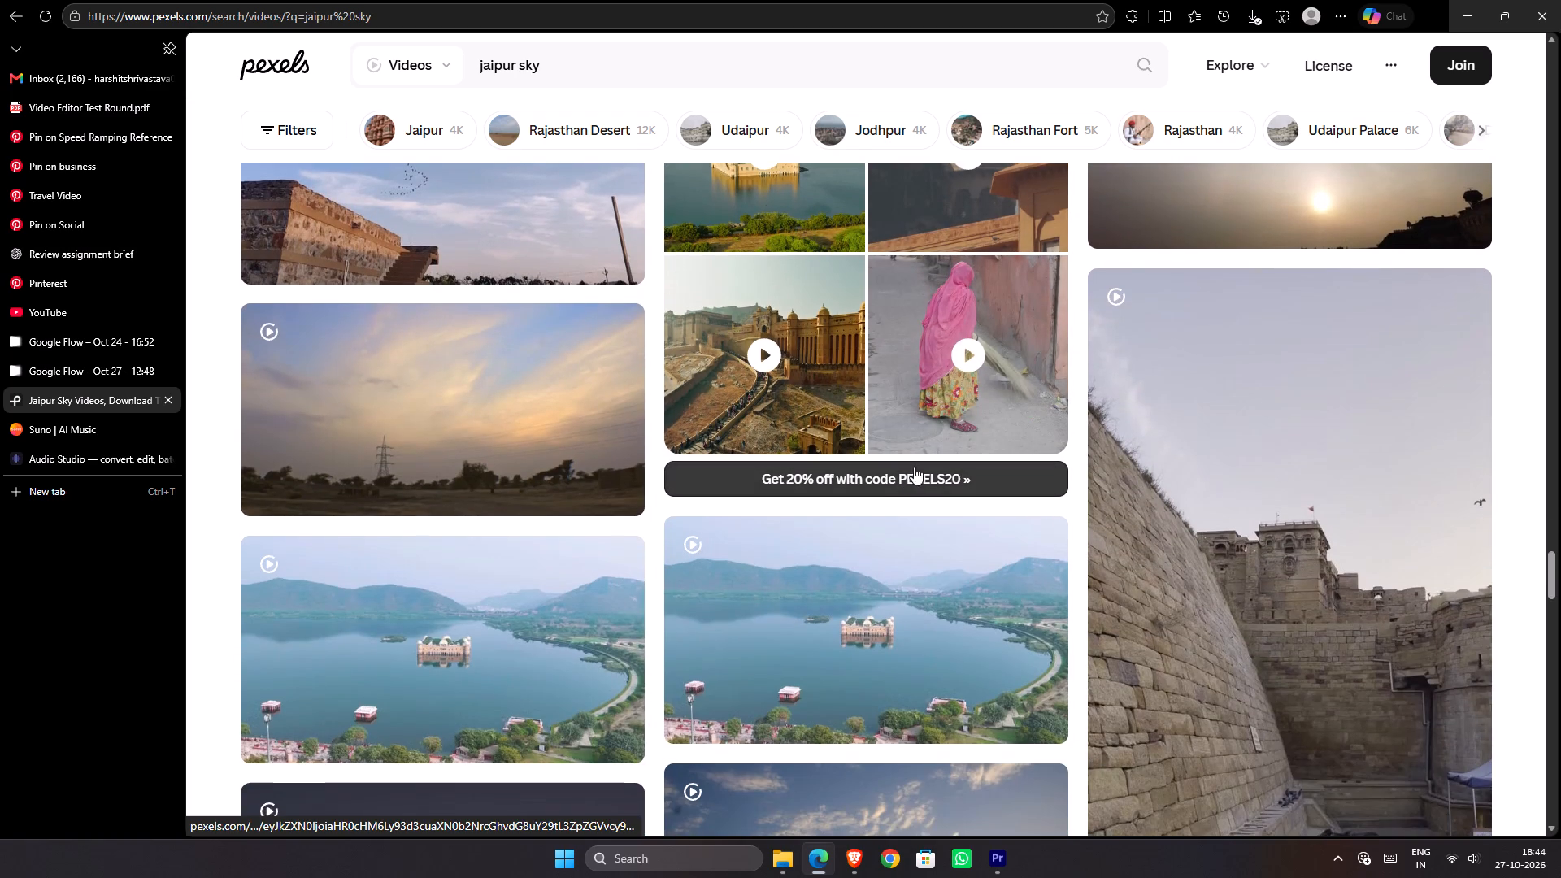
scroll(920, 474, down, 2)
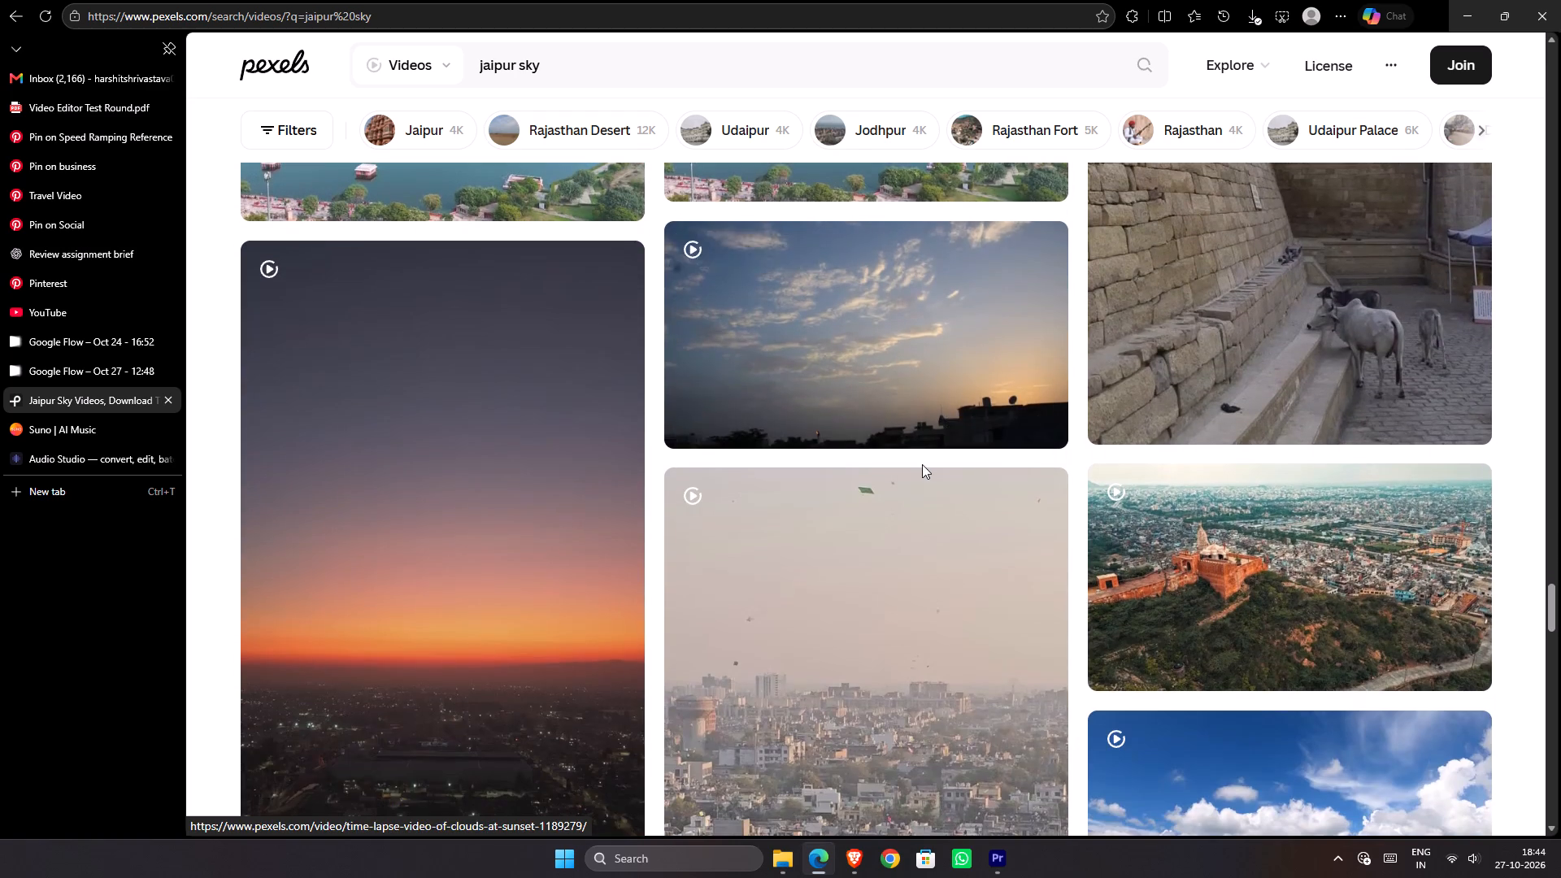
scroll(889, 380, down, 1)
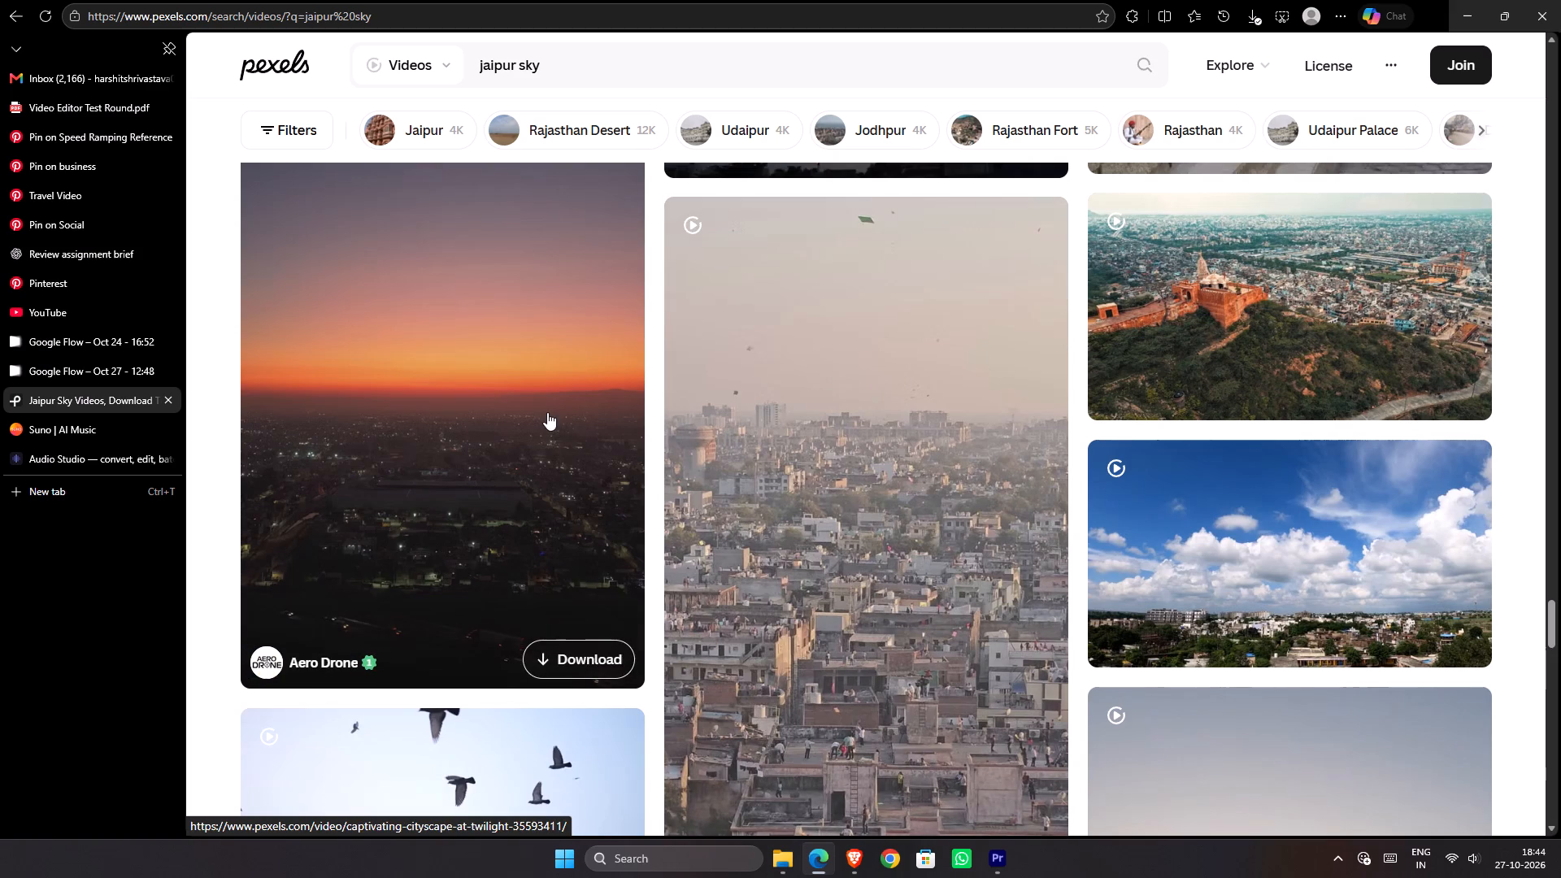
scroll(838, 598, down, 1)
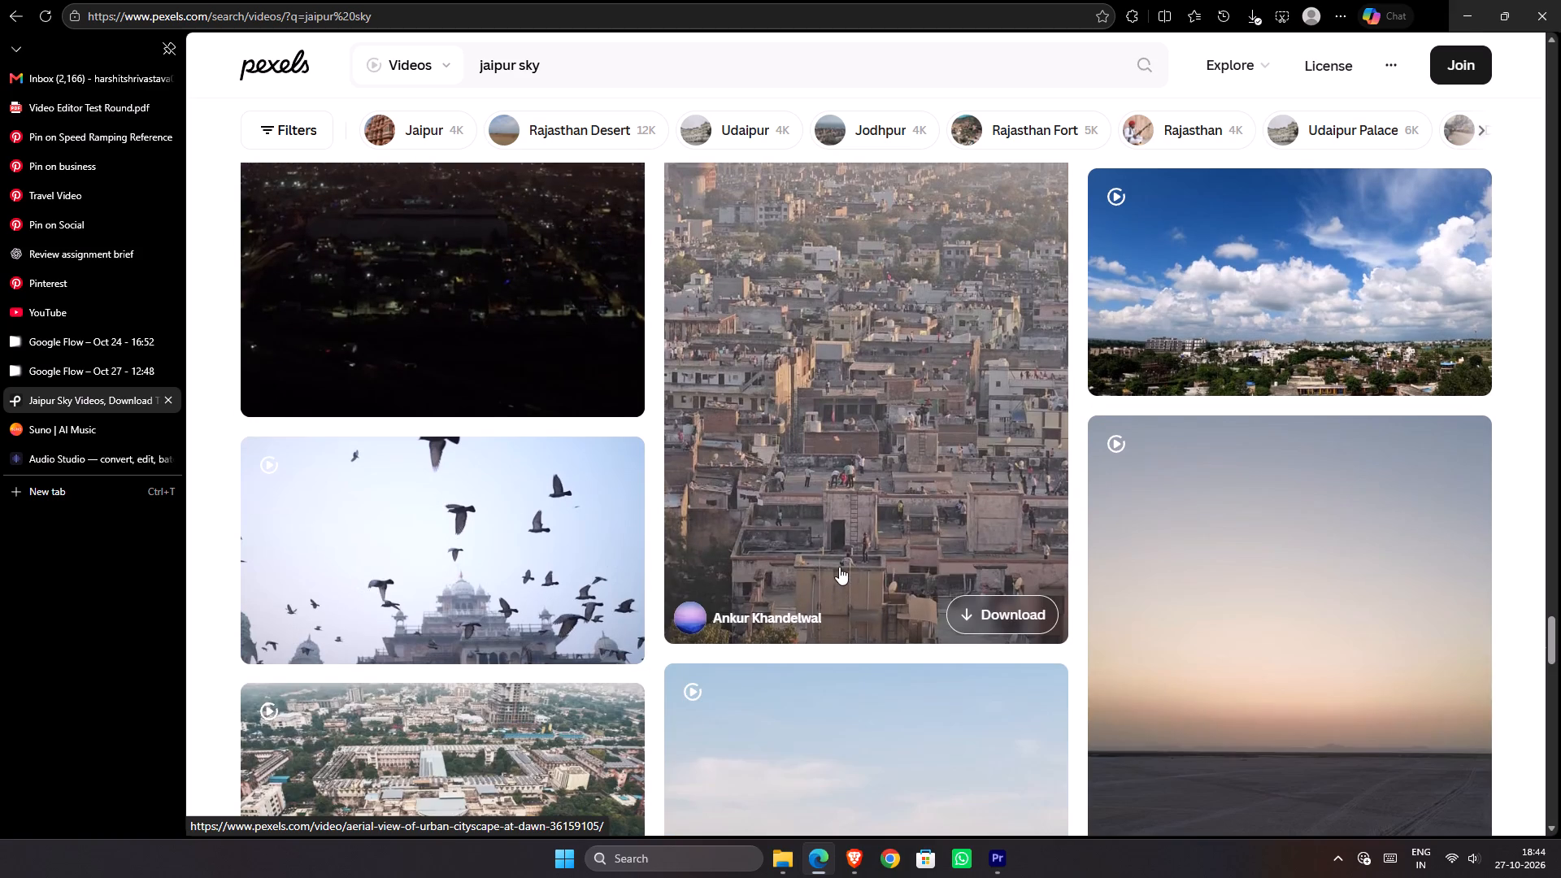
Preview the video of pigeons flying over the domed historic monument, check its details and similar videos, and return to the results.
click(531, 554)
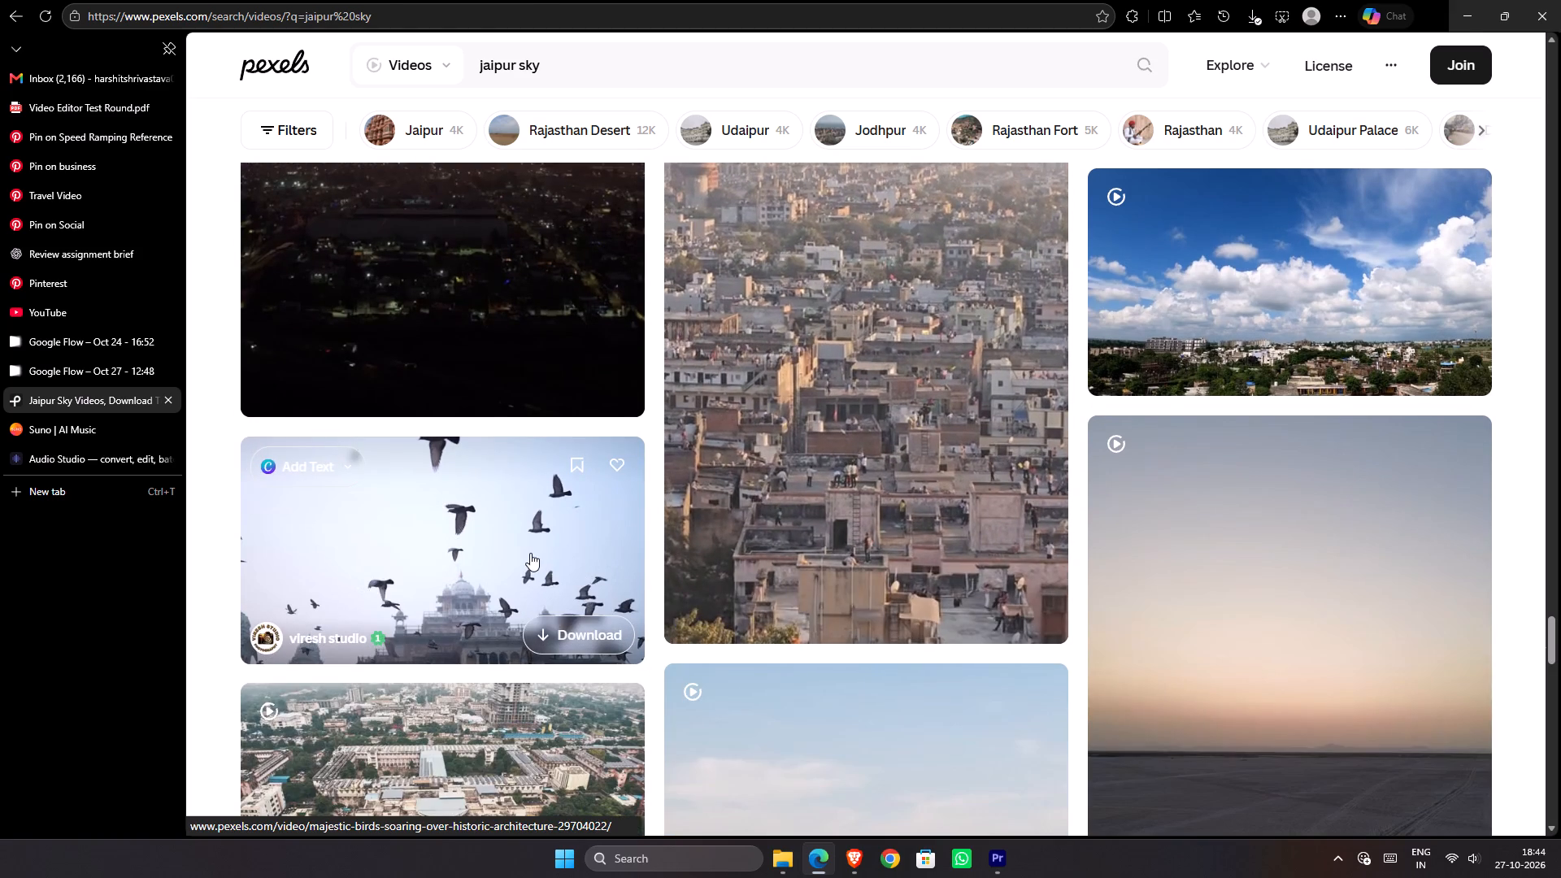
scroll(615, 494, down, 1)
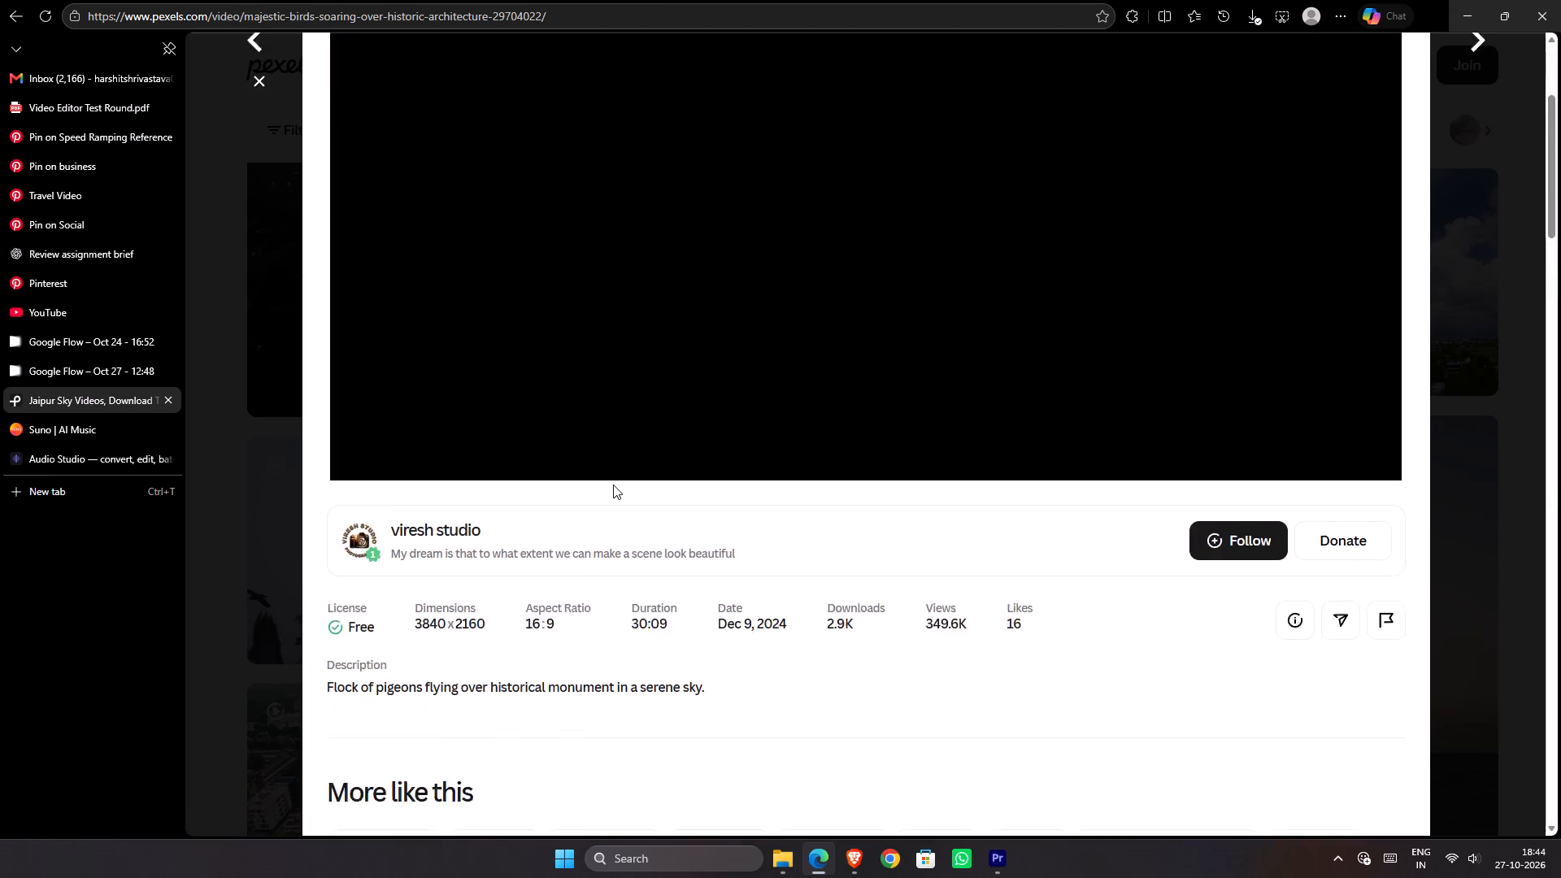
scroll(613, 485, down, 1)
scroll(602, 466, up, 1)
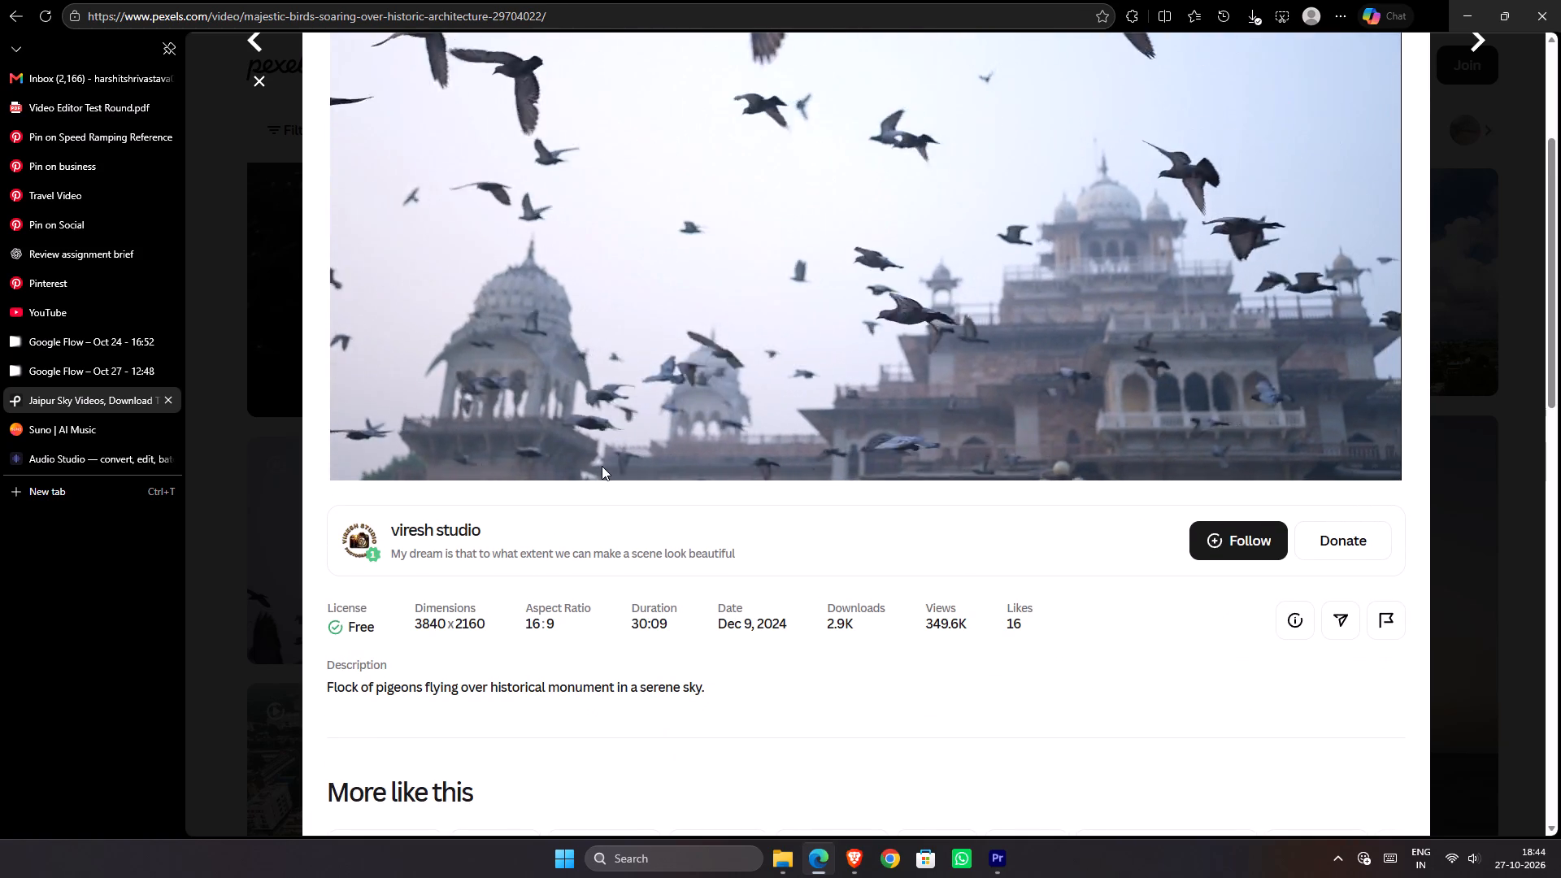
scroll(602, 466, down, 1)
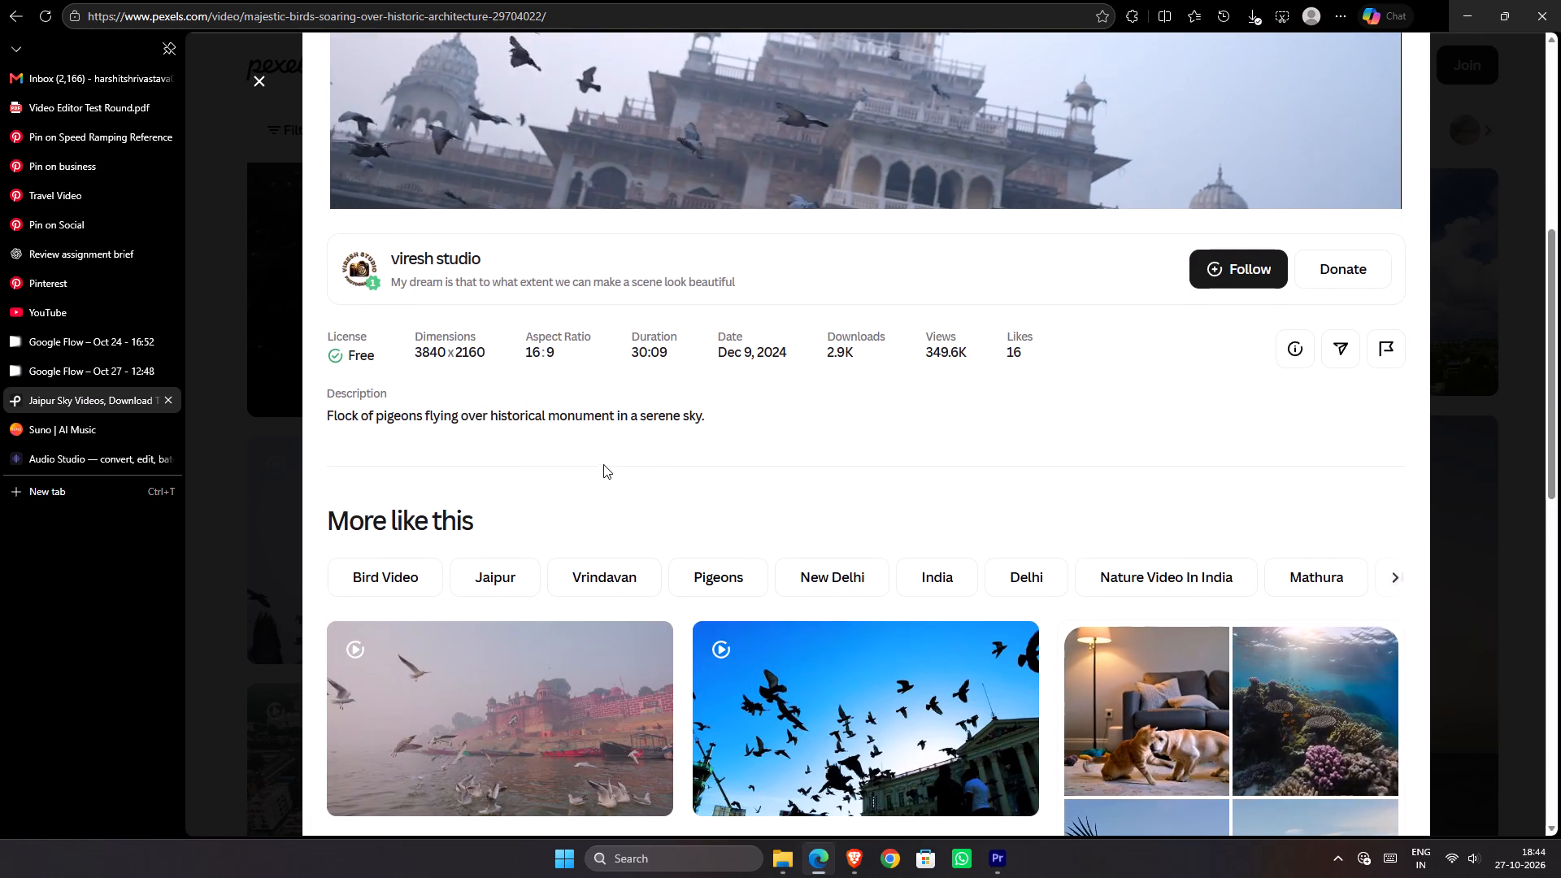
click(1460, 344)
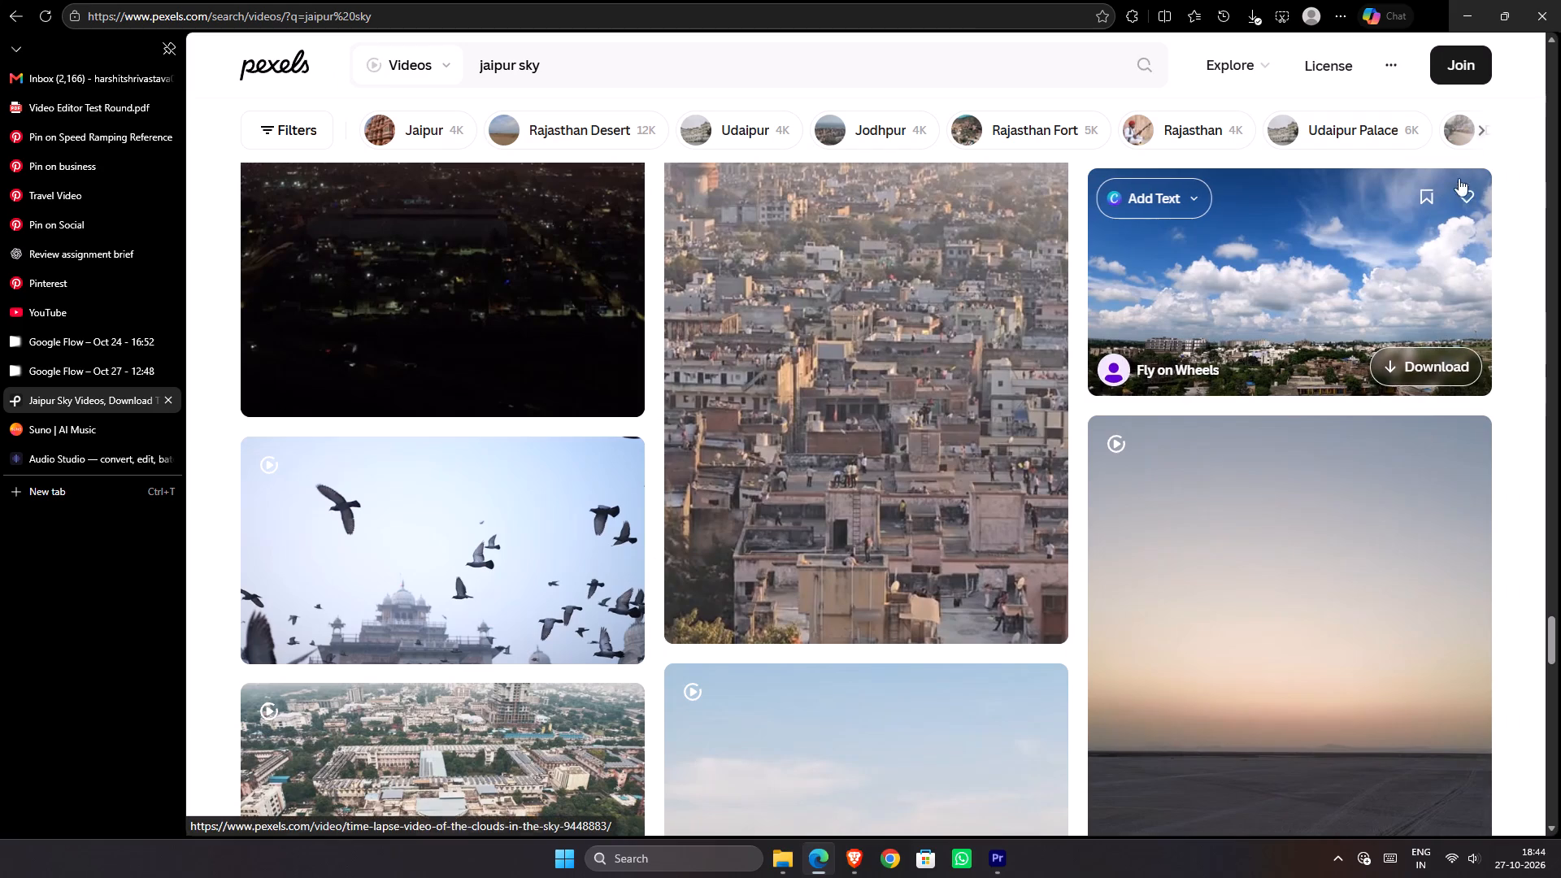
Look further down the "jaipur sky" videos for other cloud, sunset or bird shots.
scroll(1163, 515, down, 1)
scroll(1155, 519, up, 2)
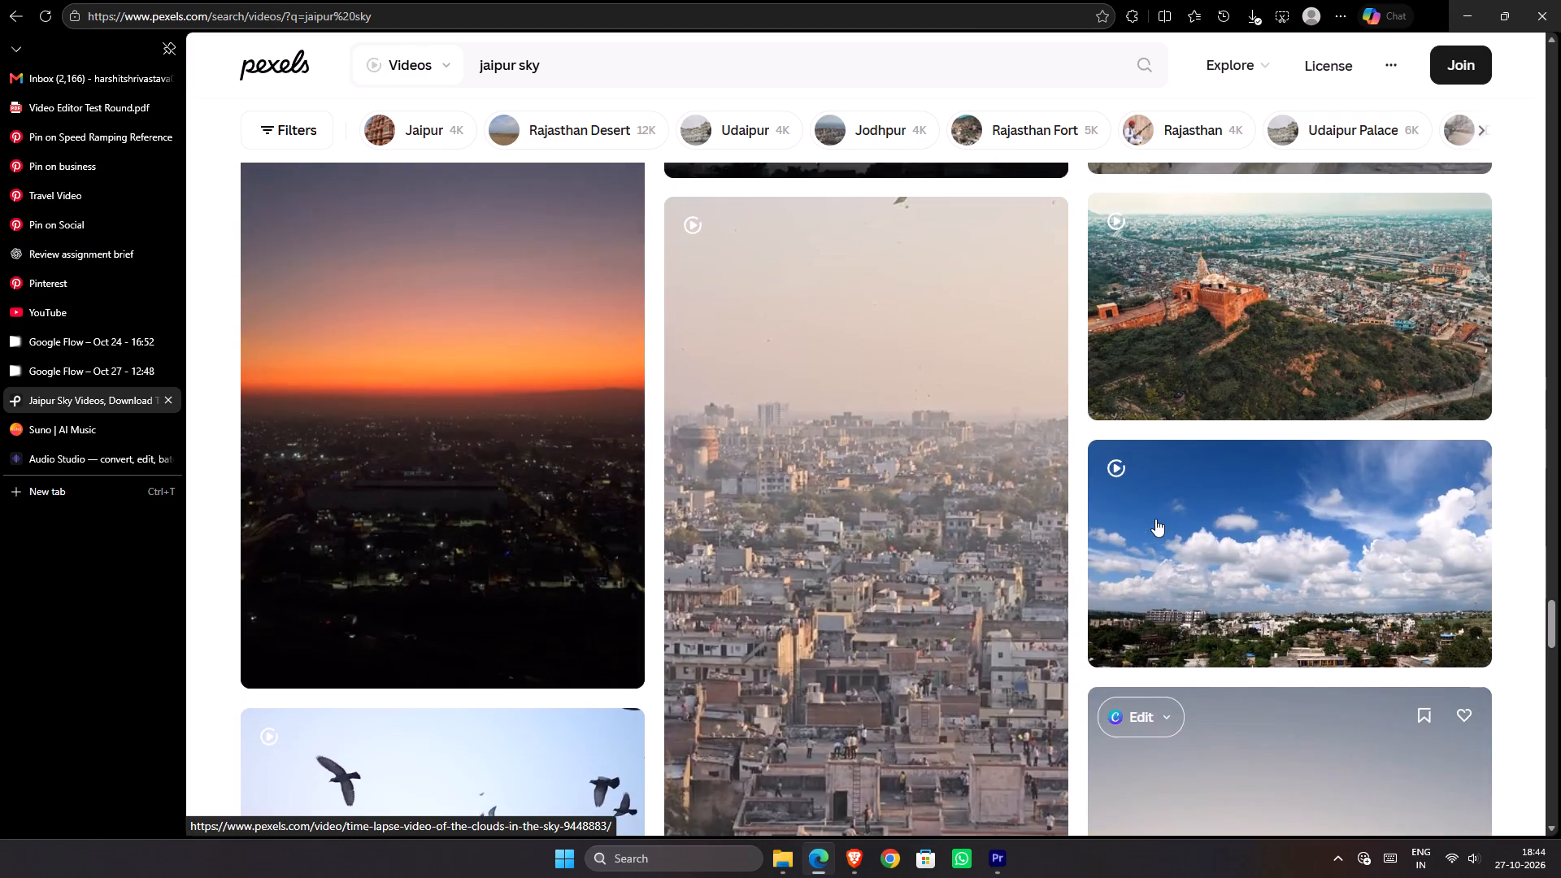
scroll(1153, 519, down, 2)
scroll(1150, 527, up, 2)
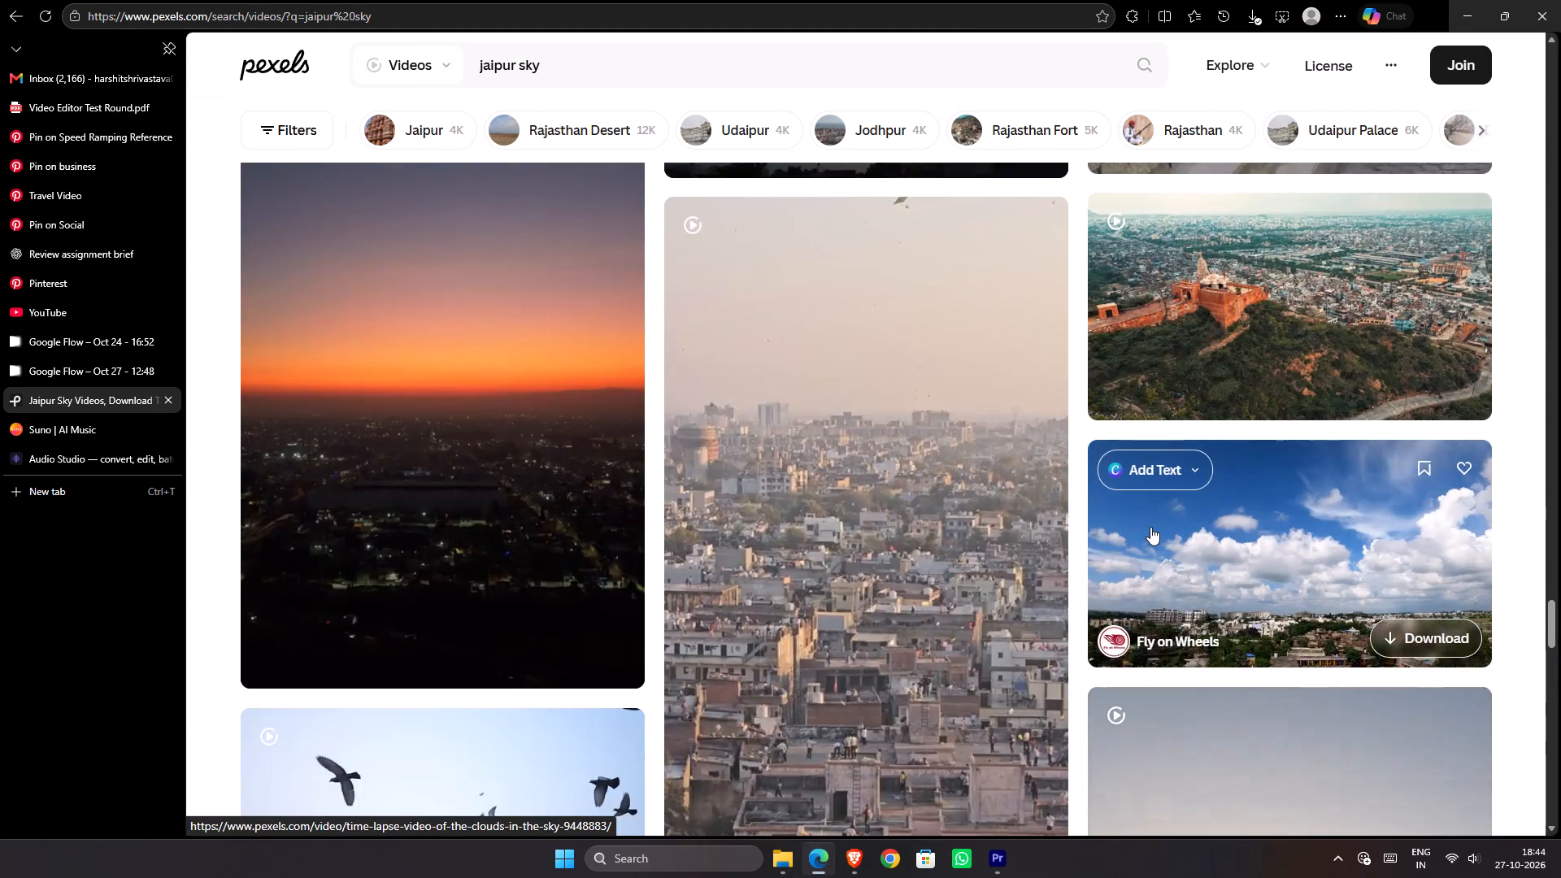
scroll(1150, 527, down, 6)
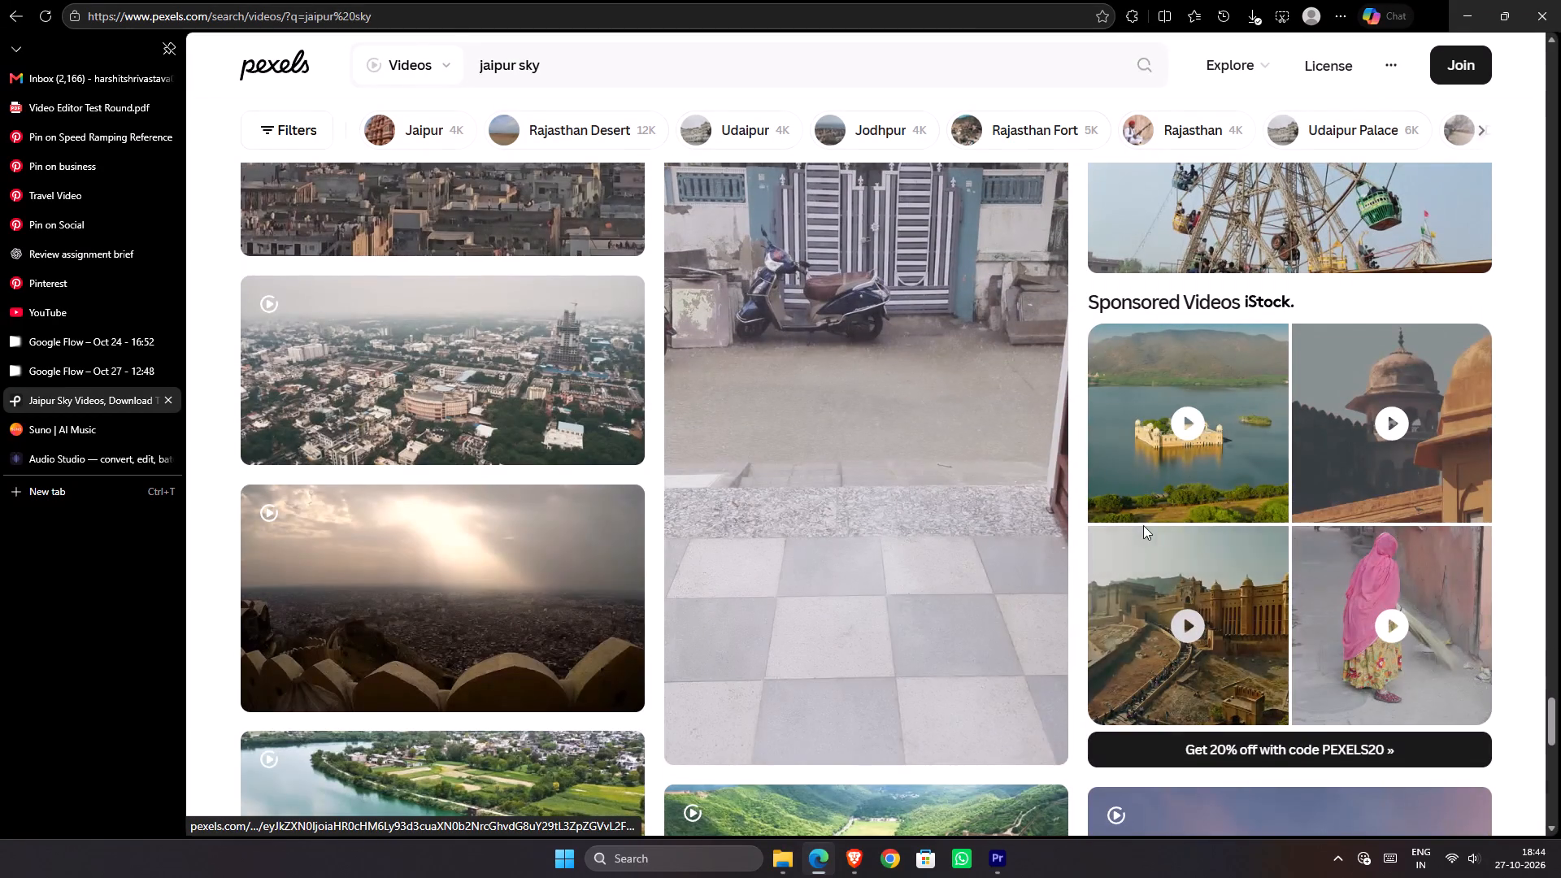
scroll(1155, 509, down, 3)
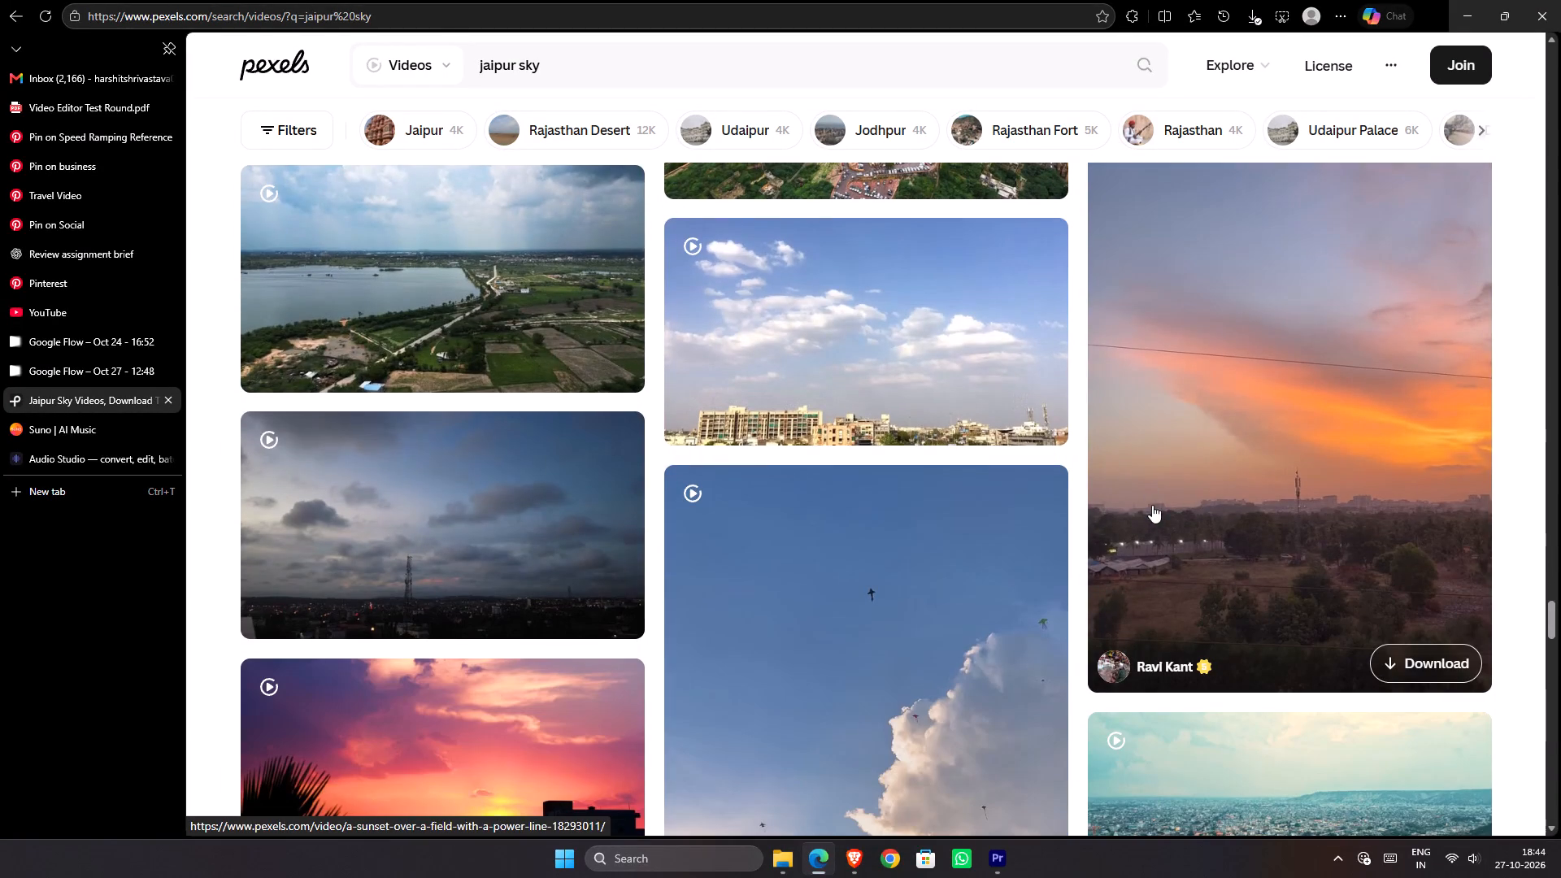
scroll(1160, 547, down, 1)
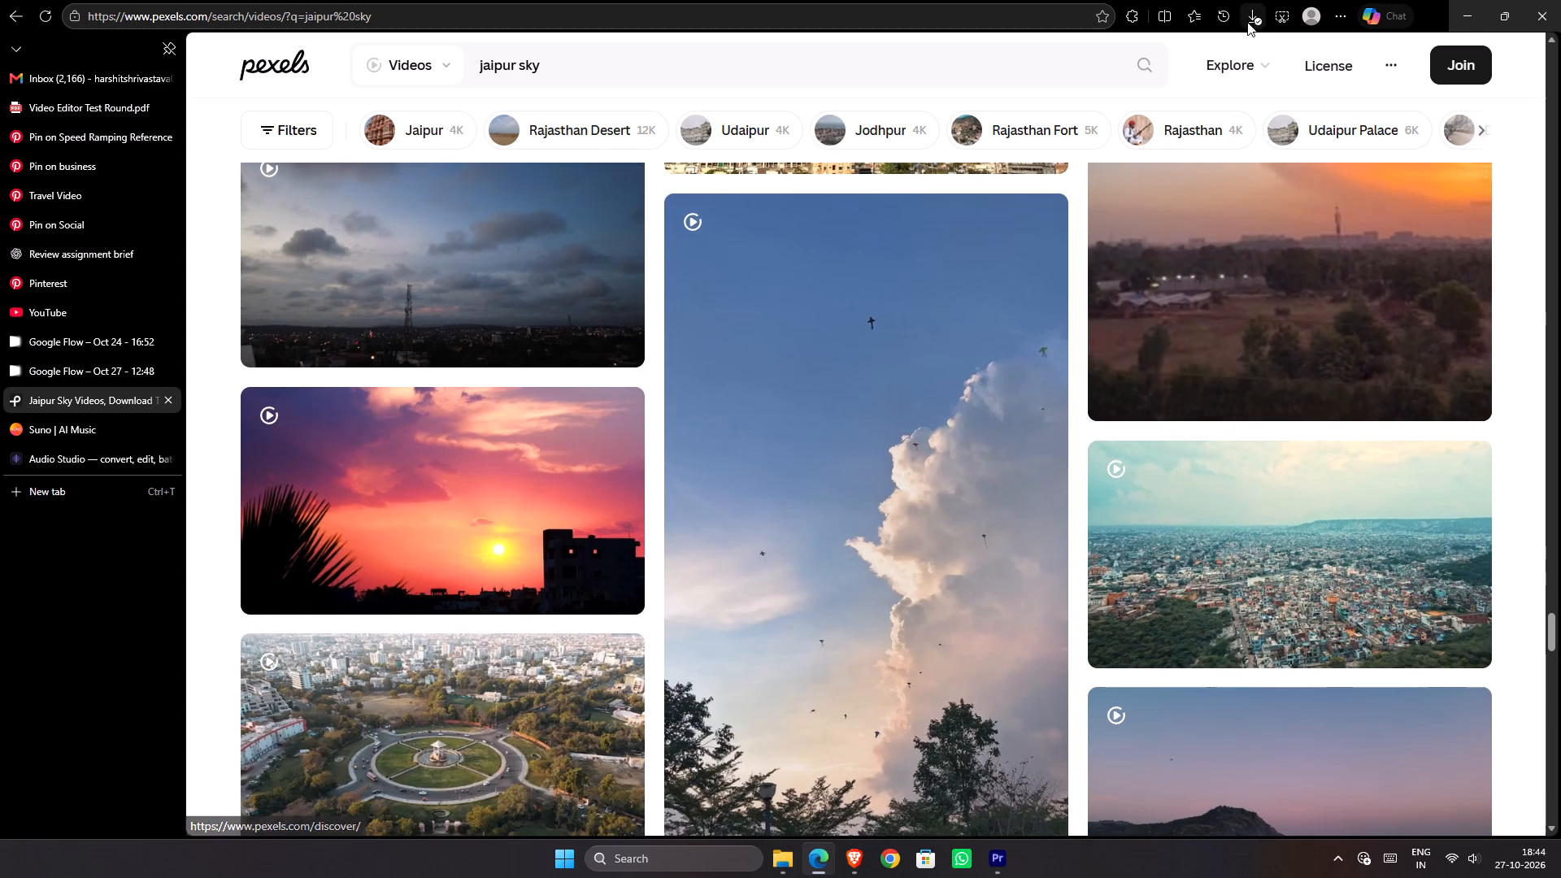
Bring the downloaded 16523745_2560_1440_30fps.mp4 from the browser into Premiere Pro's Sequence 01 on V1, directly after the 12058446 clip at 00:00:11:00.
click(1247, 22)
drag(1107, 99, 1017, 729)
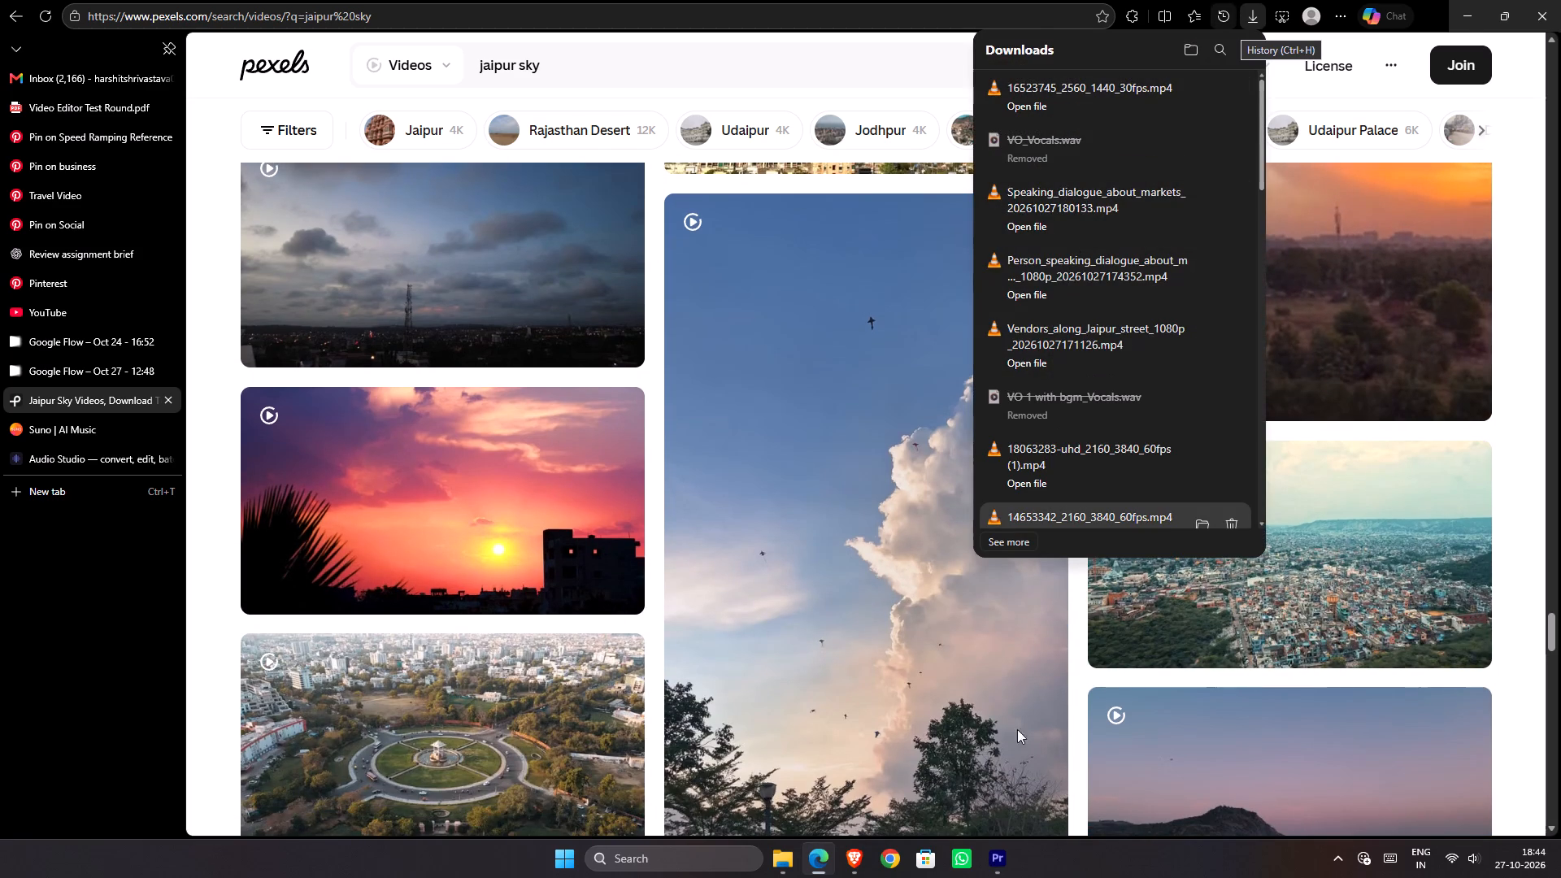
drag(1017, 729, 1046, 71)
drag(1050, 105, 992, 850)
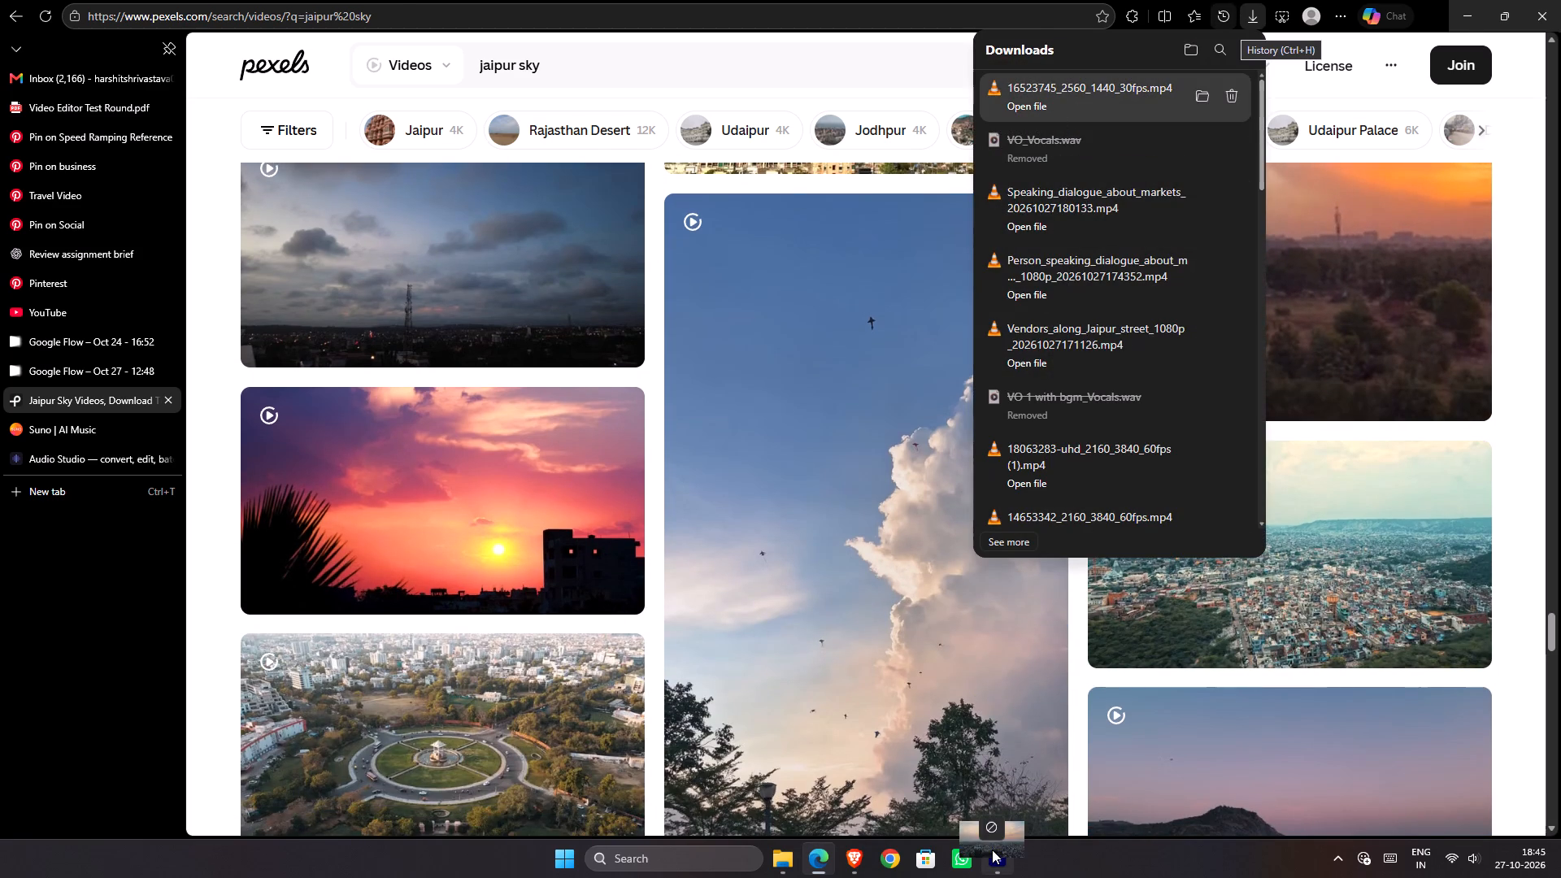
drag(992, 850, 921, 626)
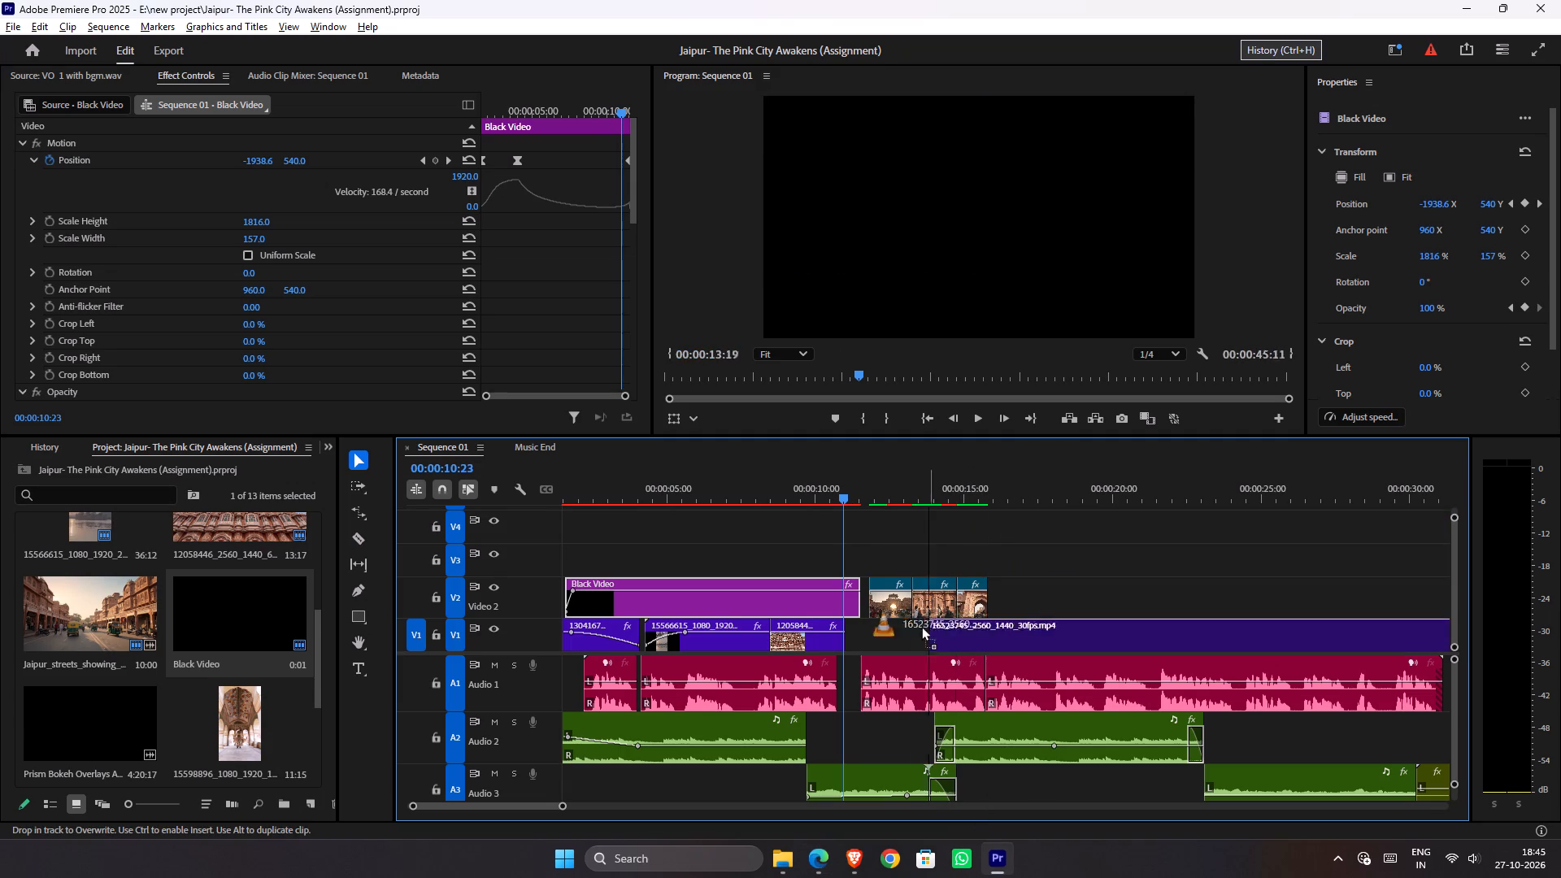
drag(921, 626, 847, 635)
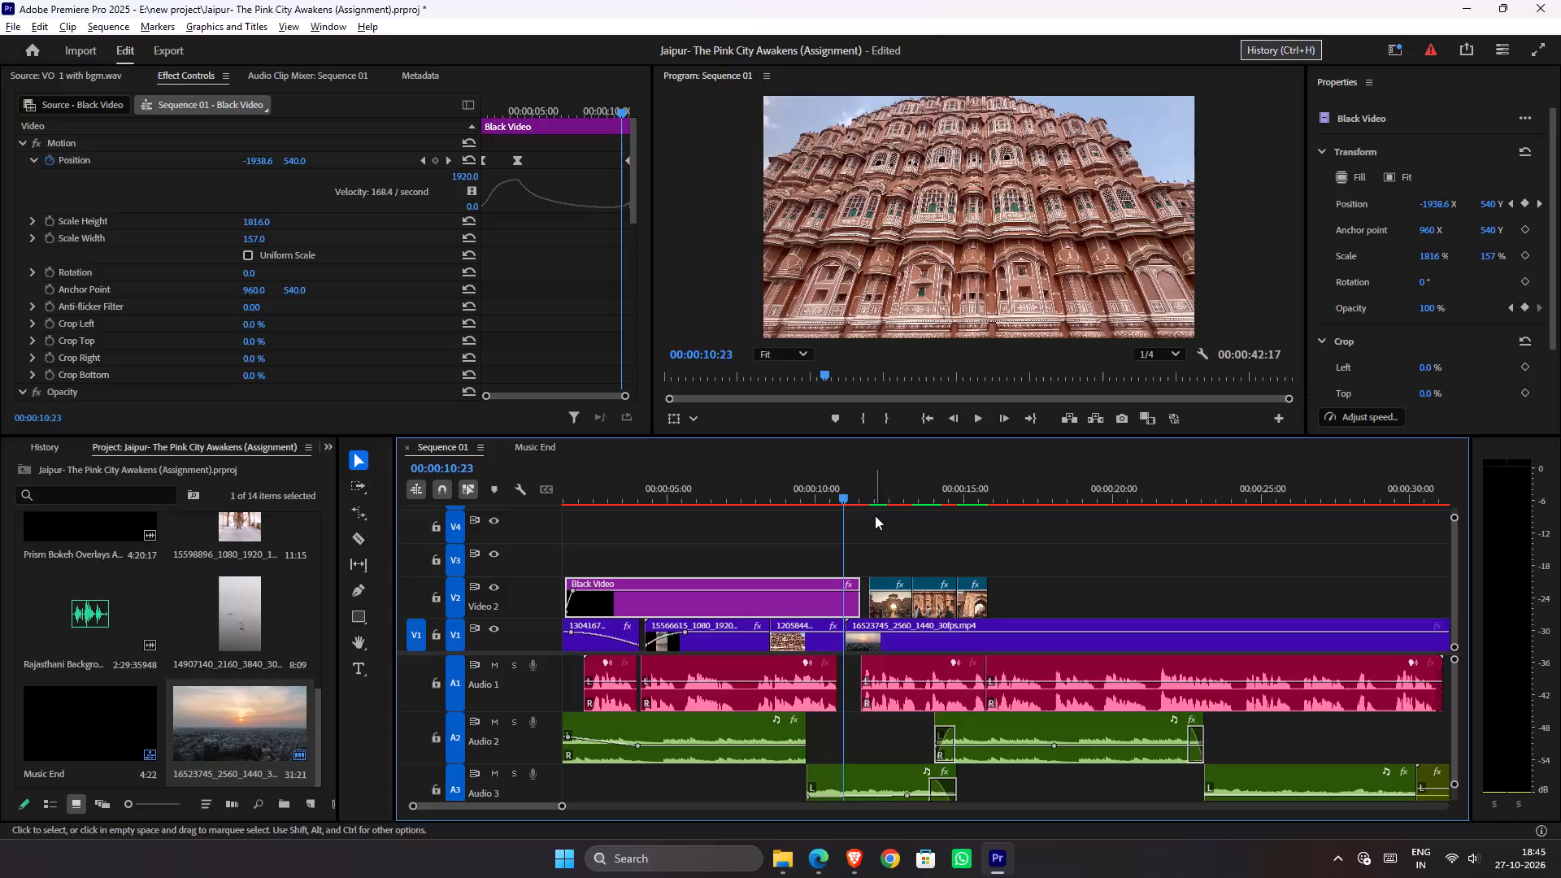
Play the sequence from about 00:00:10:00 to review the cut from the palace facade to the new sunrise clip.
drag(838, 490, 816, 491)
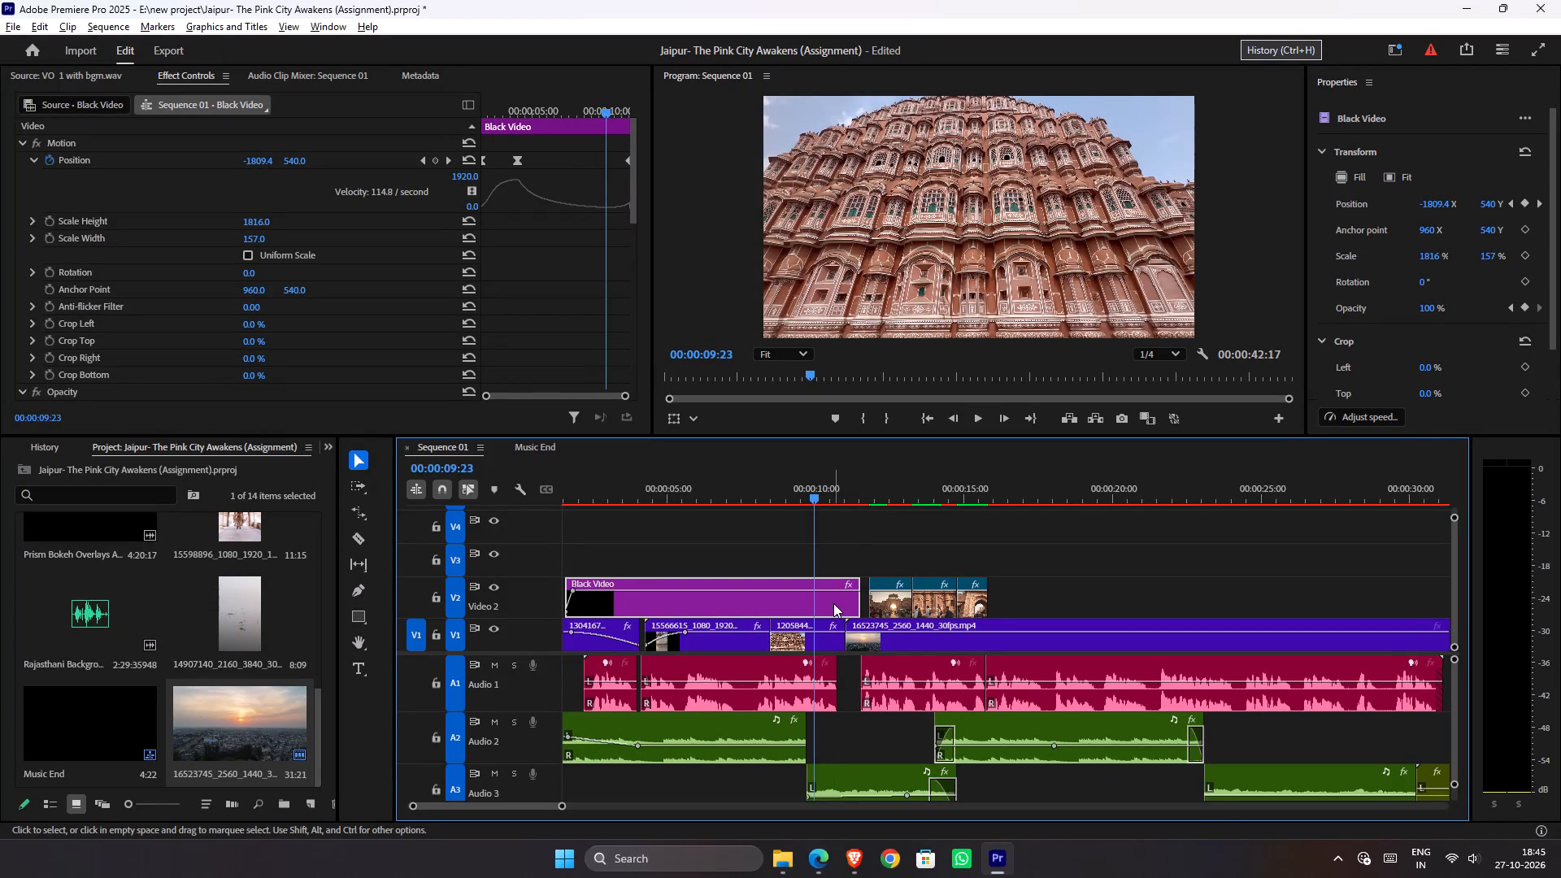
key(space)
key(space)
key(space)
key(space)
key(space)
scroll(833, 603, up, 1)
alt+scroll(885, 611, up, 6)
key(space)
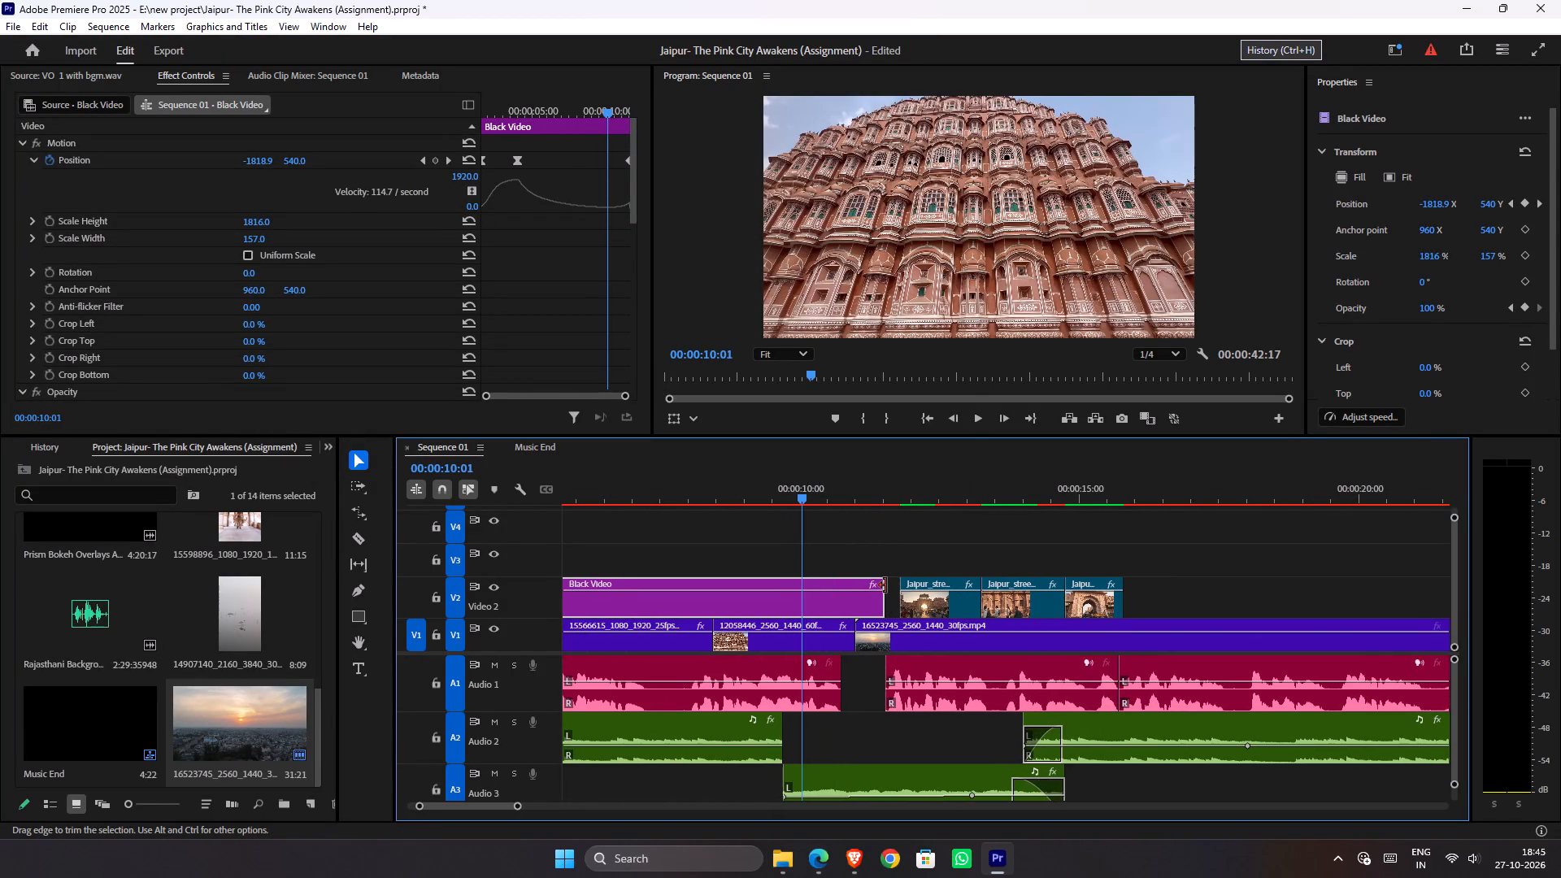
key(space)
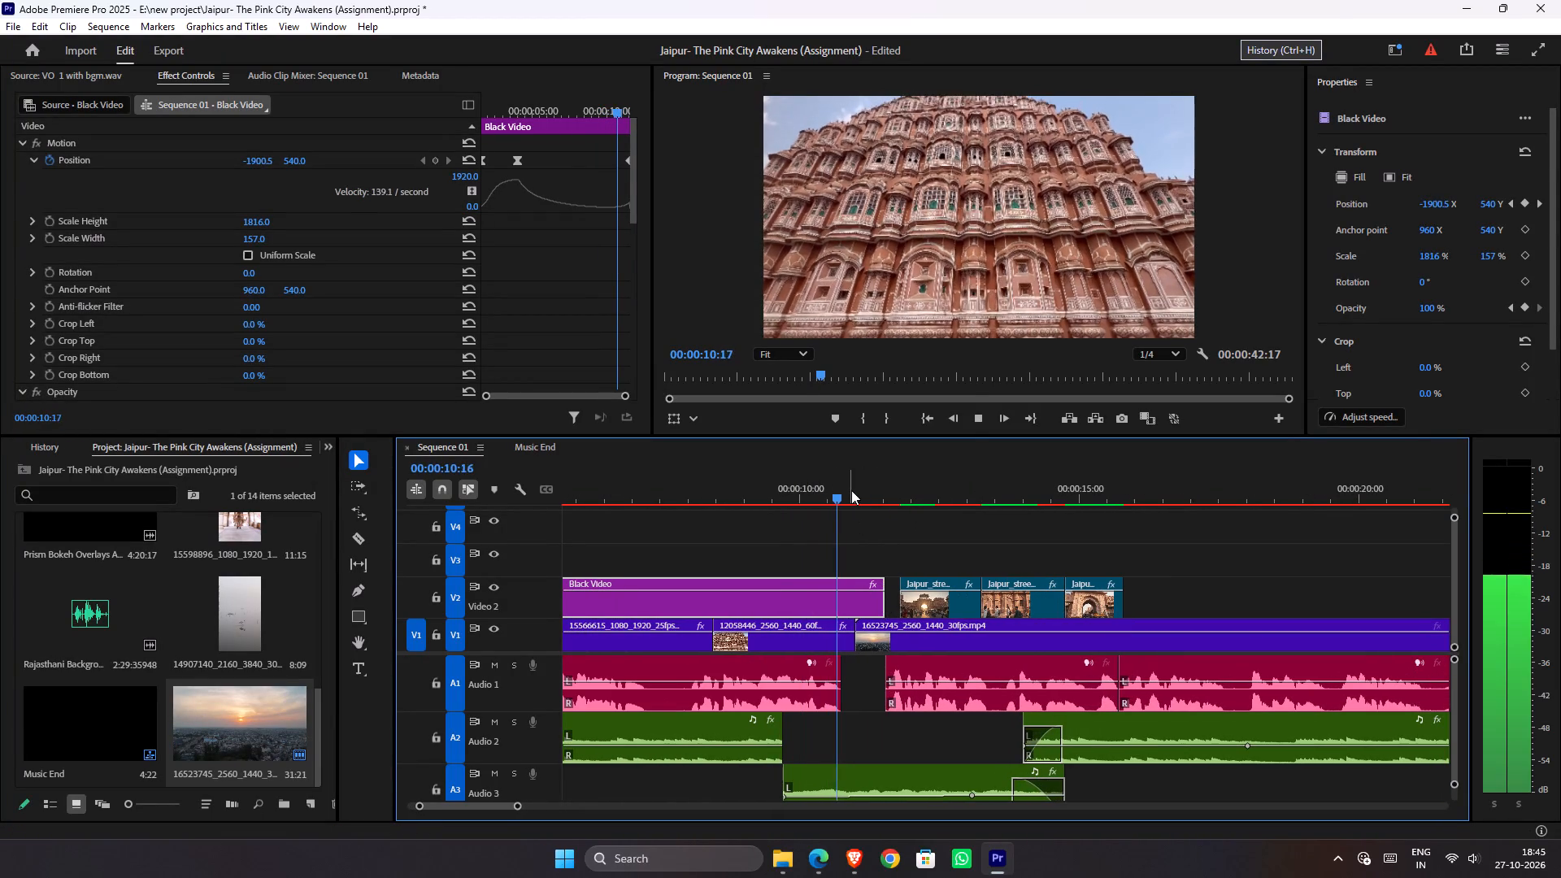
key(space)
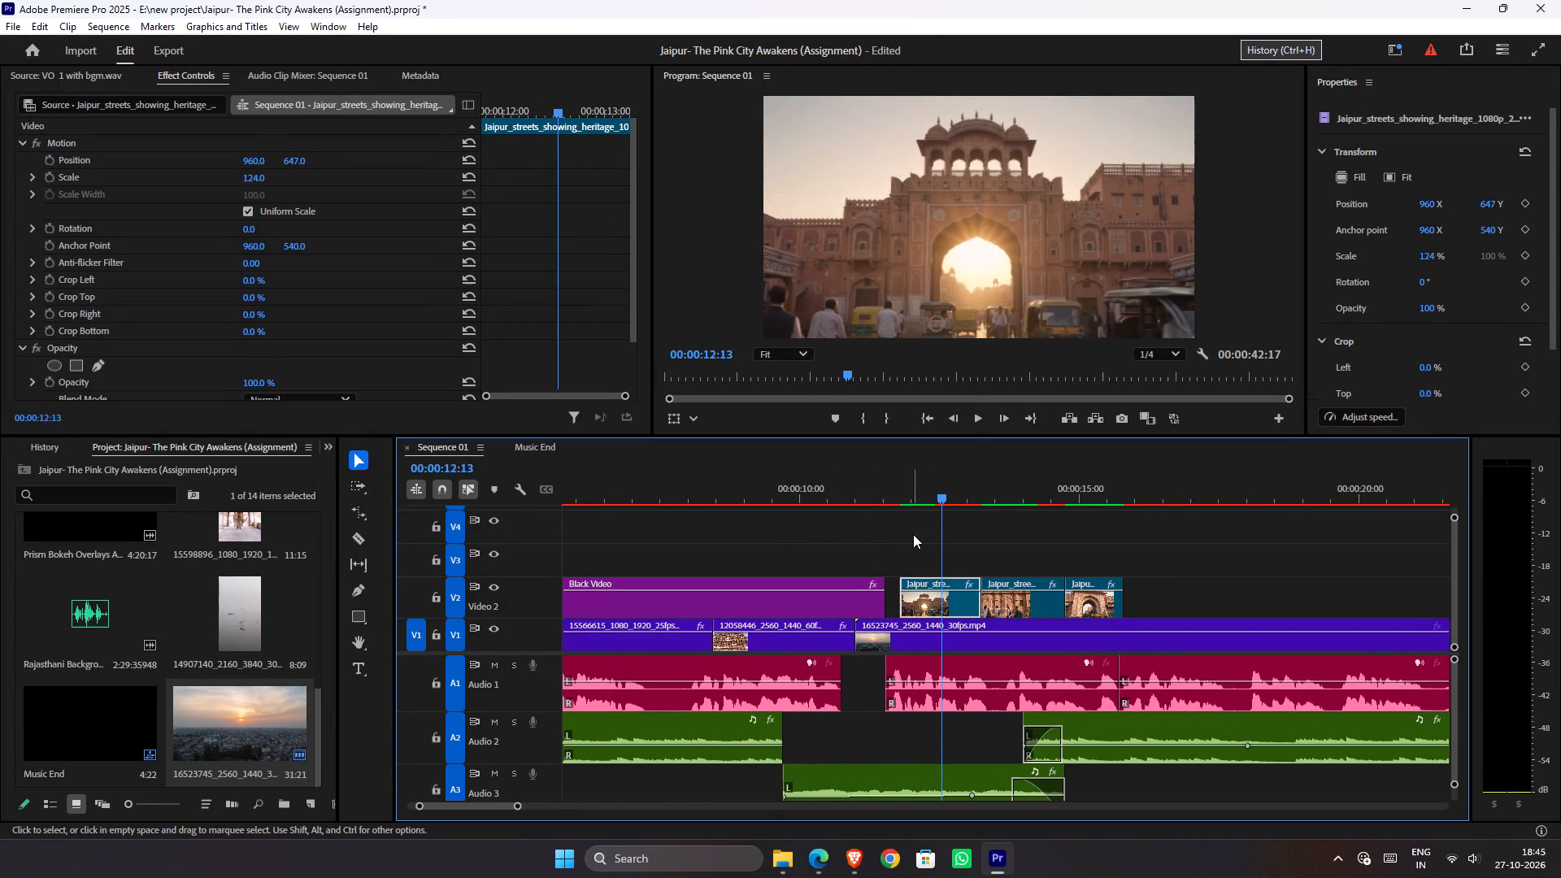
Shift the three Jaipur streets clips on V2 together along the timeline so they start shortly before the 15-second mark.
drag(917, 534, 1144, 603)
drag(950, 604, 1101, 597)
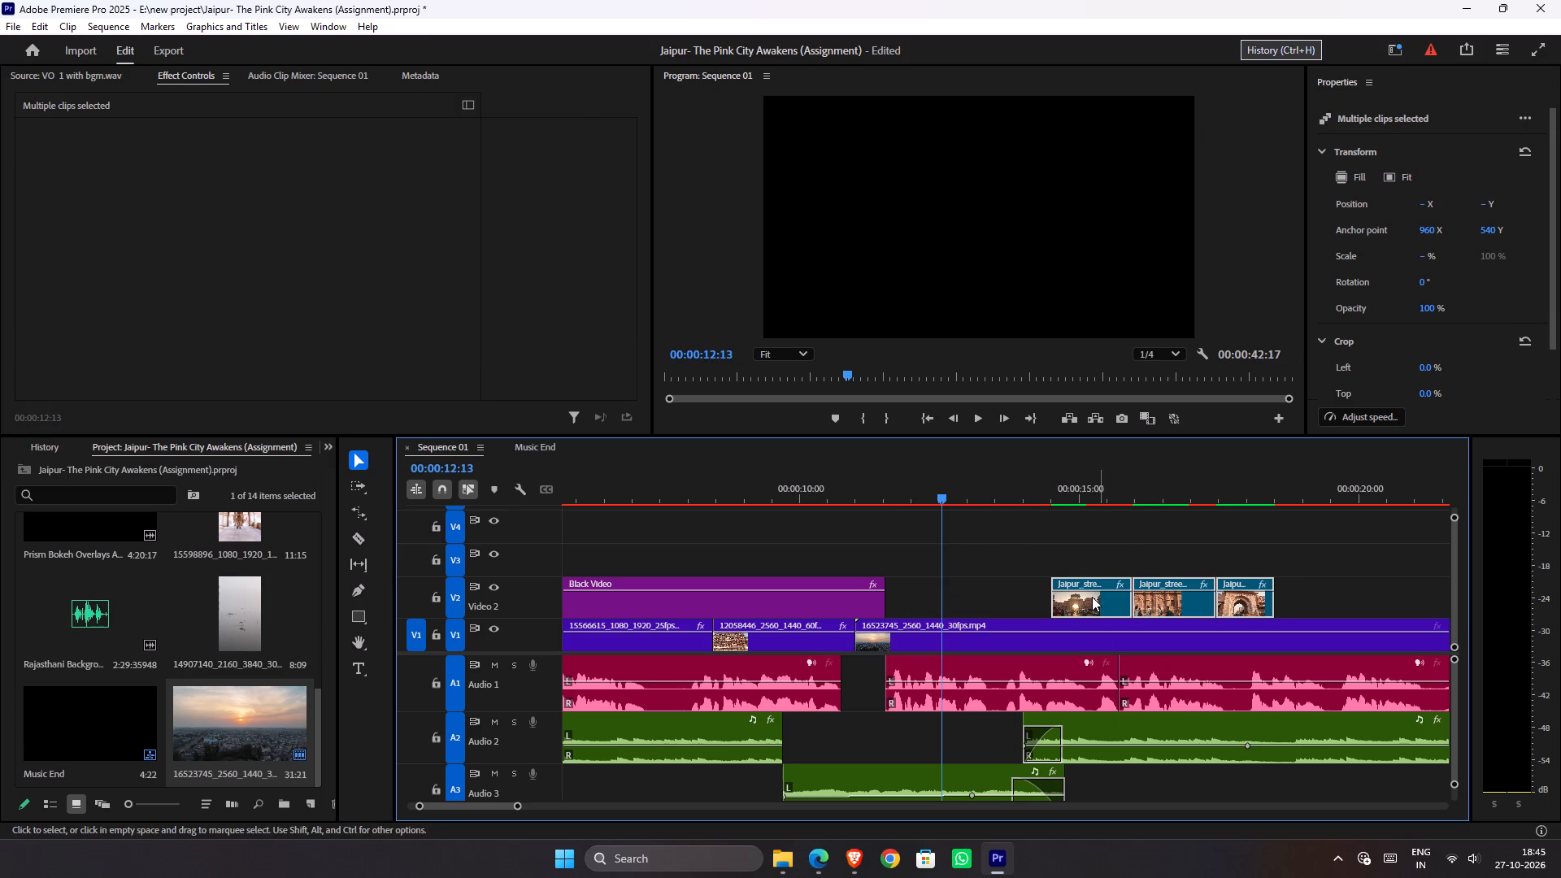
Play the sunrise shot to find its cut point, and move the first Jaipur streets clip on V2 to start at 00:00:13:07.
drag(872, 498, 807, 495)
click(807, 495)
key(space)
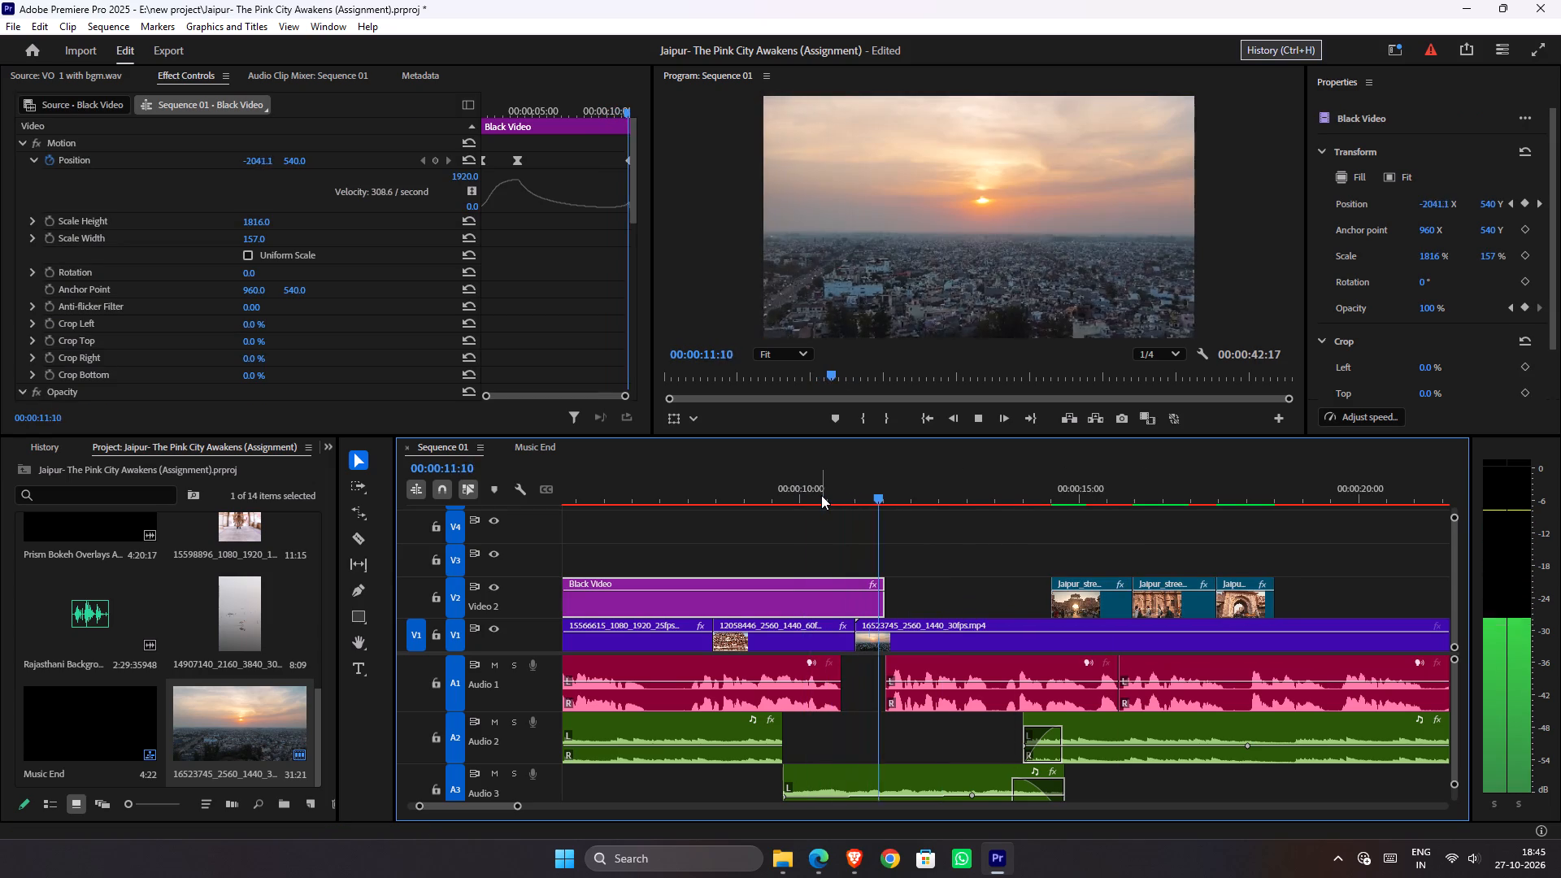
key(space)
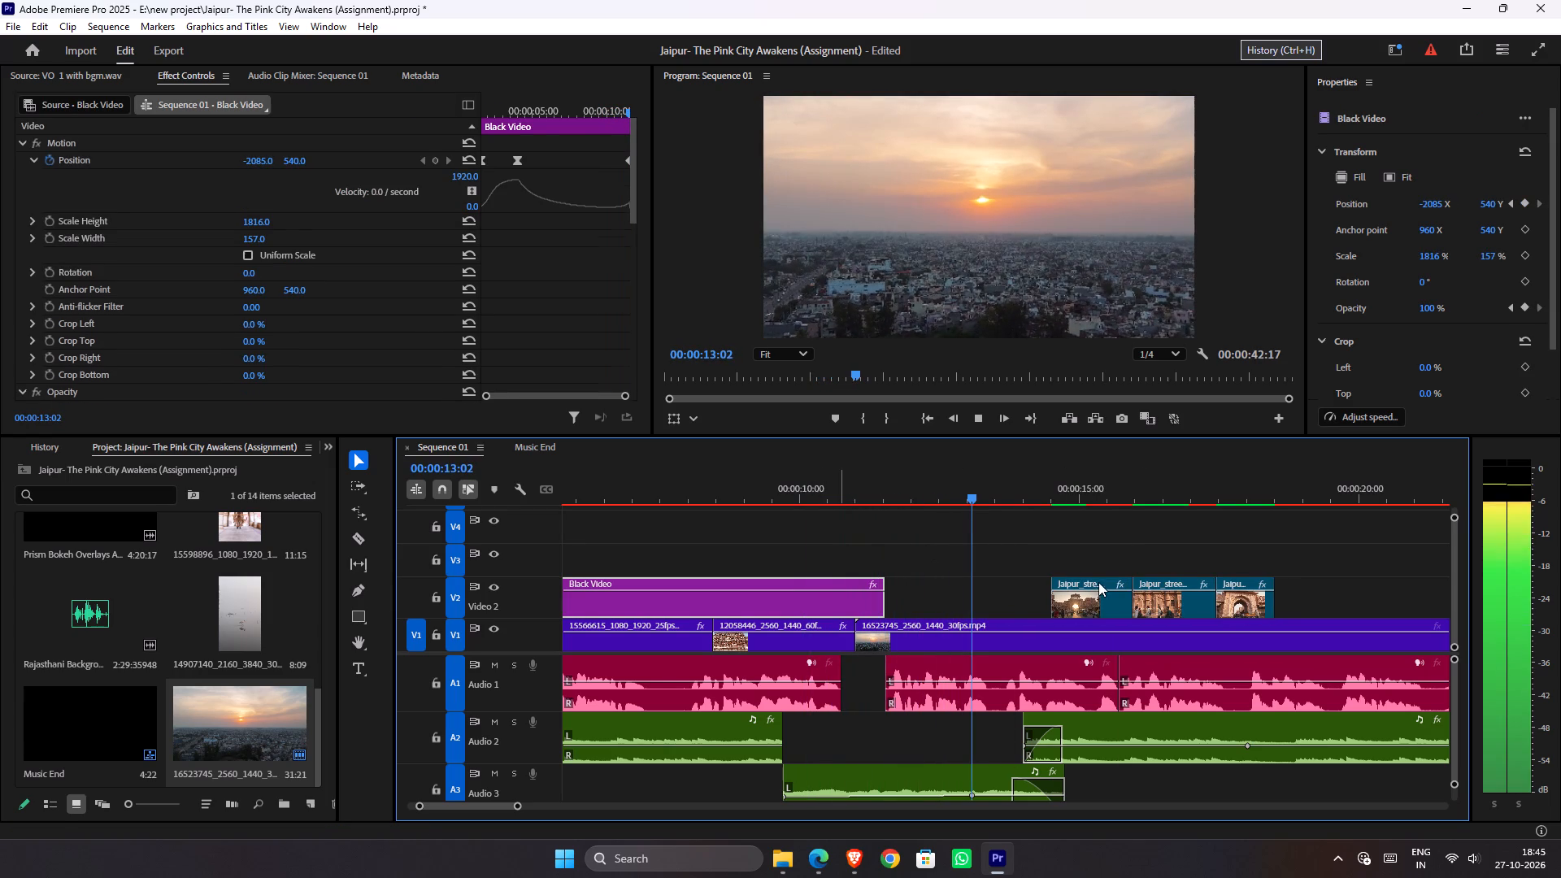
key(space)
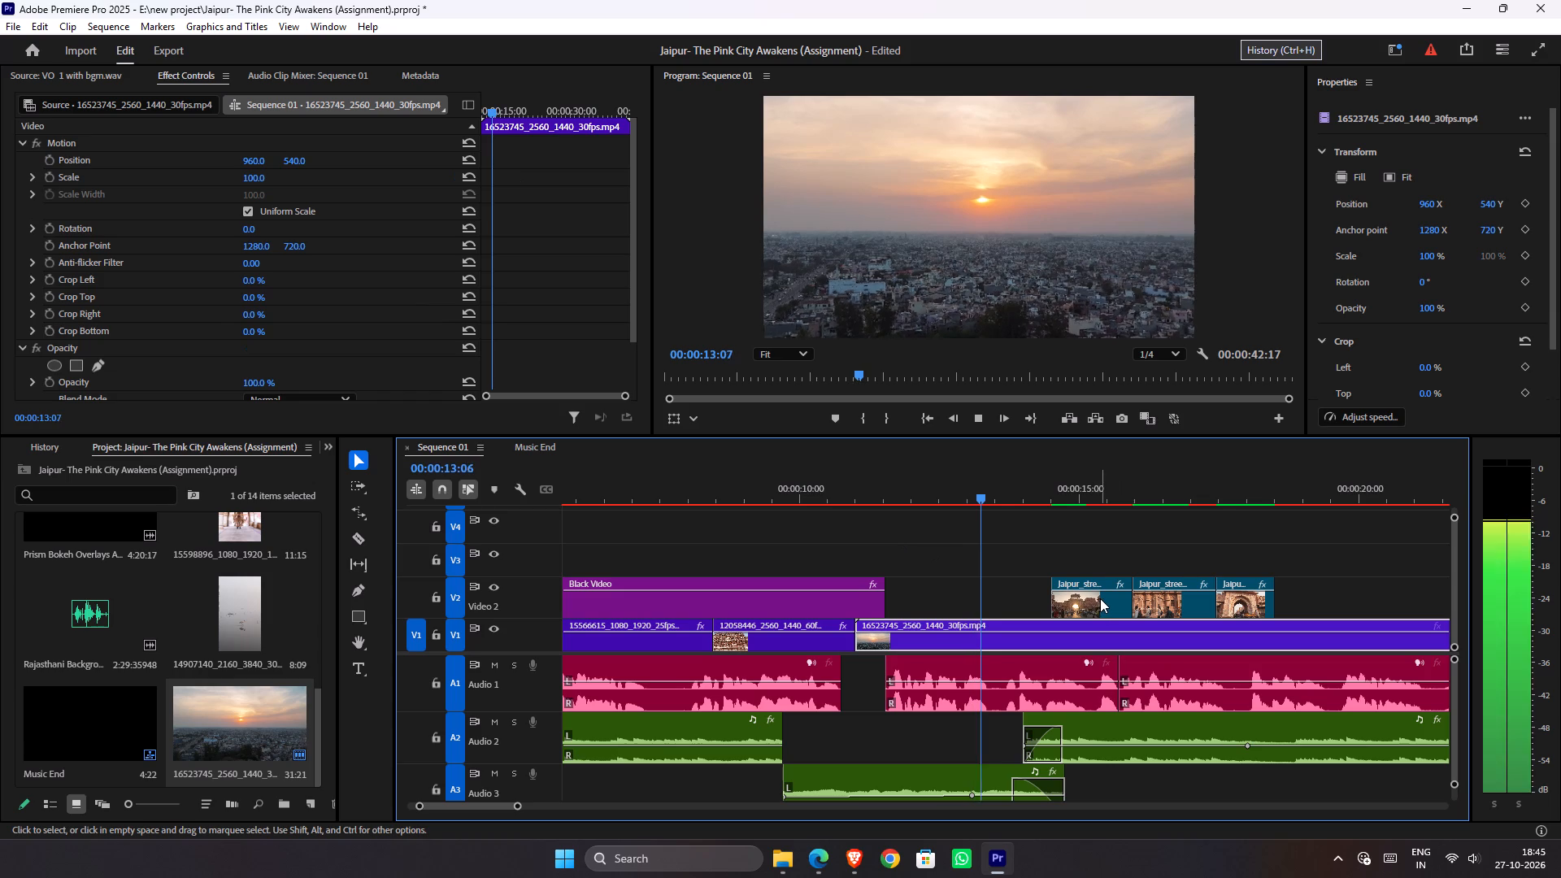
key(space)
drag(1100, 598, 1054, 594)
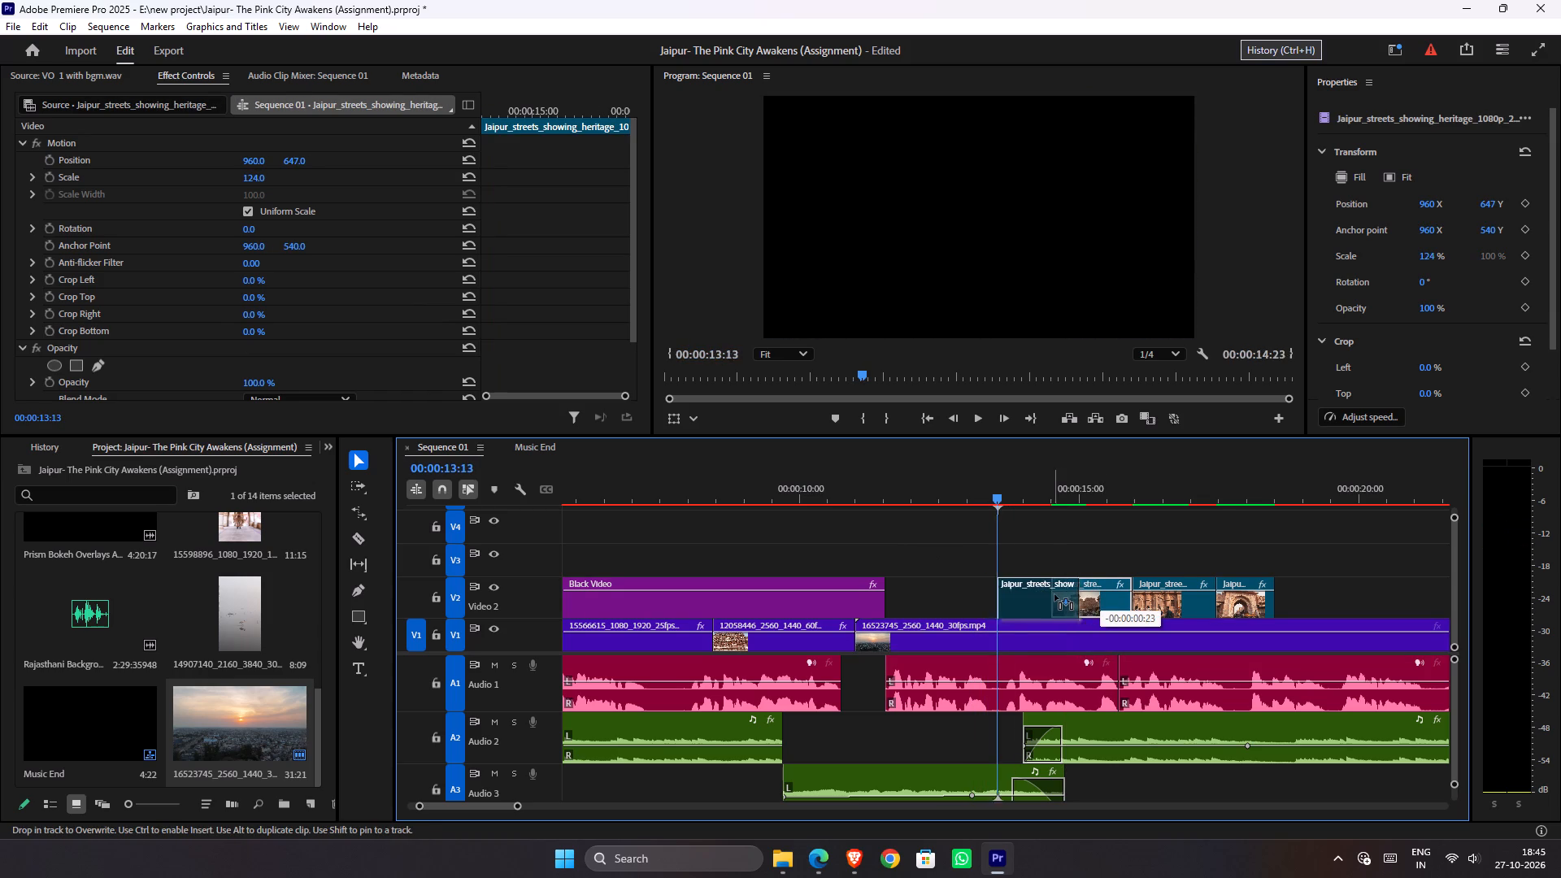
drag(1054, 594, 1039, 594)
Play back the section from the sunrise shot through the gate clip to judge the timing against the voice-over.
drag(977, 498, 850, 505)
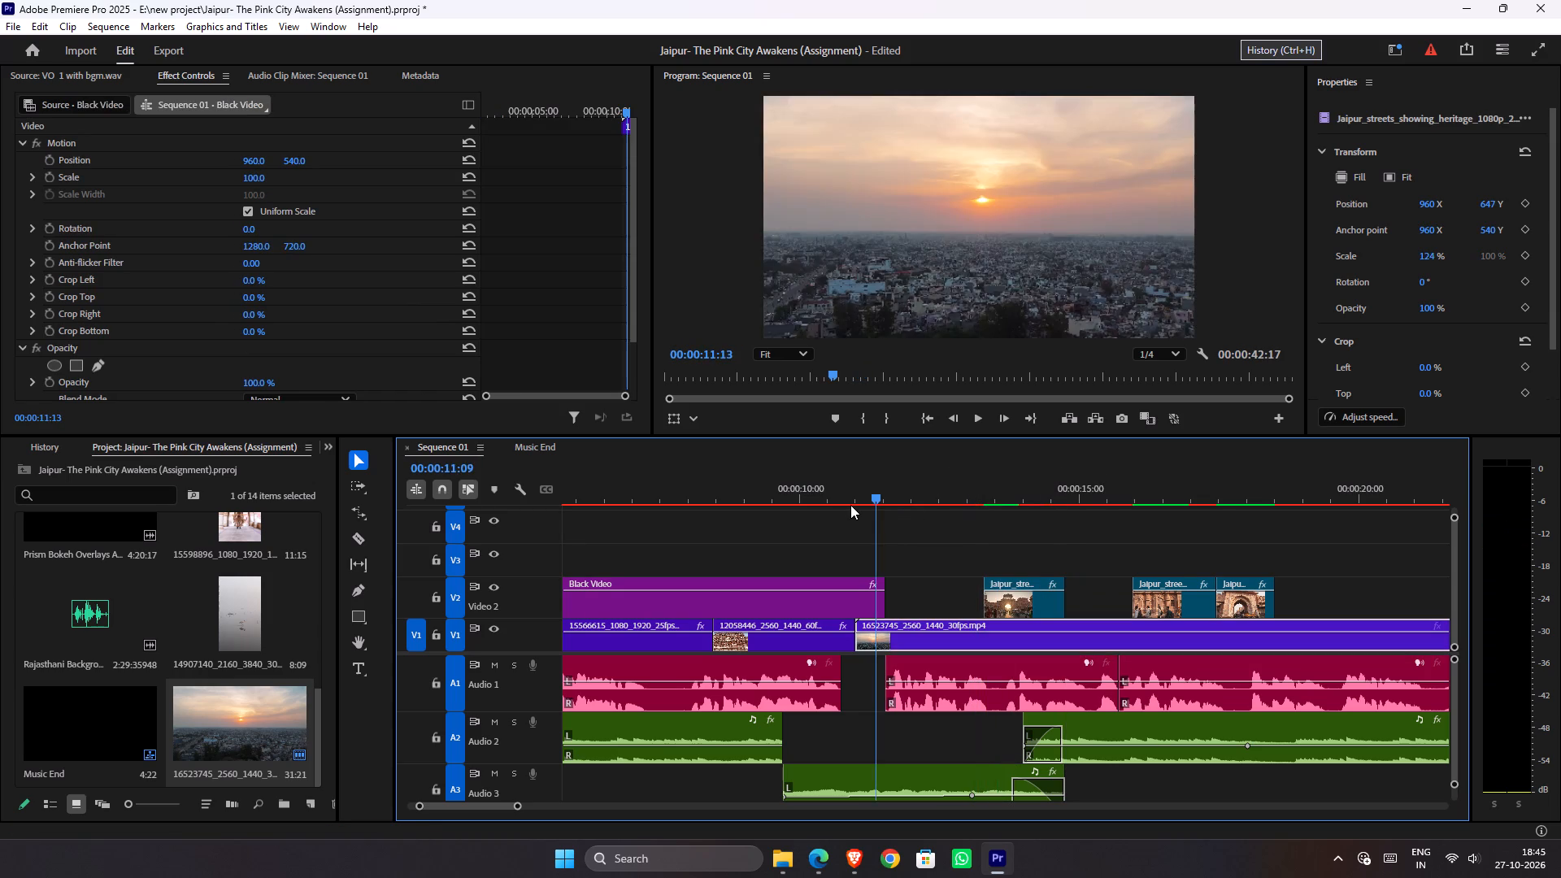
drag(850, 505, 846, 506)
key(space)
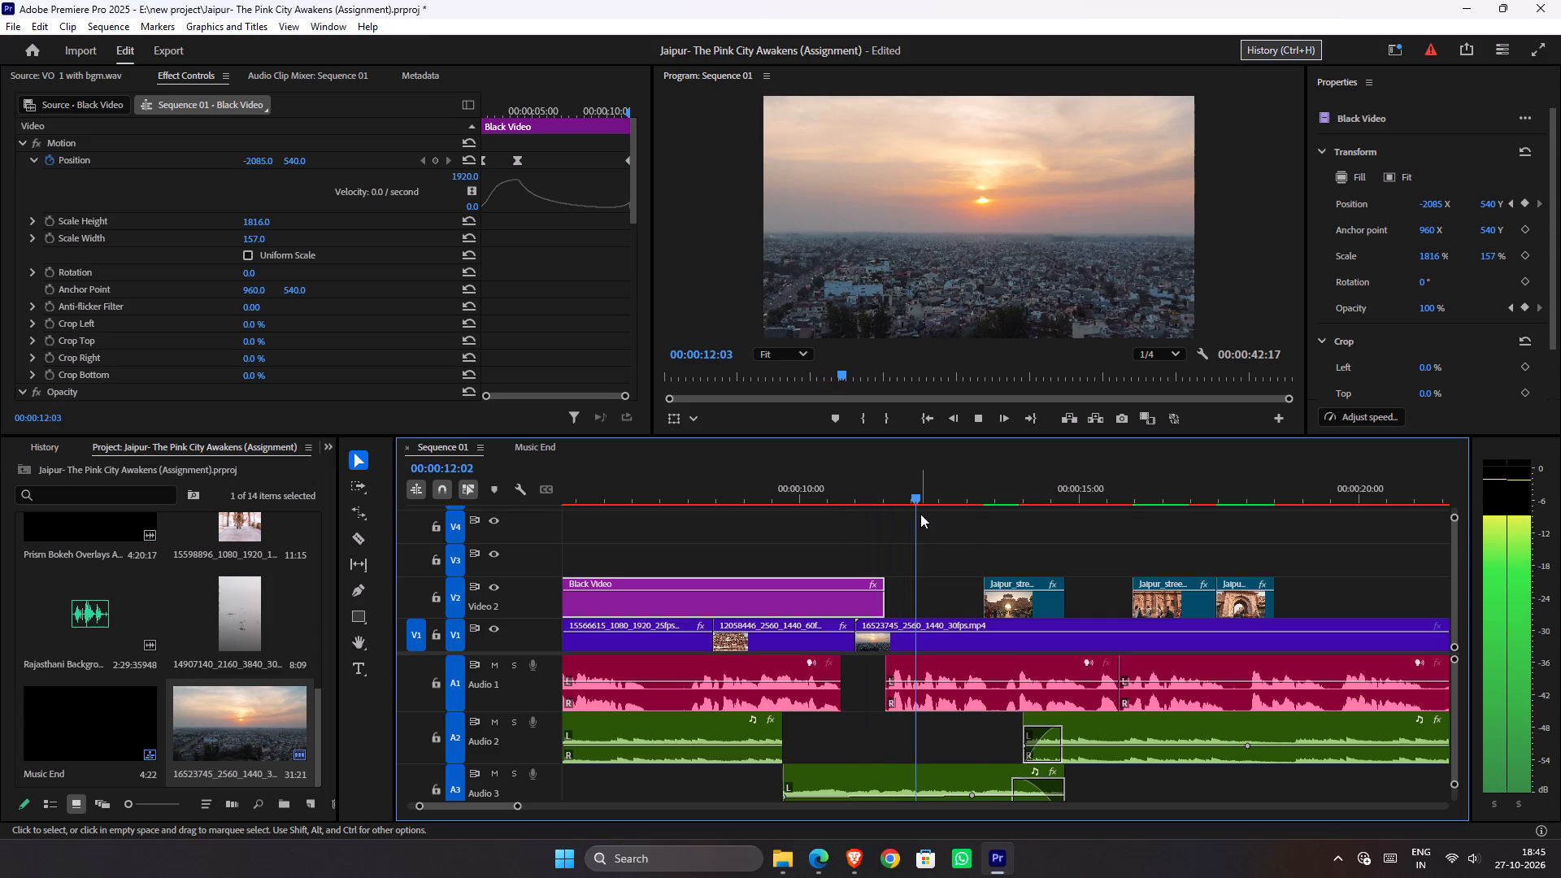
key(space)
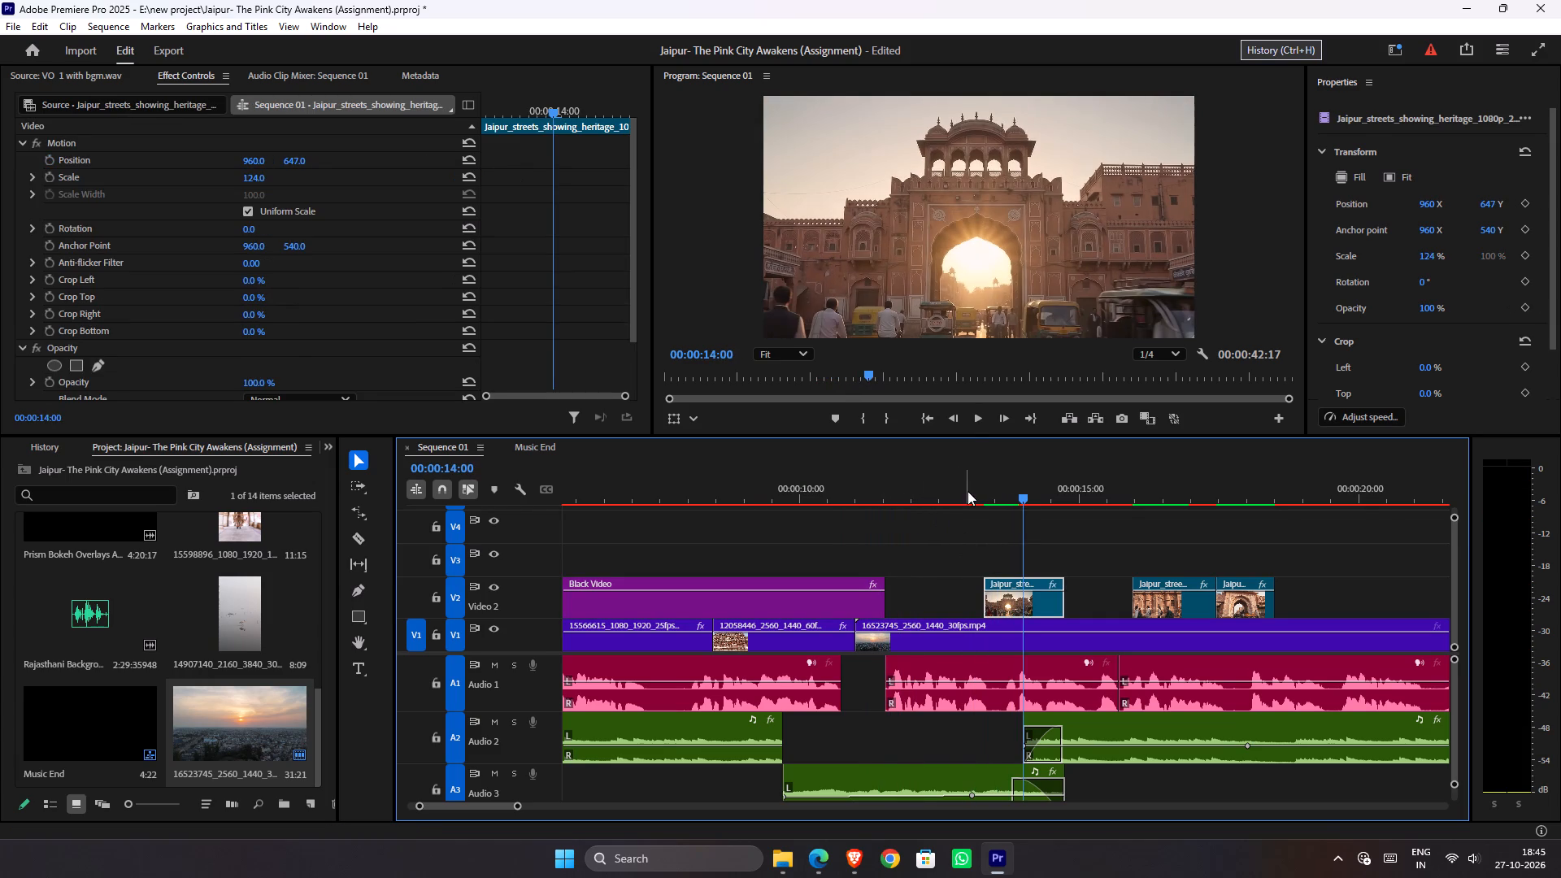
key(space)
key(space)
drag(1017, 500, 928, 500)
key(space)
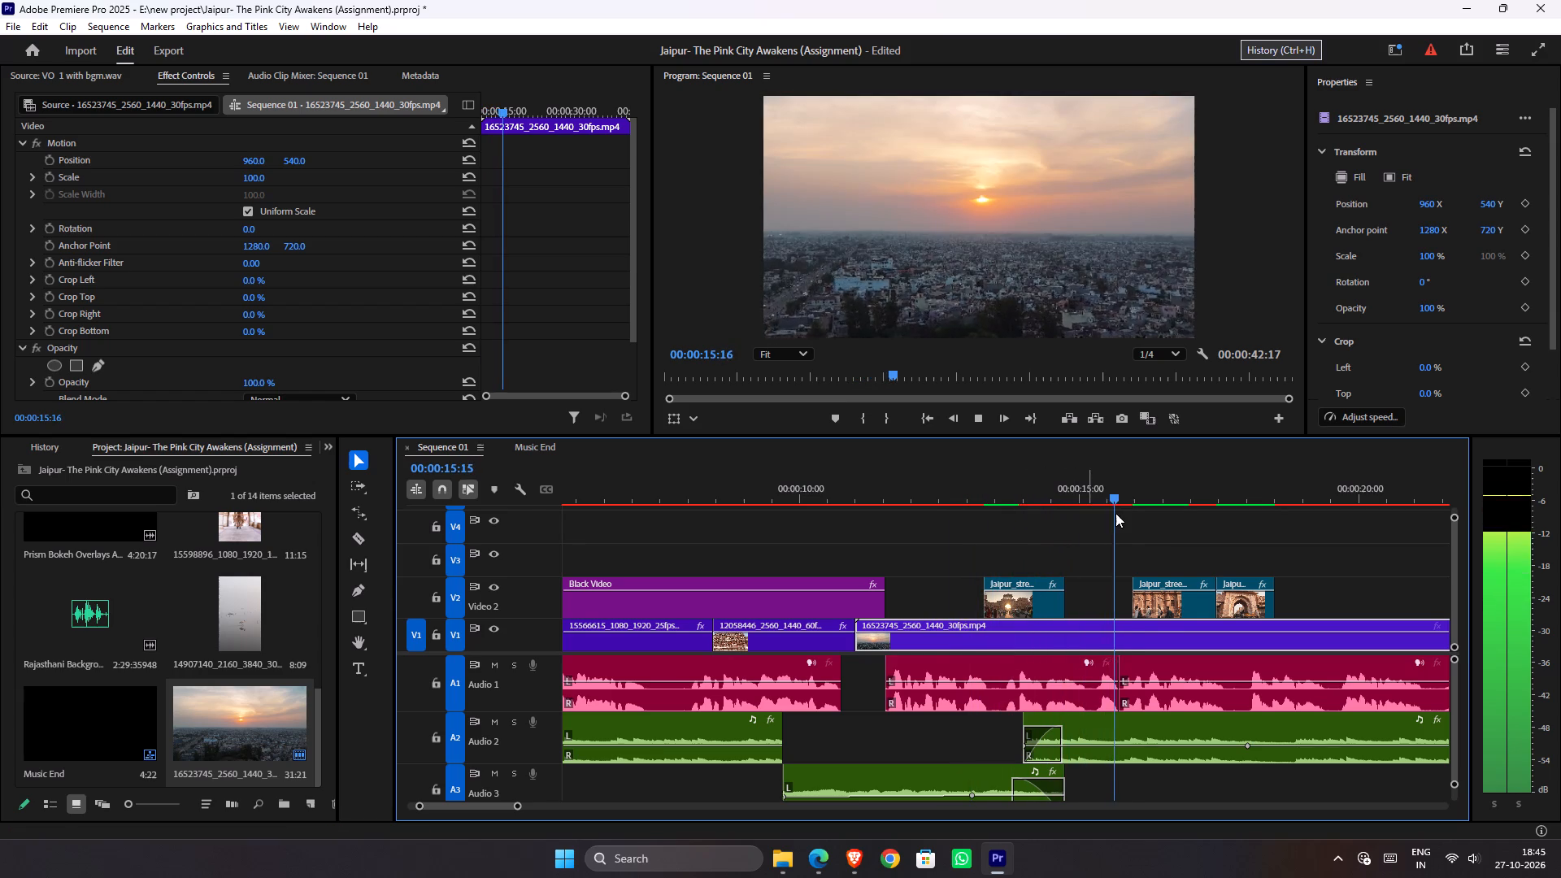
key(space)
Split the sunrise clip on V1 at 00:00:13:07, where the gate clip starts, and delete the remainder after the cut.
drag(987, 485, 985, 504)
click(999, 632)
key(ctrl+k)
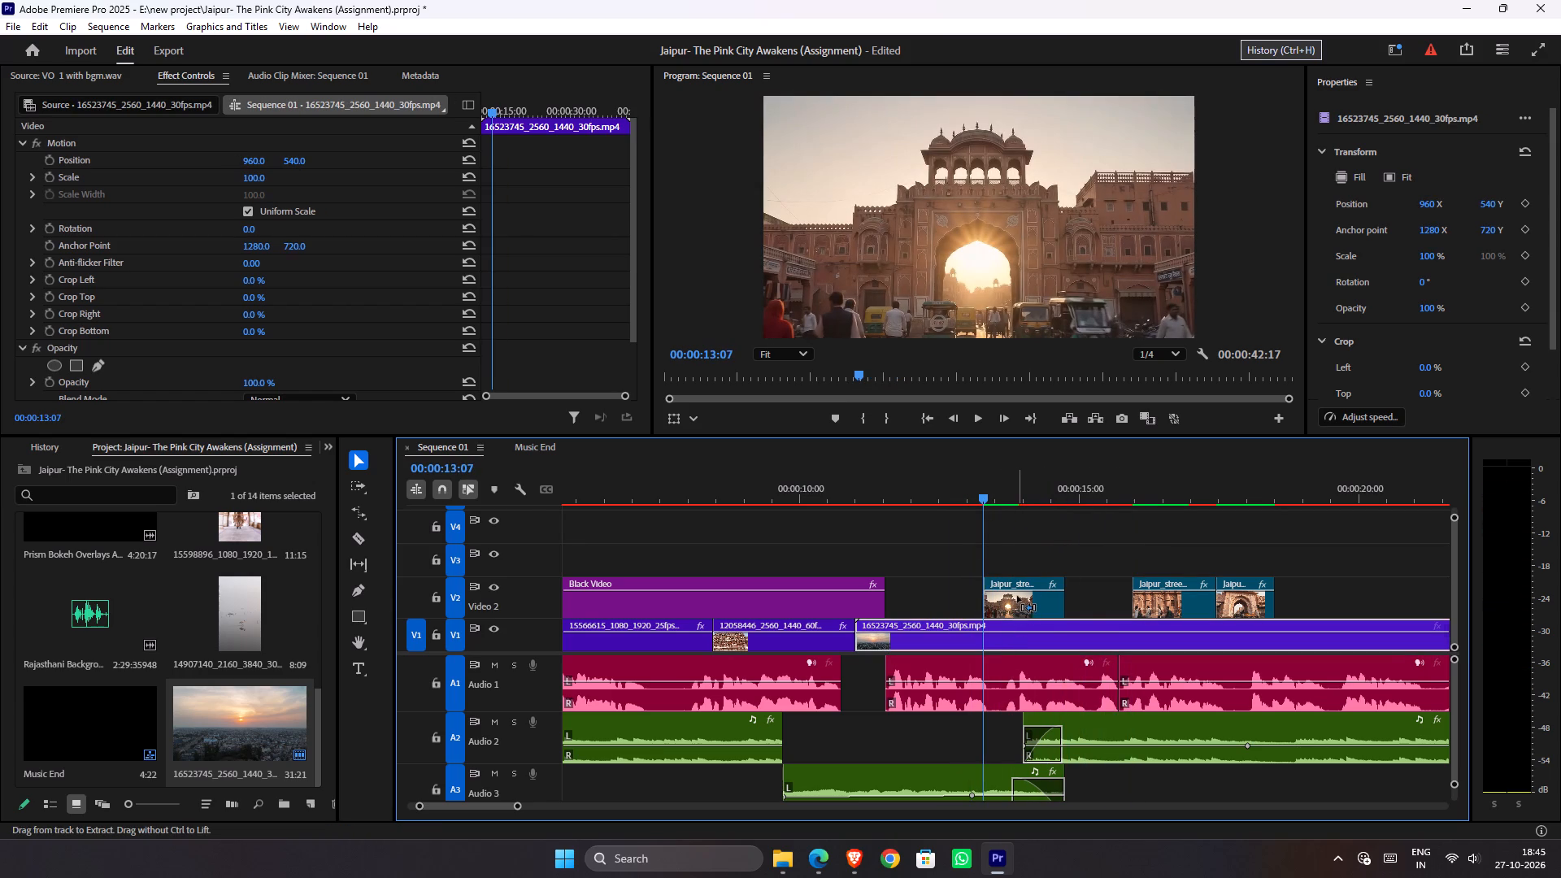
click(997, 644)
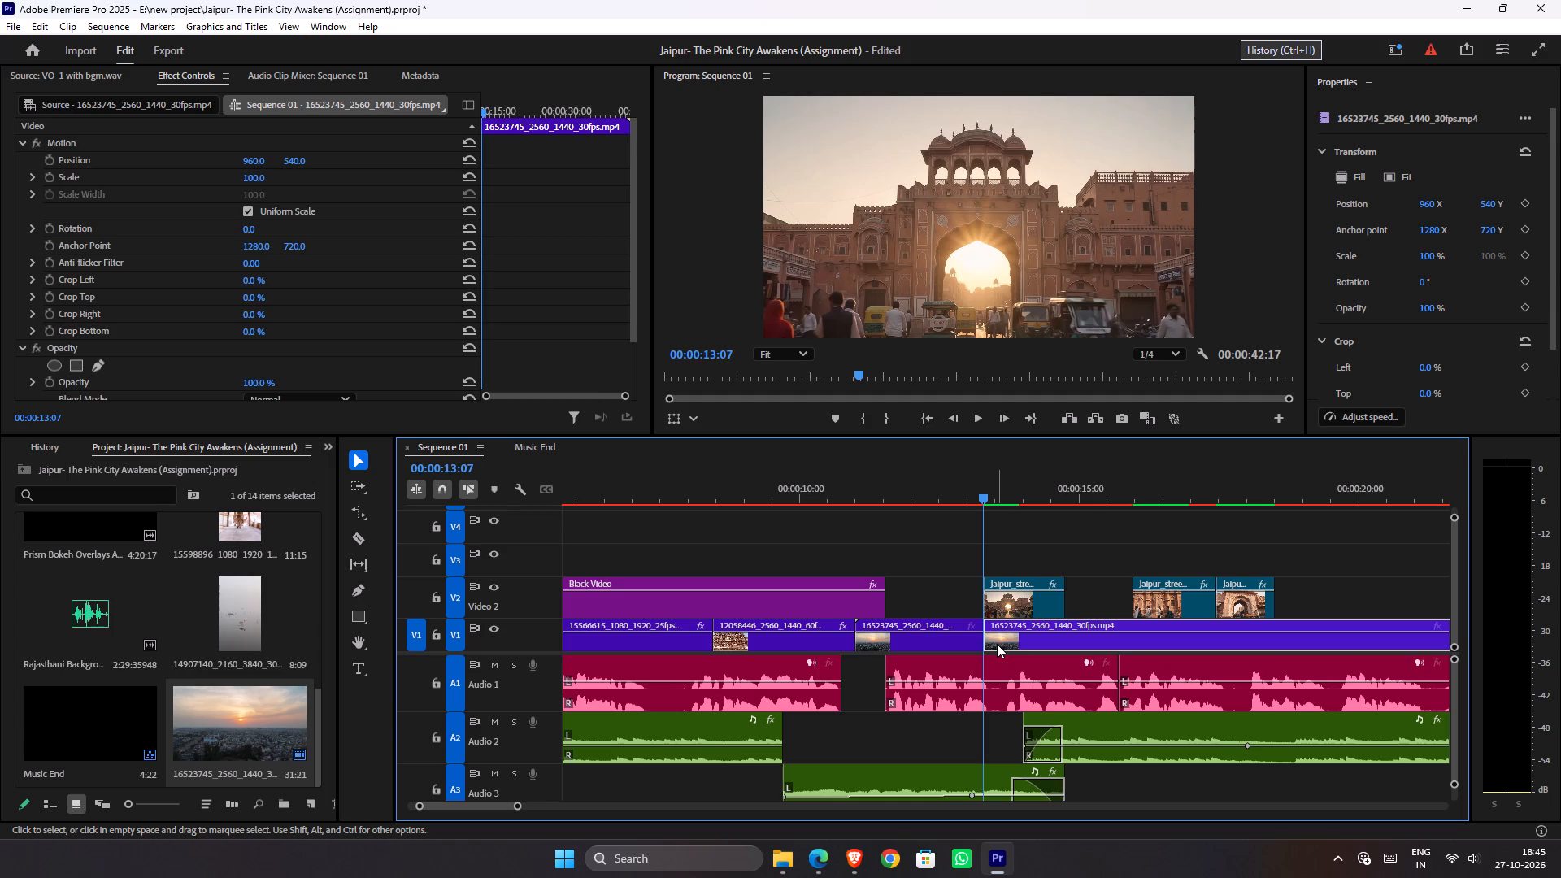
key(Delete)
Open the trimmed sunrise clip in the Source Monitor and slip its source range to a portion further into the footage.
click(972, 643)
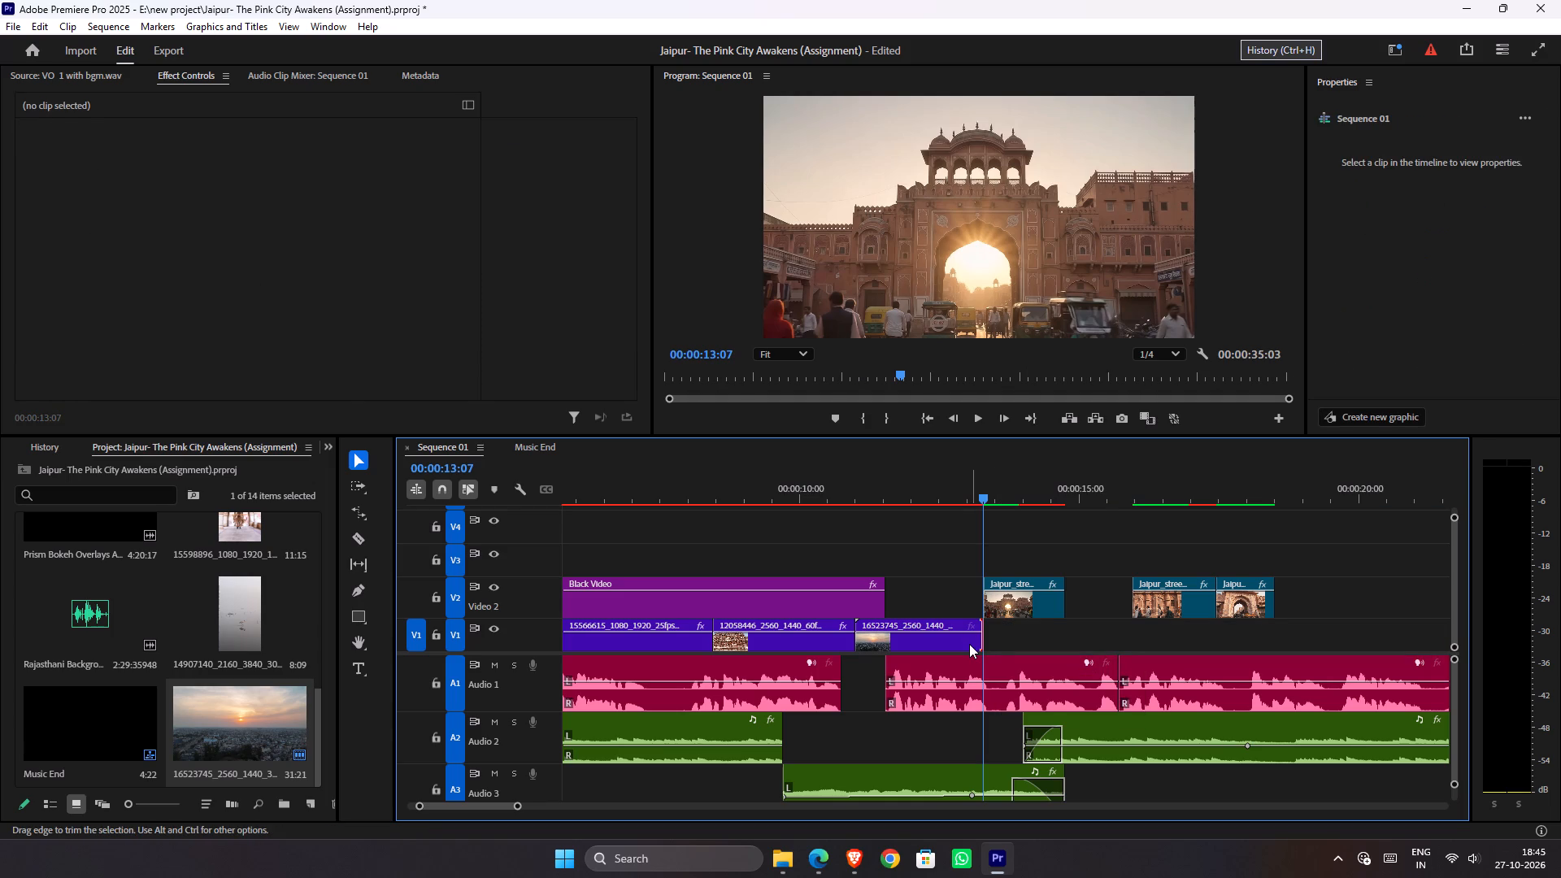
click(967, 644)
ctrl+click(959, 640)
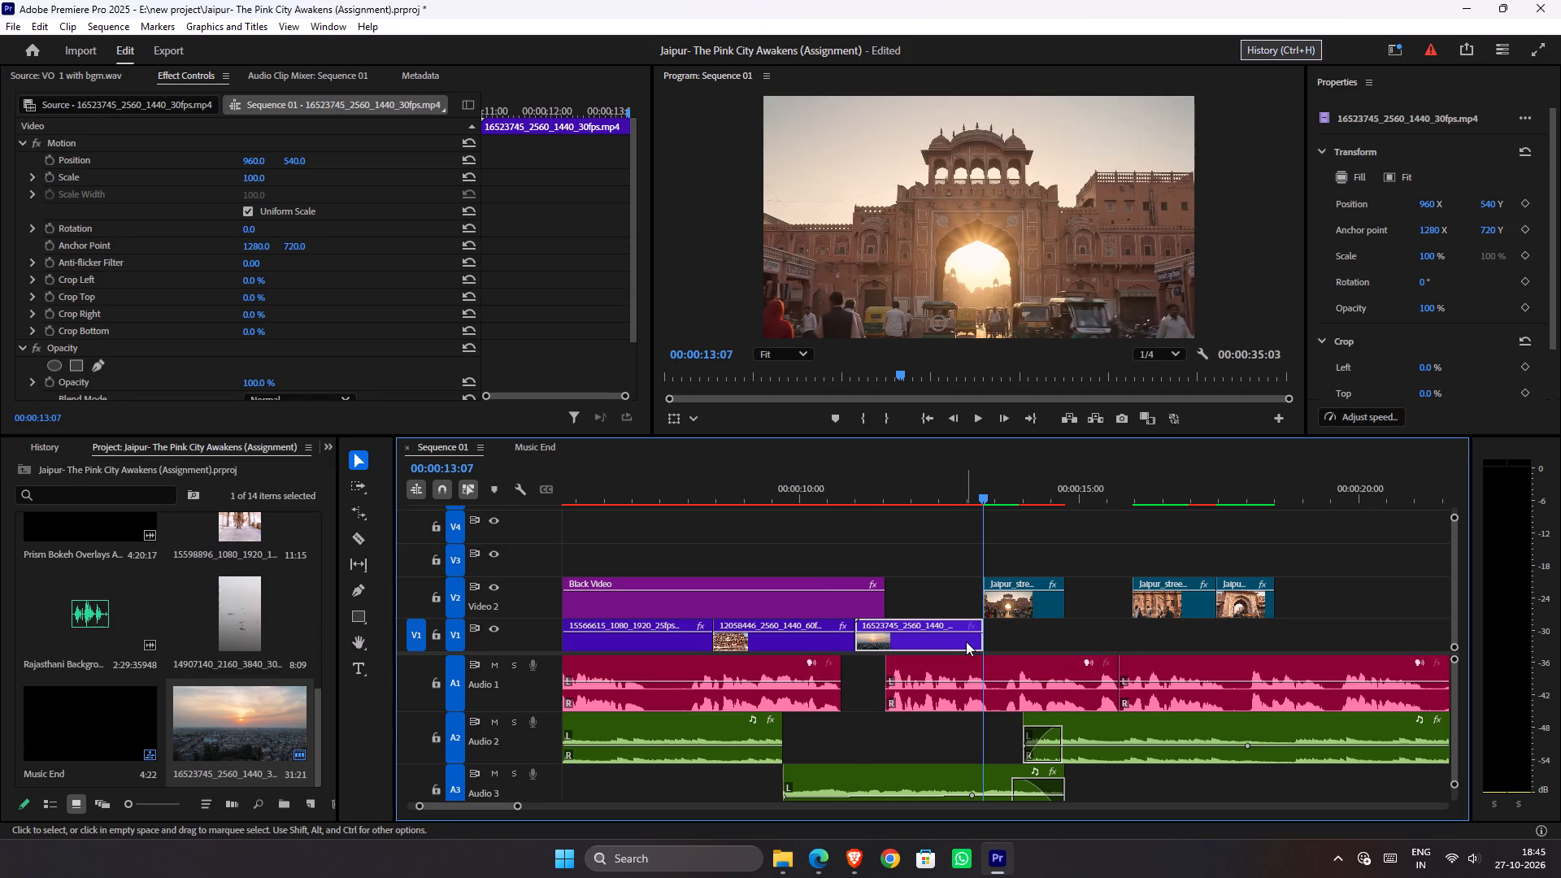
alt+click(967, 639)
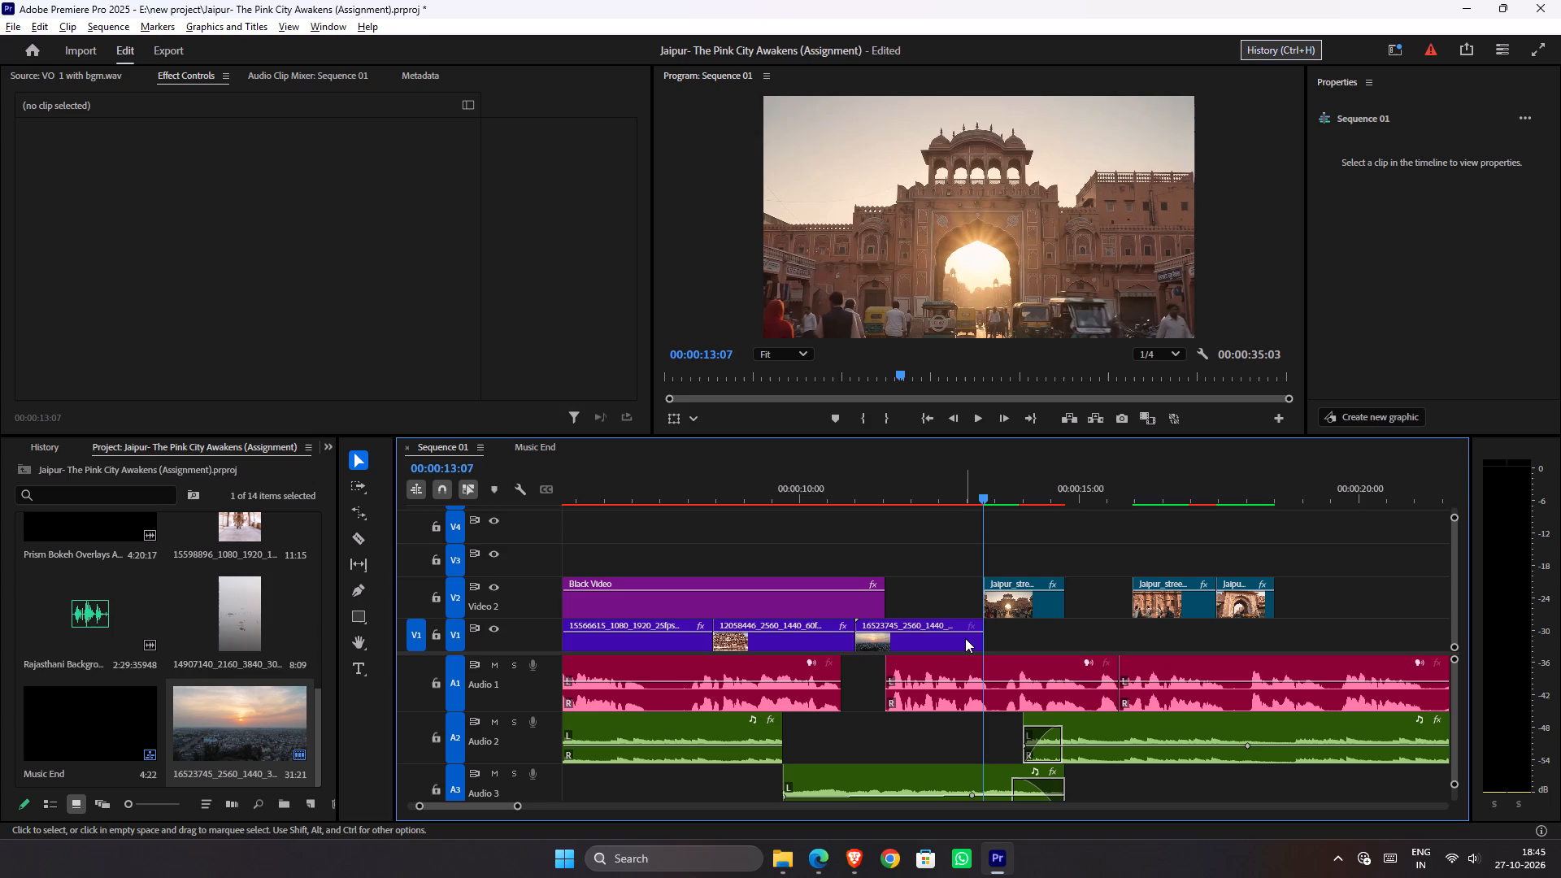
shift+drag(963, 640, 983, 639)
alt+shift+click(962, 639)
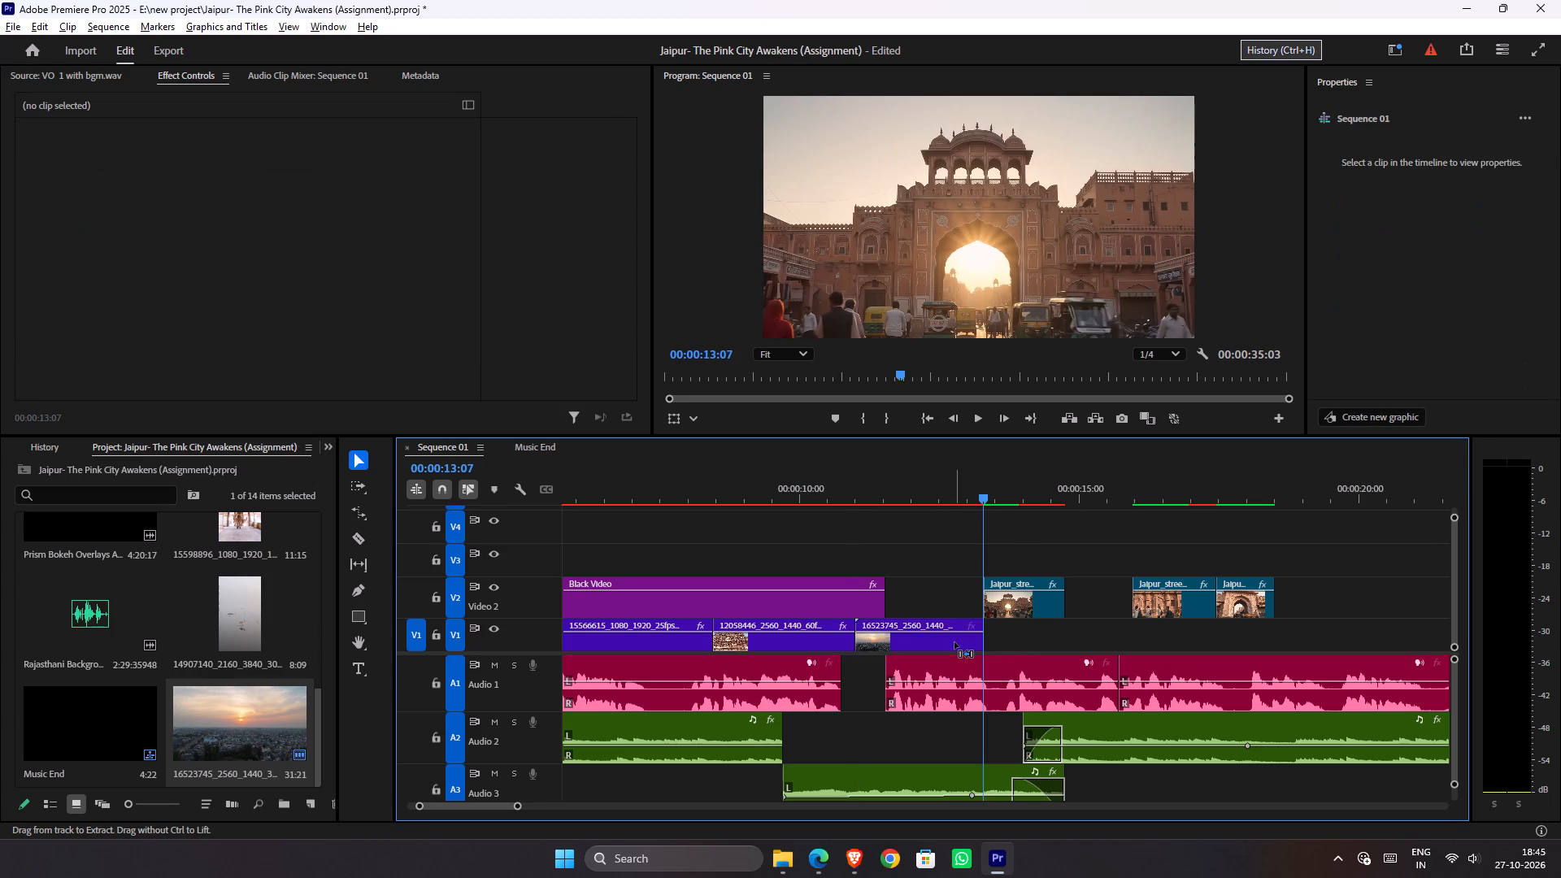
ctrl+alt+click(954, 642)
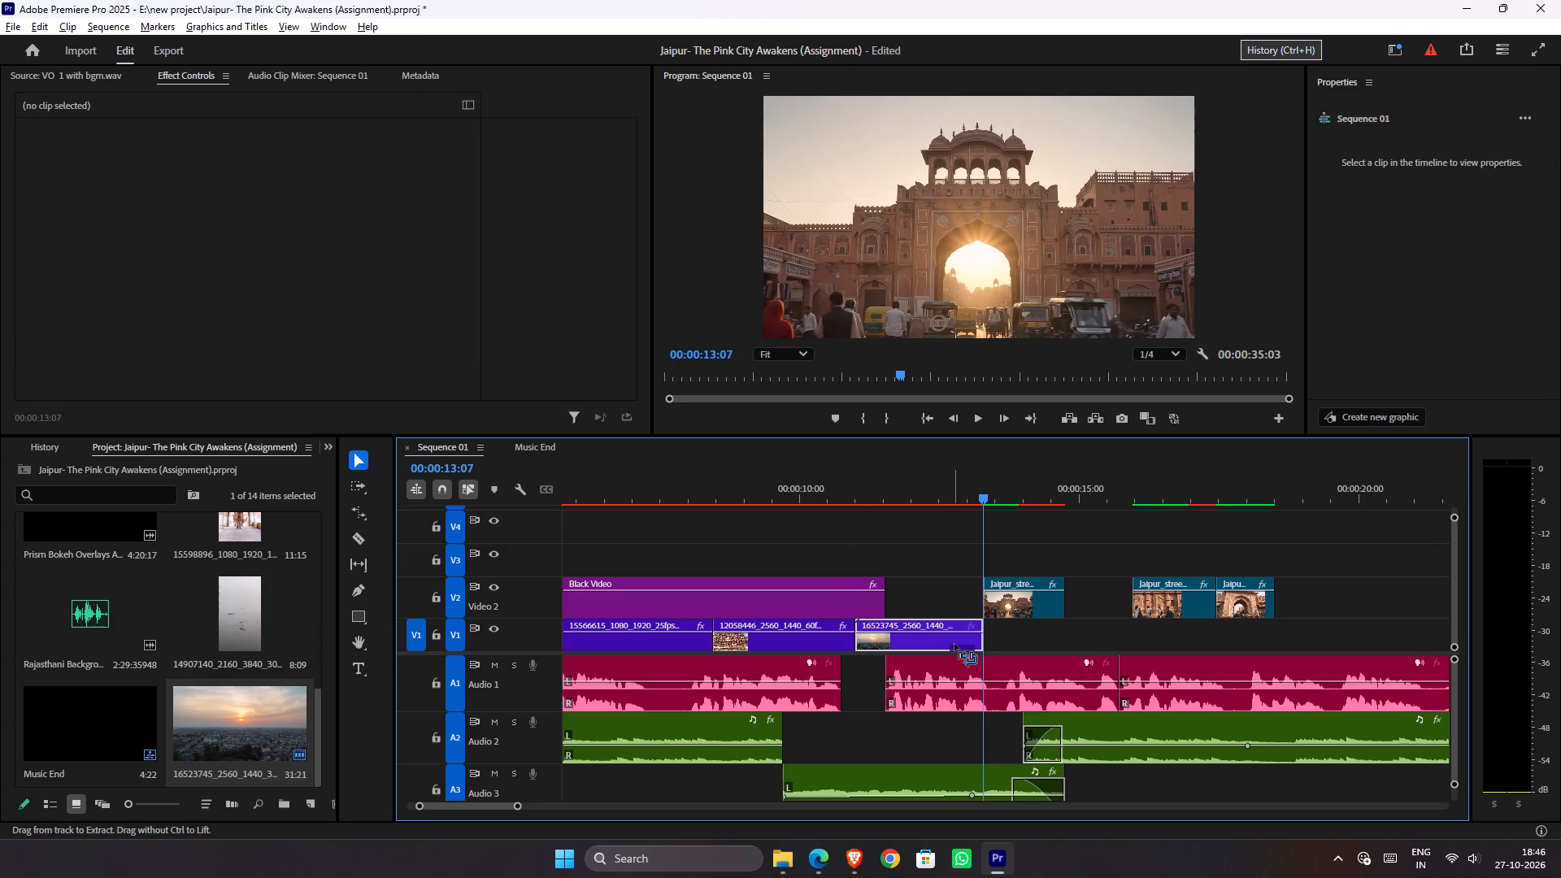
ctrl+alt+shift+click(954, 642)
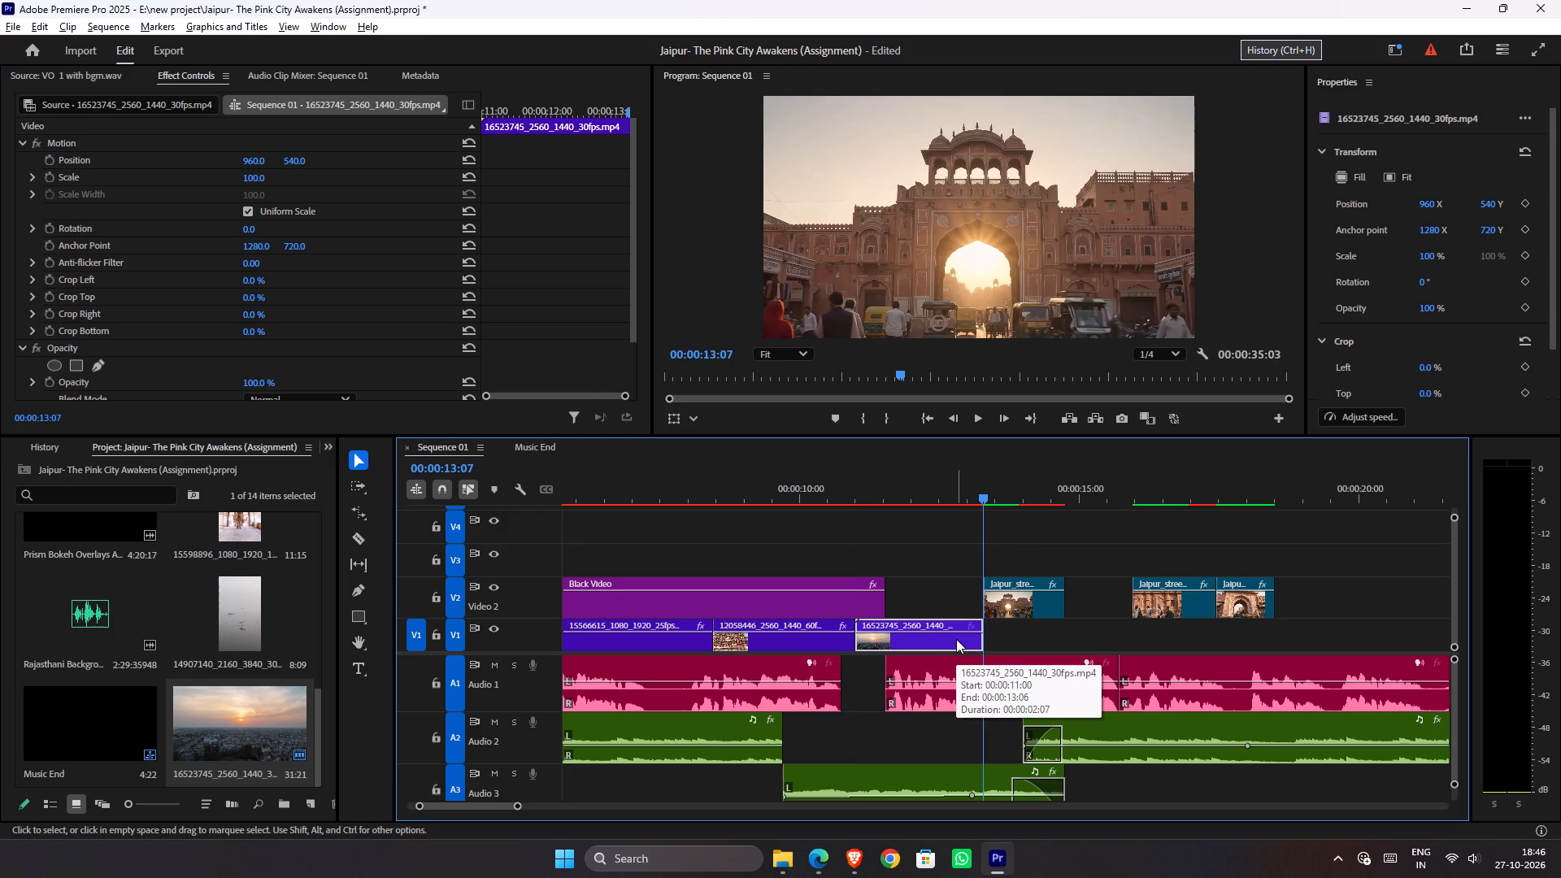
double_click(959, 638)
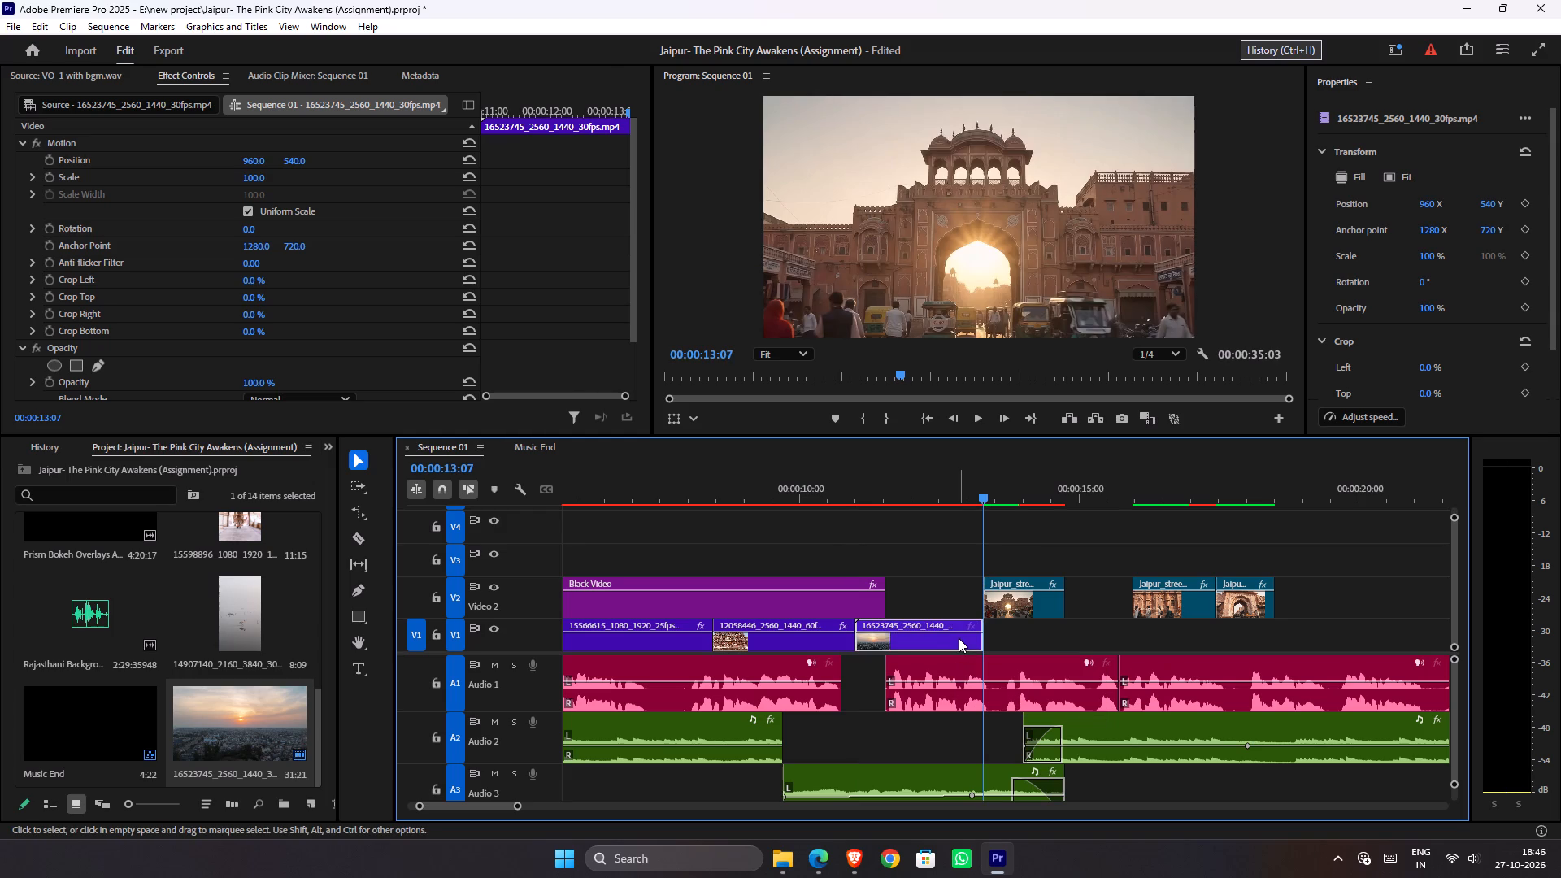
drag(38, 374, 83, 372)
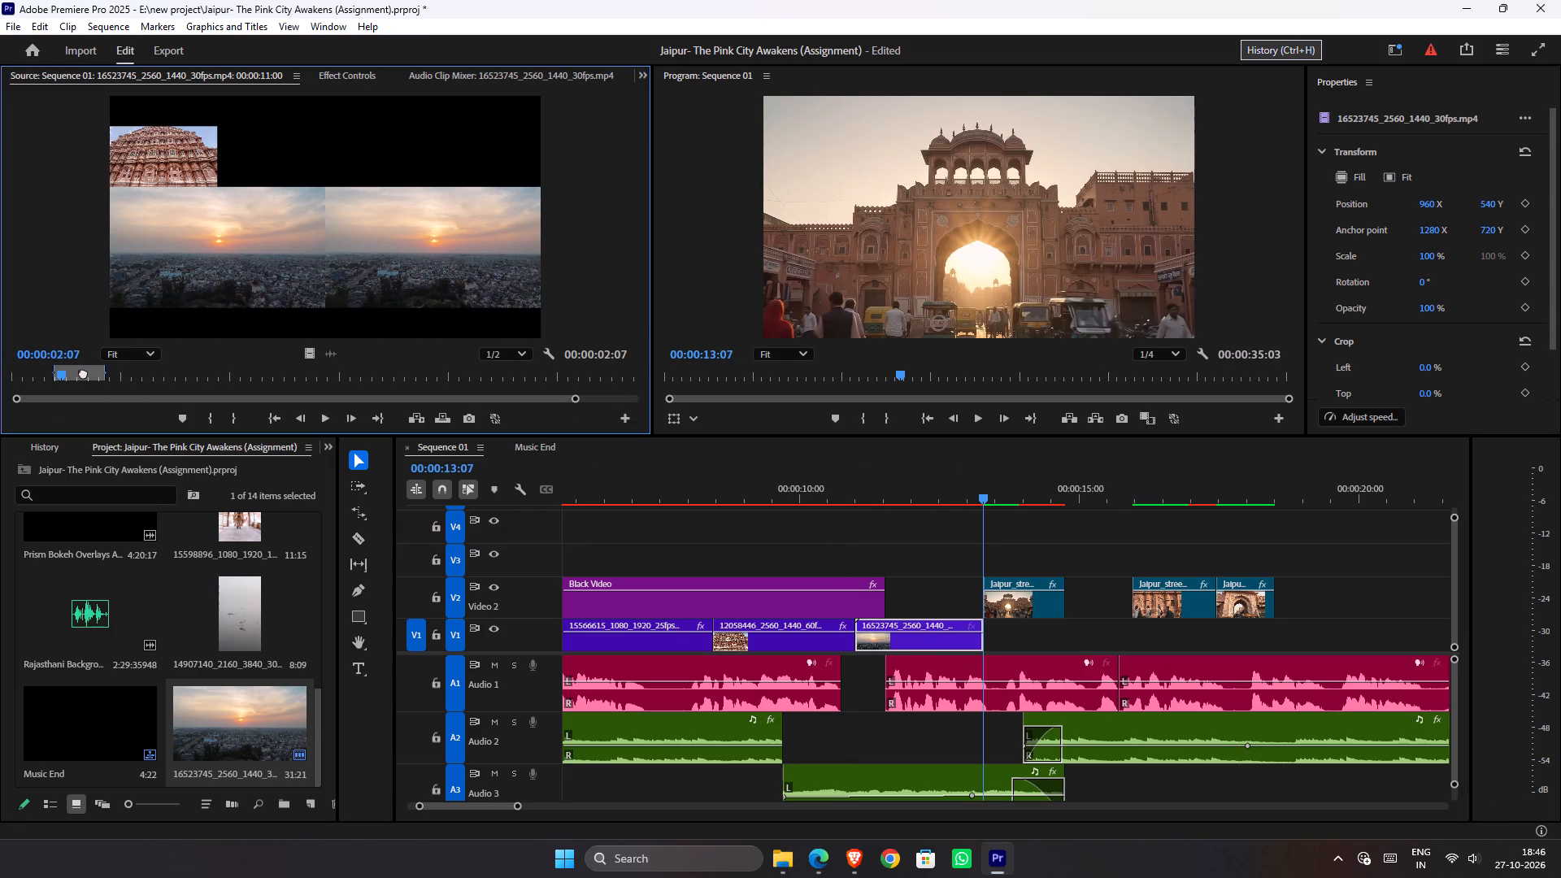
drag(83, 372, 72, 378)
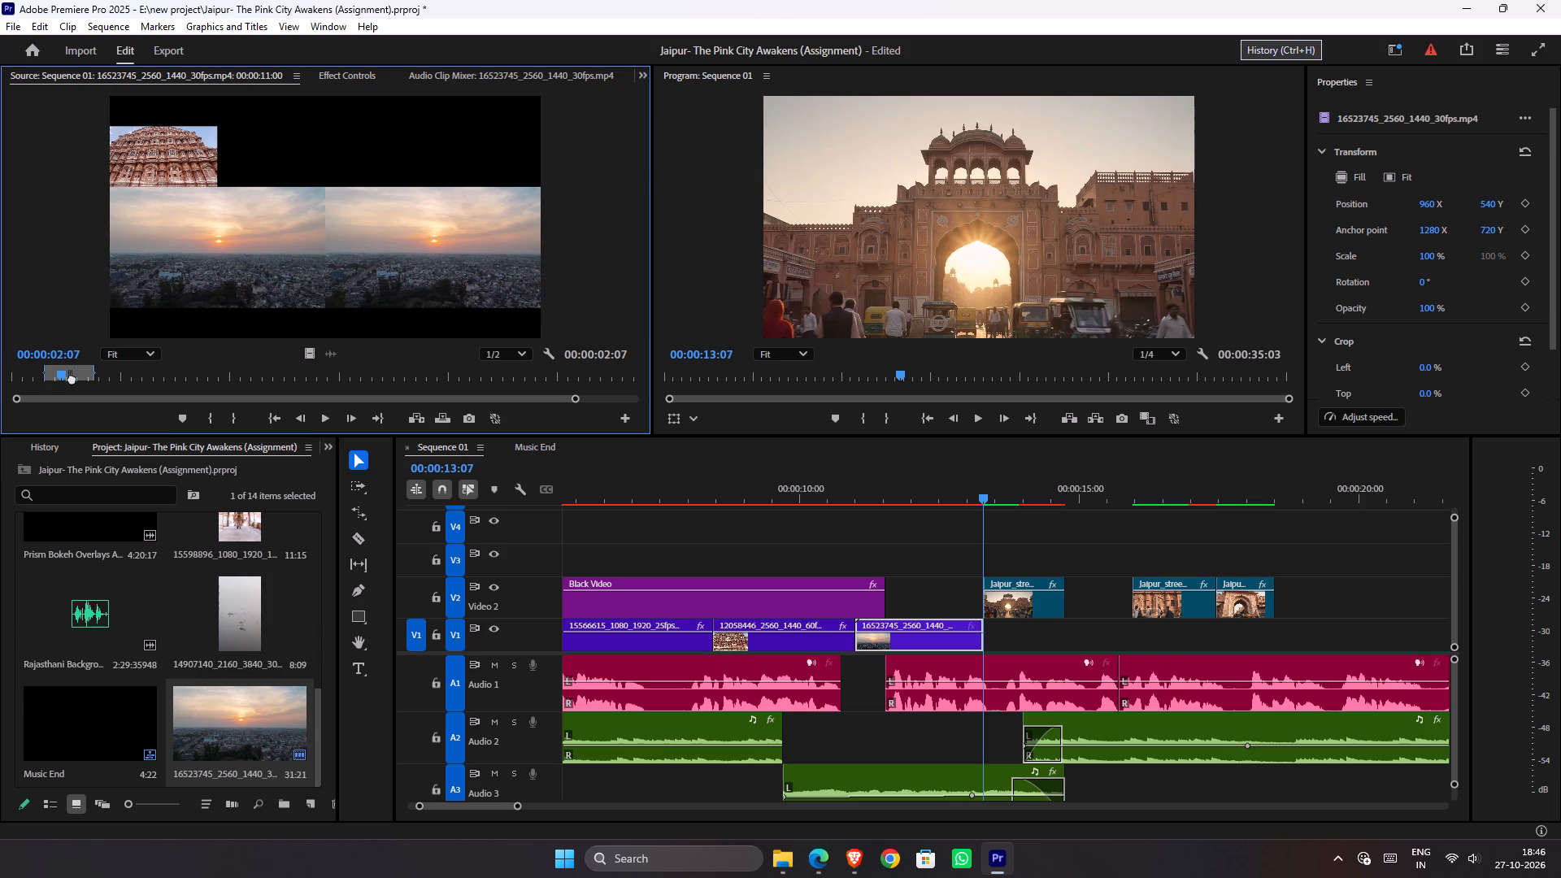
drag(72, 378, 83, 378)
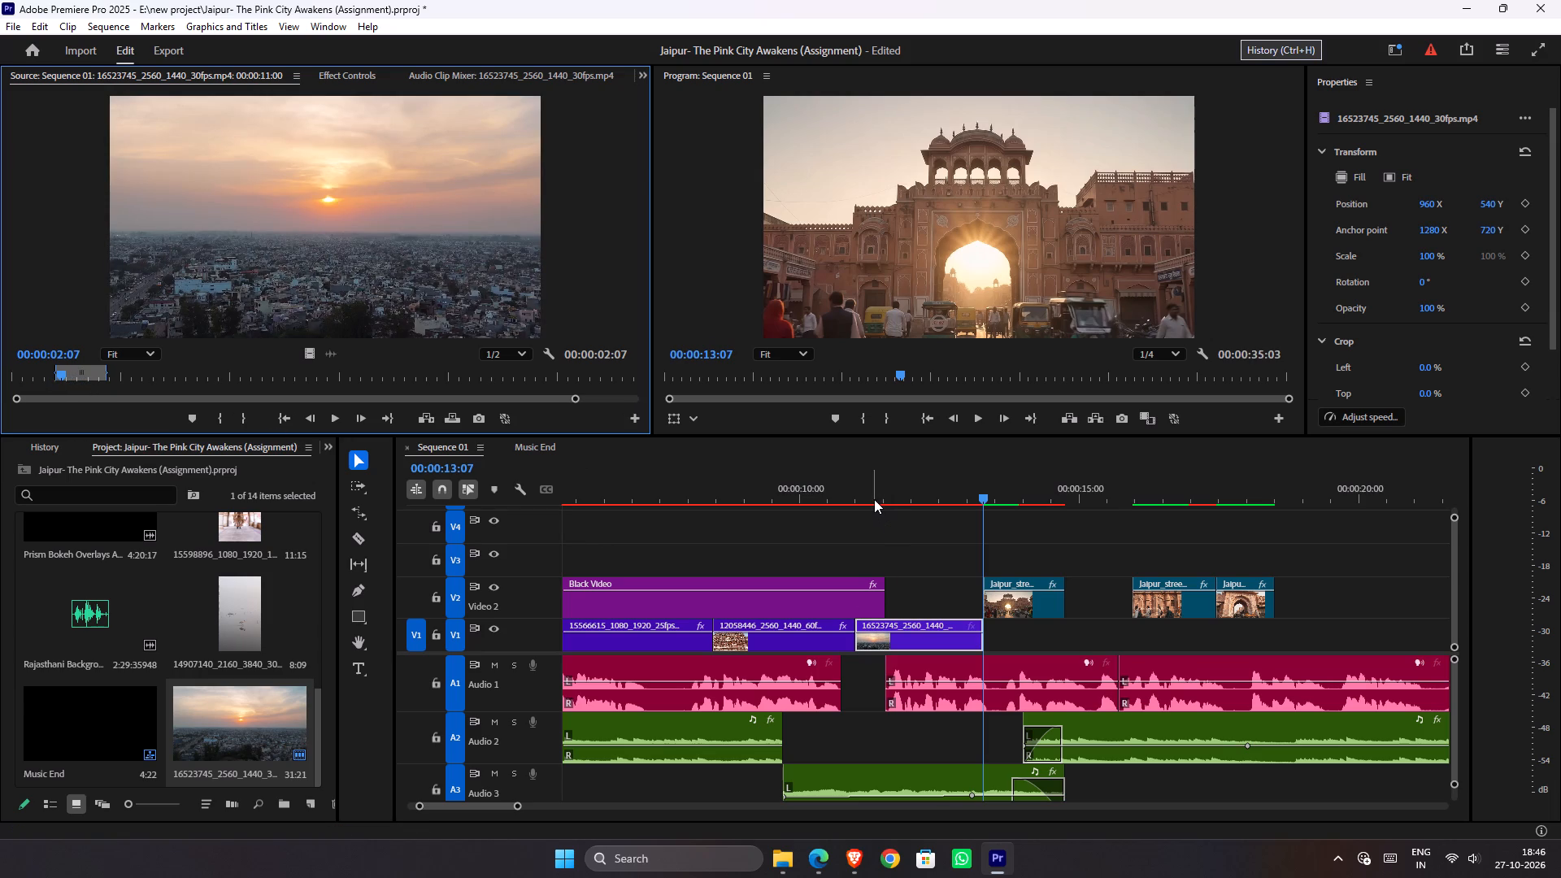
Play the slipped sunrise clip and its cut to the gate, and check the frame at 00:00:13:04 near the clip's end.
drag(844, 496, 863, 505)
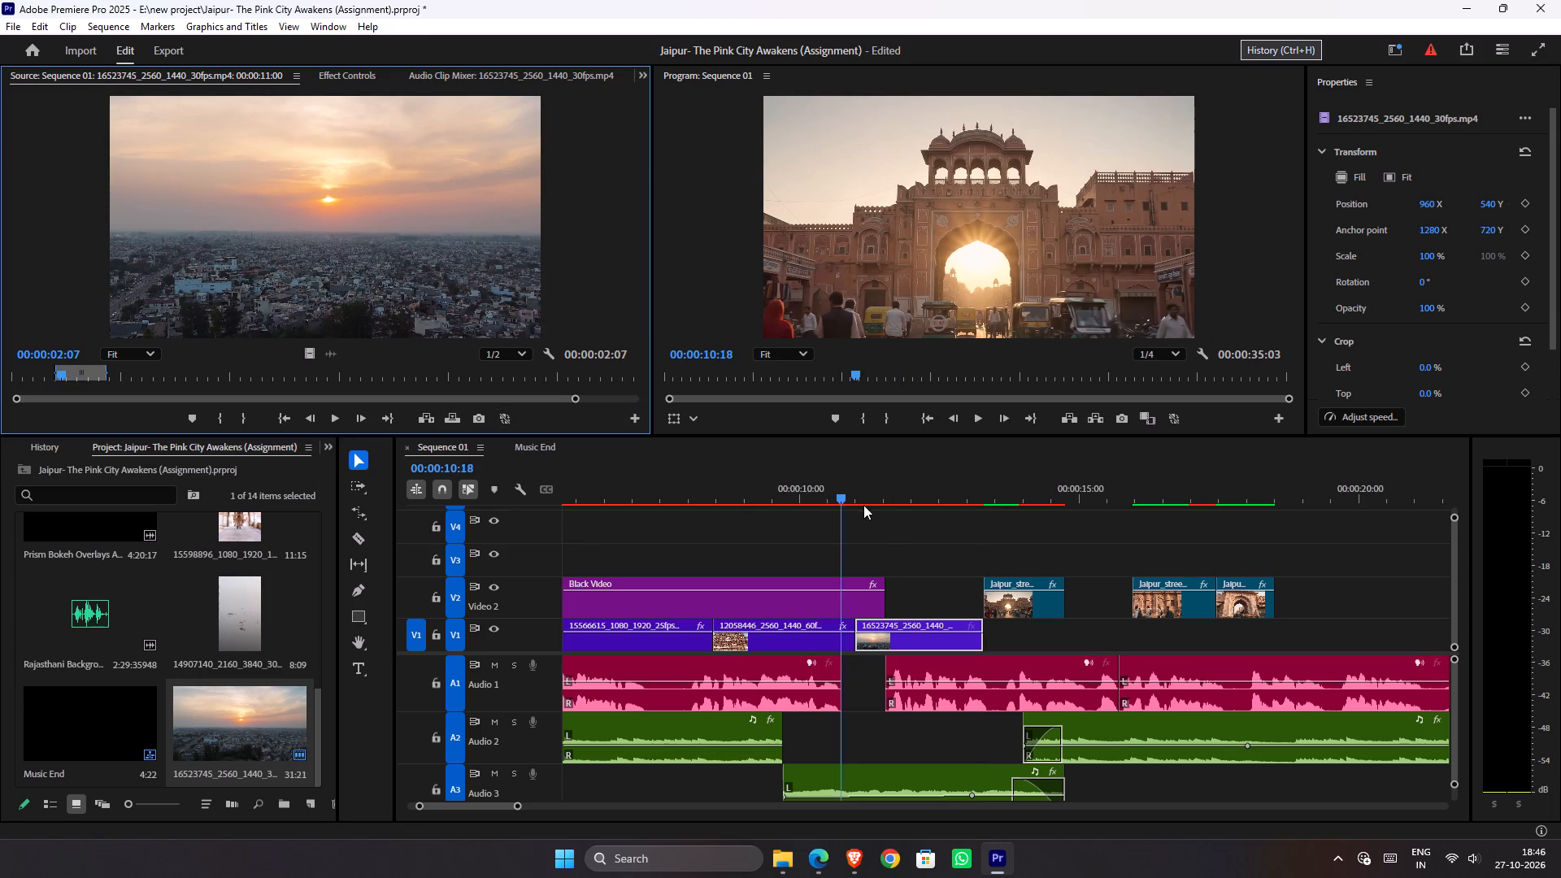
drag(863, 505, 872, 506)
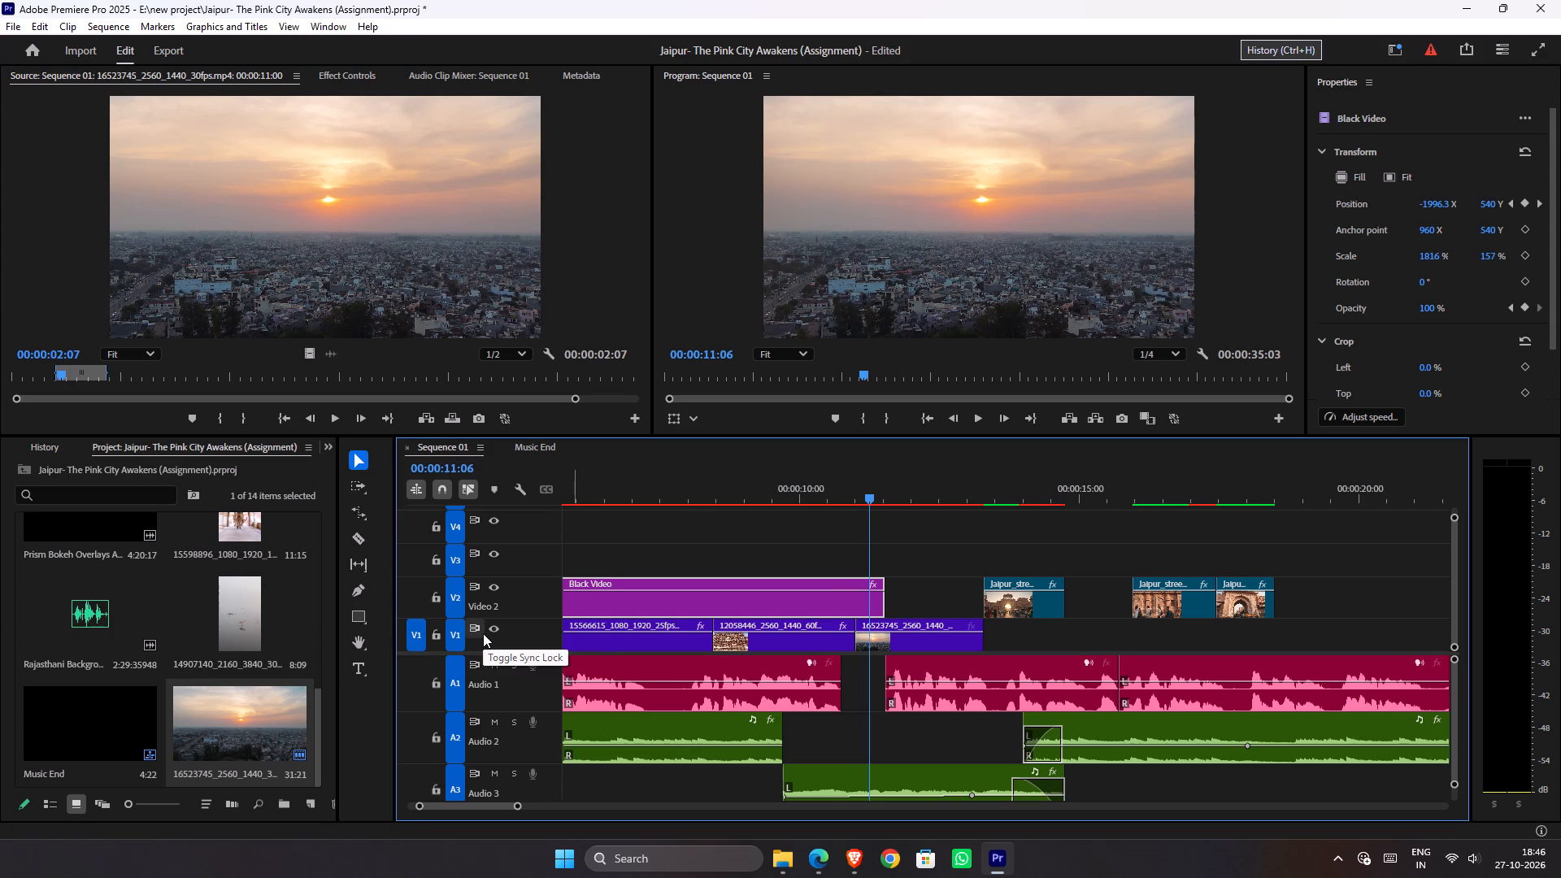
key(space)
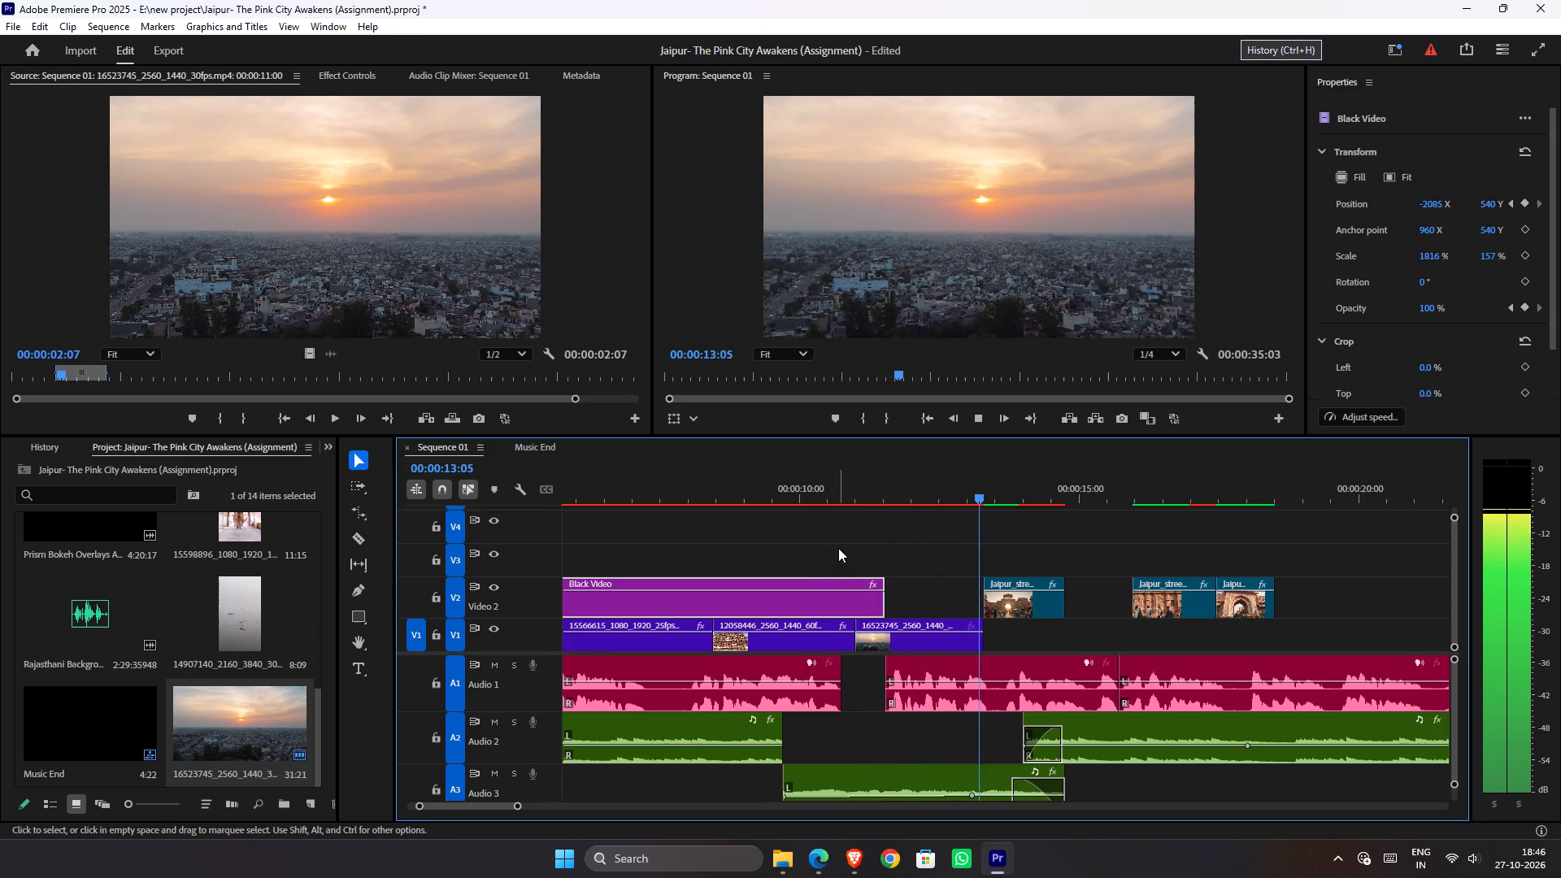
key(space)
drag(962, 499, 877, 512)
key(space)
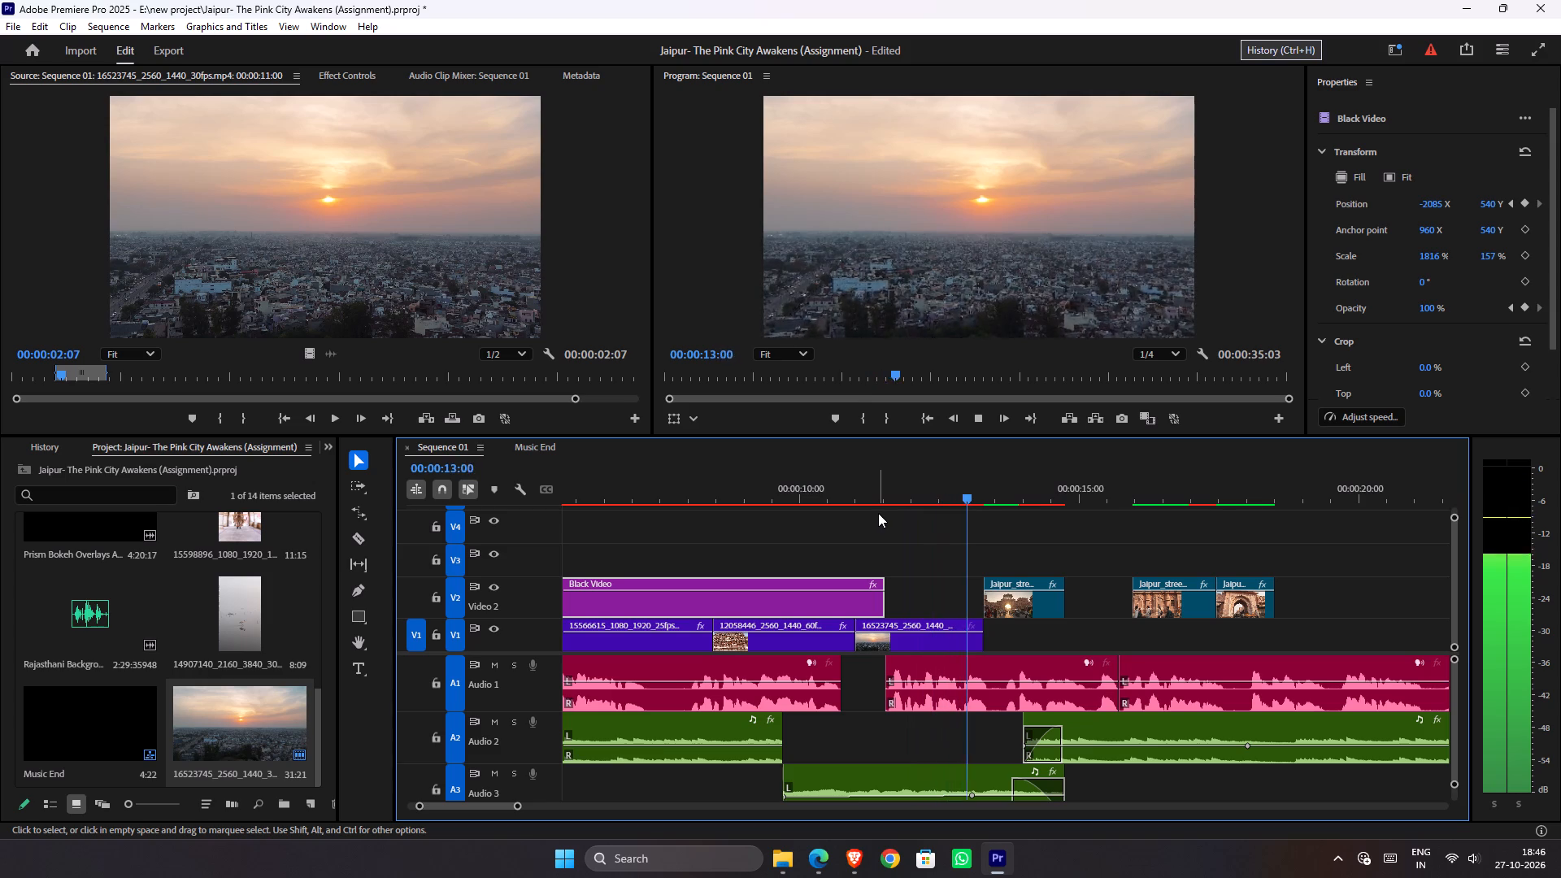
drag(998, 493, 979, 497)
click(971, 552)
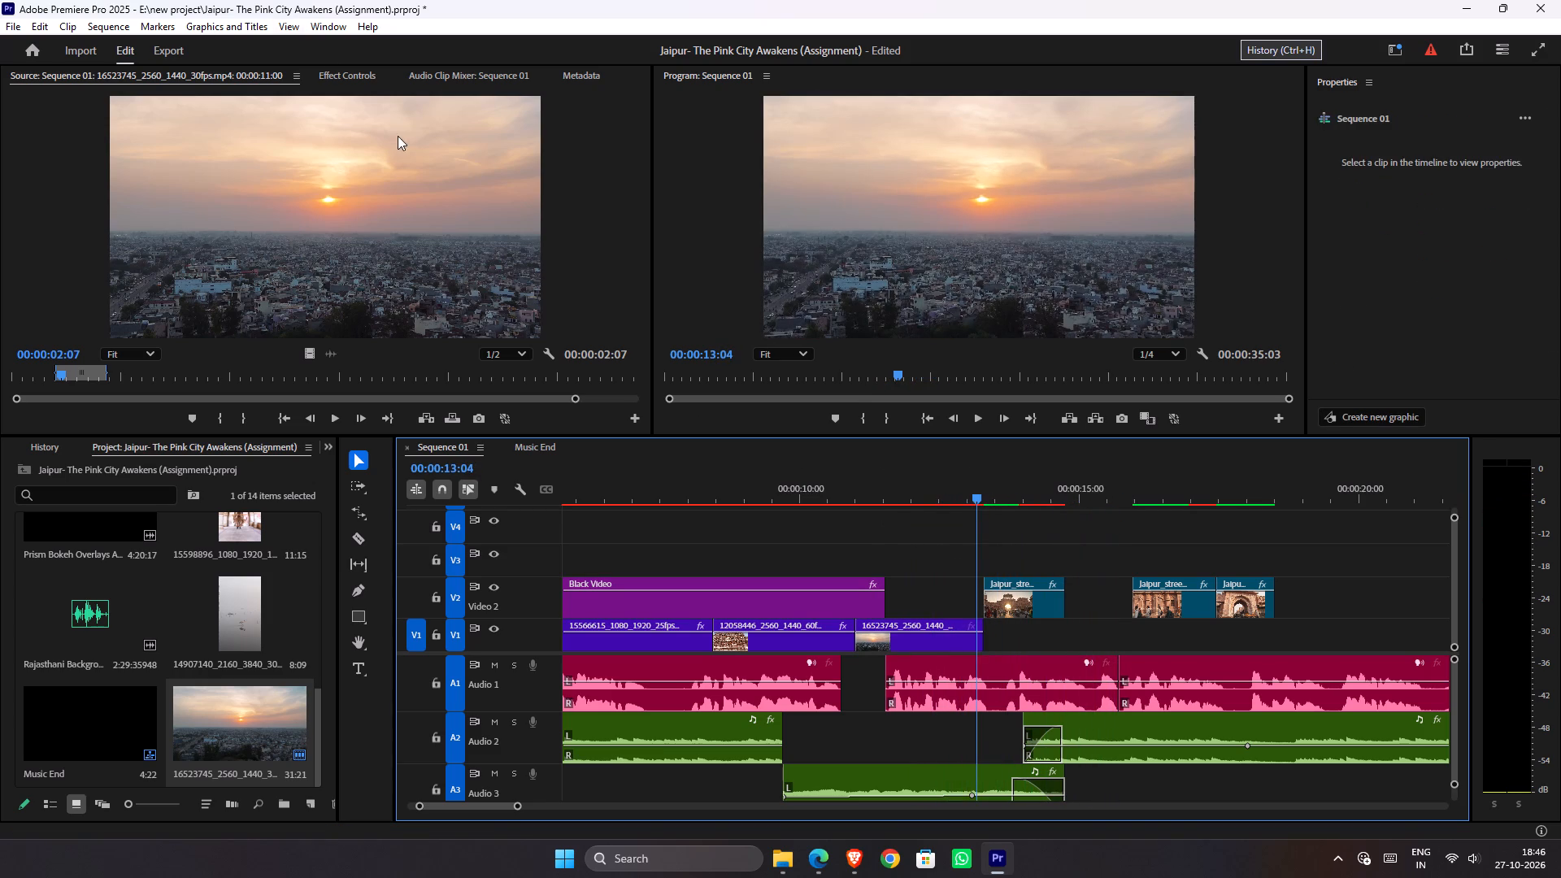
Play back the transition from the sunrise clip to the gate clip several times to judge the cut against the voice-over.
click(349, 74)
key(space)
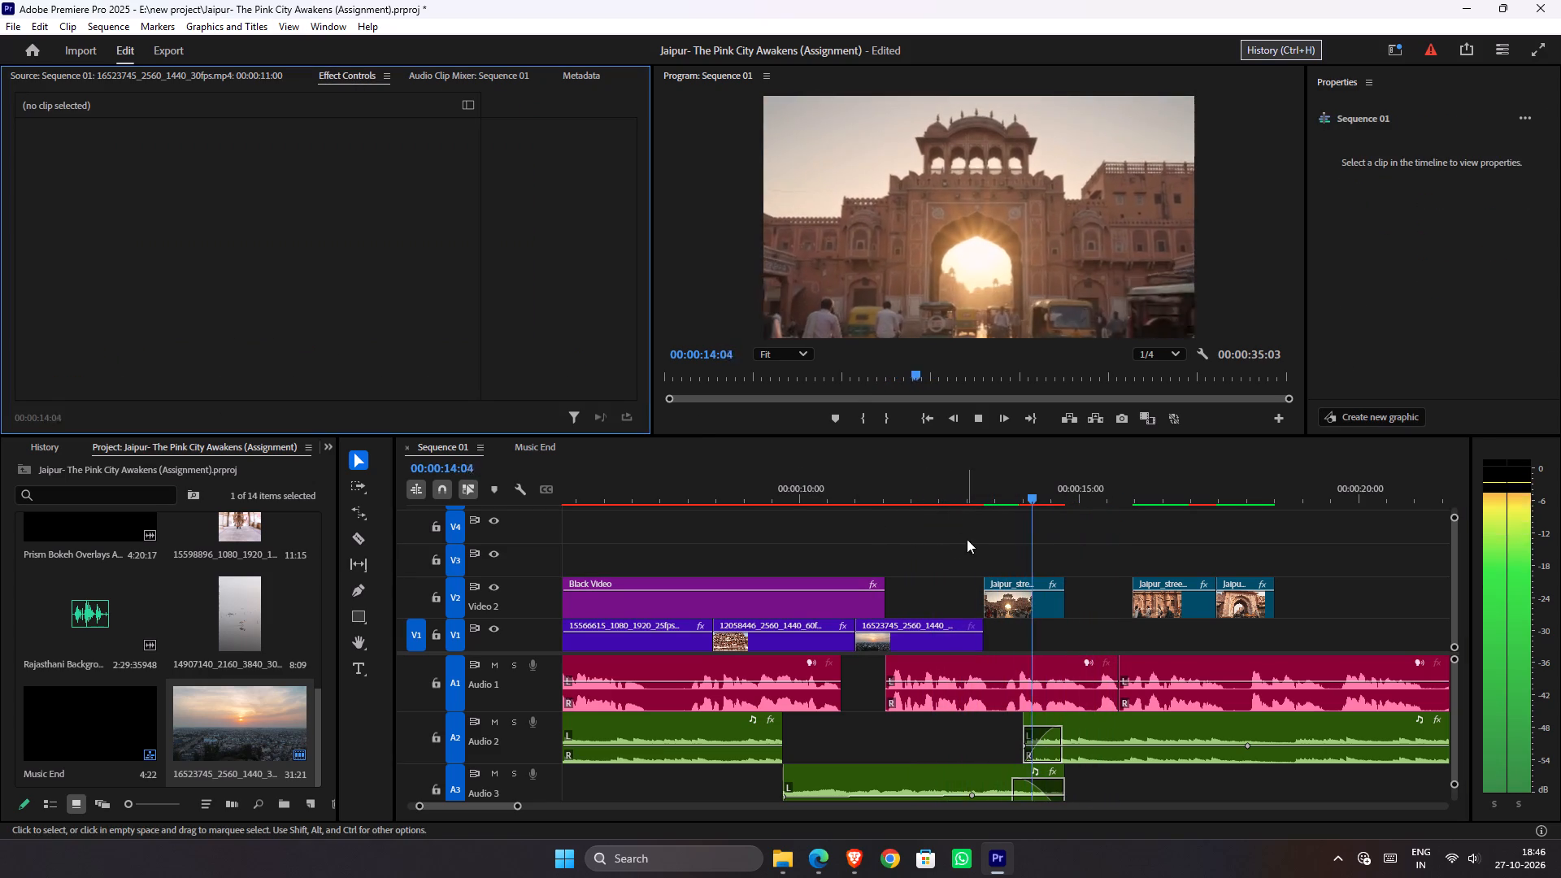
key(space)
click(1034, 603)
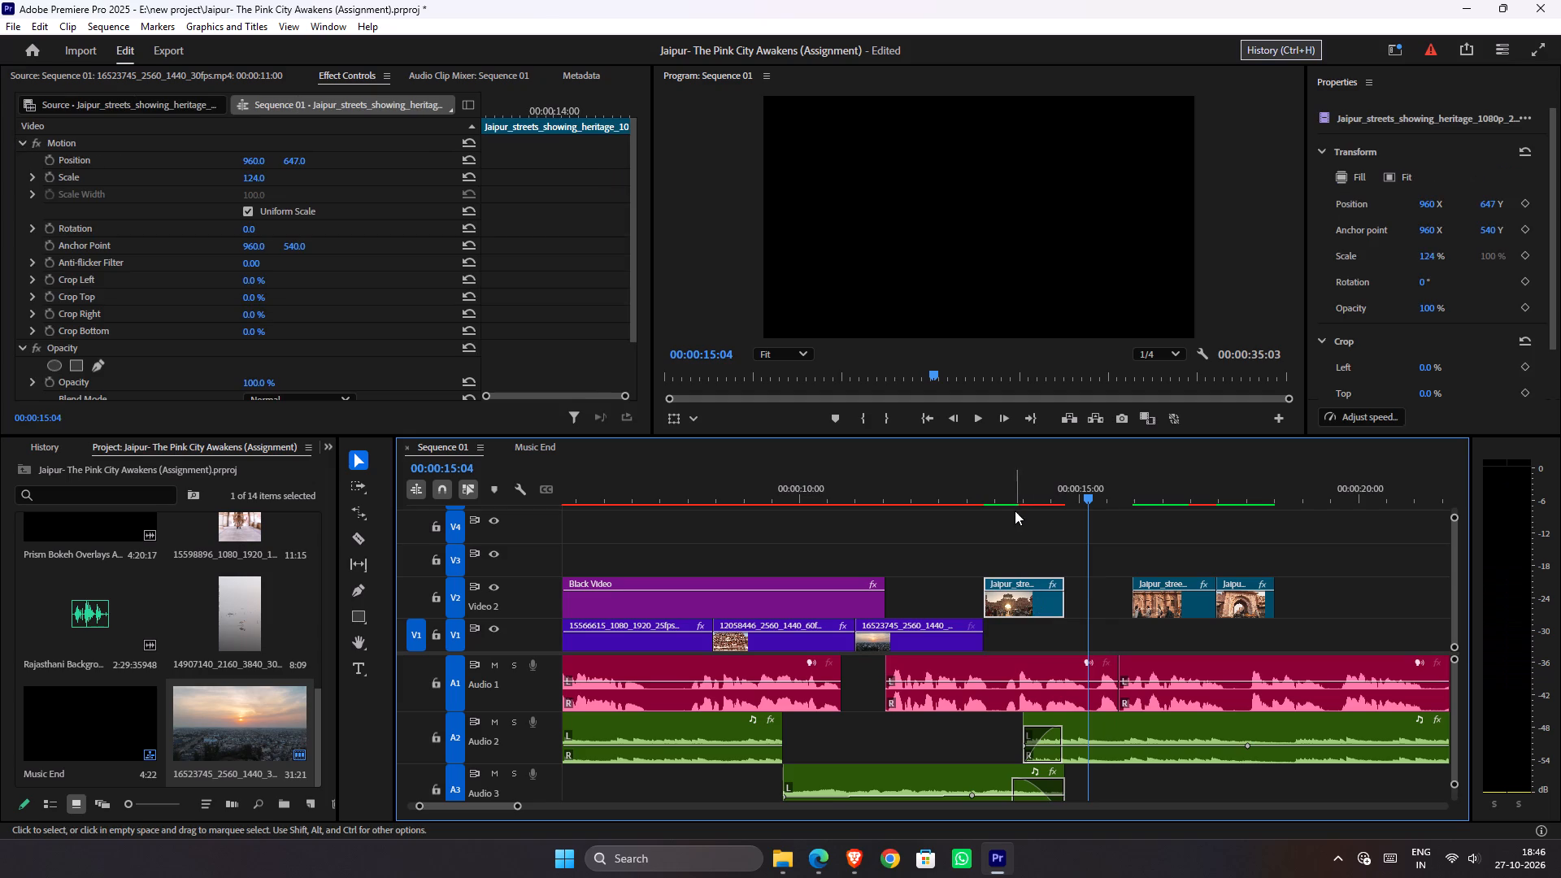
drag(1013, 502, 920, 512)
key(space)
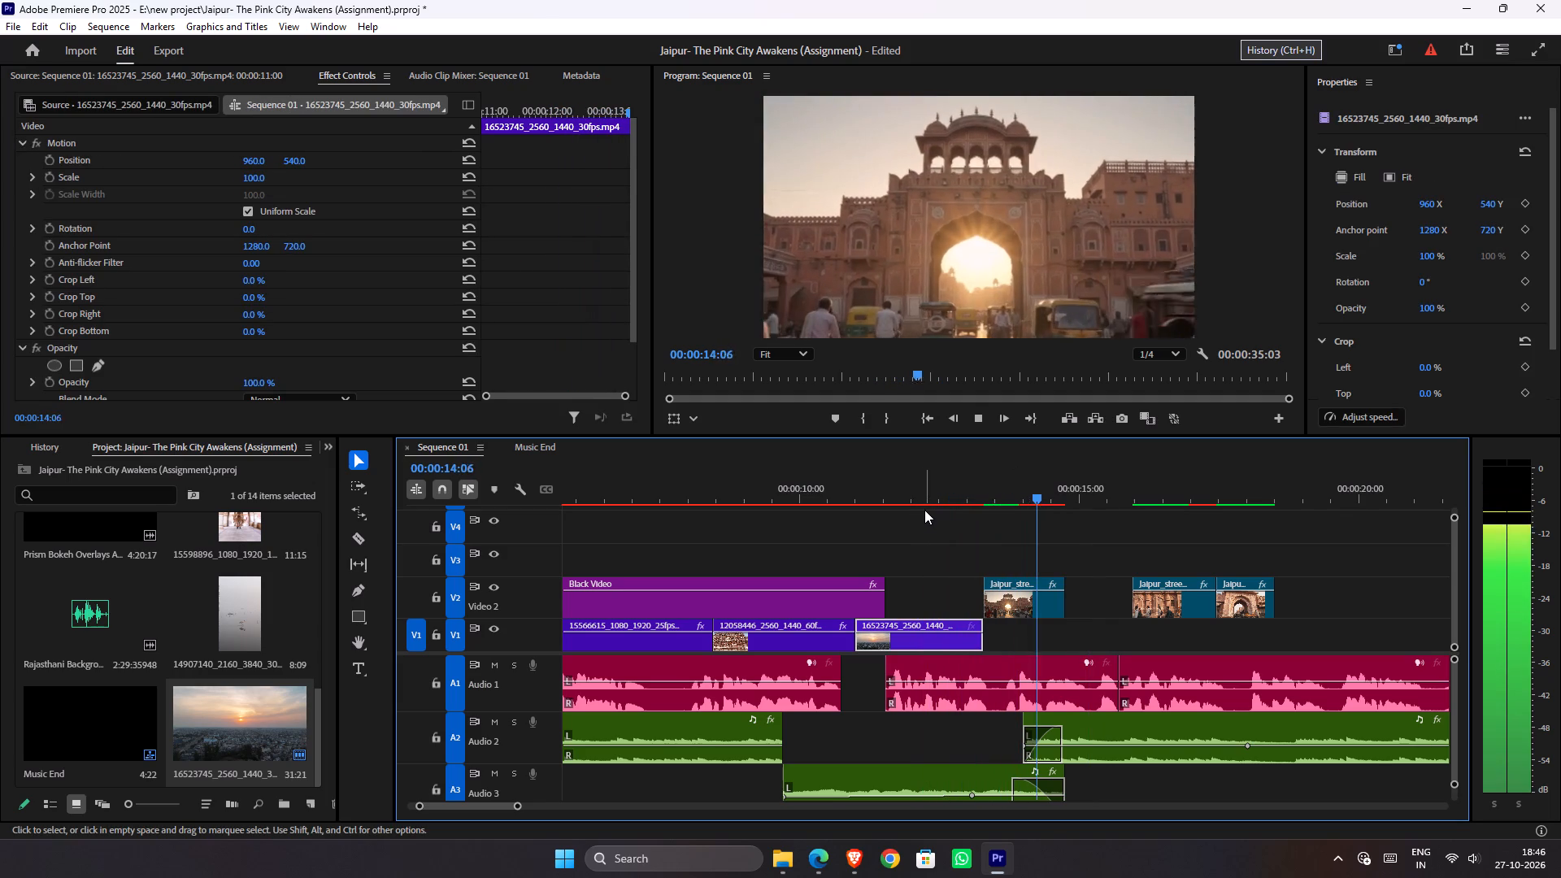
drag(998, 489, 993, 490)
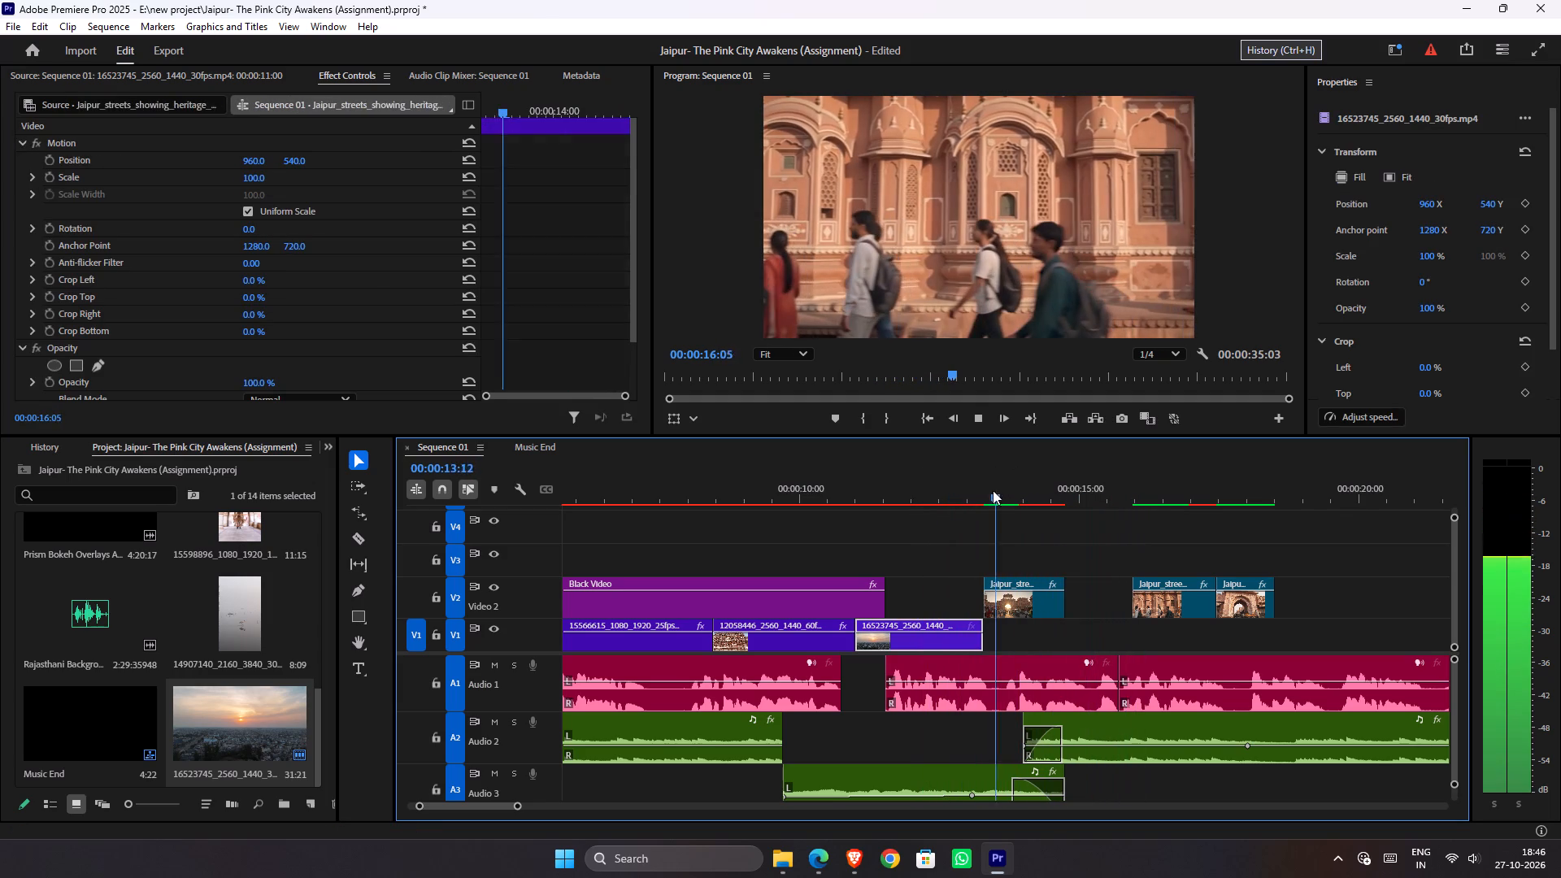
drag(993, 490, 930, 505)
key(space)
key(space)
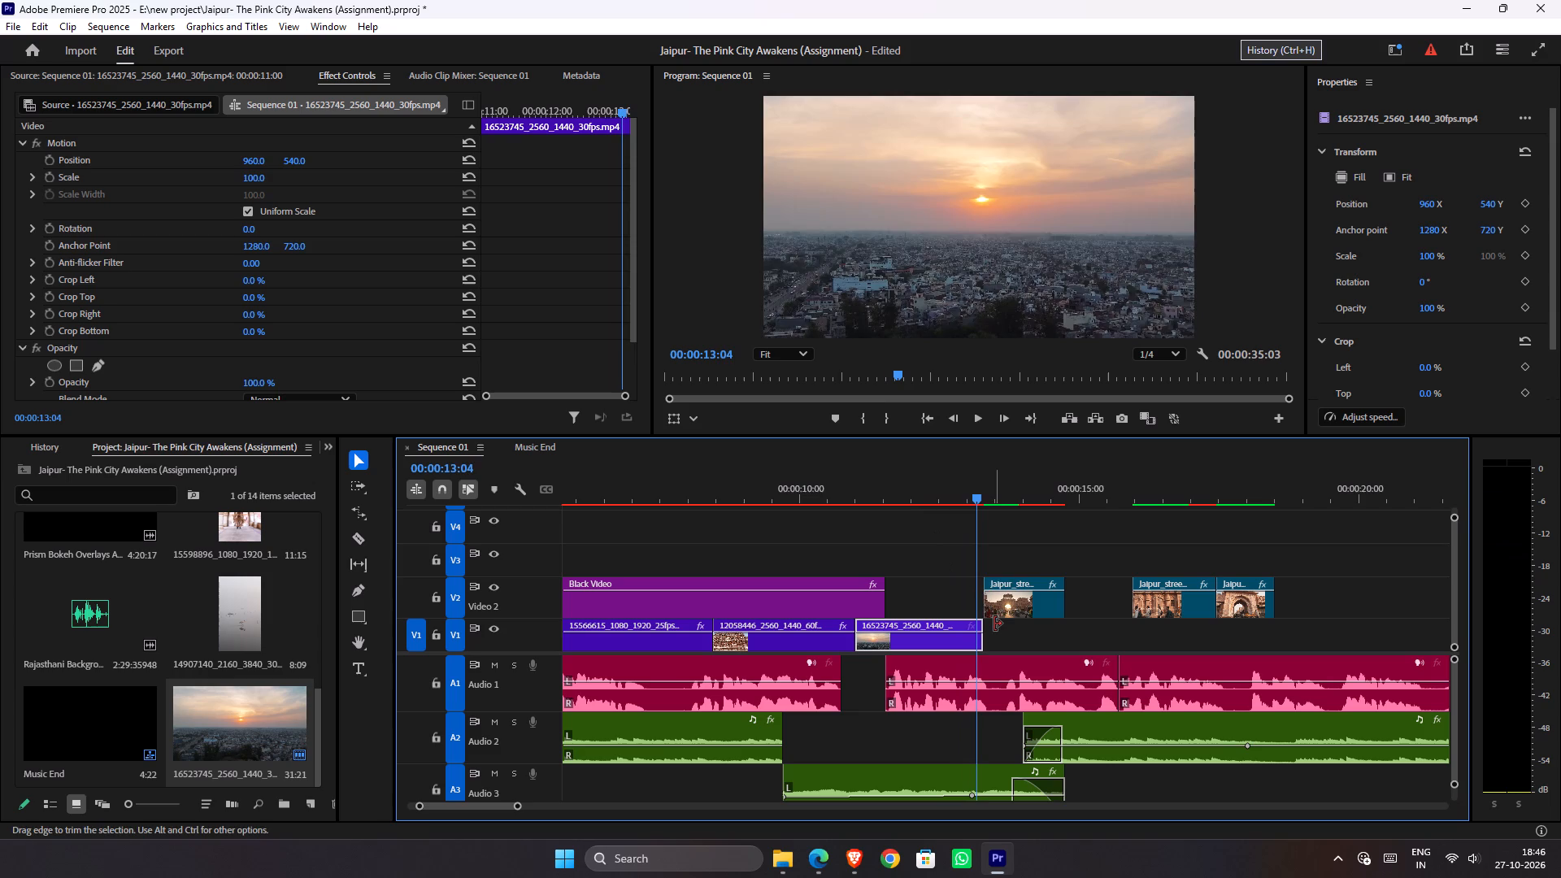
key(space)
key(space)
Move the gate clip from V2 to V3 so that it starts where the last street clip on V2 ends.
drag(1018, 608, 1028, 580)
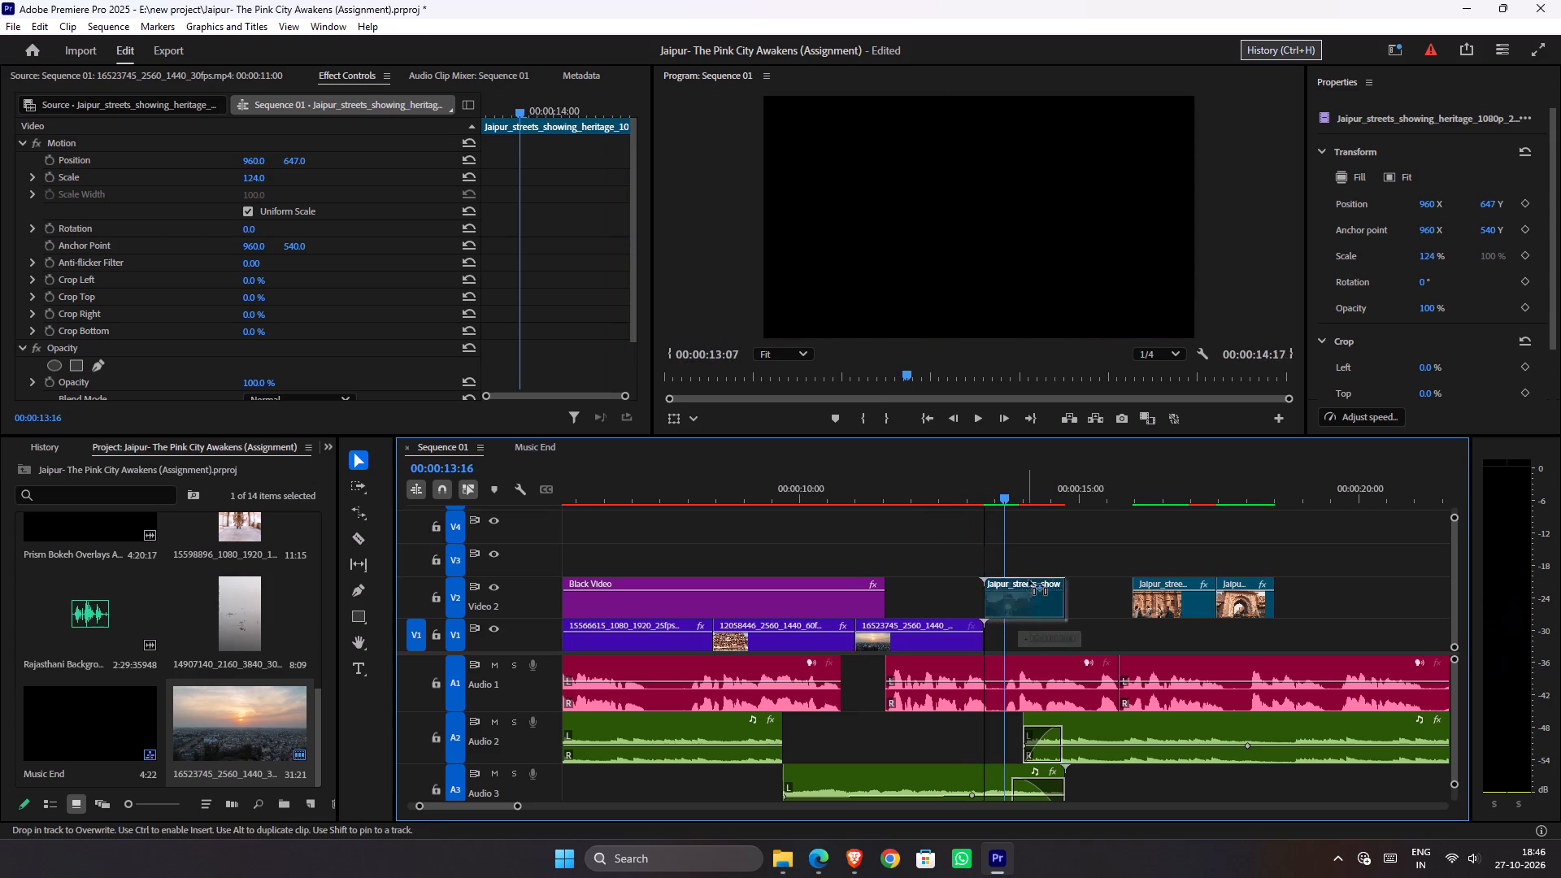
drag(1028, 580, 1303, 550)
Bring the musician footage 13262336_1080_1920_60fps.mp4 from the Downloads folder onto V1 in Premiere Pro, directly after the sunrise clip.
key(alt+Tab)
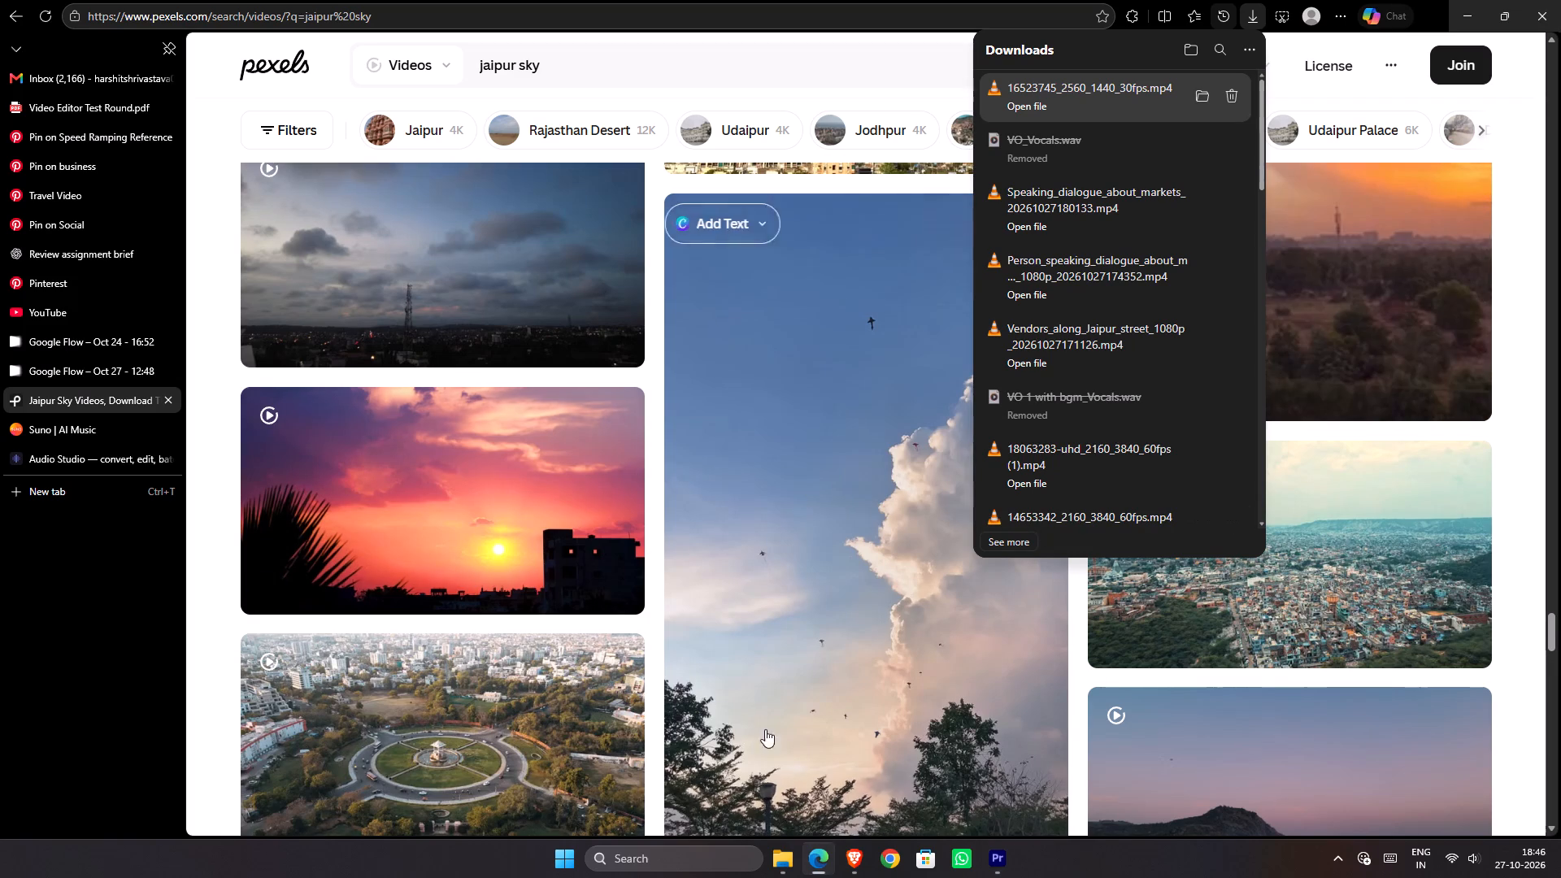
click(797, 864)
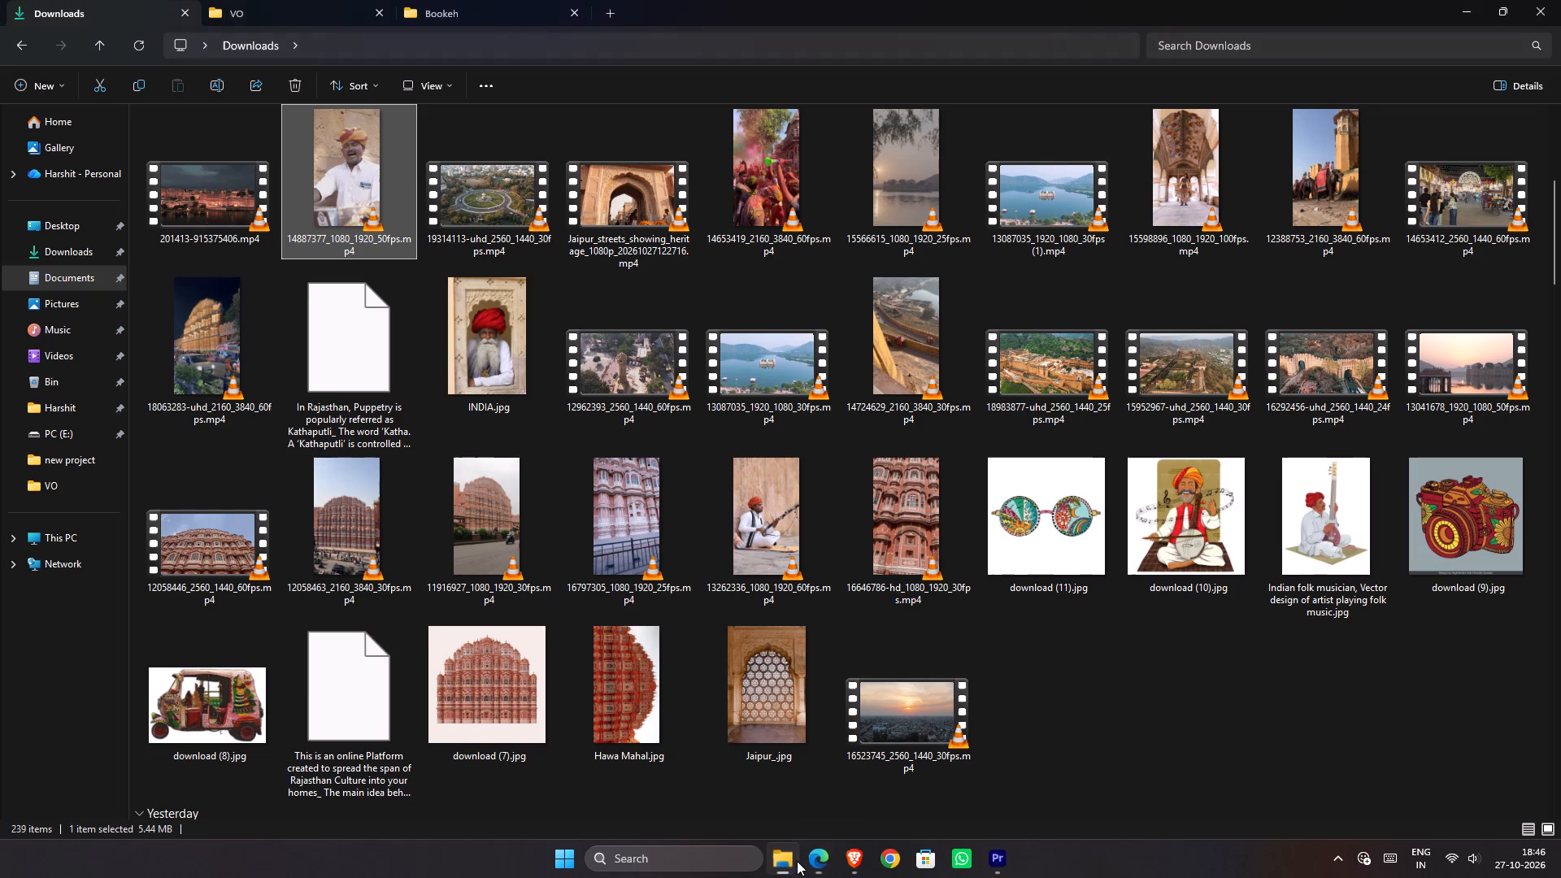
click(526, 216)
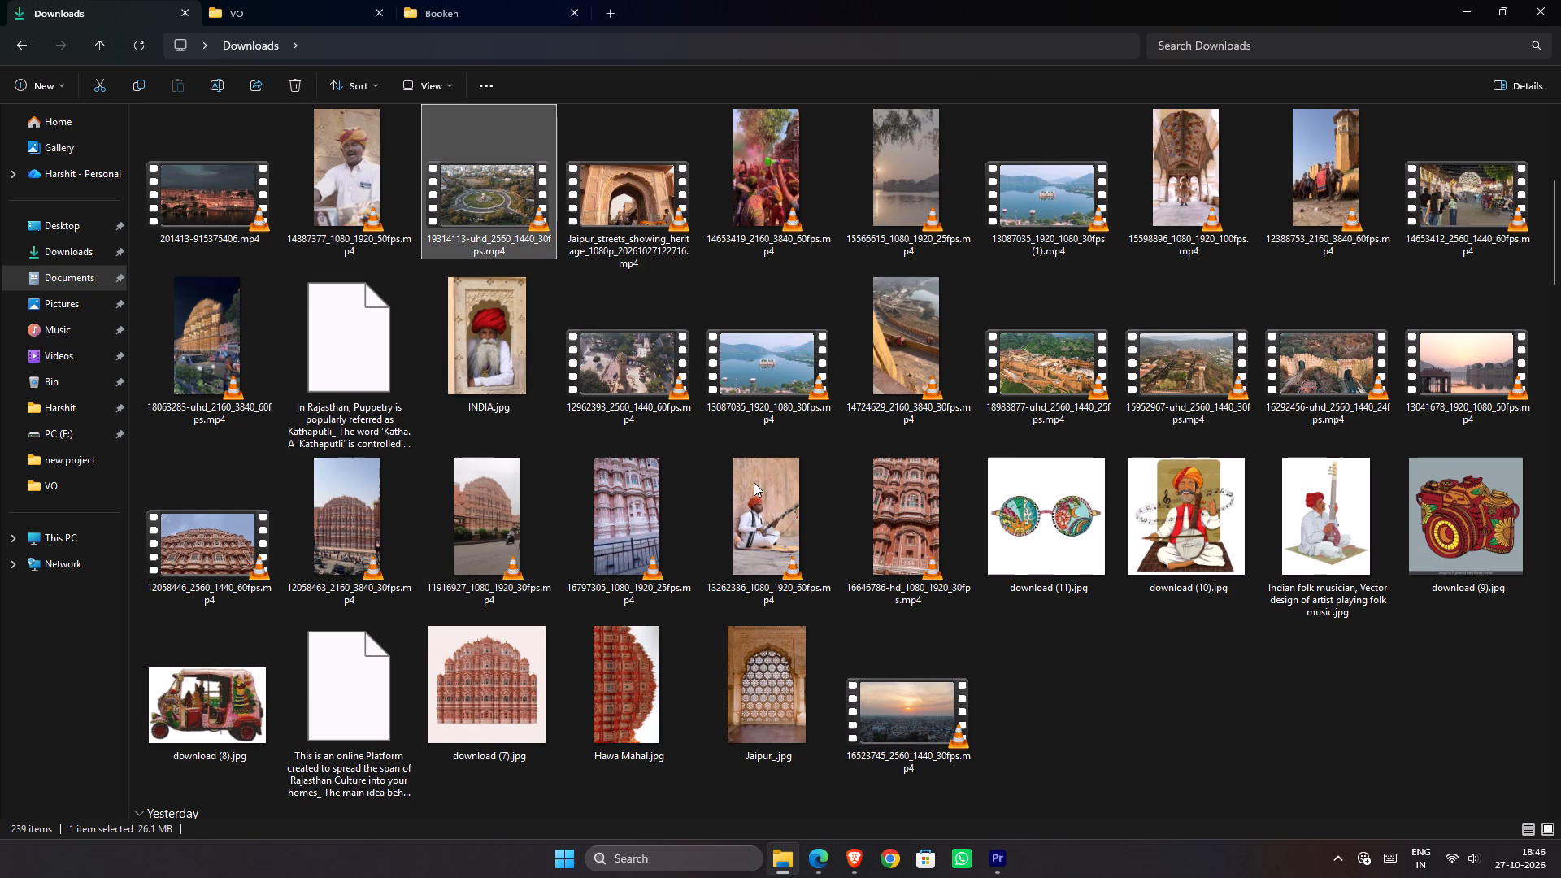
drag(754, 482, 749, 550)
key(alt+Tab)
key(alt+Tab)
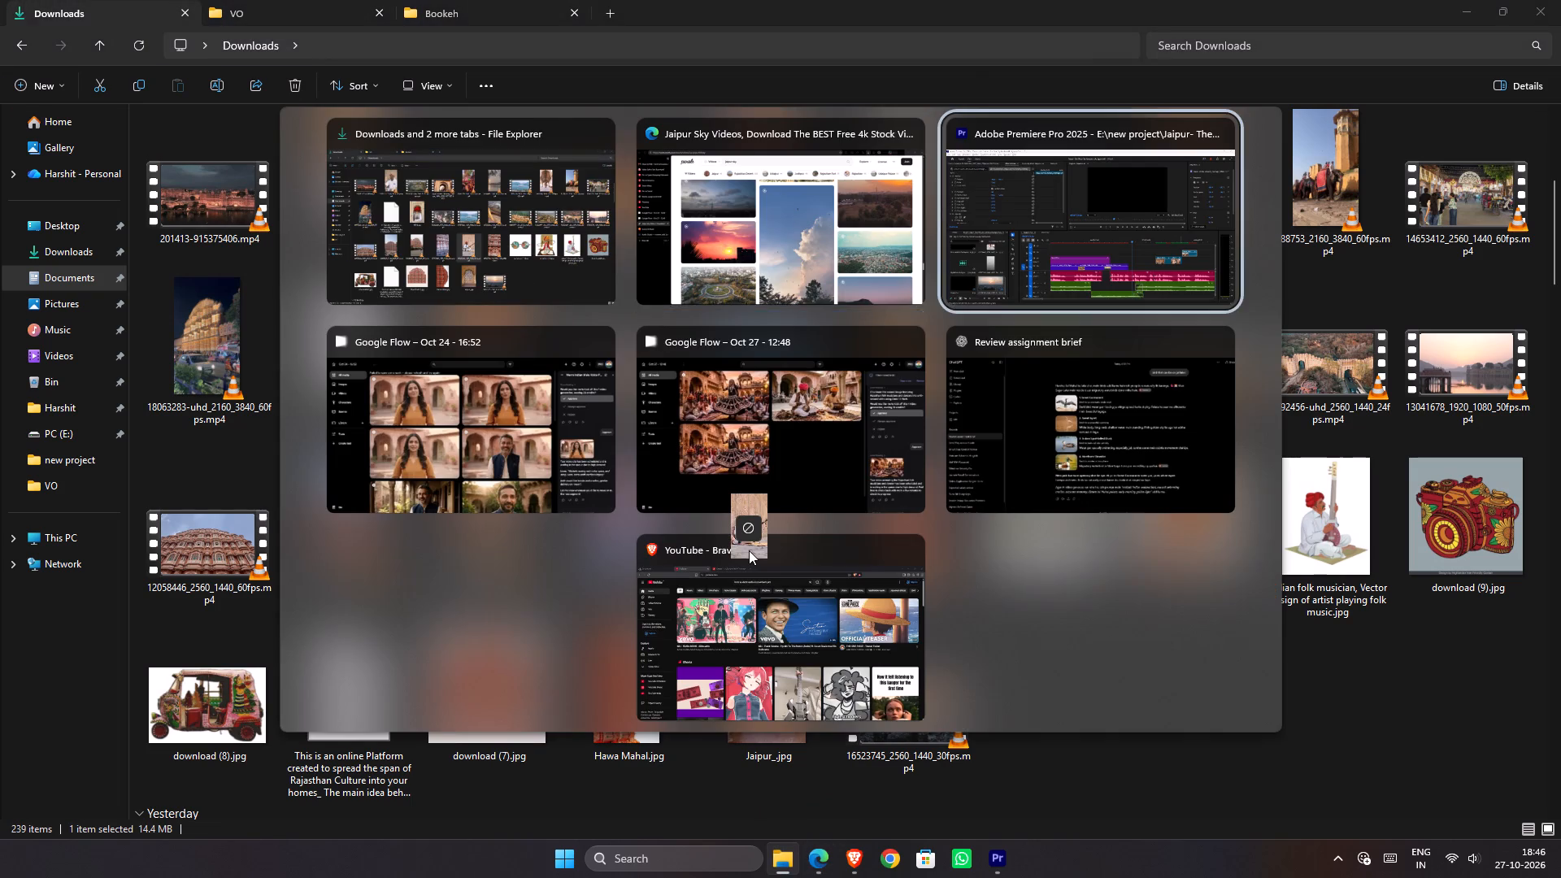
drag(749, 550, 971, 606)
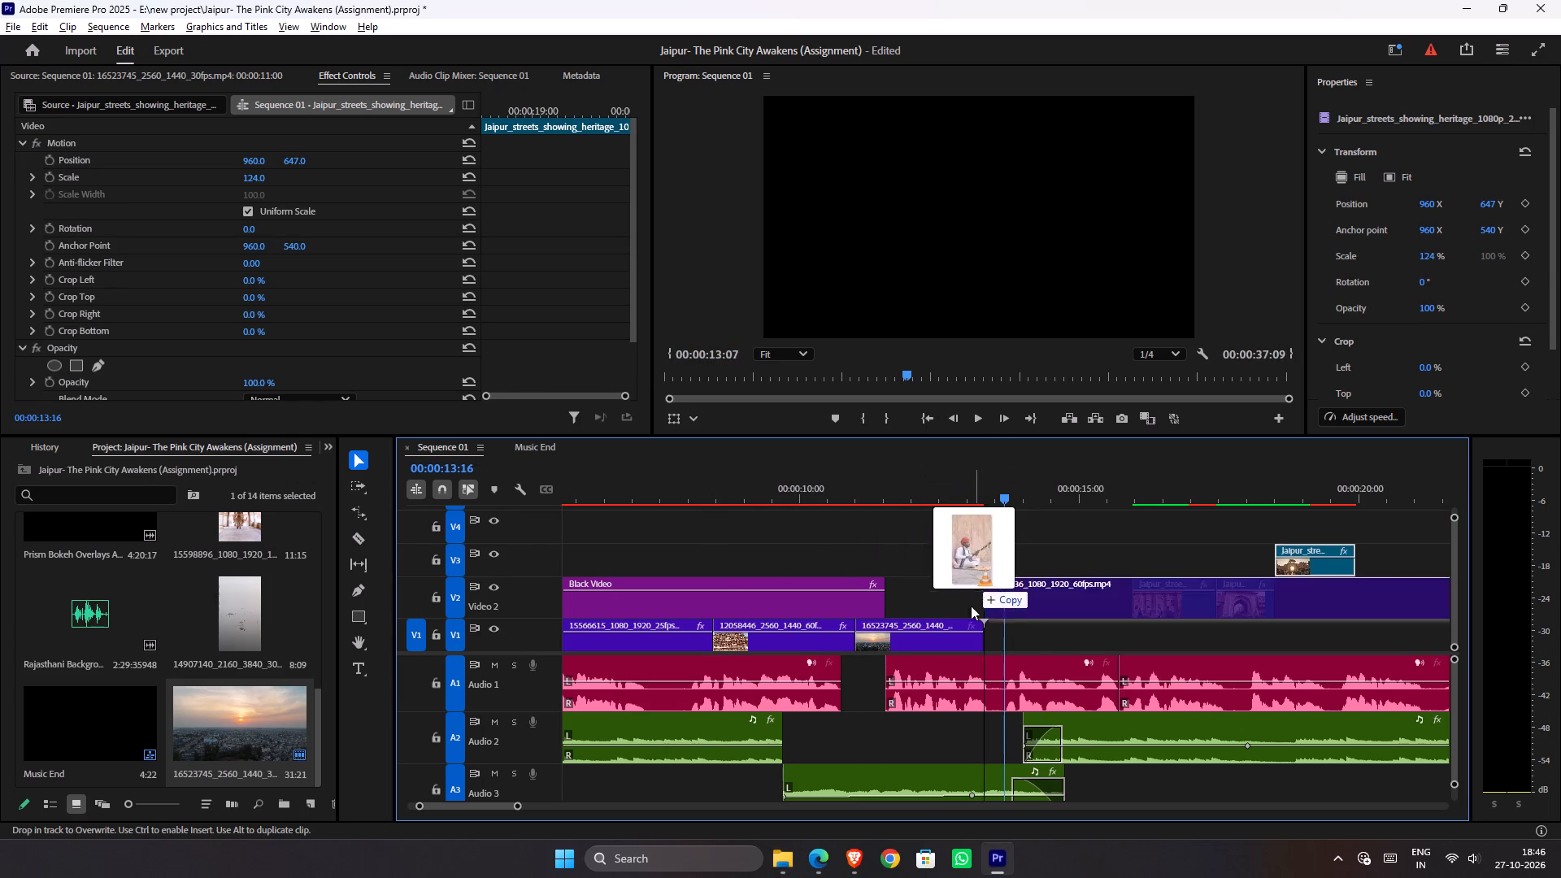
drag(971, 606, 981, 632)
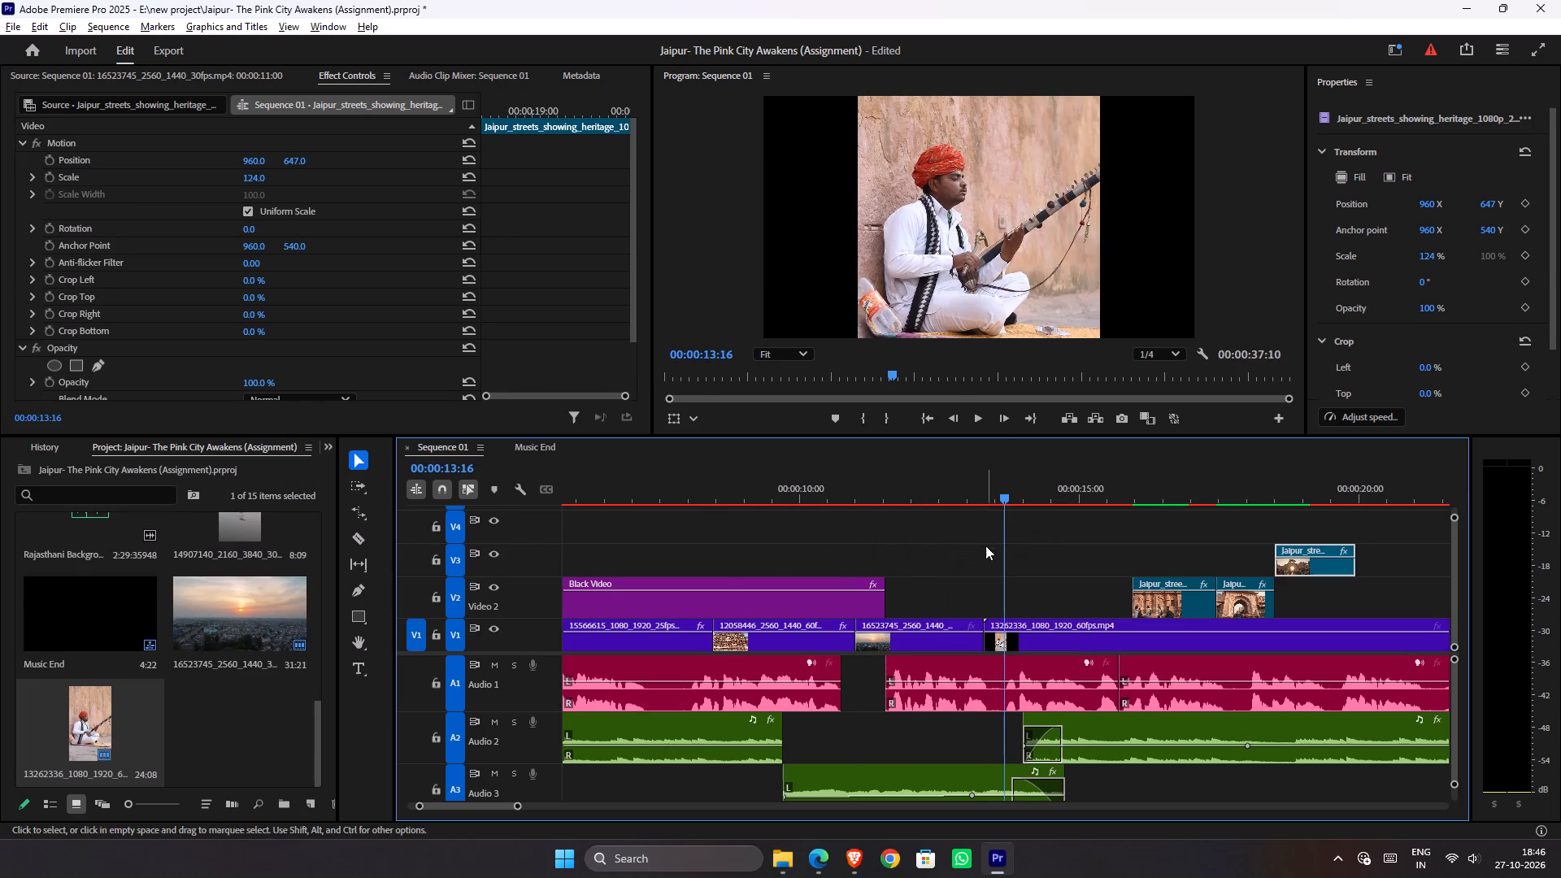
Play the sunrise clip on V1 and scale it with Fit to frame.
drag(985, 497, 916, 499)
key(space)
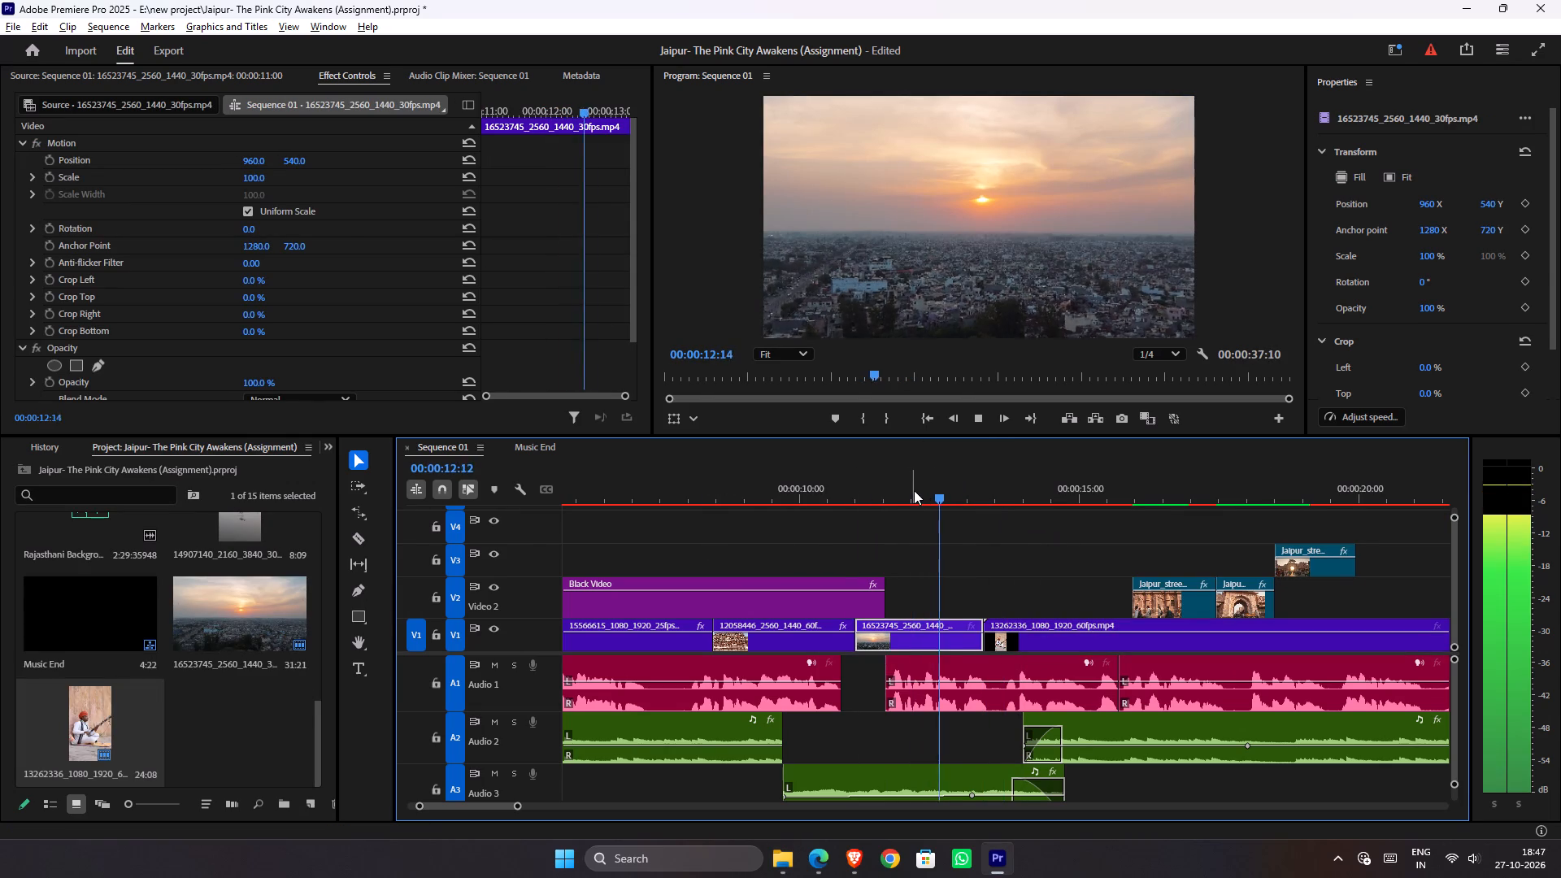
key(space)
right_click(961, 634)
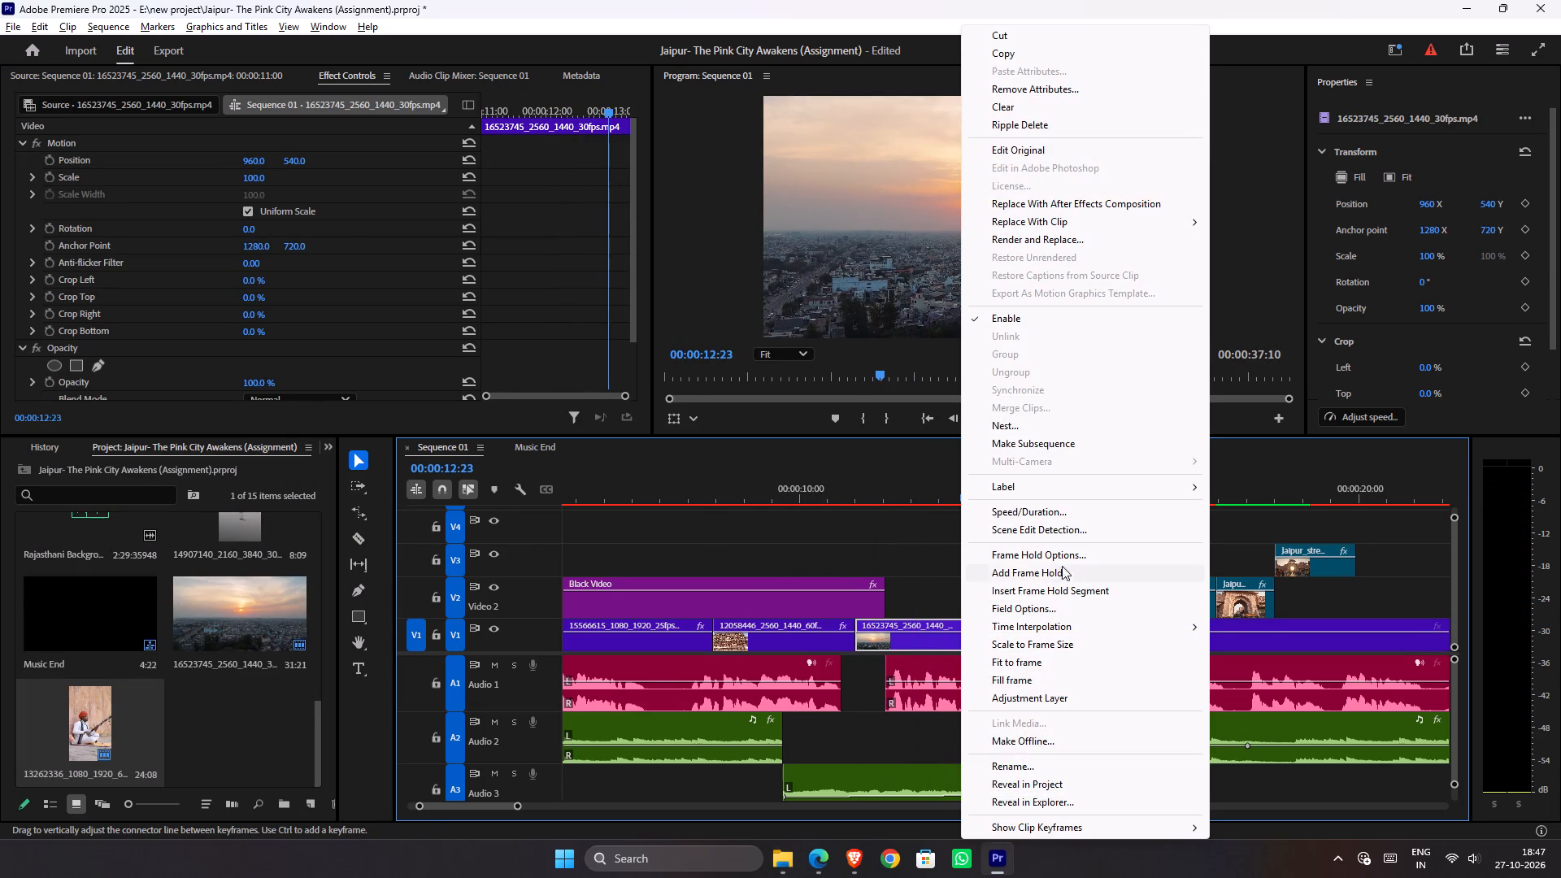
click(1031, 668)
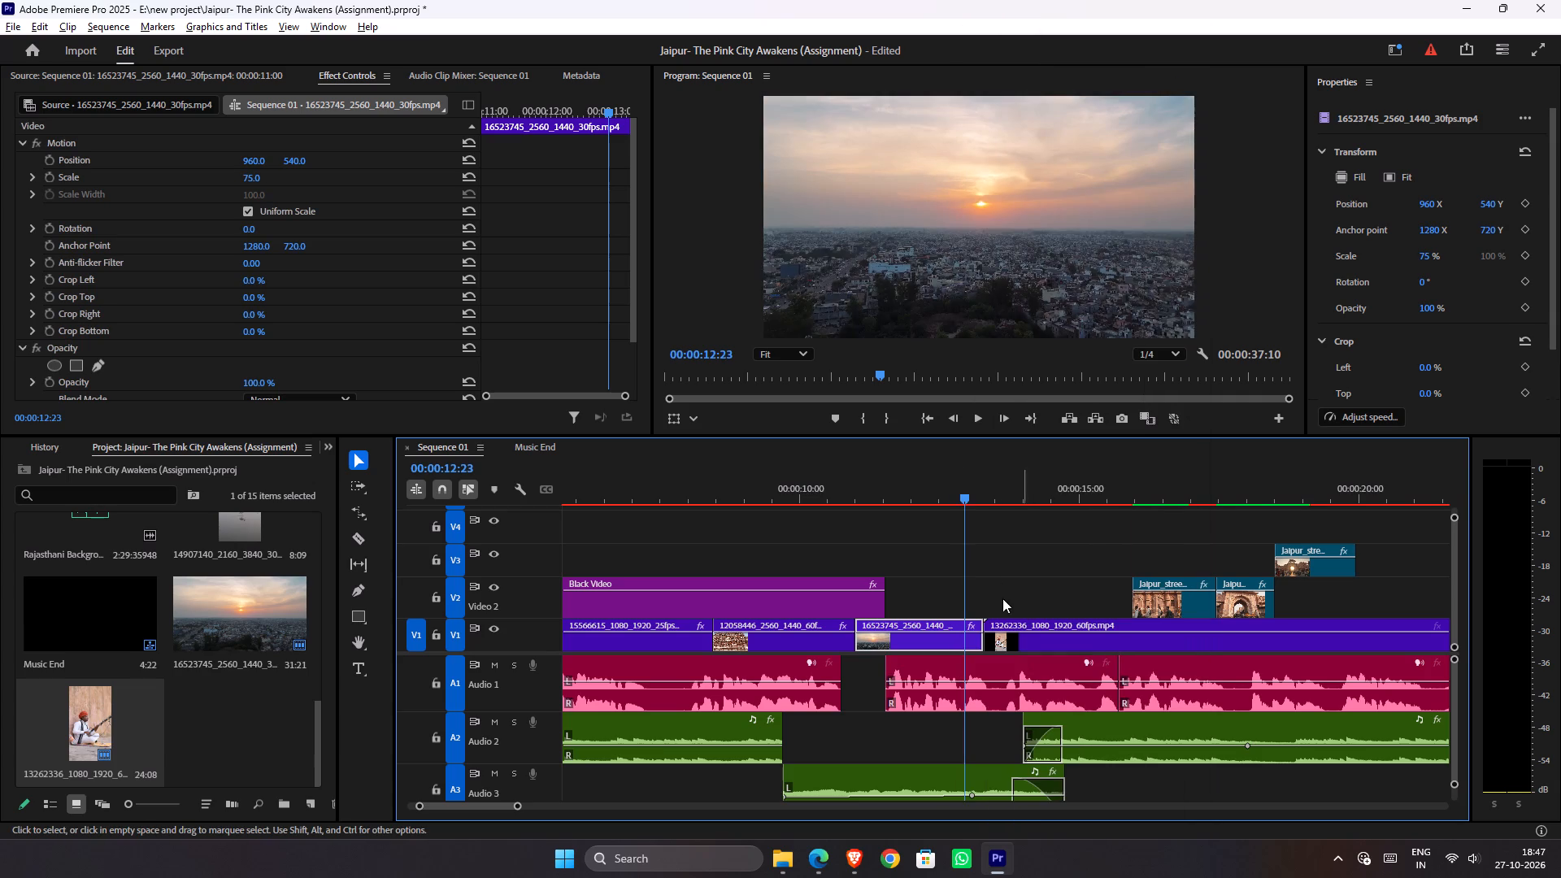
Play into the musician clip on V1 and scale it with Fill frame so it covers the whole picture.
key(space)
key(space)
click(1041, 639)
right_click(1041, 639)
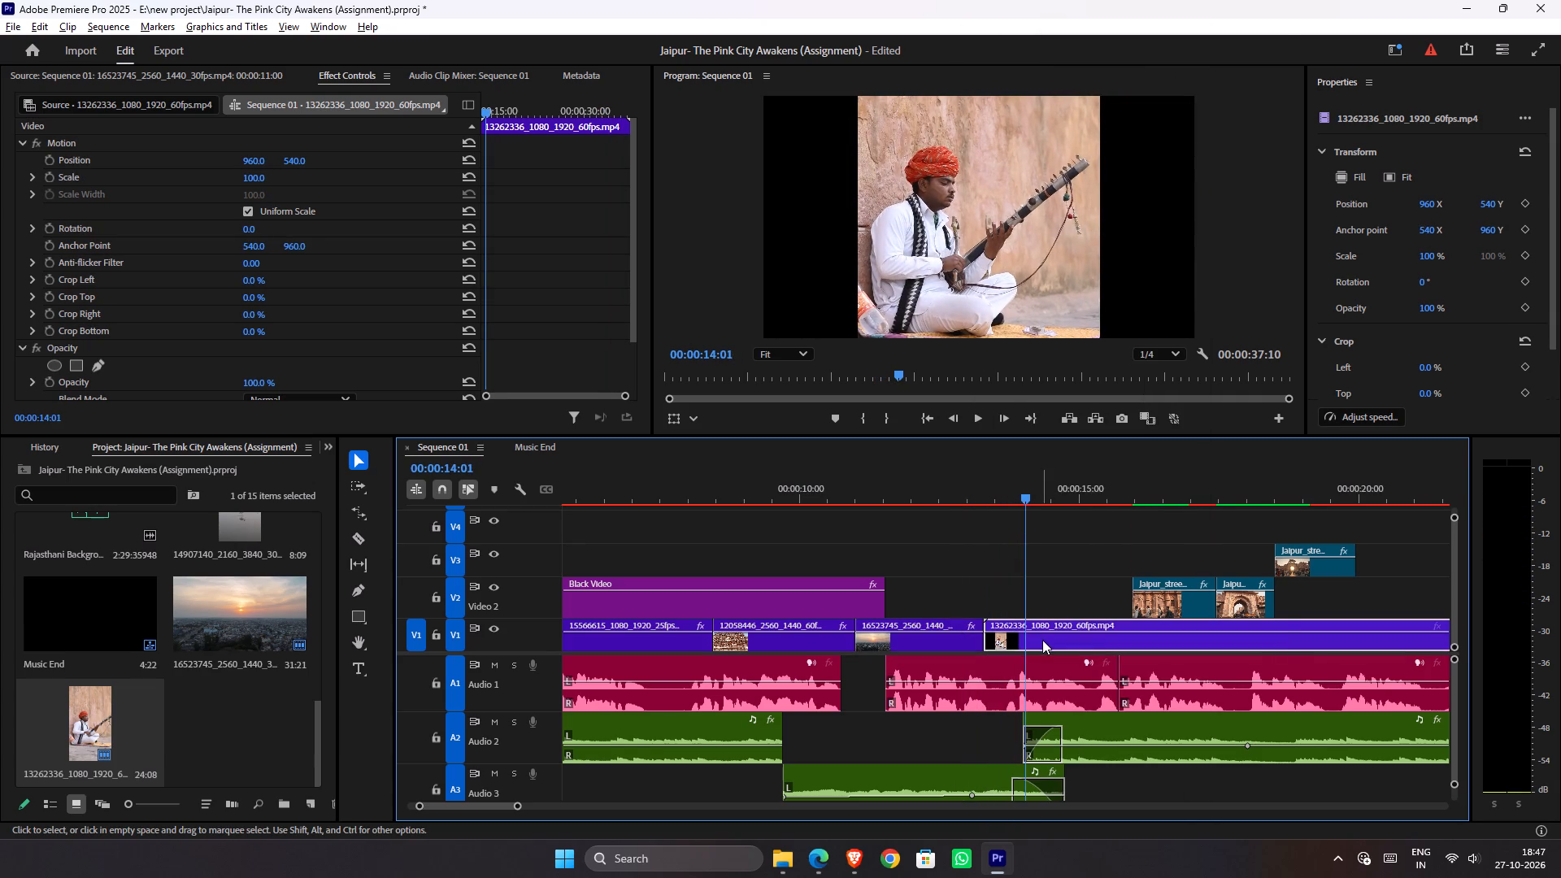
click(1096, 679)
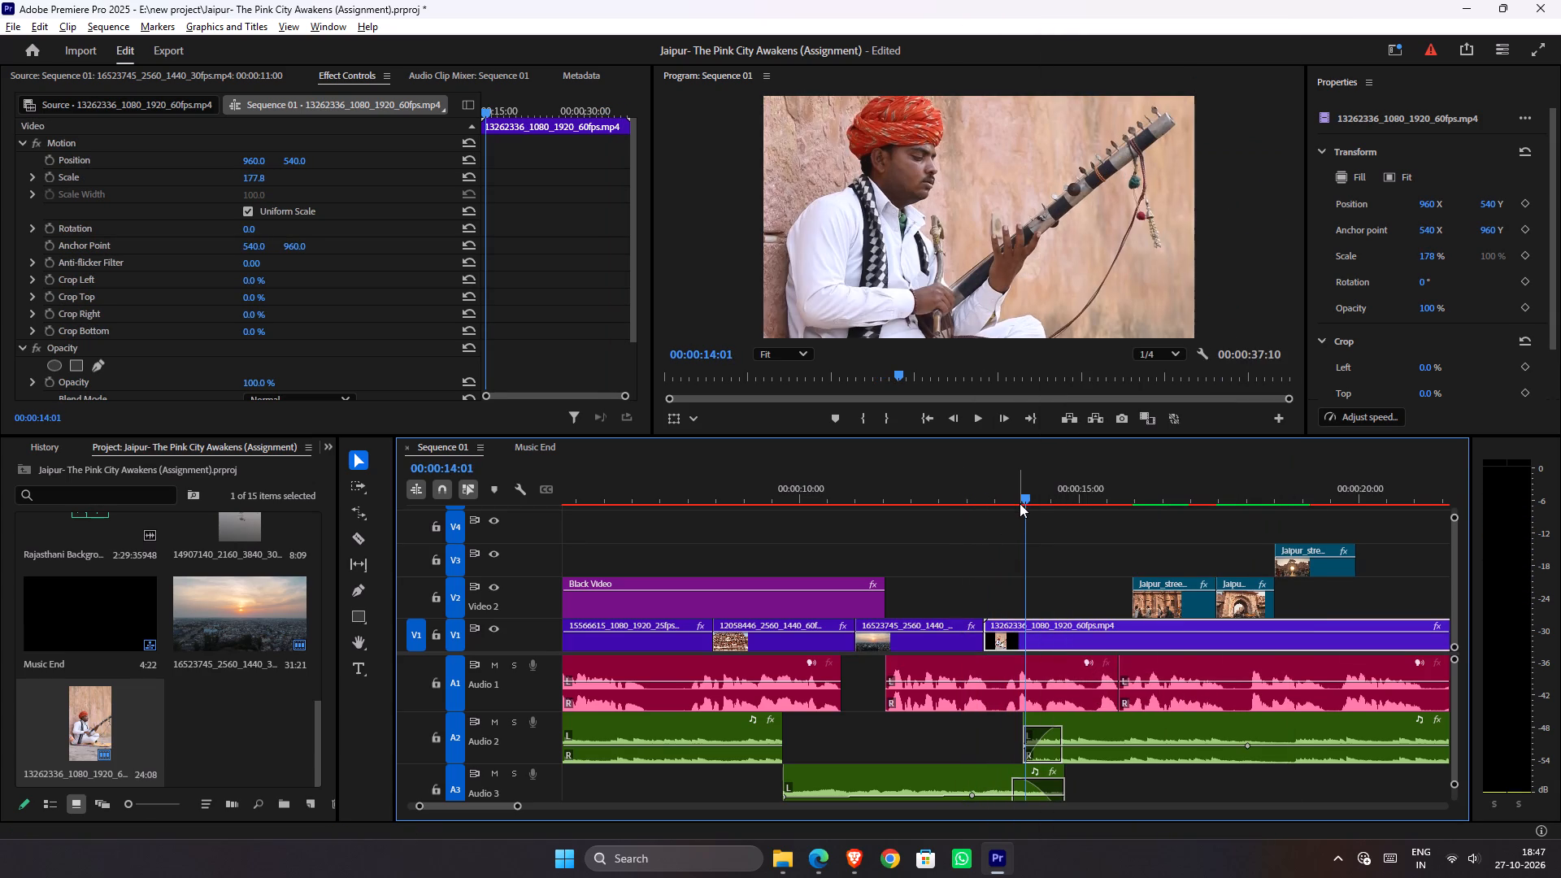
Play the cut from the sunrise clip to the musician clip repeatedly to judge its timing with the voice-over.
drag(1020, 505, 944, 512)
click(976, 498)
click(984, 498)
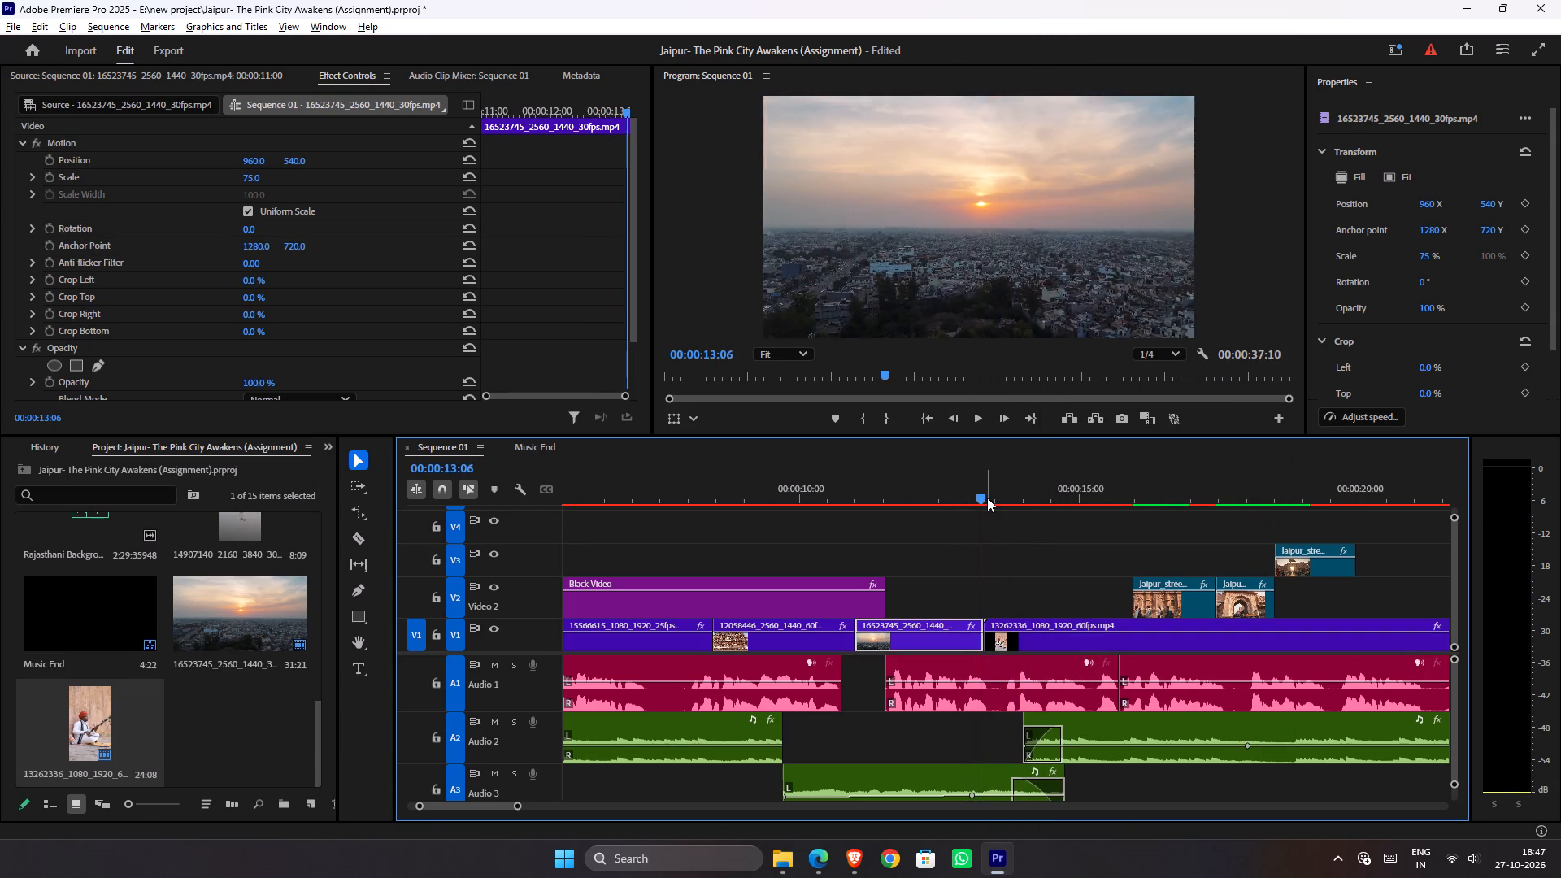
key(space)
key(space)
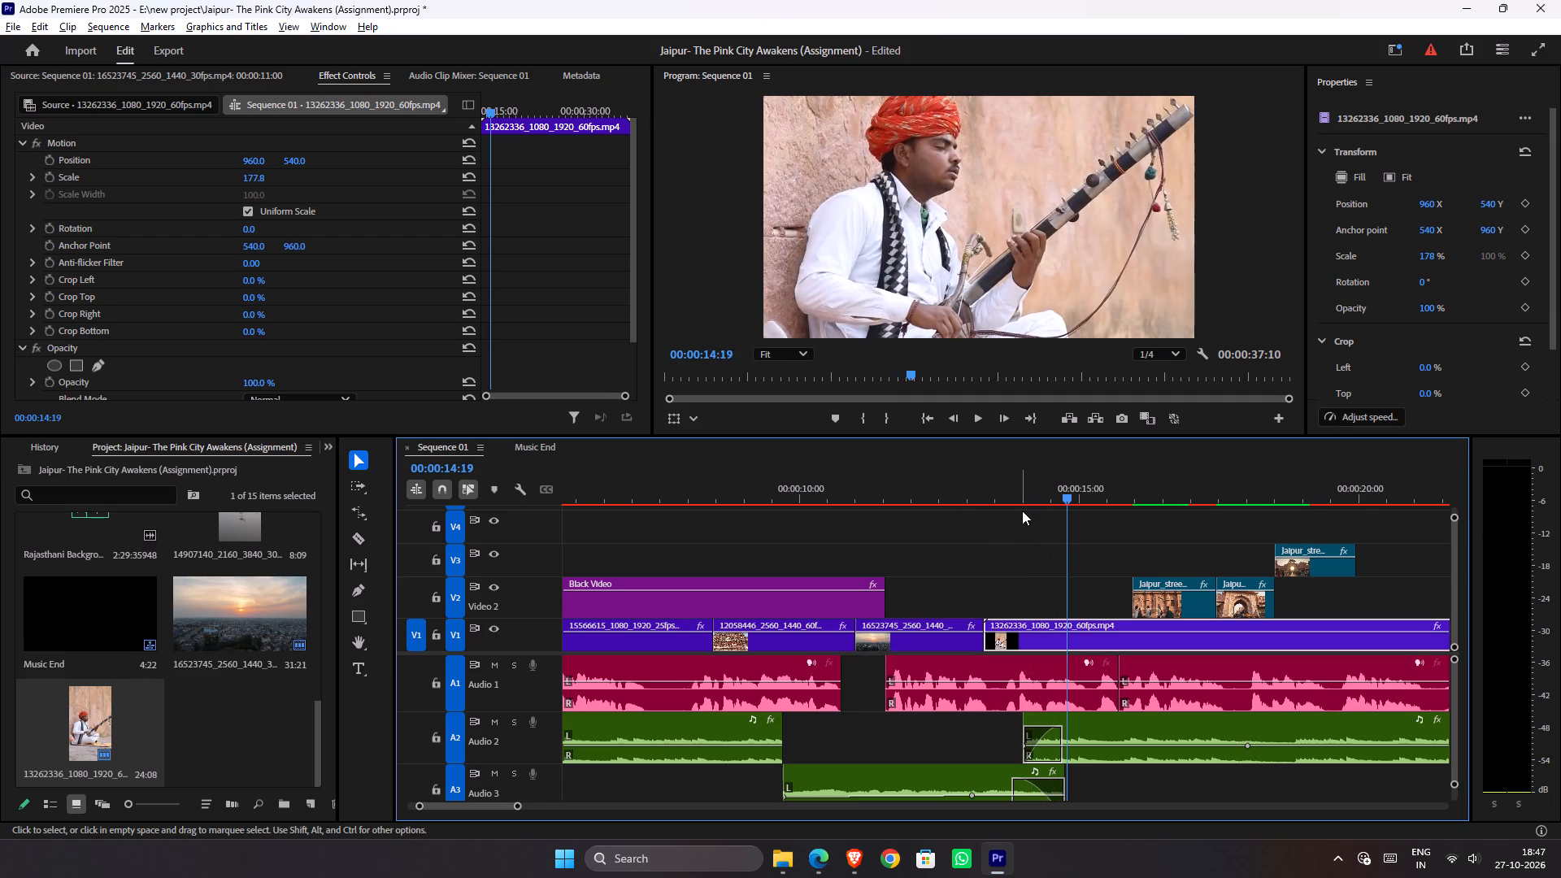
drag(1032, 501, 929, 520)
key(space)
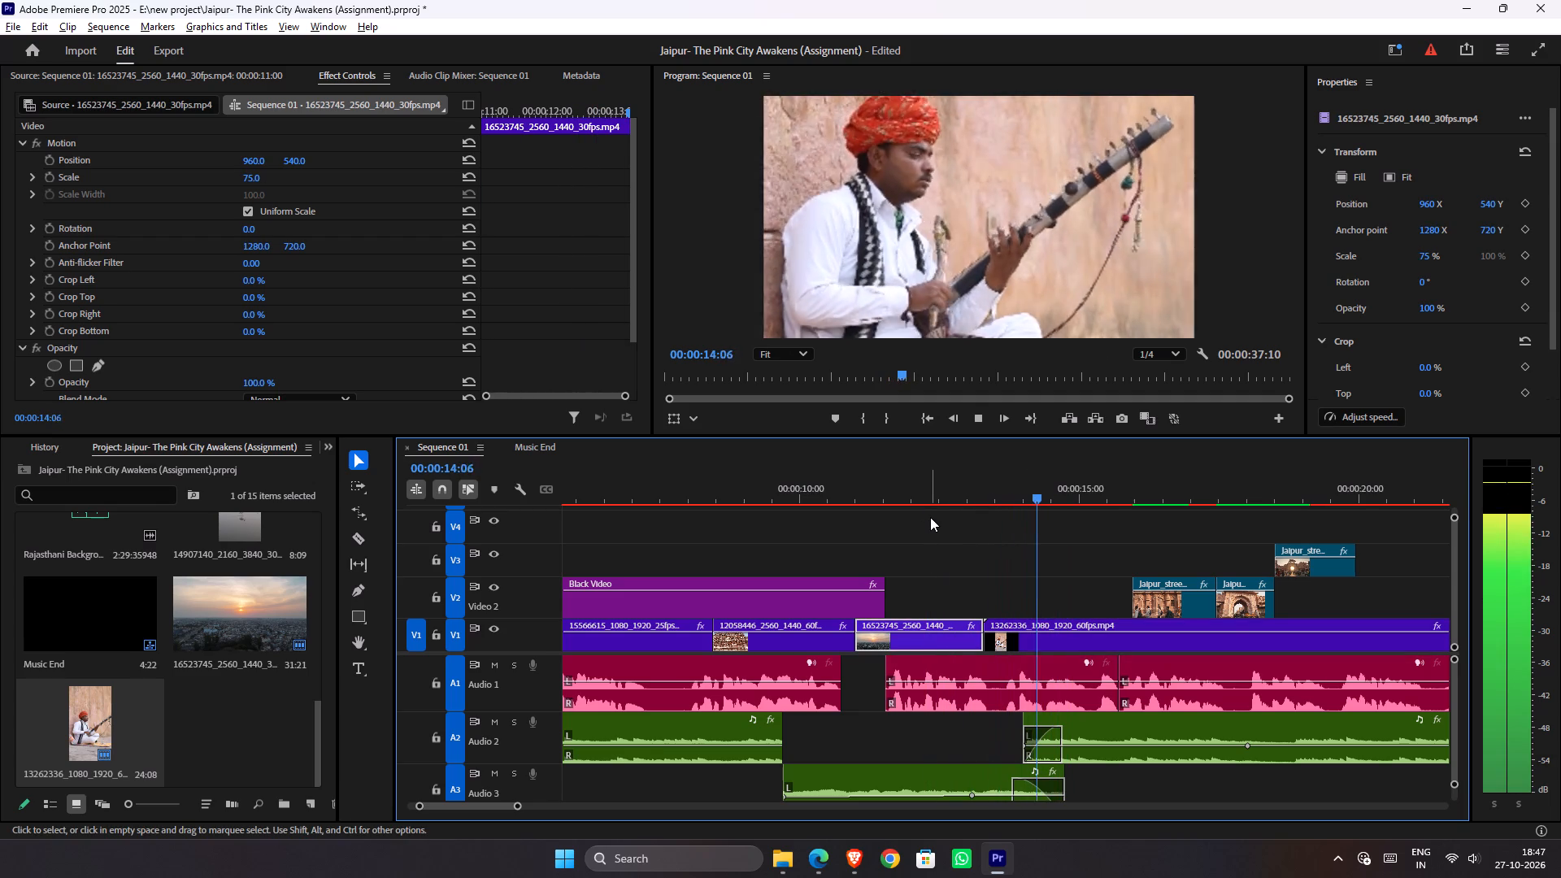
key(space)
Save the project.
key(ctrl+s)
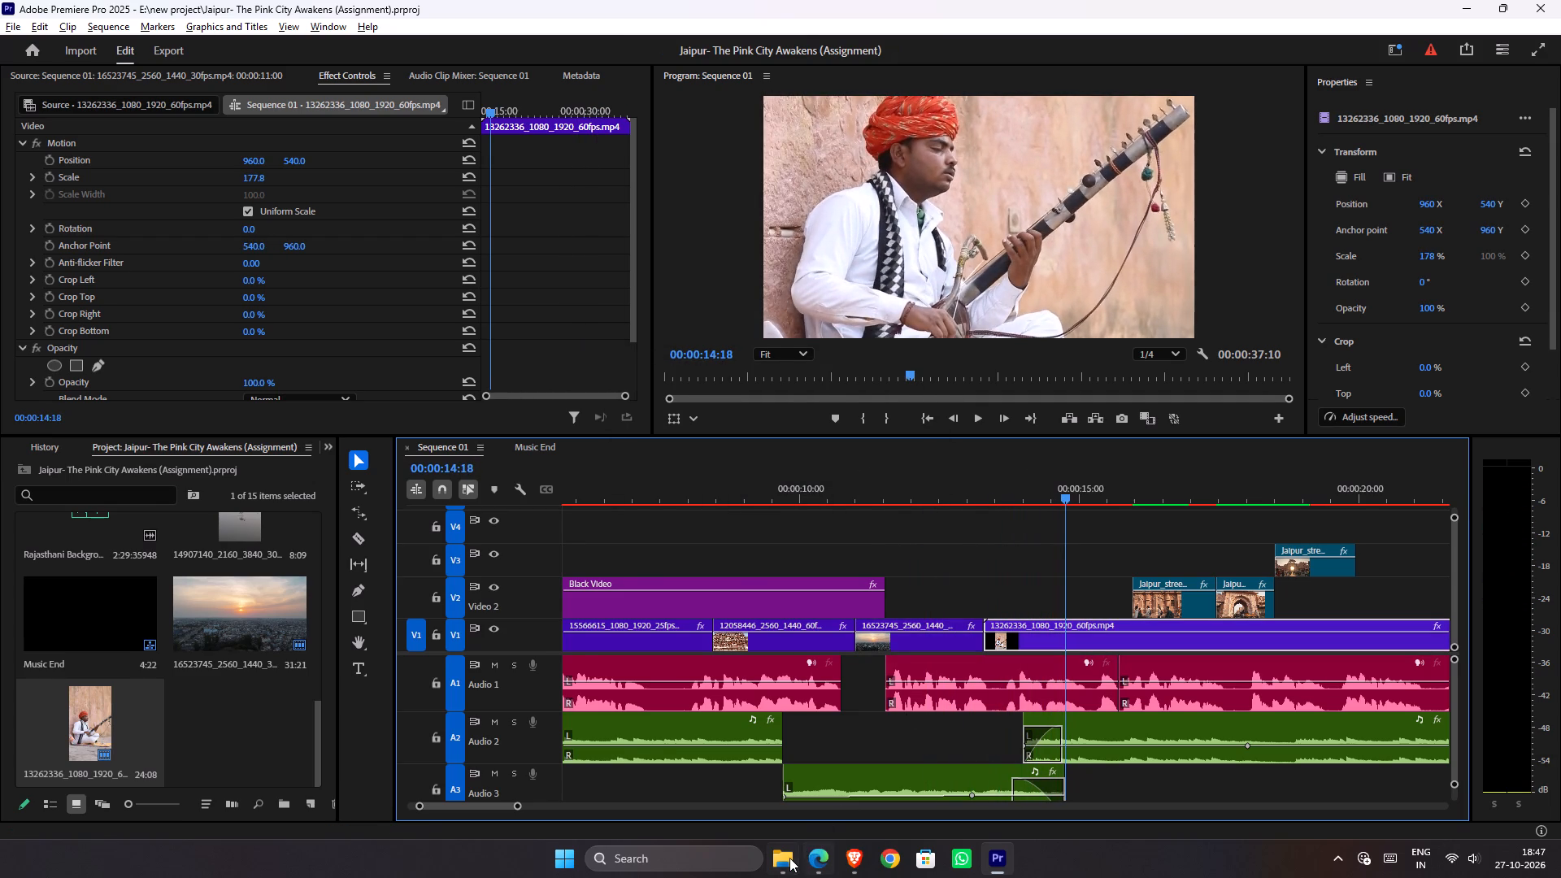
click(789, 858)
click(811, 856)
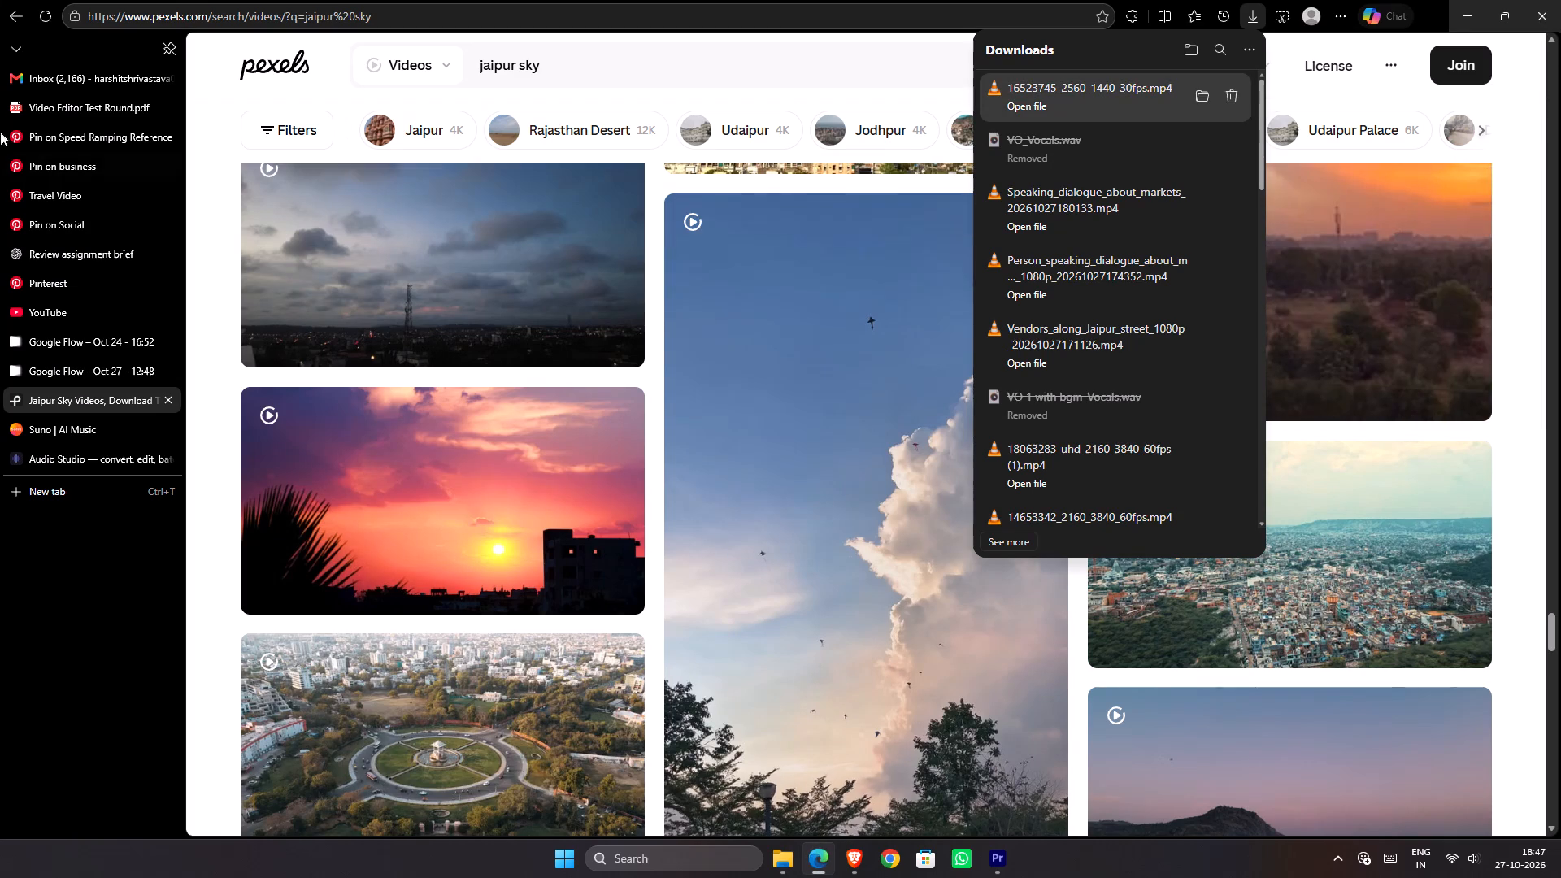
click(70, 114)
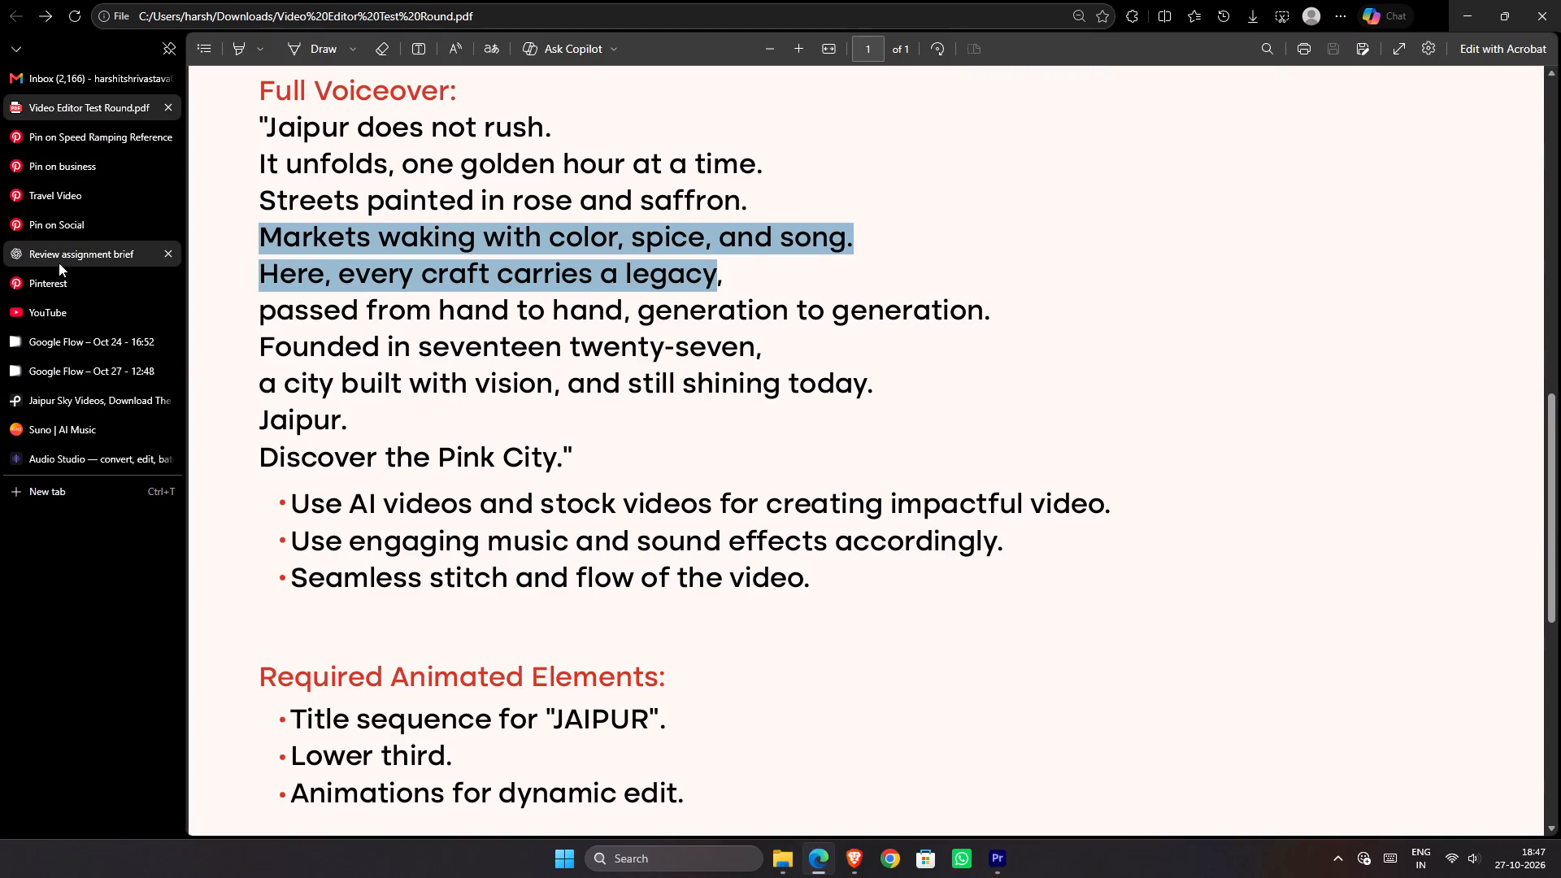
click(59, 263)
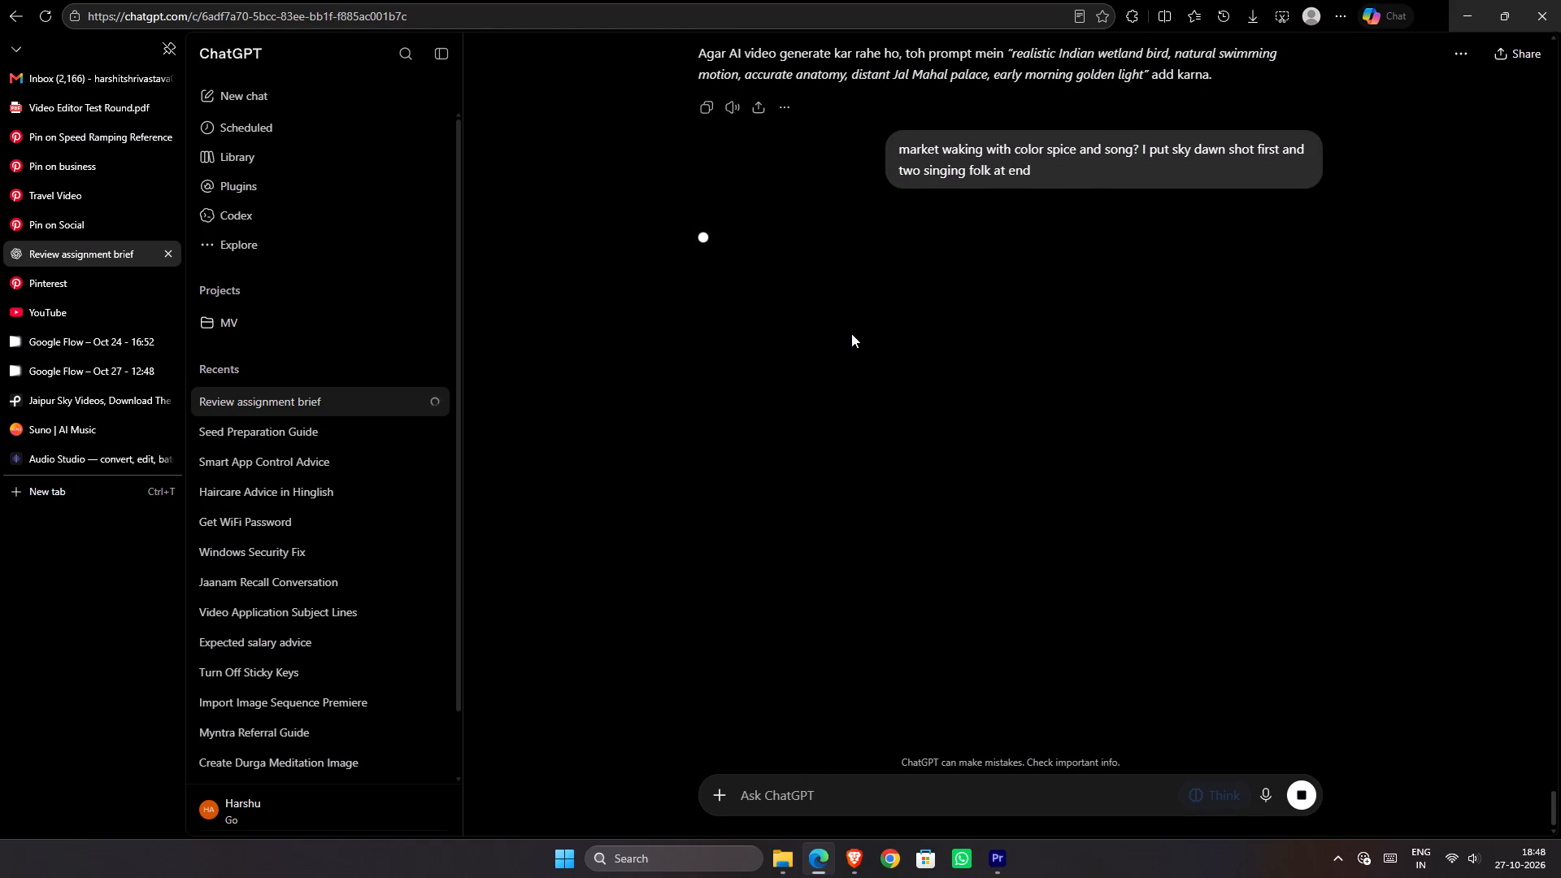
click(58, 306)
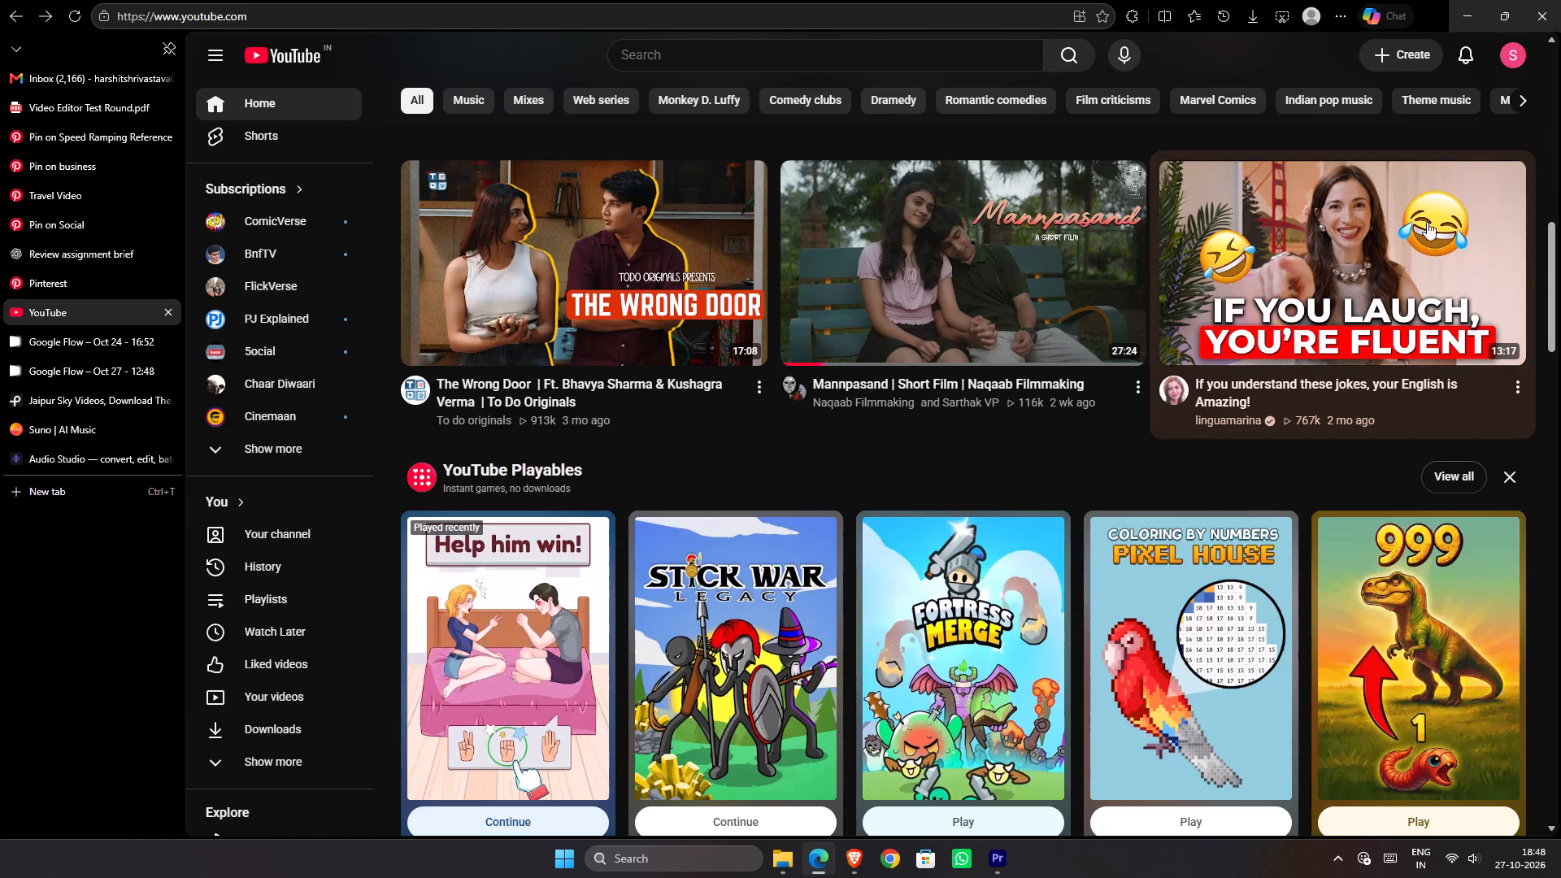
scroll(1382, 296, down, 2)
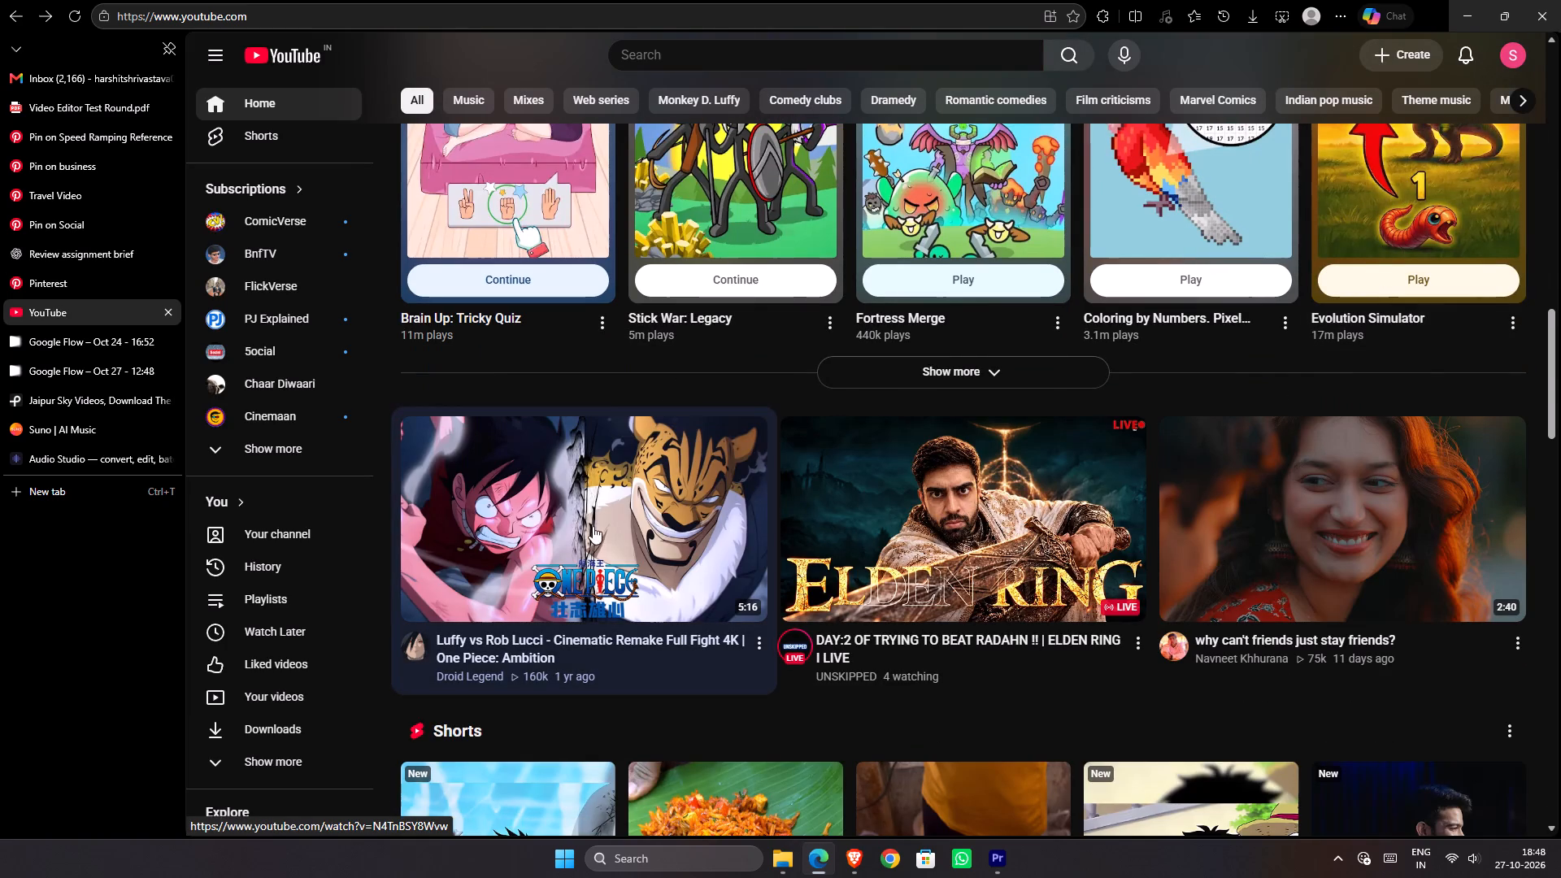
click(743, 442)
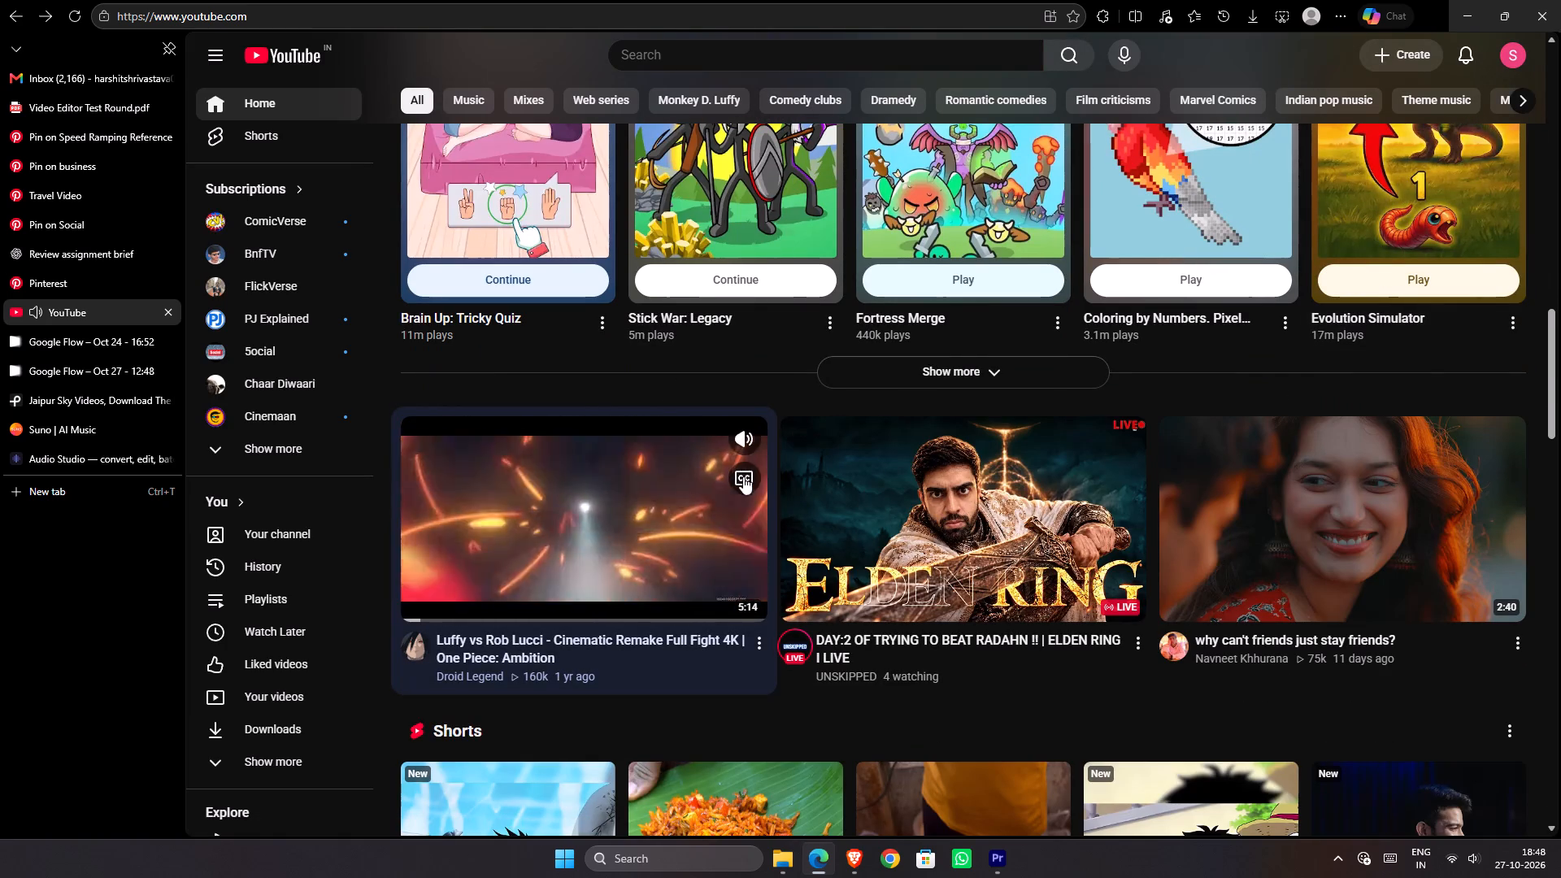
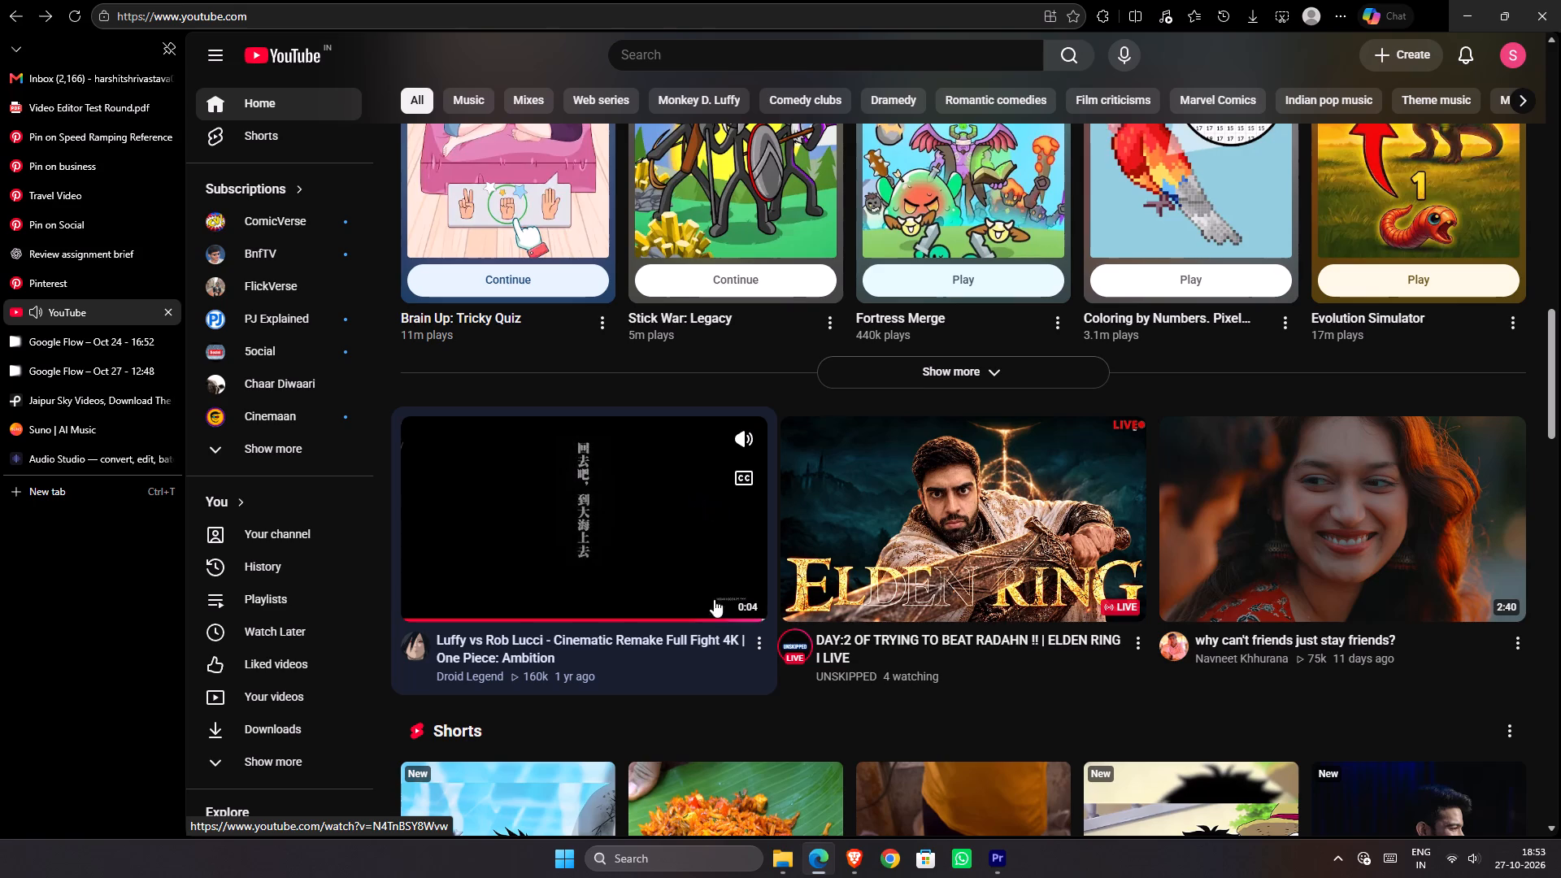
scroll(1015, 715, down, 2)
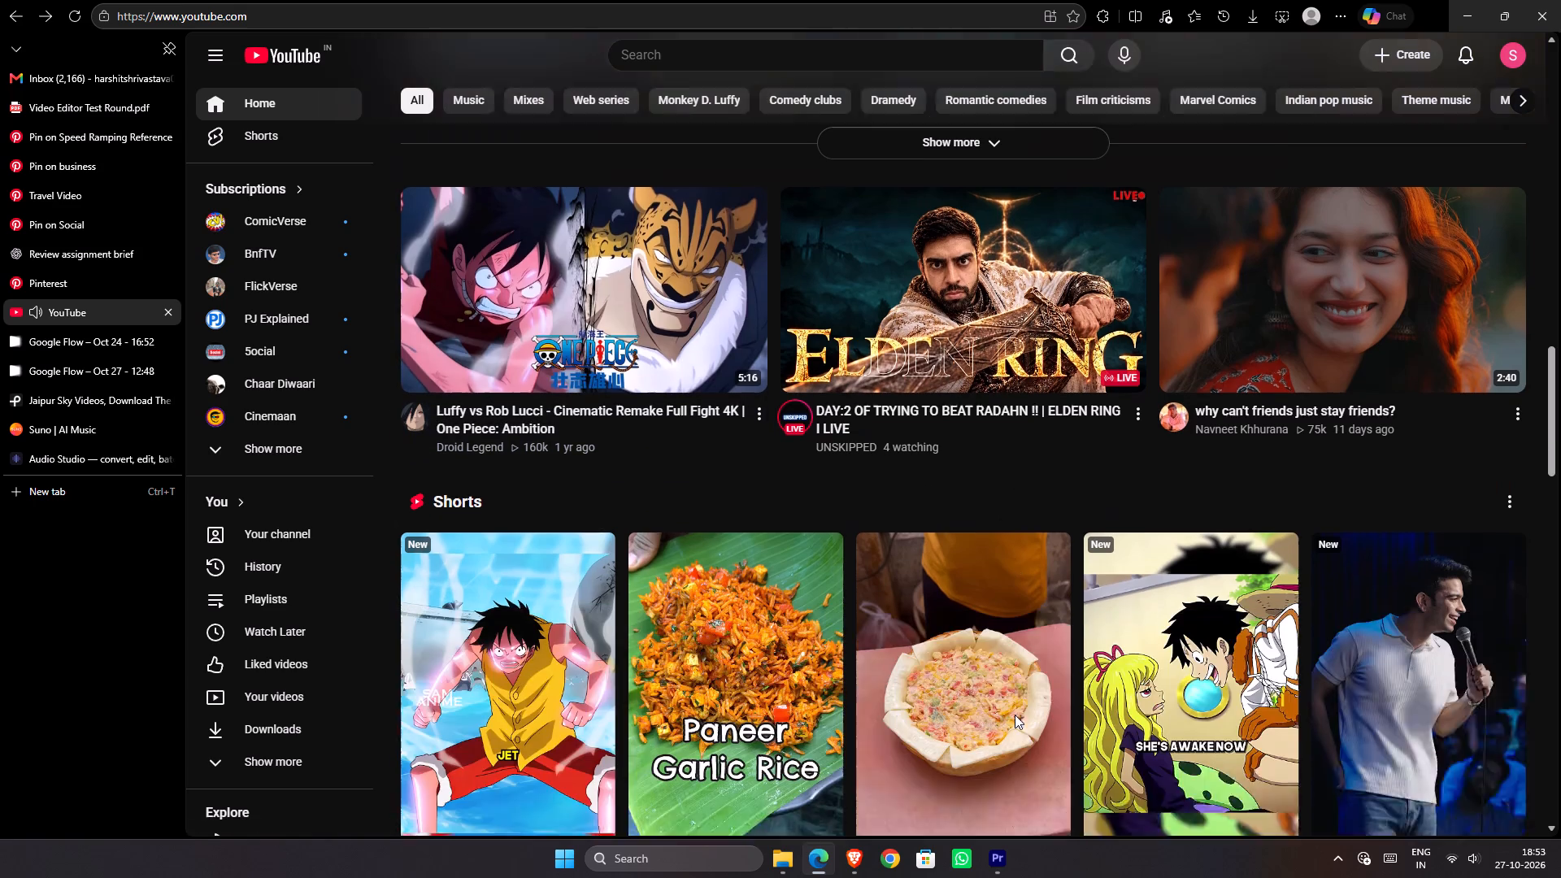
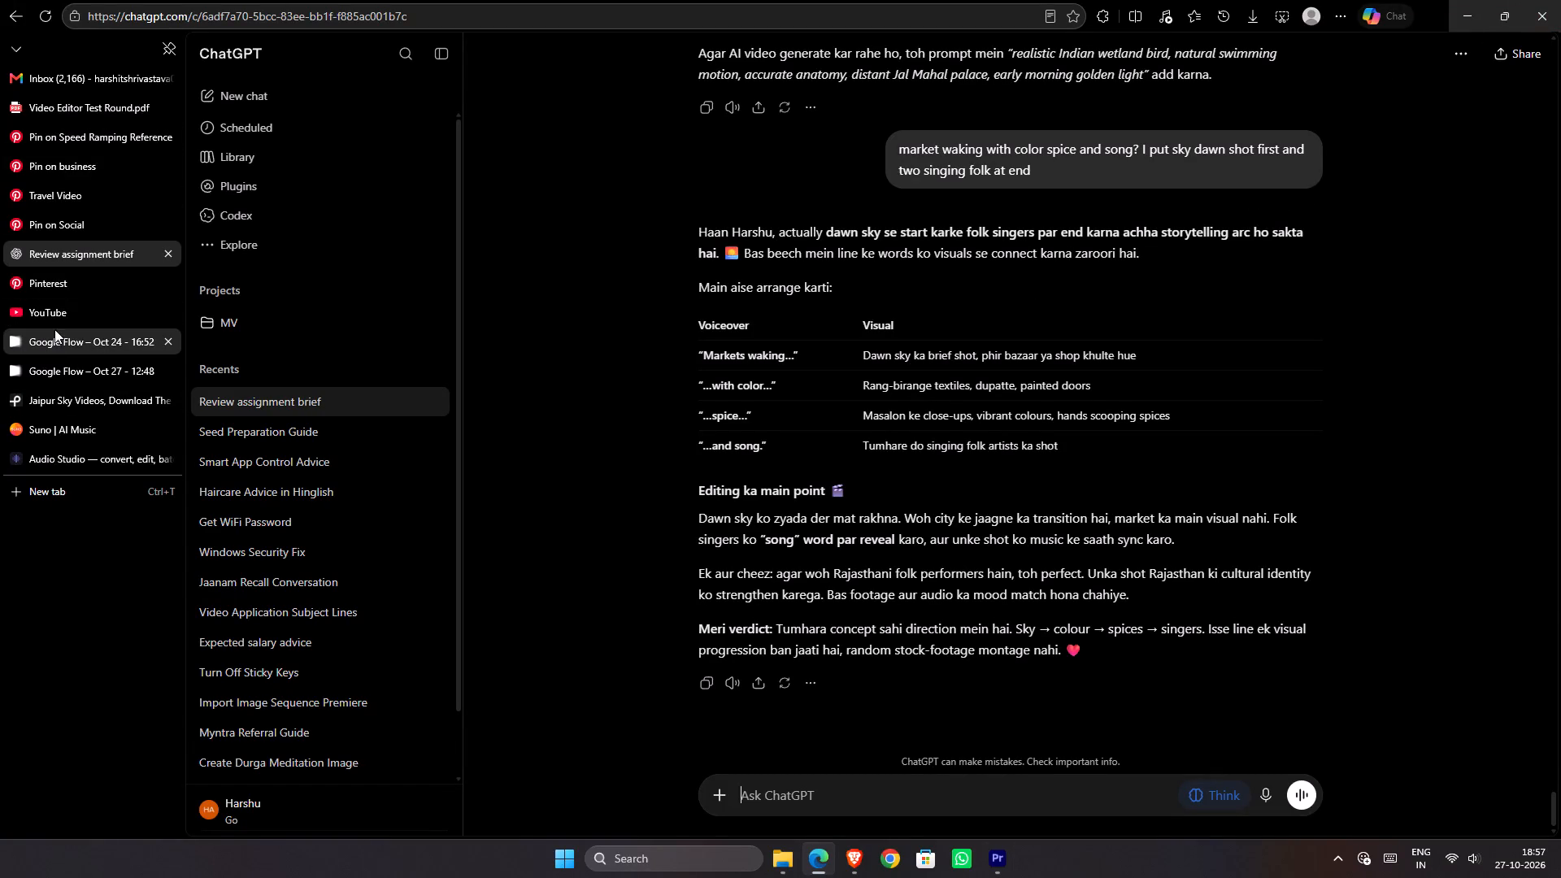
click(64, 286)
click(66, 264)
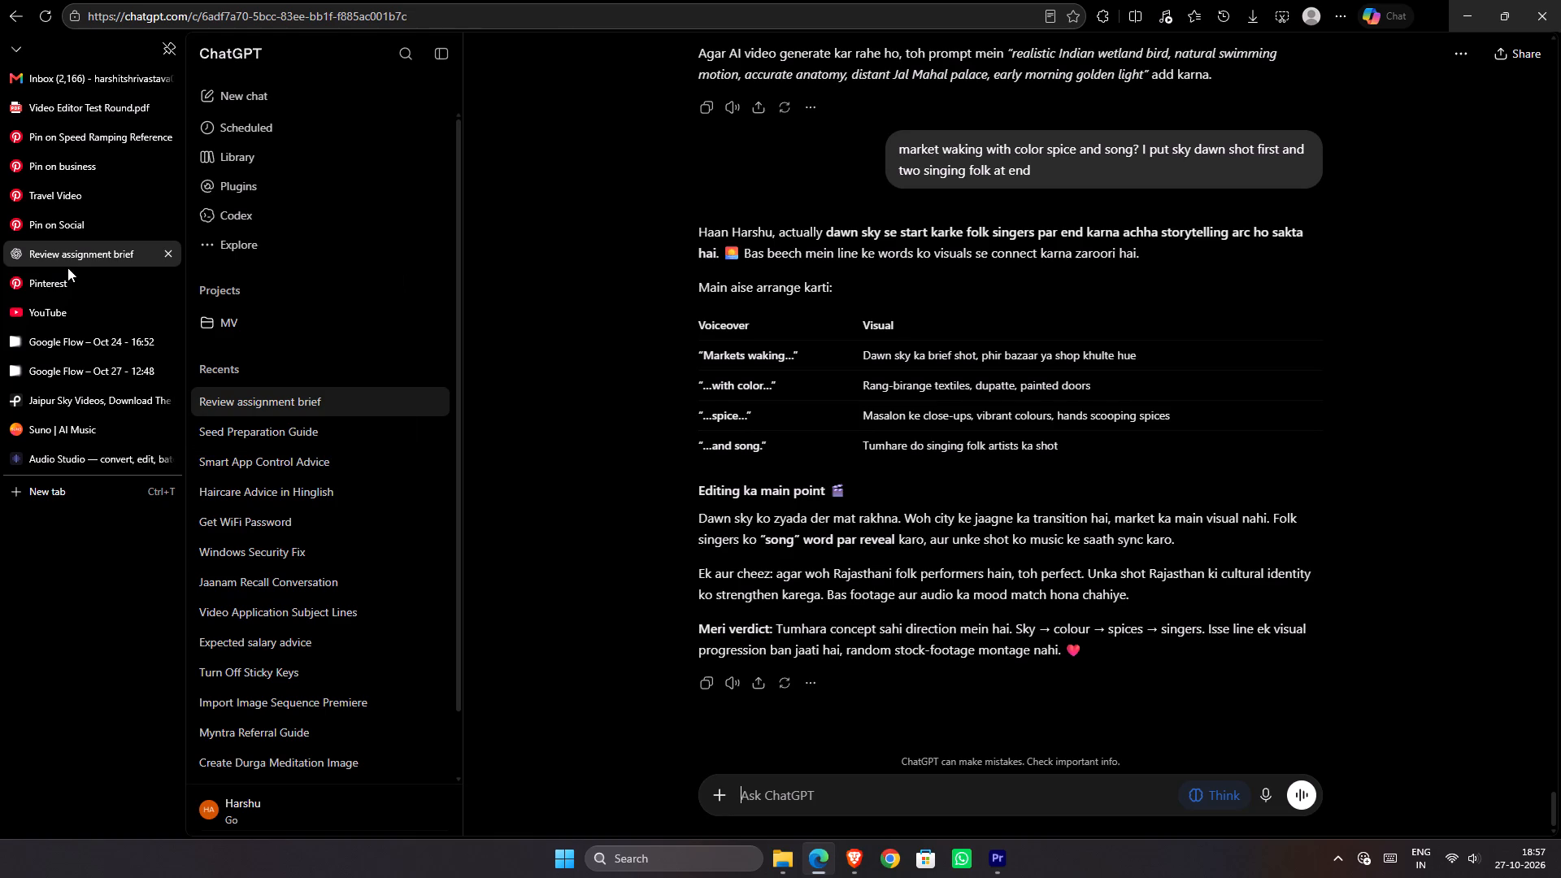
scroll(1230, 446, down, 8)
Switch to Premiere Pro, mark an Out point at 00:00:11:13 where the Black Video clip ends, and render the sequence up to it.
click(996, 870)
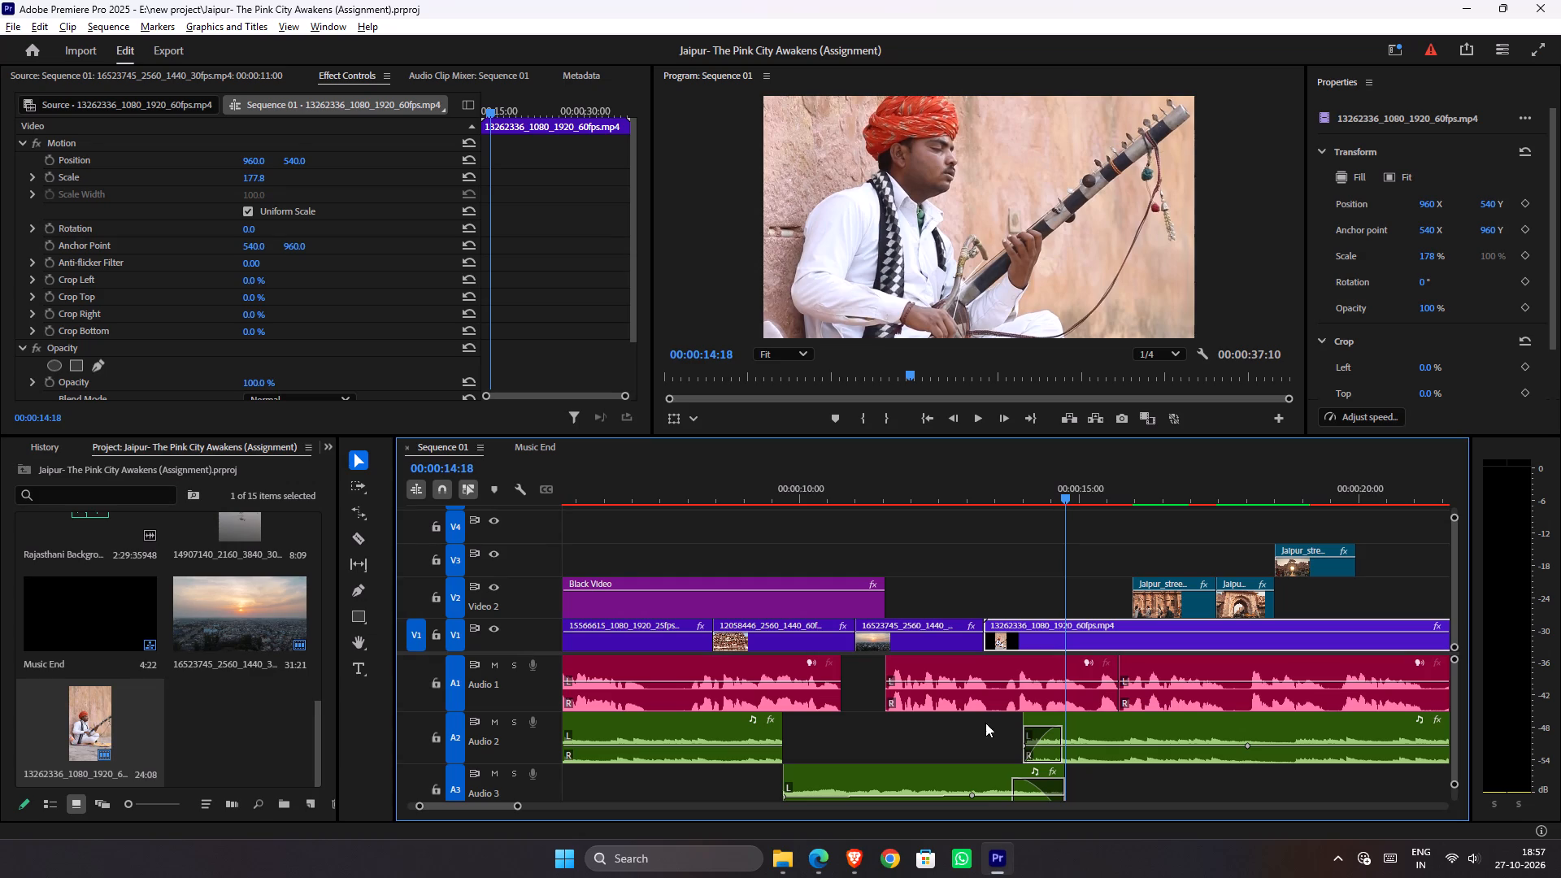
drag(1034, 495, 939, 511)
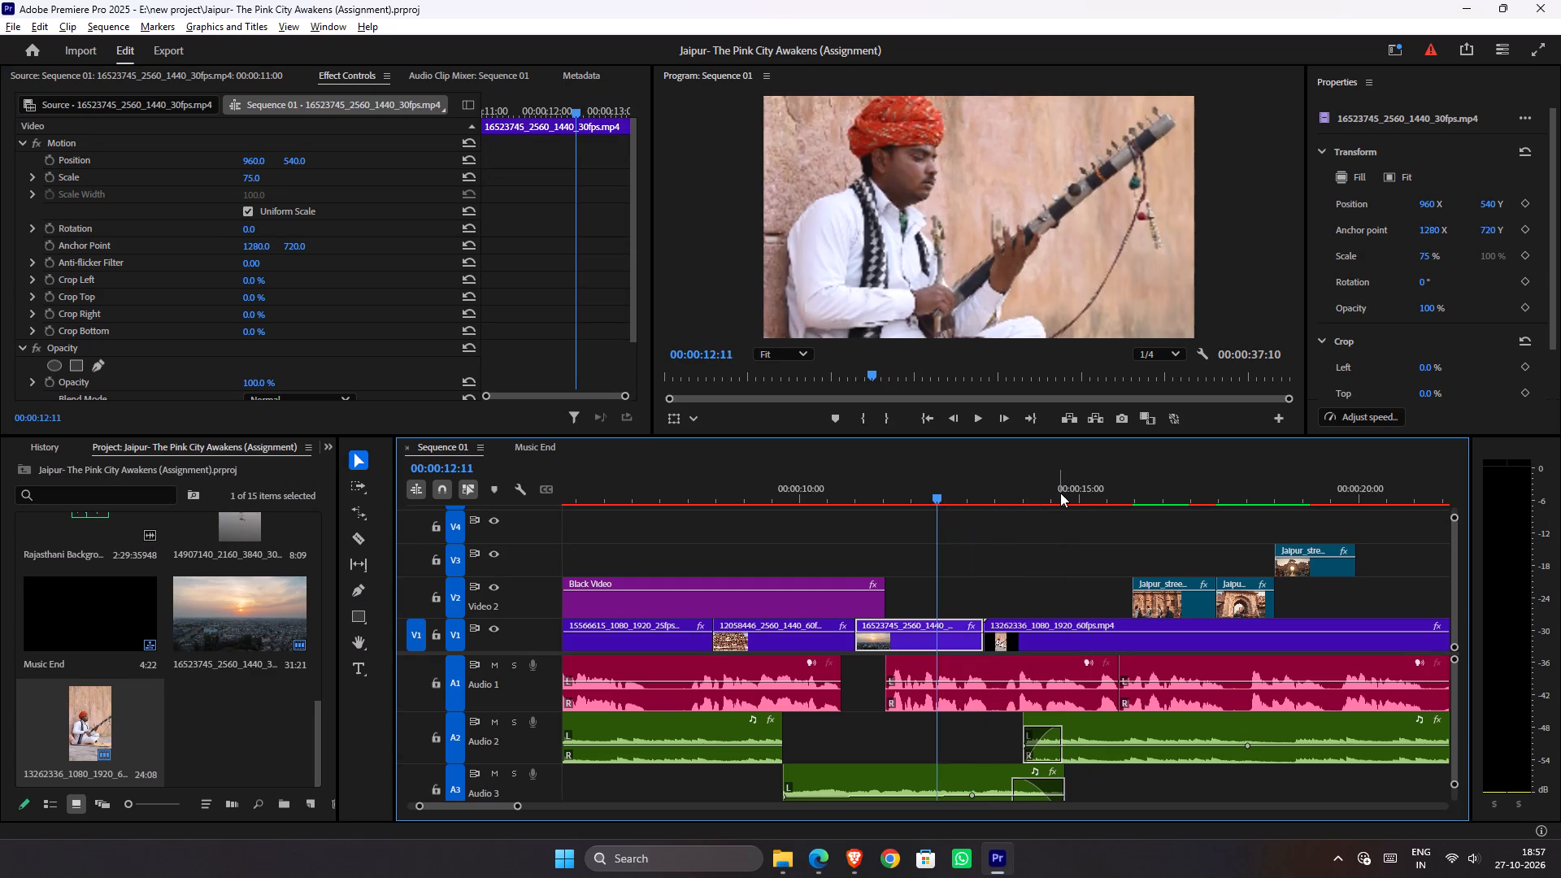
drag(1060, 493, 908, 526)
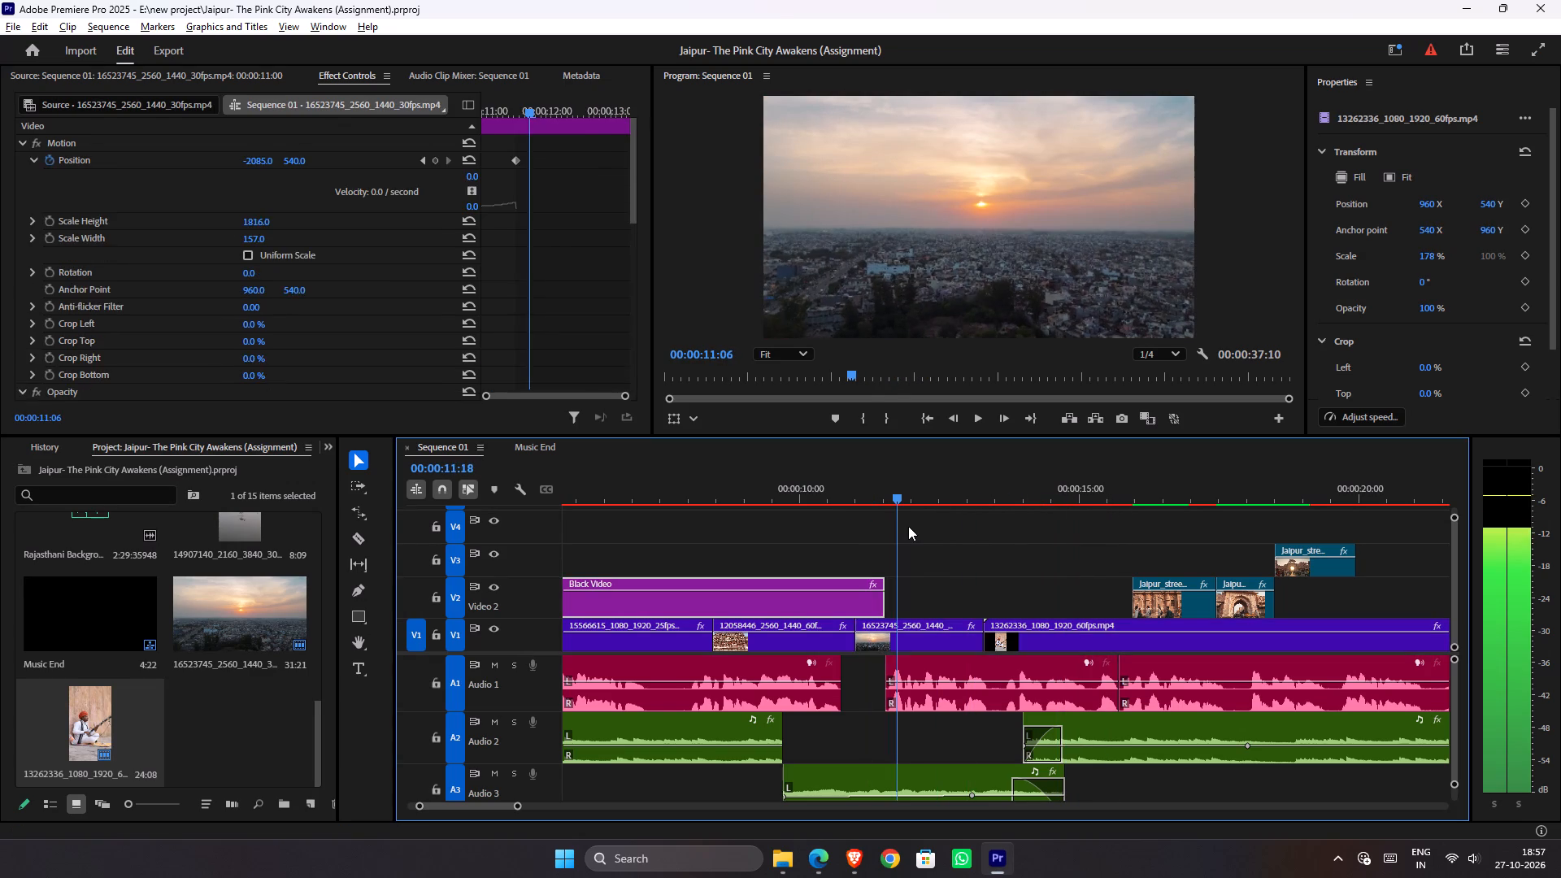
drag(908, 526, 888, 519)
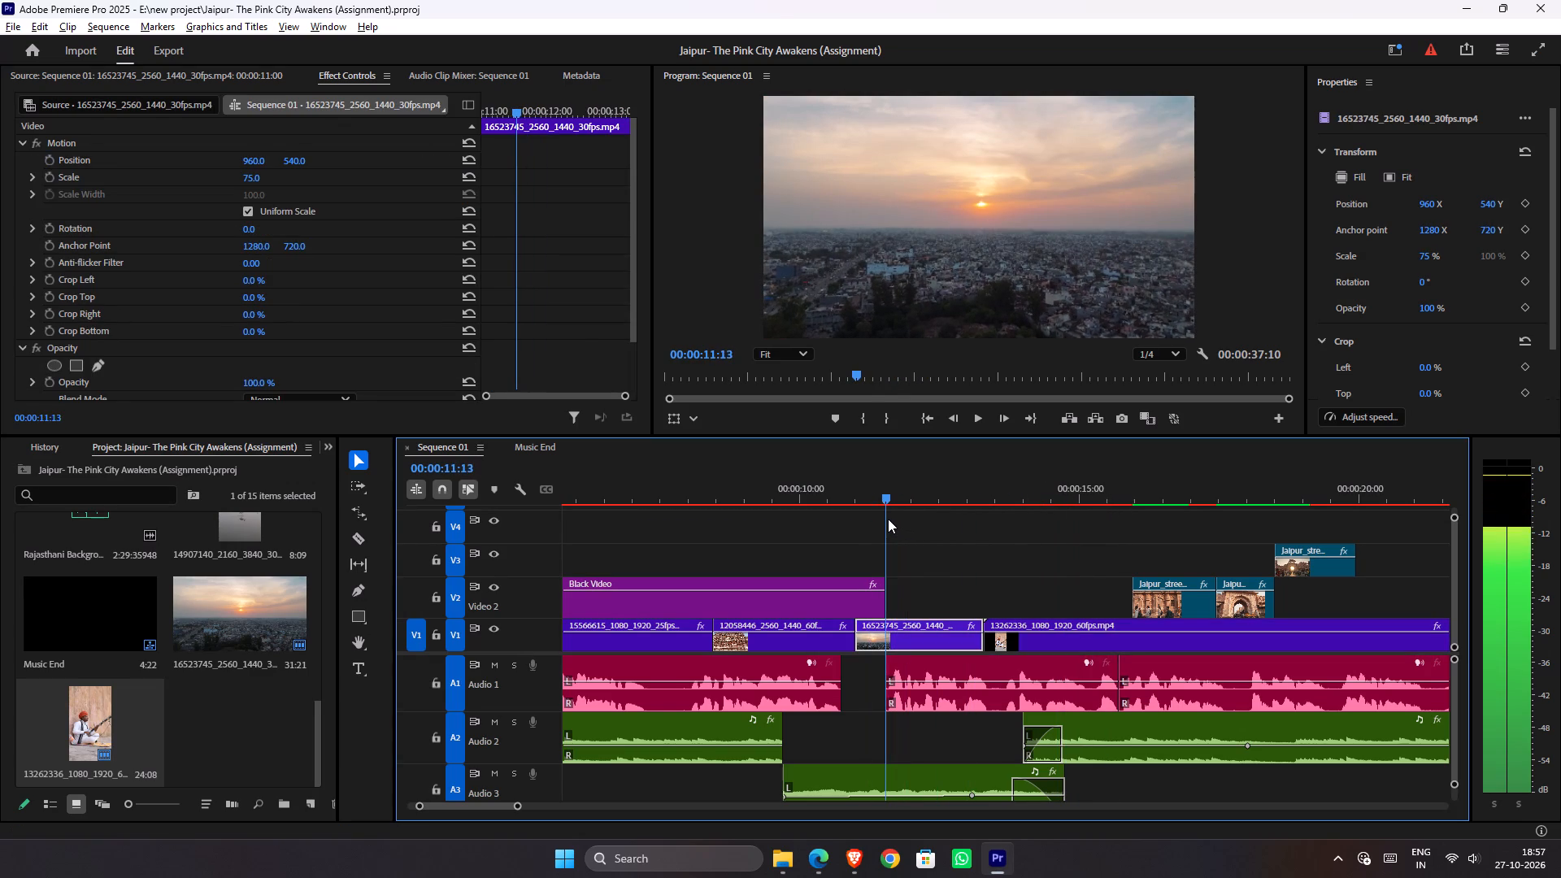
drag(888, 519, 946, 520)
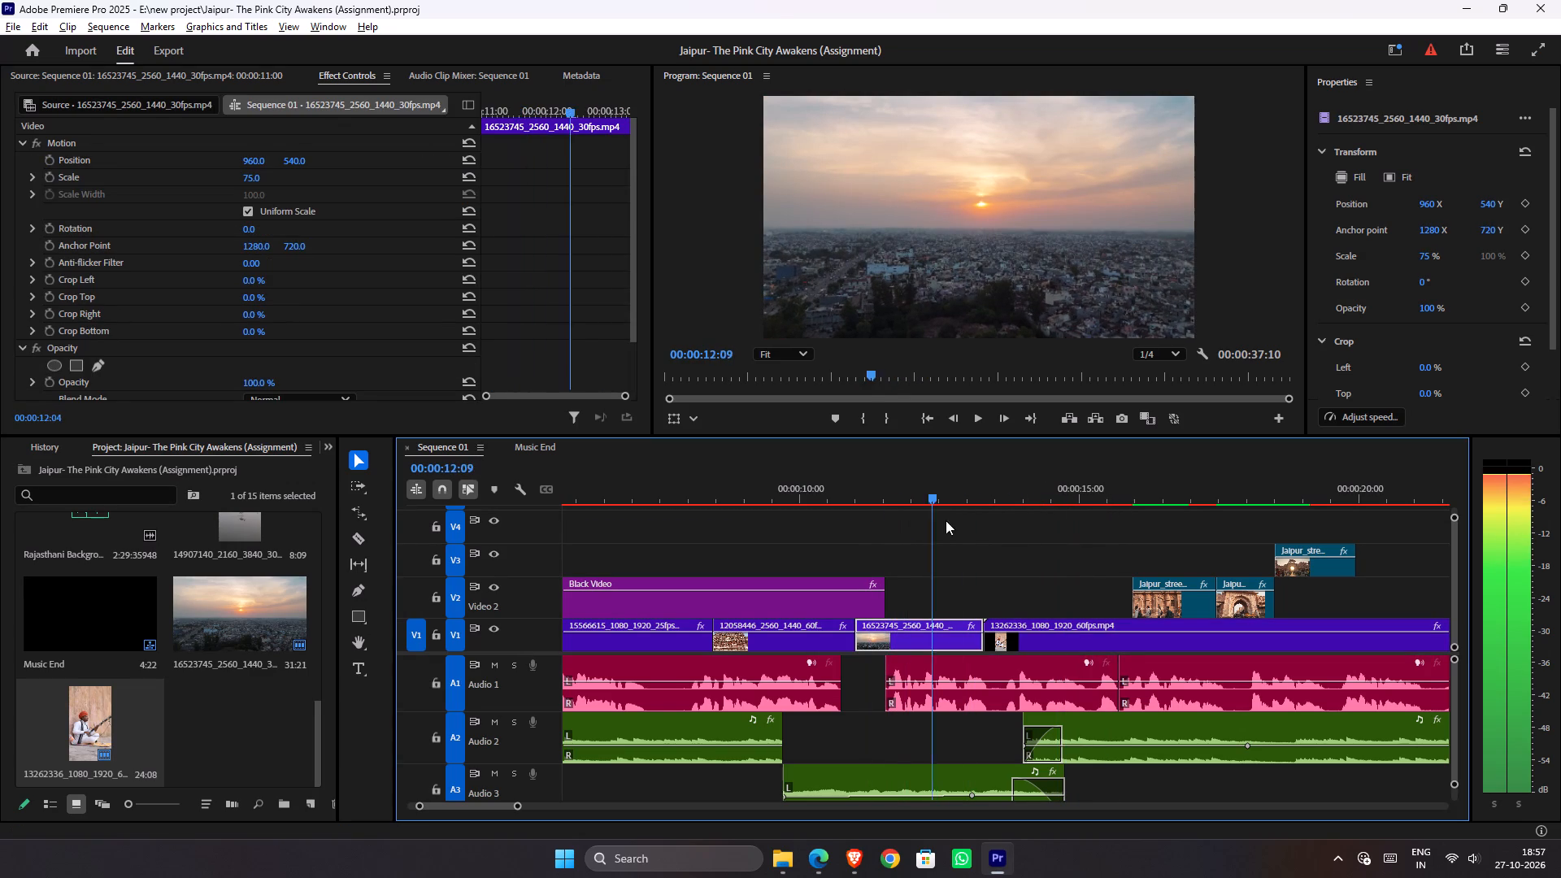
drag(946, 520, 908, 529)
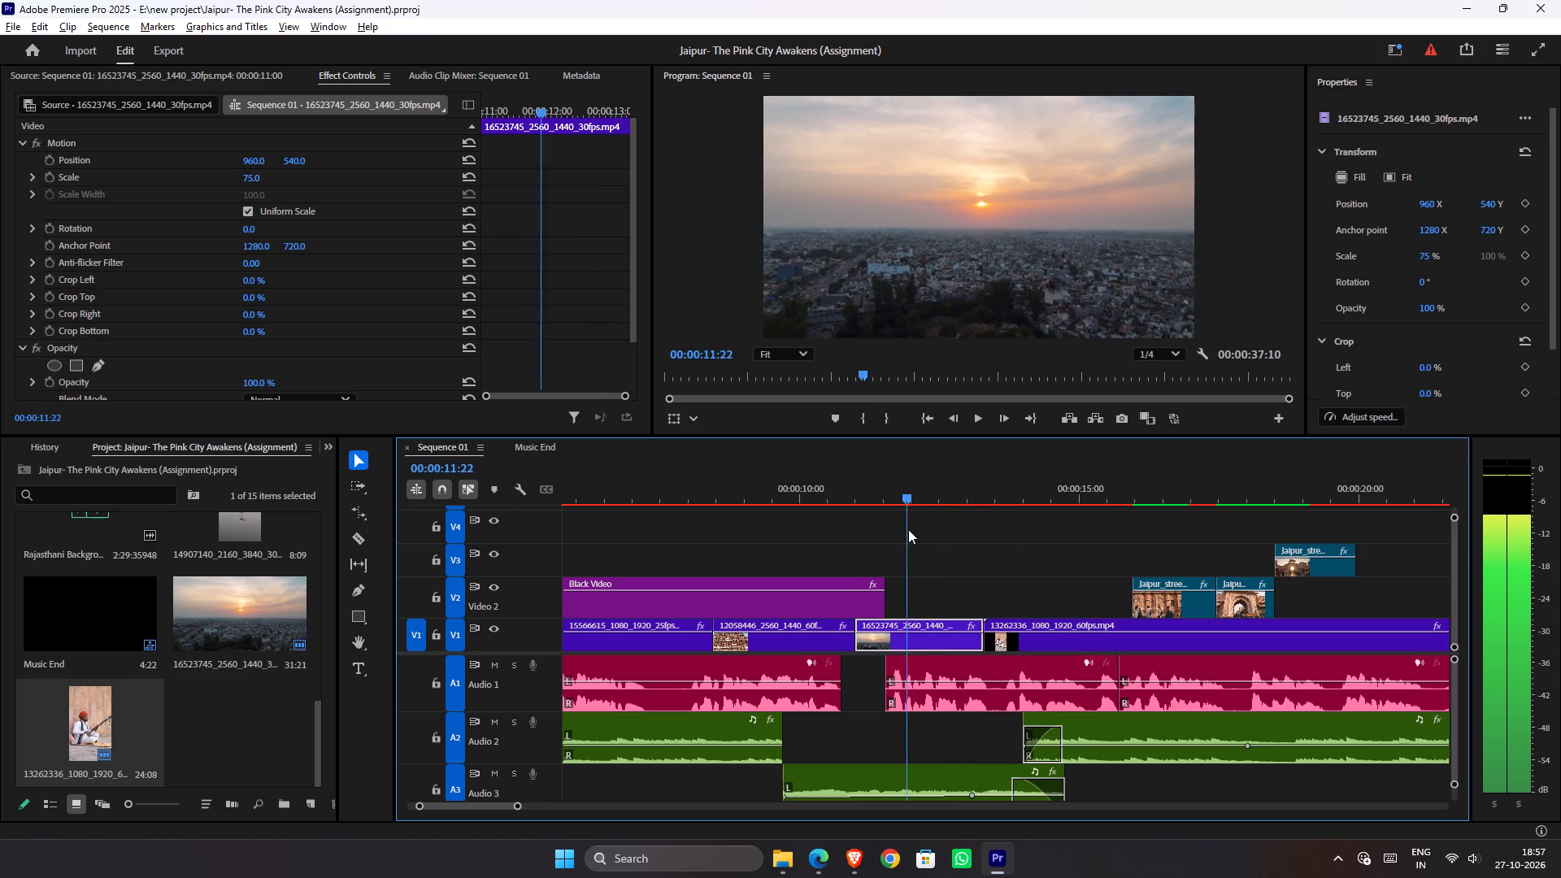
drag(908, 529, 889, 534)
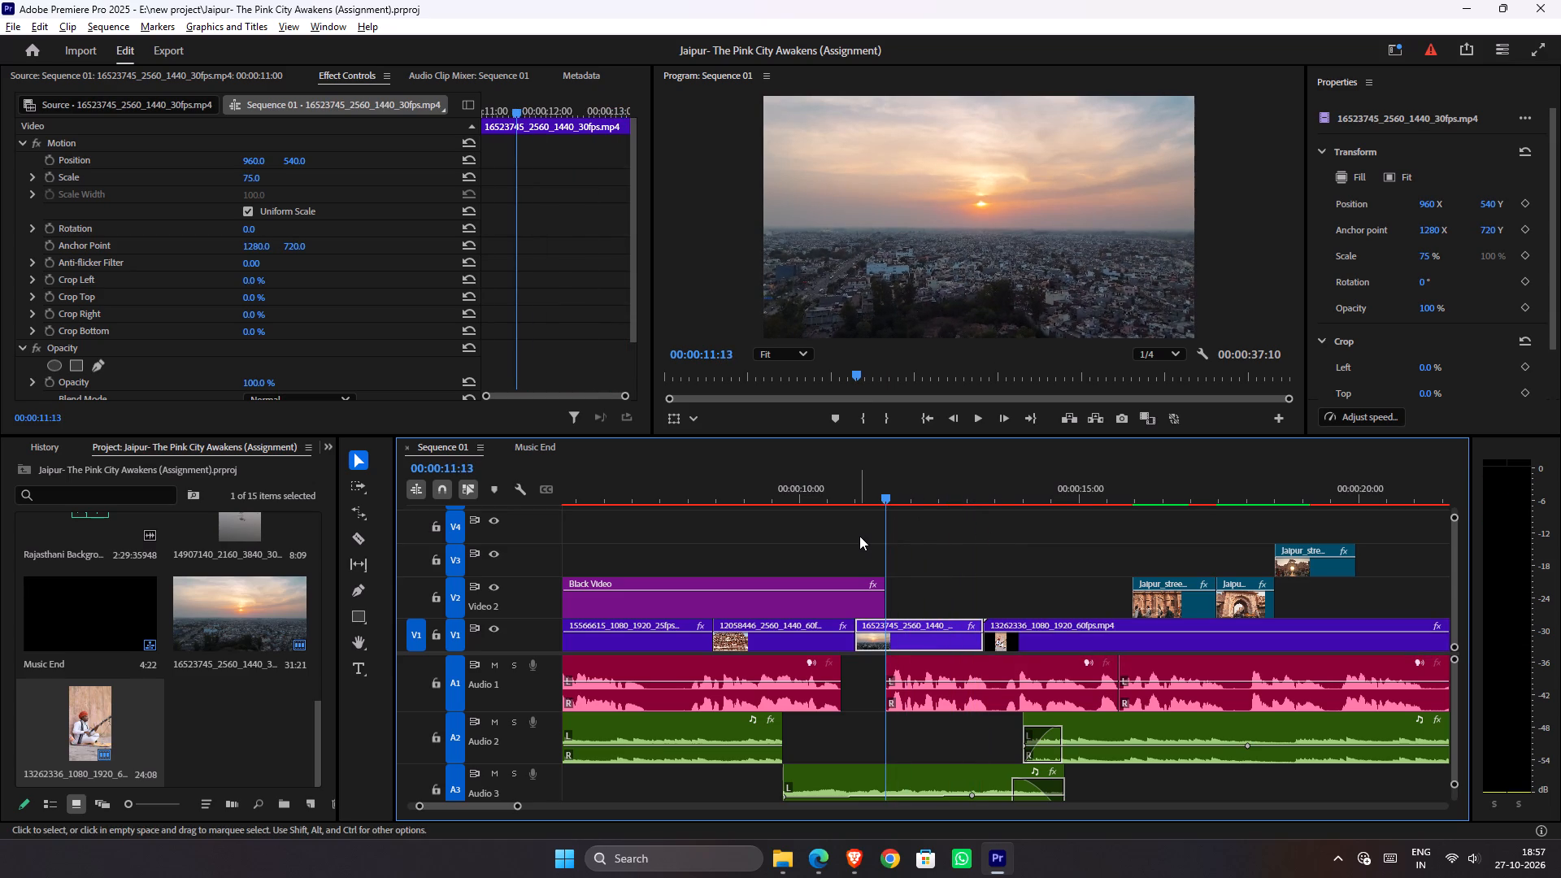
key(o)
key(Return)
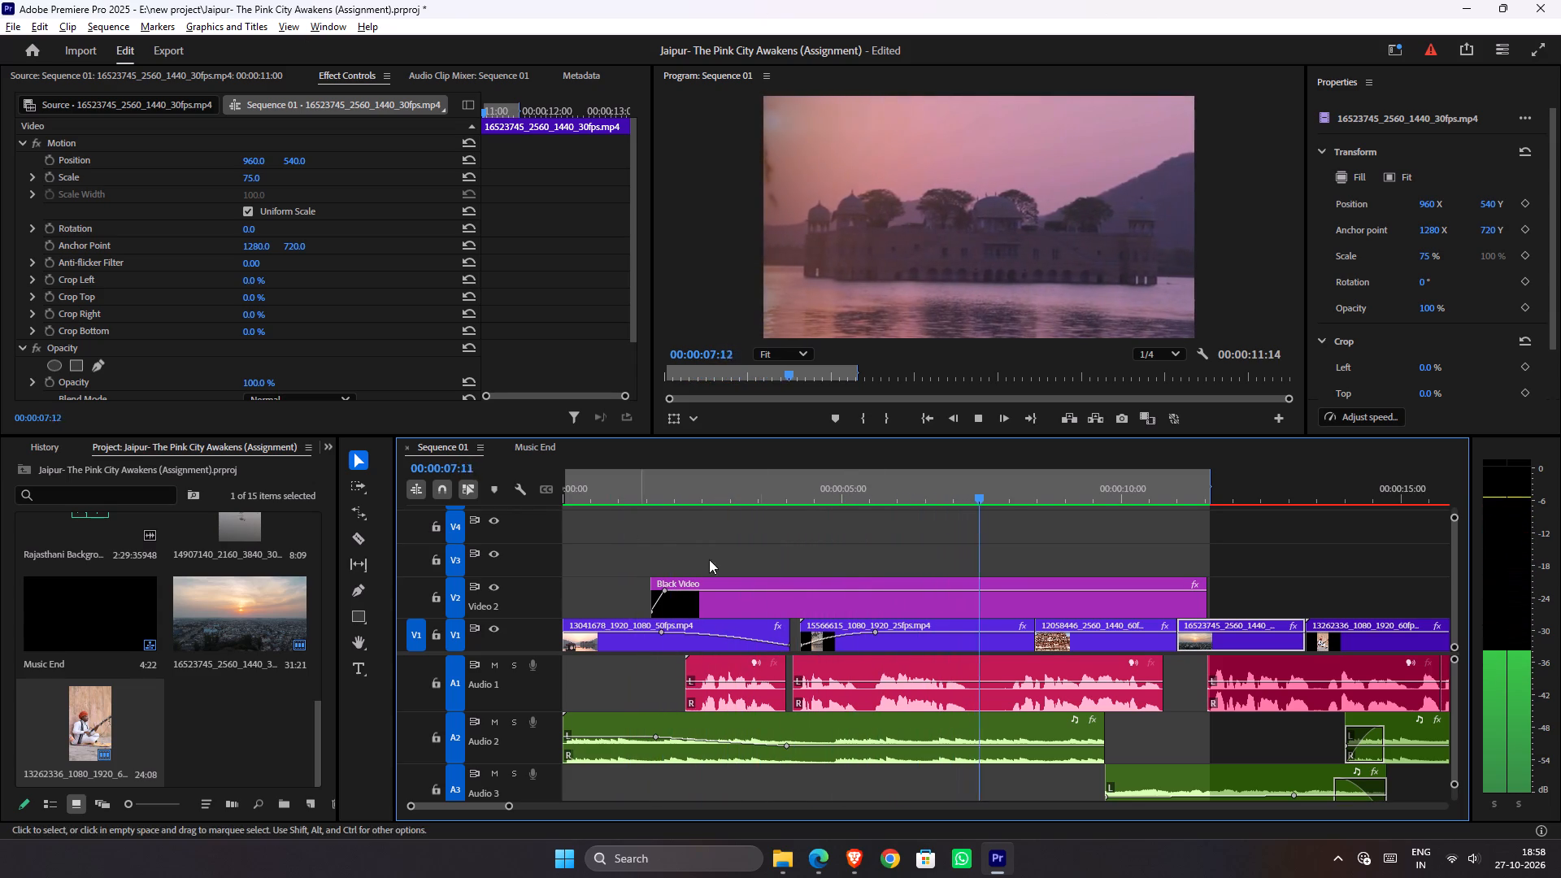
Play back the rendered opening from near the start to check the shots, black fade and voice-over timing.
drag(764, 495, 389, 538)
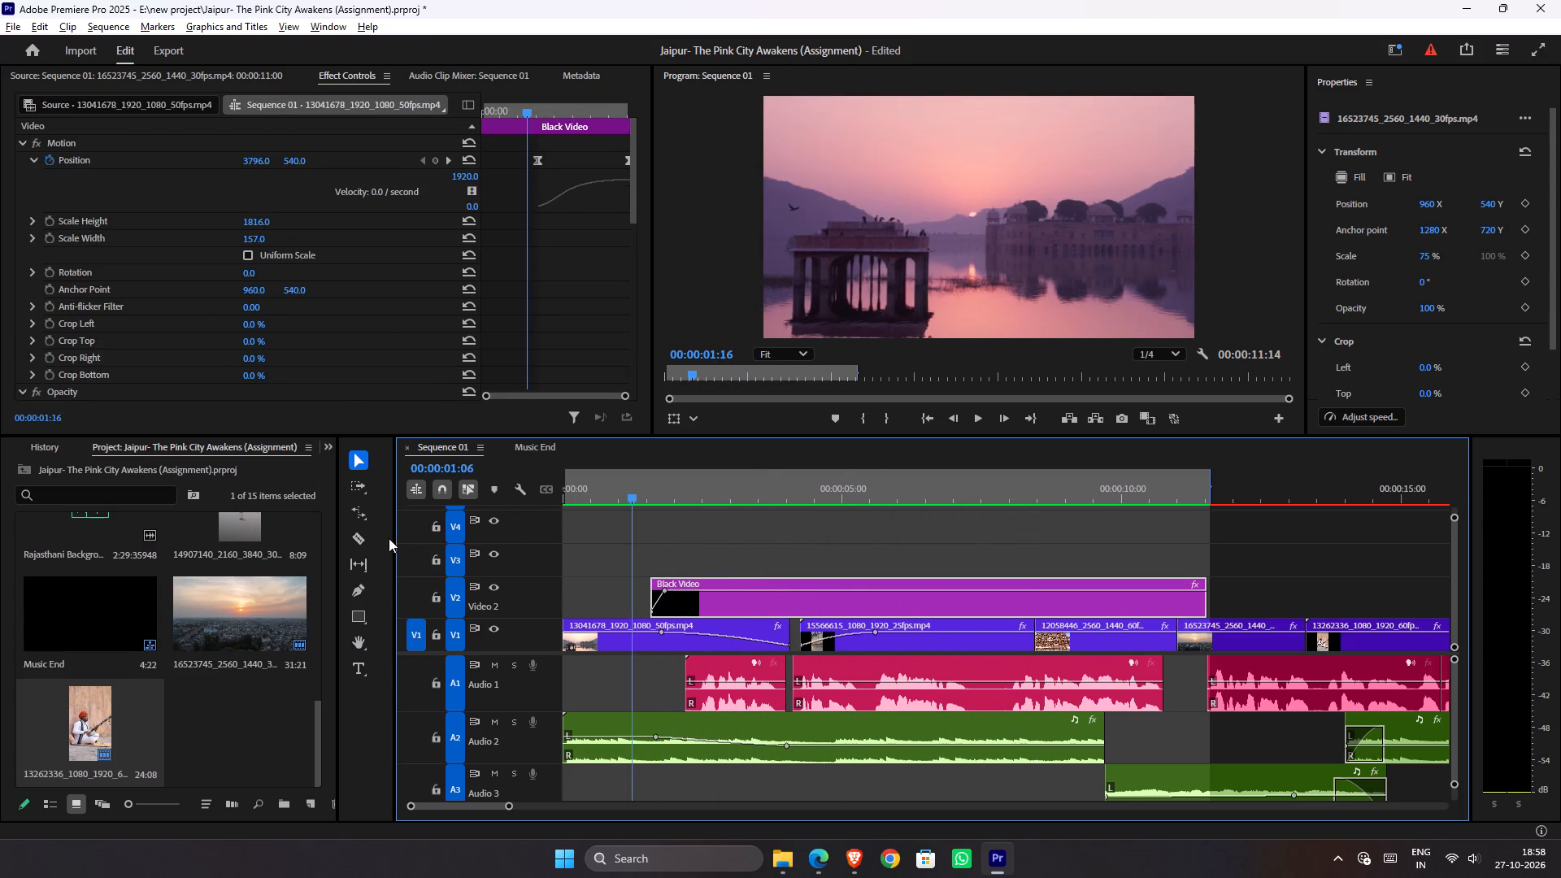
drag(389, 538, 385, 538)
key(space)
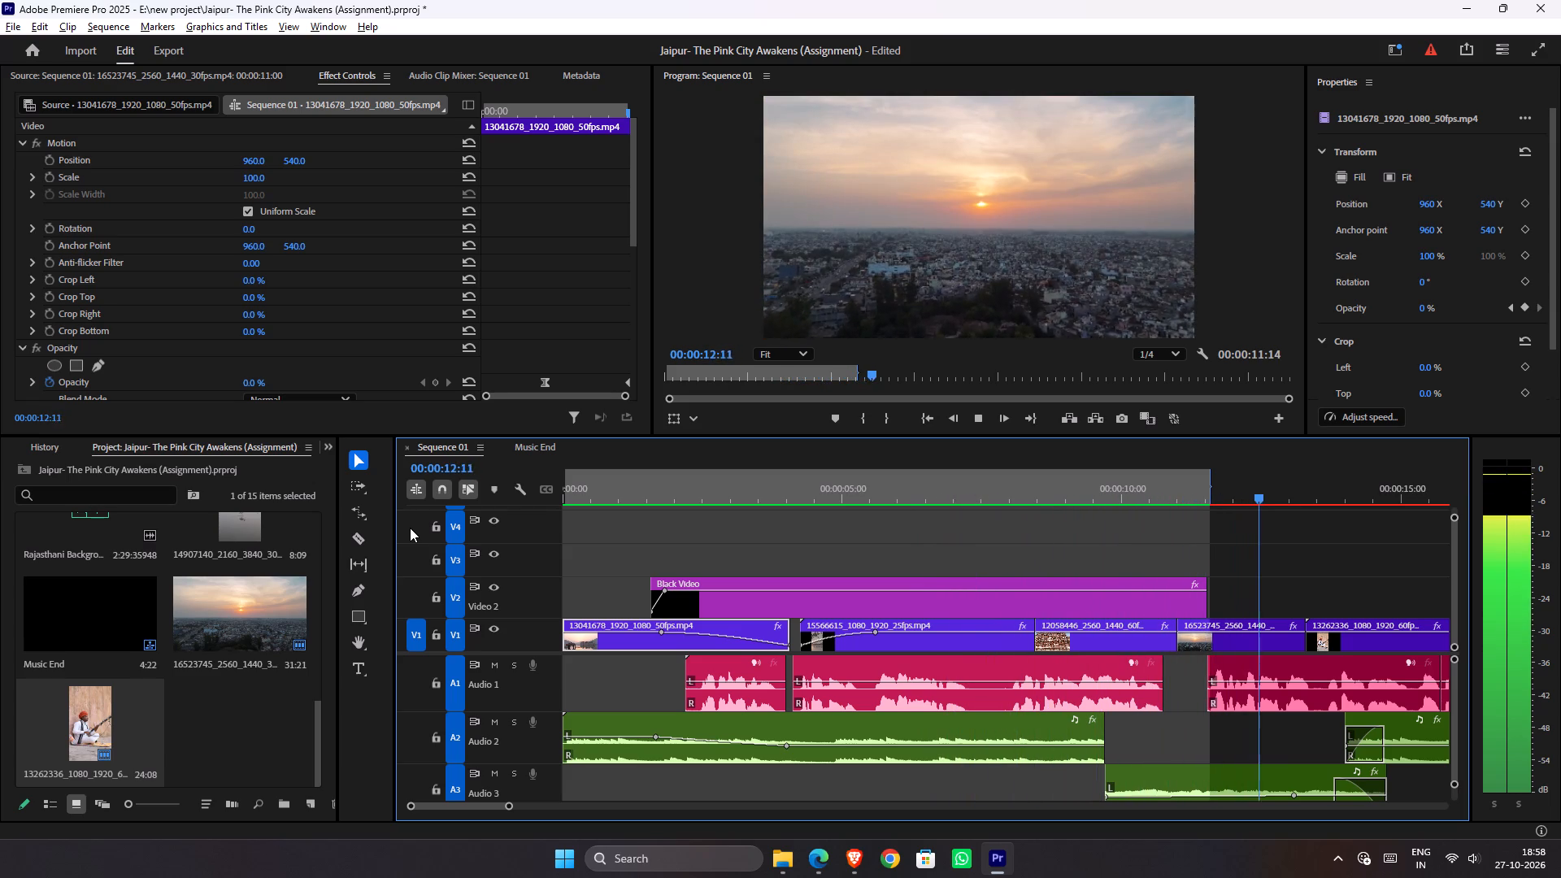
key(space)
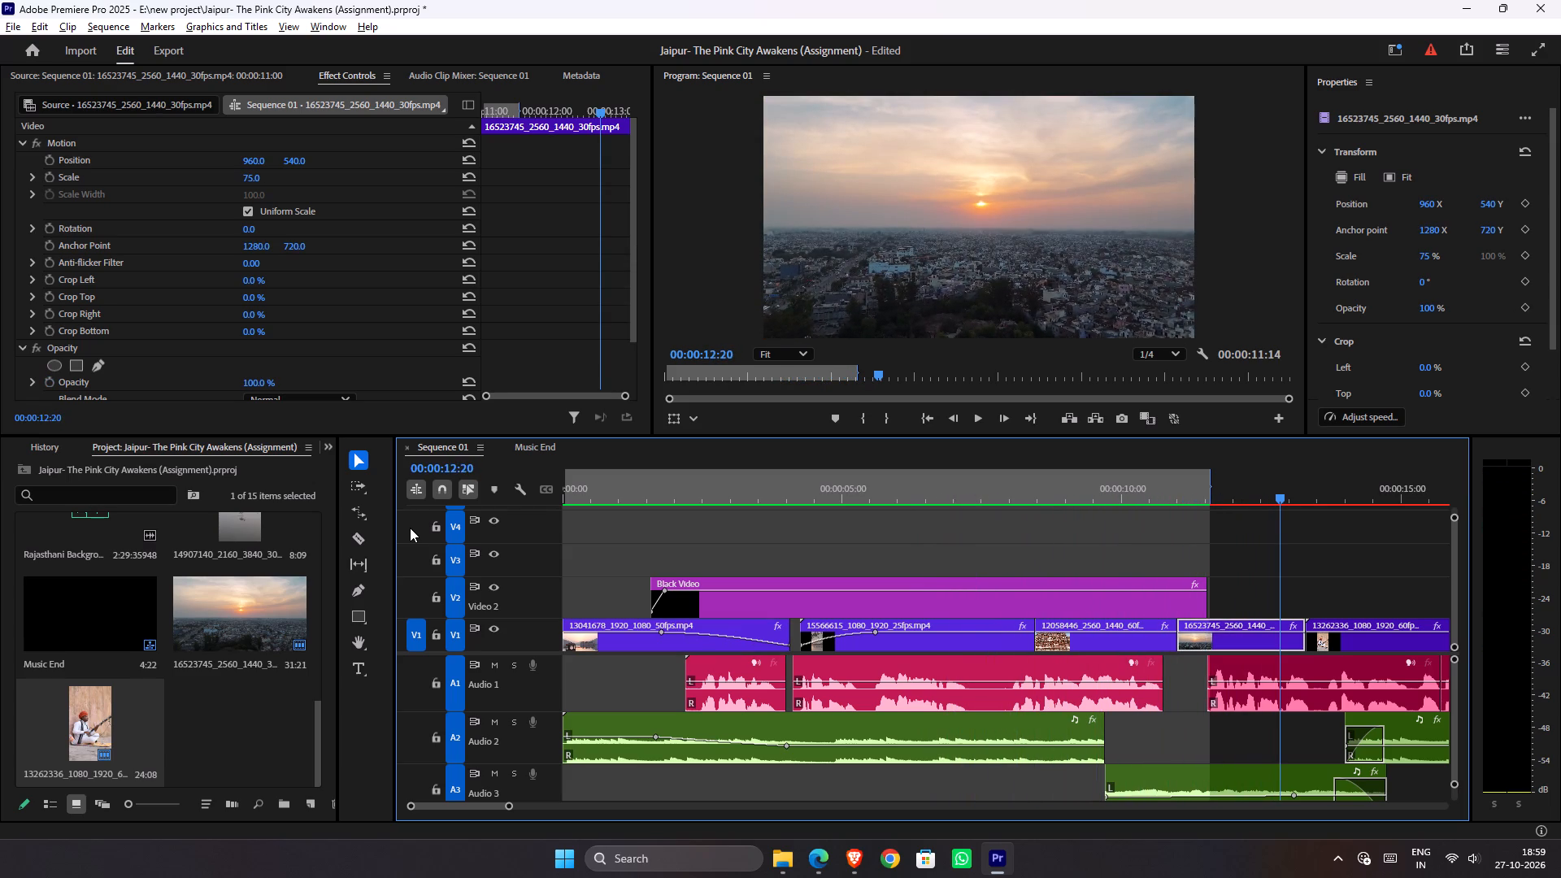
drag(672, 495, 575, 499)
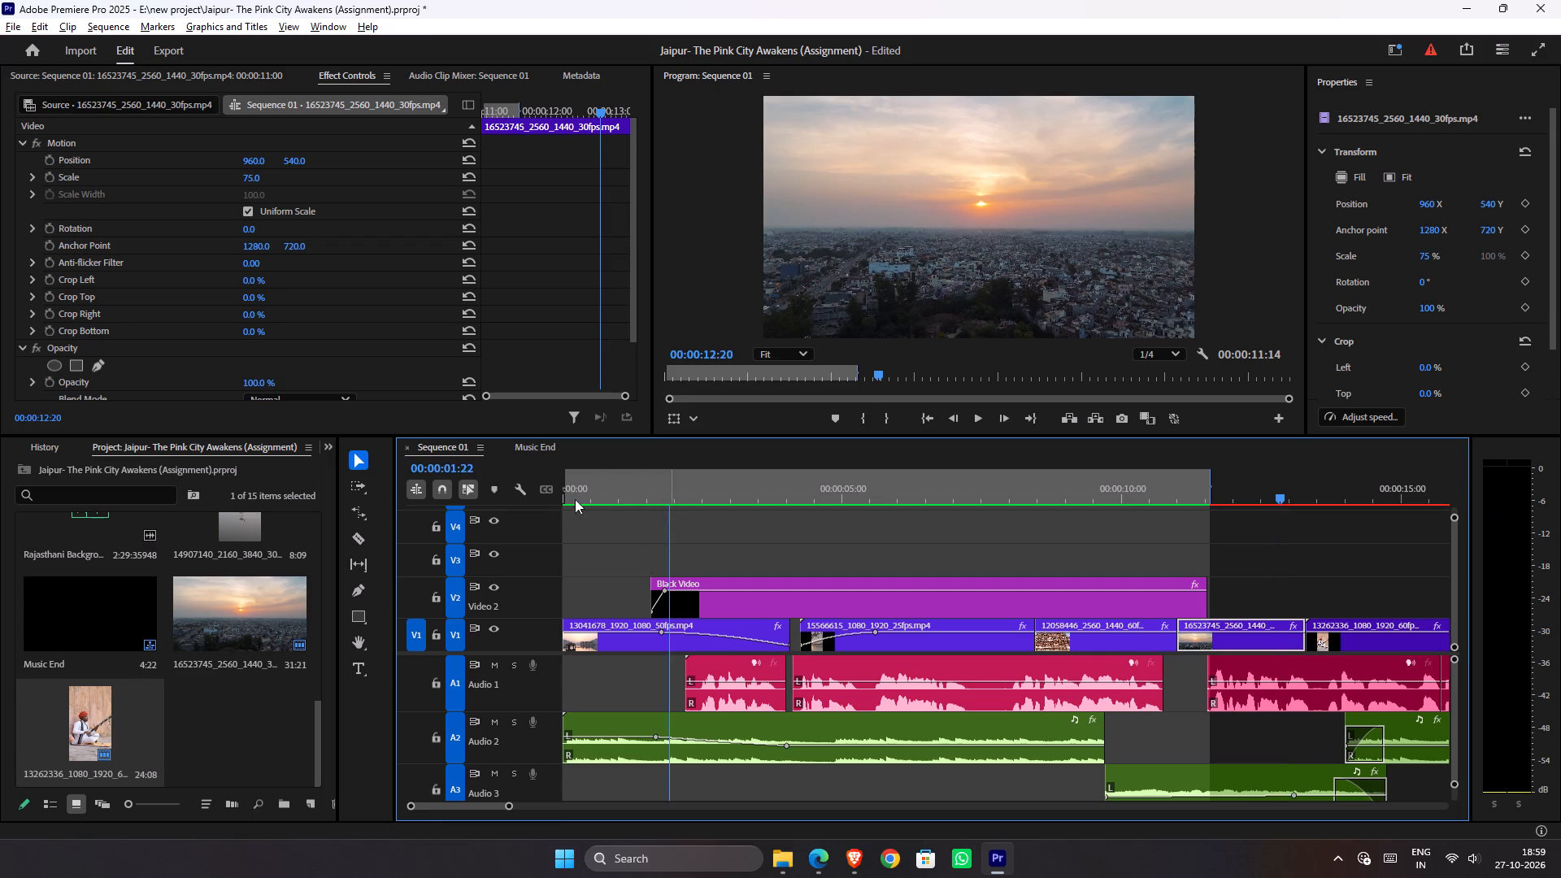
drag(575, 499, 39, 593)
key(space)
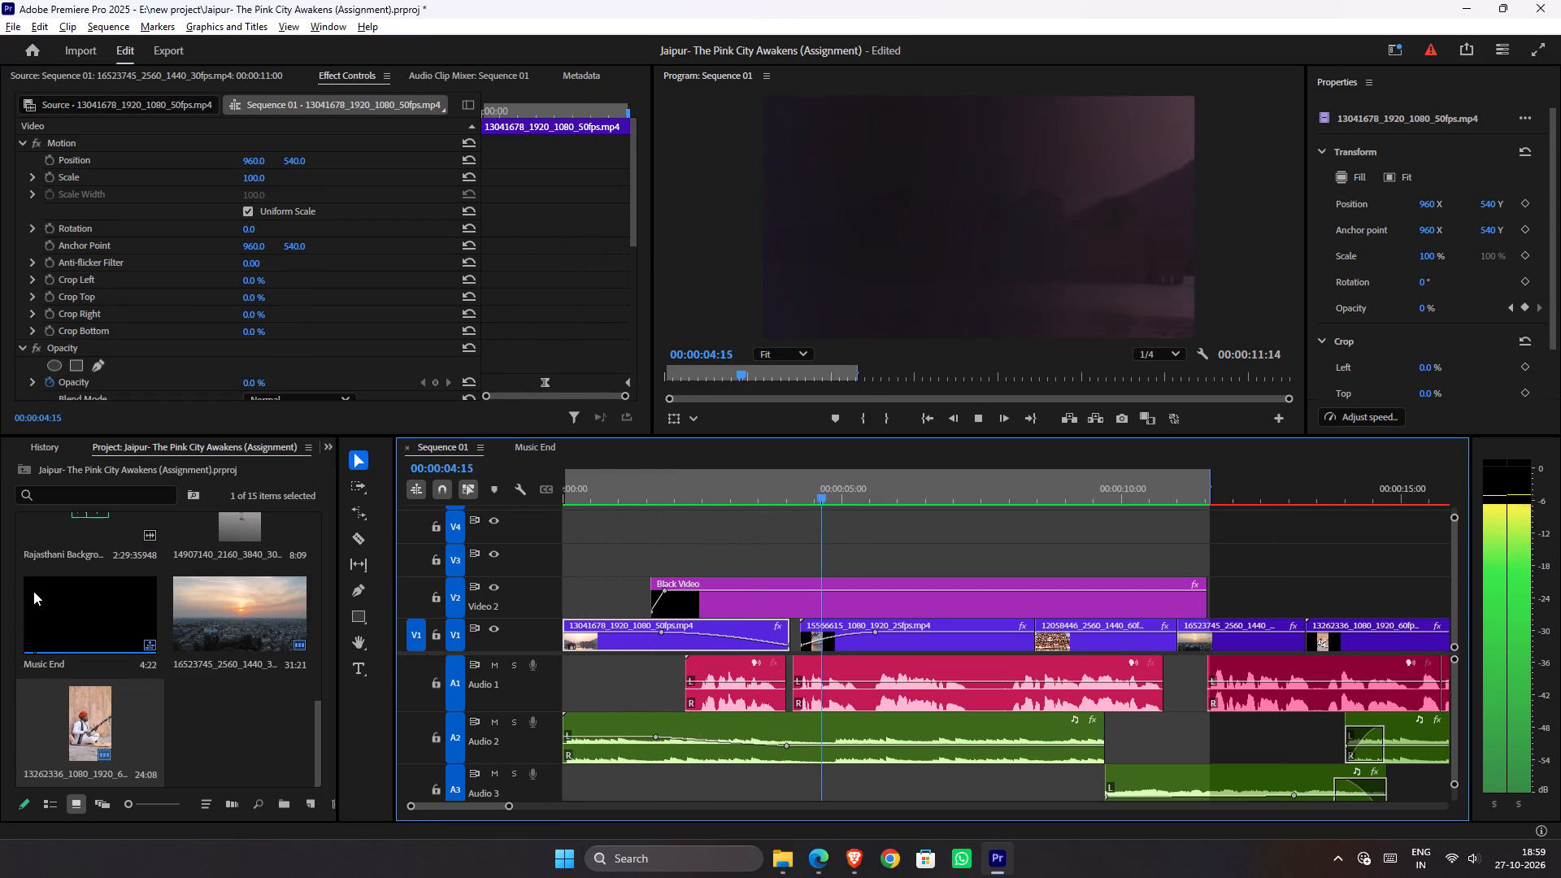
key(space)
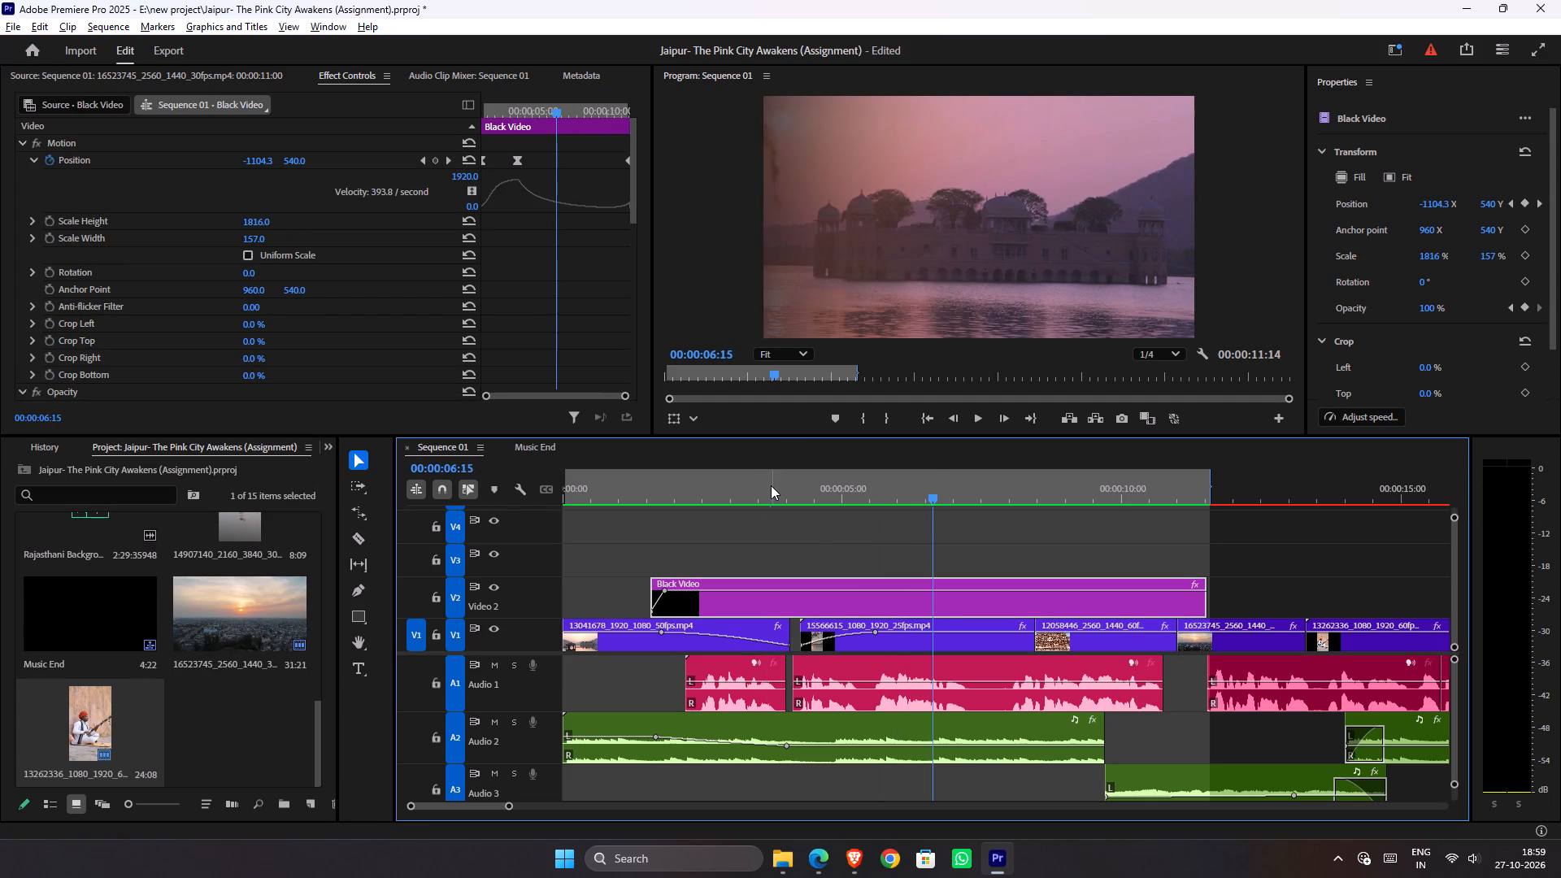
drag(771, 485, 615, 499)
key(space)
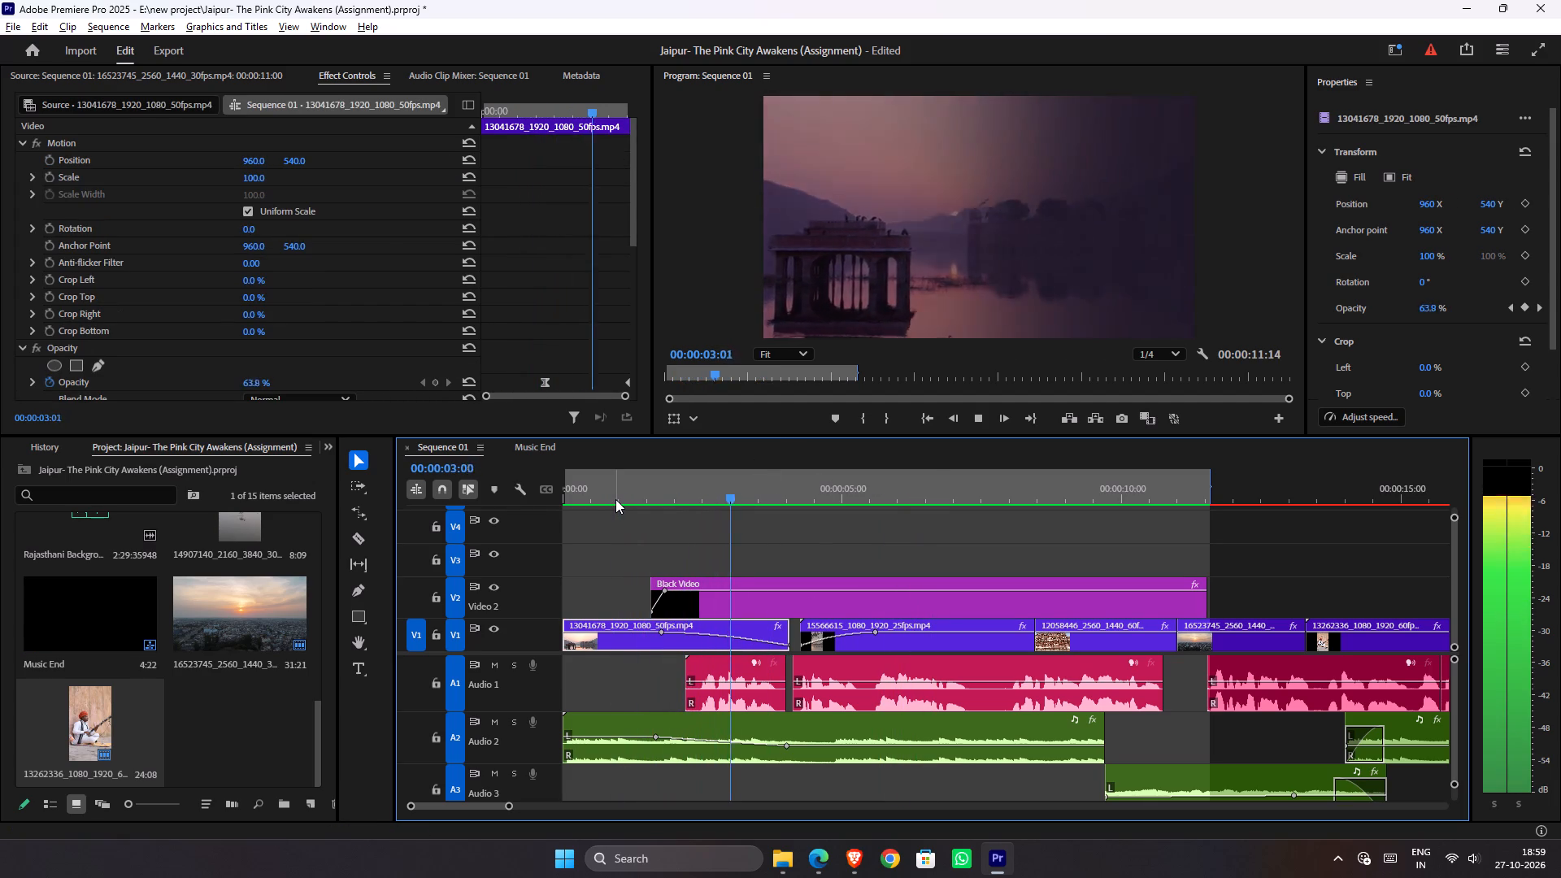
key(space)
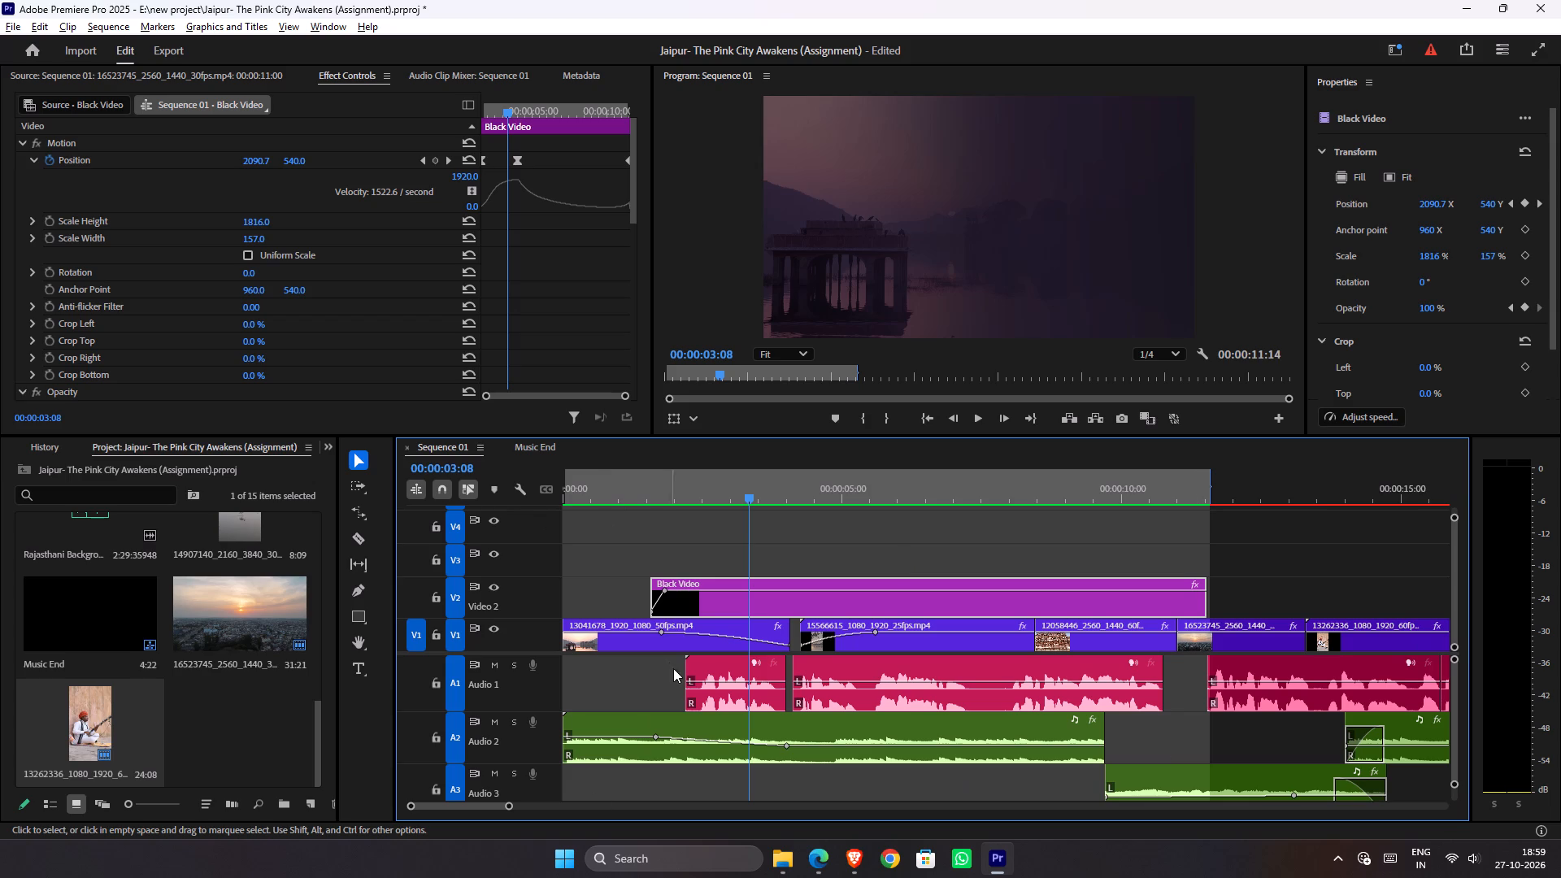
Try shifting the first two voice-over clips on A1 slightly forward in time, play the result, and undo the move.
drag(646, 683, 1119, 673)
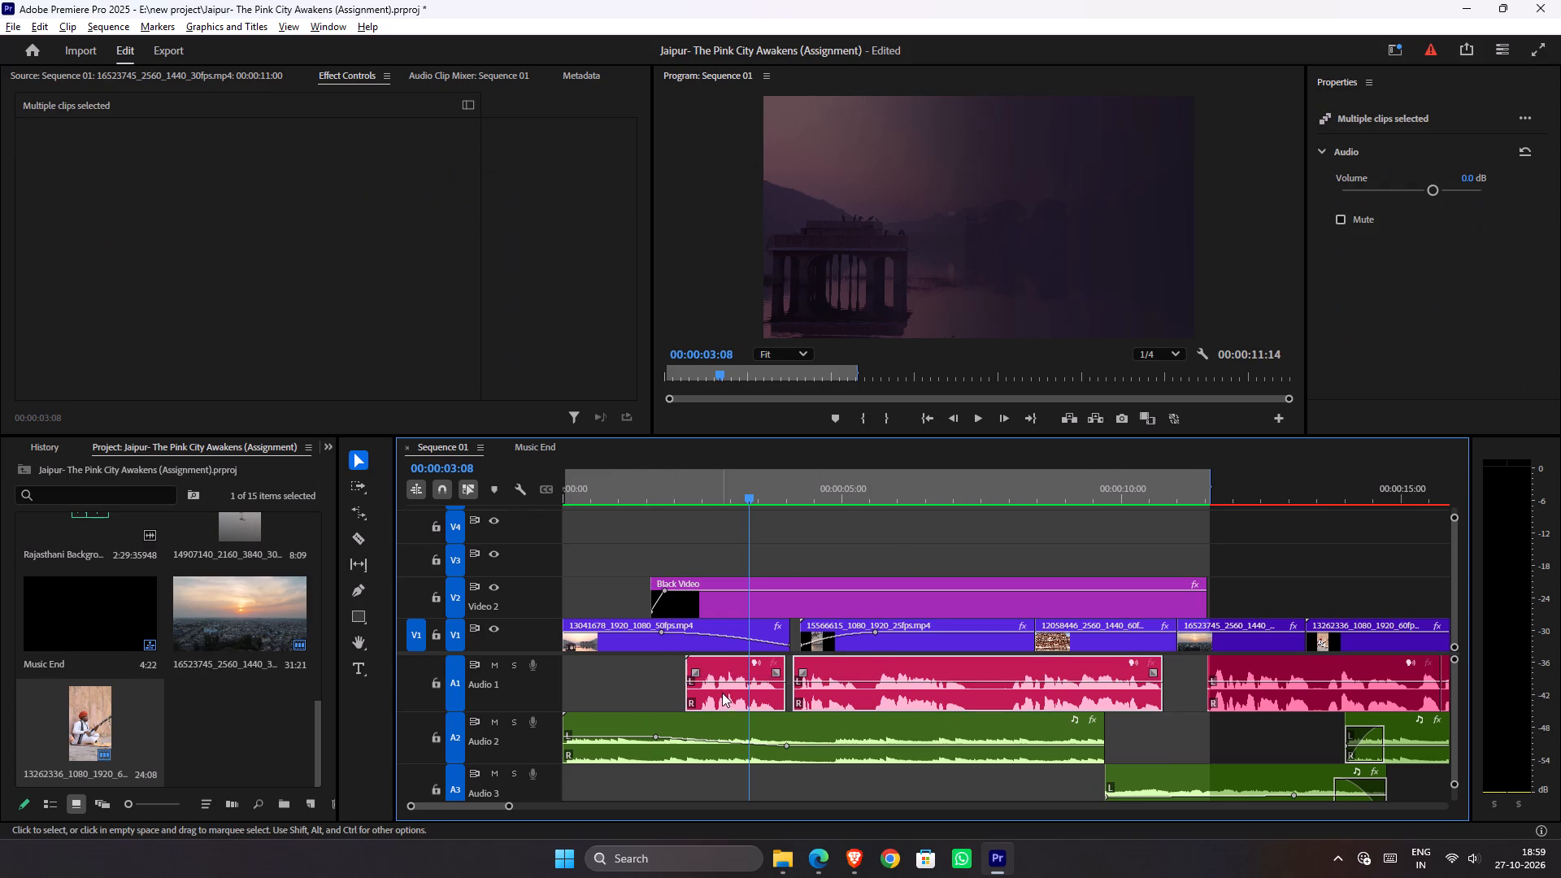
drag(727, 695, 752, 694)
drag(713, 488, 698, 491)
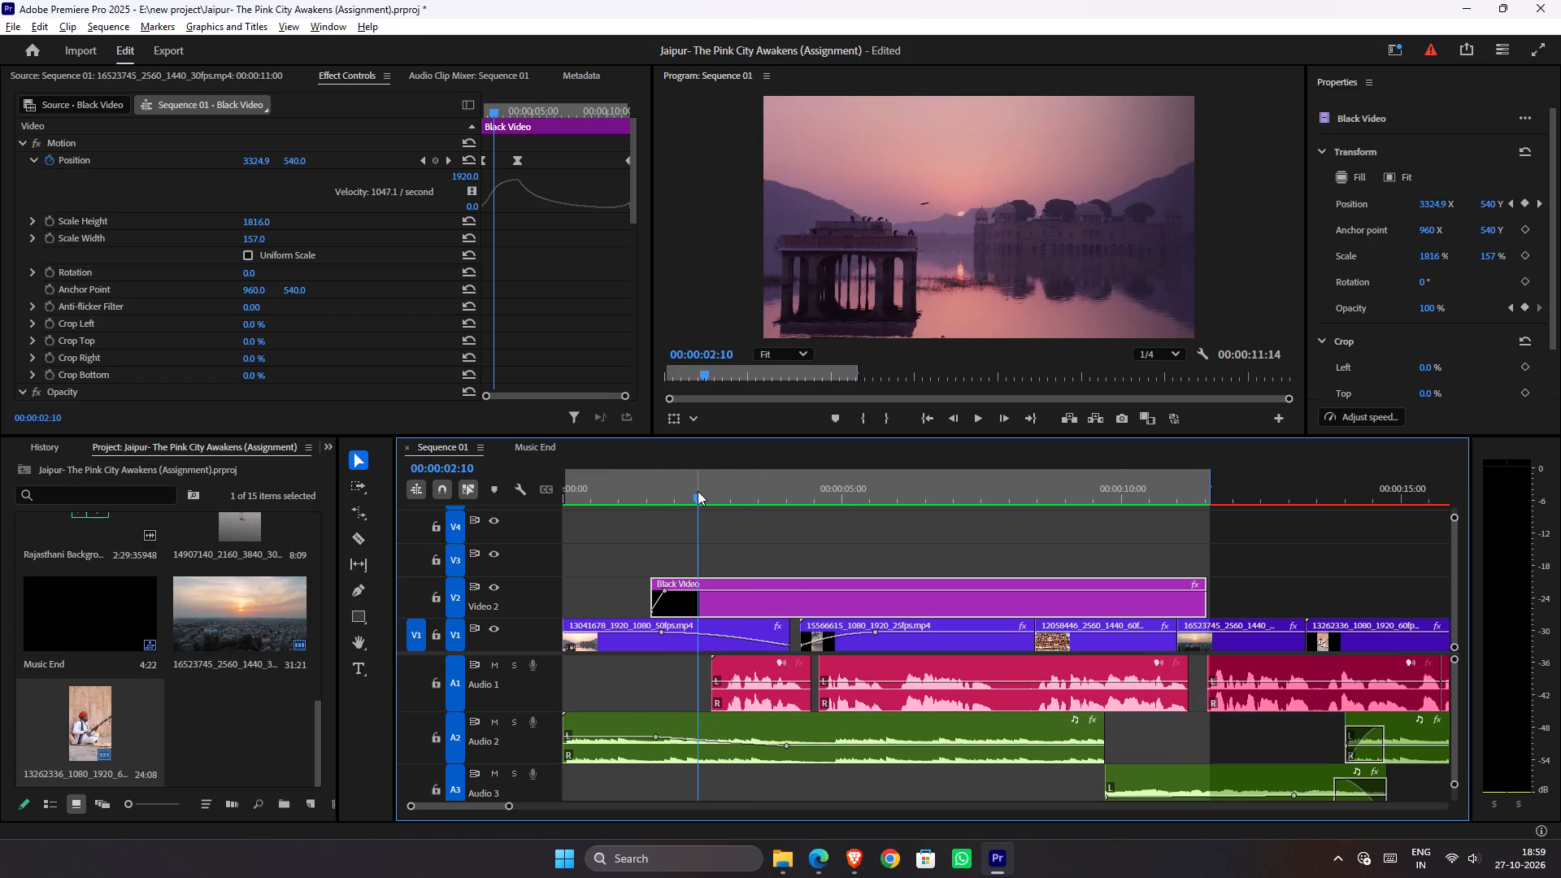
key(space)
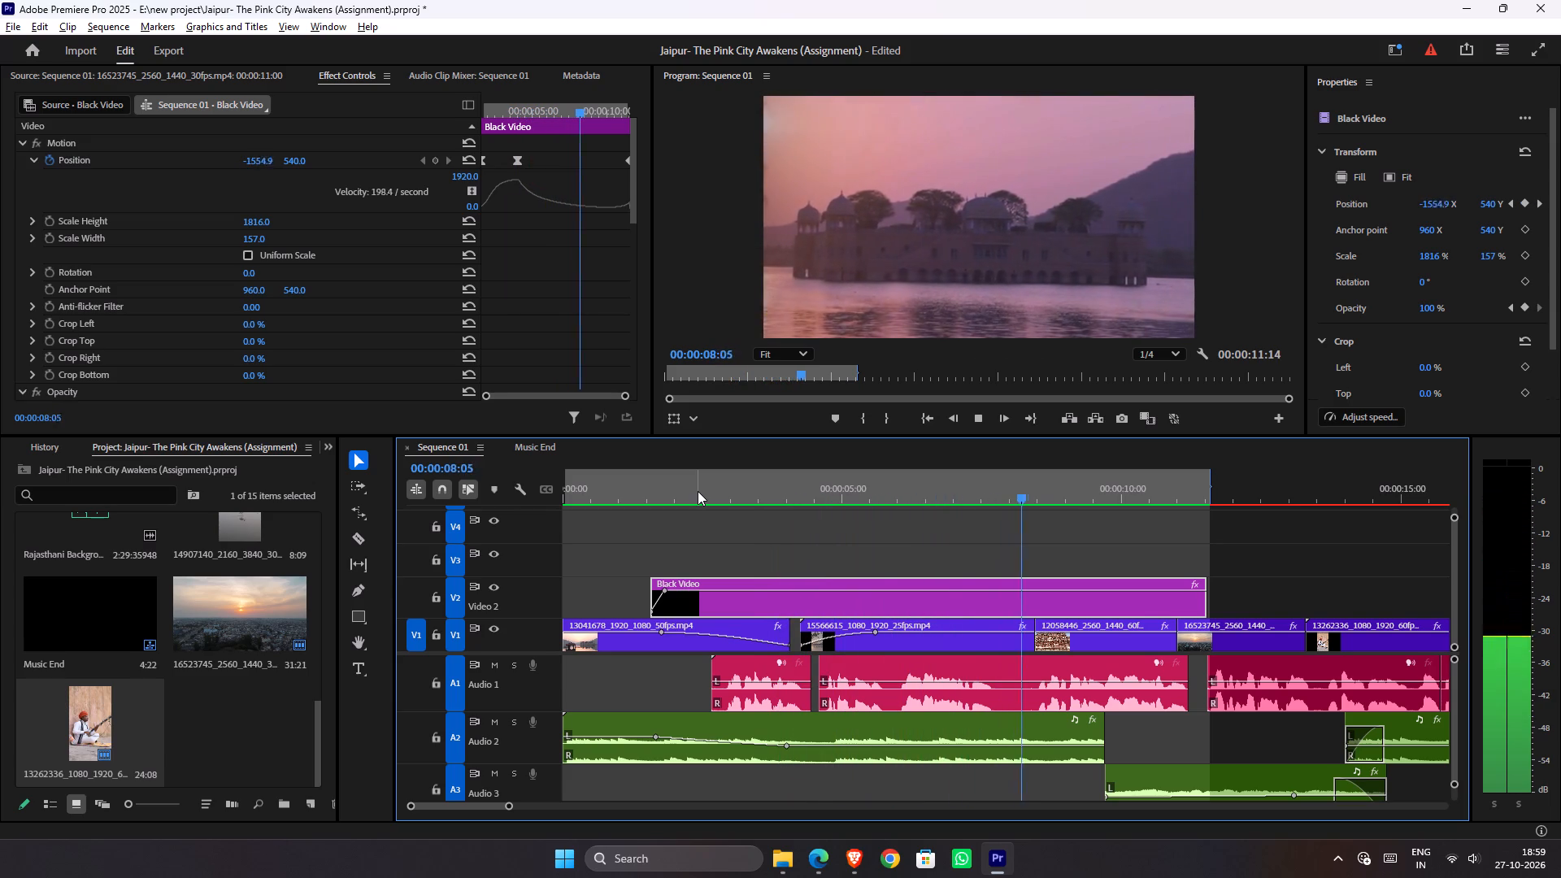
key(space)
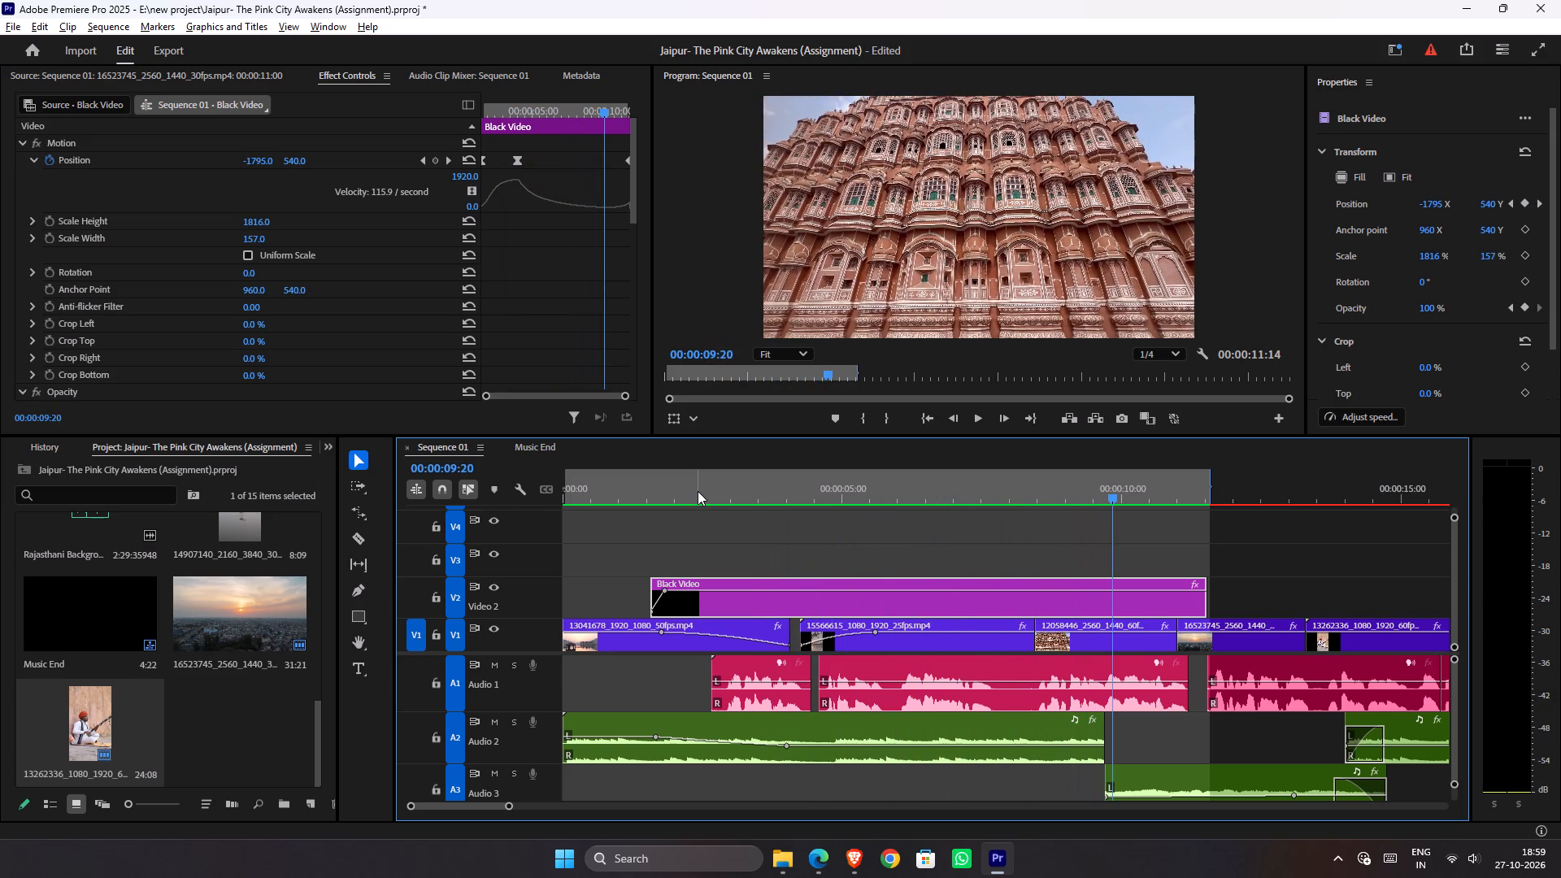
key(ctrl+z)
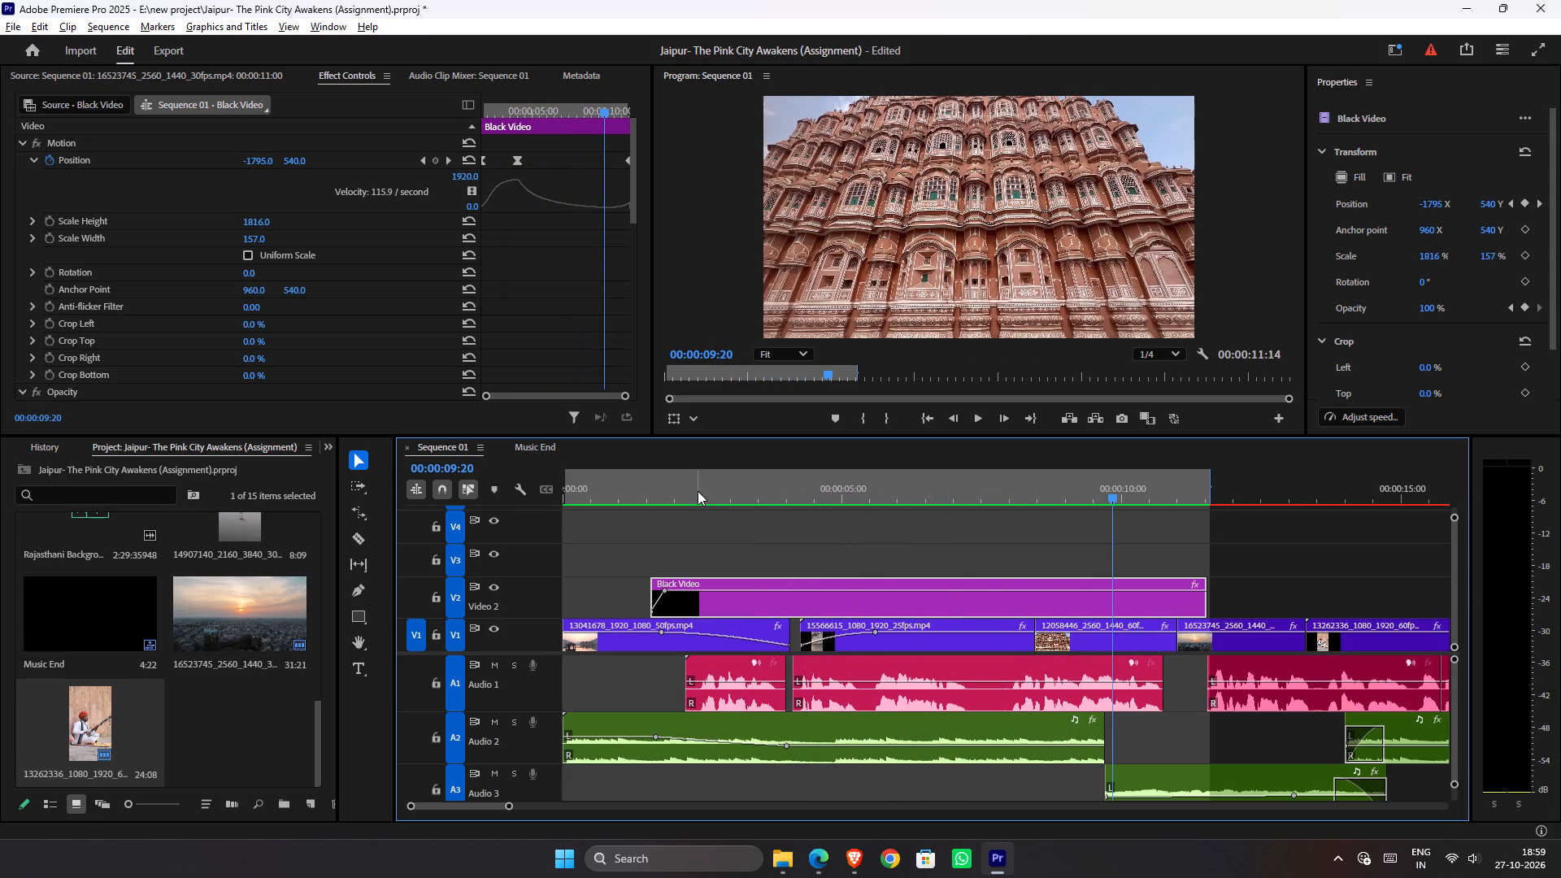
Replay the opening from about 00:00:01:11 to check the original voice-over timing against the lake shots.
drag(843, 477, 646, 560)
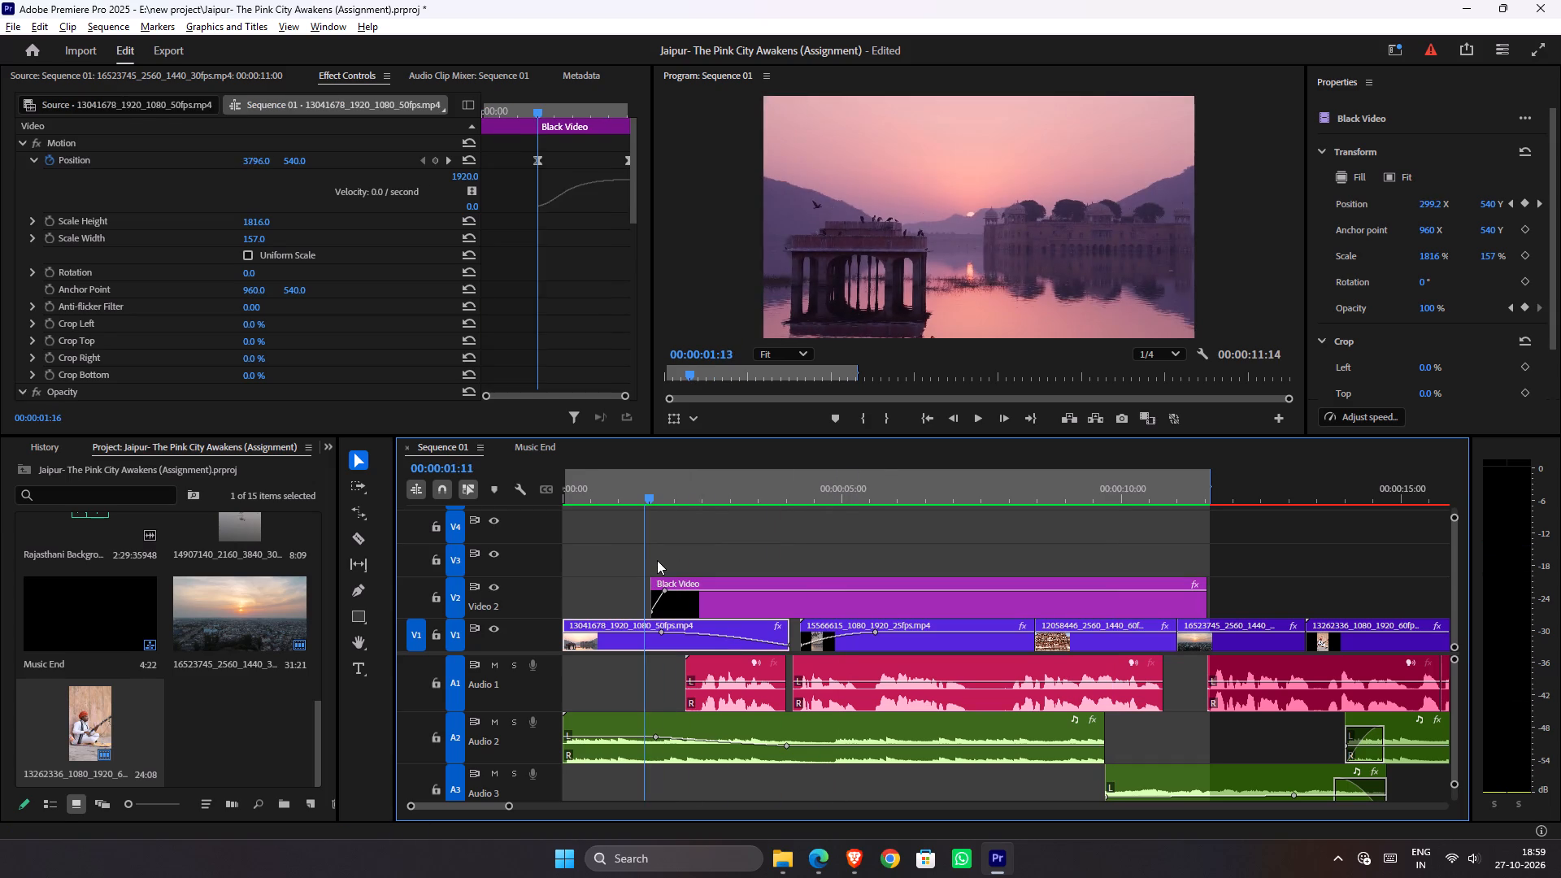
key(space)
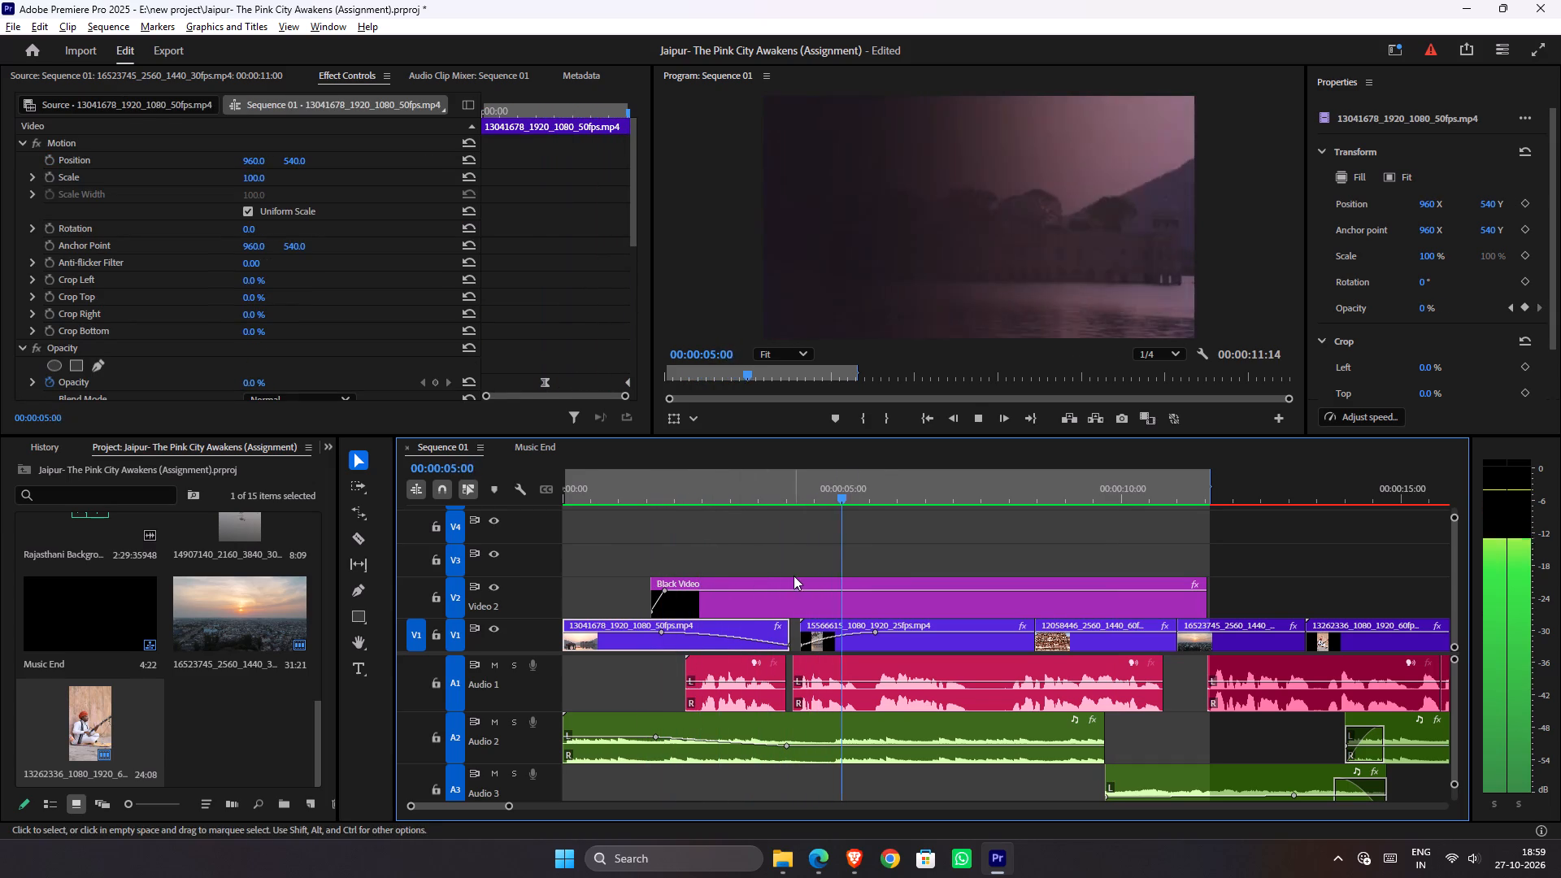
key(space)
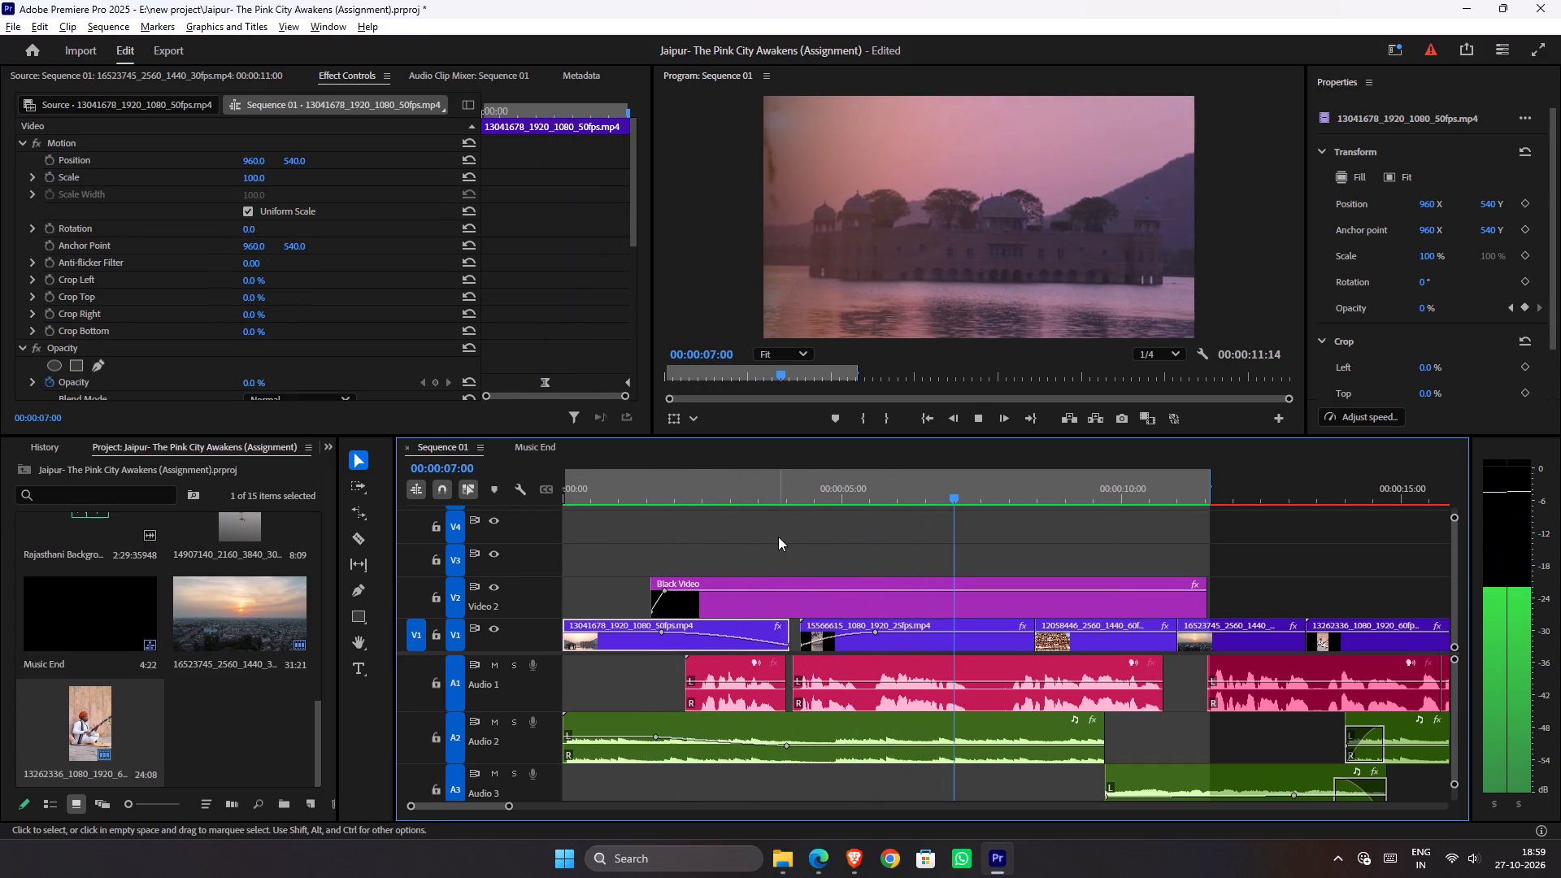
Clear the In and Out points of Sequence 01 and save the project.
key(ctrl+s)
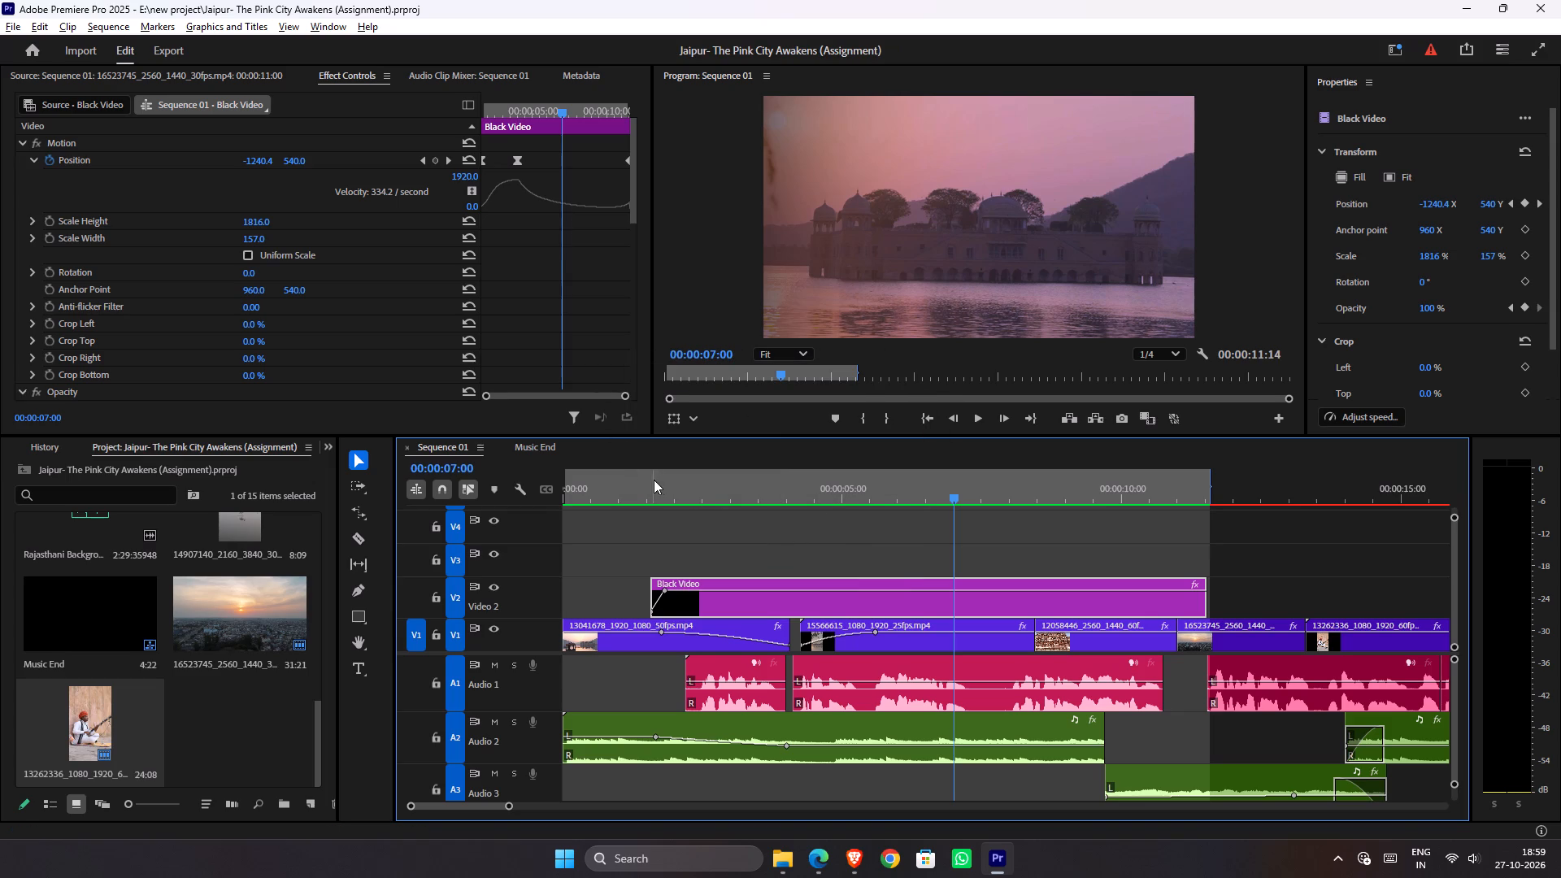
right_click(657, 480)
click(743, 249)
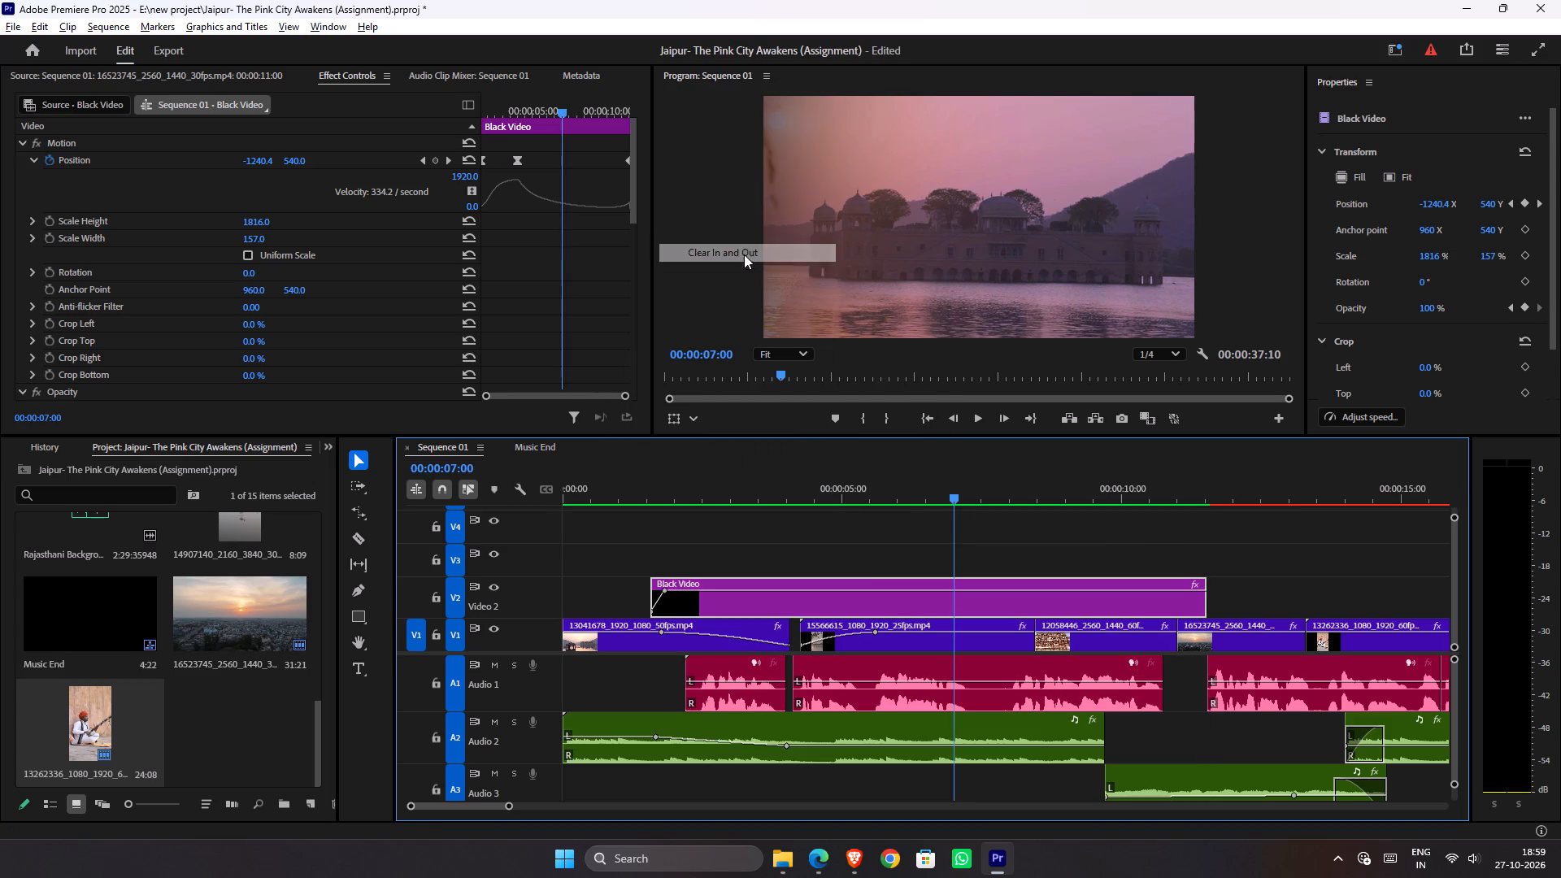
alt+scroll(867, 576, down, 3)
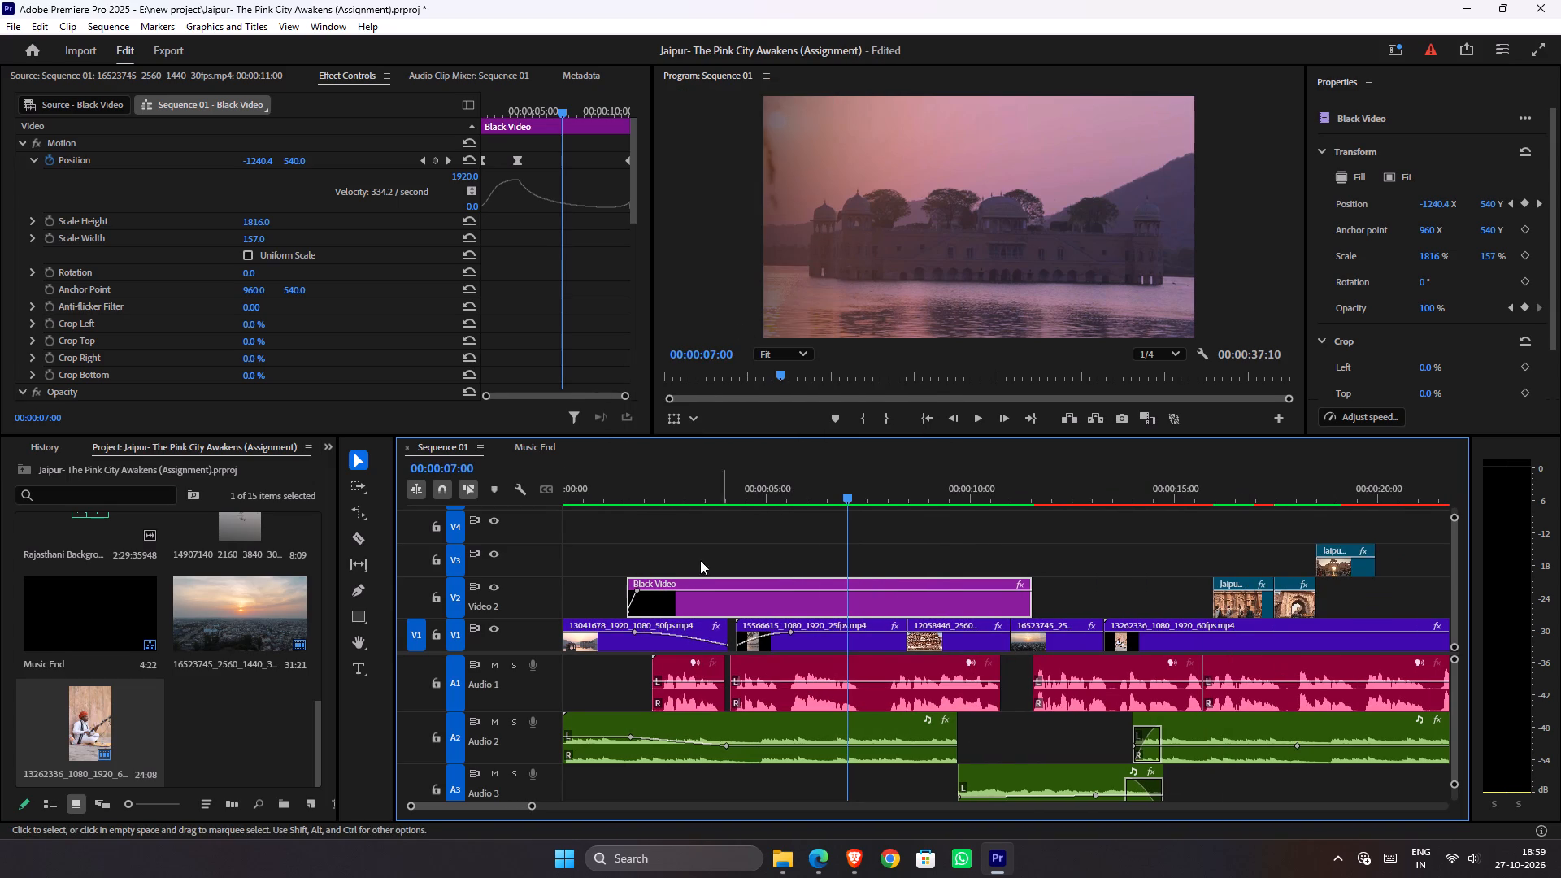
key(ctrl+s)
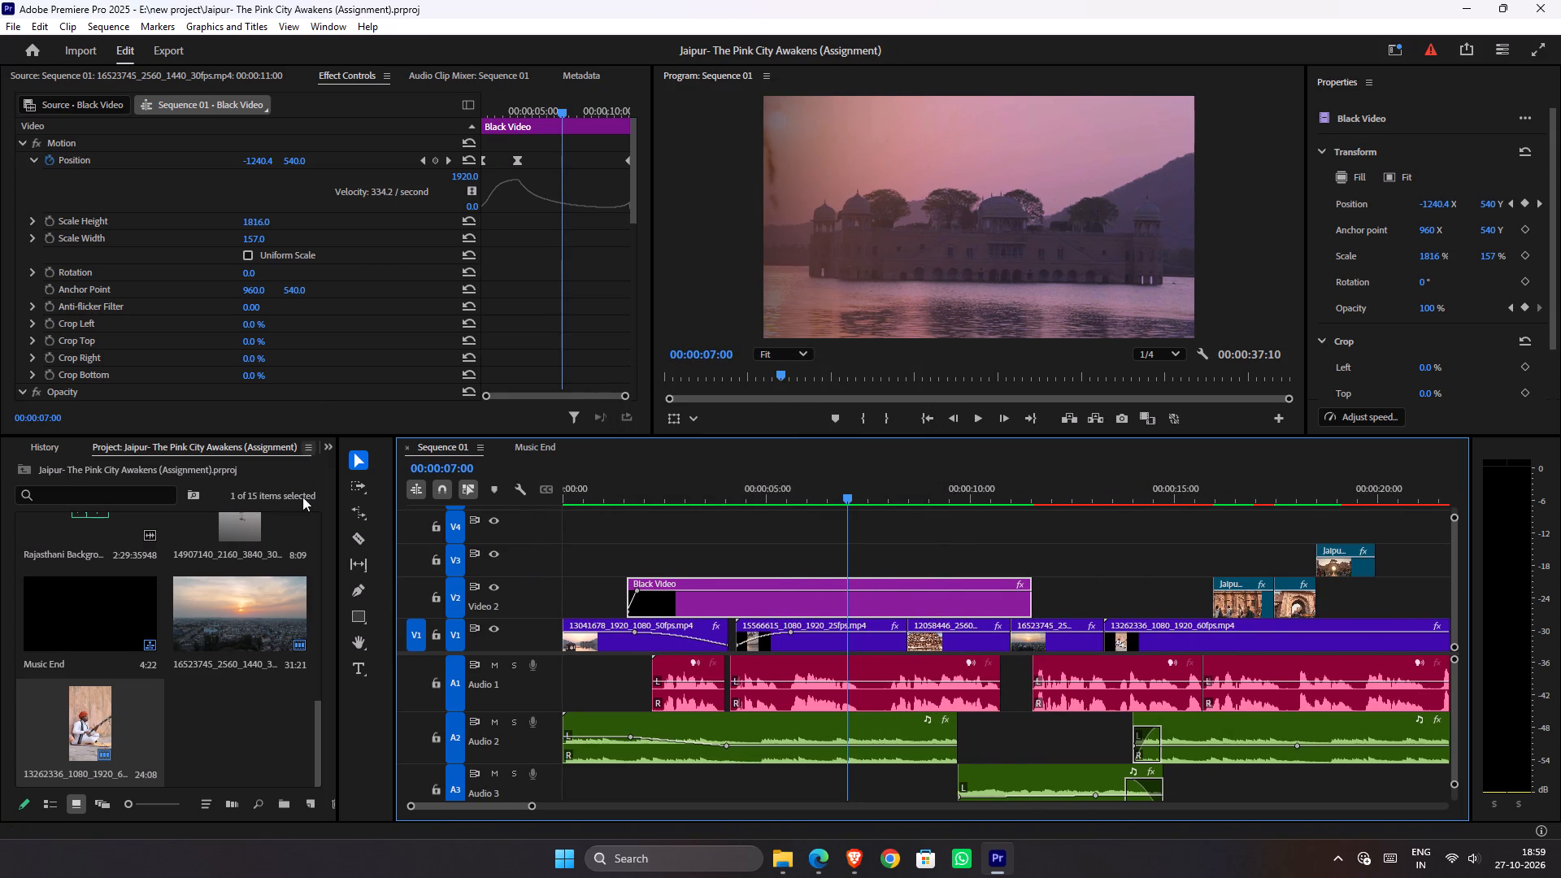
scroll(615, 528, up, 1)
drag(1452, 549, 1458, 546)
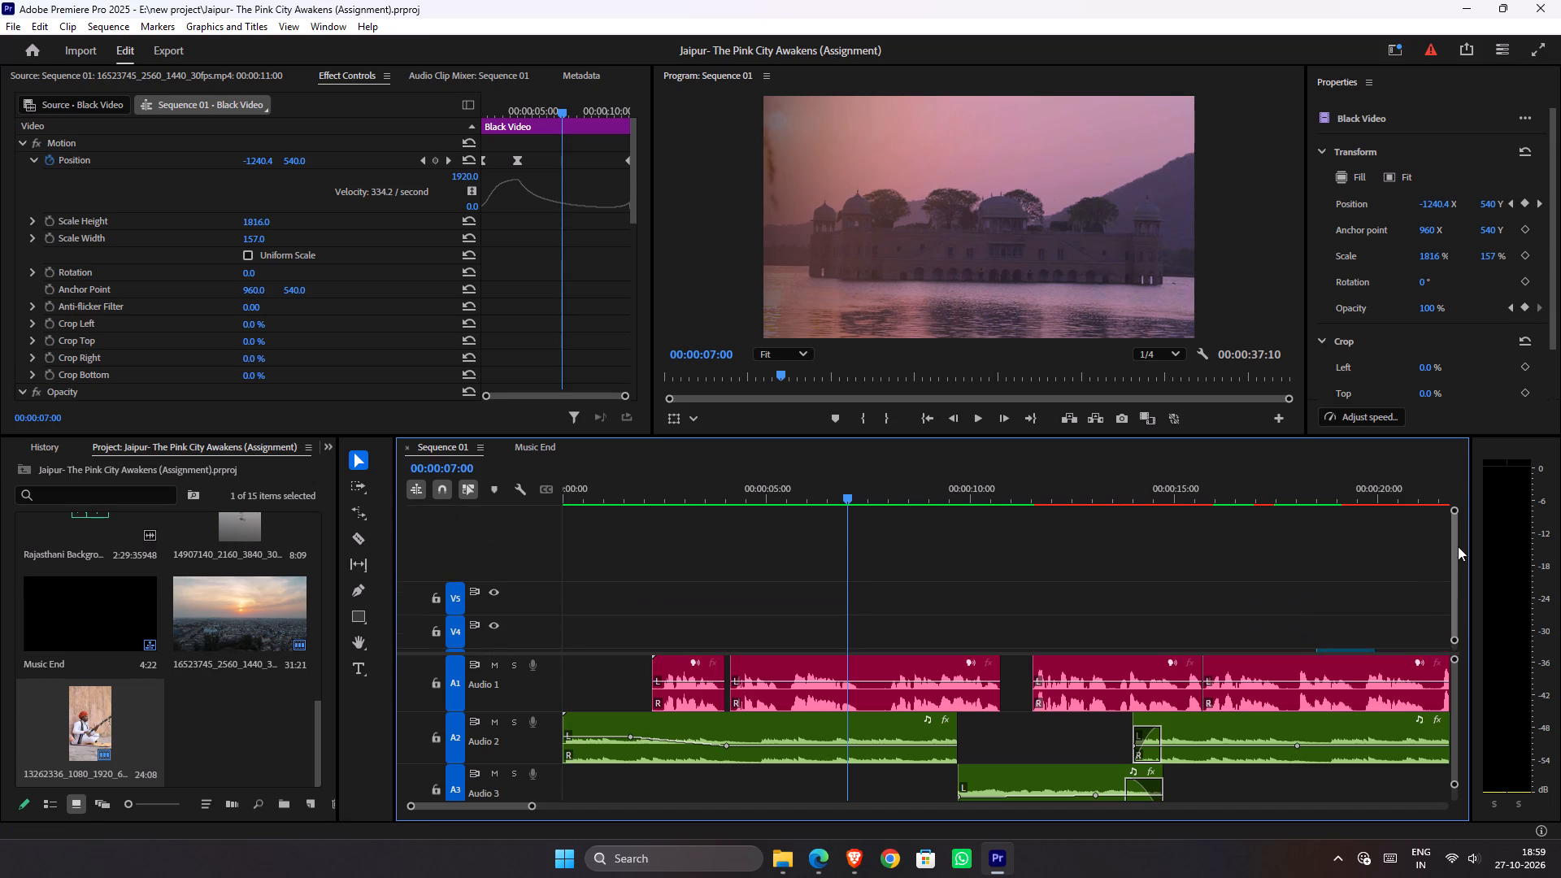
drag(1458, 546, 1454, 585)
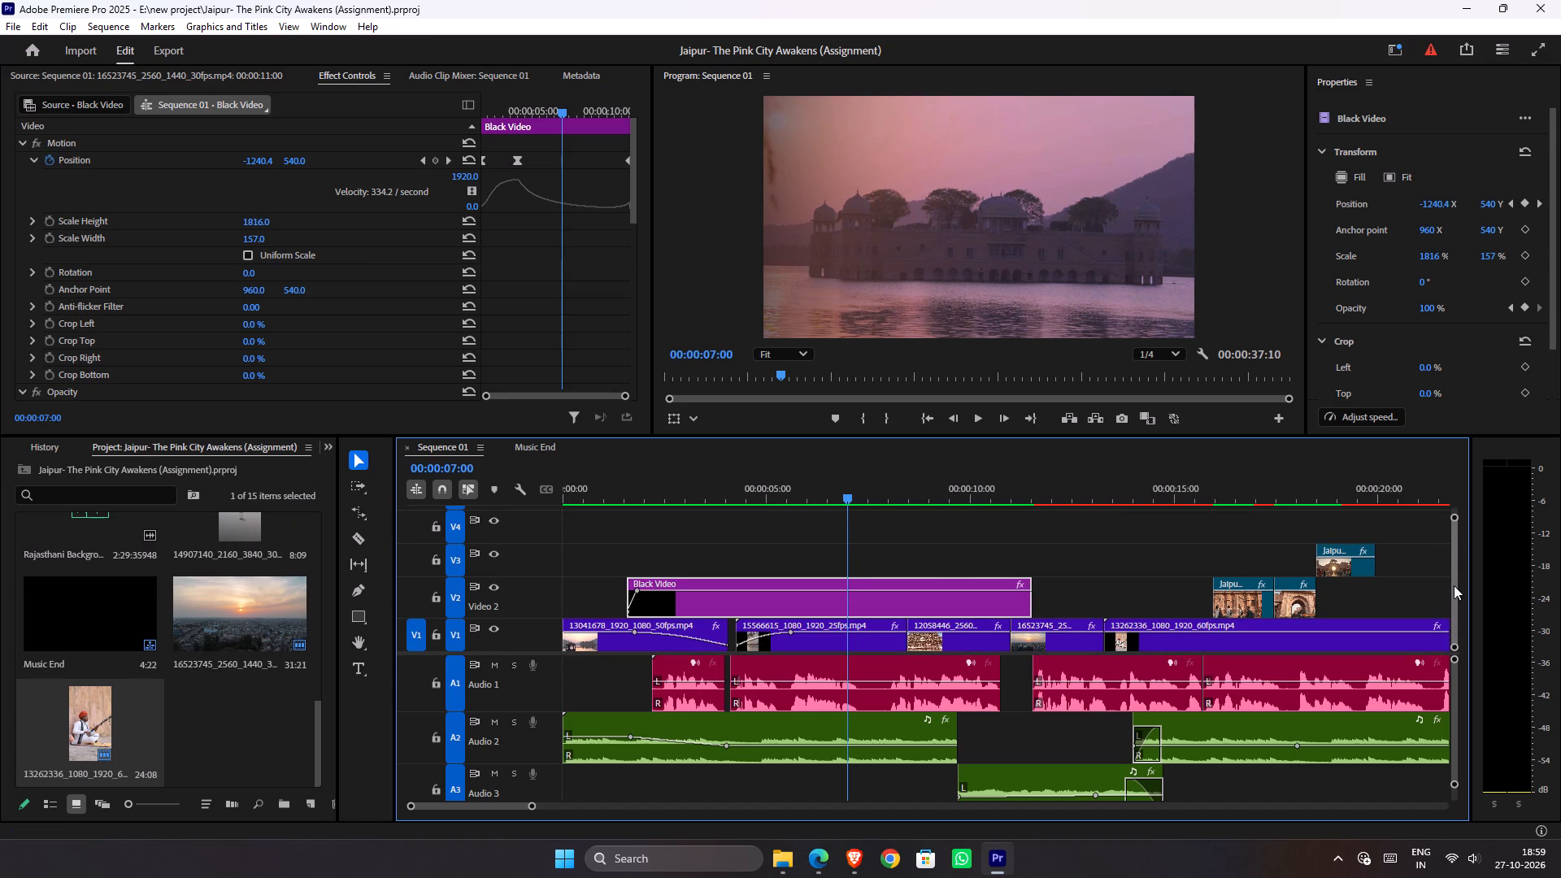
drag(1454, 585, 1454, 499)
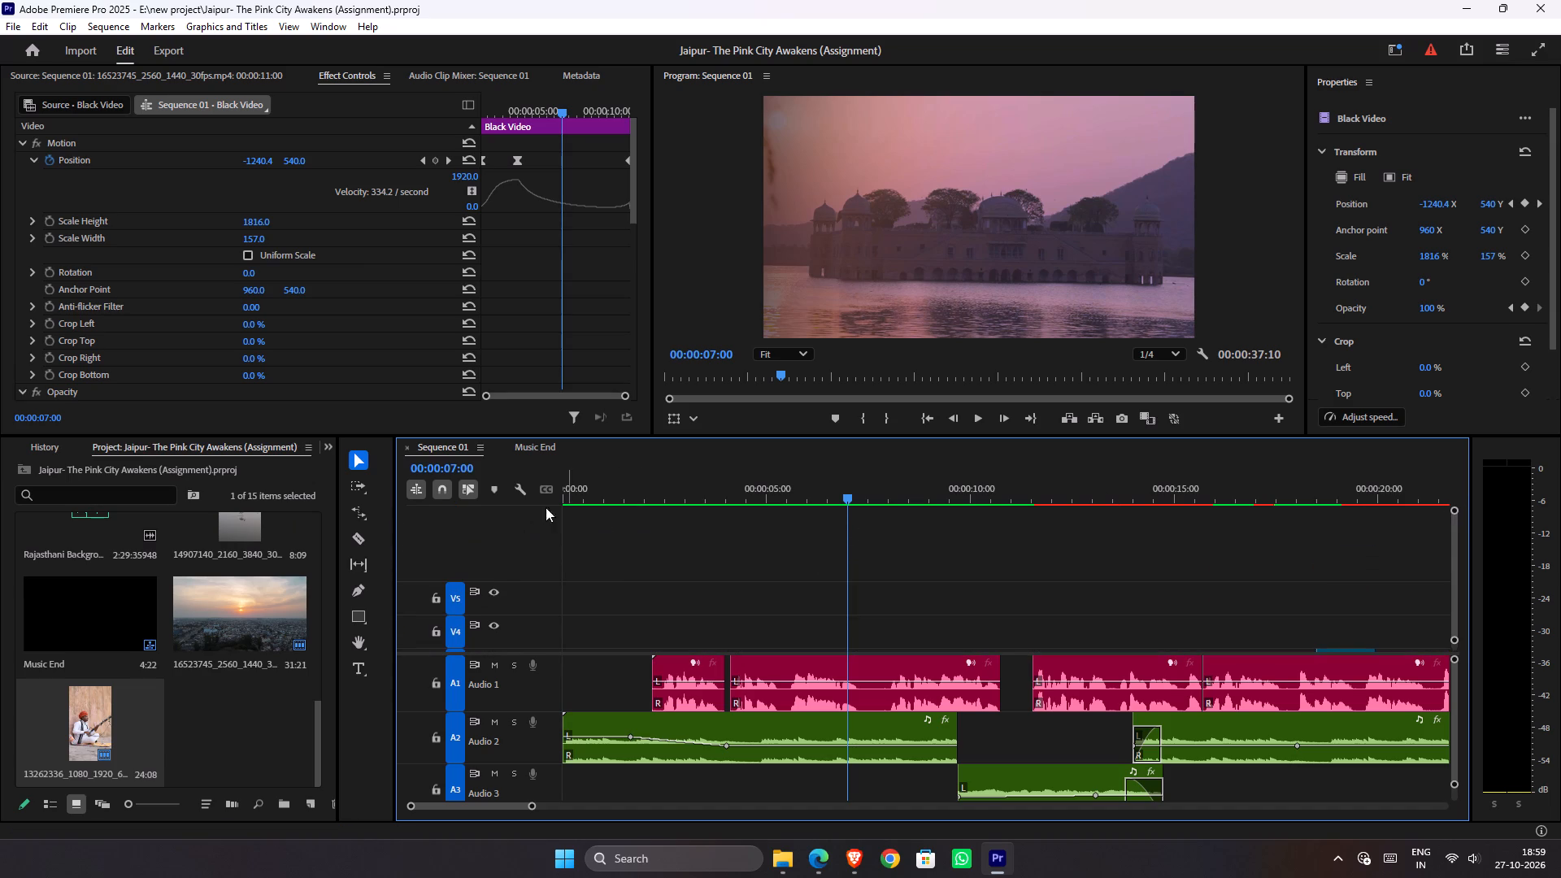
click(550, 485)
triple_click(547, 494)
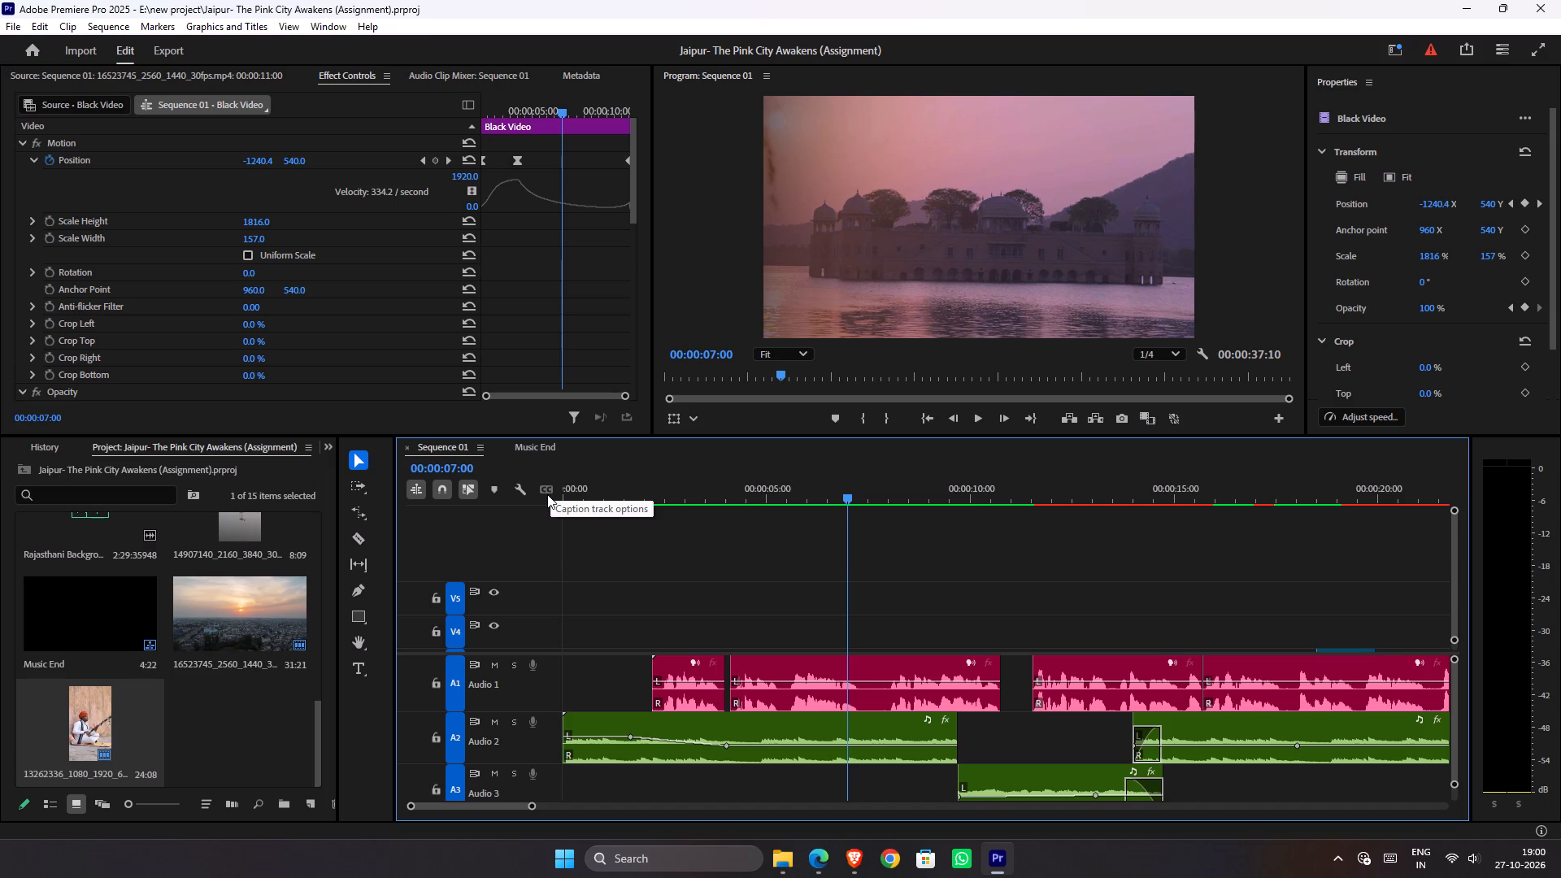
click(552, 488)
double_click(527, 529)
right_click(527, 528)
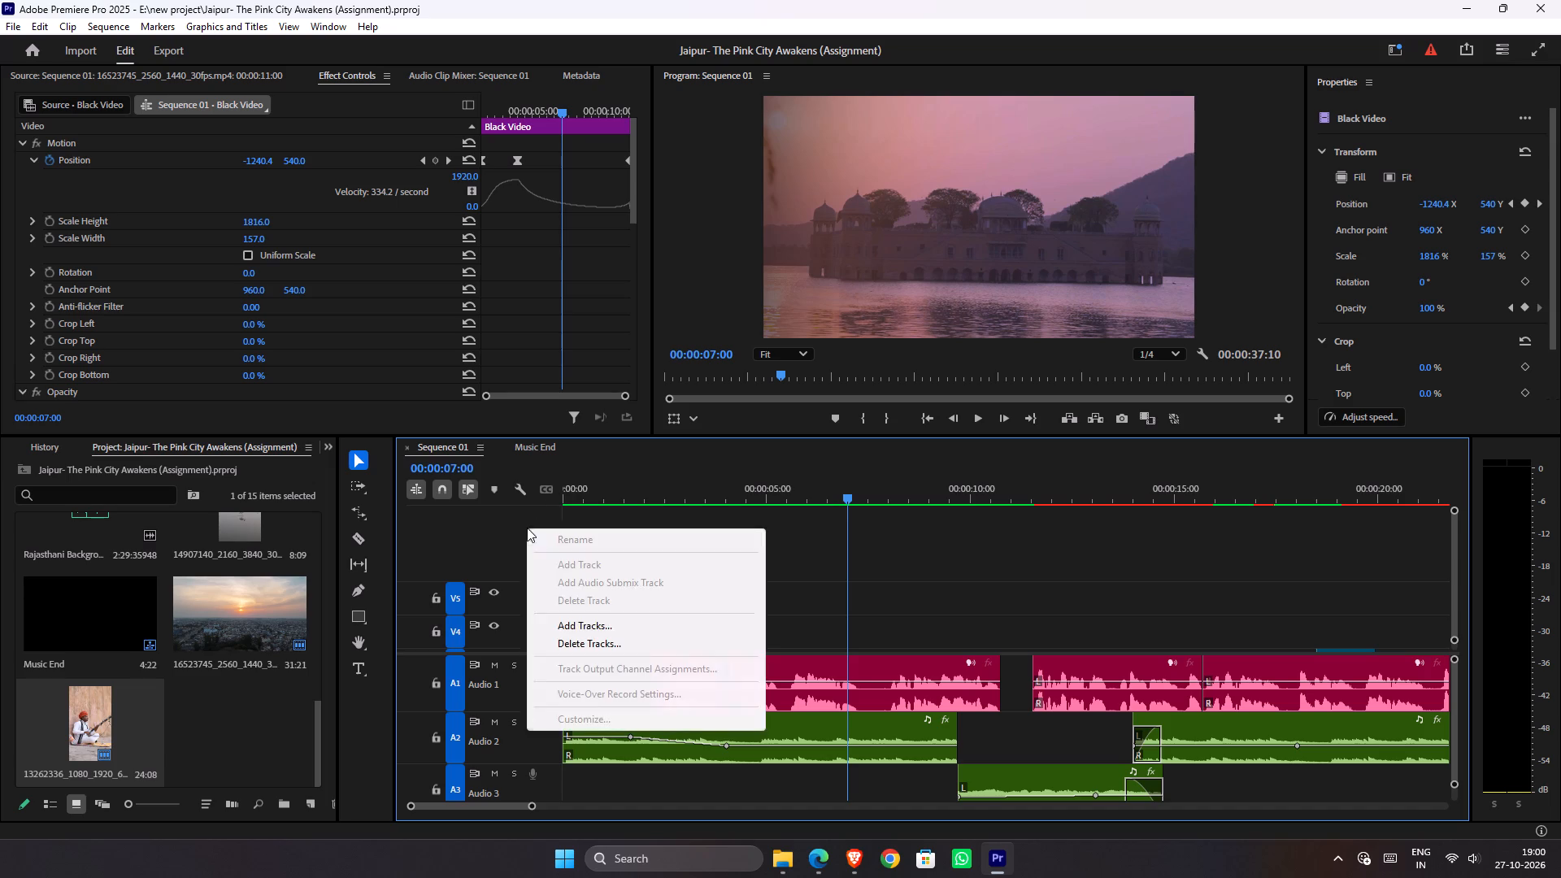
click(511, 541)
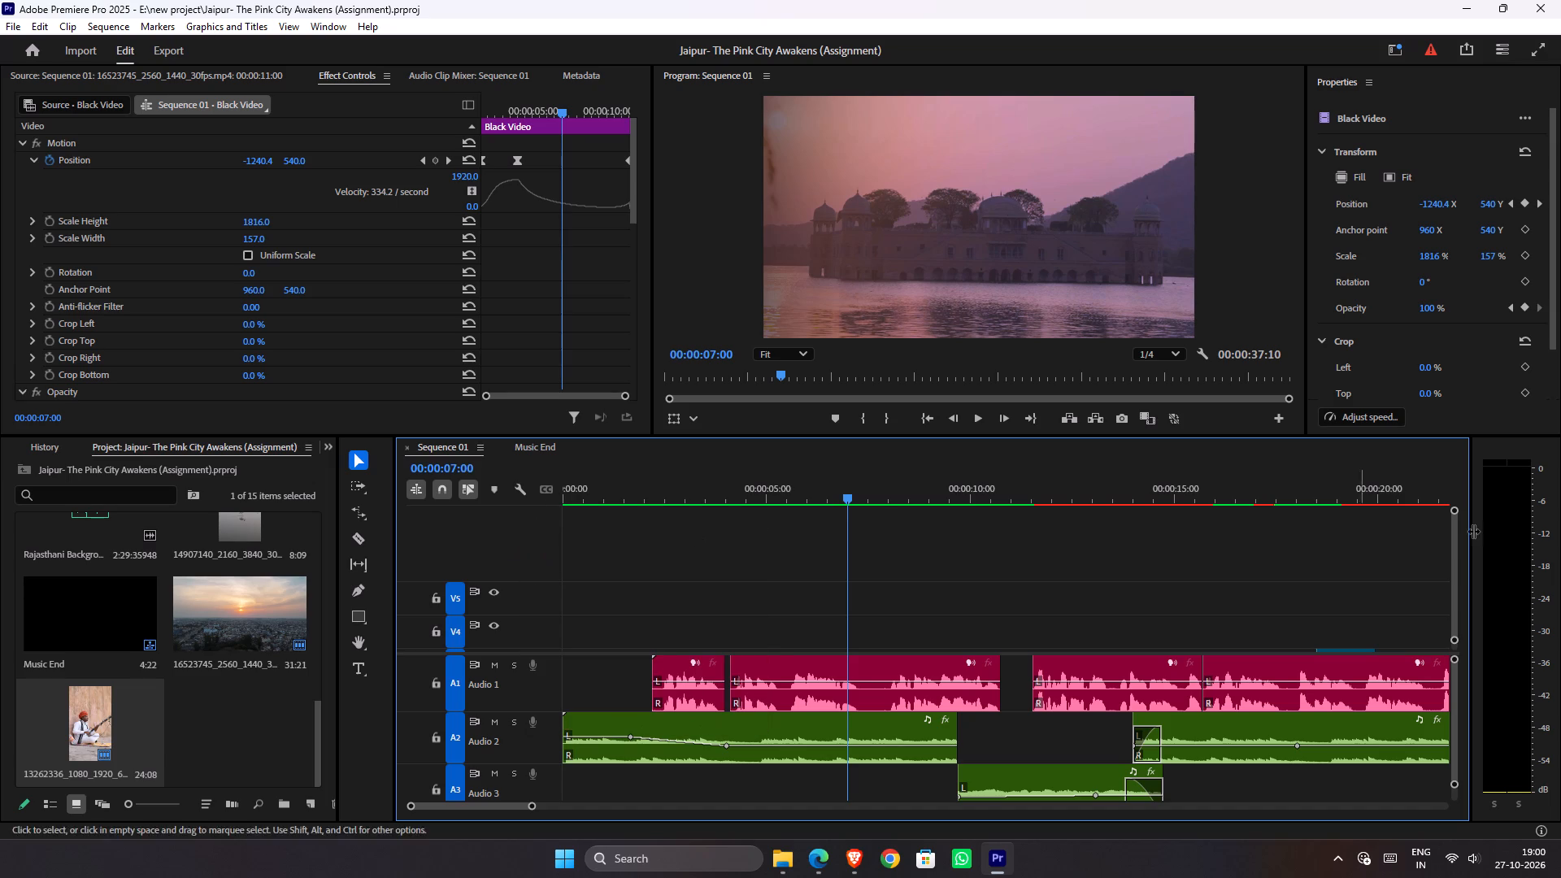
Save the project.
drag(1454, 537, 1451, 631)
key(ctrl+s)
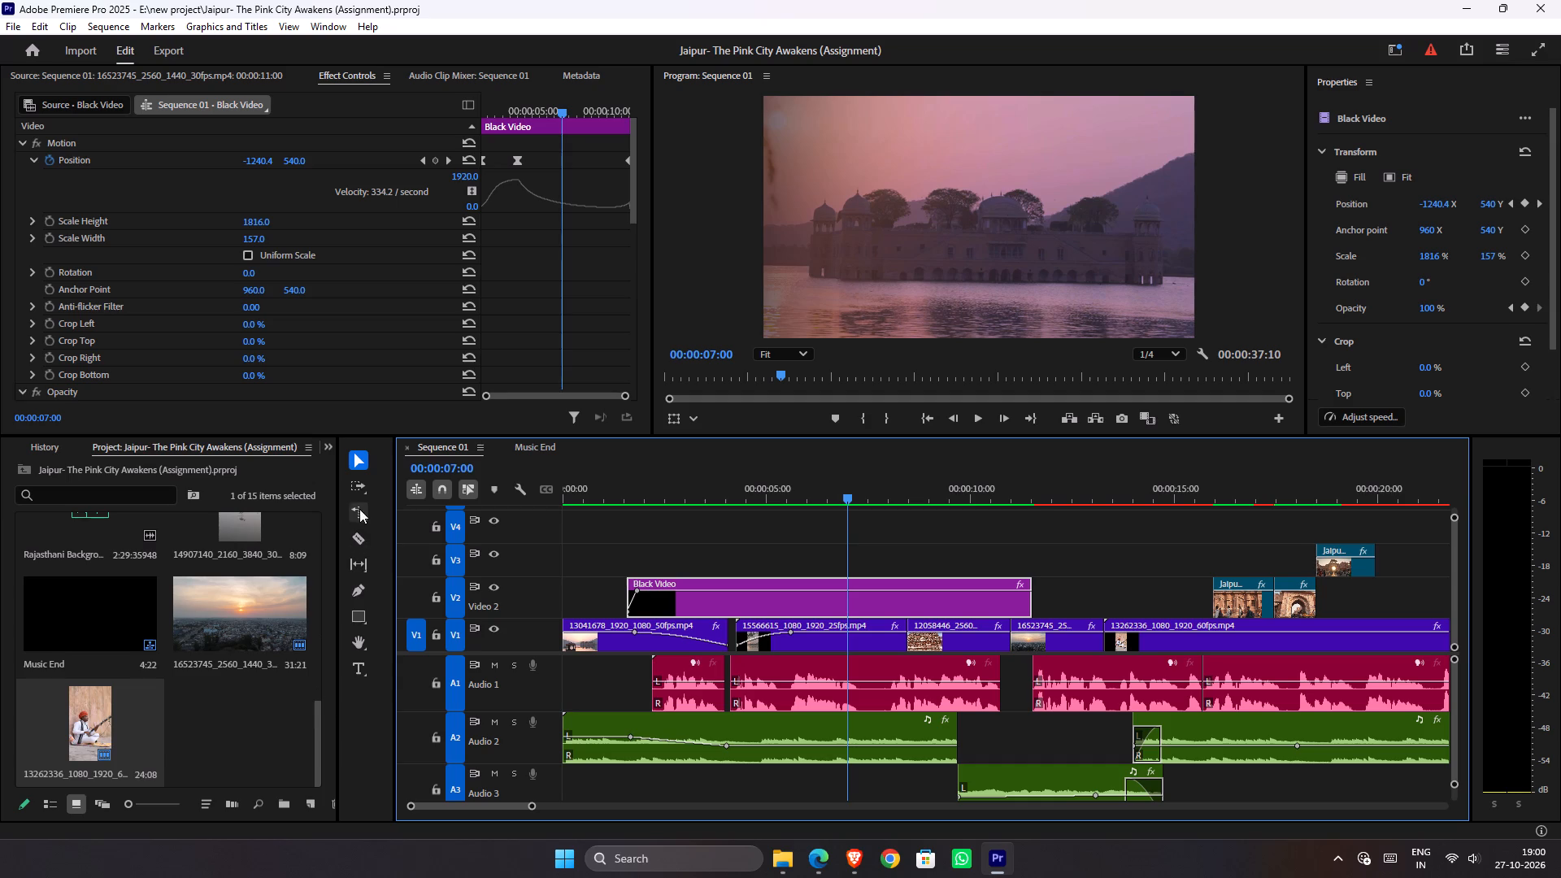
Activate the Type tool, bring up the sequence's transcript view without enabling auto-transcription, and save the project.
right_click(356, 666)
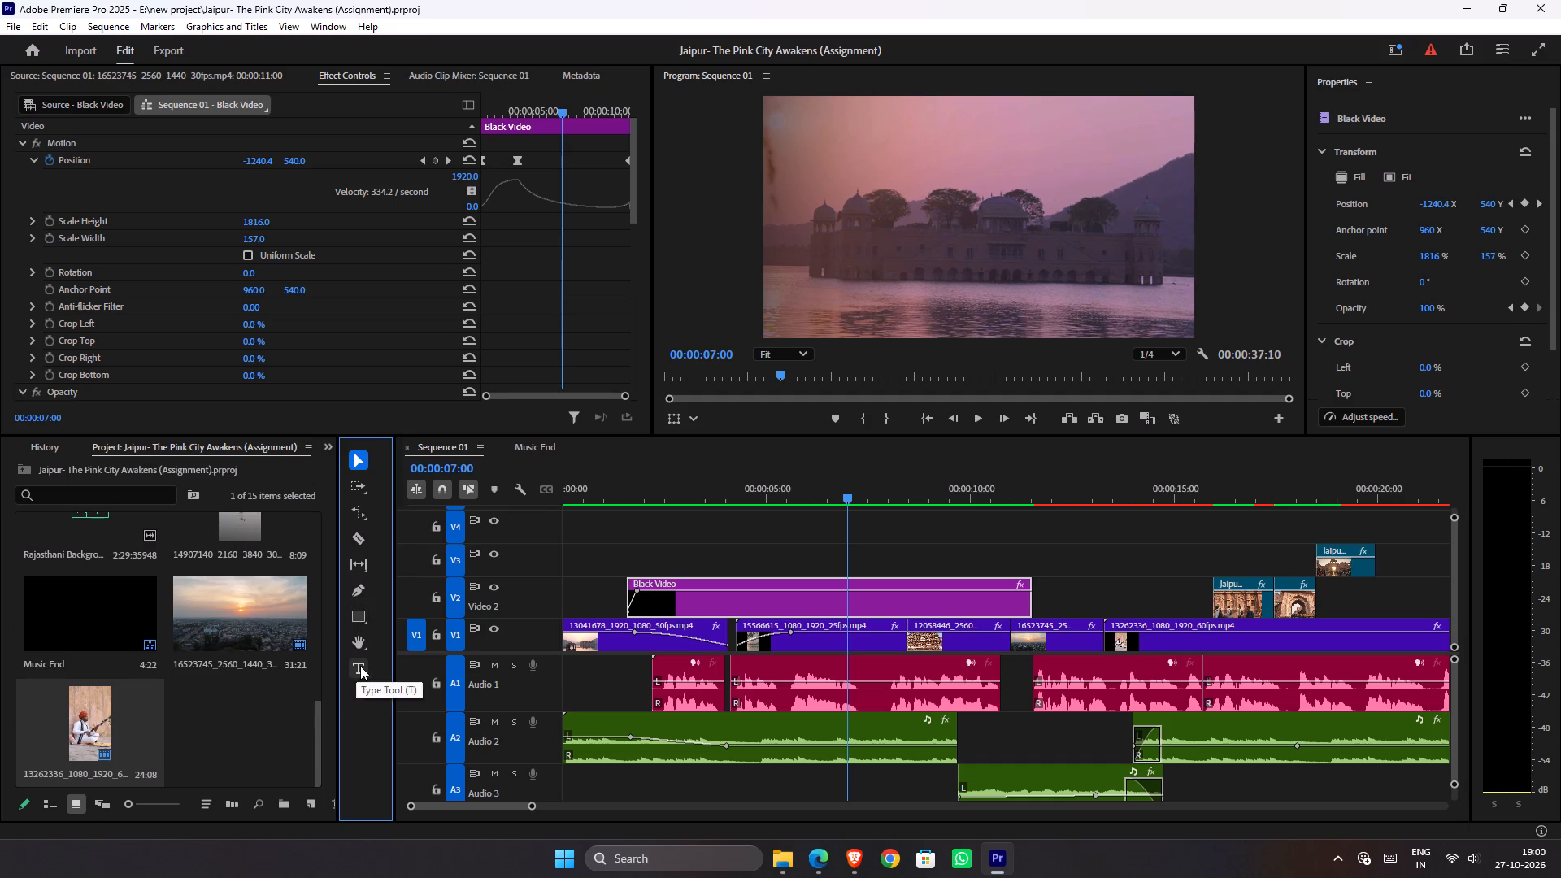
click(360, 666)
click(358, 666)
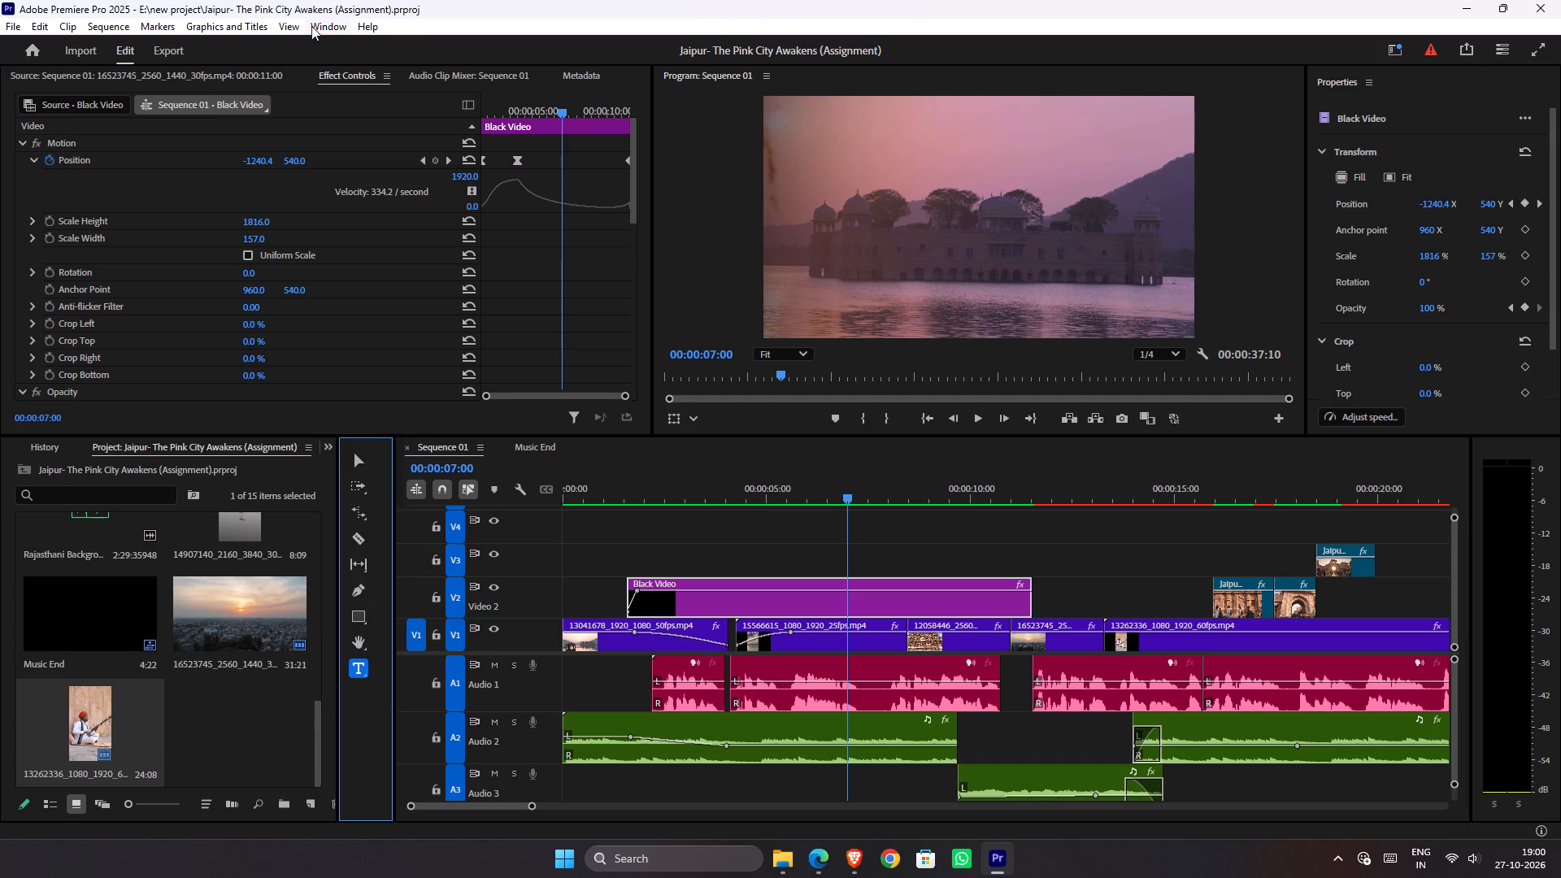
click(256, 24)
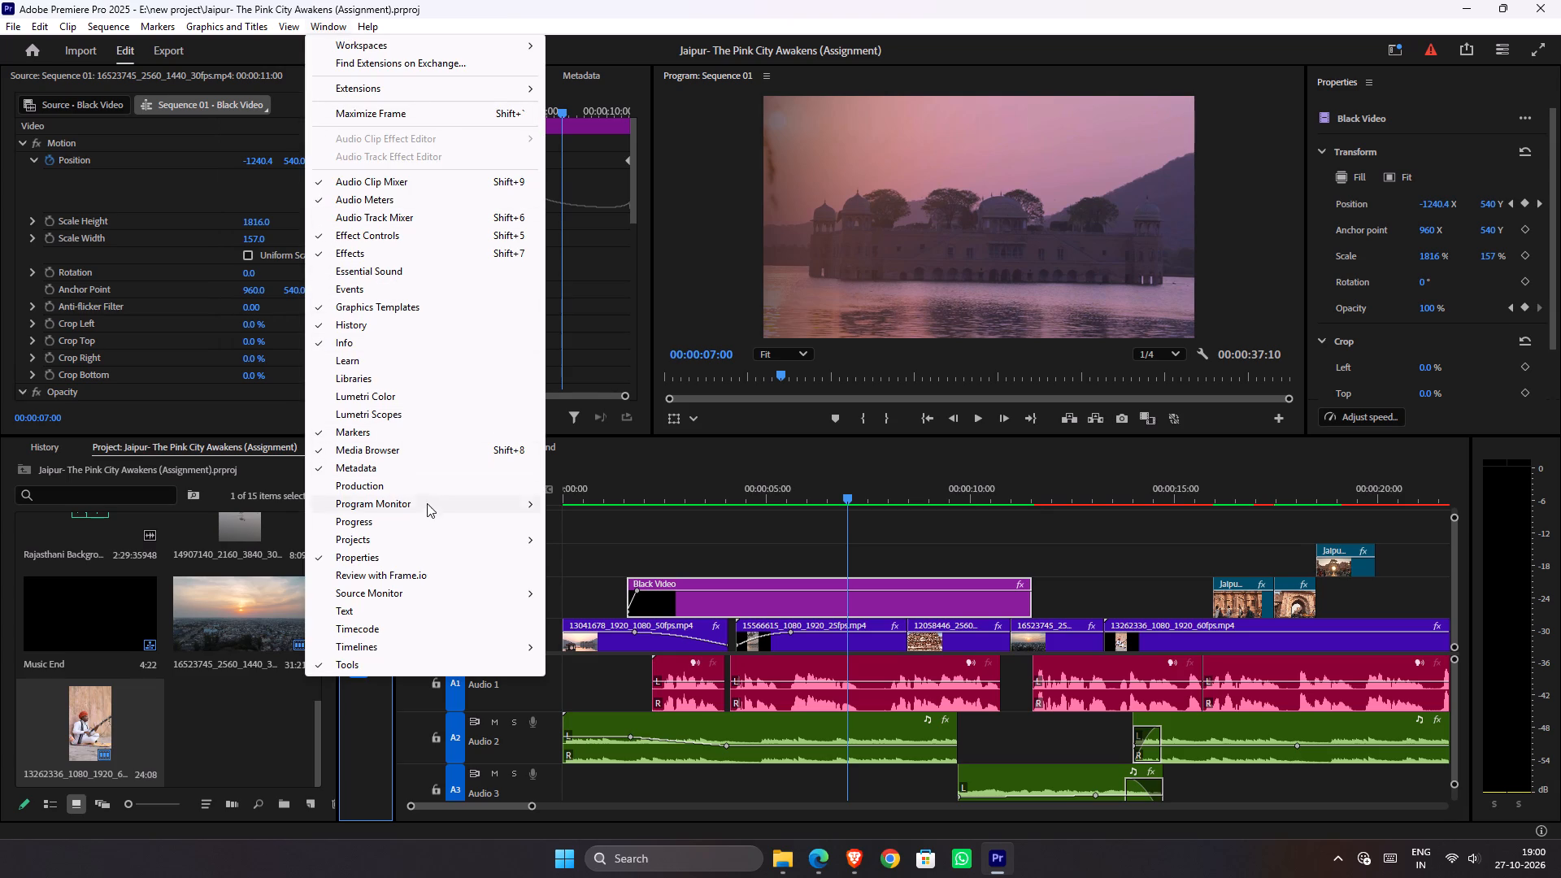
click(426, 618)
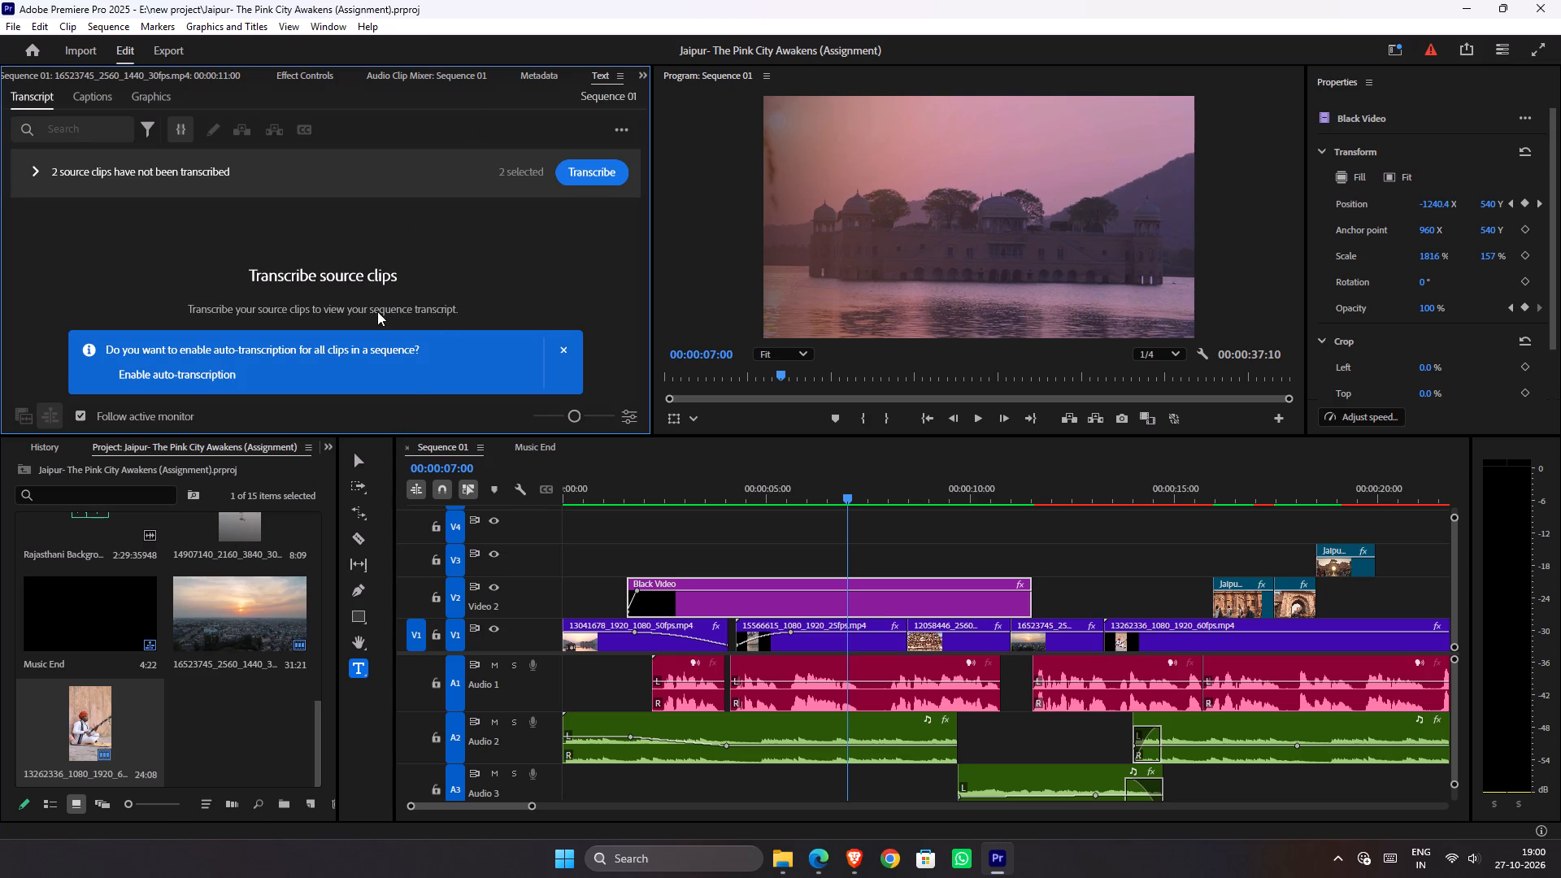
click(558, 350)
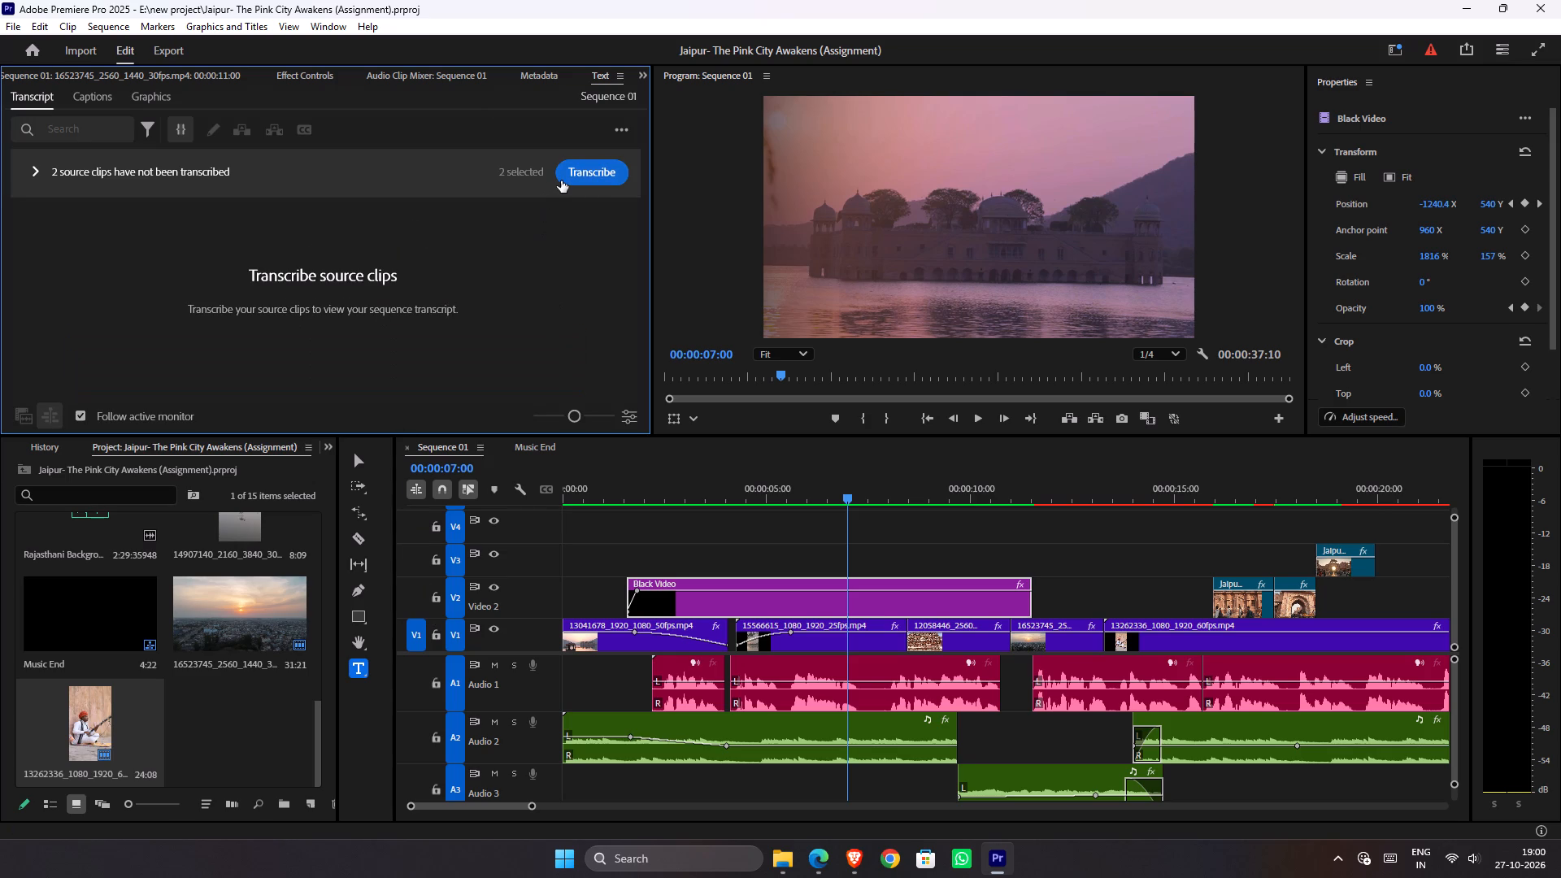
key(ctrl+s)
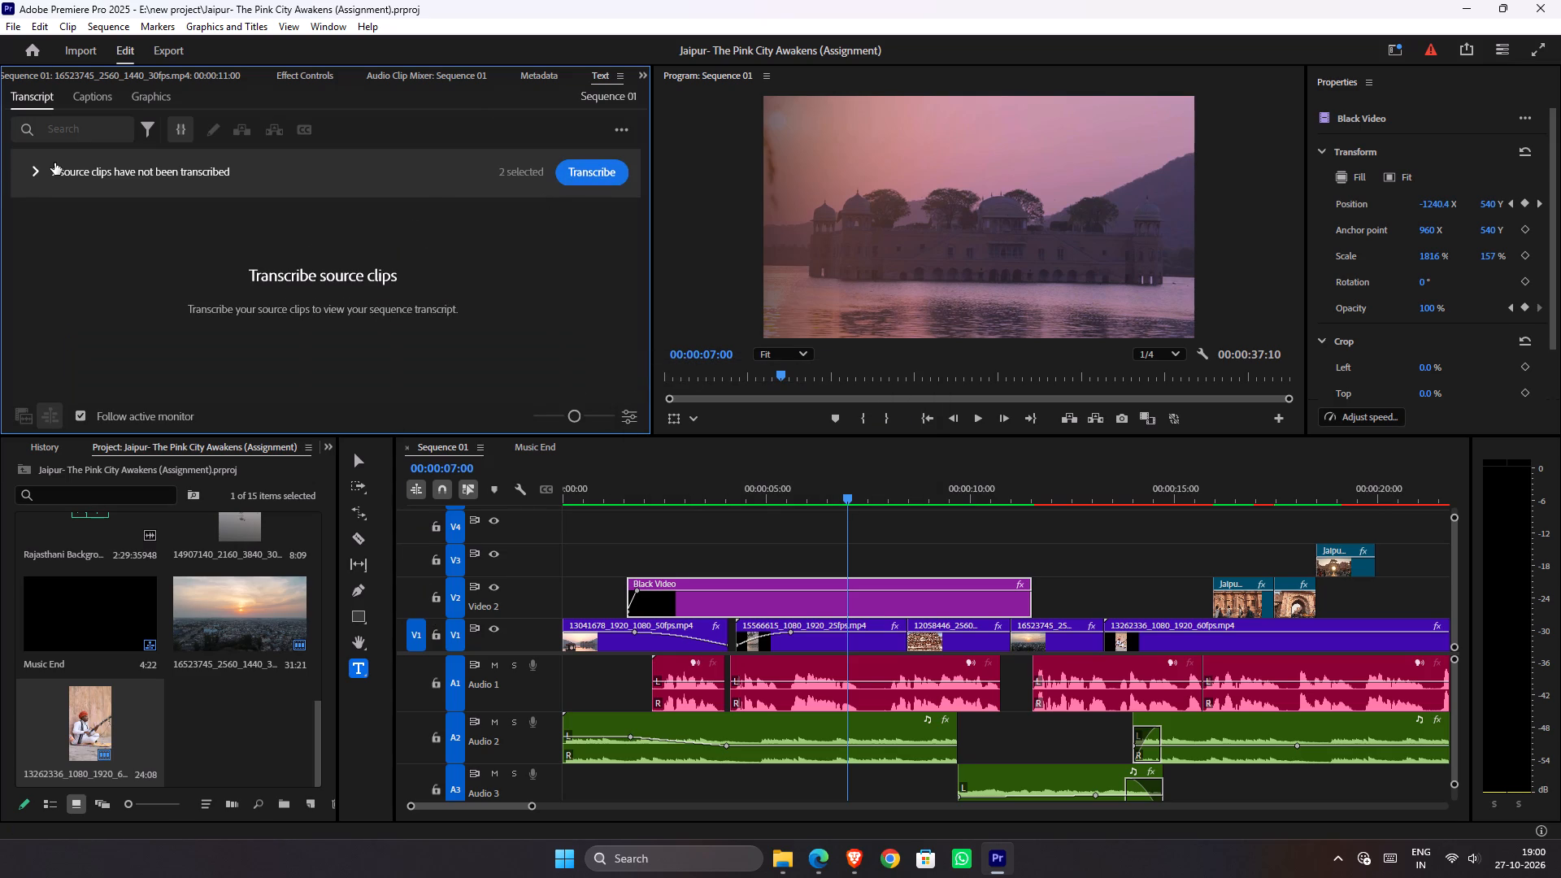
Select all voice-over clips on A1 and transcribe only the voice-over source, excluding the Rajasthani background music.
click(54, 163)
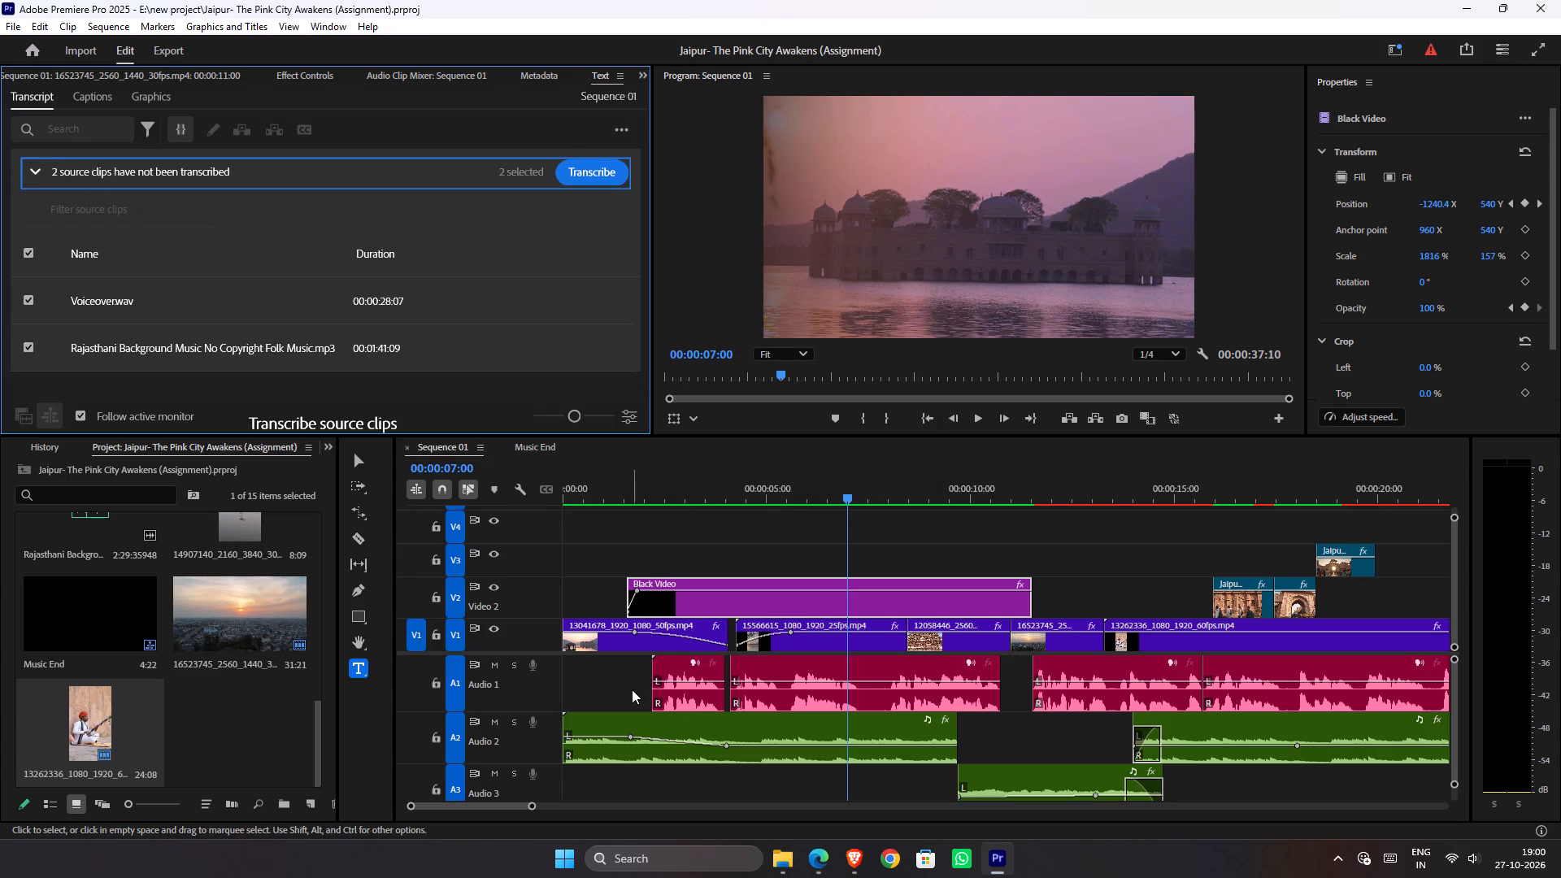
click(632, 689)
drag(627, 690, 1283, 691)
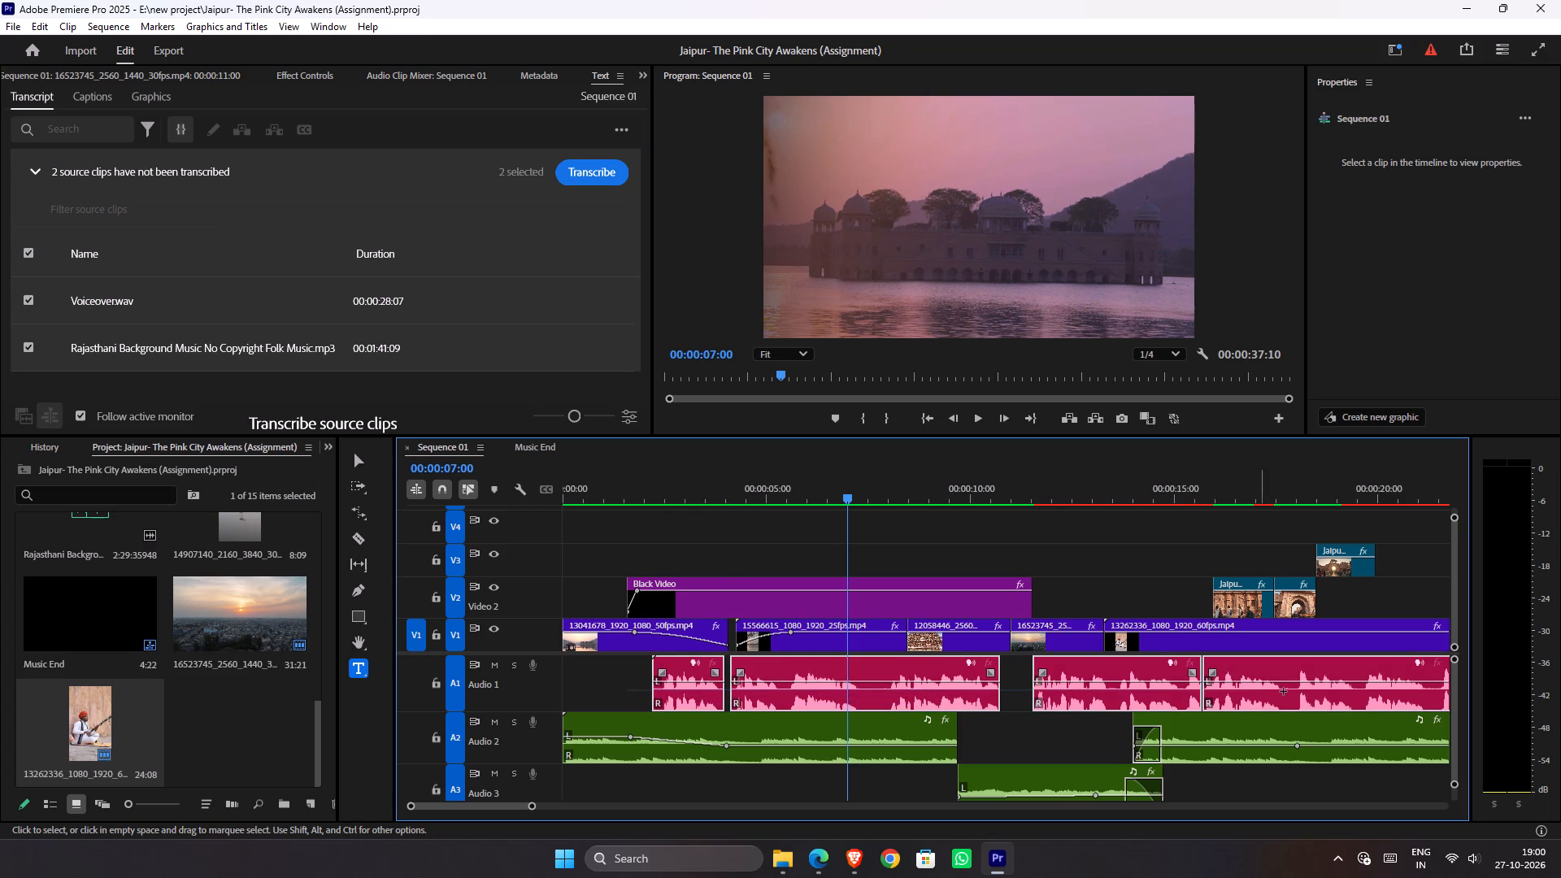
drag(1283, 691, 1488, 702)
scroll(724, 750, up, 14)
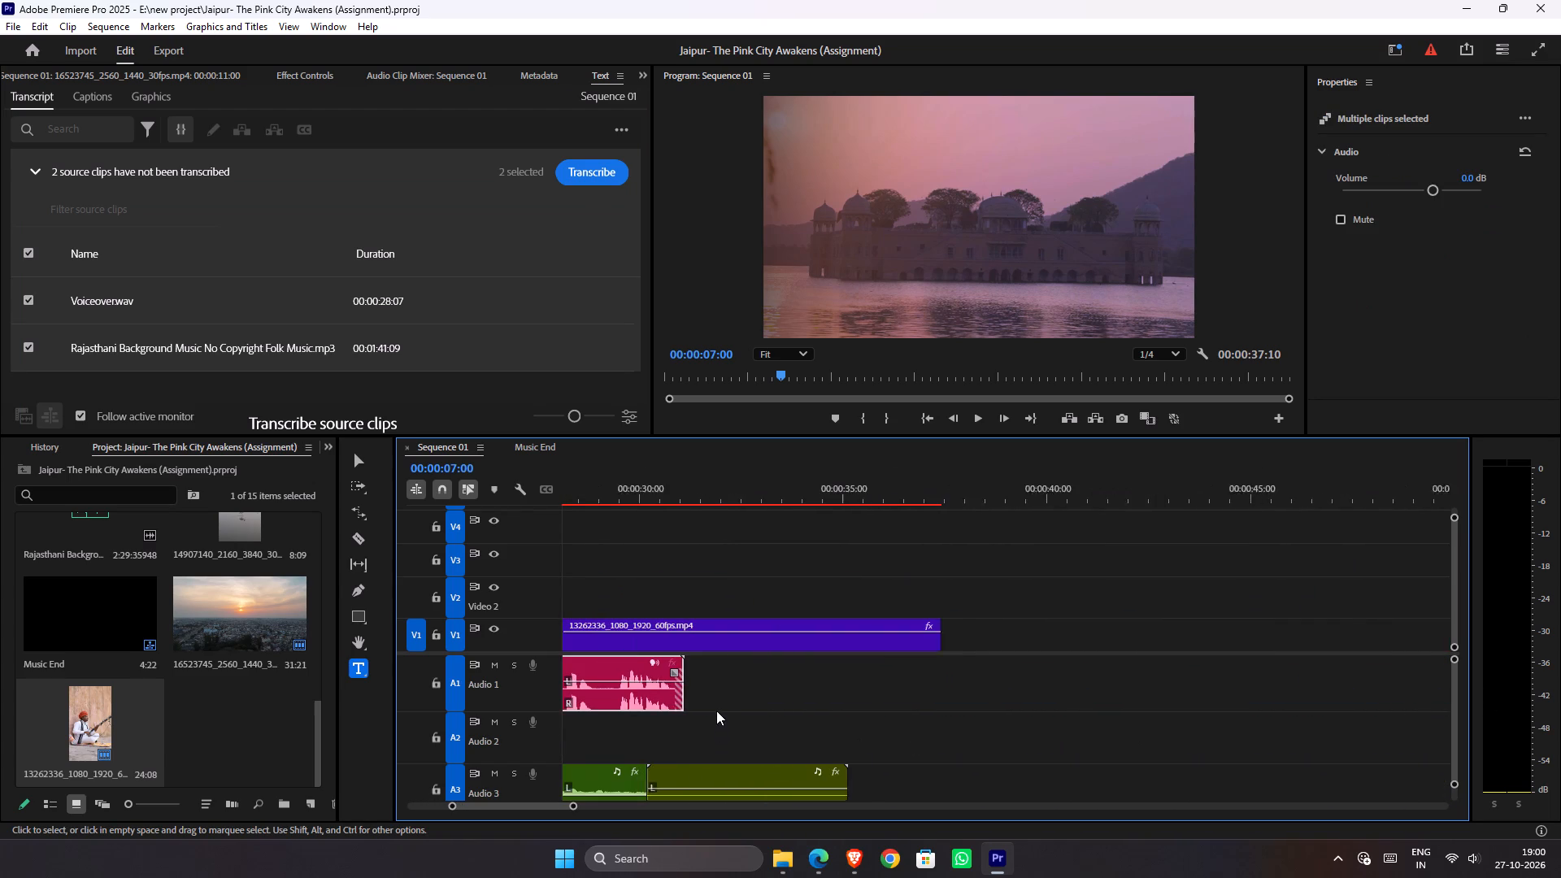
drag(554, 805, 431, 798)
scroll(432, 258, down, 1)
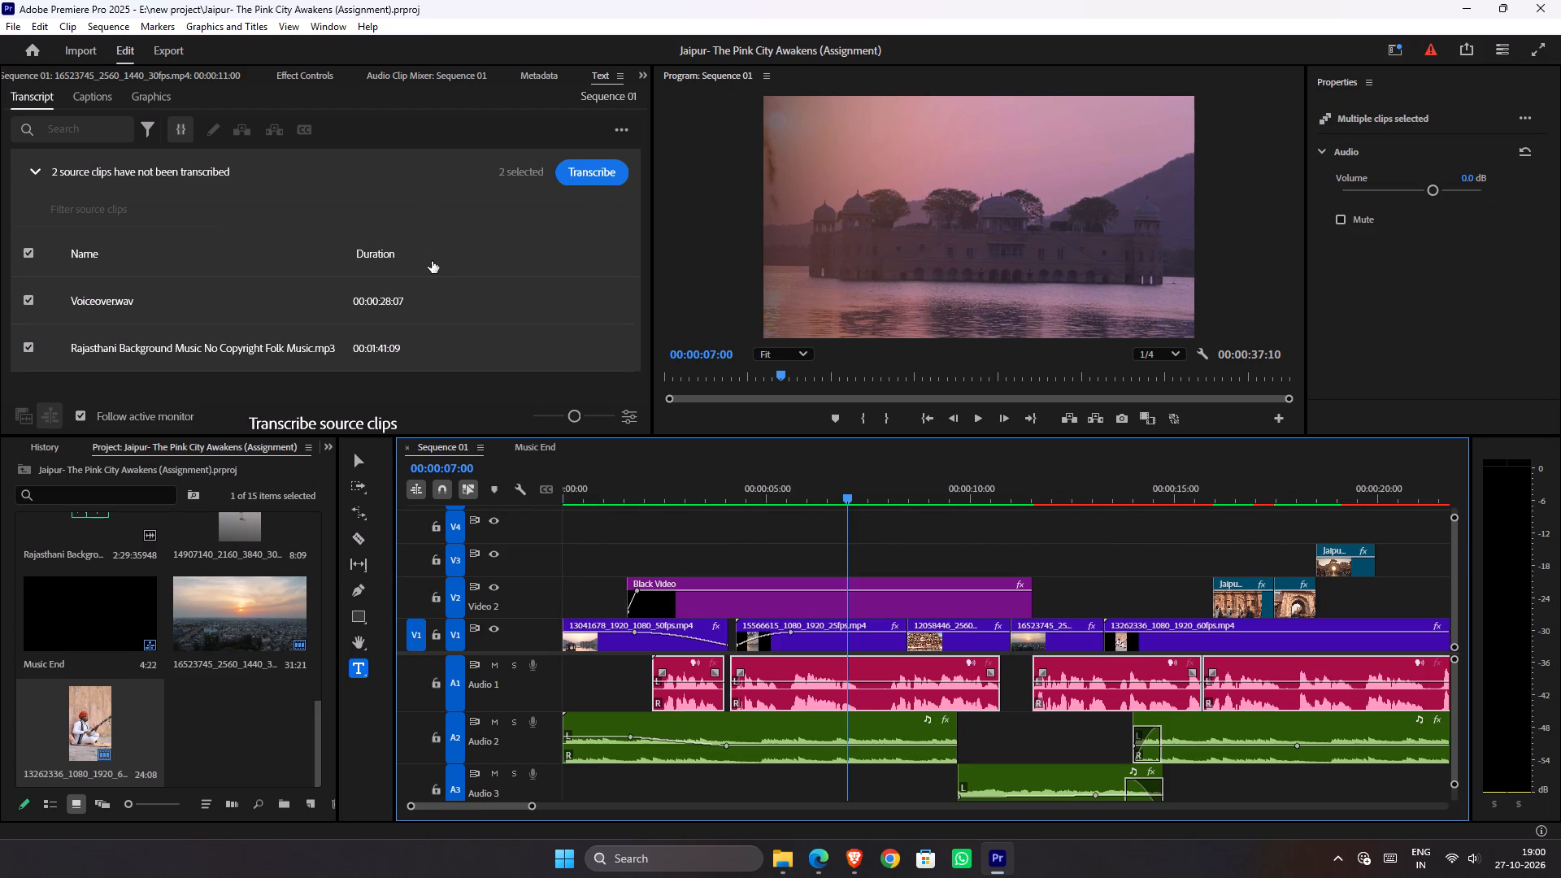
scroll(432, 264, down, 2)
alt+scroll(900, 644, down, 5)
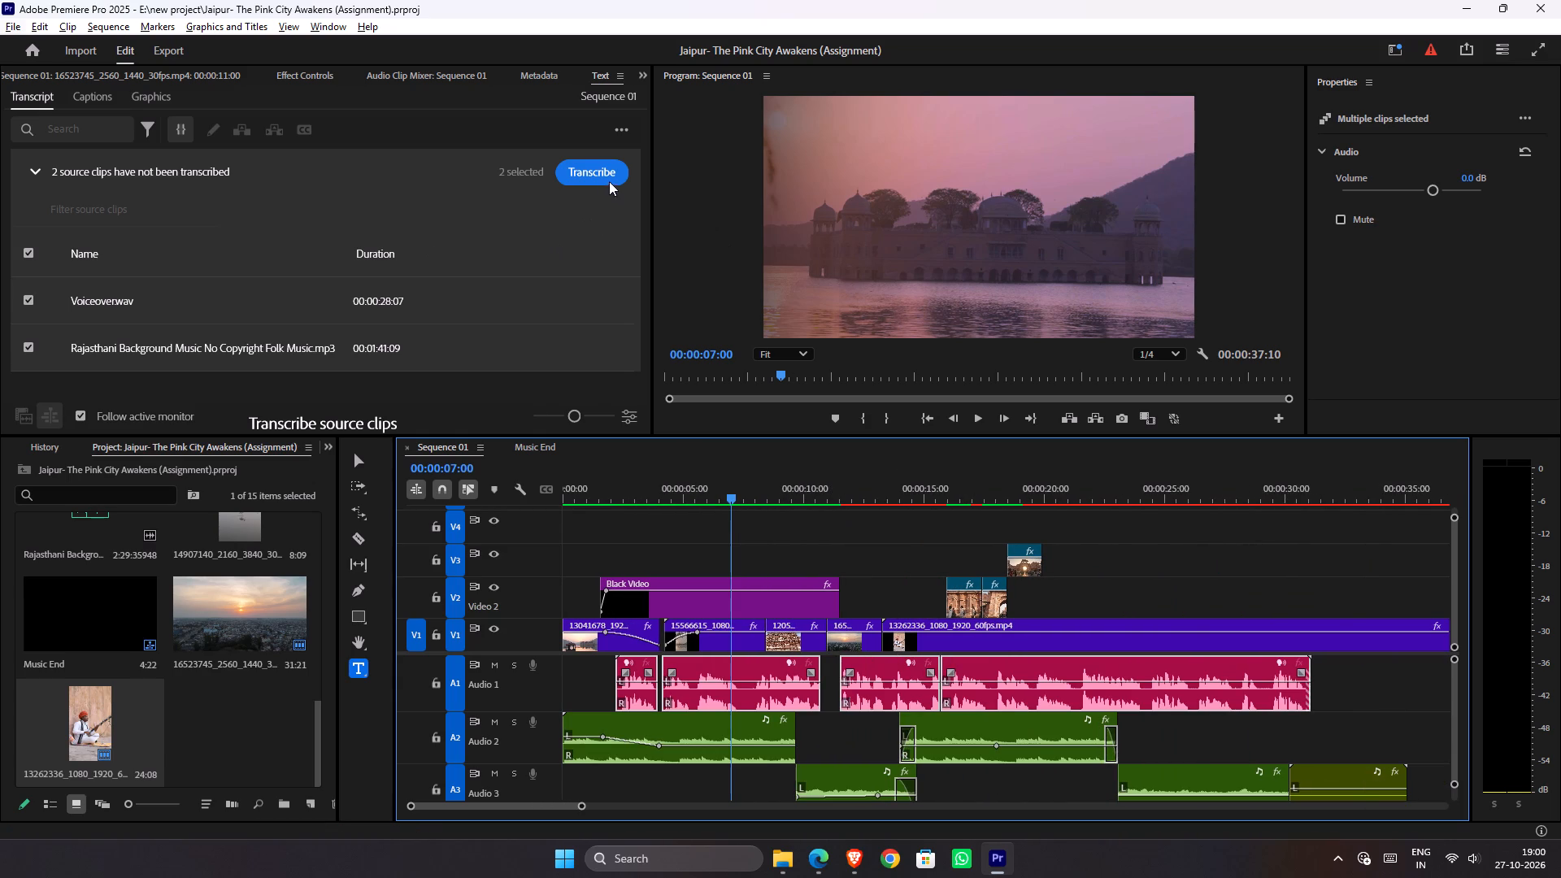
click(28, 350)
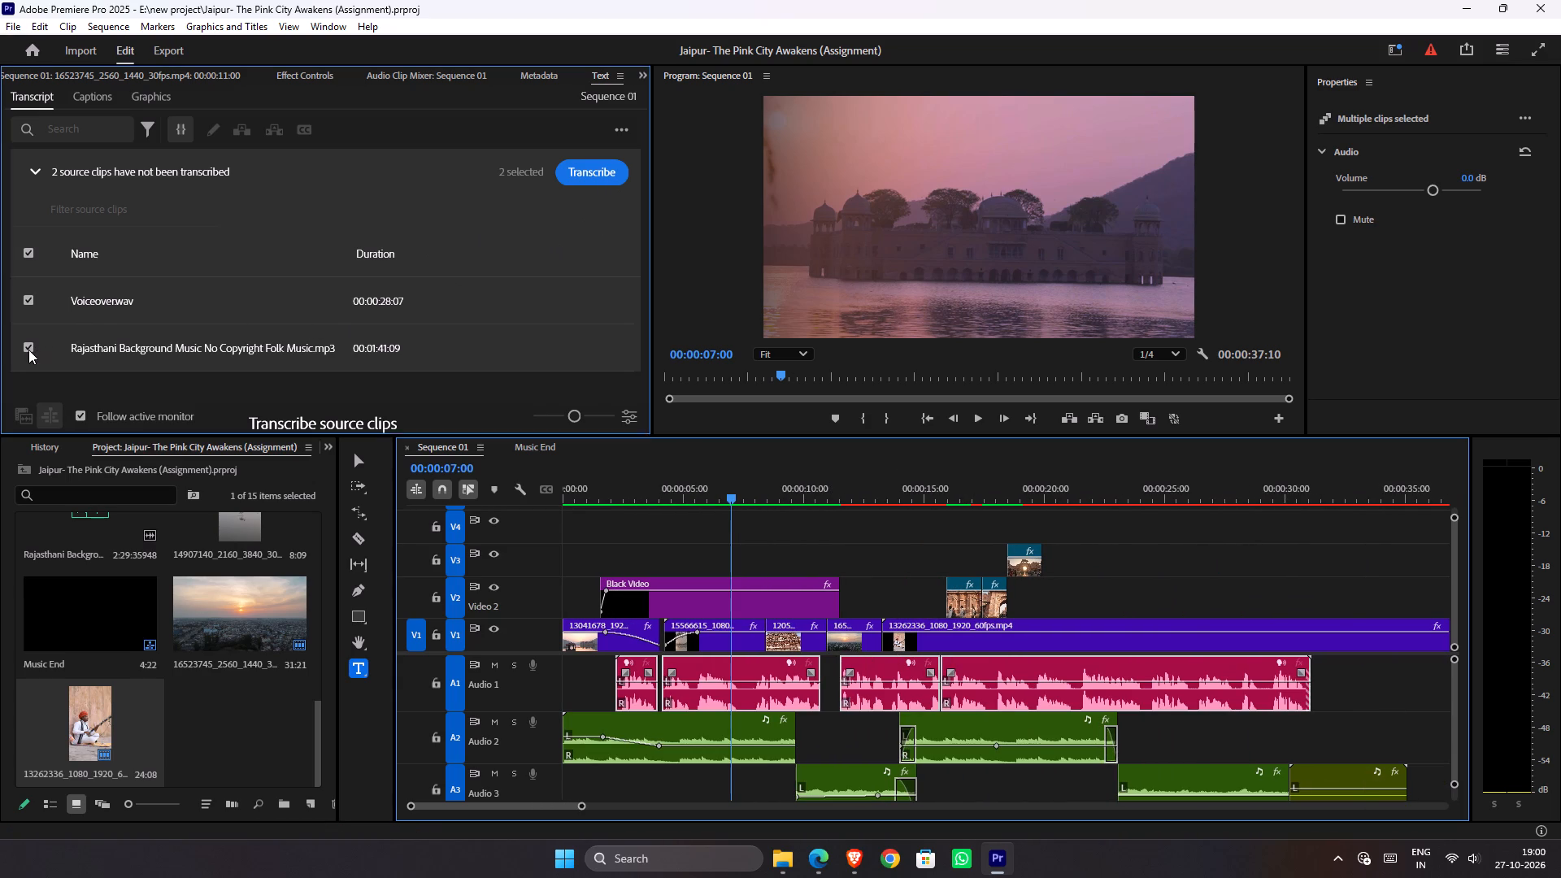
scroll(103, 306, down, 6)
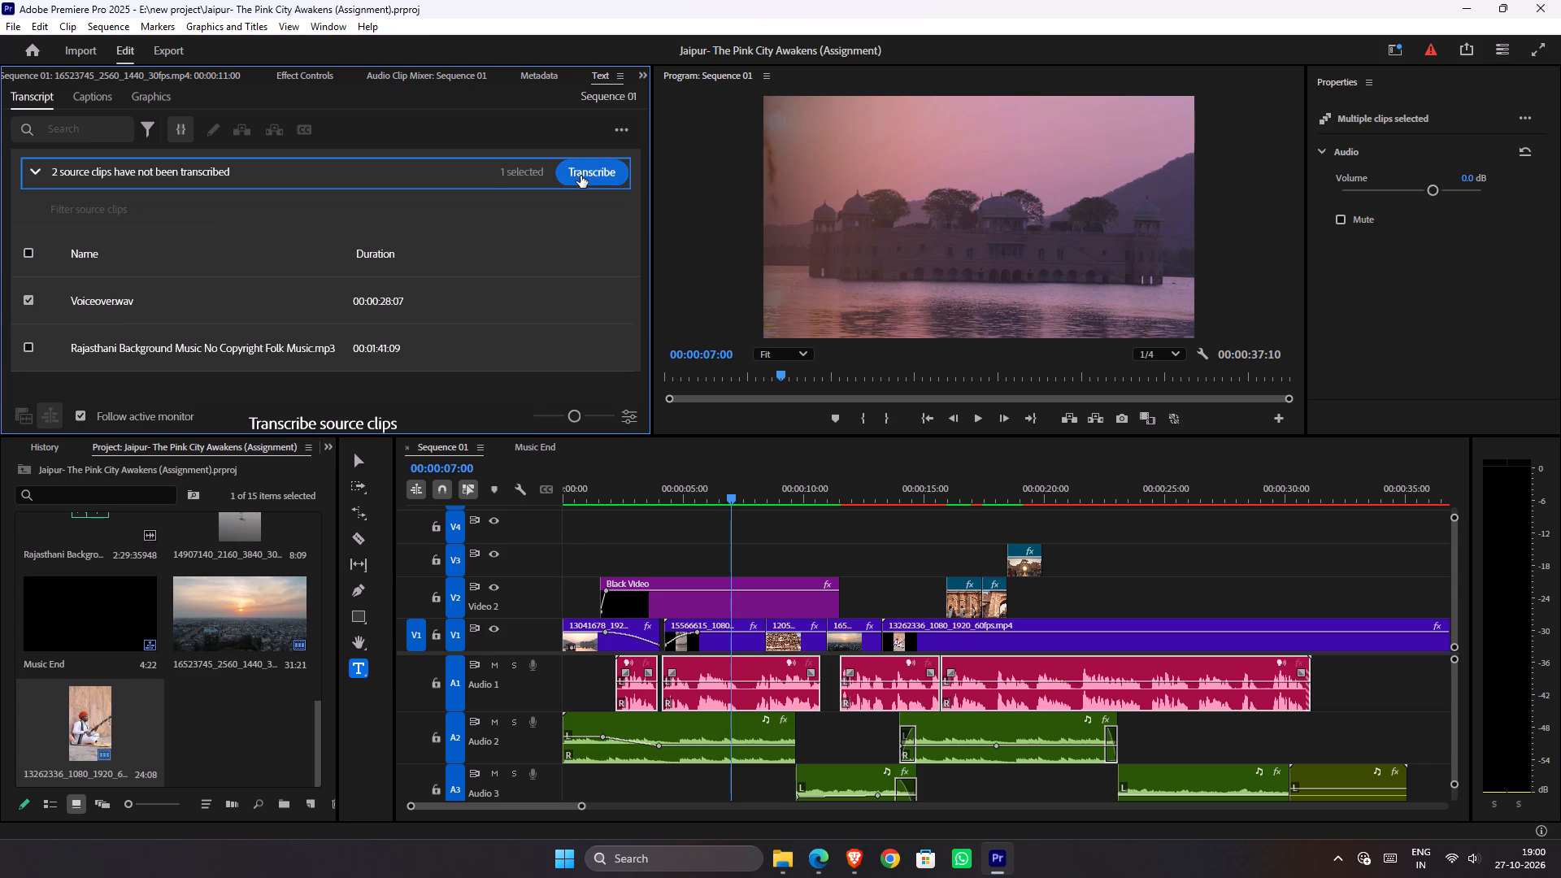
click(580, 176)
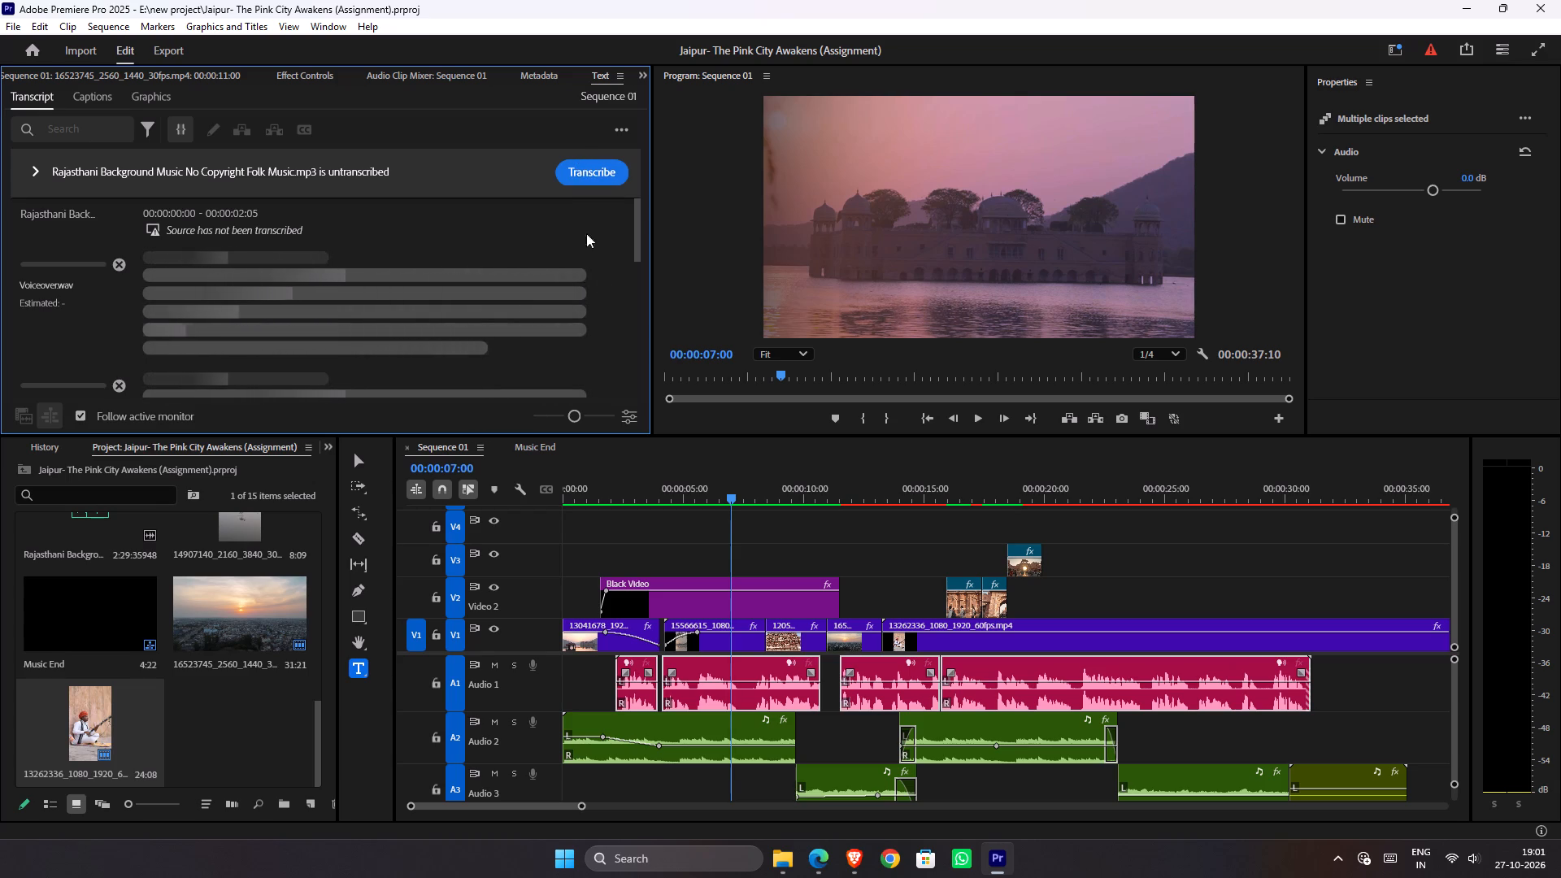
Look through the Sequence 01 transcript to check the progress of the voice-over segments.
scroll(603, 289, down, 13)
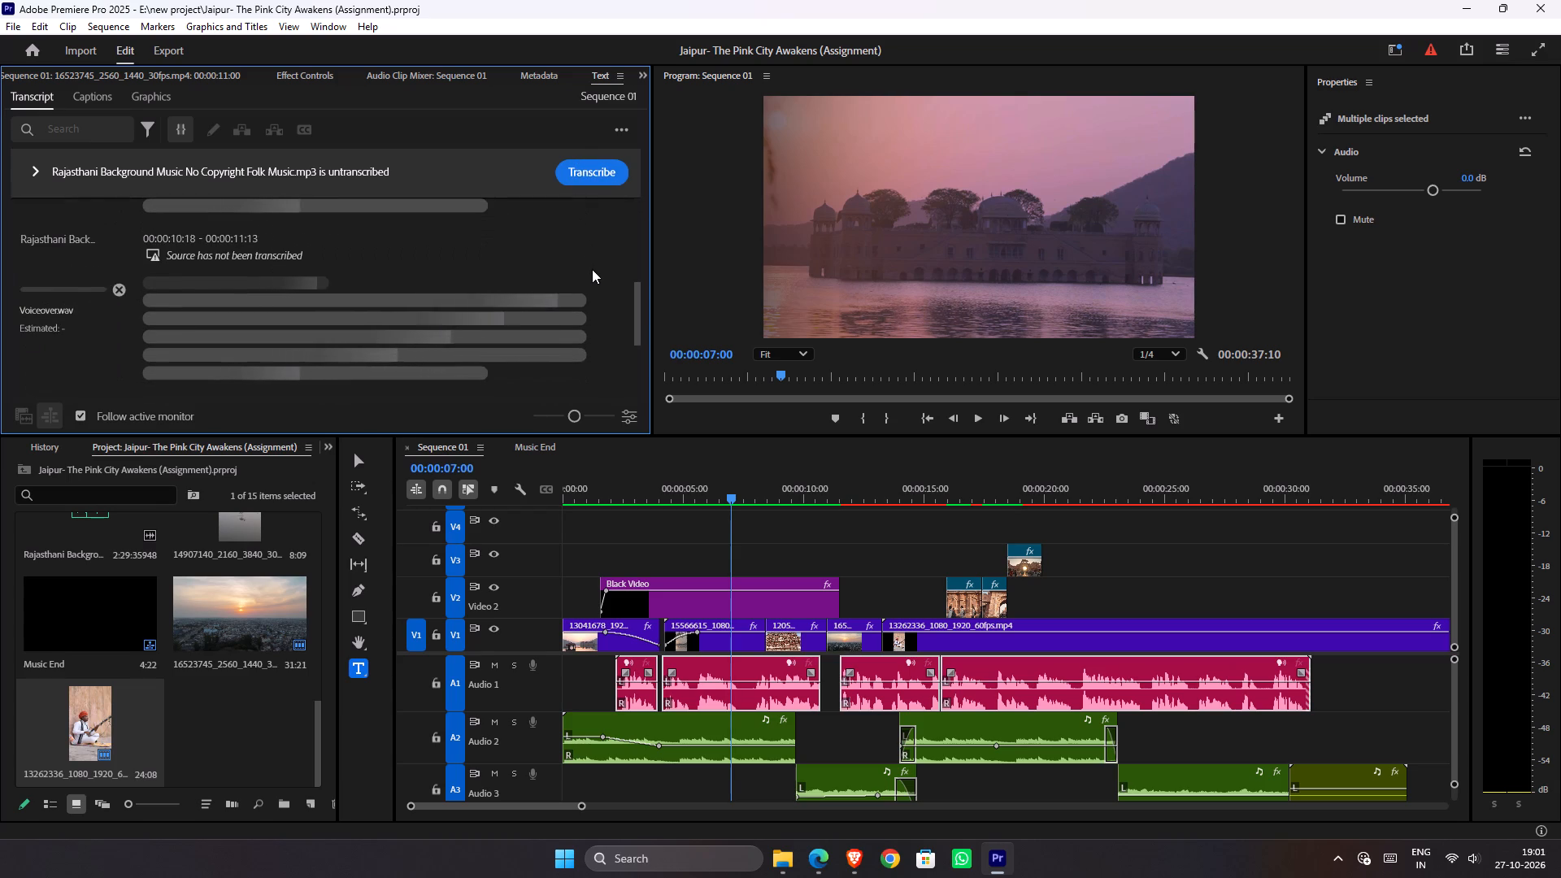
scroll(596, 257, down, 1)
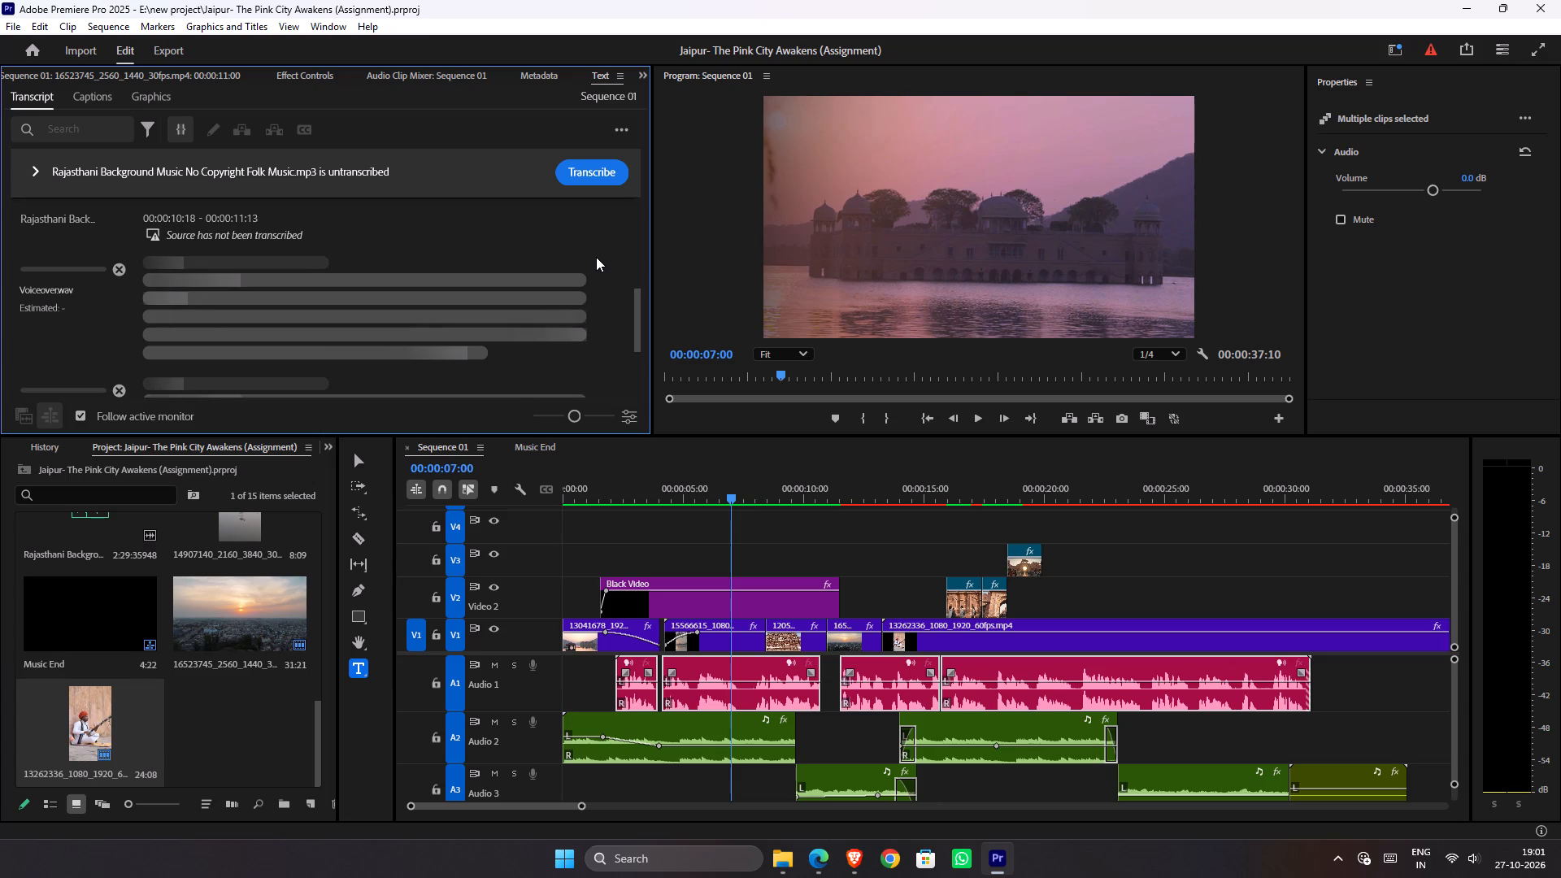
scroll(596, 257, down, 11)
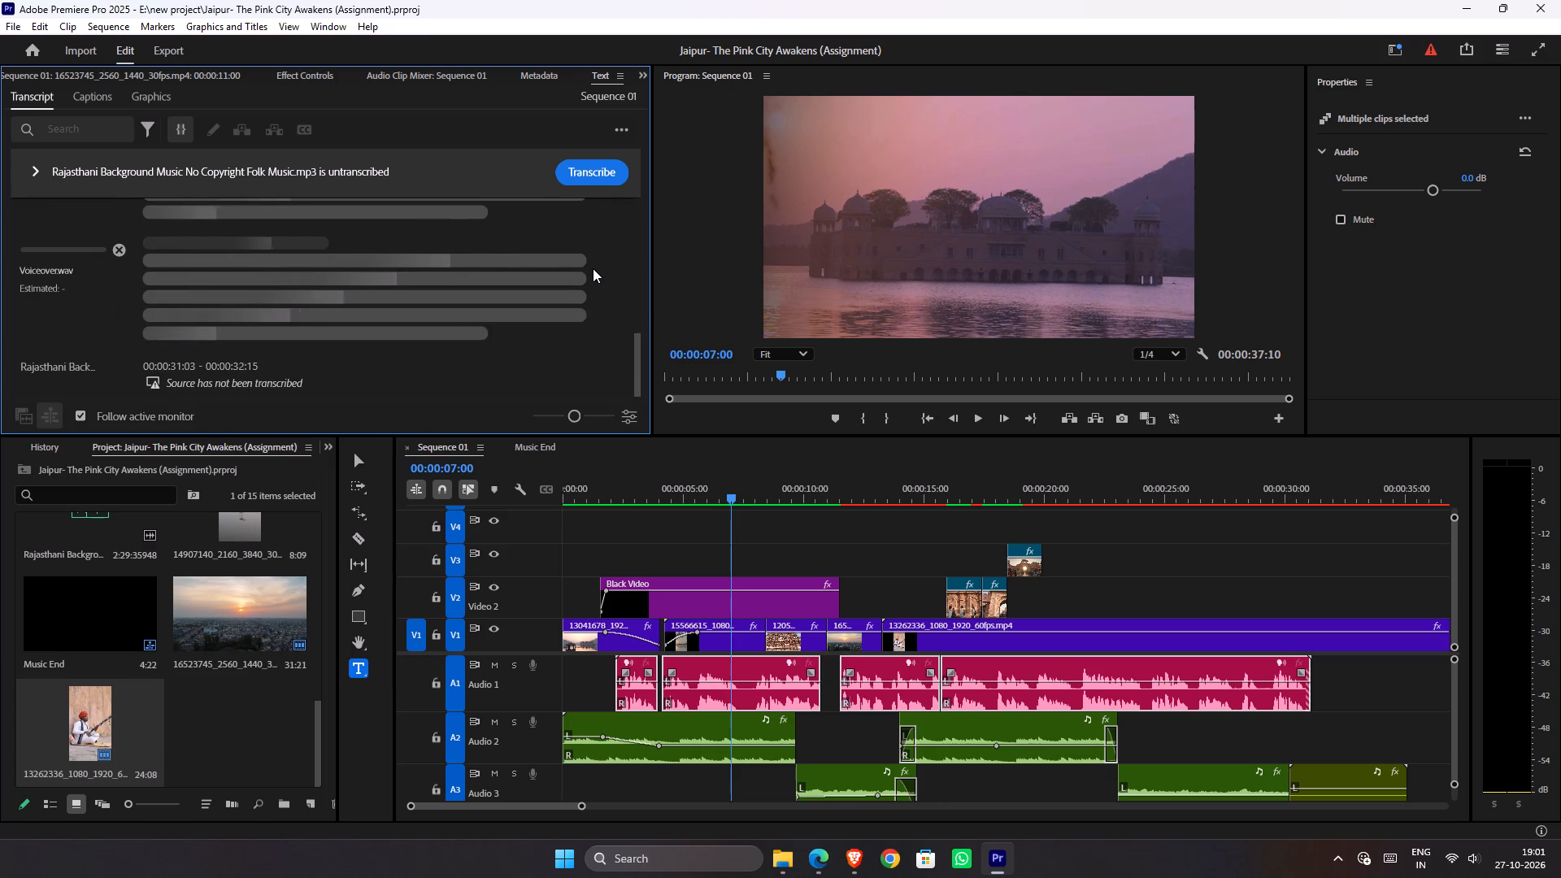
scroll(589, 273, up, 9)
scroll(592, 257, down, 1)
scroll(592, 257, up, 7)
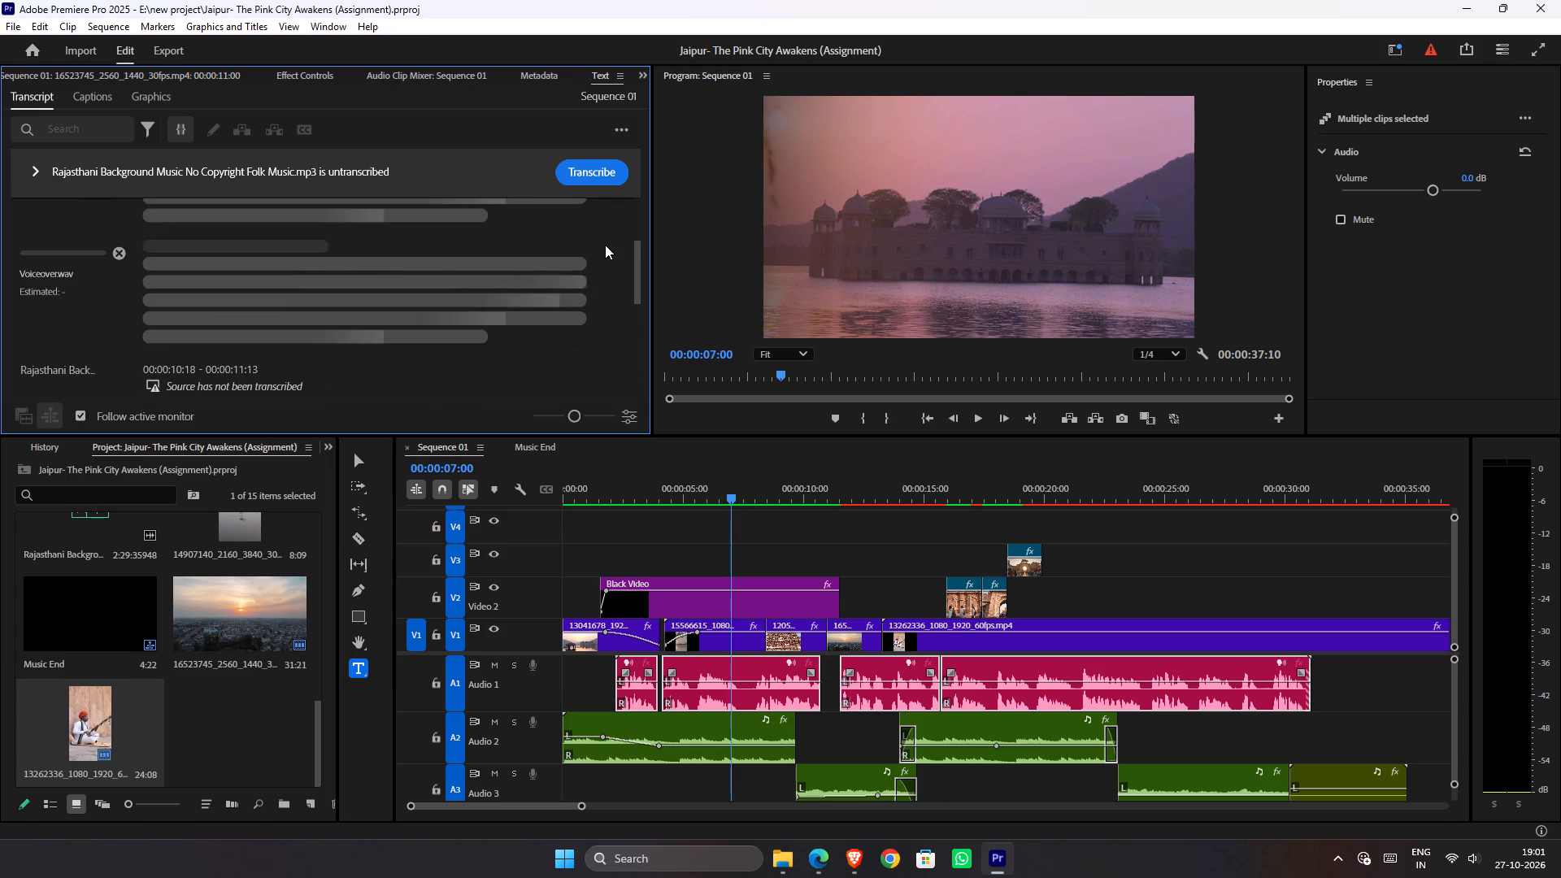
scroll(602, 254, up, 13)
scroll(607, 244, down, 1)
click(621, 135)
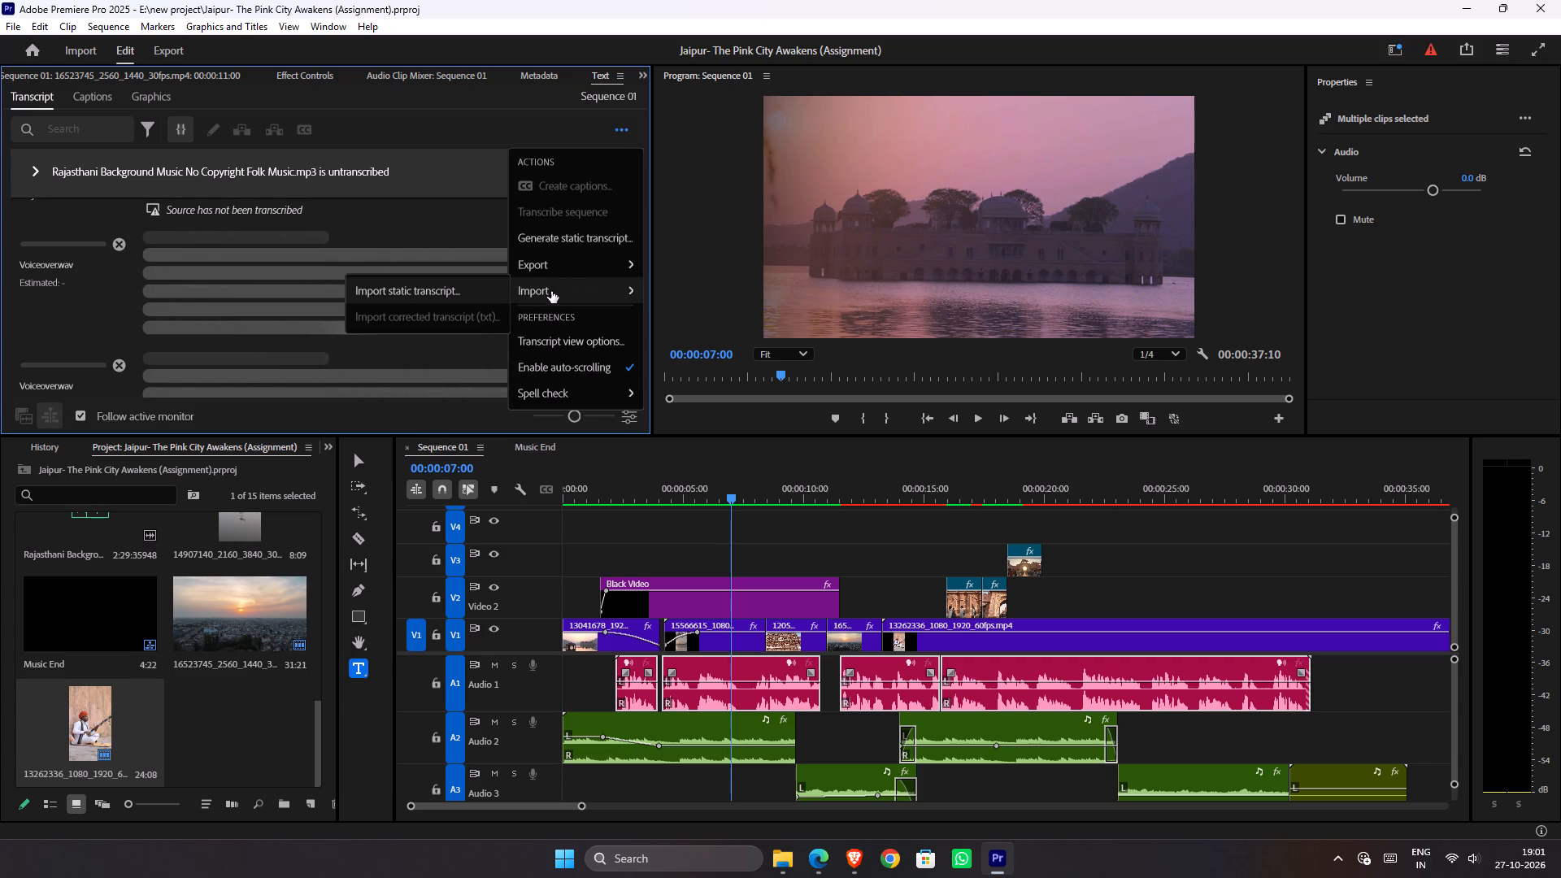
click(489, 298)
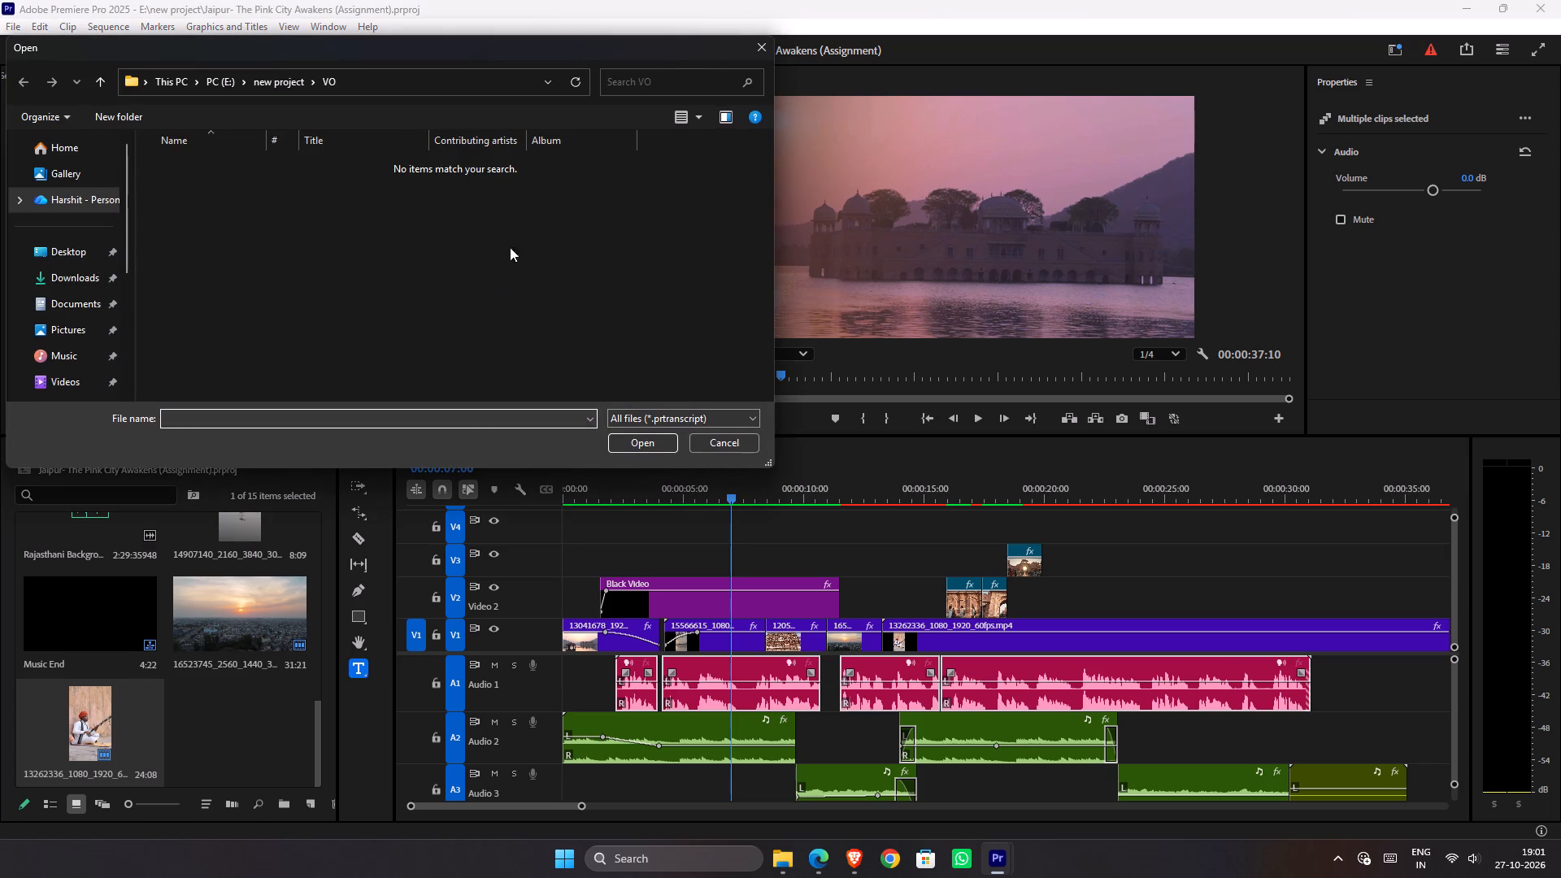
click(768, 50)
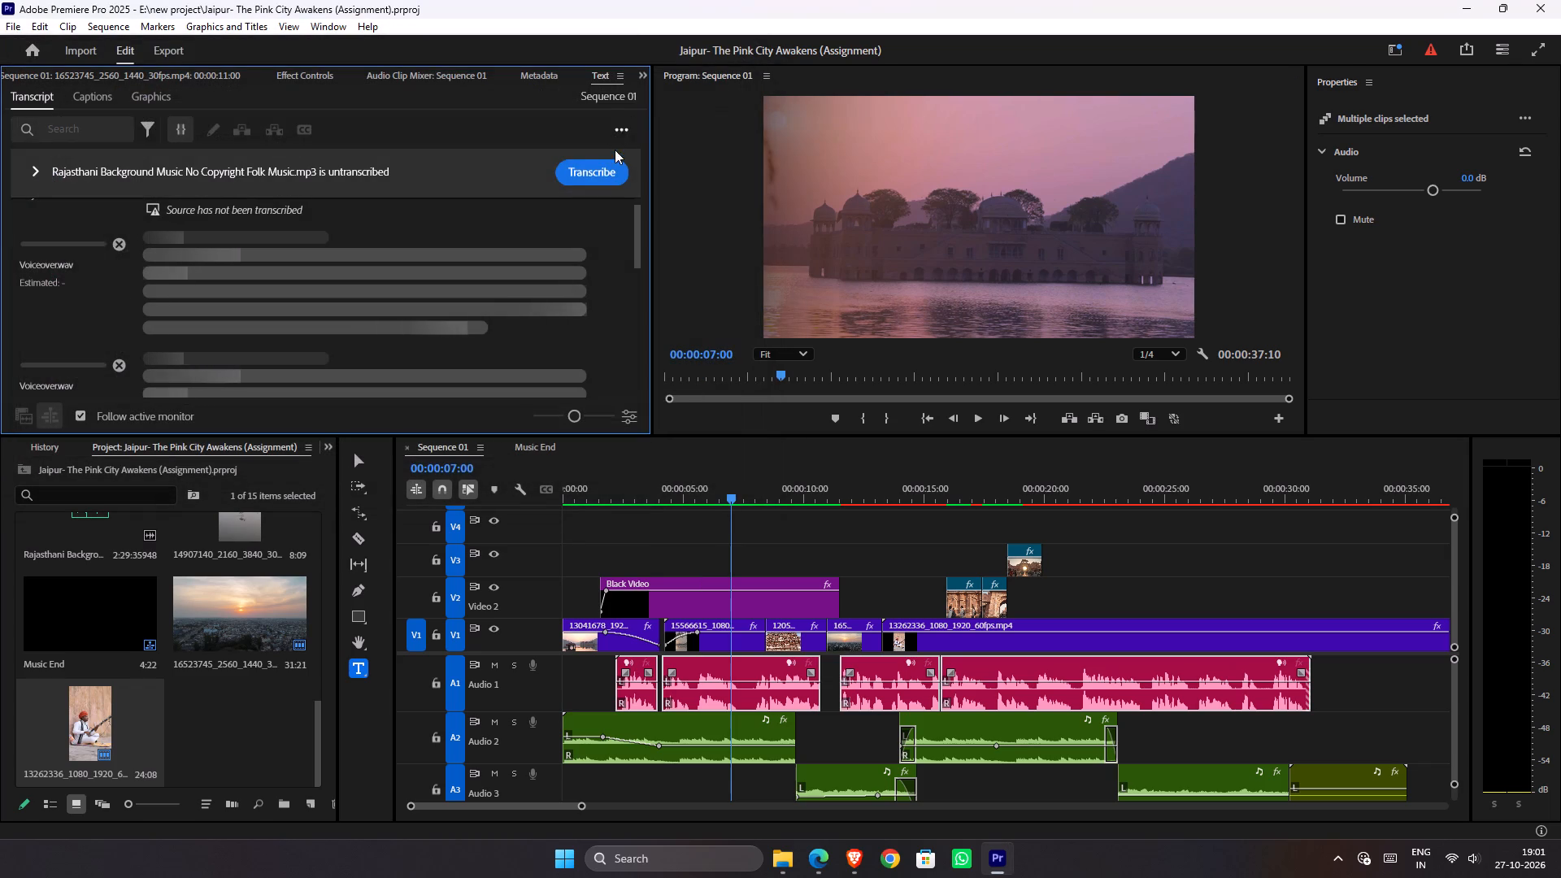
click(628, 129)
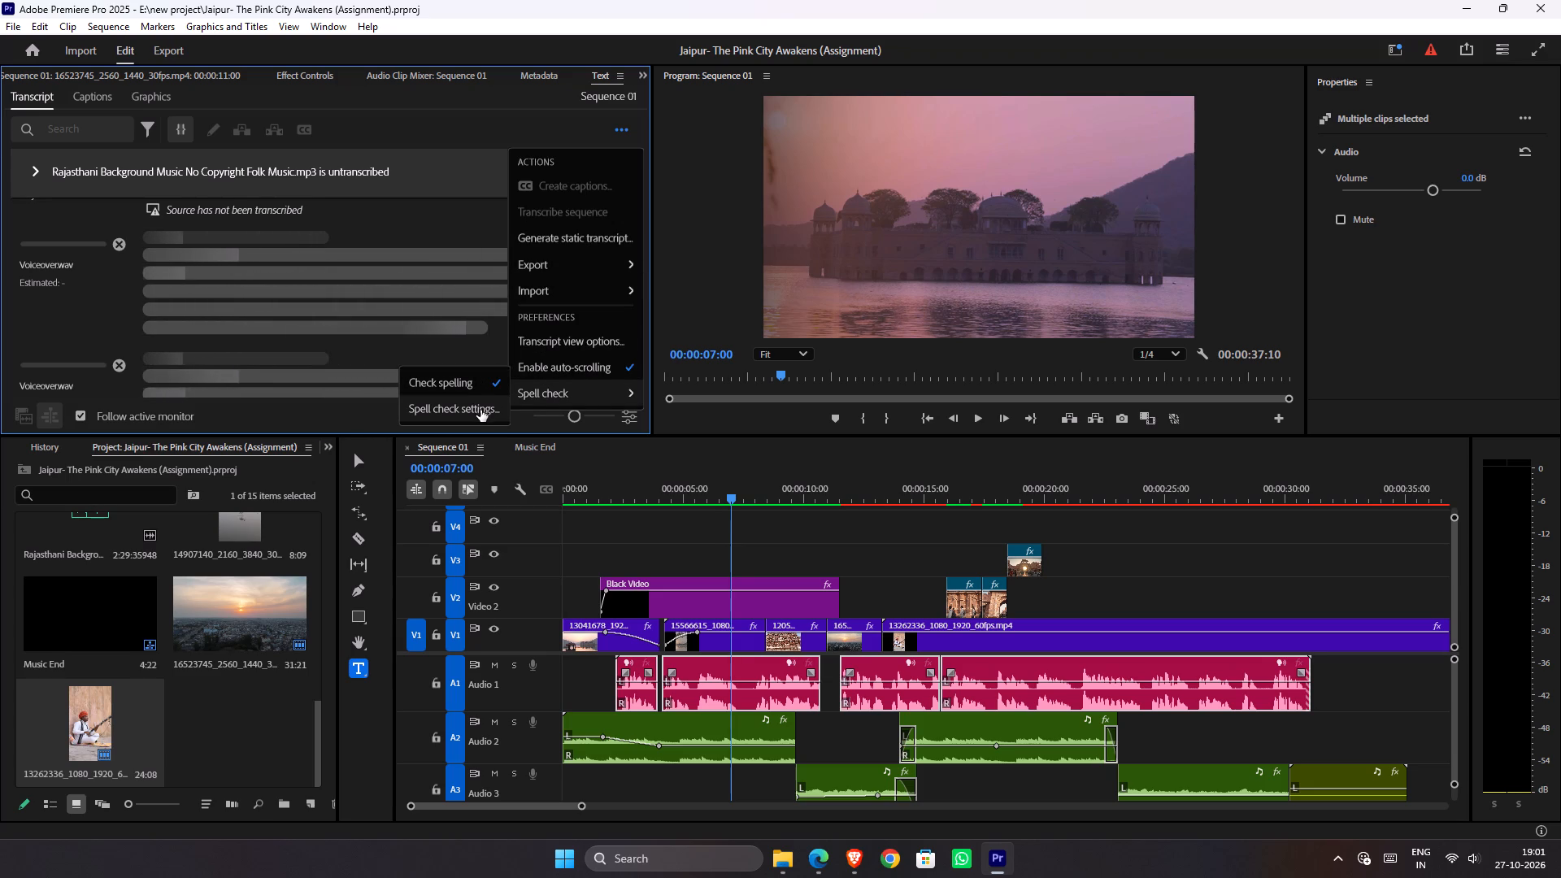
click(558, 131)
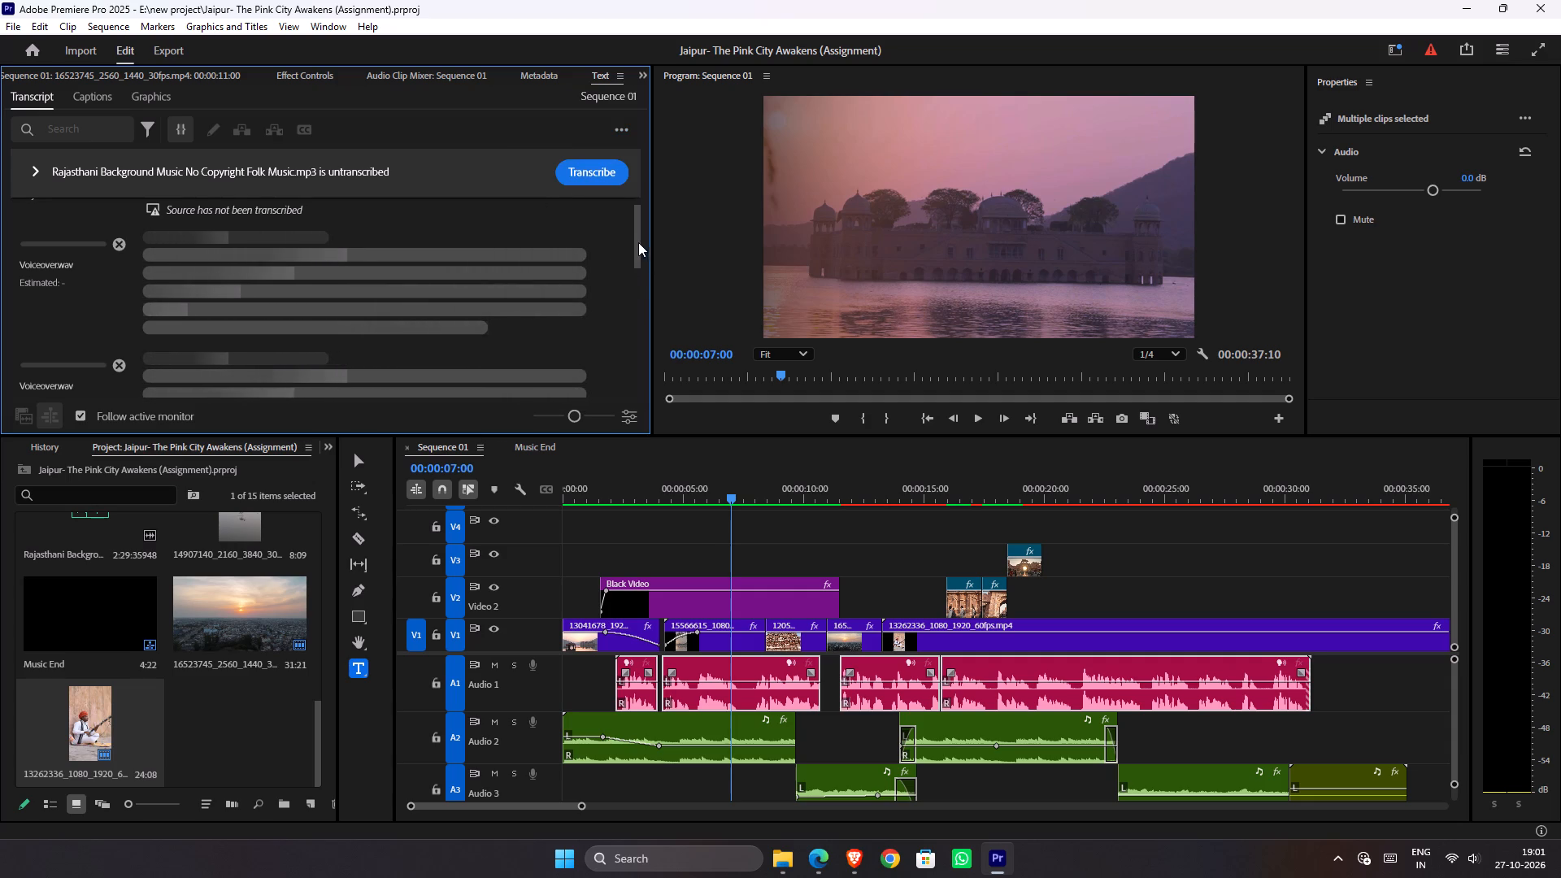
Examine the list of untranscribed source clips and the start of the transcript while the voice-over is processed.
drag(637, 240, 637, 214)
click(39, 172)
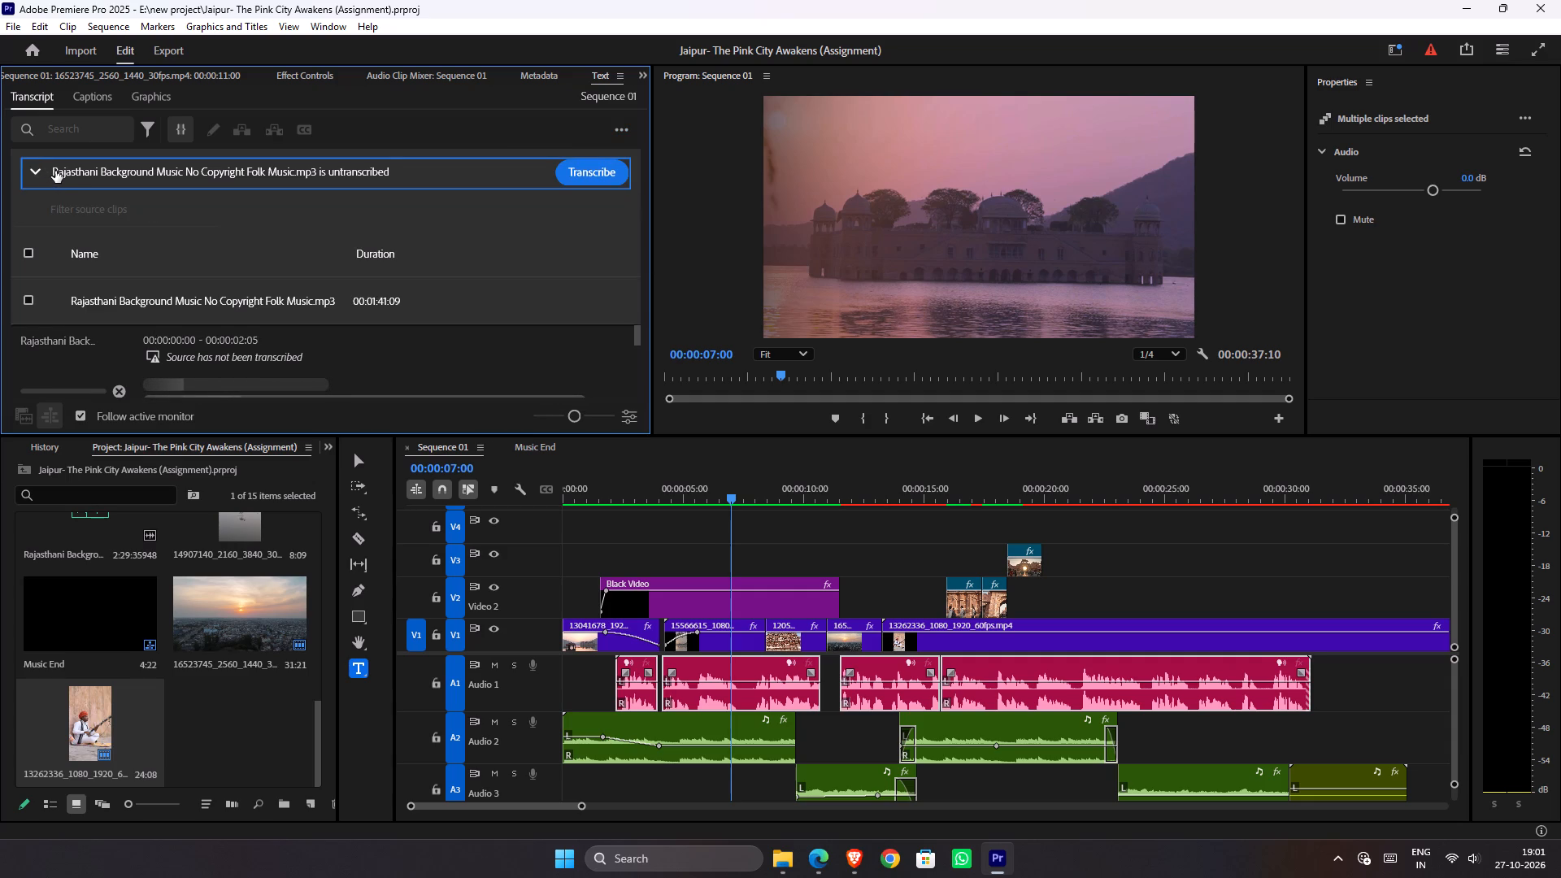
scroll(553, 277, up, 5)
scroll(564, 269, down, 6)
scroll(567, 269, up, 6)
scroll(569, 267, down, 6)
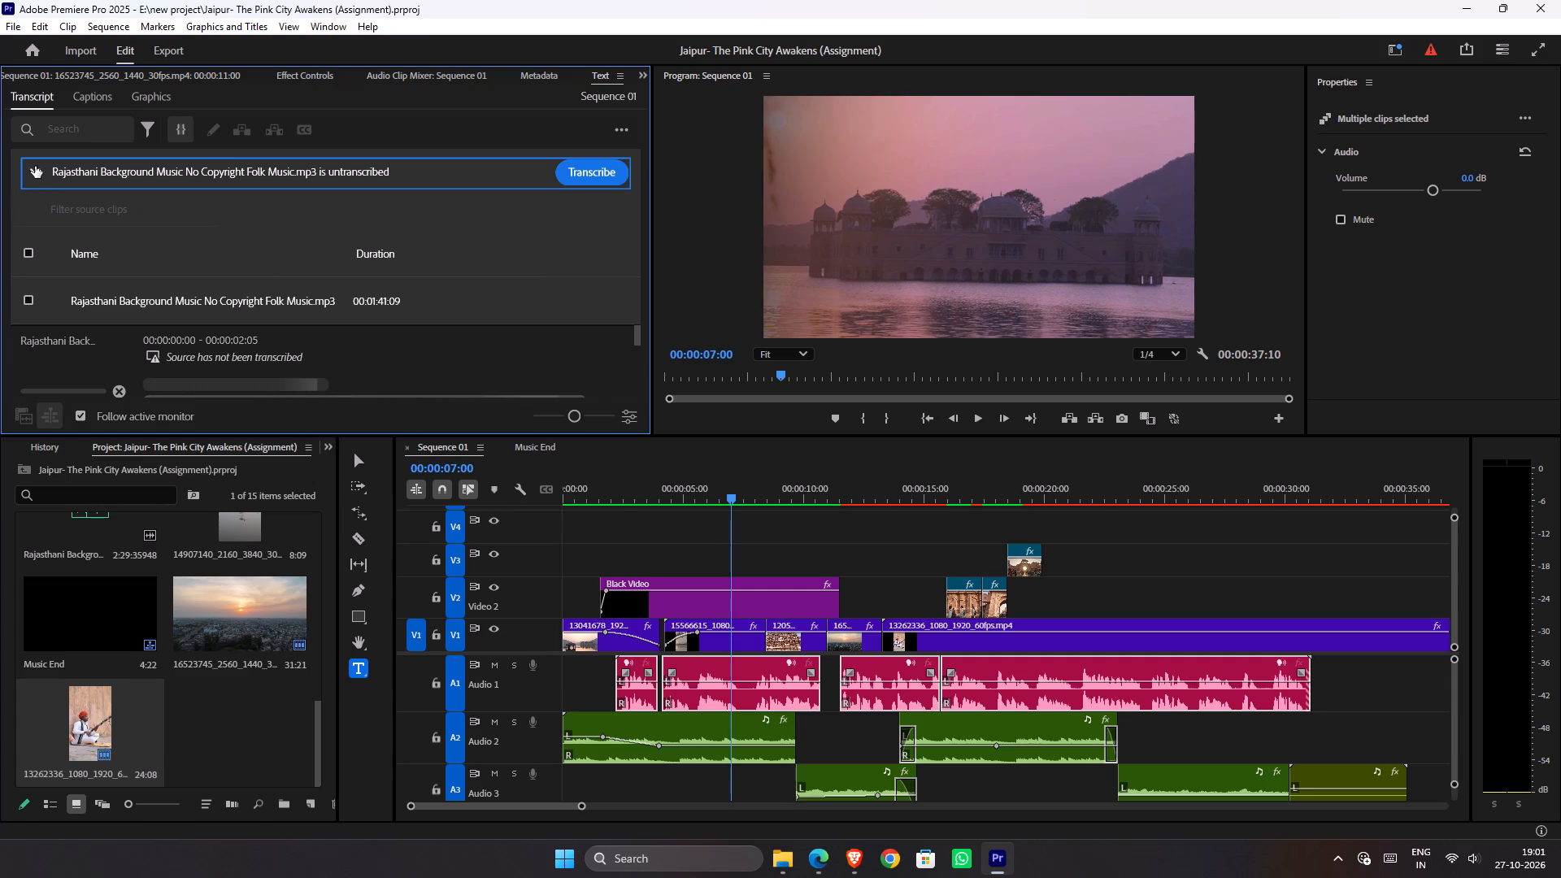
click(37, 167)
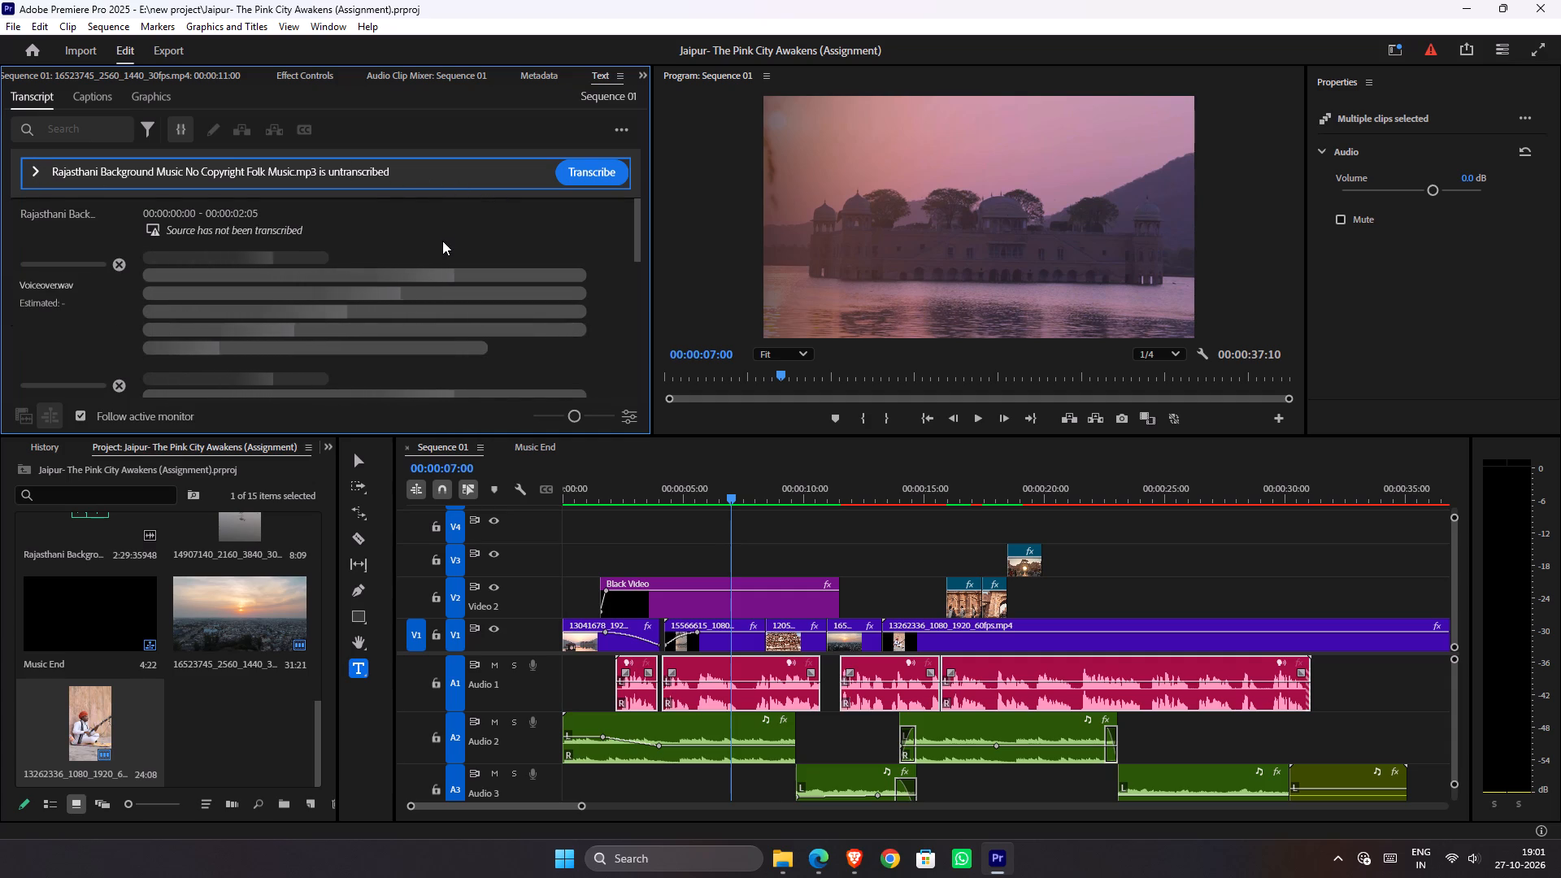
scroll(448, 233, up, 1)
Move the playhead of Sequence 01 to the start, 00:00:00:00.
drag(748, 489, 541, 515)
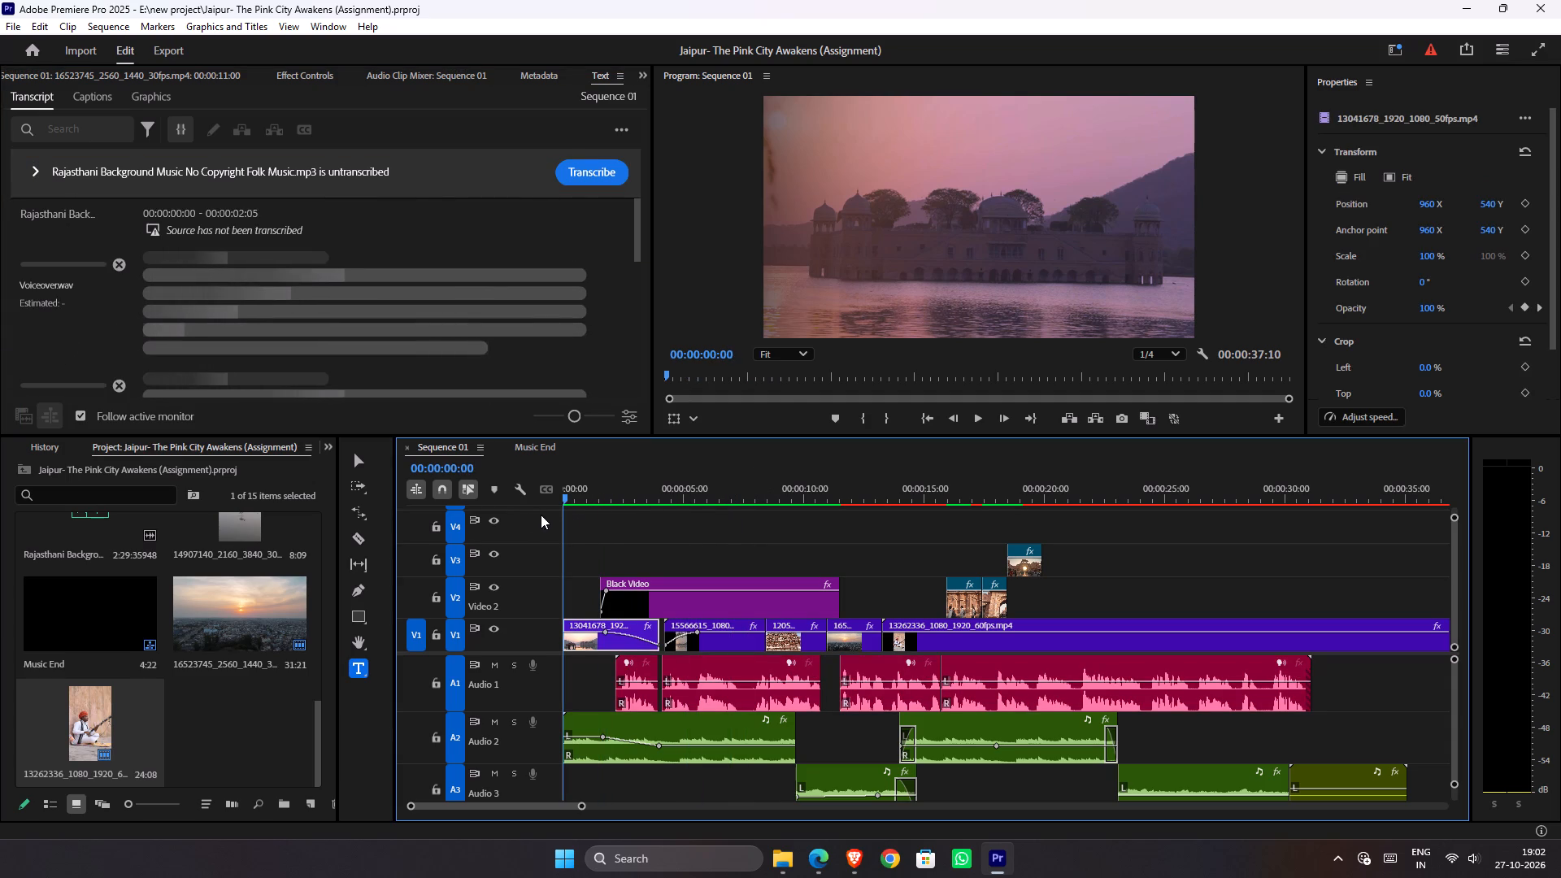
drag(541, 515, 531, 519)
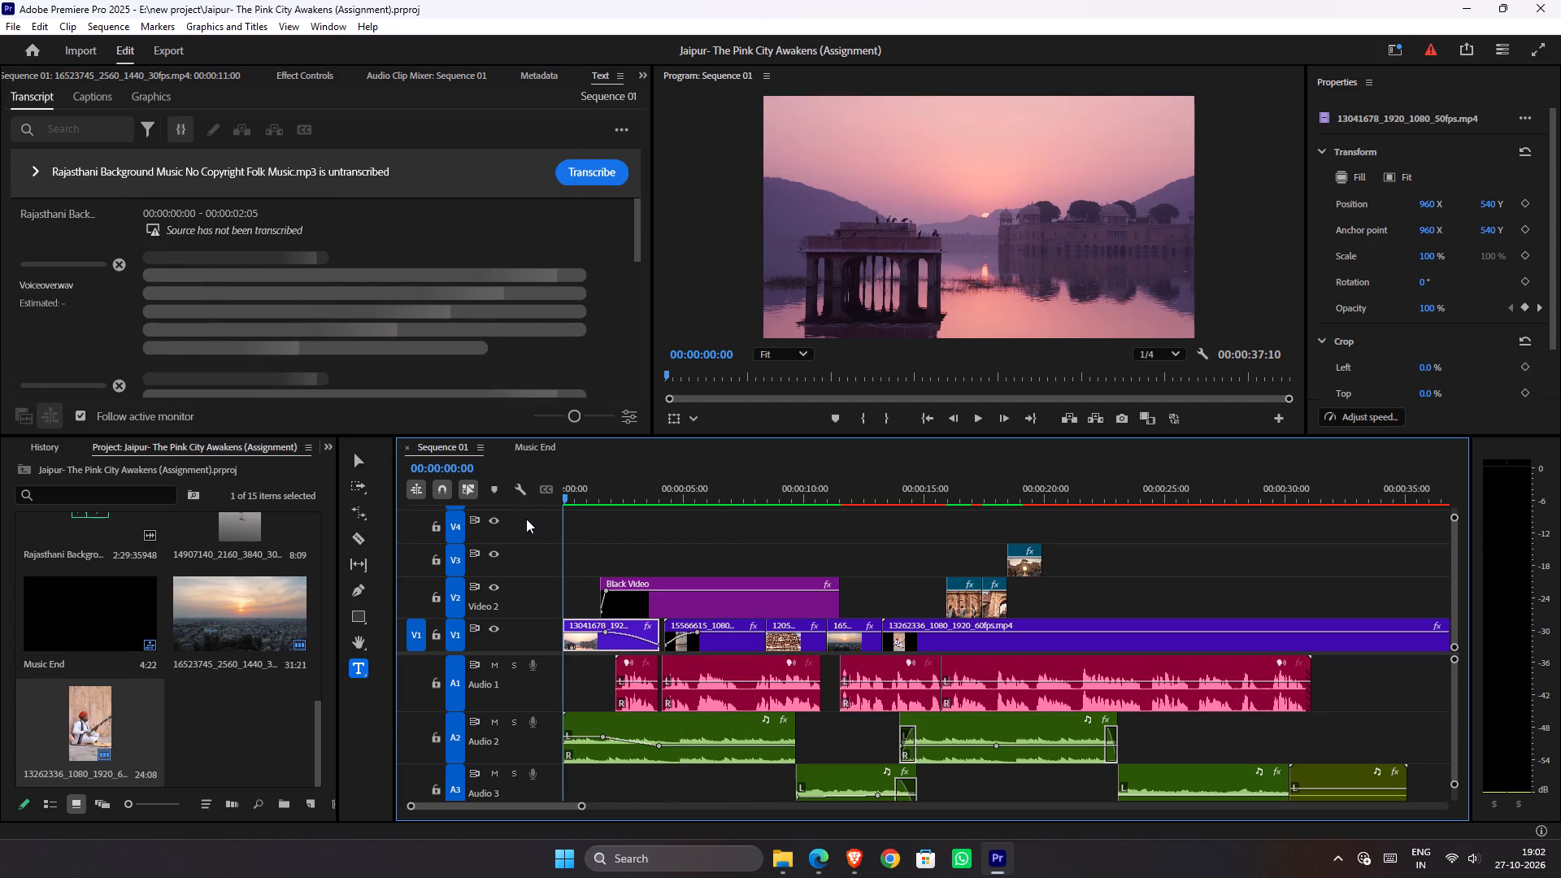
Play the opening and move the first voice-over clip on A1 earlier, to start at about 00:00:00:22.
key(space)
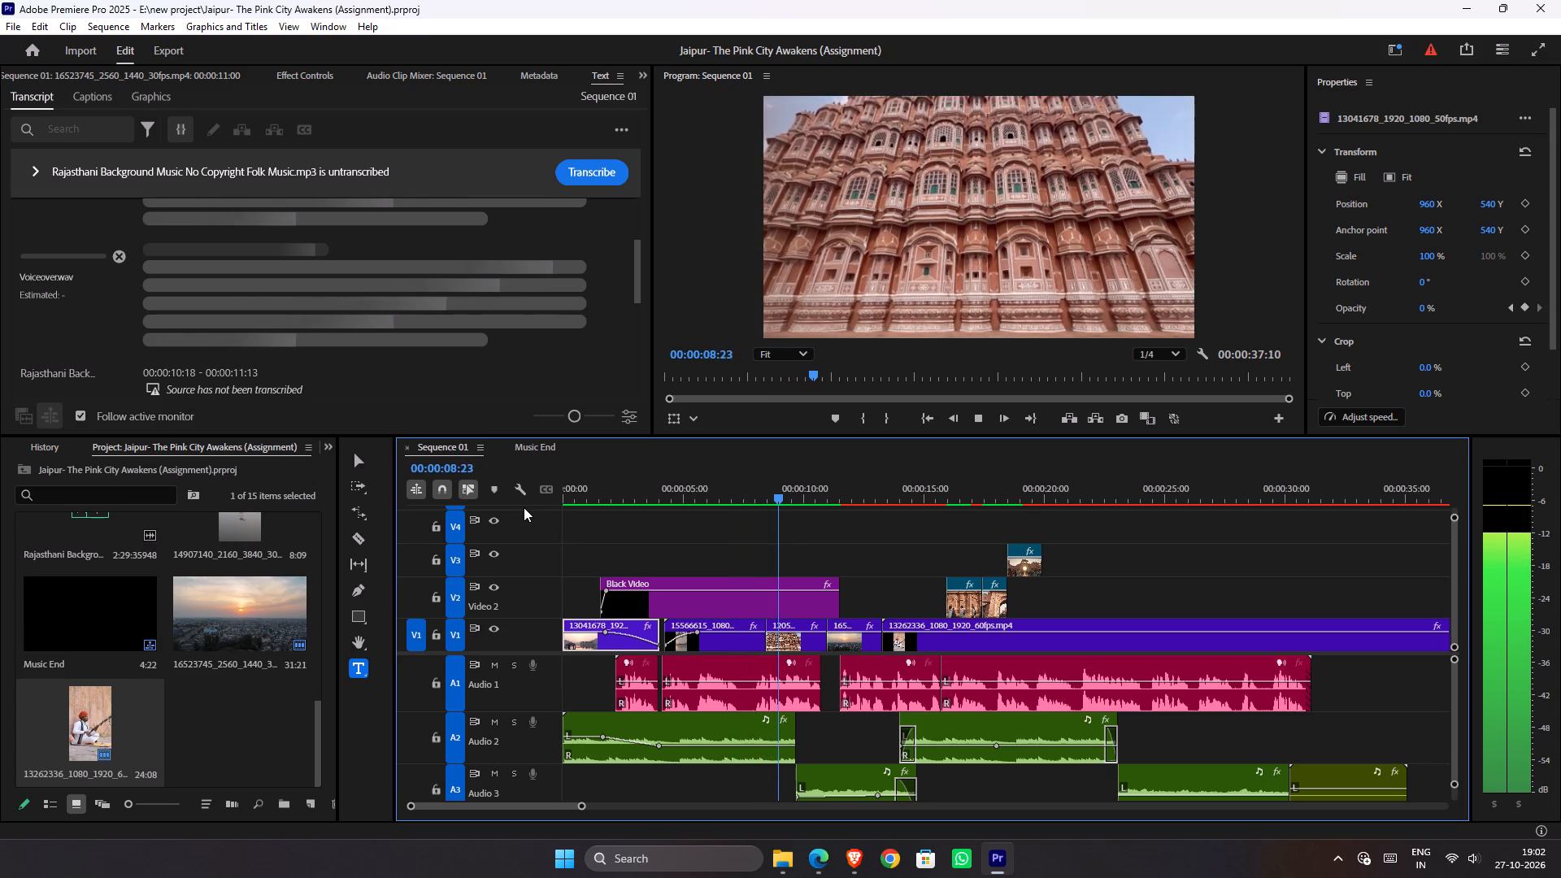
key(space)
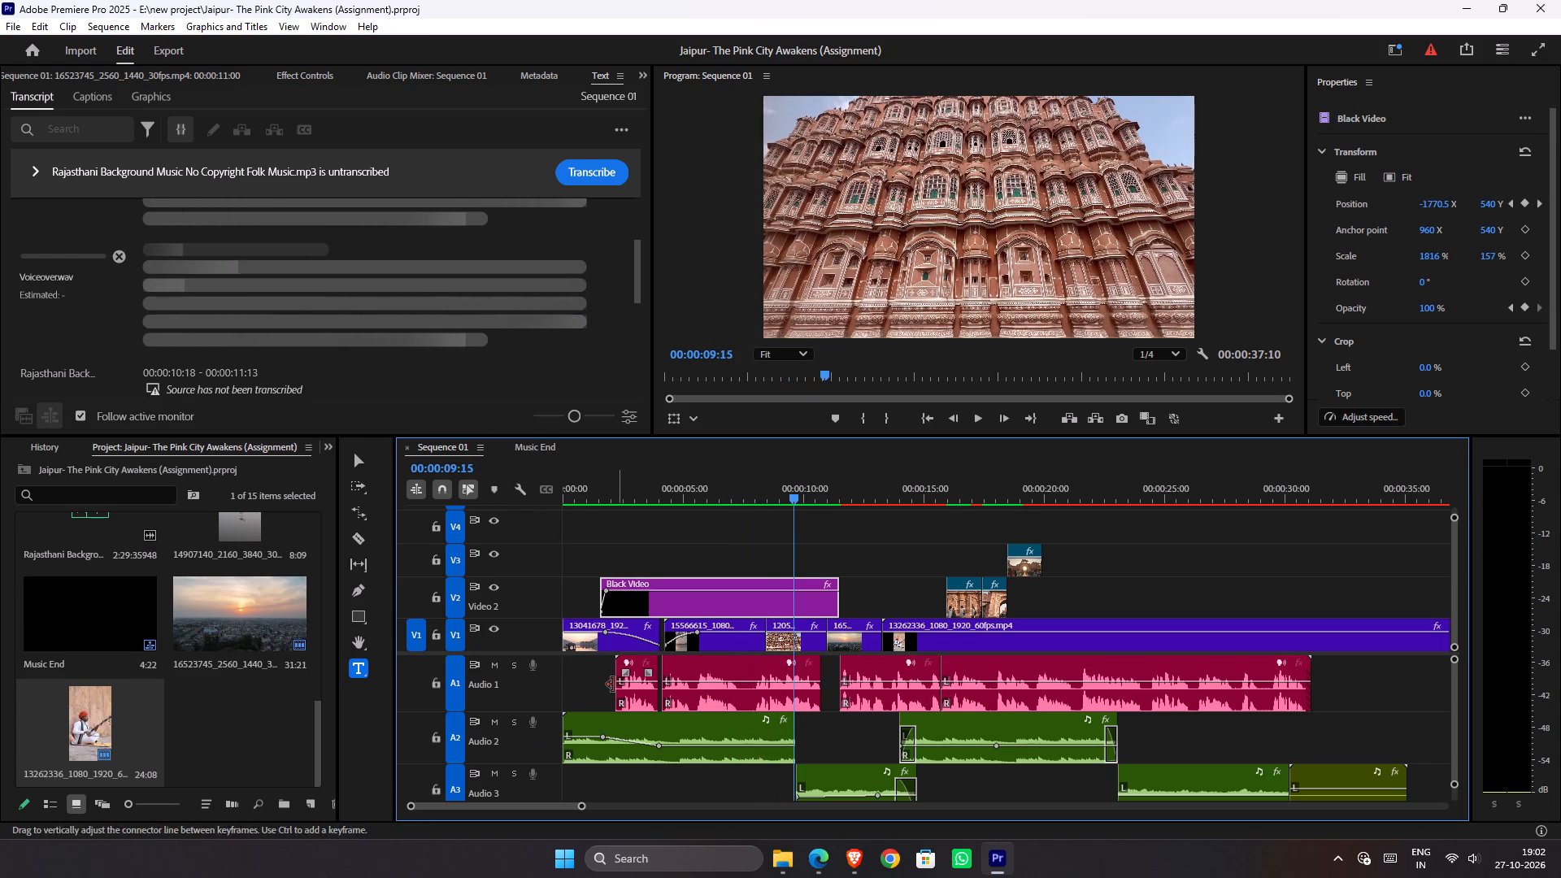
drag(637, 706, 602, 710)
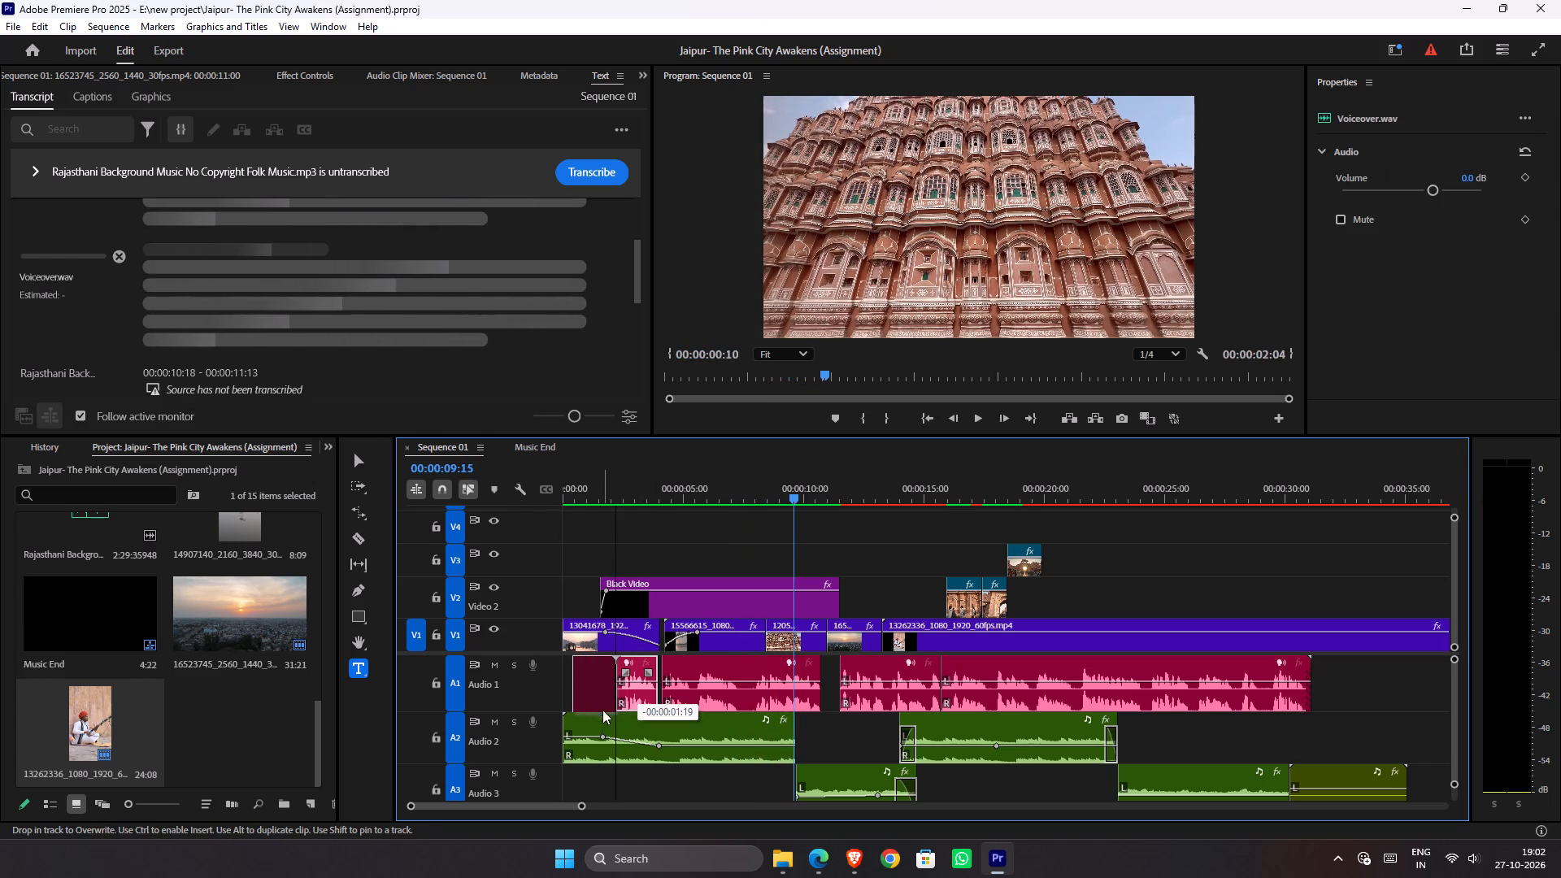
drag(576, 494, 498, 510)
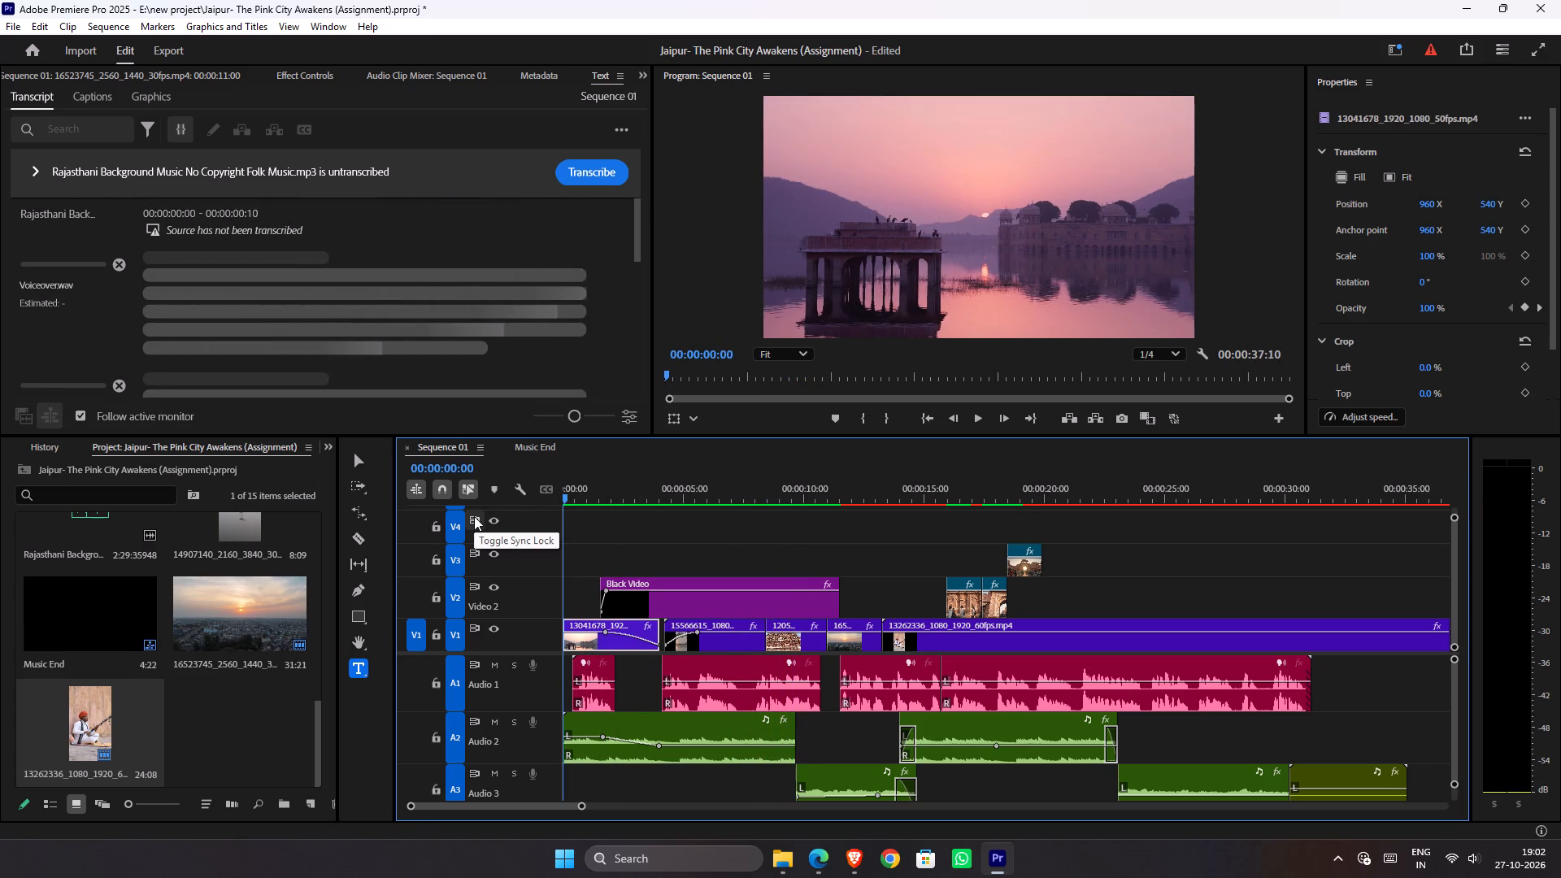
key(space)
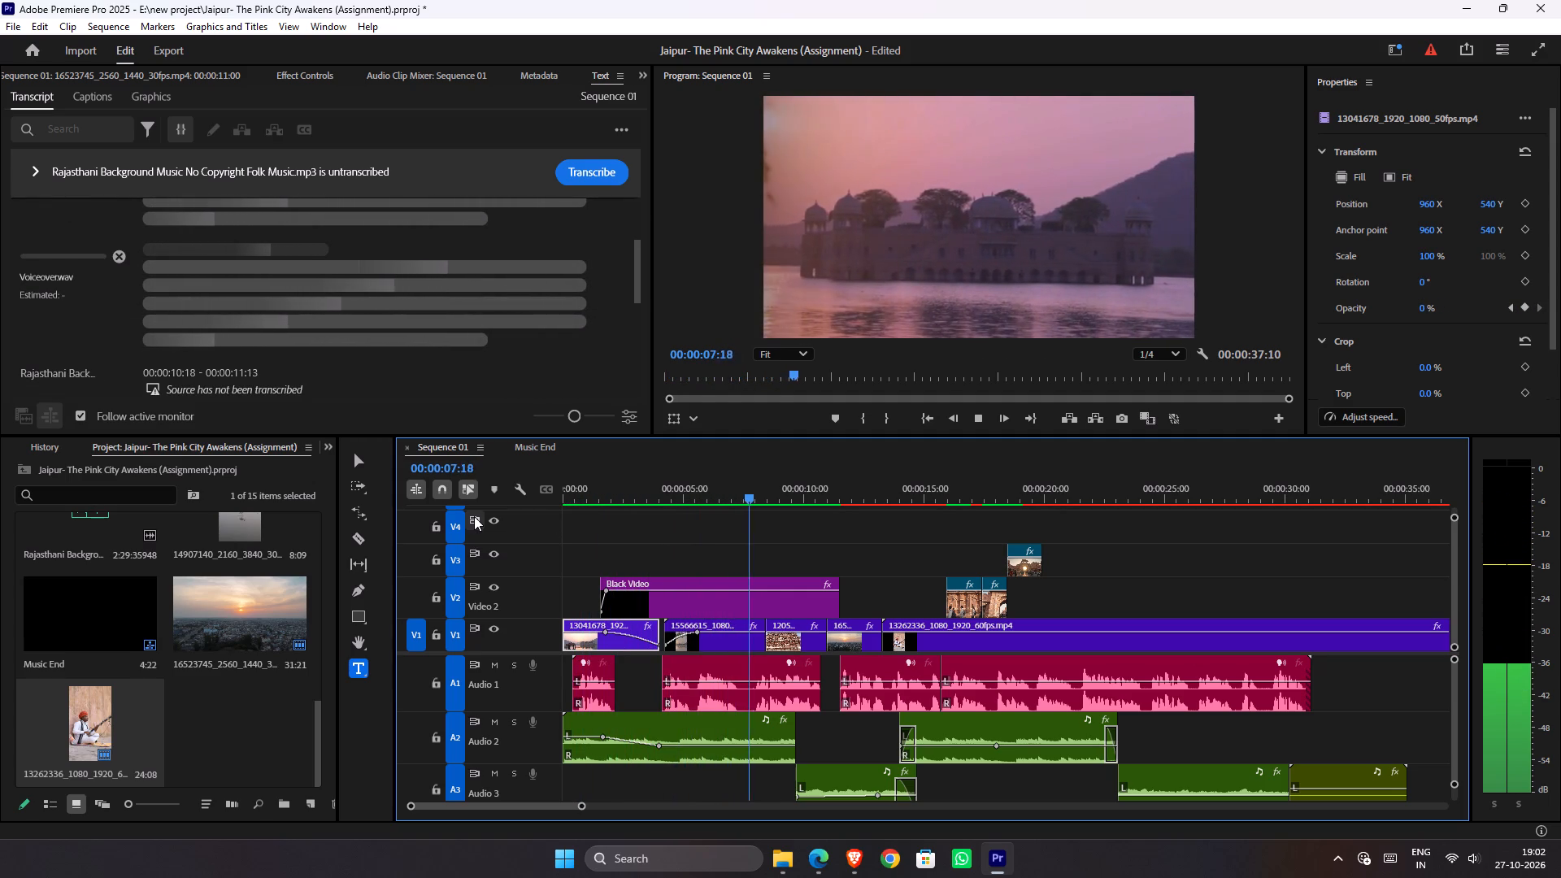
key(space)
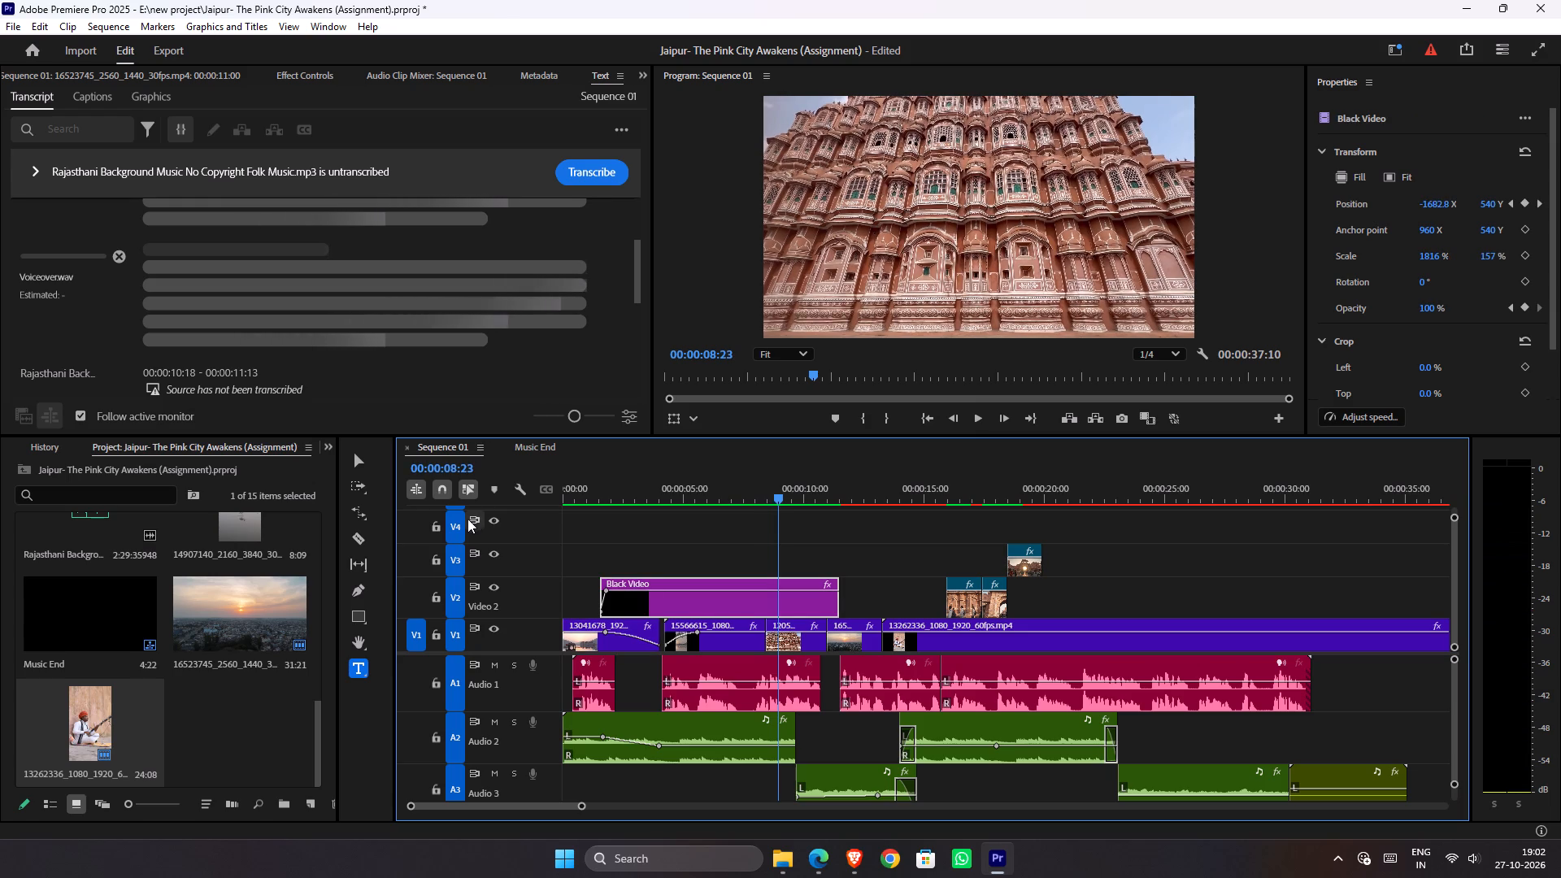
drag(564, 497, 526, 503)
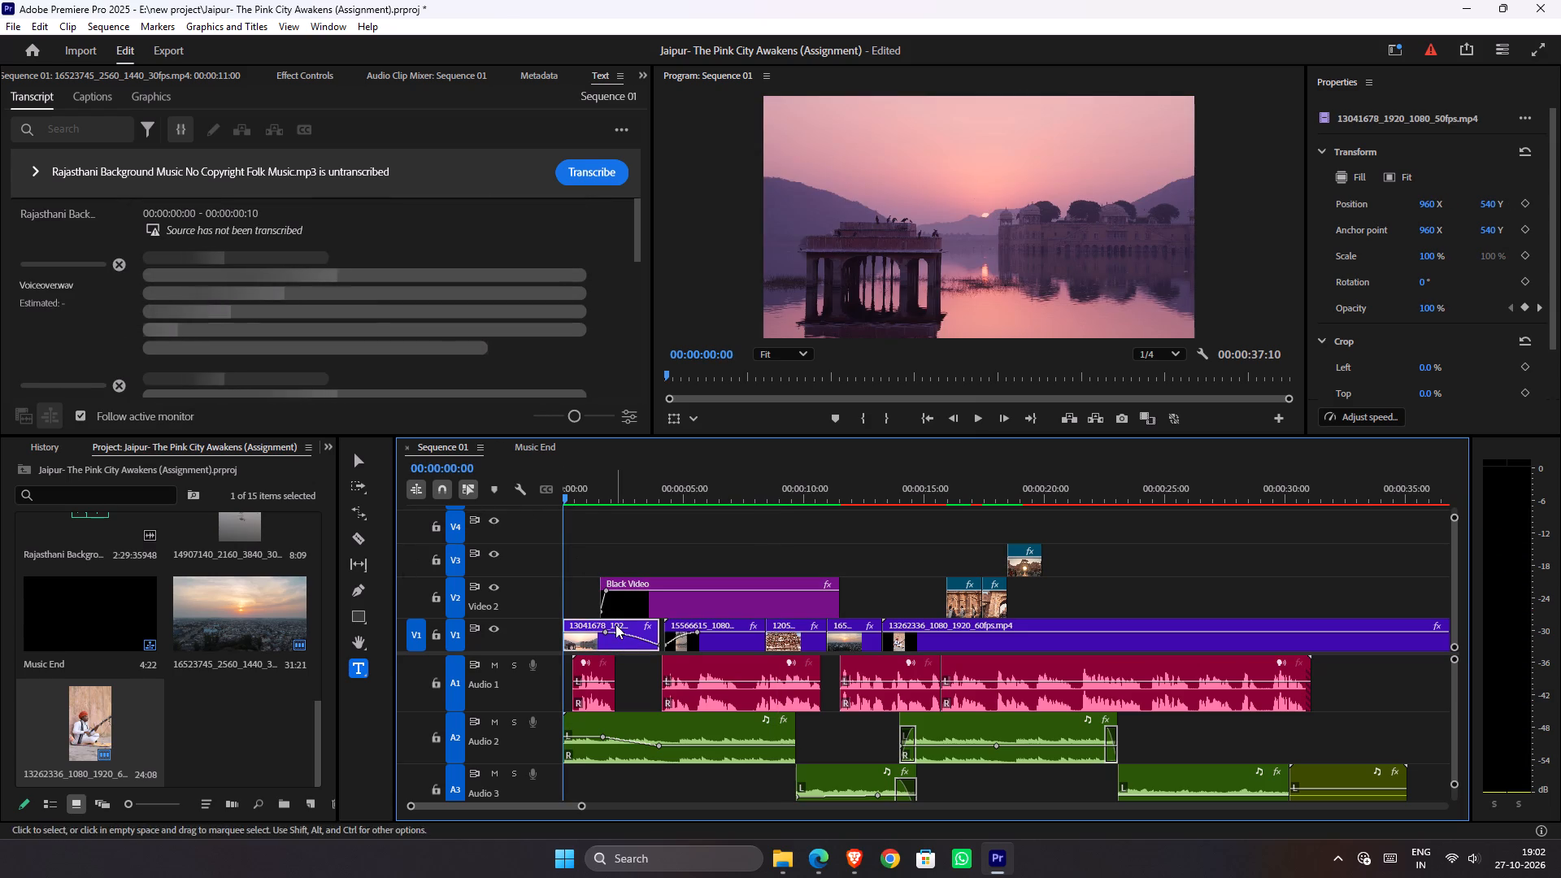
drag(598, 699, 612, 712)
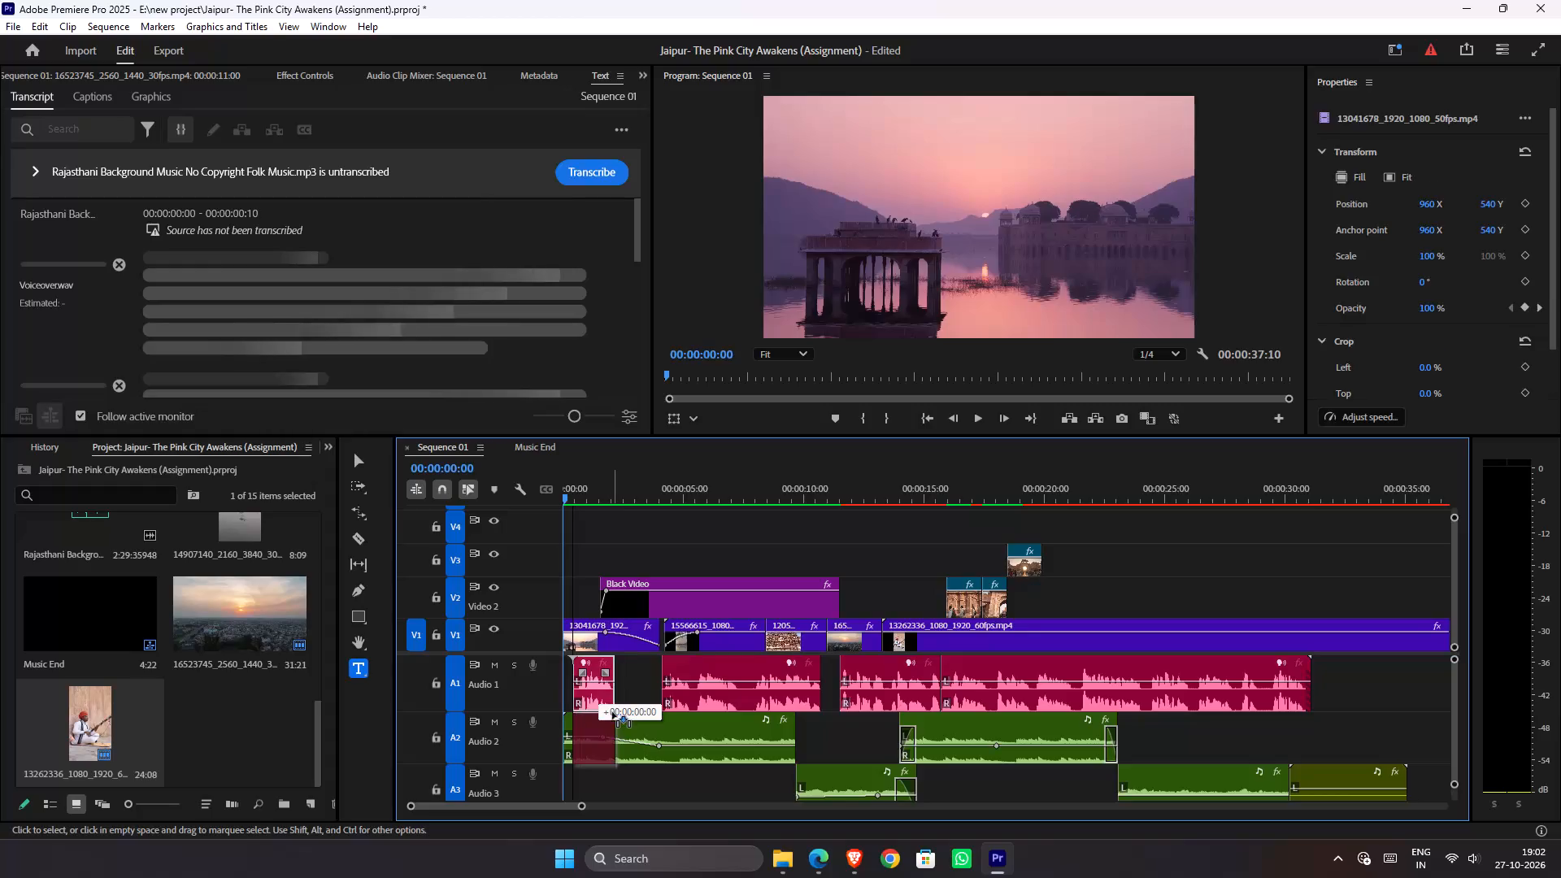
drag(612, 712, 611, 699)
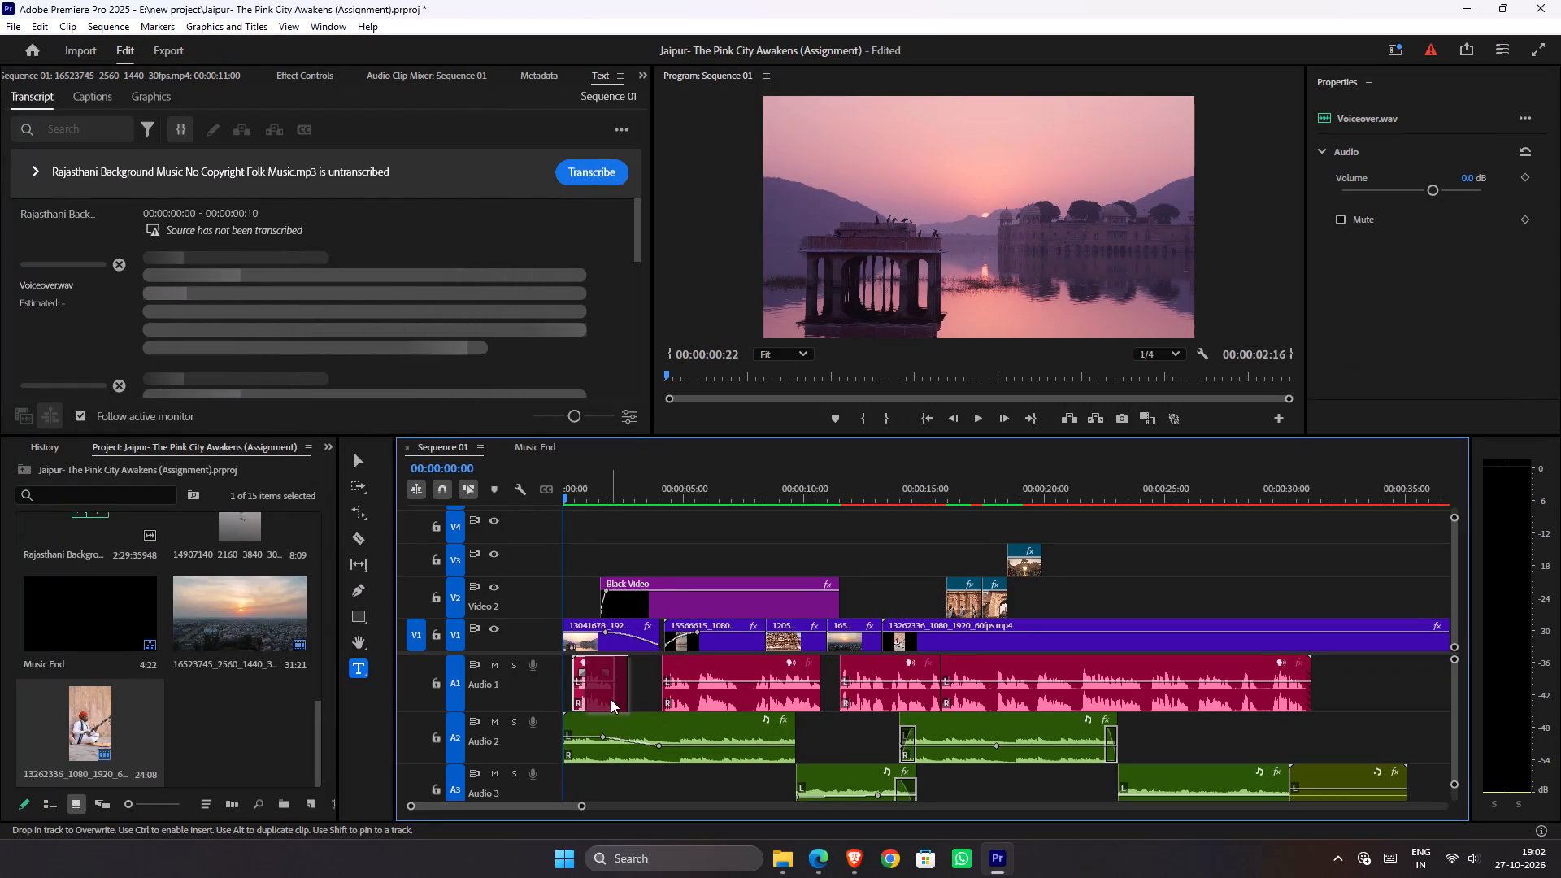
Play the opening with the repositioned voice-over clip, then save the project.
key(space)
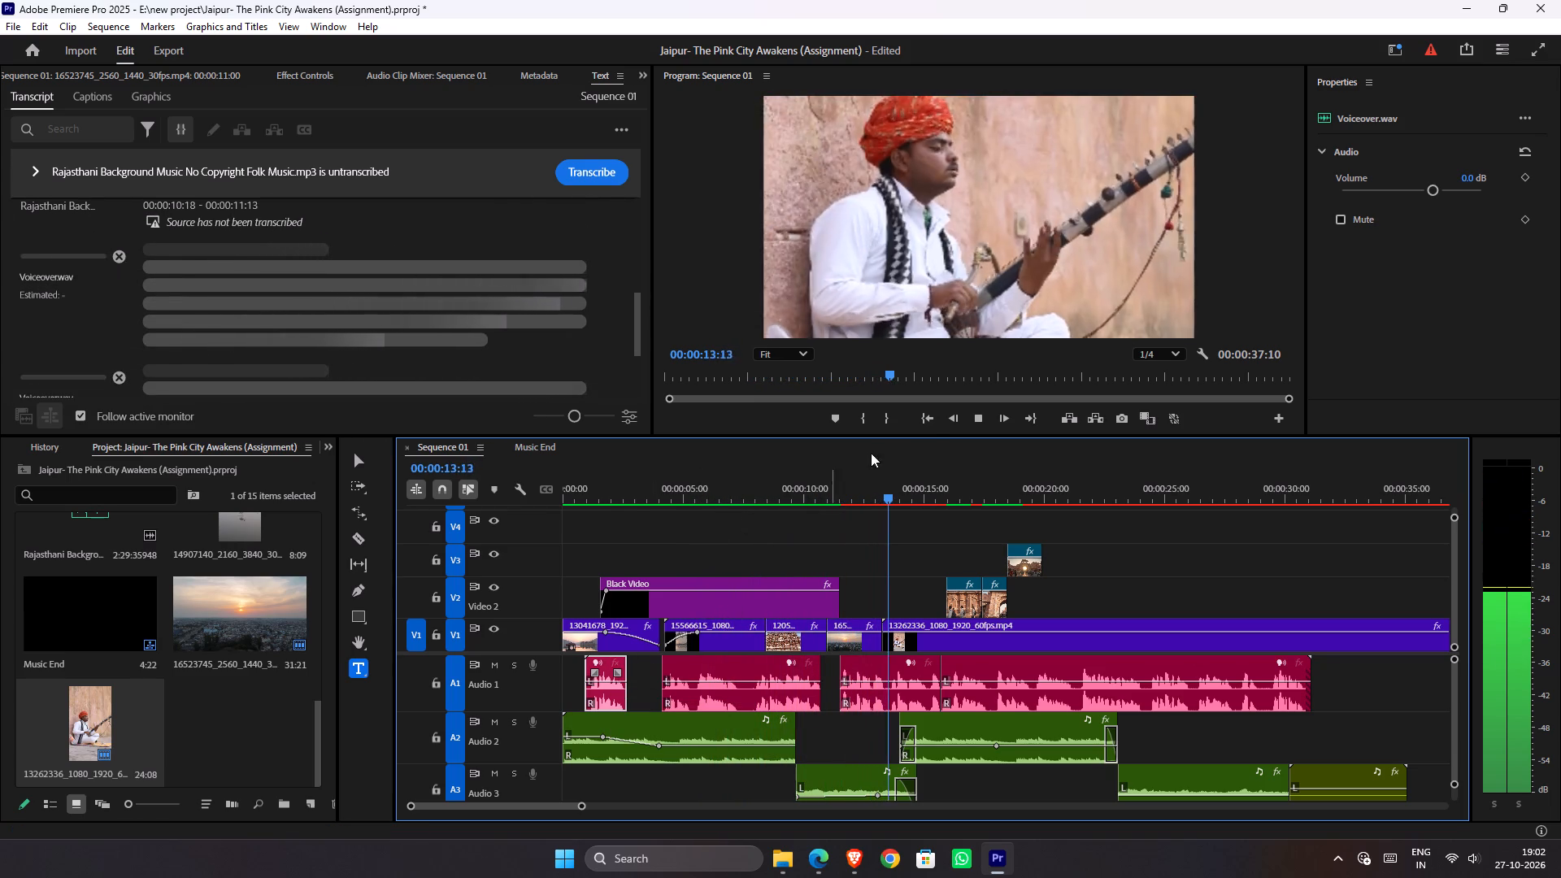
key(space)
key(ctrl+s)
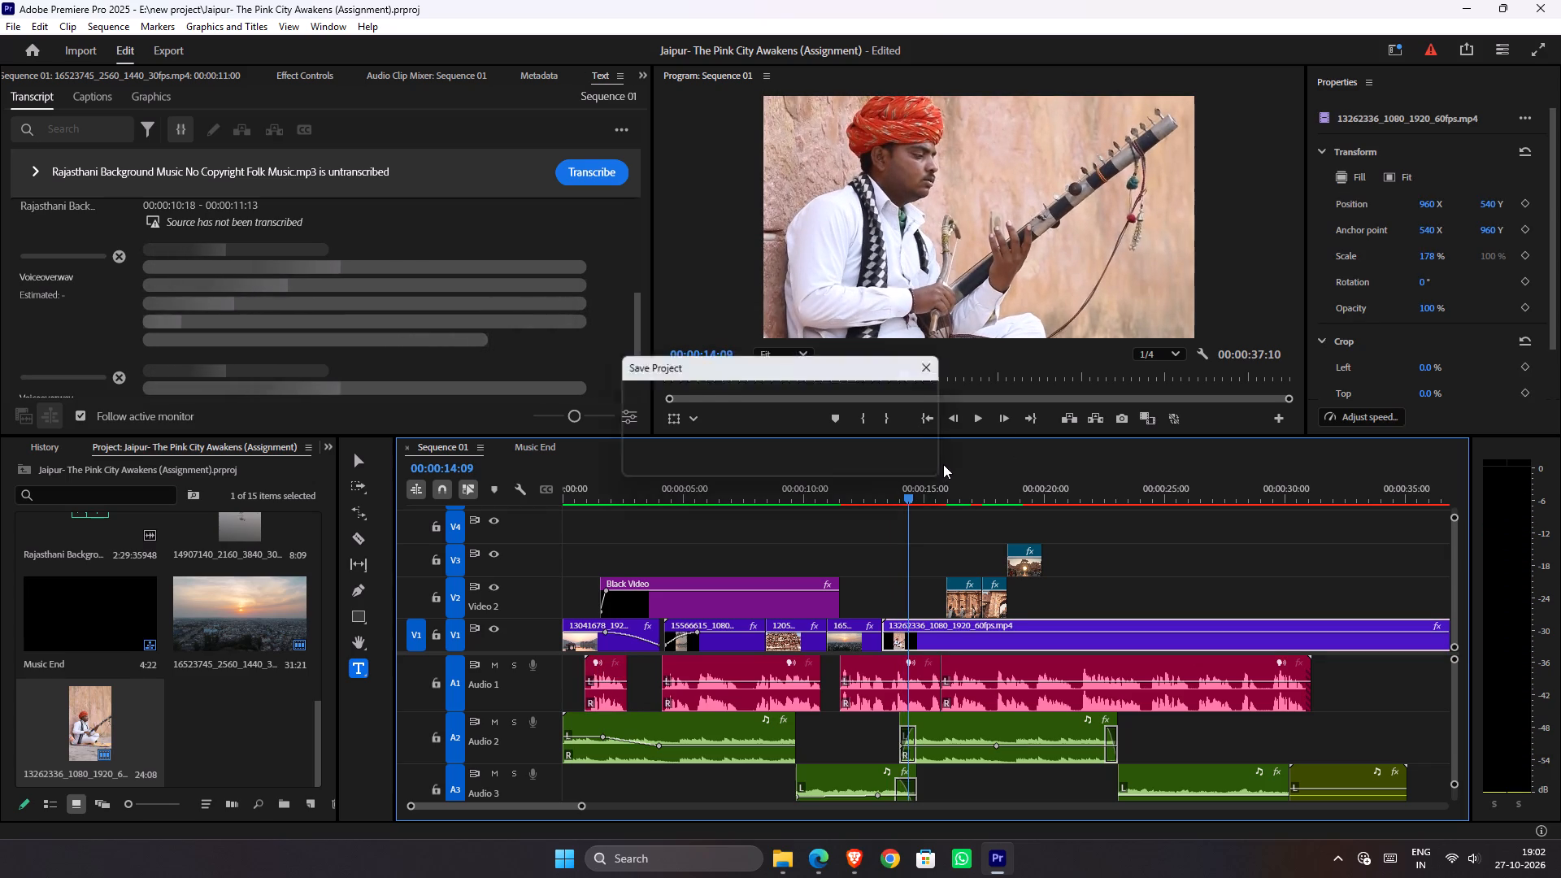
Browse the Downloads folder in File Explorer and open the Vendors_along_Jaipur_street_1080p video in VLC.
drag(903, 498, 877, 501)
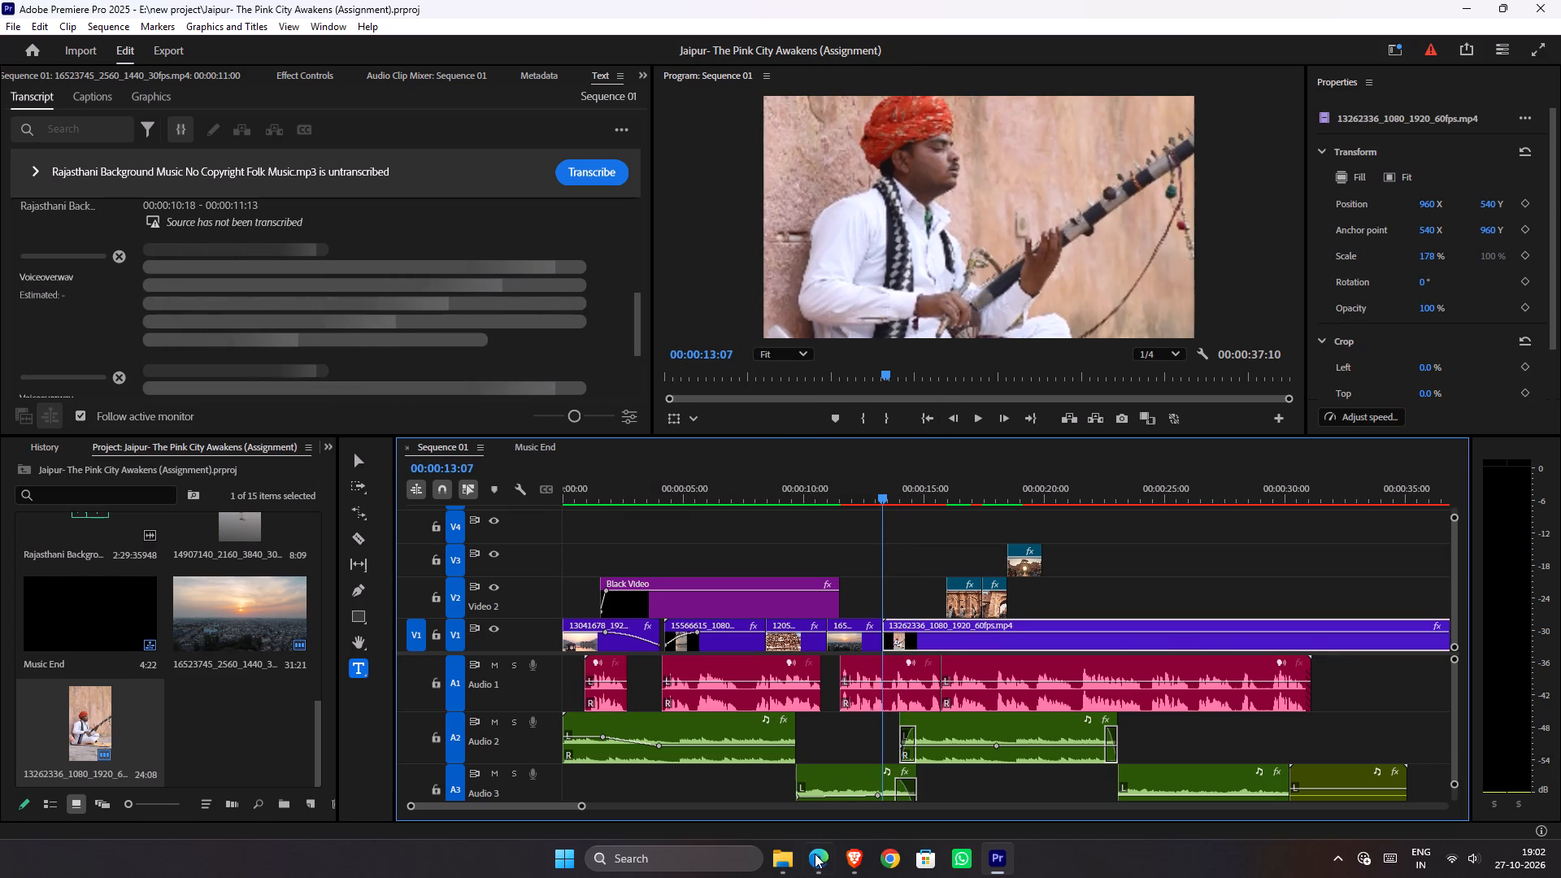
click(815, 854)
click(798, 865)
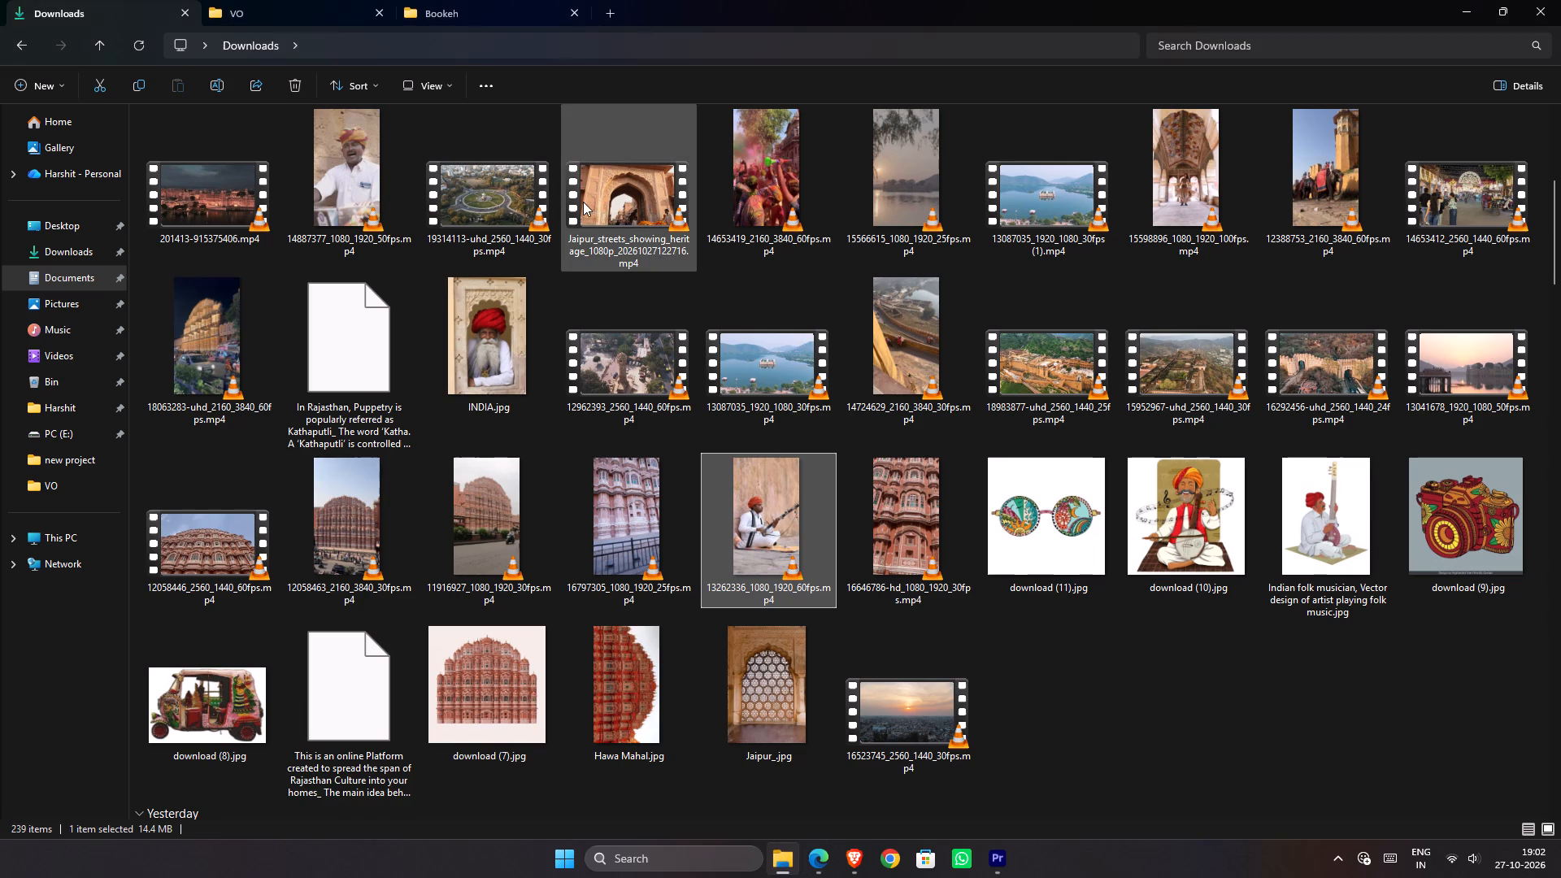
click(594, 200)
click(537, 209)
scroll(550, 237, up, 3)
scroll(551, 237, down, 1)
scroll(551, 237, up, 6)
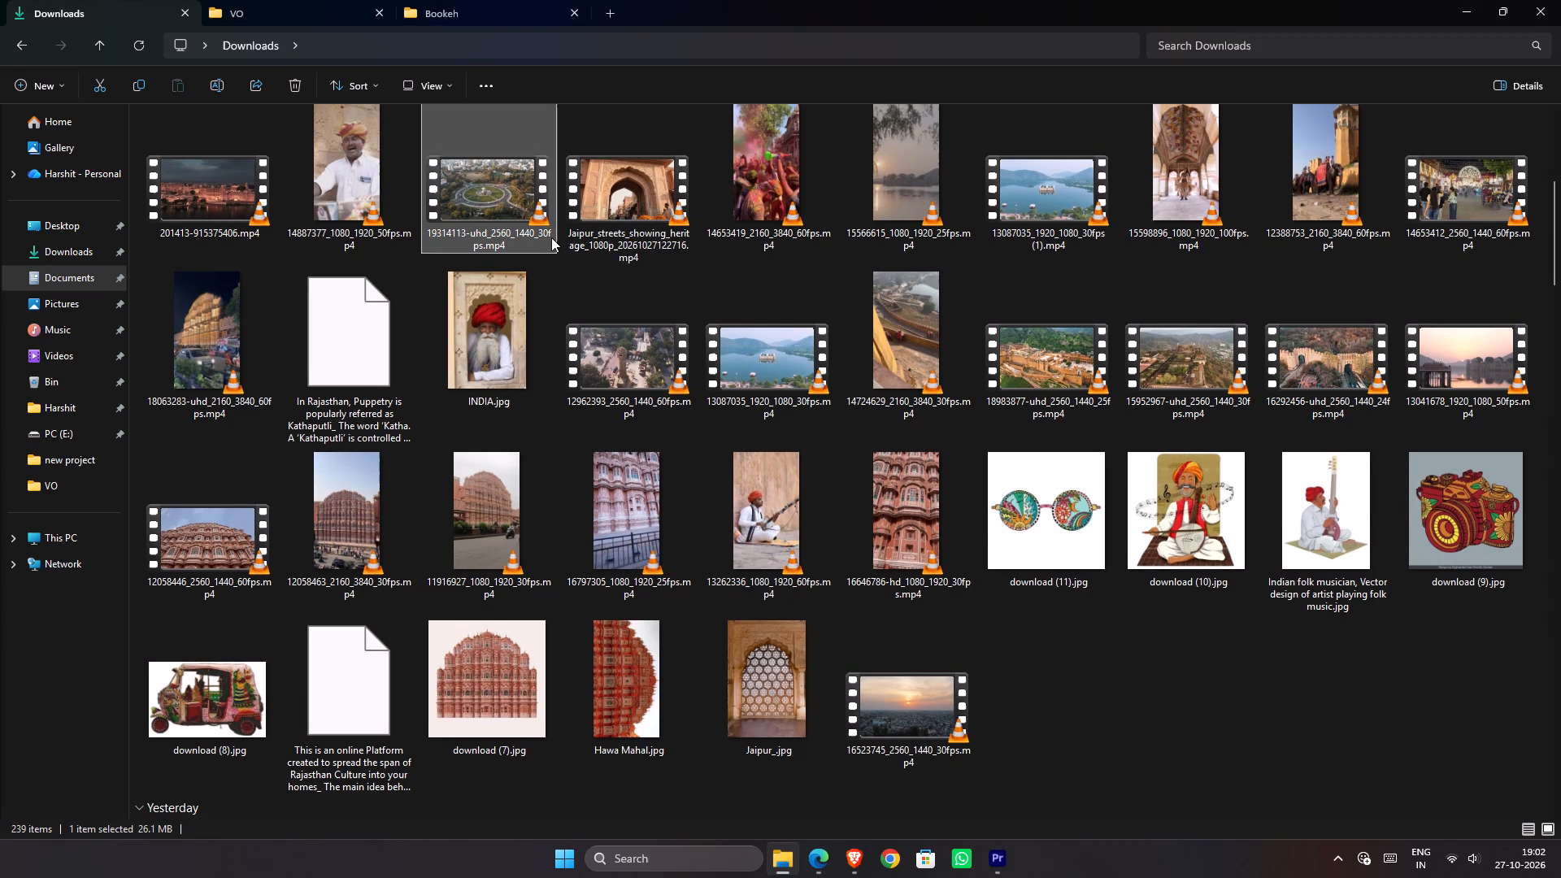
scroll(551, 237, up, 1)
double_click(458, 243)
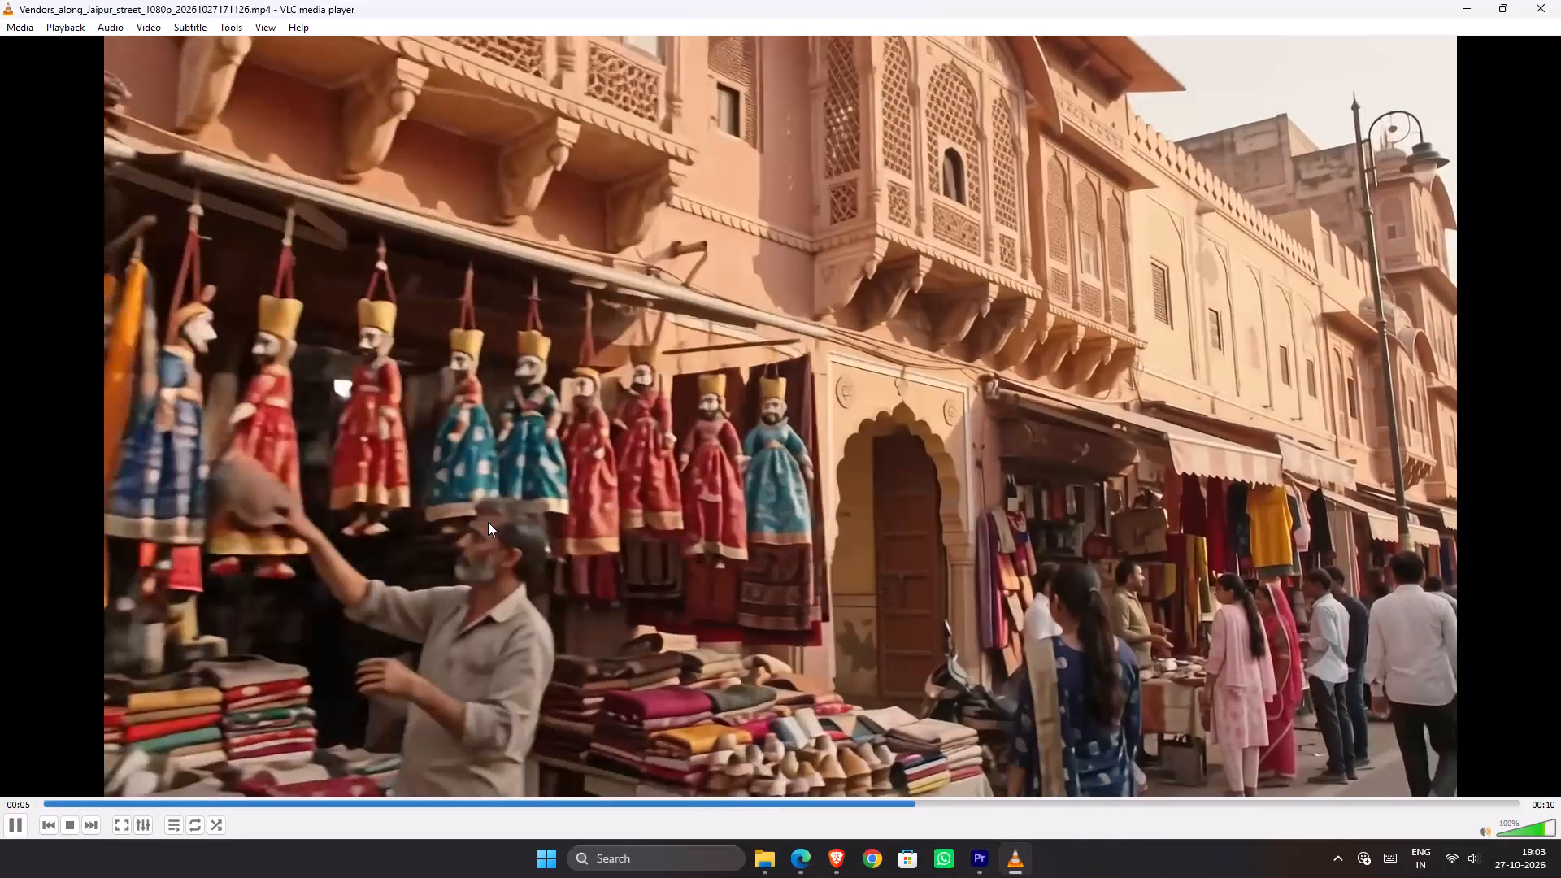
Preview the remaining market and street shots of the Jaipur vendors video, pausing between them, and close the player.
key(space)
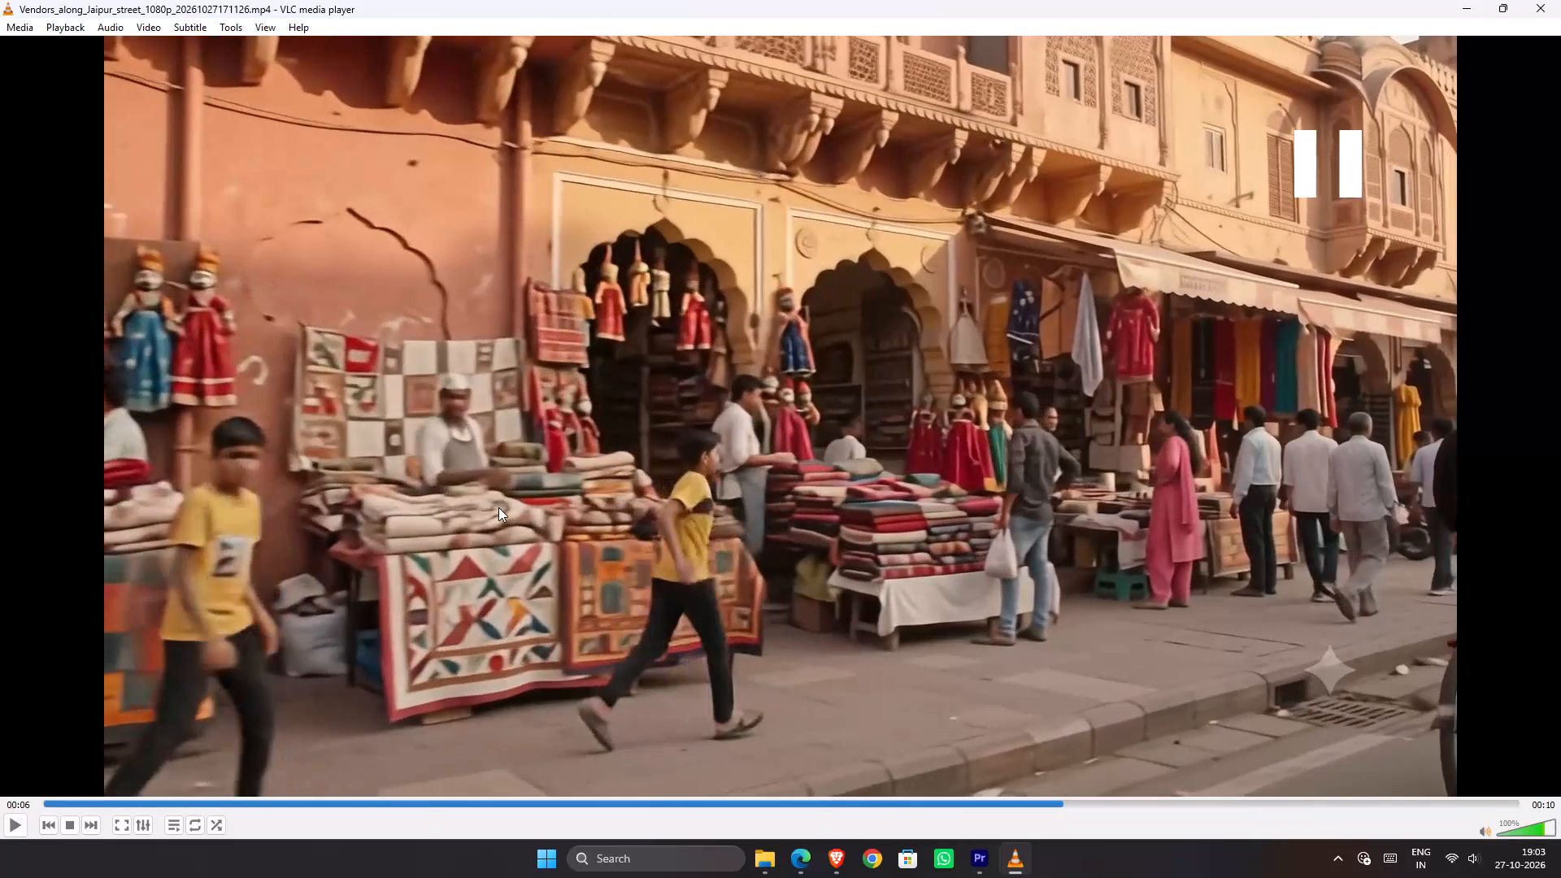
key(space)
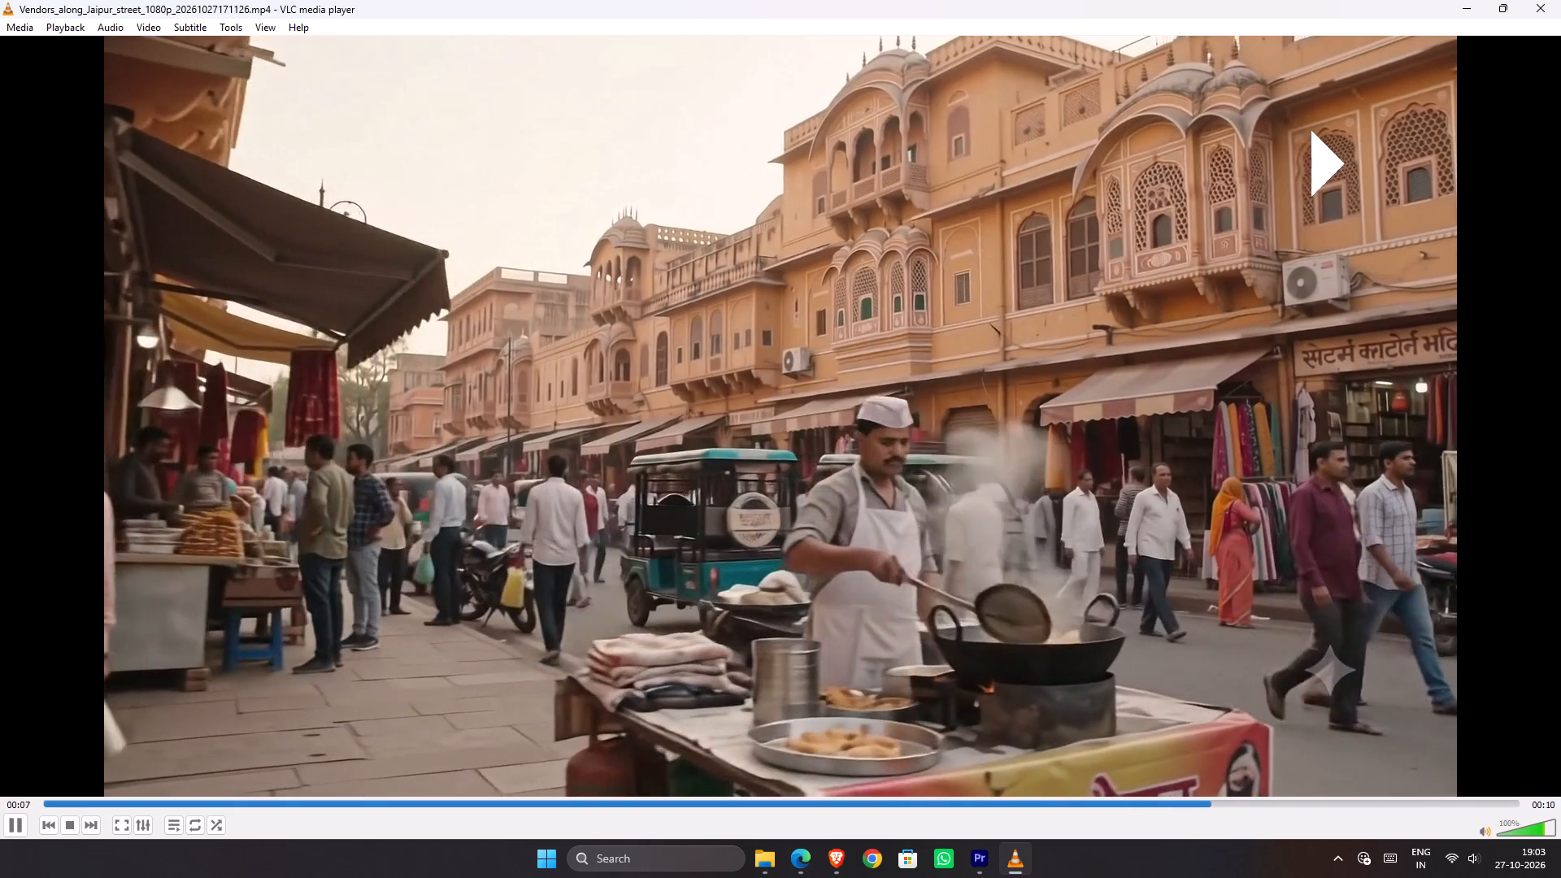
key(space)
key(space)
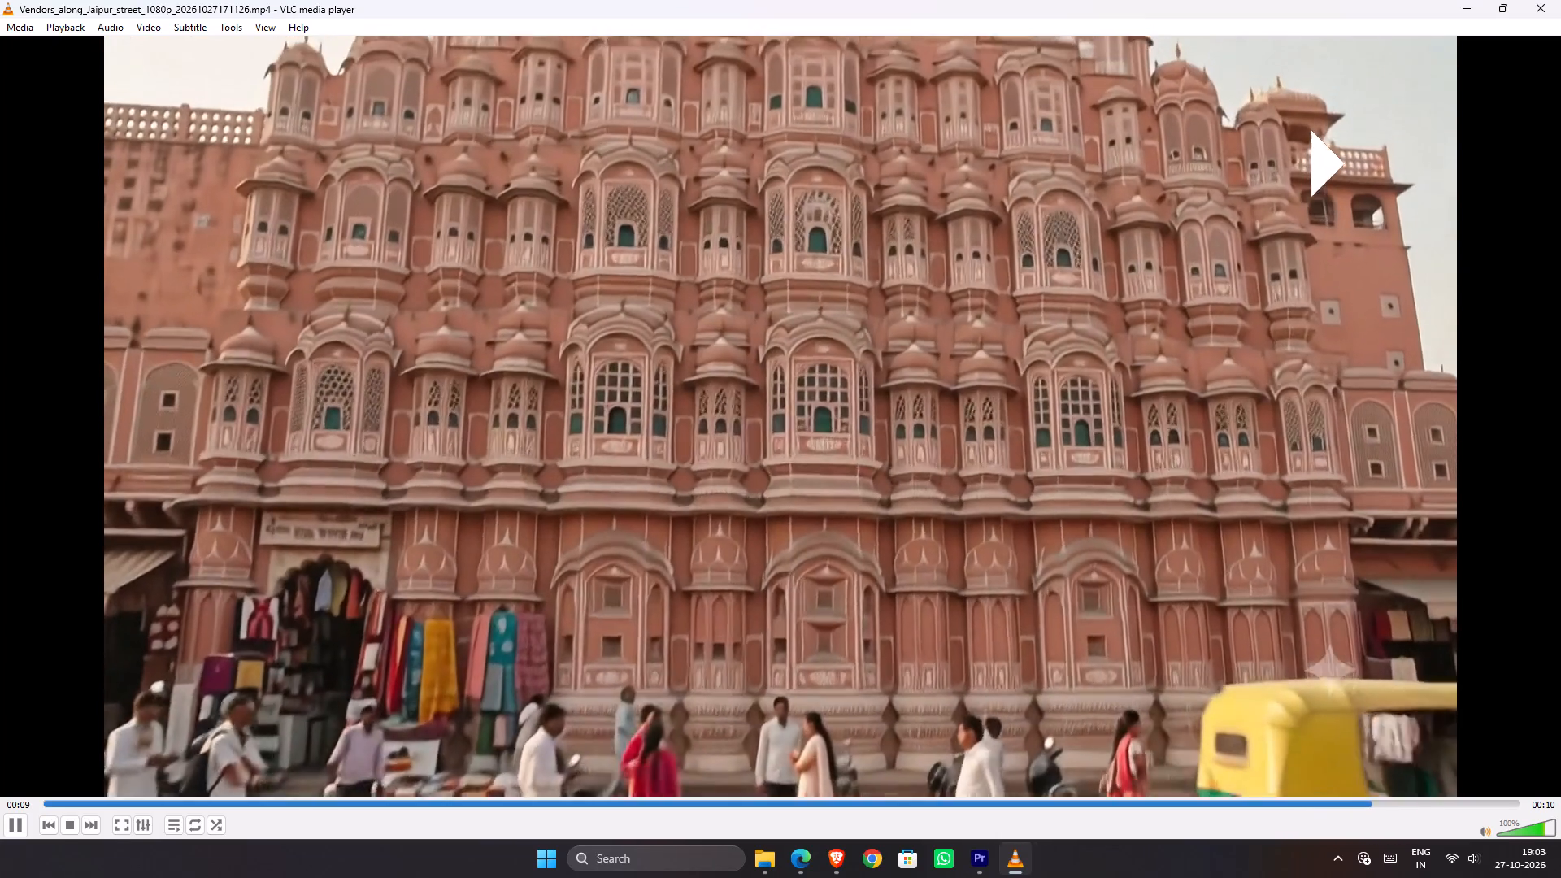
key(space)
key(space)
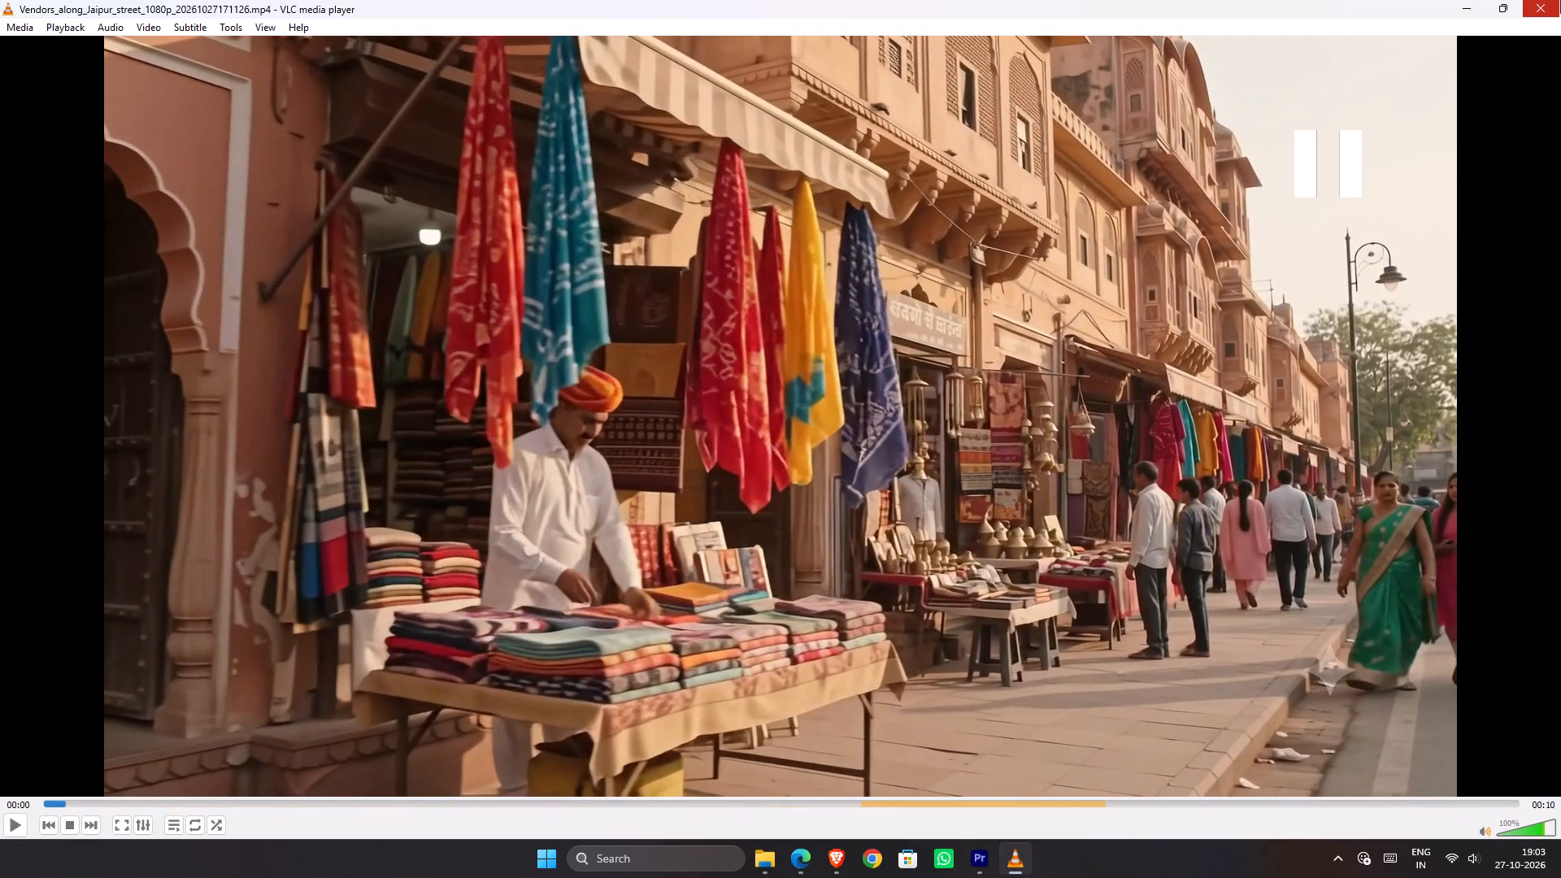
click(1560, 0)
Bring the Jaipur vendors video from Downloads into Sequence 01 in Premiere Pro, on V4 at about 00:00:12:00.
drag(507, 229, 984, 742)
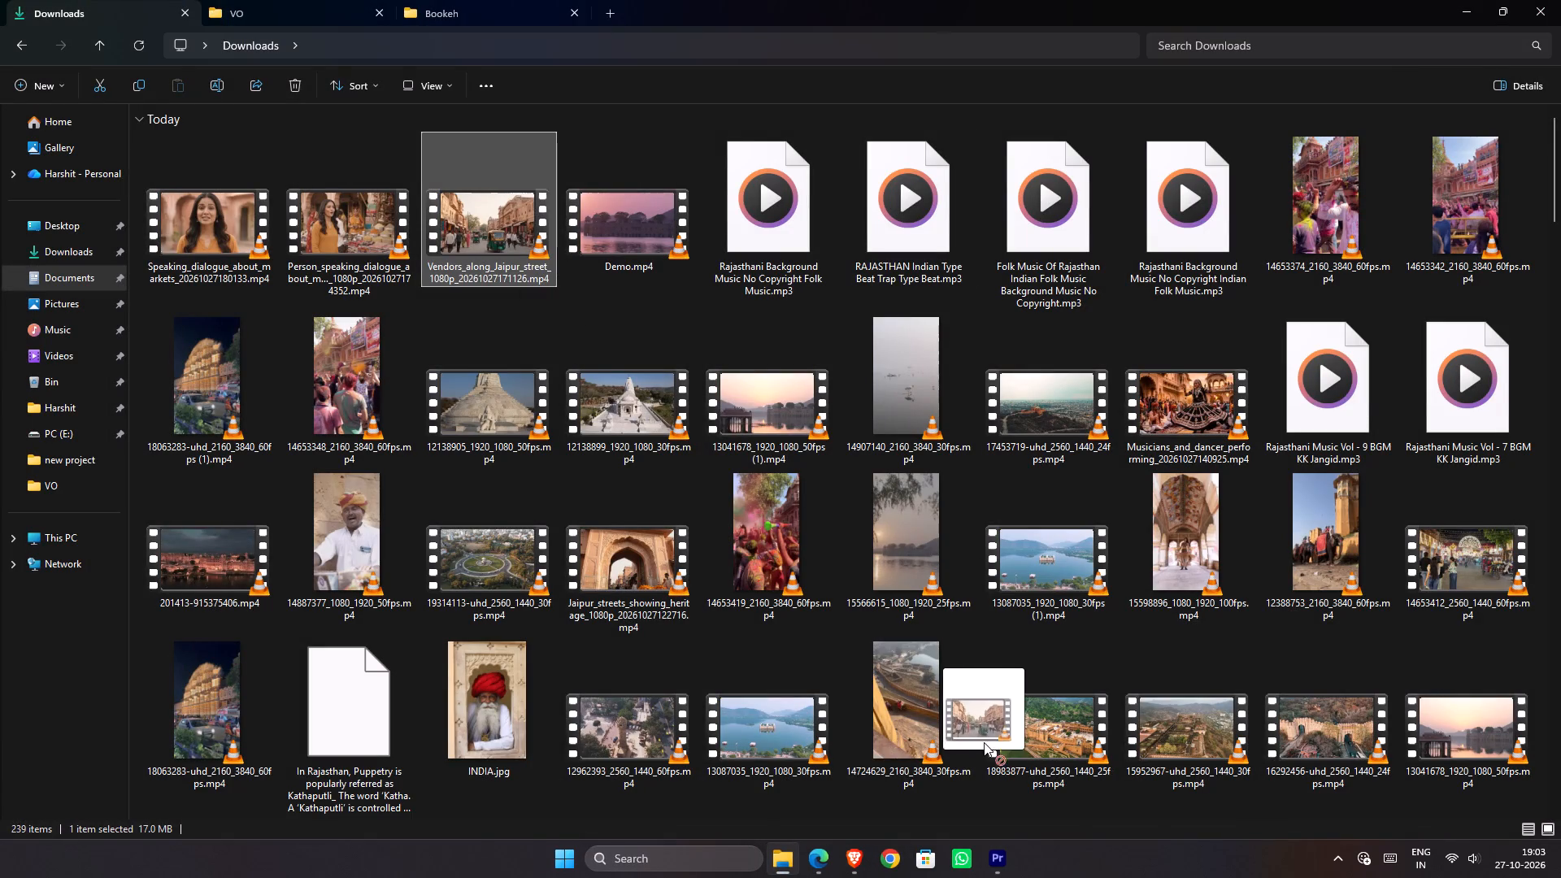
drag(984, 742, 959, 556)
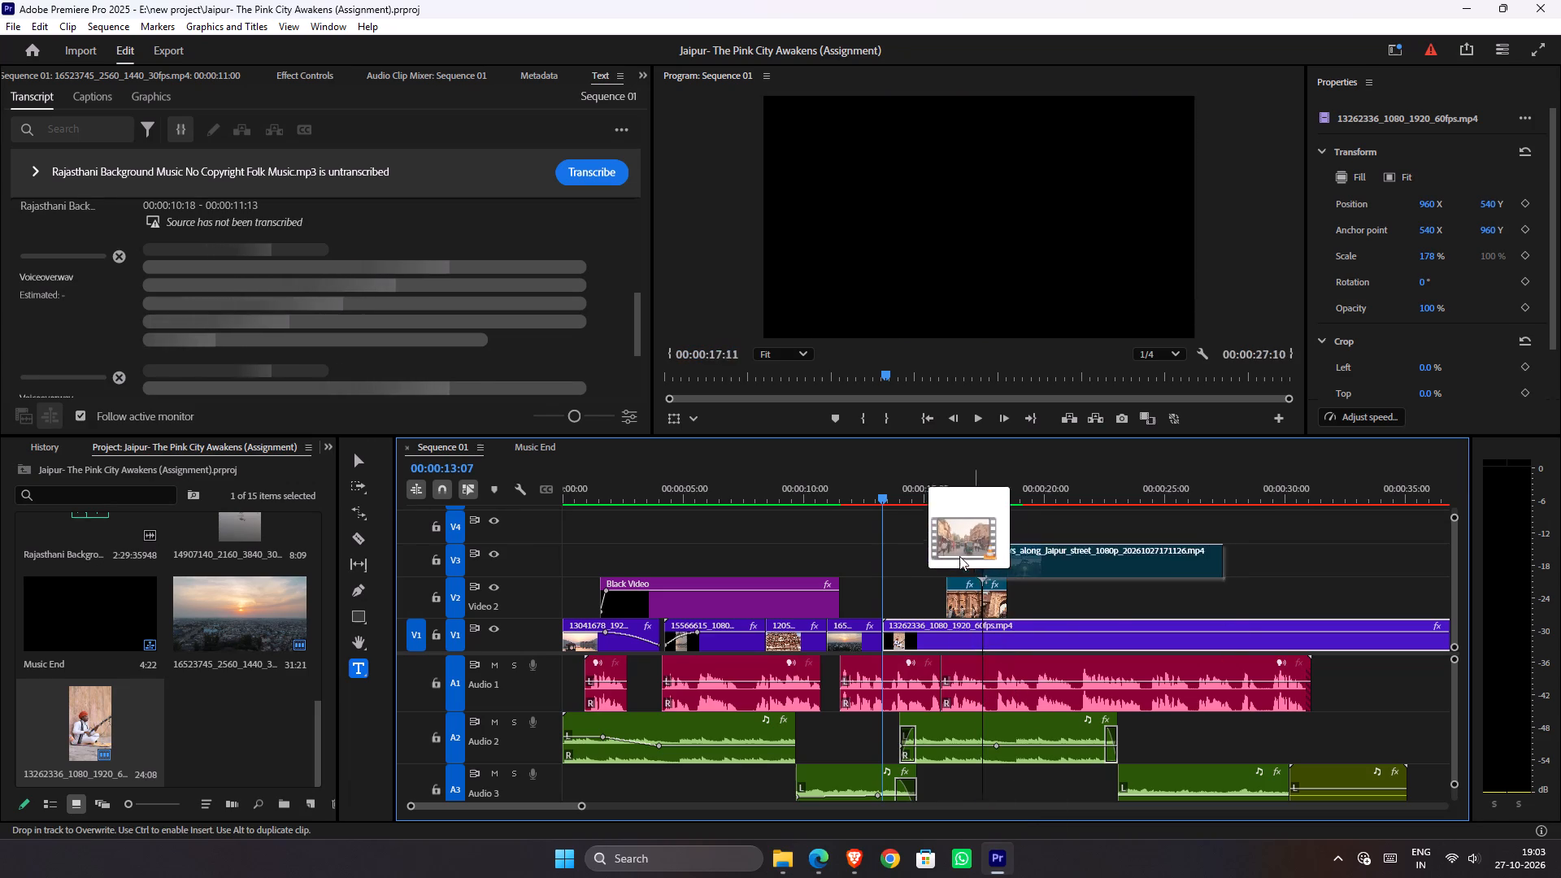
drag(959, 556, 853, 529)
Move the three short clips on V2 and V3 later together, with the first starting at about 00:00:29:15.
drag(871, 492, 847, 495)
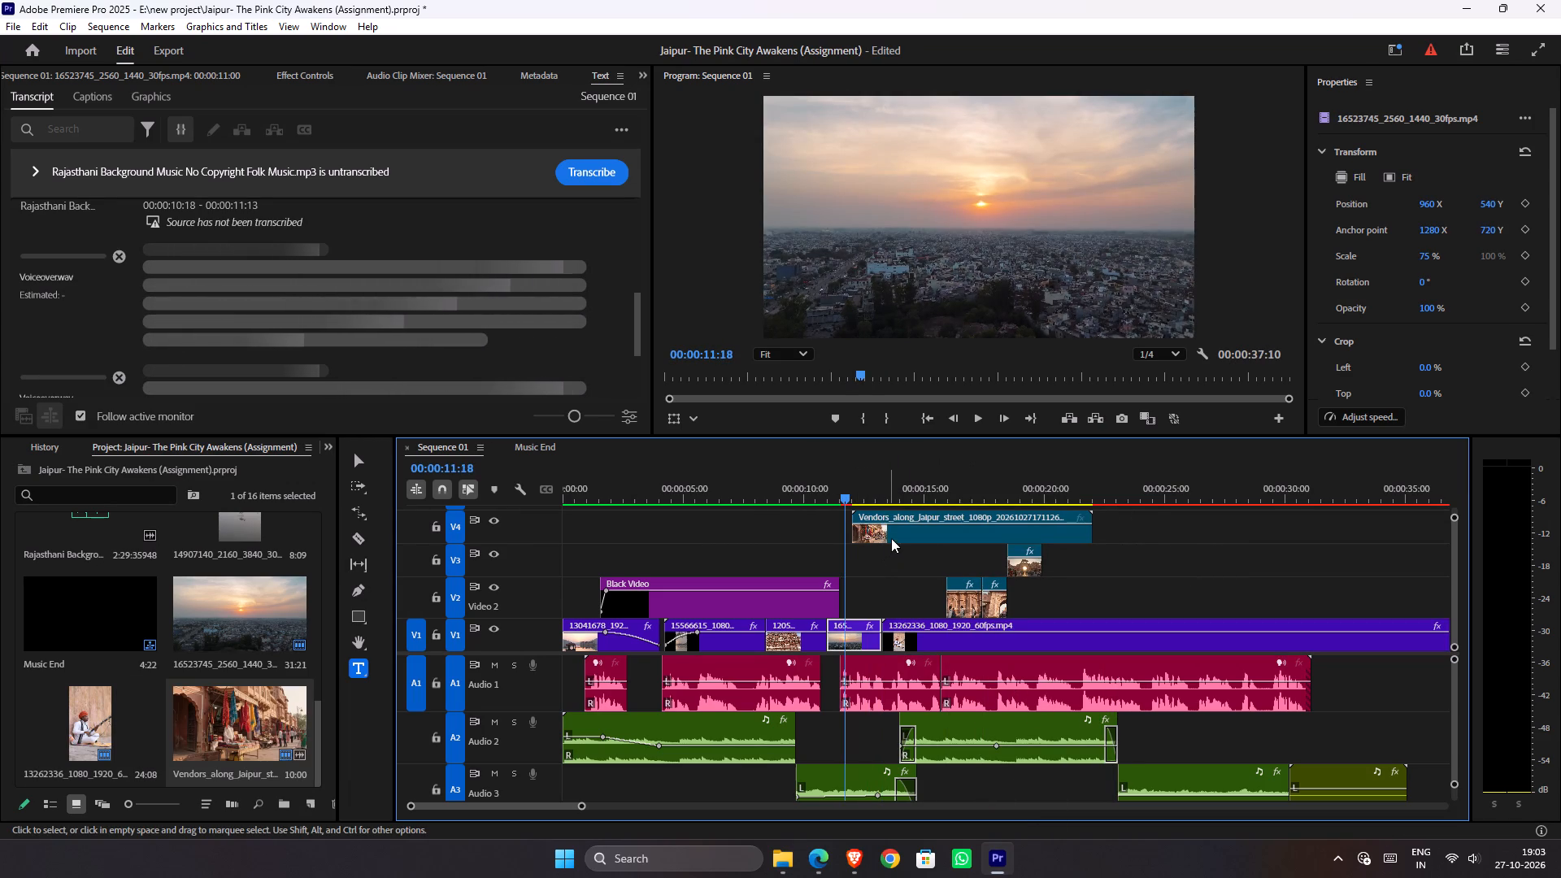
drag(932, 564, 1055, 606)
drag(959, 604, 1285, 589)
Move the Jaipur vendors clip from V4 down to V2, starting at about 00:00:12:00.
drag(900, 532, 924, 582)
Play the Jaipur vendors clip against the voice-over and scrub around 00:00:18:13 to examine the shot change.
key(space)
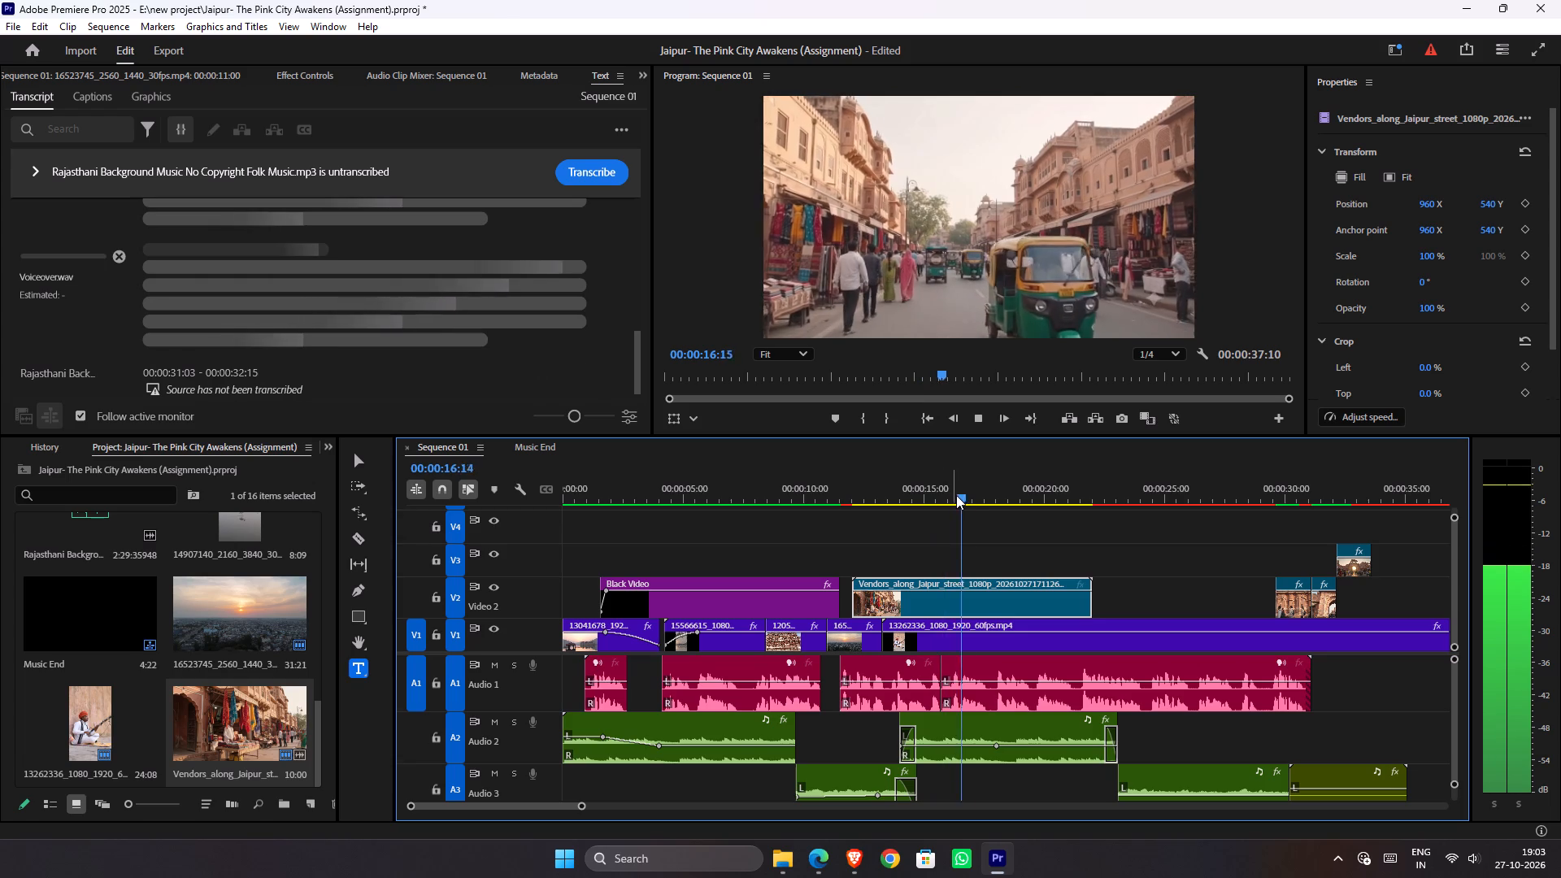
key(space)
key(space)
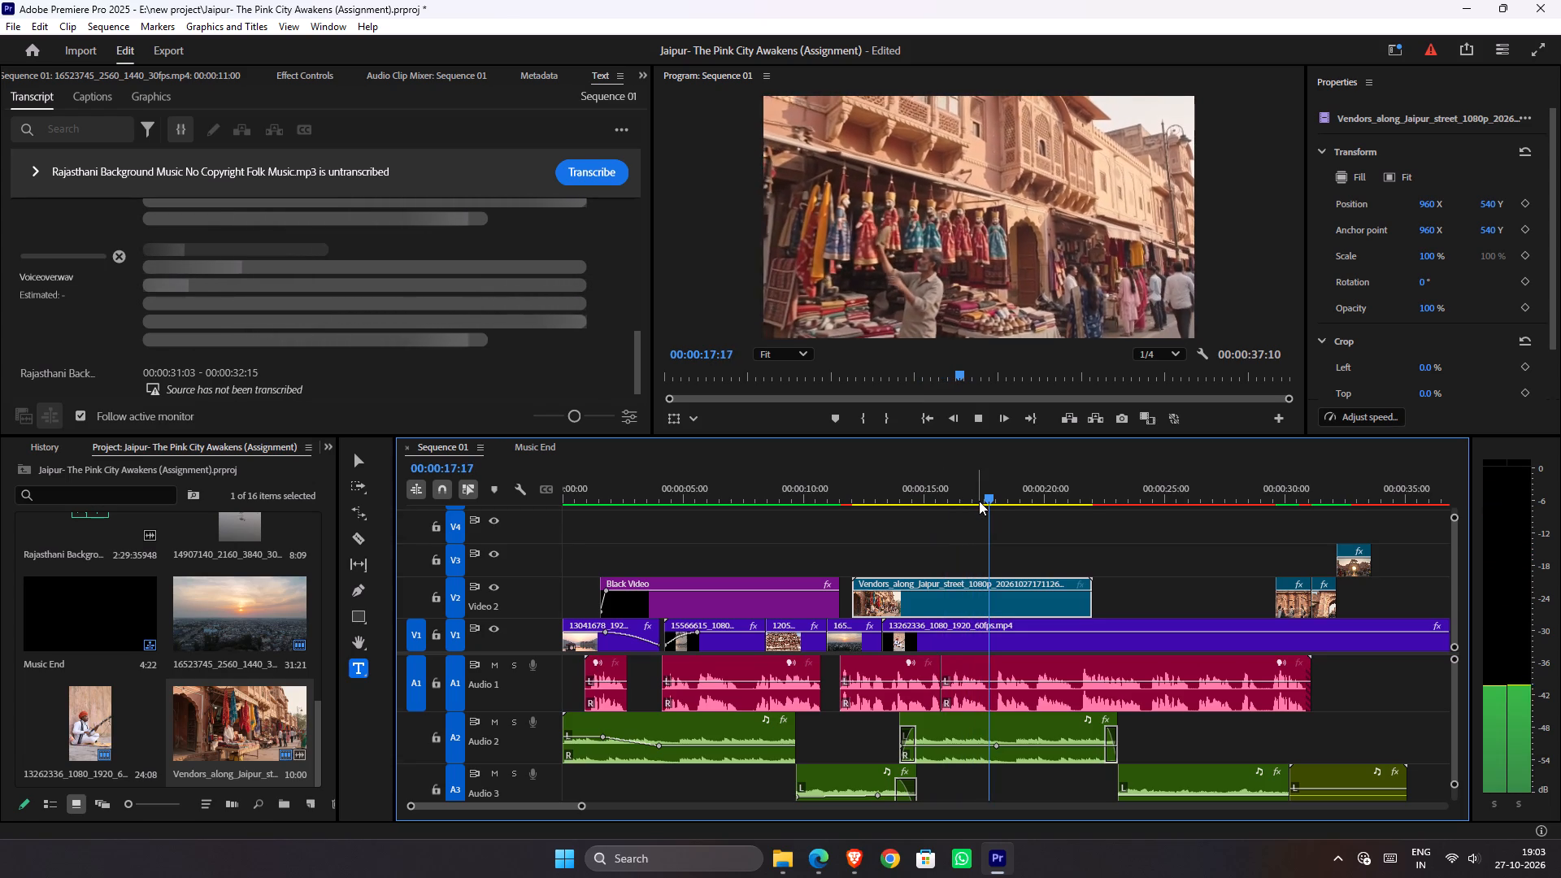
key(space)
key(space)
key(space)
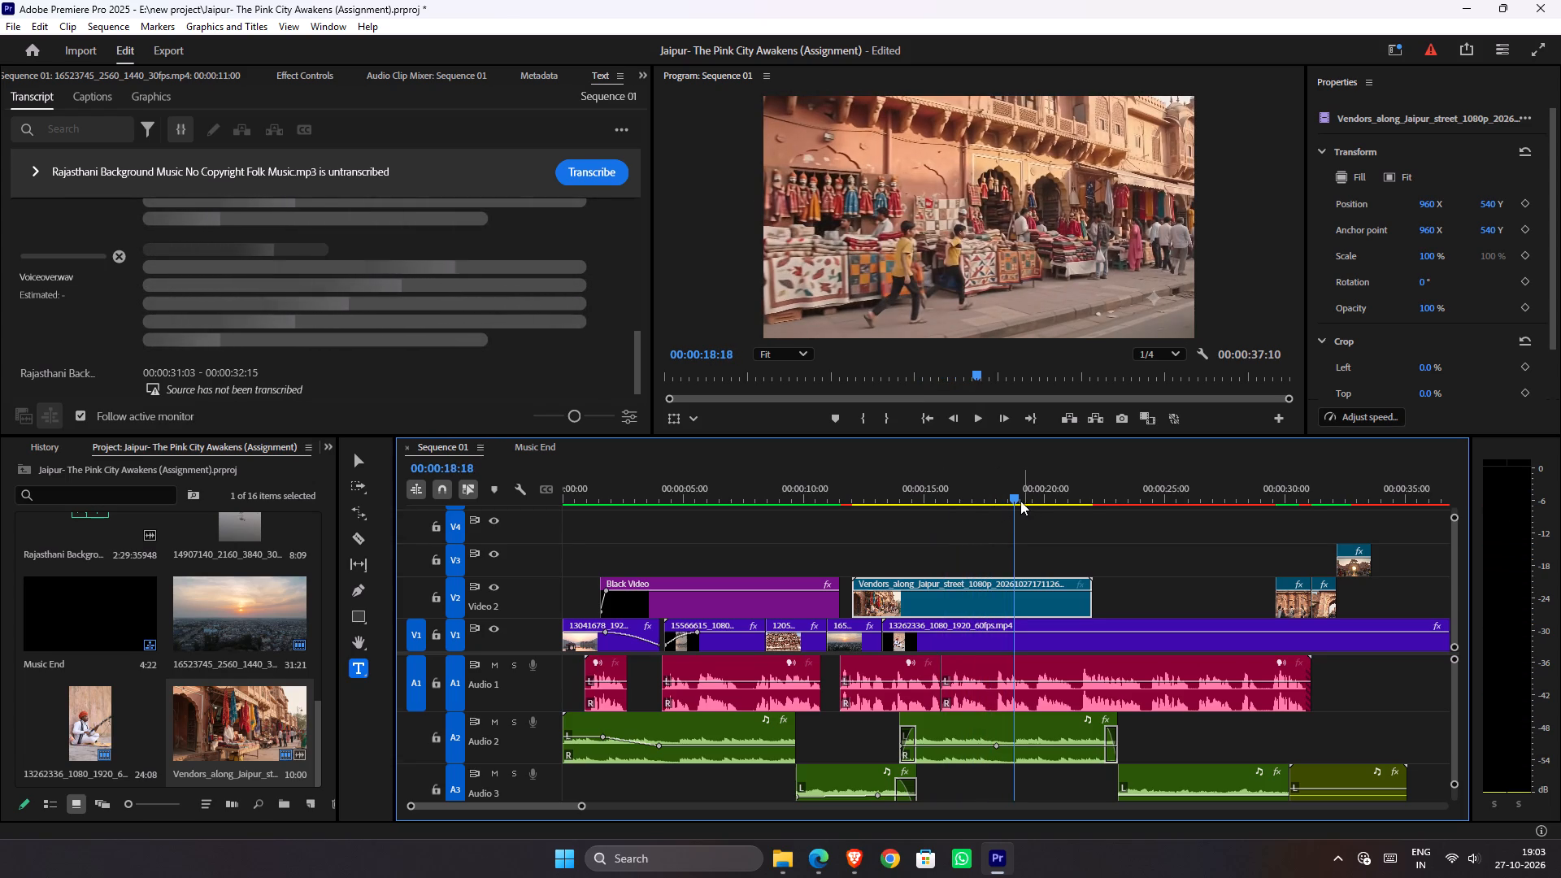
drag(1014, 496, 1009, 502)
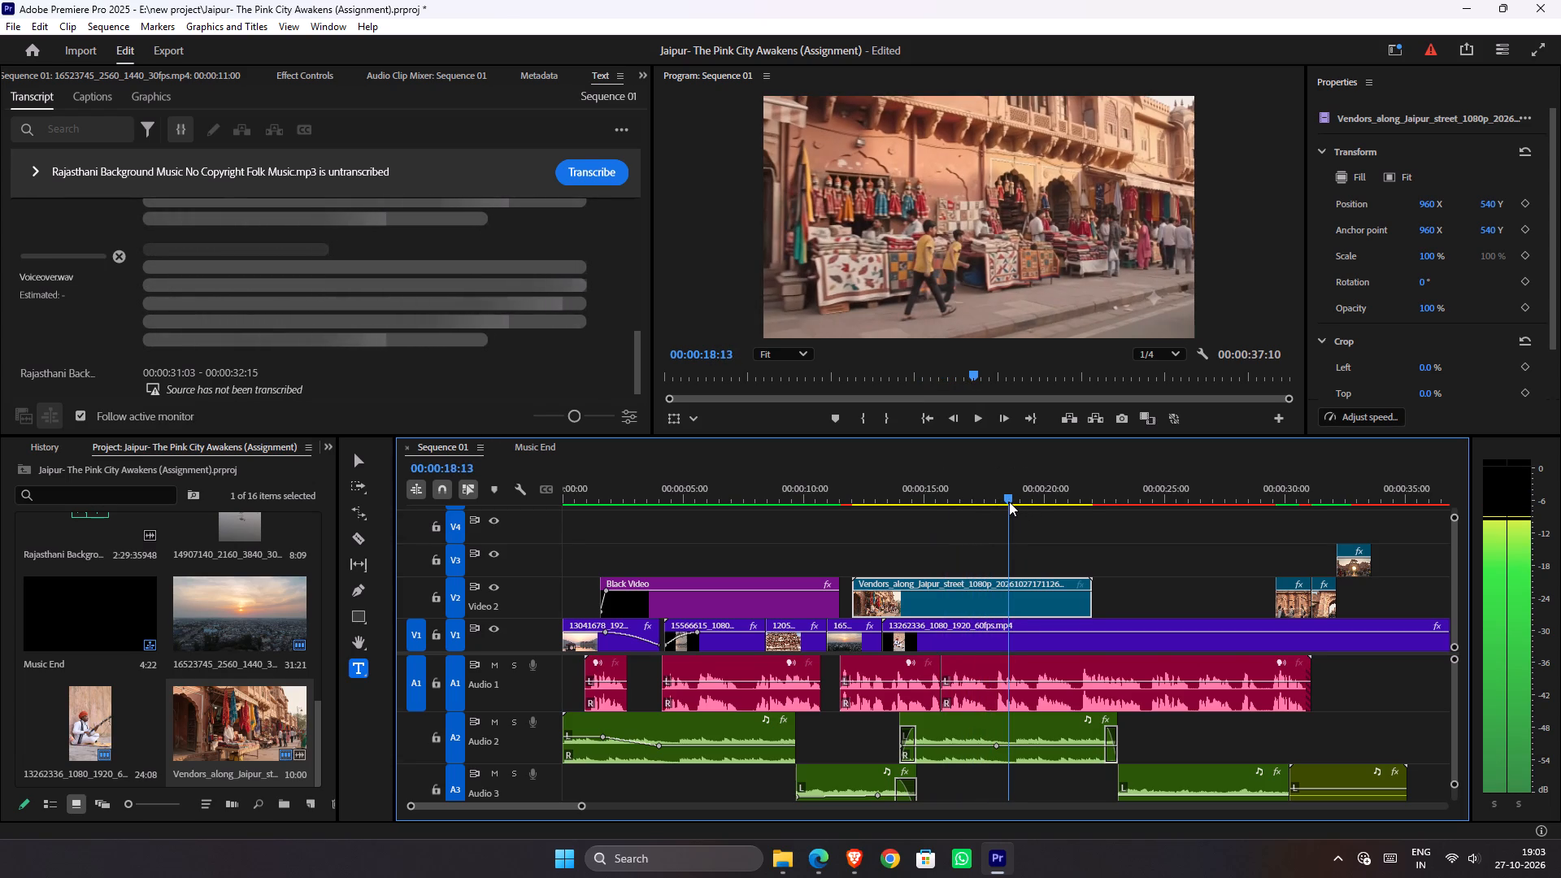
drag(1009, 502, 1004, 505)
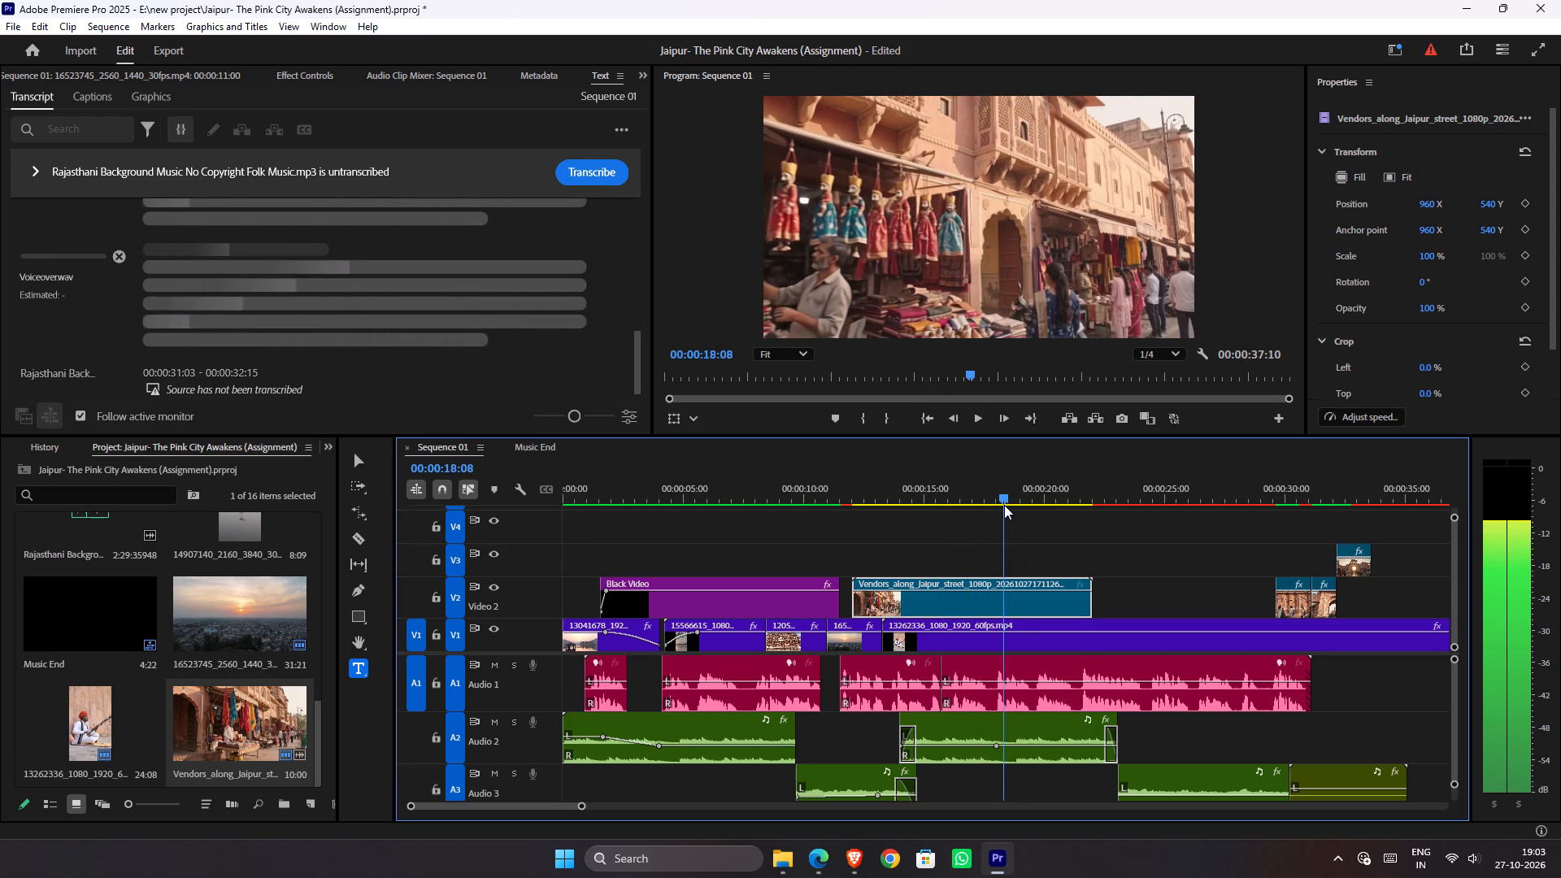
drag(1004, 505, 1008, 512)
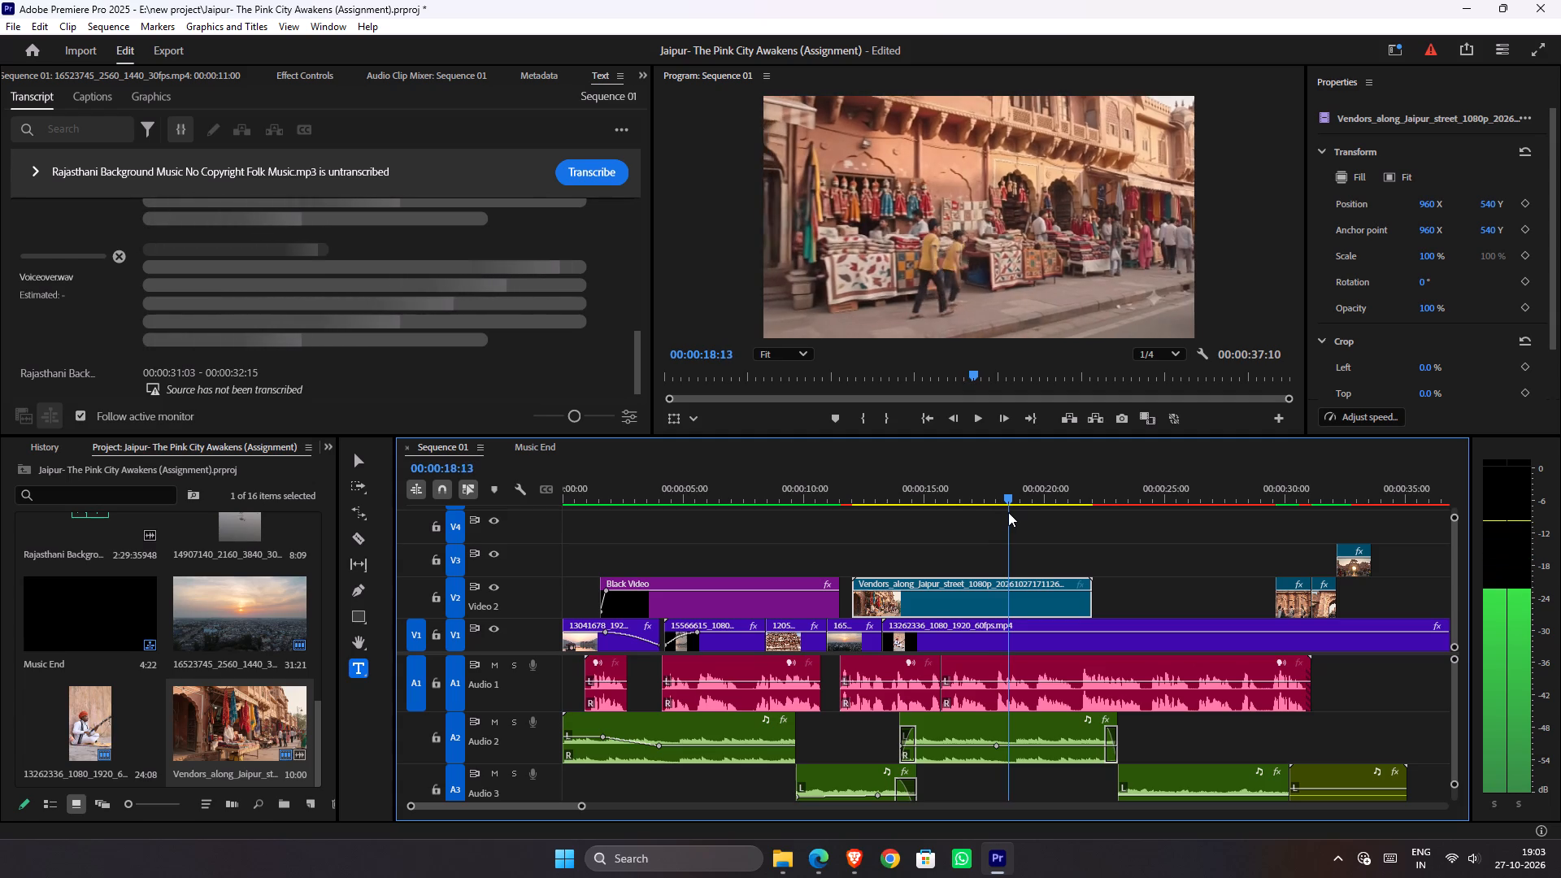
drag(1008, 512, 974, 506)
Replay the vendors clip's market shots in short bursts and place the playhead at about 00:00:18:10, by the shot change.
key(space)
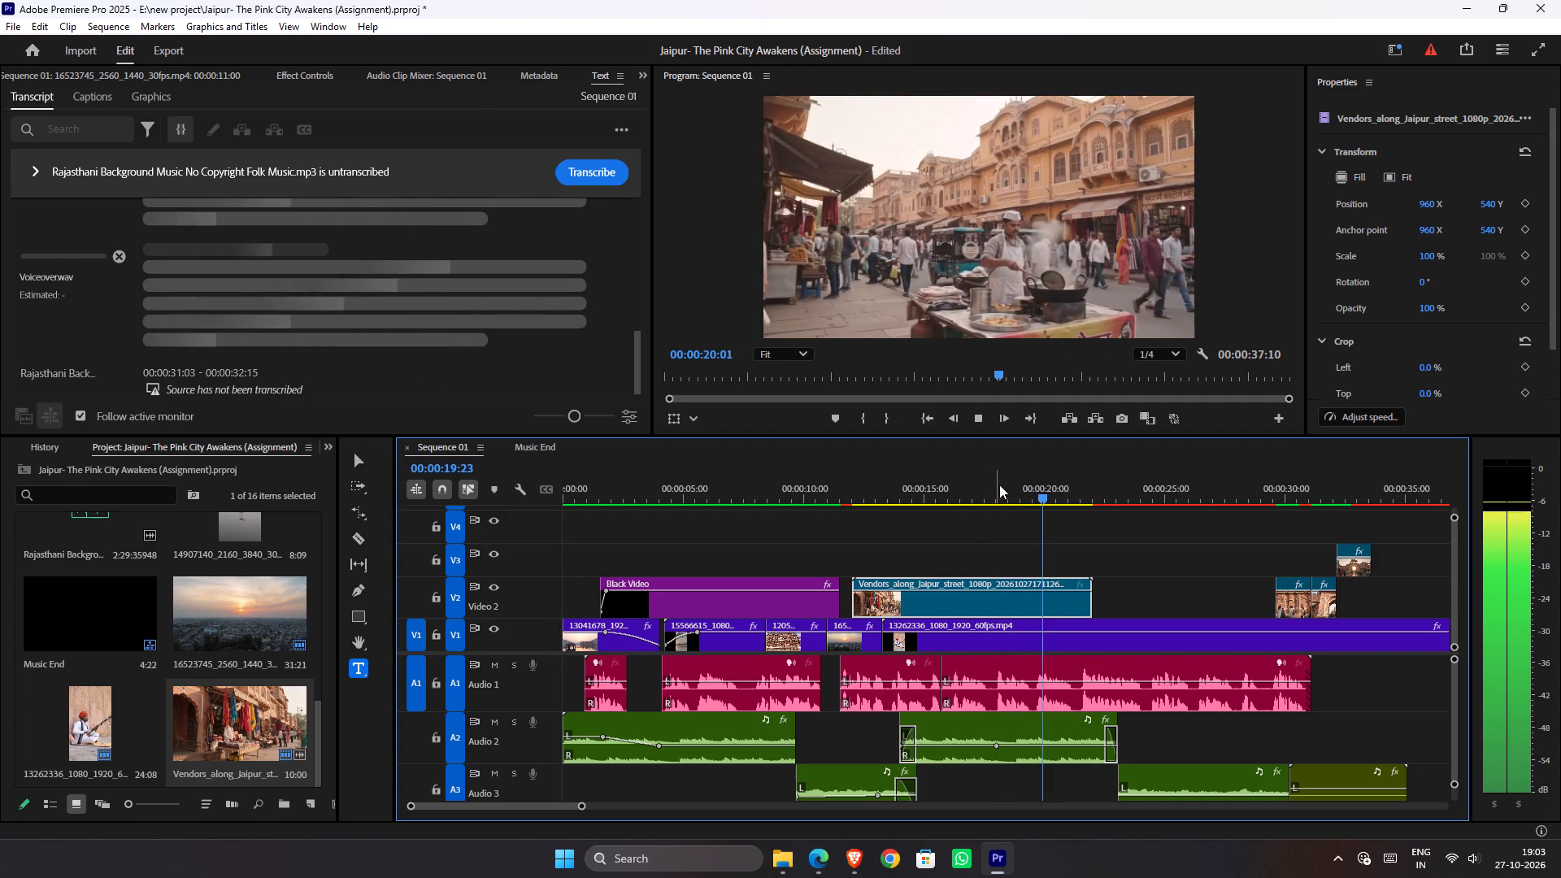
key(space)
drag(1002, 496, 963, 498)
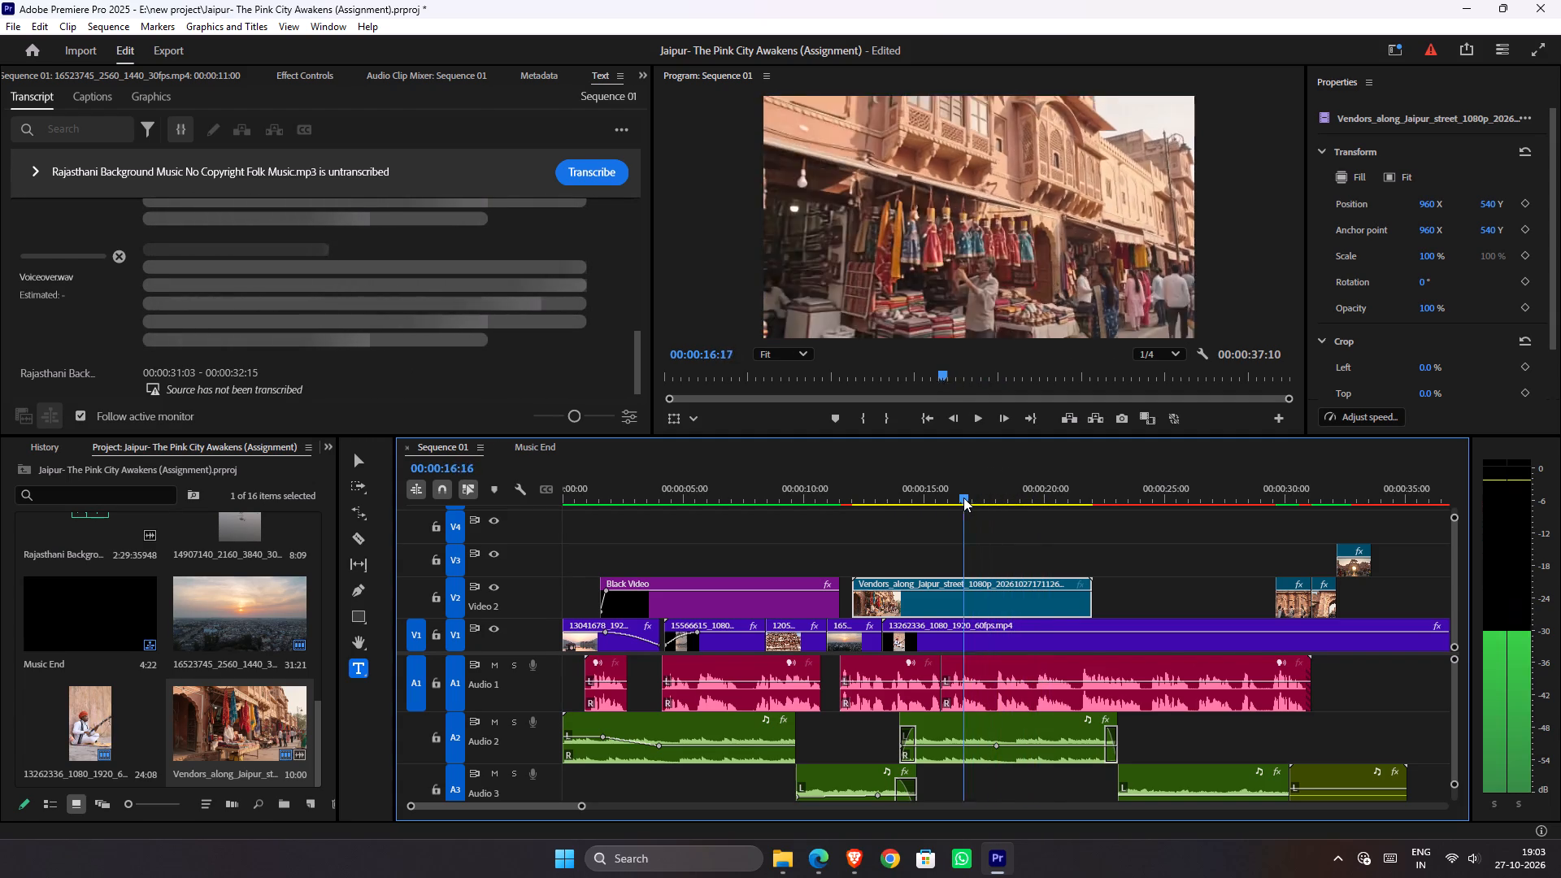
drag(963, 498, 952, 498)
key(space)
key(space)
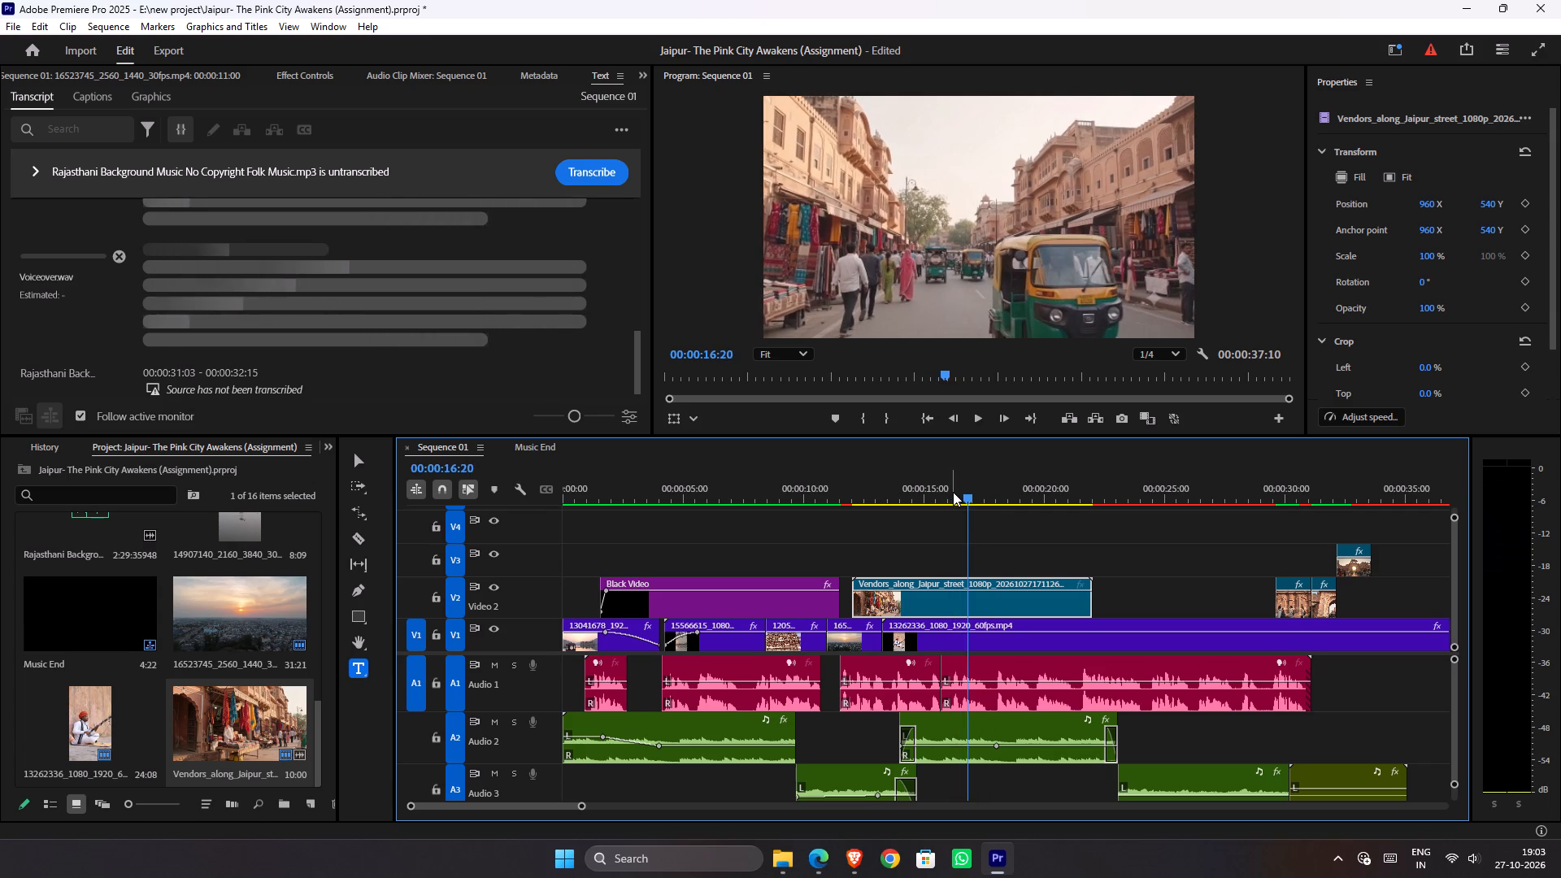
key(space)
key(space)
key(space)
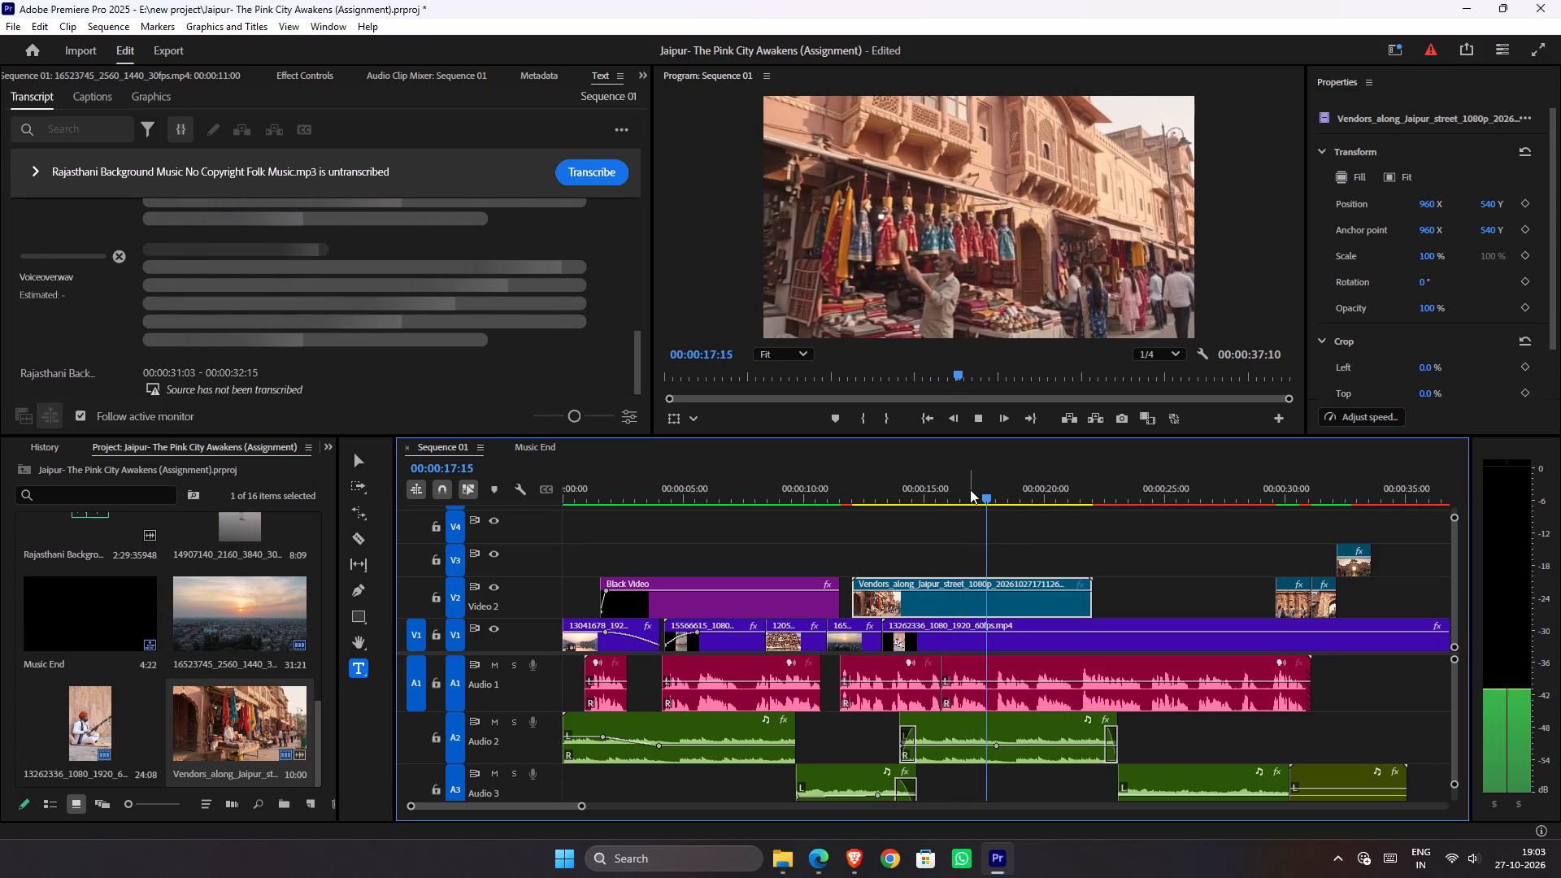
key(space)
key(space)
key(space)
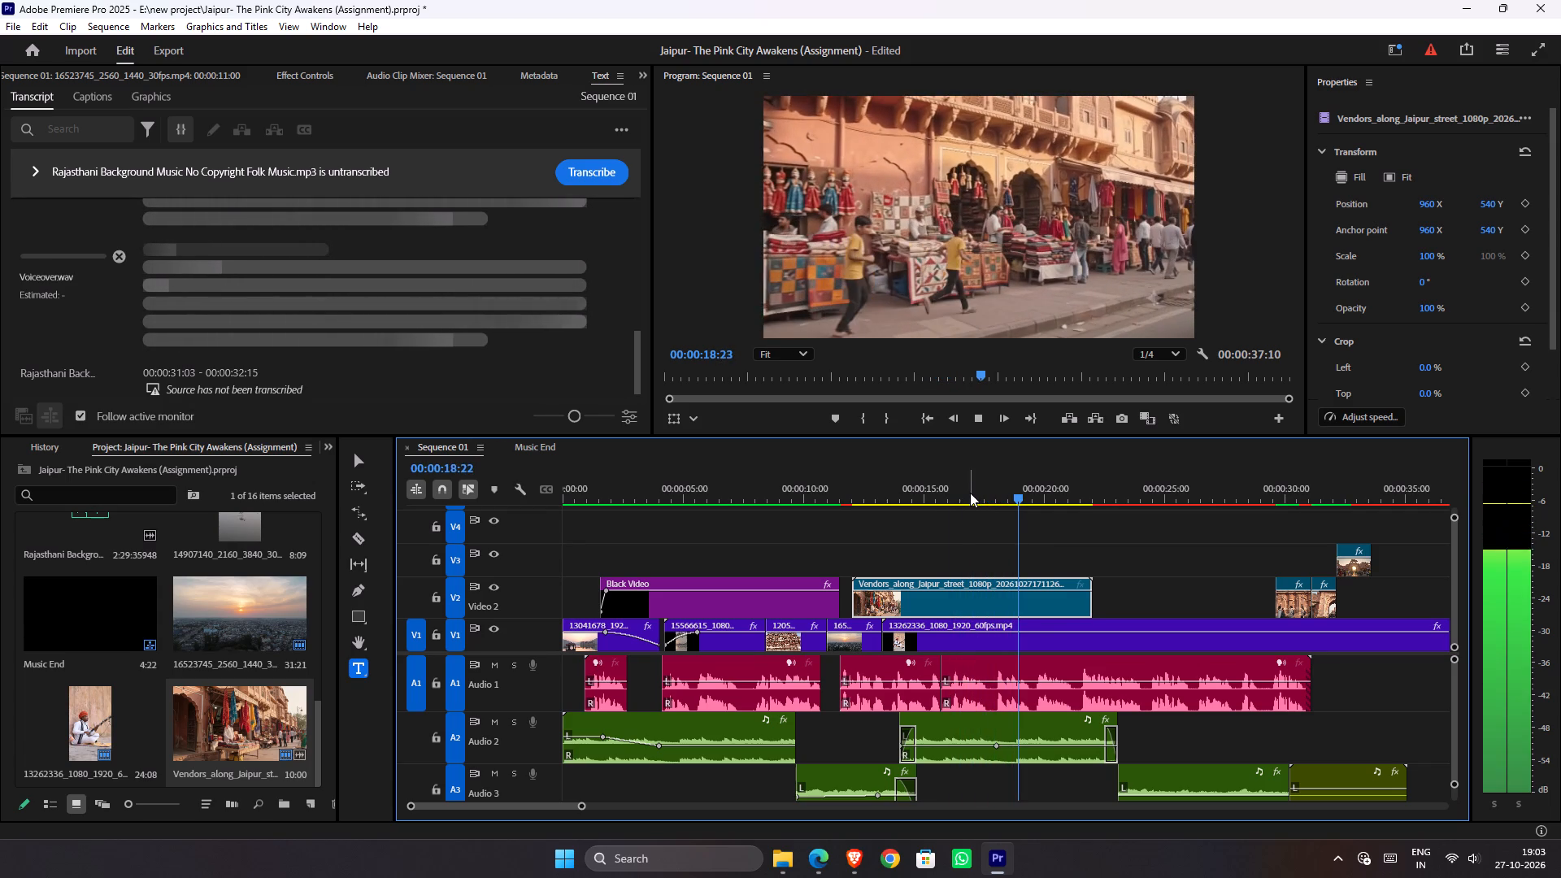
drag(998, 500, 1010, 508)
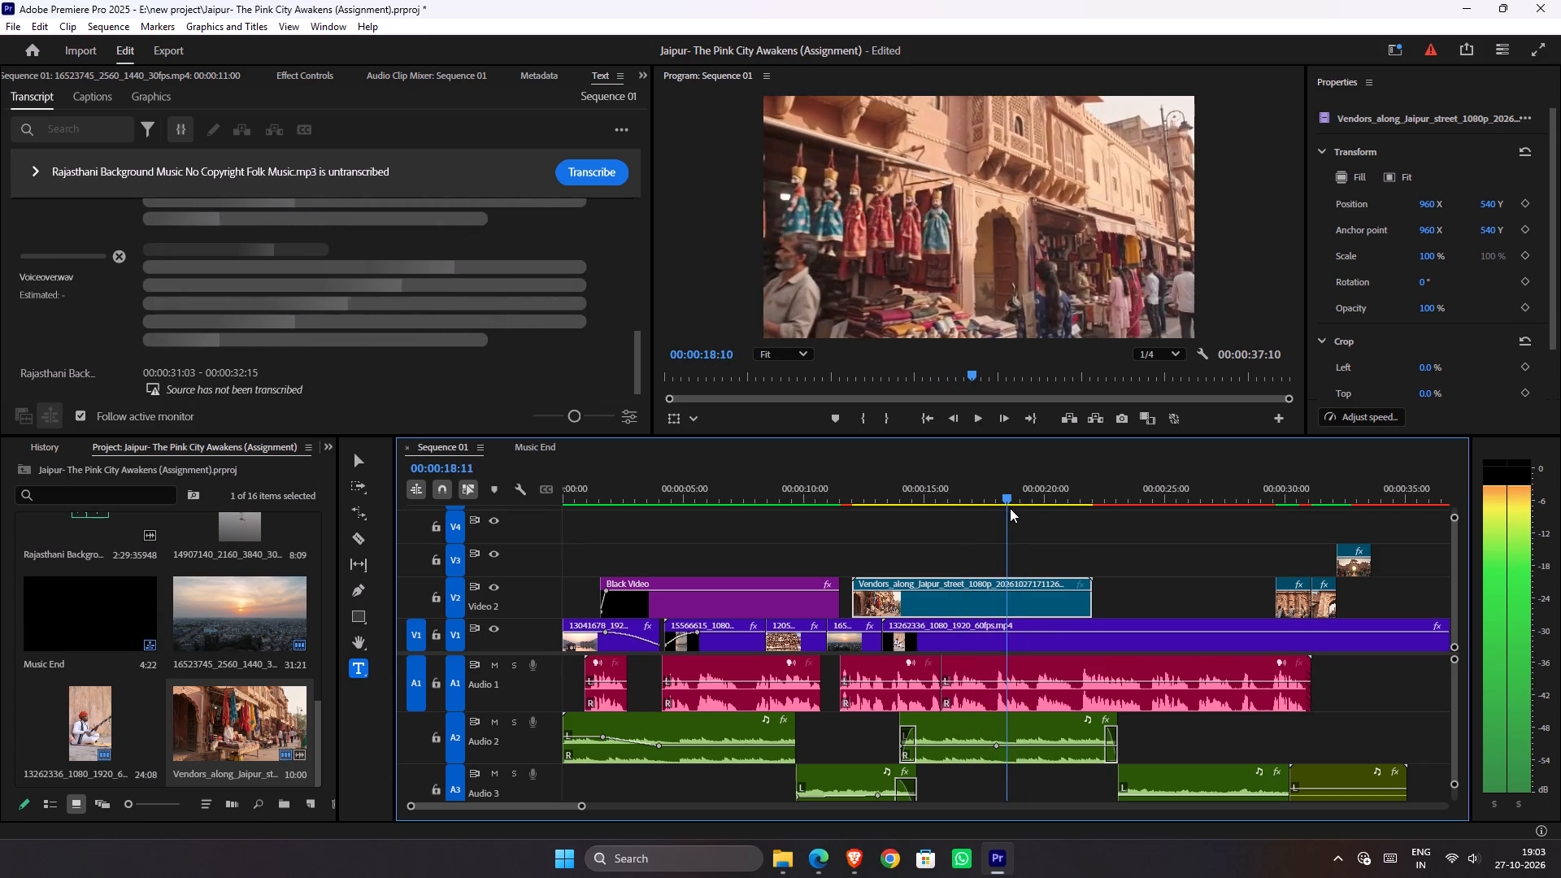
drag(1010, 508, 1008, 508)
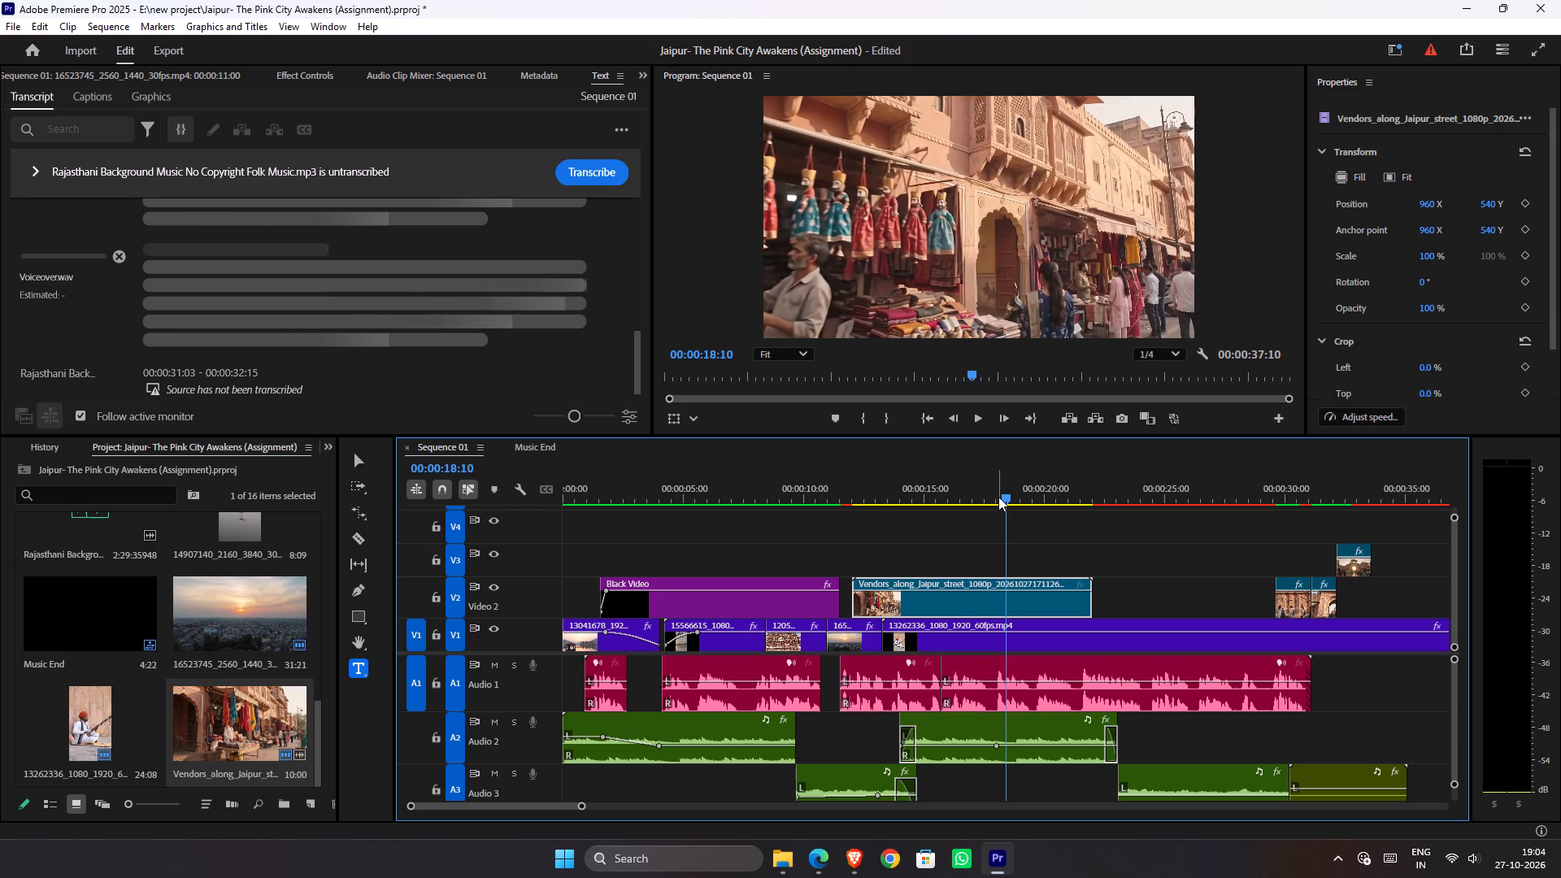
Split the Jaipur vendors clip on V2 at the shot change, 00:00:18:12, and delete the part before the cut.
key(Right)
key(Right)
key(Right)
key(Left)
key(Left)
key(Right)
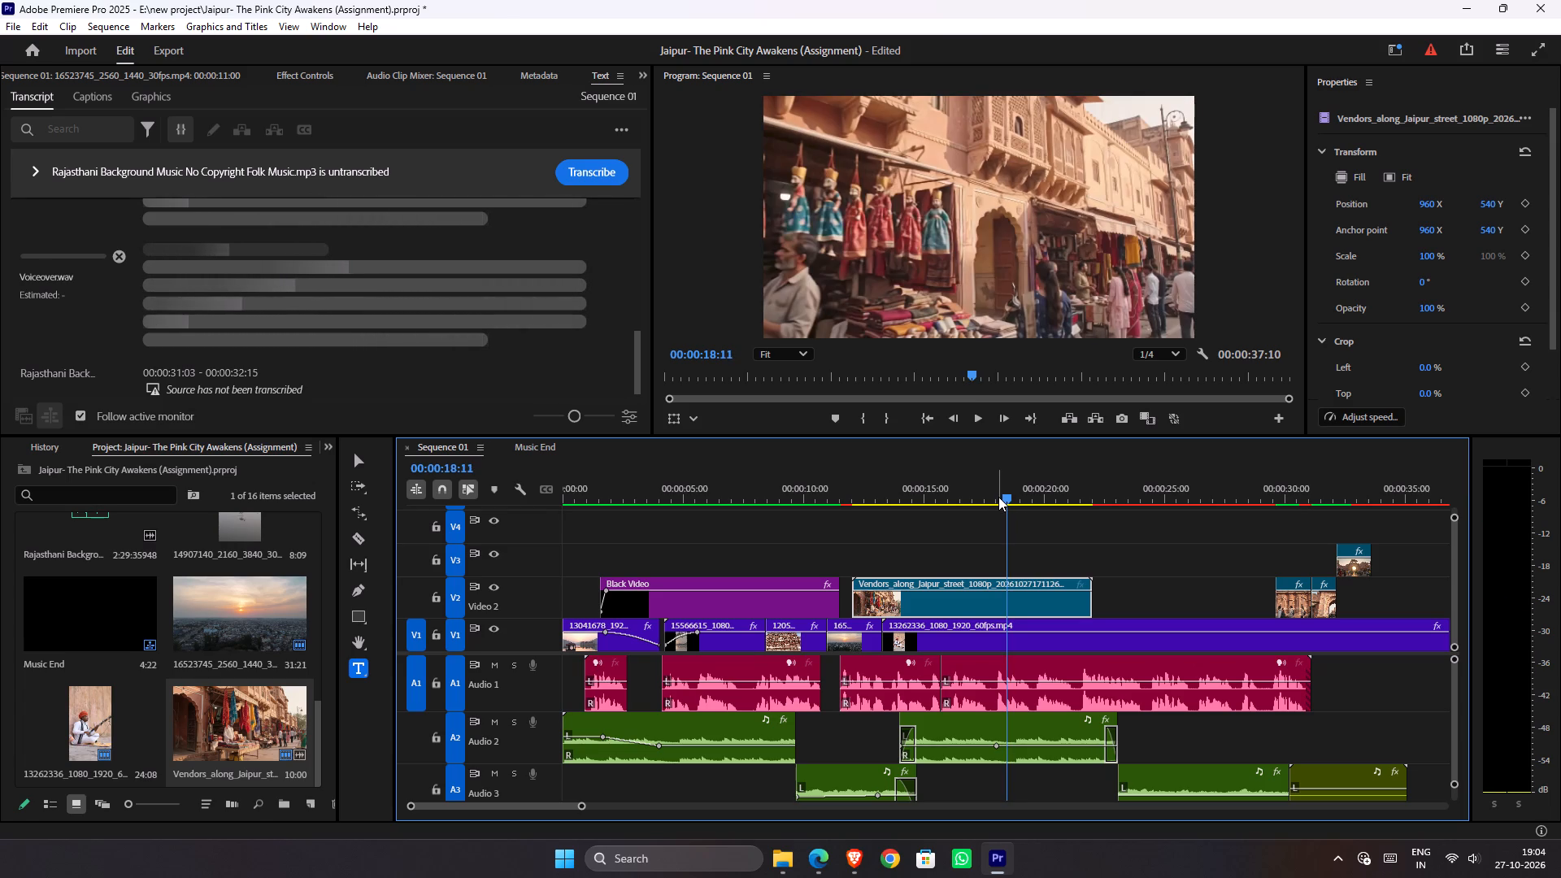
key(ctrl+k)
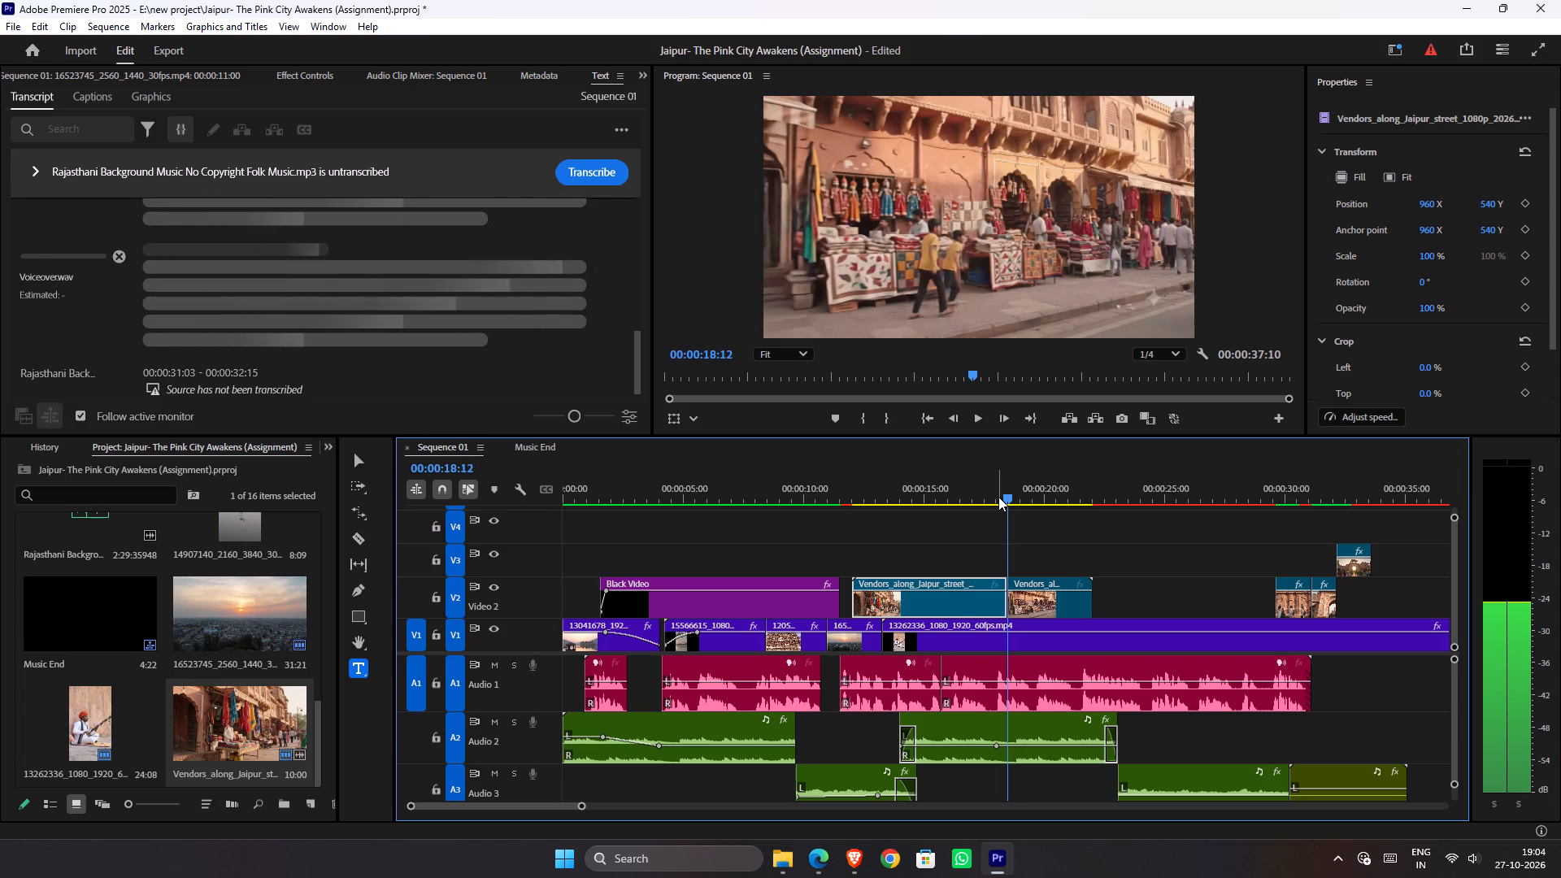
key(Delete)
key(ctrl+z)
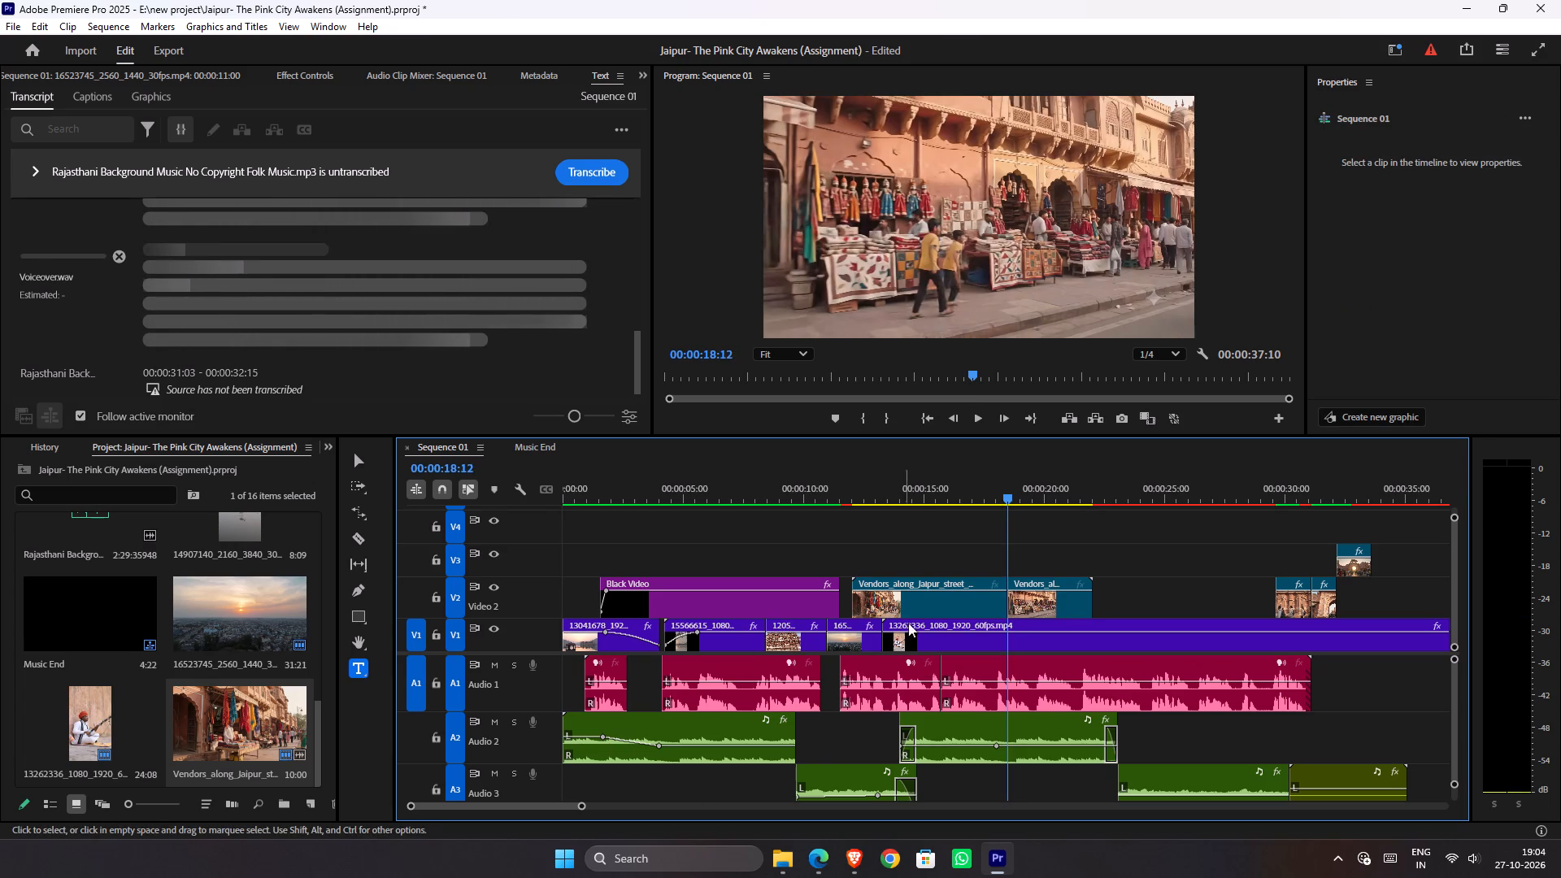
click(927, 593)
key(Delete)
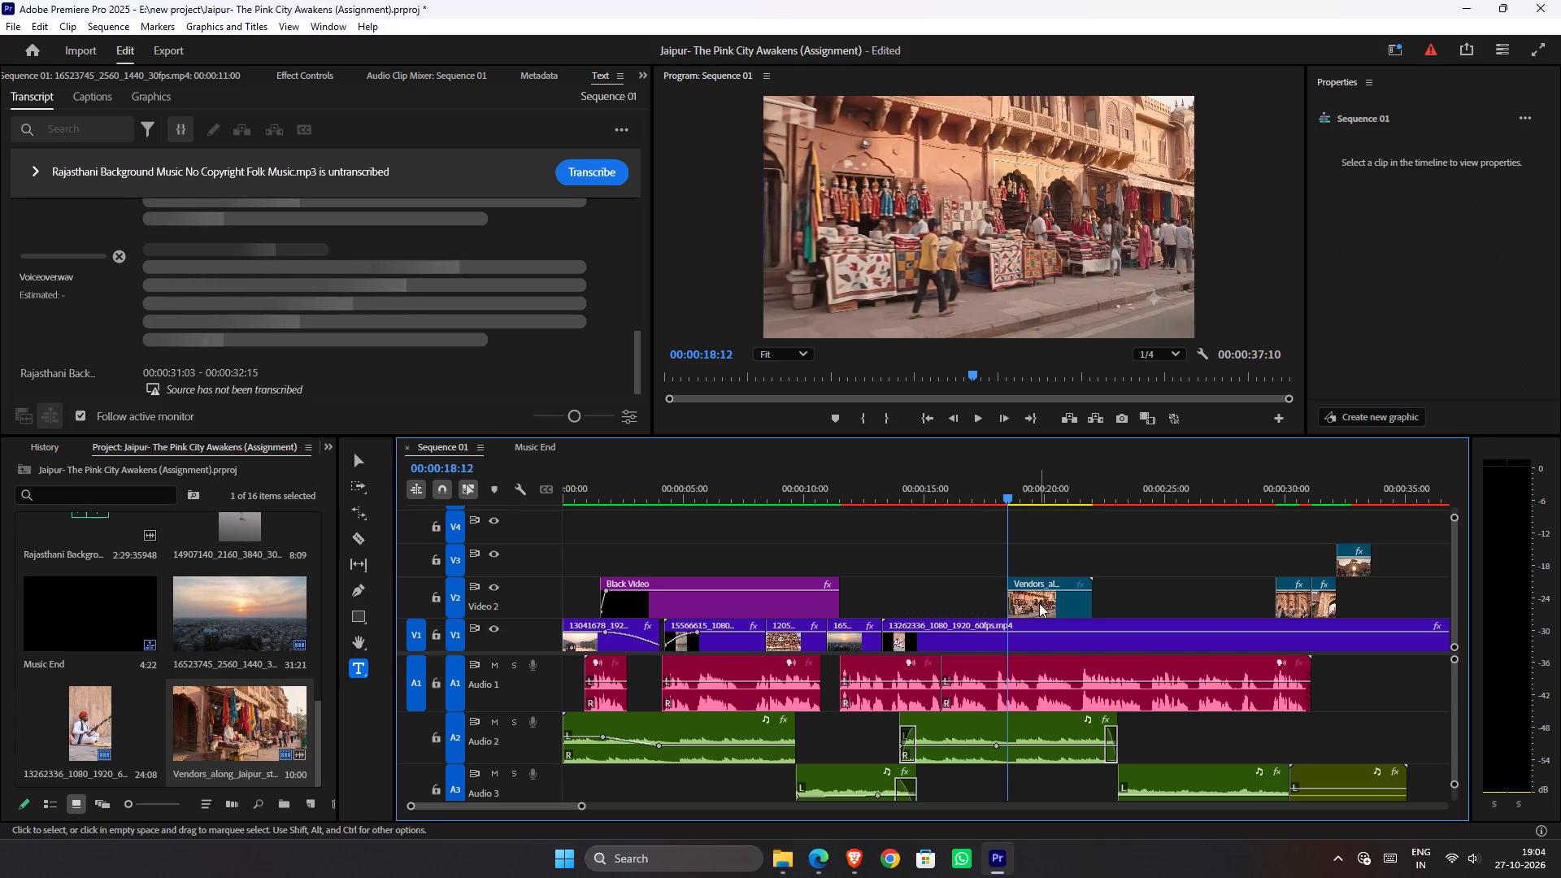
Move the remaining Jaipur vendors clip earlier on V2, starting at about 00:00:12:03.
drag(919, 493, 849, 496)
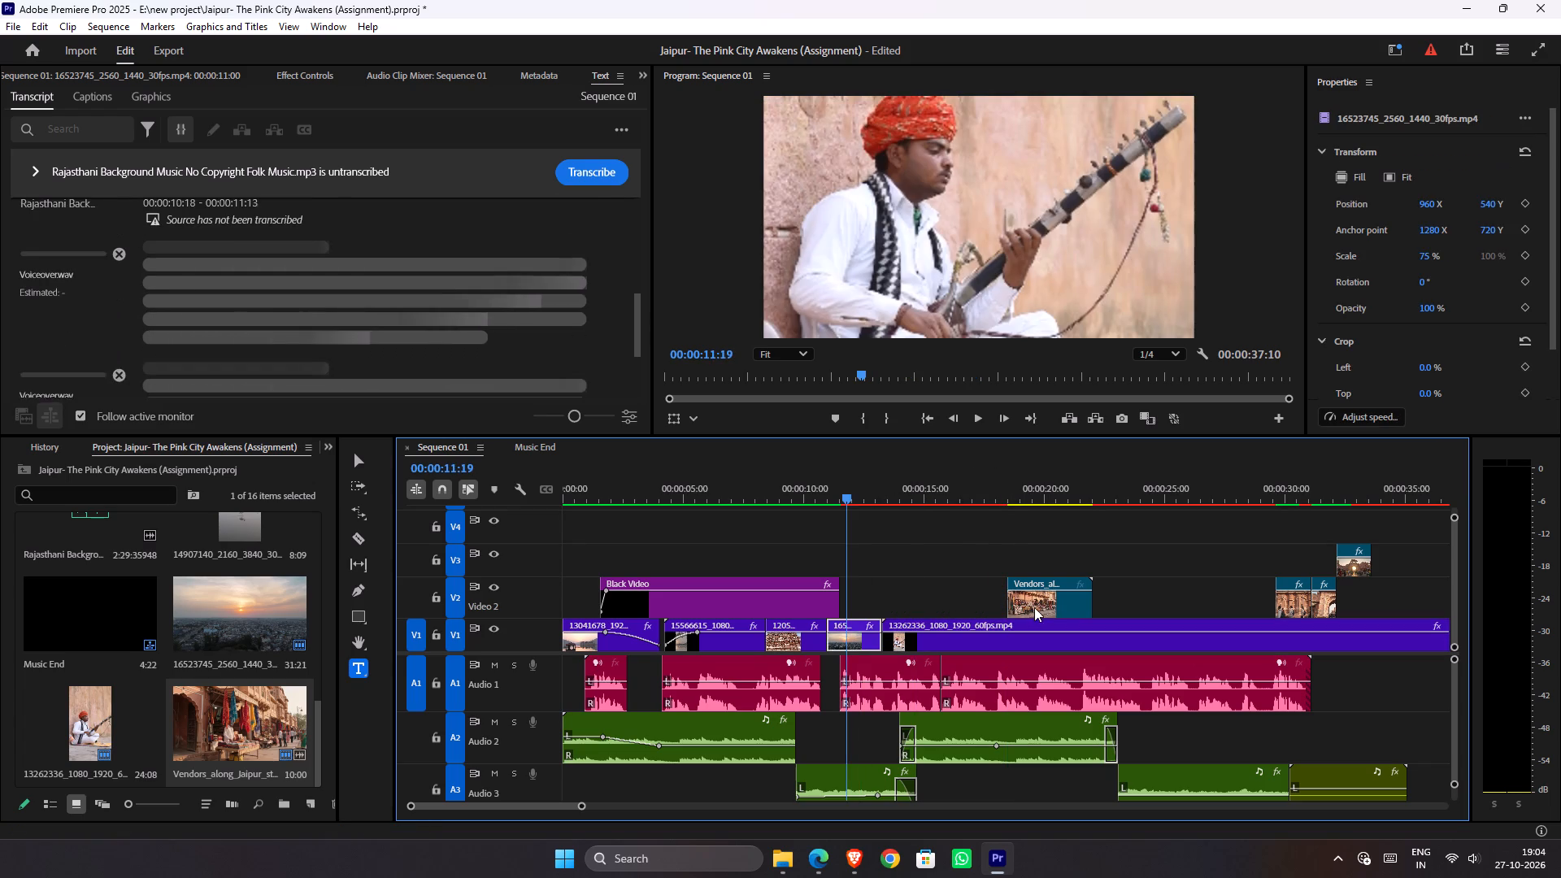
drag(1034, 607, 890, 609)
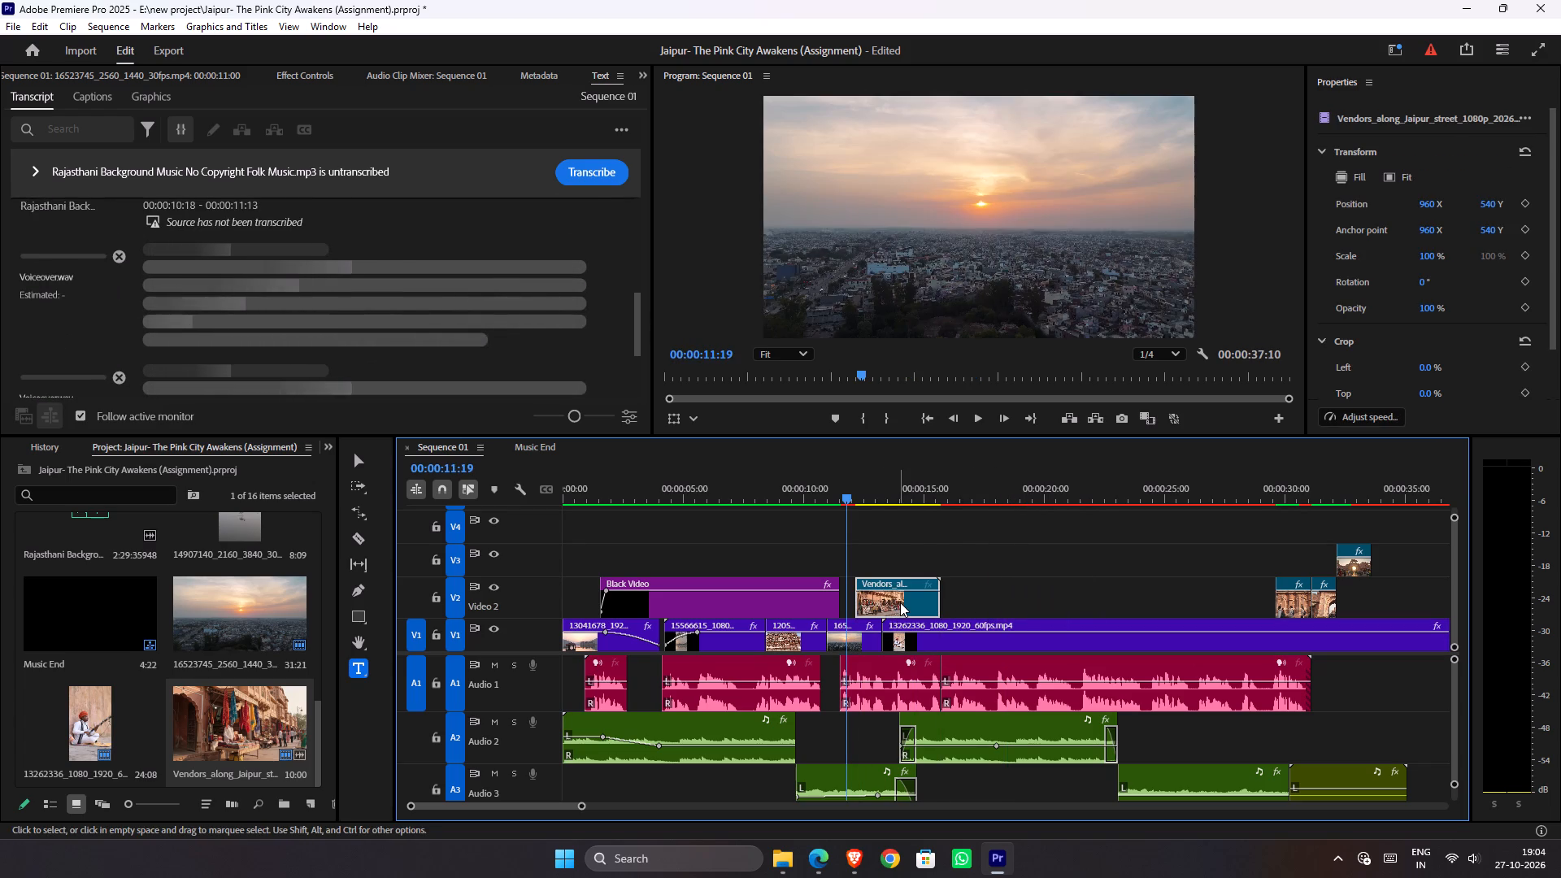
Replay the run-up to the moved vendors clip to examine how the palace, sunset and market shots fit the voice-over.
key(space)
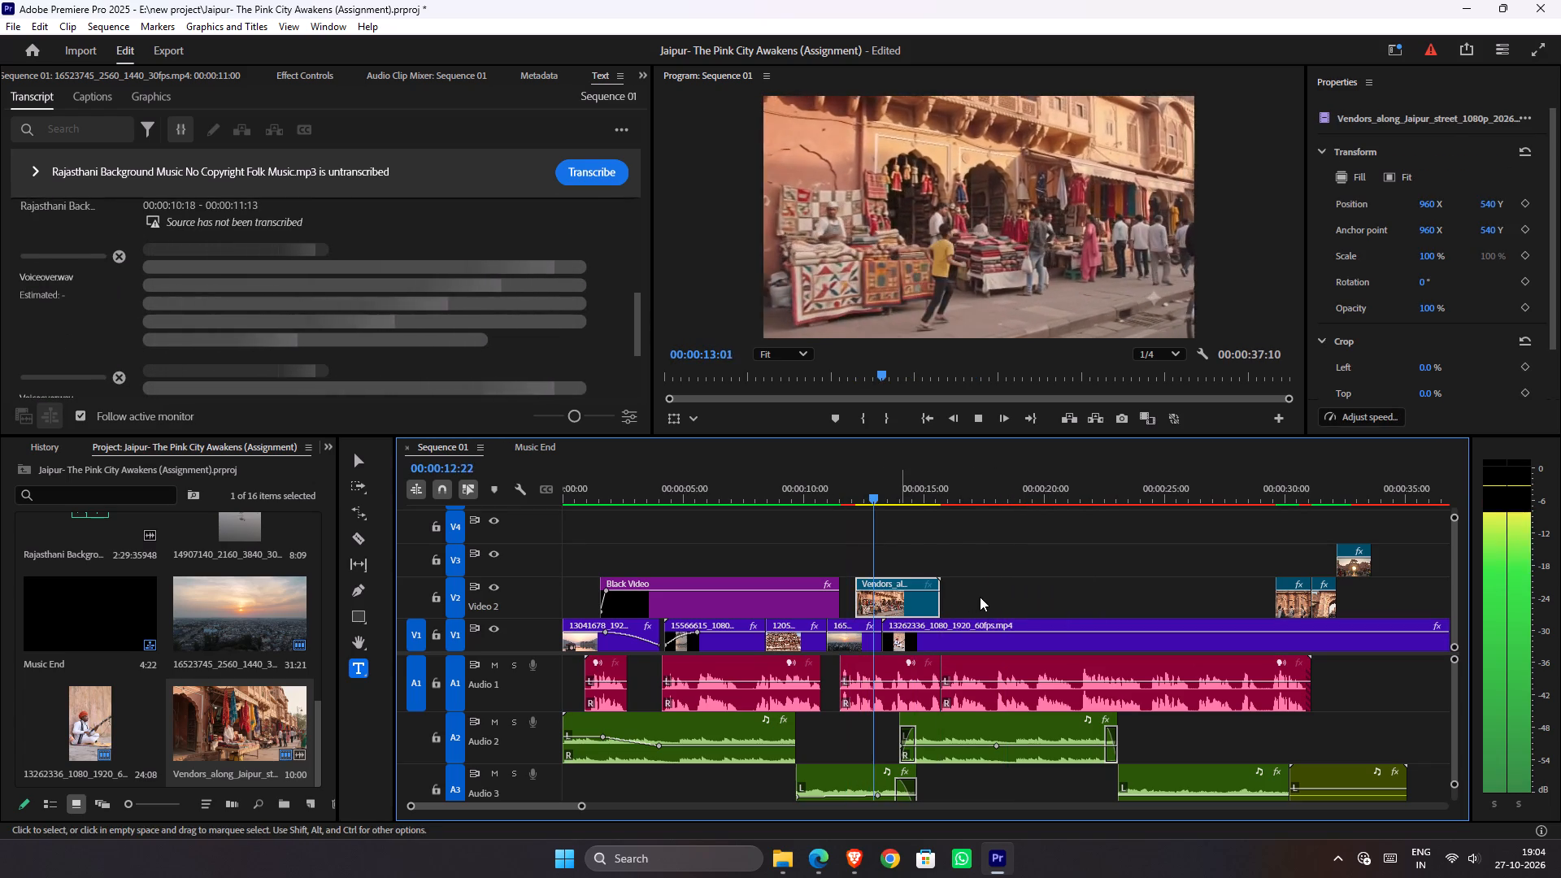
key(space)
drag(875, 502, 776, 524)
key(space)
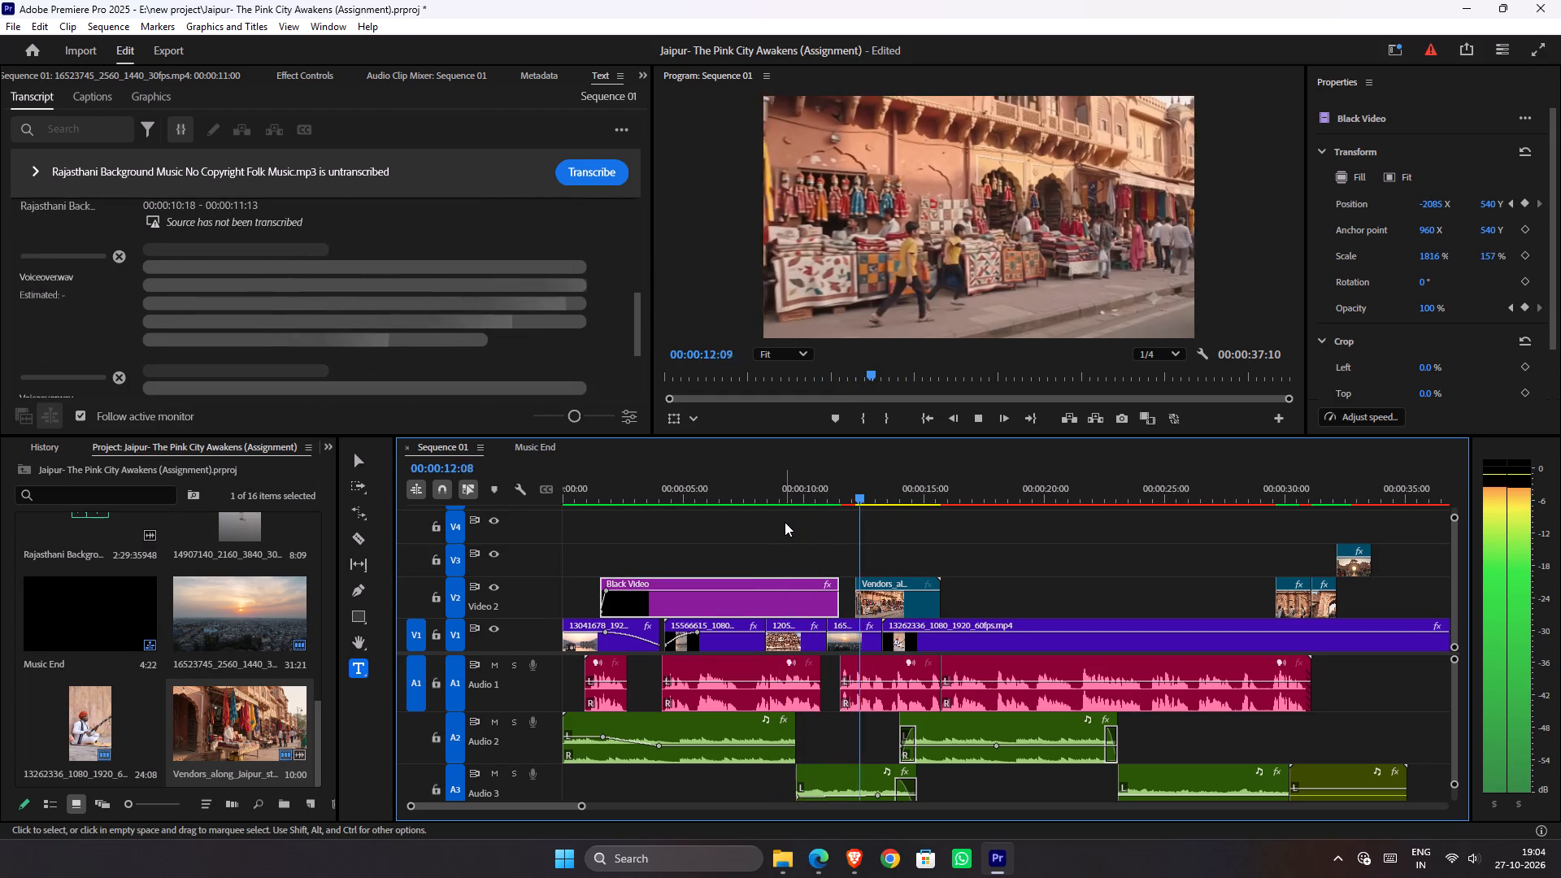
key(space)
alt+scroll(862, 650, up, 5)
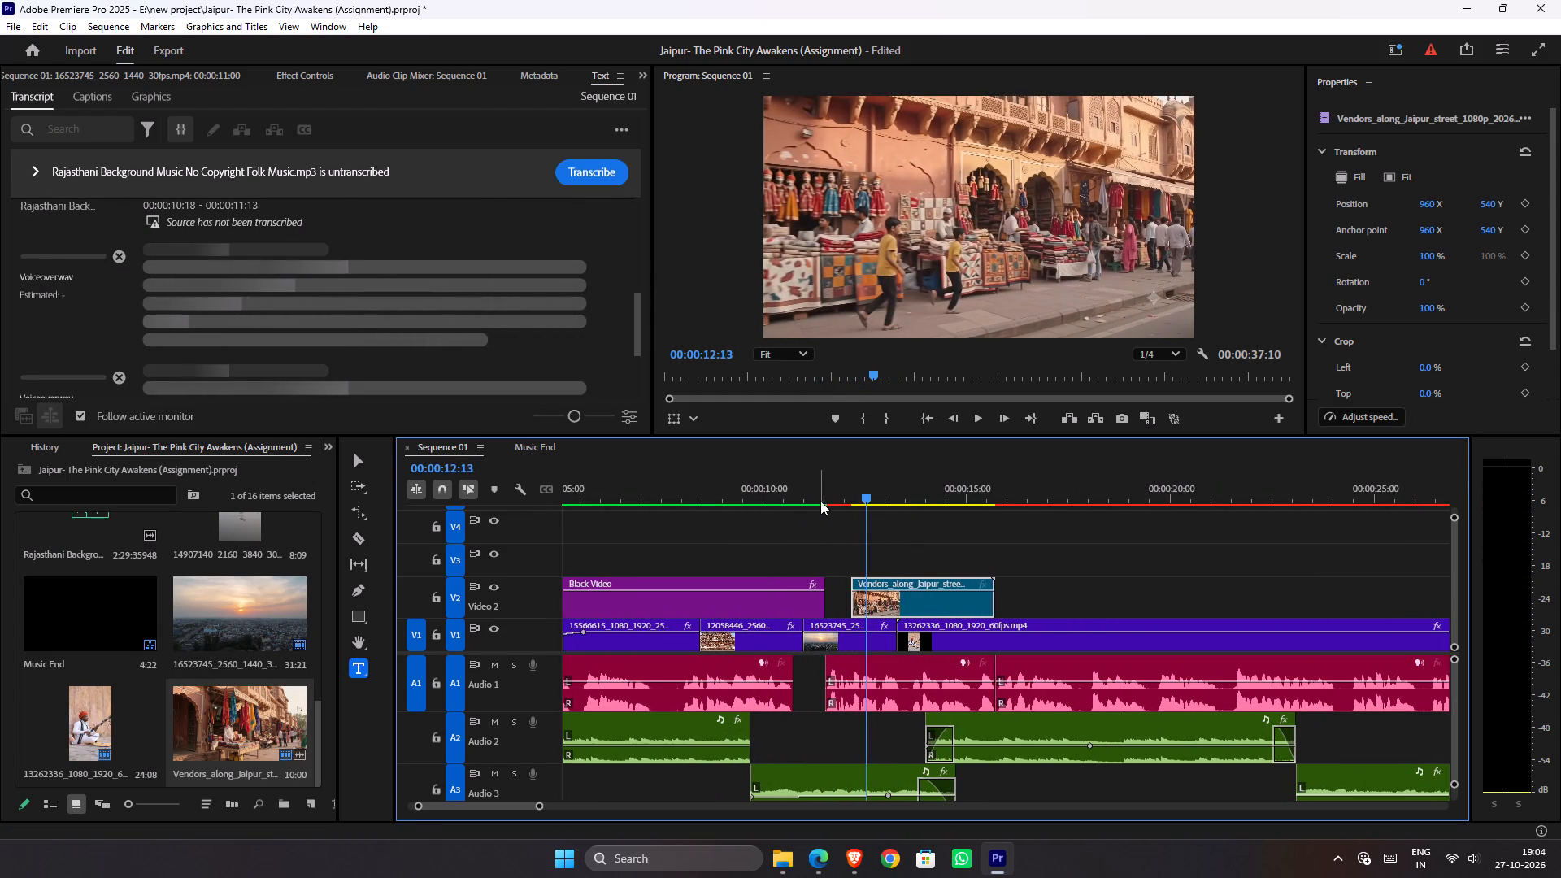
drag(813, 502, 723, 526)
key(space)
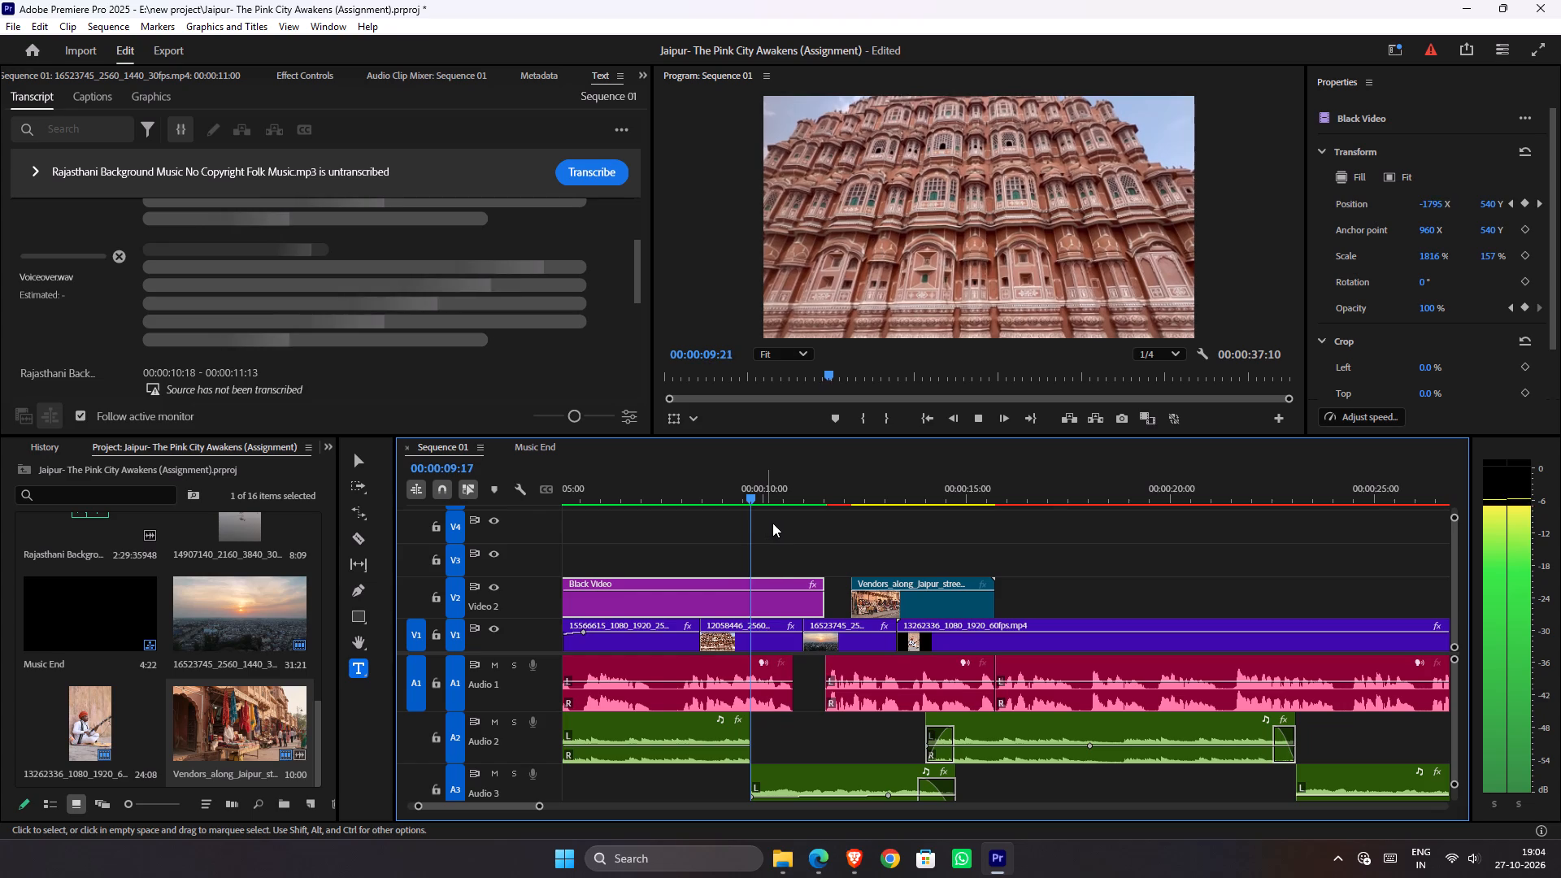
key(space)
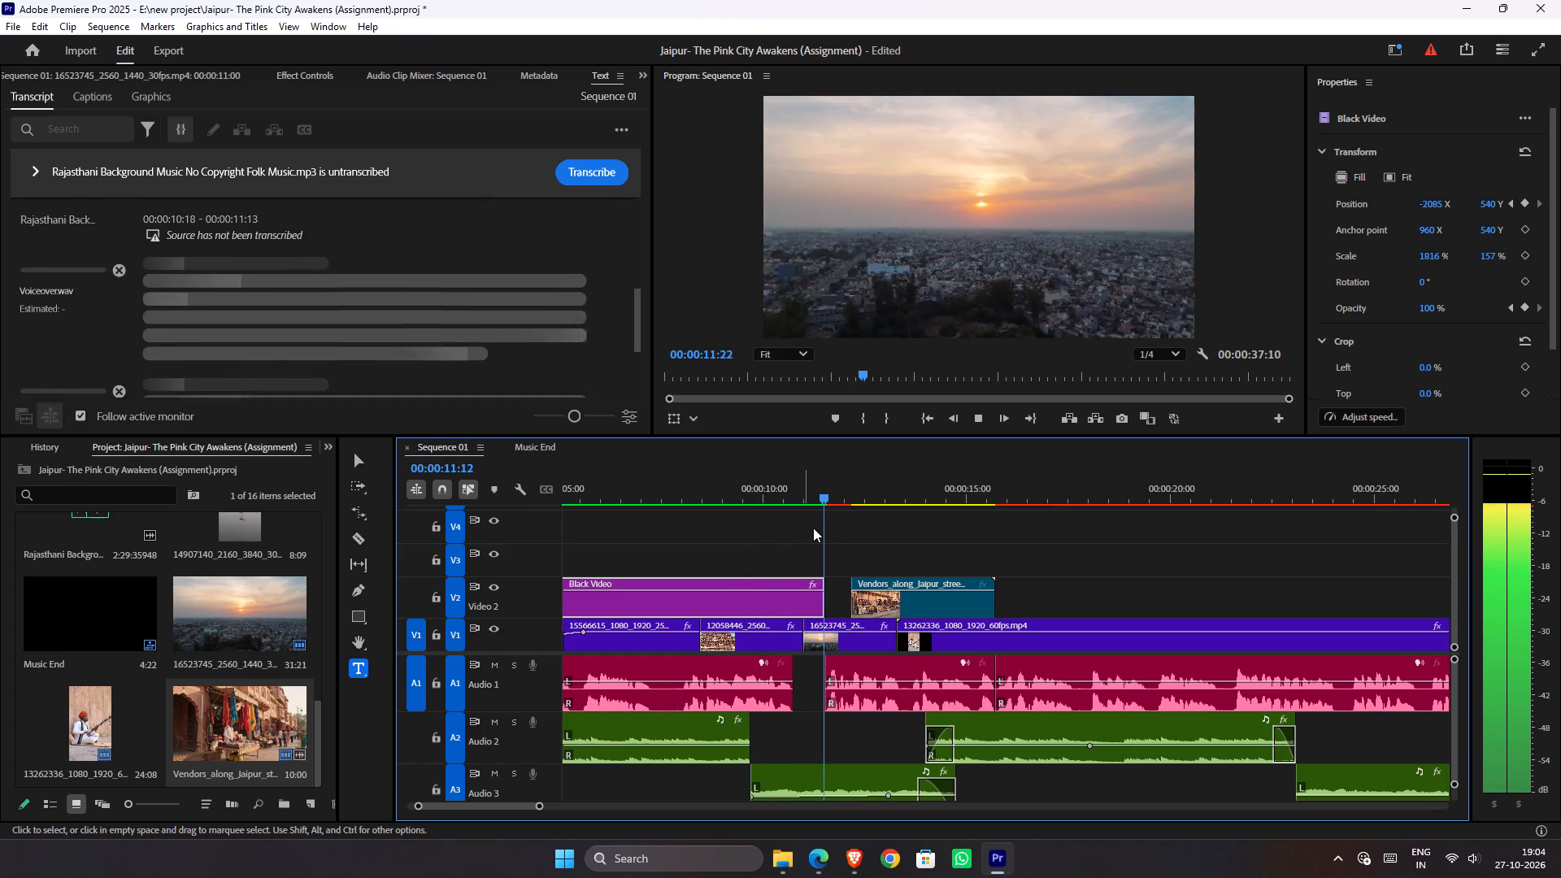
drag(828, 490, 645, 520)
key(space)
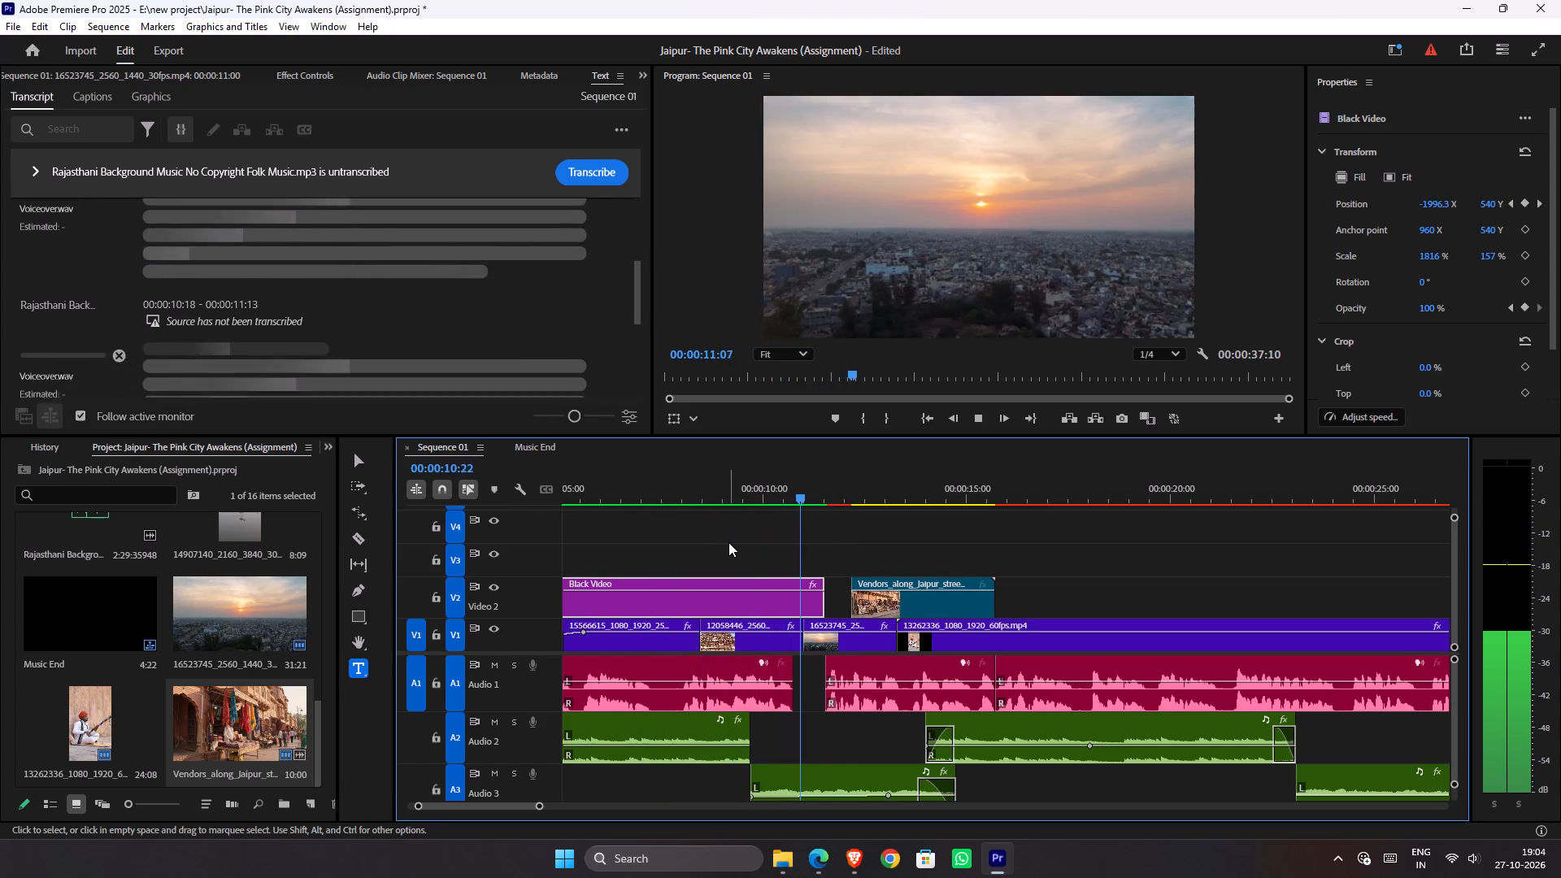
key(space)
Replay the lake palace section to find the pause and split the voice-over on A1 at 00:00:07:11.
drag(759, 488, 544, 549)
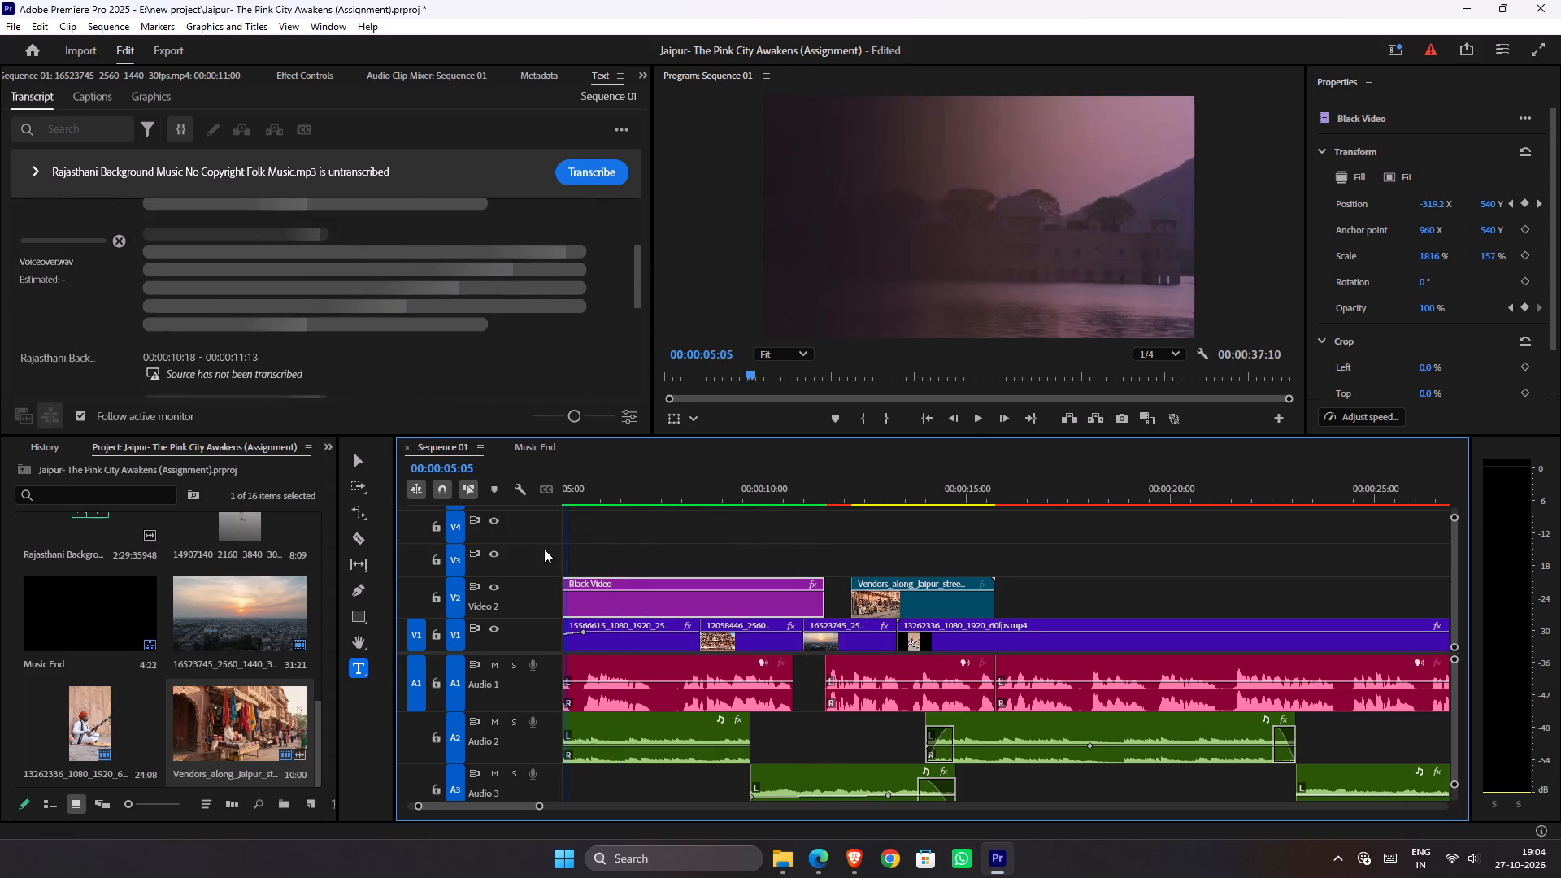
drag(544, 549, 779, 597)
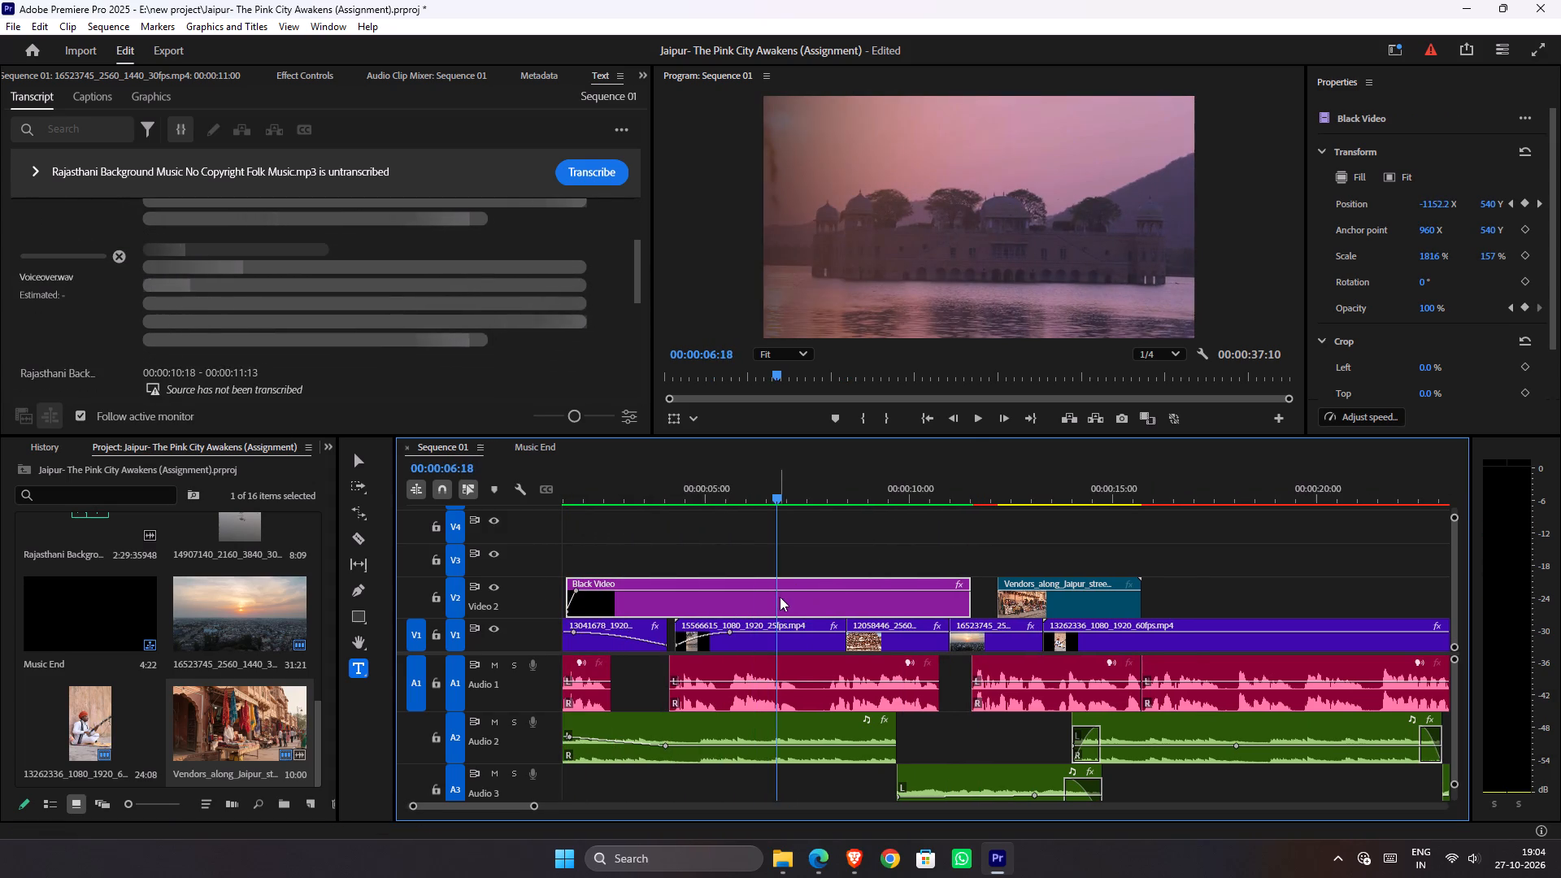
key(space)
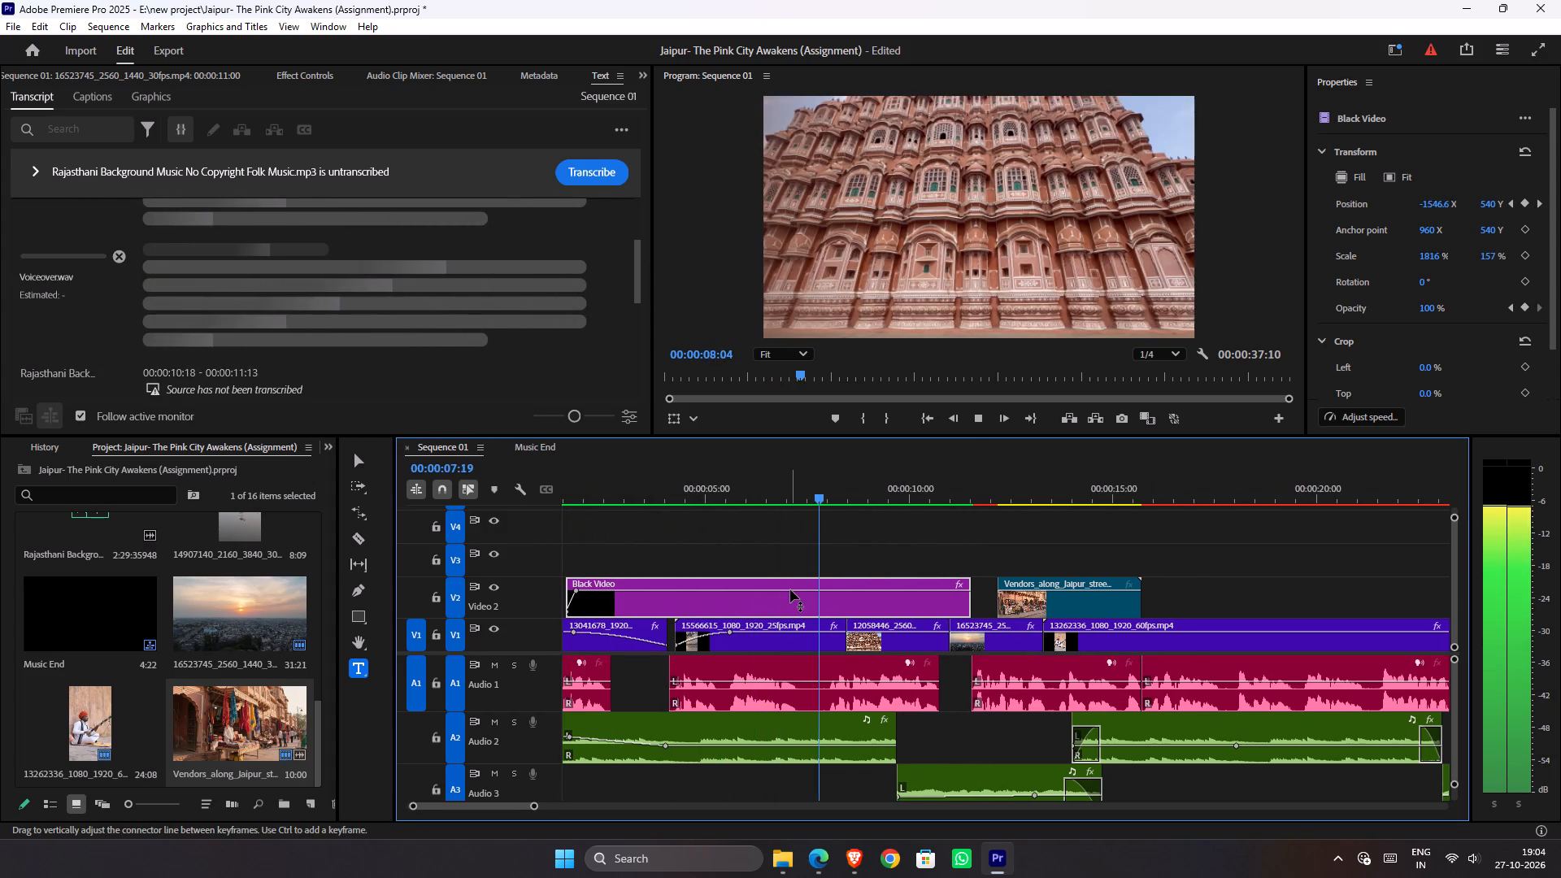
key(space)
drag(820, 498, 717, 517)
key(space)
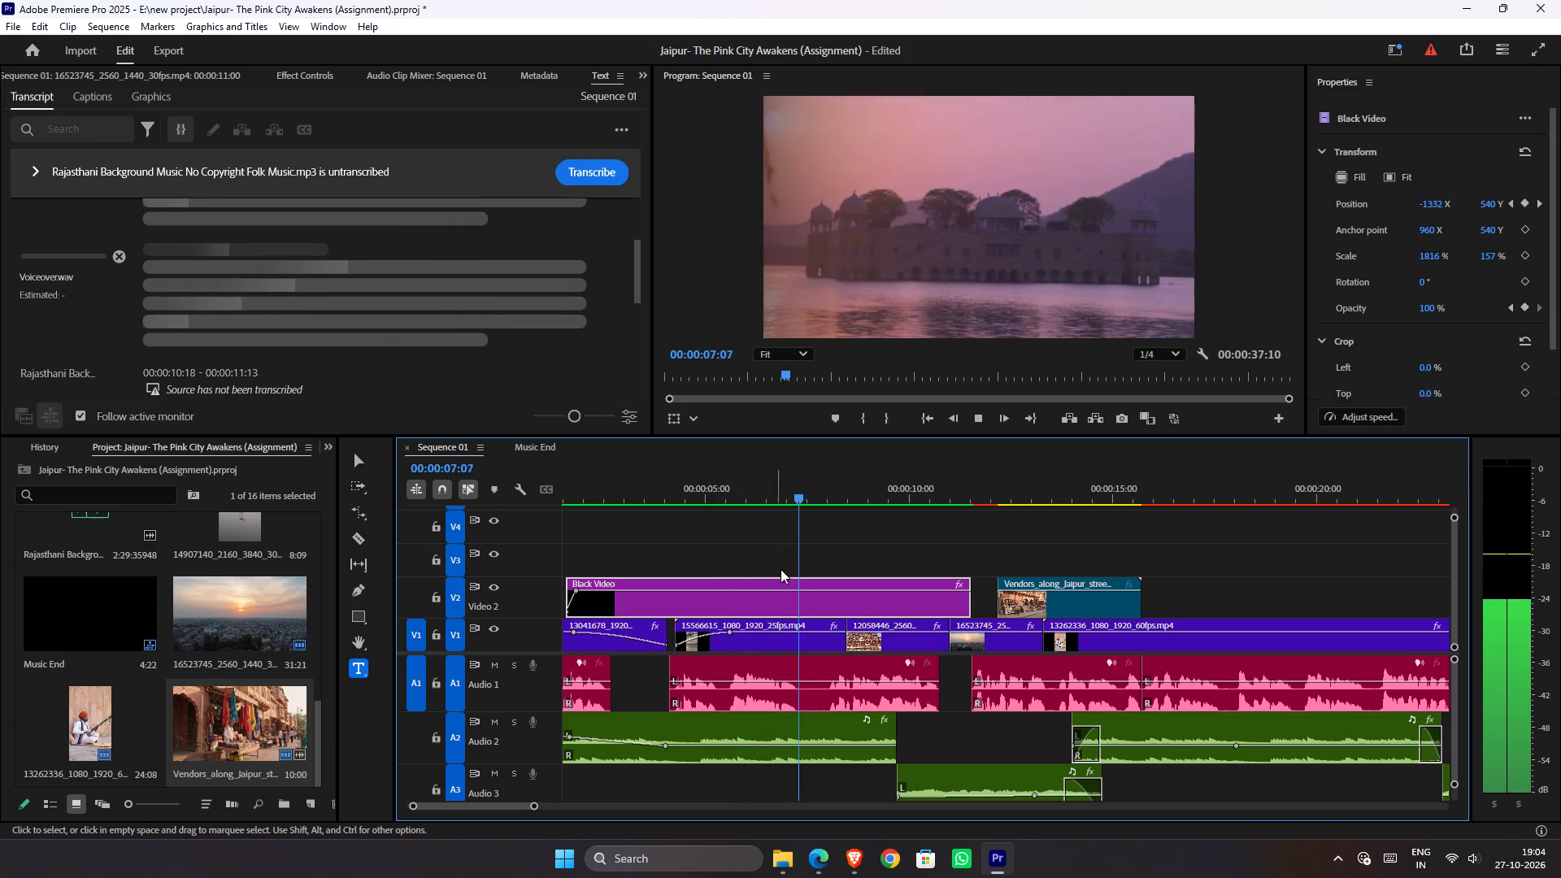
key(space)
click(810, 668)
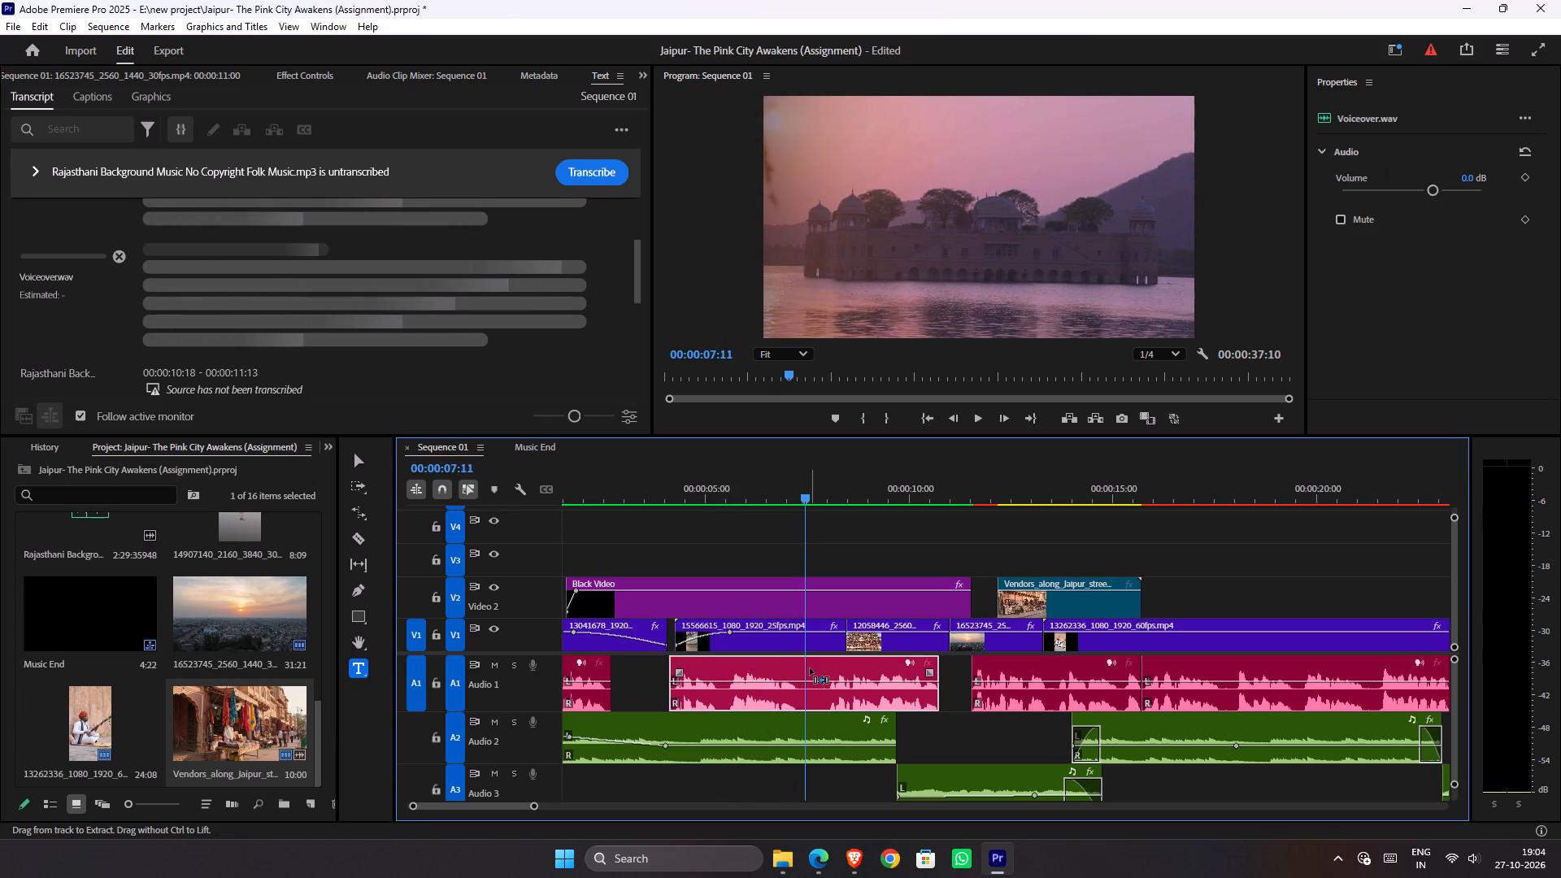
key(ctrl+k)
Cut the voice-over between 00:00:07:11 and 00:00:07:23 out of A1 and move the following piece earlier to close the gap.
key(space)
key(space)
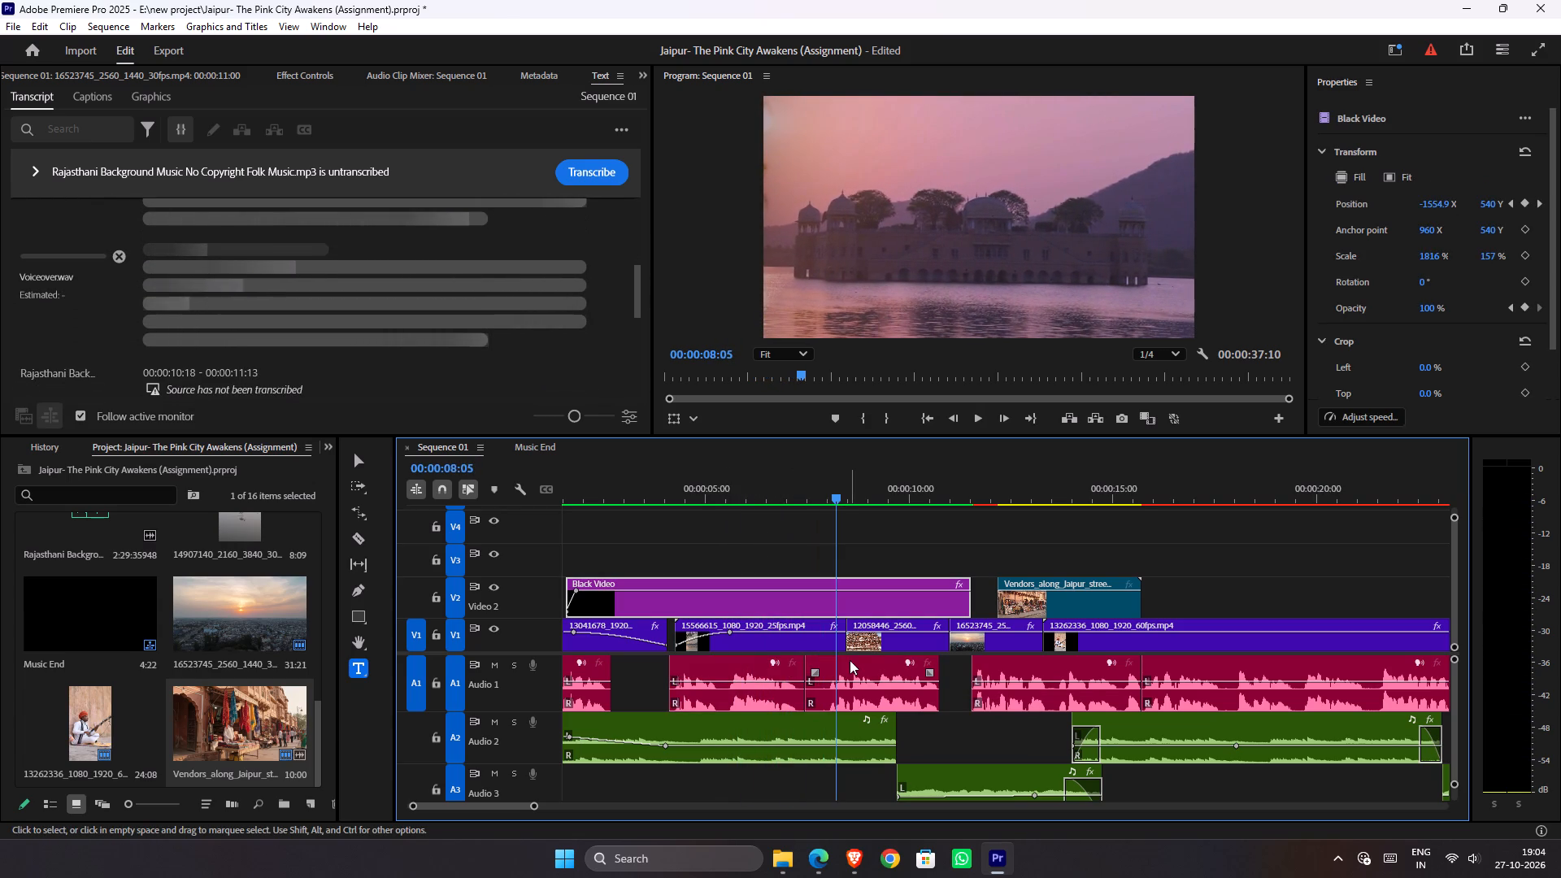
drag(839, 502, 832, 499)
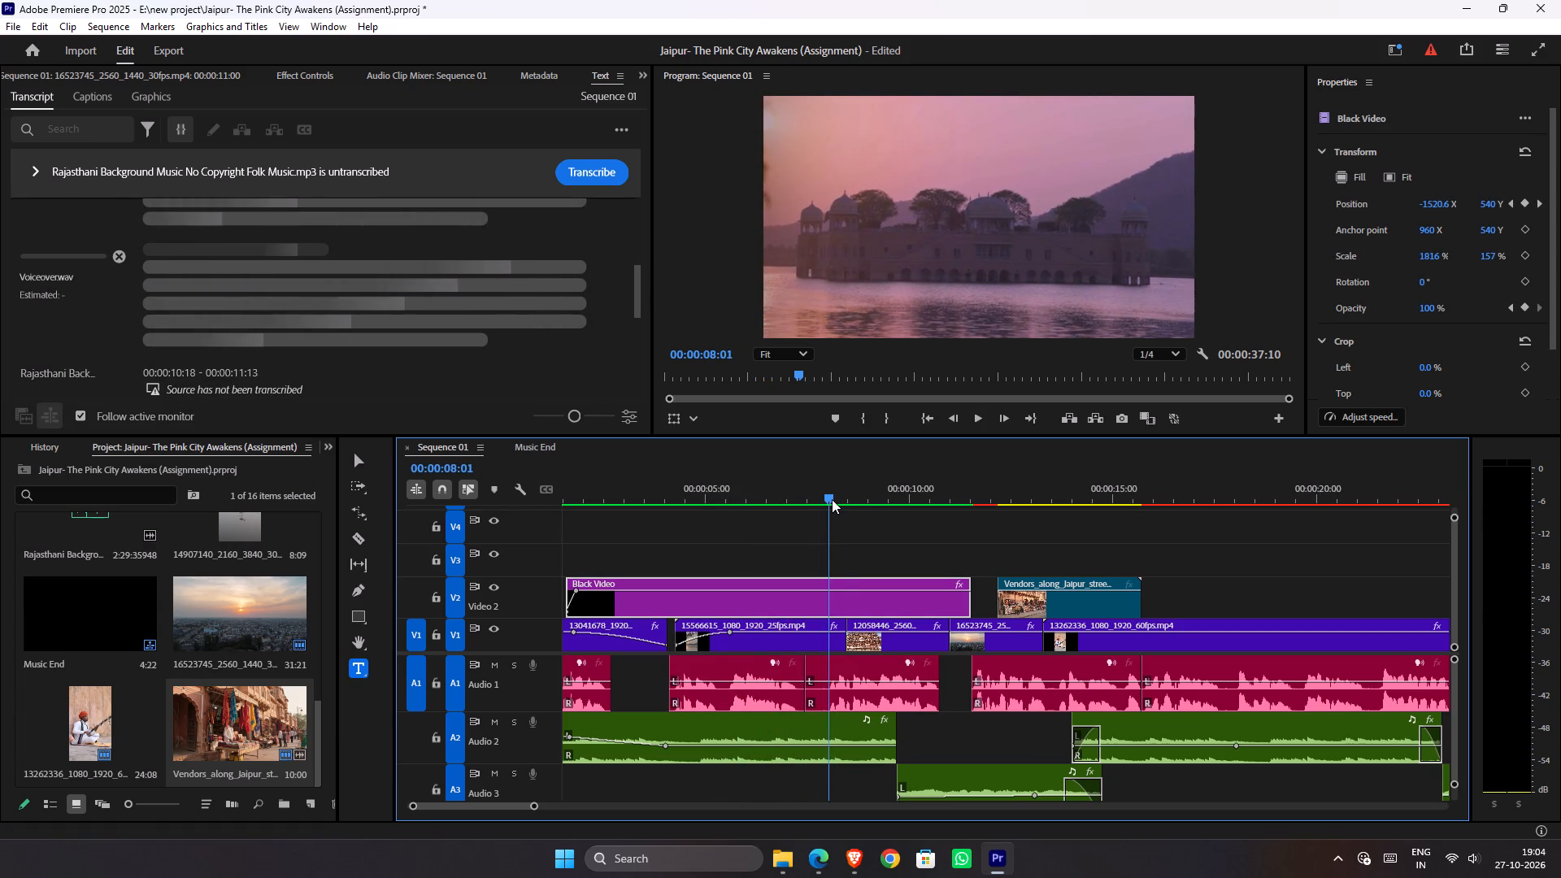
drag(832, 499, 829, 496)
click(831, 679)
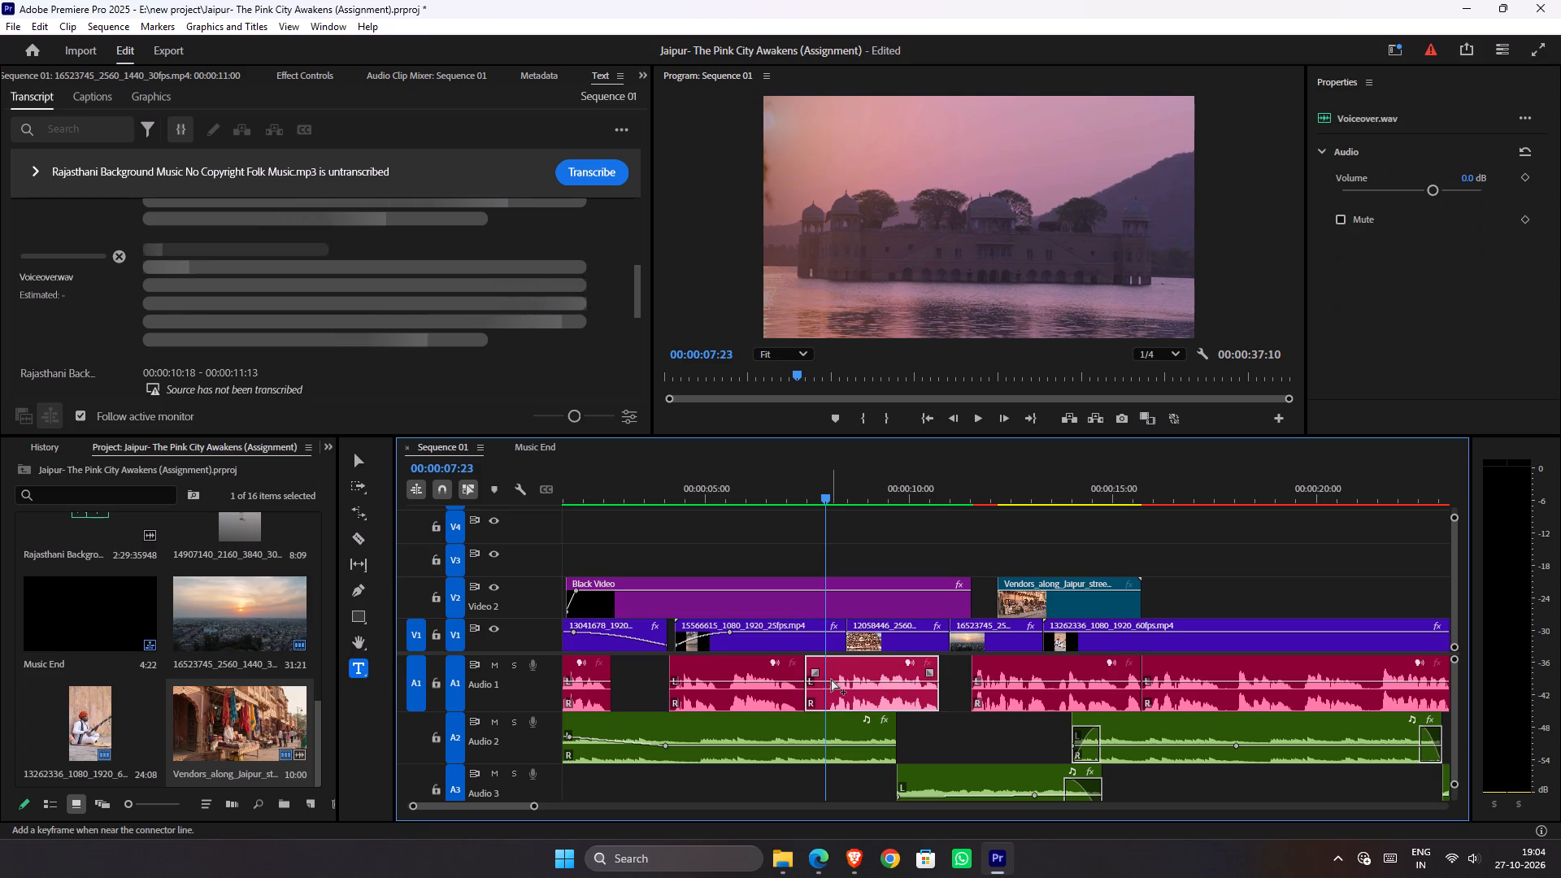
key(ctrl+k)
key(Delete)
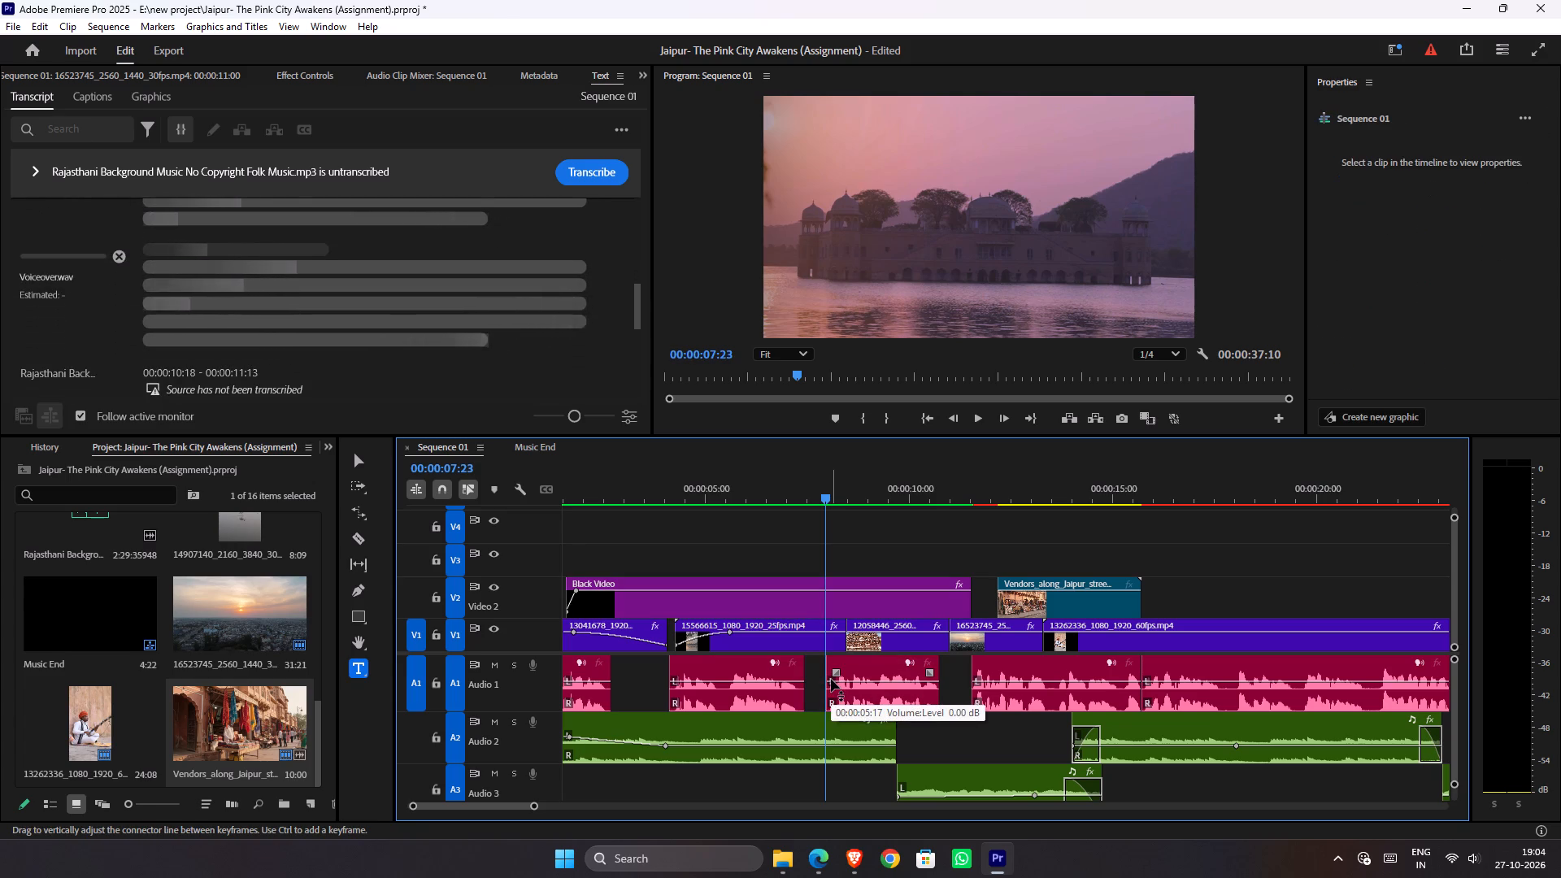
drag(894, 704, 863, 706)
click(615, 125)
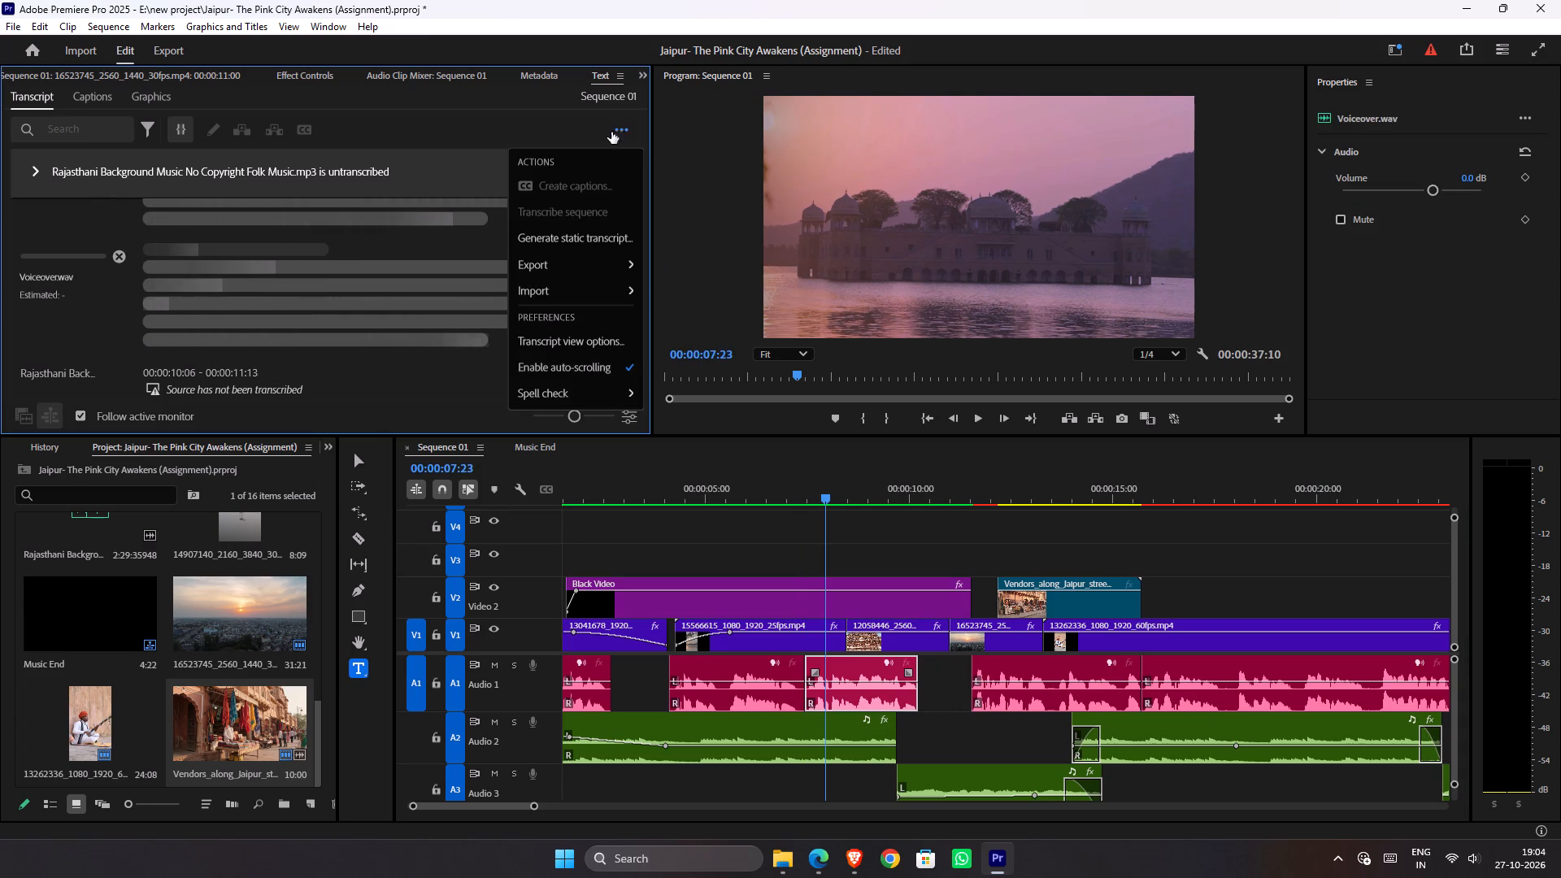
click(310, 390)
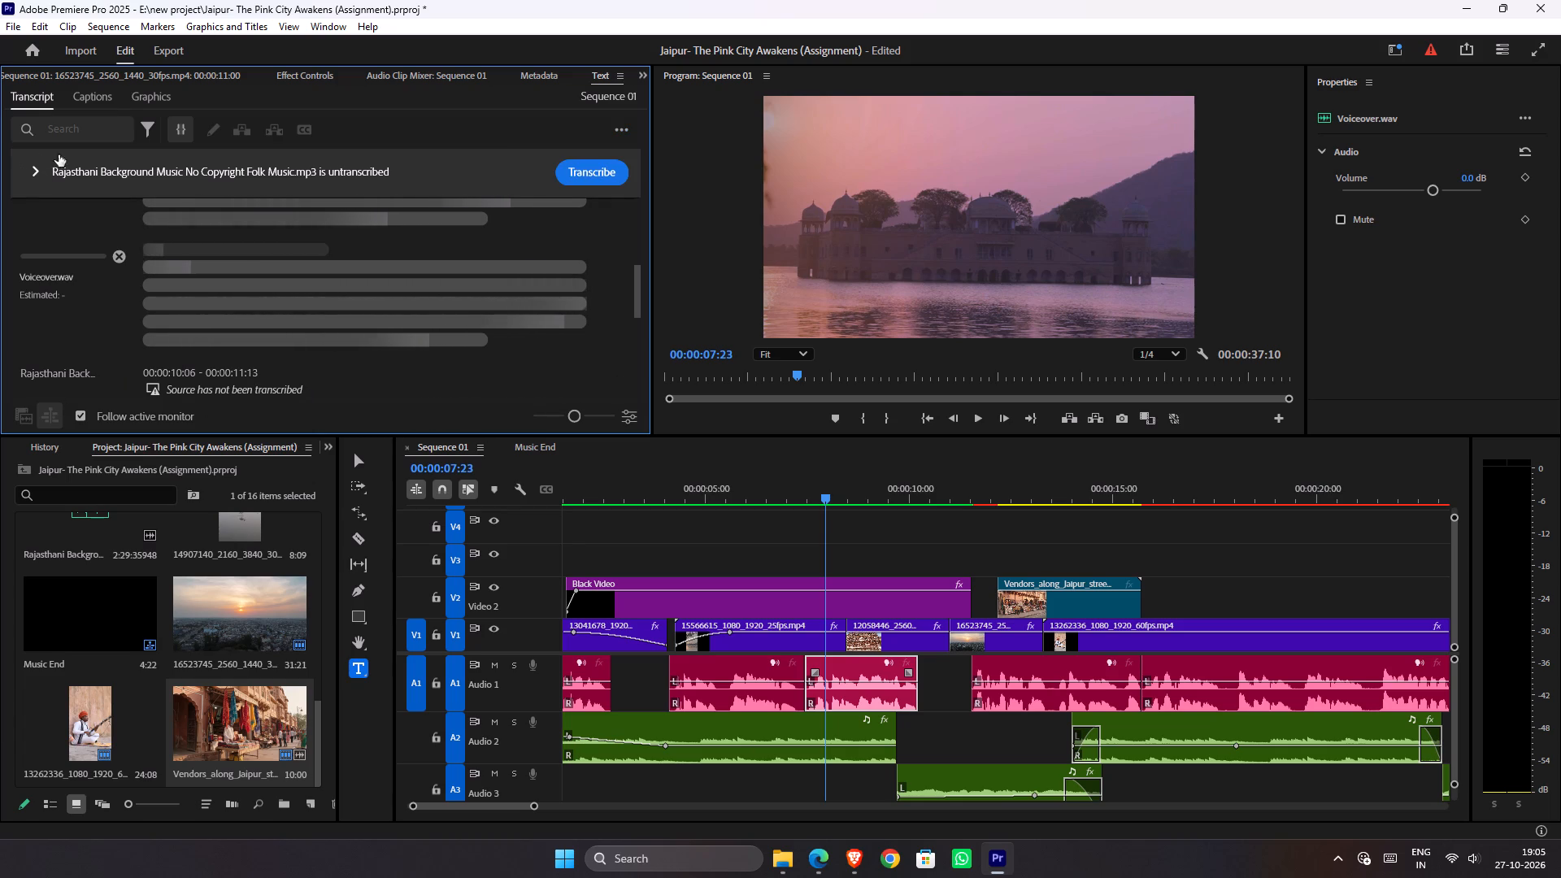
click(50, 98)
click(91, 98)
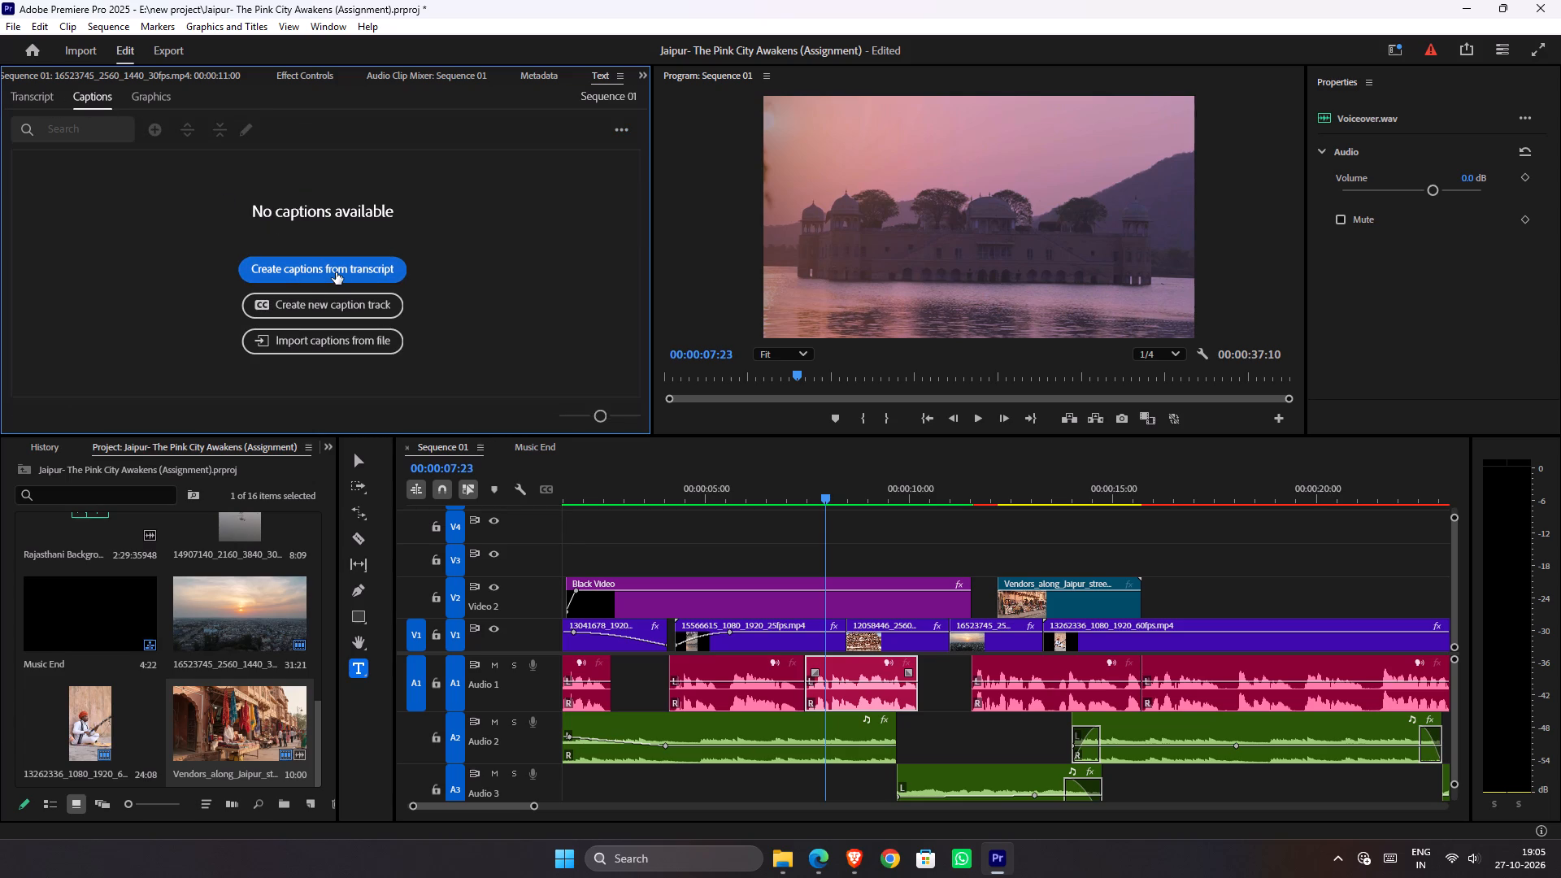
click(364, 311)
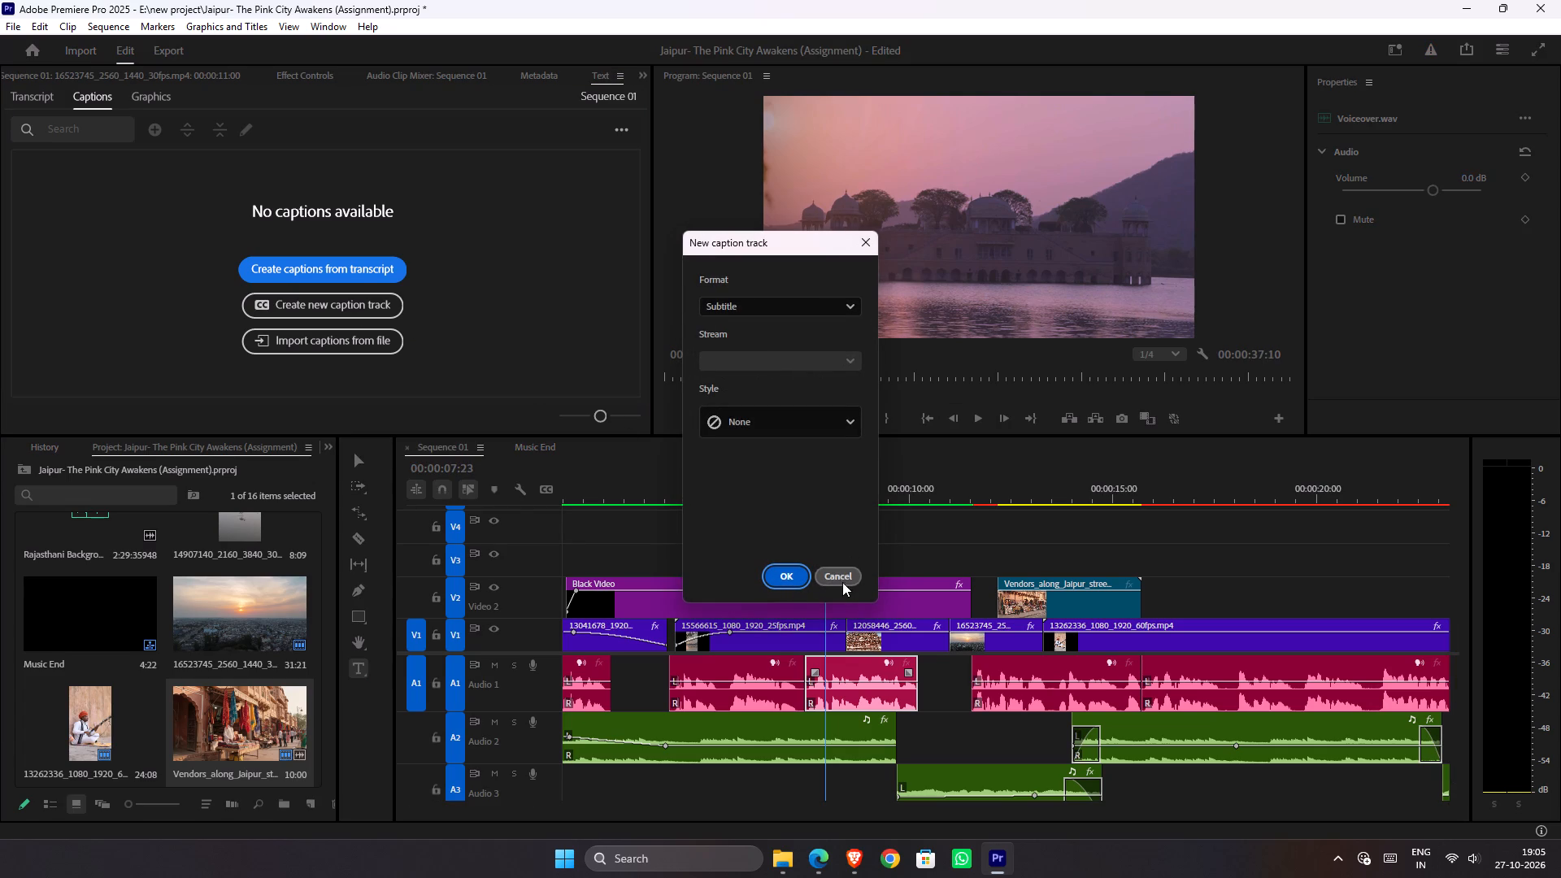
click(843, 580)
Play the voice-over across the tightened join at 00:00:07:11 to check its timing against the lake palace and façade shots.
drag(782, 495, 728, 489)
key(space)
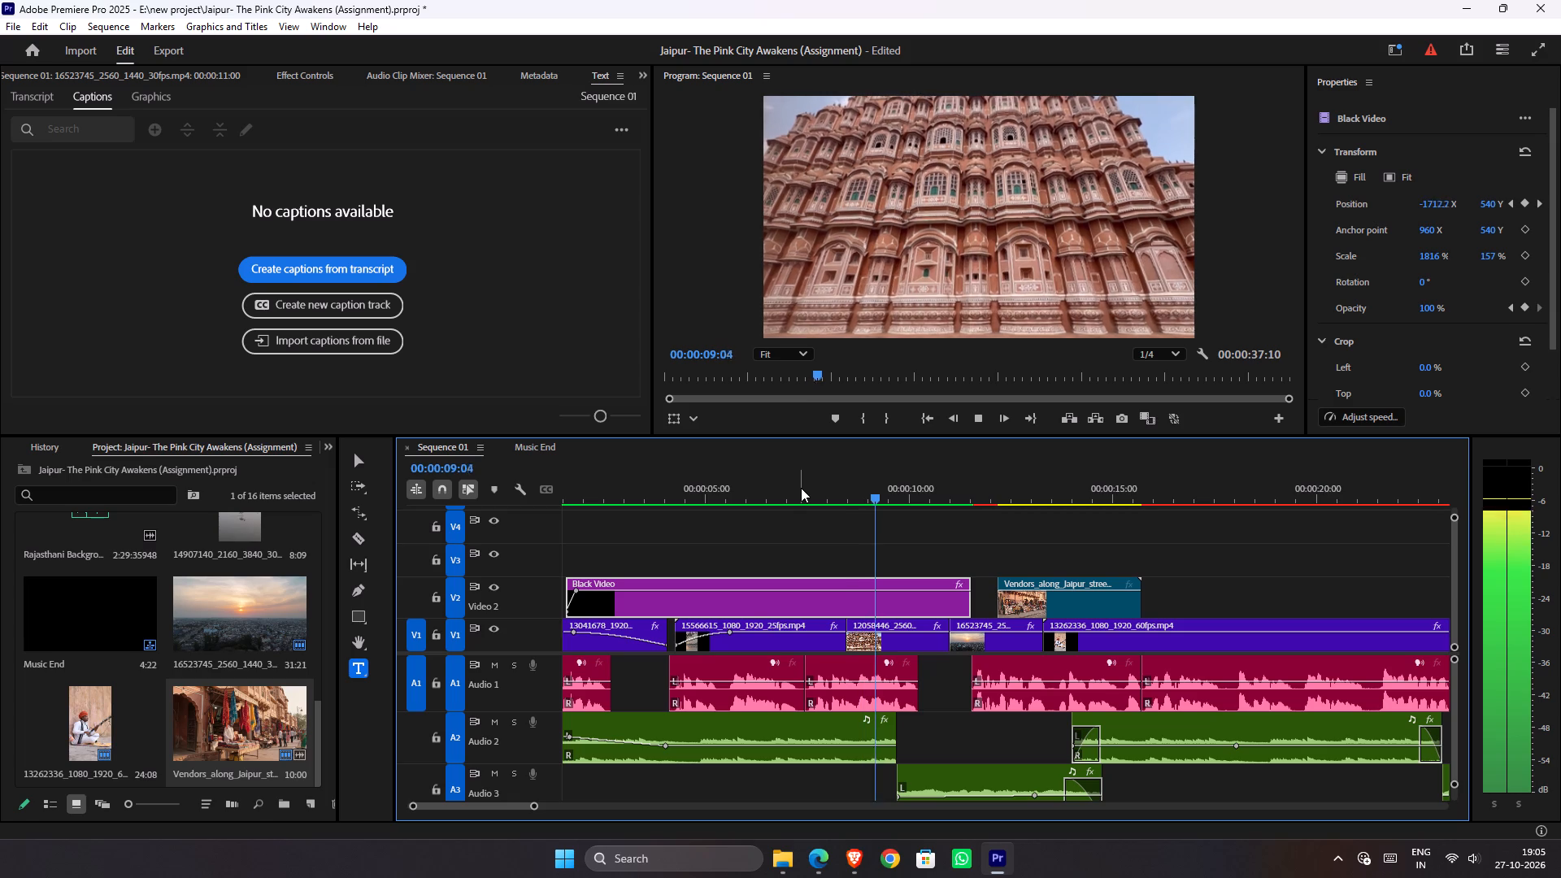
key(space)
drag(767, 497, 692, 502)
key(space)
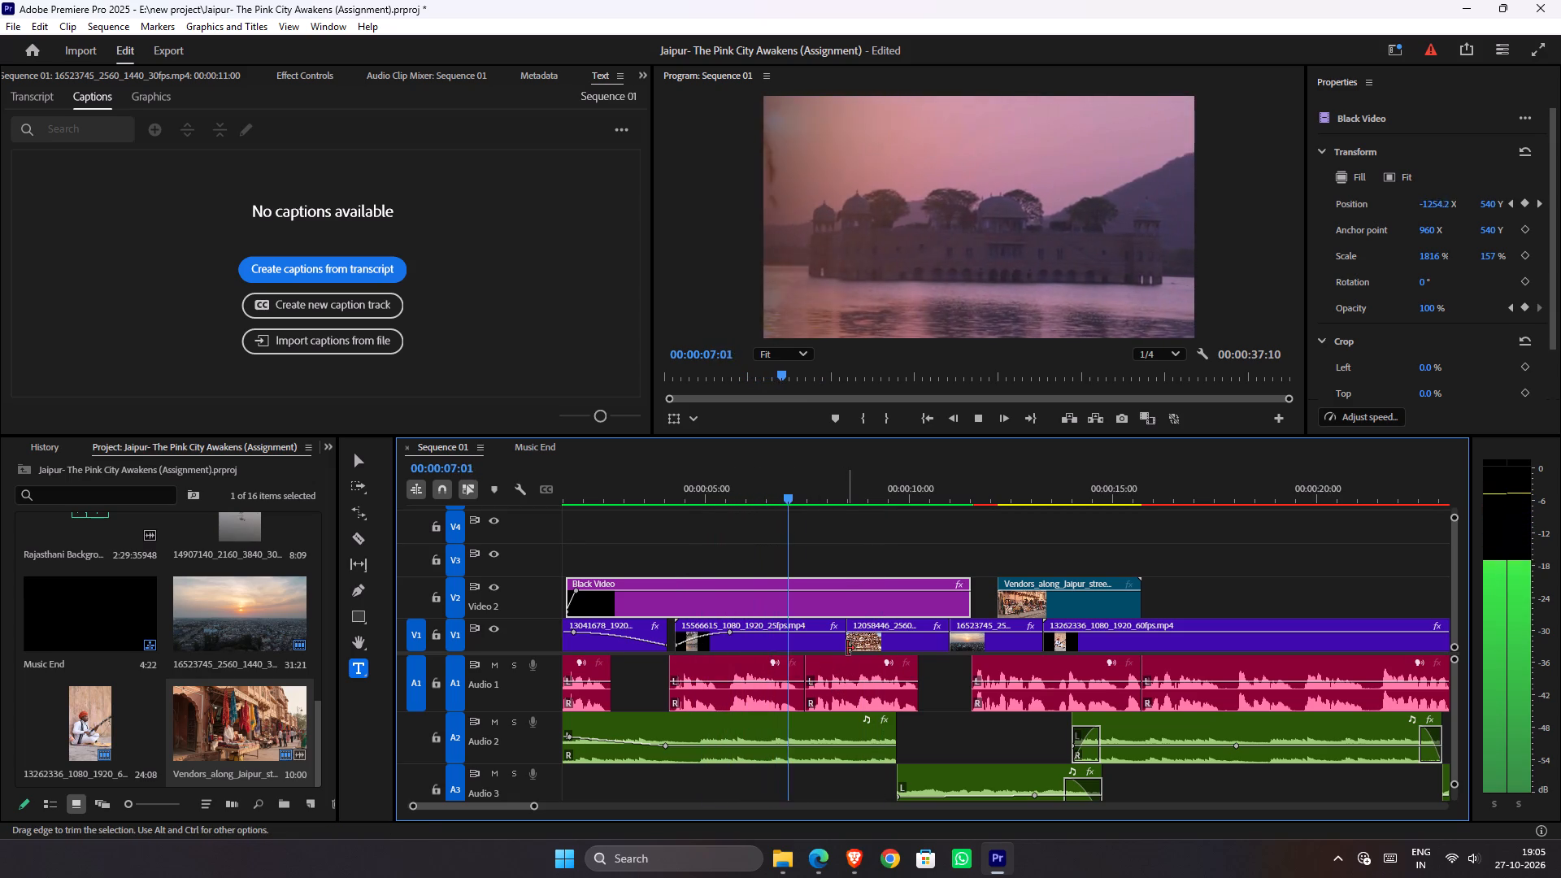
key(space)
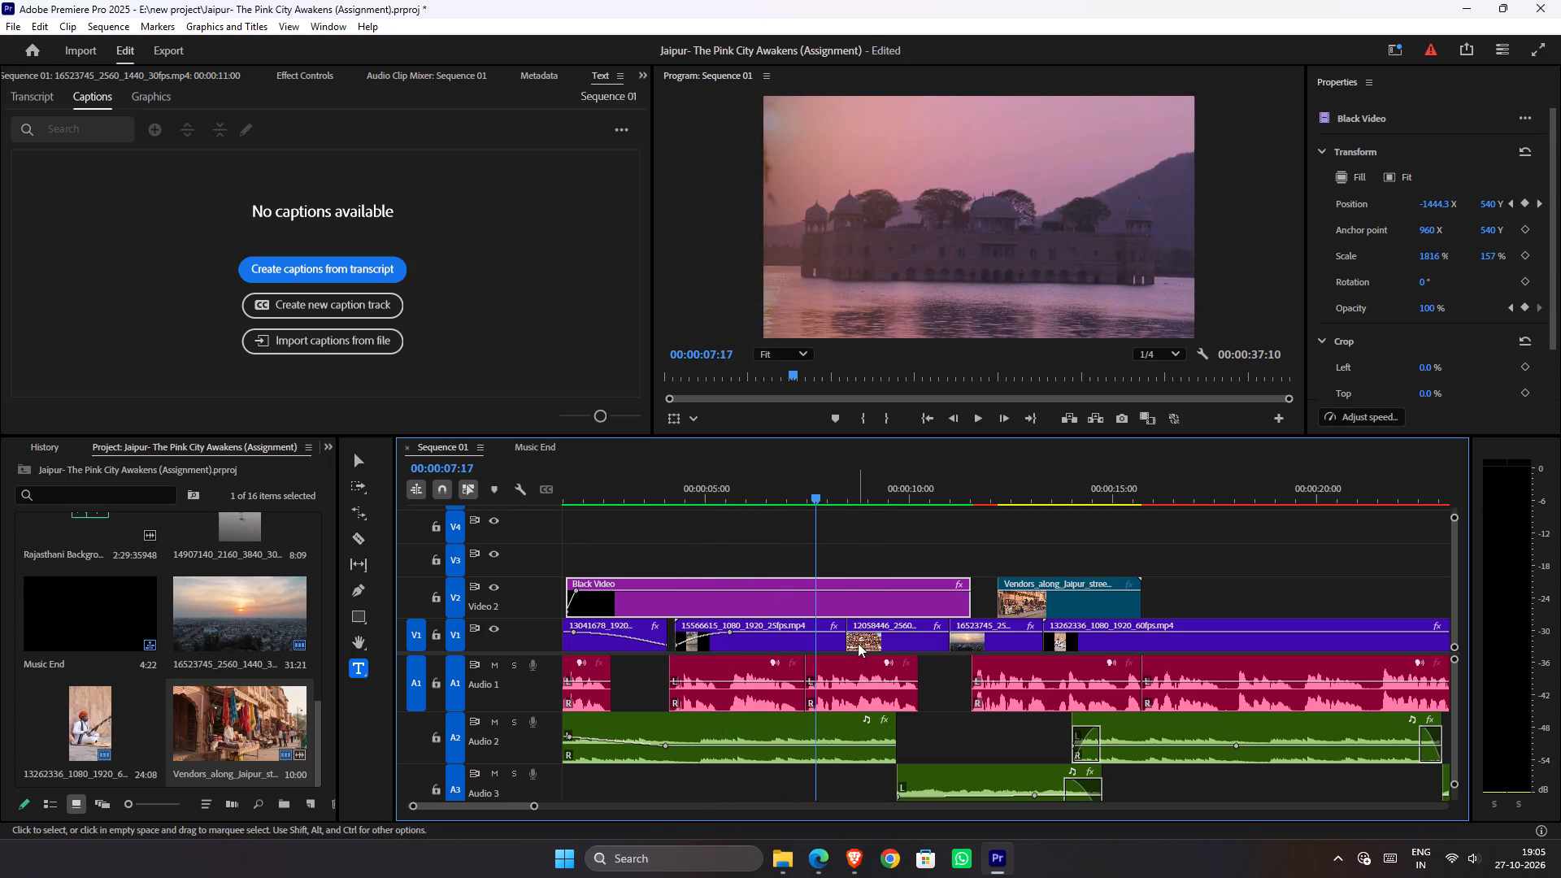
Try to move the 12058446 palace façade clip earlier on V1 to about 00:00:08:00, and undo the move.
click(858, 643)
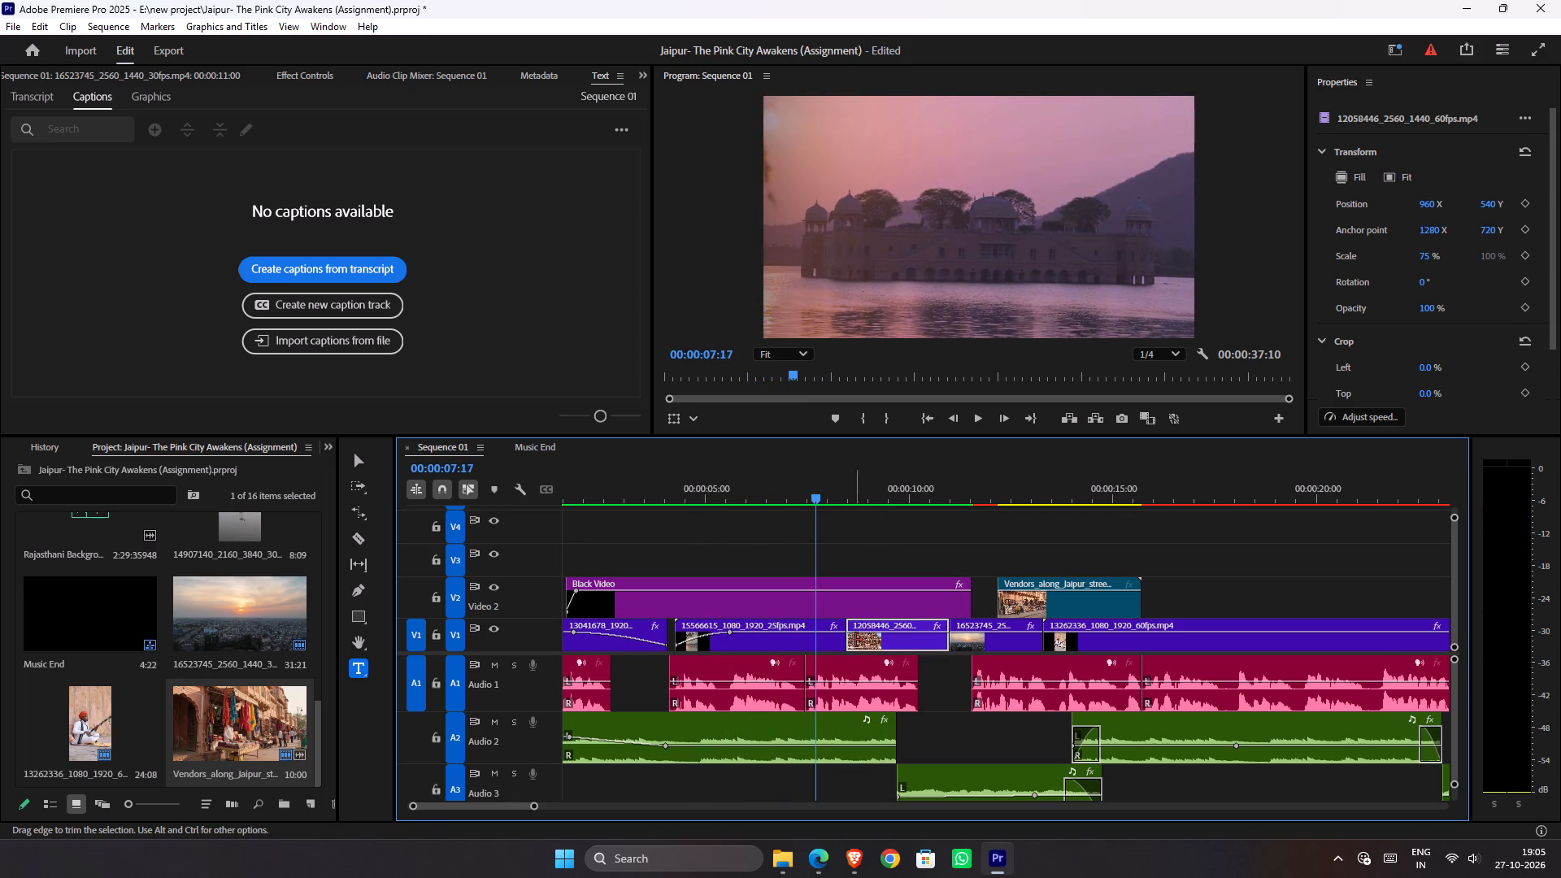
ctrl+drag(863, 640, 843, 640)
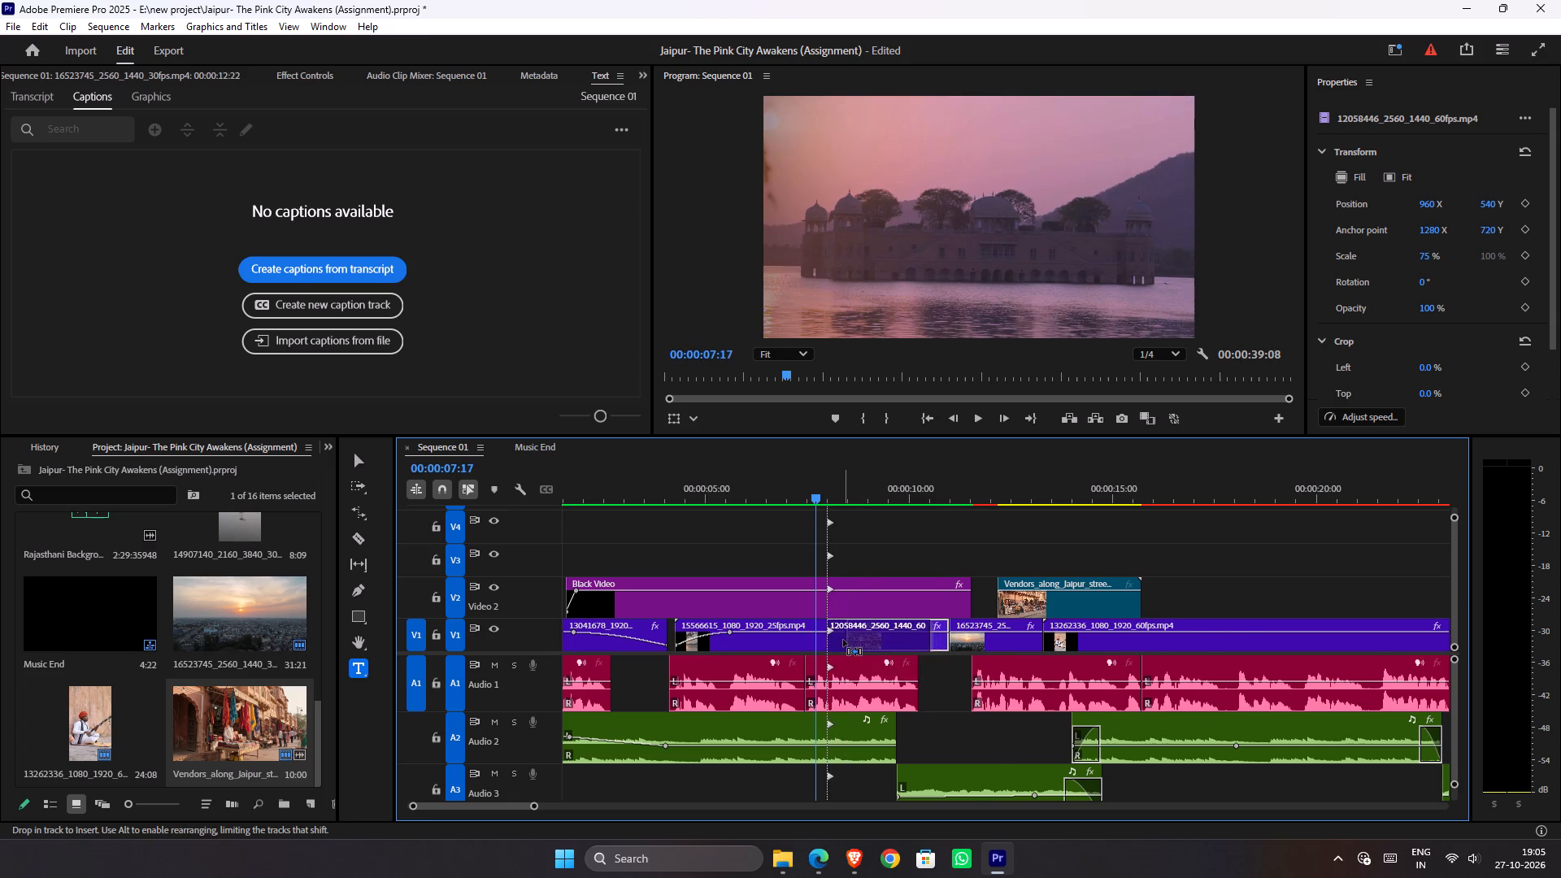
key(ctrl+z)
Move the 12058446 façade and 16523745 sunset clips earlier together on V1, with the first starting at about 00:00:08:02, and play the result.
click(865, 641)
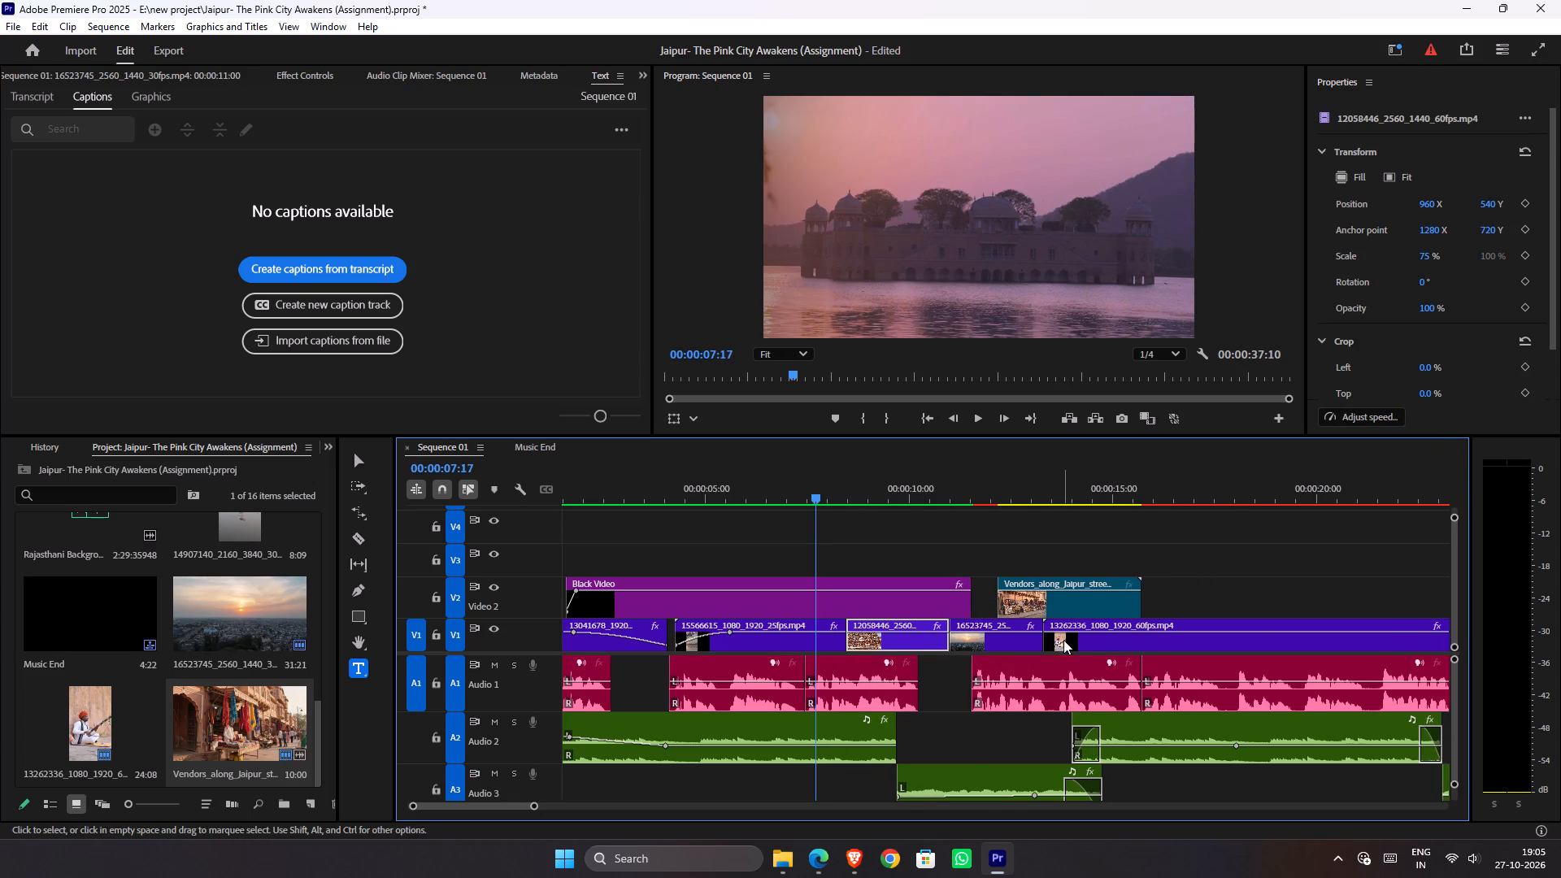
shift+click(1001, 643)
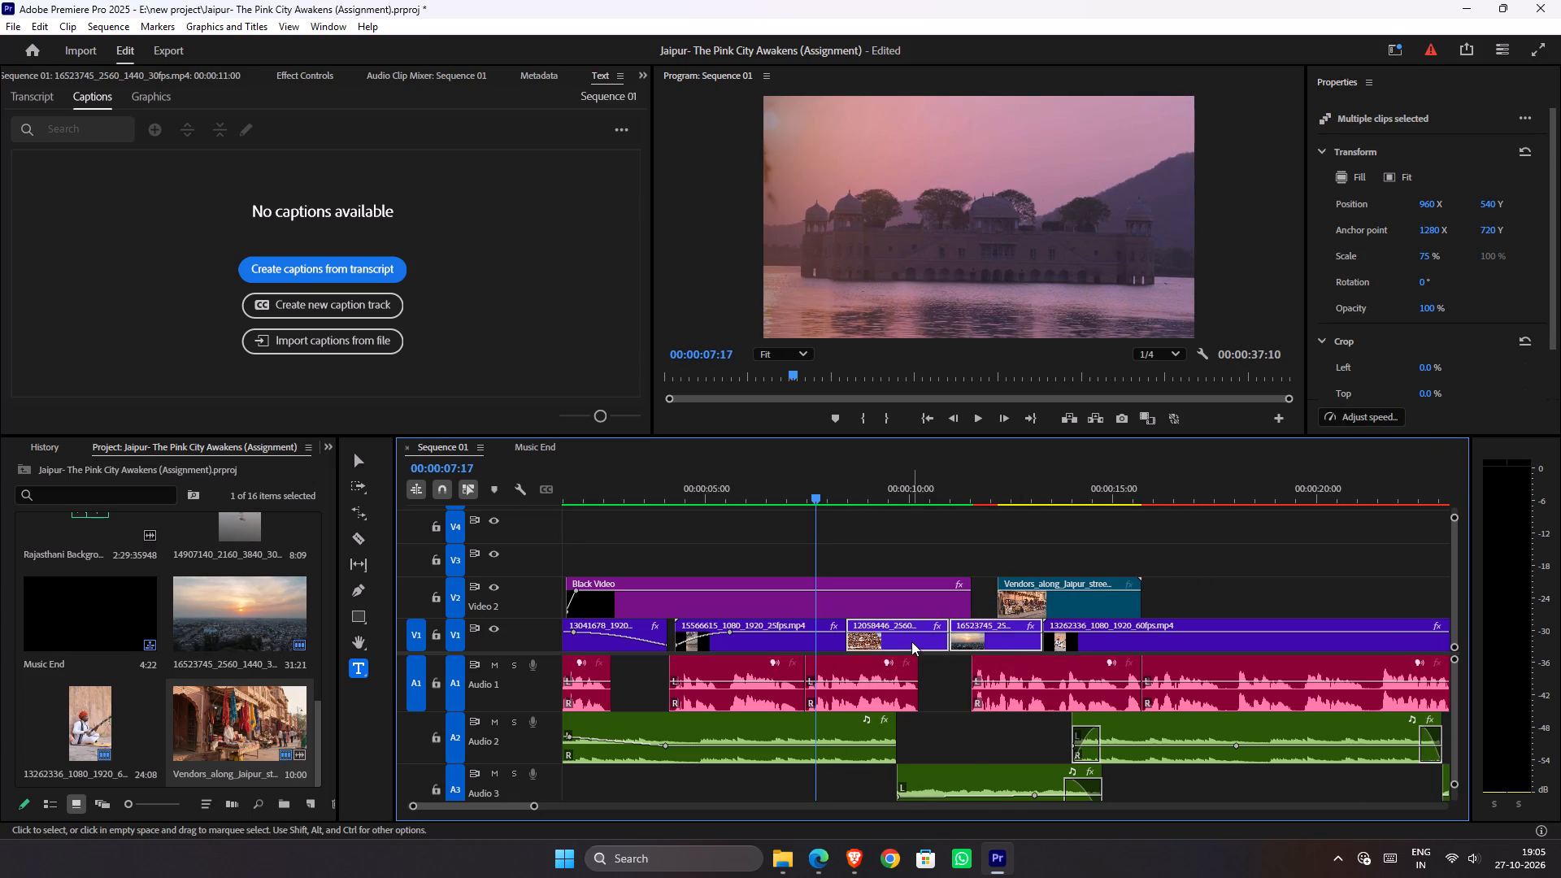
drag(907, 639, 893, 641)
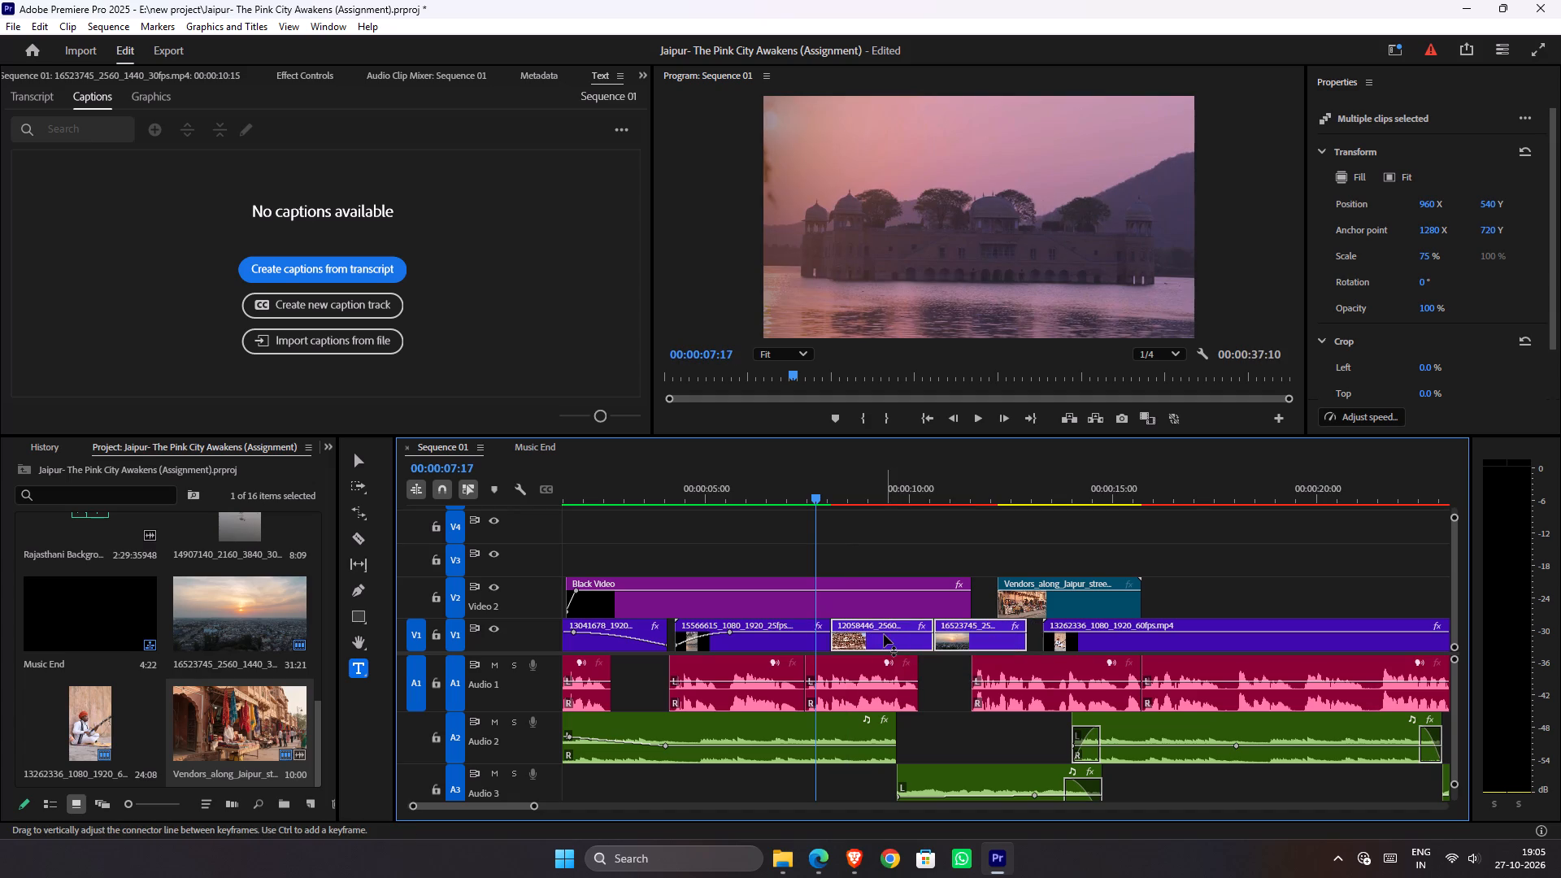
drag(884, 634, 878, 617)
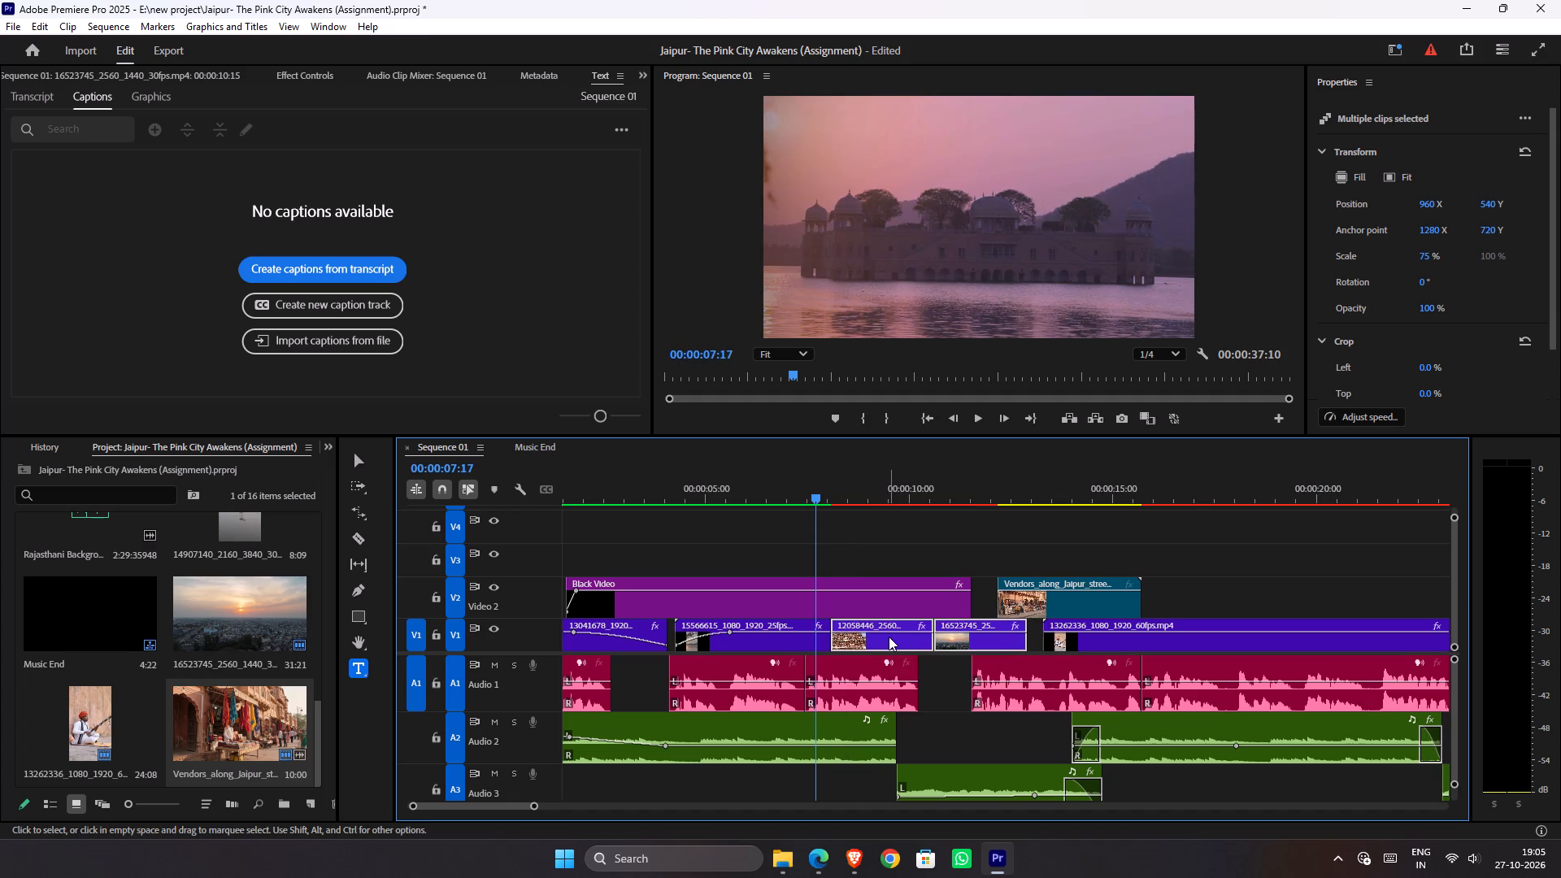
click(889, 637)
key(space)
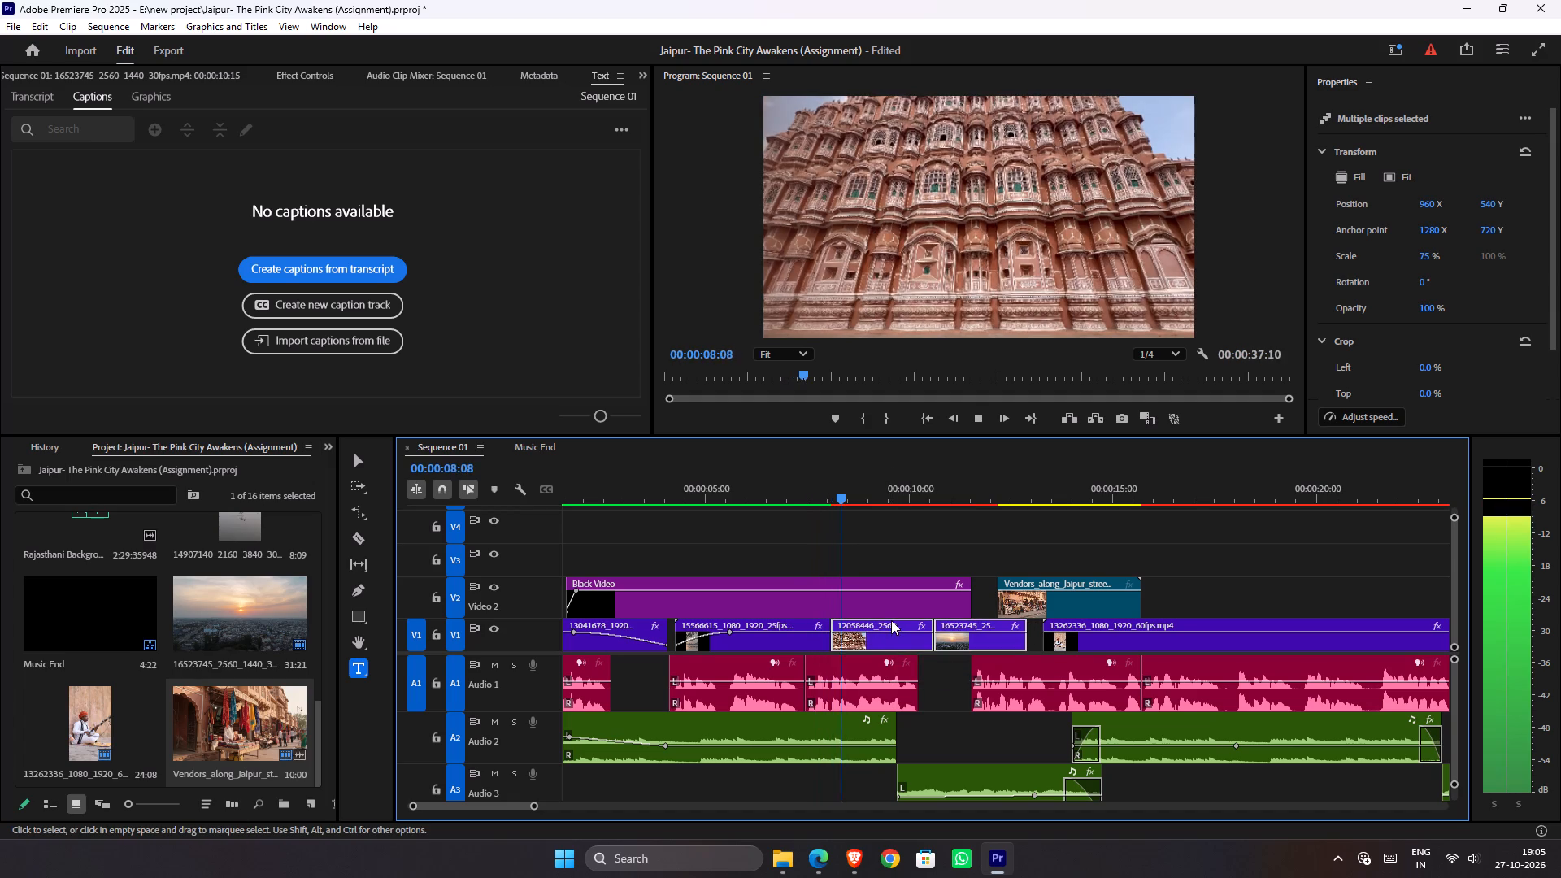
Move the 12058446 palace façade clip earlier on V1 to start at 00:00:07:16, and play the result against the voice-over.
drag(852, 503, 735, 535)
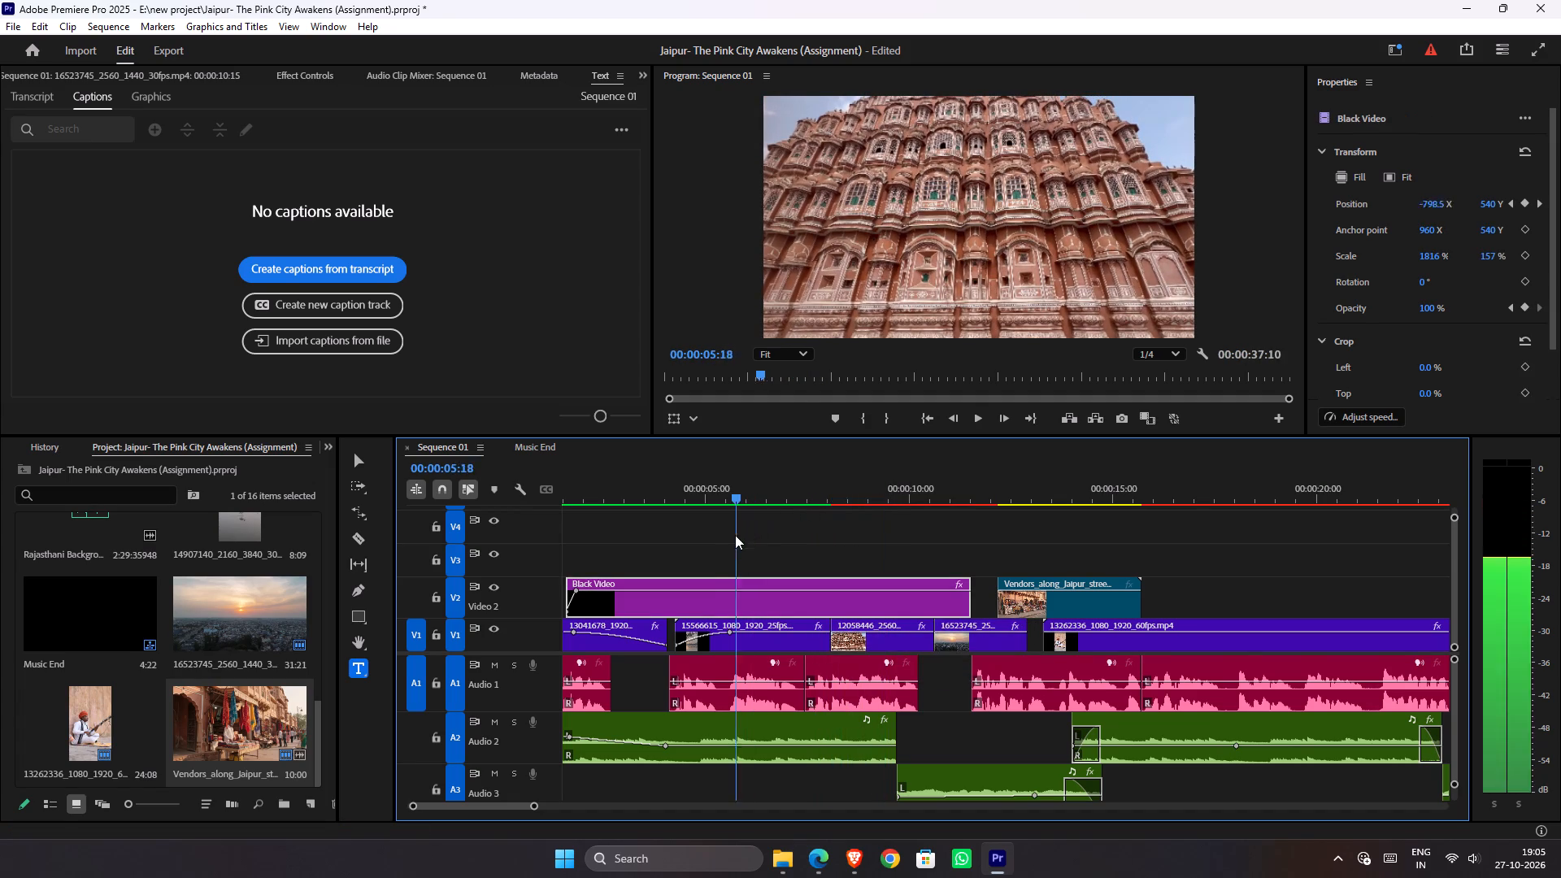
drag(735, 535, 712, 545)
key(space)
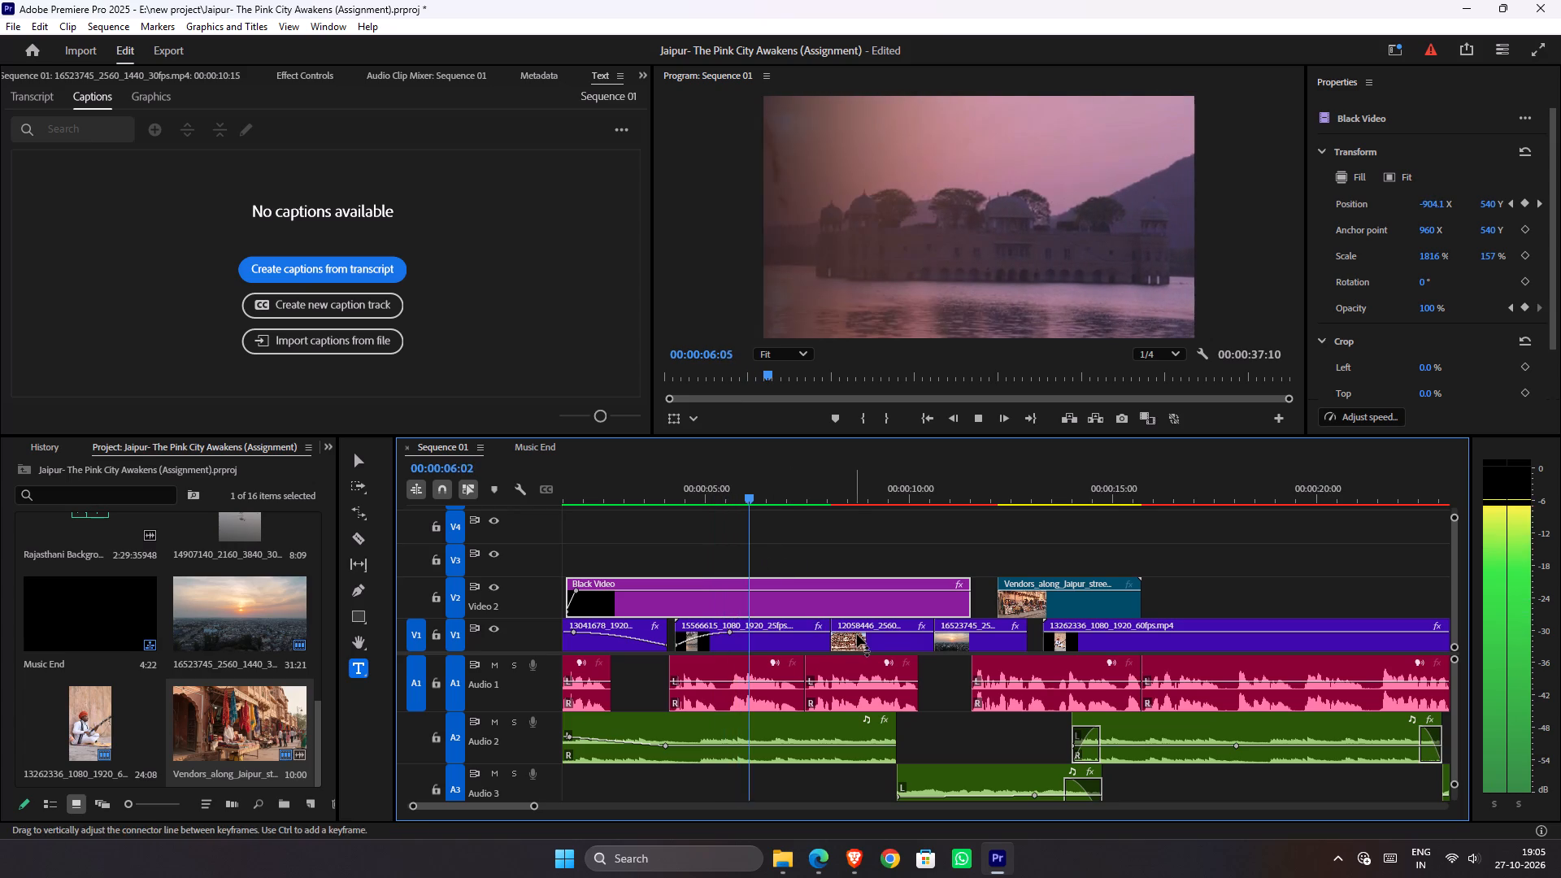
key(space)
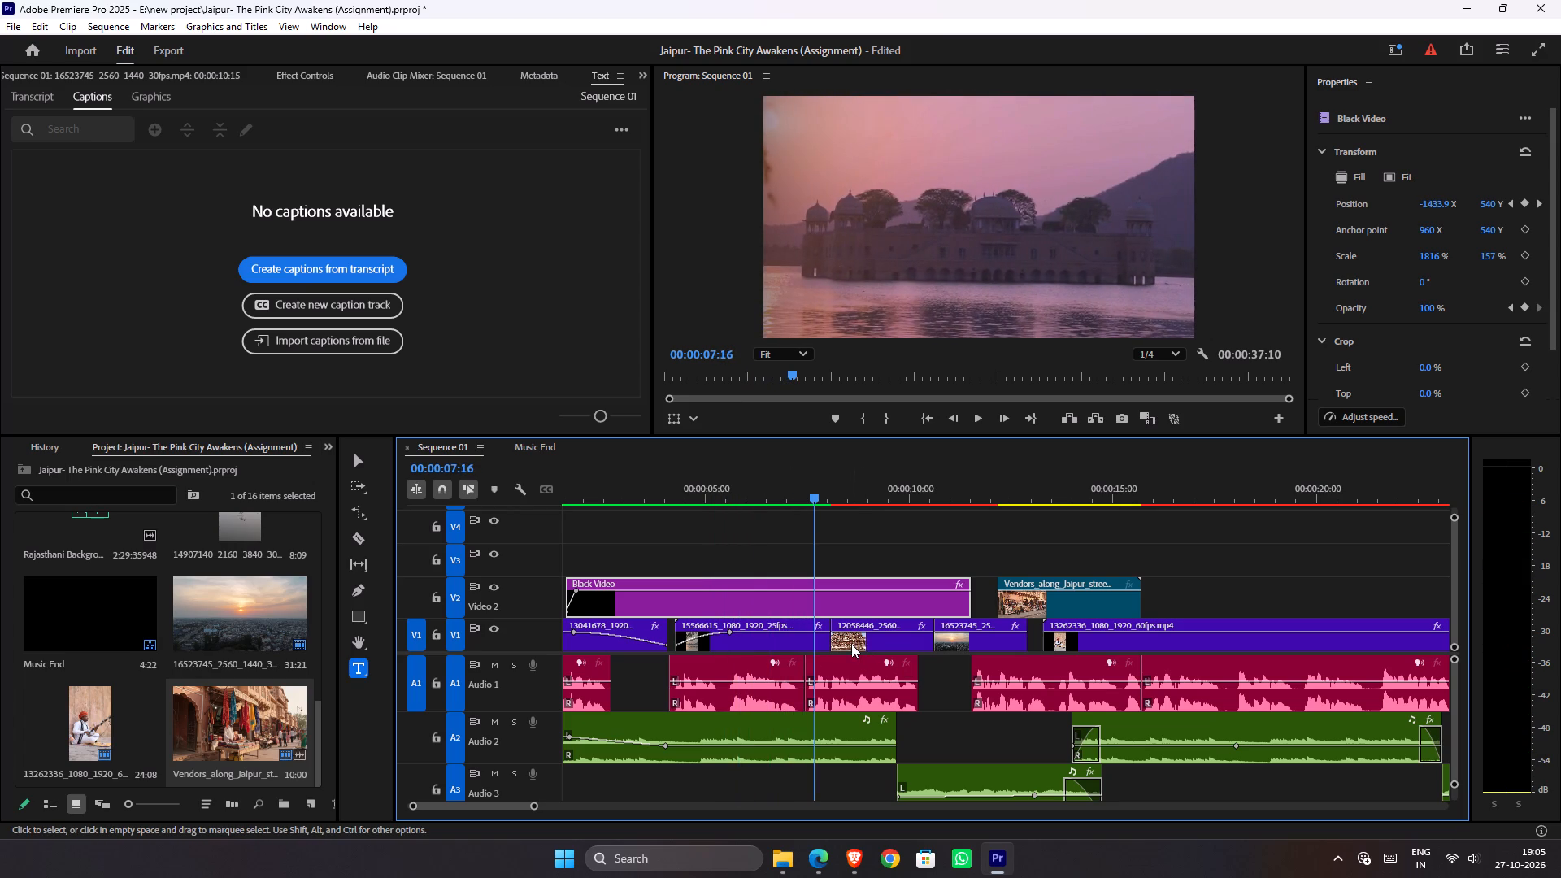
drag(851, 641, 830, 641)
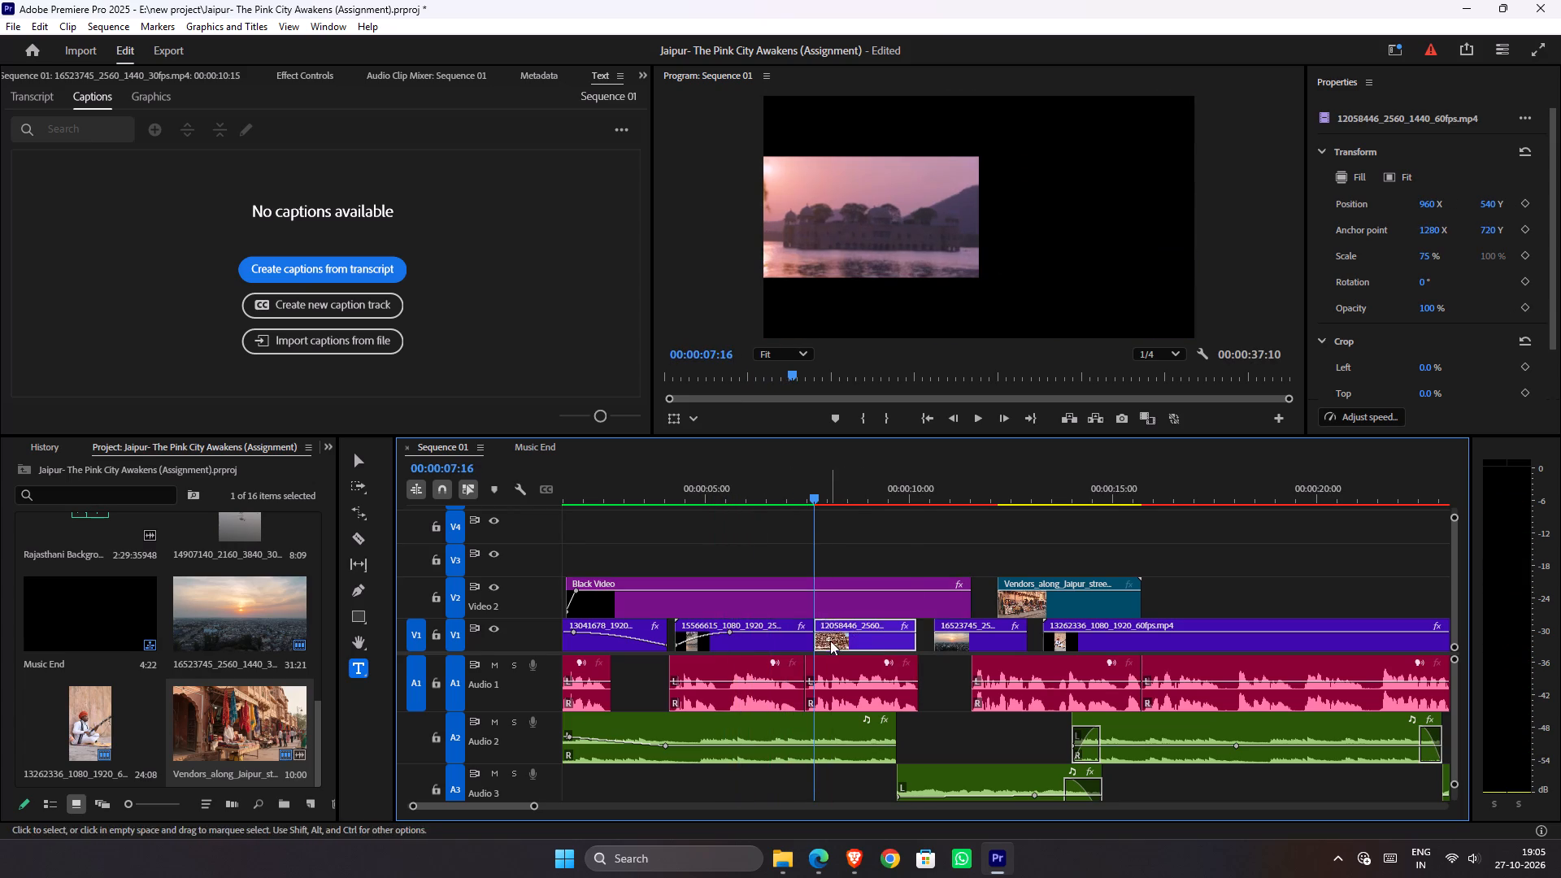
drag(814, 486, 737, 500)
key(space)
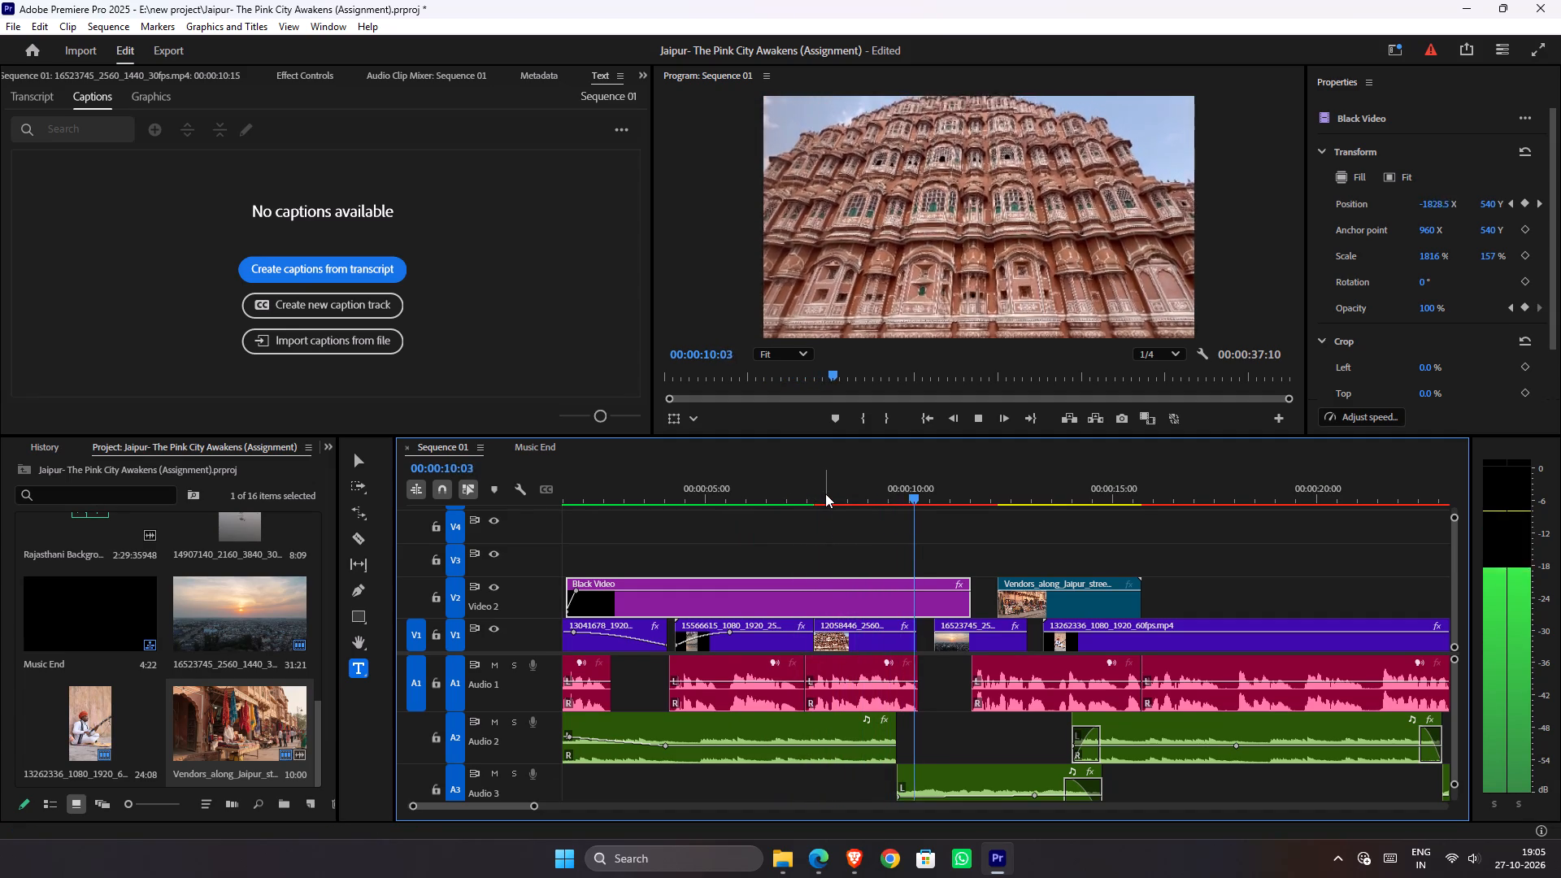
key(space)
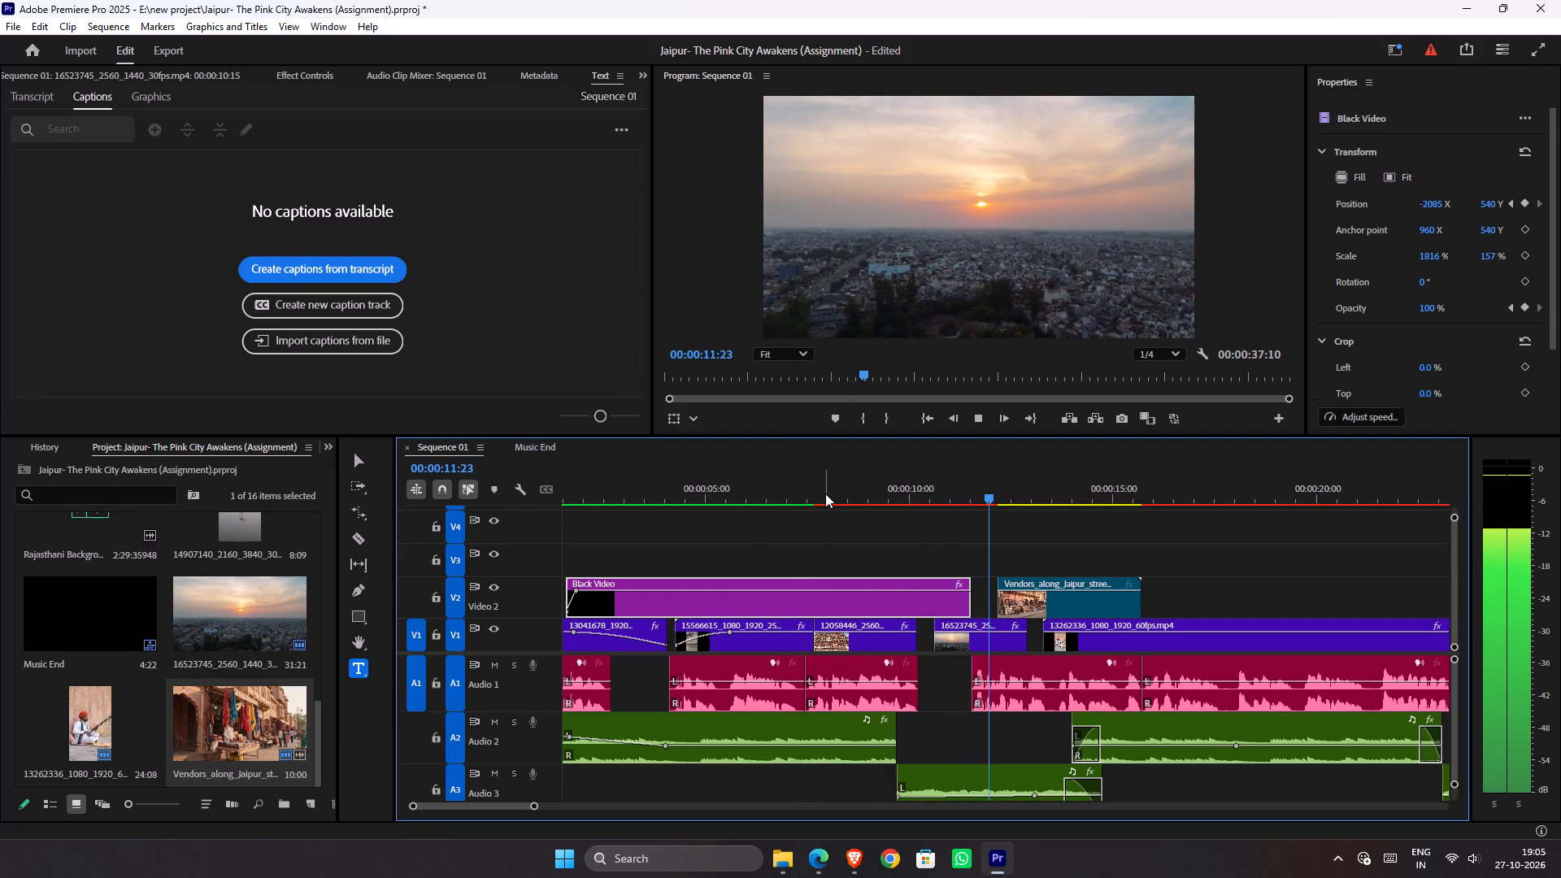
drag(859, 485, 750, 489)
key(space)
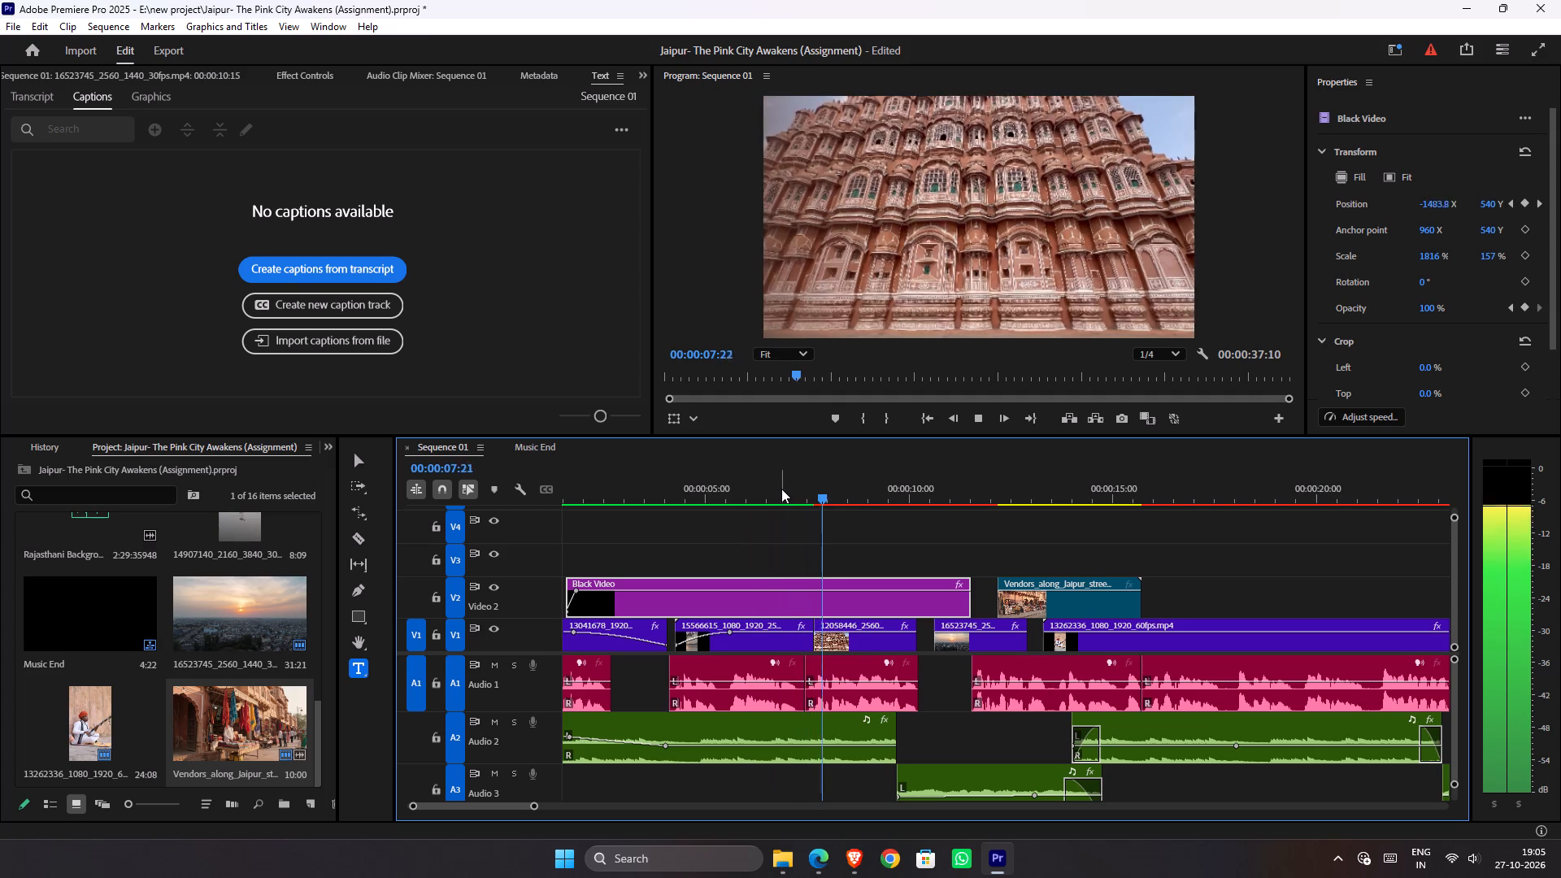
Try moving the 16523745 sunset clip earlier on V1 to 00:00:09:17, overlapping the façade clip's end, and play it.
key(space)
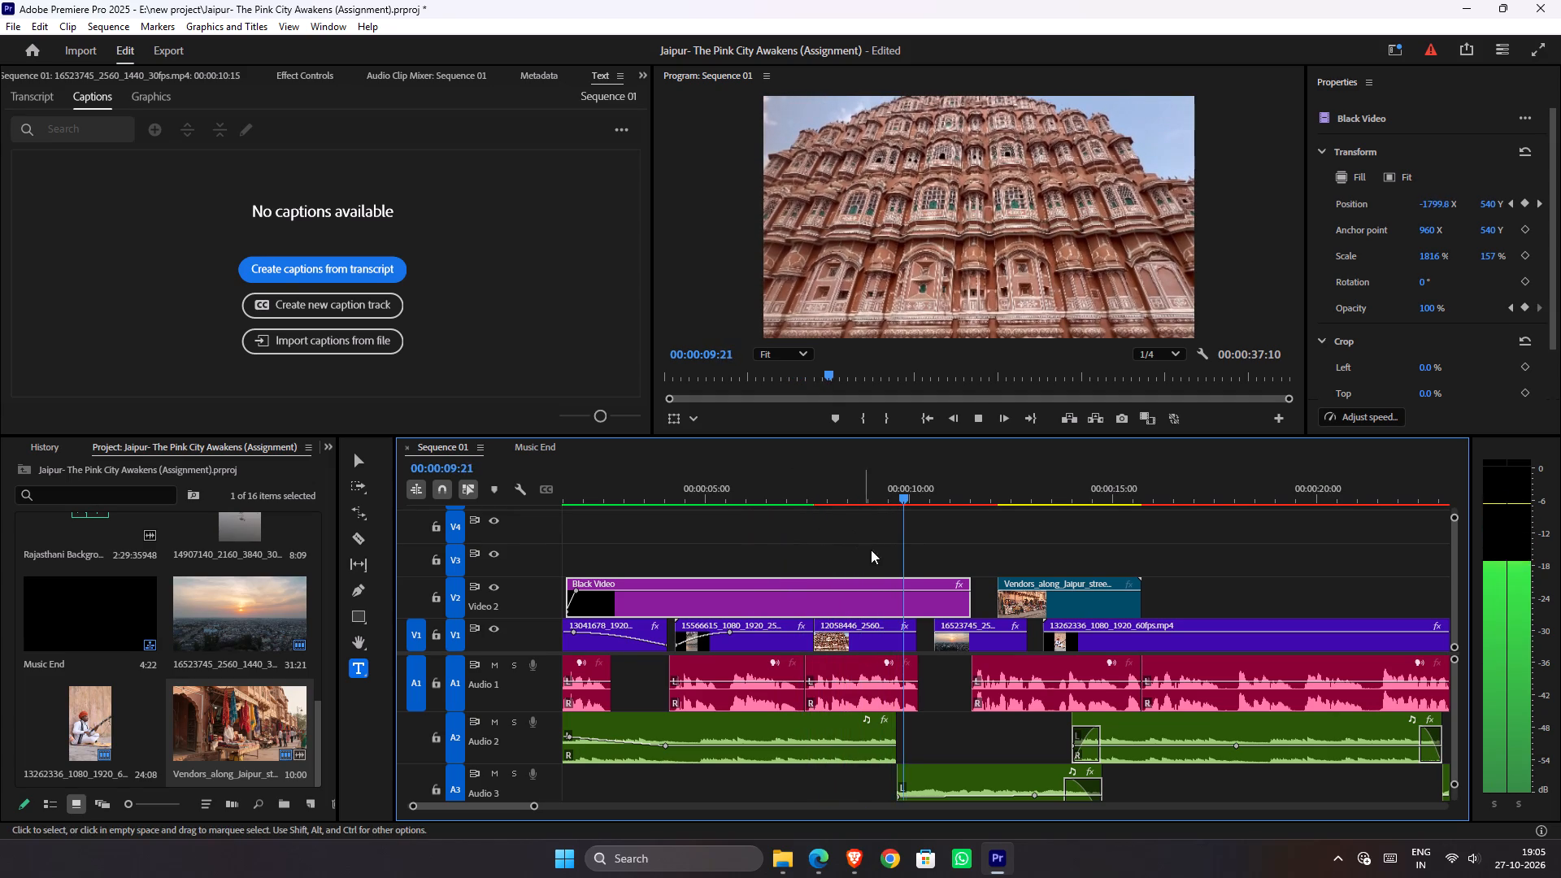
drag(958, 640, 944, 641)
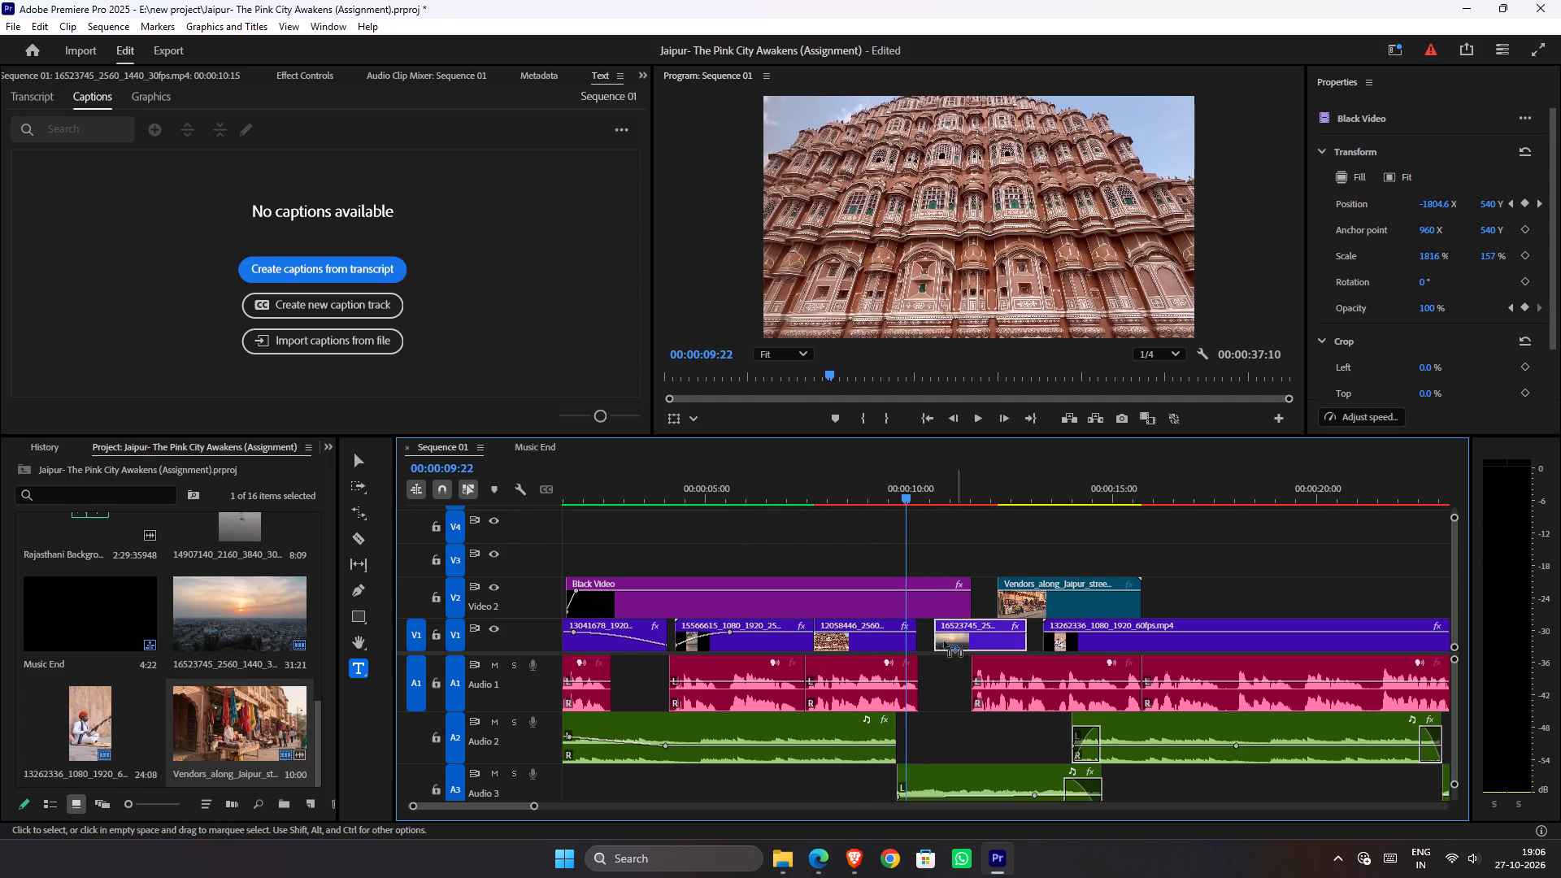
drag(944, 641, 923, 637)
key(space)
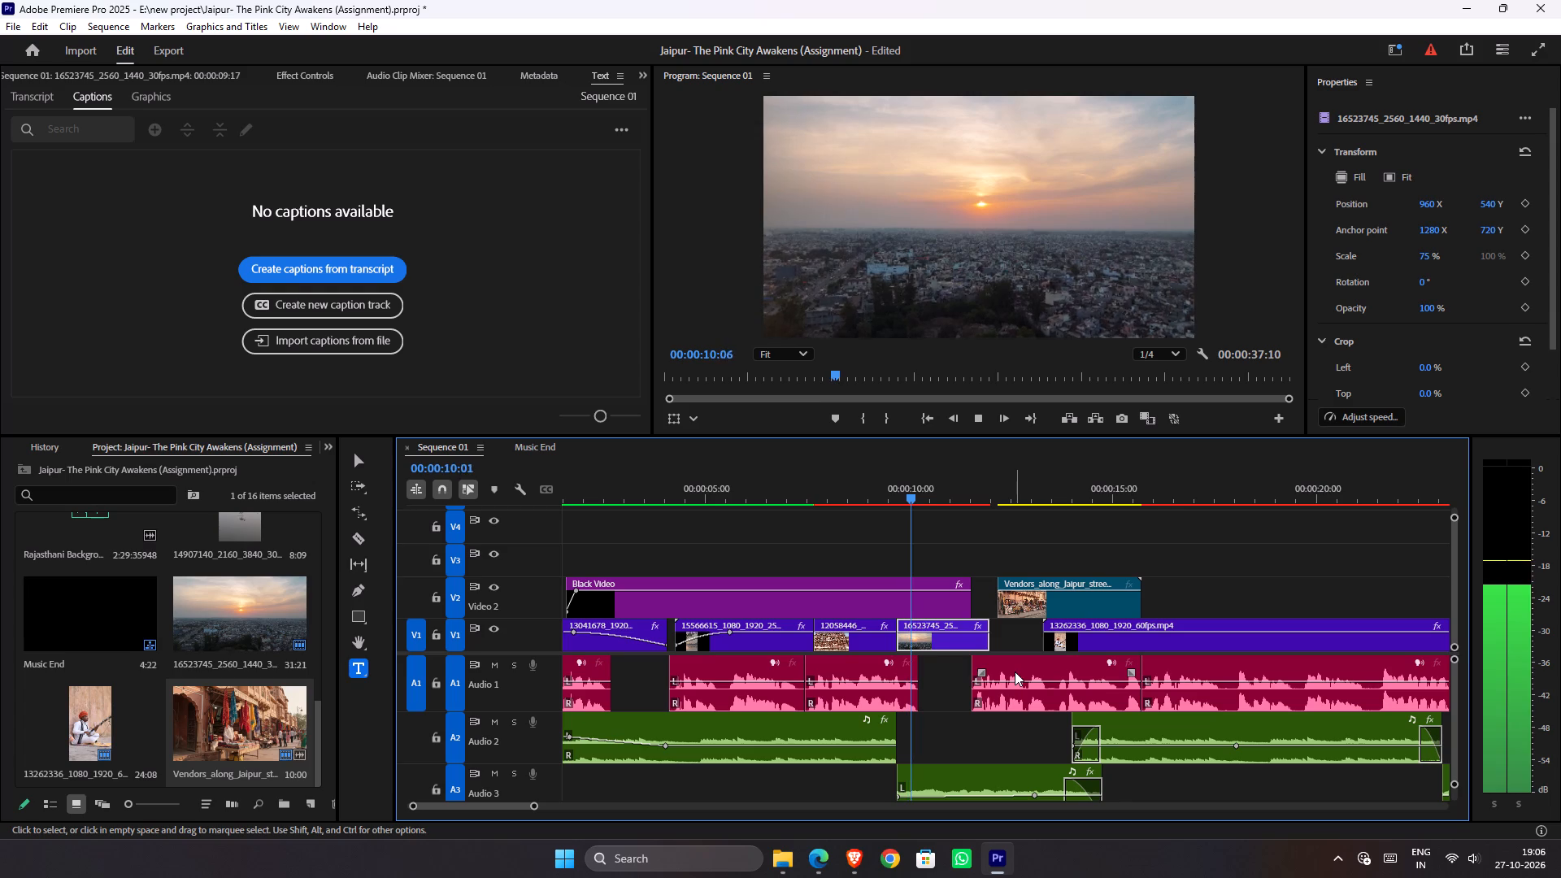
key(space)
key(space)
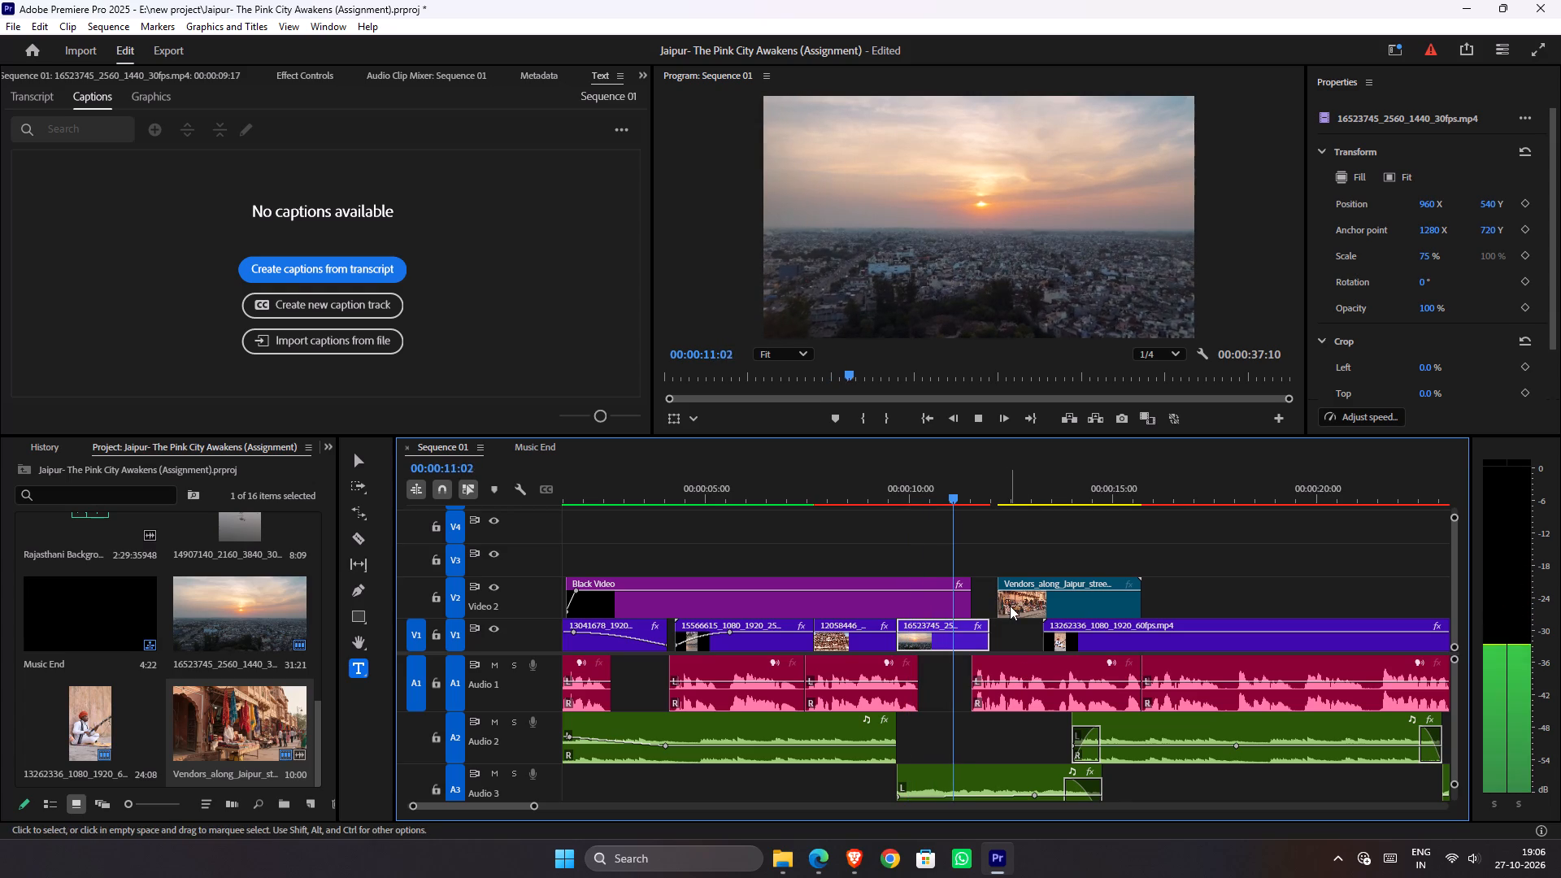
Move the Vendors_along_Jaipur_street clip earlier on V2 to start at 00:00:11:07, and play it against the voice-over.
key(space)
drag(1015, 603, 986, 606)
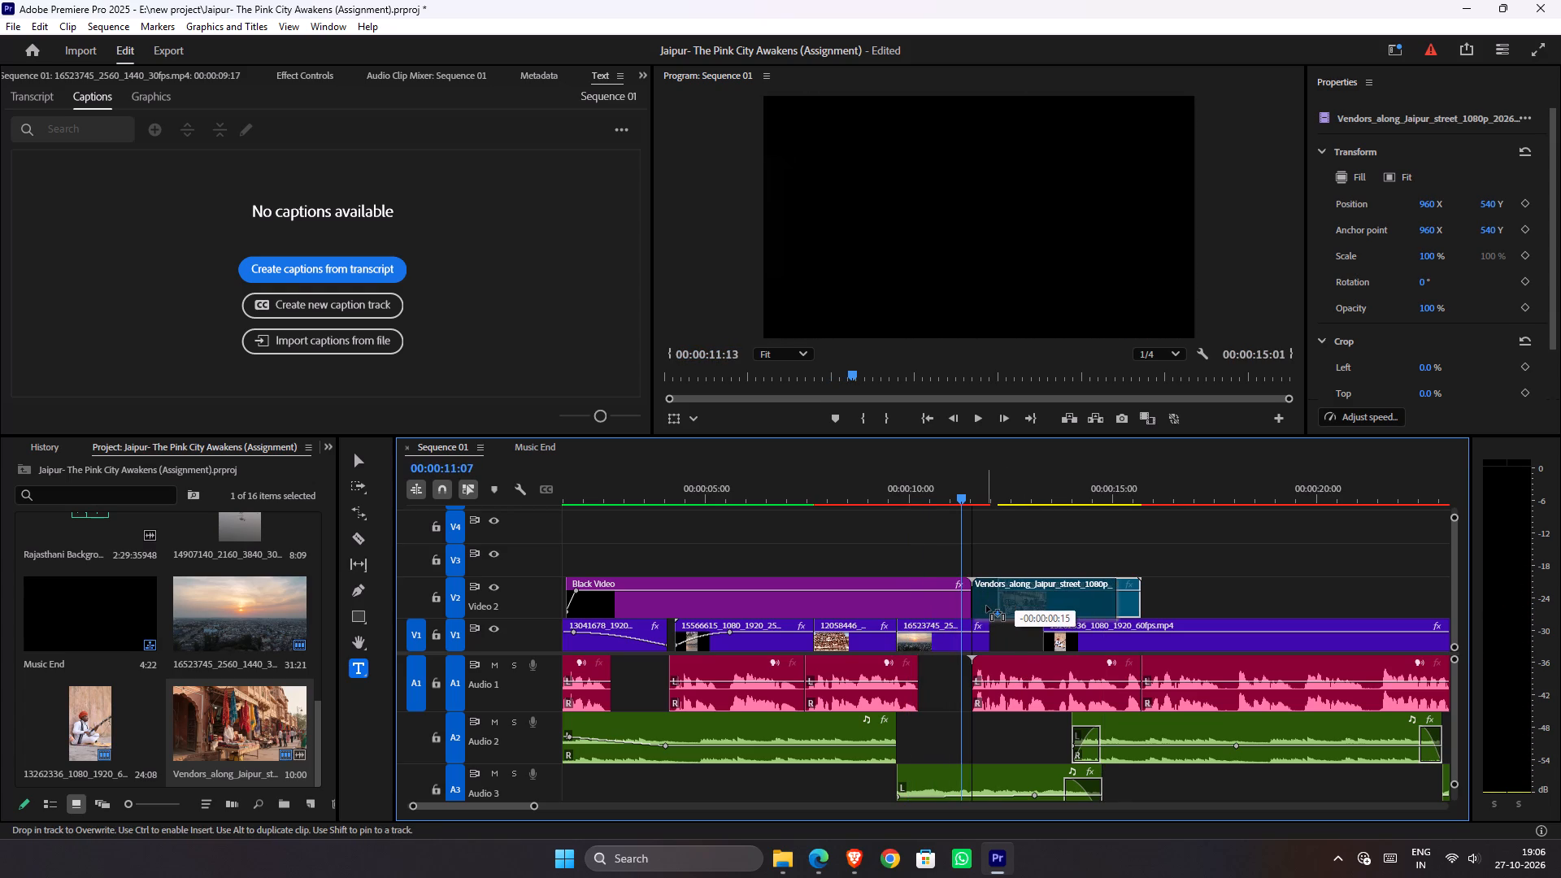
drag(986, 606, 980, 604)
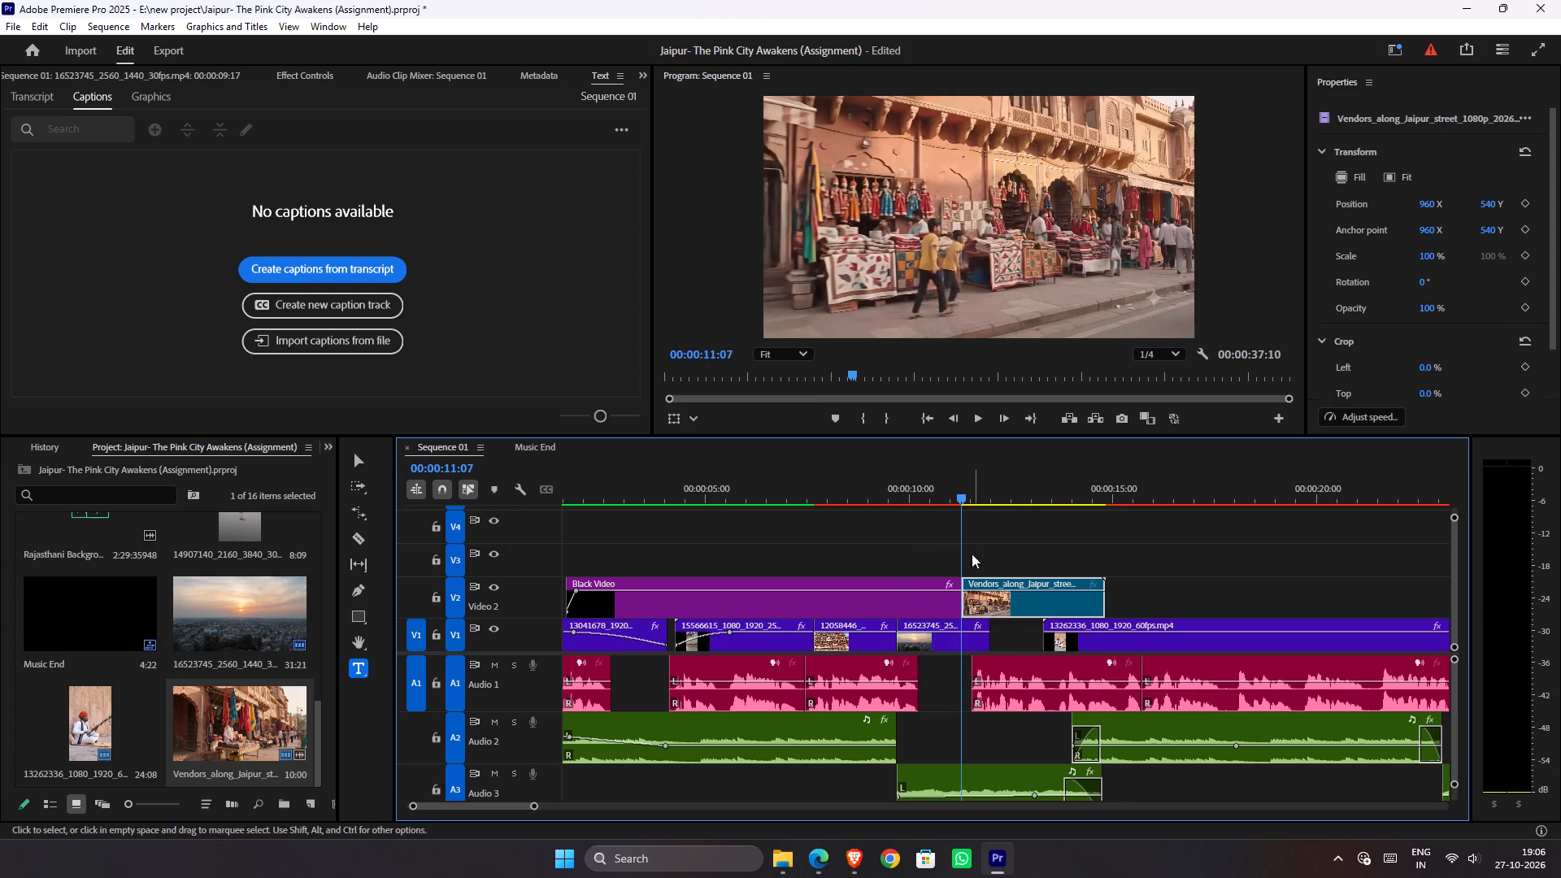
key(space)
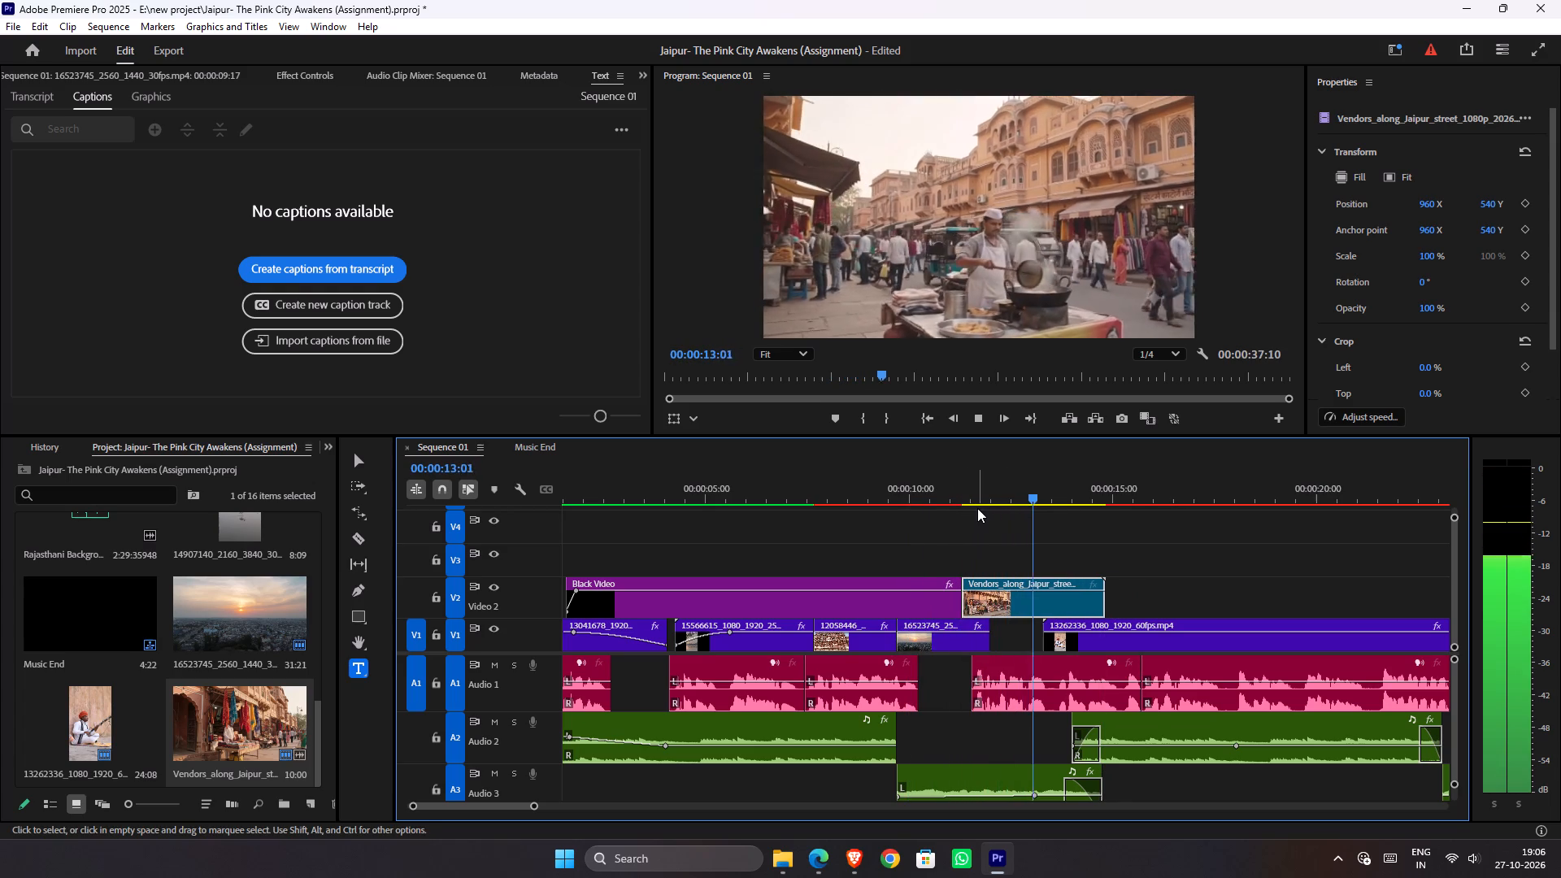
key(space)
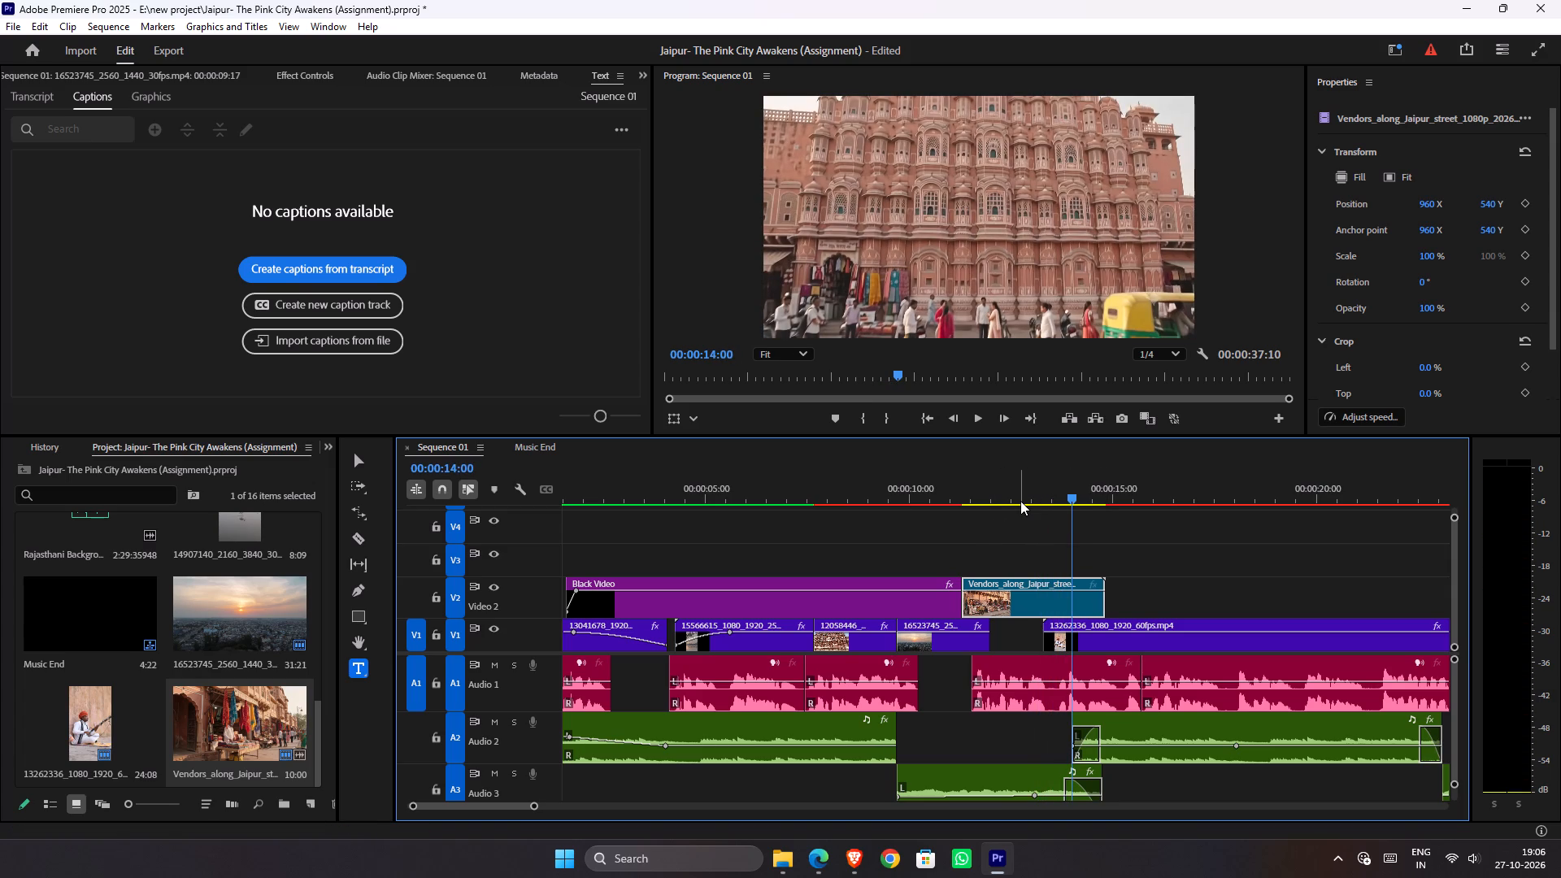
Cut the Vendors_along_Jaipur_street clip on V2 at 00:00:13:22 and delete the piece after the cut.
key(Left)
key(Left)
key(Left)
key(Right)
key(Left)
key(Right)
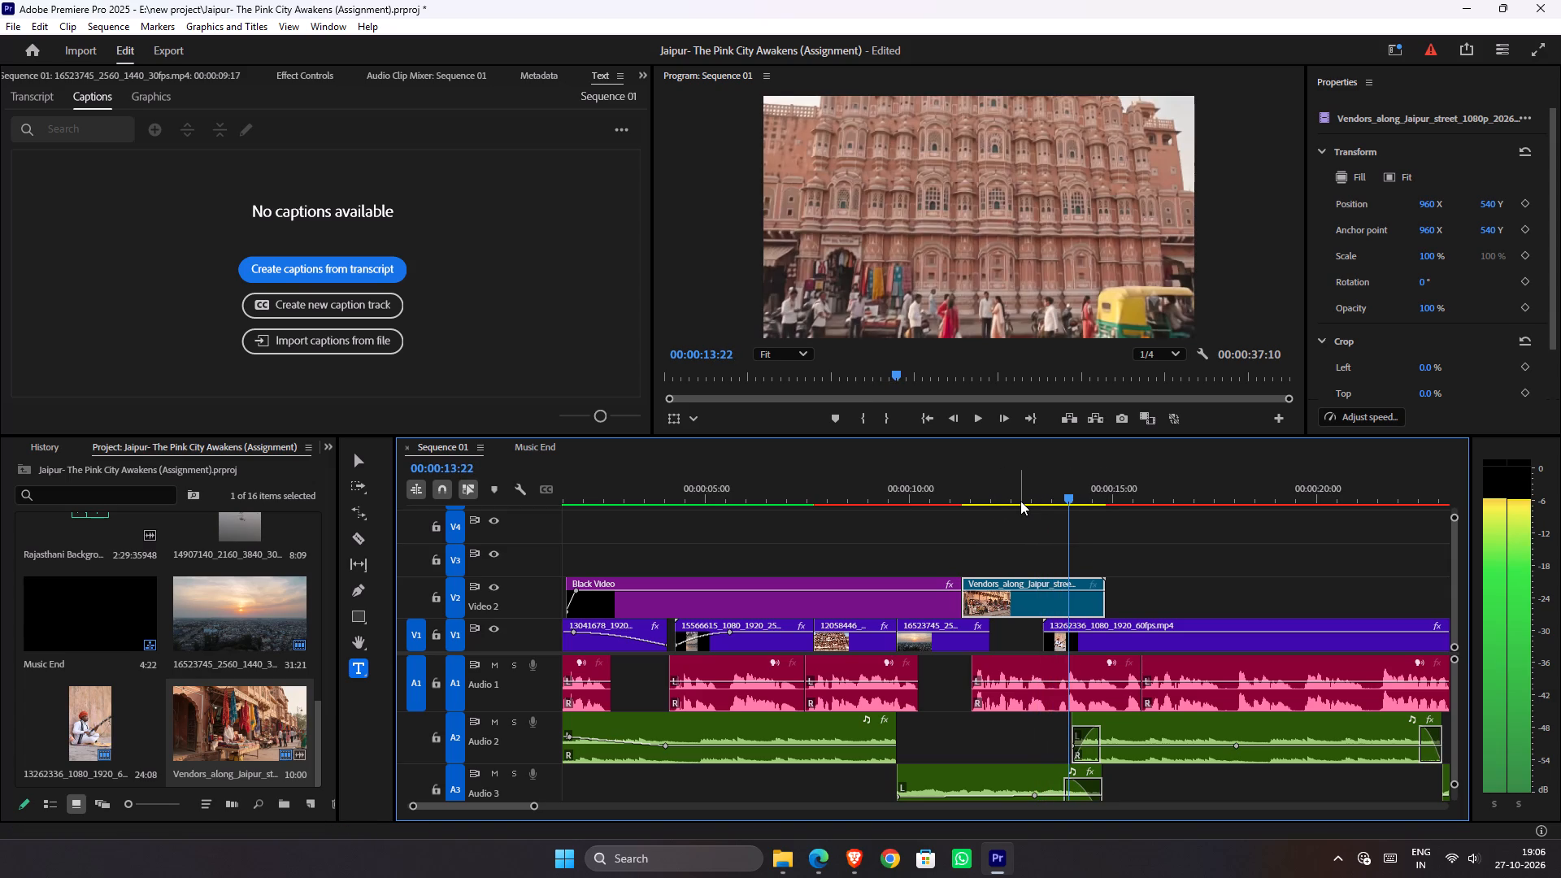
key(ctrl+k)
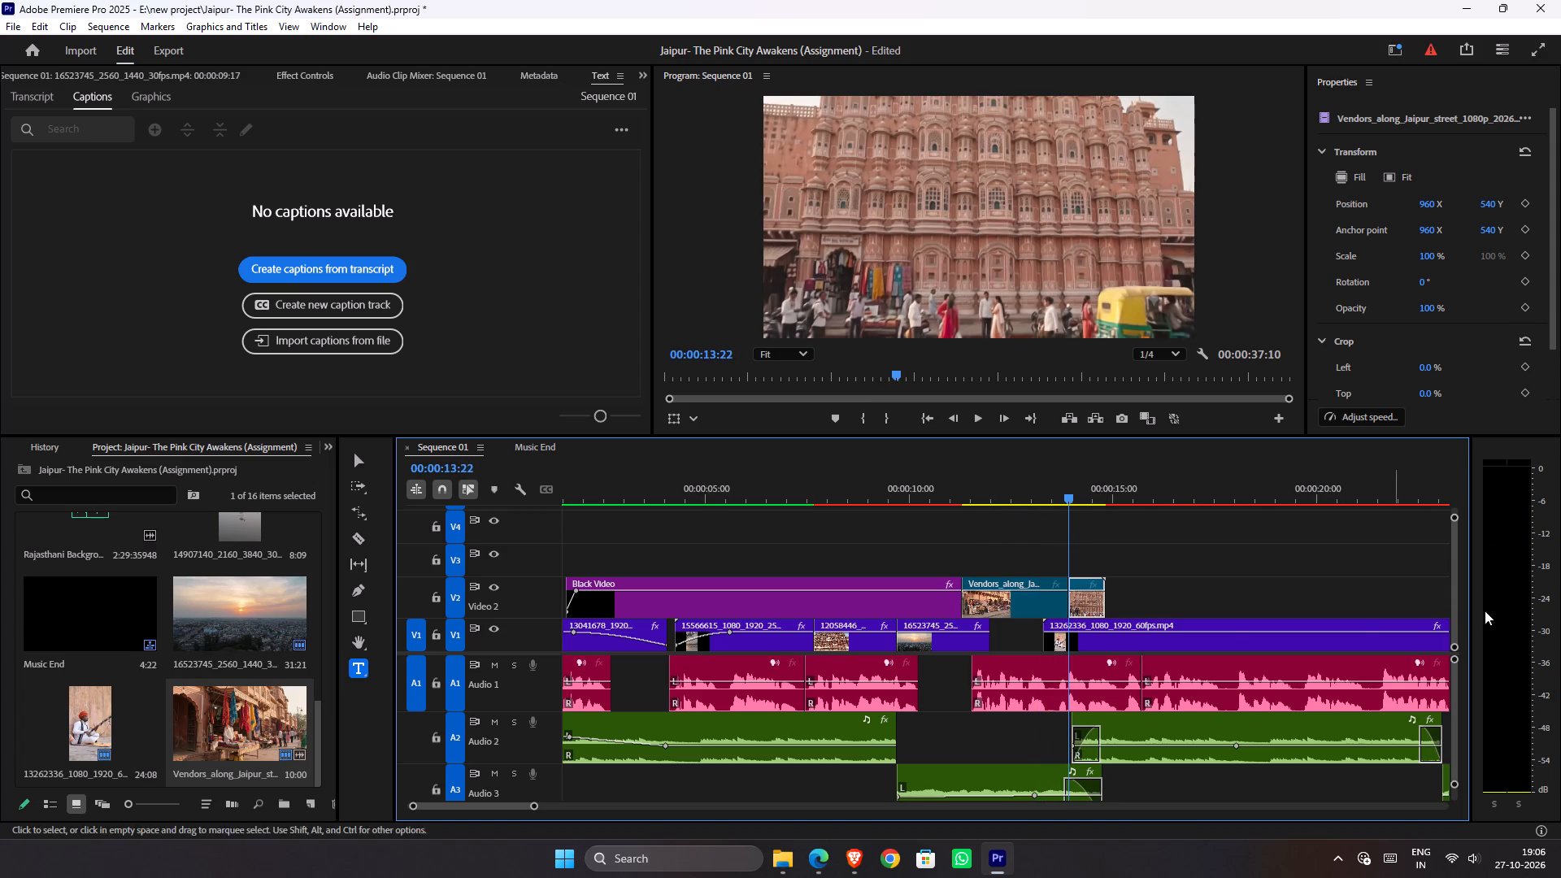
click(1081, 602)
key(Delete)
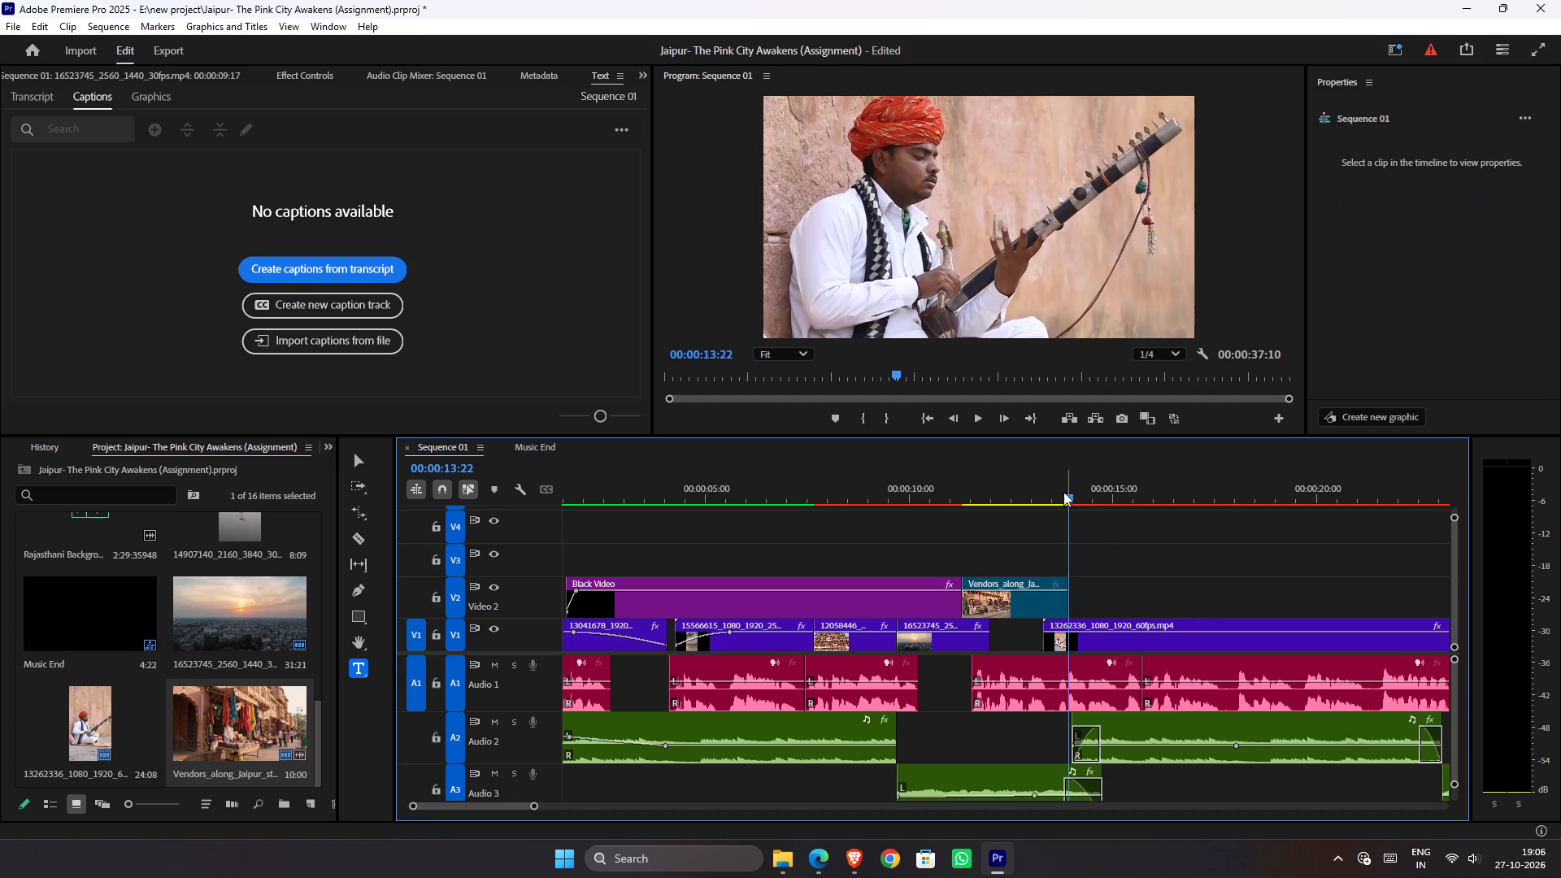
Play the façade, sunset and street vendor shots repeatedly to check how their cuts line up with the voice-over.
drag(1057, 494, 901, 510)
key(space)
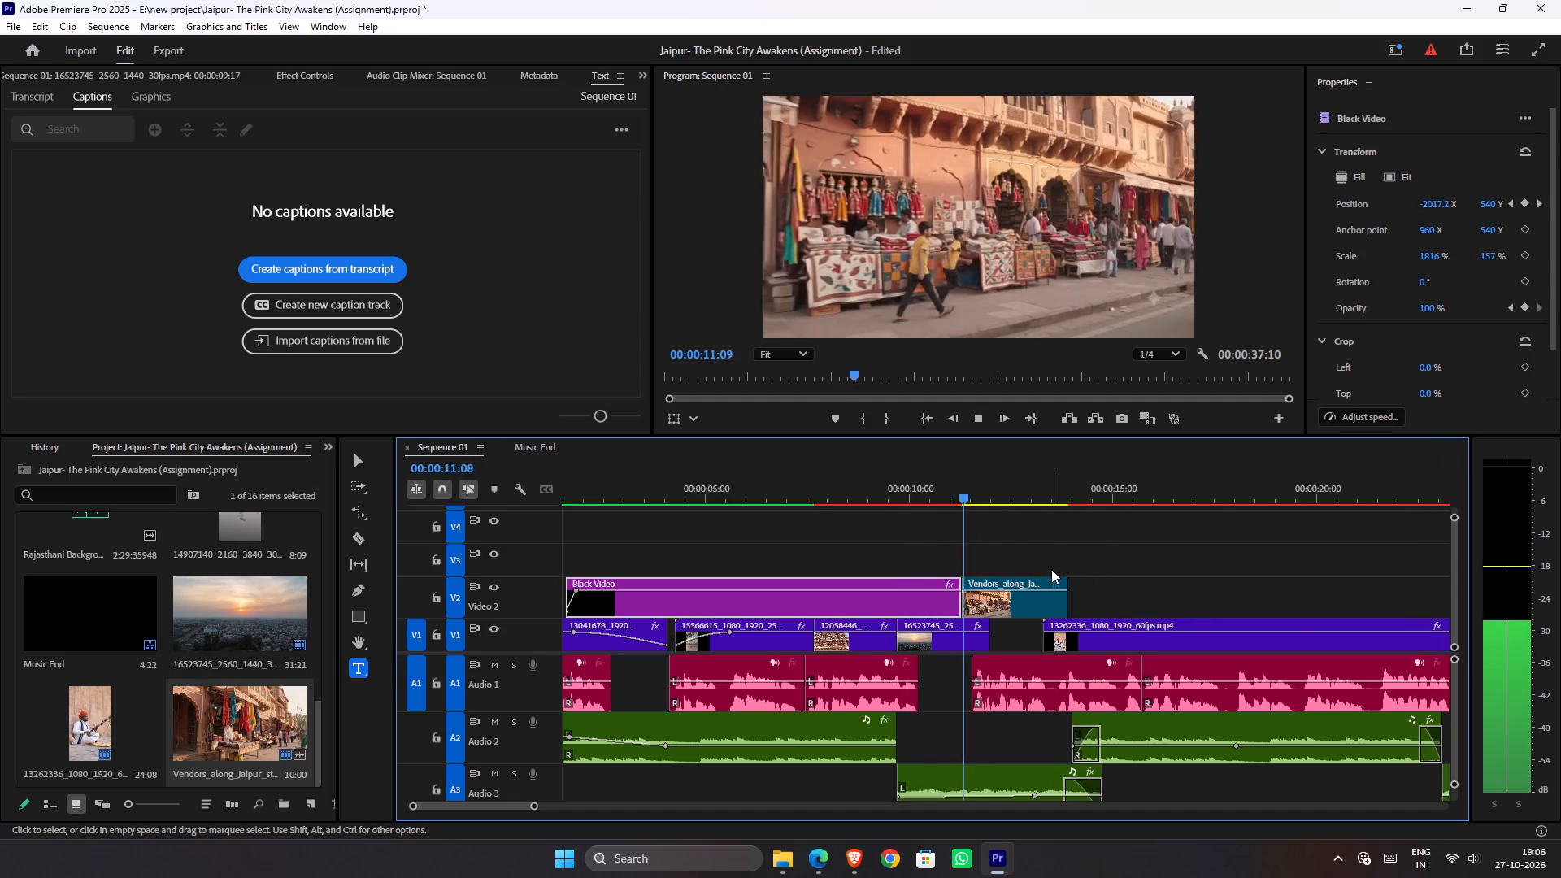
key(space)
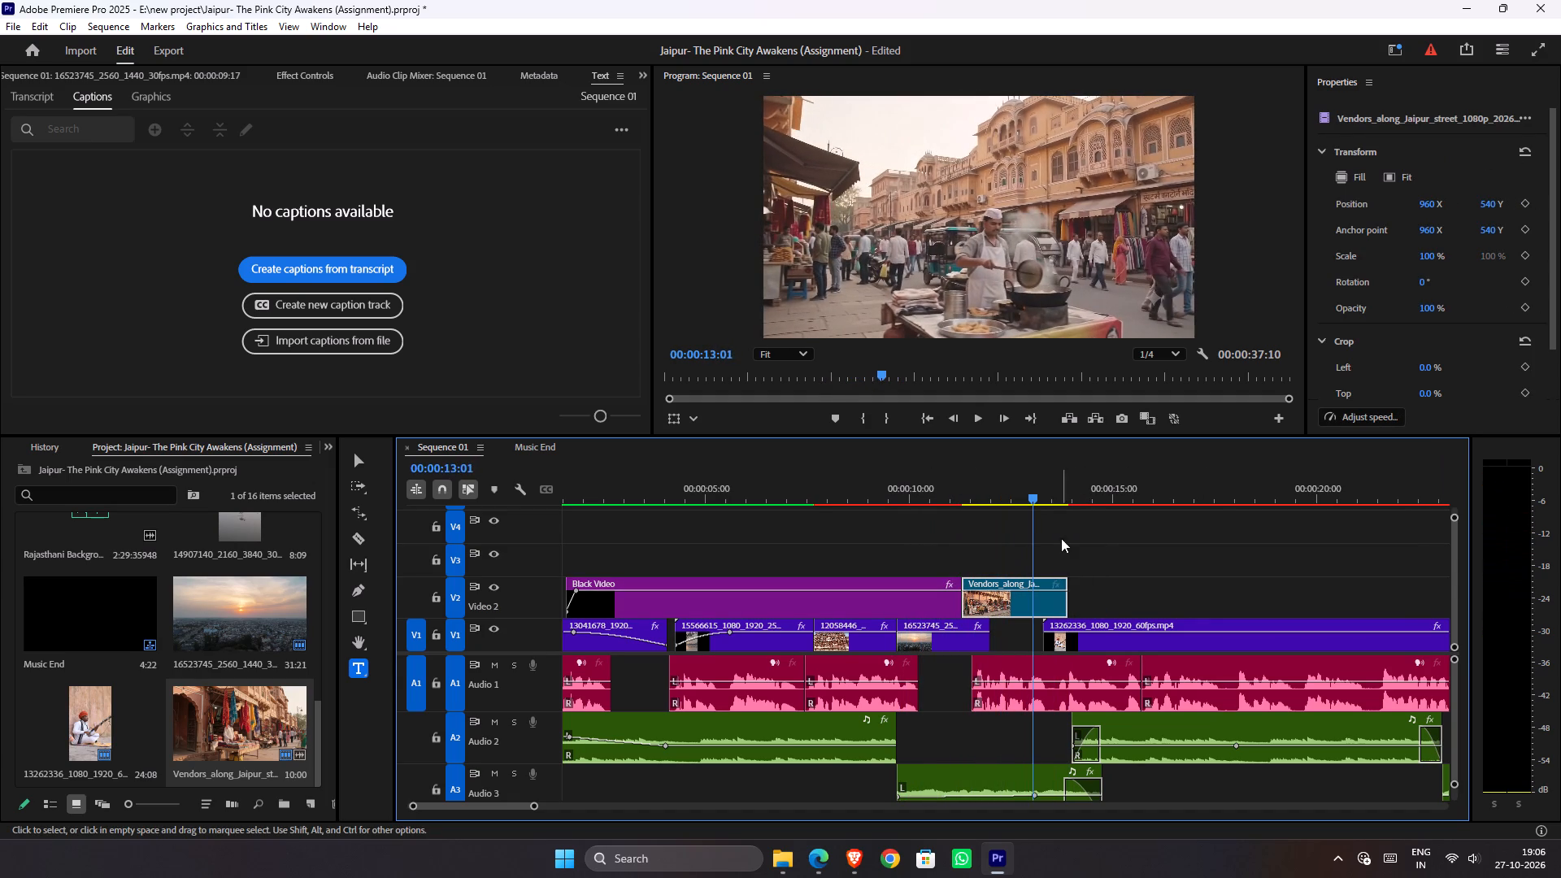
drag(1010, 490, 850, 506)
key(space)
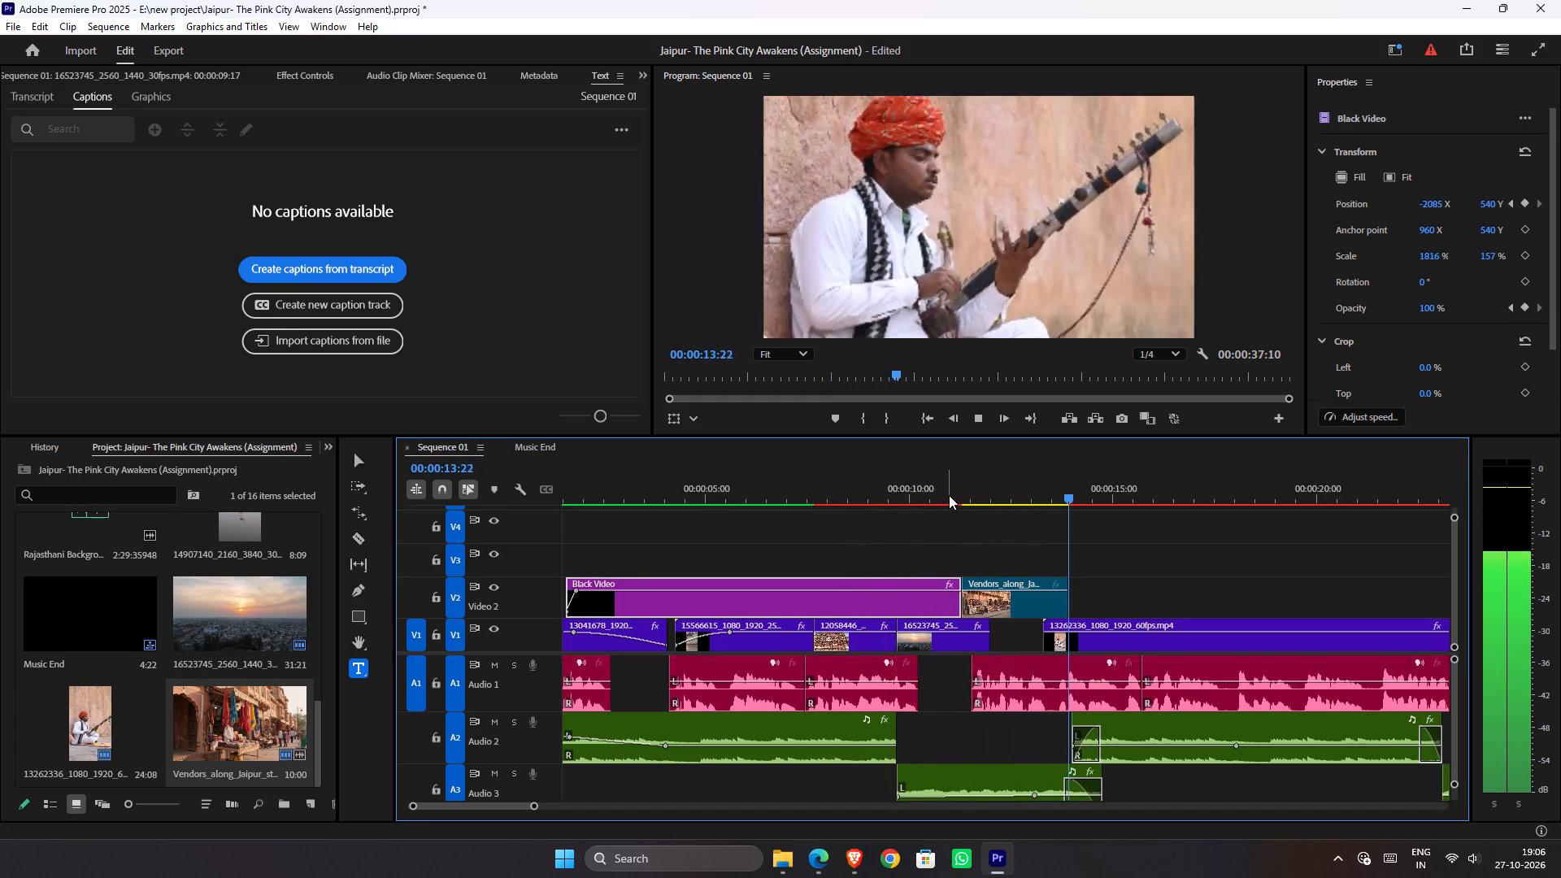
drag(949, 495, 911, 503)
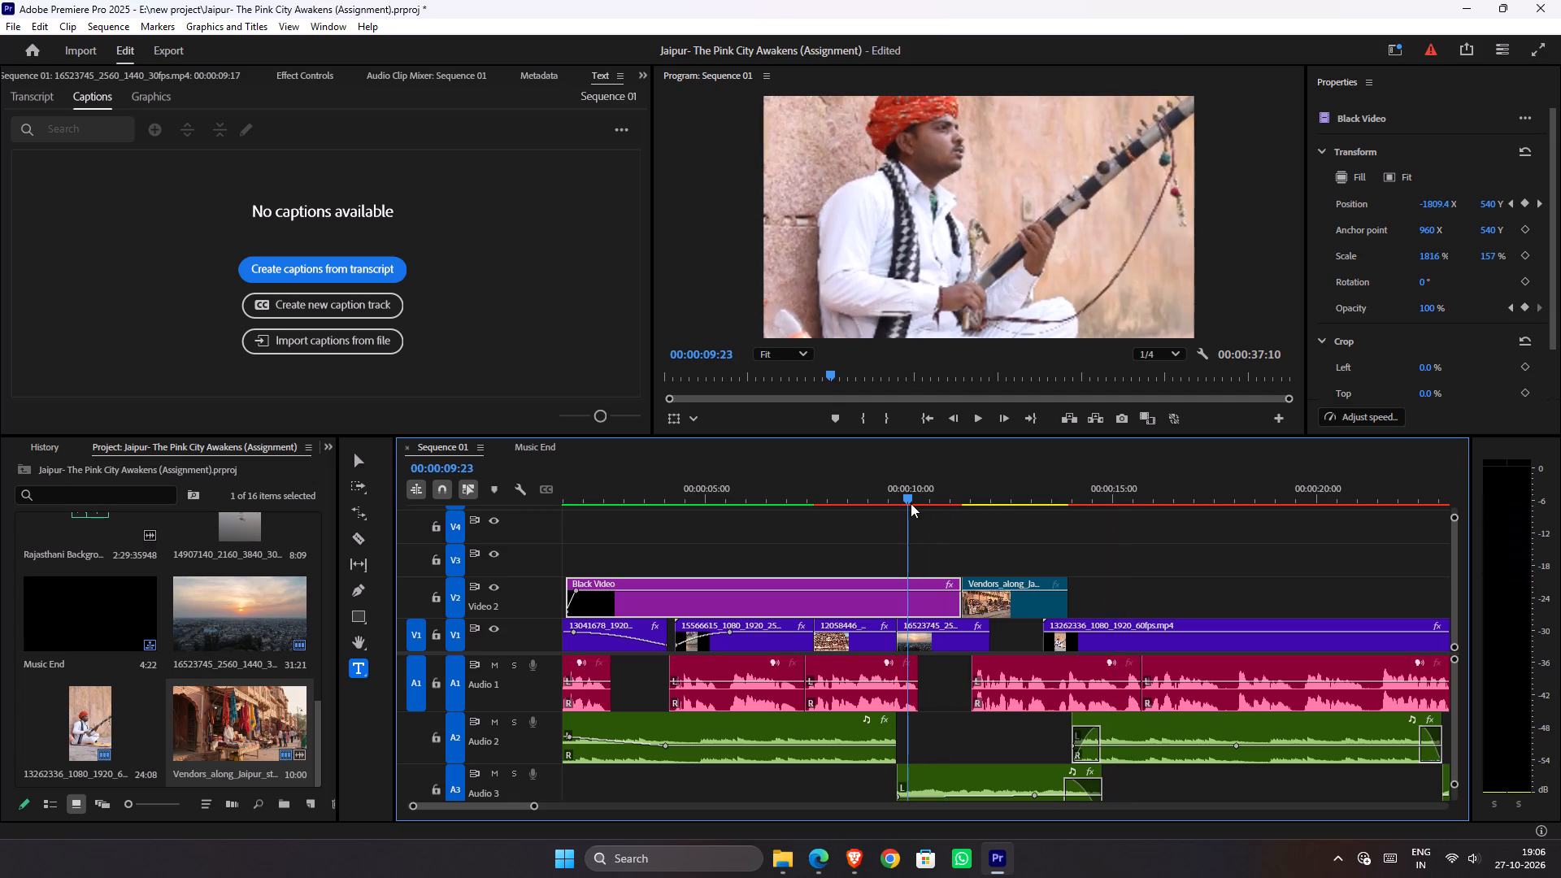
key(space)
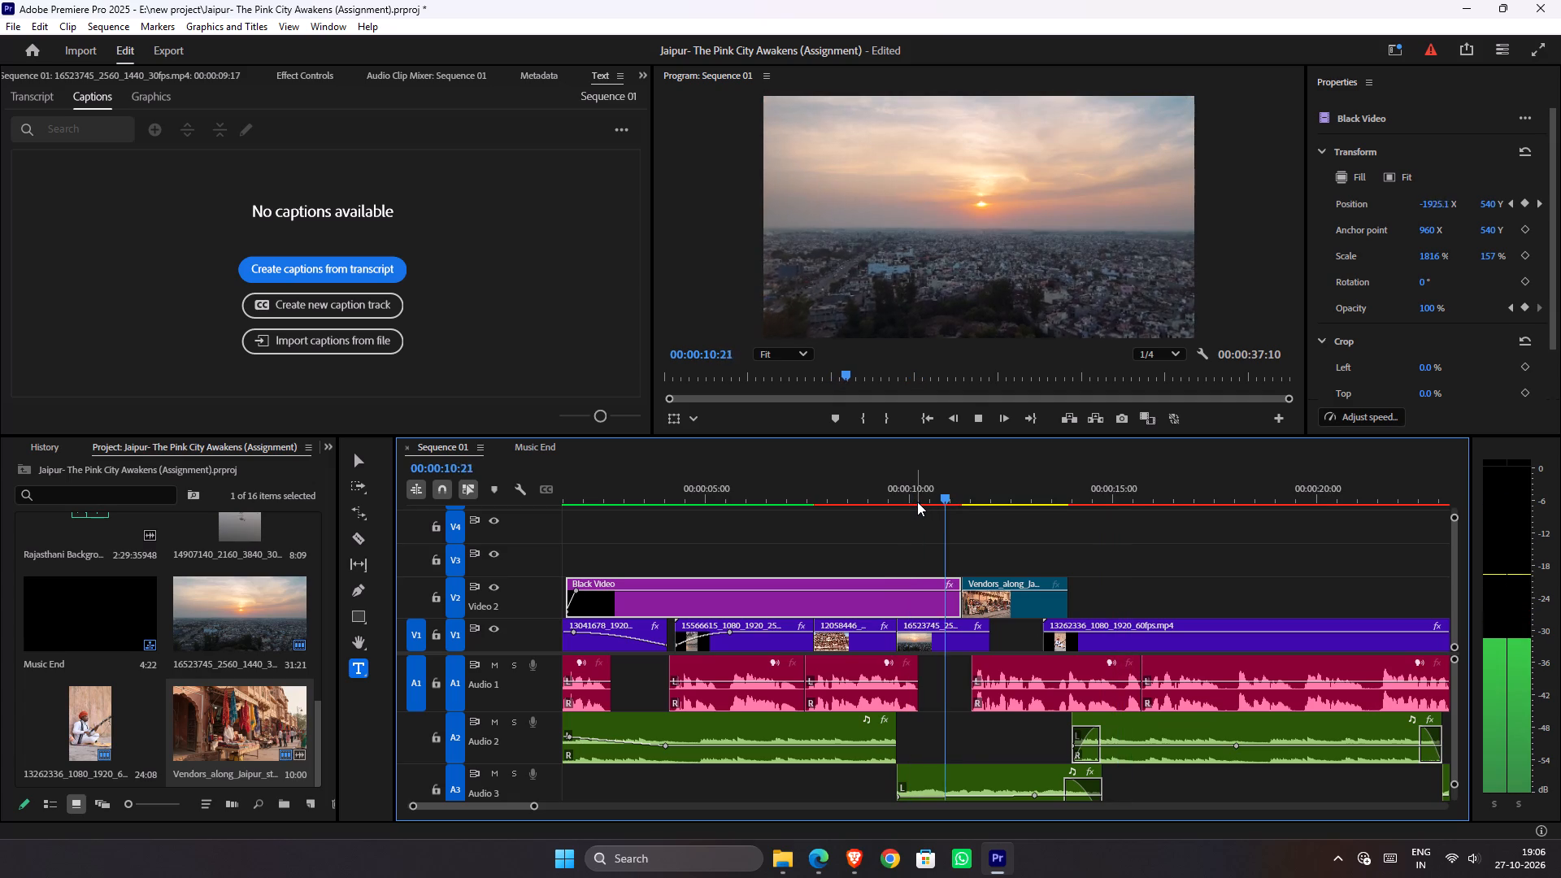
key(space)
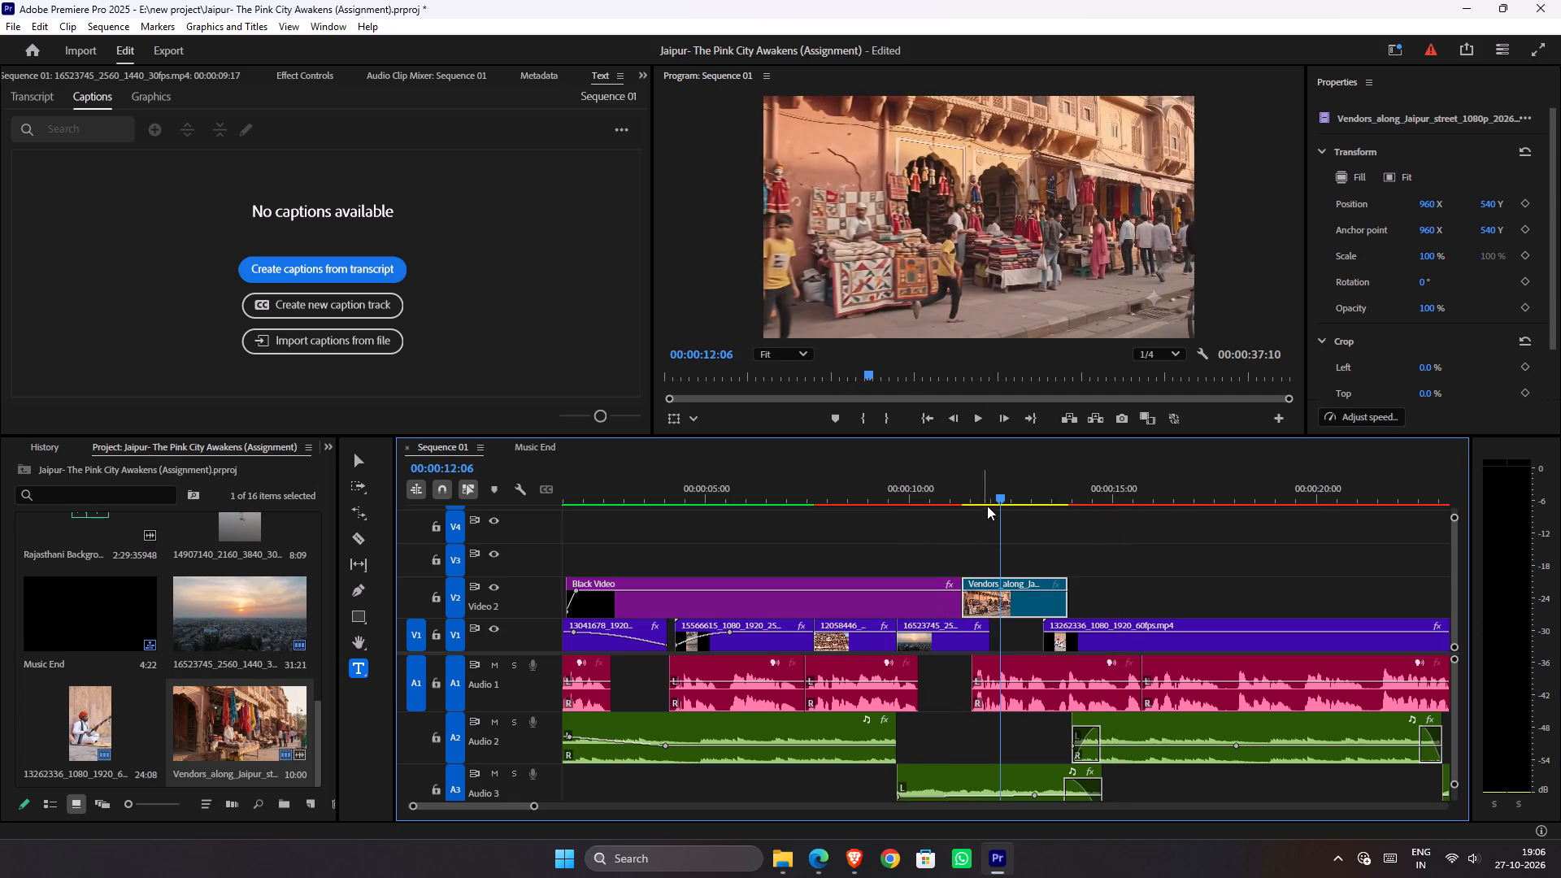
click(989, 507)
drag(988, 493, 827, 543)
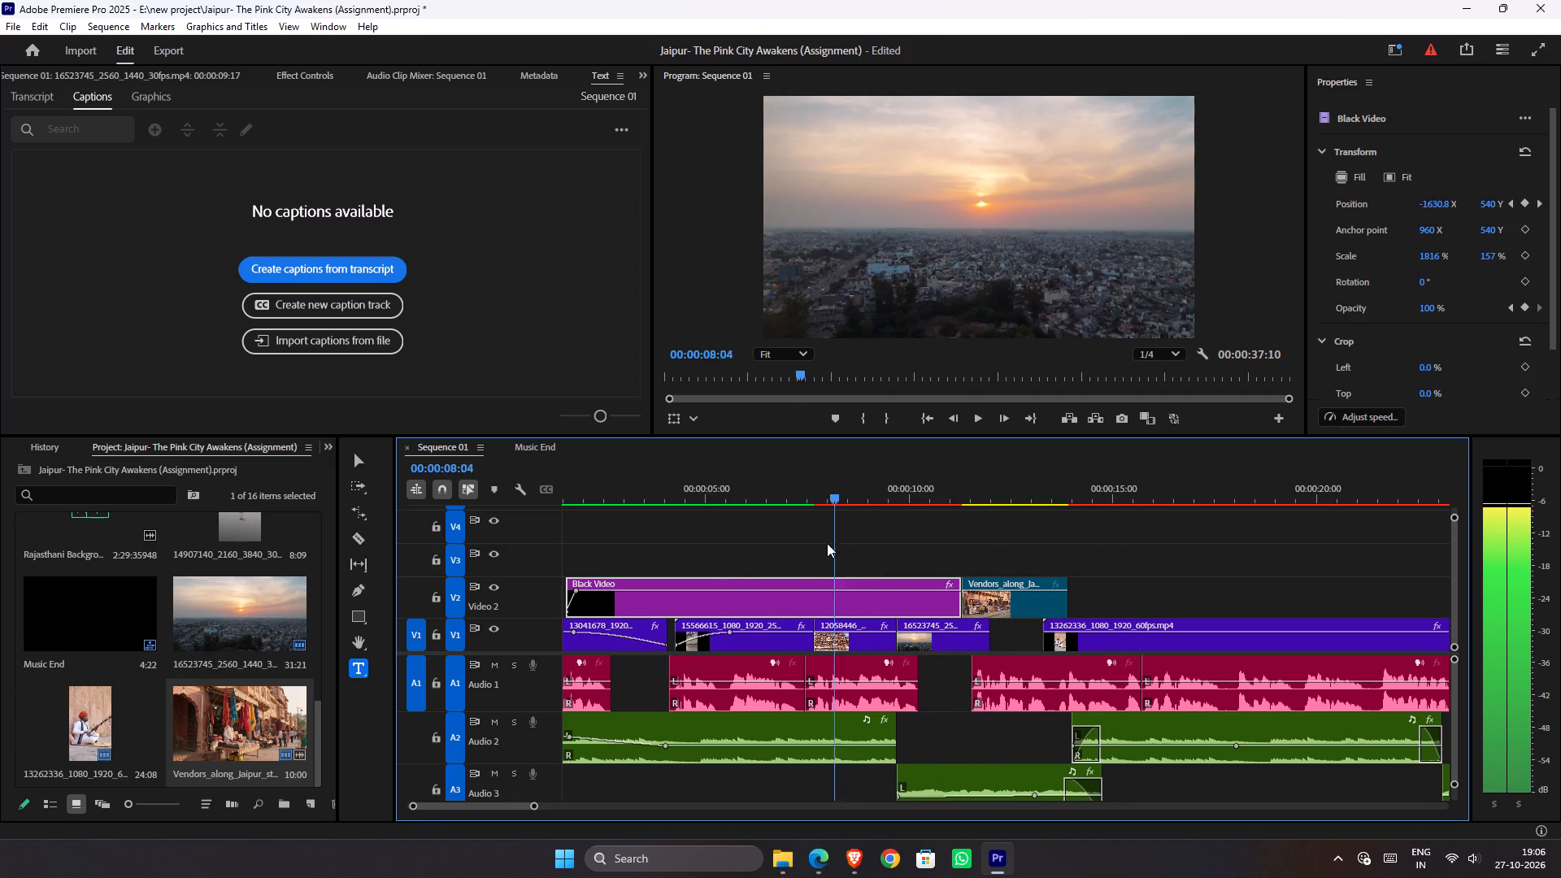
drag(827, 543, 730, 557)
key(space)
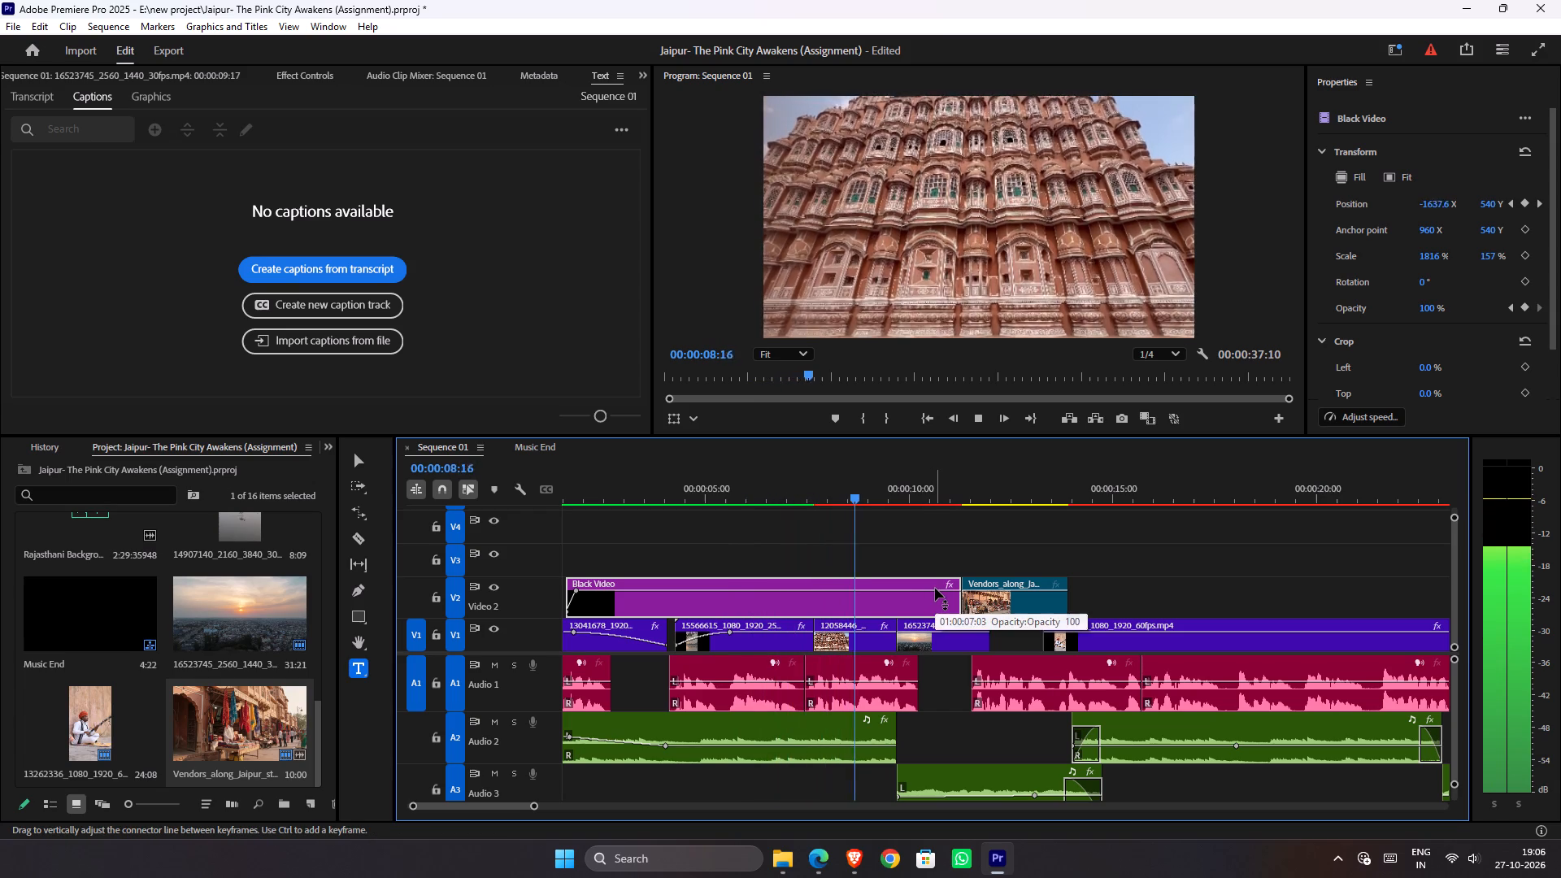
key(space)
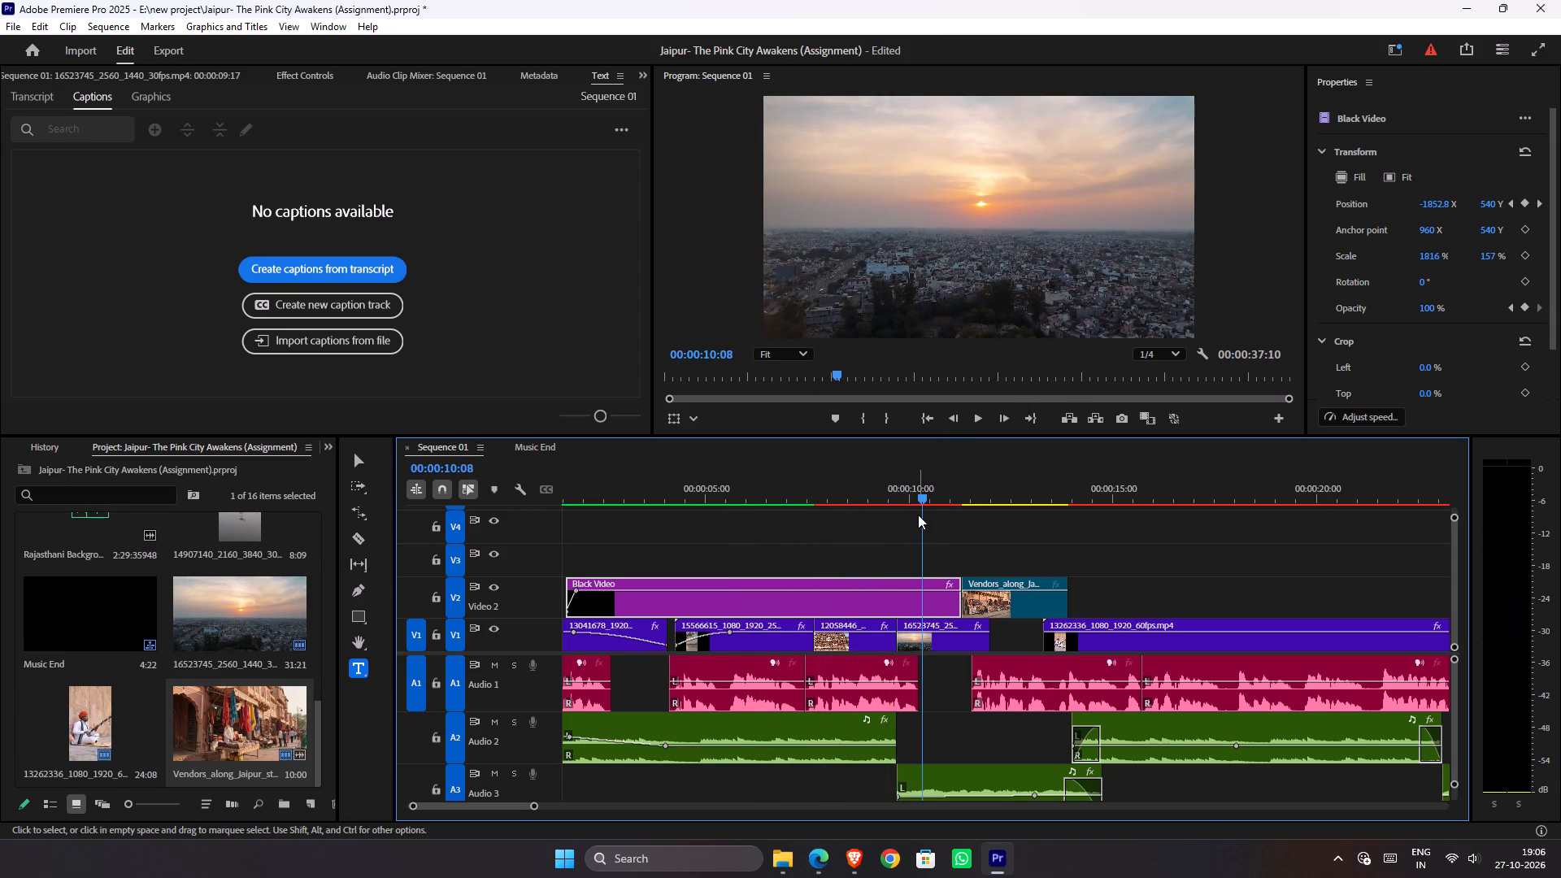
drag(923, 493, 809, 507)
key(space)
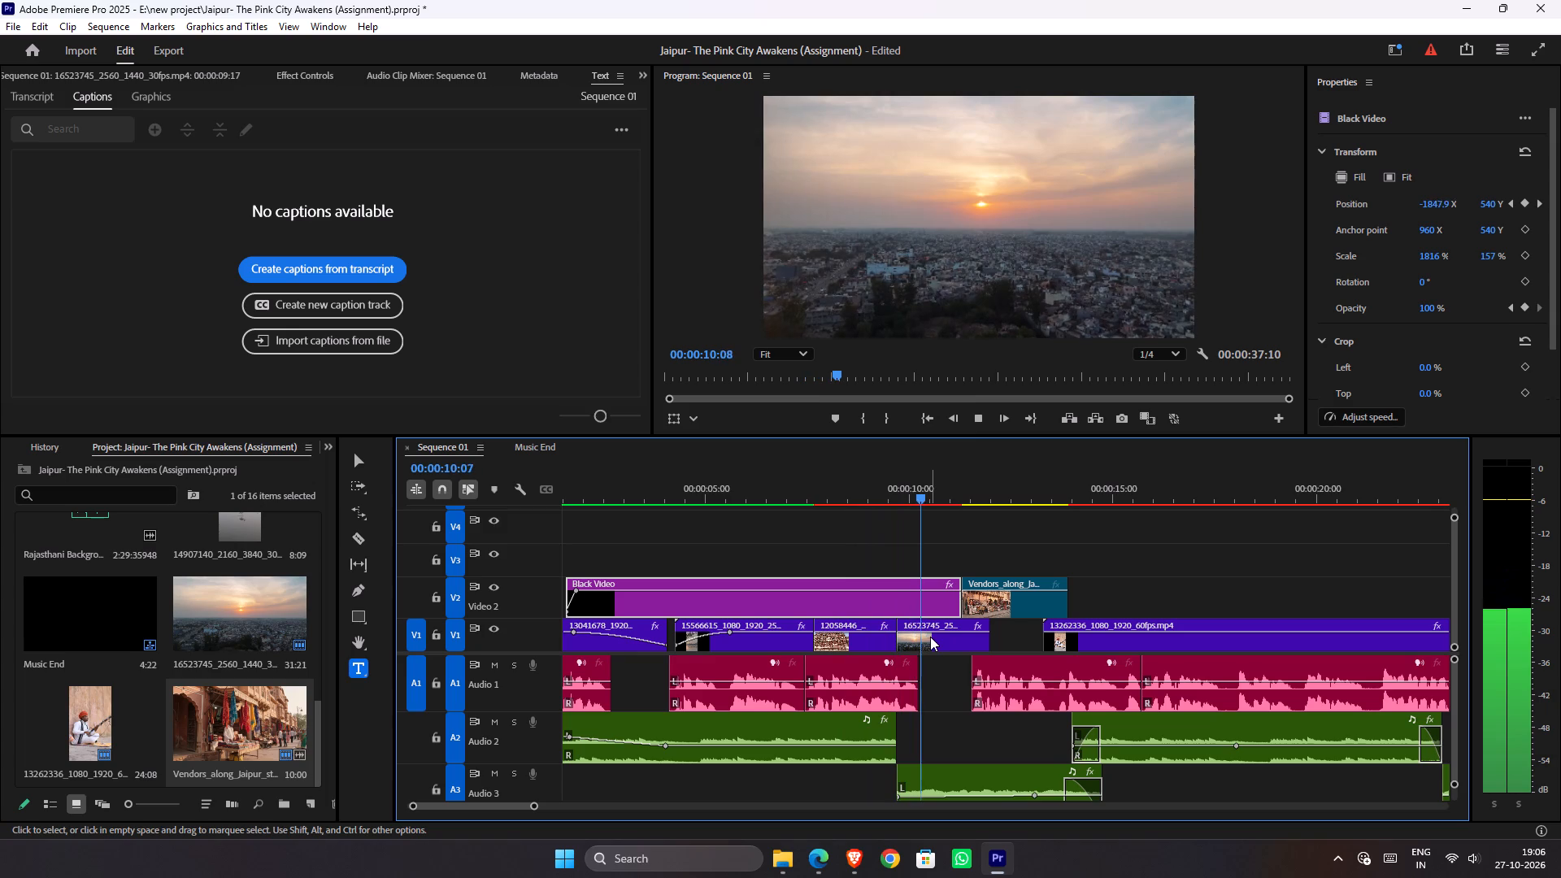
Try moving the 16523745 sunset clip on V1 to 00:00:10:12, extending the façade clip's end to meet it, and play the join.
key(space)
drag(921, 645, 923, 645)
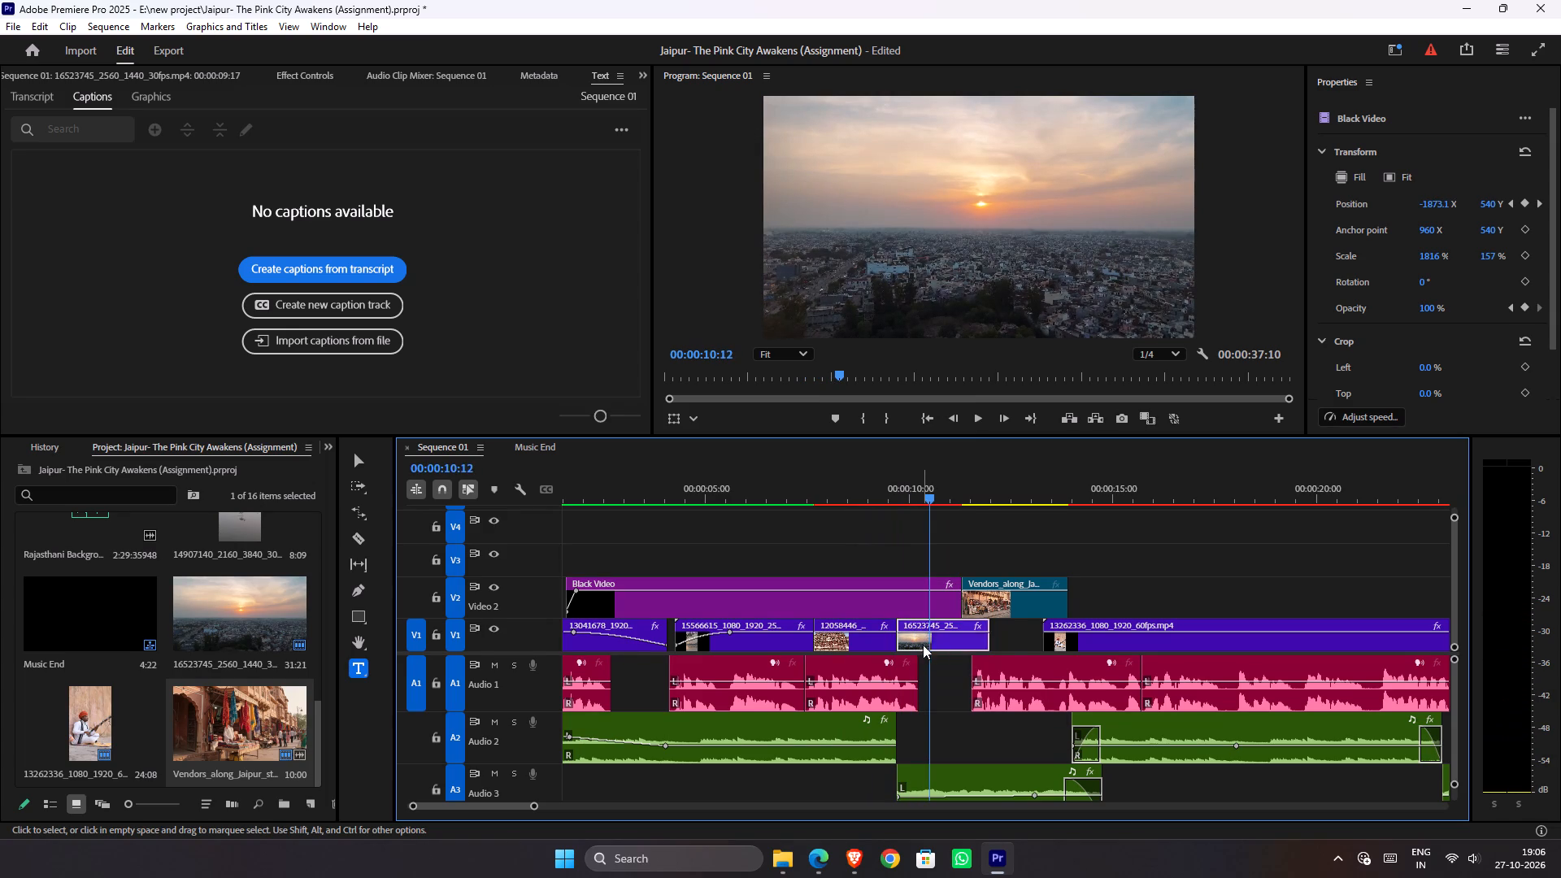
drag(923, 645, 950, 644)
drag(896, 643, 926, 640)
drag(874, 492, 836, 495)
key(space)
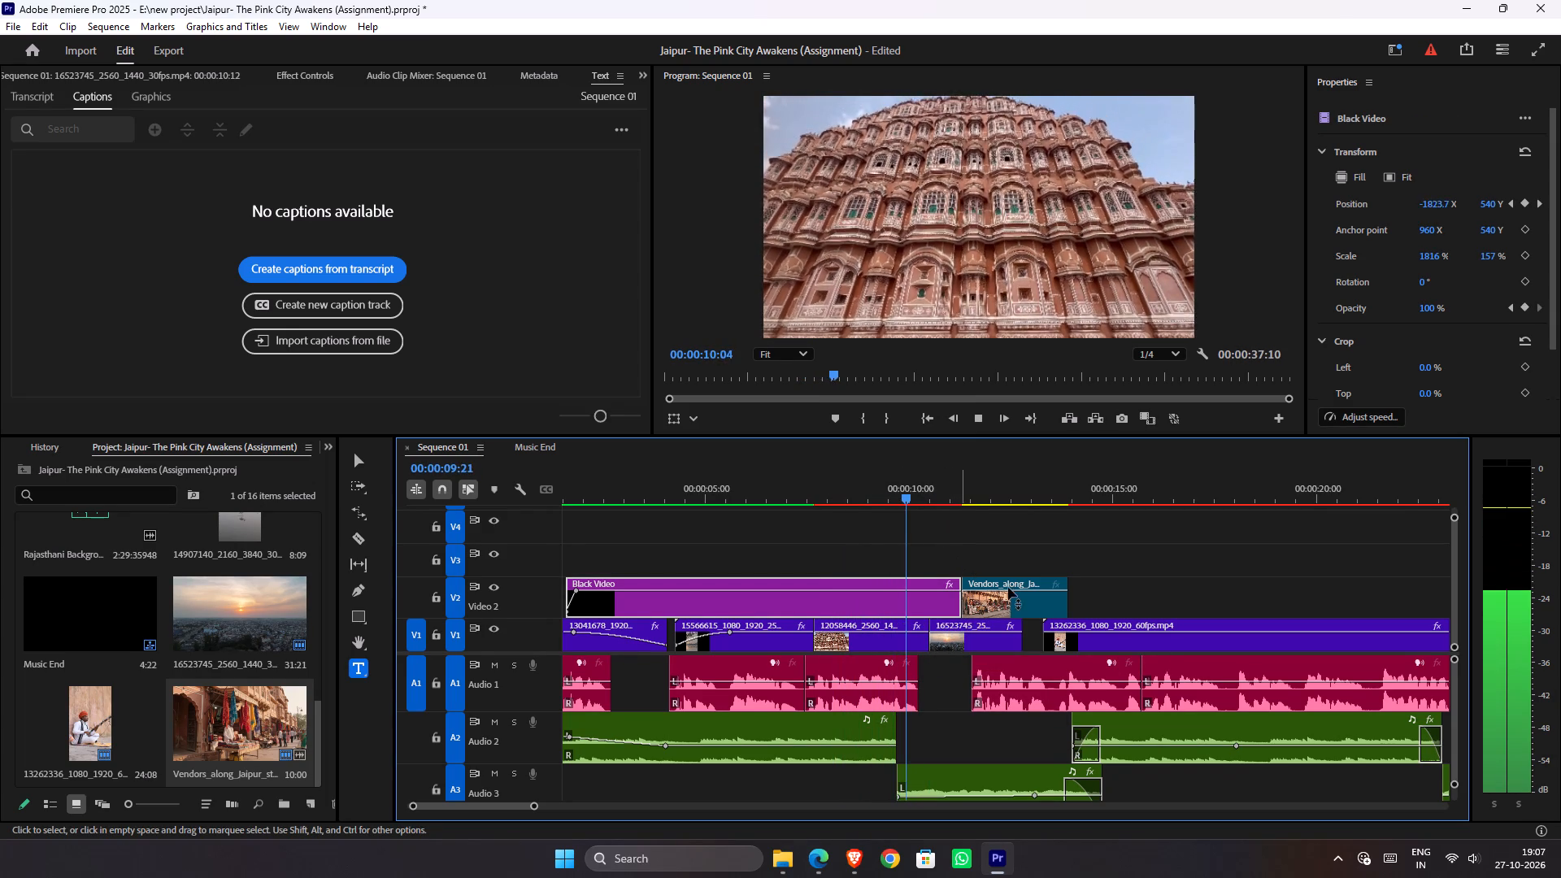
Move the 16523745 sunset clip on V1 to start at 00:00:11:00, extend the 12058446 façade clip's end to meet it, and play the join.
key(space)
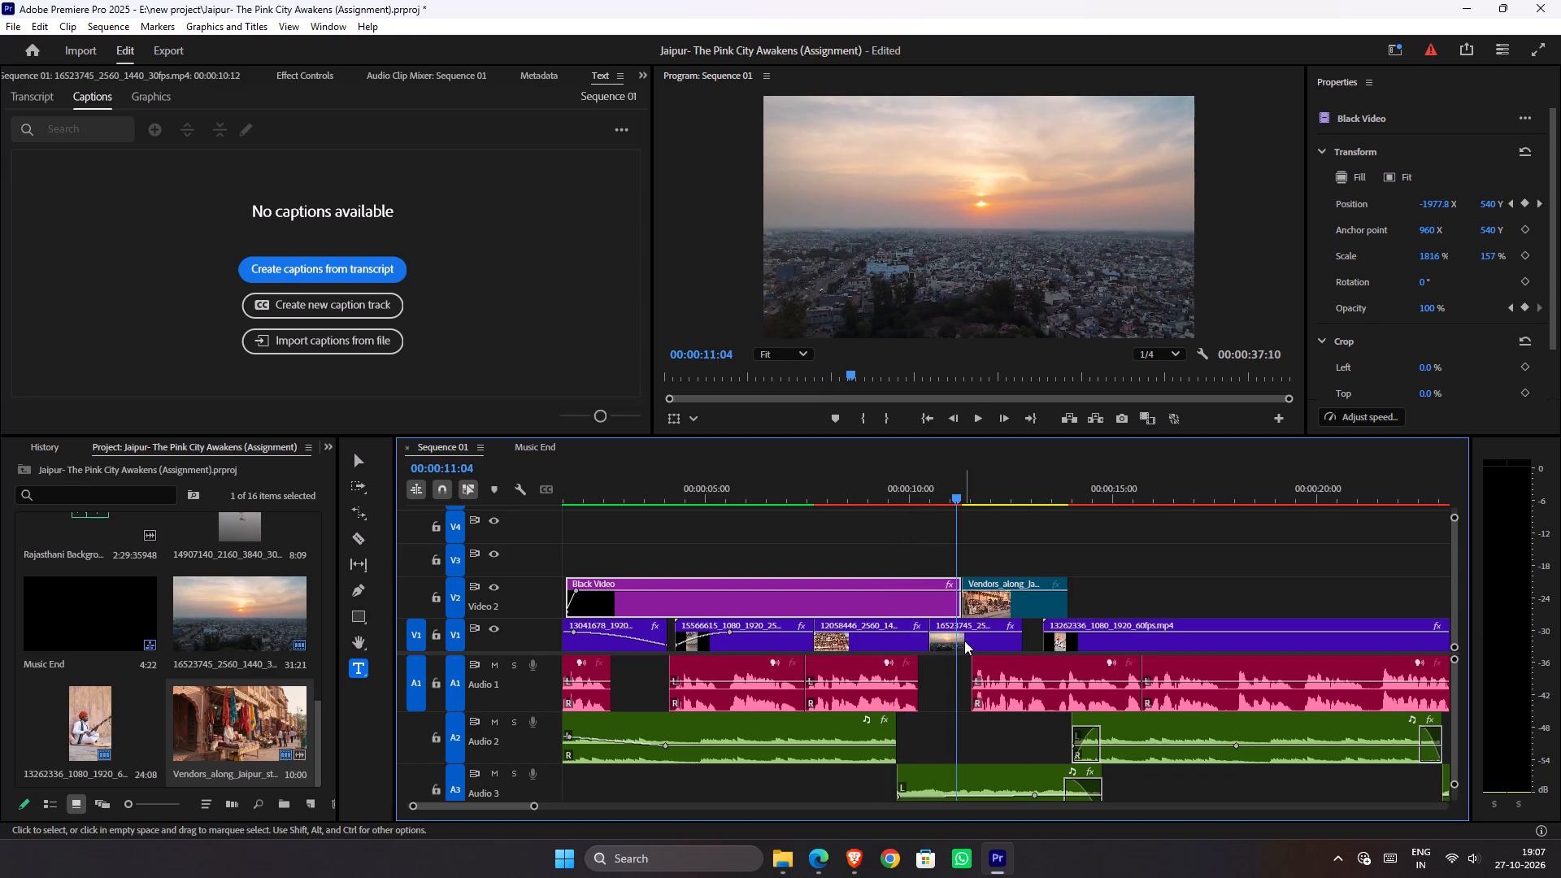
drag(964, 641, 968, 640)
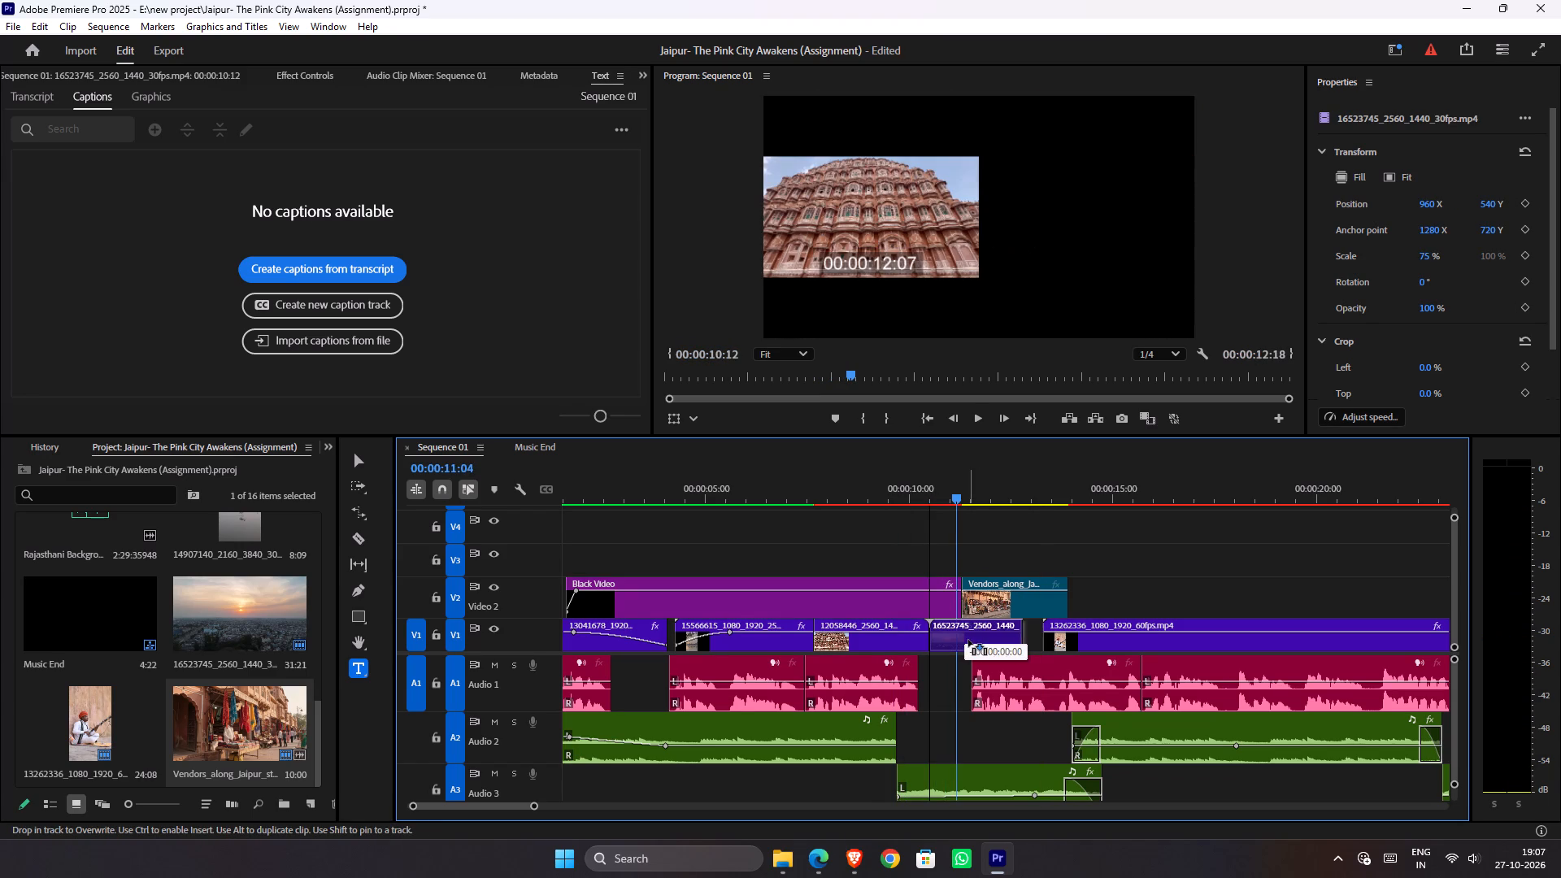
drag(968, 640, 979, 640)
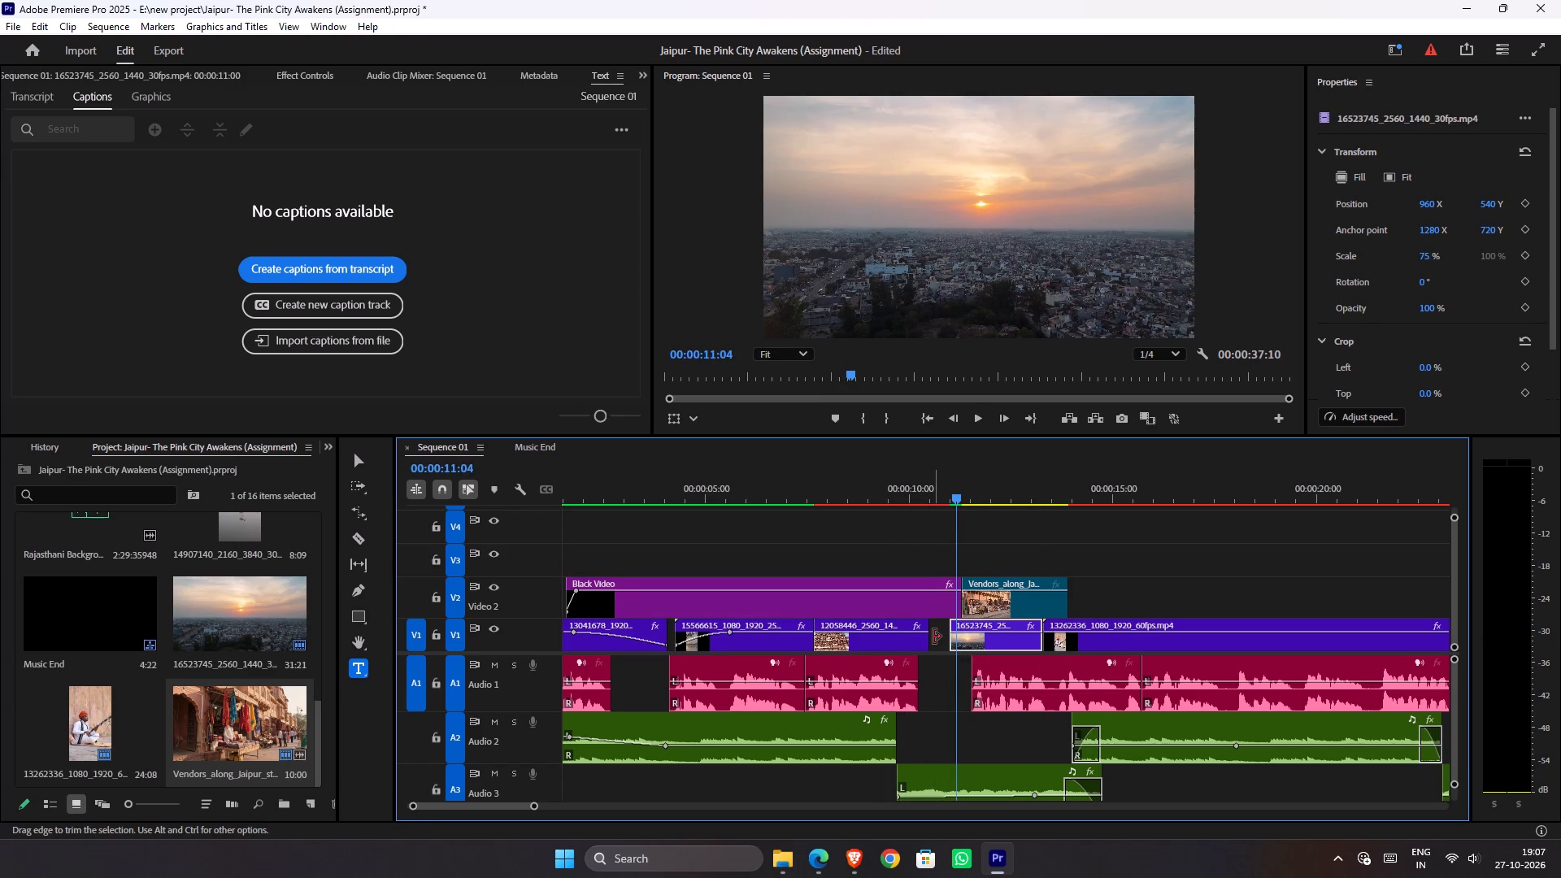
drag(924, 637, 948, 642)
drag(880, 492, 852, 498)
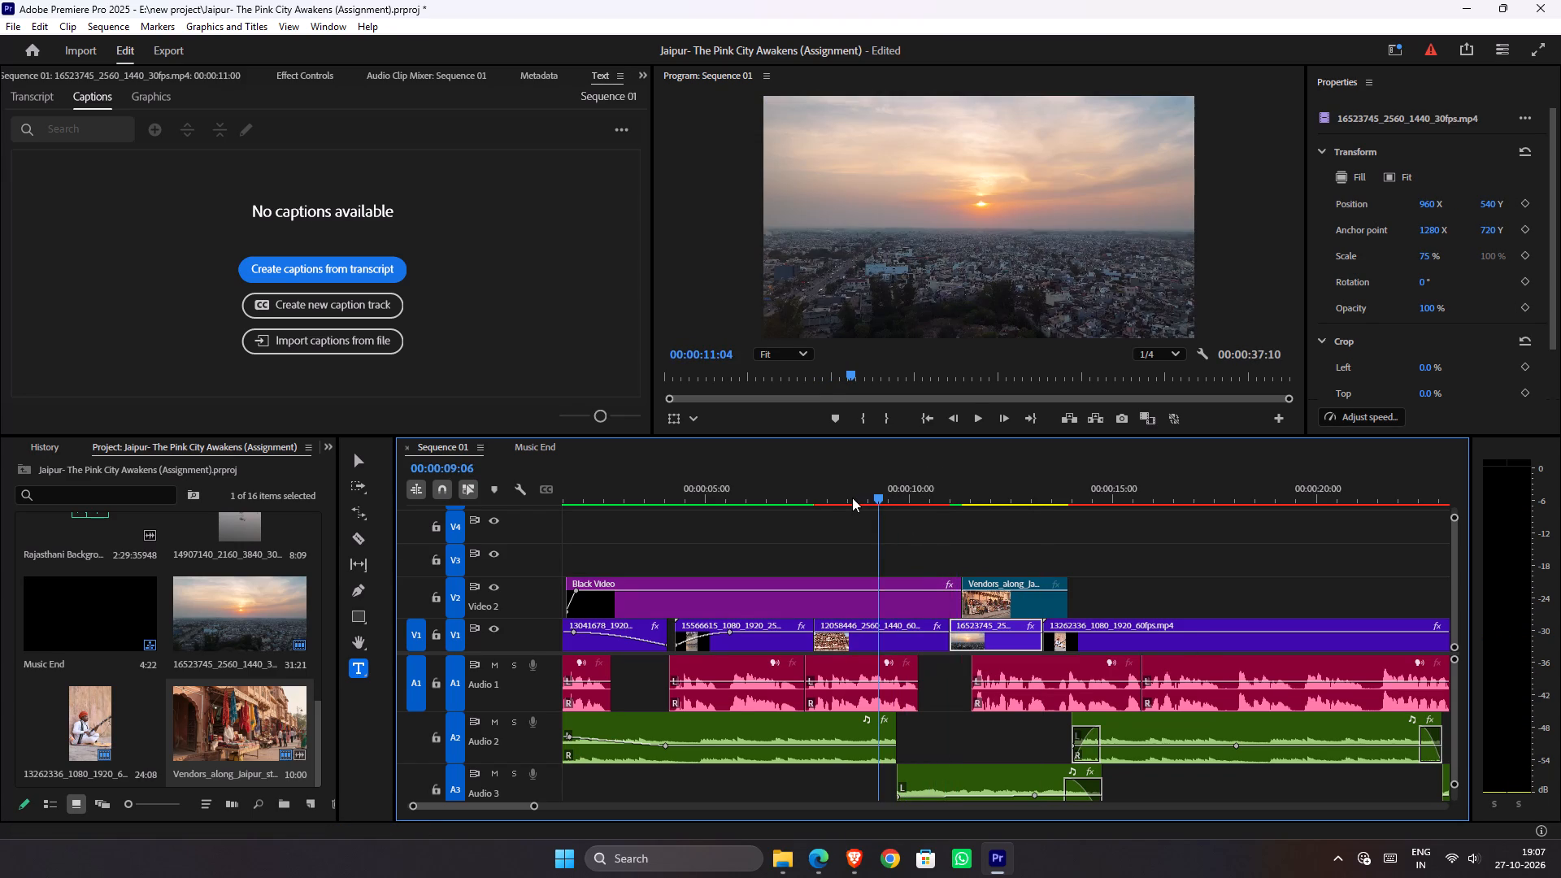
key(space)
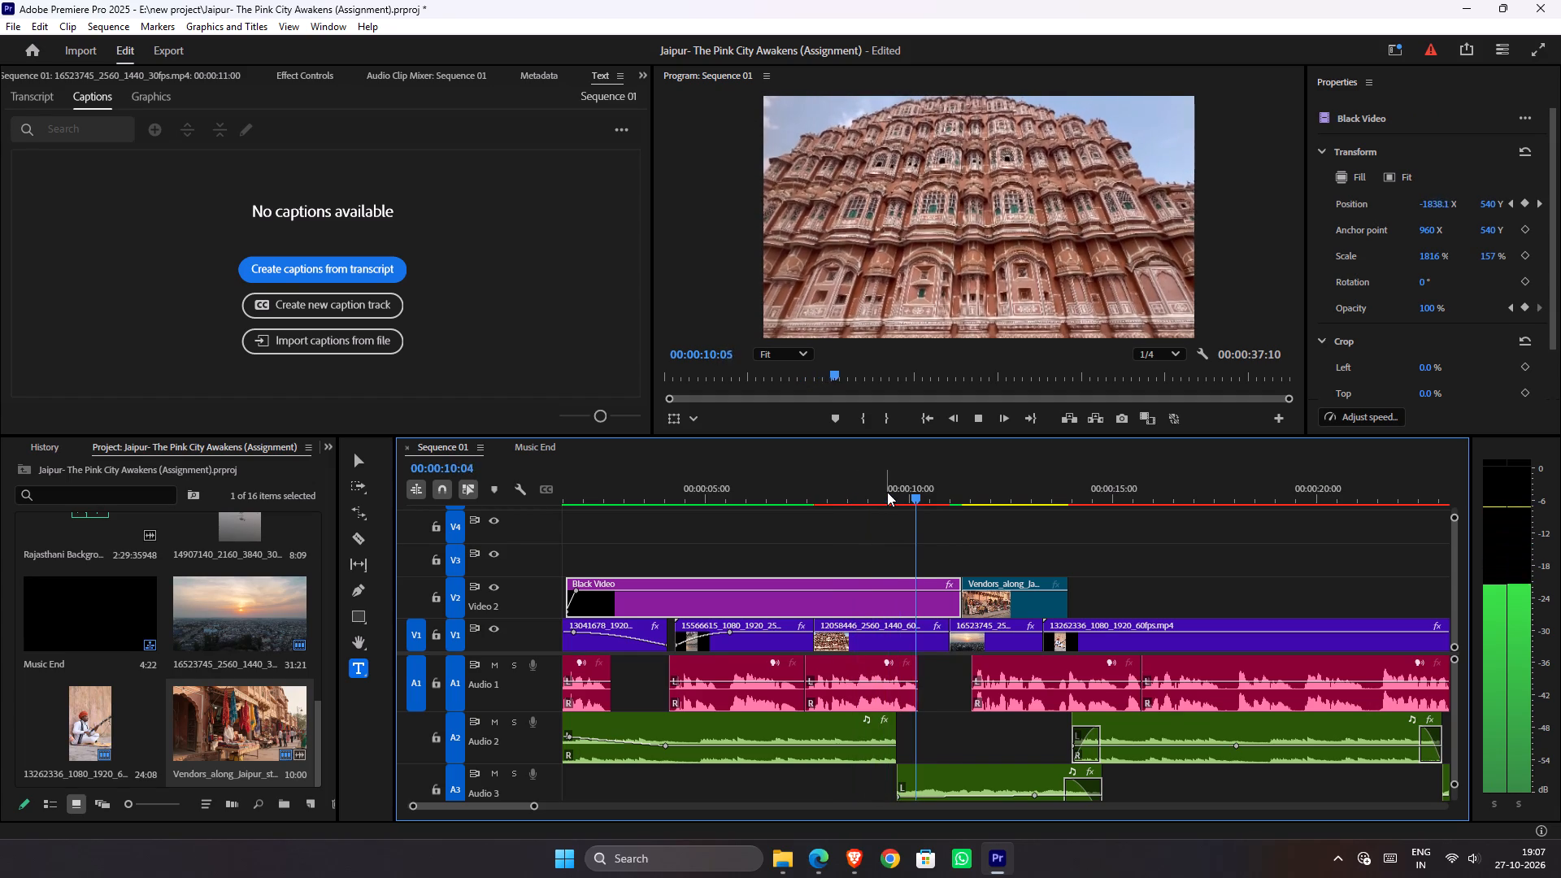
Move the Vendors_along_Jaipur_street clip on V2 to start at 00:00:12:03 and play across the sunset-to-vendors cut.
key(space)
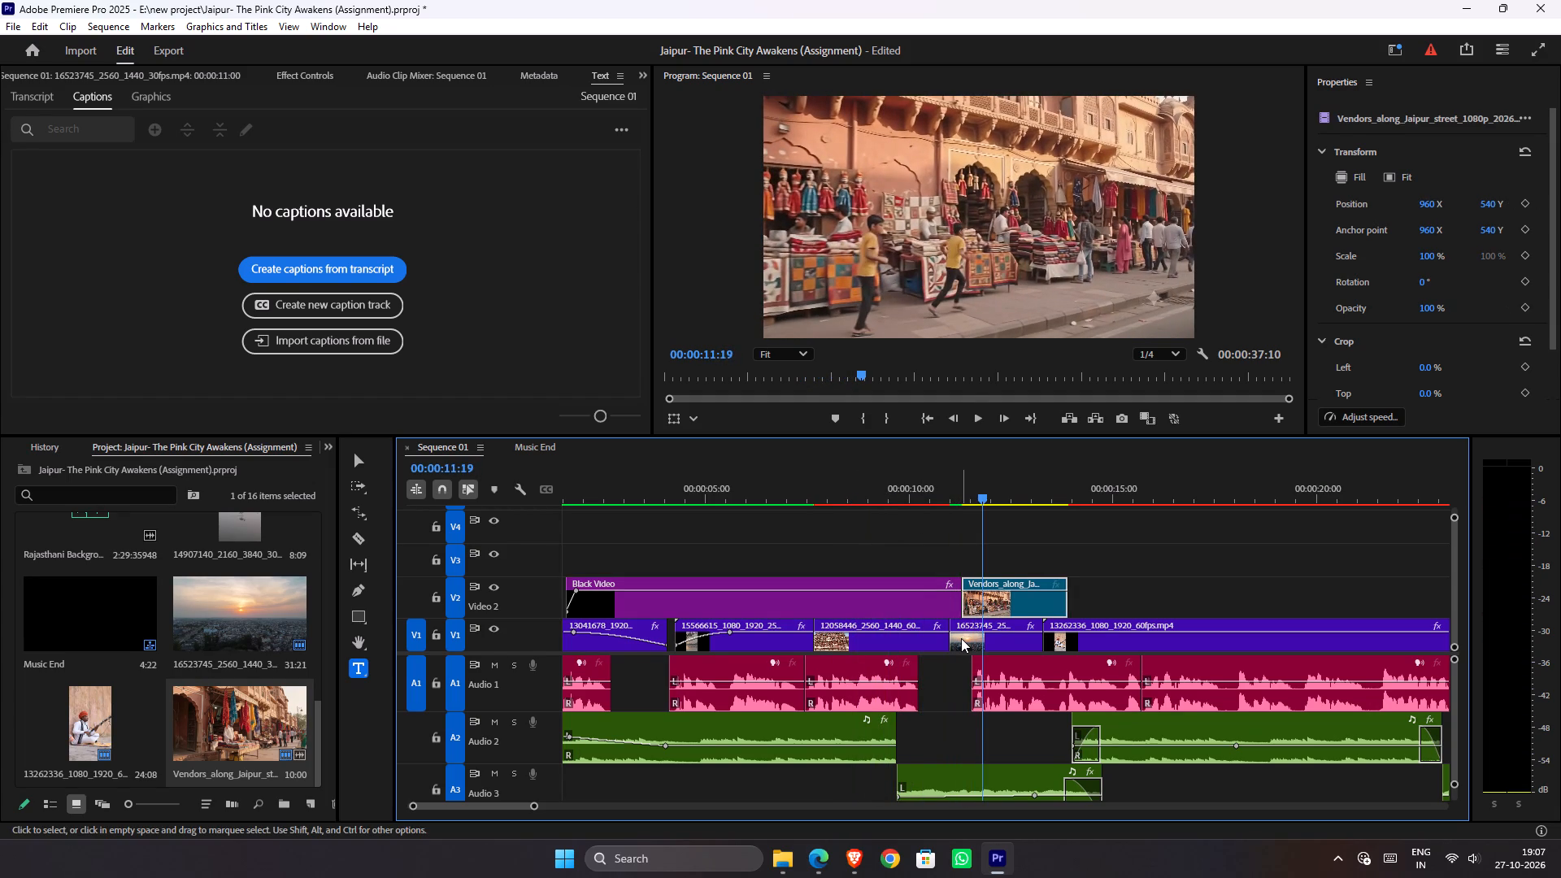
drag(989, 601, 1033, 598)
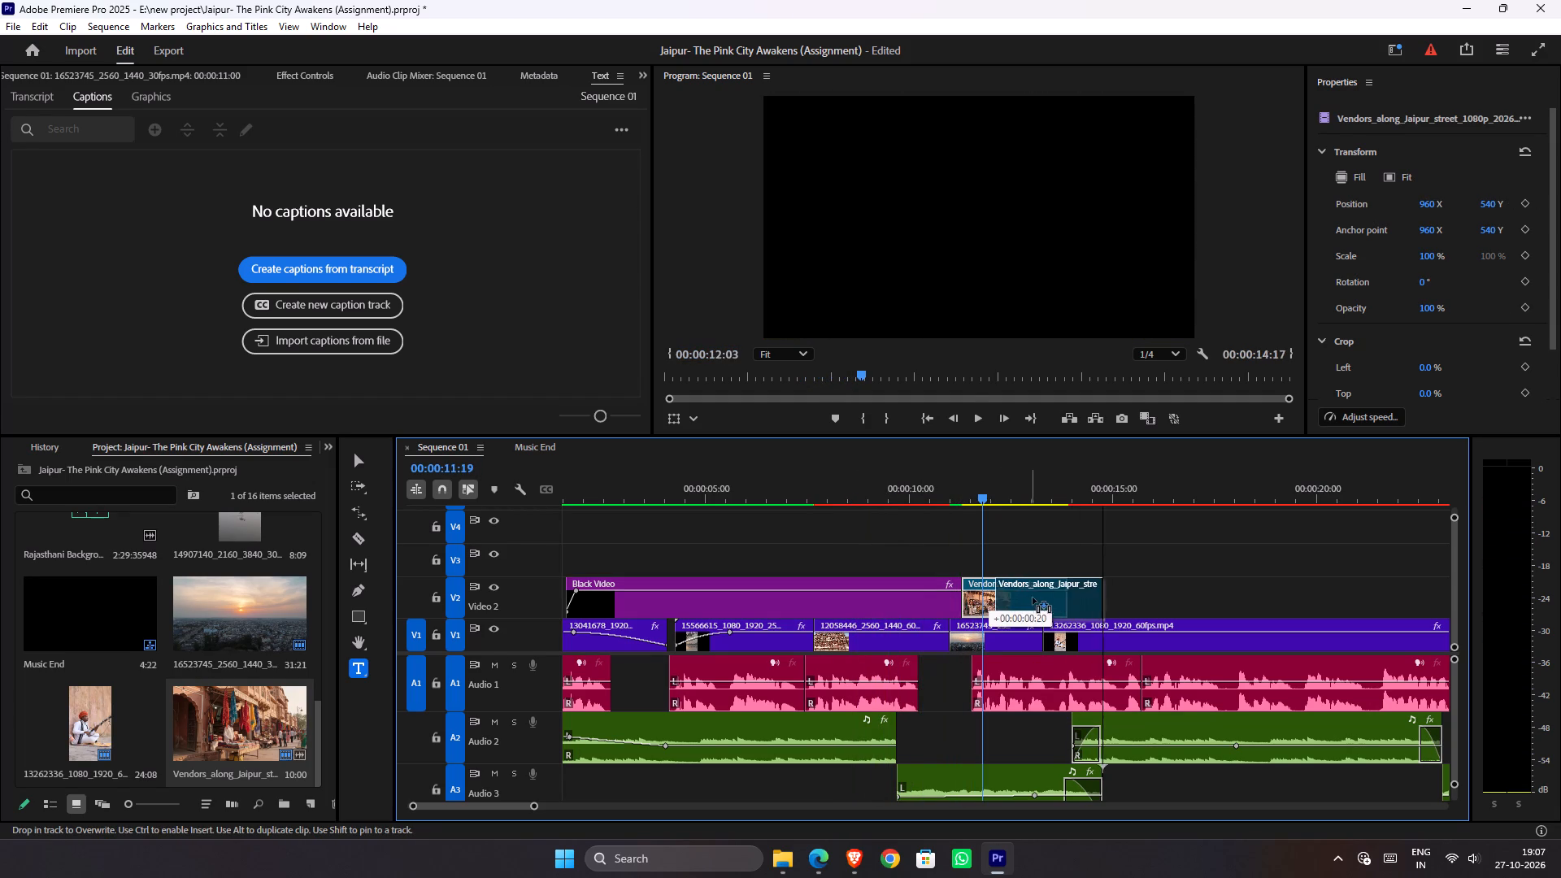
drag(1033, 598, 1024, 599)
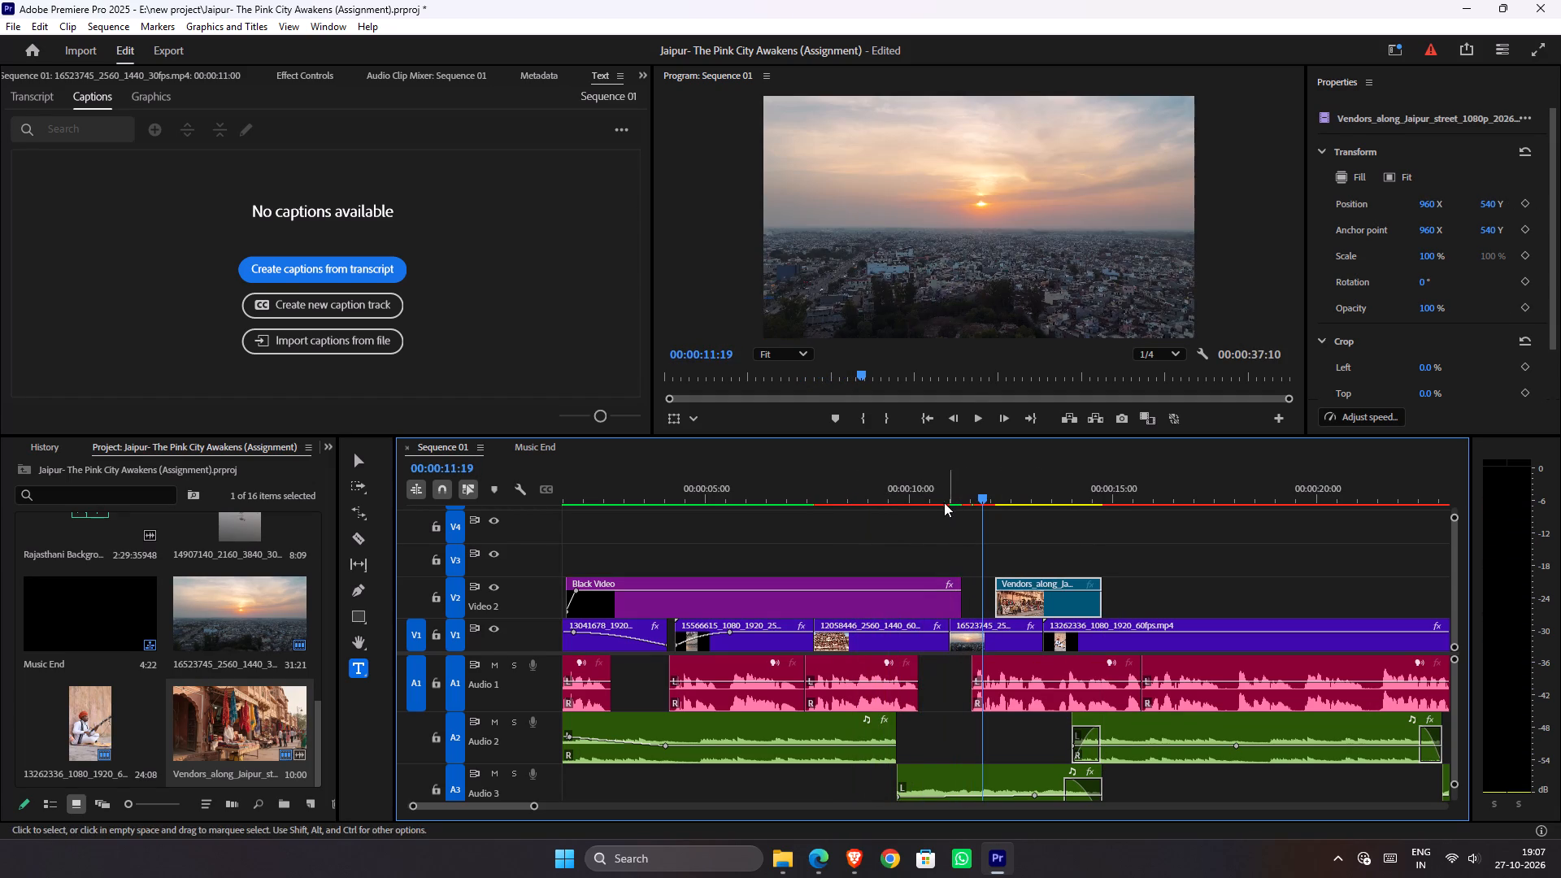
drag(937, 502, 918, 503)
key(space)
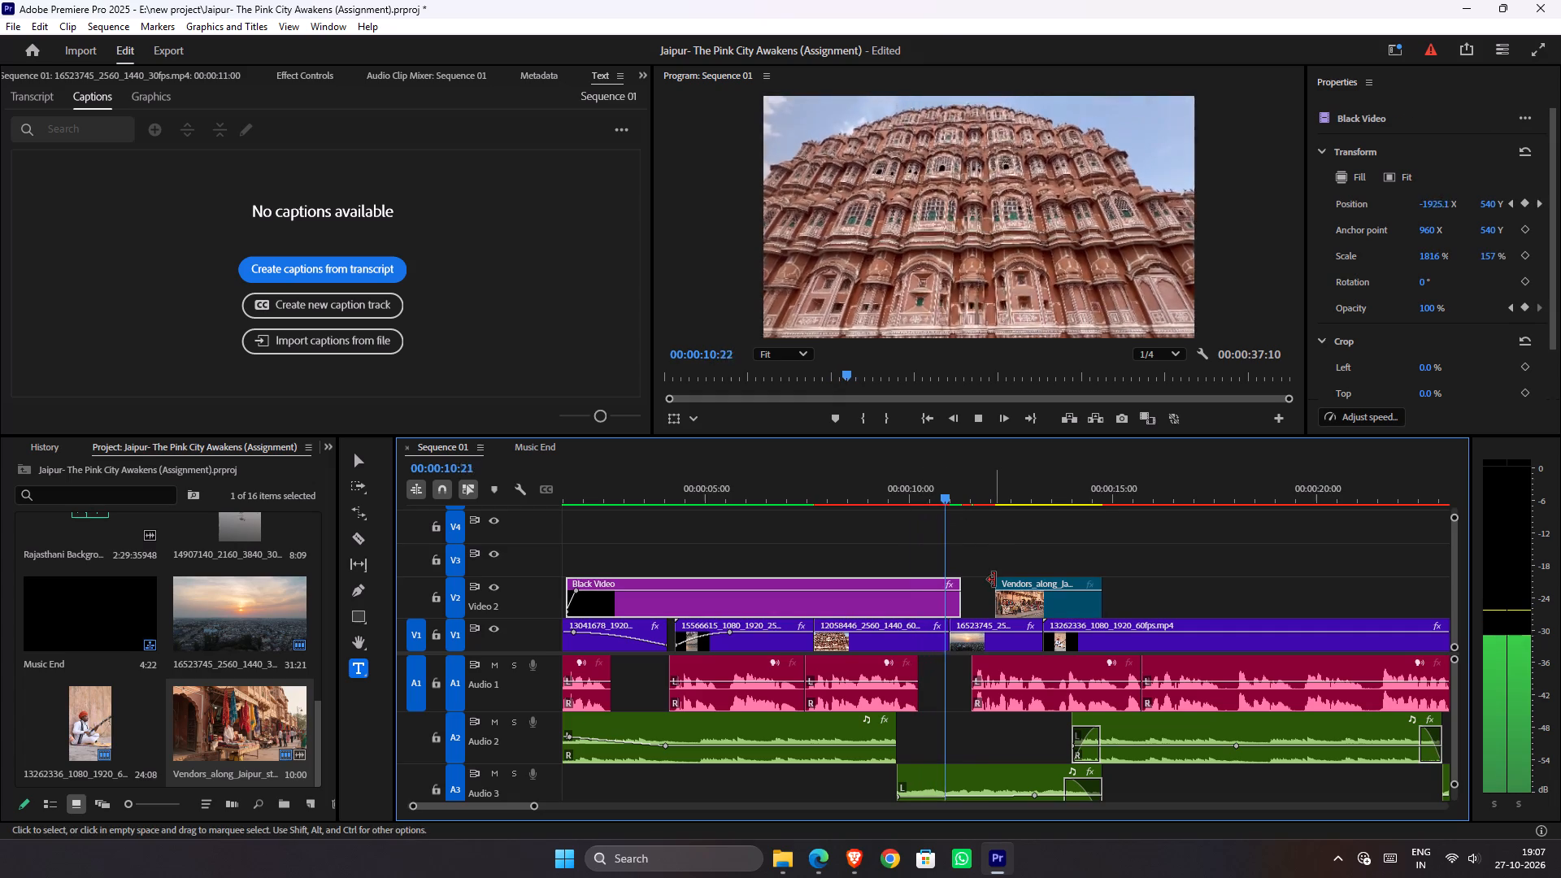
key(space)
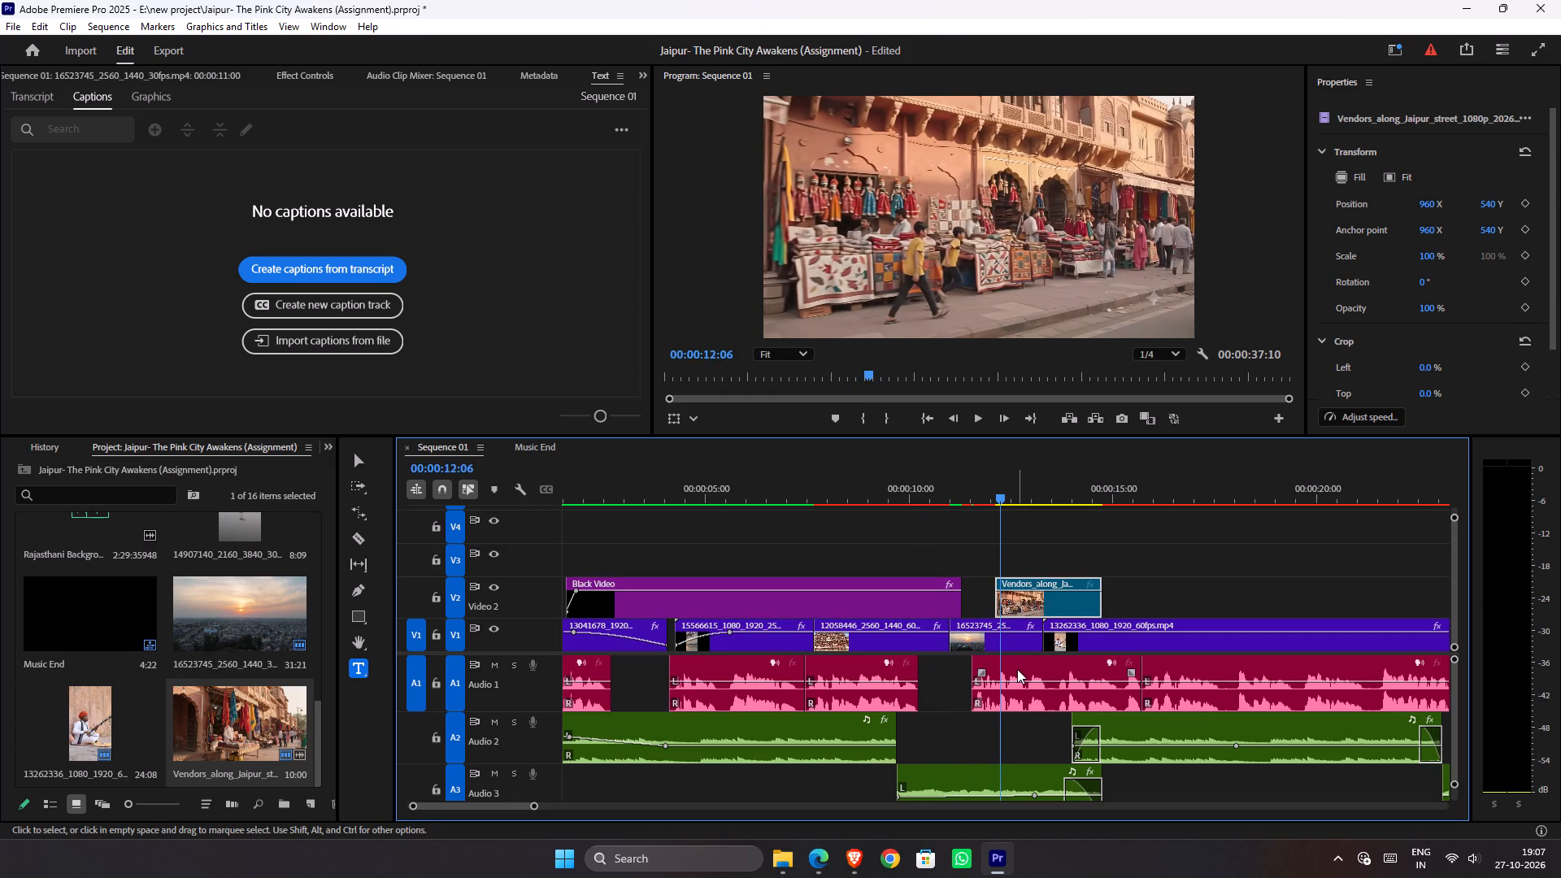
Move the voice-over clip on A1 beneath the vendors shot earlier so its end aligns with the vendors clip's end, and play it.
drag(1017, 669, 982, 667)
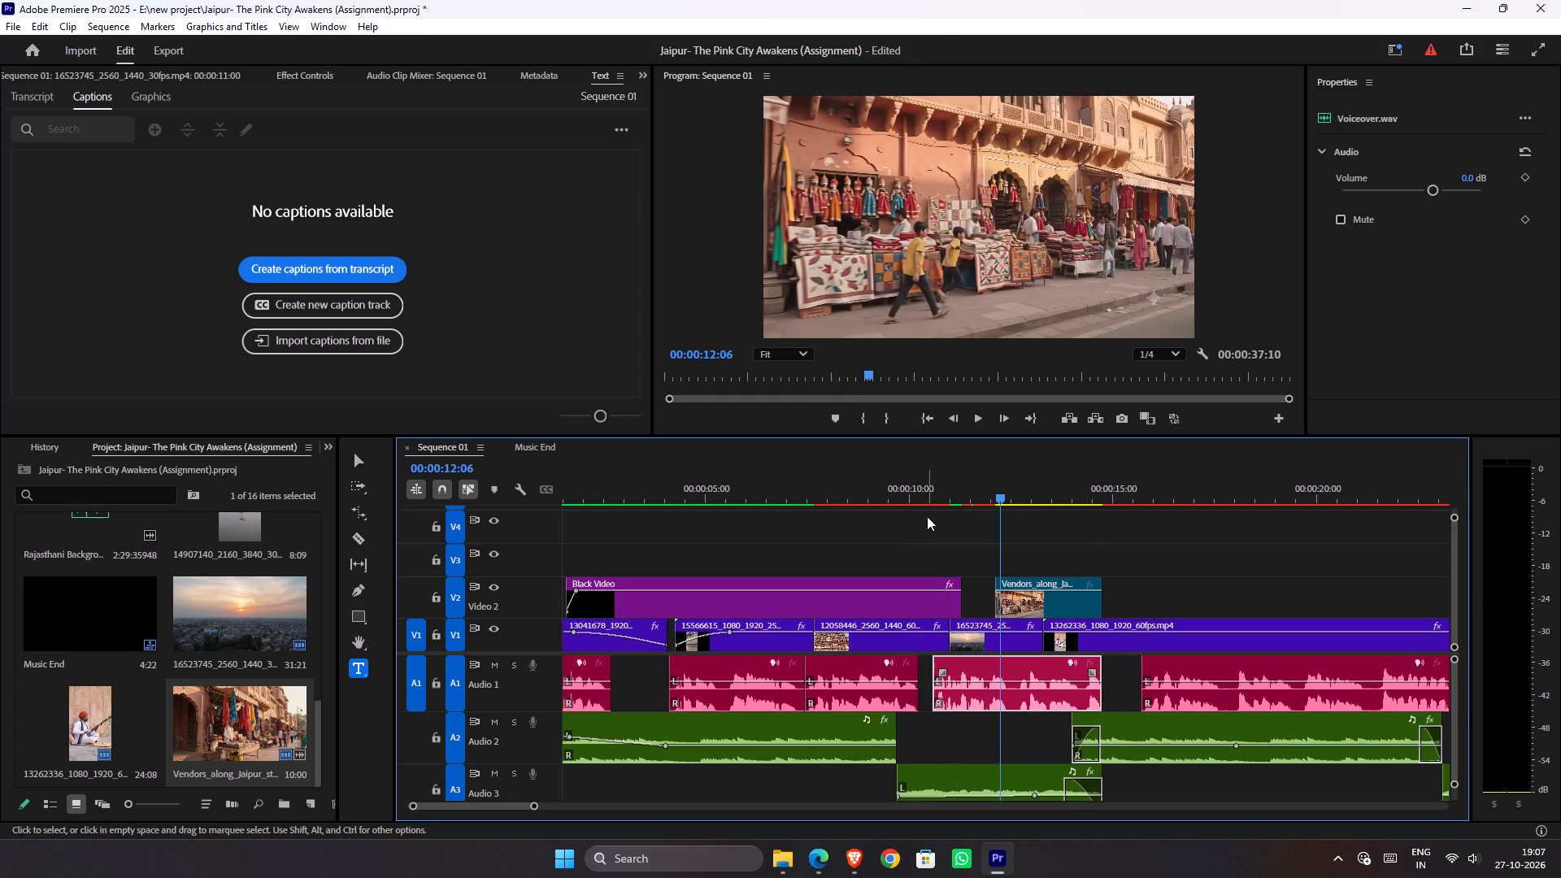
drag(920, 493, 824, 501)
key(space)
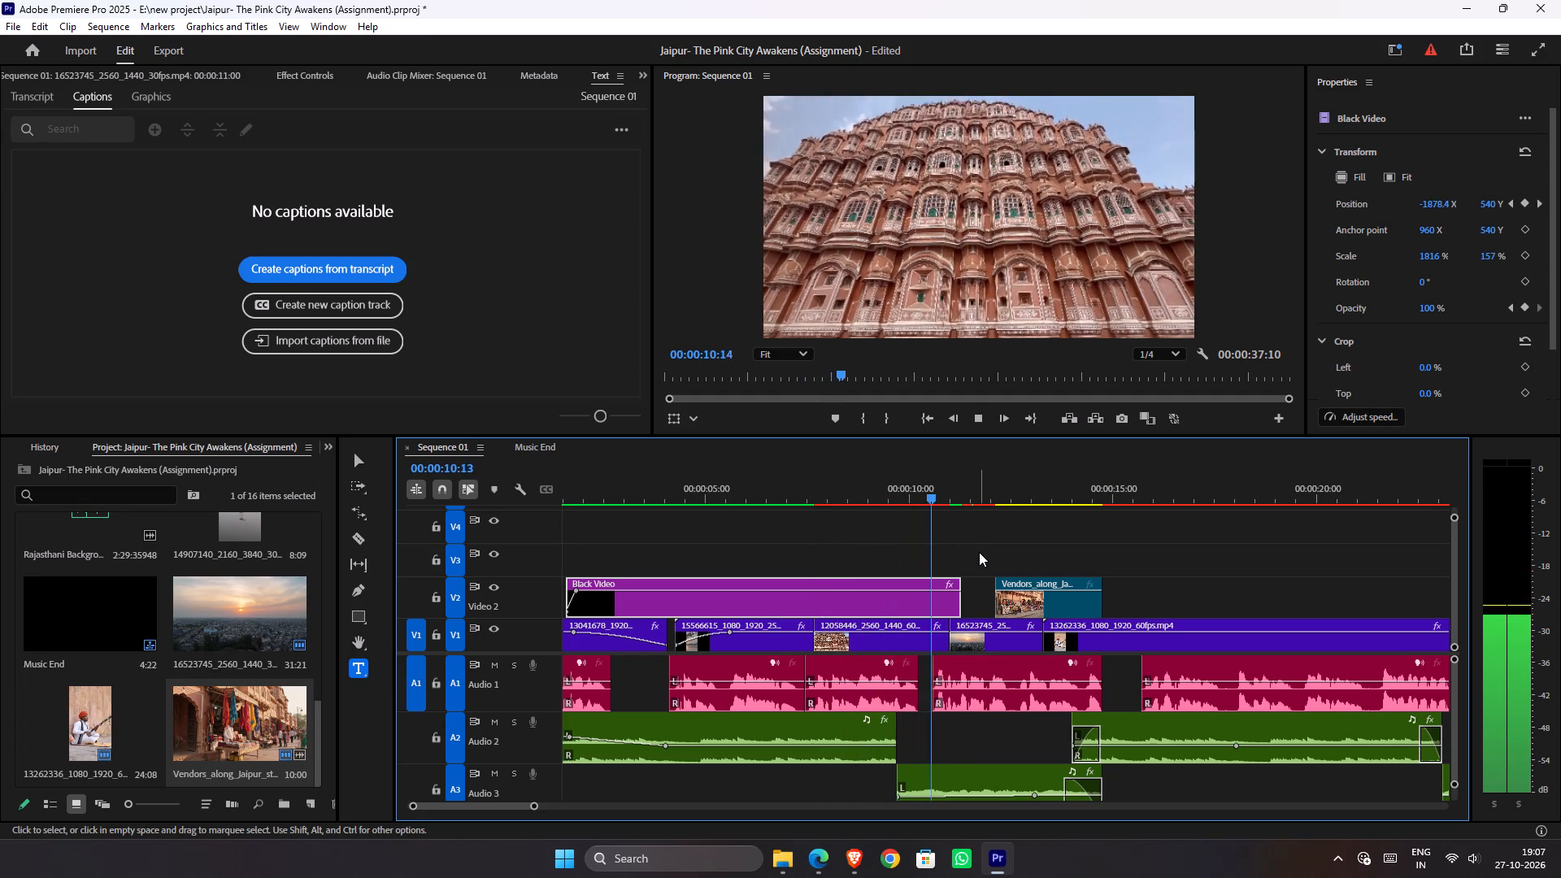
key(space)
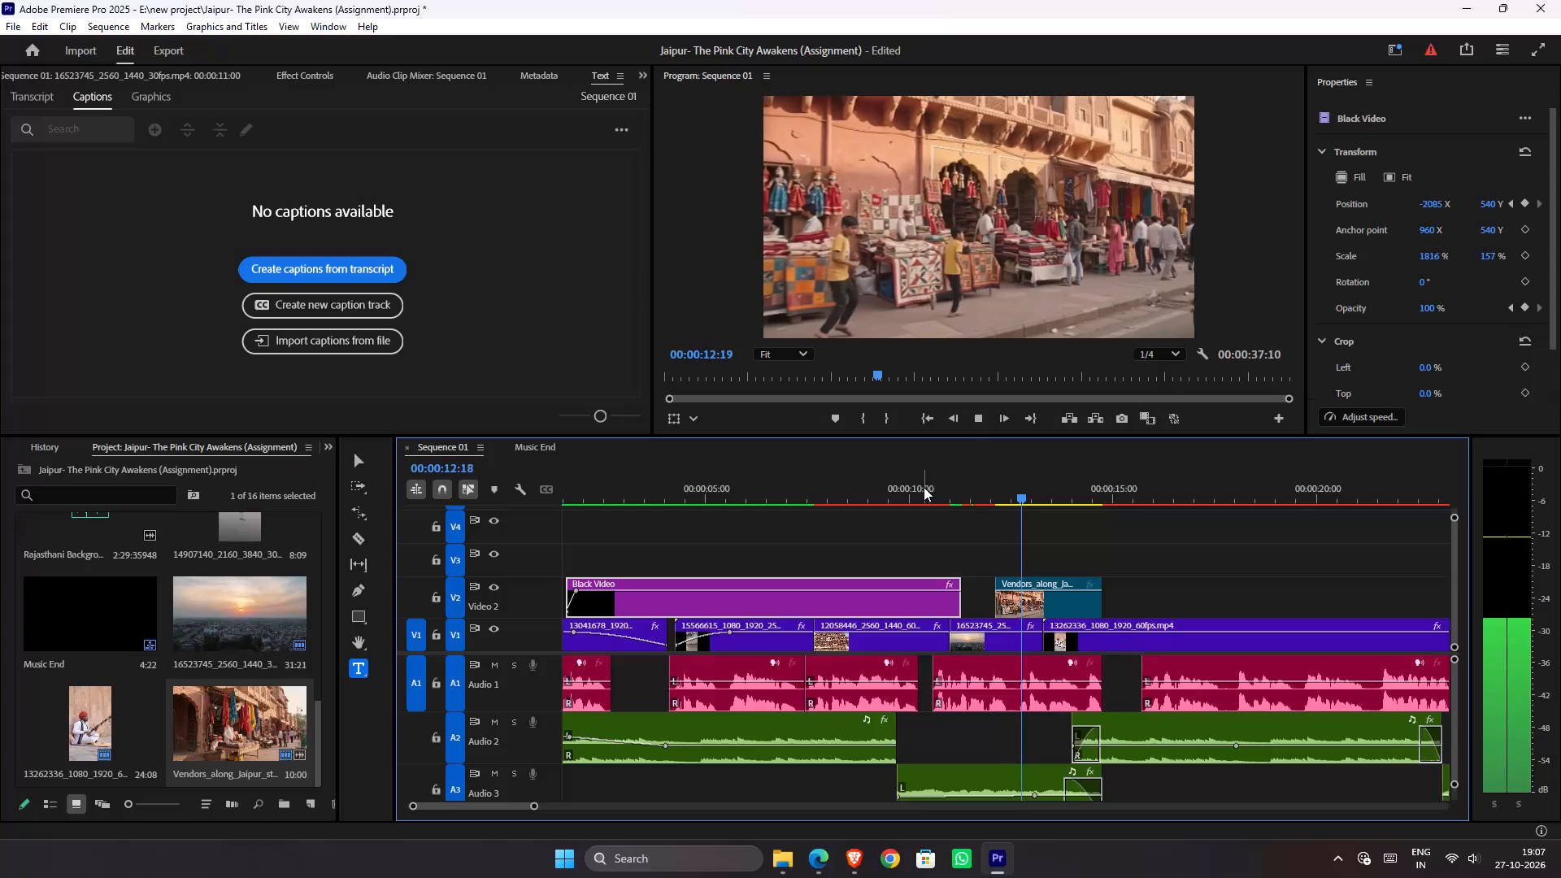
Play the façade, sunset and vendors shots repeatedly to check their cuts against the moved voice-over clip.
drag(916, 493, 854, 498)
key(space)
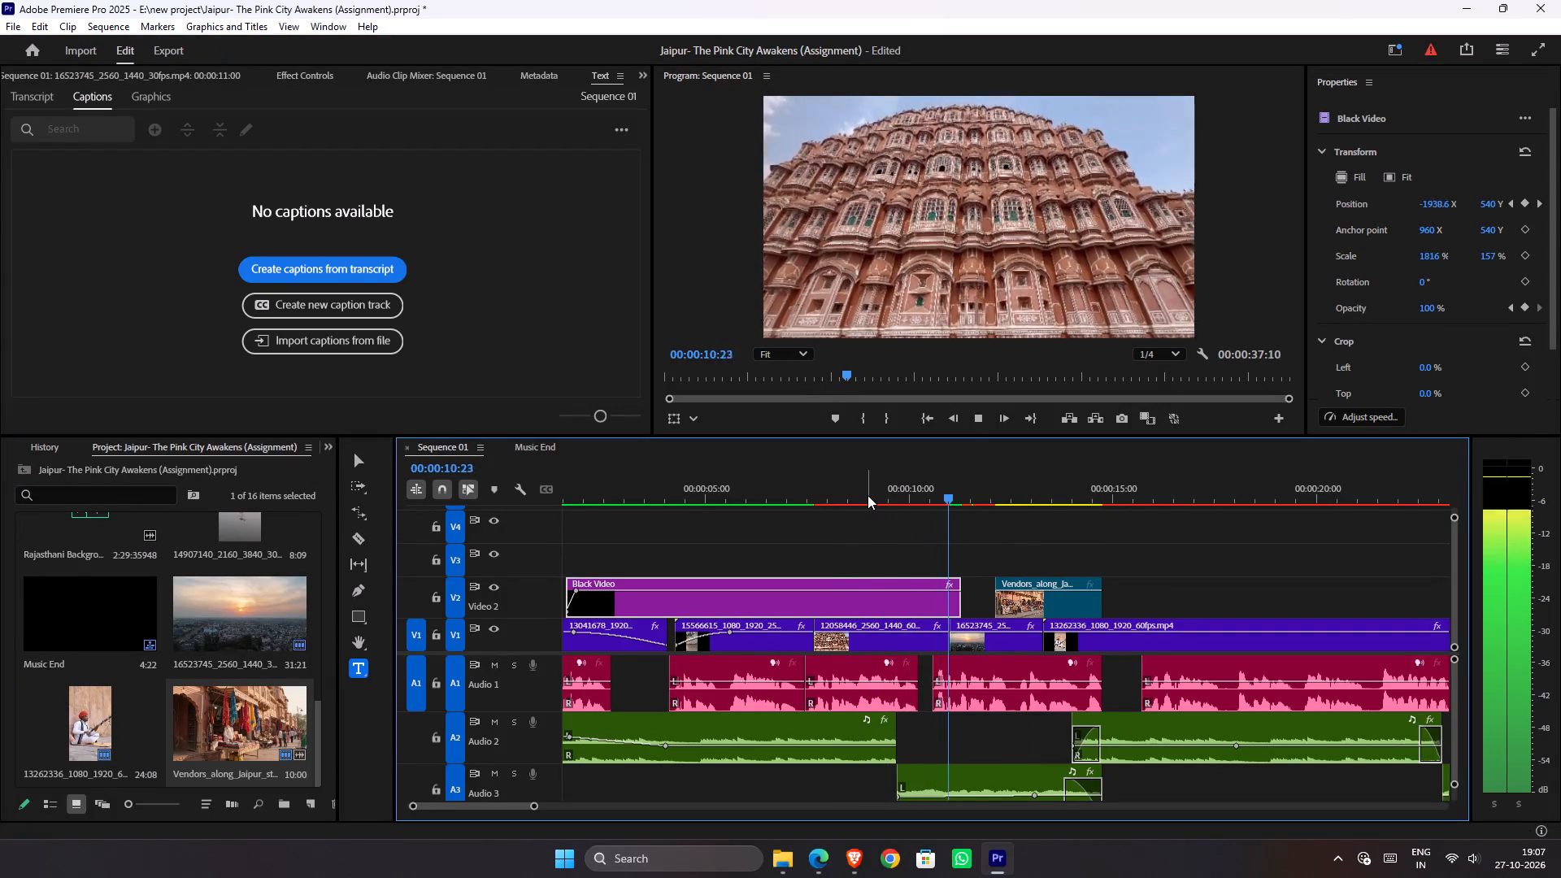
key(space)
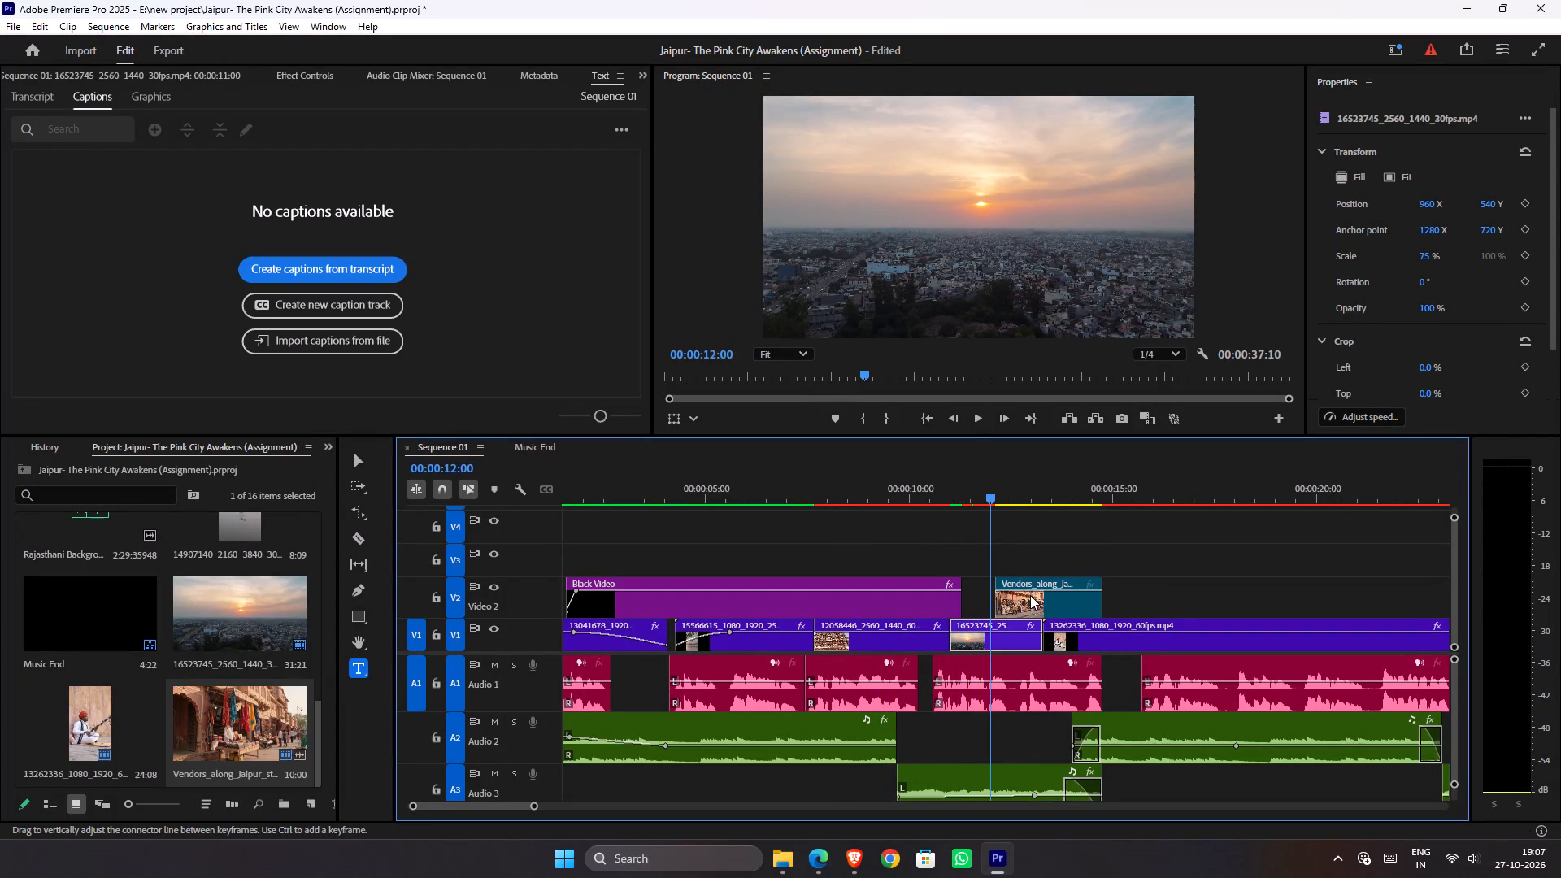
key(space)
key(space)
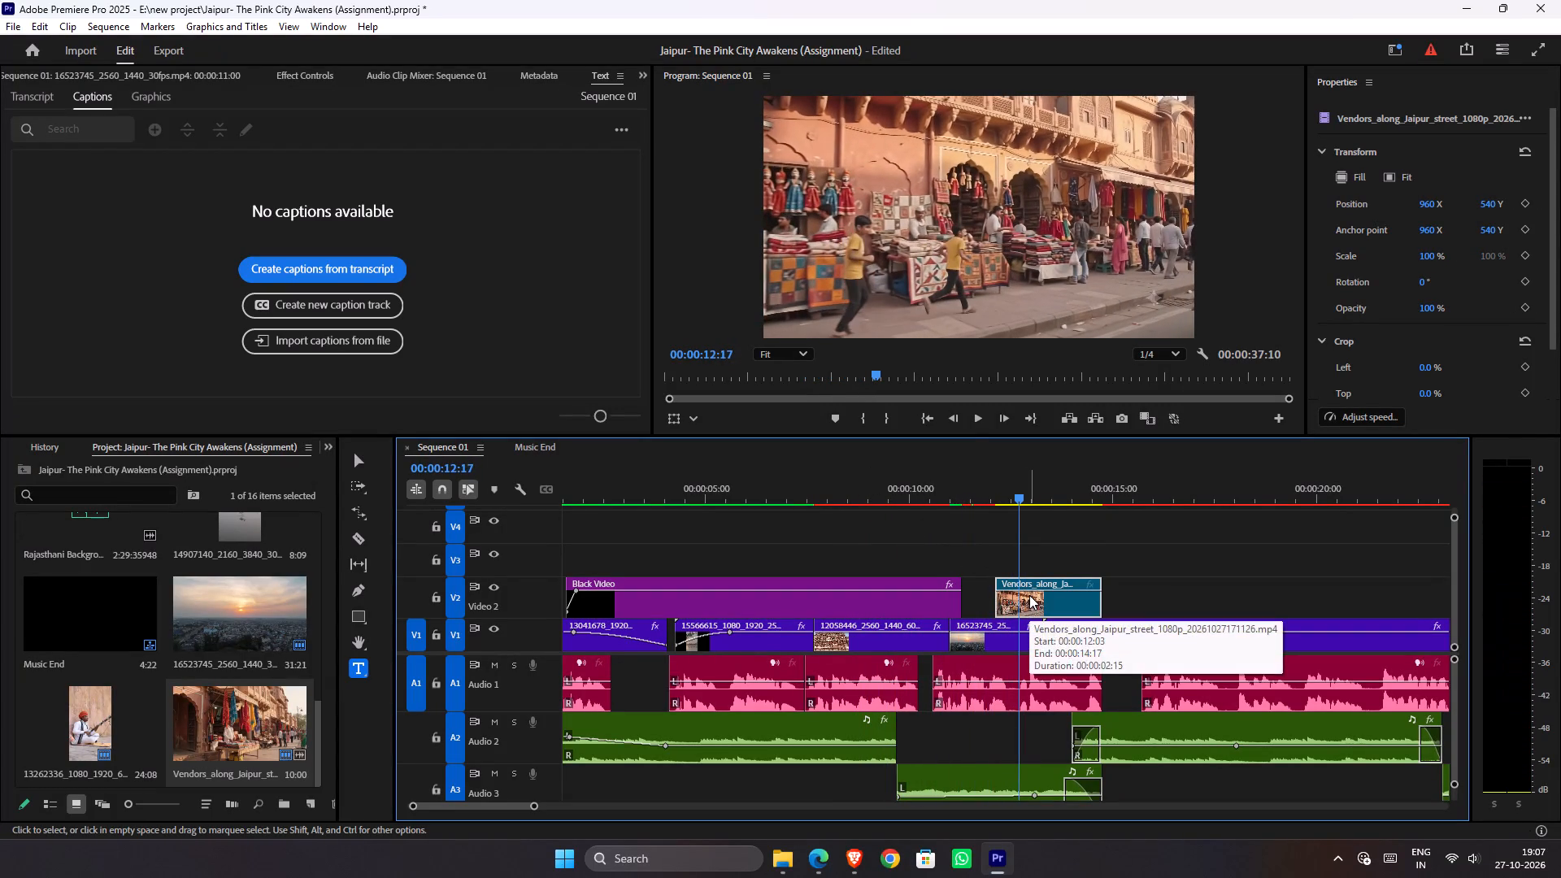
key(space)
key(space)
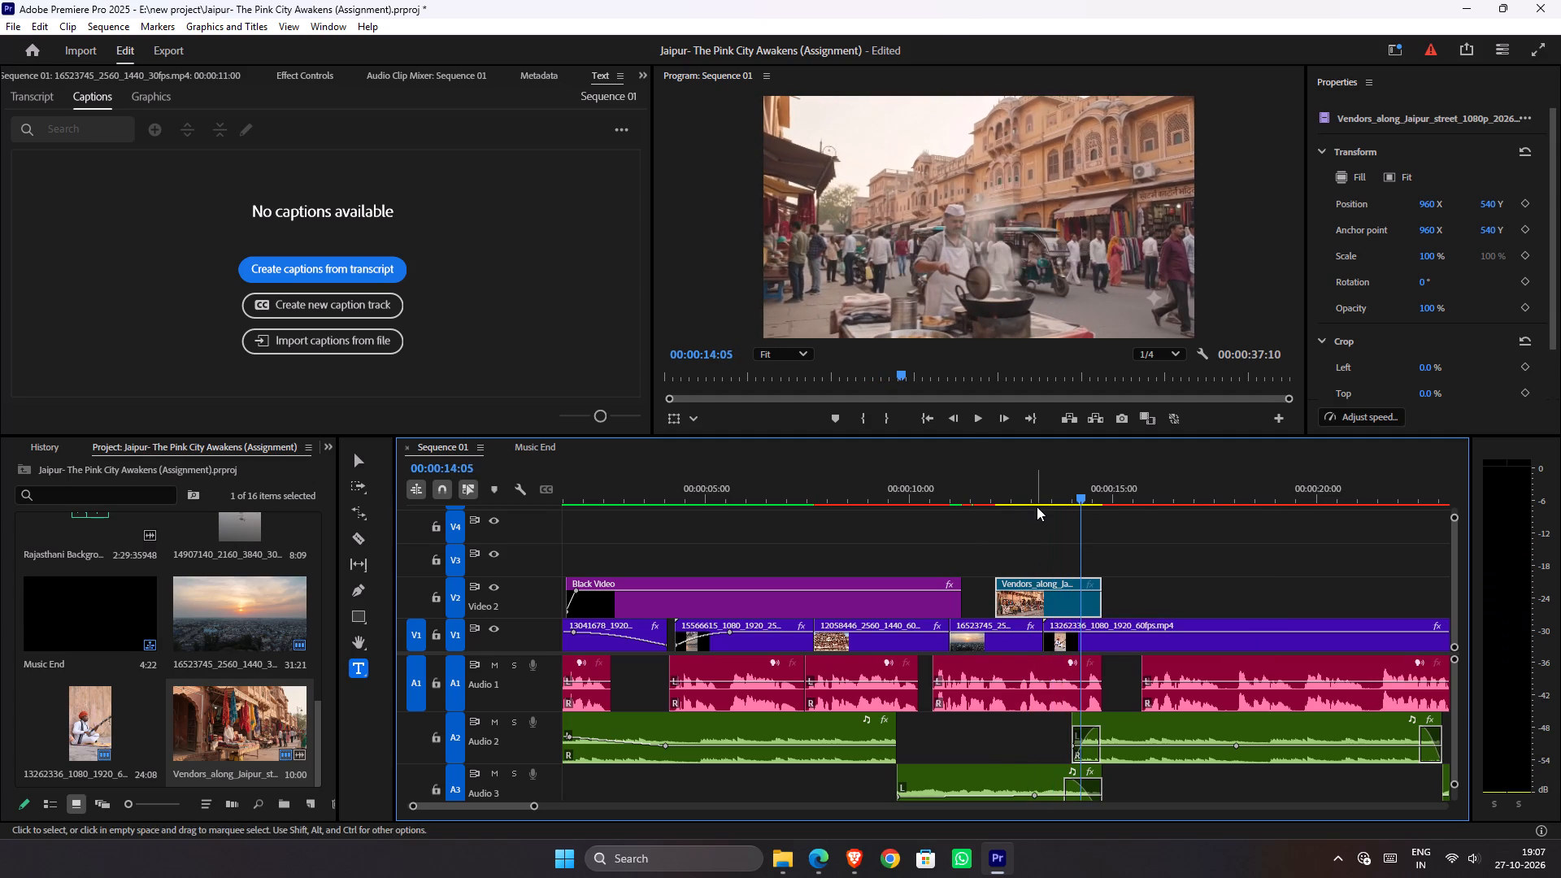
drag(1041, 498, 956, 511)
key(space)
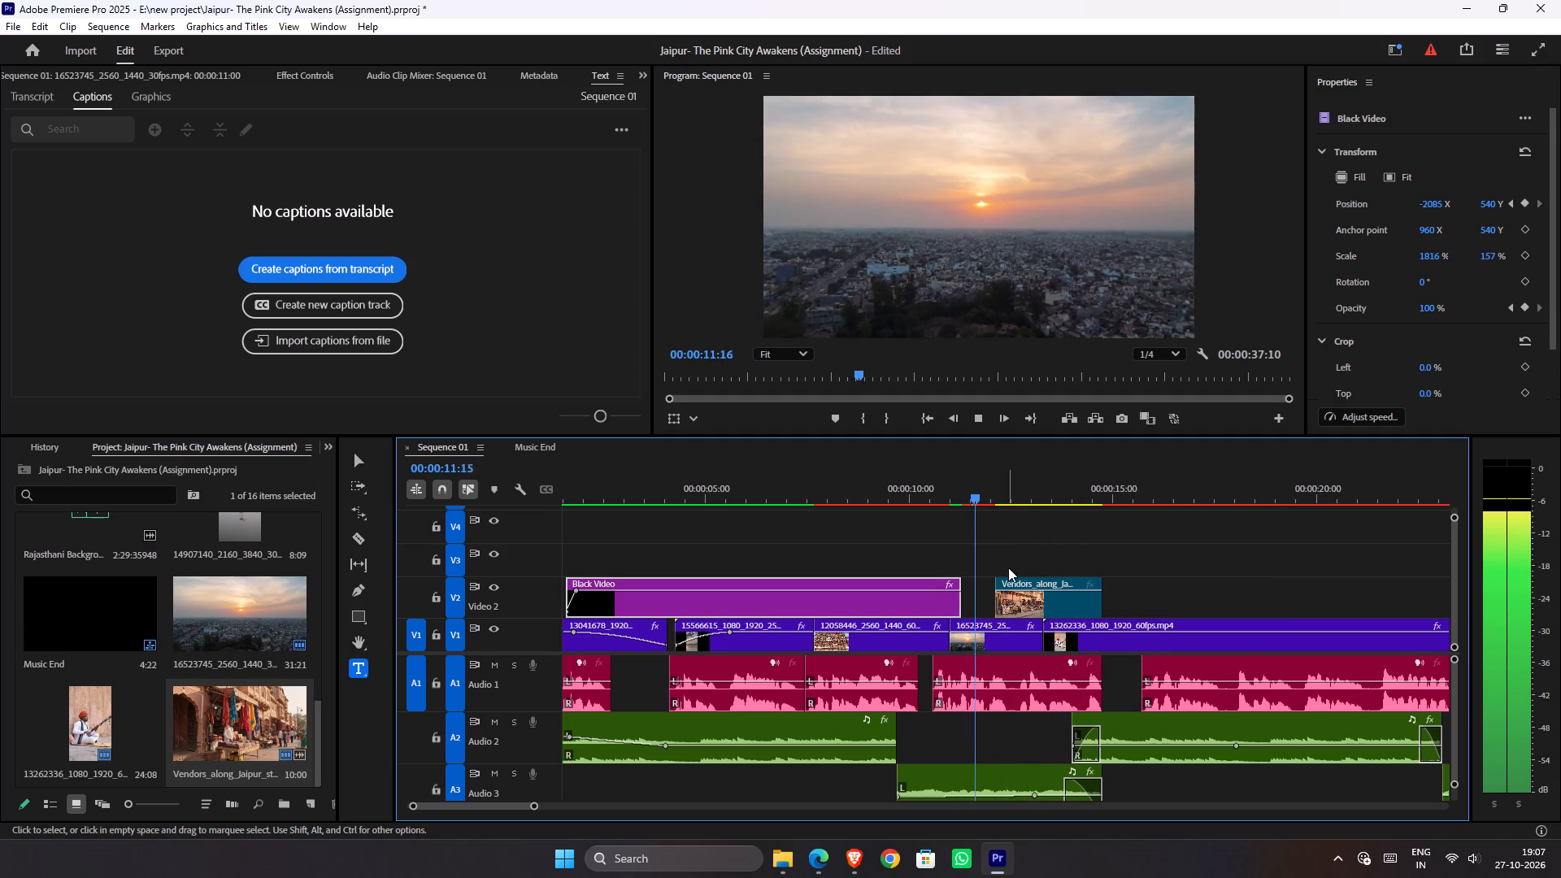
key(space)
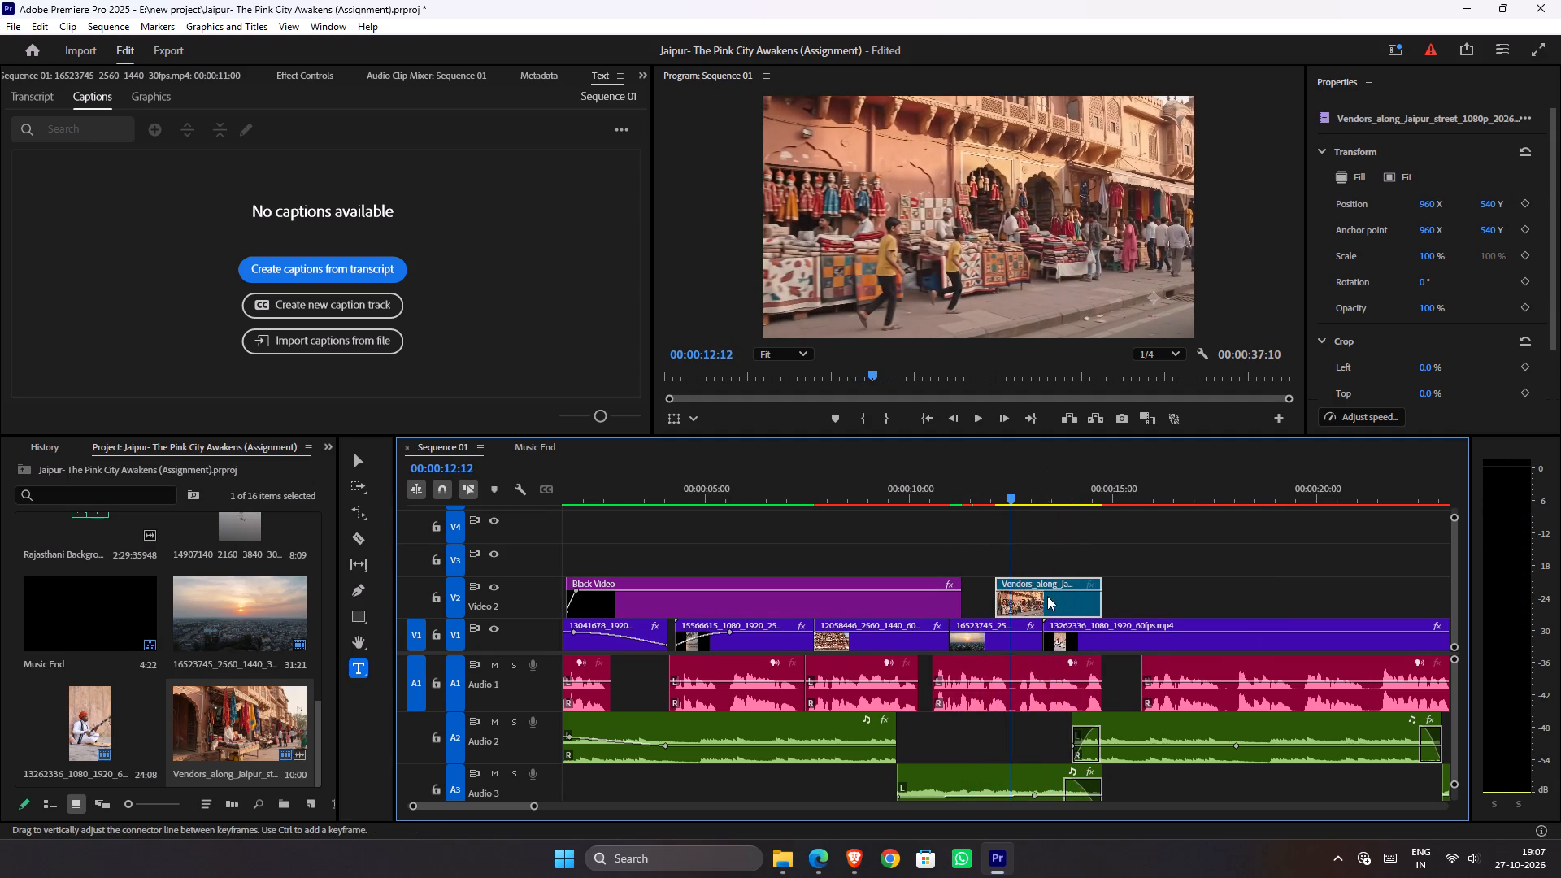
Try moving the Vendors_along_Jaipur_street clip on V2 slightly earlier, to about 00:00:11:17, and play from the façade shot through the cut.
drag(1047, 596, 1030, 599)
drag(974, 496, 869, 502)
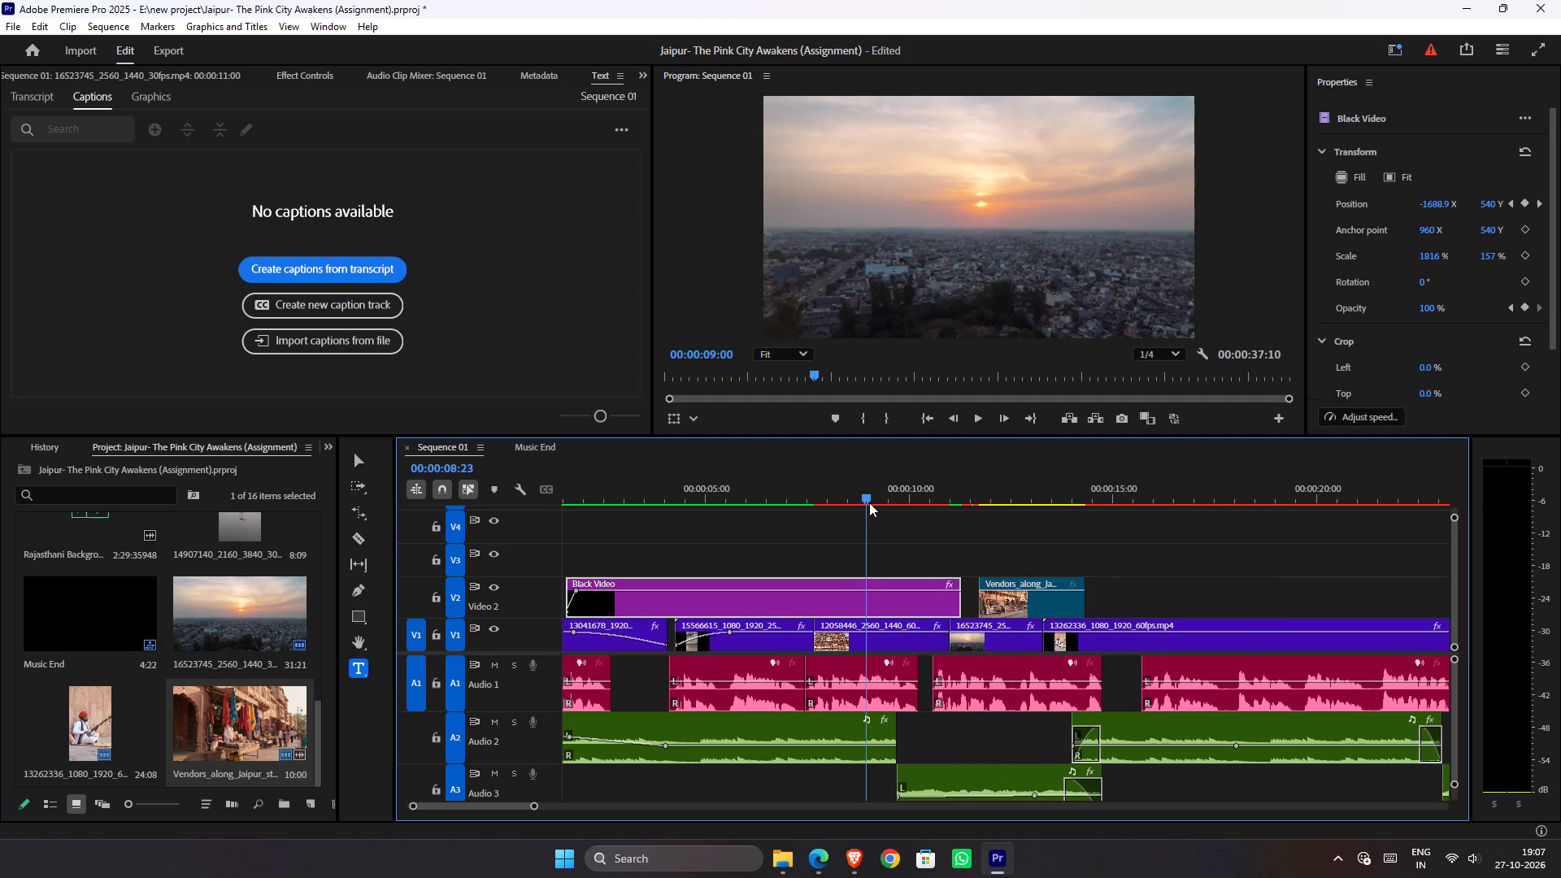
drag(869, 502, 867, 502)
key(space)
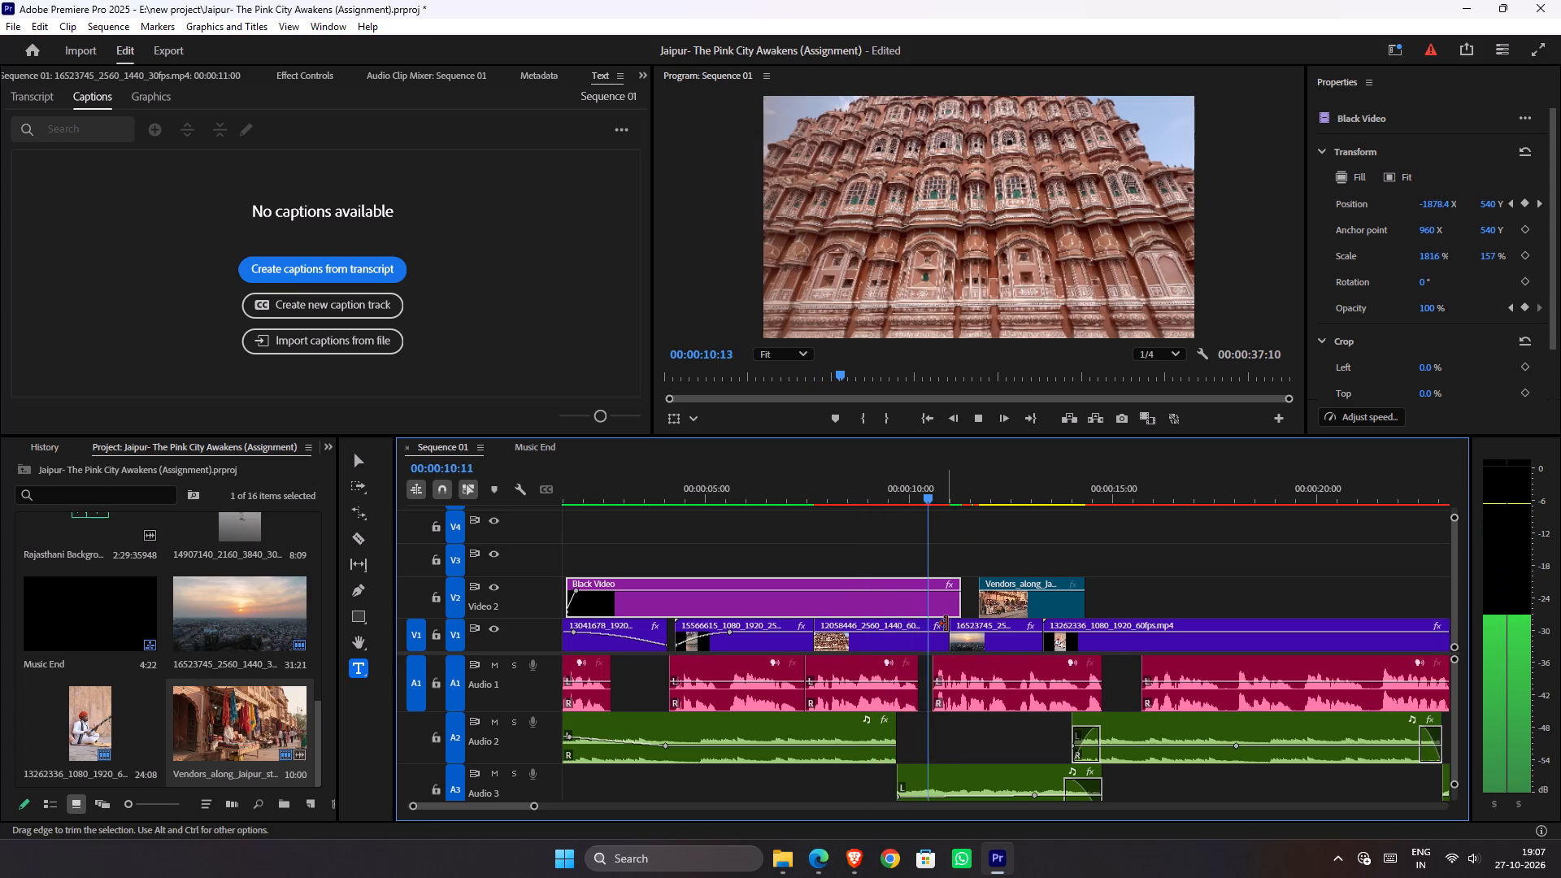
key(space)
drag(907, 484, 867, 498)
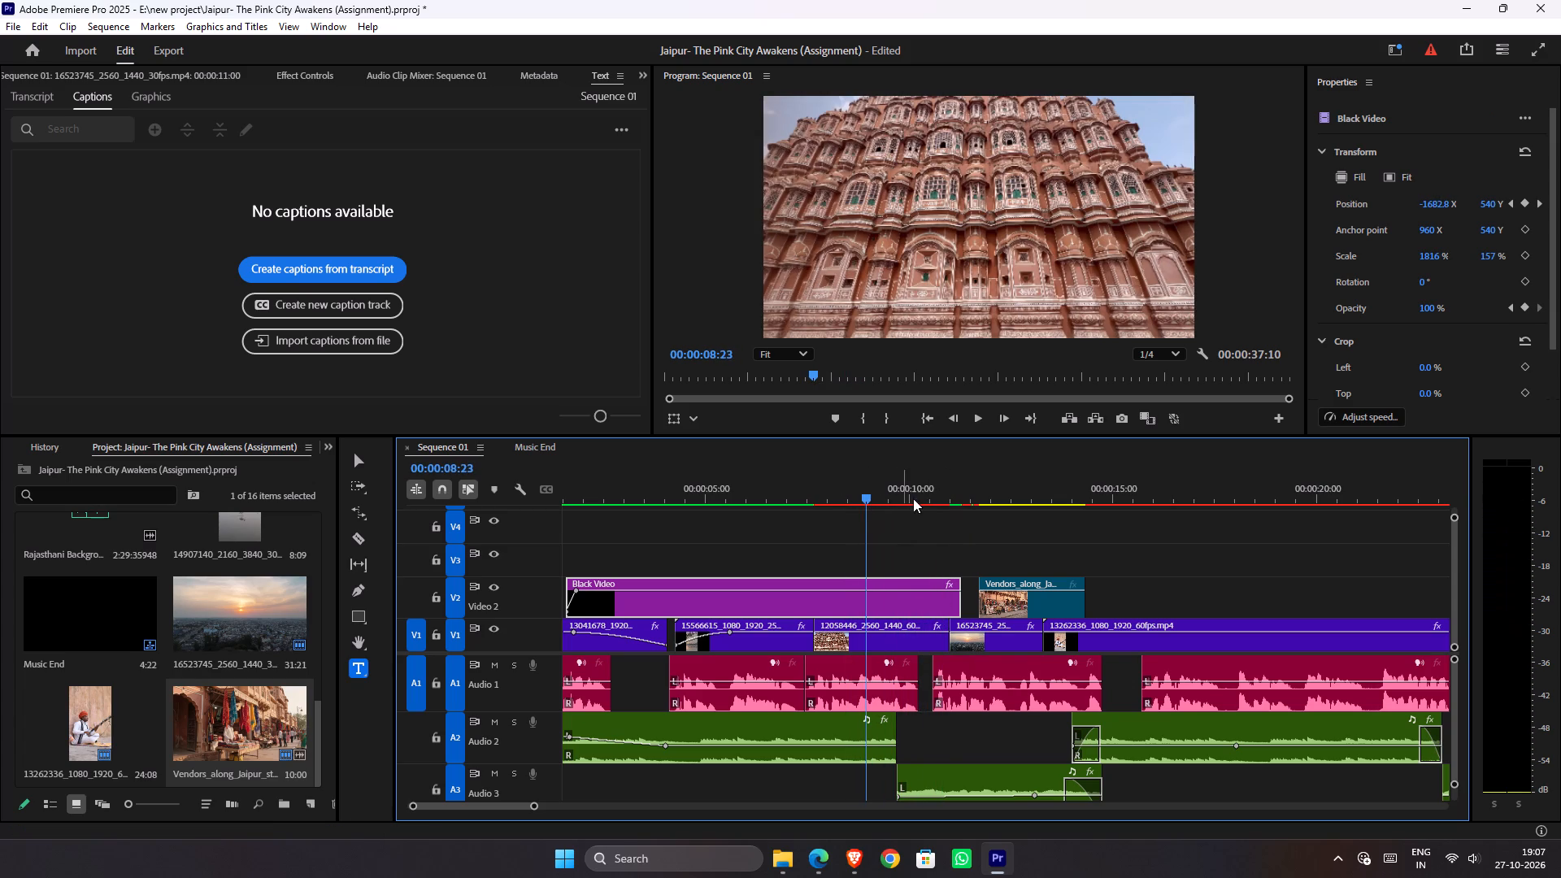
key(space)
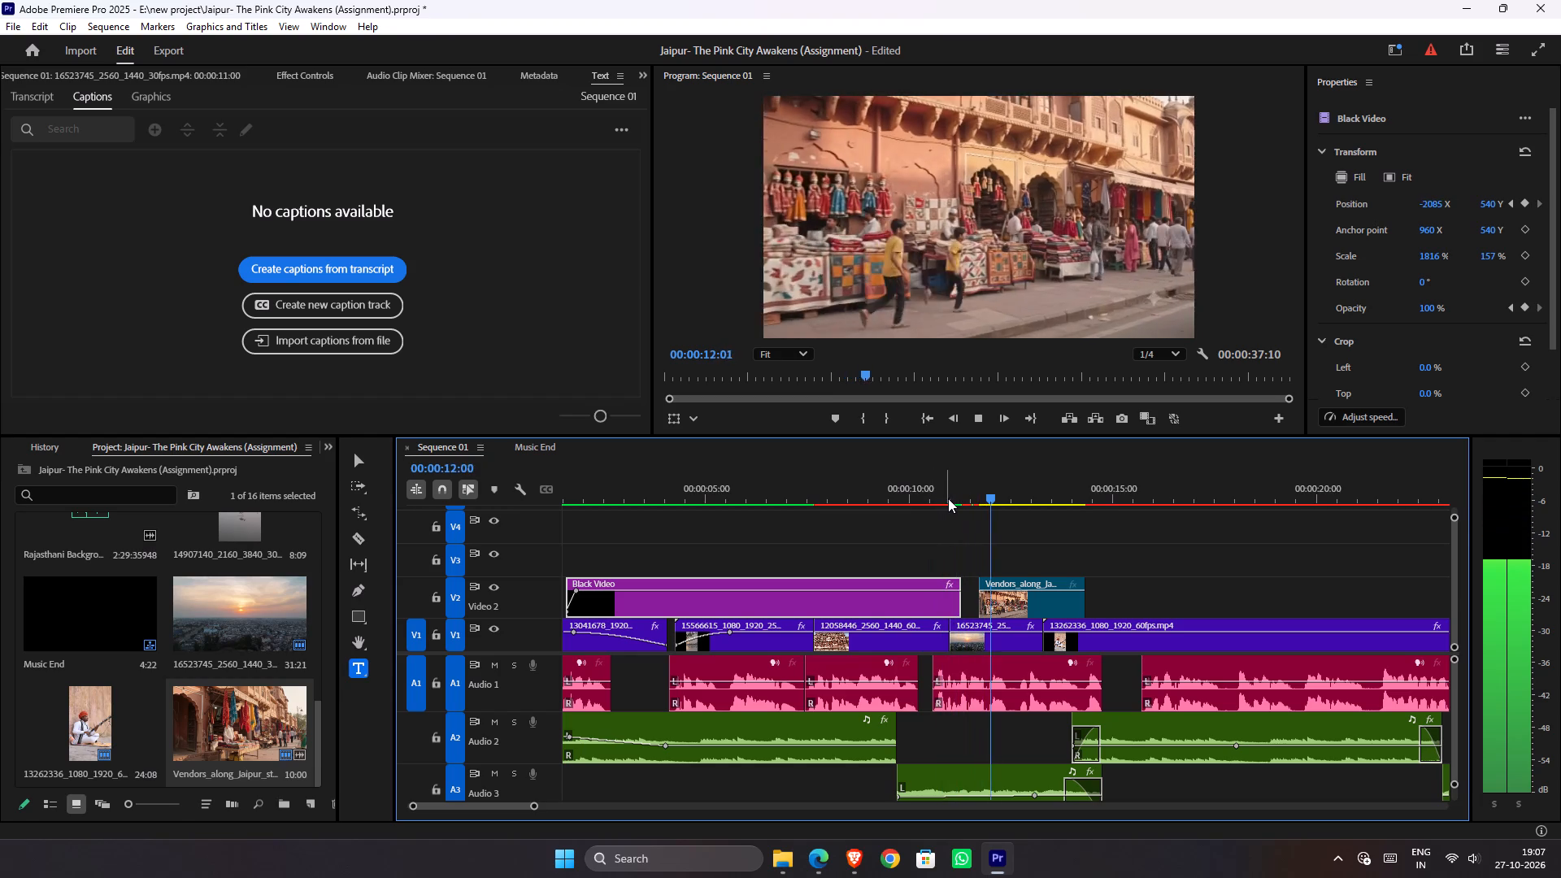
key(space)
Move the Vendors_along_Jaipur_street clip on V2 back to start at 00:00:12:03 and play the cut.
drag(994, 604, 1013, 603)
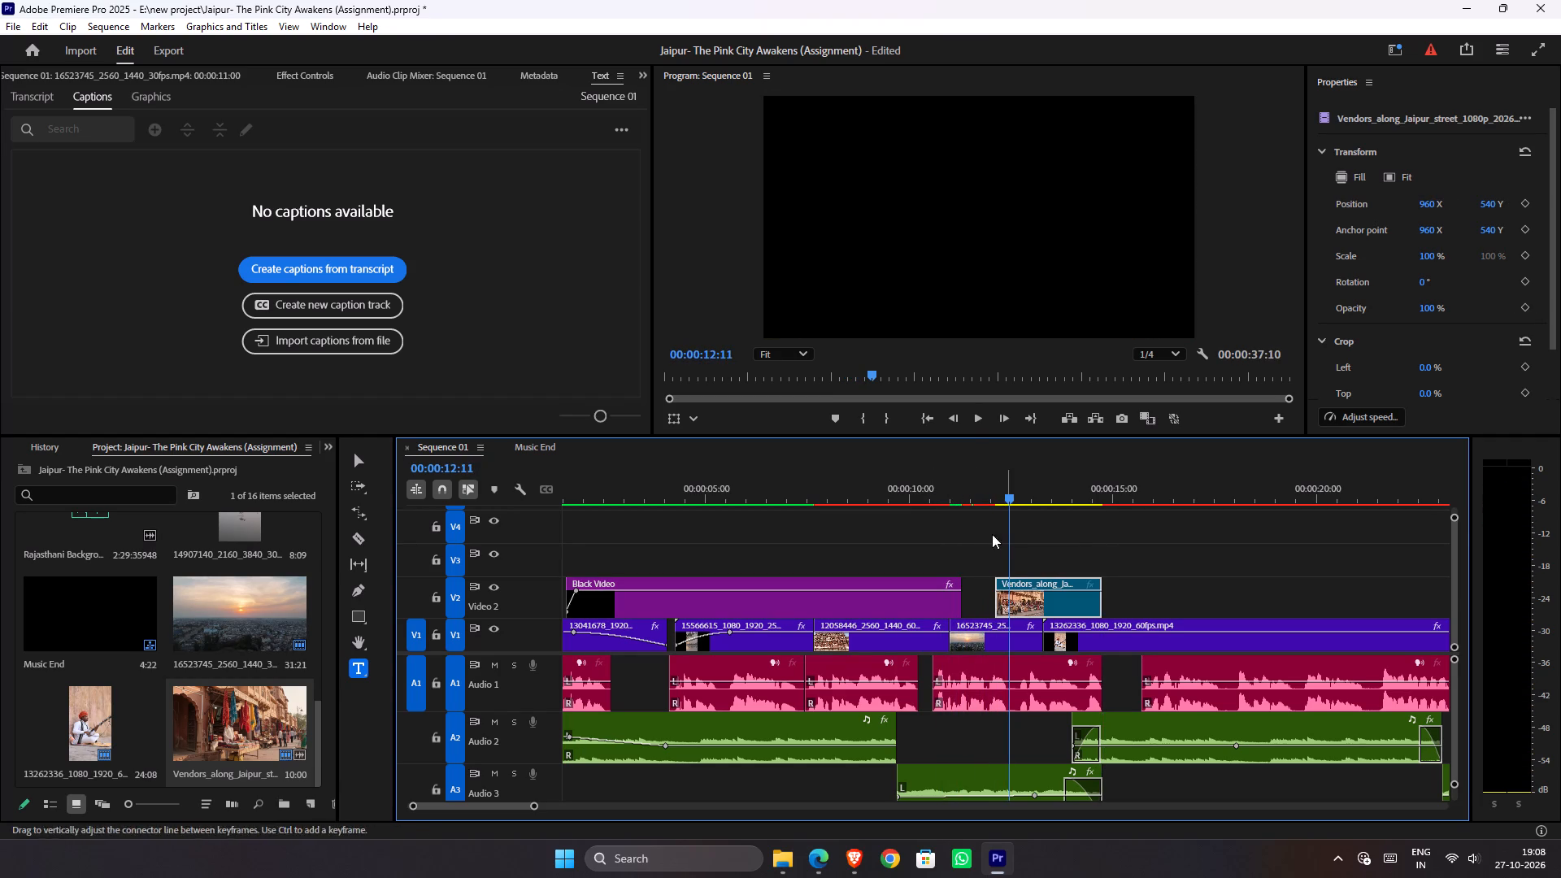
drag(979, 493, 910, 496)
key(space)
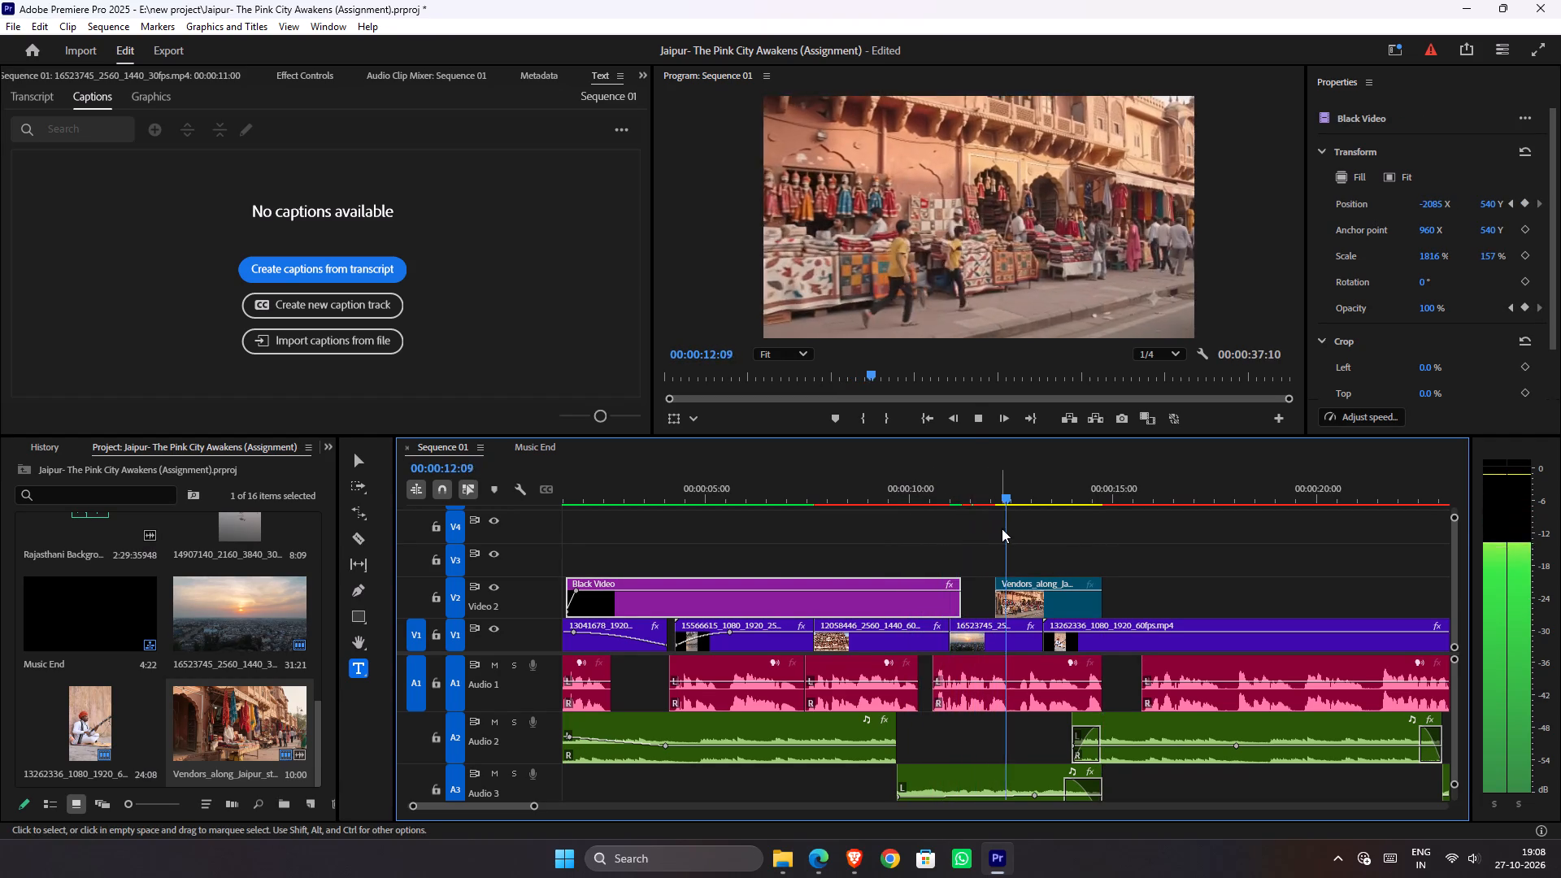
key(space)
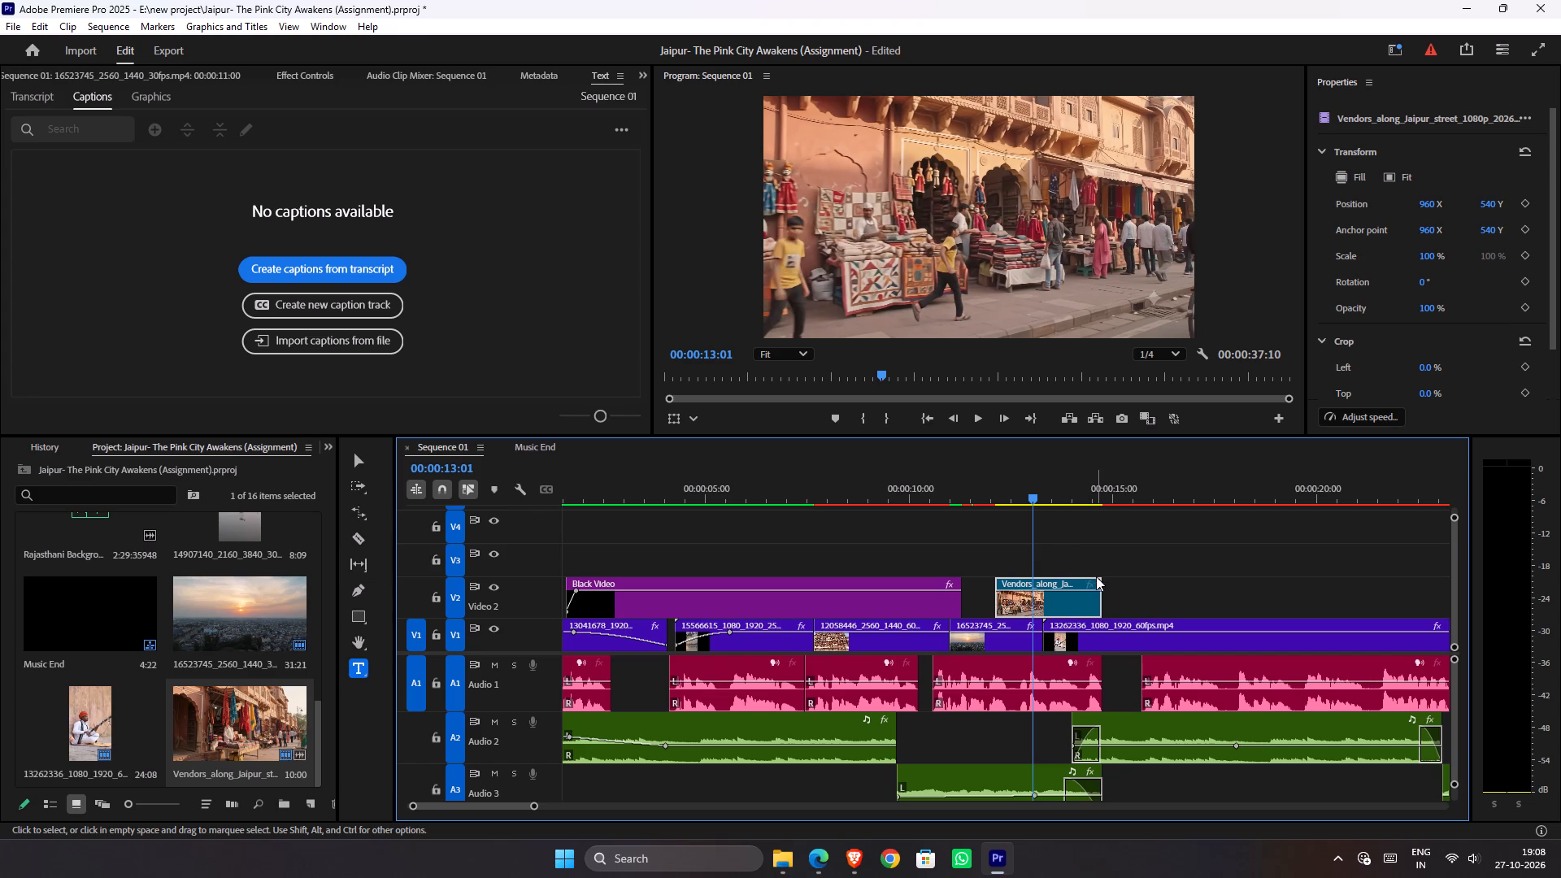
Save the project.
key(ctrl+s)
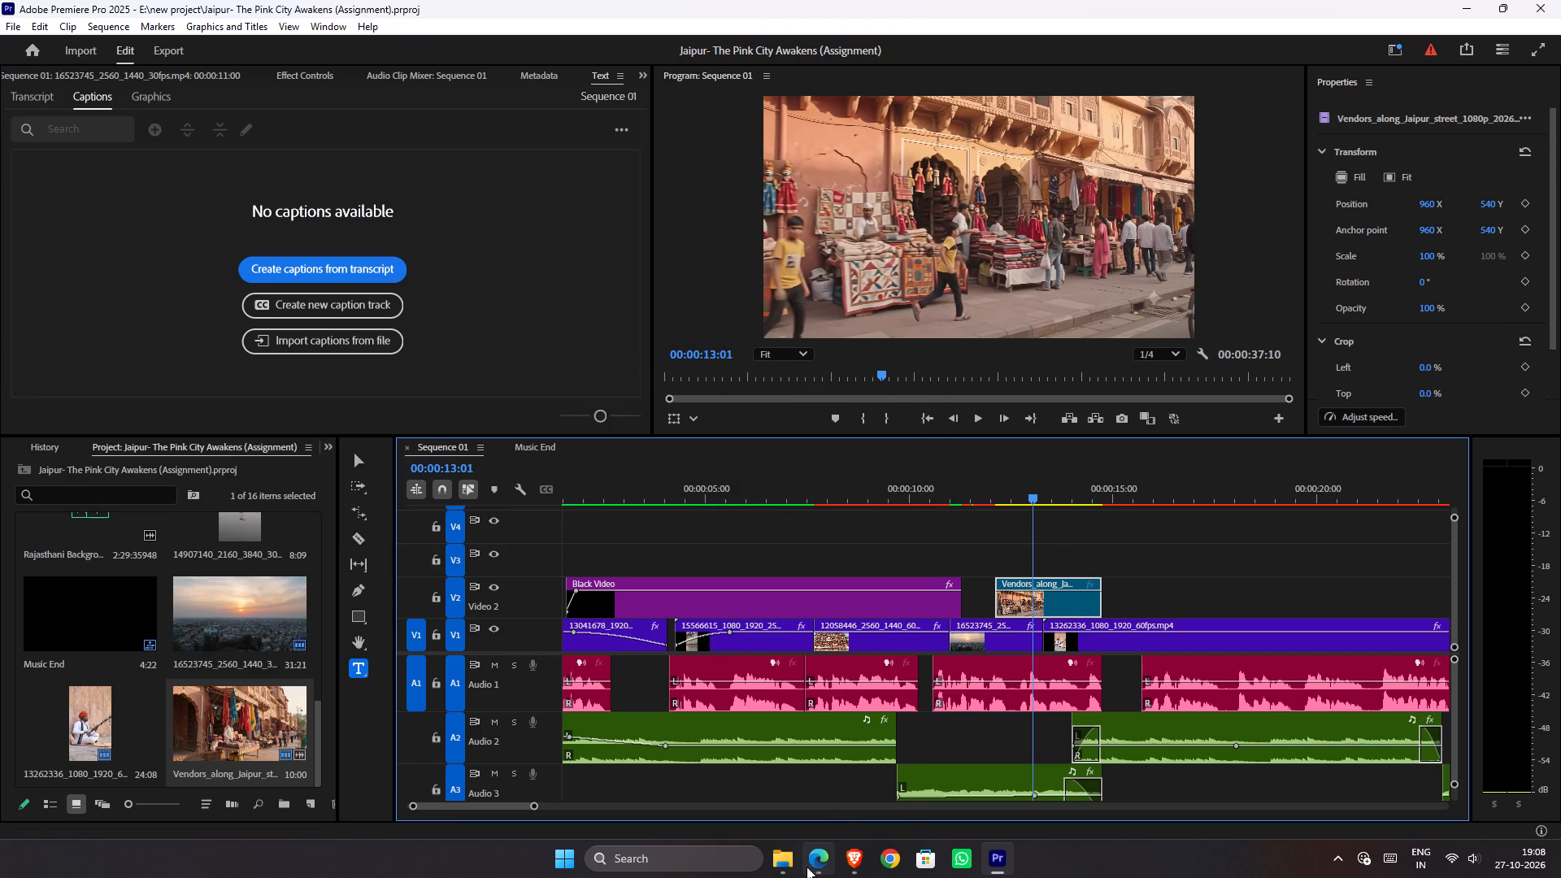
Switch to Microsoft Edge and search Pexels videos for "jaipur cloths".
click(791, 863)
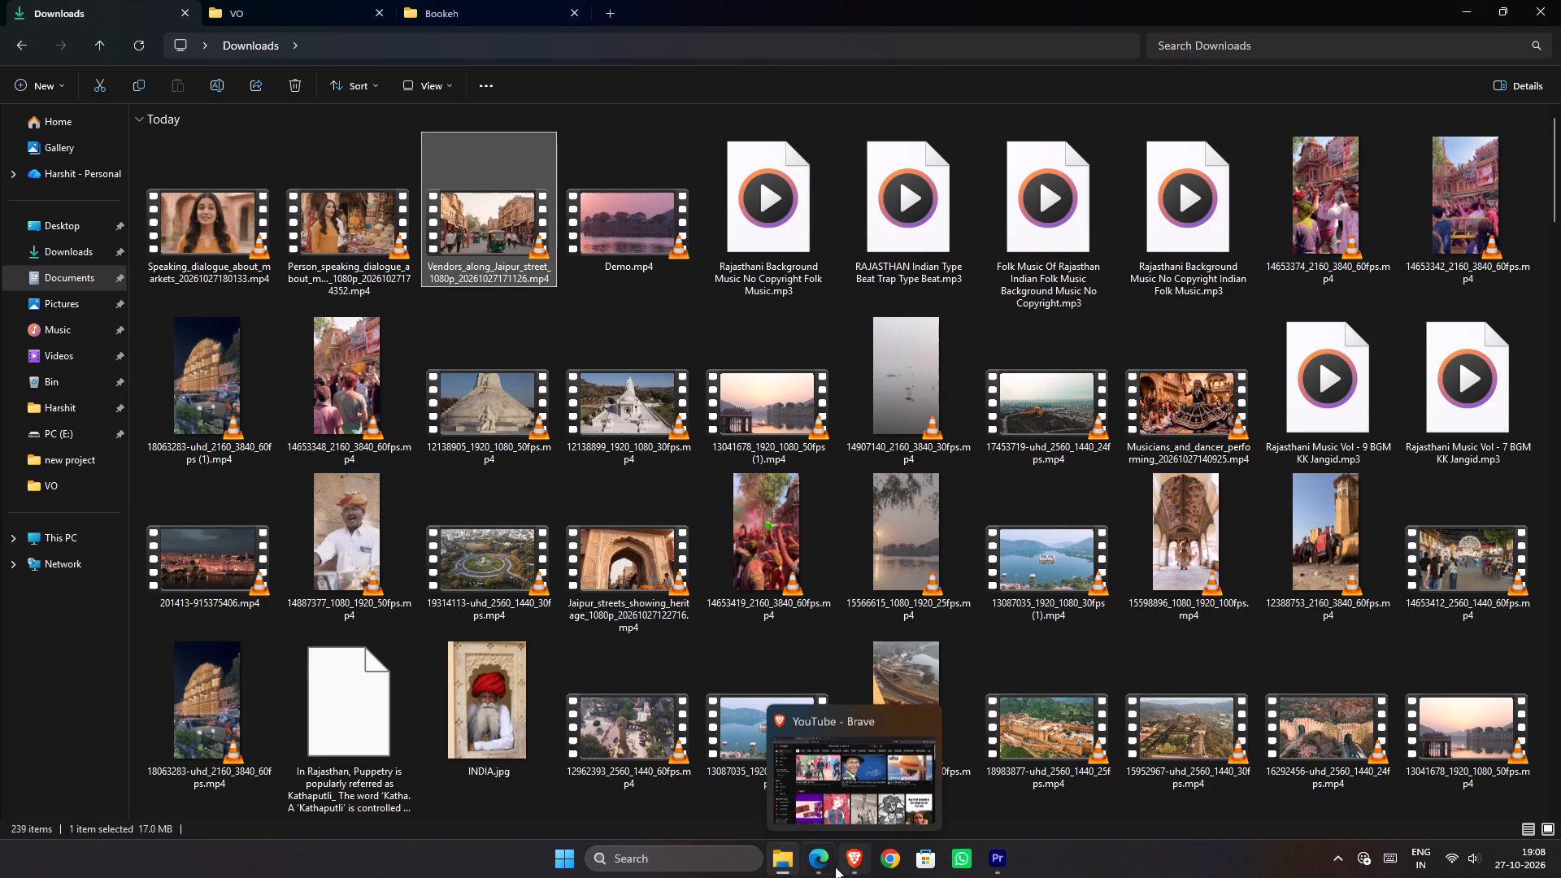
click(832, 867)
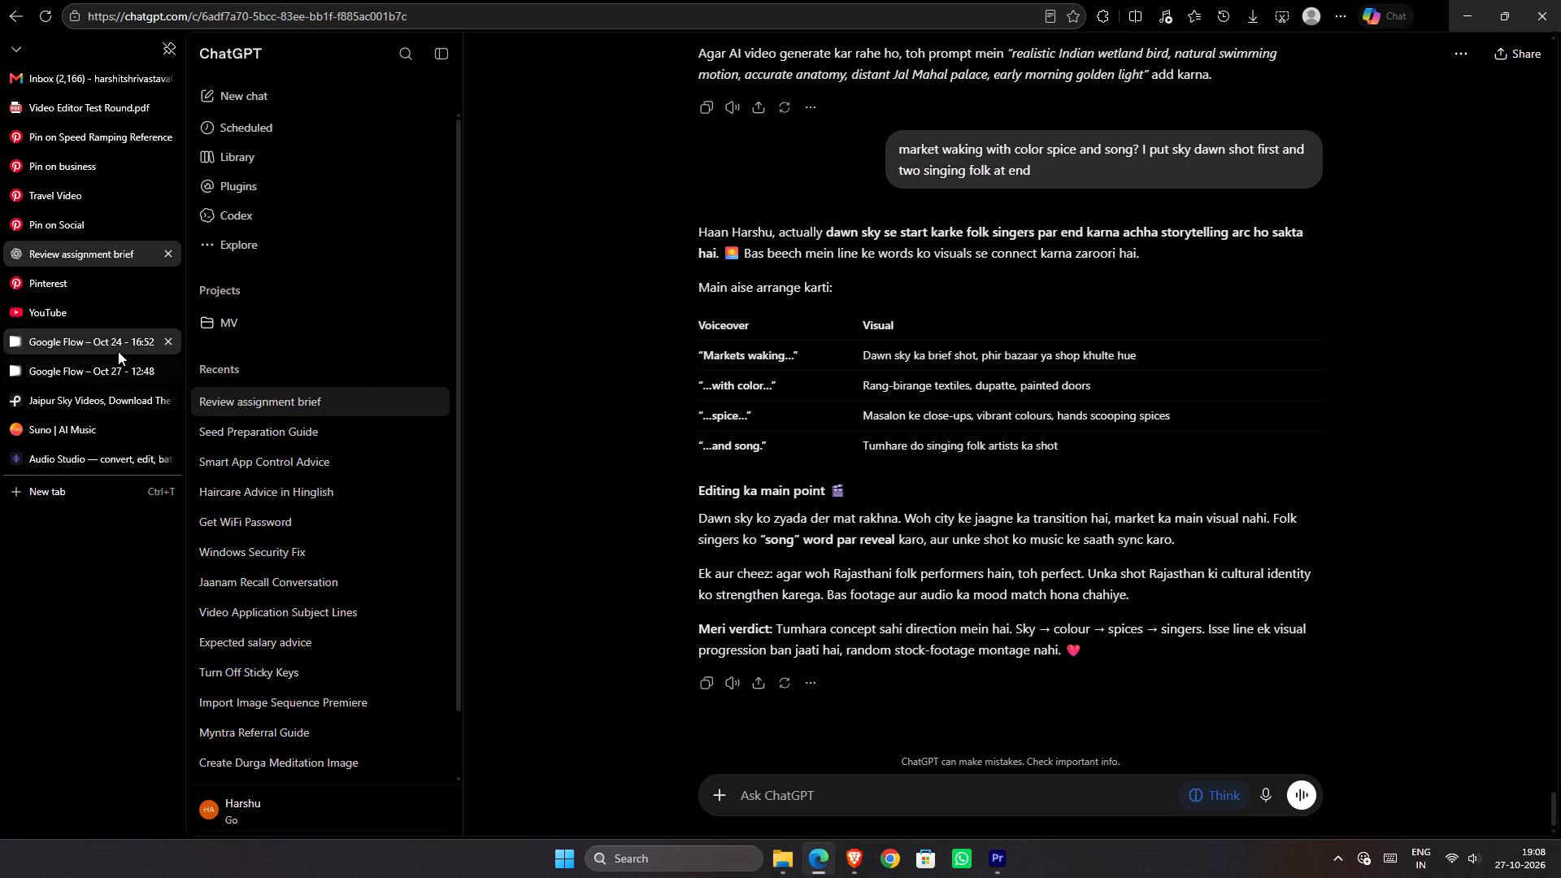
click(94, 396)
drag(554, 65, 514, 65)
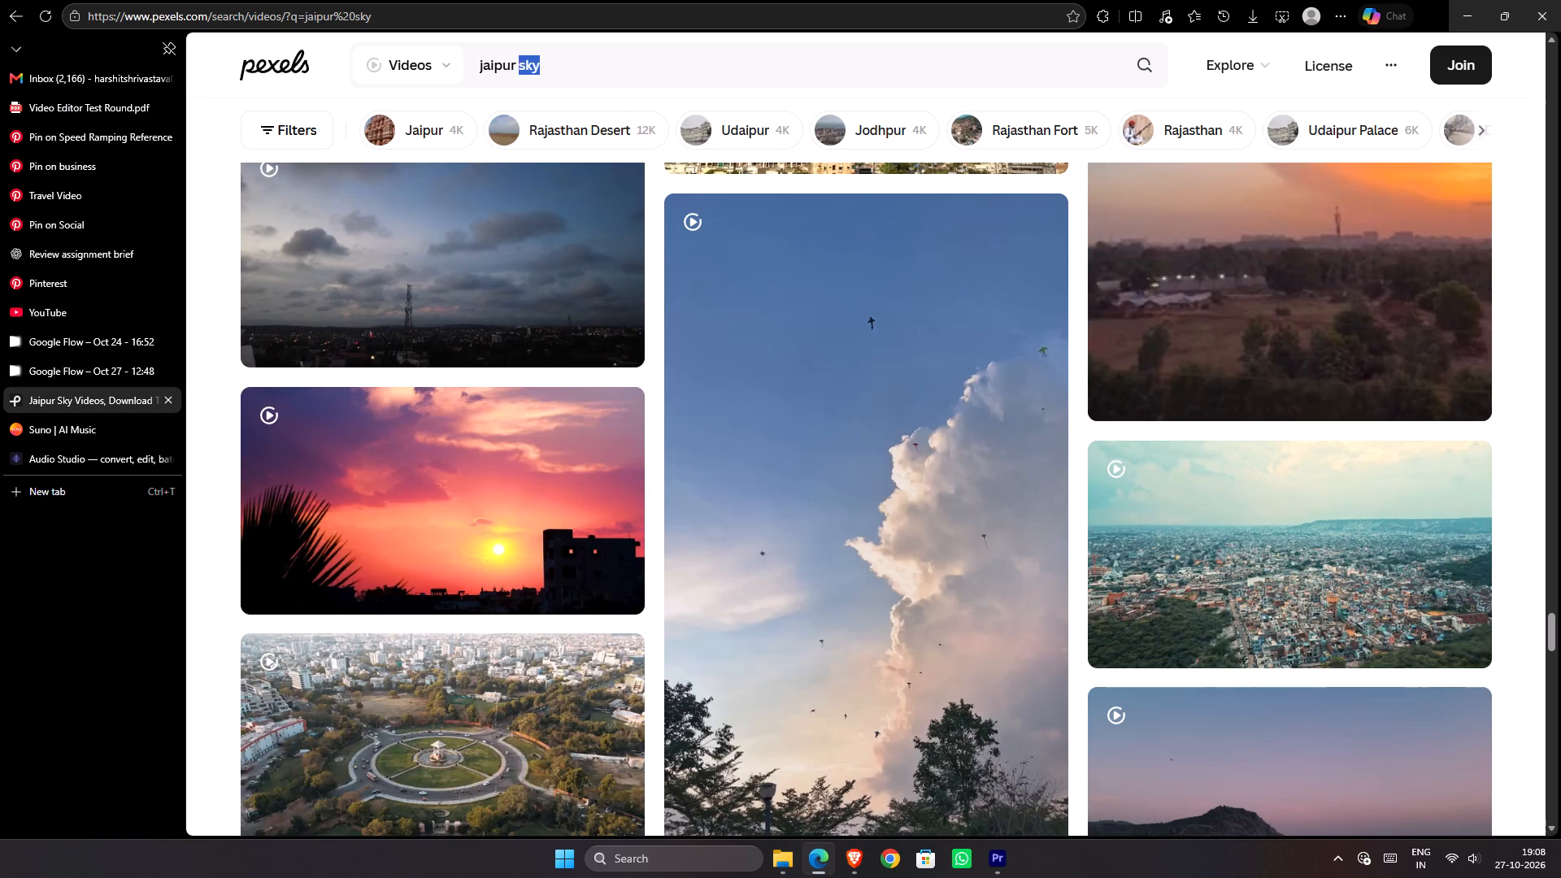
drag(514, 65, 520, 72)
text(cloths)
key(Return)
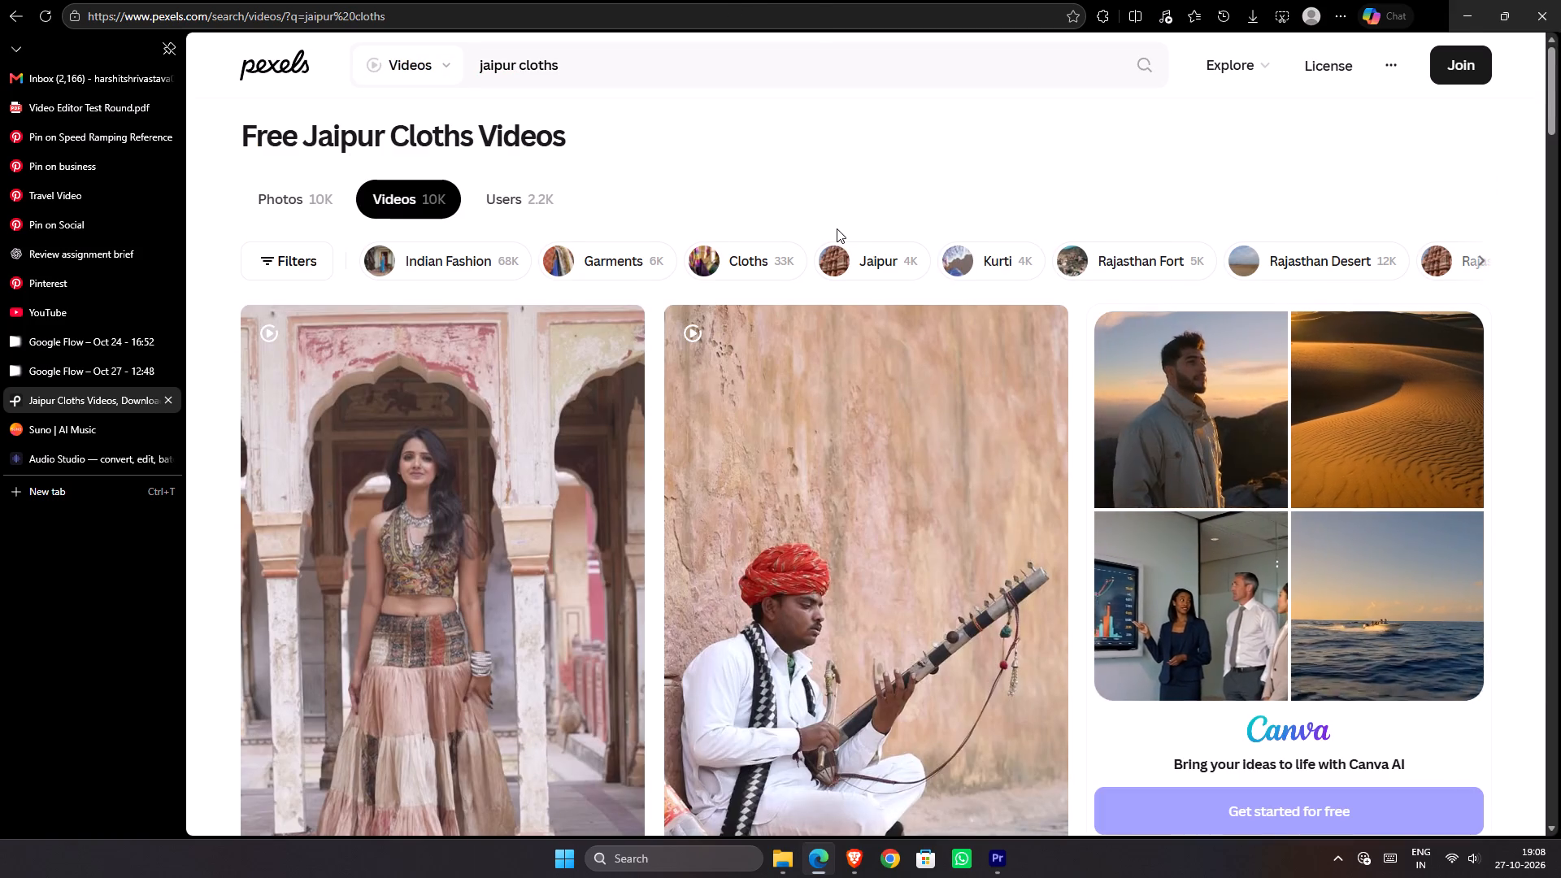
Look through the "jaipur cloths" video results for colourful fabric and market footage.
scroll(834, 233, down, 2)
scroll(826, 233, up, 1)
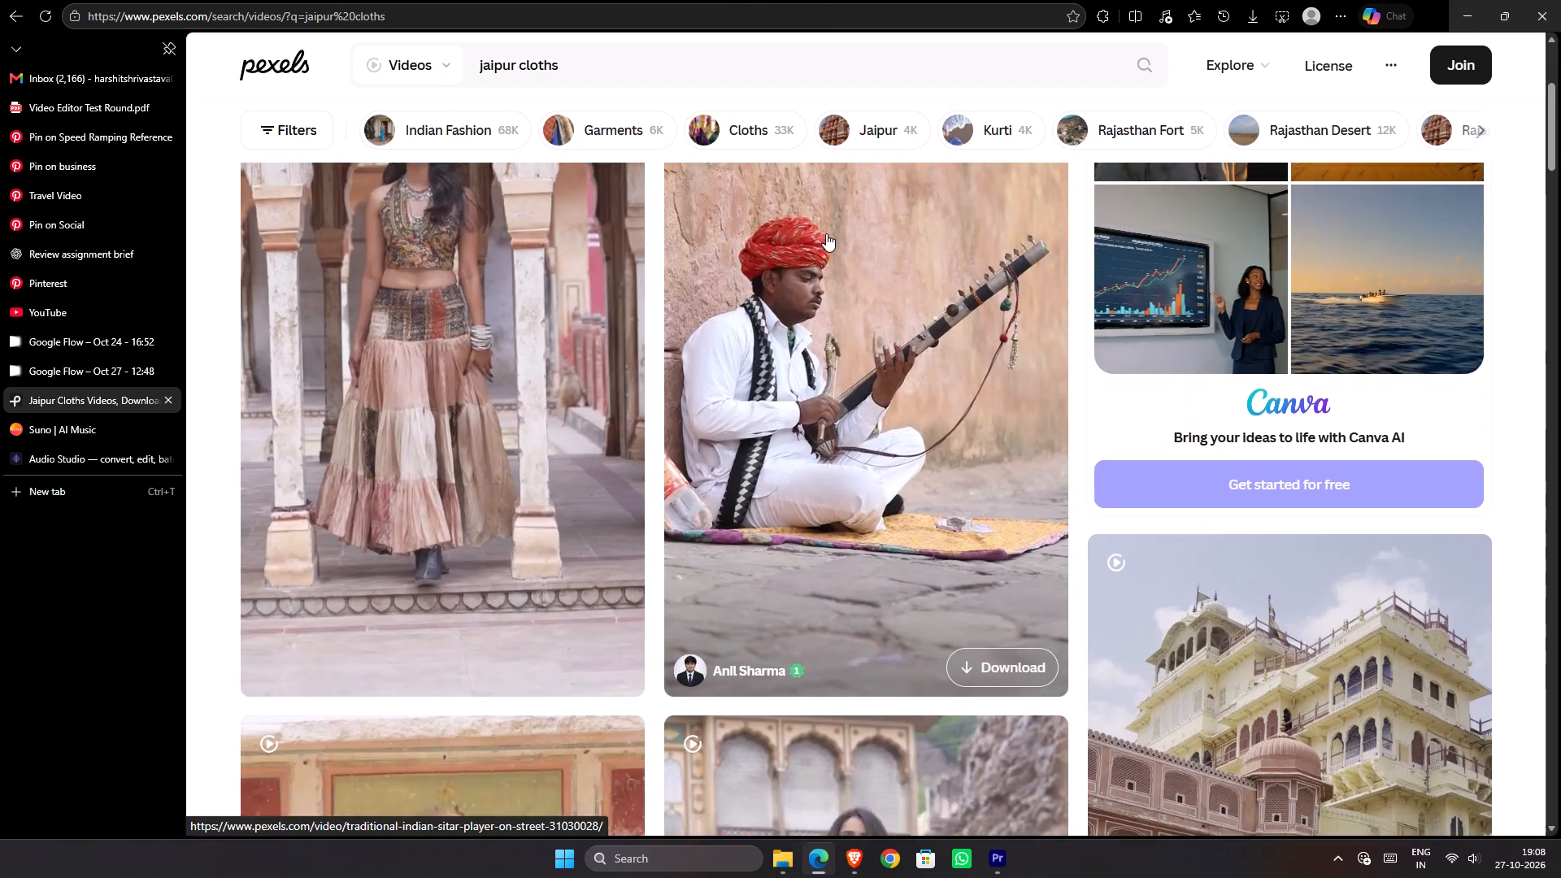
scroll(824, 240, down, 5)
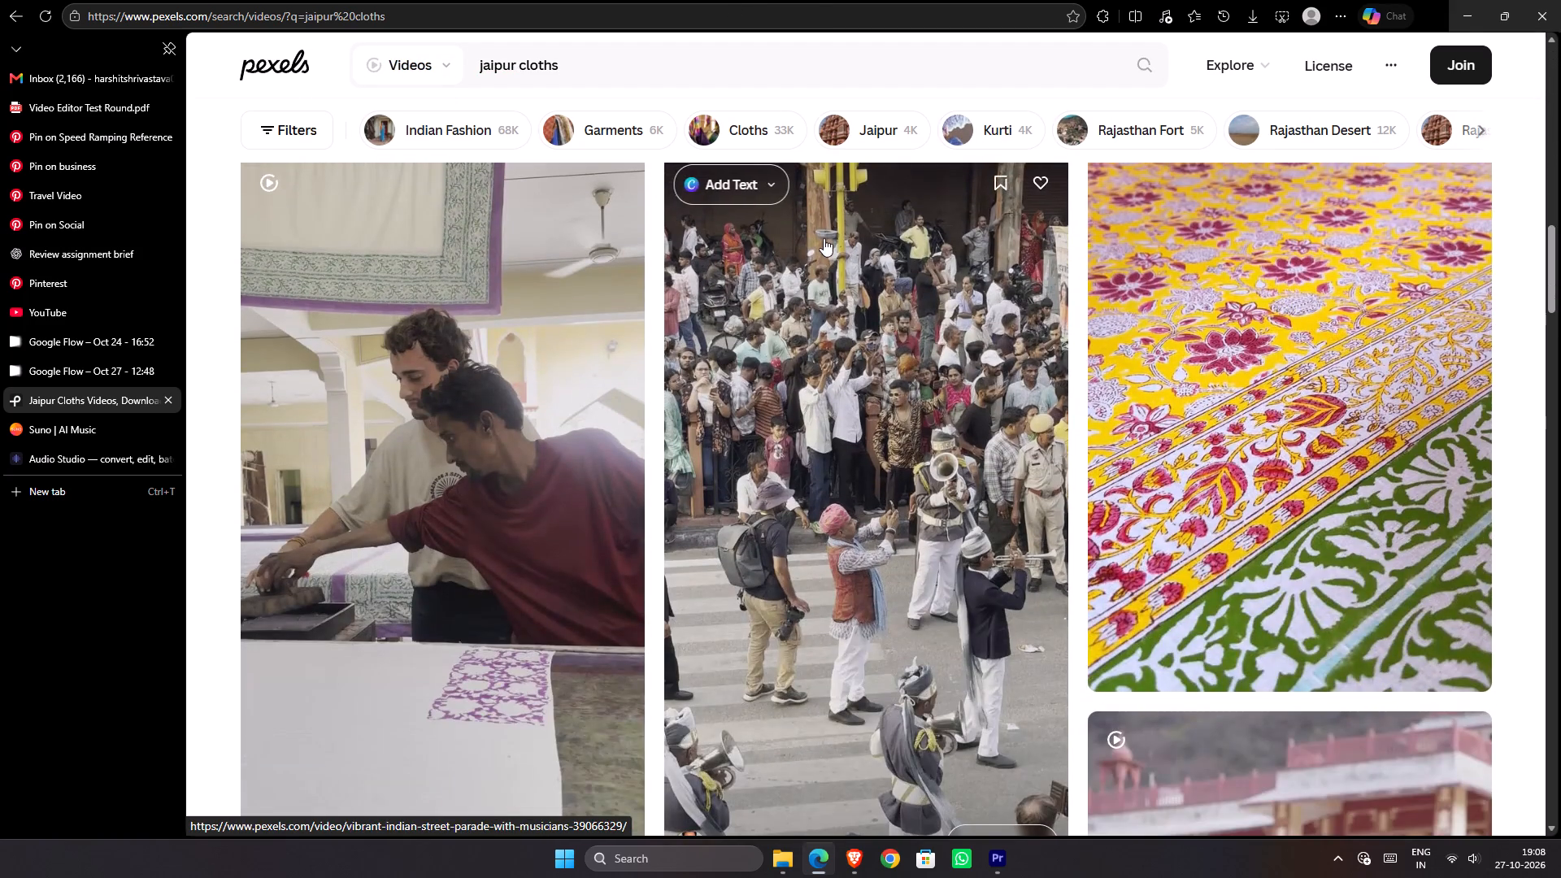
scroll(824, 237, down, 3)
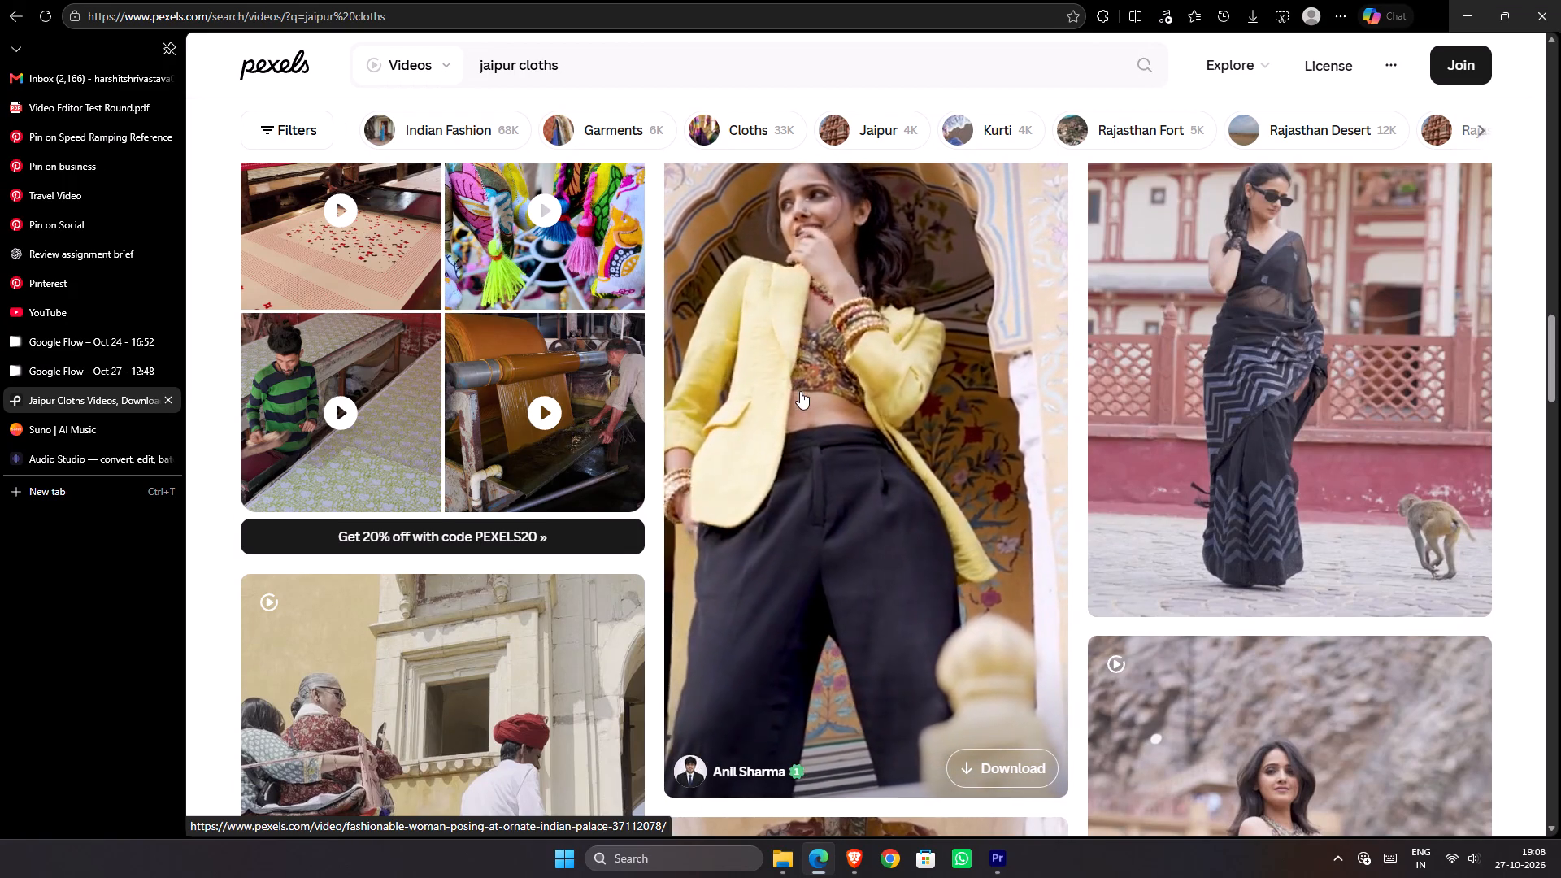
scroll(800, 393, down, 2)
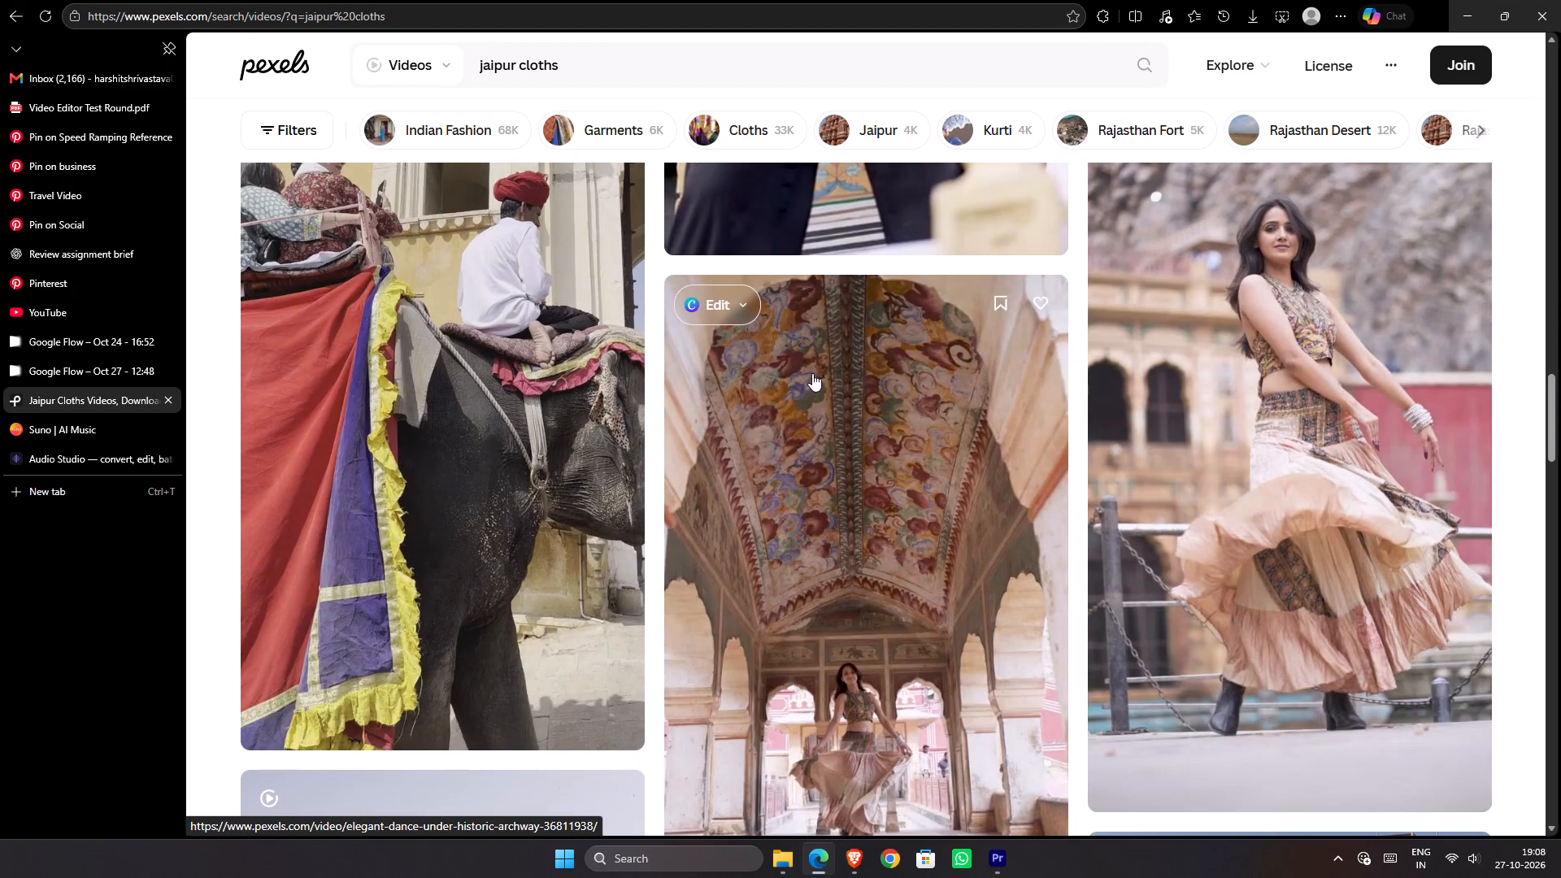
scroll(864, 370, down, 4)
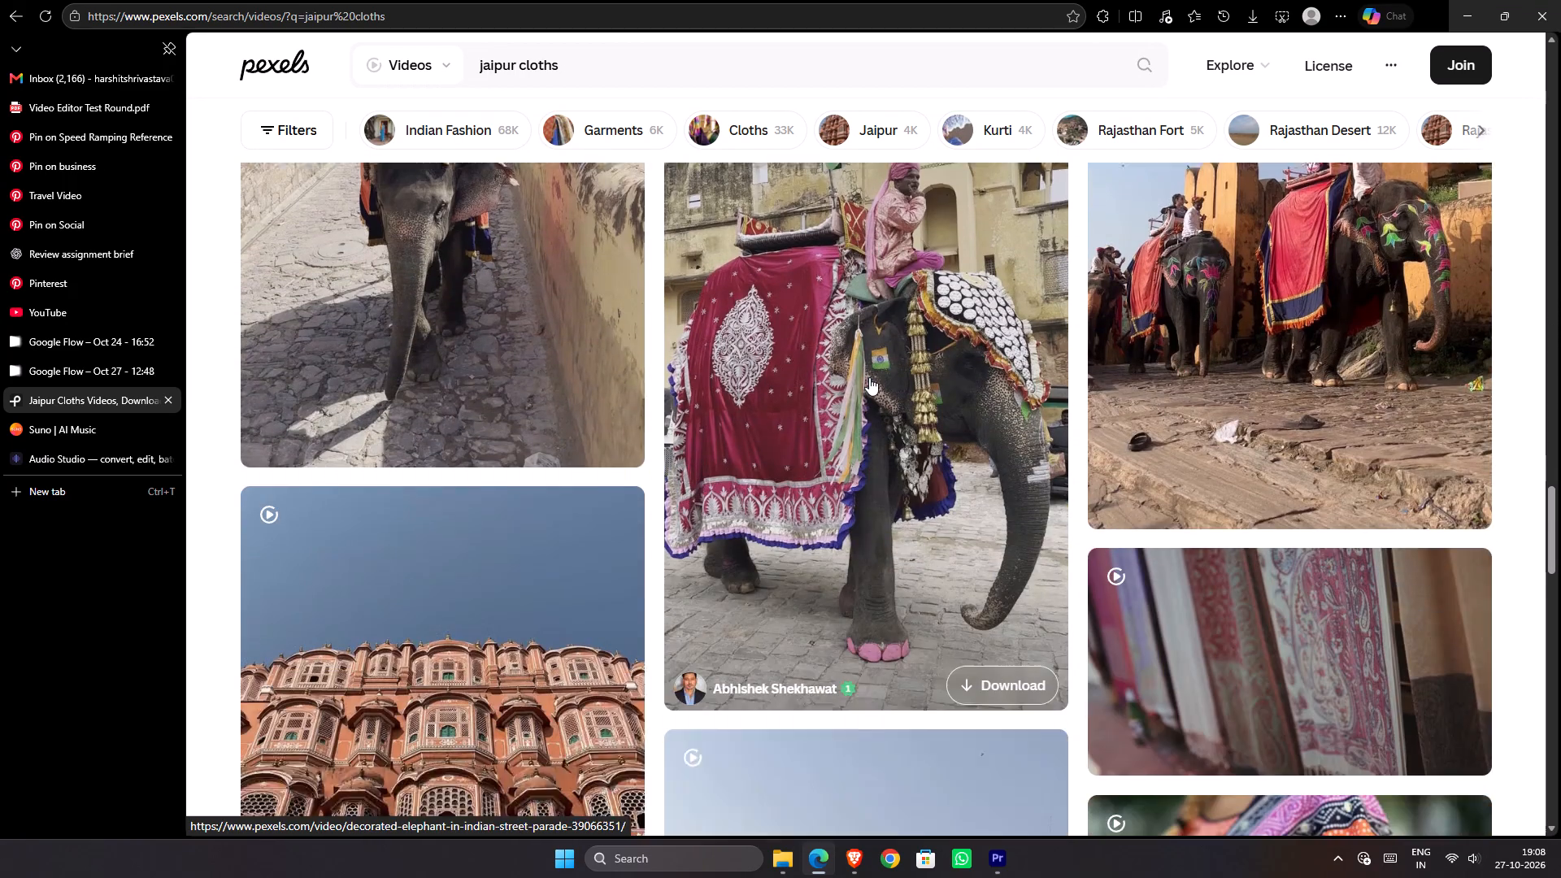
scroll(869, 359, down, 3)
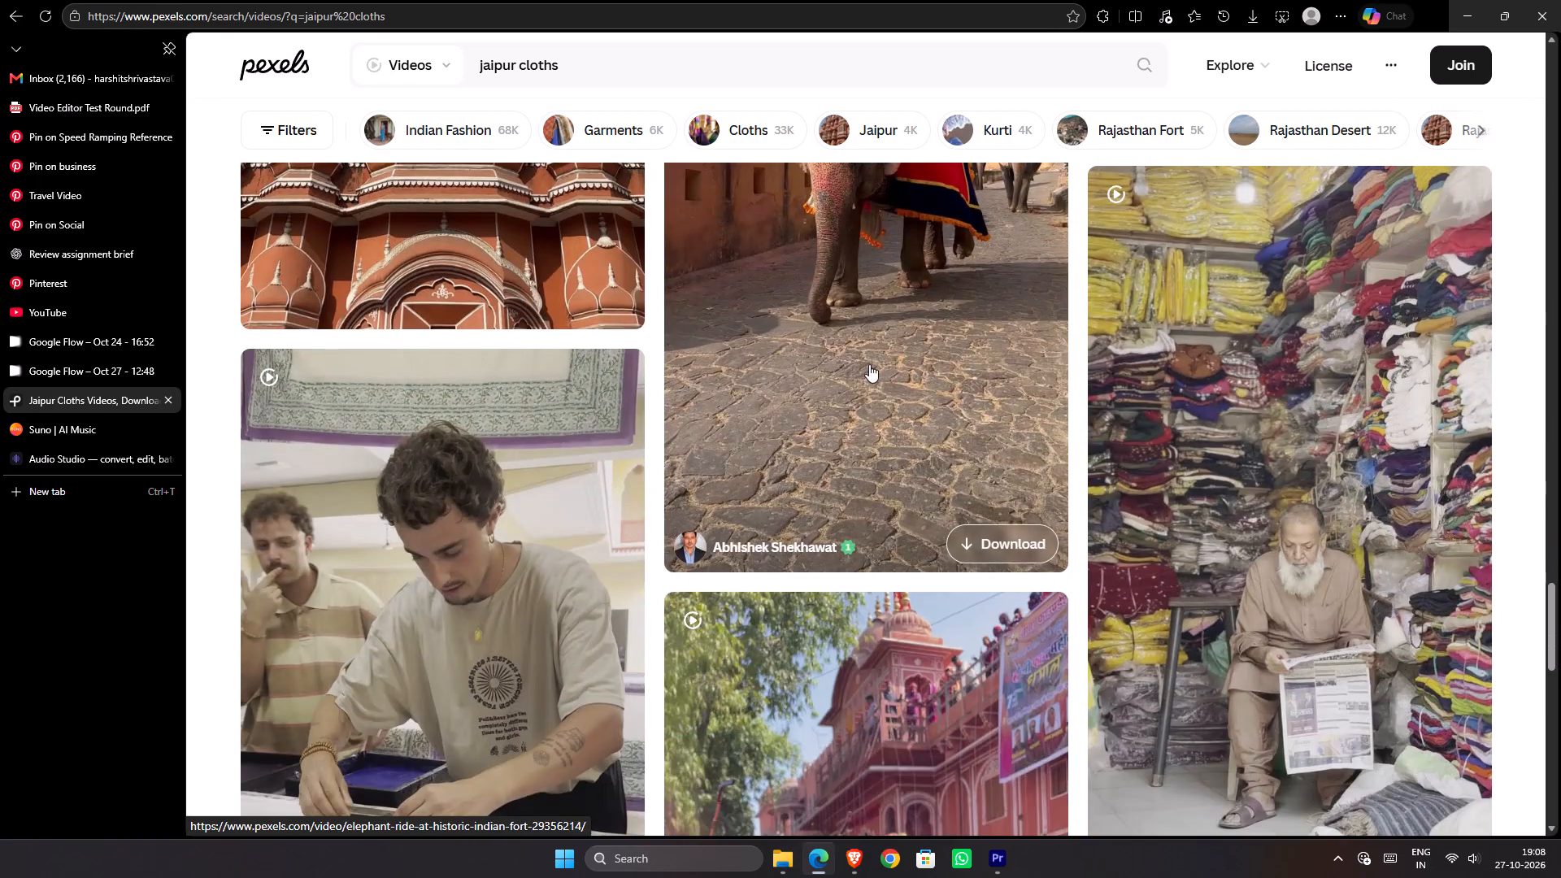
scroll(872, 361, up, 2)
scroll(876, 359, down, 2)
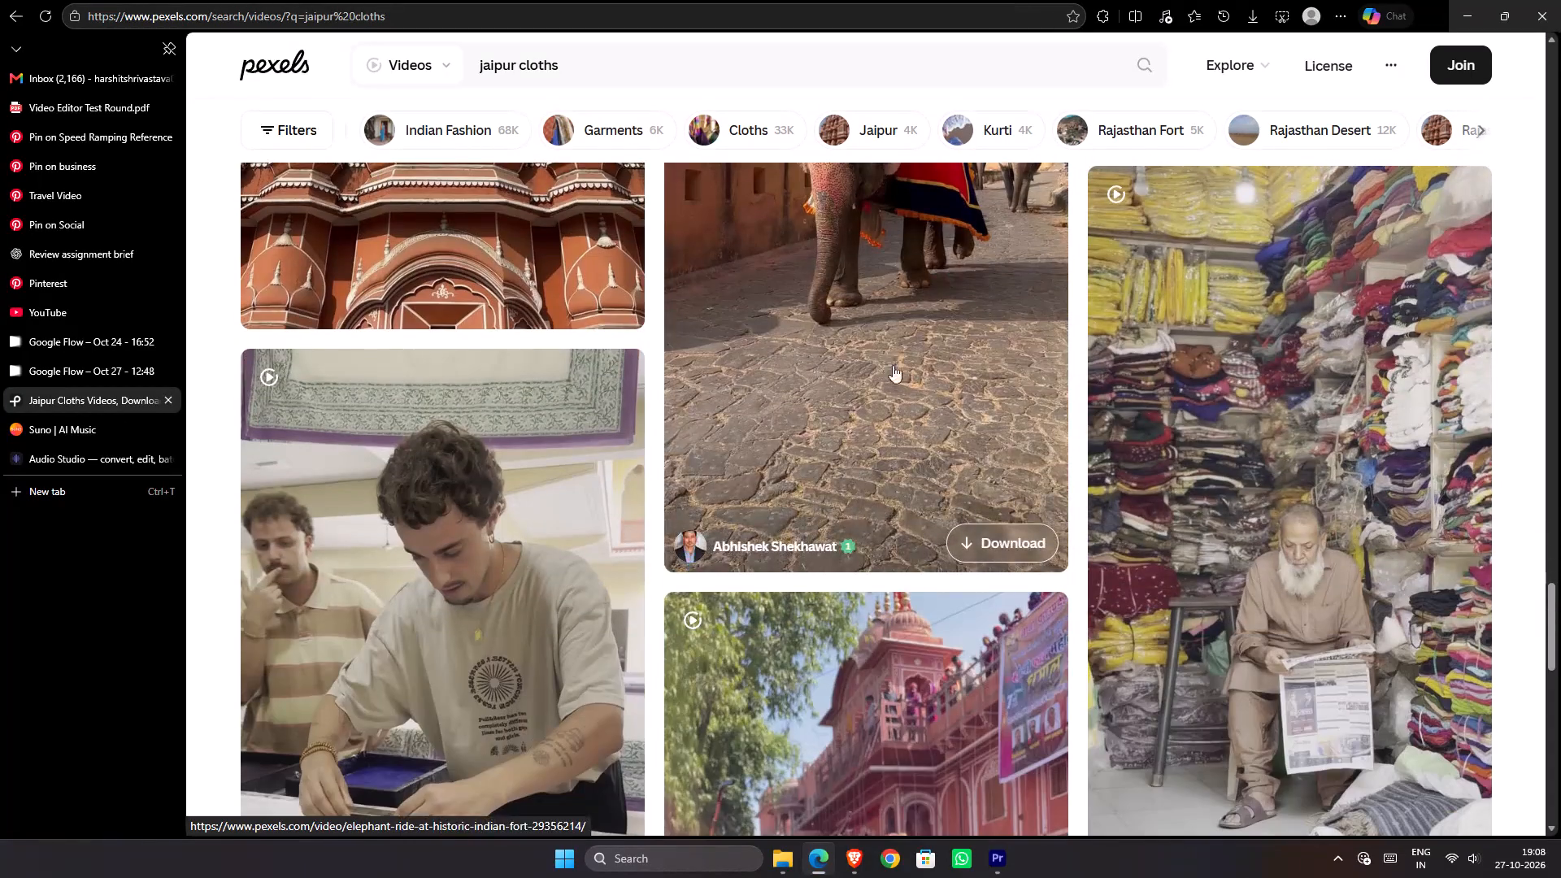
scroll(894, 372, down, 2)
scroll(857, 316, down, 3)
scroll(676, 256, up, 2)
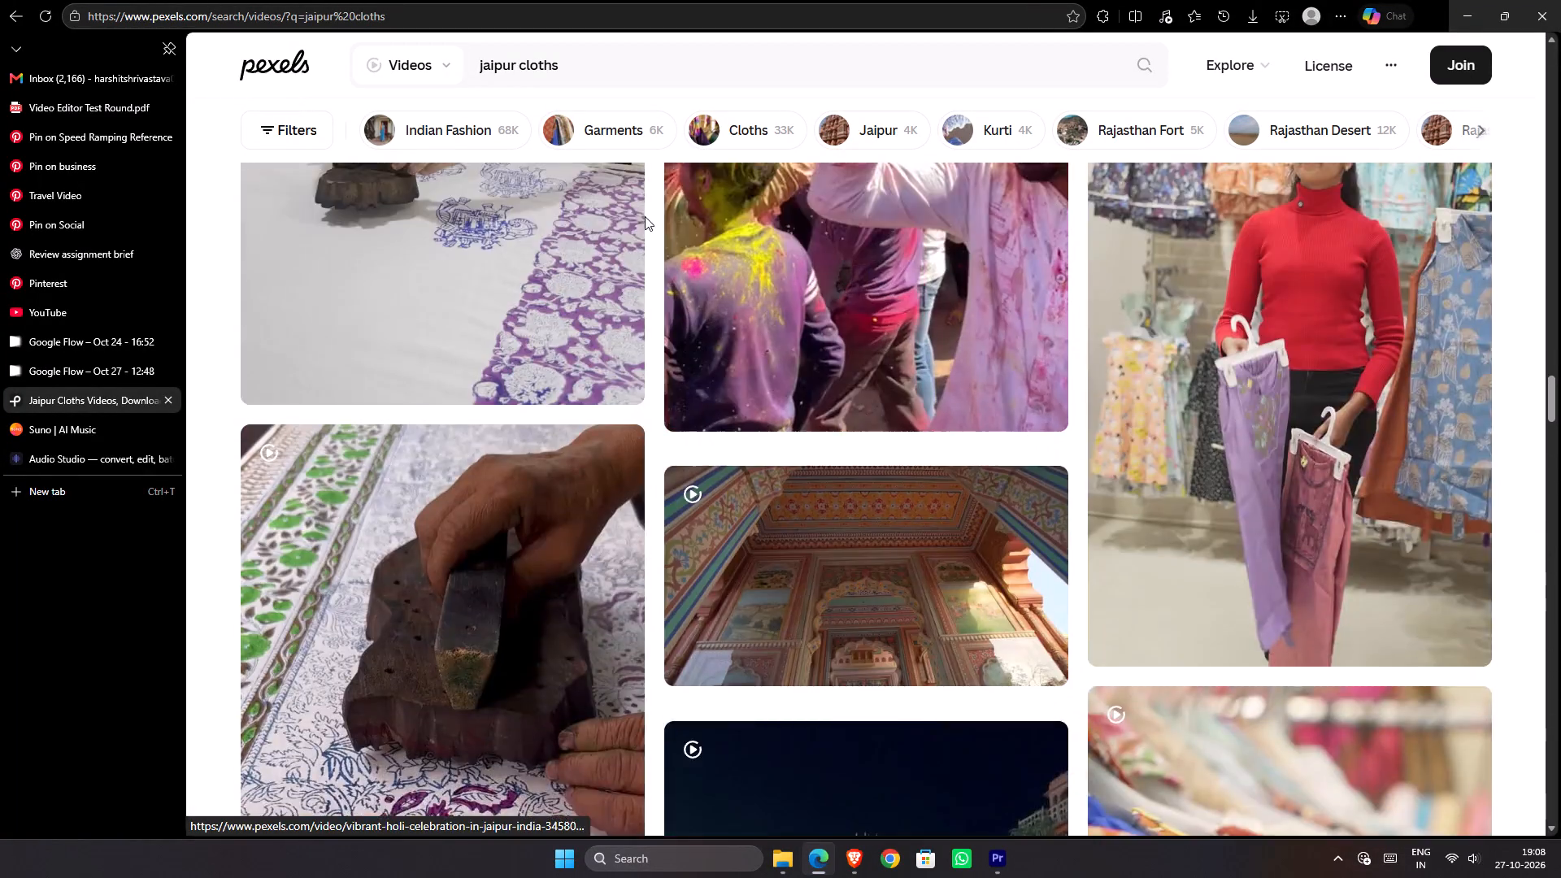
scroll(645, 216, down, 3)
scroll(746, 330, up, 2)
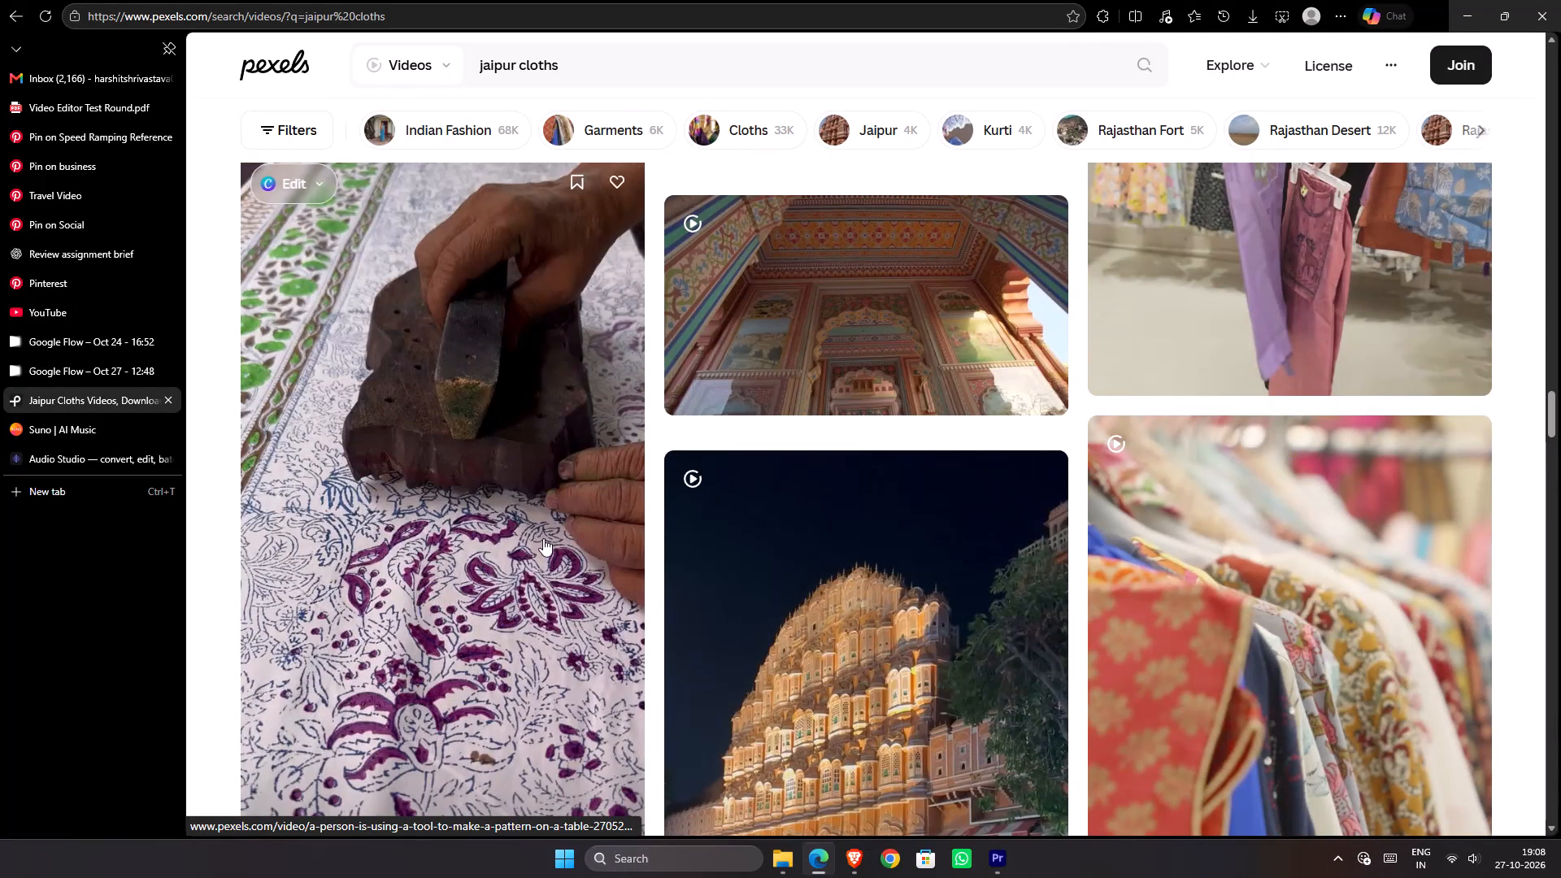
Preview the clip of an artisan block-printing purple floral designs on fabric, including its details, and close it.
click(543, 538)
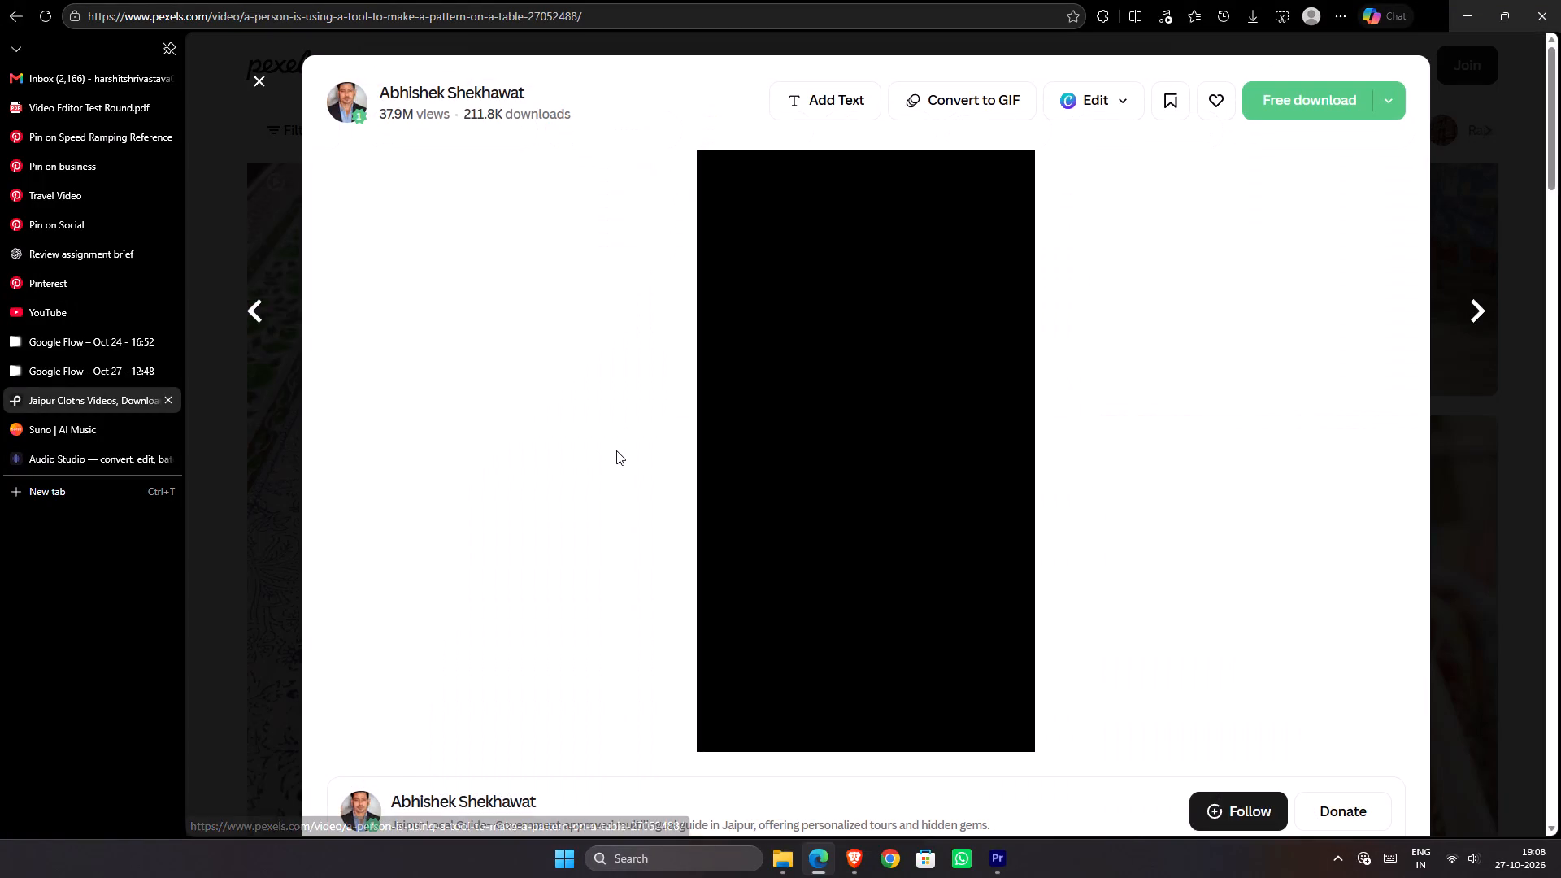
scroll(624, 448, down, 1)
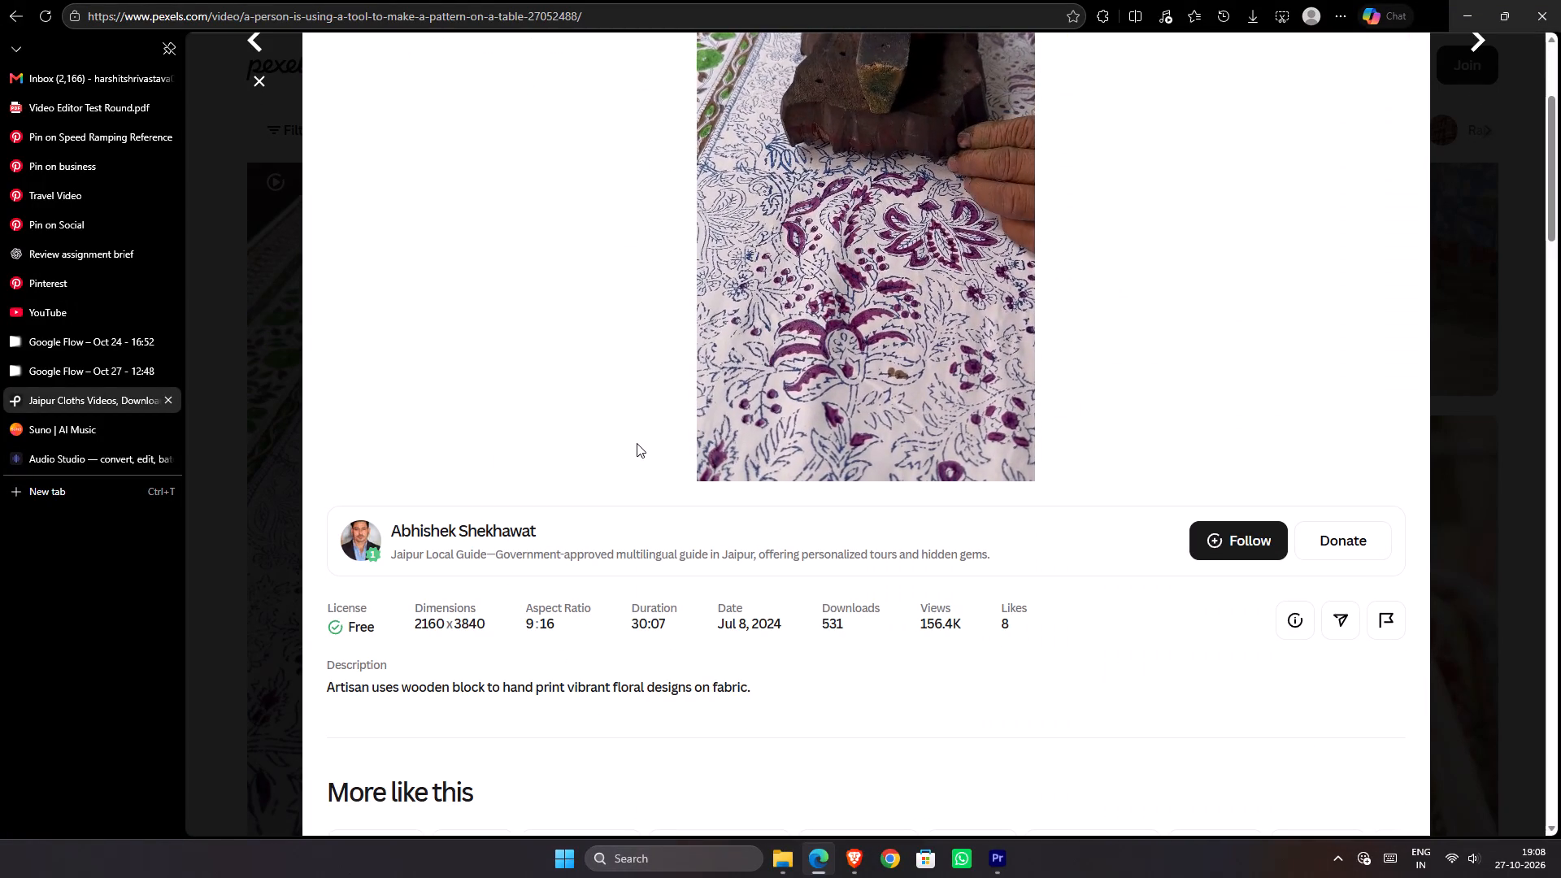
scroll(641, 439, up, 2)
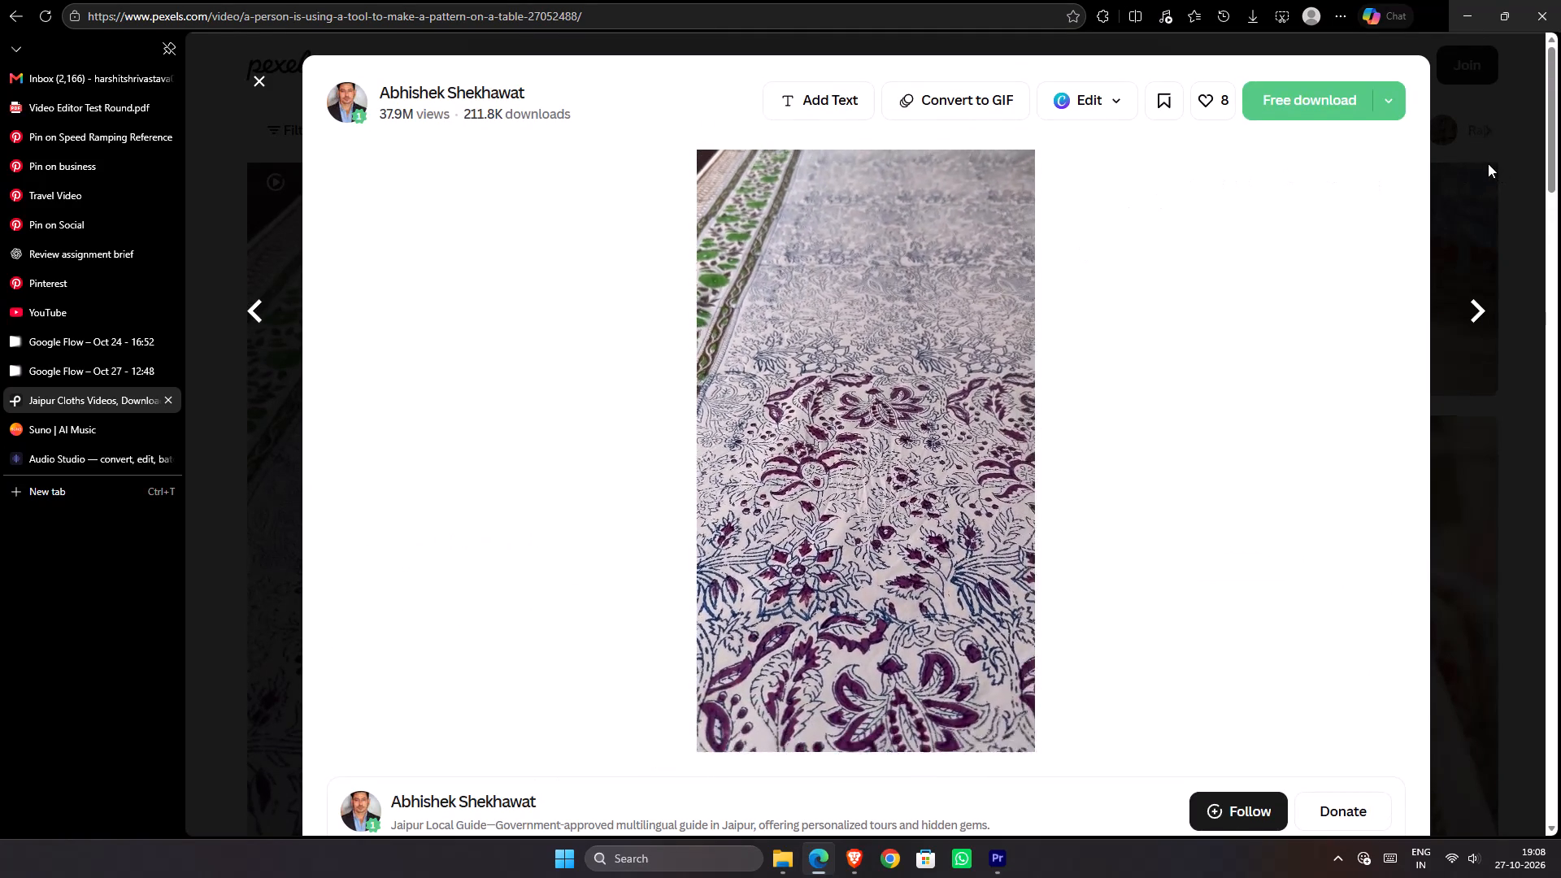
click(1488, 163)
Download the low-angle Patrika Gate video in Full HD 1920x1080 and return to the search results.
scroll(1050, 459, up, 1)
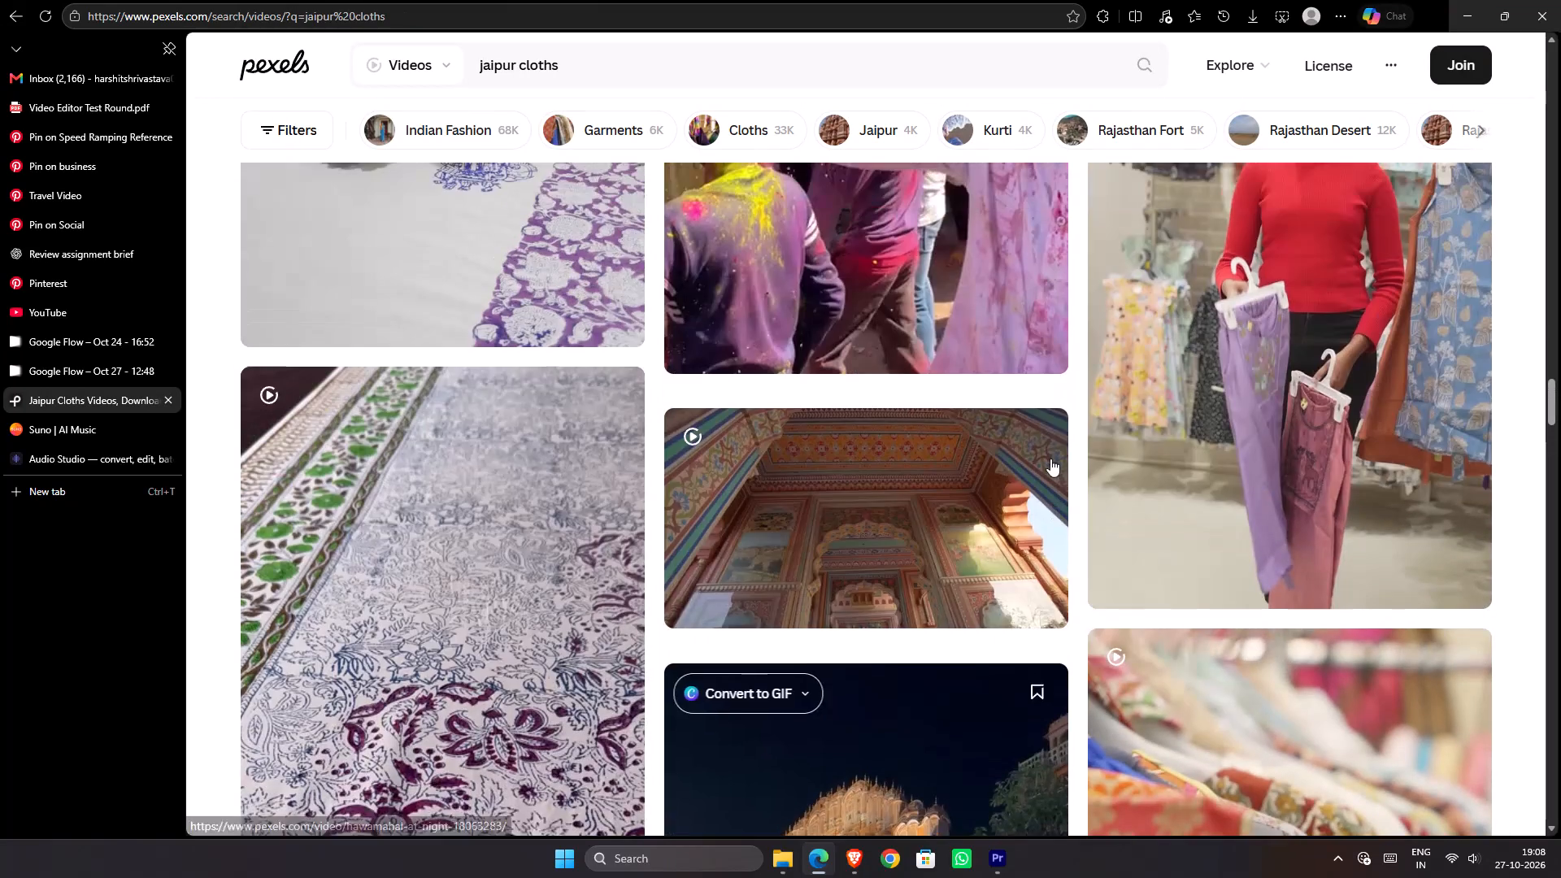
click(892, 532)
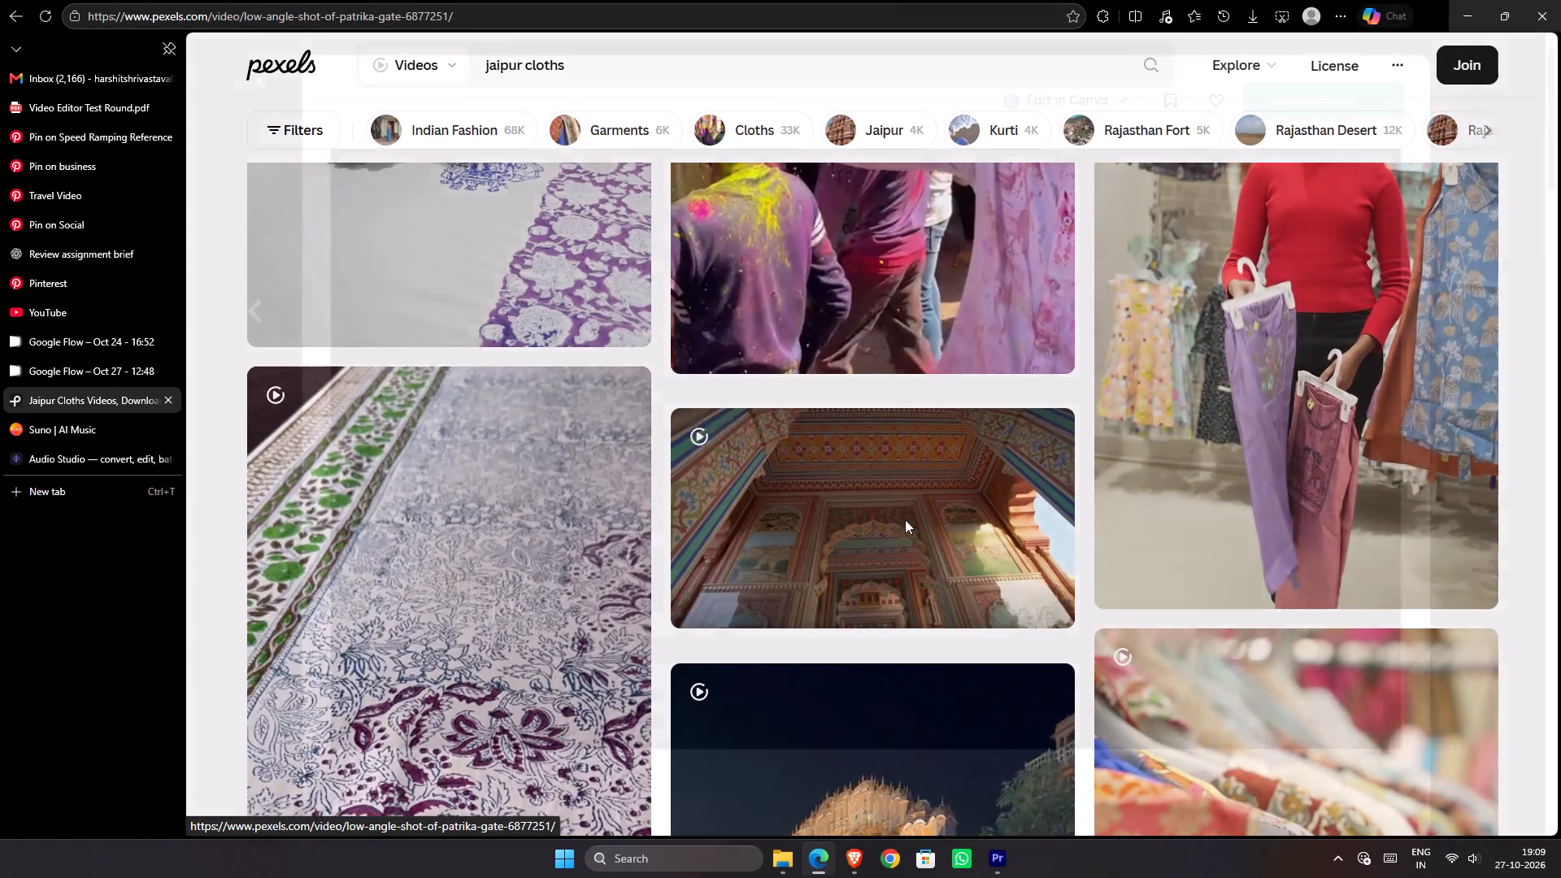
scroll(911, 513, down, 1)
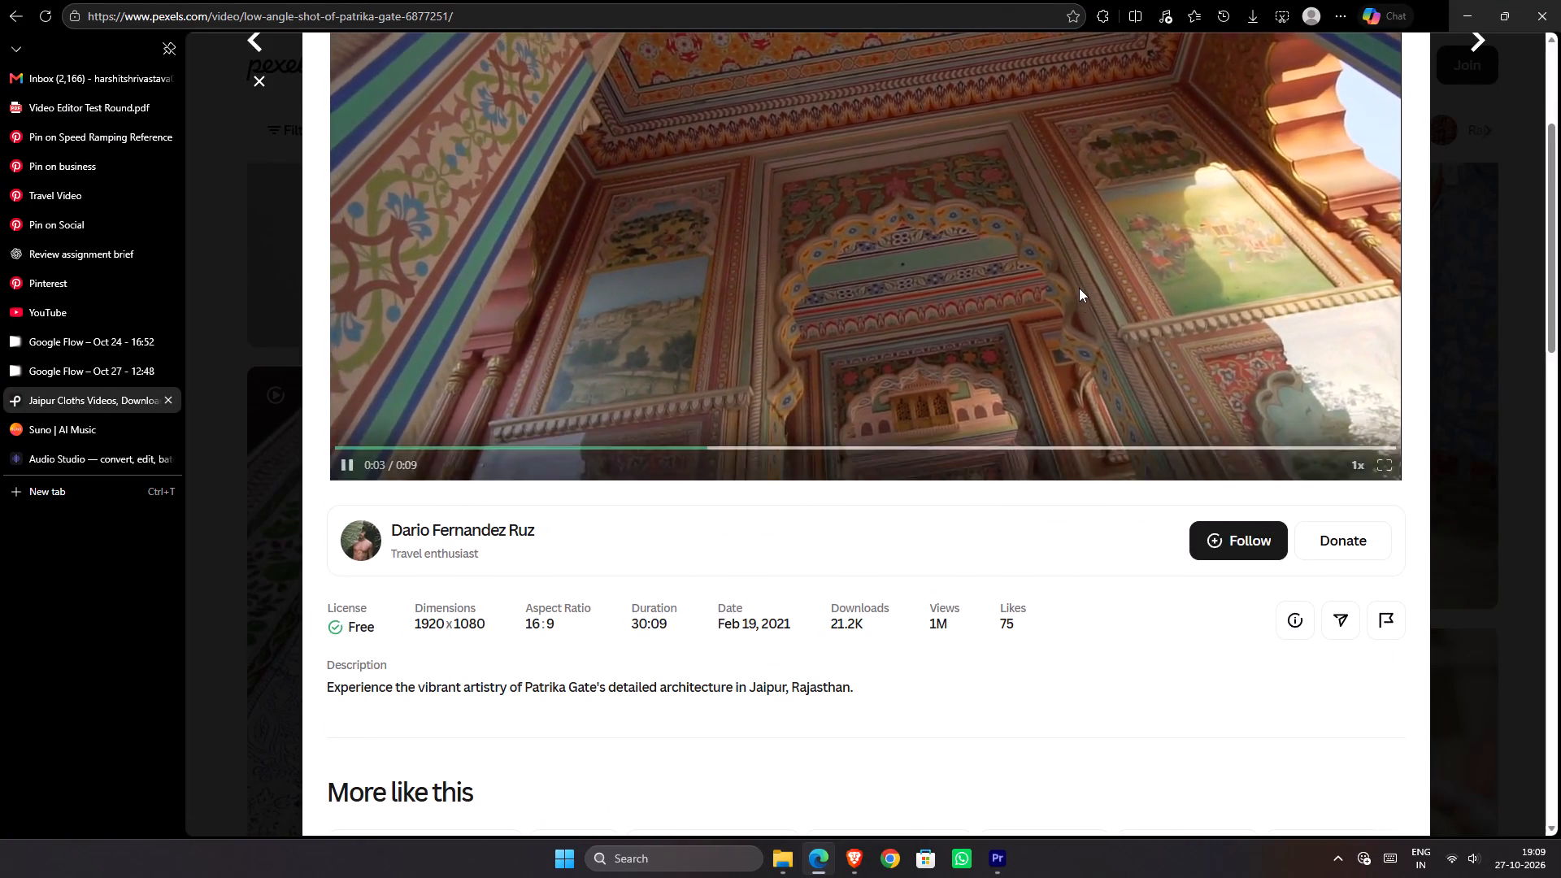
scroll(1079, 287, up, 1)
click(1389, 98)
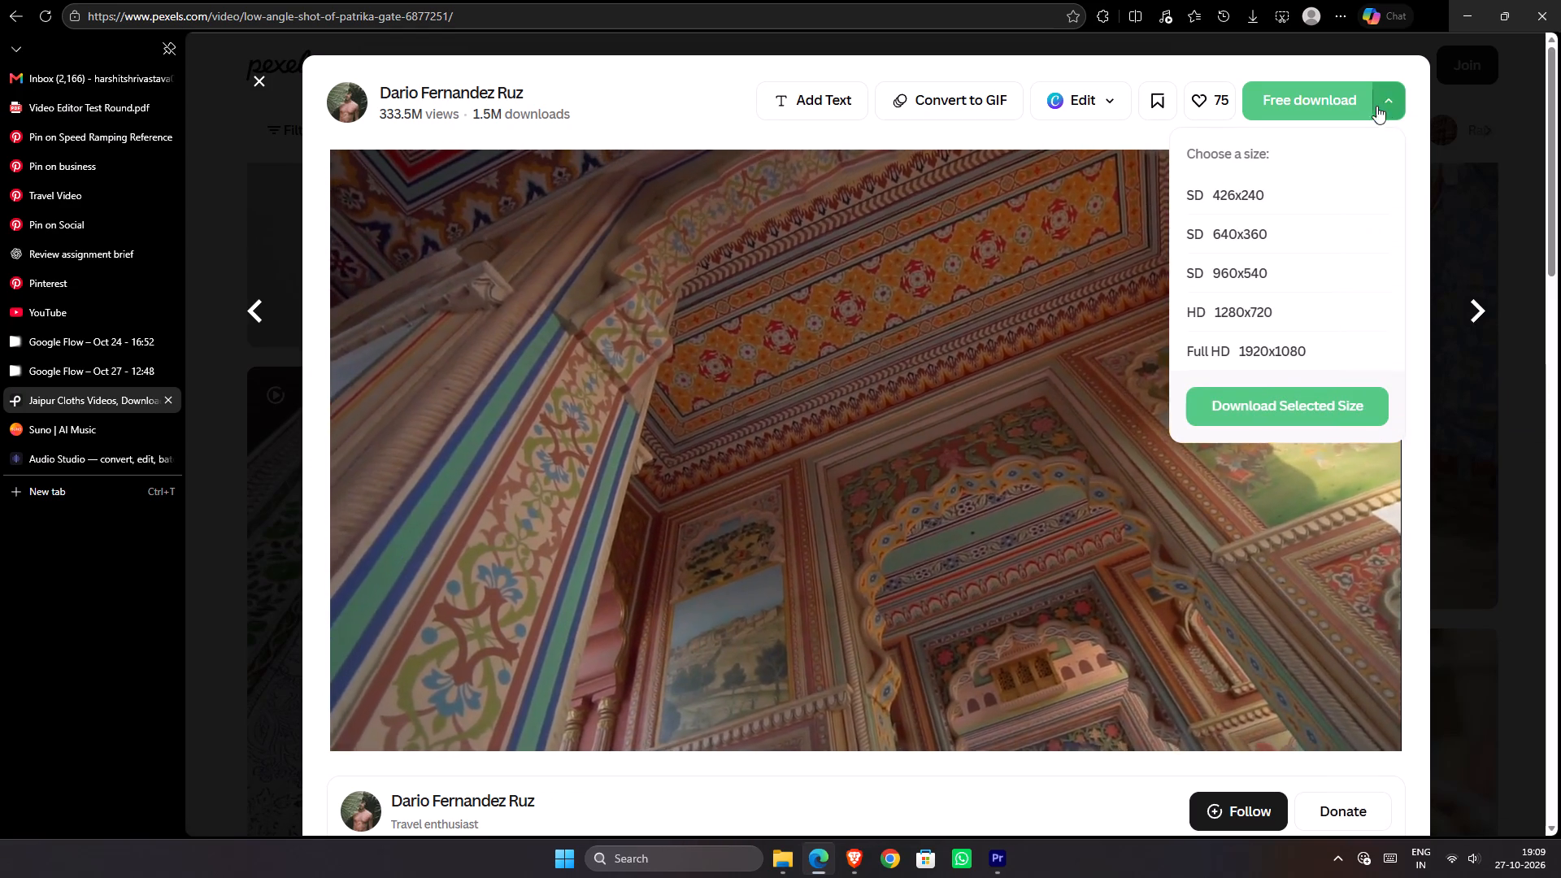
click(1277, 353)
click(1273, 407)
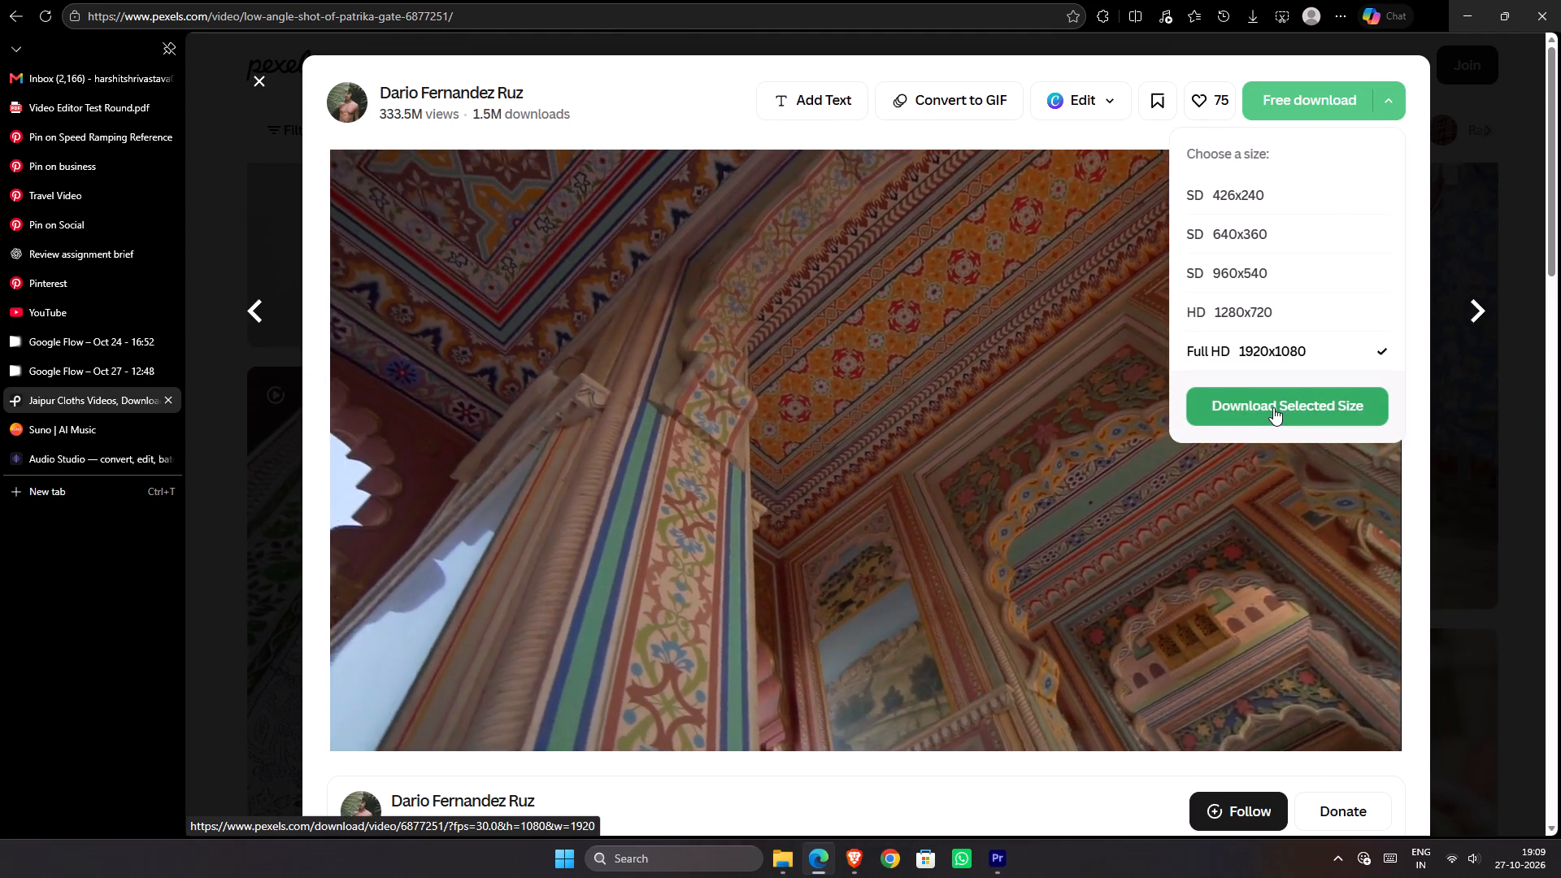
click(1277, 402)
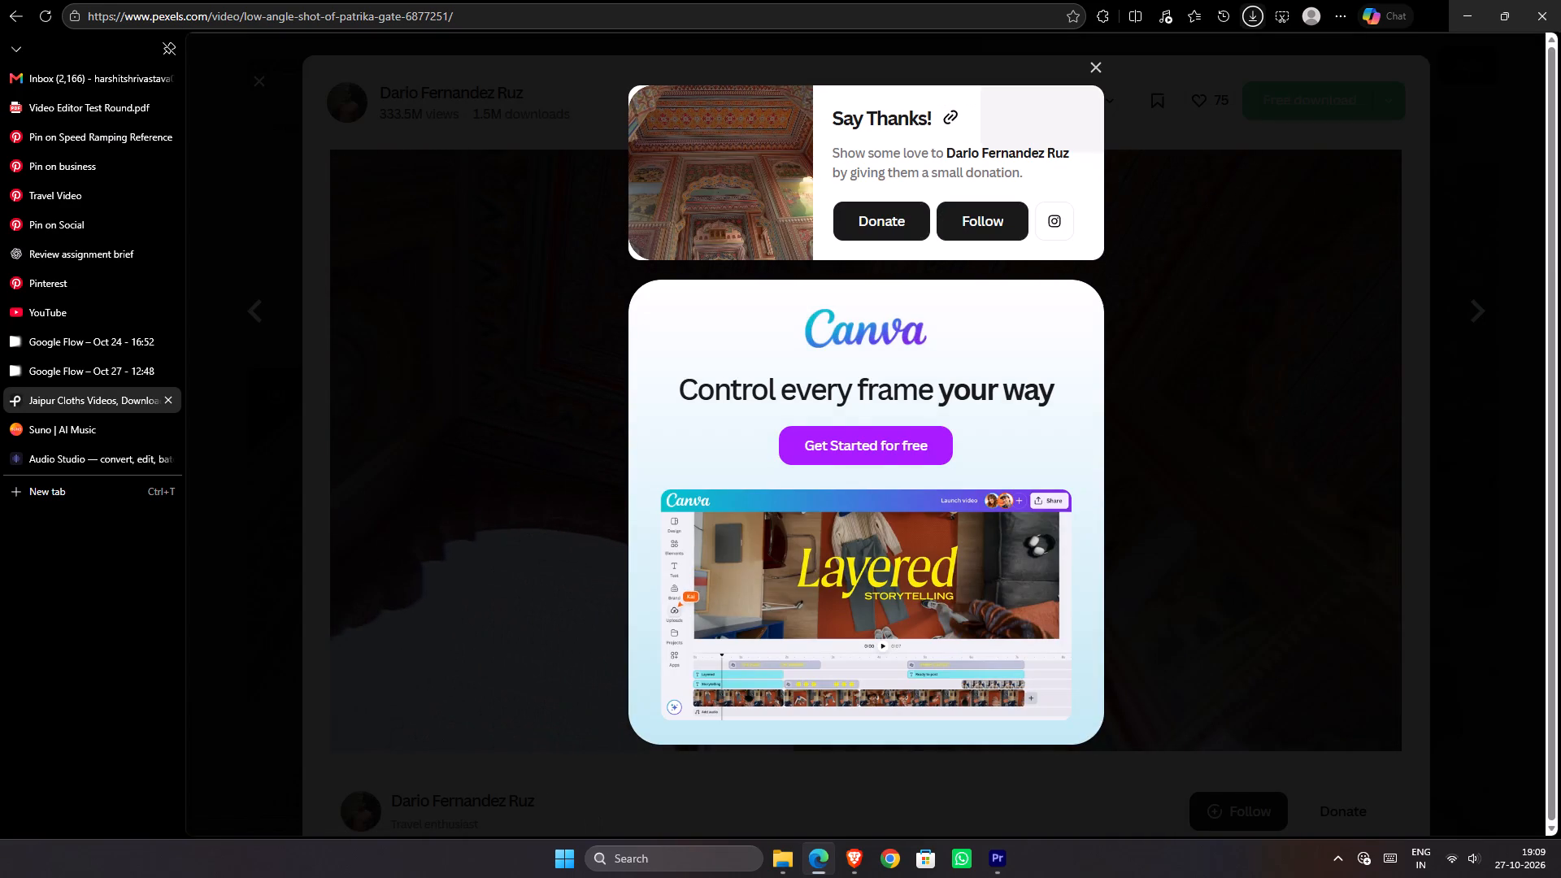
click(695, 119)
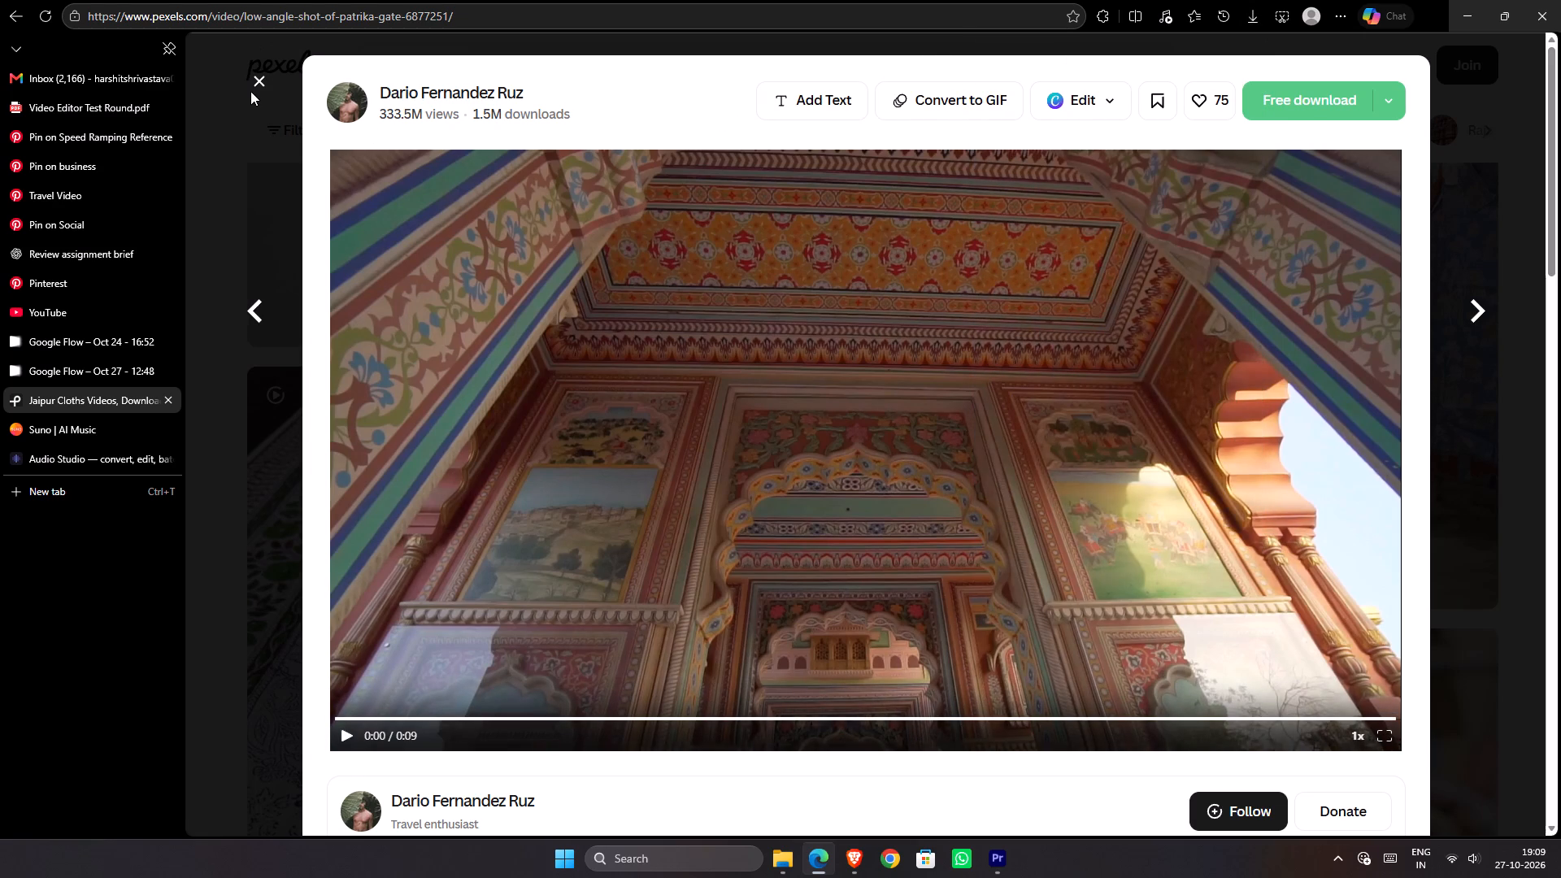
drag(250, 91, 267, 89)
Look further through the "jaipur cloths" results for clothing-rack and textile shots.
scroll(920, 398, down, 1)
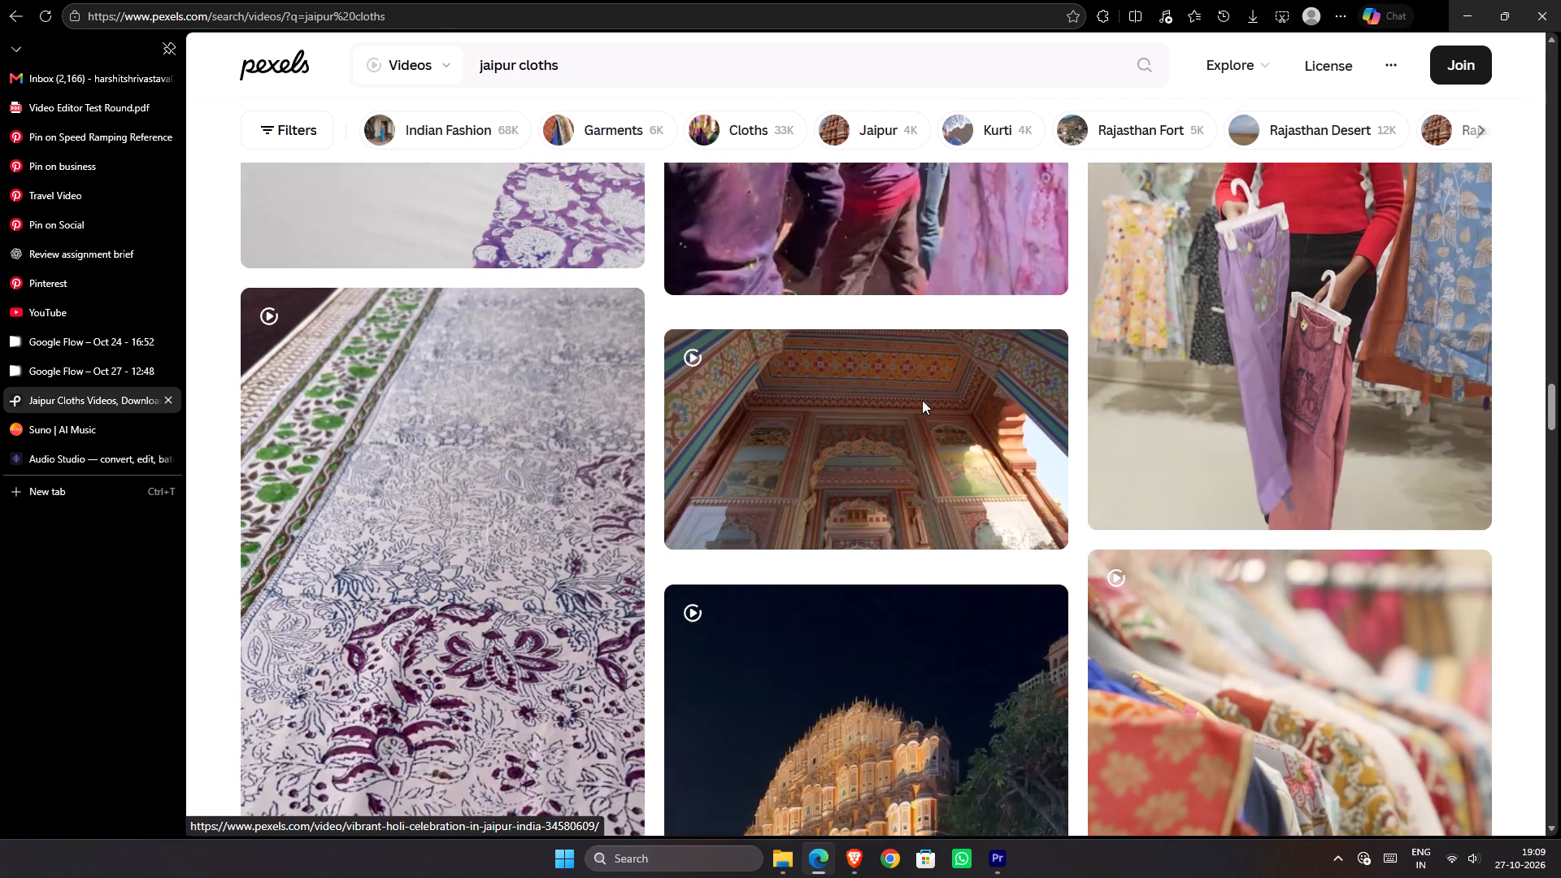
scroll(1067, 453, down, 1)
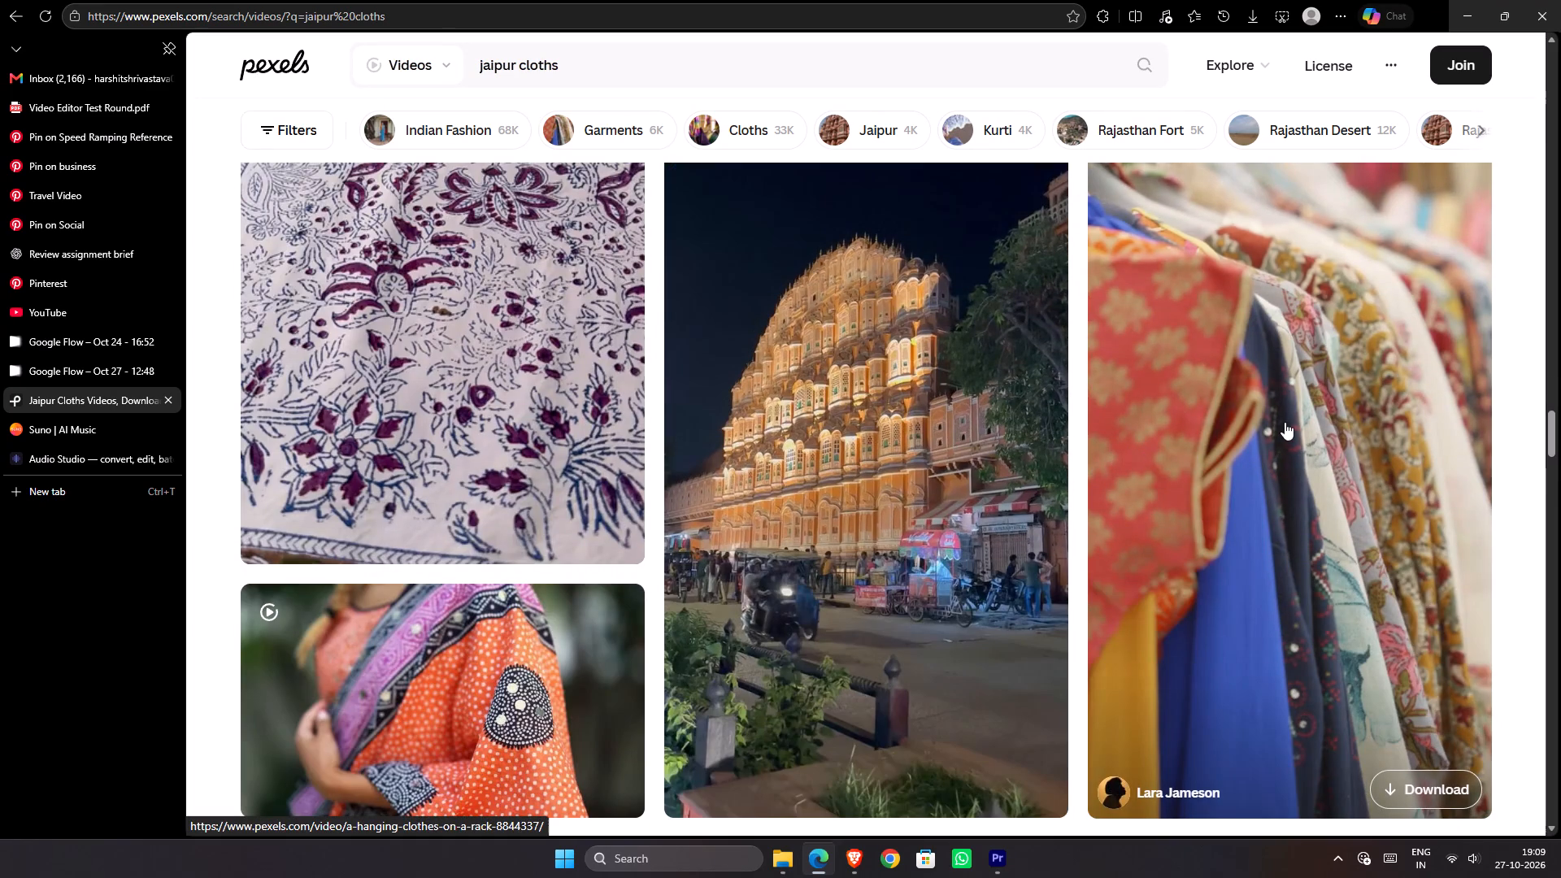
scroll(1282, 424, down, 1)
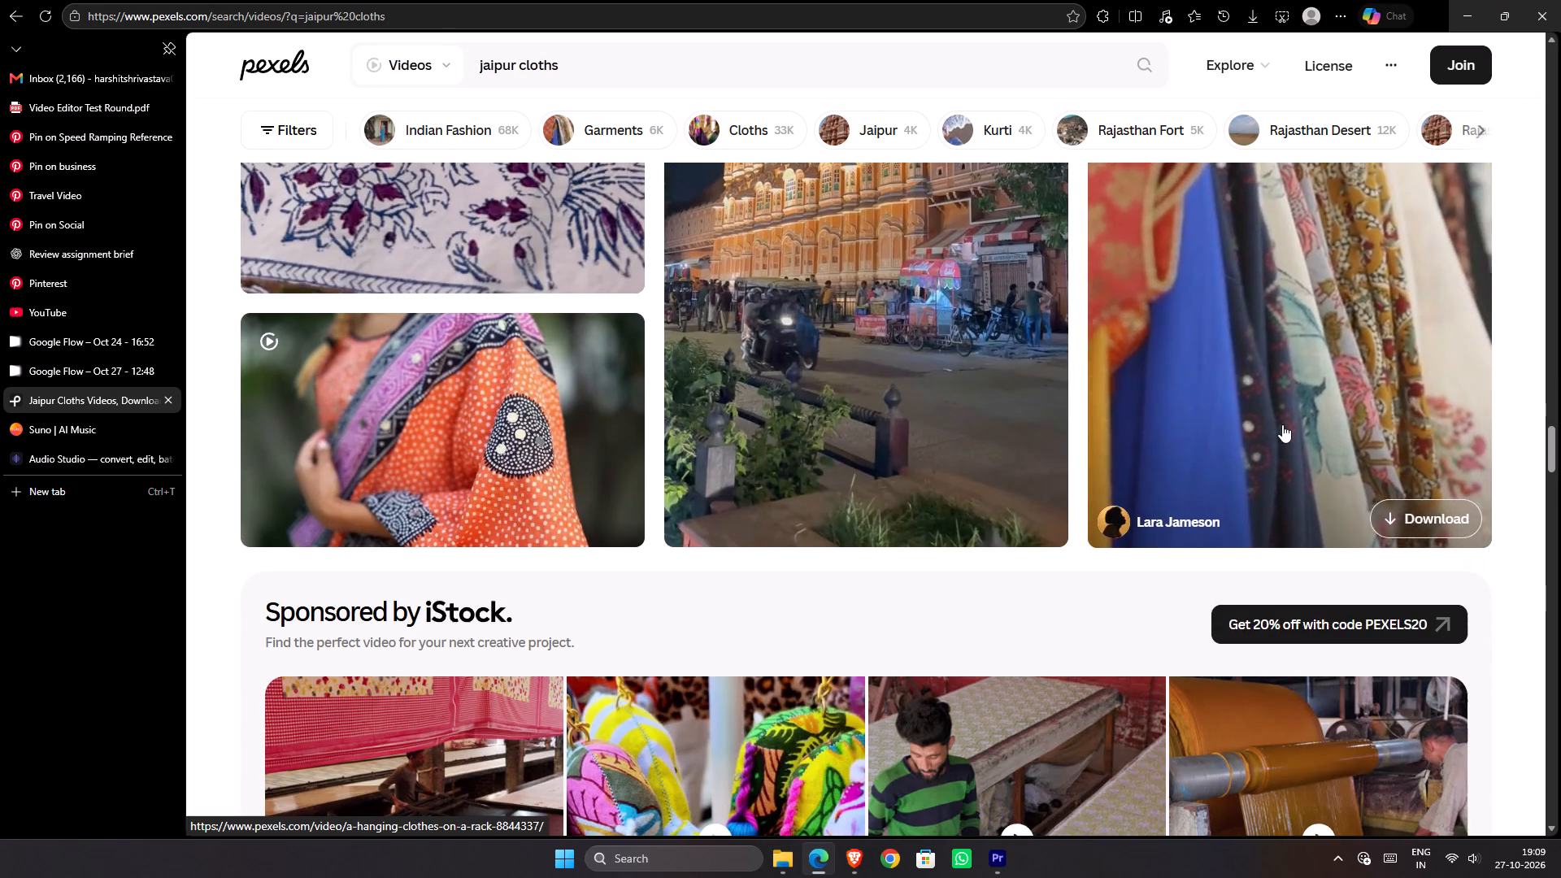
scroll(1282, 424, down, 2)
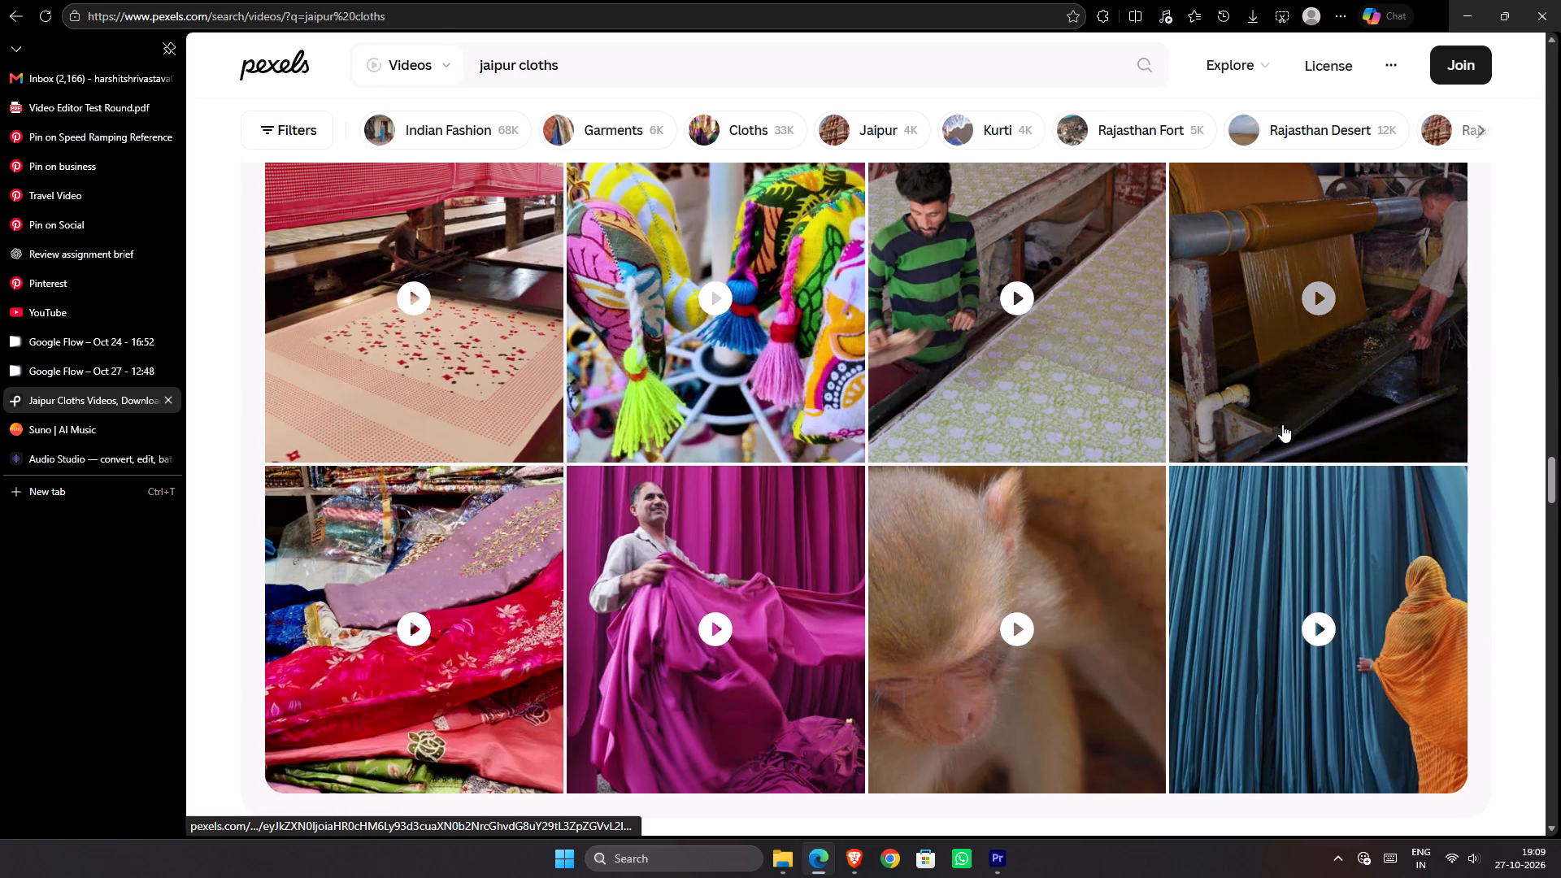
scroll(1277, 422, down, 3)
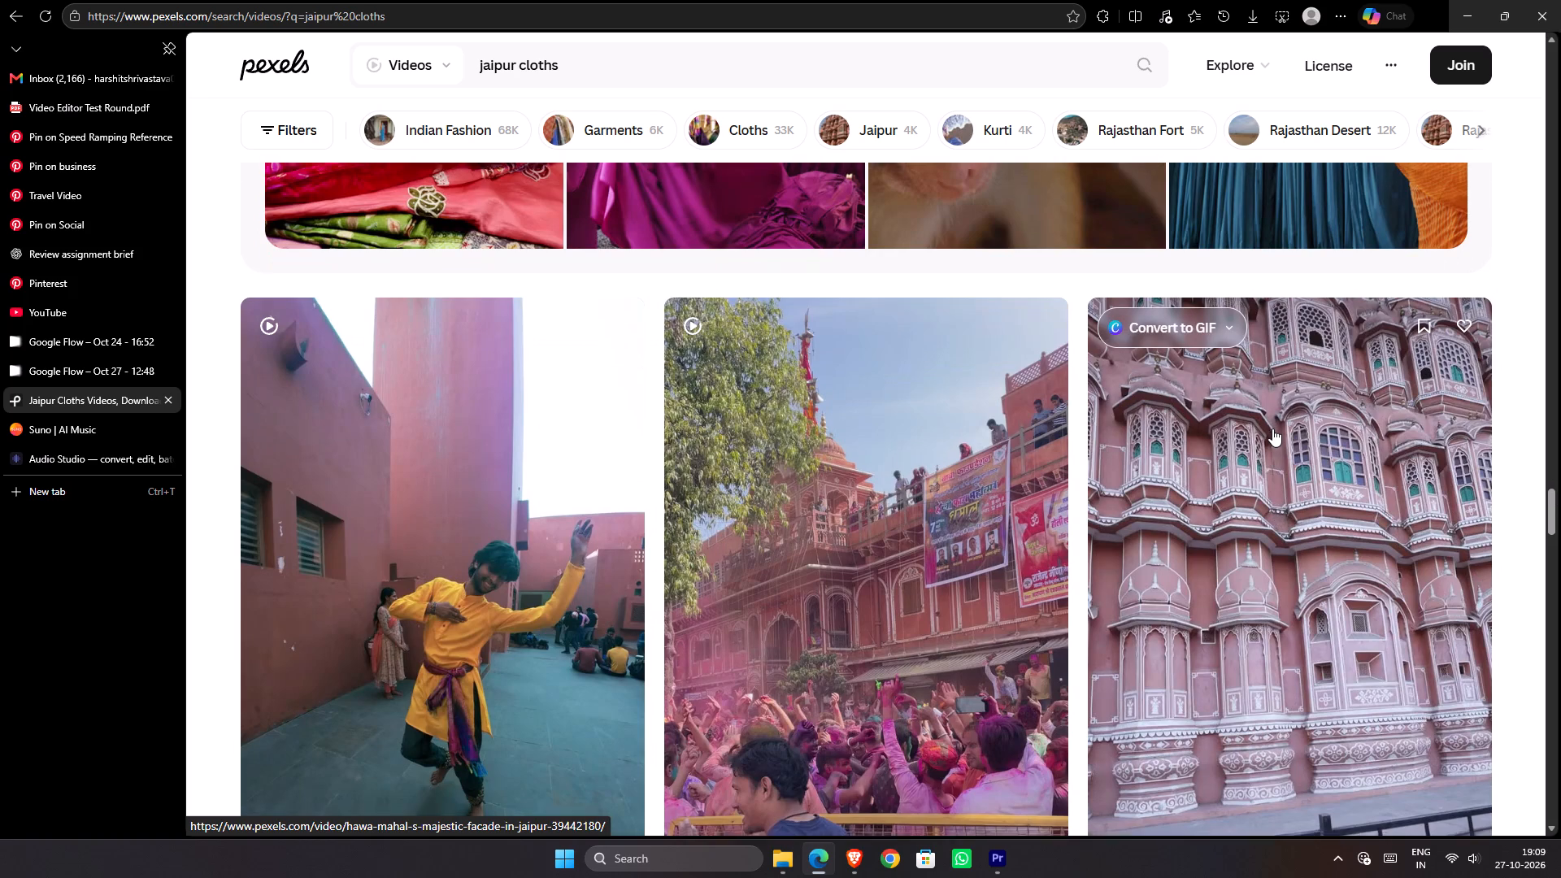
scroll(1272, 428, down, 1)
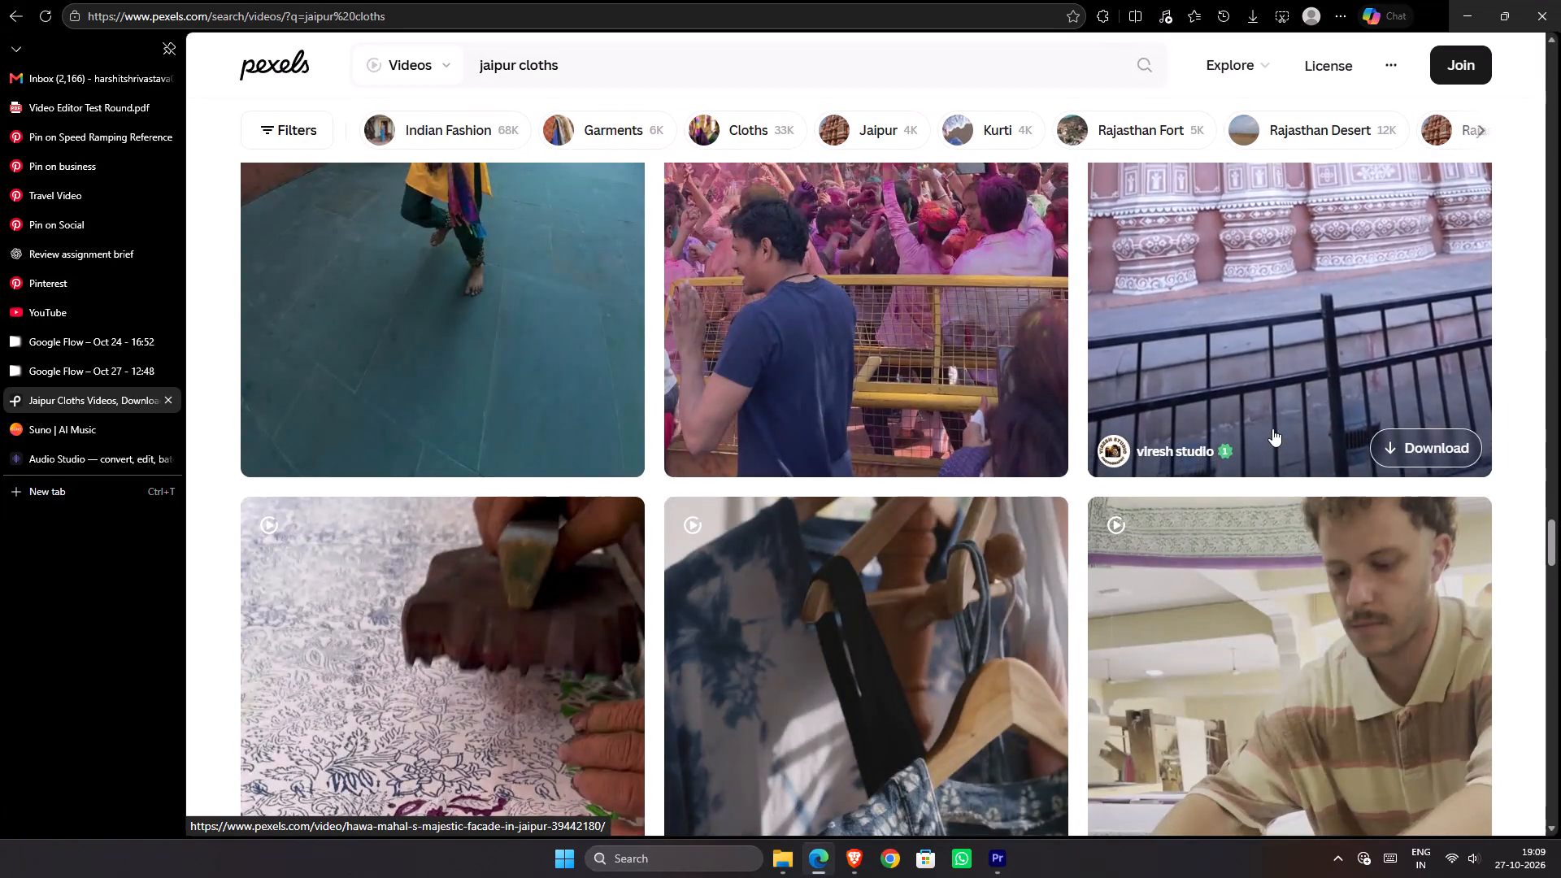
scroll(1272, 428, down, 2)
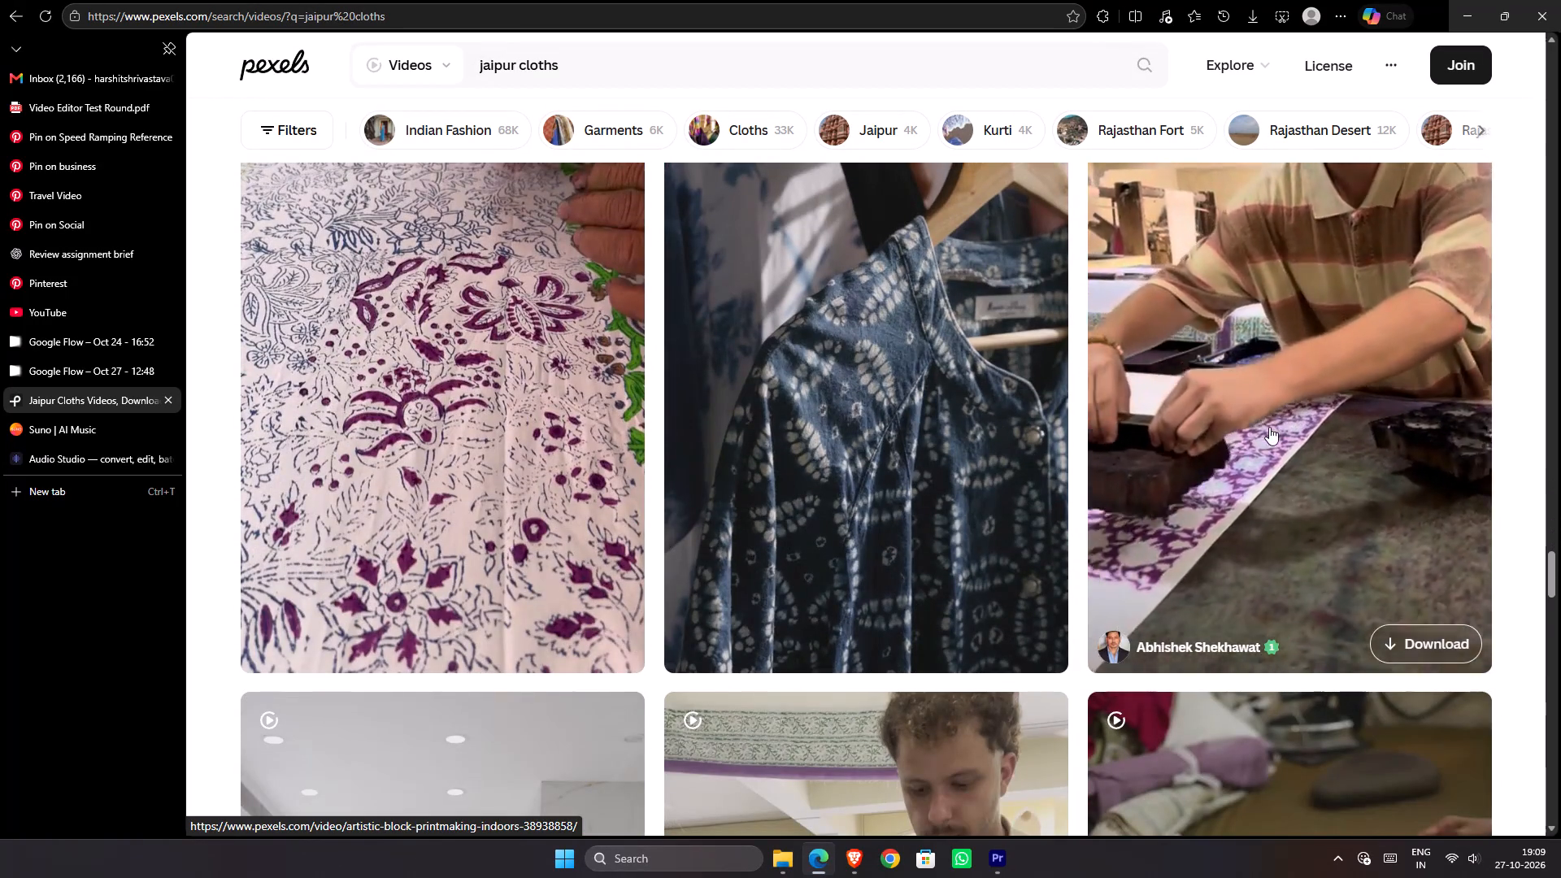
scroll(1268, 426, down, 2)
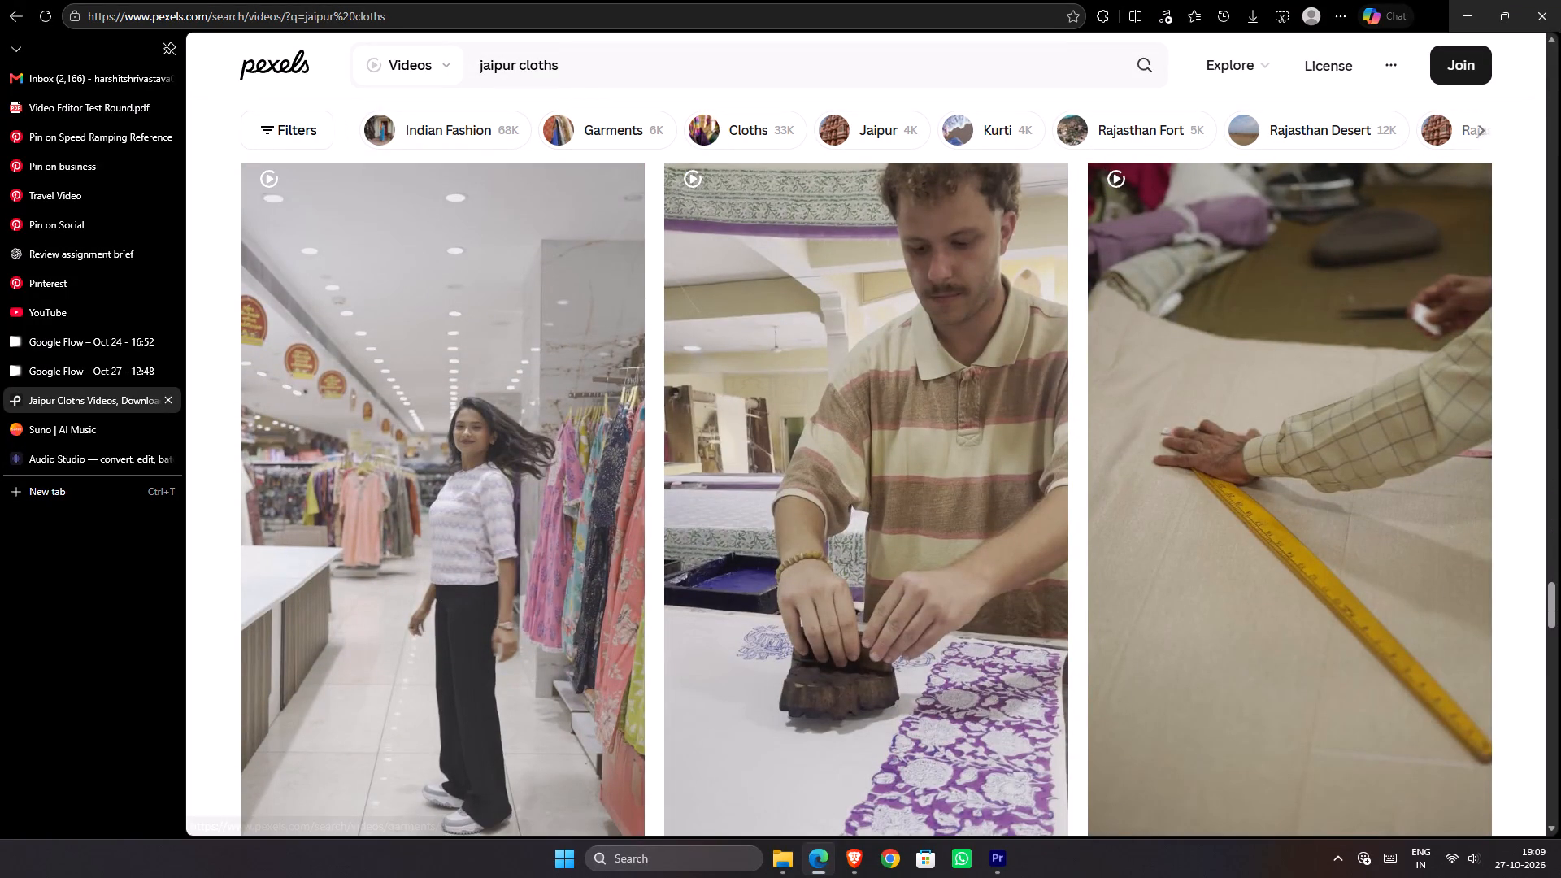
Search Pexels videos for "jaipur textile".
drag(581, 65, 520, 67)
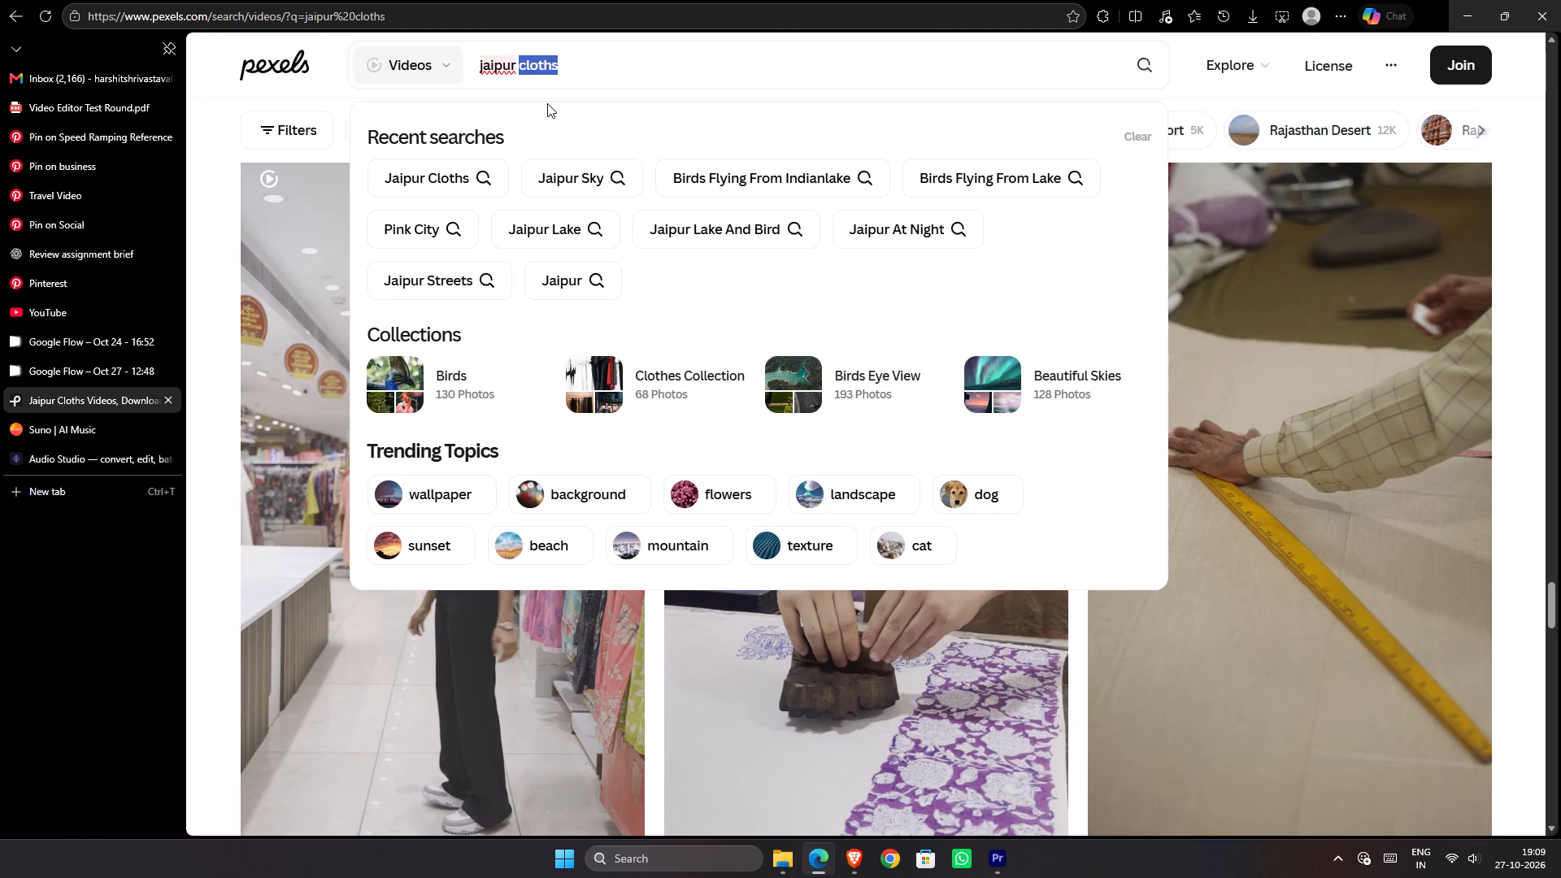
text(text)
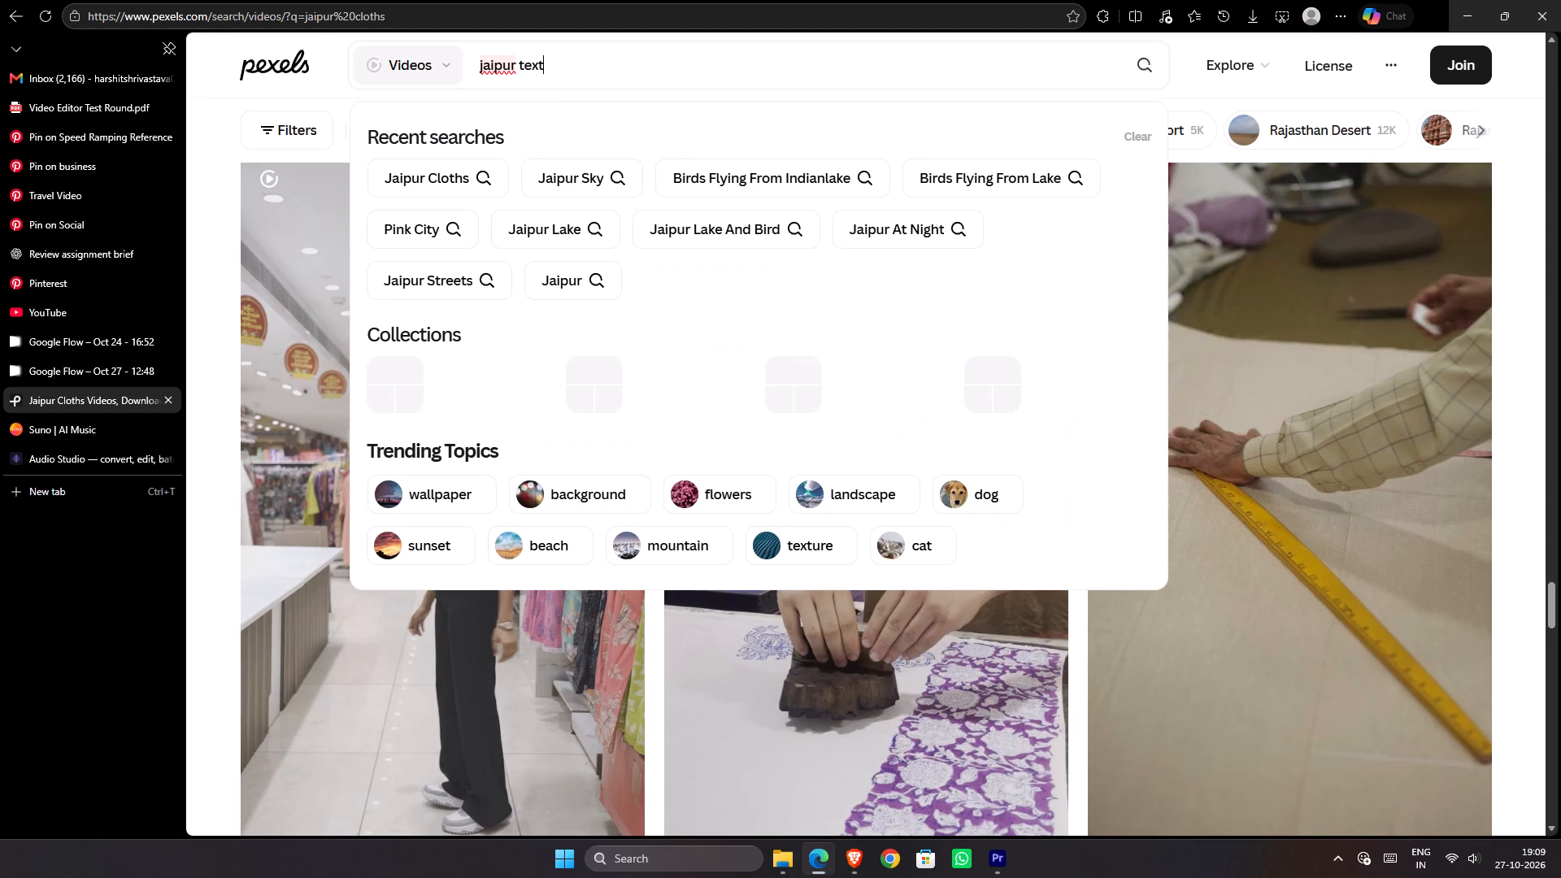
text(ti)
key(BackSpace)
key(BackSpace)
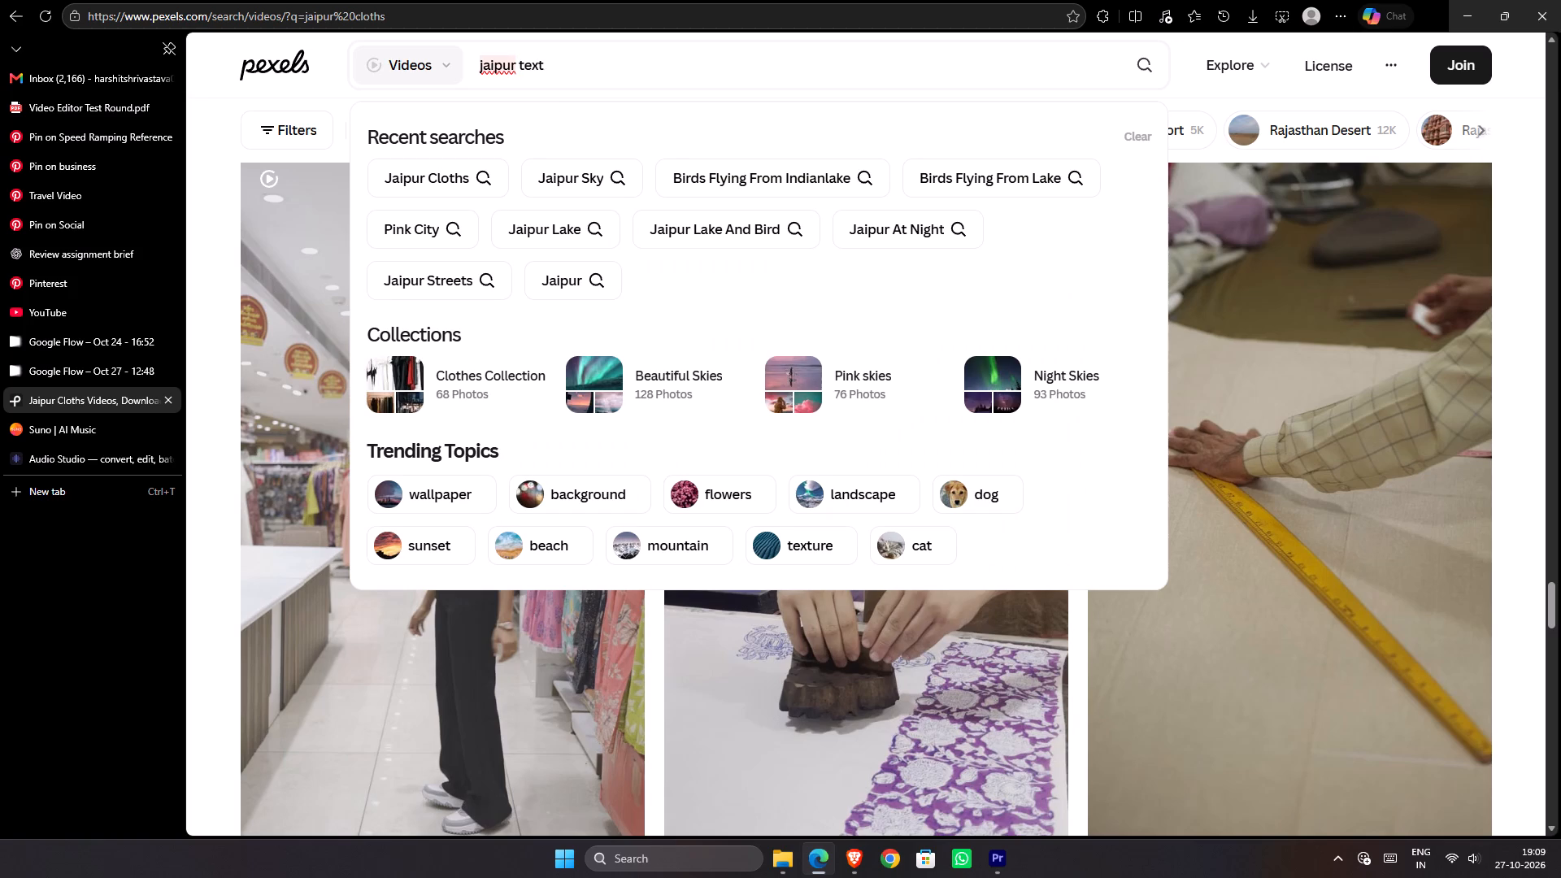
text(ile)
key(Return)
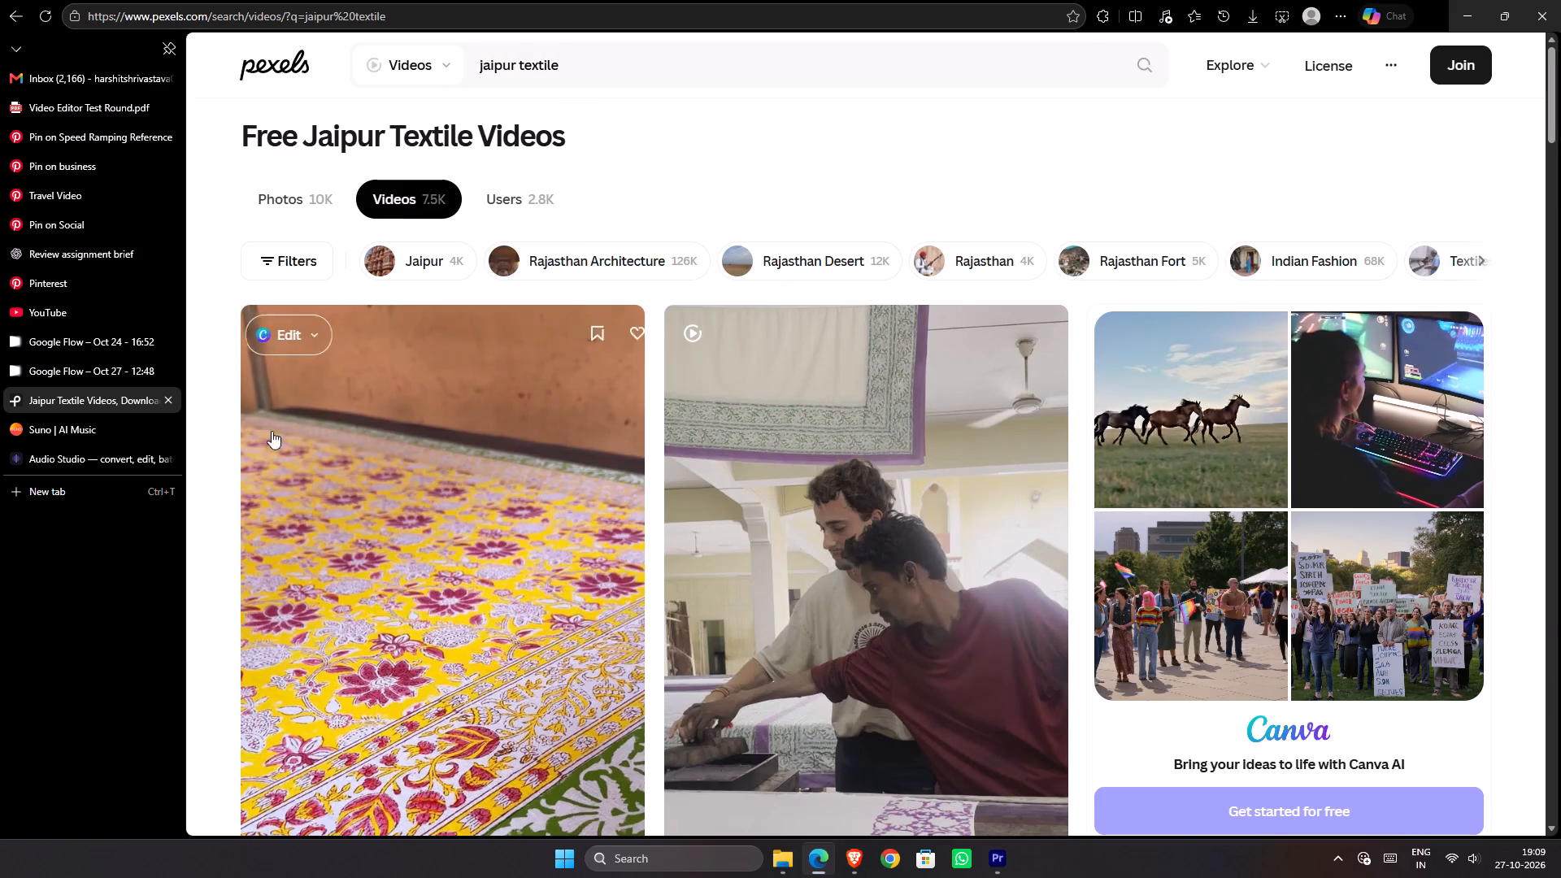
Look through the "jaipur textile" video results for colourful fabric and market shots.
scroll(1074, 516, down, 2)
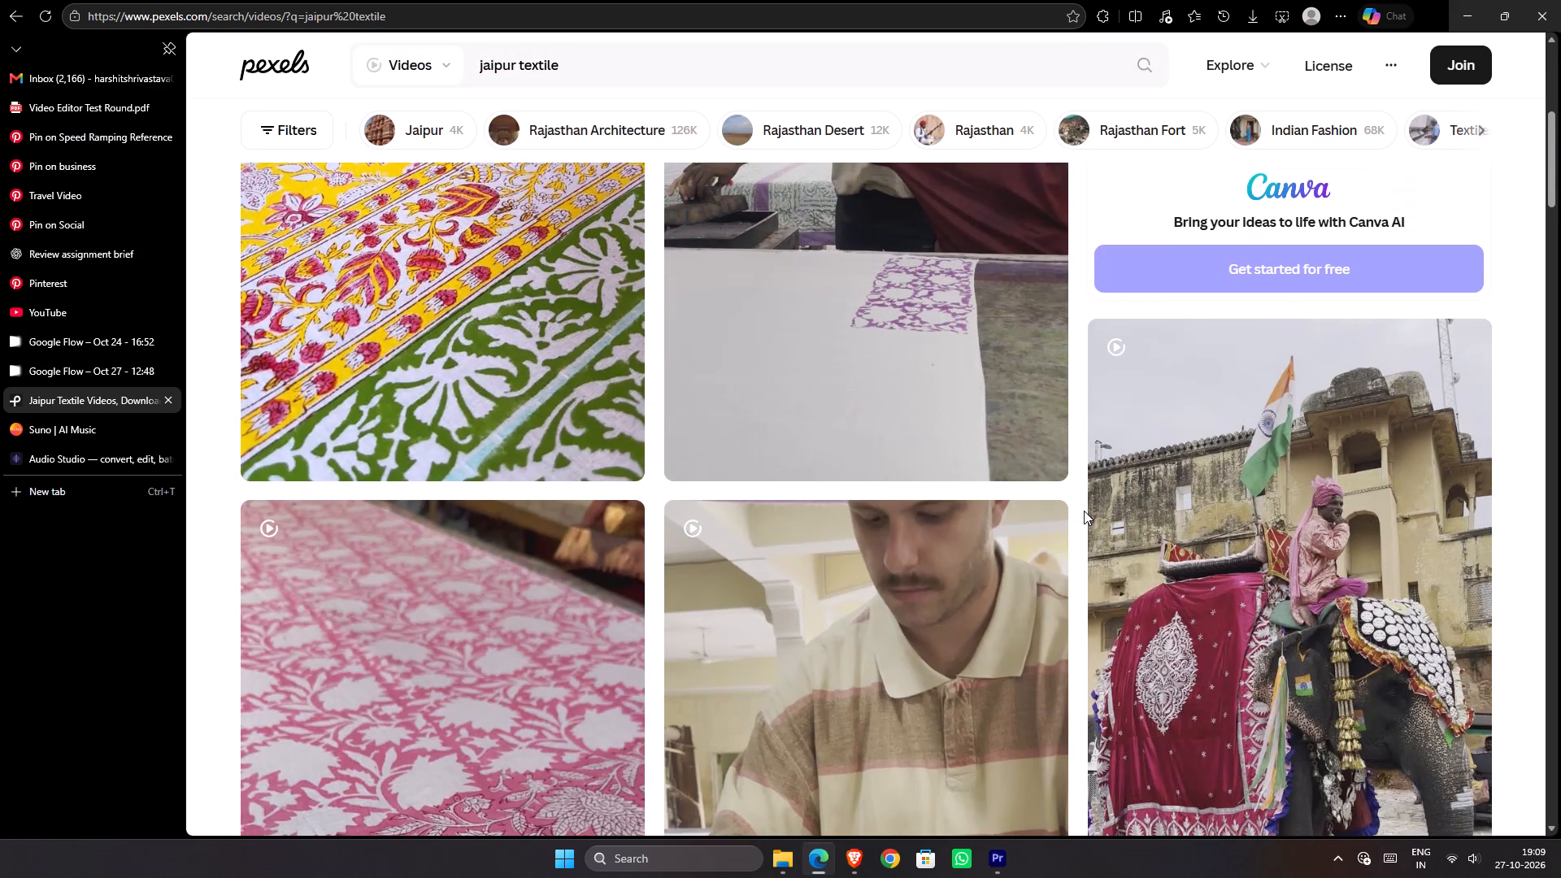
scroll(1094, 514, down, 4)
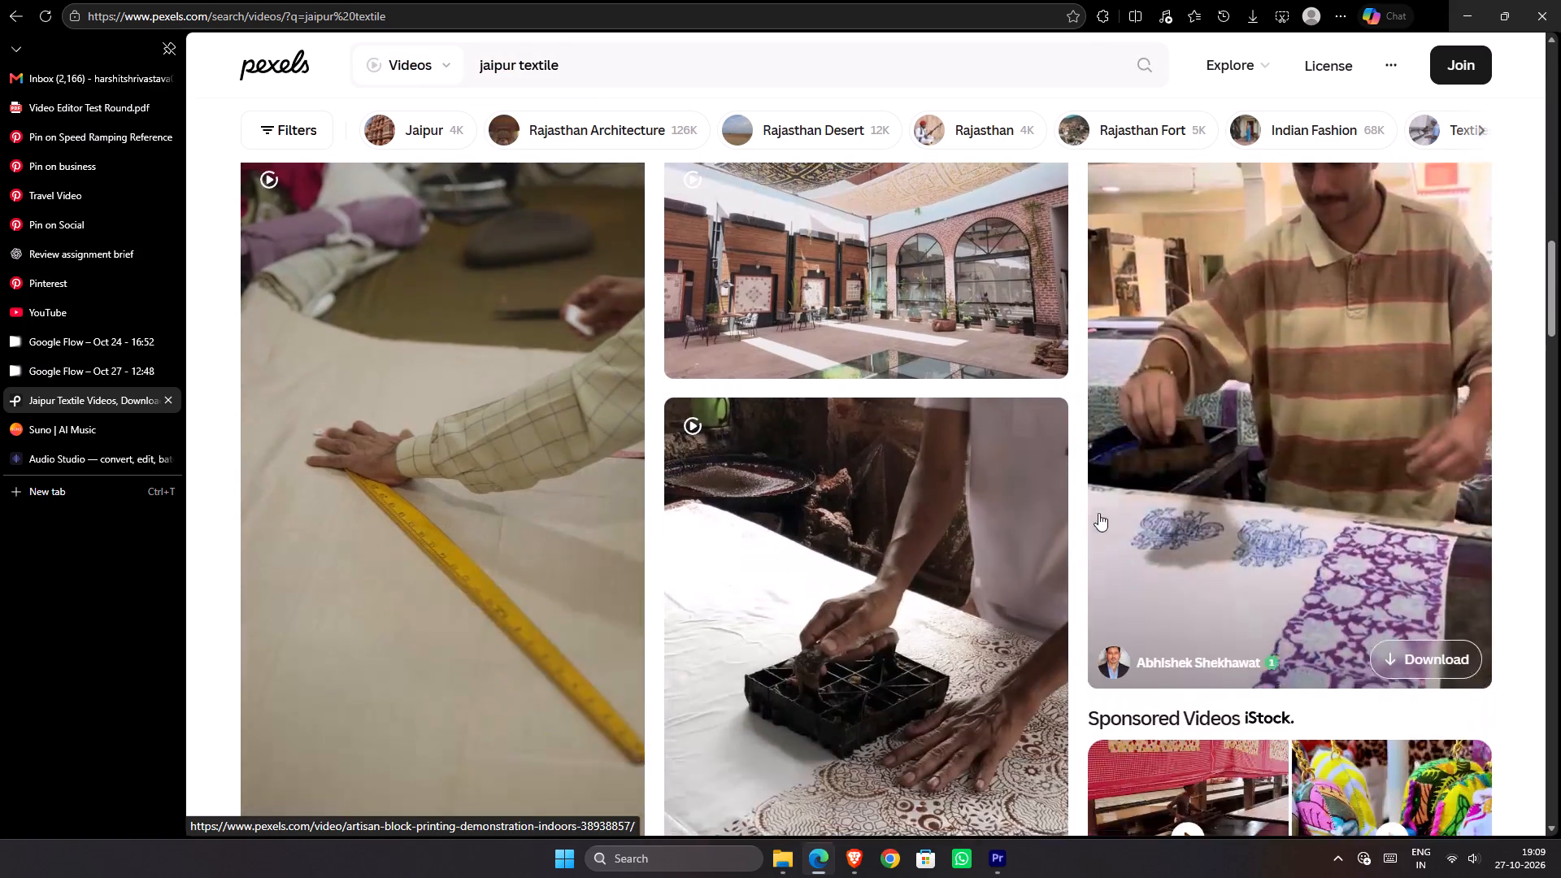
scroll(1098, 513, down, 1)
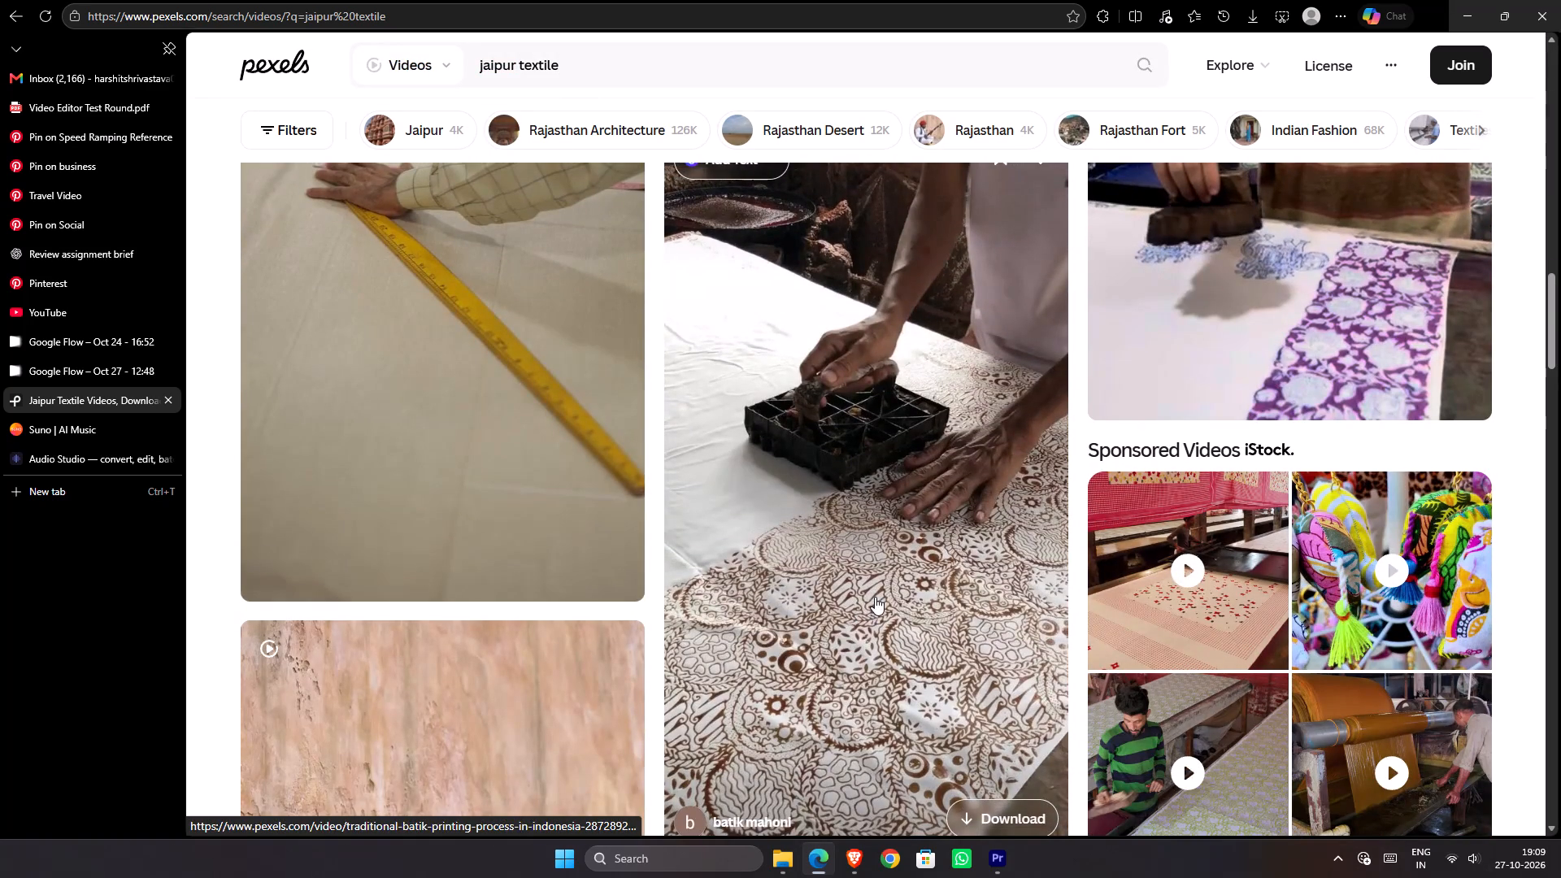
scroll(1108, 424, down, 2)
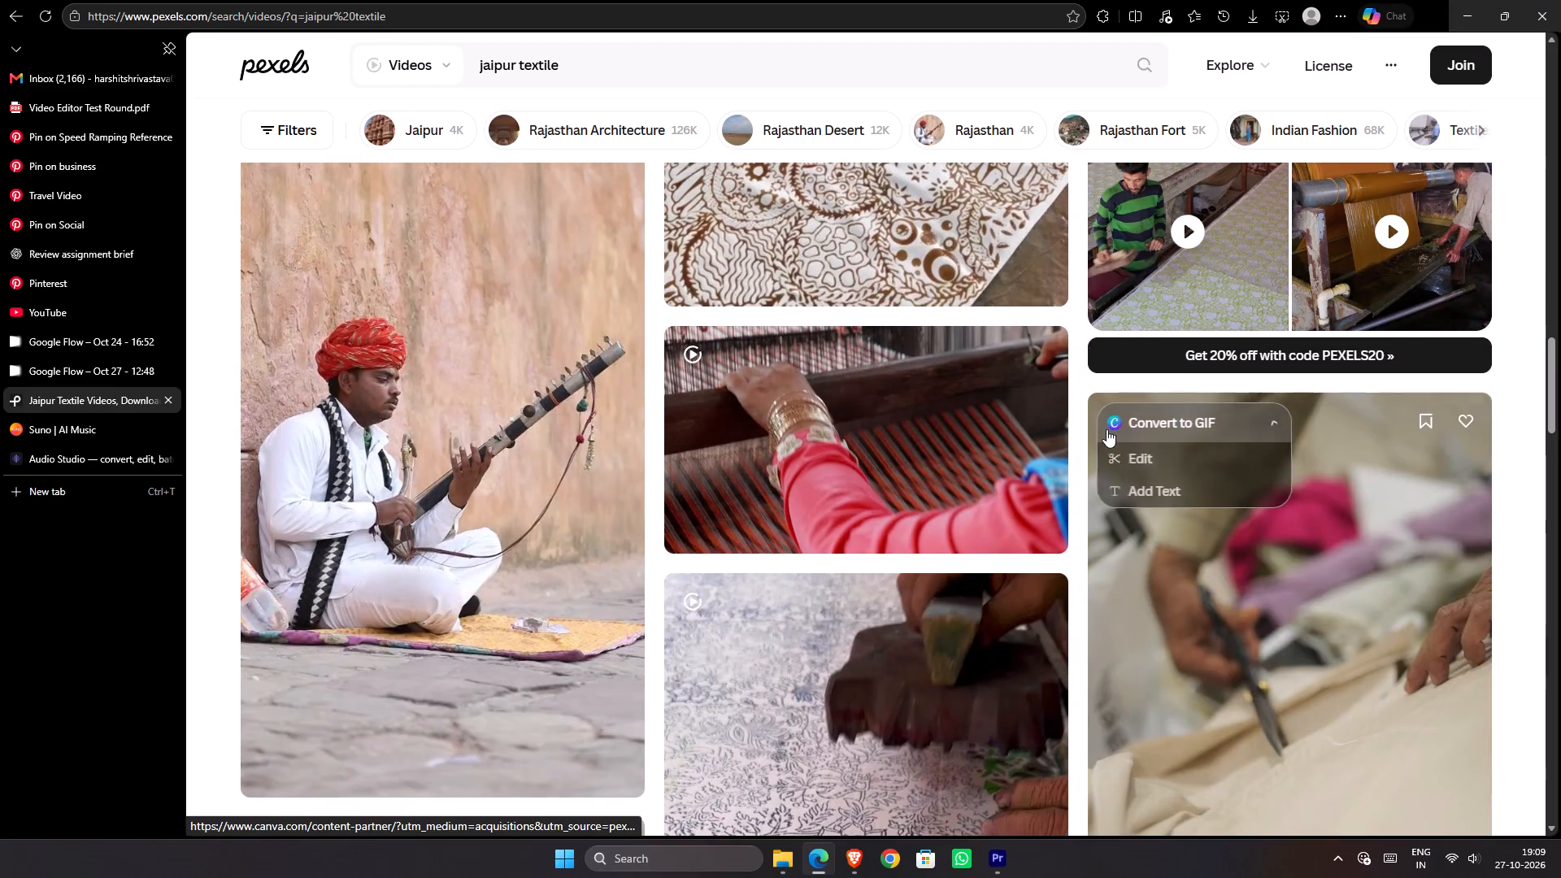
scroll(1104, 430, down, 5)
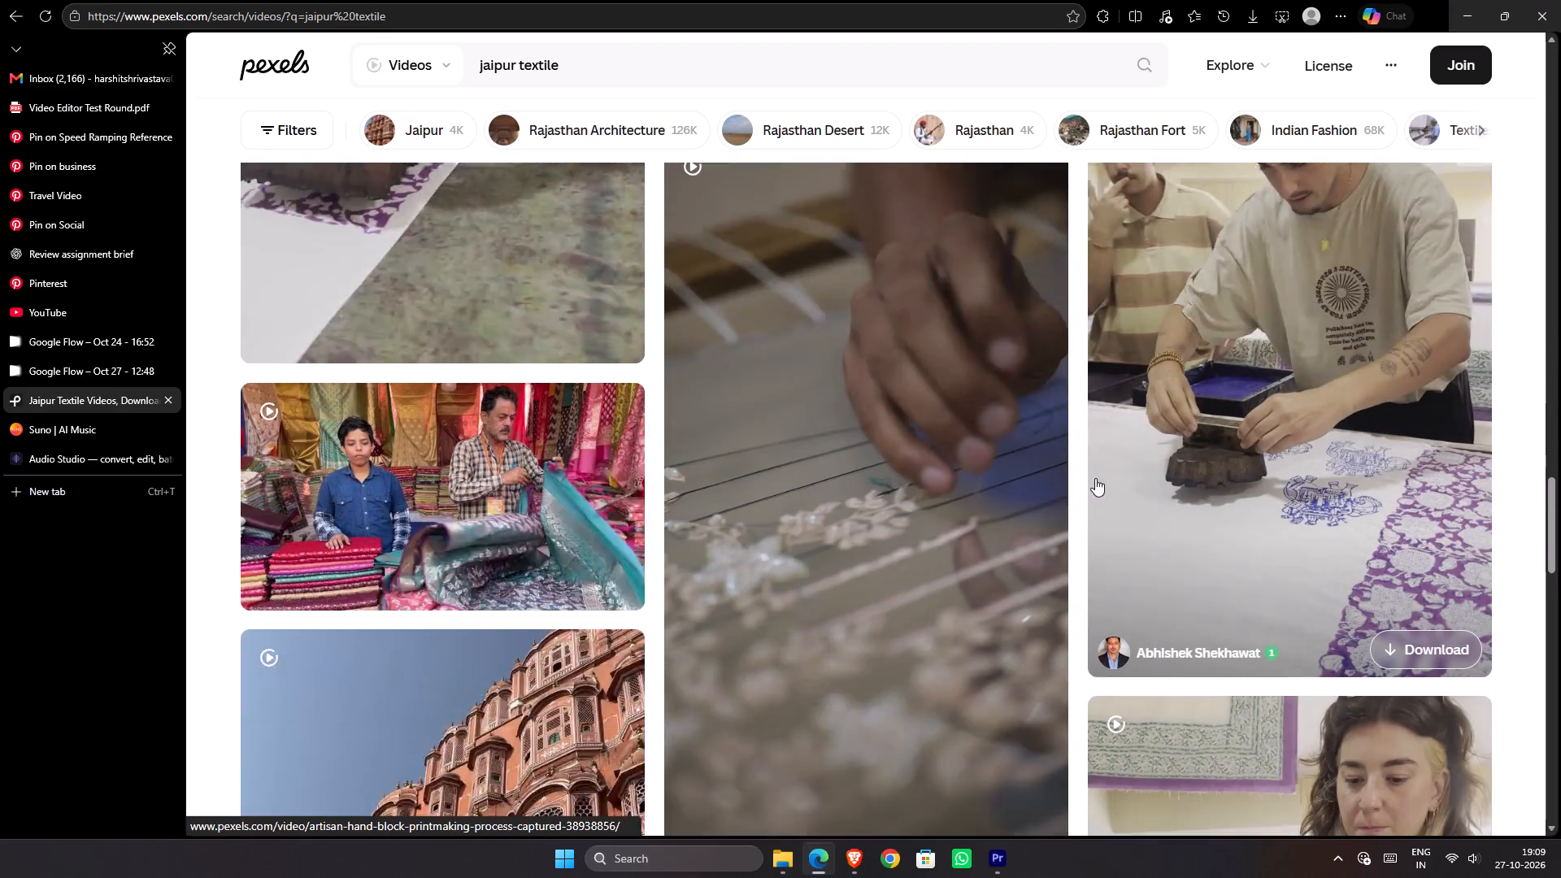
scroll(1095, 480, down, 4)
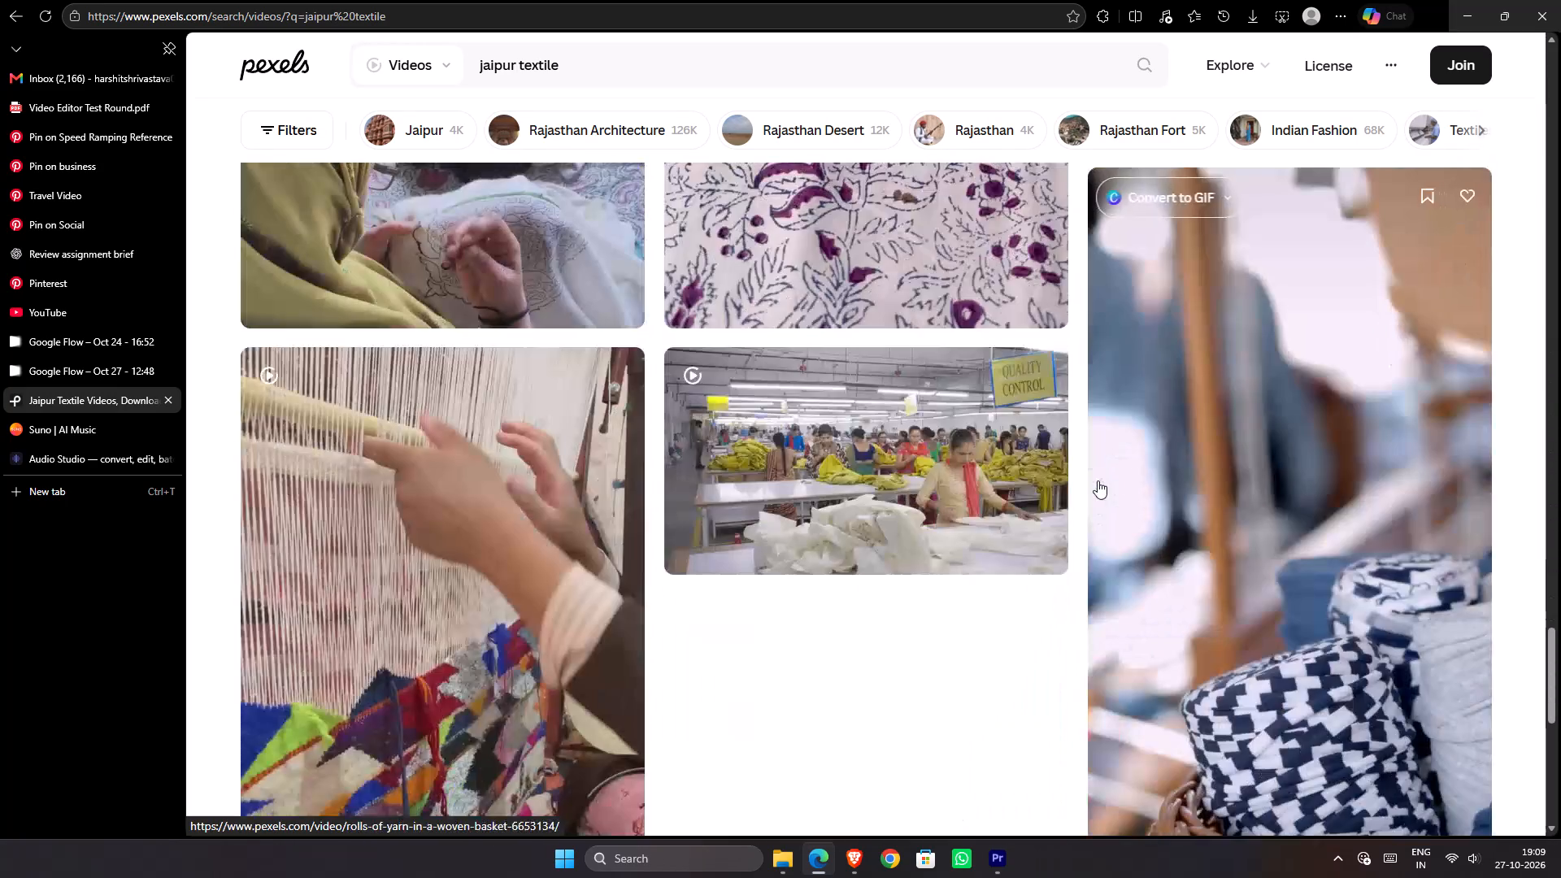
scroll(1098, 478, down, 2)
scroll(1099, 478, up, 1)
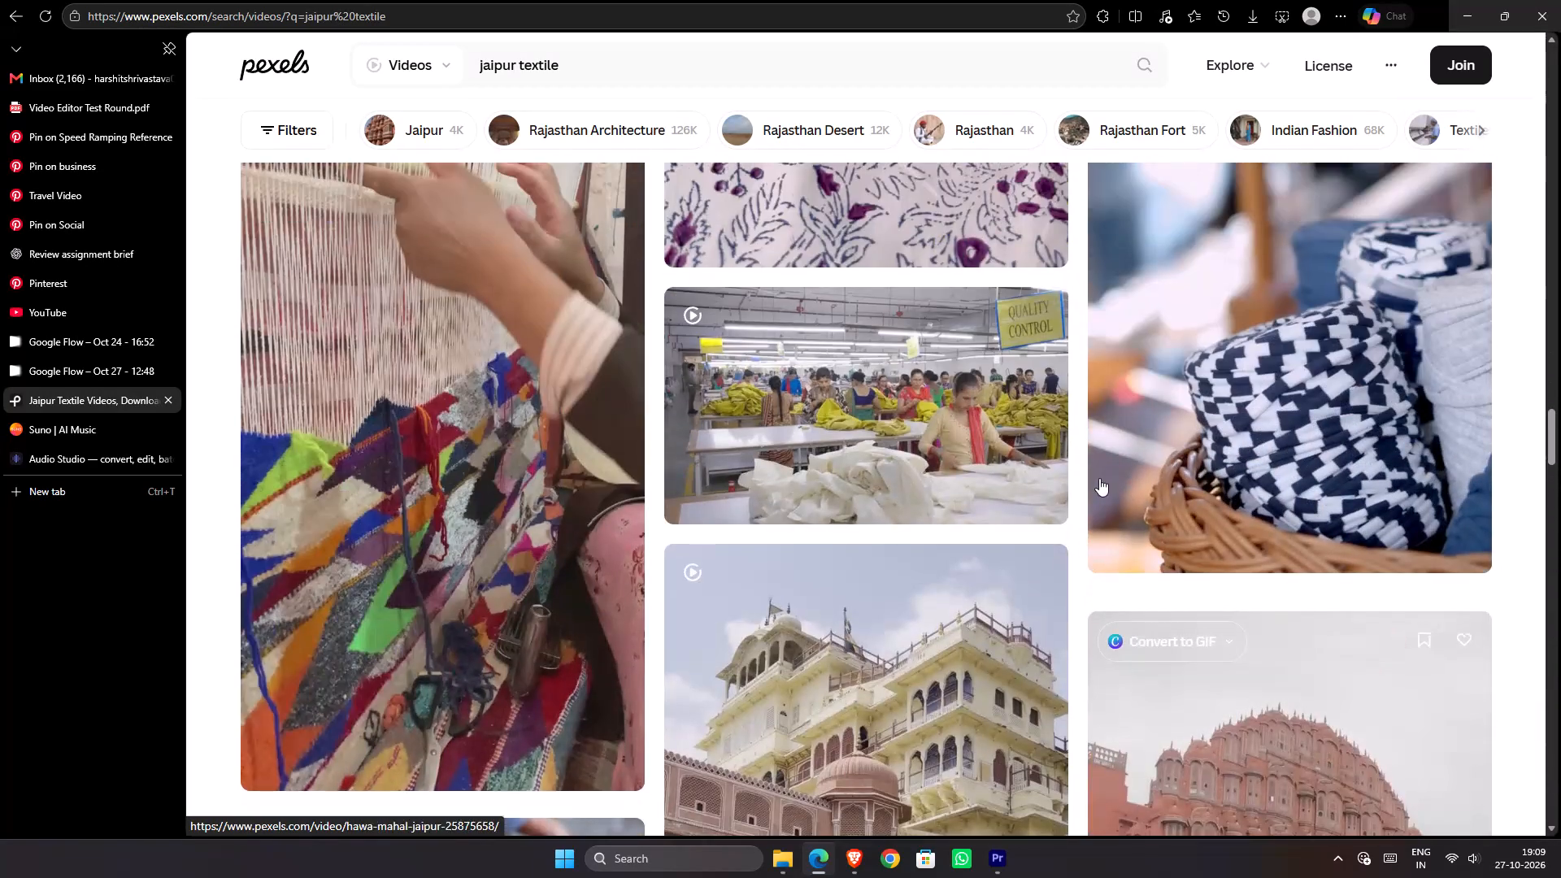
scroll(1099, 478, down, 2)
scroll(997, 477, down, 1)
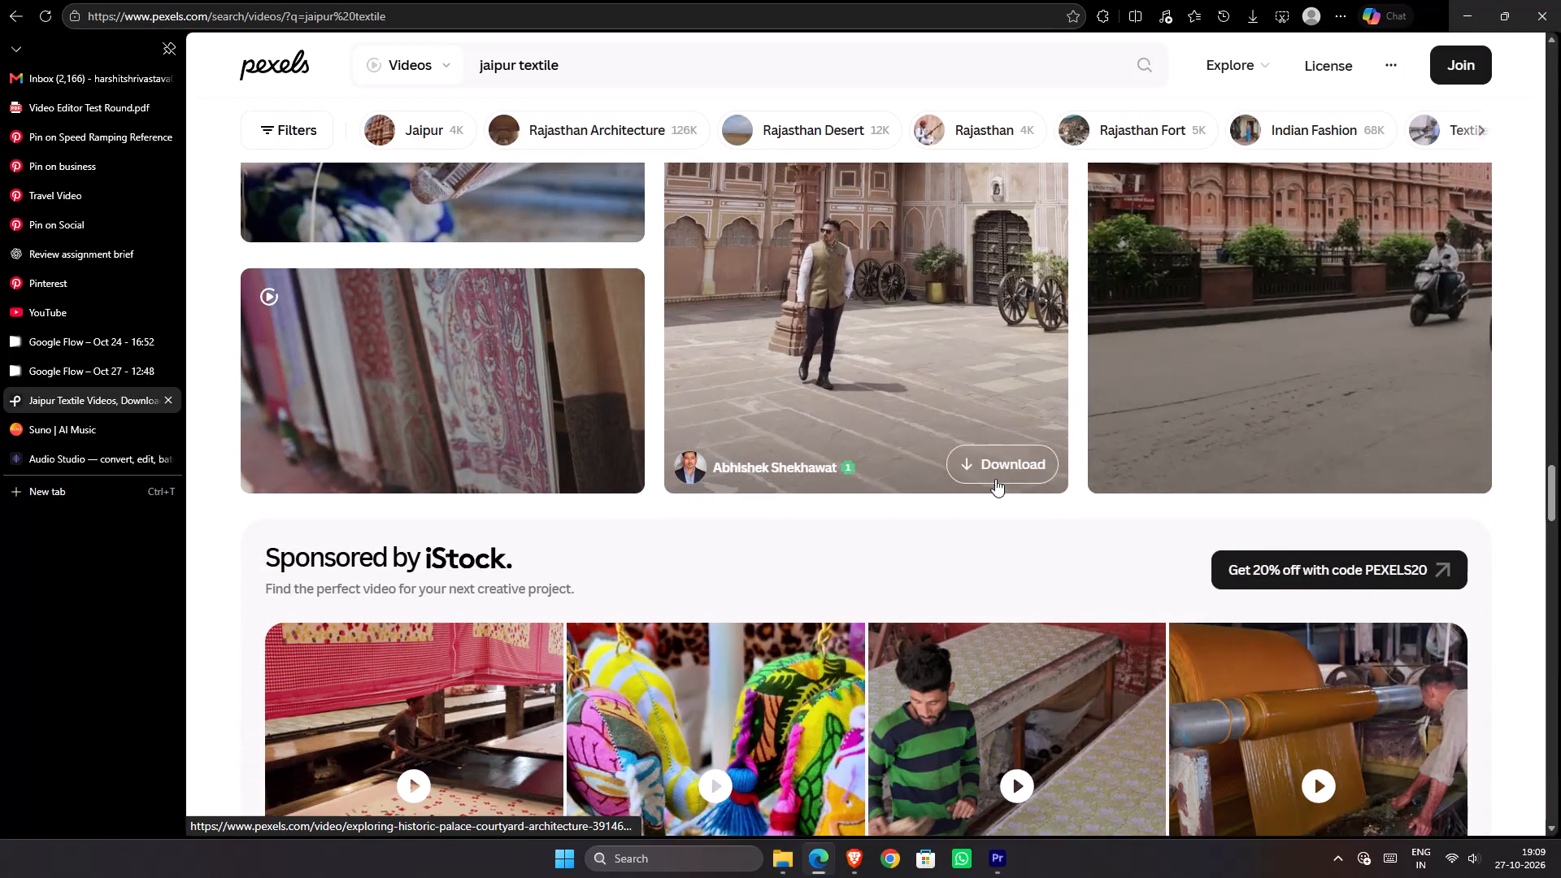
scroll(576, 415, up, 1)
scroll(719, 421, down, 4)
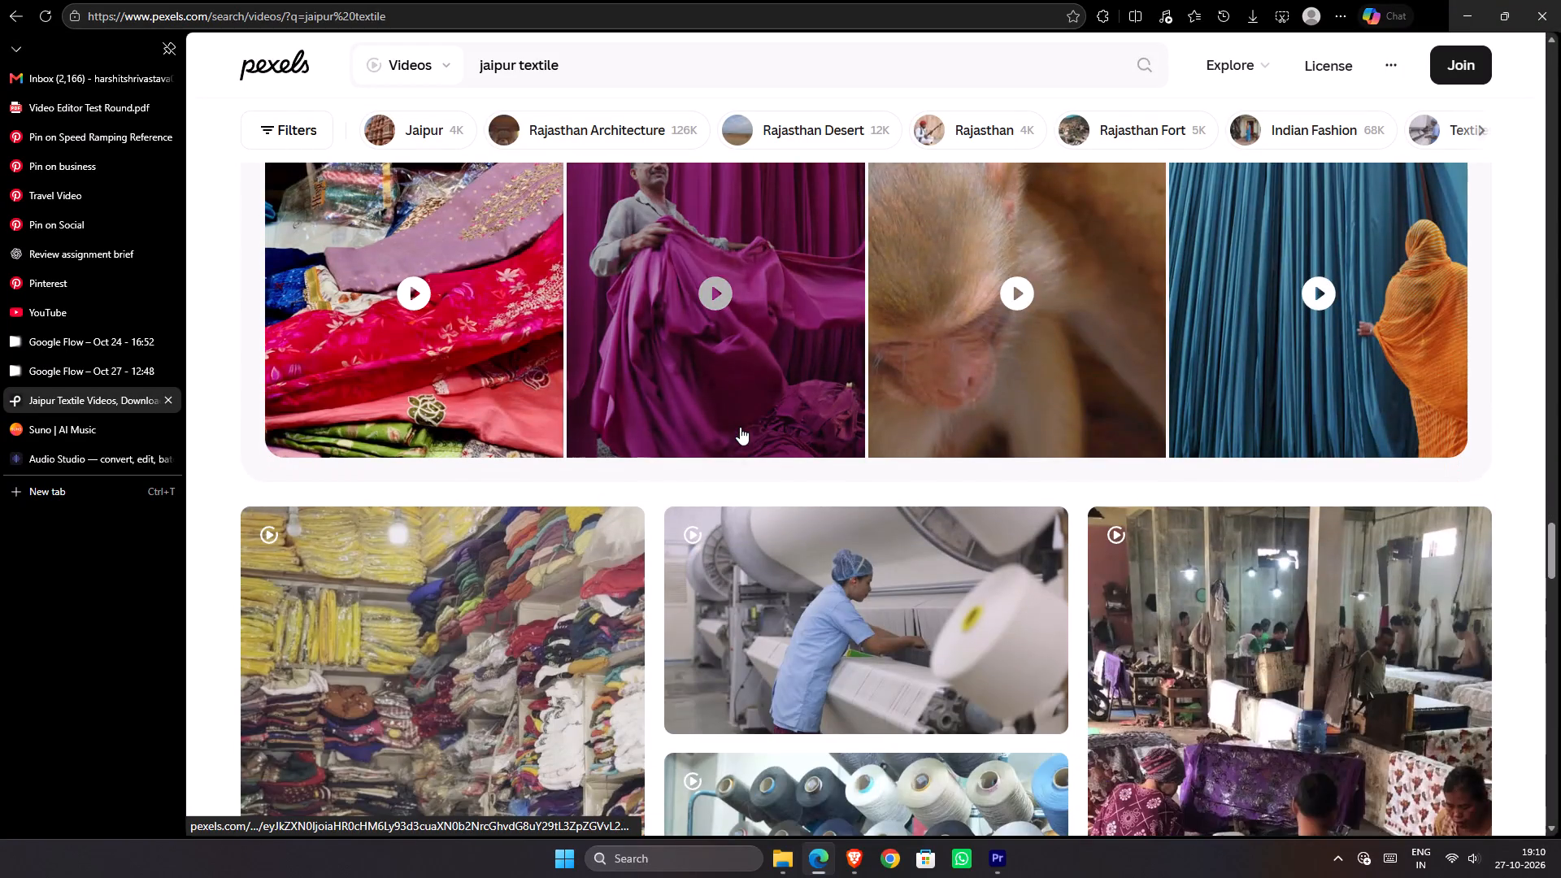
scroll(740, 427, down, 1)
scroll(857, 515, down, 2)
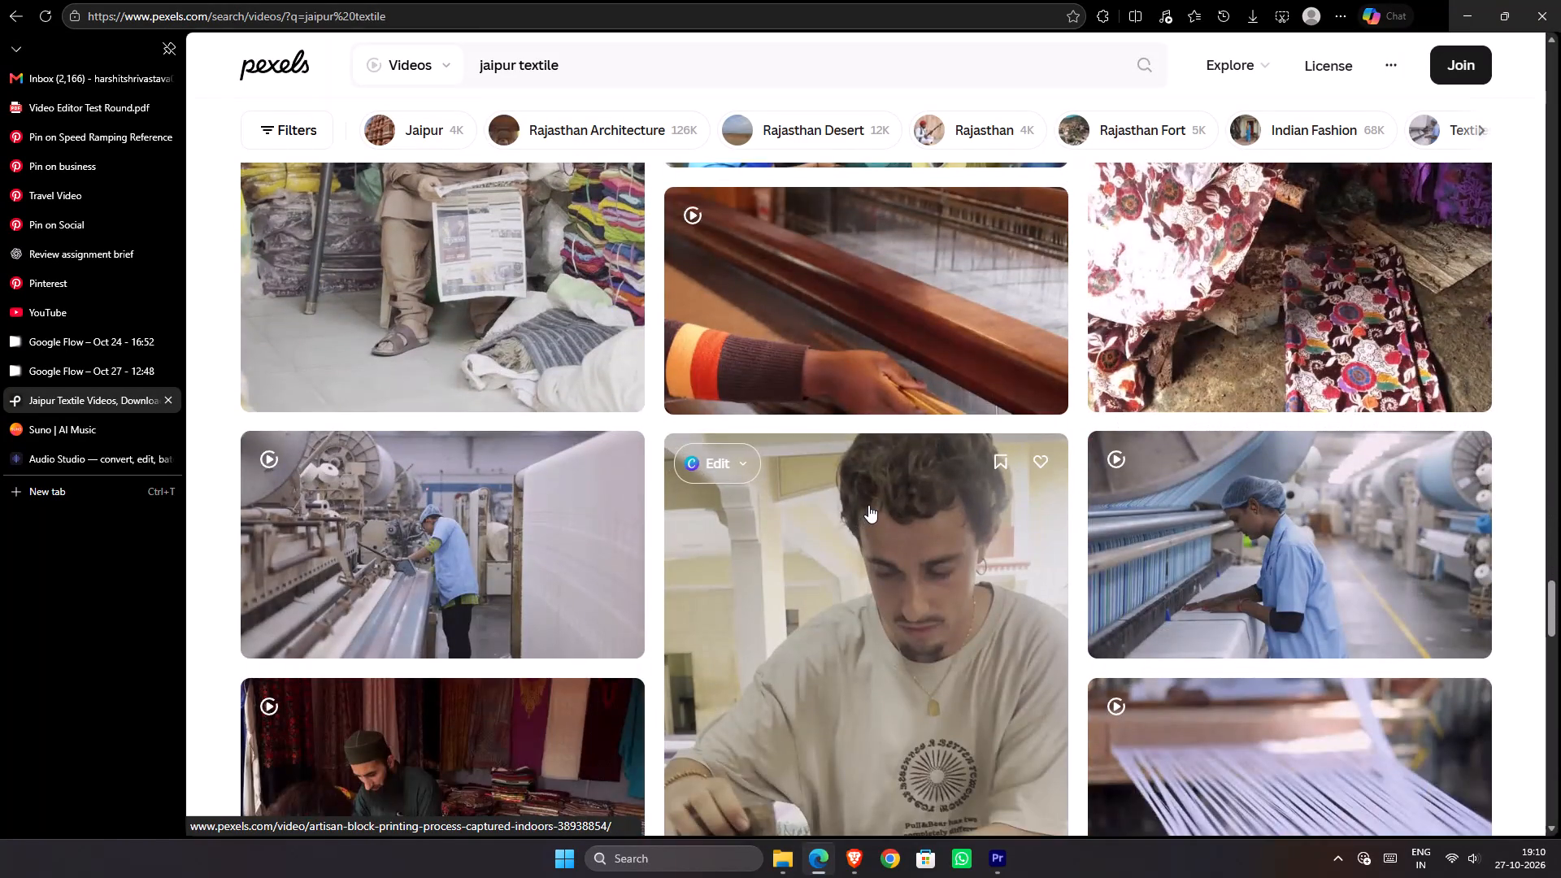
scroll(868, 505, down, 3)
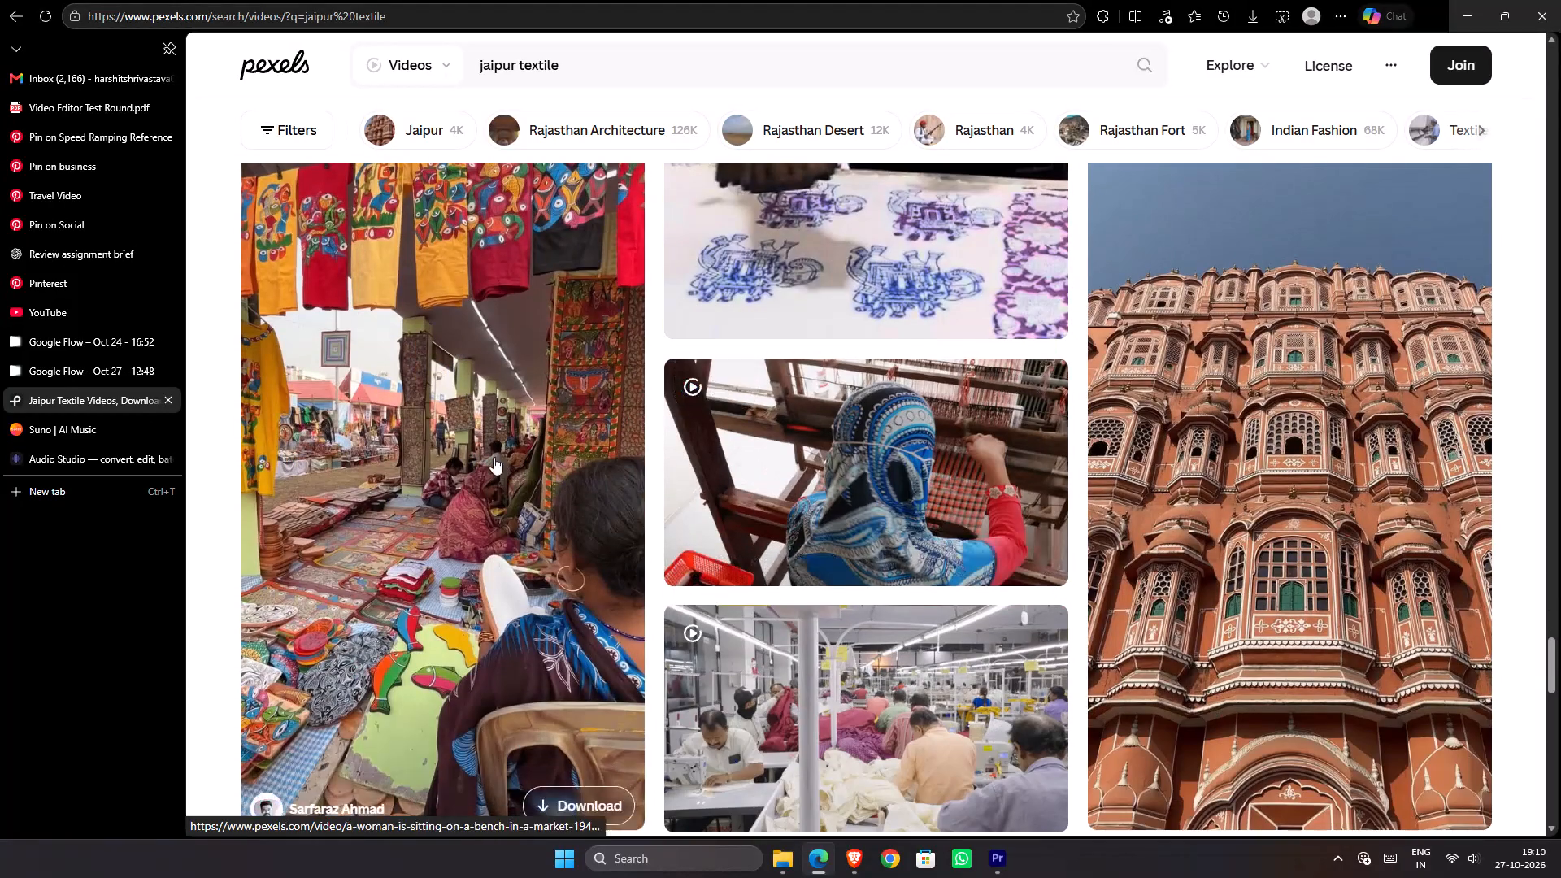
Open the clip of a woman sitting in a colourful textile market, check its details and download it in Full HD 1080x1920.
click(495, 455)
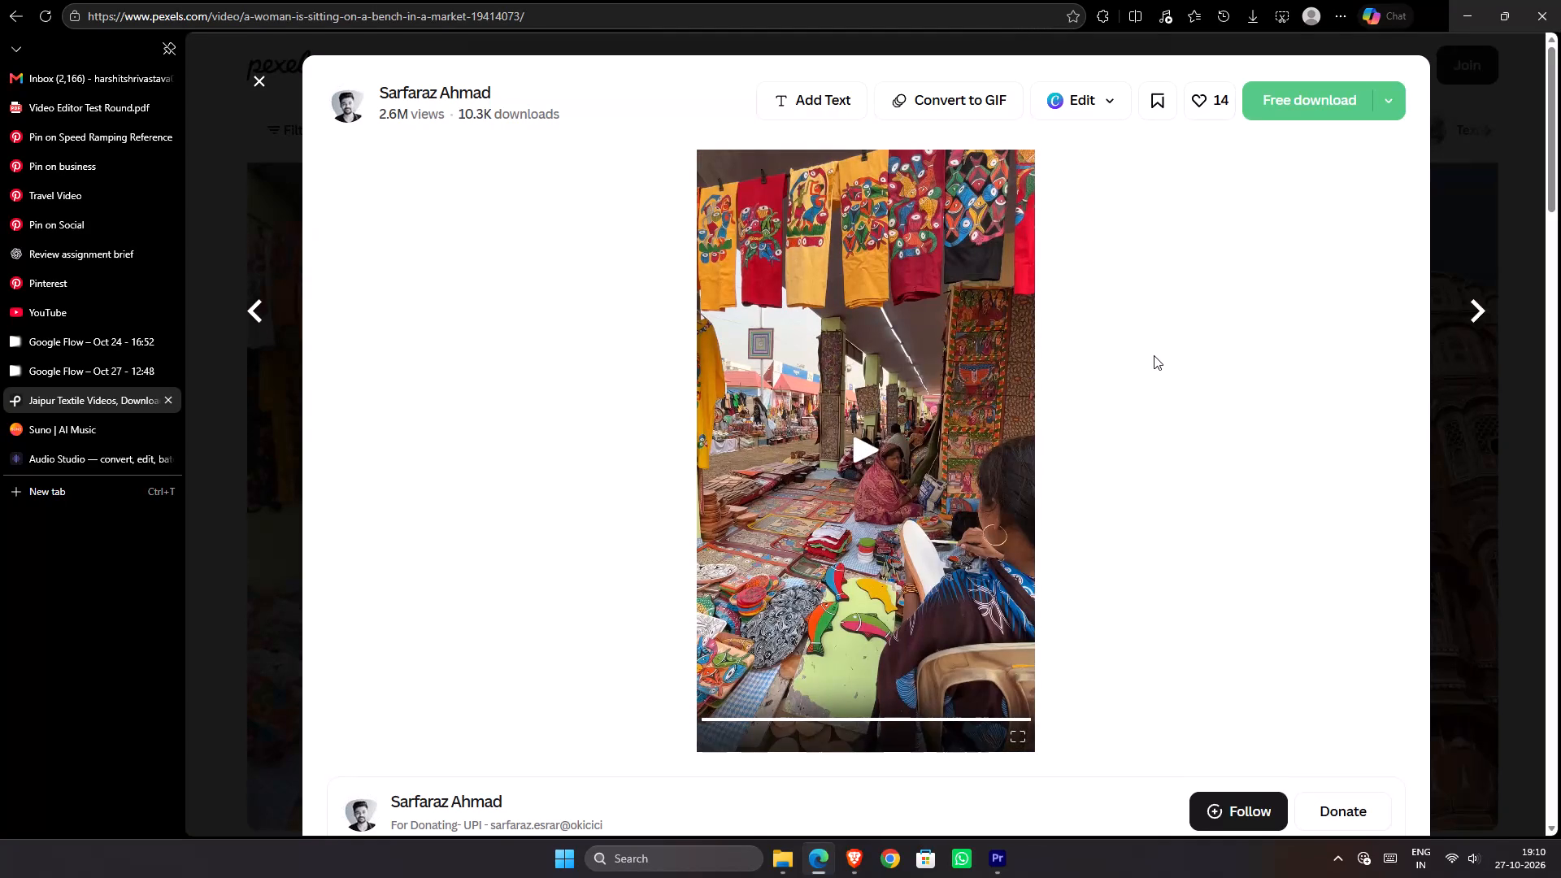
scroll(1154, 355, down, 1)
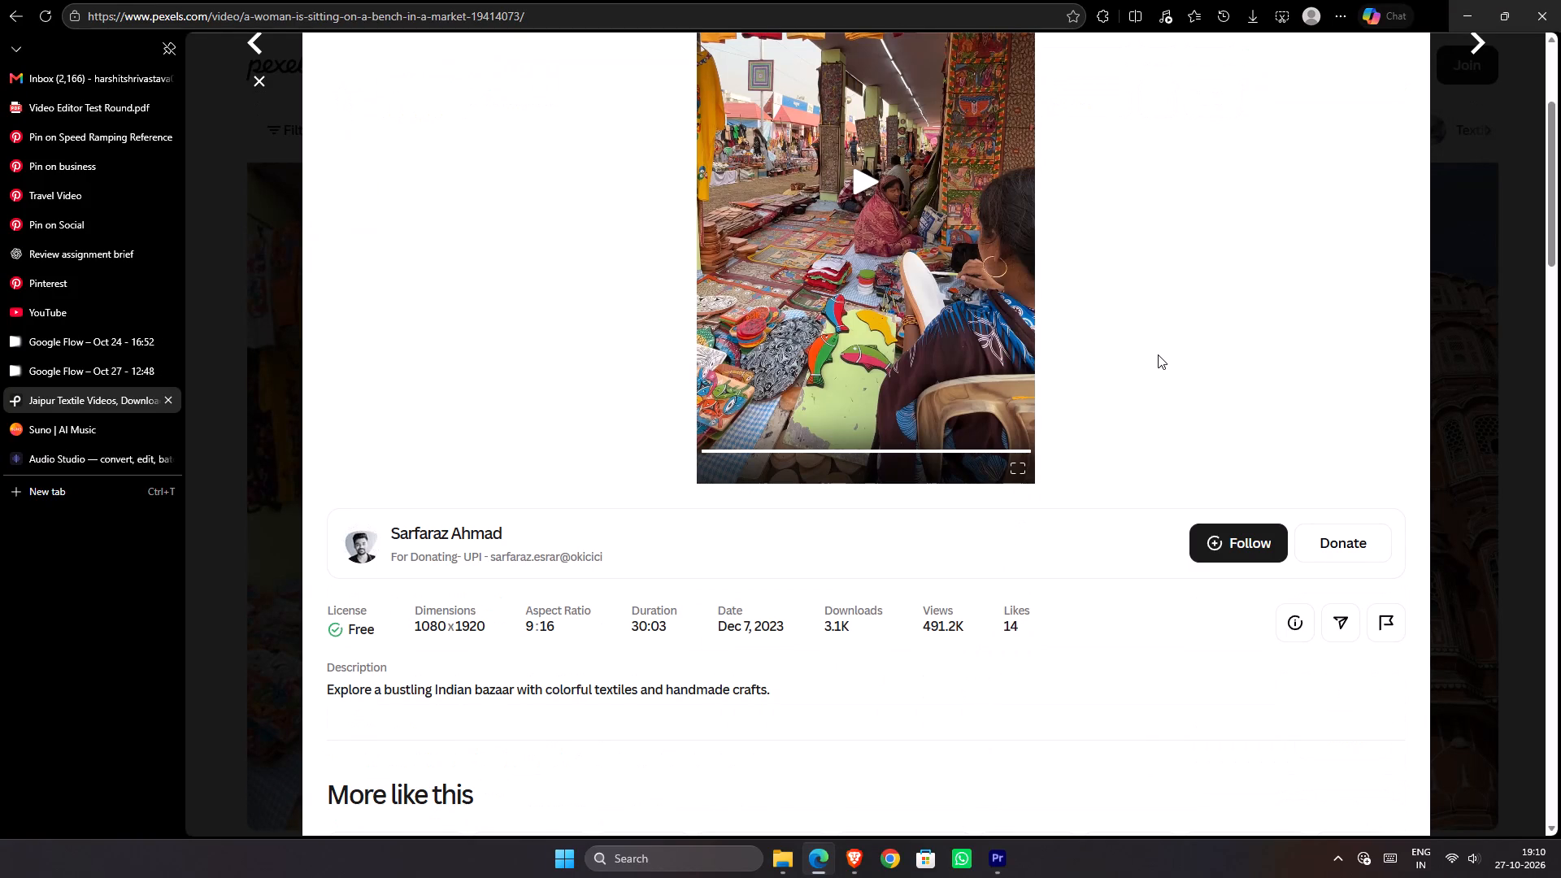
scroll(1158, 354, up, 2)
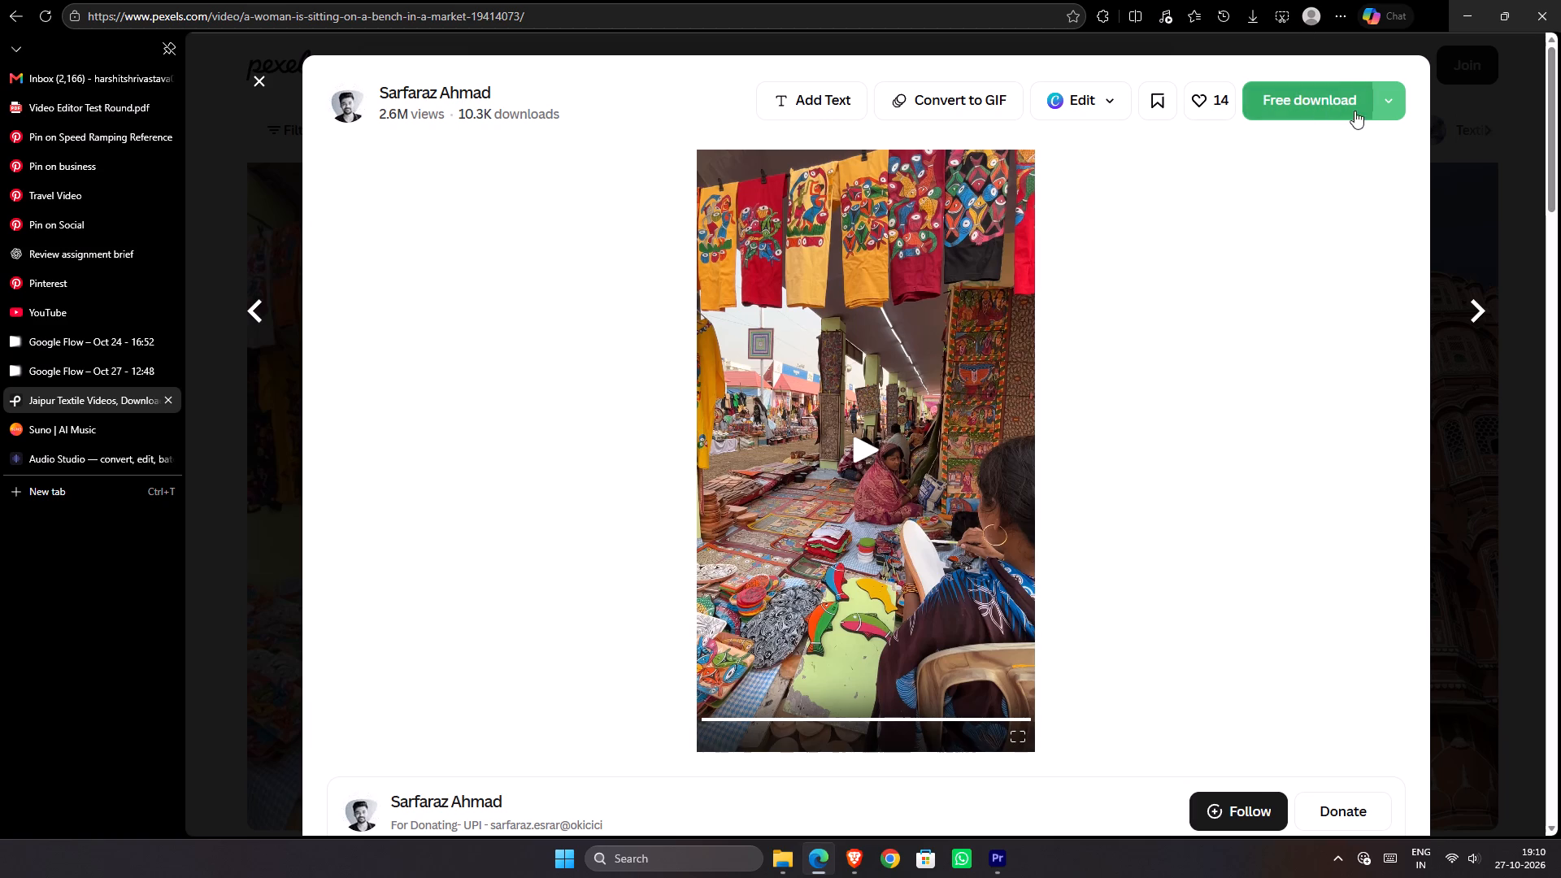
click(1395, 100)
click(1249, 352)
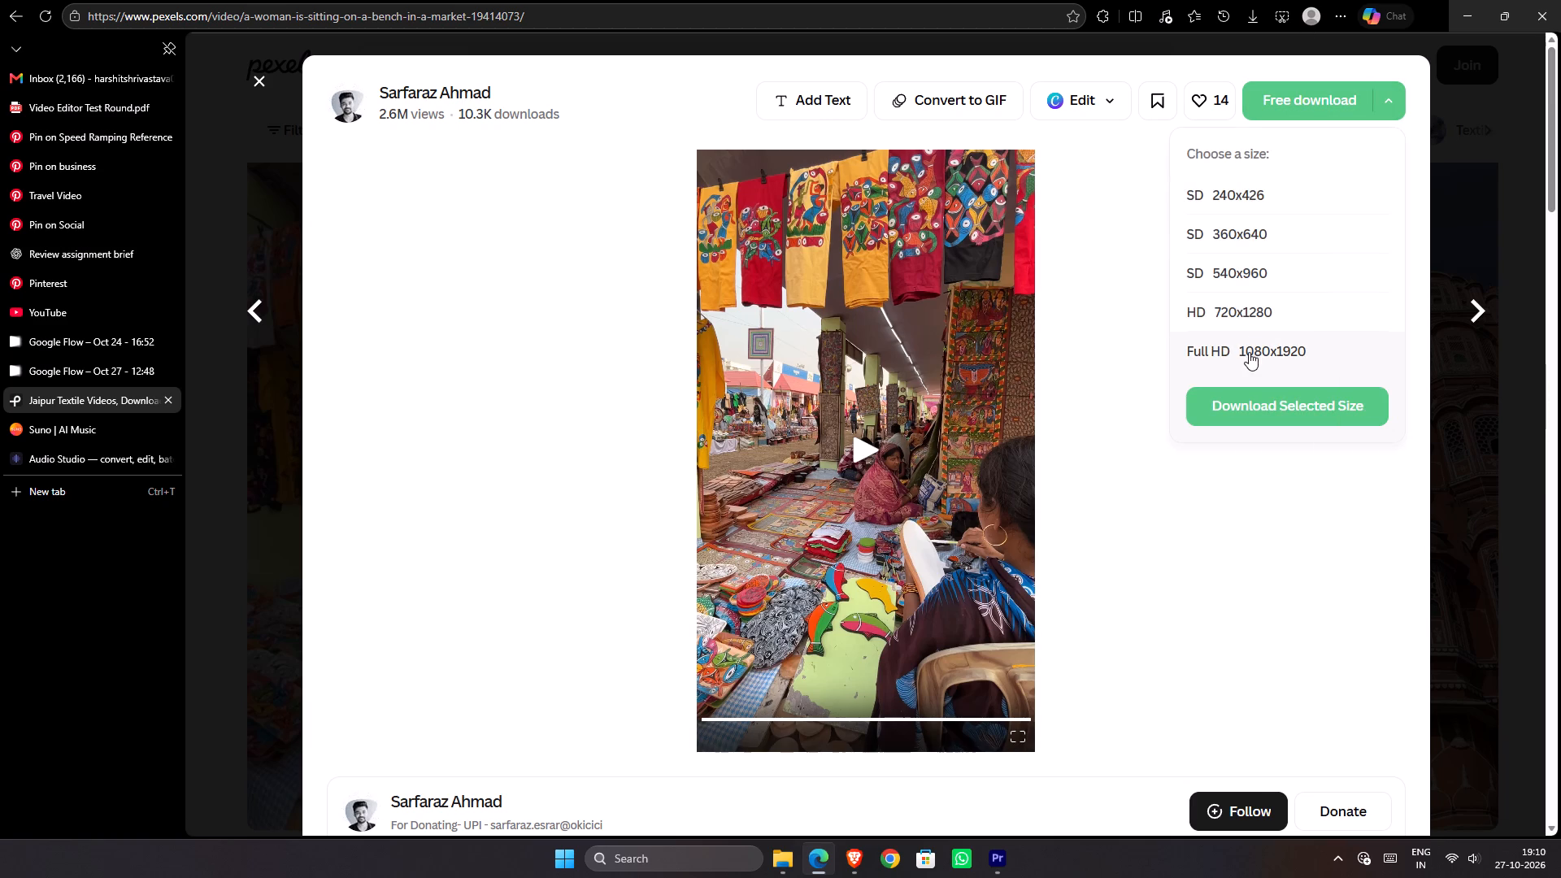
click(1249, 396)
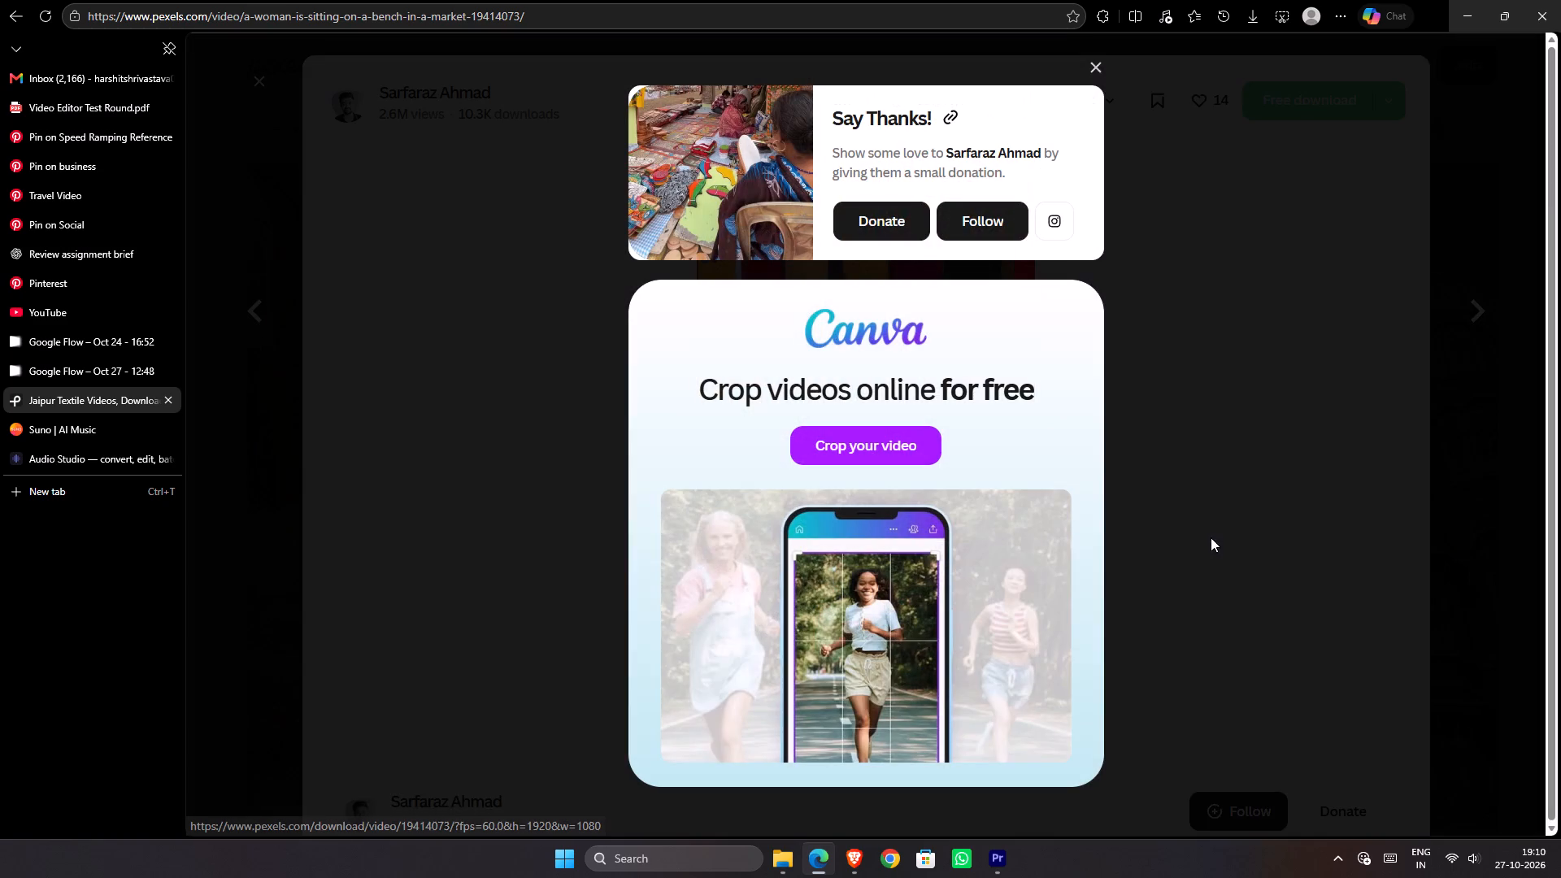
click(1217, 528)
click(1355, 609)
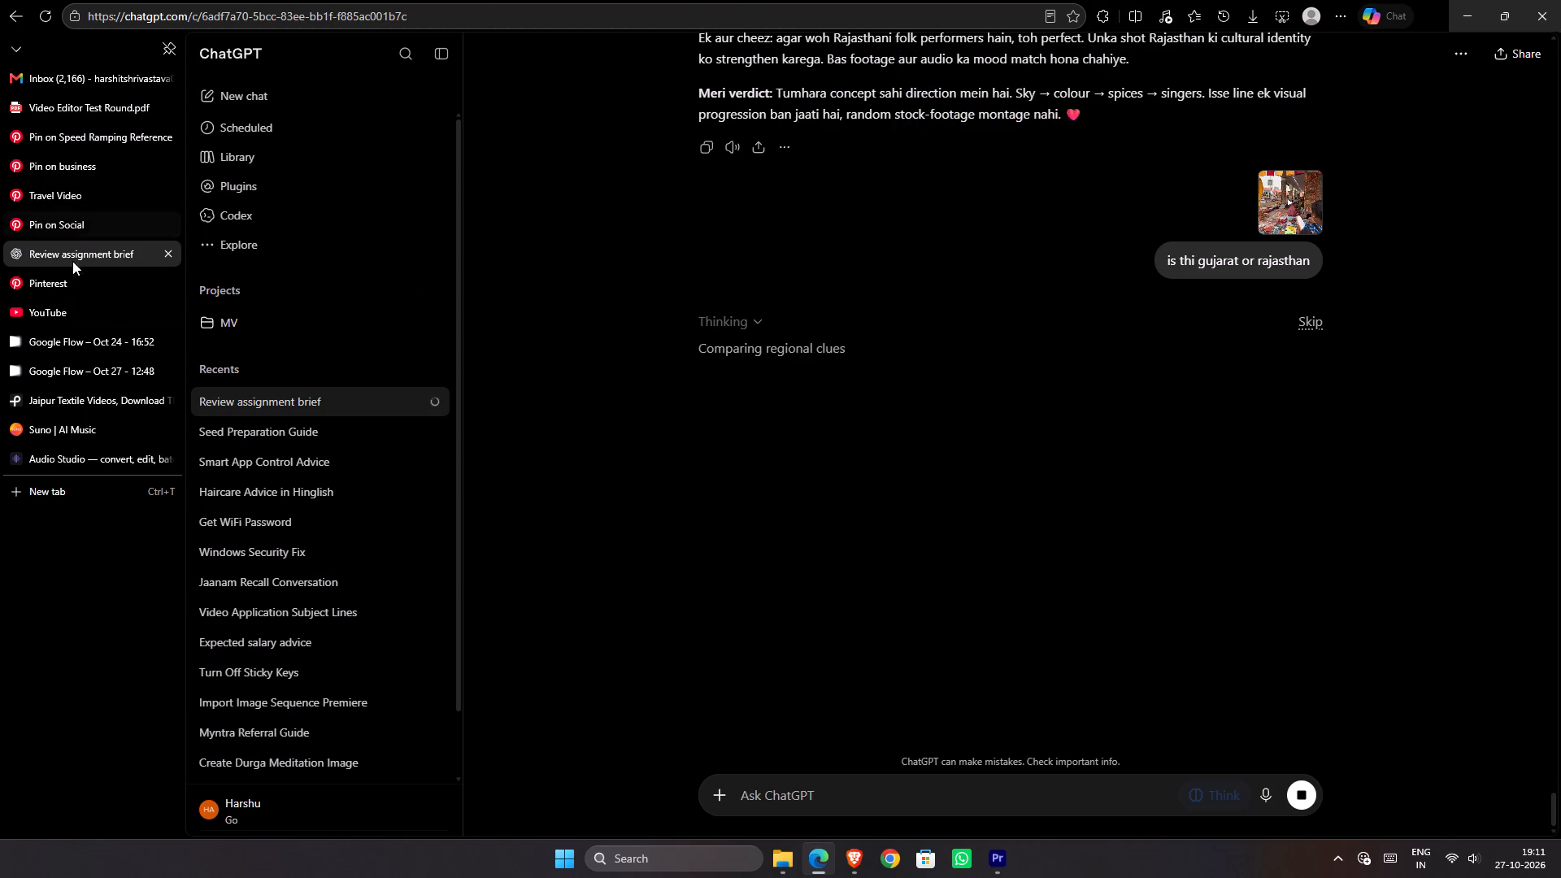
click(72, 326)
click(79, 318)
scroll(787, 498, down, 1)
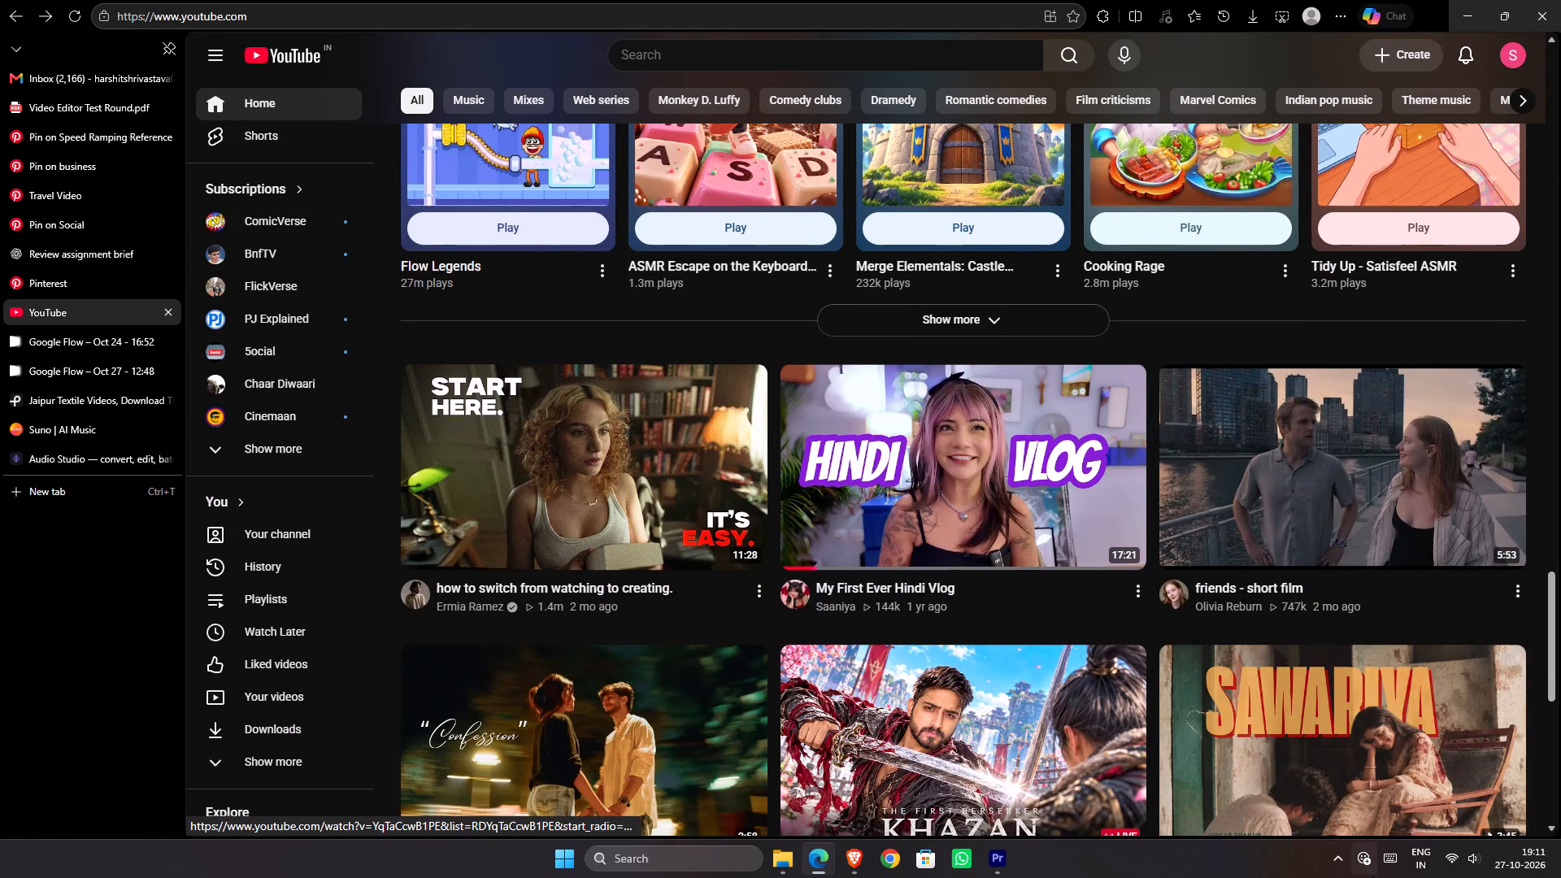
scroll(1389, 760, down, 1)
Switch to the Kuro app, review its payouts page and recording history, and close it.
click(1345, 866)
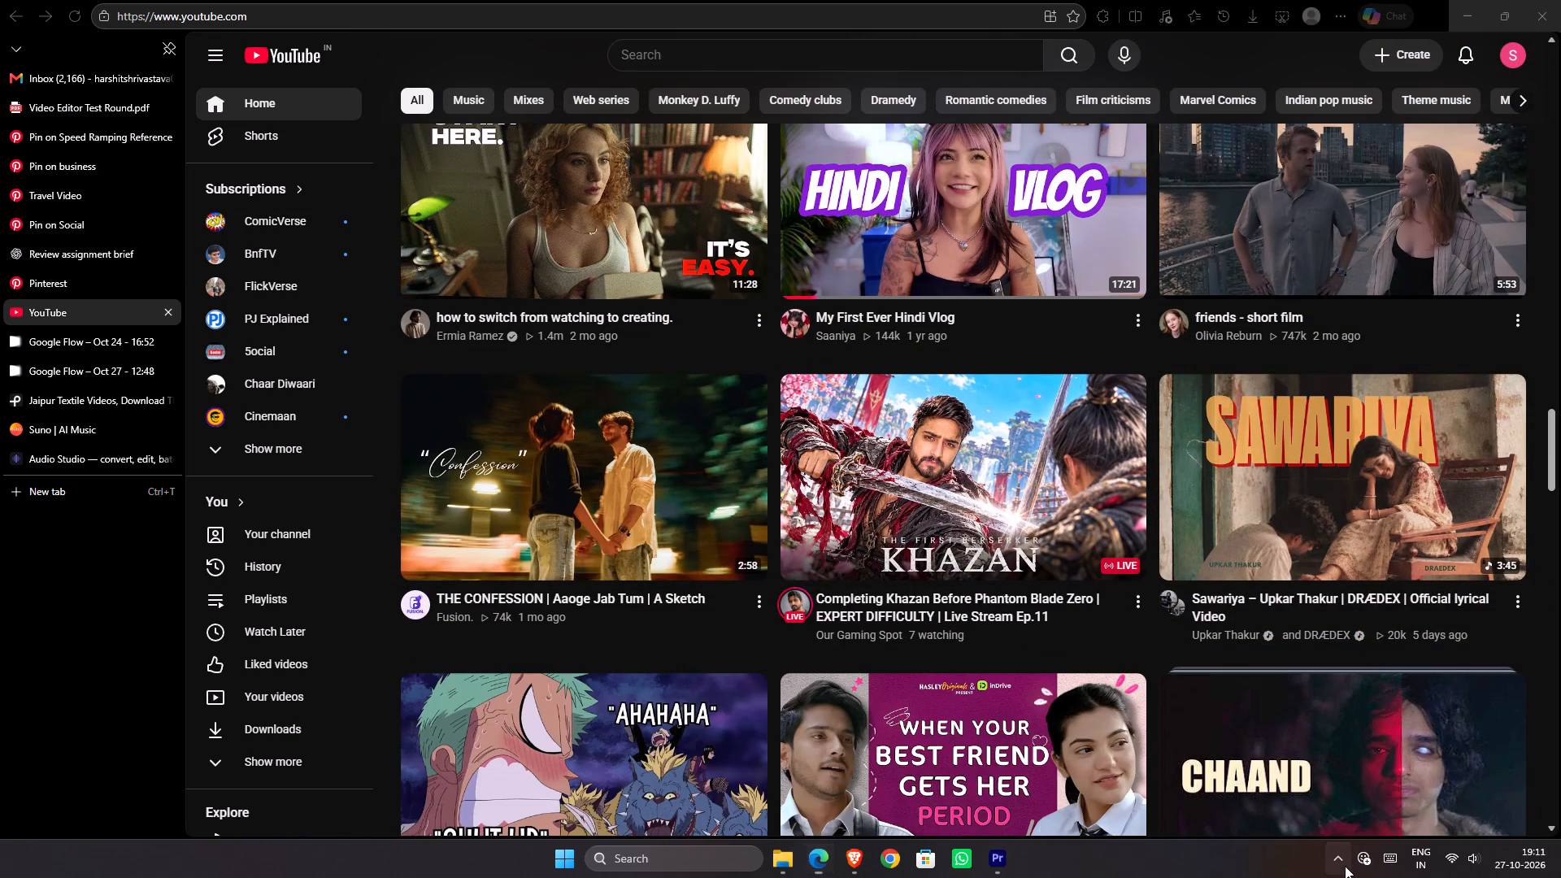
click(1282, 779)
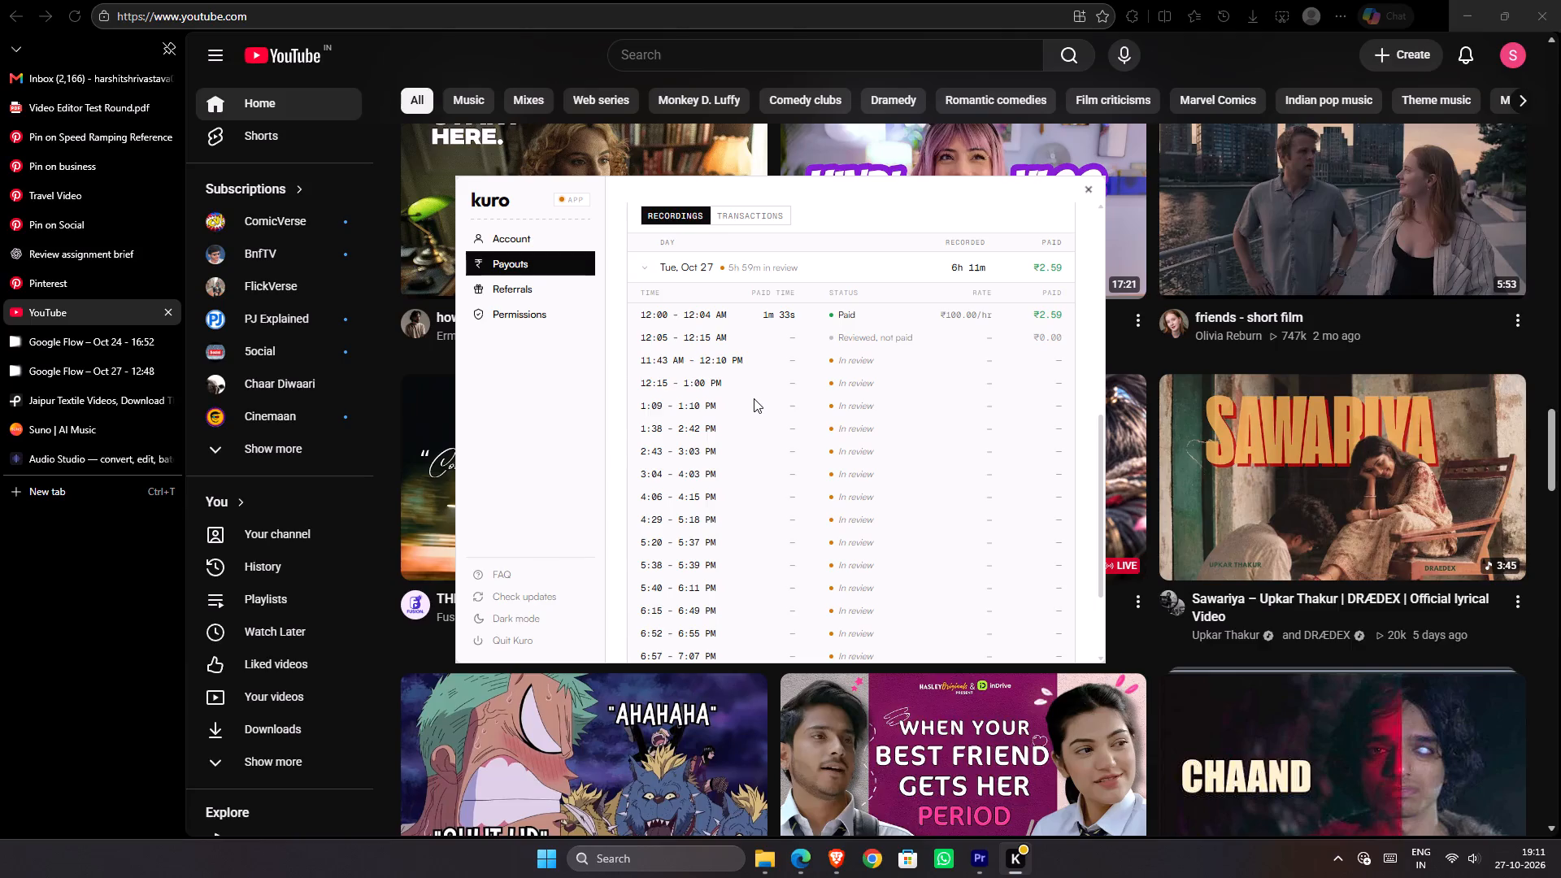
scroll(770, 398, up, 1)
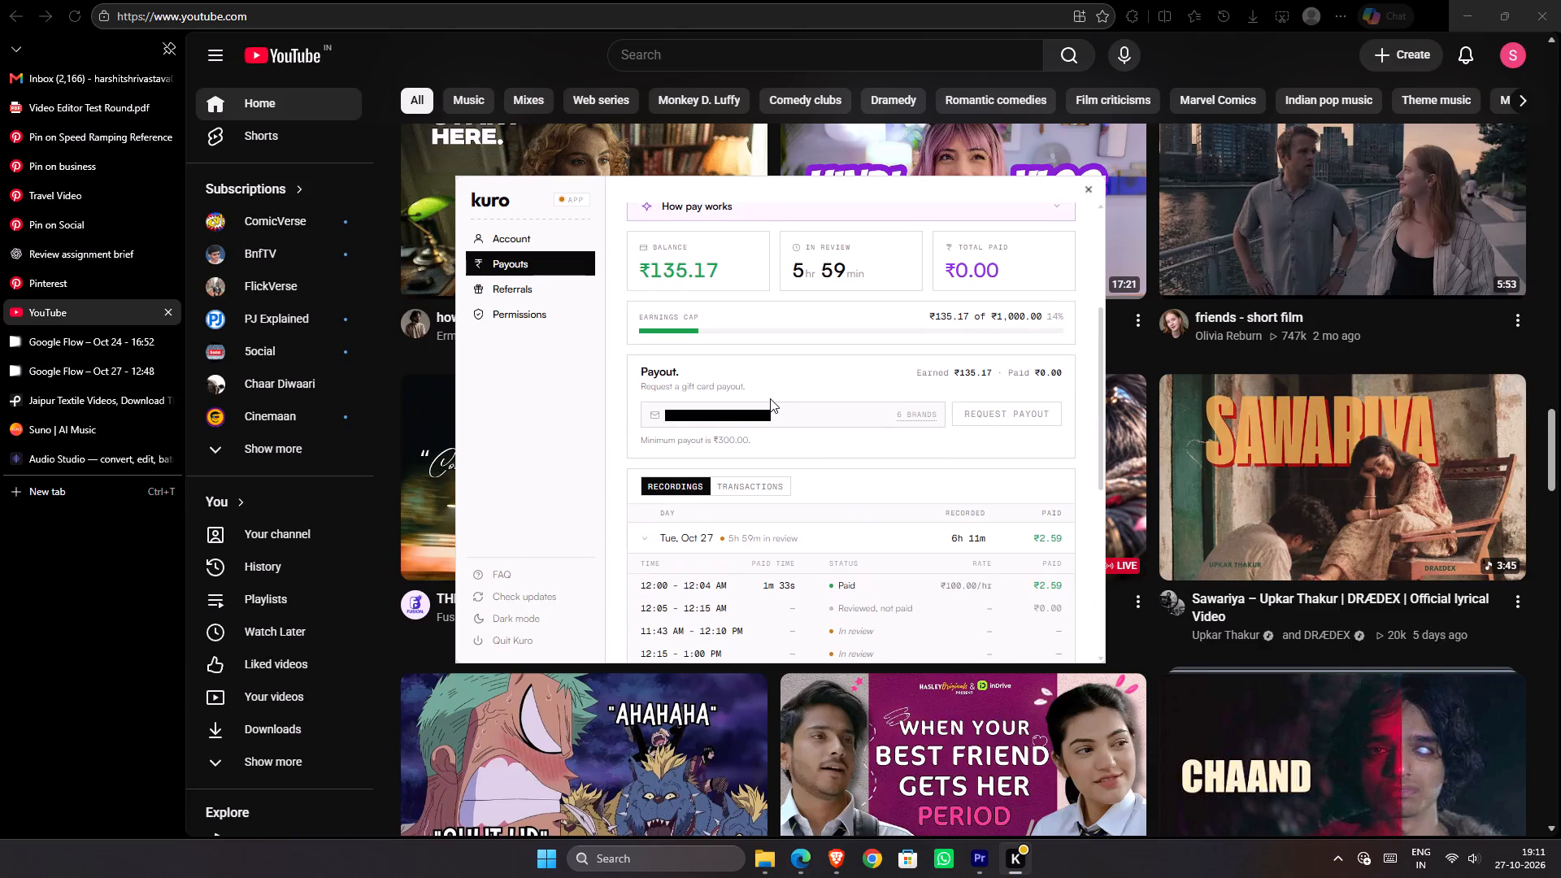
scroll(770, 398, down, 3)
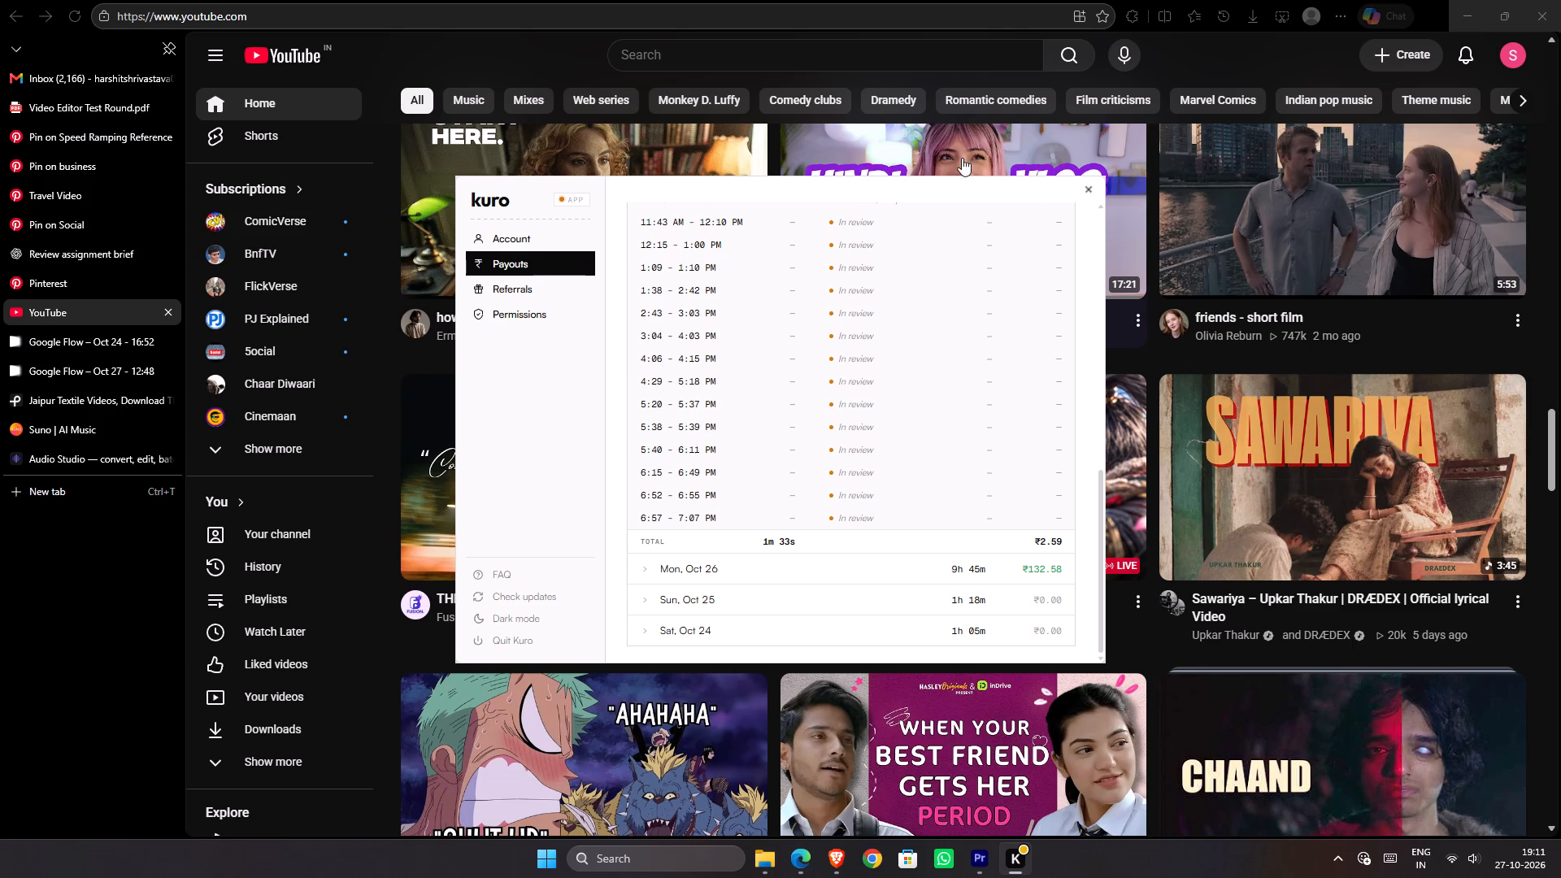
click(1086, 183)
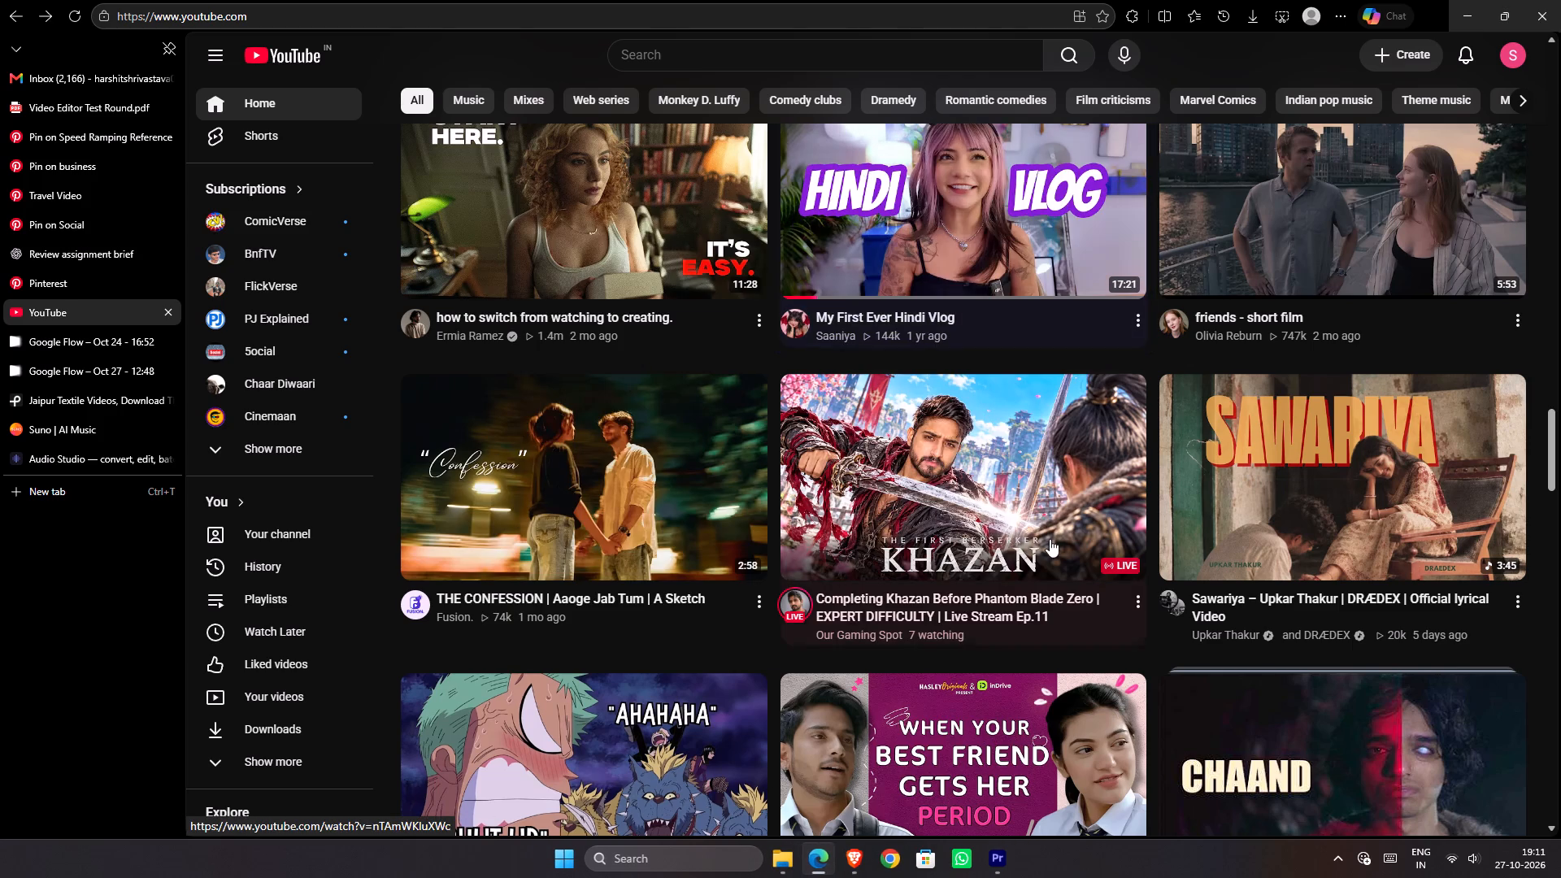
Preview "My First Ever Hindi Vlog" on the YouTube home feed with sound on and captions off, and browse further recommendations.
scroll(1032, 389, up, 1)
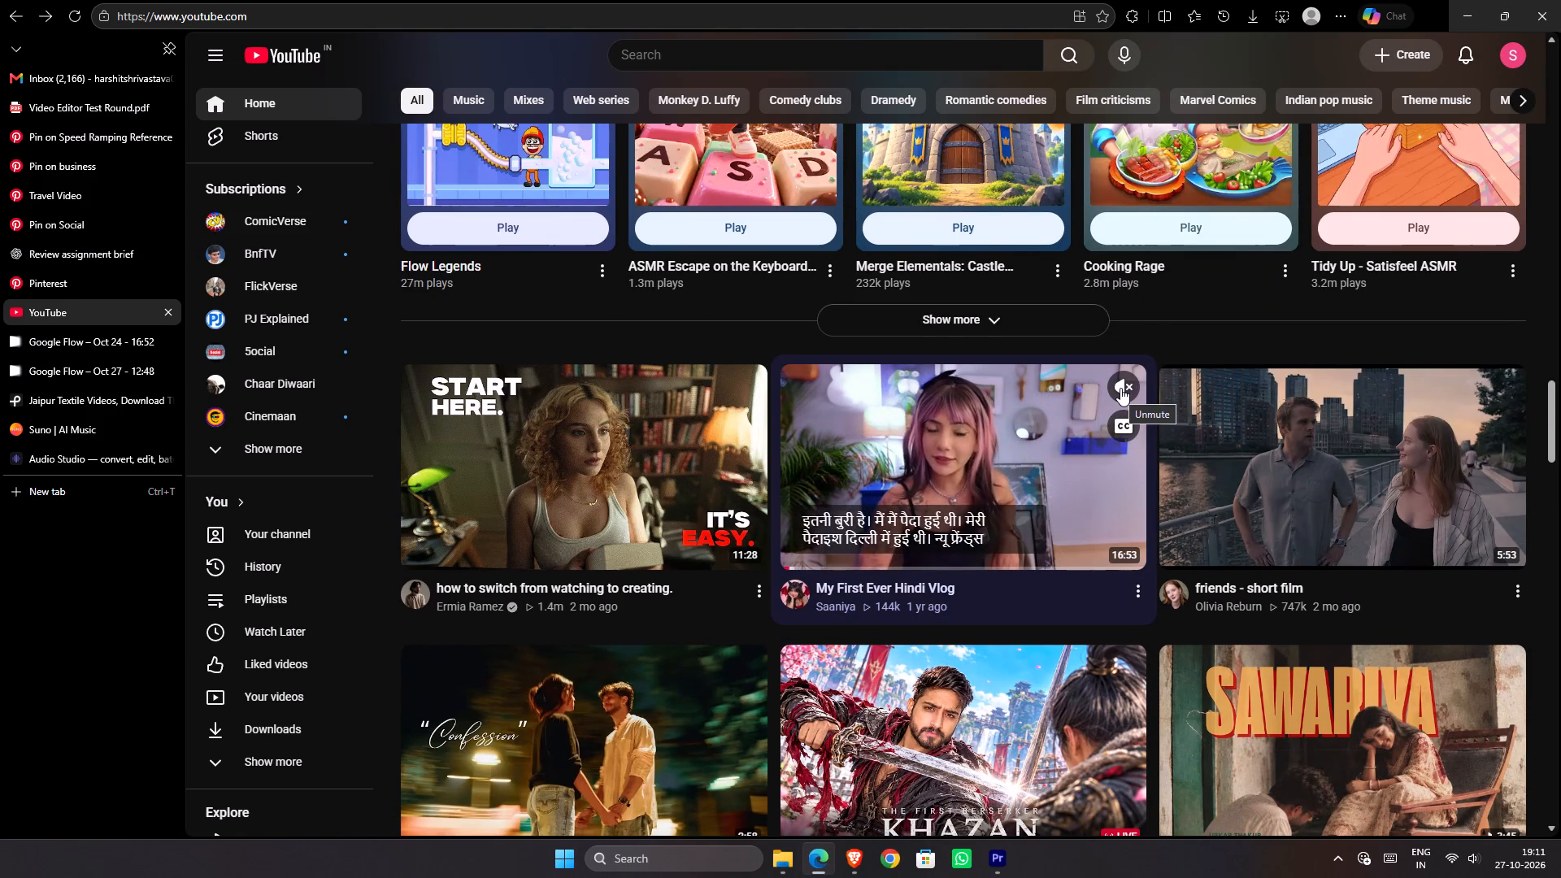
click(1120, 388)
click(1120, 417)
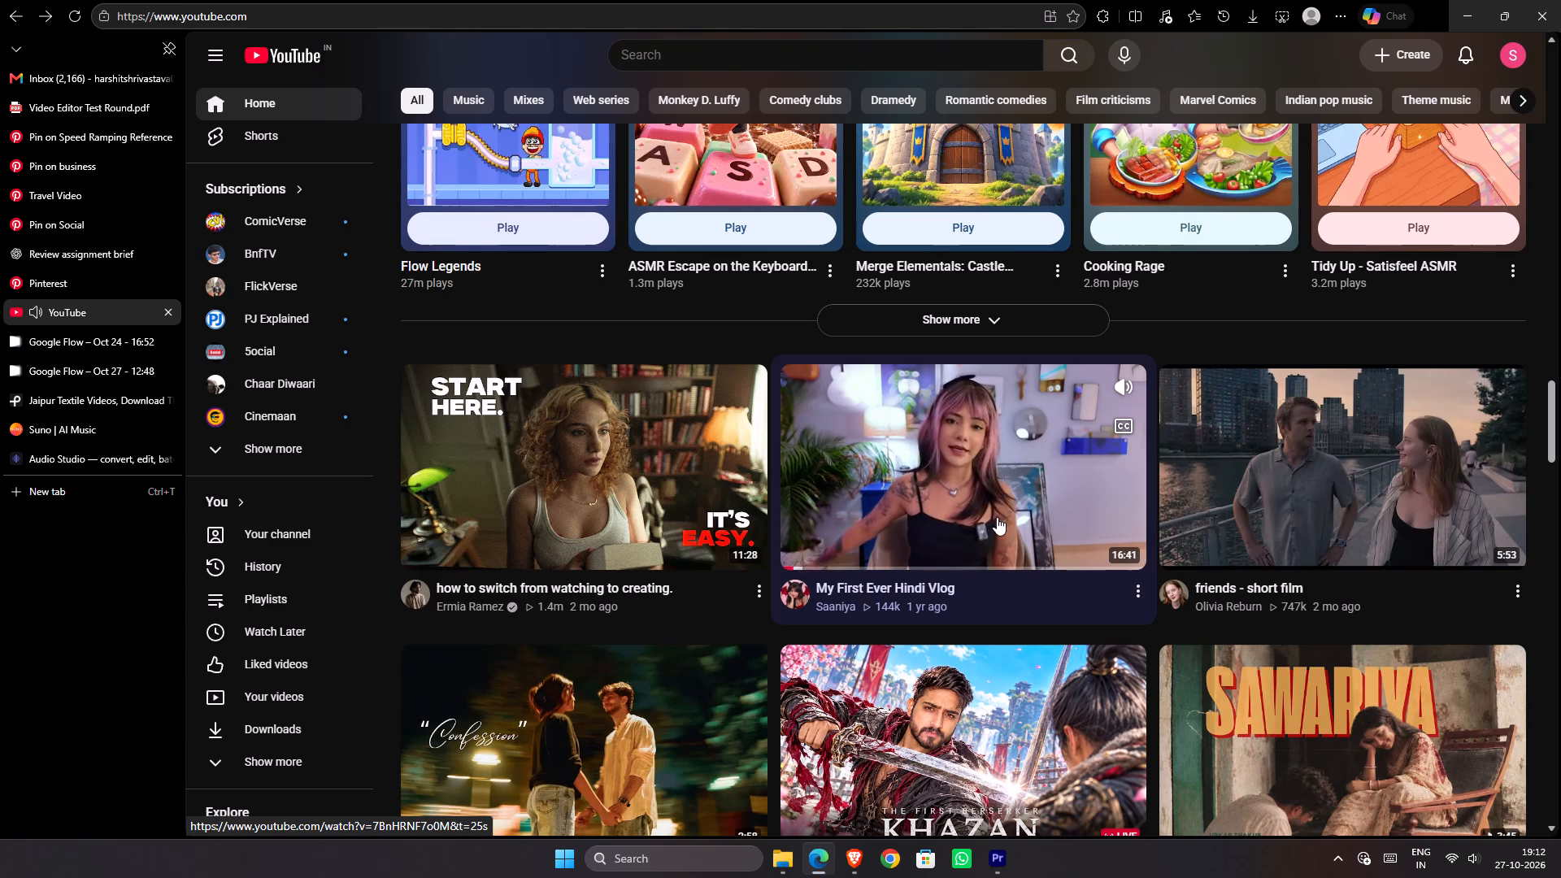
scroll(987, 572, down, 1)
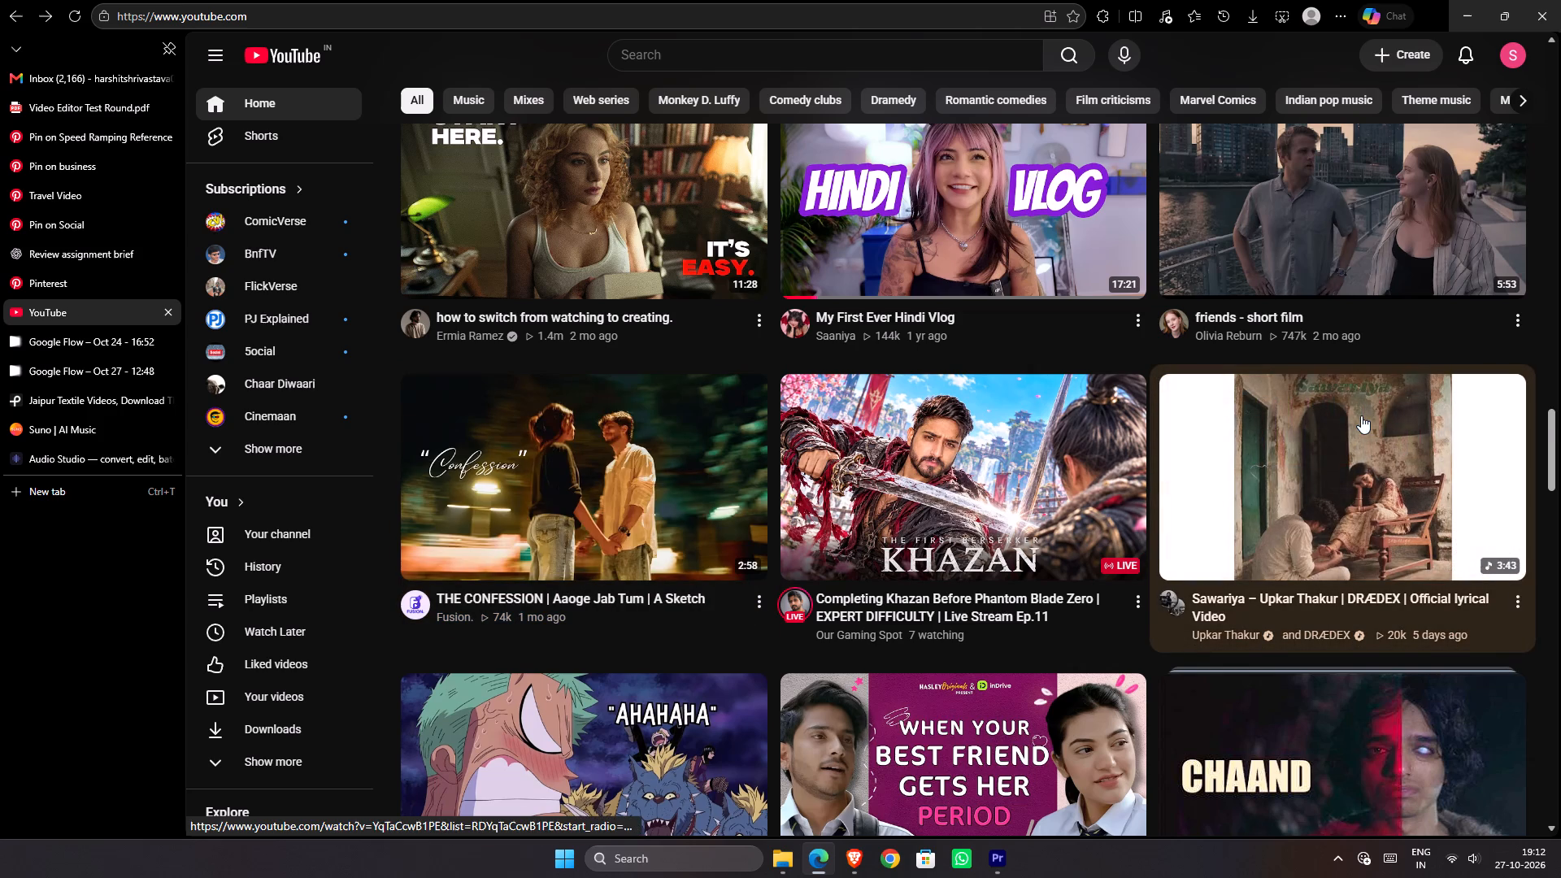
scroll(1359, 419, down, 2)
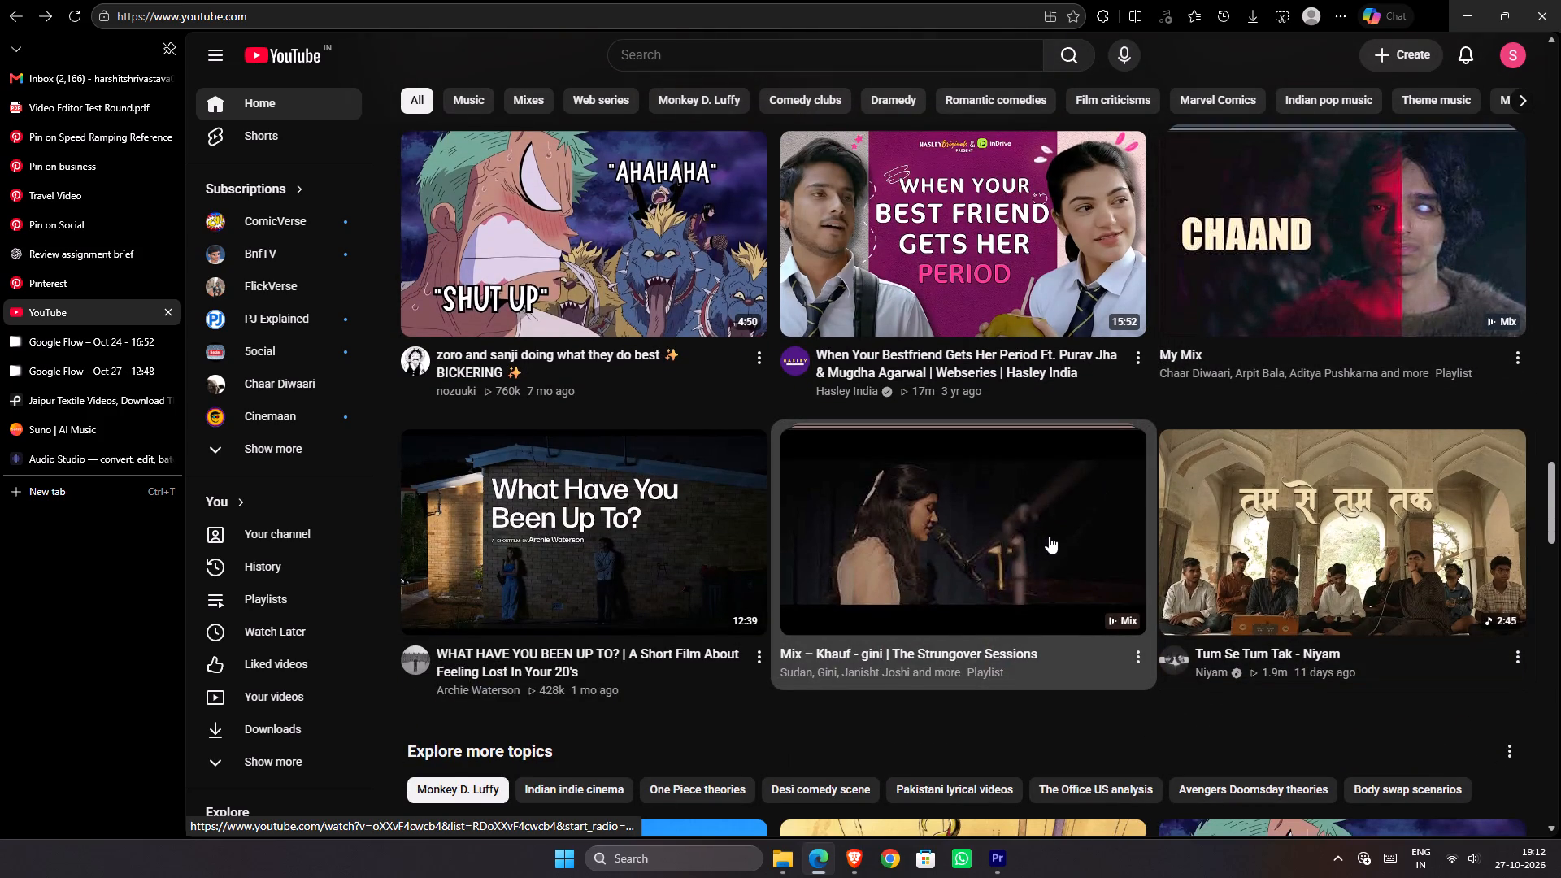
Browse the video recommendations further down the YouTube home feed and return towards the start of the feed.
scroll(1050, 535, down, 1)
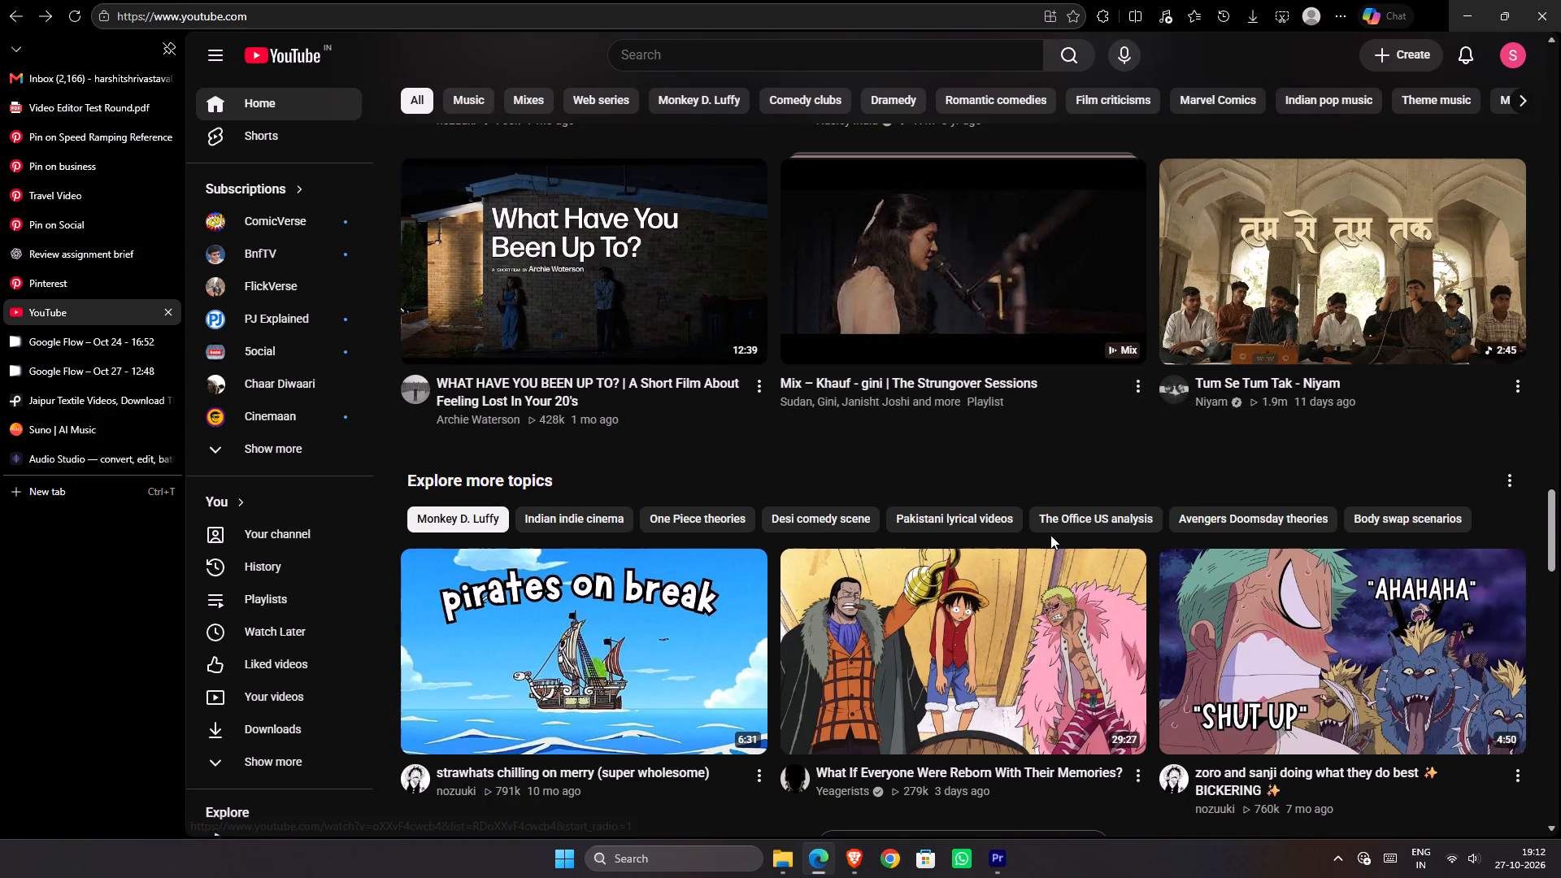
scroll(1057, 567, down, 2)
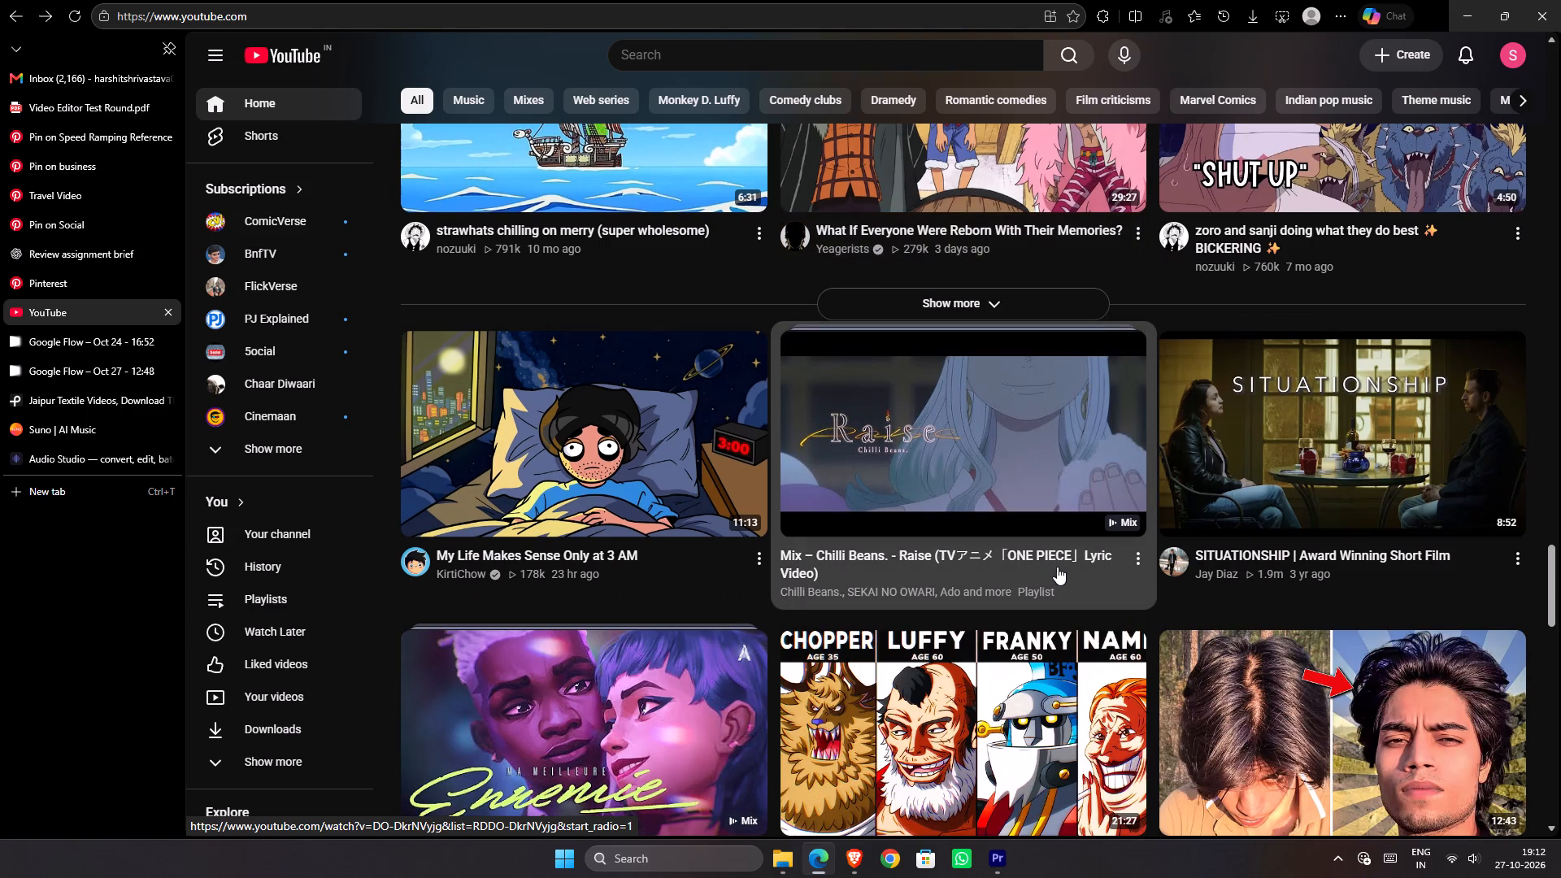
scroll(1057, 567, down, 1)
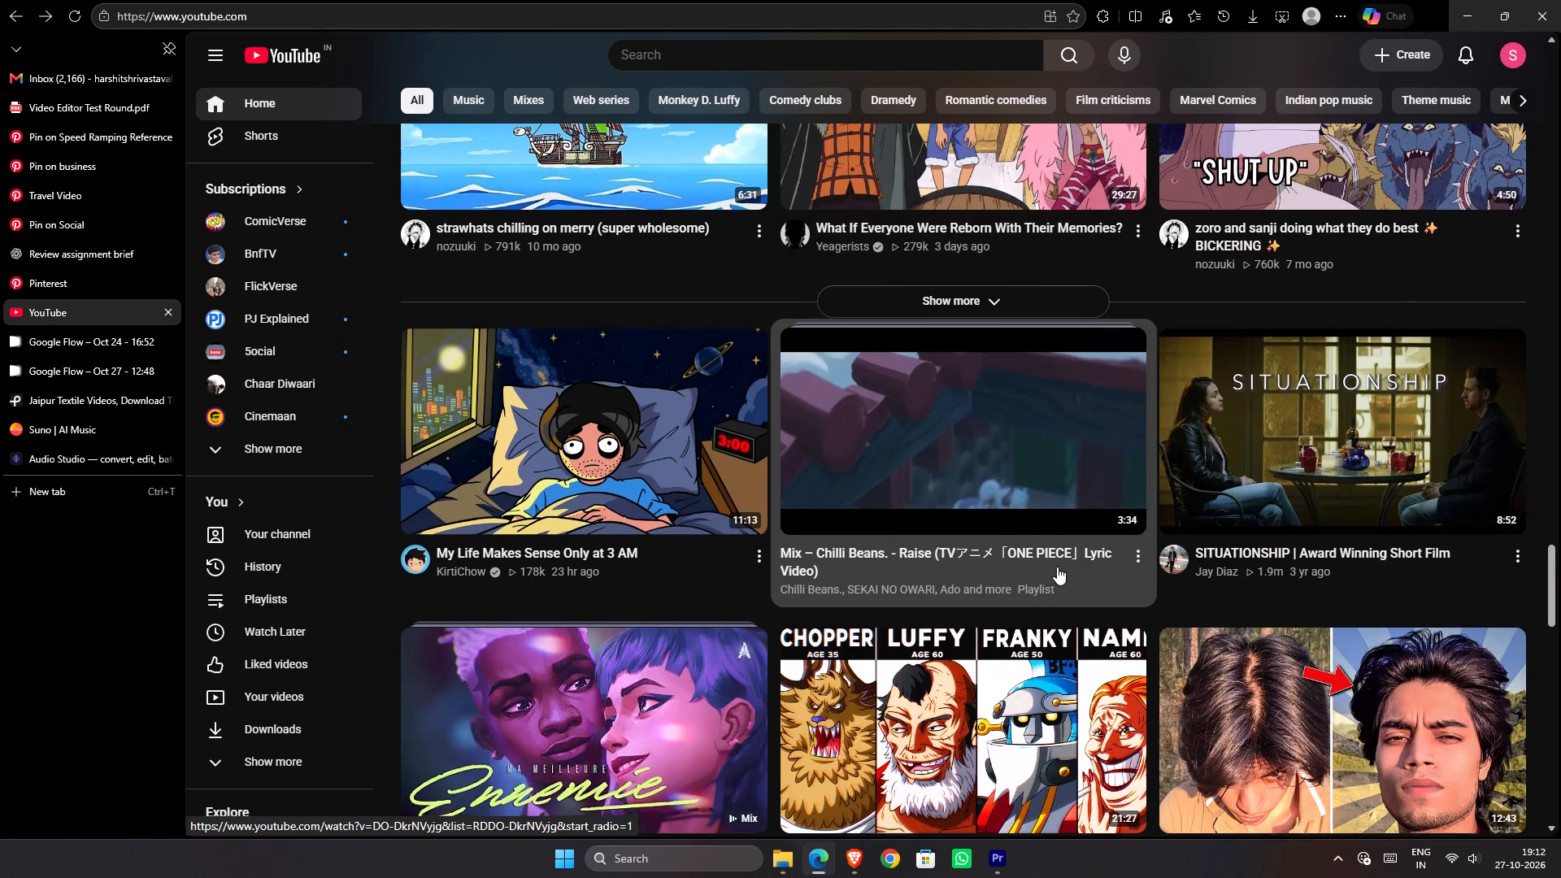
scroll(1057, 567, down, 1)
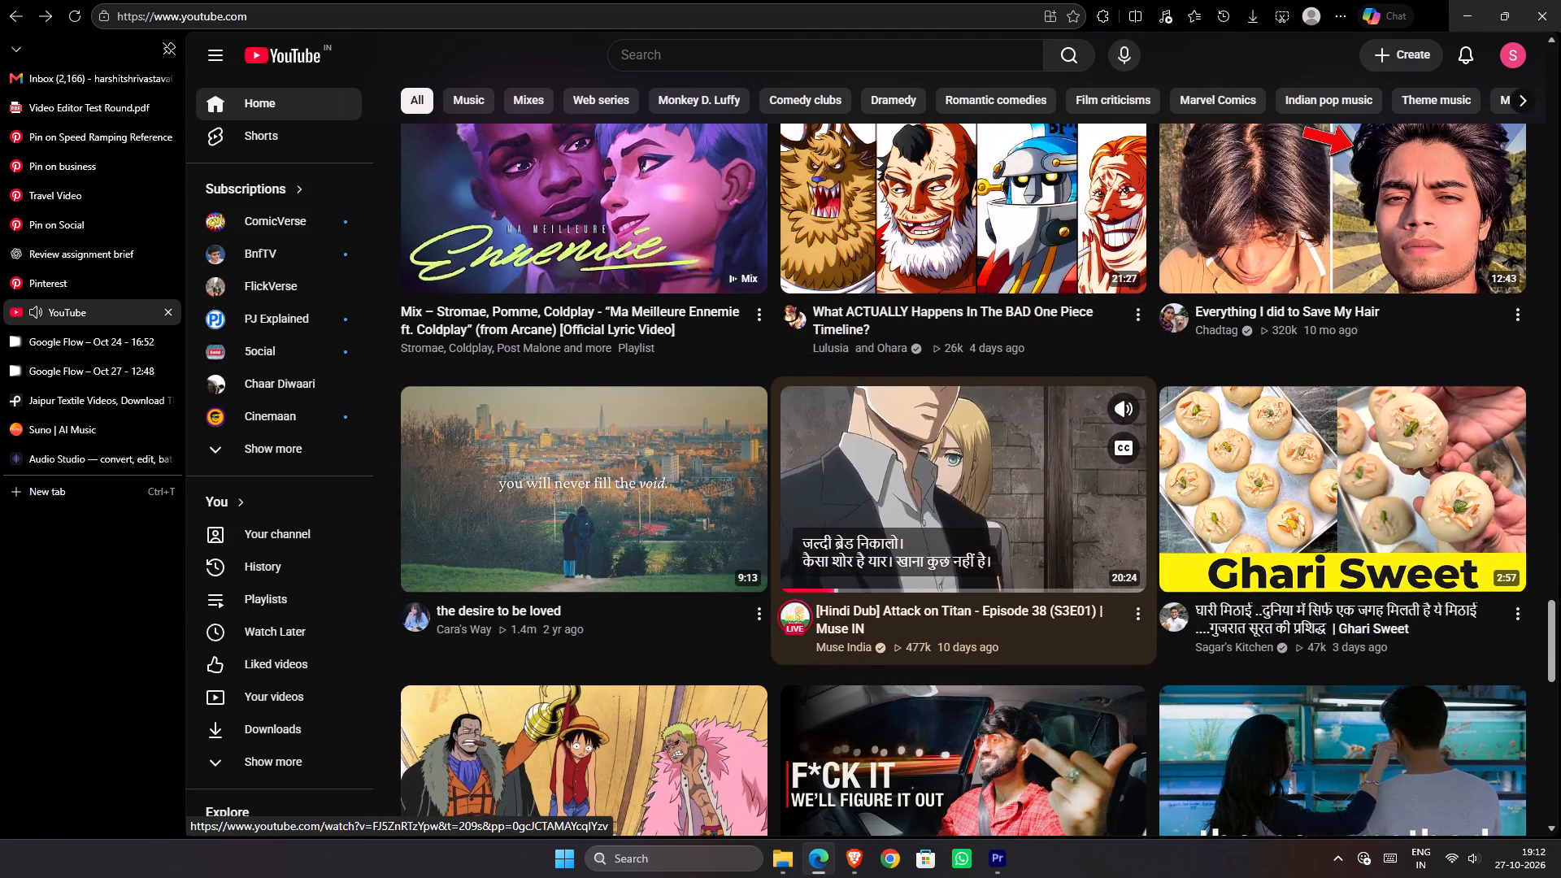
scroll(1057, 567, down, 1)
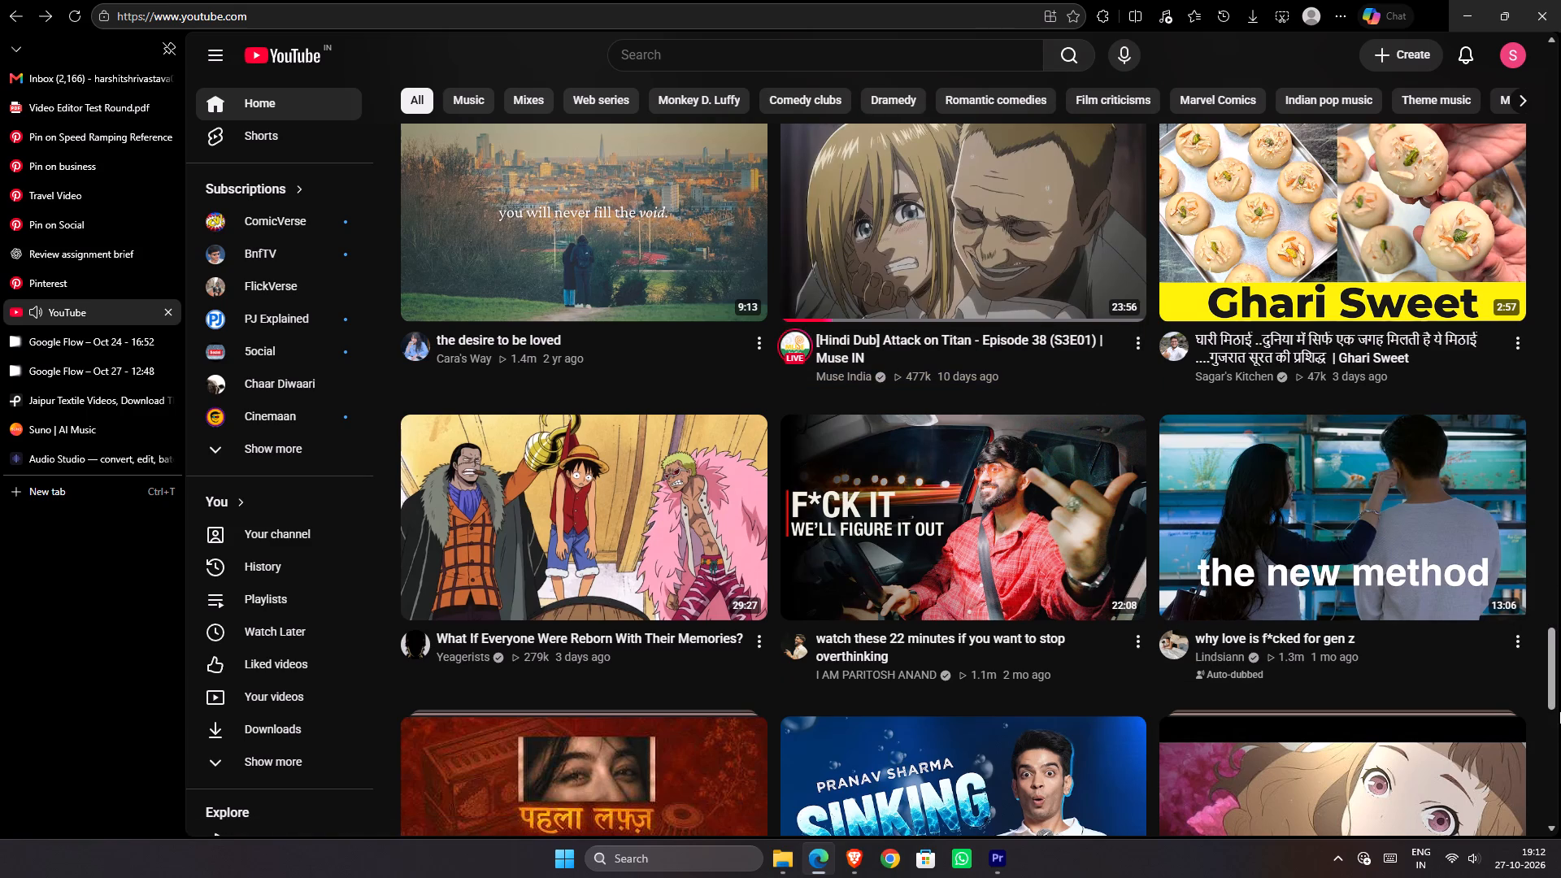
drag(1559, 717, 1554, 738)
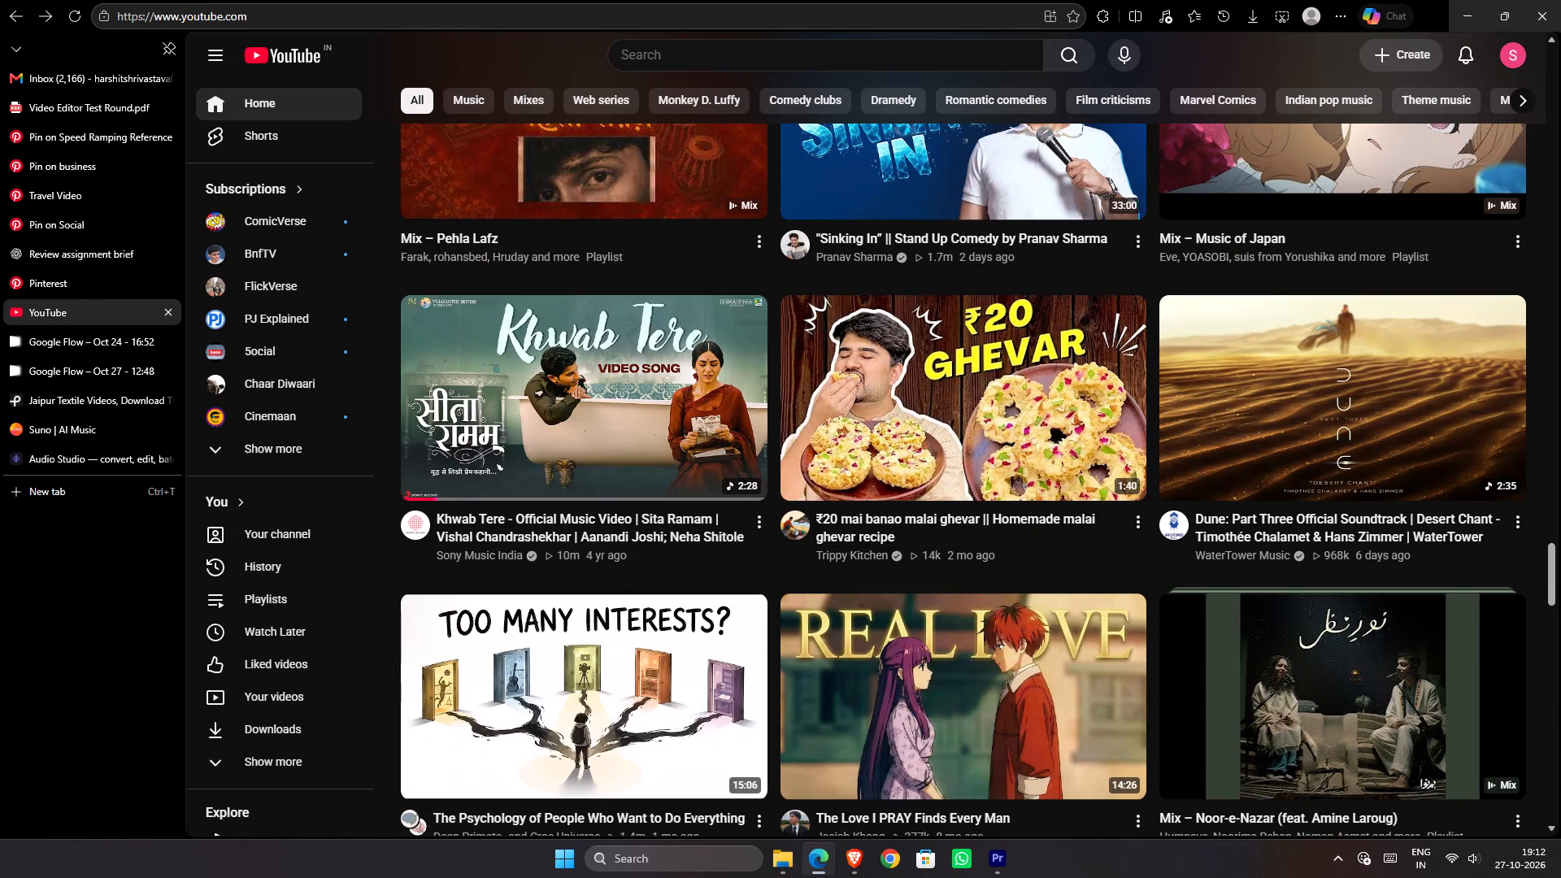
click(1560, 589)
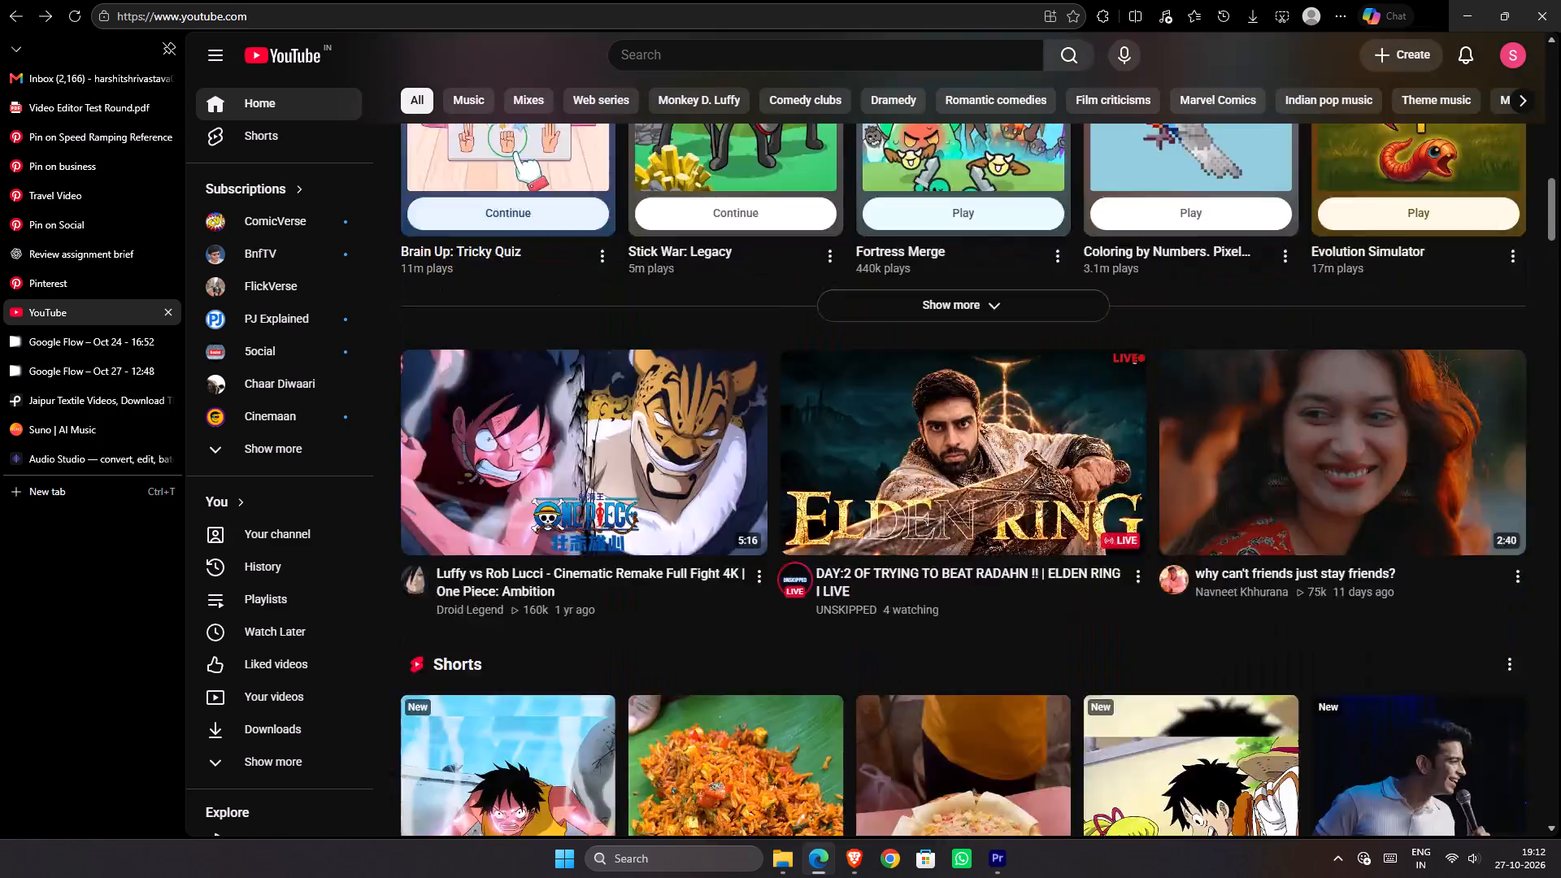
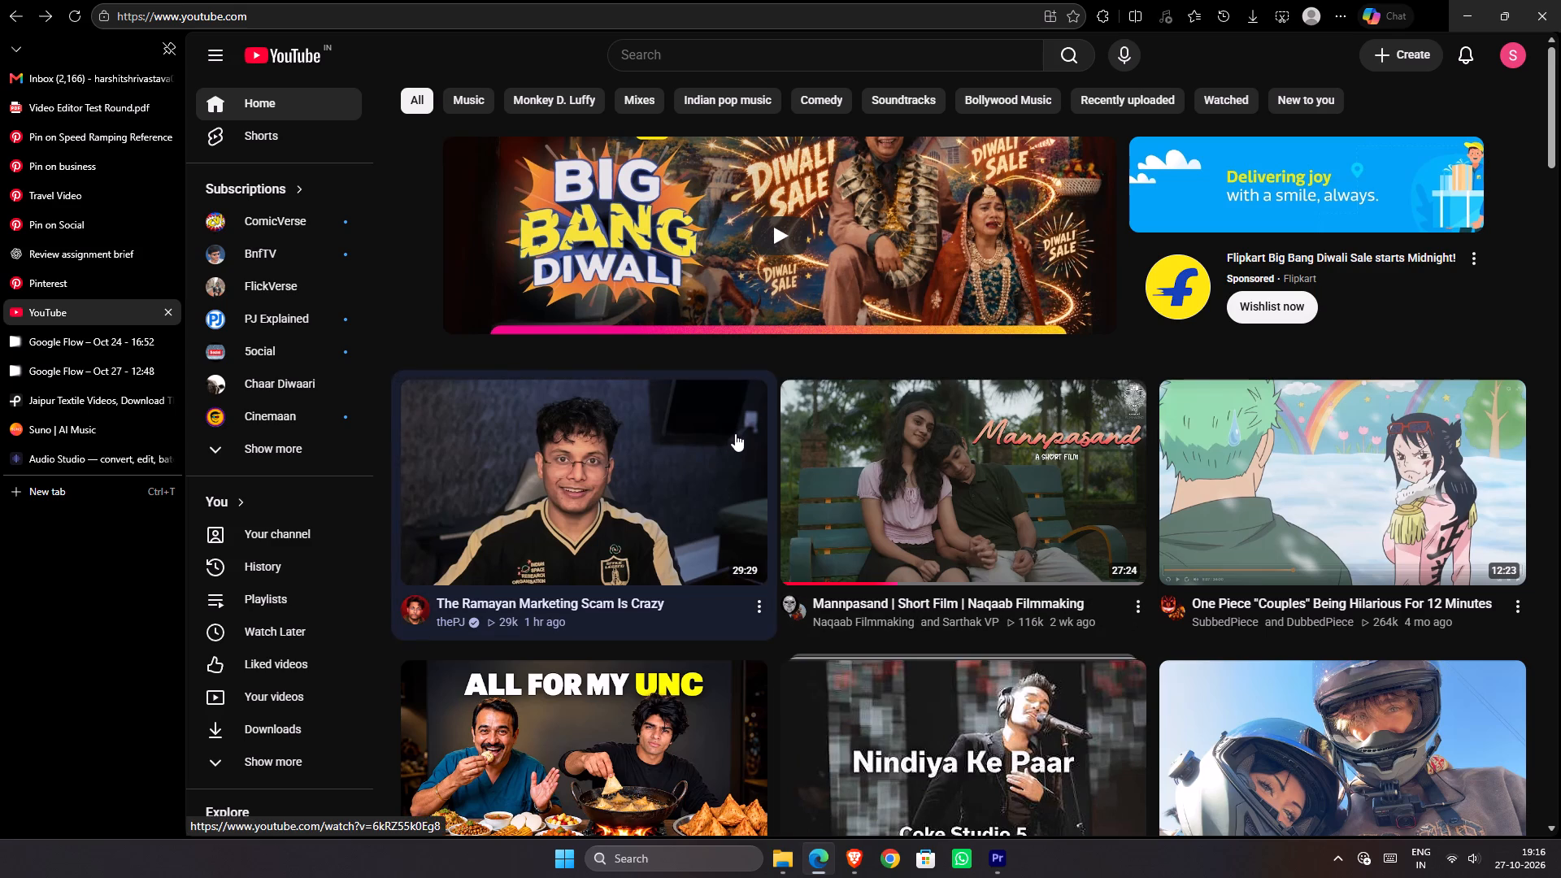
Preview "The Ramayan Marketing Scam Is Crazy" on the YouTube home feed and open the video.
click(742, 411)
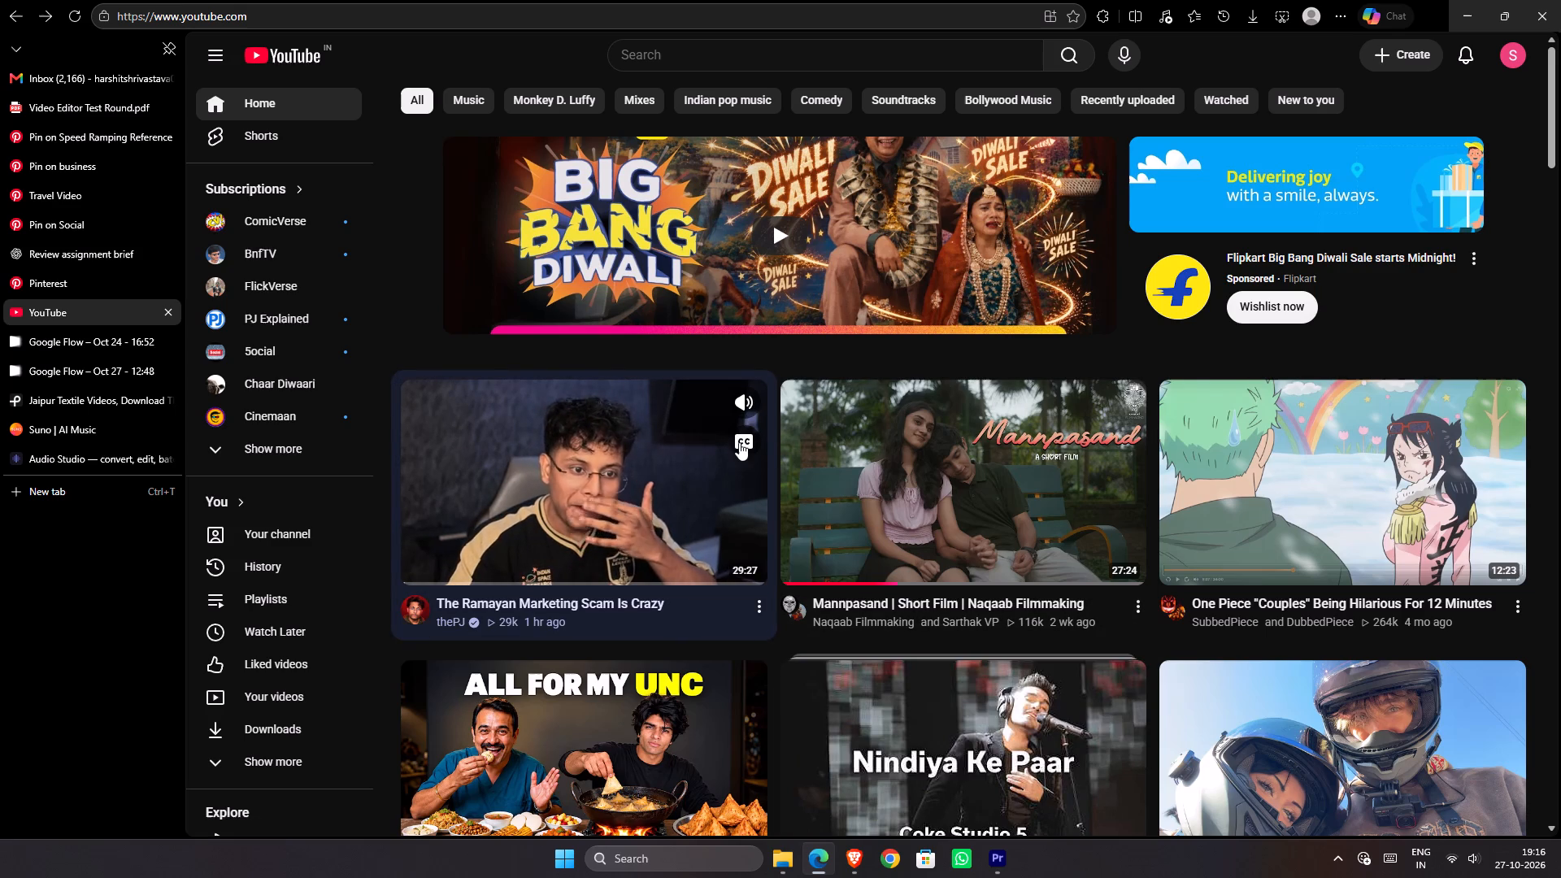
click(739, 442)
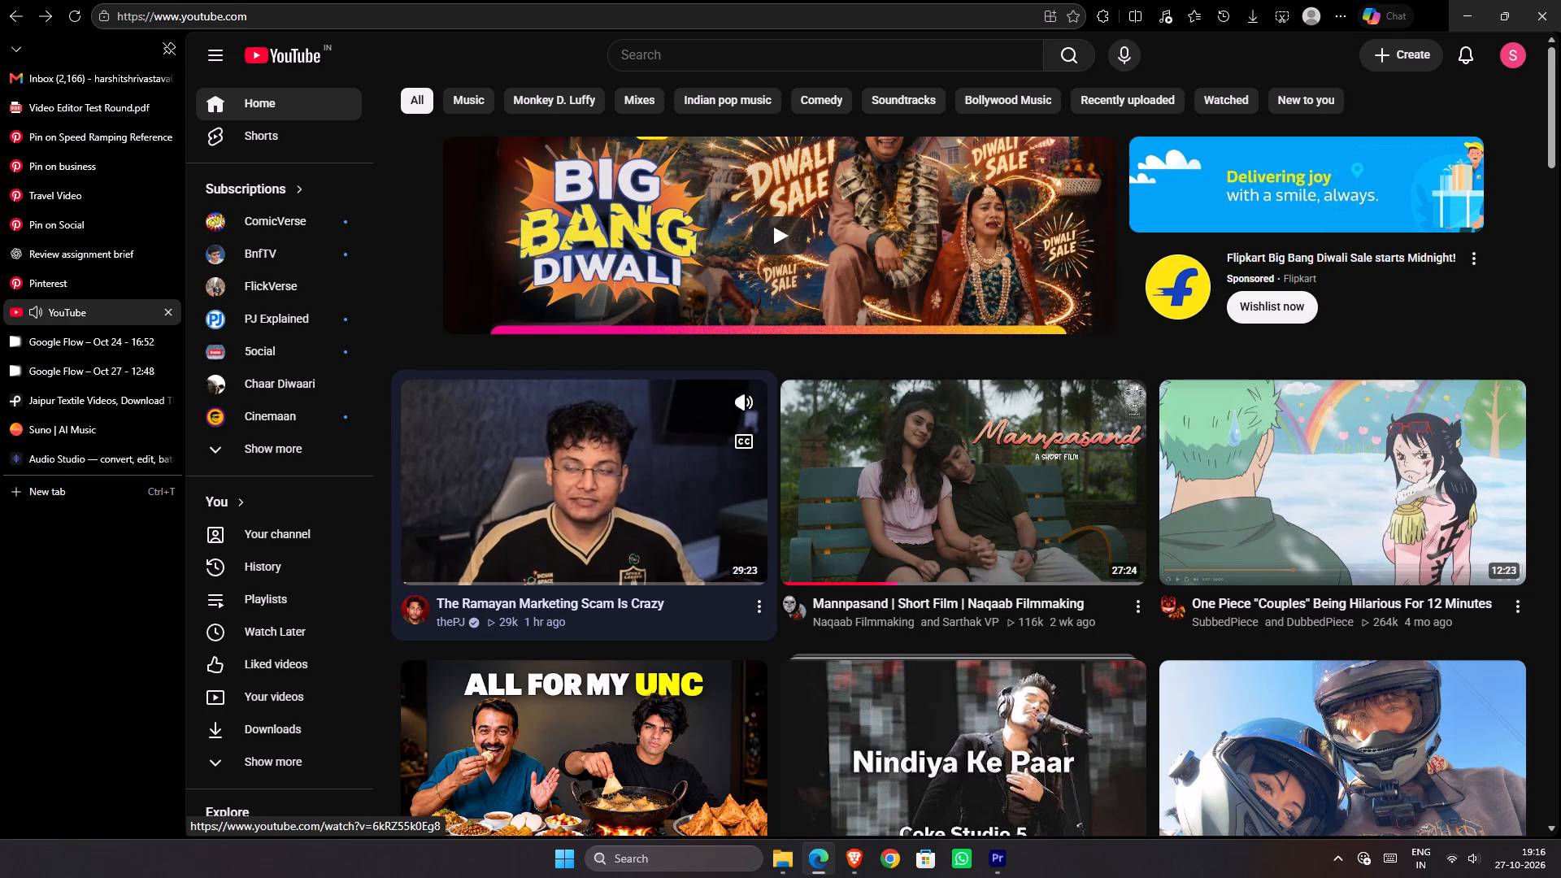
click(710, 485)
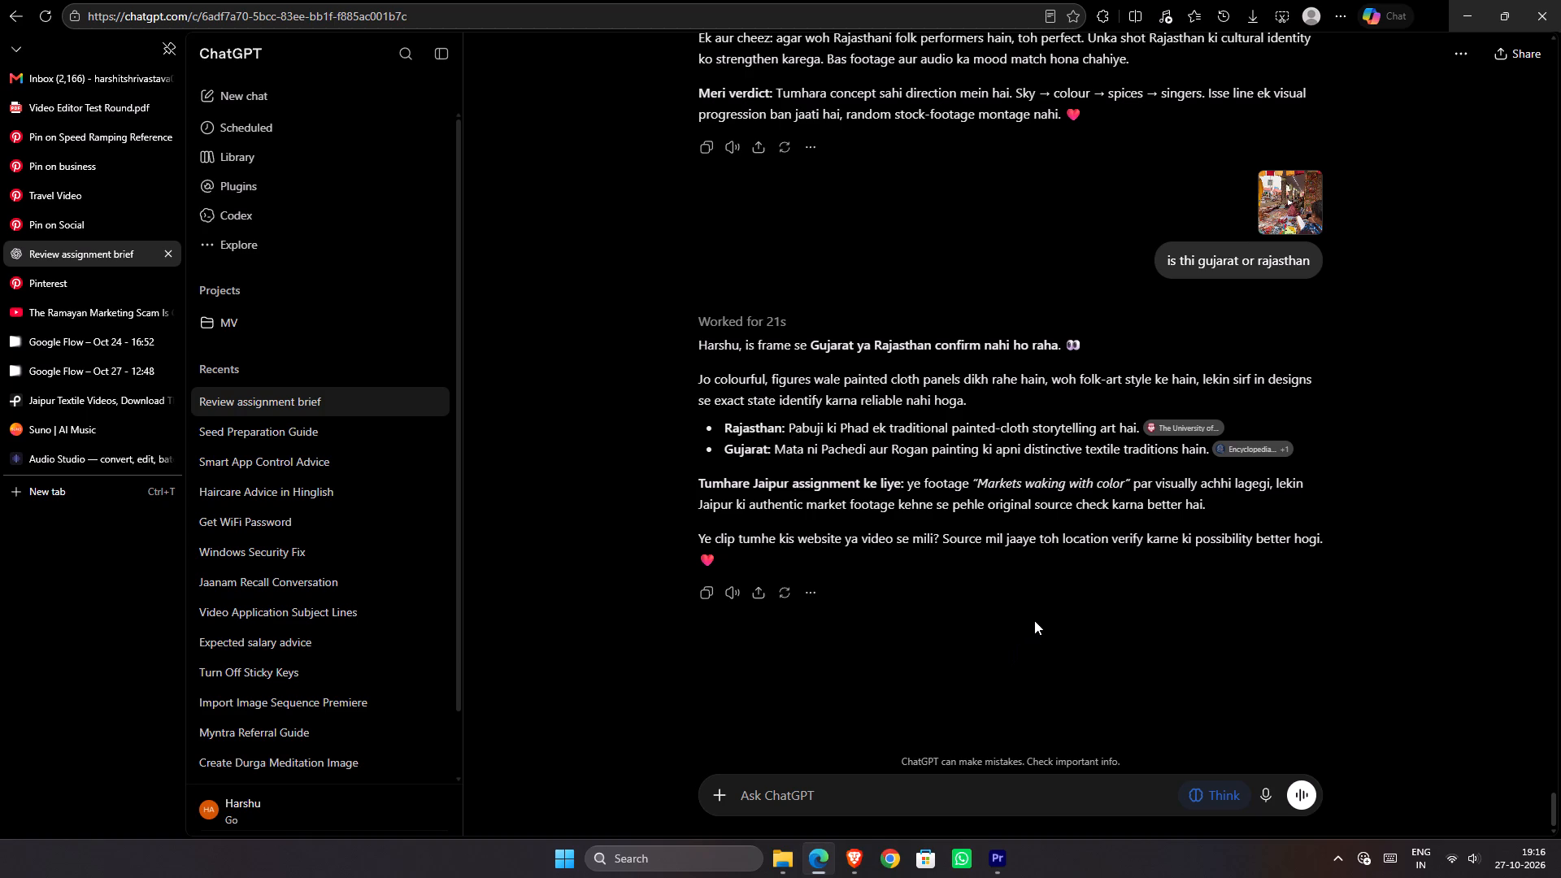
click(83, 323)
click(1099, 607)
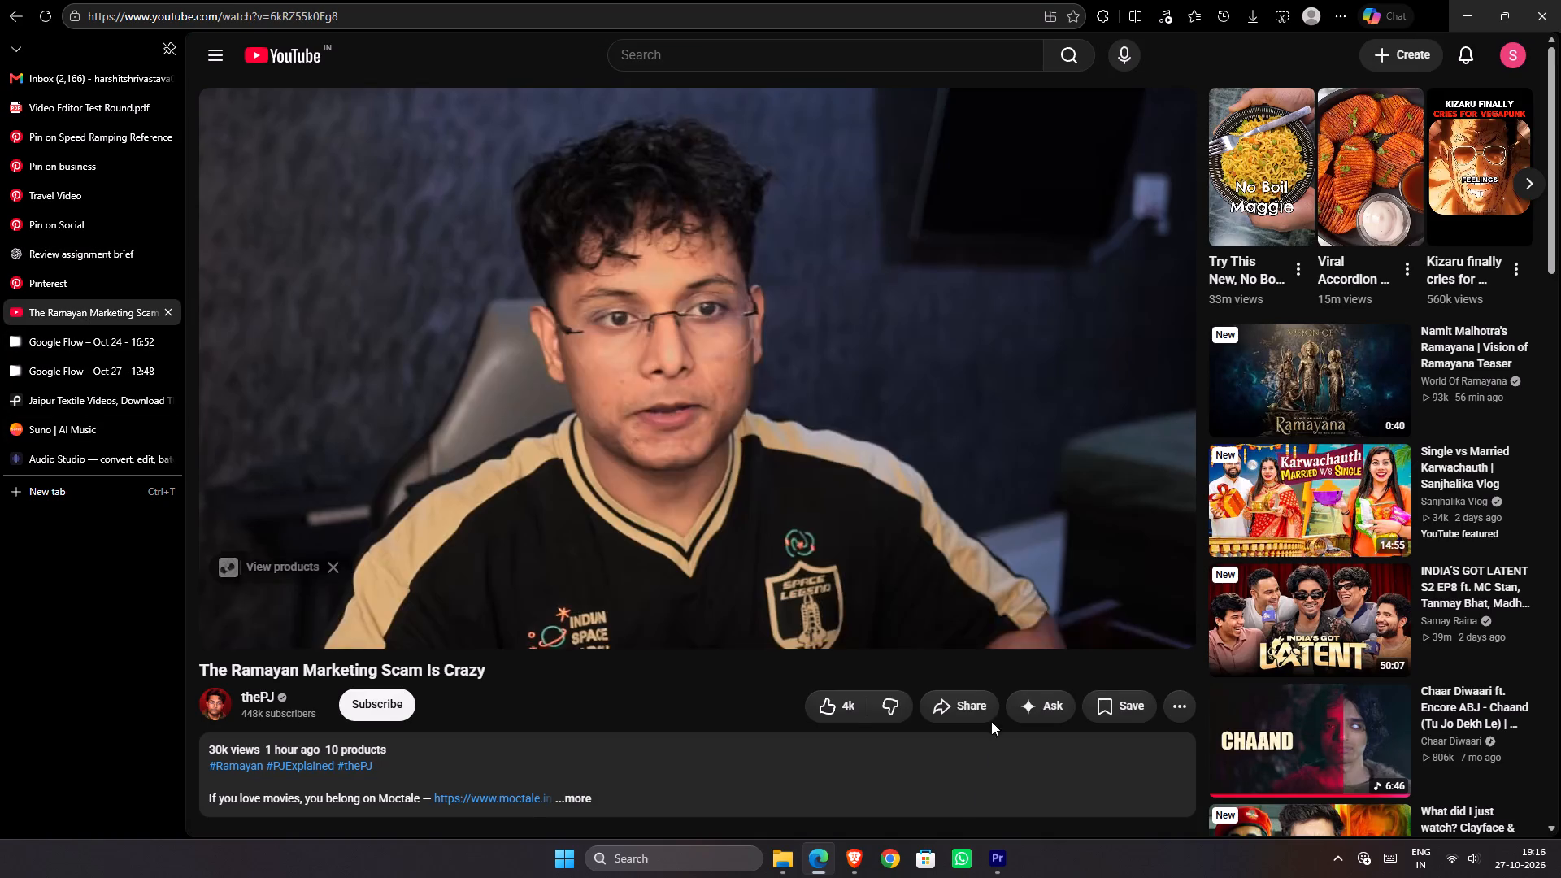
Switch to the Brave browser and search YouTube for "jaipur market cinematics".
click(847, 870)
drag(764, 100, 367, 184)
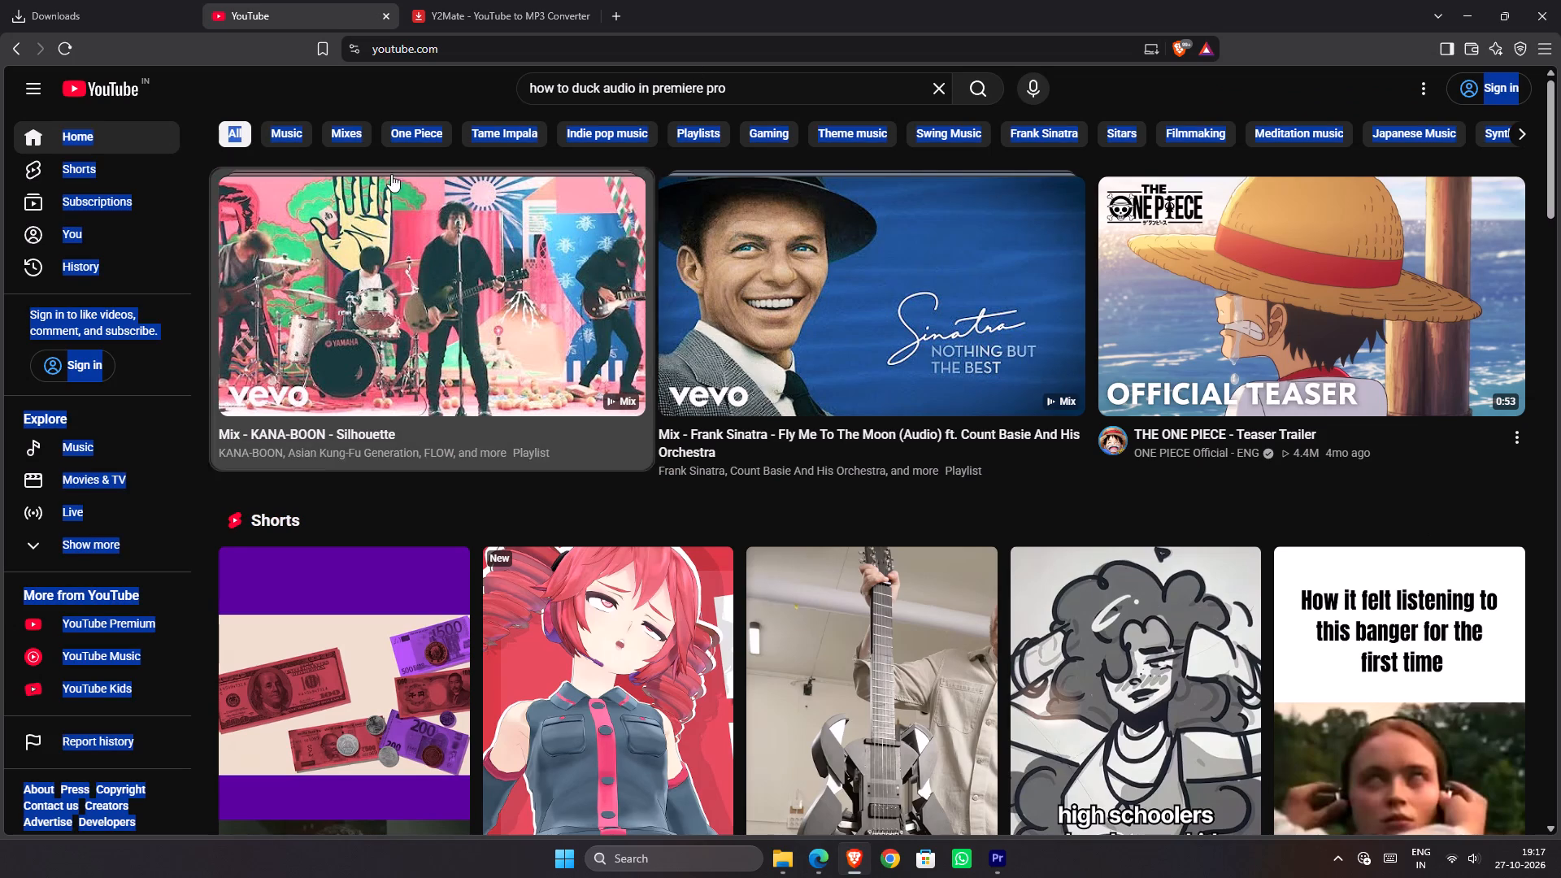
click(798, 88)
drag(740, 98, 511, 111)
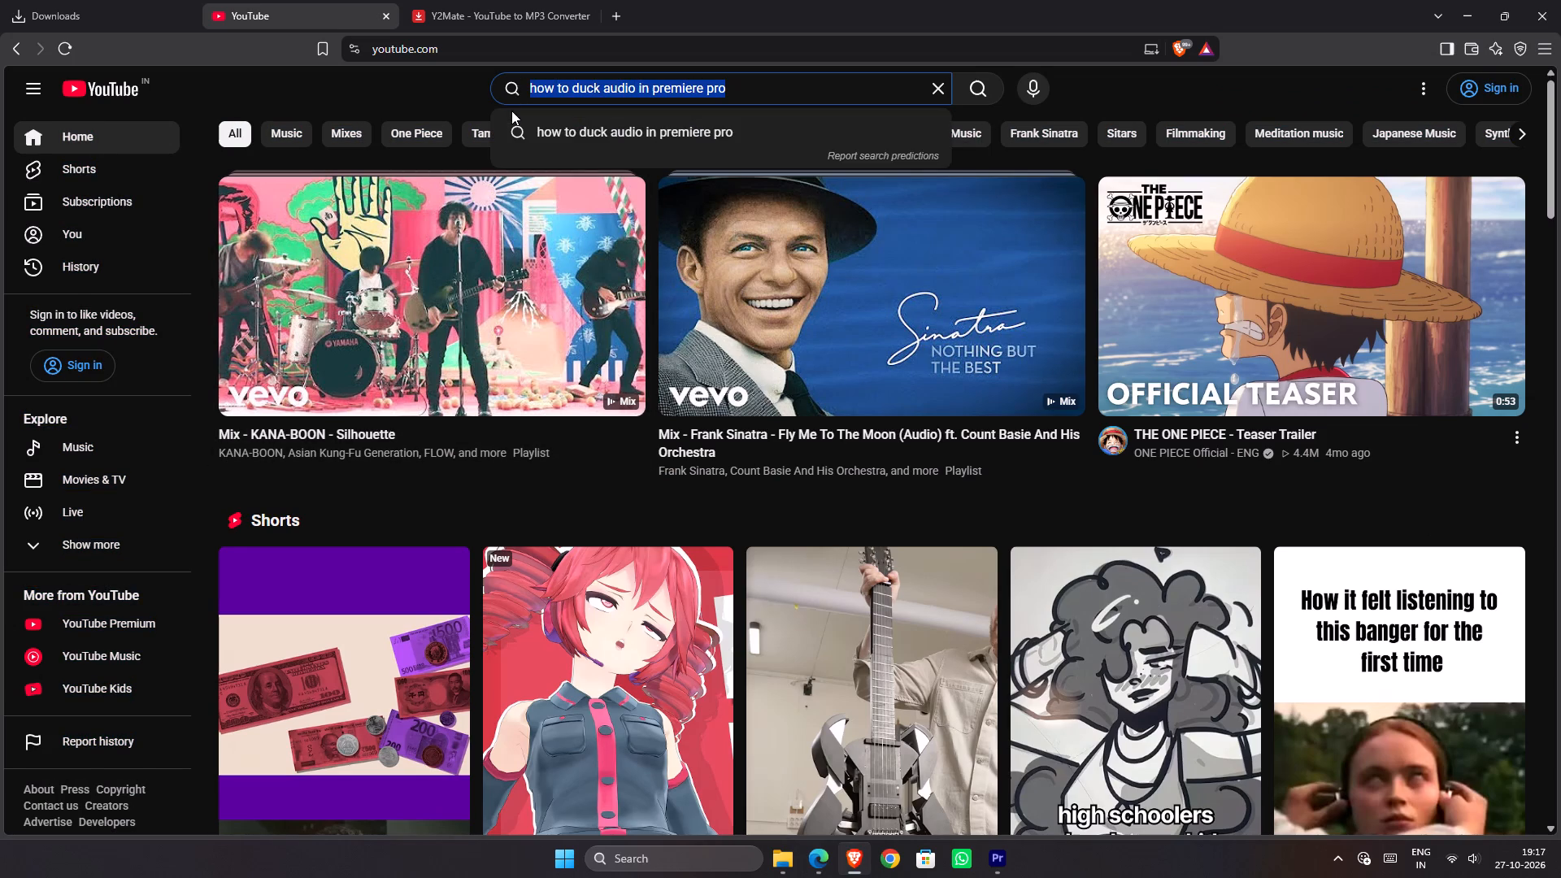
text(jaipur market cinematics)
key(Return)
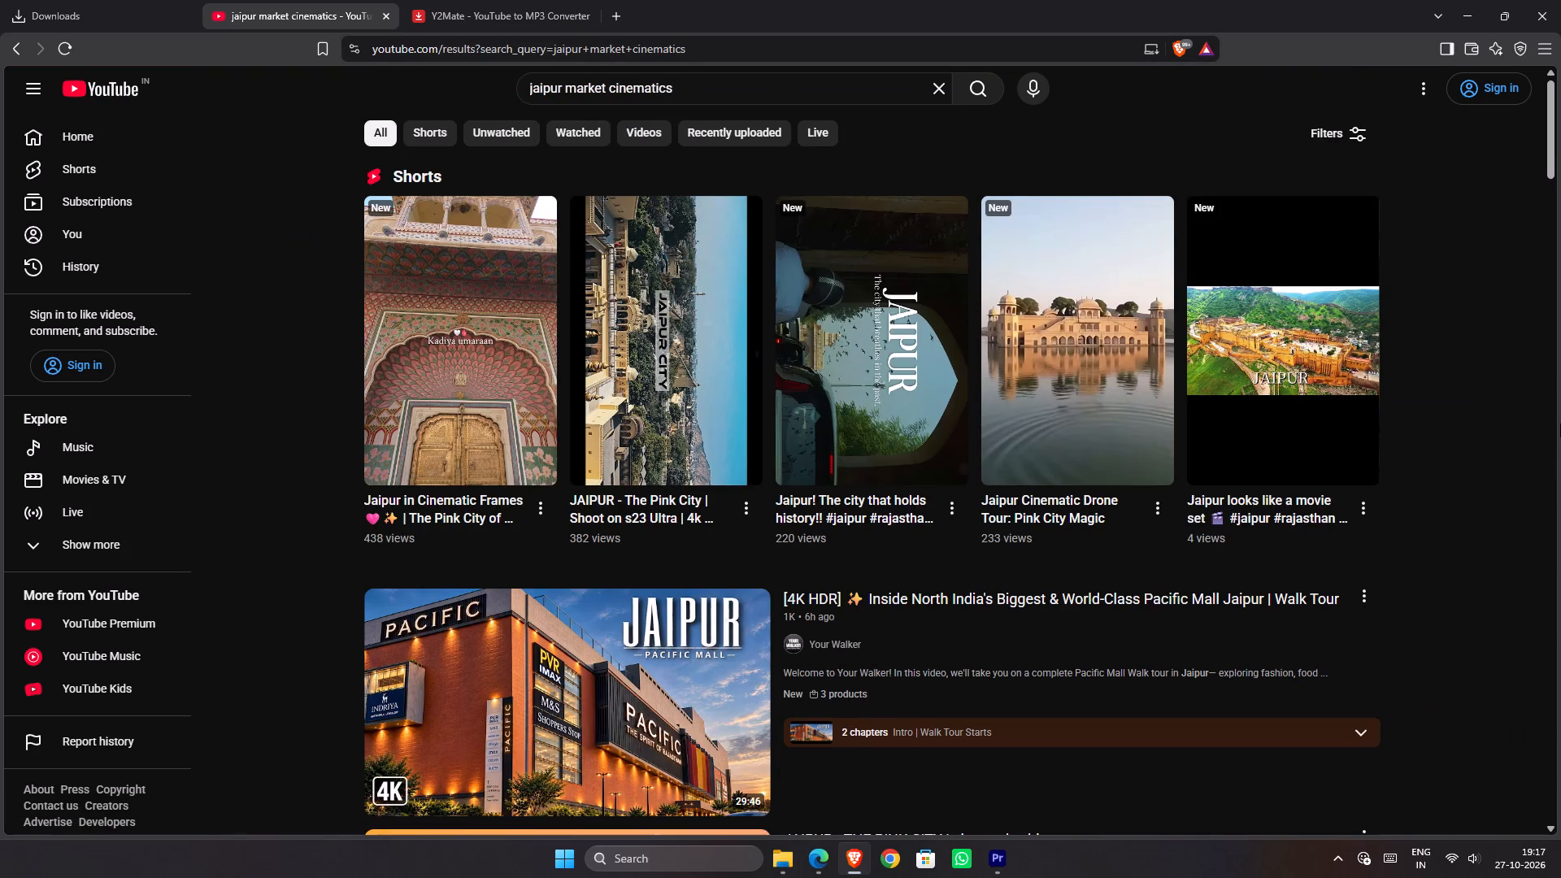
Watch the Short "Jaipur! The city that holds history!!" muted and pause it on the hanging textiles shot.
click(869, 351)
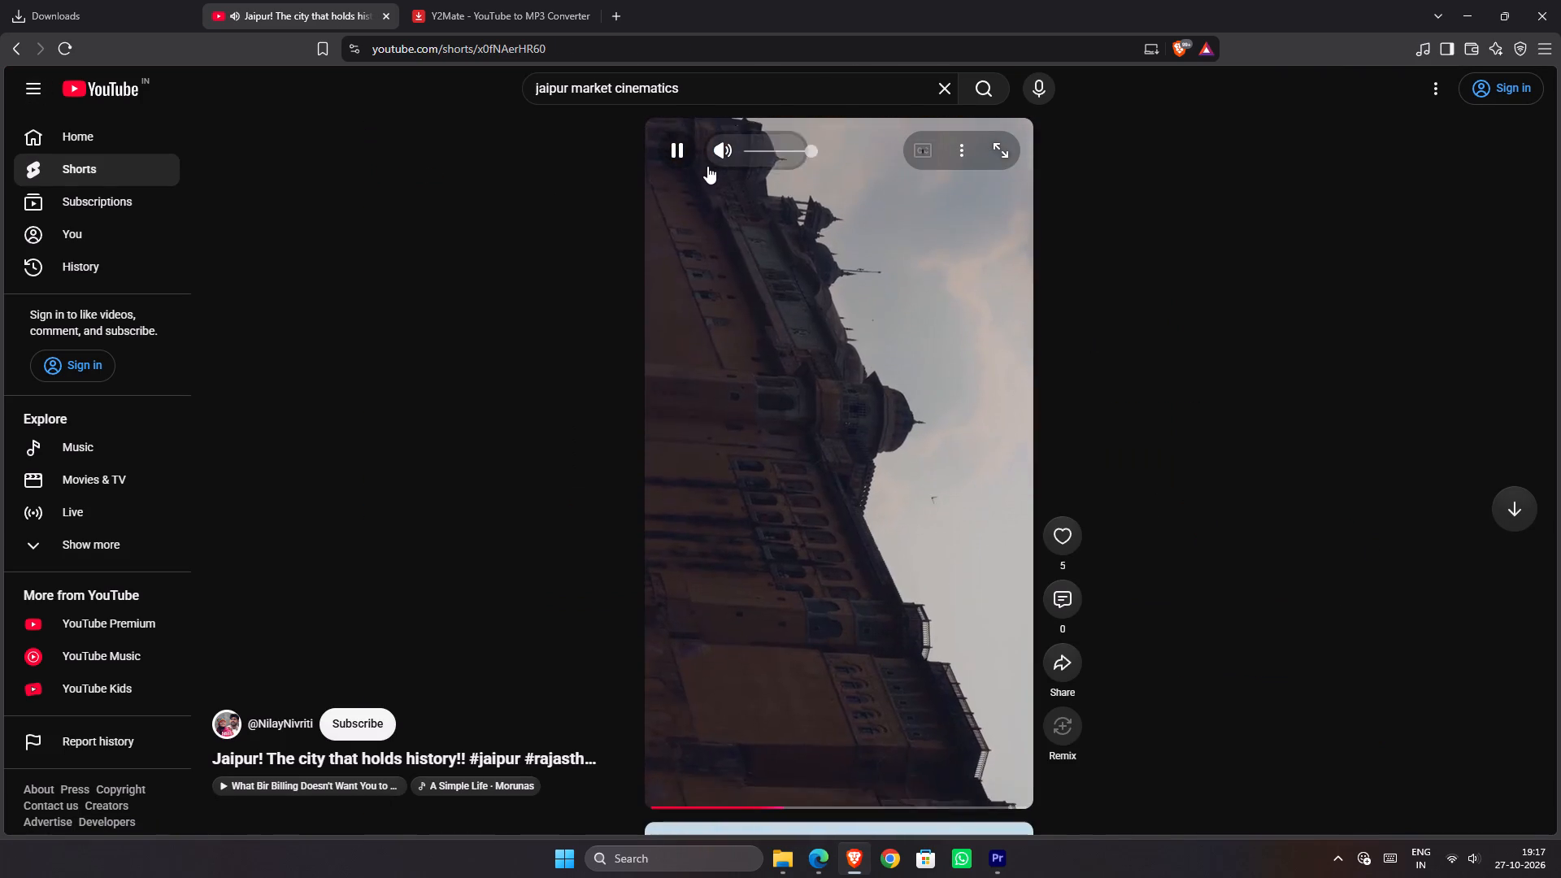
click(723, 152)
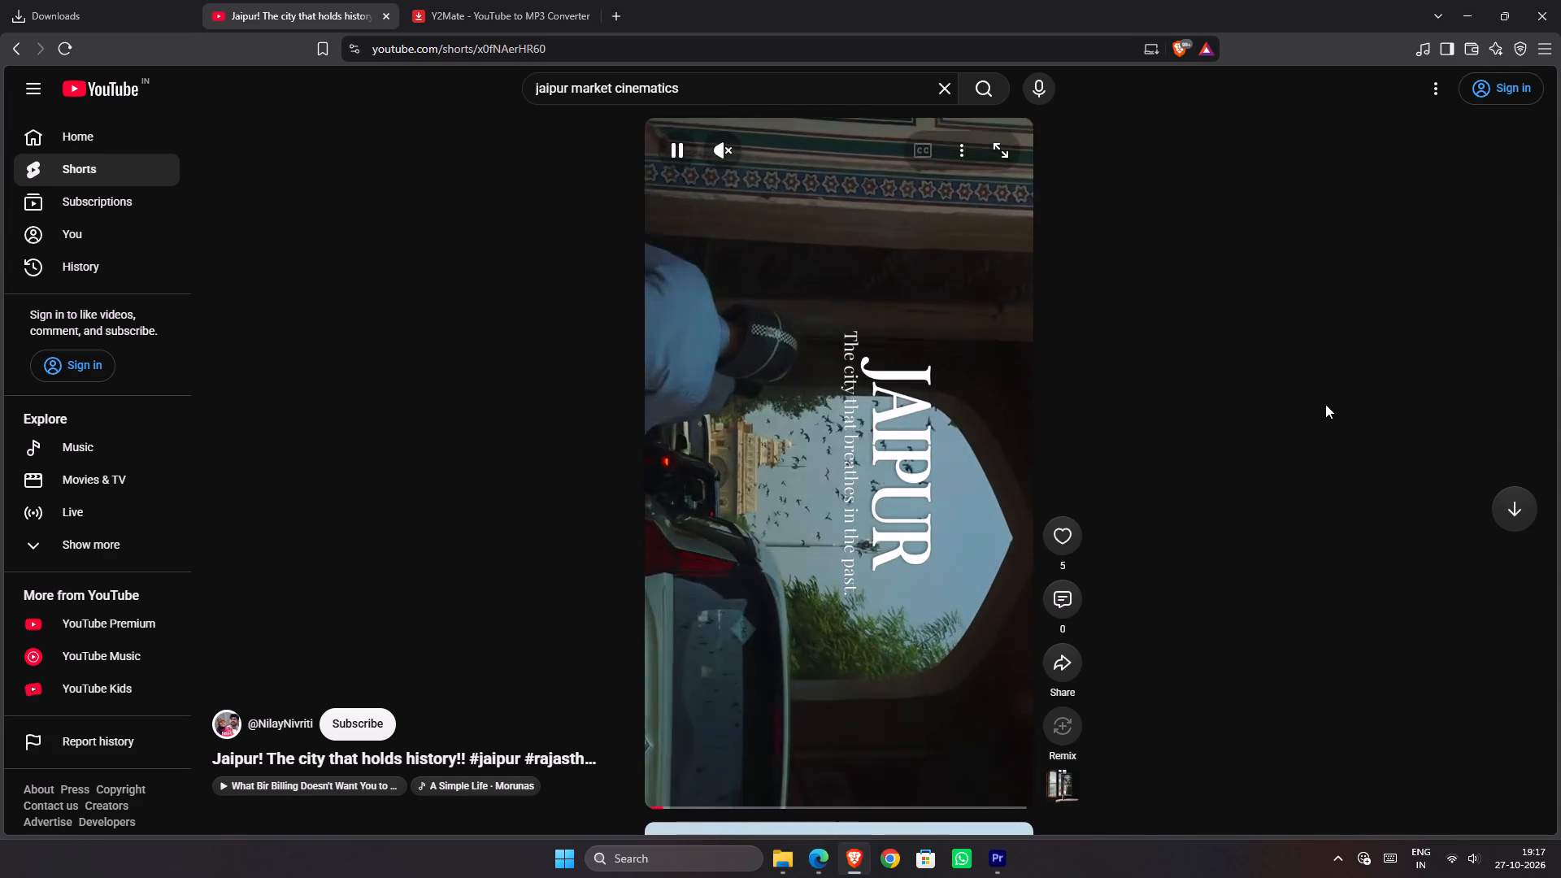
right_drag(1325, 404, 1308, 400)
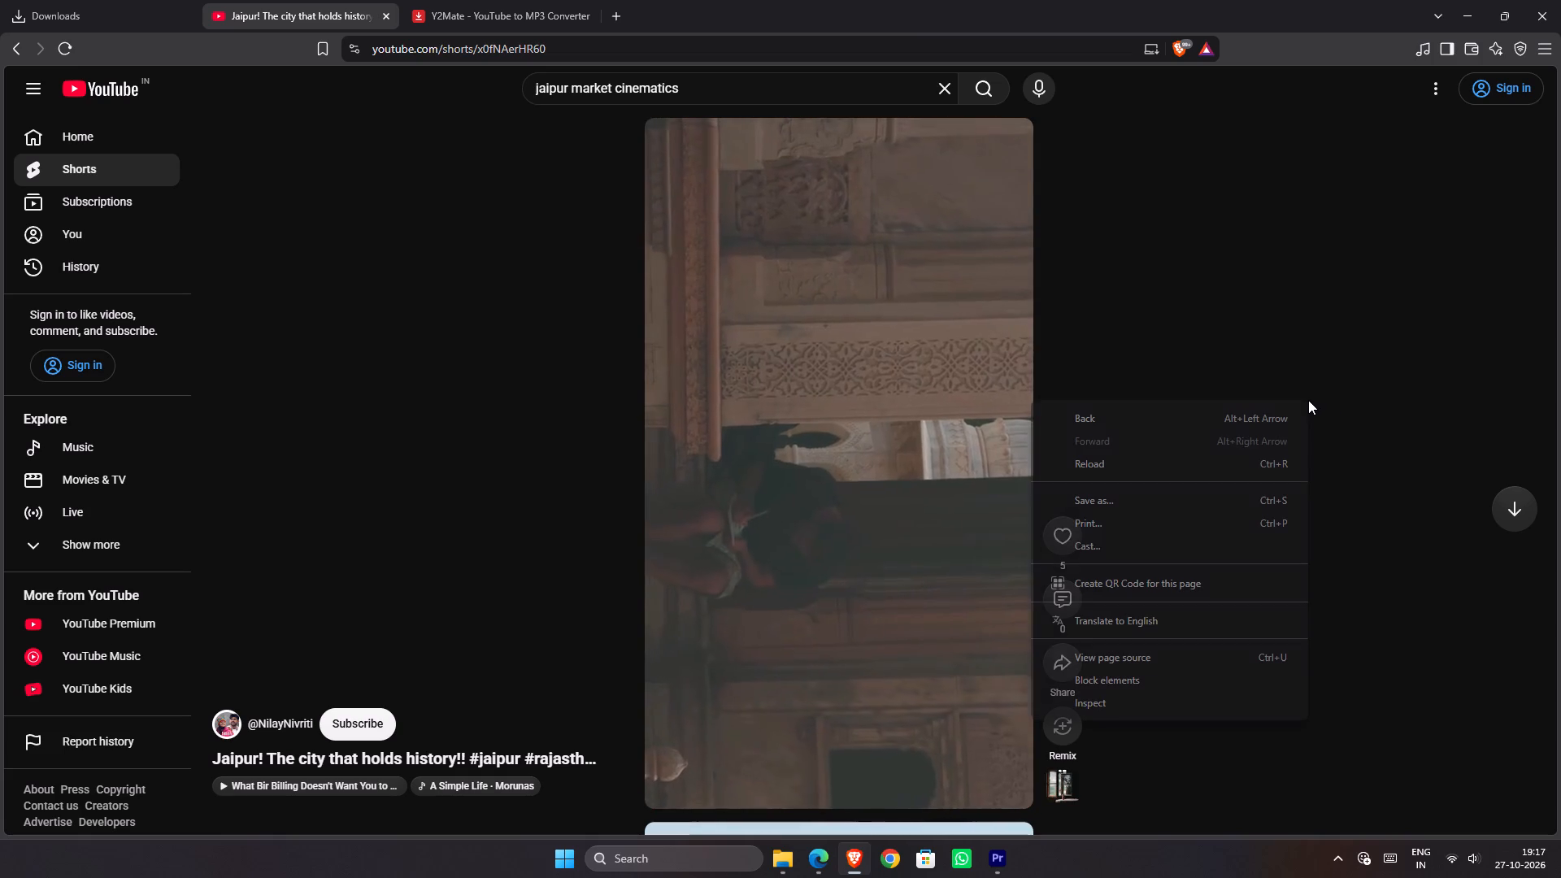
click(1336, 342)
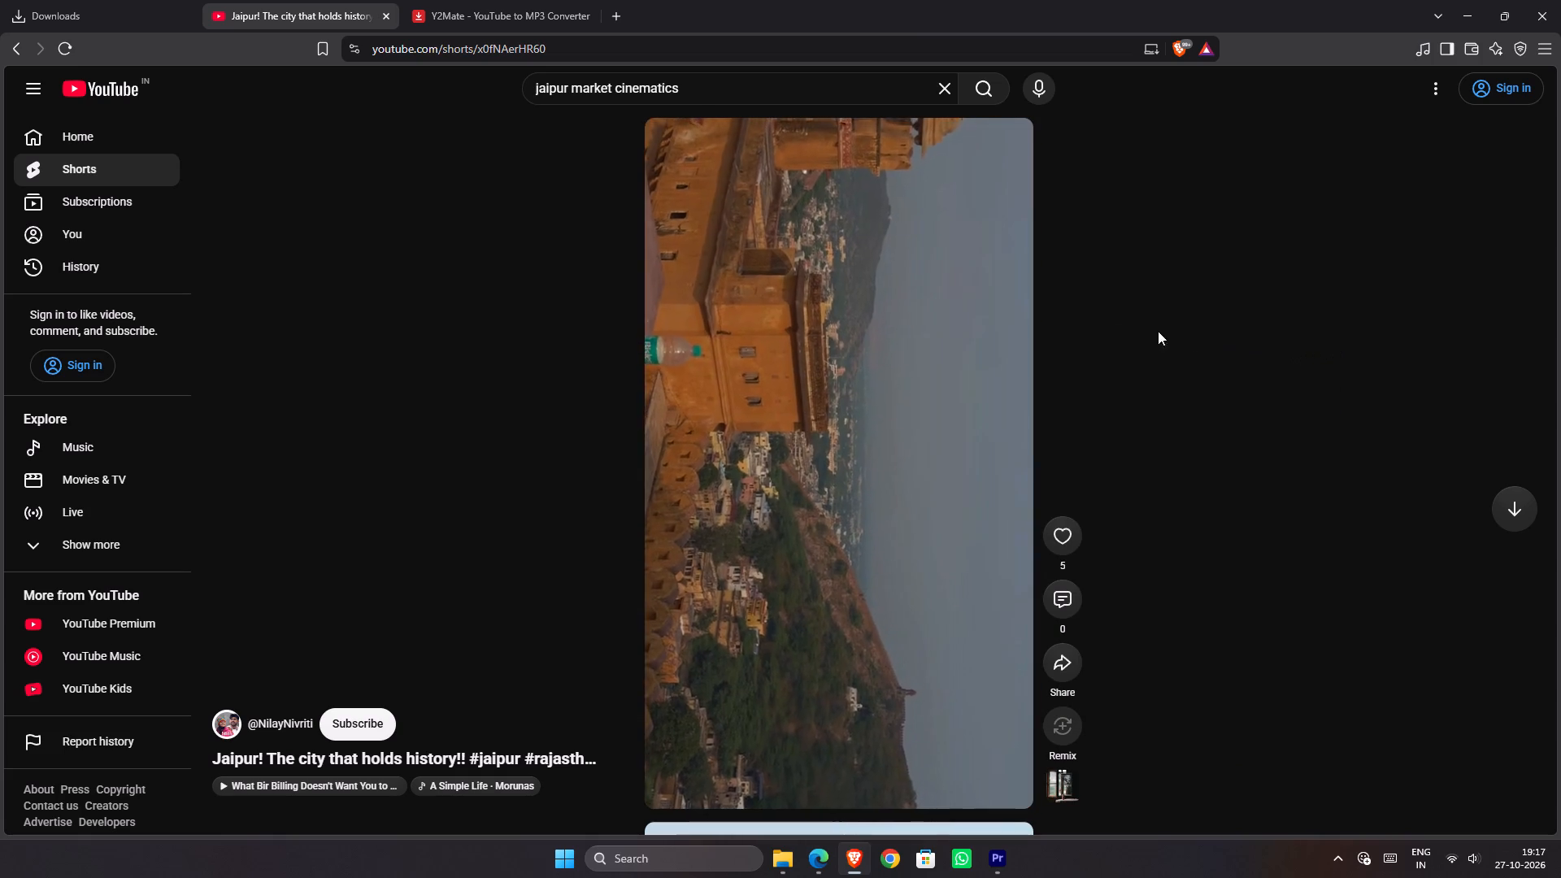
click(911, 313)
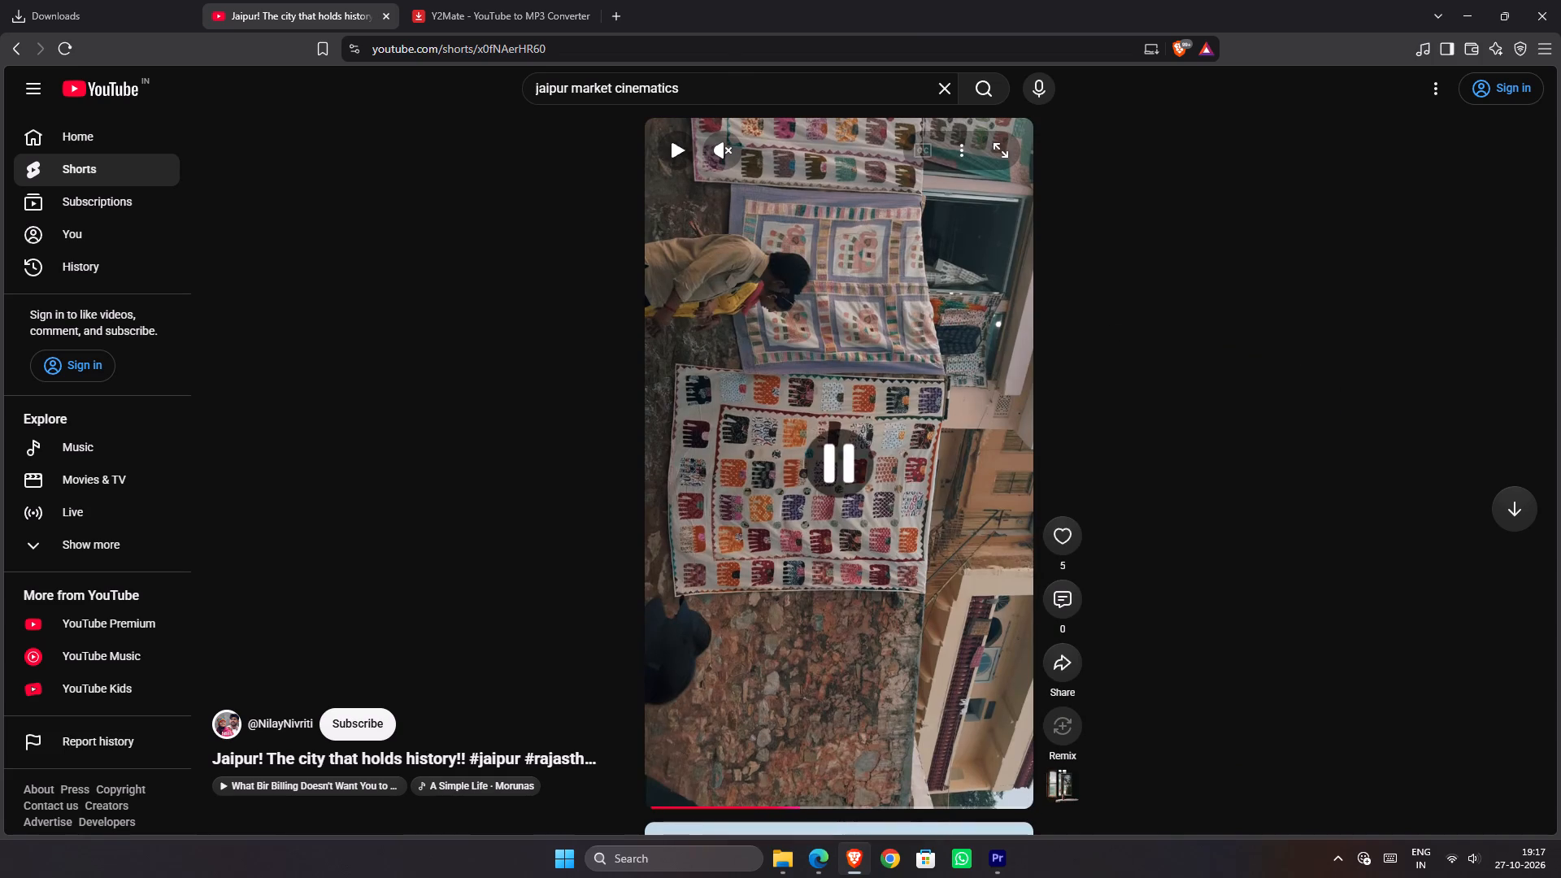
Copy the Jaipur Short's link into Y2Mate and start converting it to MP4.
click(584, 55)
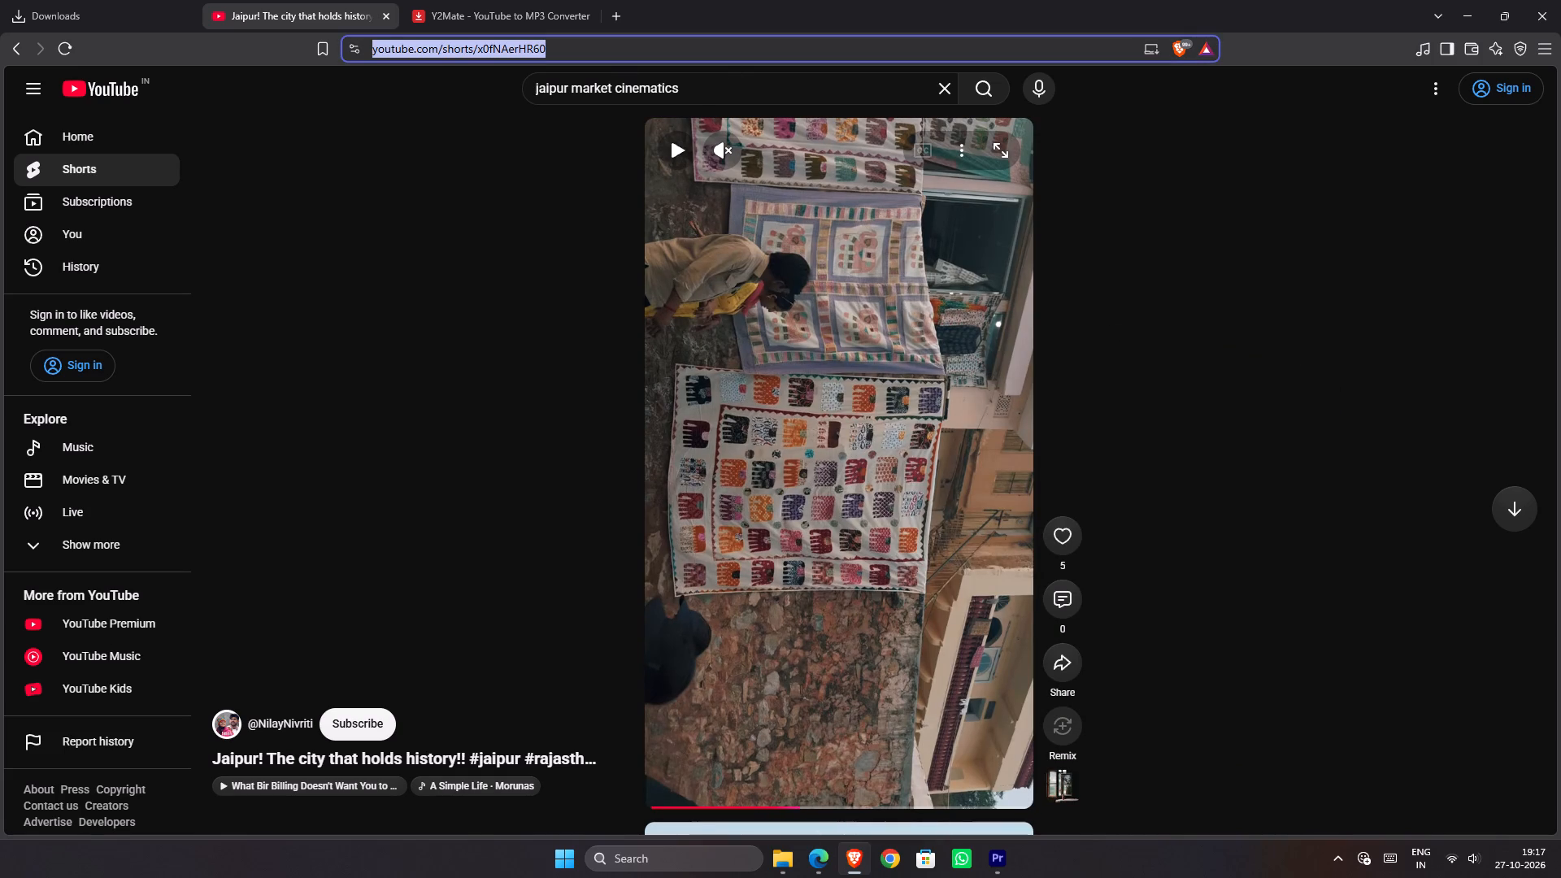
key(ctrl+c)
click(501, 0)
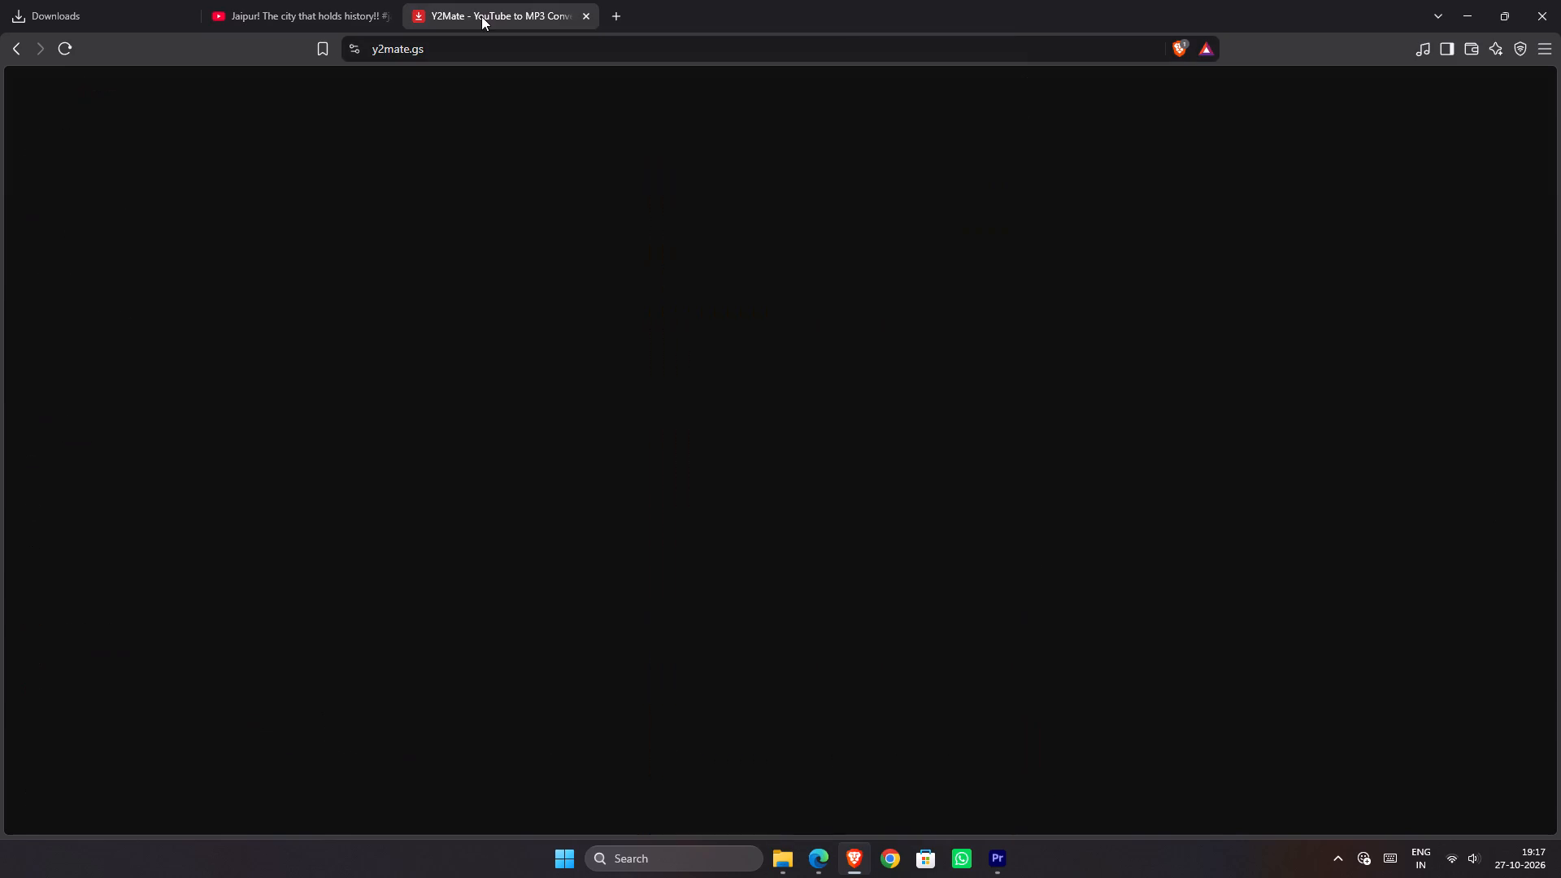
click(624, 254)
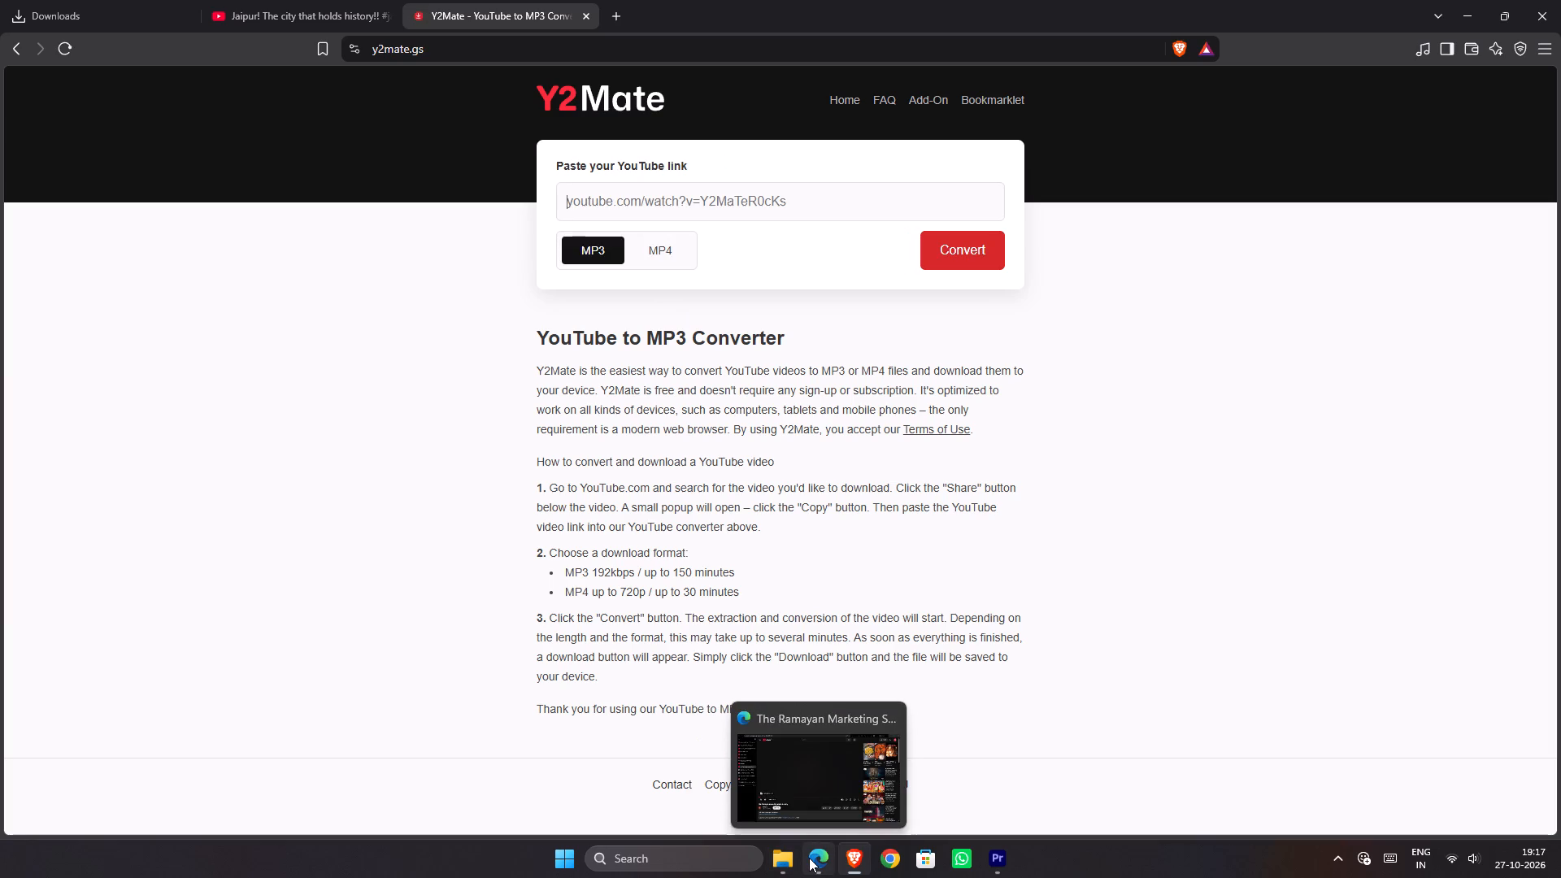
click(655, 263)
click(780, 201)
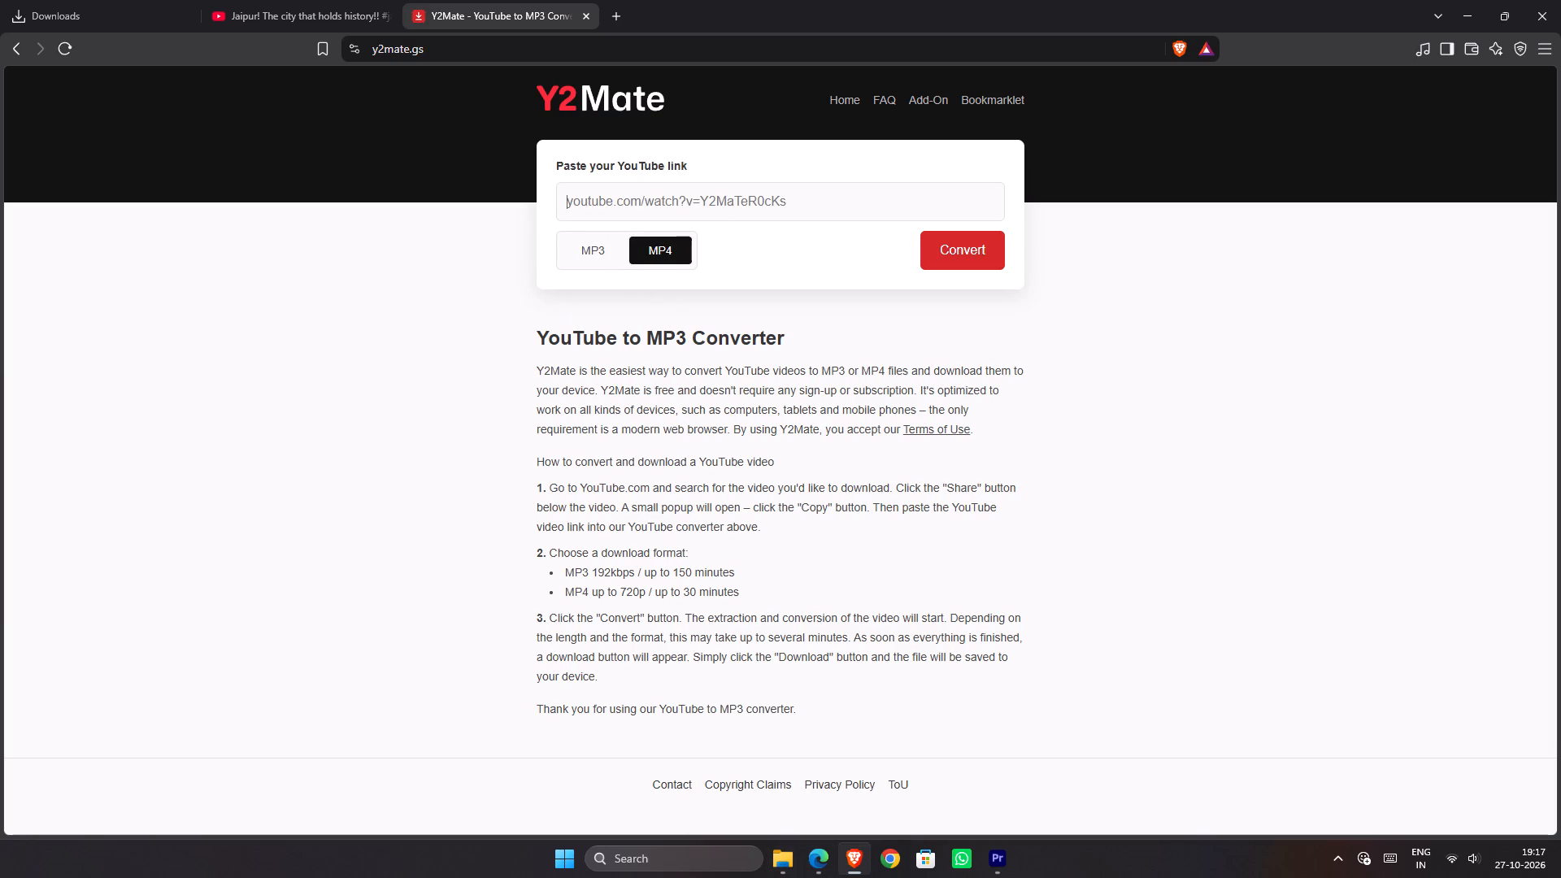
drag(795, 203, 595, 215)
key(ctrl+v)
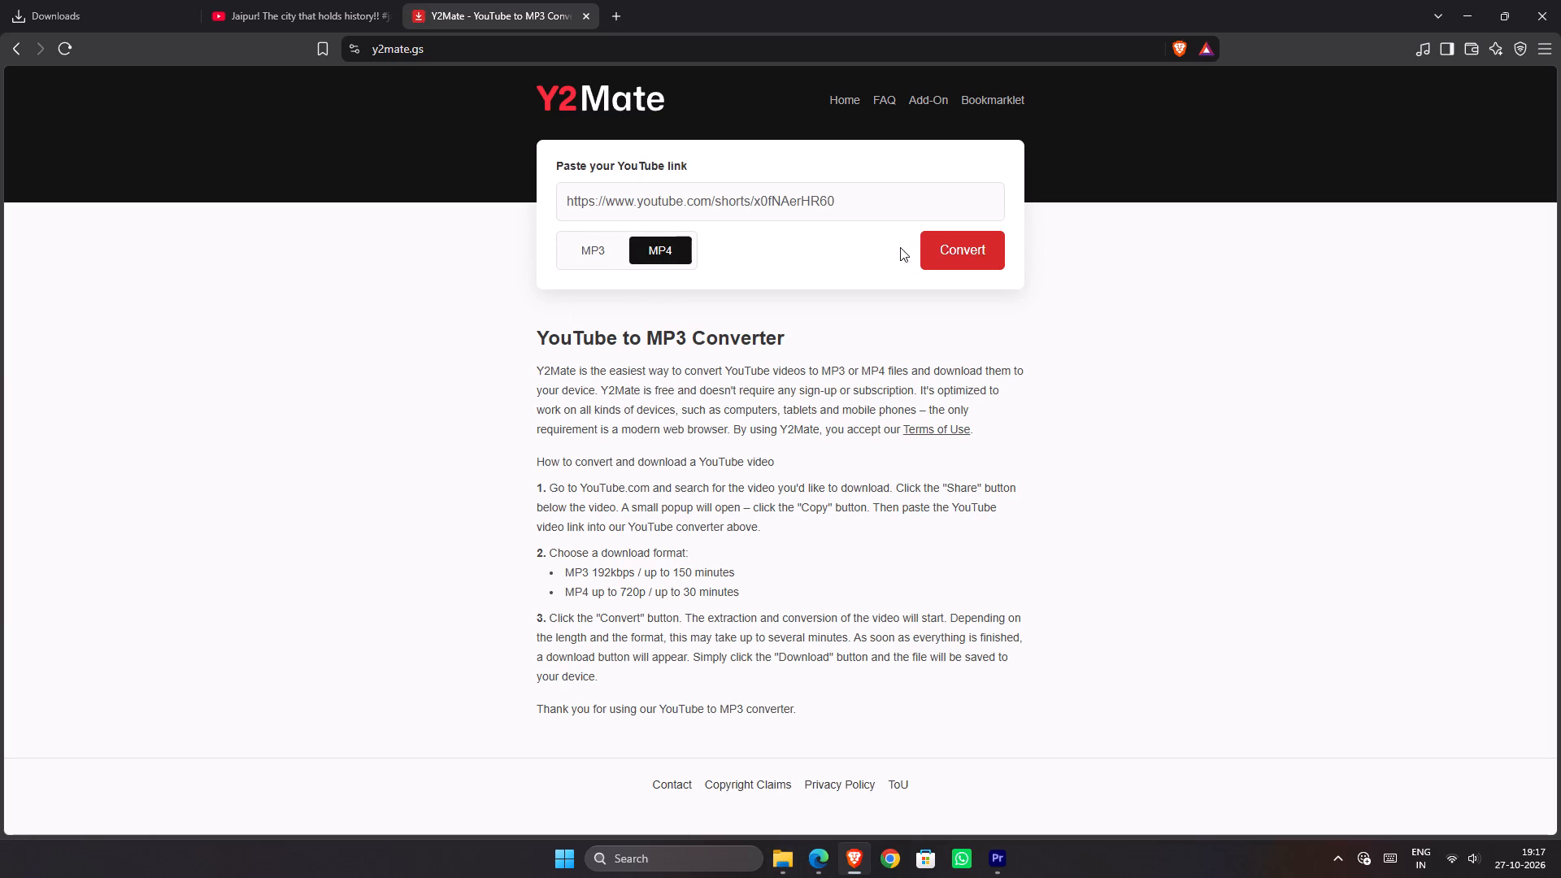
click(938, 249)
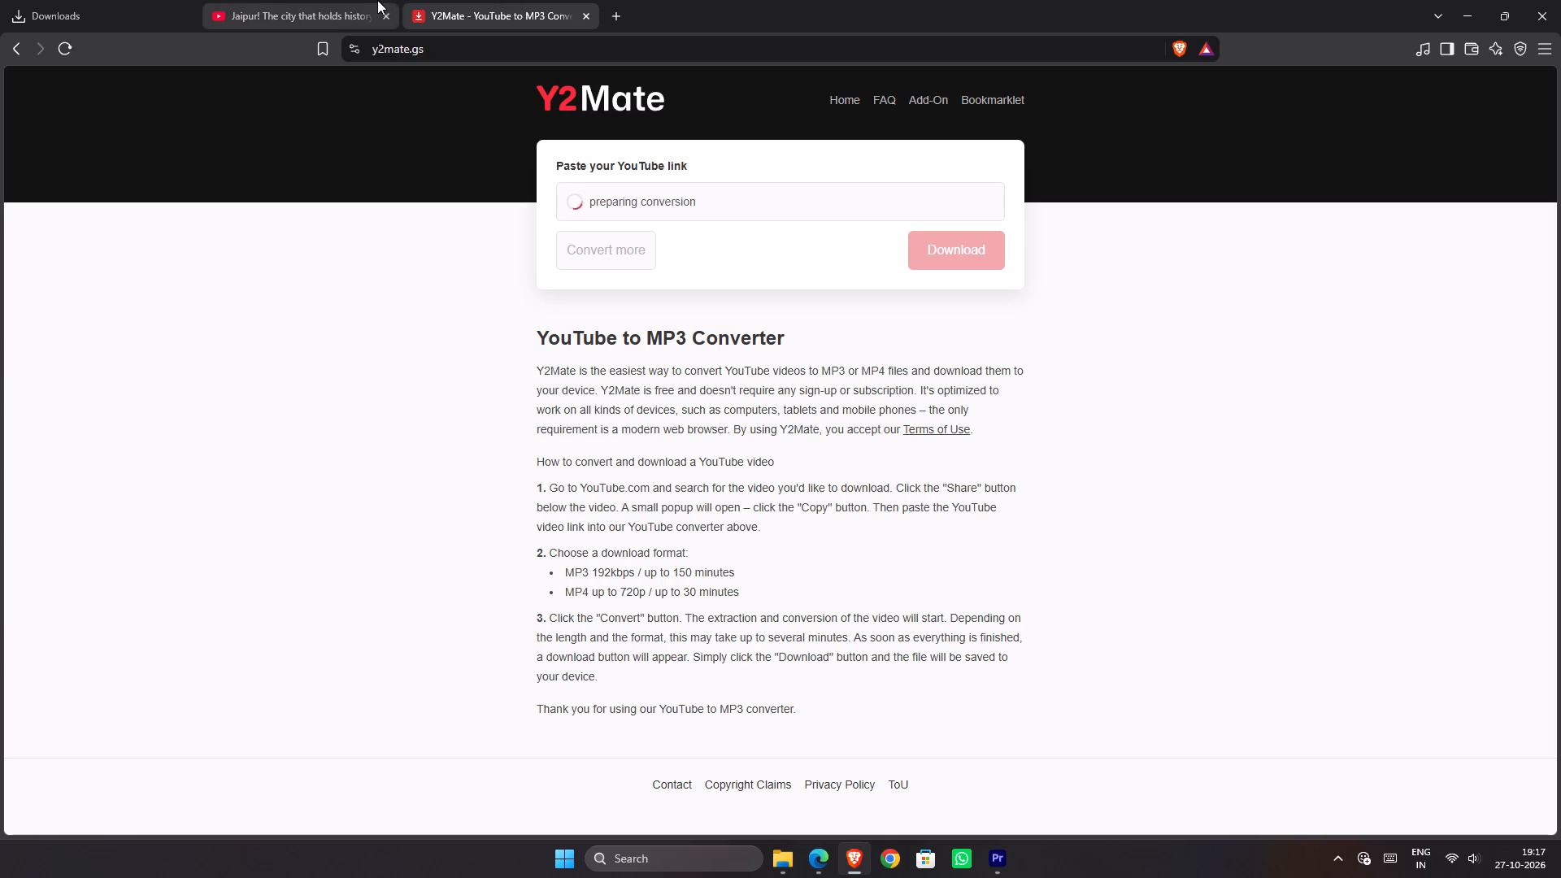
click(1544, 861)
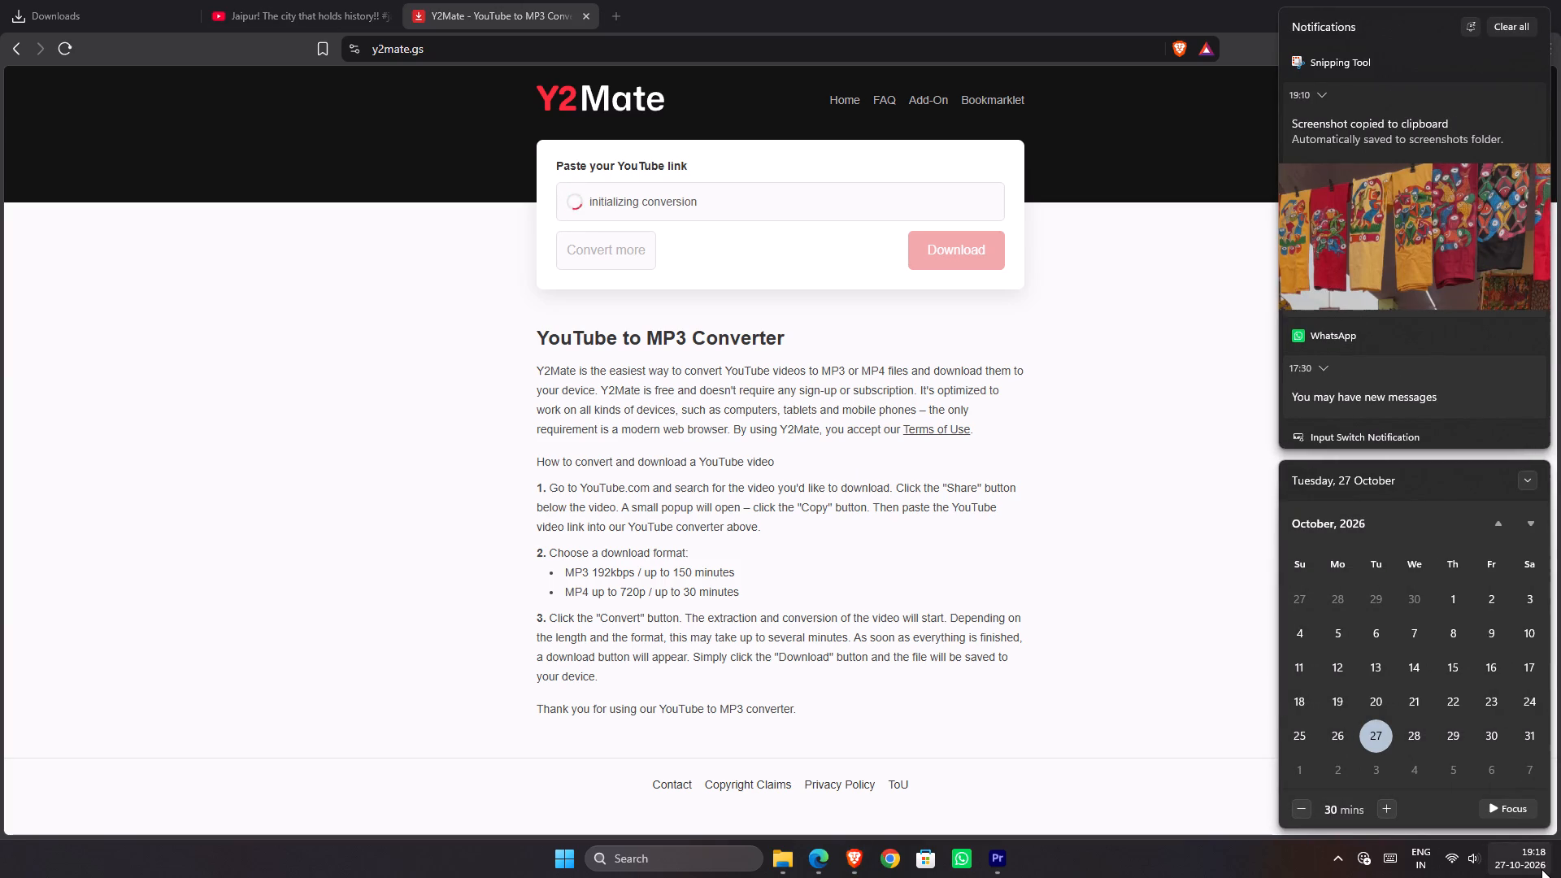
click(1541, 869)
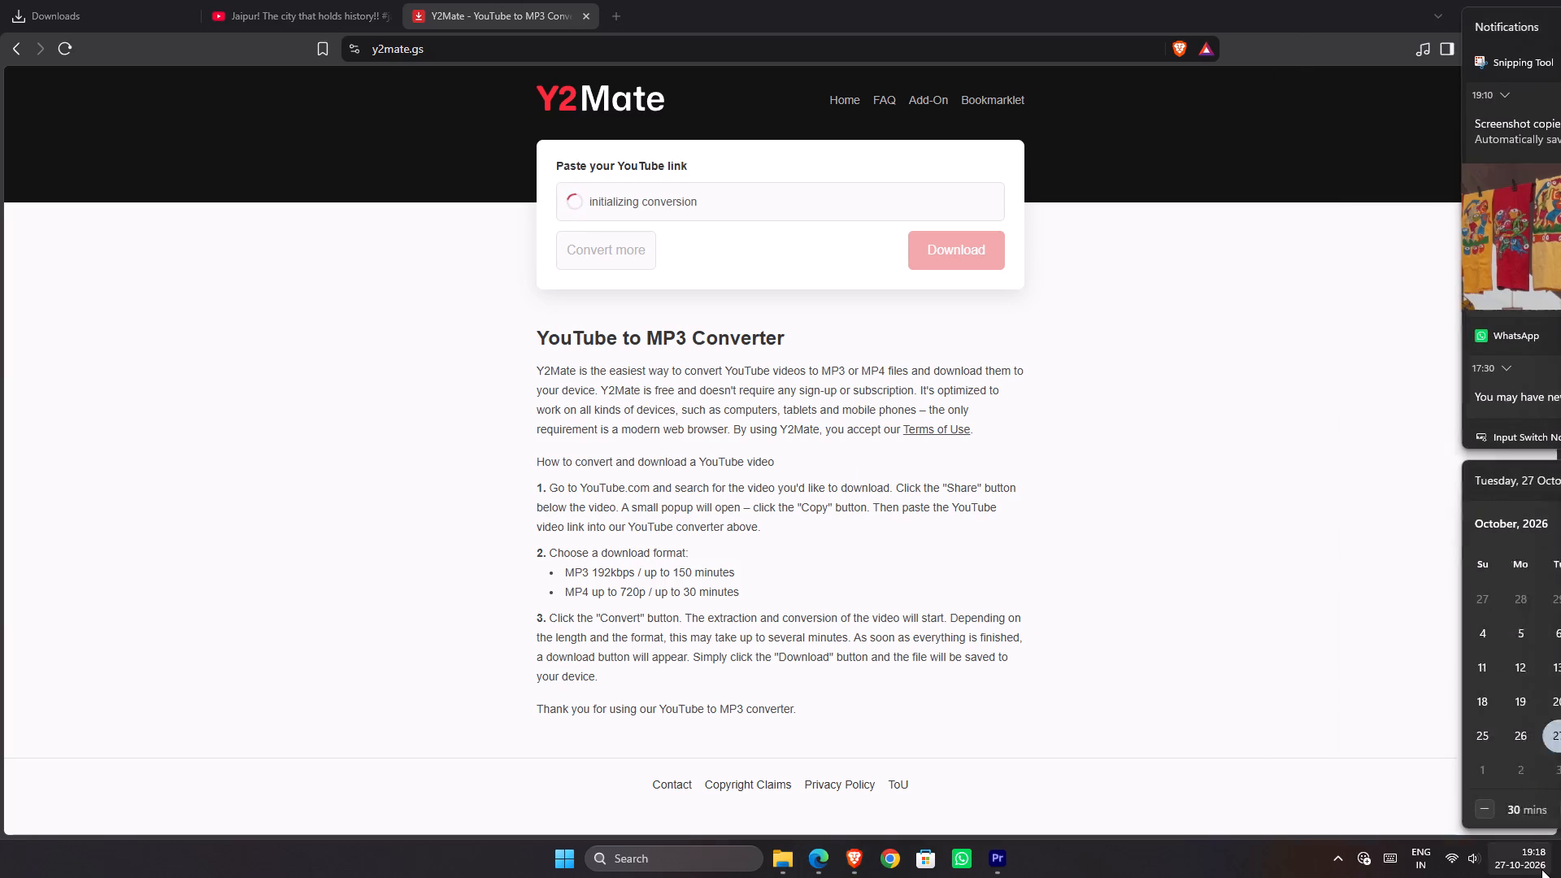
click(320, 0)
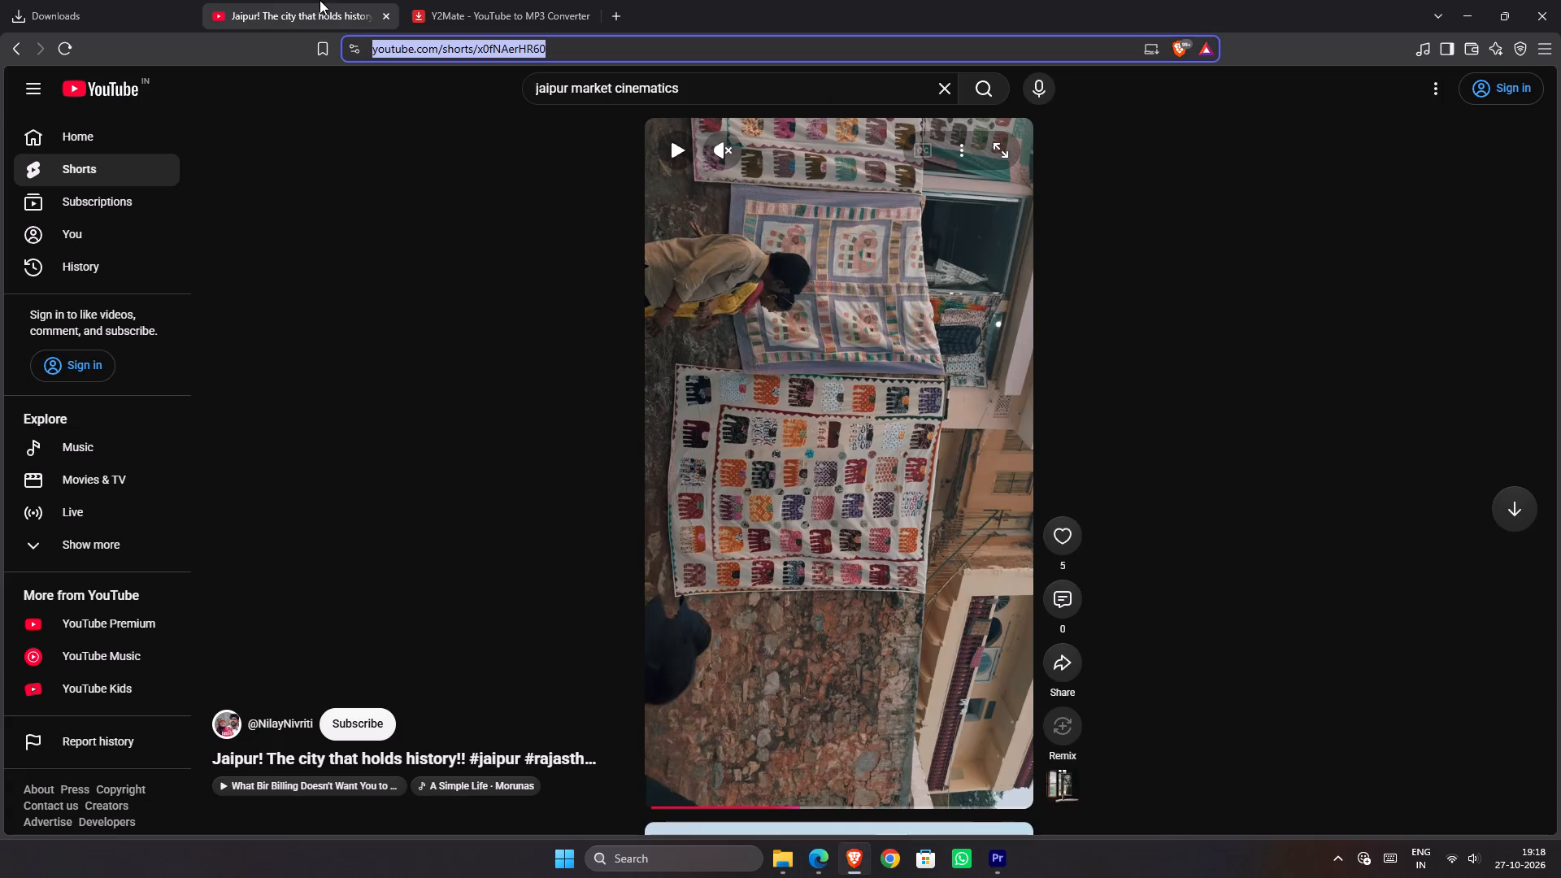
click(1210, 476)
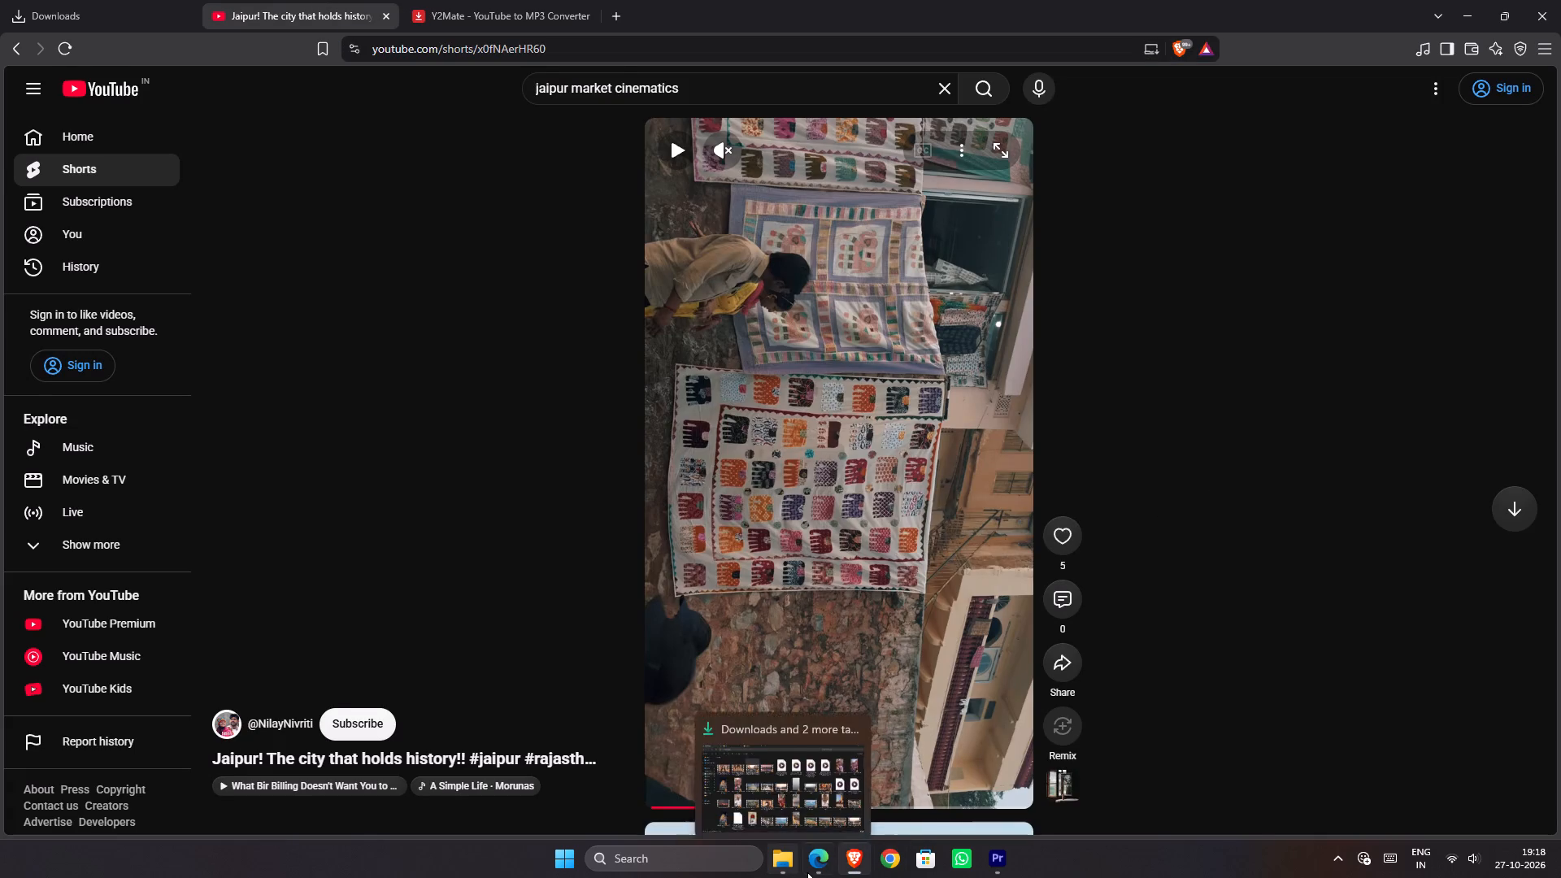
Switch to the YouTube video playing in Microsoft Edge, and from there open WhatsApp.
click(809, 871)
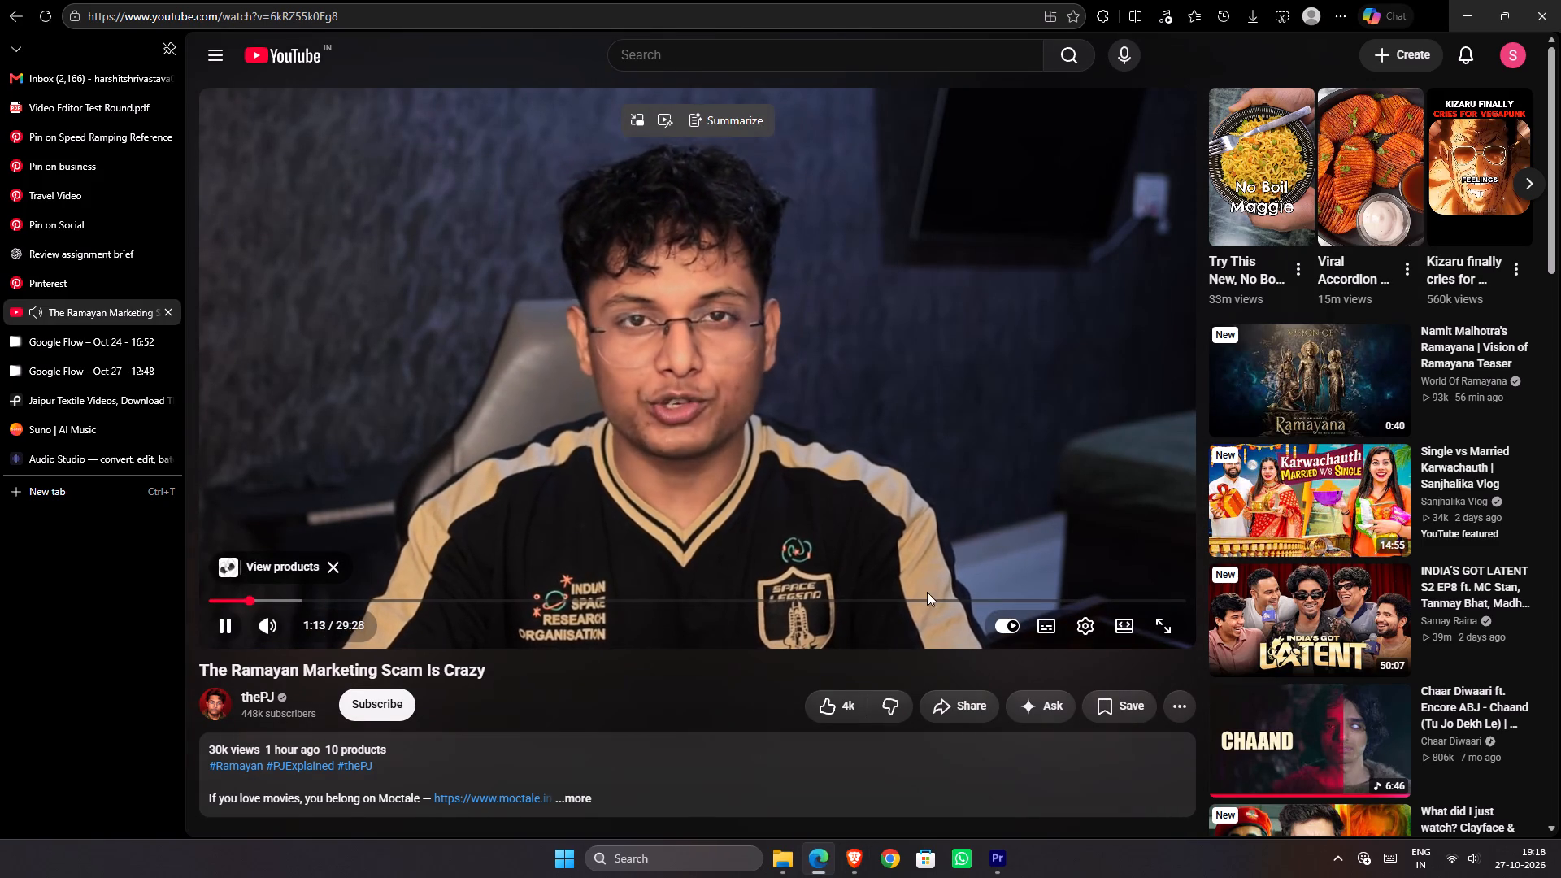
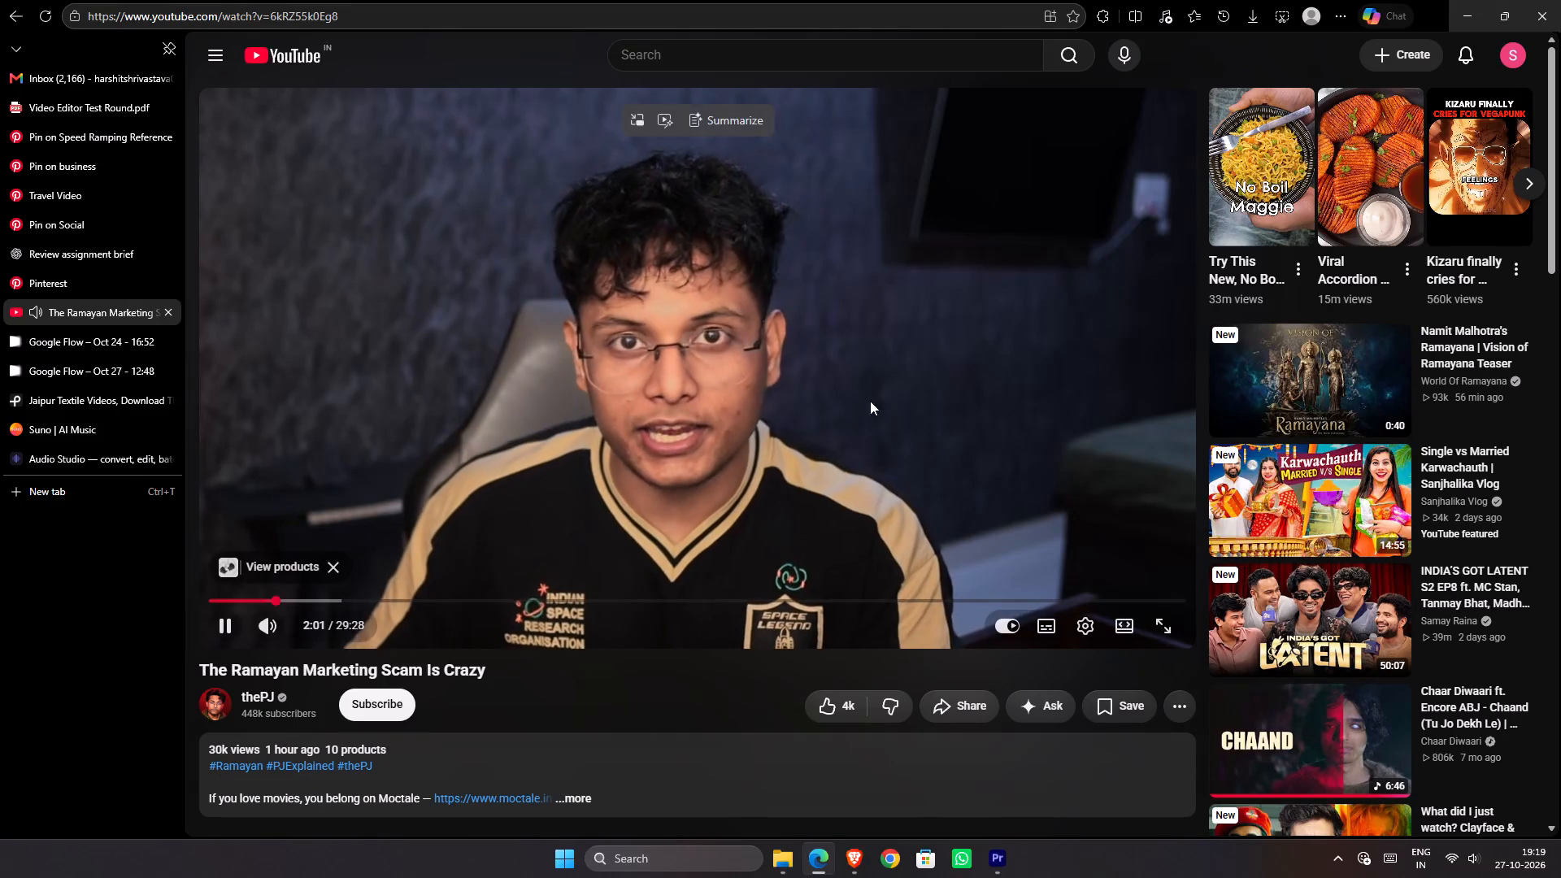
click(76, 287)
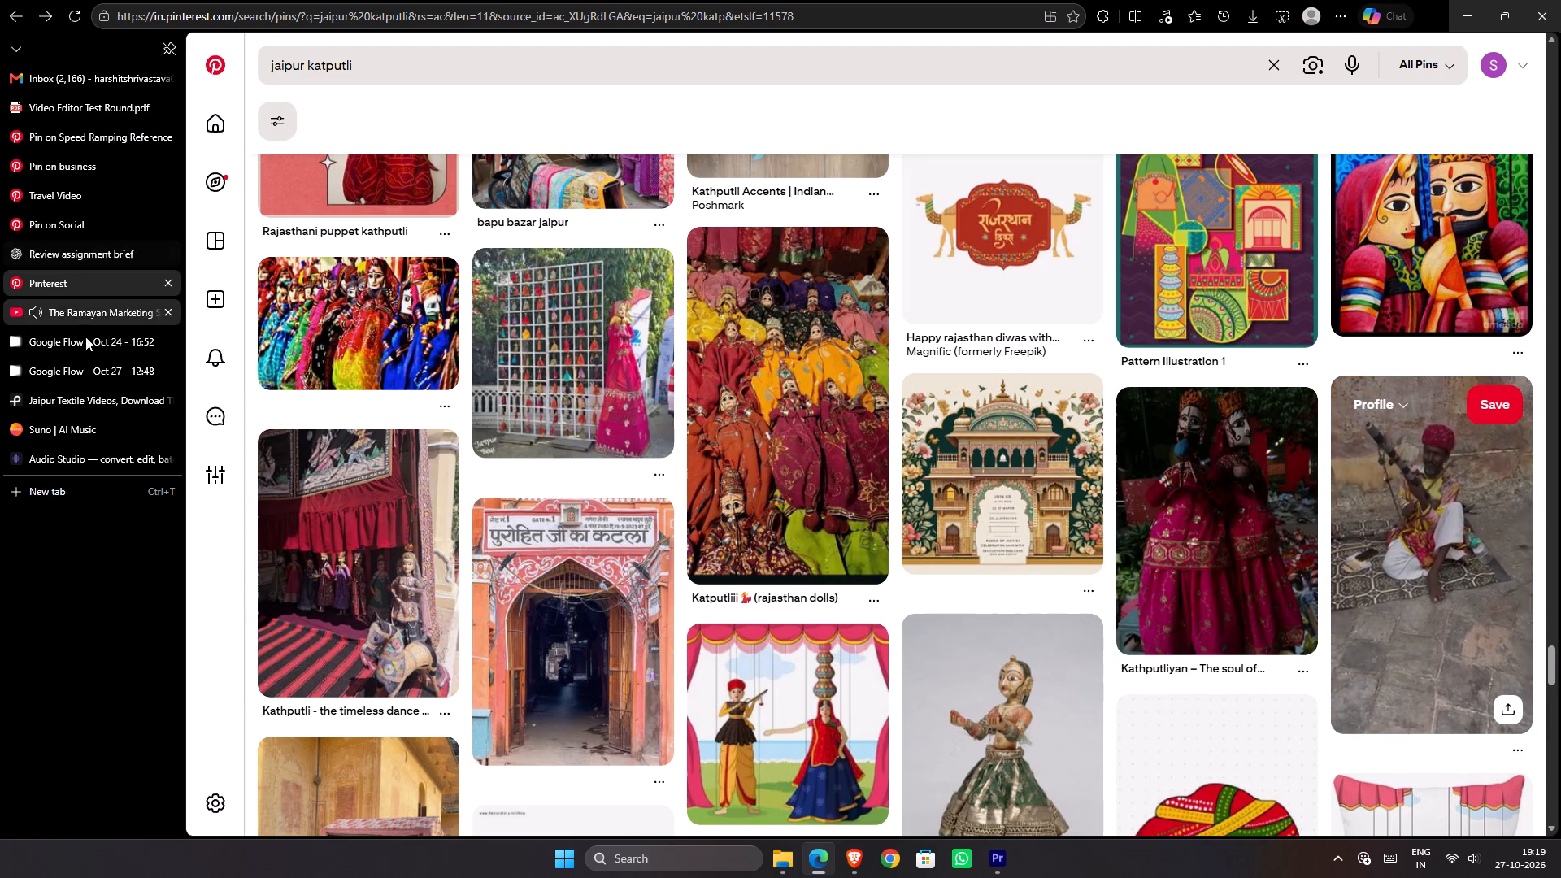
click(859, 853)
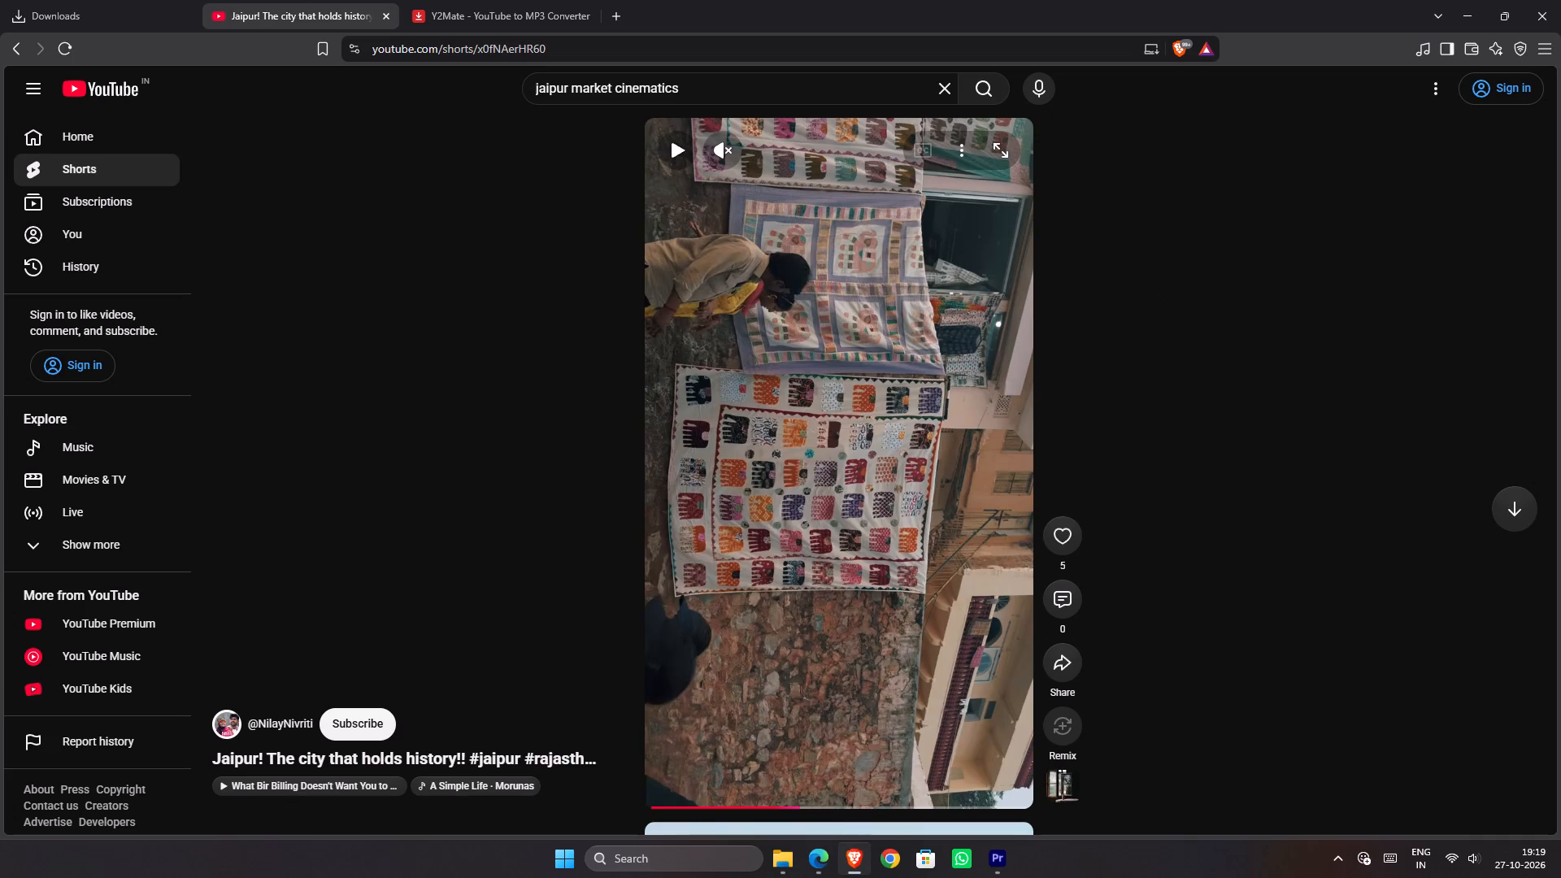
Download the converted Jaipur Short from Y2Mate, save the file, and return to the YouTube results for "jaipur market cinematics".
click(10, 47)
click(476, 0)
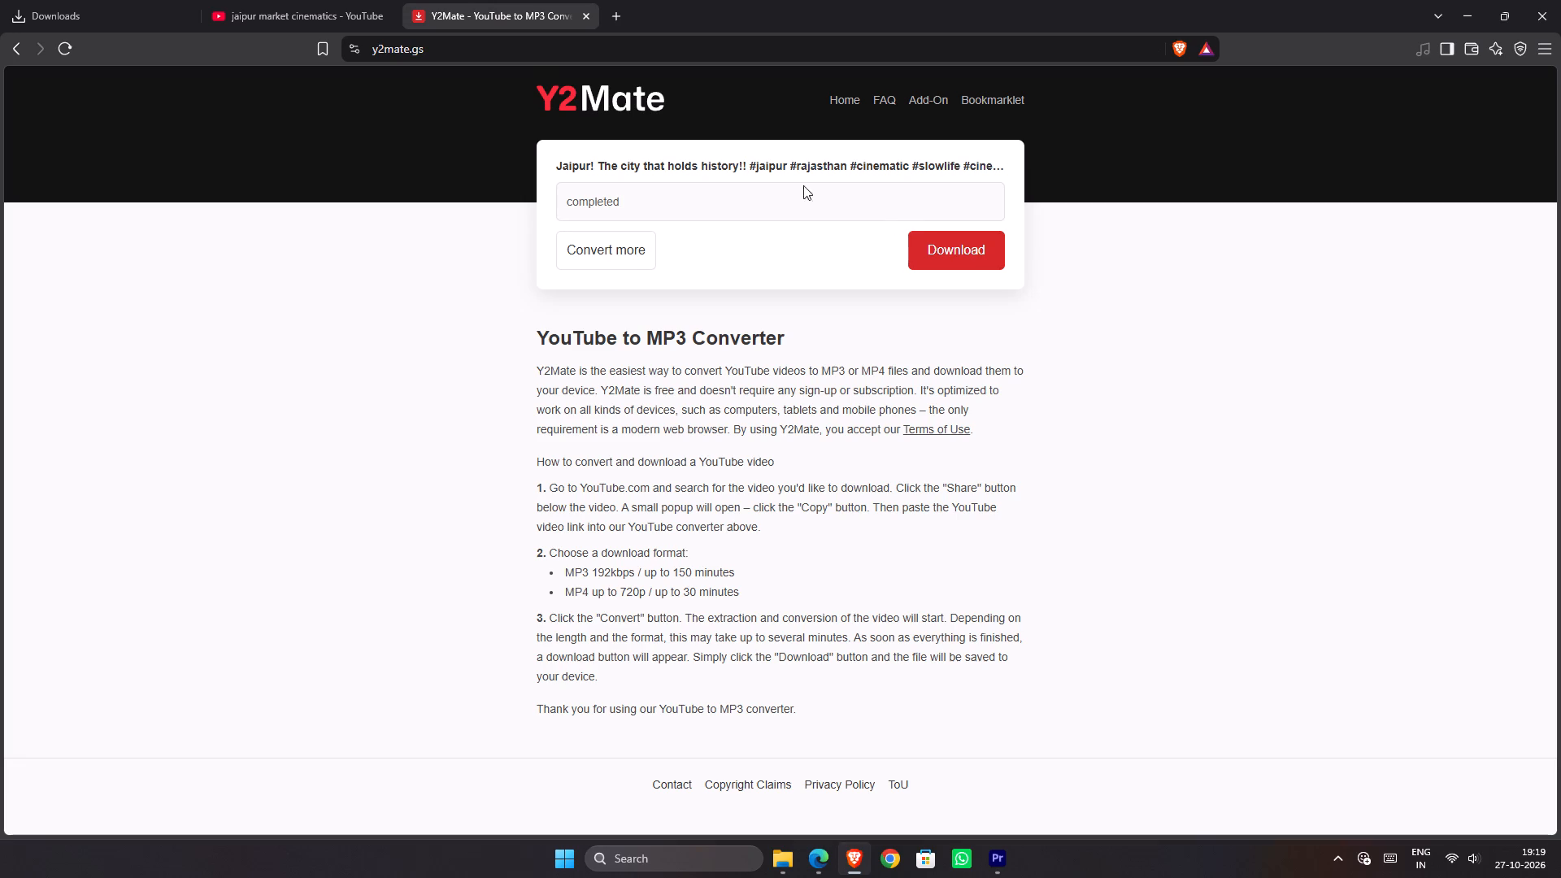
click(967, 259)
click(255, 0)
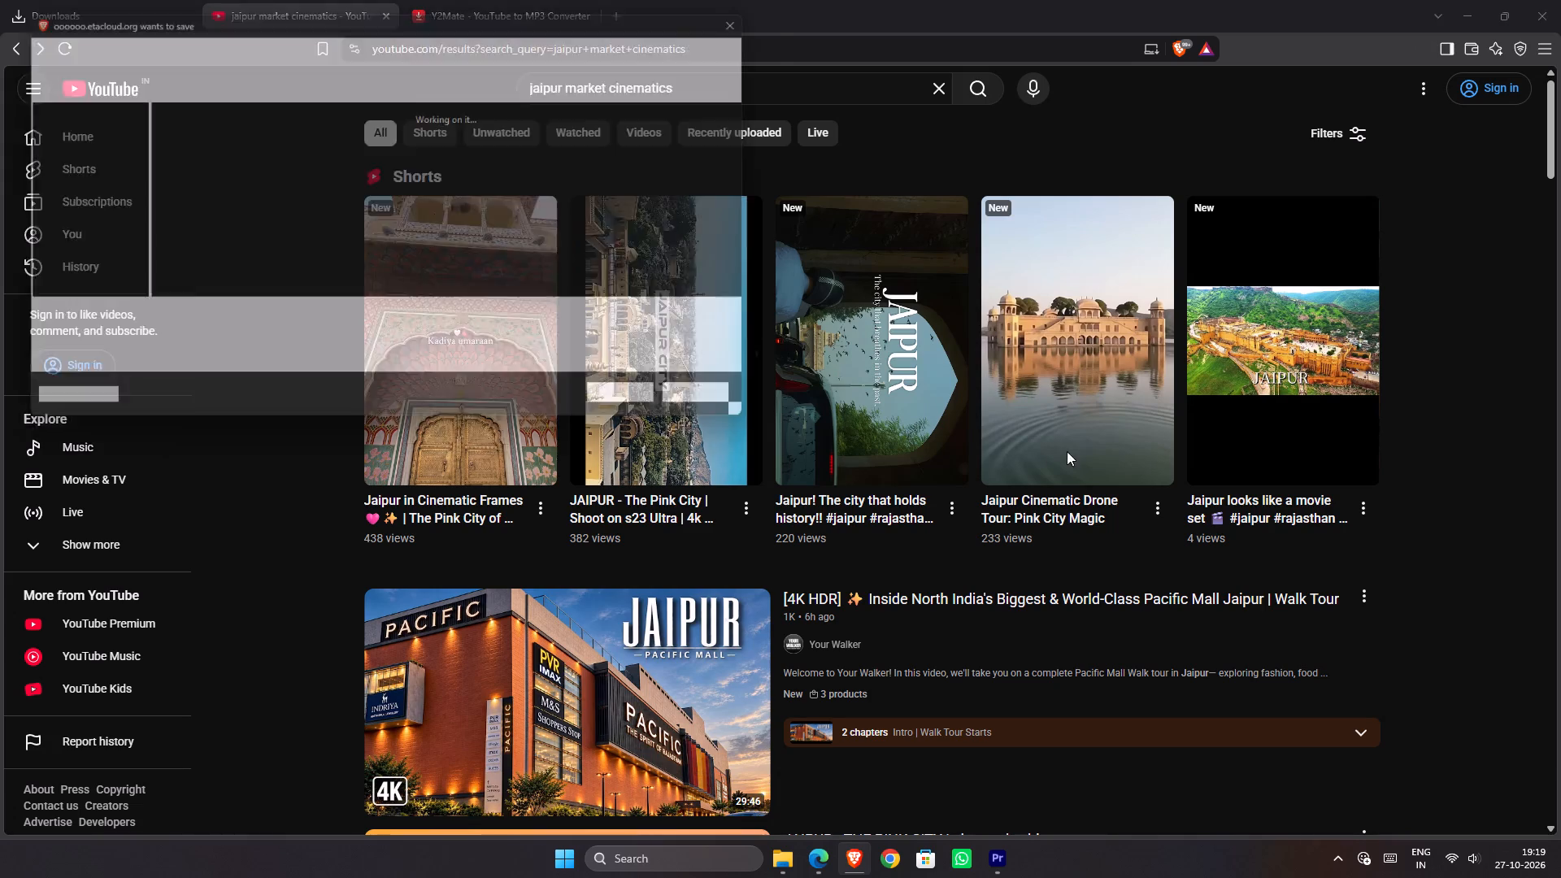
click(632, 400)
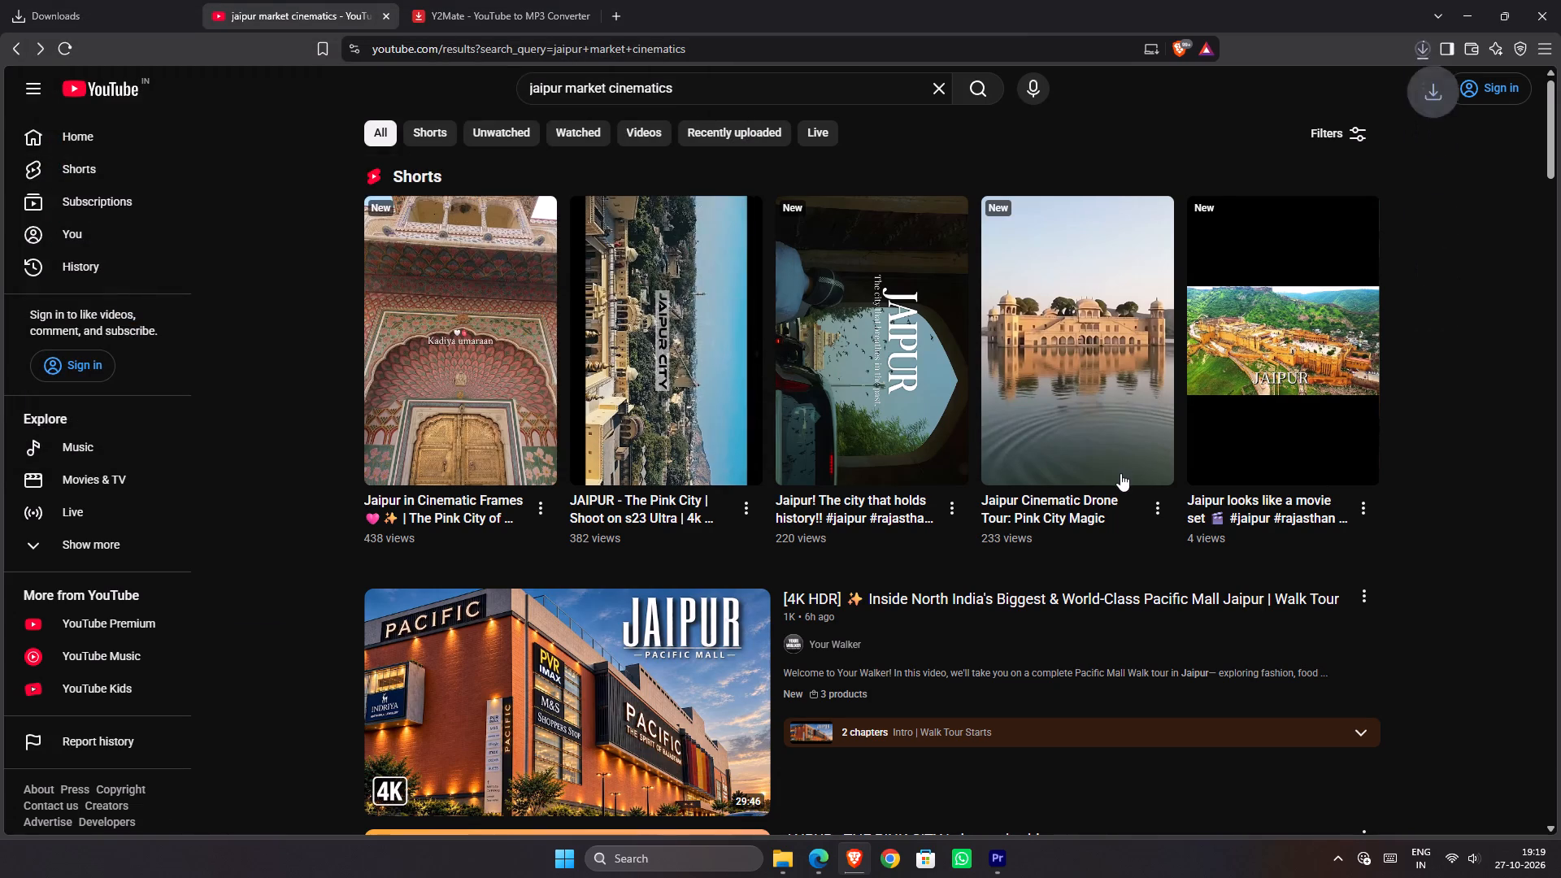
Watch the start of "JAIPUR - THE PINK CITY | cinematic video", read its full description and credits, and return to the search results.
scroll(1120, 473, down, 2)
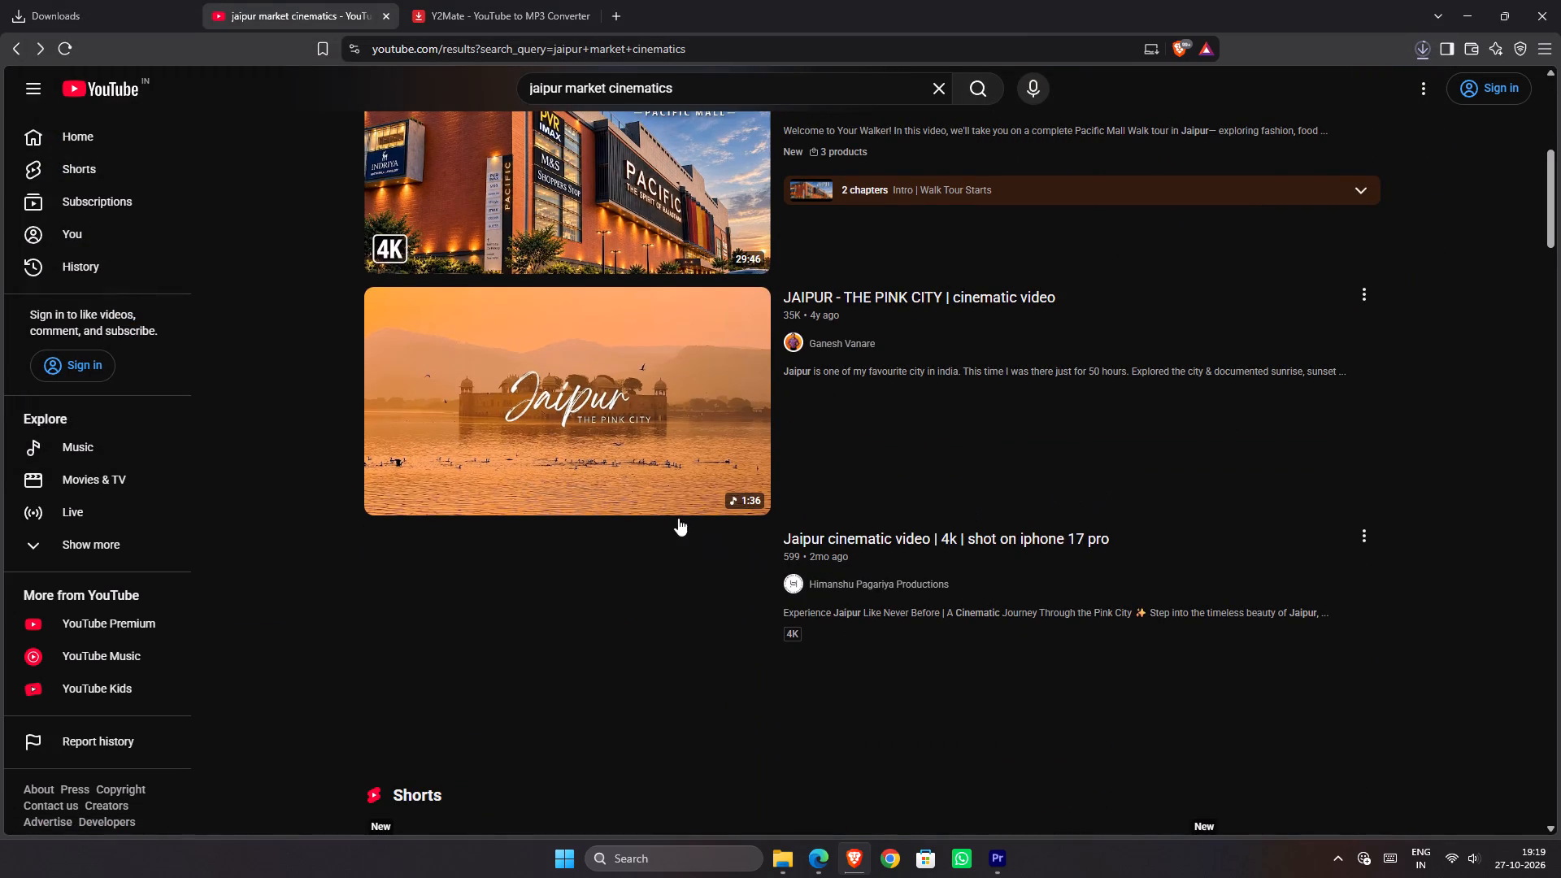
click(666, 445)
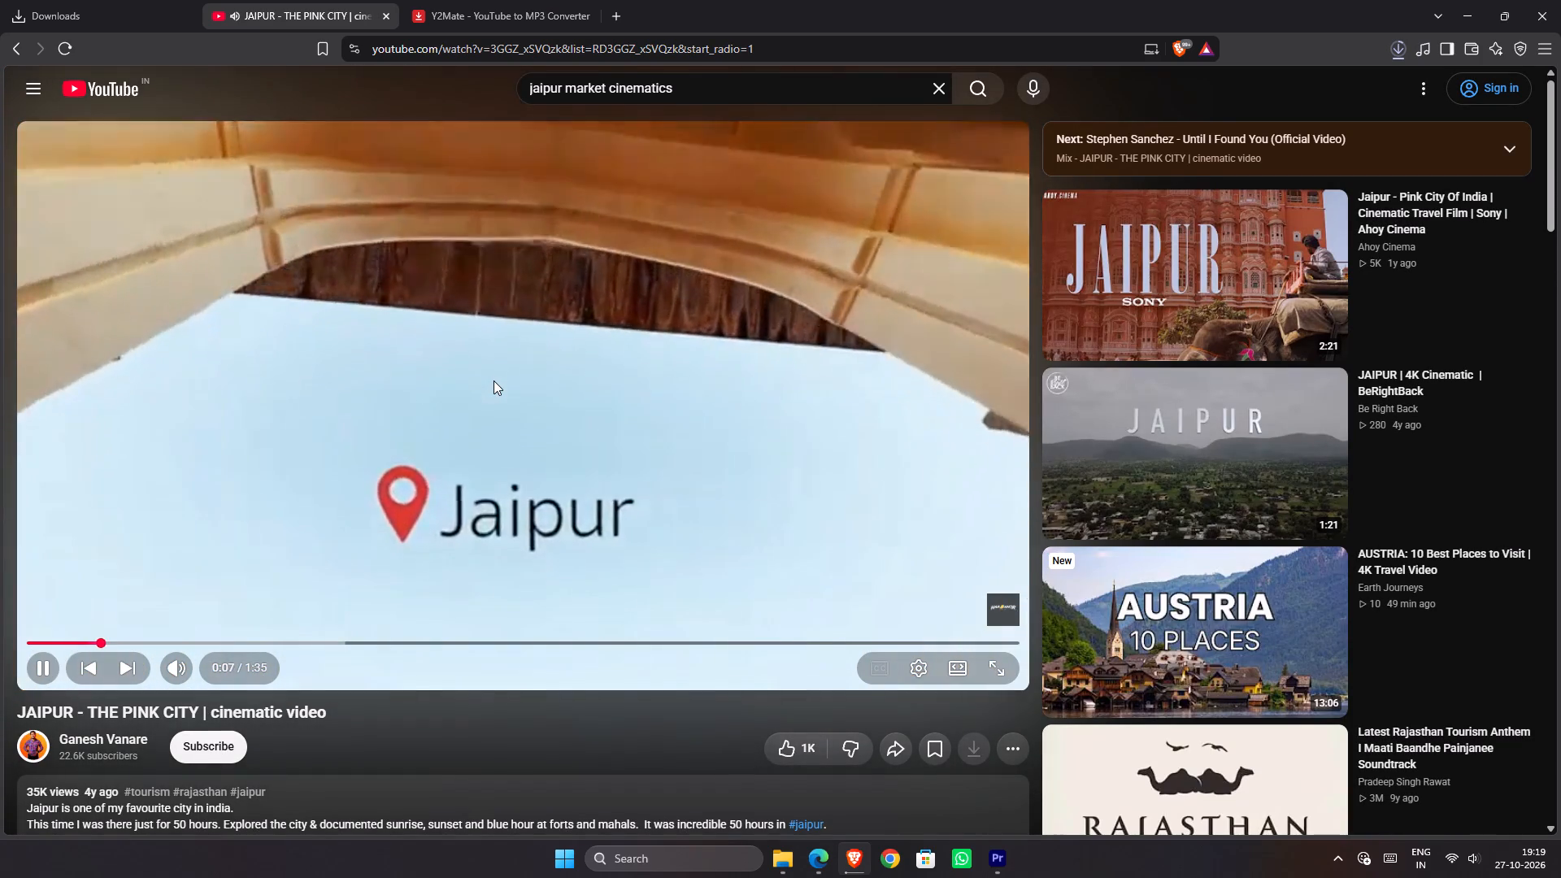
scroll(528, 408, down, 1)
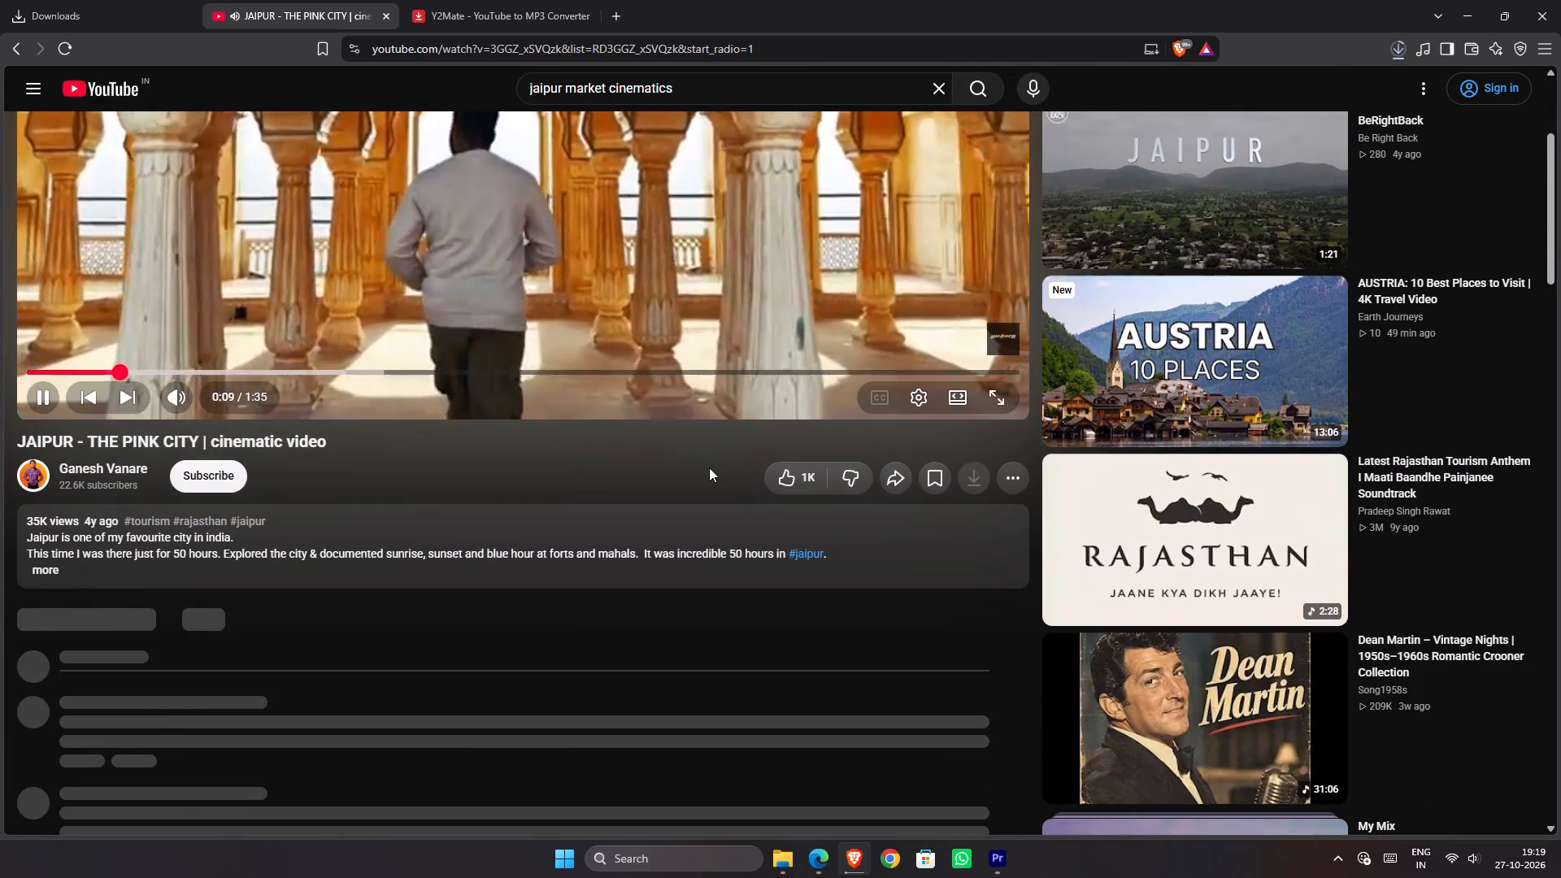
click(63, 562)
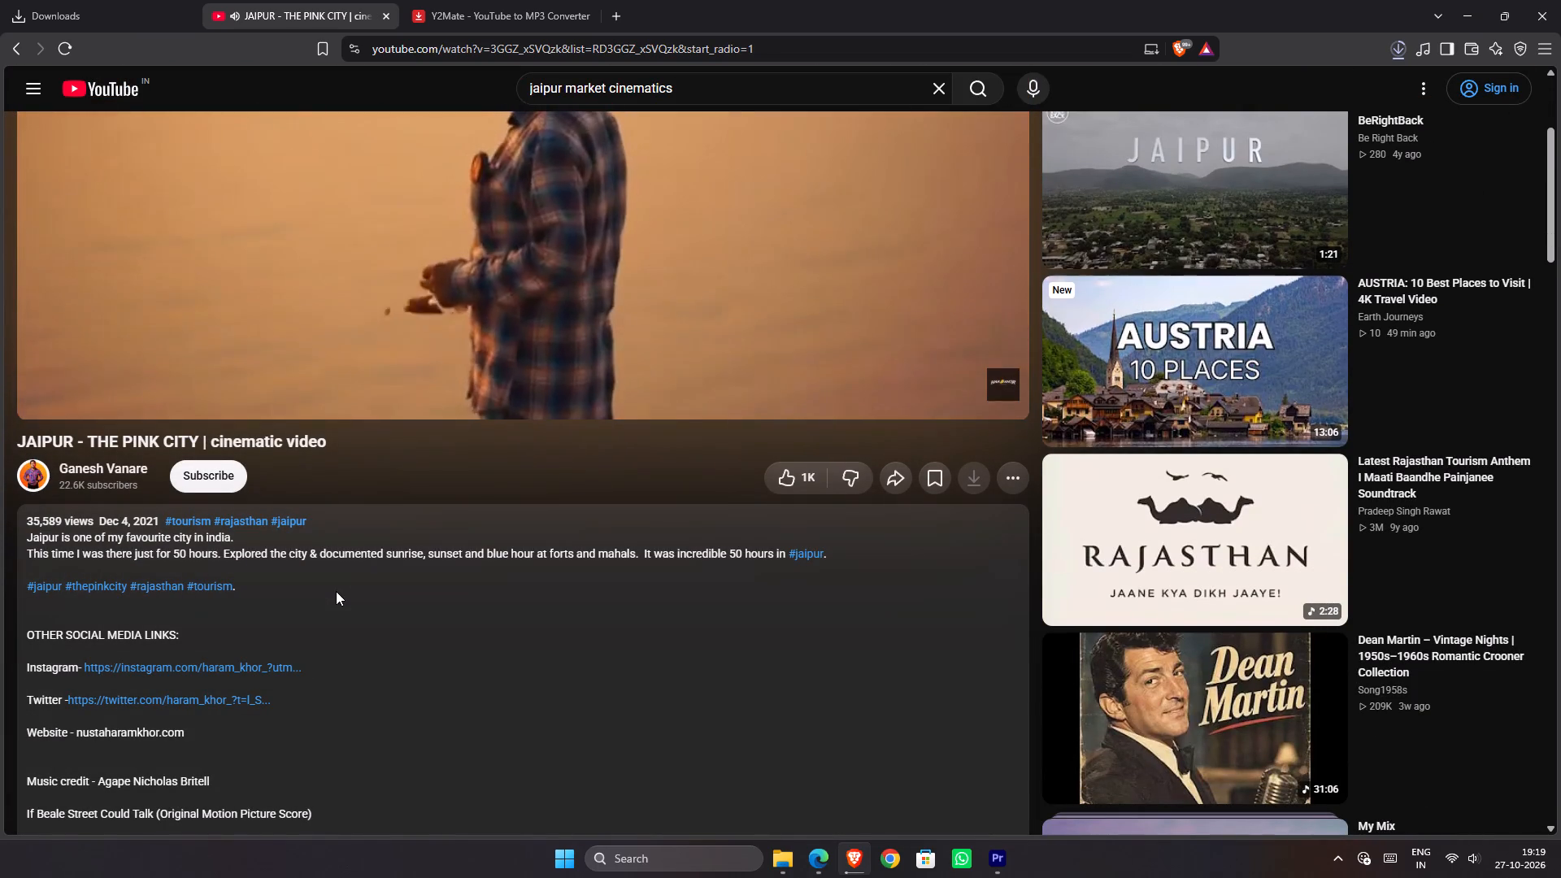
scroll(336, 591, up, 2)
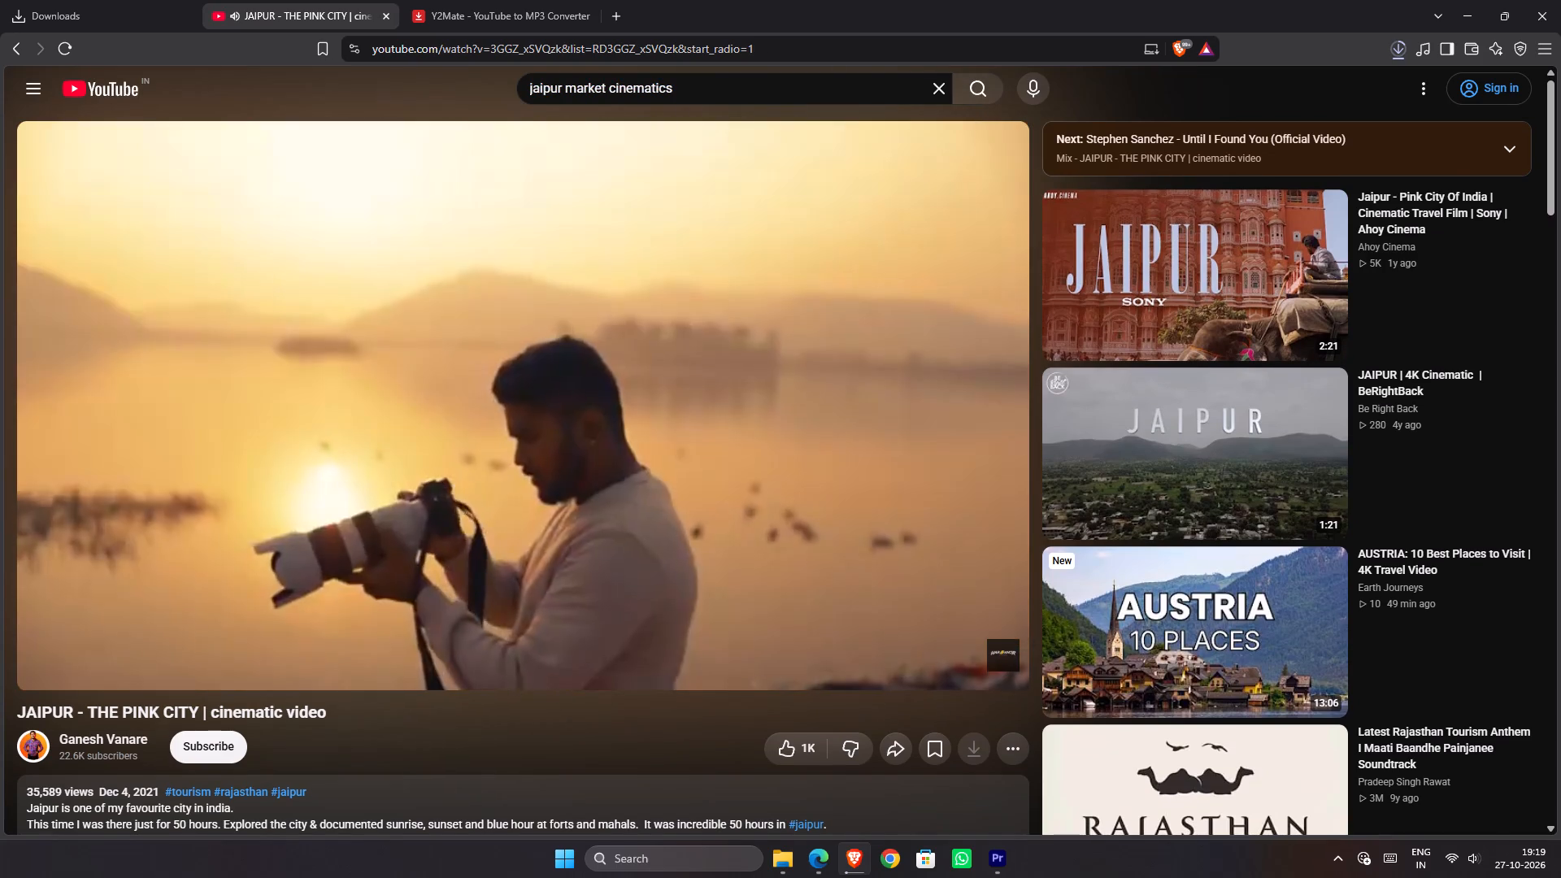
scroll(336, 591, down, 3)
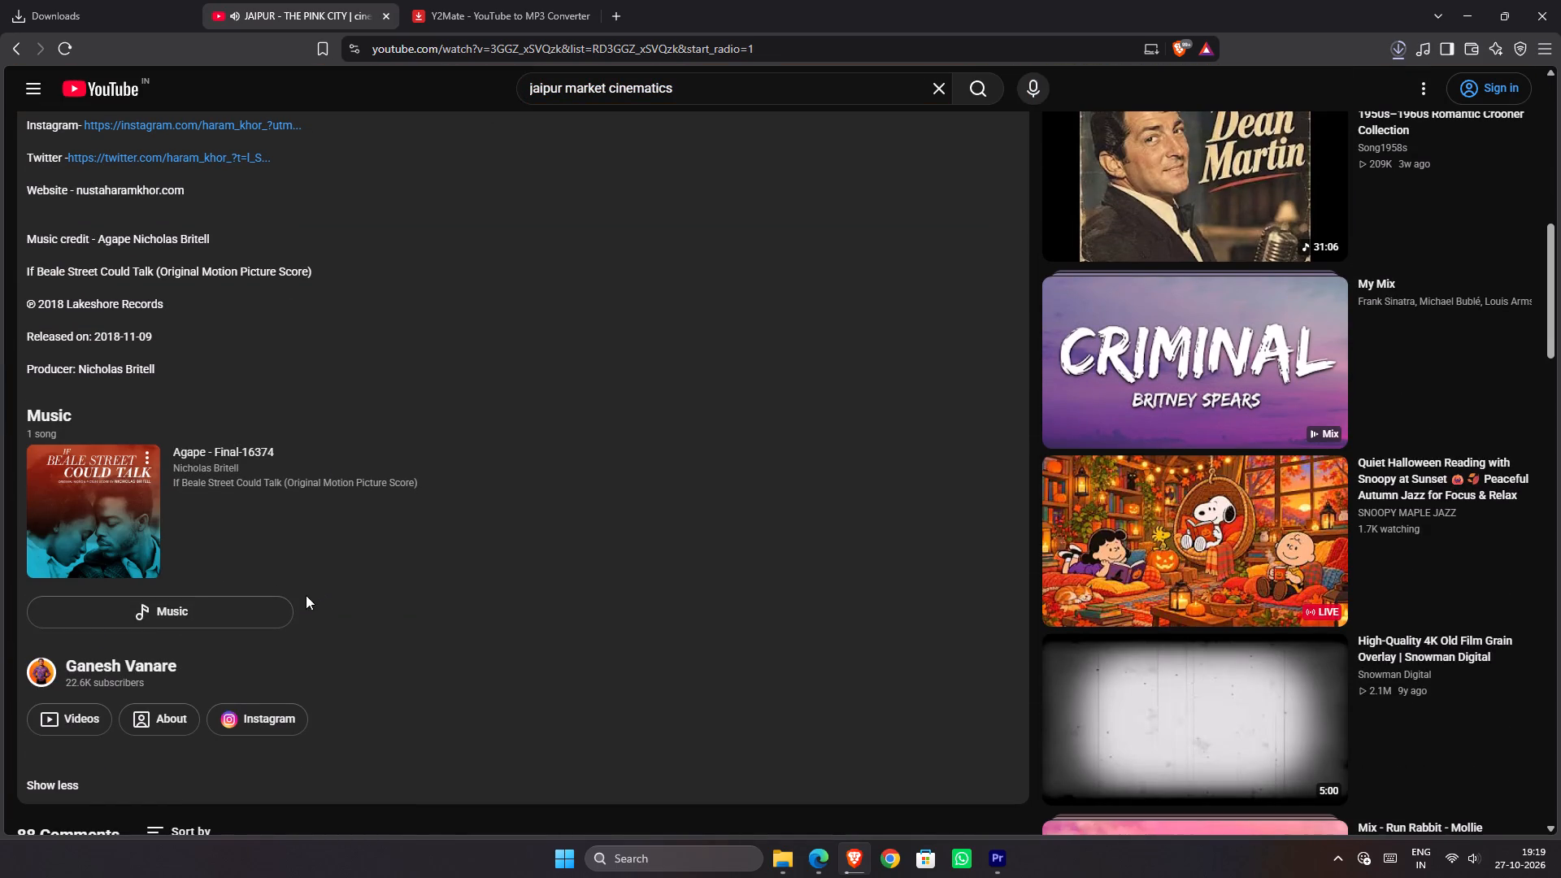
click(20, 52)
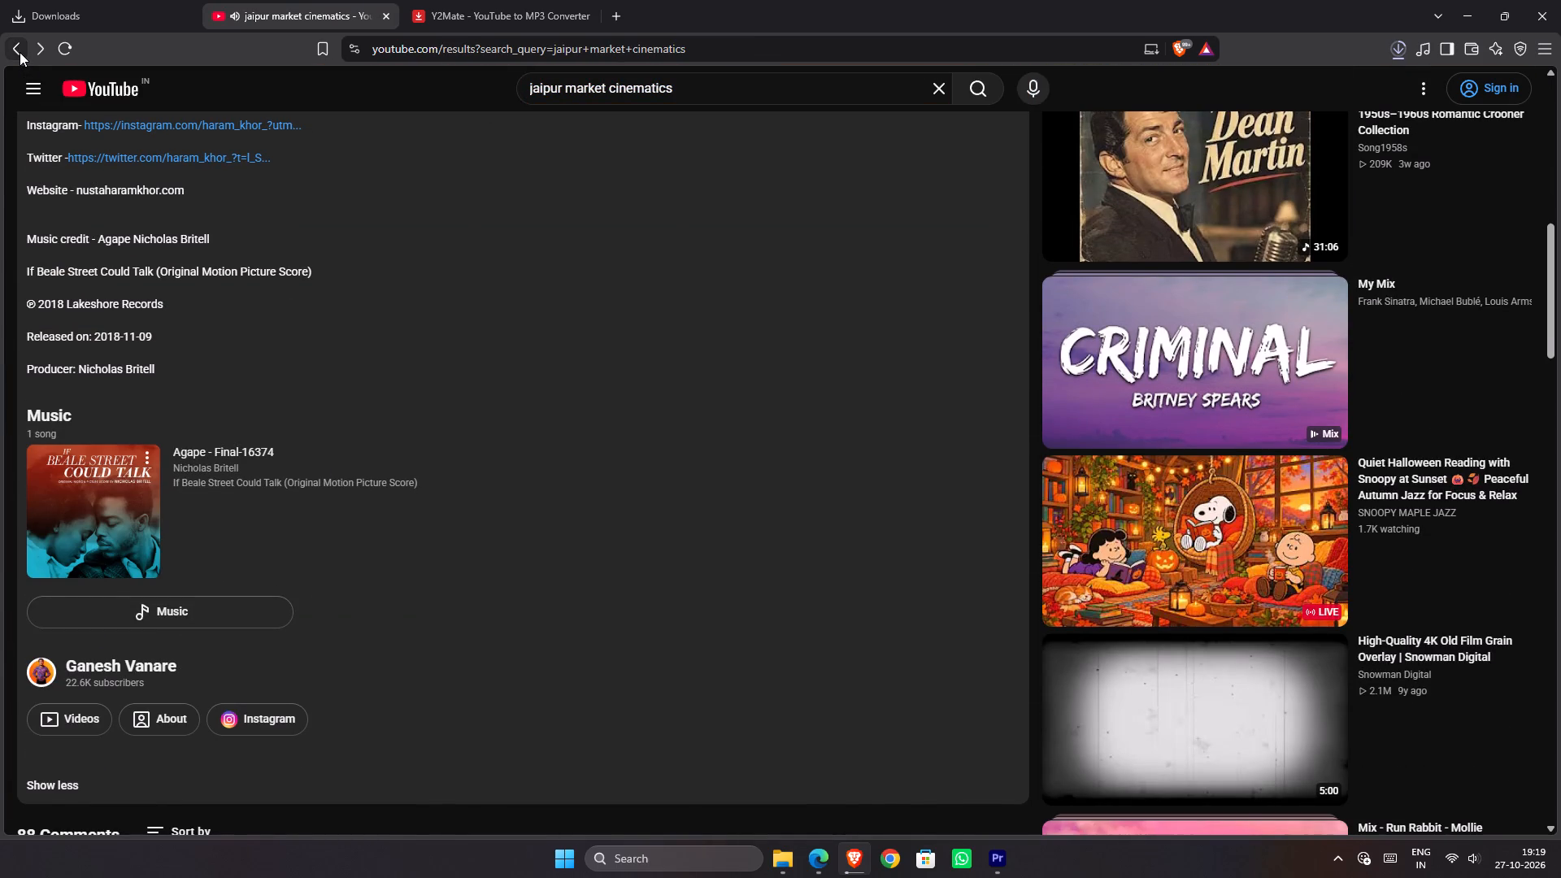
drag(1340, 637, 1343, 877)
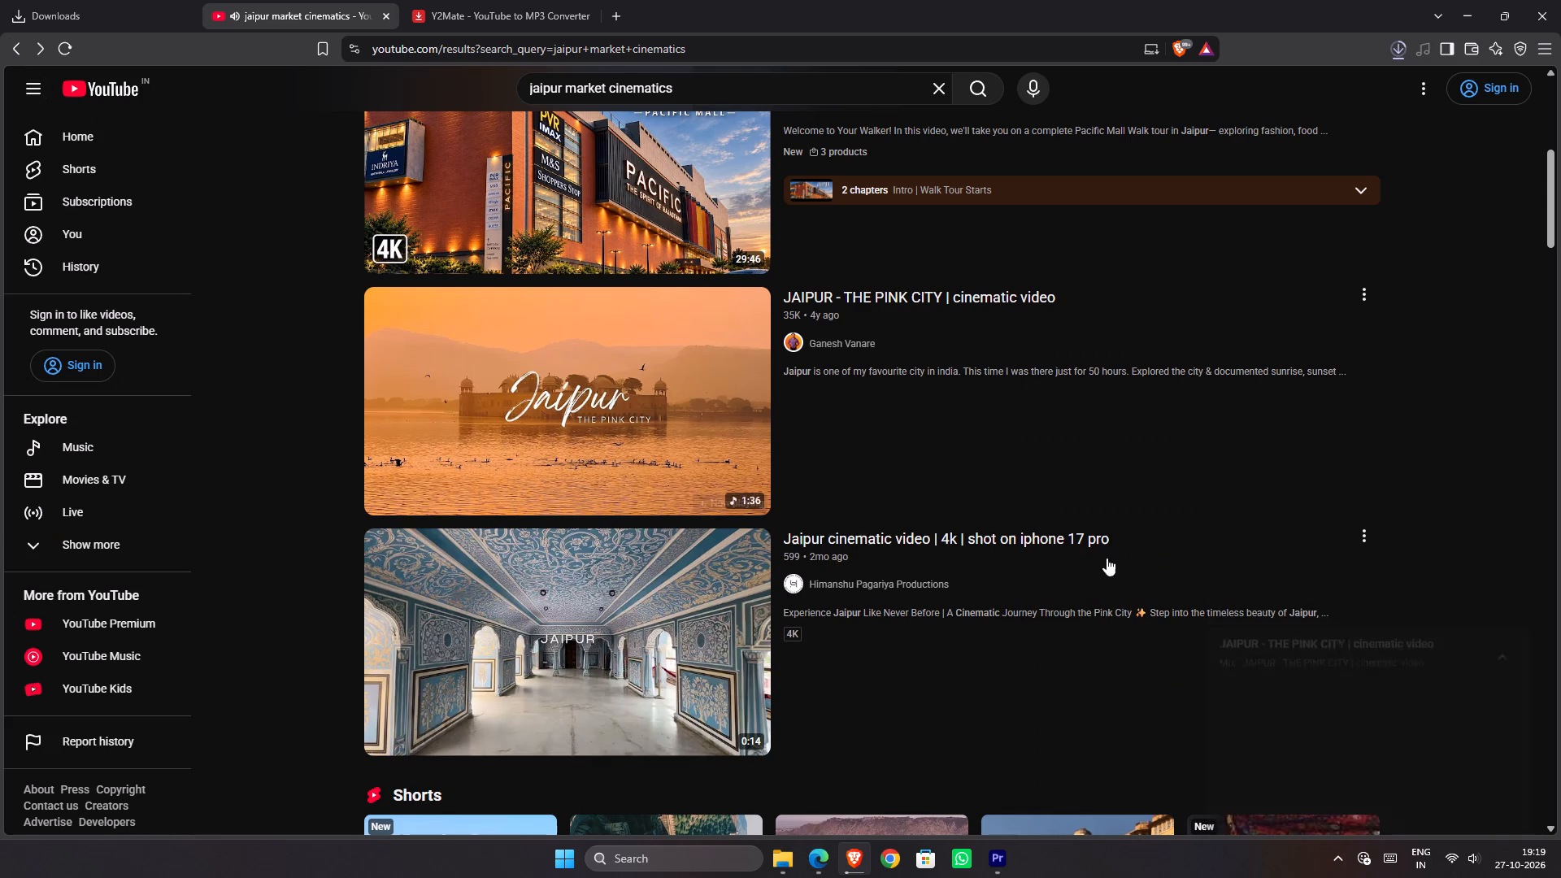
Review the footage and full description of "Jaipur cinematic video | 4k | shot on iphone 17 pro", and return to the search results.
scroll(1086, 522, down, 1)
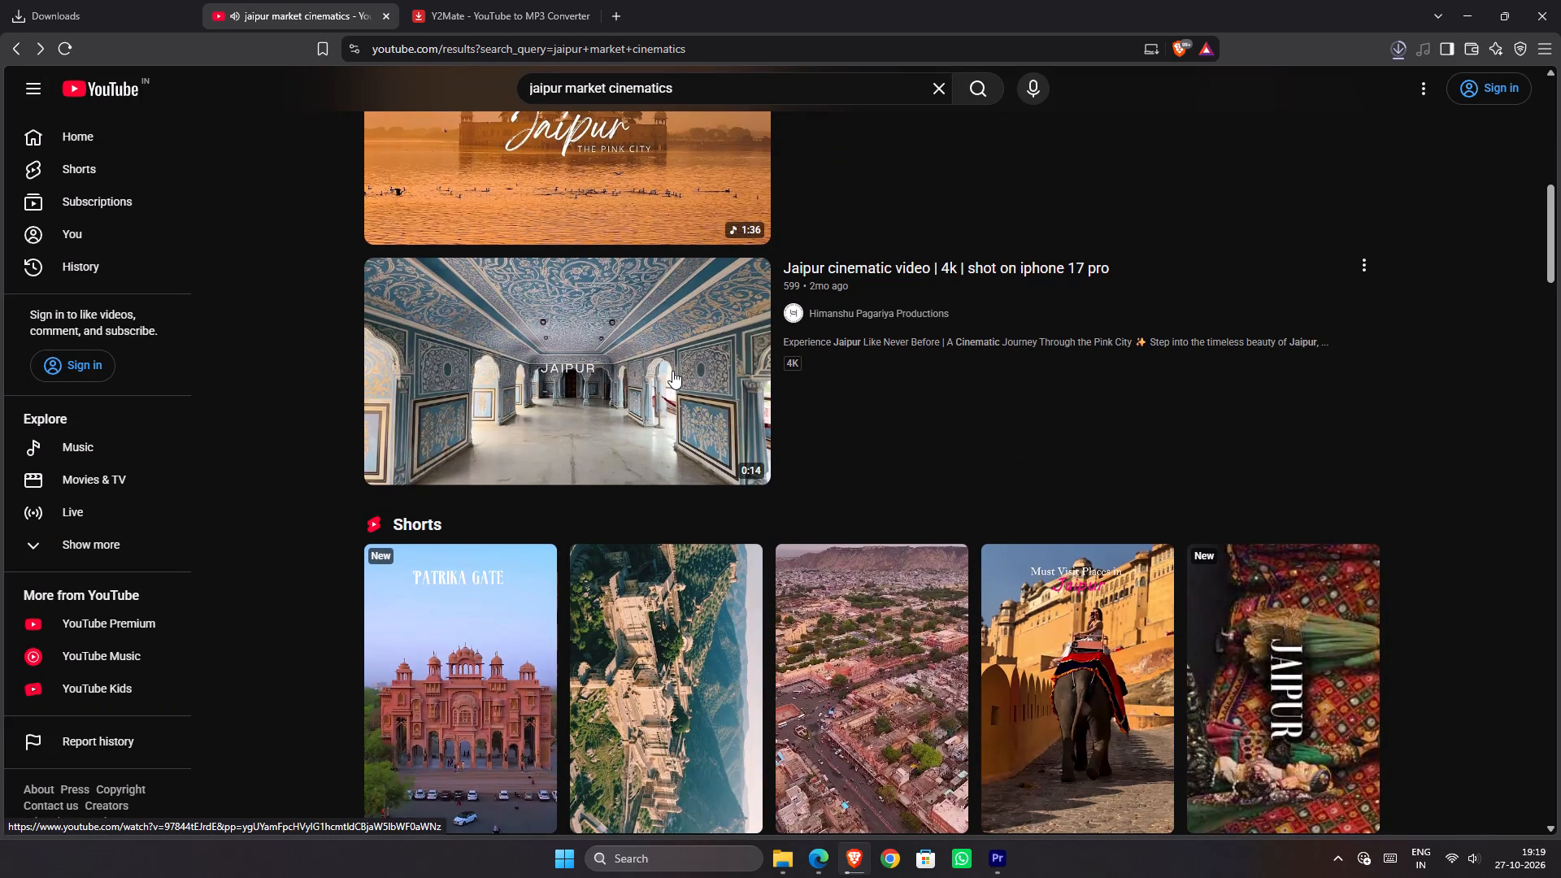
scroll(692, 425, down, 1)
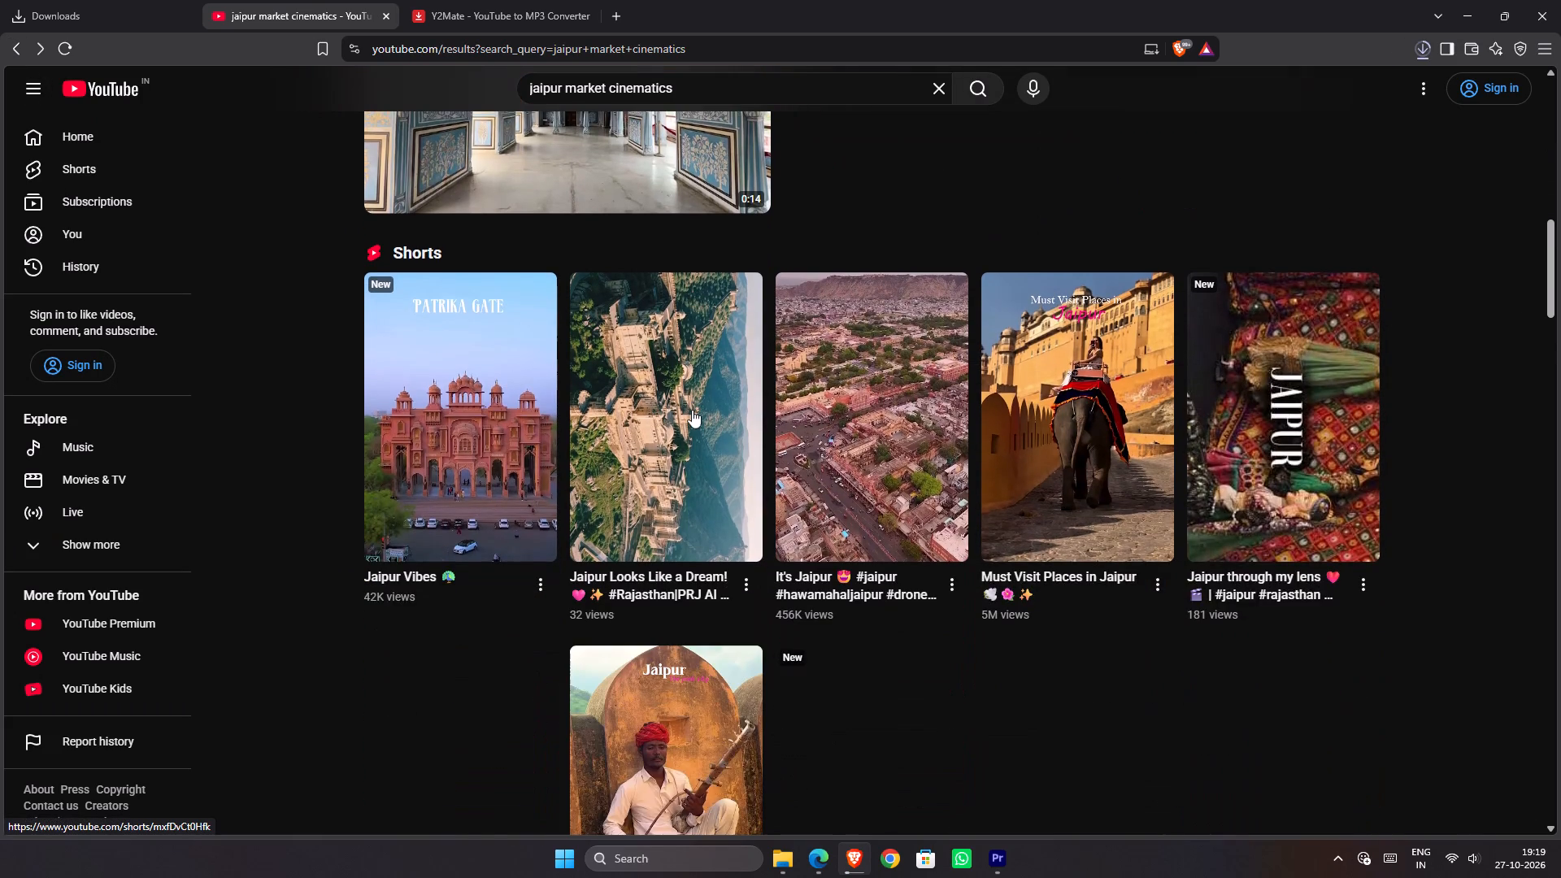
scroll(681, 319, up, 1)
click(691, 348)
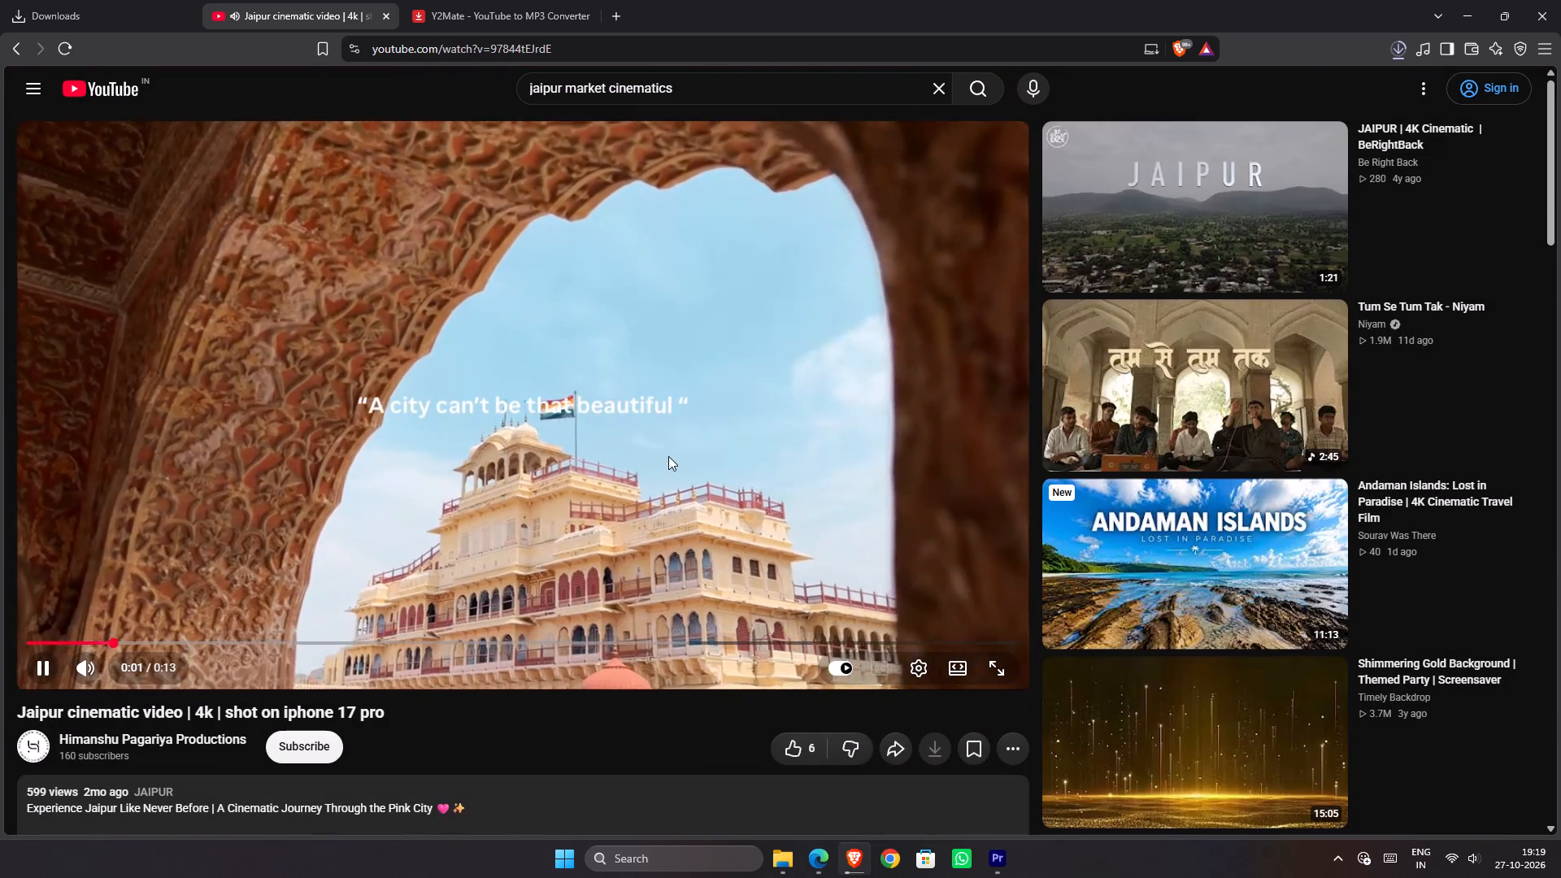
click(362, 508)
scroll(524, 476, down, 1)
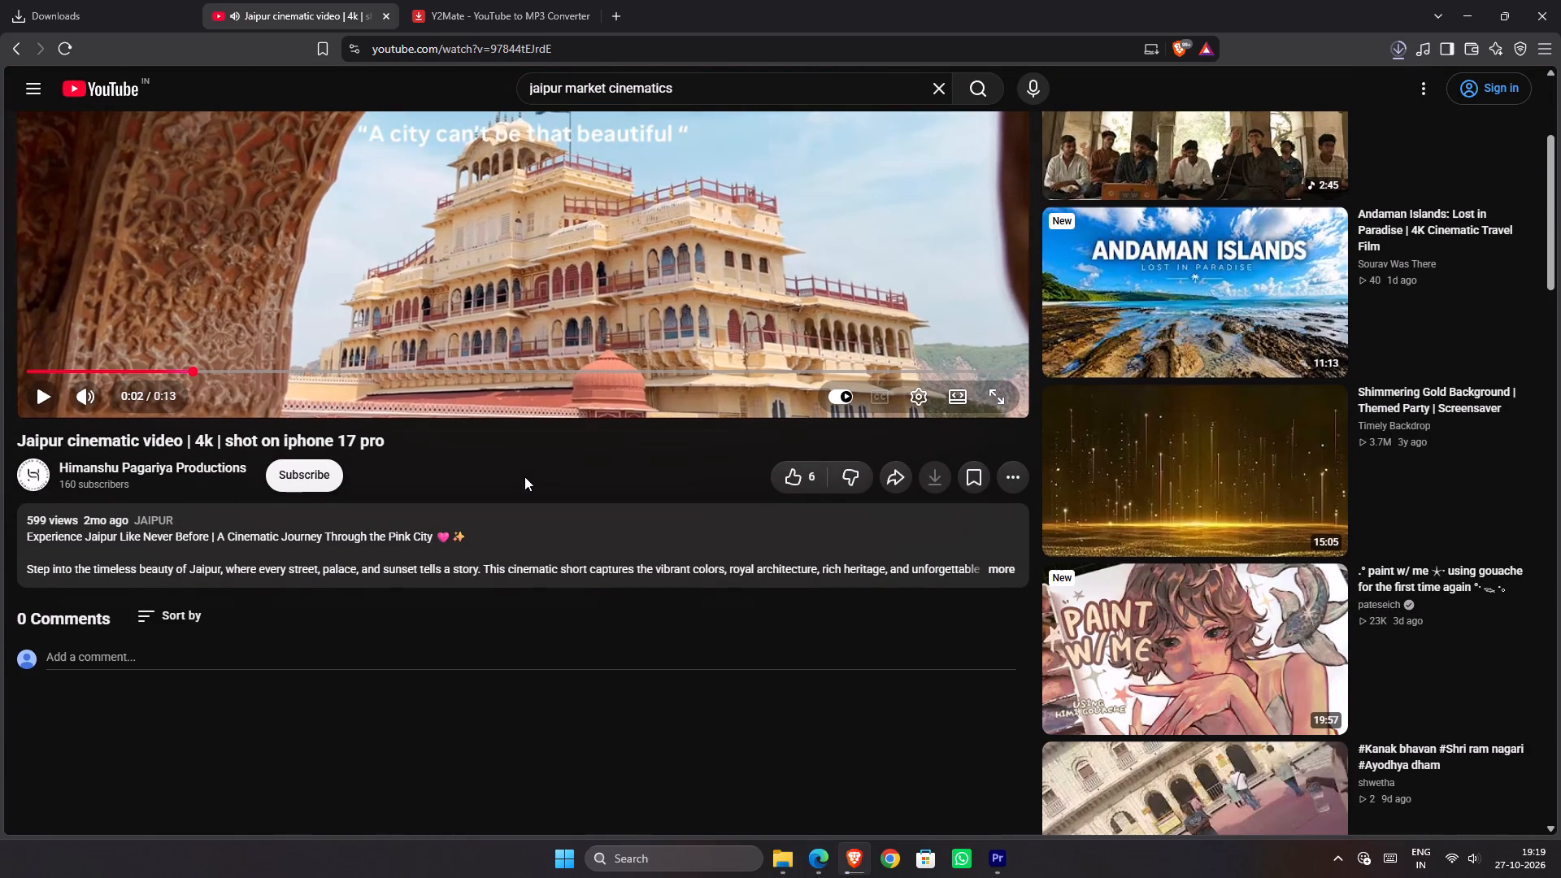
click(298, 560)
scroll(441, 547, down, 1)
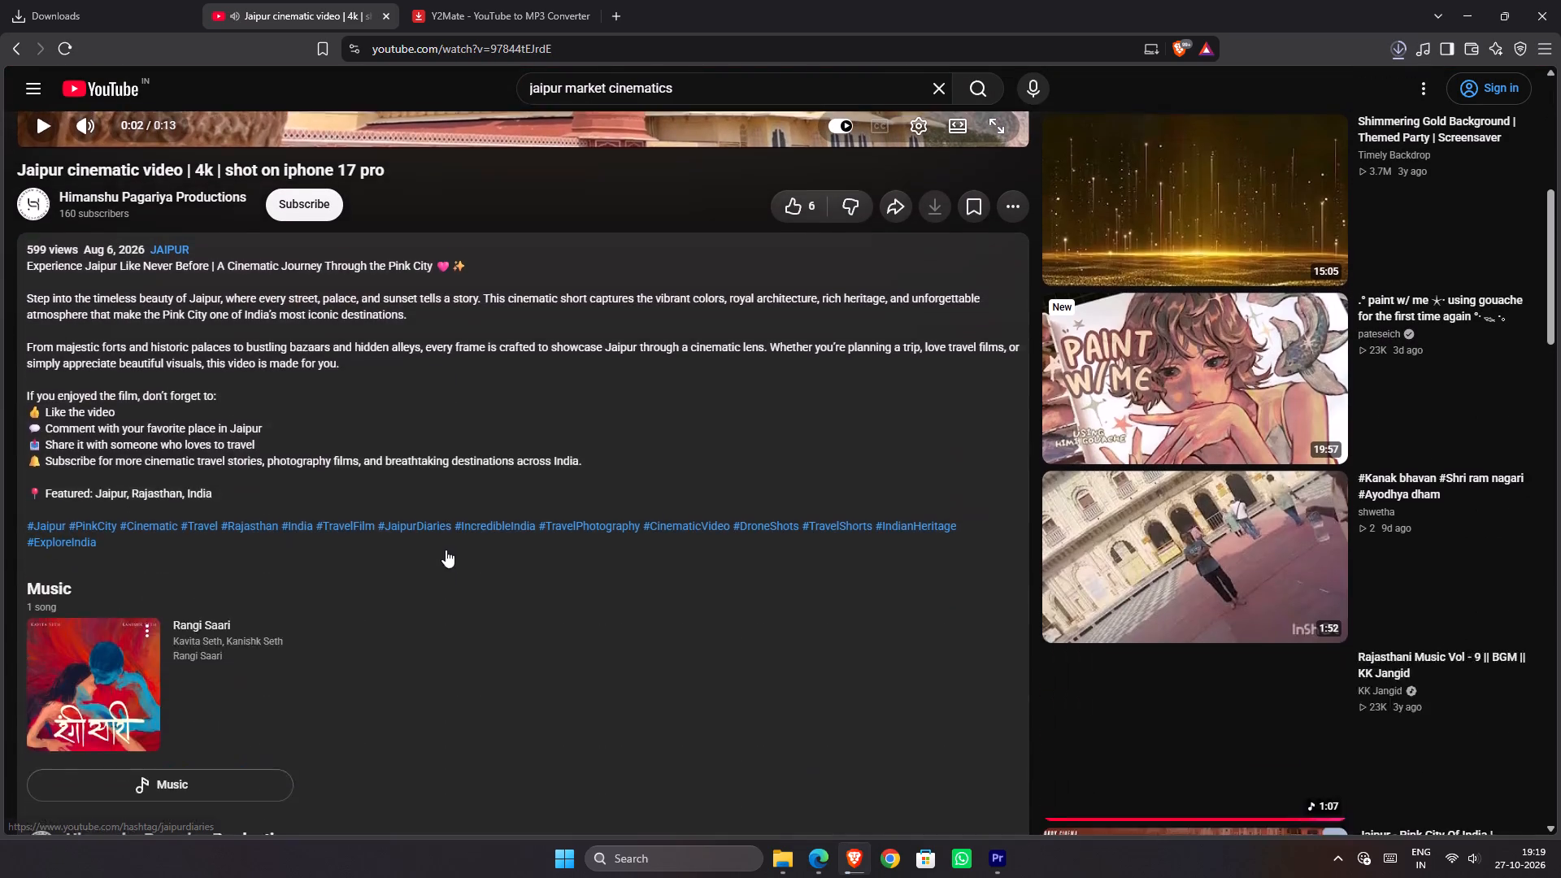
scroll(446, 550, down, 1)
scroll(448, 550, up, 1)
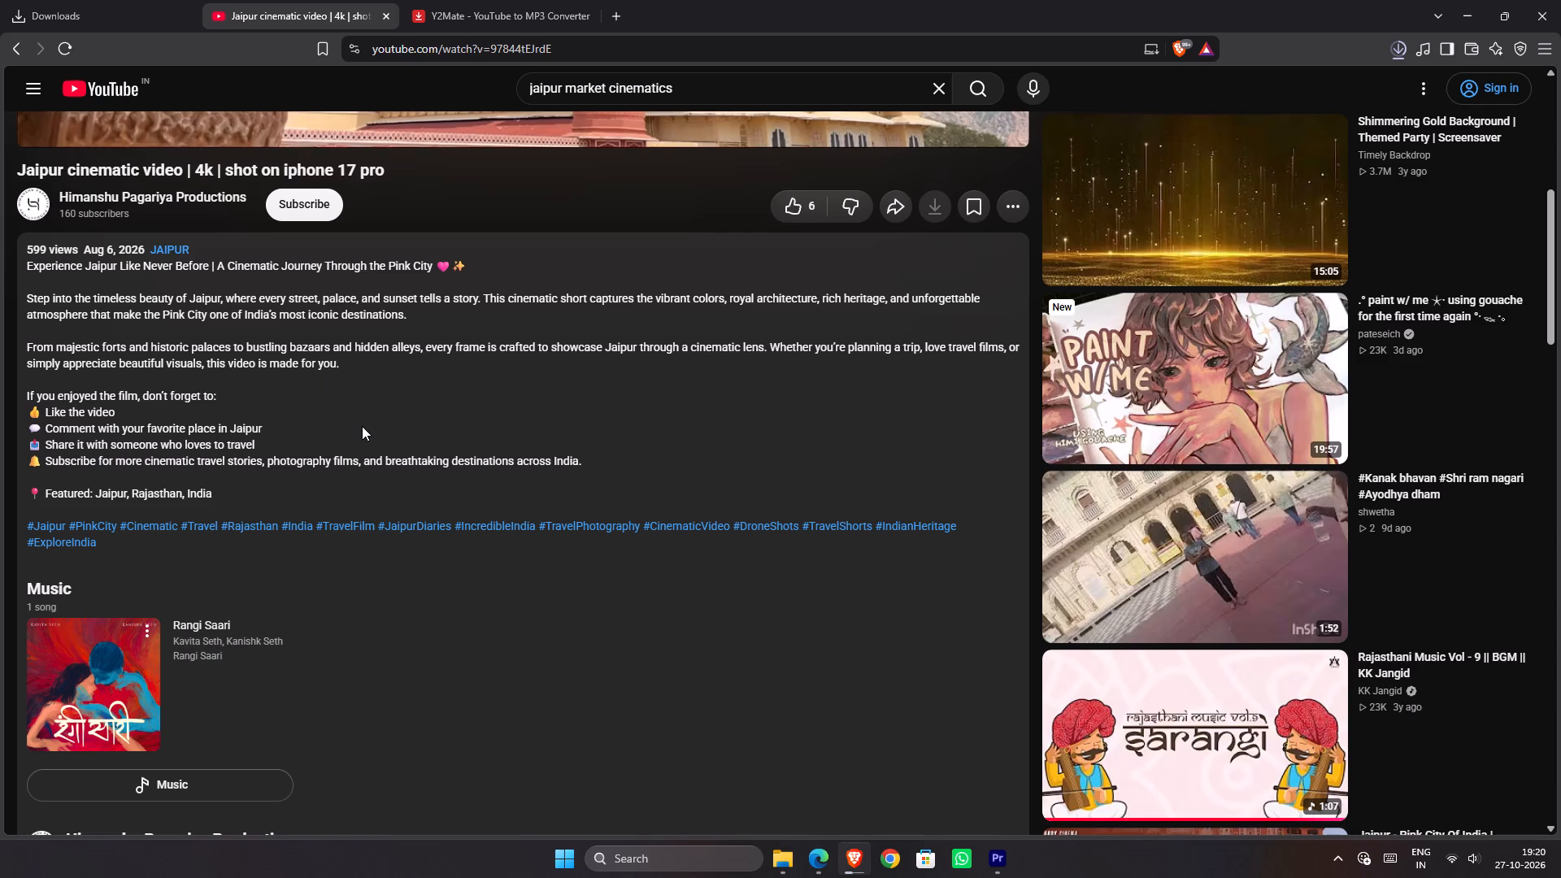
scroll(362, 429, down, 2)
scroll(362, 437, up, 4)
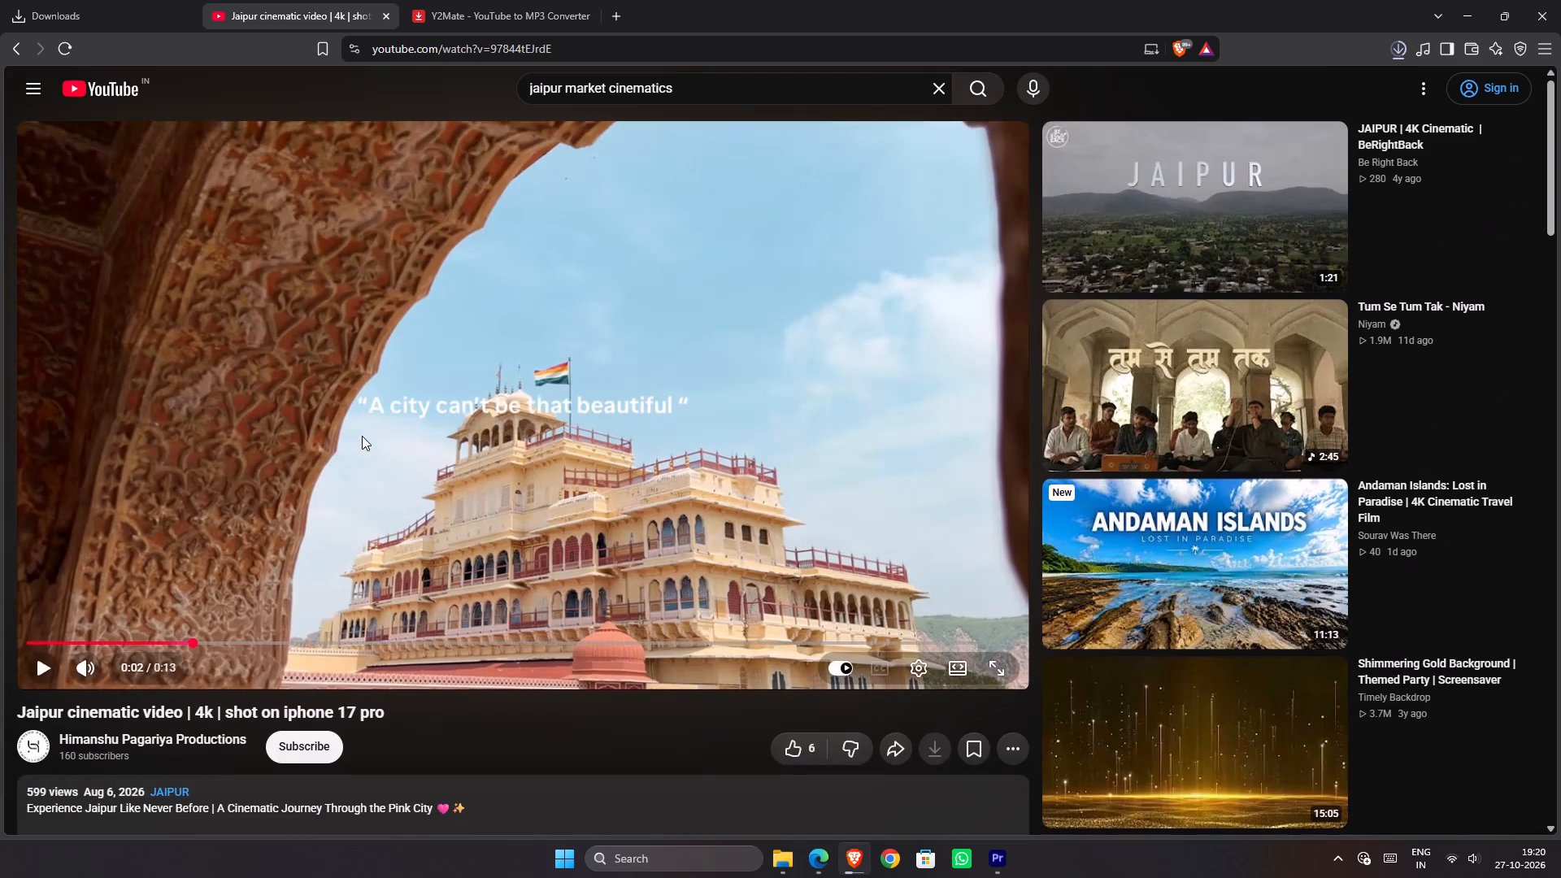
scroll(362, 436, up, 1)
scroll(362, 432, down, 1)
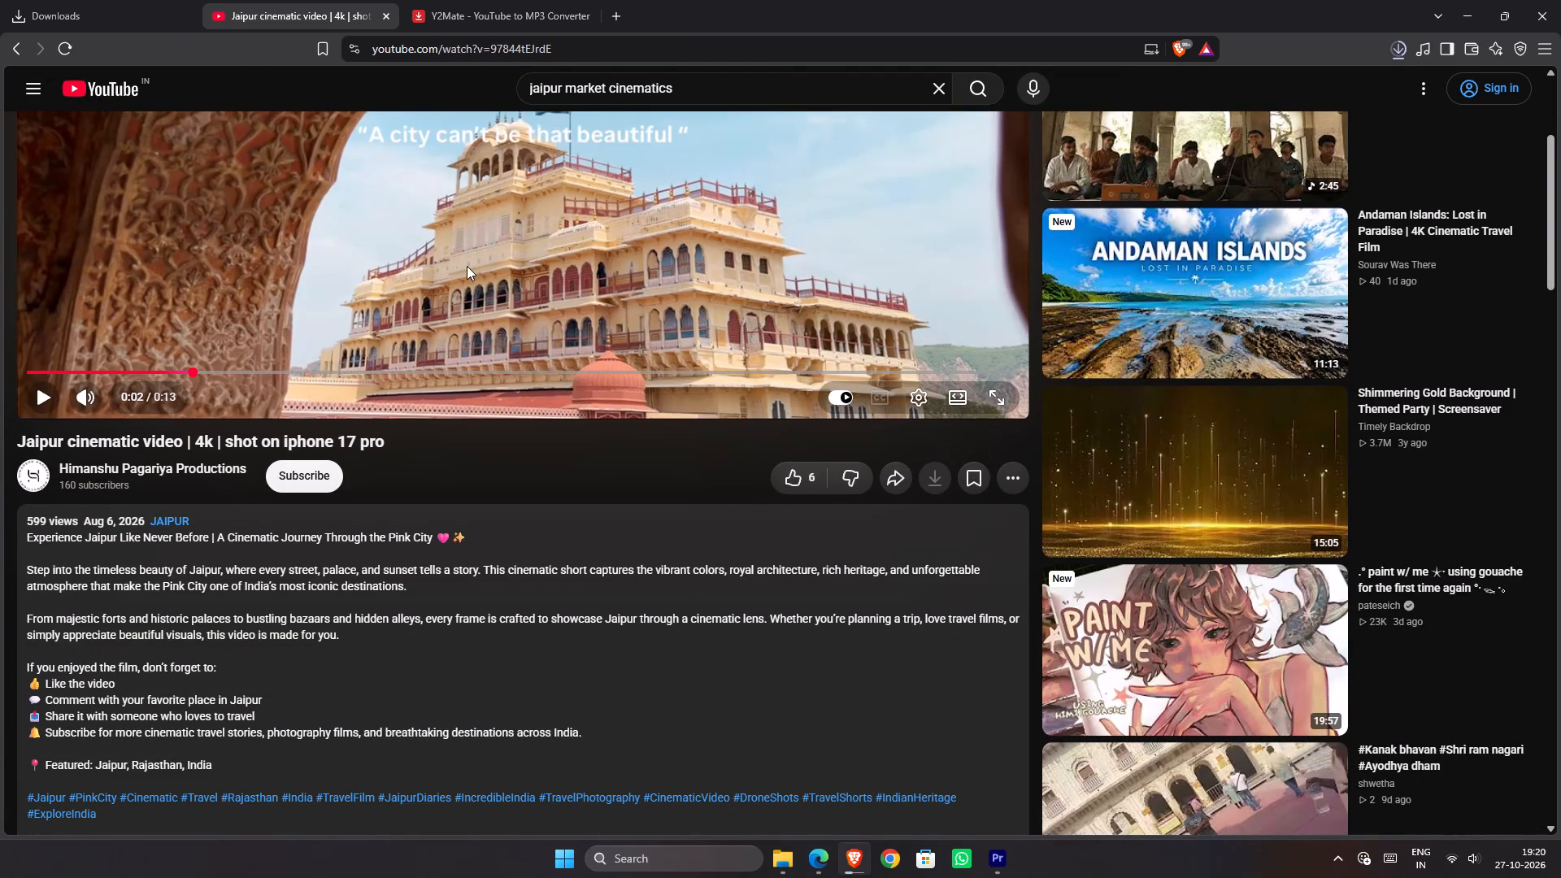
click(467, 266)
scroll(472, 266, up, 1)
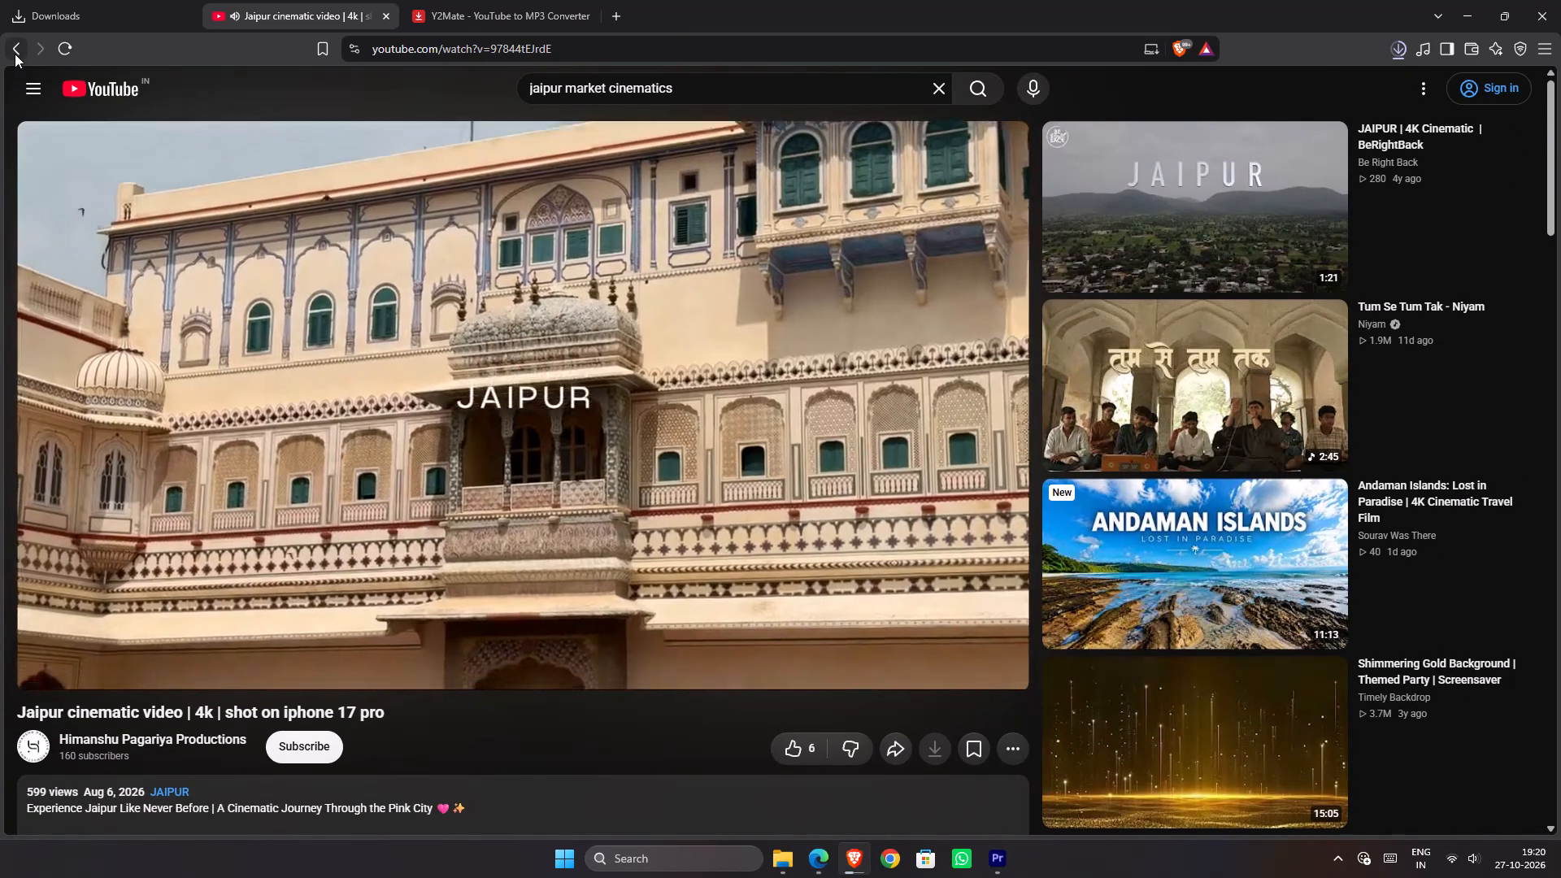
click(15, 54)
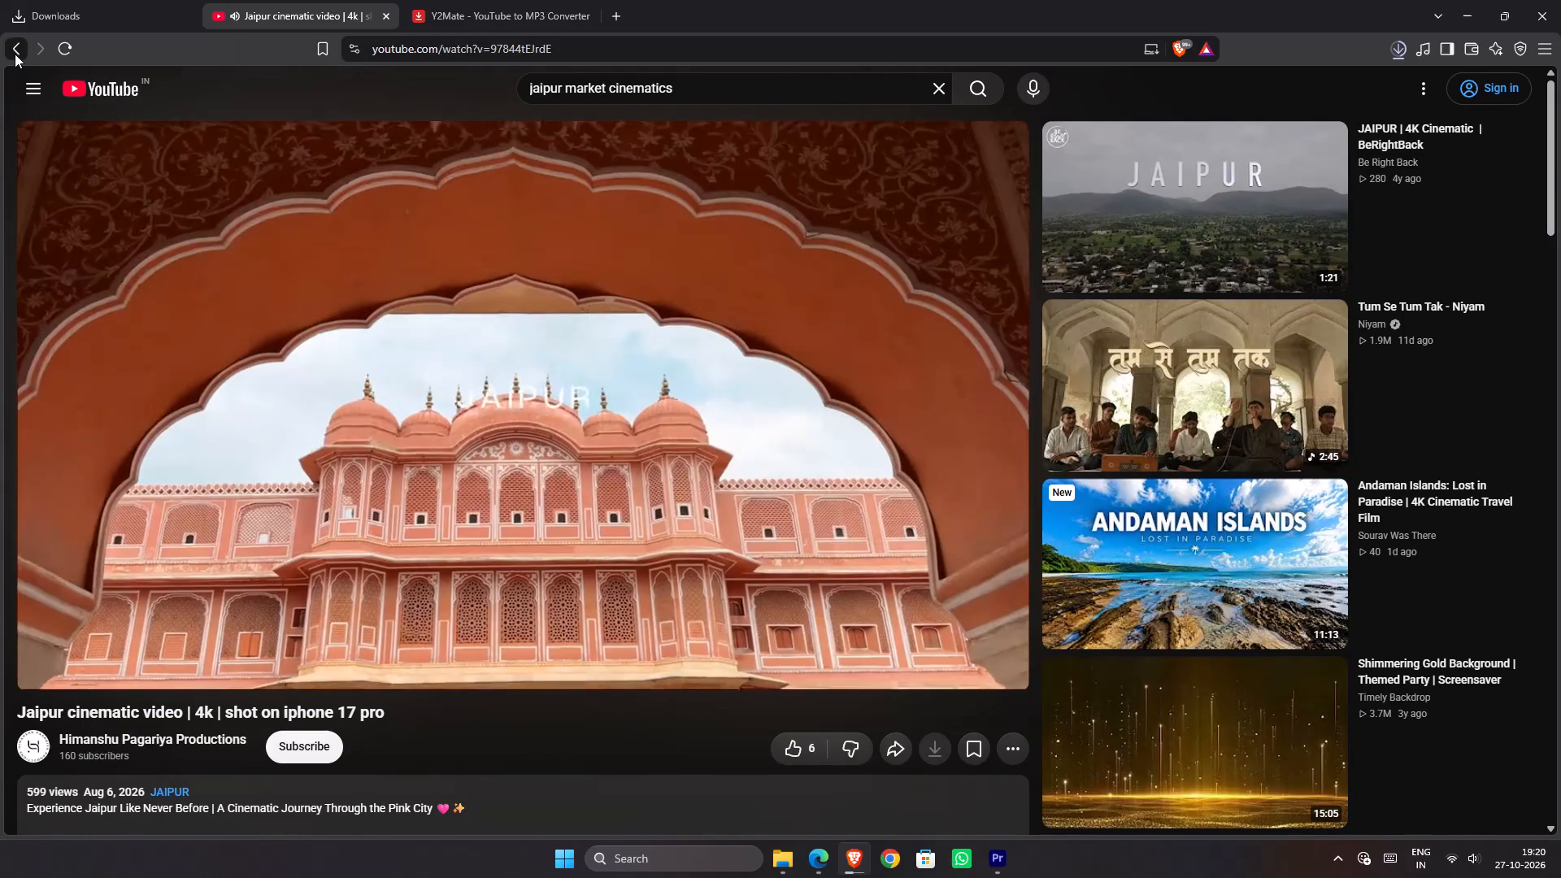
Browse the remaining Jaipur Shorts and cinematic travel videos in the search results, previewing candidates for market and textile footage.
scroll(1456, 372, down, 1)
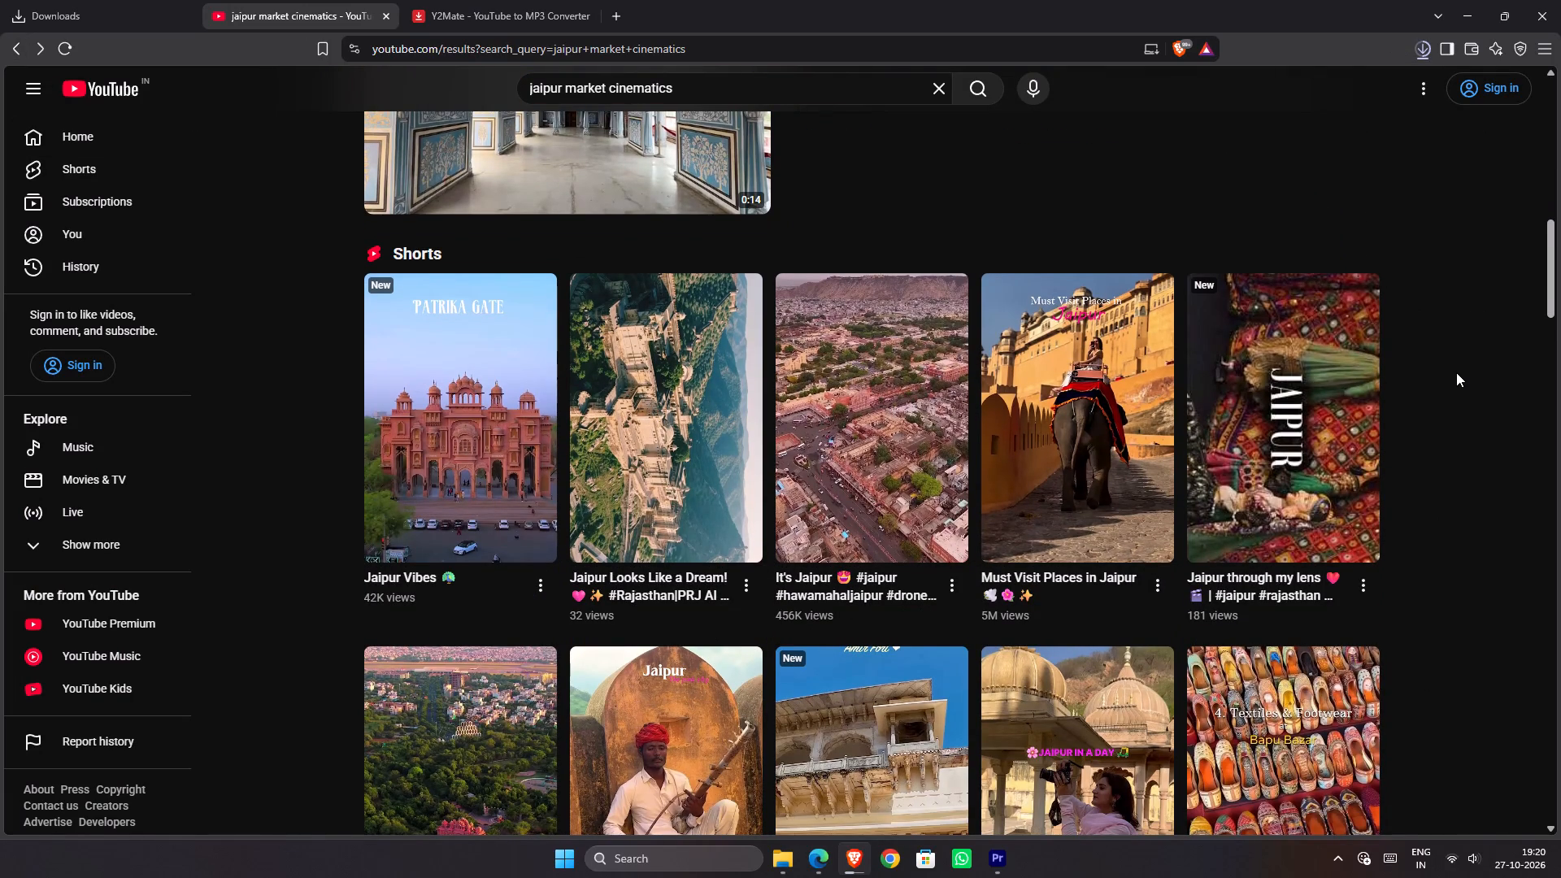
scroll(1456, 372, down, 1)
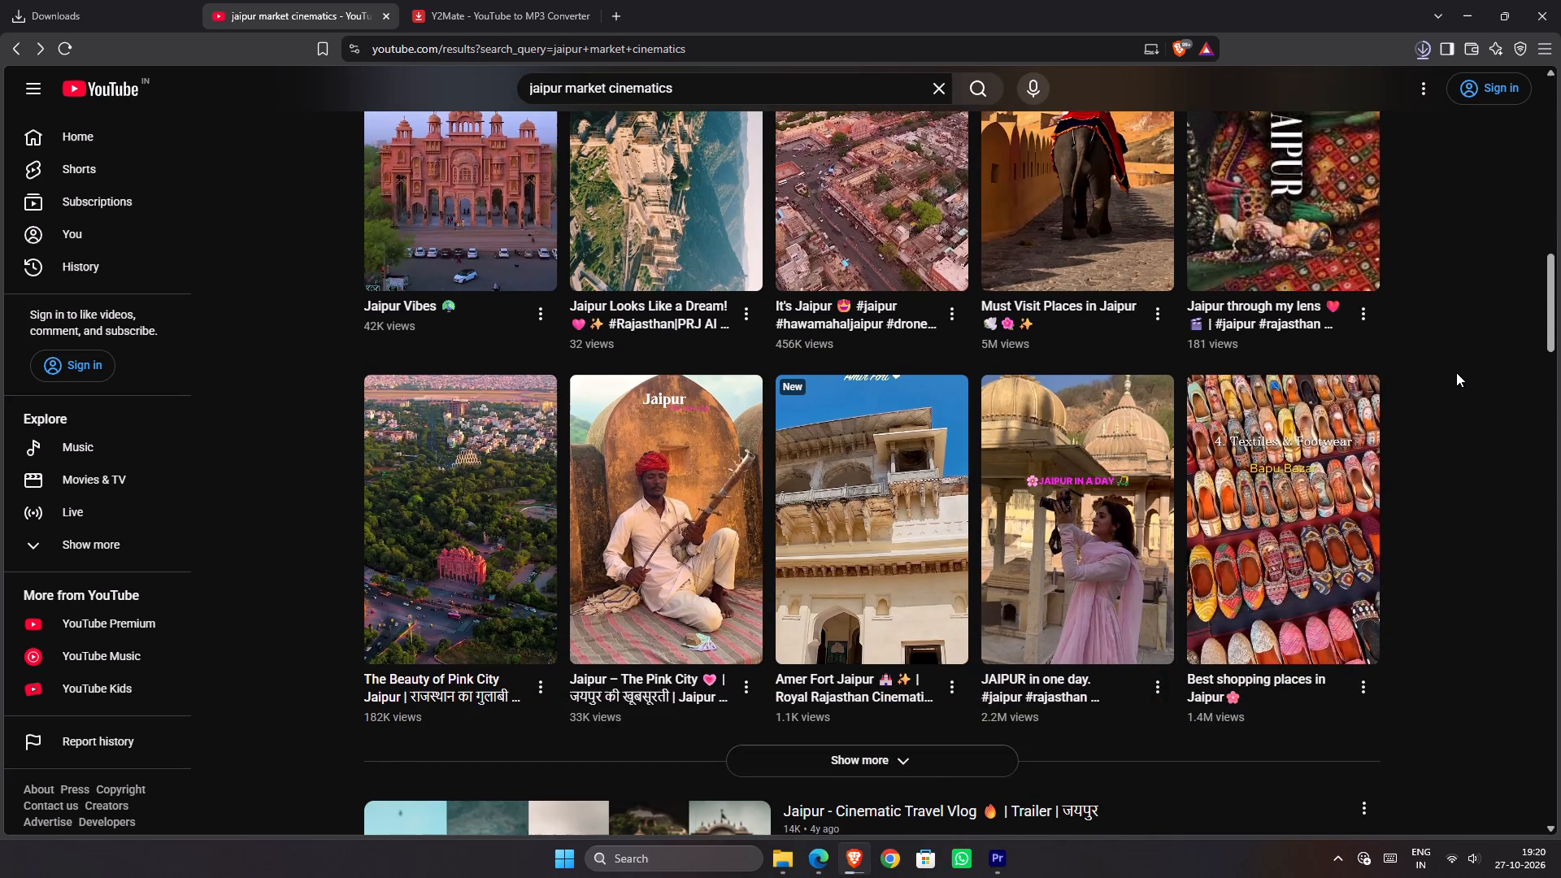
scroll(1456, 372, down, 1)
scroll(1456, 372, up, 1)
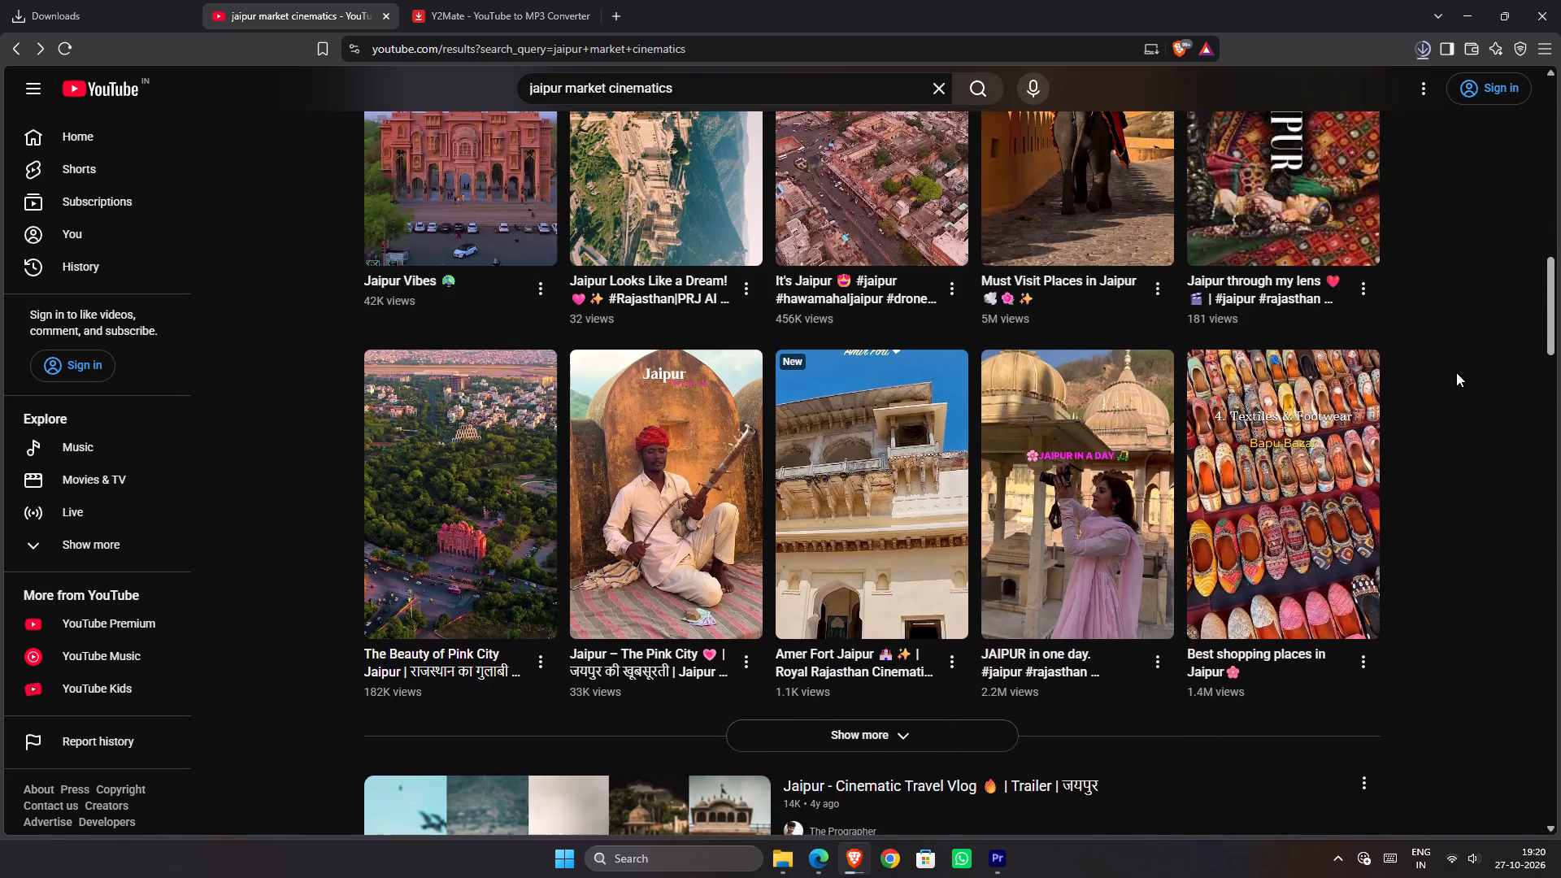
scroll(1456, 372, down, 2)
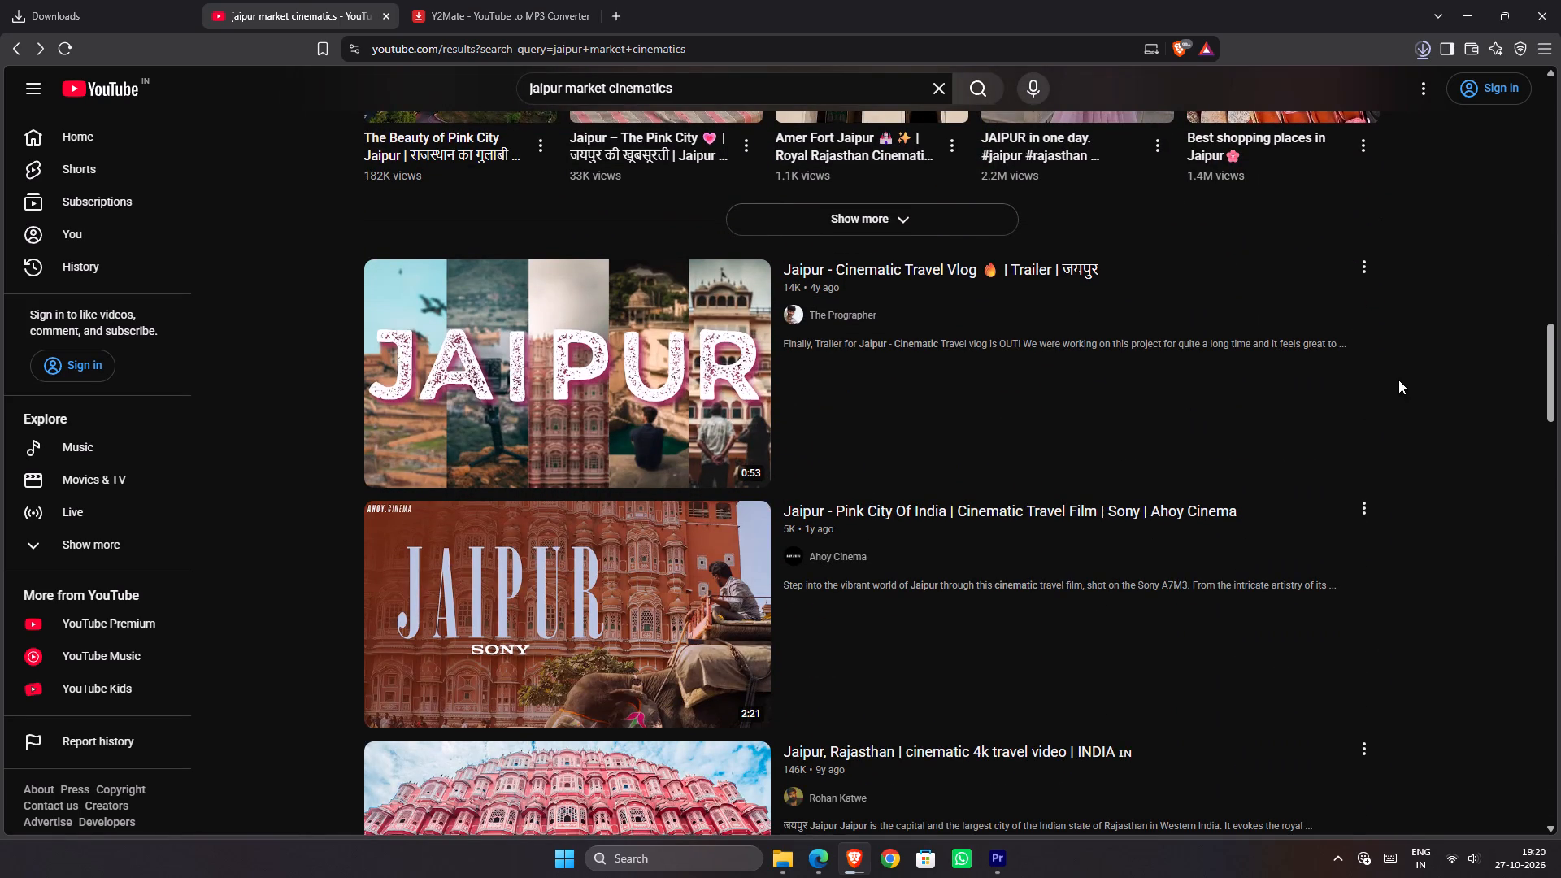
scroll(1398, 380, down, 1)
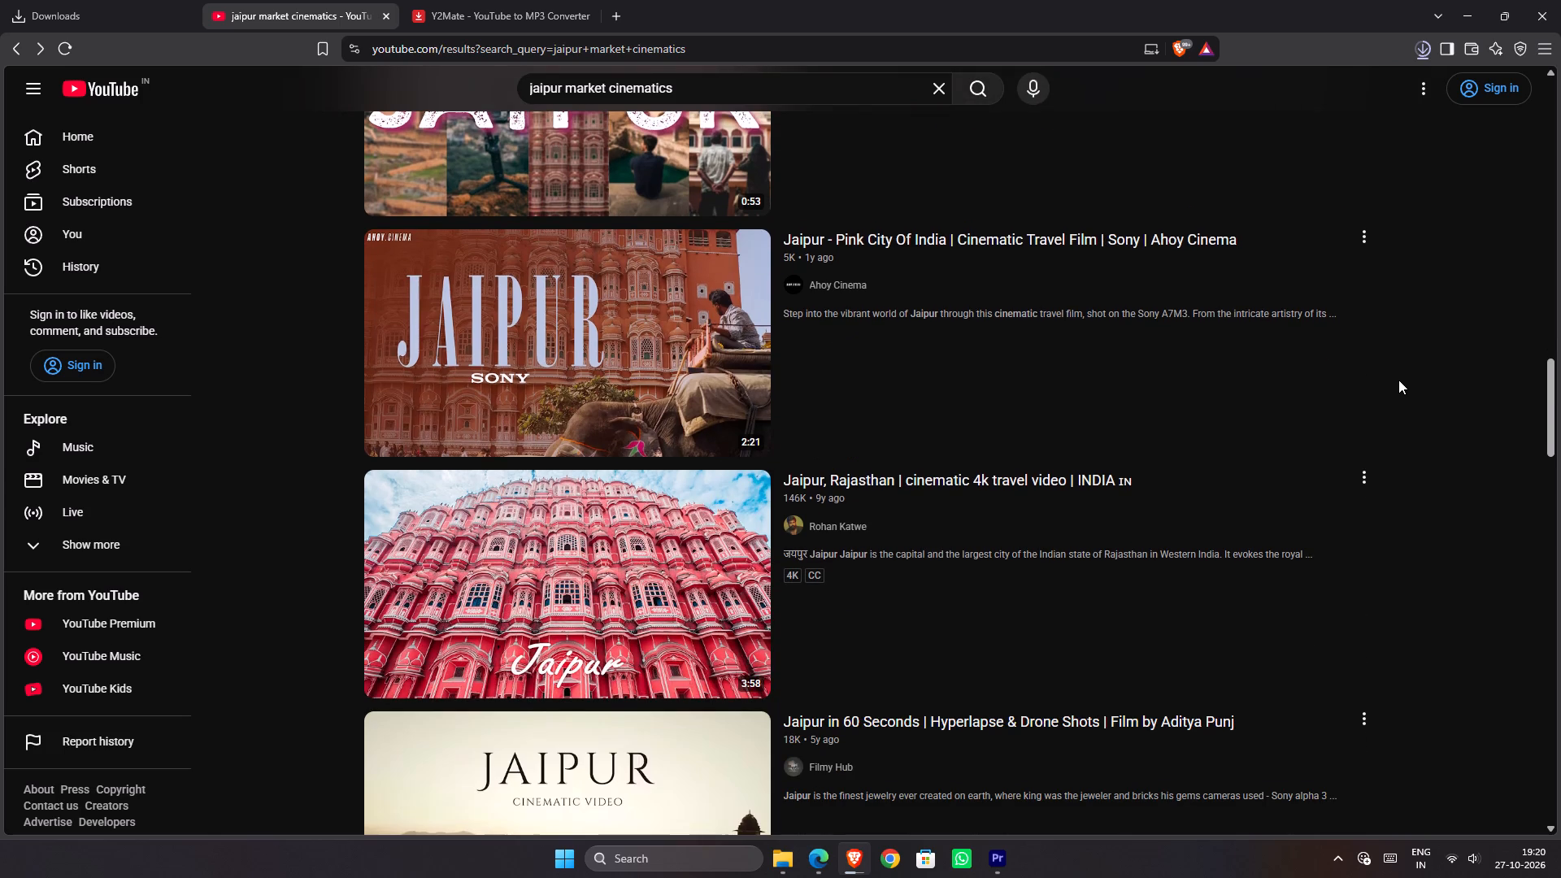
scroll(1398, 380, down, 1)
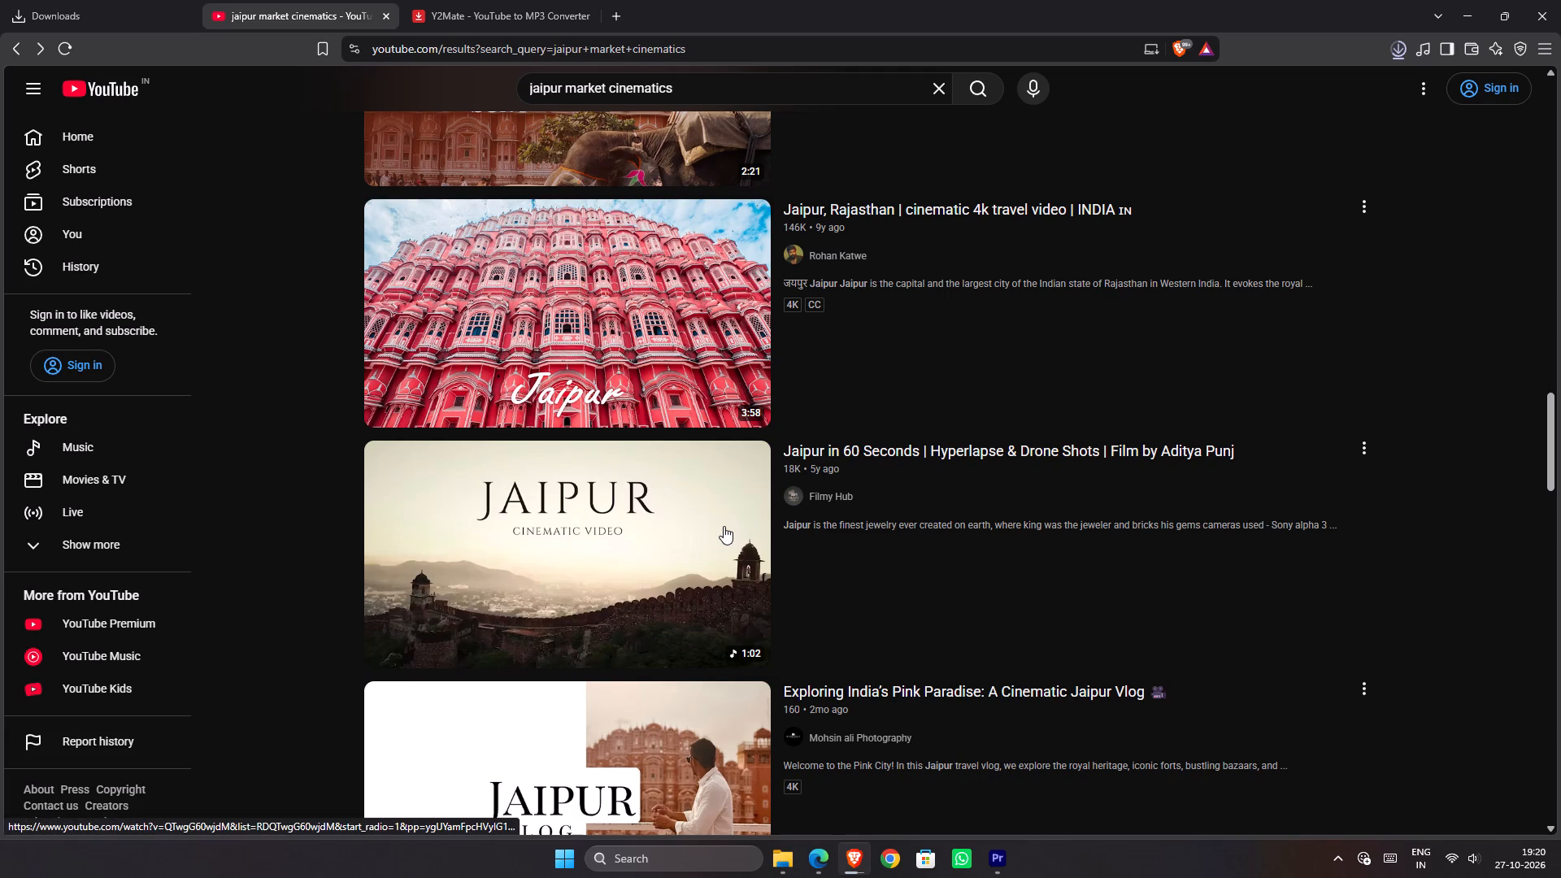
scroll(726, 526, down, 1)
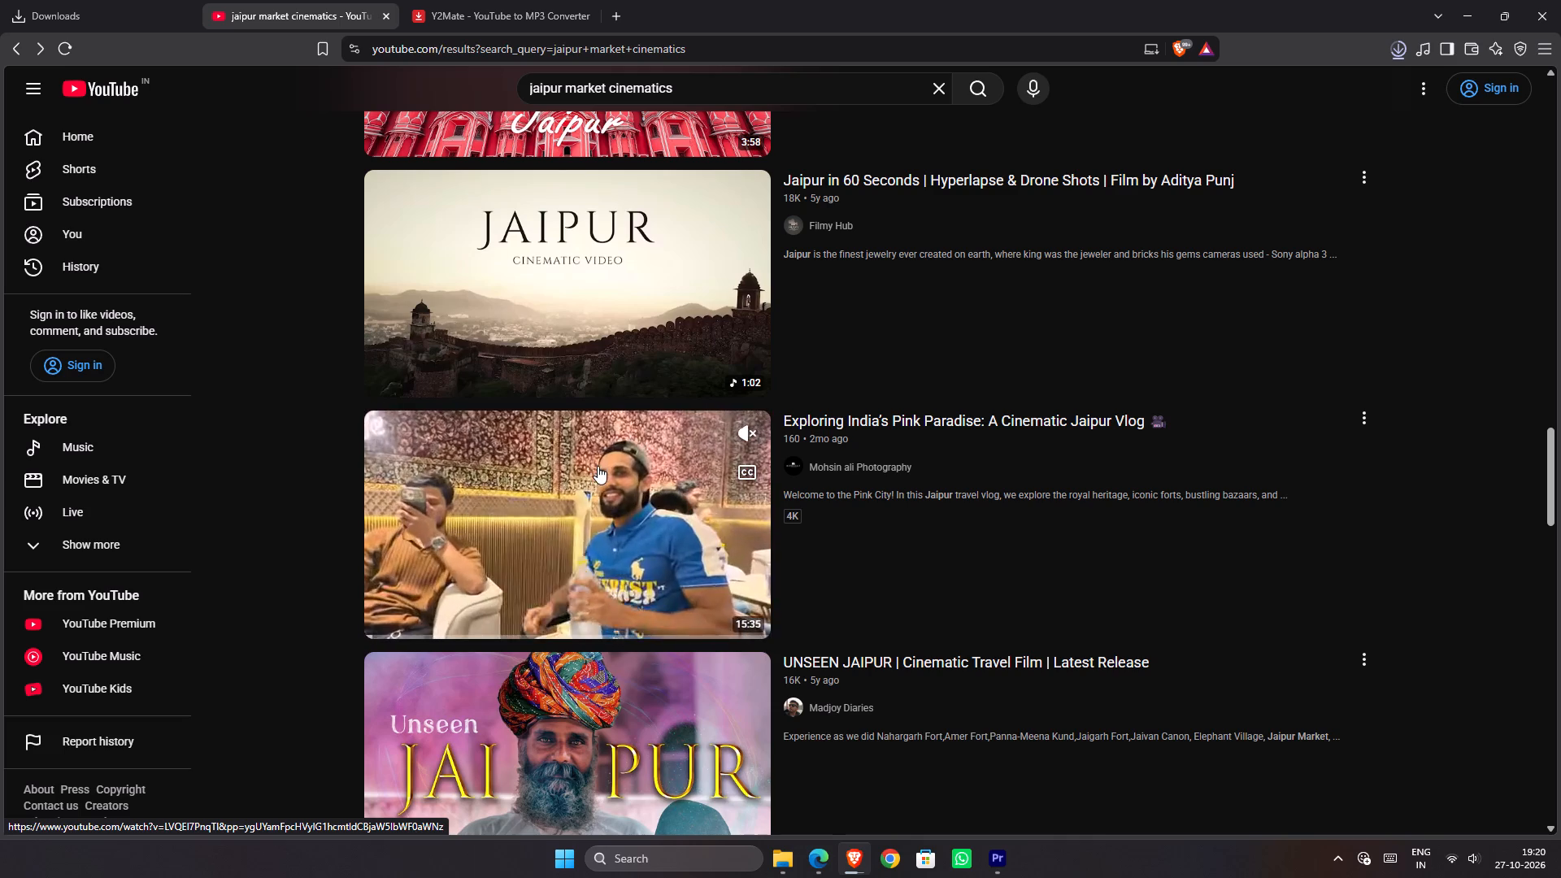
scroll(637, 456, down, 1)
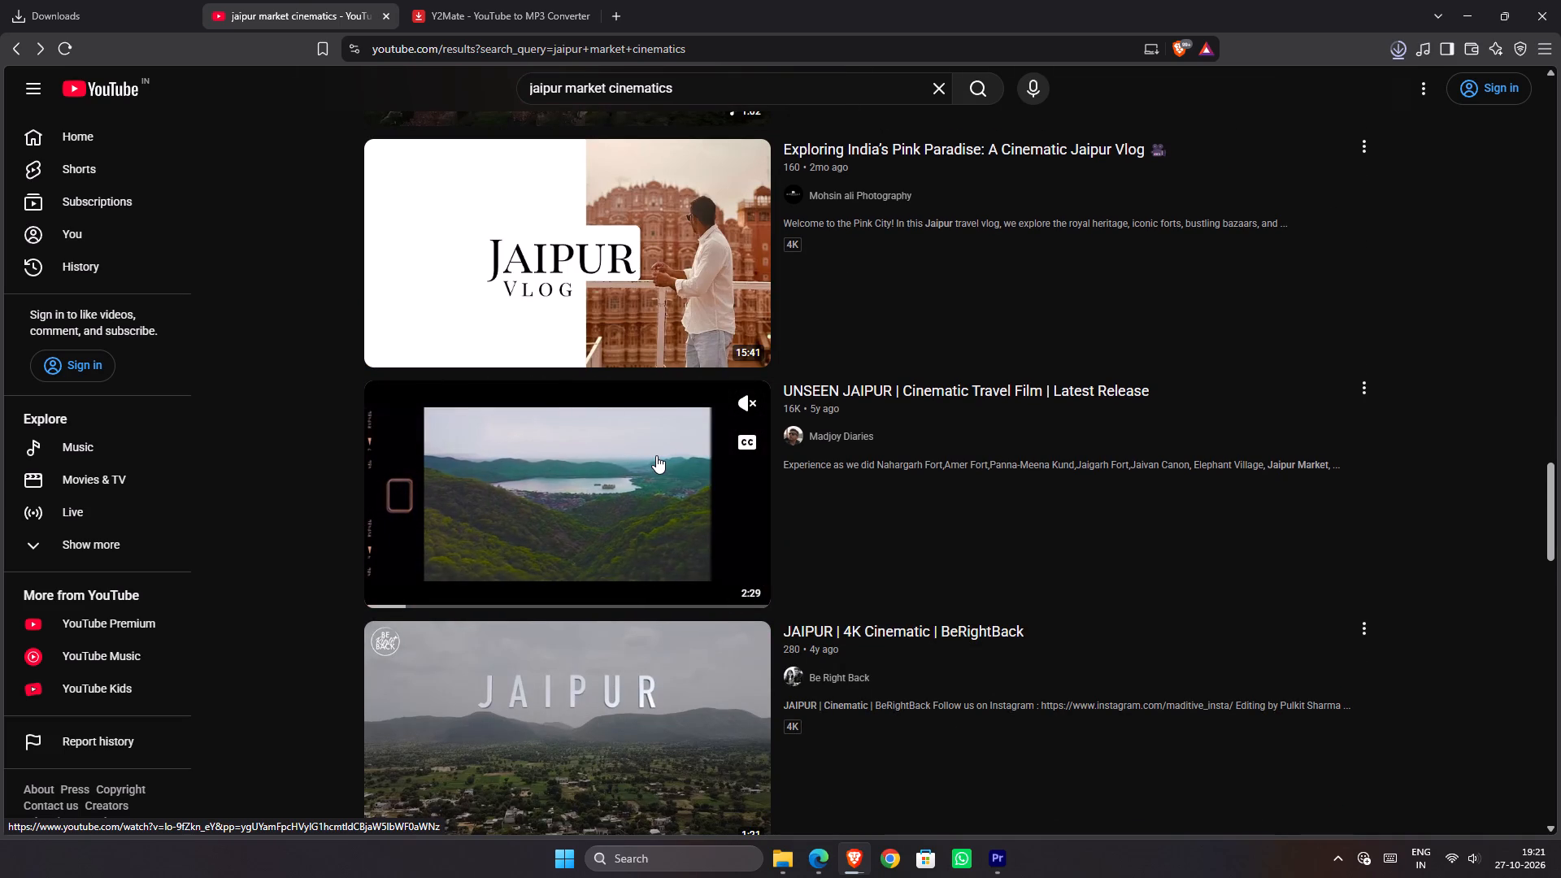
scroll(656, 453, down, 1)
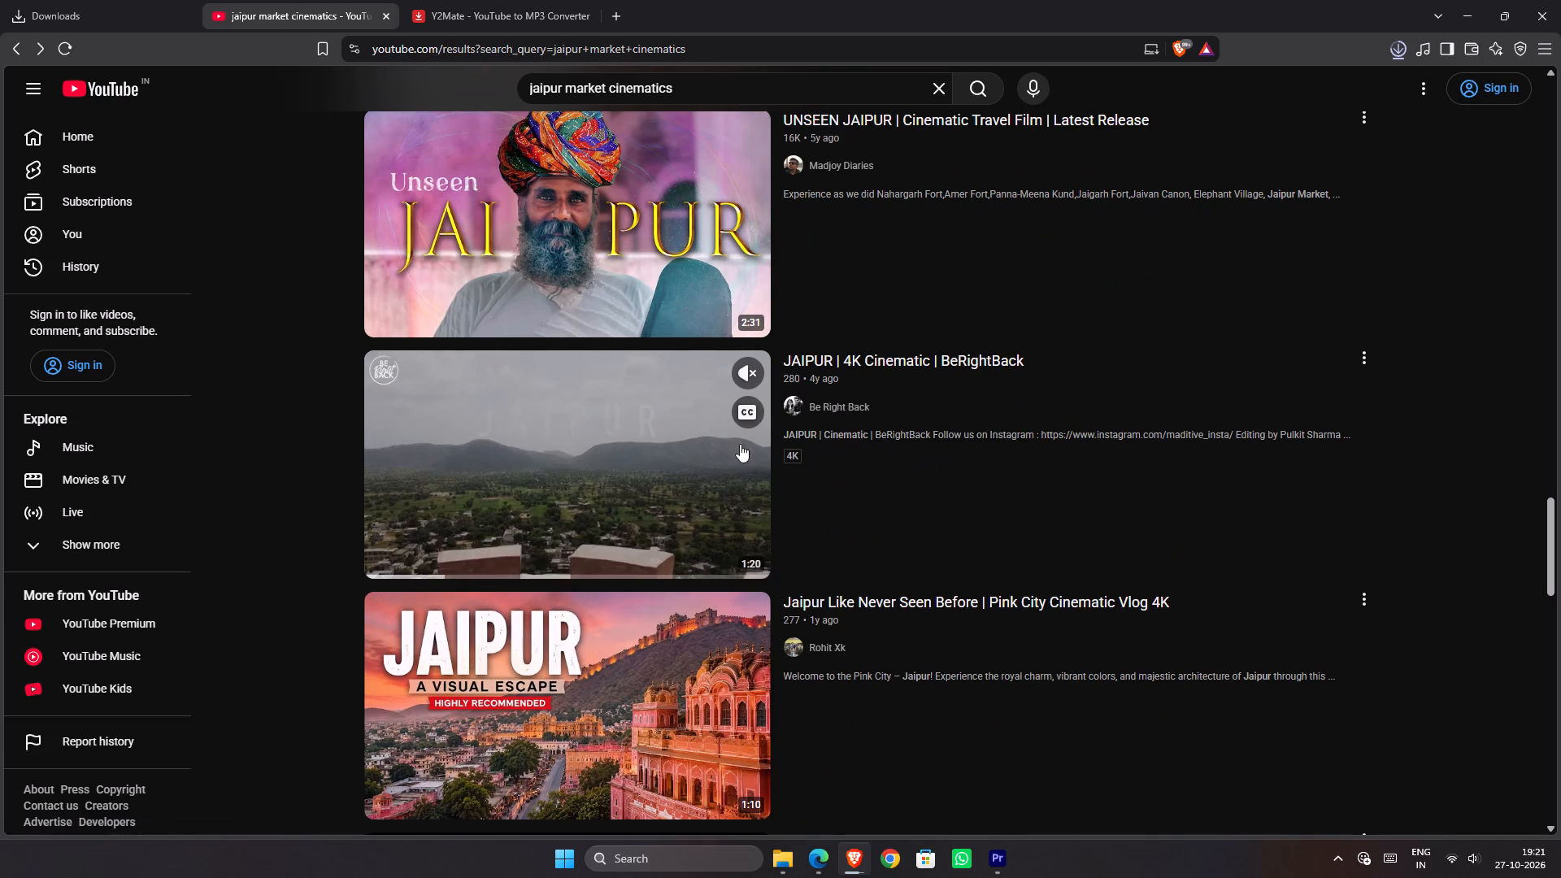
Preview "JAIPUR | 4K Cinematic | BeRightBack", open it, and examine its footage, full description and comments.
click(741, 367)
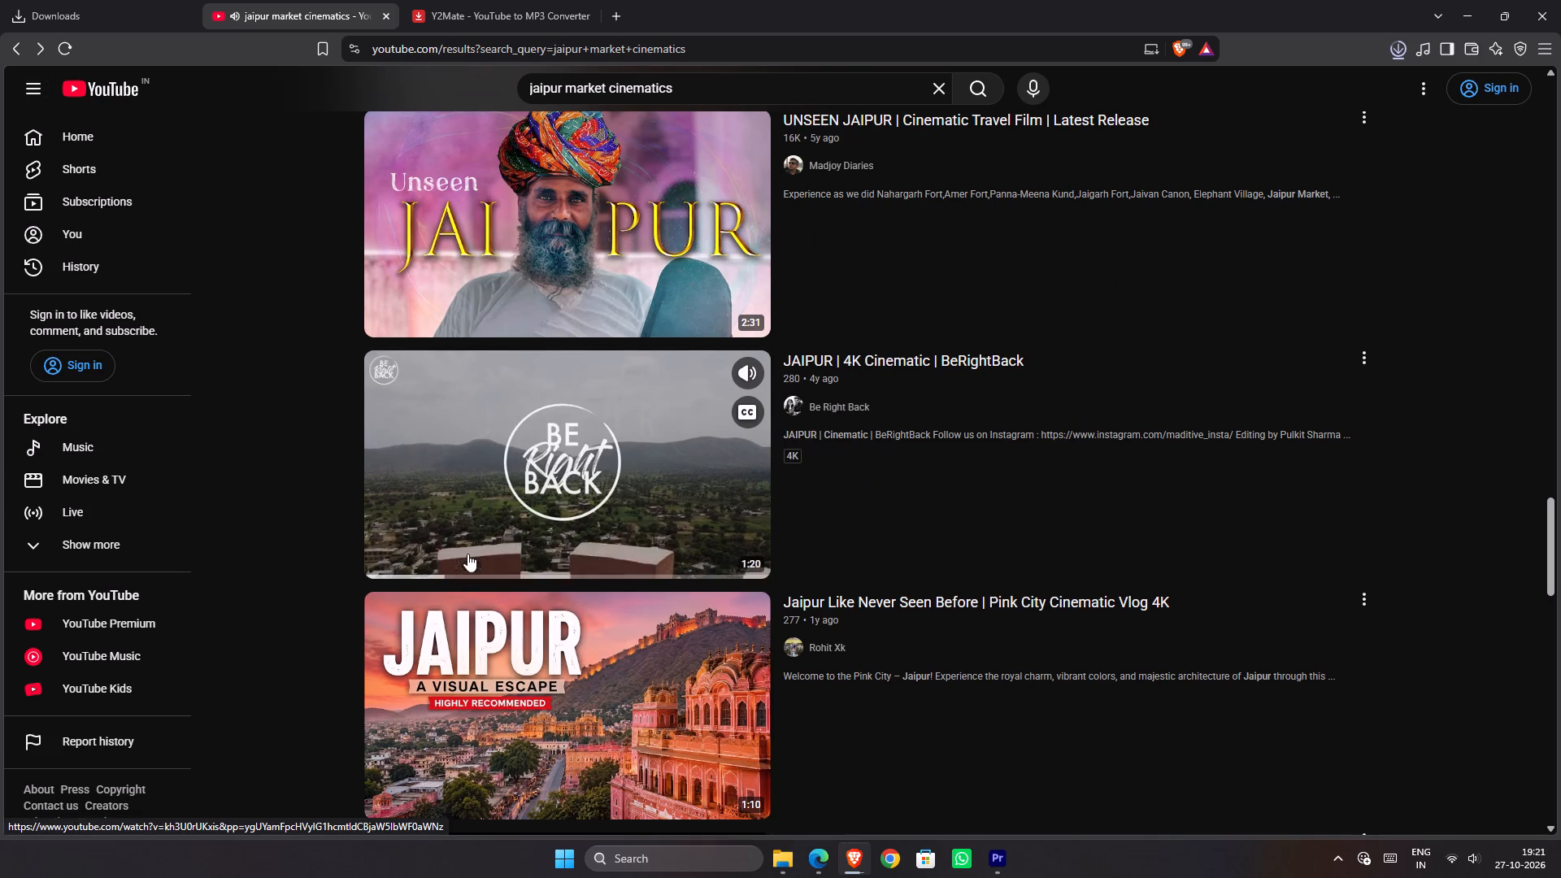
click(424, 574)
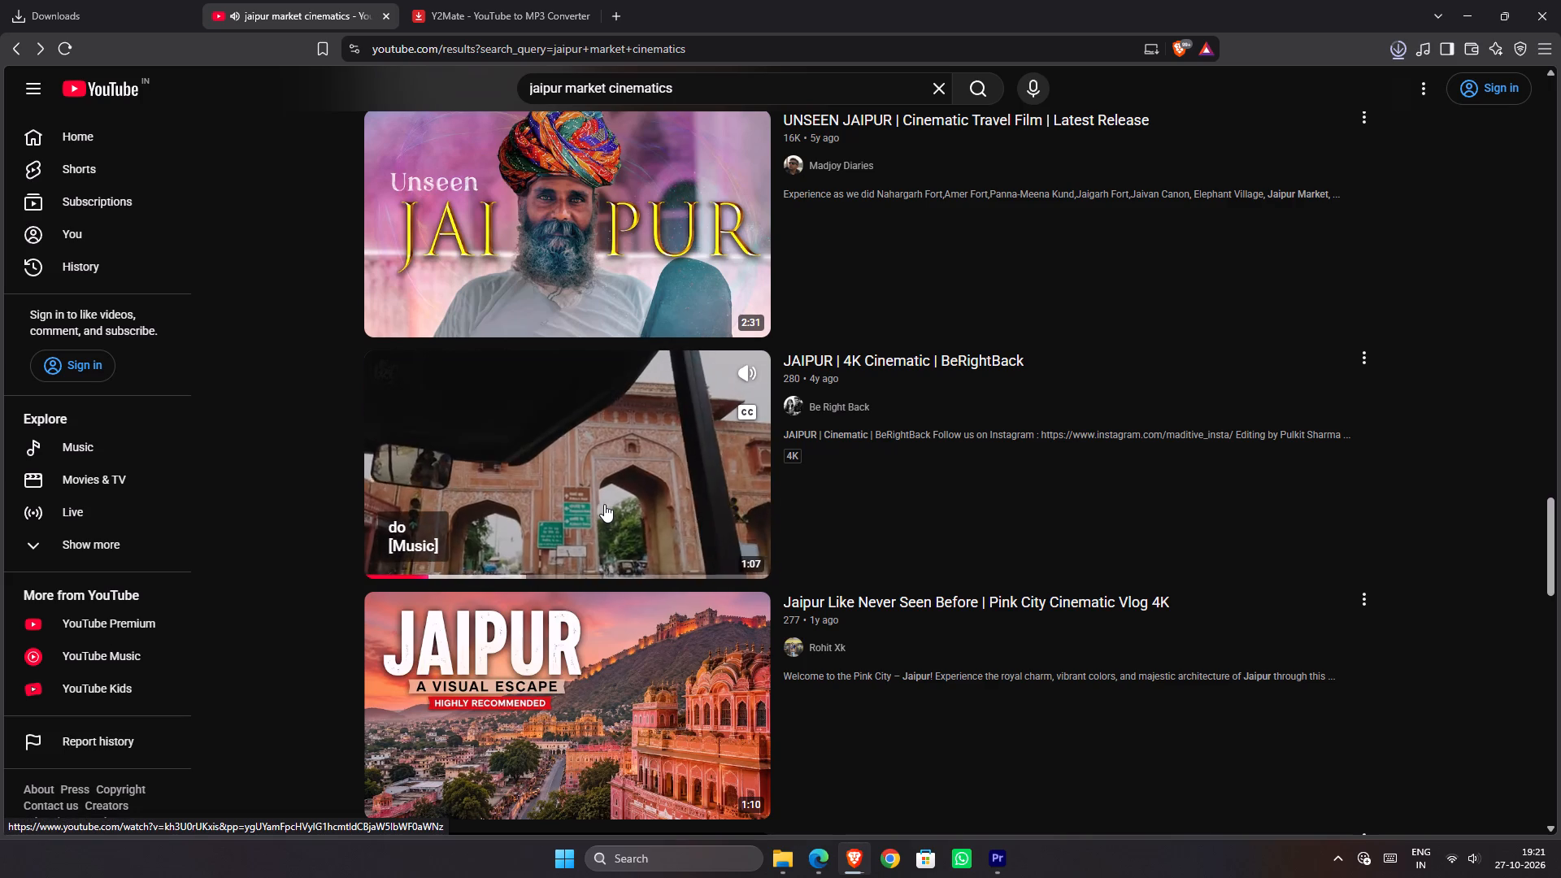
click(685, 415)
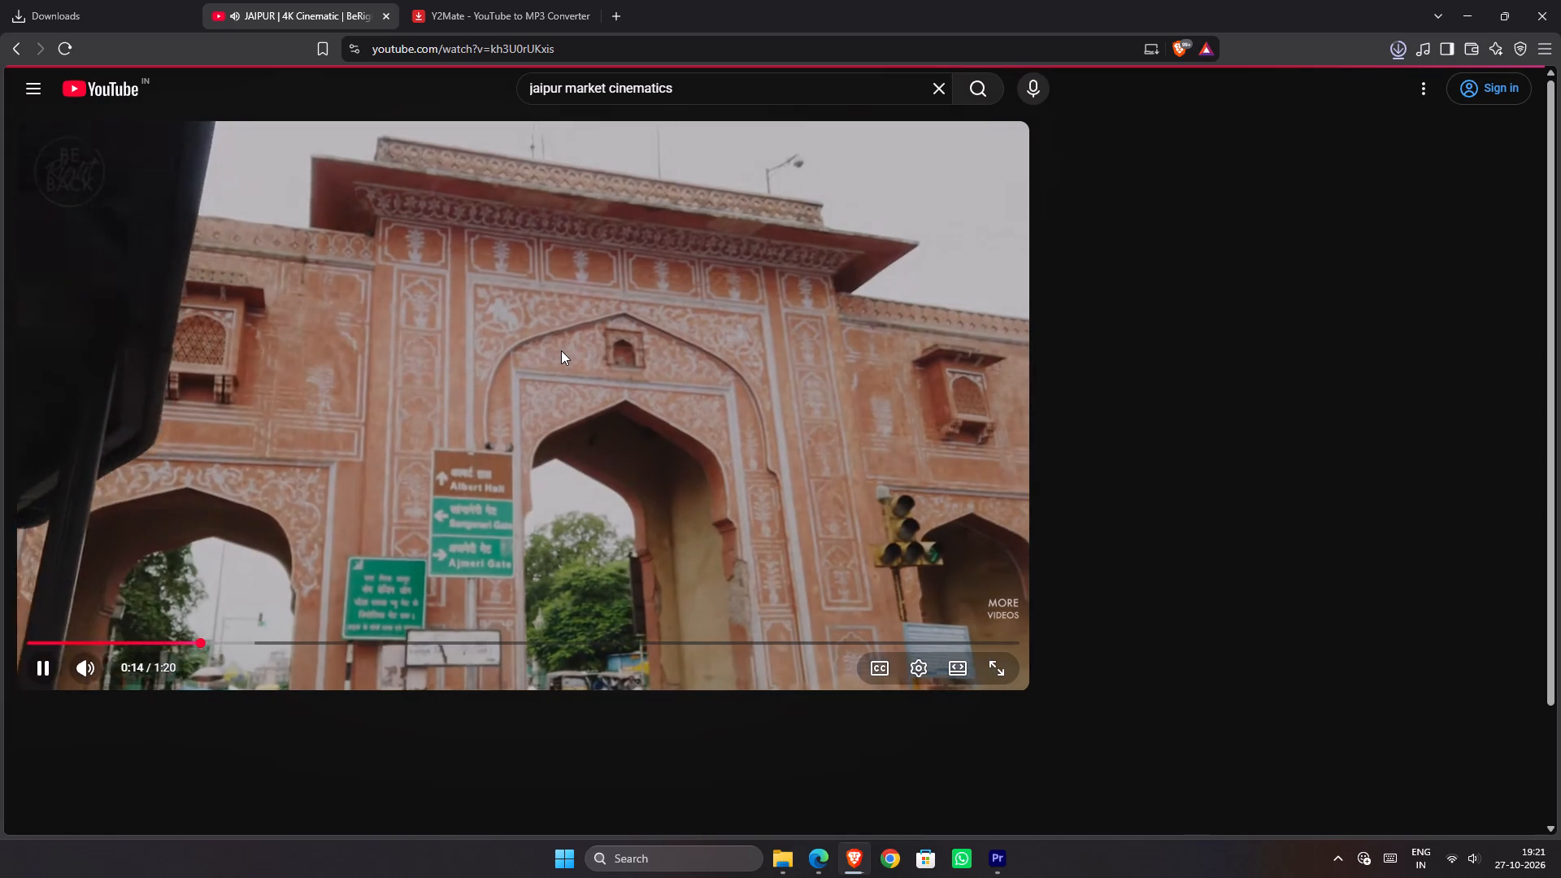
click(561, 350)
click(423, 468)
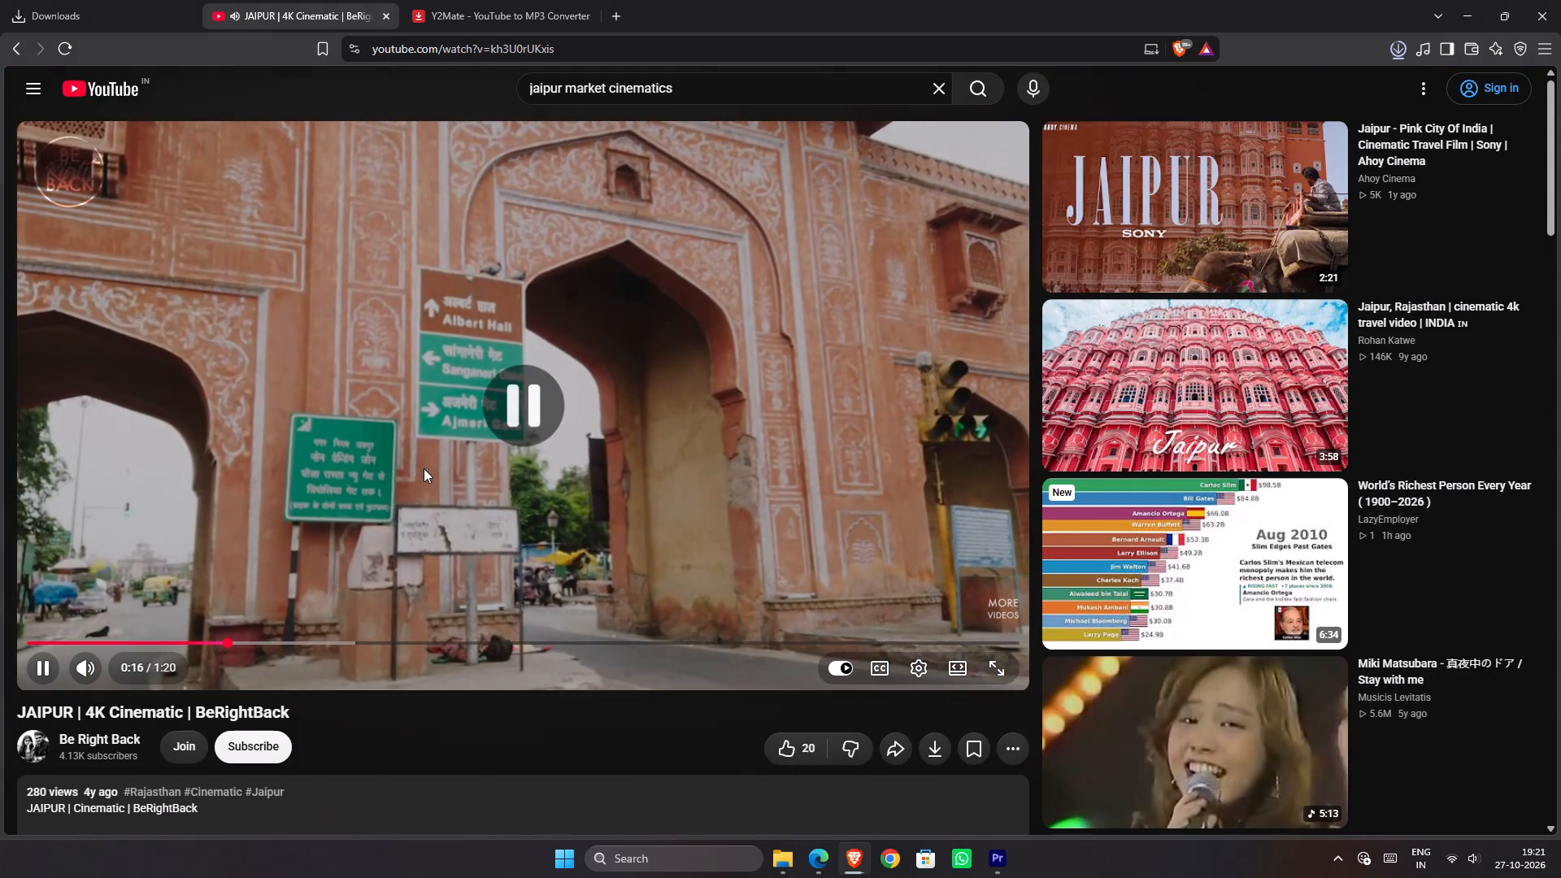
scroll(460, 447, down, 2)
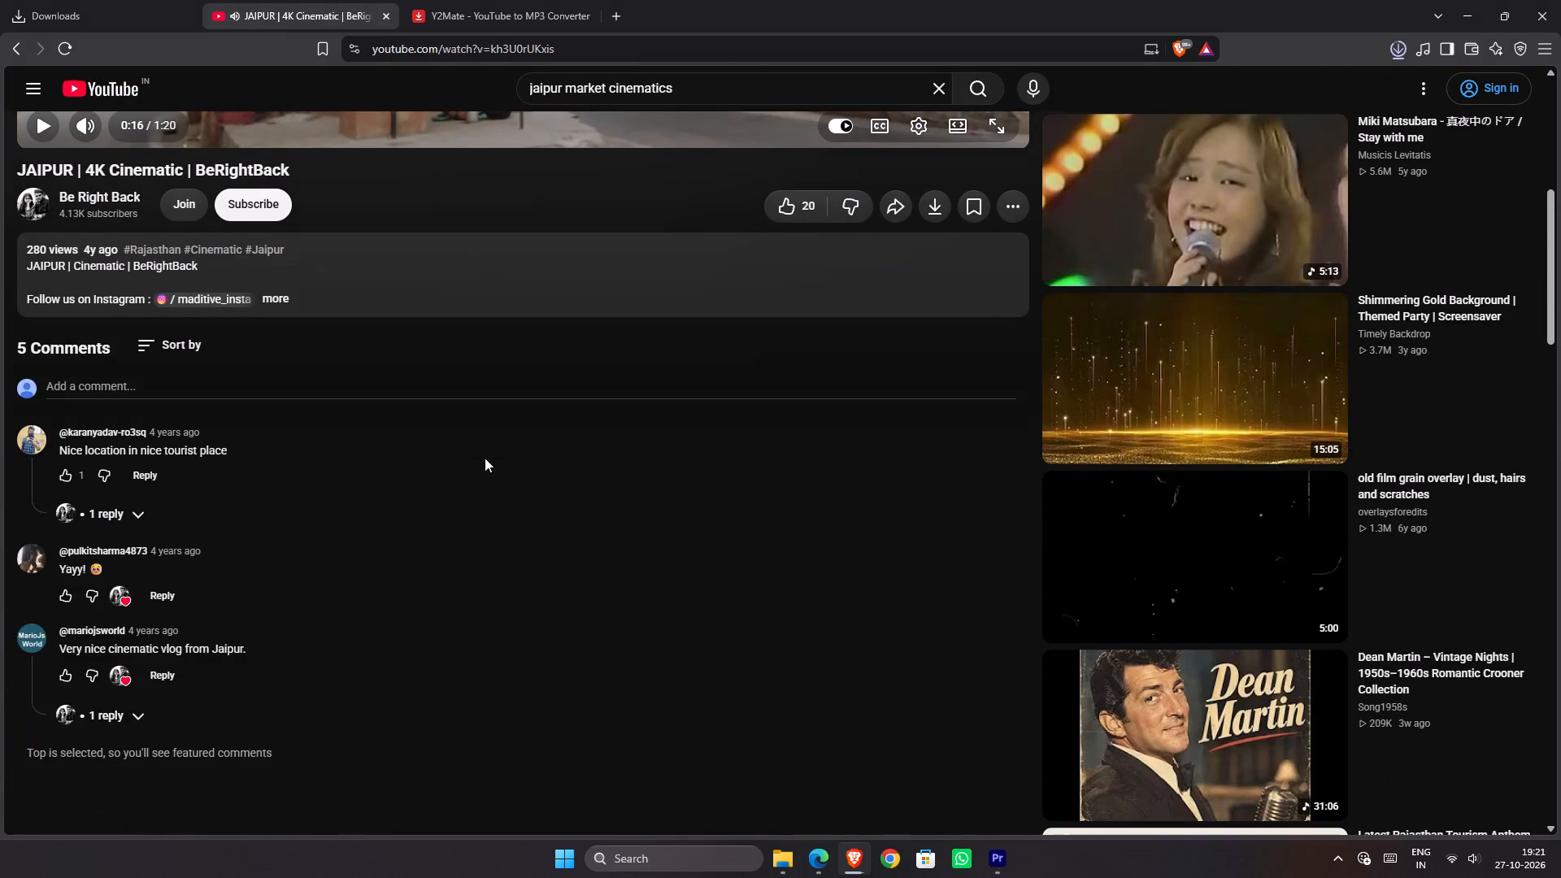
click(280, 301)
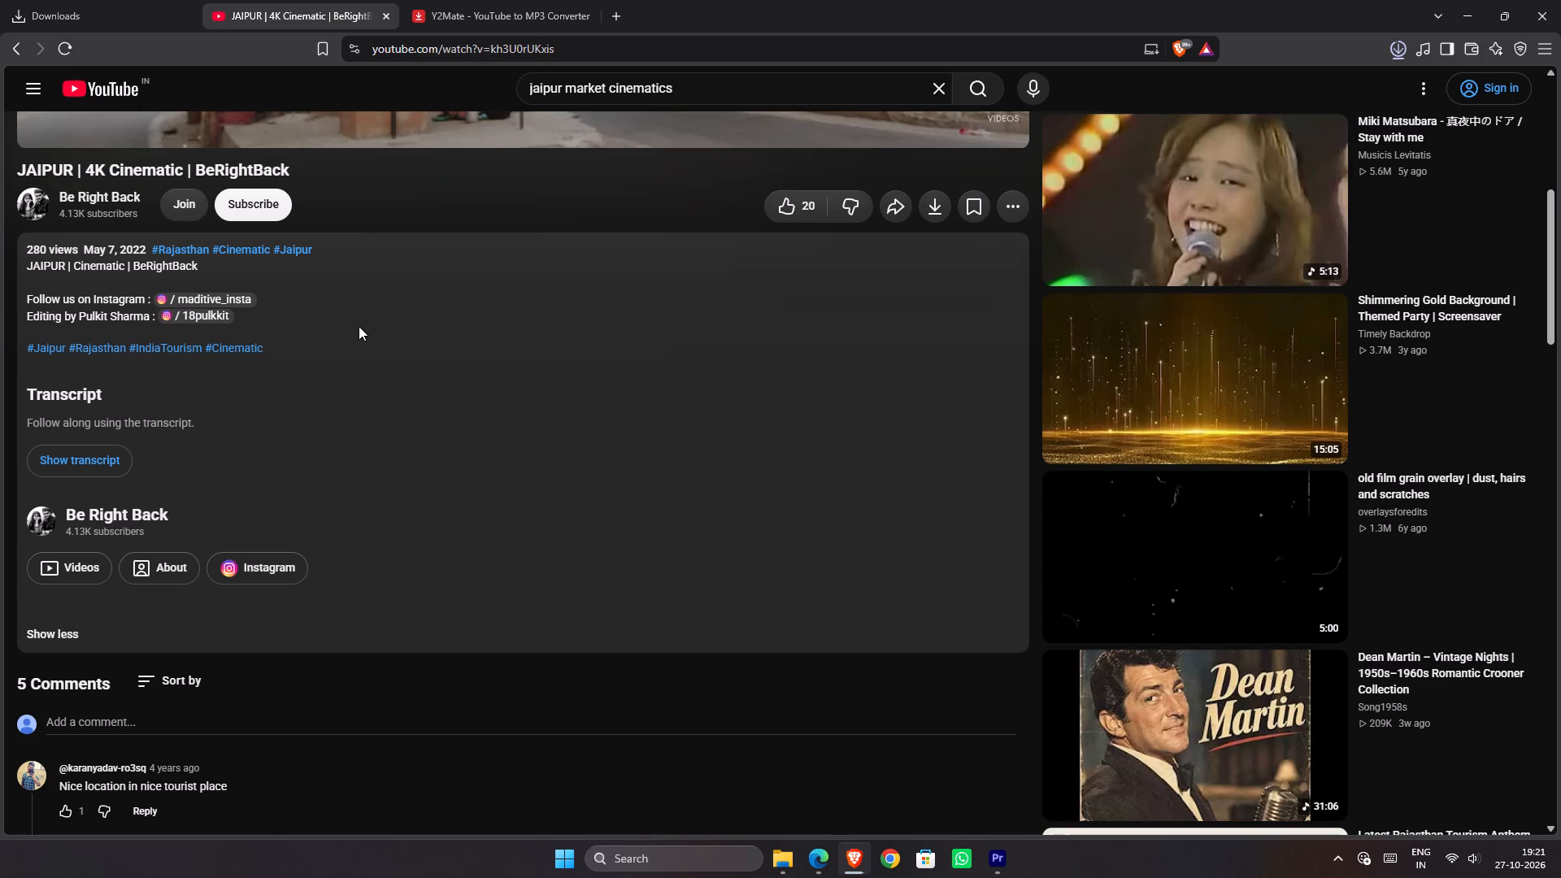
scroll(359, 326, down, 1)
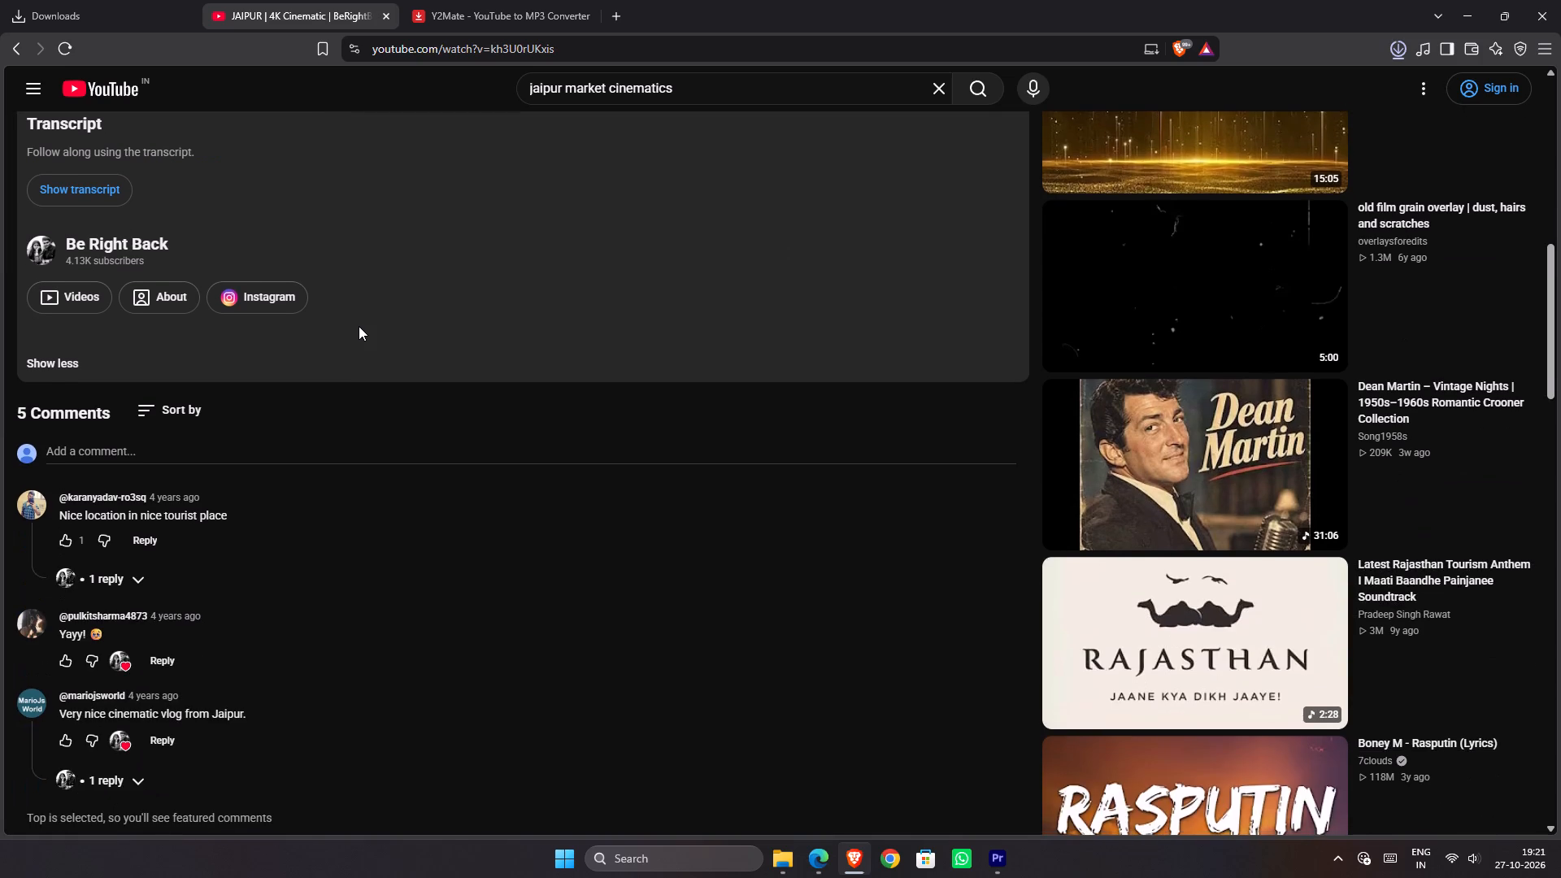
scroll(359, 326, down, 1)
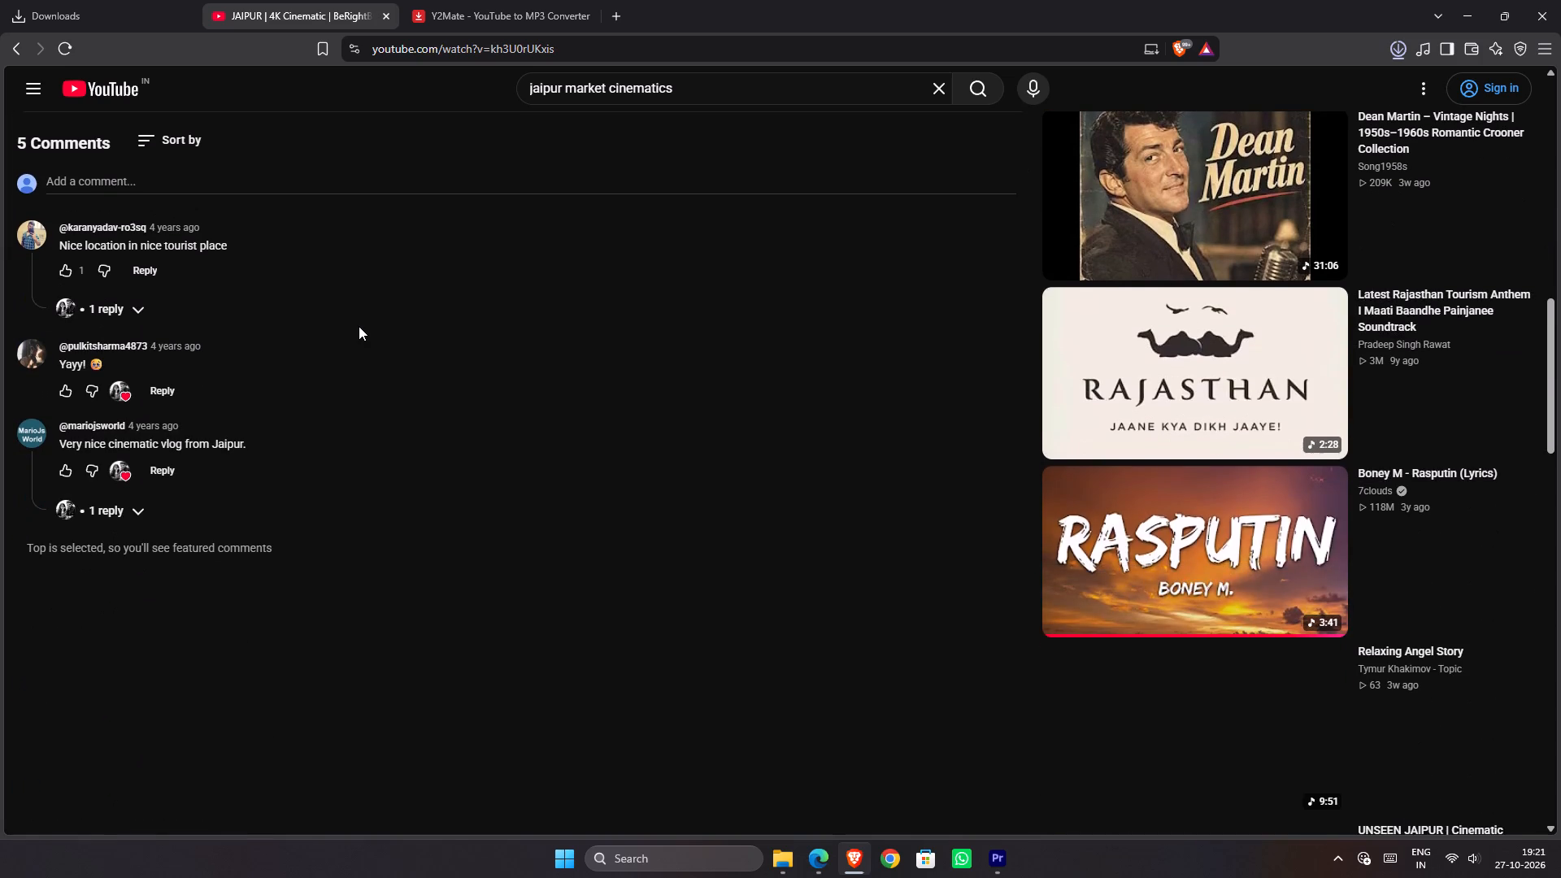
click(142, 500)
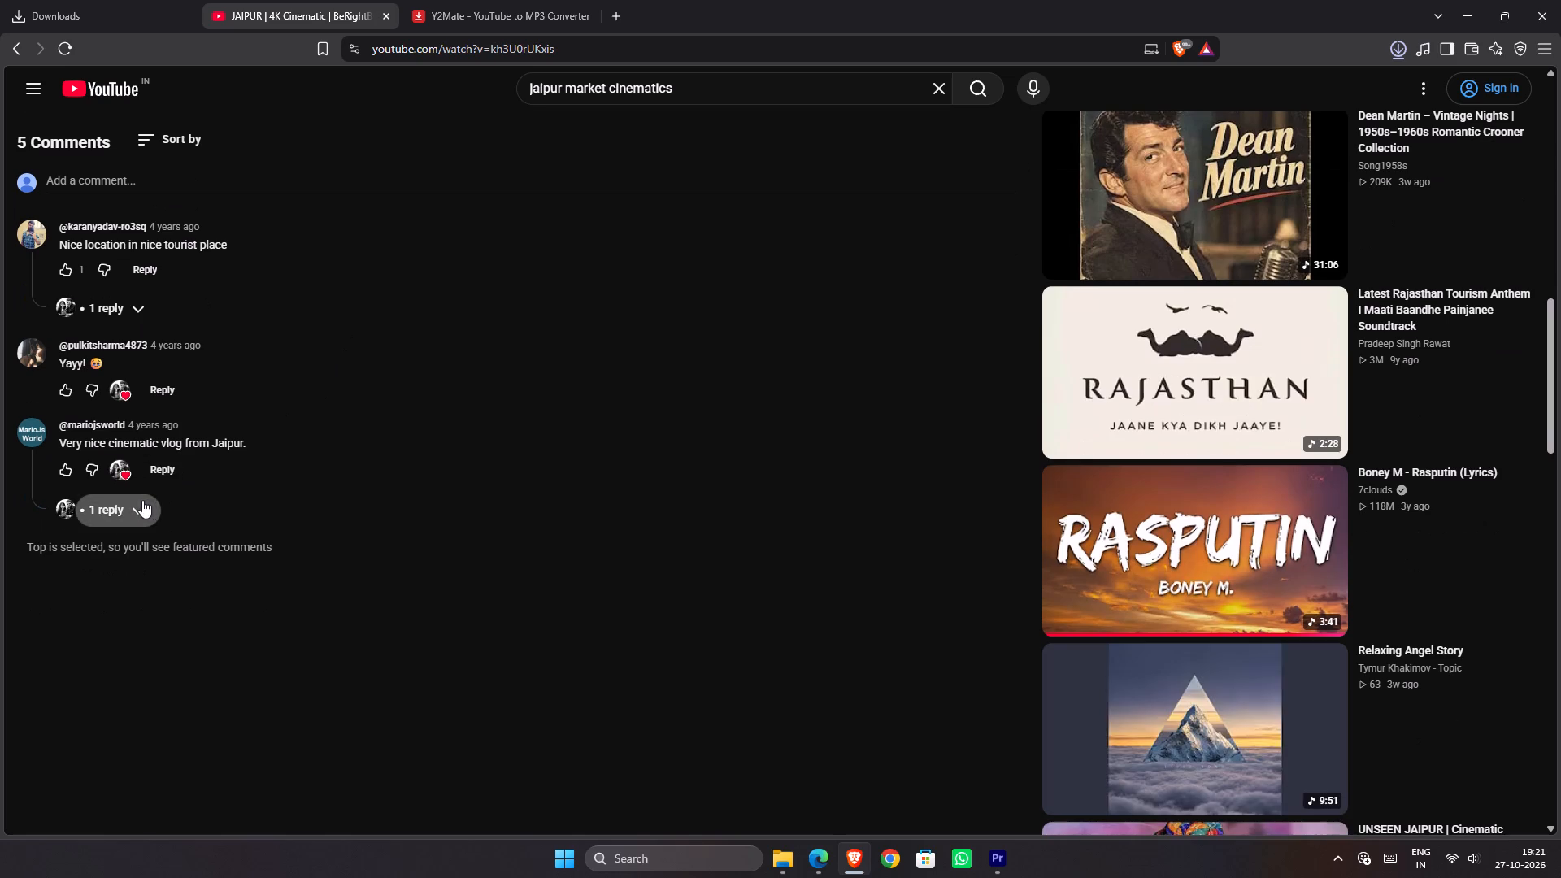
scroll(443, 397, up, 5)
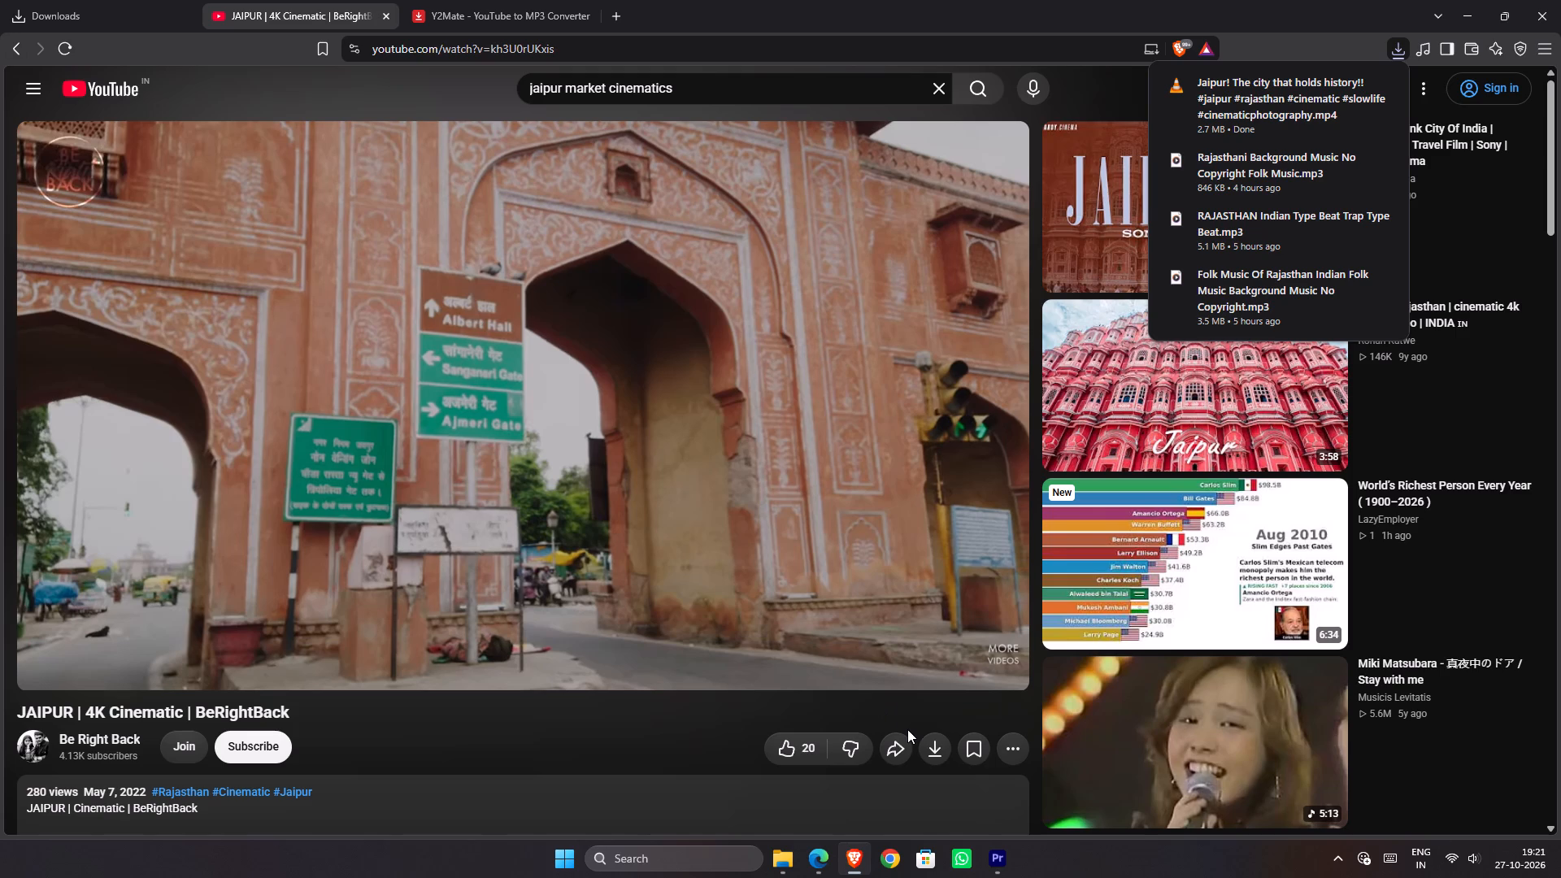
Copy the share link of "JAIPUR | 4K Cinematic | BeRightBack" and return to the search results.
click(902, 750)
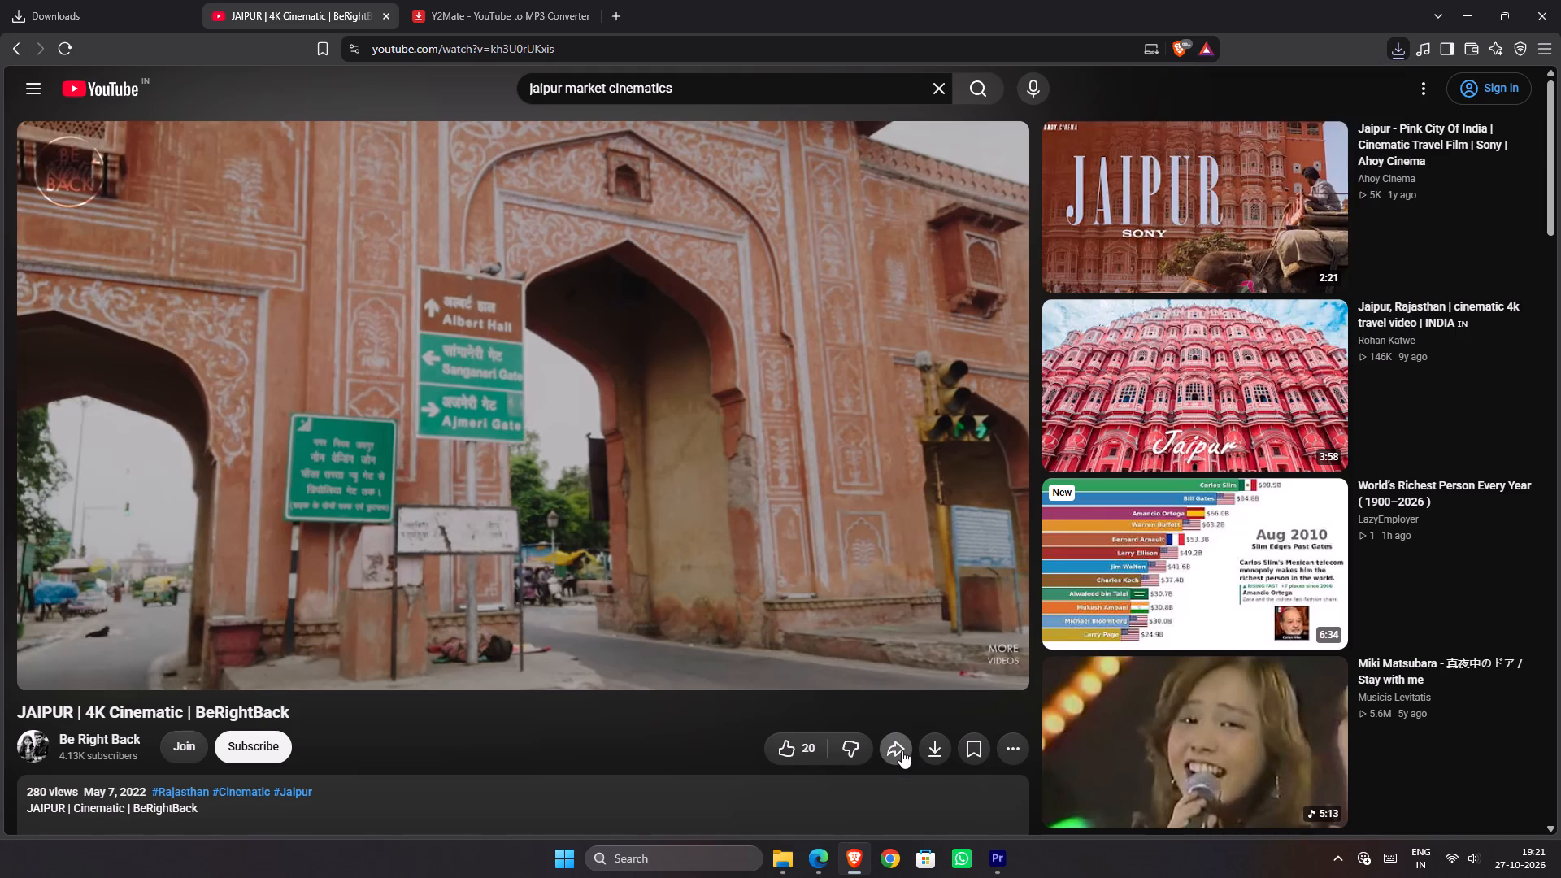
click(932, 482)
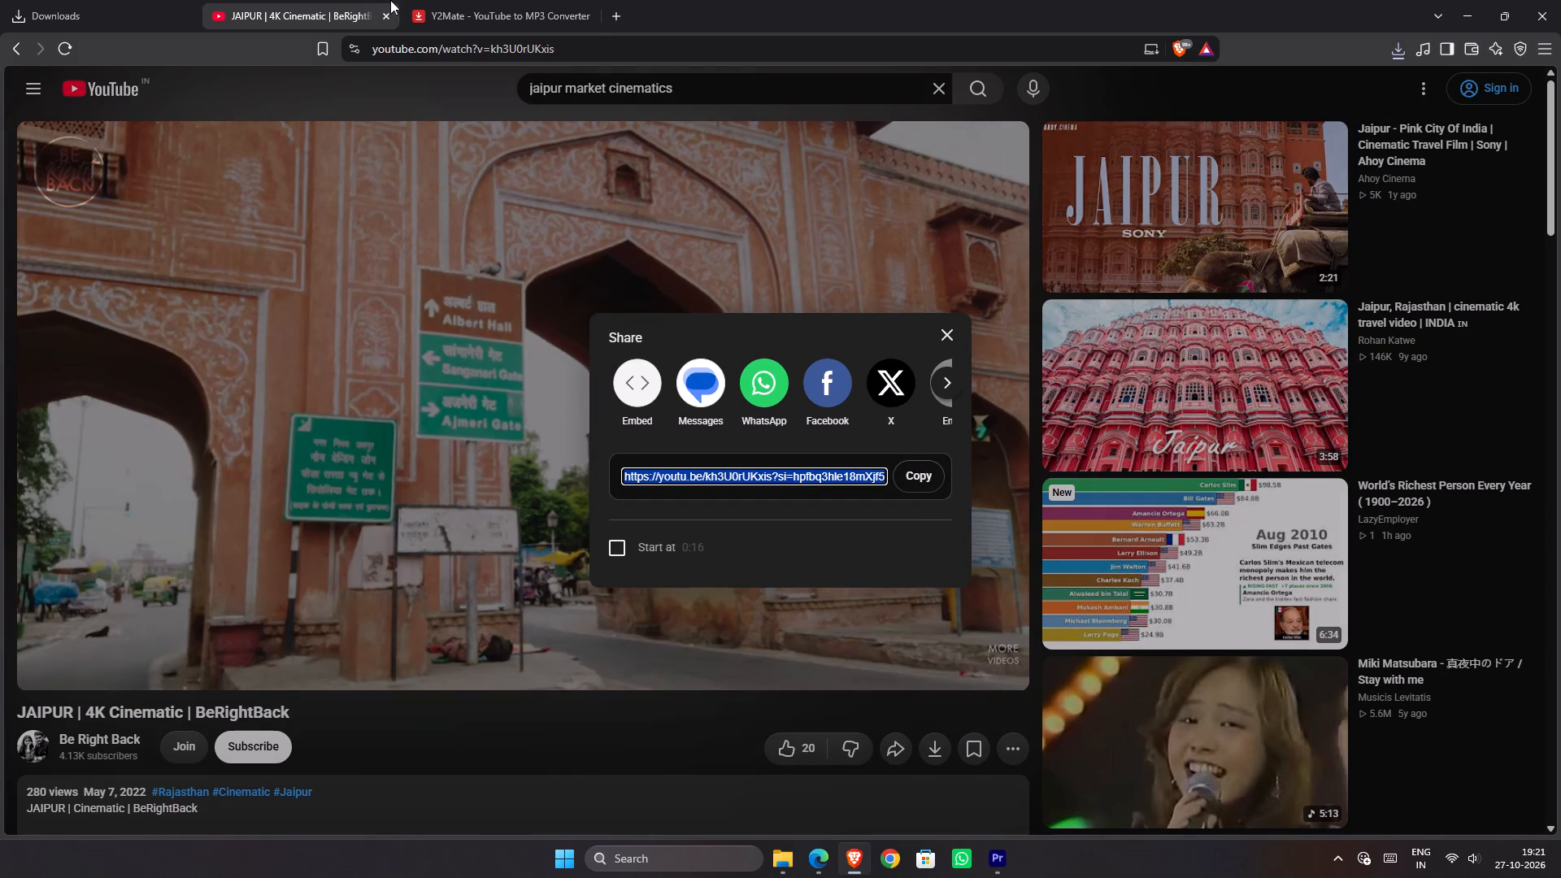
click(22, 55)
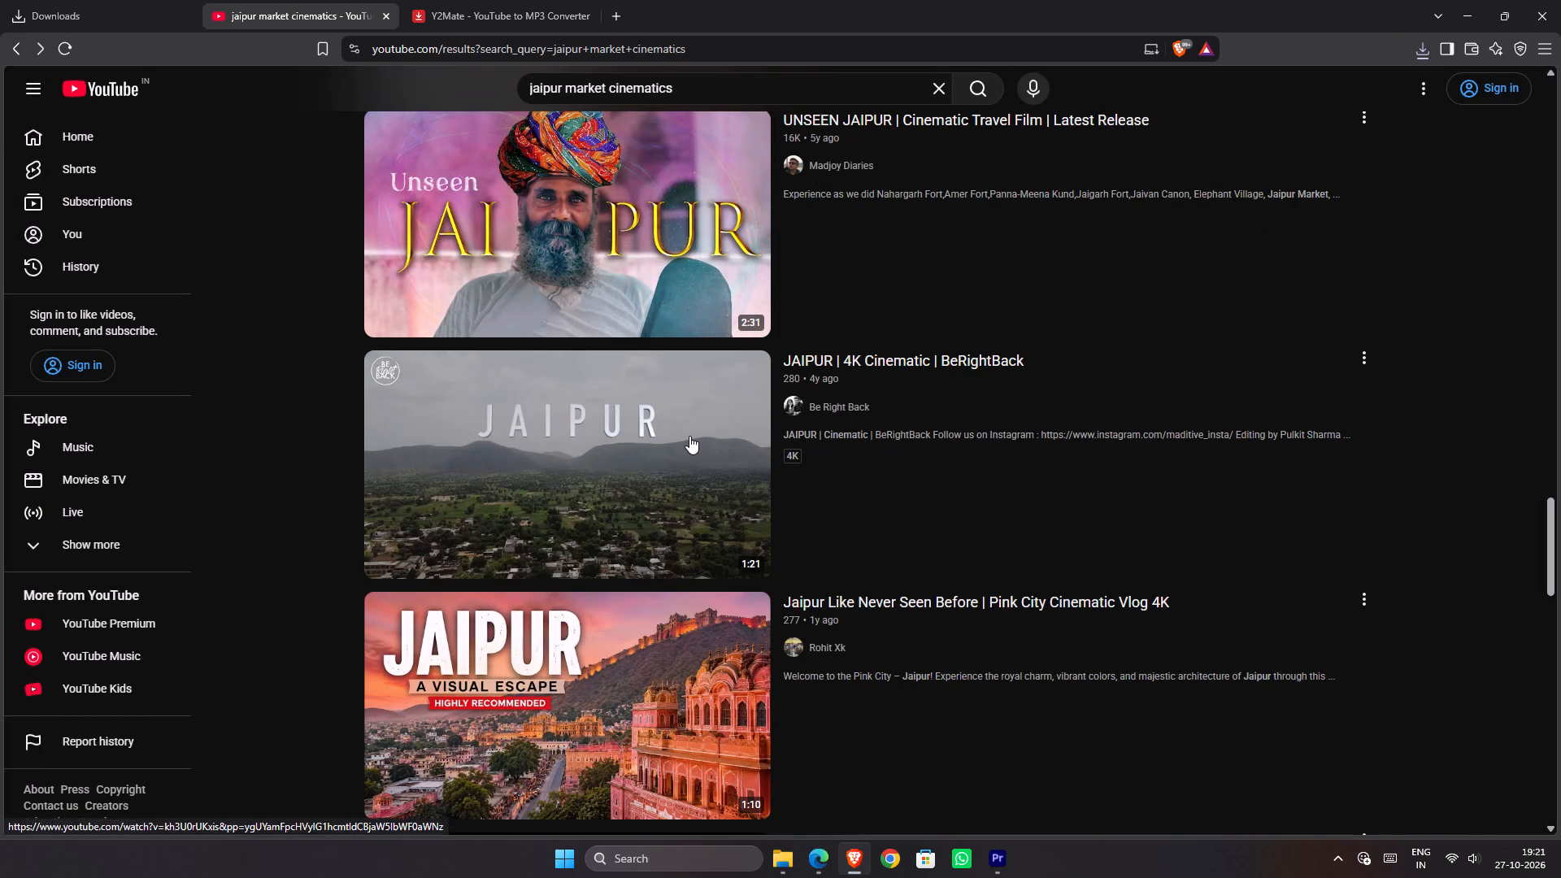
Browse further down the "jaipur market cinematics" results for more Jaipur market and city footage.
scroll(690, 454, down, 1)
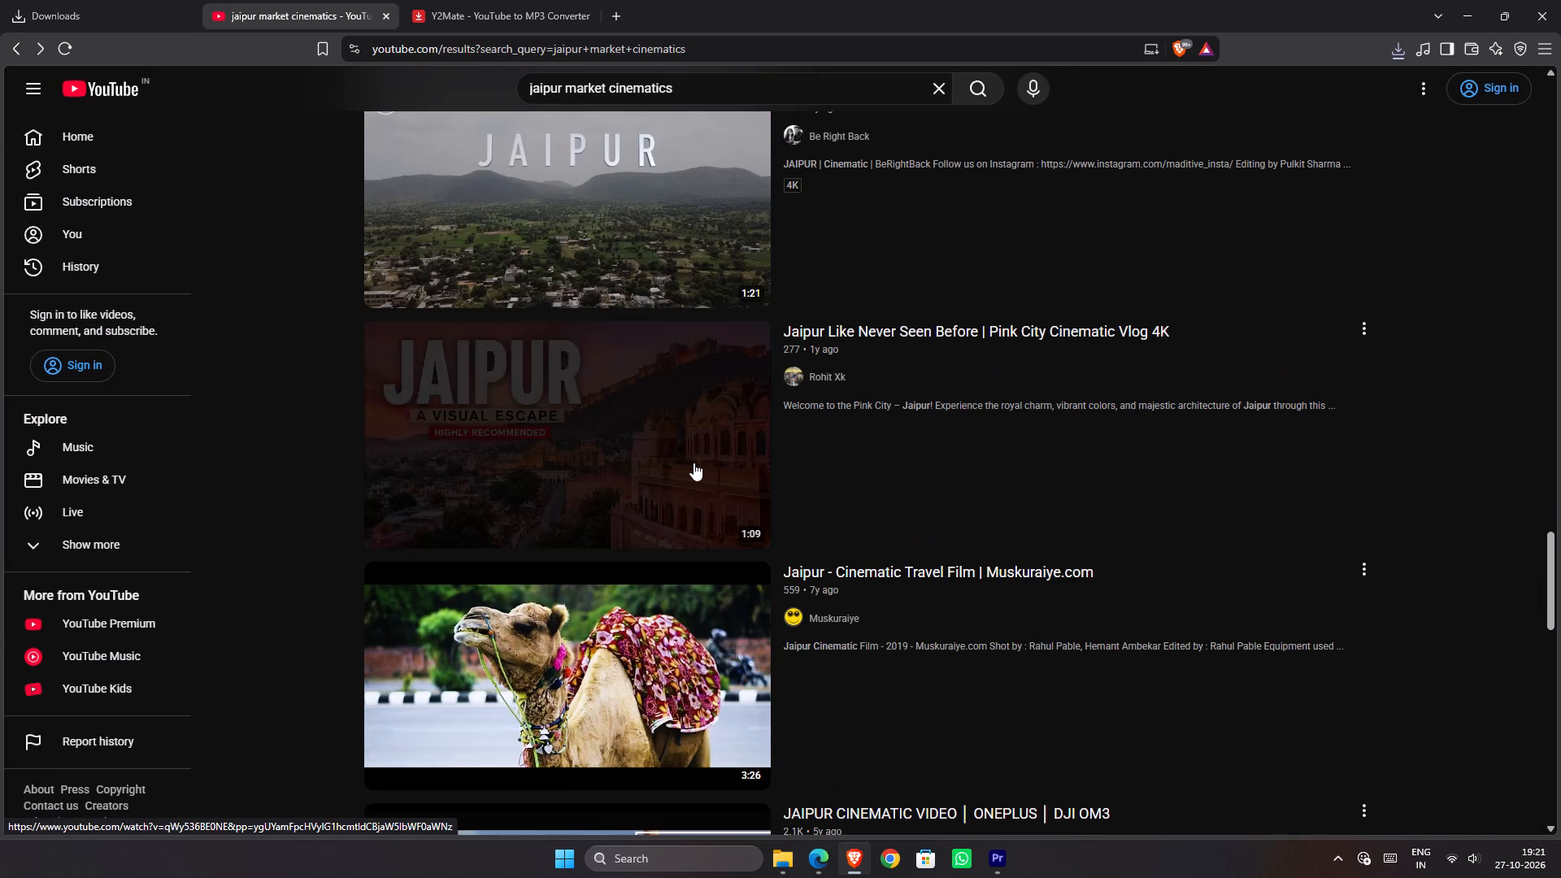
scroll(1241, 454, up, 1)
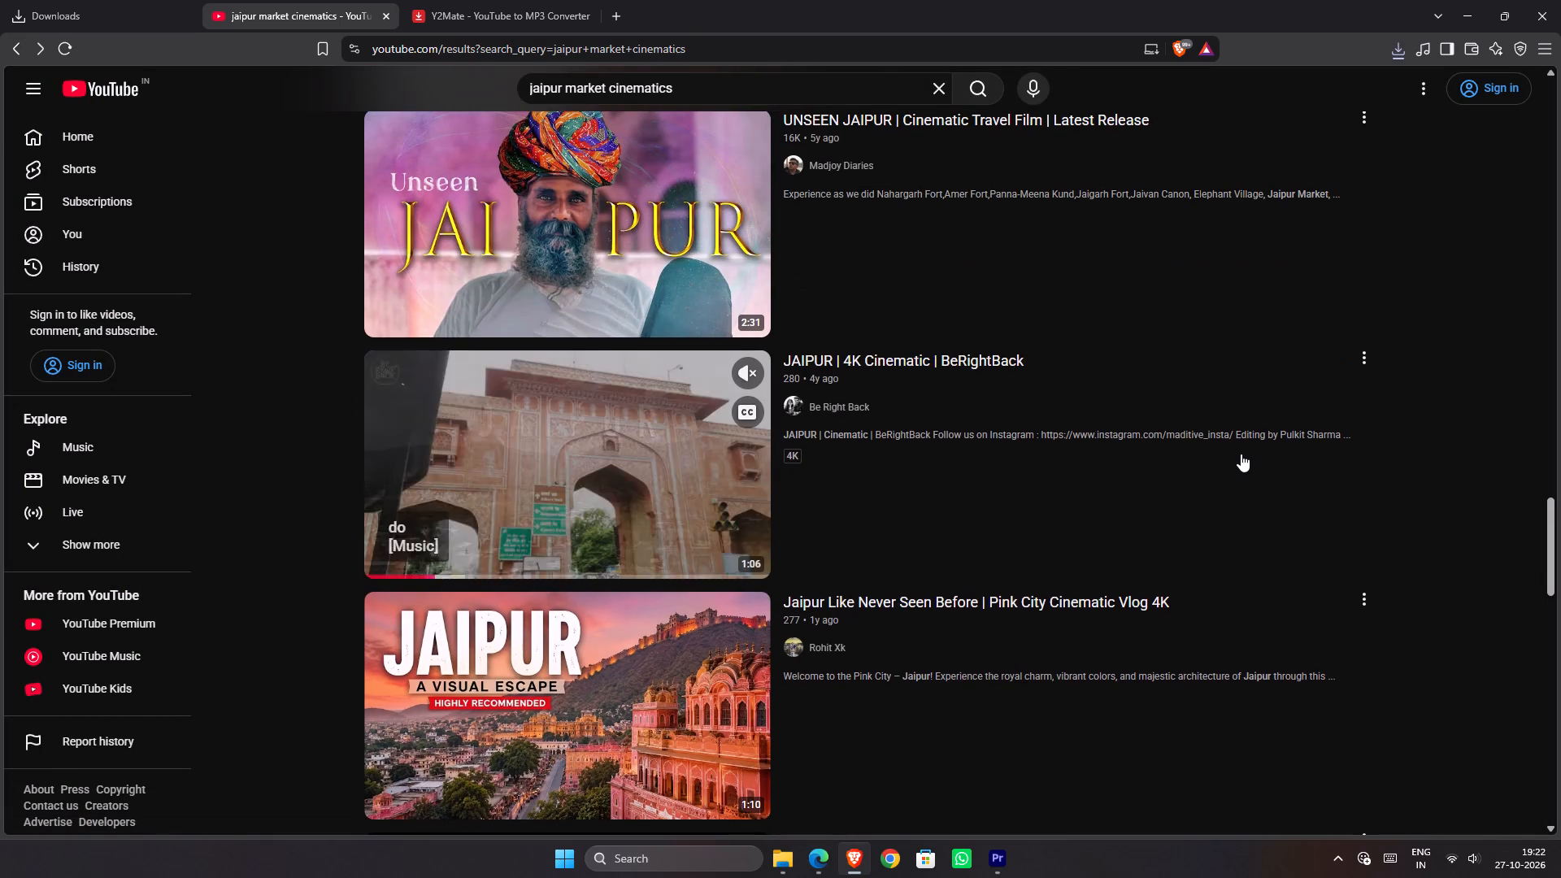
scroll(1241, 454, down, 1)
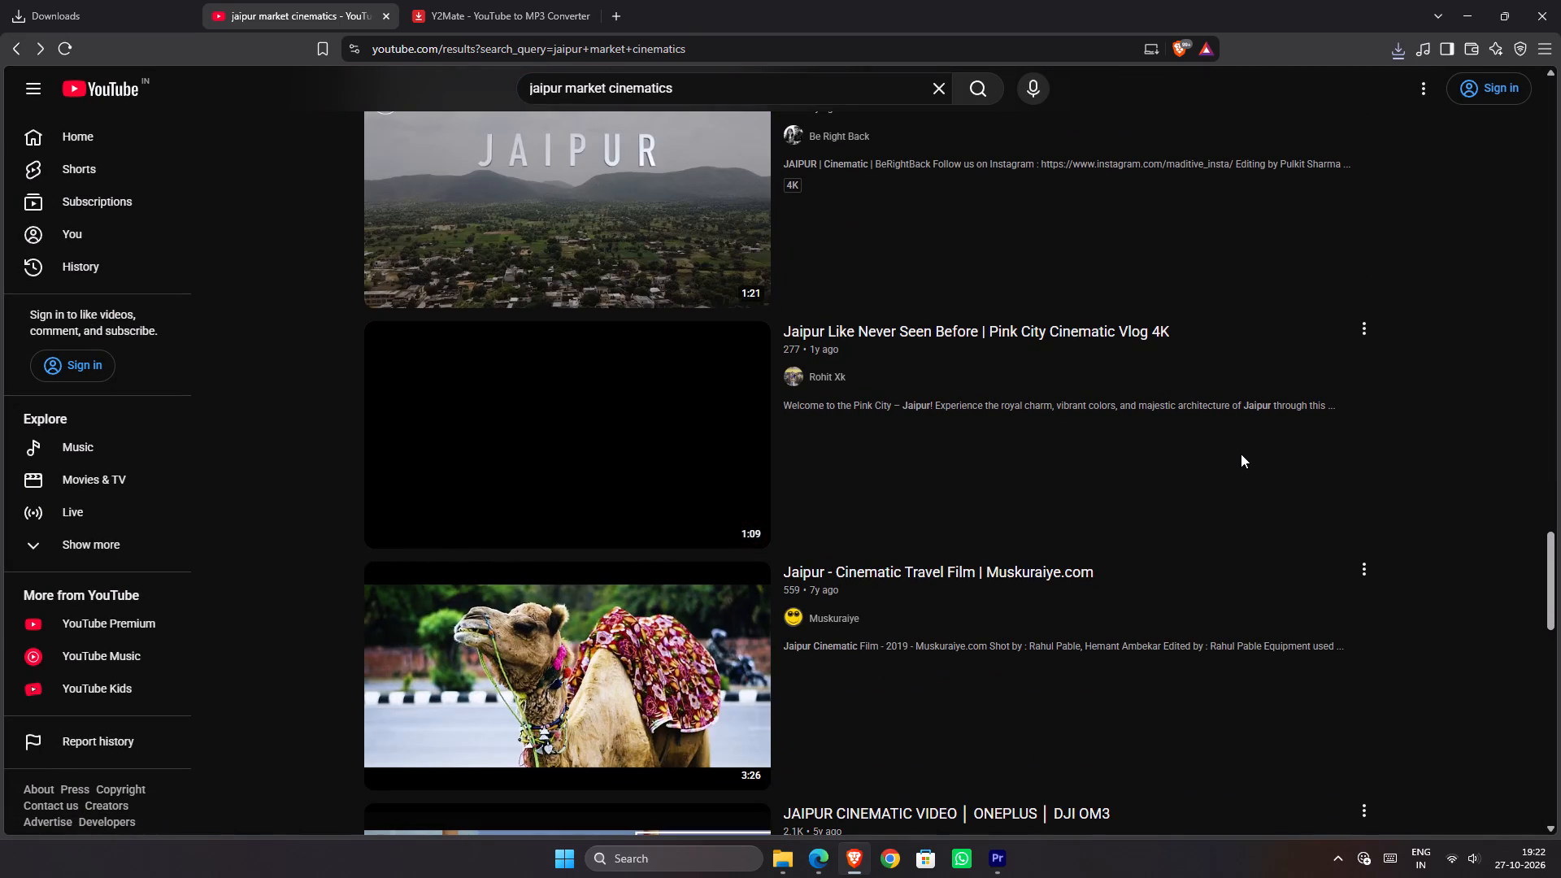
scroll(1240, 459, down, 1)
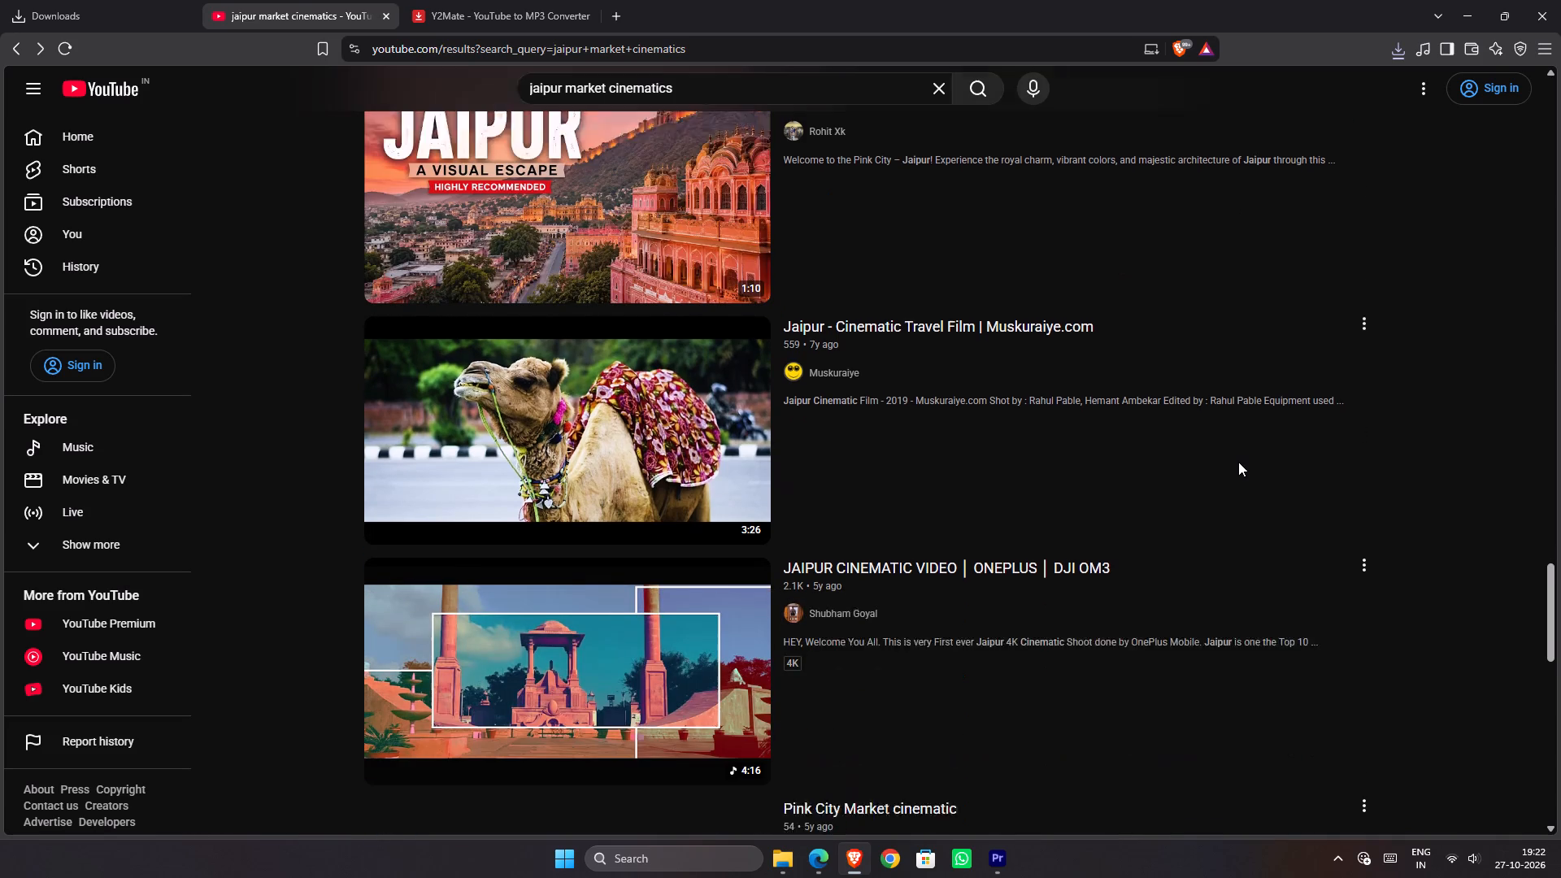
scroll(1238, 462, down, 1)
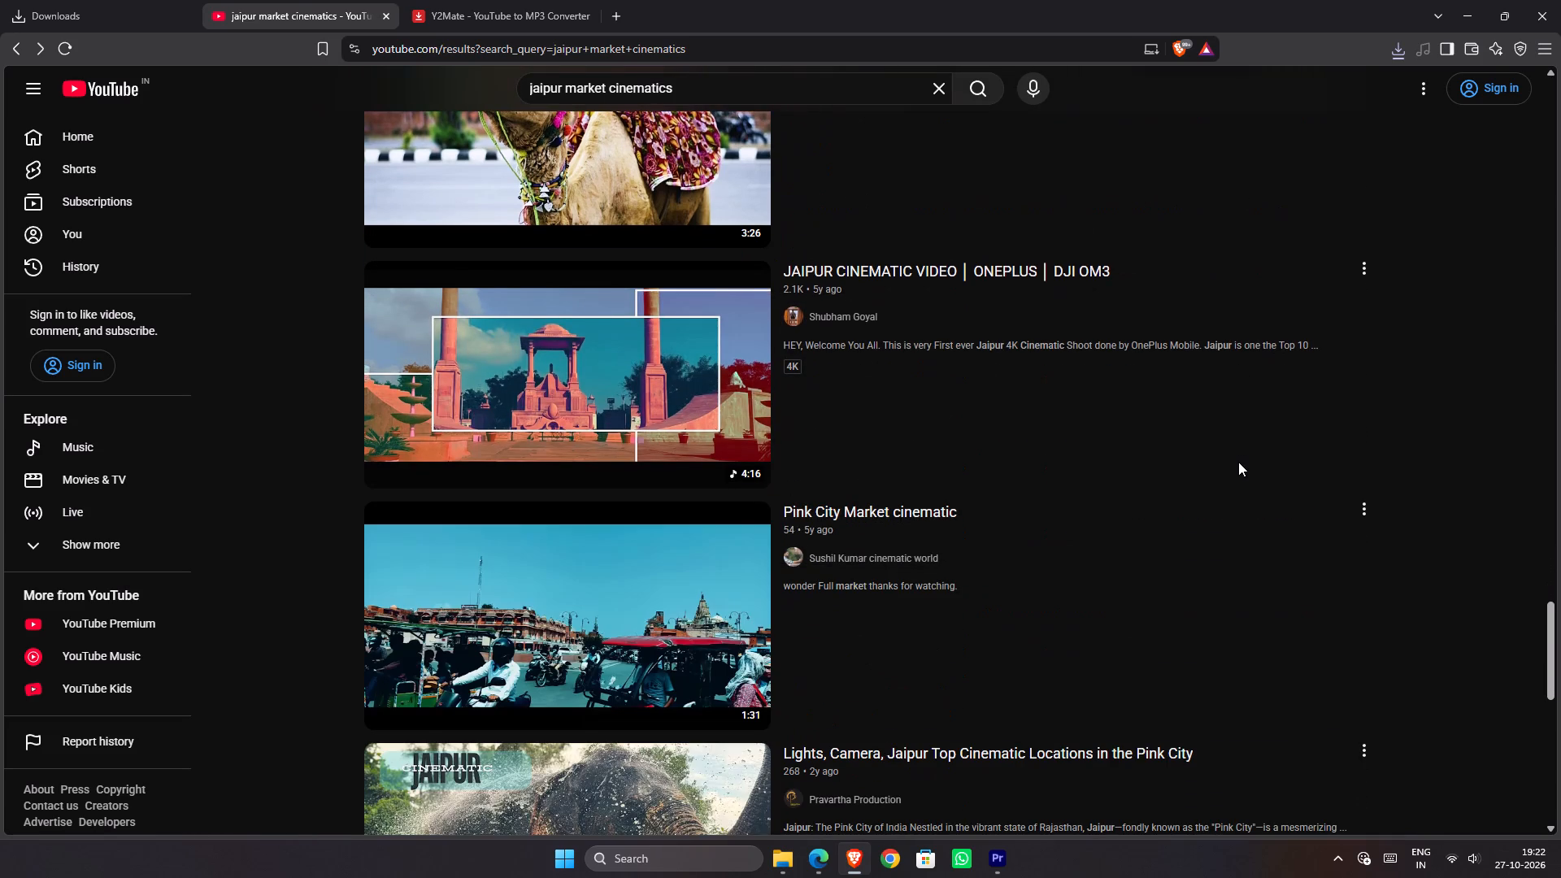
scroll(1238, 462, down, 2)
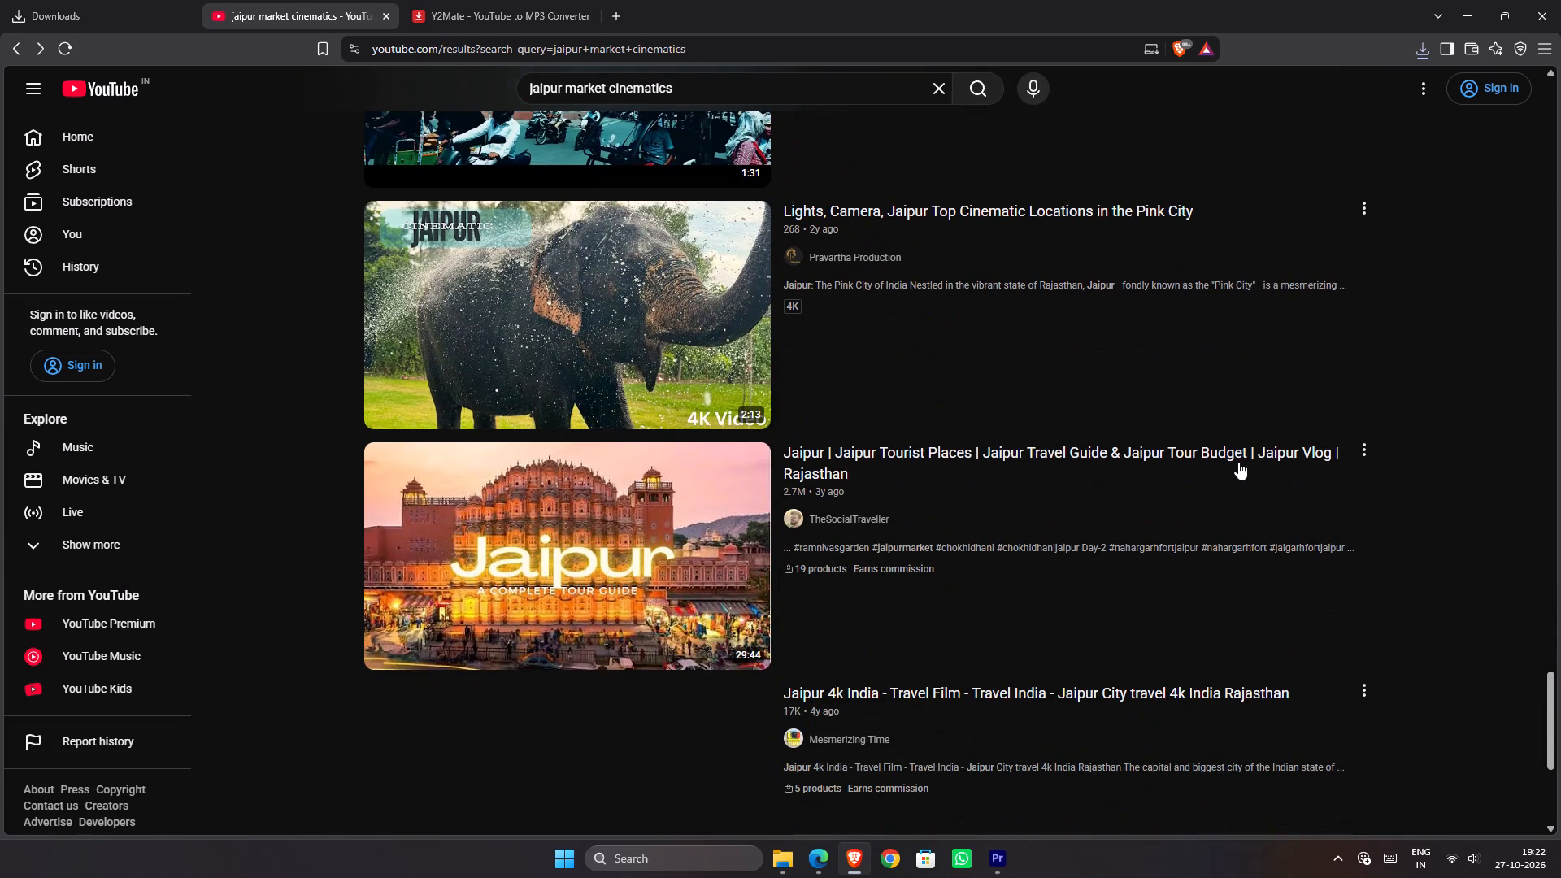
scroll(1238, 462, down, 1)
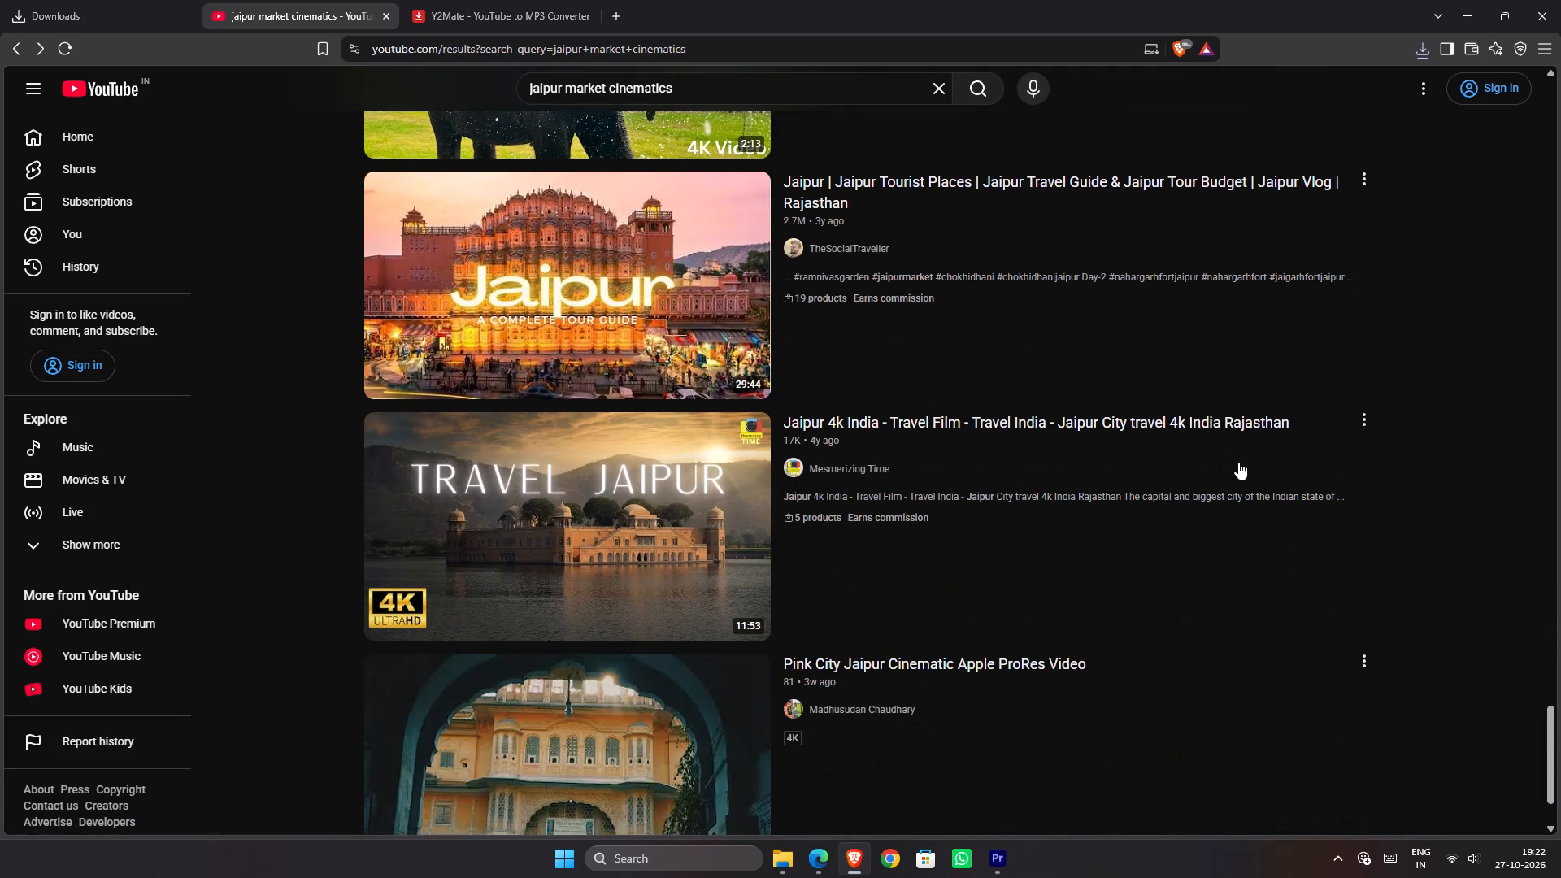
scroll(1238, 462, down, 1)
Start a new Y2Mate conversion of the copied BeRightBack Jaipur video link in MP4 format.
click(520, 2)
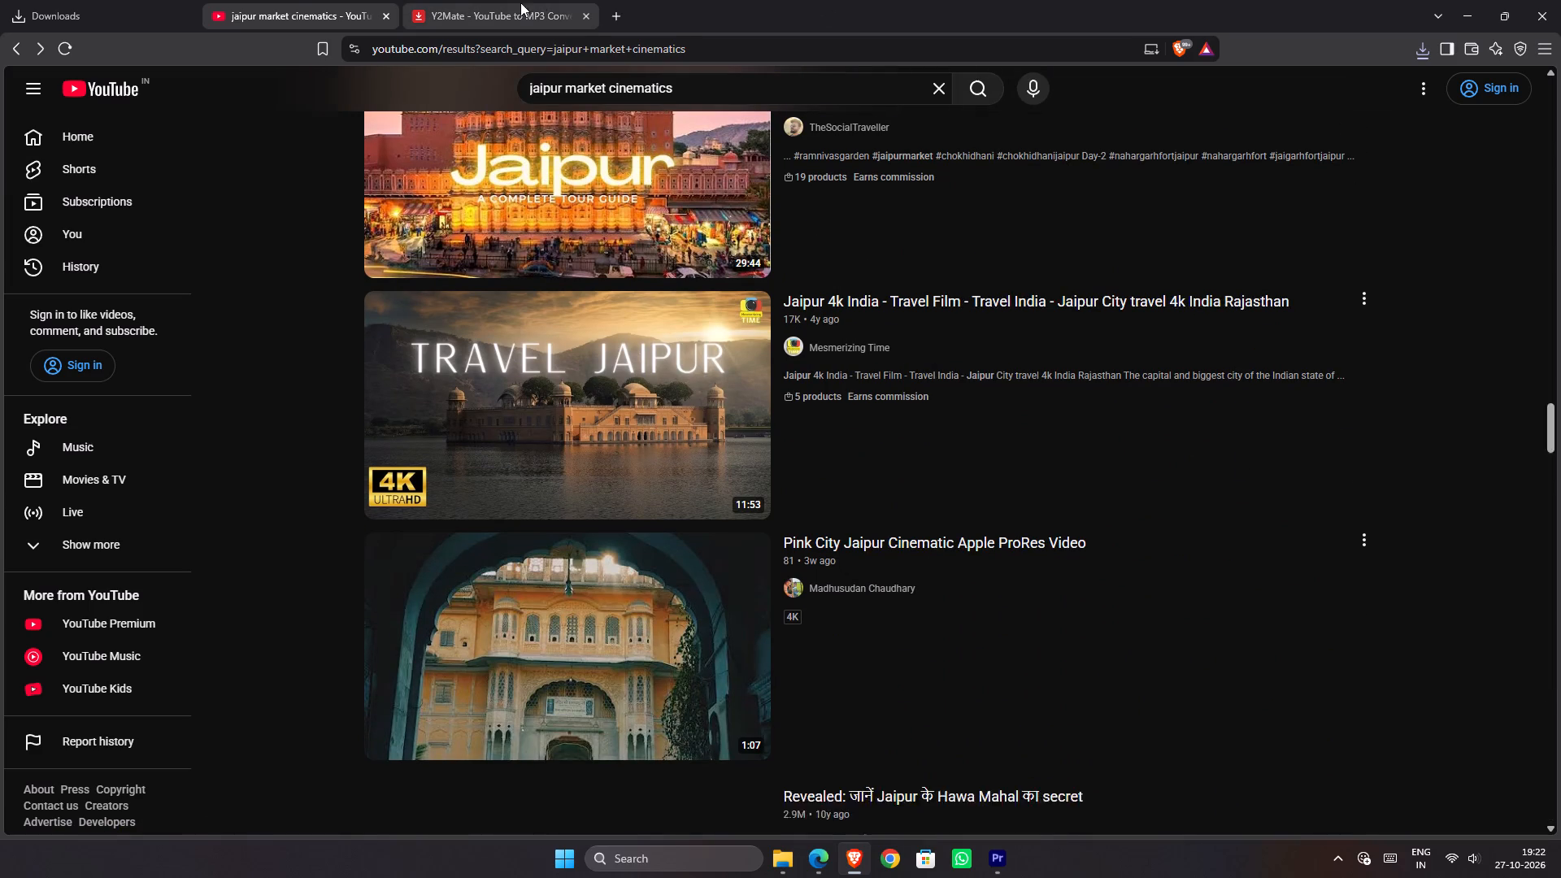
click(676, 200)
click(613, 242)
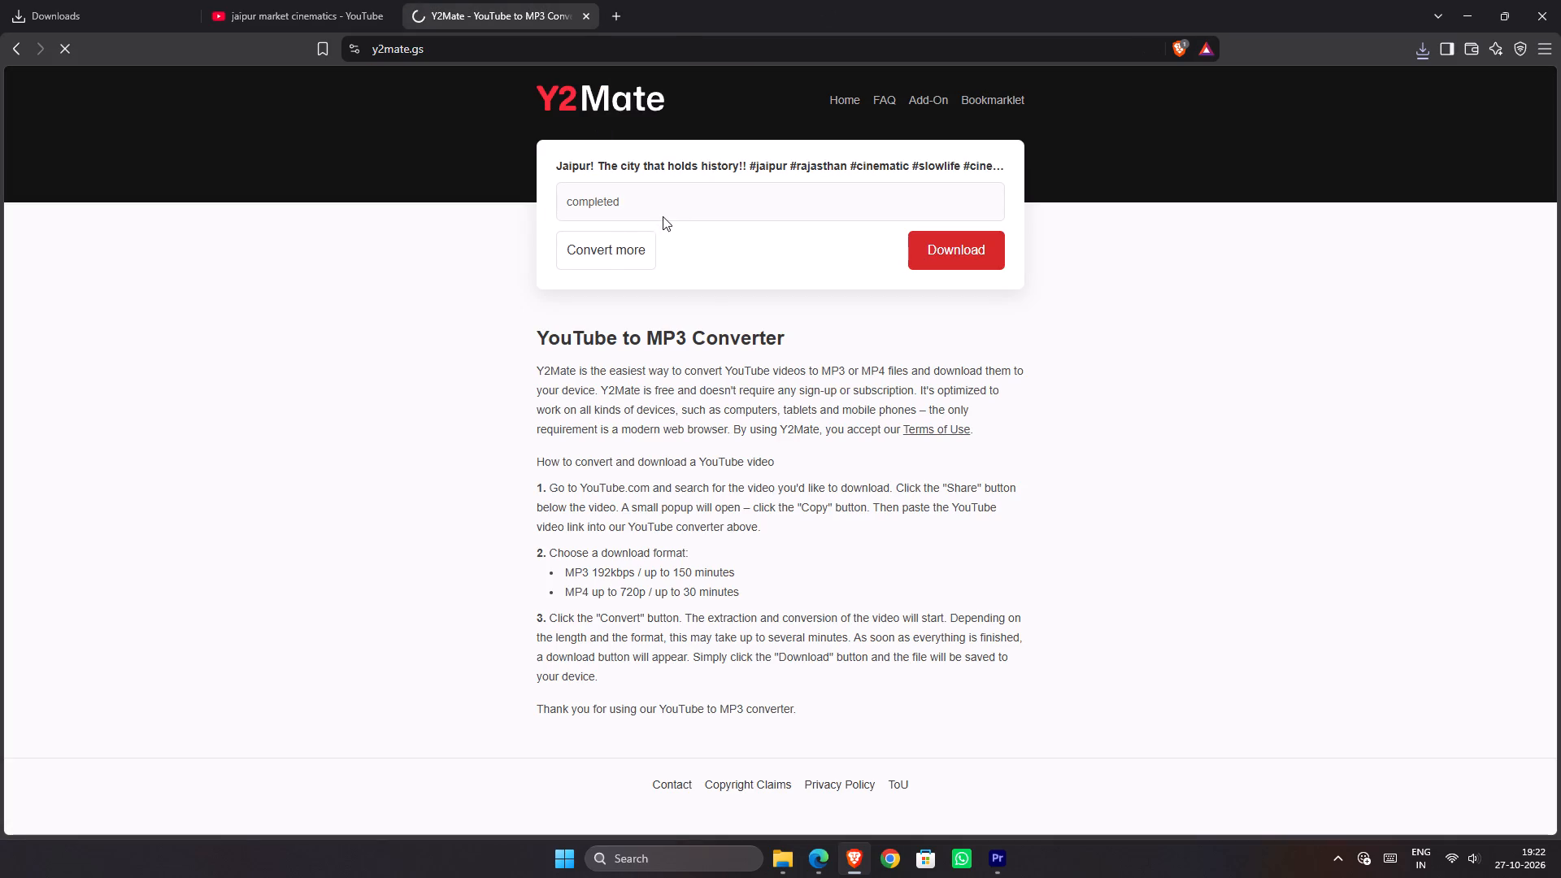
click(665, 206)
click(648, 262)
click(707, 188)
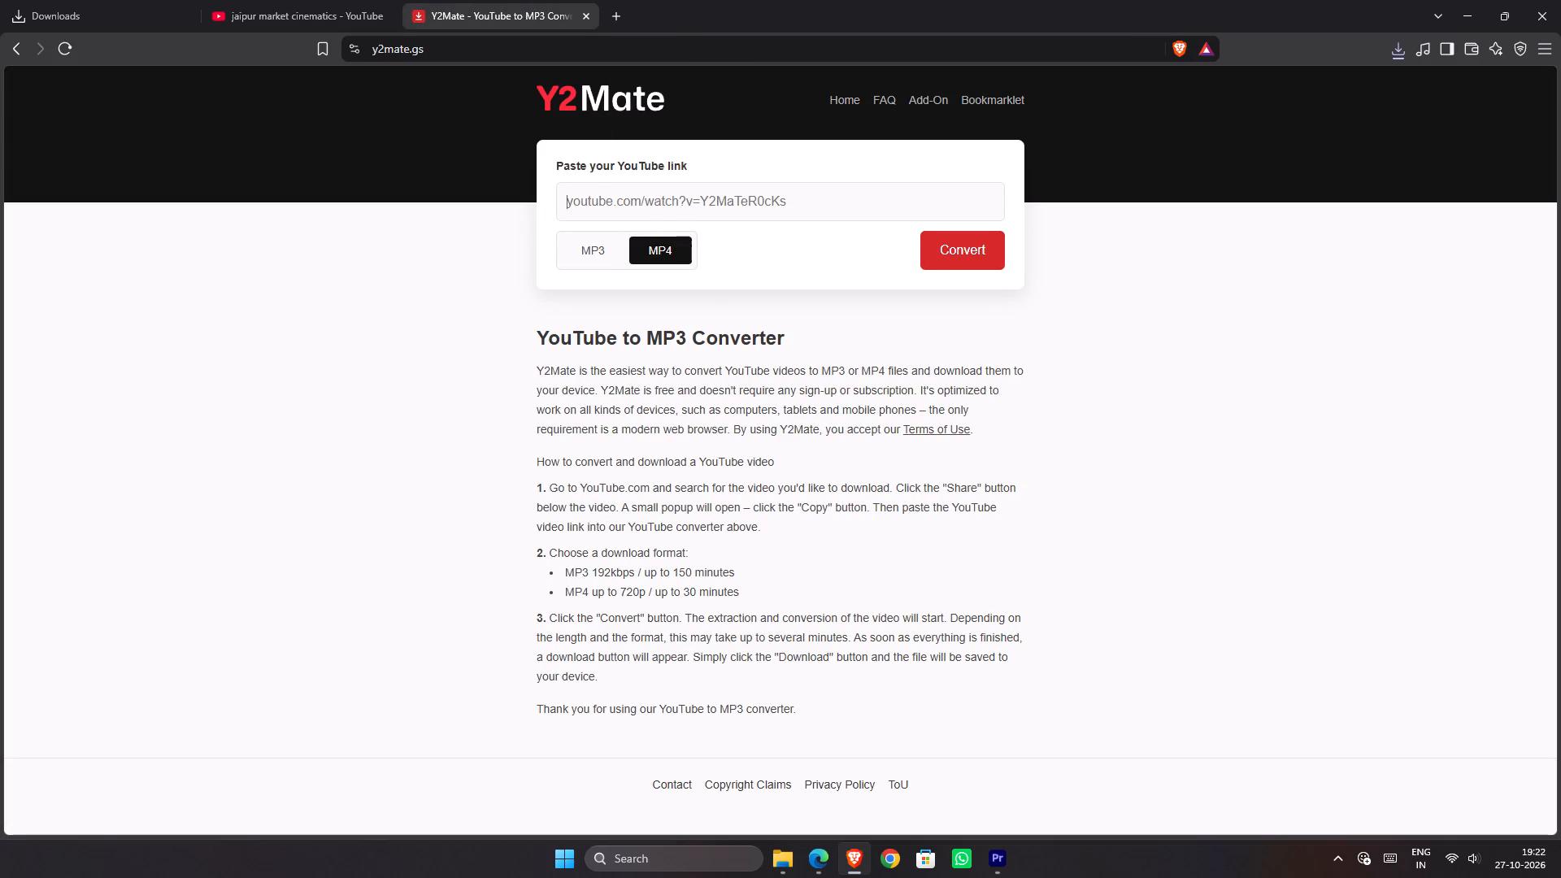
key(ctrl+v)
click(932, 246)
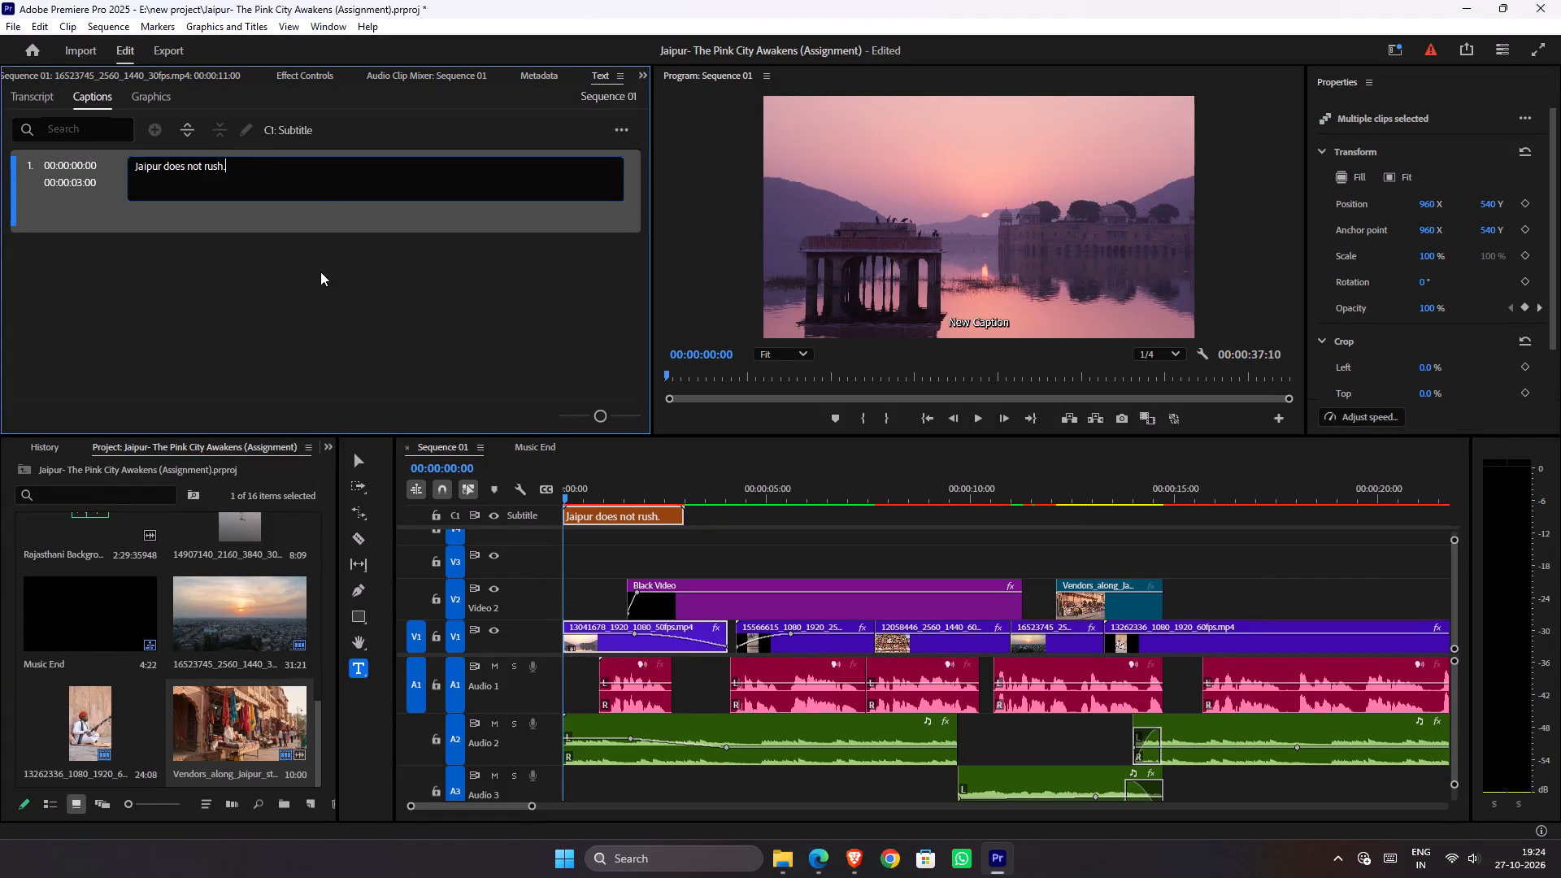
click(319, 272)
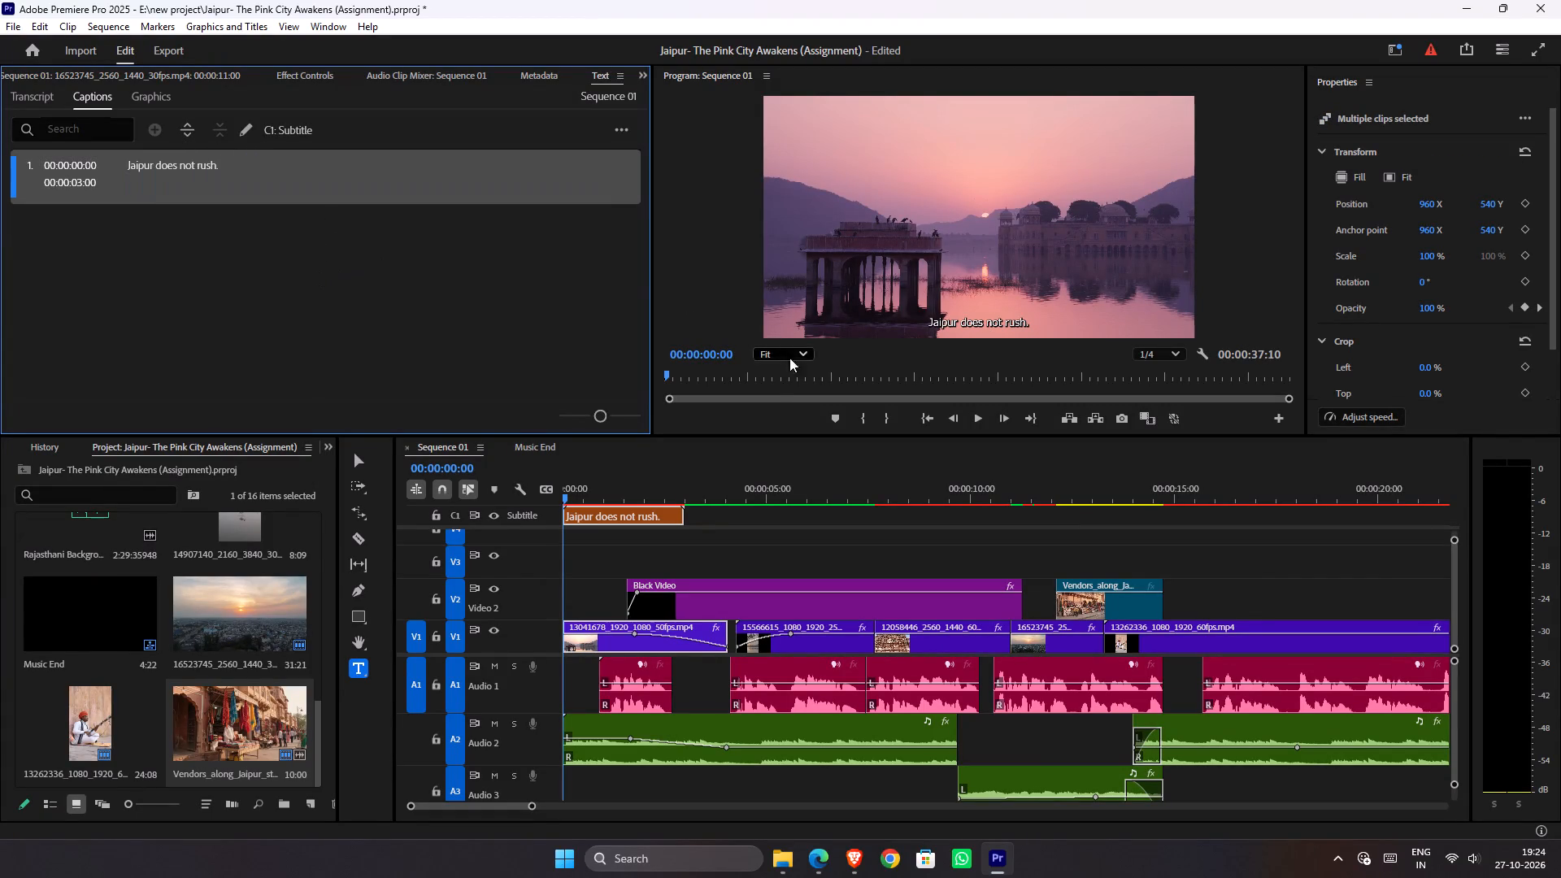
Examine the properties and caption options of "Jaipur does not rush." for text styling controls.
click(667, 518)
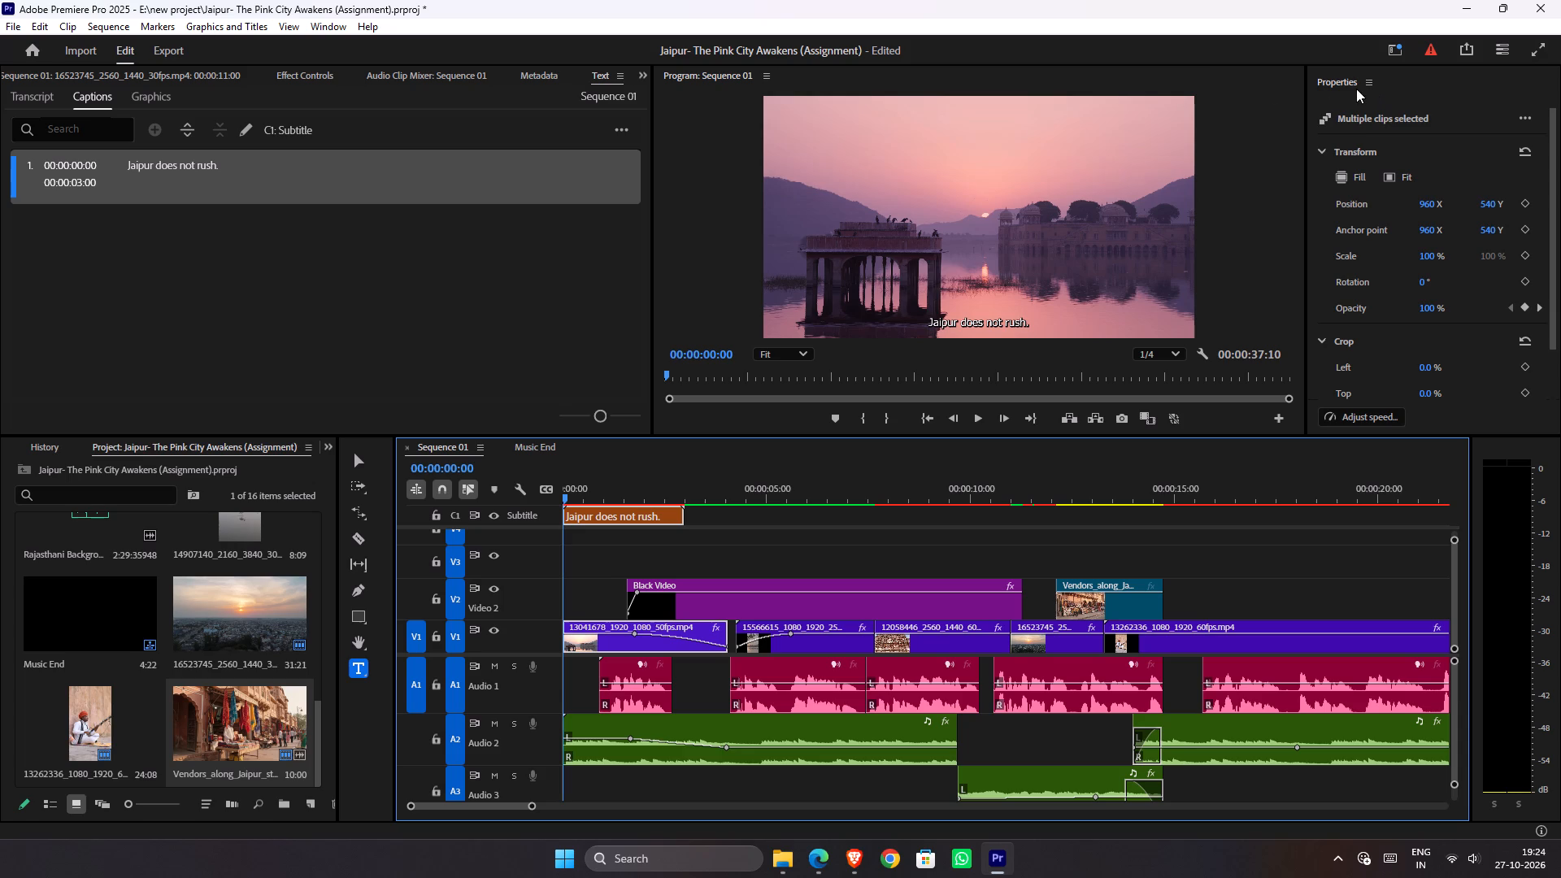
scroll(1485, 194, down, 7)
scroll(1446, 261, down, 8)
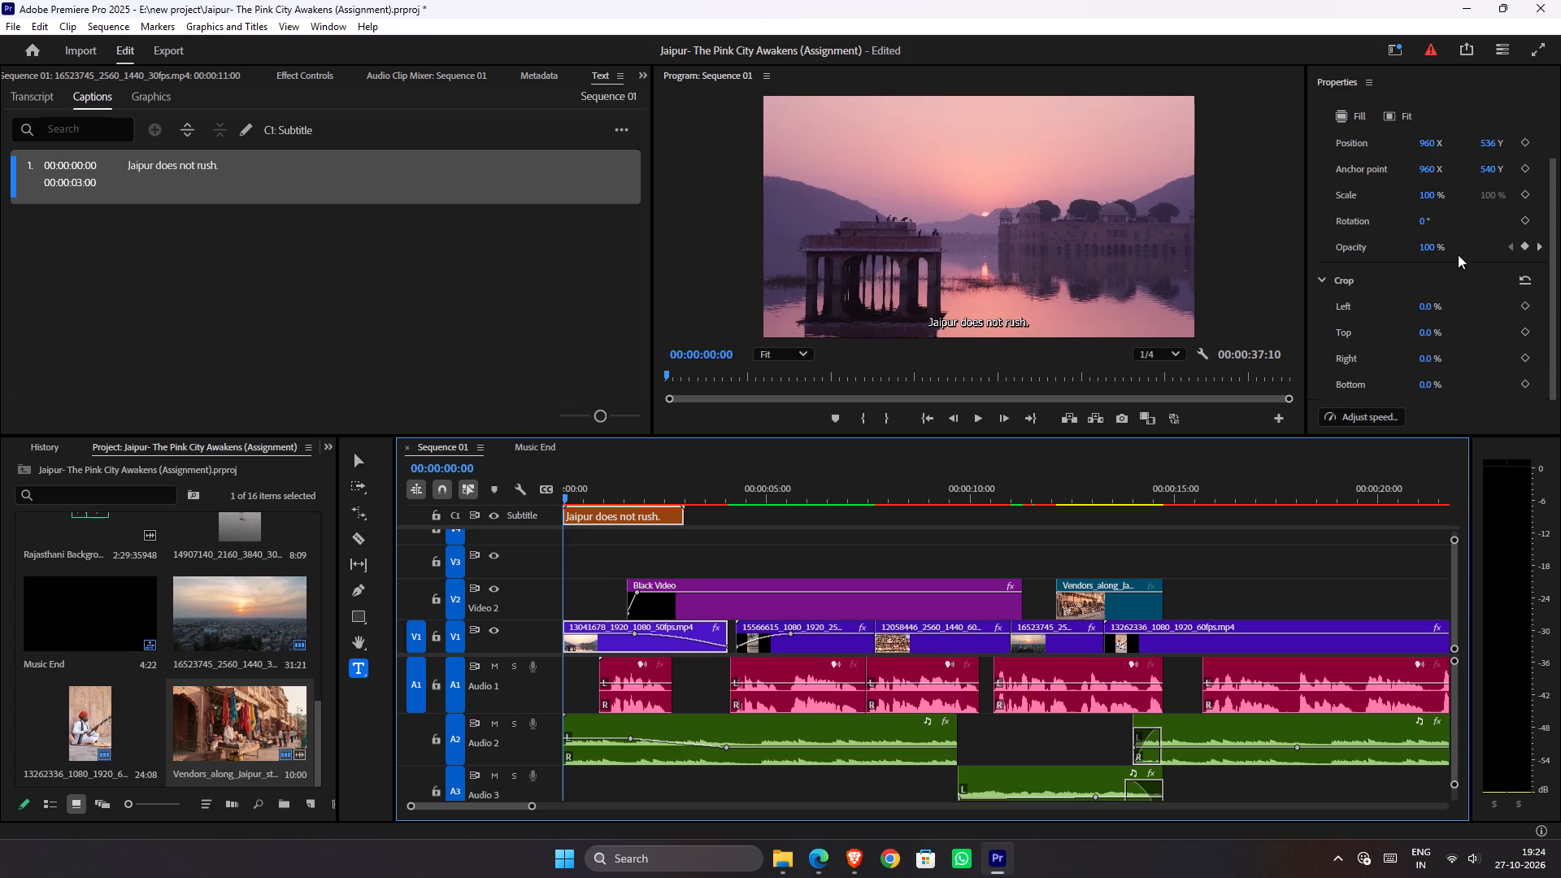
scroll(1465, 247, up, 8)
click(641, 519)
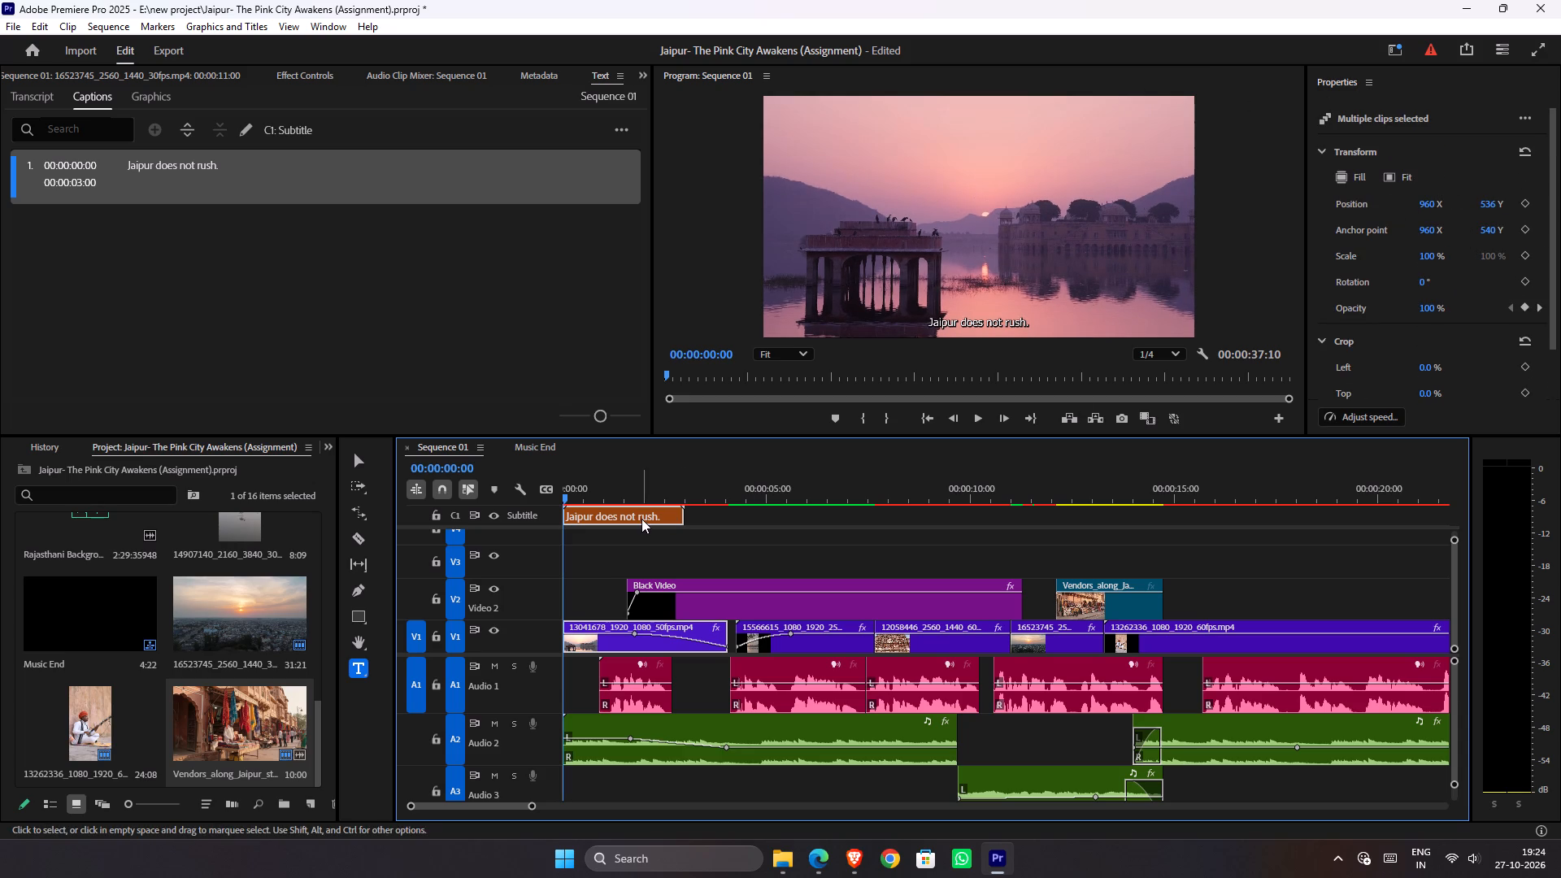
click(1532, 112)
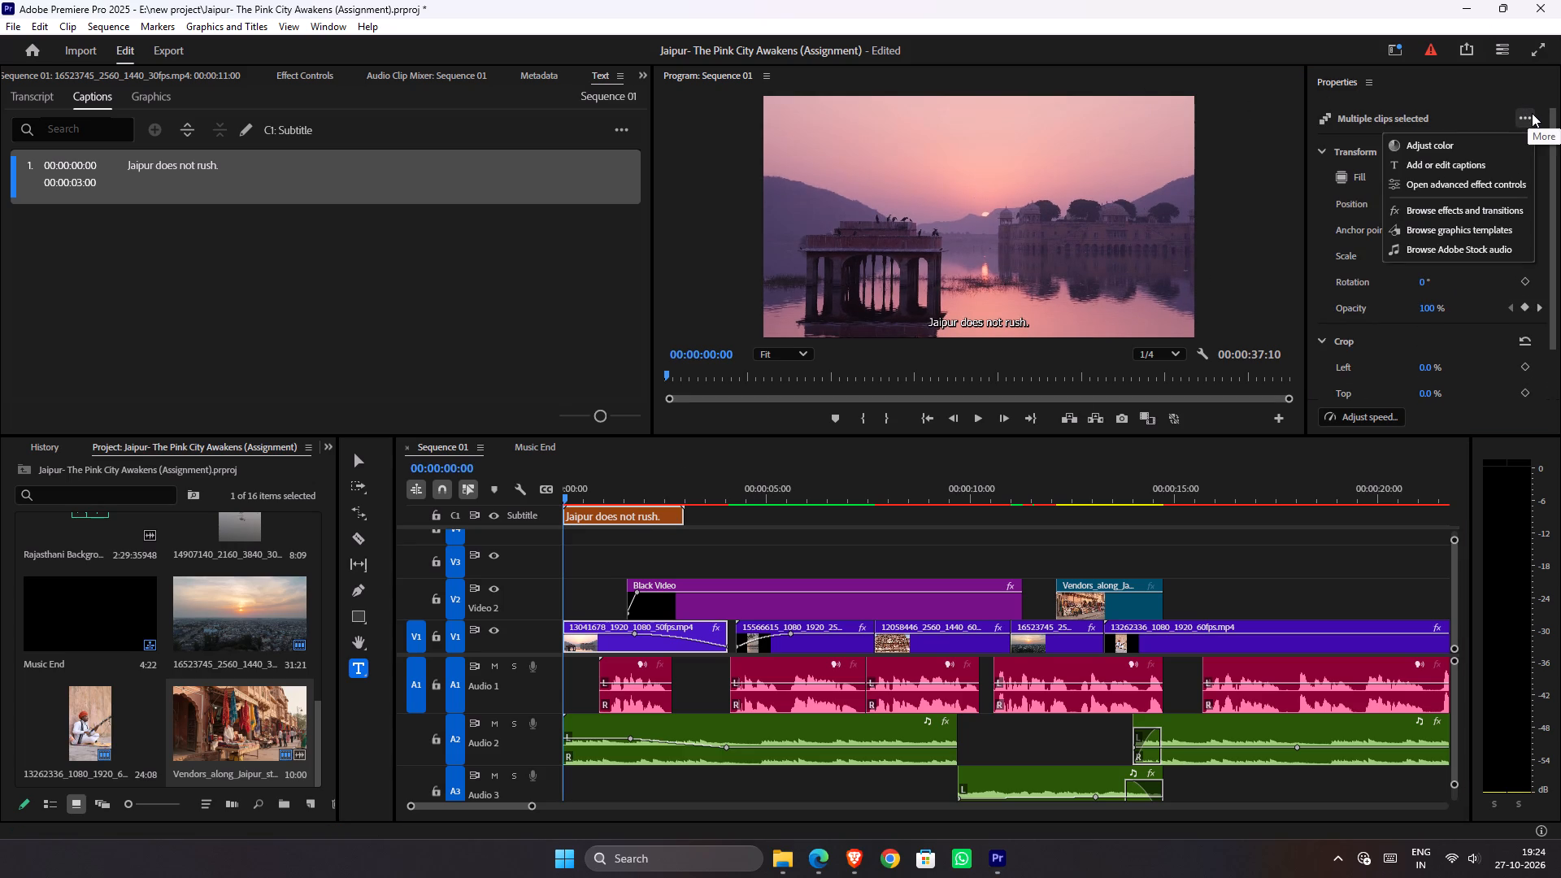
click(1476, 172)
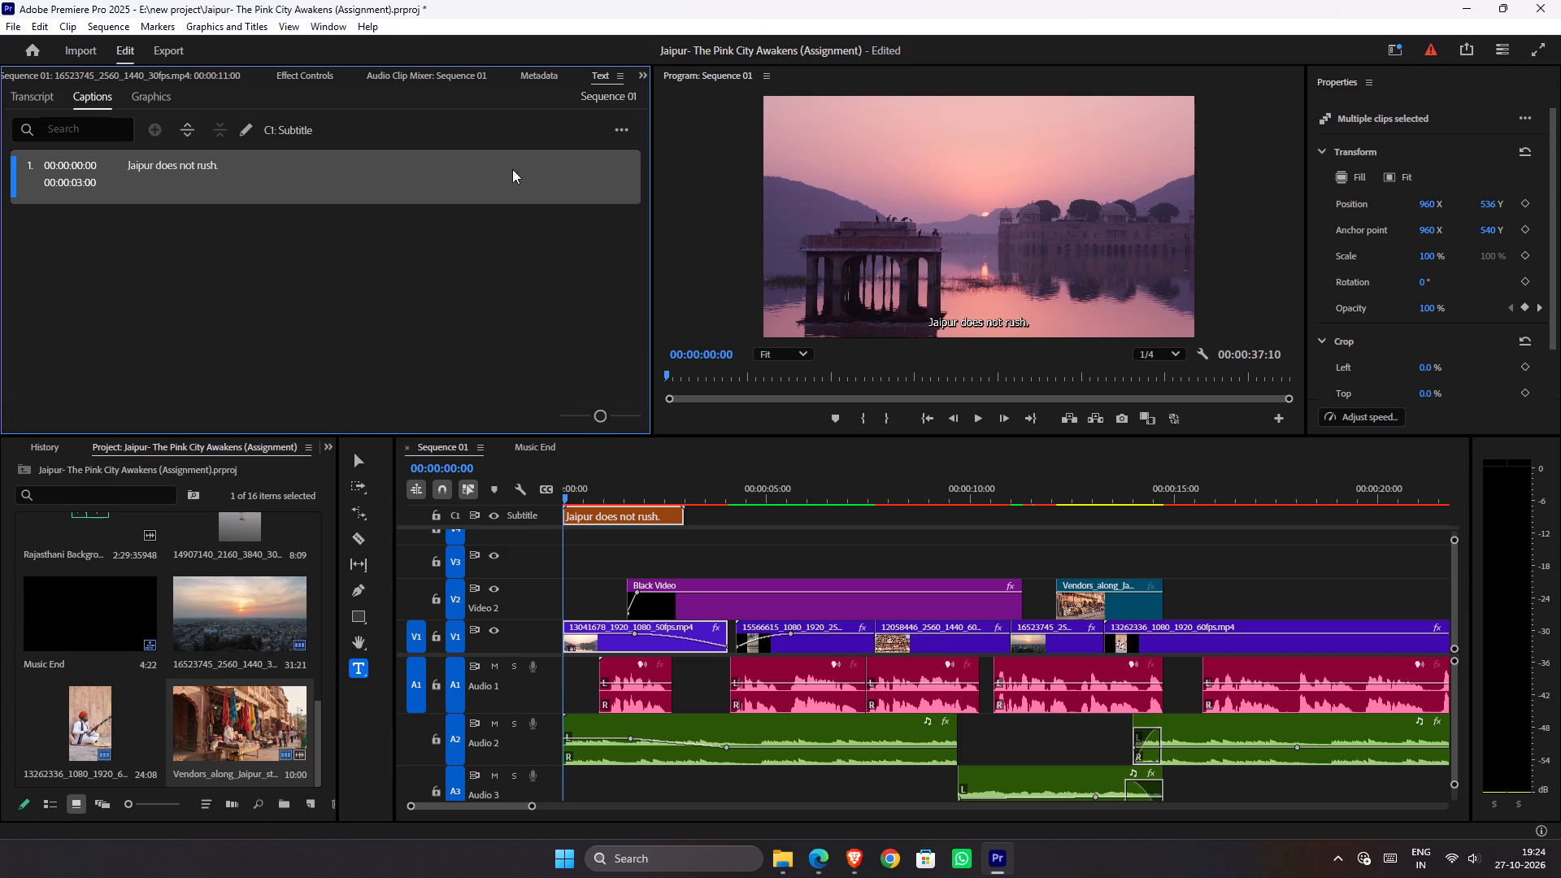
click(245, 127)
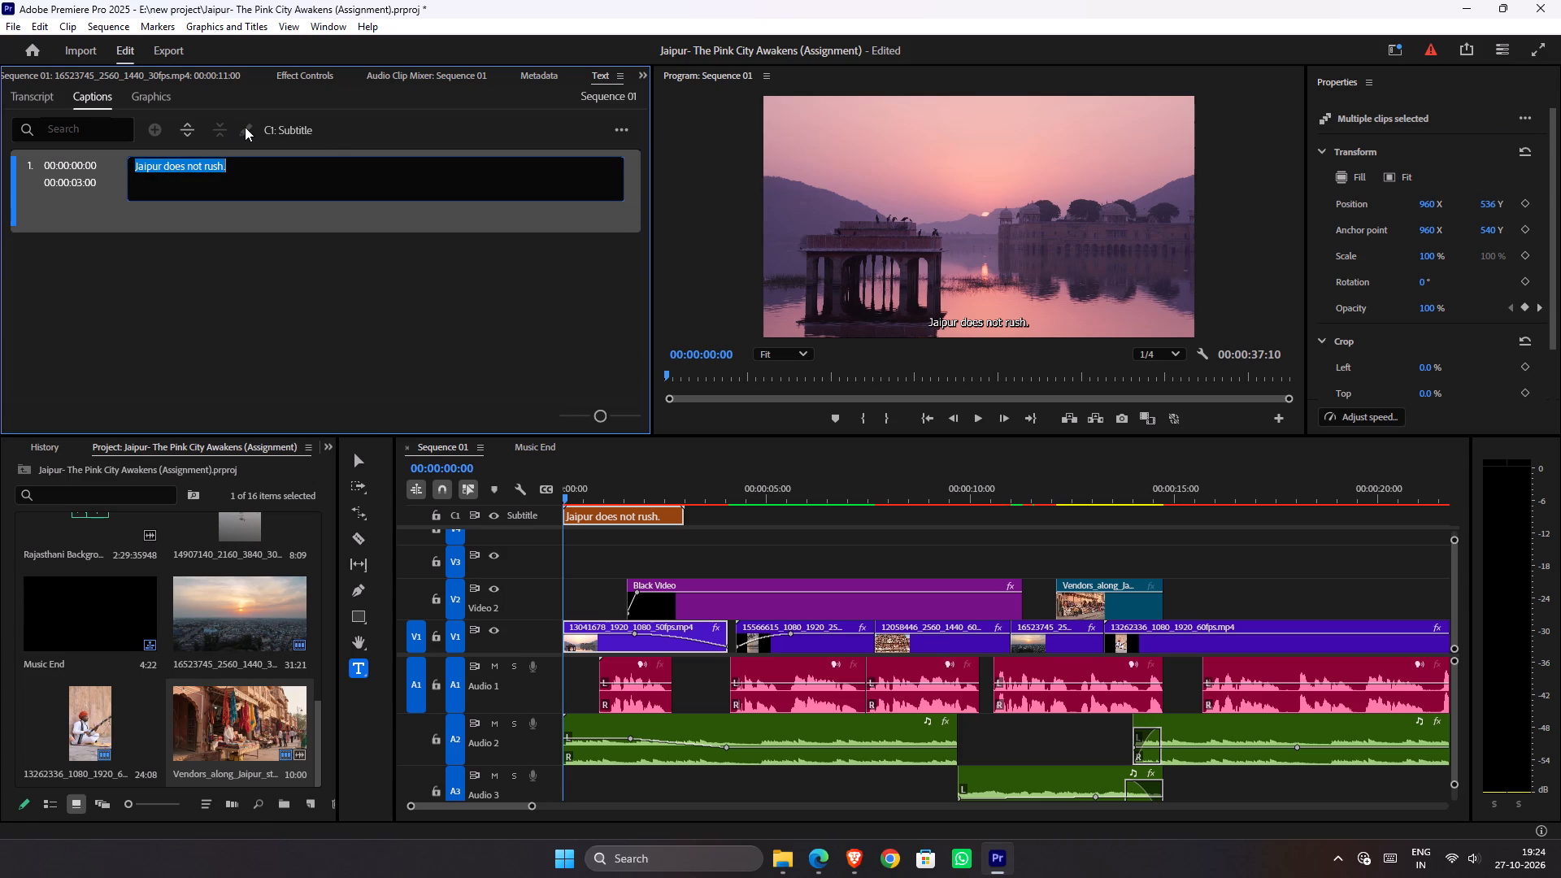
click(301, 297)
click(629, 130)
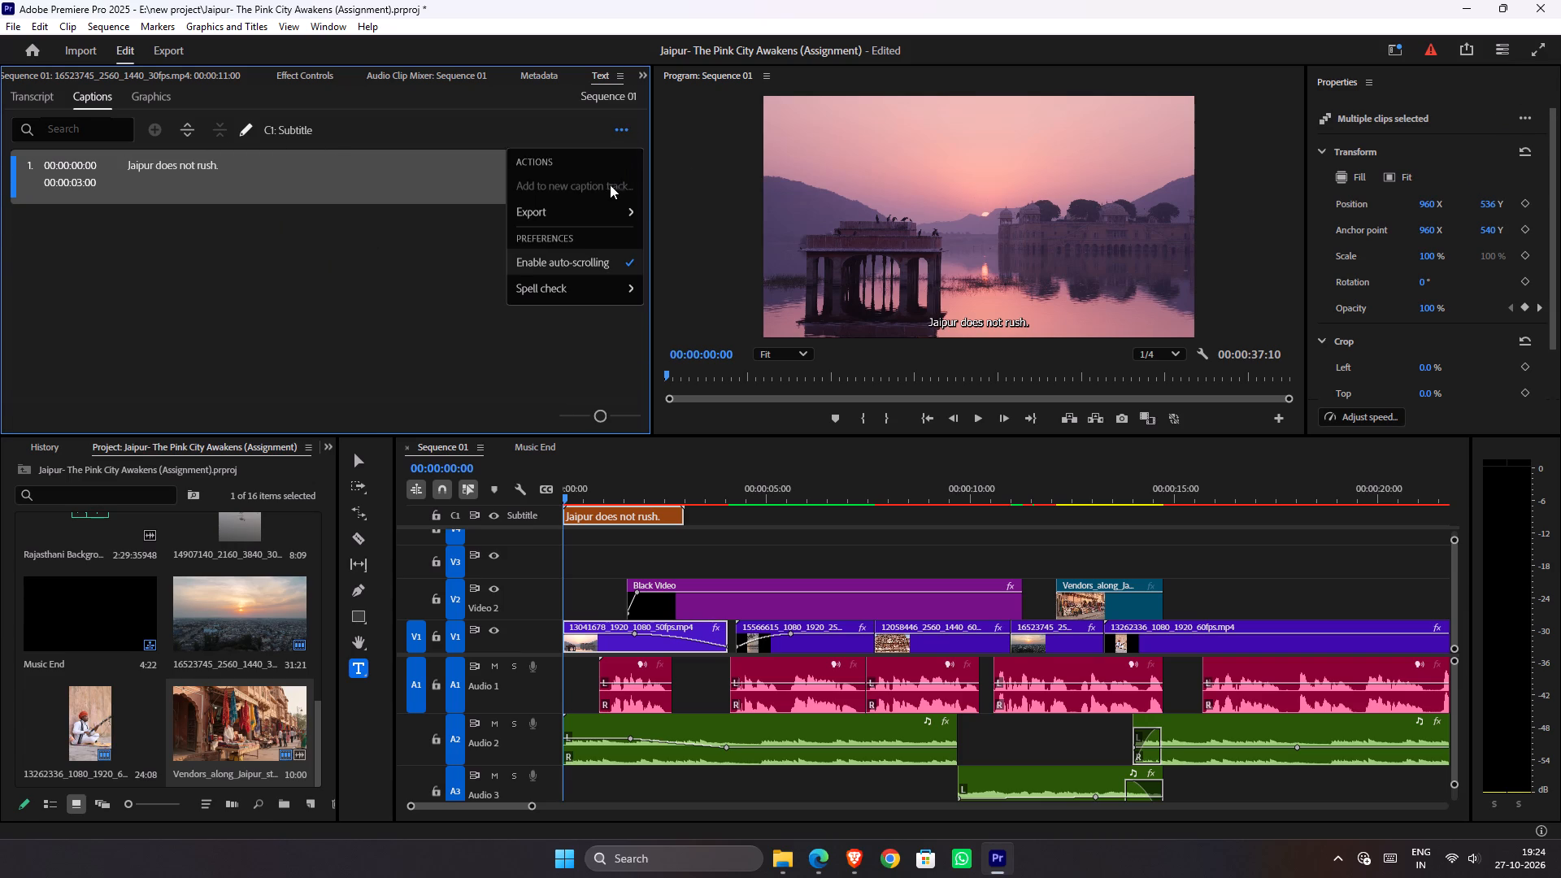
click(515, 363)
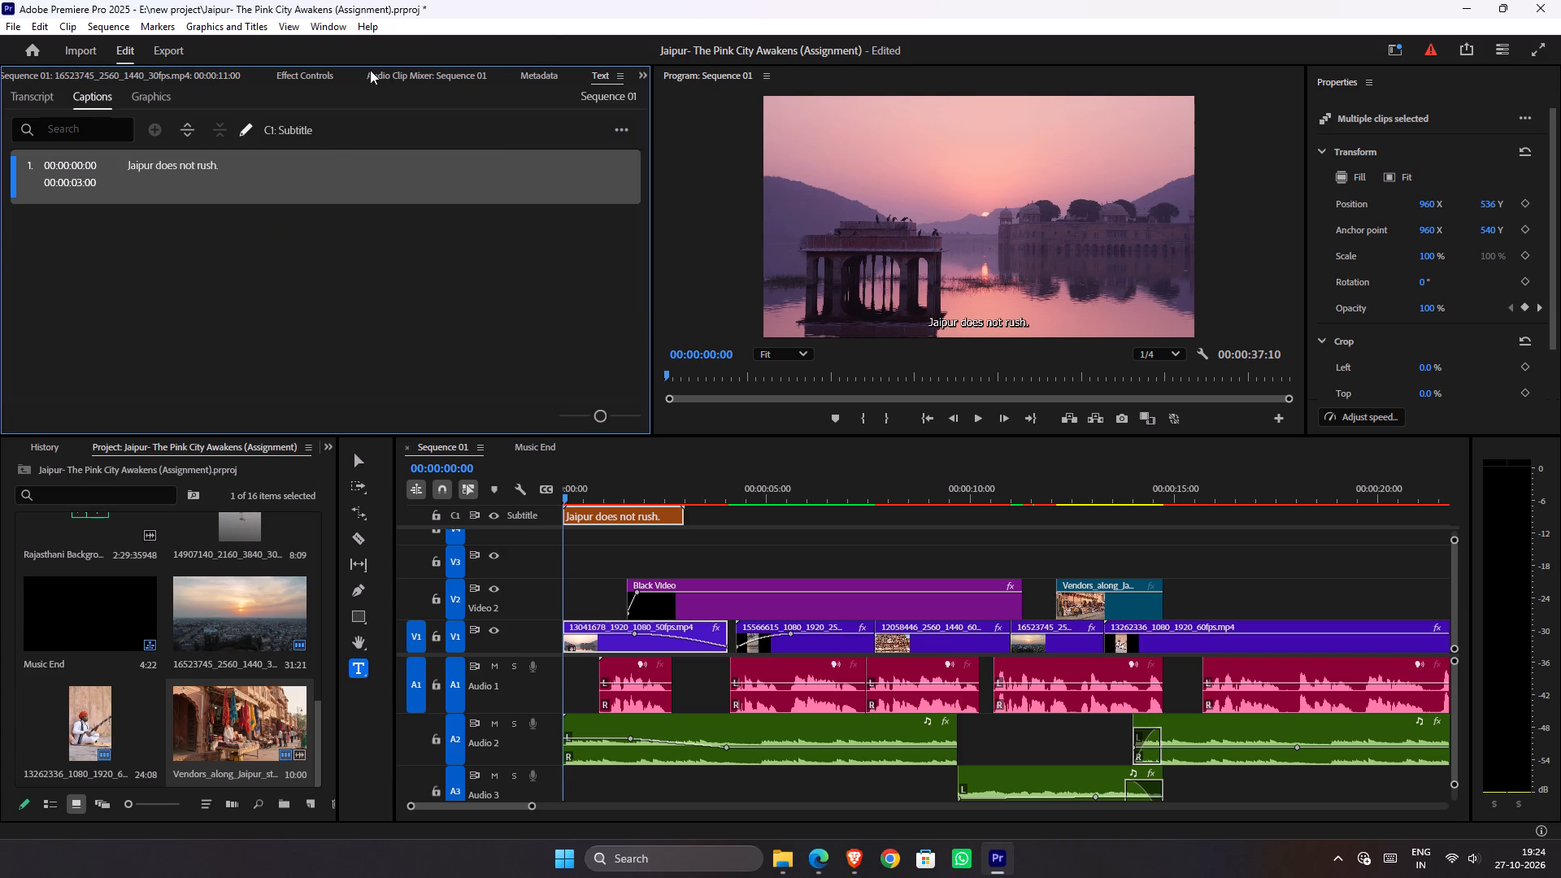
Bring up Graphics Templates and dock it in the same group as Properties.
click(338, 28)
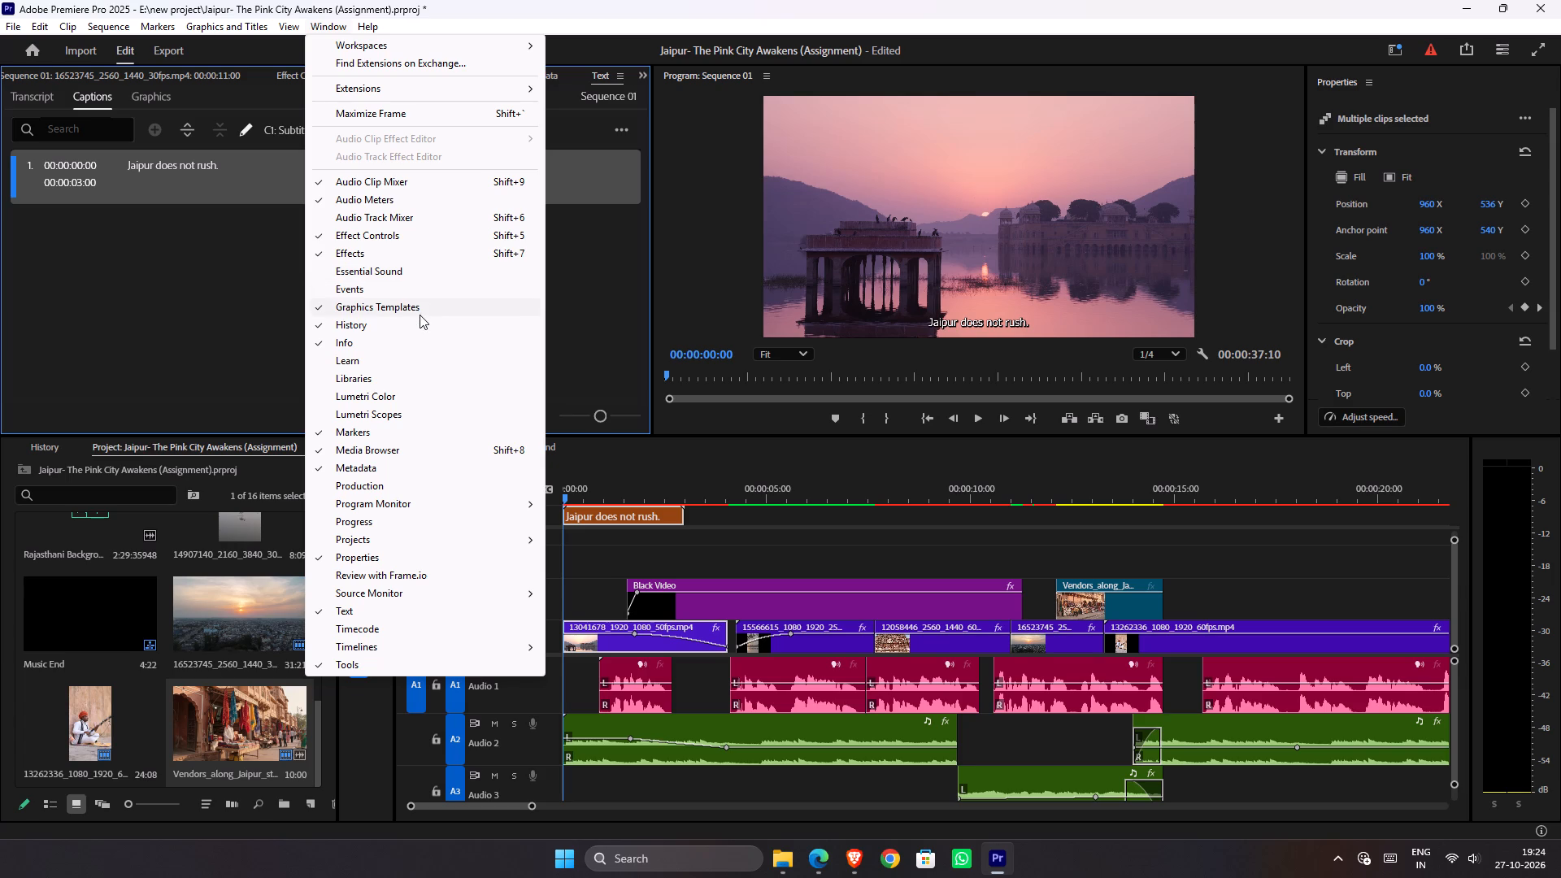
click(161, 262)
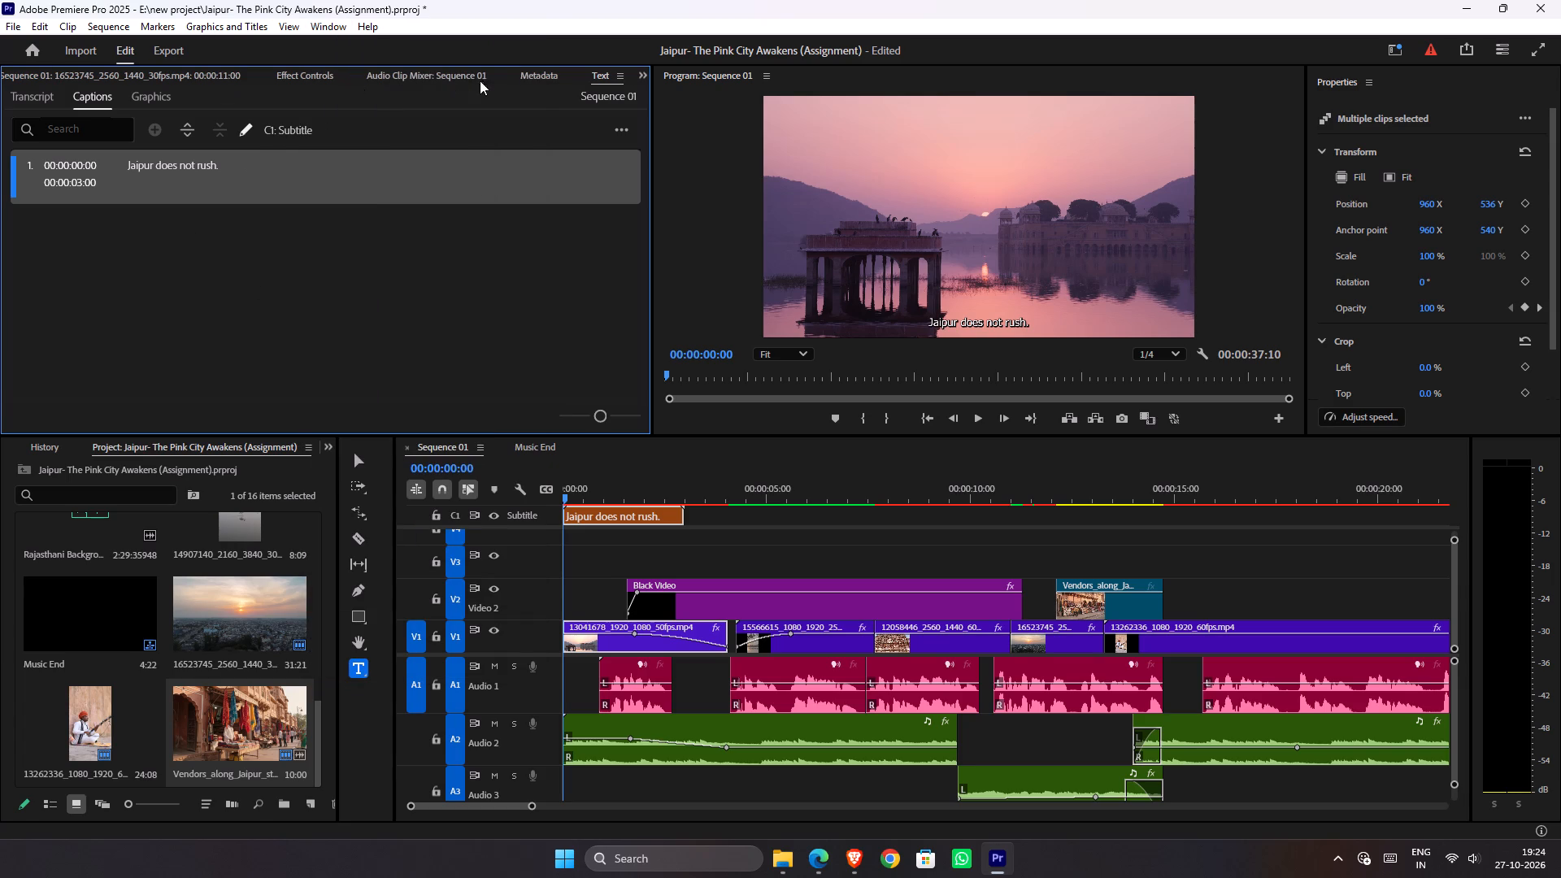
click(639, 77)
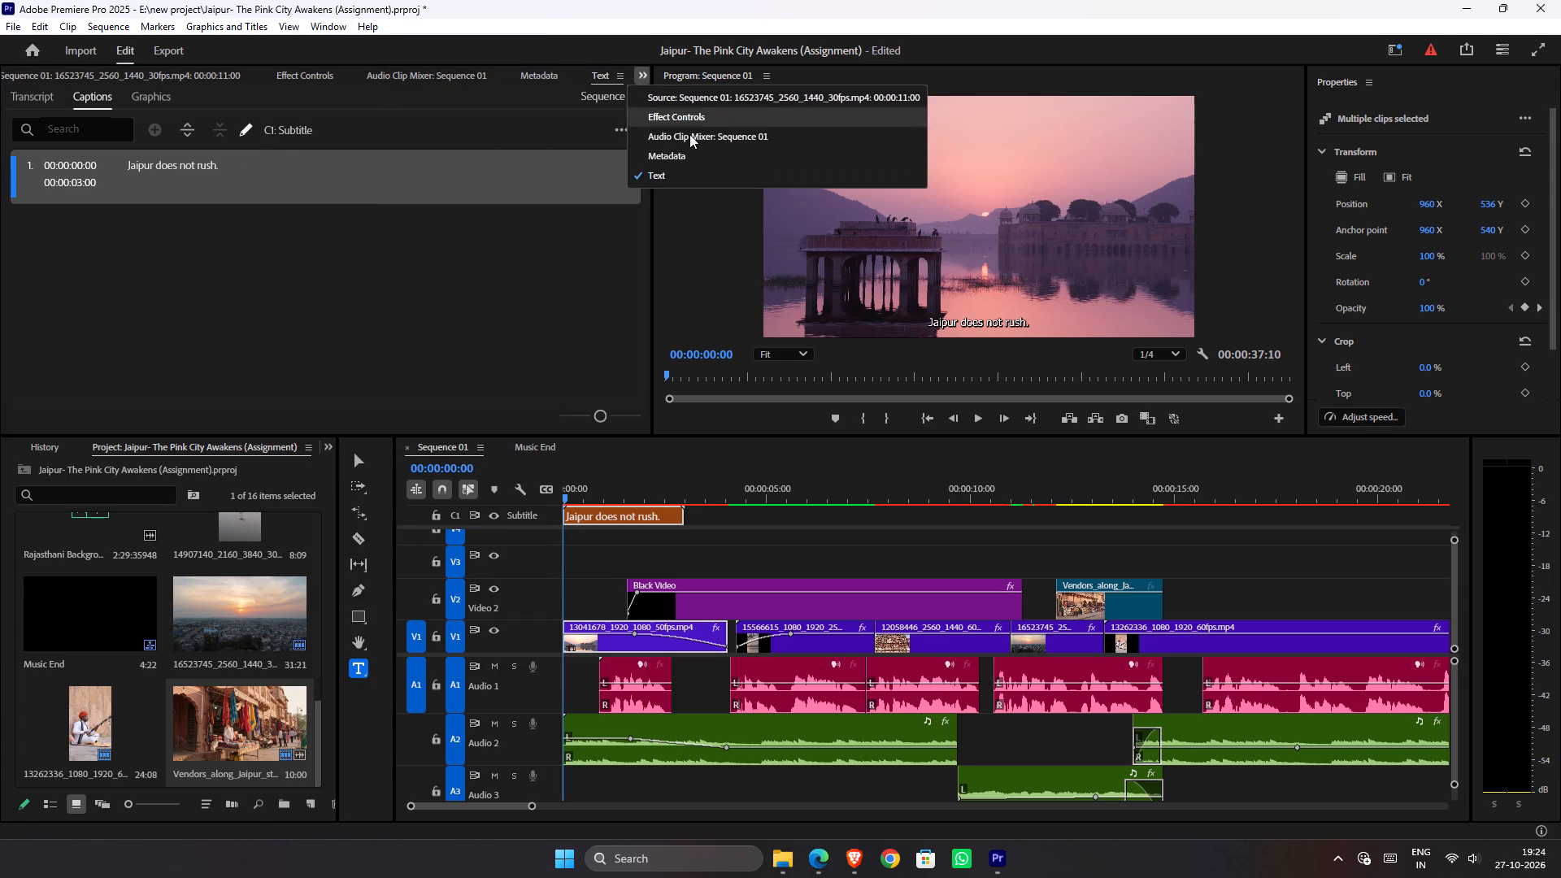
click(476, 315)
click(328, 447)
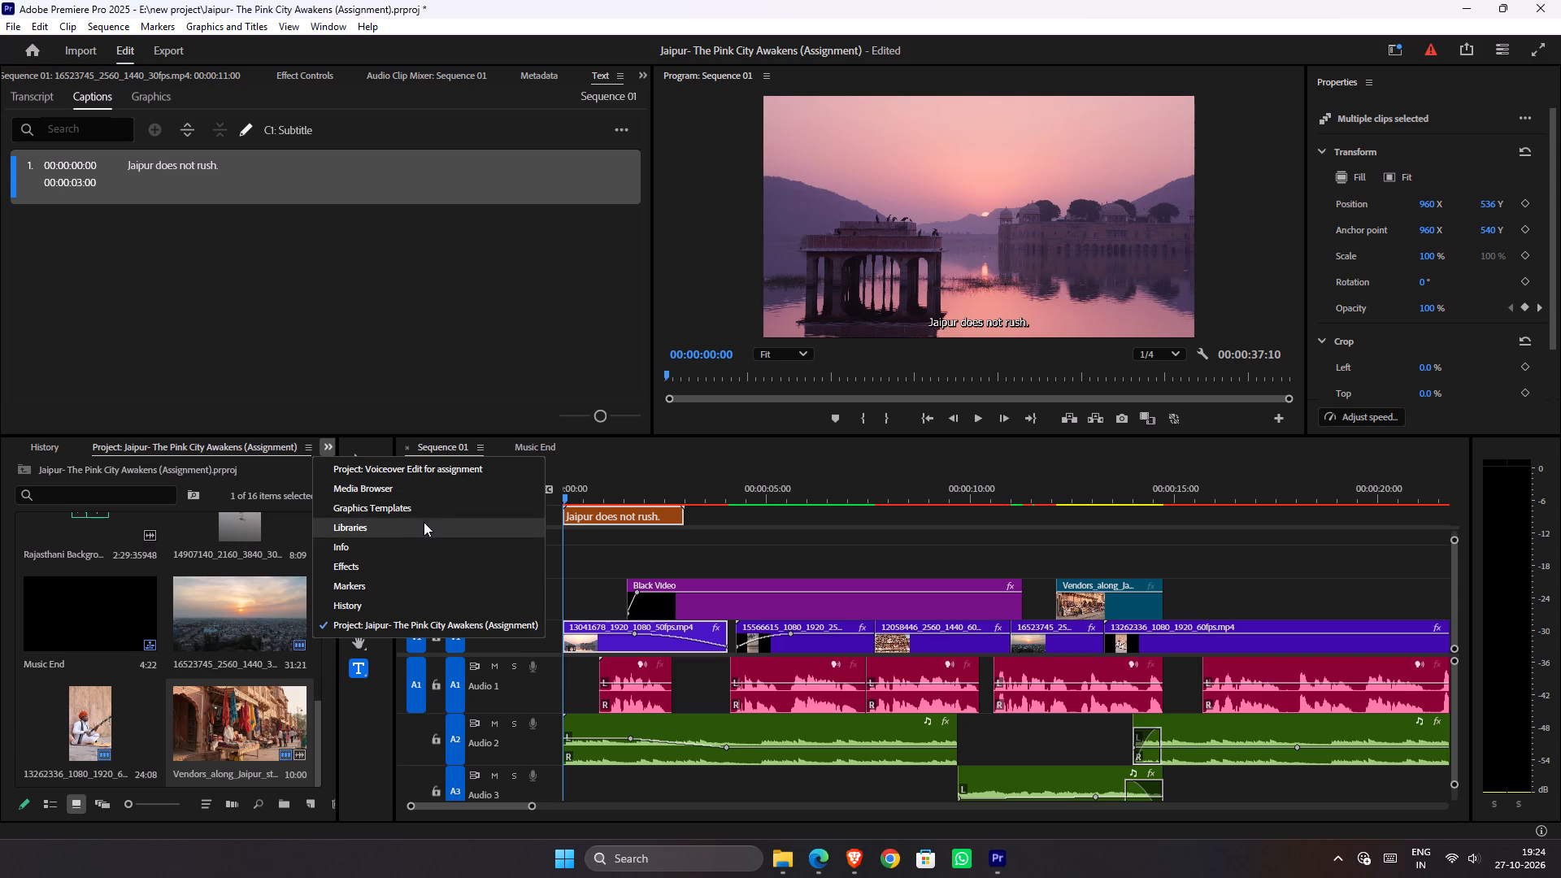
click(385, 511)
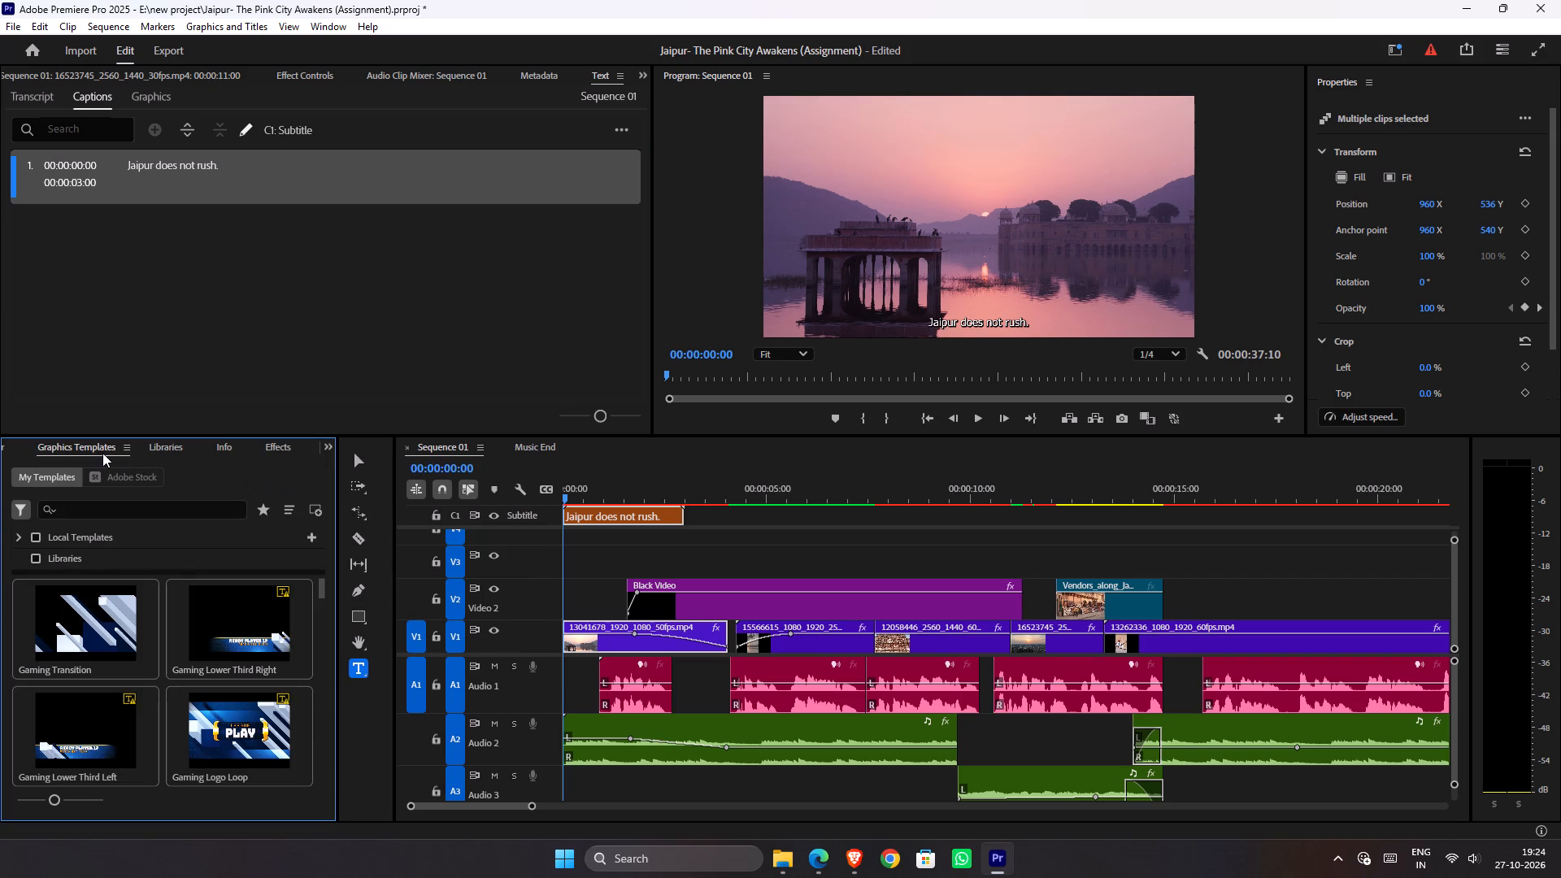
drag(85, 446, 1446, 87)
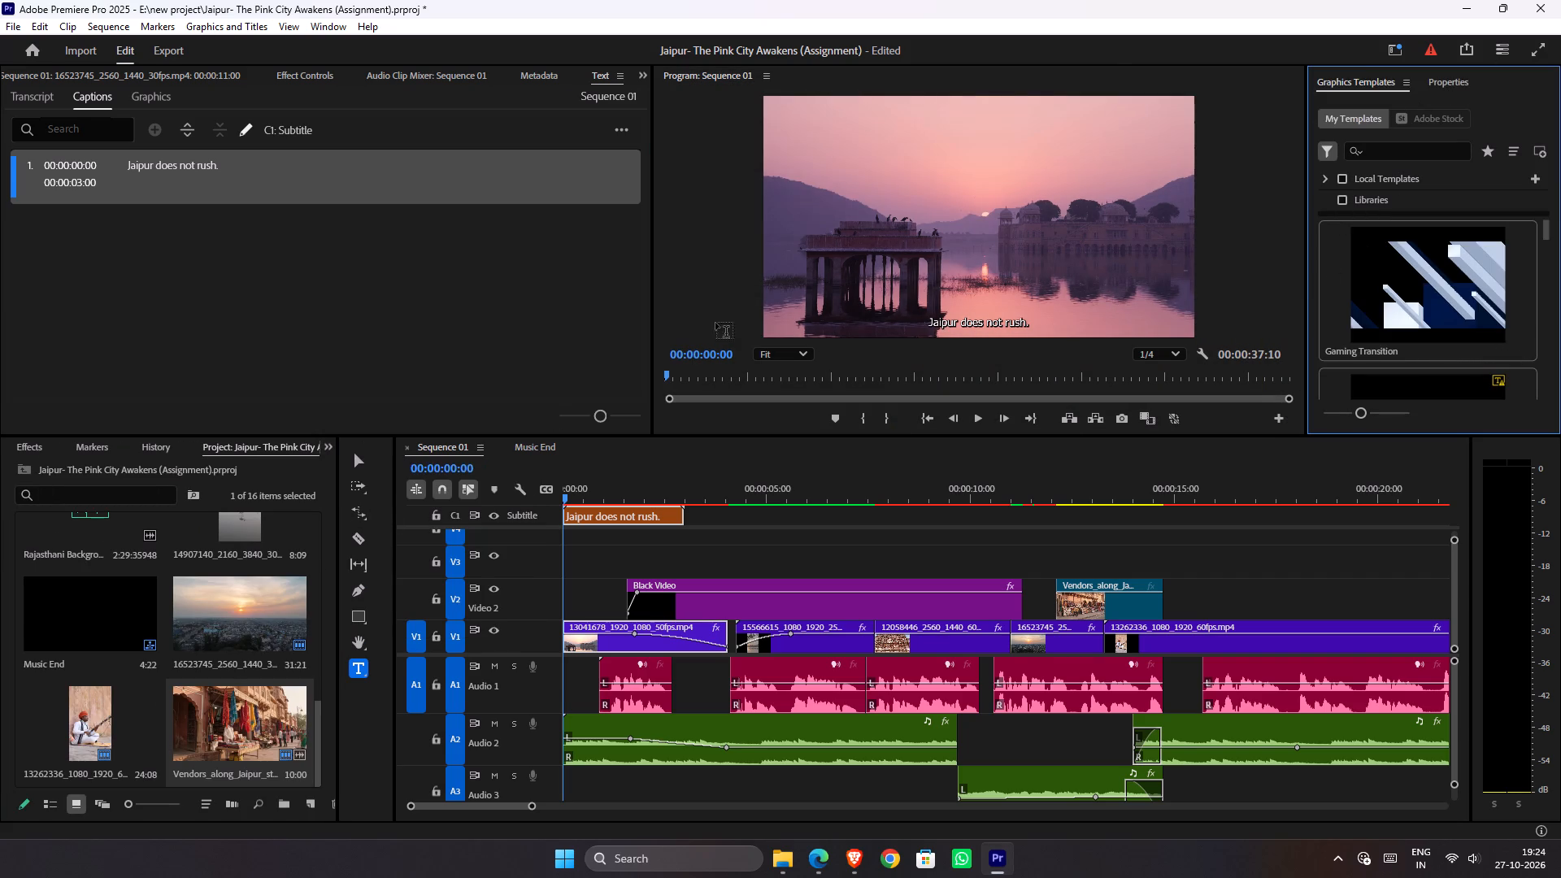
Look through the available graphics templates and the local template folders for something suited to the captions.
click(174, 155)
scroll(1427, 281, down, 5)
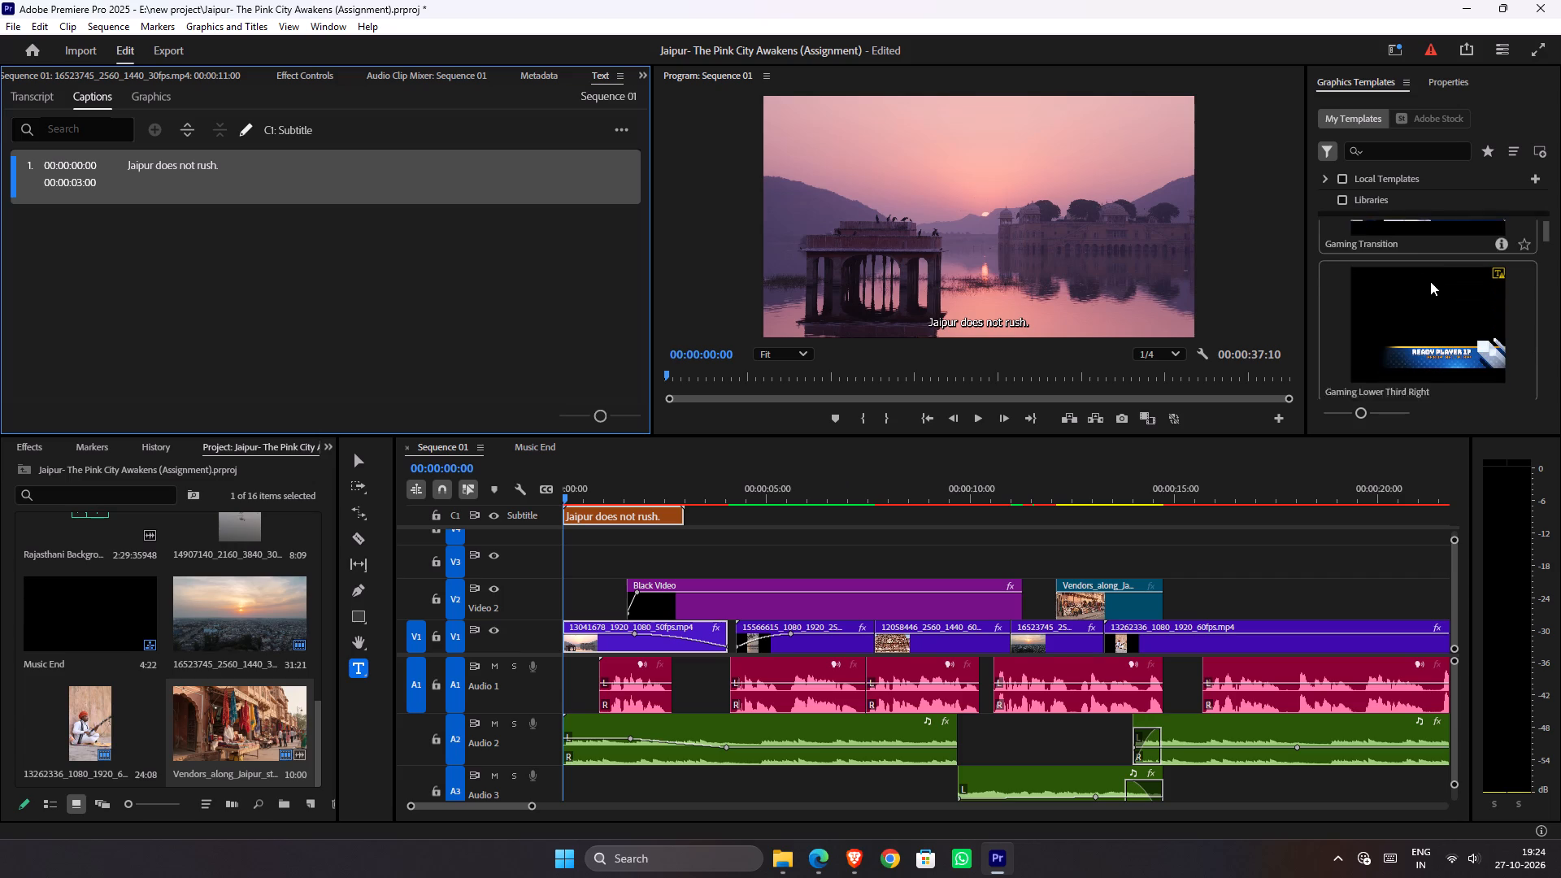
scroll(1430, 281, down, 3)
scroll(1442, 276, up, 7)
scroll(1510, 245, down, 1)
scroll(1510, 245, up, 1)
scroll(1510, 245, down, 1)
scroll(1510, 245, up, 1)
scroll(1510, 245, down, 1)
scroll(1510, 245, up, 5)
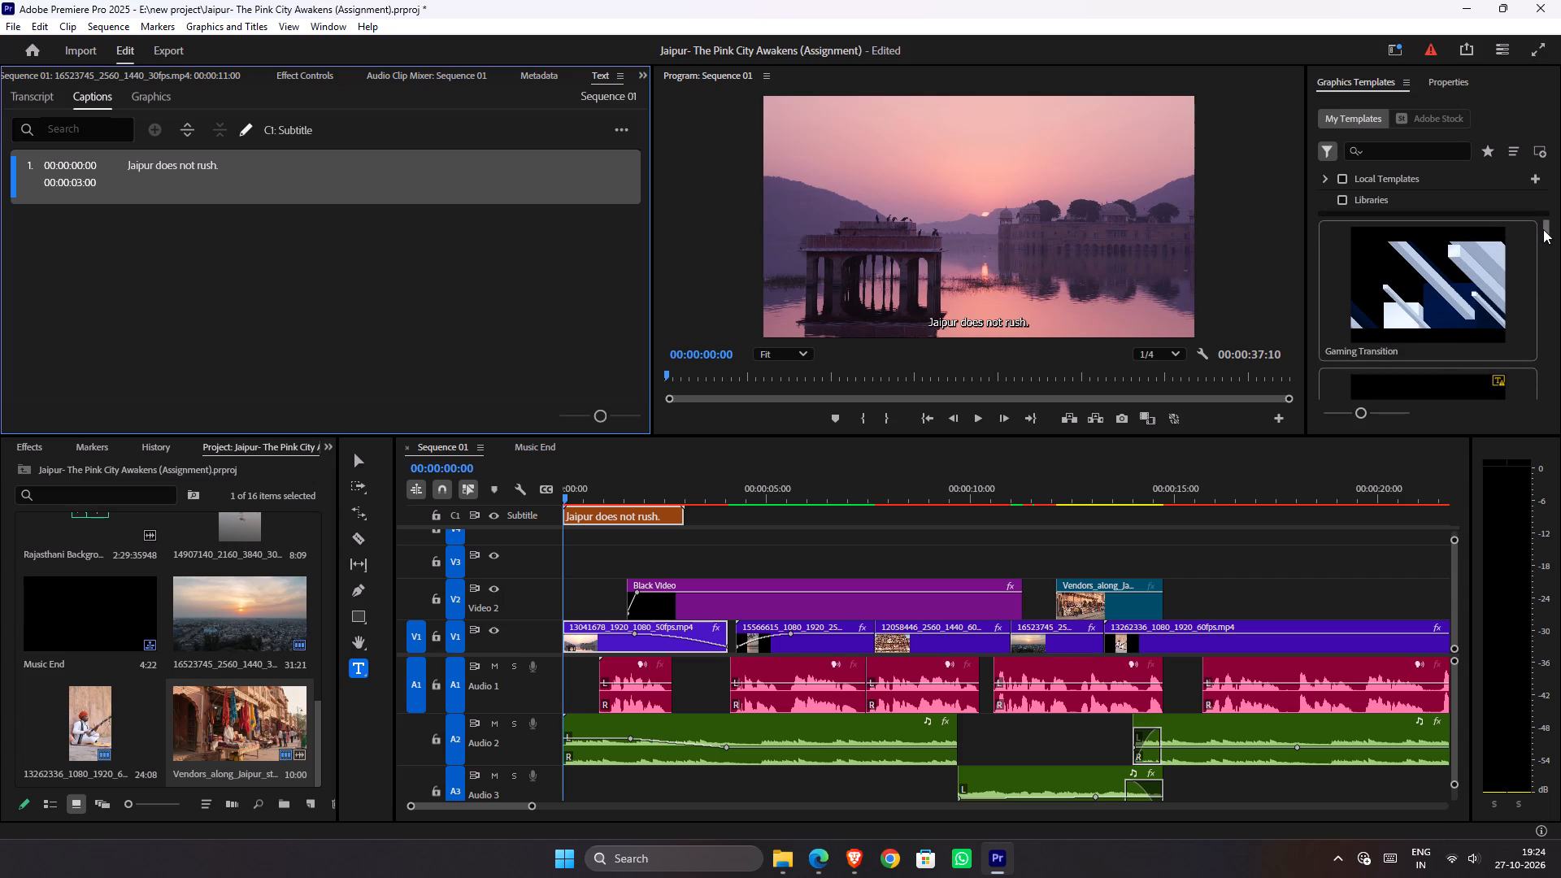
drag(1544, 229, 1545, 211)
click(1325, 180)
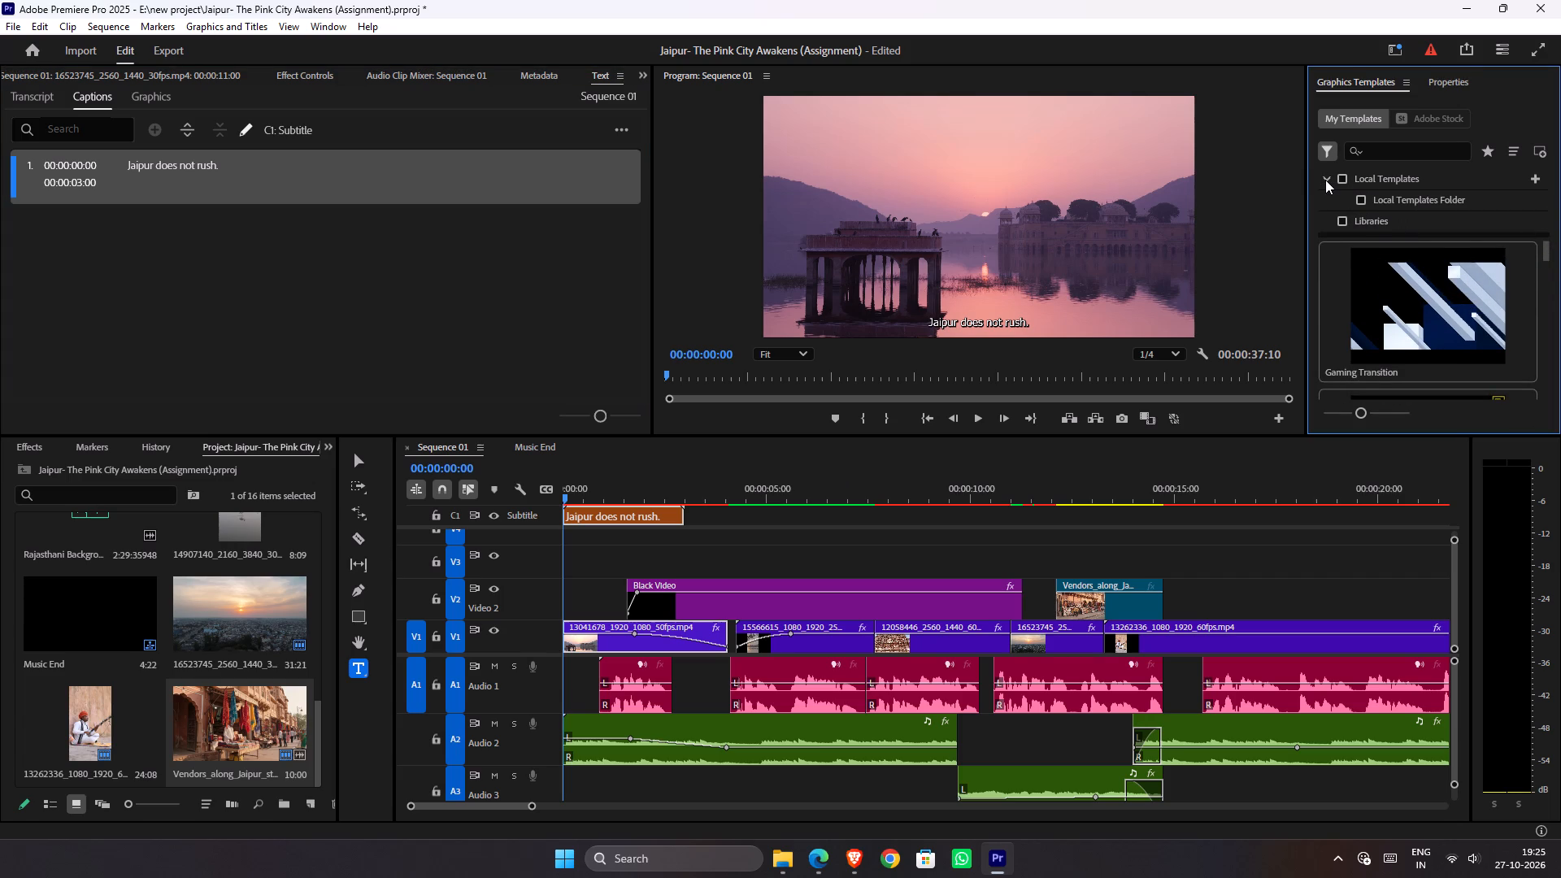
click(1325, 180)
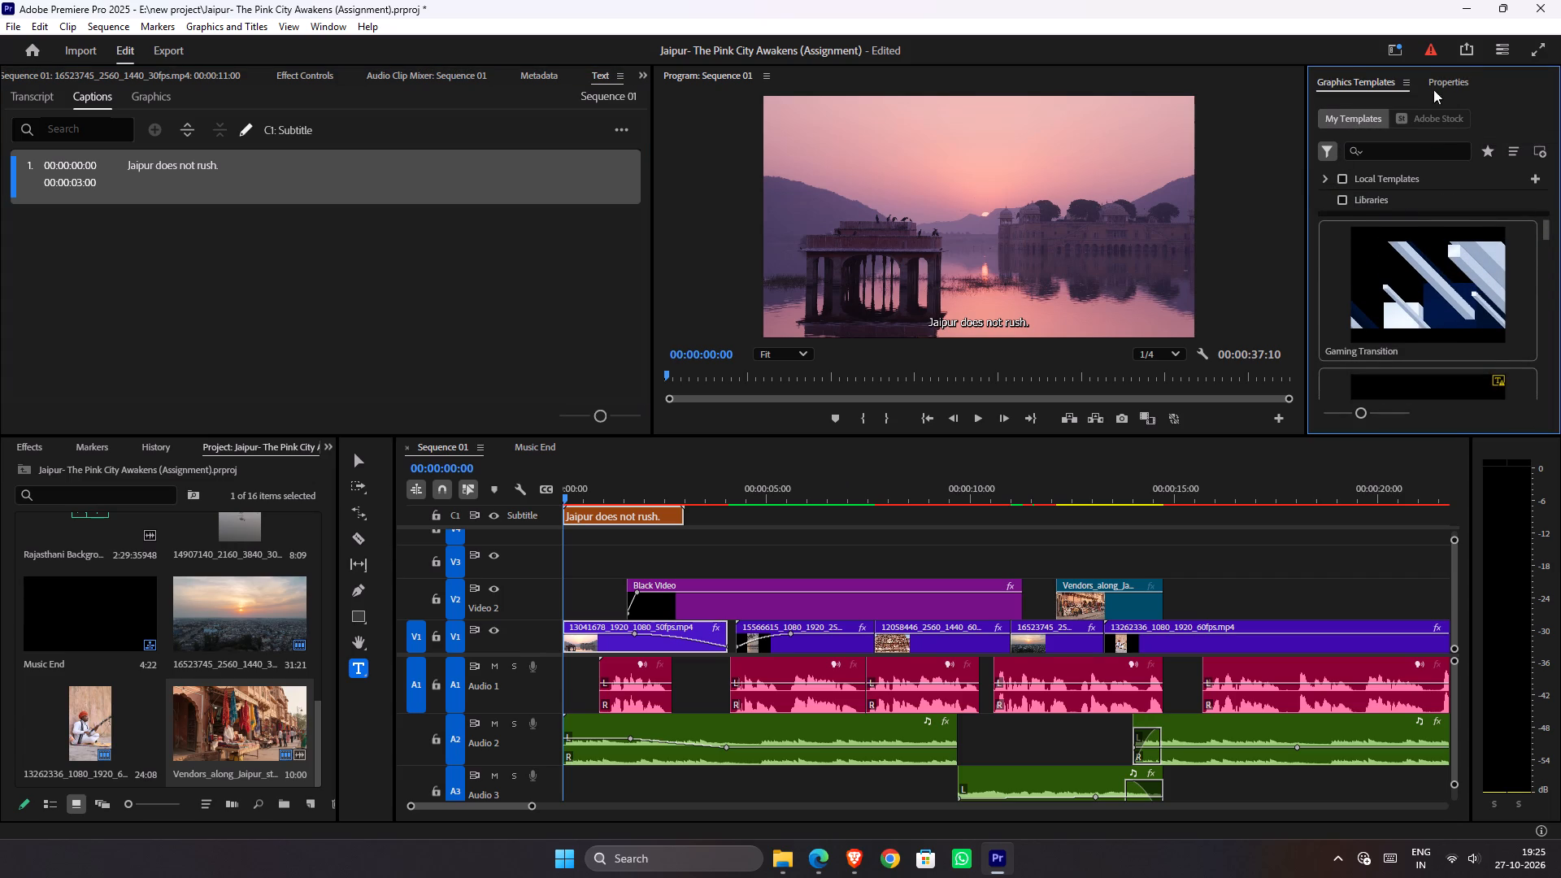
Bring up the text styling properties of the "Jaipur does not rush." caption and select it with the Selection tool.
click(1447, 83)
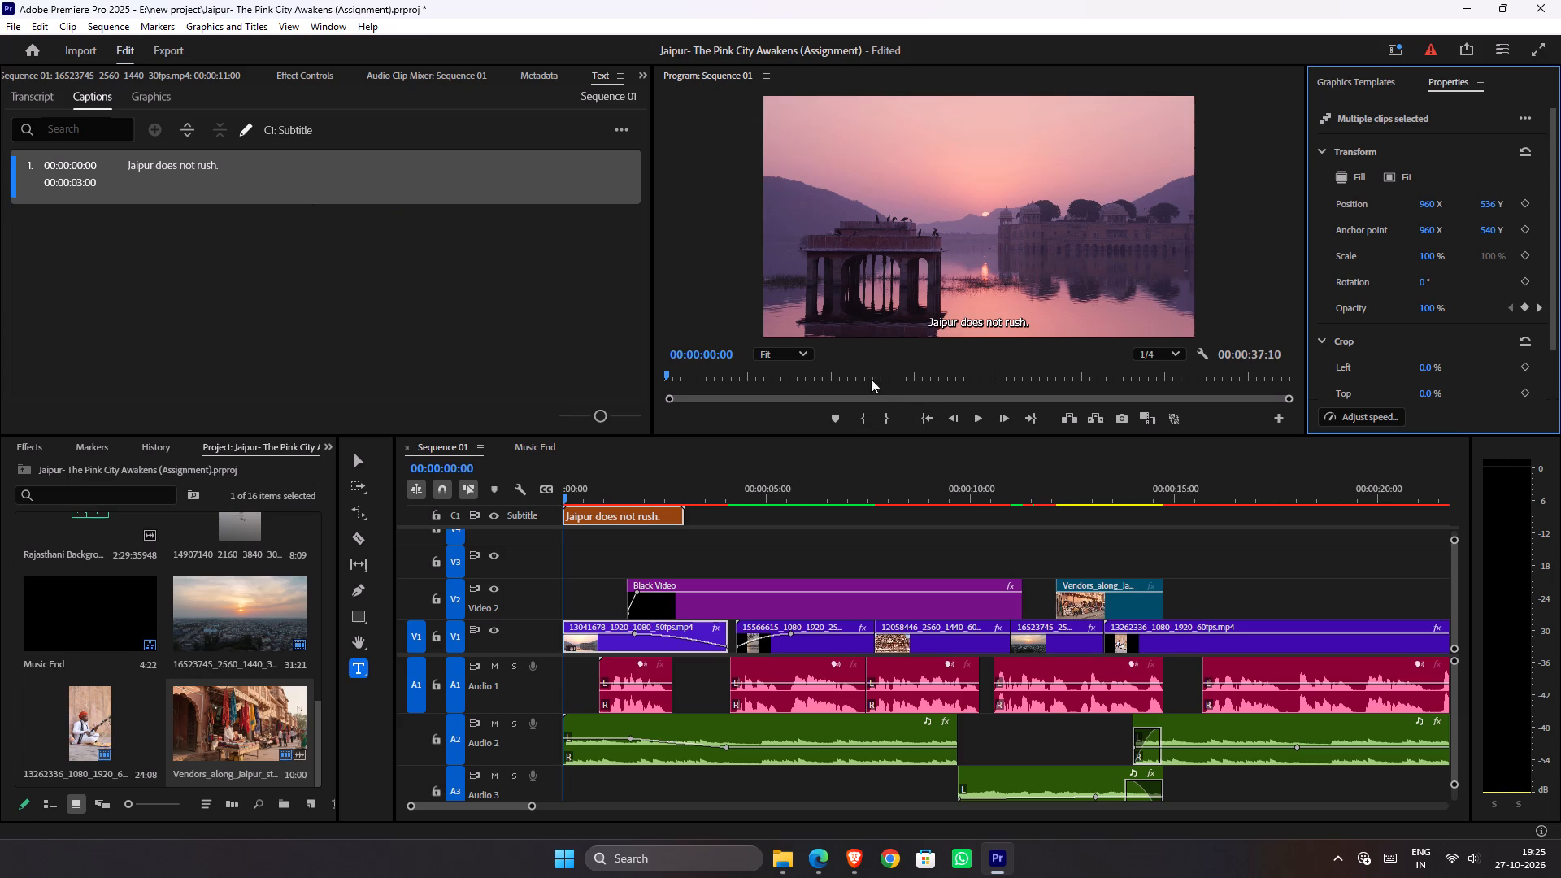
double_click(995, 322)
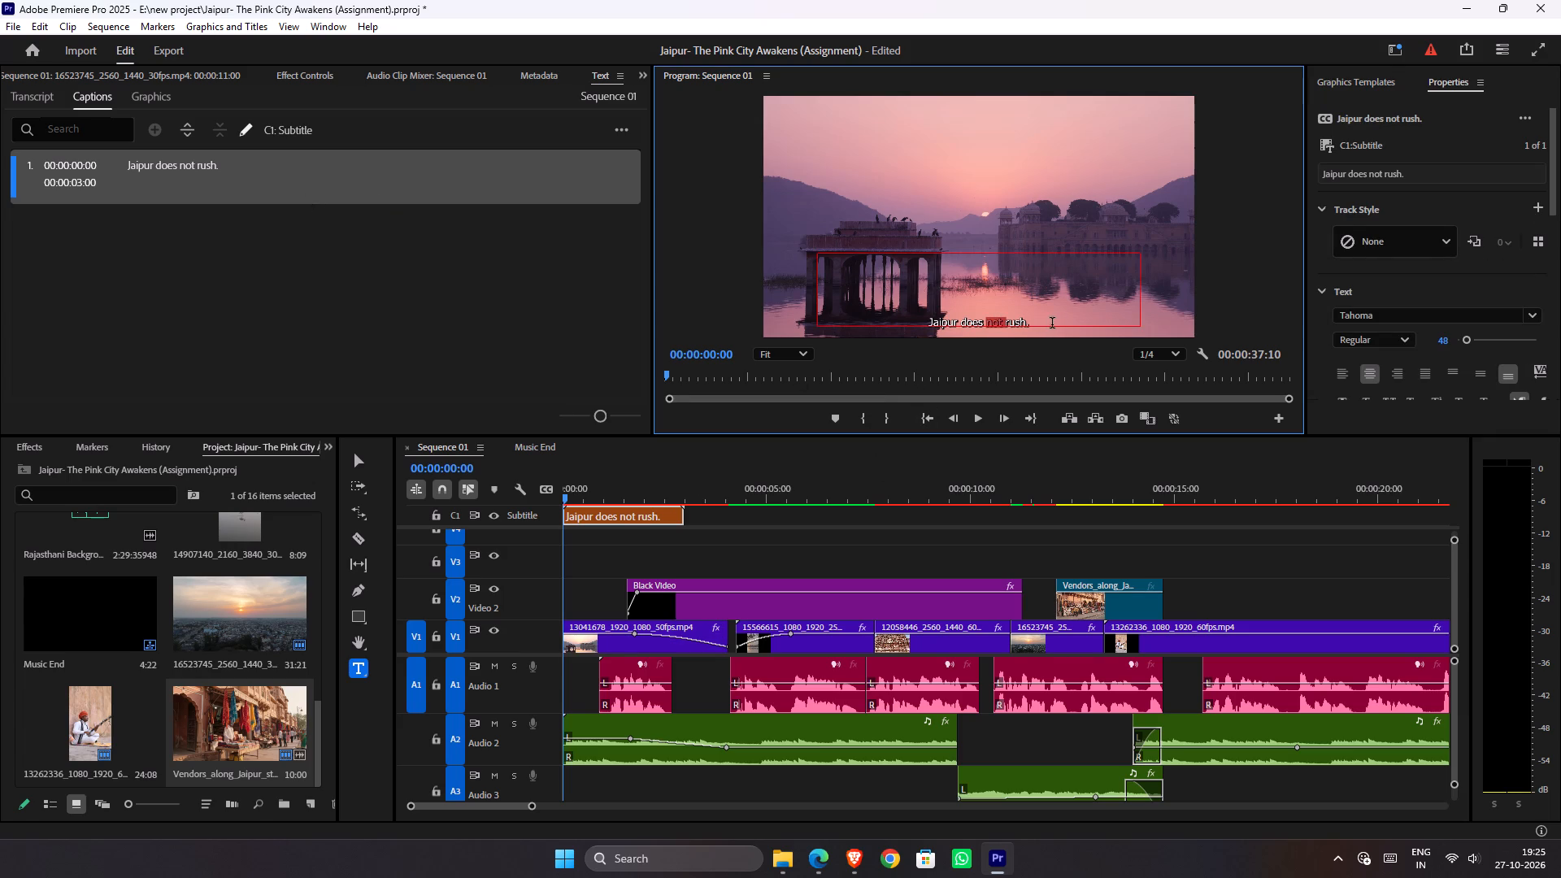
drag(1056, 319, 889, 319)
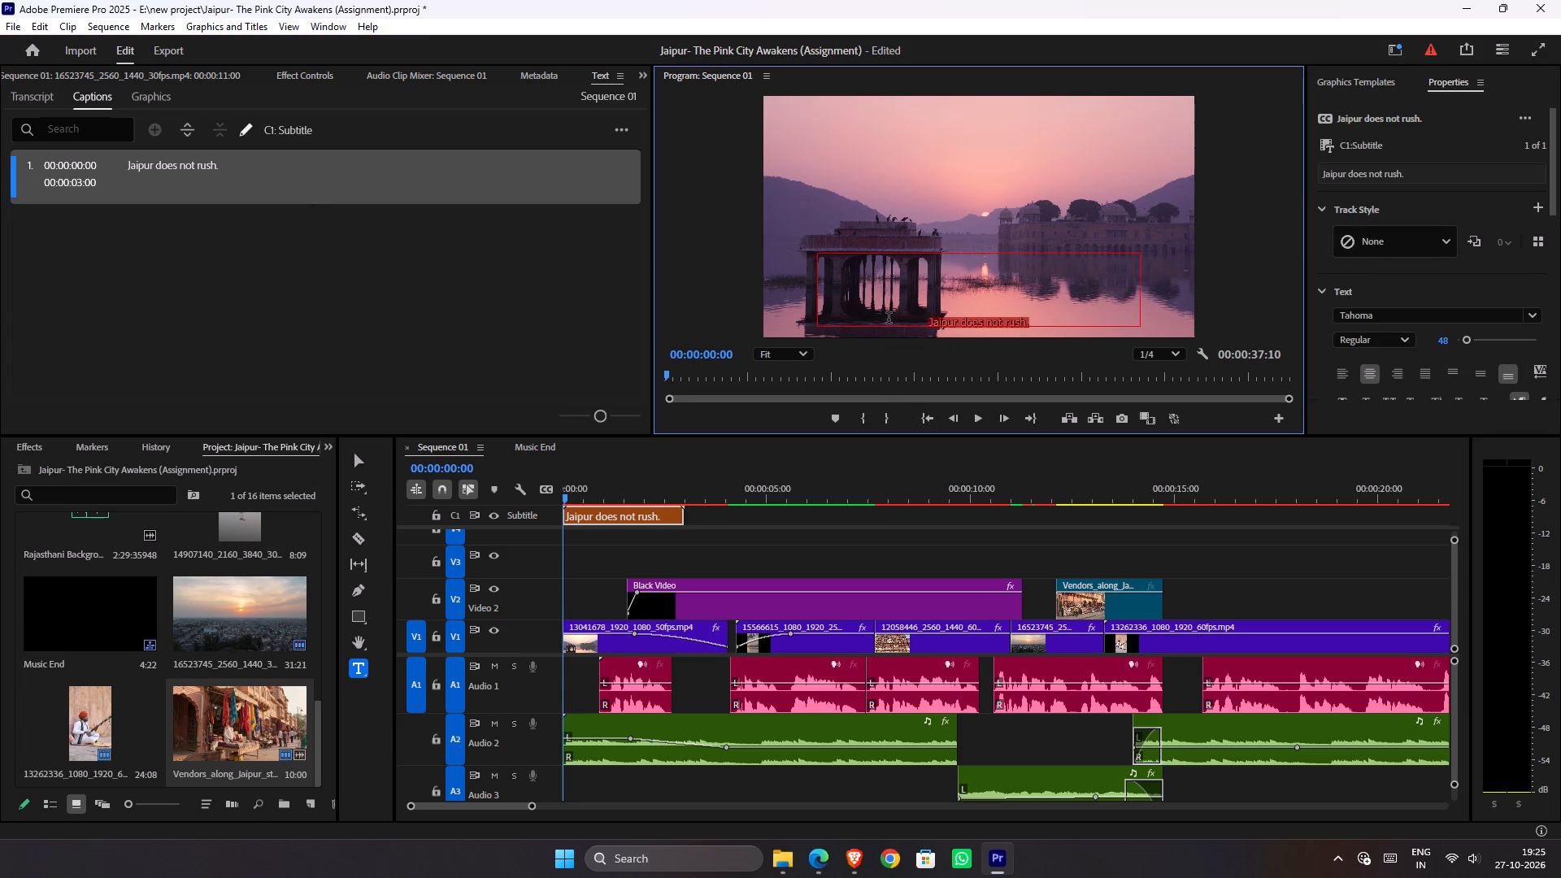
drag(889, 319, 889, 319)
scroll(1510, 280, down, 6)
scroll(1510, 280, up, 1)
scroll(1510, 280, down, 3)
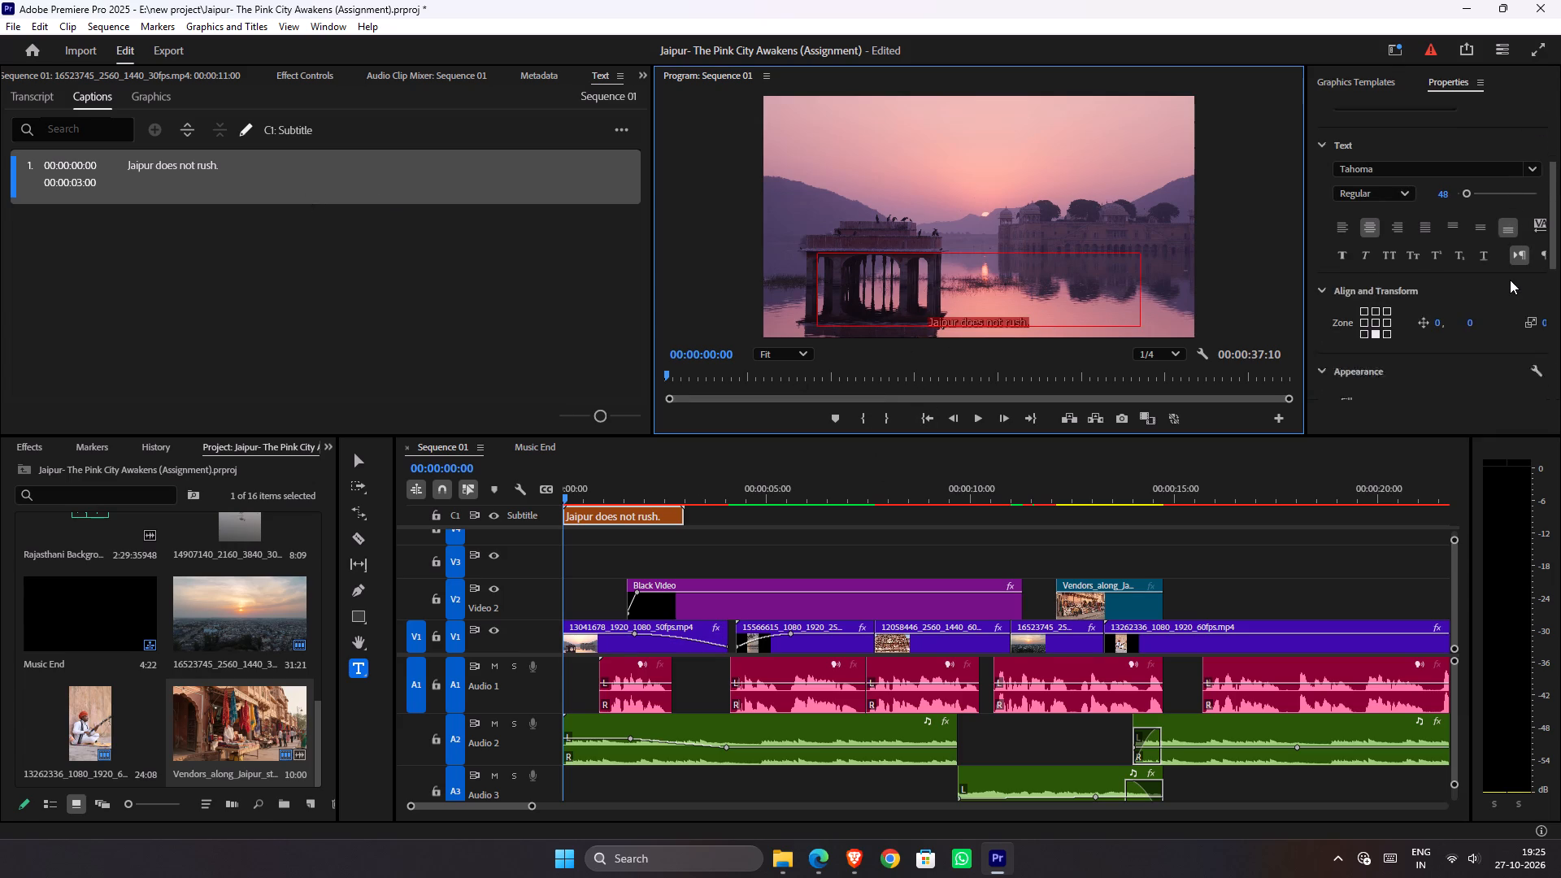
scroll(1510, 280, down, 5)
click(1432, 318)
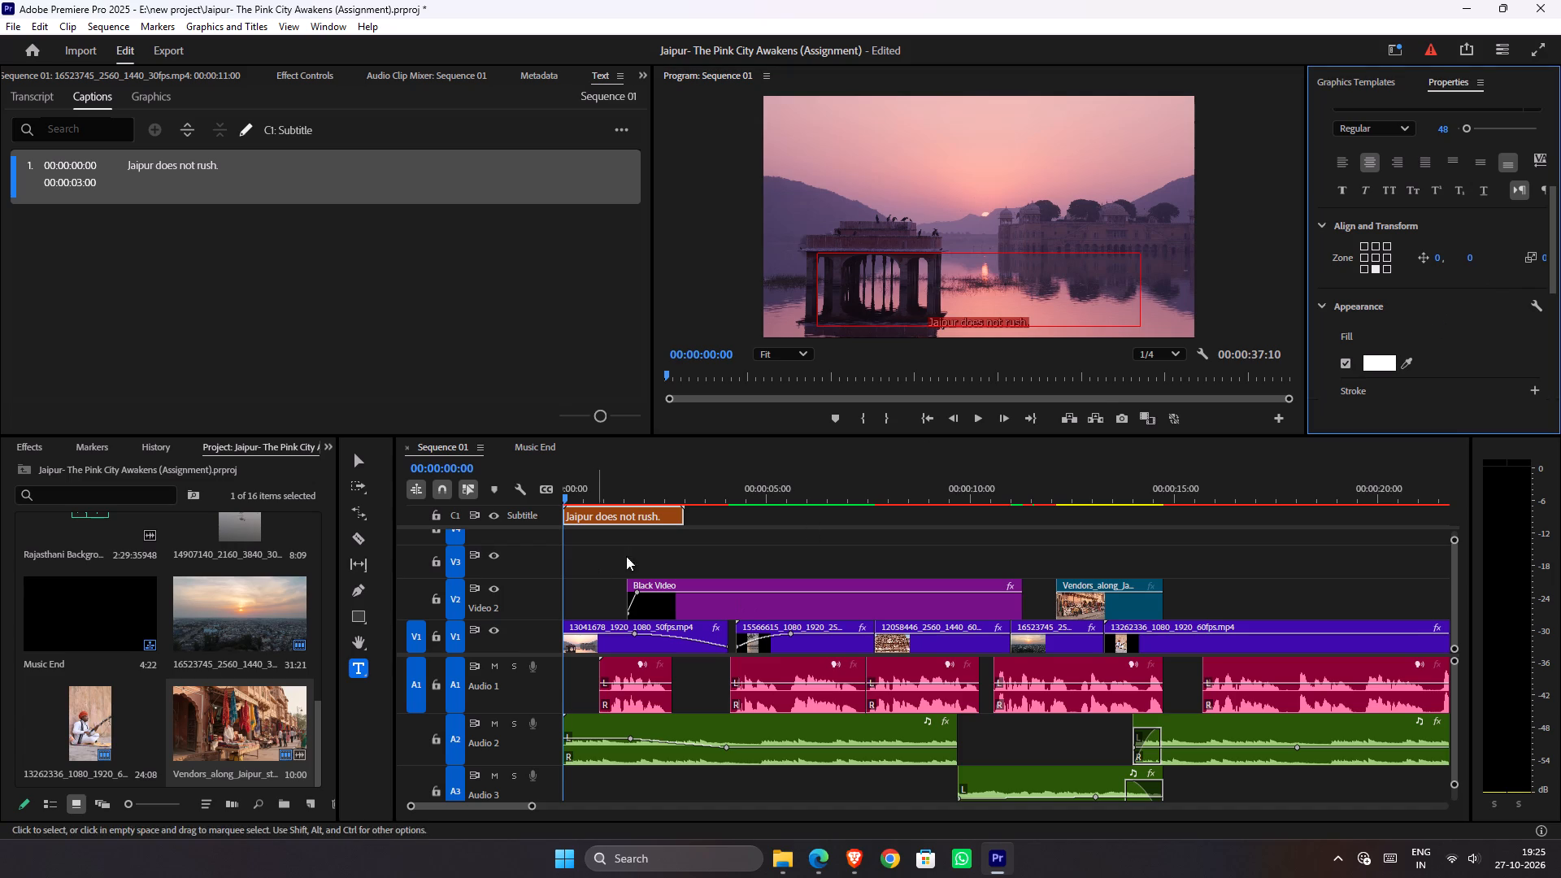
click(644, 515)
key(v)
click(655, 514)
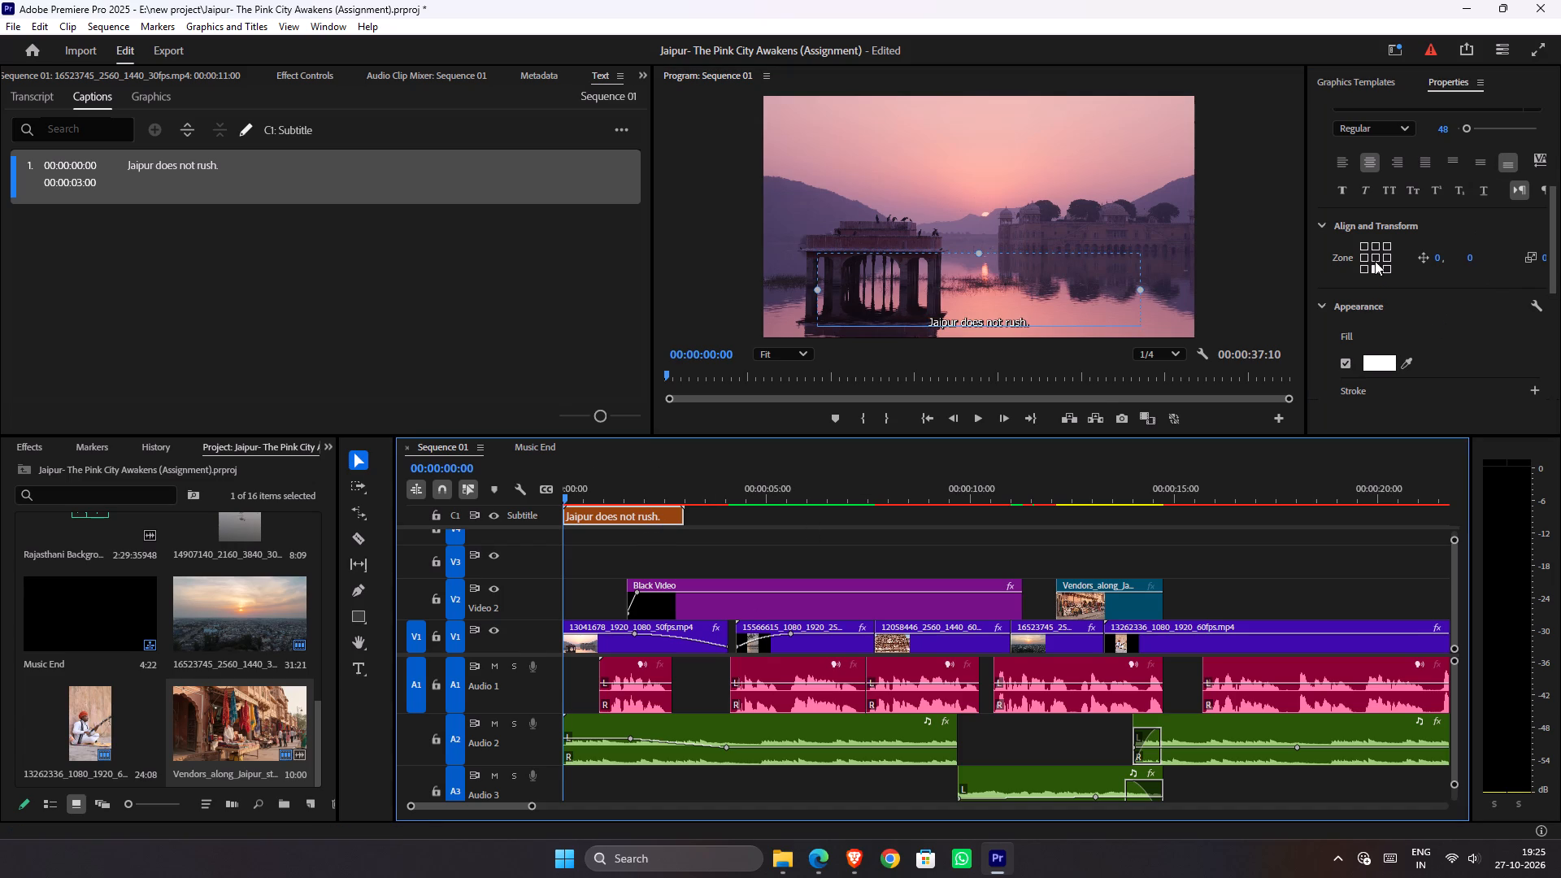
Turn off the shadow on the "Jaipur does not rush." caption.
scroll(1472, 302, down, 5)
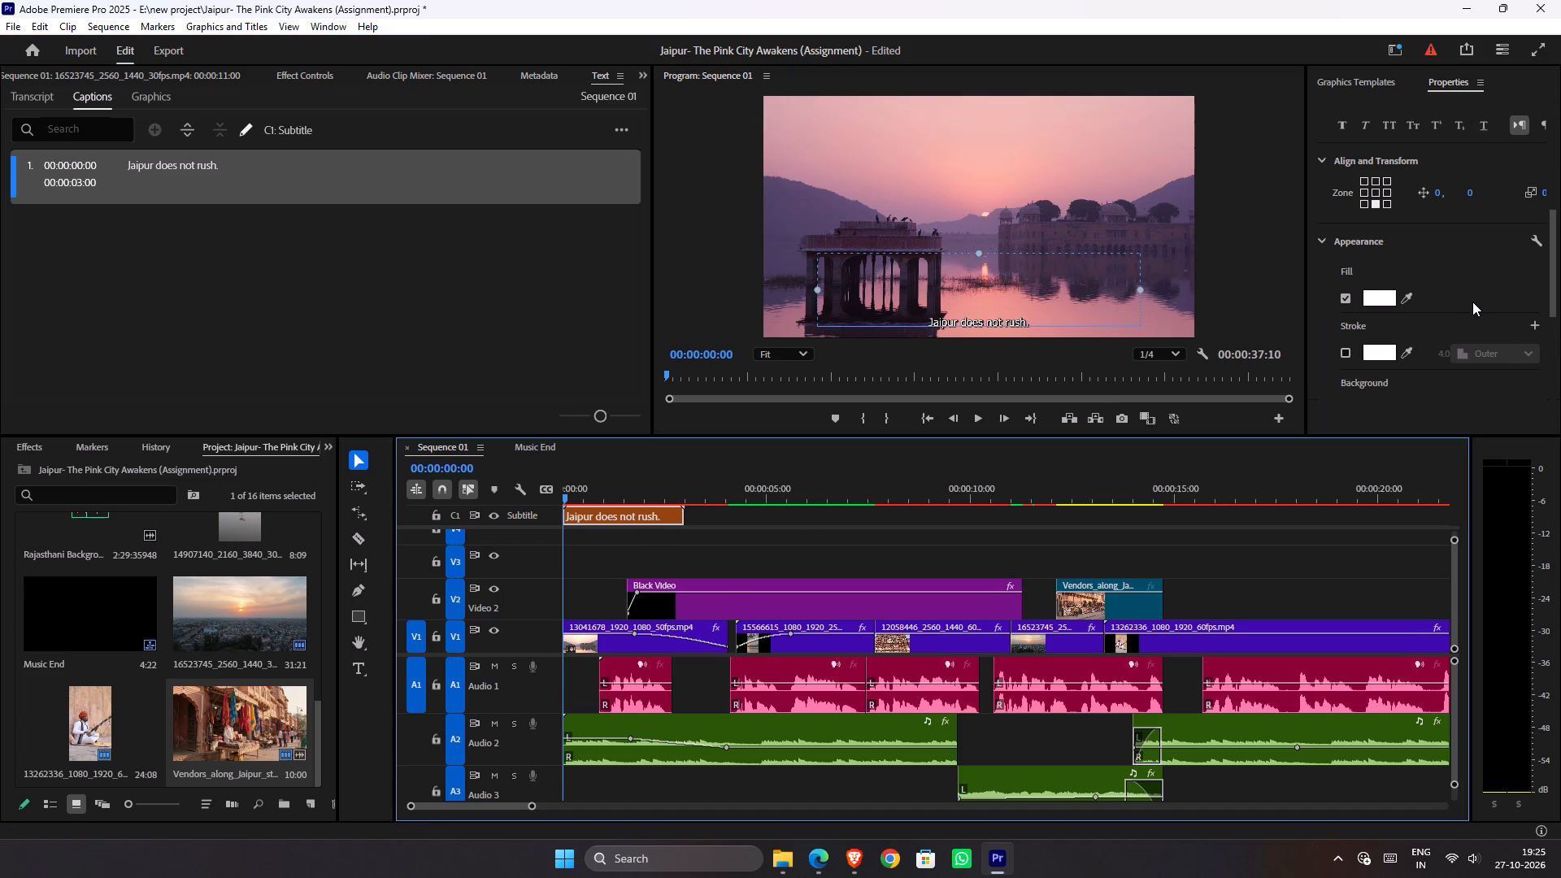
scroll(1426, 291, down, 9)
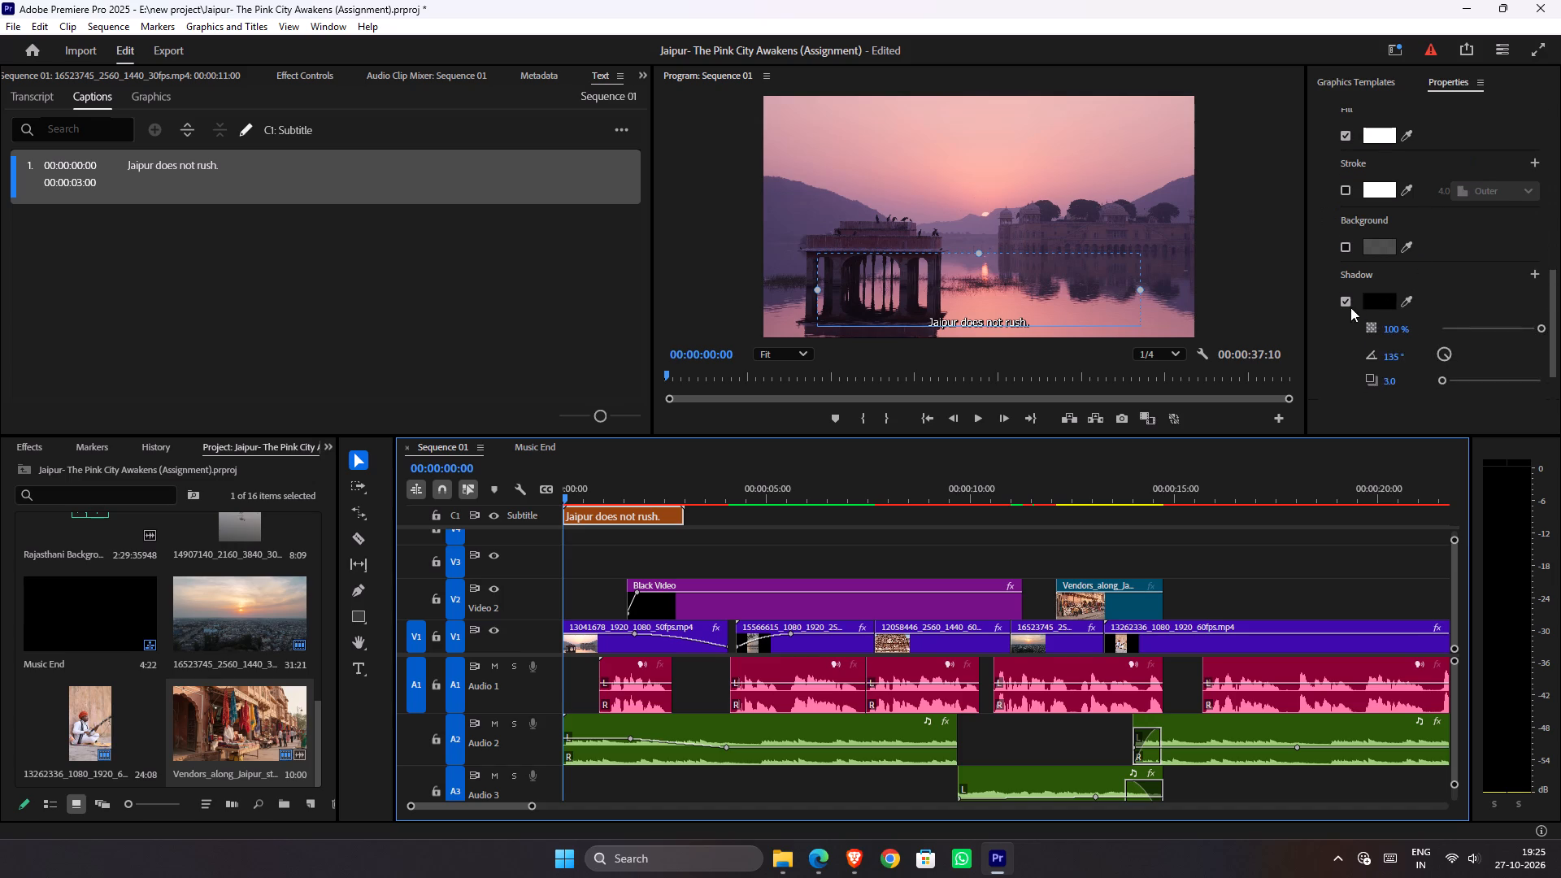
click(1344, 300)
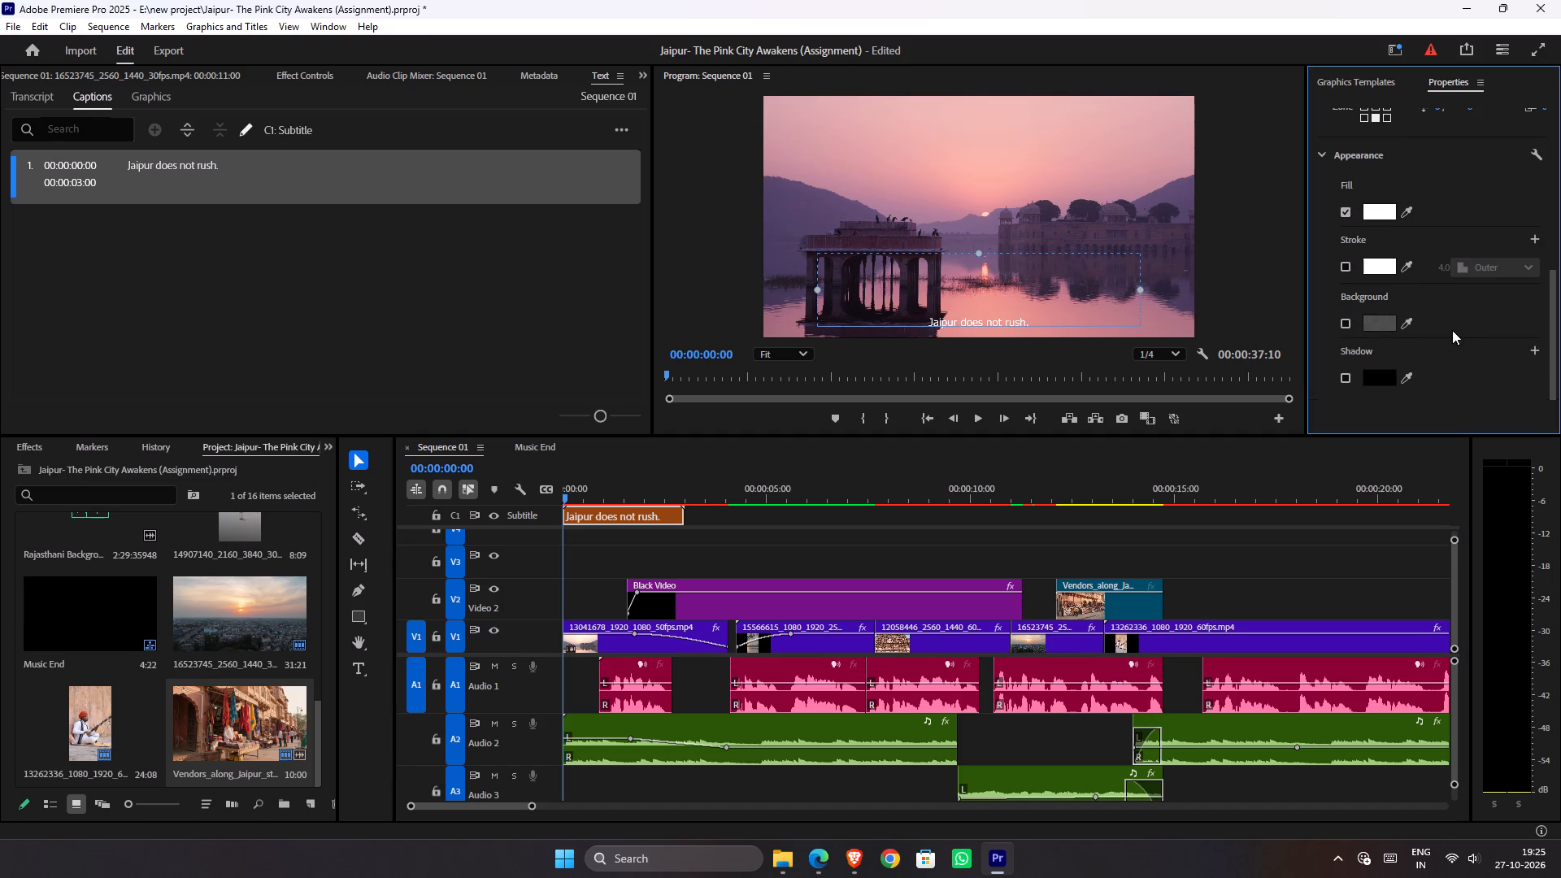
Set the "Jaipur does not rush." caption's font to Tw Cen MT Regular.
scroll(1463, 322, up, 1)
scroll(1463, 322, down, 1)
scroll(1463, 321, up, 20)
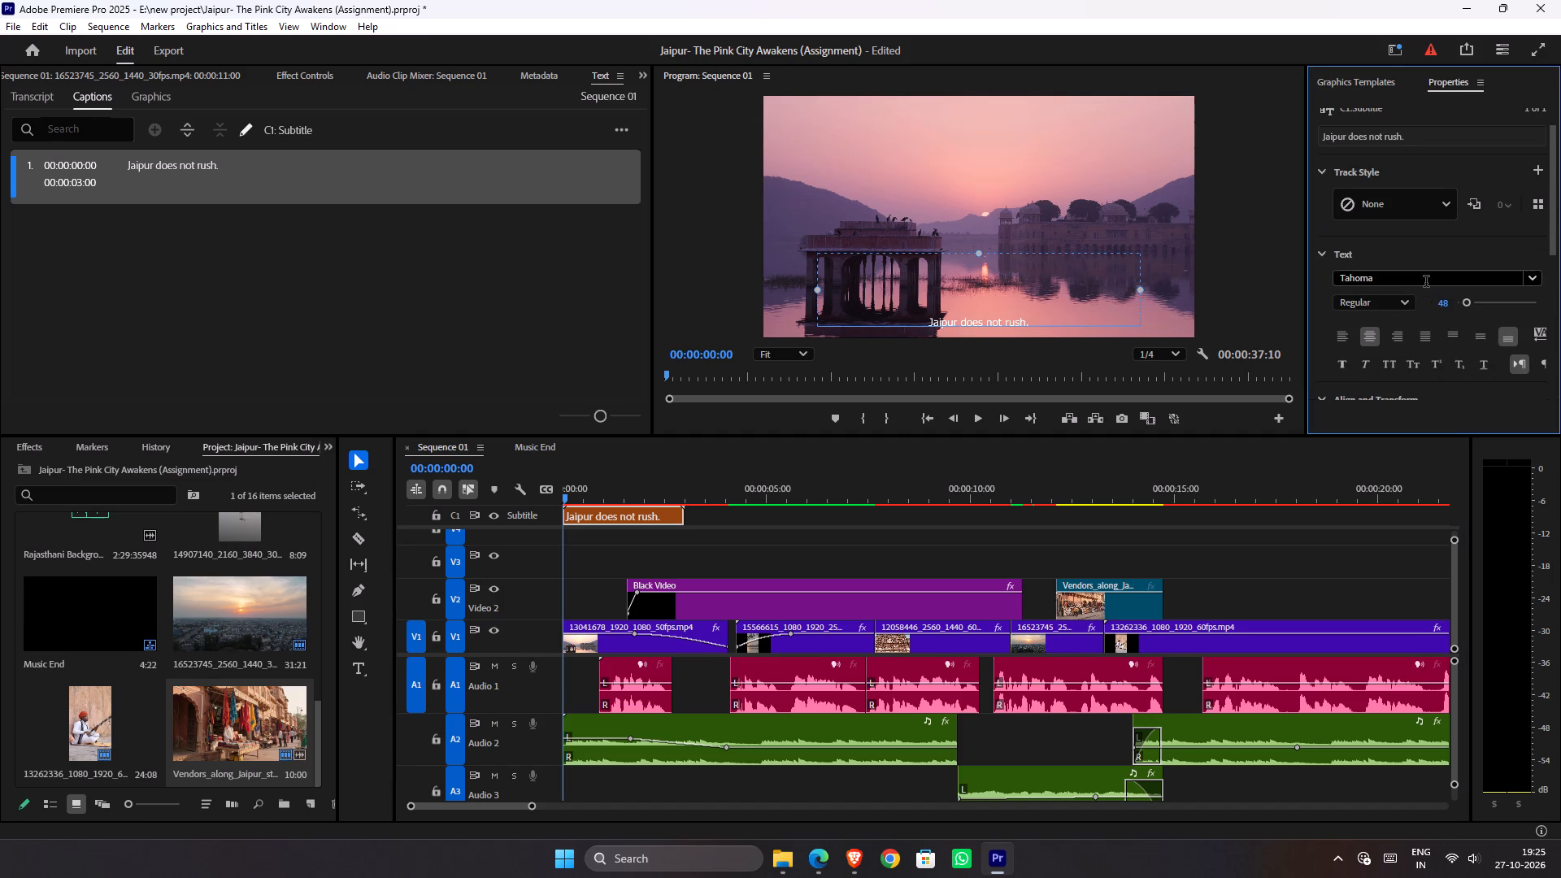
click(1426, 283)
text(tw)
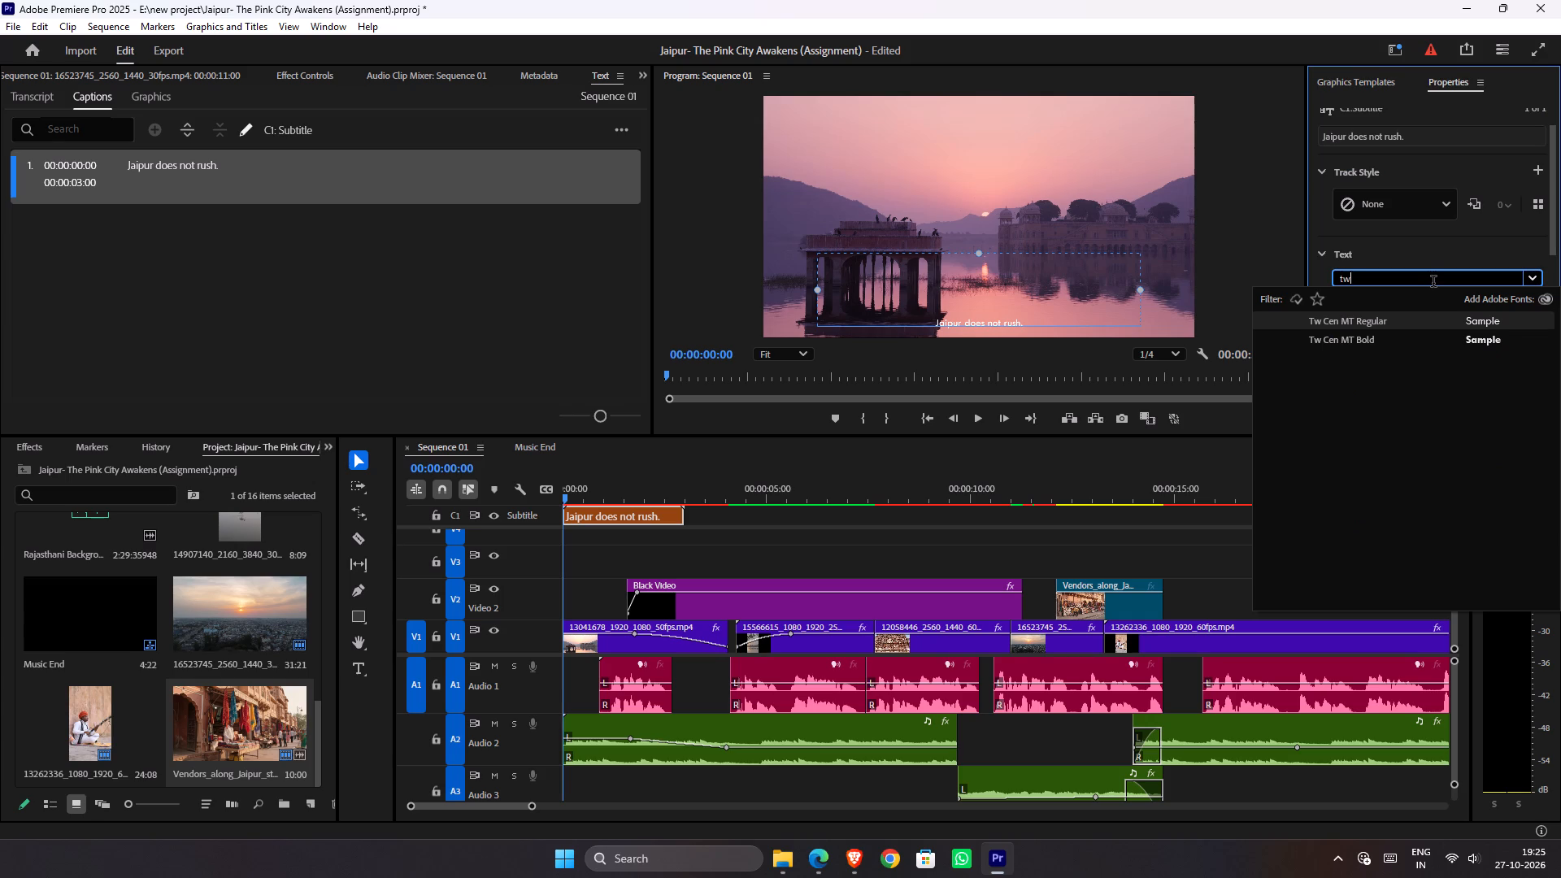
key(Return)
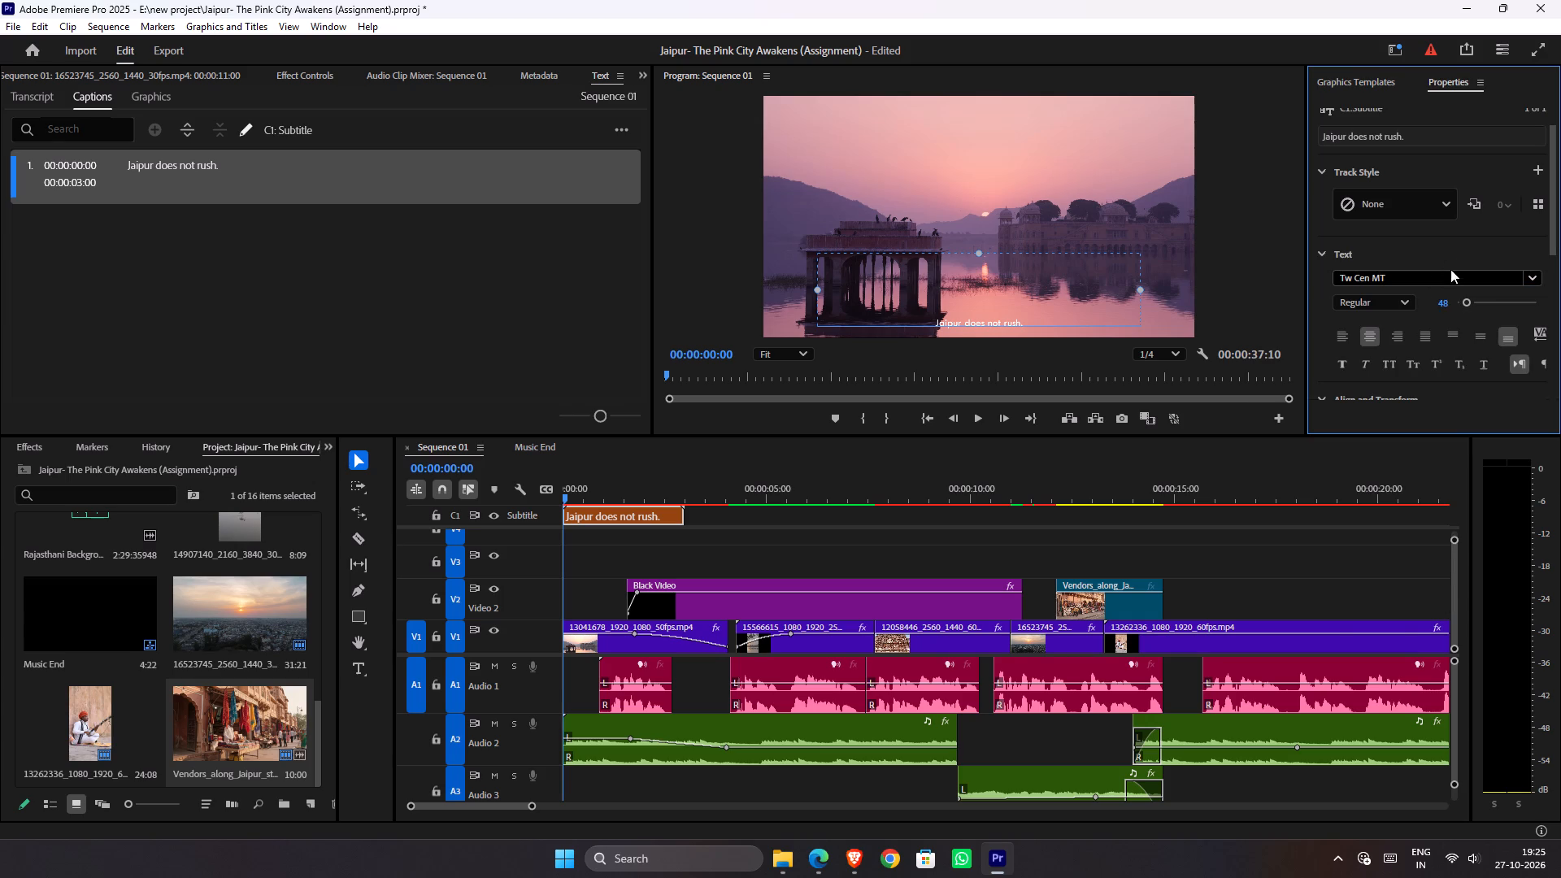
click(1470, 255)
click(1259, 298)
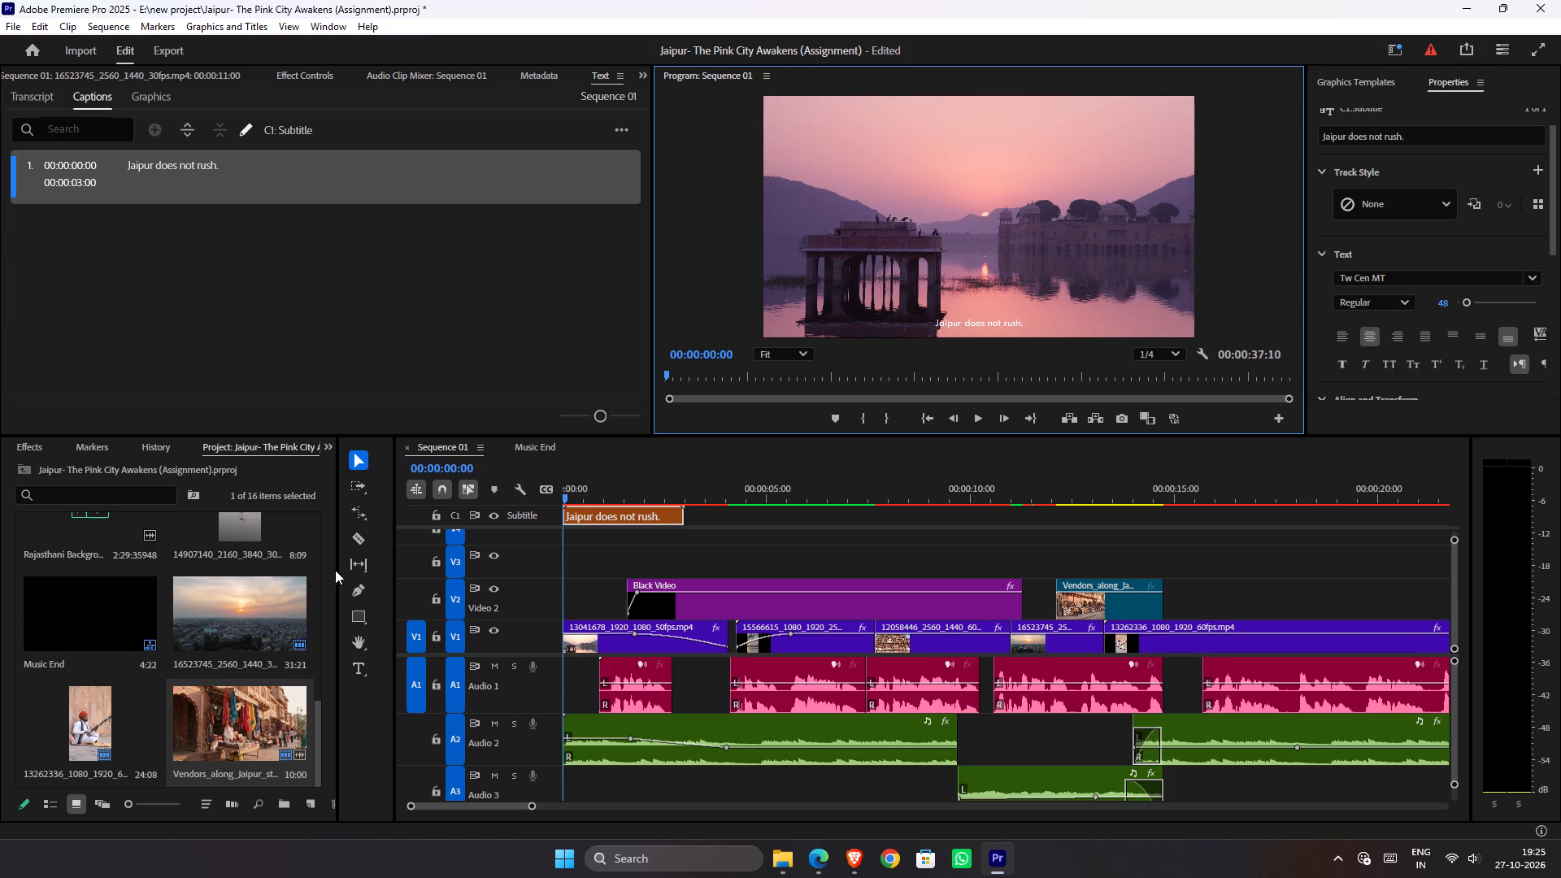
Turn the shadow back on for the "Jaipur does not rush." caption.
scroll(1499, 312, up, 2)
scroll(1499, 312, down, 10)
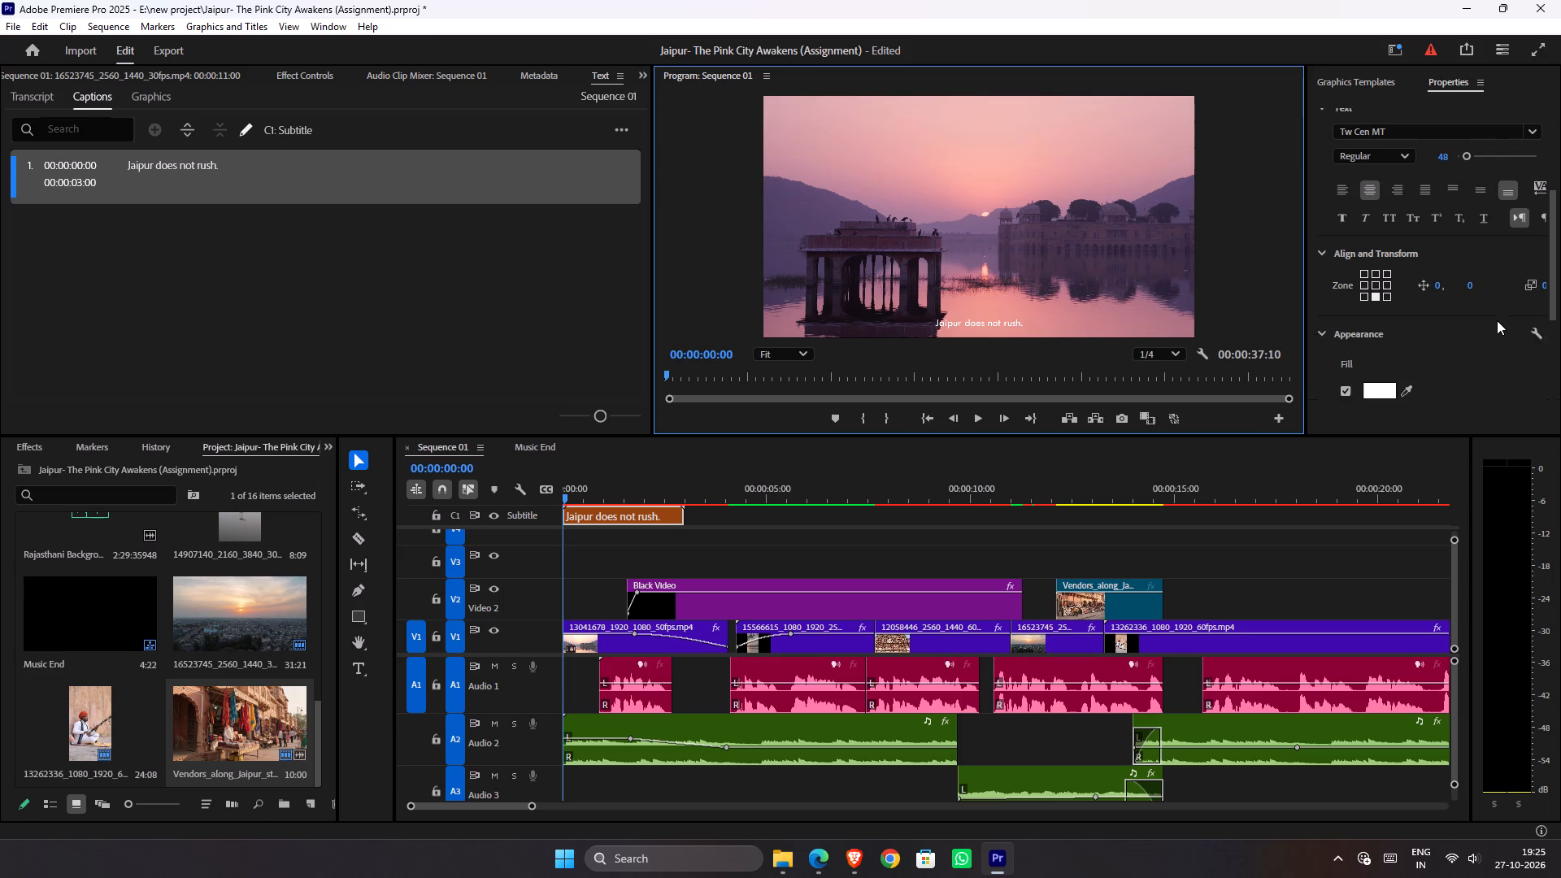
scroll(1497, 320, down, 17)
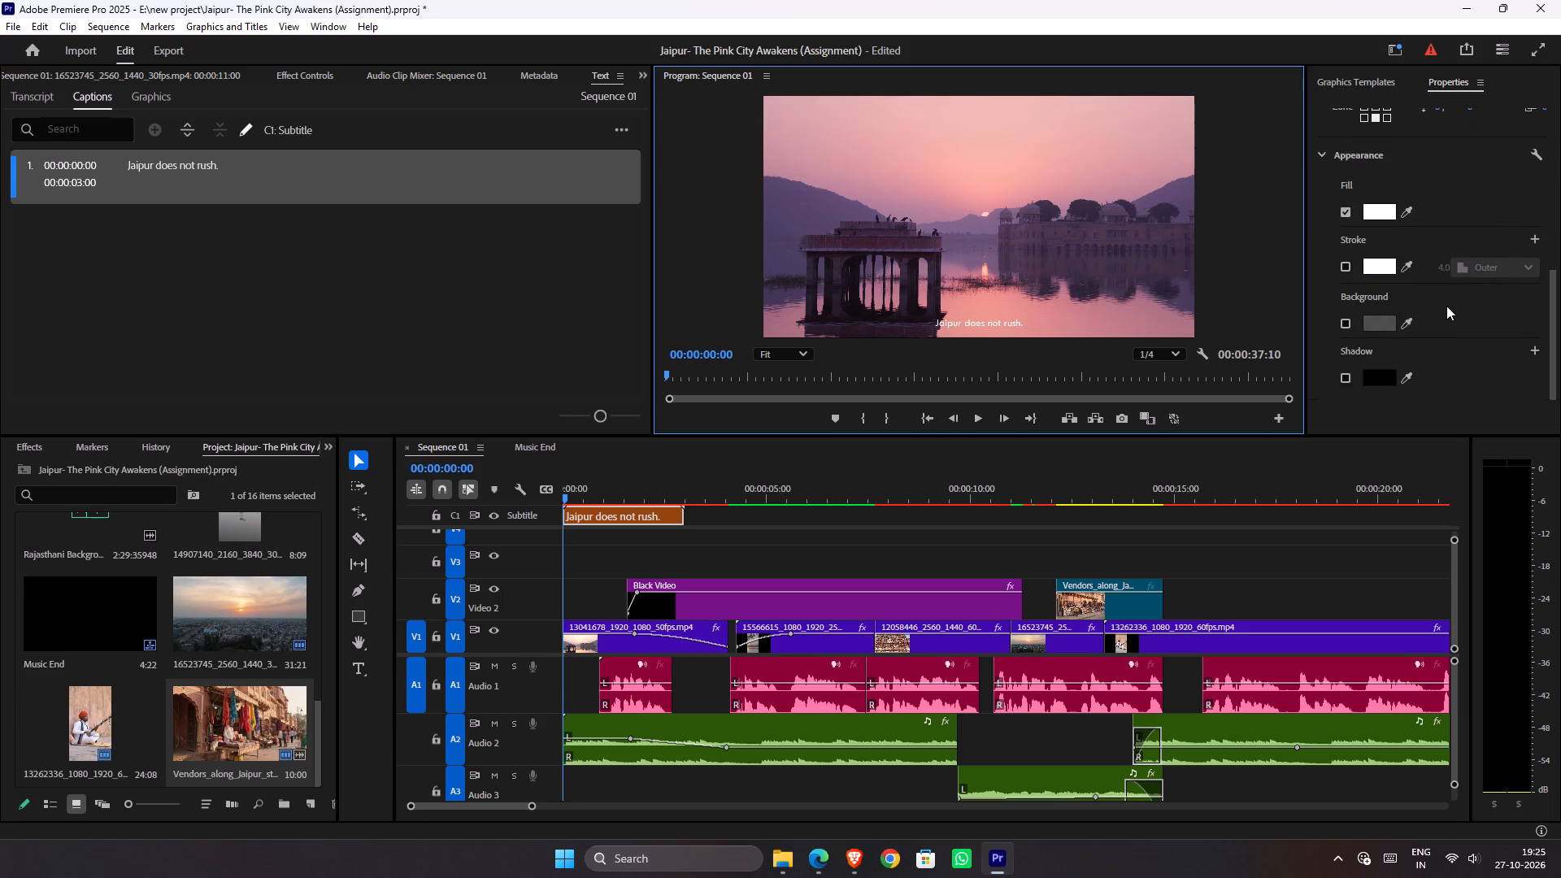
scroll(1446, 306, down, 1)
click(1346, 378)
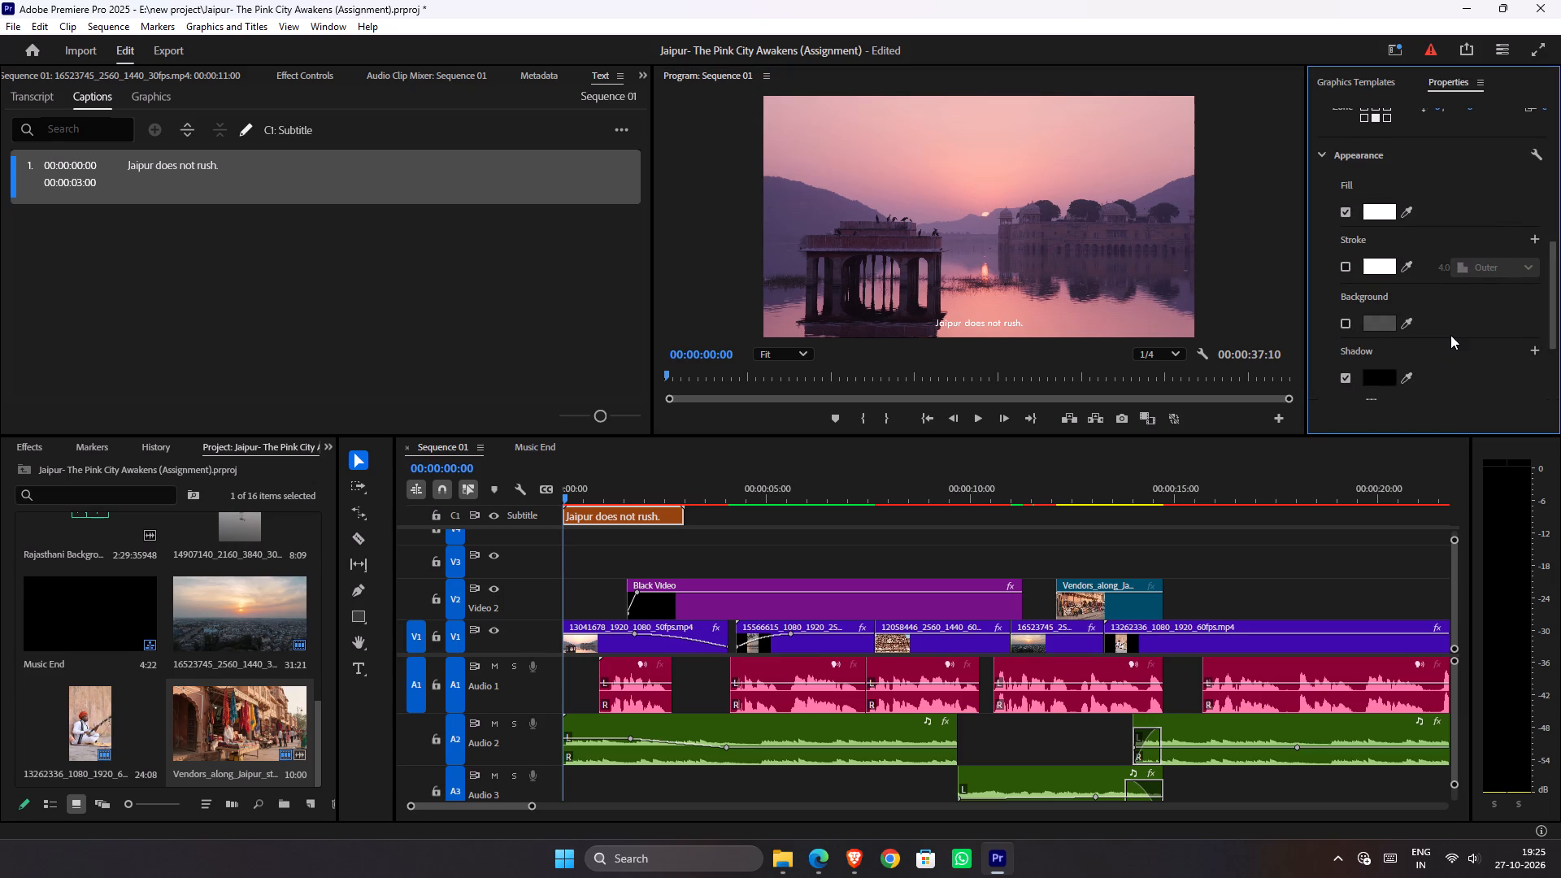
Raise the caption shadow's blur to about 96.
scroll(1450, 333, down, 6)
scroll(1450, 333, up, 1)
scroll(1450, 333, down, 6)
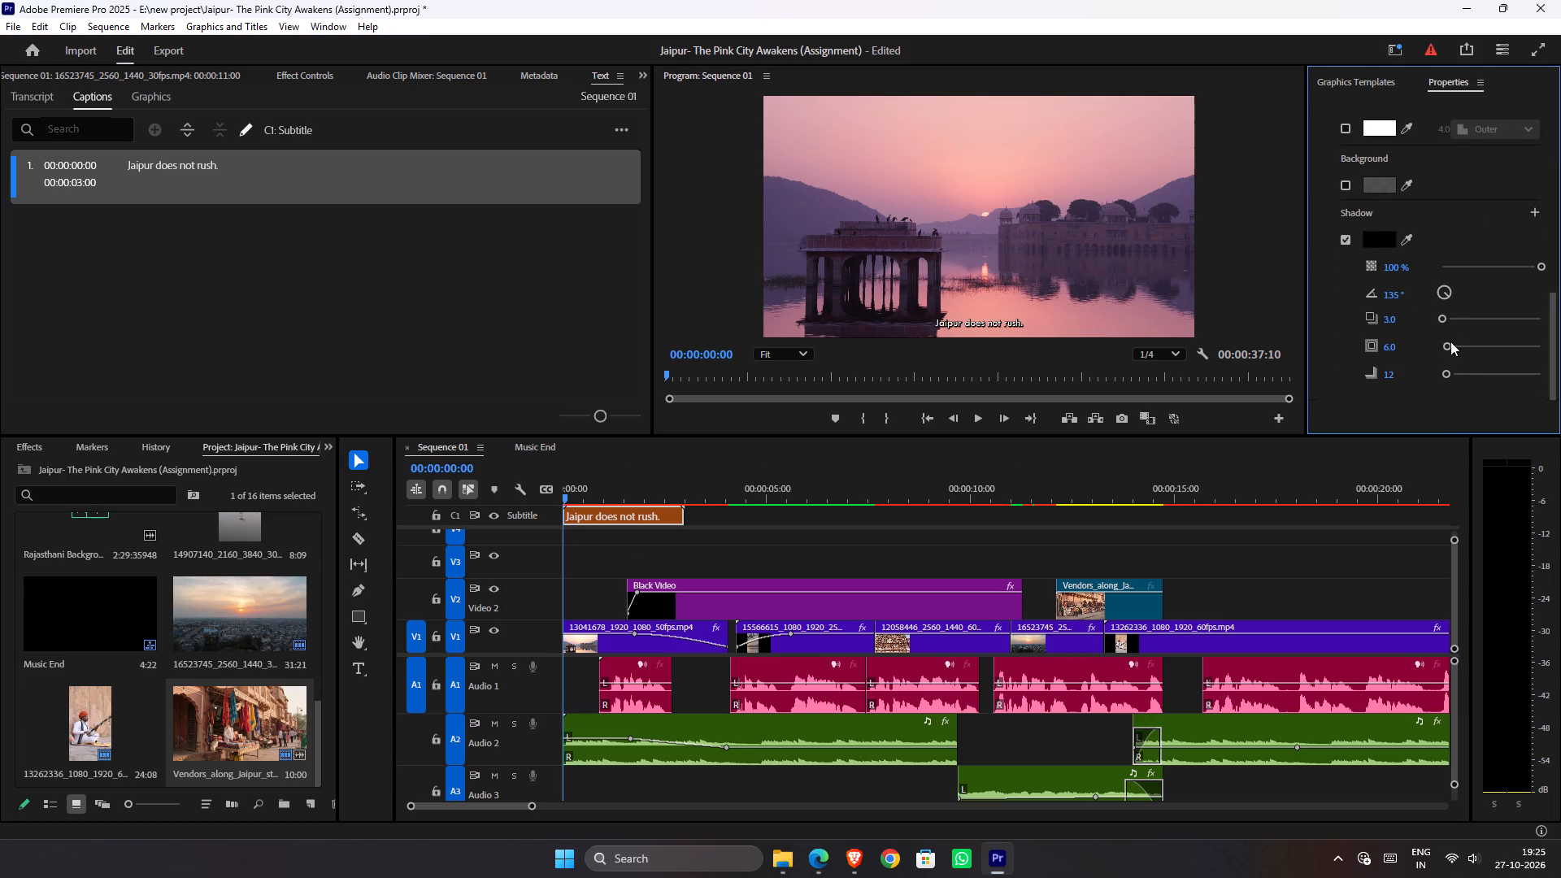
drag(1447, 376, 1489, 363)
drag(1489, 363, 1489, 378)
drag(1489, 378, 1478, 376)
Reduce the caption shadow's opacity to 45%.
drag(1500, 263, 1468, 266)
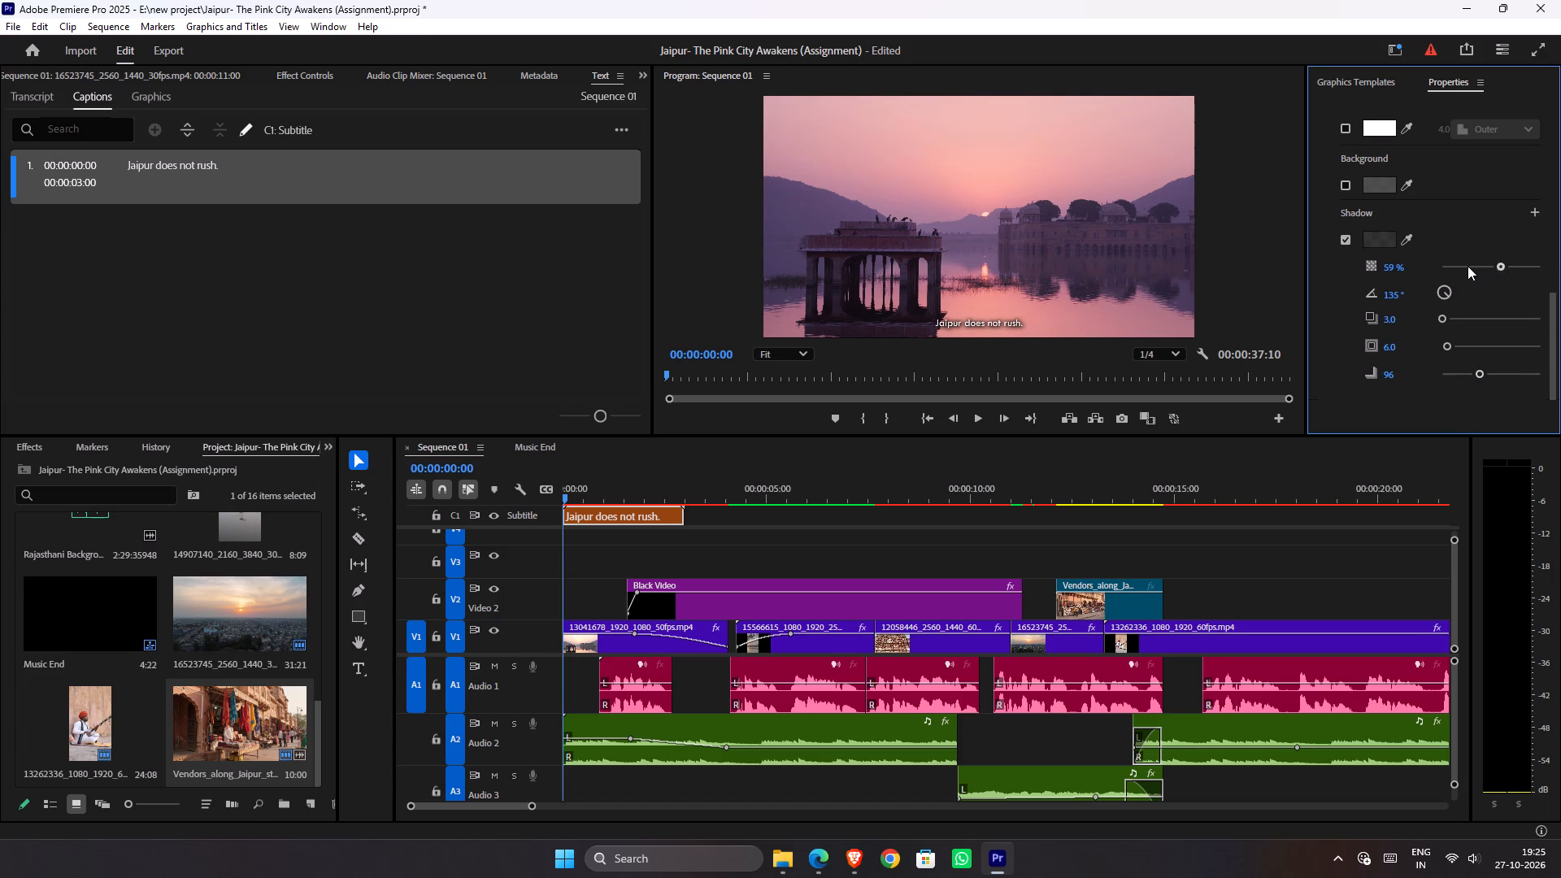
drag(1468, 266, 1450, 264)
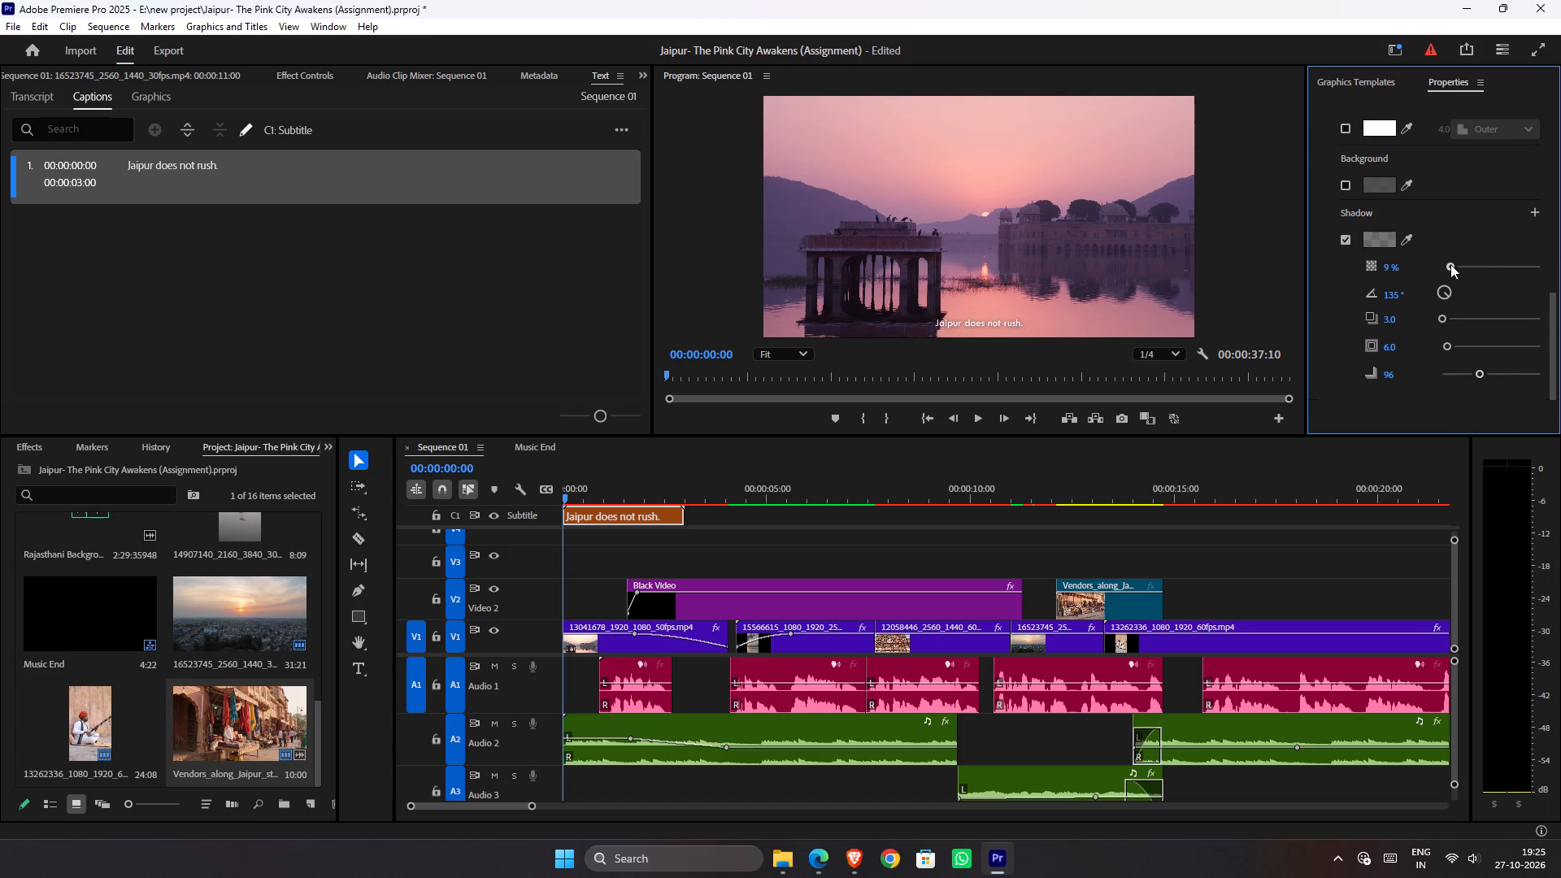
drag(1450, 264, 1485, 266)
Try different distances for the caption's shadow and settle on 14.6.
drag(1446, 321, 1461, 320)
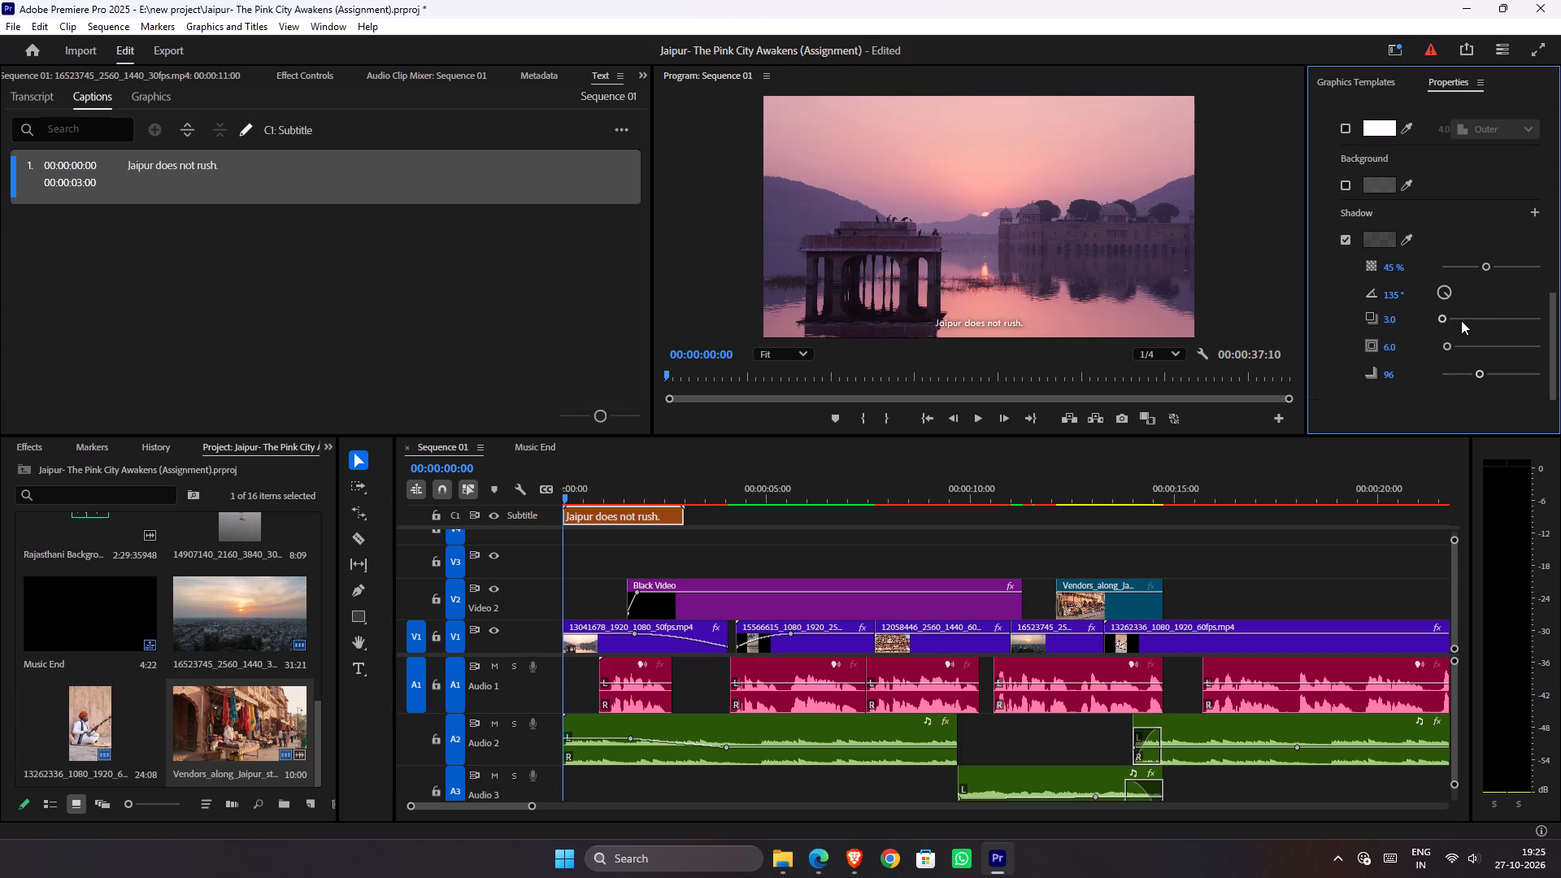
drag(1461, 320, 1472, 318)
drag(1477, 316, 1451, 319)
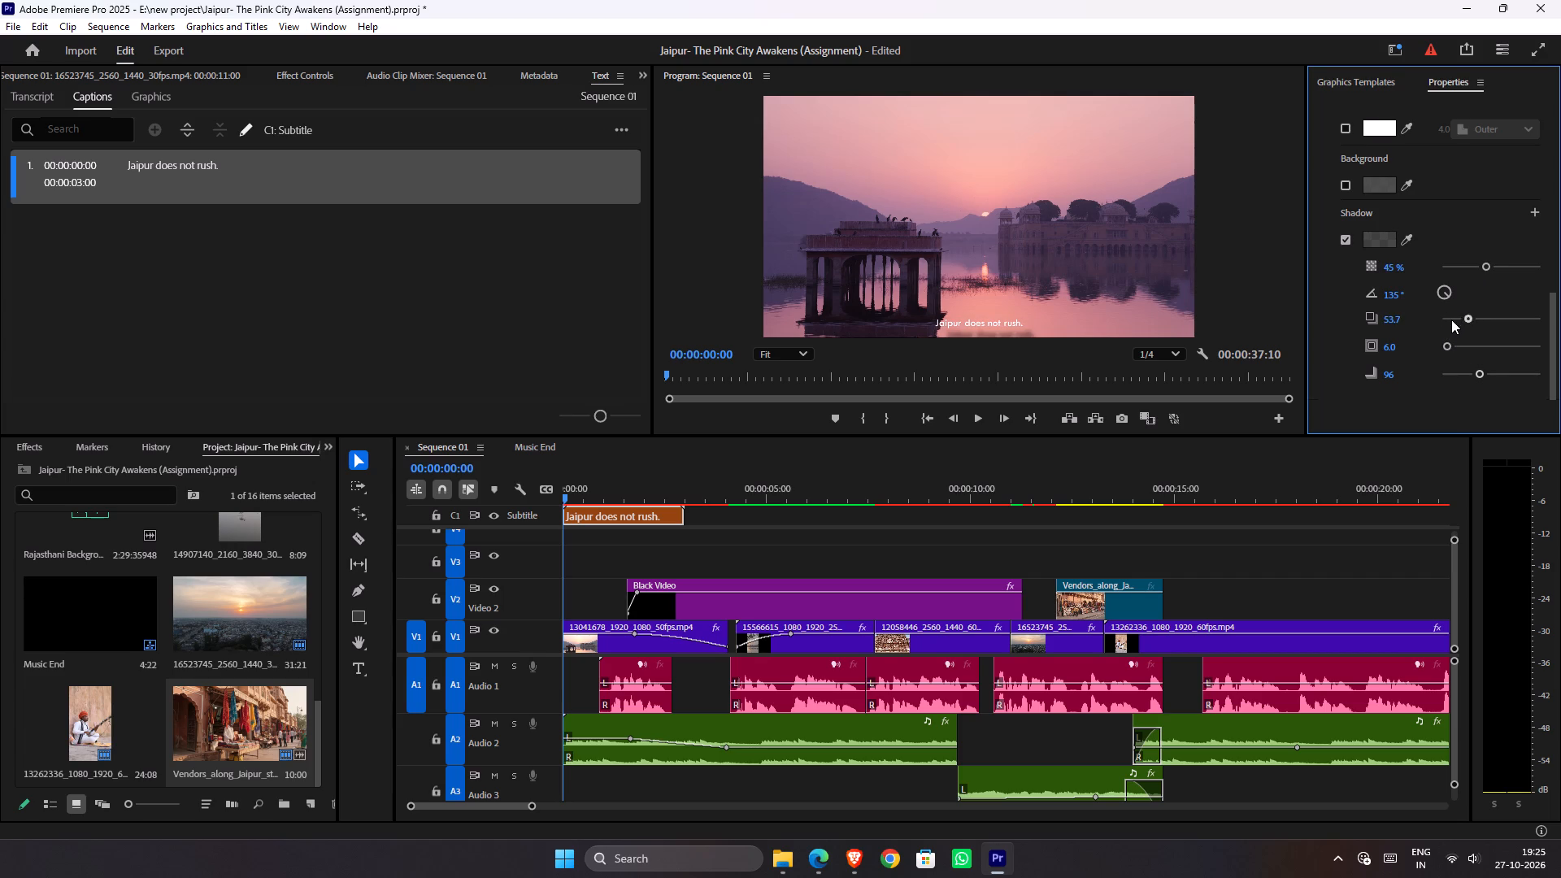
drag(1451, 319, 1512, 312)
drag(1512, 312, 1474, 319)
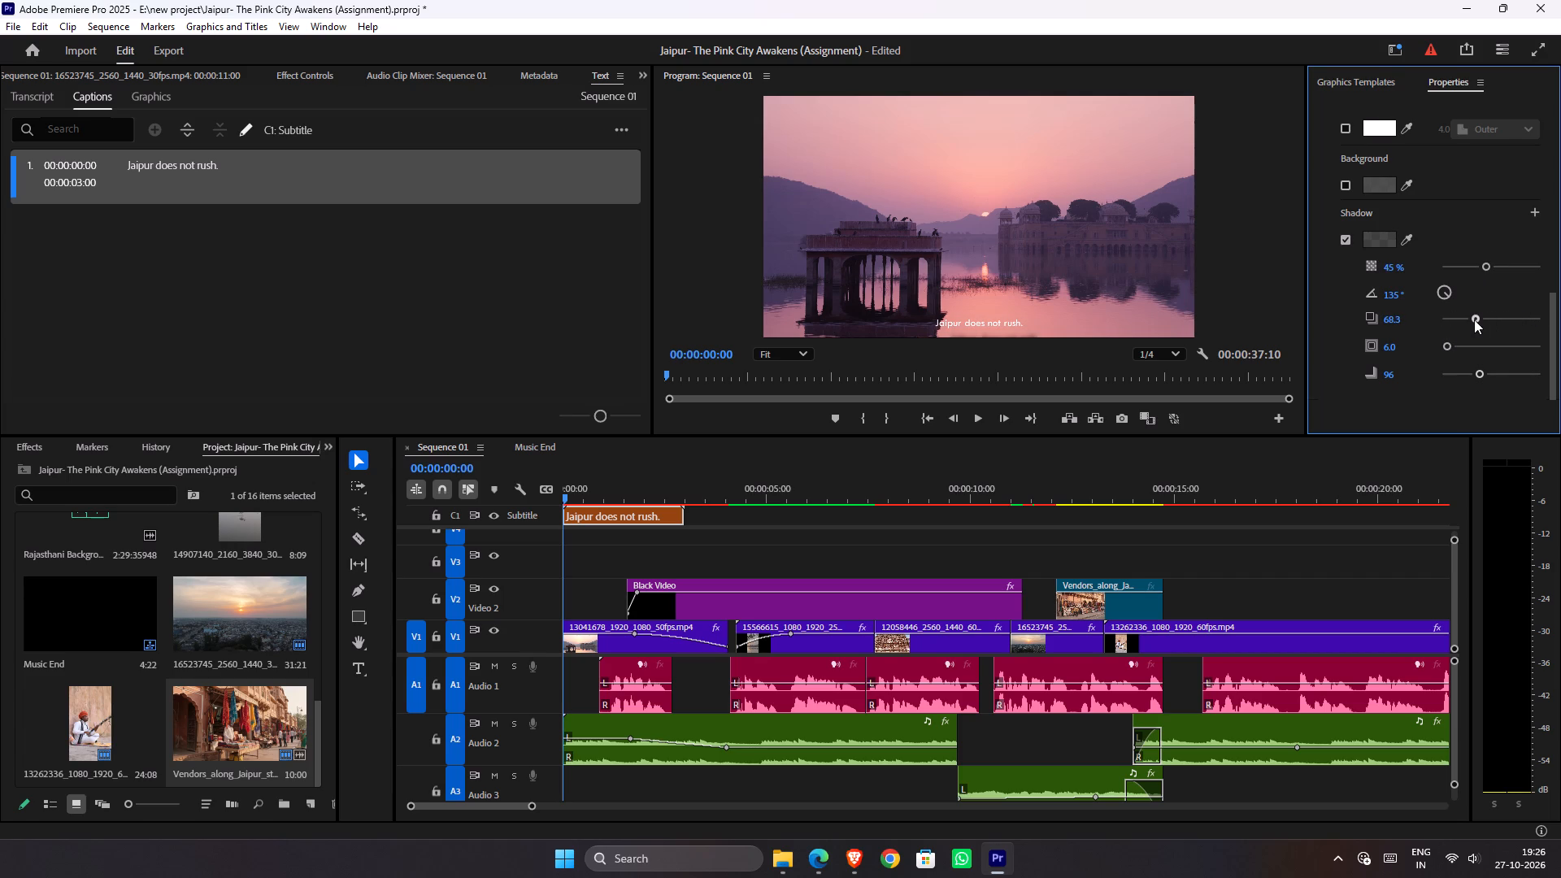
drag(1474, 319, 1451, 323)
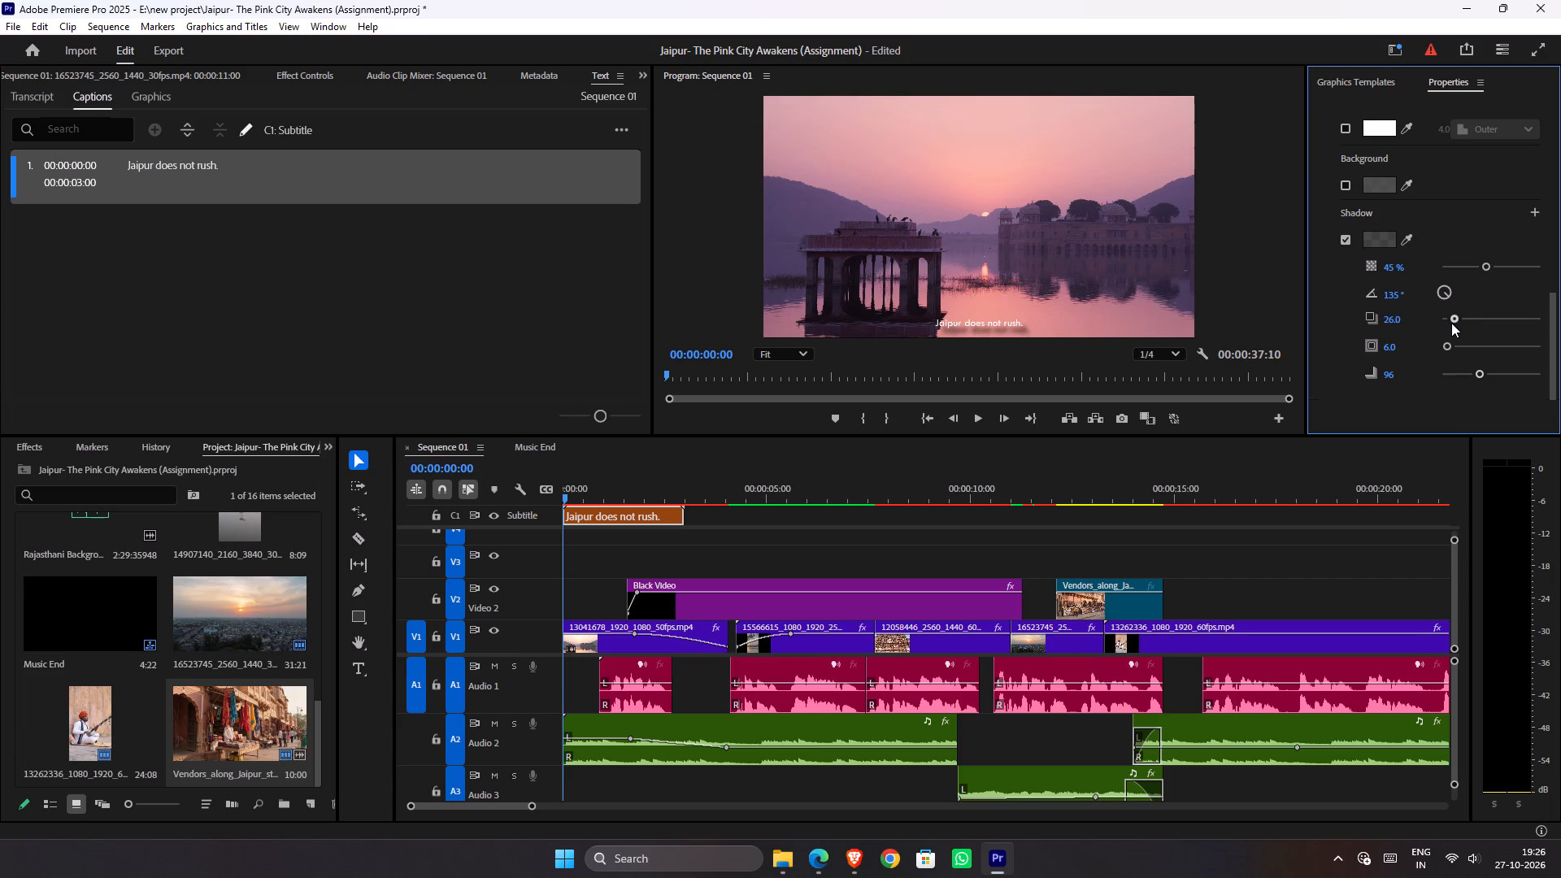
drag(1451, 323, 1444, 323)
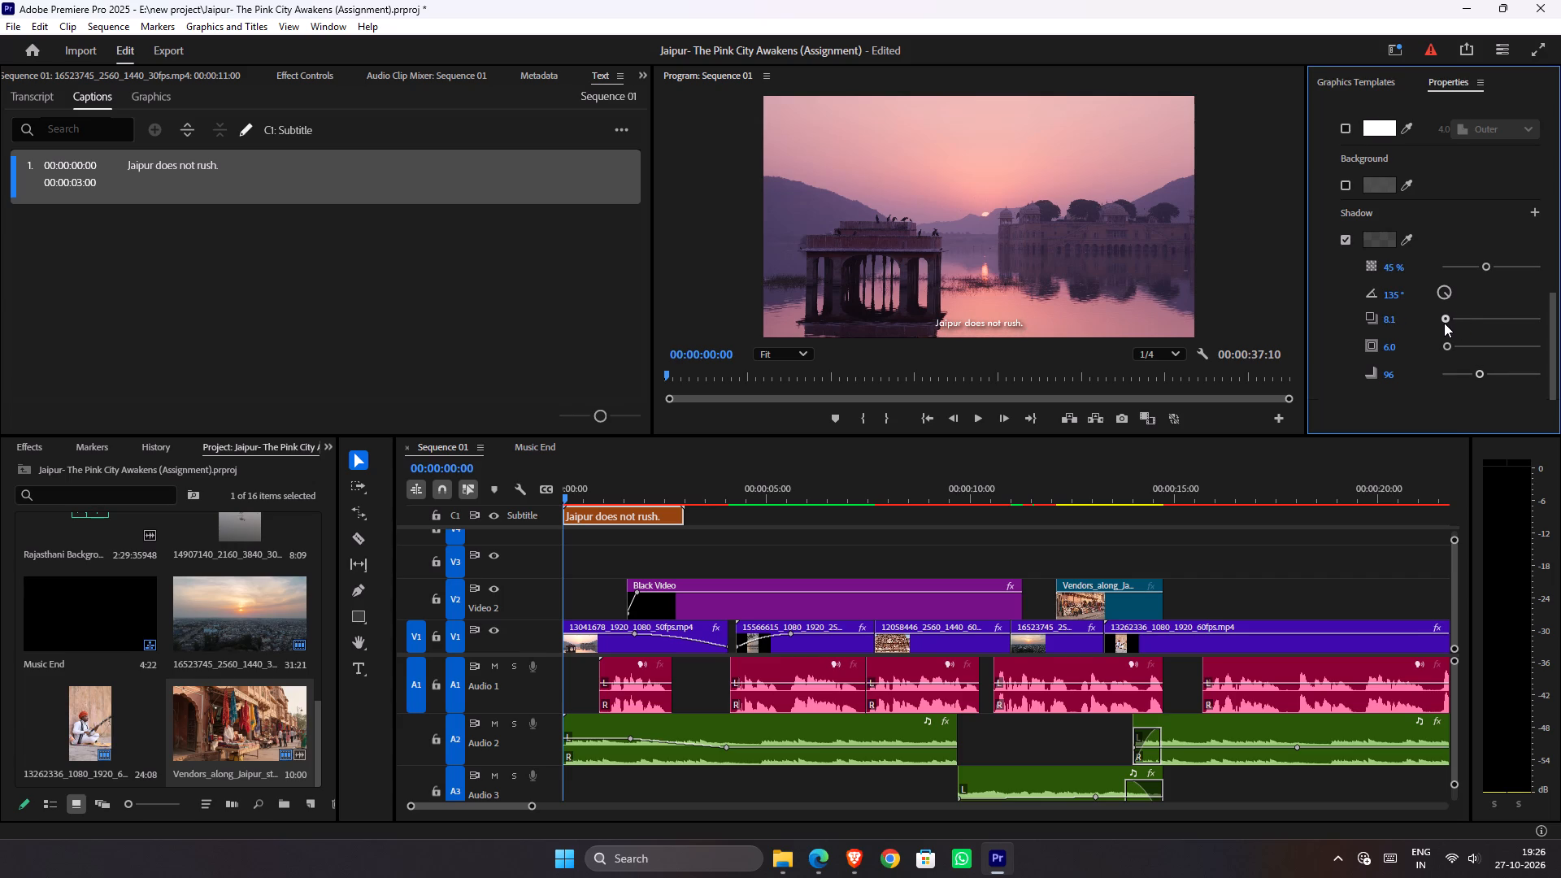
drag(1444, 323, 1447, 323)
Increase the caption shadow's blur to about 177.
drag(1478, 370, 1542, 363)
drag(1542, 363, 1511, 368)
Set the caption shadow's blur to about 159 and its distance to 22.8.
drag(1511, 368, 1503, 369)
click(1451, 322)
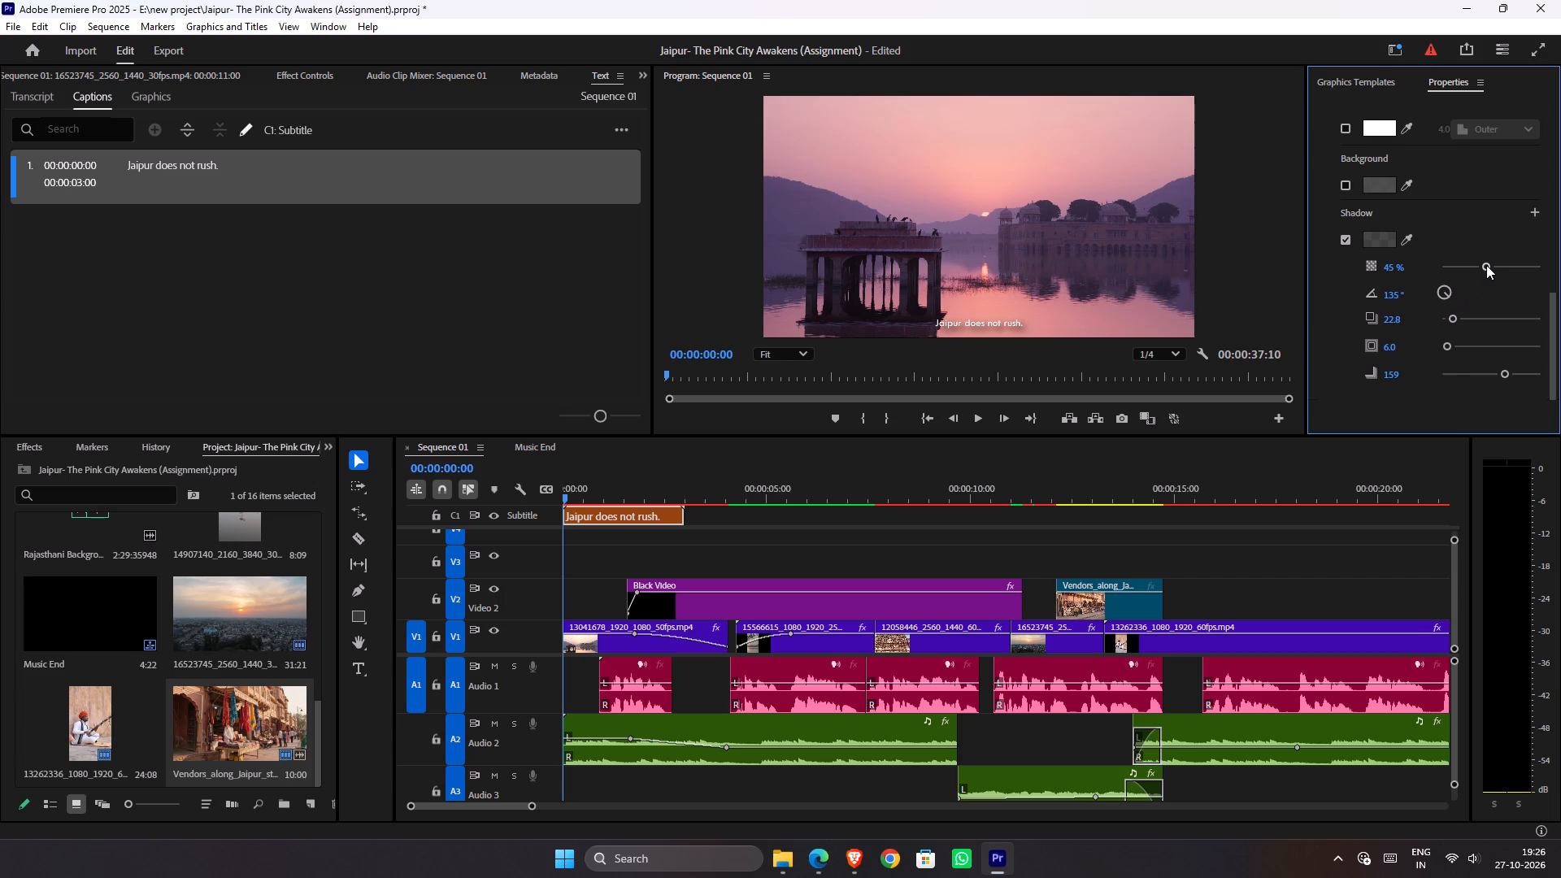
Set the caption shadow's opacity to 23% and its angle to about 118°.
drag(1486, 265, 1459, 273)
drag(1459, 273, 1463, 274)
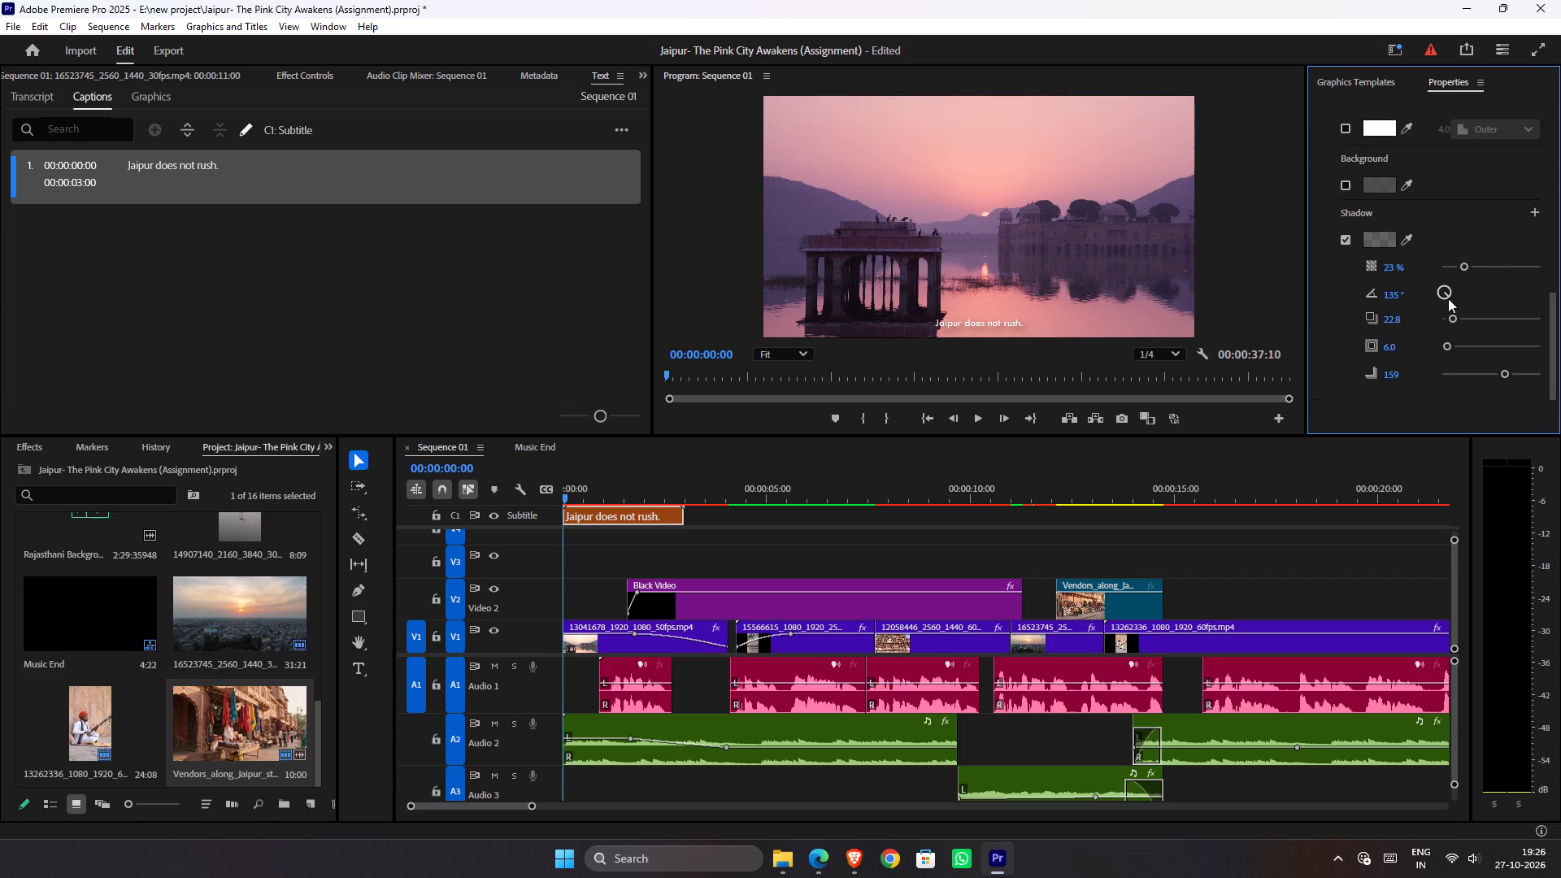
drag(1448, 298, 1448, 299)
drag(1448, 299, 1457, 299)
click(1468, 263)
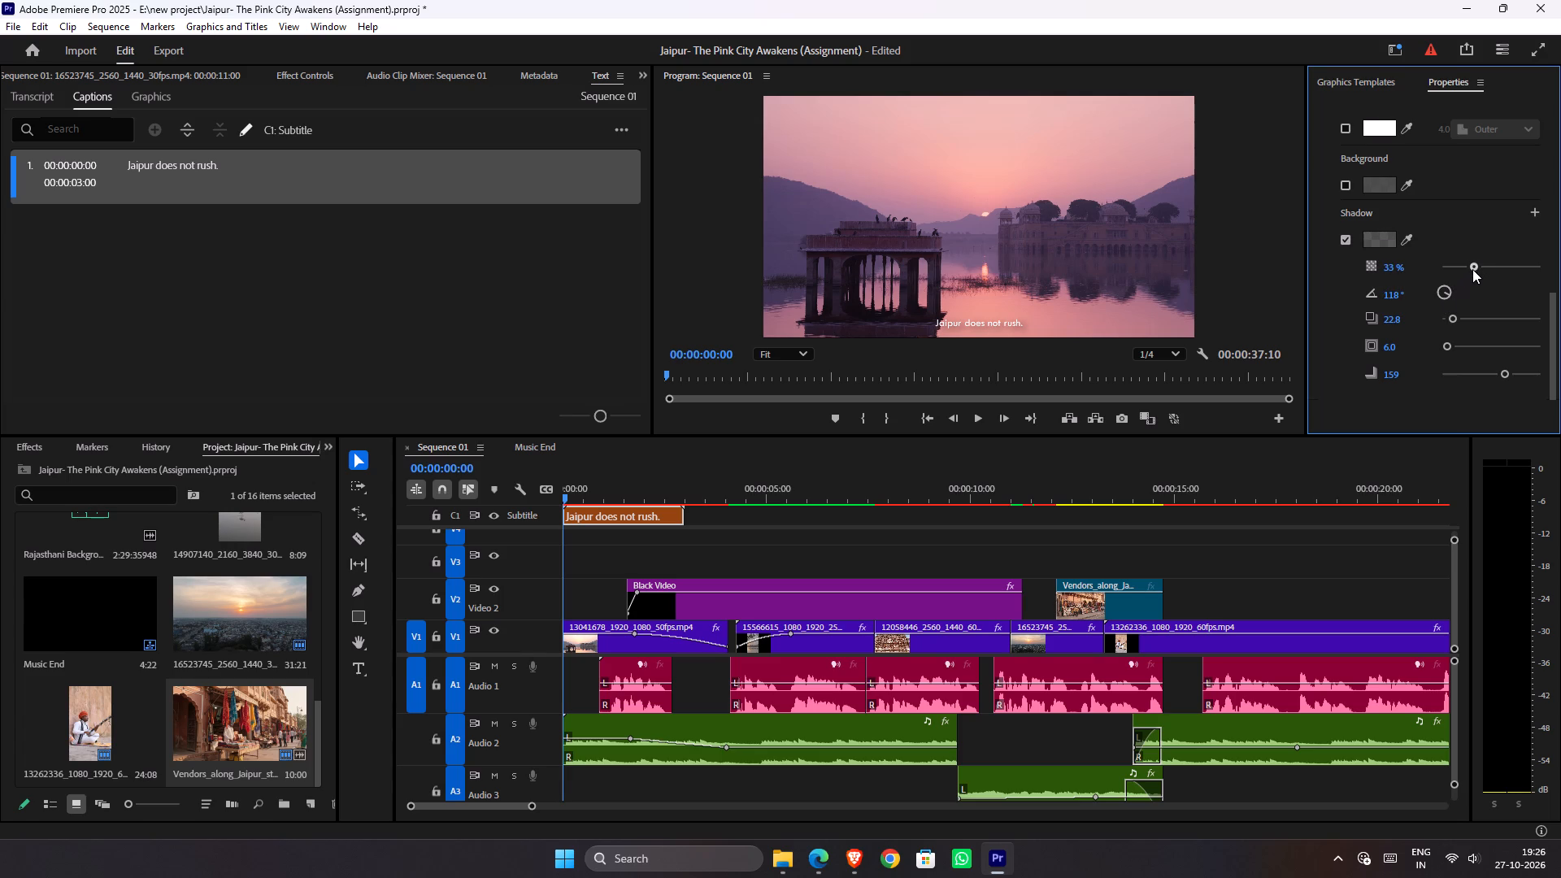
click(1469, 271)
click(1463, 269)
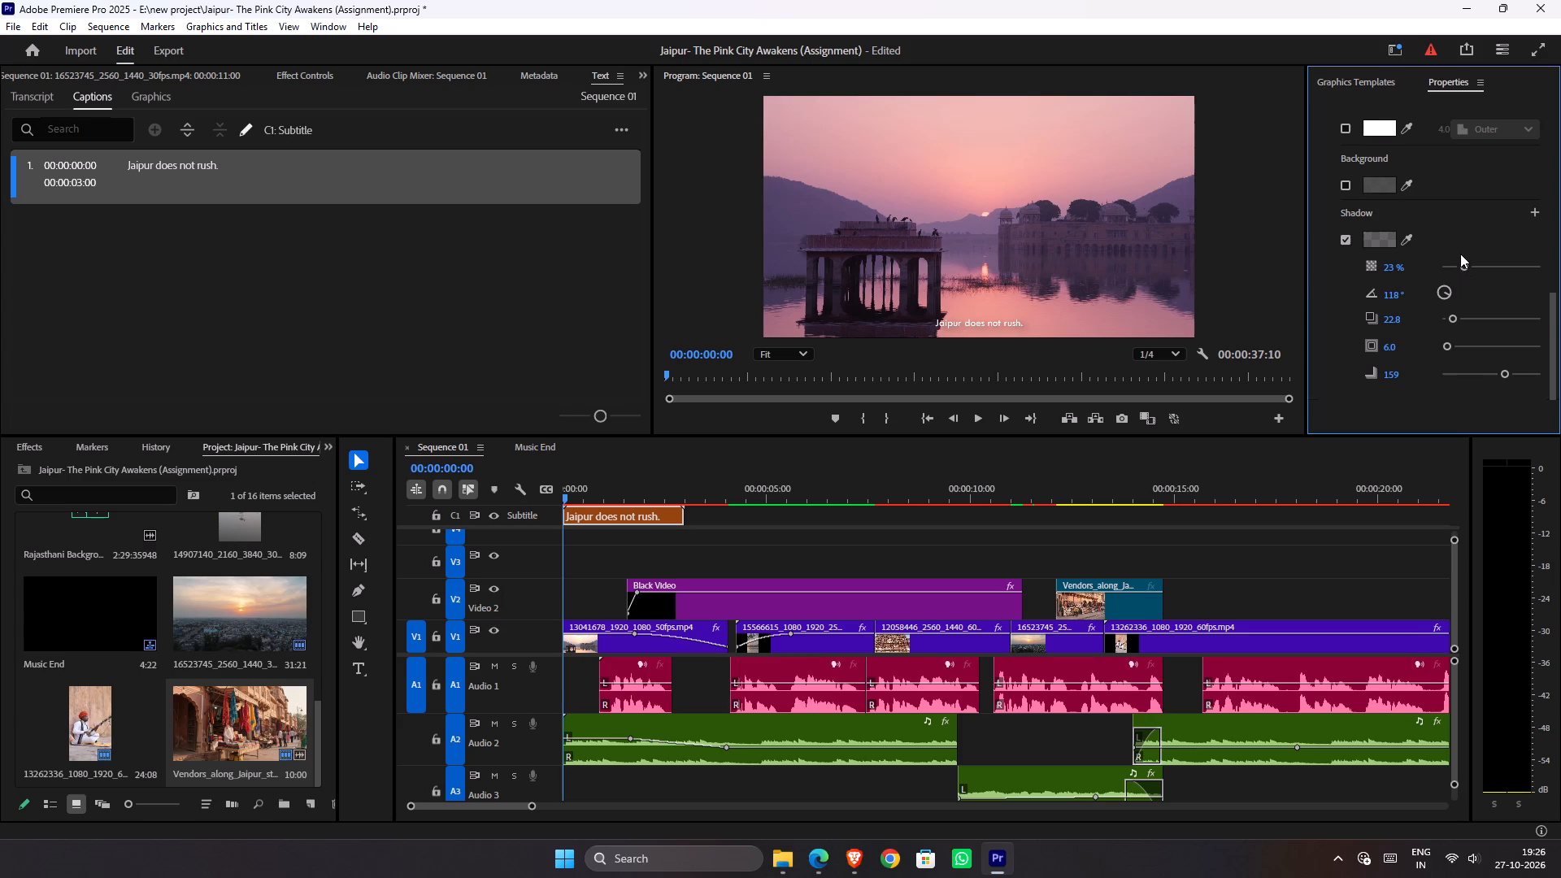
click(1460, 237)
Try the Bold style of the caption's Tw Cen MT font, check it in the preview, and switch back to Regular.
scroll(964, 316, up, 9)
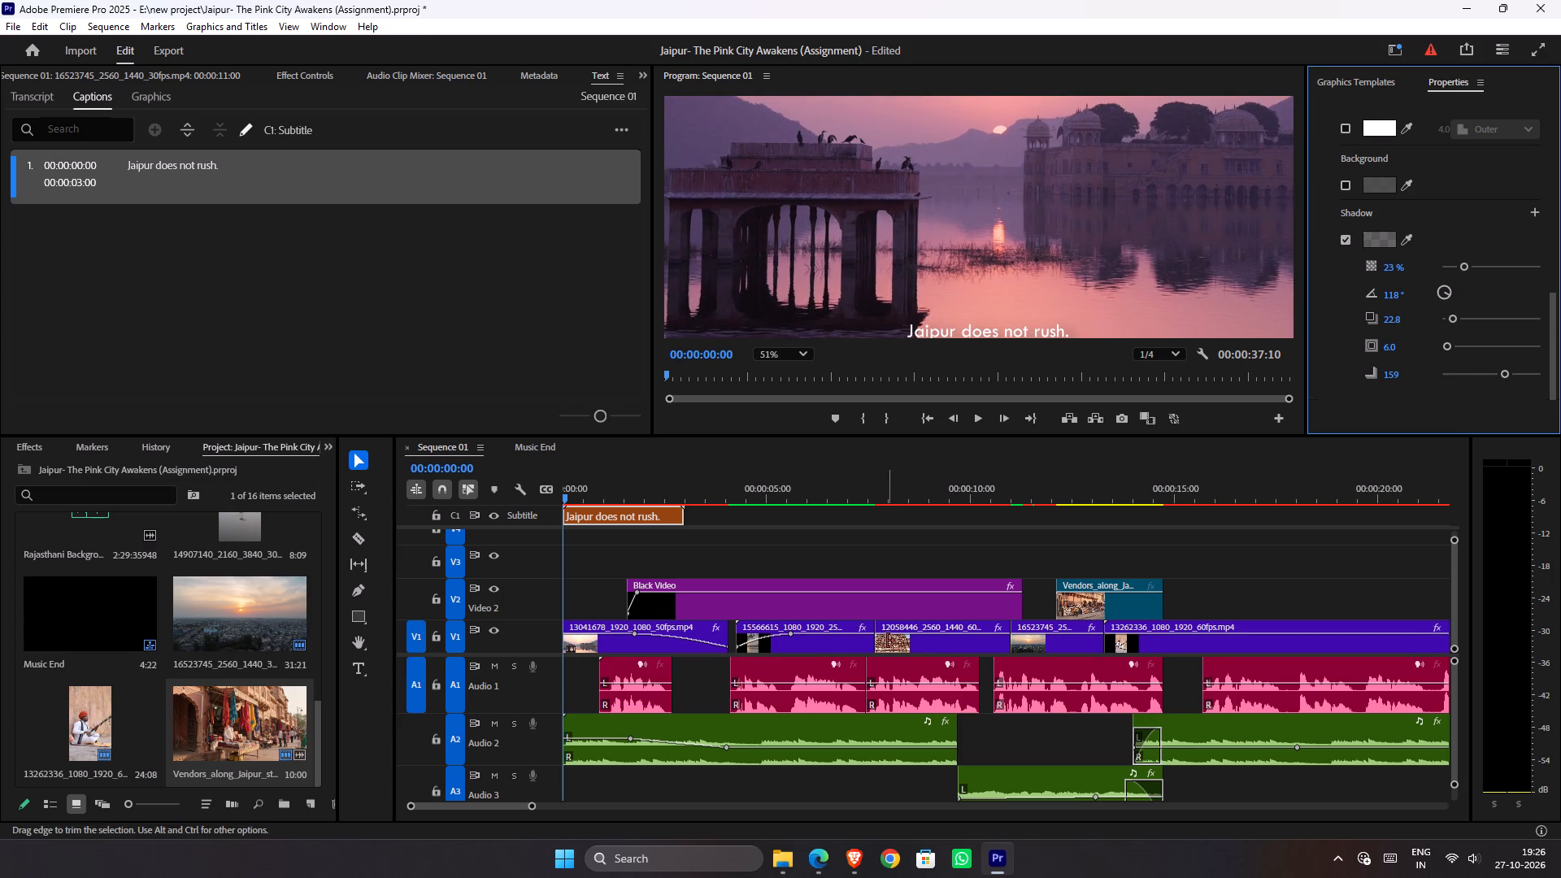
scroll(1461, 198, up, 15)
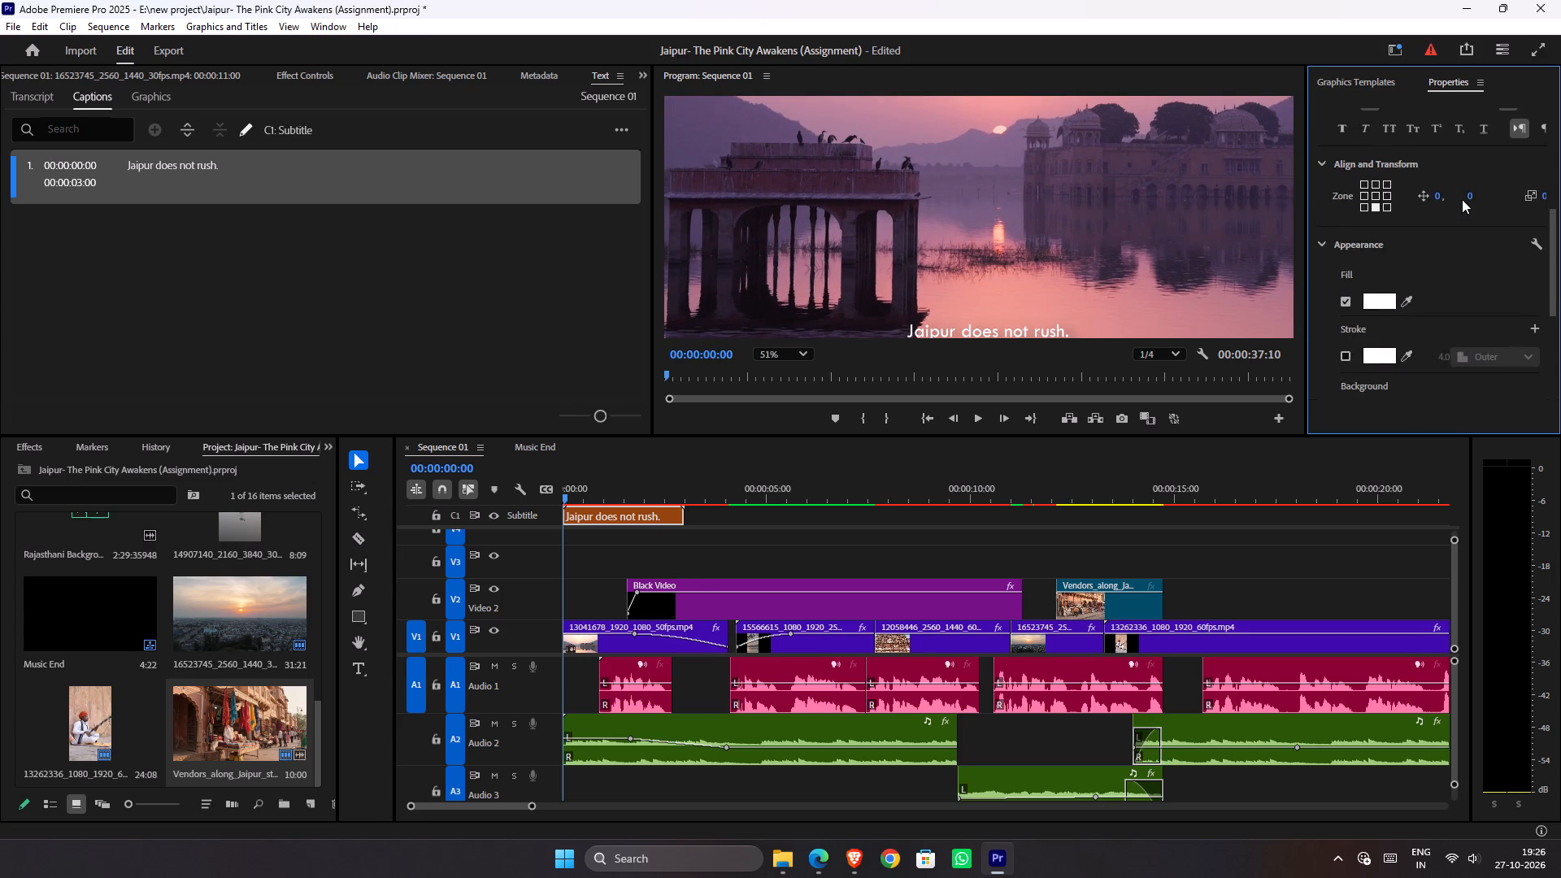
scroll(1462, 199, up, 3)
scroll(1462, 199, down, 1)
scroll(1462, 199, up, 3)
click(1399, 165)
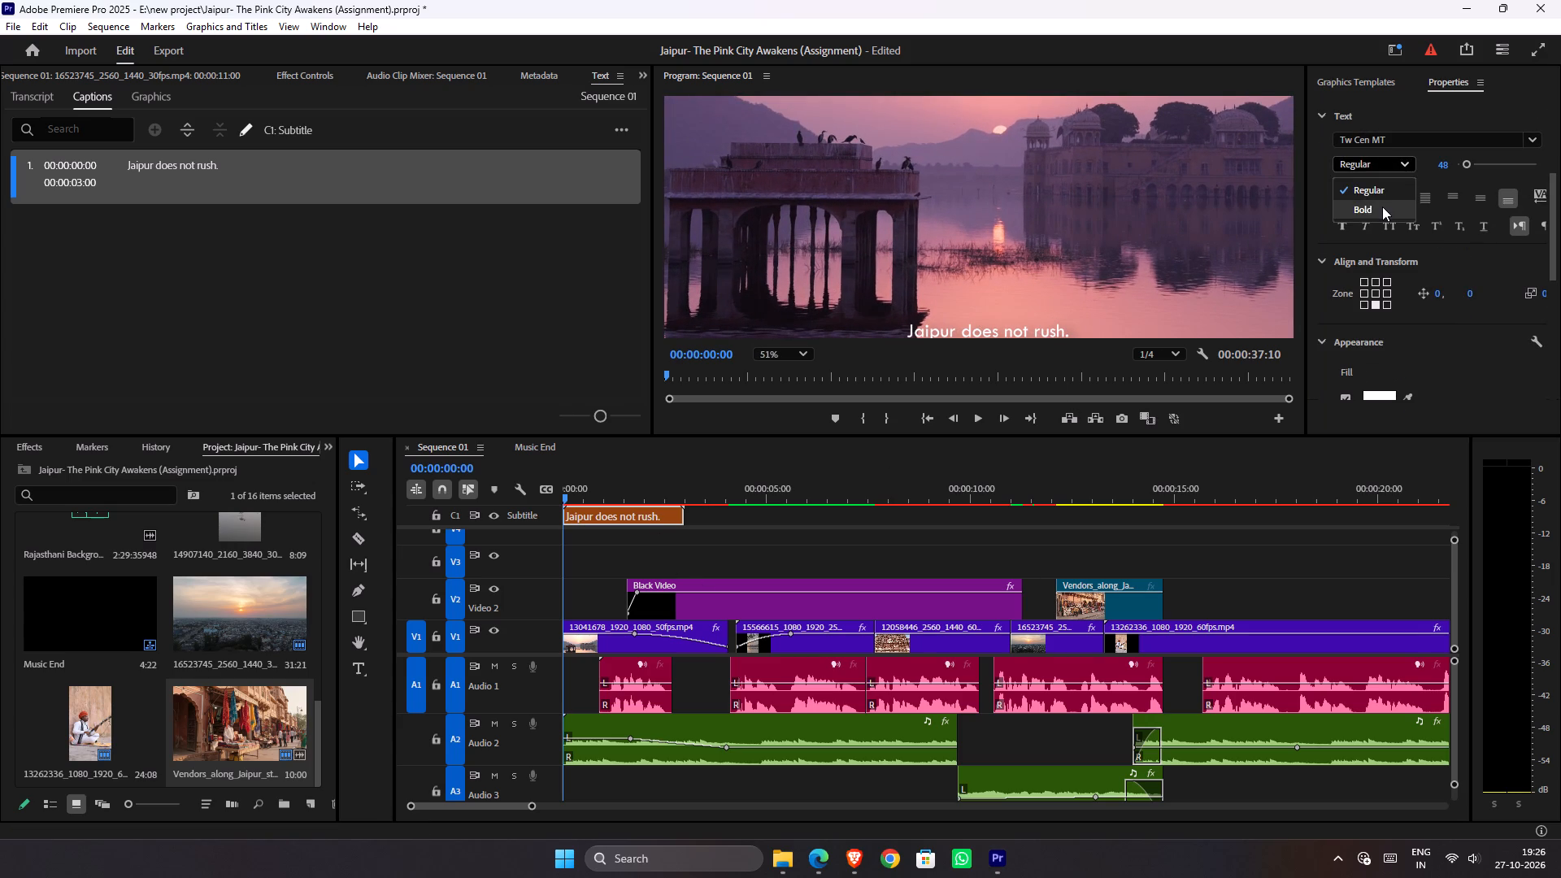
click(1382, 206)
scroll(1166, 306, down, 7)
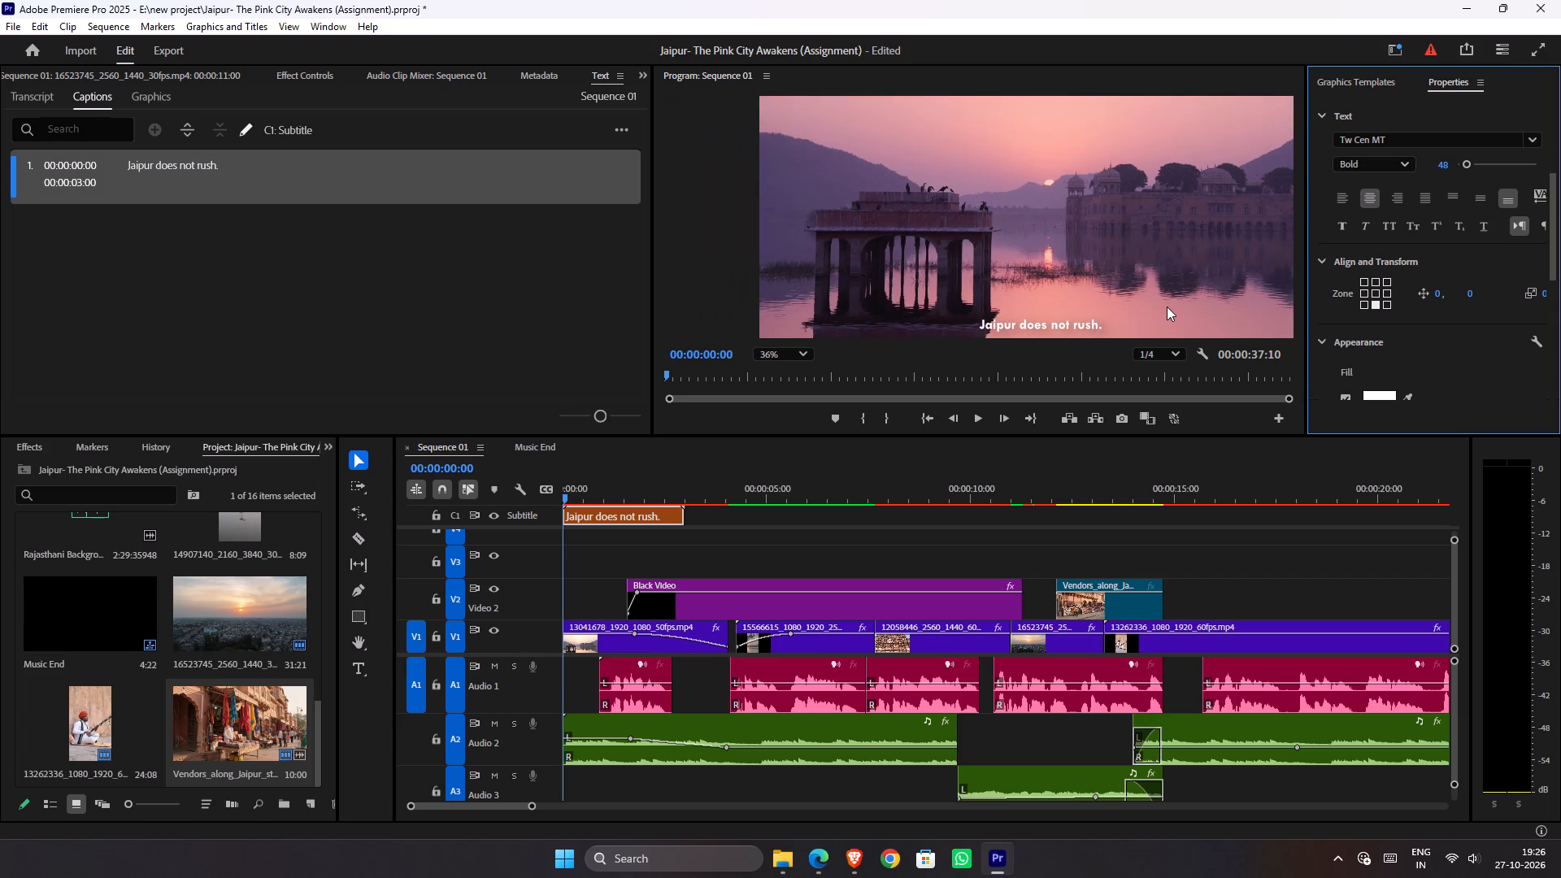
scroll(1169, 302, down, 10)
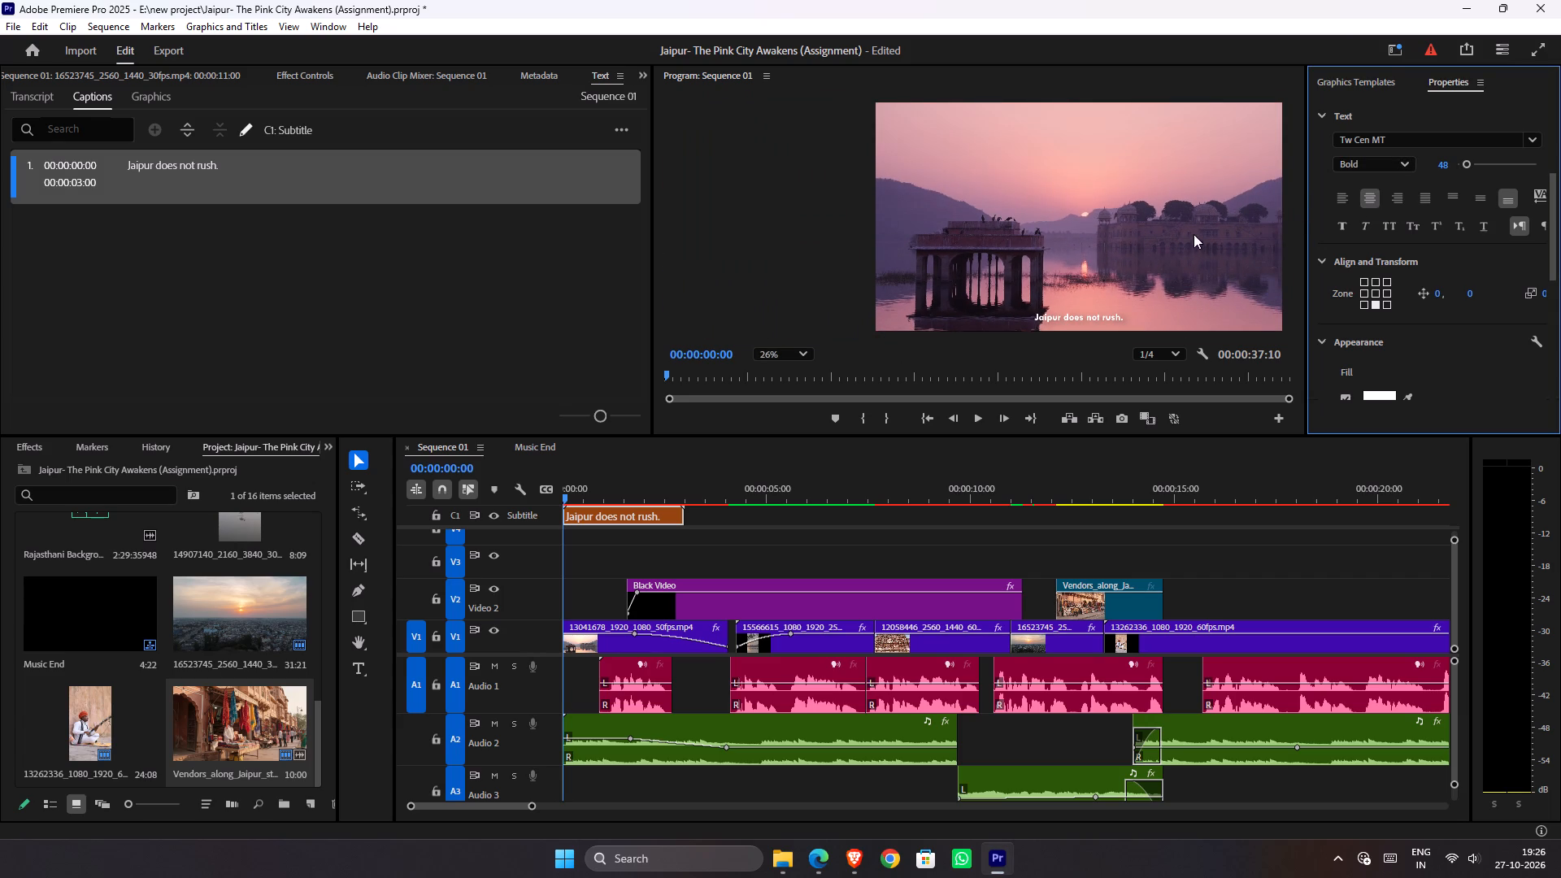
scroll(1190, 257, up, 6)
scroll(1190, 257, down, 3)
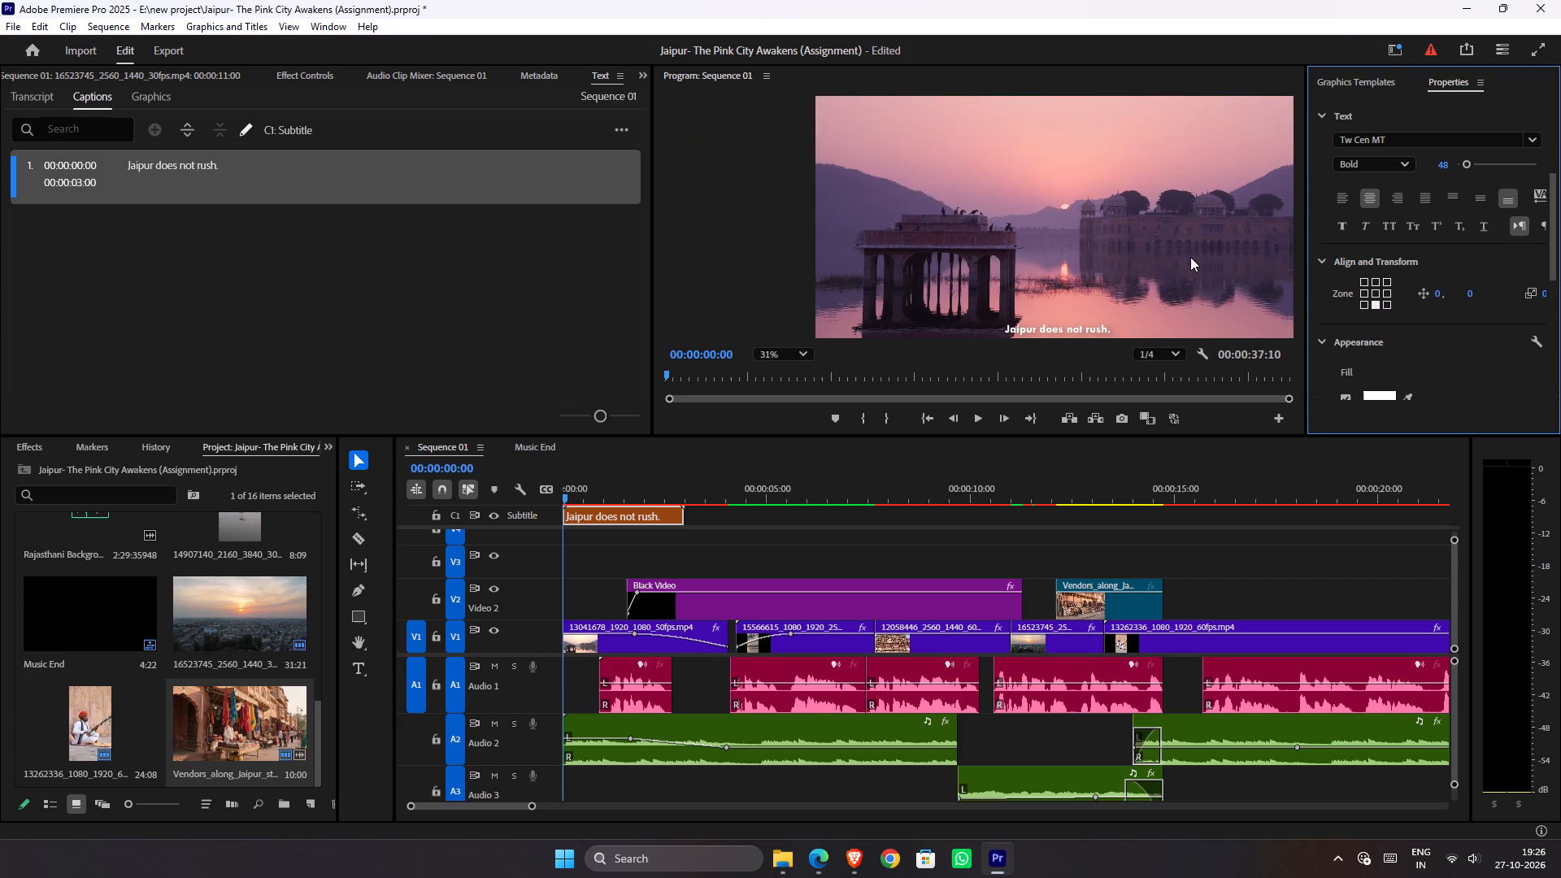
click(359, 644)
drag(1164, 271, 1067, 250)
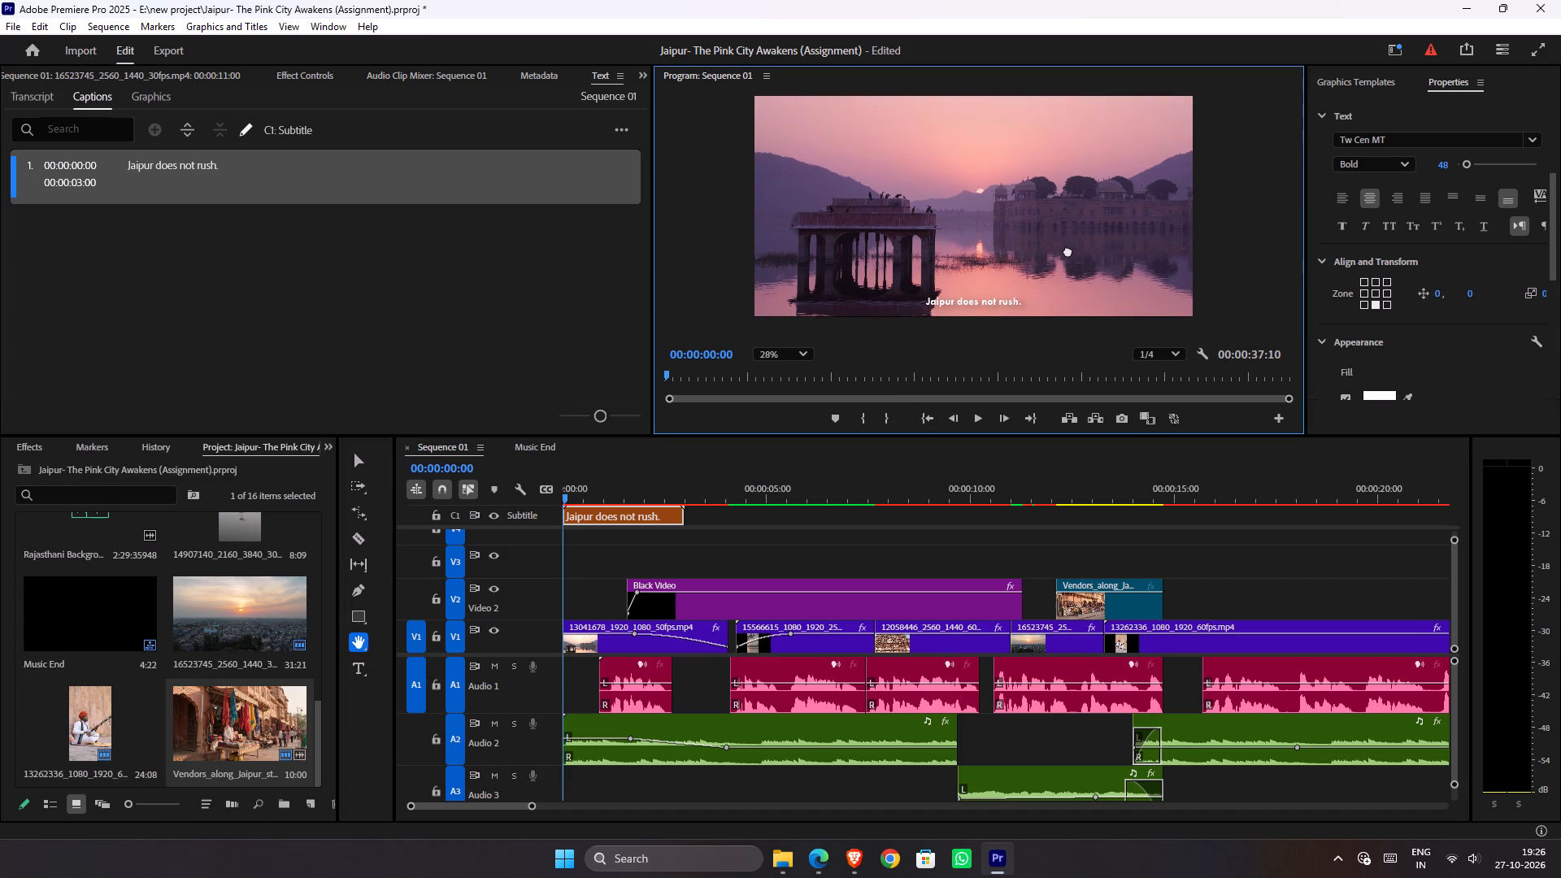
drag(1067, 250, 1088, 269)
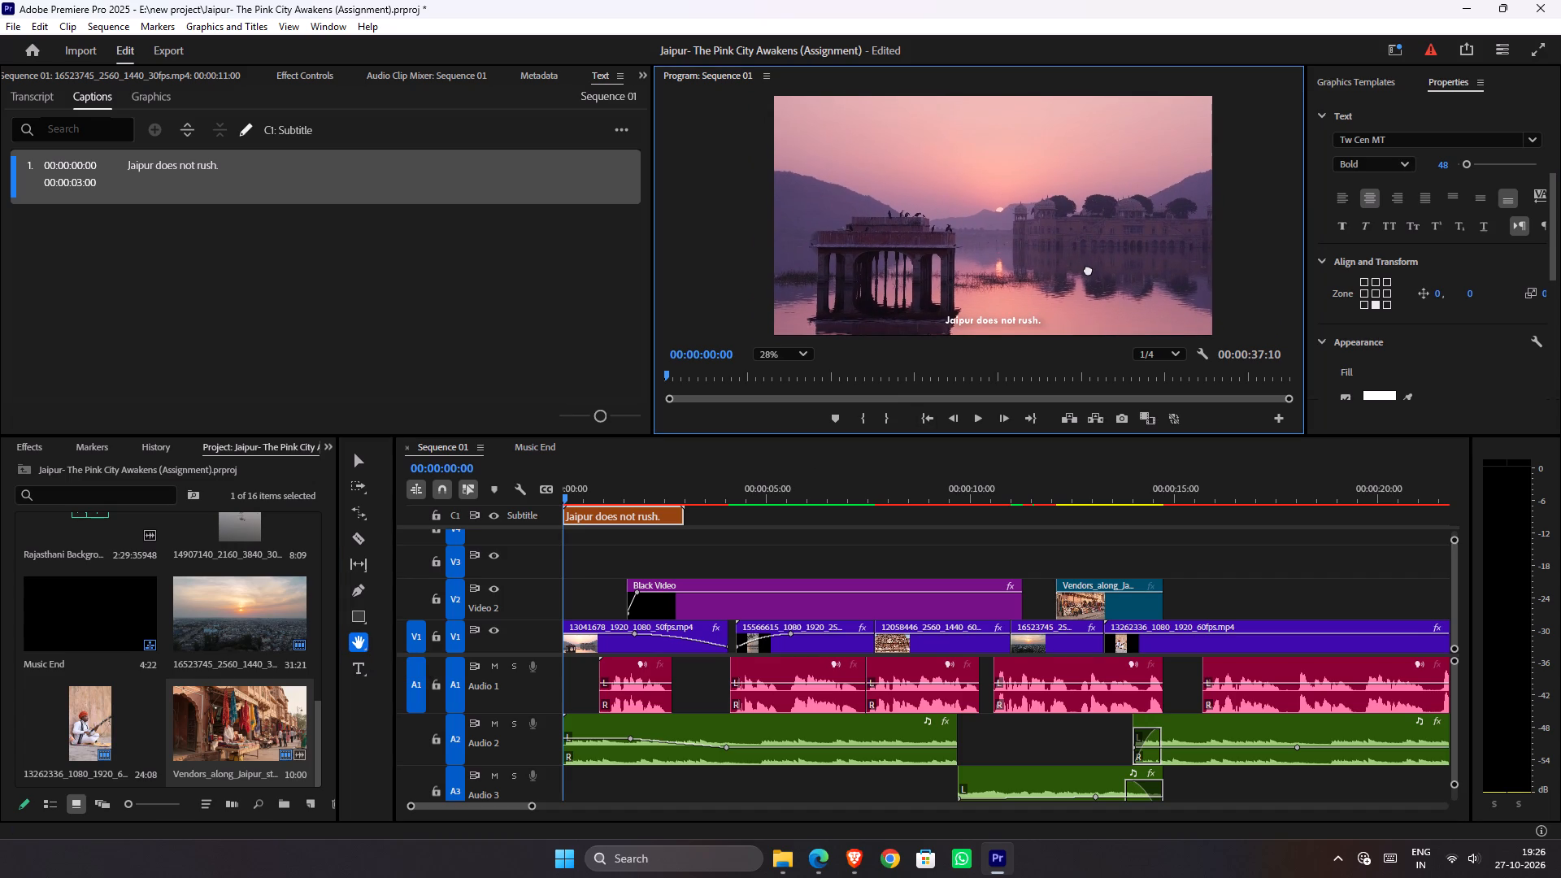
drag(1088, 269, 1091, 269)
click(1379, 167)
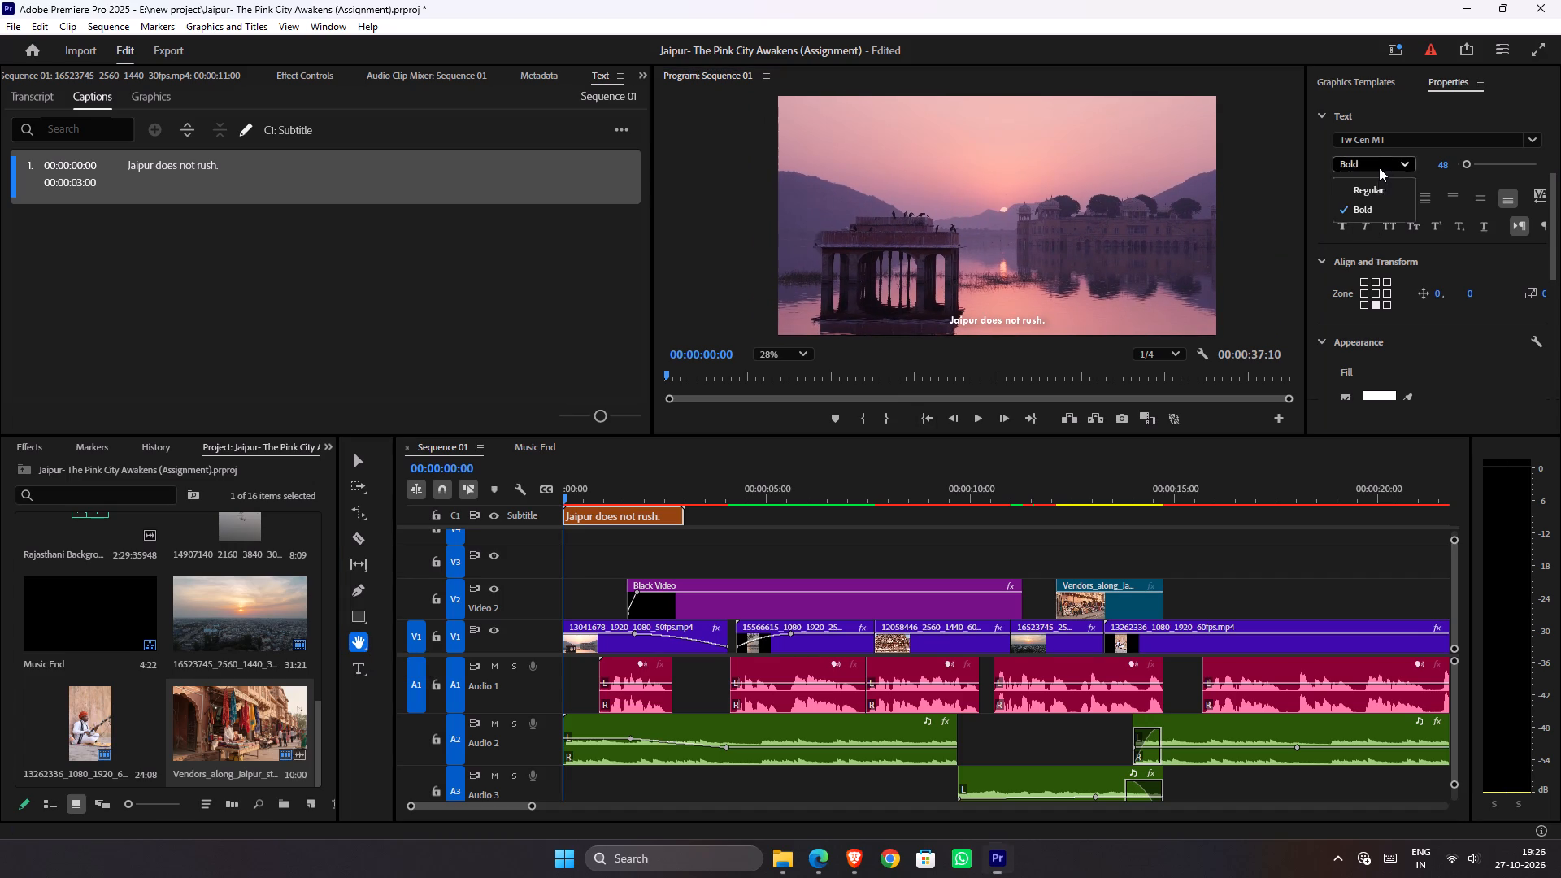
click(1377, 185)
Preview alternative fonts on the caption, going backward through the alphabetical font list from Tw Cen MT to Italiana.
click(1398, 139)
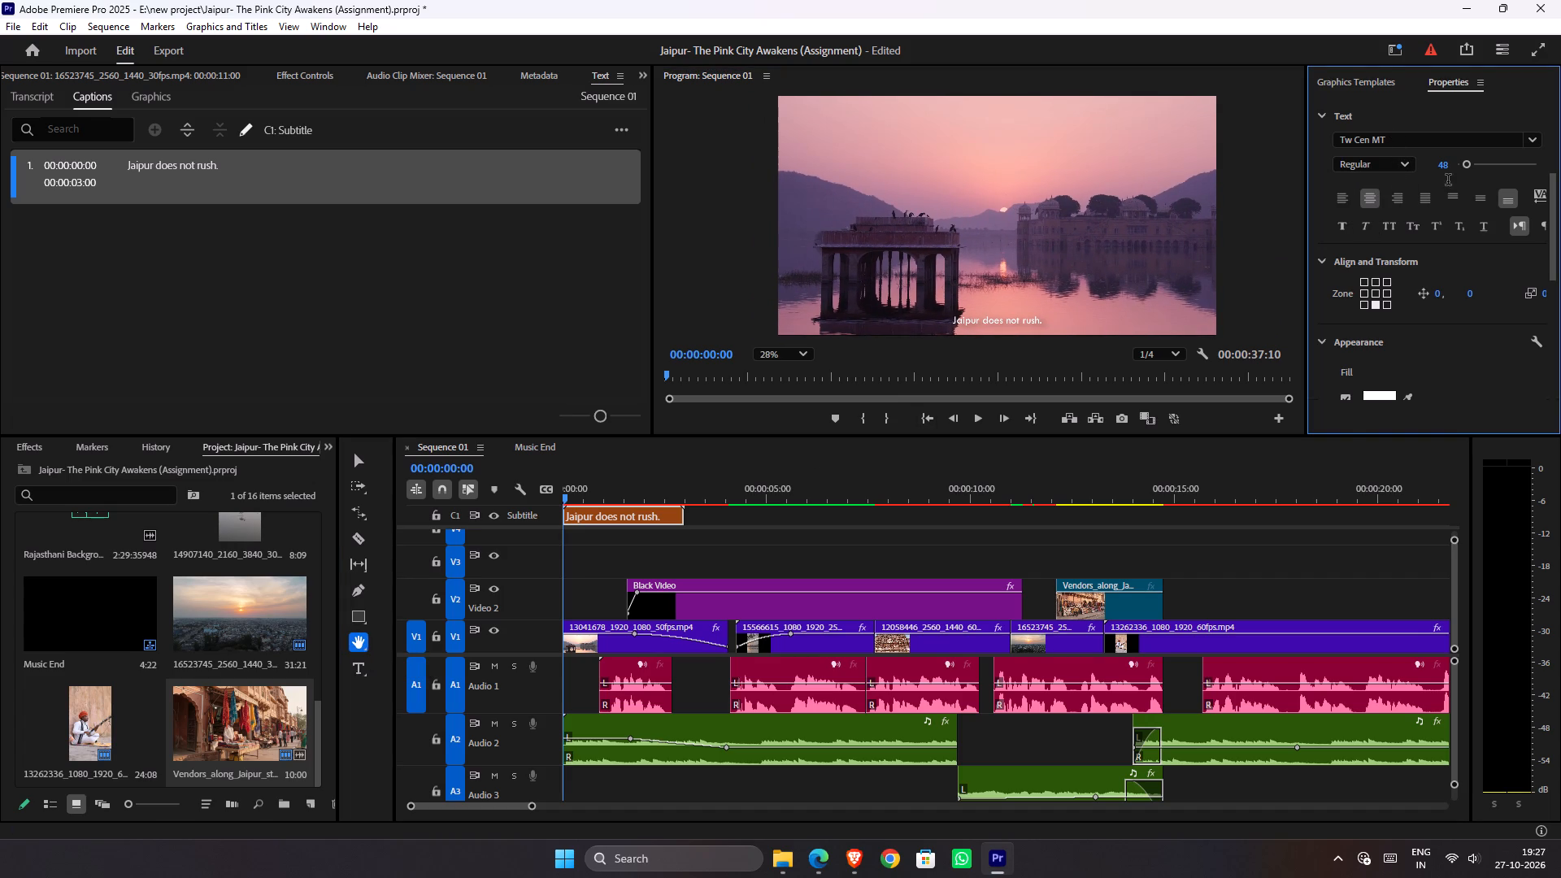
key(Up)
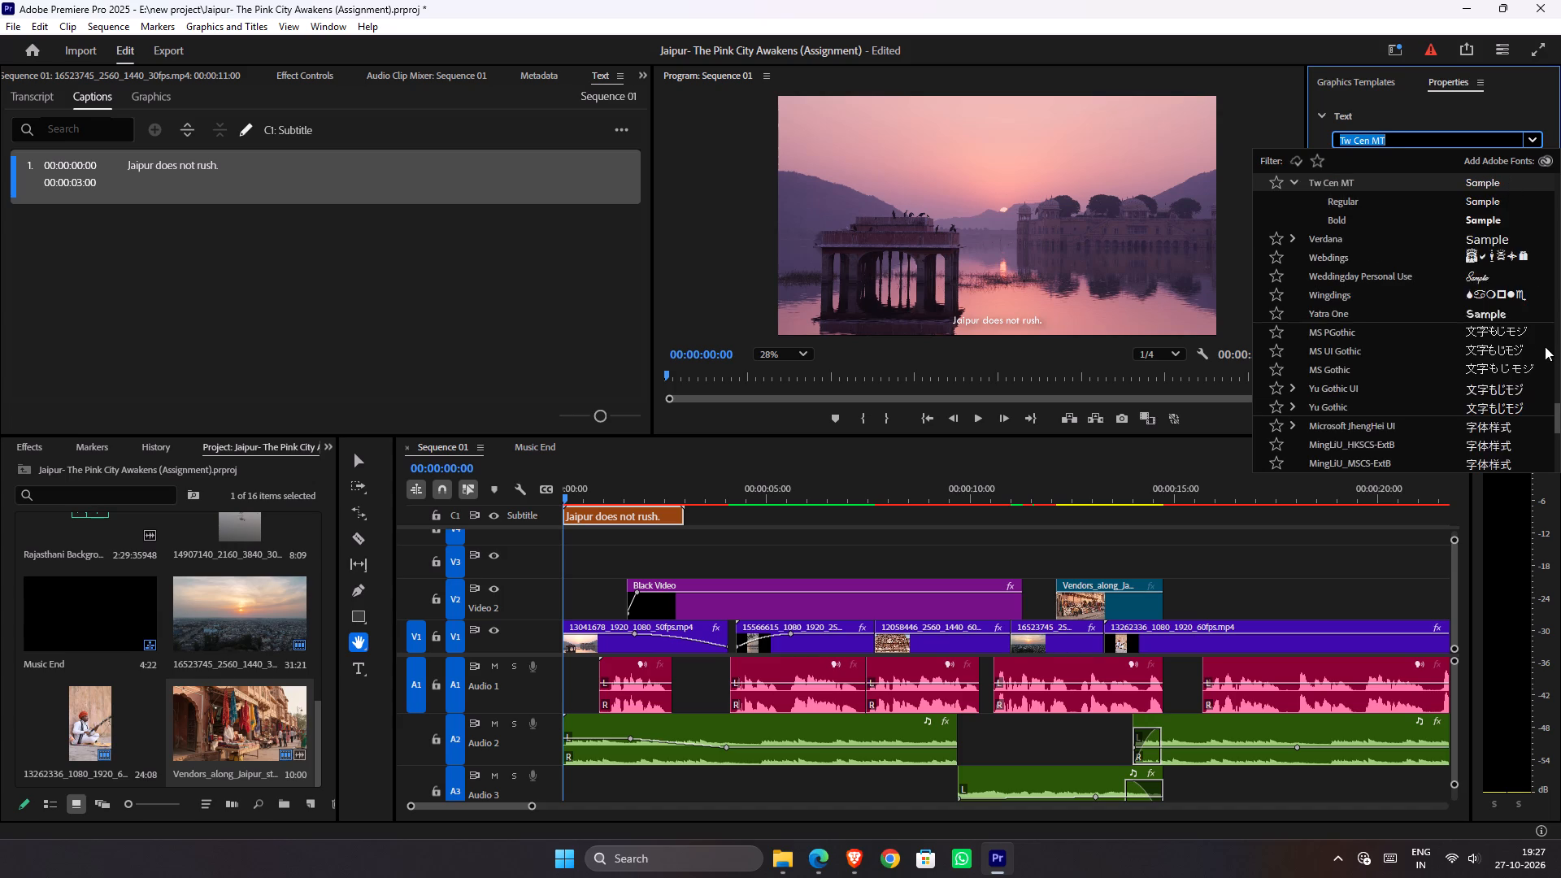
key(Up)
key(Up)
key(Up)
key(Up)
key(Up)
key(Up)
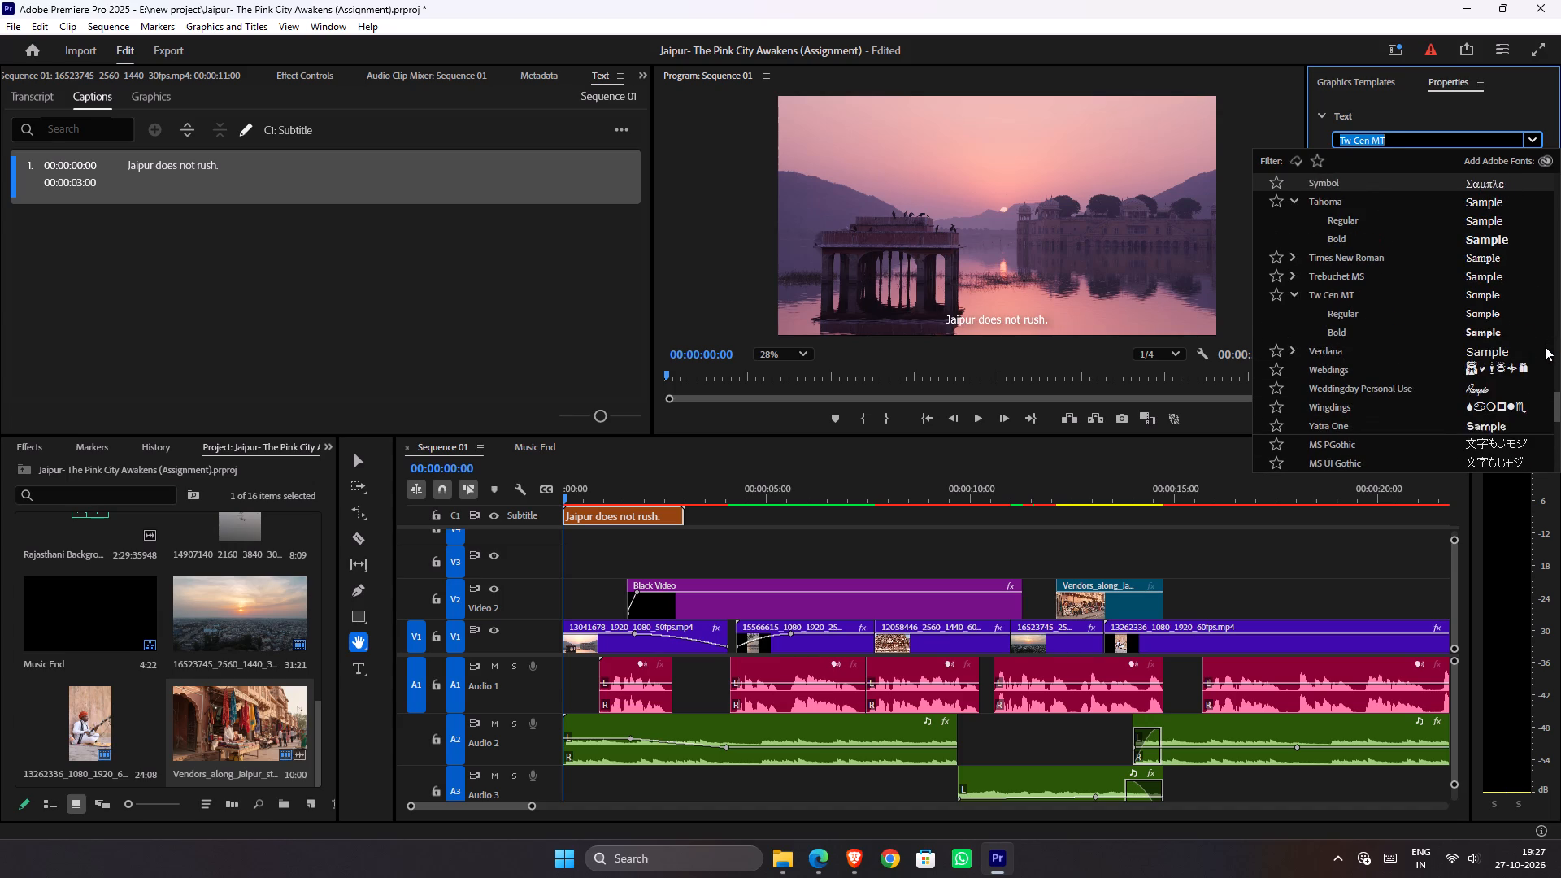
key(Up)
key(Up)
key(Up)
key(Up)
key(Up)
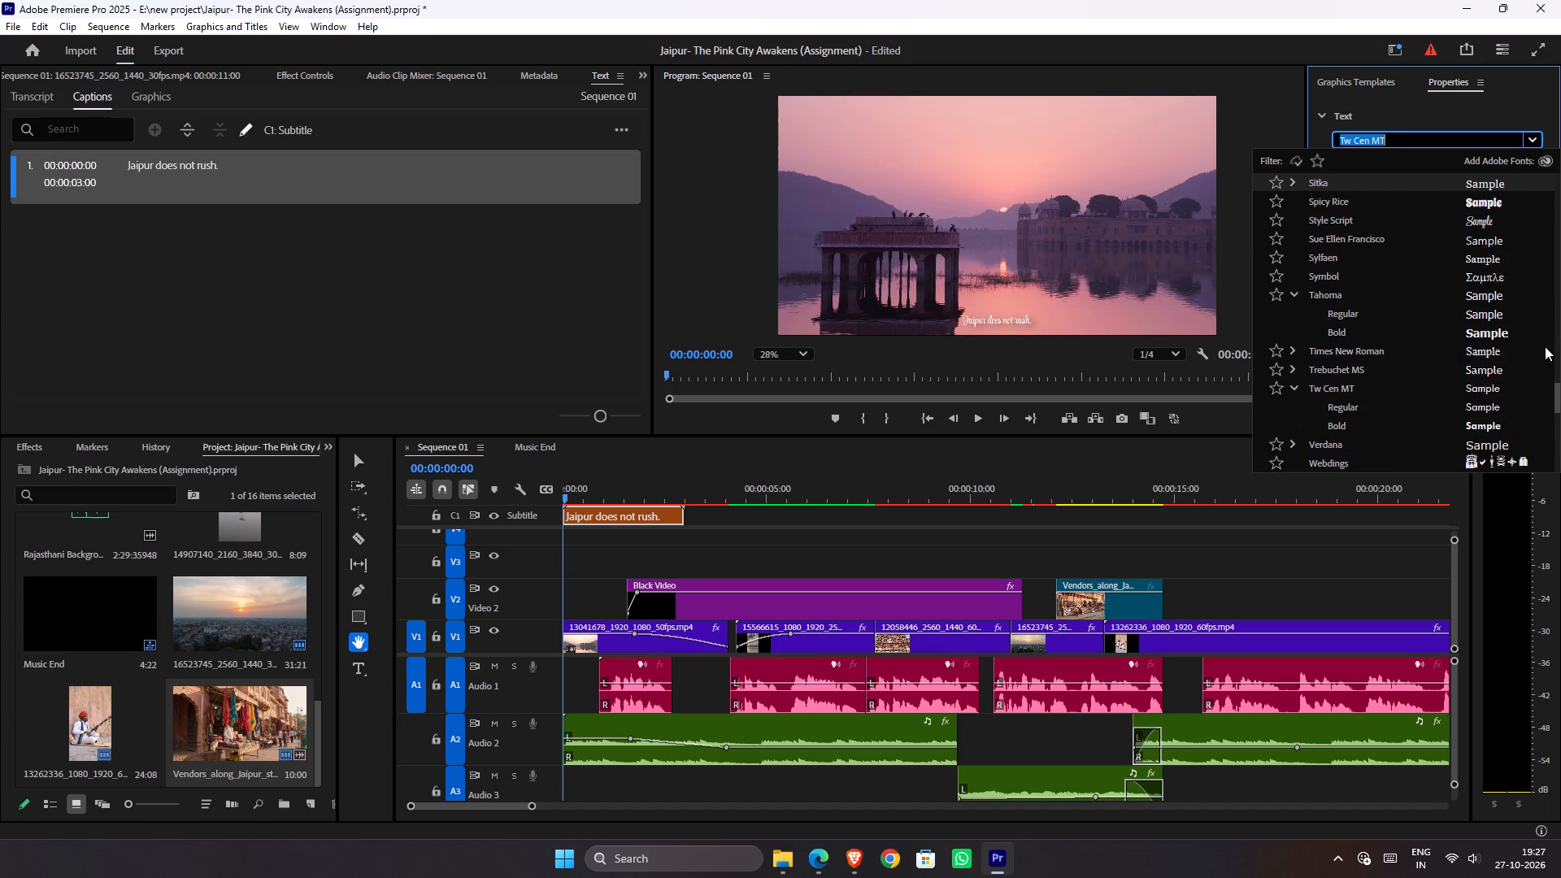
key(Up)
key(Up)
key(Up)
key(Up)
key(Up)
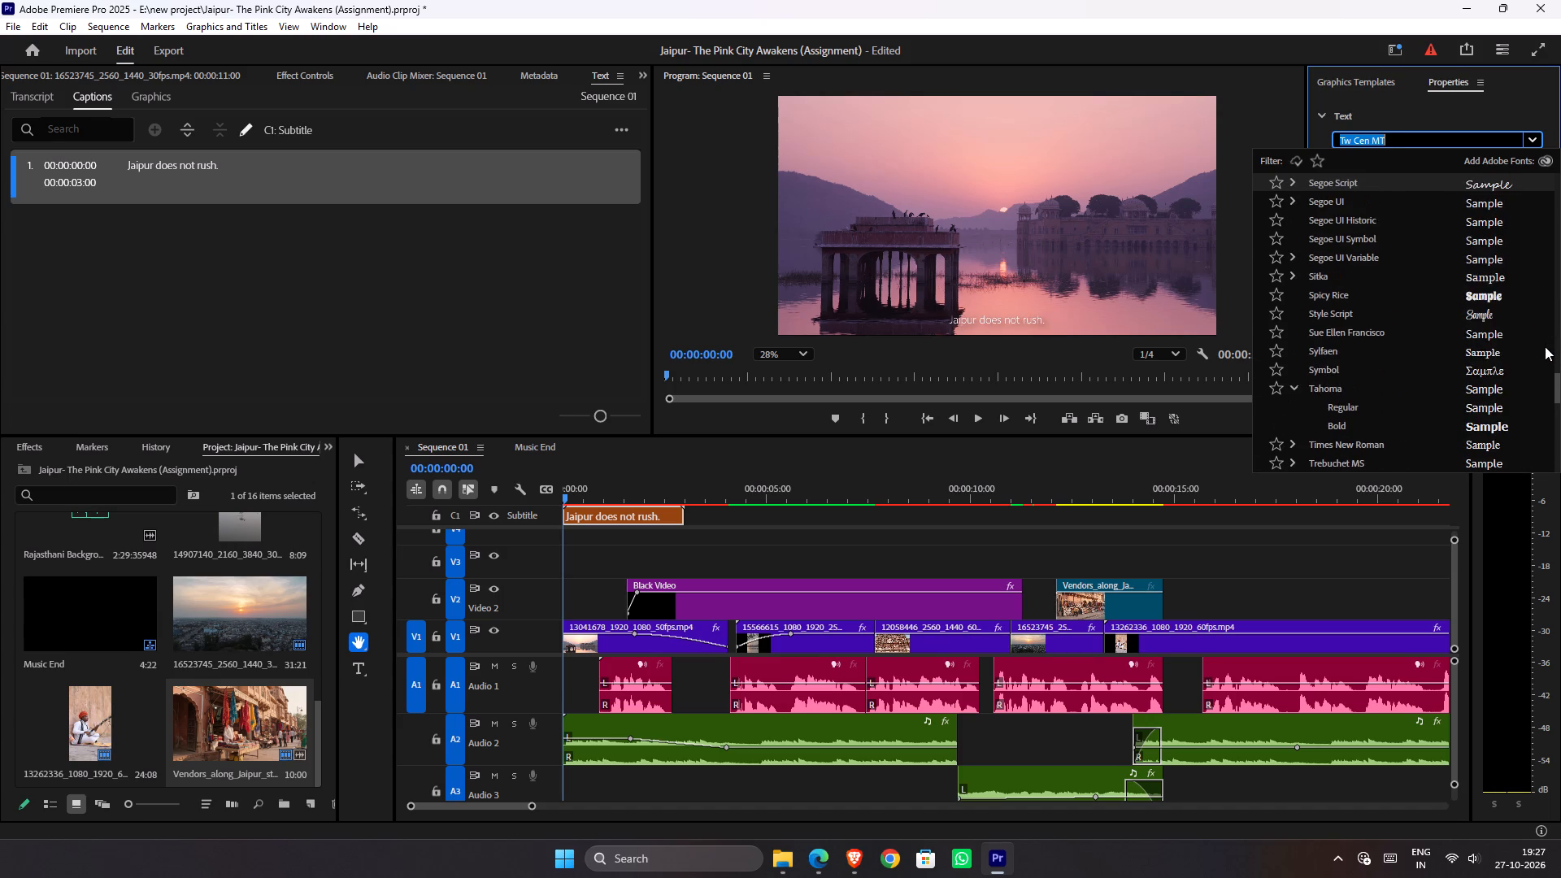
key(Up)
key(Up)
key(Up)
key(Up)
key(Up)
key(Up)
key(Up)
key(Up)
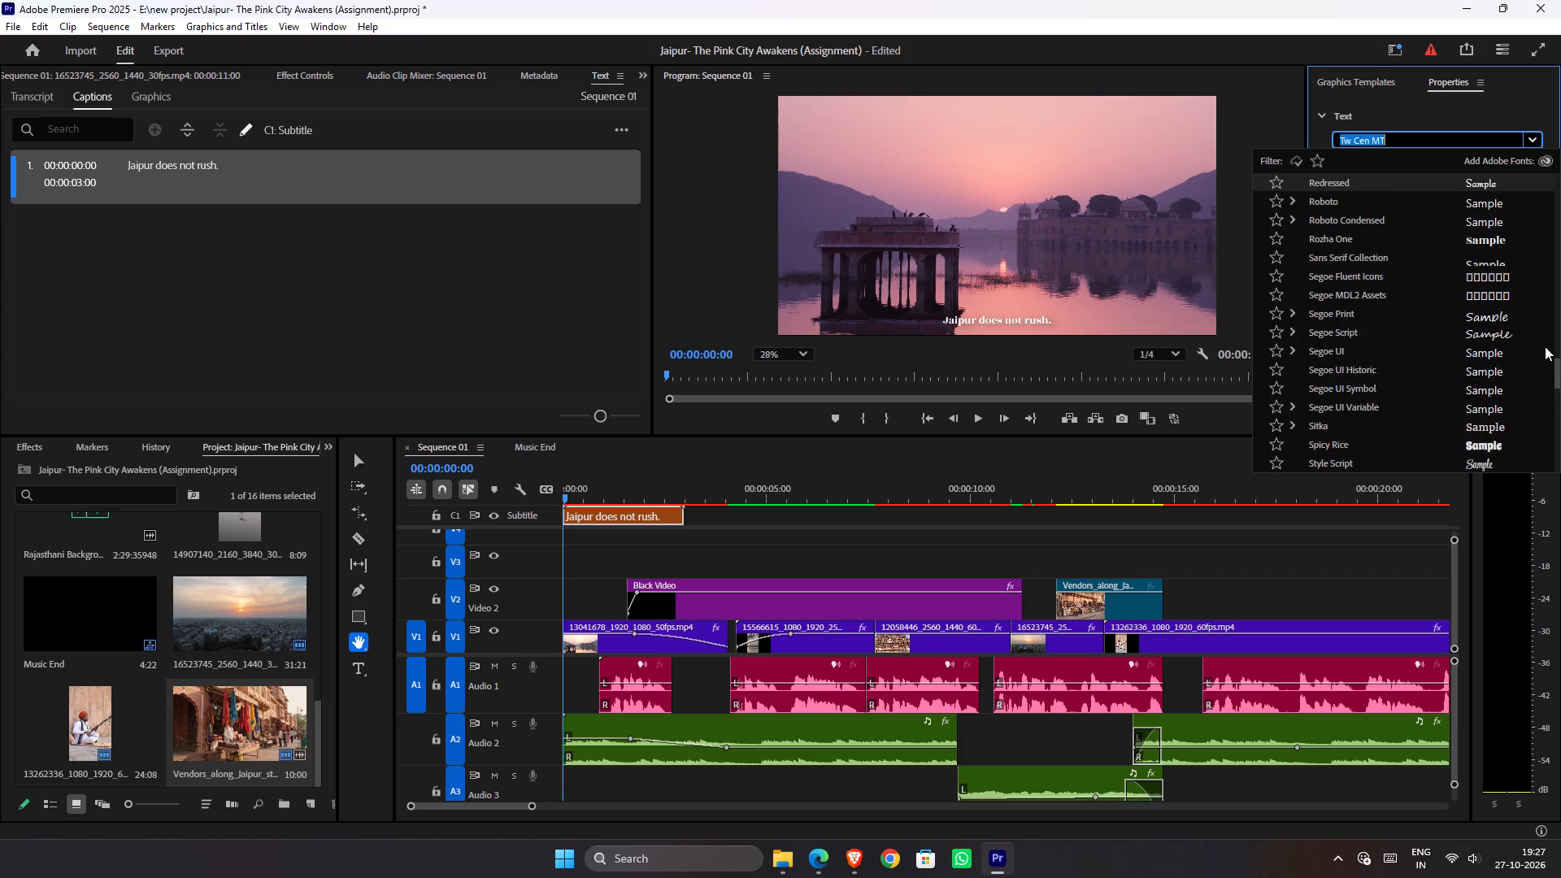
key(Up)
key(Up)
key(Up)
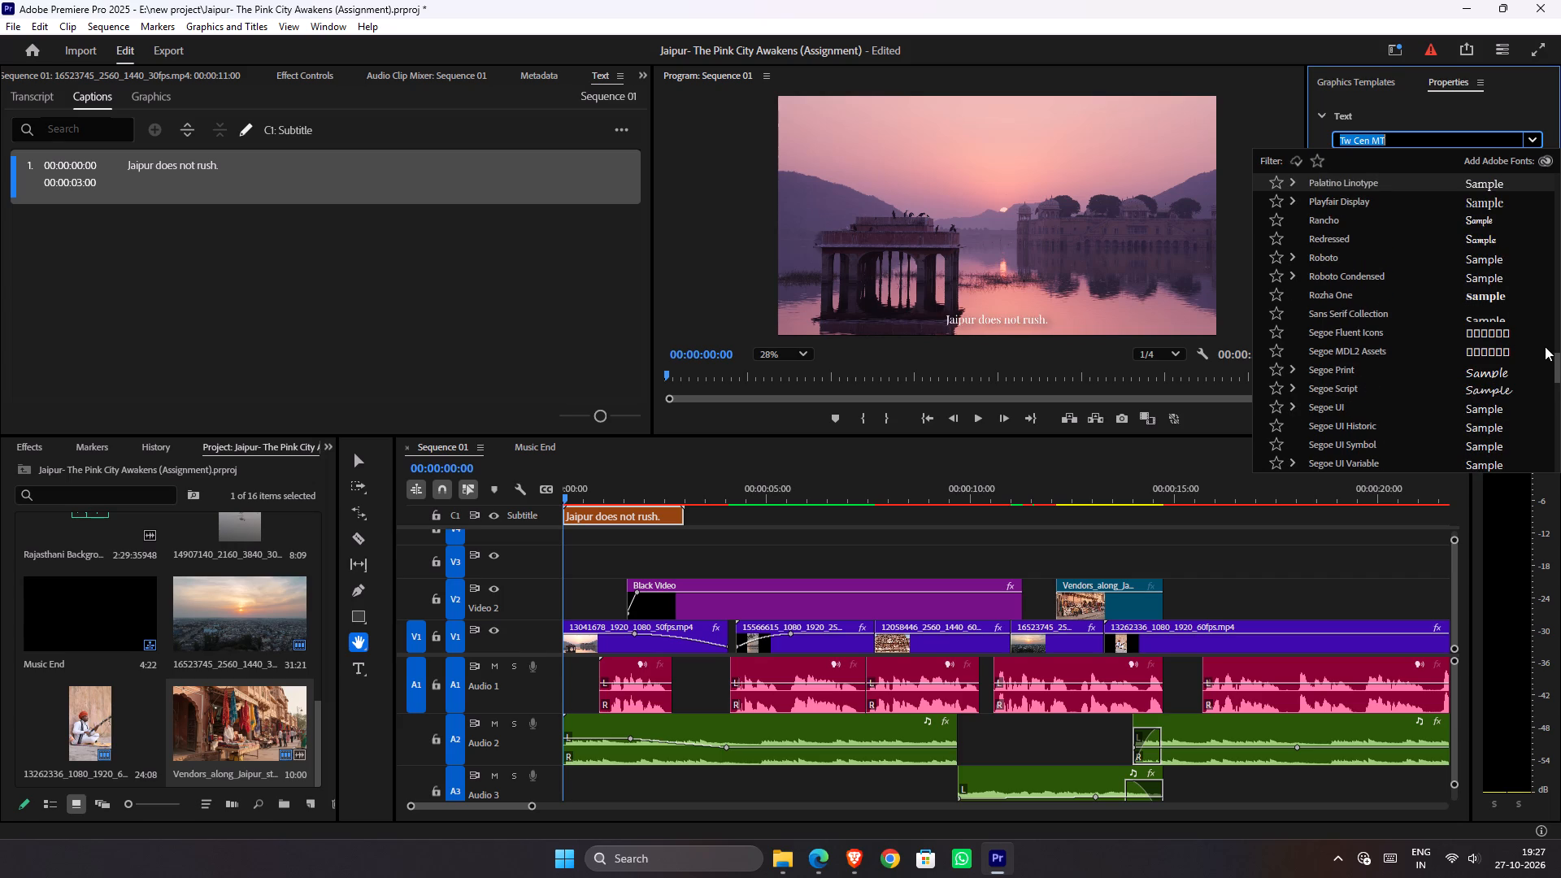
key(Up)
key(Up)
key(Up)
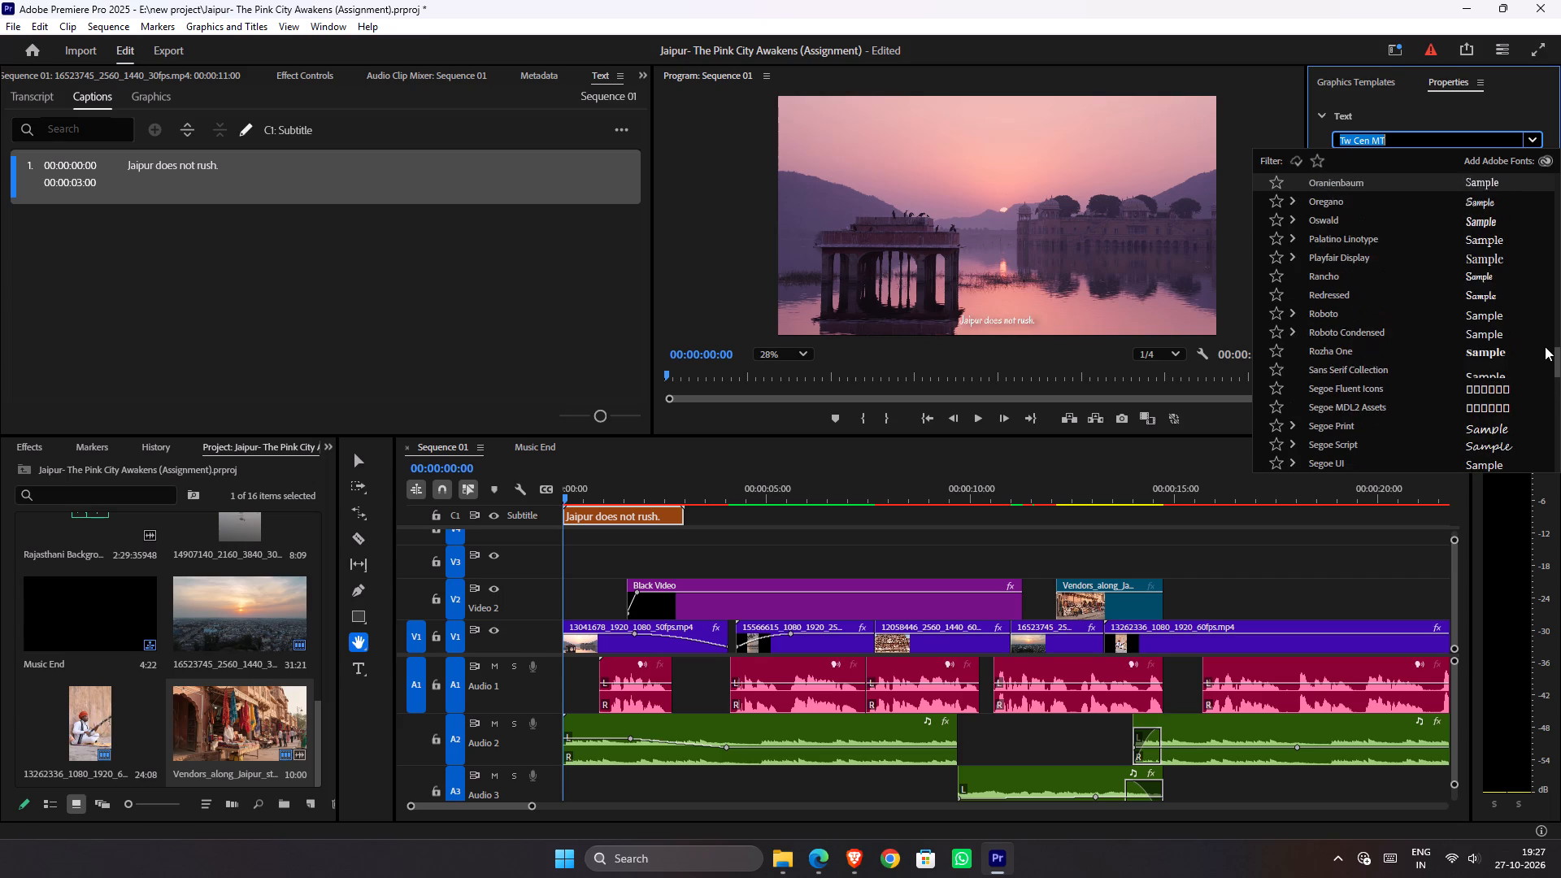
key(Up)
key(Up)
key(Up)
key(Up)
key(Up)
key(Up)
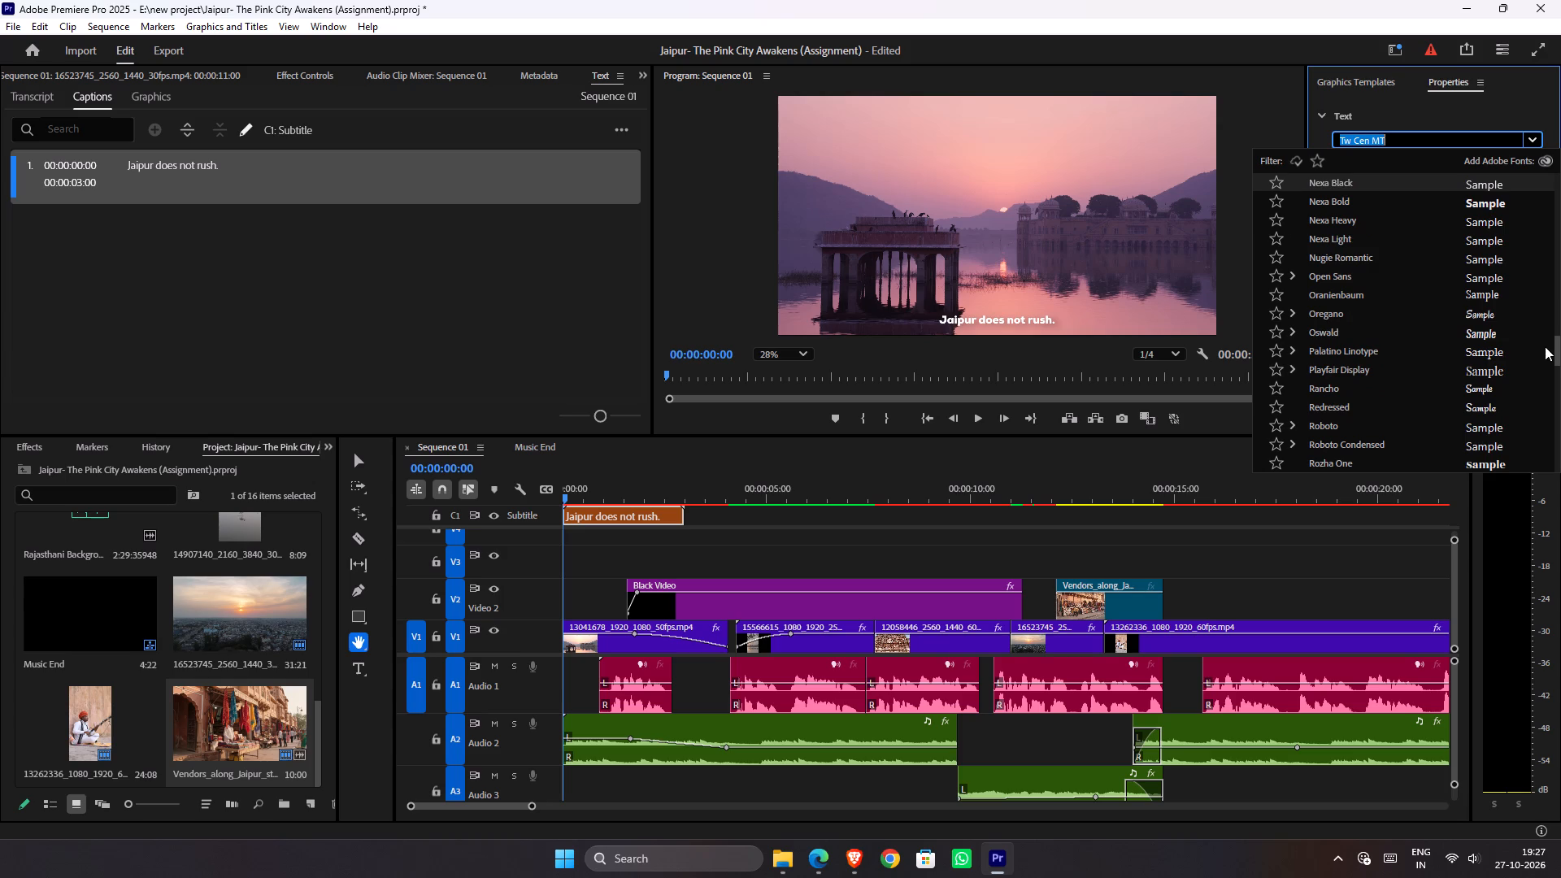
key(Up)
key(Down)
key(Down)
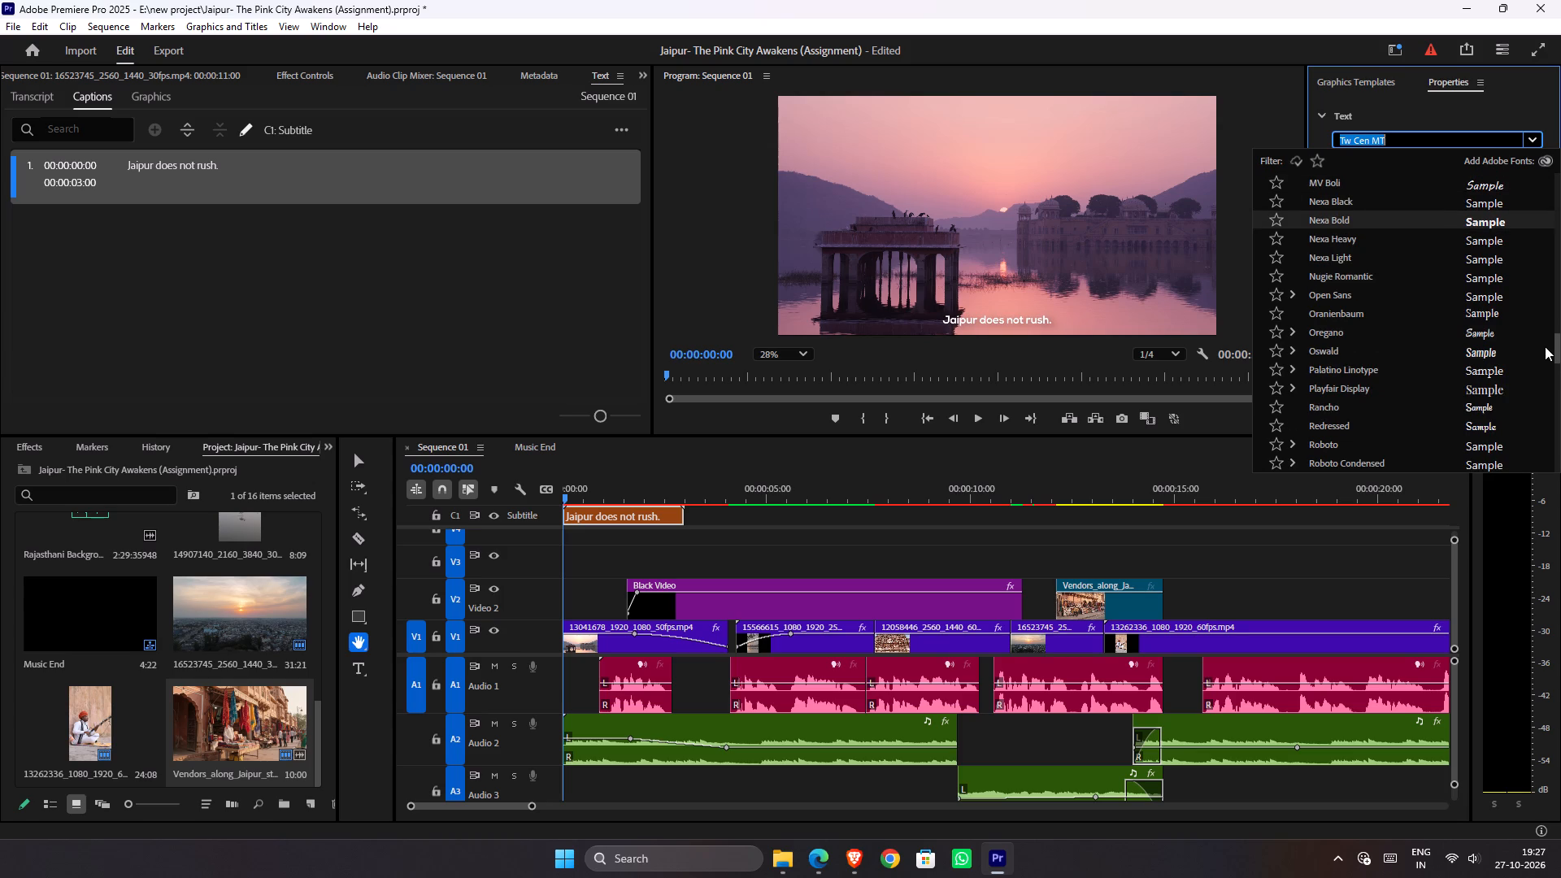
key(Up)
key(Up)
key(Up)
key(Up)
key(Up)
key(Up)
key(Up)
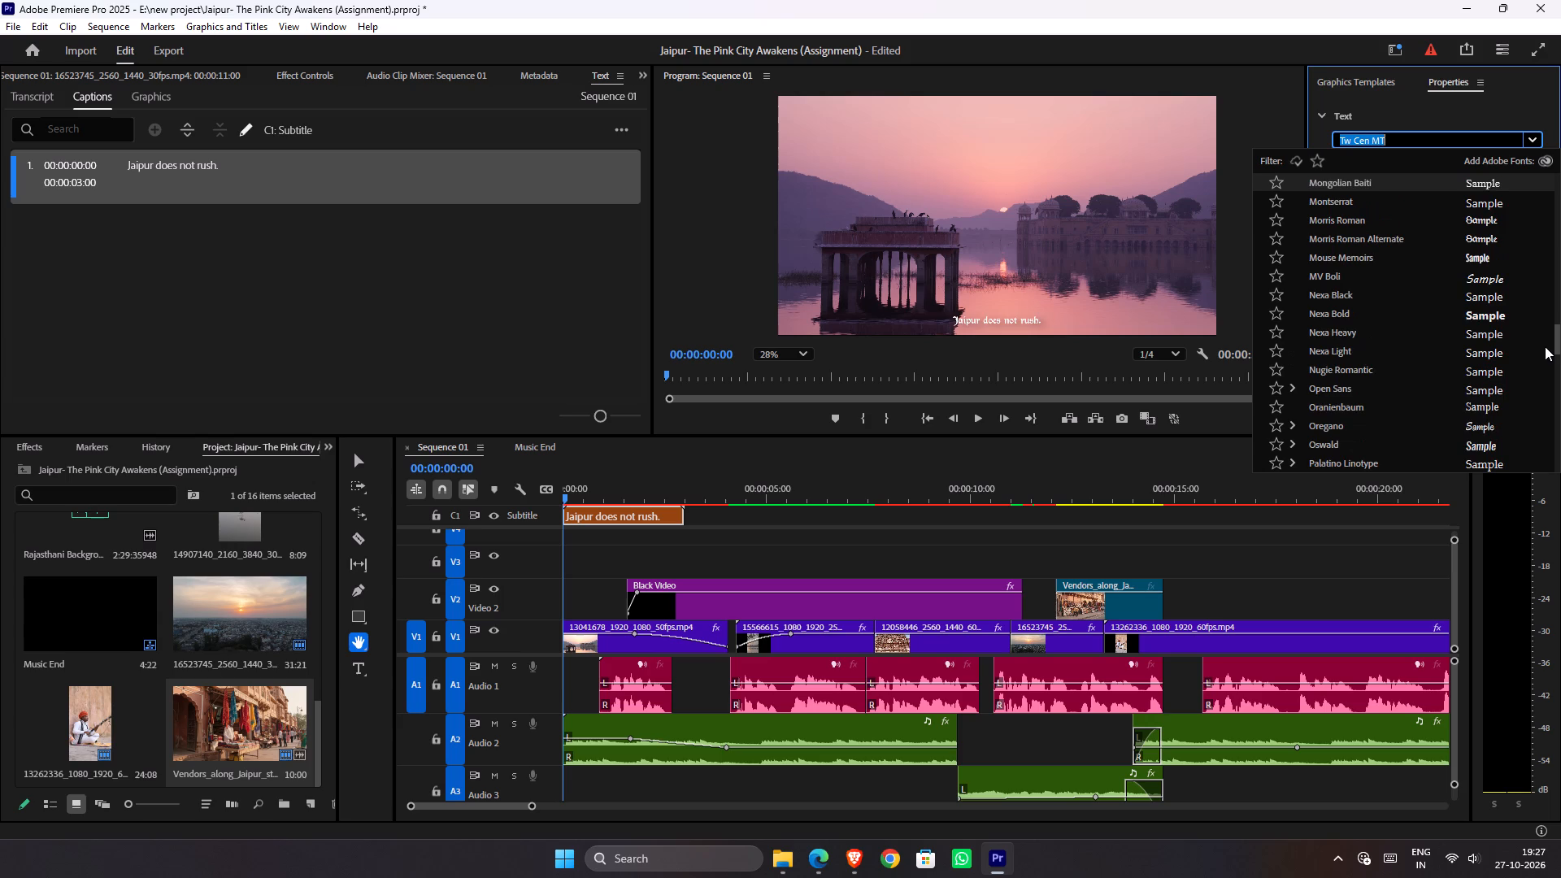
key(Up)
key(Up)
key(Down)
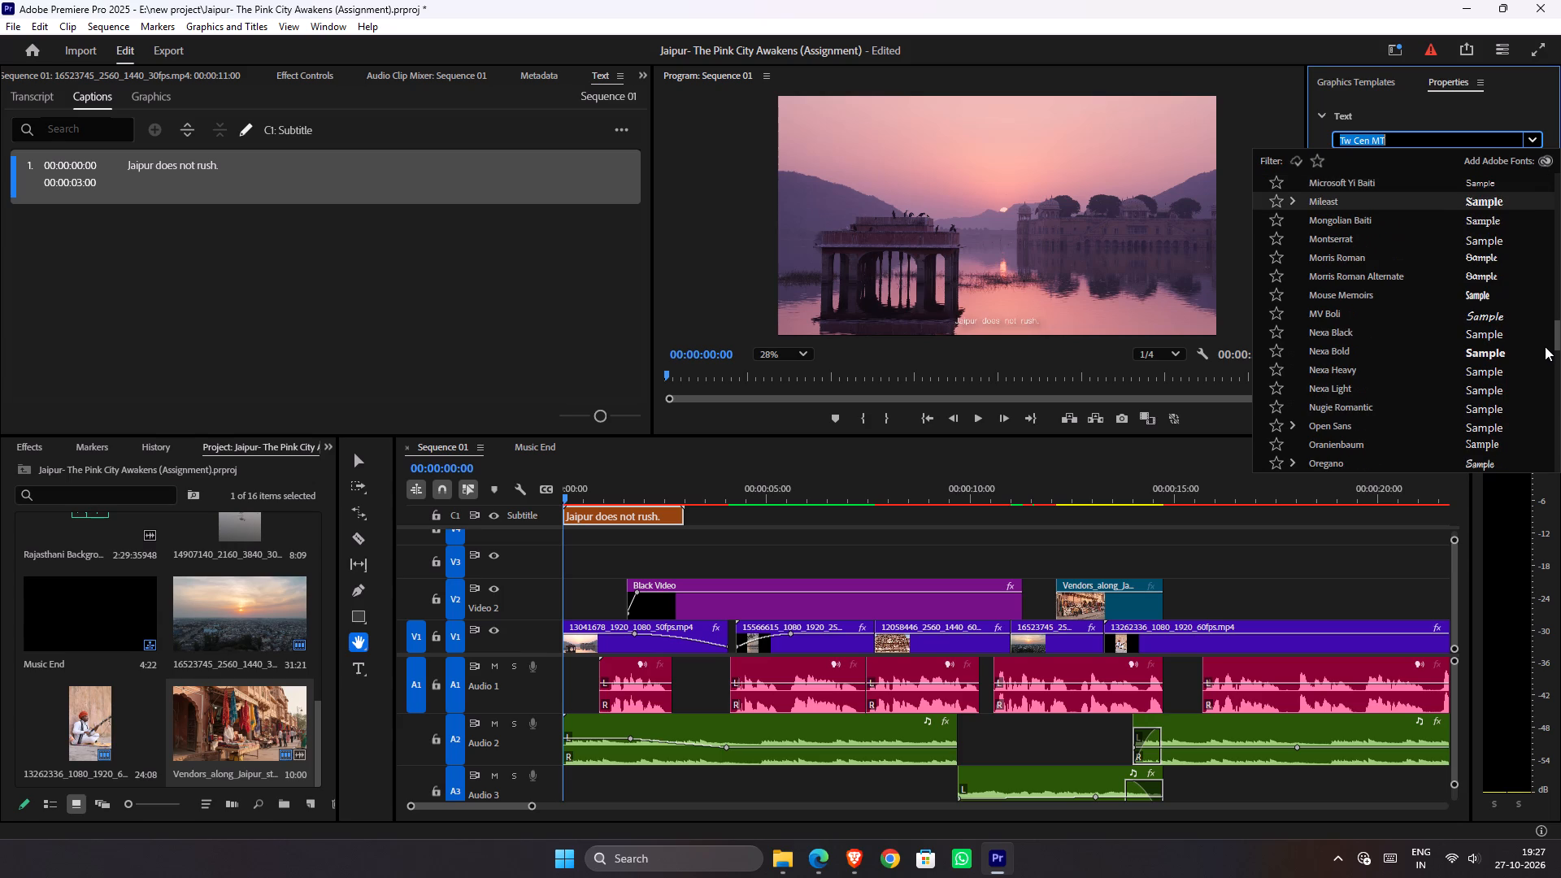
key(Up)
key(Up)
key(Up)
key(Up)
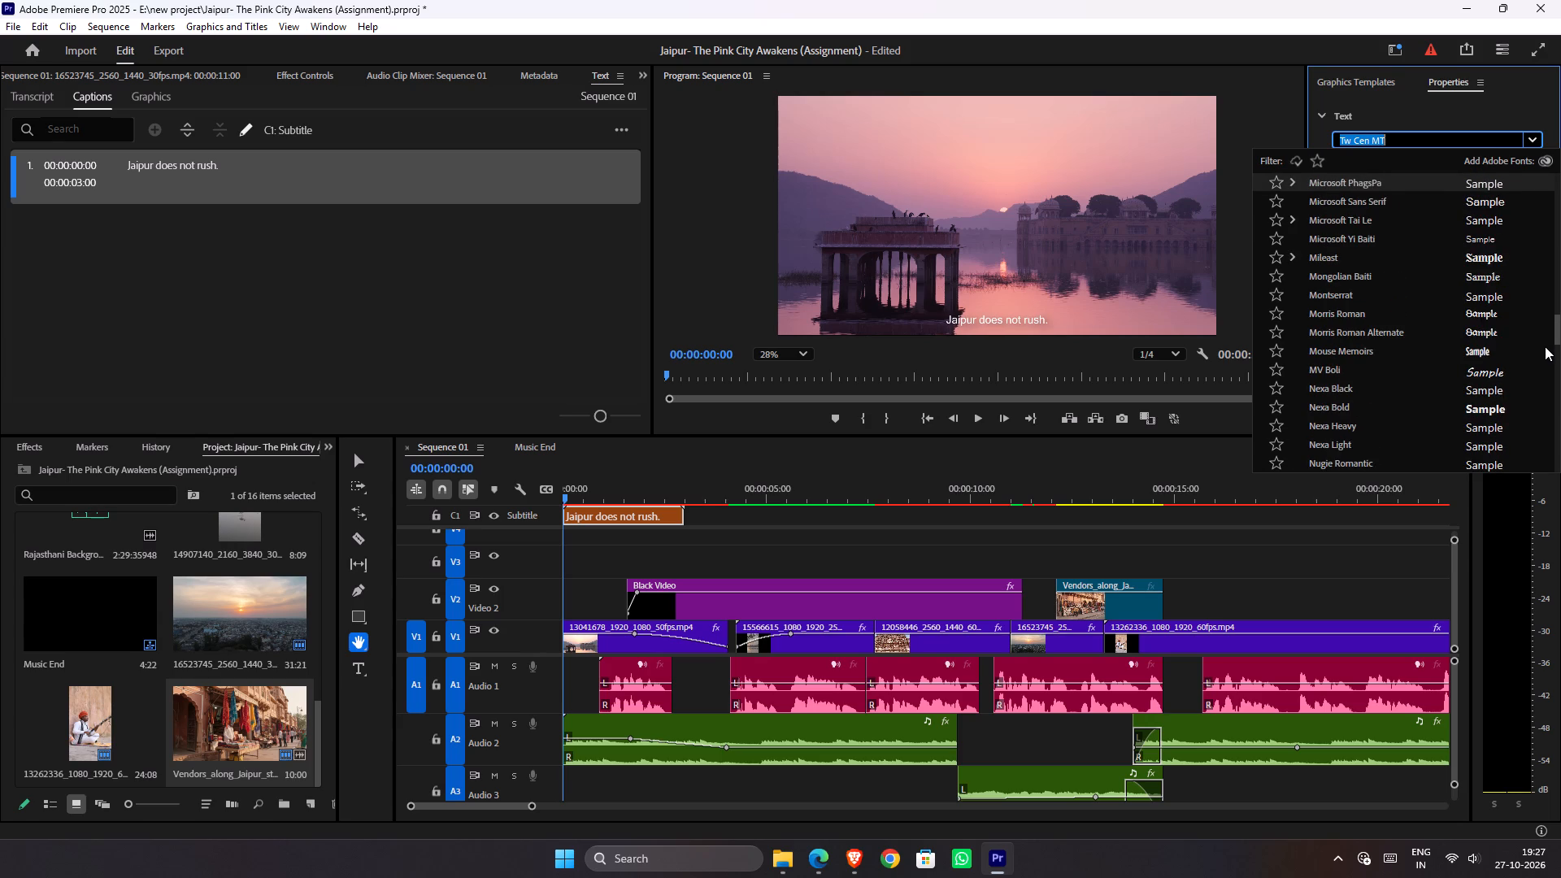
key(Up)
key(Up)
key(Up)
key(Up)
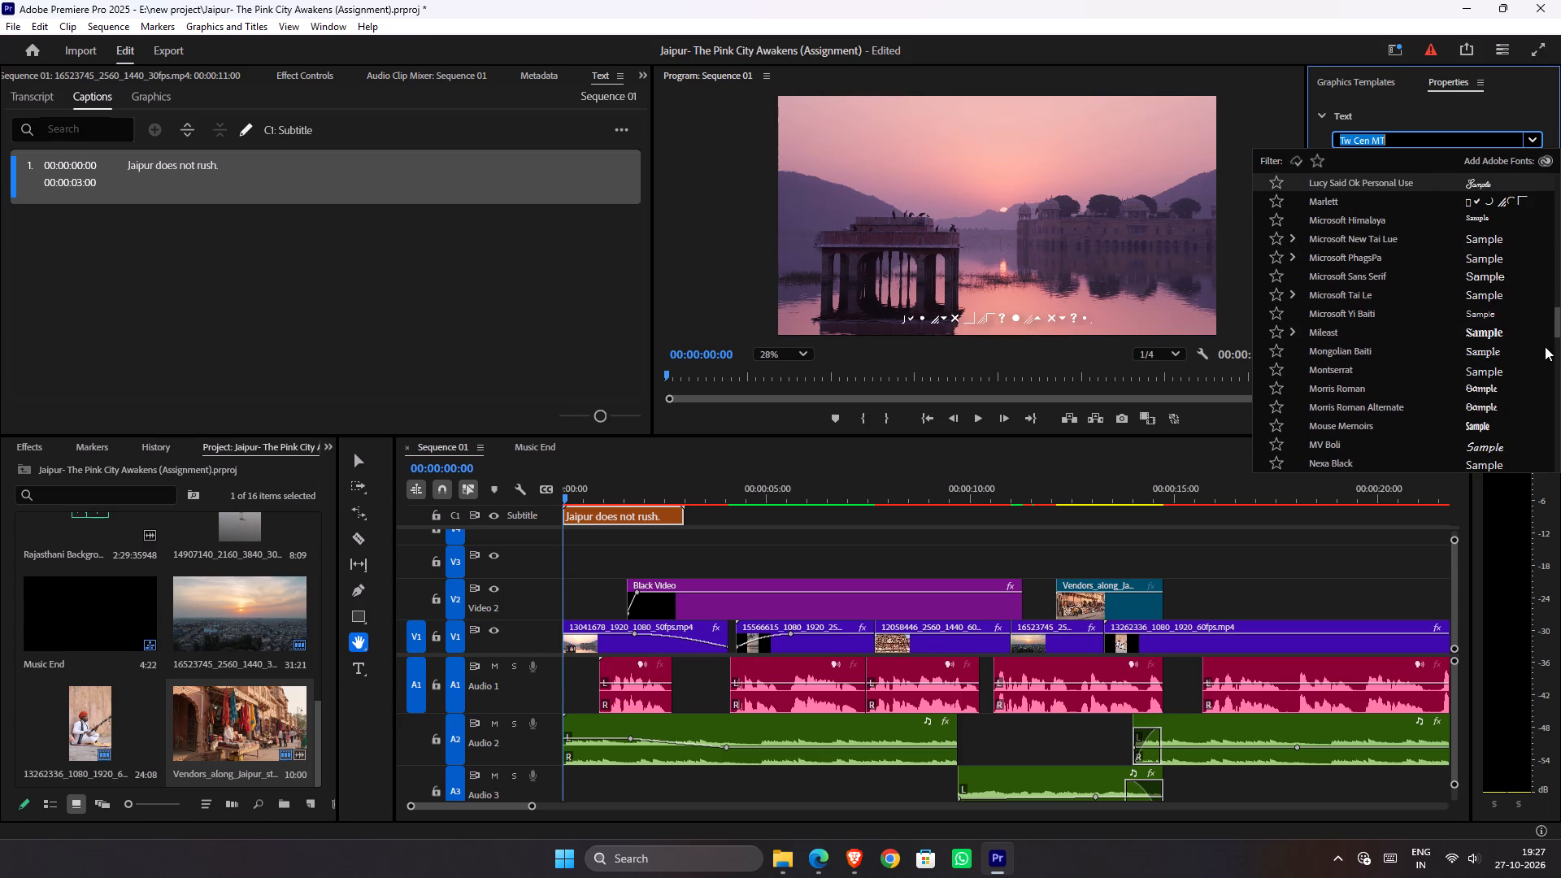
key(Up)
key(Up)
key(Up)
key(Up)
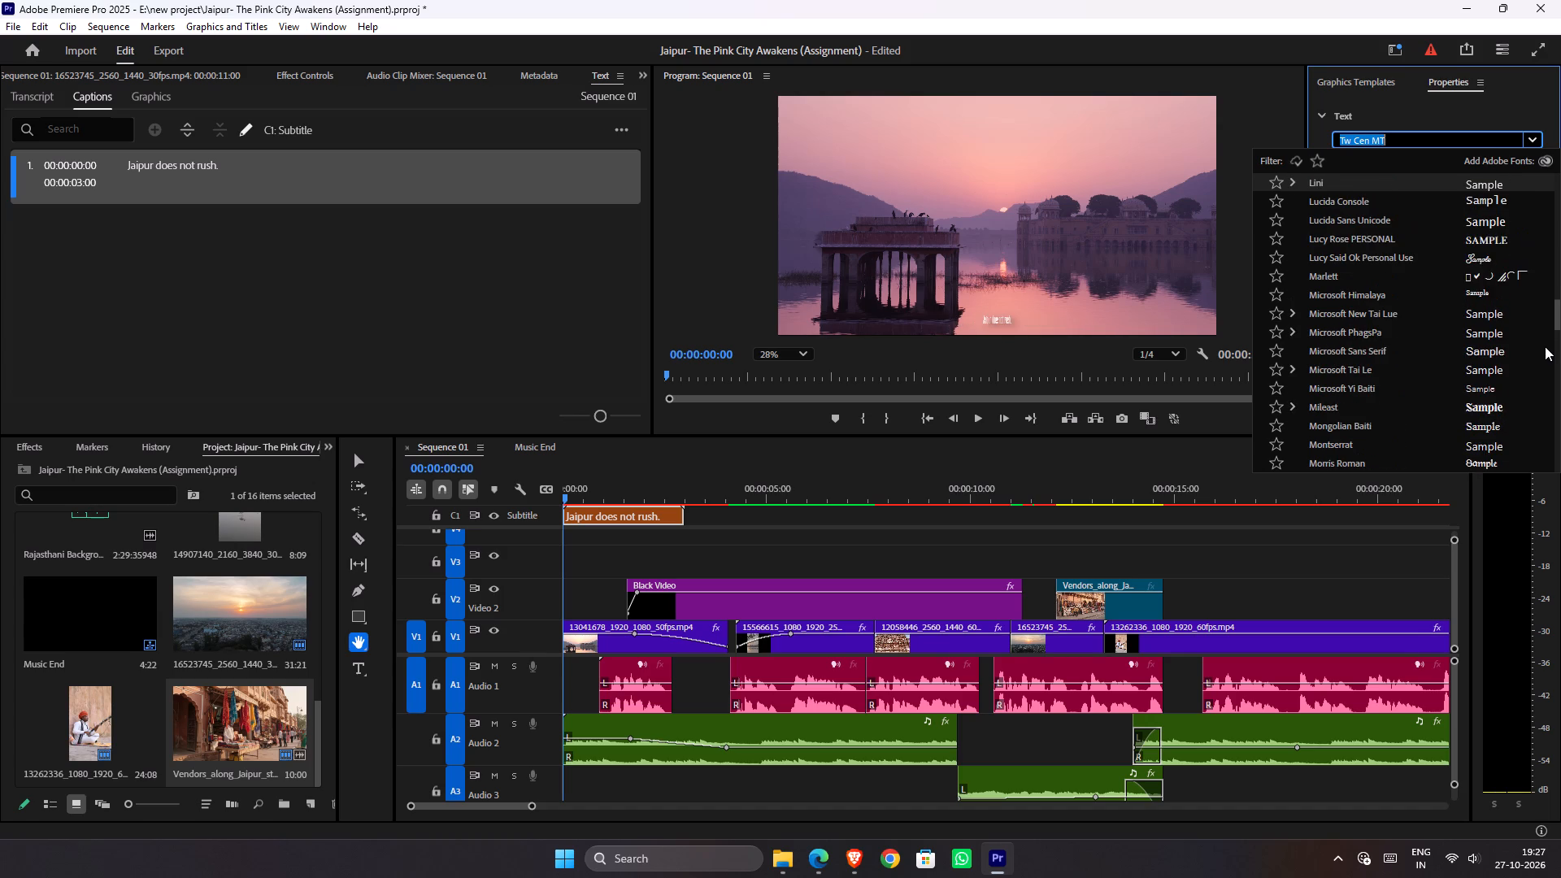
key(Up)
key(Up)
key(Up)
key(Up)
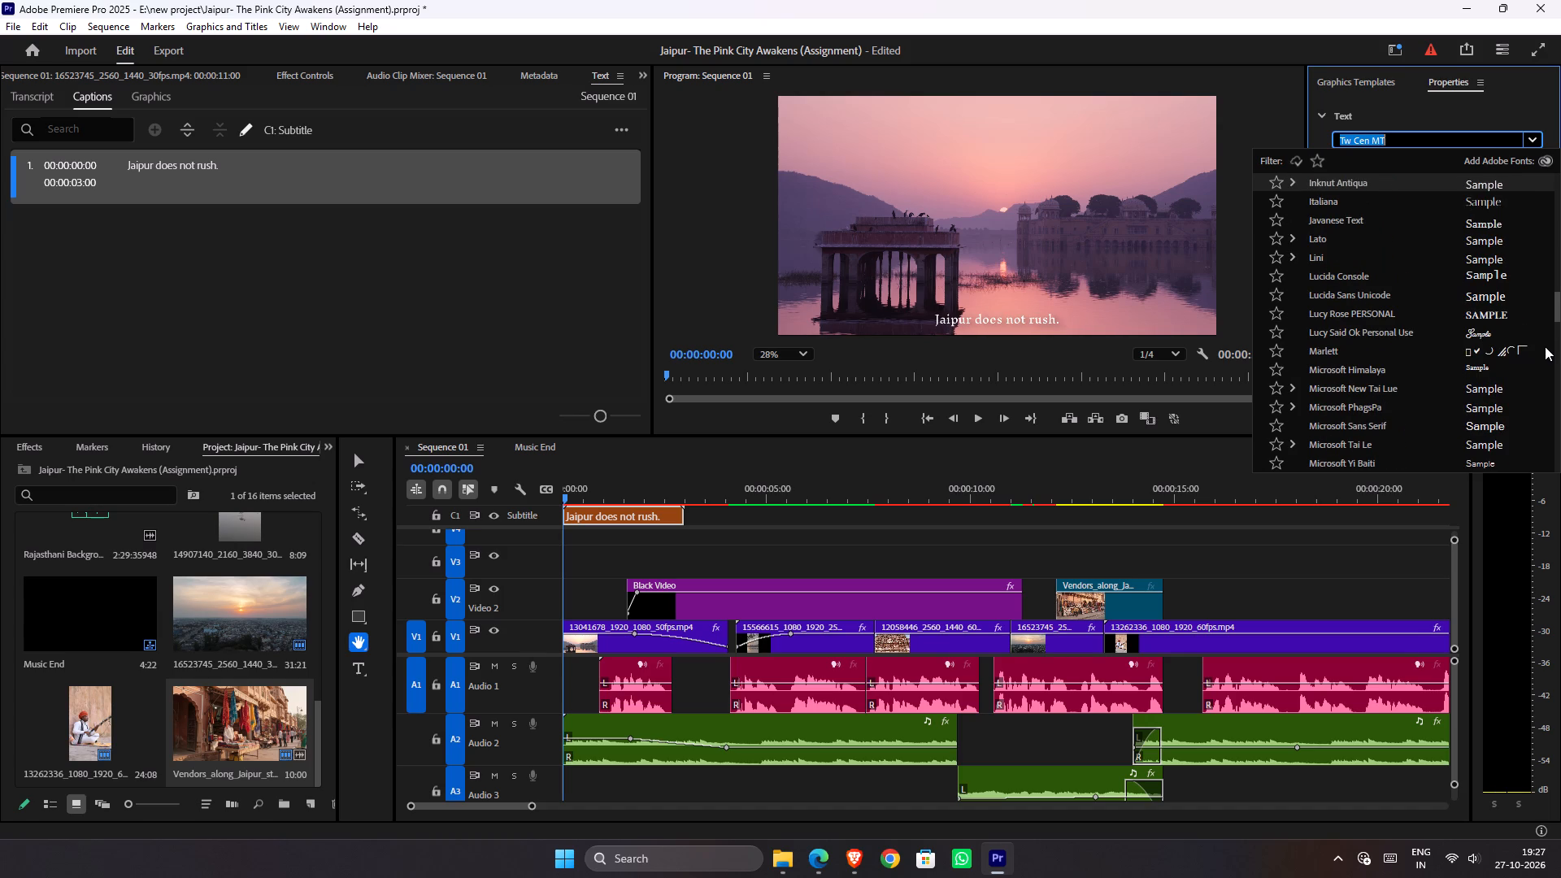
key(Down)
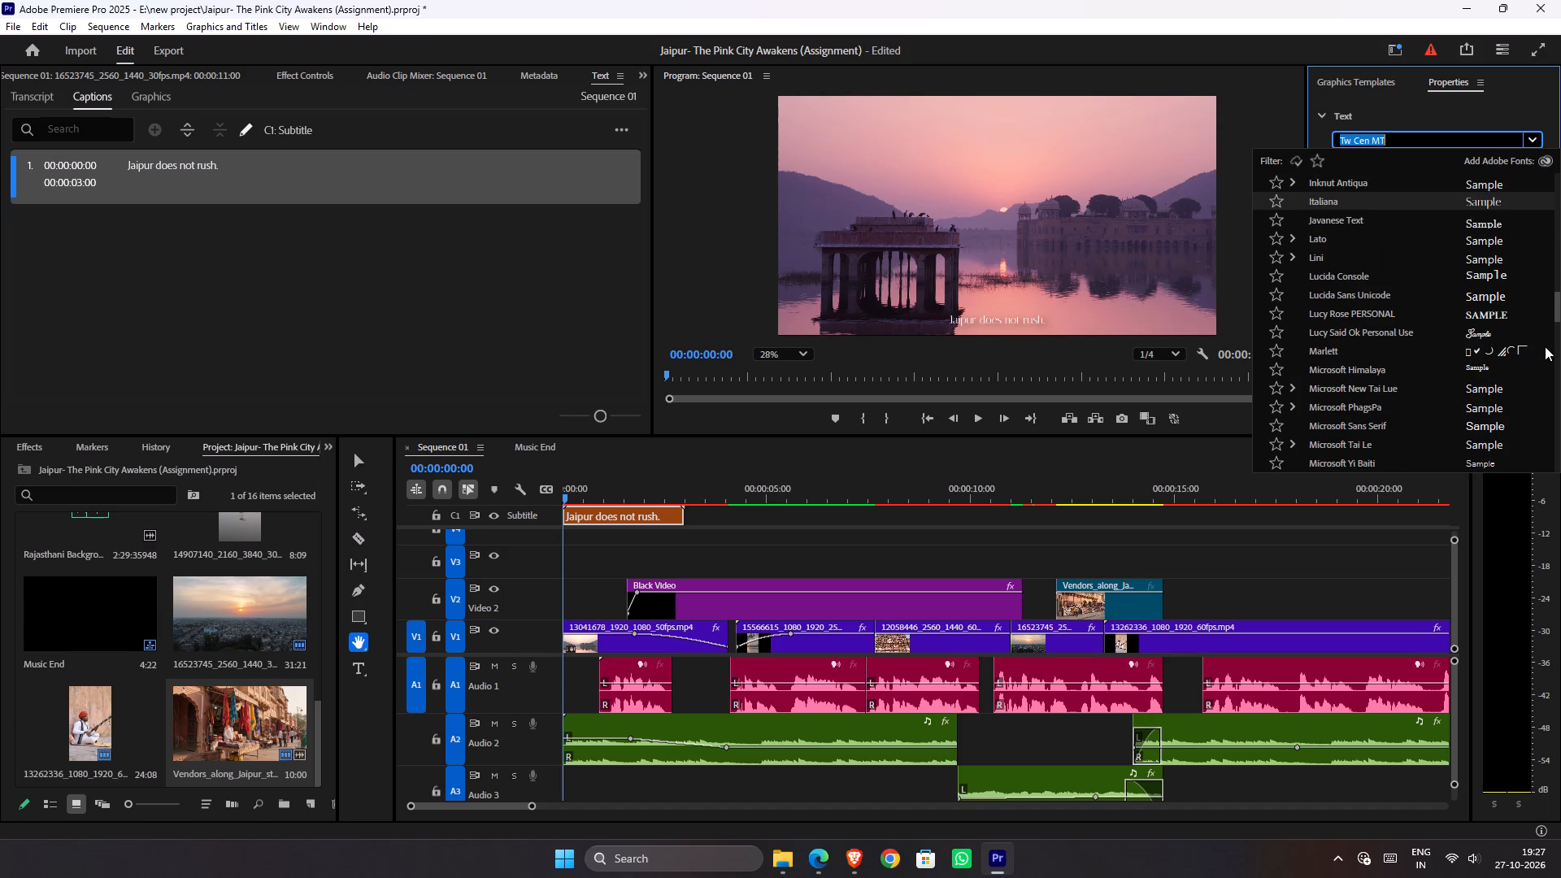
Continue previewing alternative fonts on the caption, going backward through the alphabetical font list from Italiana to Bahnschrift.
key(Up)
key(Up)
key(Up)
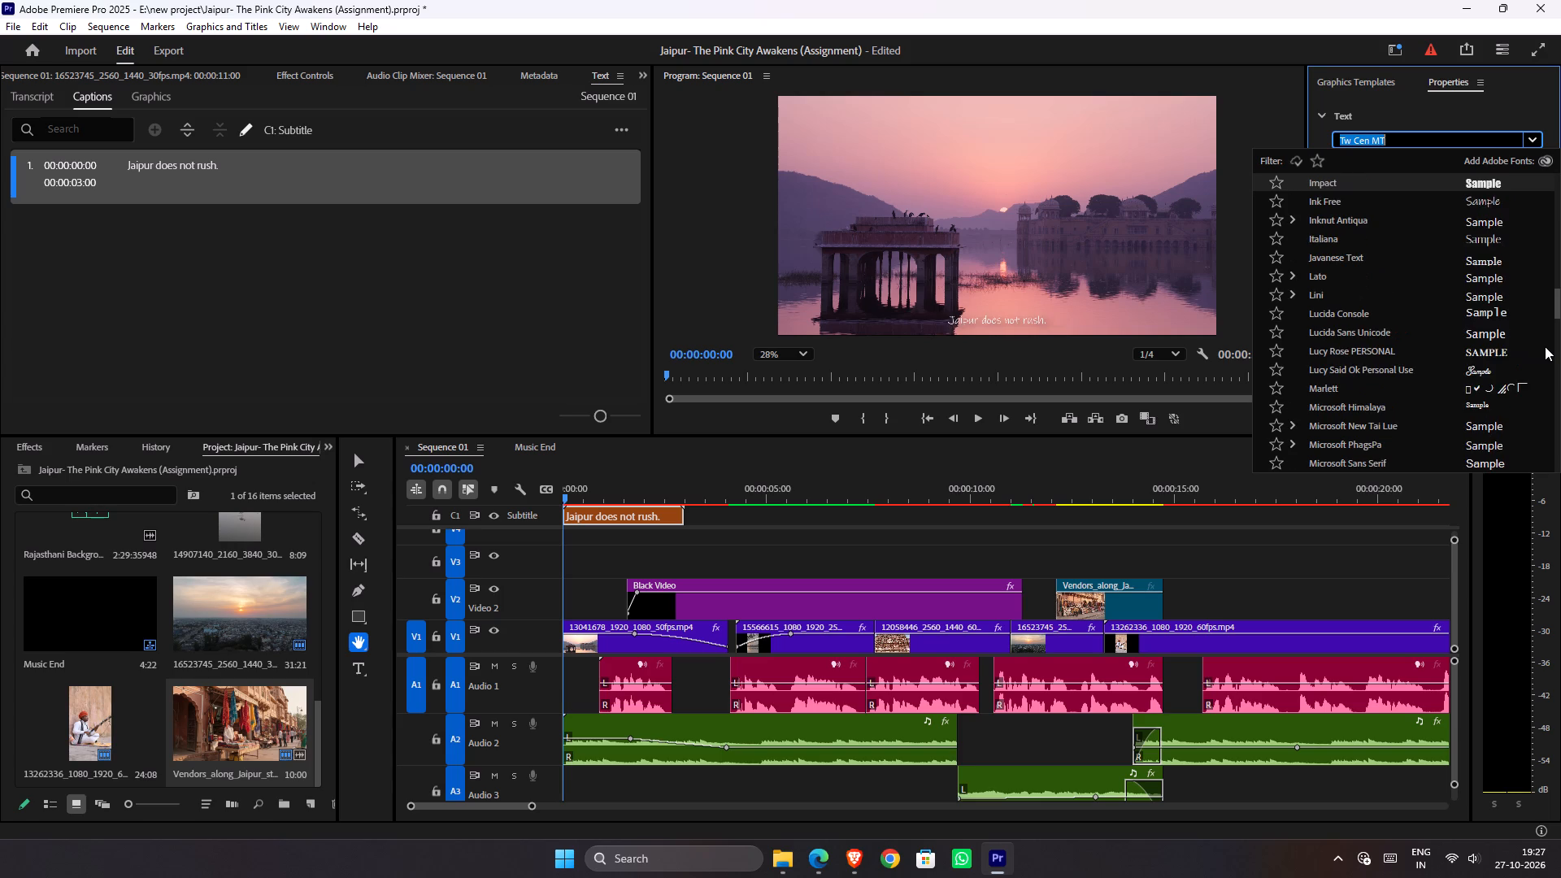
key(Up)
key(Up)
key(Up)
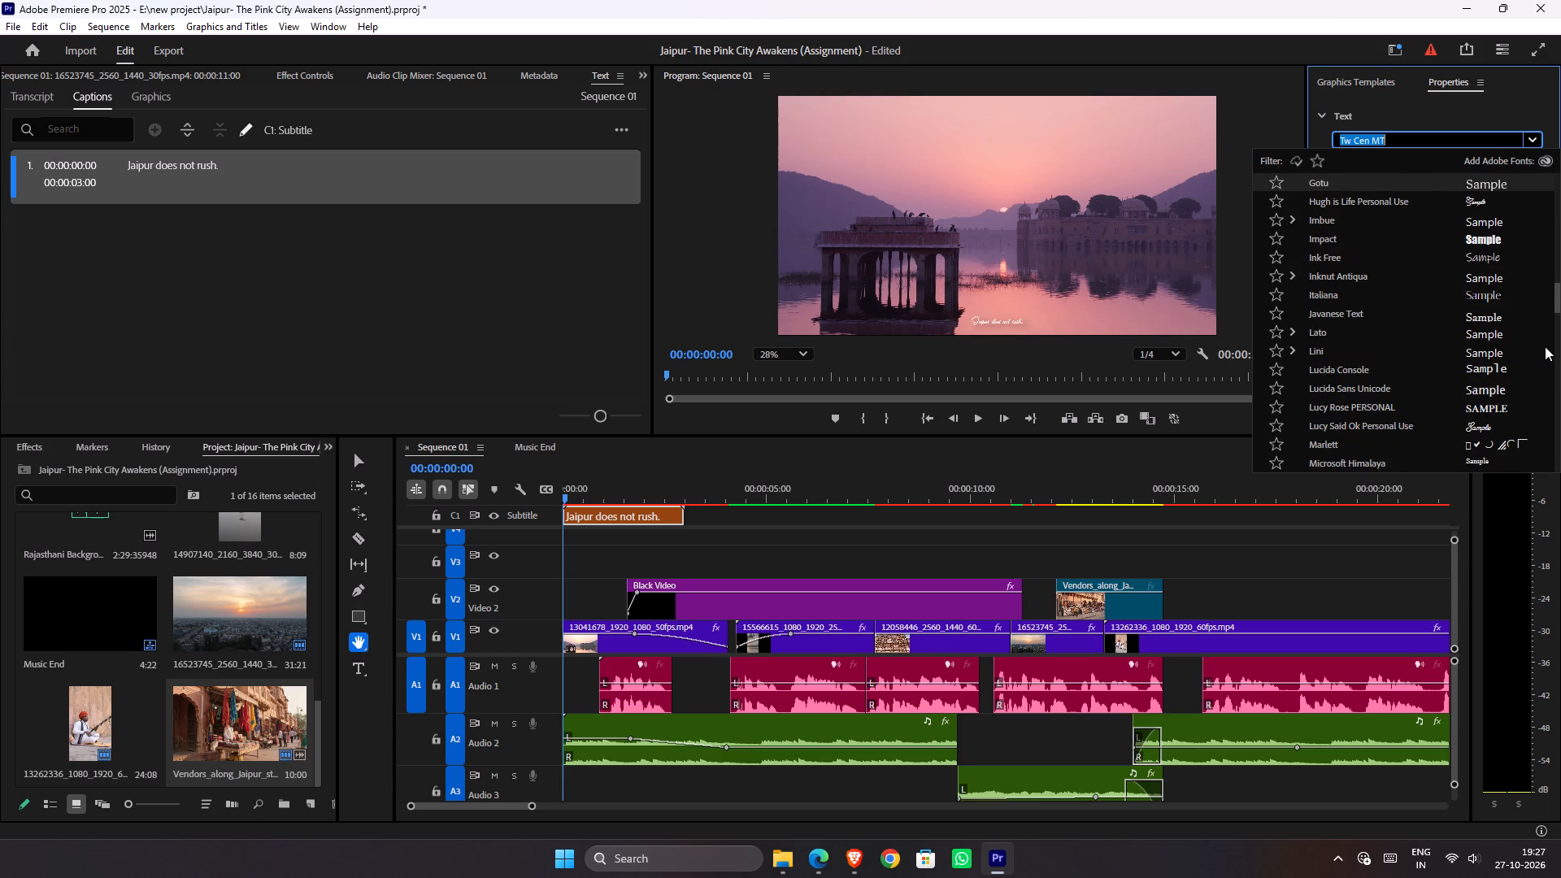
key(Up)
key(Up)
key(Up)
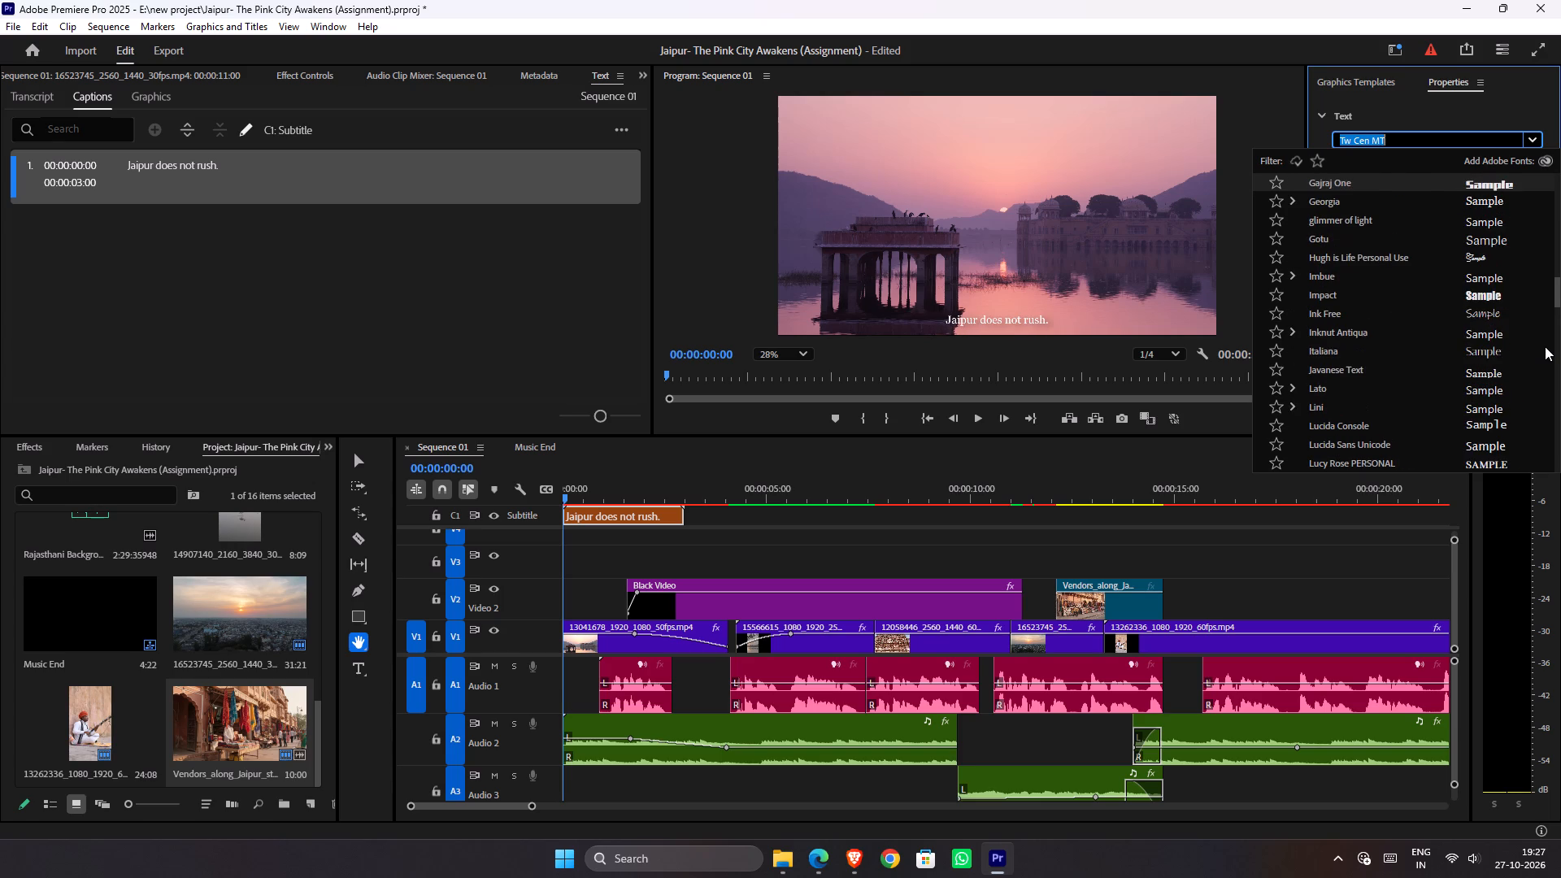
key(Up)
key(Up)
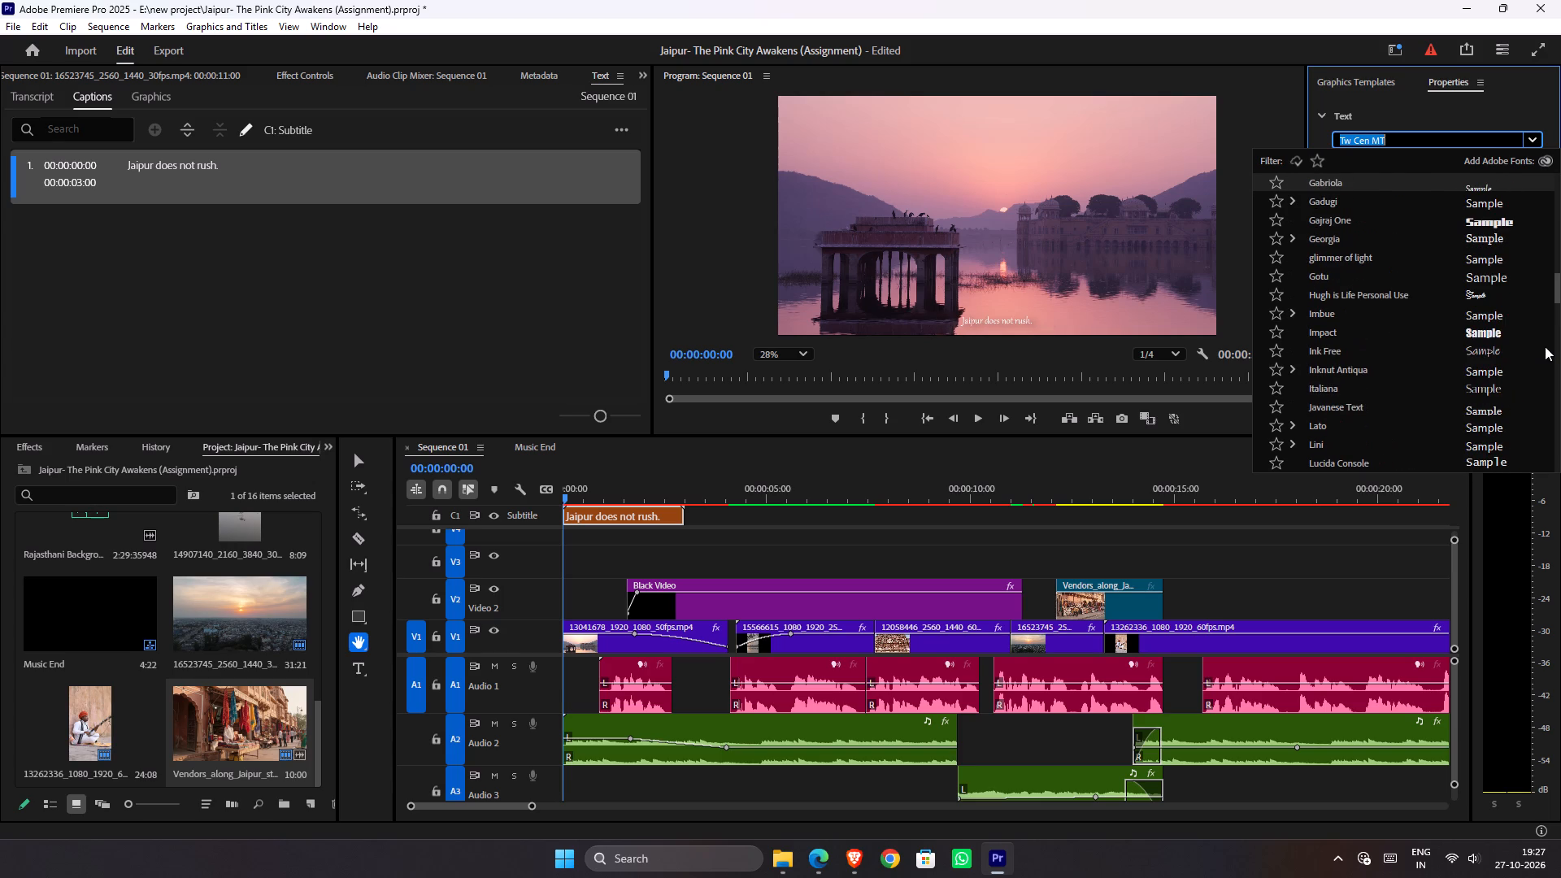
key(Up)
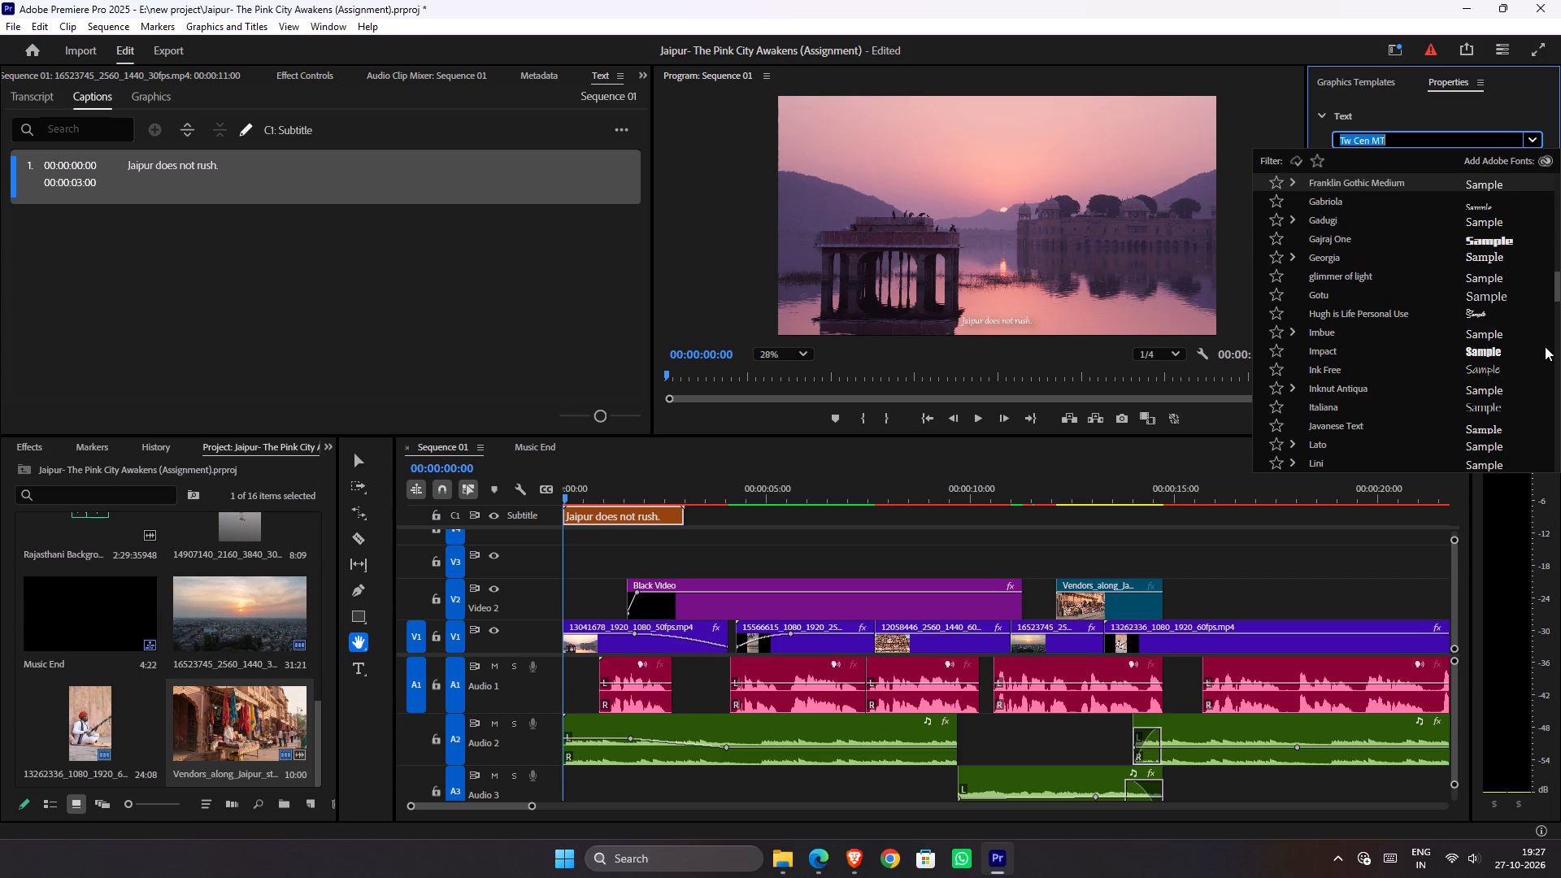
key(Up)
key(Up)
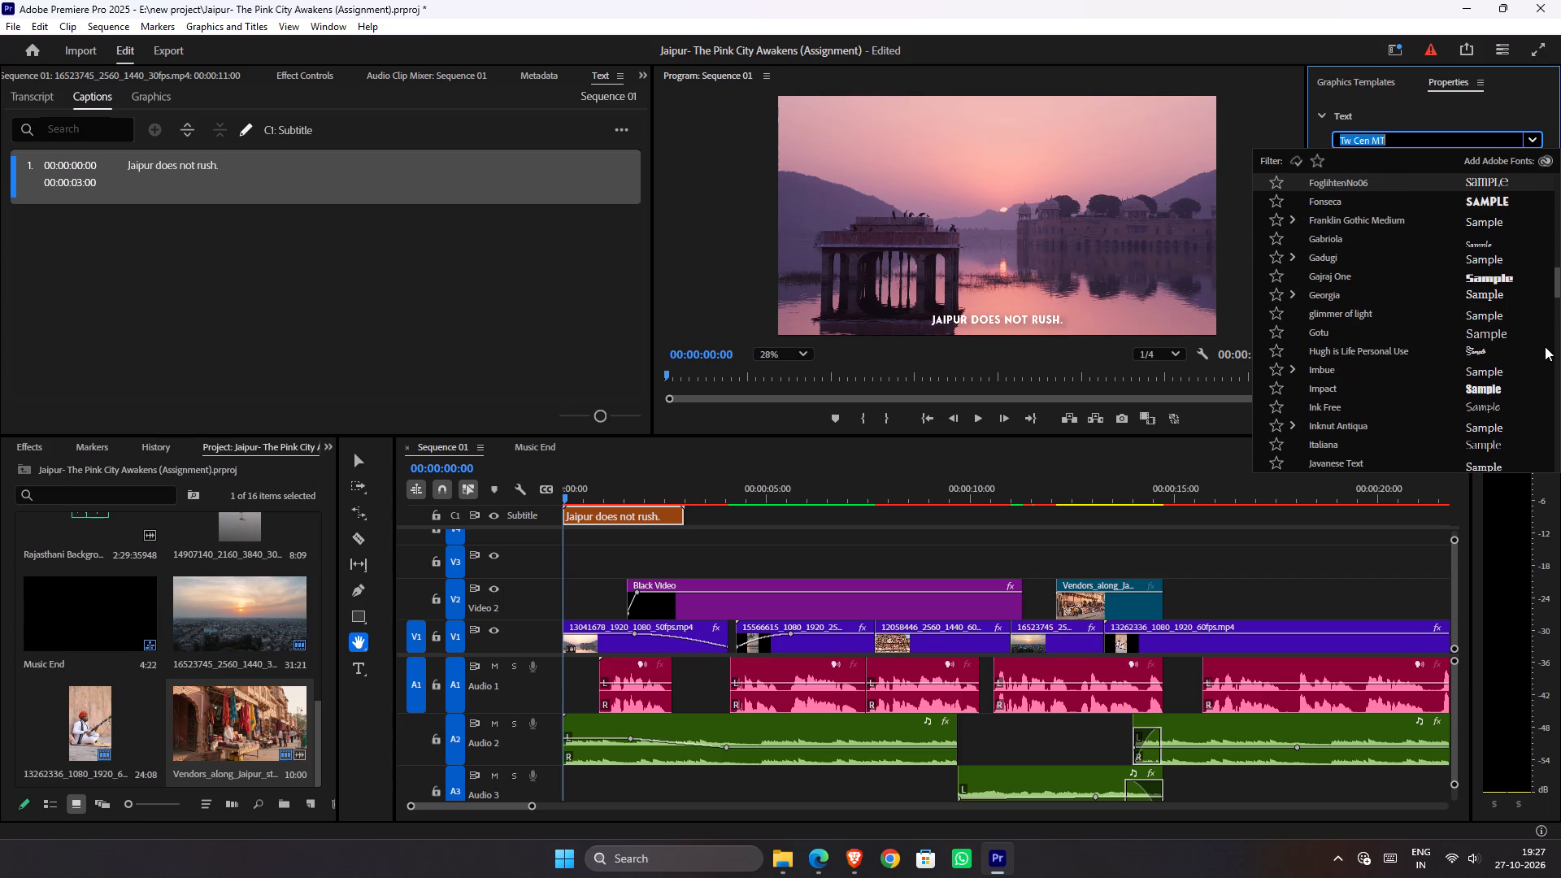
key(Up)
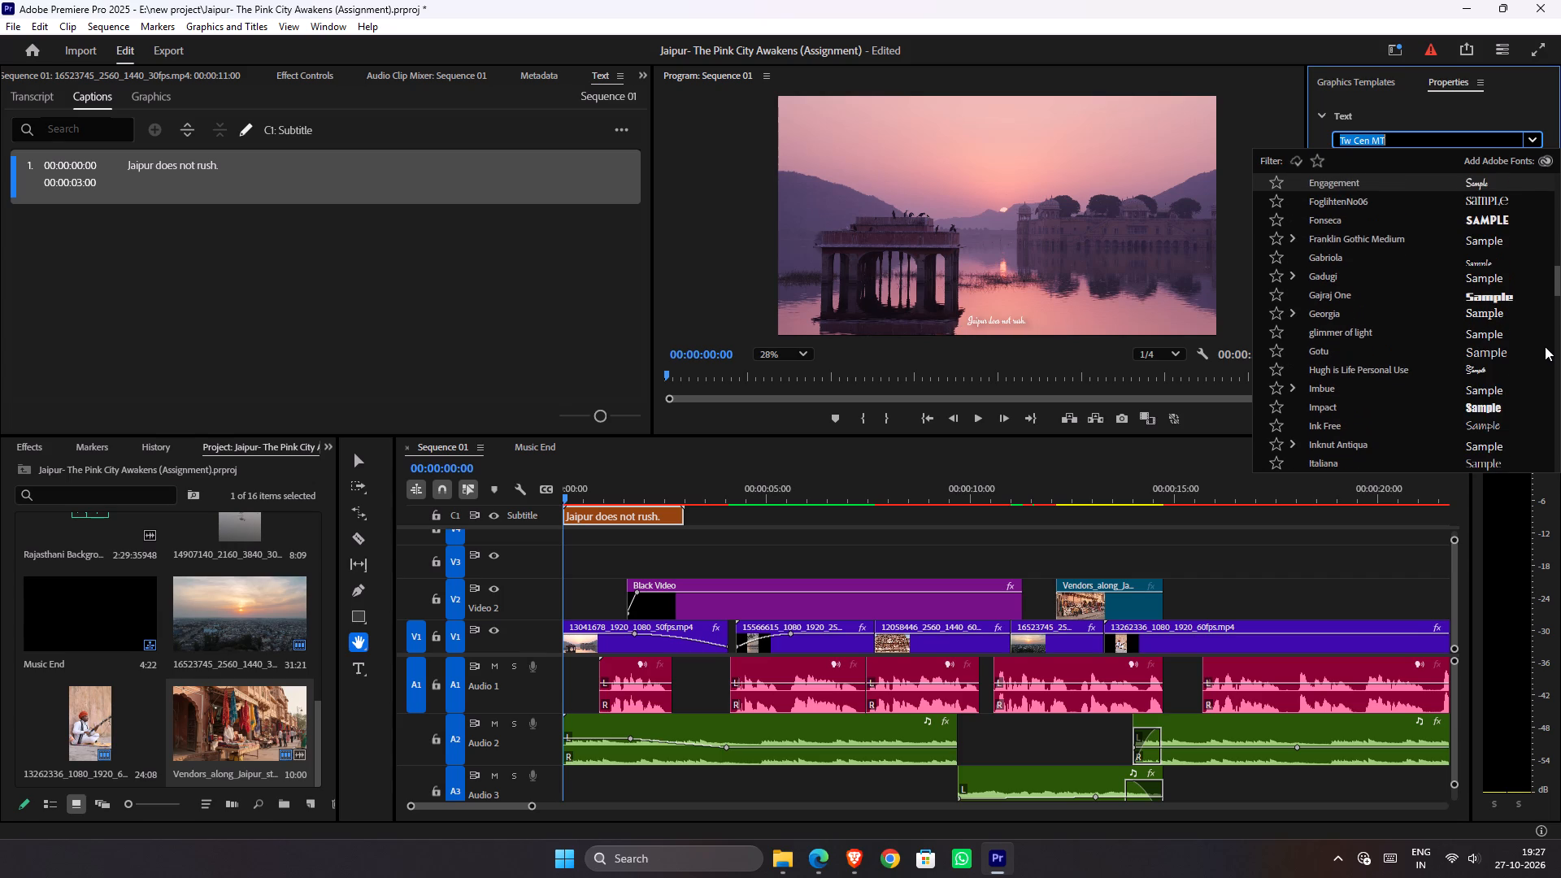
key(Up)
key(Up)
key(Up)
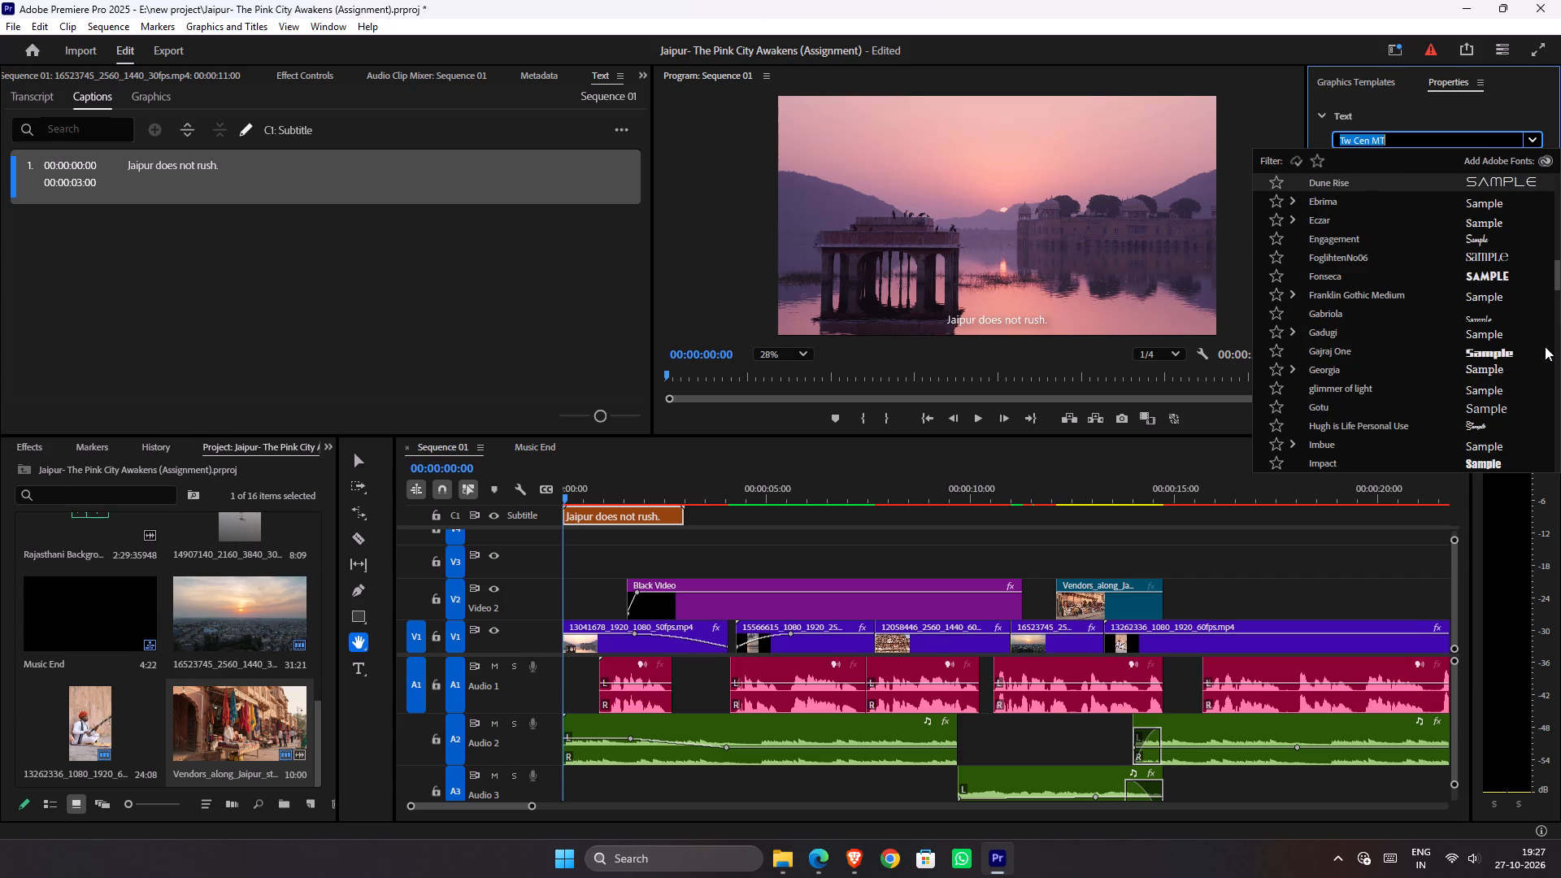
key(Up)
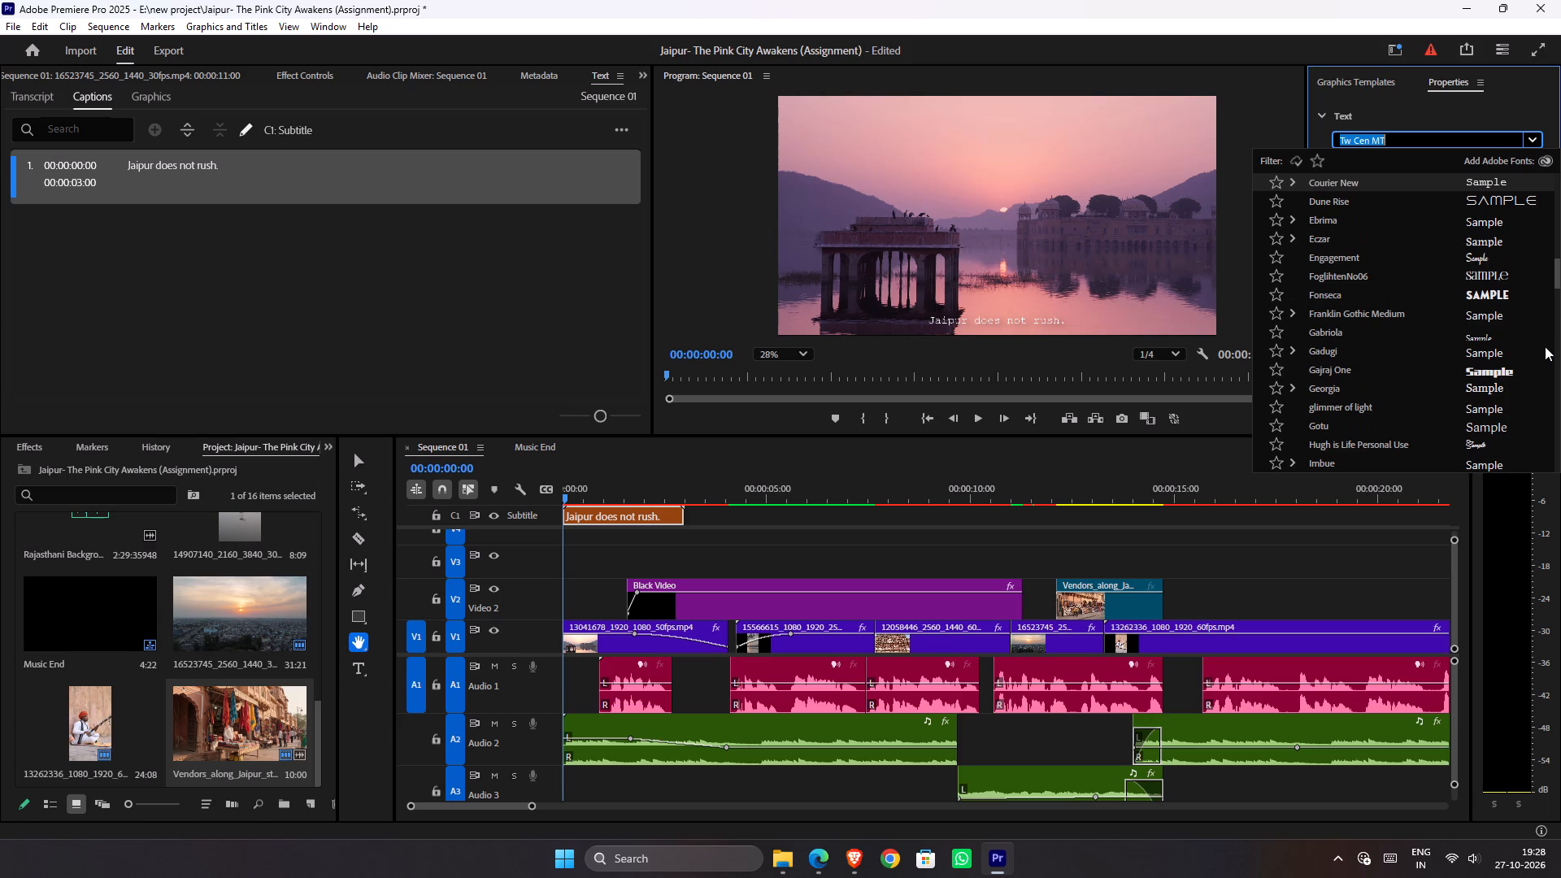
key(Up)
key(Up)
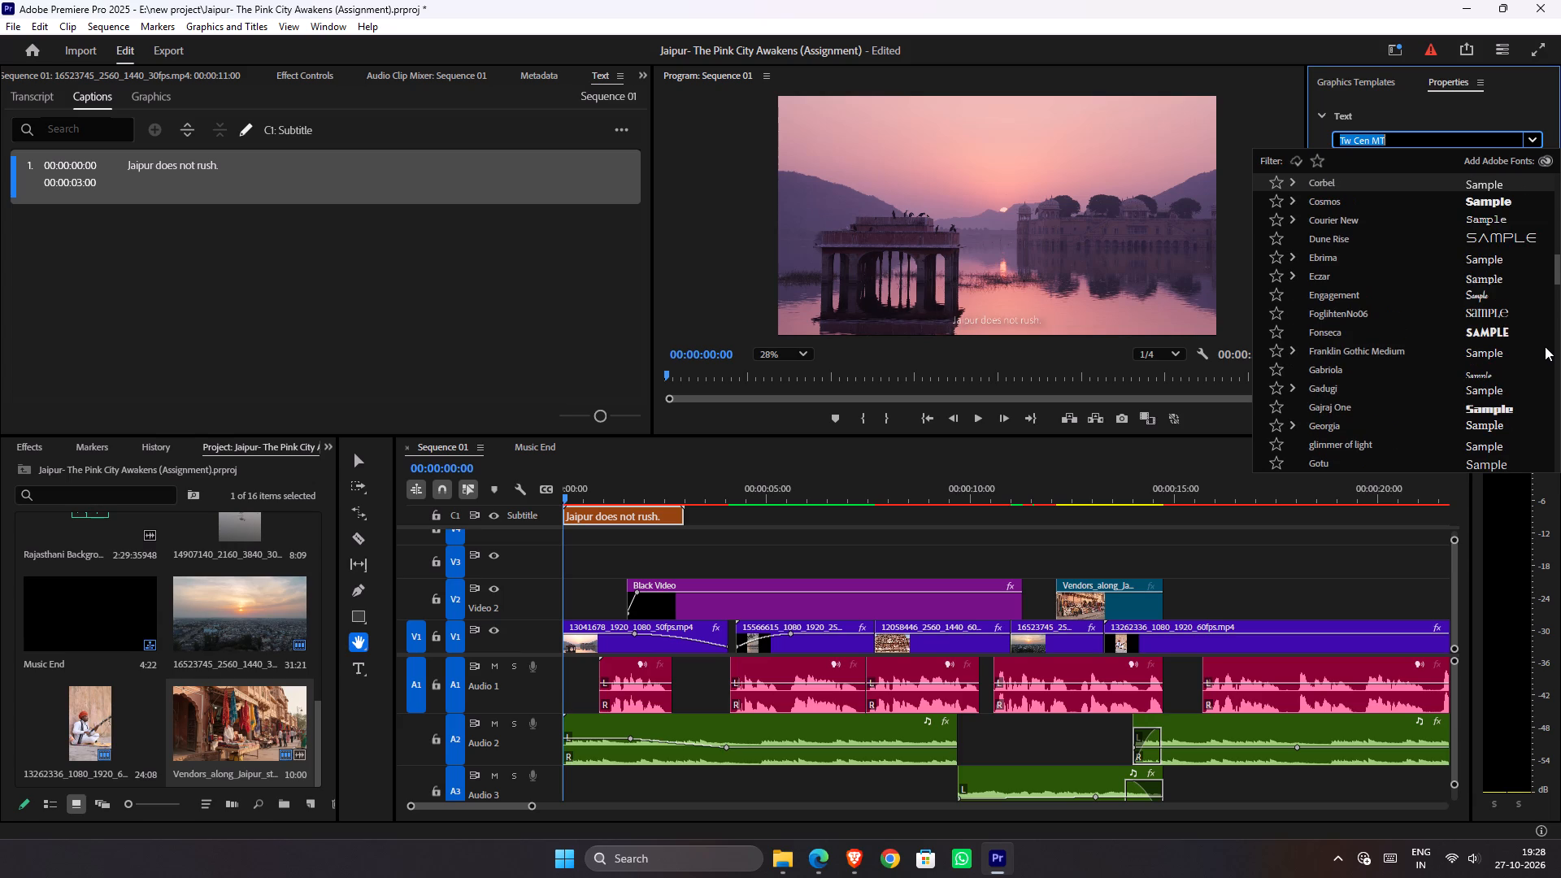
key(Up)
key(Up)
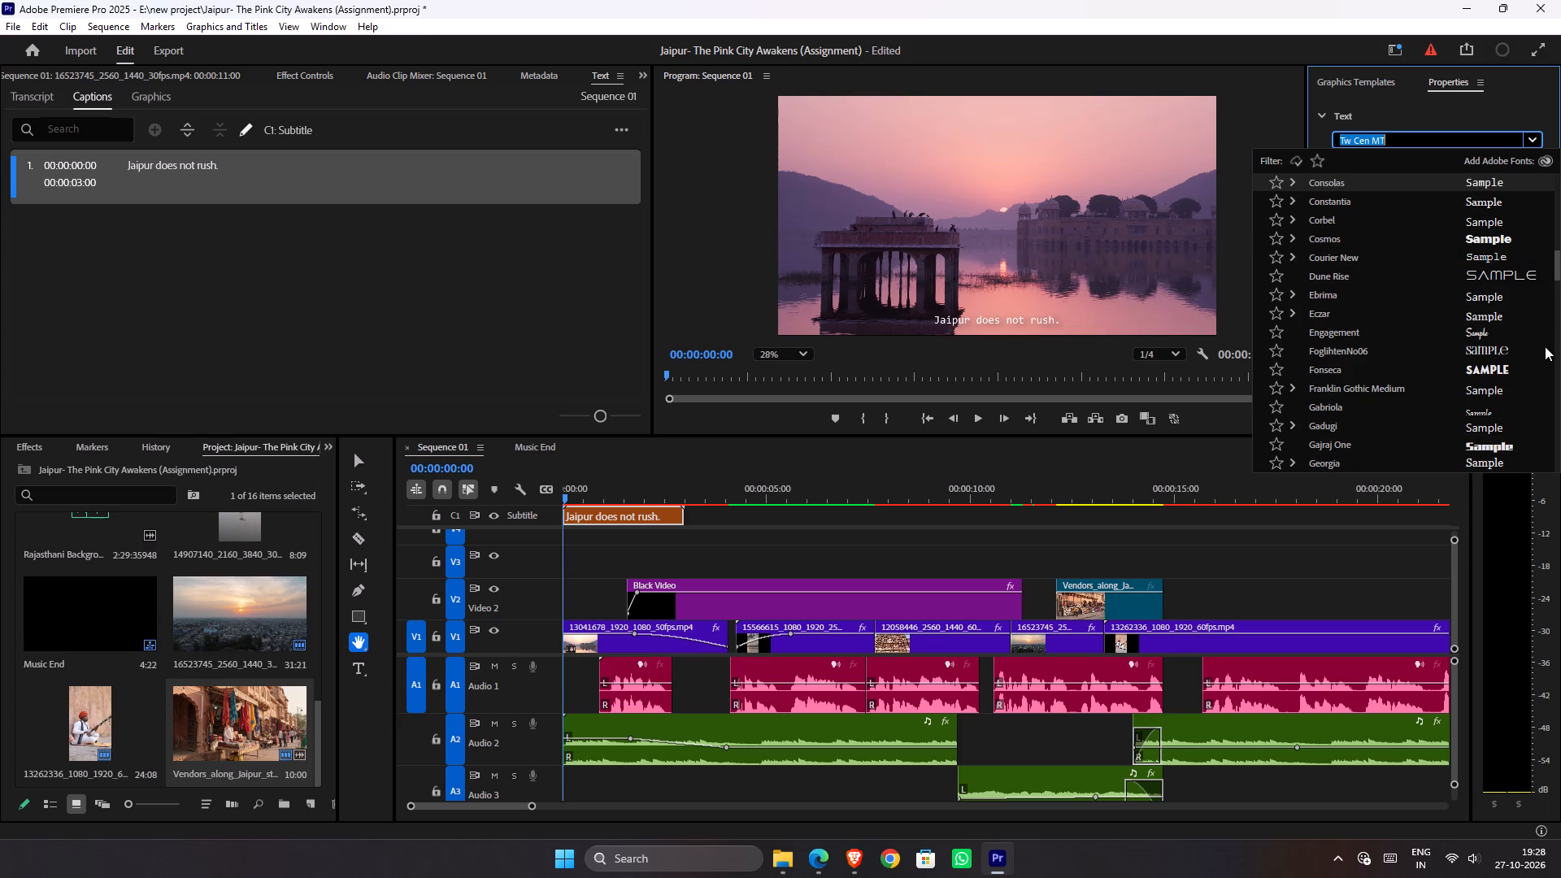
key(Up)
key(Up)
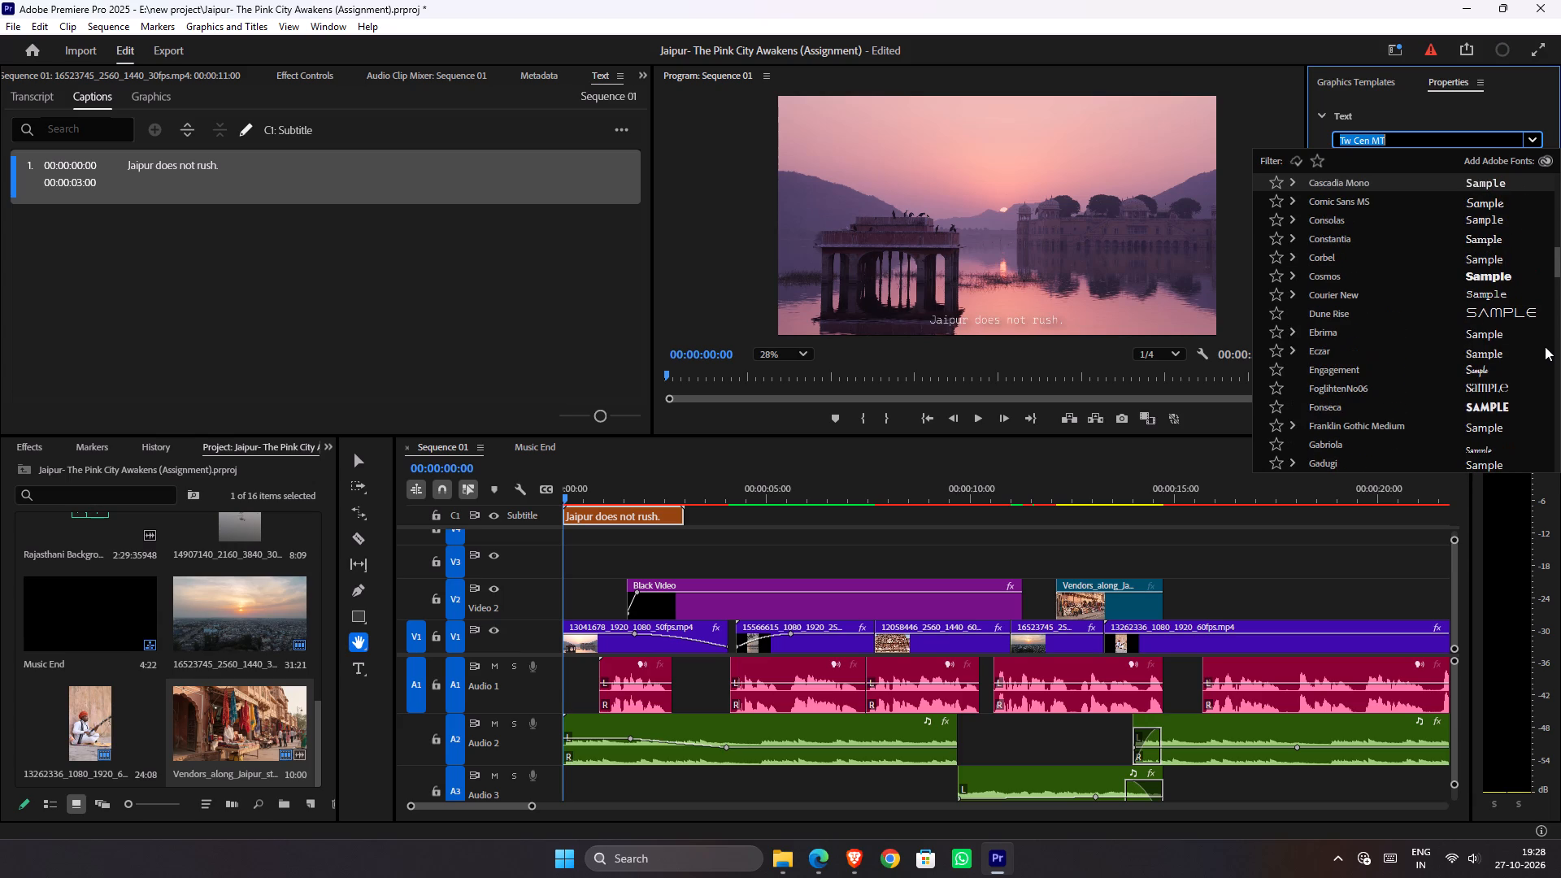
key(Up)
key(Up)
key(Up)
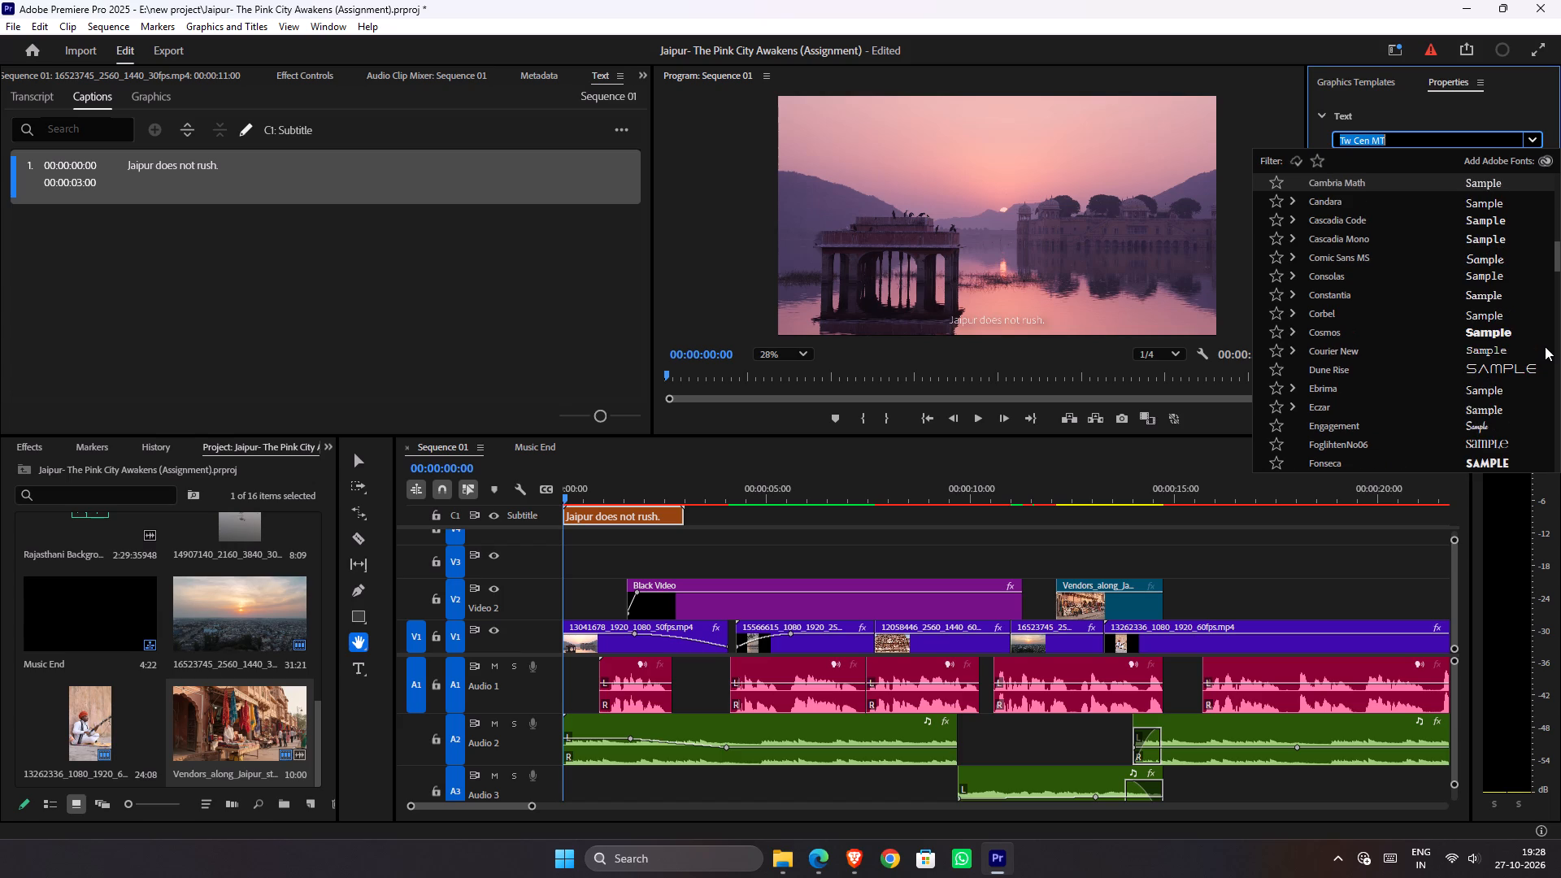
key(Up)
key(Up)
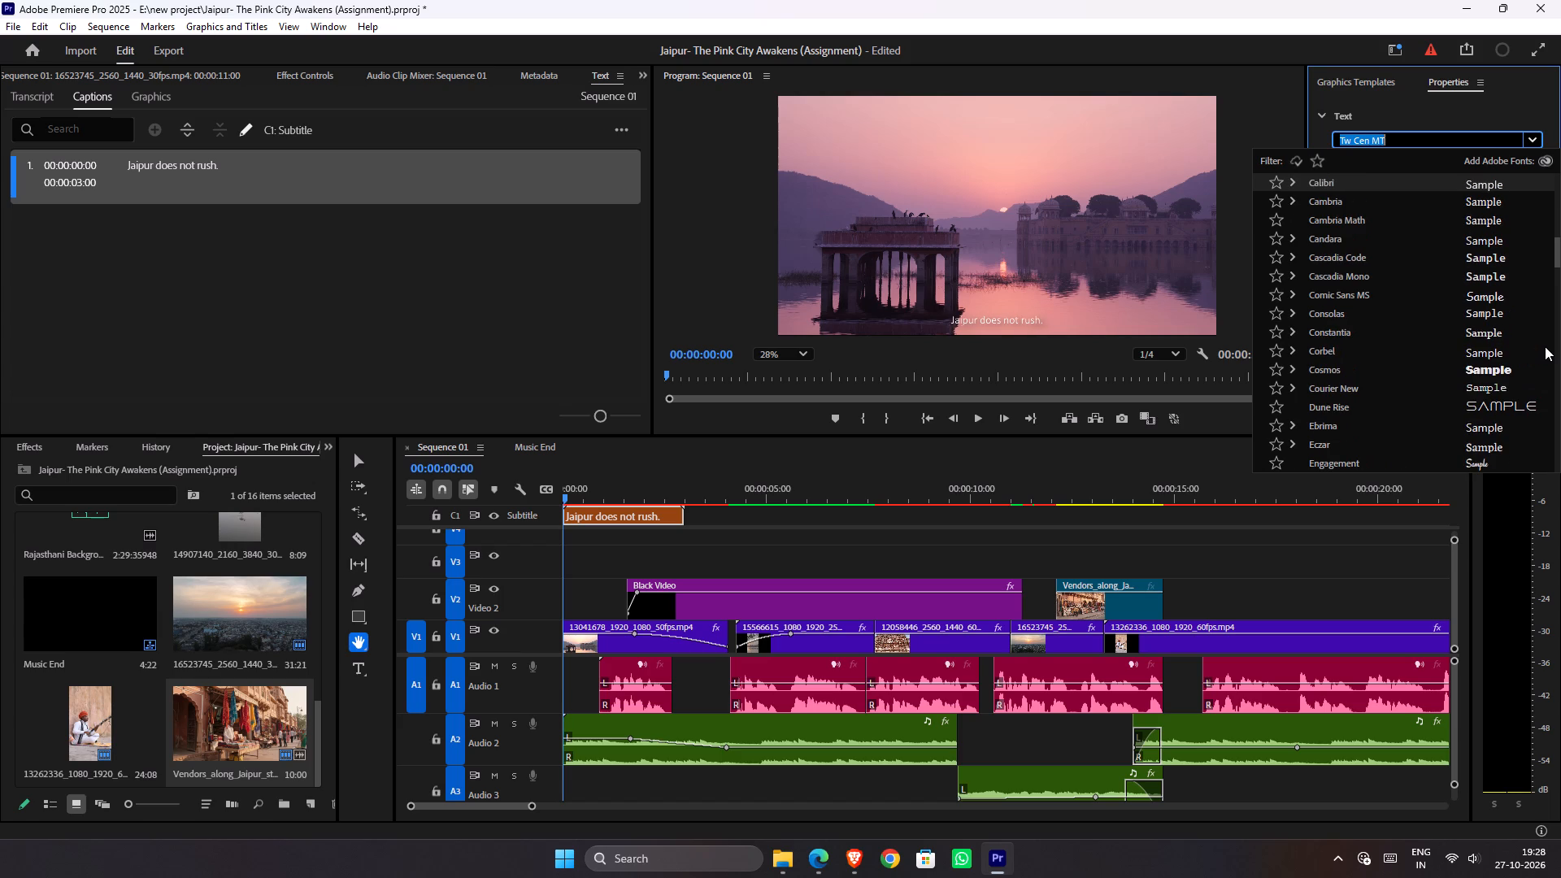
key(Up)
key(Up)
key(Up)
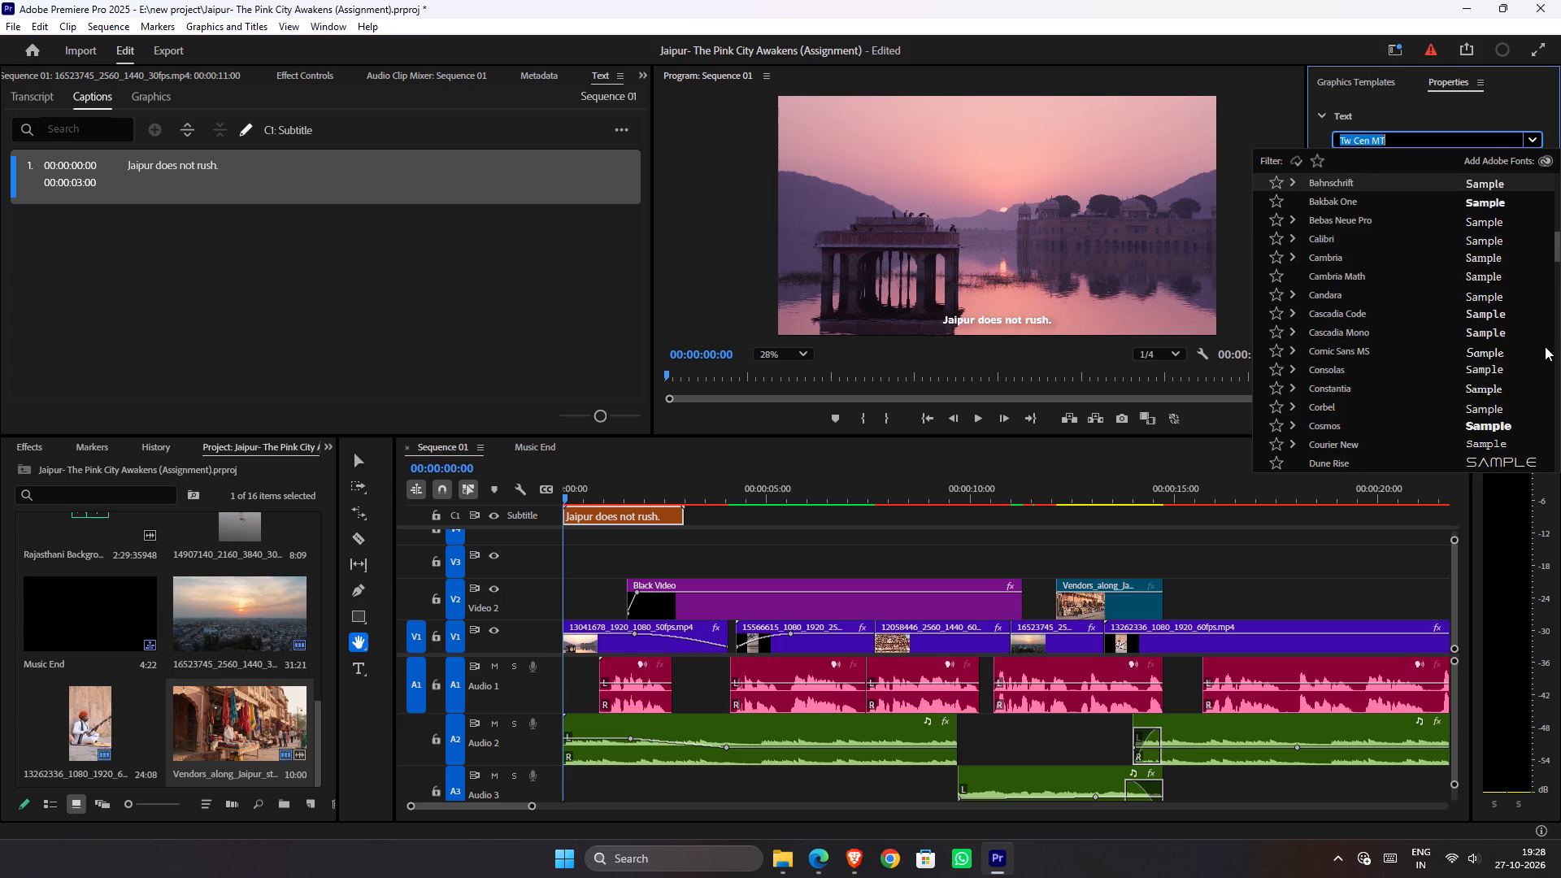
Compare Bakbak One again on the caption, and preview the remaining fonts backward from Bahnschrift to Airstrike.
key(Down)
key(Up)
key(Up)
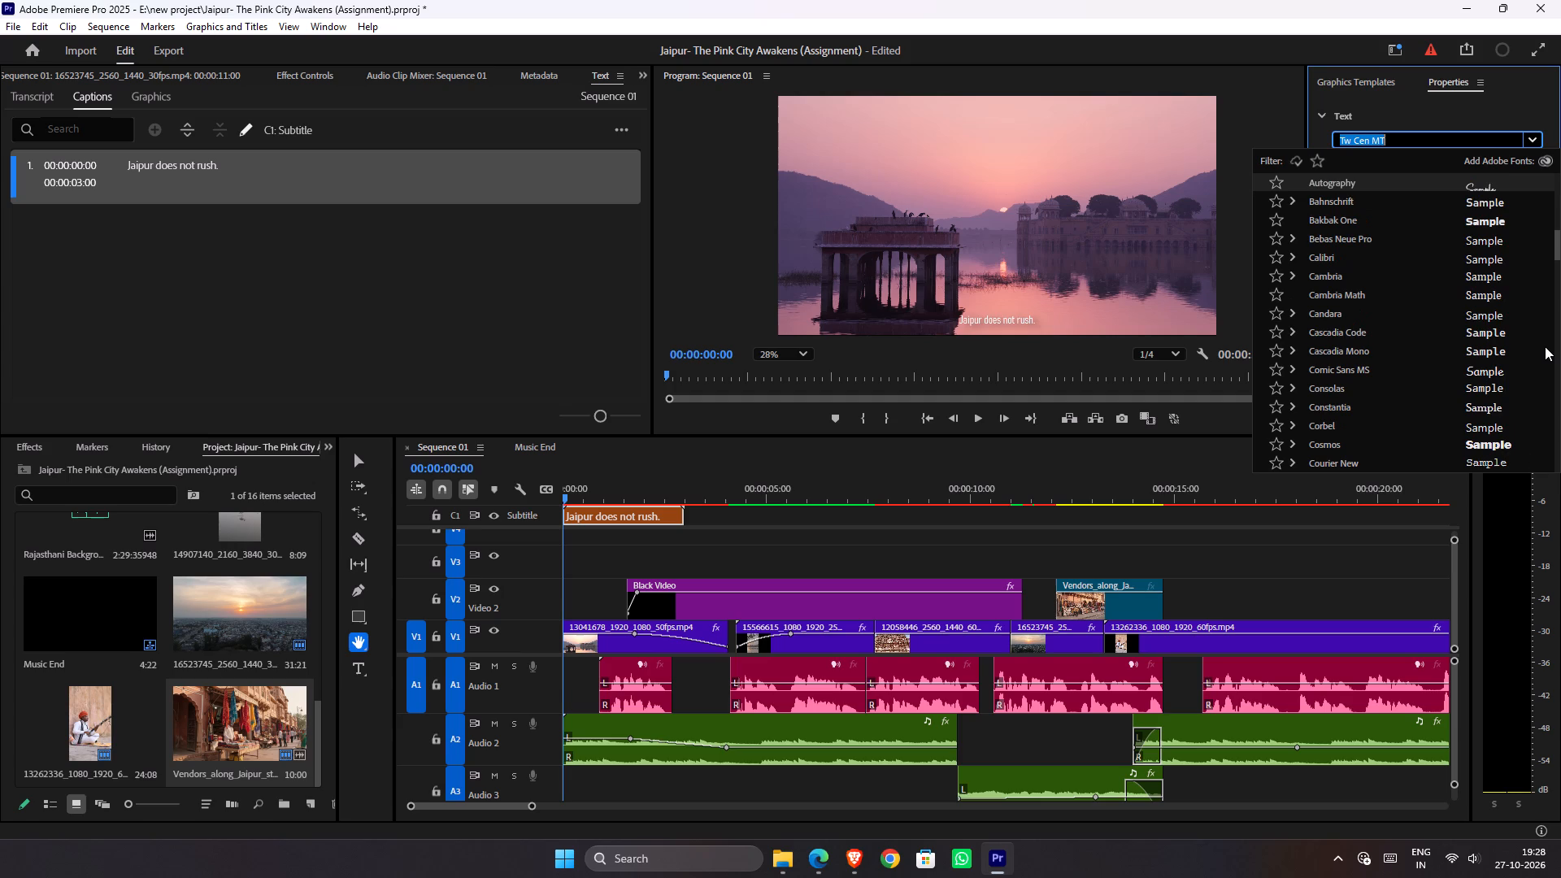
key(Up)
key(Up)
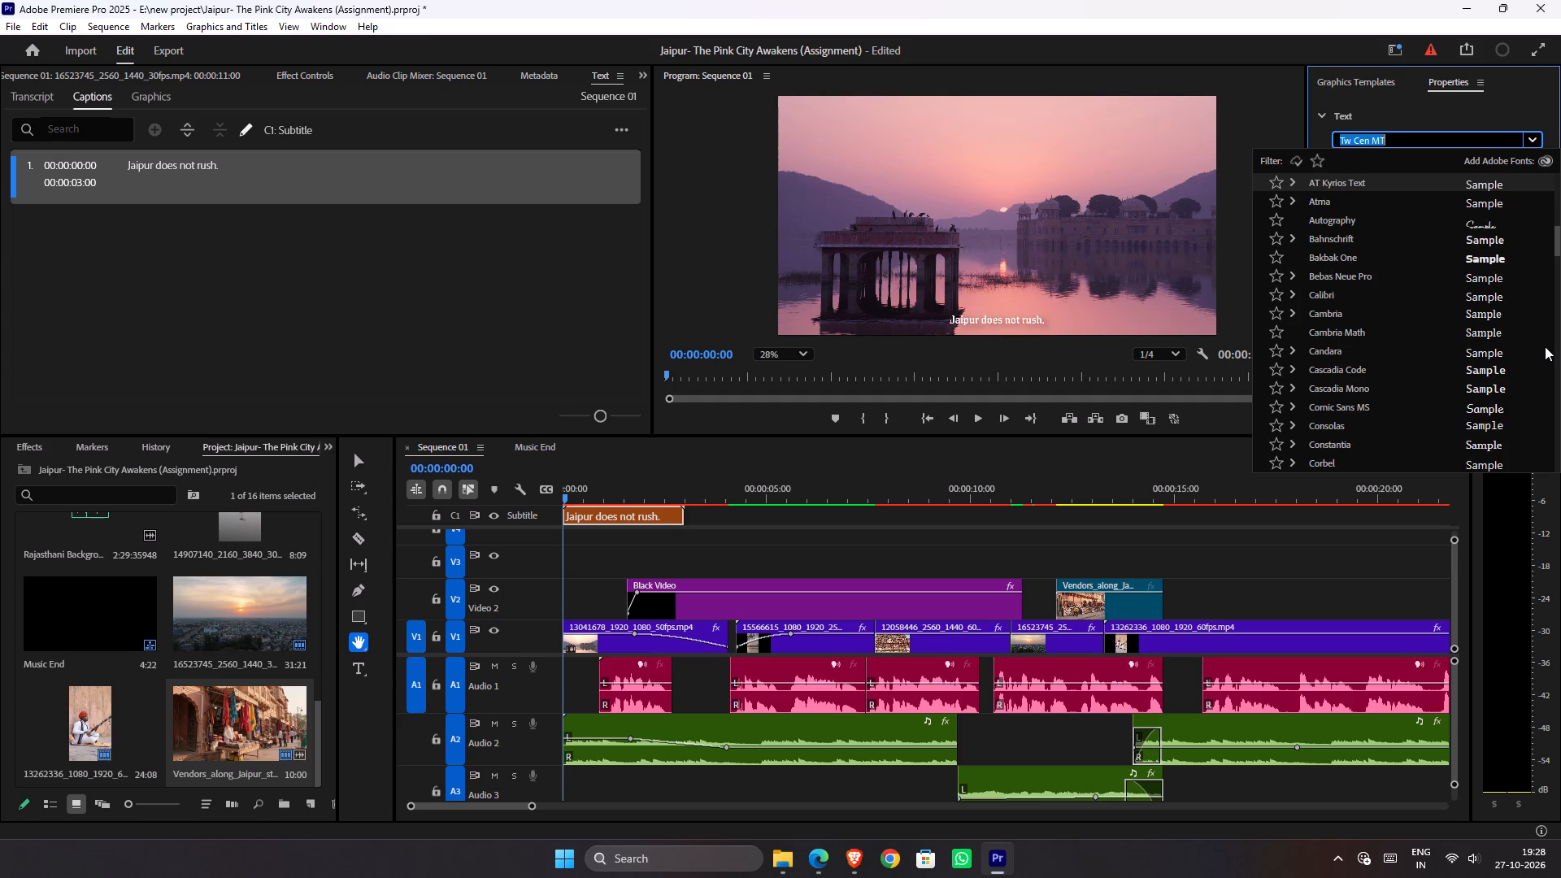
key(Up)
key(Up)
key(Up)
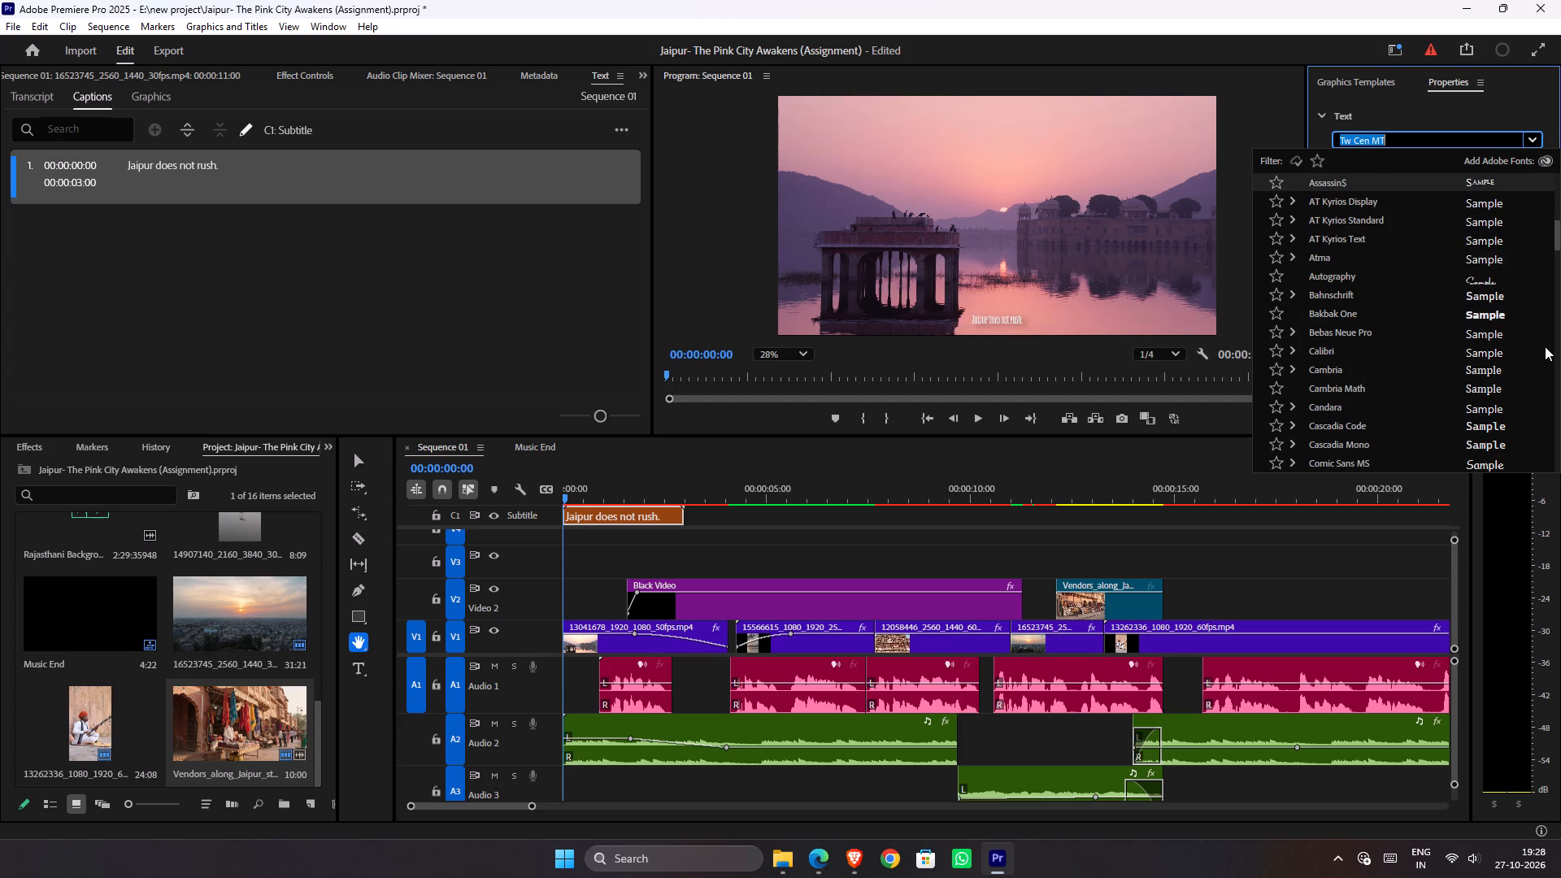
key(Up)
key(Up)
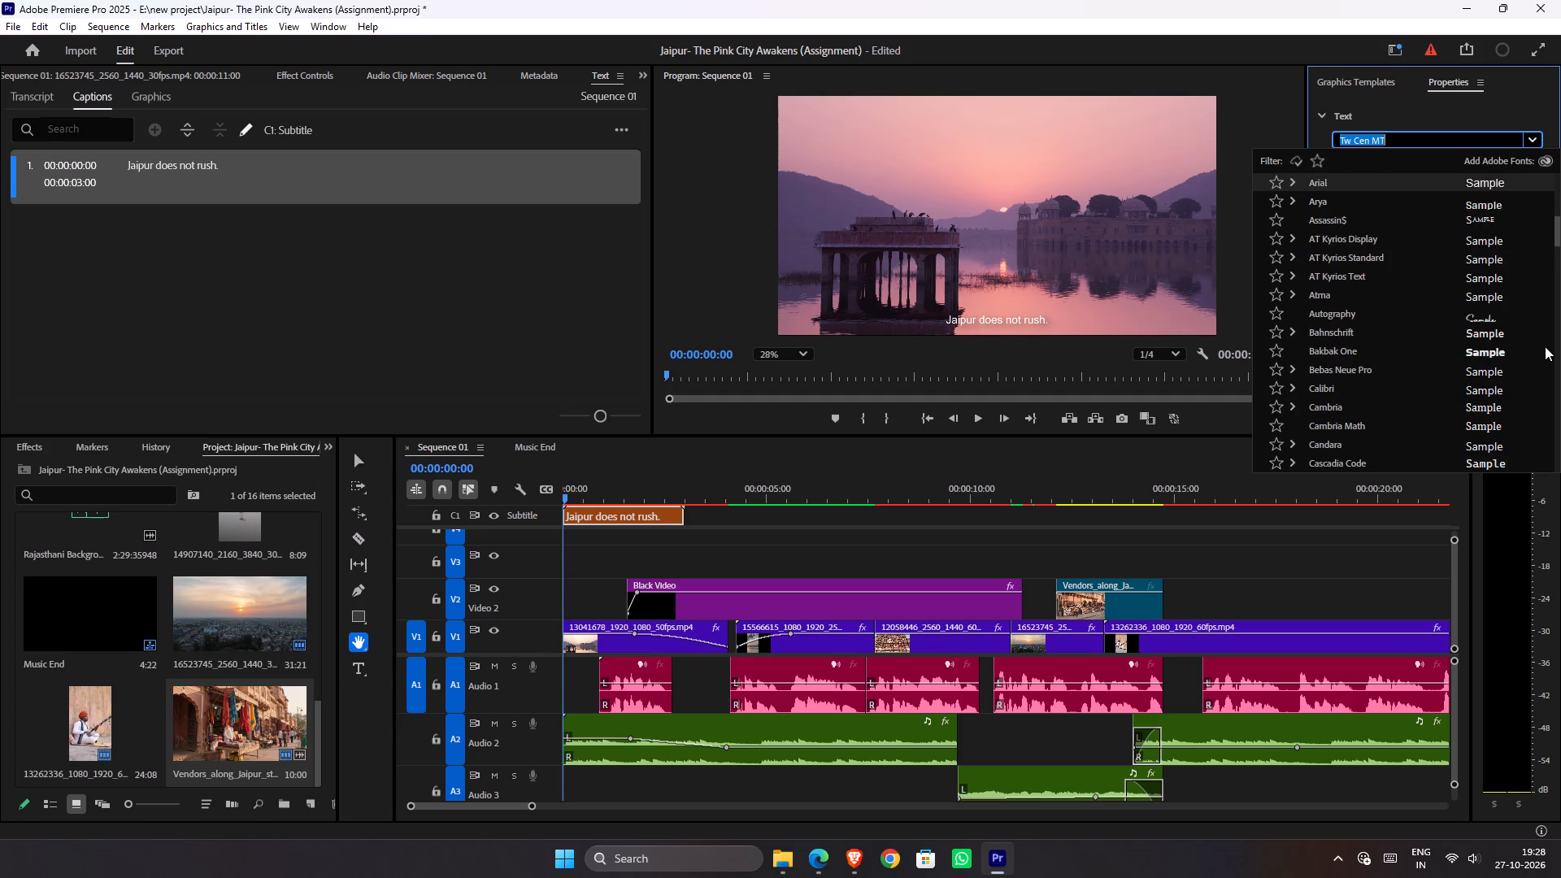
key(Up)
key(Up)
key(Up)
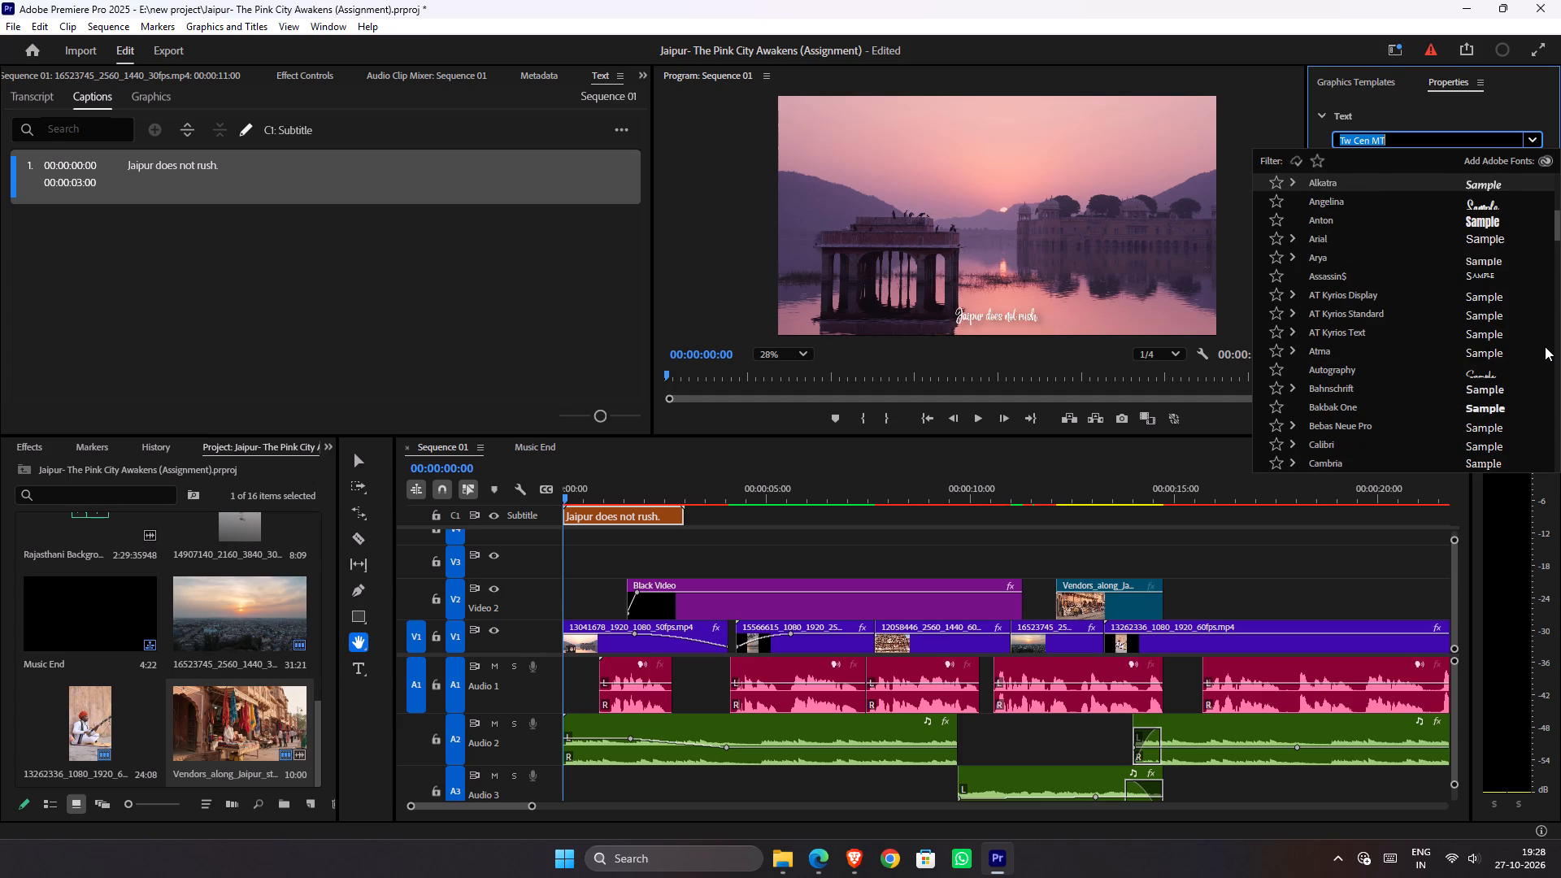
key(Up)
key(Up)
key(Up)
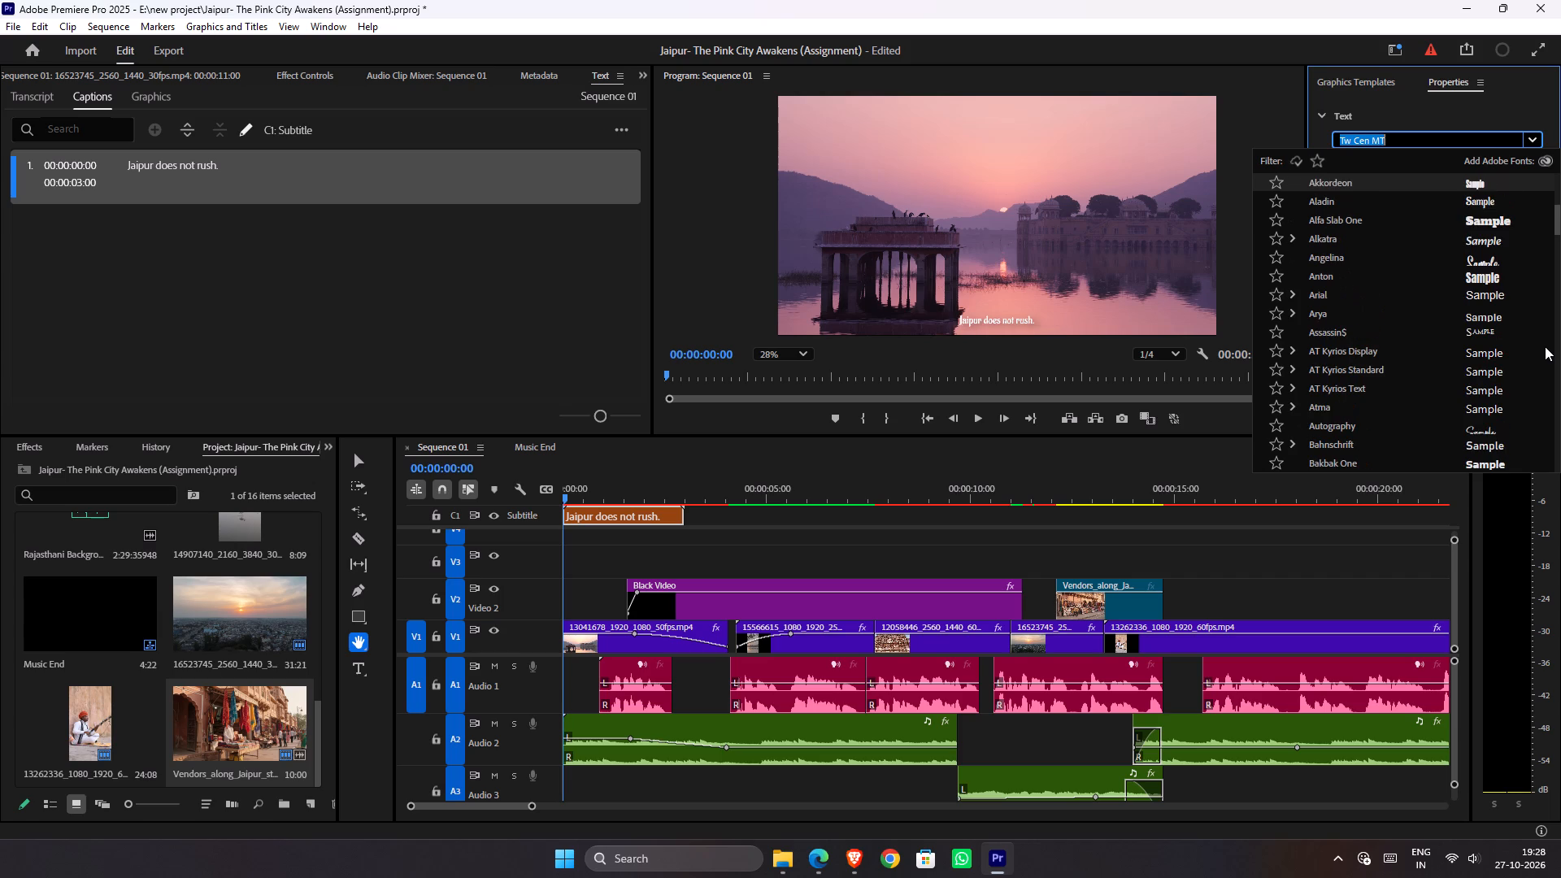
key(Up)
key(Up)
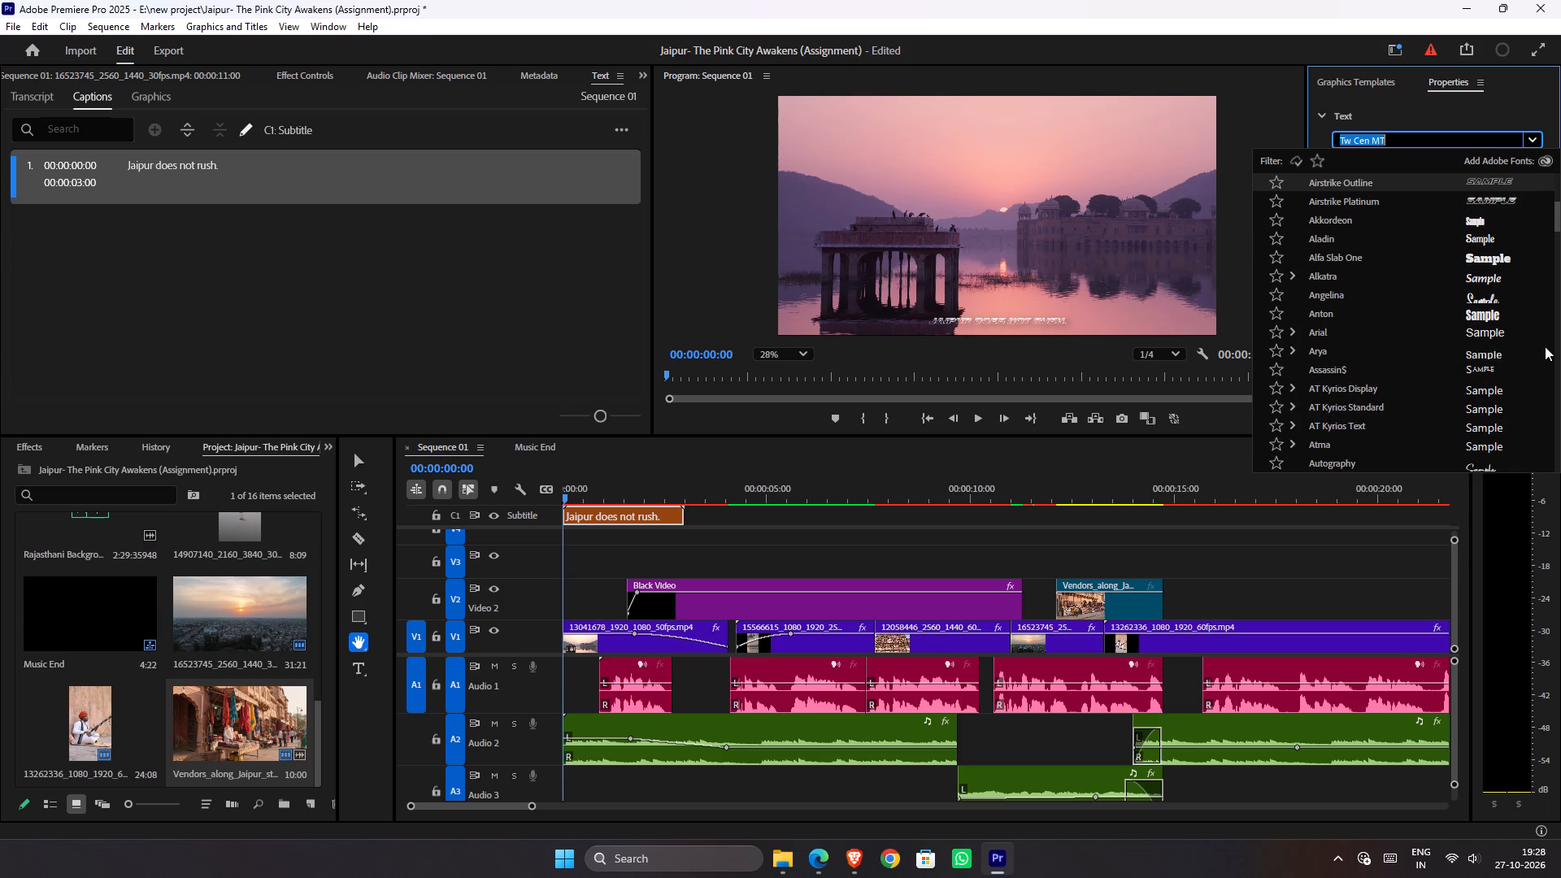
key(Up)
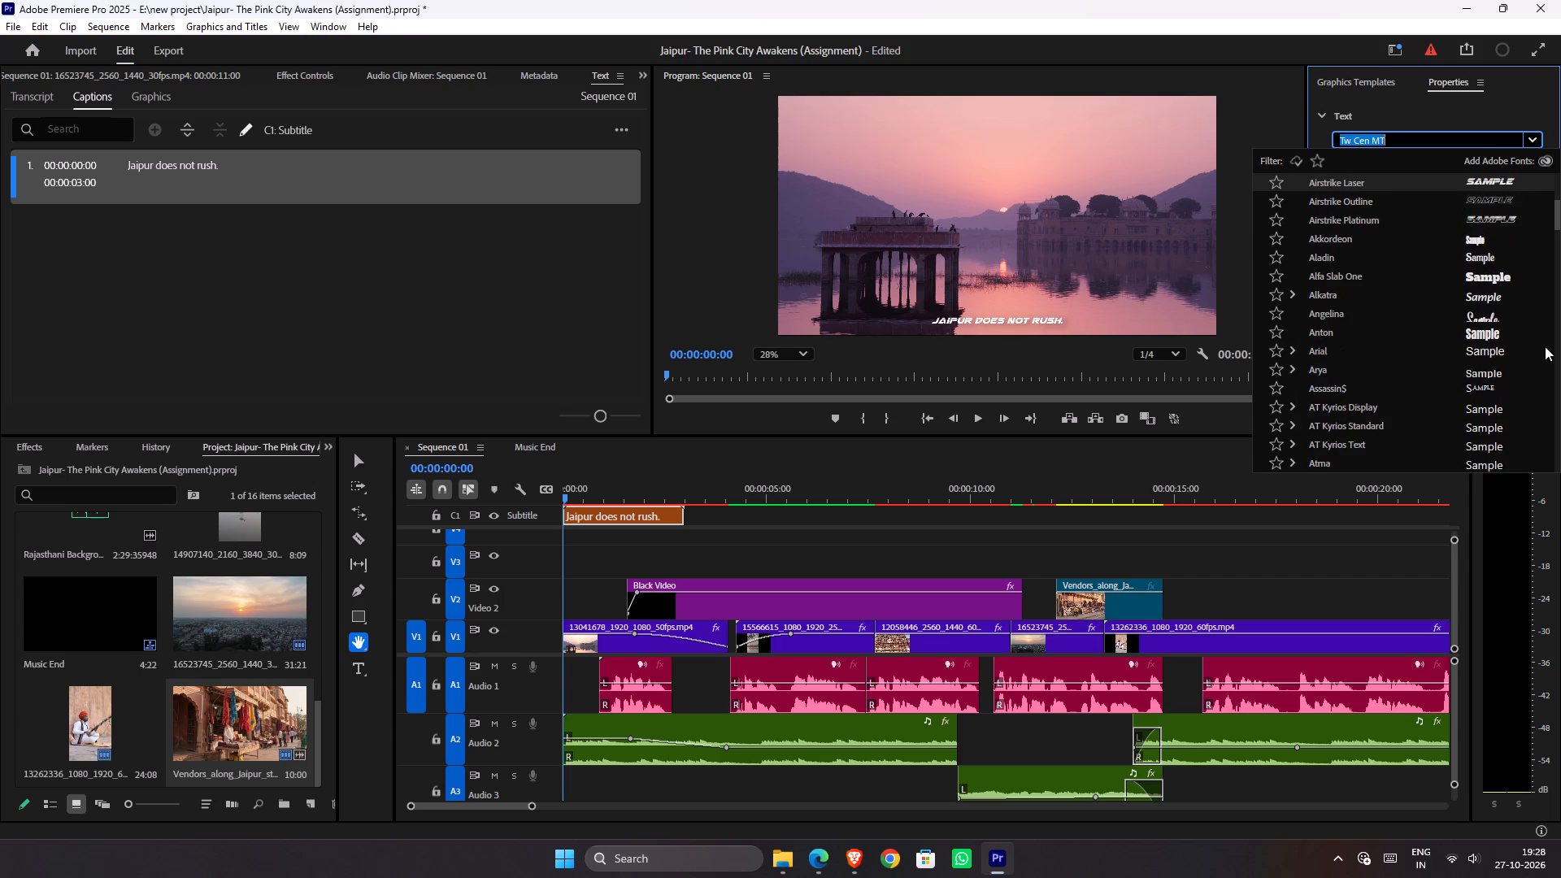
key(Up)
key(Up)
key(Up)
key(Up)
key(Up)
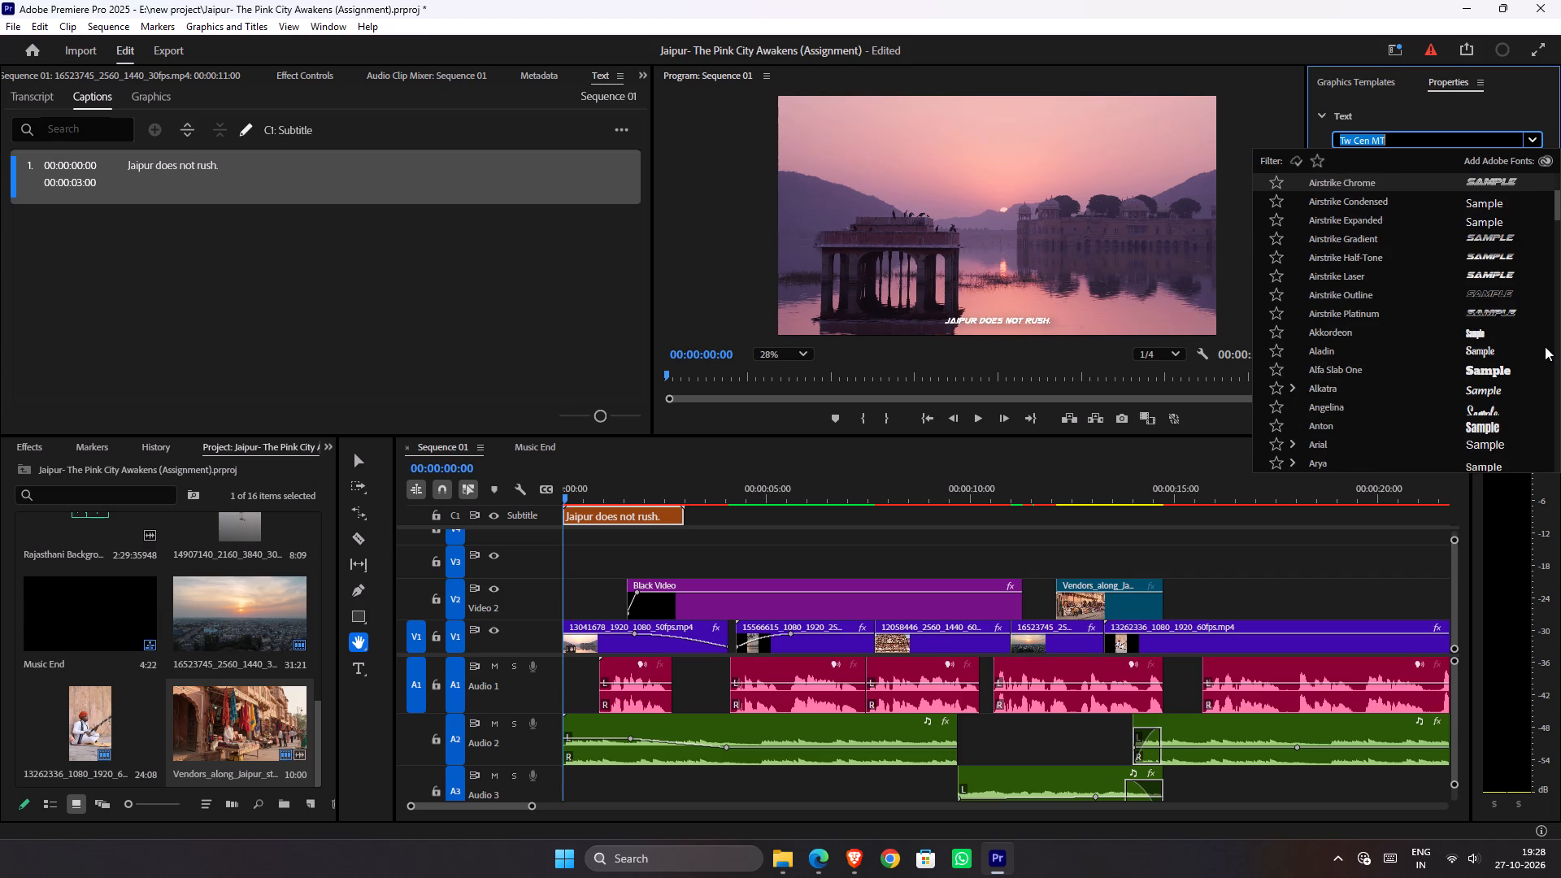
key(Up)
key(Up)
key(Up)
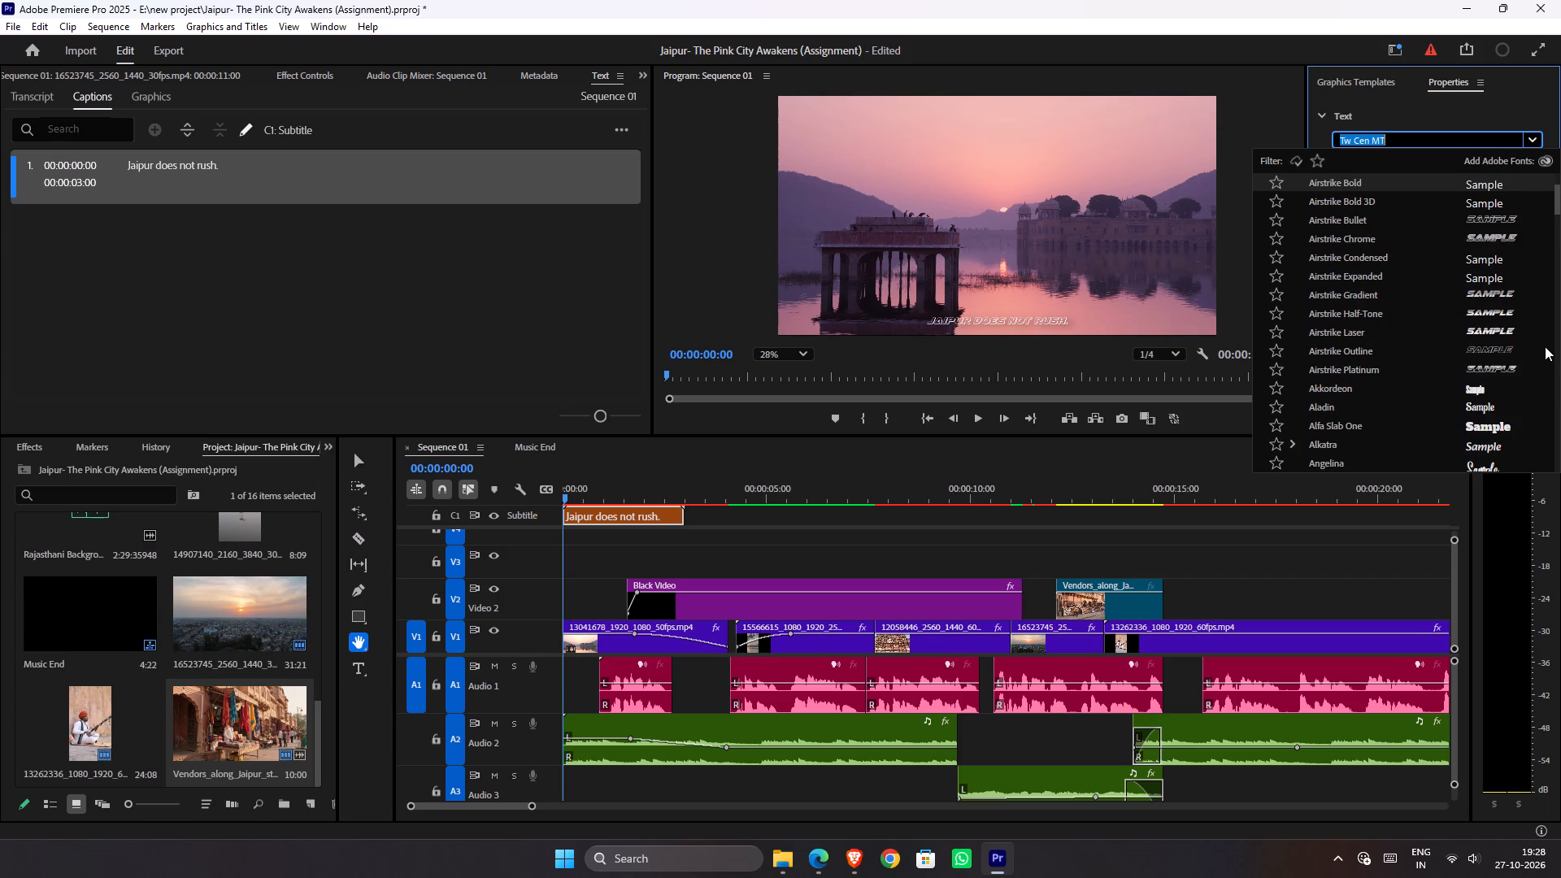
key(Up)
key(Up)
key(Up)
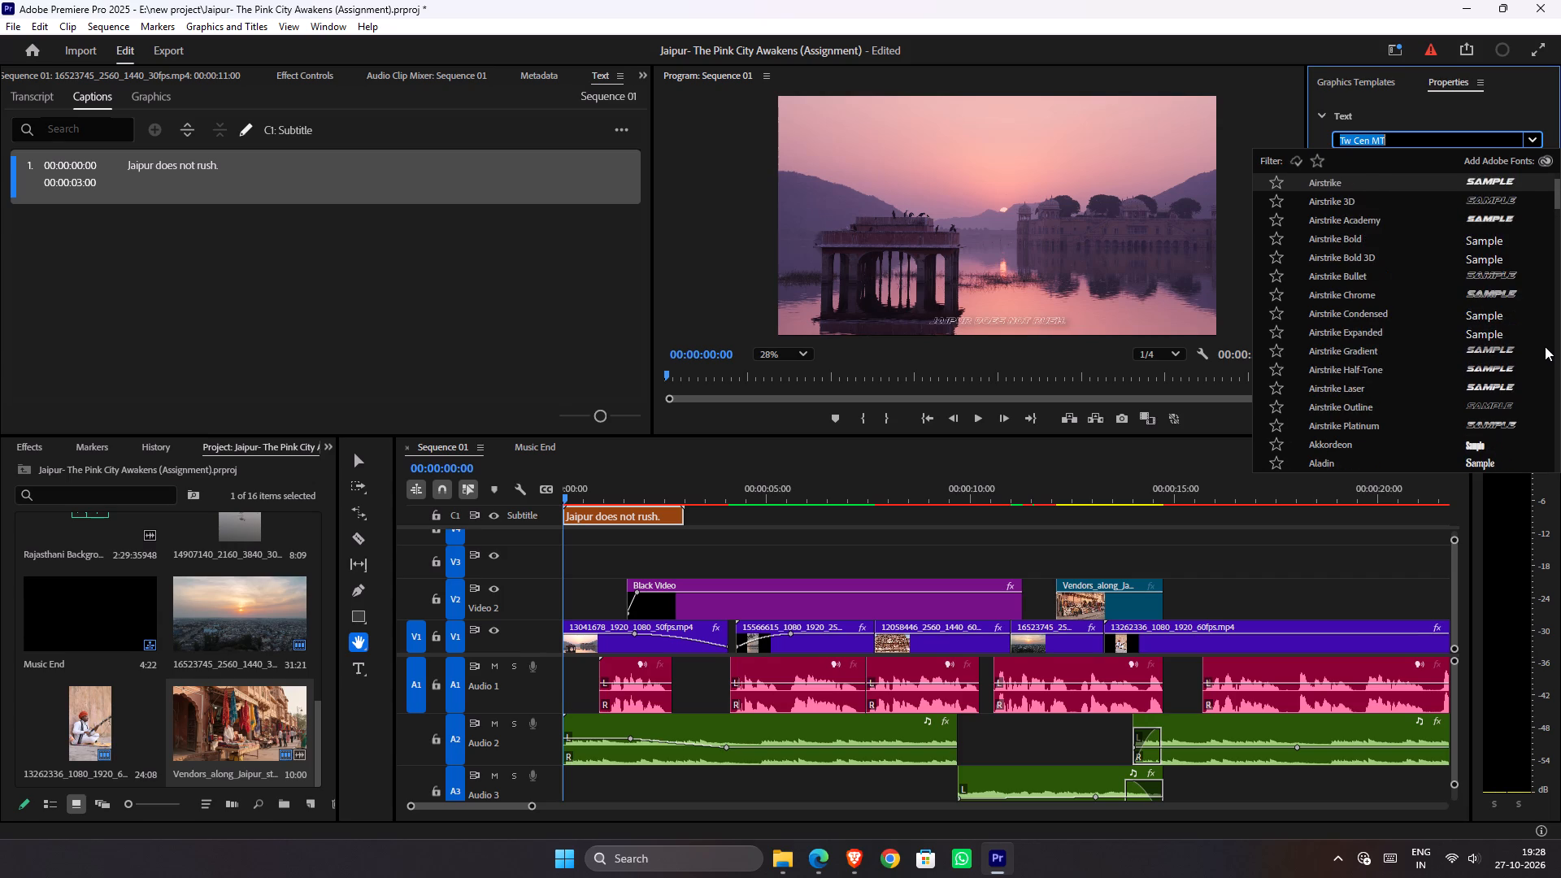
Go back to Tw Cen MT at the start of the font list and apply it to the caption.
key(Up)
key(Up)
key(Up)
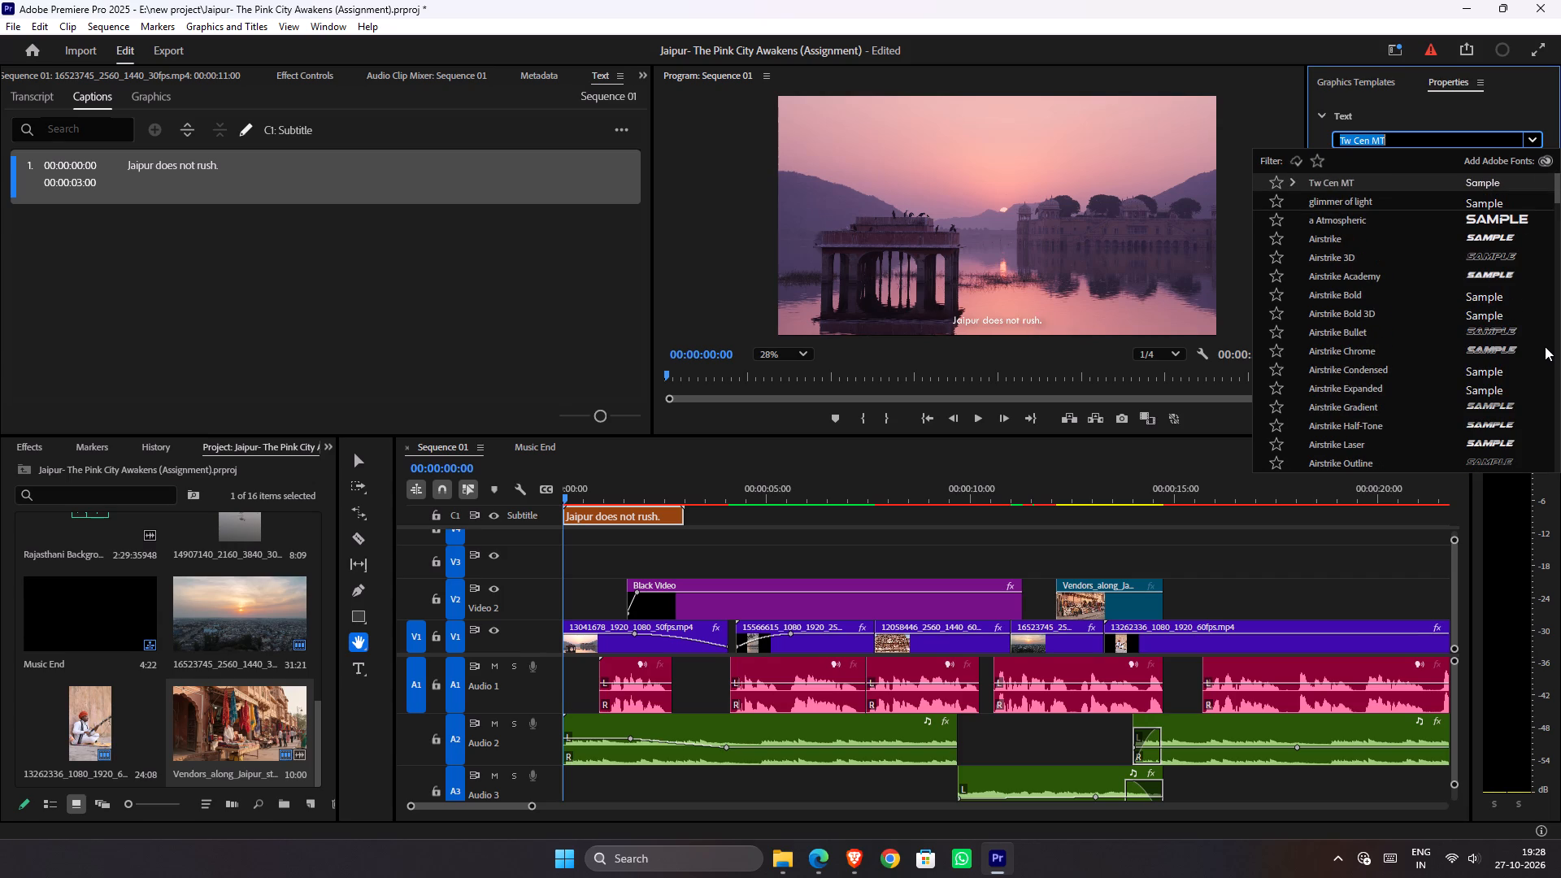
key(Return)
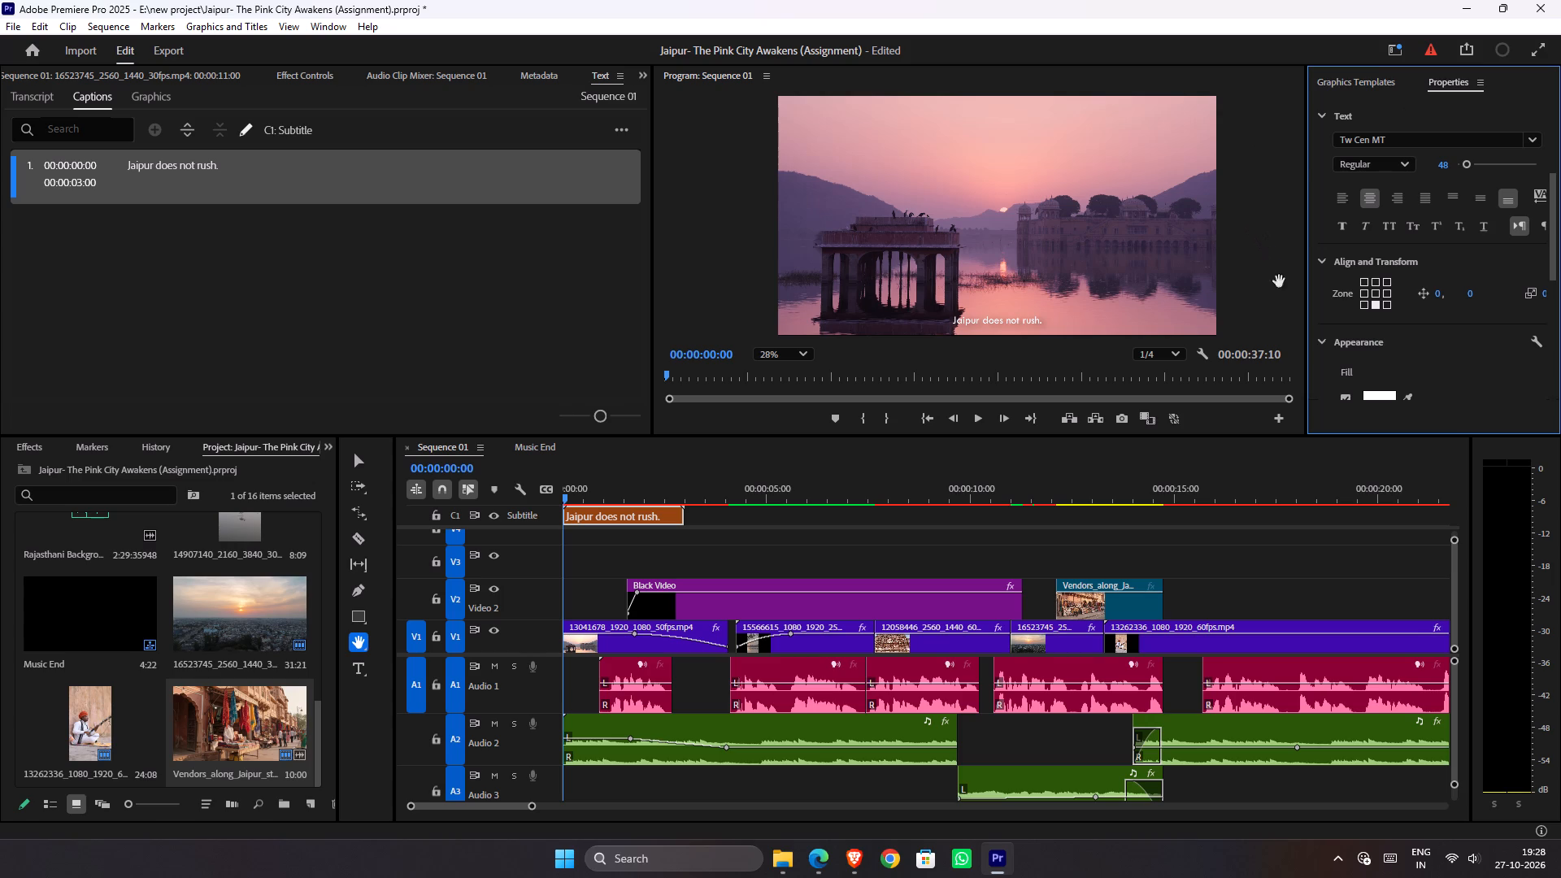
Switch to the Selection tool, deselect the caption and save the project.
key(v)
click(1098, 544)
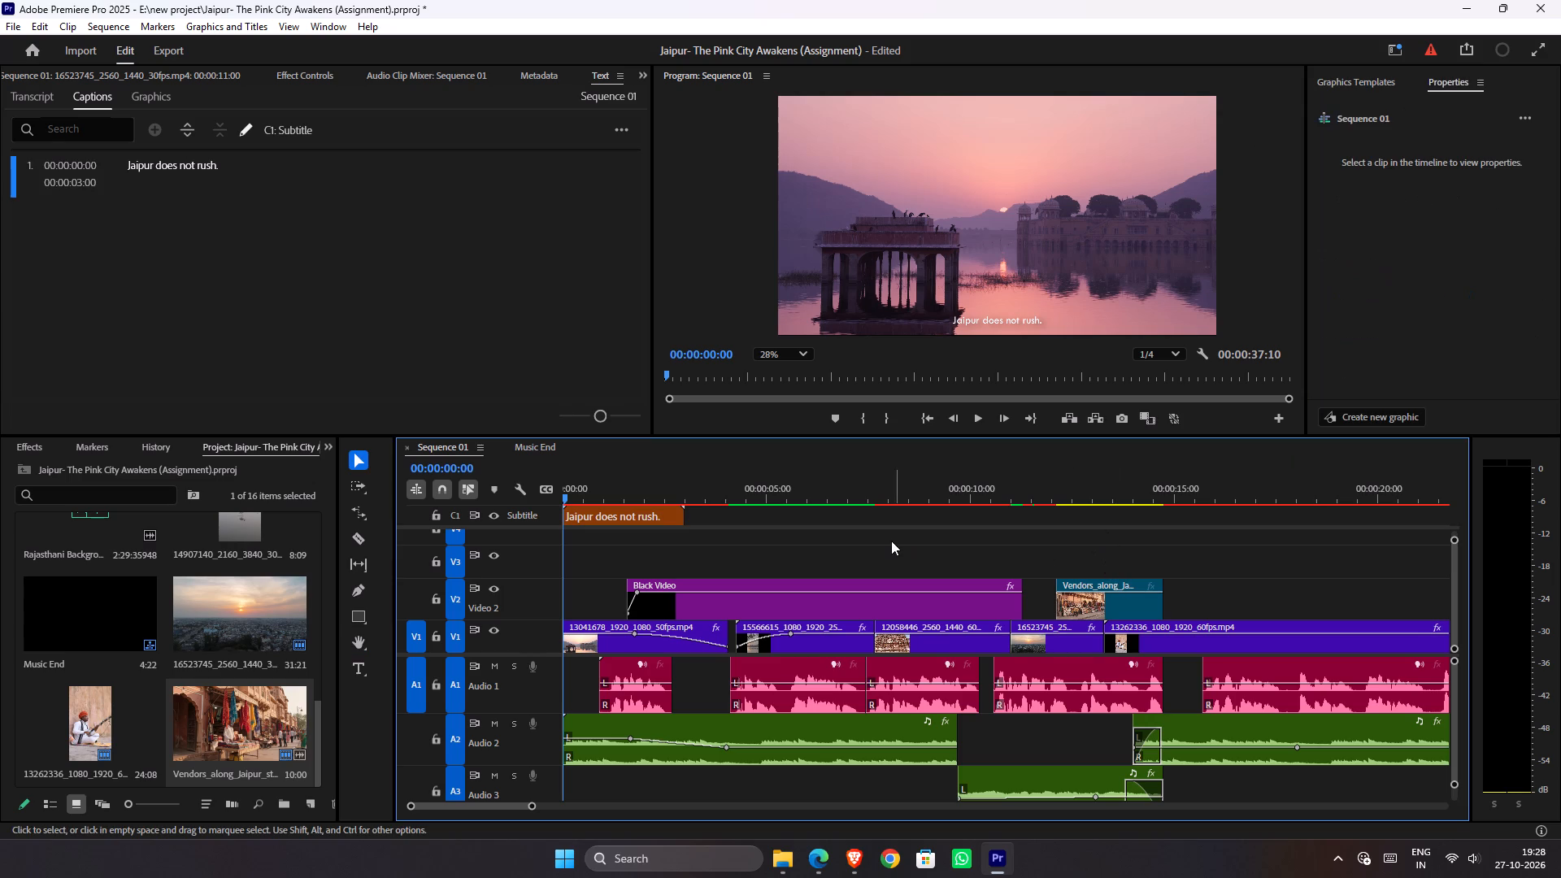
key(ctrl+s)
Play the opening to check the caption's timing, and move the "Jaipur does not rush." caption to start at 00:00:01:03.
key(space)
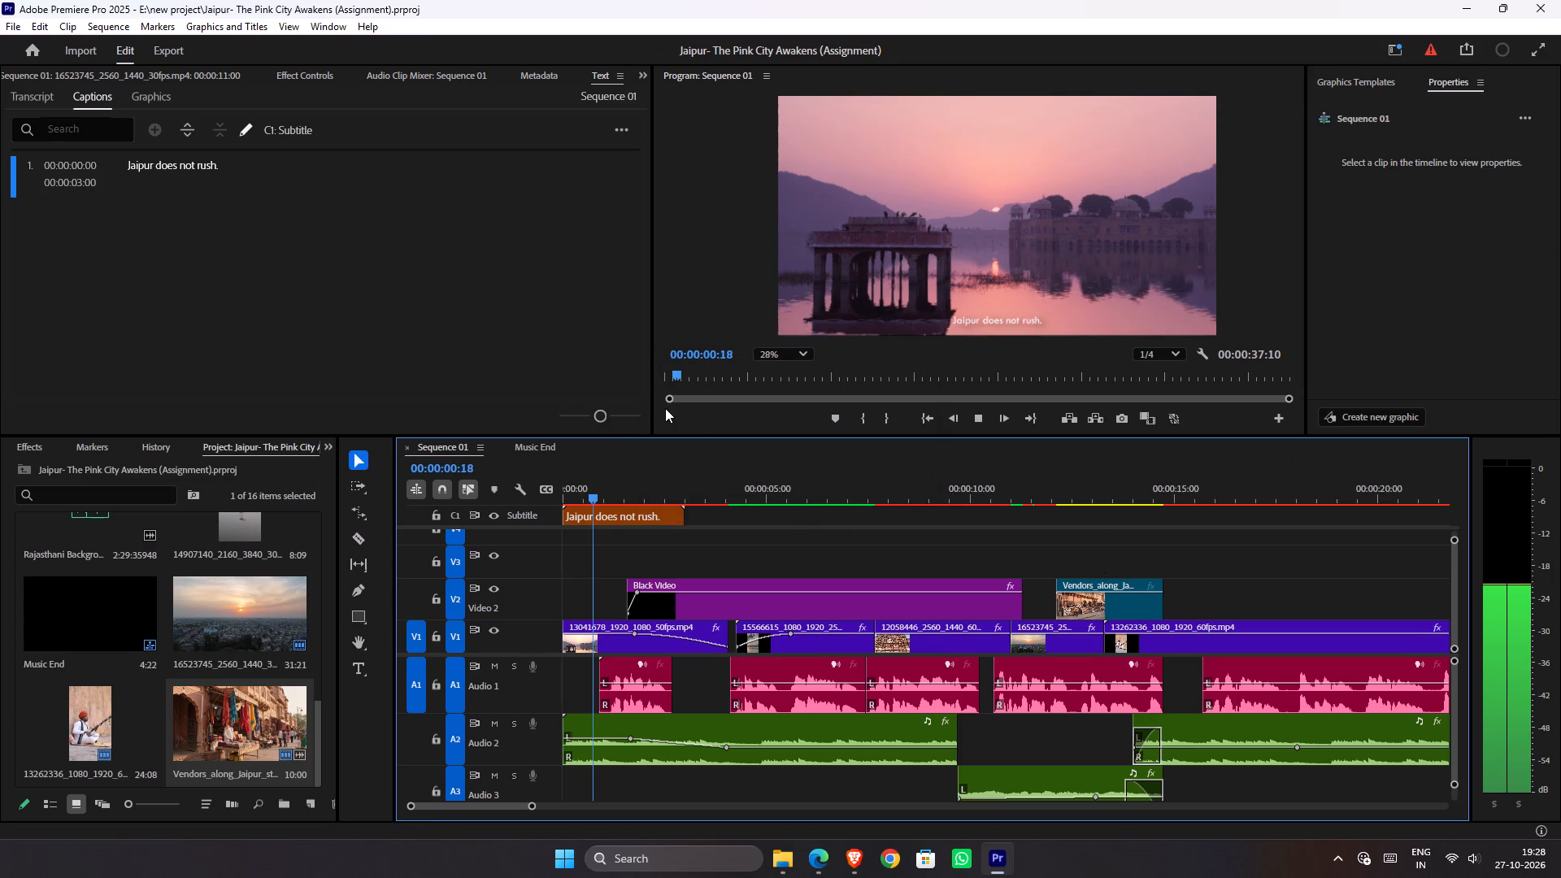
key(space)
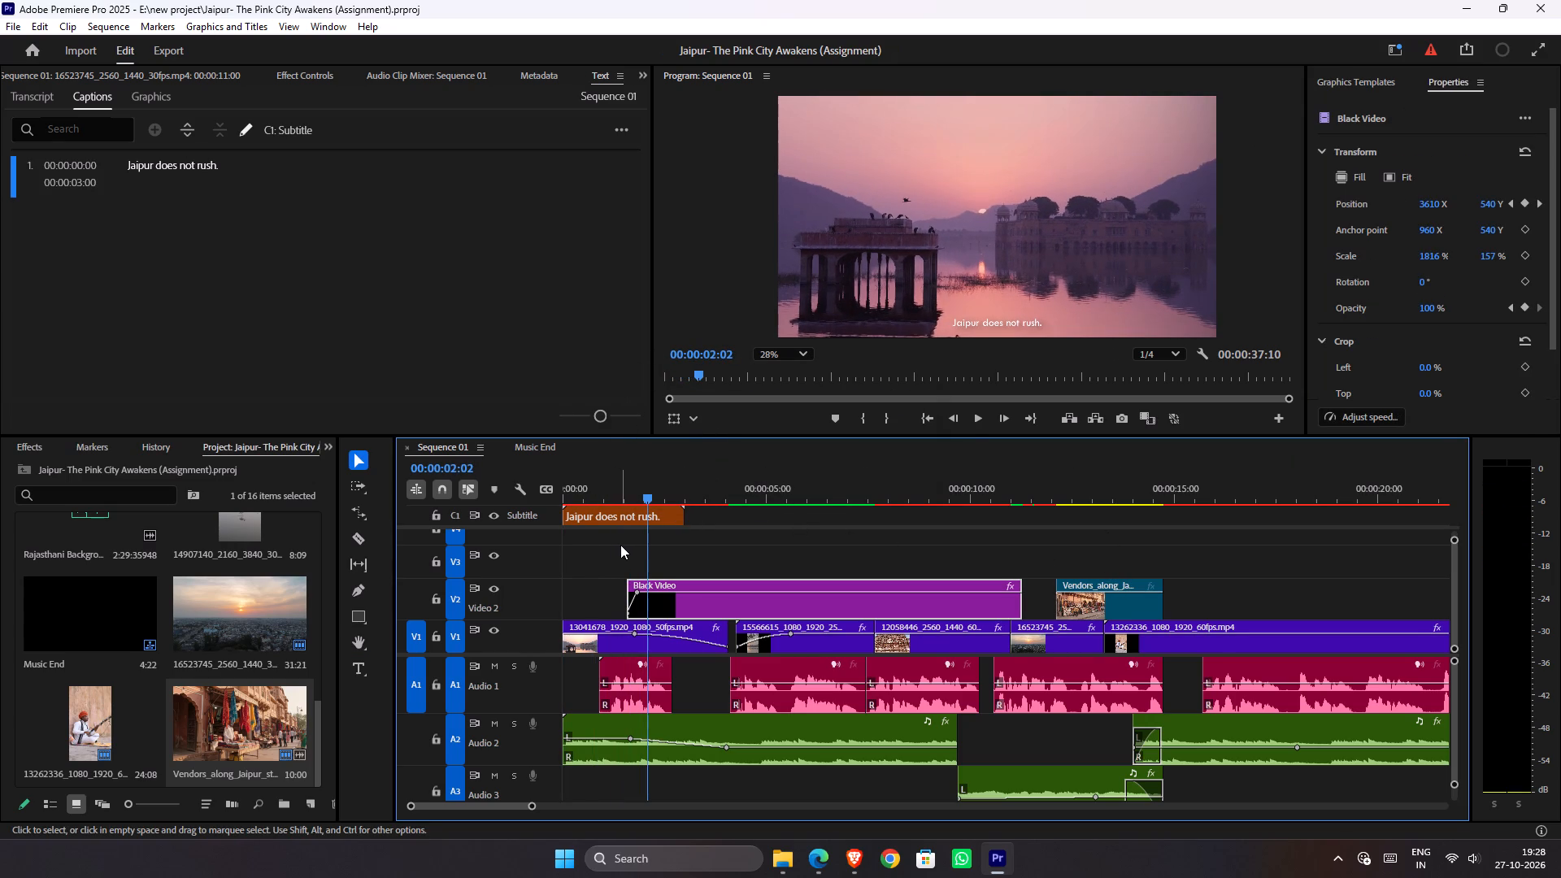
drag(615, 515, 652, 517)
drag(616, 487, 594, 496)
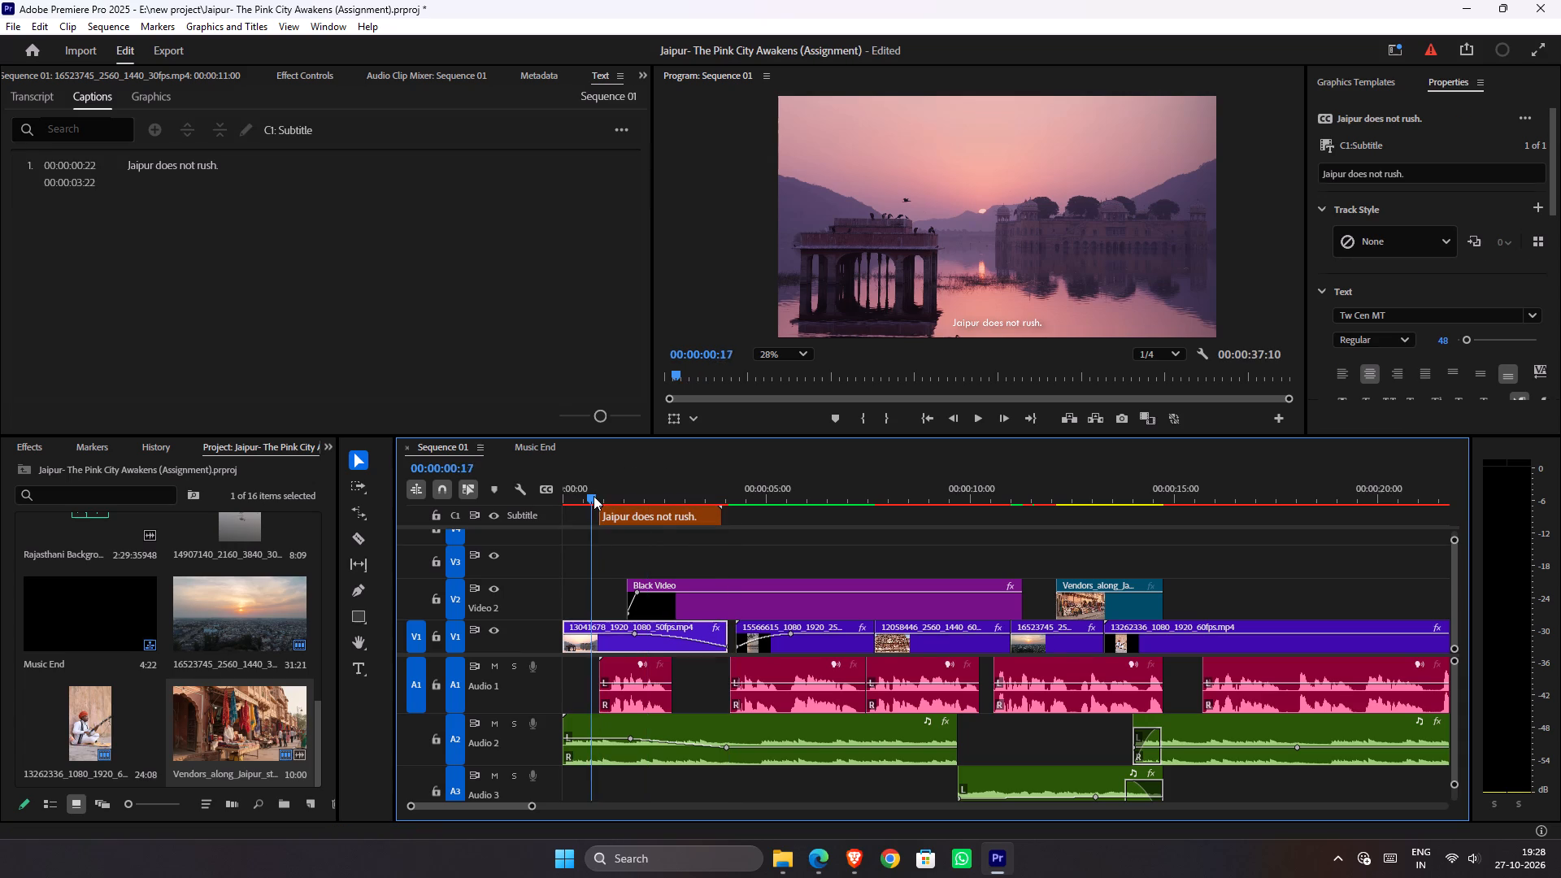
drag(594, 496, 611, 498)
drag(618, 520, 624, 521)
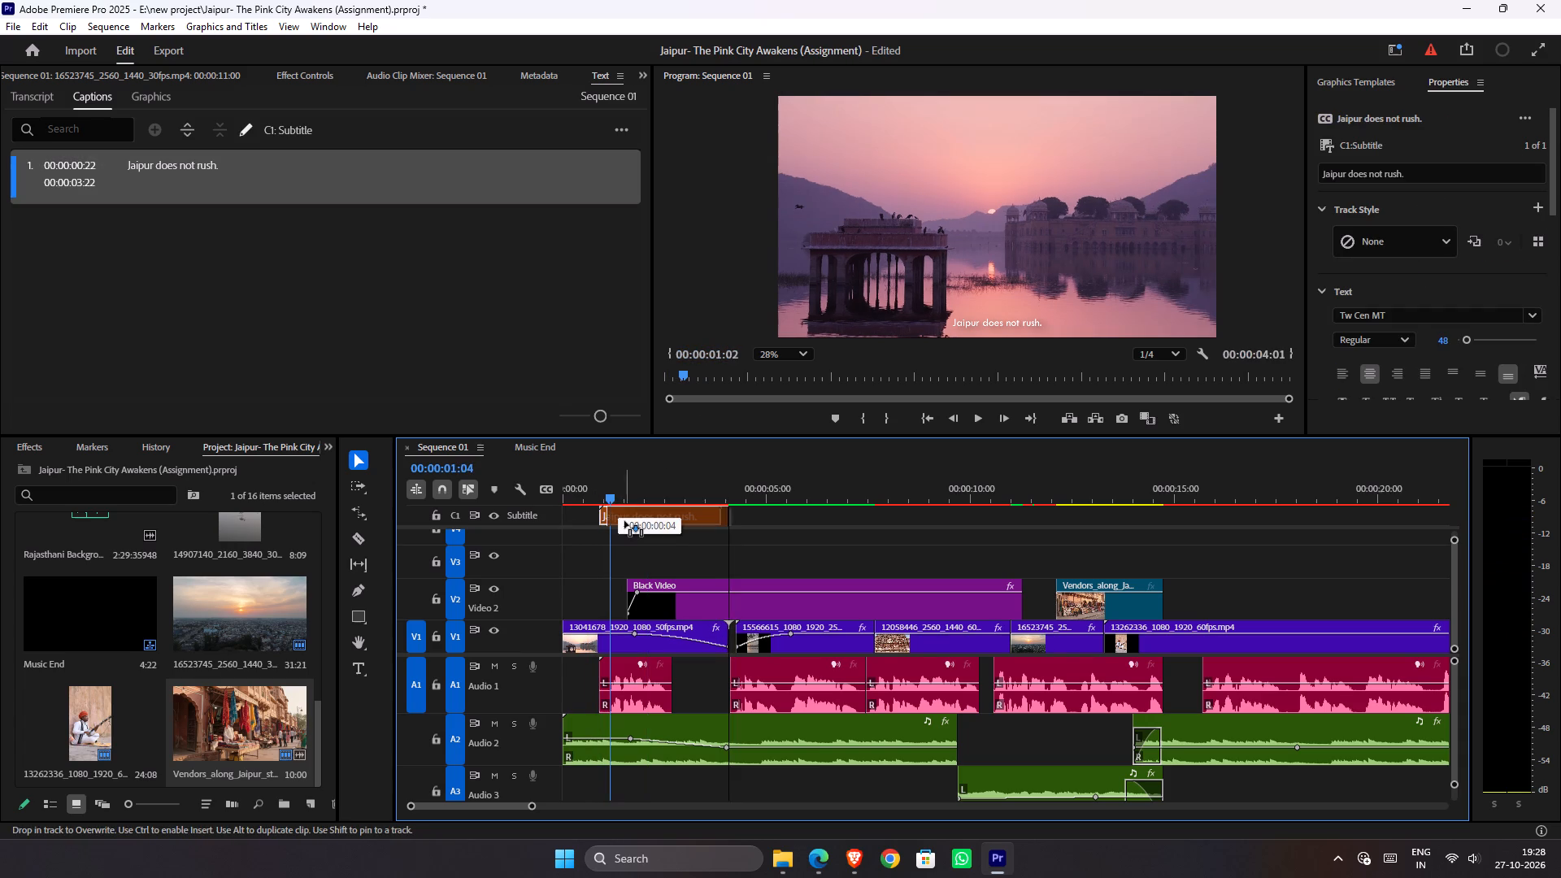
drag(624, 521, 626, 521)
Play the opening from the start and move the "Jaipur does not rush." caption to start at 00:00:01:08.
drag(610, 487, 544, 489)
drag(572, 493, 561, 493)
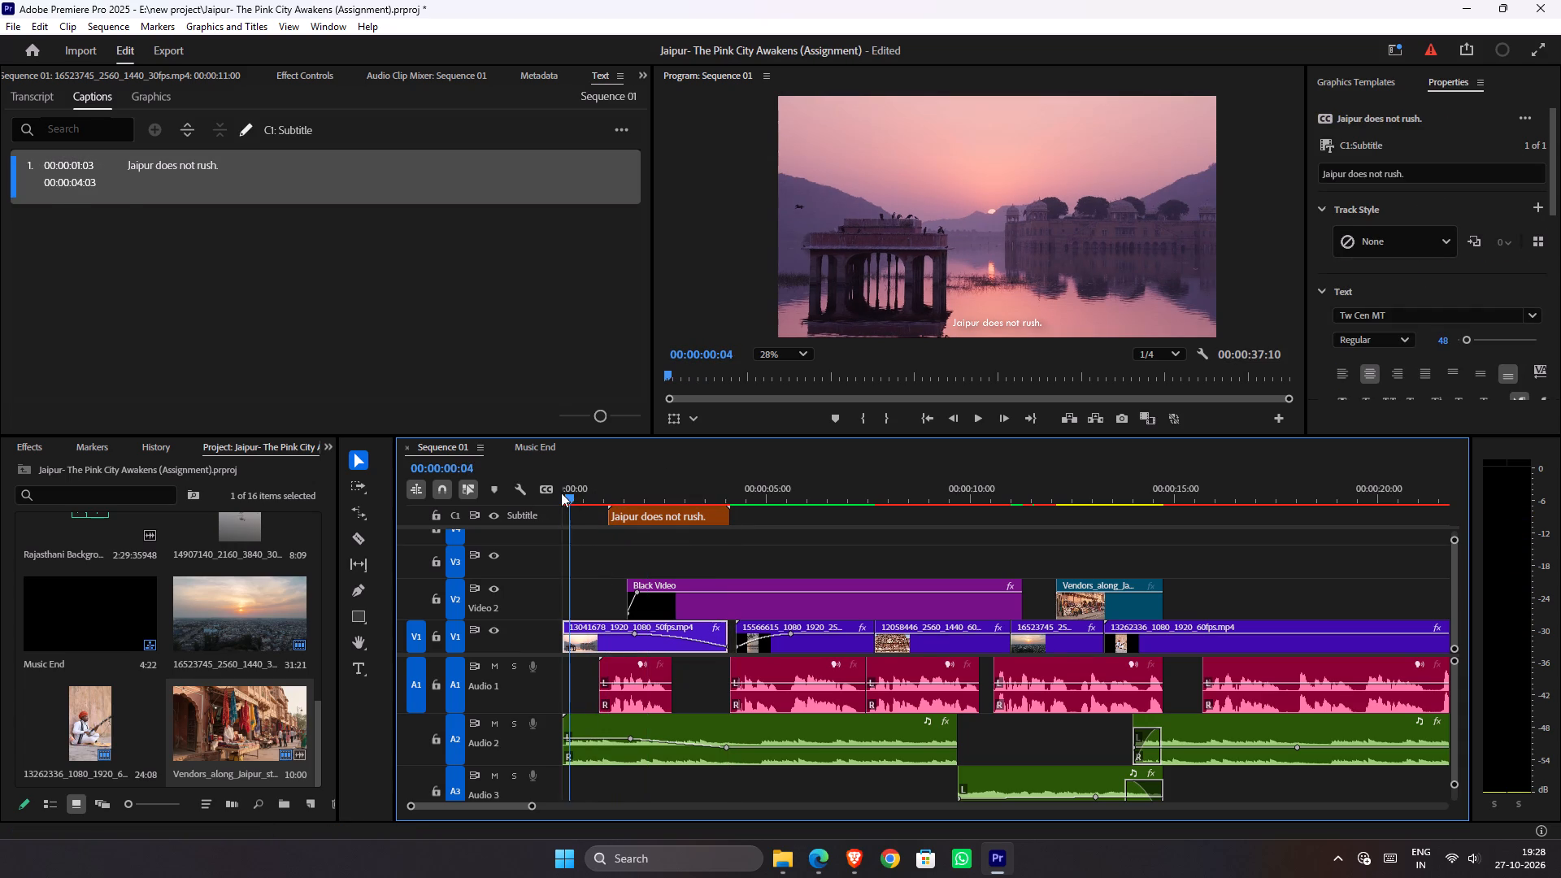
drag(561, 493, 537, 503)
key(space)
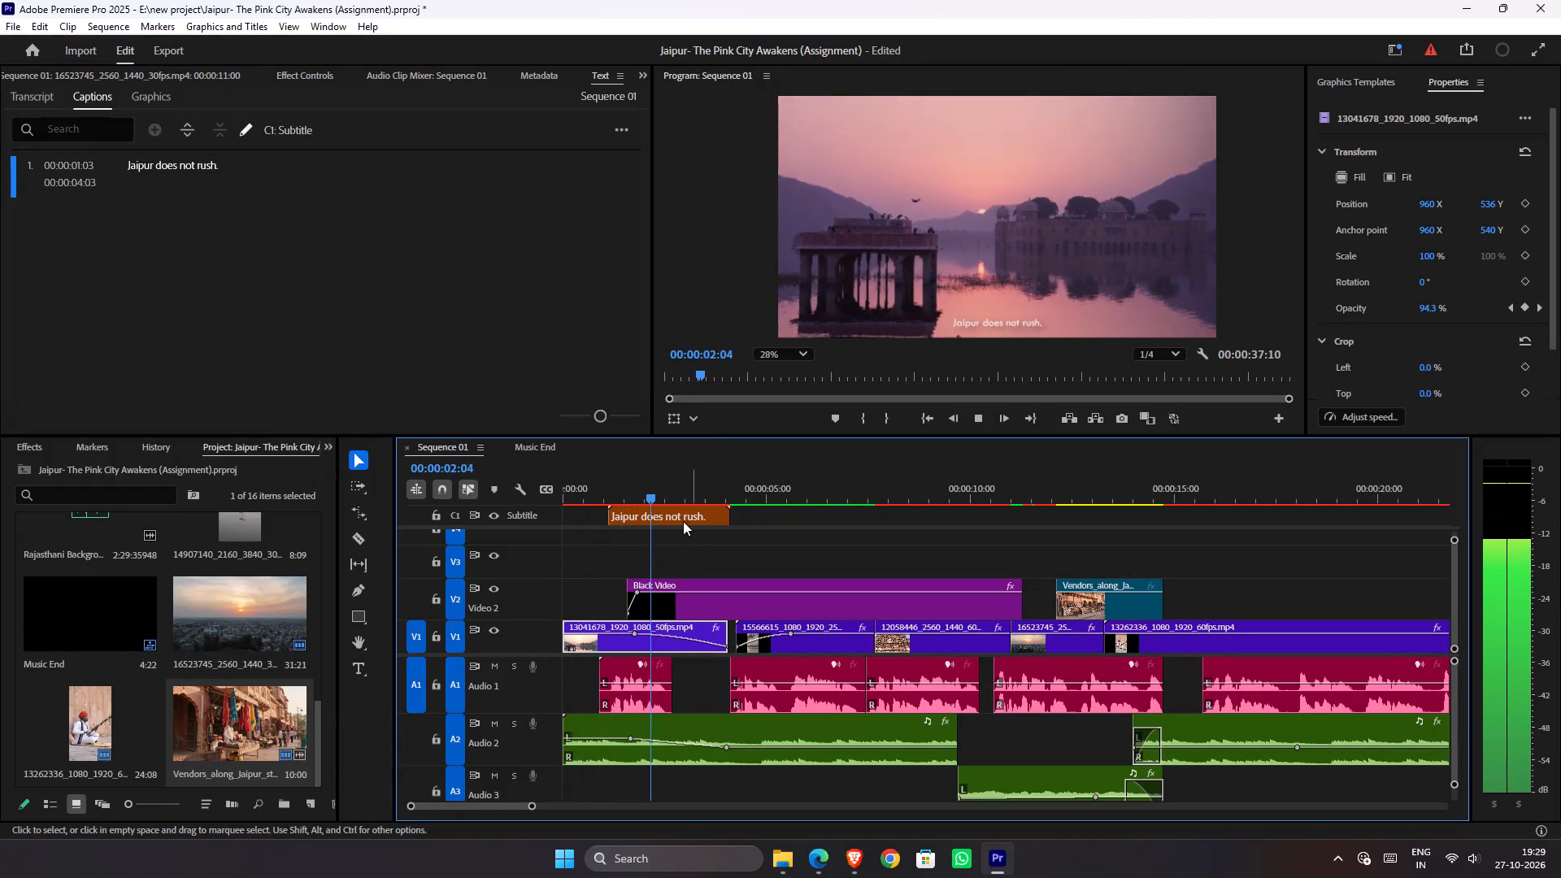
key(space)
alt+scroll(623, 534, up, 10)
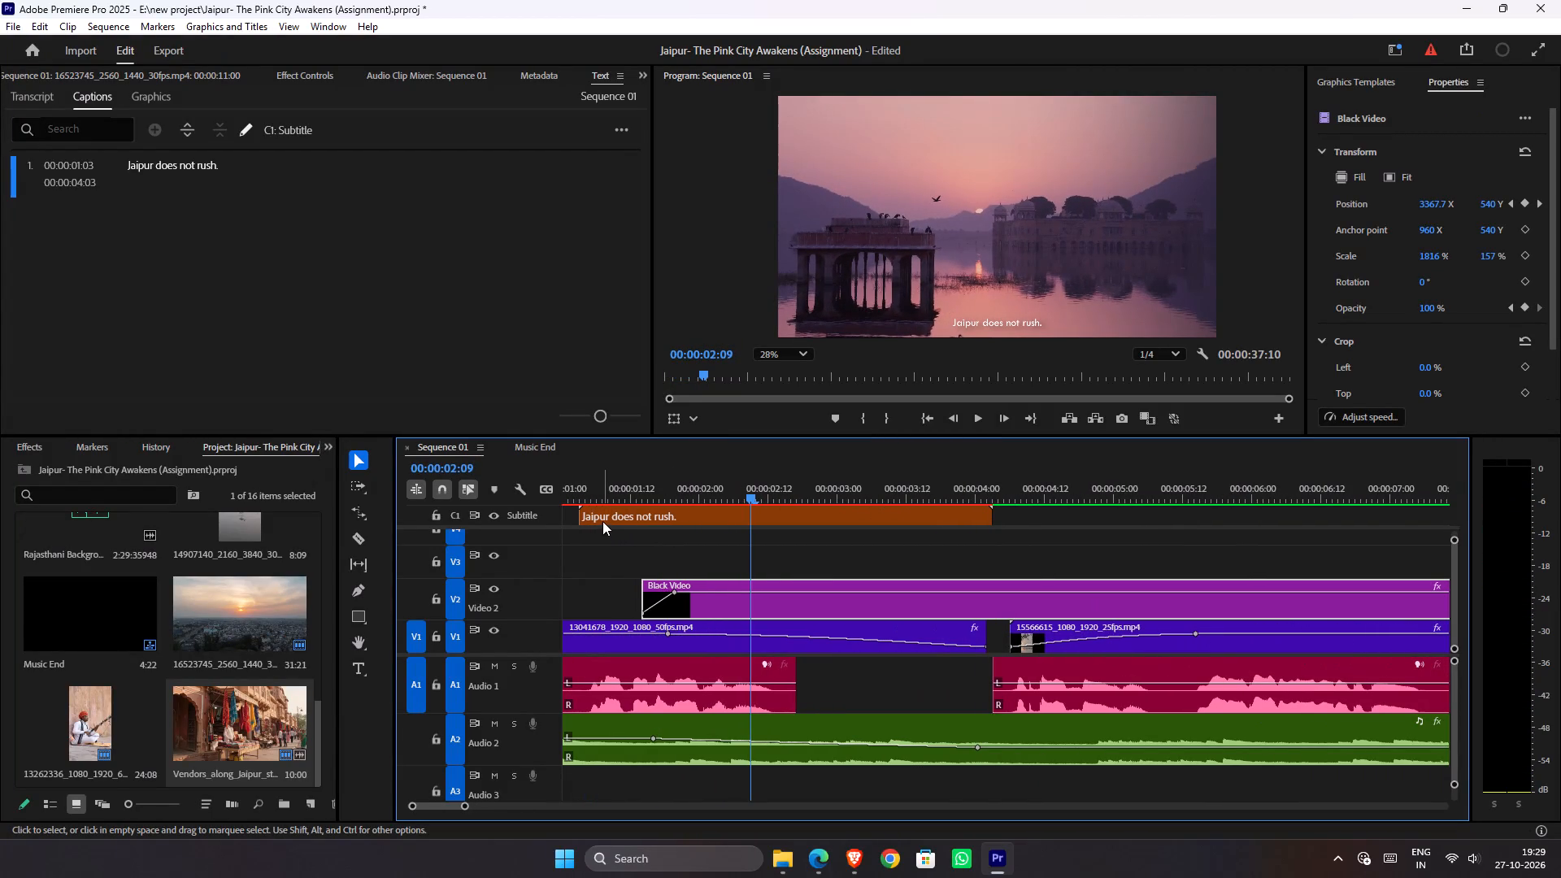
drag(611, 515, 640, 519)
Replay the opening from the start to check the caption's timing against the voiceover.
drag(614, 483, 613, 483)
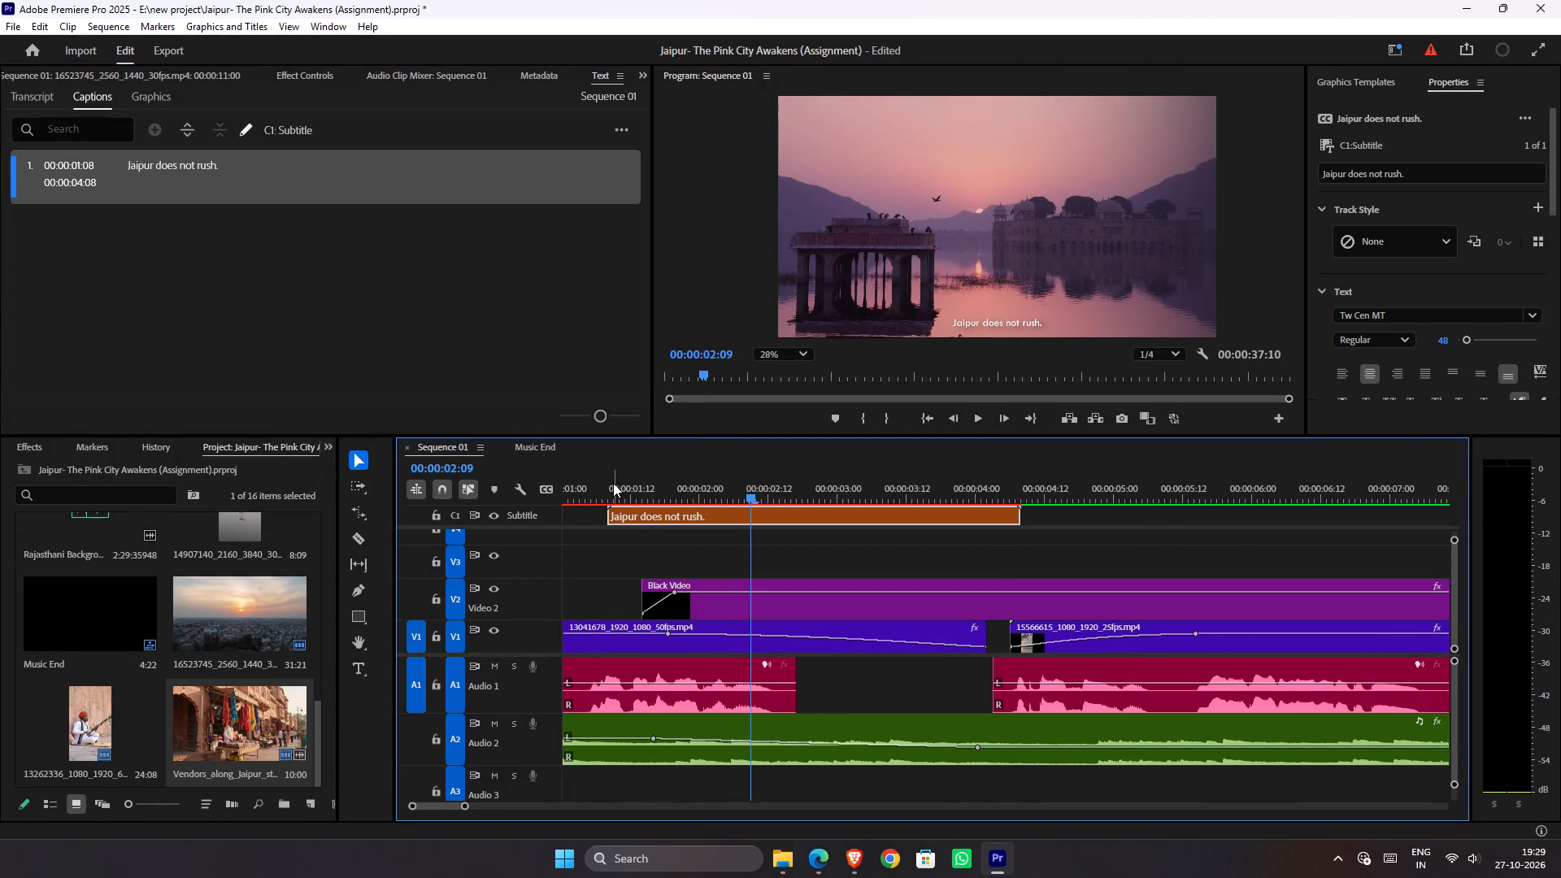
drag(613, 483, 315, 493)
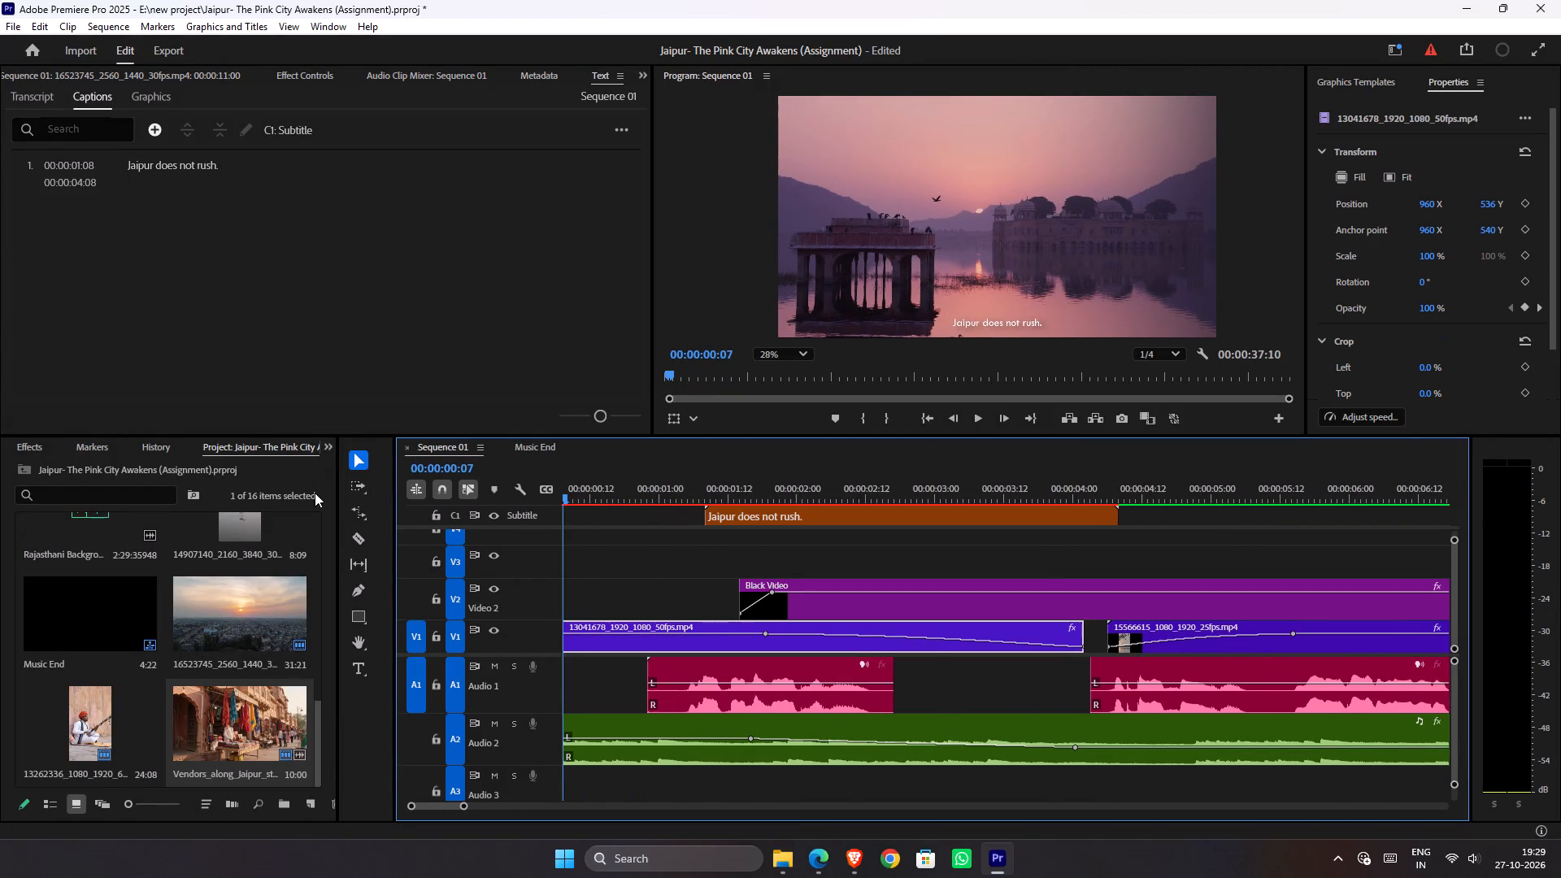
key(space)
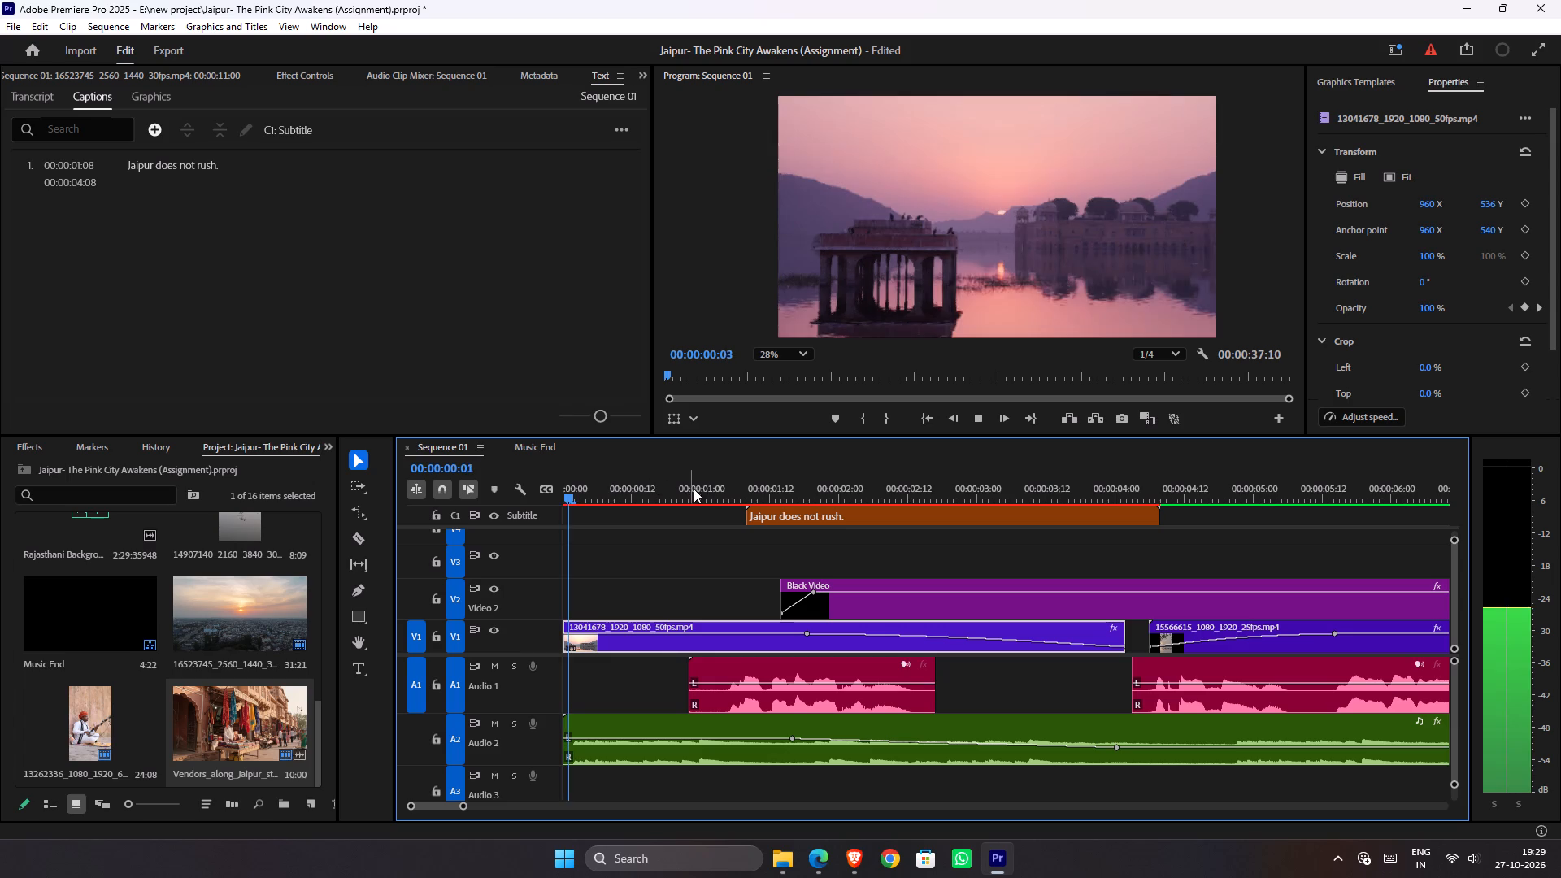
key(space)
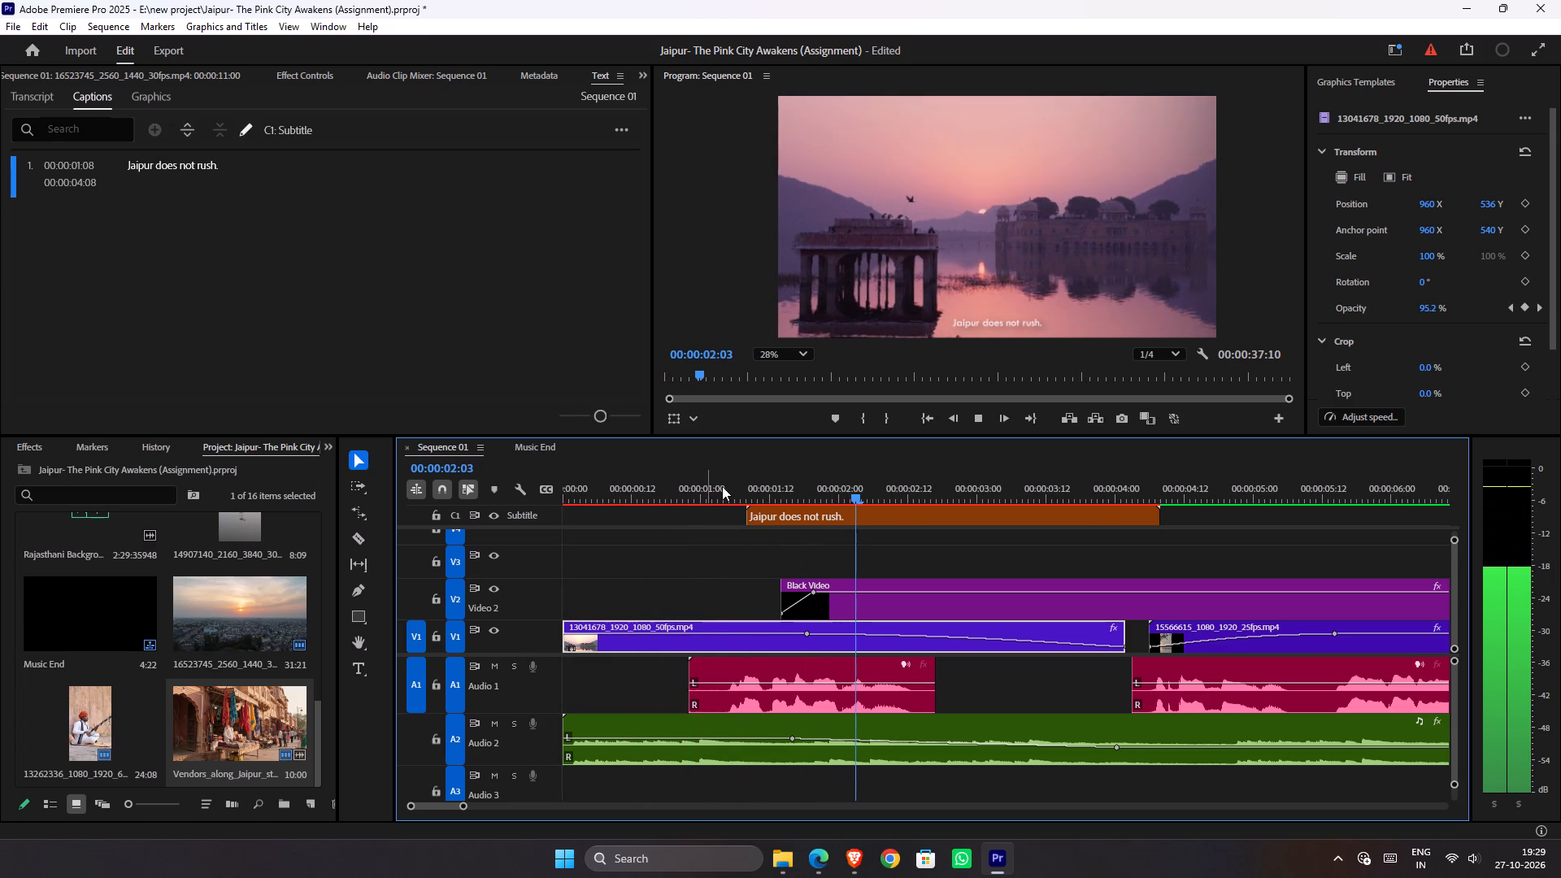
drag(763, 485, 606, 502)
key(space)
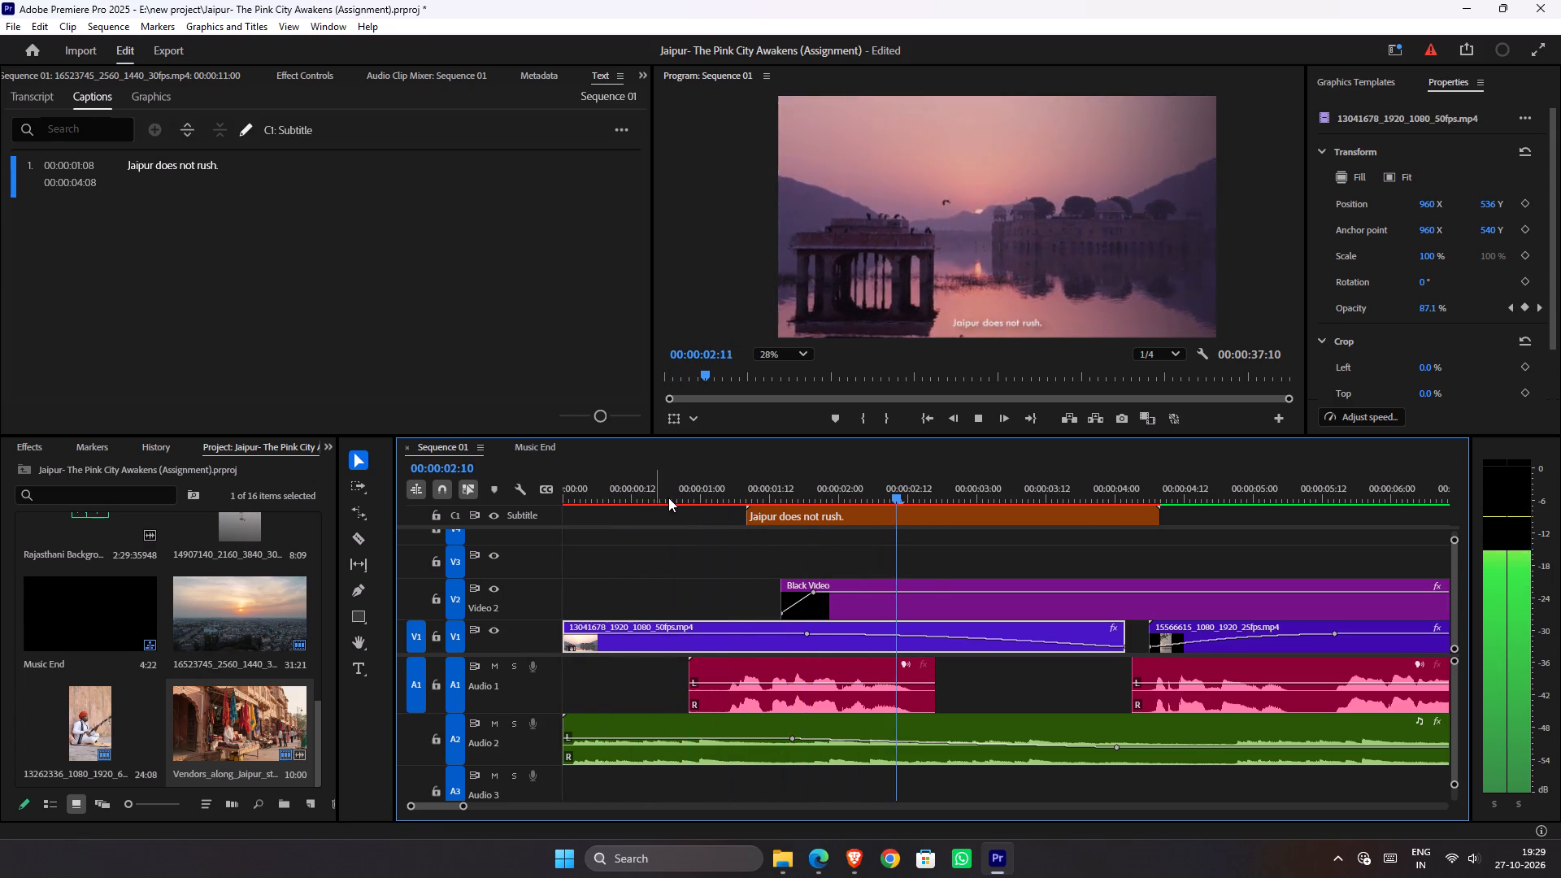
key(space)
Deselect the caption and save the project.
alt+scroll(692, 511, down, 6)
click(698, 515)
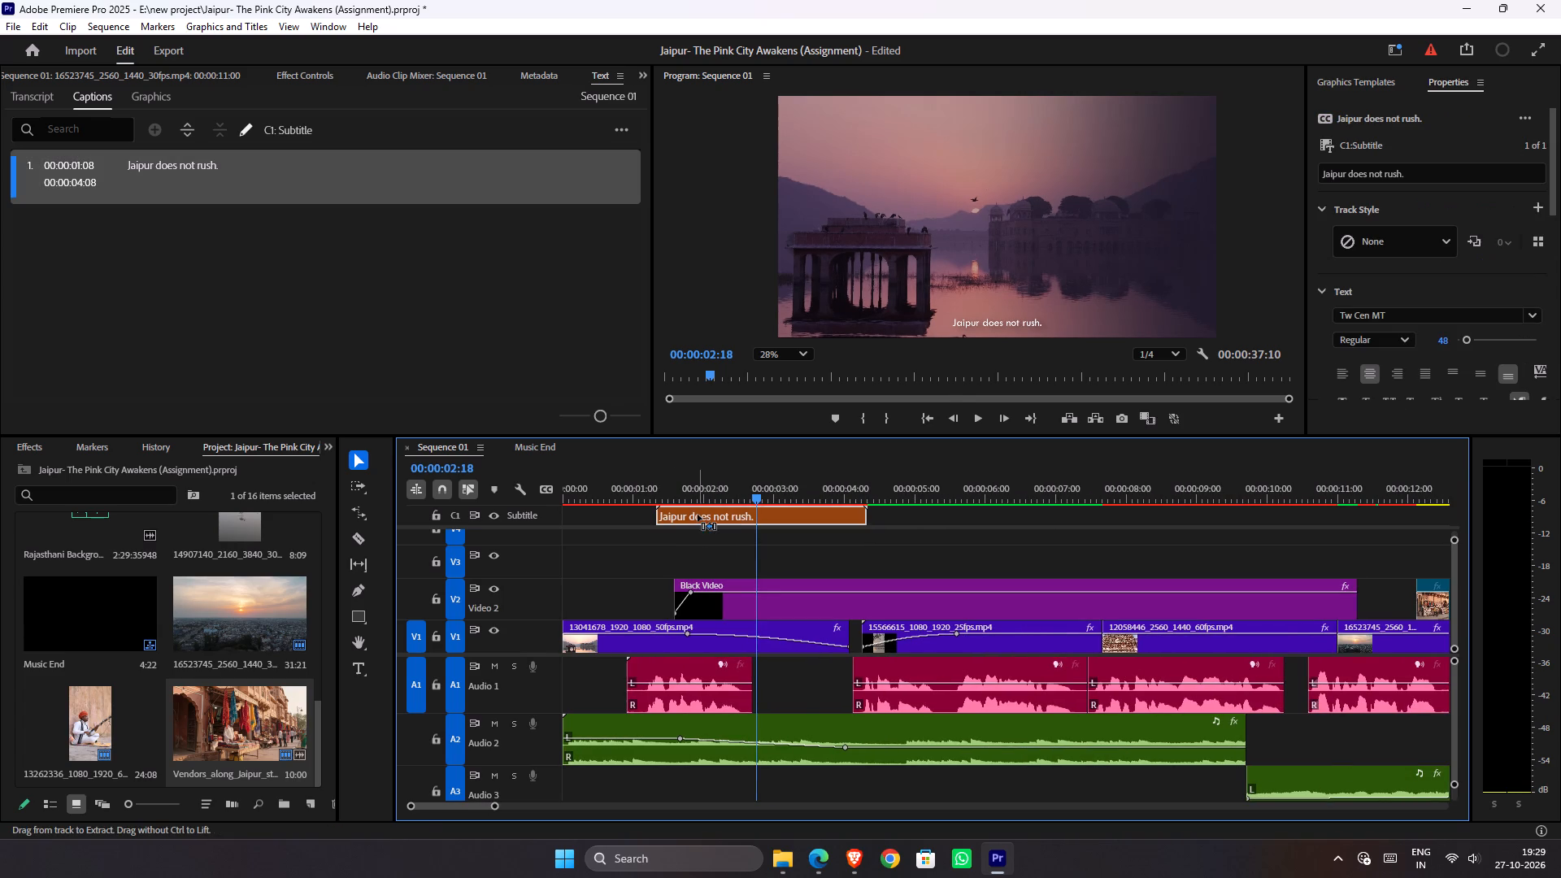
key(ctrl+s)
click(694, 531)
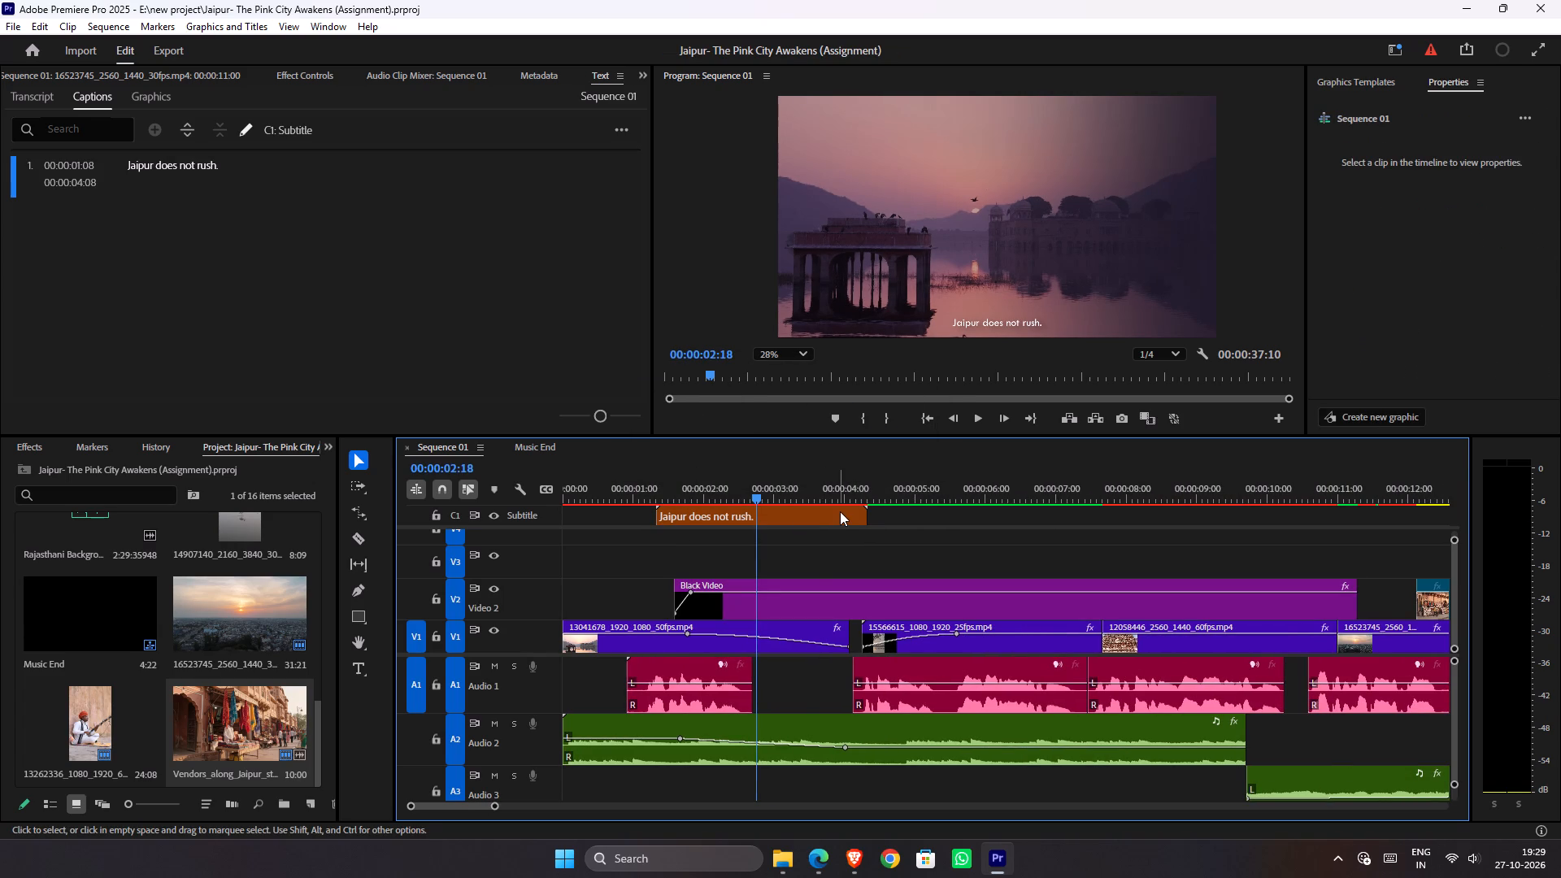
alt+scroll(840, 526, down, 6)
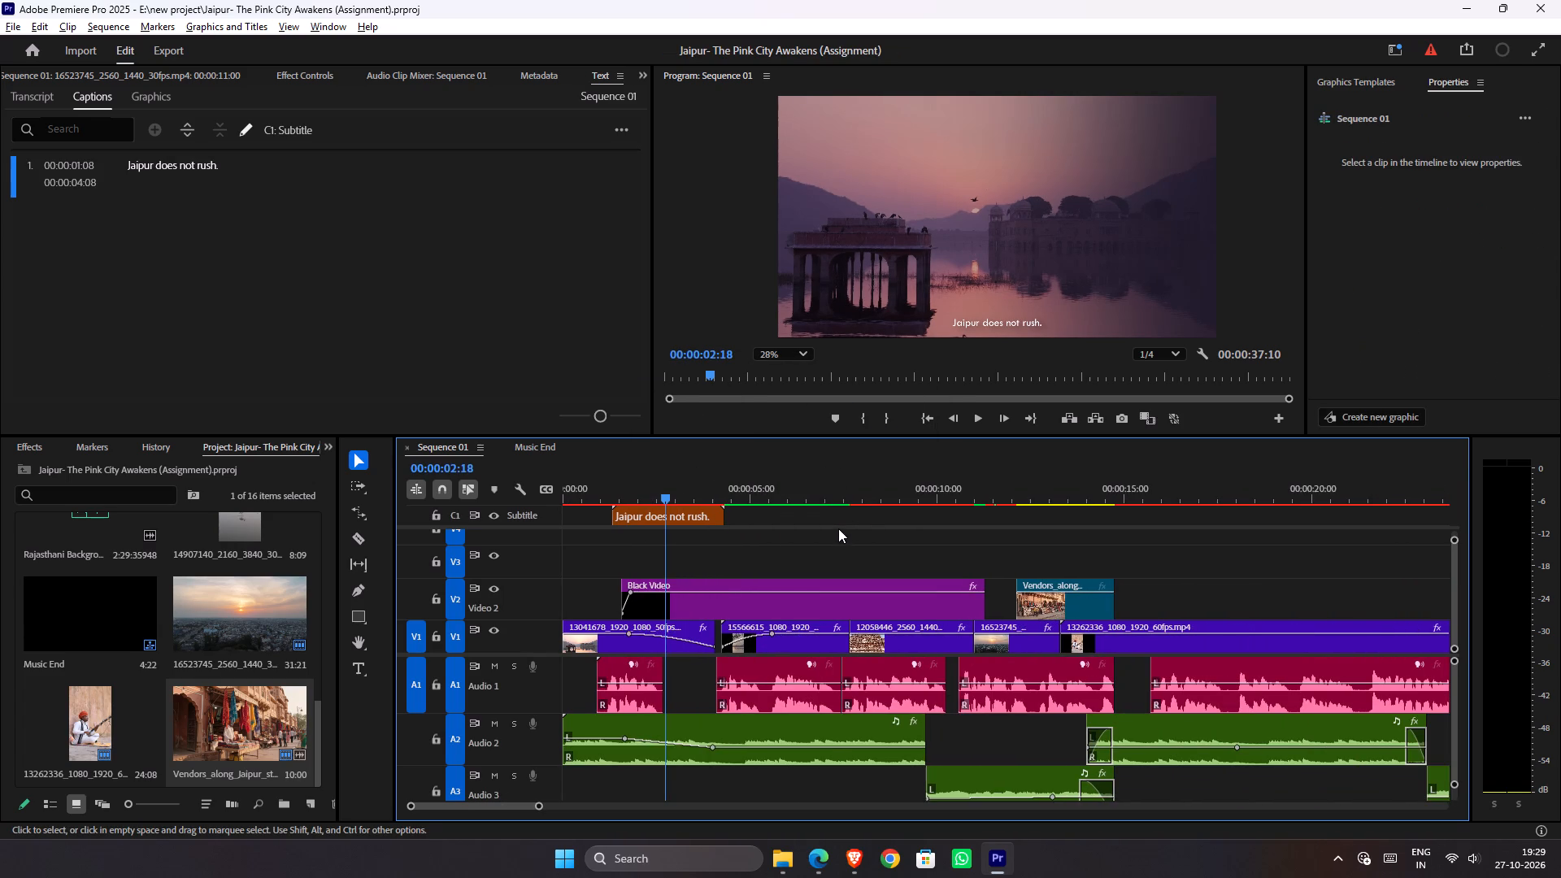
key(ctrl+s)
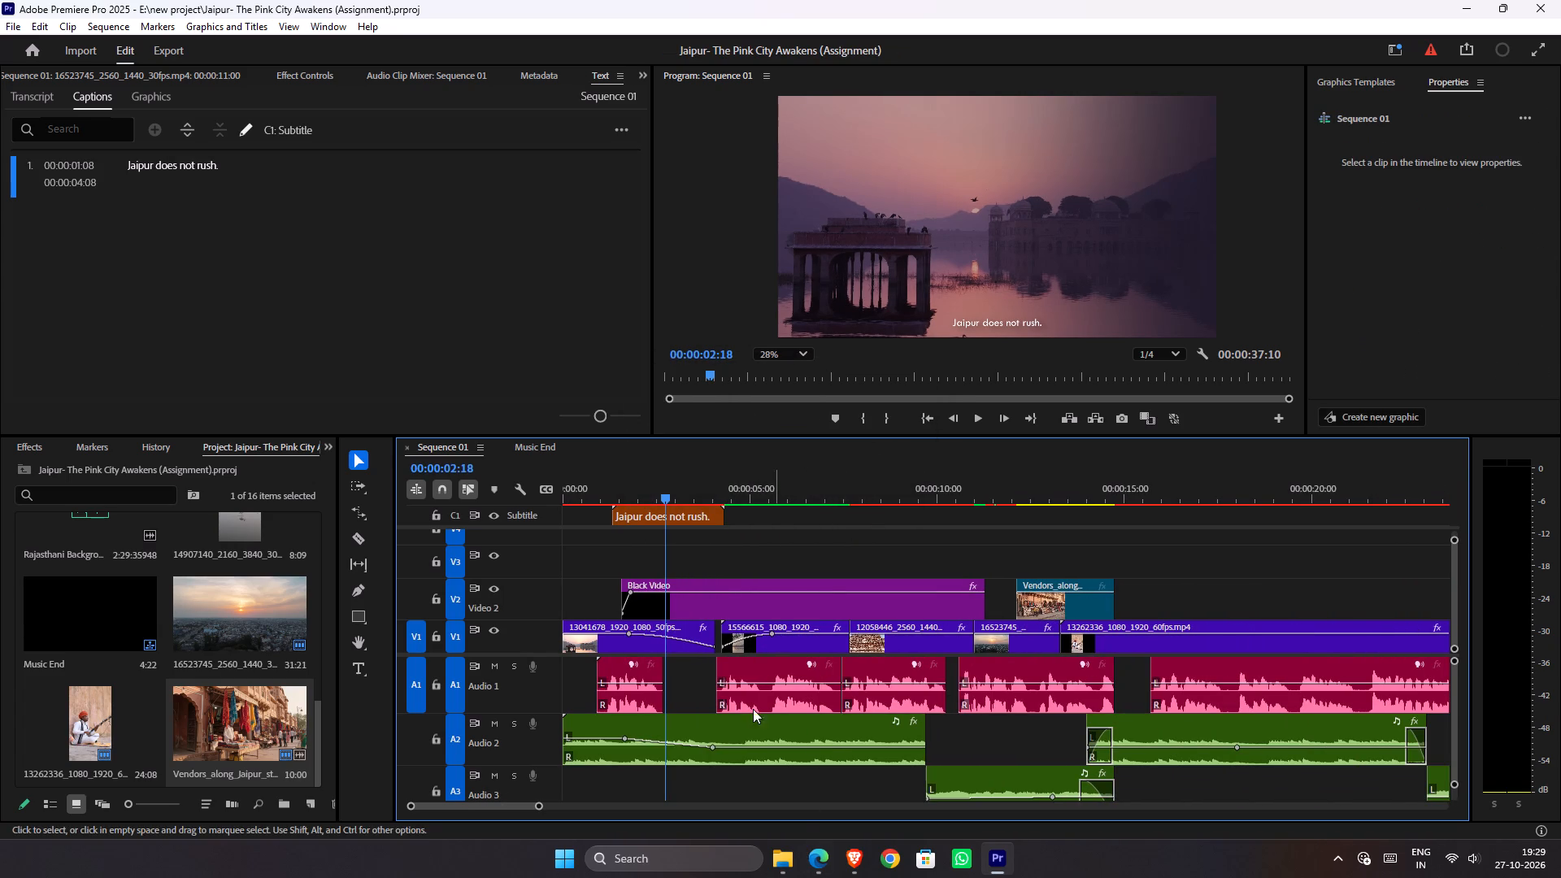
Turn off visibility of the Subtitle caption track and save the project.
click(499, 519)
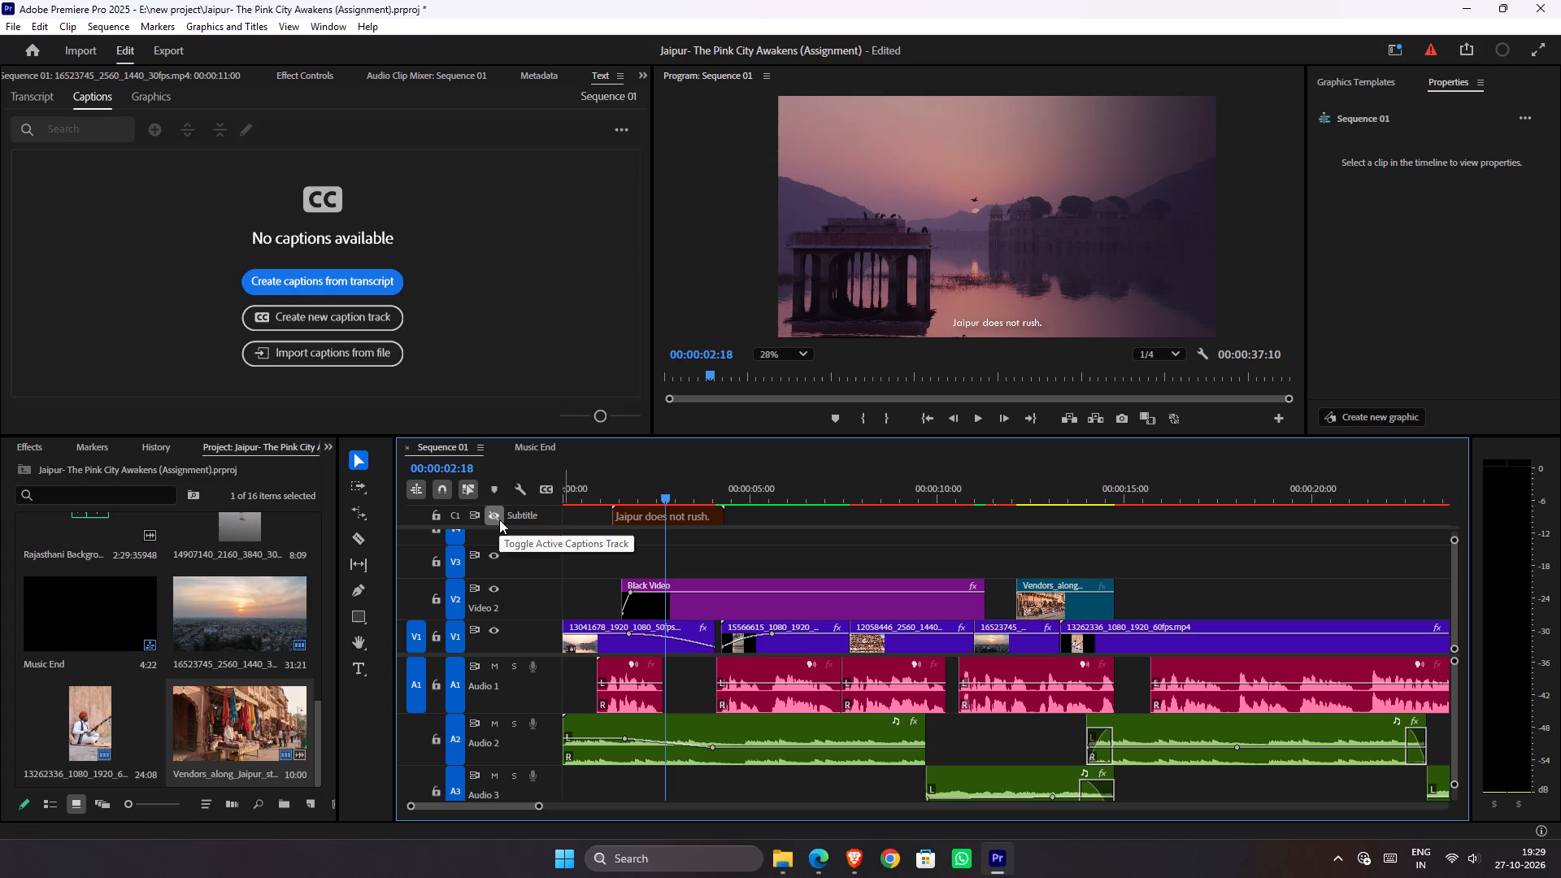
click(499, 515)
click(499, 515)
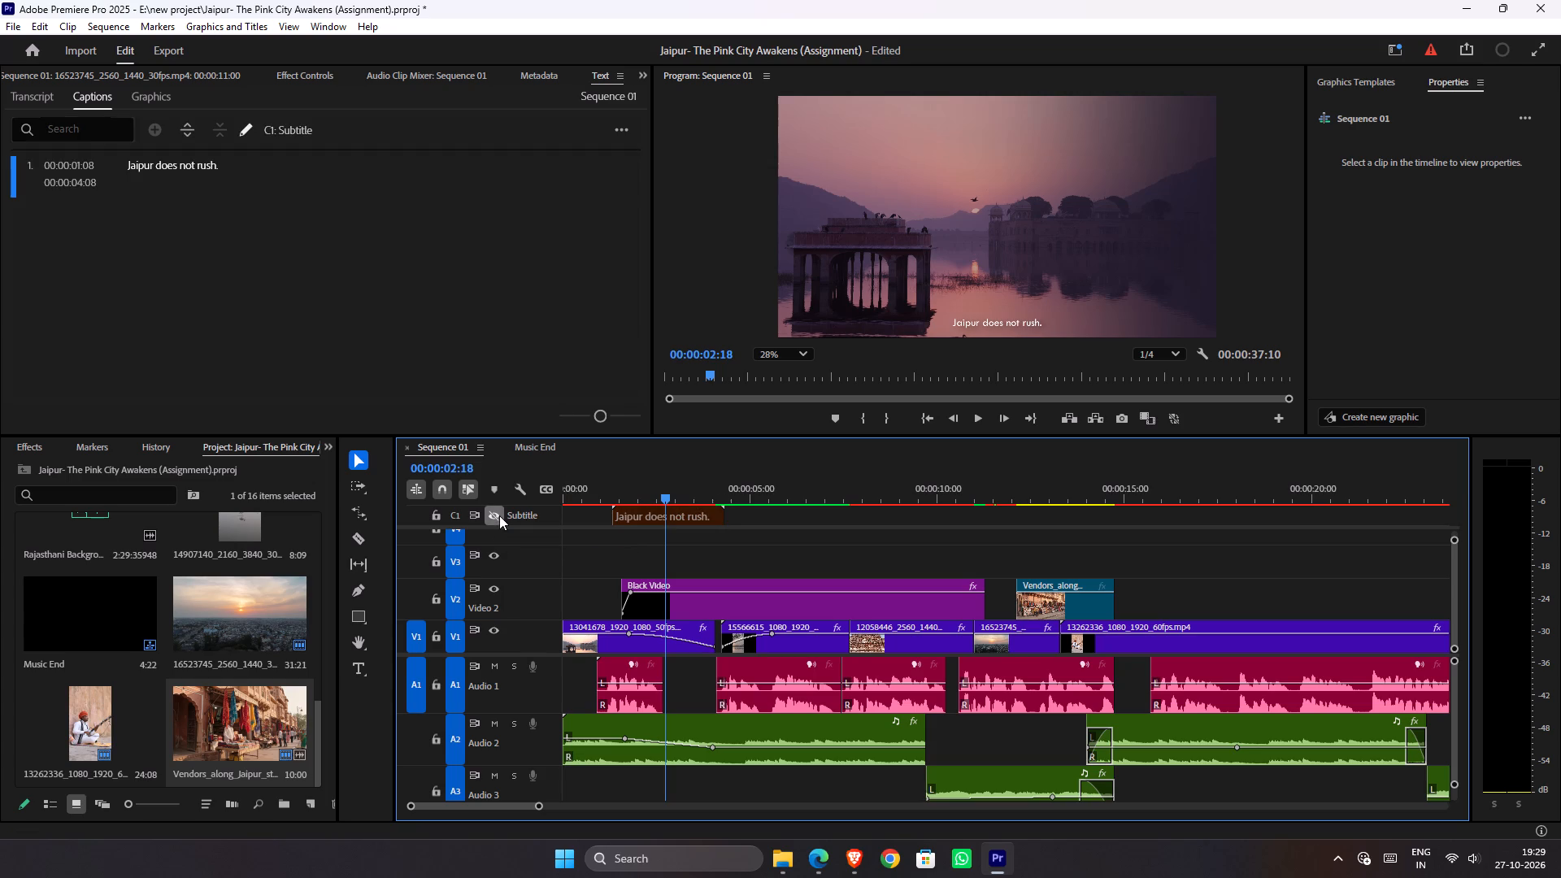
drag(694, 516, 647, 518)
key(ctrl+z)
key(ctrl+s)
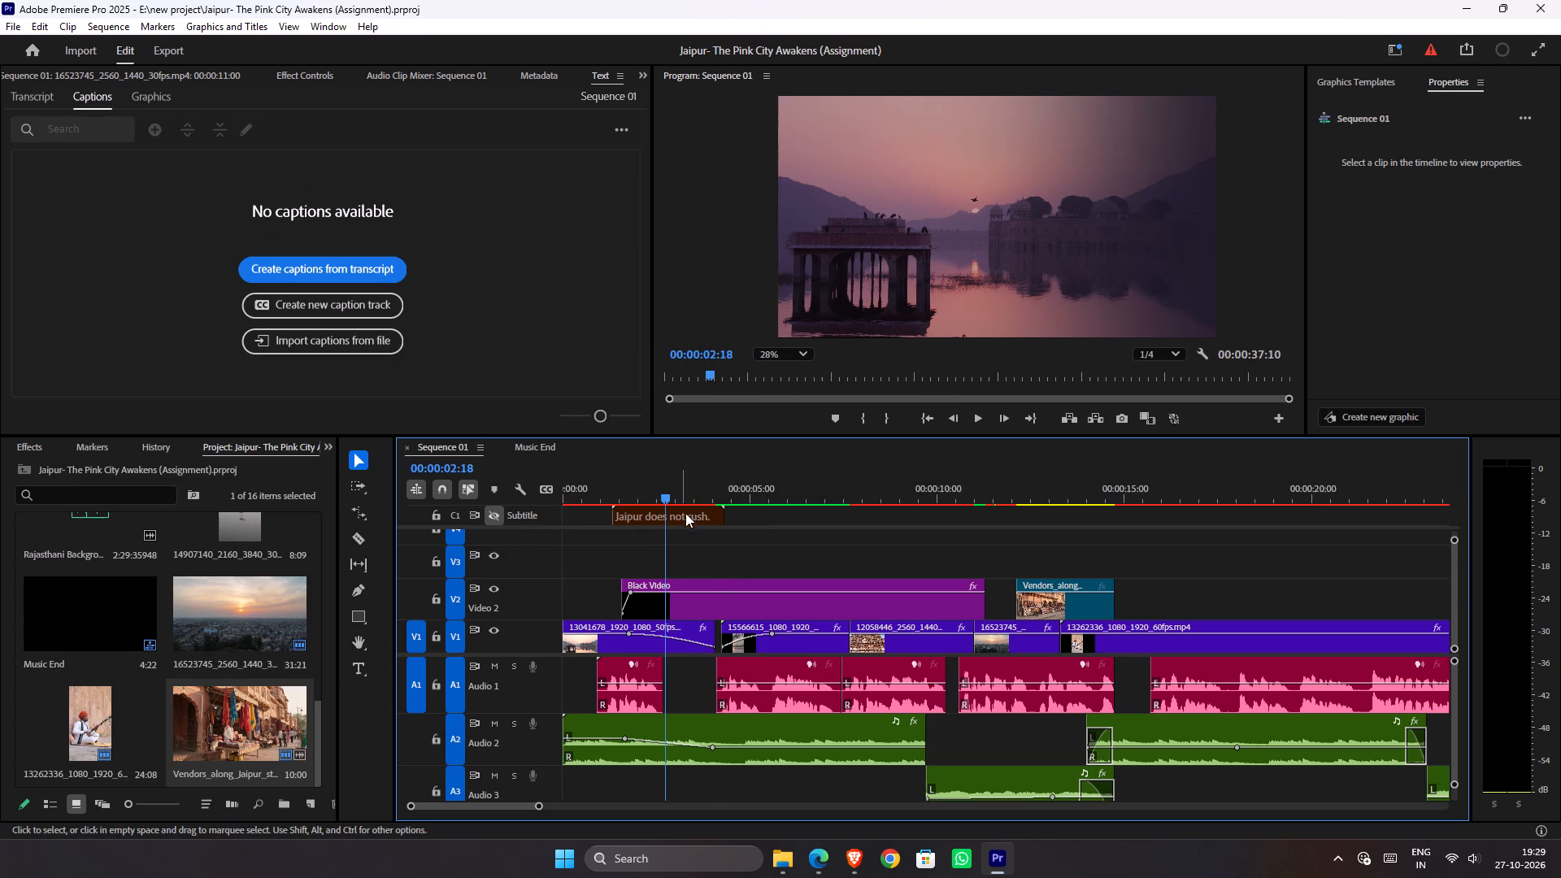
Mark an Out point at 00:00:11:08, over the sunset city clip, and render the marked opening section for preview.
drag(716, 496, 1036, 520)
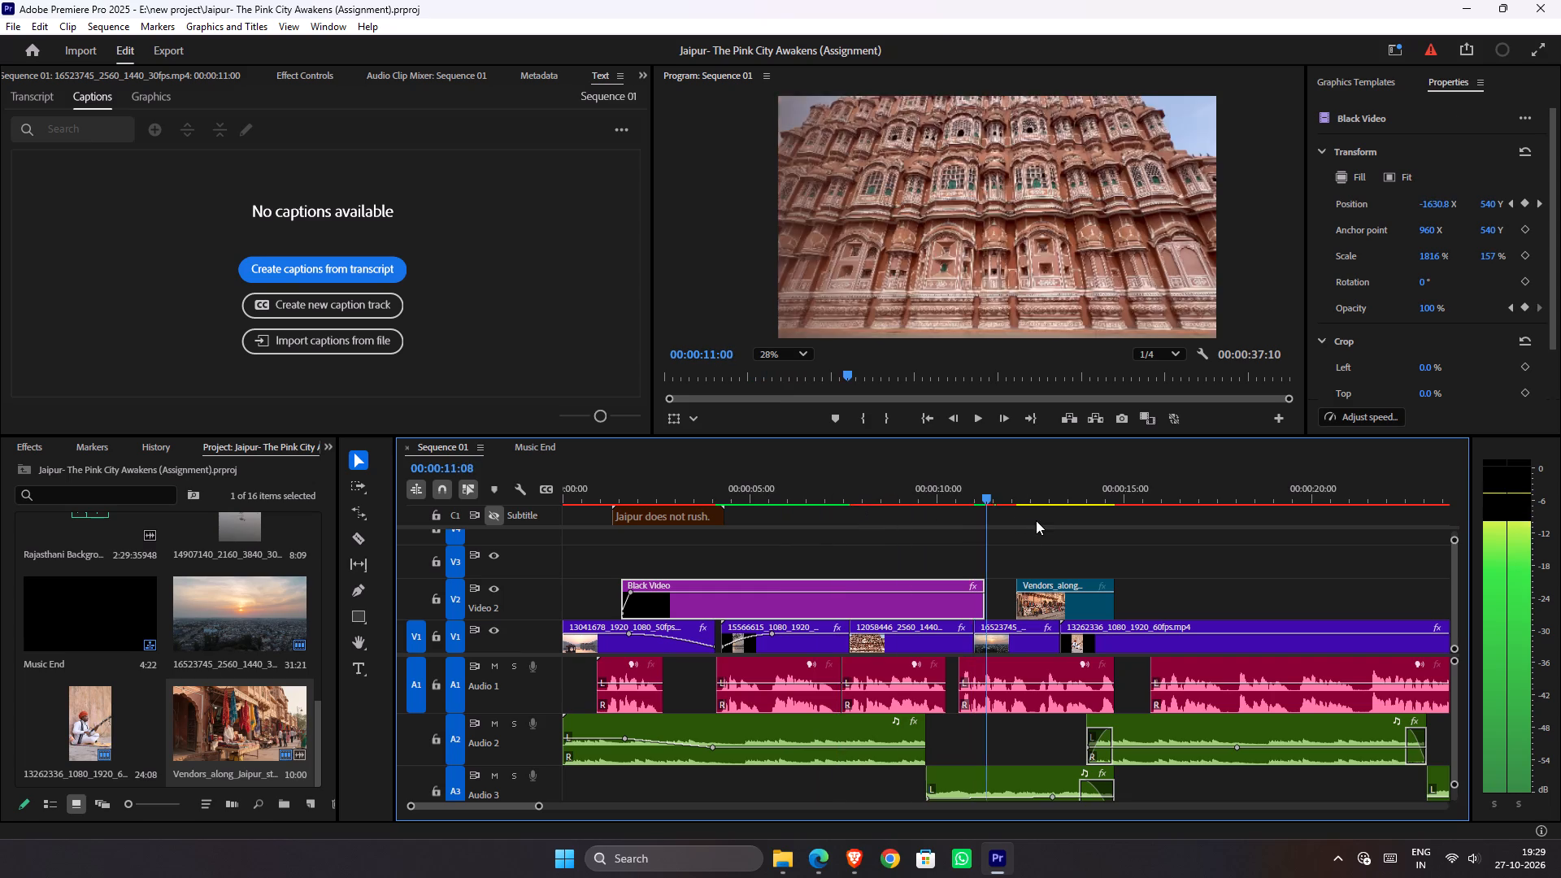
drag(1036, 520, 989, 525)
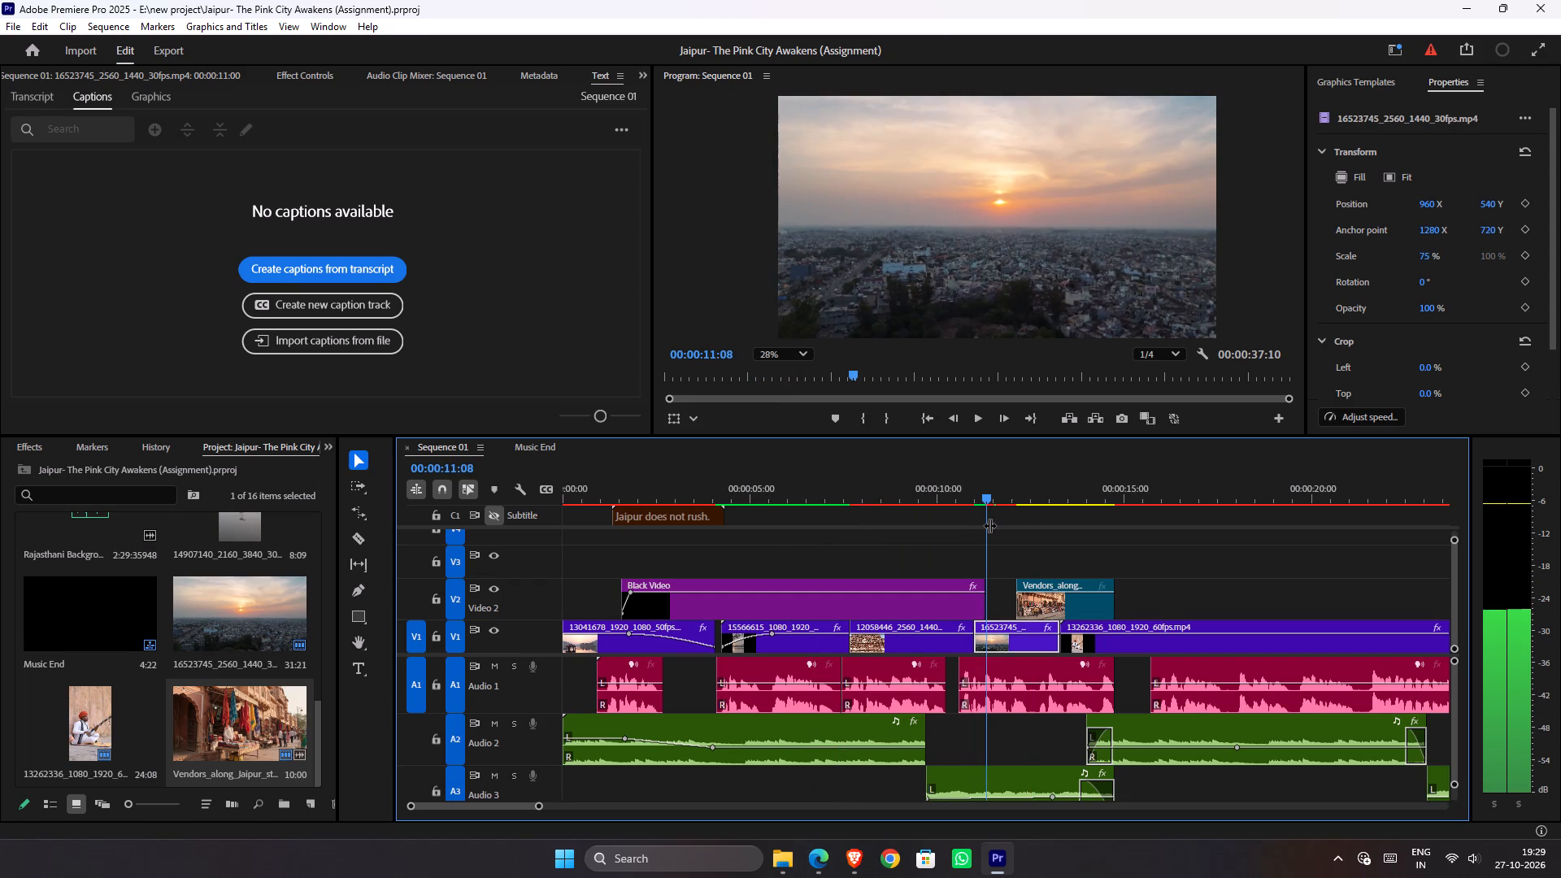
key(o)
key(Return)
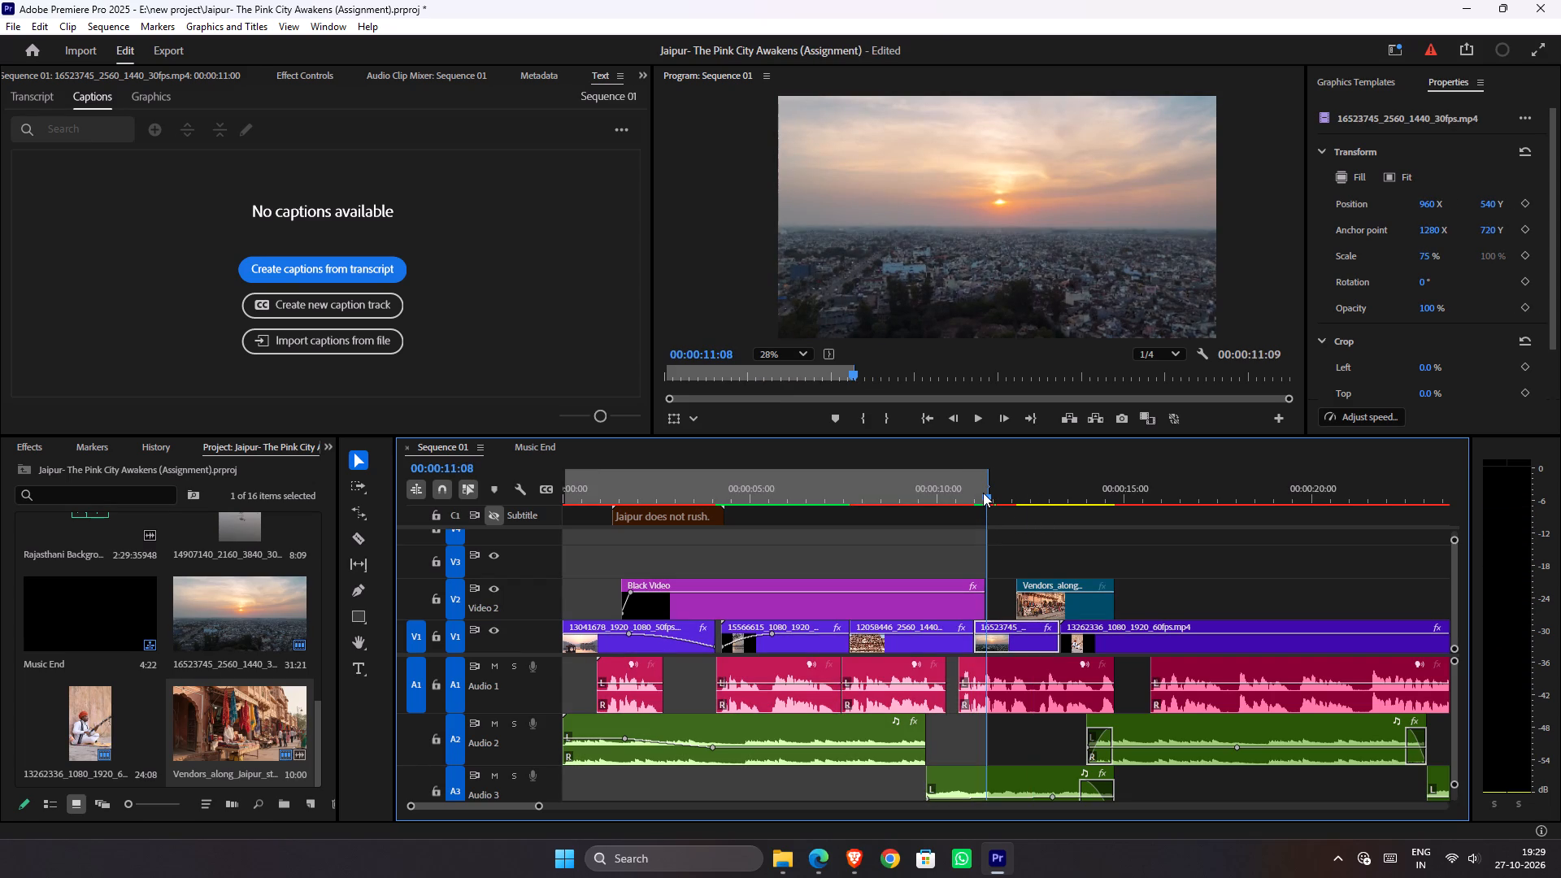